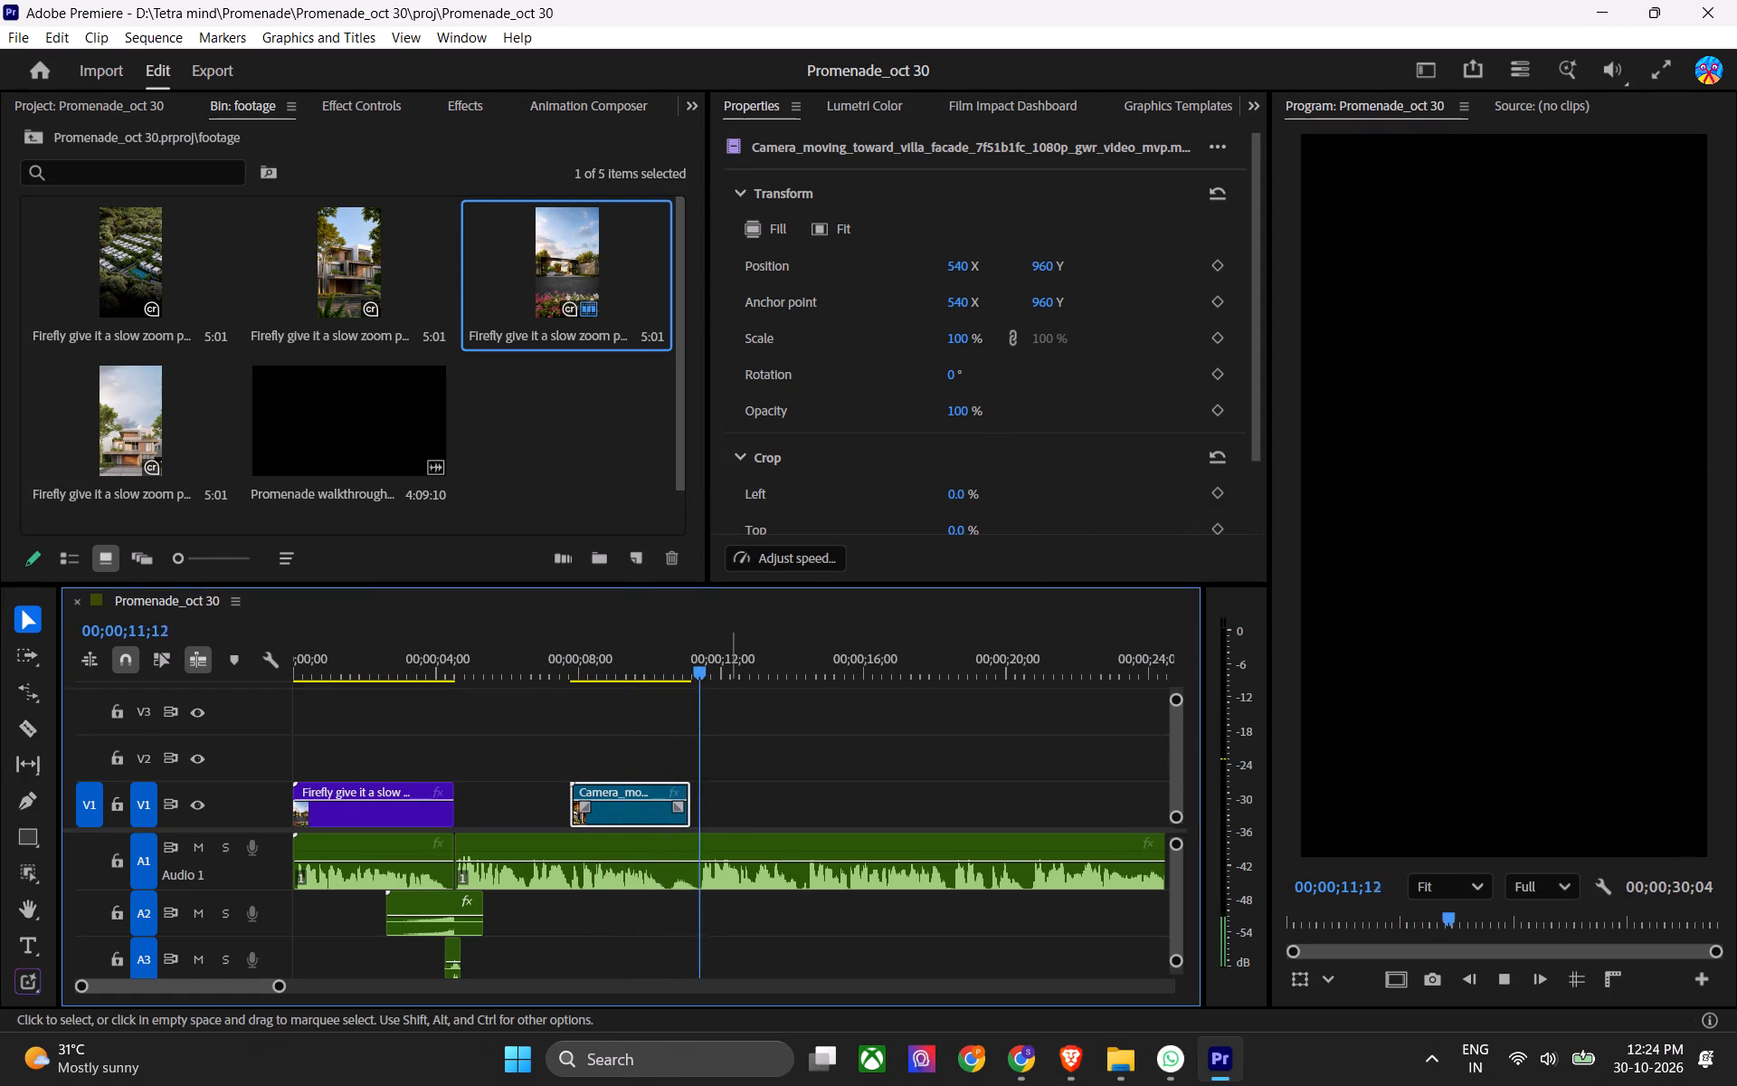
{"action": "key", "text": "space"}
{"action": "key", "text": "ctrl+s"}
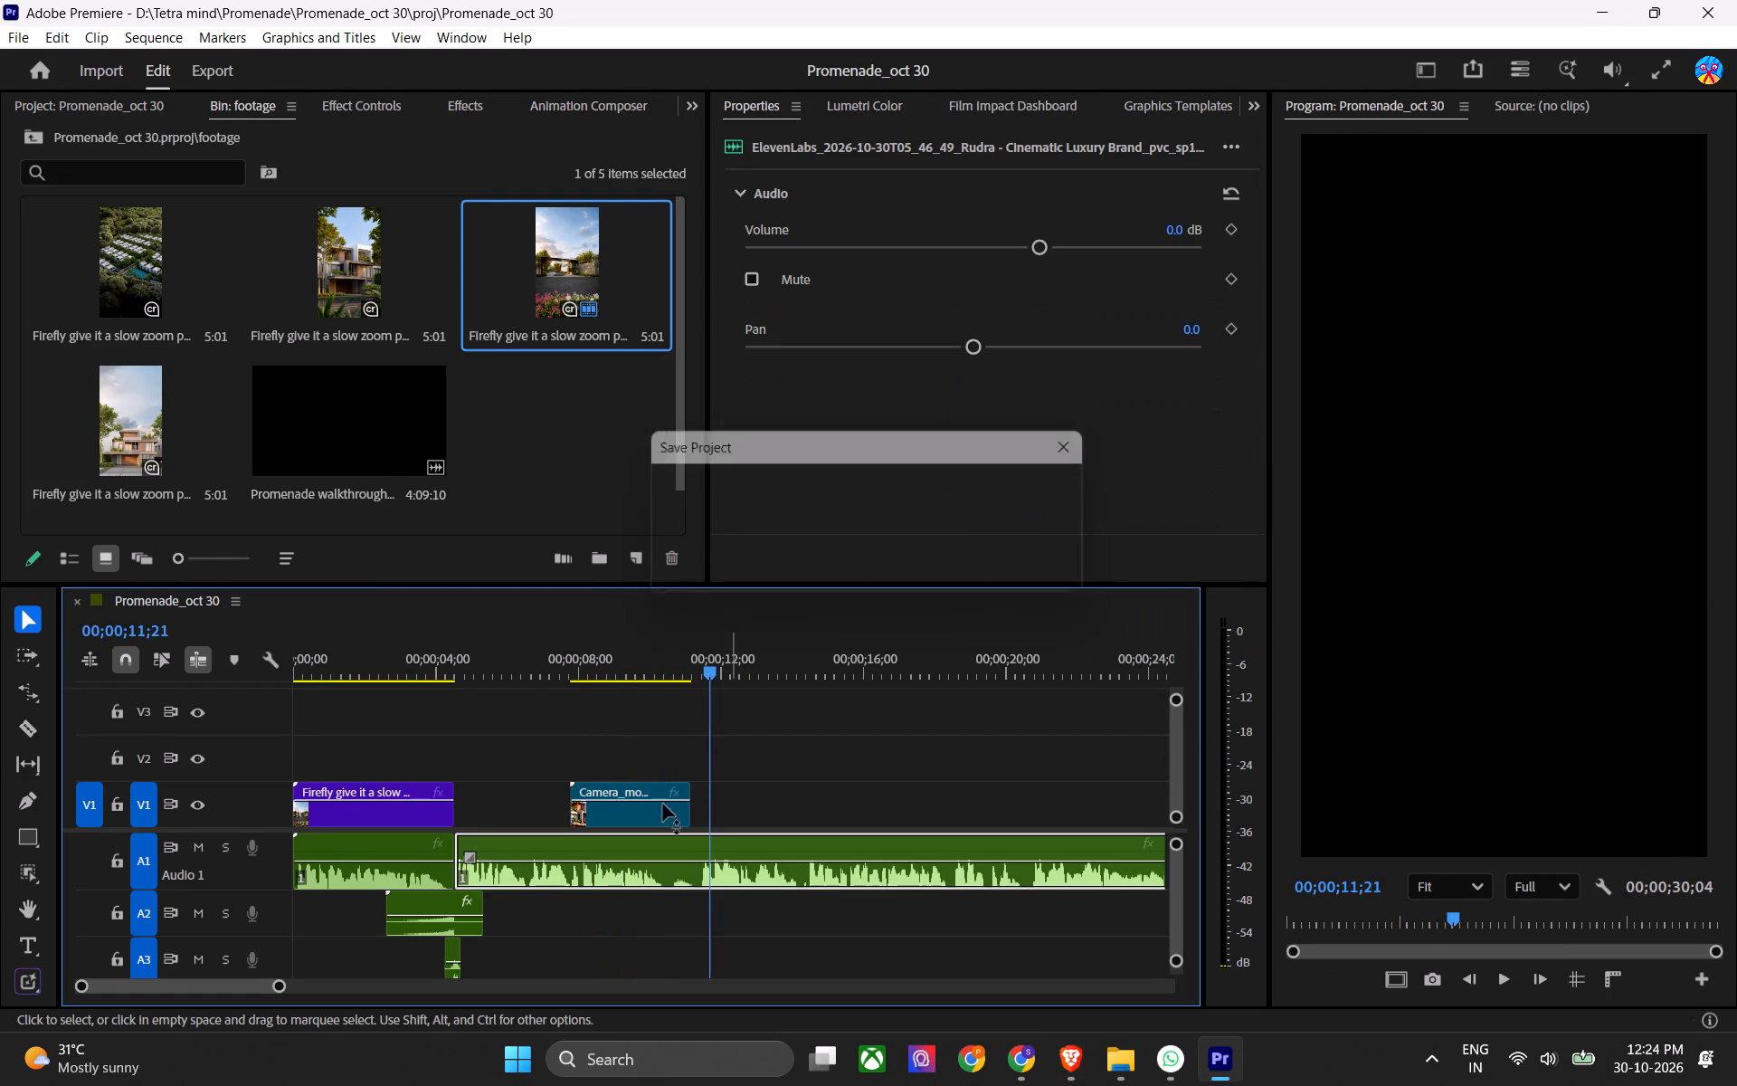
{"action": "scroll", "coordinate": [628, 837], "scroll_direction": "up", "scroll_amount": 12, "text": "alt"}
{"action": "left_click_drag", "start_coordinate": [836, 789], "coordinate": [853, 797]}
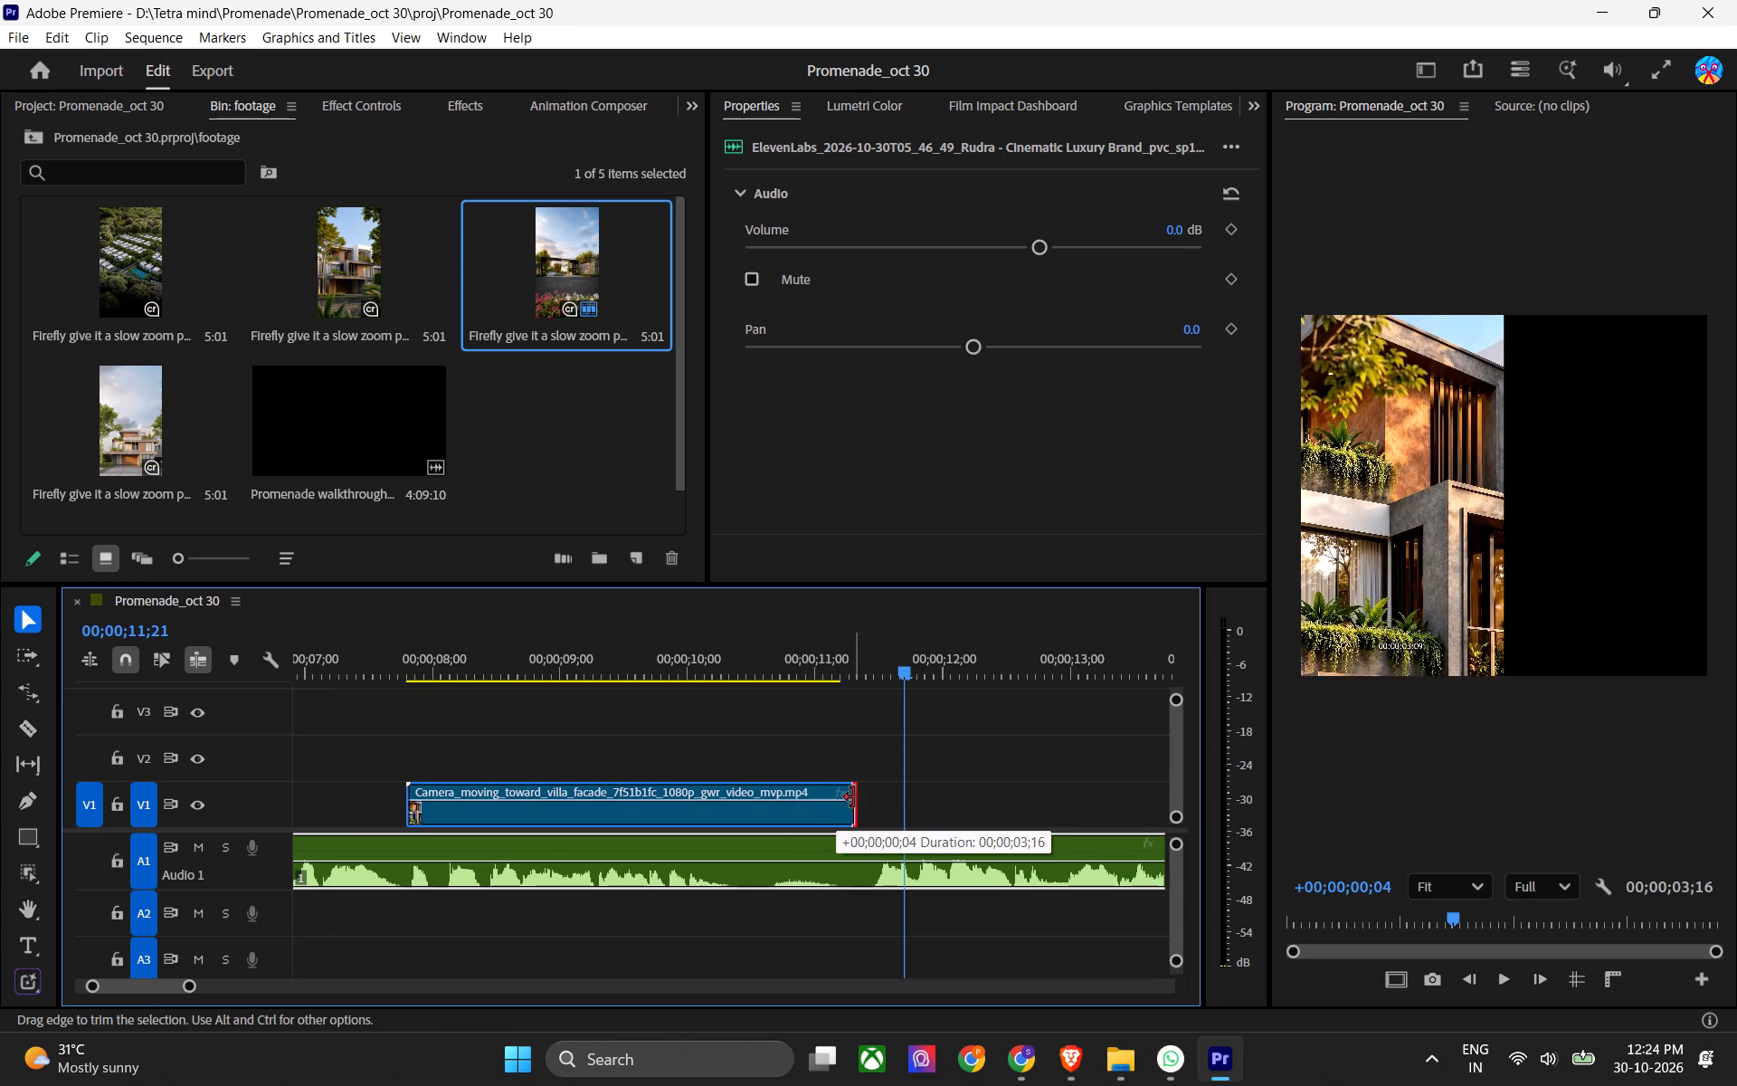
{"action": "left_click_drag", "start_coordinate": [853, 797], "coordinate": [867, 803]}
{"action": "left_click", "coordinate": [823, 625]}
{"action": "left_click", "coordinate": [803, 668]}
{"action": "key", "text": "ctrl+s"}
Play the sequence across the end of the villa facade clip and listen to the voiceover that follows it.
{"action": "key", "text": "space"}
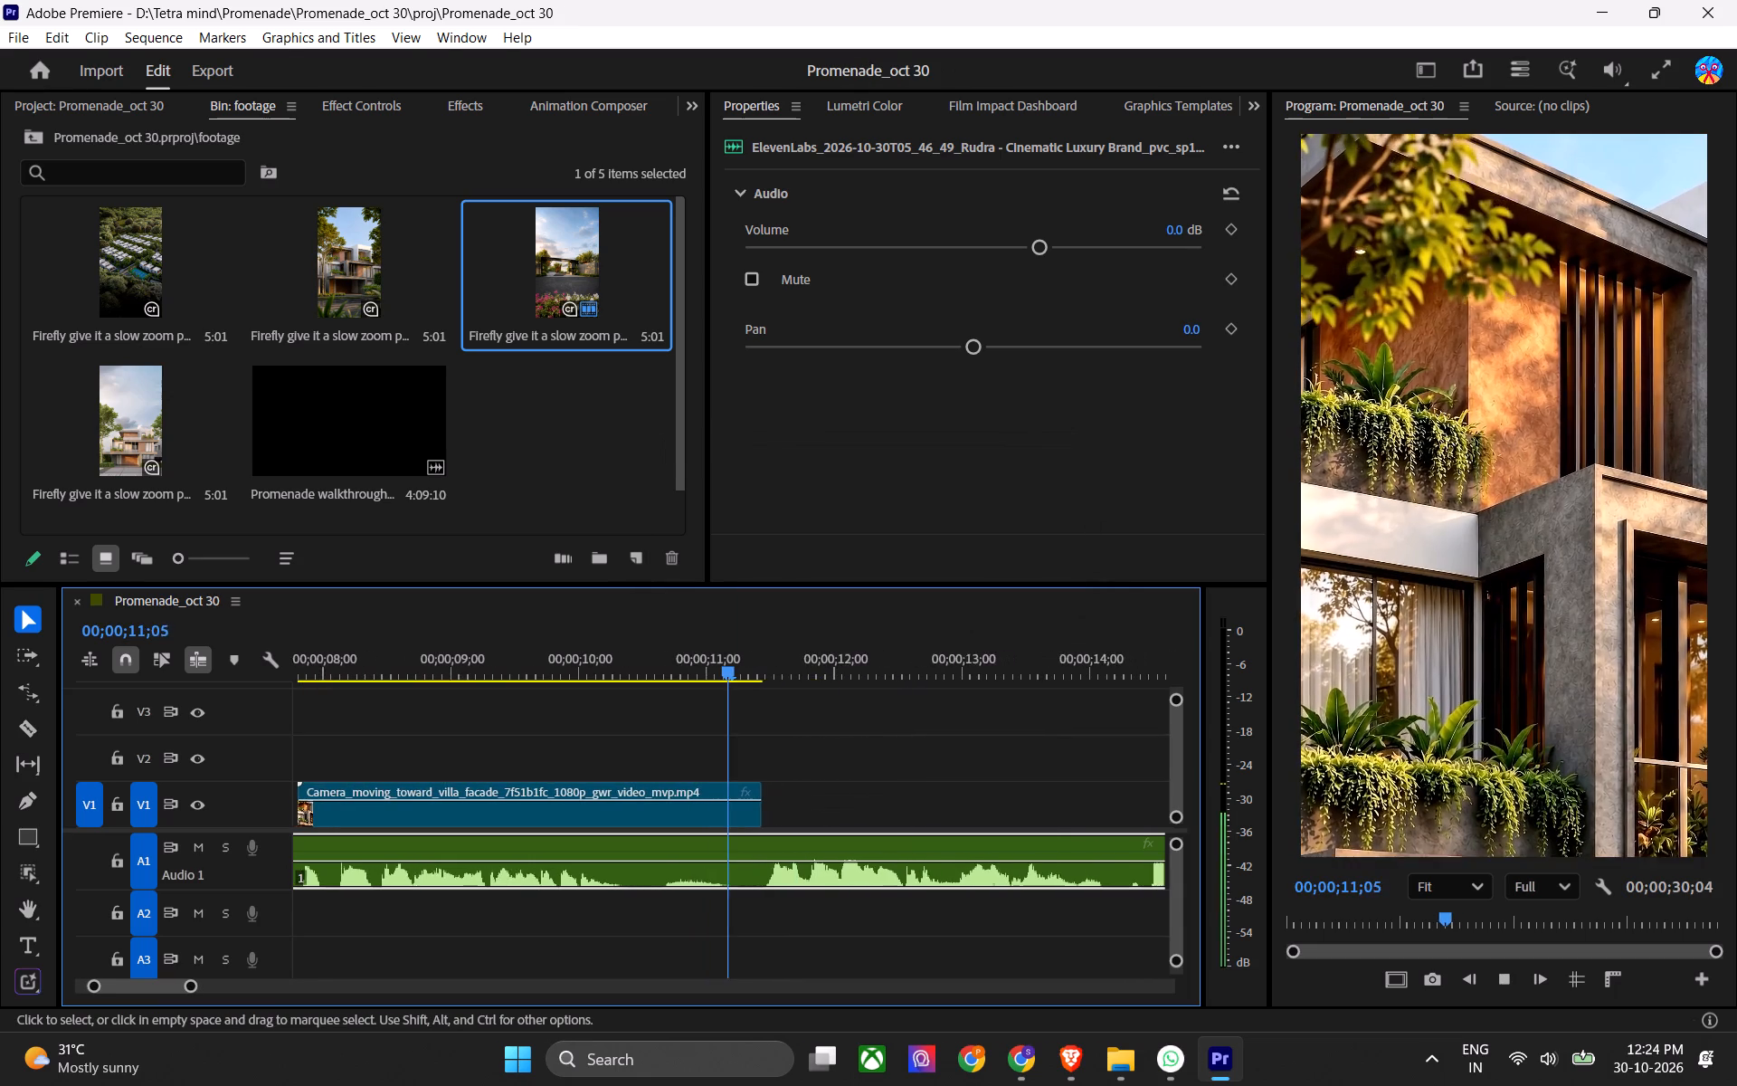
{"action": "scroll", "coordinate": [748, 749], "scroll_direction": "down", "scroll_amount": 11, "text": "alt"}
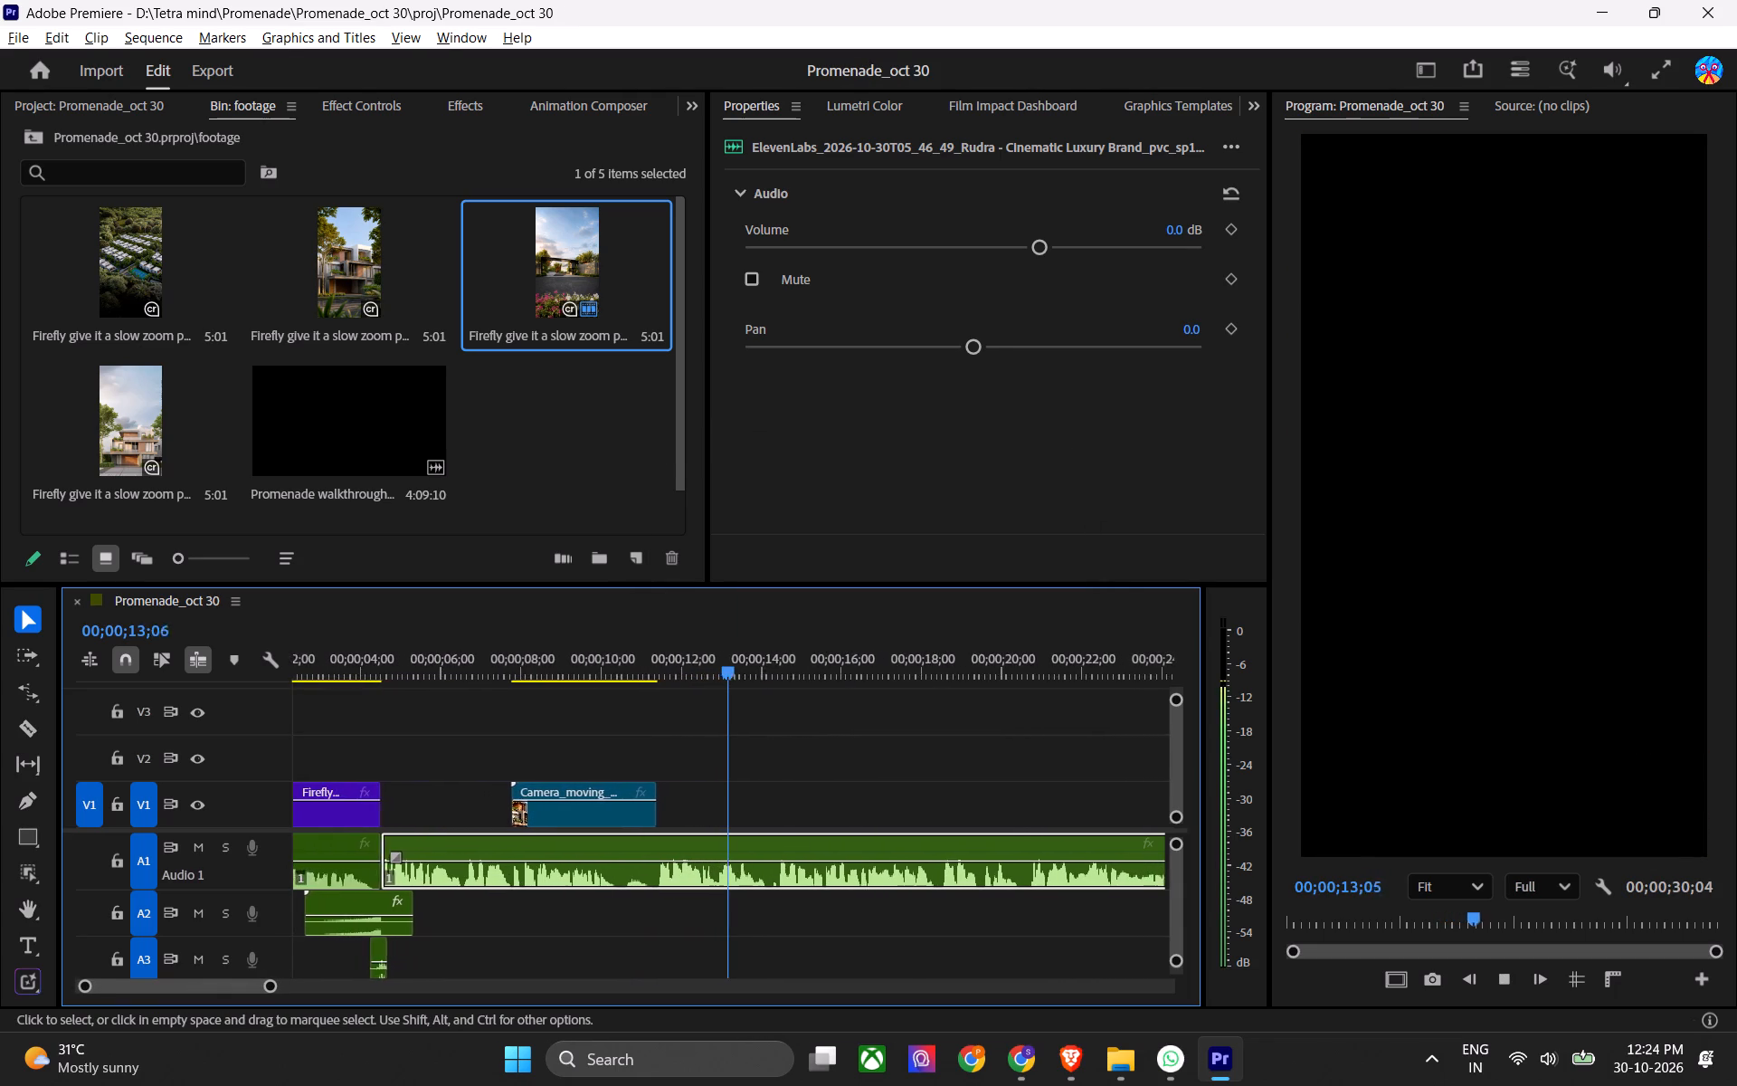
{"action": "key", "text": "space"}
{"action": "key", "text": "ctrl+s"}
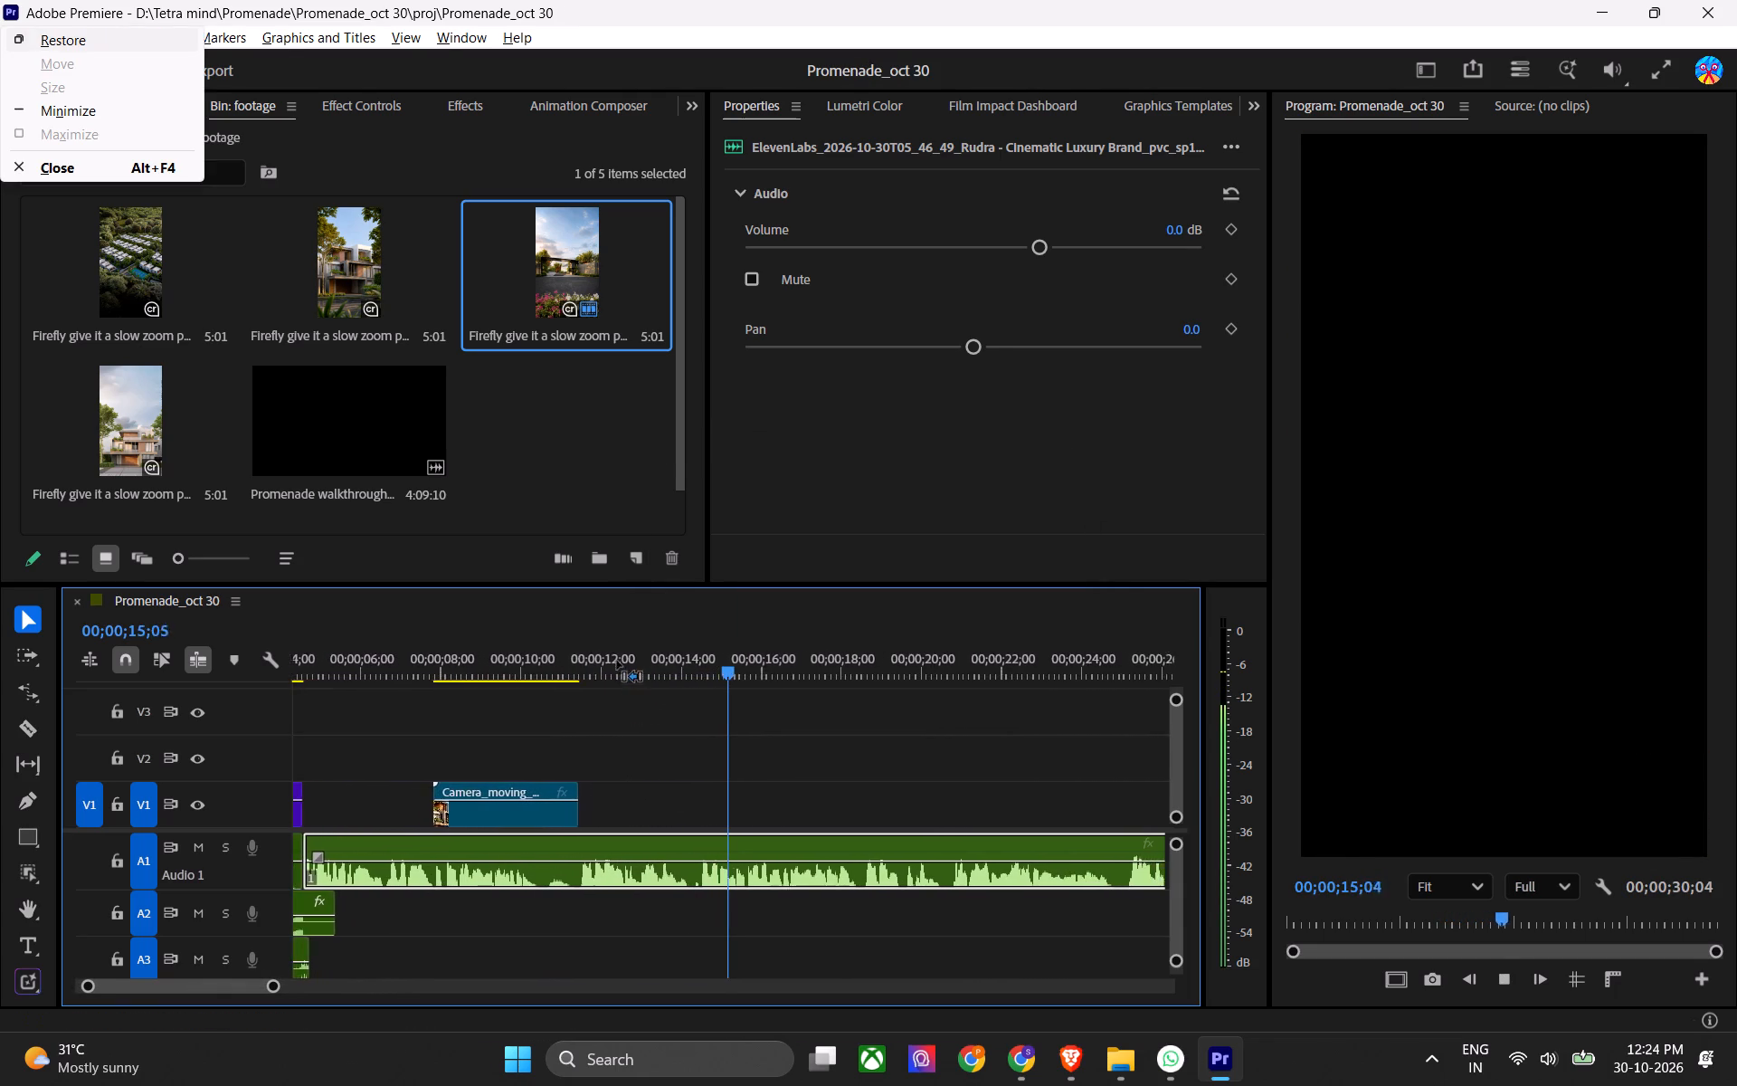
{"action": "left_click_drag", "start_coordinate": [617, 661], "coordinate": [585, 678]}
{"action": "key", "text": "ctrl+s"}
{"action": "key", "text": "ctrl+s"}
{"action": "key", "text": "space"}
{"action": "scroll", "coordinate": [902, 891], "scroll_direction": "down", "scroll_amount": 4, "text": "alt"}
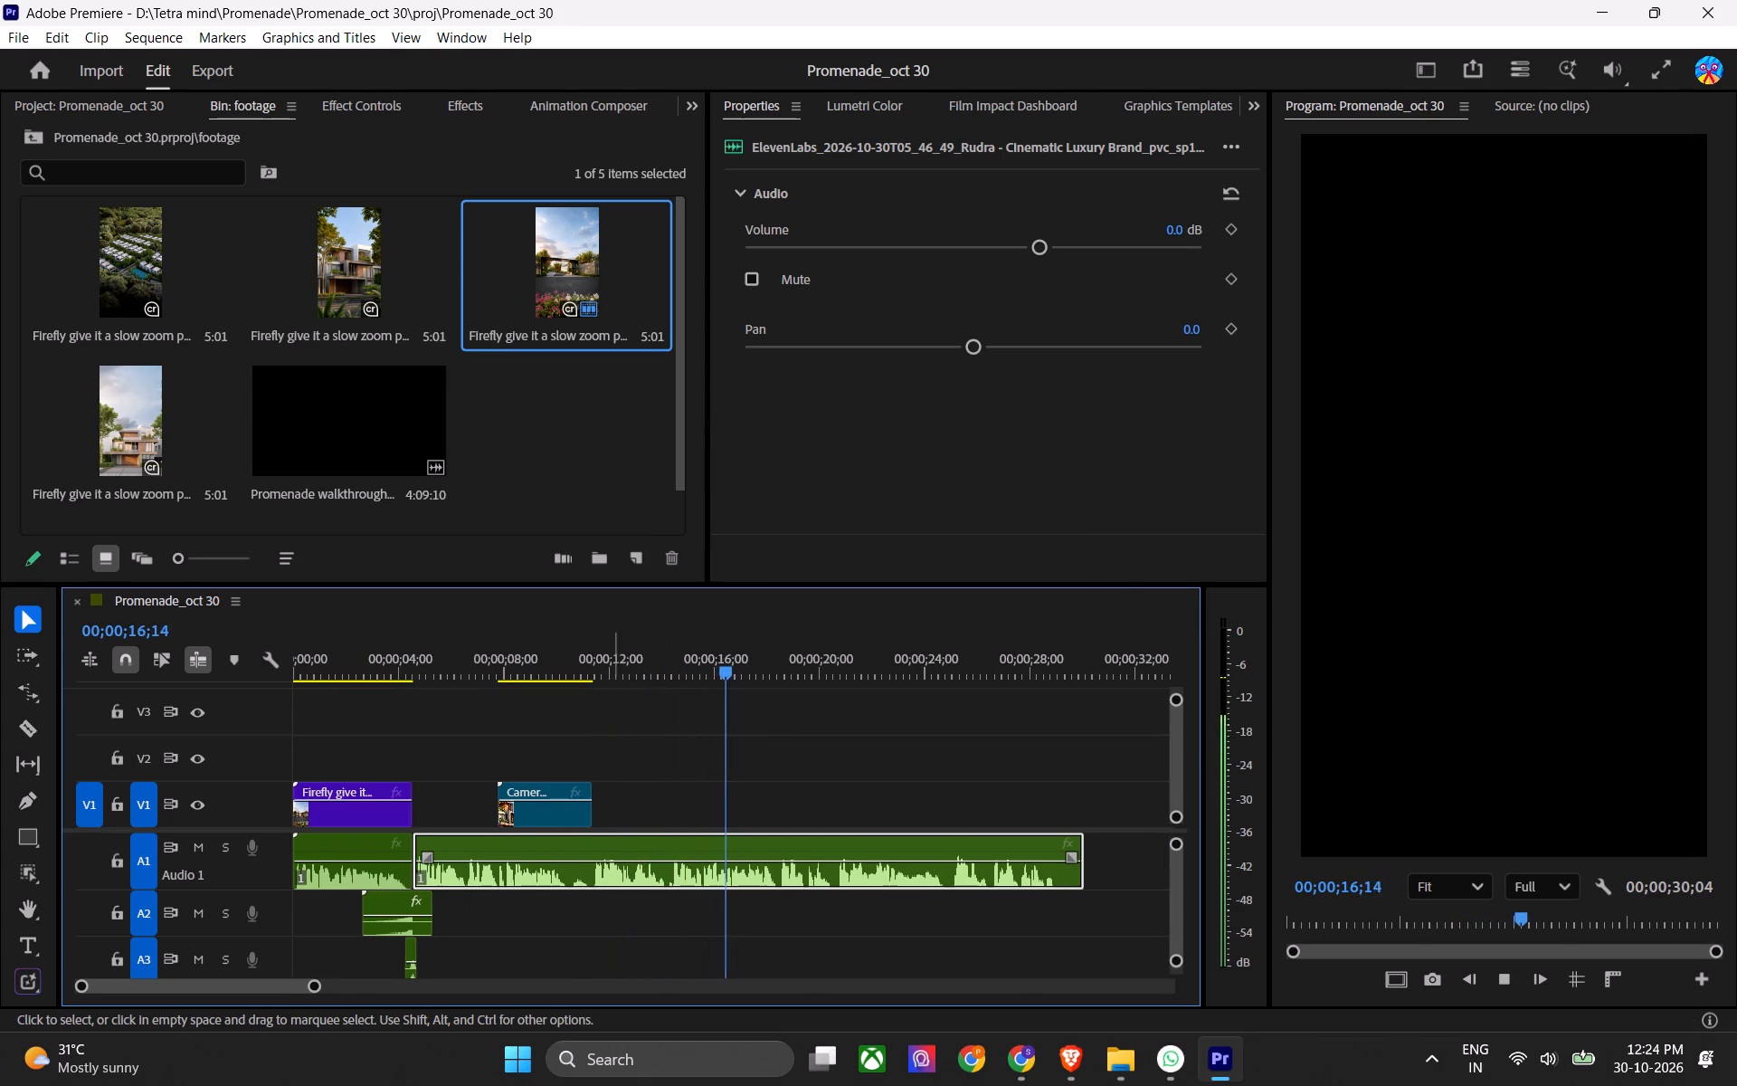
{"action": "key", "text": "space"}
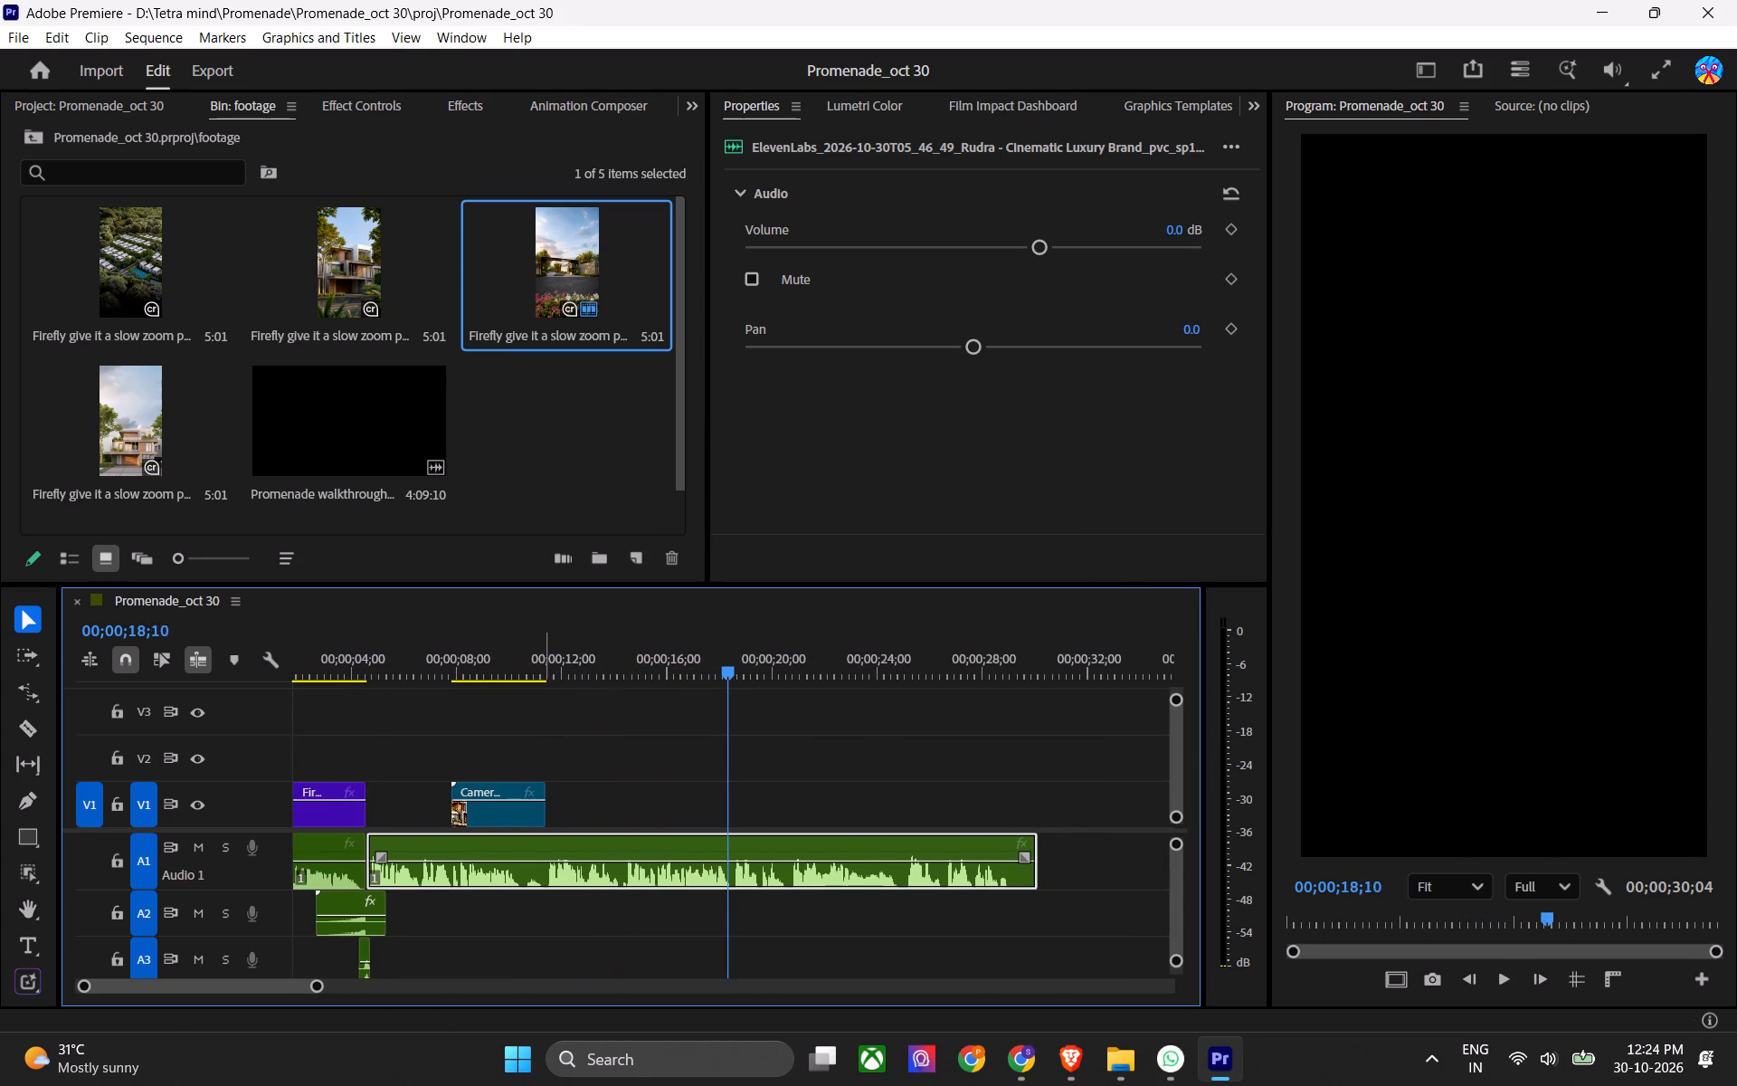
Turn off timeline snapping and replay the saved sequence from about 00;00;03;02 into the villa facade clip.
{"action": "left_click_drag", "start_coordinate": [539, 662], "coordinate": [526, 668]}
{"action": "key", "text": "s"}
{"action": "scroll", "coordinate": [543, 729], "scroll_direction": "up", "scroll_amount": 6}
{"action": "key", "text": "ctrl+s"}
{"action": "left_click_drag", "start_coordinate": [416, 662], "coordinate": [377, 663]}
{"action": "key", "text": "ctrl+s"}
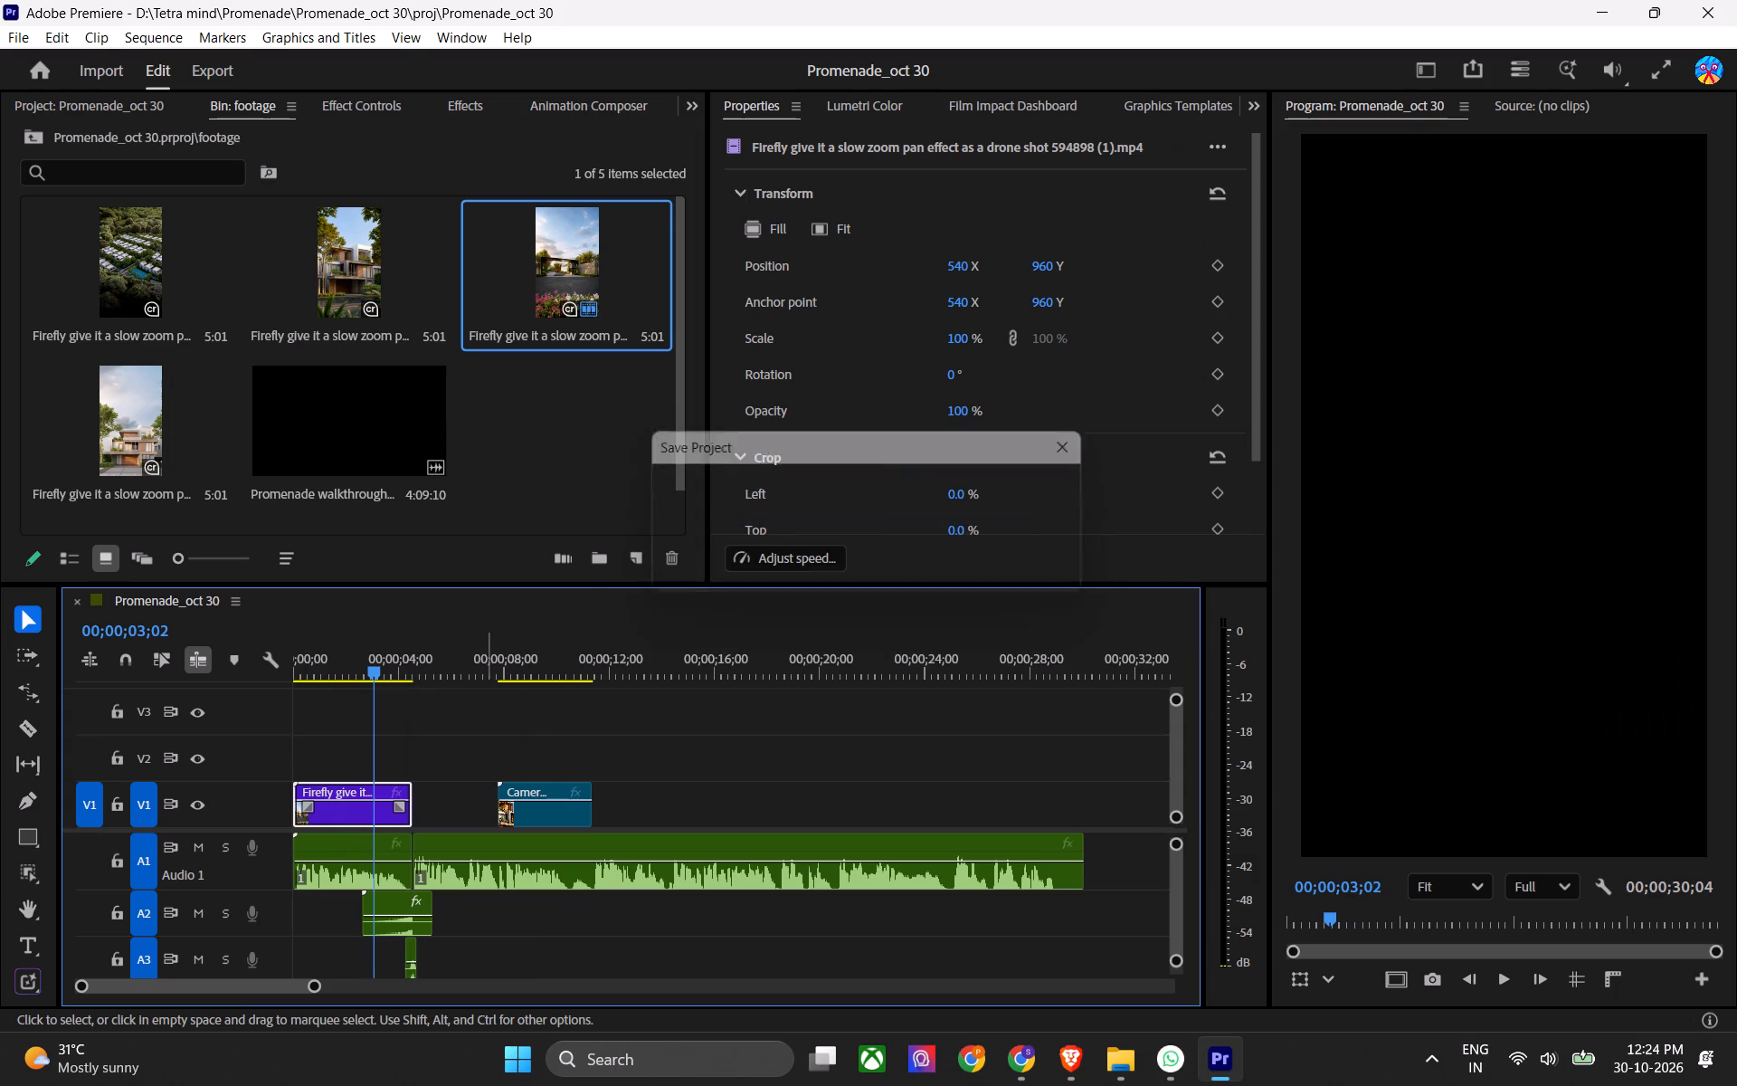
{"action": "key", "text": "ctrl+s"}
{"action": "key", "text": "space"}
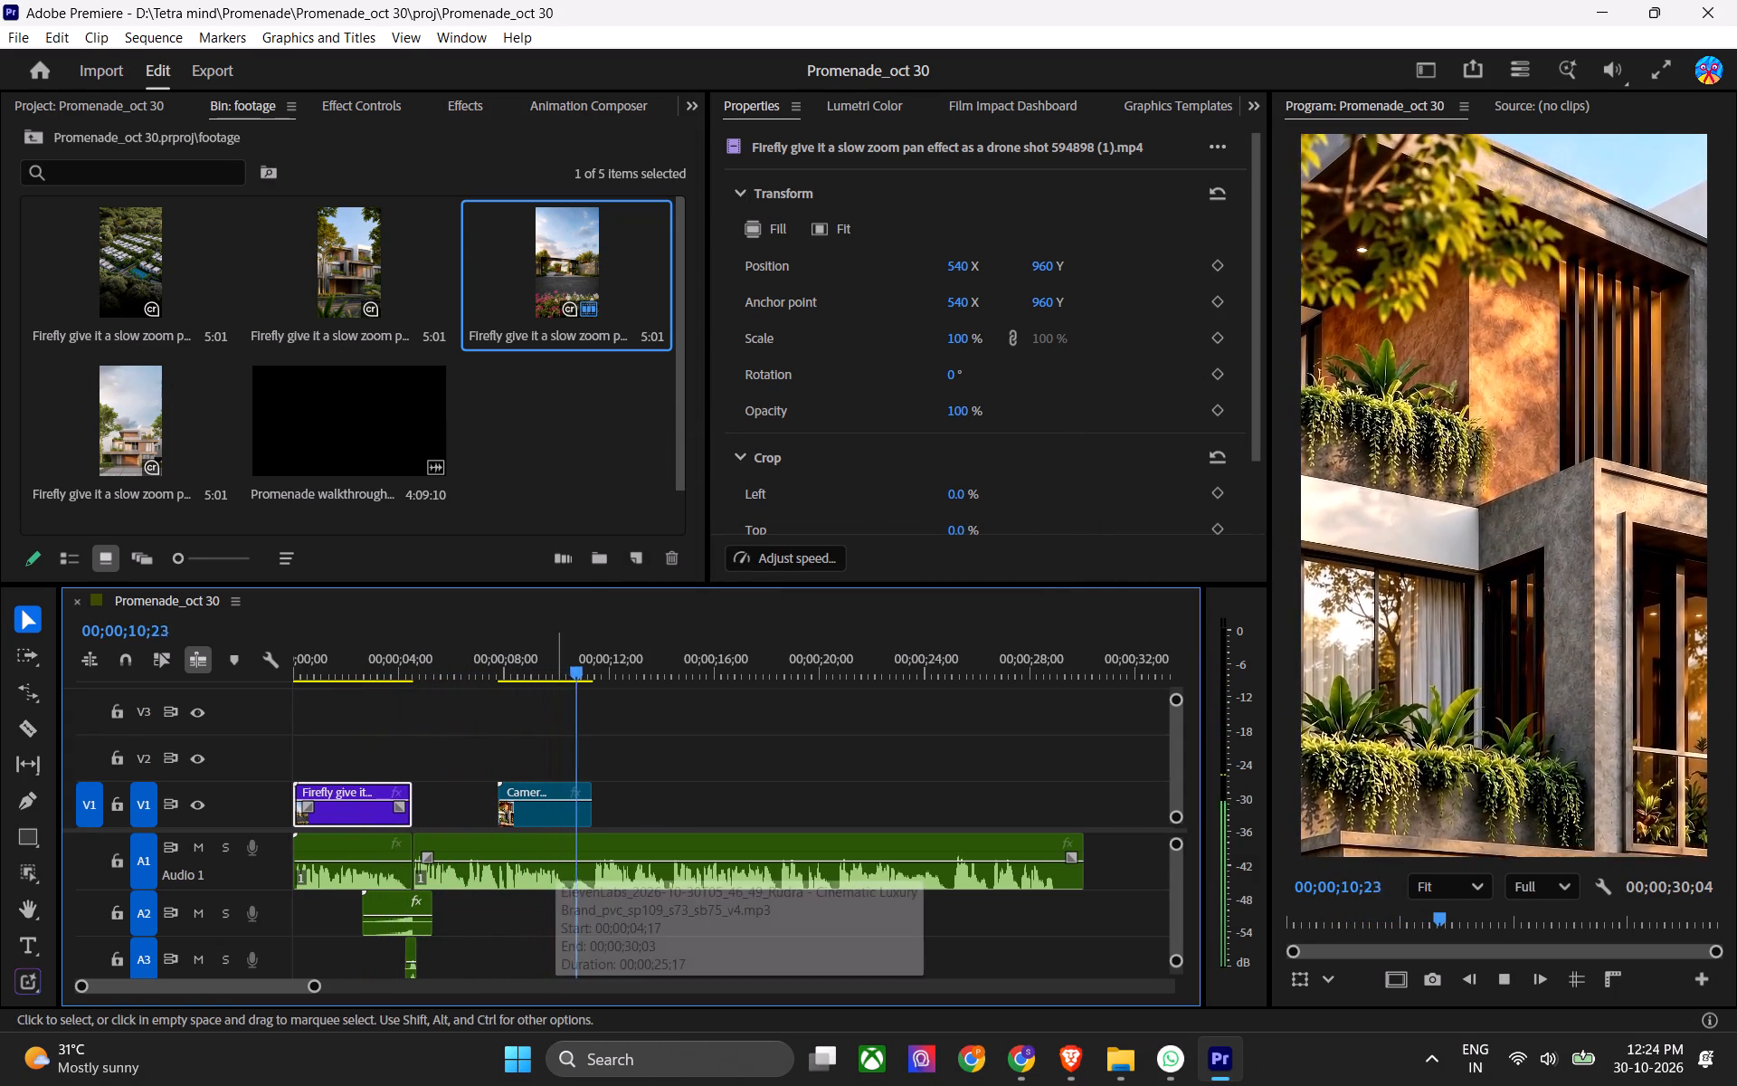
{"action": "key", "text": "space"}
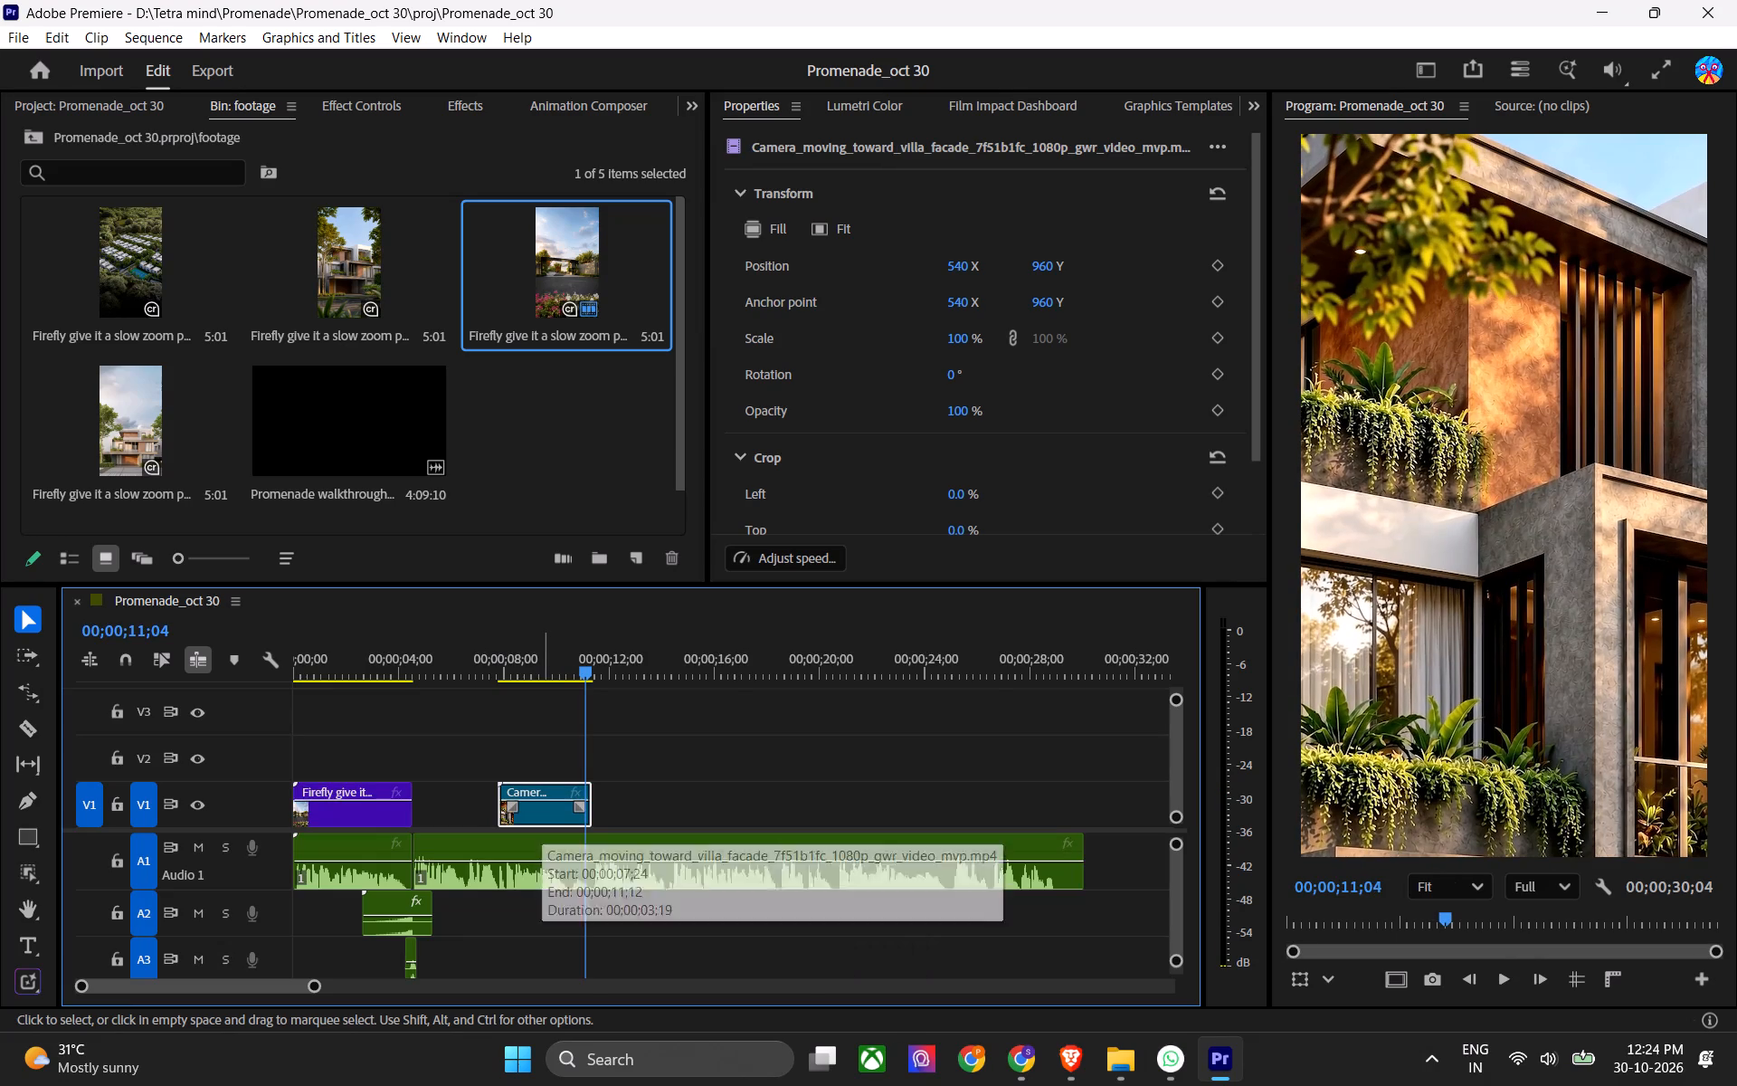
Switch to the browser and preview the golf cart clip C2670.MP4 in the 27th aug Drive folder.
{"action": "left_click", "coordinate": [1058, 1061]}
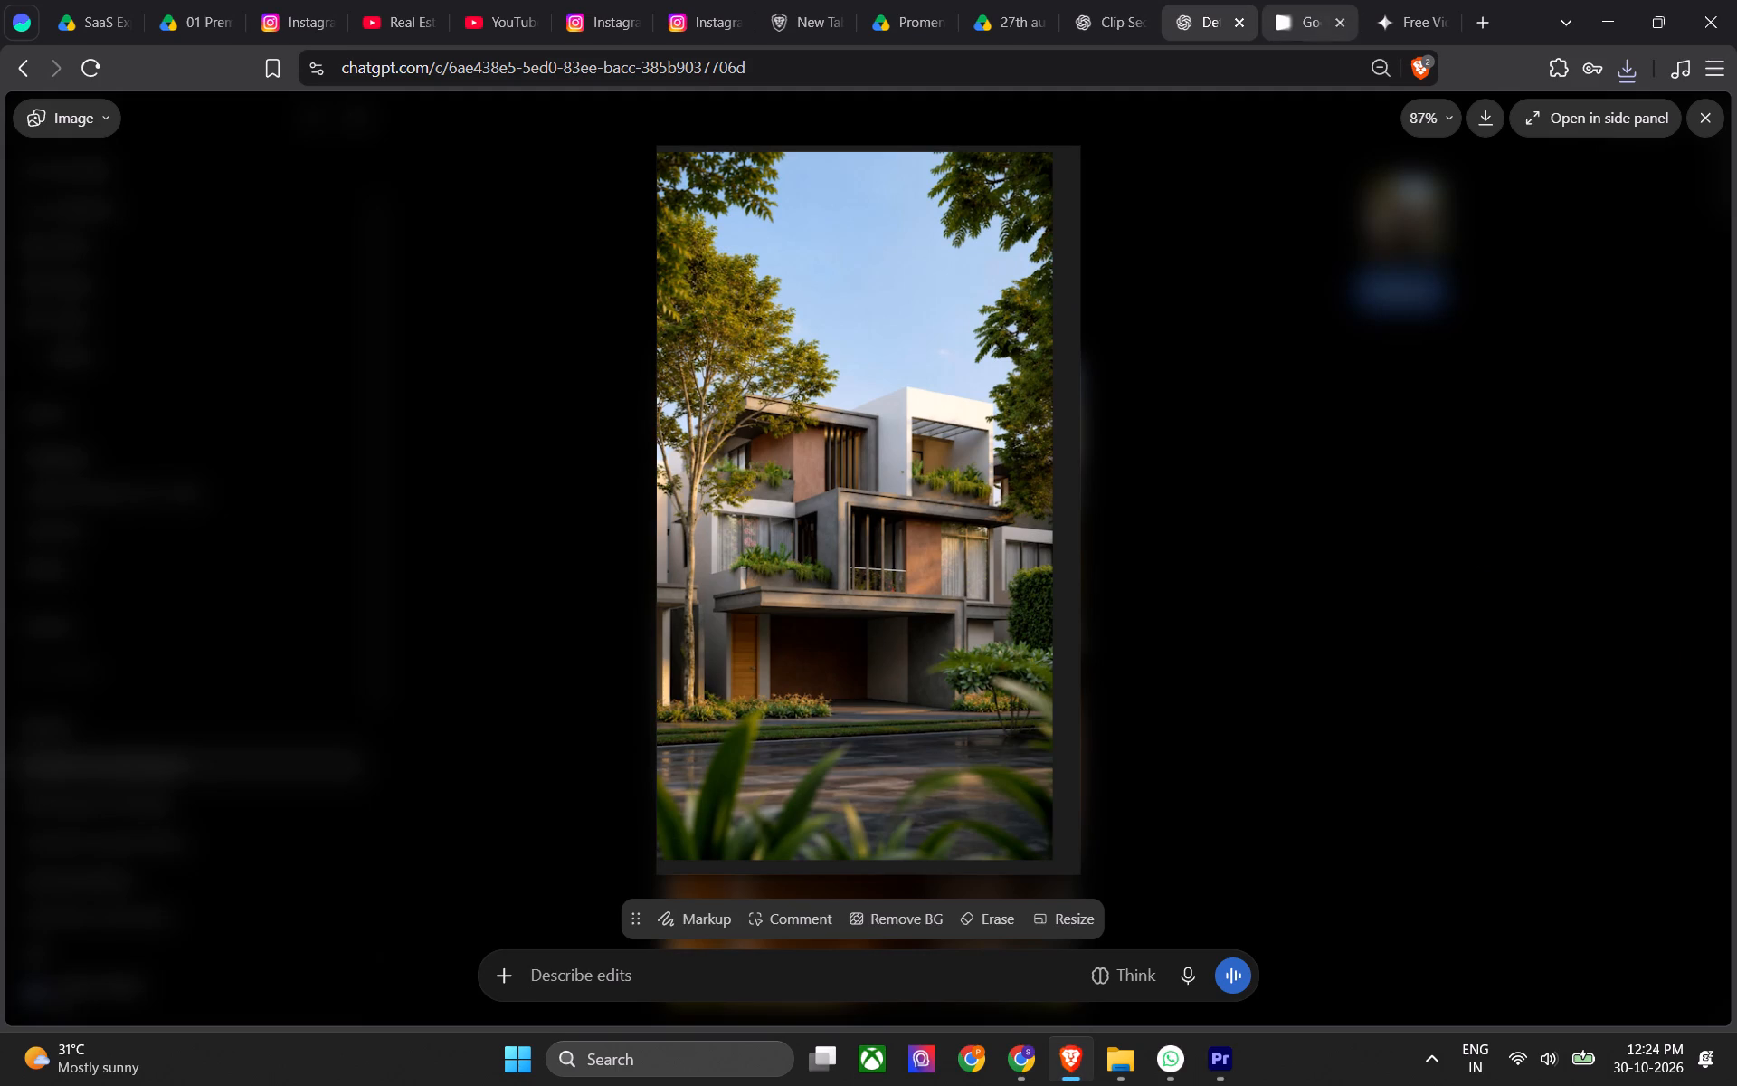
{"action": "left_click", "coordinate": [991, 34]}
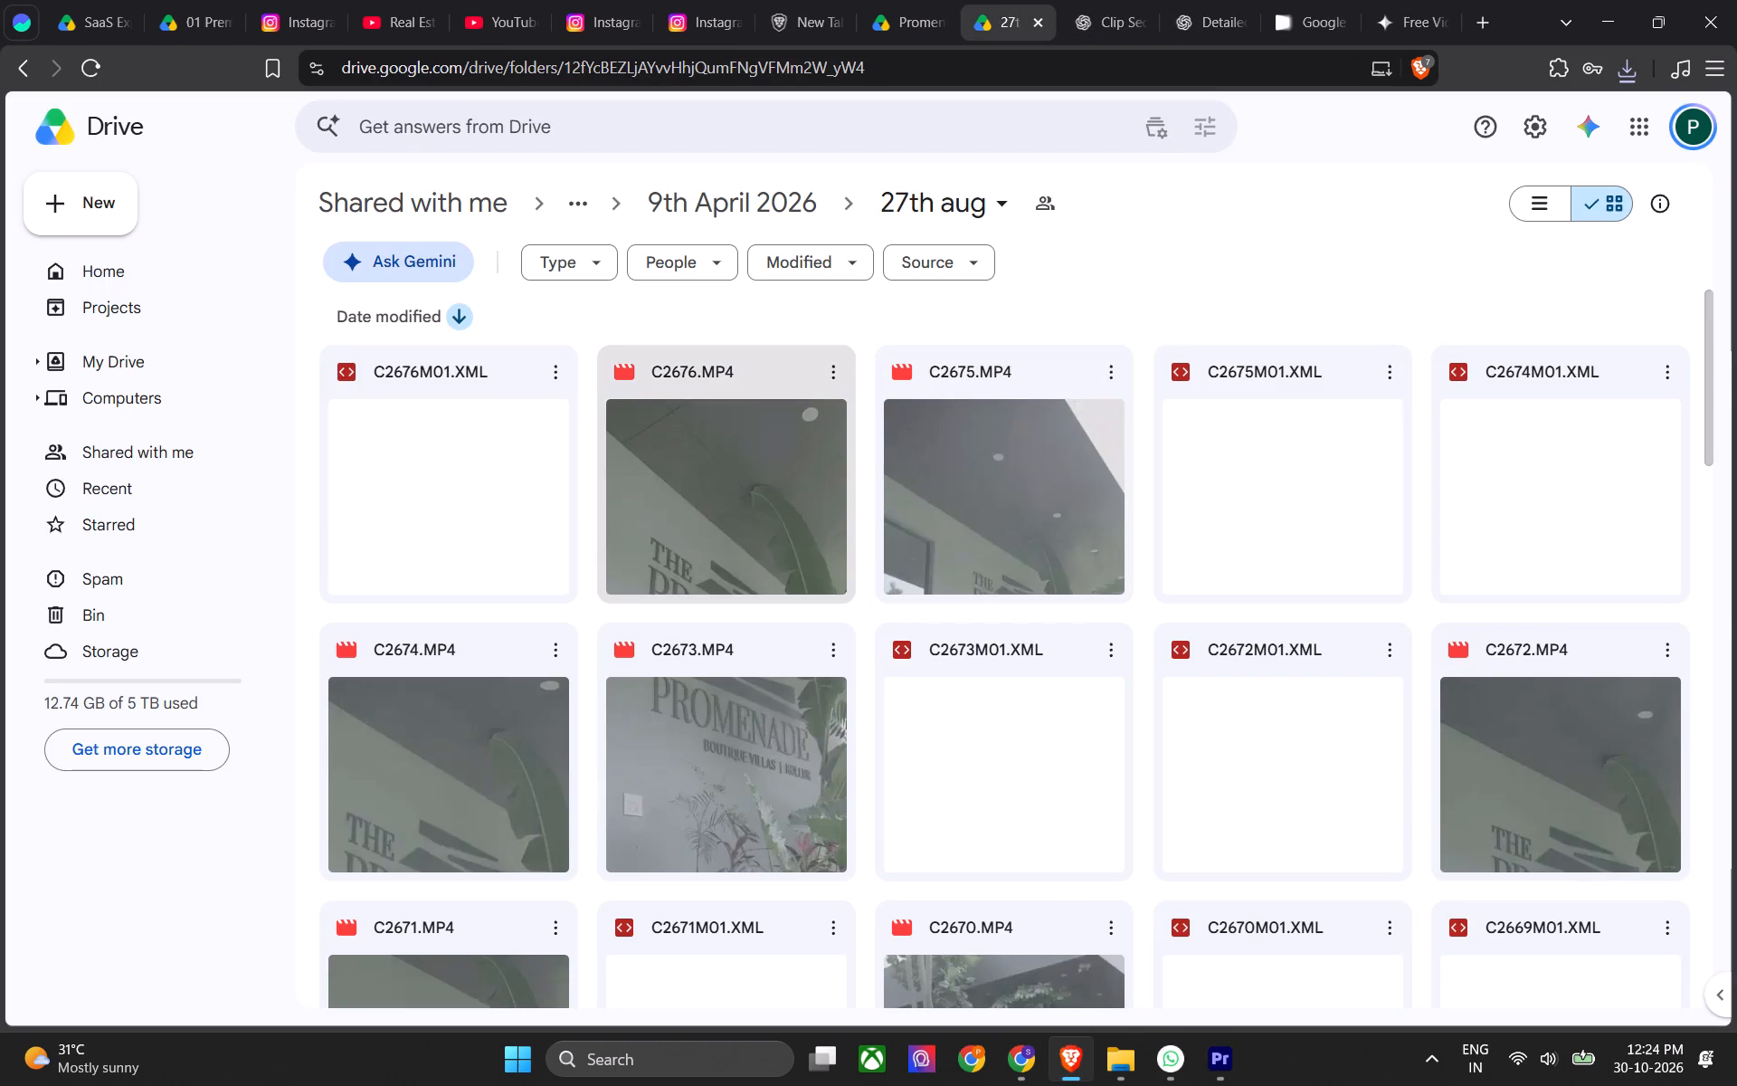
{"action": "scroll", "coordinate": [829, 556], "scroll_direction": "down", "scroll_amount": 4}
{"action": "double_click", "coordinate": [986, 627]}
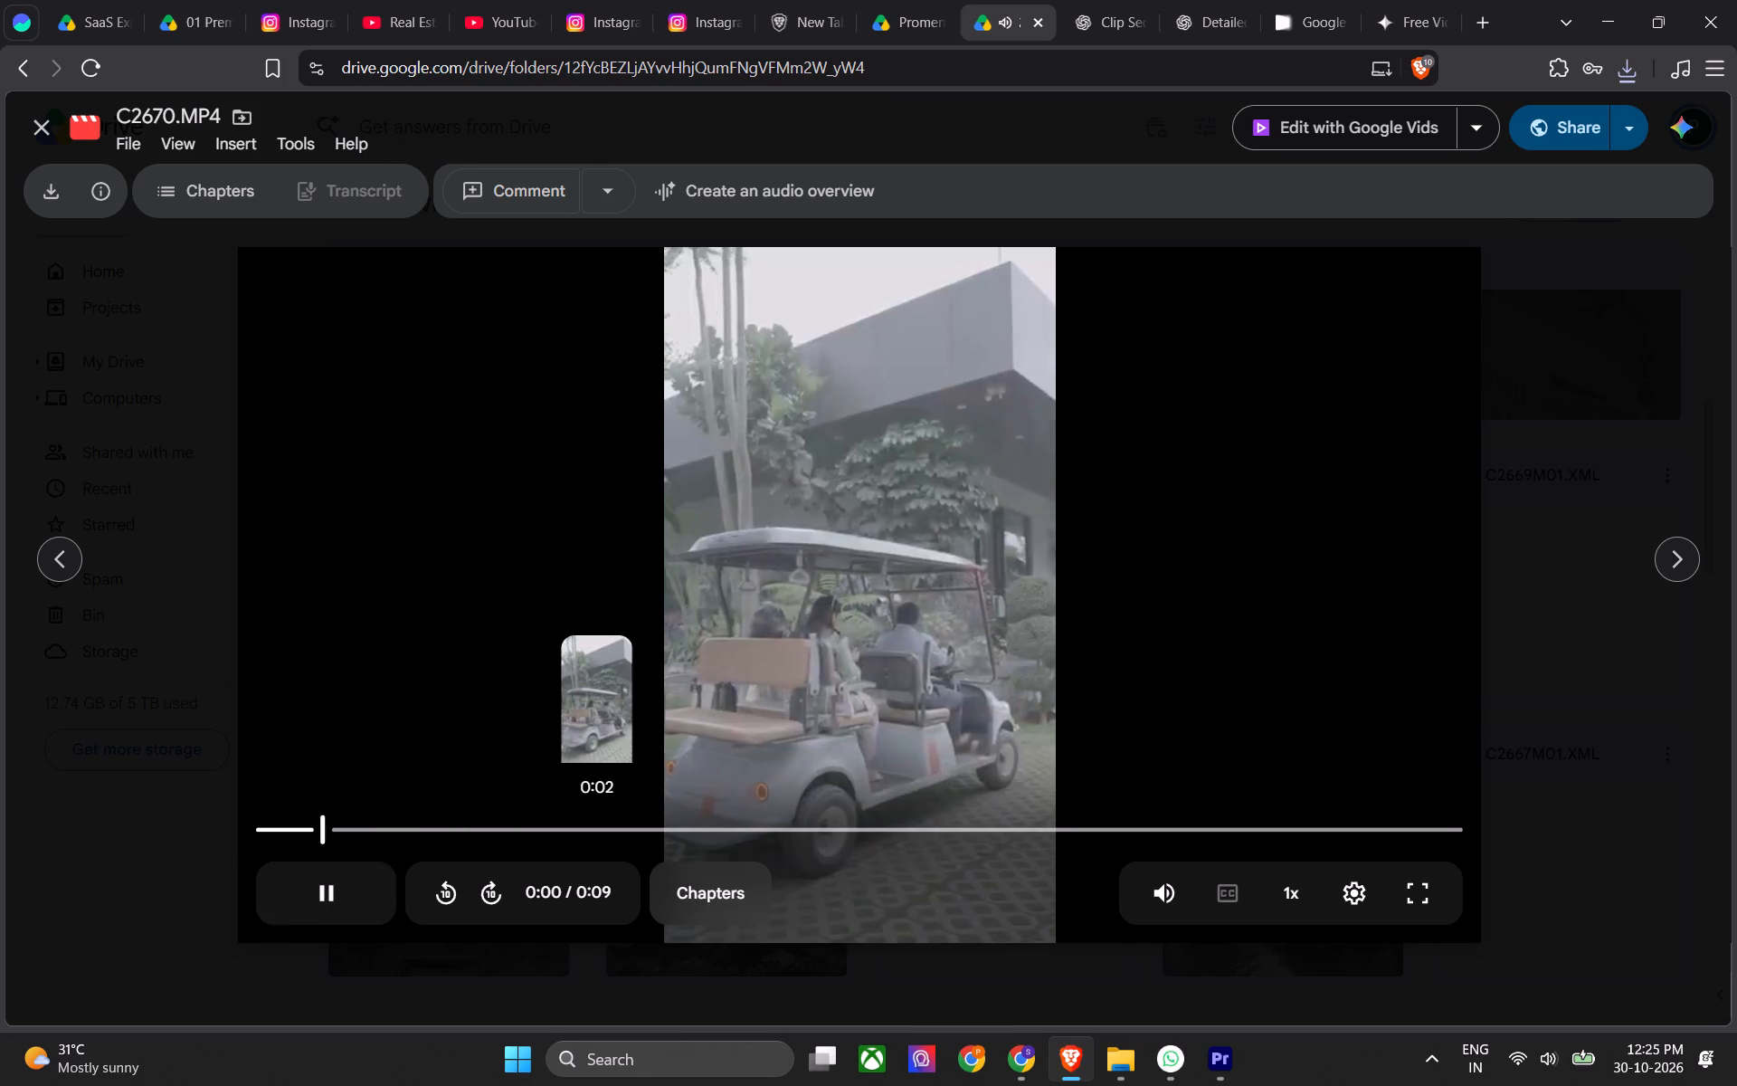
{"action": "left_click", "coordinate": [752, 808]}
{"action": "left_click", "coordinate": [1493, 690]}
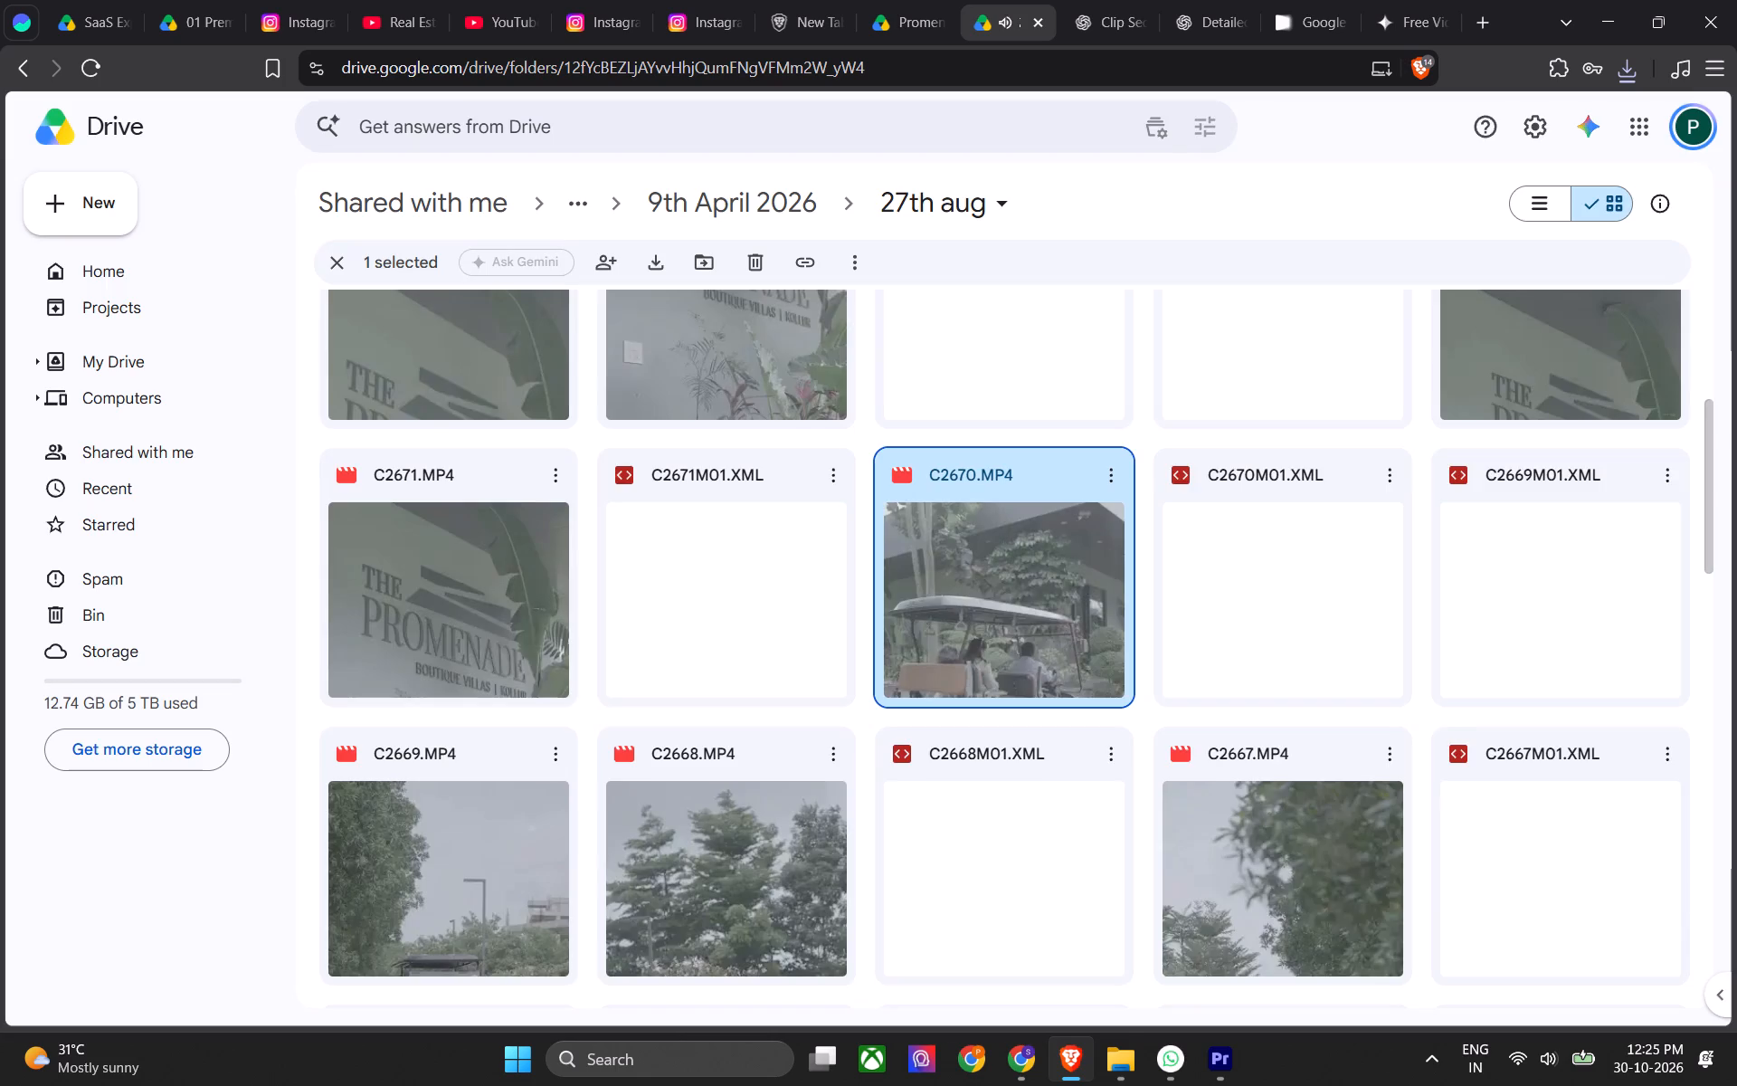
Look through the 27th aug footage and preview the villa construction clips C2655.MP4 and C2654.MP4.
{"action": "scroll", "coordinate": [1246, 628], "scroll_direction": "down", "scroll_amount": 4}
{"action": "scroll", "coordinate": [1041, 640], "scroll_direction": "down", "scroll_amount": 4}
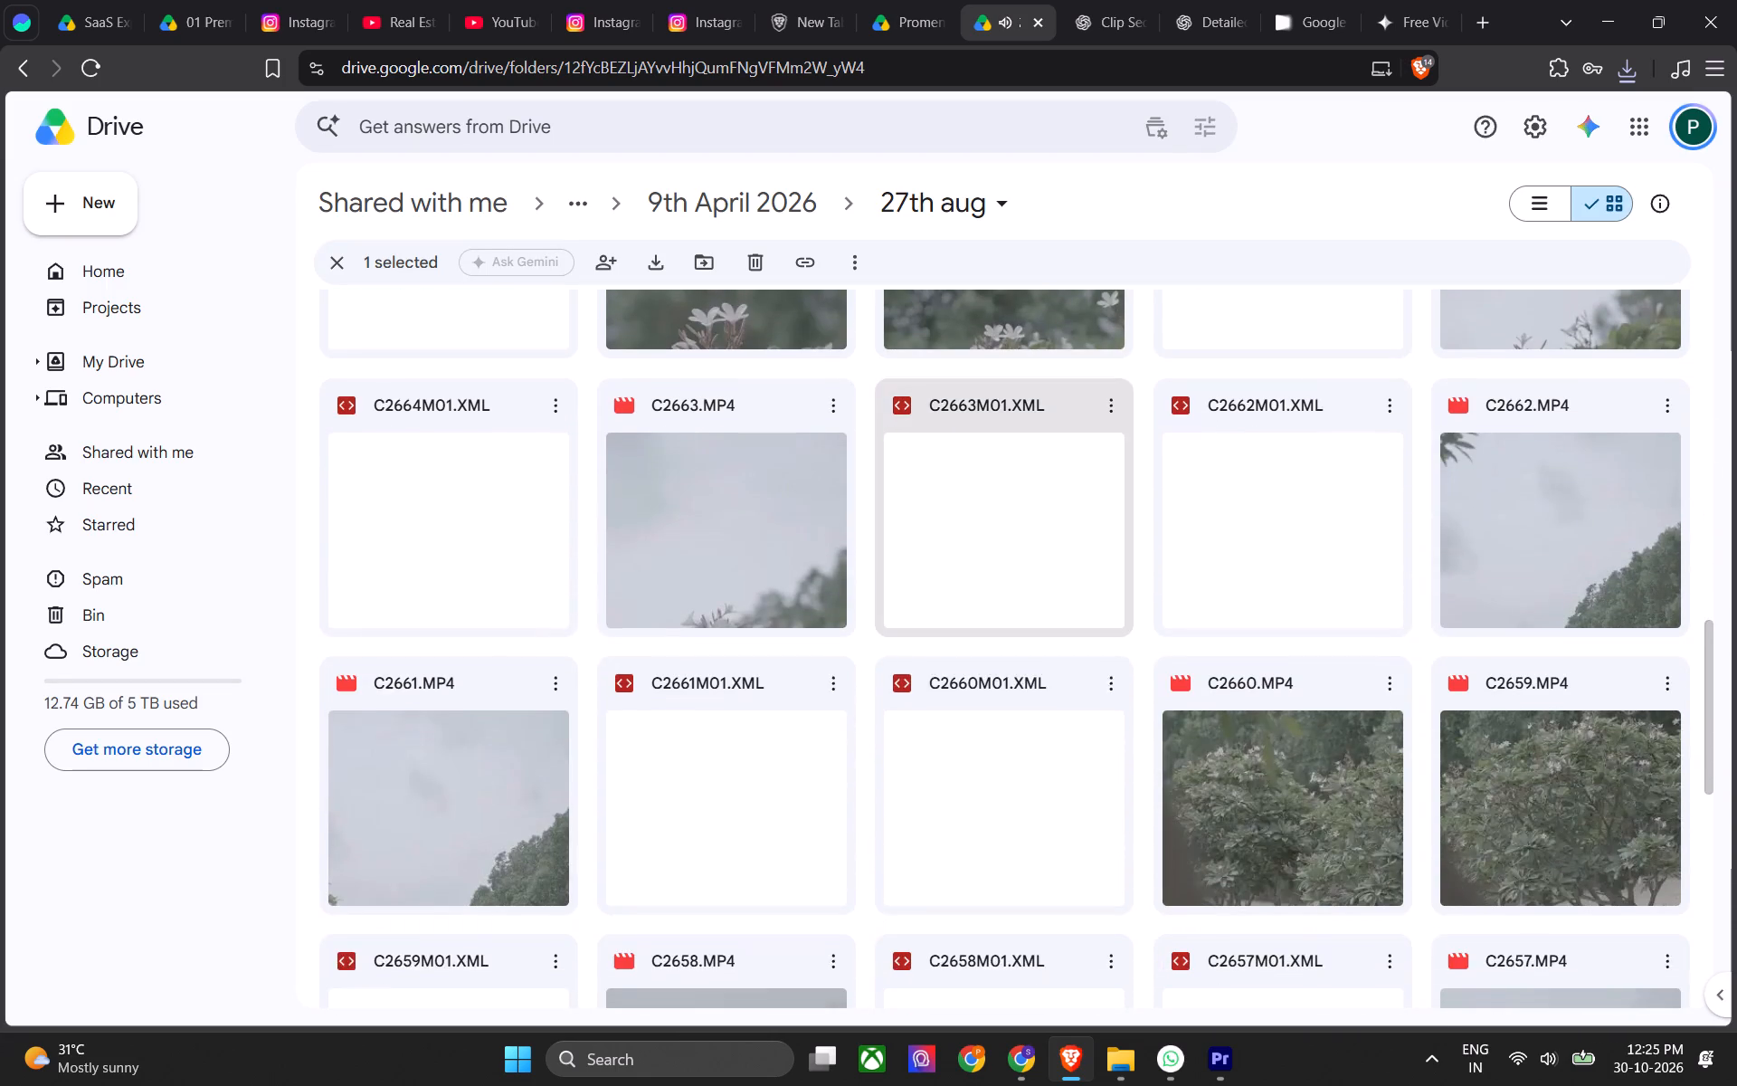
{"action": "scroll", "coordinate": [1037, 658], "scroll_direction": "down", "scroll_amount": 7}
{"action": "double_click", "coordinate": [1020, 623]}
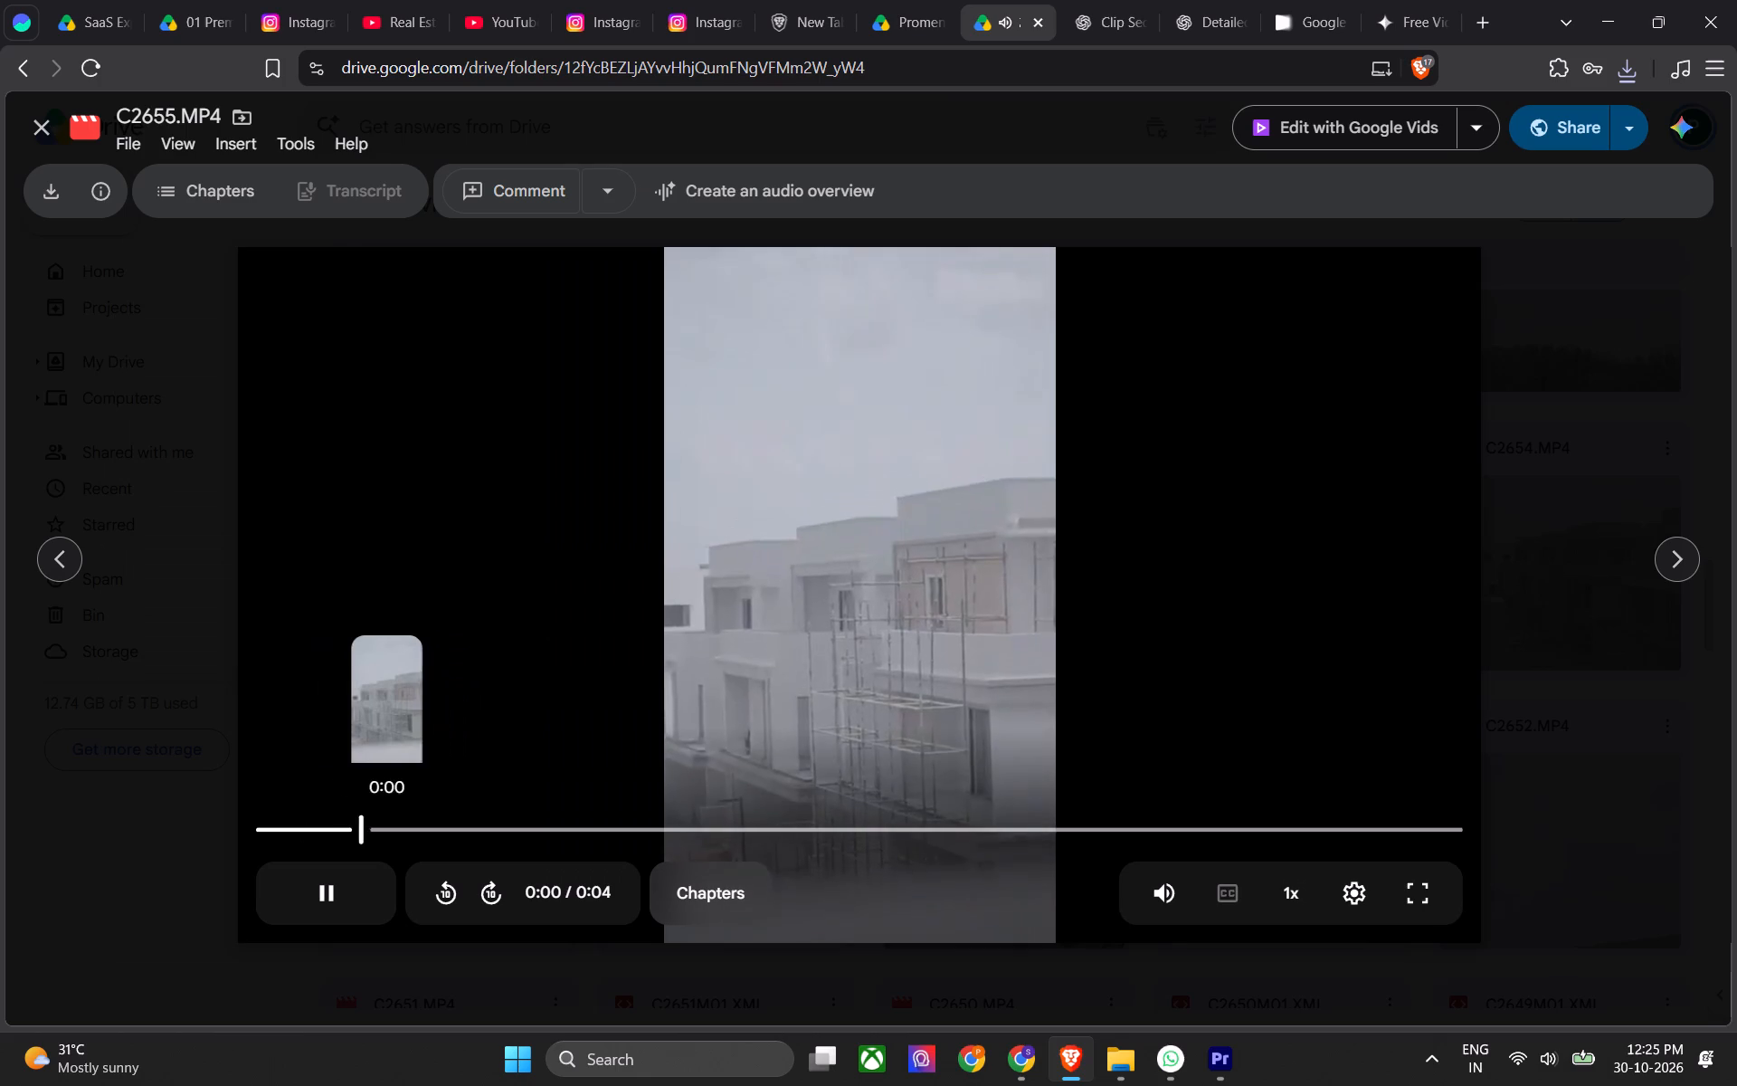
{"action": "left_click", "coordinate": [984, 824]}
{"action": "left_click", "coordinate": [1580, 740]}
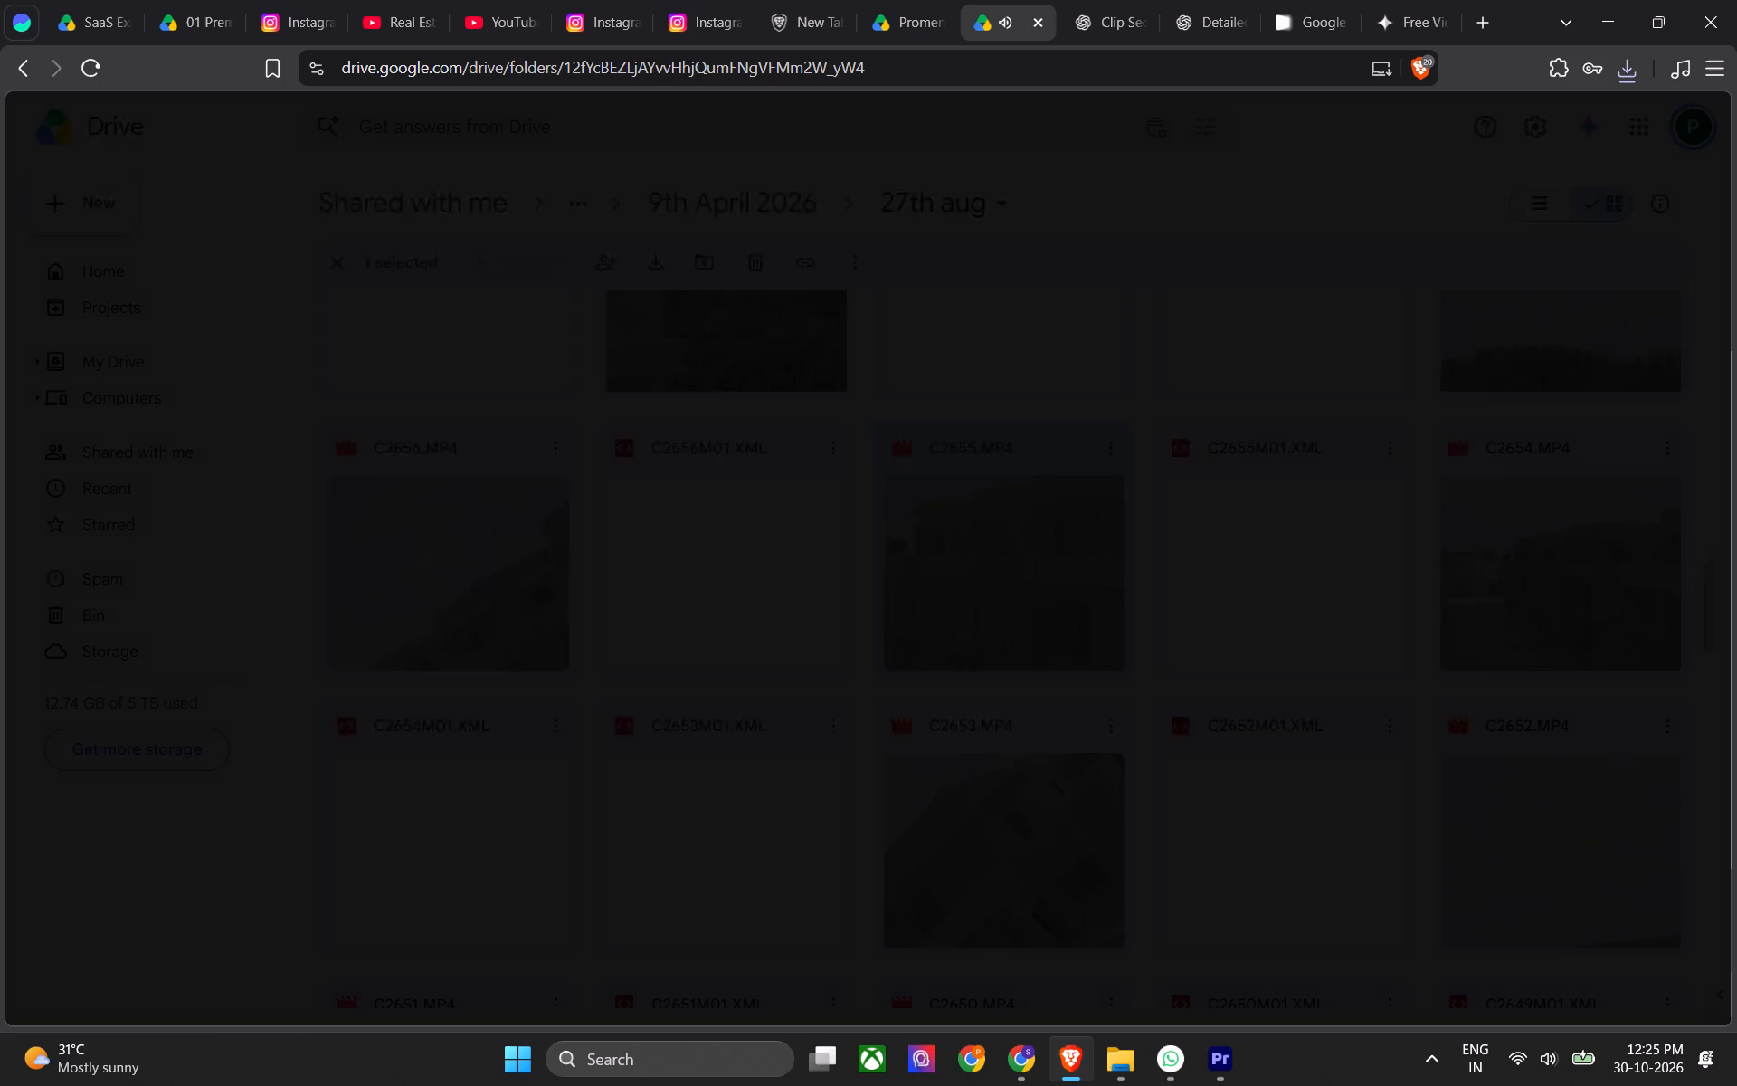
{"action": "double_click", "coordinate": [1528, 589]}
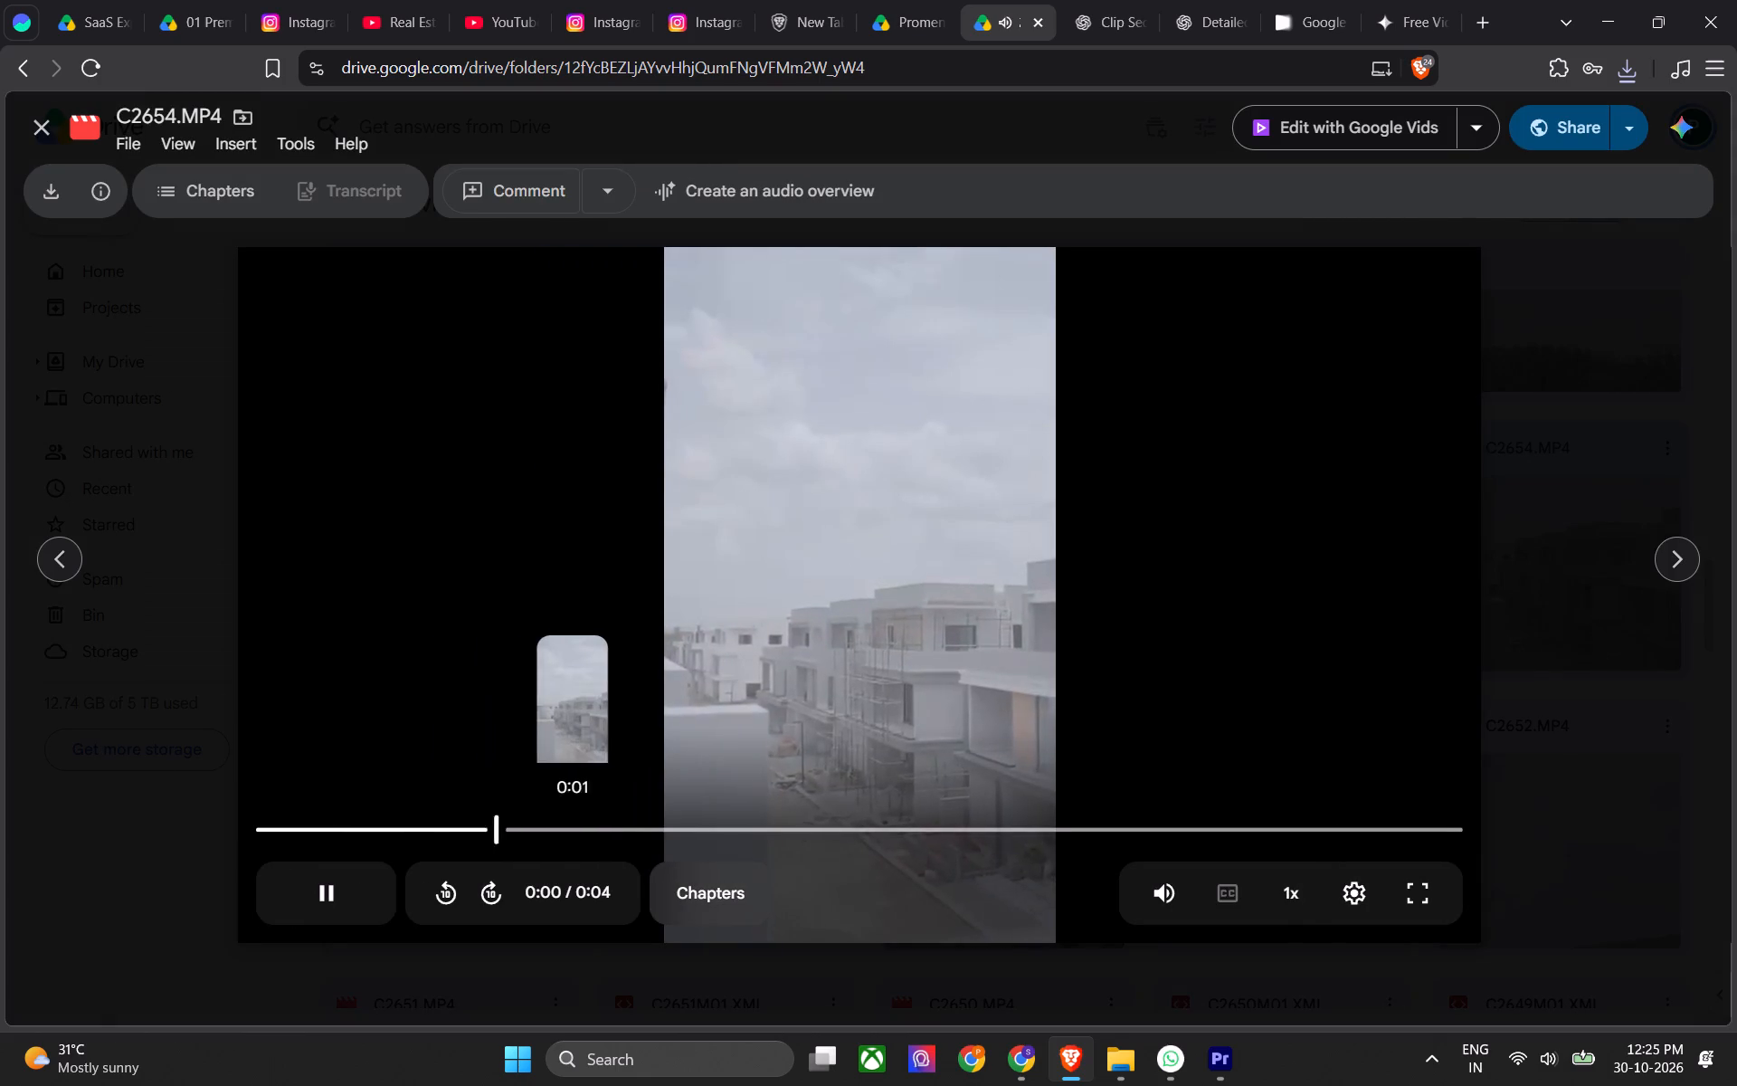
{"action": "left_click", "coordinate": [626, 845]}
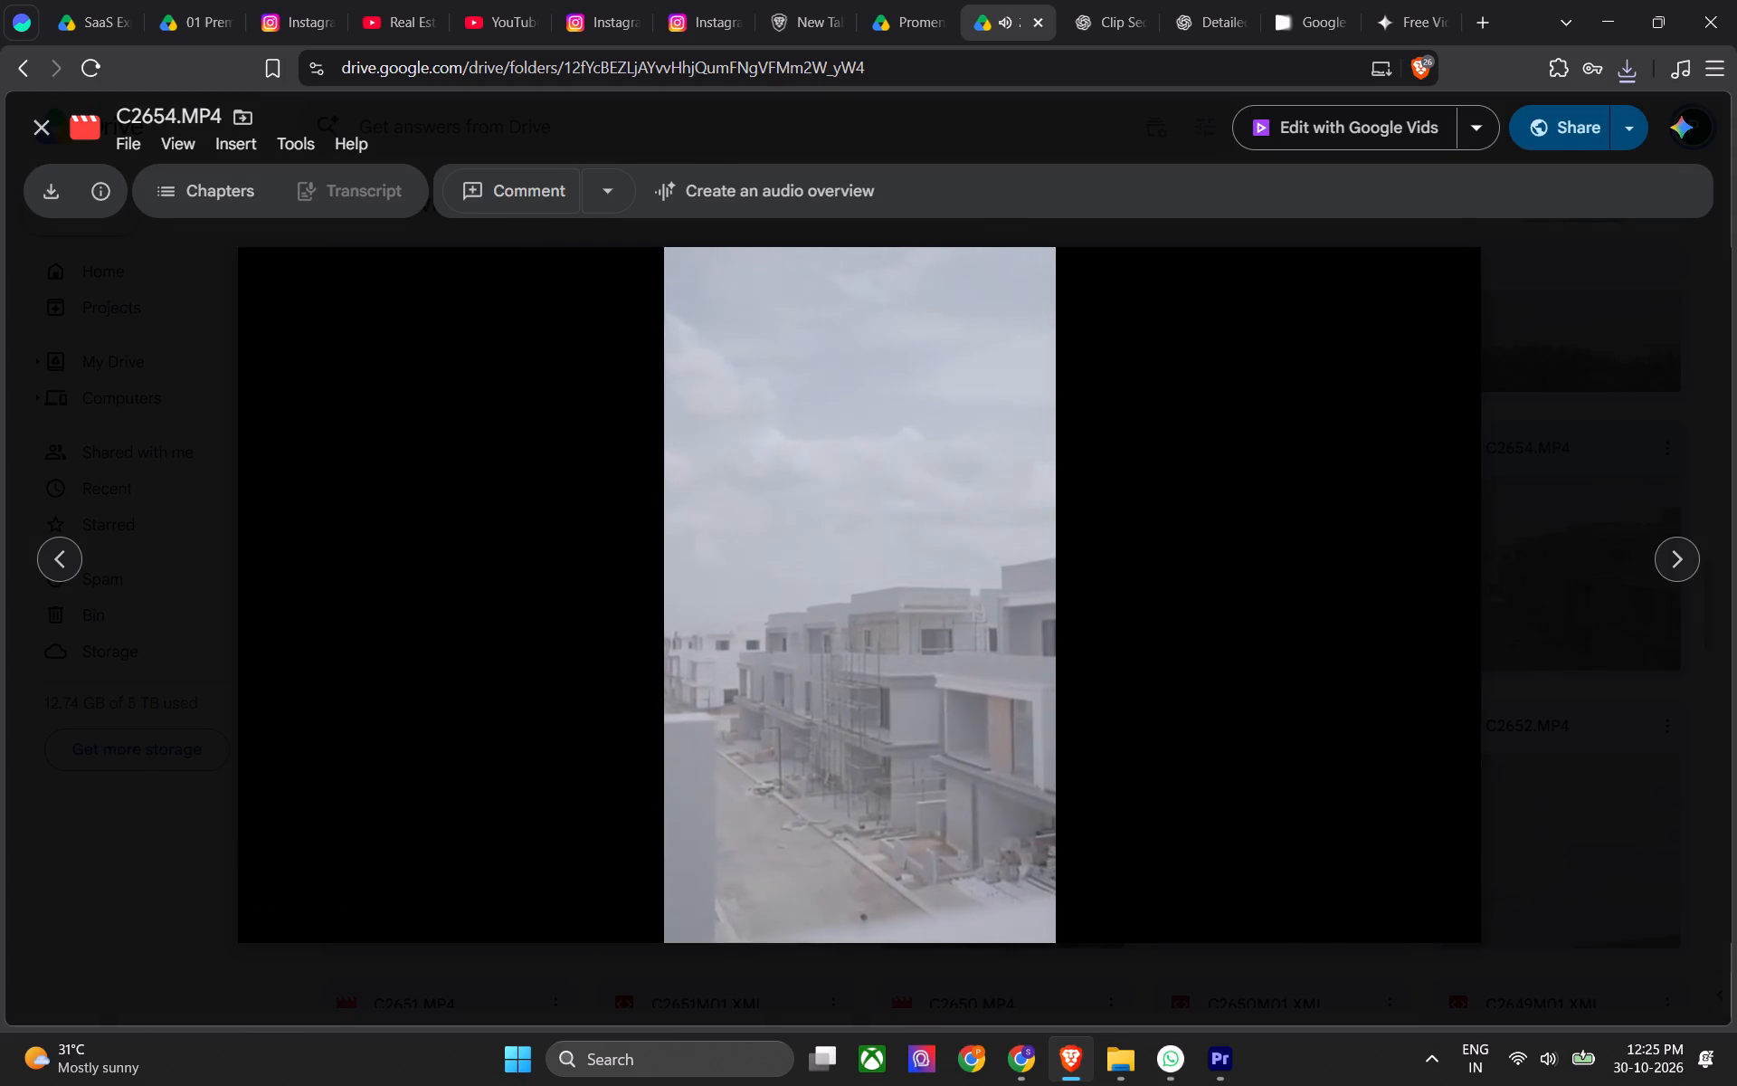
{"action": "left_click", "coordinate": [1646, 786]}
Browse further through the 27th aug footage and preview the villa clips C2645.MP4, C2644.MP4 and C2639.MP4.
{"action": "scroll", "coordinate": [1574, 748], "scroll_direction": "down", "scroll_amount": 3}
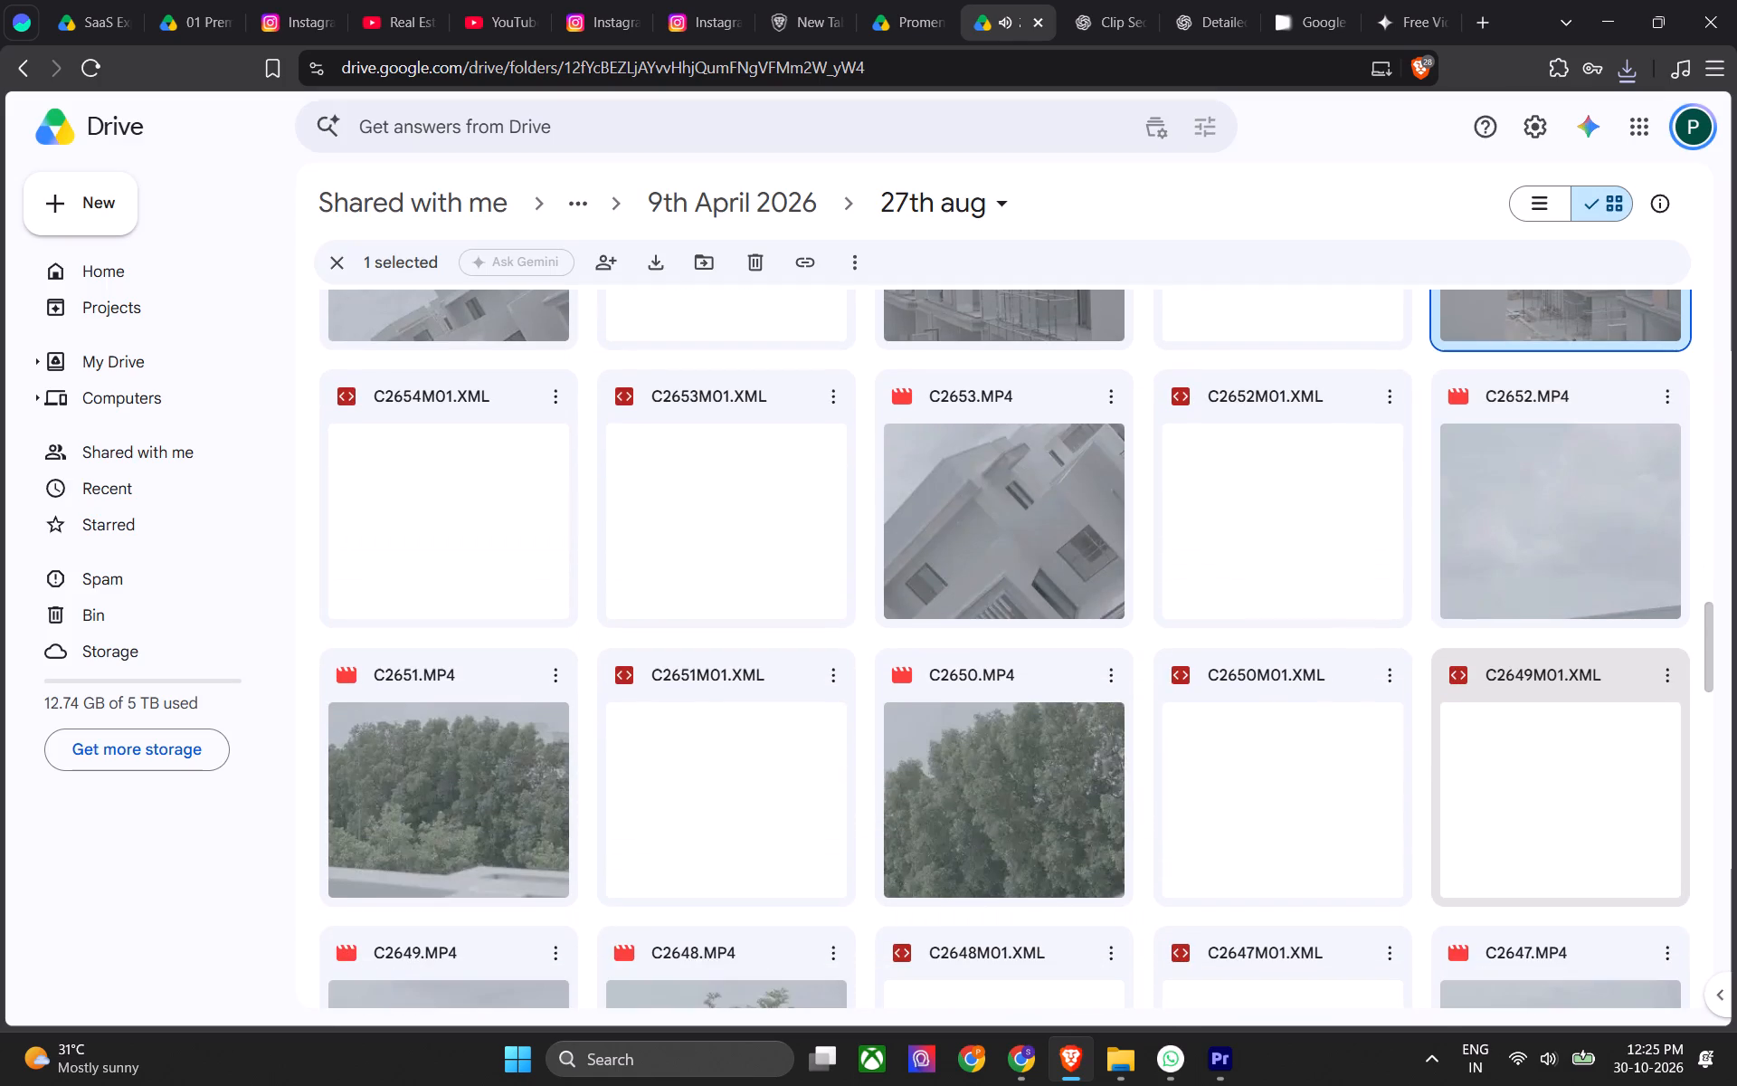
{"action": "scroll", "coordinate": [1559, 701], "scroll_direction": "down", "scroll_amount": 5}
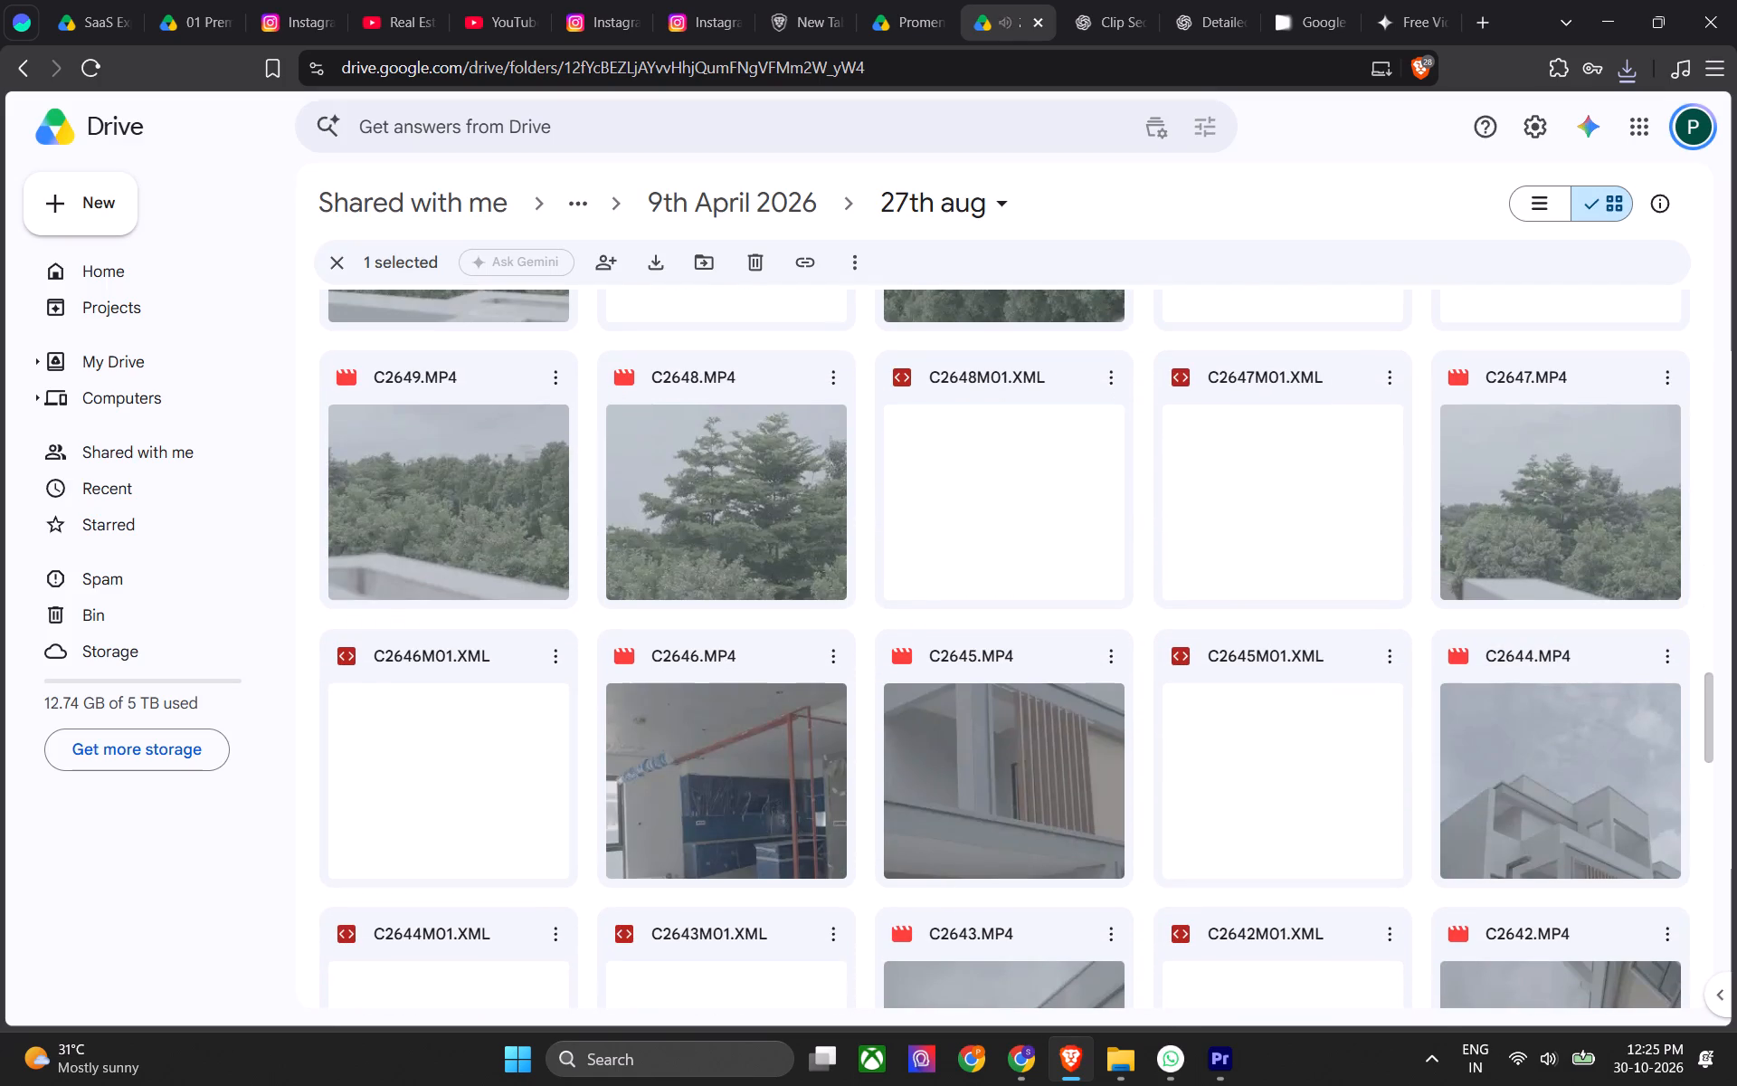
{"action": "double_click", "coordinate": [1025, 780]}
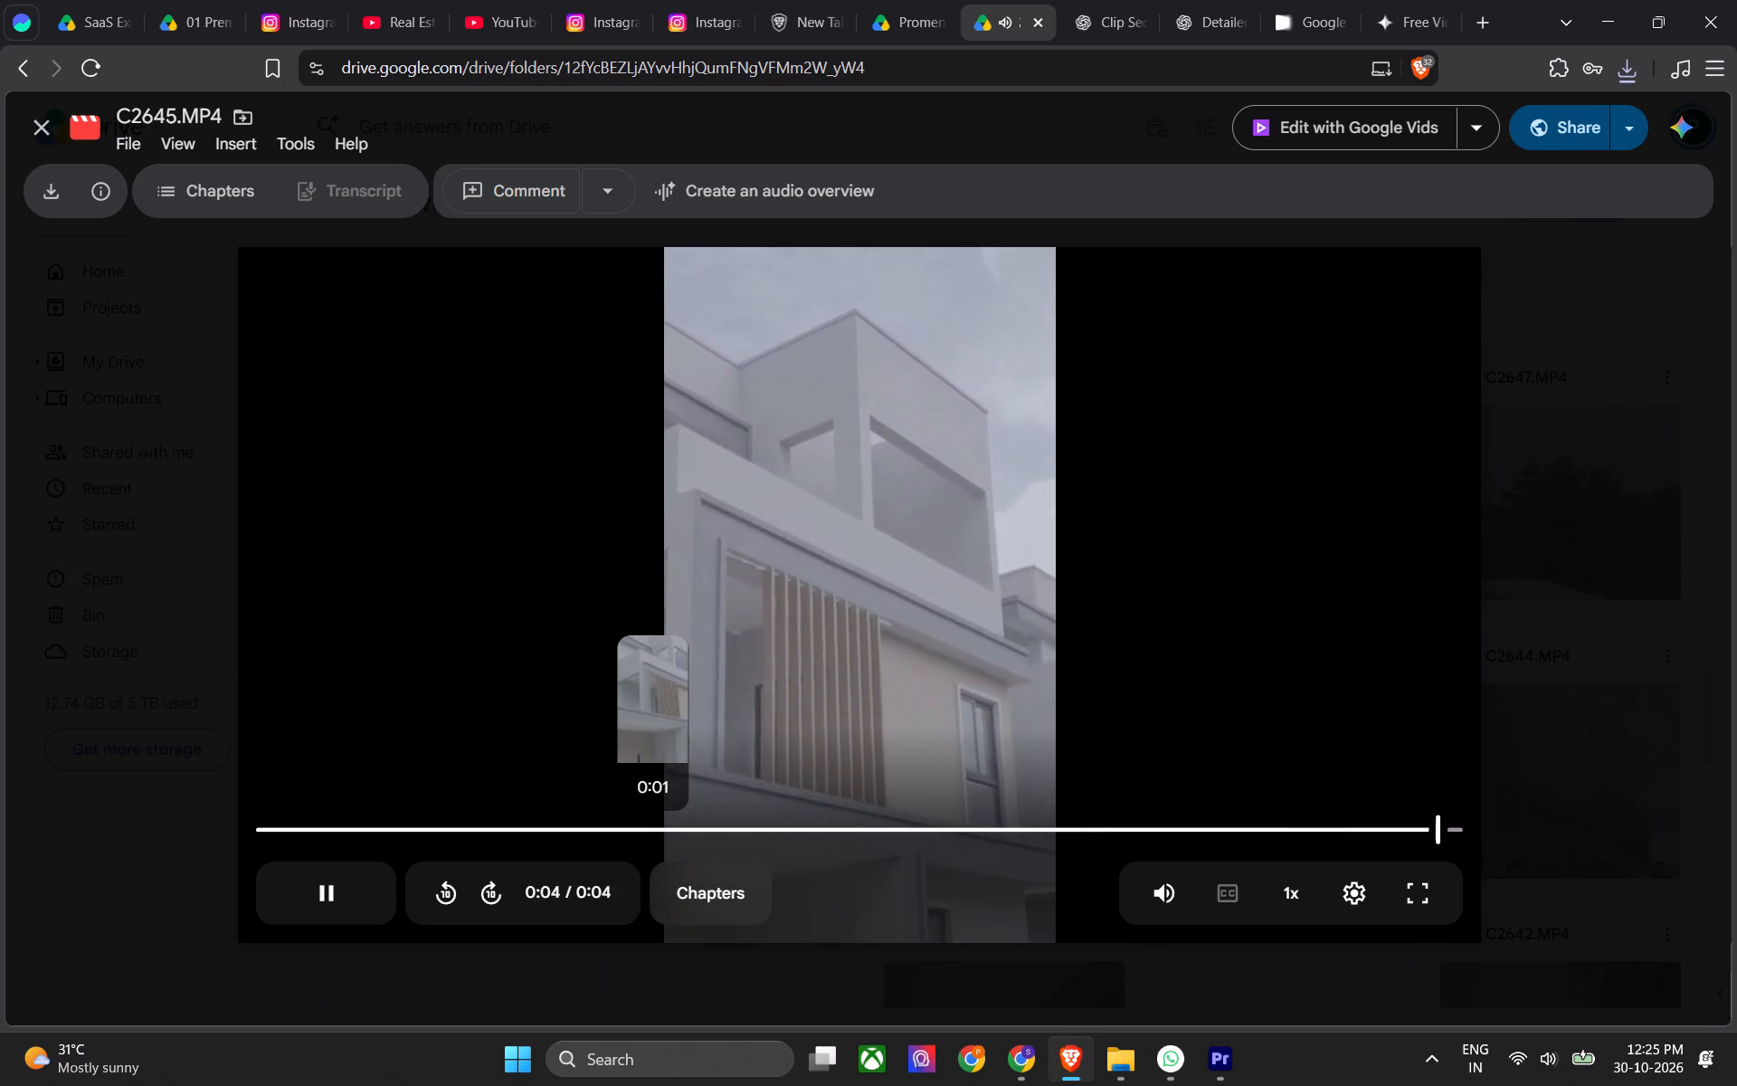
{"action": "left_click", "coordinate": [1567, 641]}
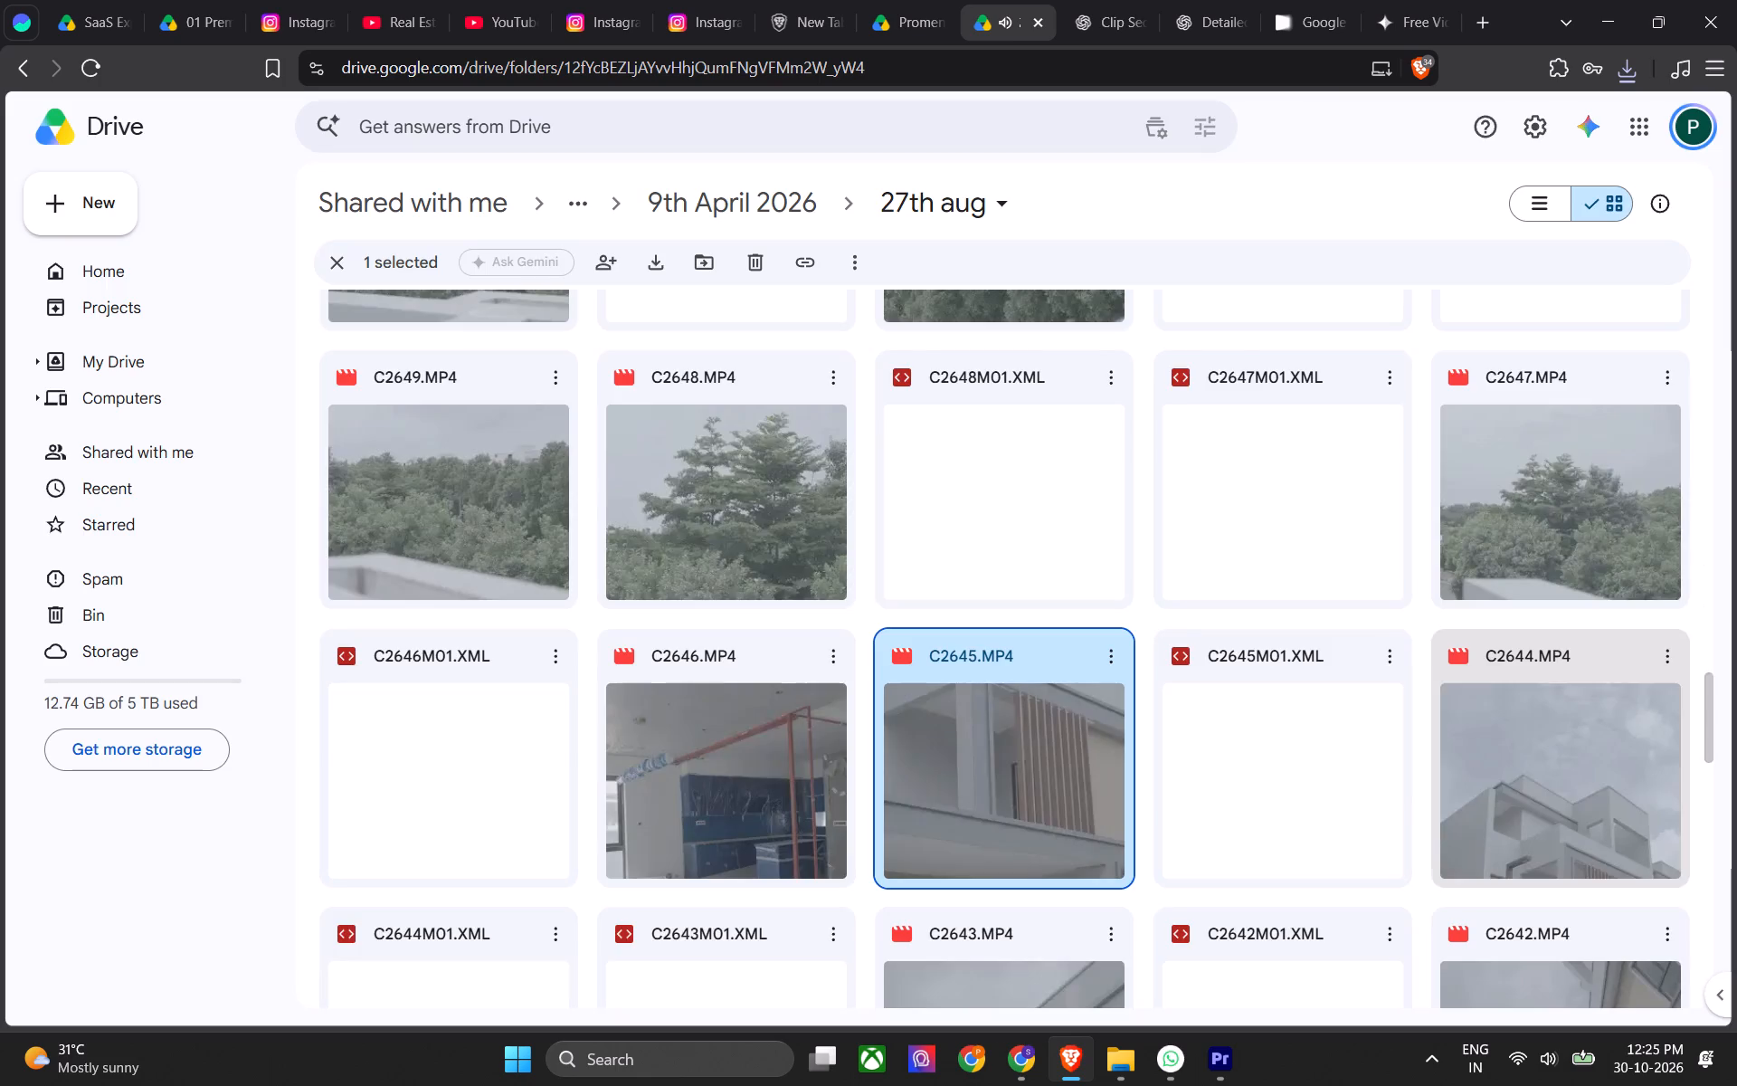
{"action": "scroll", "coordinate": [1438, 557], "scroll_direction": "down", "scroll_amount": 3}
{"action": "double_click", "coordinate": [1536, 451]}
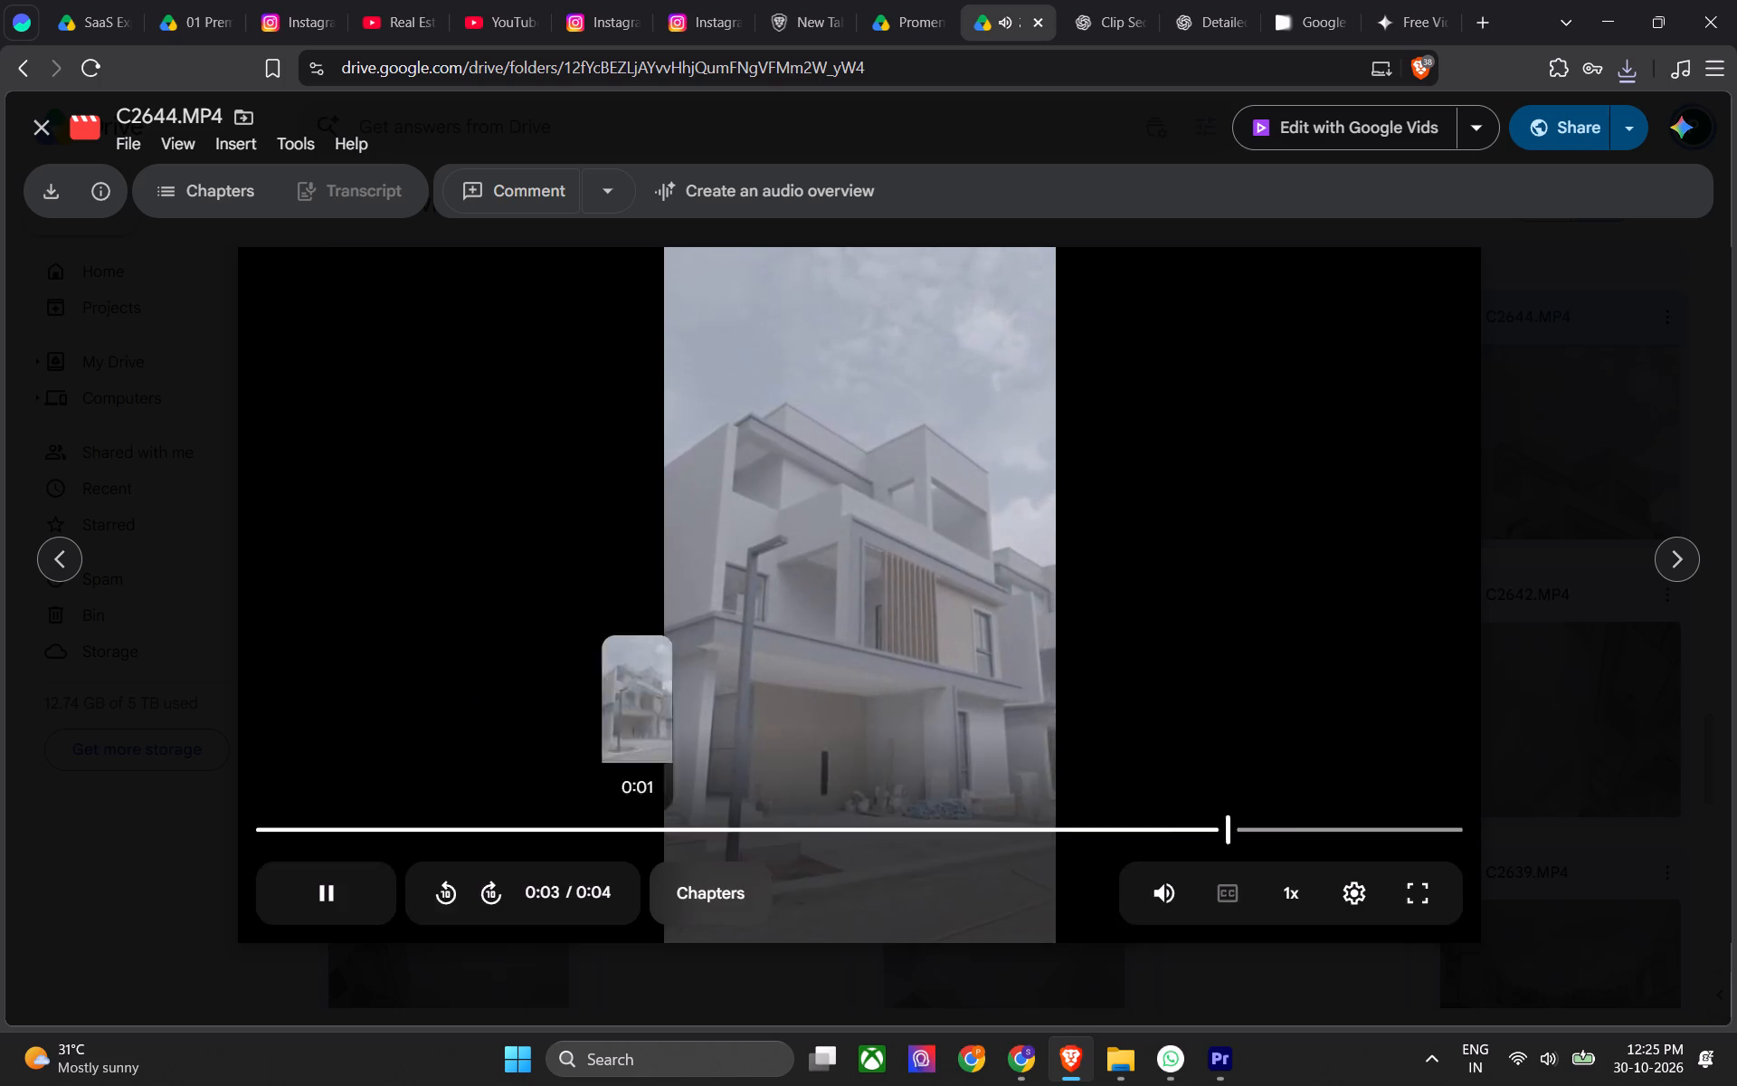
{"action": "left_click", "coordinate": [1567, 776]}
{"action": "scroll", "coordinate": [1446, 713], "scroll_direction": "down", "scroll_amount": 3}
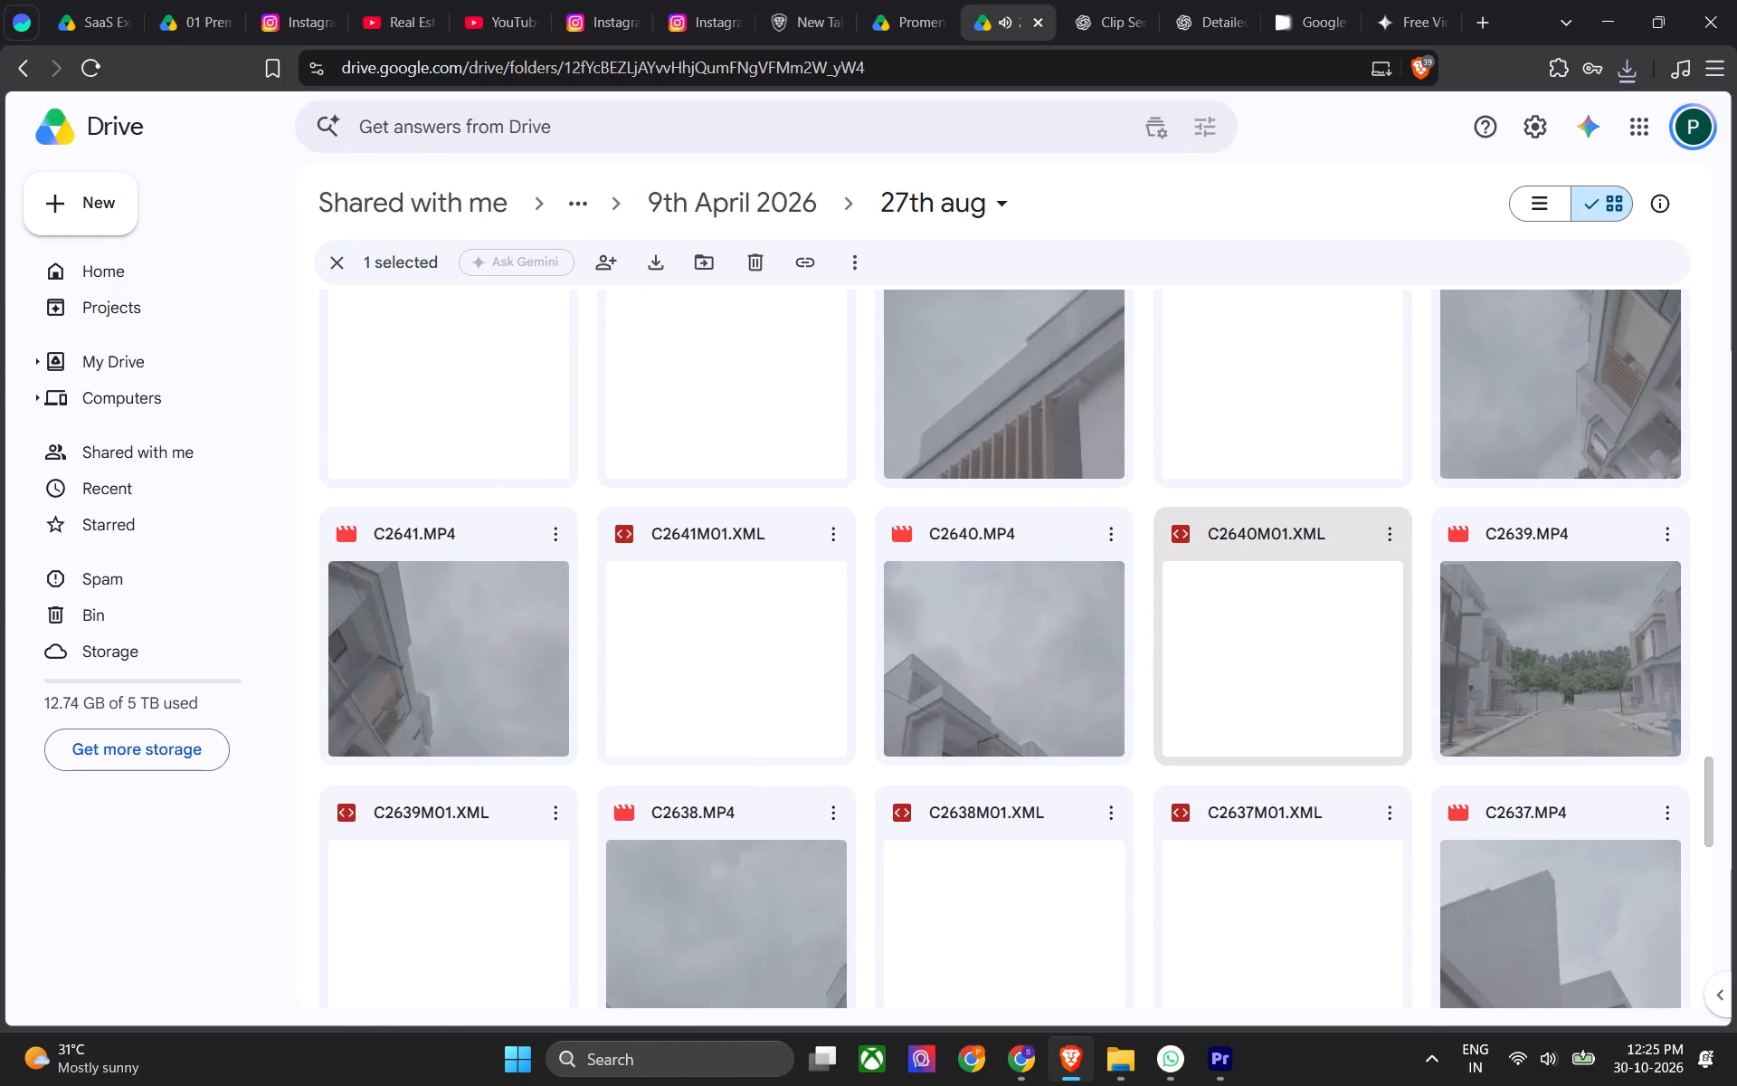
{"action": "double_click", "coordinate": [1590, 644]}
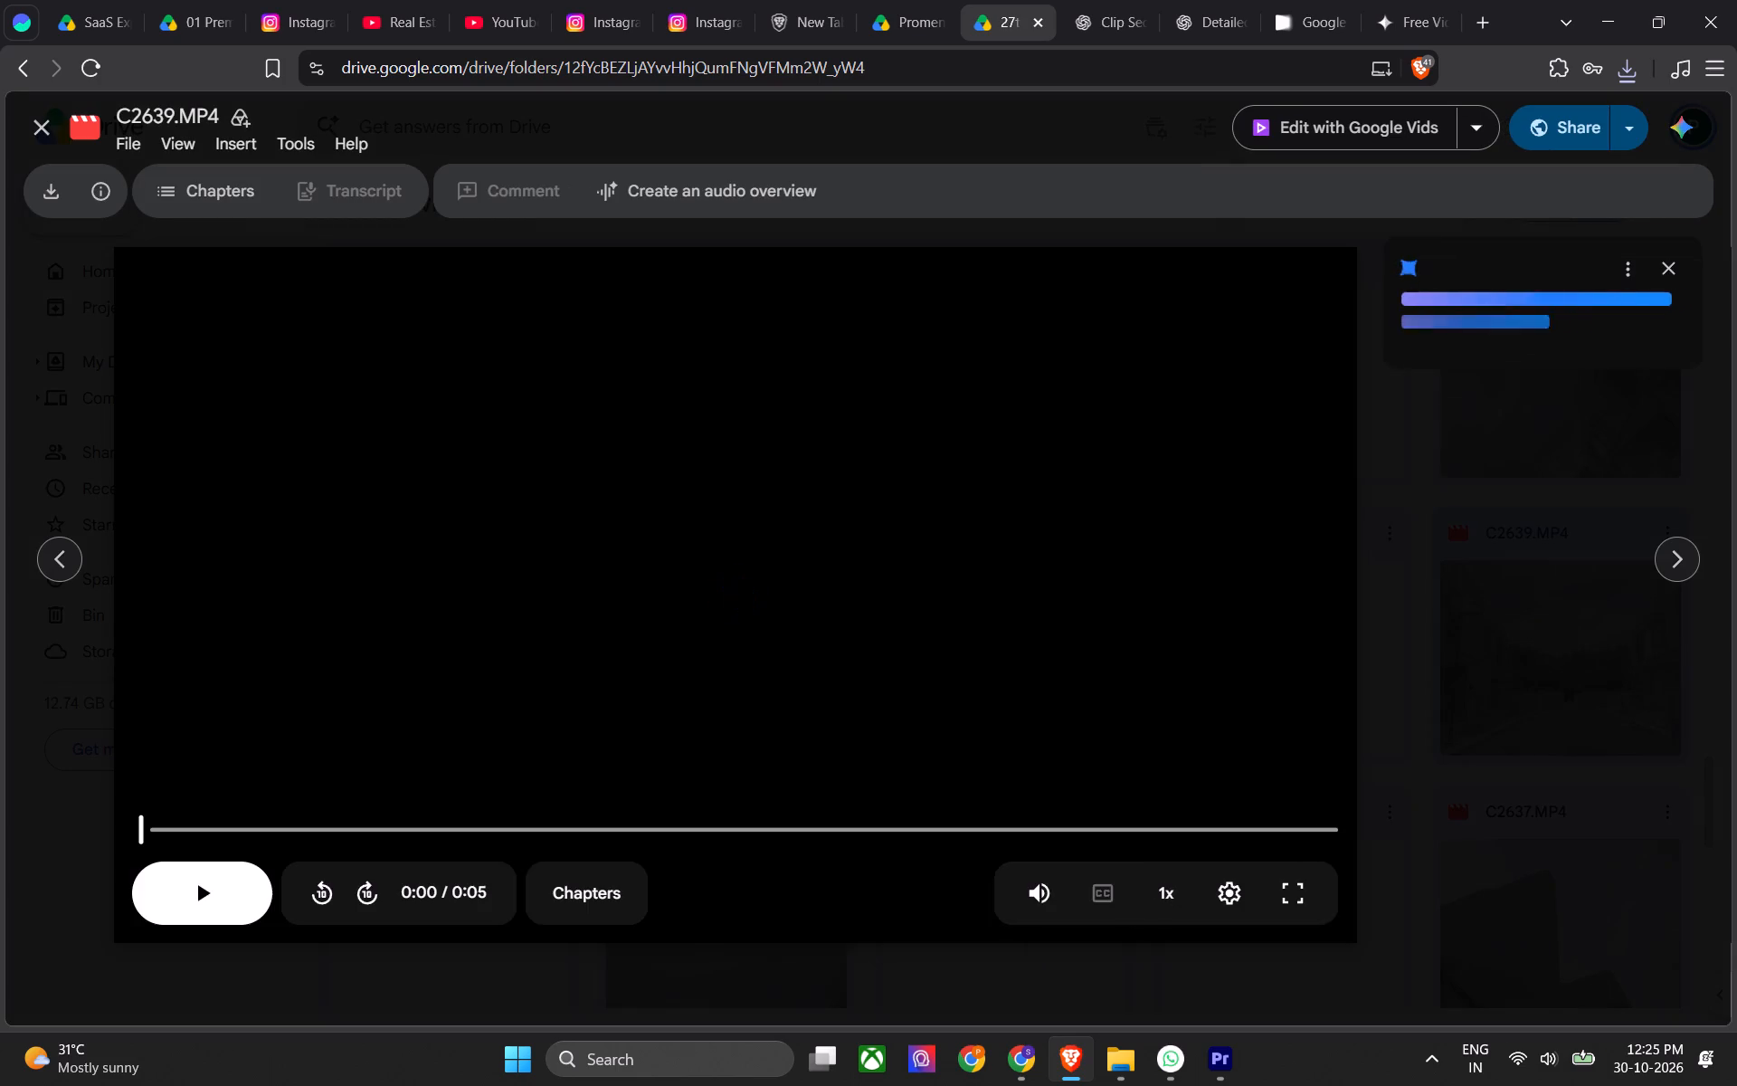
{"action": "left_click", "coordinate": [1627, 801]}
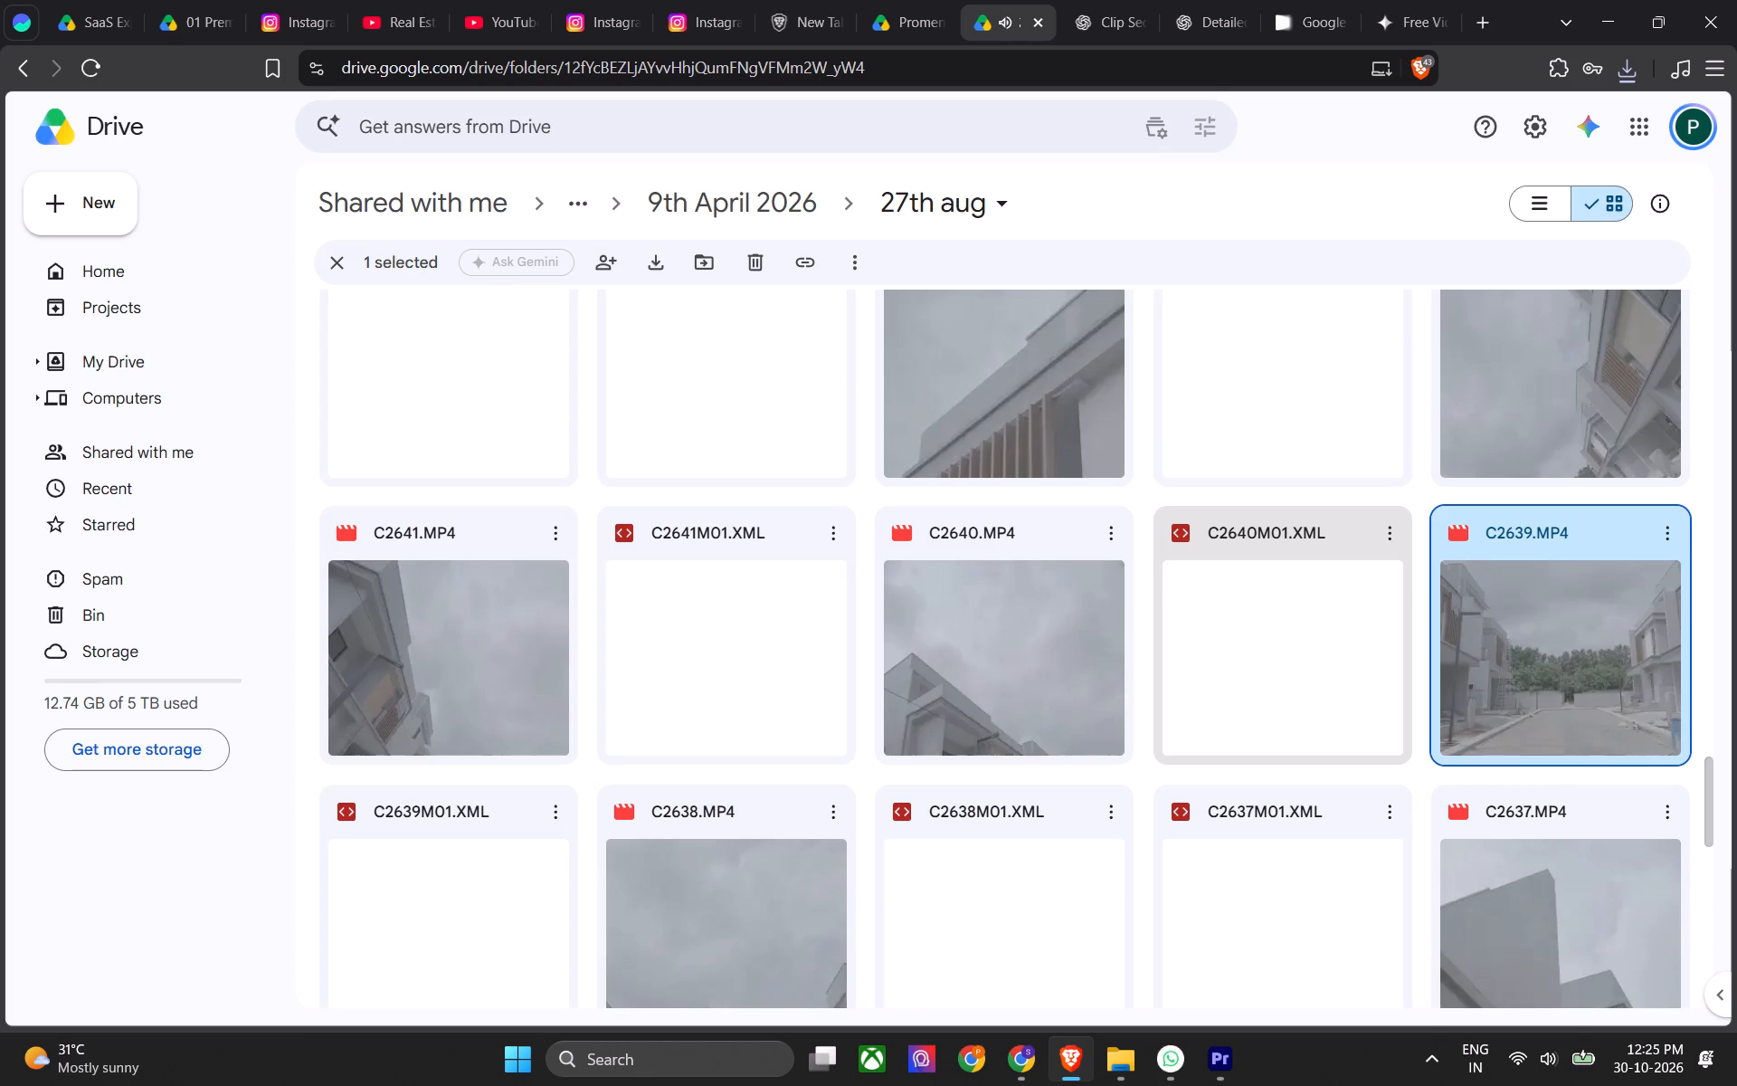
Find the villa street clip C2635.MP4 further down the folder, preview it and replay its opening at 1080p quality.
{"action": "scroll", "coordinate": [992, 648], "scroll_direction": "down", "scroll_amount": 4}
{"action": "scroll", "coordinate": [911, 633], "scroll_direction": "down", "scroll_amount": 2}
{"action": "left_click", "coordinate": [982, 626]}
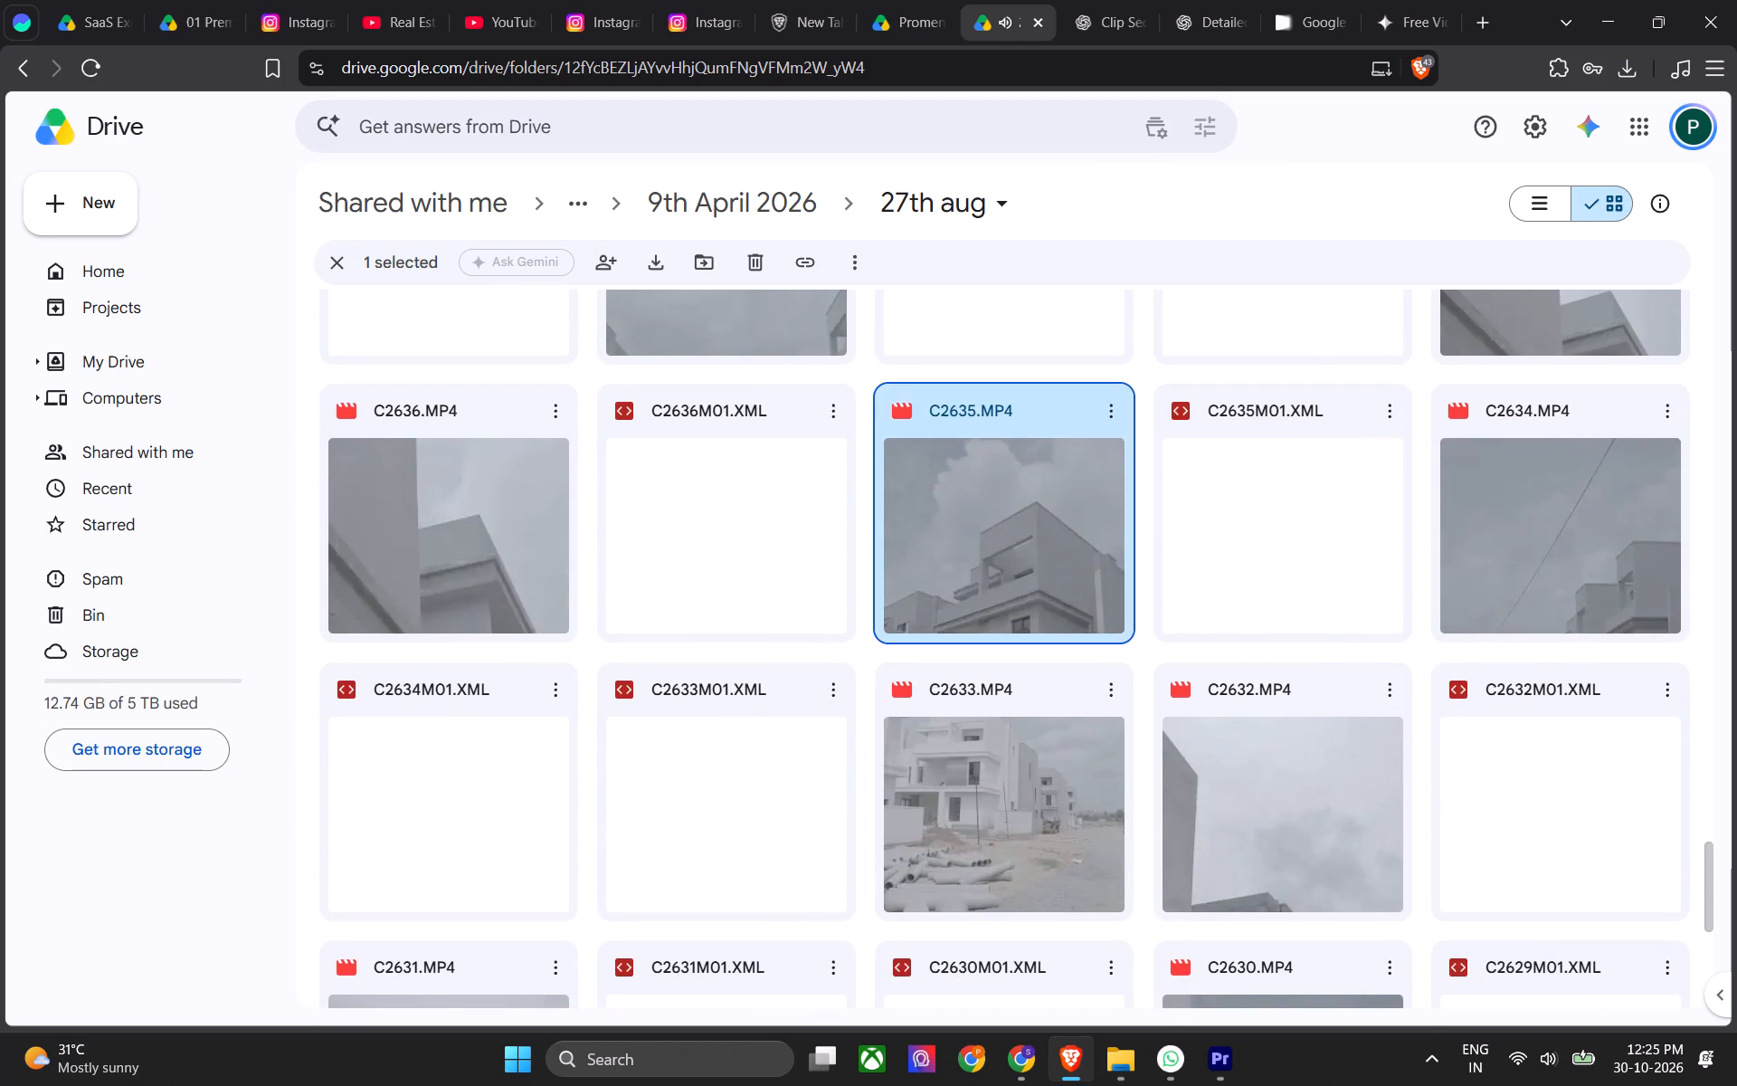
{"action": "double_click", "coordinate": [980, 585]}
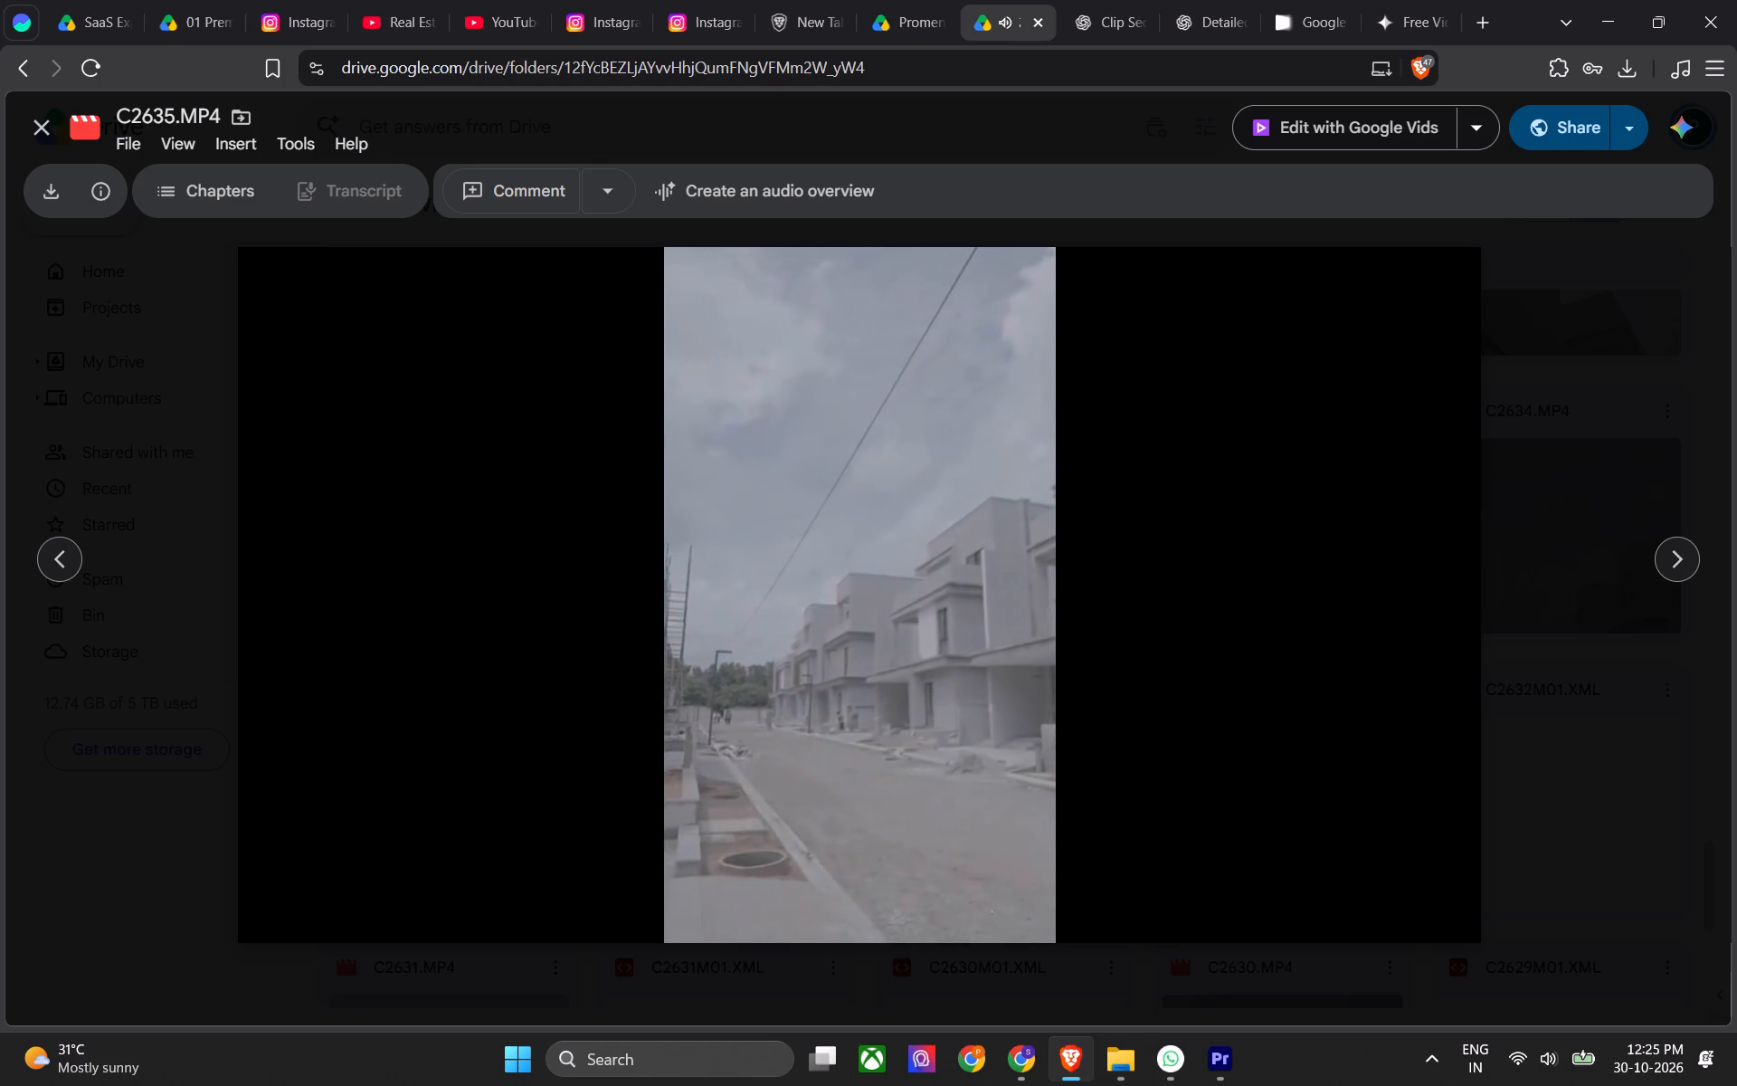
{"action": "left_click_drag", "start_coordinate": [876, 831], "coordinate": [825, 829]}
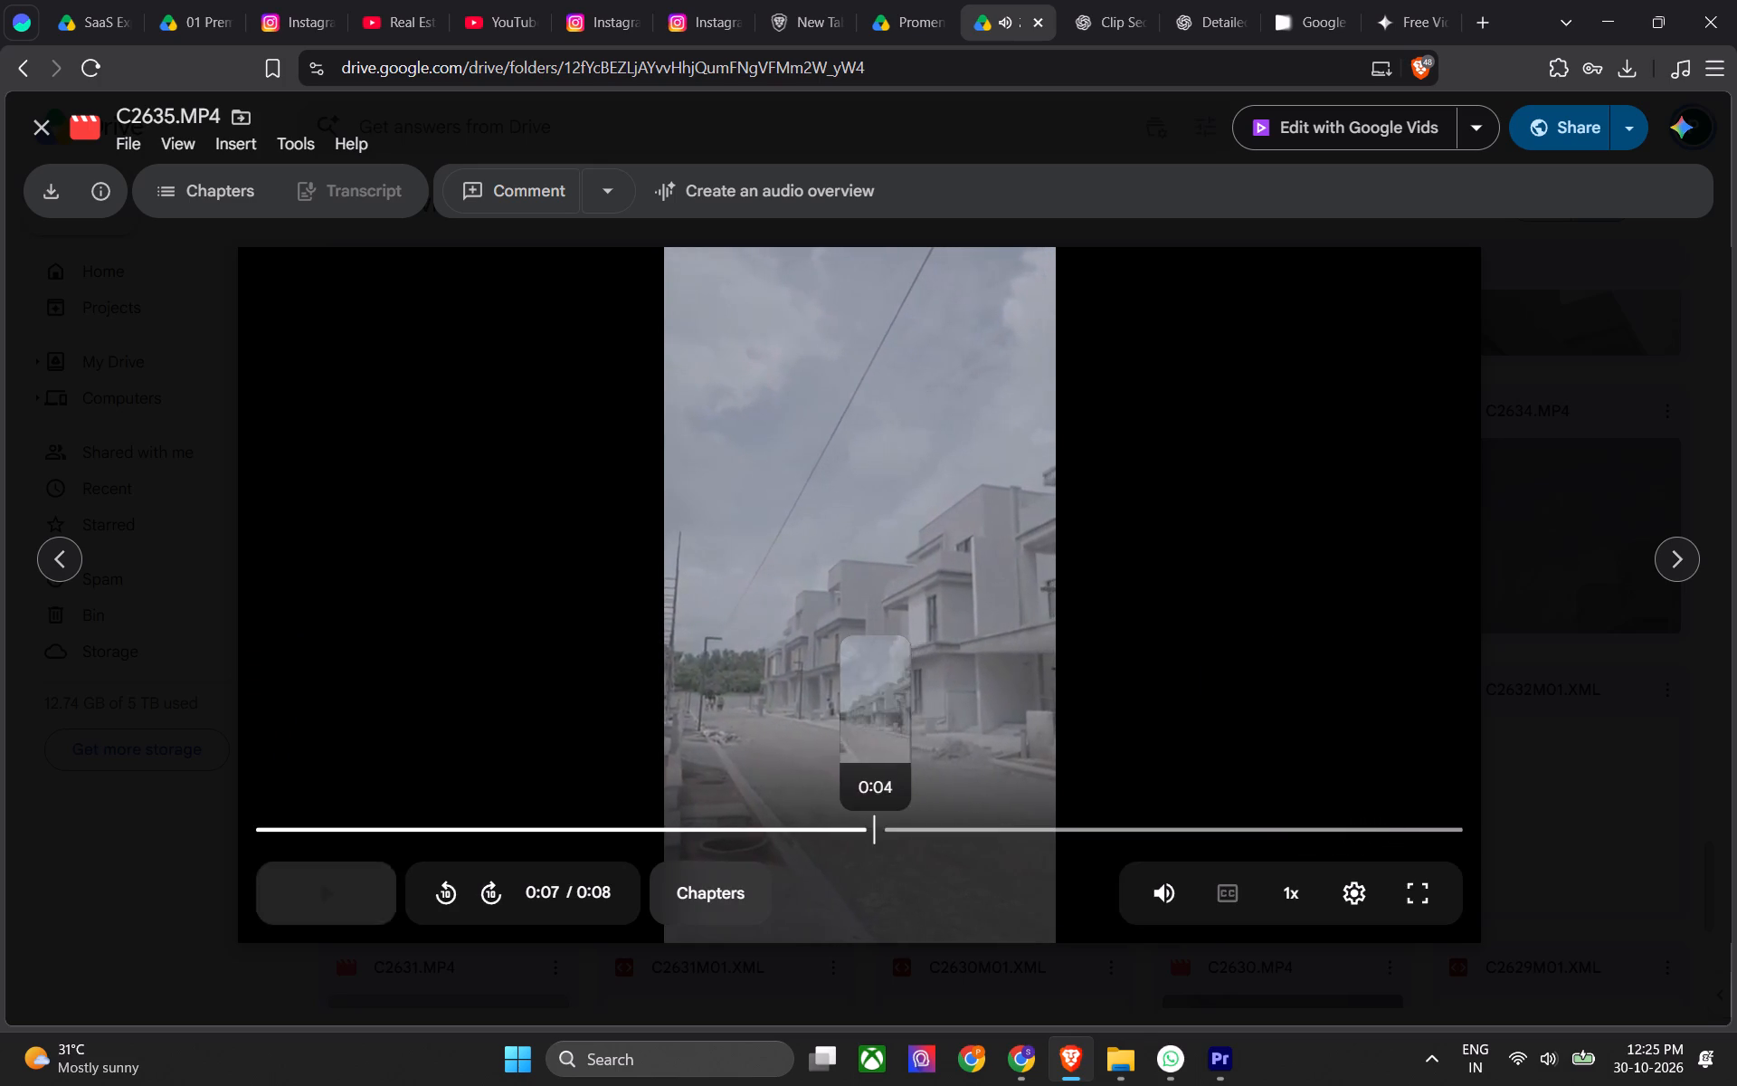
{"action": "left_click_drag", "start_coordinate": [825, 829], "coordinate": [270, 835]}
{"action": "left_click", "coordinate": [1047, 753]}
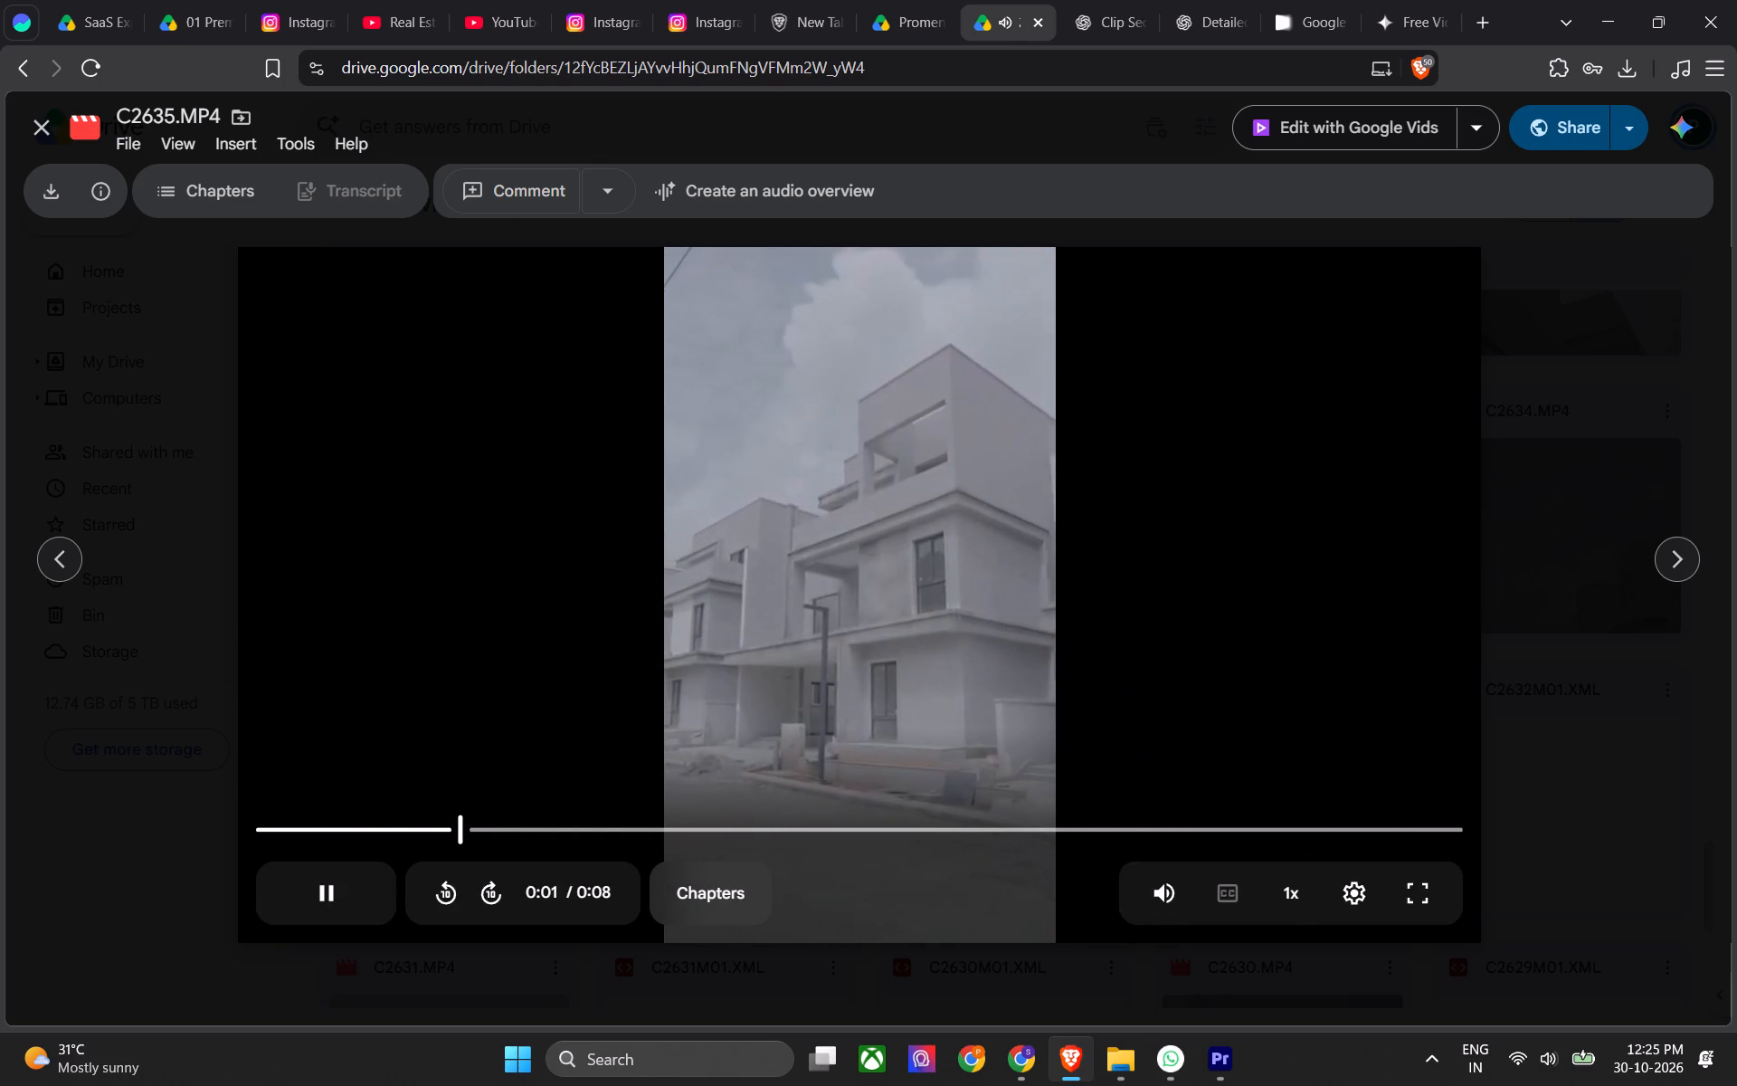
{"action": "left_click", "coordinate": [1347, 888]}
{"action": "left_click", "coordinate": [1292, 743]}
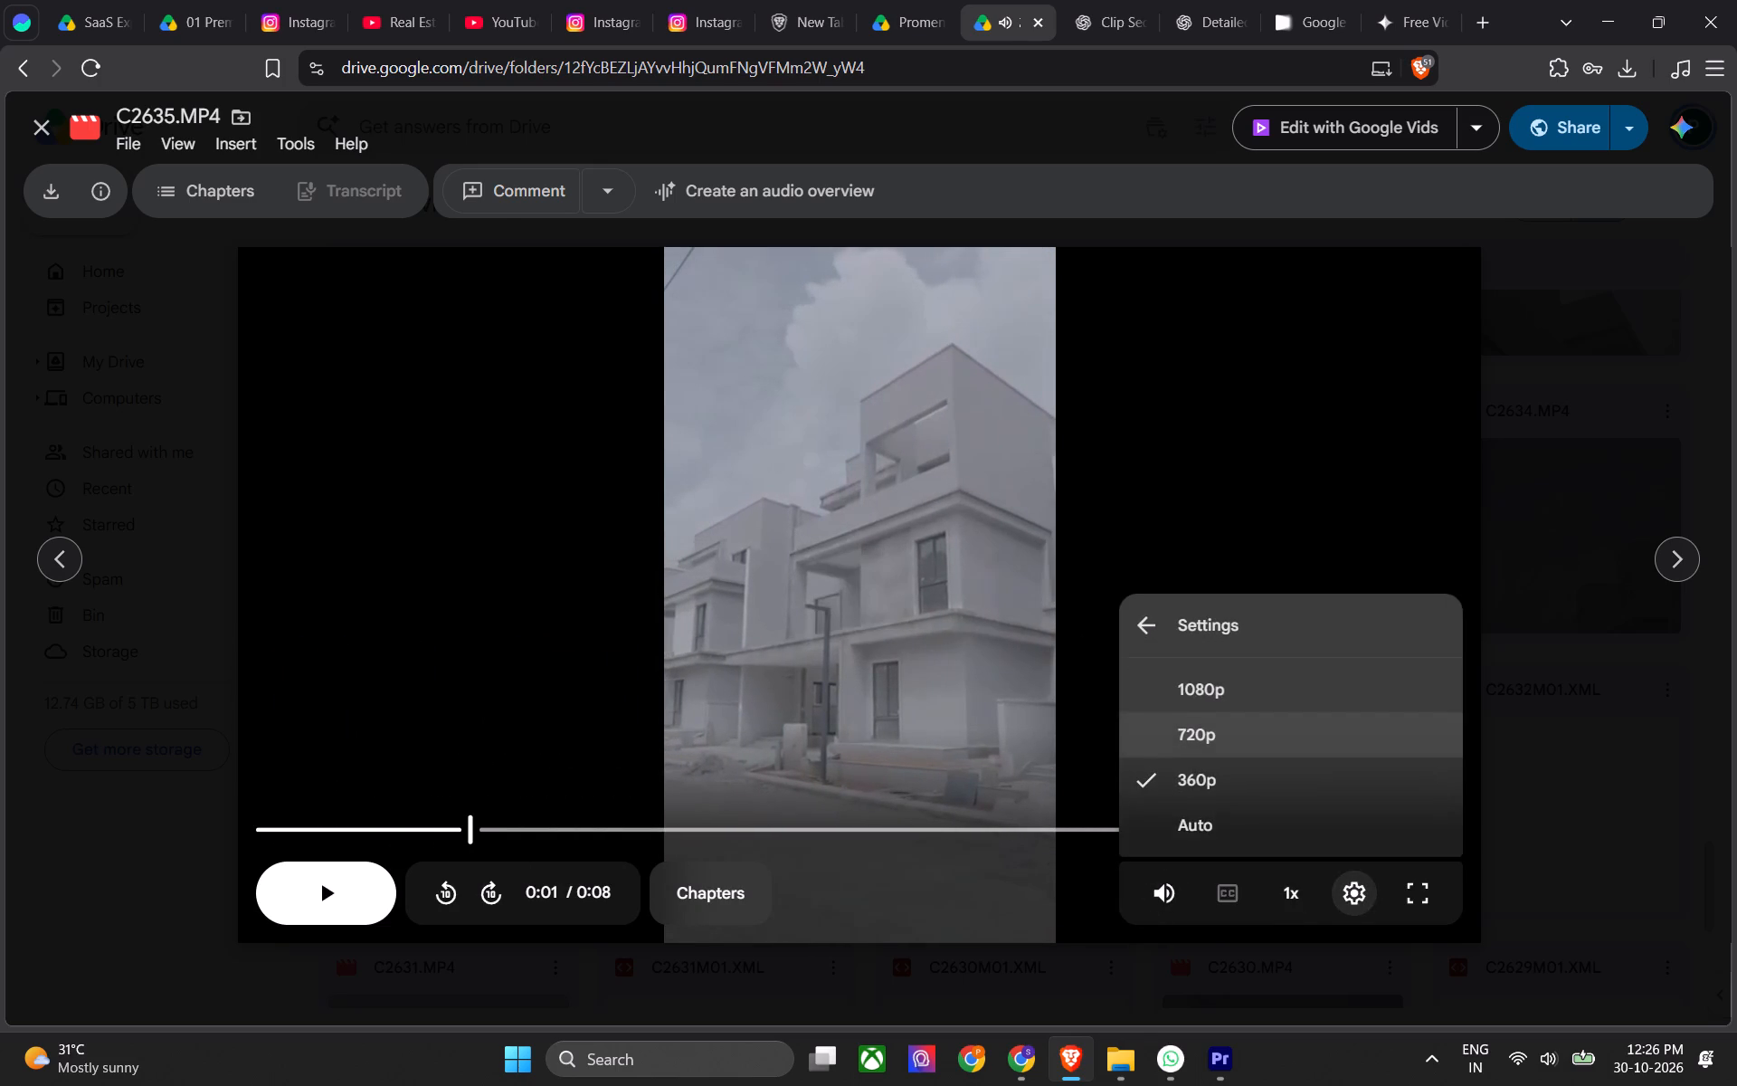
{"action": "left_click", "coordinate": [1262, 691]}
{"action": "left_click_drag", "start_coordinate": [392, 828], "coordinate": [294, 841]}
{"action": "left_click", "coordinate": [322, 885]}
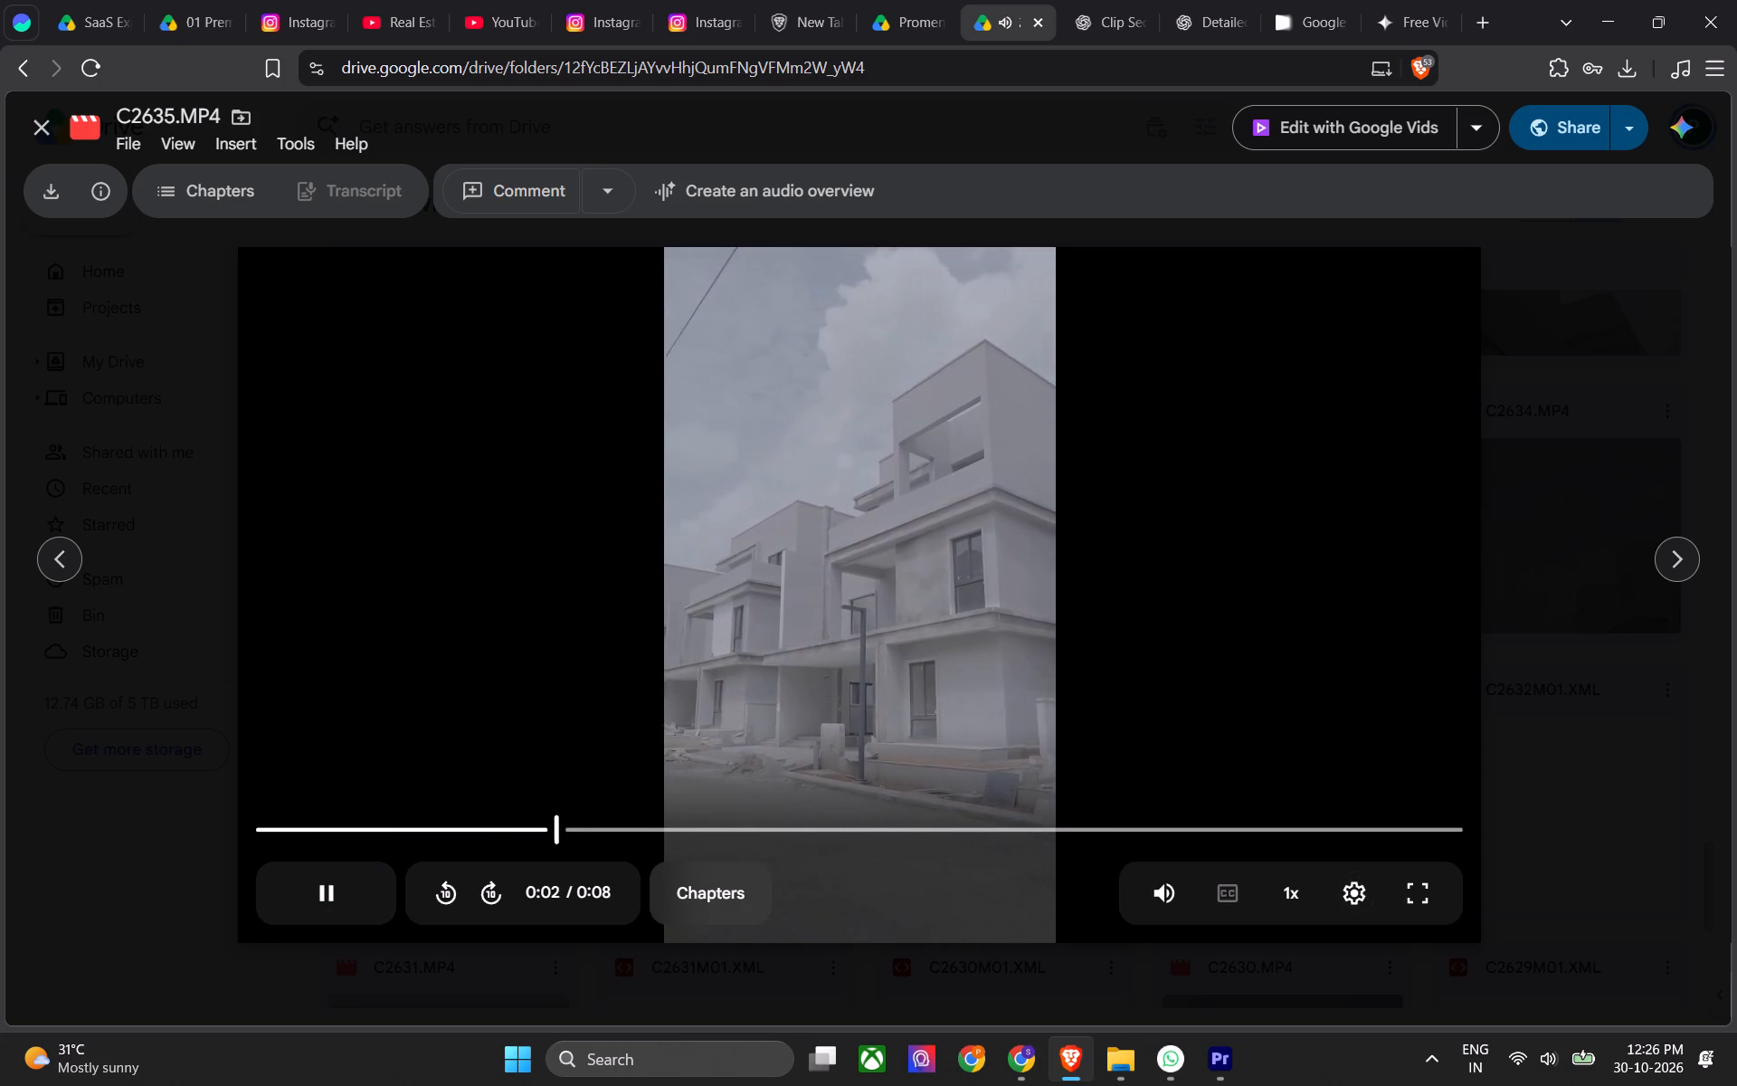
{"action": "left_click", "coordinate": [777, 604]}
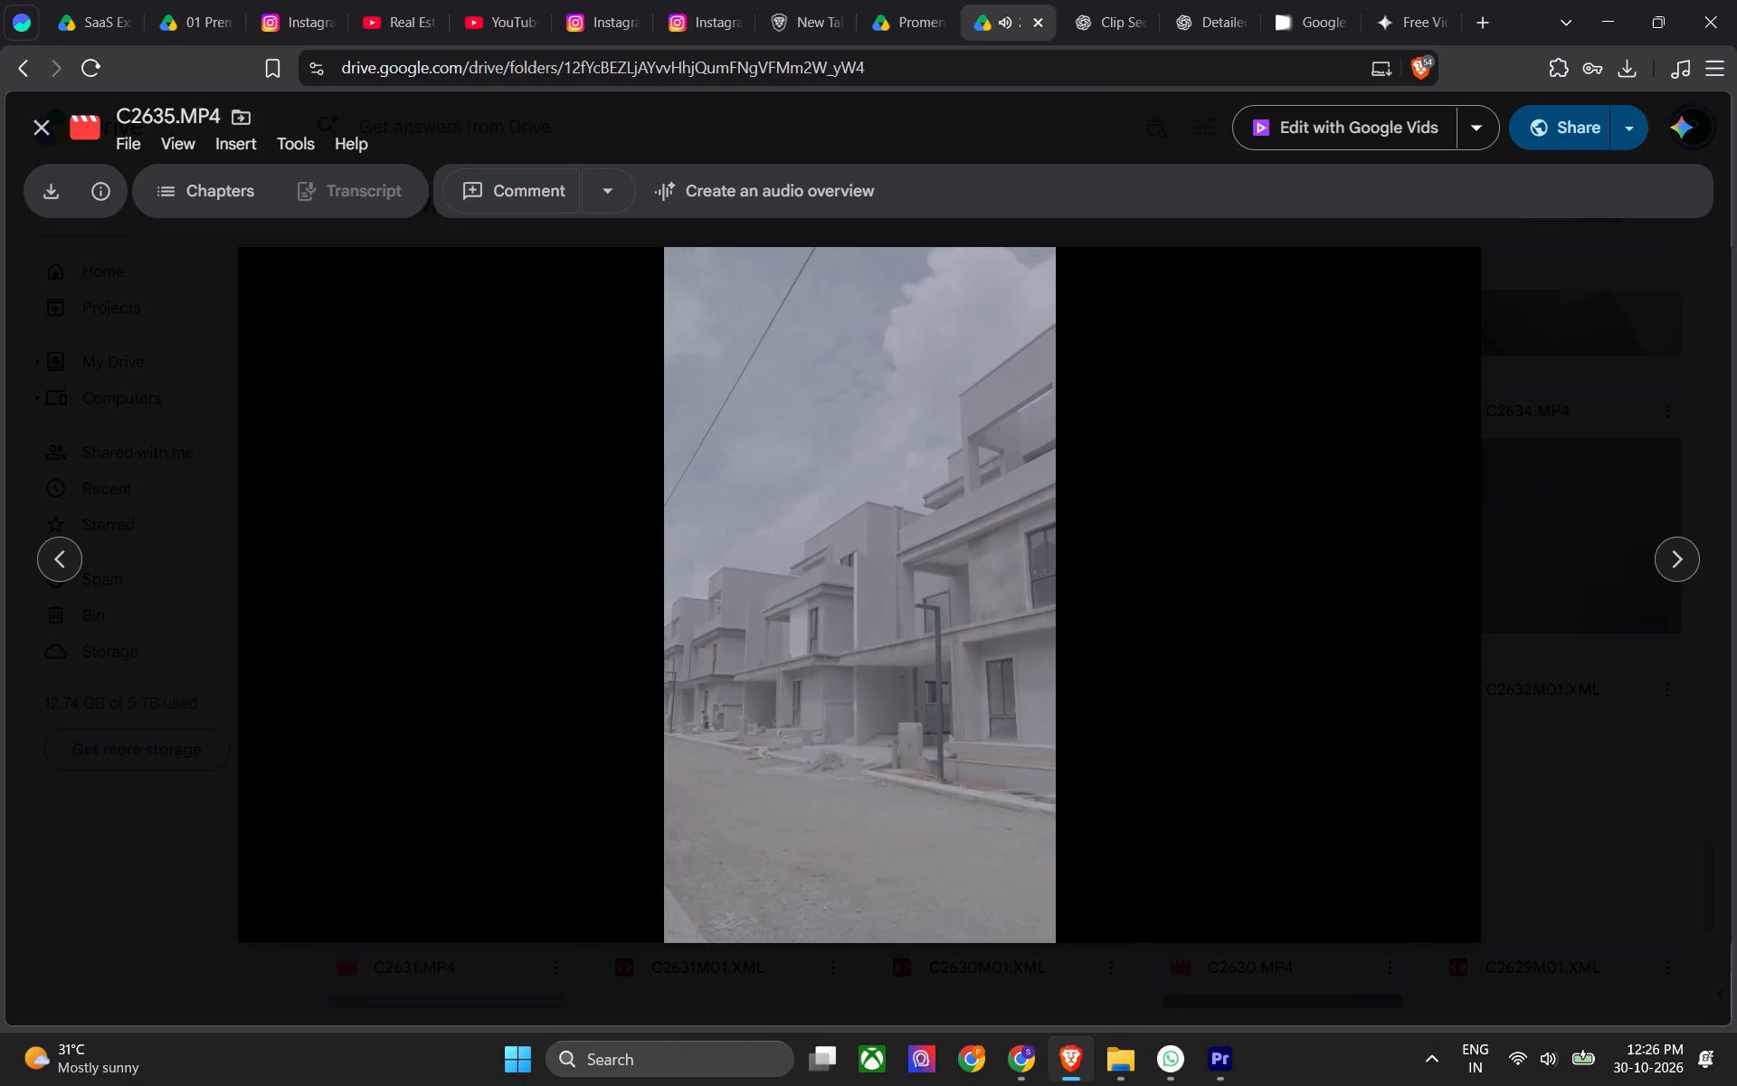
Download the villa street clip C2635.MP4 from Drive.
{"action": "left_click", "coordinate": [53, 195]}
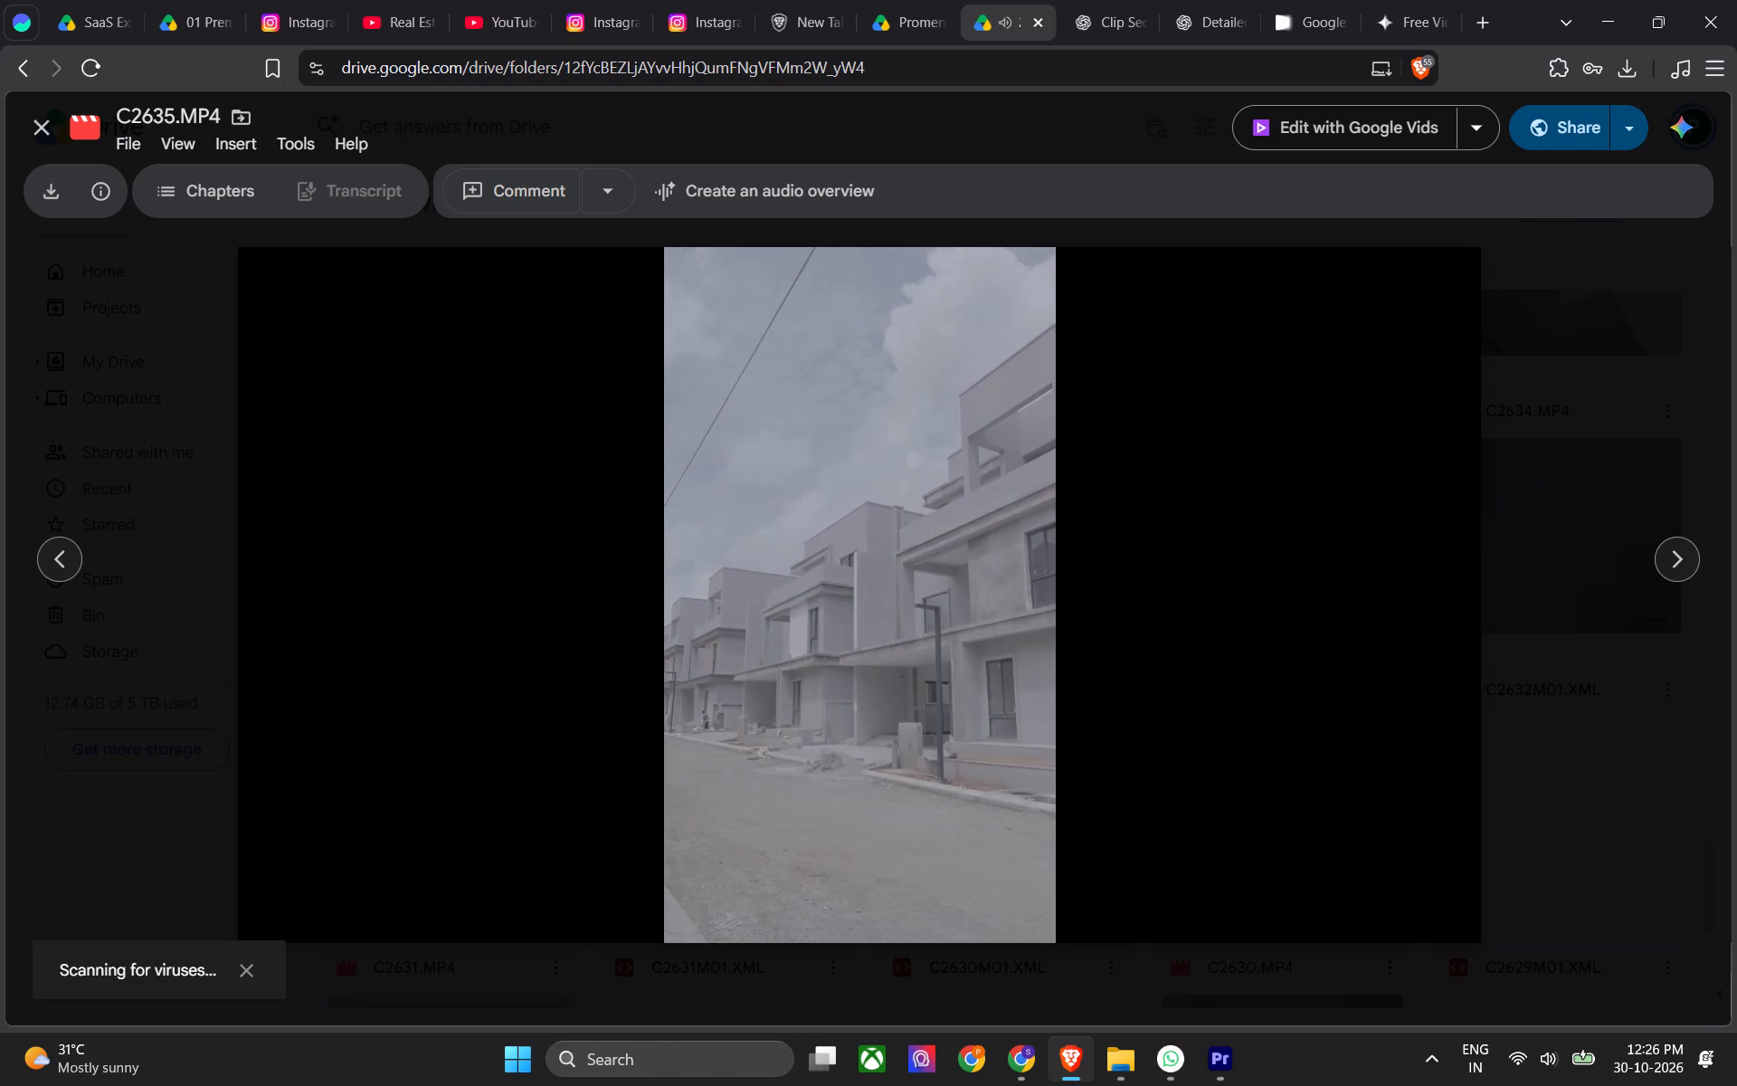
{"action": "left_click", "coordinate": [1049, 643]}
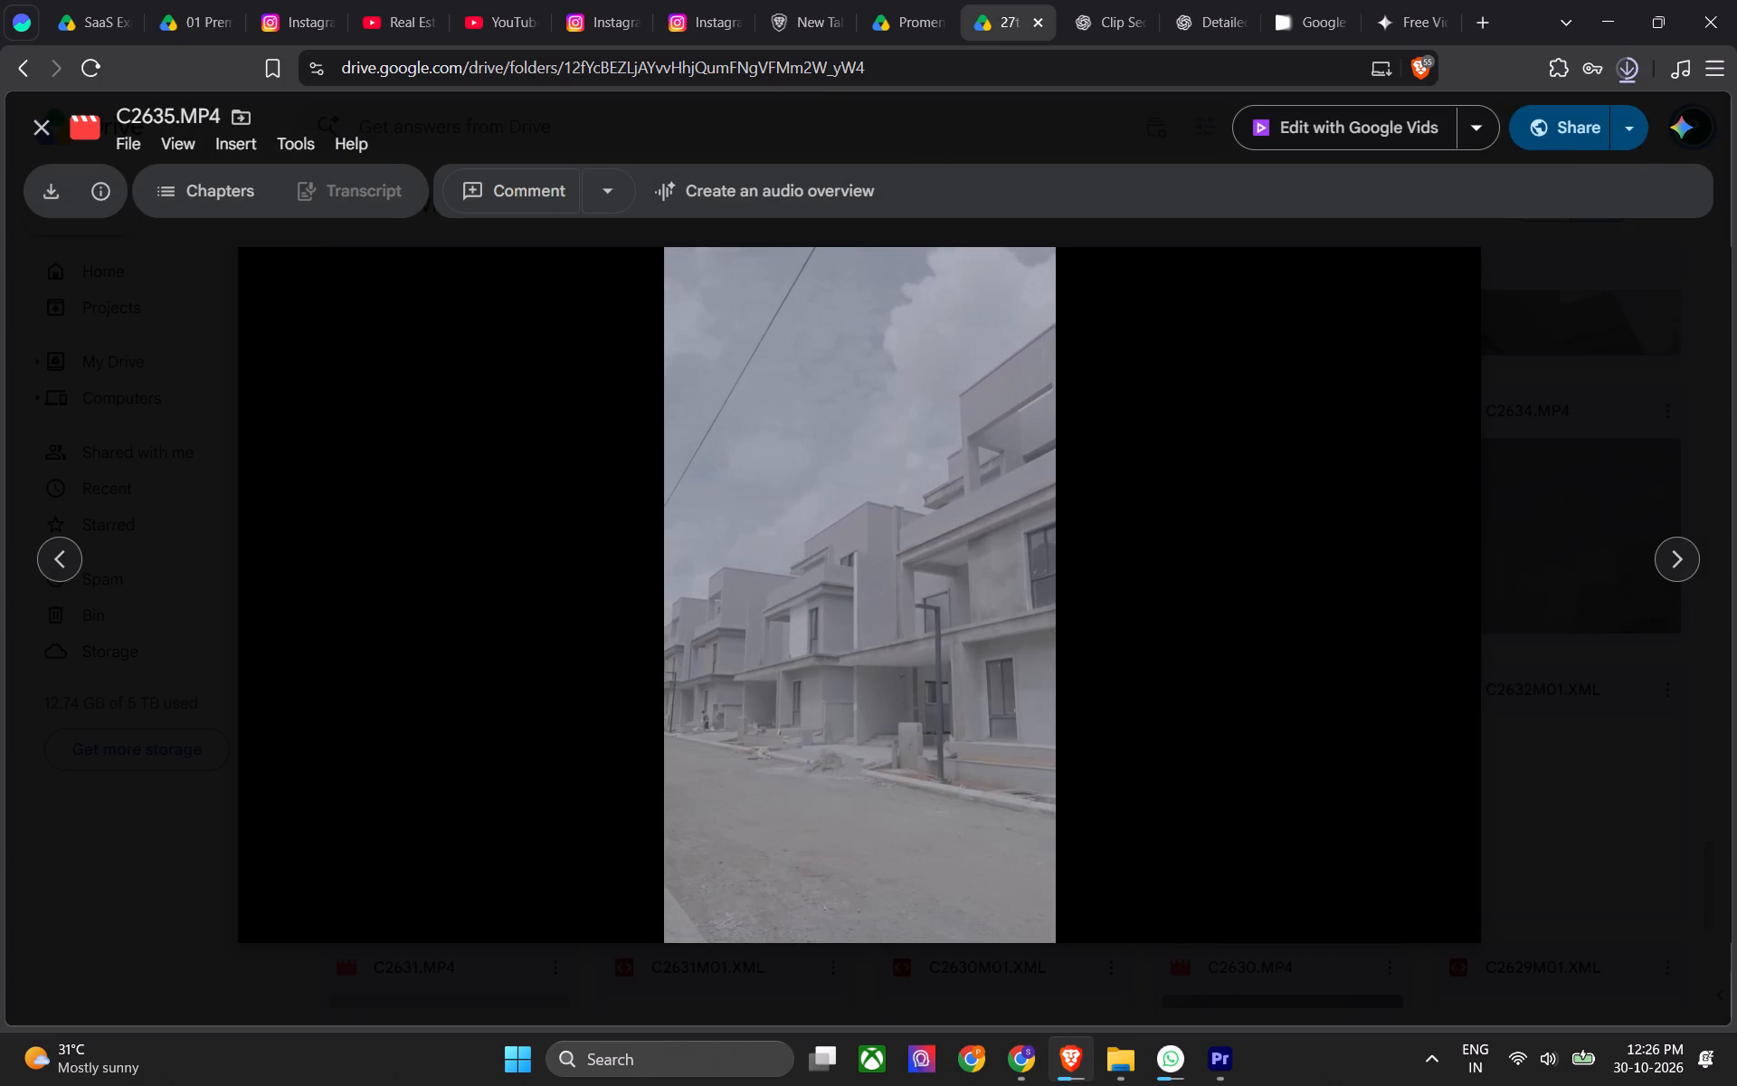
Look through the renders and images in the Promenade Images for statics Drive folder for usable villa visuals.
{"action": "left_click", "coordinate": [911, 36]}
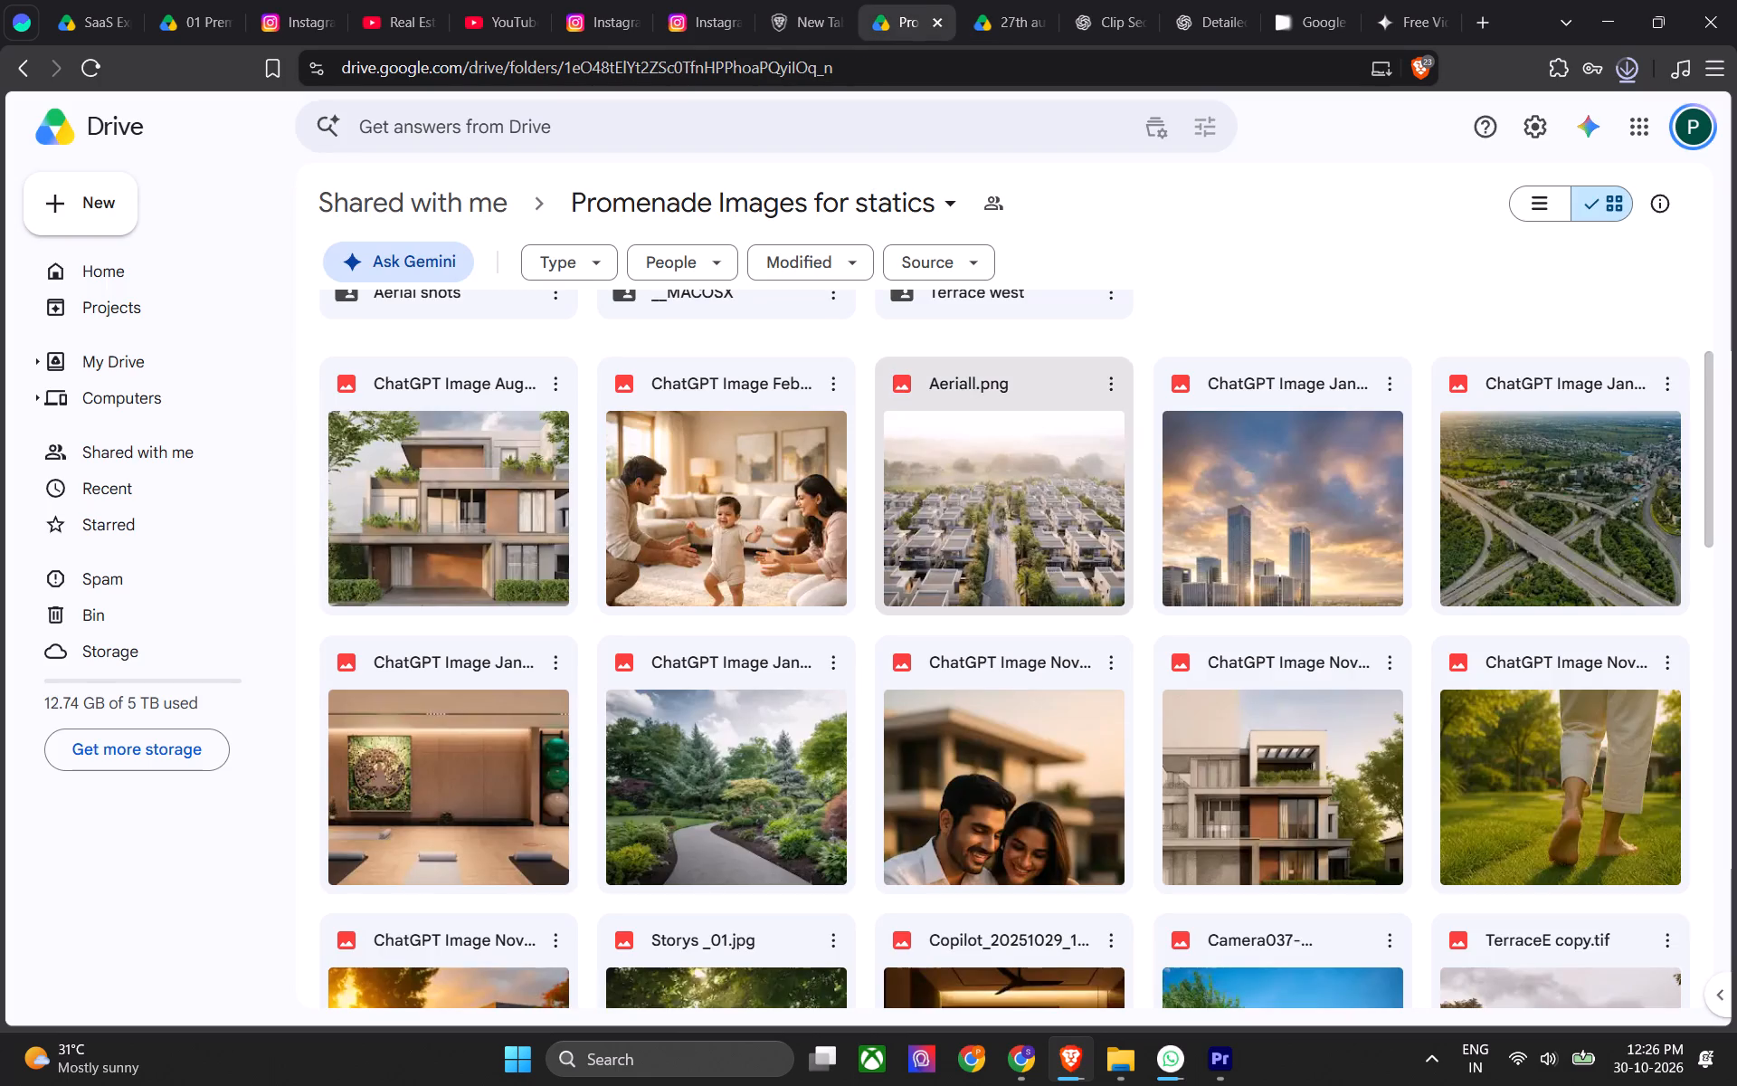
{"action": "scroll", "coordinate": [1075, 545], "scroll_direction": "up", "scroll_amount": 9}
{"action": "scroll", "coordinate": [1068, 561], "scroll_direction": "down", "scroll_amount": 3}
{"action": "scroll", "coordinate": [1068, 561], "scroll_direction": "up", "scroll_amount": 1}
{"action": "scroll", "coordinate": [1068, 561], "scroll_direction": "down", "scroll_amount": 4}
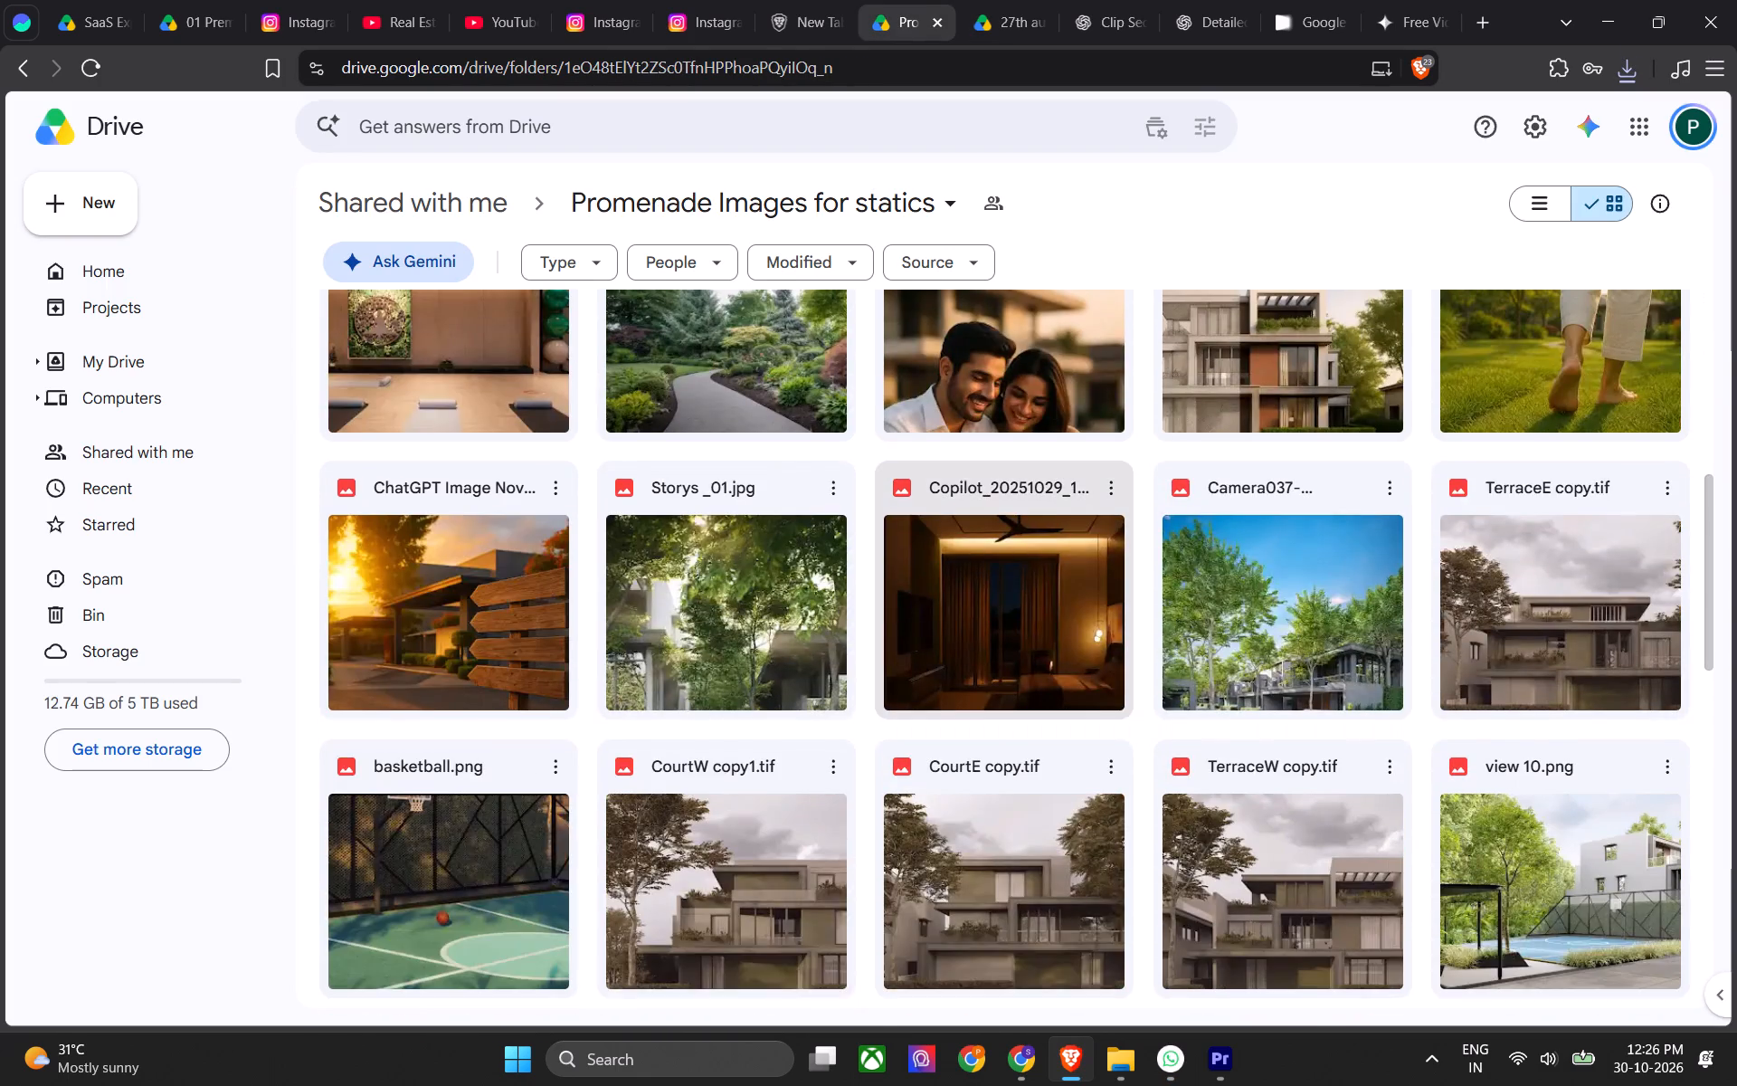
{"action": "scroll", "coordinate": [1036, 557], "scroll_direction": "down", "scroll_amount": 7}
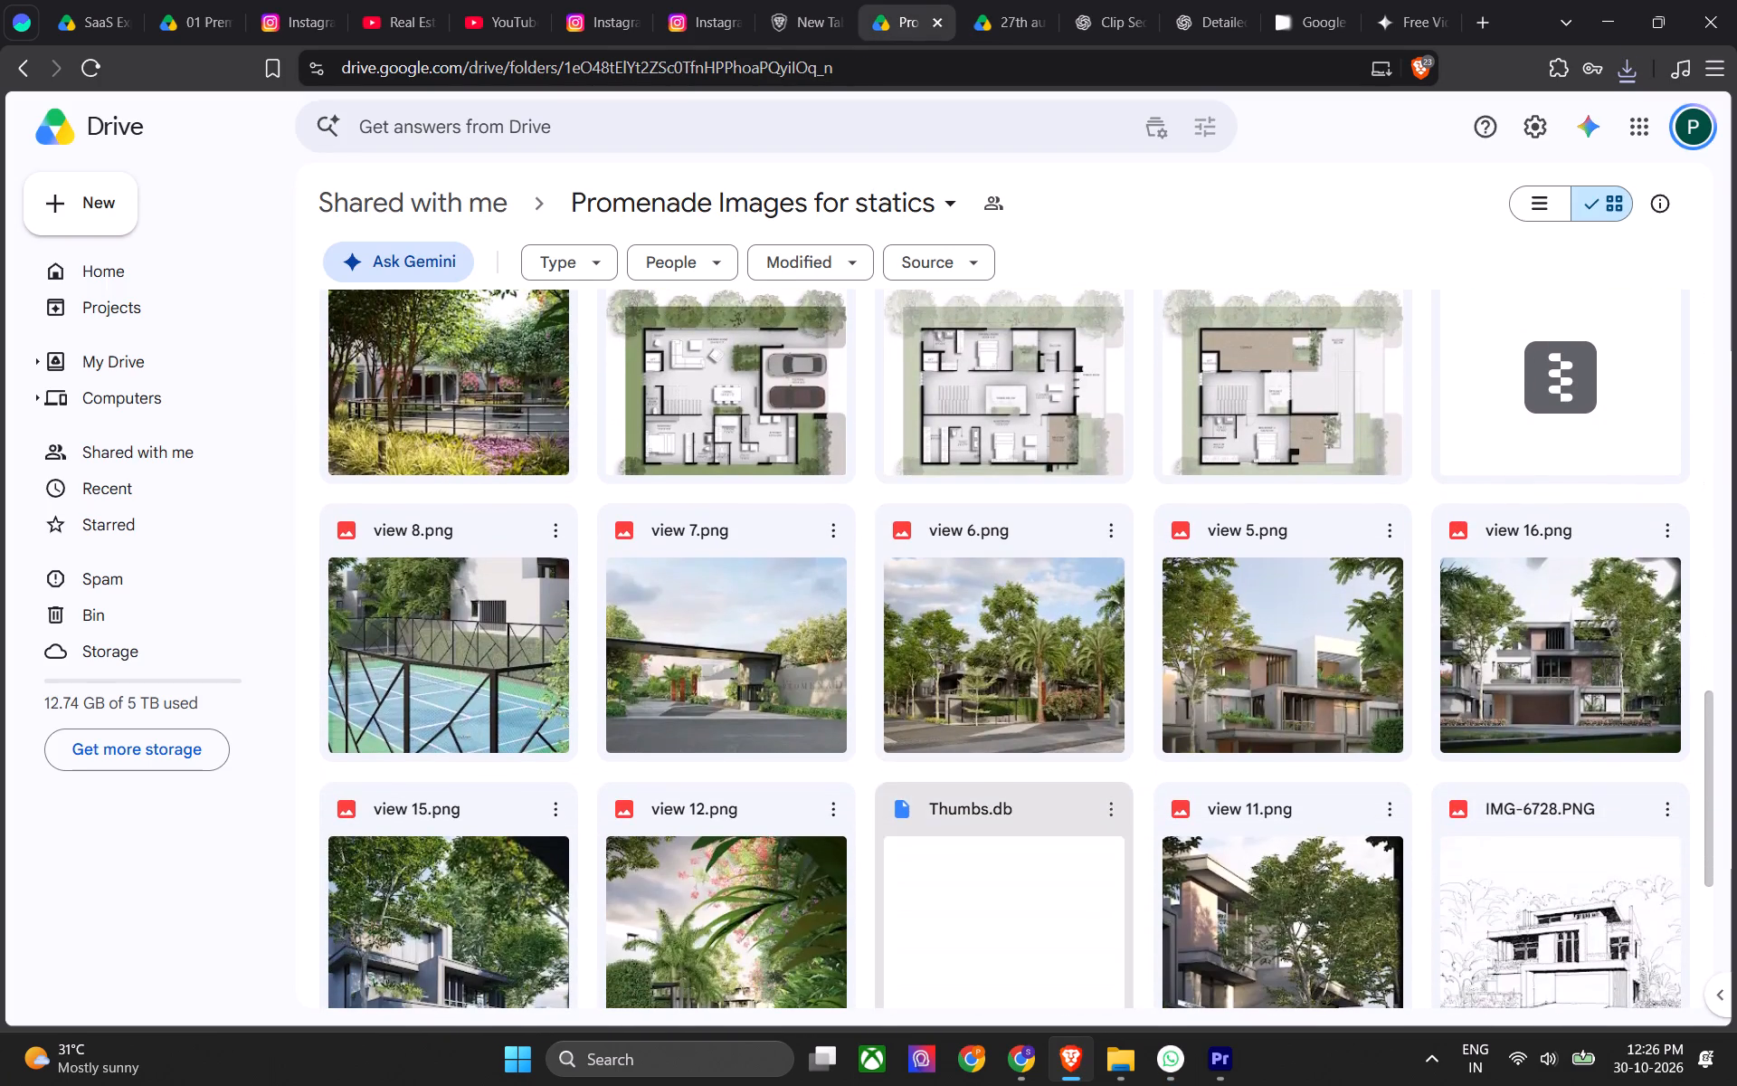
Switch to Premiere and play the voiceover from the end of the opening clip into the villa facade clip.
{"action": "left_click", "coordinate": [1217, 1072]}
{"action": "left_click", "coordinate": [412, 688]}
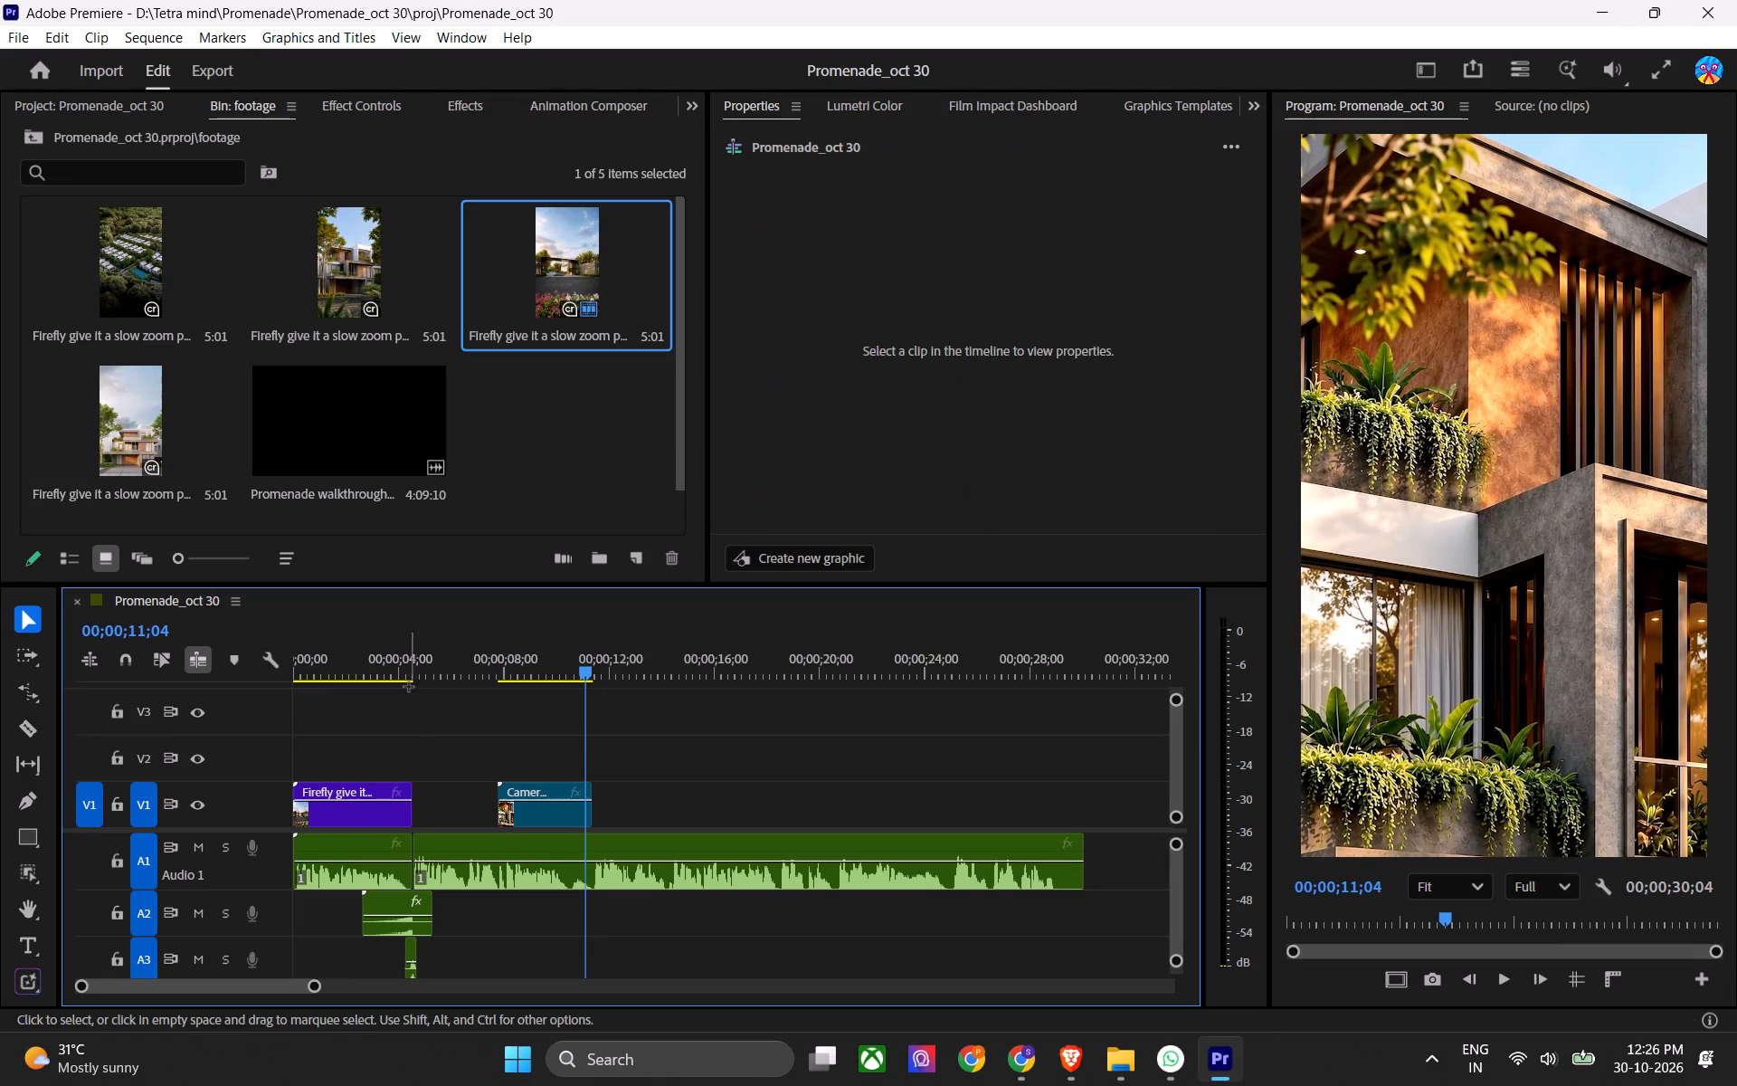
{"action": "left_click", "coordinate": [414, 679]}
{"action": "key", "text": "space"}
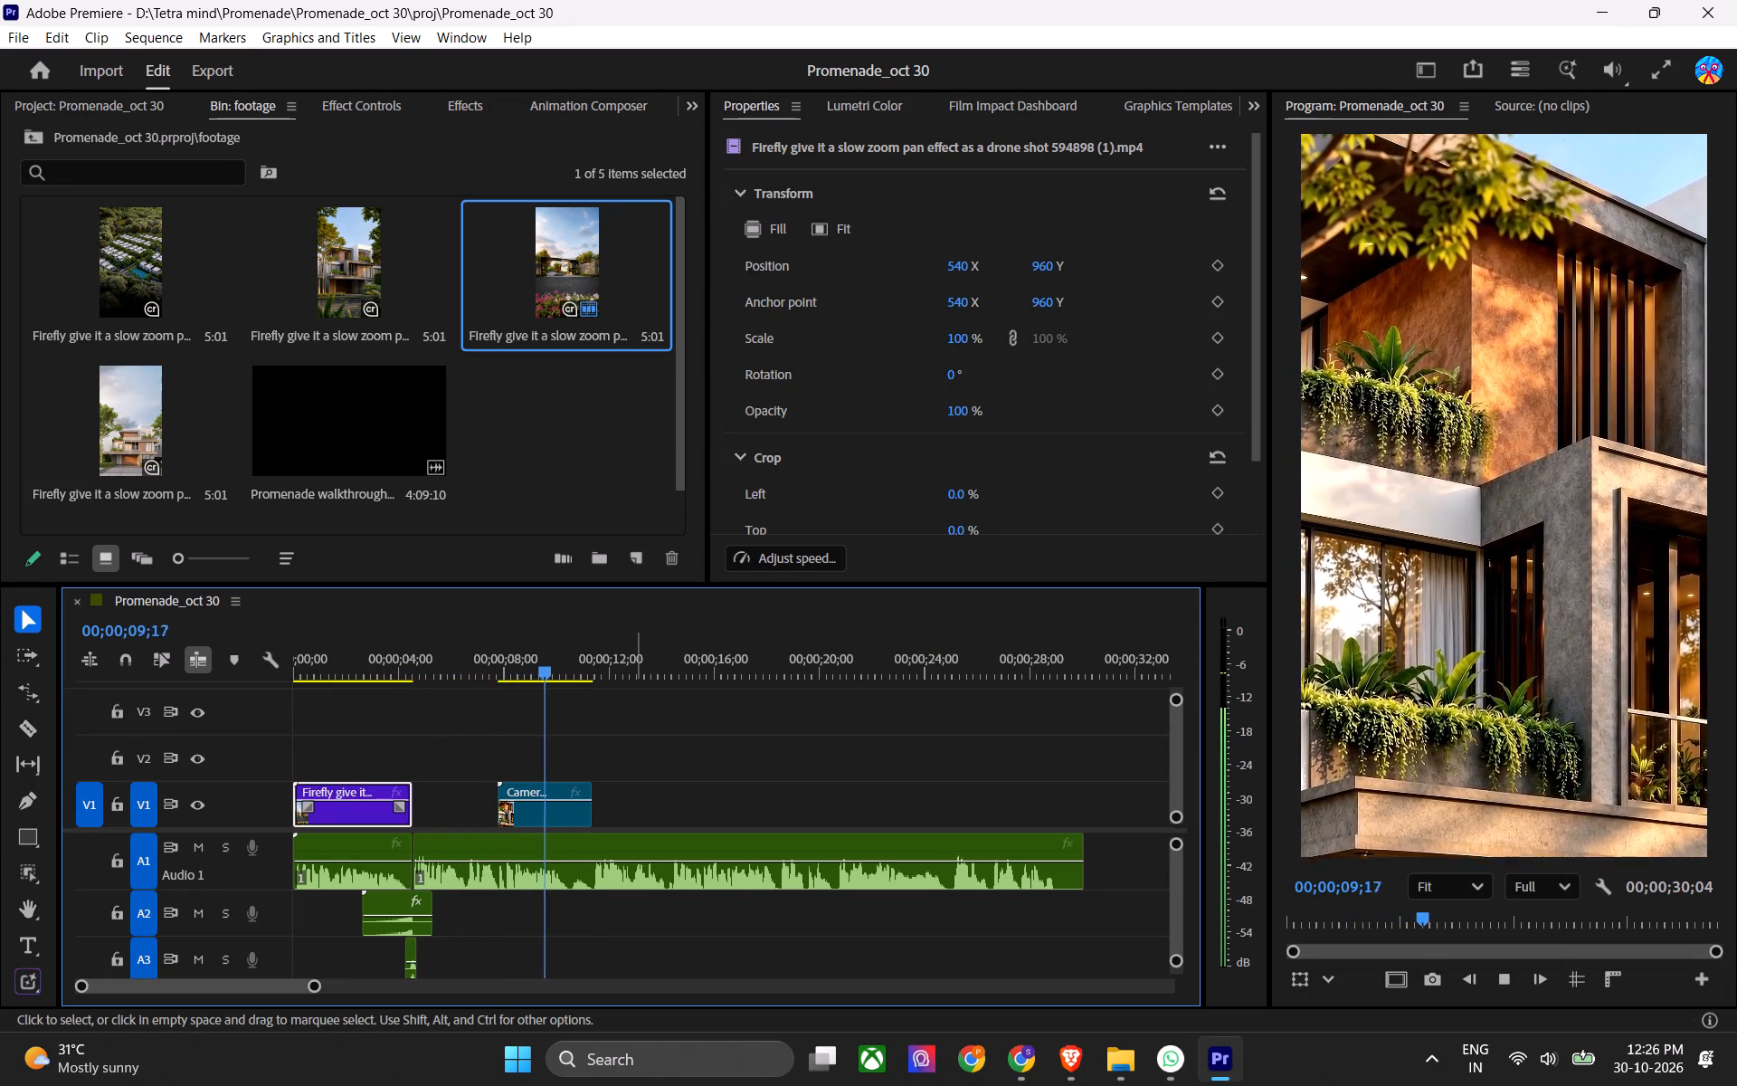
{"action": "key", "text": "space"}
Return to the Promenade Images for statics folder in the browser and examine the remaining renders and amenity images.
{"action": "key", "text": "alt+Tab"}
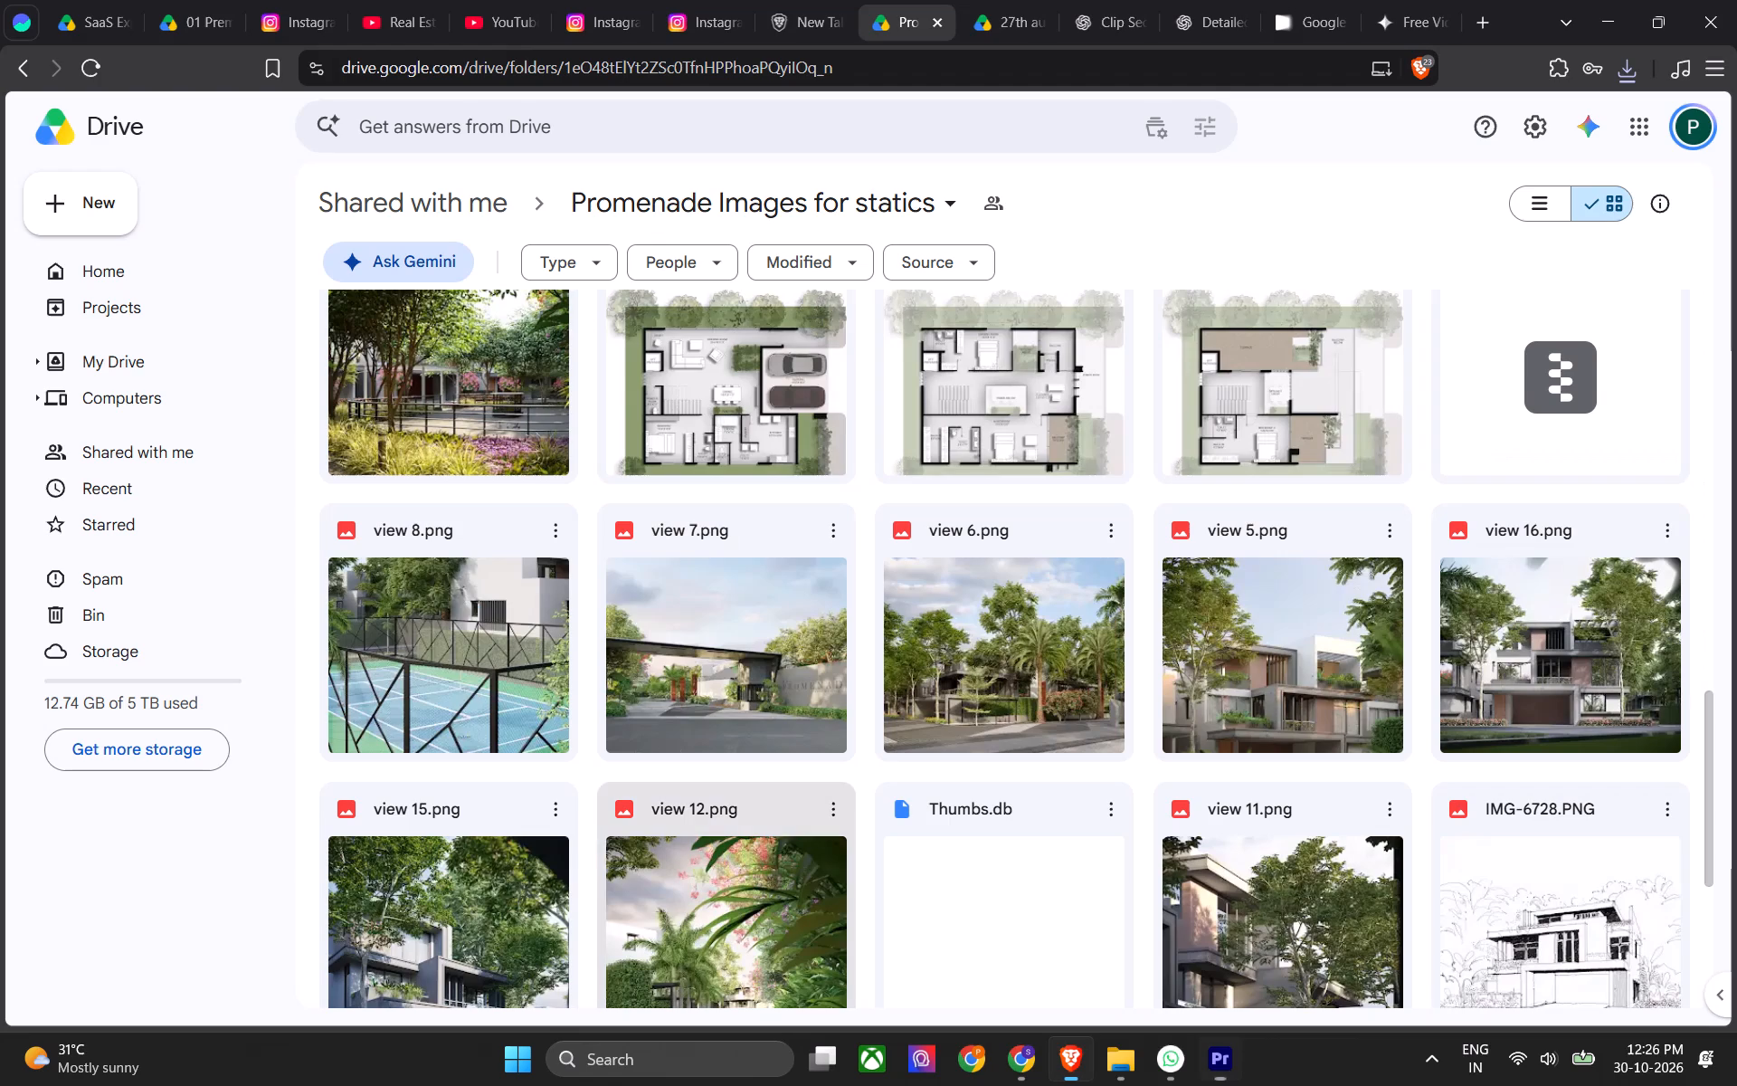
{"action": "scroll", "coordinate": [791, 721], "scroll_direction": "down", "scroll_amount": 3}
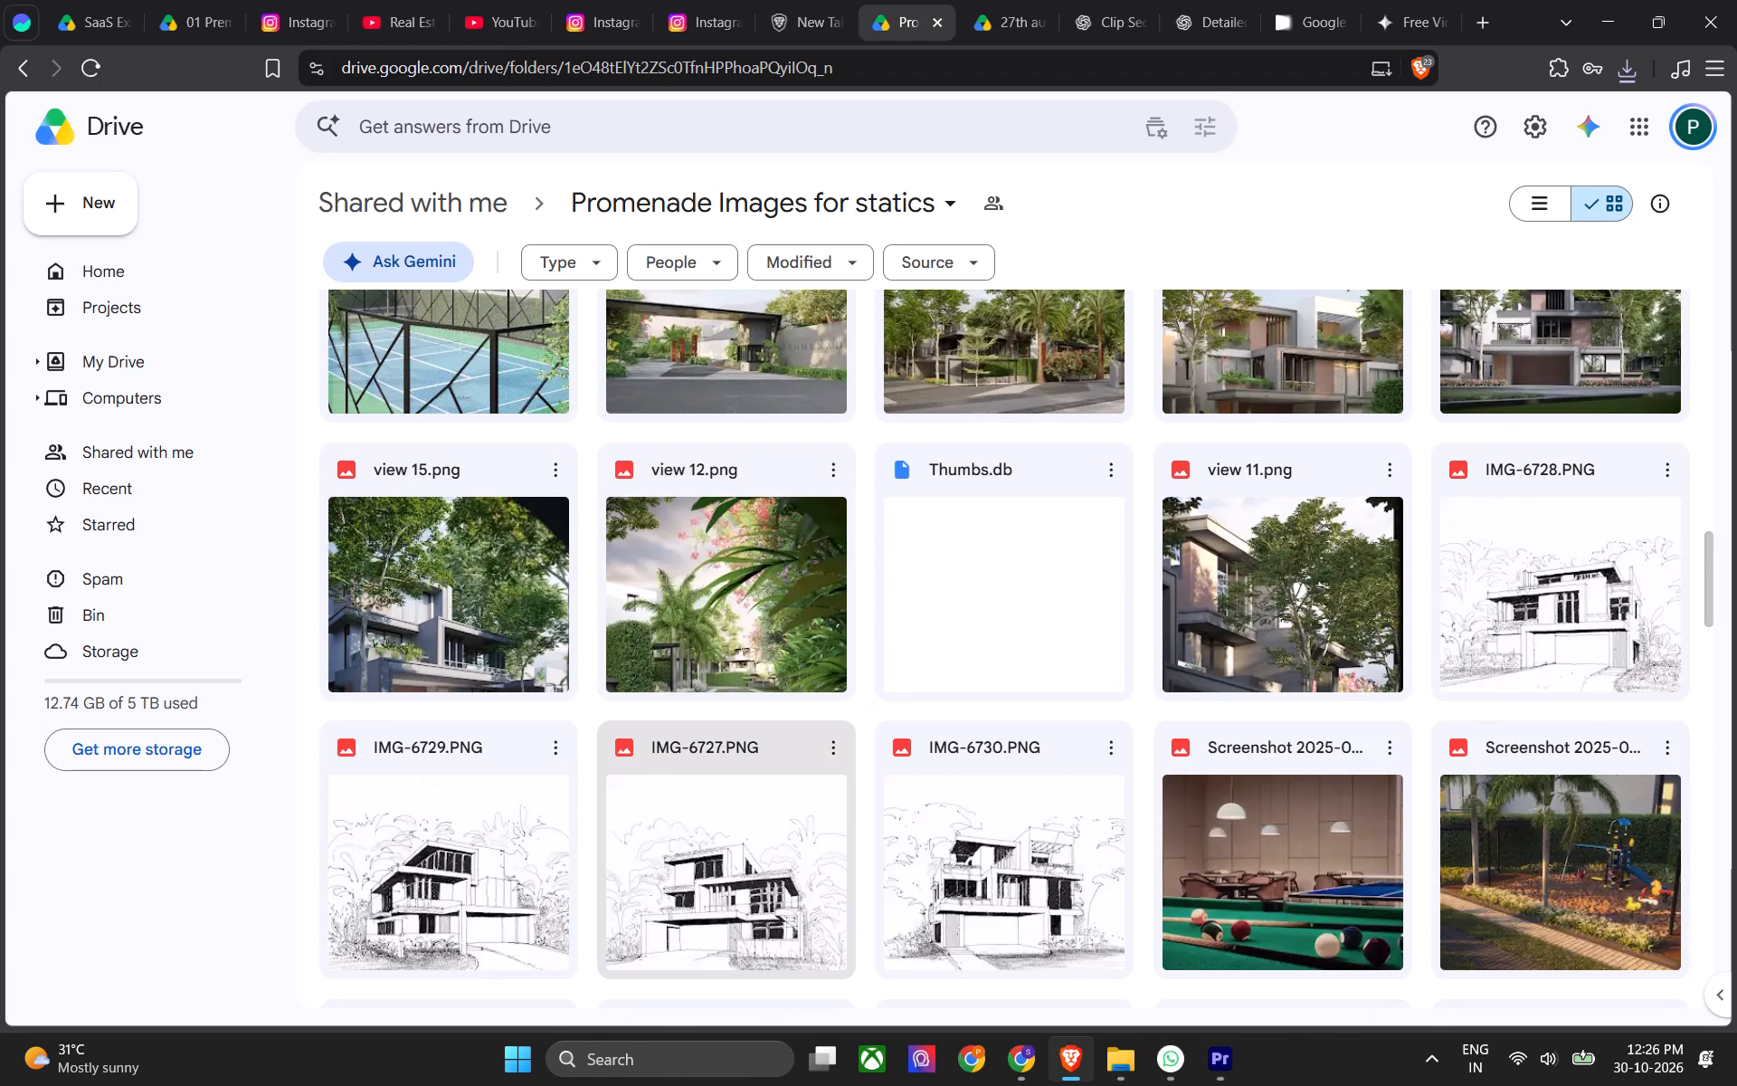
{"action": "scroll", "coordinate": [899, 722], "scroll_direction": "down", "scroll_amount": 3}
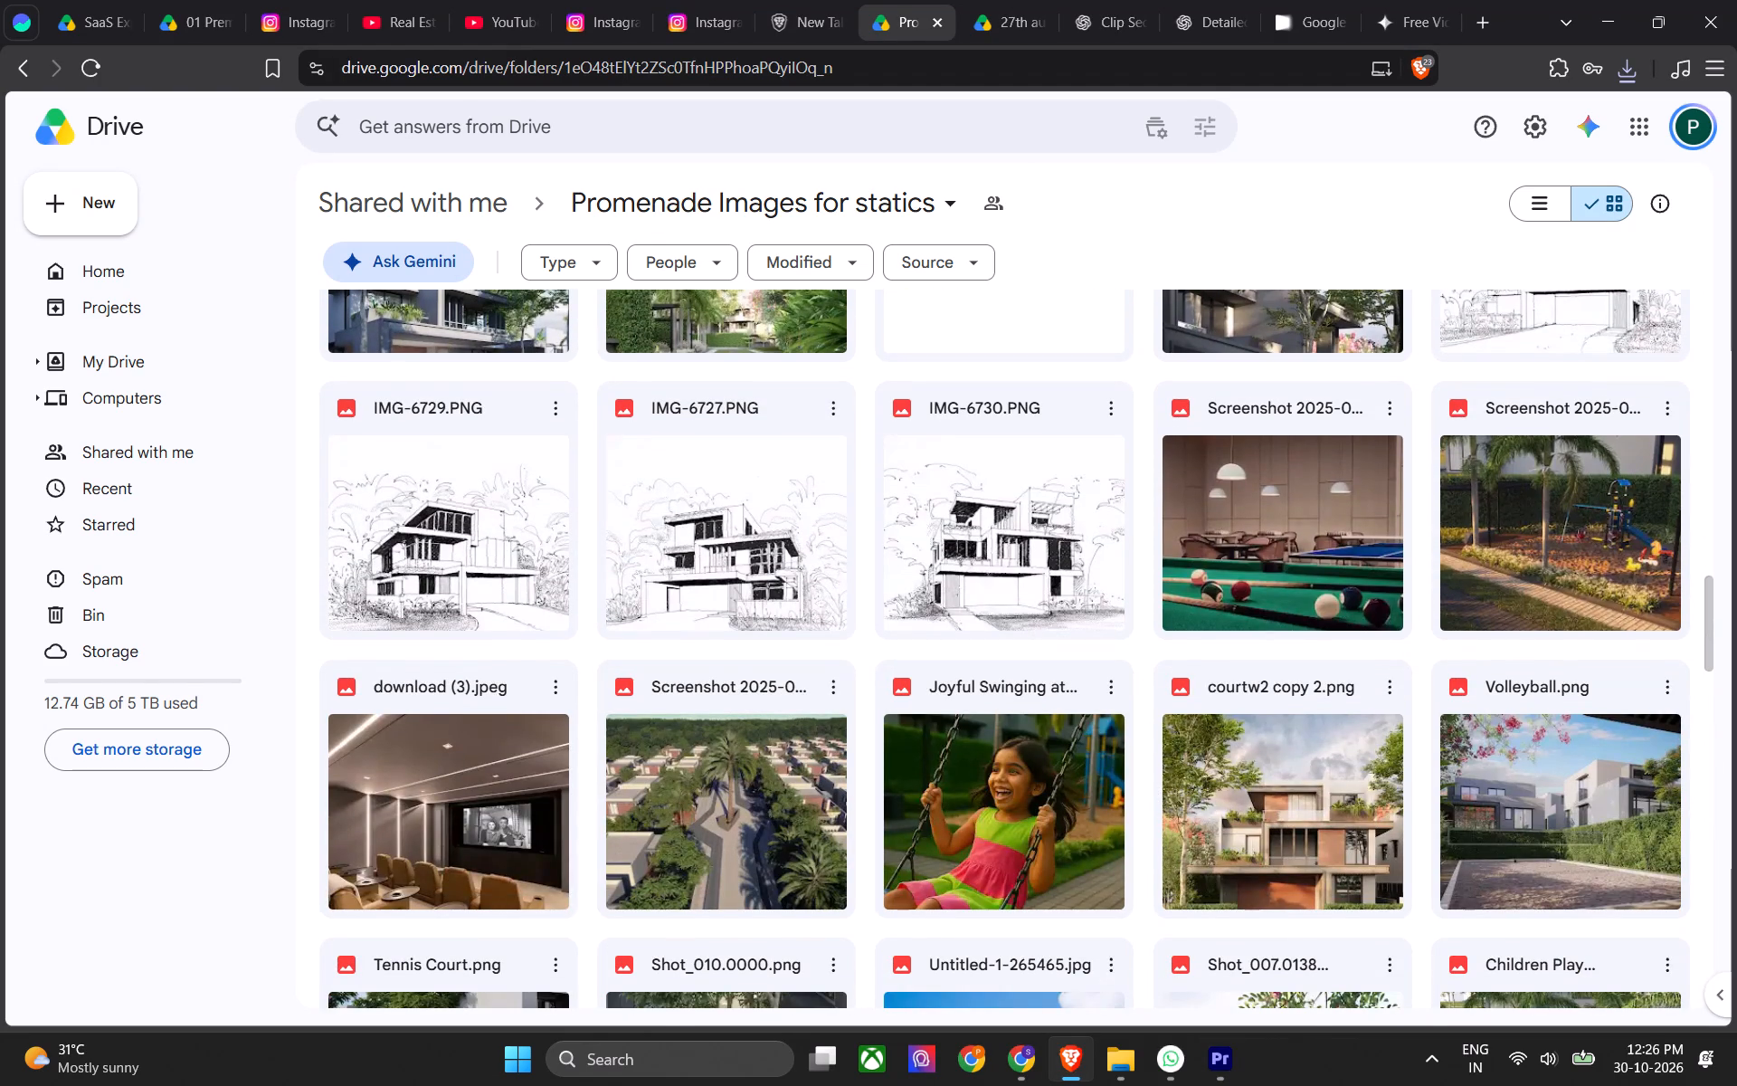
Switch to Premiere, replay the opening clip from the sequence start and scrub through the villa facade clip.
{"action": "key", "text": "alt+Tab"}
{"action": "left_click_drag", "start_coordinate": [474, 684], "coordinate": [425, 698]}
{"action": "left_click_drag", "start_coordinate": [411, 668], "coordinate": [254, 710]}
{"action": "key", "text": "ctrl+s"}
{"action": "key", "text": "space"}
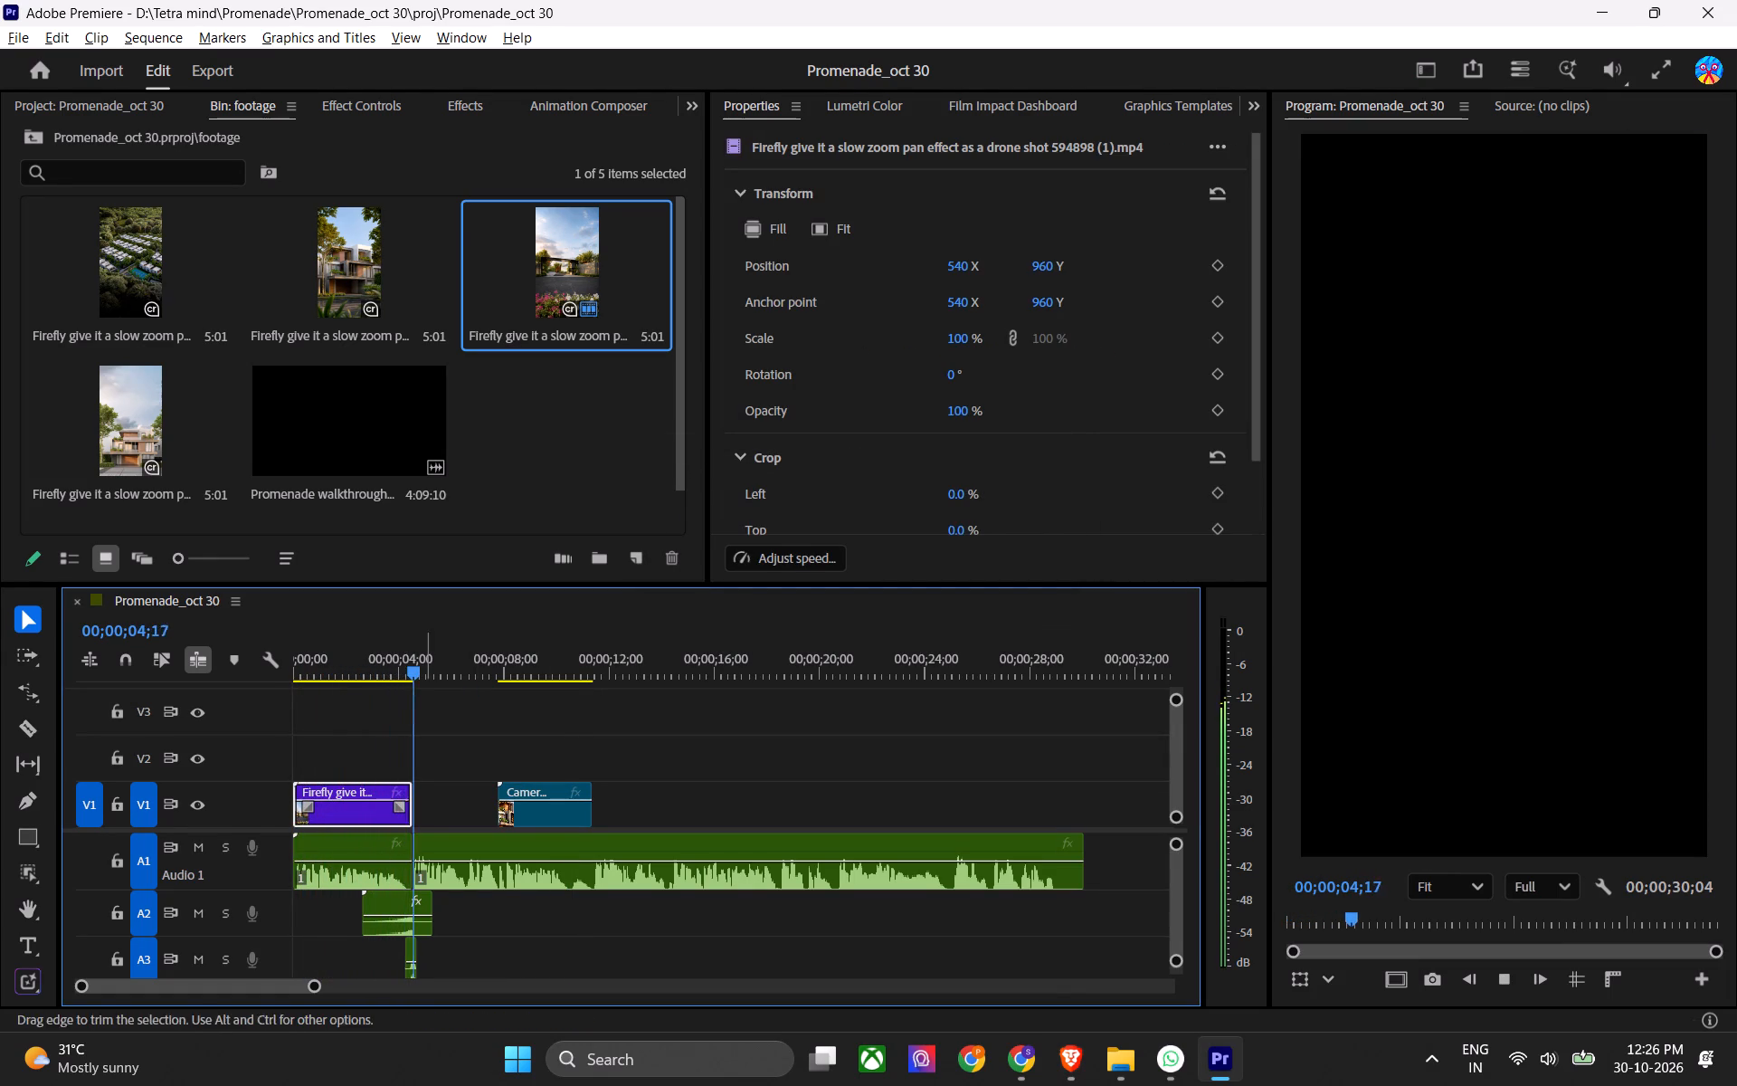
{"action": "key", "text": "space"}
{"action": "left_click_drag", "start_coordinate": [490, 677], "coordinate": [537, 686]}
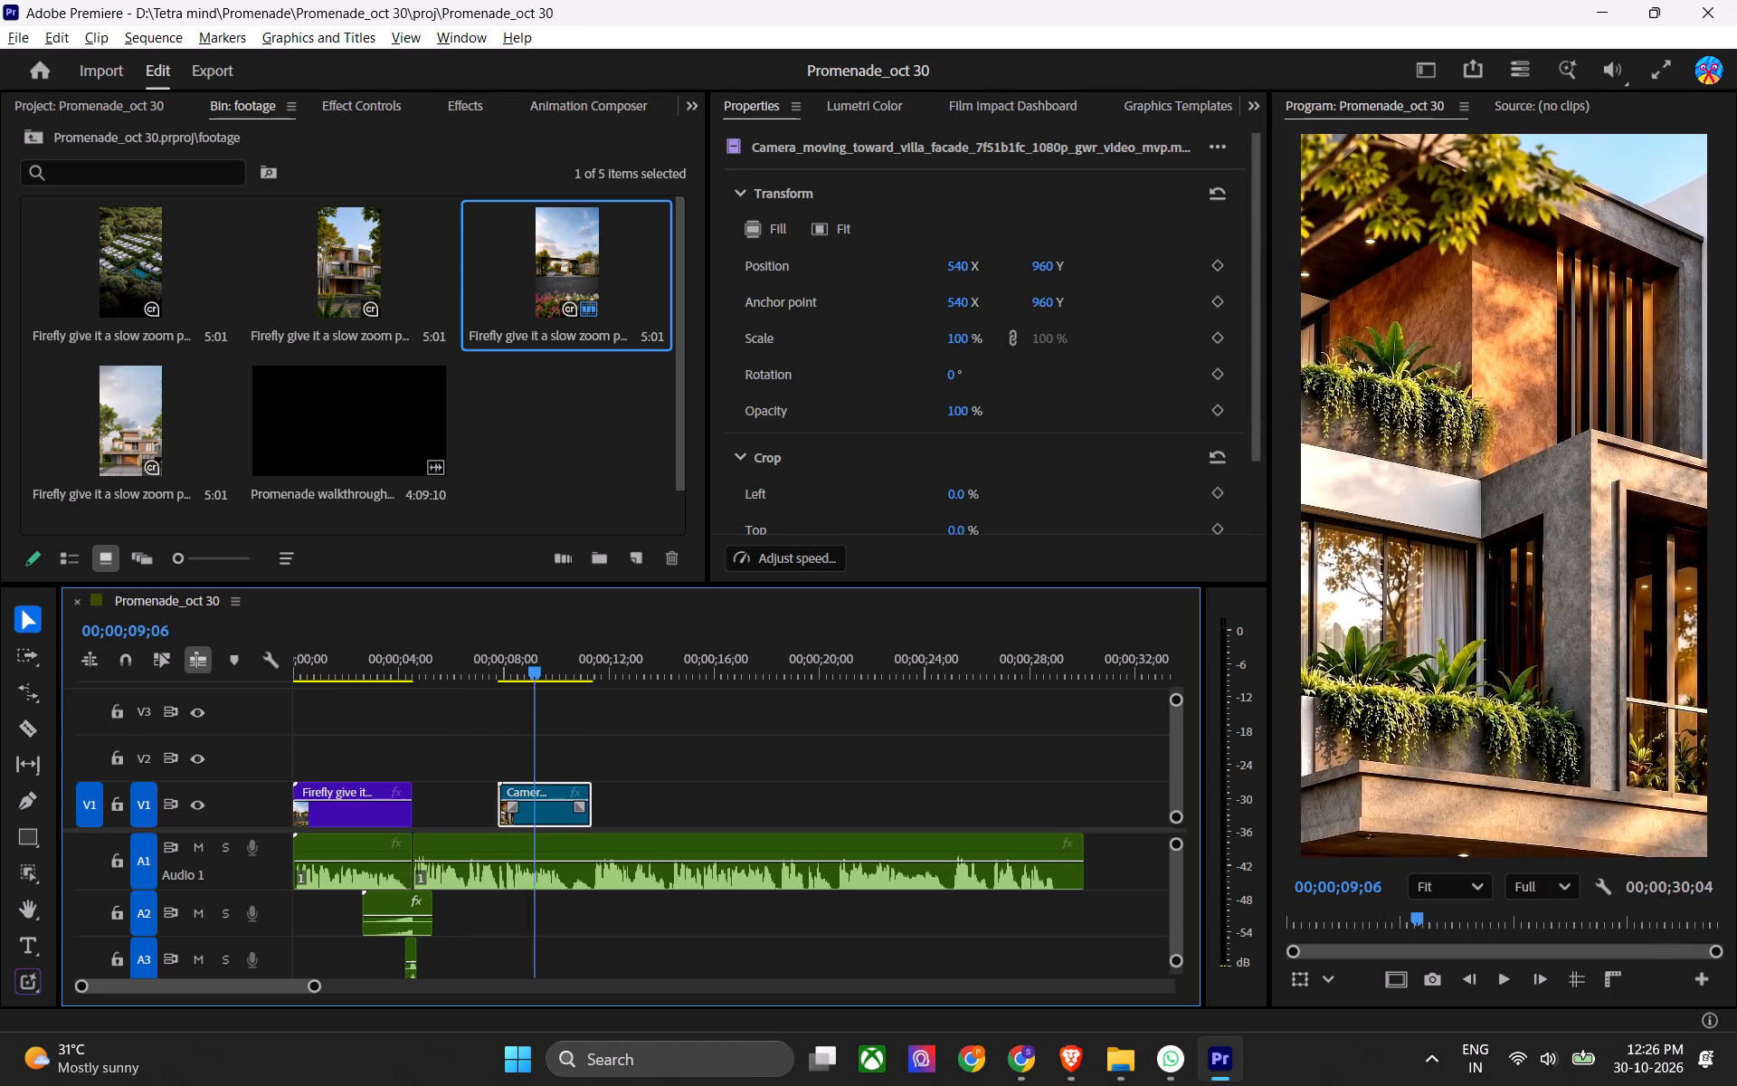
{"action": "left_click_drag", "start_coordinate": [537, 686], "coordinate": [279, 719]}
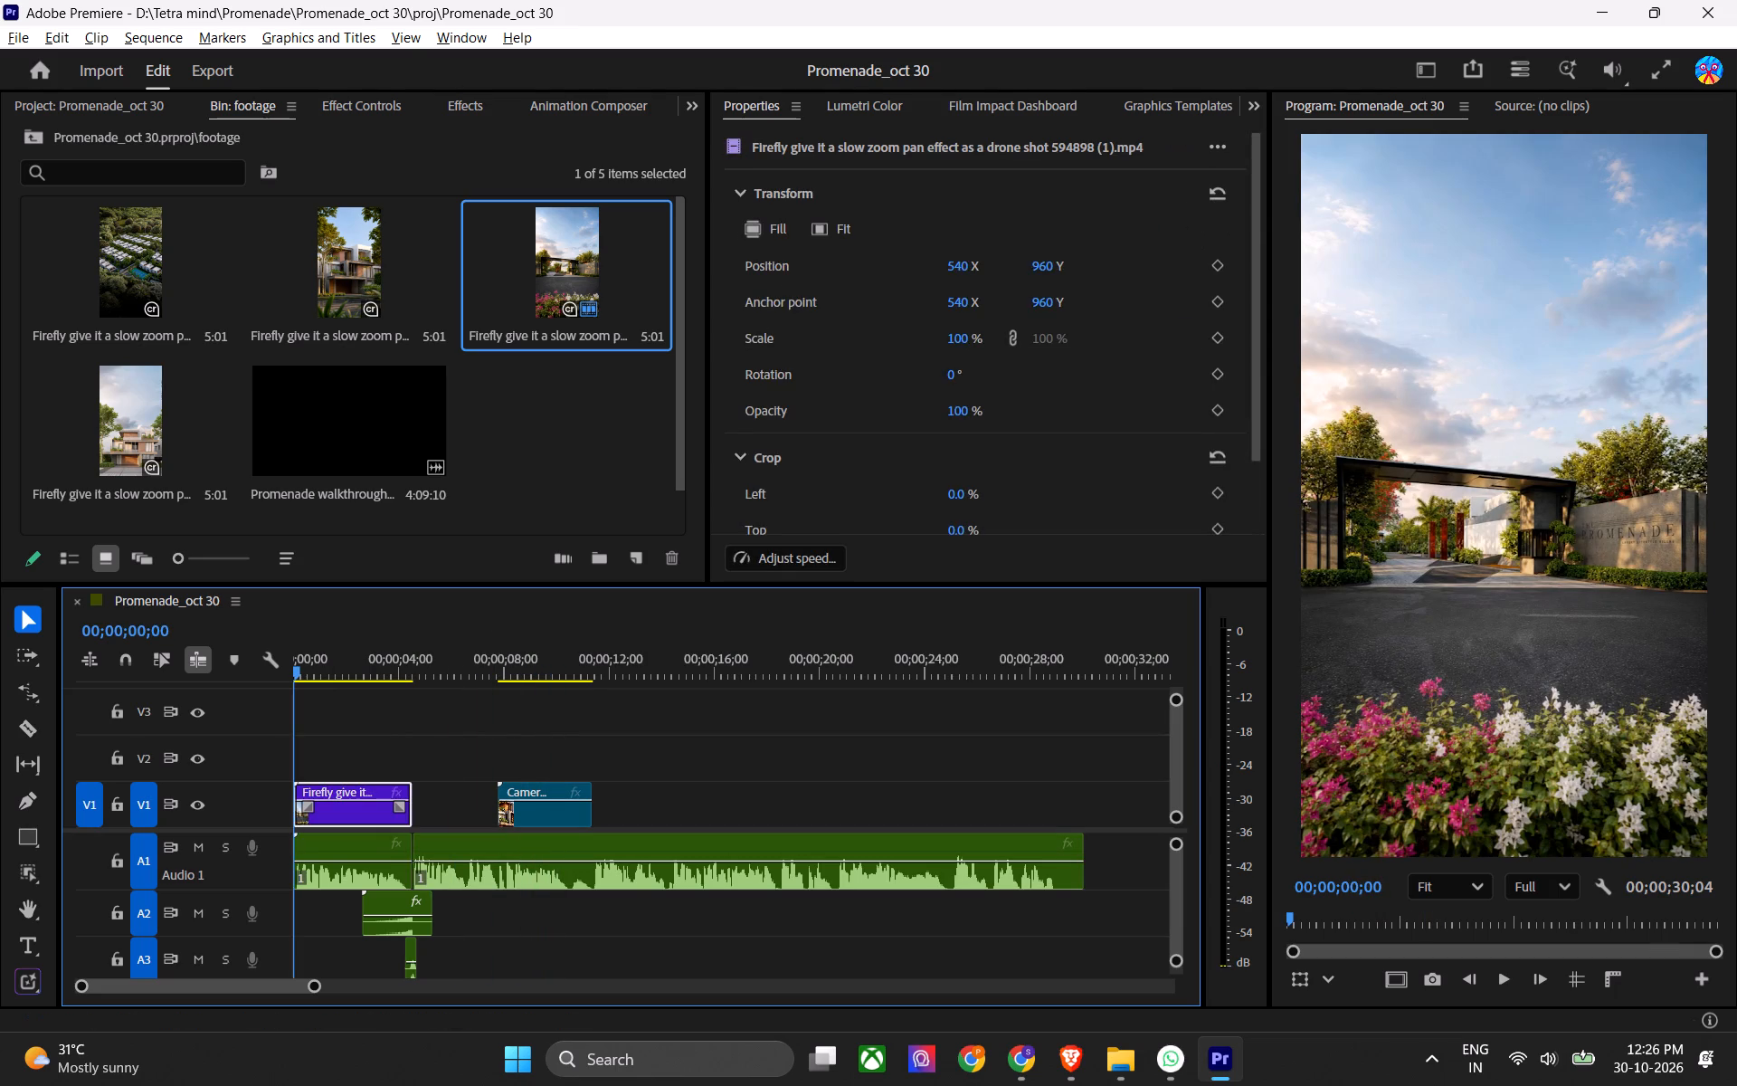
Replace the opening entrance gate clip on V1 with the Firefly villa clip 433211 (1).mp4 from the footage bin and save.
{"action": "scroll", "coordinate": [479, 405], "scroll_direction": "up", "scroll_amount": 1}
{"action": "key", "text": "ctrl+s"}
{"action": "key", "text": "ctrl+s"}
{"action": "left_click_drag", "start_coordinate": [358, 300], "coordinate": [313, 799]}
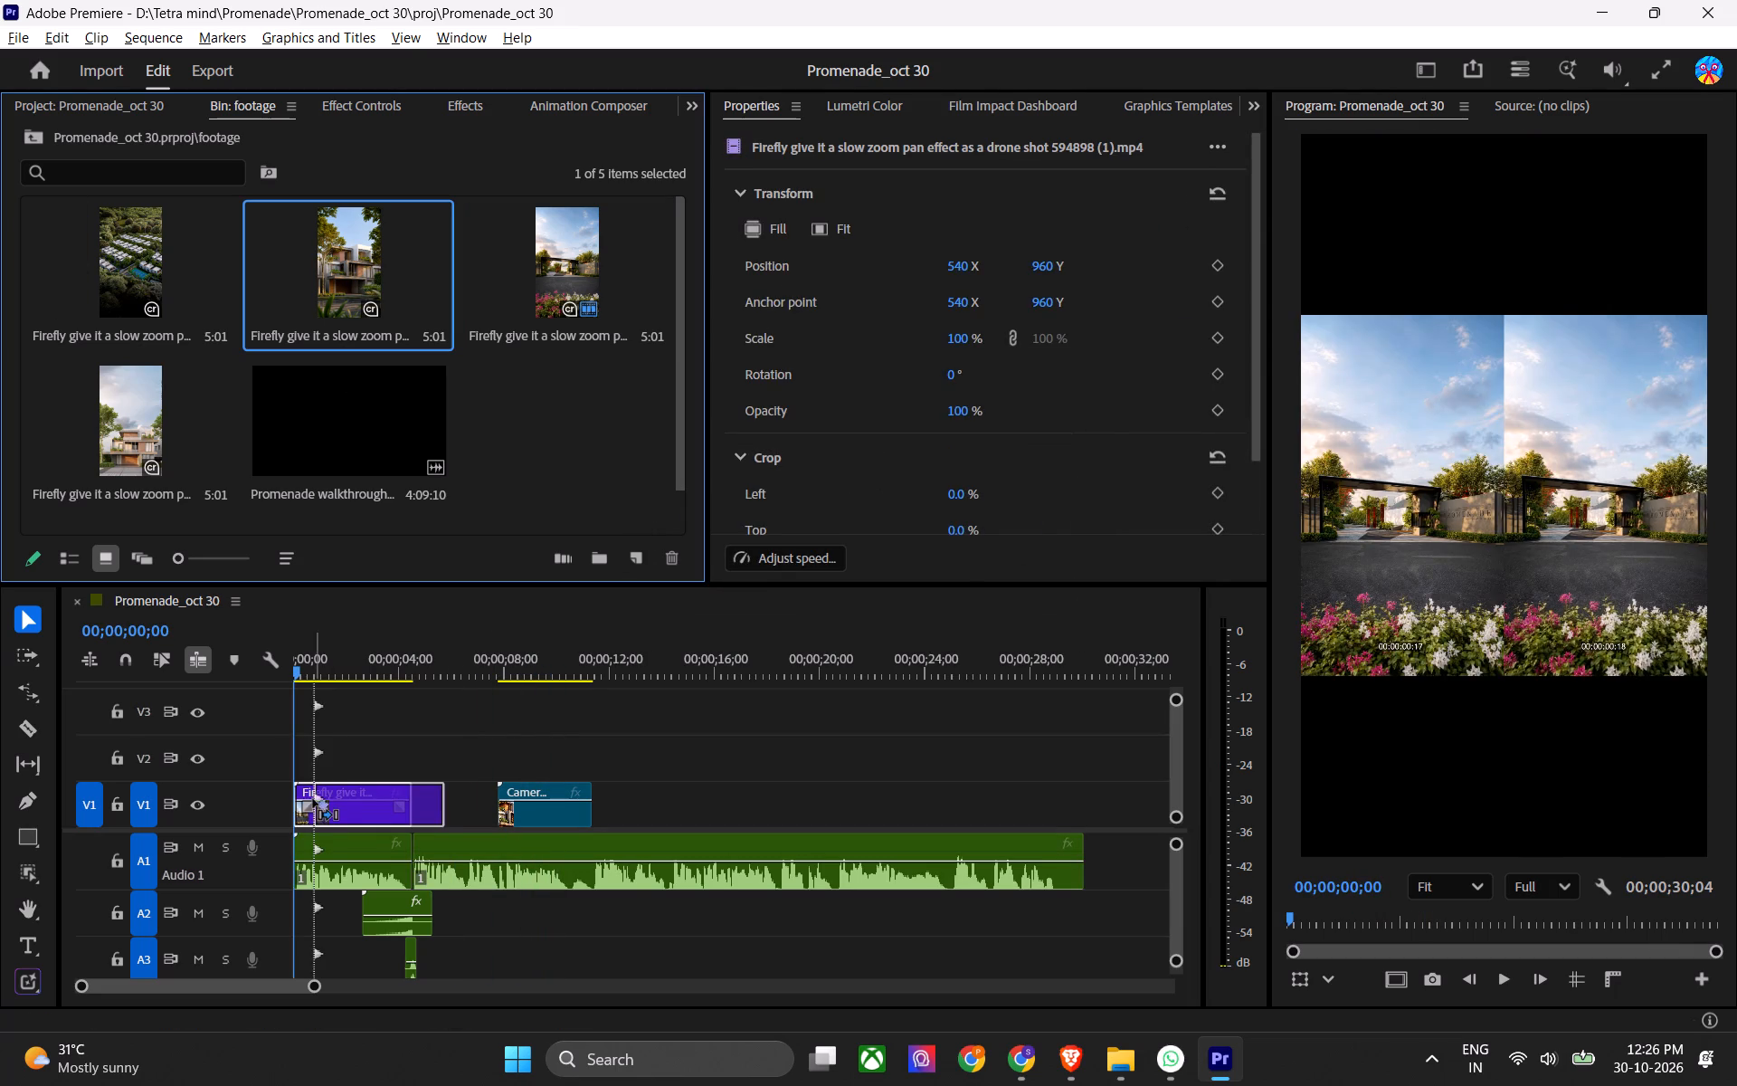
{"action": "left_click_drag", "start_coordinate": [313, 799], "coordinate": [283, 804]}
{"action": "left_click_drag", "start_coordinate": [330, 653], "coordinate": [215, 684]}
{"action": "key", "text": "ctrl+s"}
{"action": "key", "text": "space"}
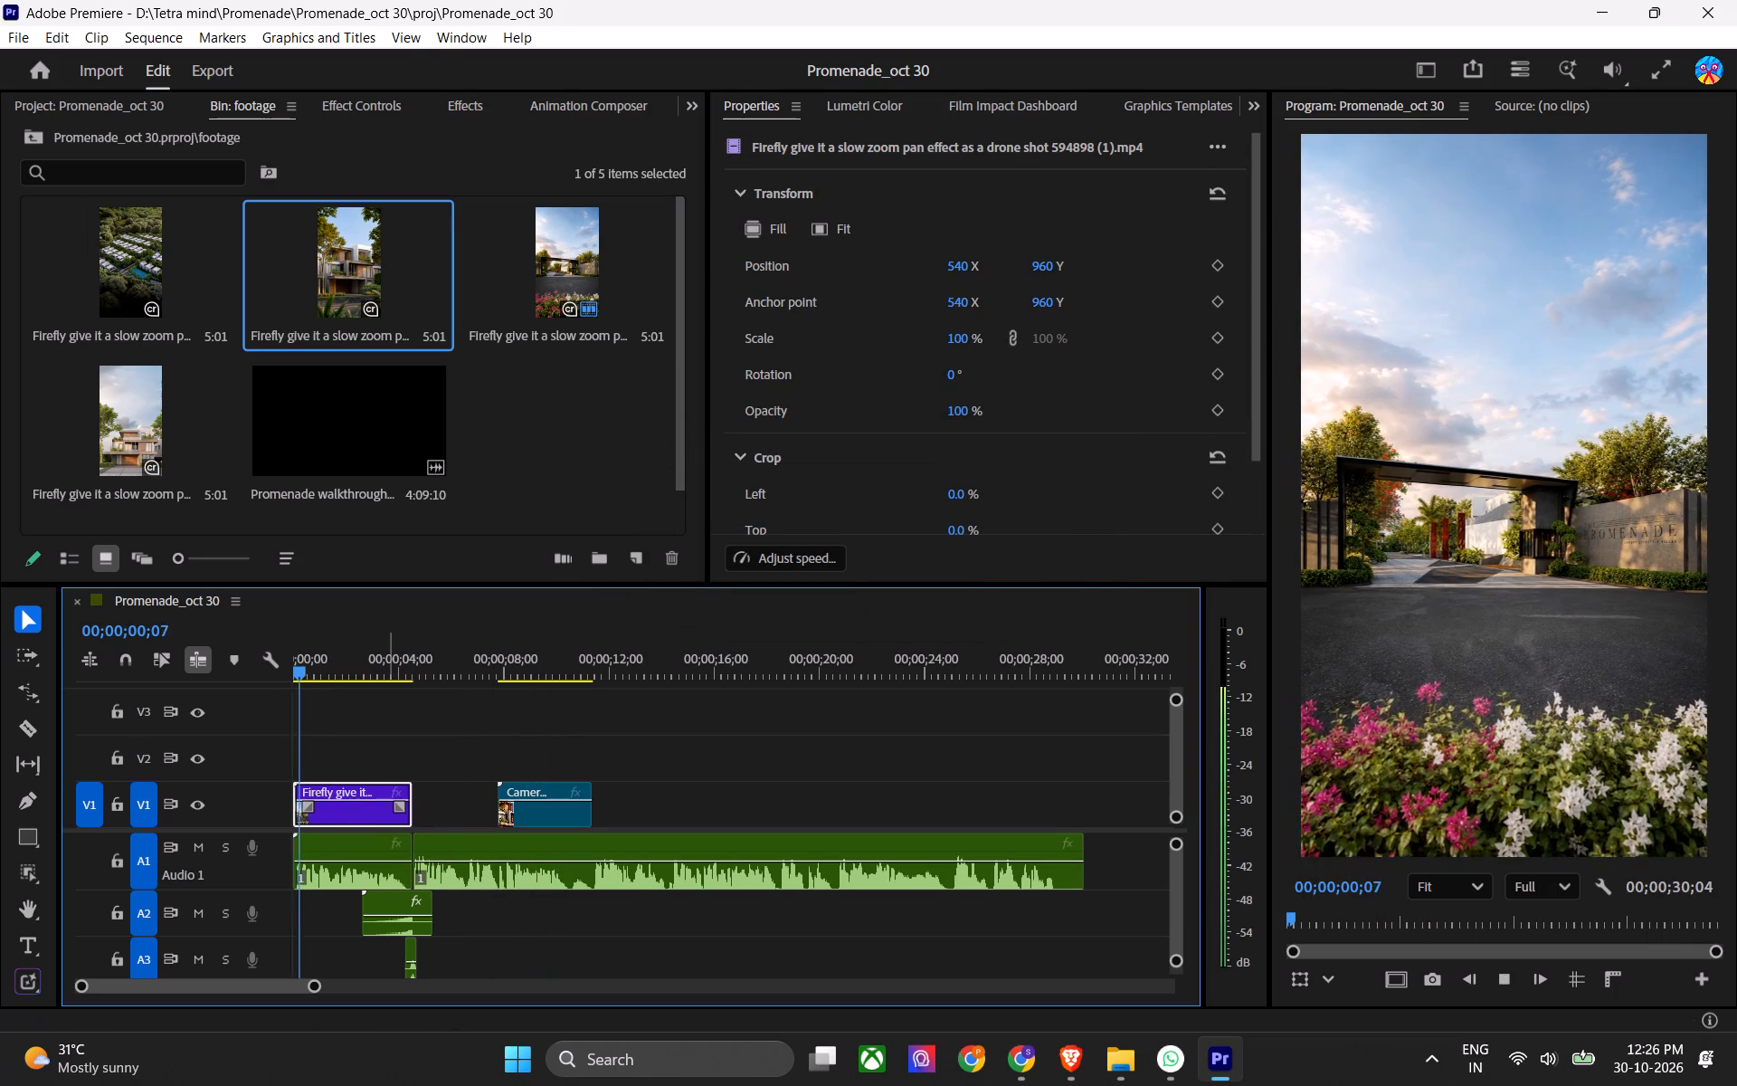
{"action": "key", "text": "space"}
{"action": "left_click_drag", "start_coordinate": [337, 265], "coordinate": [293, 816]}
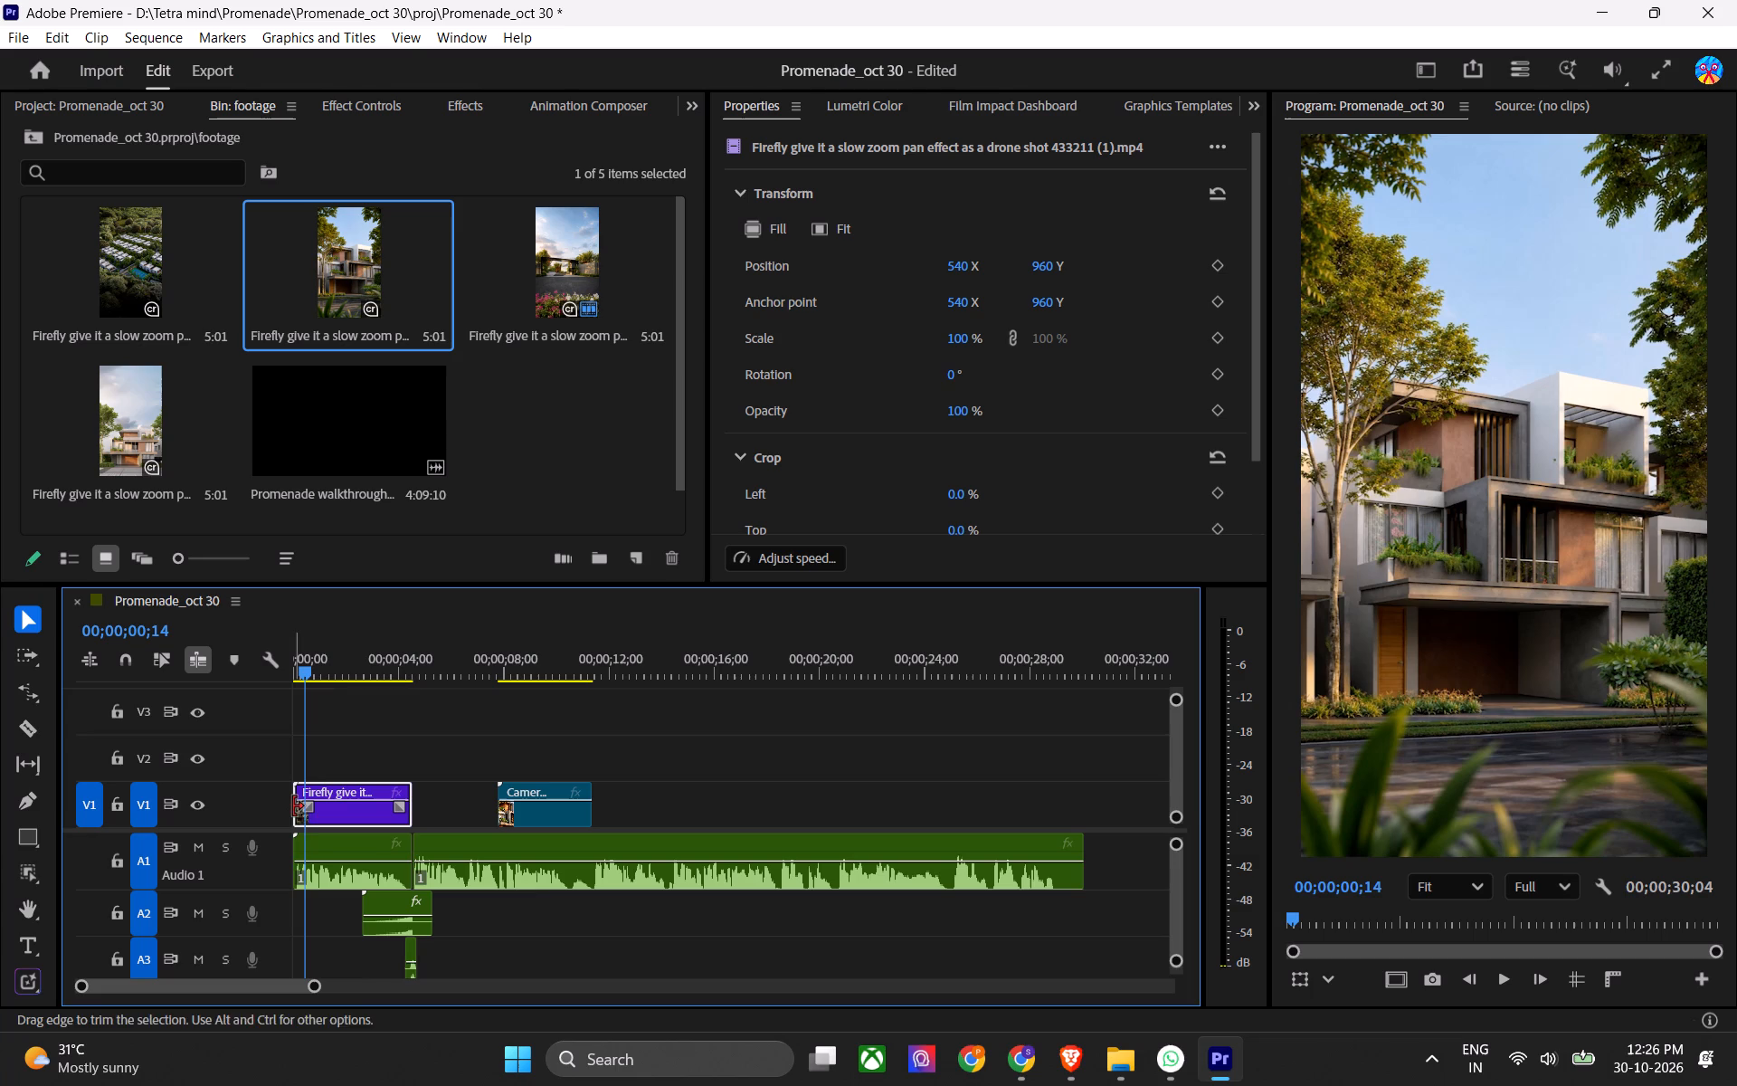
{"action": "key", "text": "ctrl+s"}
Play the sequence twice from the start to review the new opening clip and the voiceover gap after it, saving the project.
{"action": "left_click_drag", "start_coordinate": [356, 663], "coordinate": [208, 680]}
{"action": "key", "text": "ctrl+s"}
{"action": "key", "text": "space"}
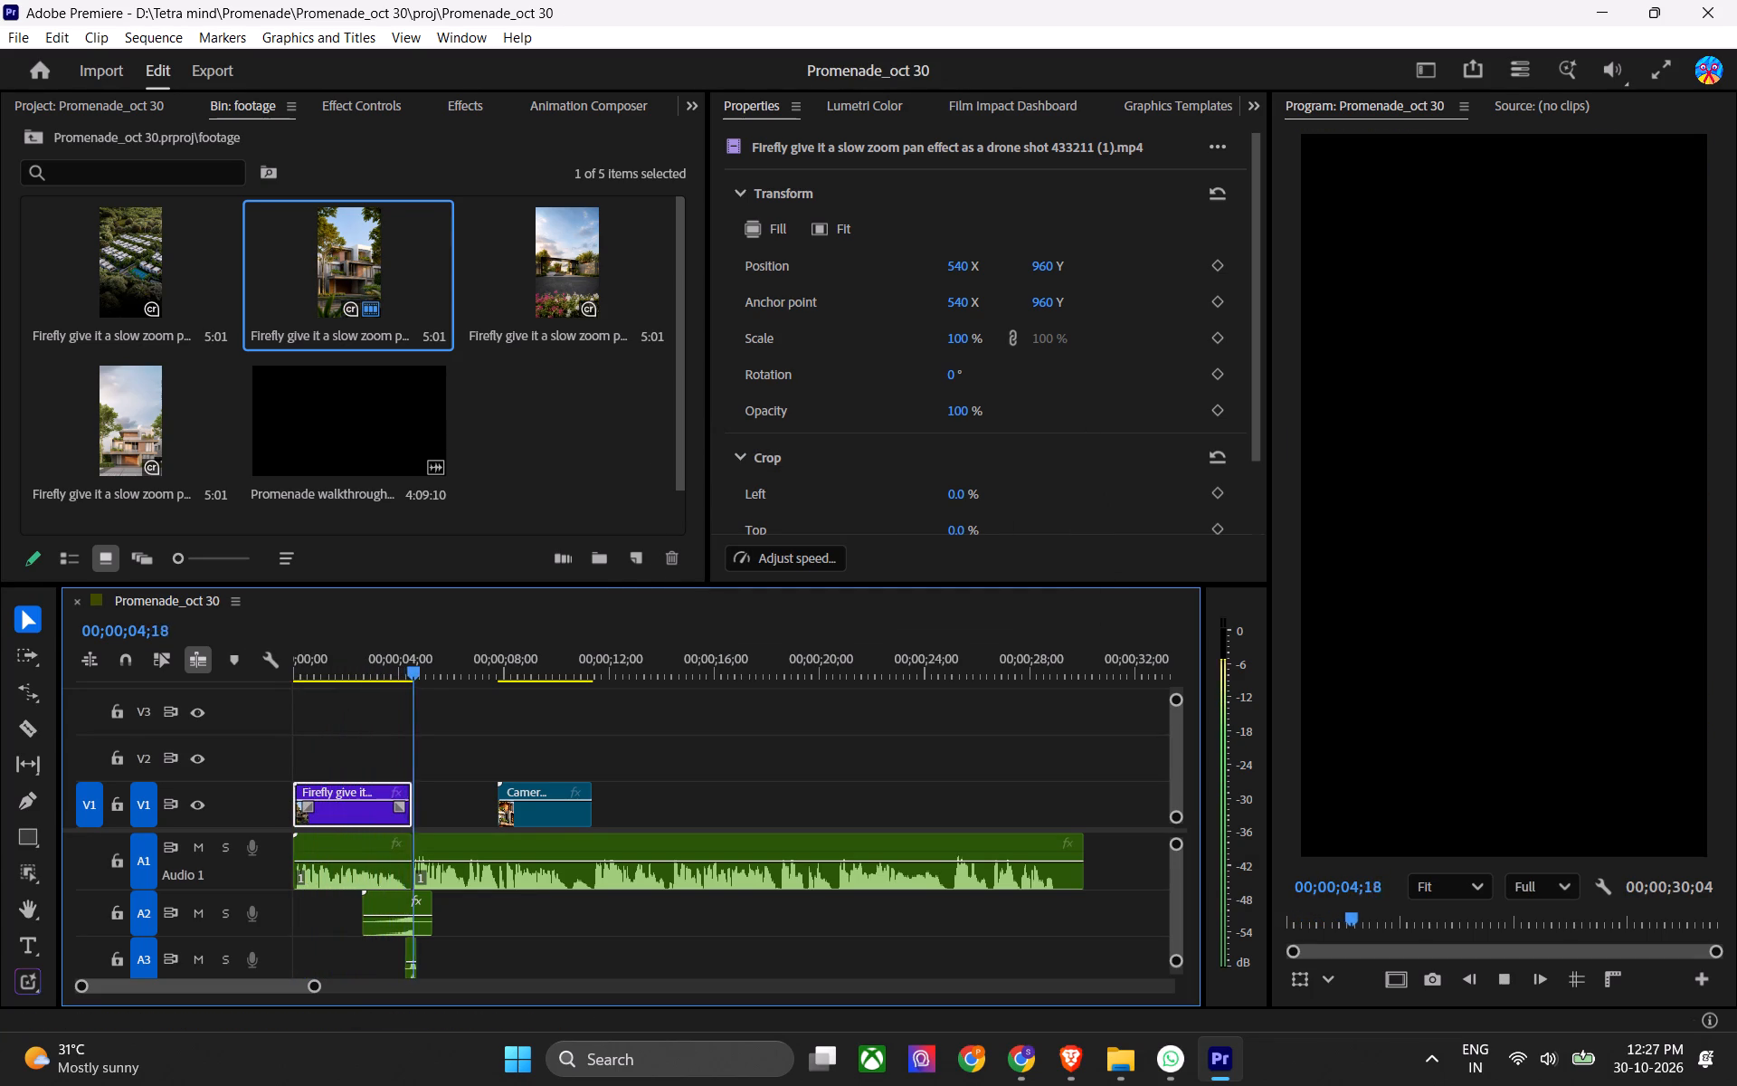
{"action": "key", "text": "space"}
{"action": "left_click_drag", "start_coordinate": [405, 661], "coordinate": [286, 691]}
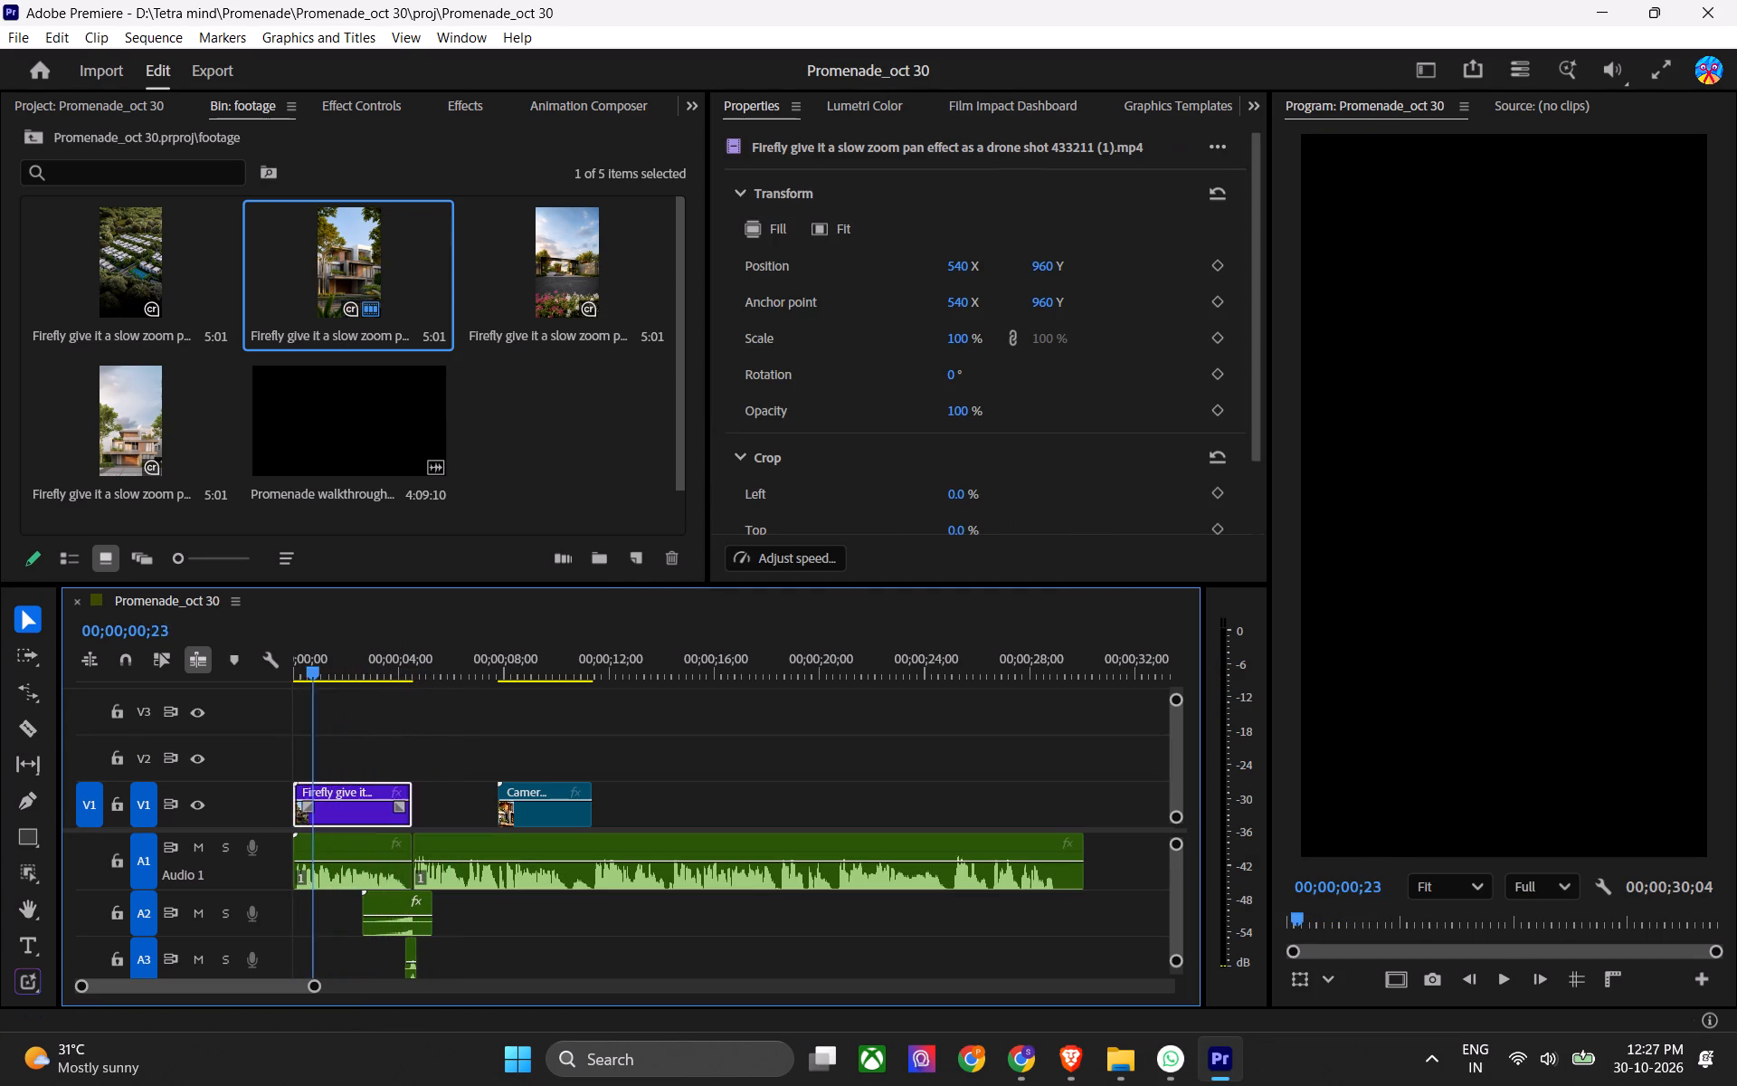
{"action": "left_click_drag", "start_coordinate": [286, 691], "coordinate": [234, 707]}
{"action": "key", "text": "ctrl+s"}
{"action": "key", "text": "space"}
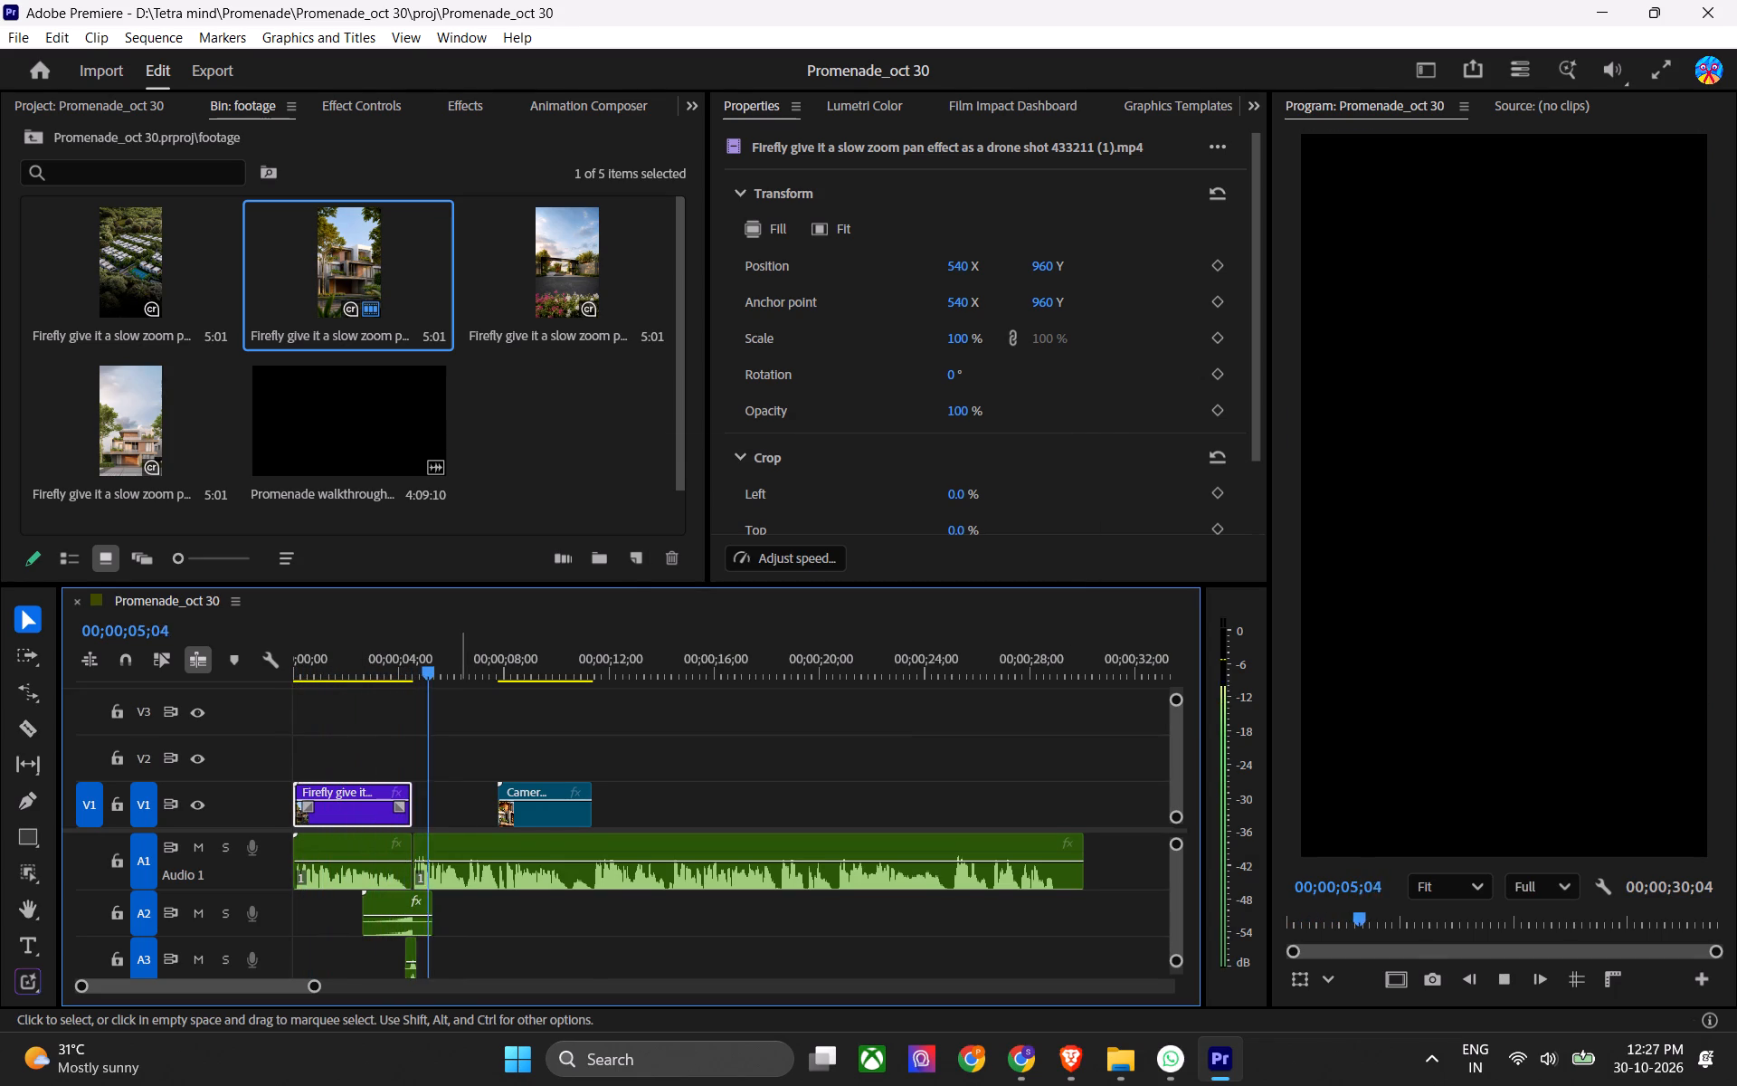
{"action": "key", "text": "space"}
{"action": "key", "text": "ctrl+s"}
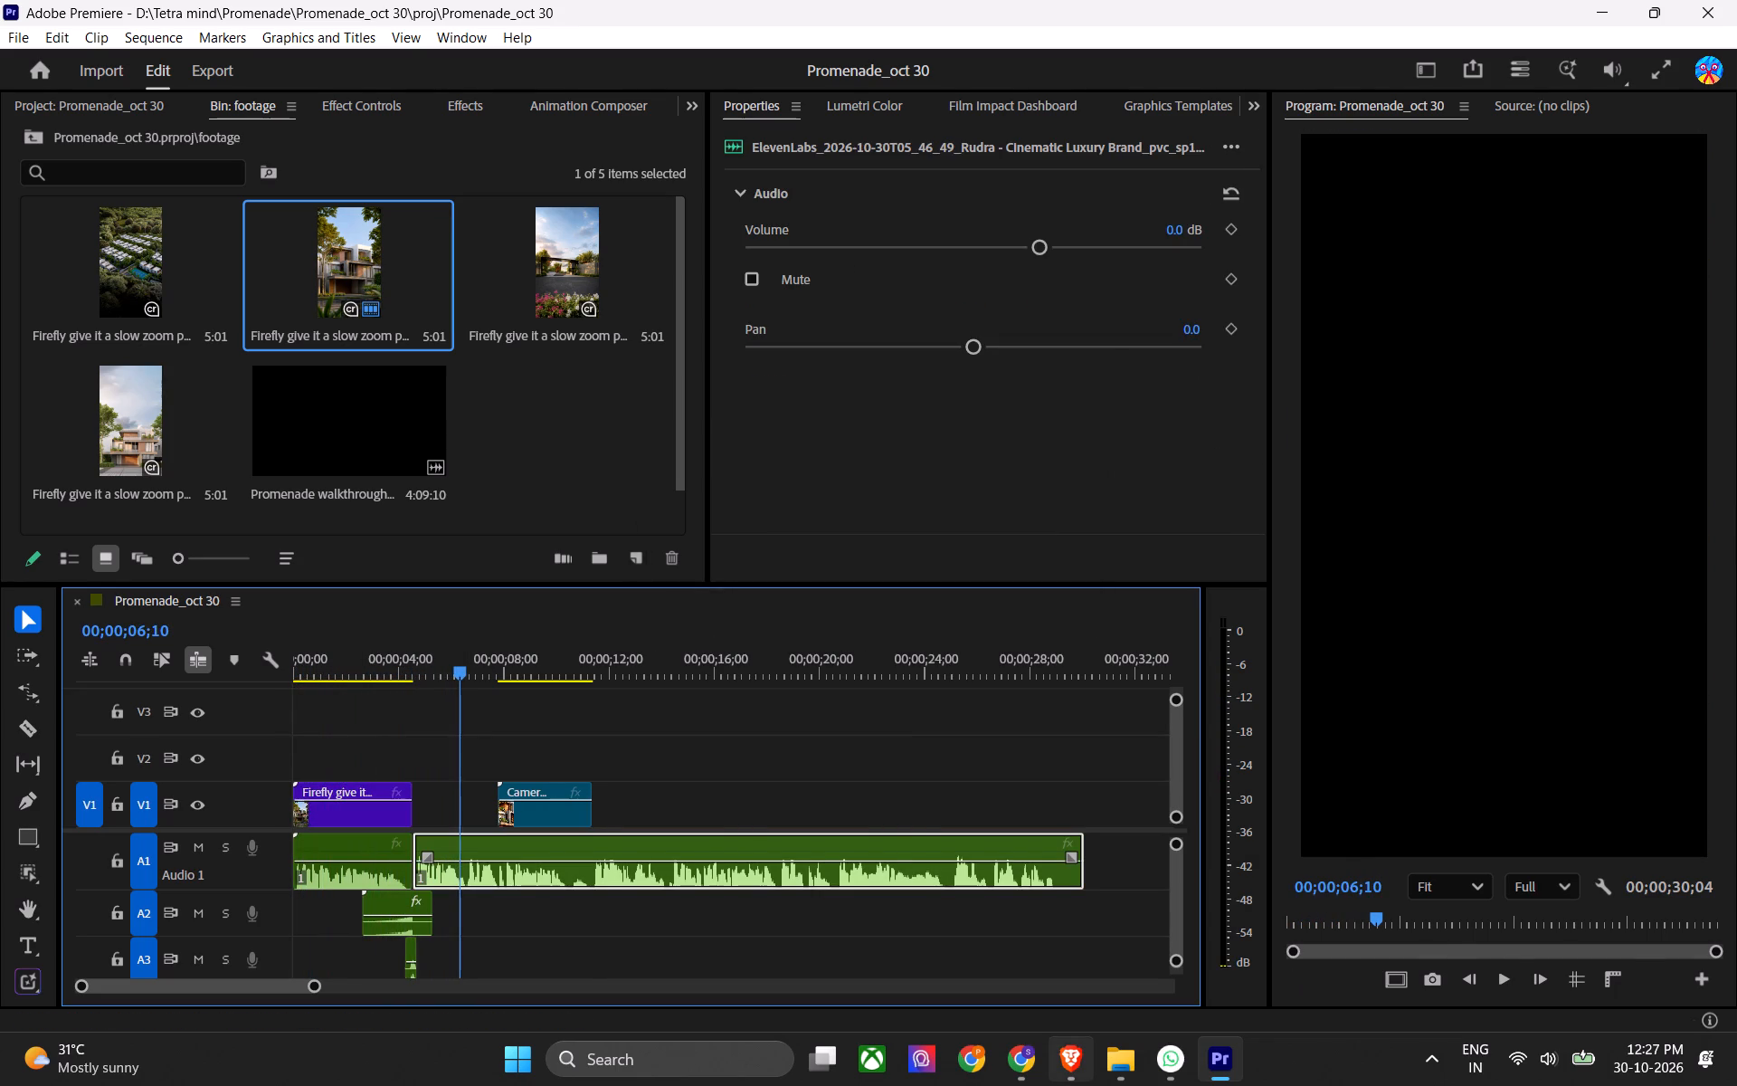
Switch to the 27th aug Drive folder in the browser, close the open clip preview and examine the older clips down to the folder's end.
{"action": "left_click", "coordinate": [1068, 1072]}
{"action": "left_click", "coordinate": [1020, 42]}
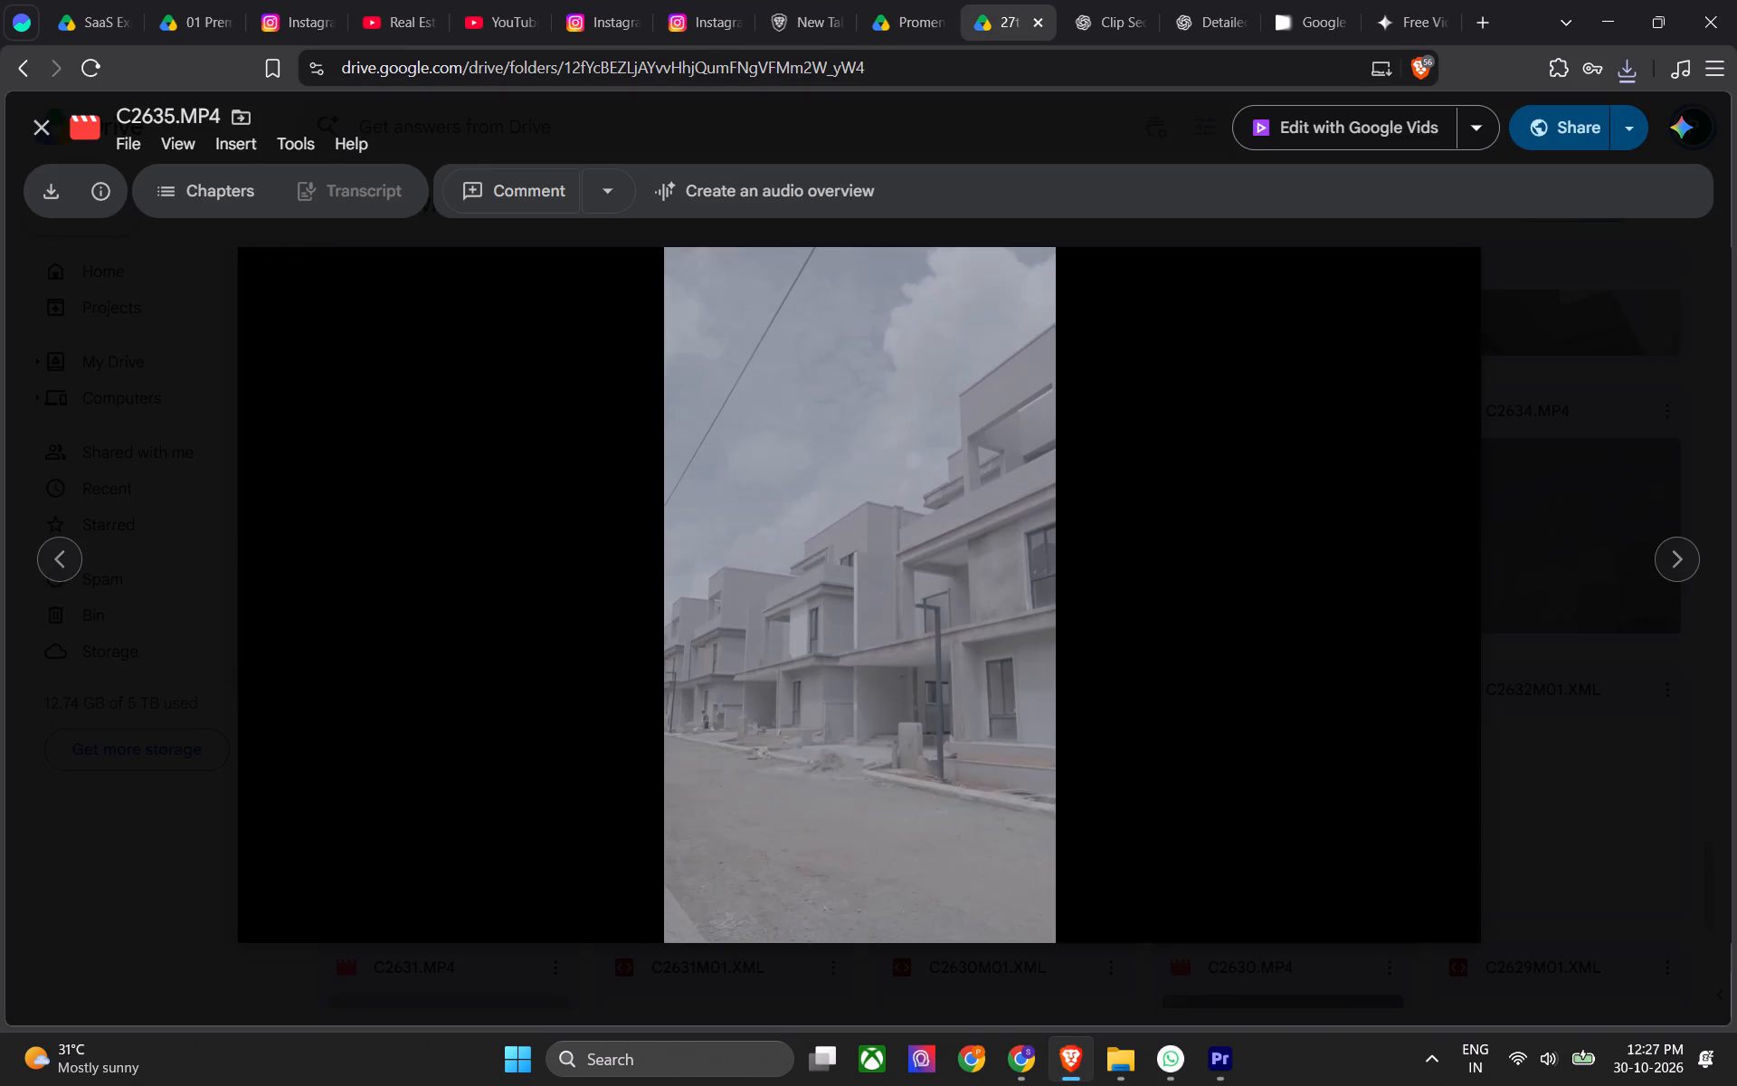
{"action": "scroll", "coordinate": [897, 672], "scroll_direction": "down", "scroll_amount": 7}
{"action": "left_click", "coordinate": [1583, 503]}
{"action": "scroll", "coordinate": [1315, 642], "scroll_direction": "down", "scroll_amount": 7}
{"action": "scroll", "coordinate": [1144, 619], "scroll_direction": "down", "scroll_amount": 3}
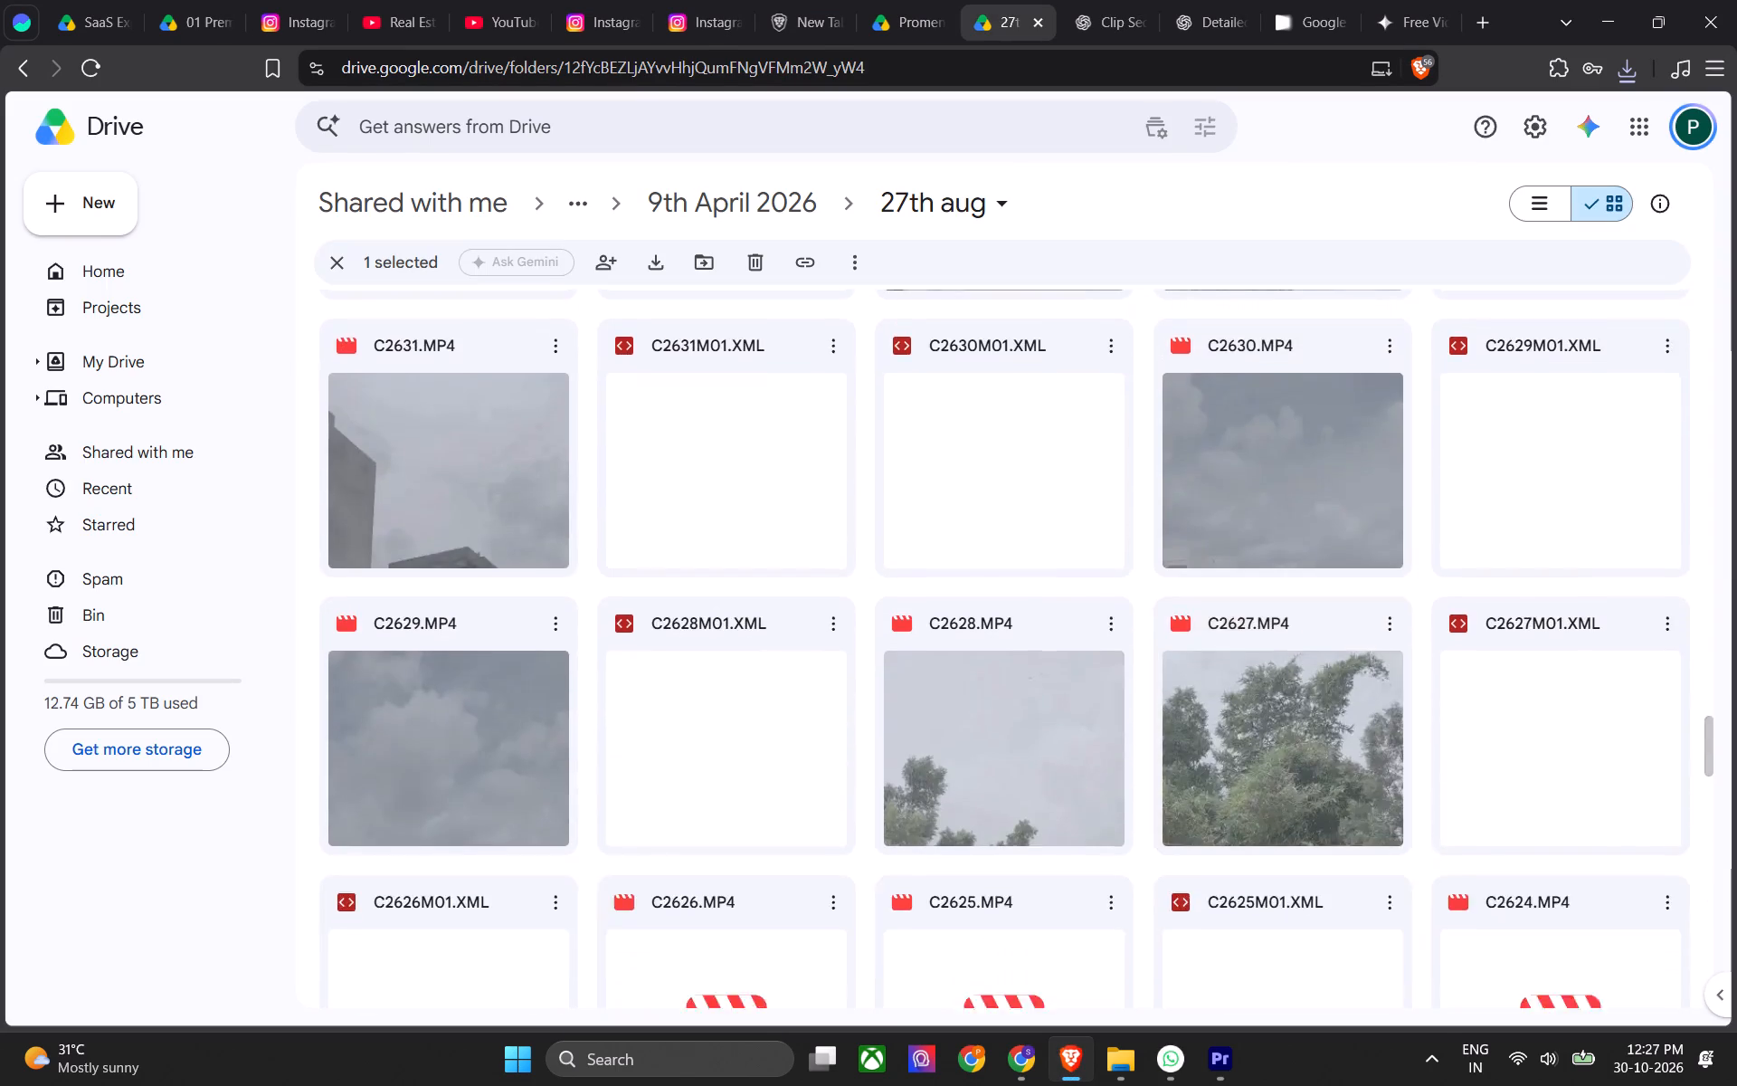
{"action": "scroll", "coordinate": [1141, 634], "scroll_direction": "down", "scroll_amount": 17}
{"action": "scroll", "coordinate": [1143, 630], "scroll_direction": "down", "scroll_amount": 7}
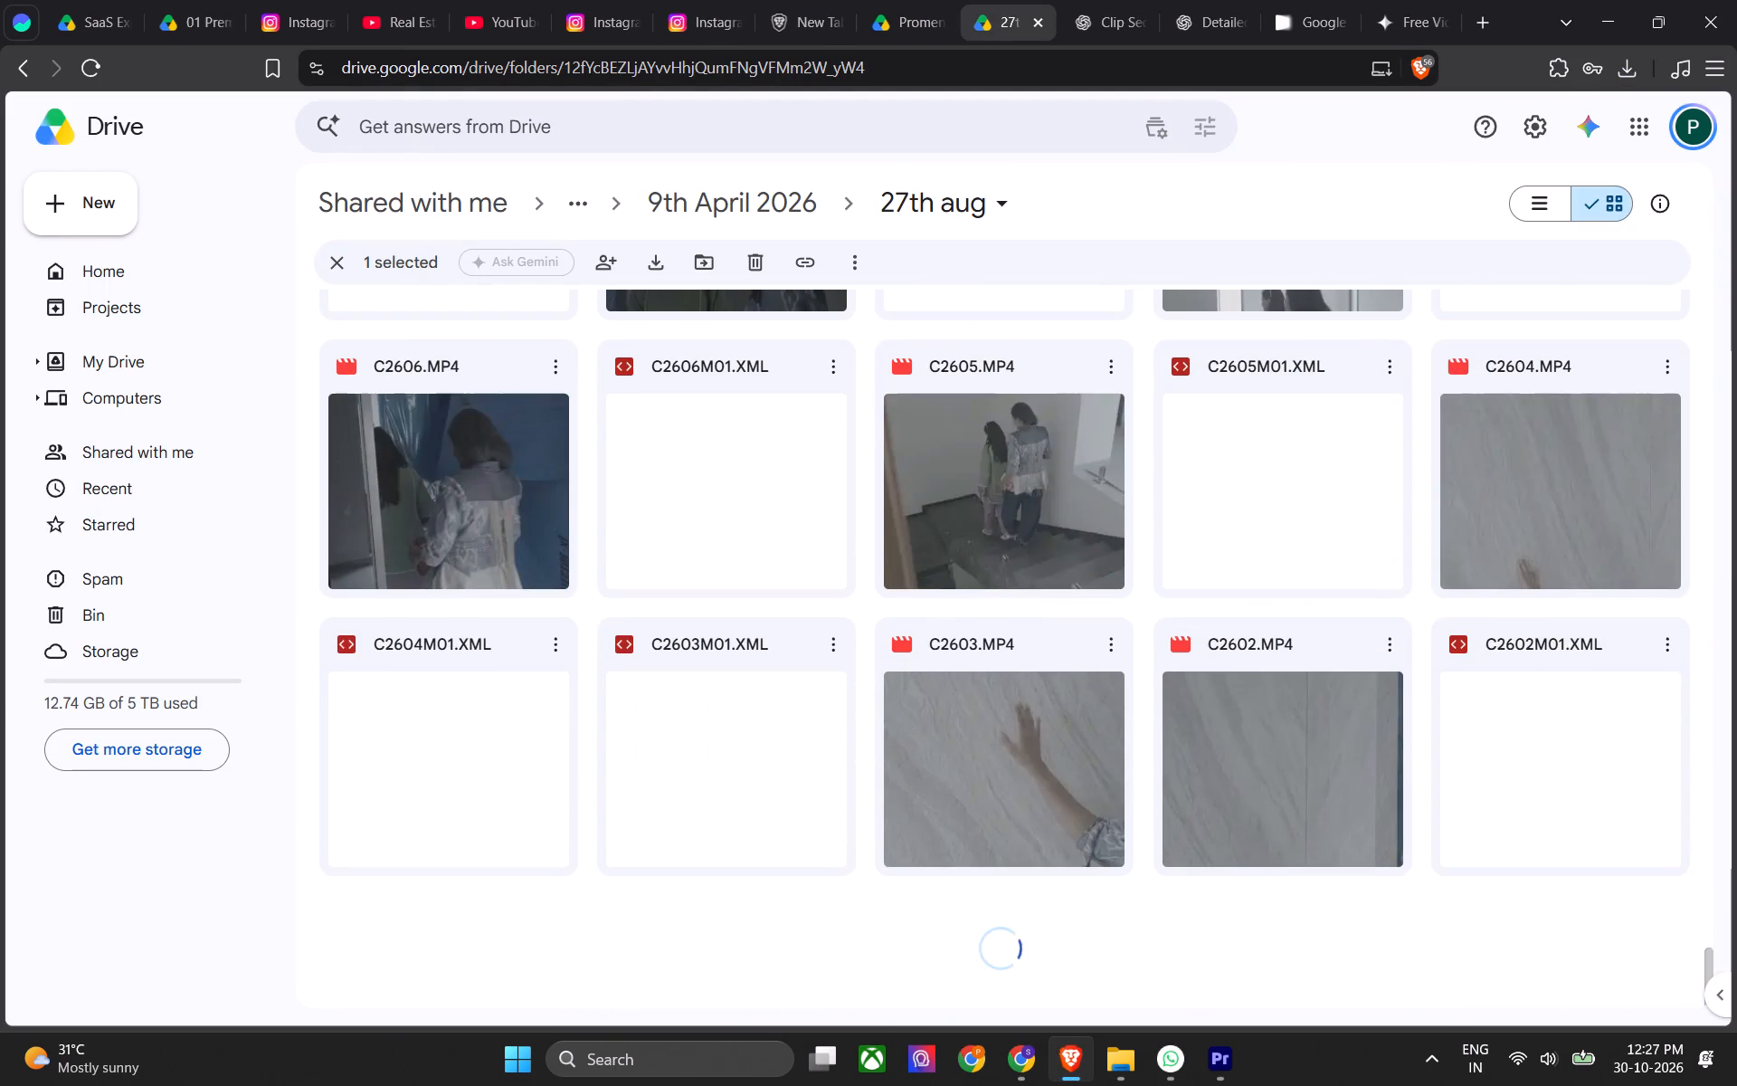
{"action": "scroll", "coordinate": [1143, 629], "scroll_direction": "down", "scroll_amount": 7}
{"action": "scroll", "coordinate": [1036, 718], "scroll_direction": "down", "scroll_amount": 4}
{"action": "scroll", "coordinate": [948, 719], "scroll_direction": "down", "scroll_amount": 3}
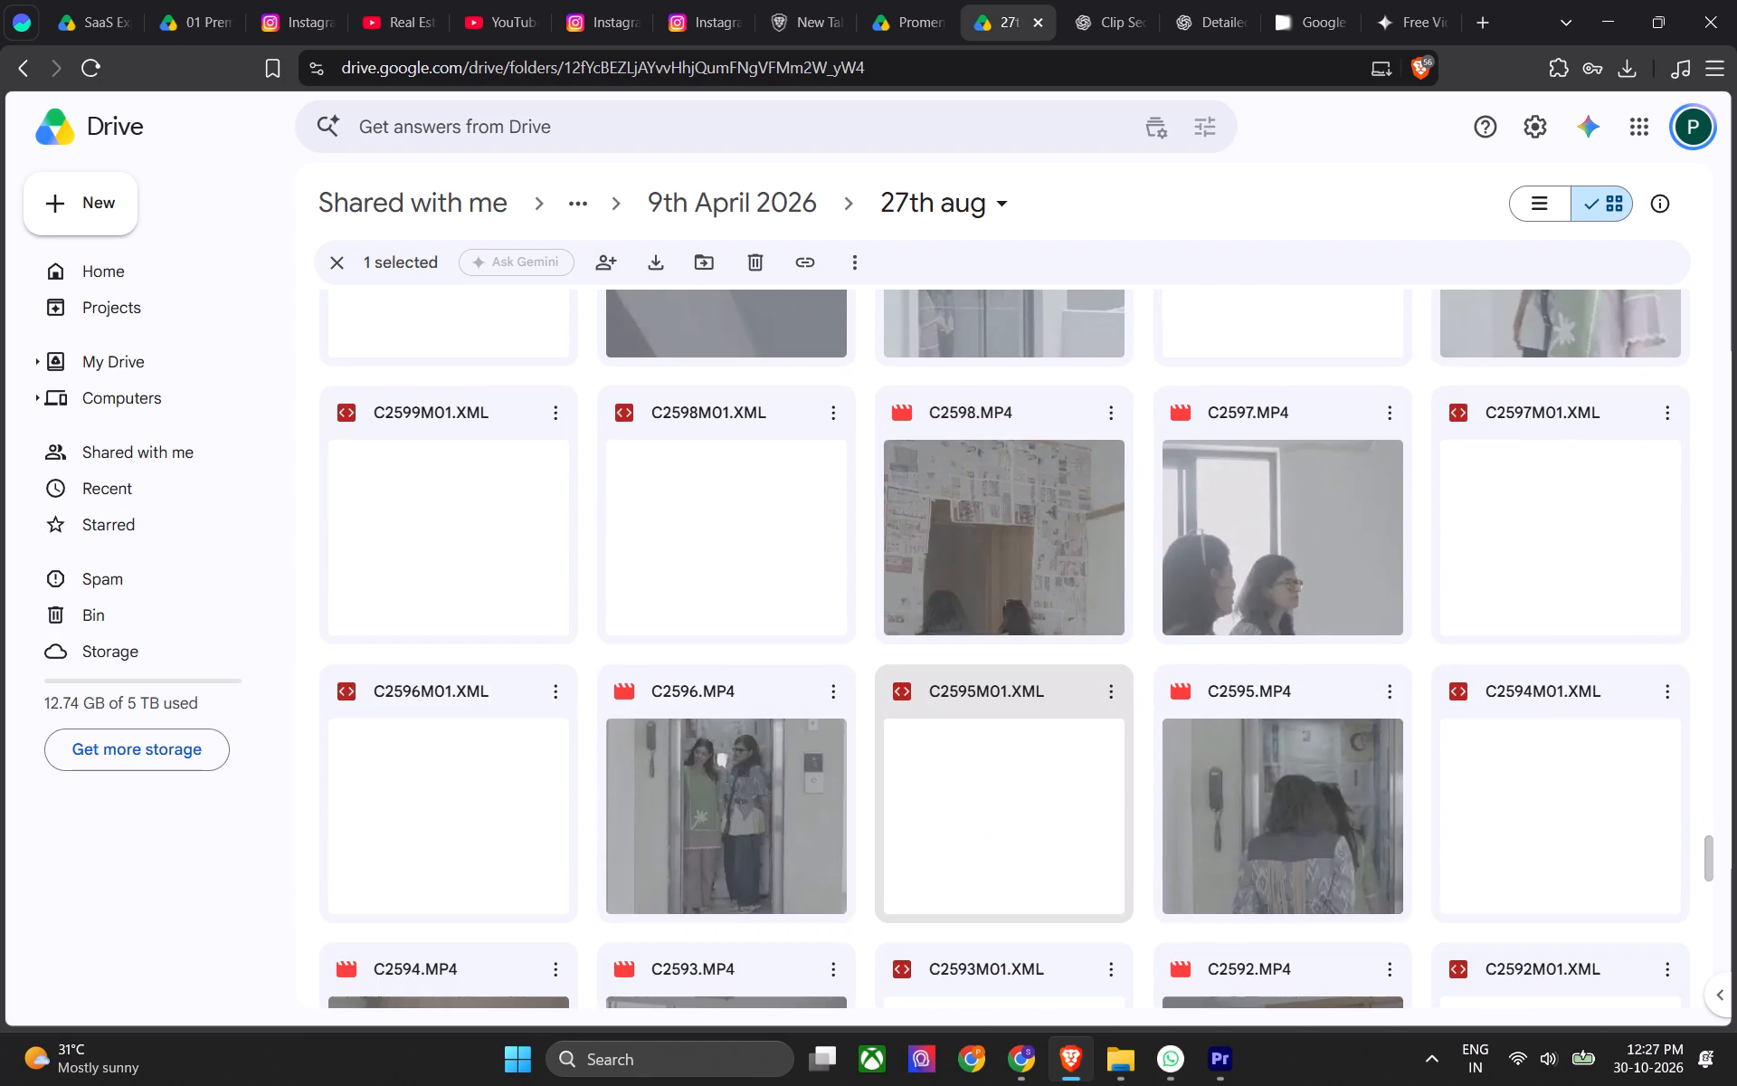
{"action": "scroll", "coordinate": [939, 722], "scroll_direction": "down", "scroll_amount": 5}
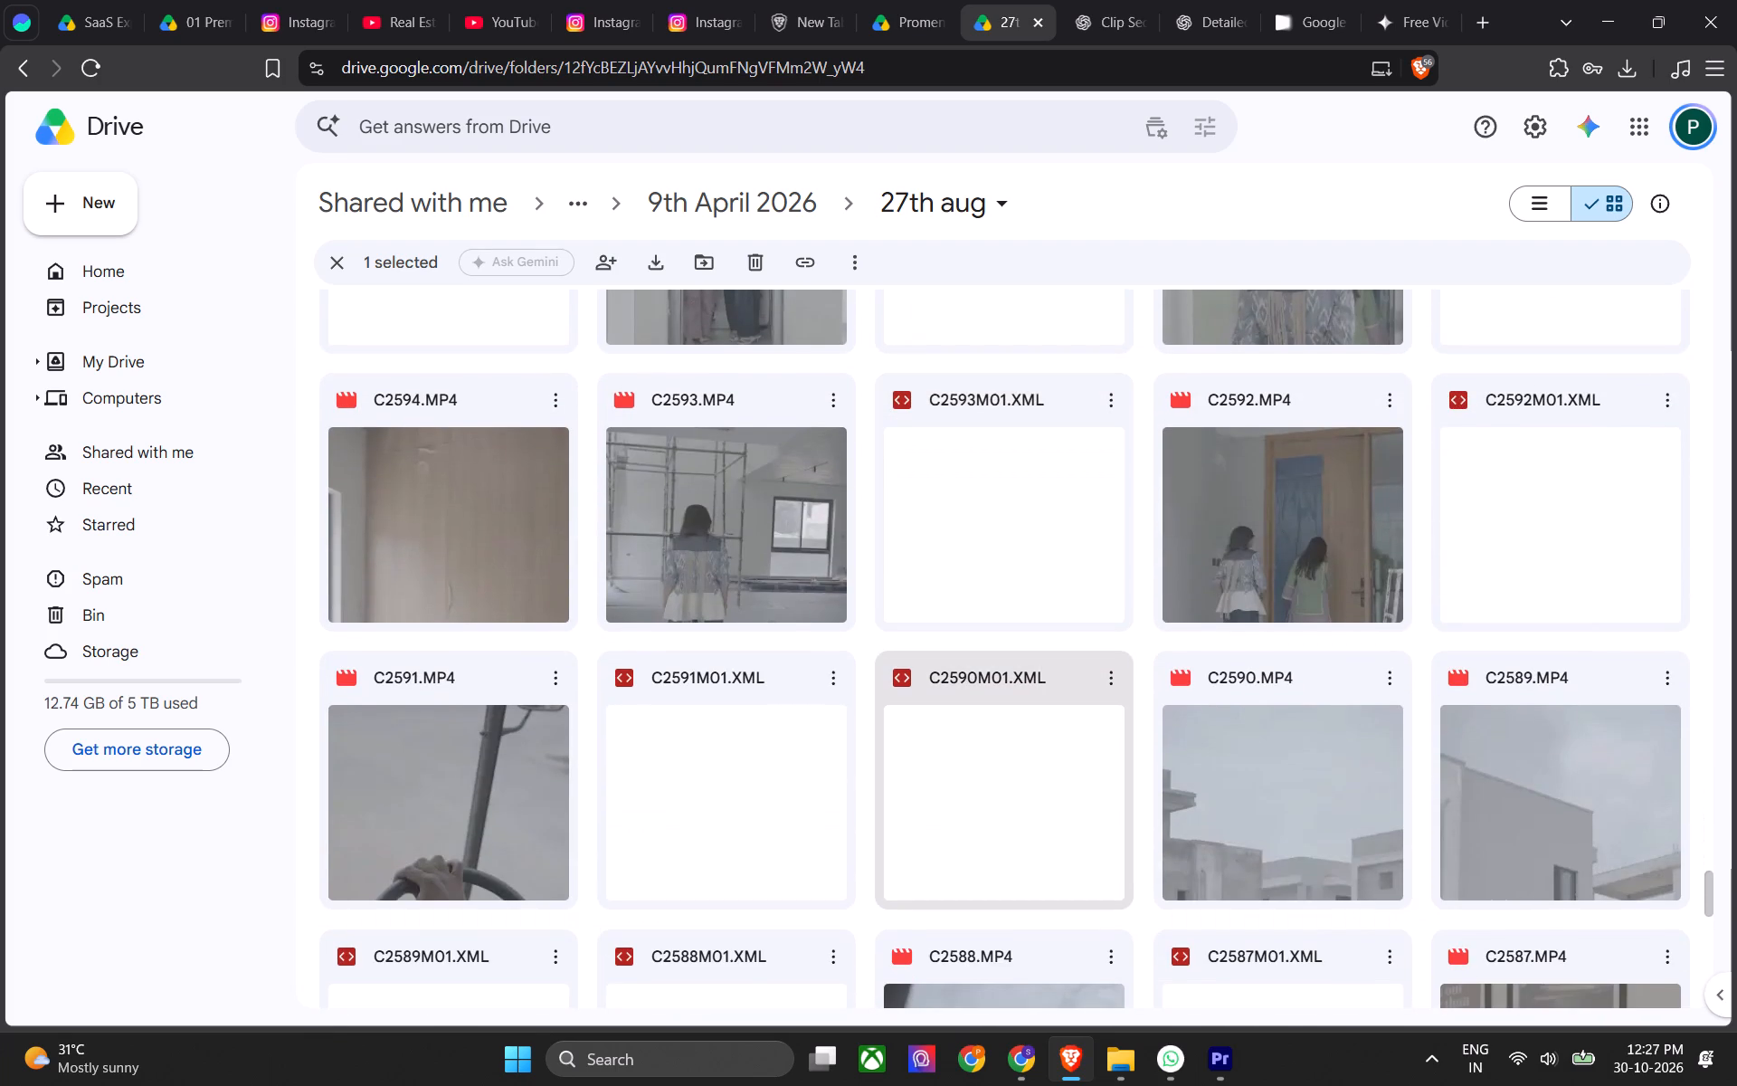
{"action": "scroll", "coordinate": [933, 735], "scroll_direction": "down", "scroll_amount": 20}
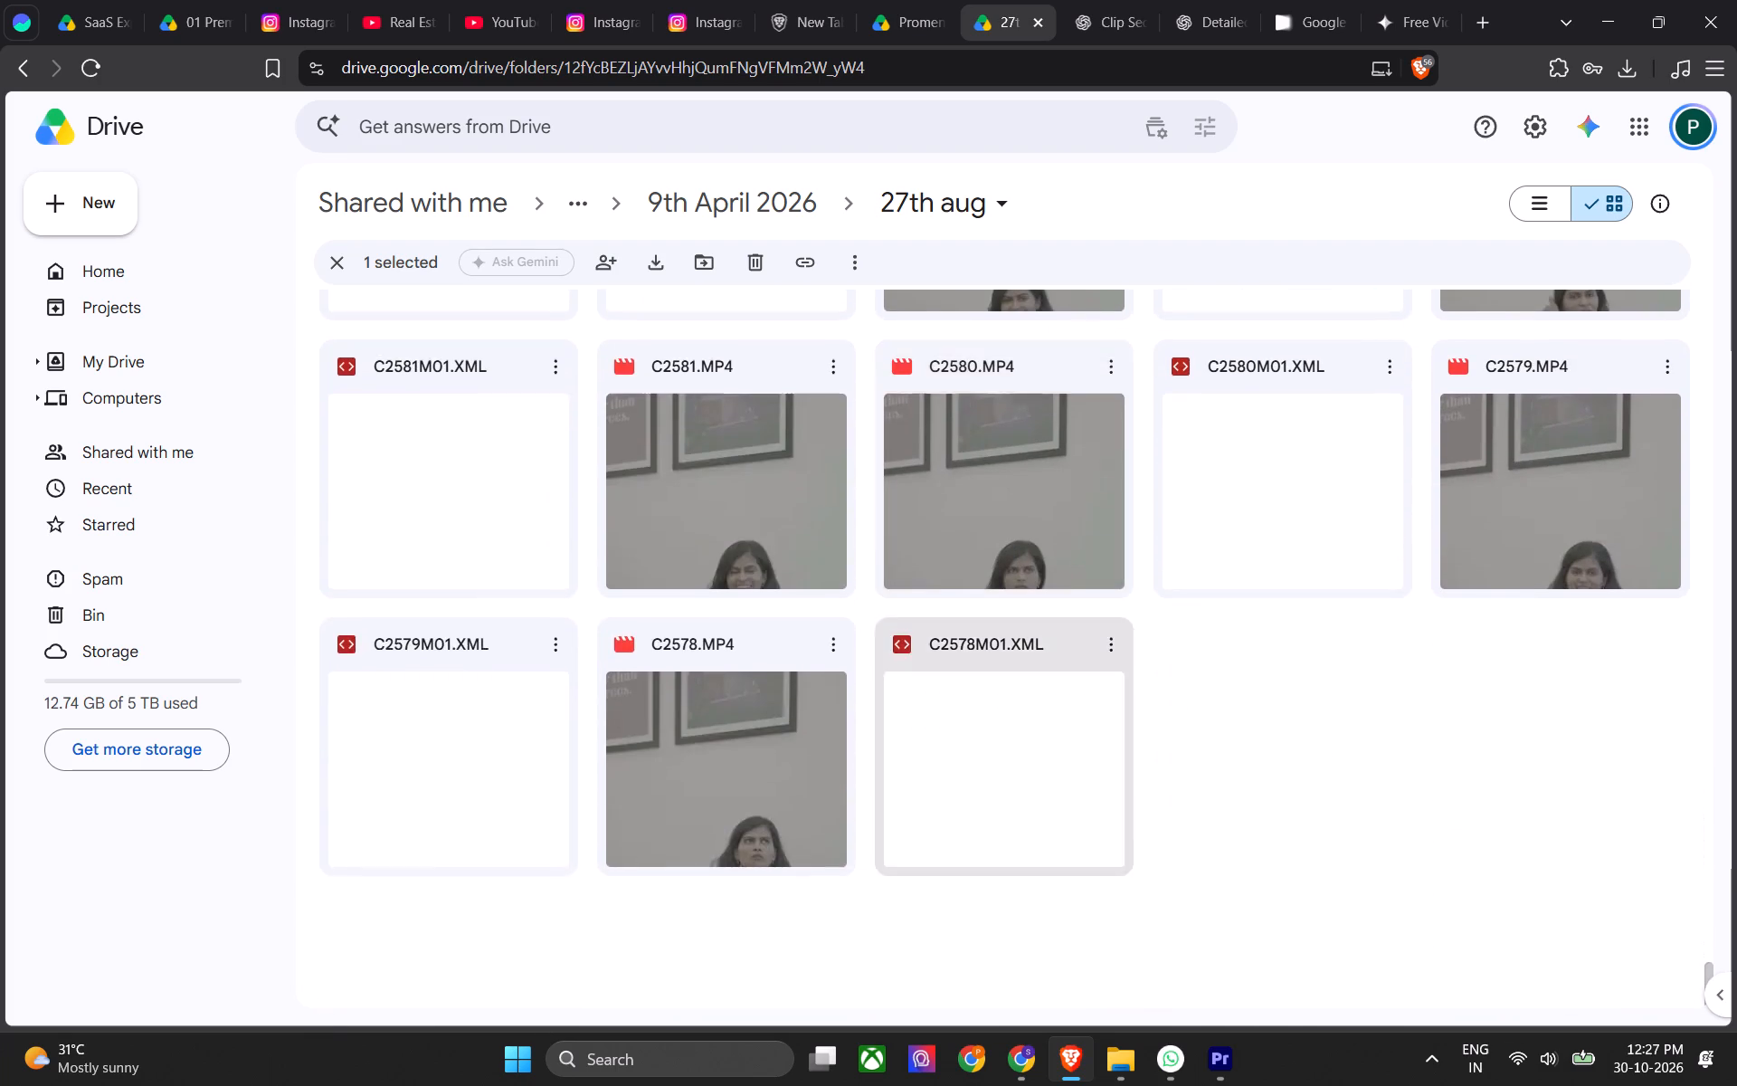
{"action": "scroll", "coordinate": [915, 732], "scroll_direction": "up", "scroll_amount": 5}
{"action": "scroll", "coordinate": [915, 732], "scroll_direction": "down", "scroll_amount": 1}
{"action": "scroll", "coordinate": [915, 732], "scroll_direction": "up", "scroll_amount": 5}
{"action": "scroll", "coordinate": [915, 732], "scroll_direction": "down", "scroll_amount": 3}
{"action": "scroll", "coordinate": [1009, 633], "scroll_direction": "down", "scroll_amount": 3}
{"action": "scroll", "coordinate": [1009, 641], "scroll_direction": "up", "scroll_amount": 1}
{"action": "scroll", "coordinate": [1009, 641], "scroll_direction": "down", "scroll_amount": 3}
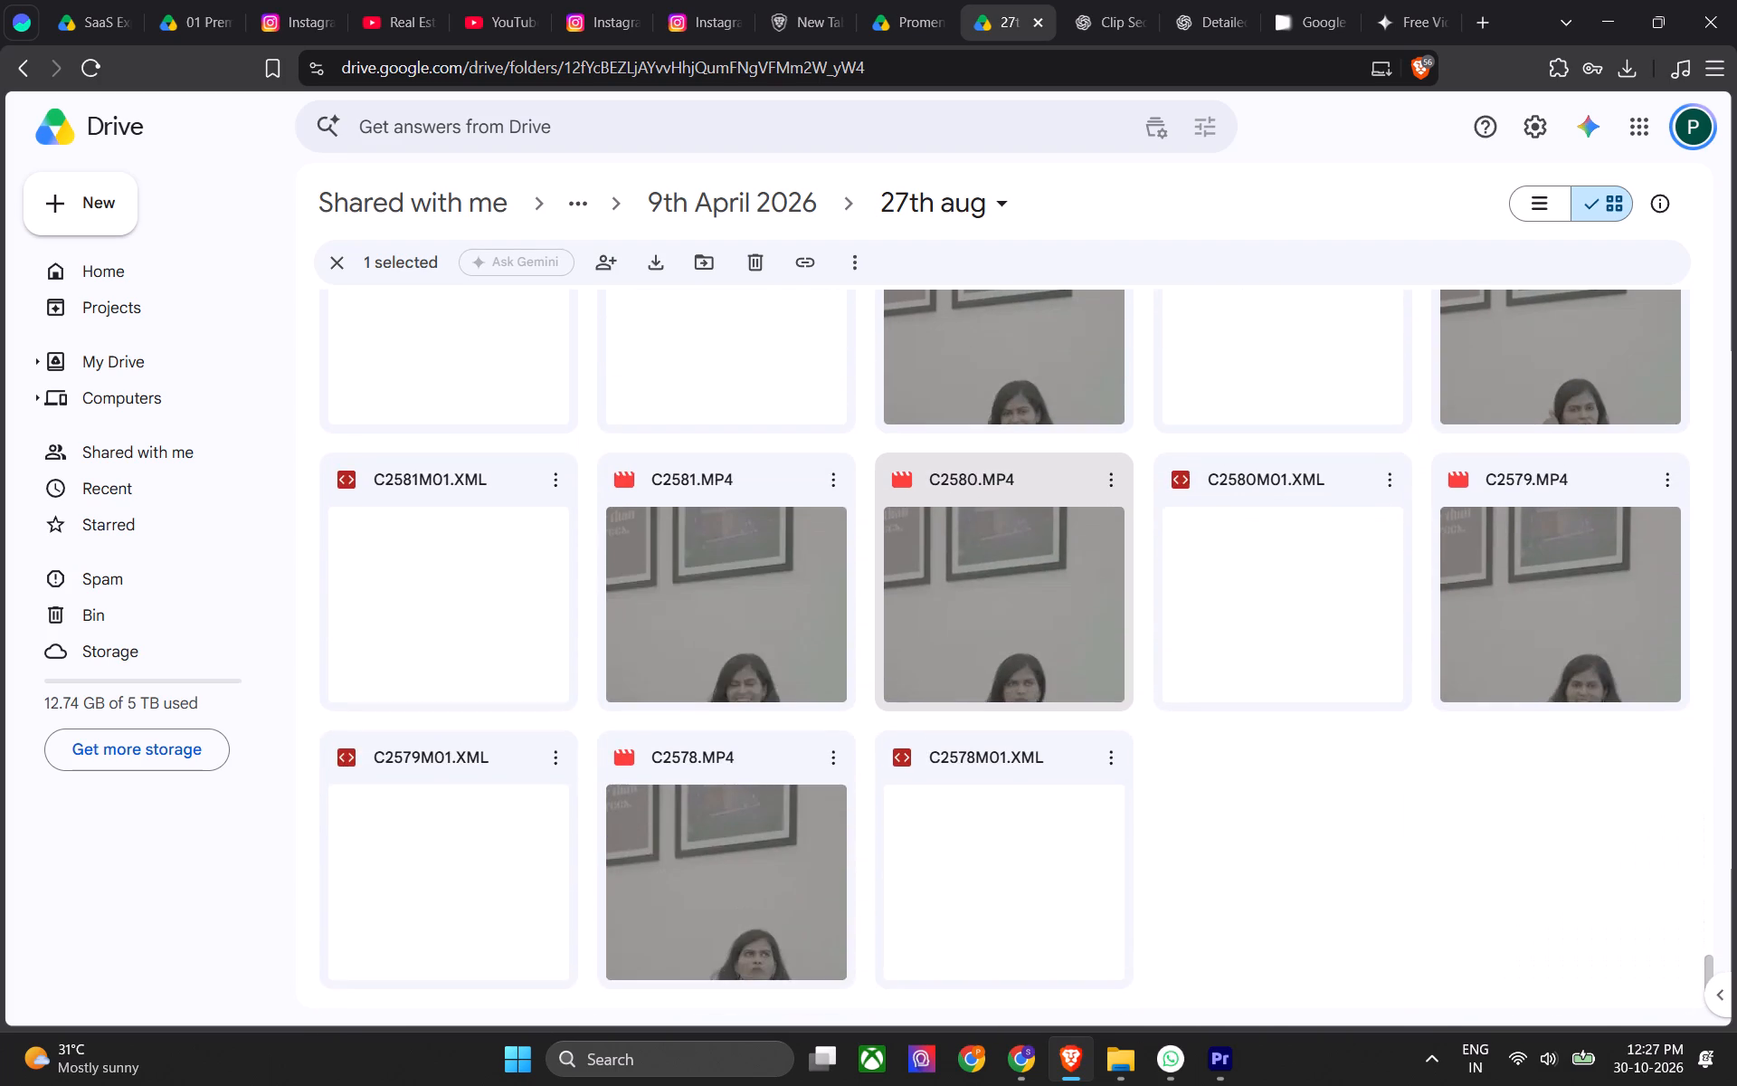
Go back up through the 27th aug clips and preview C2619.MP4 and C2622.MP4.
{"action": "scroll", "coordinate": [1009, 641], "scroll_direction": "up", "scroll_amount": 19}
{"action": "scroll", "coordinate": [1007, 643], "scroll_direction": "up", "scroll_amount": 4}
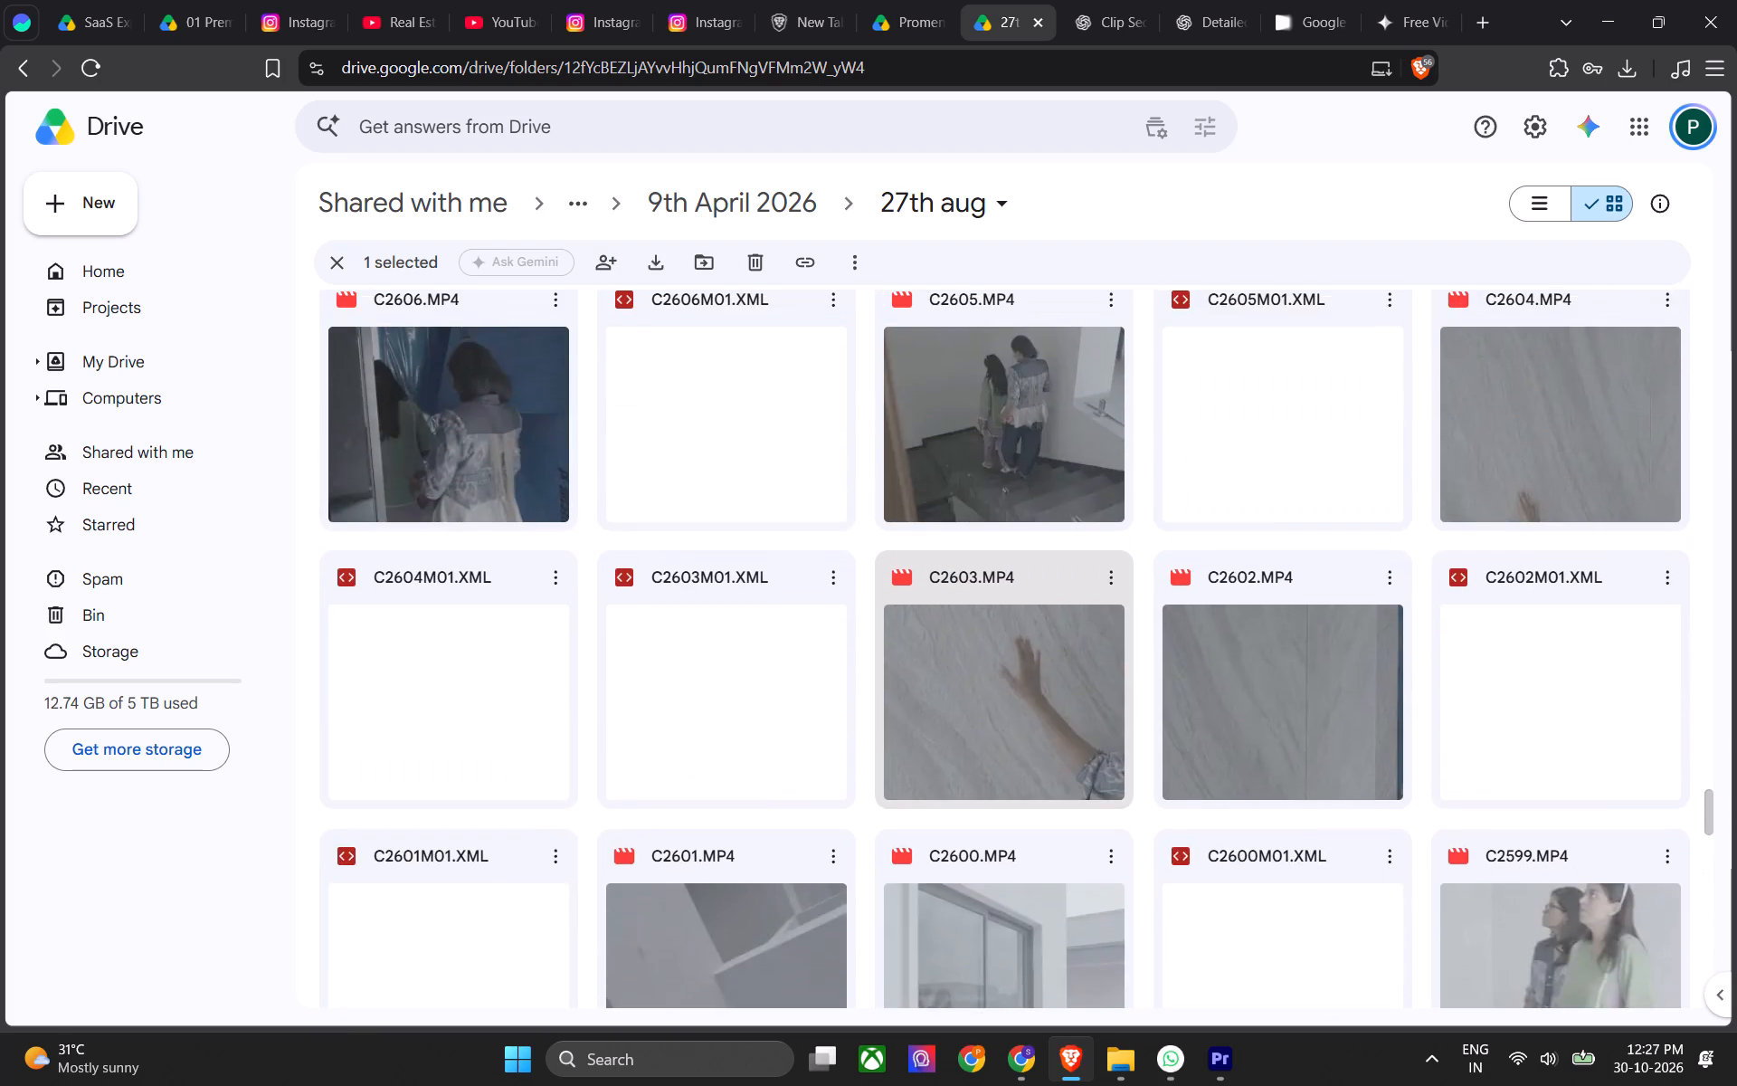
{"action": "scroll", "coordinate": [1007, 643], "scroll_direction": "up", "scroll_amount": 10}
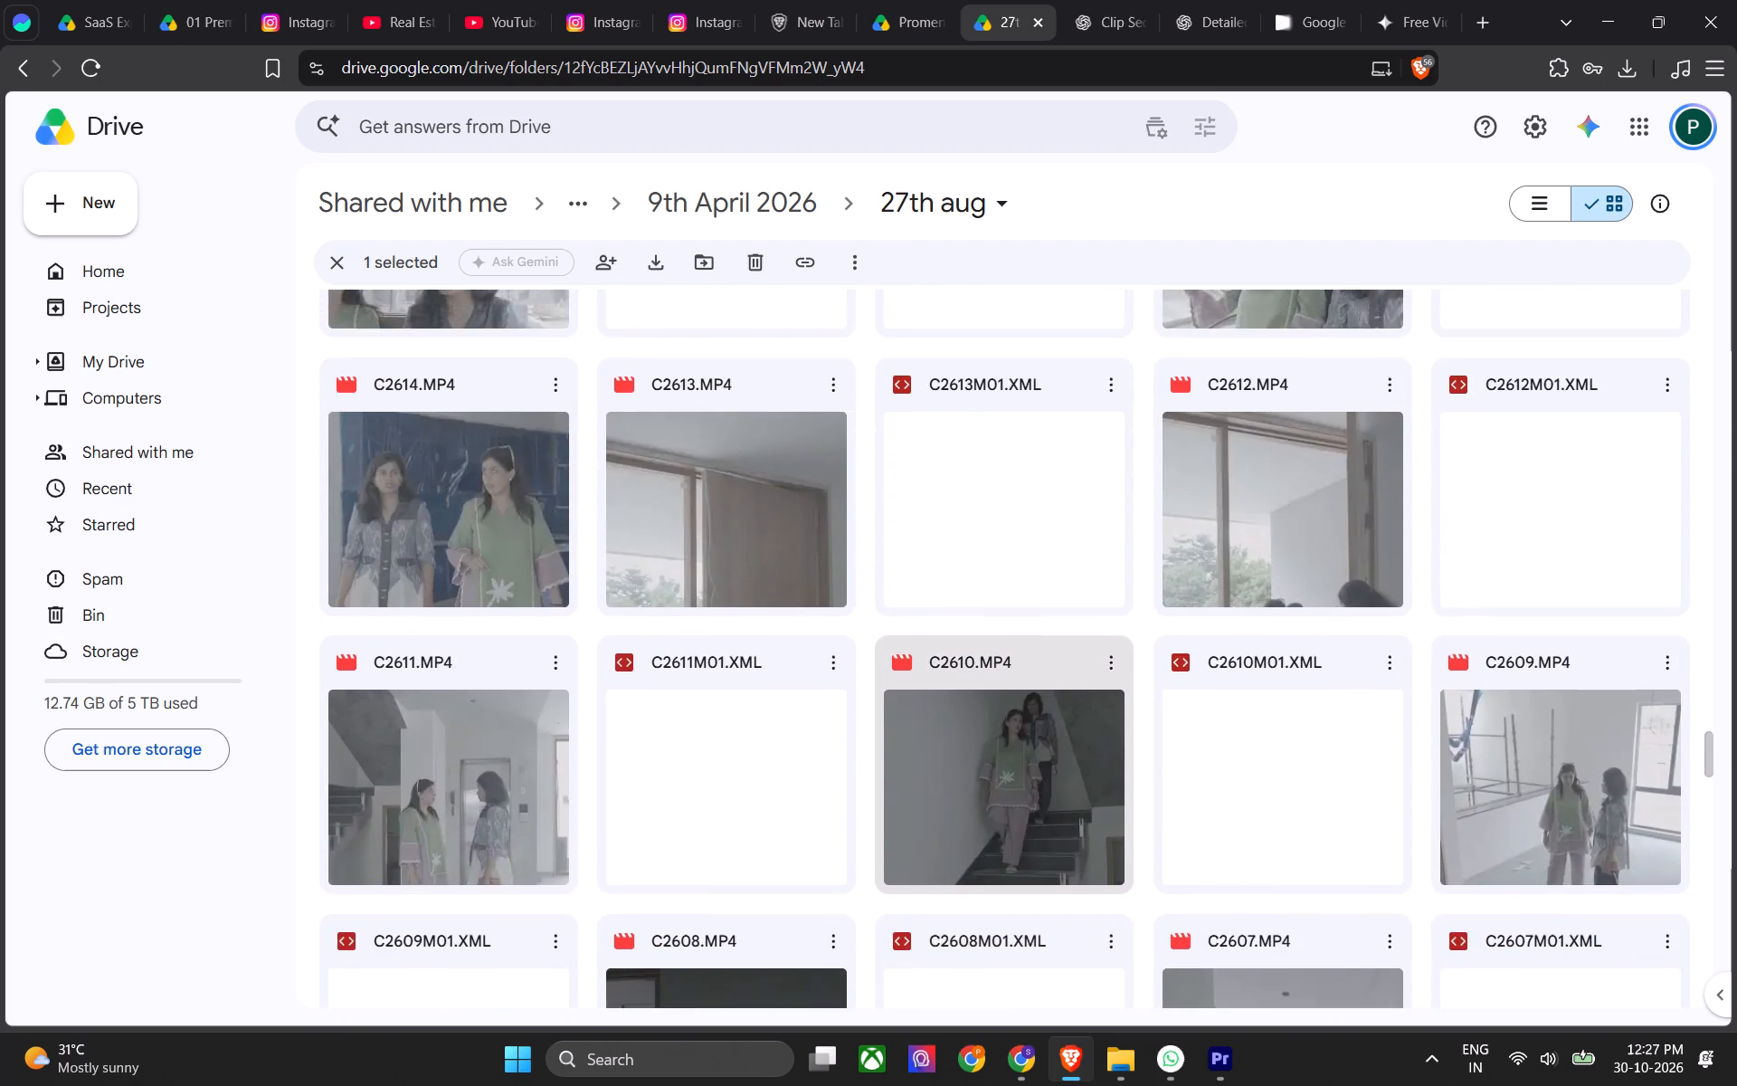
{"action": "scroll", "coordinate": [1007, 643], "scroll_direction": "up", "scroll_amount": 9}
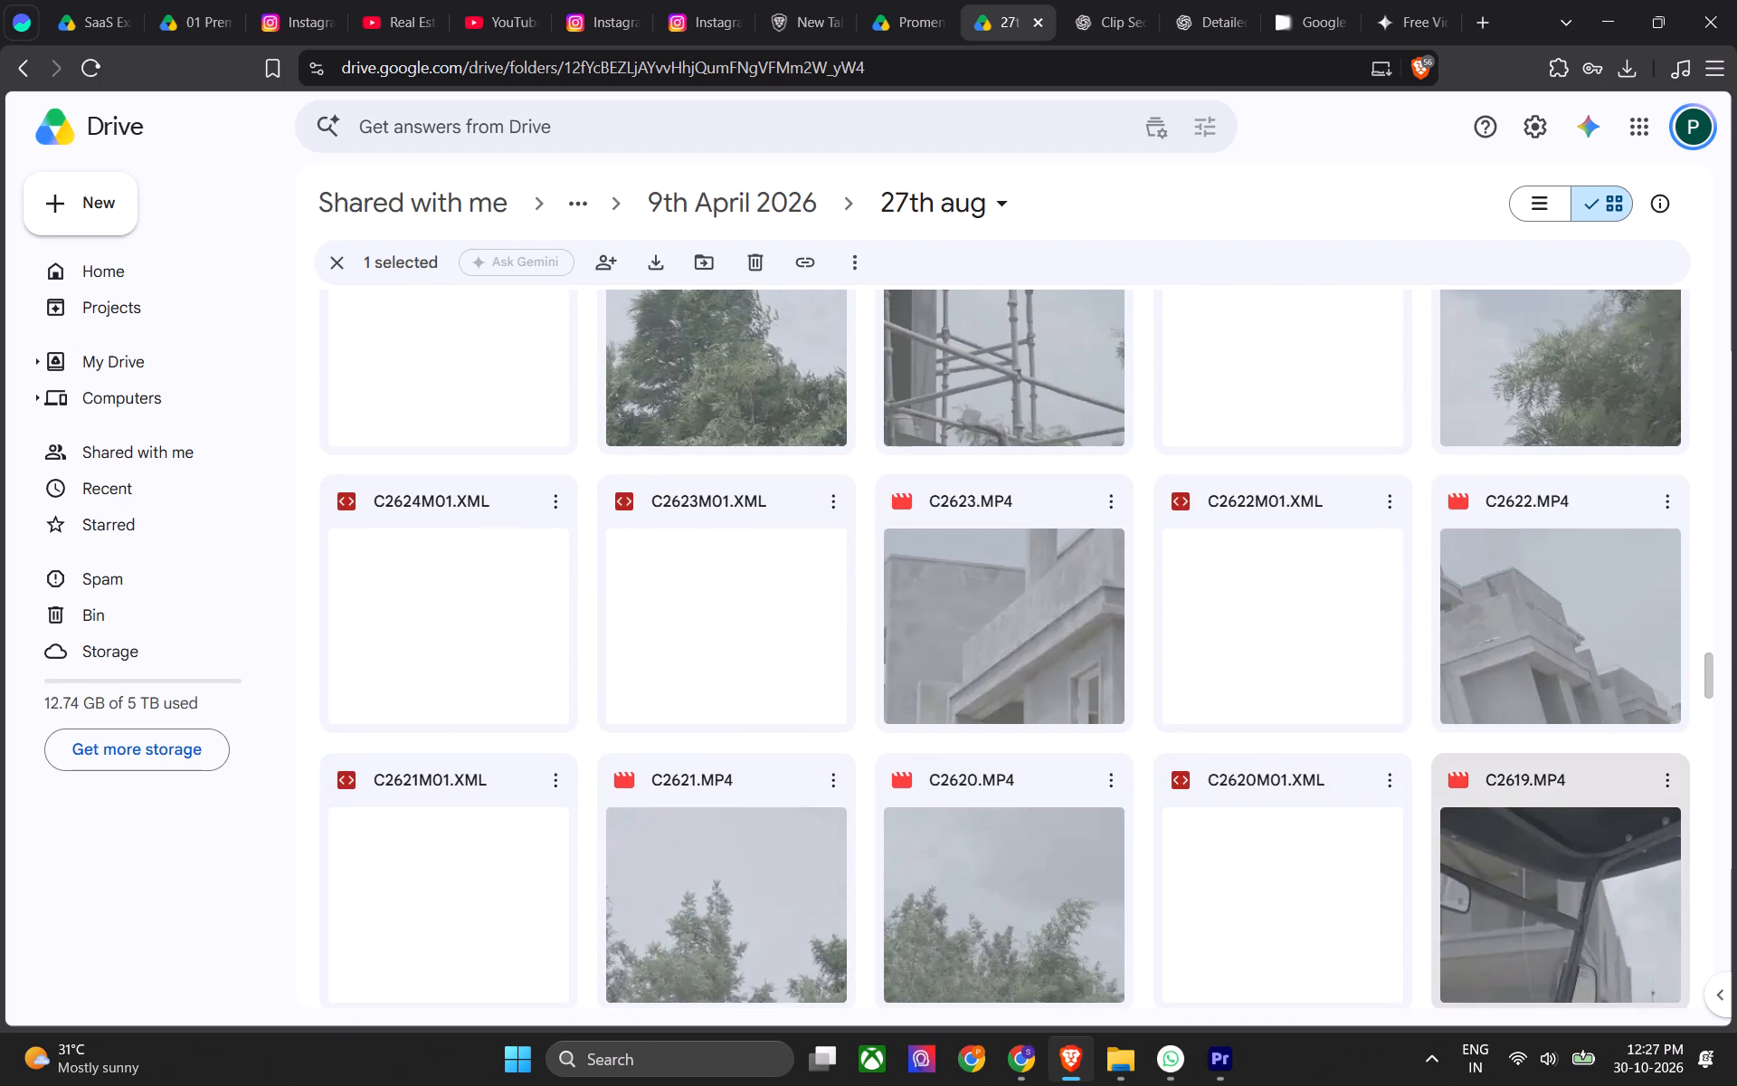
{"action": "double_click", "coordinate": [1567, 870]}
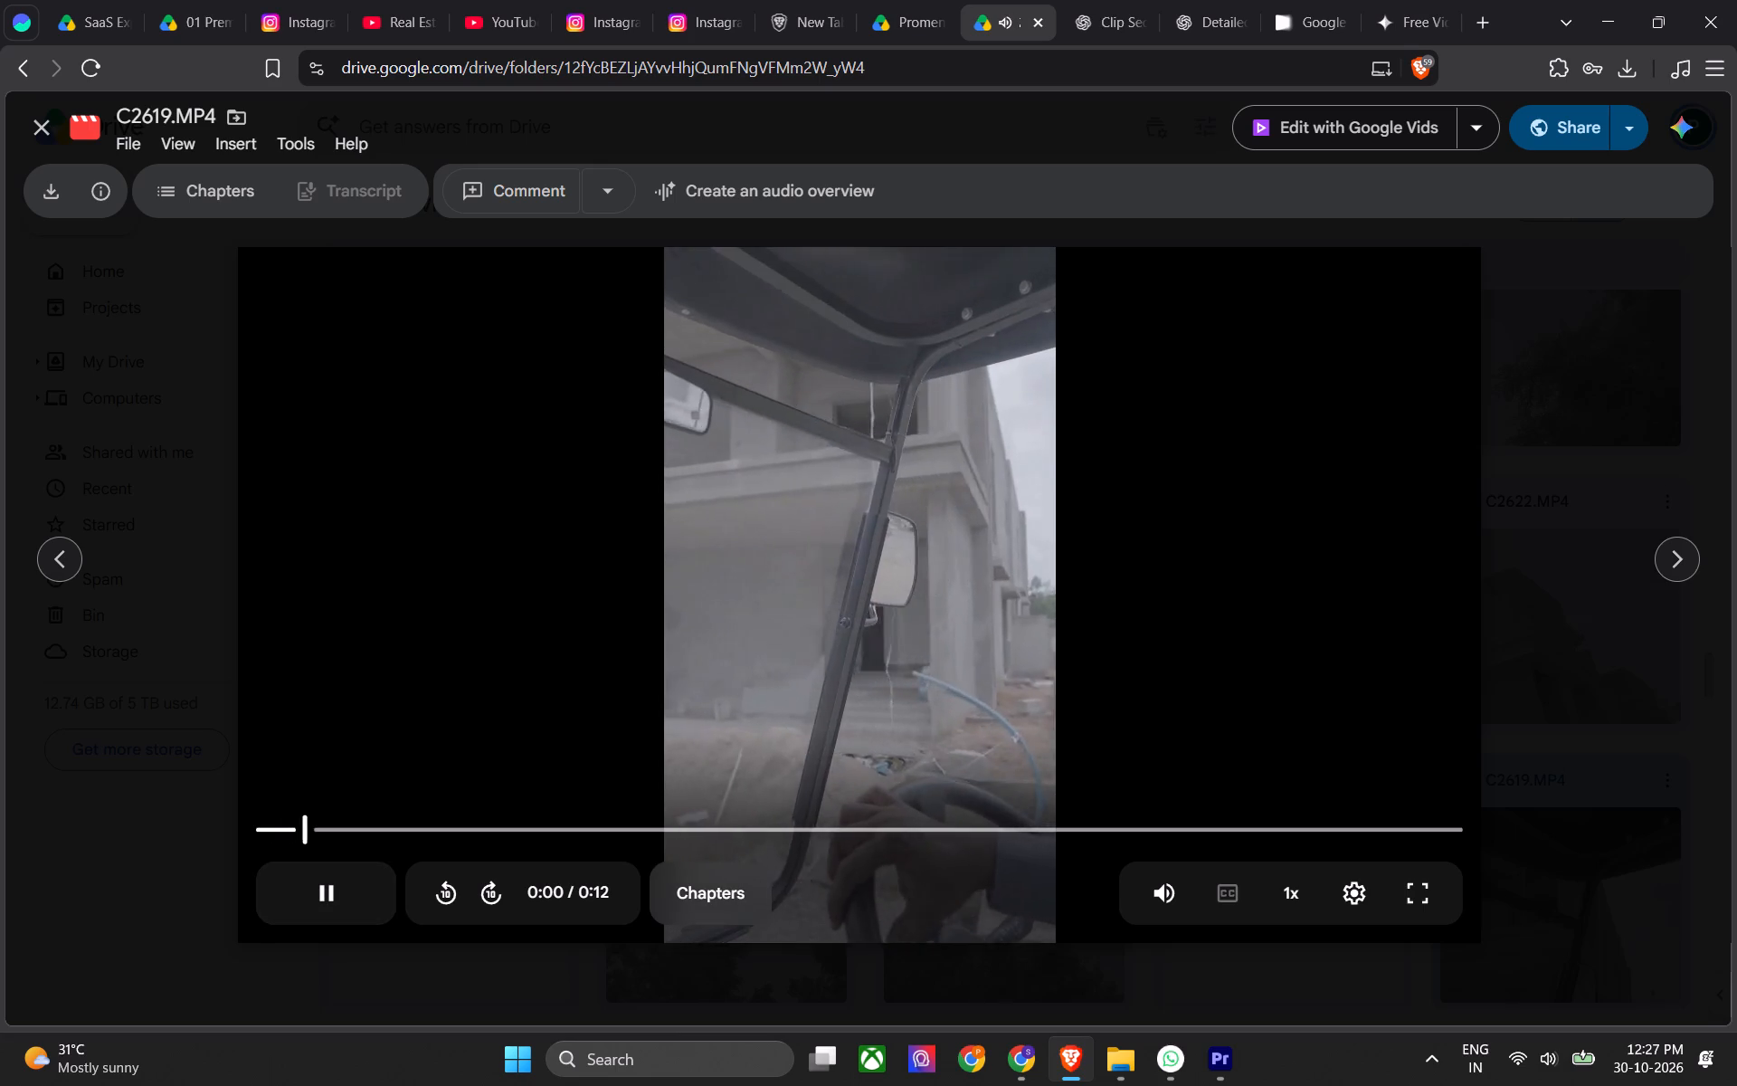
{"action": "left_click", "coordinate": [1614, 718]}
{"action": "double_click", "coordinate": [1599, 641]}
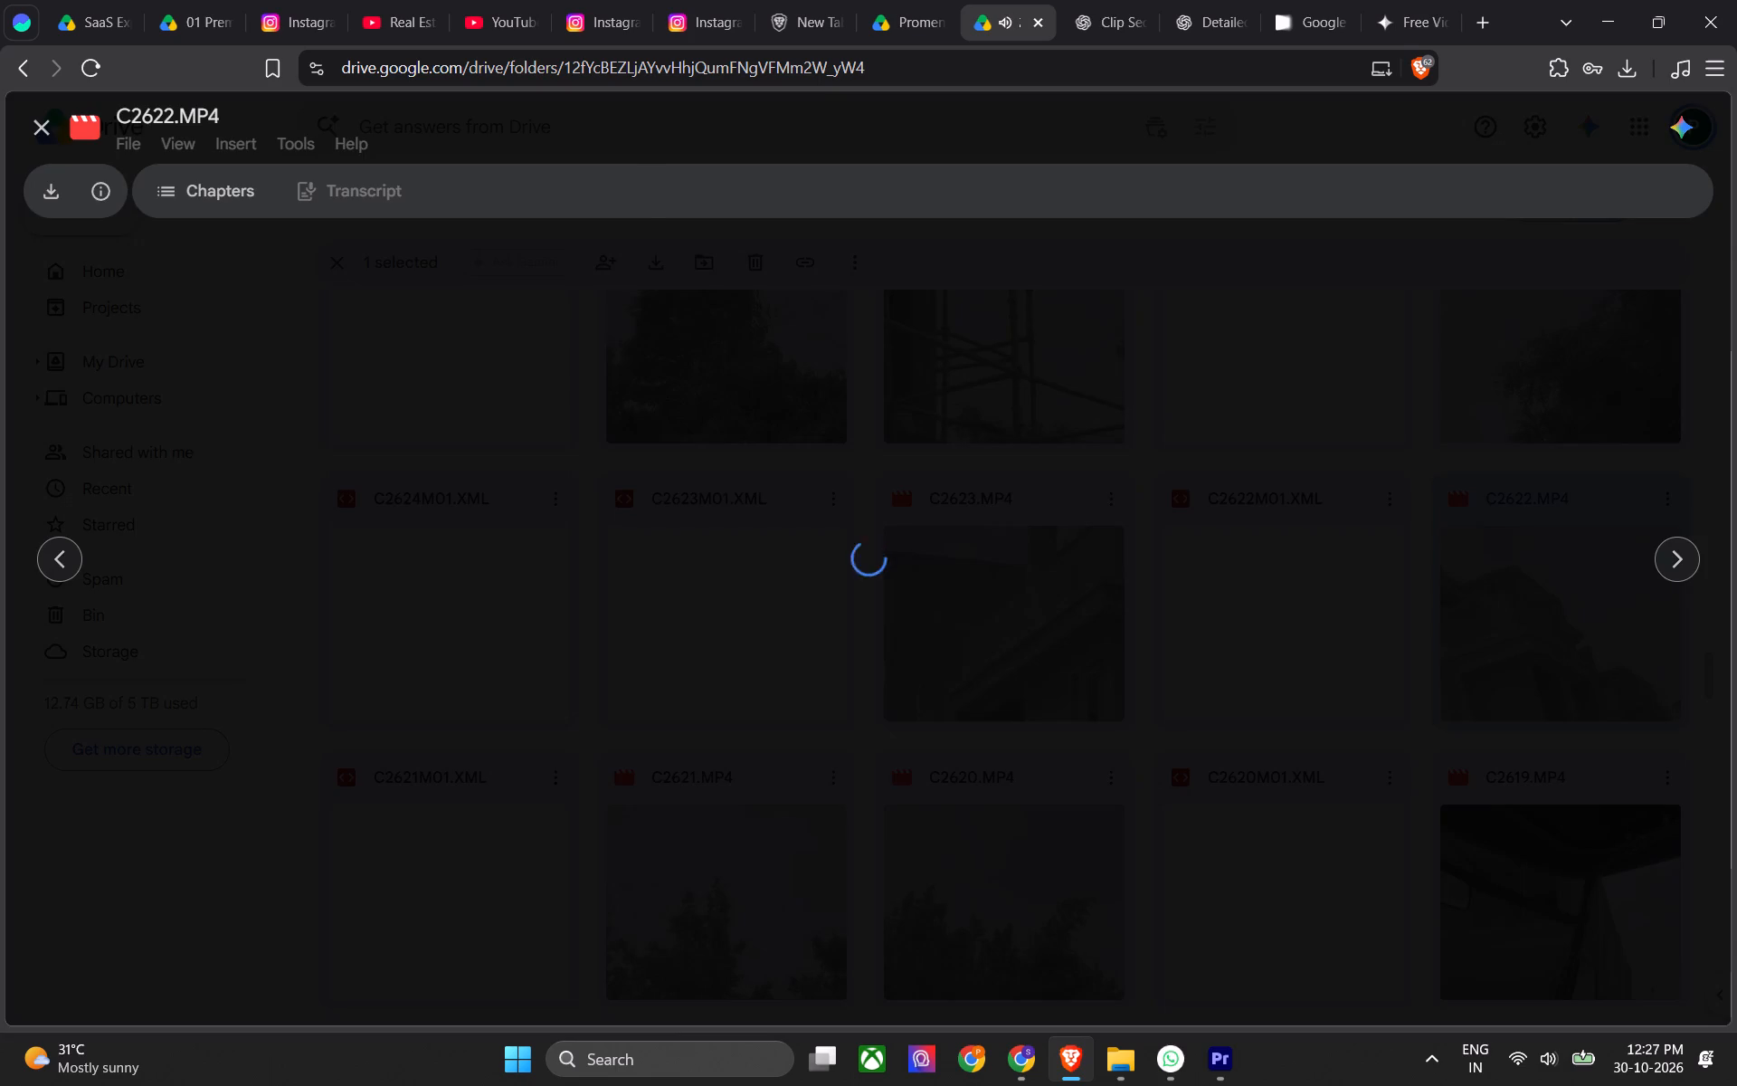
{"action": "left_click", "coordinate": [1639, 795]}
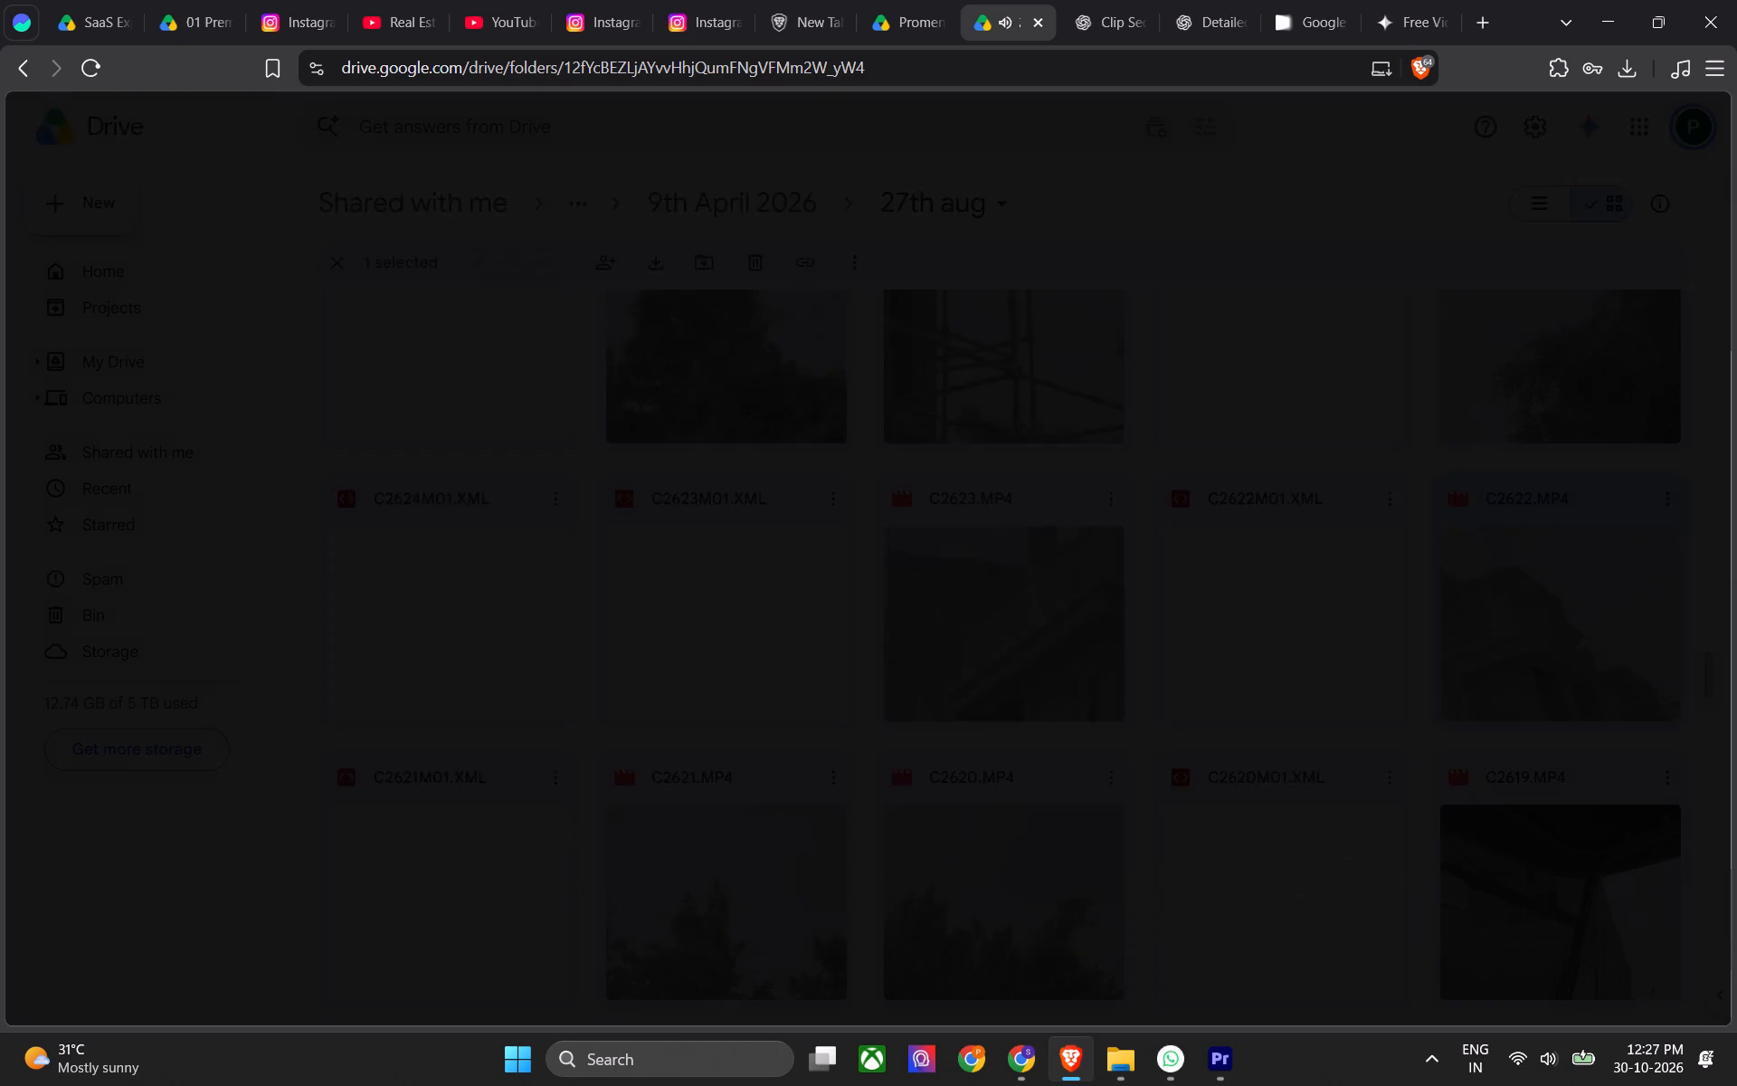
Preview C2631.MP4, skipping through the shot of the unfinished corner villa.
{"action": "scroll", "coordinate": [1289, 674], "scroll_direction": "up", "scroll_amount": 3}
{"action": "scroll", "coordinate": [1129, 643], "scroll_direction": "up", "scroll_amount": 3}
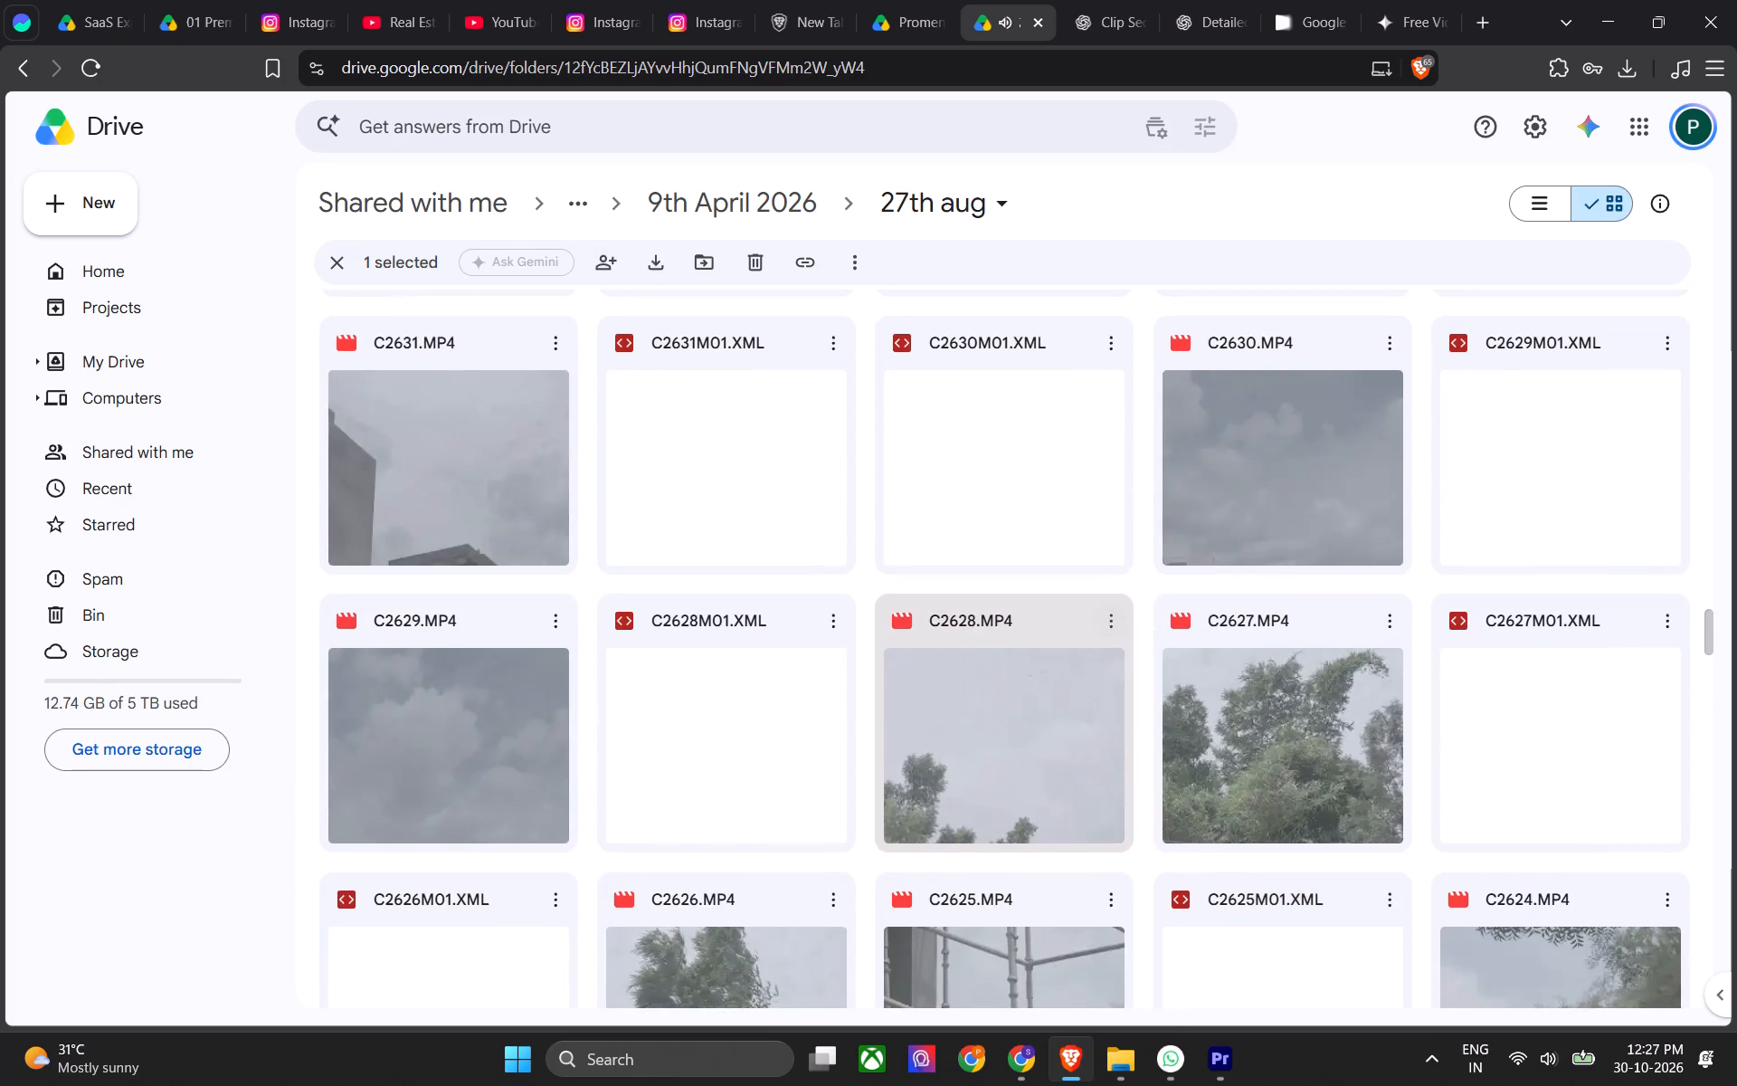
{"action": "scroll", "coordinate": [906, 604], "scroll_direction": "up", "scroll_amount": 3}
{"action": "double_click", "coordinate": [489, 744]}
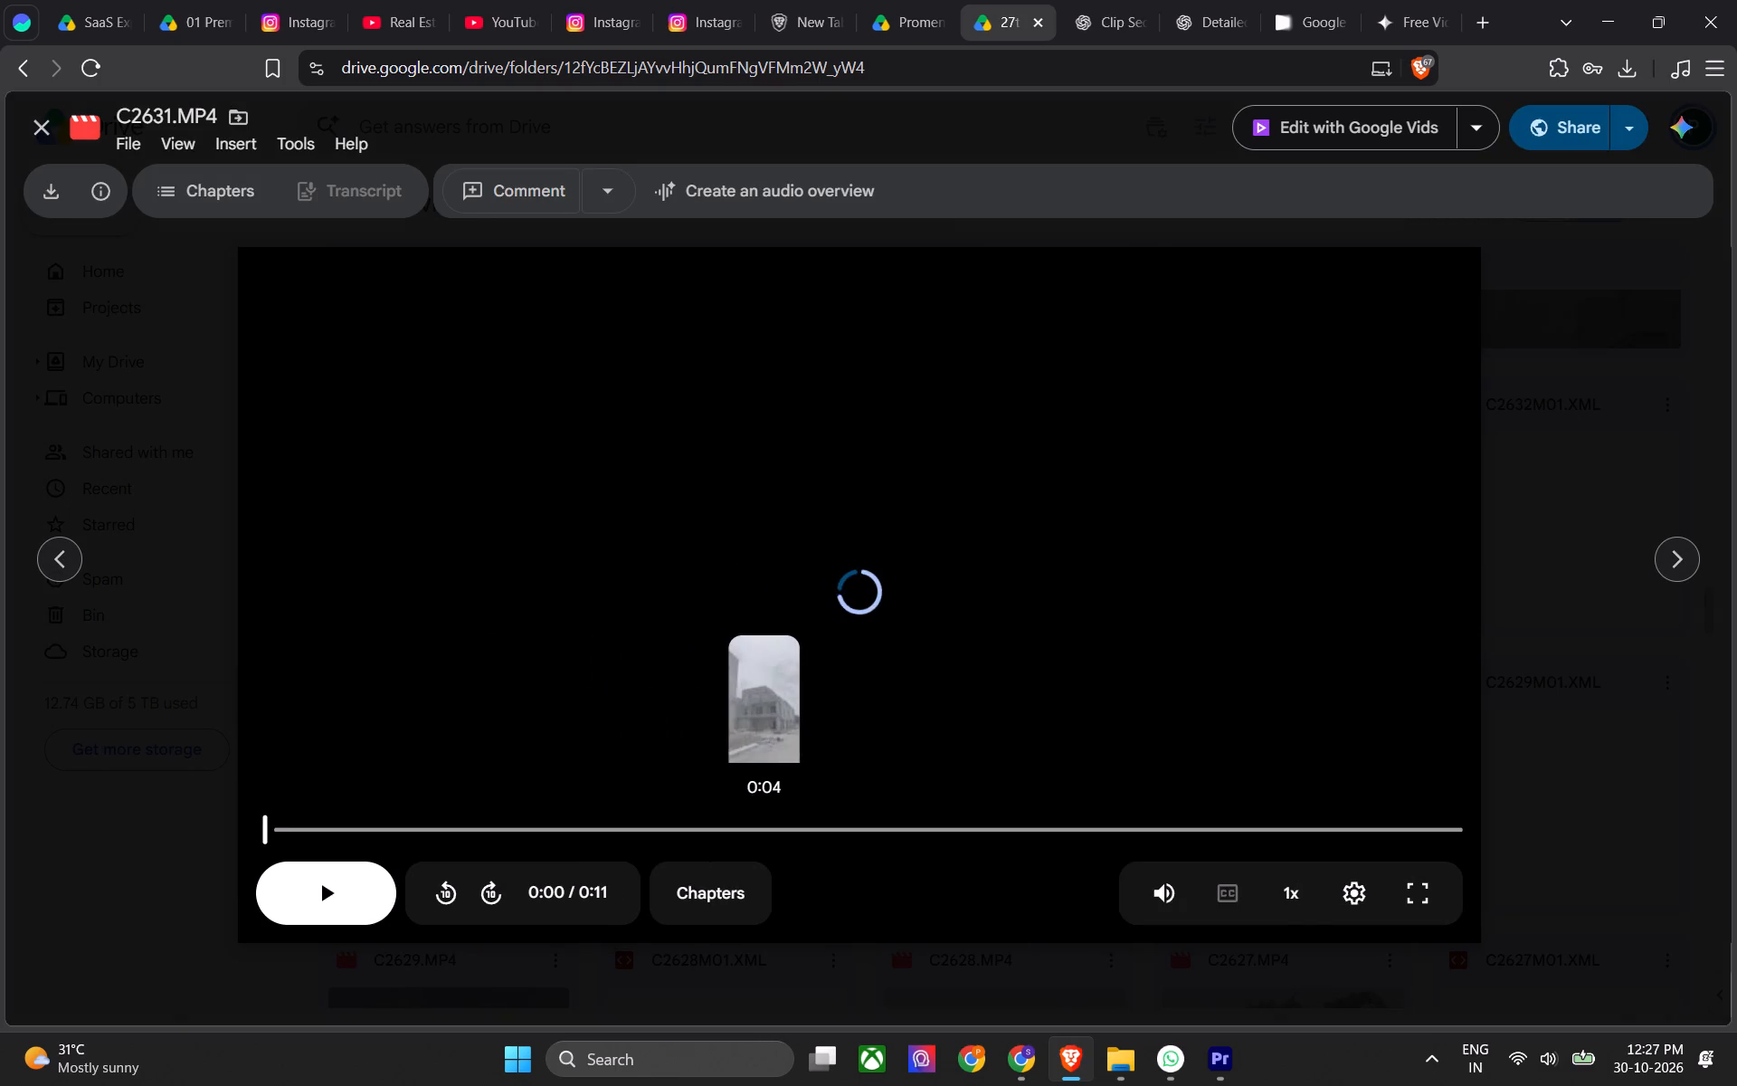
{"action": "left_click", "coordinate": [353, 893]}
{"action": "left_click", "coordinate": [353, 893]}
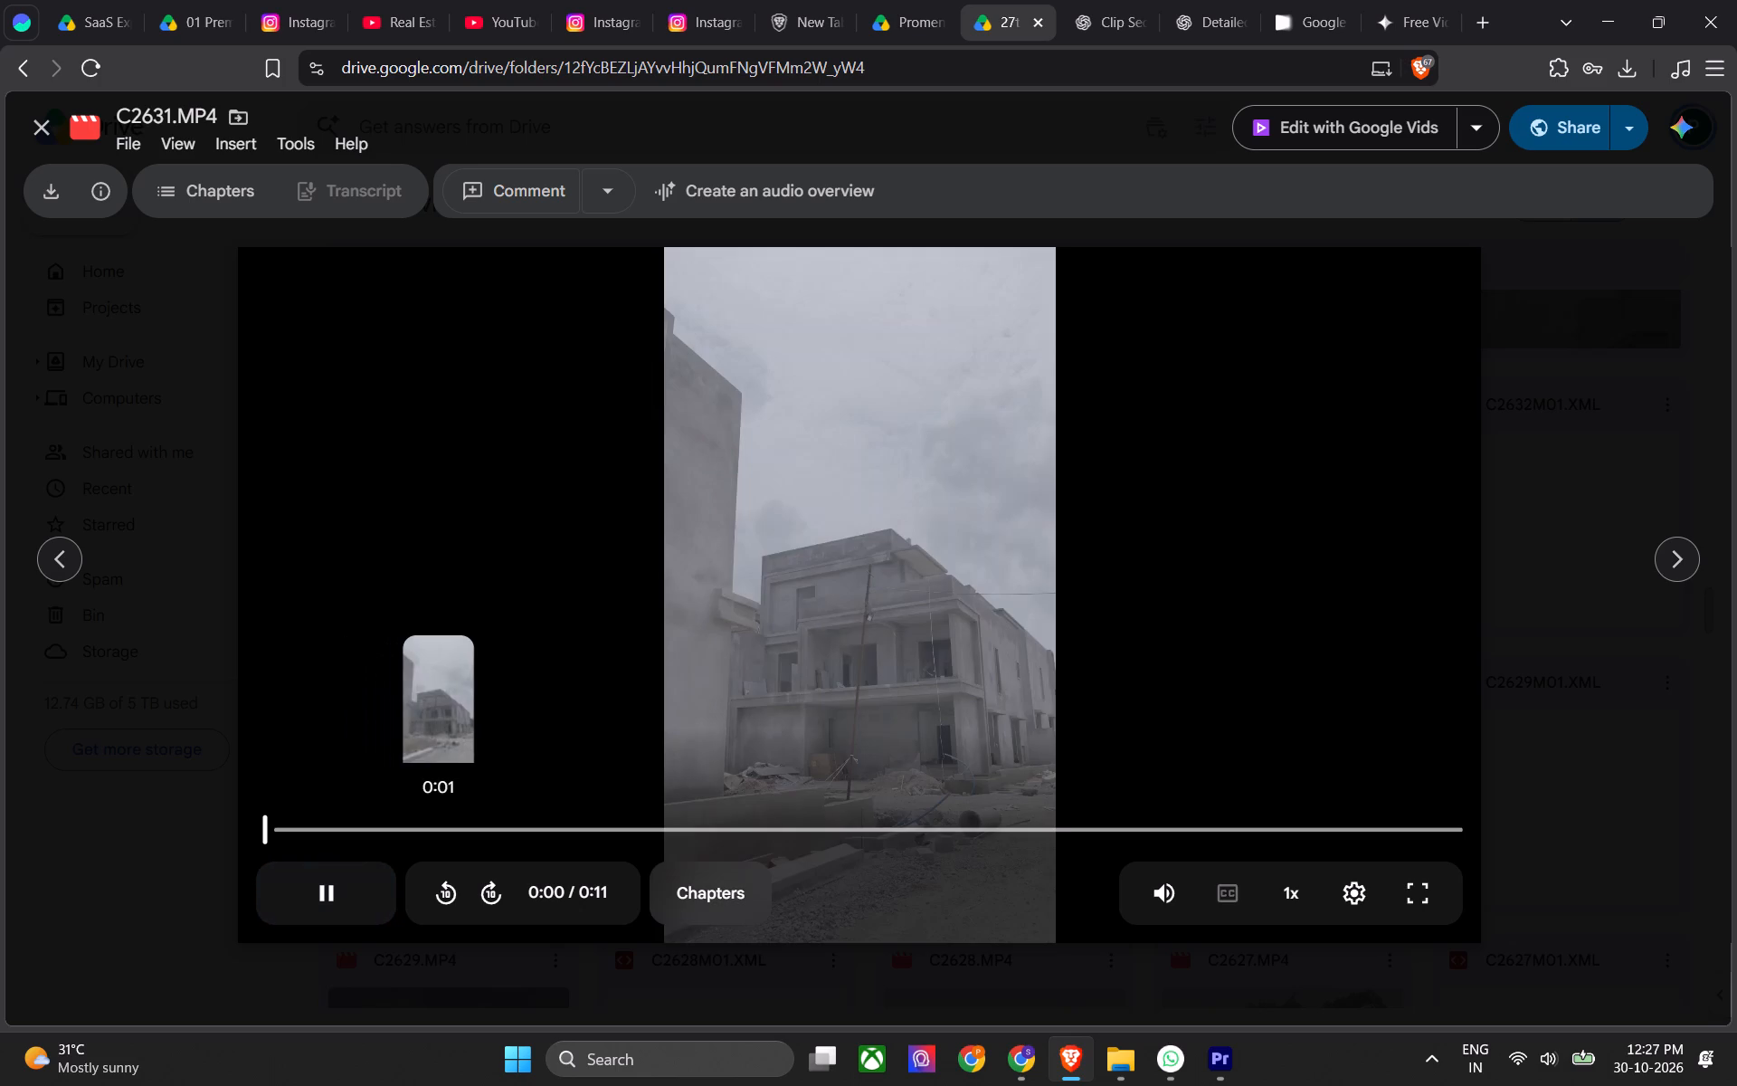
{"action": "left_click", "coordinate": [562, 805]}
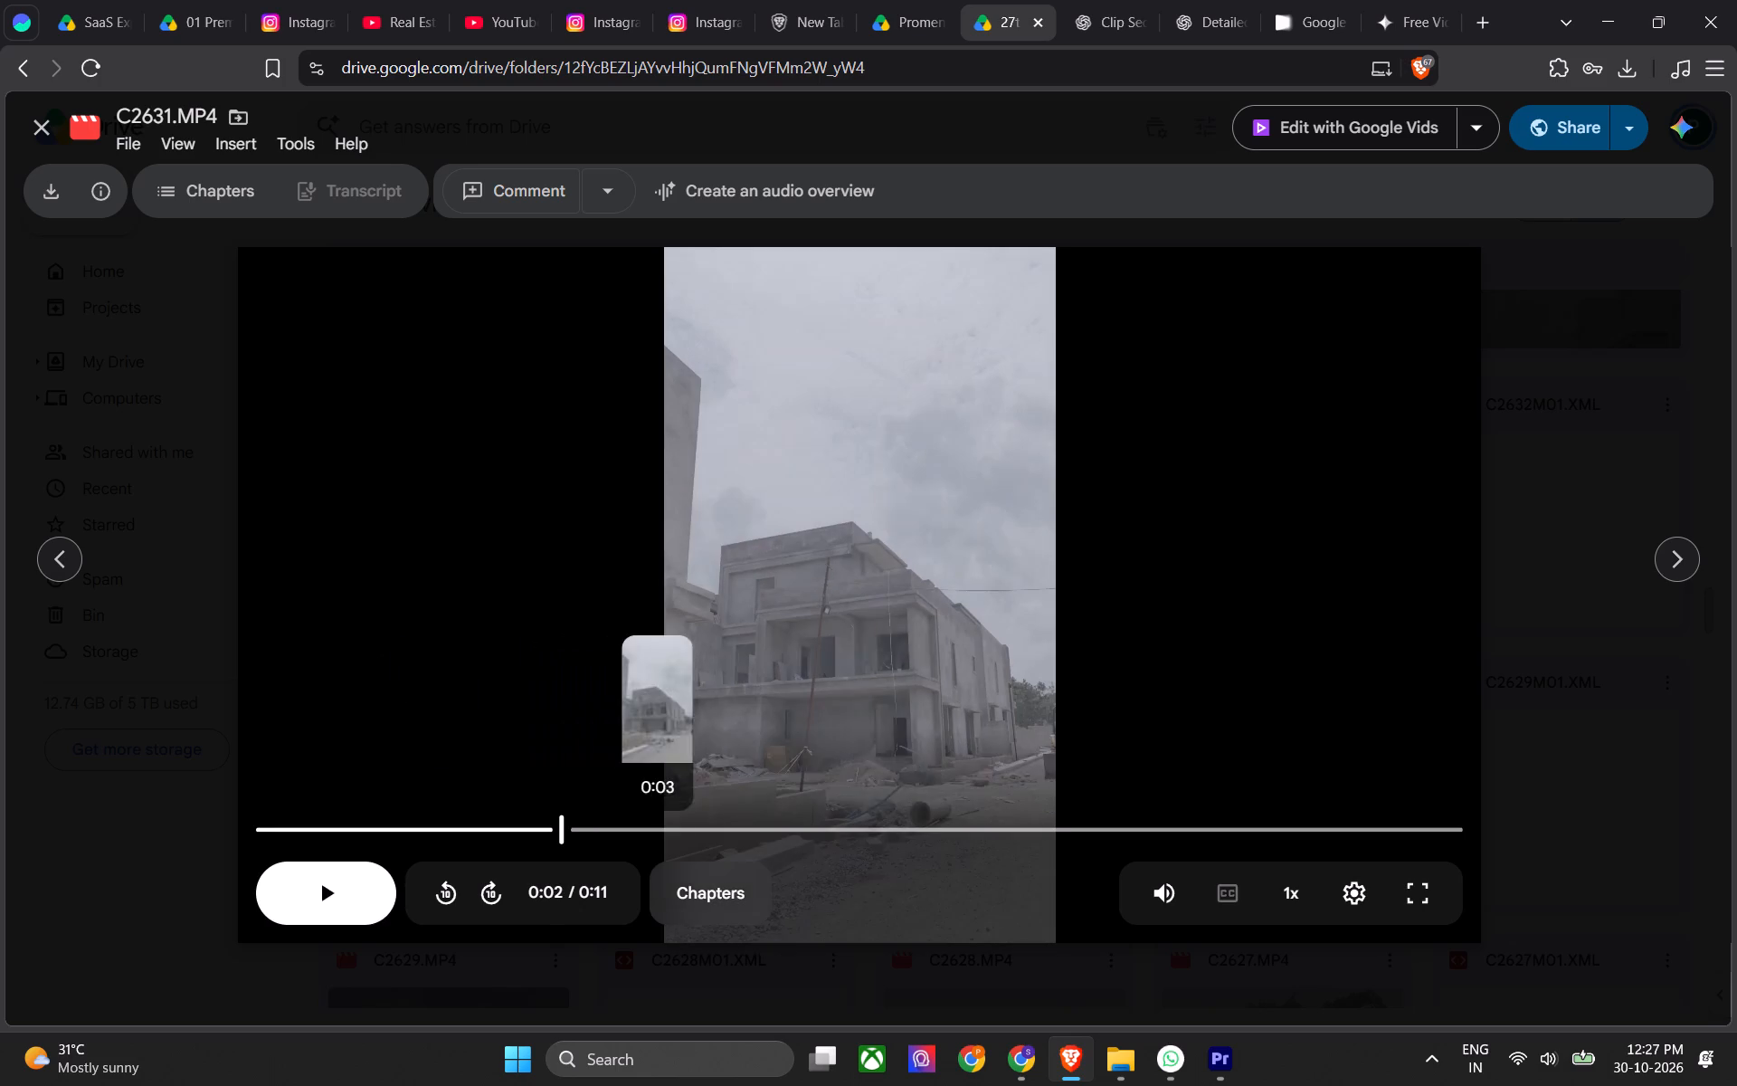
{"action": "left_click", "coordinate": [242, 872]}
{"action": "left_click", "coordinate": [336, 903]}
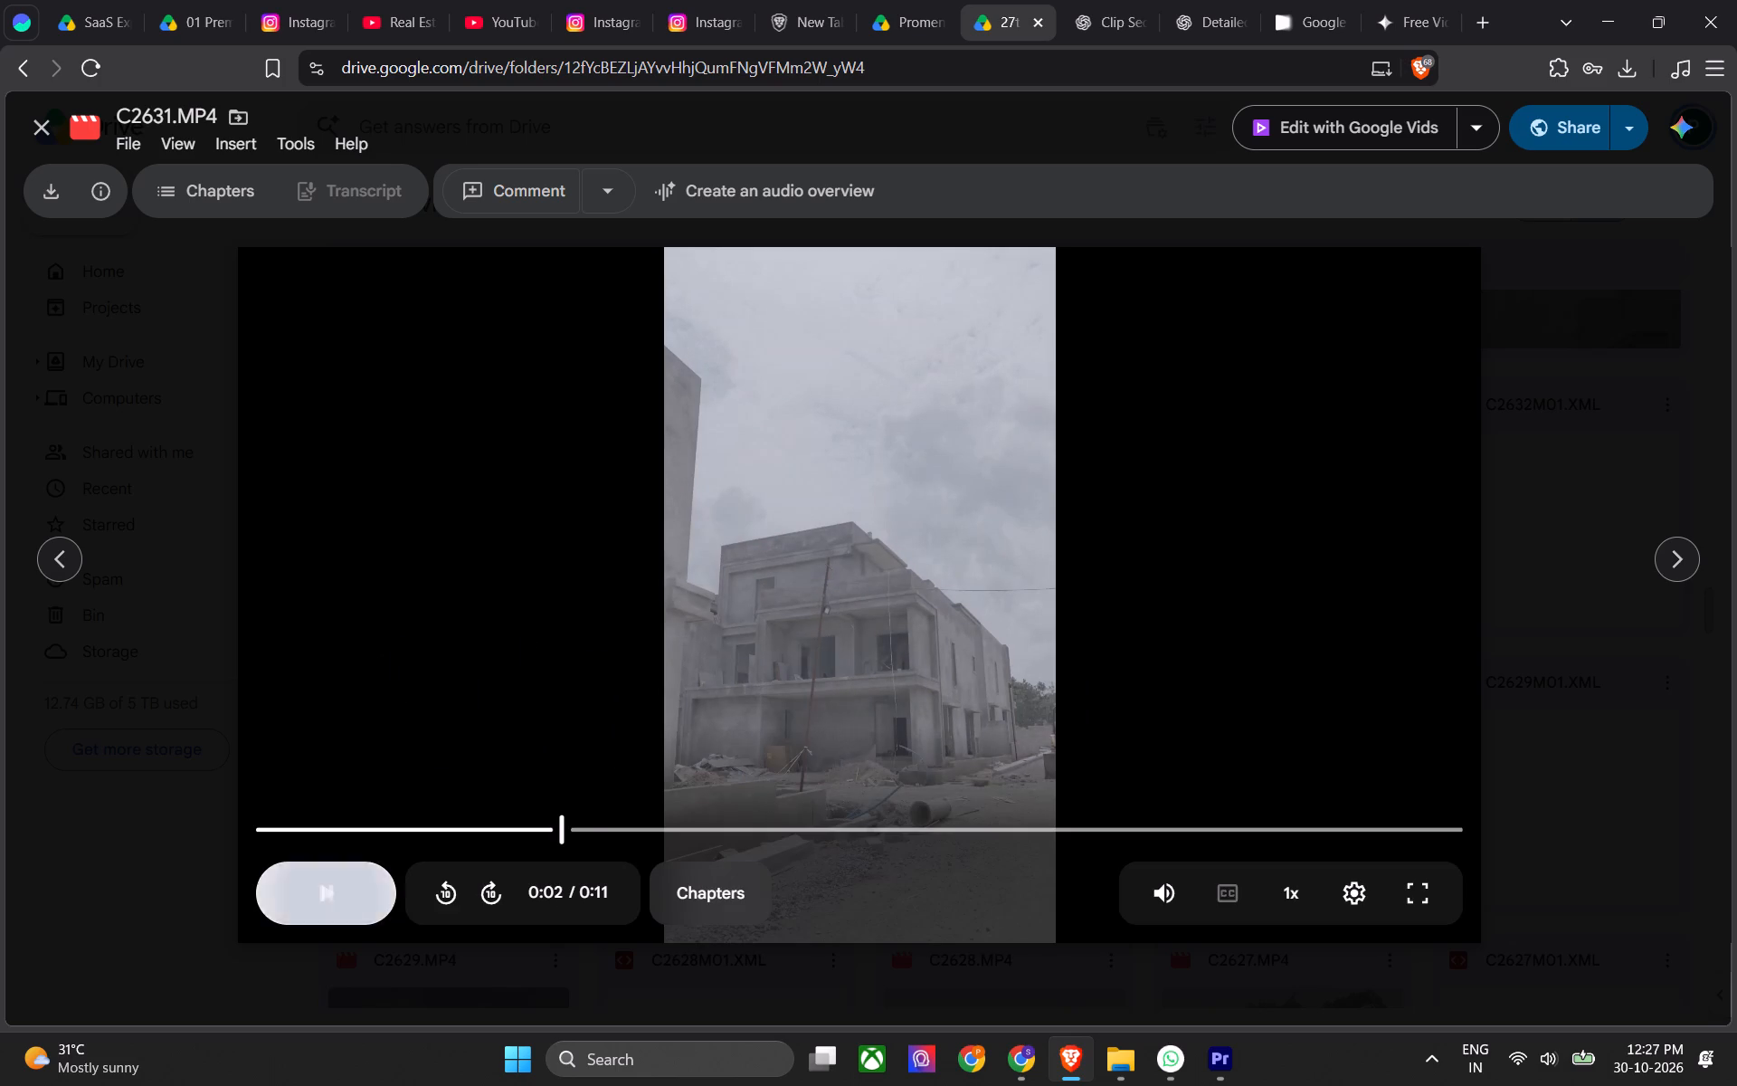
{"action": "left_click", "coordinate": [901, 813]}
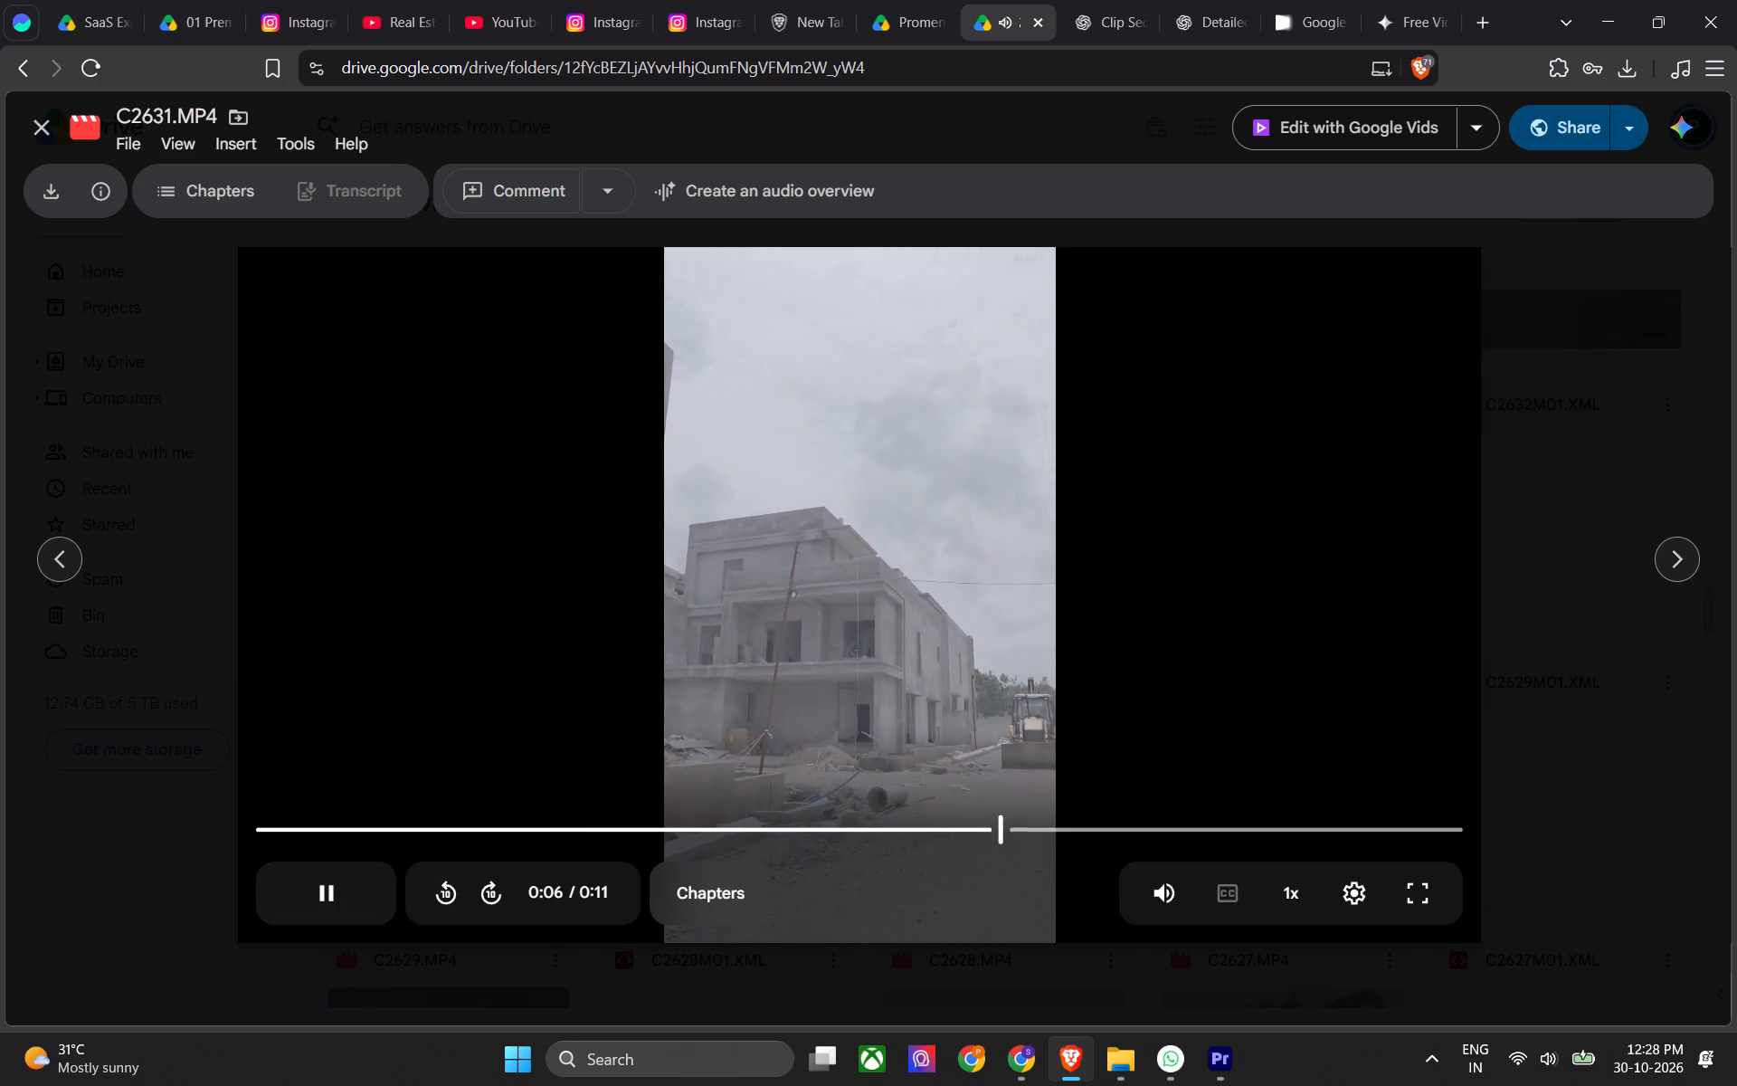
{"action": "left_click", "coordinate": [1546, 737]}
Preview the villa exterior clips C2635.MP4 and C2637.MP4 in the same folder.
{"action": "scroll", "coordinate": [1470, 685], "scroll_direction": "up", "scroll_amount": 4}
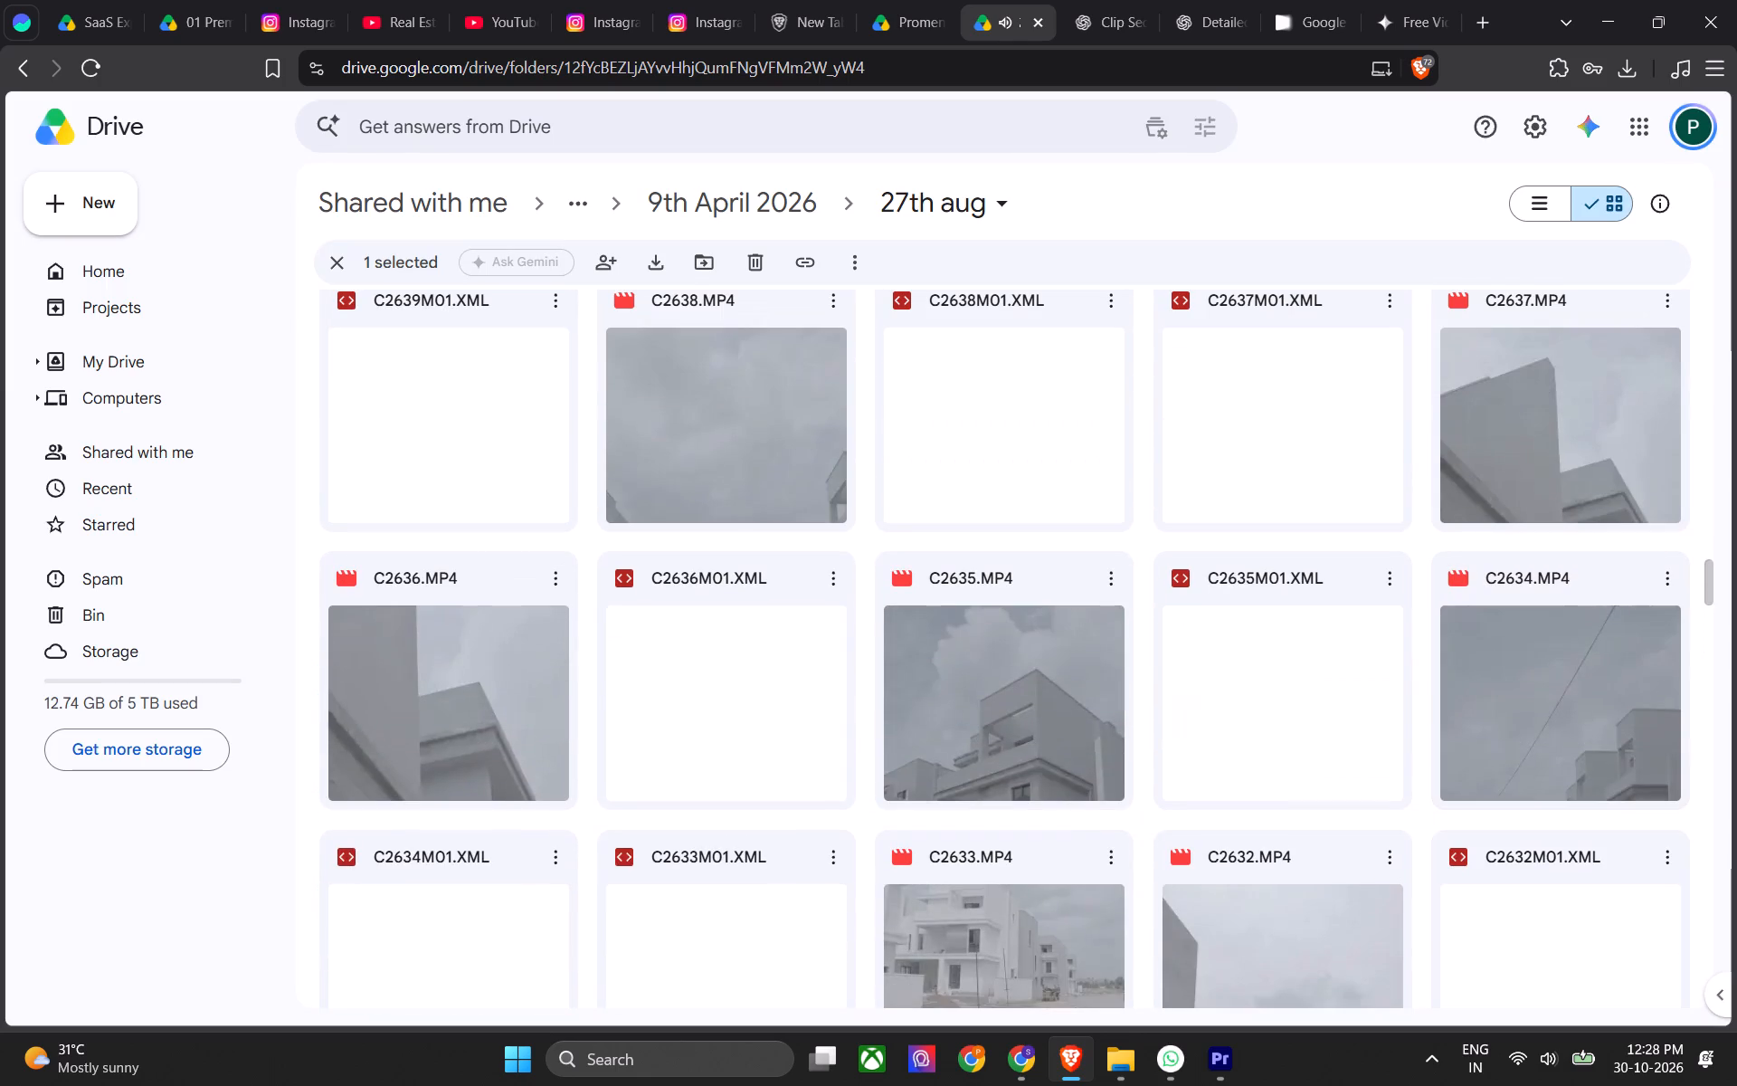
{"action": "double_click", "coordinate": [994, 696]}
{"action": "left_click", "coordinate": [994, 696]}
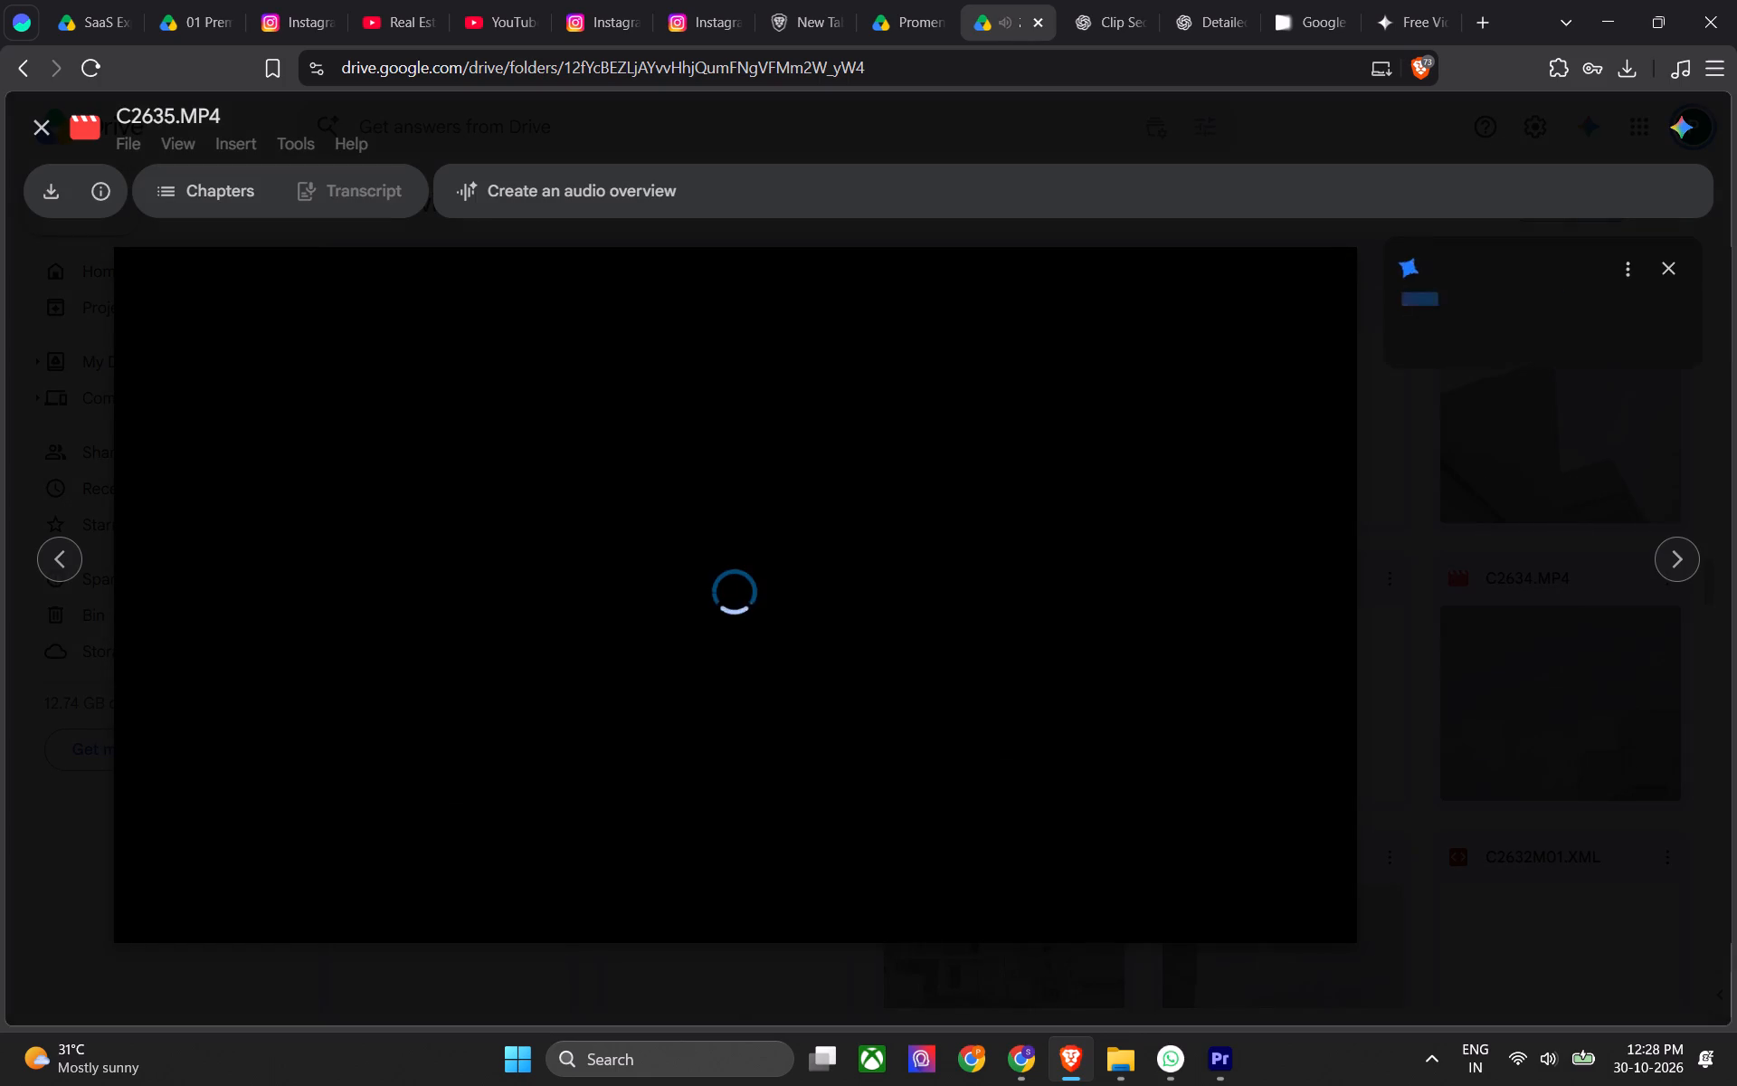
{"action": "left_click", "coordinate": [1622, 750]}
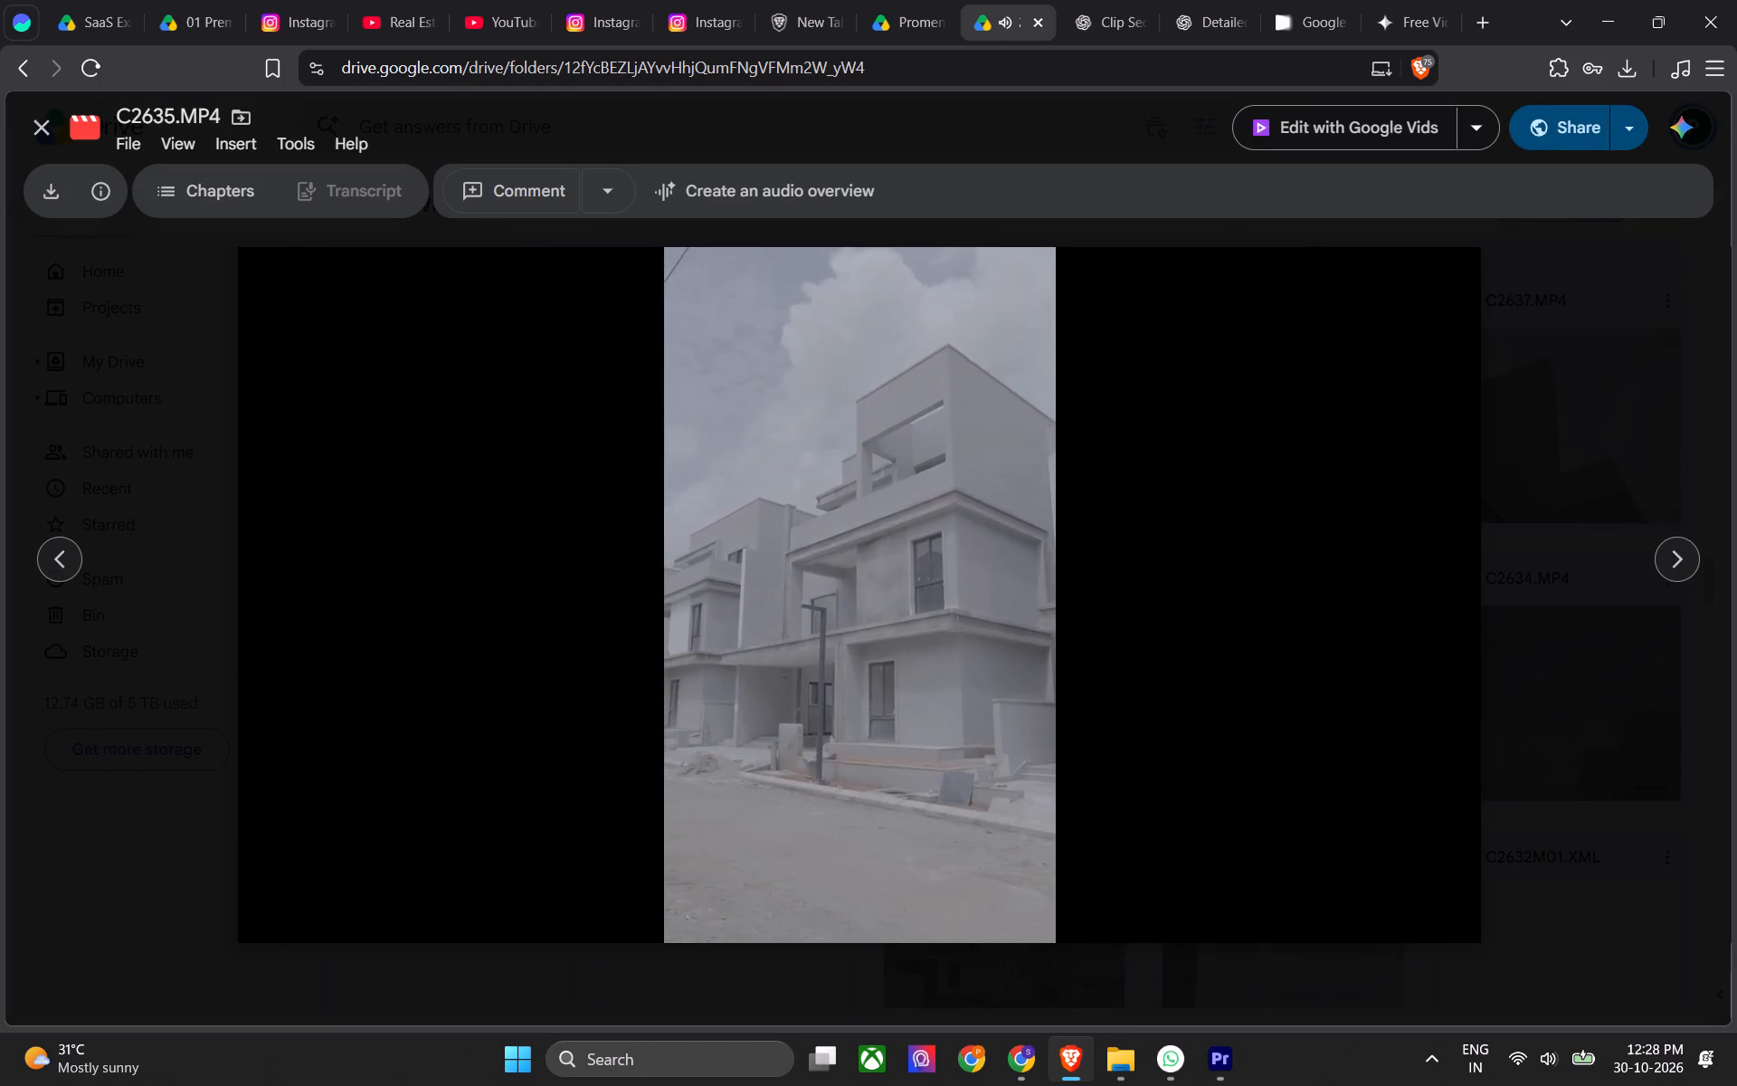
{"action": "scroll", "coordinate": [1466, 663], "scroll_direction": "up", "scroll_amount": 5}
{"action": "scroll", "coordinate": [1319, 786], "scroll_direction": "down", "scroll_amount": 4}
{"action": "double_click", "coordinate": [1531, 605]}
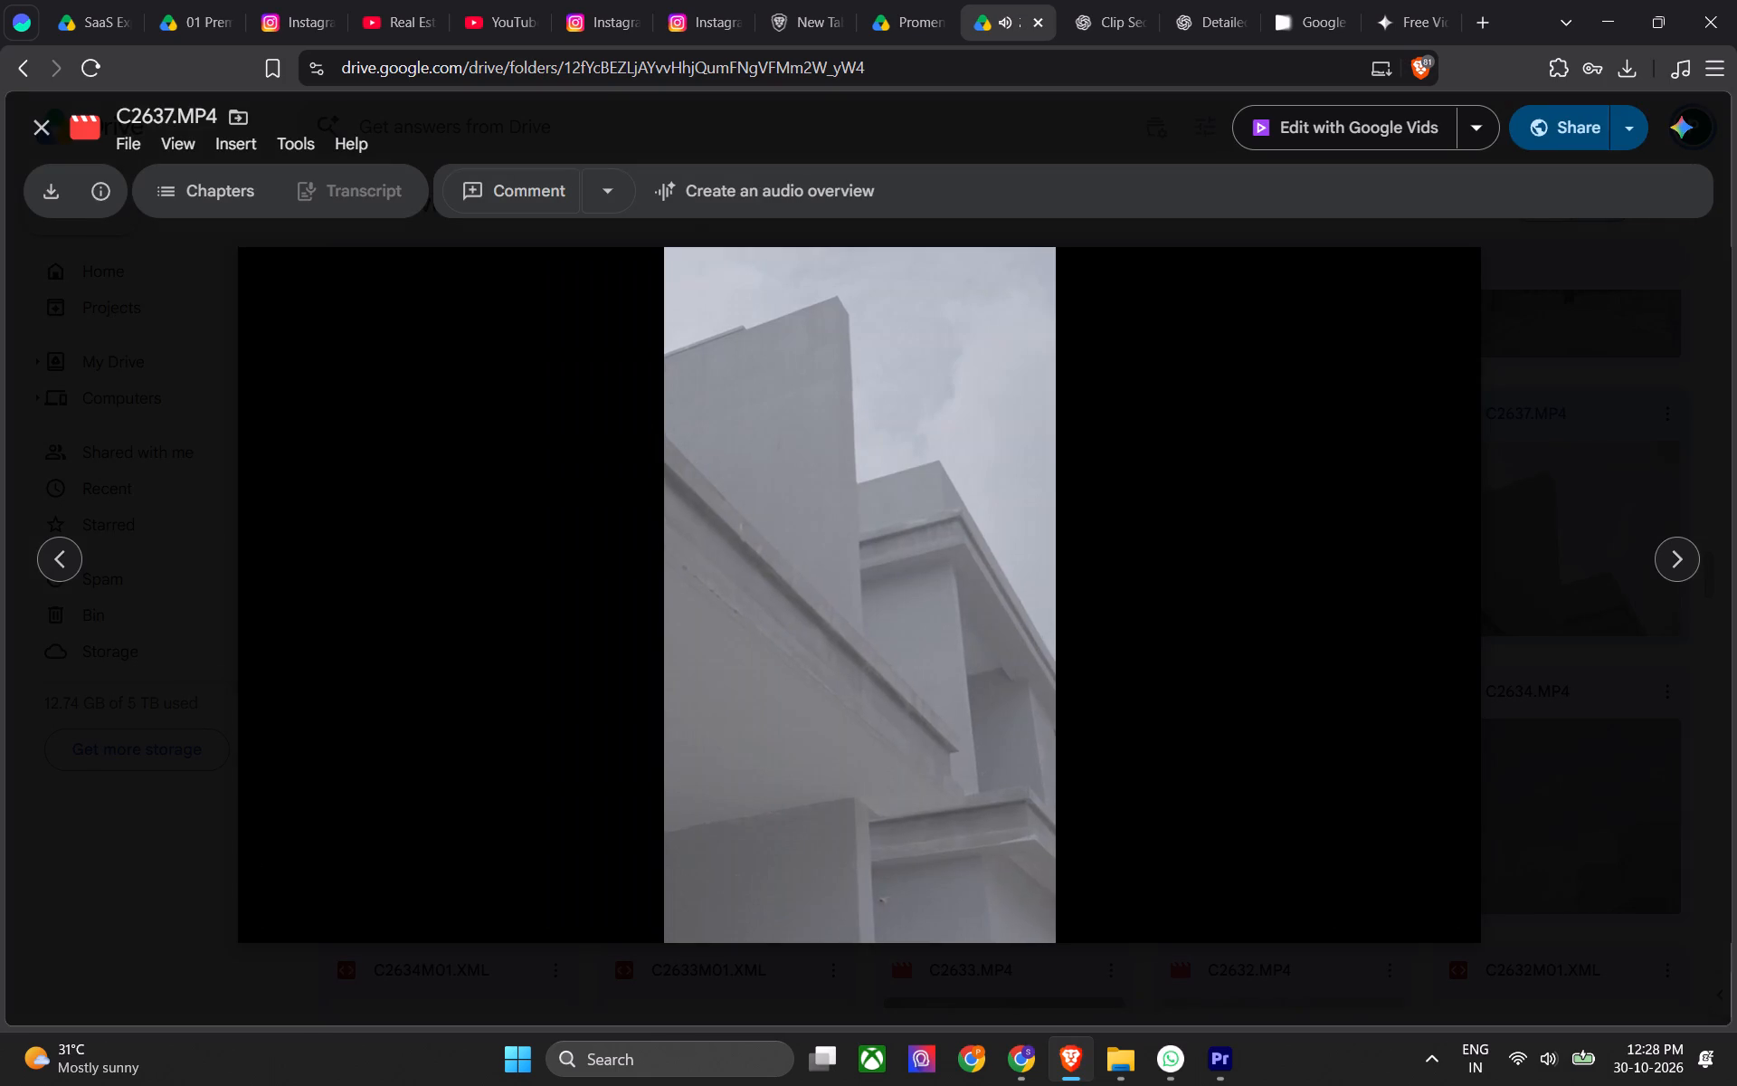
{"action": "left_click", "coordinate": [1526, 730]}
Preview and replay C2646.MP4, the interior clip with the blue kitchen units.
{"action": "scroll", "coordinate": [1526, 730], "scroll_direction": "up", "scroll_amount": 2}
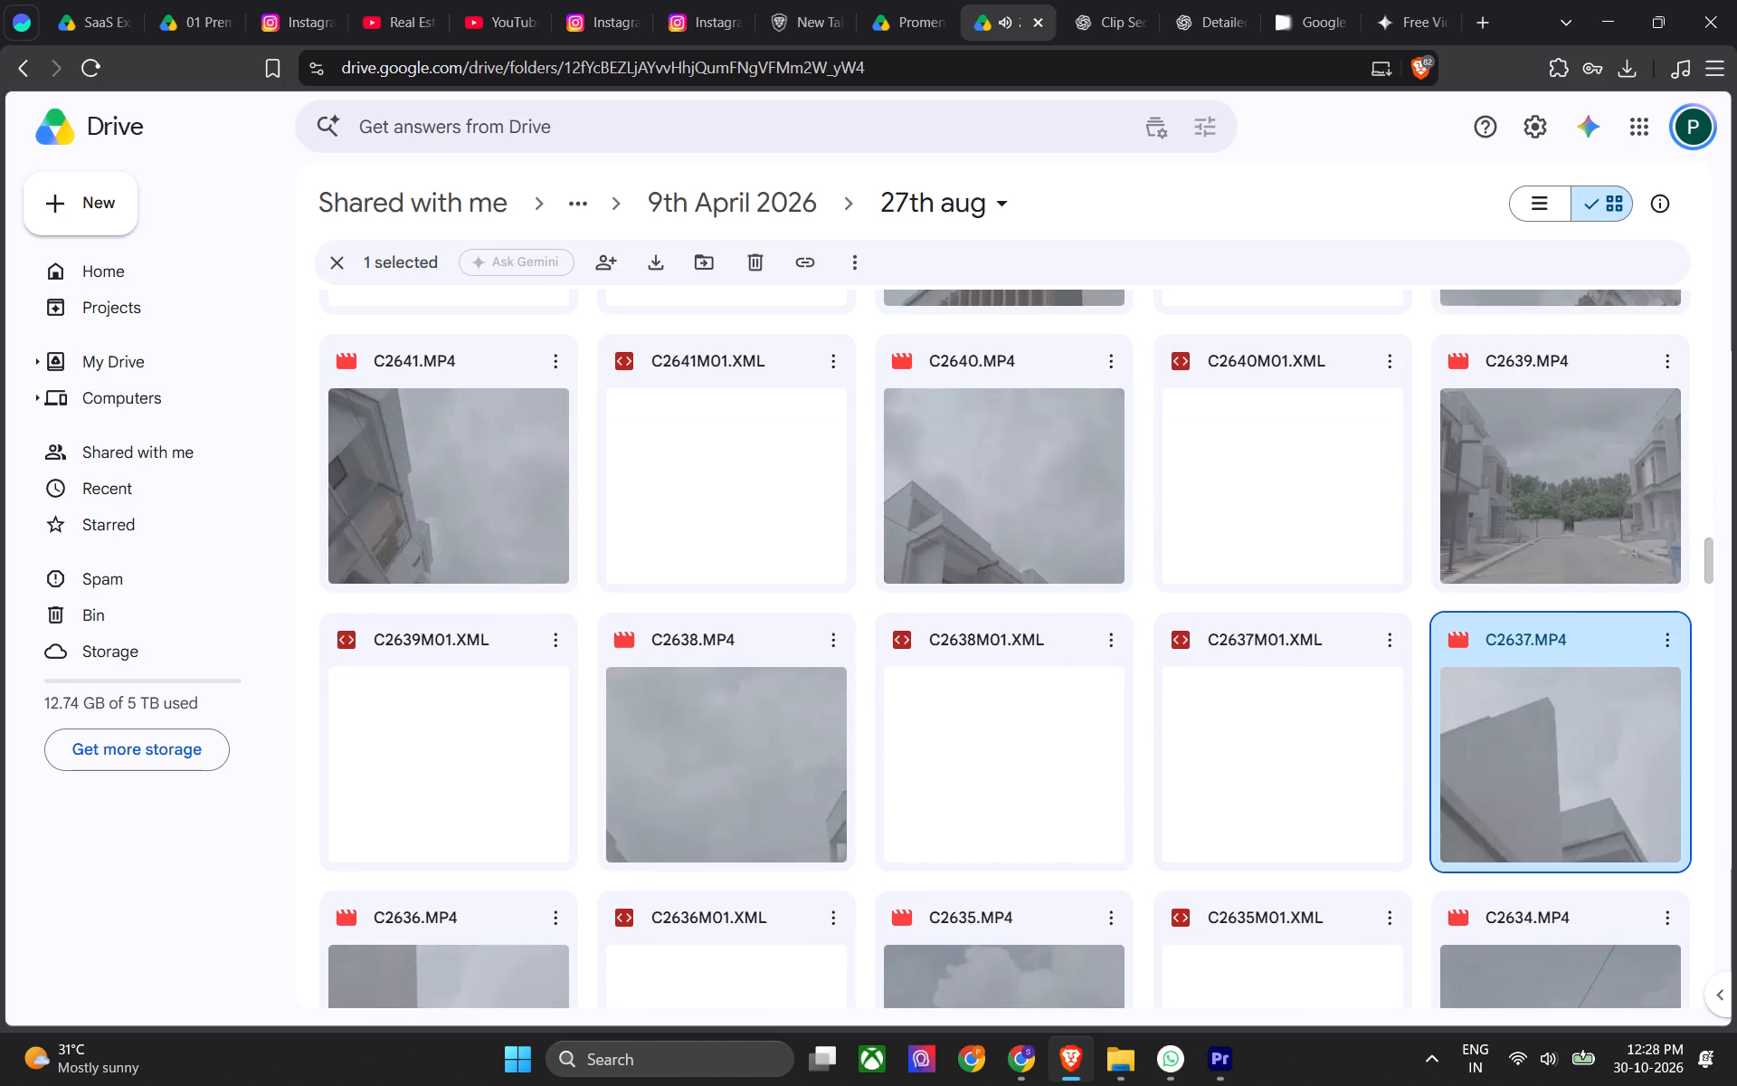
{"action": "scroll", "coordinate": [1526, 730], "scroll_direction": "up", "scroll_amount": 6}
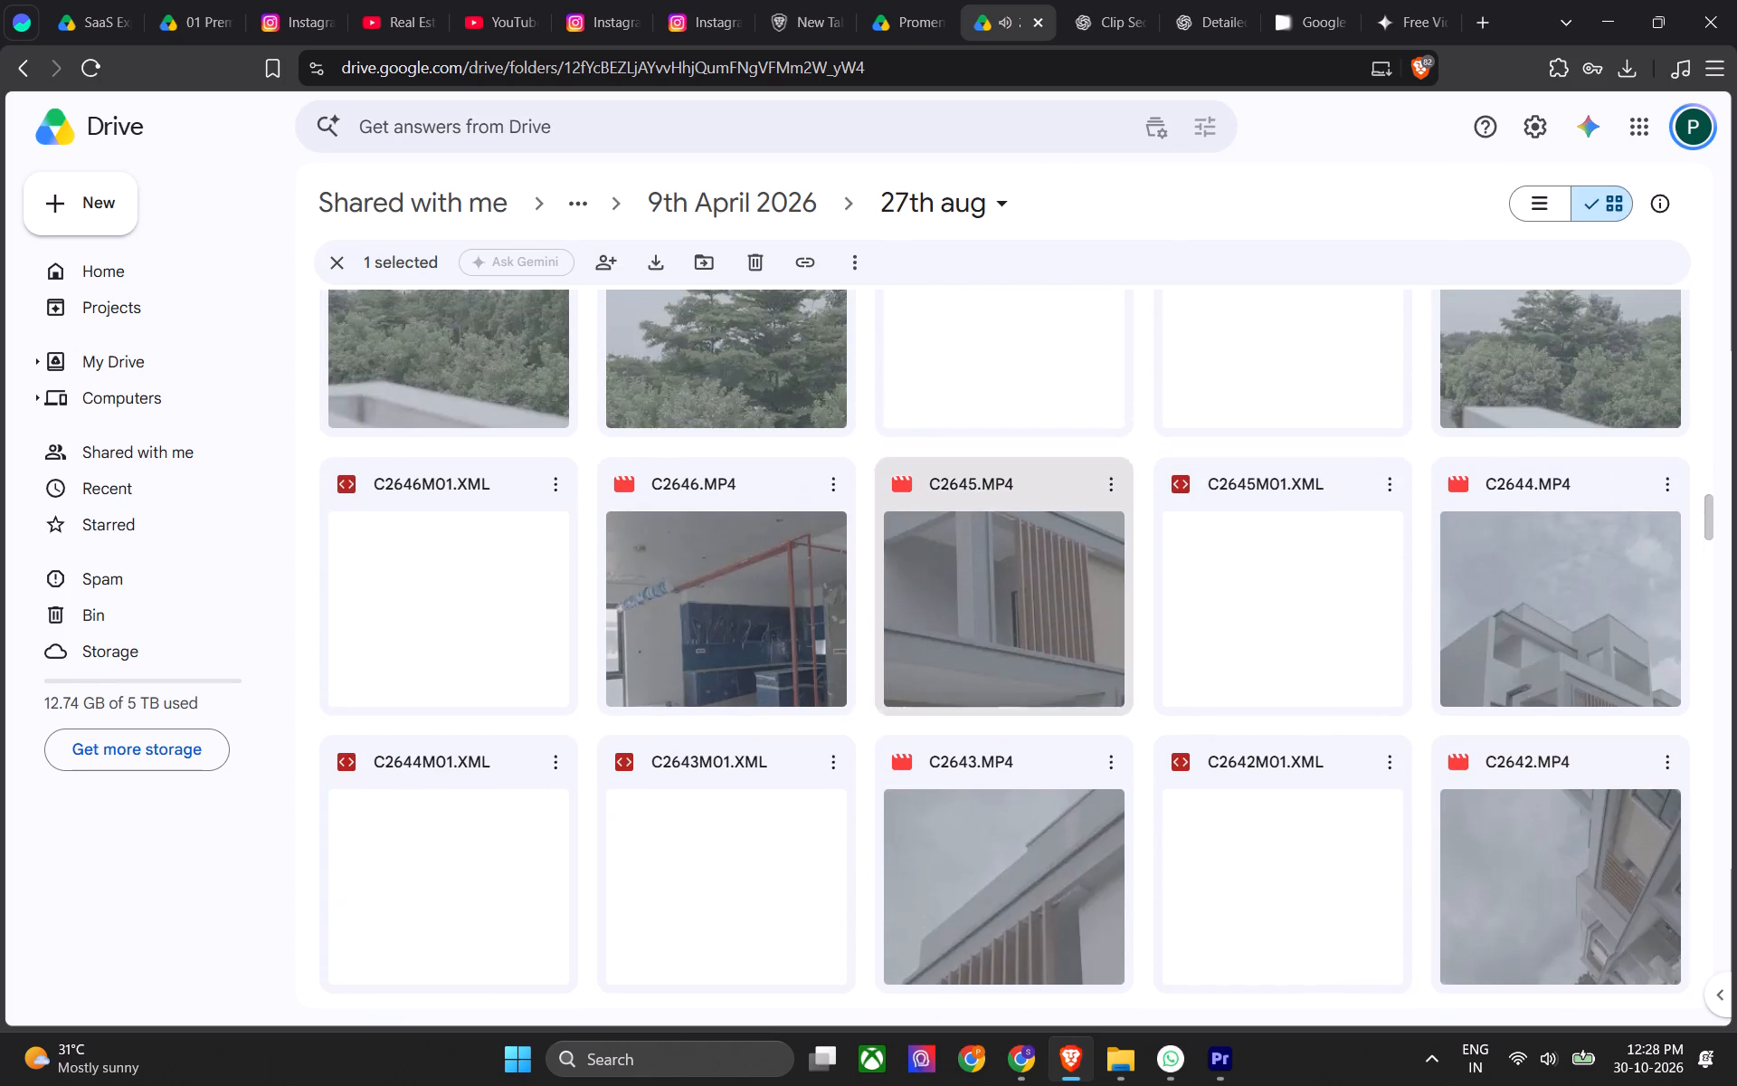
{"action": "double_click", "coordinate": [813, 635]}
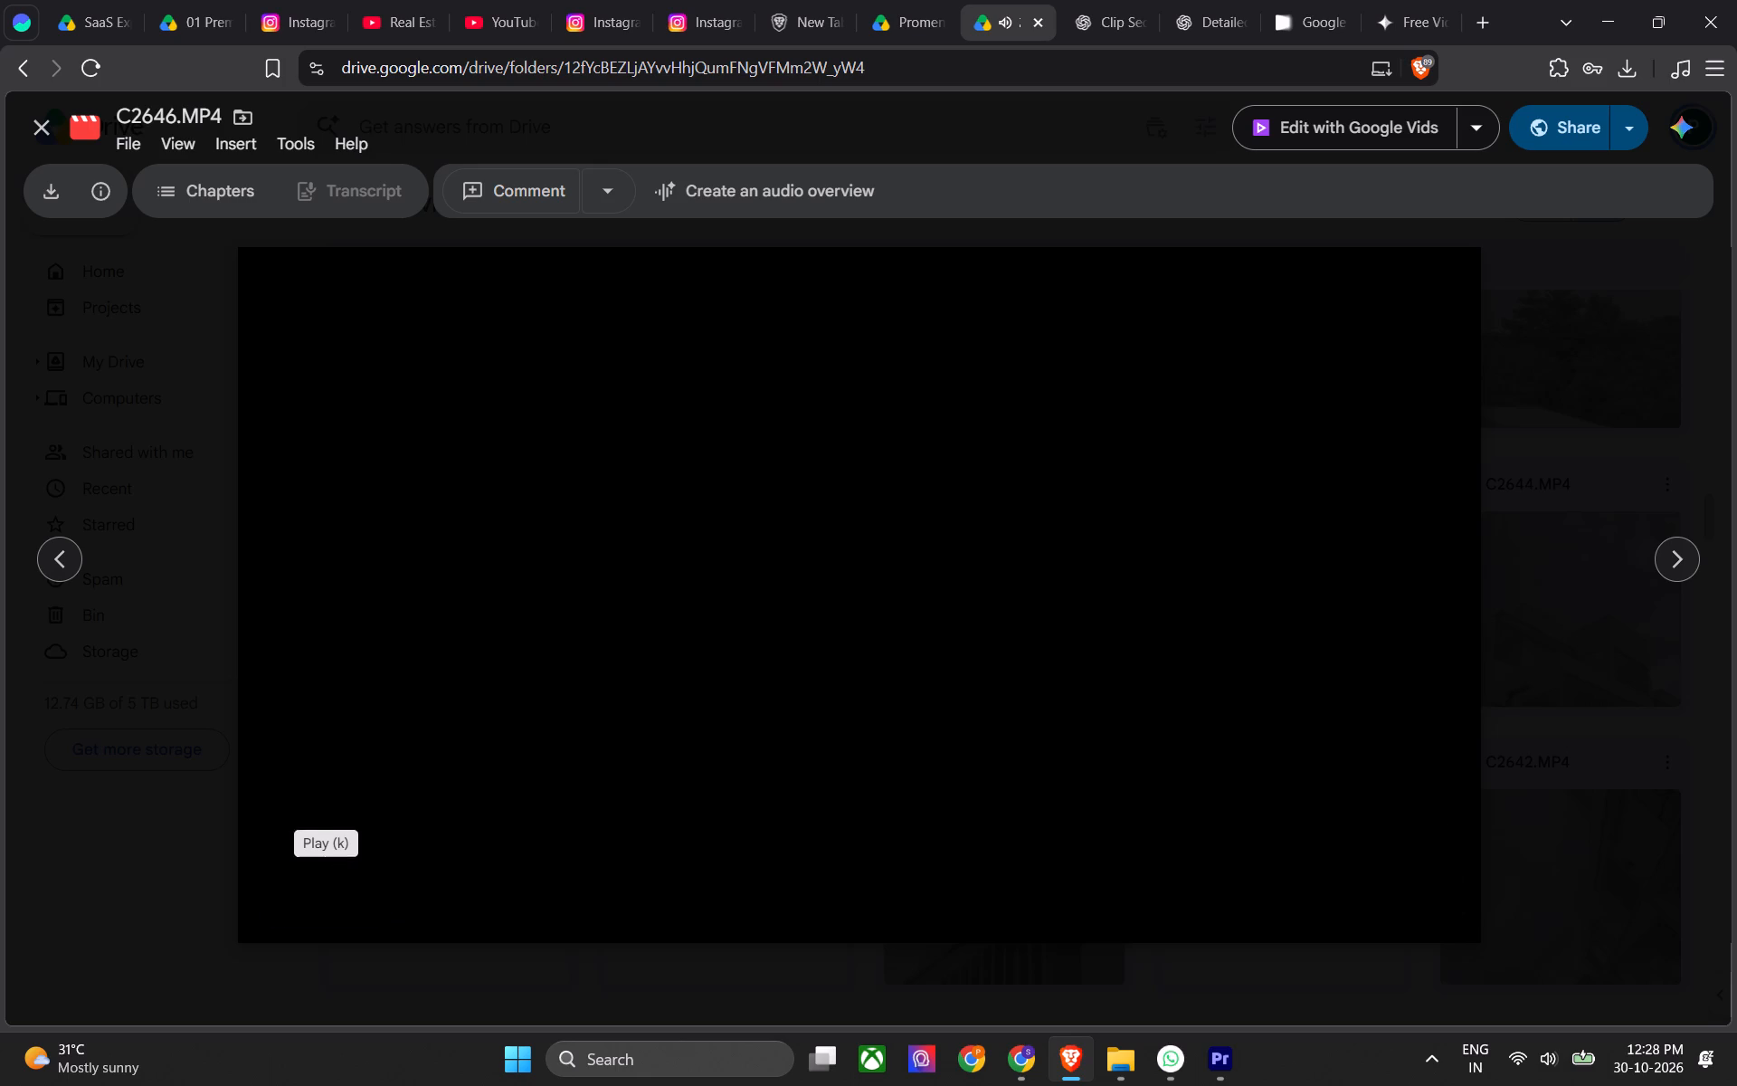
{"action": "left_click", "coordinate": [265, 894]}
{"action": "left_click", "coordinate": [333, 863]}
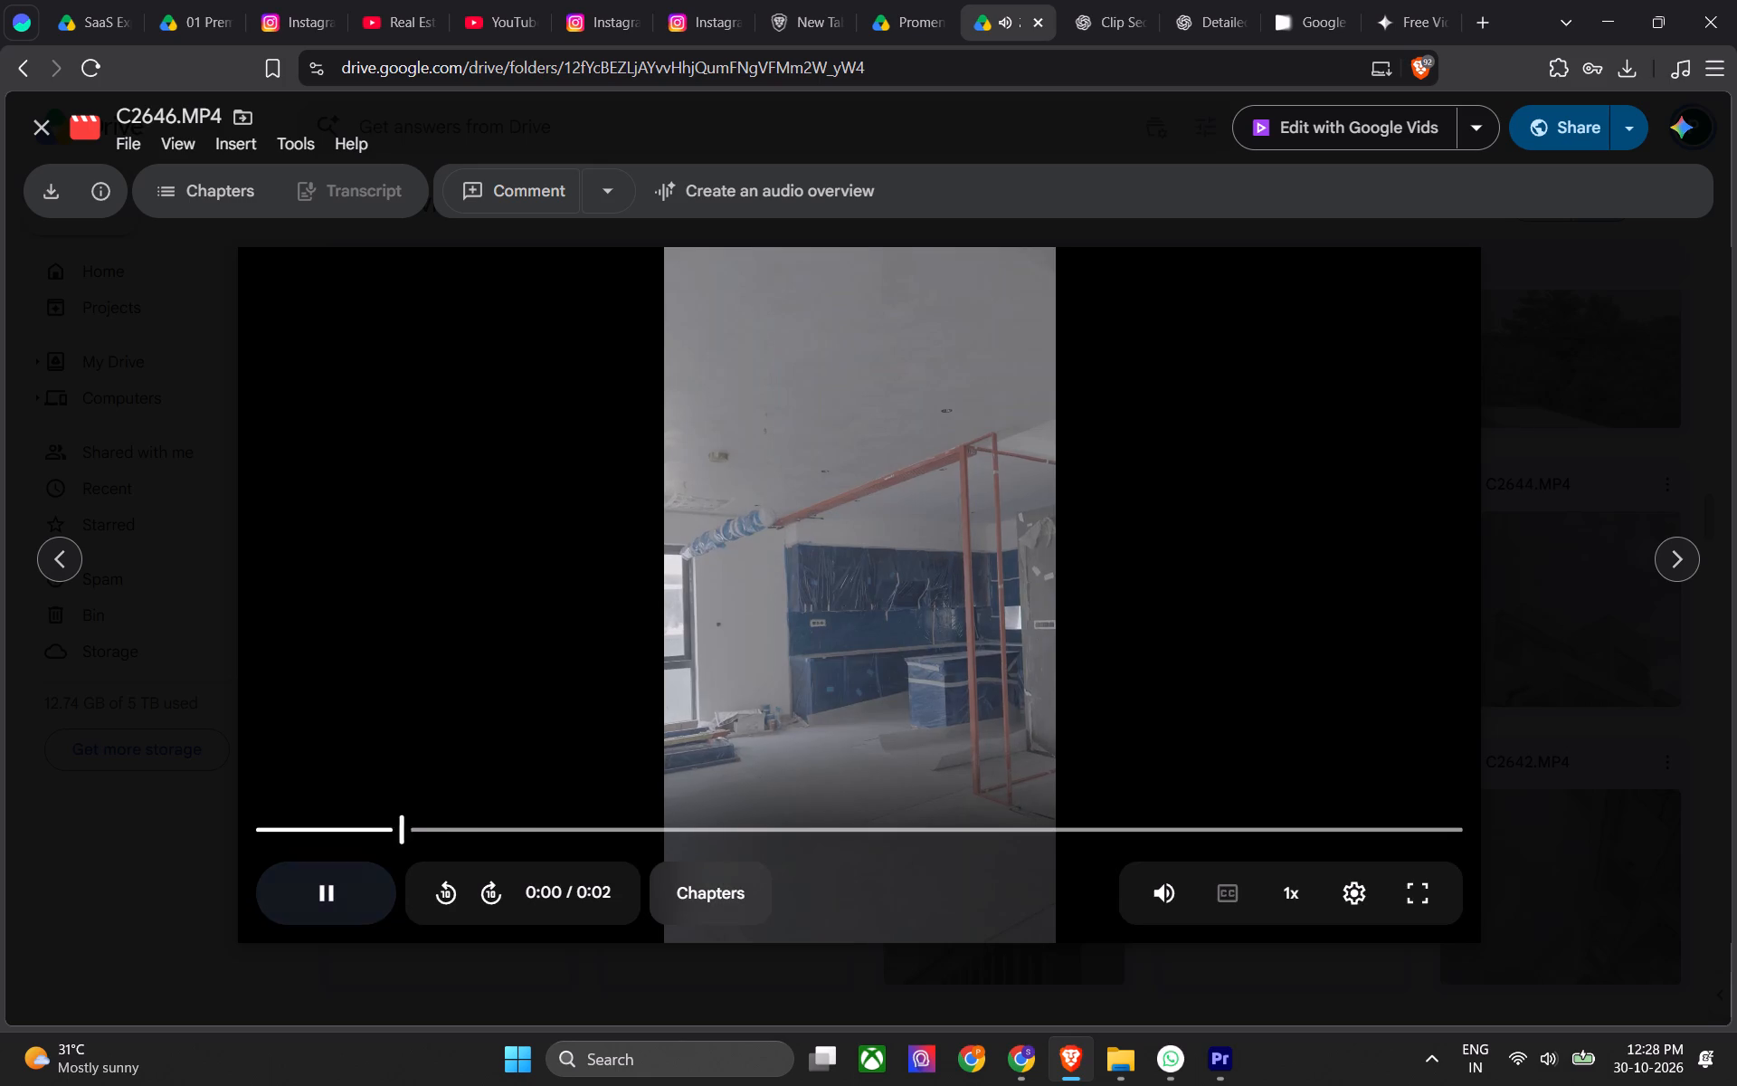
{"action": "left_click", "coordinate": [329, 886]}
{"action": "left_click", "coordinate": [329, 886]}
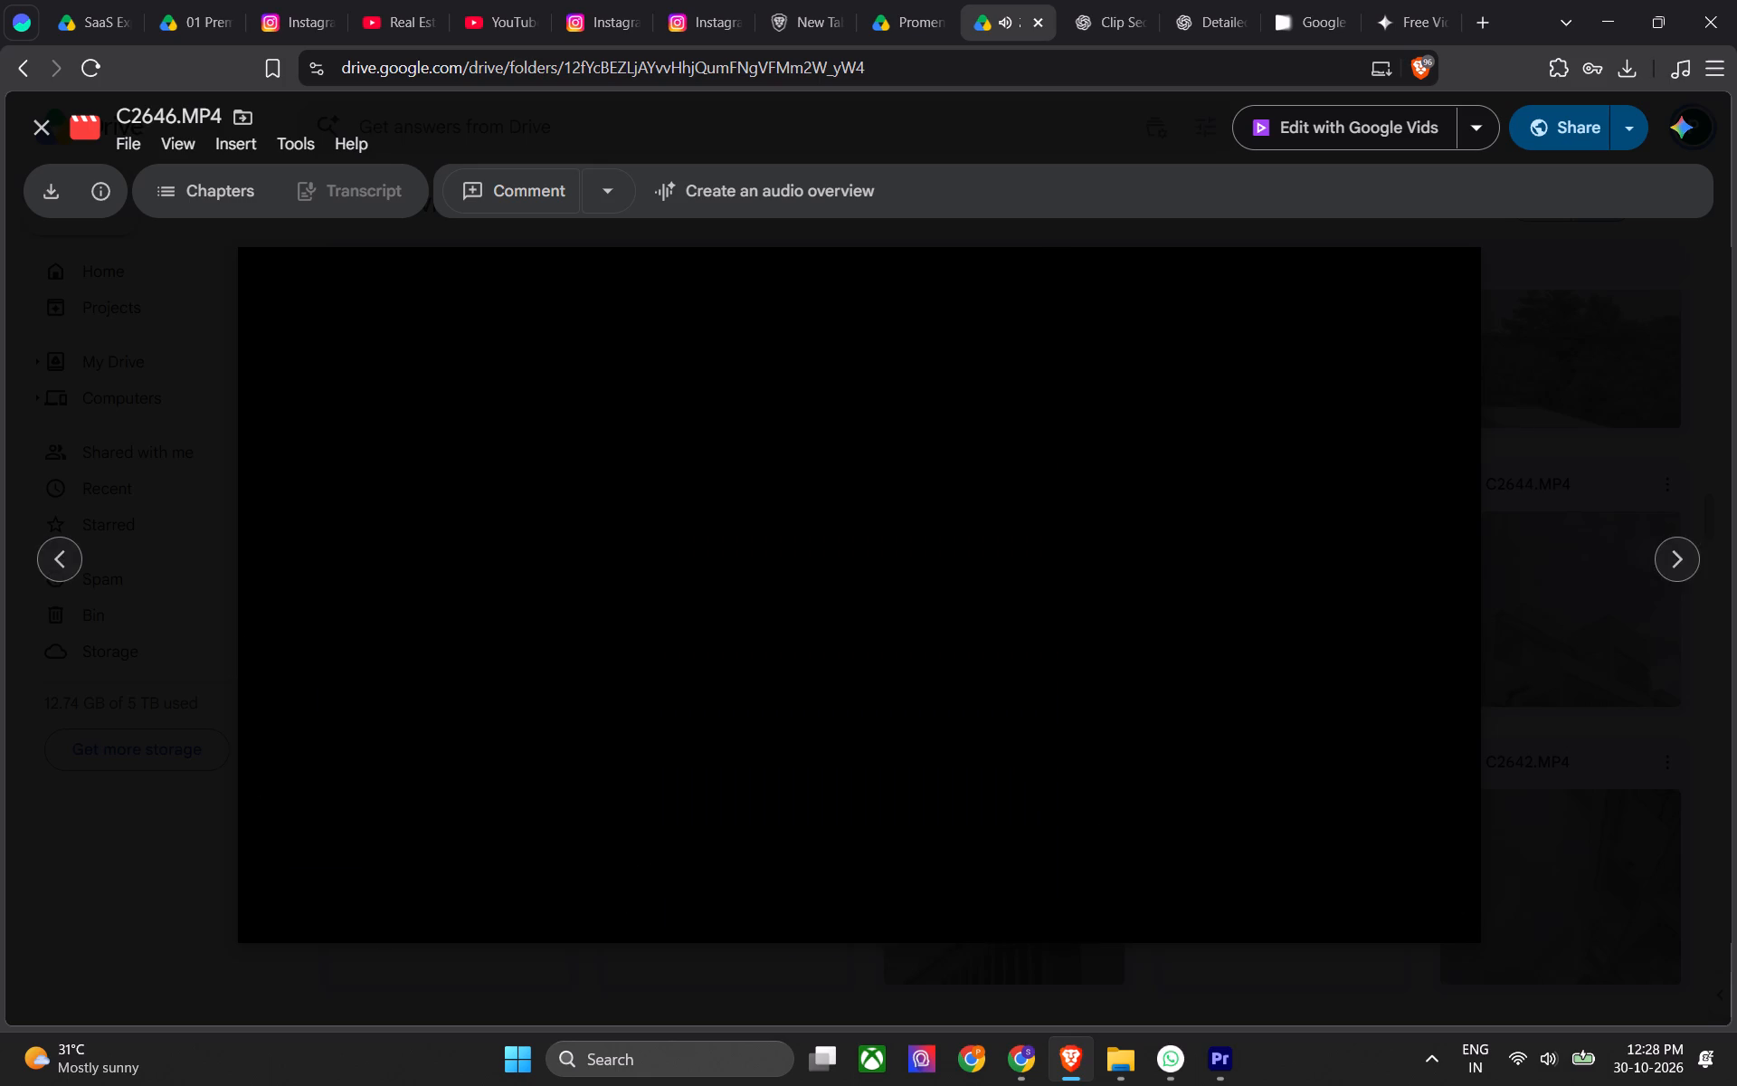
{"action": "left_click", "coordinate": [172, 730]}
Examine the remaining newer clips in the 27th aug folder, from C2649.MP4 up to C2676.MP4.
{"action": "scroll", "coordinate": [469, 718], "scroll_direction": "up", "scroll_amount": 2}
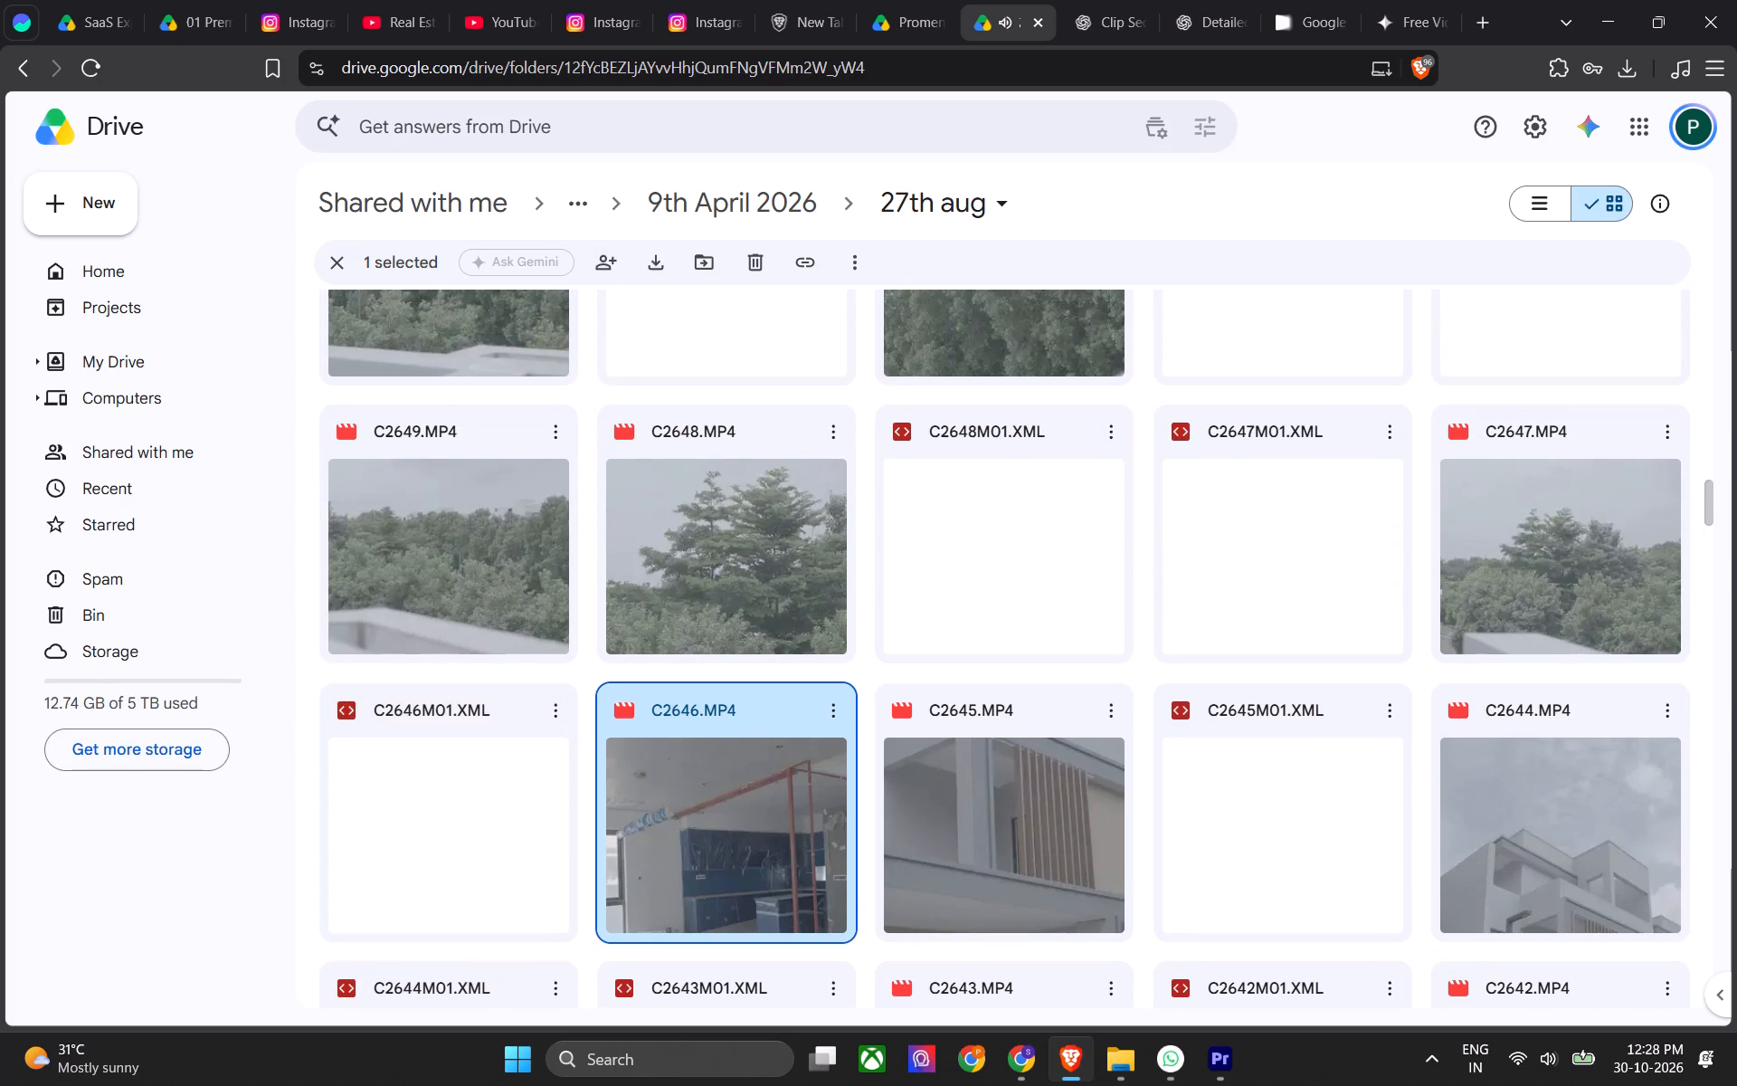
{"action": "scroll", "coordinate": [876, 831], "scroll_direction": "up", "scroll_amount": 8}
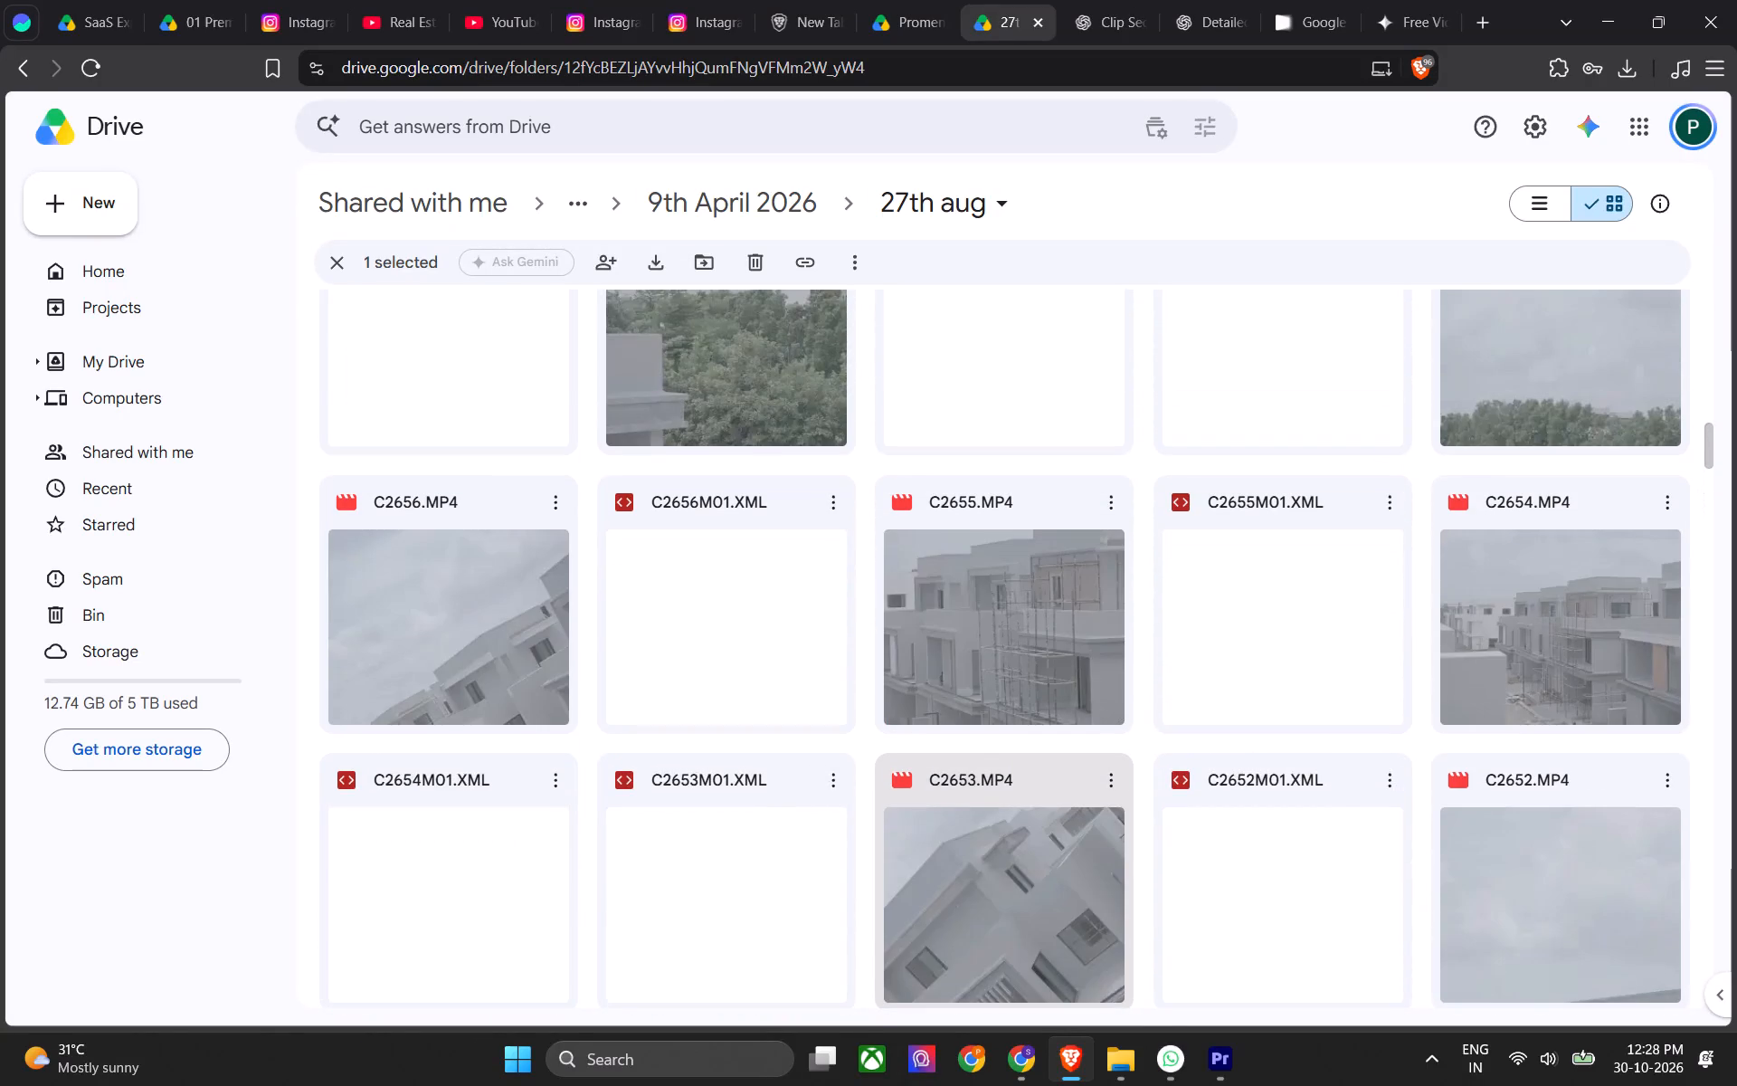
{"action": "scroll", "coordinate": [876, 831], "scroll_direction": "up", "scroll_amount": 5}
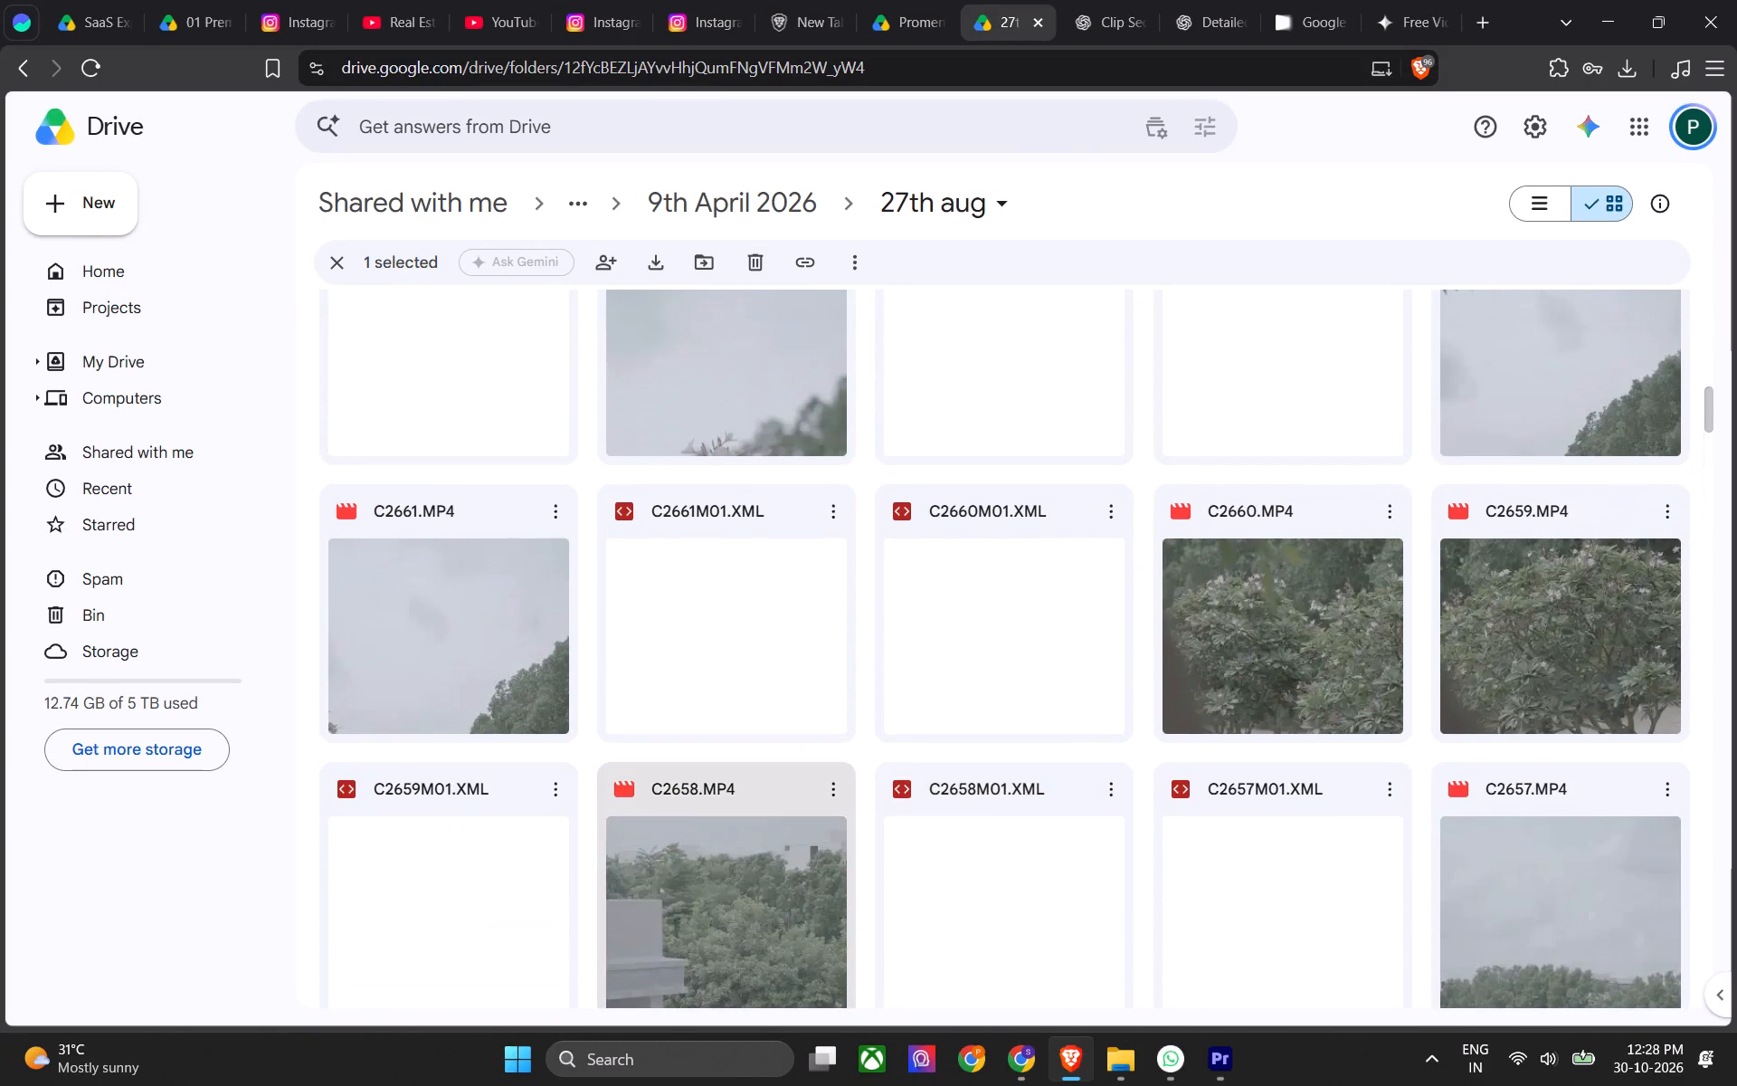
{"action": "scroll", "coordinate": [833, 816], "scroll_direction": "up", "scroll_amount": 9}
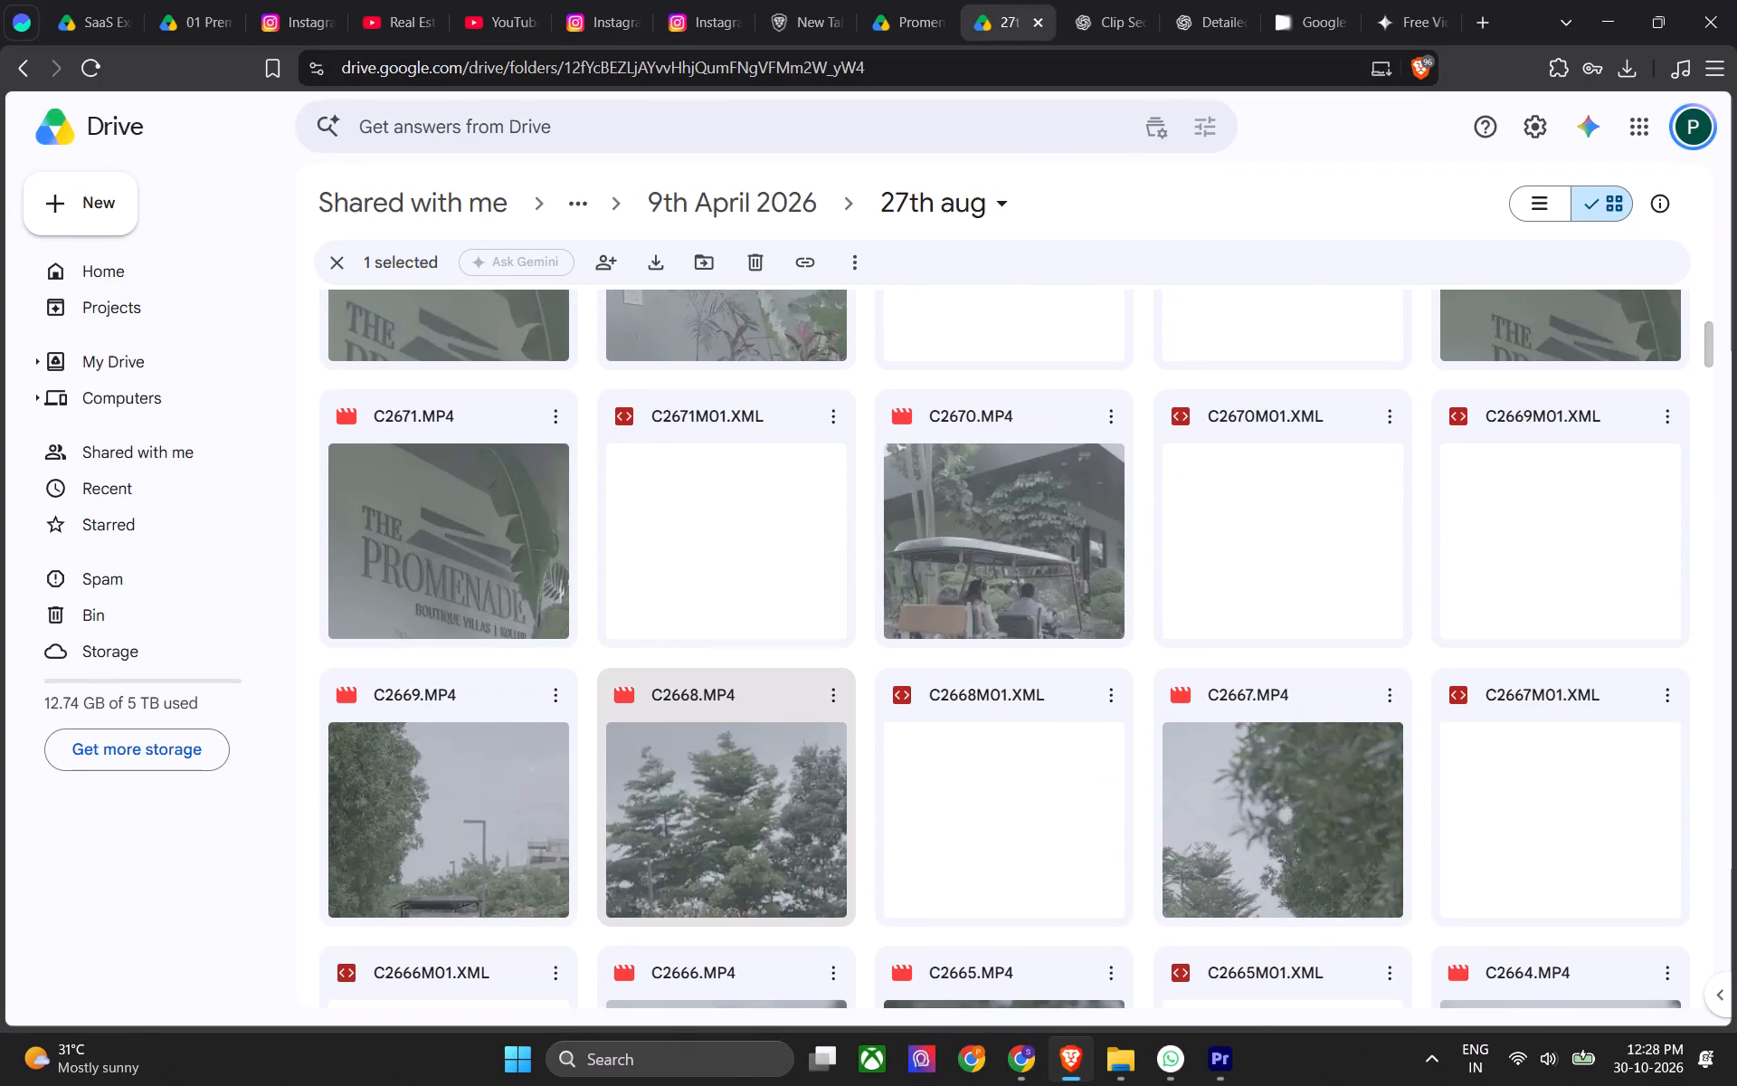
{"action": "scroll", "coordinate": [747, 762], "scroll_direction": "up", "scroll_amount": 5}
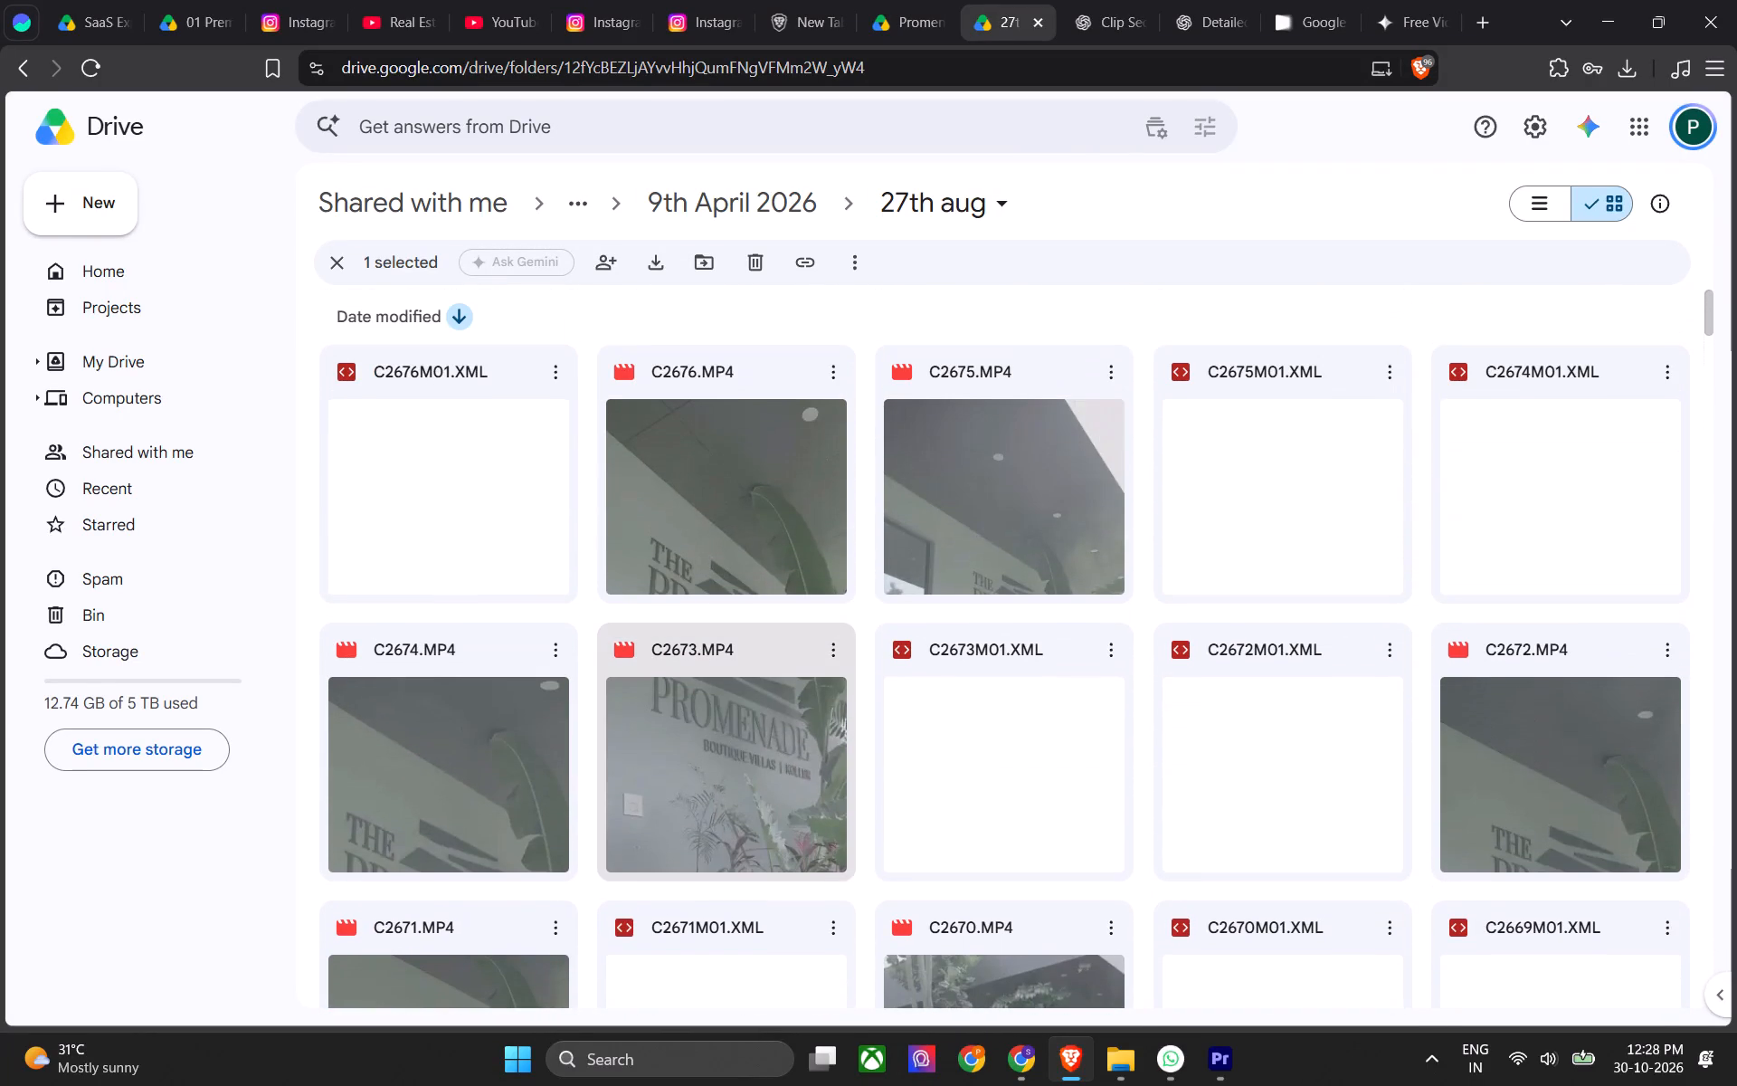
{"action": "scroll", "coordinate": [747, 762], "scroll_direction": "up", "scroll_amount": 4}
Go back to the 9th April 2026 folder and examine its clips for usable villa construction footage.
{"action": "left_click", "coordinate": [771, 220]}
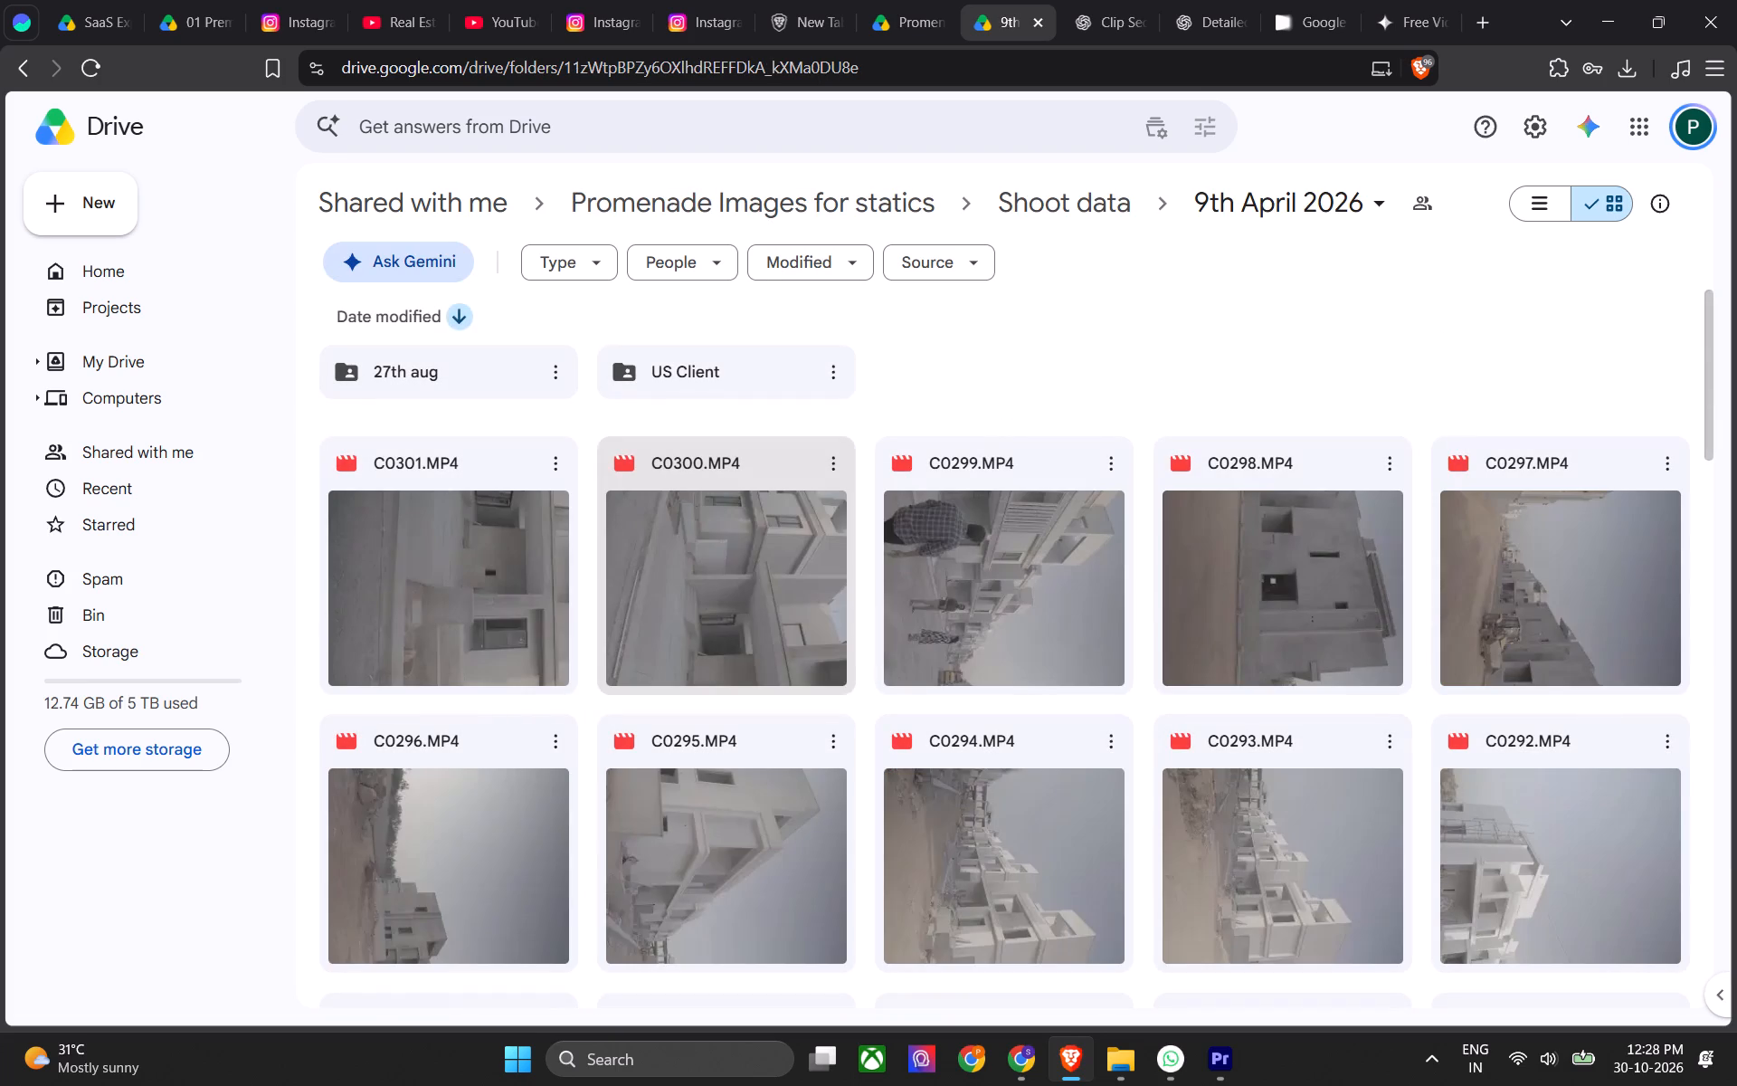
{"action": "double_click", "coordinate": [442, 388]}
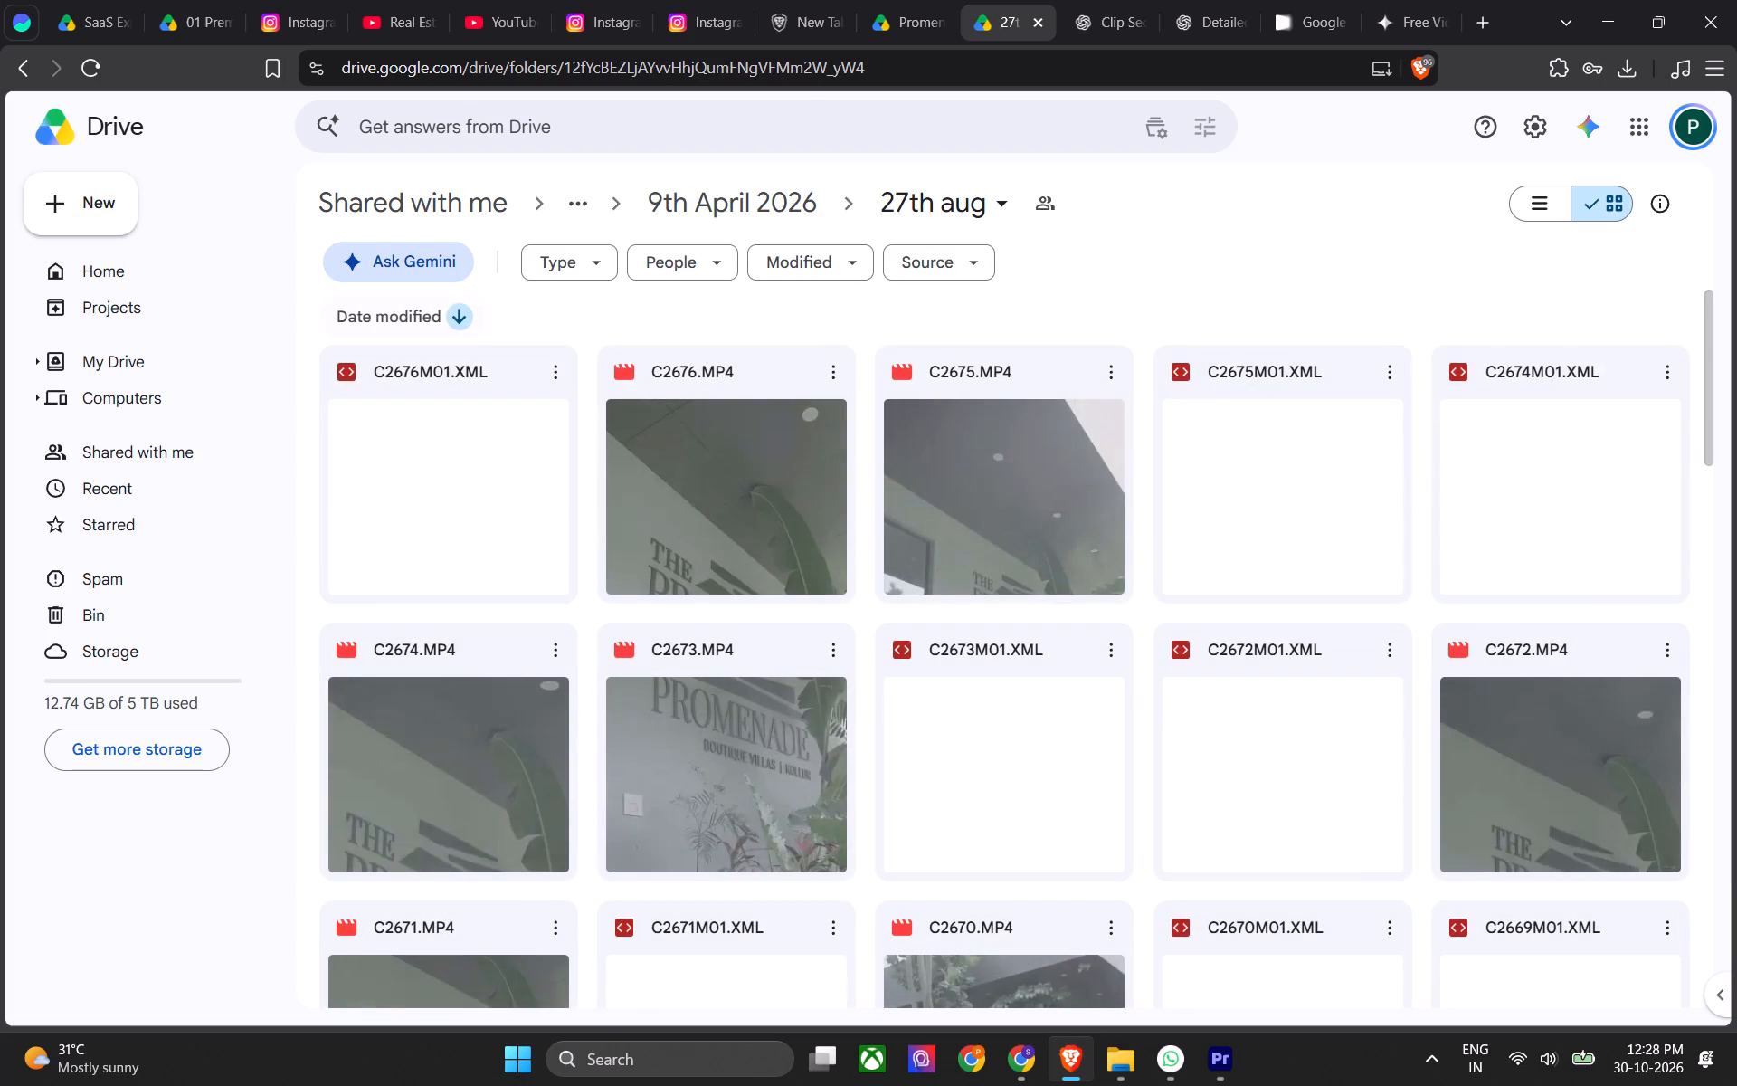
{"action": "left_click", "coordinate": [802, 203]}
{"action": "scroll", "coordinate": [942, 526], "scroll_direction": "down", "scroll_amount": 2}
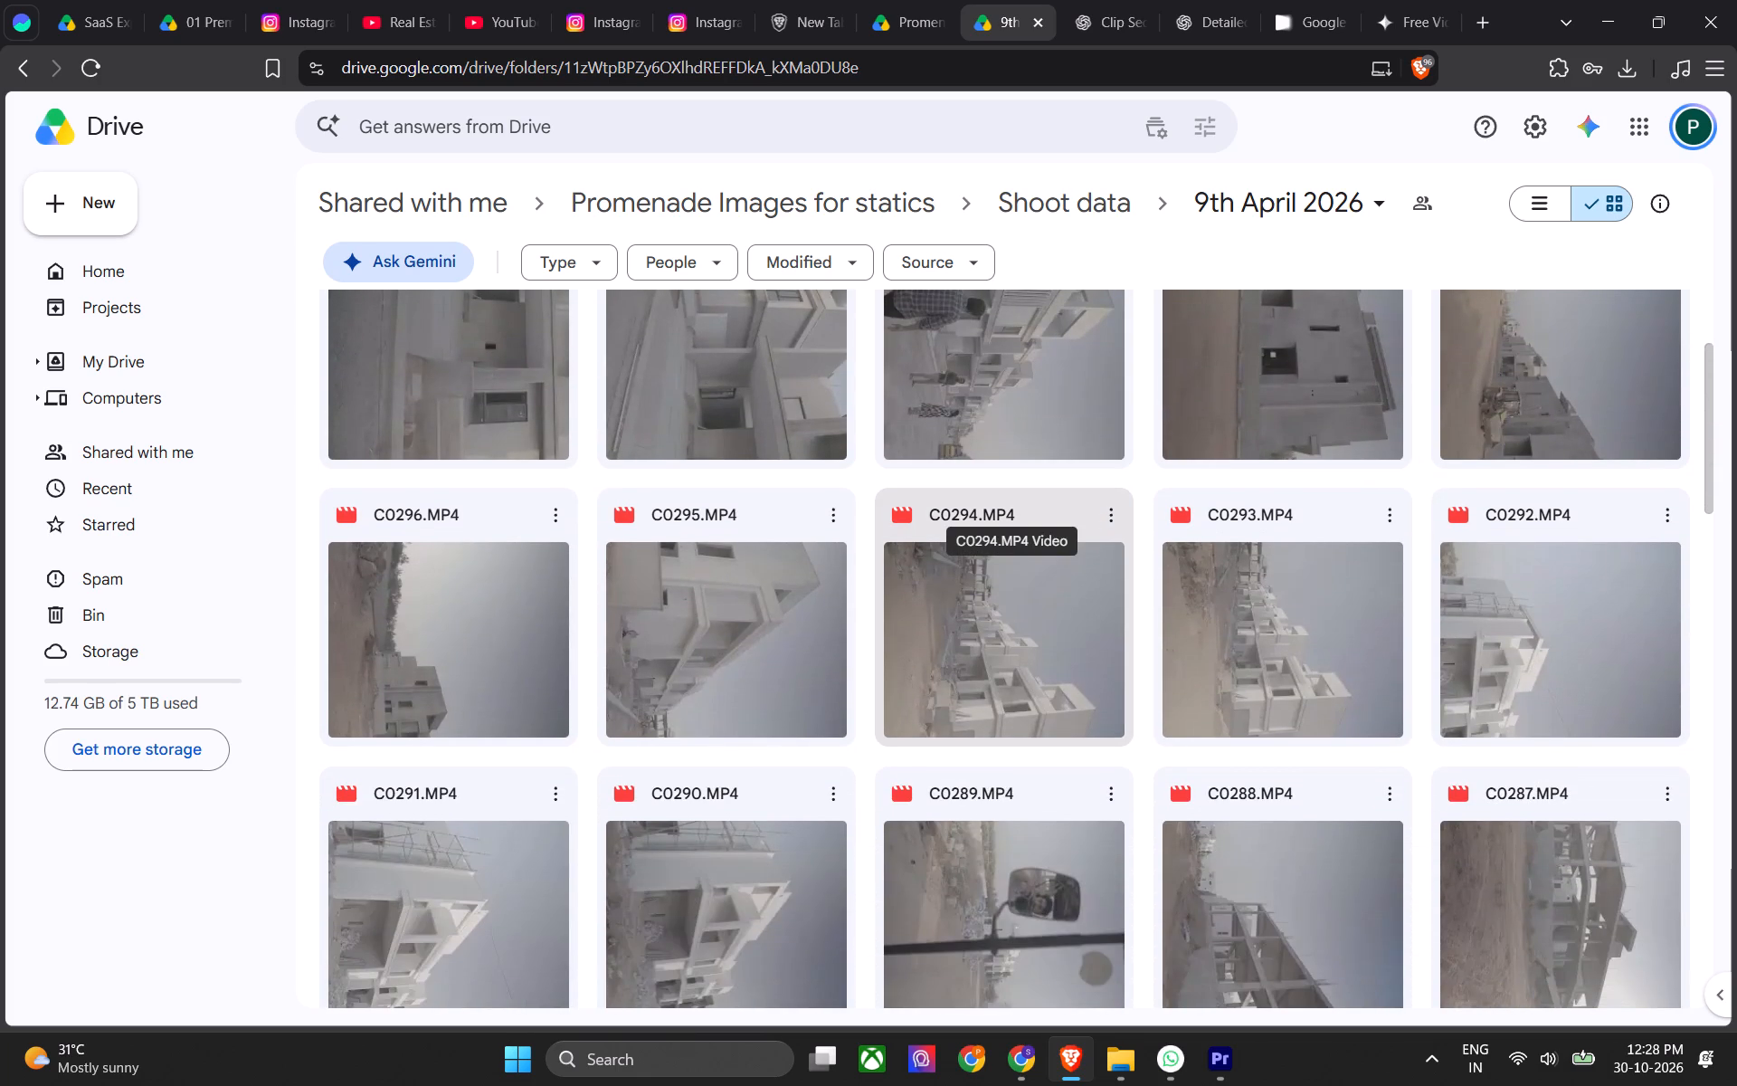
{"action": "scroll", "coordinate": [943, 529], "scroll_direction": "down", "scroll_amount": 3}
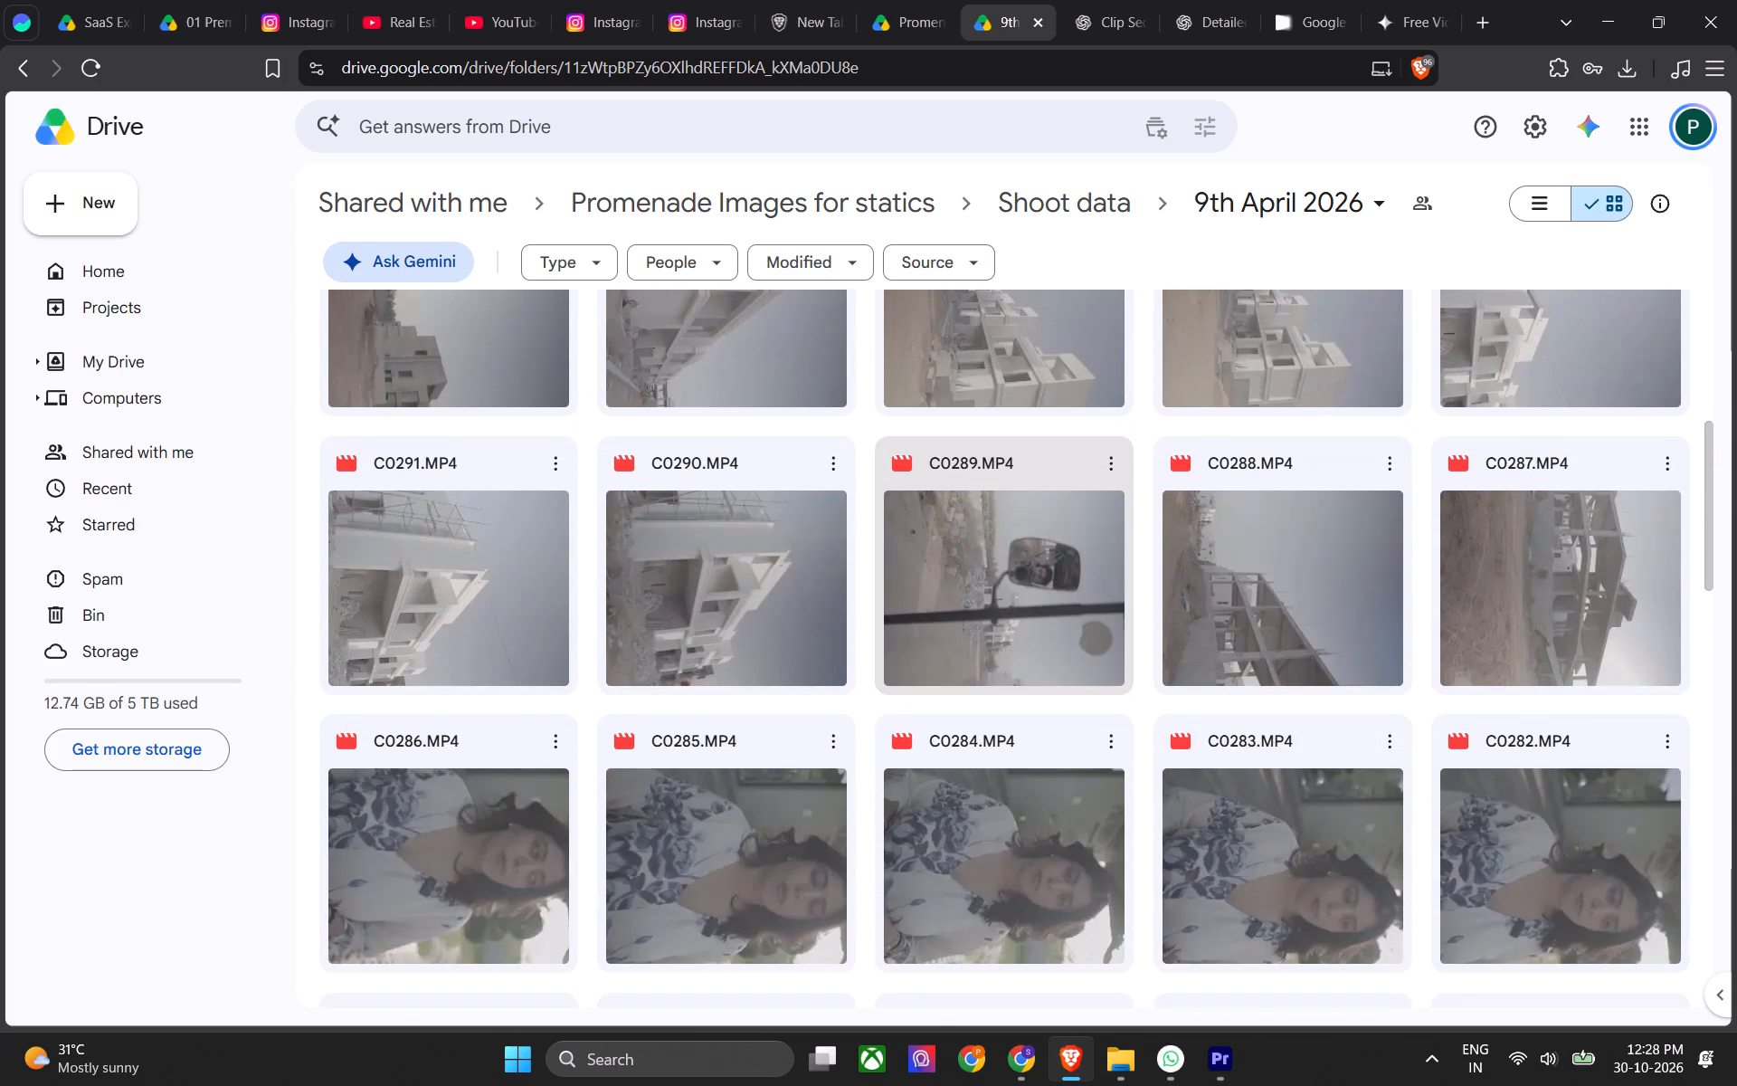
{"action": "scroll", "coordinate": [943, 537], "scroll_direction": "down", "scroll_amount": 17}
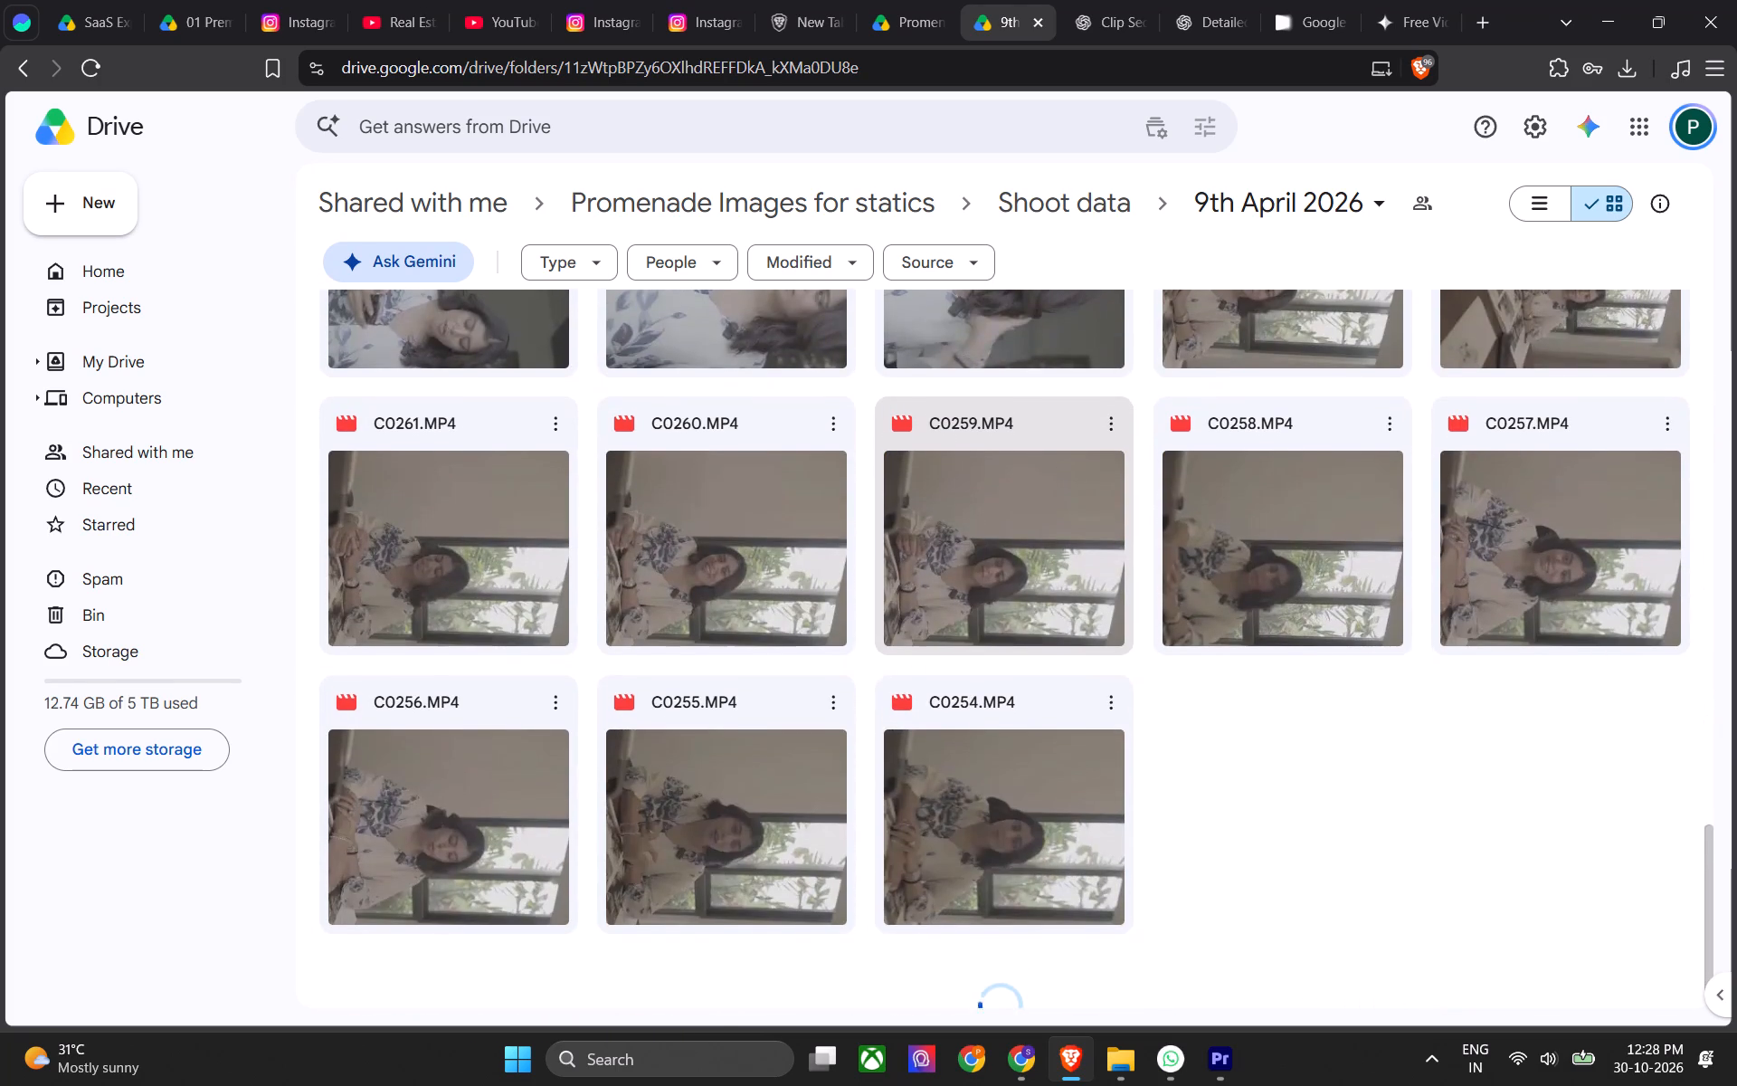
{"action": "scroll", "coordinate": [940, 543], "scroll_direction": "down", "scroll_amount": 3}
{"action": "scroll", "coordinate": [1049, 700], "scroll_direction": "down", "scroll_amount": 4}
{"action": "scroll", "coordinate": [924, 692], "scroll_direction": "down", "scroll_amount": 6}
{"action": "scroll", "coordinate": [826, 632], "scroll_direction": "up", "scroll_amount": 6}
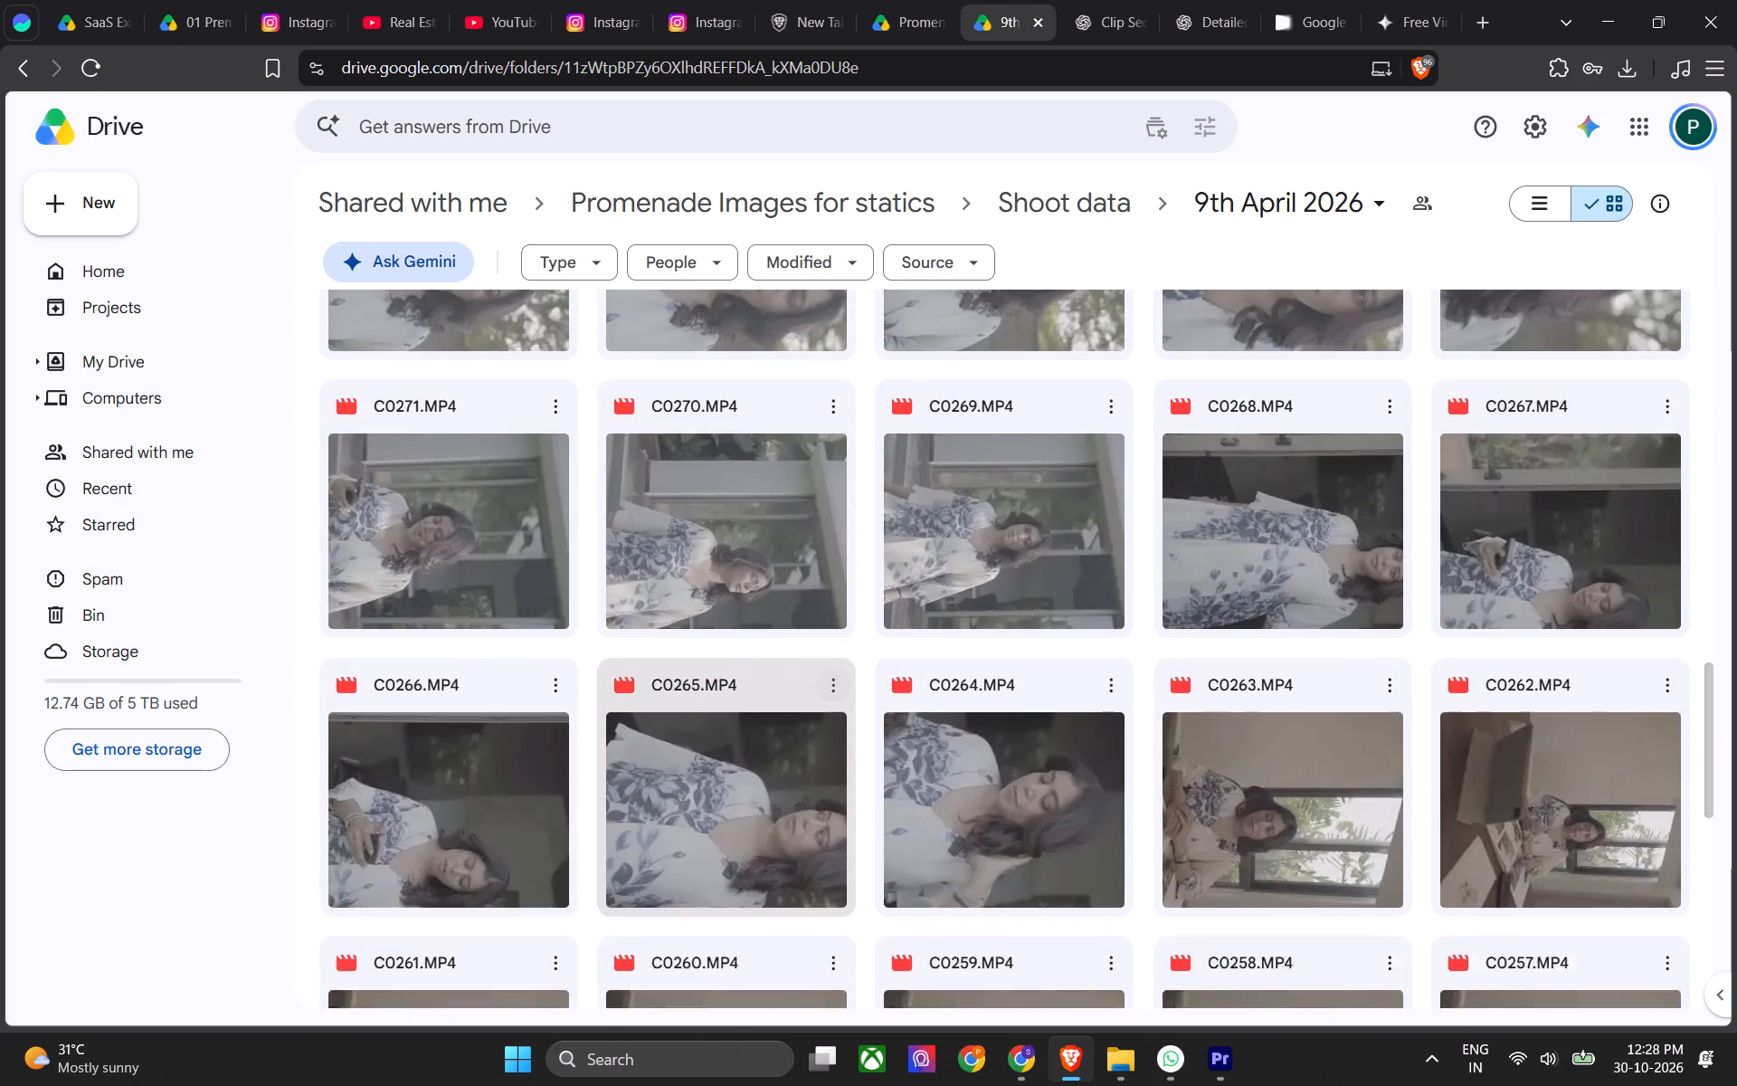
{"action": "scroll", "coordinate": [826, 633], "scroll_direction": "up", "scroll_amount": 13}
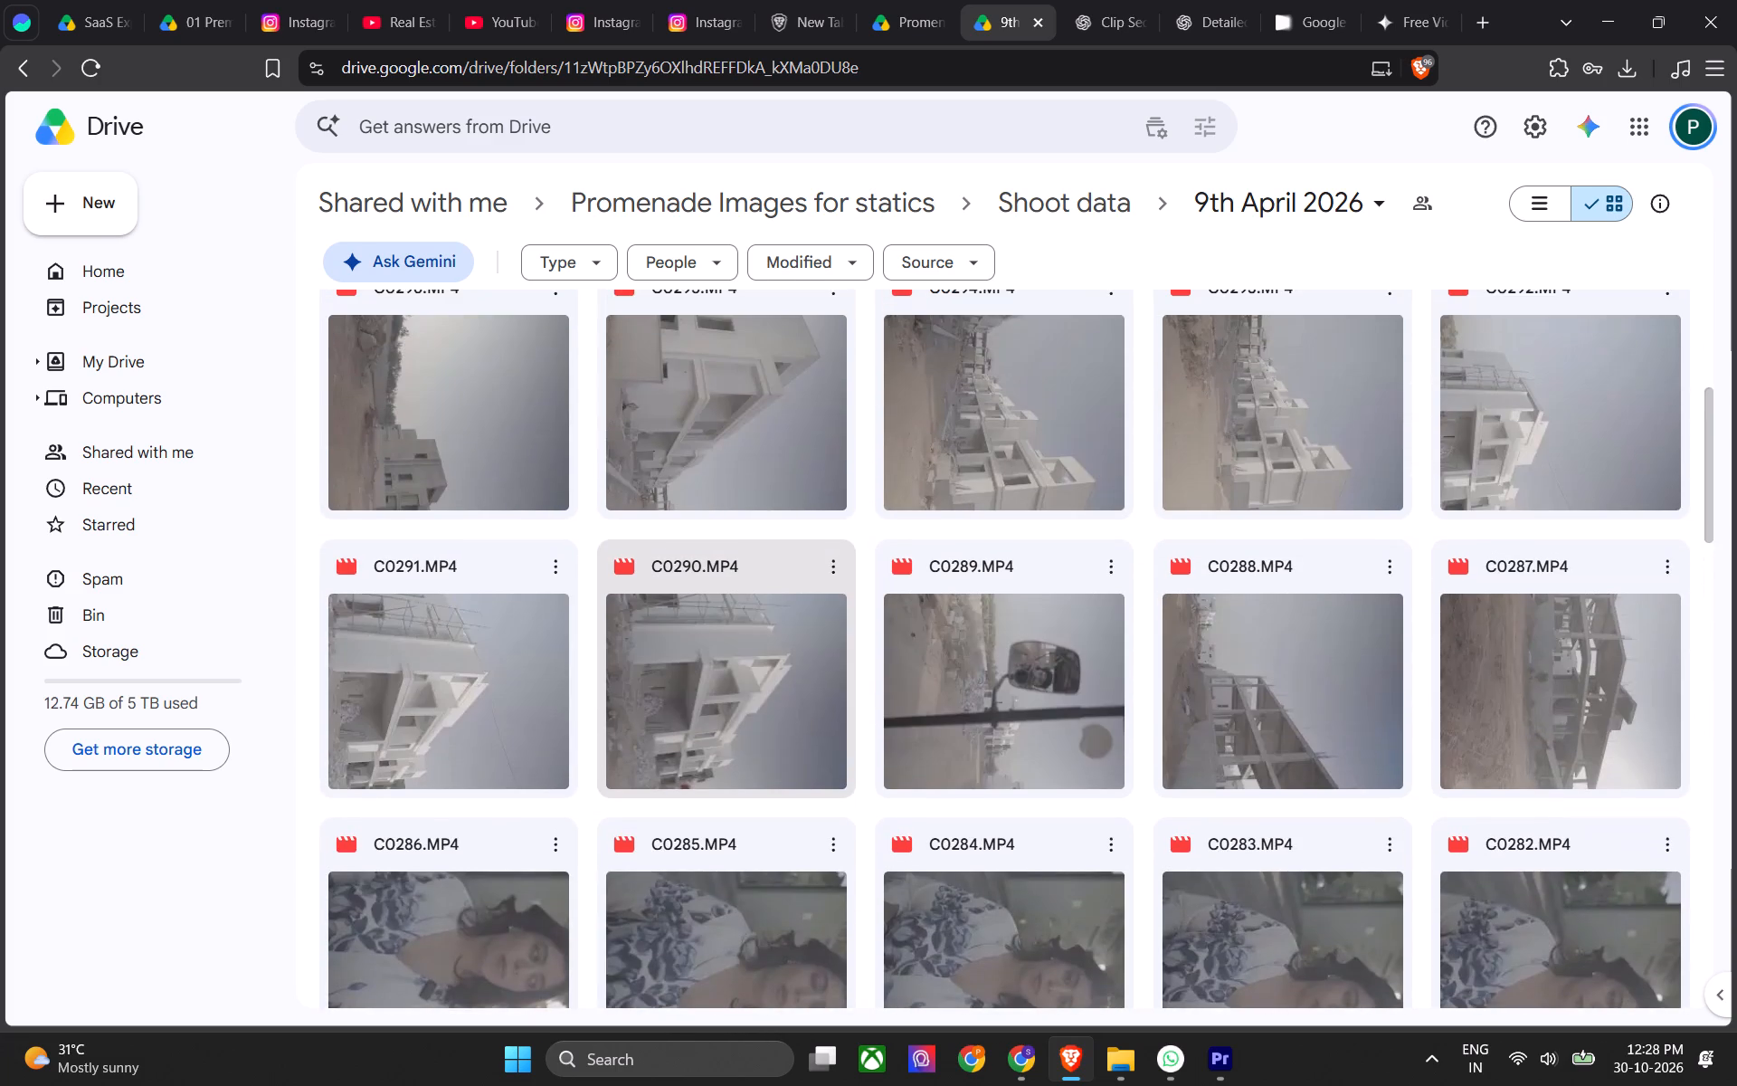
Preview the bare concrete-frame clips C0287.MP4 and C0288.MP4, skipping ahead in the latter.
{"action": "double_click", "coordinate": [1610, 683]}
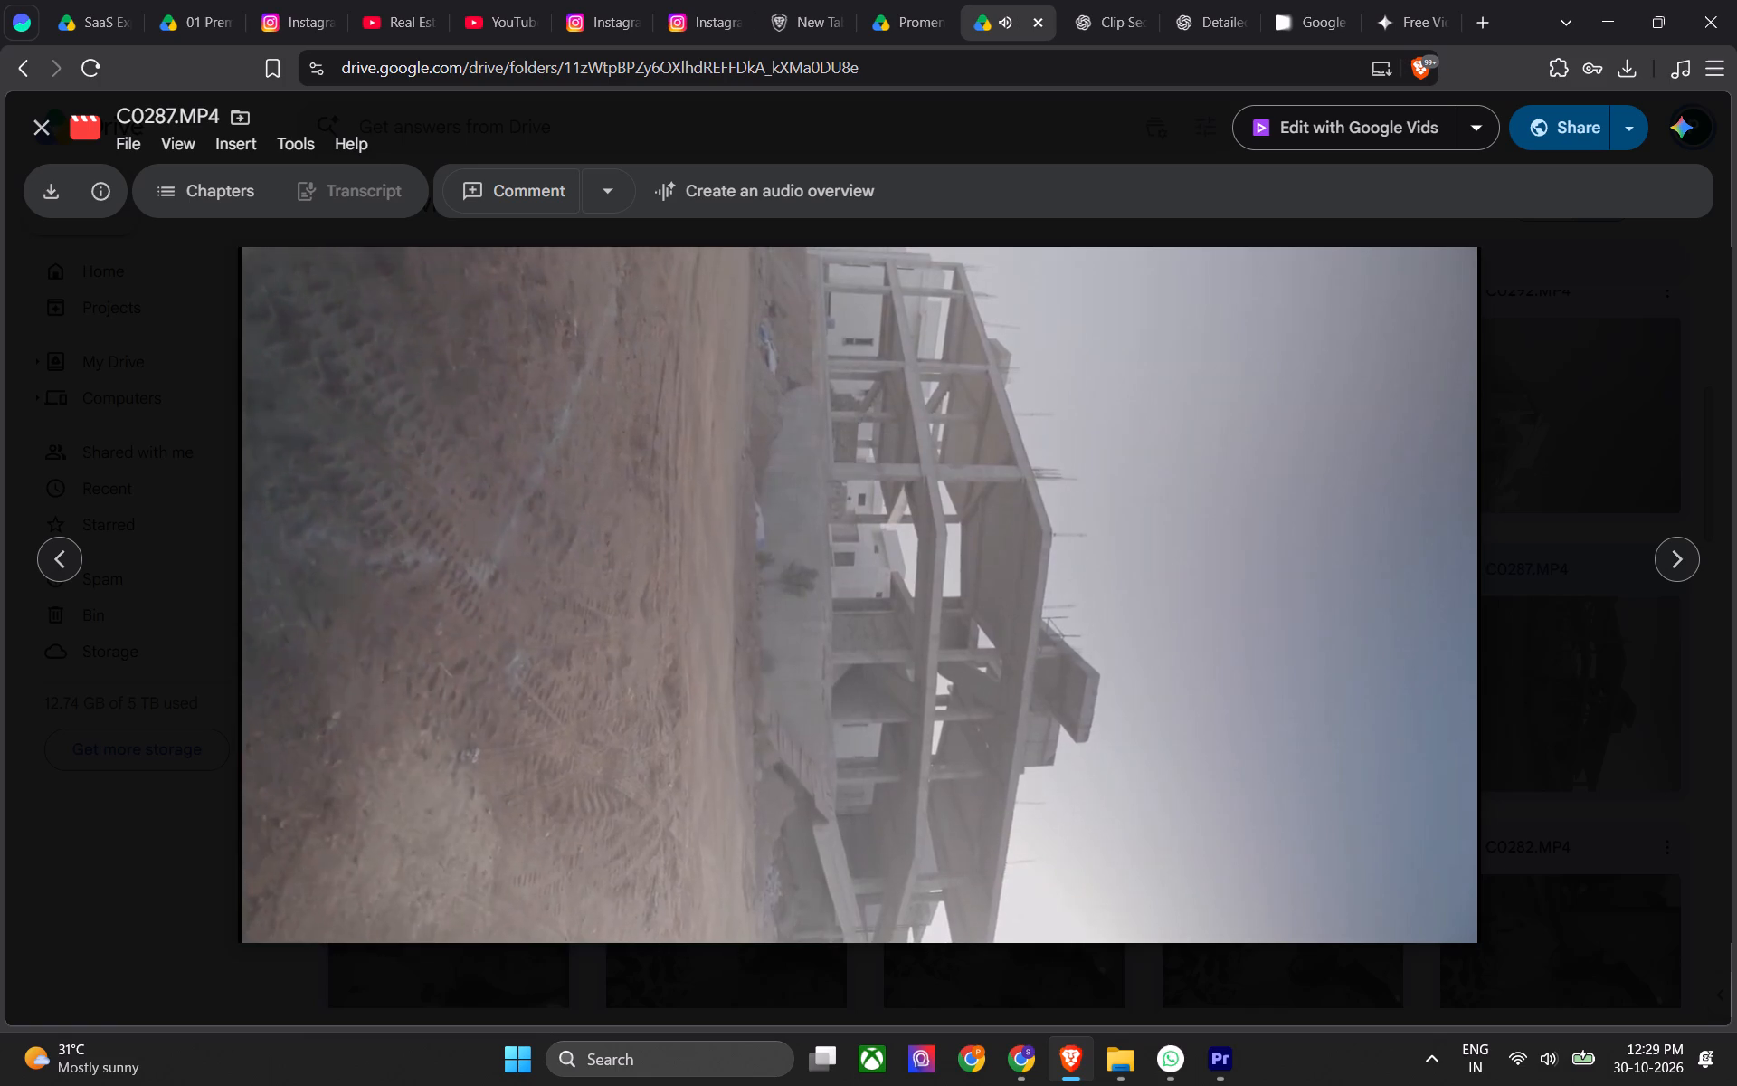
{"action": "left_click", "coordinate": [146, 411]}
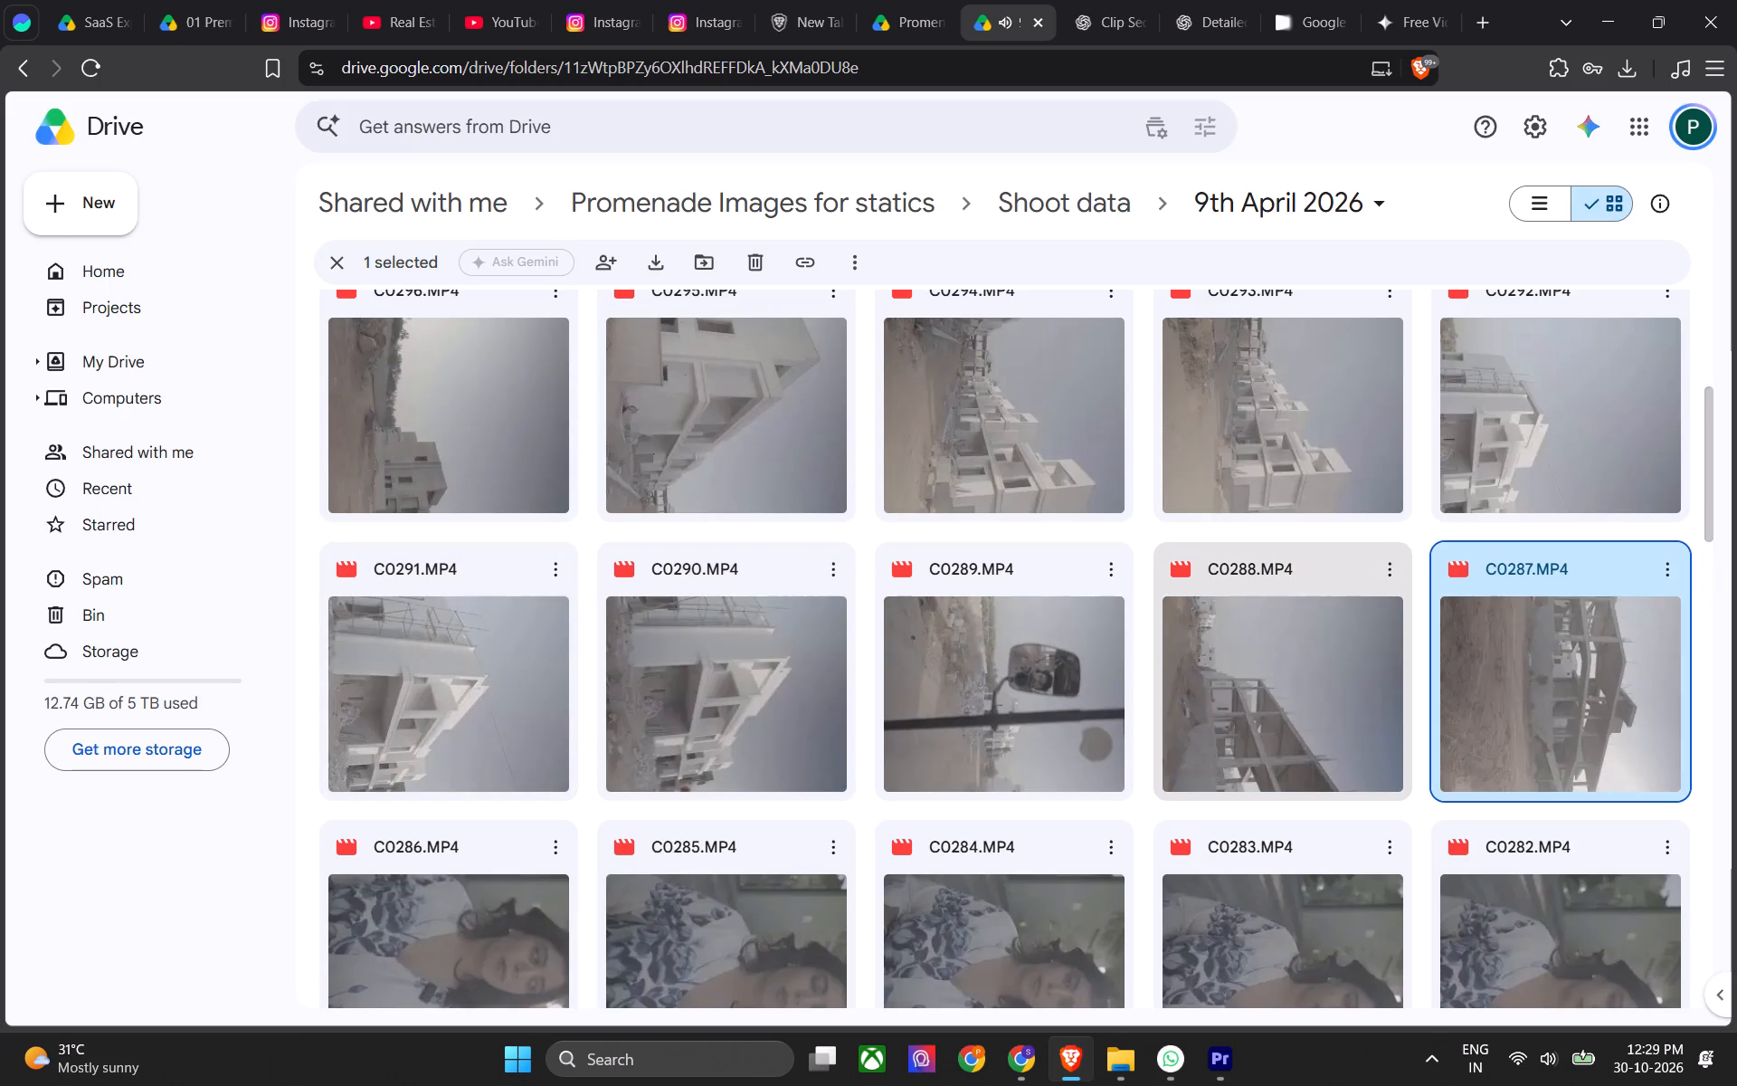
{"action": "double_click", "coordinate": [1224, 725]}
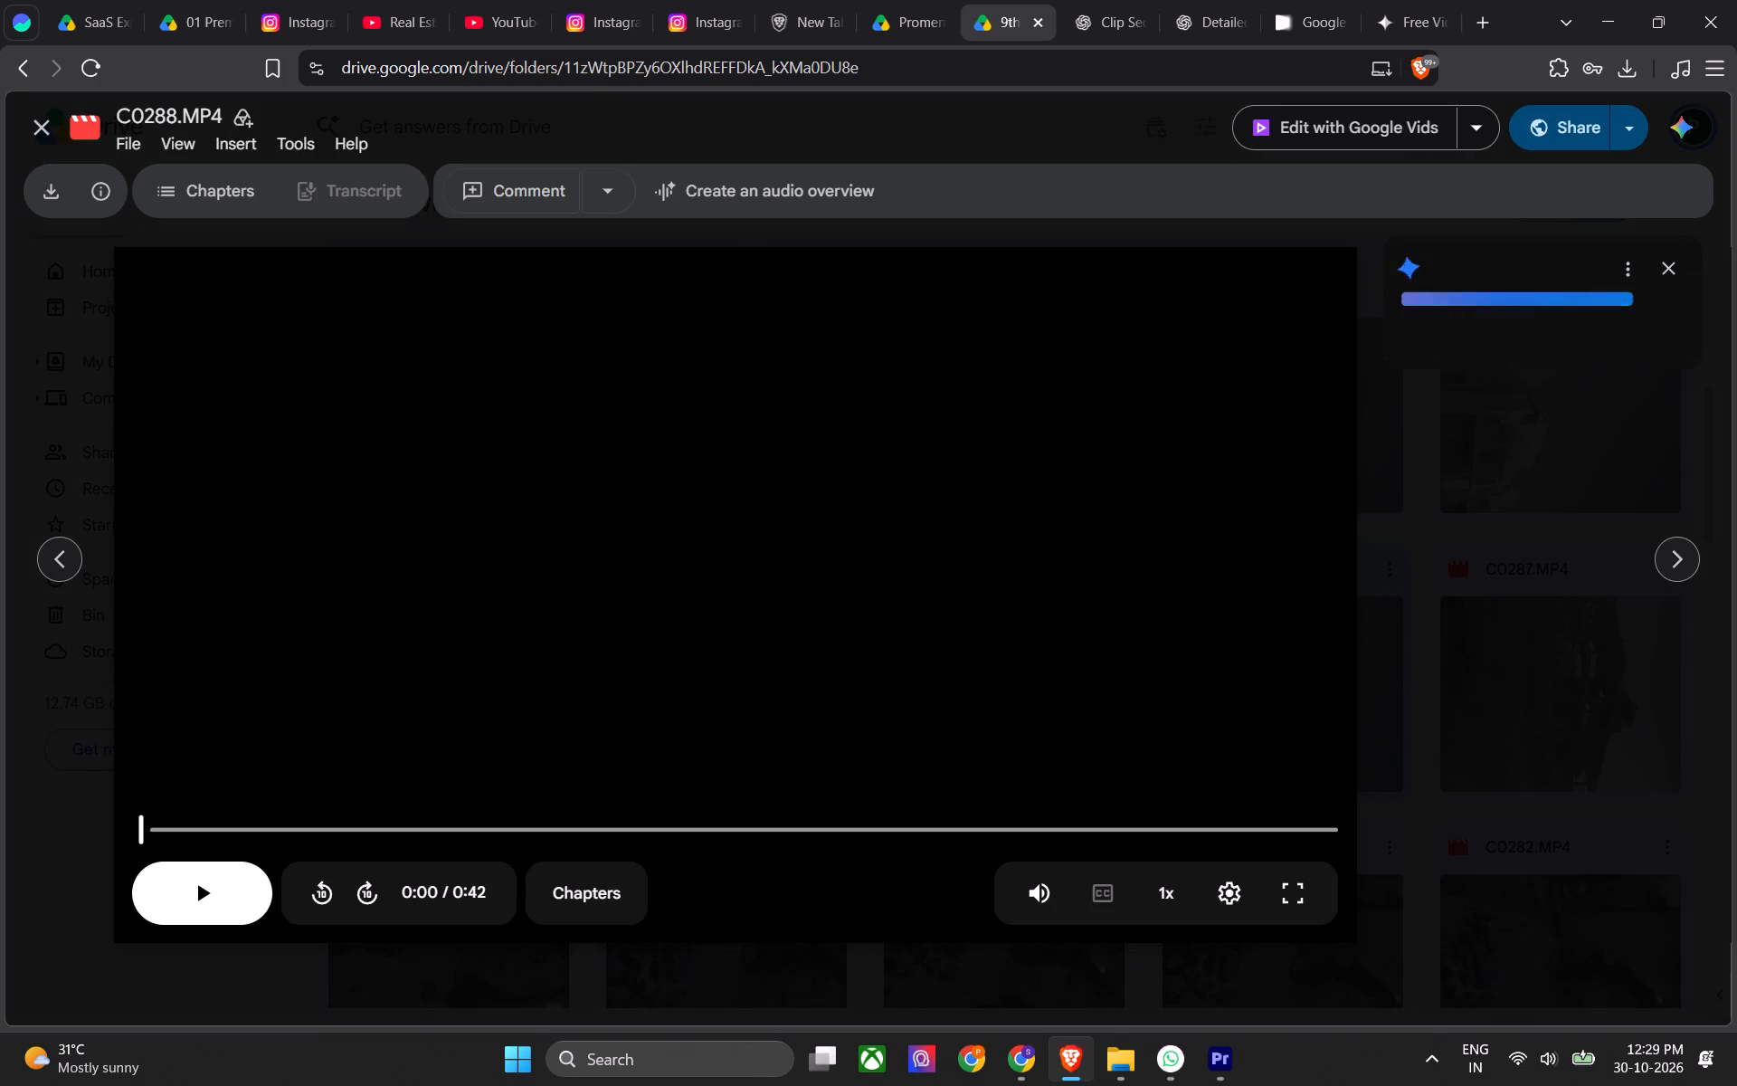
{"action": "left_click", "coordinate": [855, 843]}
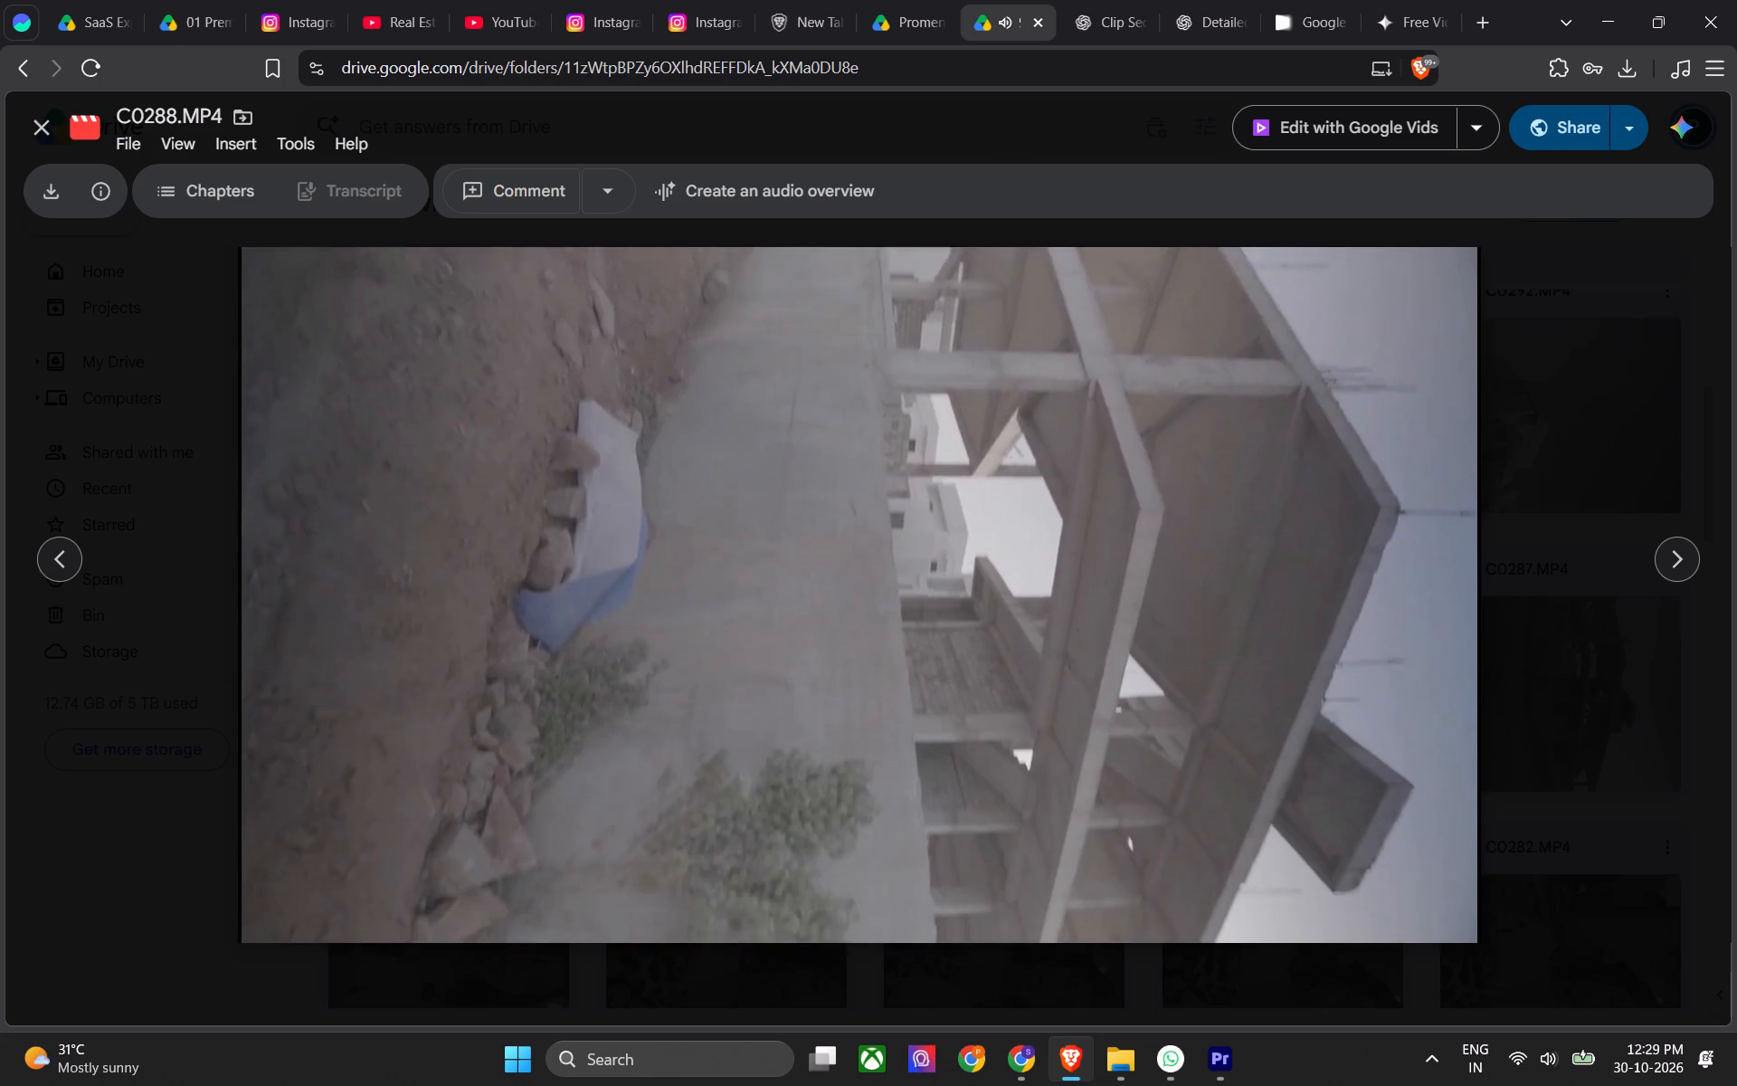
{"action": "left_click", "coordinate": [1579, 740]}
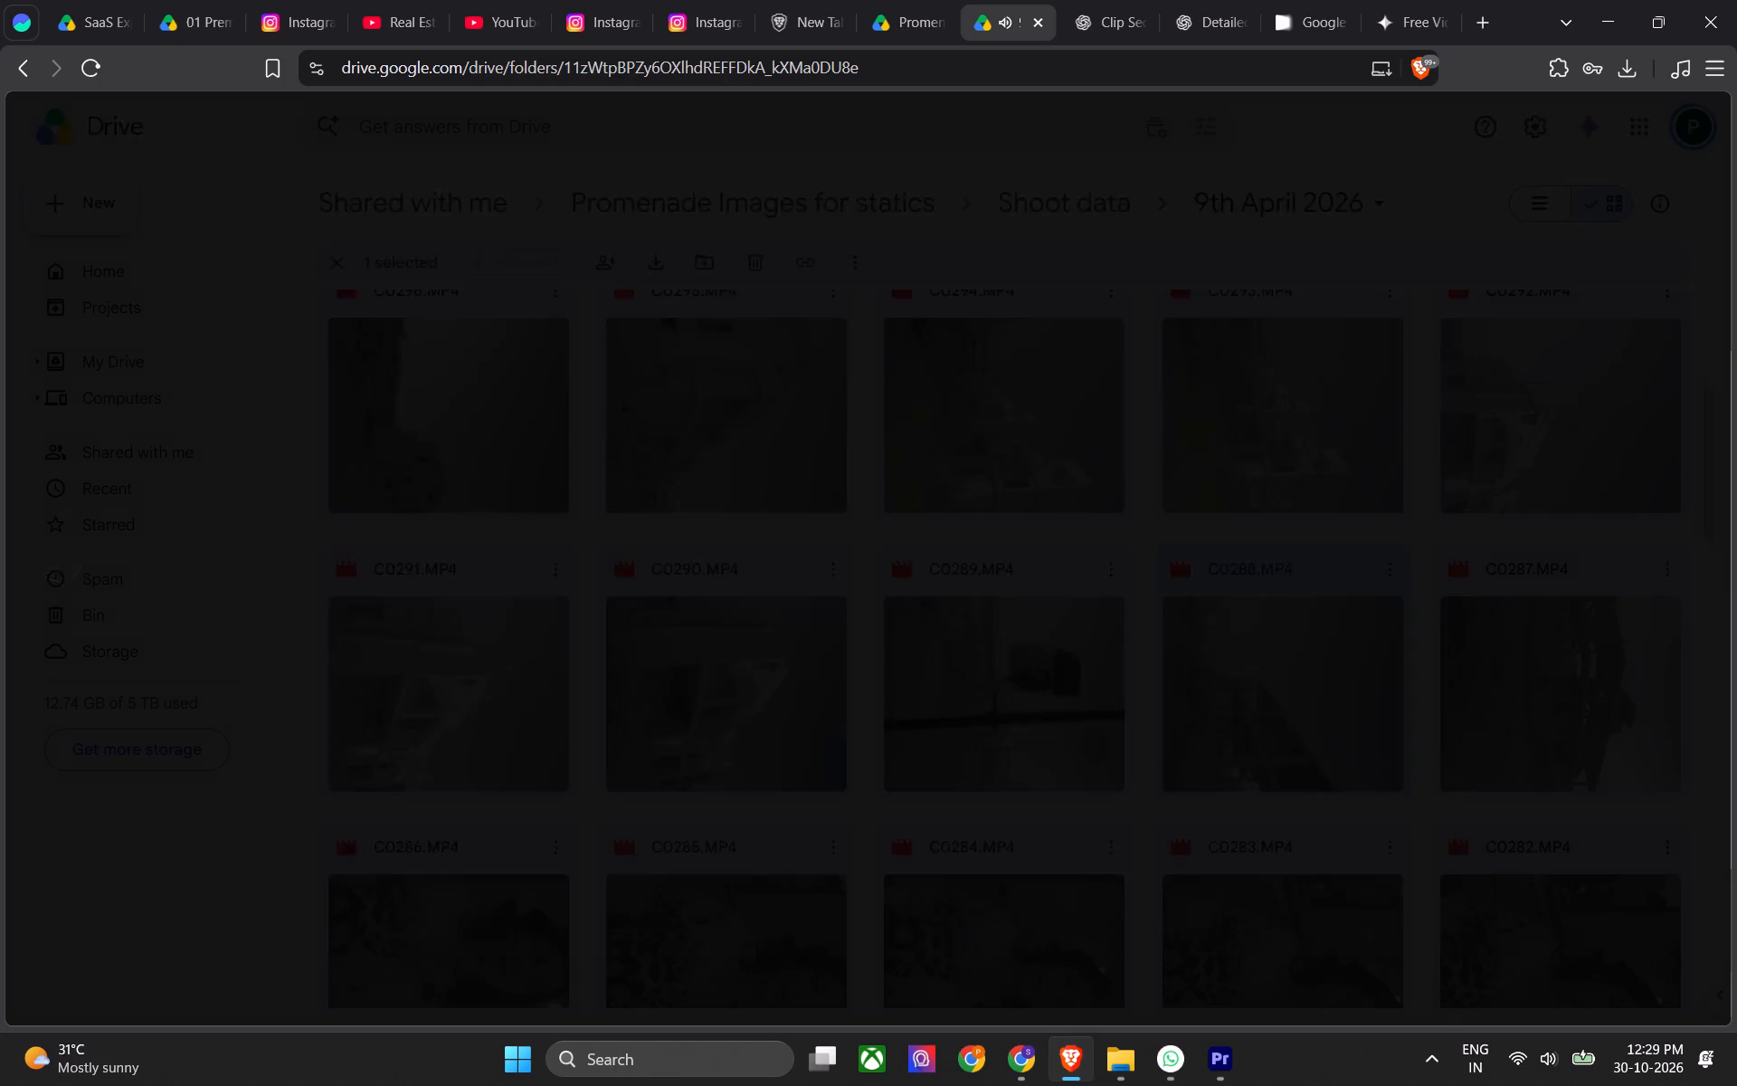
Preview C0298.MP4 and C0297.MP4, skipping through the shots of the unfinished villa row and the yellow digger.
{"action": "scroll", "coordinate": [948, 900], "scroll_direction": "up", "scroll_amount": 2}
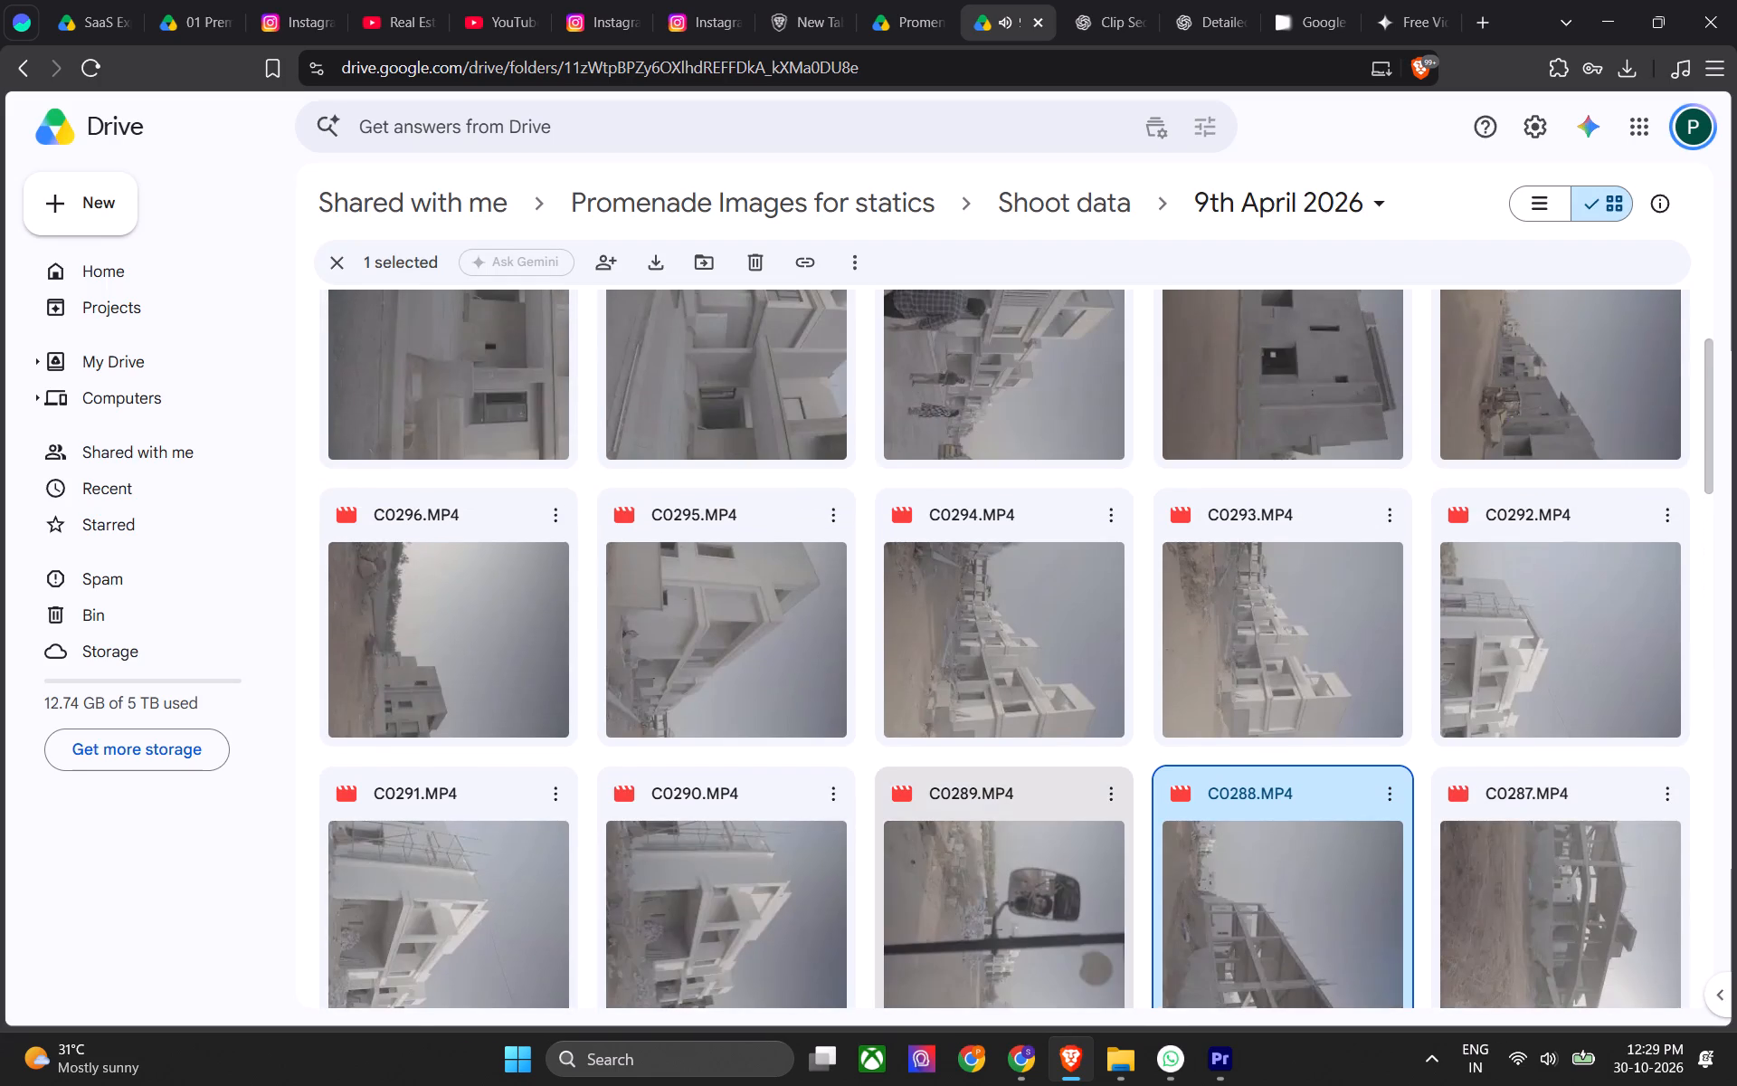
{"action": "scroll", "coordinate": [948, 900], "scroll_direction": "up", "scroll_amount": 2}
{"action": "scroll", "coordinate": [883, 754], "scroll_direction": "up", "scroll_amount": 3}
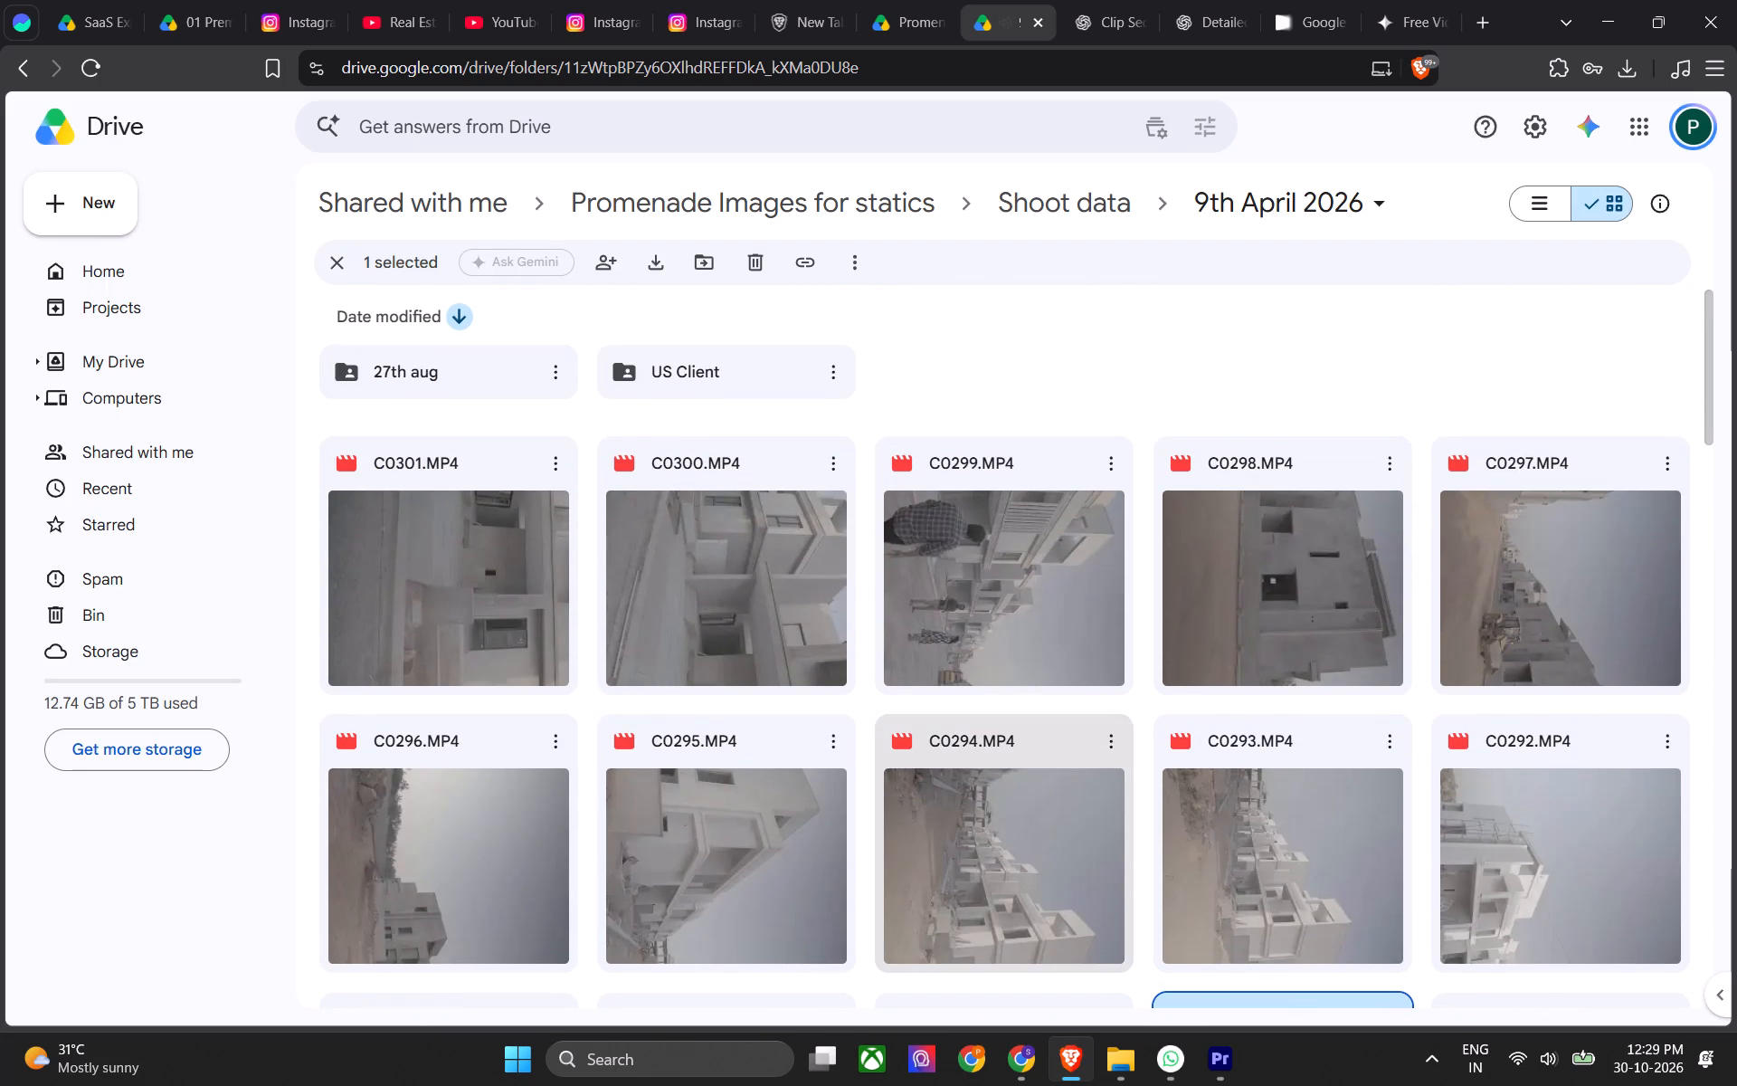
{"action": "triple_click", "coordinate": [1270, 643]}
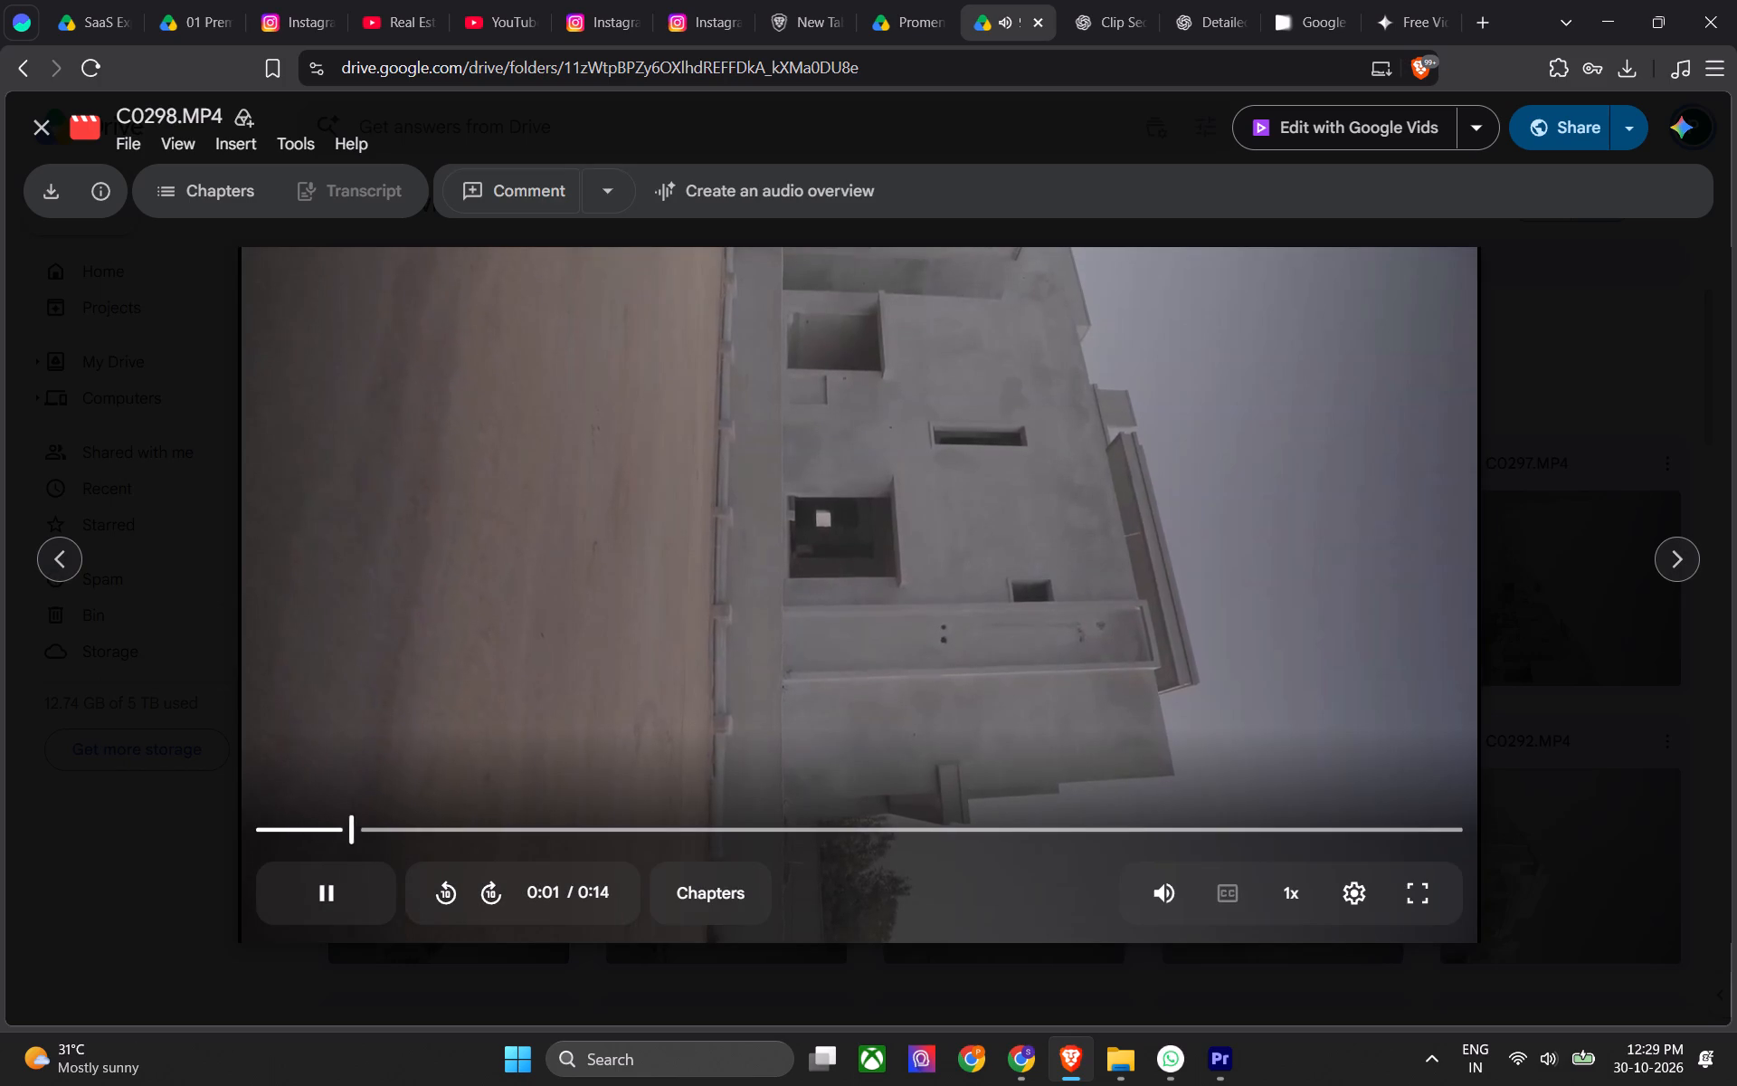
{"action": "left_click", "coordinate": [875, 837]}
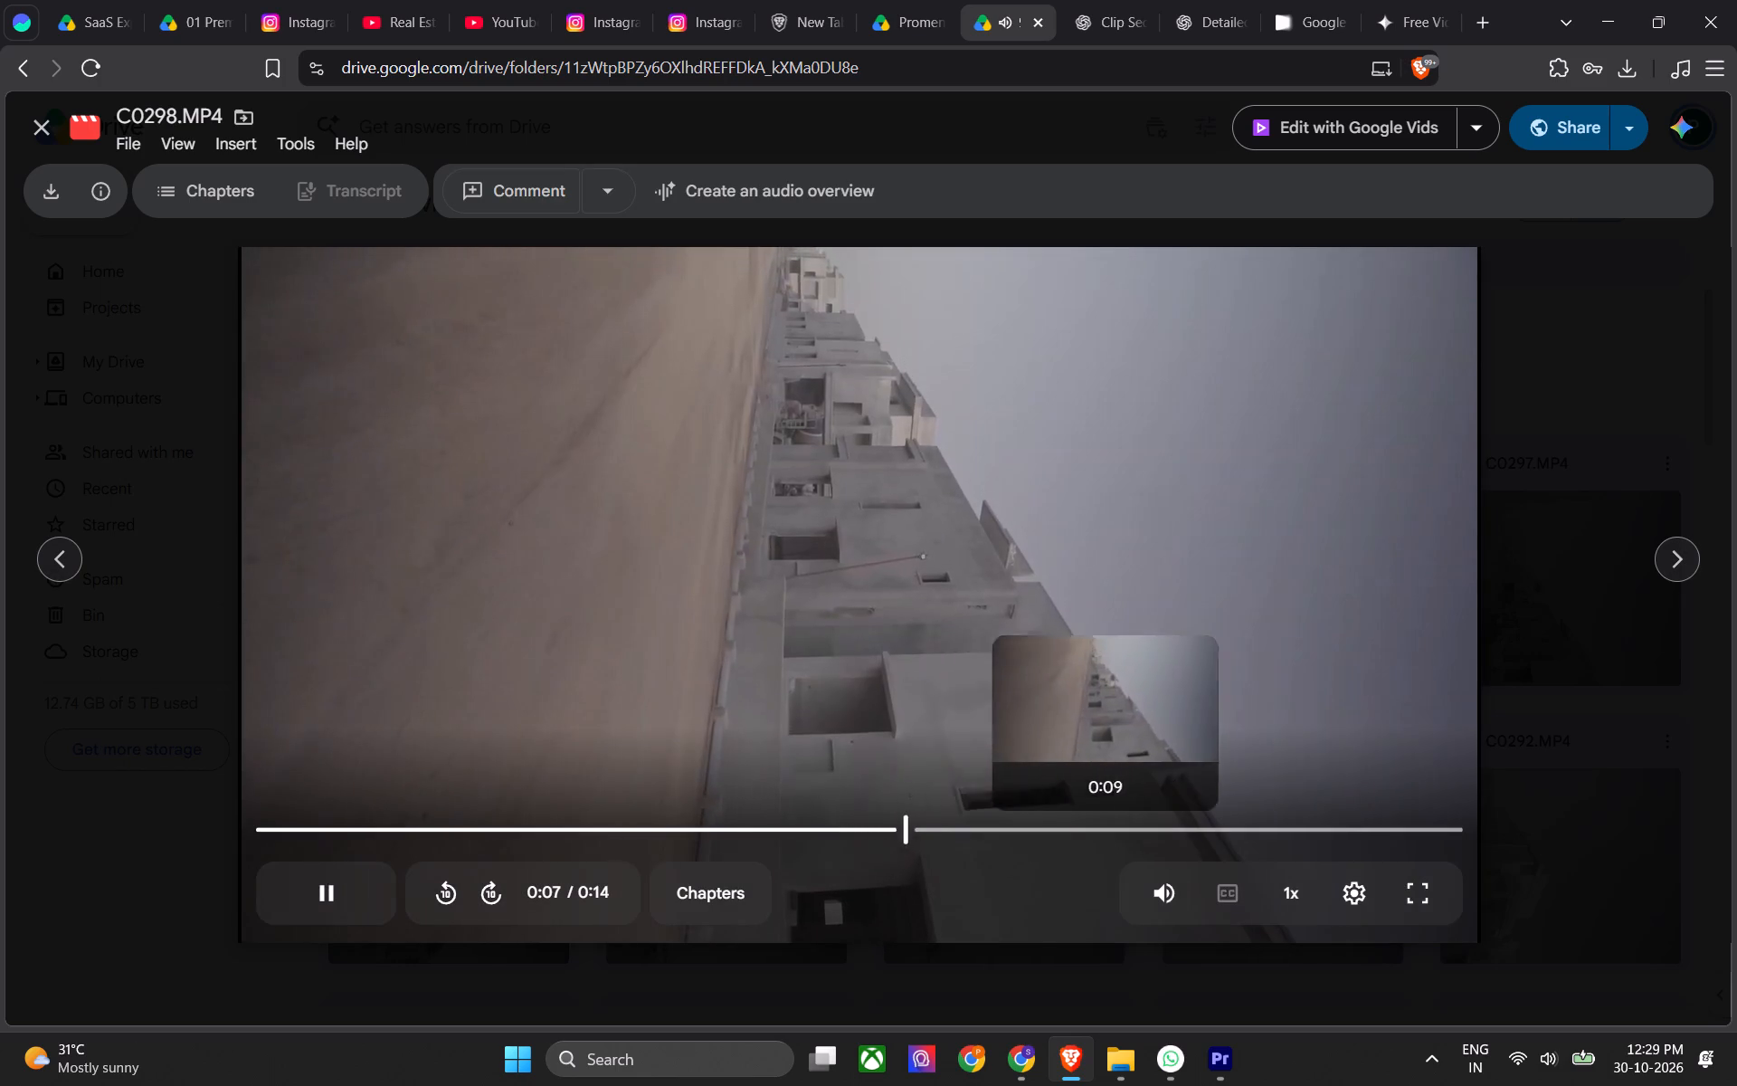
{"action": "left_click", "coordinate": [1672, 558]}
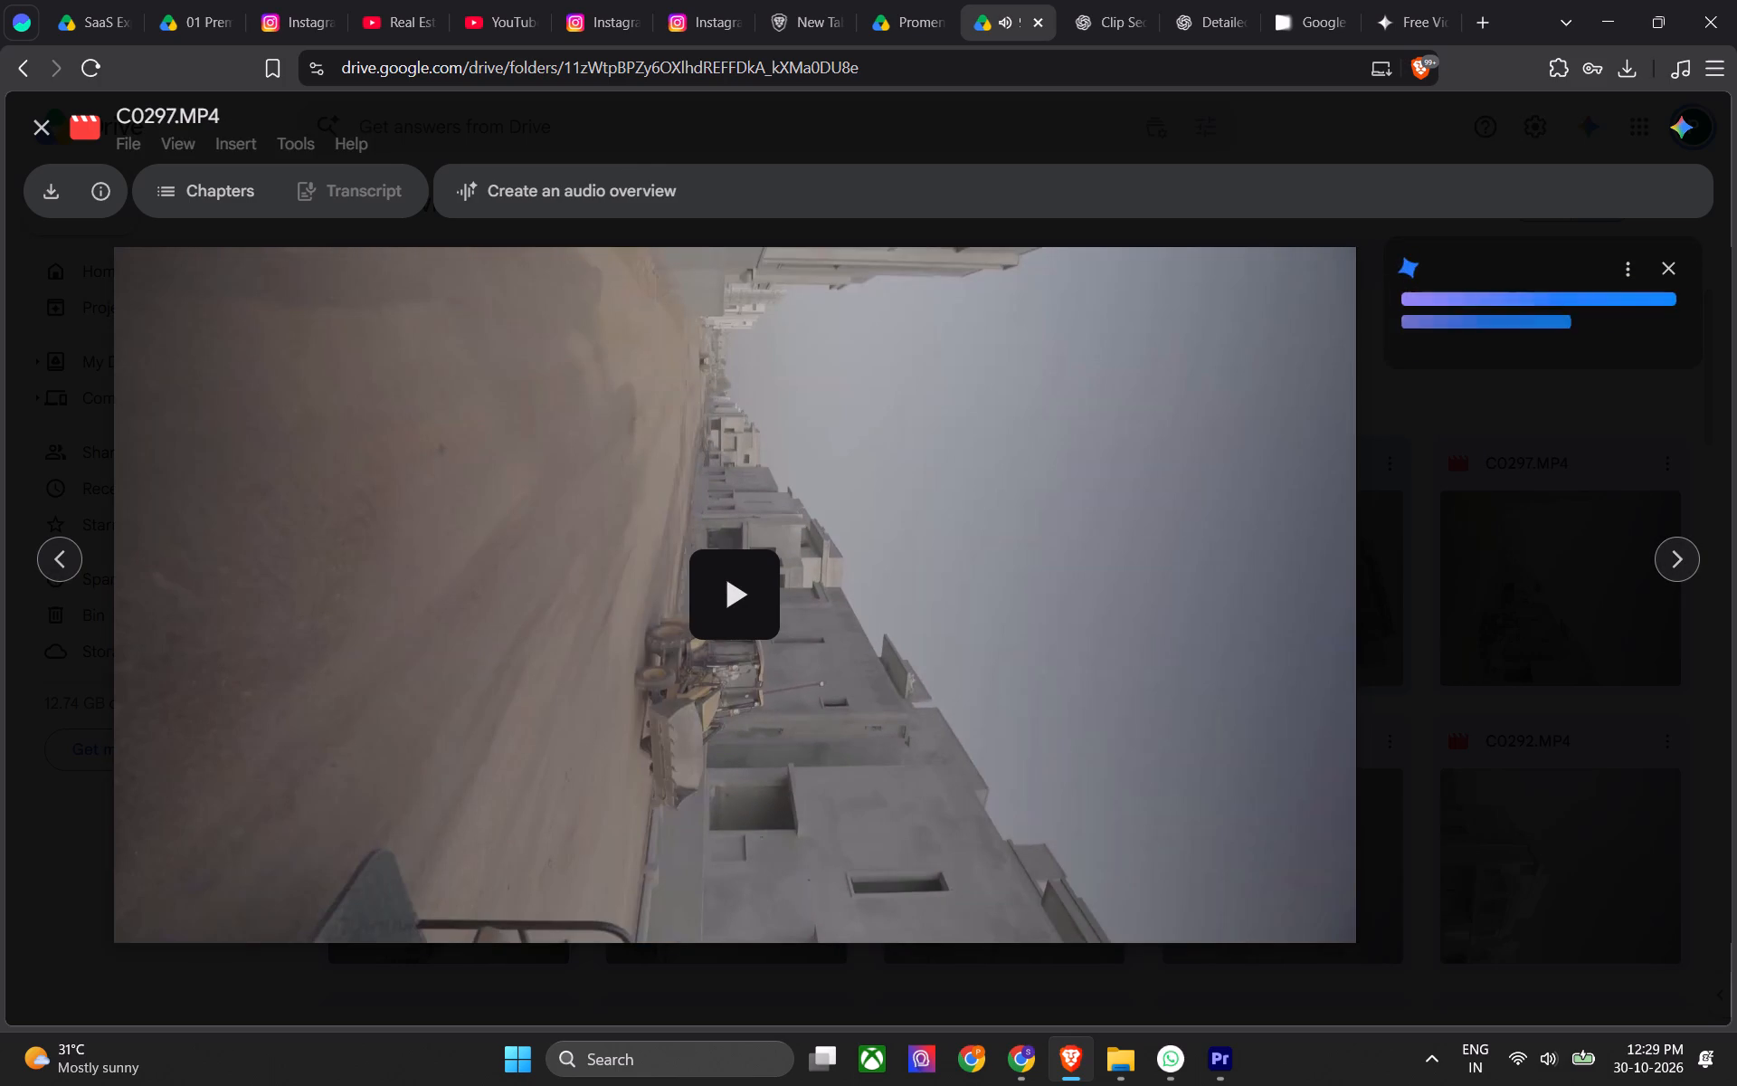
{"action": "left_click", "coordinate": [714, 569]}
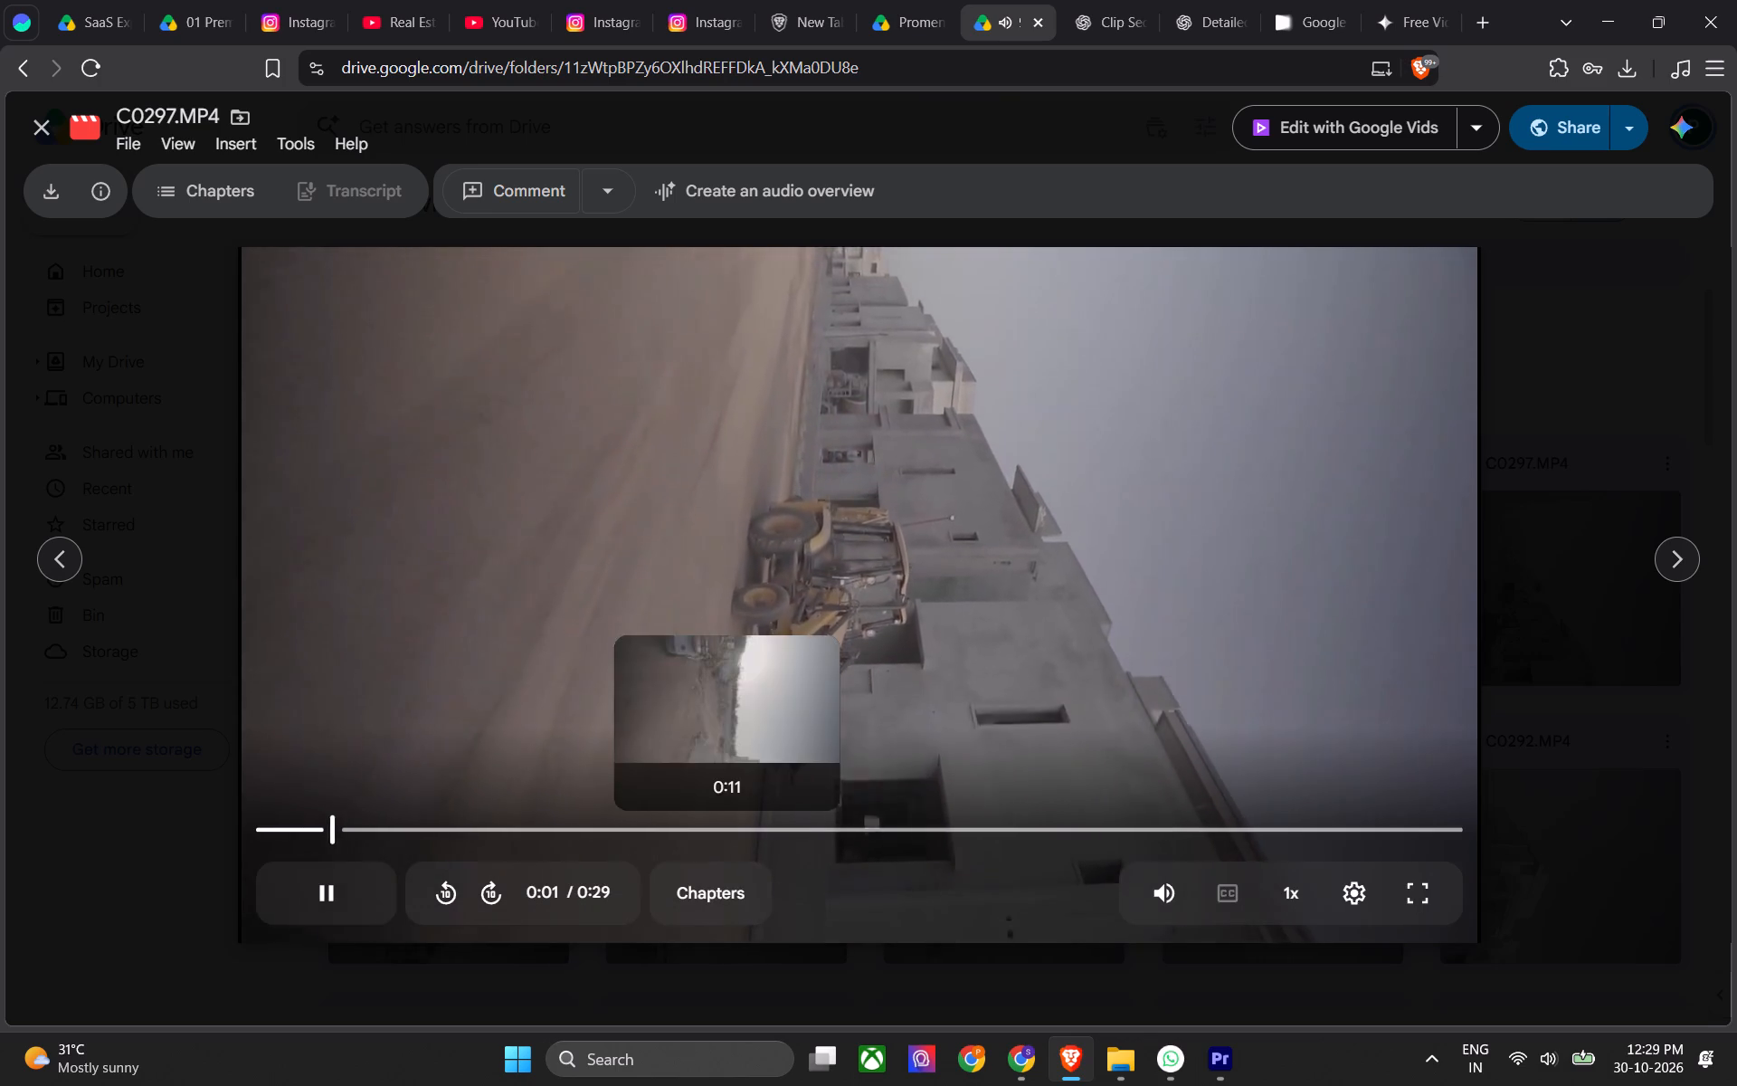
{"action": "left_click", "coordinate": [733, 824]}
{"action": "left_click", "coordinate": [887, 825]}
{"action": "left_click", "coordinate": [1124, 835]}
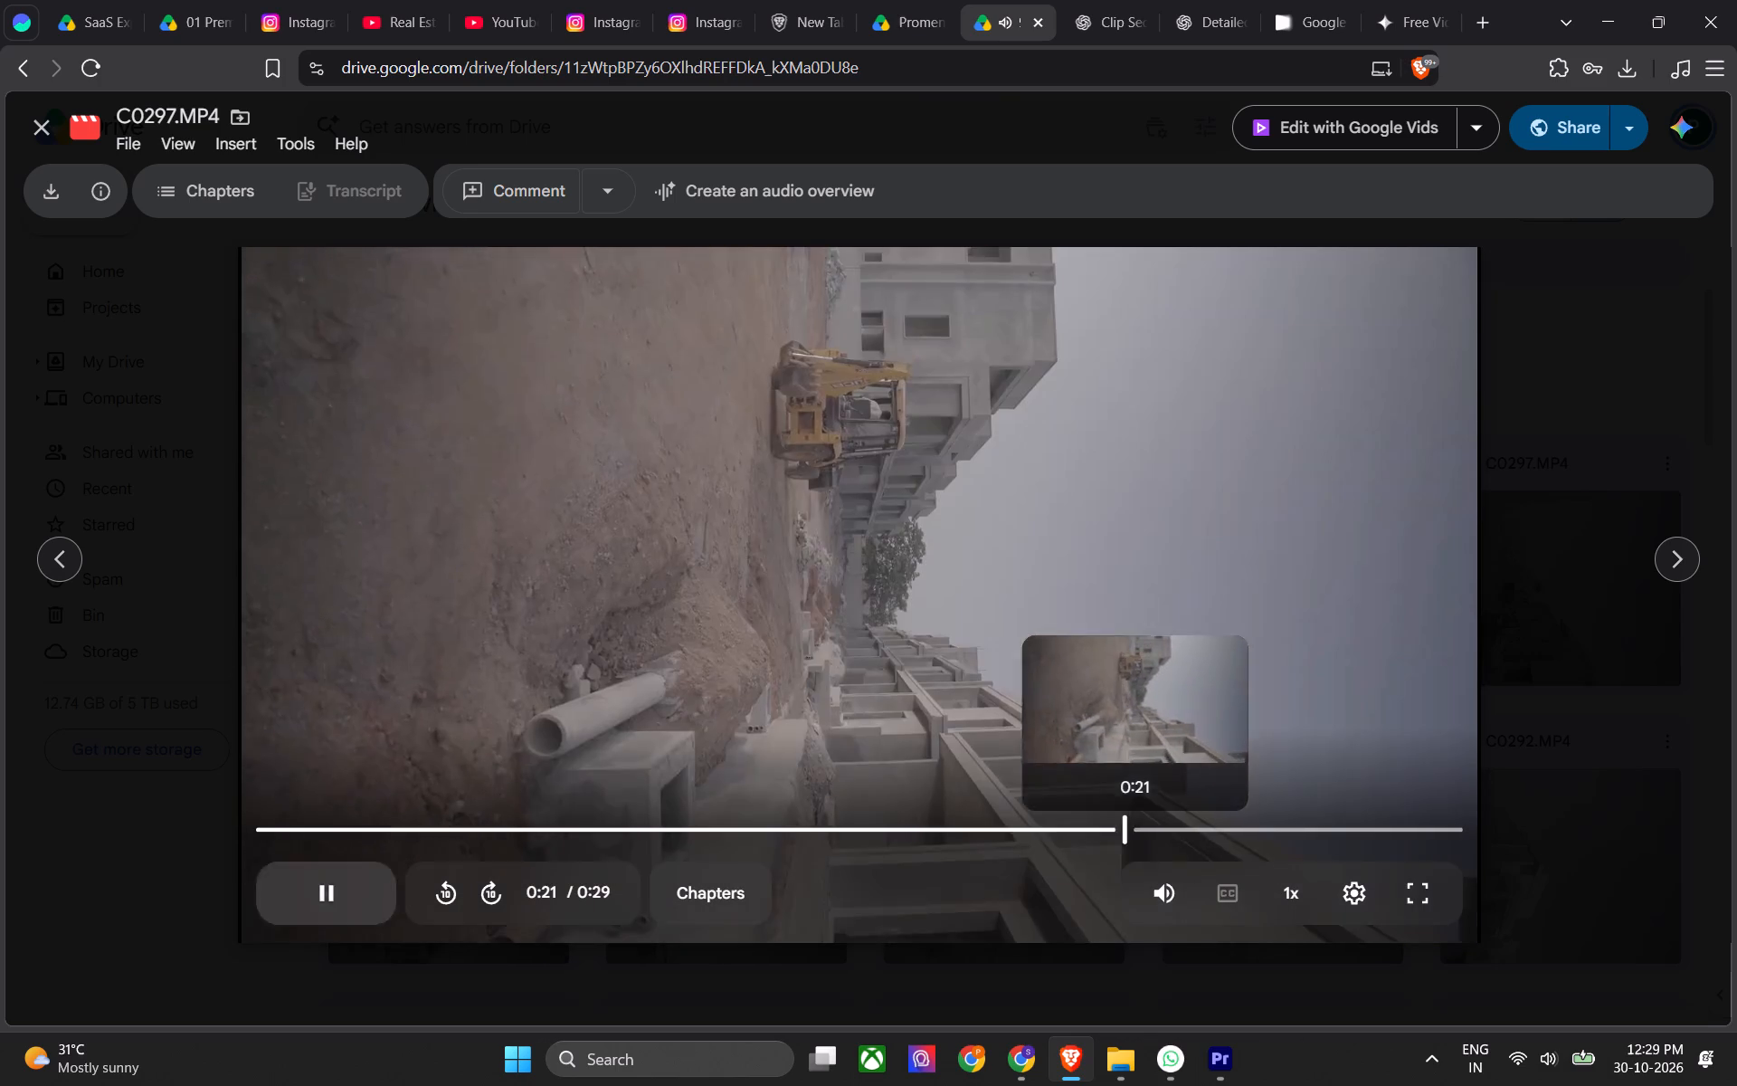
{"action": "left_click", "coordinate": [1637, 670]}
Check the parent Shoot data folder for other shoot folders, and reopen 9th April 2026.
{"action": "scroll", "coordinate": [912, 689], "scroll_direction": "up", "scroll_amount": 3}
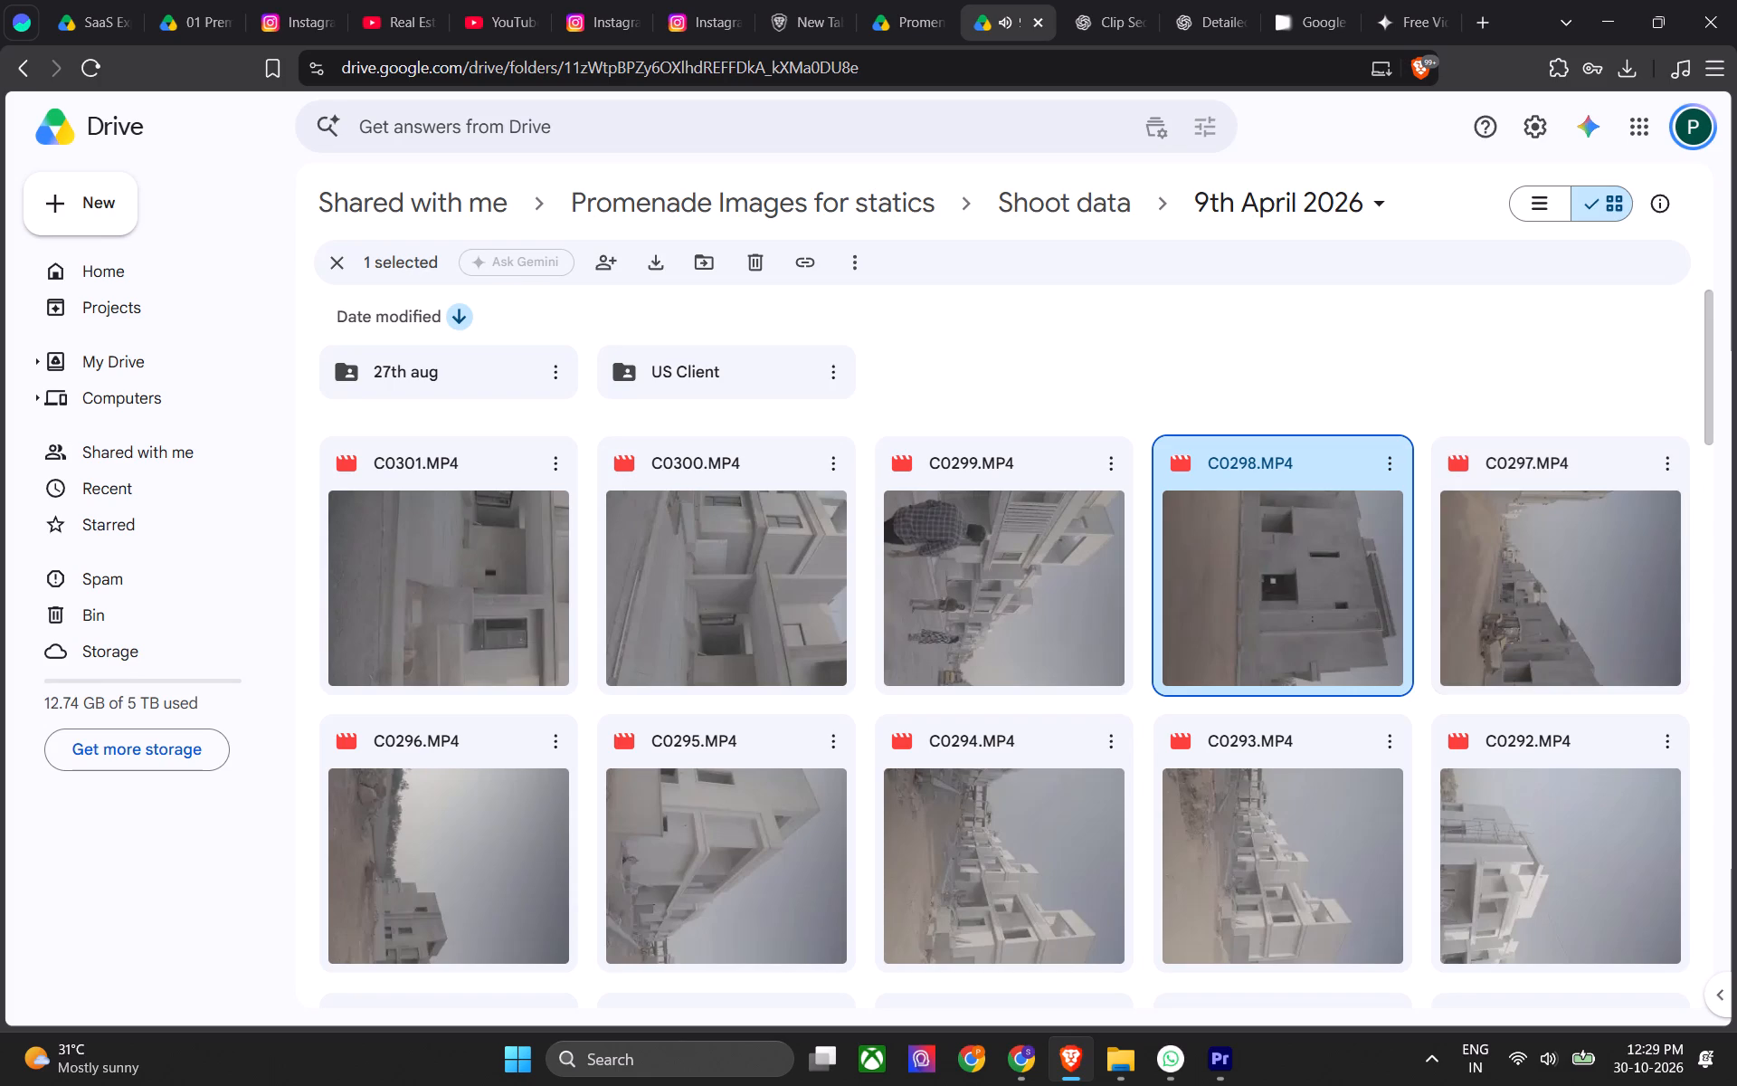
{"action": "scroll", "coordinate": [910, 691], "scroll_direction": "up", "scroll_amount": 1}
{"action": "left_click", "coordinate": [451, 624]}
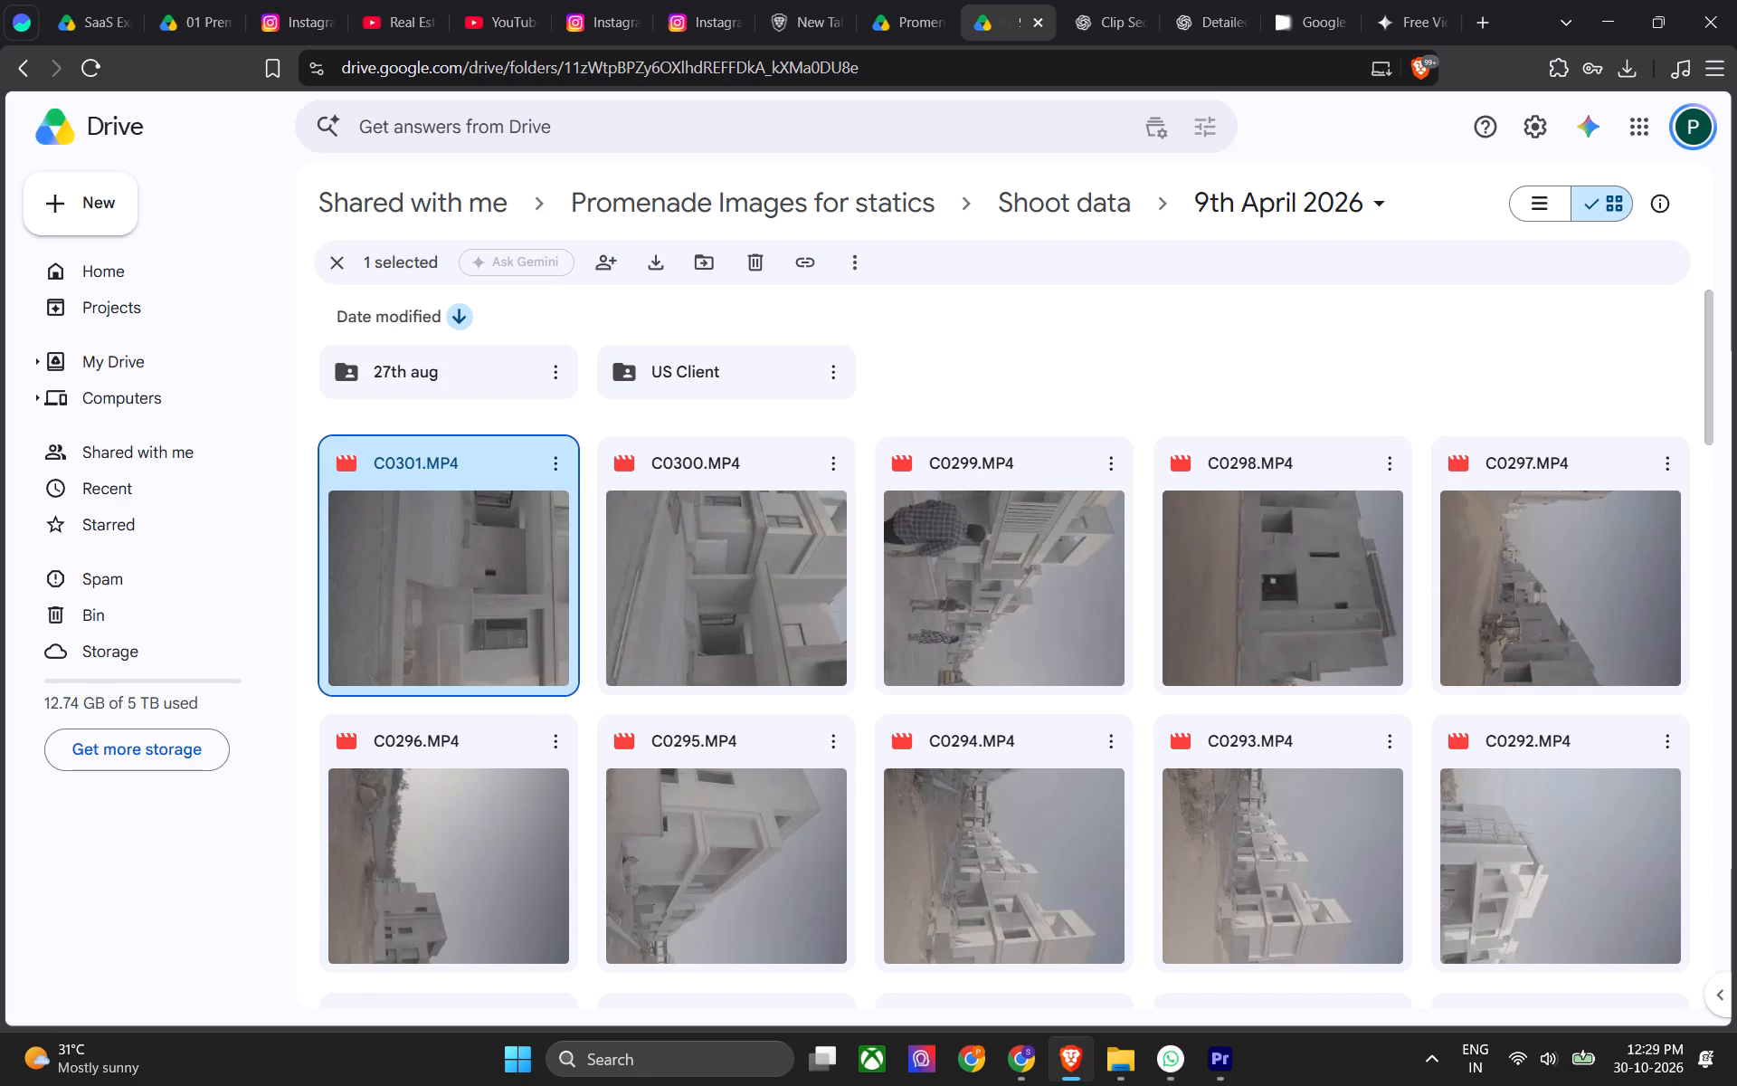
{"action": "left_click", "coordinate": [584, 593]}
{"action": "left_click", "coordinate": [1058, 214]}
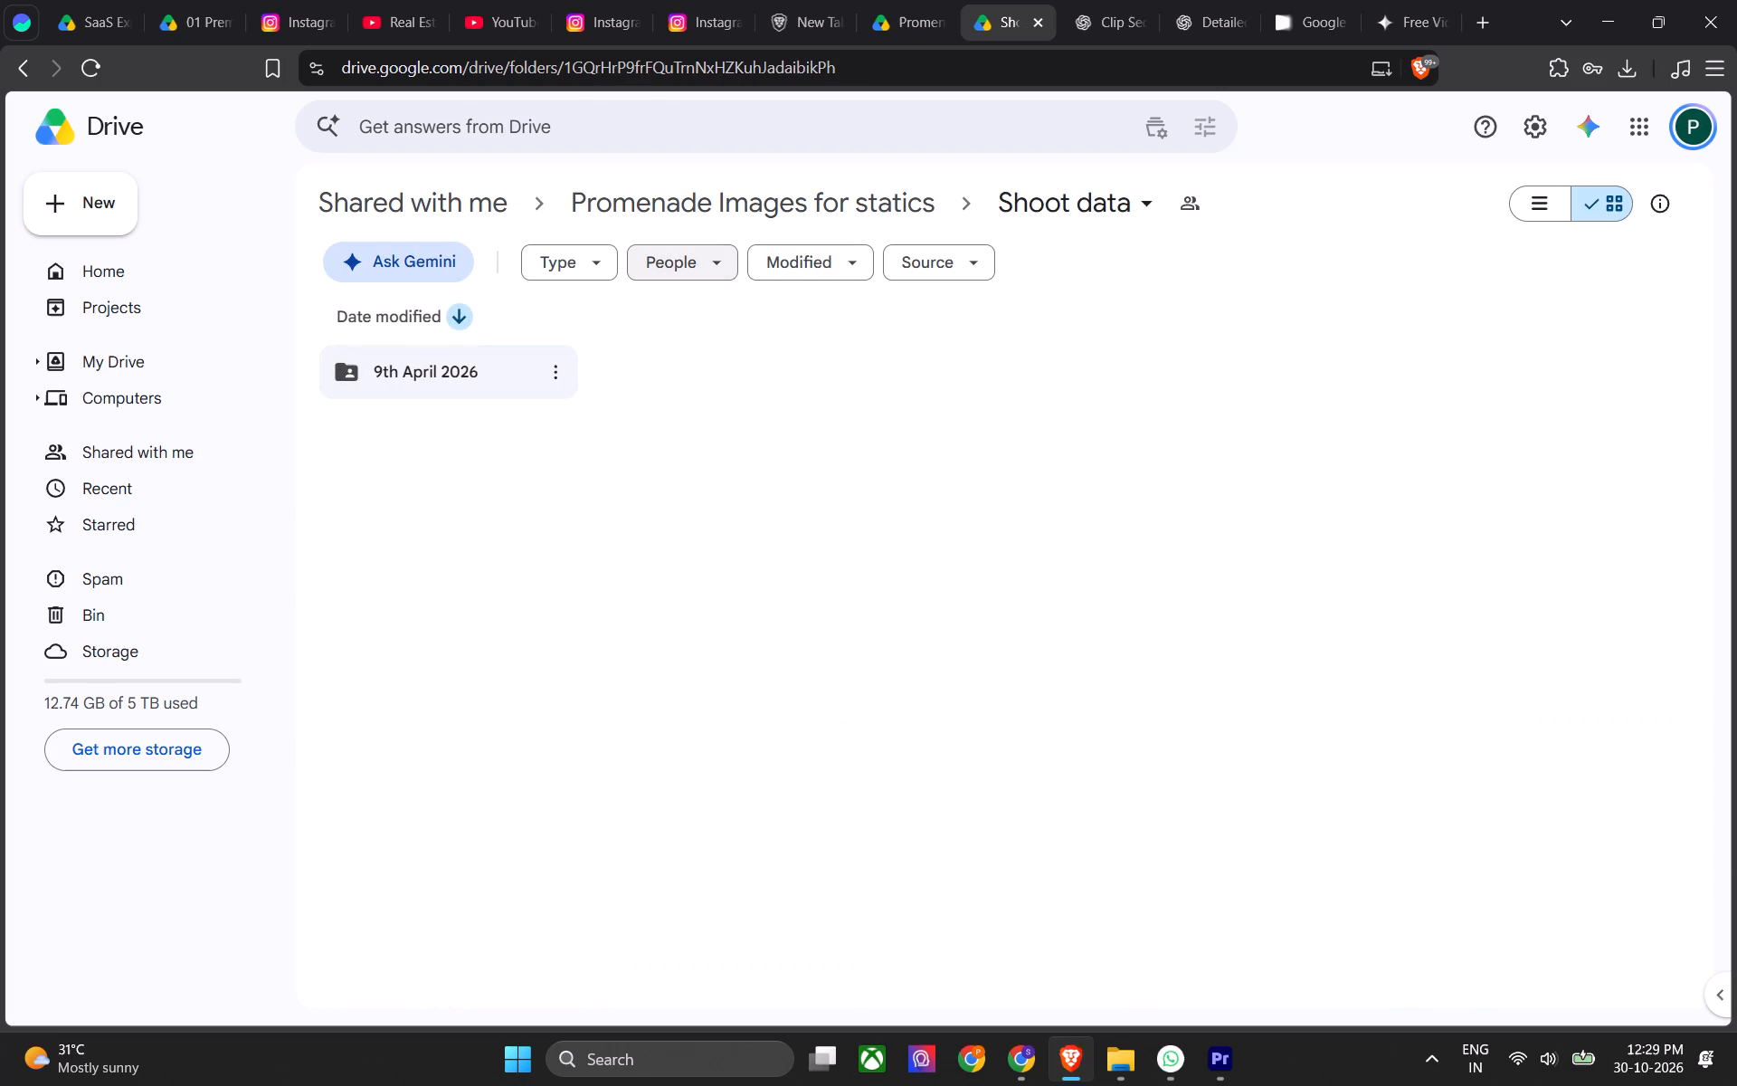
{"action": "double_click", "coordinate": [467, 372]}
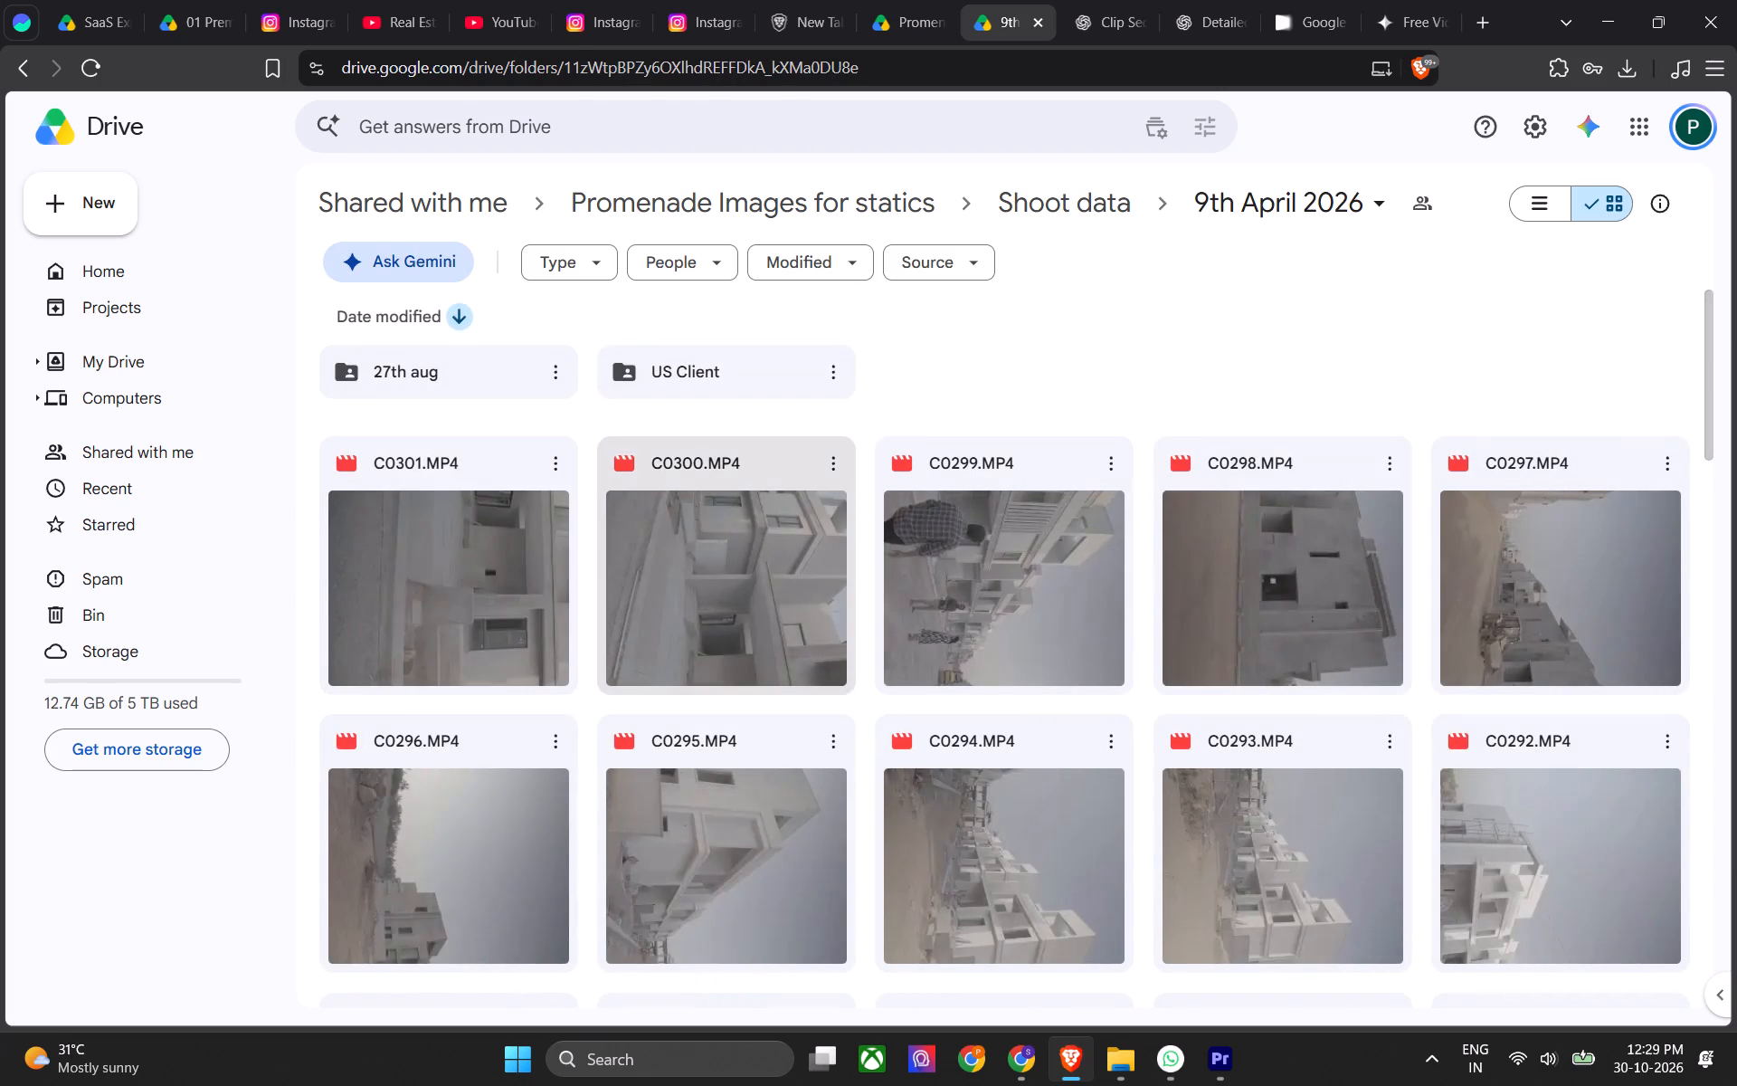
Preview C0290.MP4 with the sound muted, skipping through the shot of the white villas under construction.
{"action": "scroll", "coordinate": [631, 622], "scroll_direction": "down", "scroll_amount": 5}
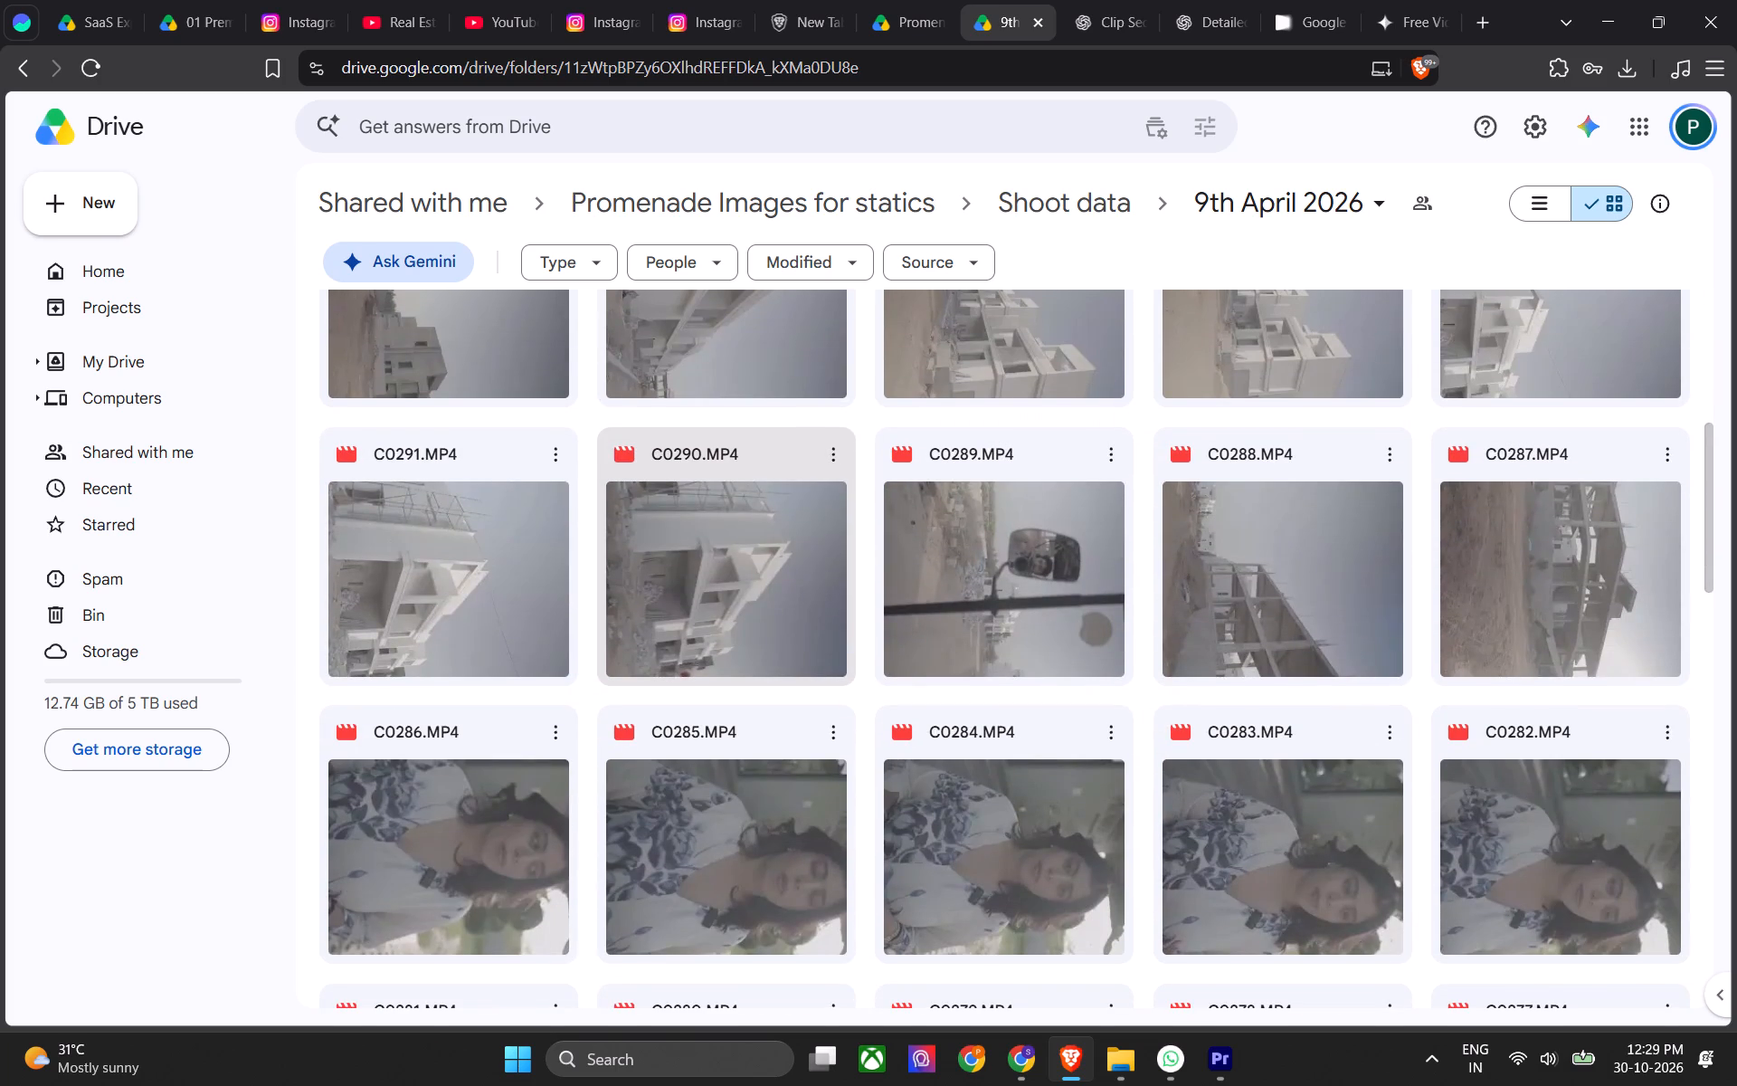
{"action": "scroll", "coordinate": [823, 616], "scroll_direction": "down", "scroll_amount": 2}
{"action": "scroll", "coordinate": [824, 622], "scroll_direction": "up", "scroll_amount": 3}
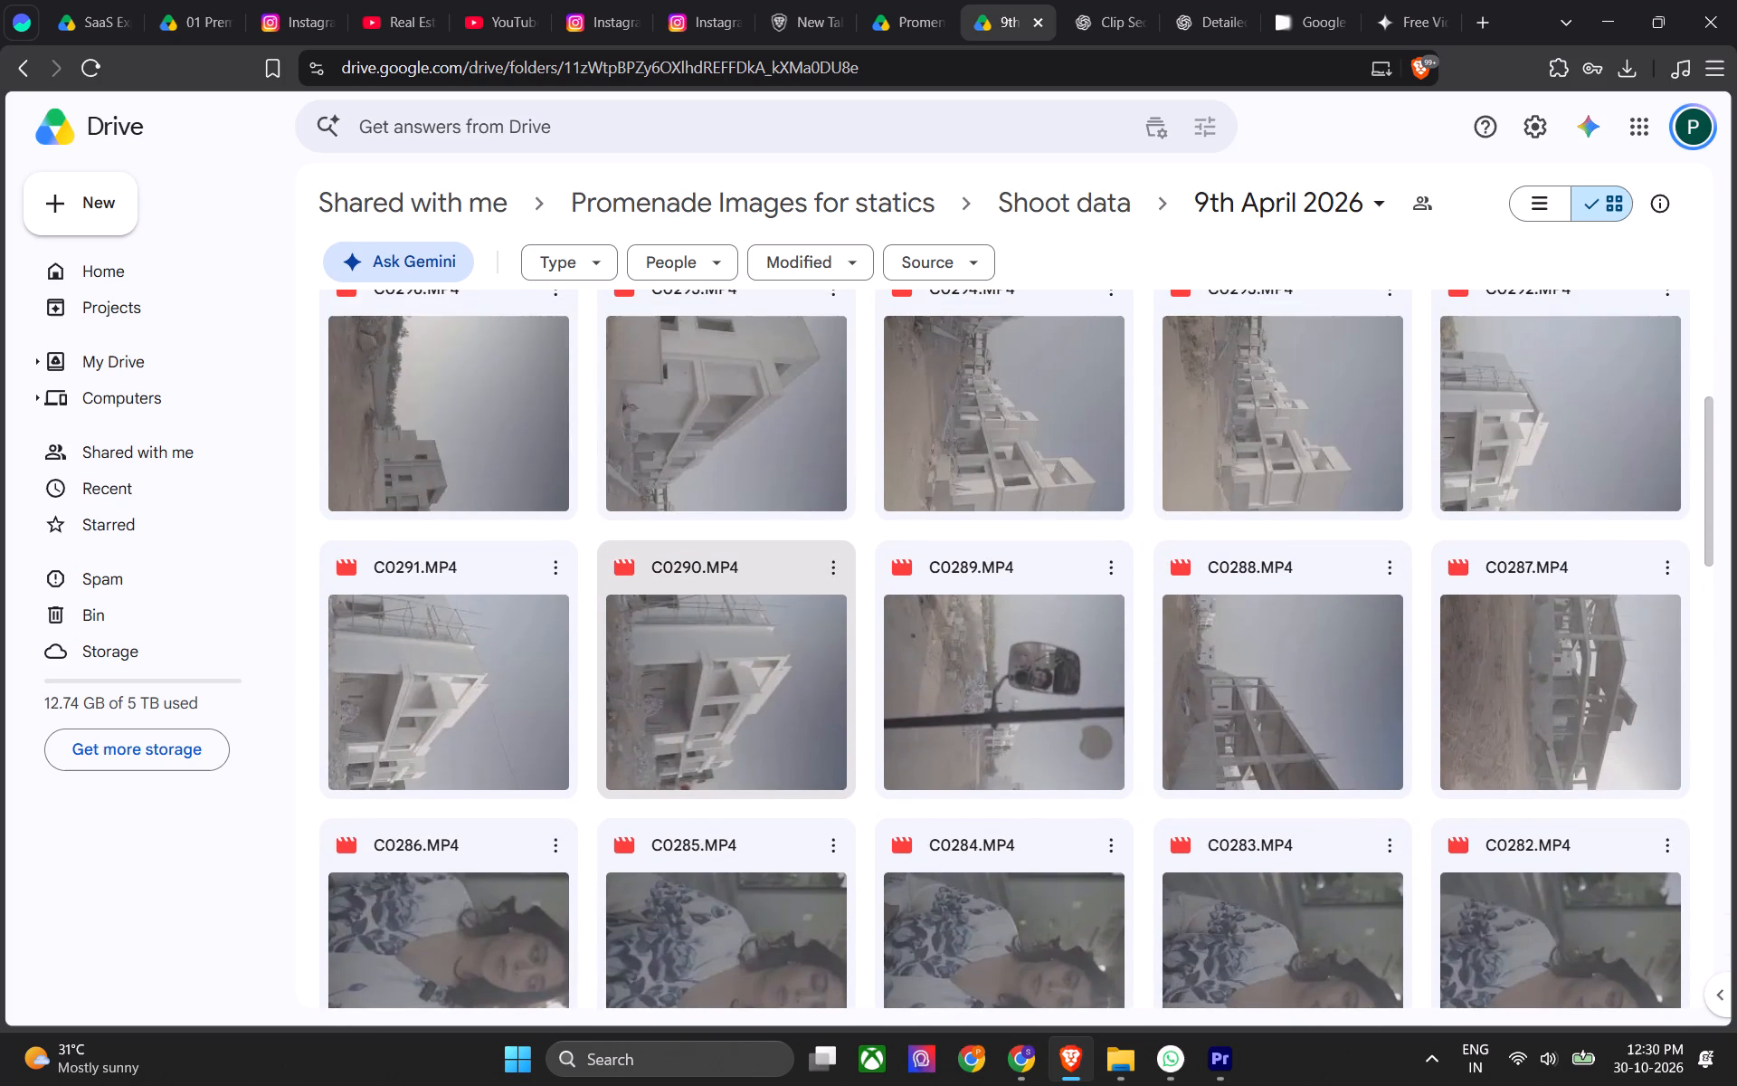
{"action": "scroll", "coordinate": [857, 595], "scroll_direction": "up", "scroll_amount": 1}
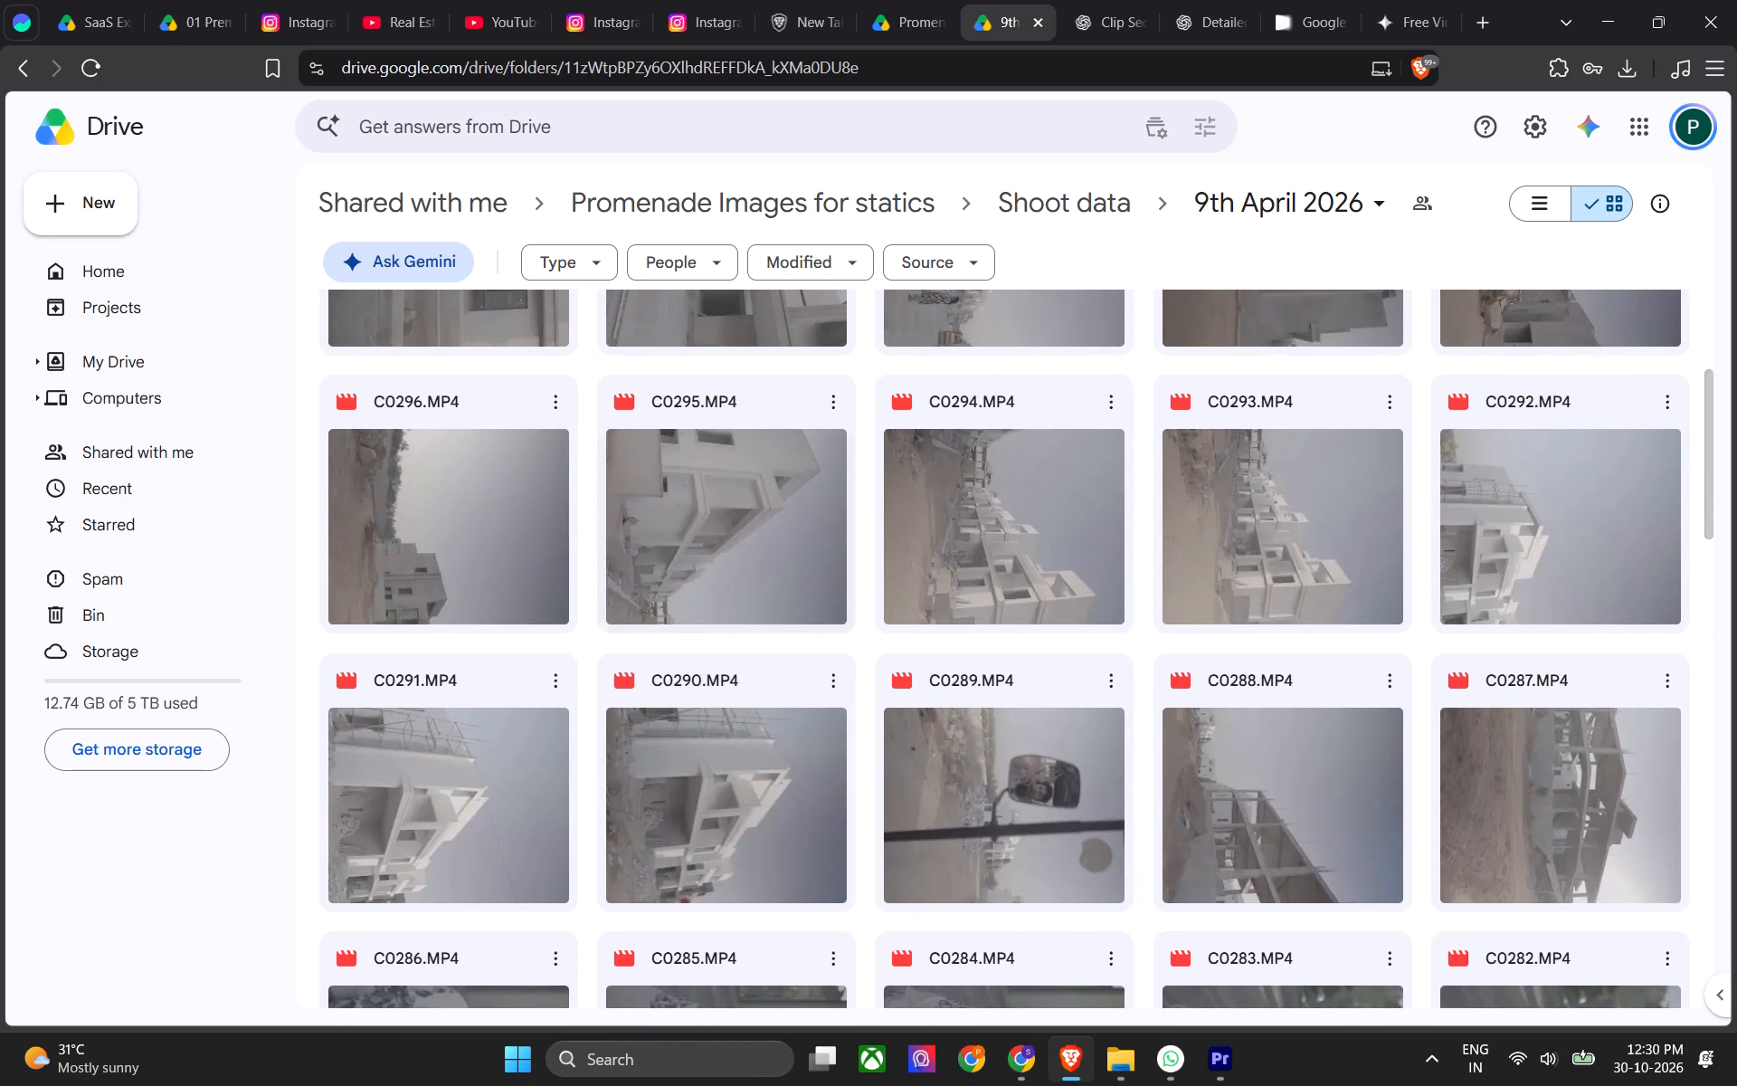
{"action": "left_click", "coordinate": [760, 723]}
{"action": "double_click", "coordinate": [760, 723]}
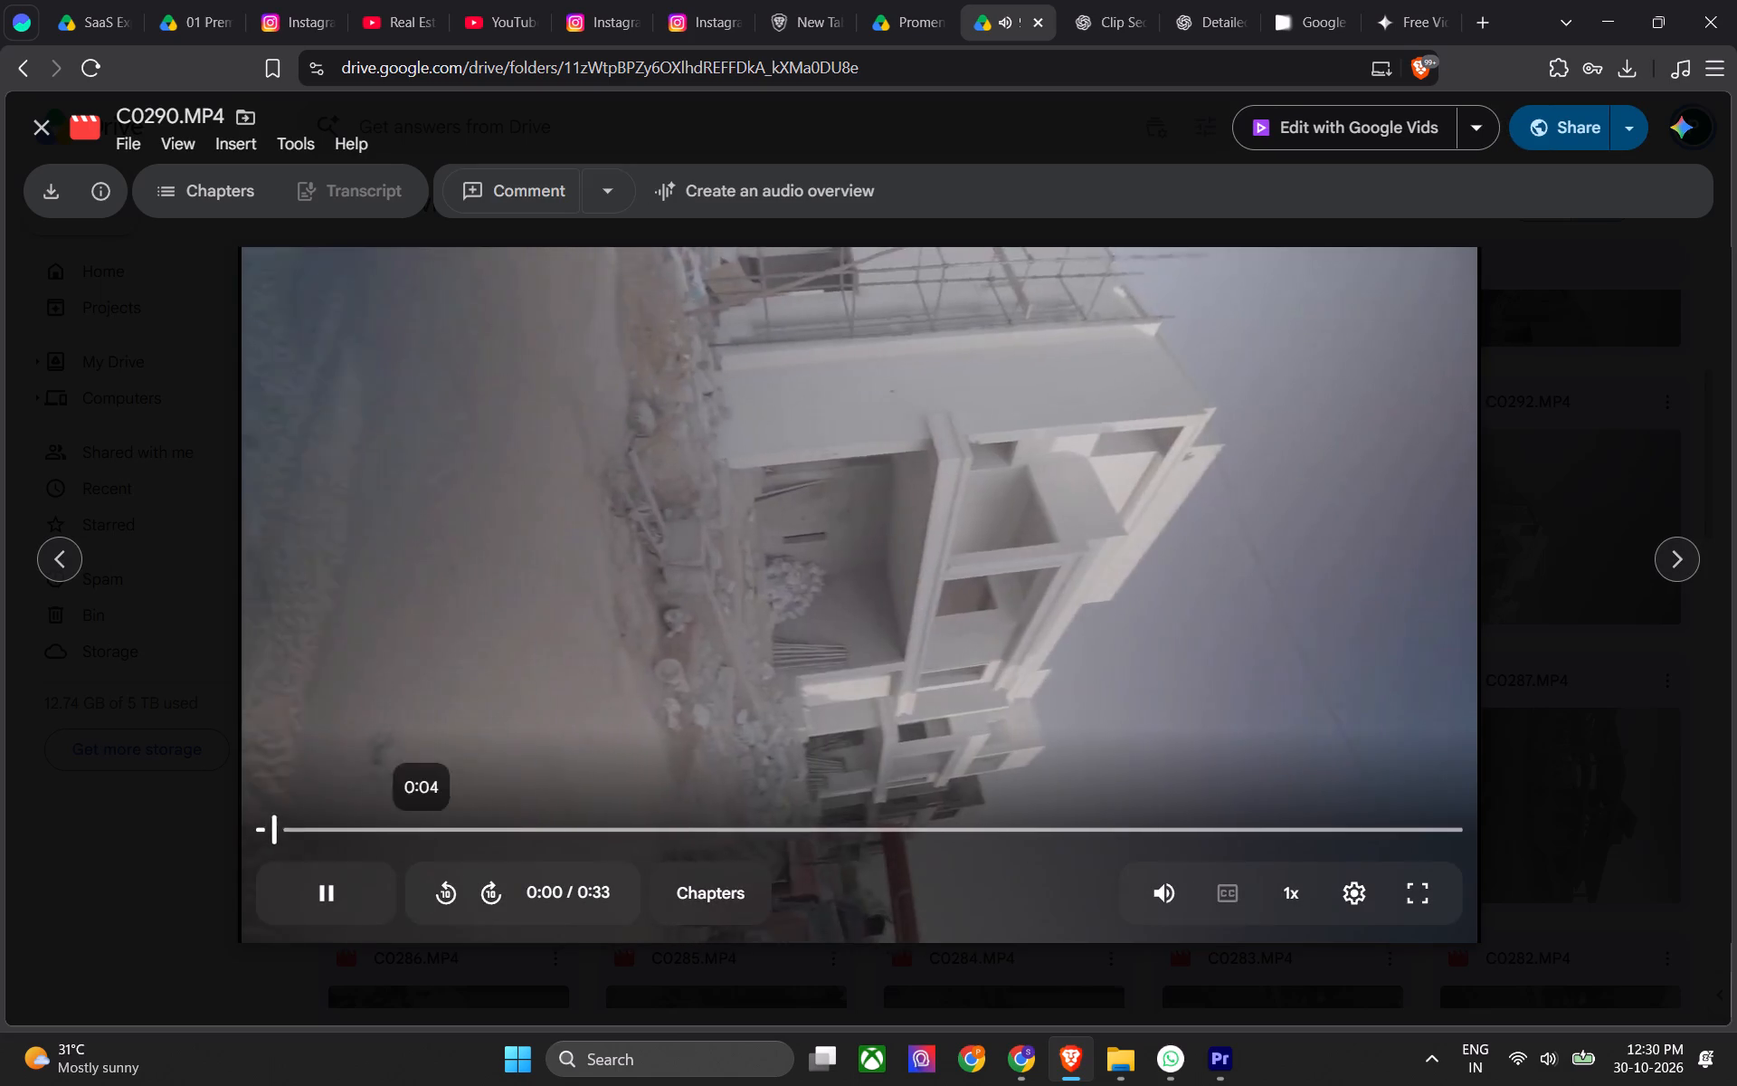
{"action": "left_click", "coordinate": [512, 825]}
{"action": "left_click", "coordinate": [1160, 904]}
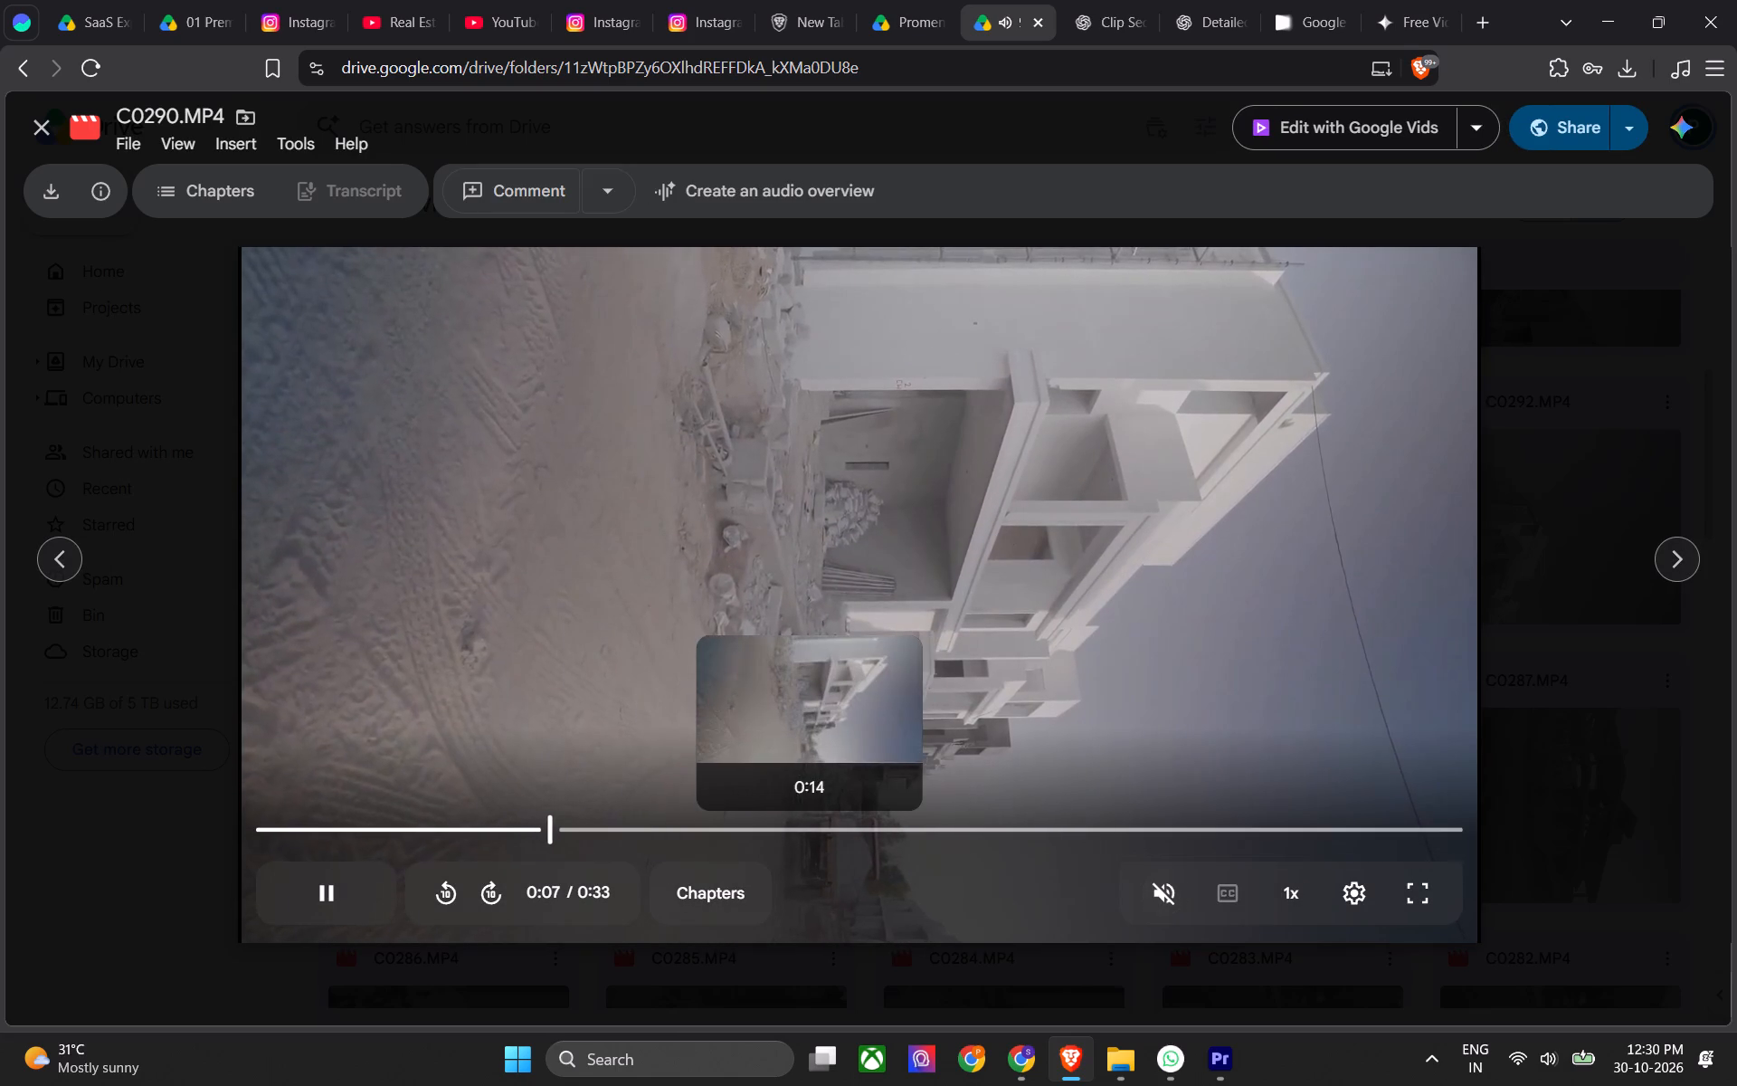
{"action": "left_click", "coordinate": [776, 831]}
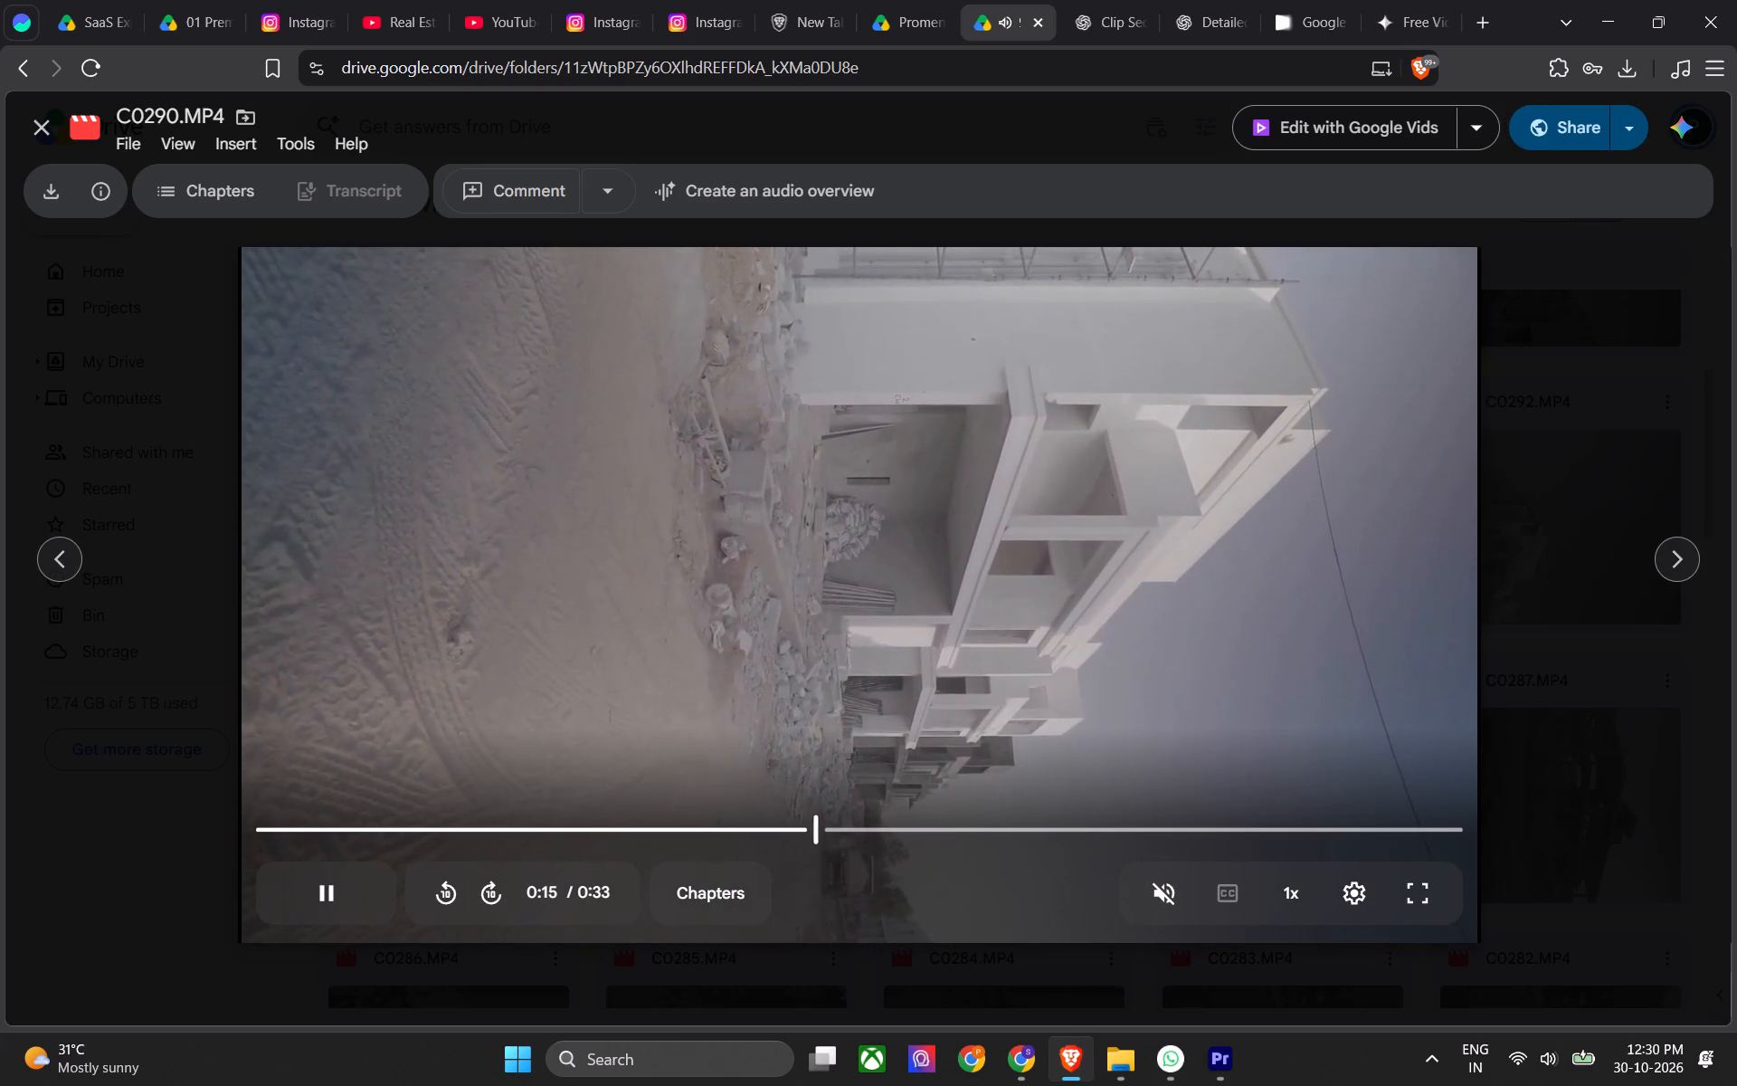
{"action": "left_click", "coordinate": [1040, 821]}
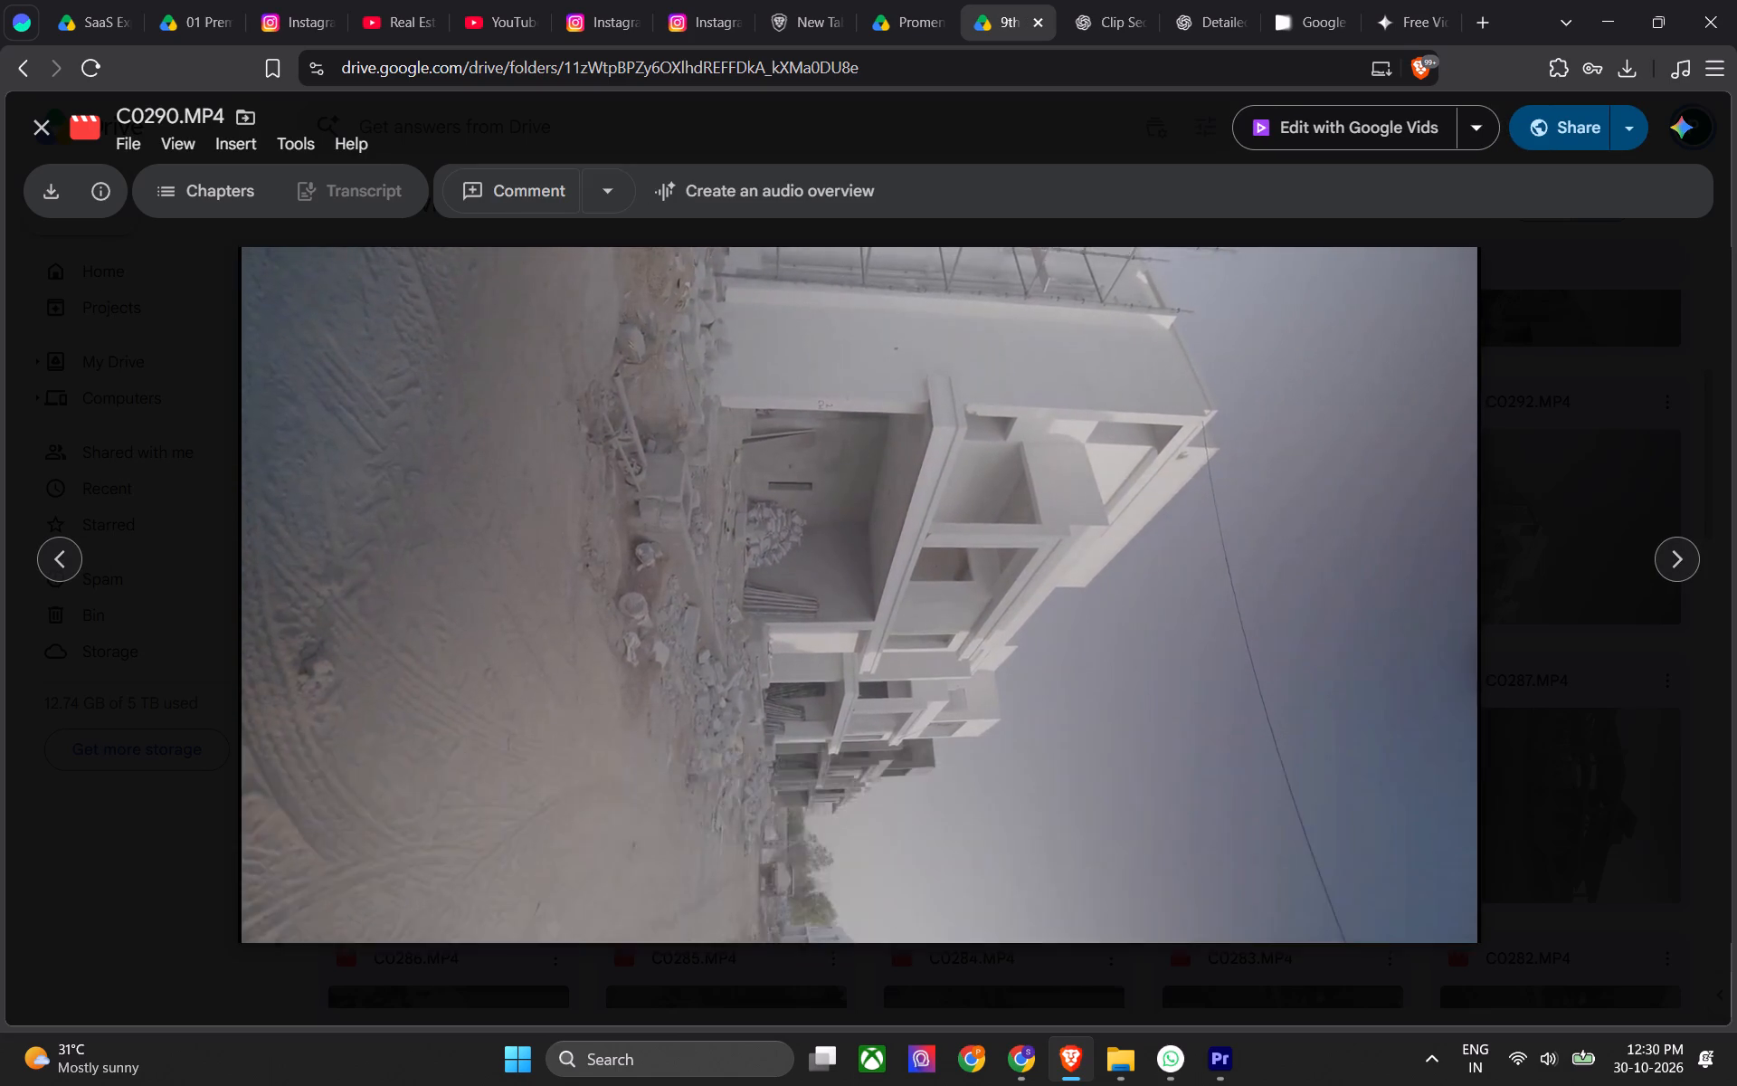
{"action": "left_click", "coordinate": [1566, 642]}
Preview C0295.MP4, skipping ahead through the shot of the unfinished white villa row.
{"action": "scroll", "coordinate": [869, 656], "scroll_direction": "up", "scroll_amount": 2}
{"action": "double_click", "coordinate": [715, 729]}
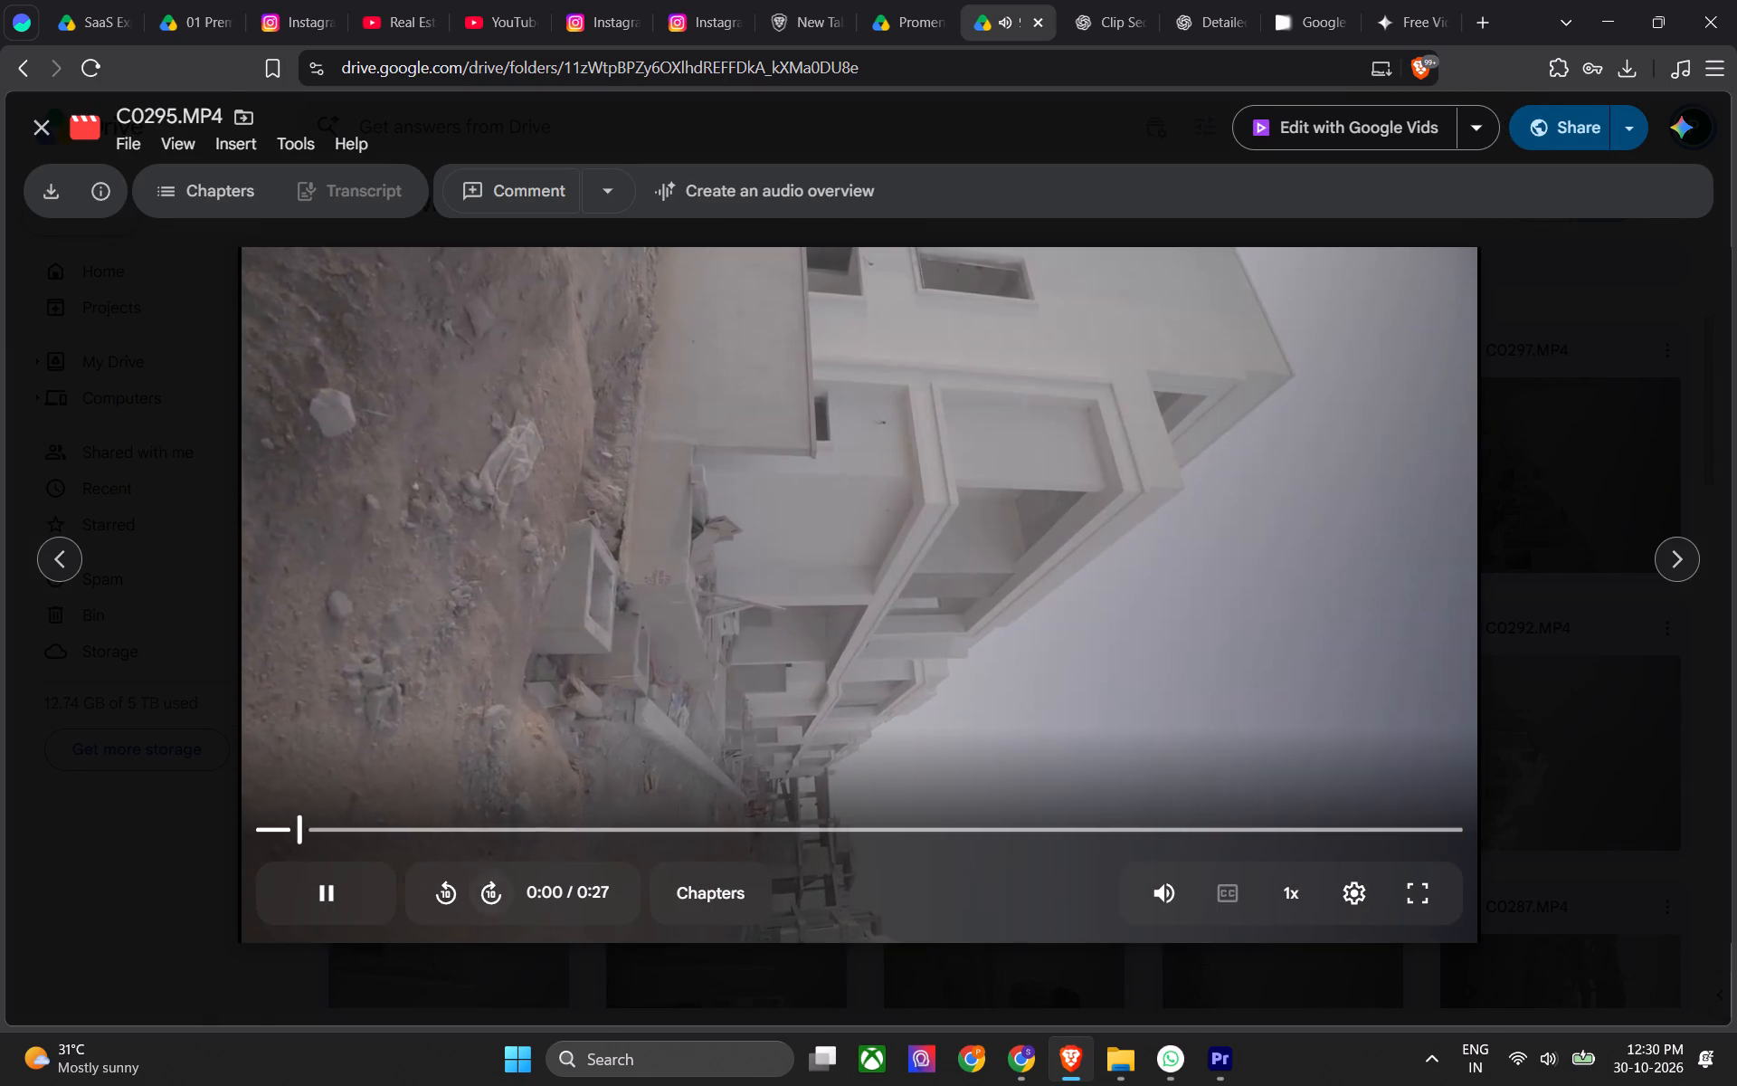
{"action": "left_click_drag", "start_coordinate": [783, 839], "coordinate": [821, 839]}
{"action": "left_click", "coordinate": [1561, 692]}
Preview C0301.MP4 in the 9th April 2026 folder, skipping back through the shot of the white villa facade.
{"action": "scroll", "coordinate": [1114, 682], "scroll_direction": "up", "scroll_amount": 4}
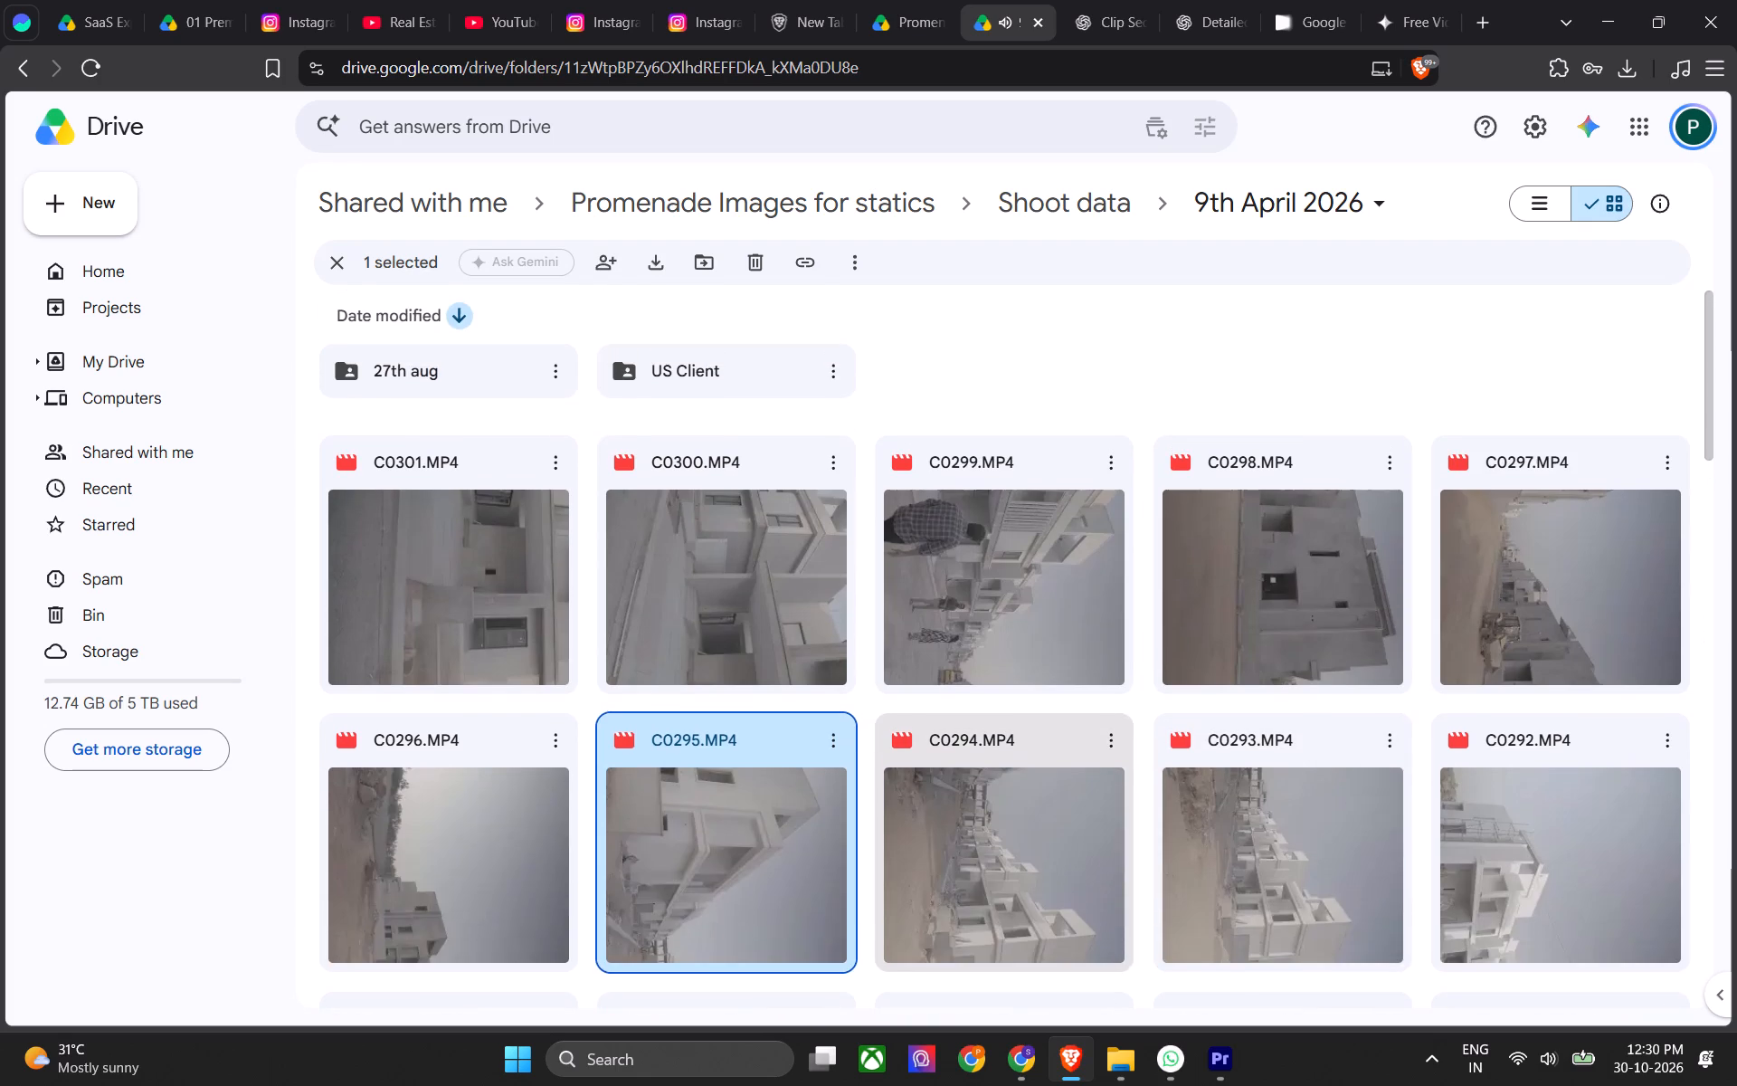
{"action": "left_click", "coordinate": [1011, 637]}
{"action": "left_click", "coordinate": [1286, 607]}
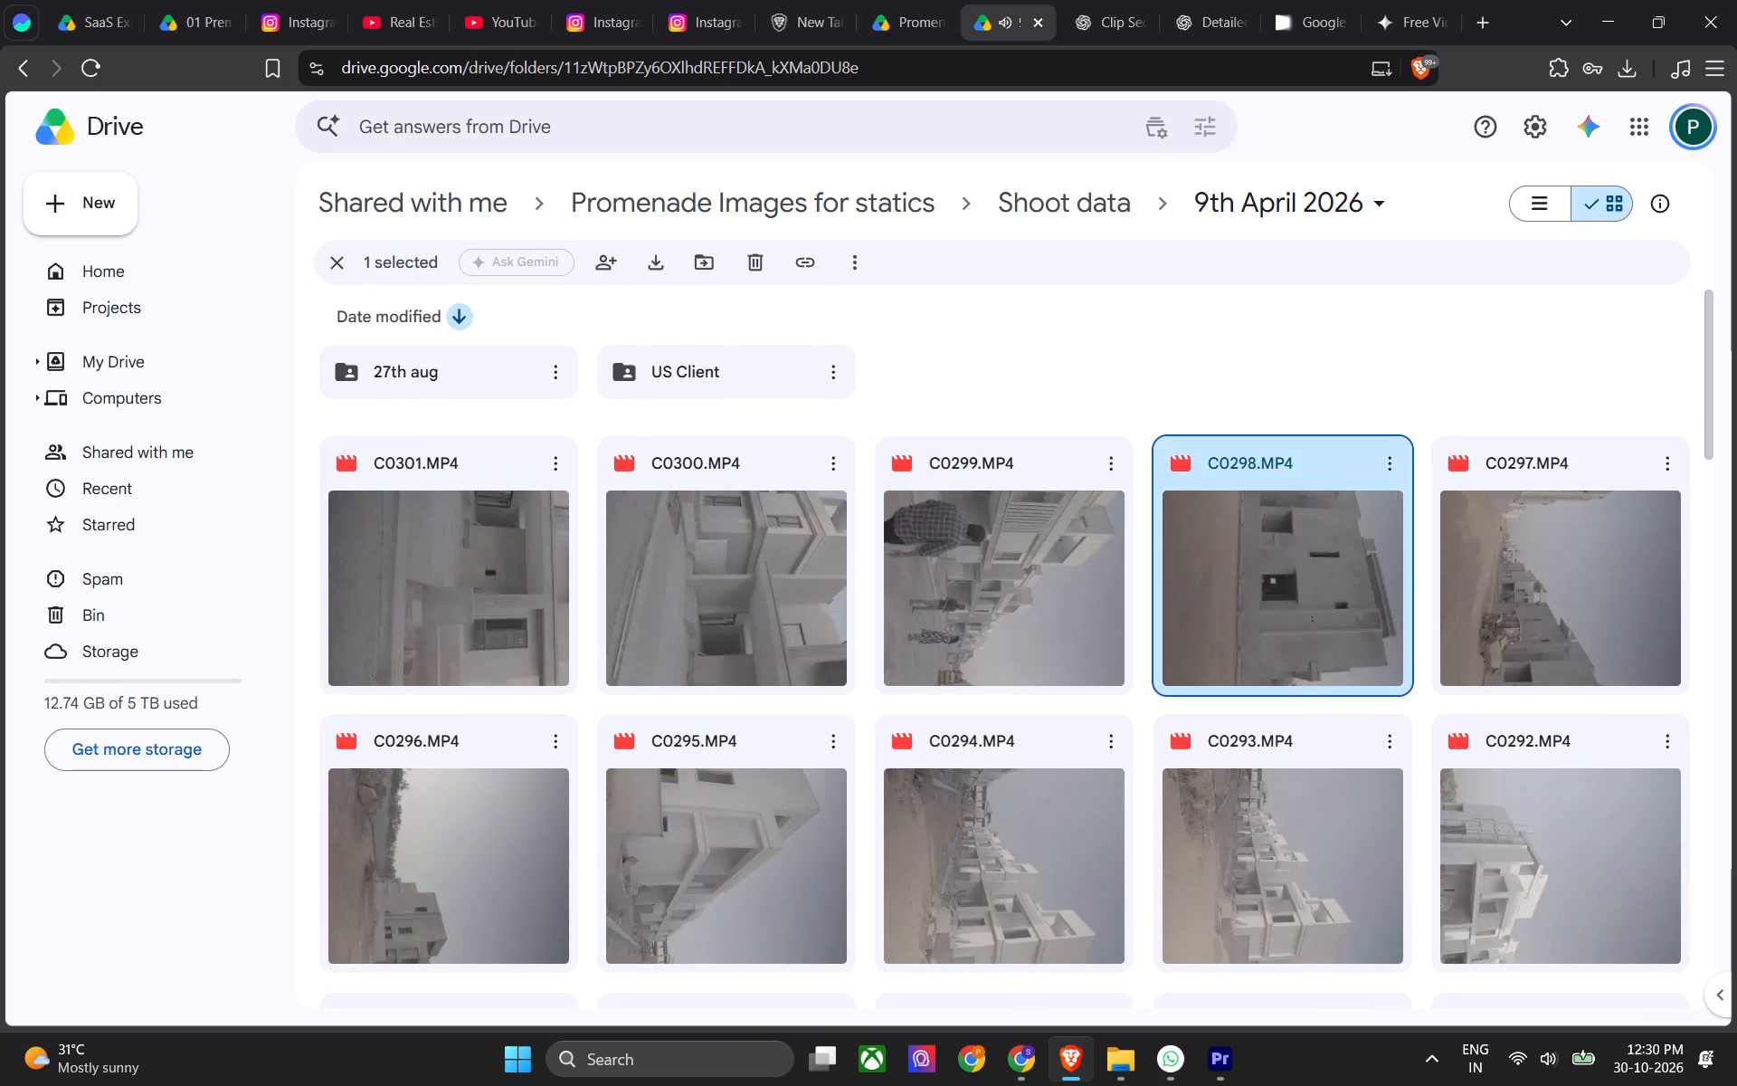
{"action": "left_click", "coordinate": [1286, 607]}
{"action": "double_click", "coordinate": [314, 616]}
{"action": "double_click", "coordinate": [380, 587]}
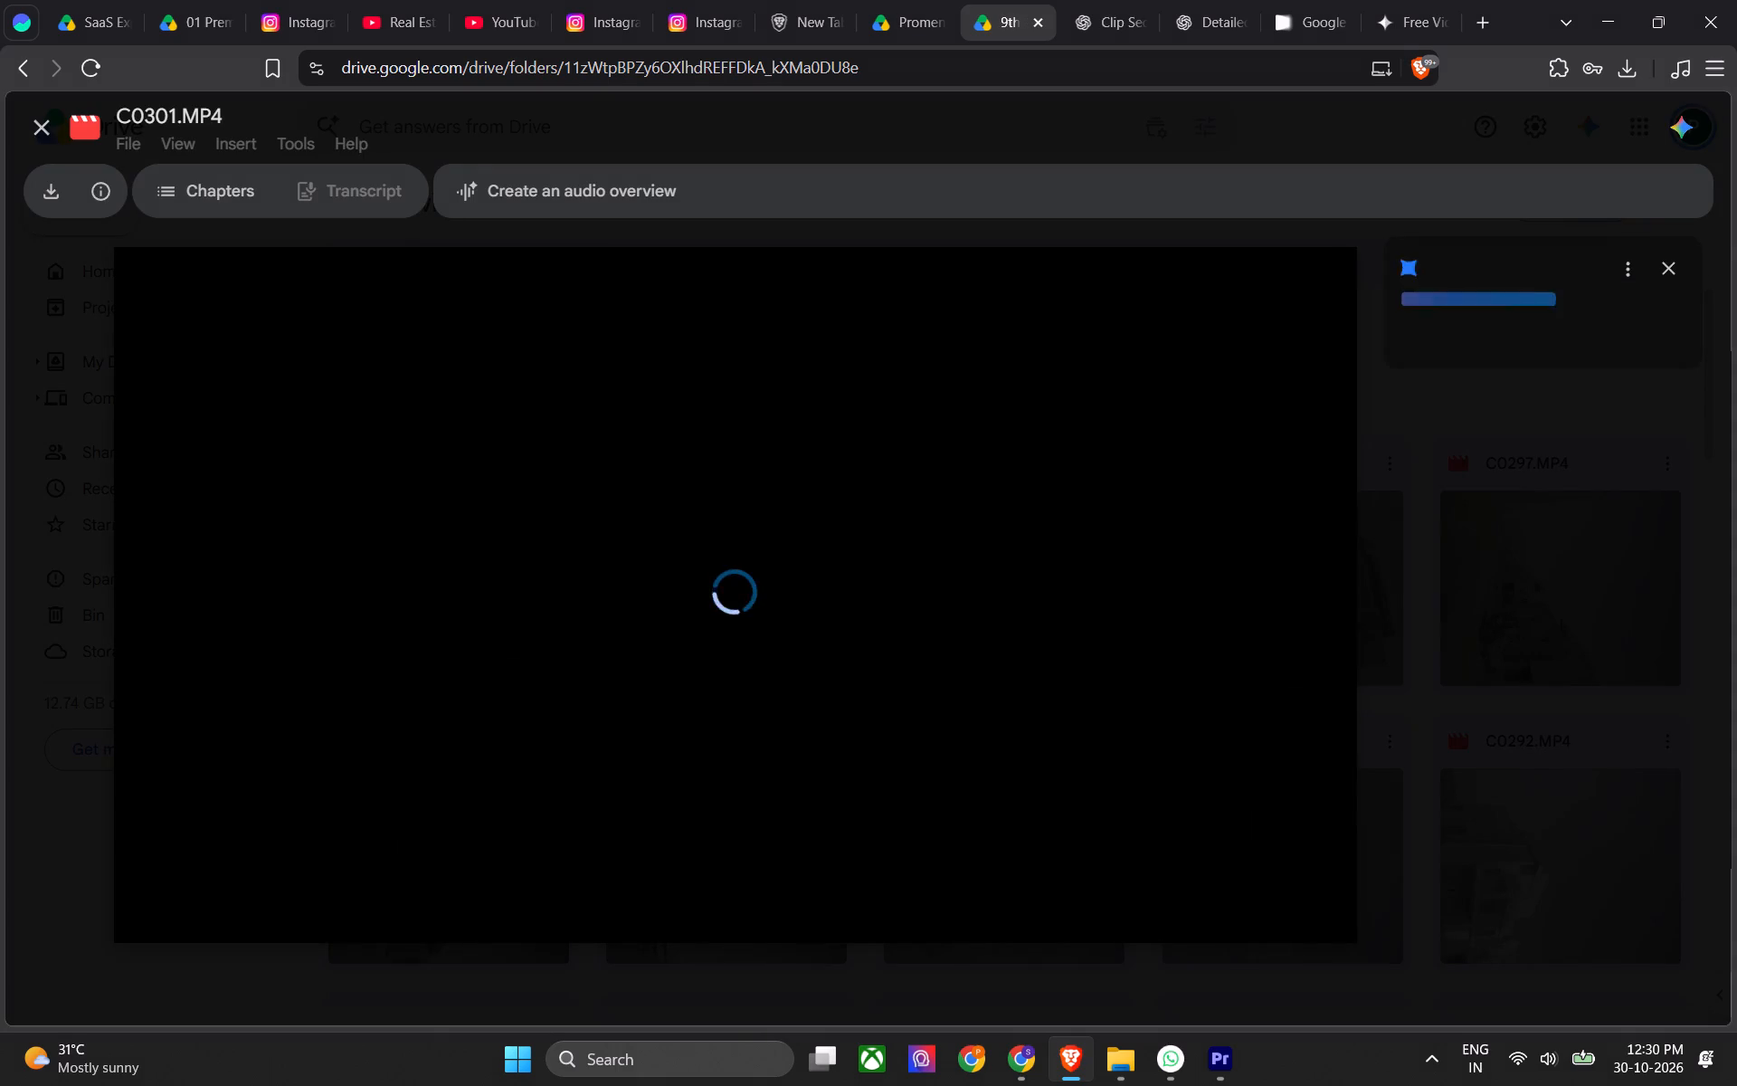
{"action": "left_click", "coordinate": [706, 817]}
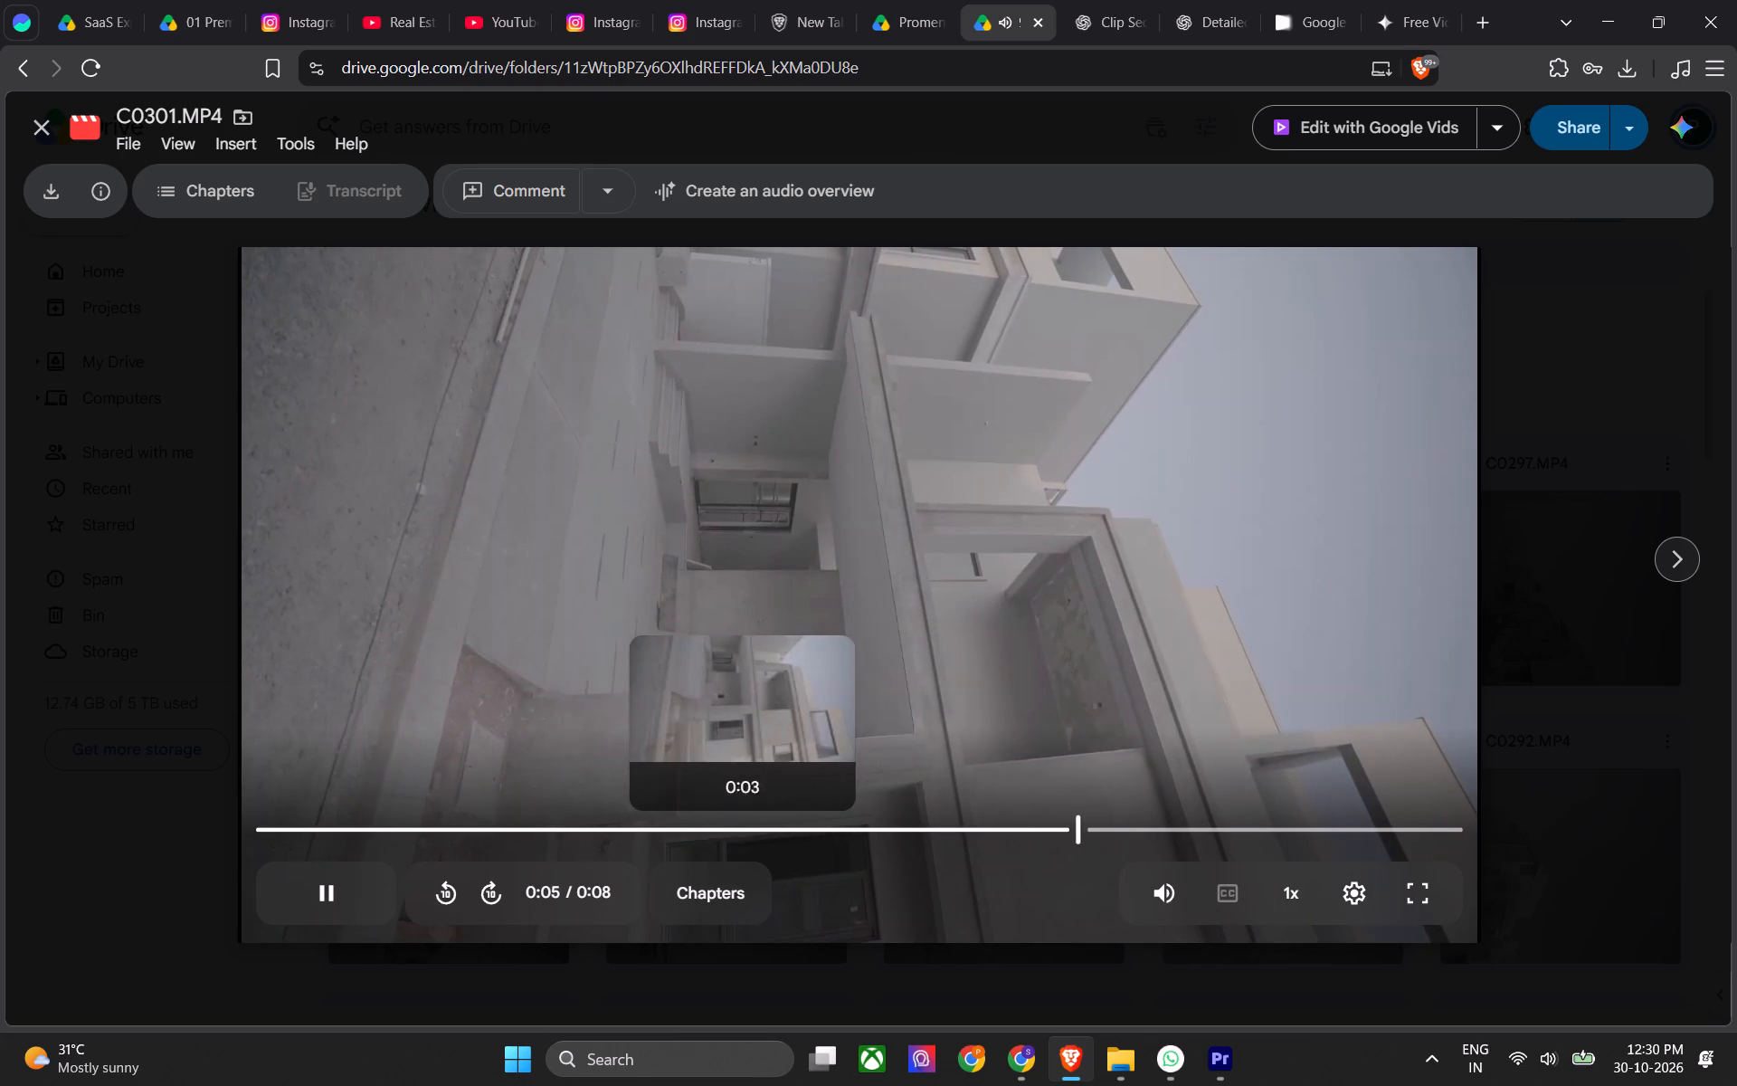
{"action": "left_click", "coordinate": [567, 829]}
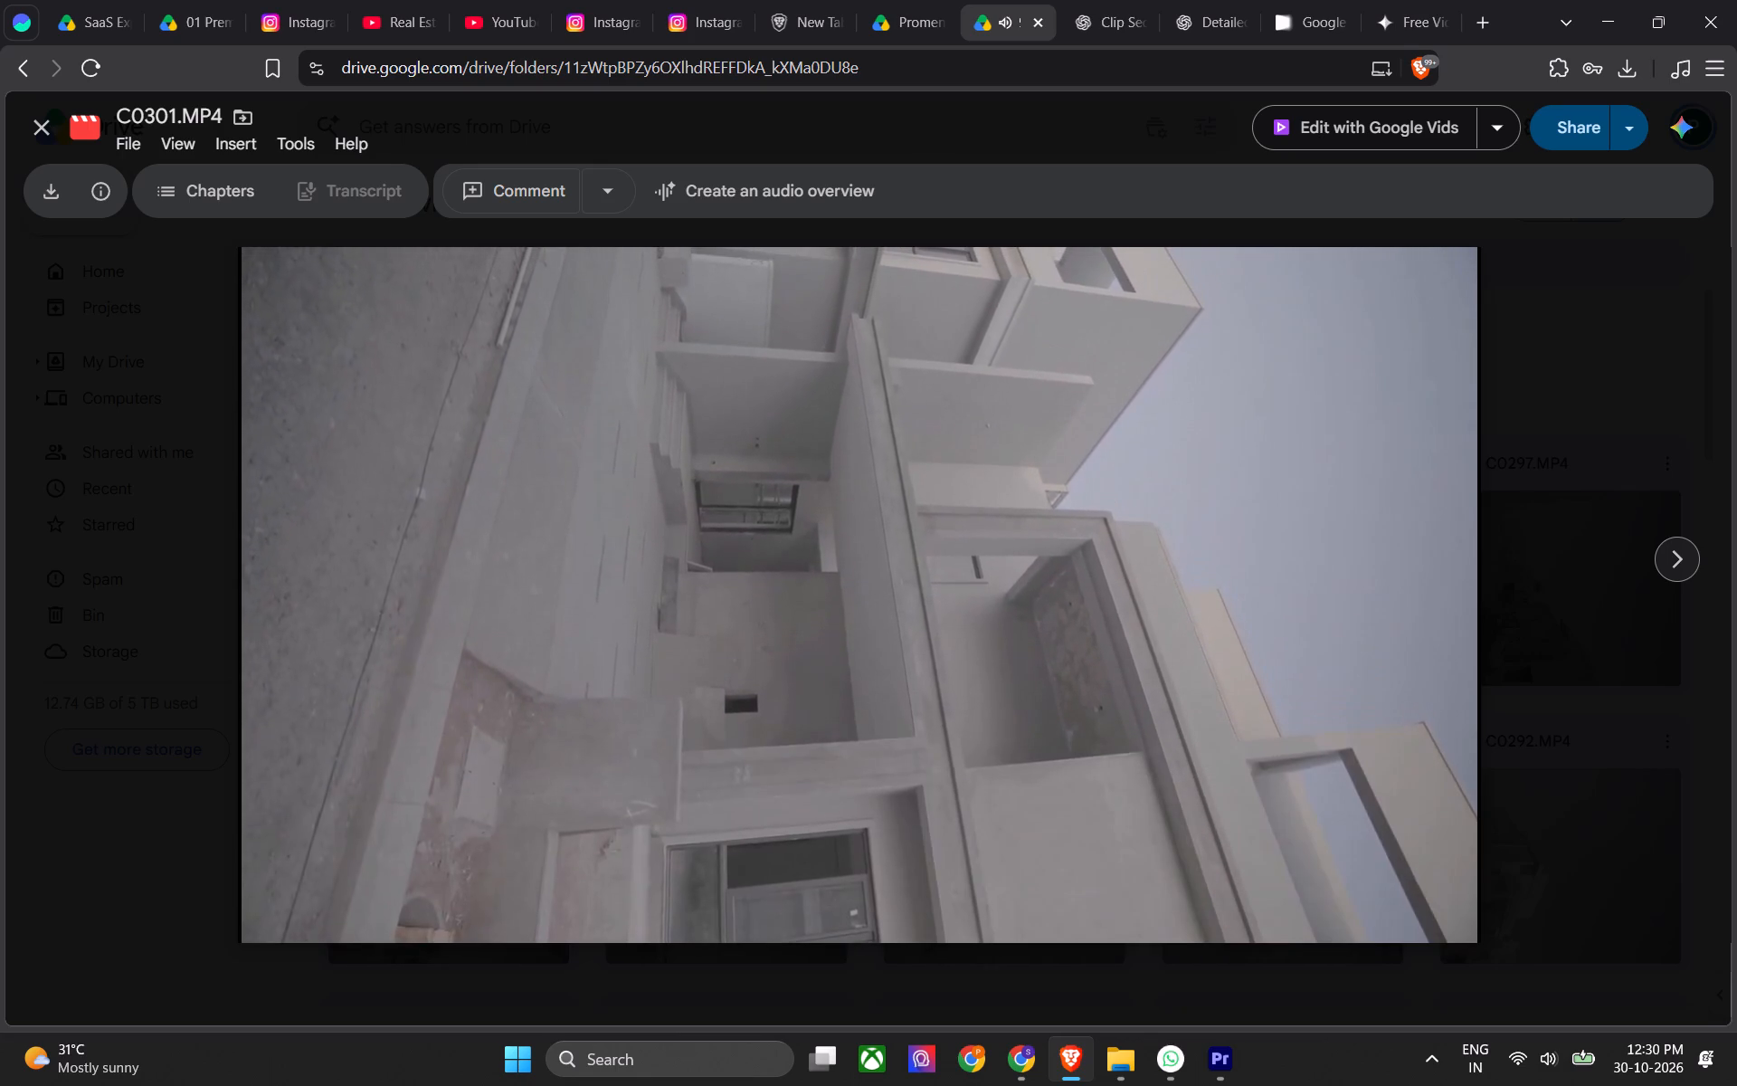
Preview C0300.MP4, scrubbing back through the villa entrance shot, and return to the folder with no file selected.
{"action": "left_click", "coordinate": [1689, 569]}
{"action": "left_click", "coordinate": [736, 580]}
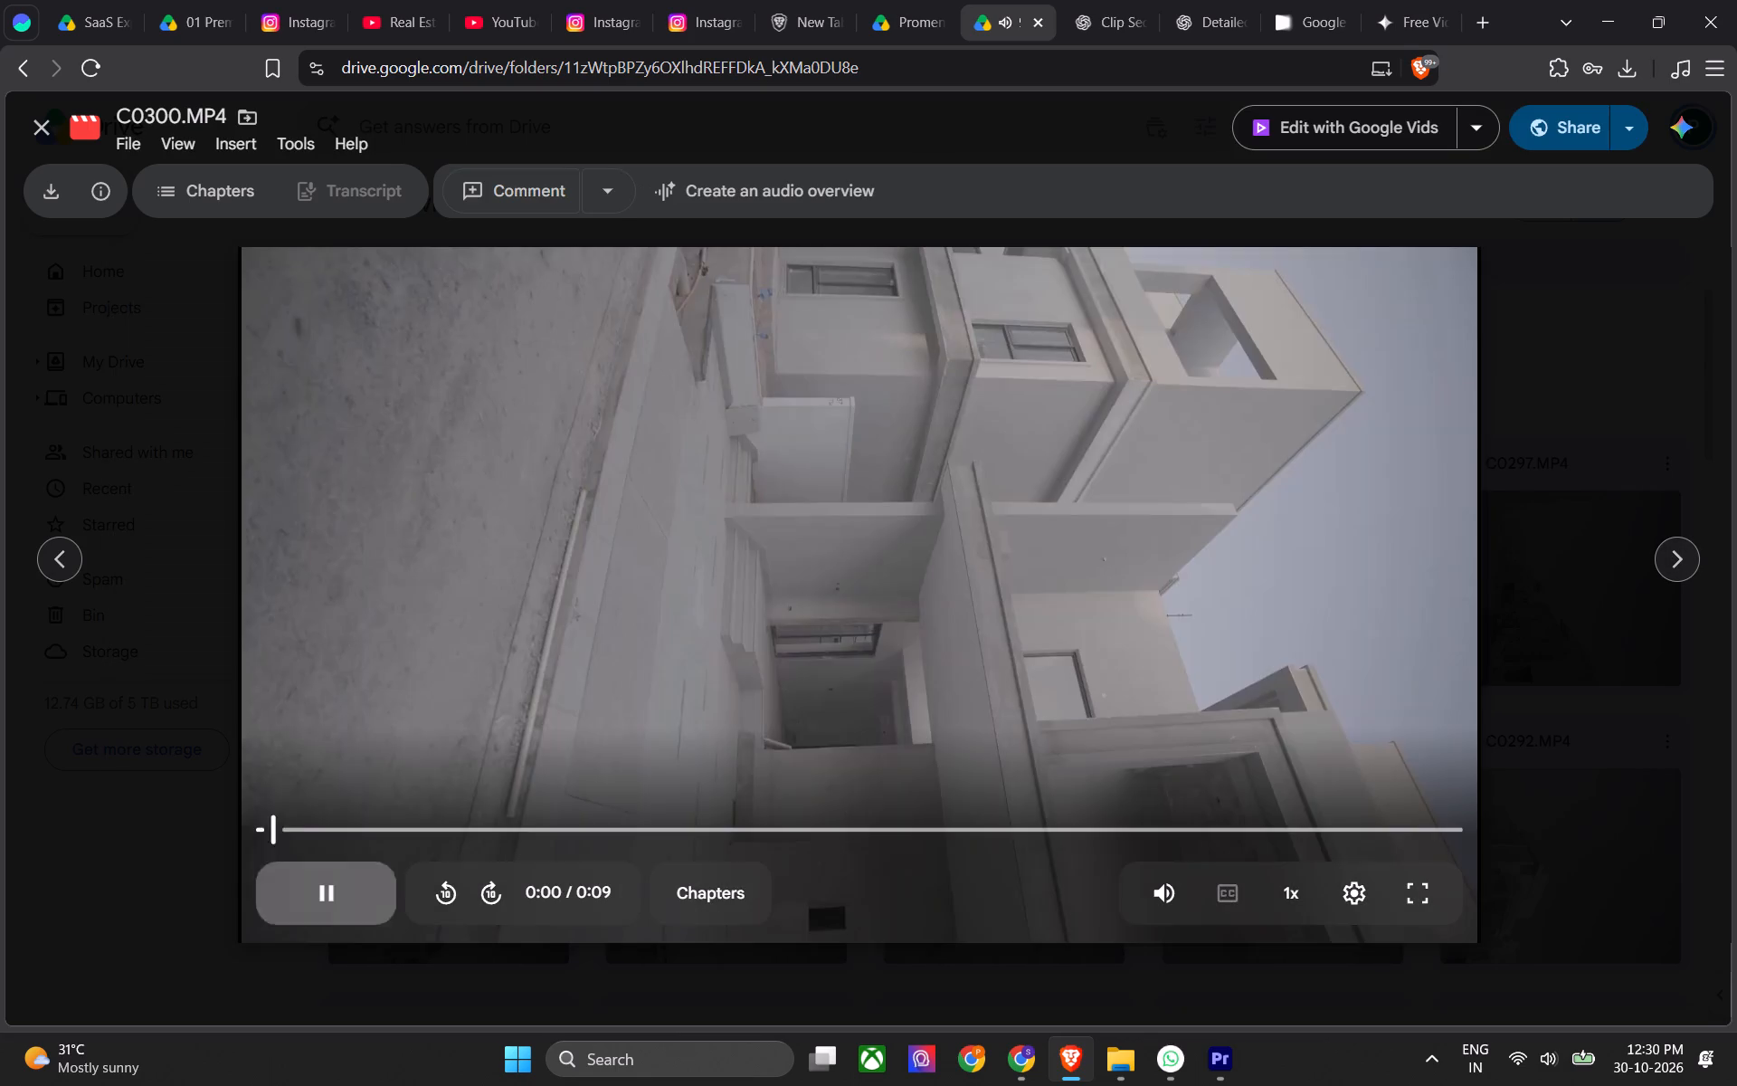
{"action": "left_click", "coordinate": [765, 824]}
{"action": "left_click_drag", "start_coordinate": [675, 826], "coordinate": [665, 830]}
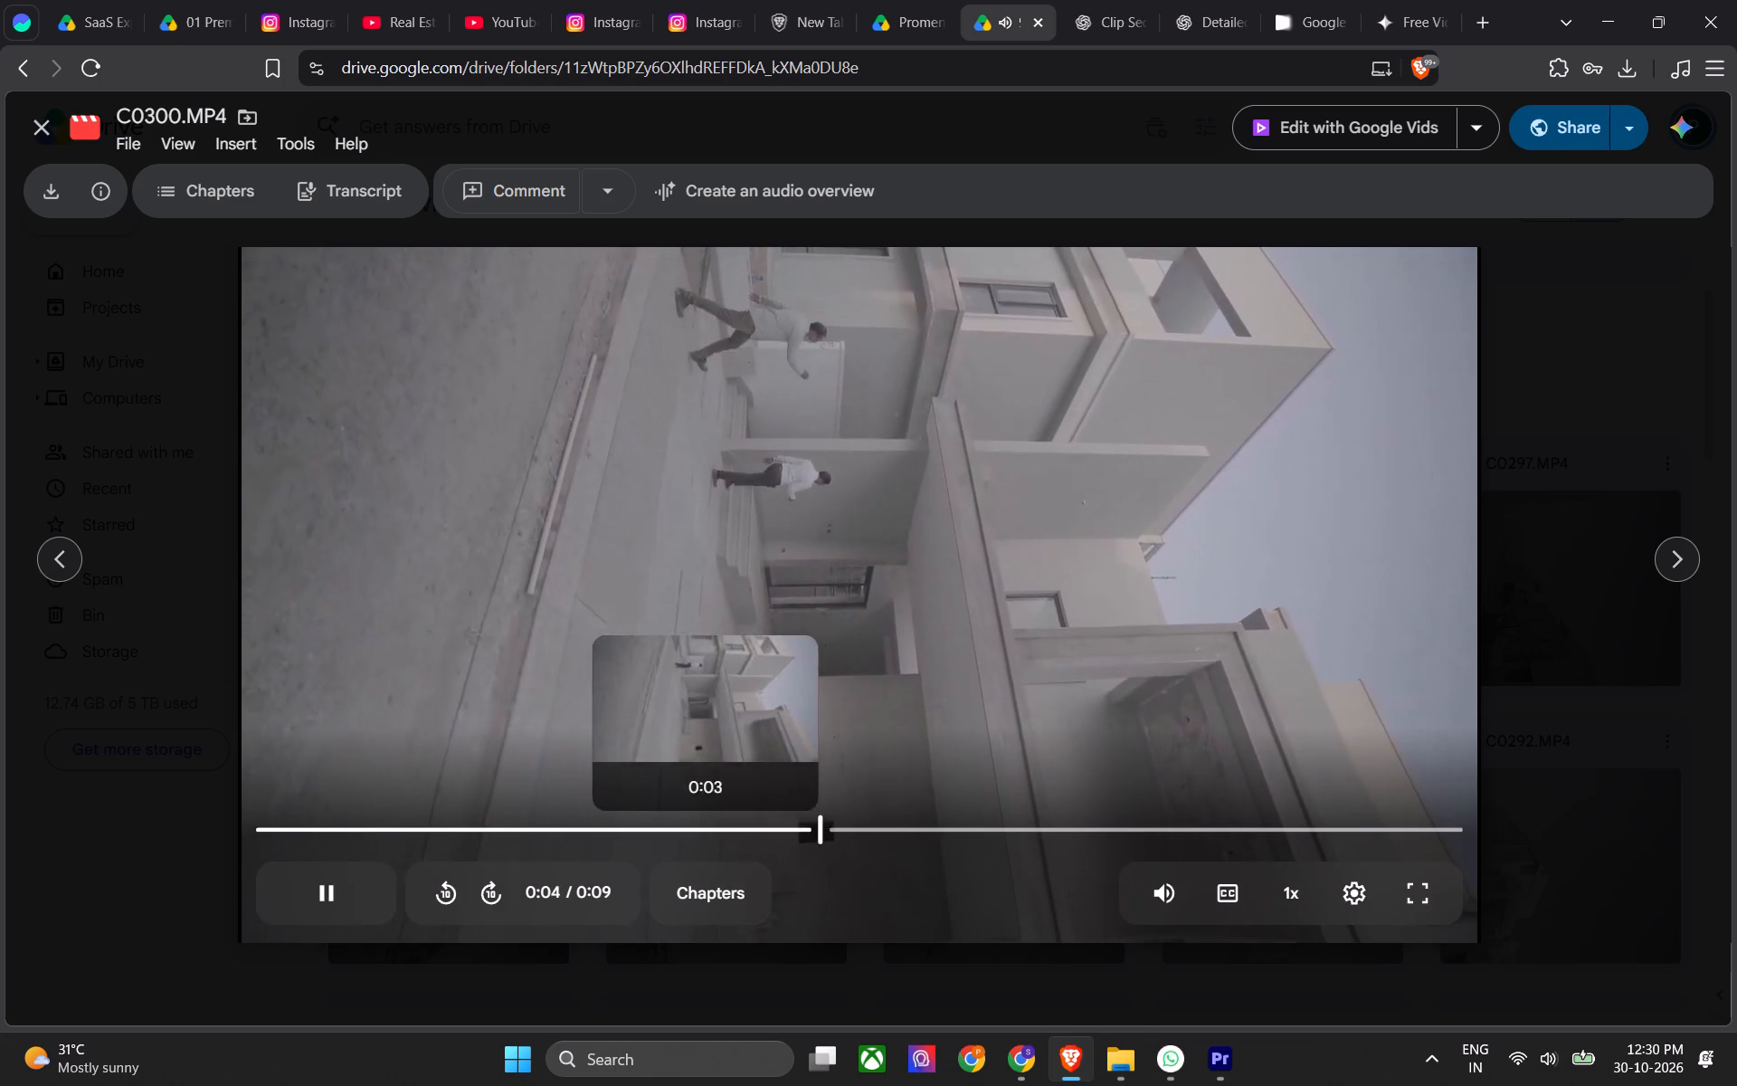
{"action": "left_click_drag", "start_coordinate": [665, 830], "coordinate": [519, 831]}
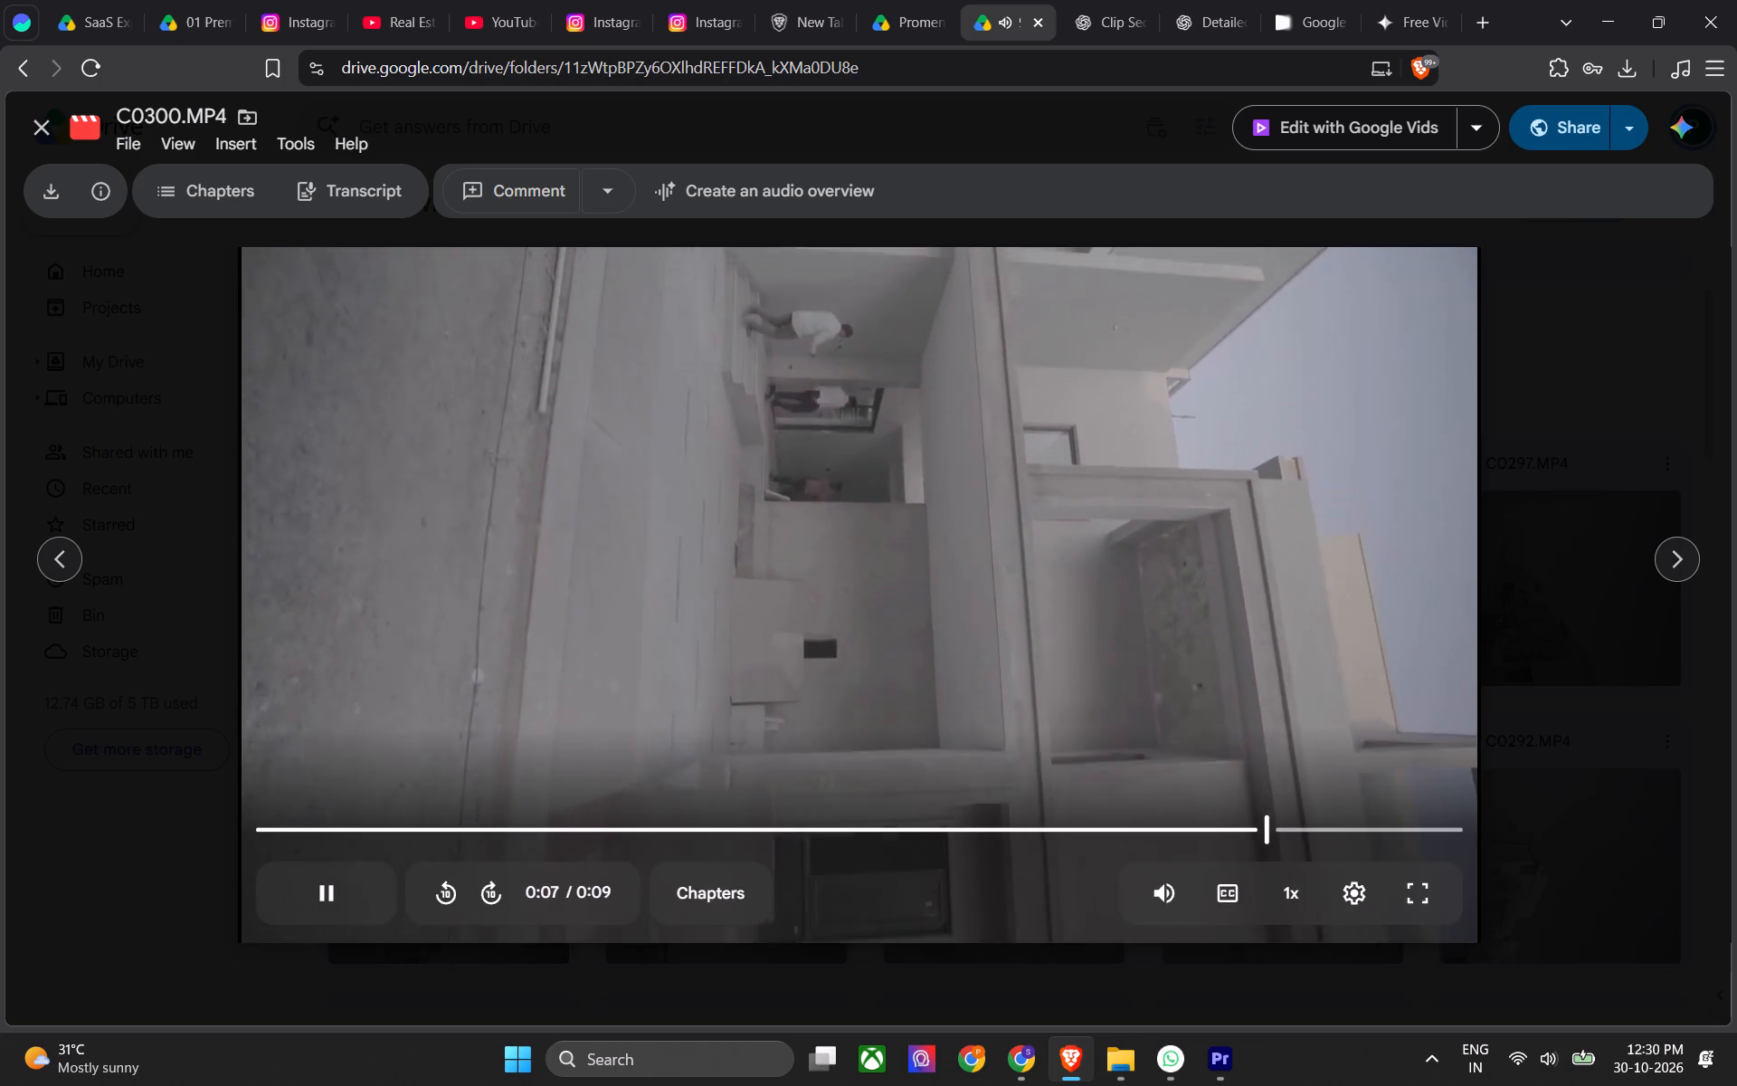
{"action": "left_click", "coordinate": [1572, 606]}
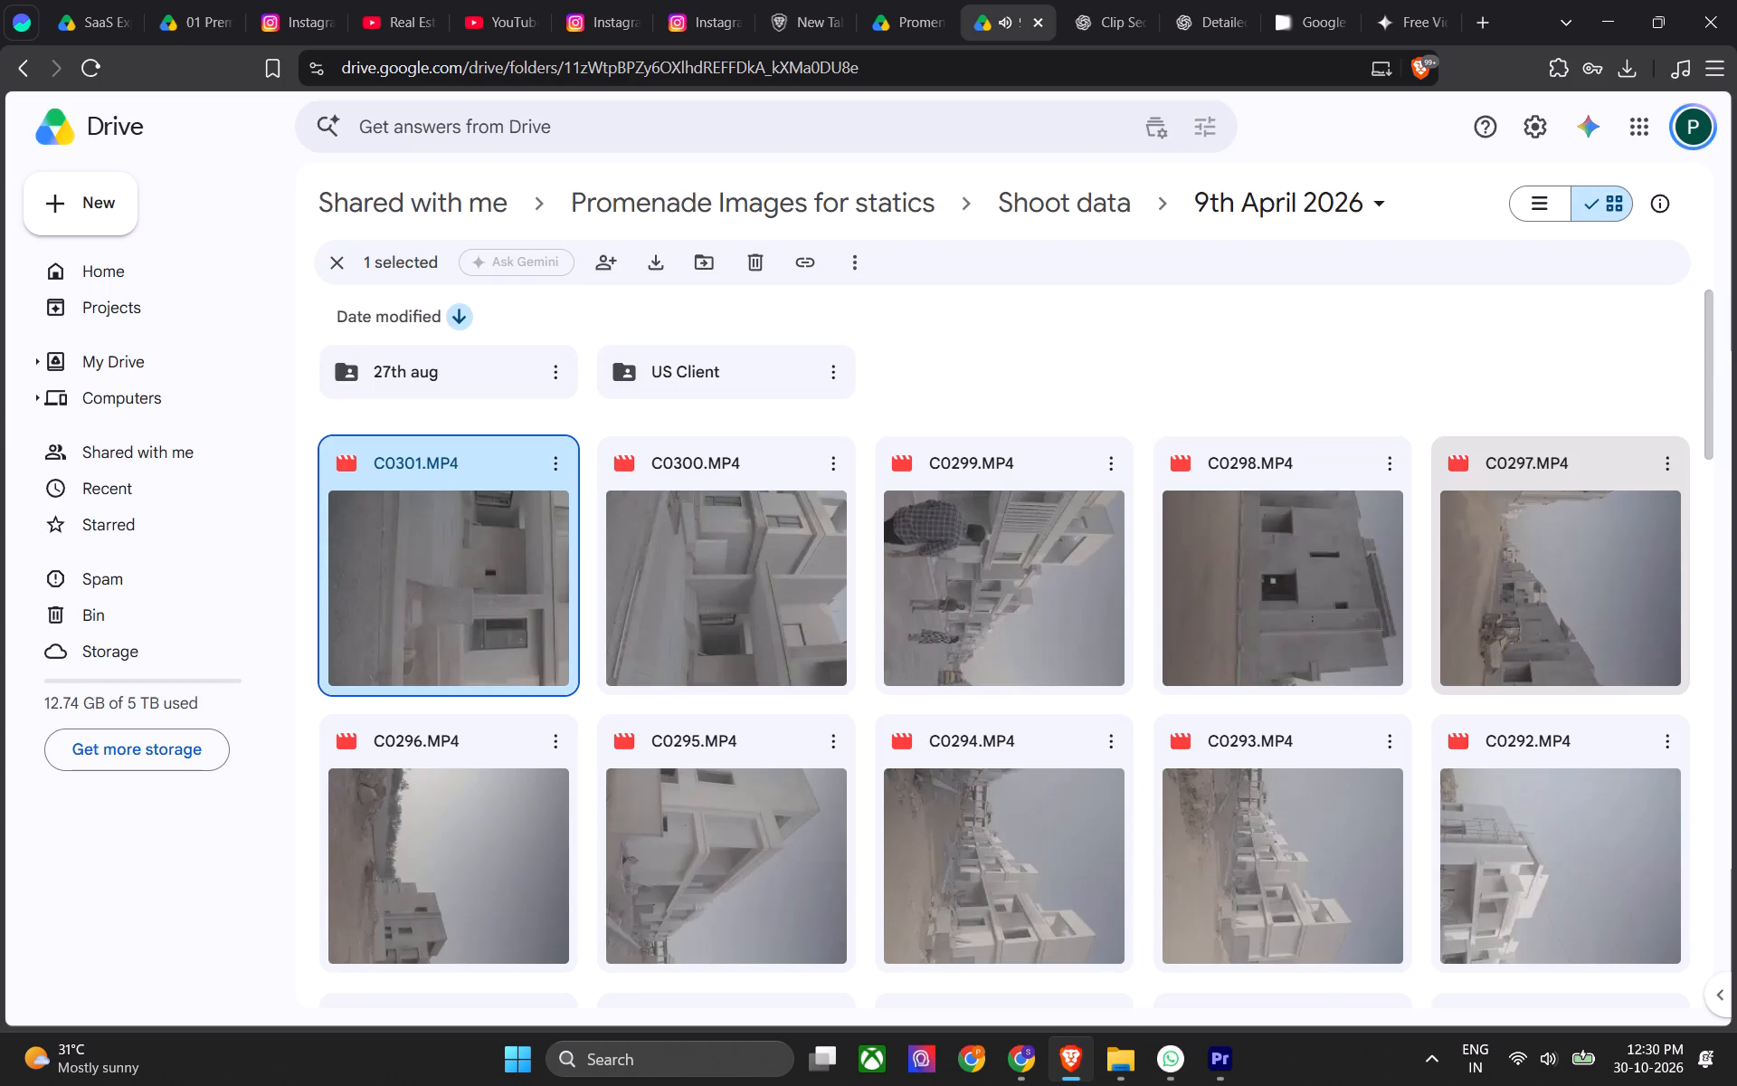
{"action": "left_click", "coordinate": [1141, 416]}
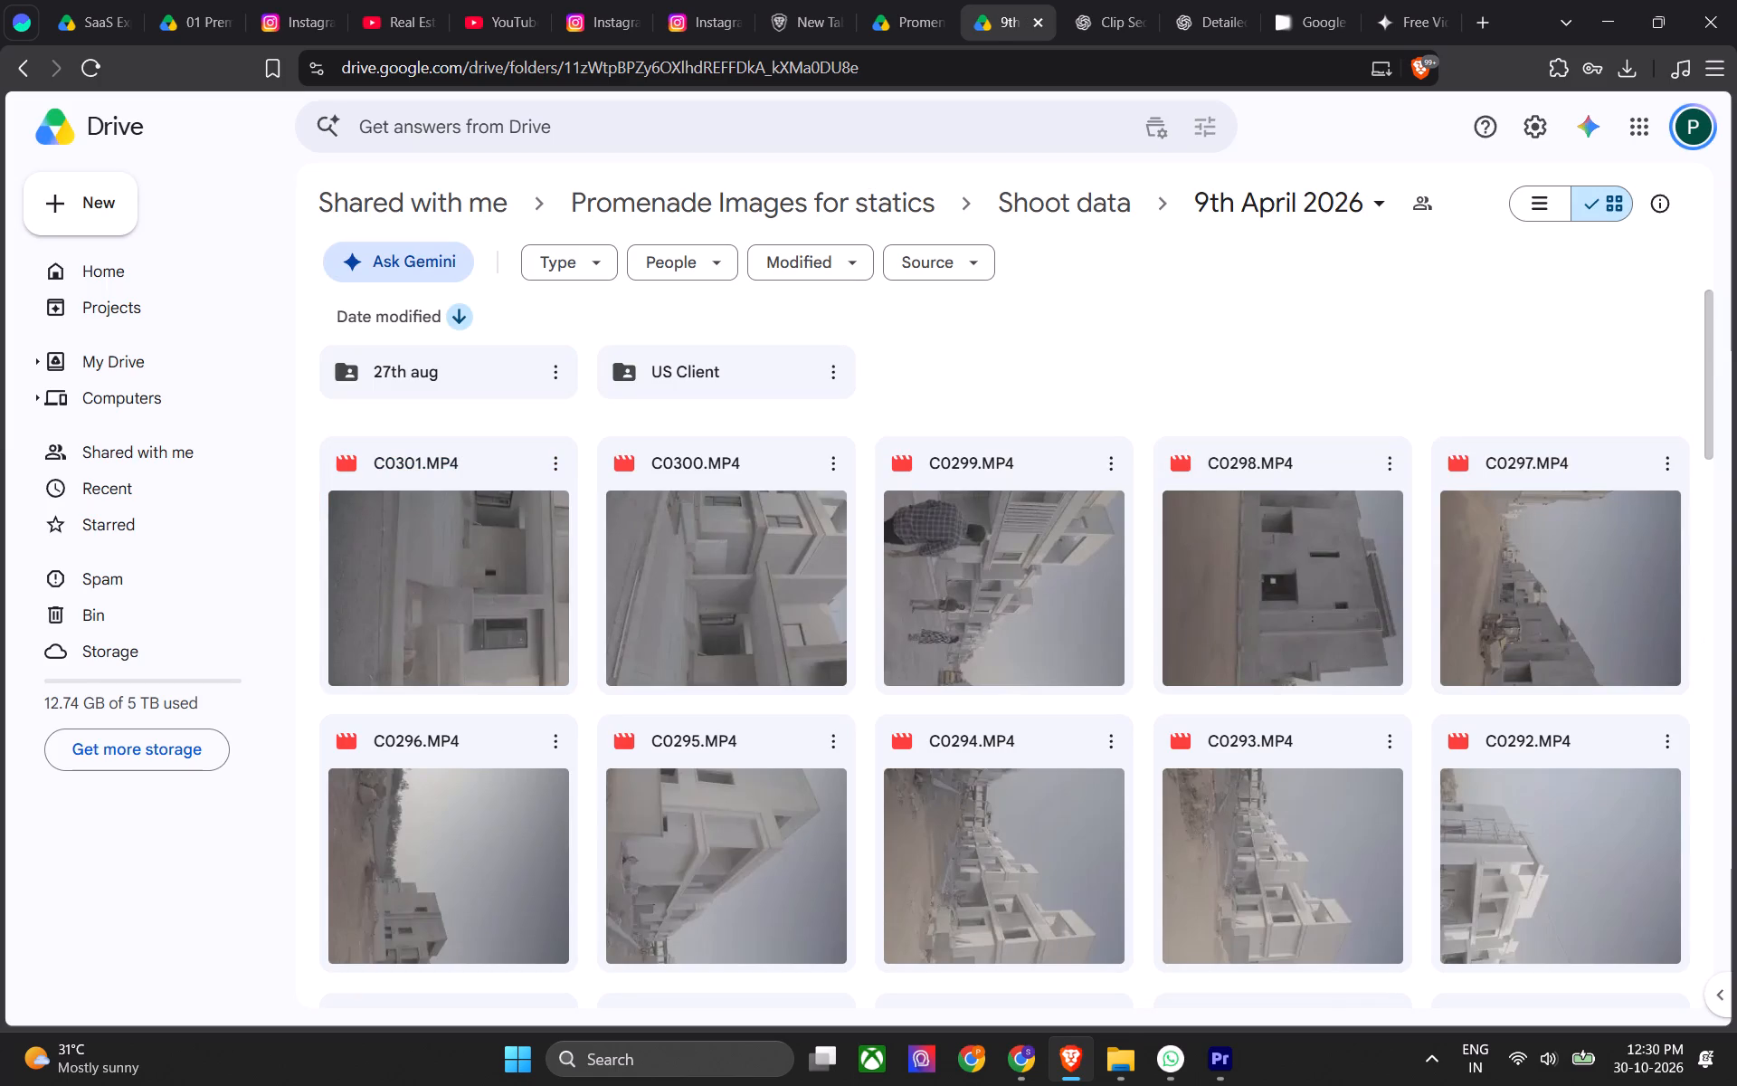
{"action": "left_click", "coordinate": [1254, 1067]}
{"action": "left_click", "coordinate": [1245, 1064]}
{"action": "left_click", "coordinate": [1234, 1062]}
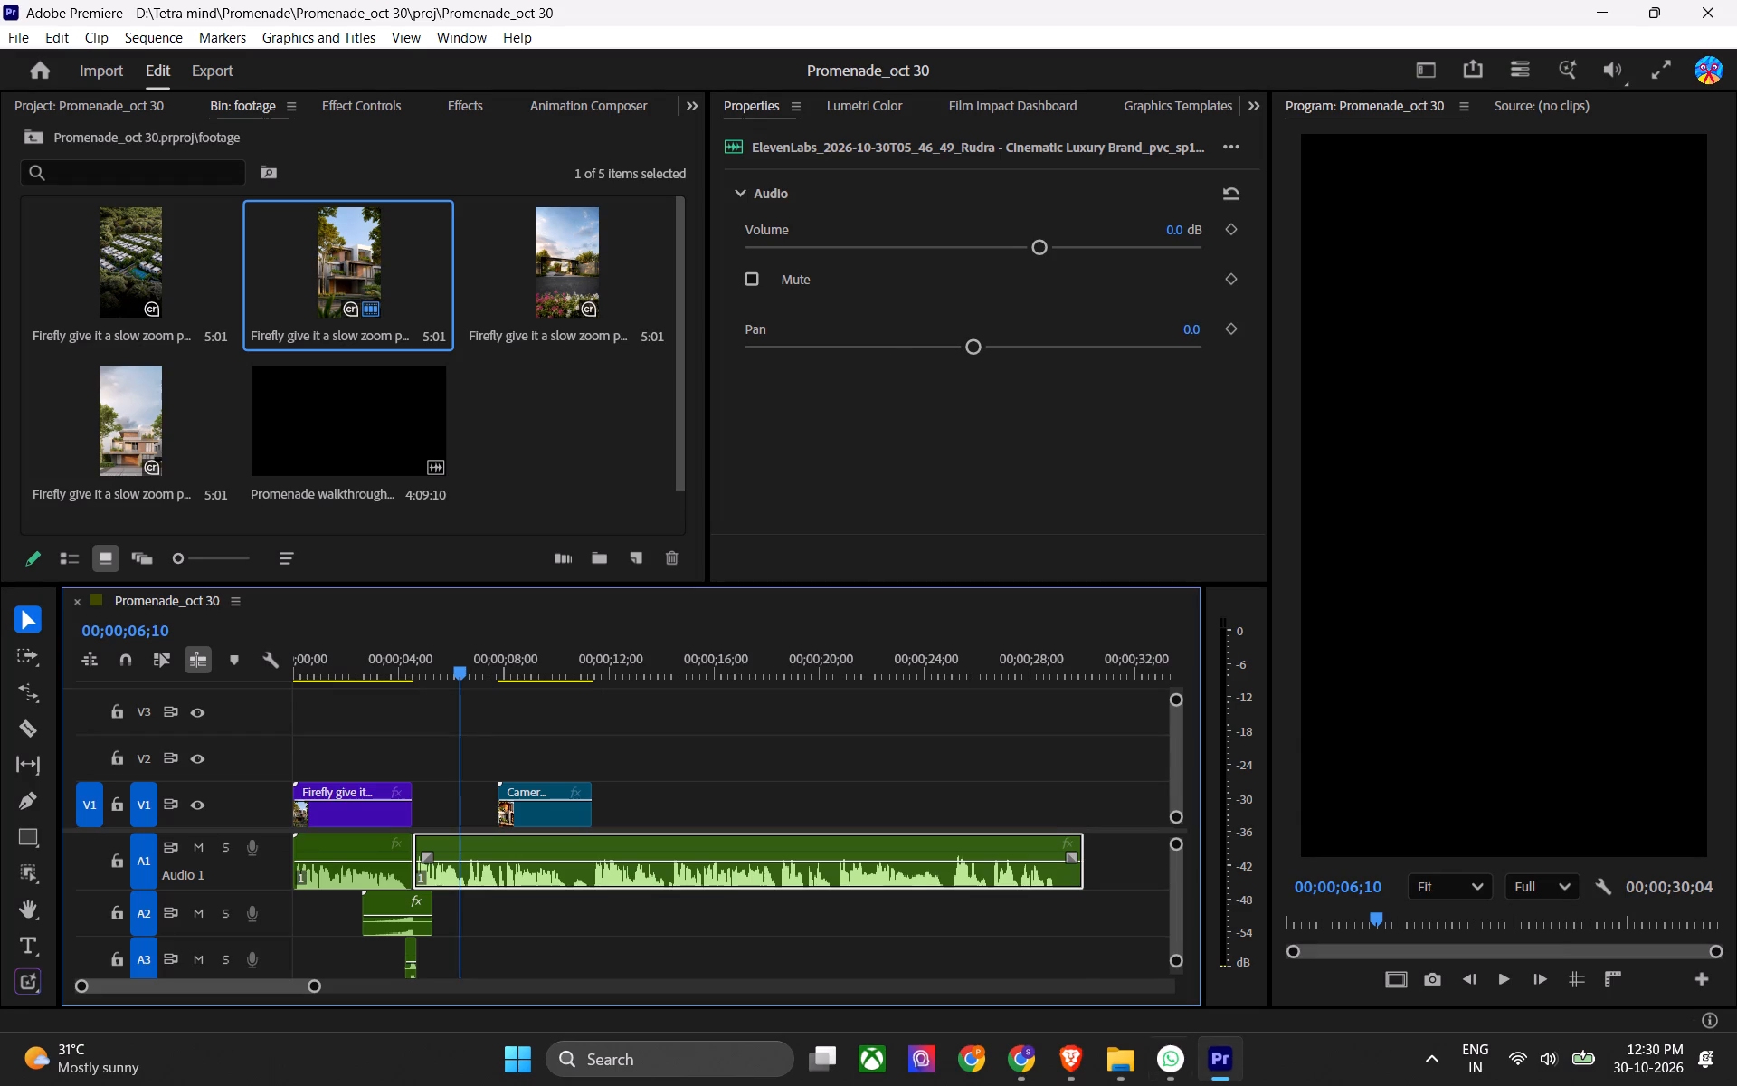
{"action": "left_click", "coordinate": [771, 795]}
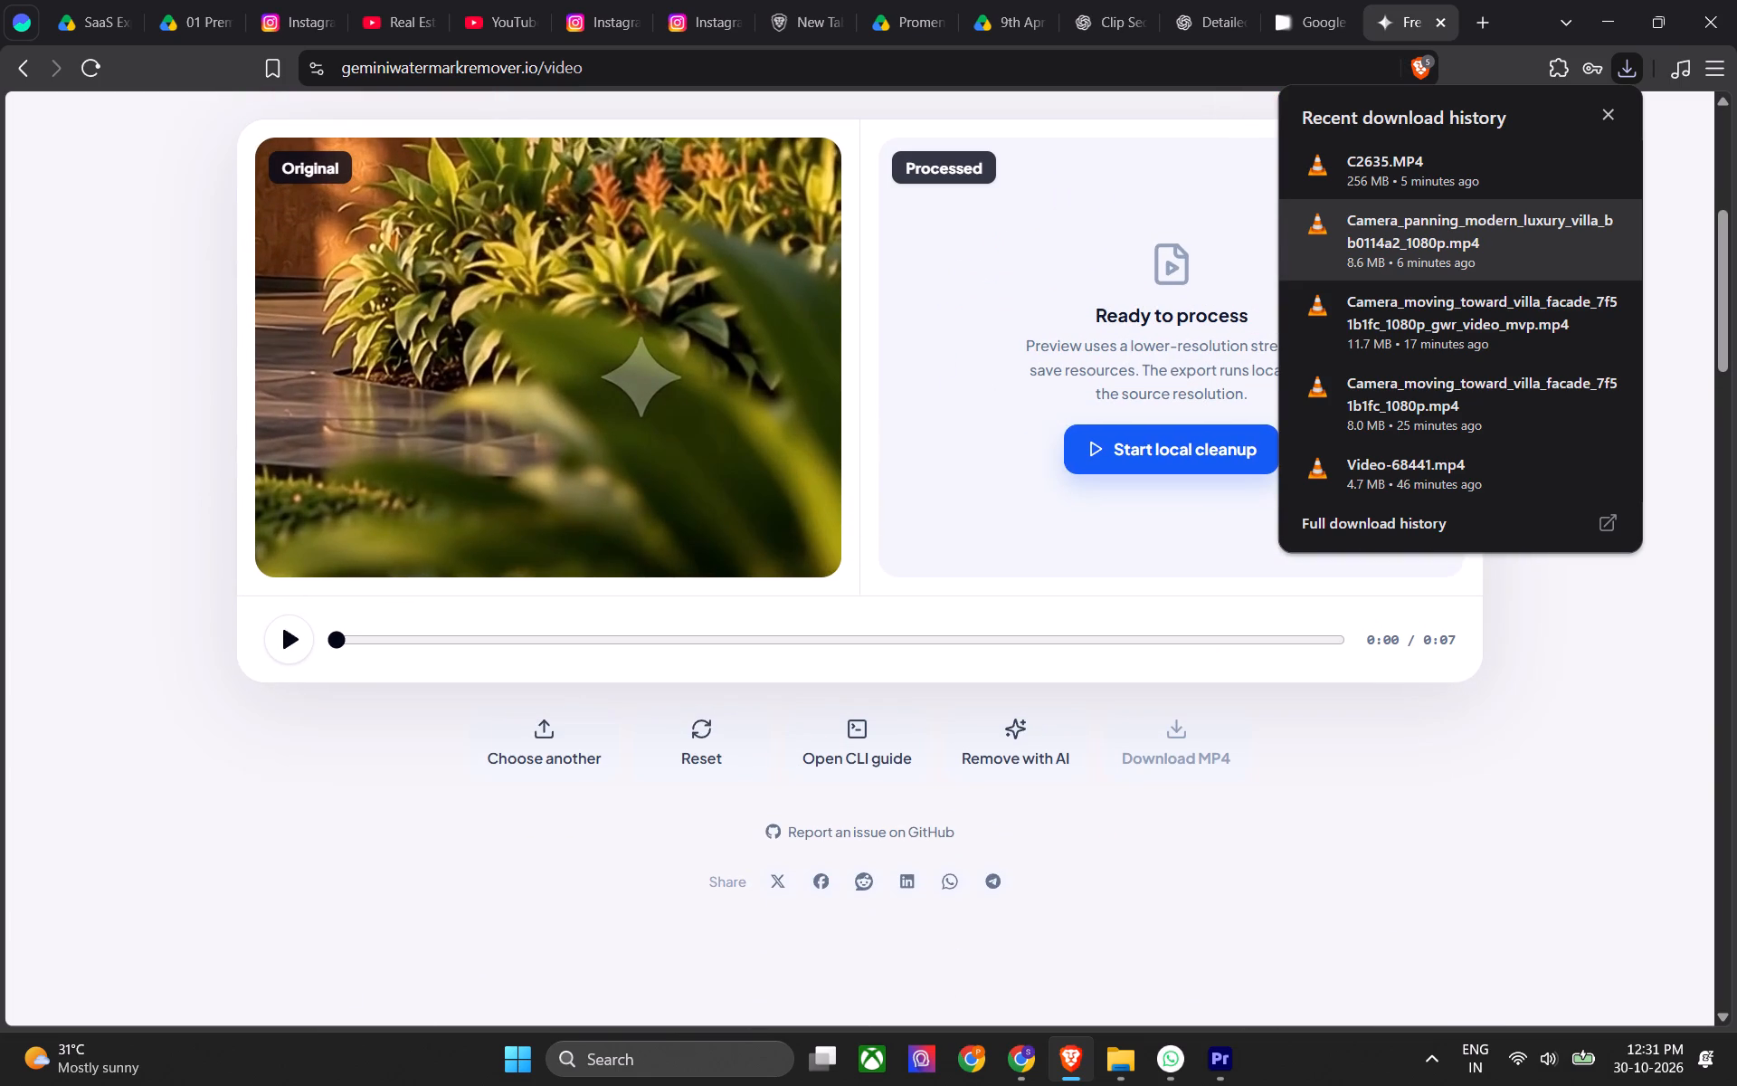
{"action": "left_click", "coordinate": [1109, 437]}
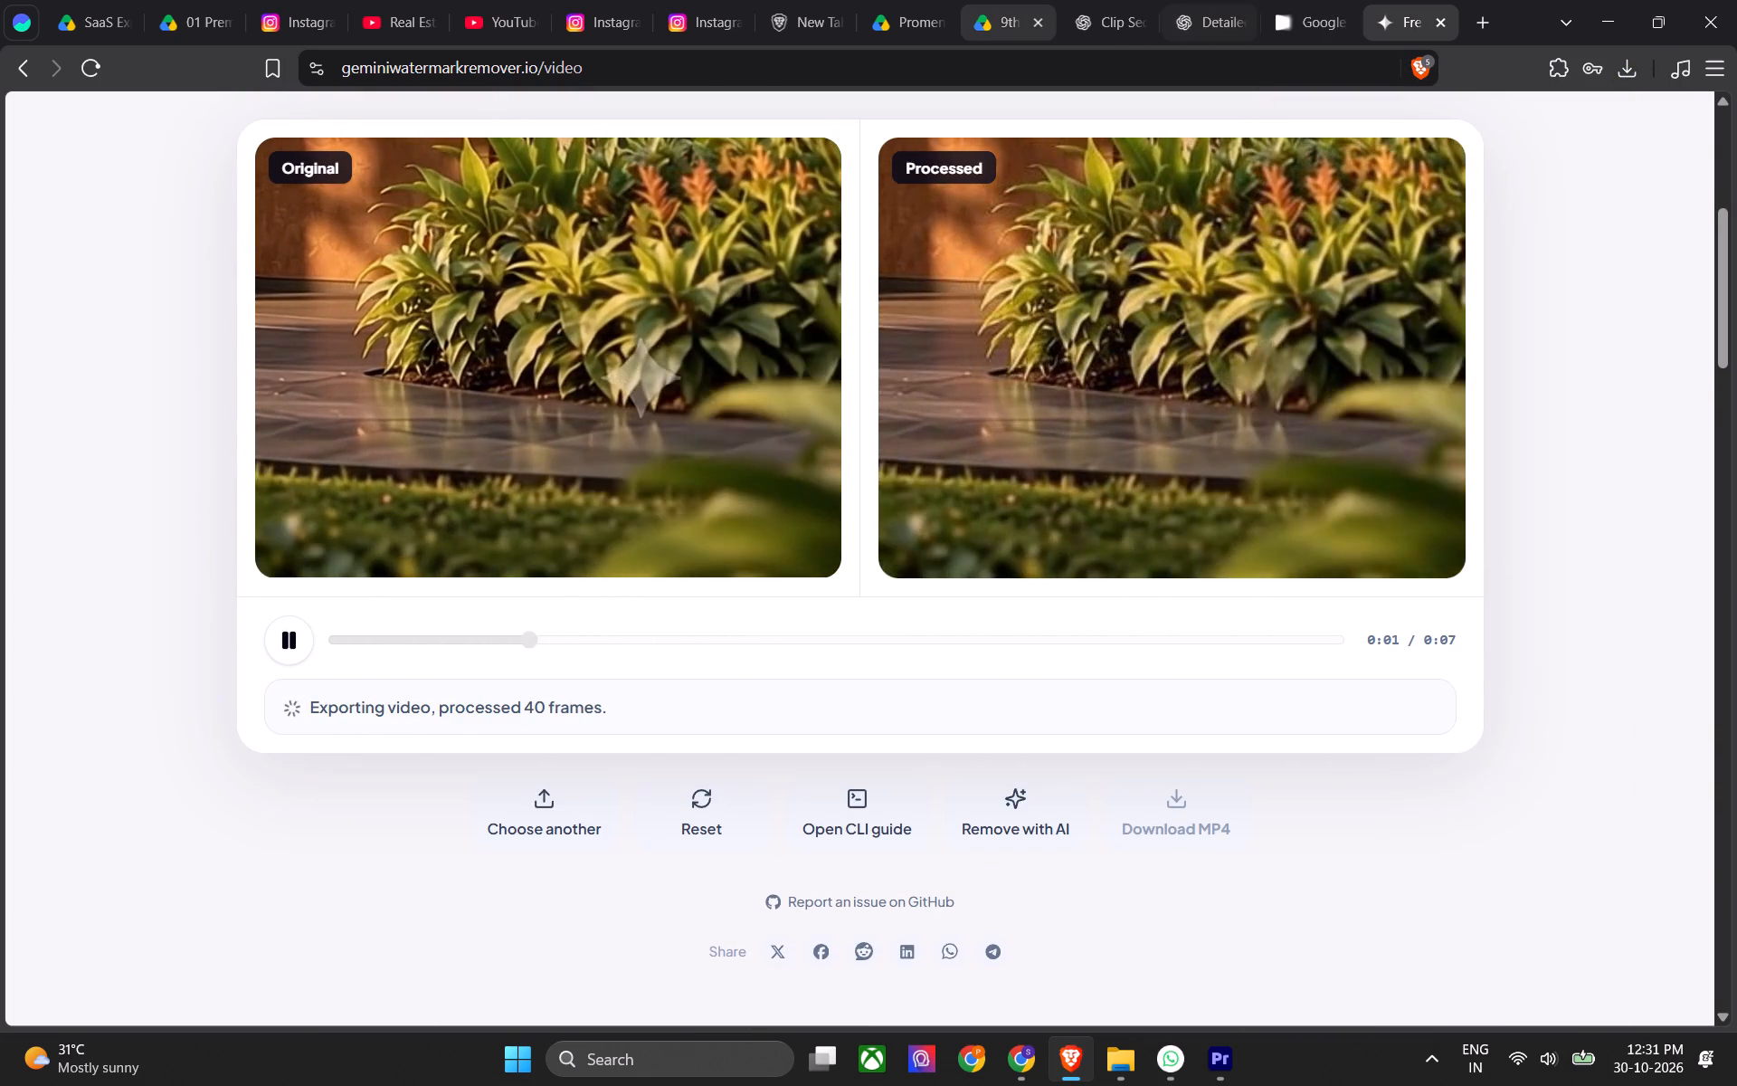
Browse the older clips in the 9th April 2026 Drive folder for usable footage.
{"action": "left_click", "coordinate": [984, 16]}
{"action": "scroll", "coordinate": [1140, 380], "scroll_direction": "down", "scroll_amount": 4}
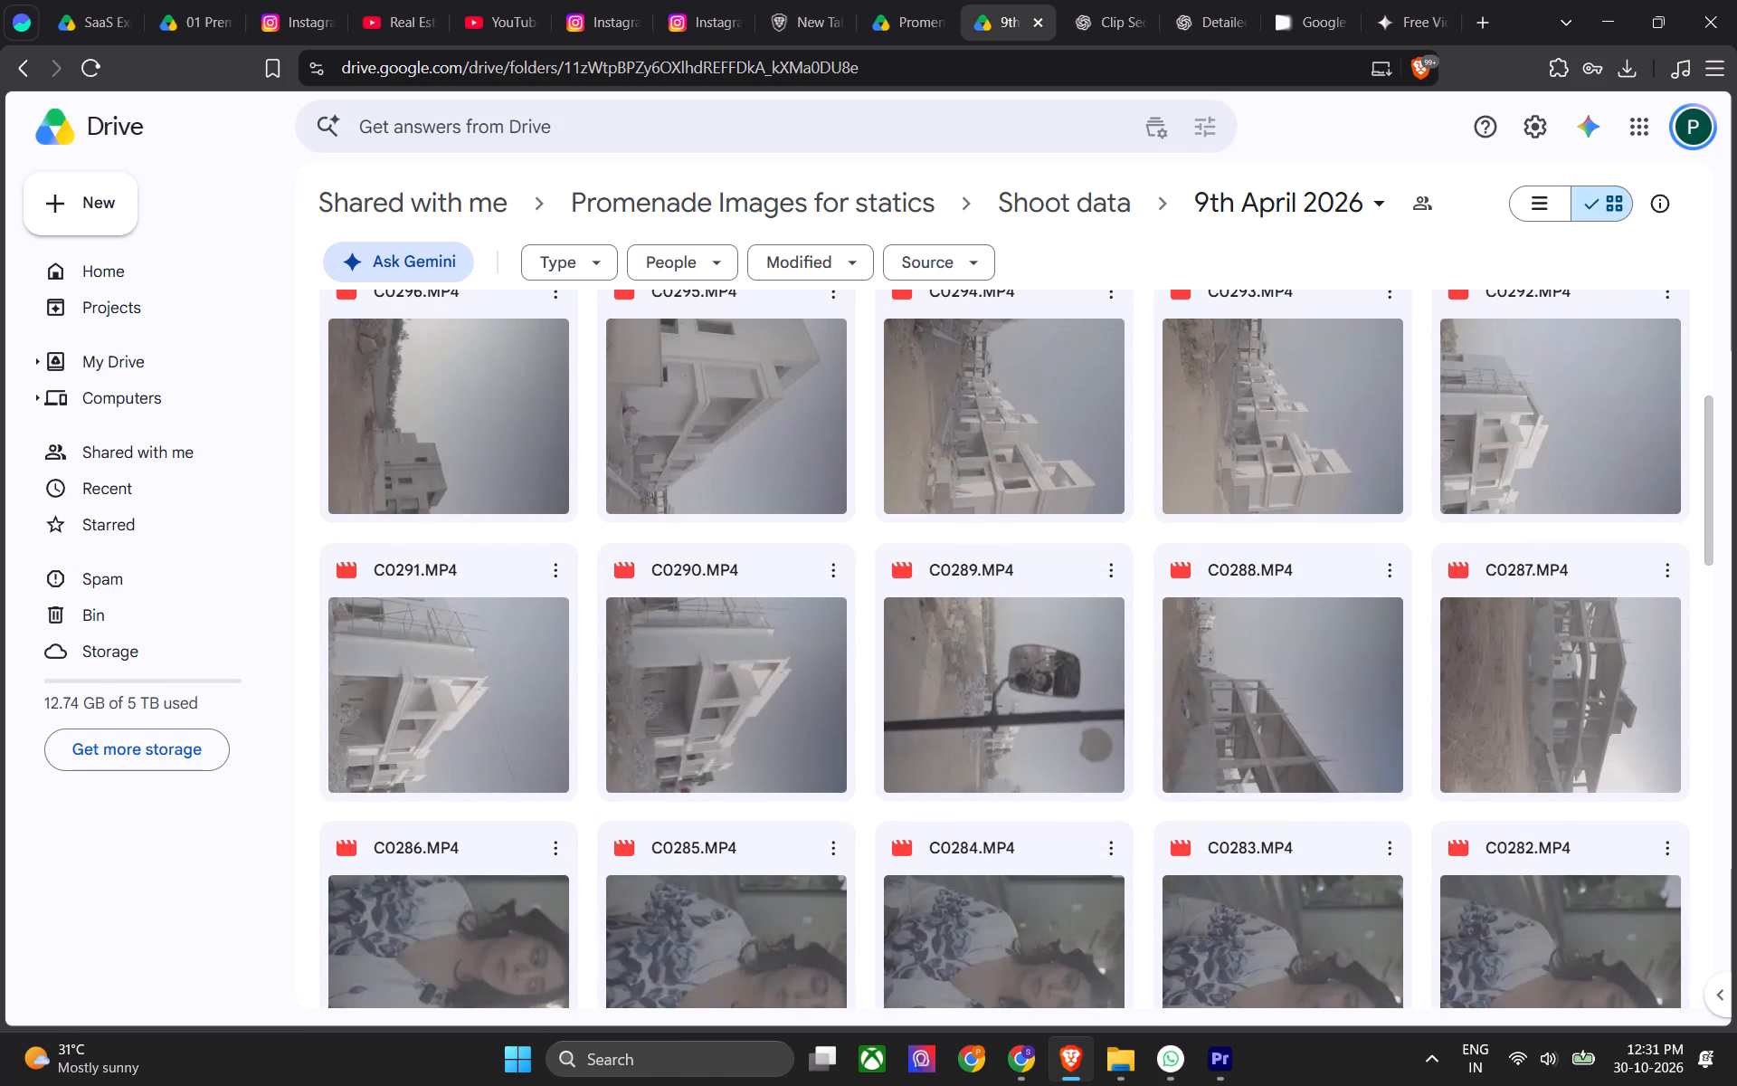
{"action": "scroll", "coordinate": [1143, 389], "scroll_direction": "down", "scroll_amount": 7}
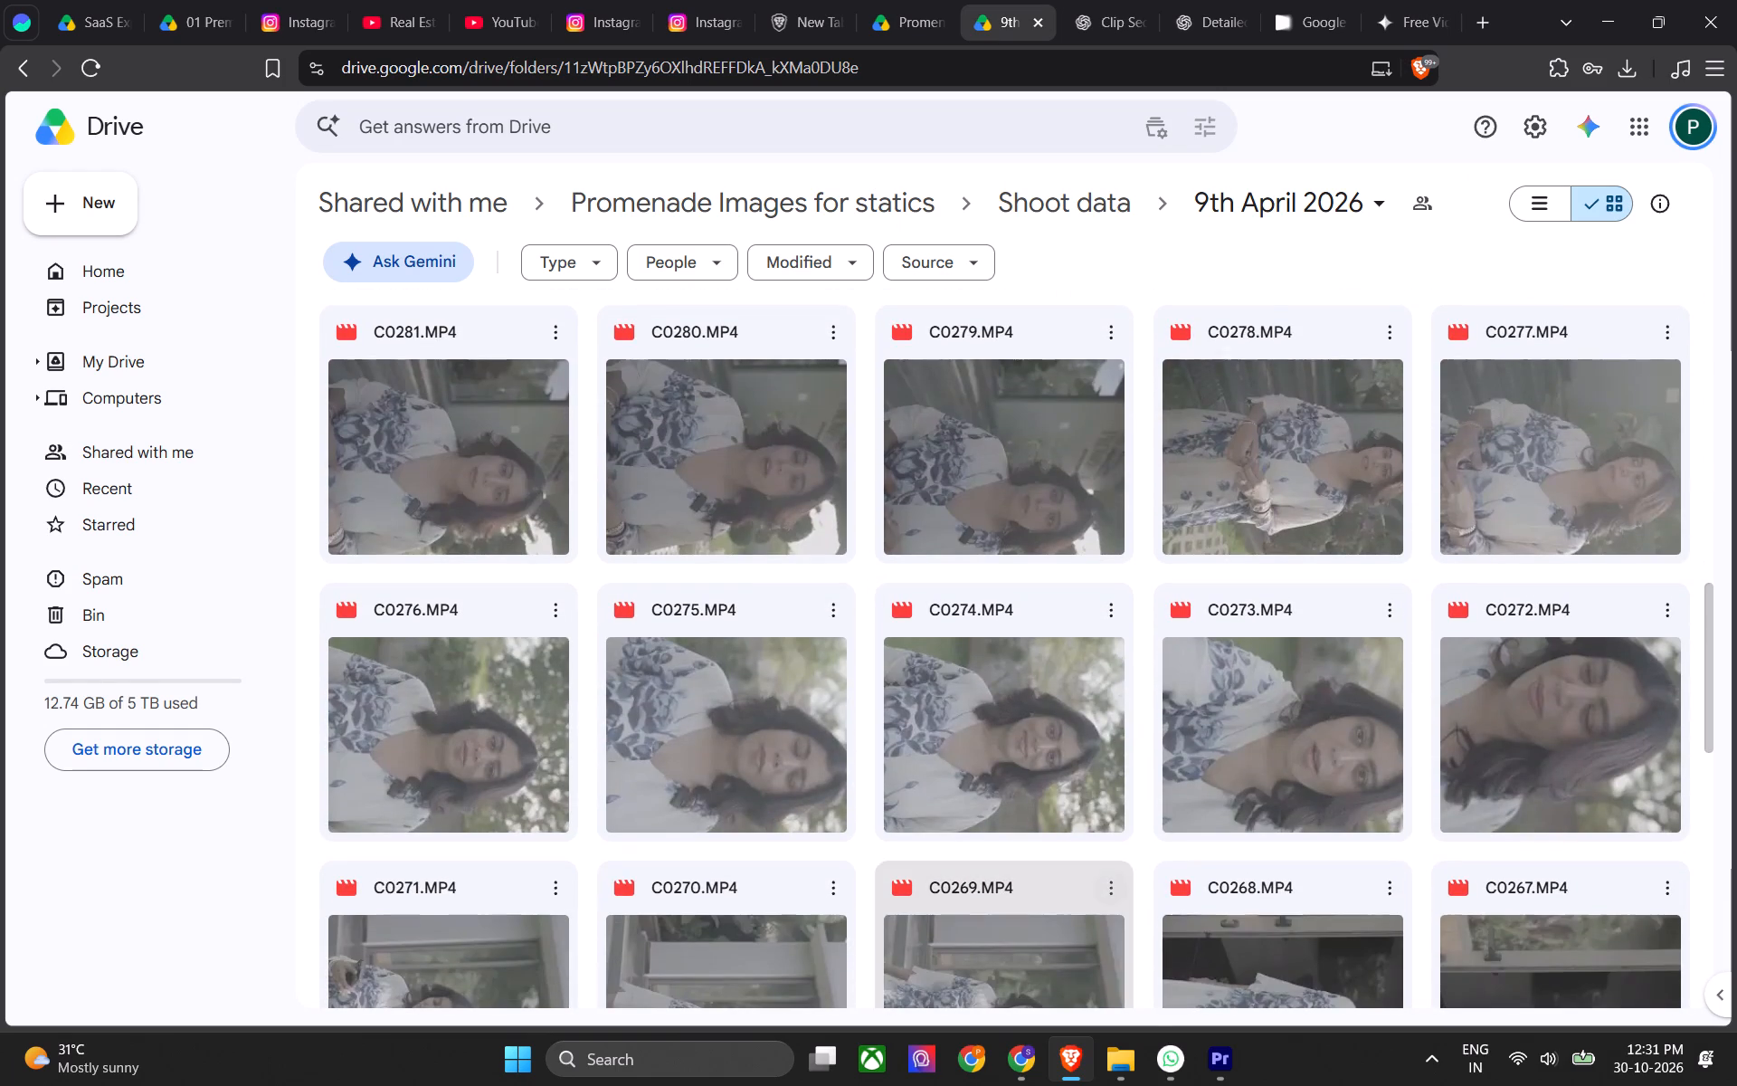
Switch to Premiere, save the project, and play the voiceover from 00;00;04;26 in the Promenade_oct 30 sequence.
{"action": "left_click", "coordinate": [1196, 1054]}
{"action": "left_click", "coordinate": [423, 665]}
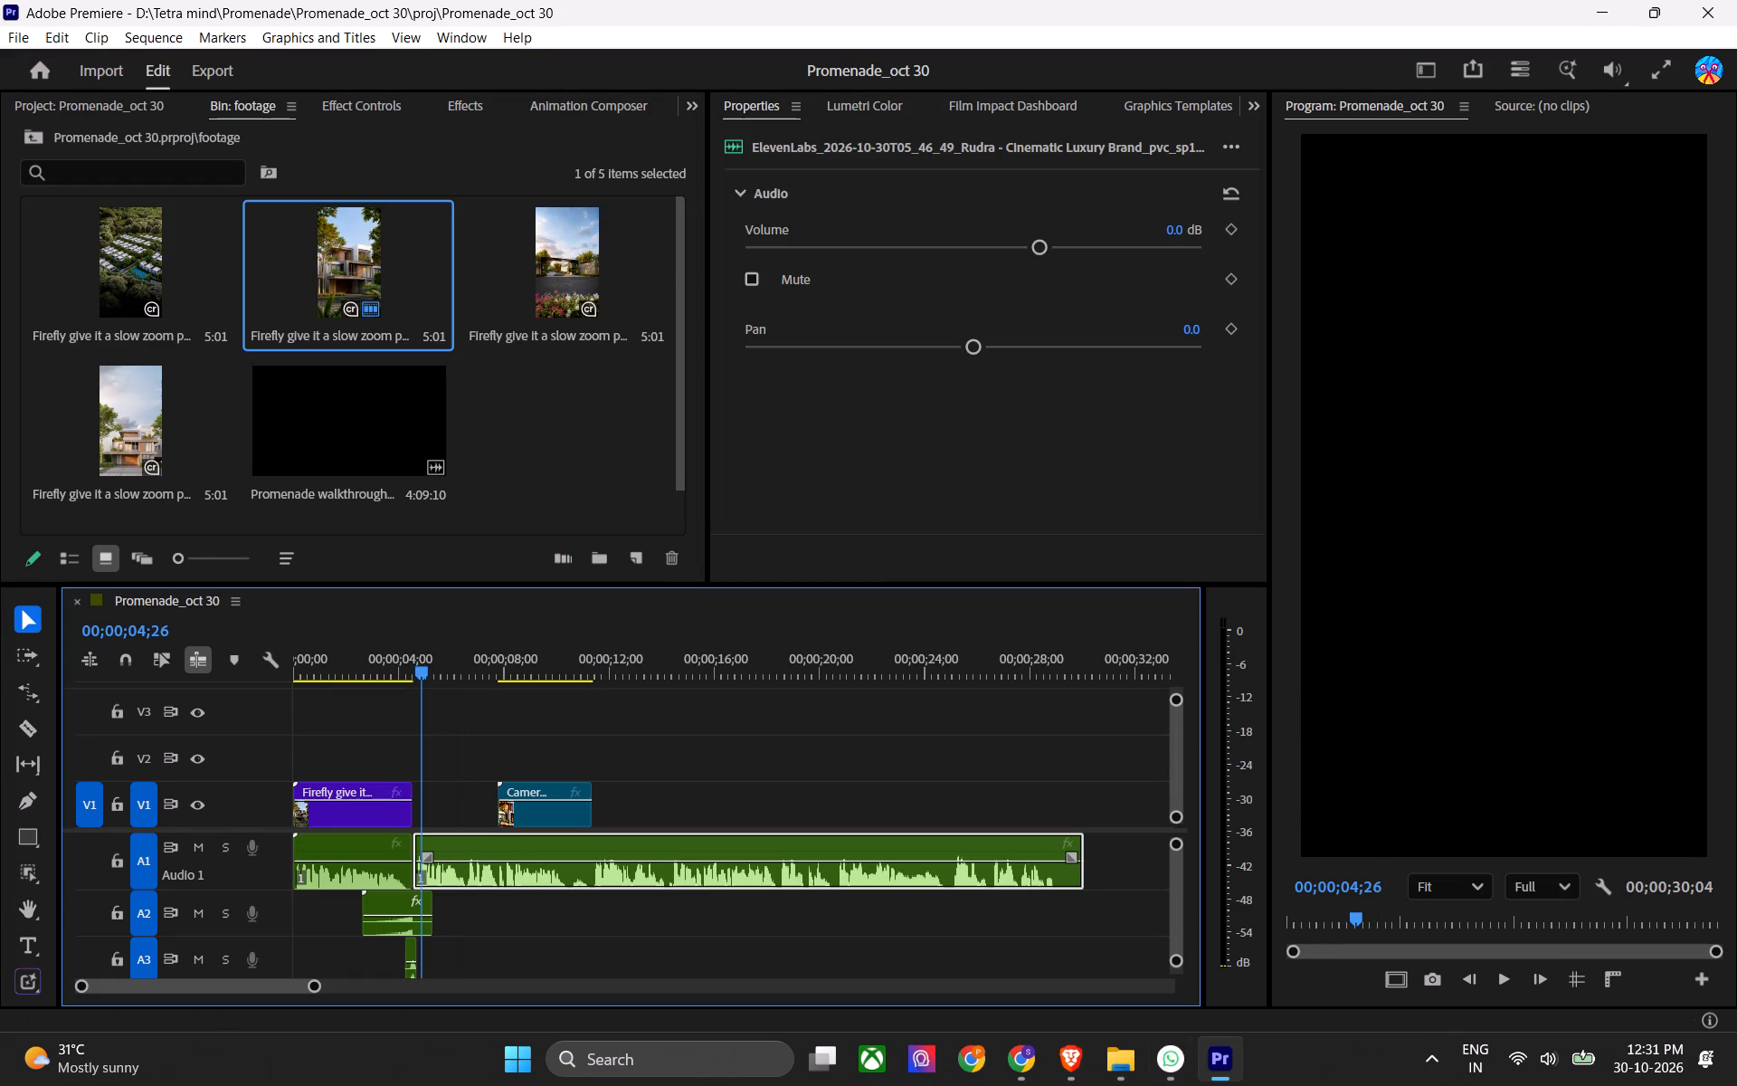
{"action": "key", "text": "ctrl+s"}
{"action": "key", "text": "space"}
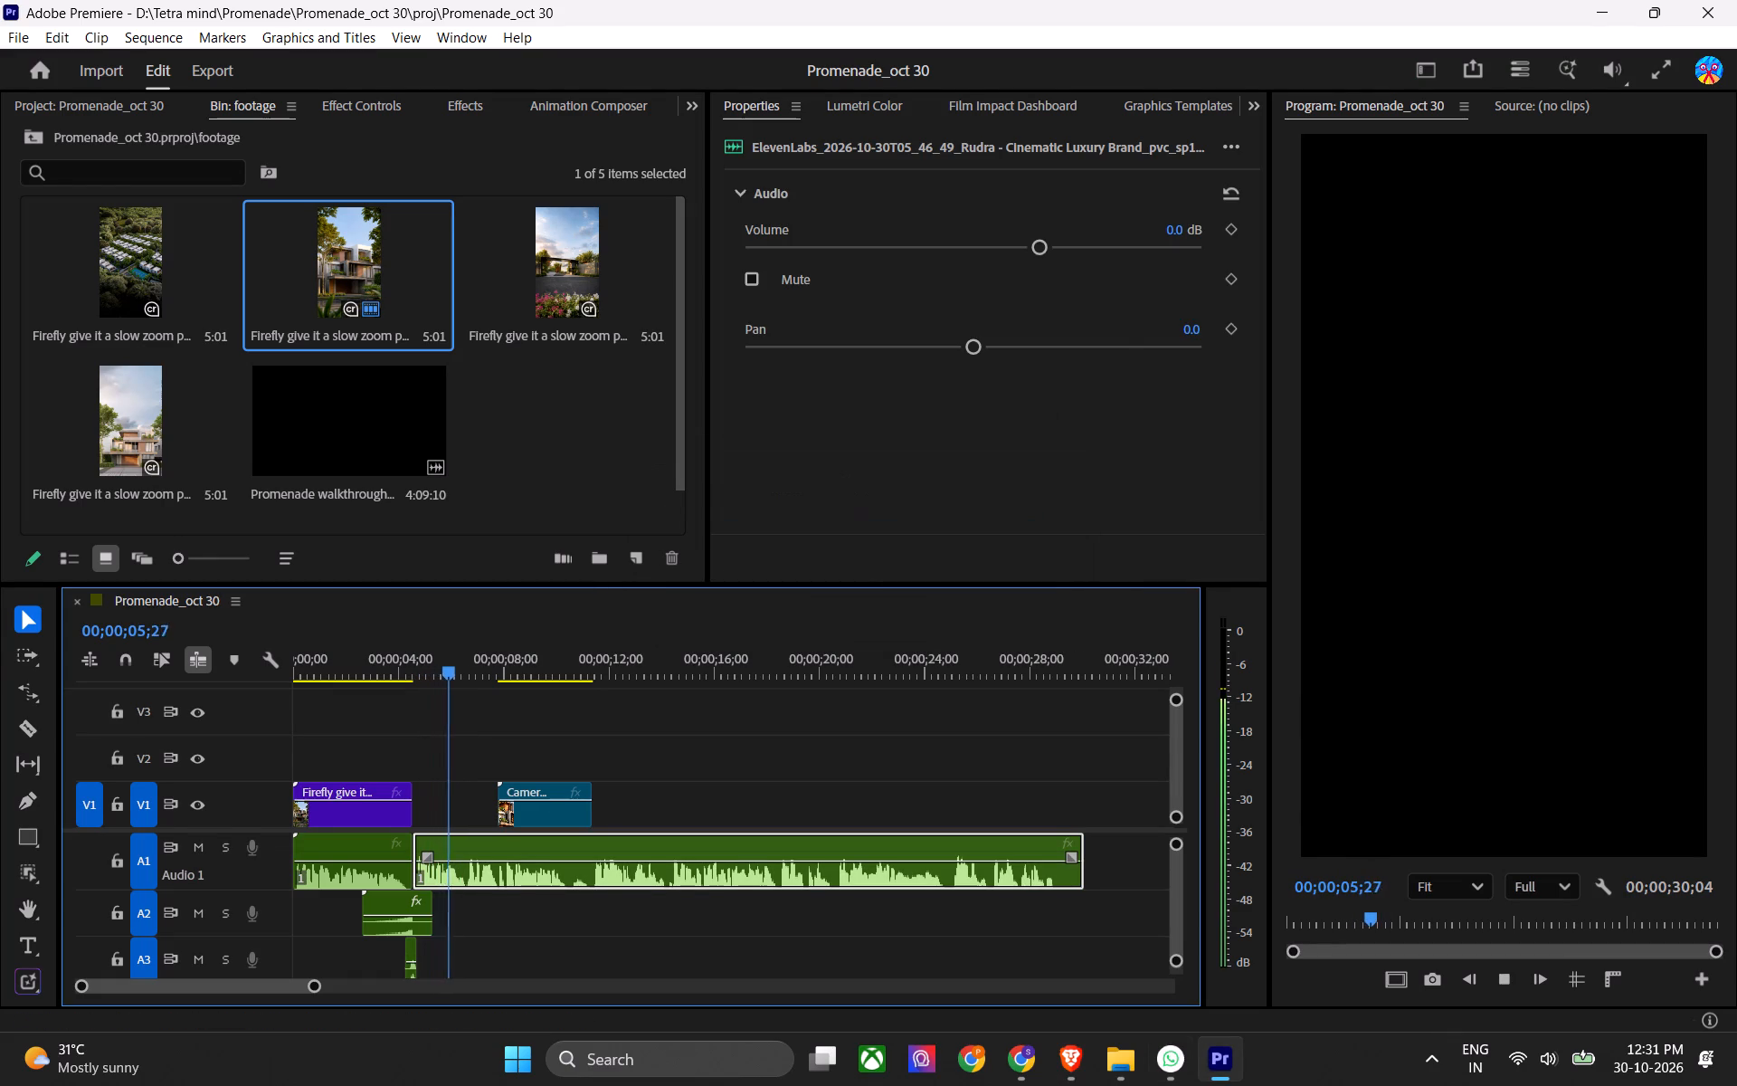
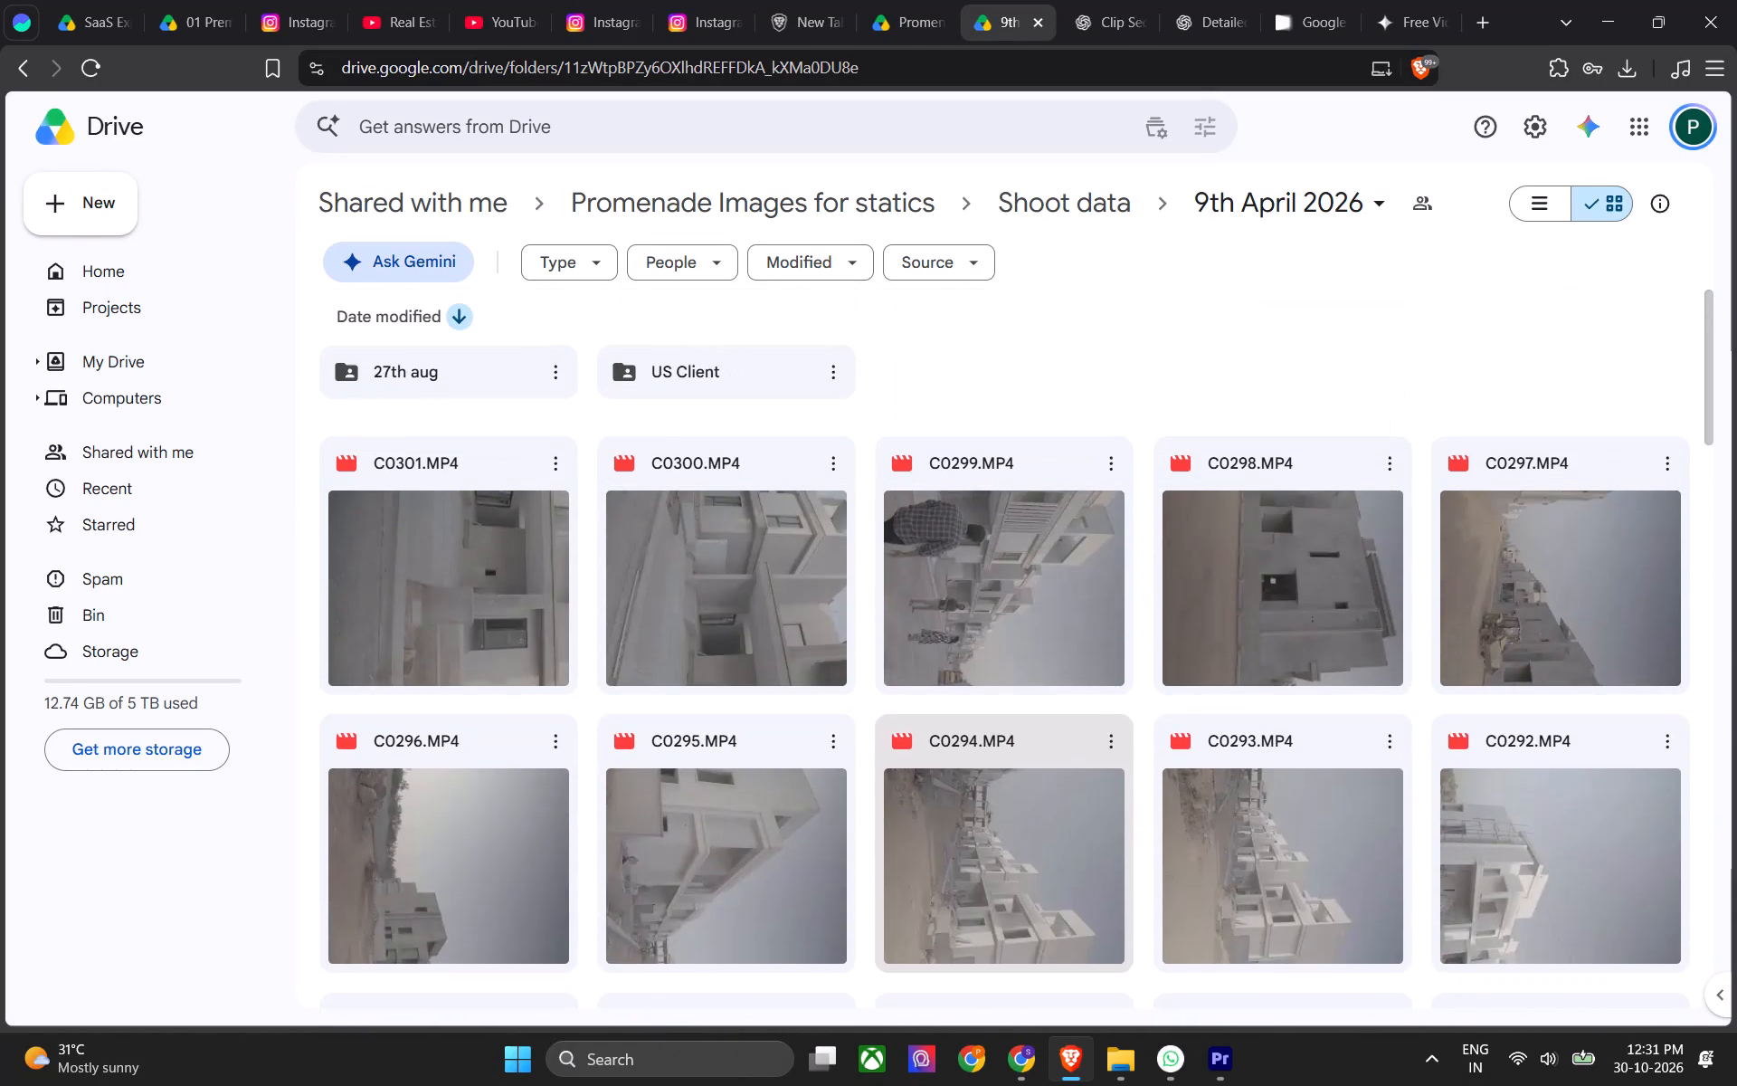
Open the 27th aug folder inside 9th April 2026 and browse down through its oldest clips for usable footage.
{"action": "scroll", "coordinate": [1116, 642], "scroll_direction": "up", "scroll_amount": 1}
{"action": "double_click", "coordinate": [413, 372]}
{"action": "scroll", "coordinate": [1438, 786], "scroll_direction": "down", "scroll_amount": 7}
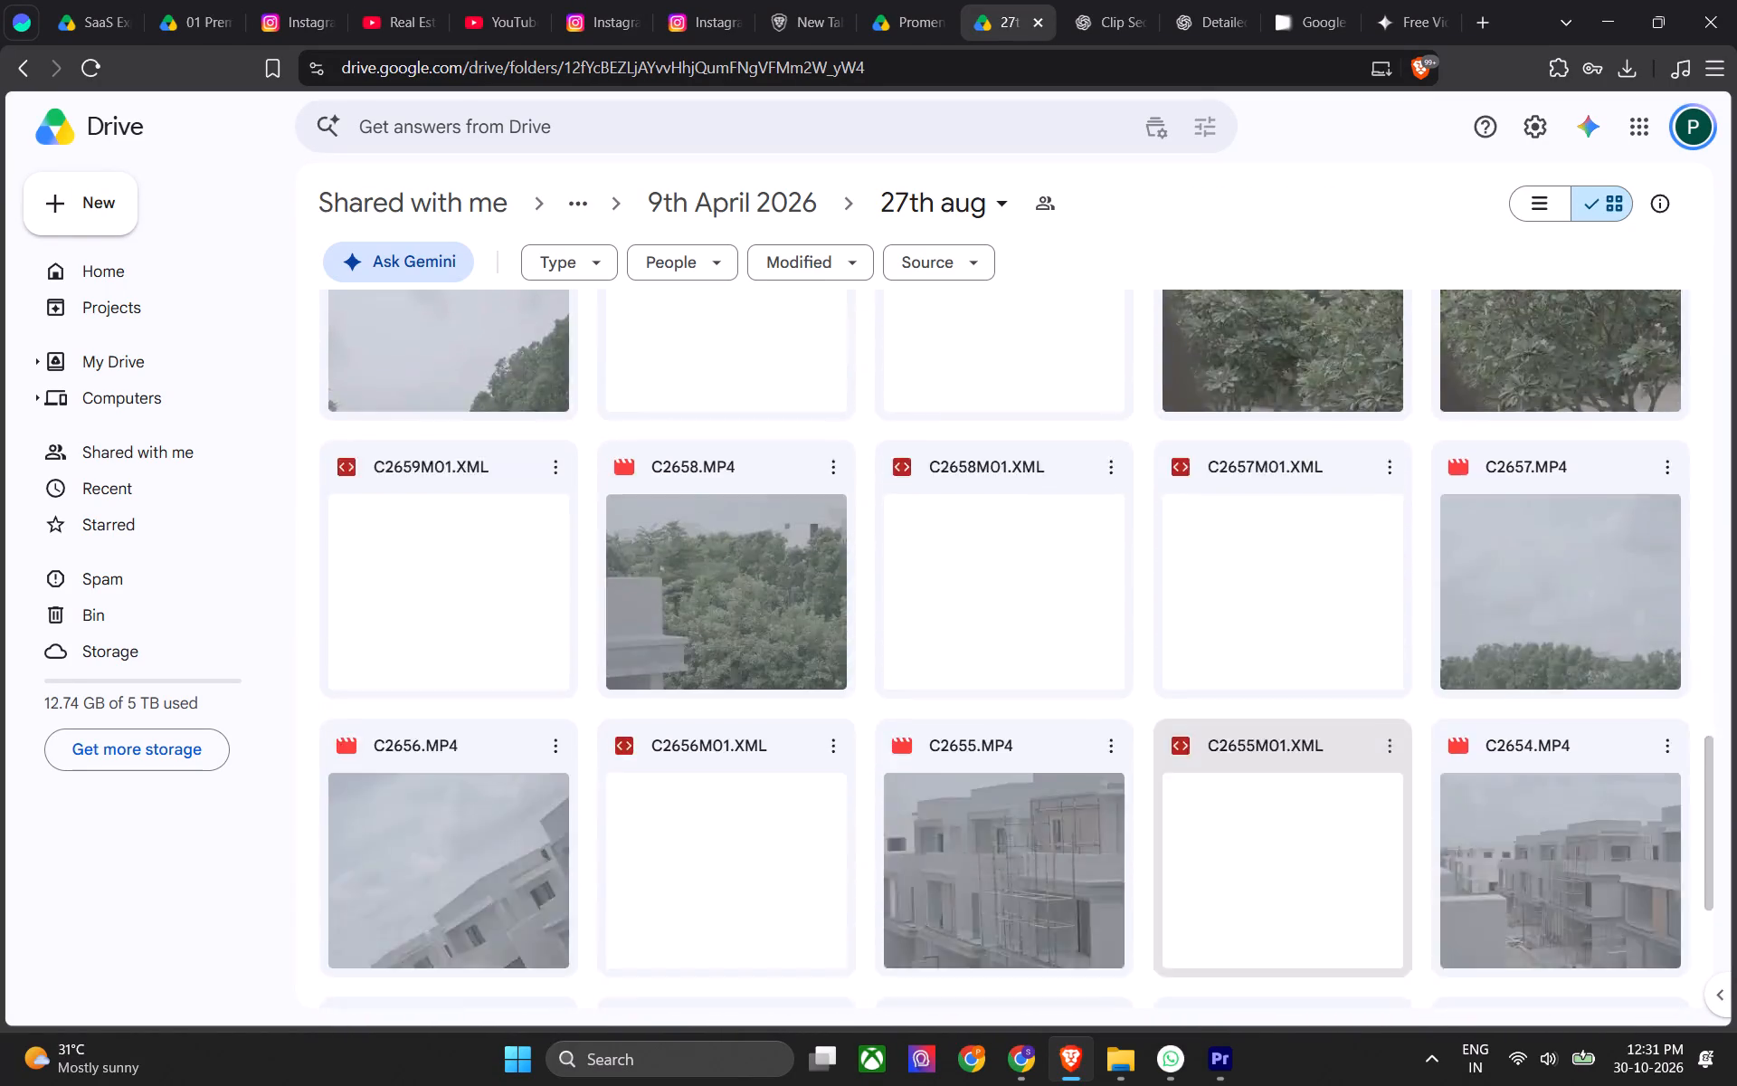
{"action": "scroll", "coordinate": [1052, 853], "scroll_direction": "down", "scroll_amount": 18}
{"action": "scroll", "coordinate": [1028, 823], "scroll_direction": "down", "scroll_amount": 14}
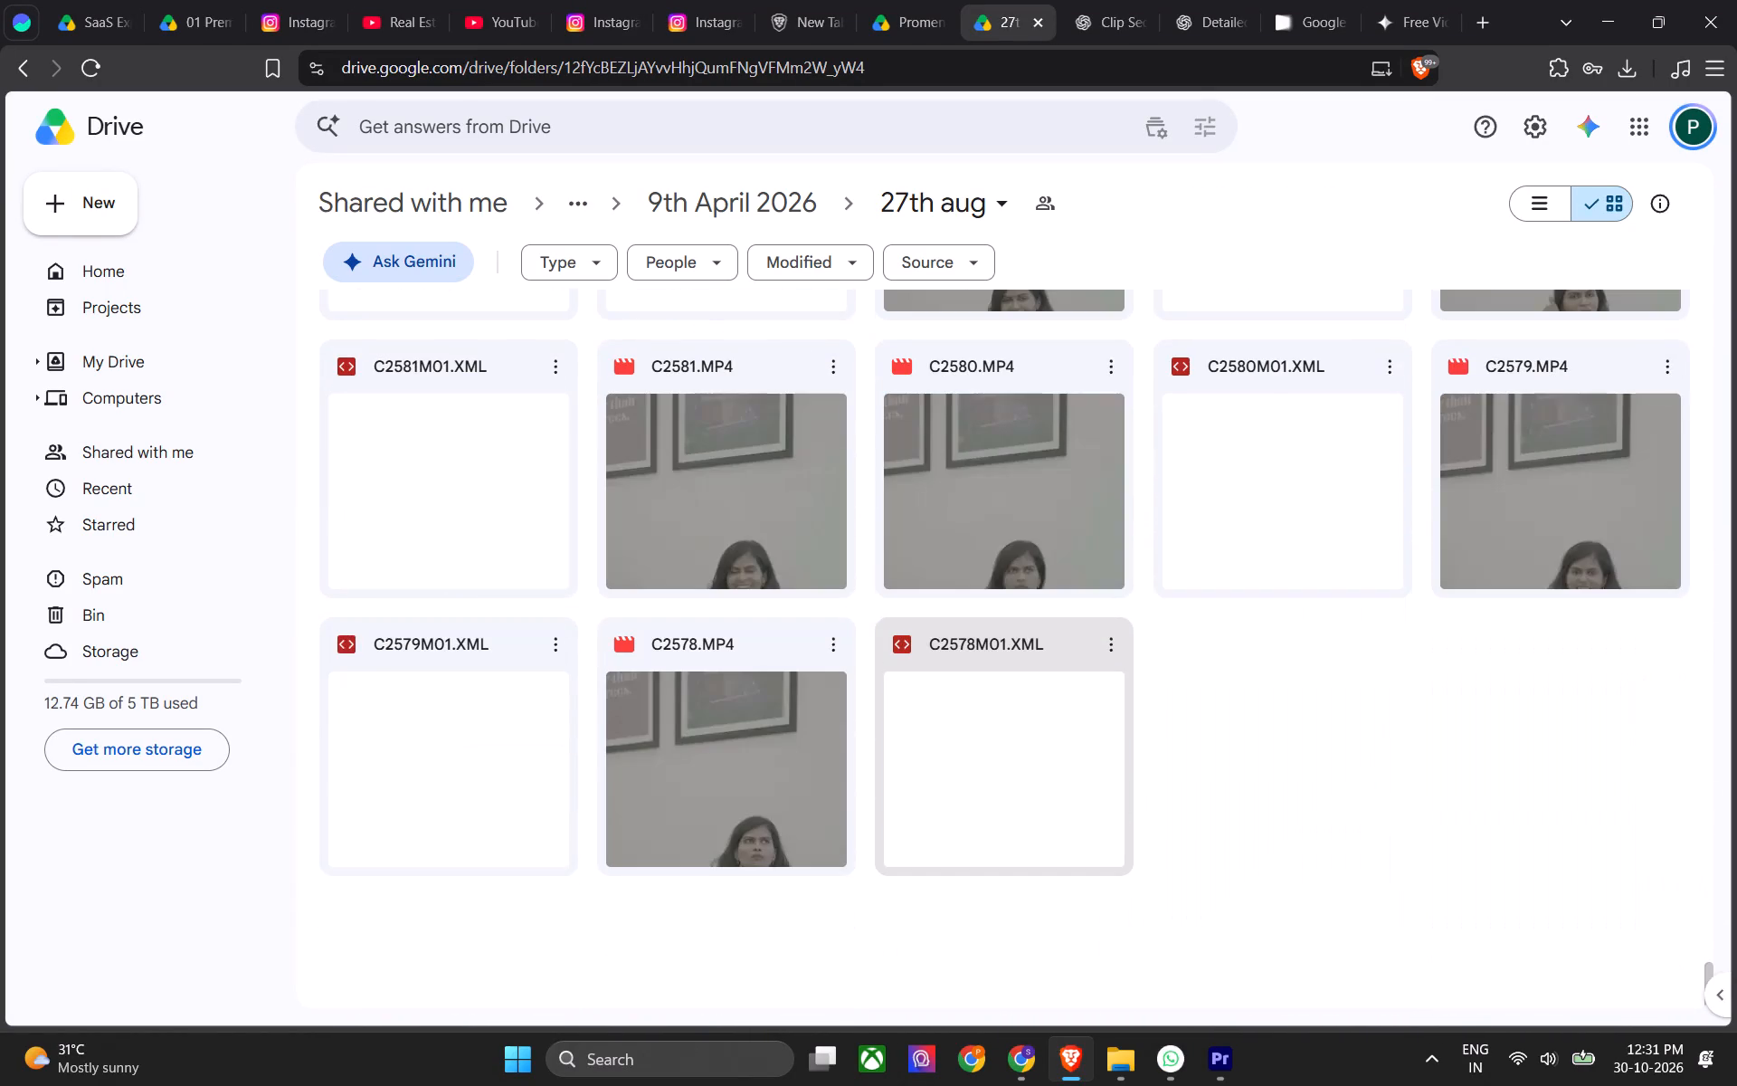
{"action": "scroll", "coordinate": [1021, 823], "scroll_direction": "down", "scroll_amount": 8}
{"action": "scroll", "coordinate": [1041, 746], "scroll_direction": "up", "scroll_amount": 8}
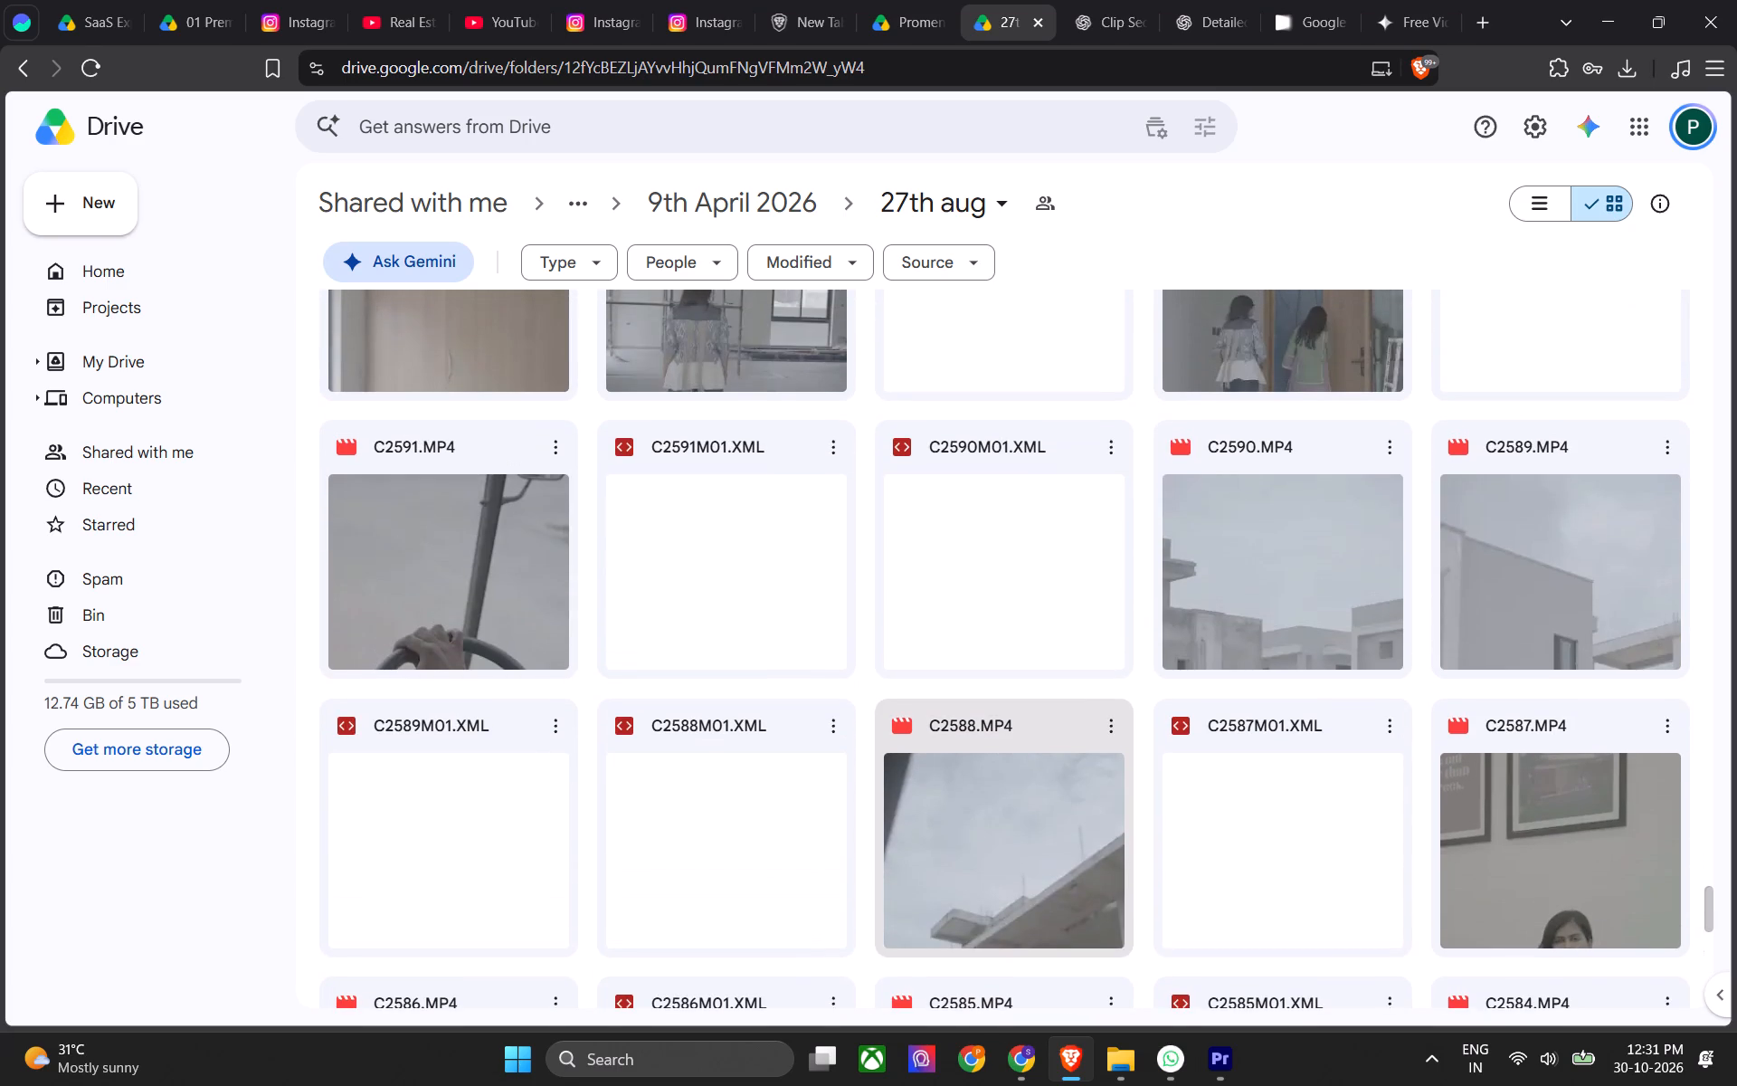
Preview C2588.MP4, jumping back and forth through the villa exterior shots, and return to the folder.
{"action": "left_click", "coordinate": [1024, 877]}
{"action": "double_click", "coordinate": [1024, 877]}
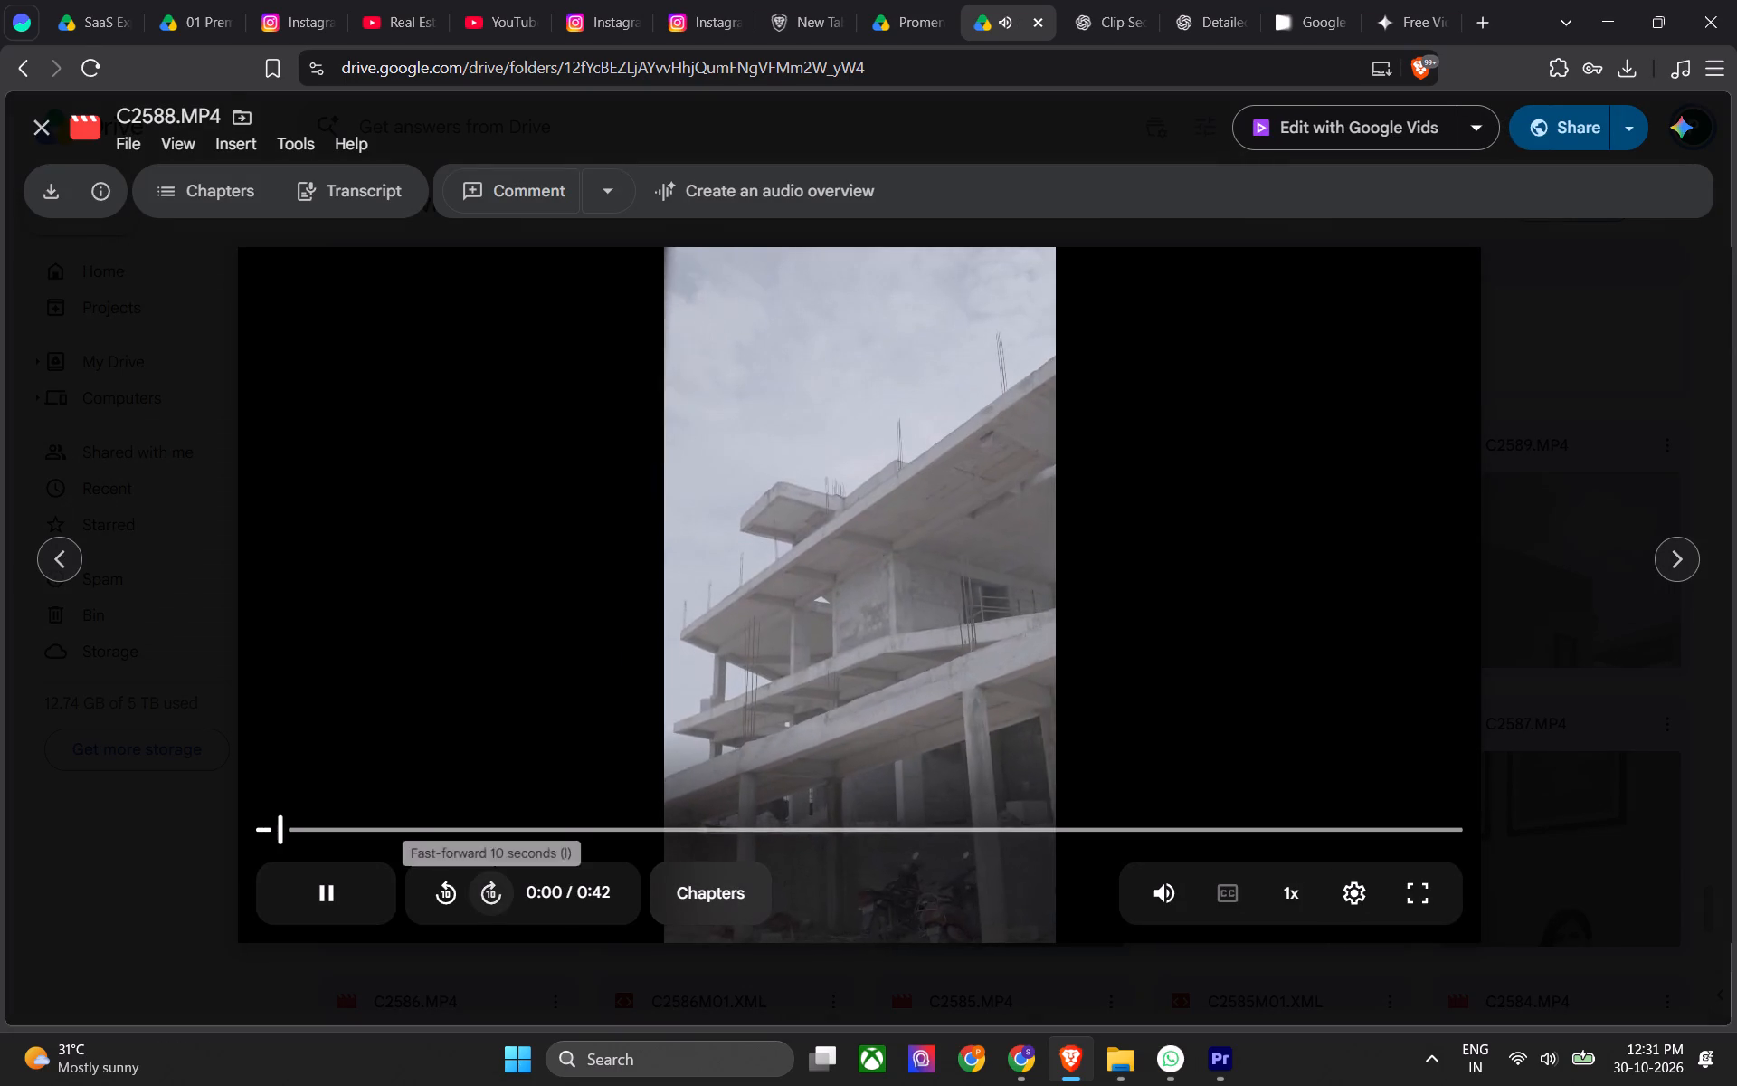
{"action": "left_click", "coordinate": [755, 832]}
{"action": "left_click", "coordinate": [1069, 823]}
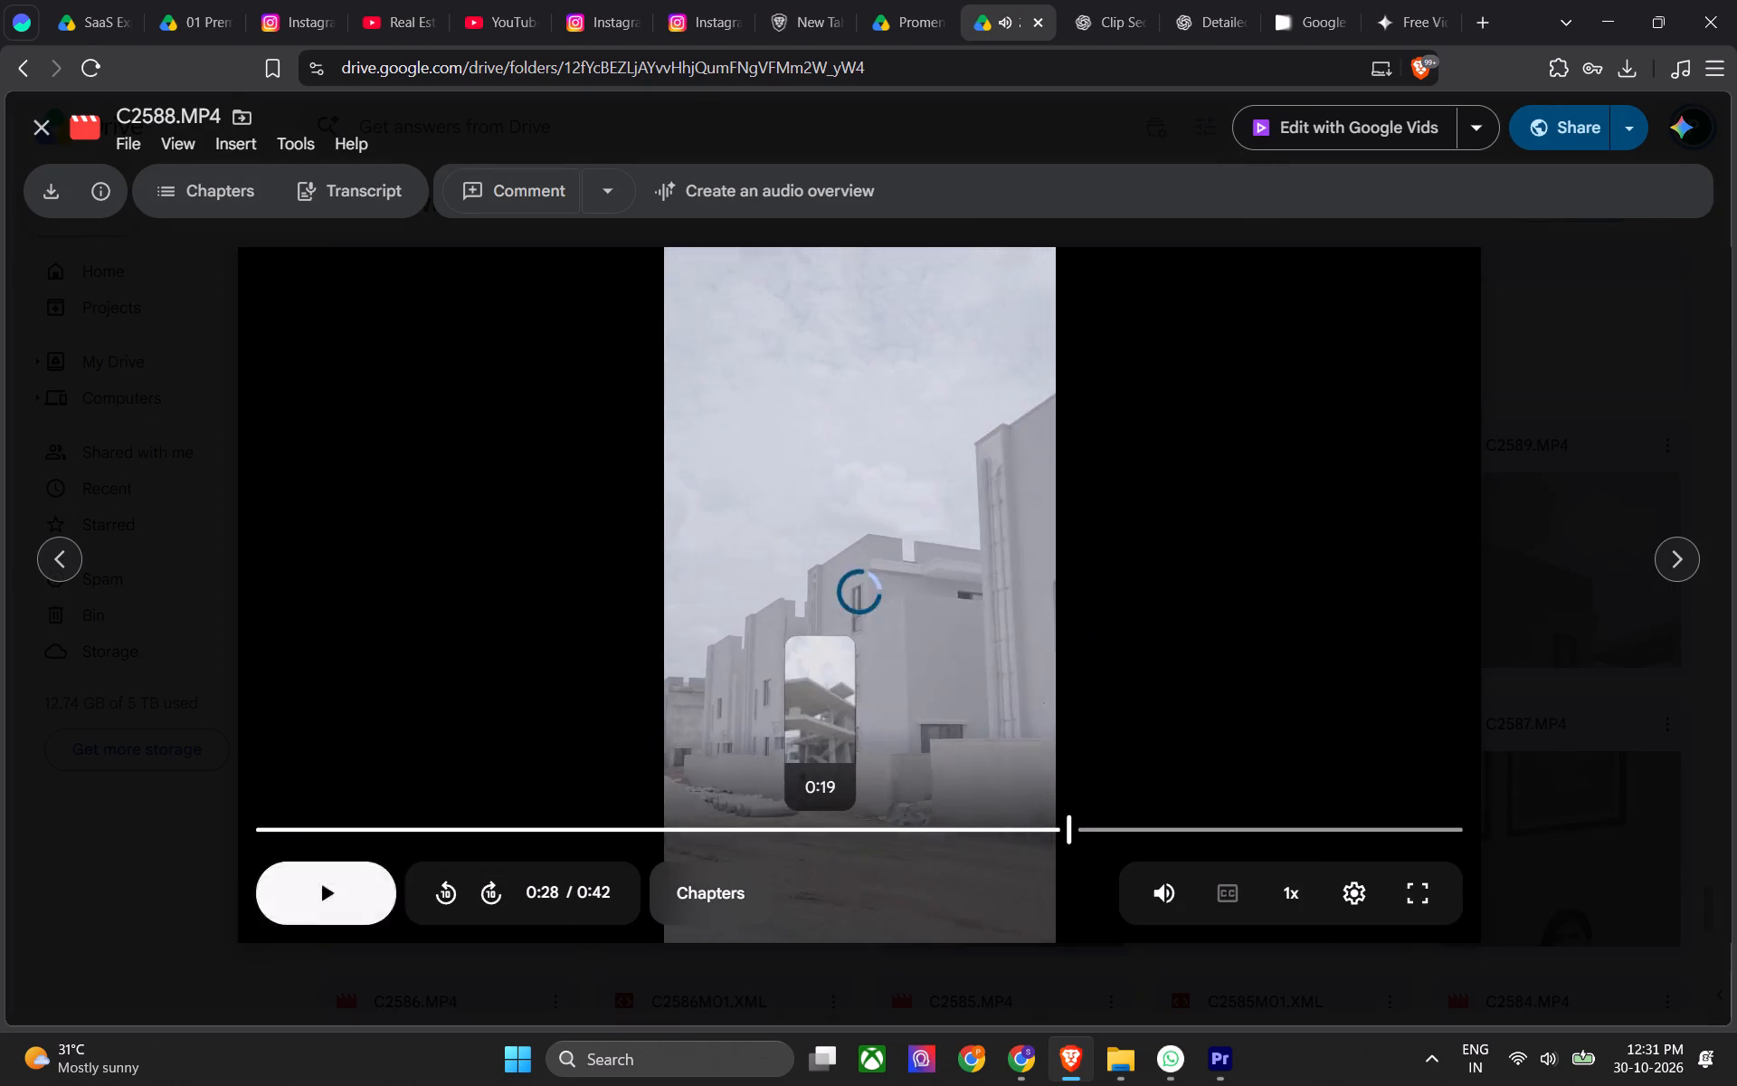
{"action": "left_click", "coordinate": [897, 832]}
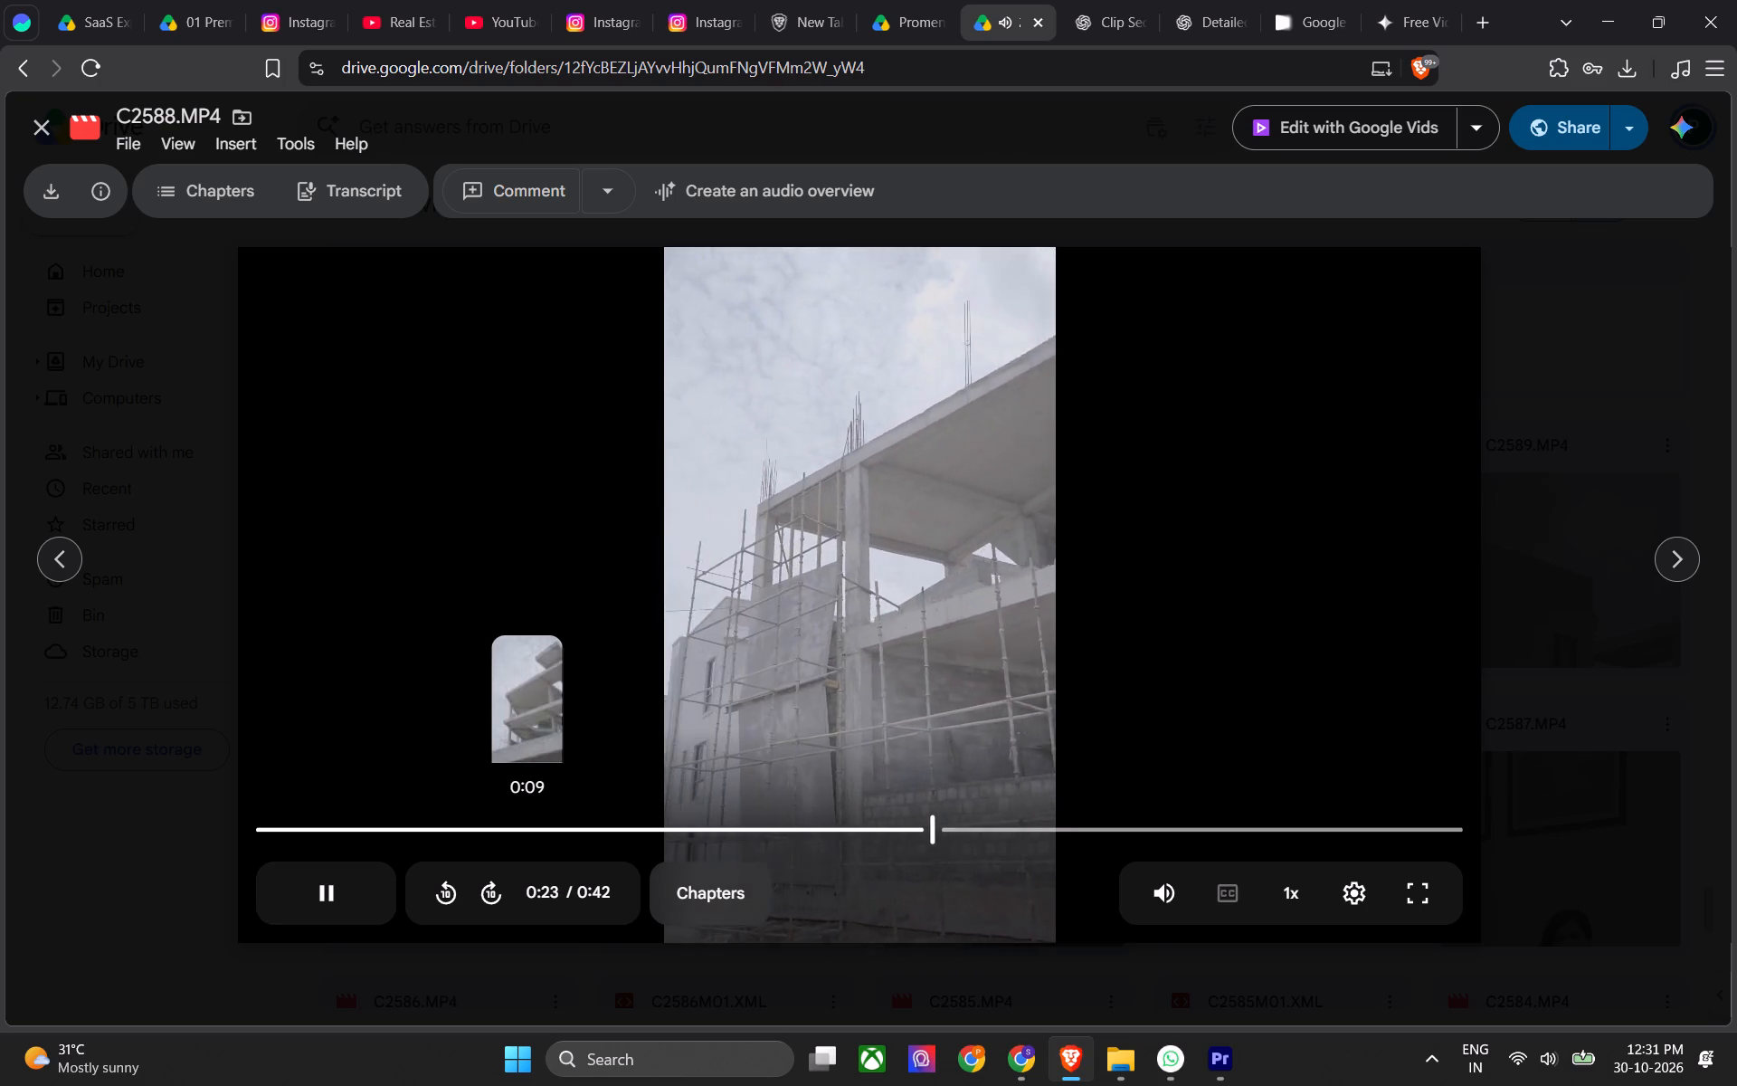
{"action": "left_click", "coordinate": [732, 815]}
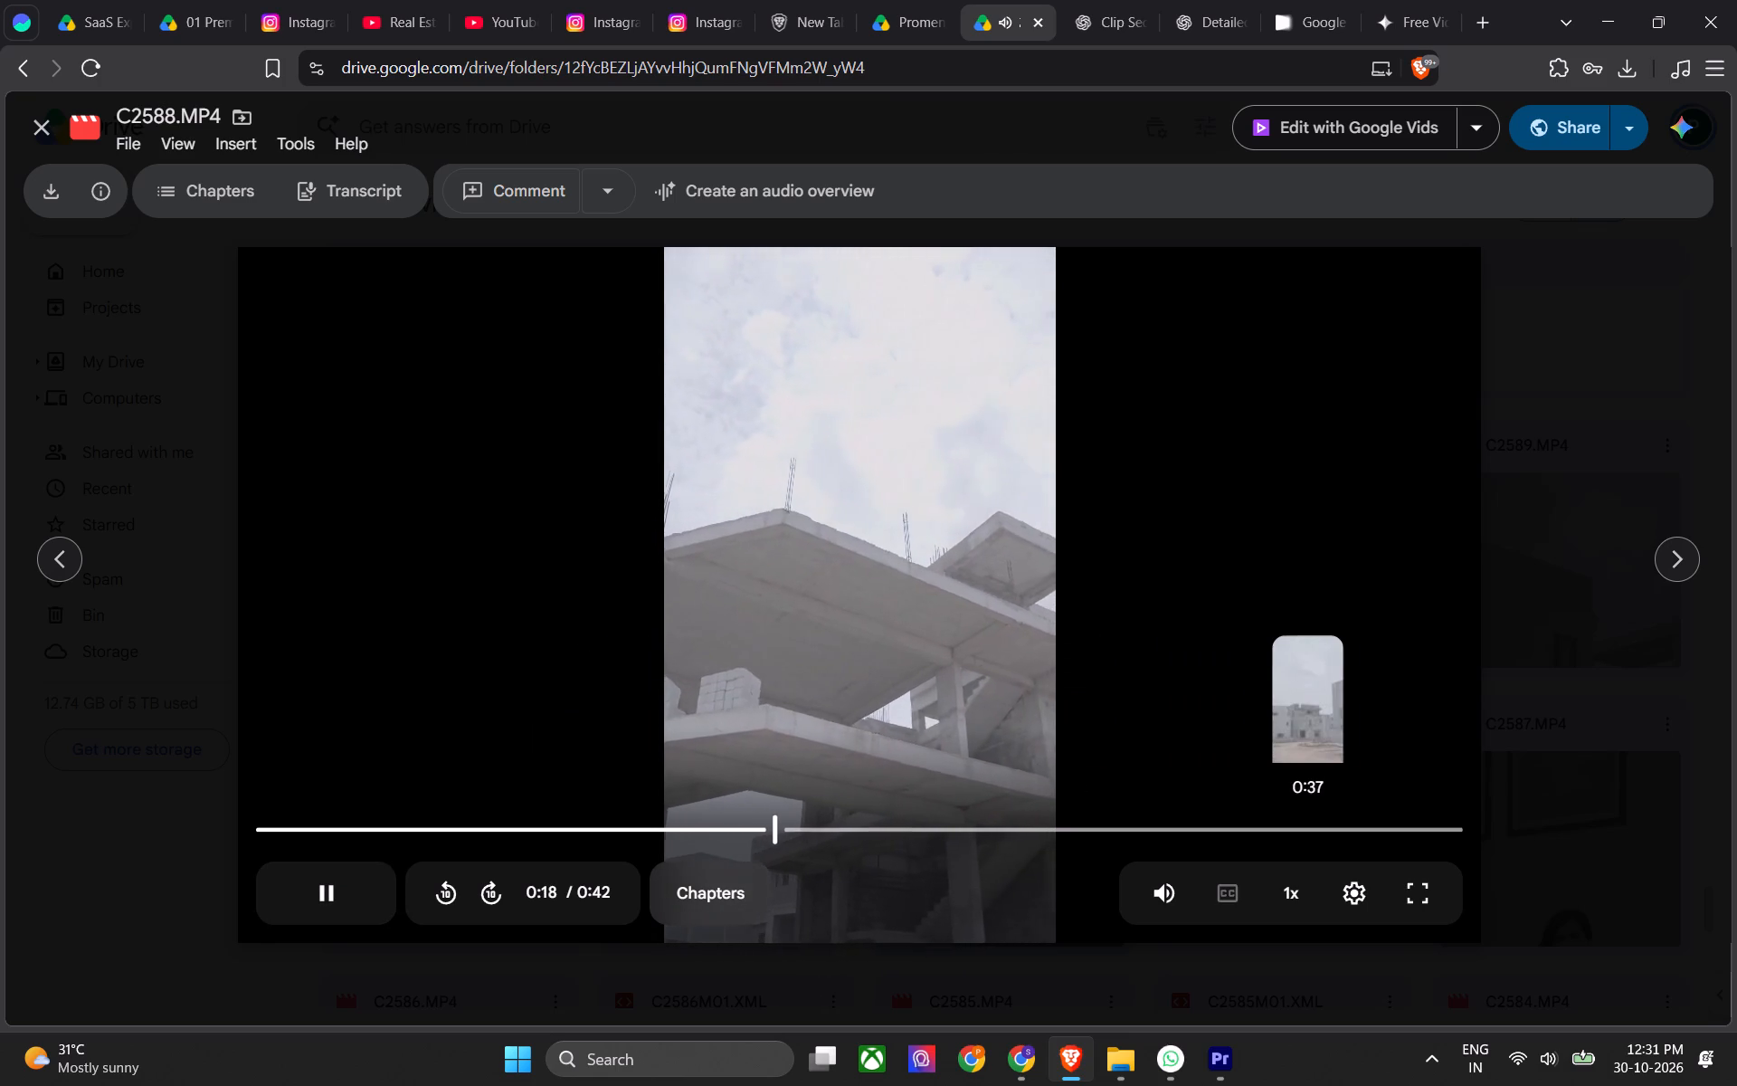
{"action": "left_click", "coordinate": [1087, 845]}
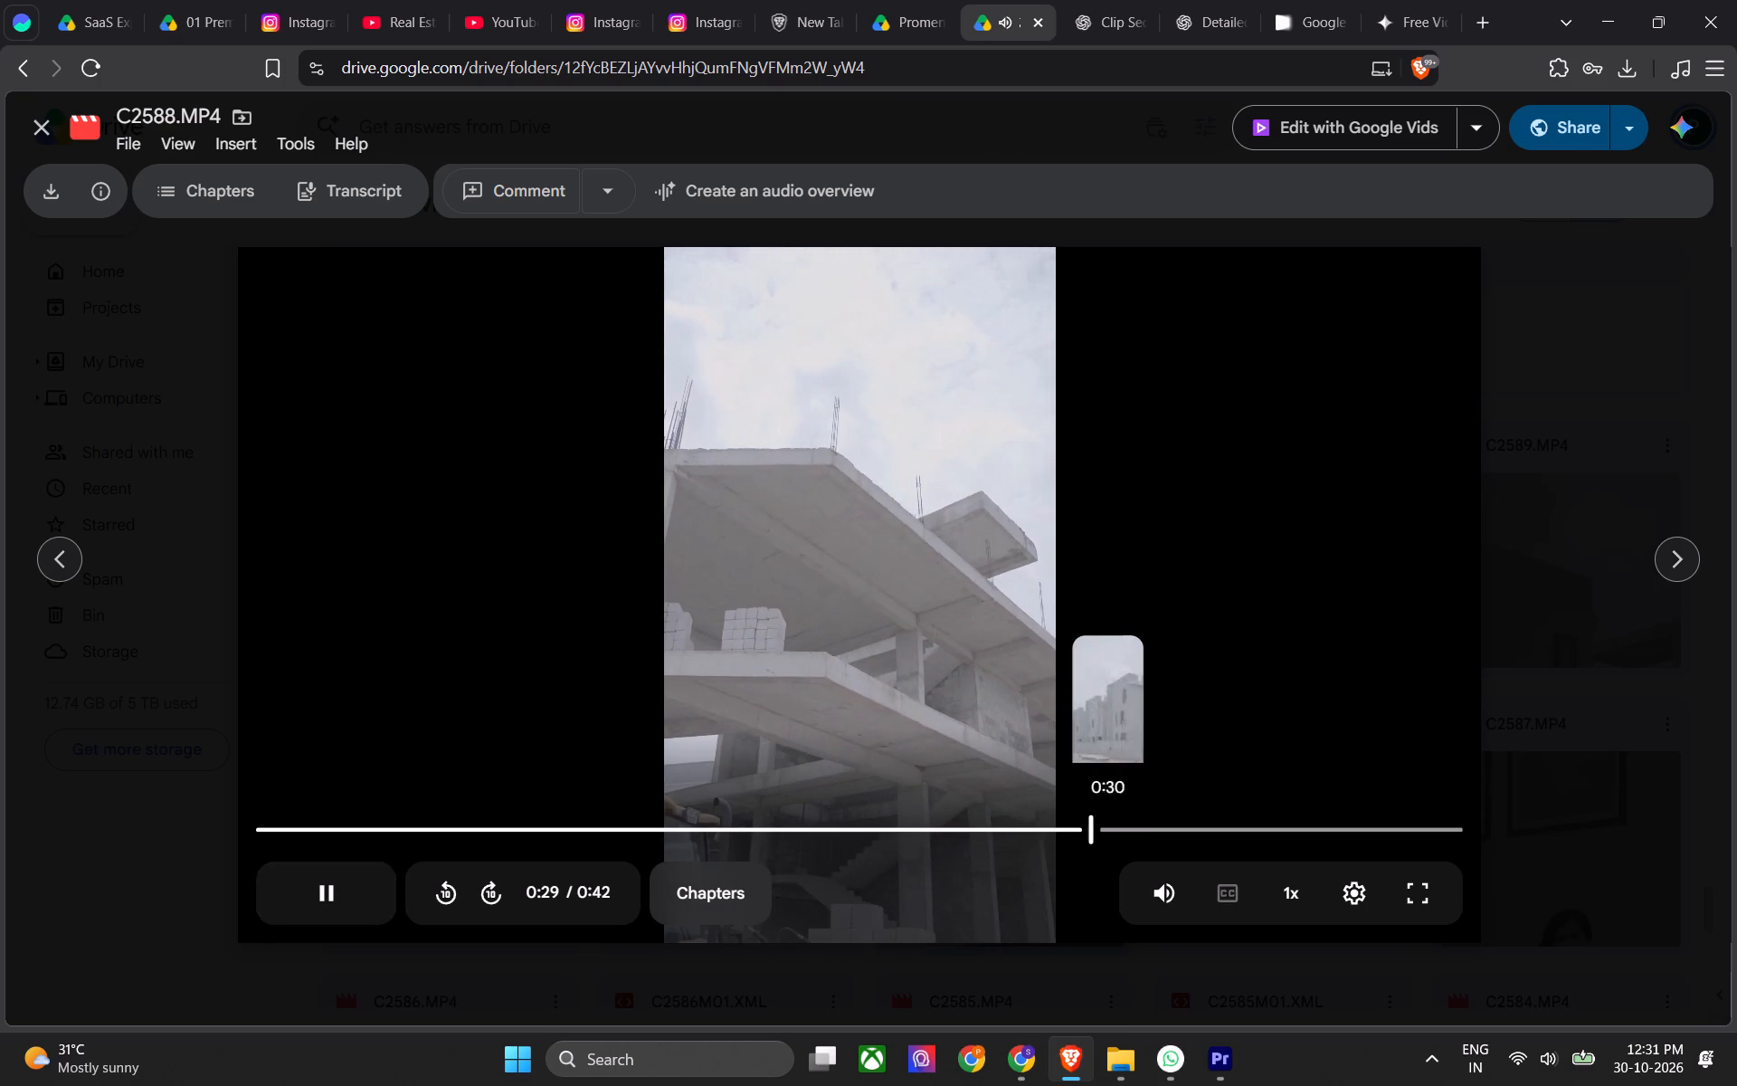
{"action": "left_click", "coordinate": [1209, 822]}
{"action": "left_click", "coordinate": [1290, 819]}
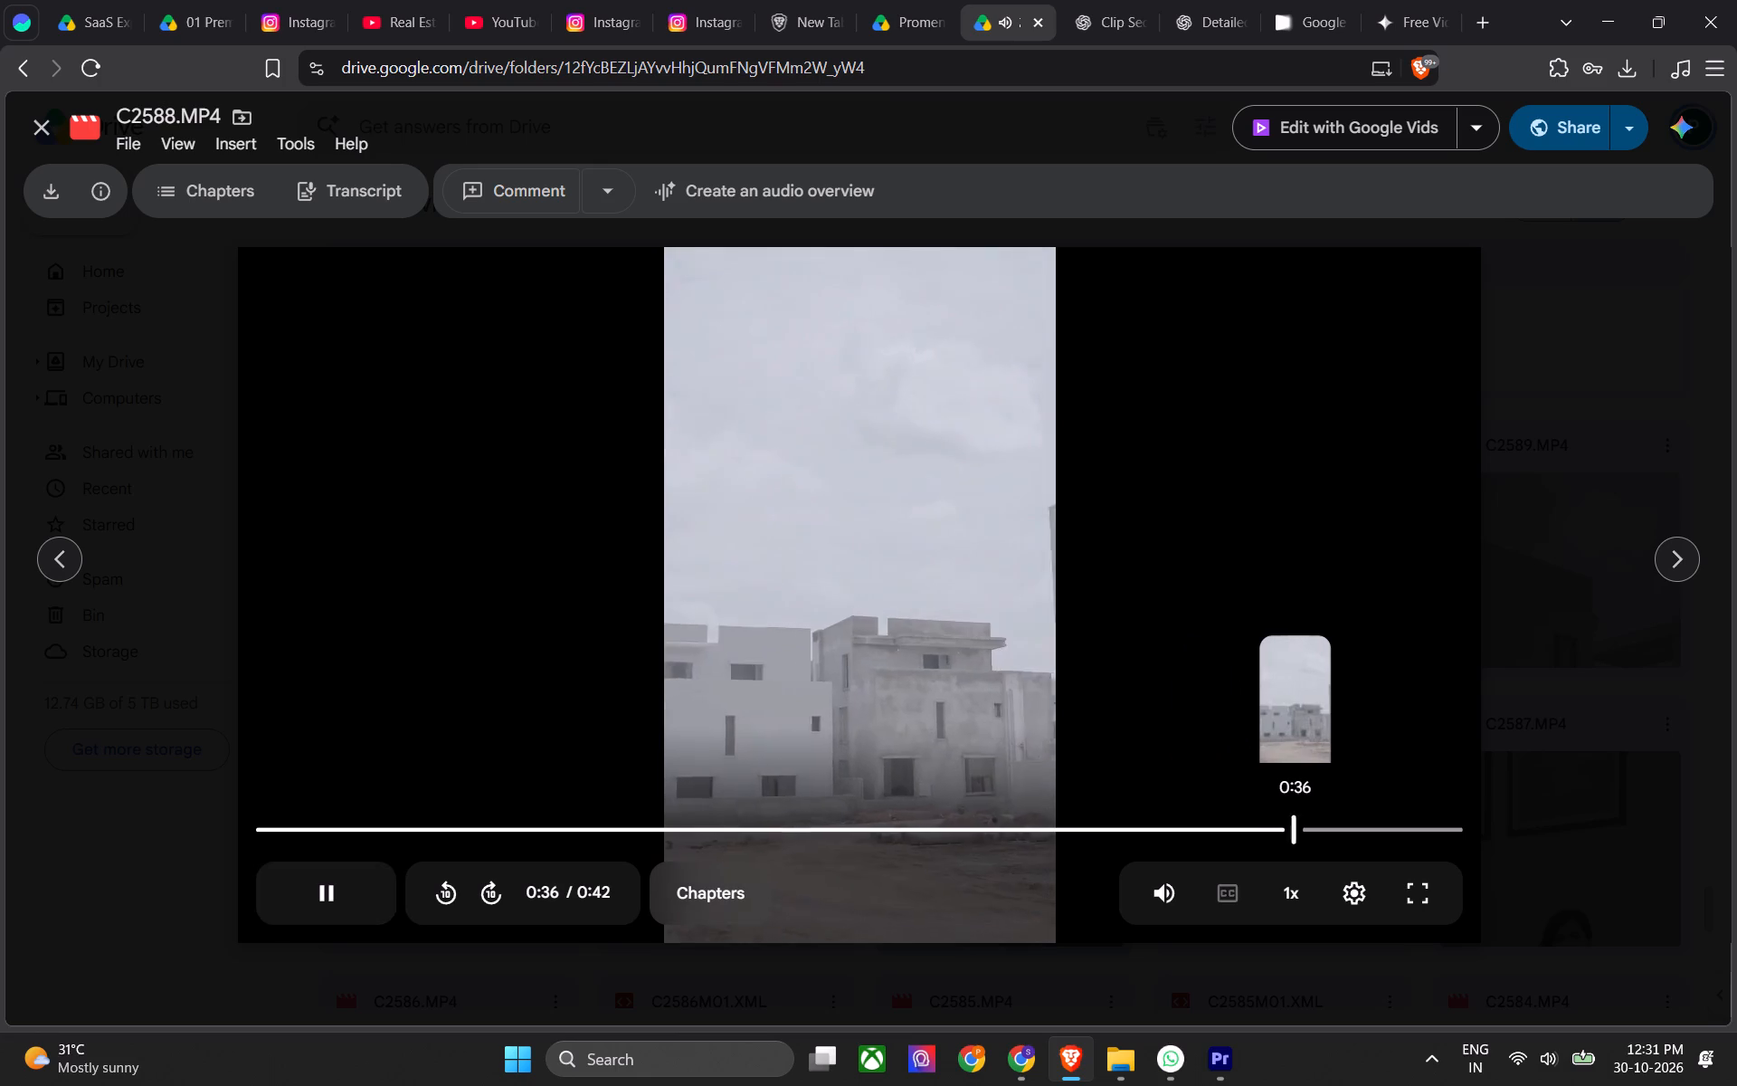
{"action": "left_click", "coordinate": [1339, 829]}
{"action": "left_click", "coordinate": [1578, 776]}
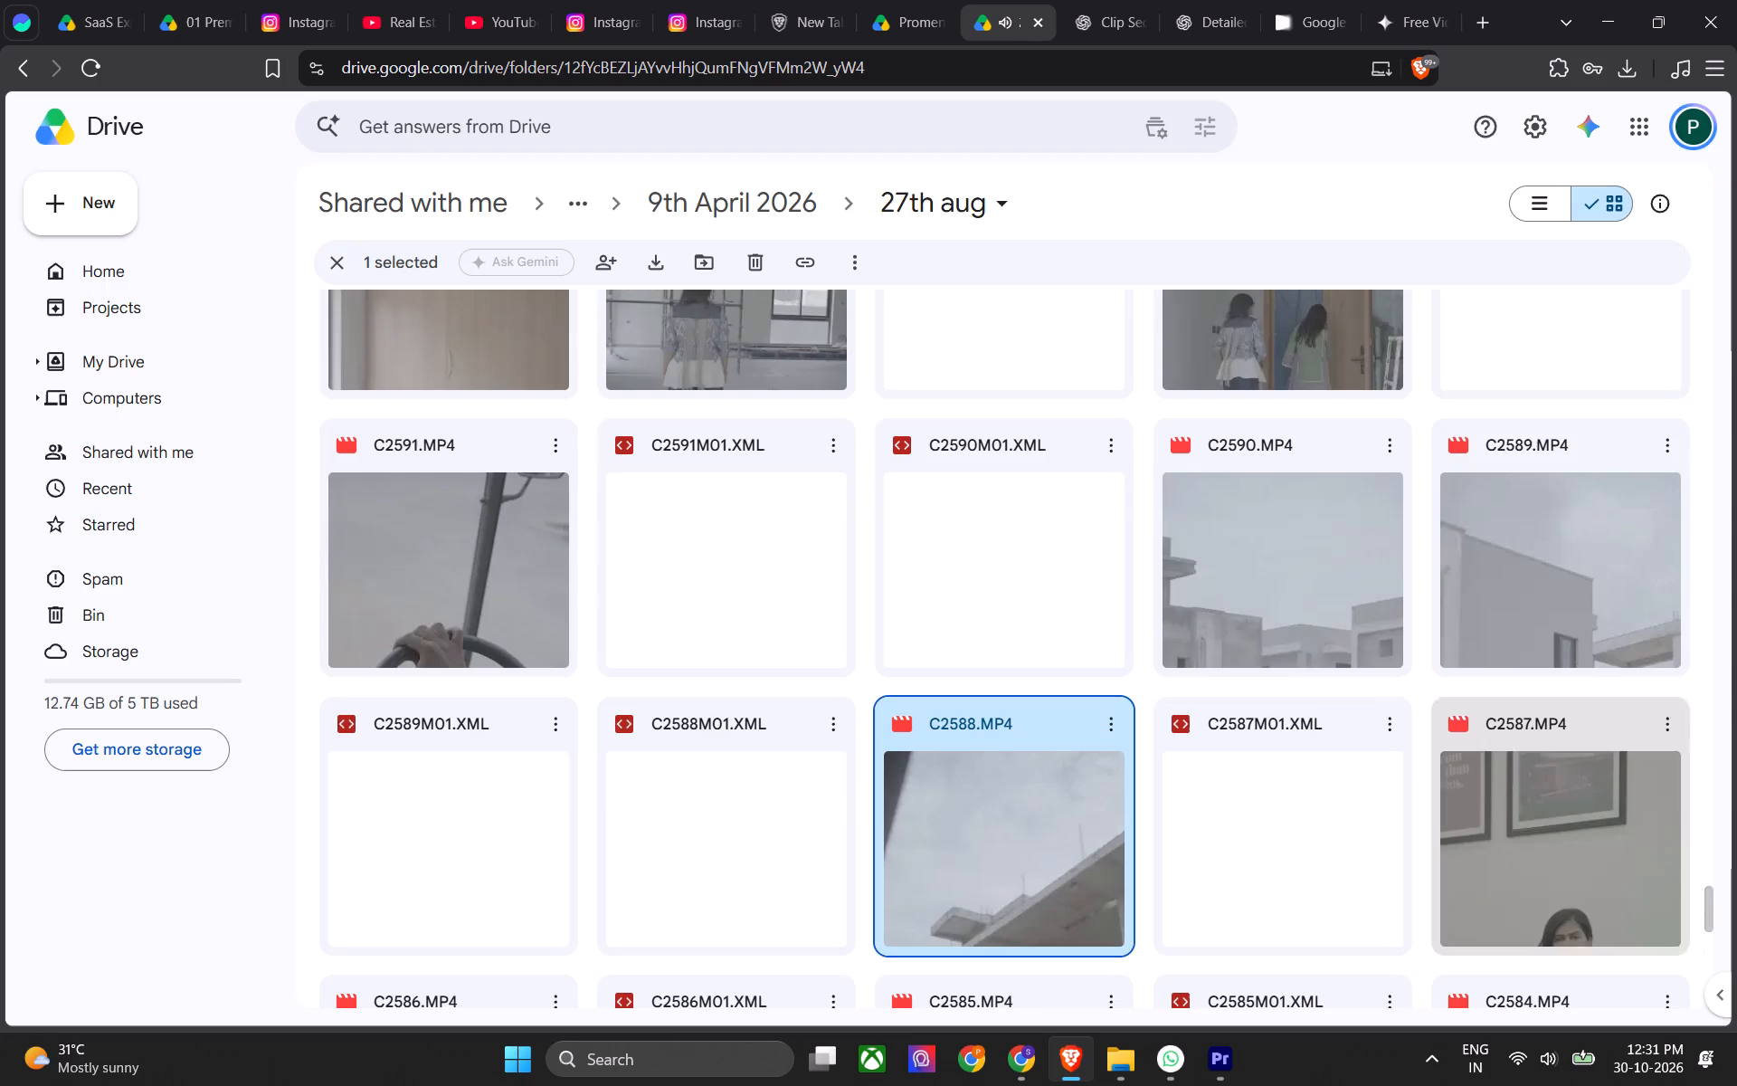
Preview C2592.MP4, skimming the shot of two women at the wooden door, and return to the folder.
{"action": "scroll", "coordinate": [922, 653], "scroll_direction": "up", "scroll_amount": 1}
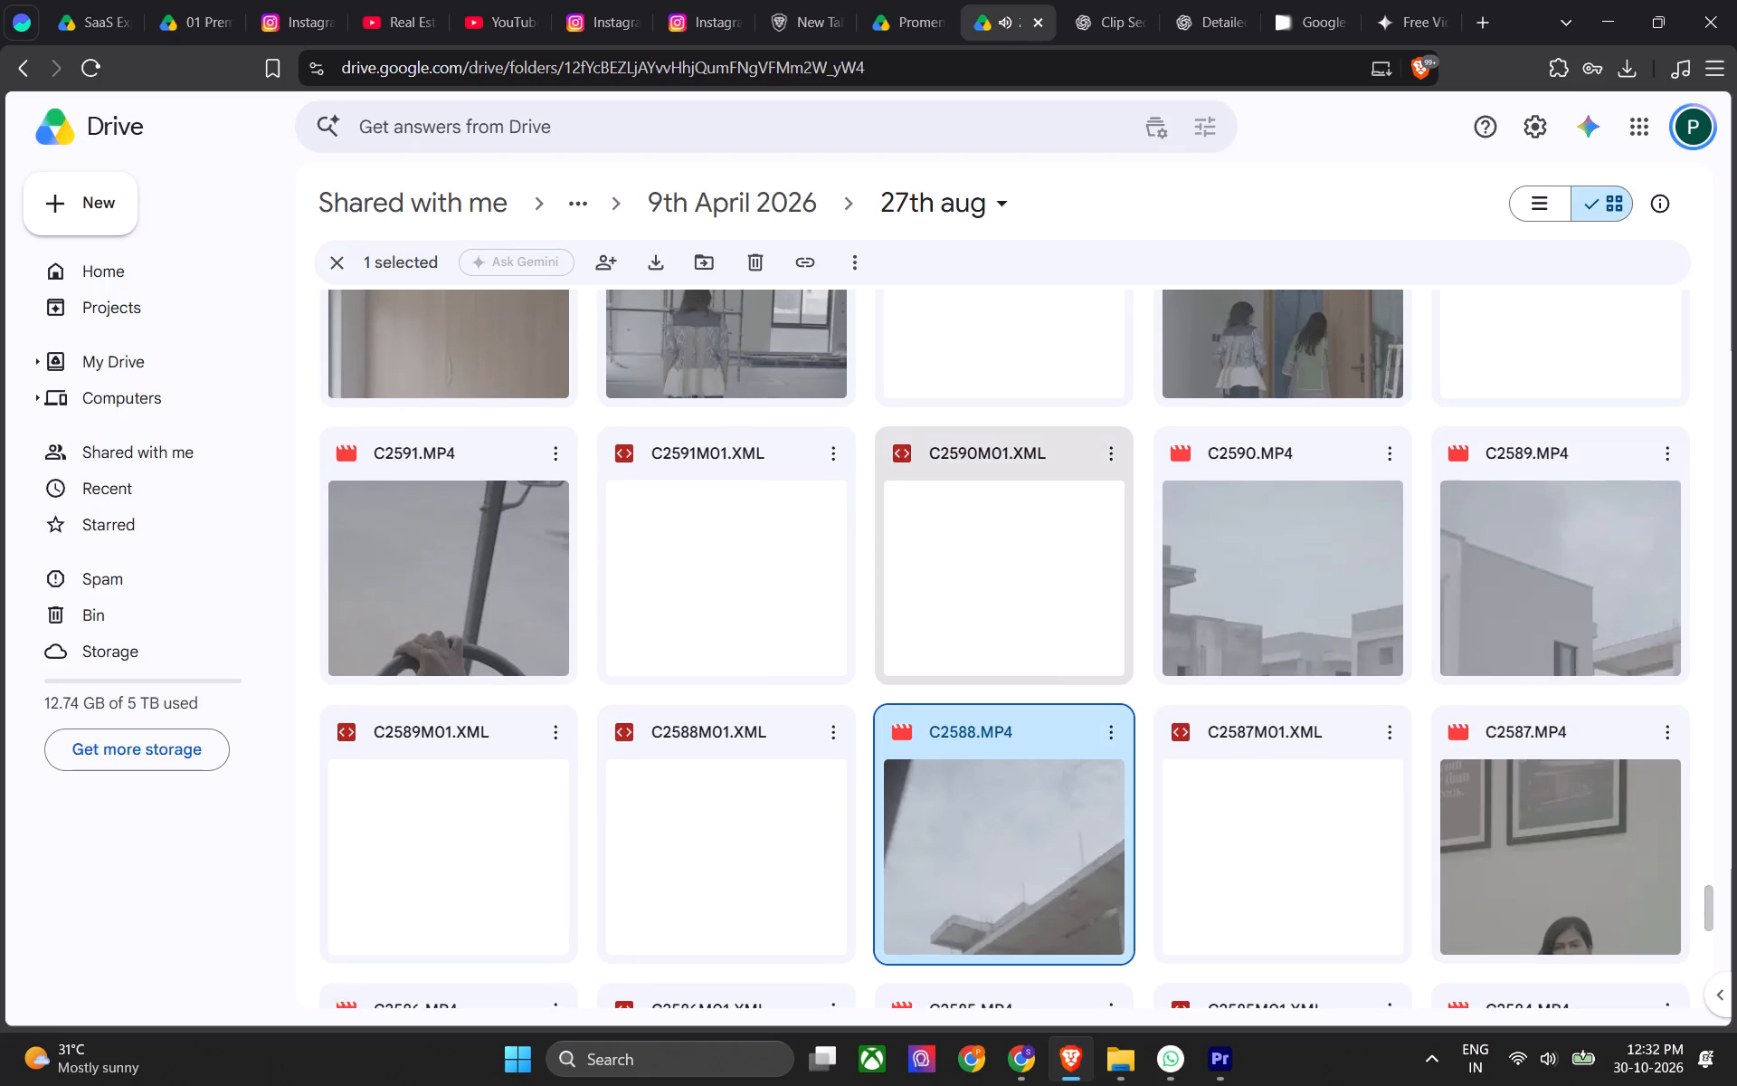
{"action": "scroll", "coordinate": [922, 653], "scroll_direction": "up", "scroll_amount": 1}
{"action": "double_click", "coordinate": [1284, 561]}
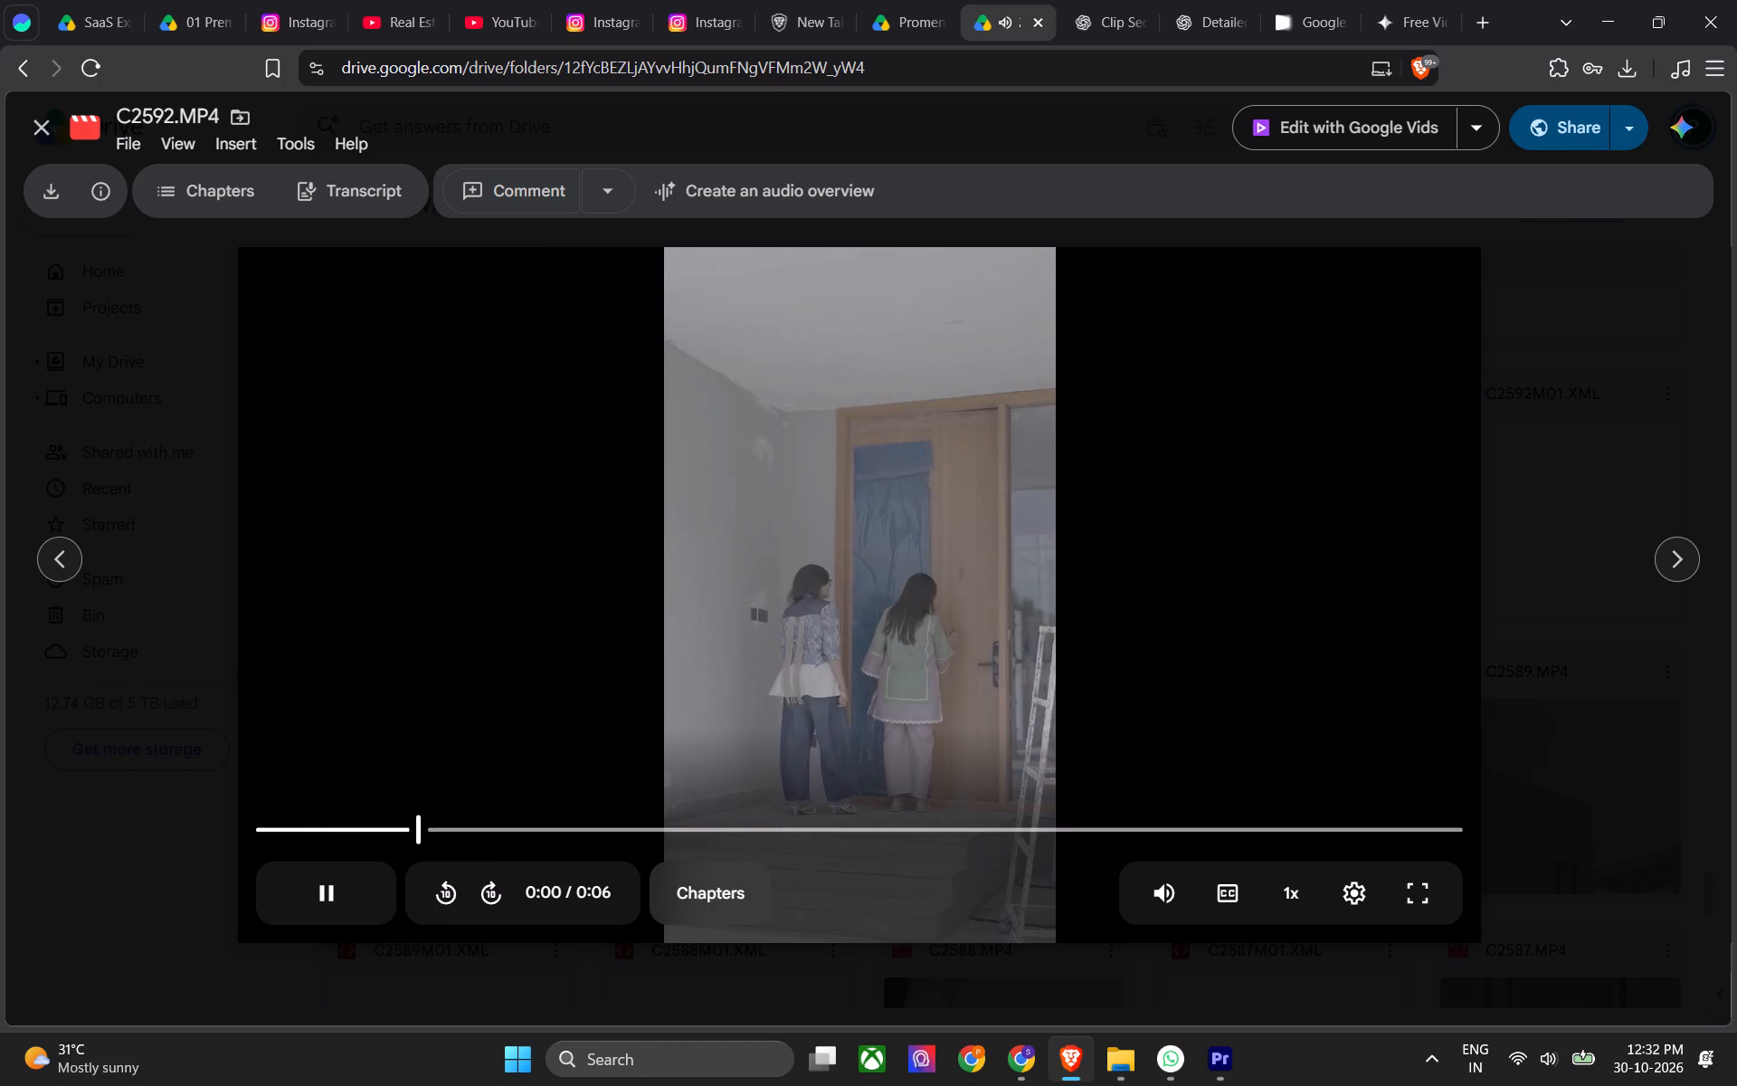
{"action": "left_click", "coordinate": [779, 833]}
{"action": "left_click", "coordinate": [983, 828]}
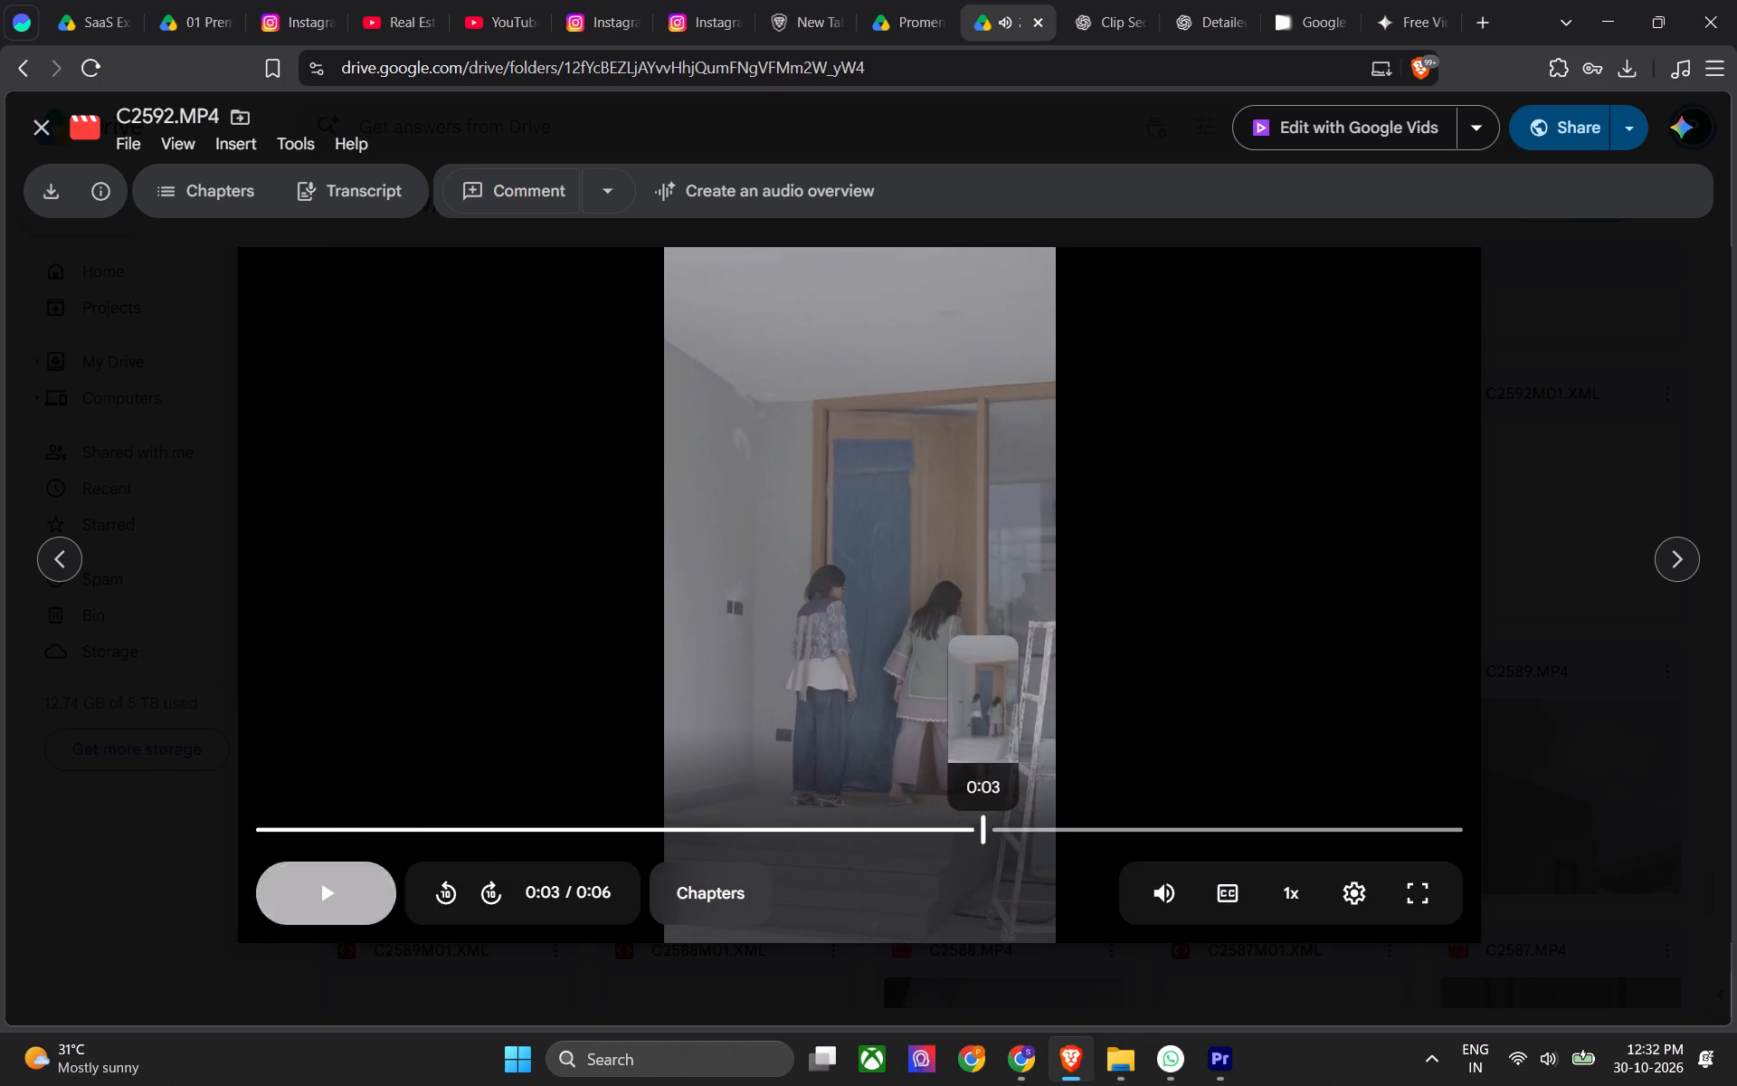
{"action": "left_click", "coordinate": [1215, 821]}
{"action": "left_click", "coordinate": [1542, 666]}
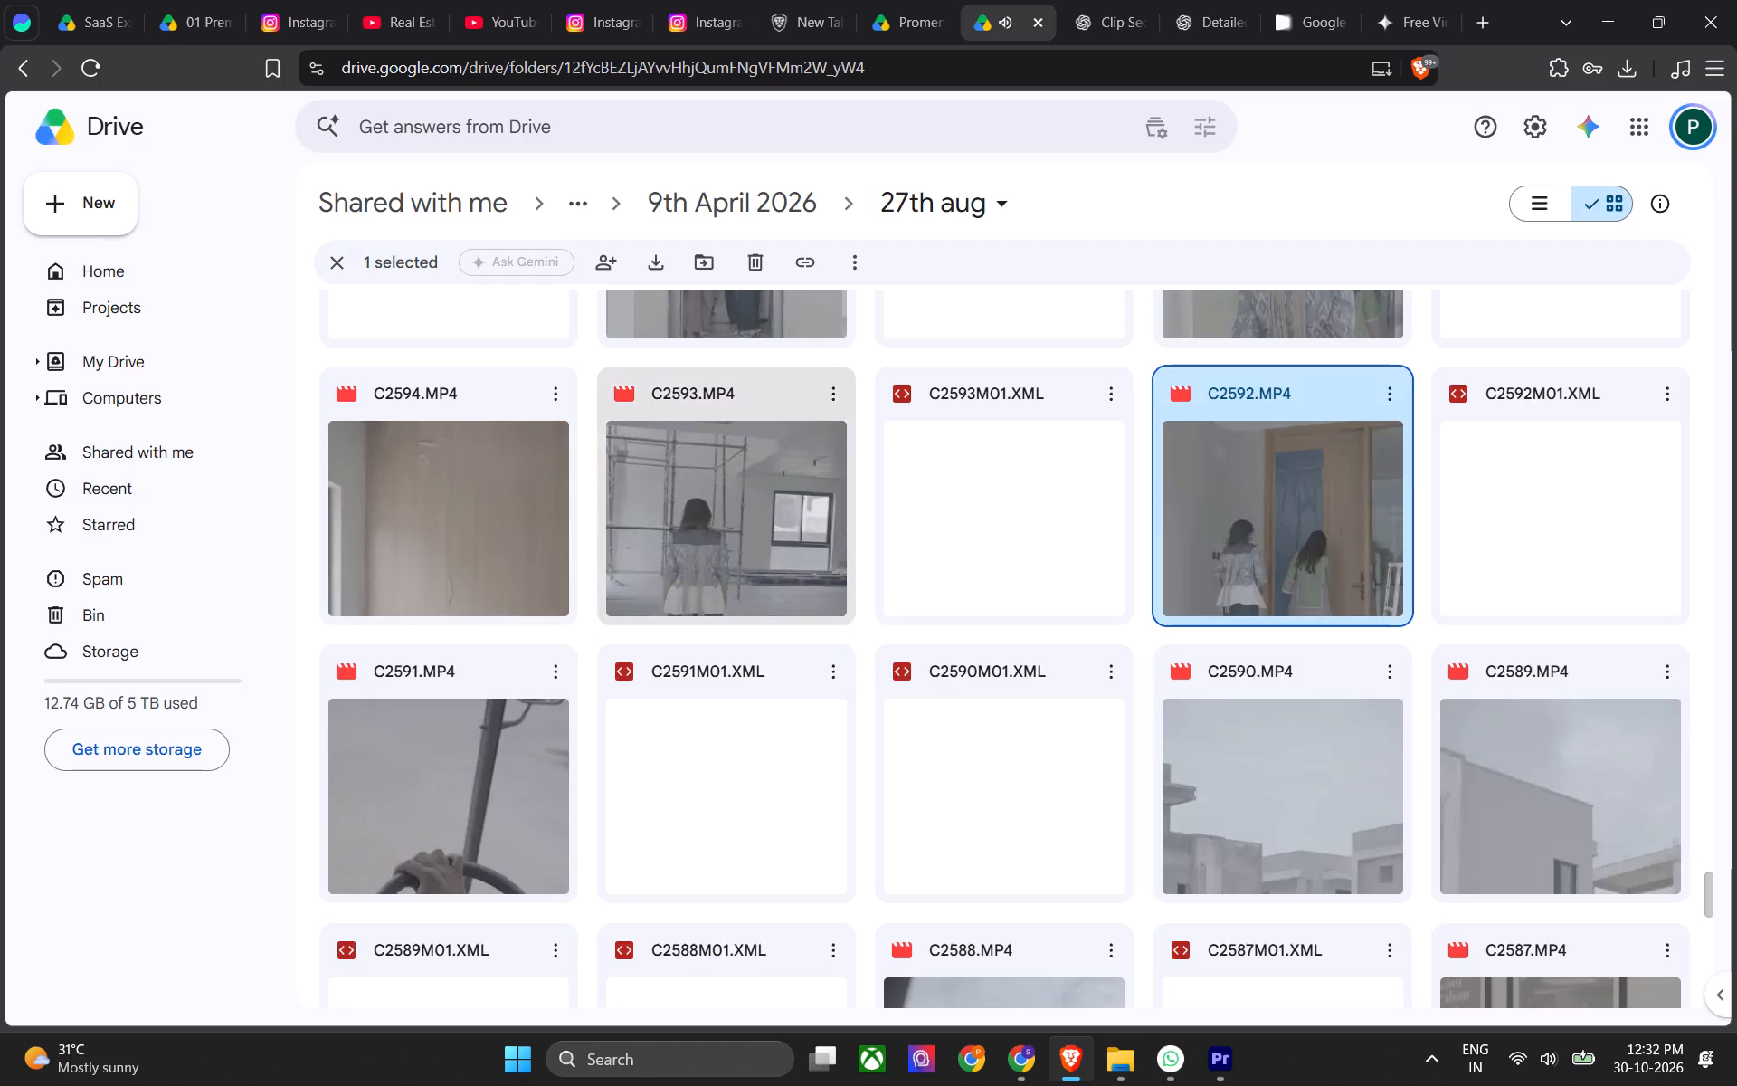
Preview C2593.MP4, skimming the interior walkthrough of the two women up to about 0:41.
{"action": "double_click", "coordinate": [755, 519]}
{"action": "left_click", "coordinate": [500, 829]}
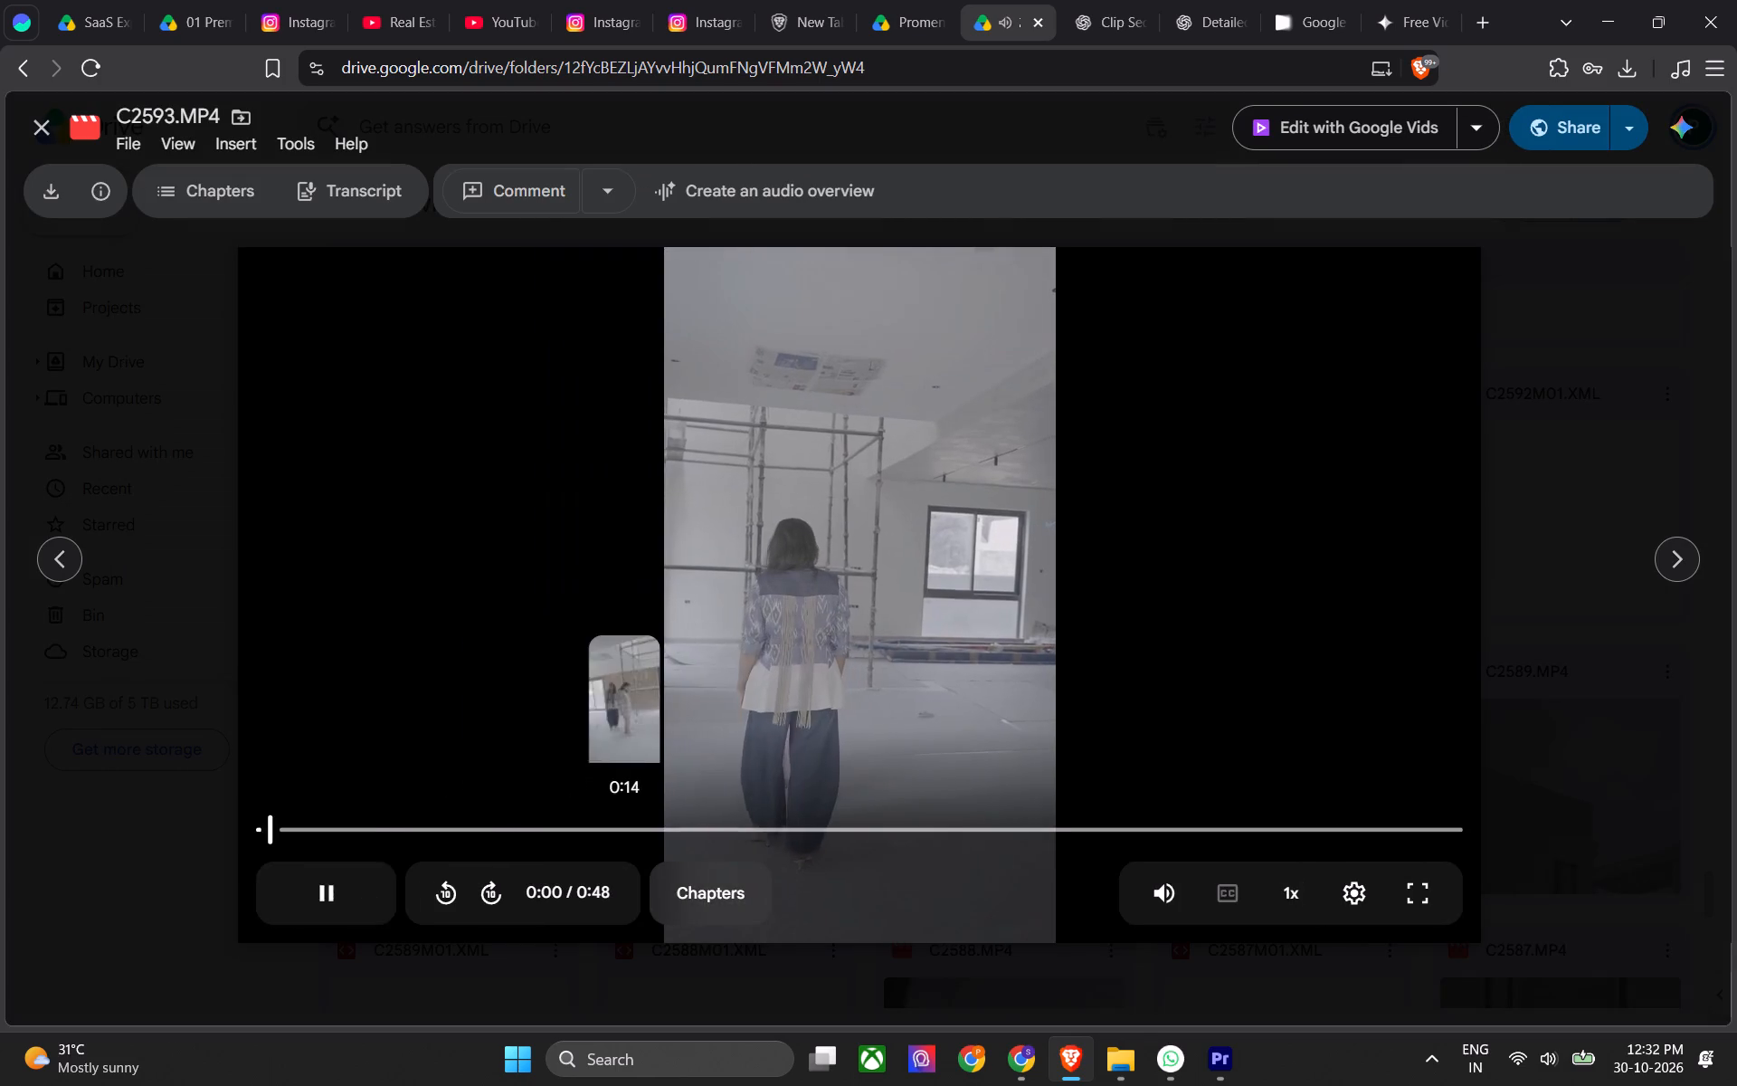
{"action": "left_click", "coordinate": [761, 820]}
{"action": "left_click", "coordinate": [996, 816]}
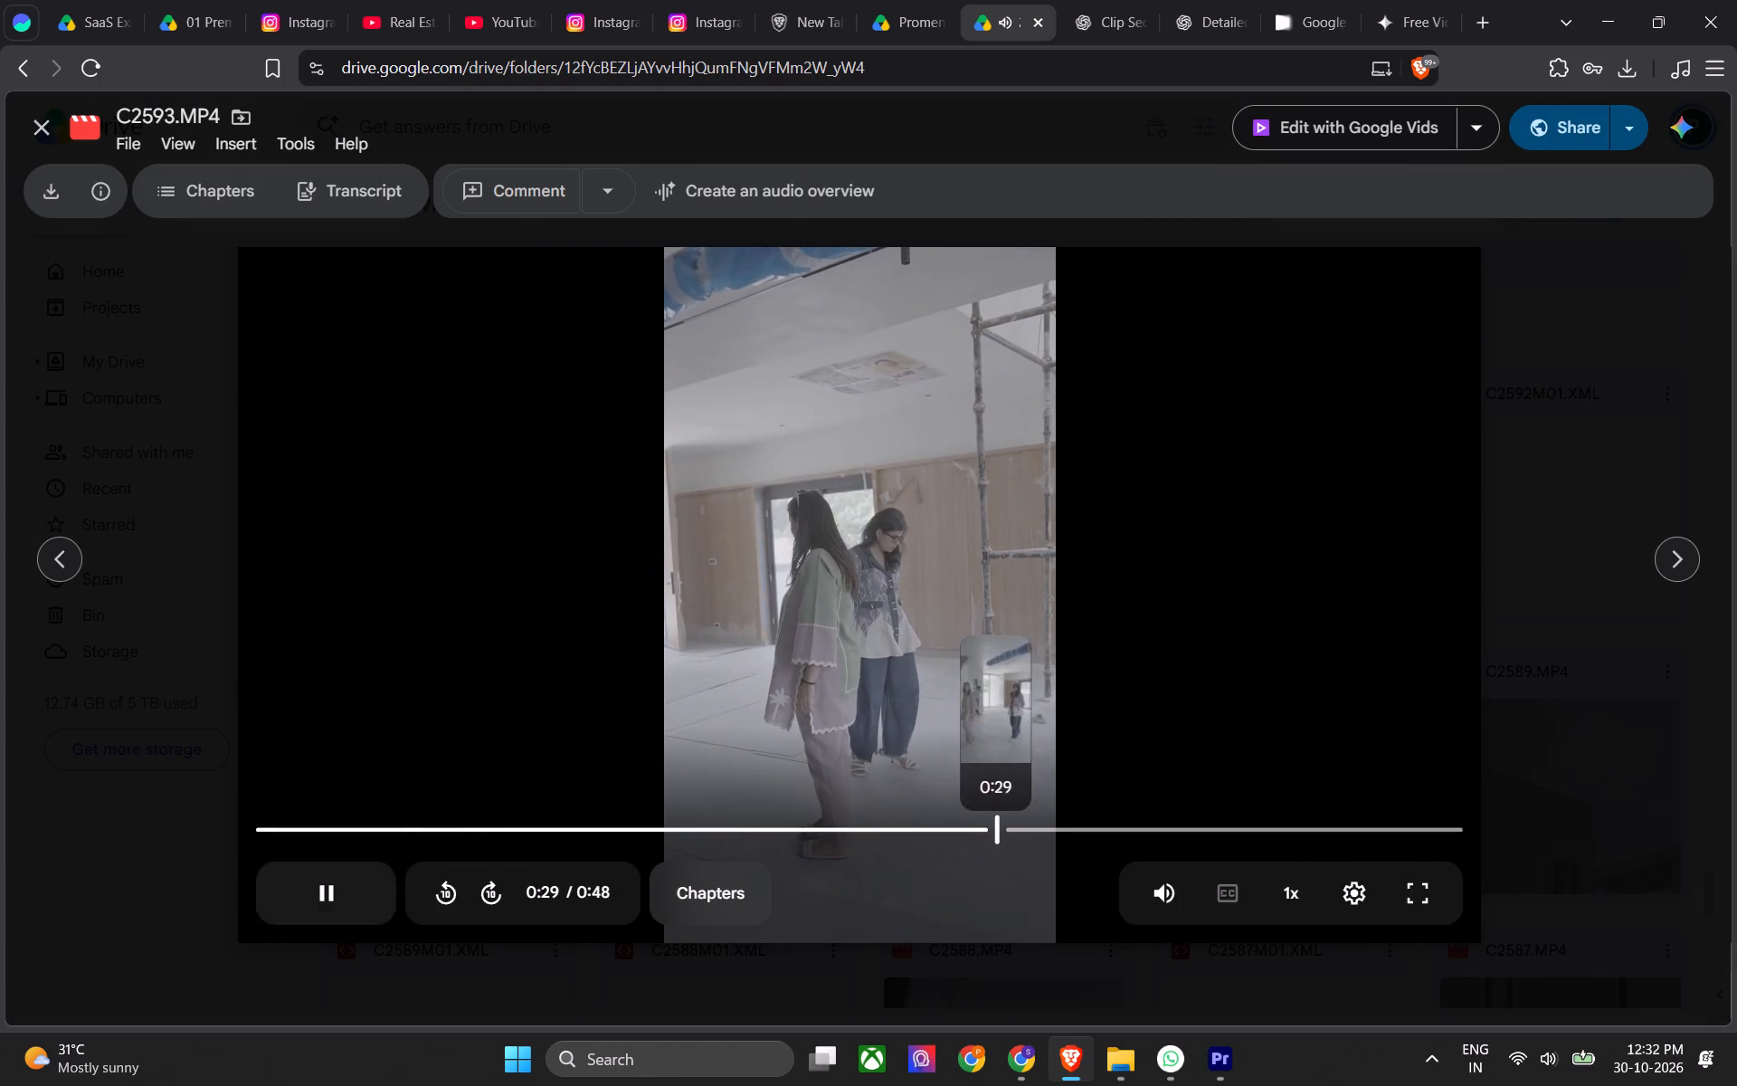
{"action": "left_click", "coordinate": [733, 809]}
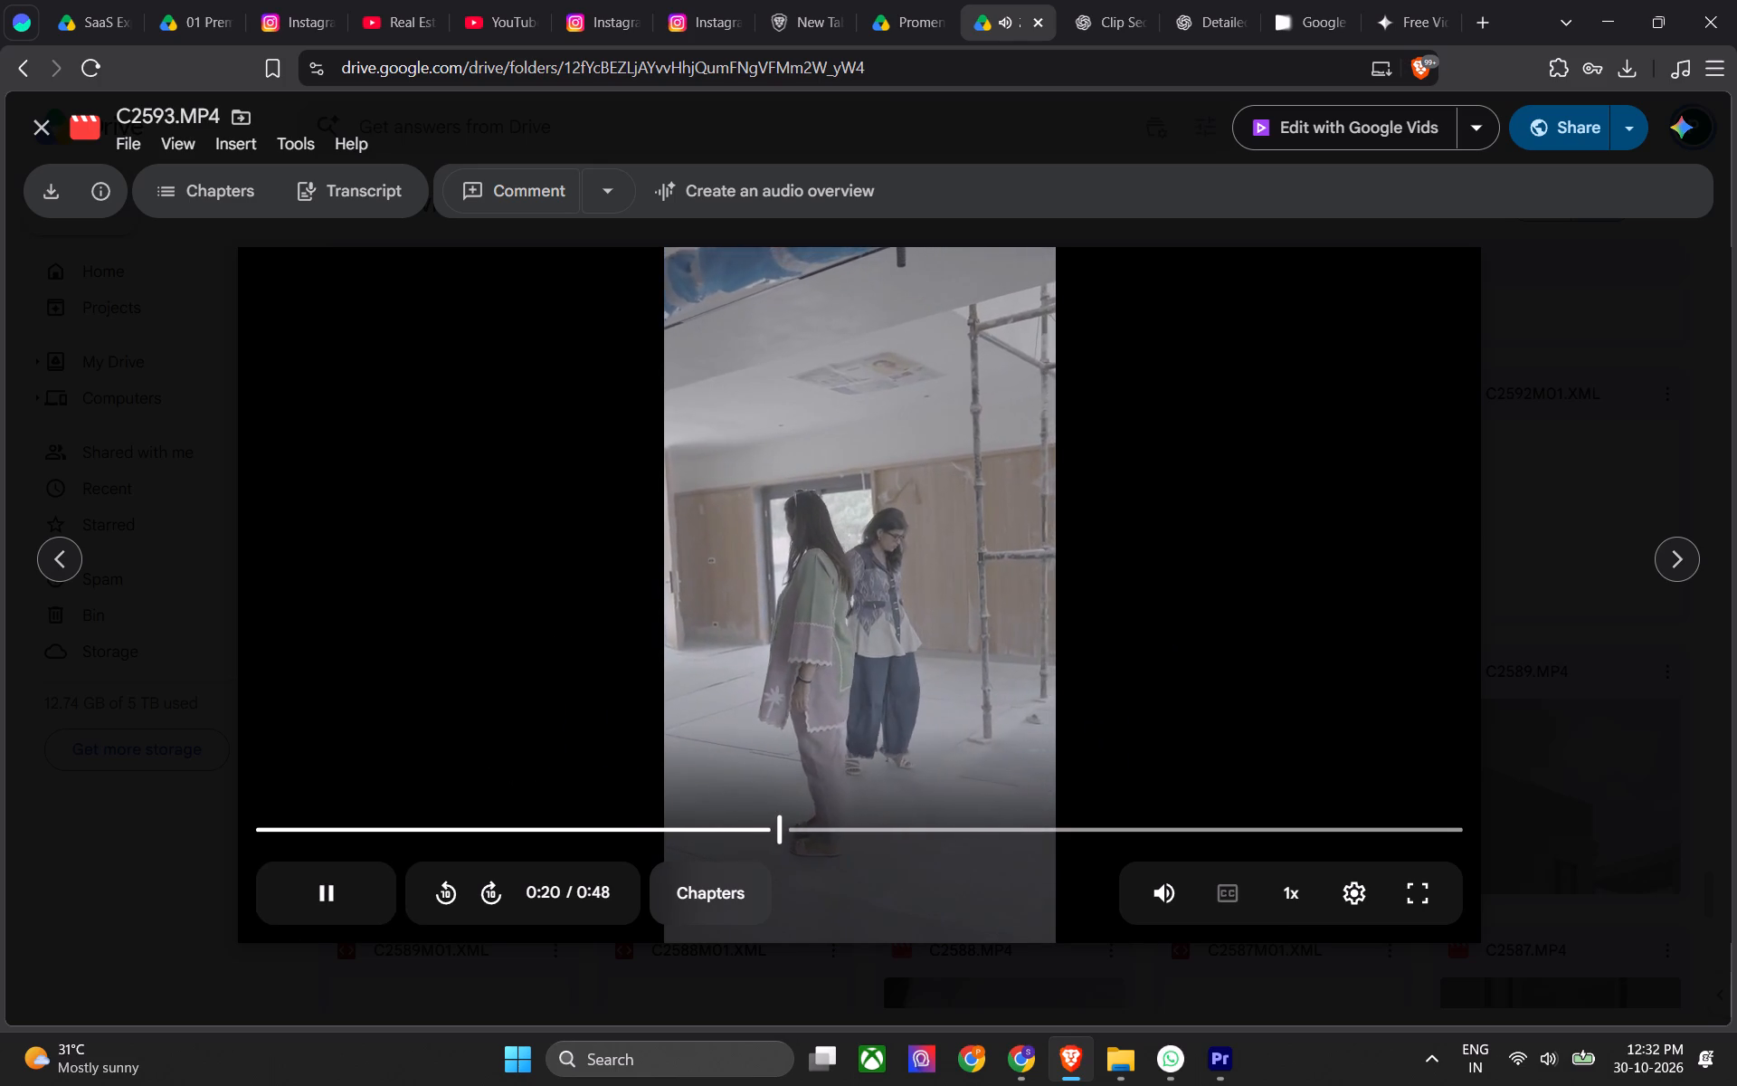
{"action": "left_click", "coordinate": [1144, 823]}
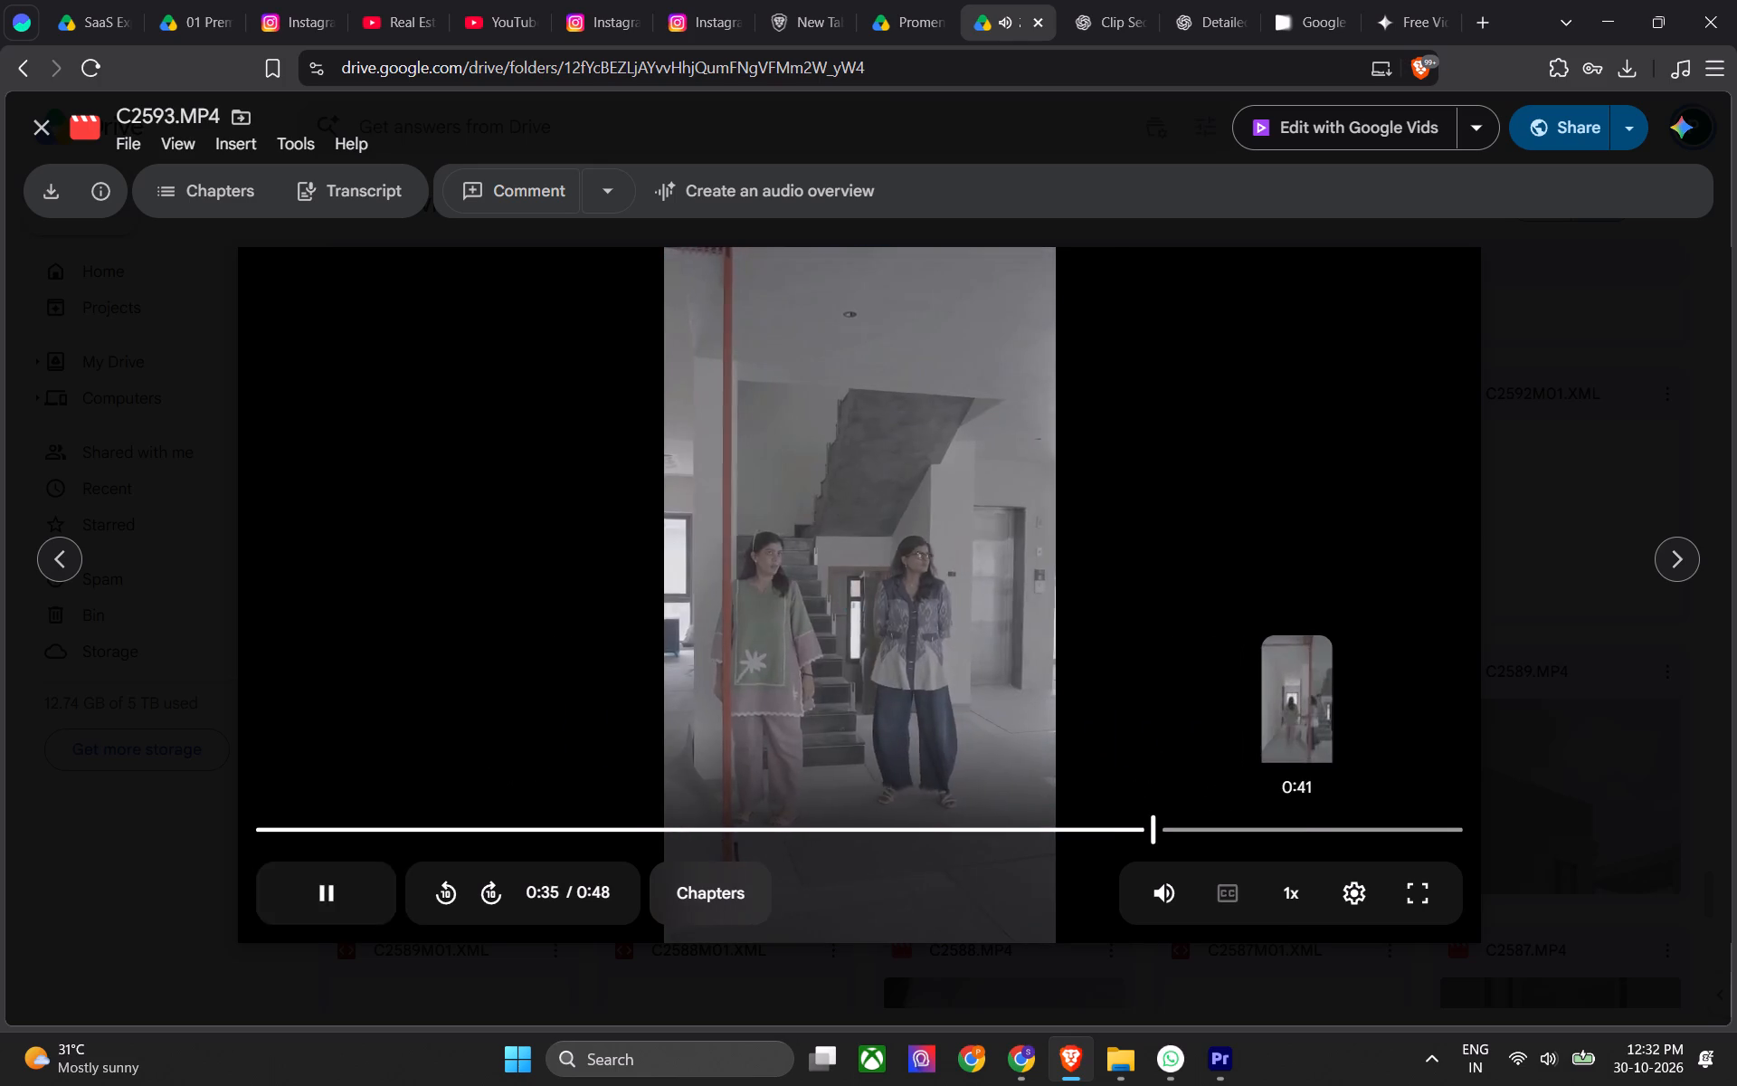
{"action": "left_click", "coordinate": [1298, 835]}
Preview C2594.MP4, skimming the shot of the women walking past the wood-panelled wall, and return to the folder.
{"action": "left_click", "coordinate": [71, 557]}
{"action": "left_click", "coordinate": [157, 566]}
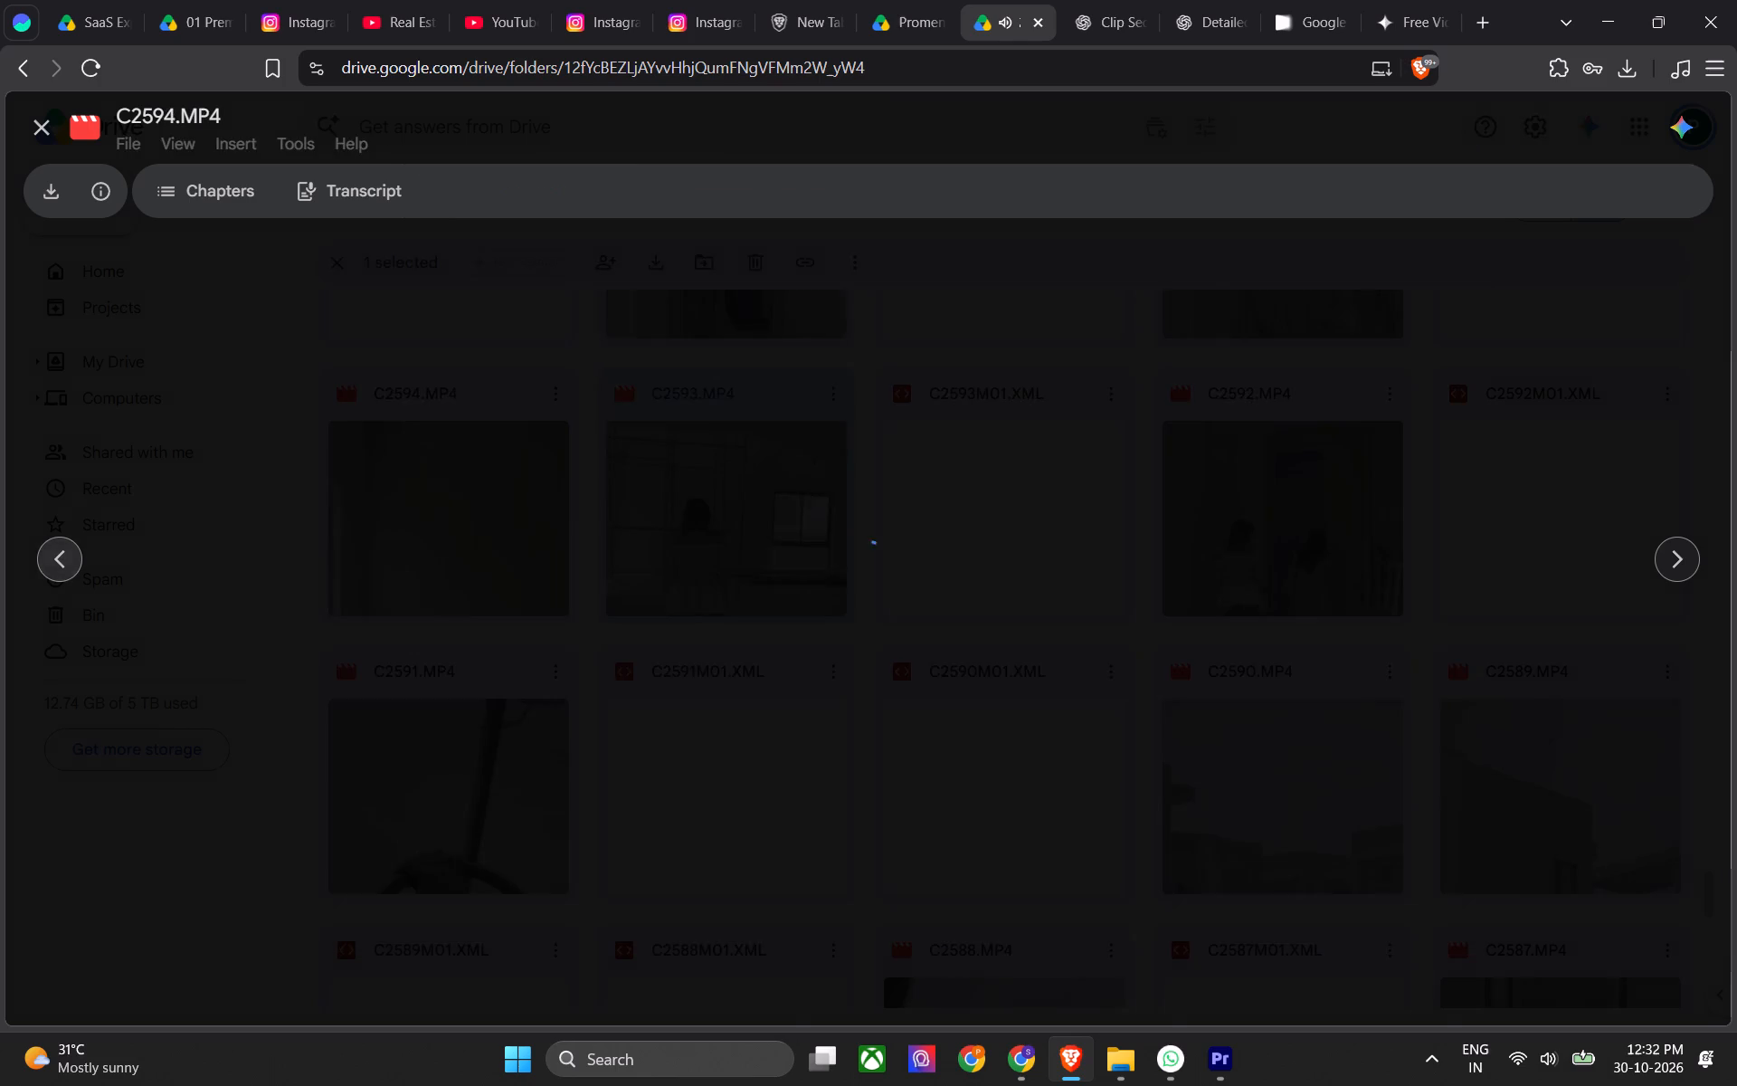
{"action": "scroll", "coordinate": [633, 630], "scroll_direction": "up", "scroll_amount": 2}
{"action": "double_click", "coordinate": [542, 730]}
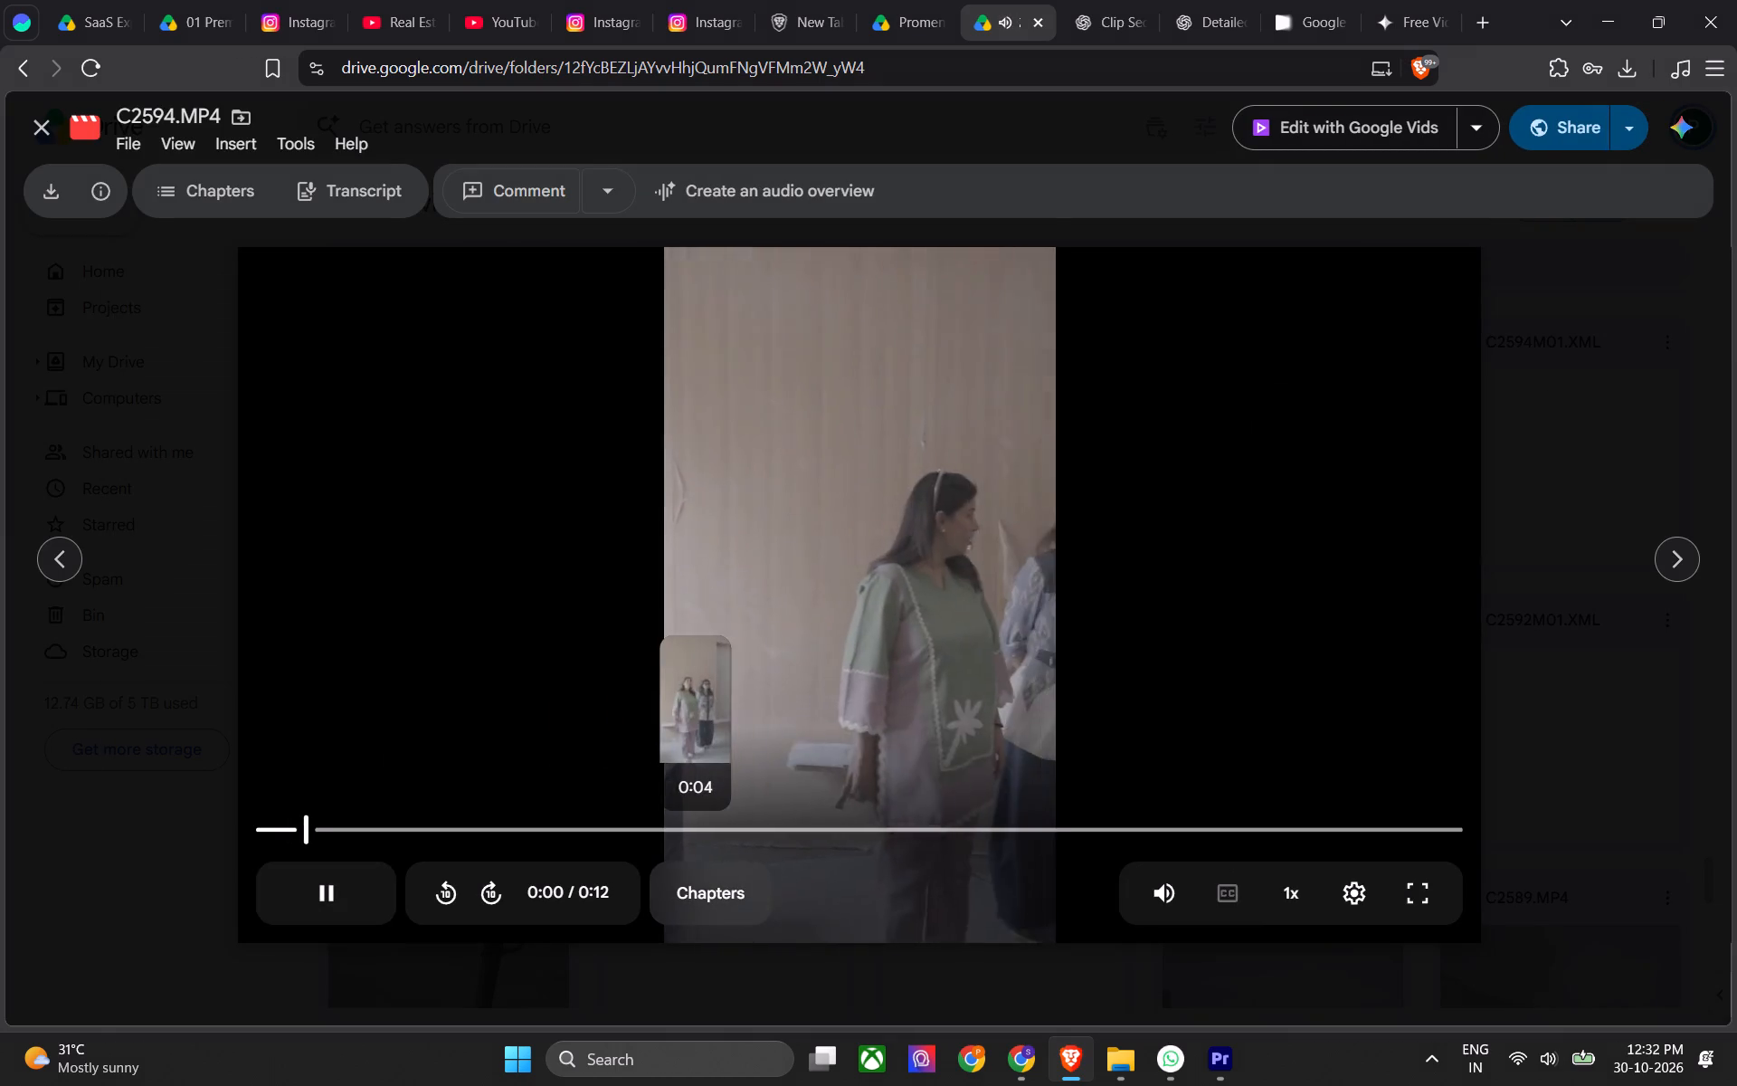
{"action": "left_click", "coordinate": [758, 829]}
{"action": "left_click", "coordinate": [973, 826]}
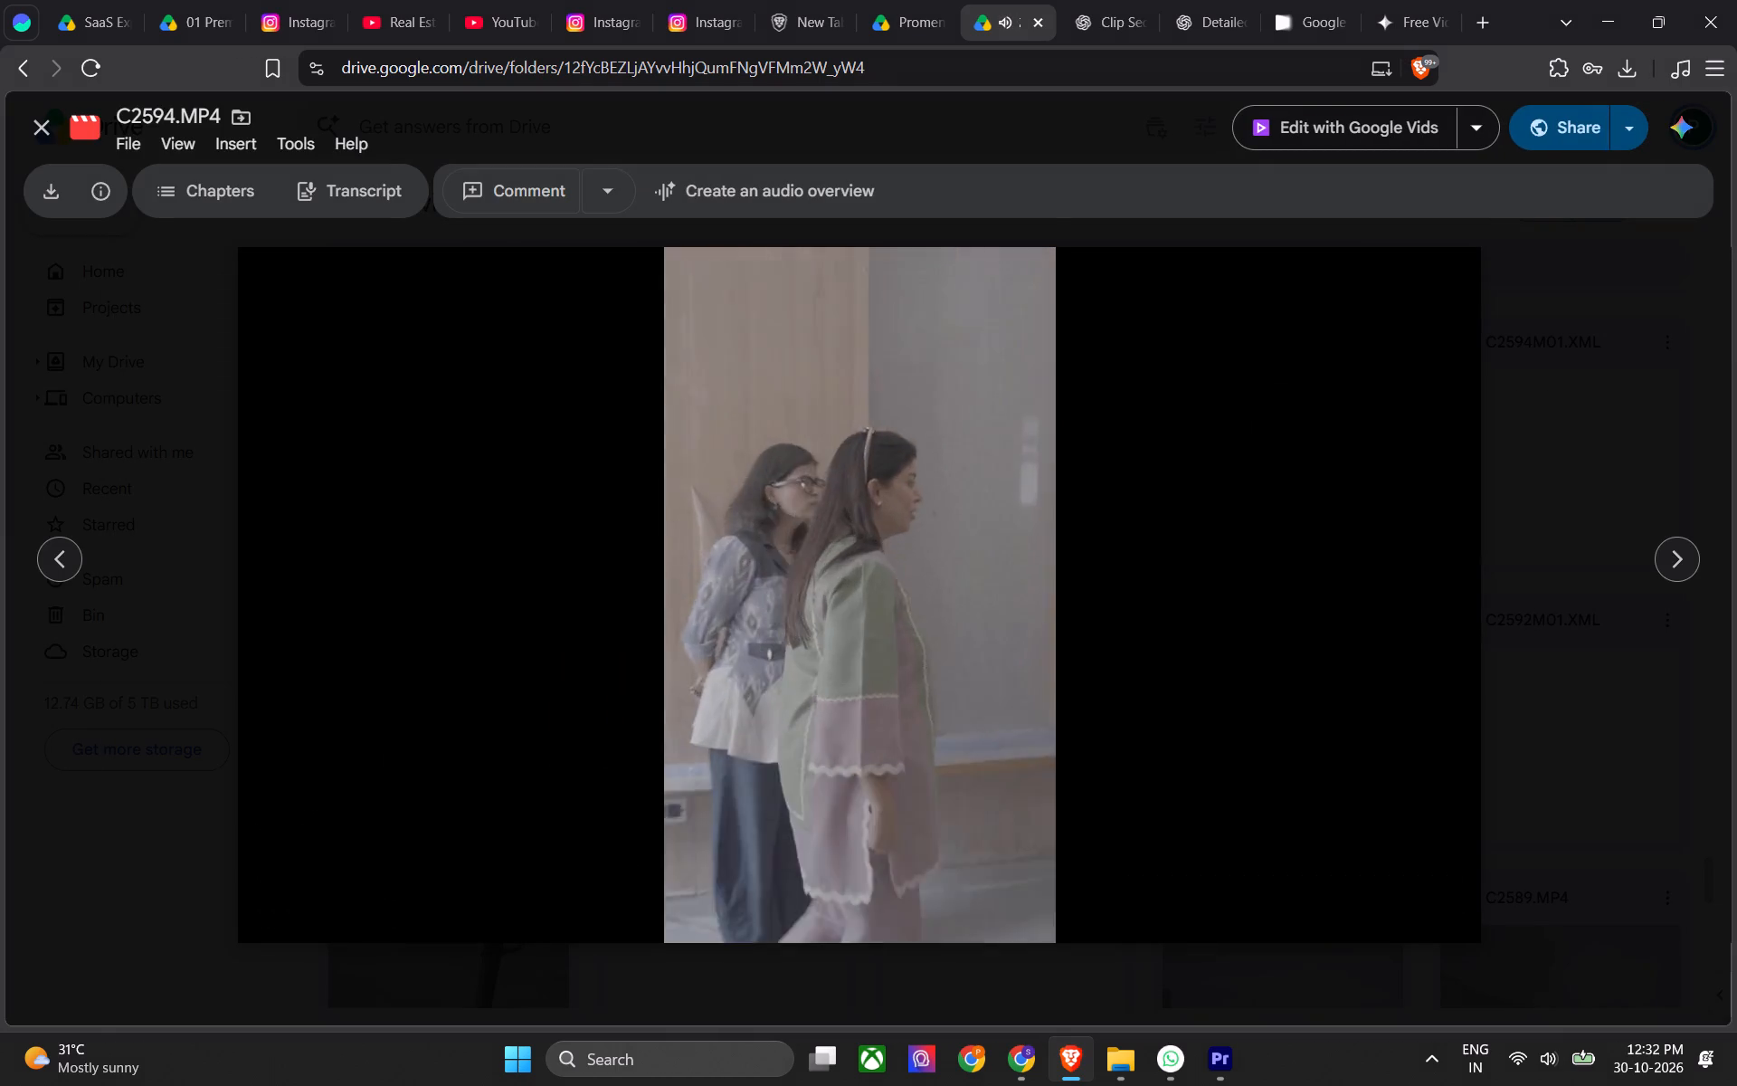
{"action": "left_click", "coordinate": [1533, 732]}
Browse upward to the newer clips in the 27th aug folder and preview the glass-door balcony shot C2600.MP4.
{"action": "scroll", "coordinate": [1524, 738], "scroll_direction": "down", "scroll_amount": 4}
{"action": "scroll", "coordinate": [888, 714], "scroll_direction": "up", "scroll_amount": 3}
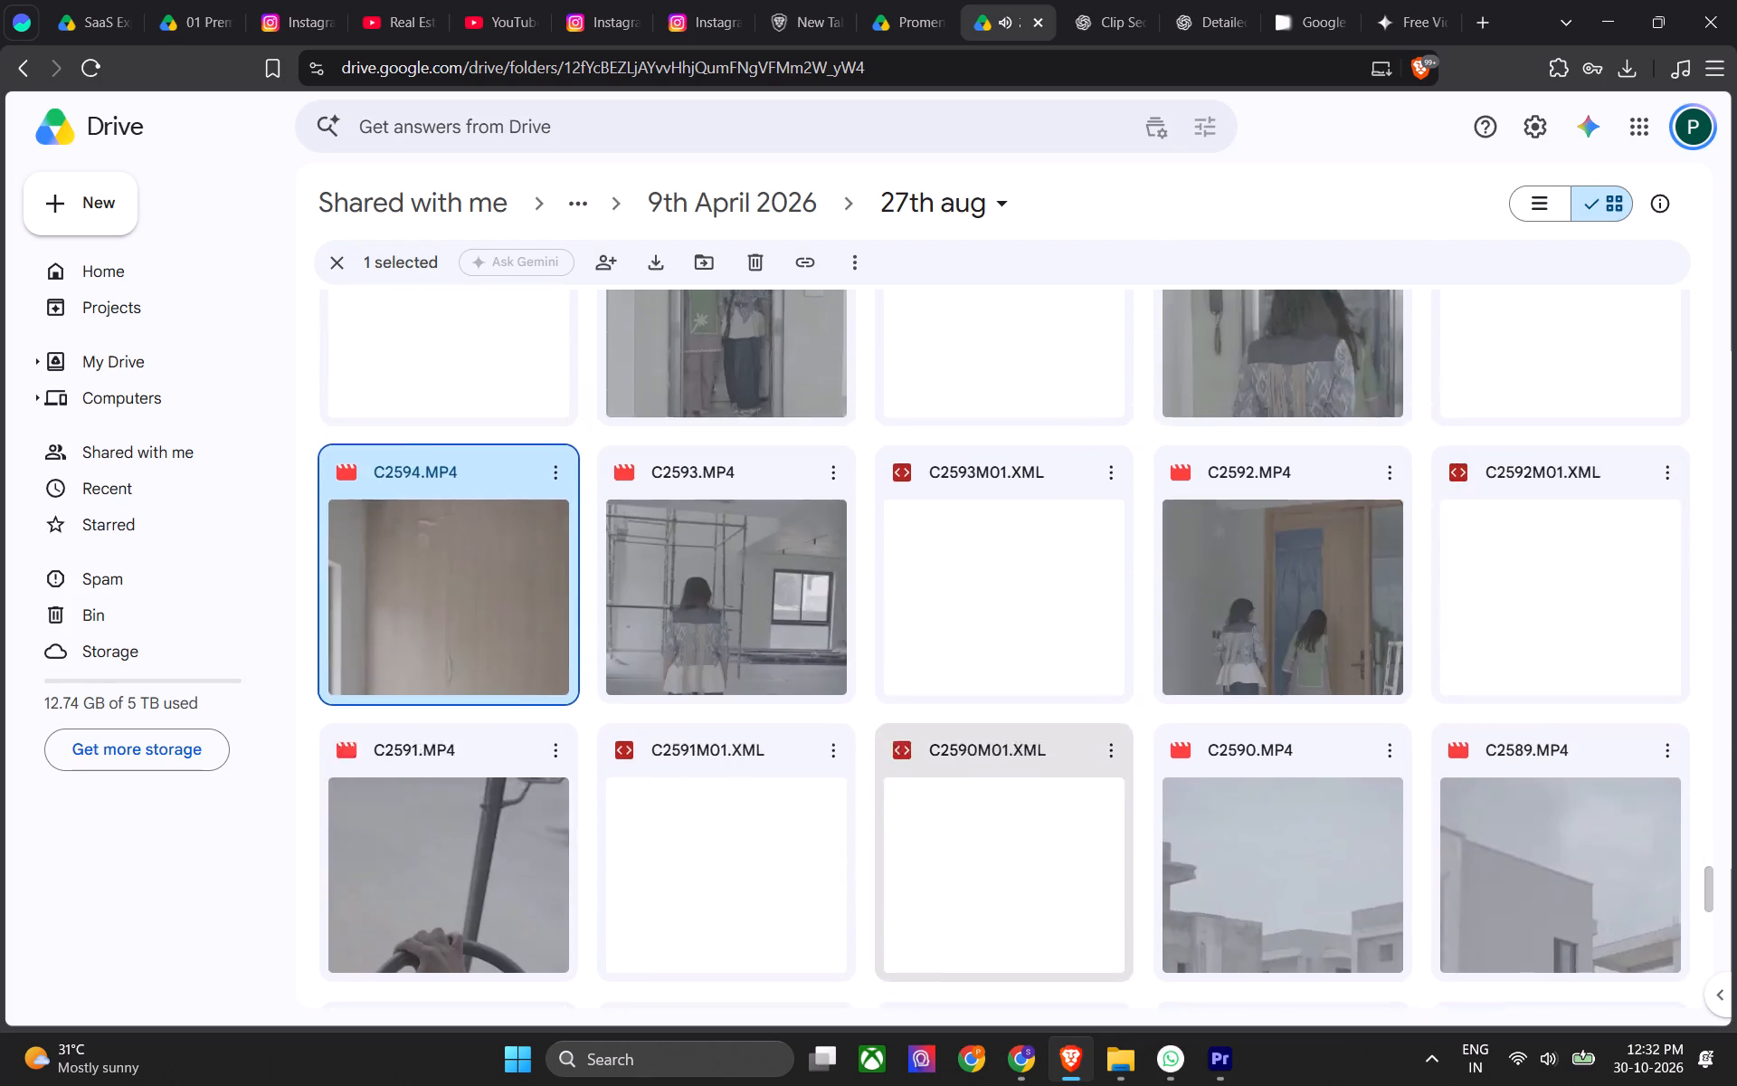
{"action": "scroll", "coordinate": [888, 714], "scroll_direction": "up", "scroll_amount": 4}
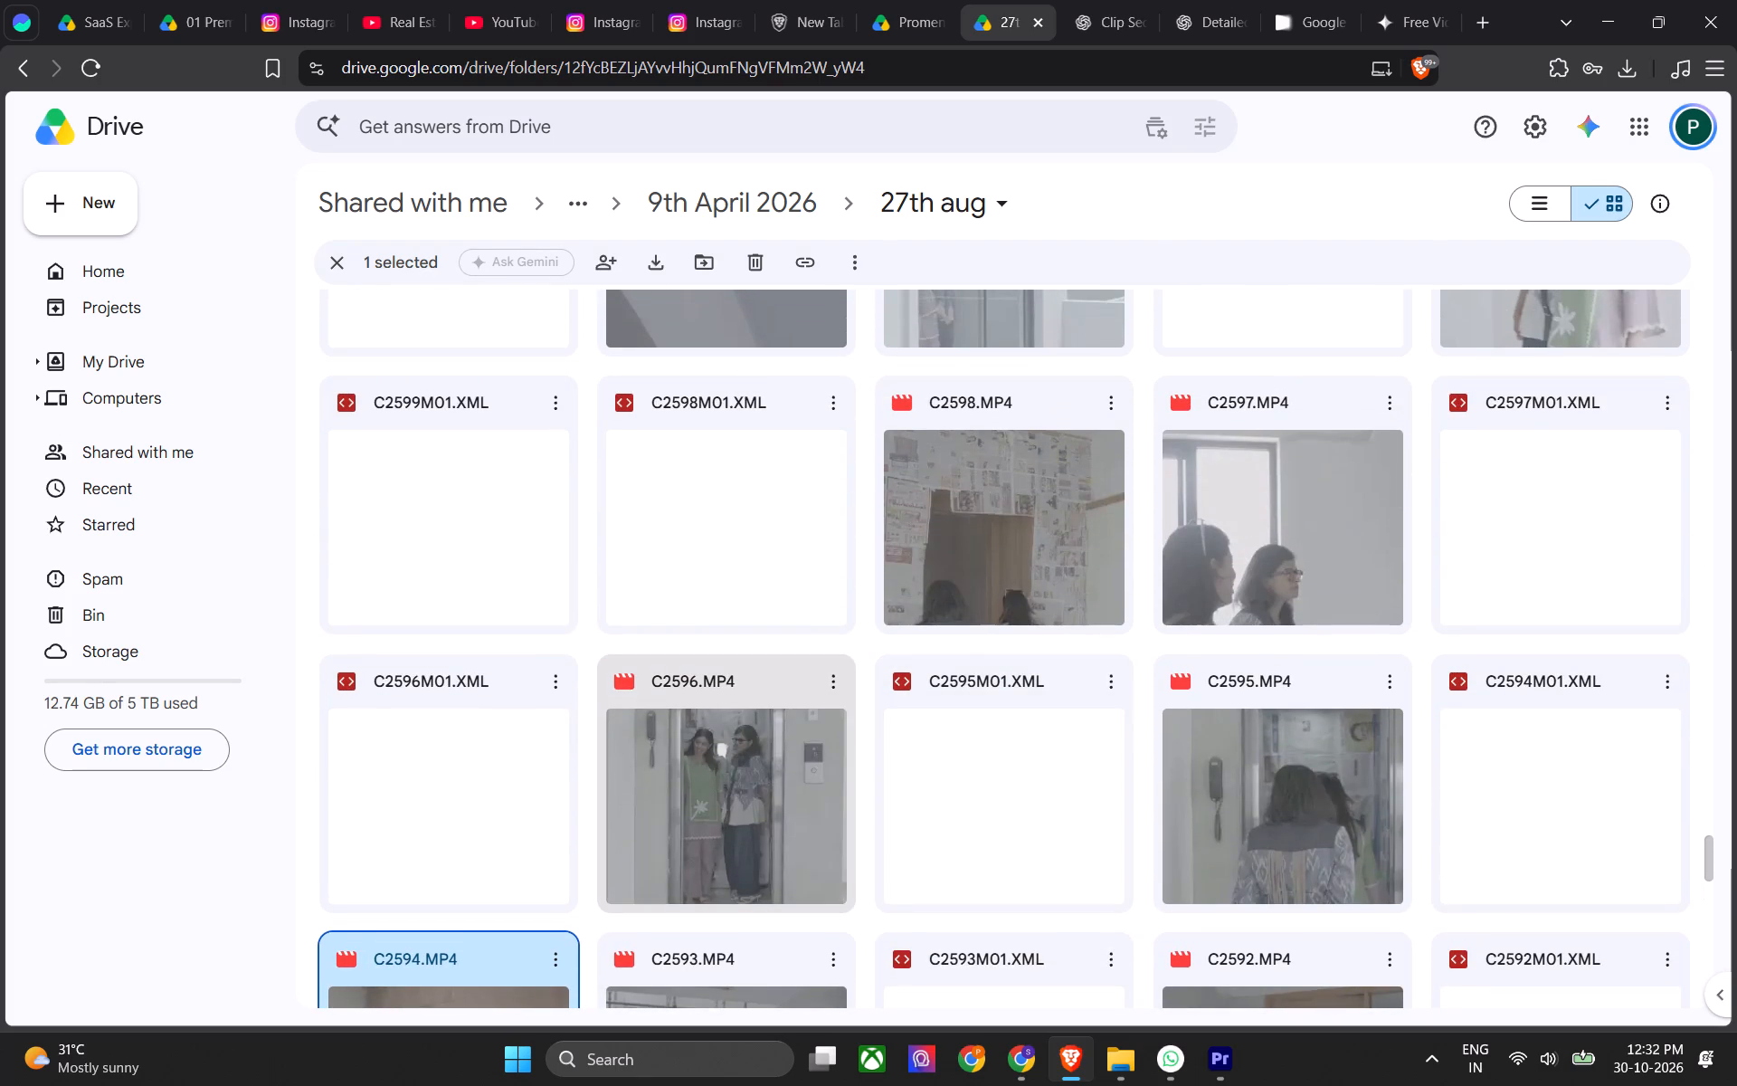
{"action": "scroll", "coordinate": [778, 803], "scroll_direction": "up", "scroll_amount": 3}
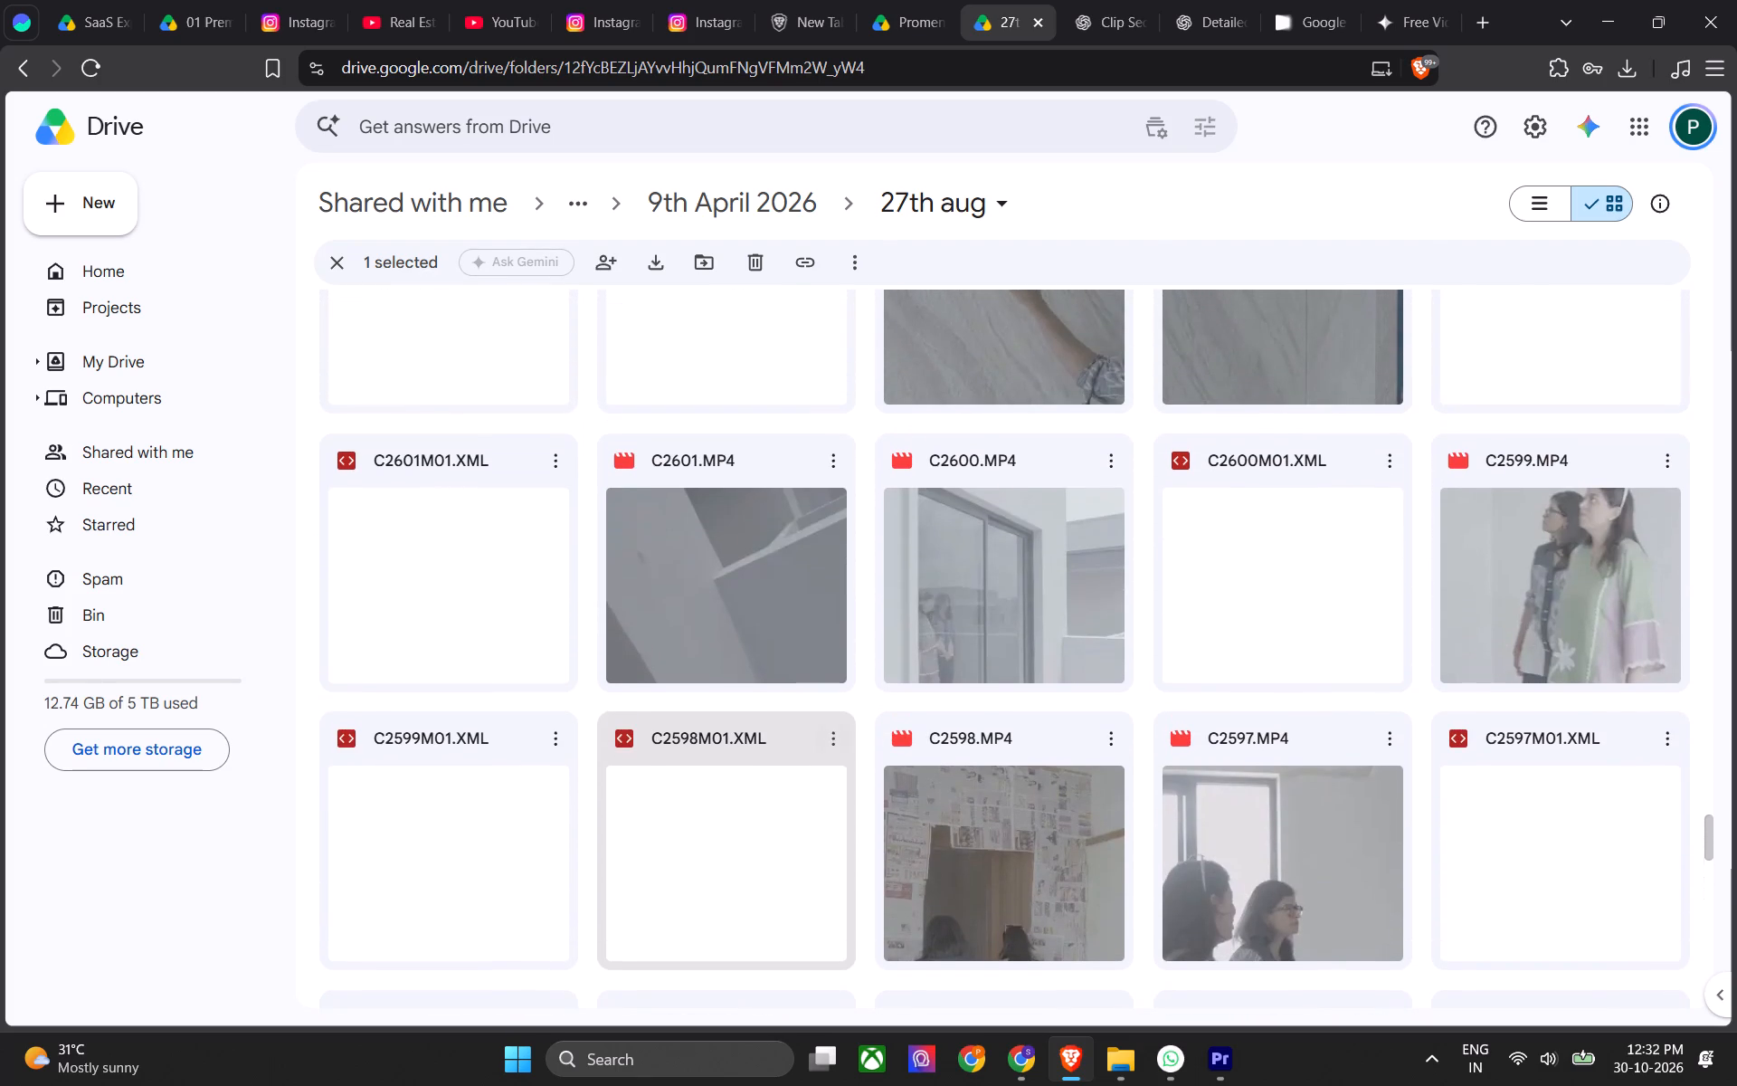
{"action": "double_click", "coordinate": [1057, 595]}
{"action": "double_click", "coordinate": [1054, 600]}
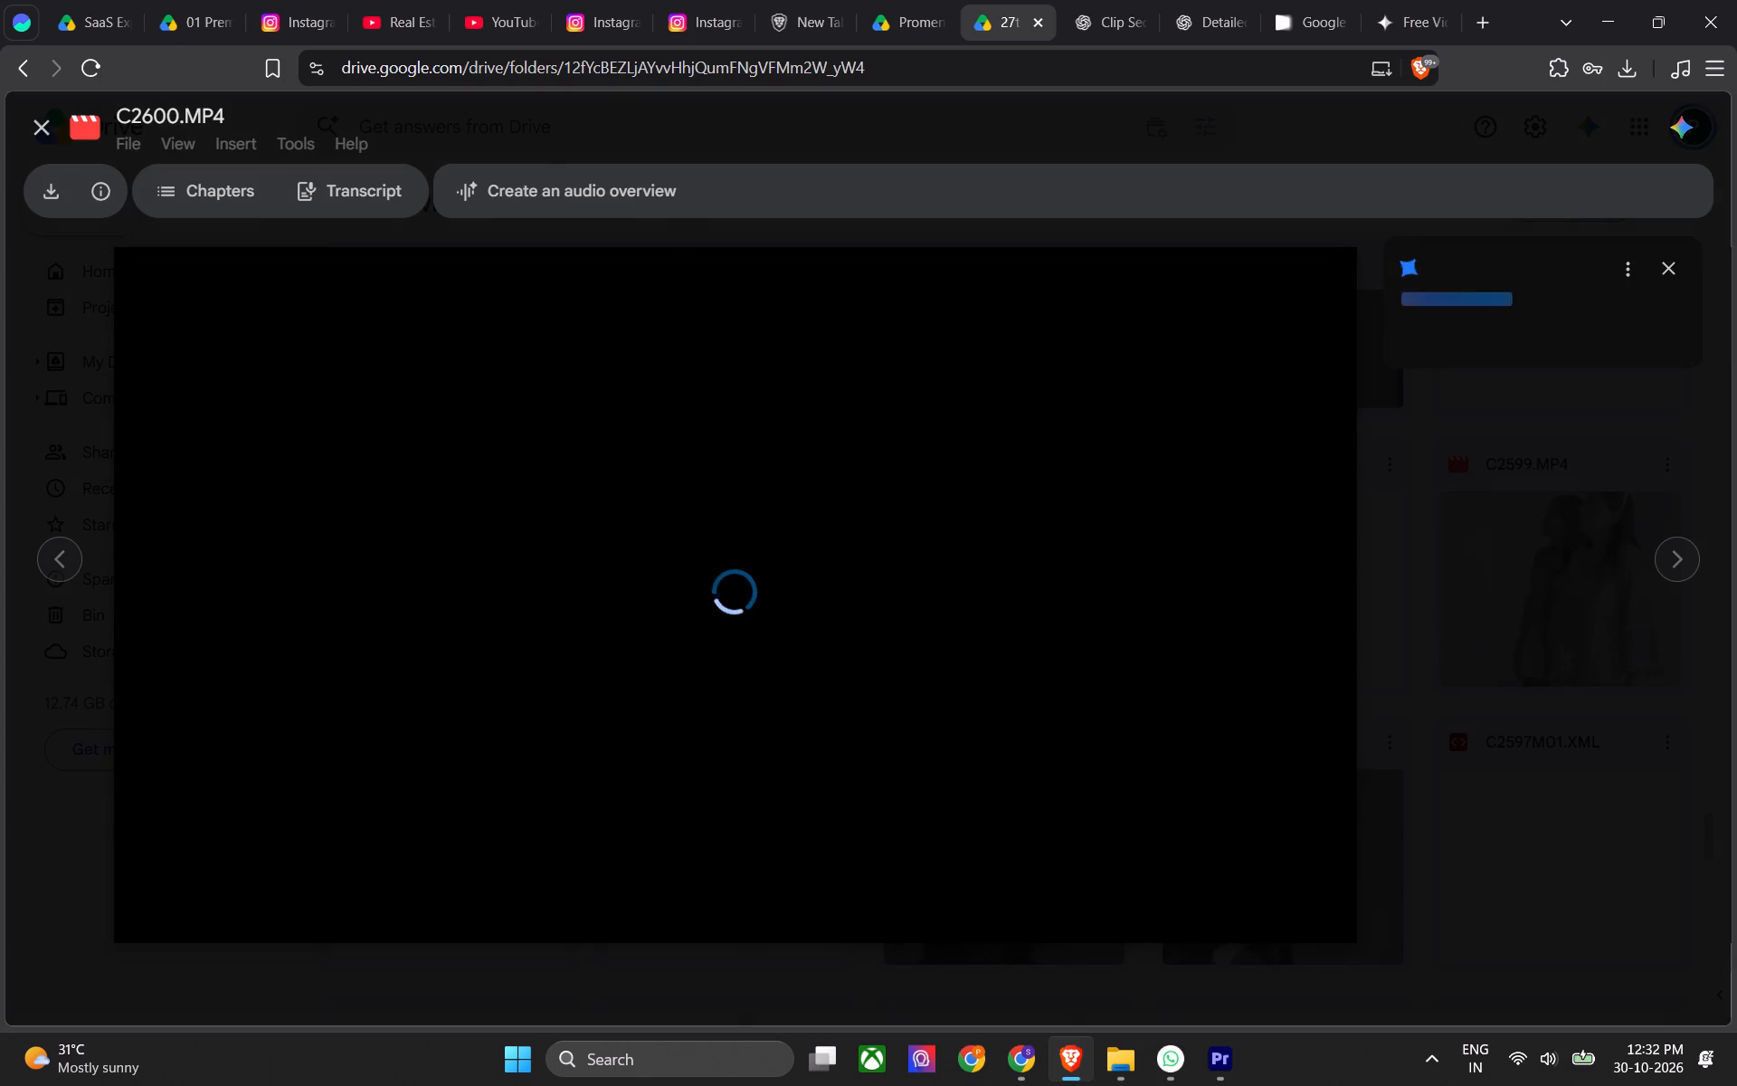
{"action": "left_click", "coordinate": [745, 834]}
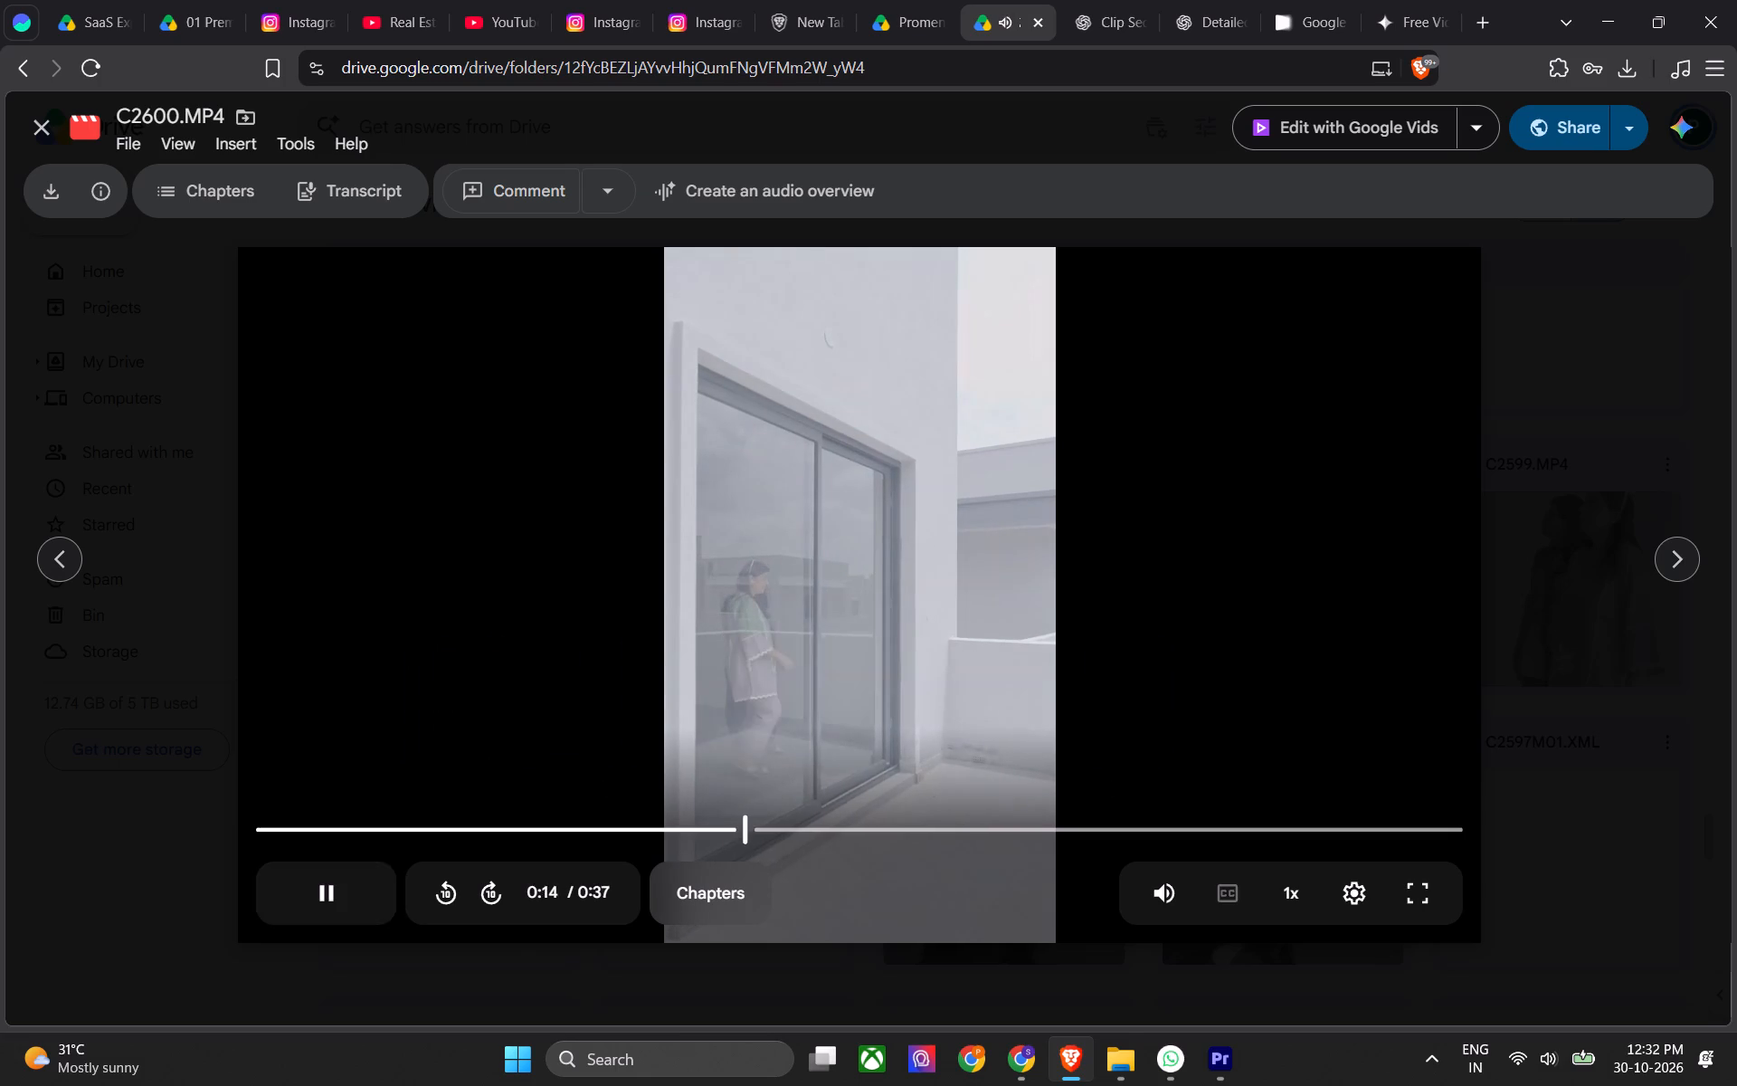
{"action": "left_click", "coordinate": [1553, 717]}
Preview C2603.MP4, the shot of a hand on the marble wall, and download it without a virus scan.
{"action": "scroll", "coordinate": [1096, 701], "scroll_direction": "up", "scroll_amount": 3}
{"action": "double_click", "coordinate": [1096, 657]}
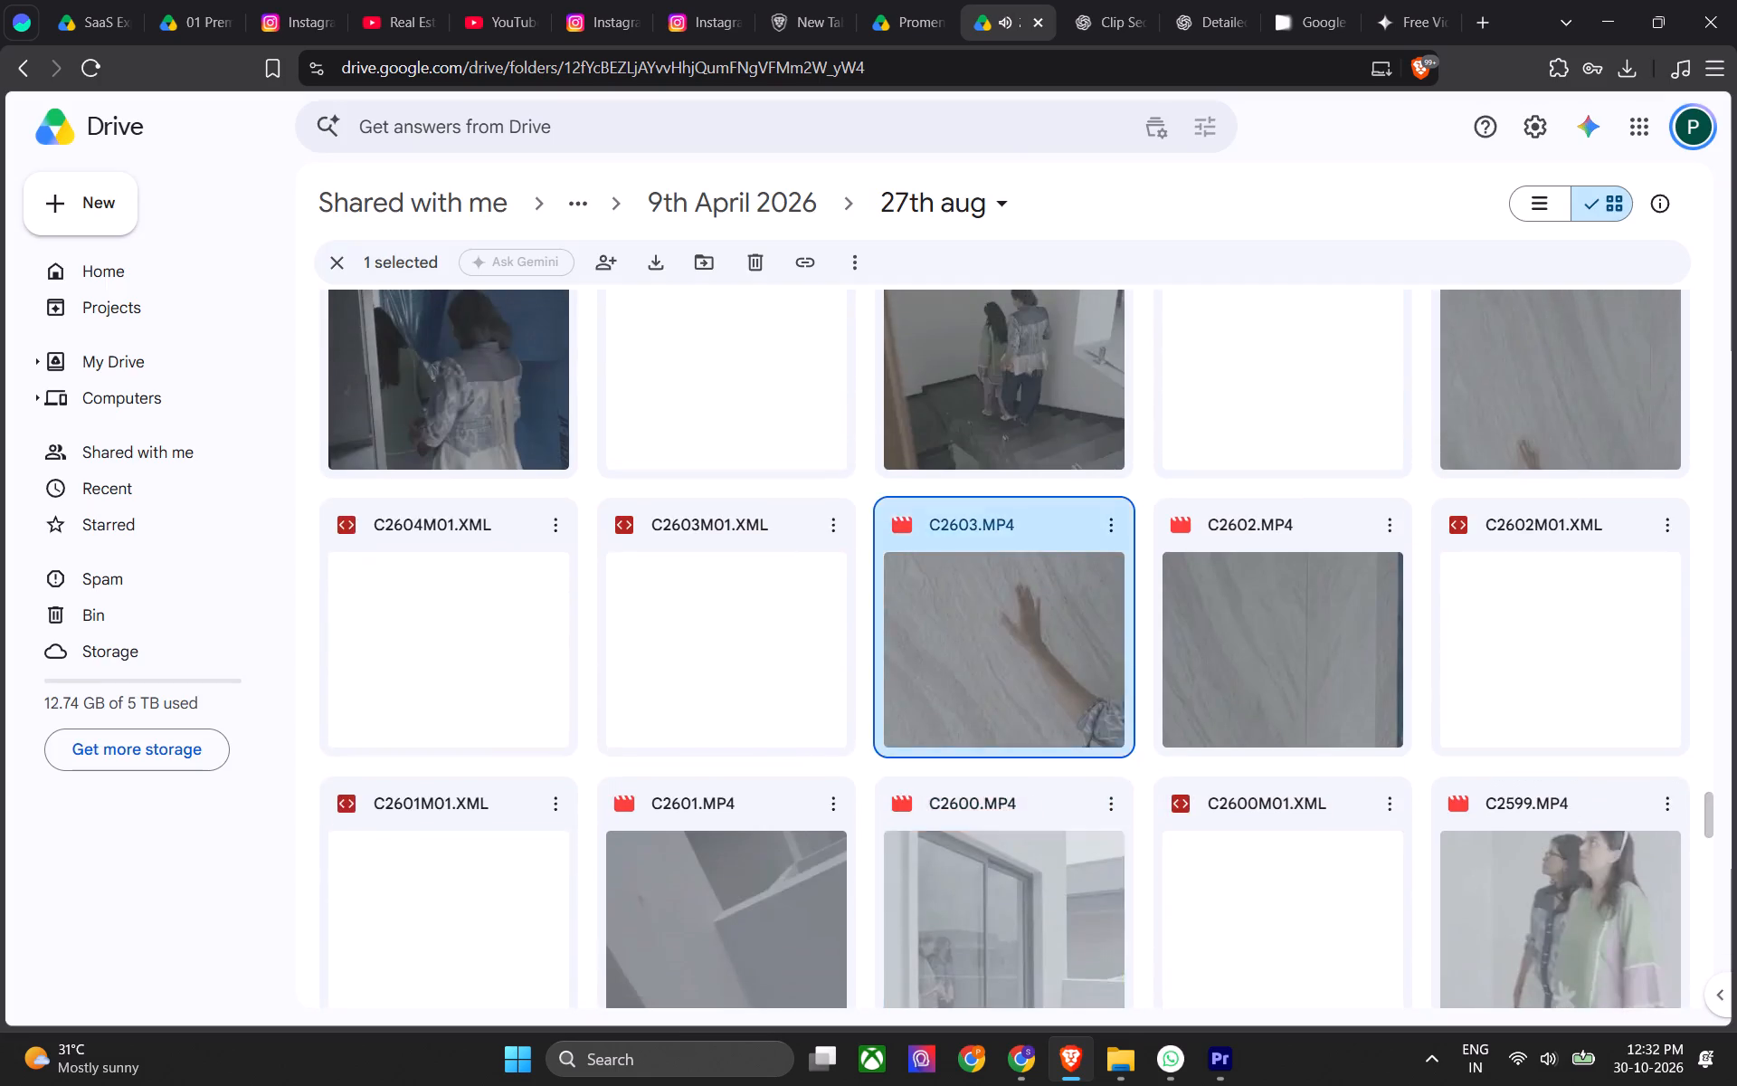
{"action": "left_click", "coordinate": [353, 829]}
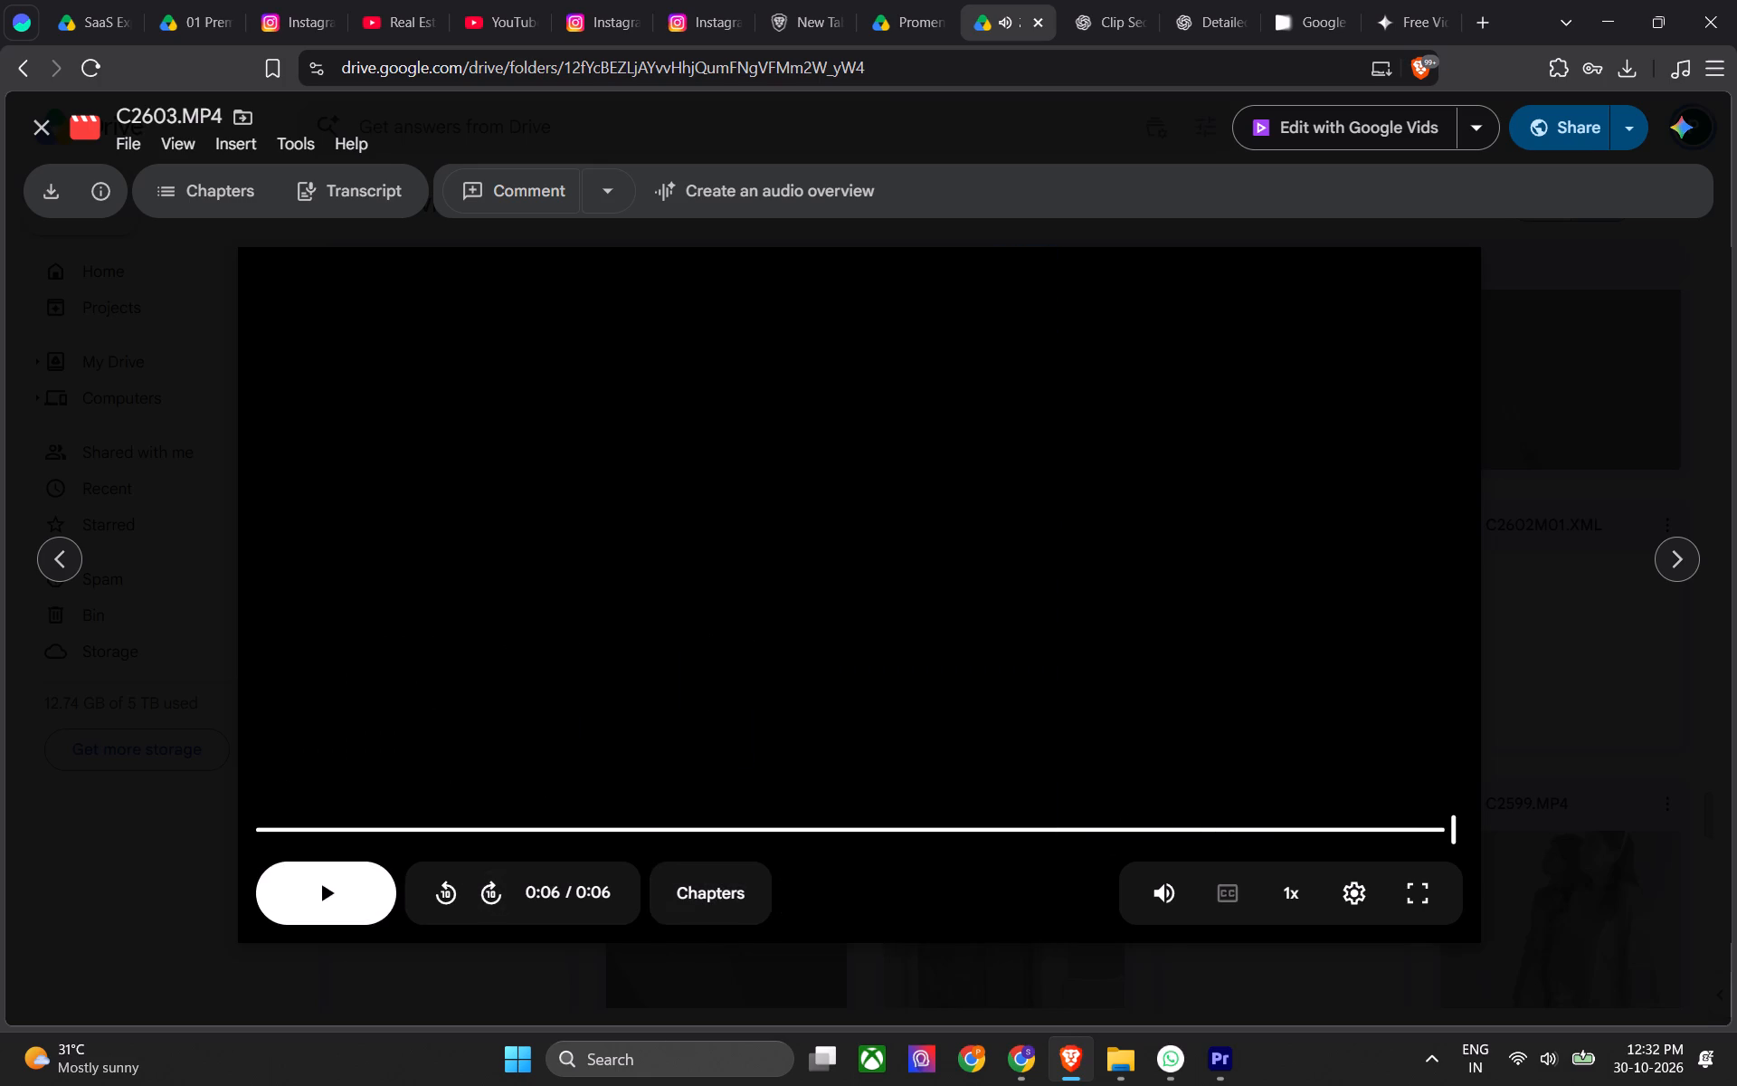
{"action": "left_click", "coordinate": [52, 195]}
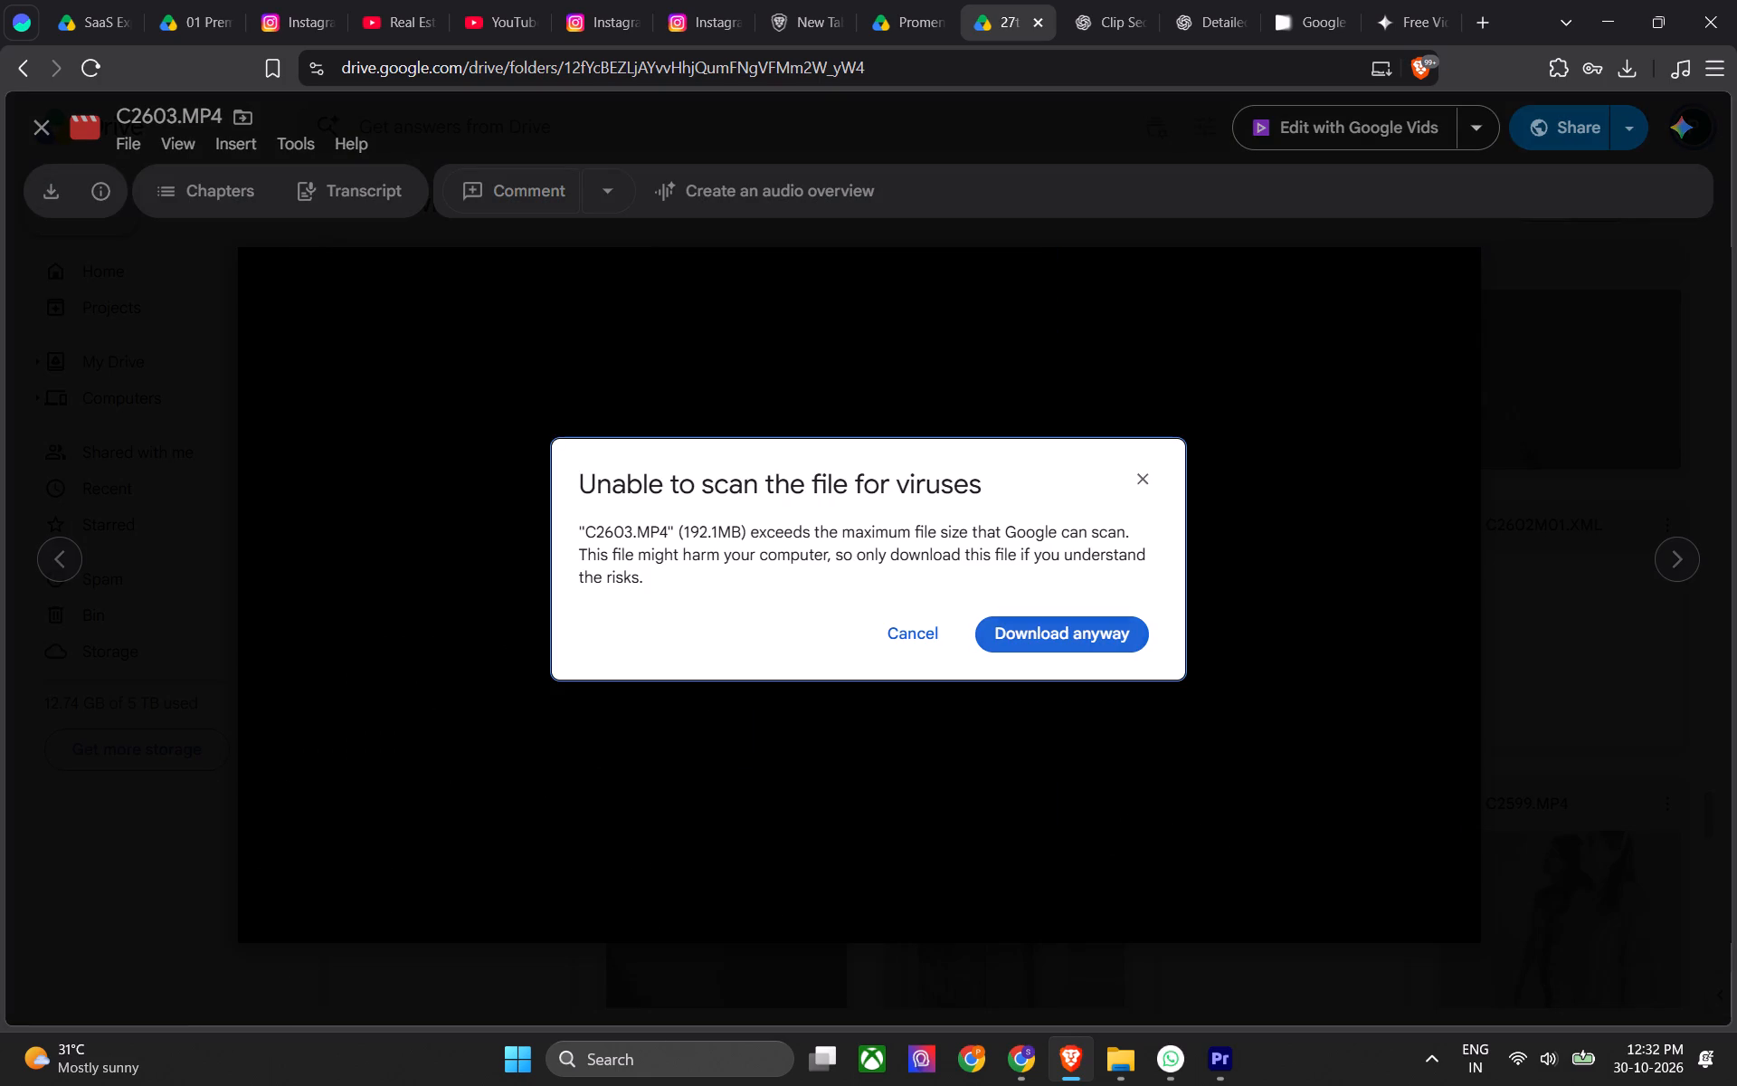
{"action": "left_click", "coordinate": [1023, 631]}
{"action": "left_click", "coordinate": [1534, 692]}
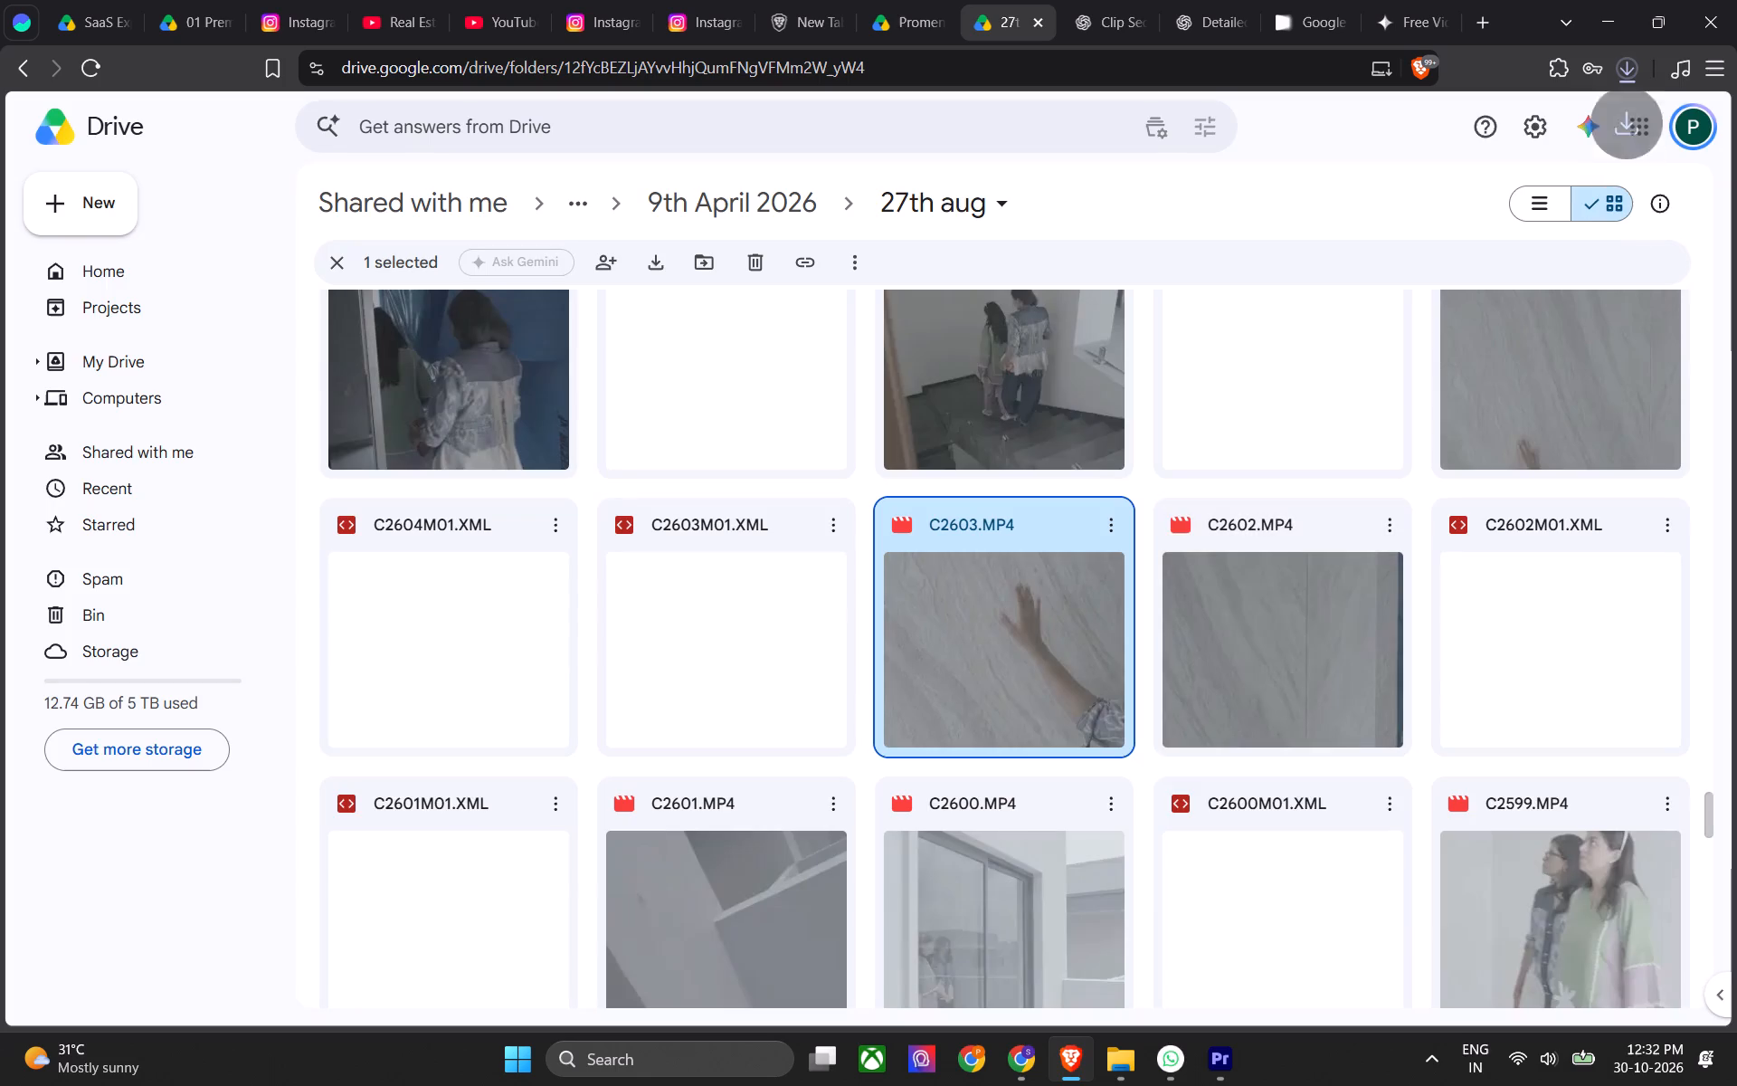
Preview the neighbouring marble-wall clips C2602.MP4 and C2604.MP4, skimming each one, and return to the folder.
{"action": "double_click", "coordinate": [1270, 693]}
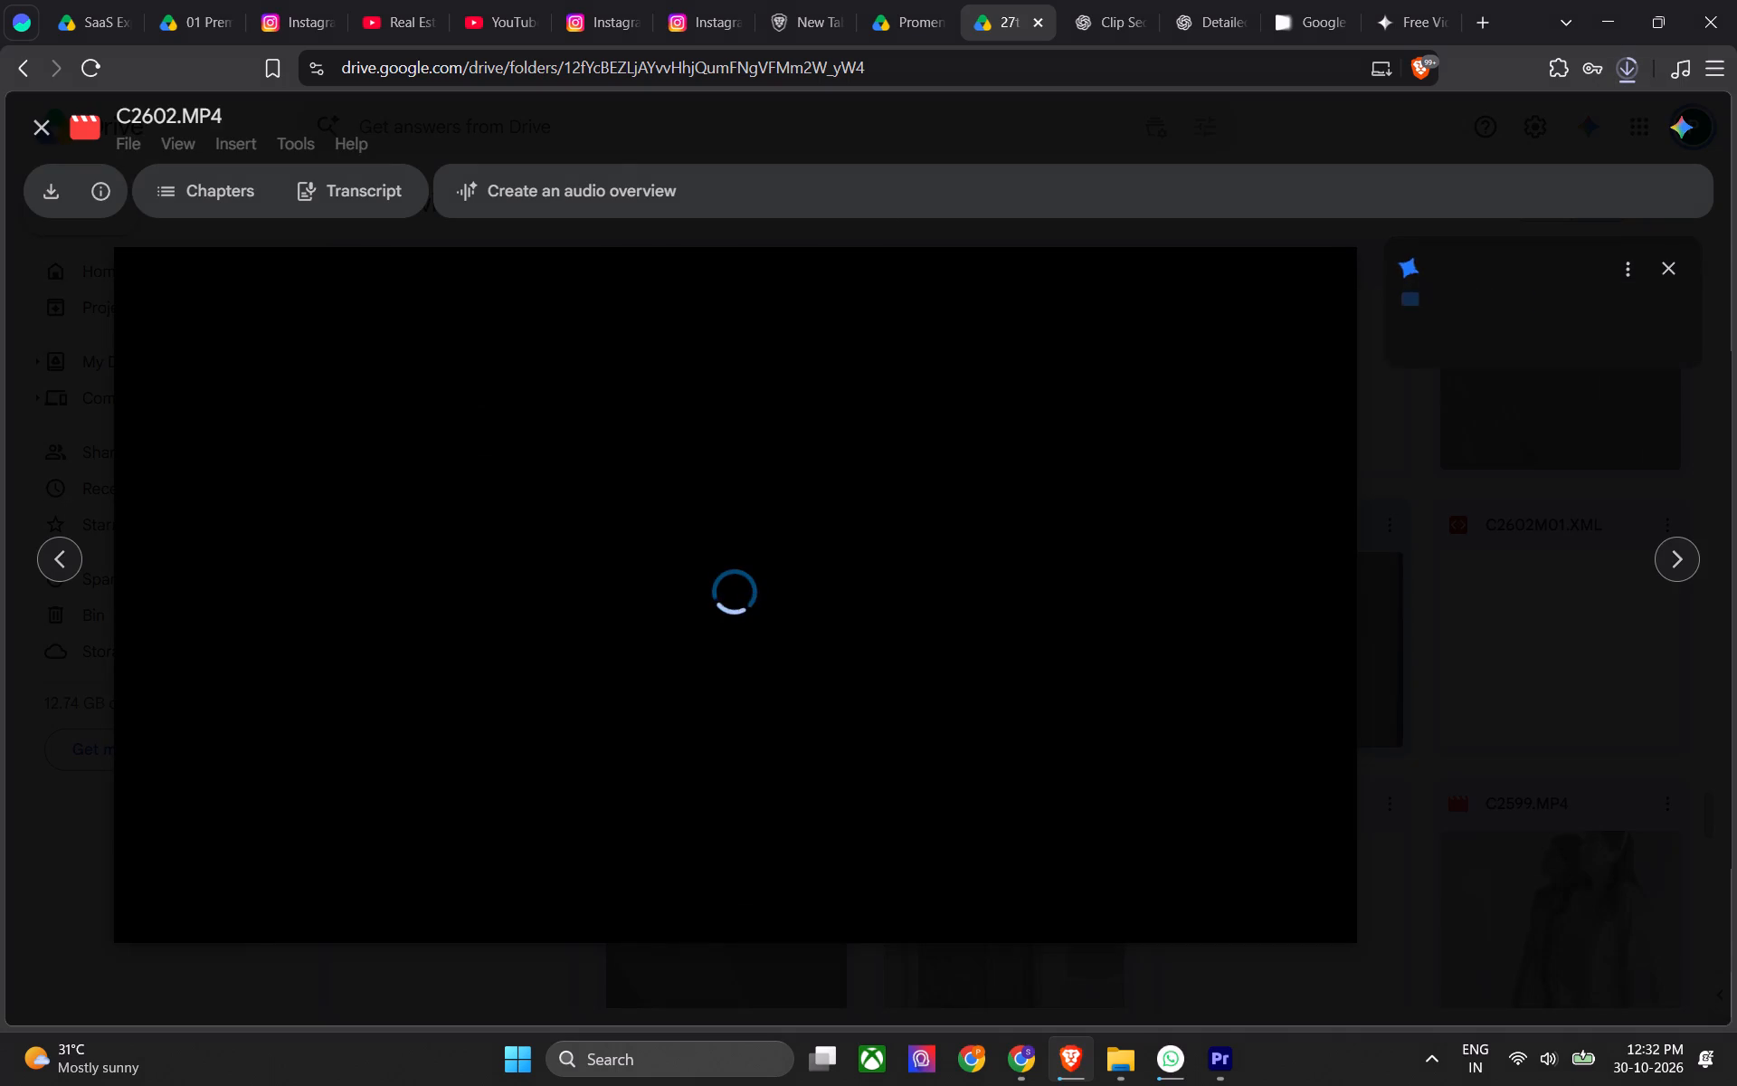
{"action": "left_click", "coordinate": [736, 849]}
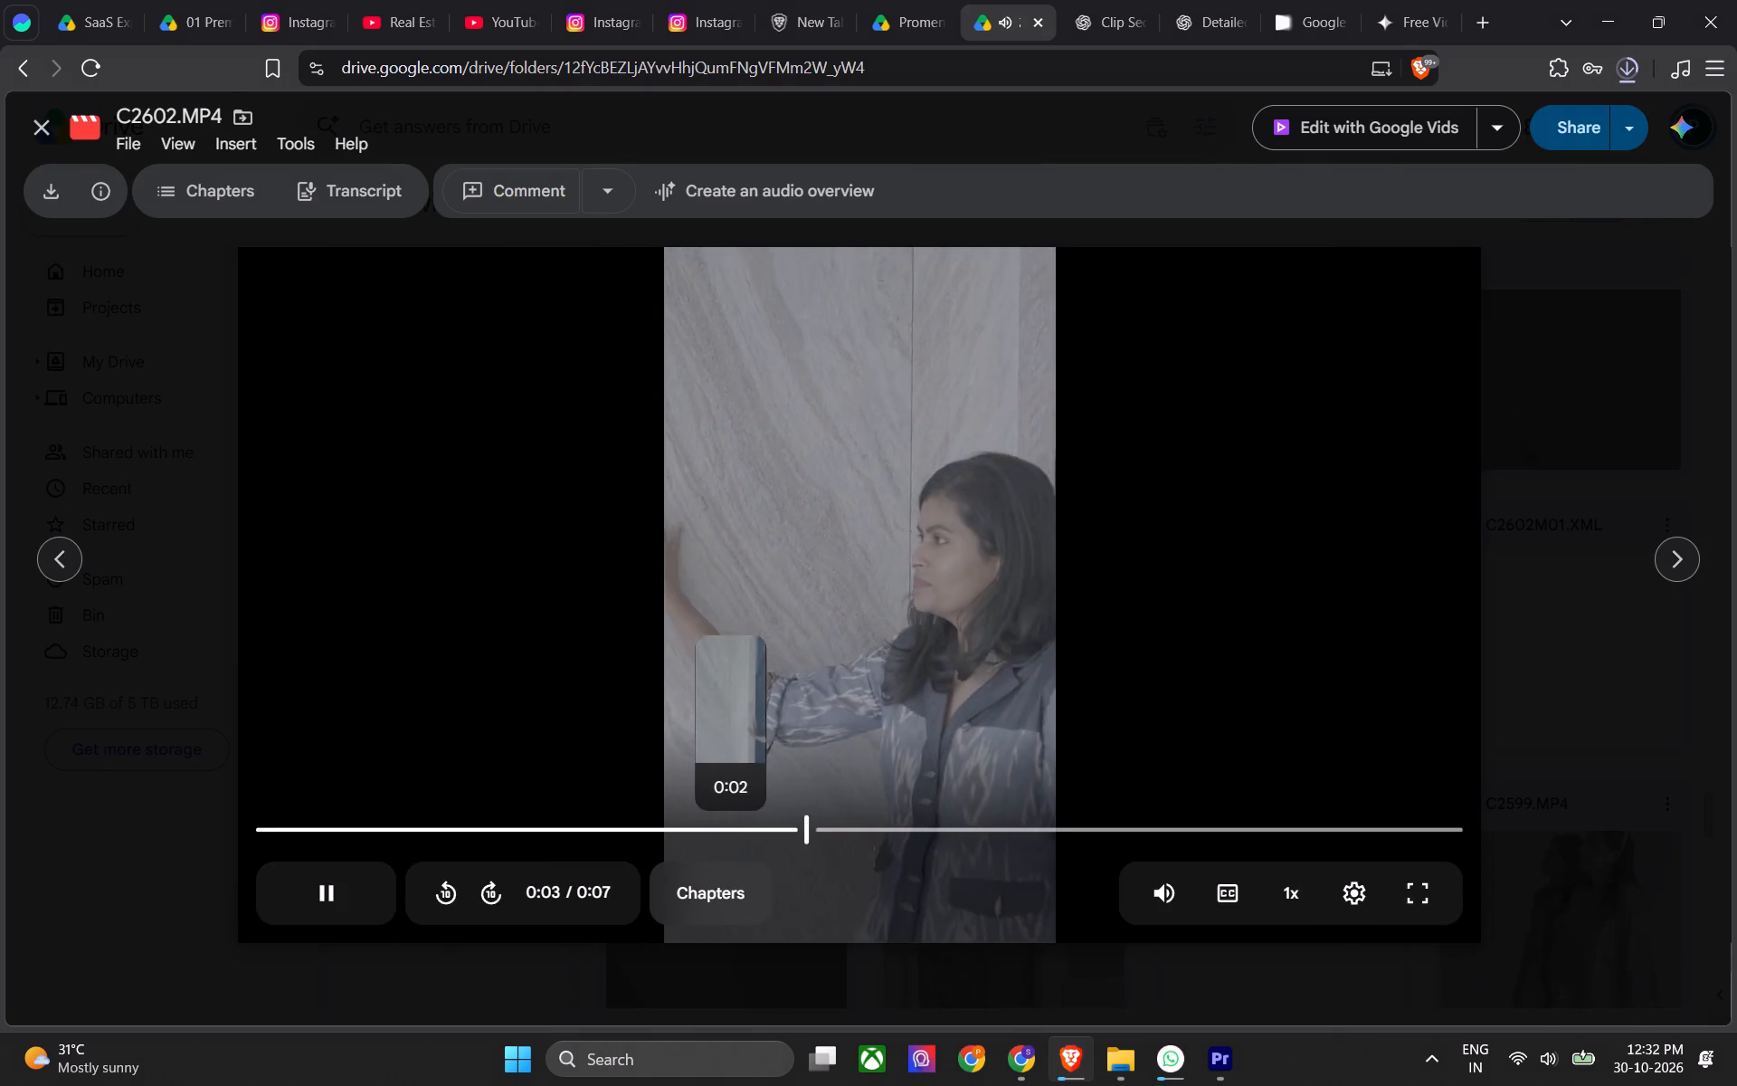
{"action": "left_click", "coordinate": [1637, 736]}
{"action": "scroll", "coordinate": [1408, 606], "scroll_direction": "up", "scroll_amount": 1}
{"action": "double_click", "coordinate": [1516, 512]}
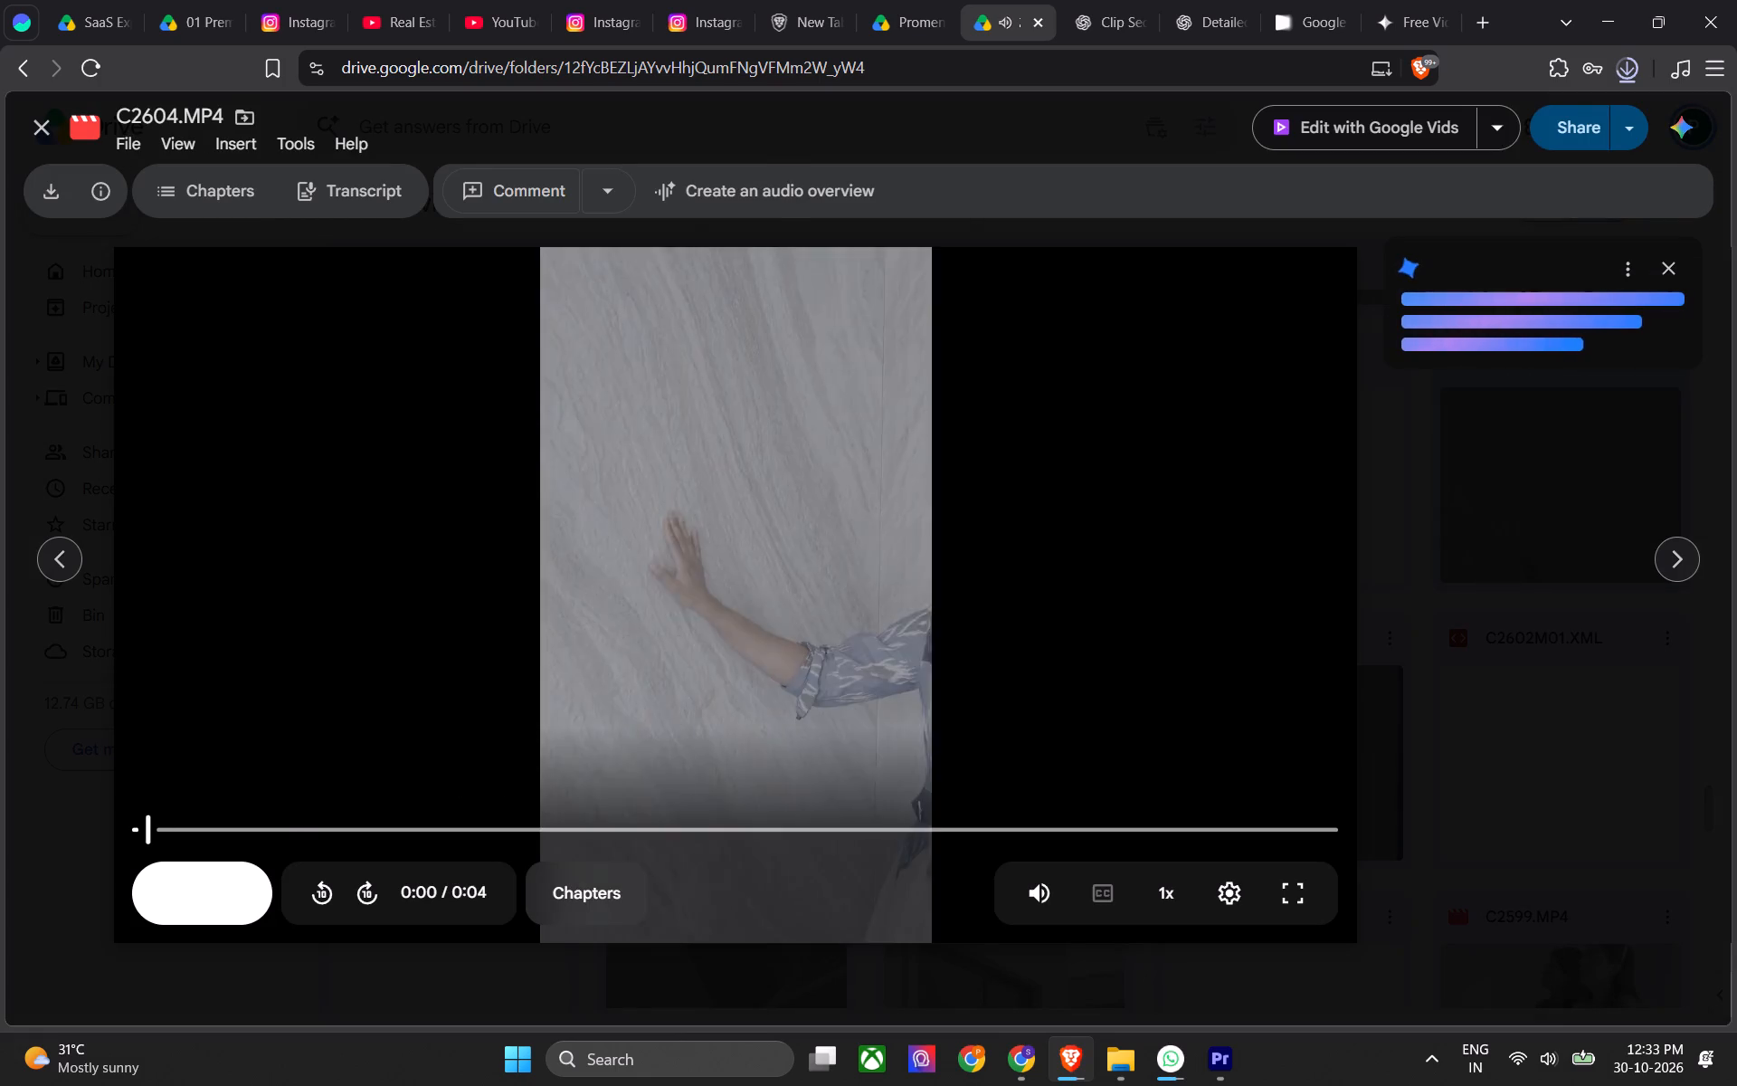
{"action": "left_click", "coordinate": [659, 828]}
{"action": "left_click", "coordinate": [889, 816]}
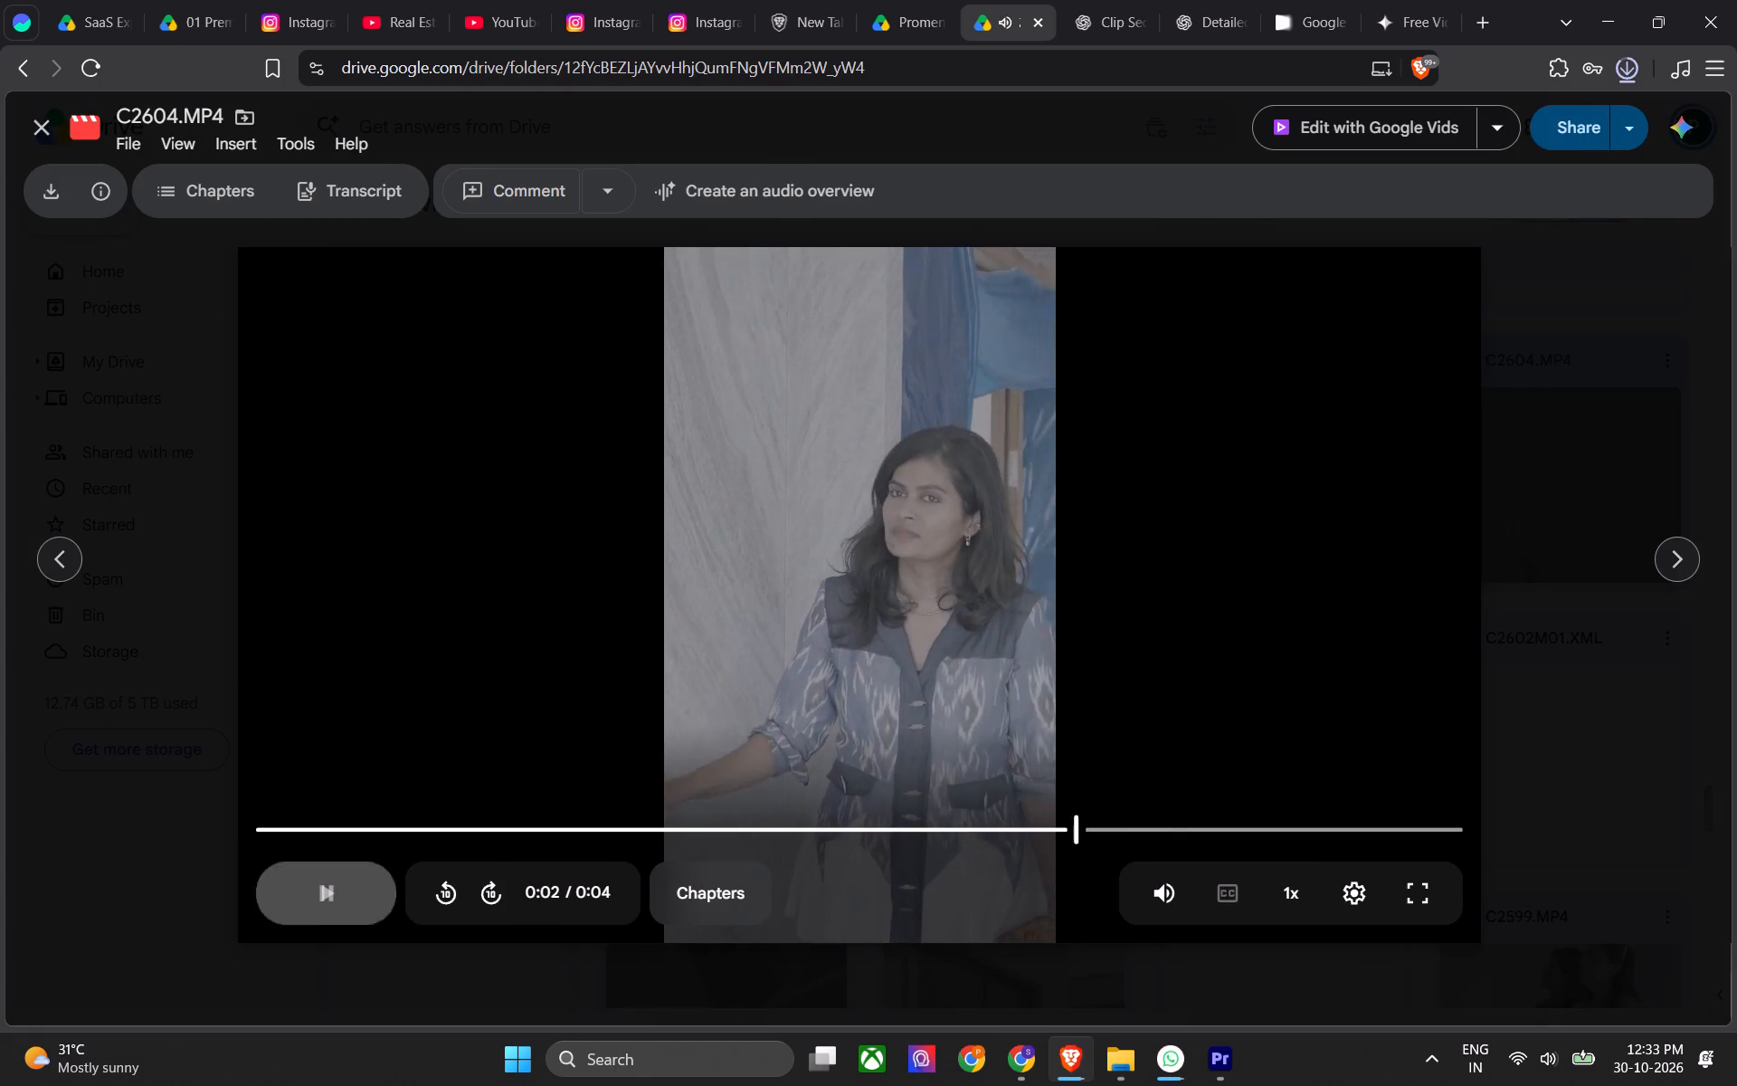
{"action": "left_click", "coordinate": [878, 824]}
{"action": "left_click", "coordinate": [1506, 696]}
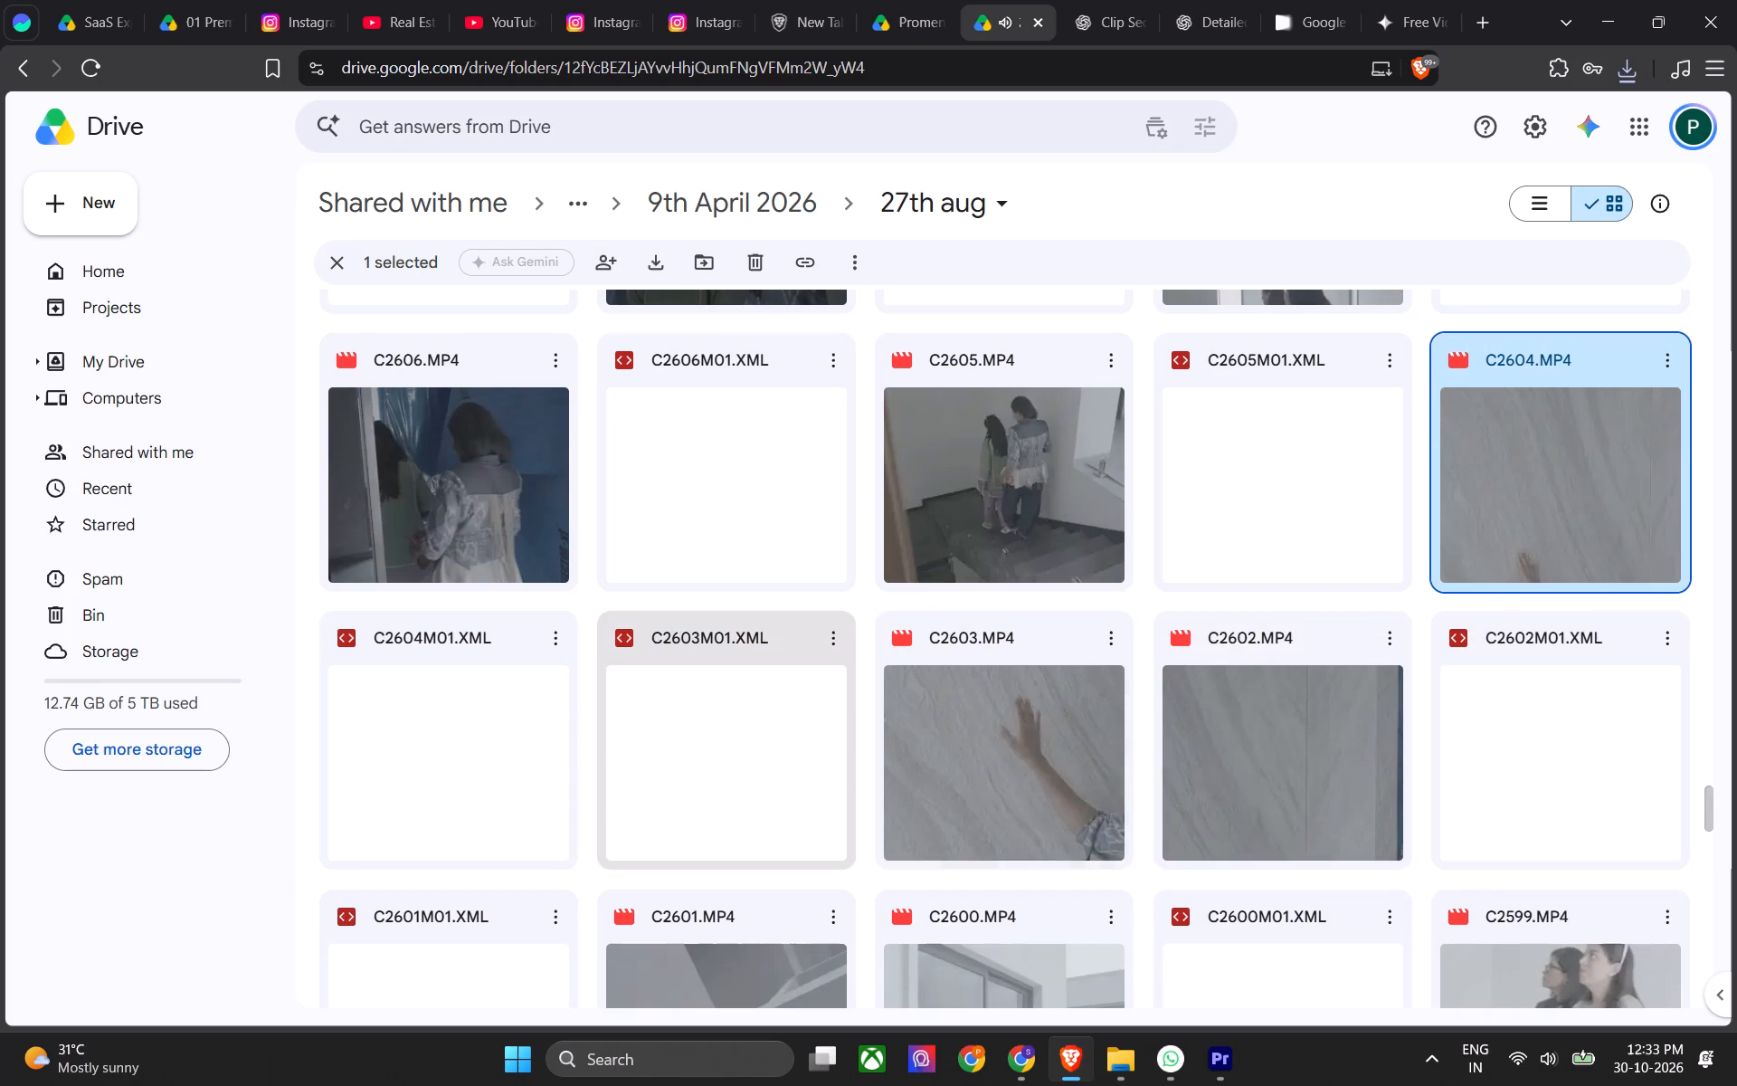
Browse up through the newer clips in the 27th aug folder and download the blue-kitchen interior shot C2646.MP4.
{"action": "scroll", "coordinate": [672, 691], "scroll_direction": "up", "scroll_amount": 2}
{"action": "scroll", "coordinate": [500, 766], "scroll_direction": "up", "scroll_amount": 3}
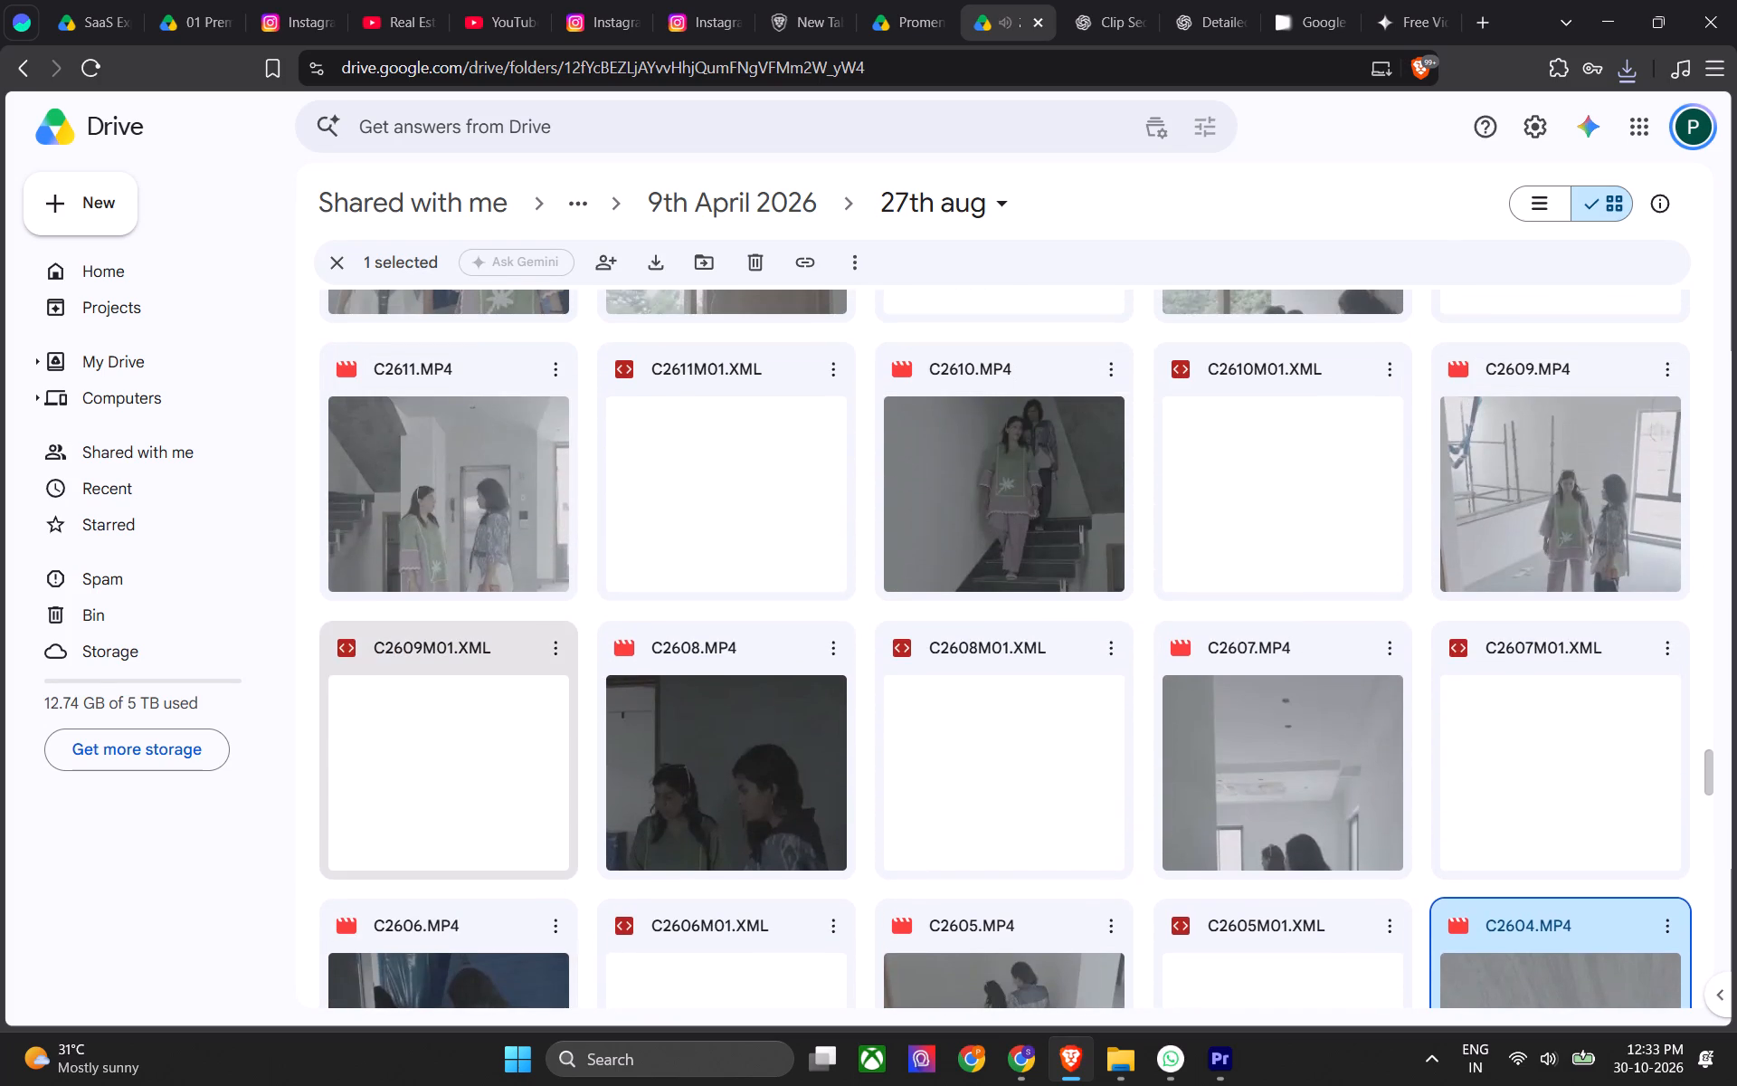
{"action": "scroll", "coordinate": [772, 795], "scroll_direction": "up", "scroll_amount": 3}
{"action": "scroll", "coordinate": [632, 791], "scroll_direction": "up", "scroll_amount": 2}
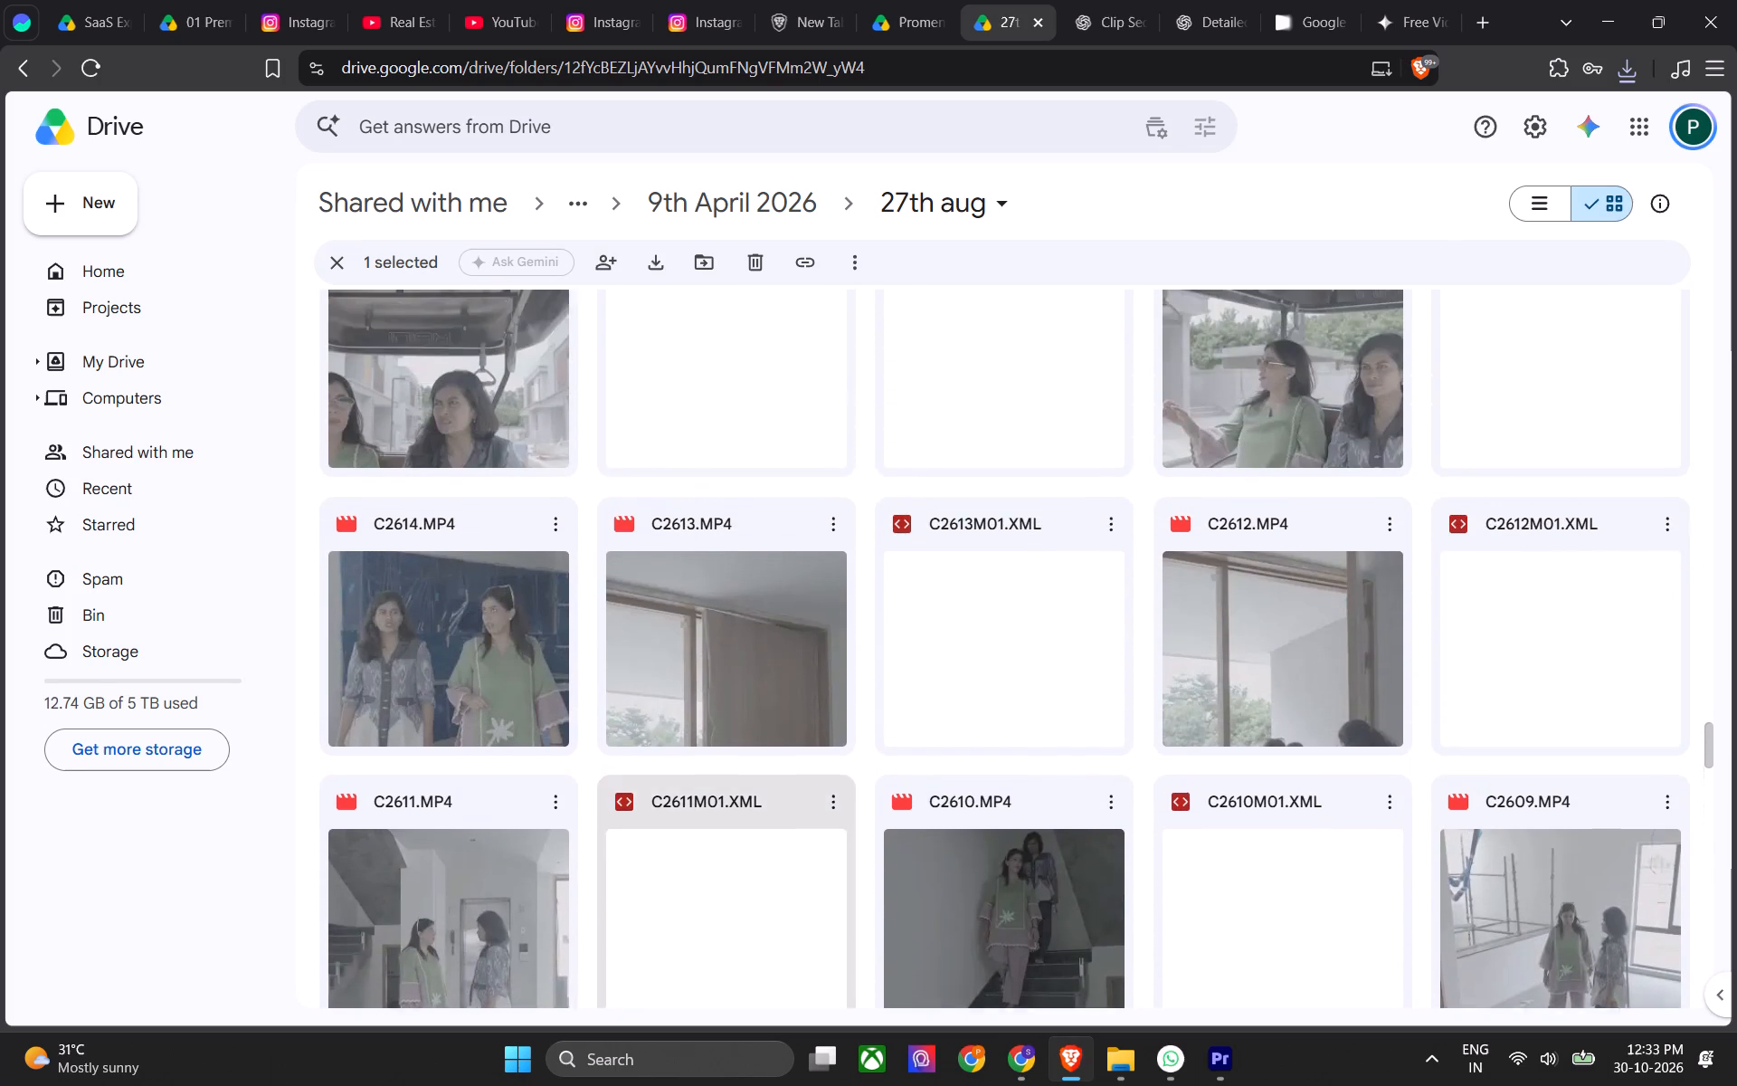
{"action": "scroll", "coordinate": [638, 802], "scroll_direction": "up", "scroll_amount": 3}
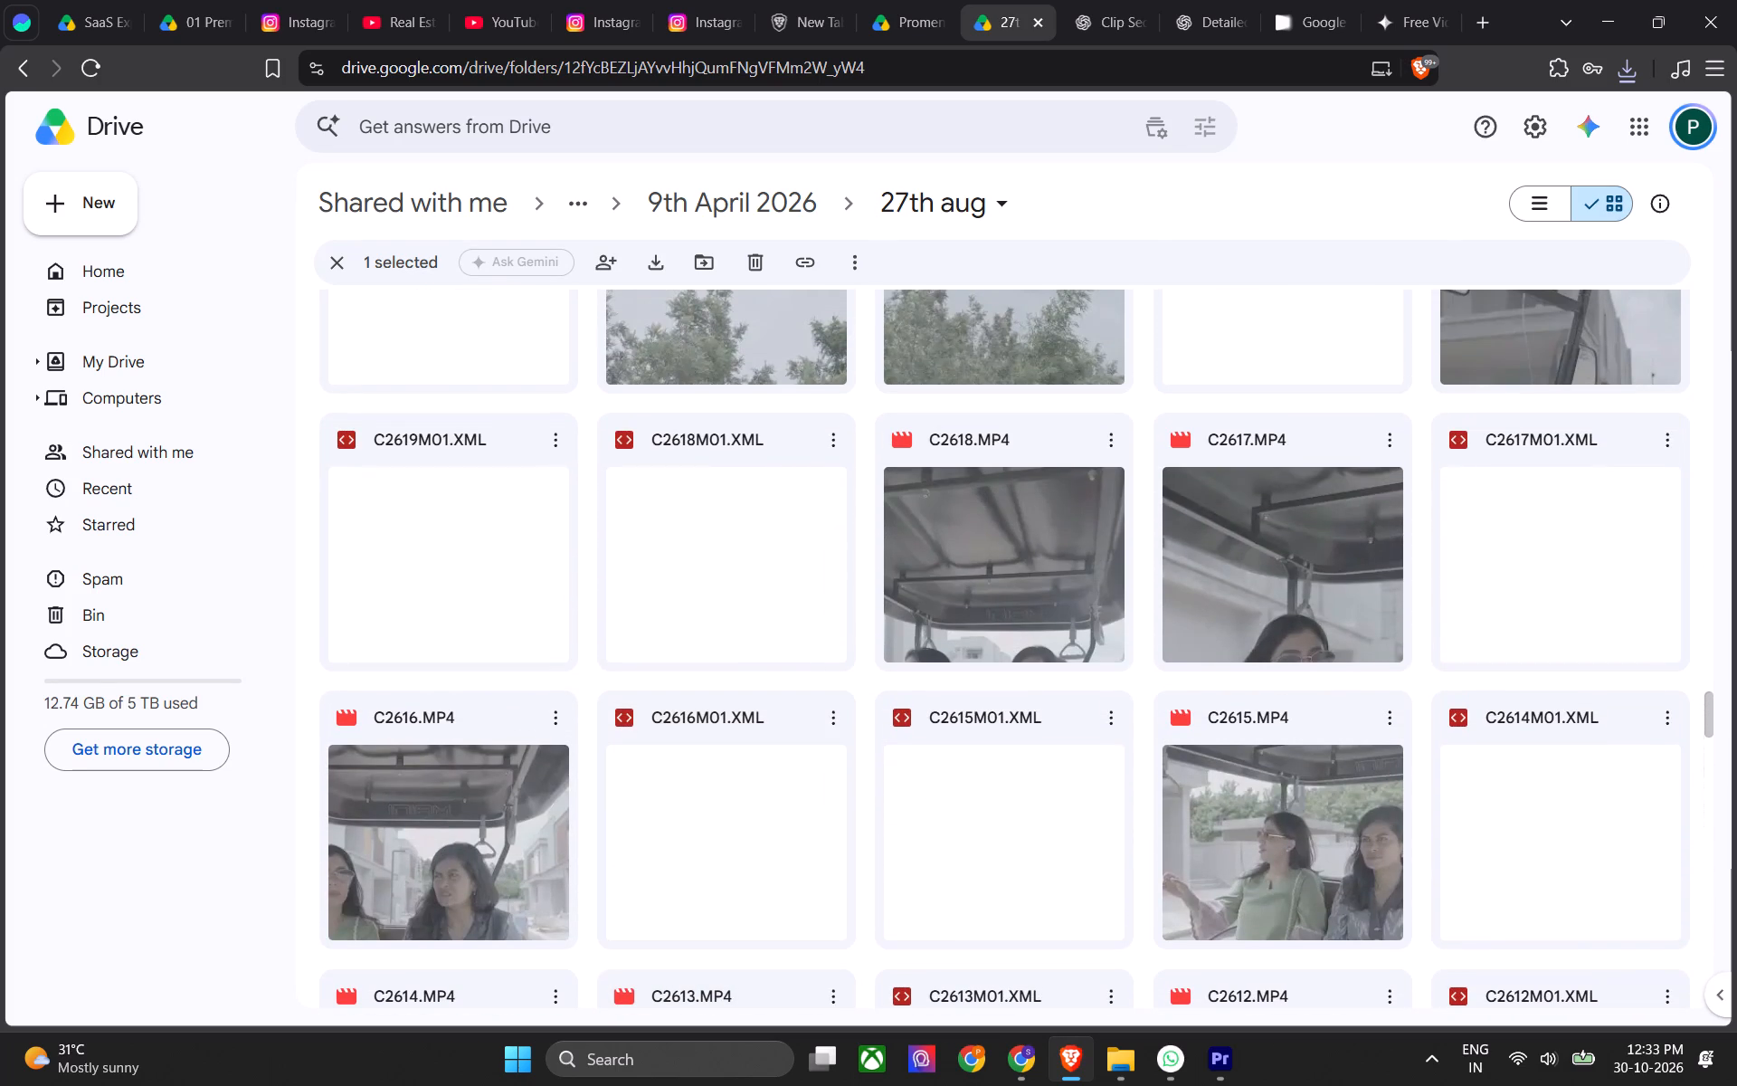
{"action": "scroll", "coordinate": [1007, 605], "scroll_direction": "up", "scroll_amount": 5}
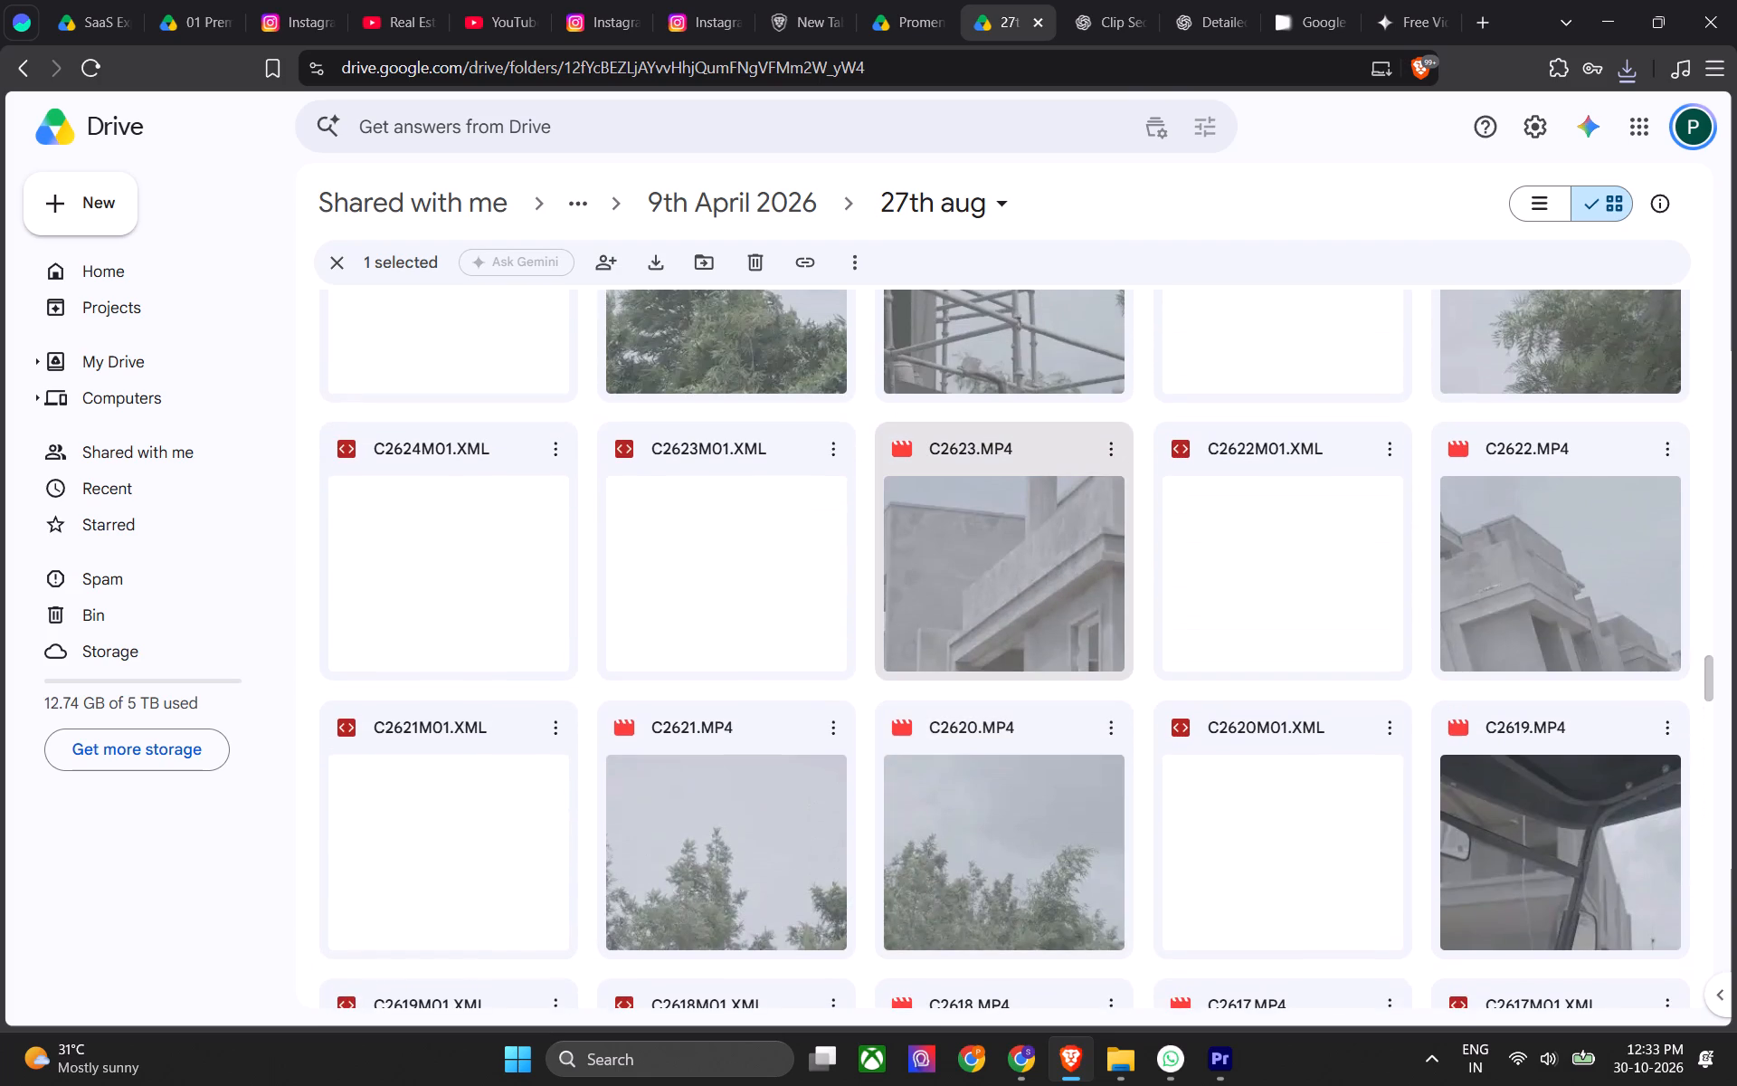
{"action": "scroll", "coordinate": [999, 673], "scroll_direction": "up", "scroll_amount": 7}
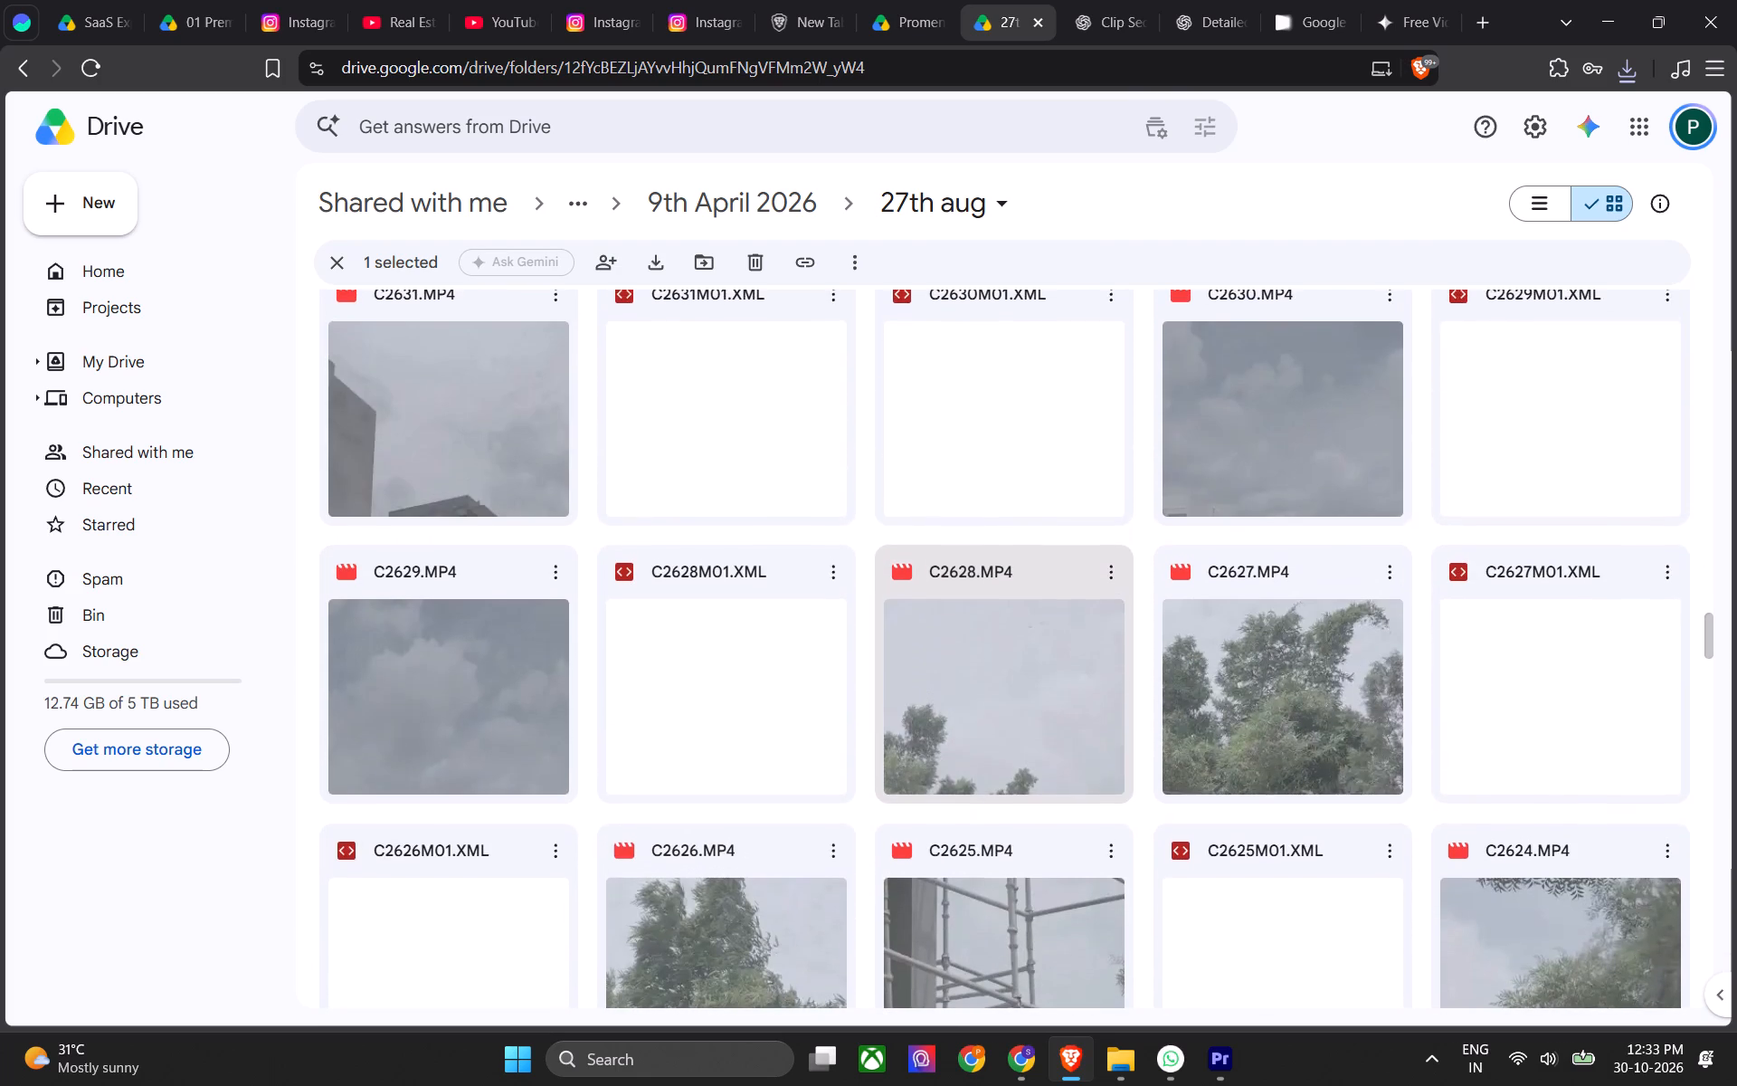
{"action": "scroll", "coordinate": [999, 673], "scroll_direction": "up", "scroll_amount": 13}
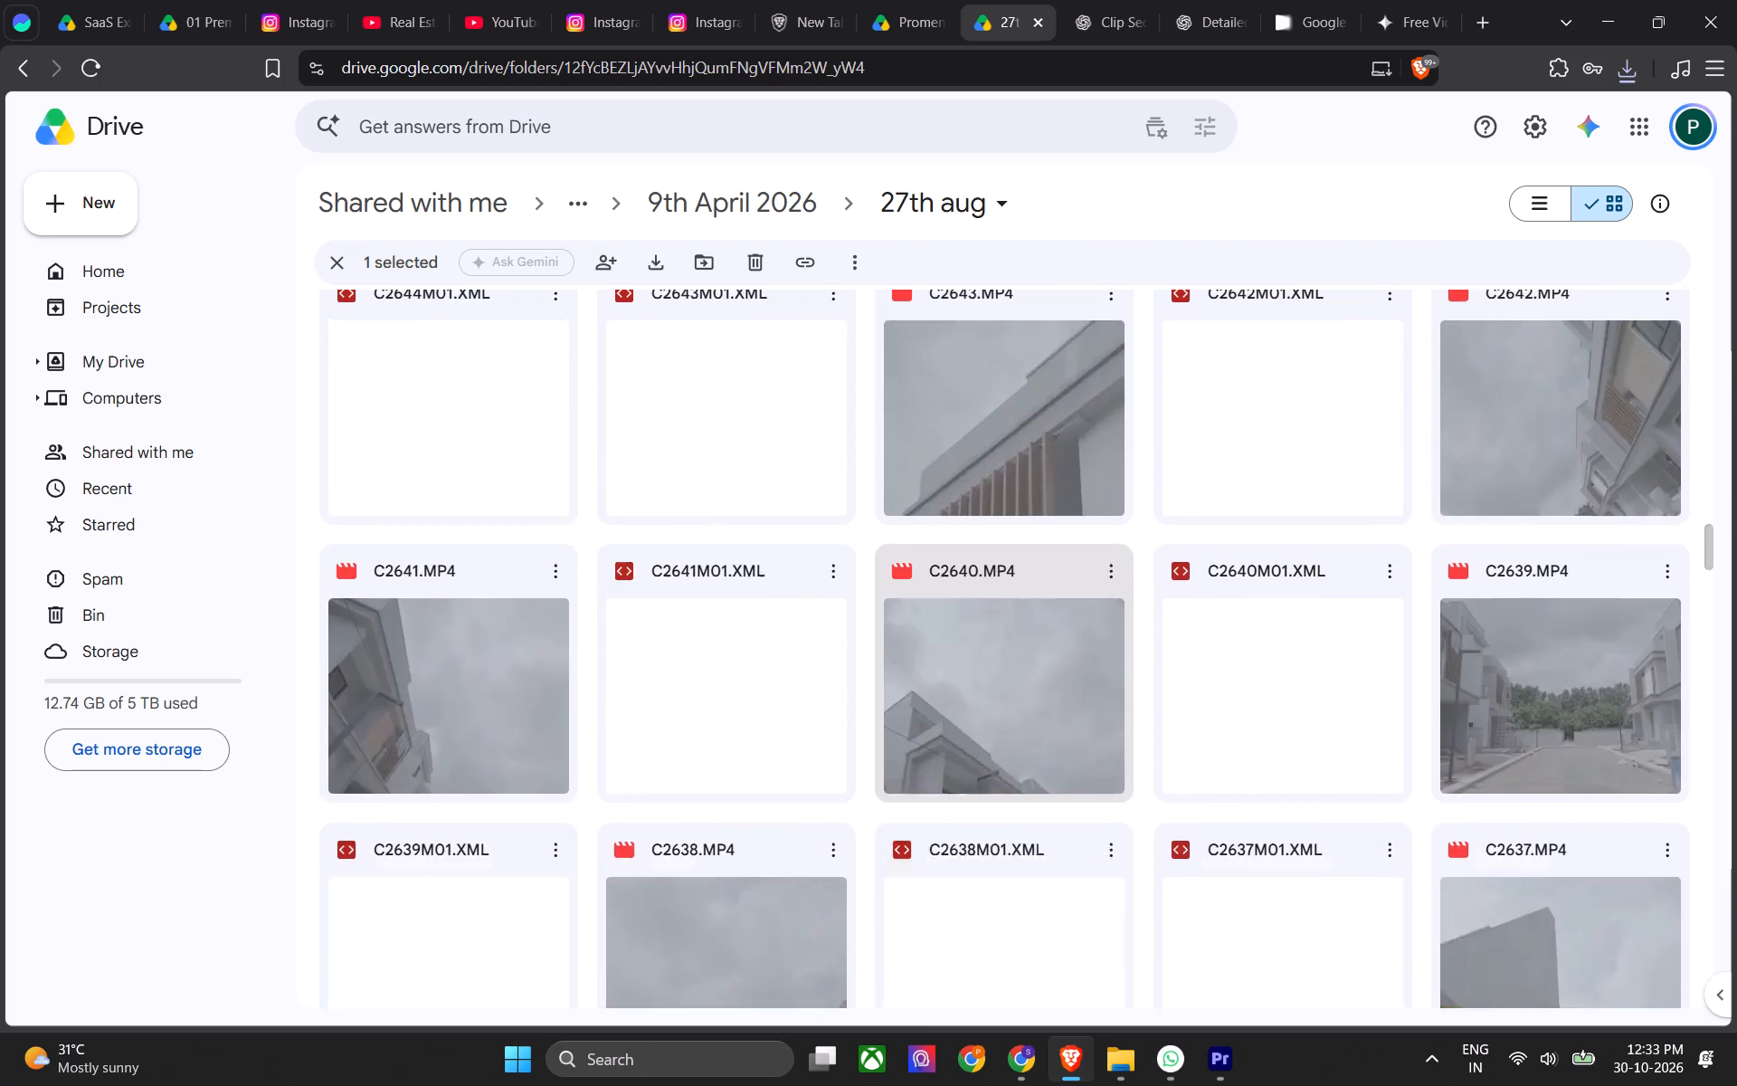
{"action": "scroll", "coordinate": [999, 673], "scroll_direction": "up", "scroll_amount": 3}
{"action": "scroll", "coordinate": [958, 814], "scroll_direction": "down", "scroll_amount": 2}
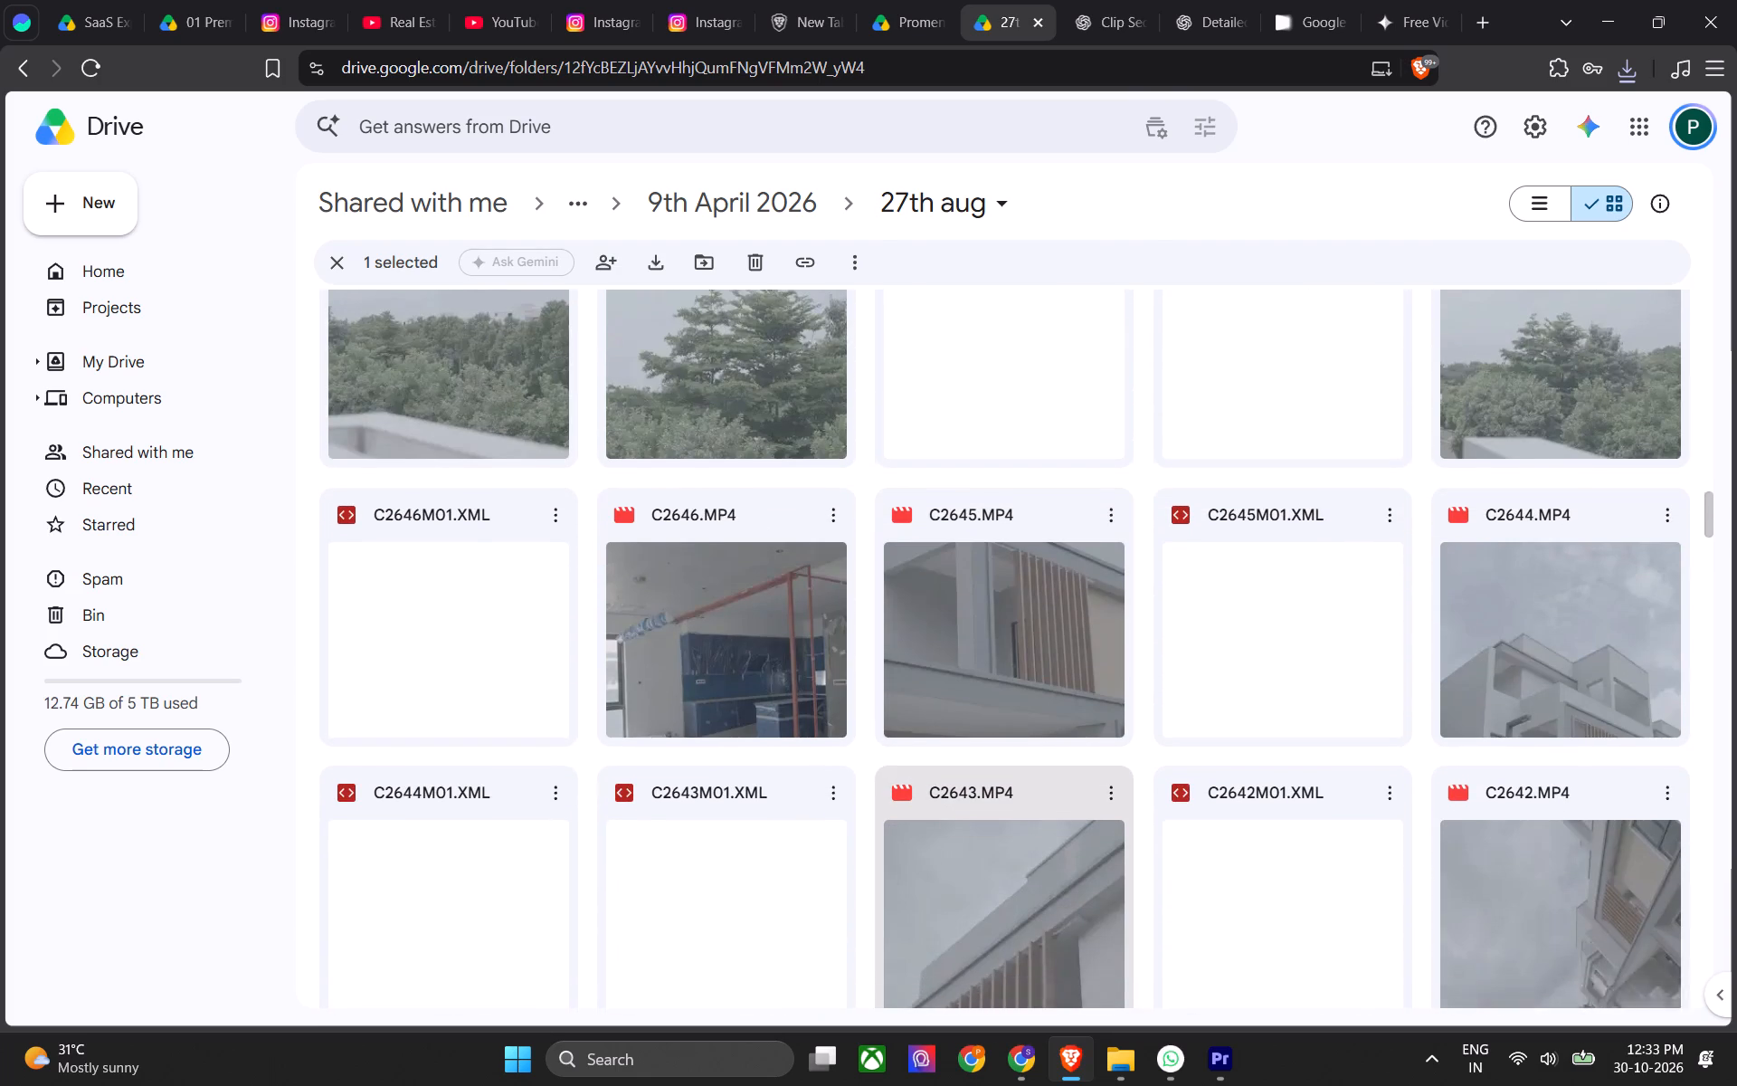
{"action": "scroll", "coordinate": [955, 820], "scroll_direction": "down", "scroll_amount": 1}
{"action": "scroll", "coordinate": [929, 818], "scroll_direction": "up", "scroll_amount": 2}
{"action": "left_click", "coordinate": [682, 576]}
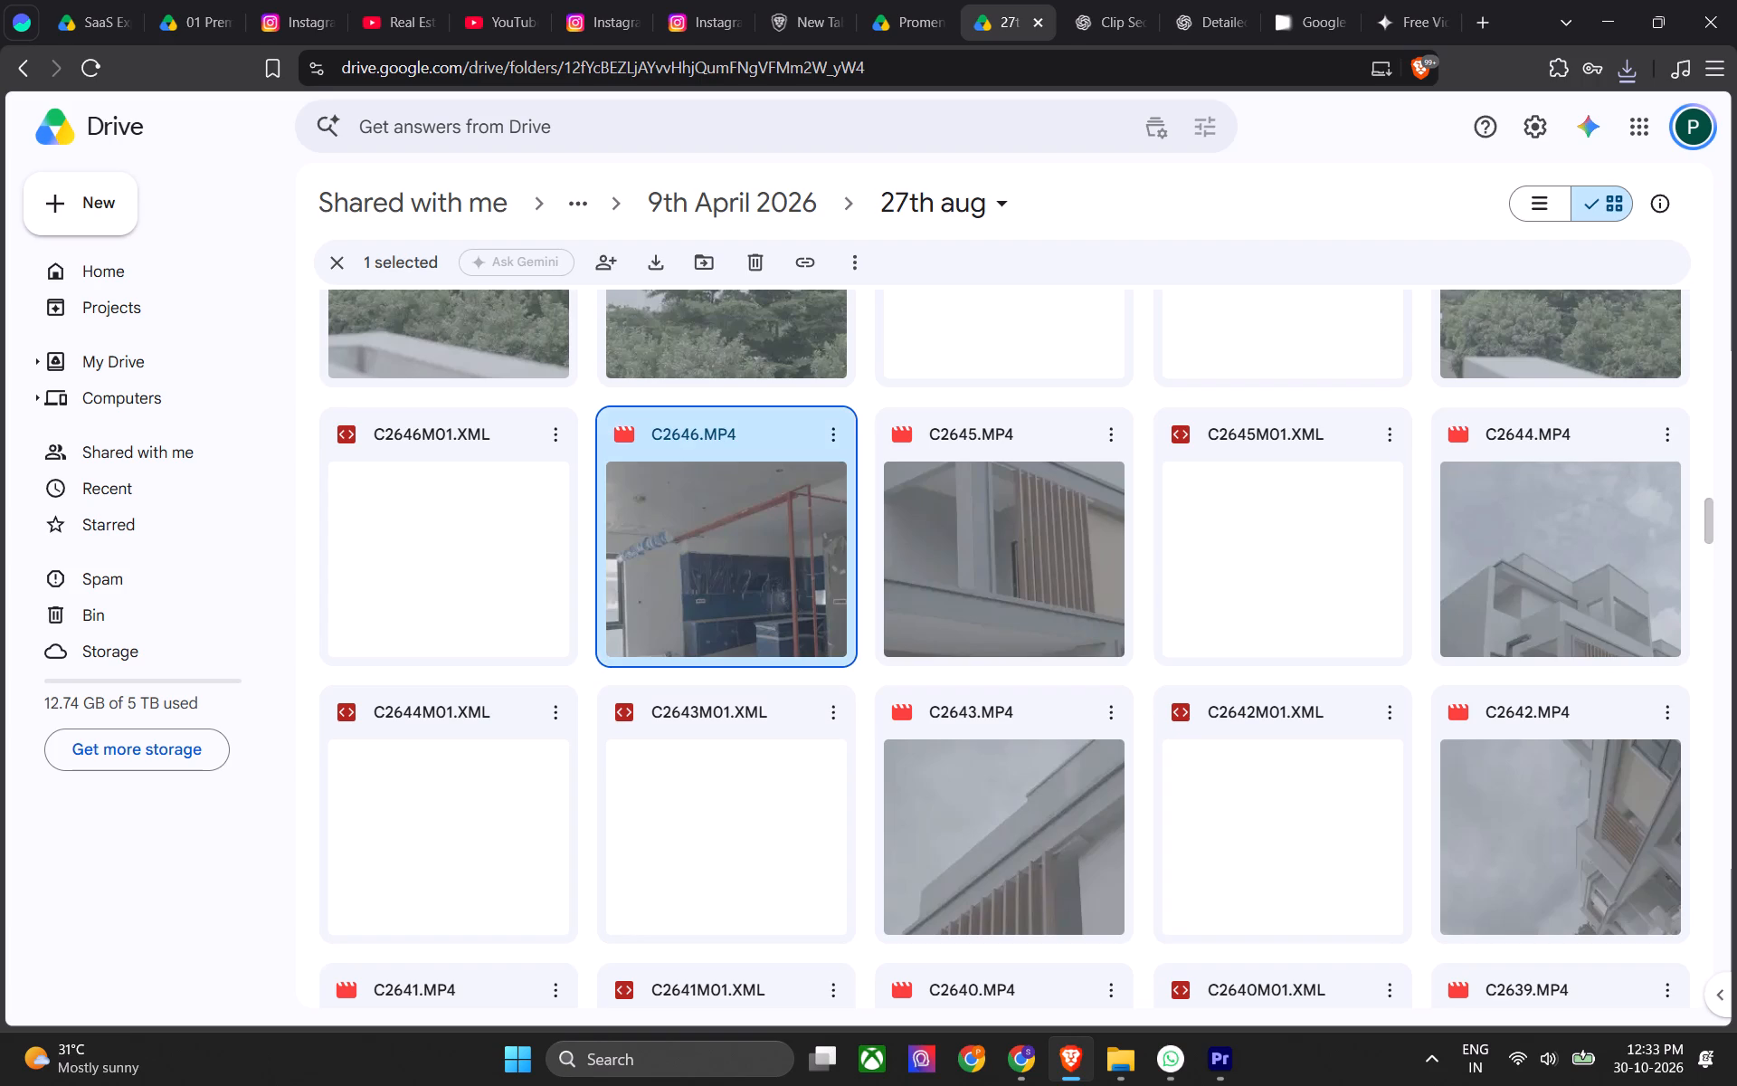
{"action": "left_click", "coordinate": [830, 428]}
{"action": "left_click", "coordinate": [924, 542]}
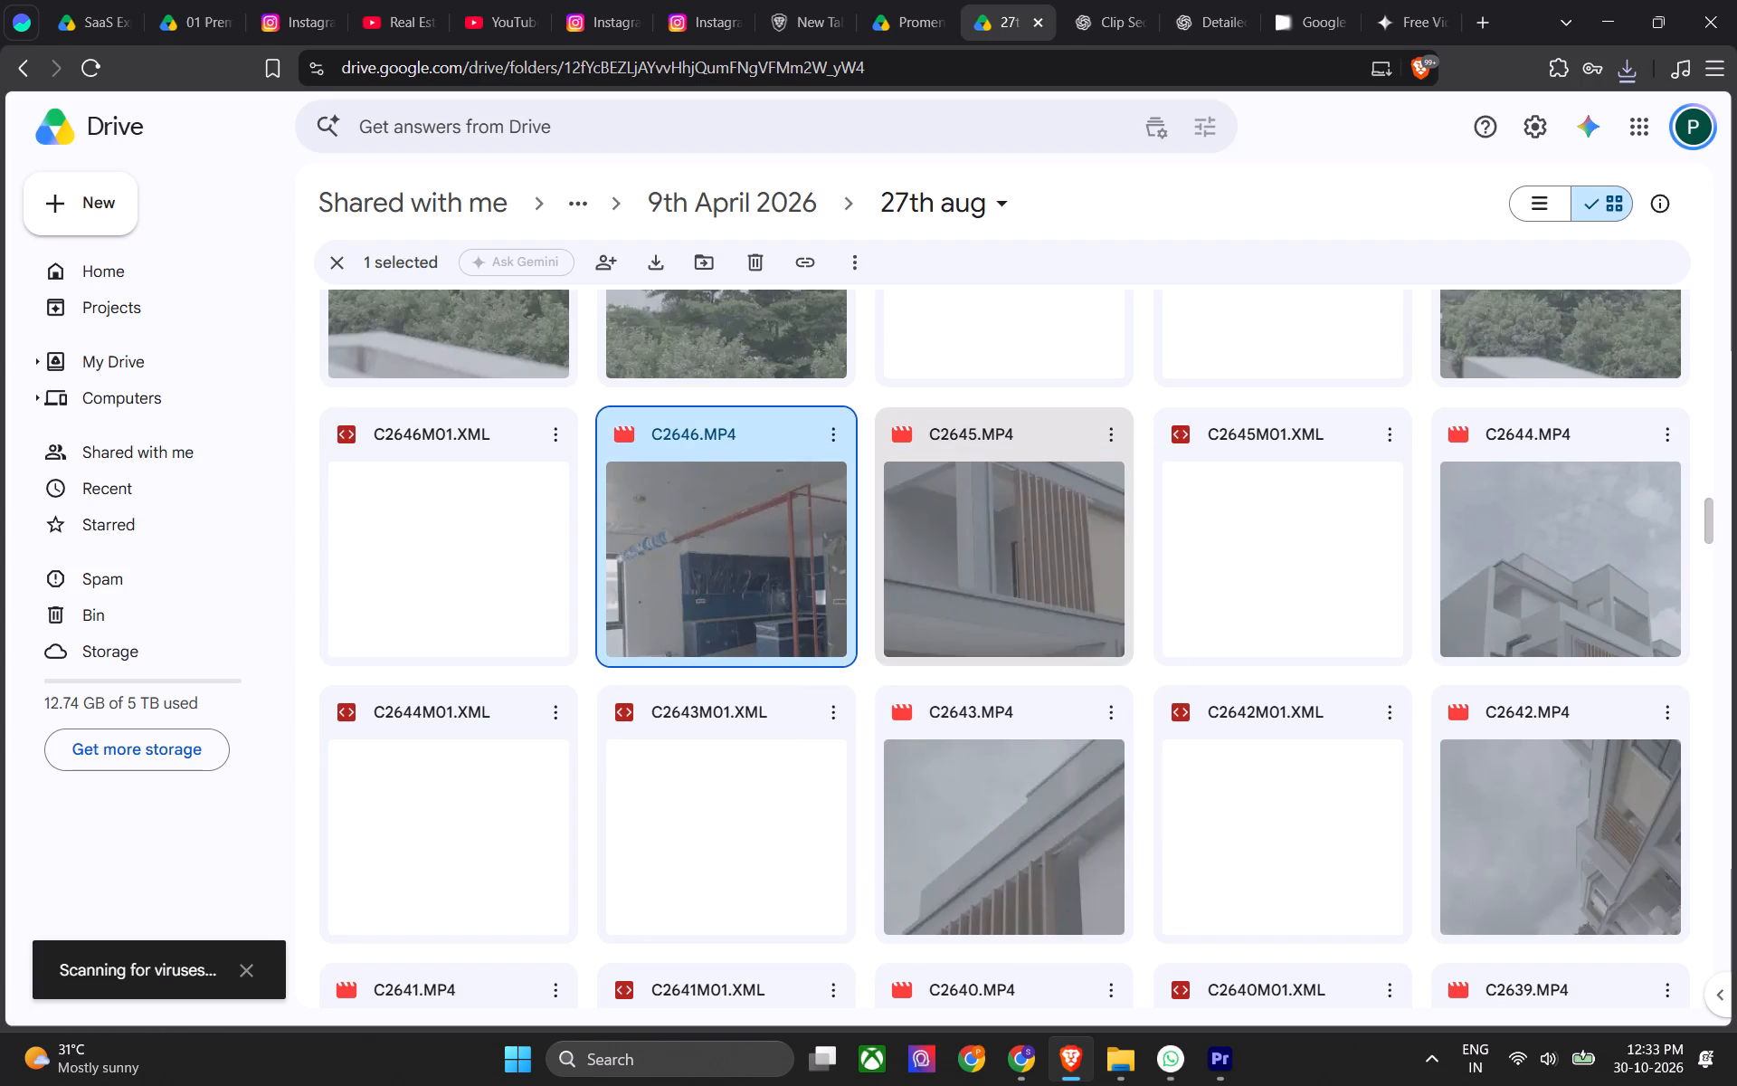
Switch to the watermark remover page and download the processed villa plant video as an MP4.
{"action": "left_click", "coordinate": [1398, 24]}
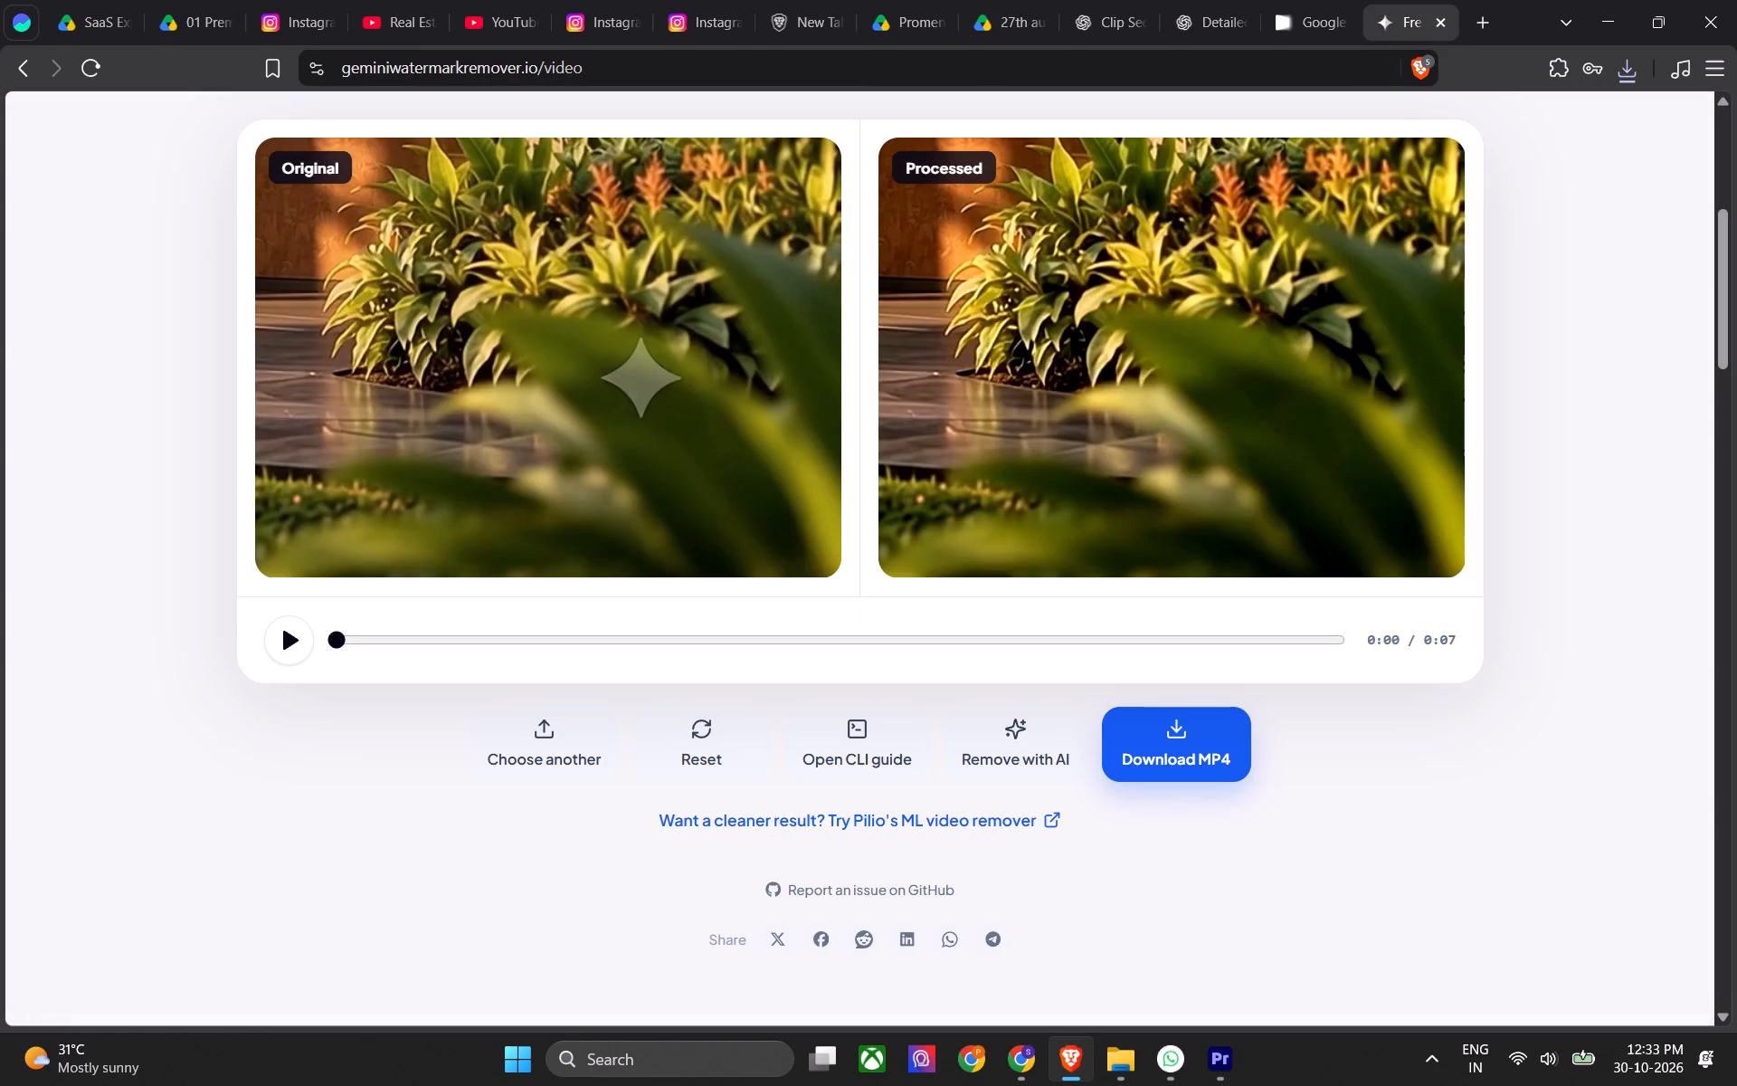
{"action": "left_click", "coordinate": [1156, 730]}
{"action": "left_click", "coordinate": [1369, 830]}
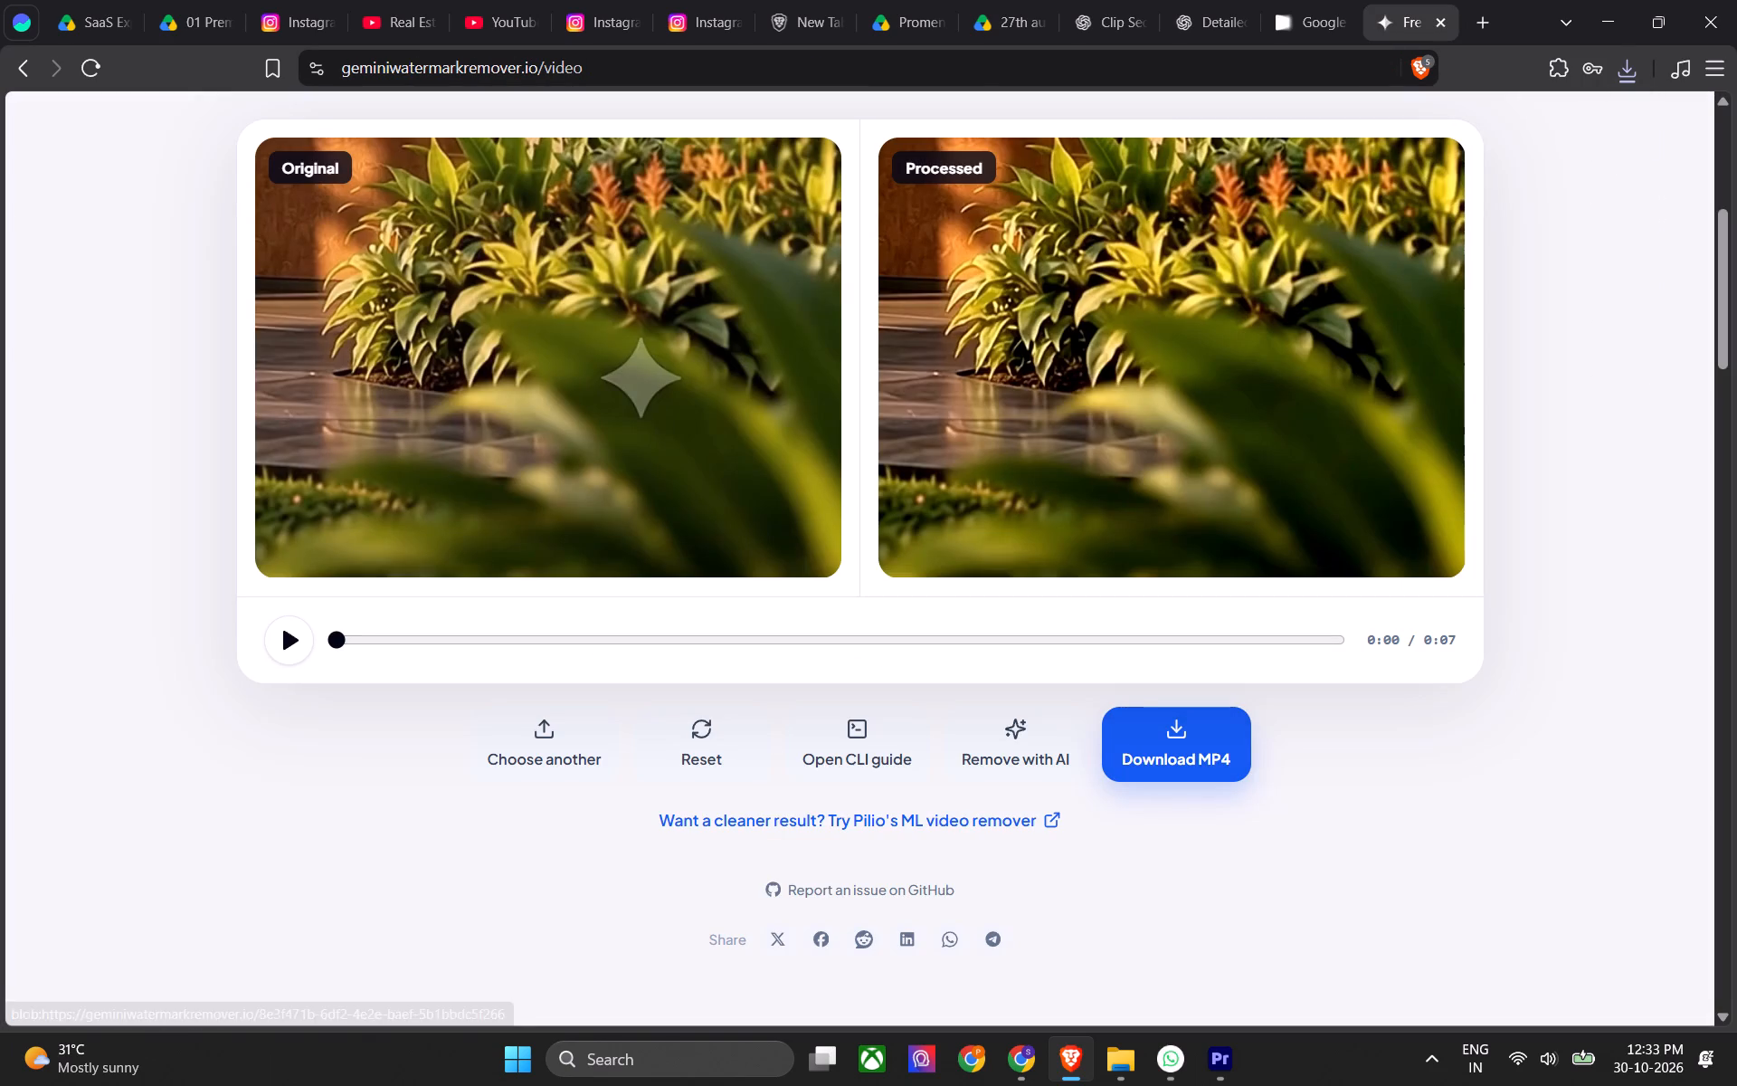
Show the desktop and delete the exported still Promenade_oct 30.00_00_00_06.Still001.
{"action": "left_click", "coordinate": [1736, 1057]}
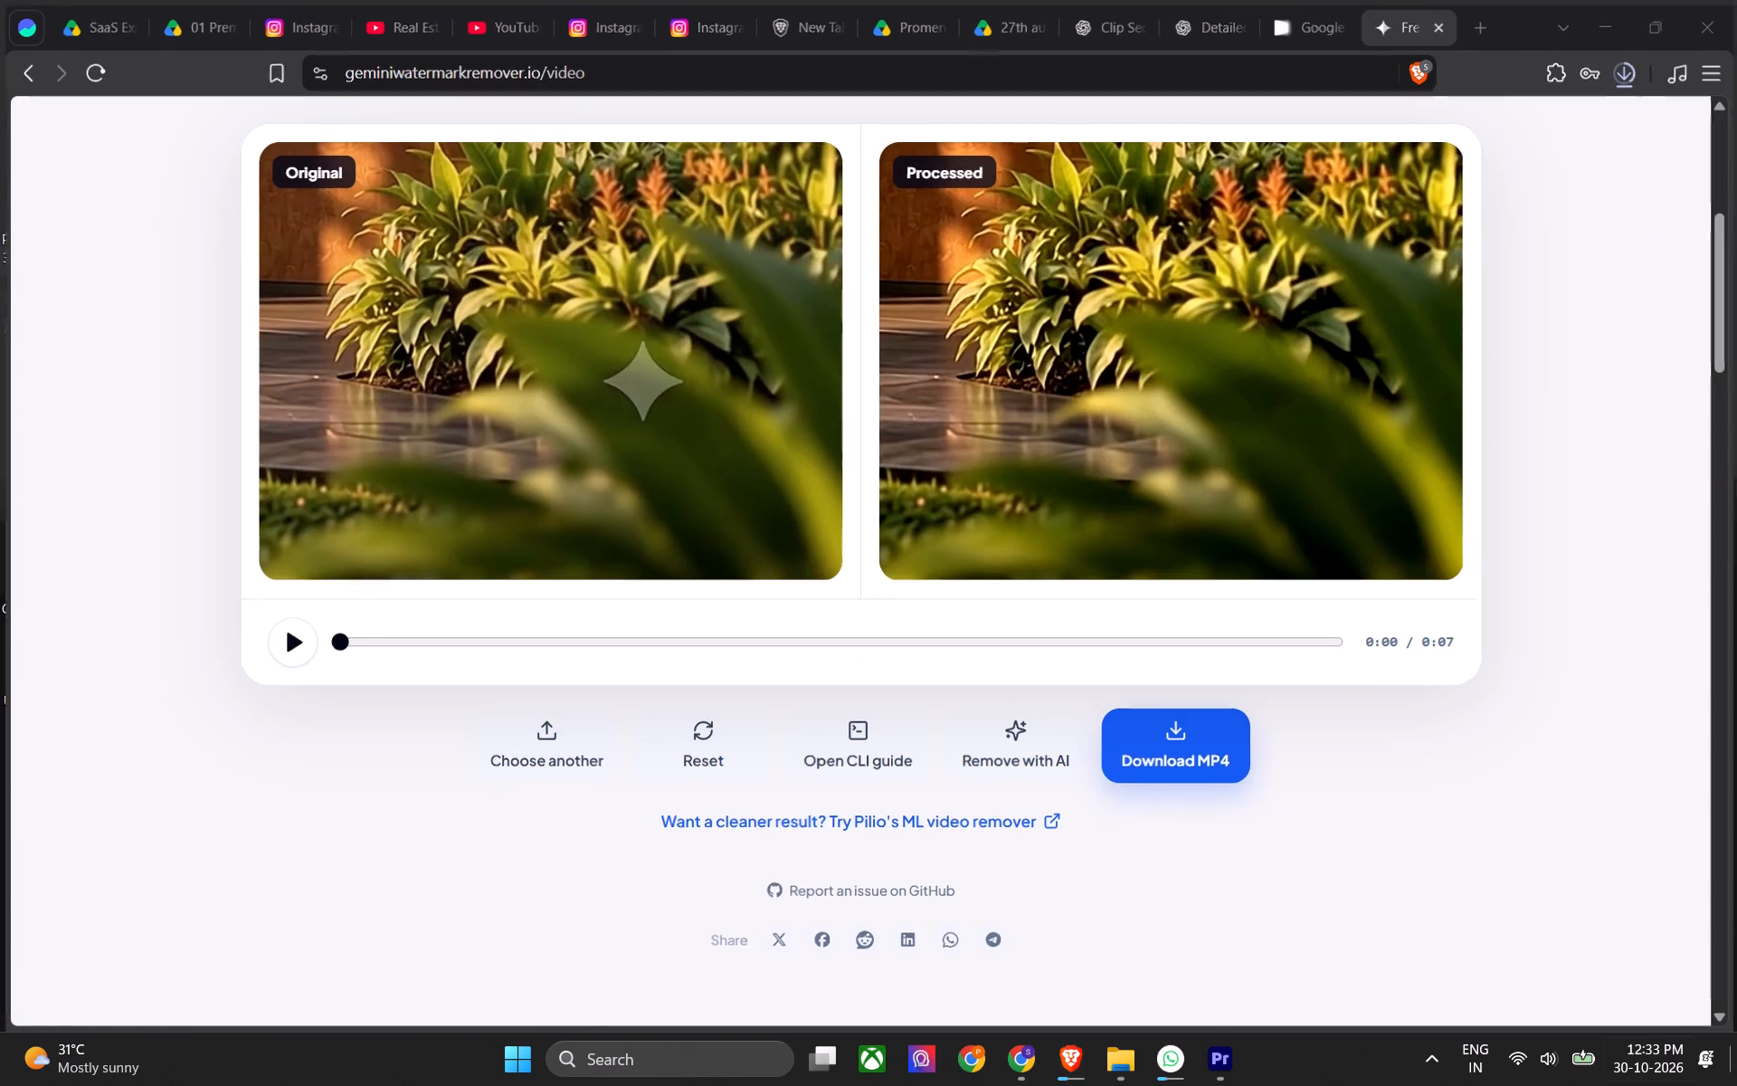
{"action": "right_click", "coordinate": [747, 355]}
{"action": "left_click", "coordinate": [821, 446]}
{"action": "left_click", "coordinate": [20, 214]}
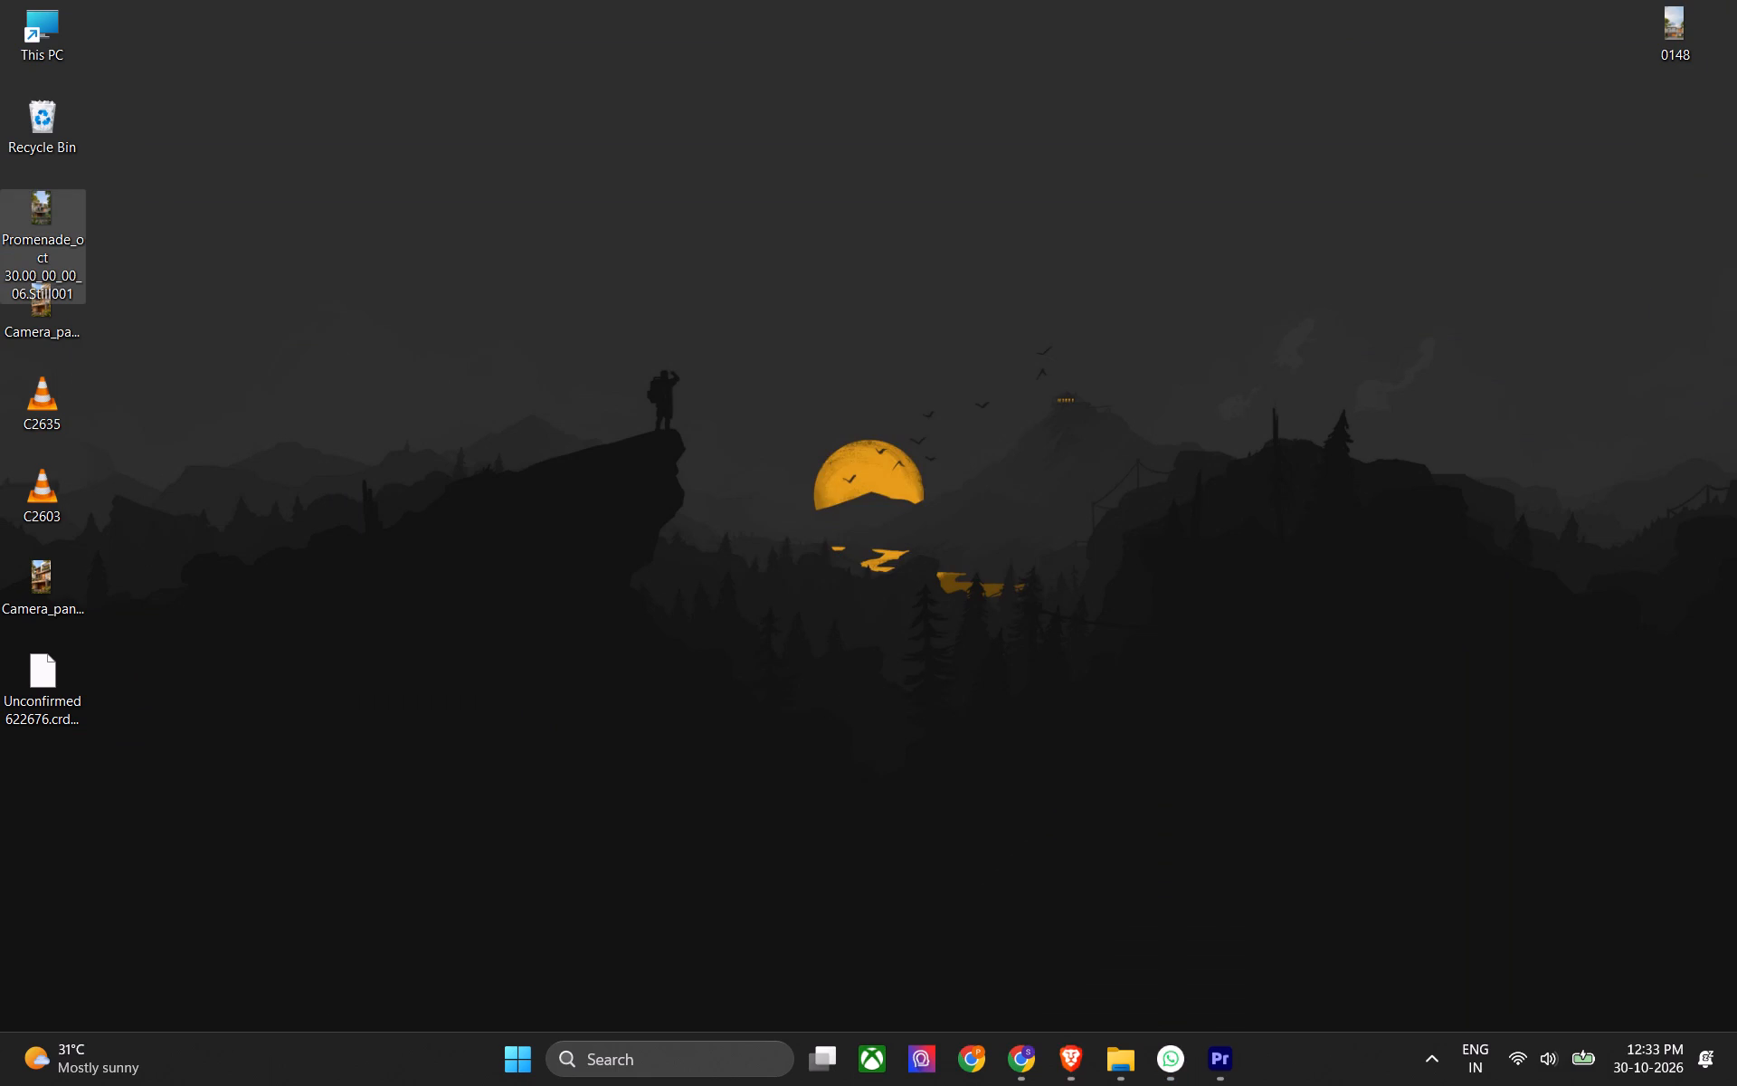
{"action": "key", "text": "Delete"}
Play the original Camera_panning_modern_luxury_villa 1080p clip from the desktop to check it, close the player and delete the file.
{"action": "double_click", "coordinate": [29, 287]}
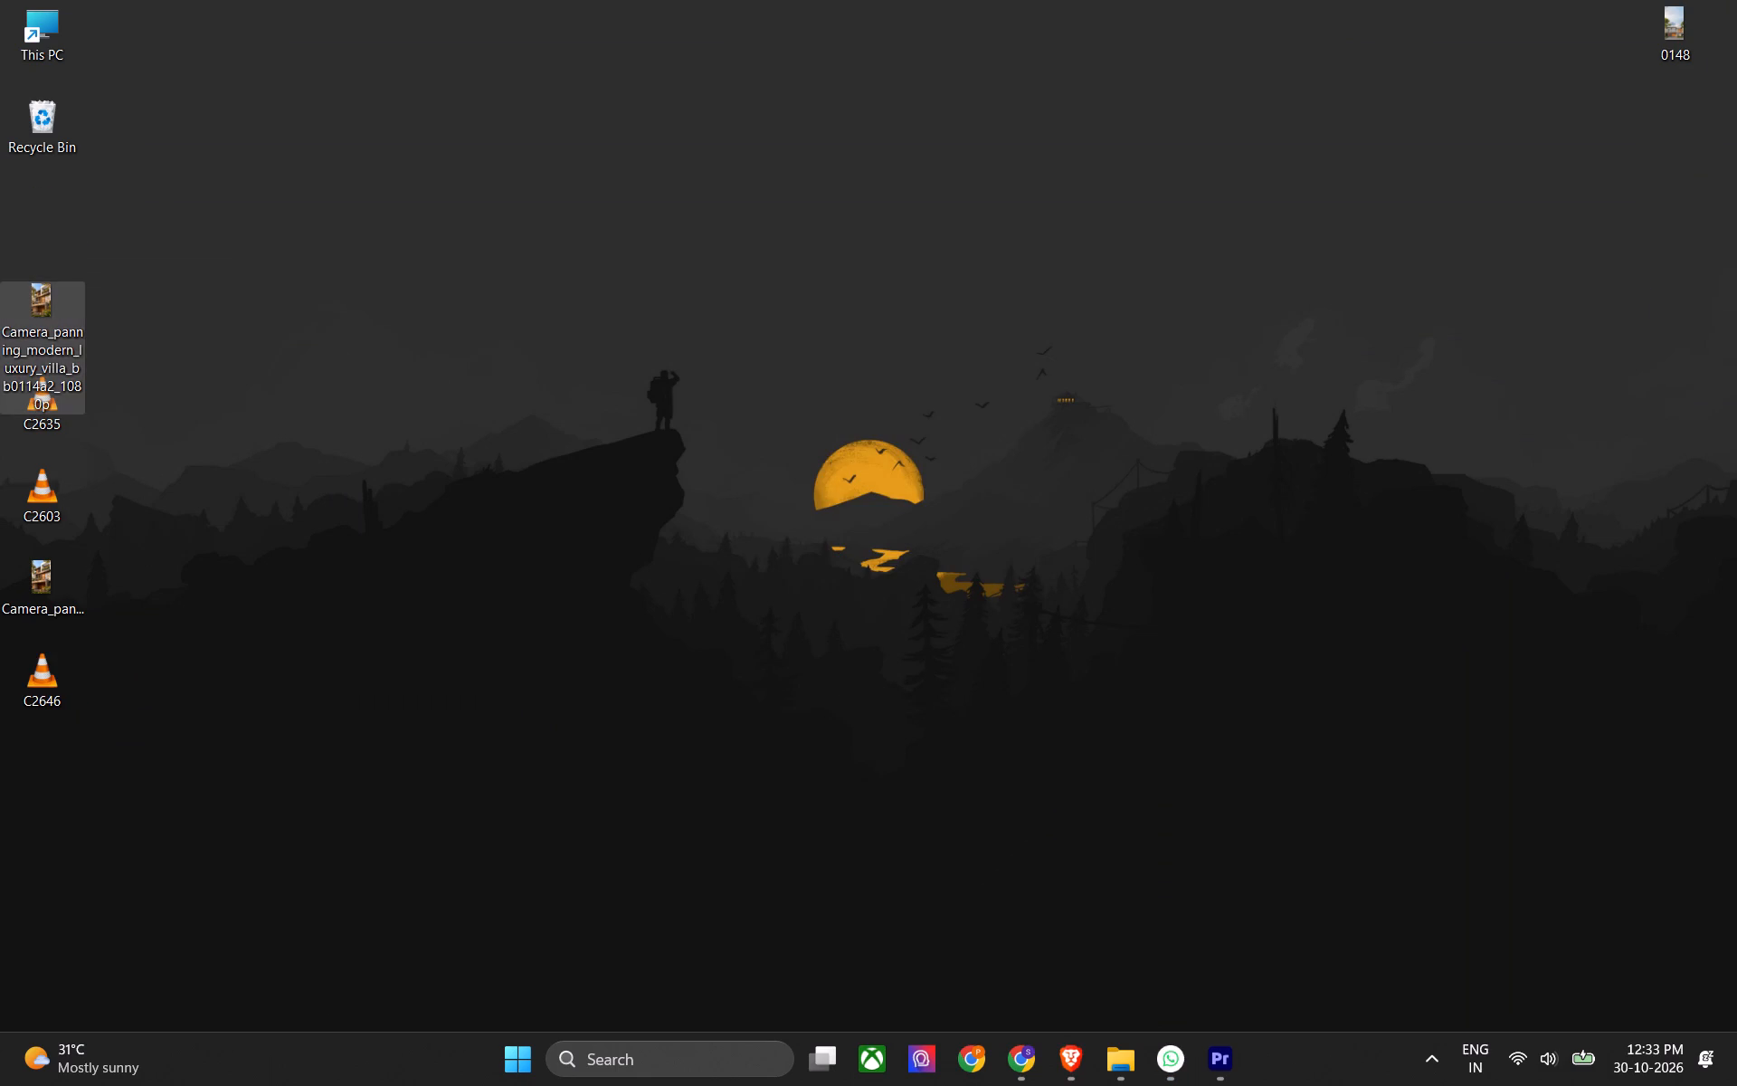
{"action": "double_click", "coordinate": [22, 307]}
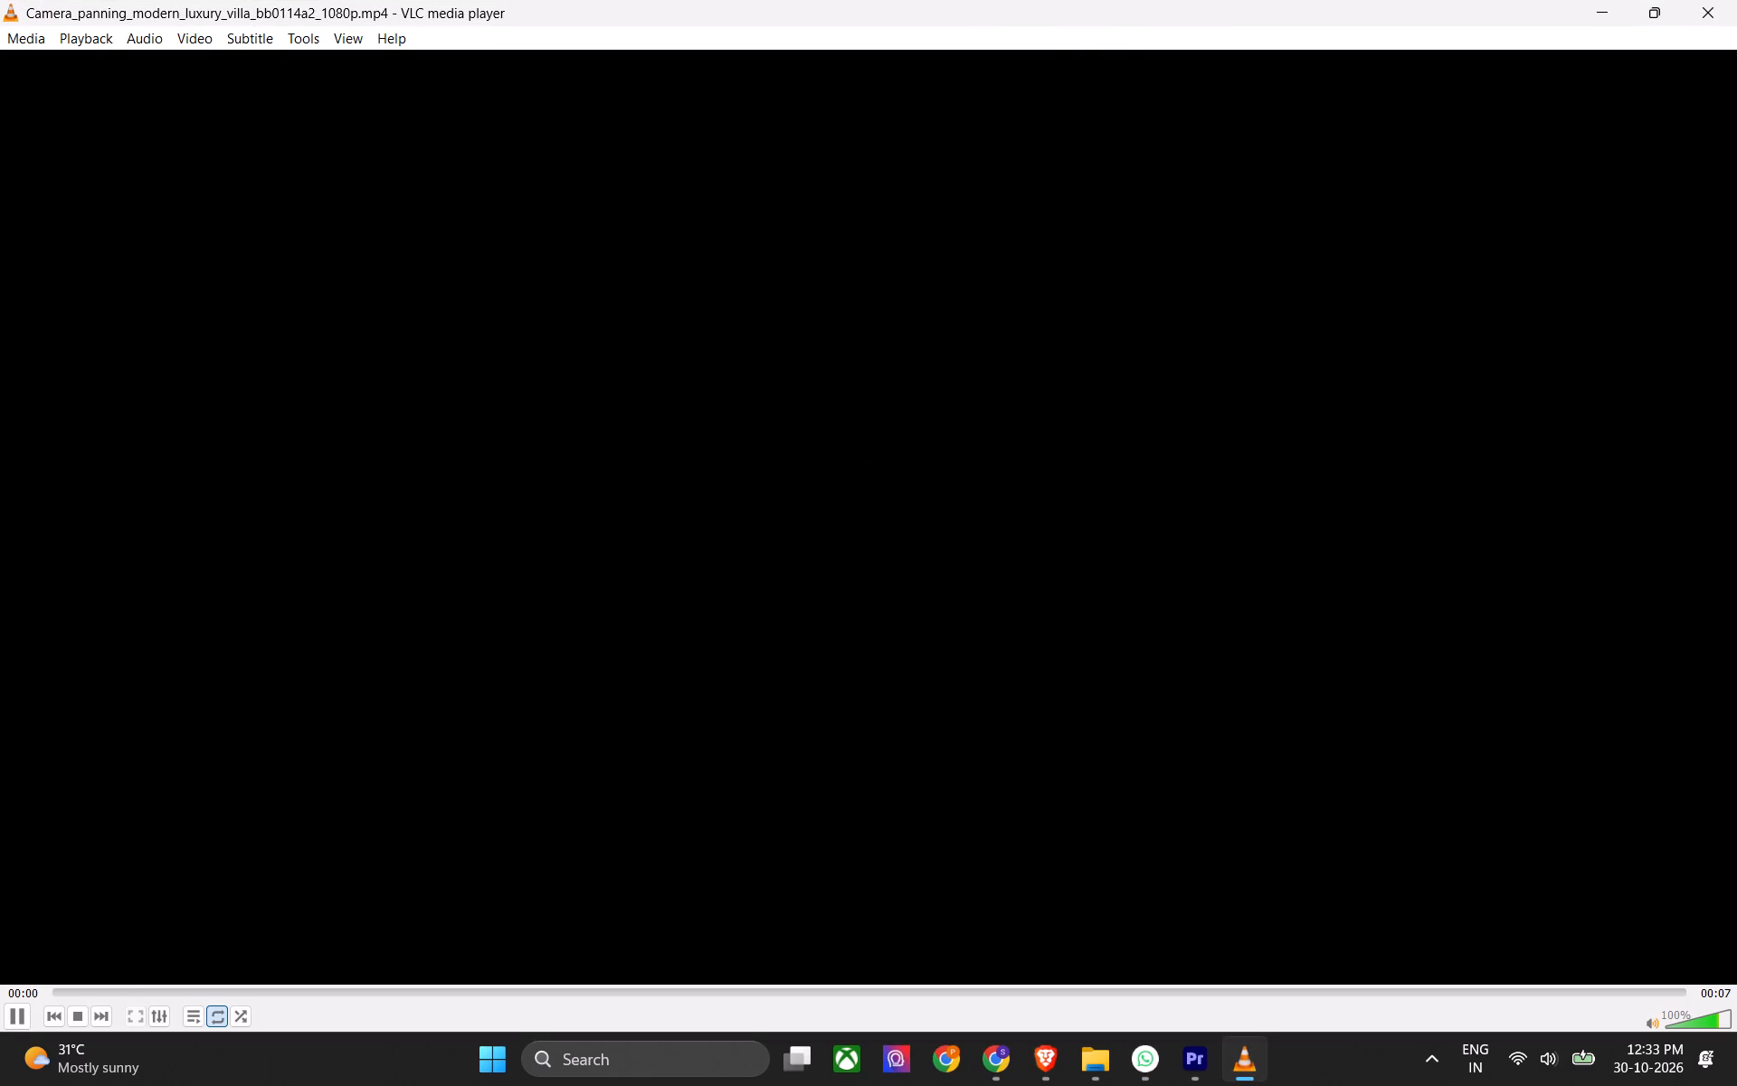
{"action": "left_click", "coordinate": [1736, 0]}
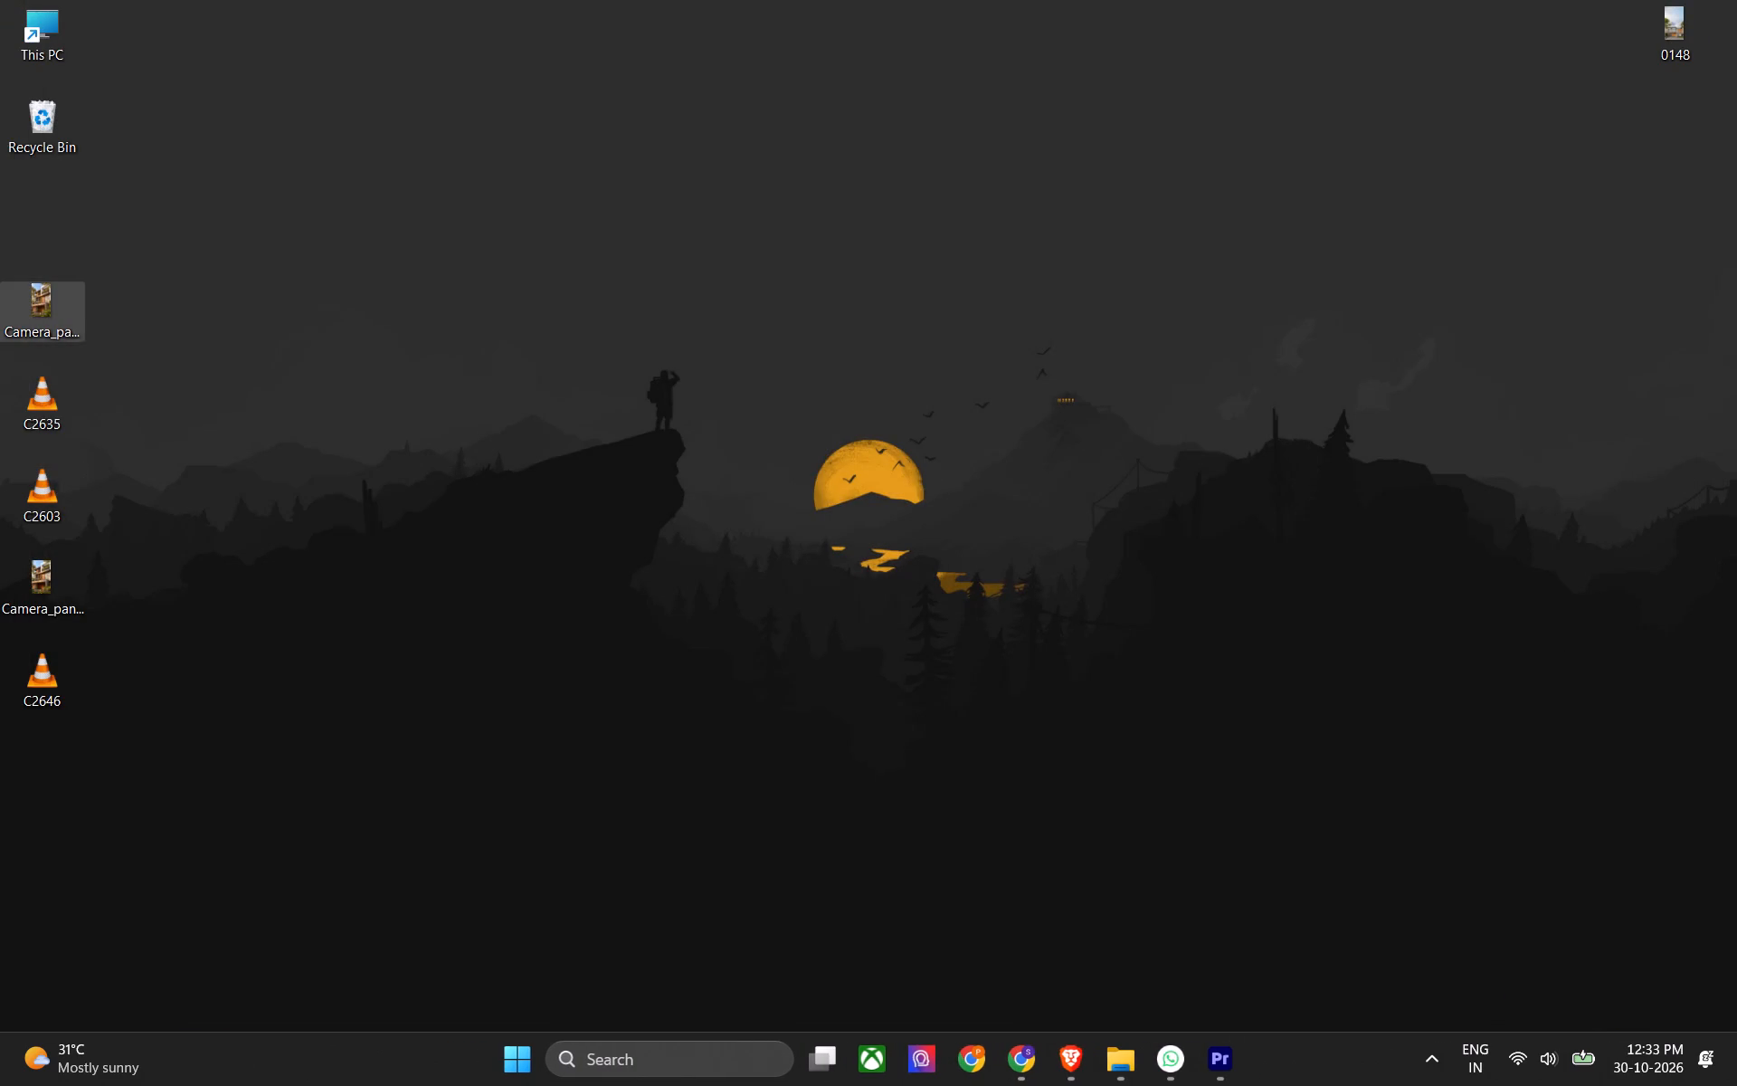
{"action": "left_click", "coordinate": [23, 300]}
{"action": "key", "text": "Delete"}
Move the watermark-cleaned Camera_panning gwr_video_mvp clip directly below the Recycle Bin and play it briefly to check it.
{"action": "left_click_drag", "start_coordinate": [36, 567], "coordinate": [39, 200]}
{"action": "double_click", "coordinate": [39, 200]}
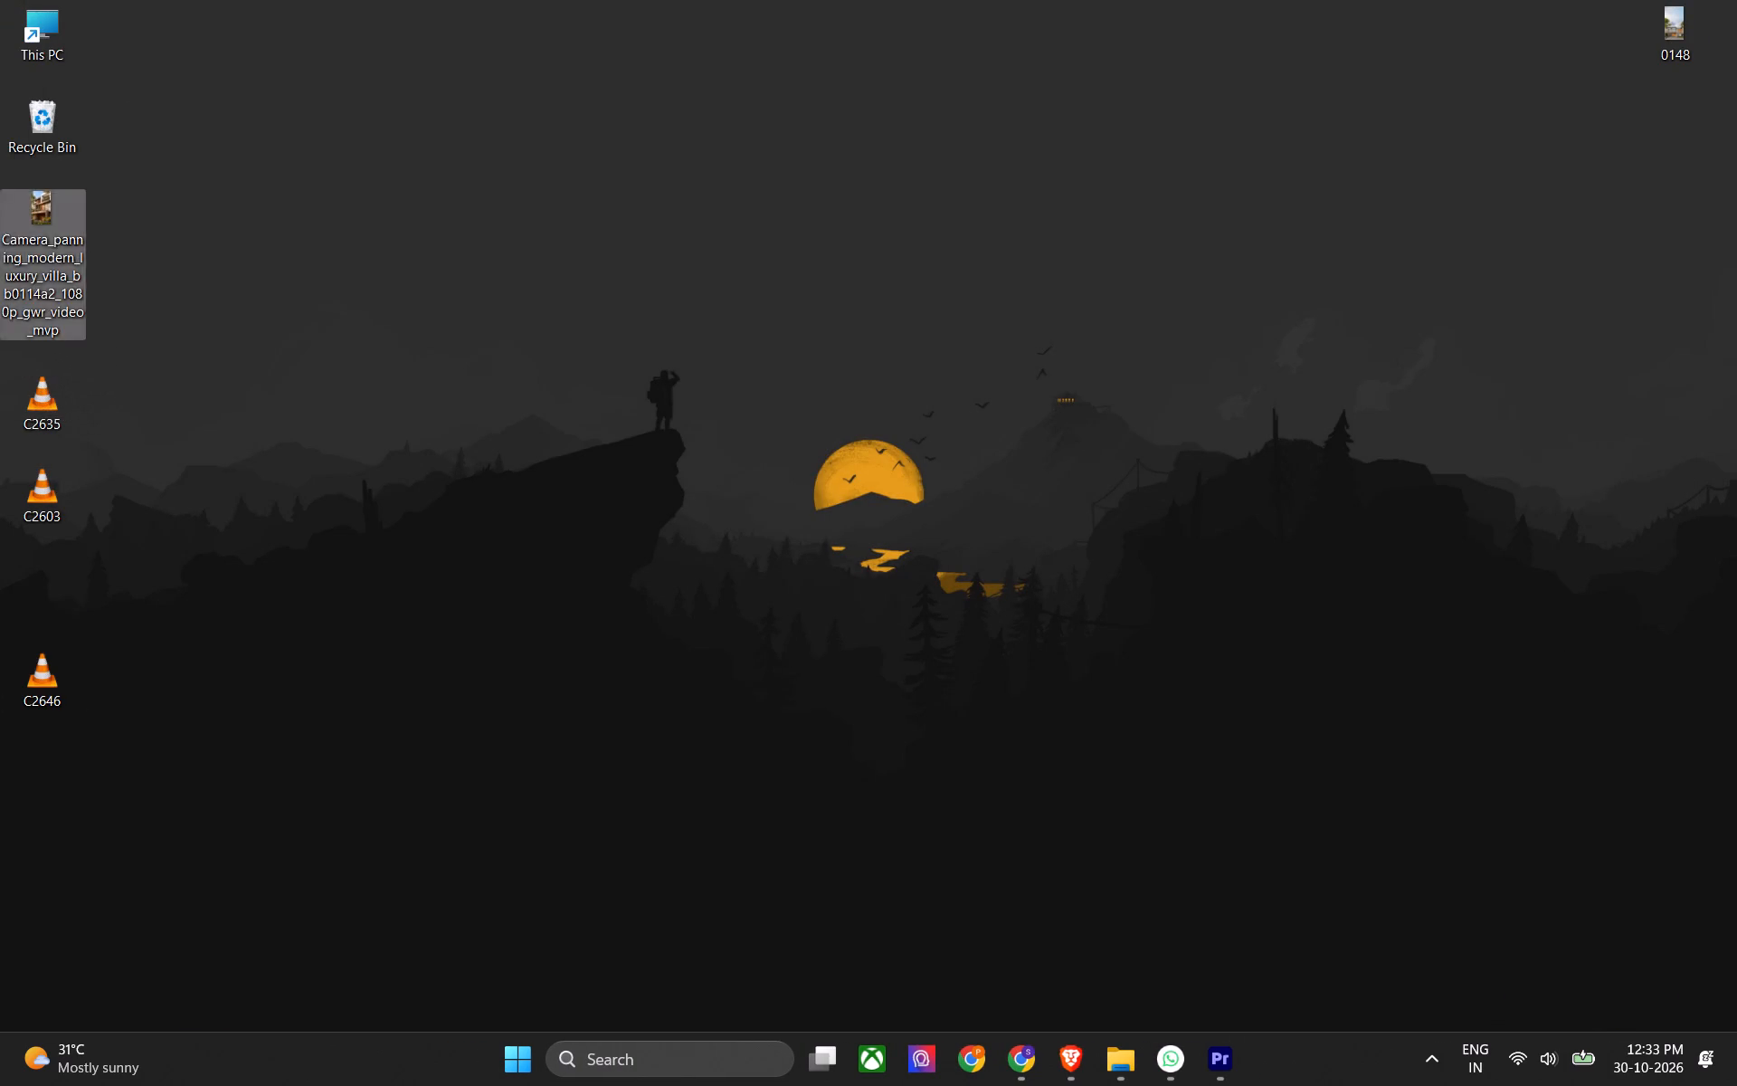
{"action": "left_click", "coordinate": [1736, 0]}
Check C2635 in the media player and move its desktop icon directly below the cleaned villa clip.
{"action": "double_click", "coordinate": [34, 390]}
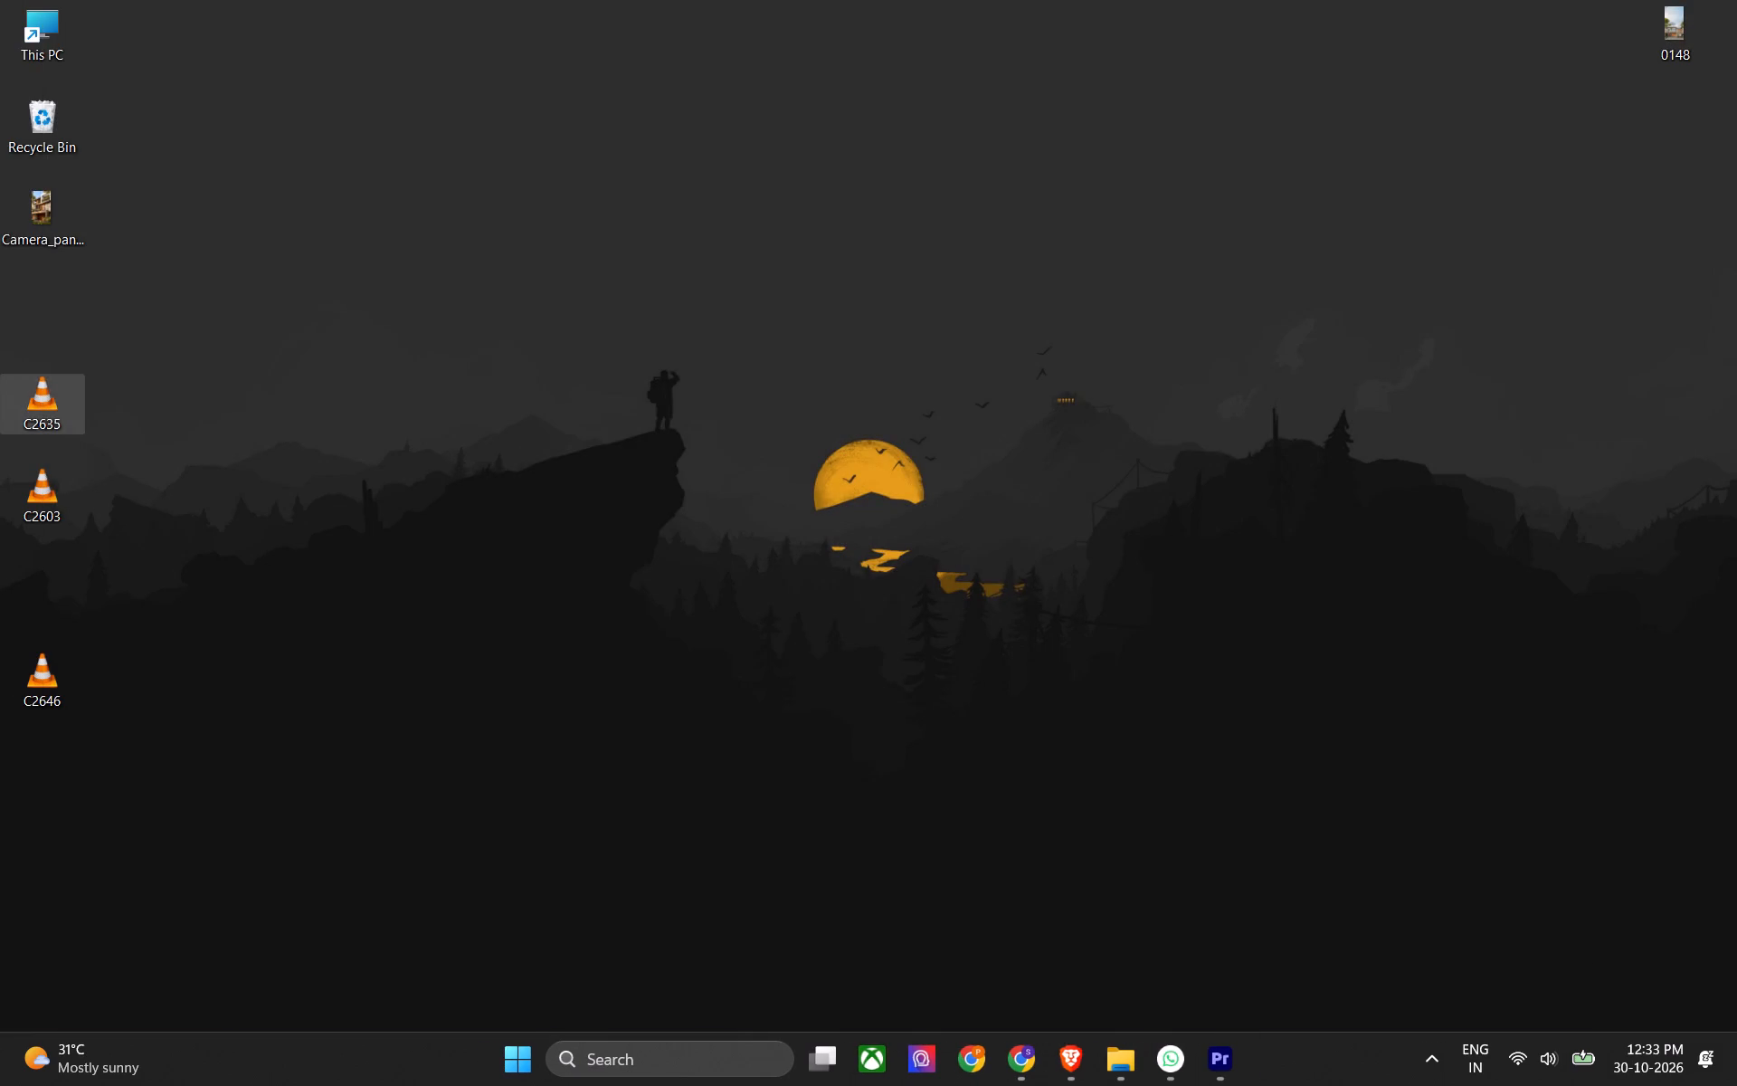
{"action": "left_click", "coordinate": [1736, 0]}
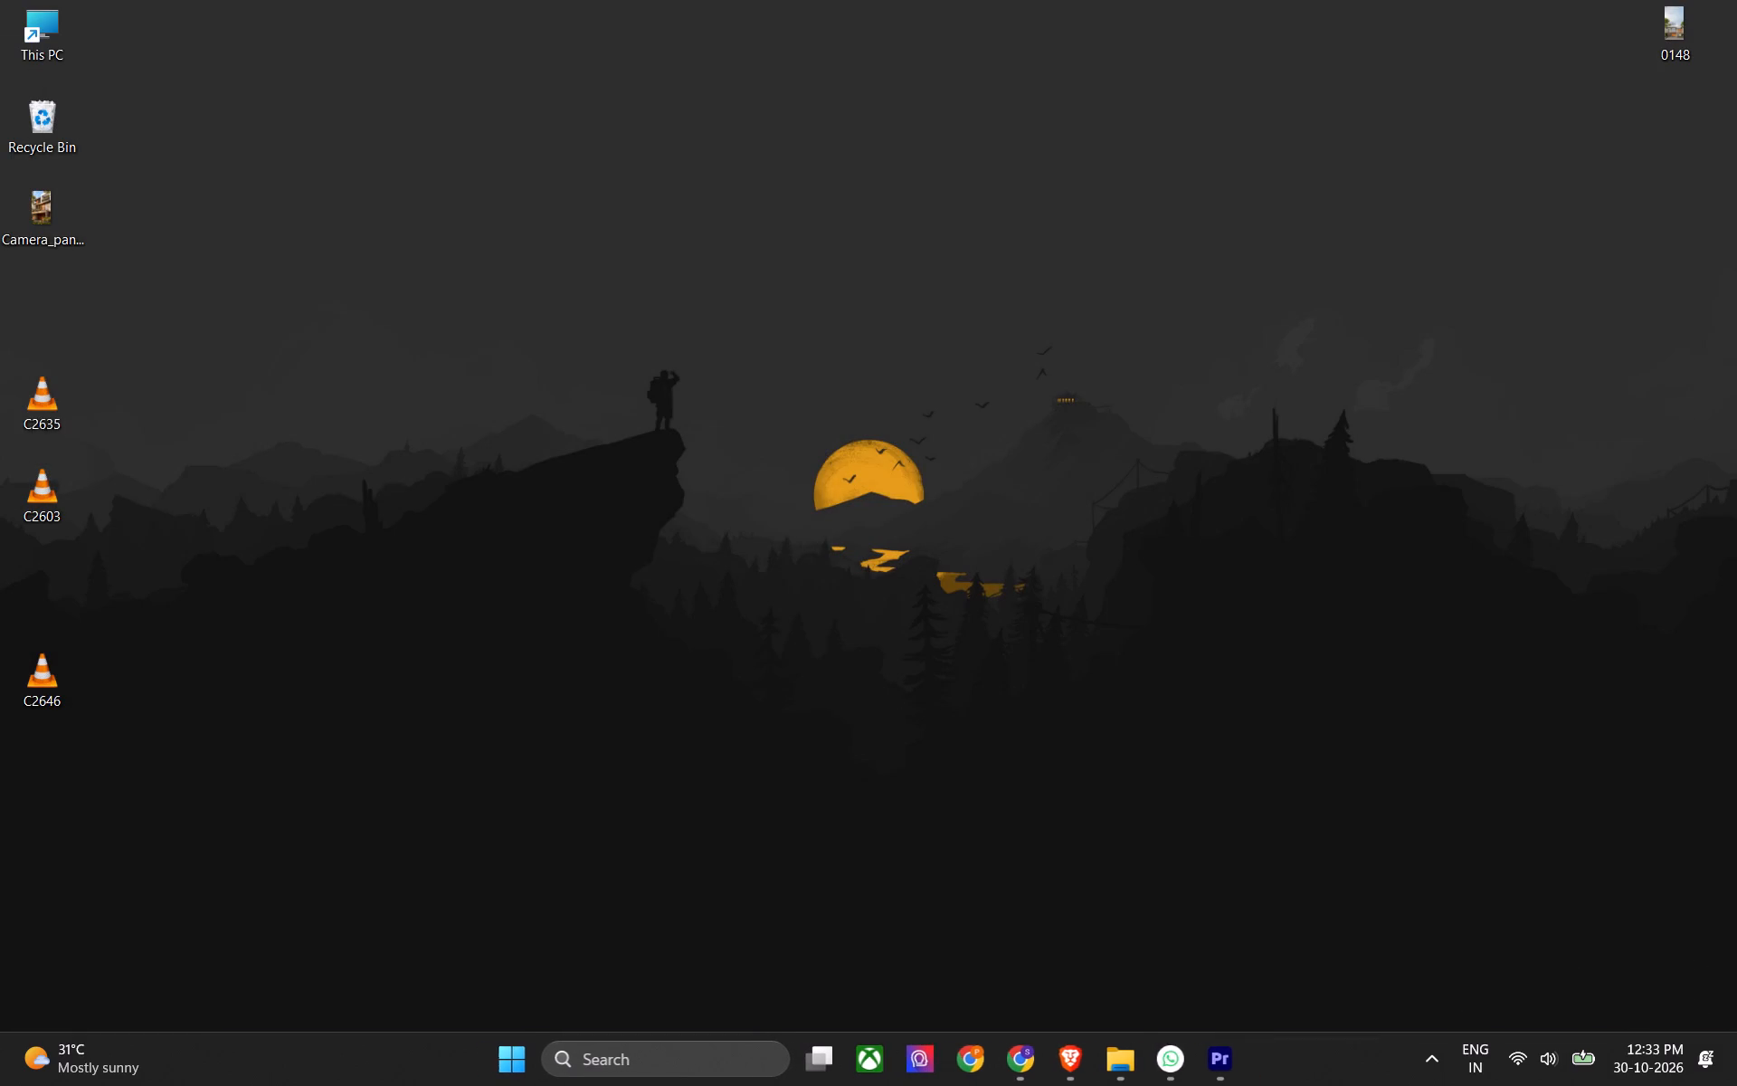
{"action": "left_click_drag", "start_coordinate": [71, 428], "coordinate": [43, 282]}
{"action": "left_click_drag", "start_coordinate": [32, 409], "coordinate": [33, 293]}
Play C2603 to check it, and line up the C2603 and C2646 desktop icons below C2635.
{"action": "double_click", "coordinate": [22, 502]}
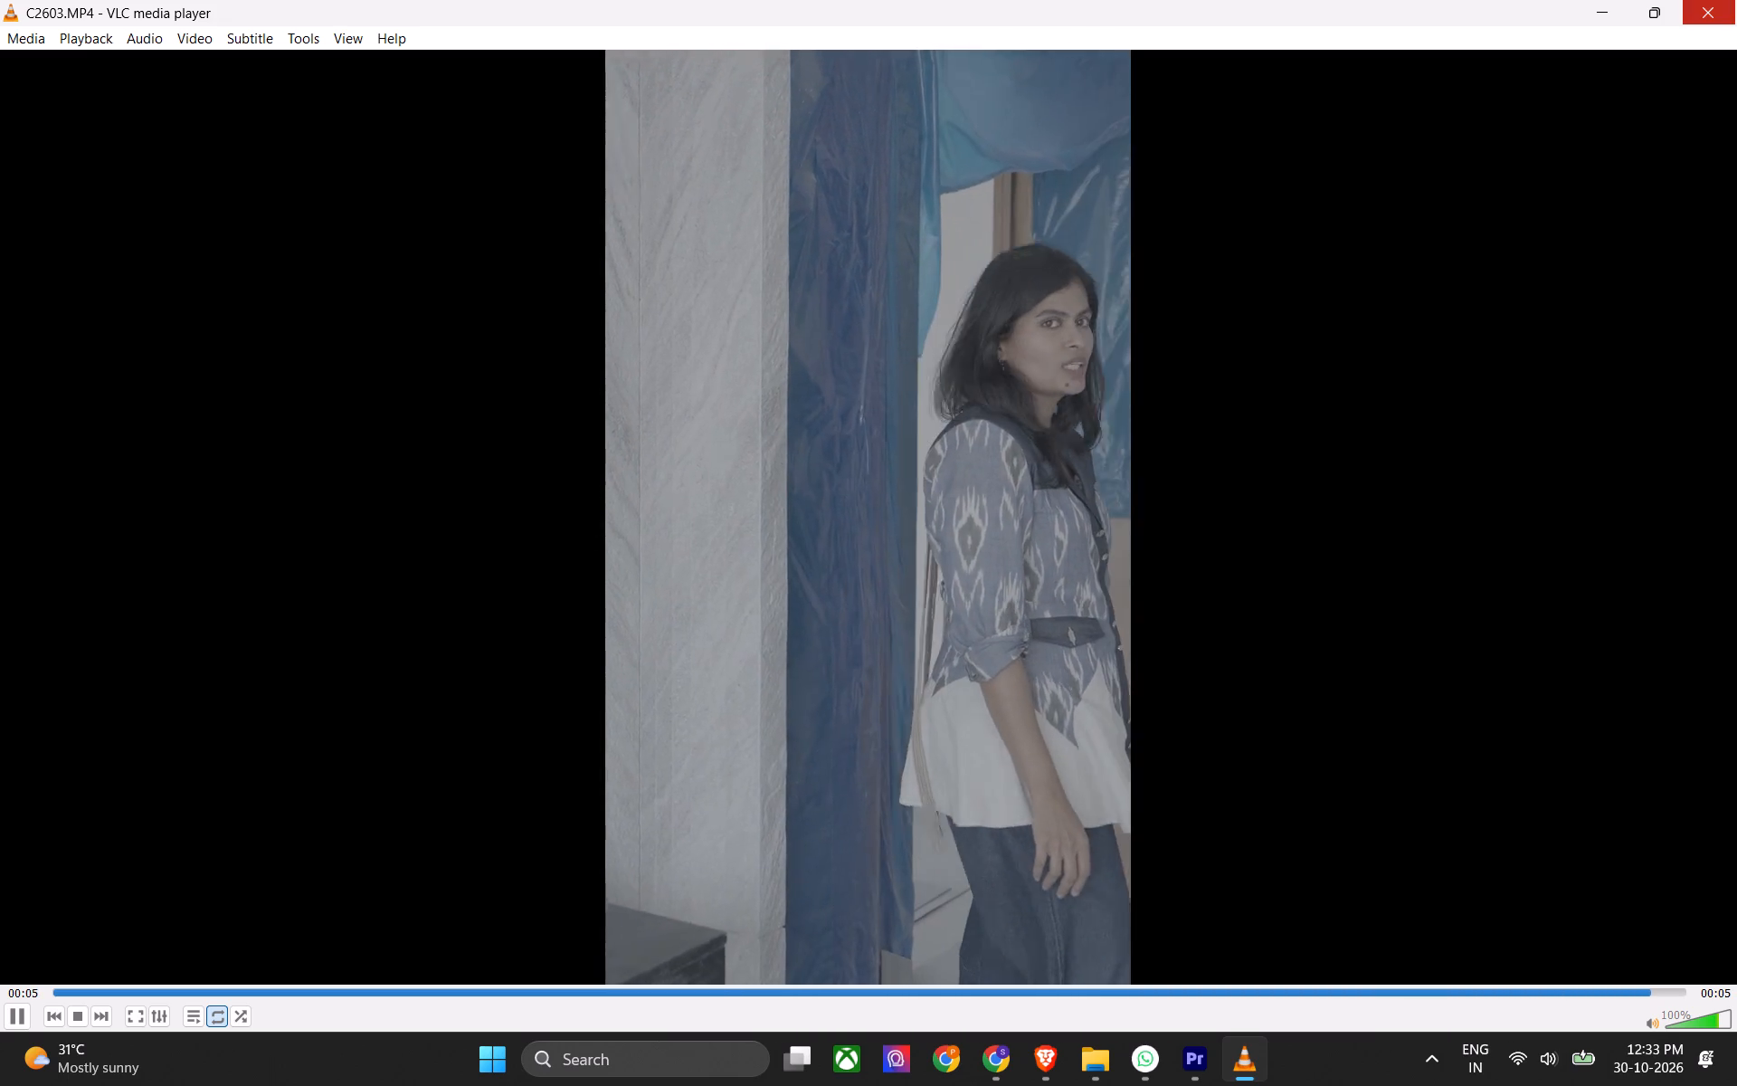
{"action": "left_click", "coordinate": [1736, 0]}
{"action": "left_click_drag", "start_coordinate": [28, 488], "coordinate": [46, 384]}
{"action": "left_click_drag", "start_coordinate": [31, 676], "coordinate": [31, 487]}
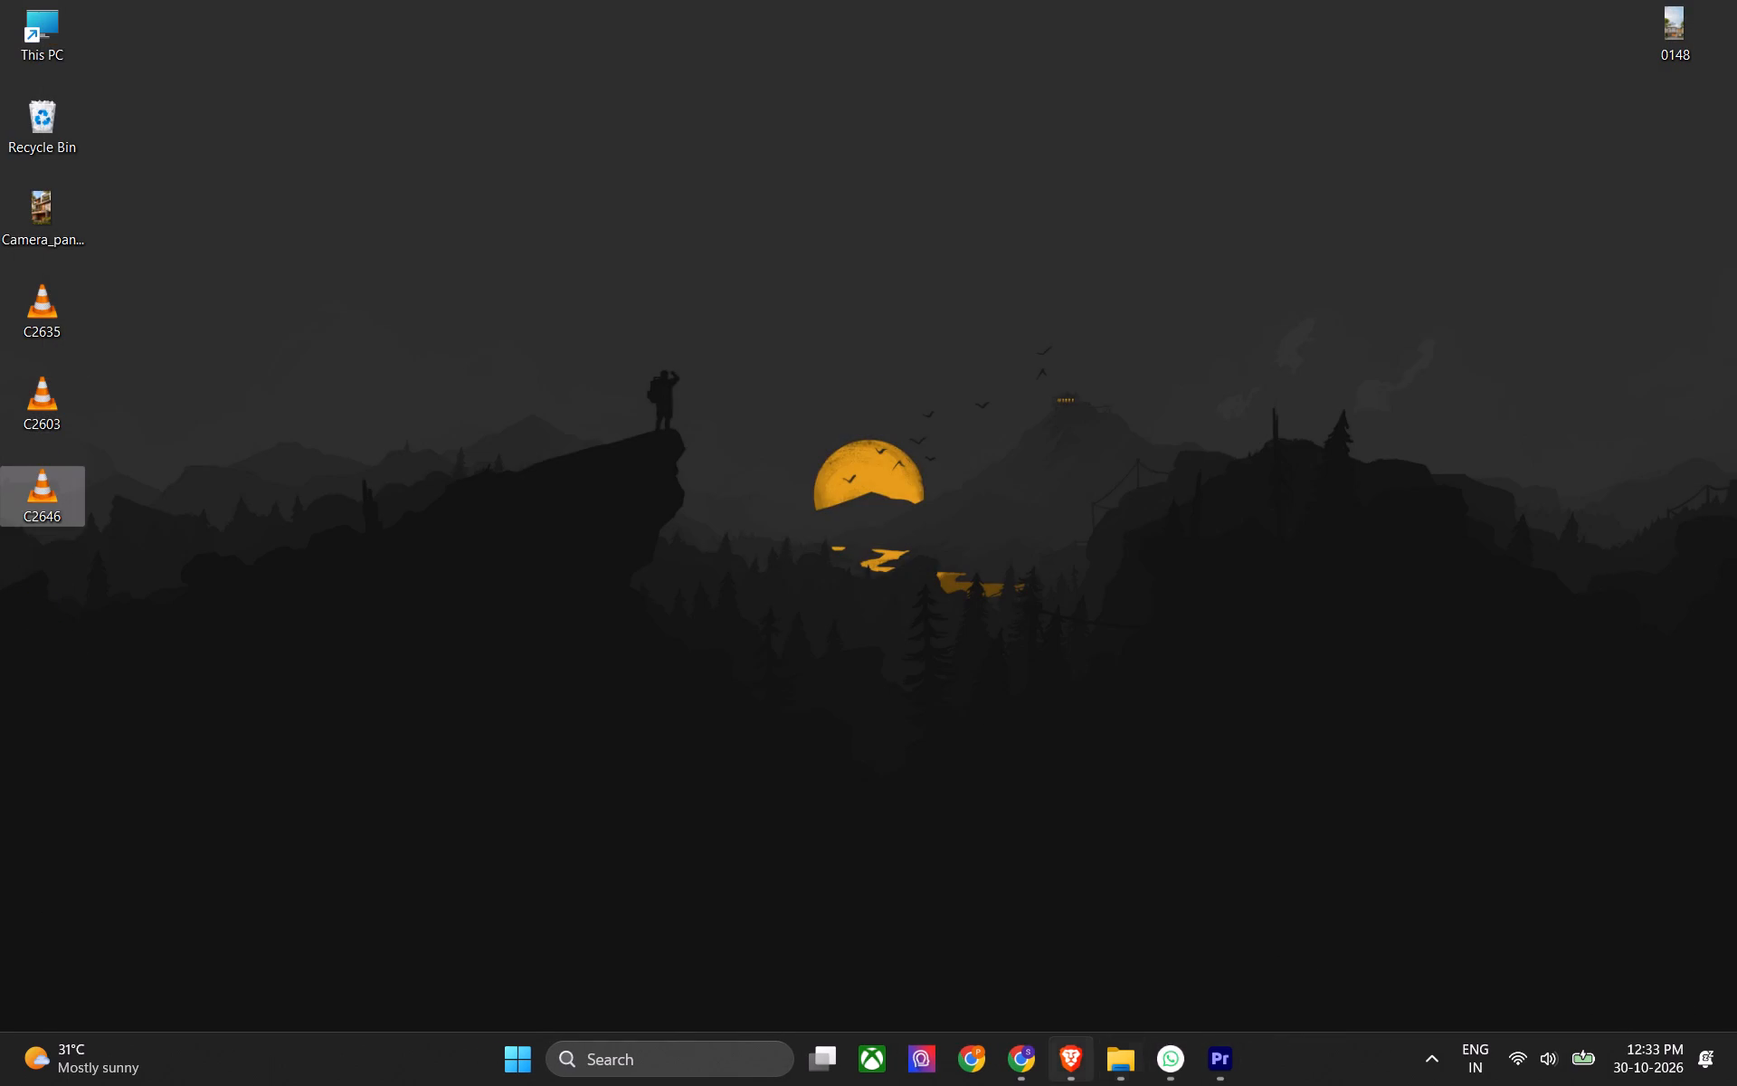
Return to the 27th aug folder in Brave and preview marble-wall clip C2604.MP4, replaying it from the start.
{"action": "left_click", "coordinate": [1062, 1065]}
{"action": "left_click", "coordinate": [990, 31]}
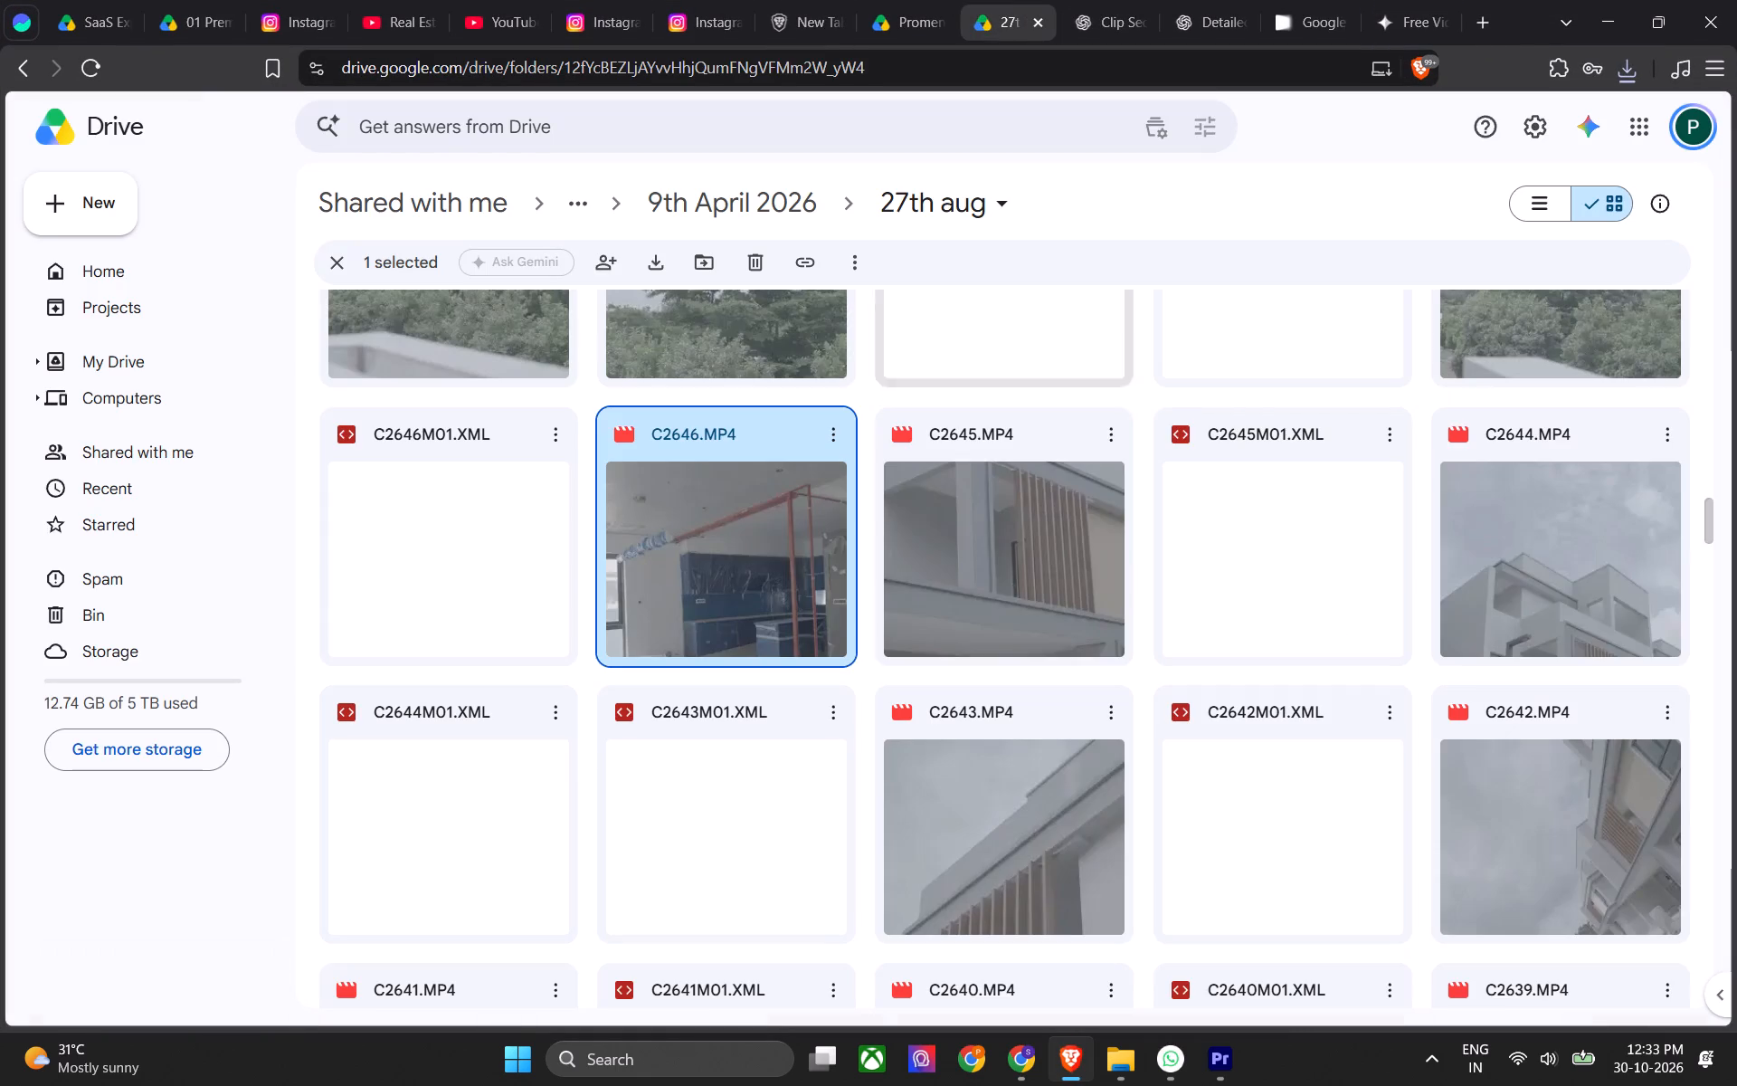
{"action": "scroll", "coordinate": [1034, 612], "scroll_direction": "down", "scroll_amount": 13}
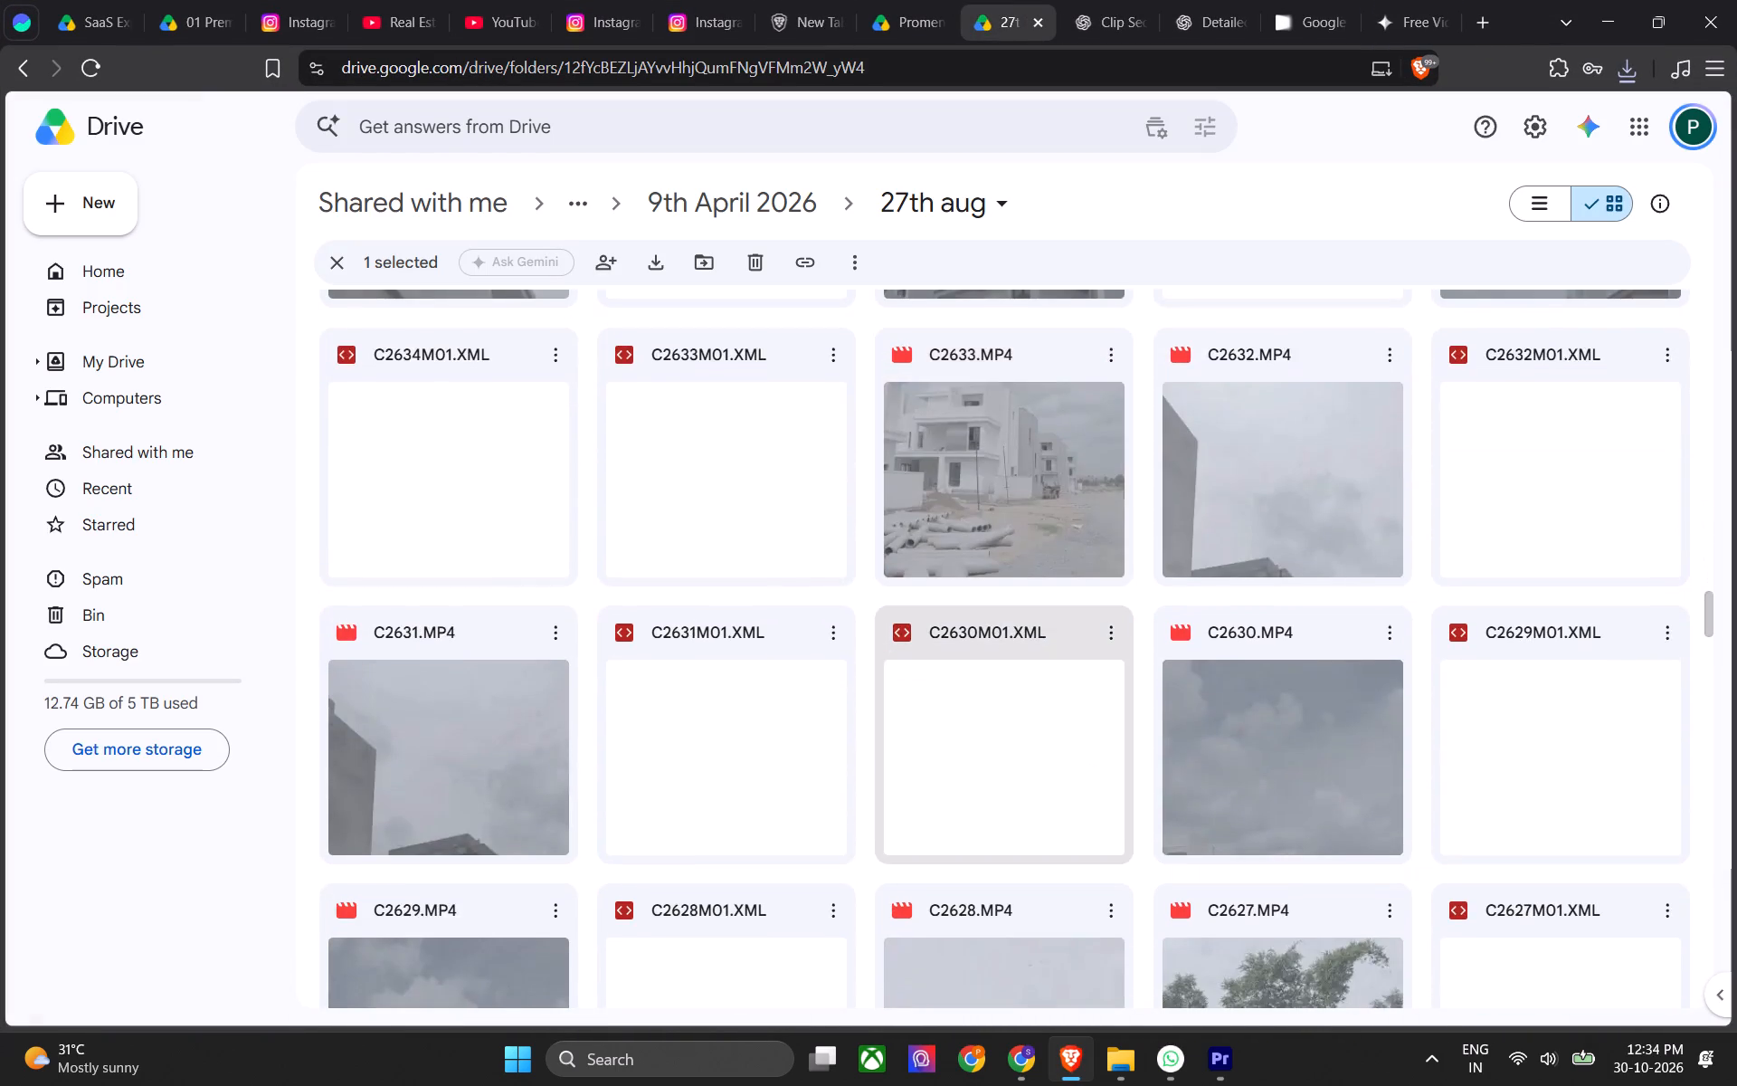
{"action": "scroll", "coordinate": [964, 638], "scroll_direction": "down", "scroll_amount": 18}
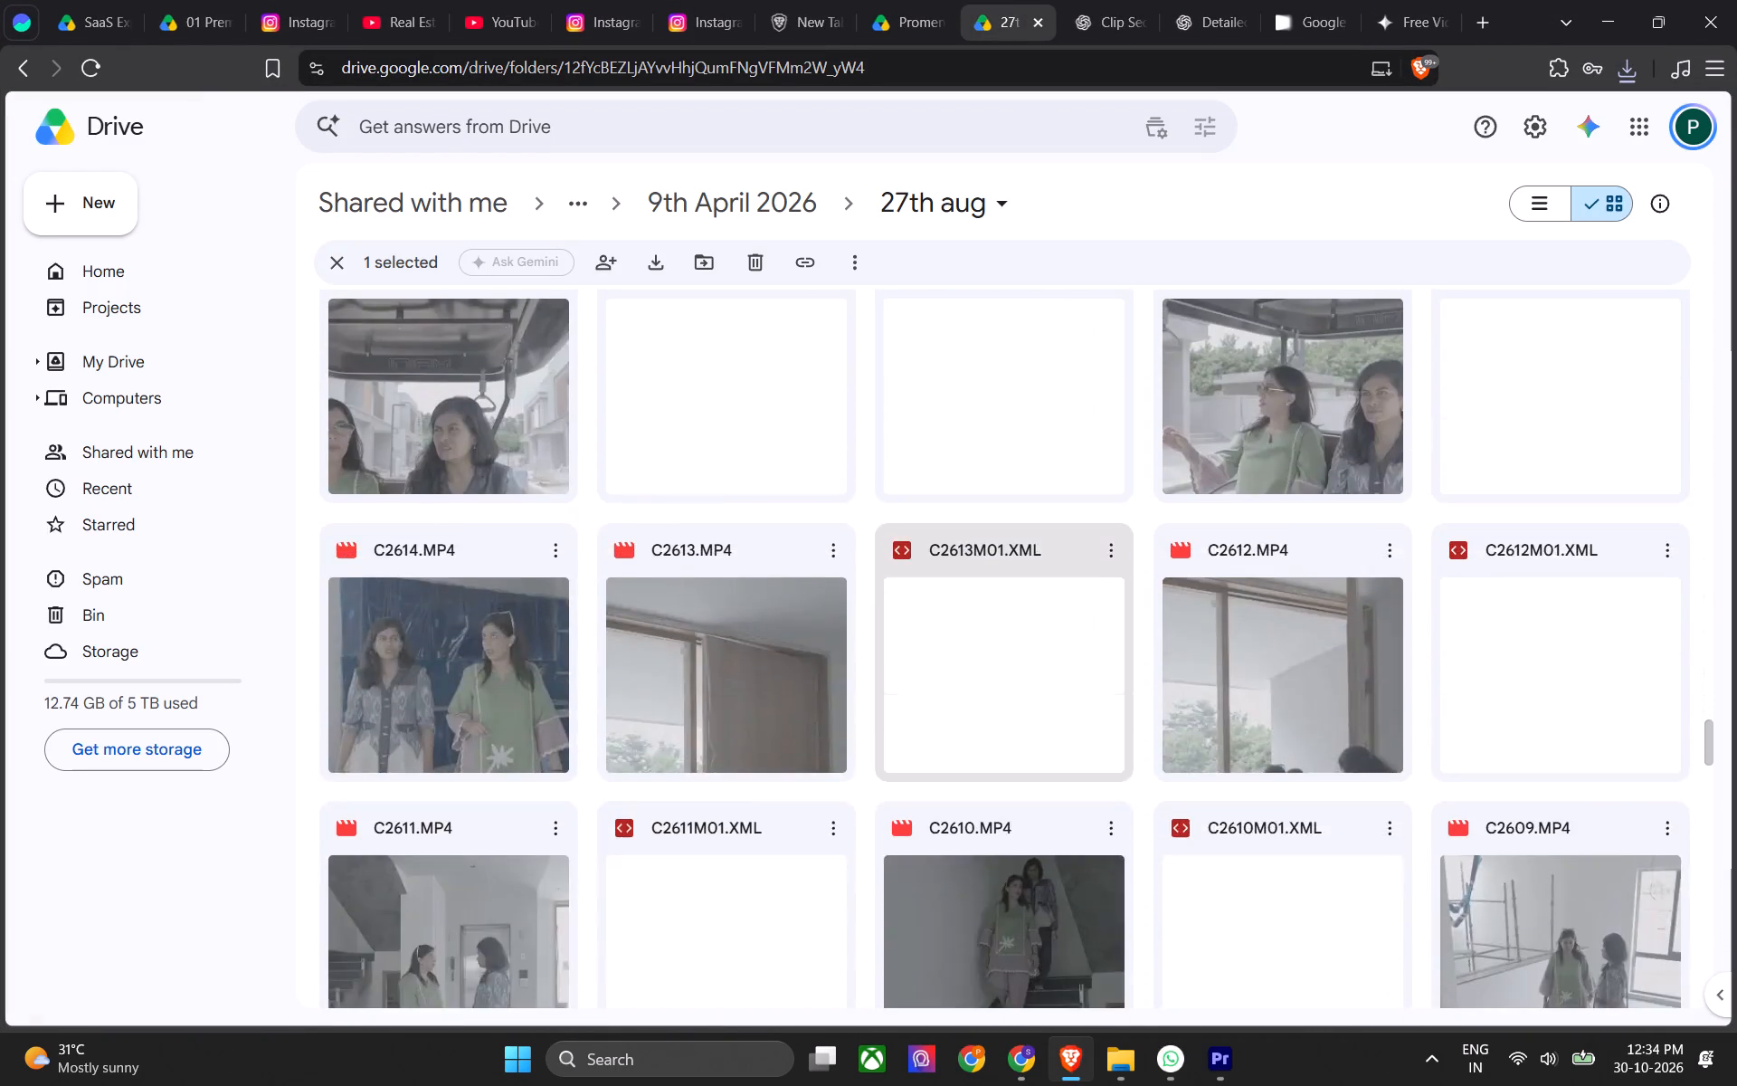
{"action": "scroll", "coordinate": [1235, 668], "scroll_direction": "down", "scroll_amount": 5}
{"action": "scroll", "coordinate": [1149, 675], "scroll_direction": "down", "scroll_amount": 5}
{"action": "double_click", "coordinate": [1584, 455]}
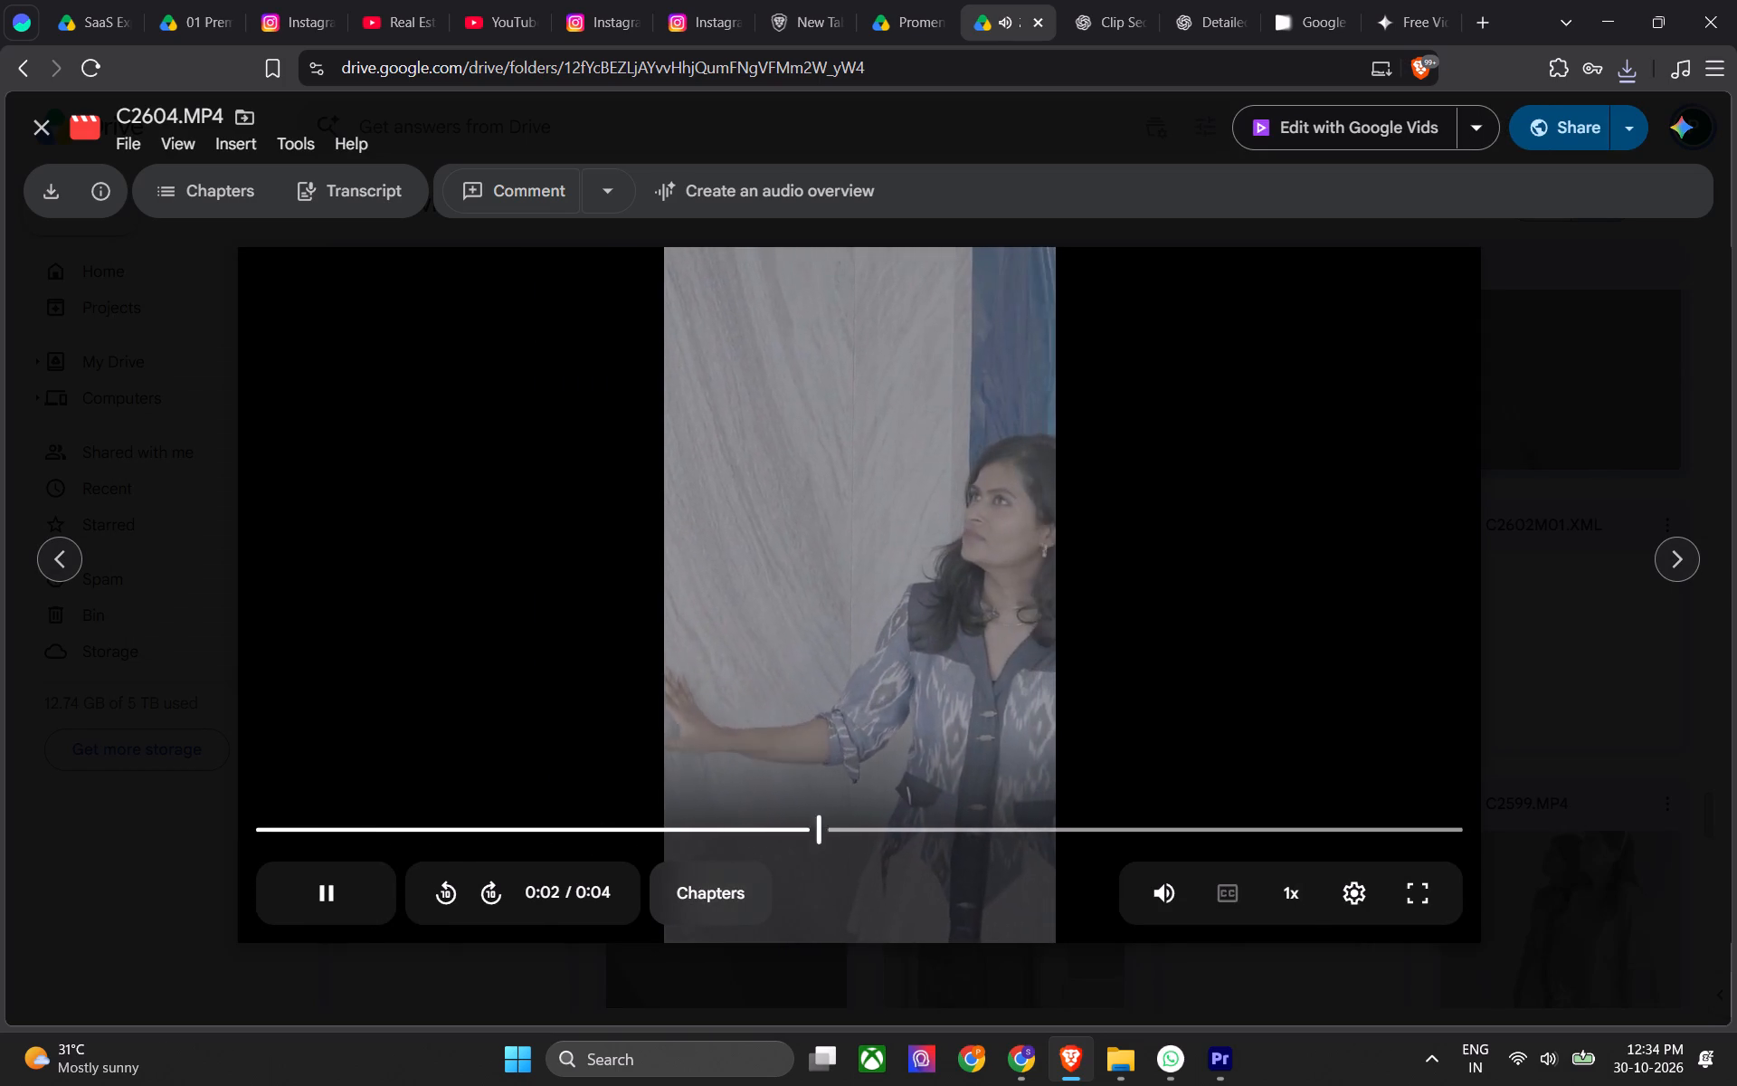
{"action": "left_click", "coordinate": [873, 411]}
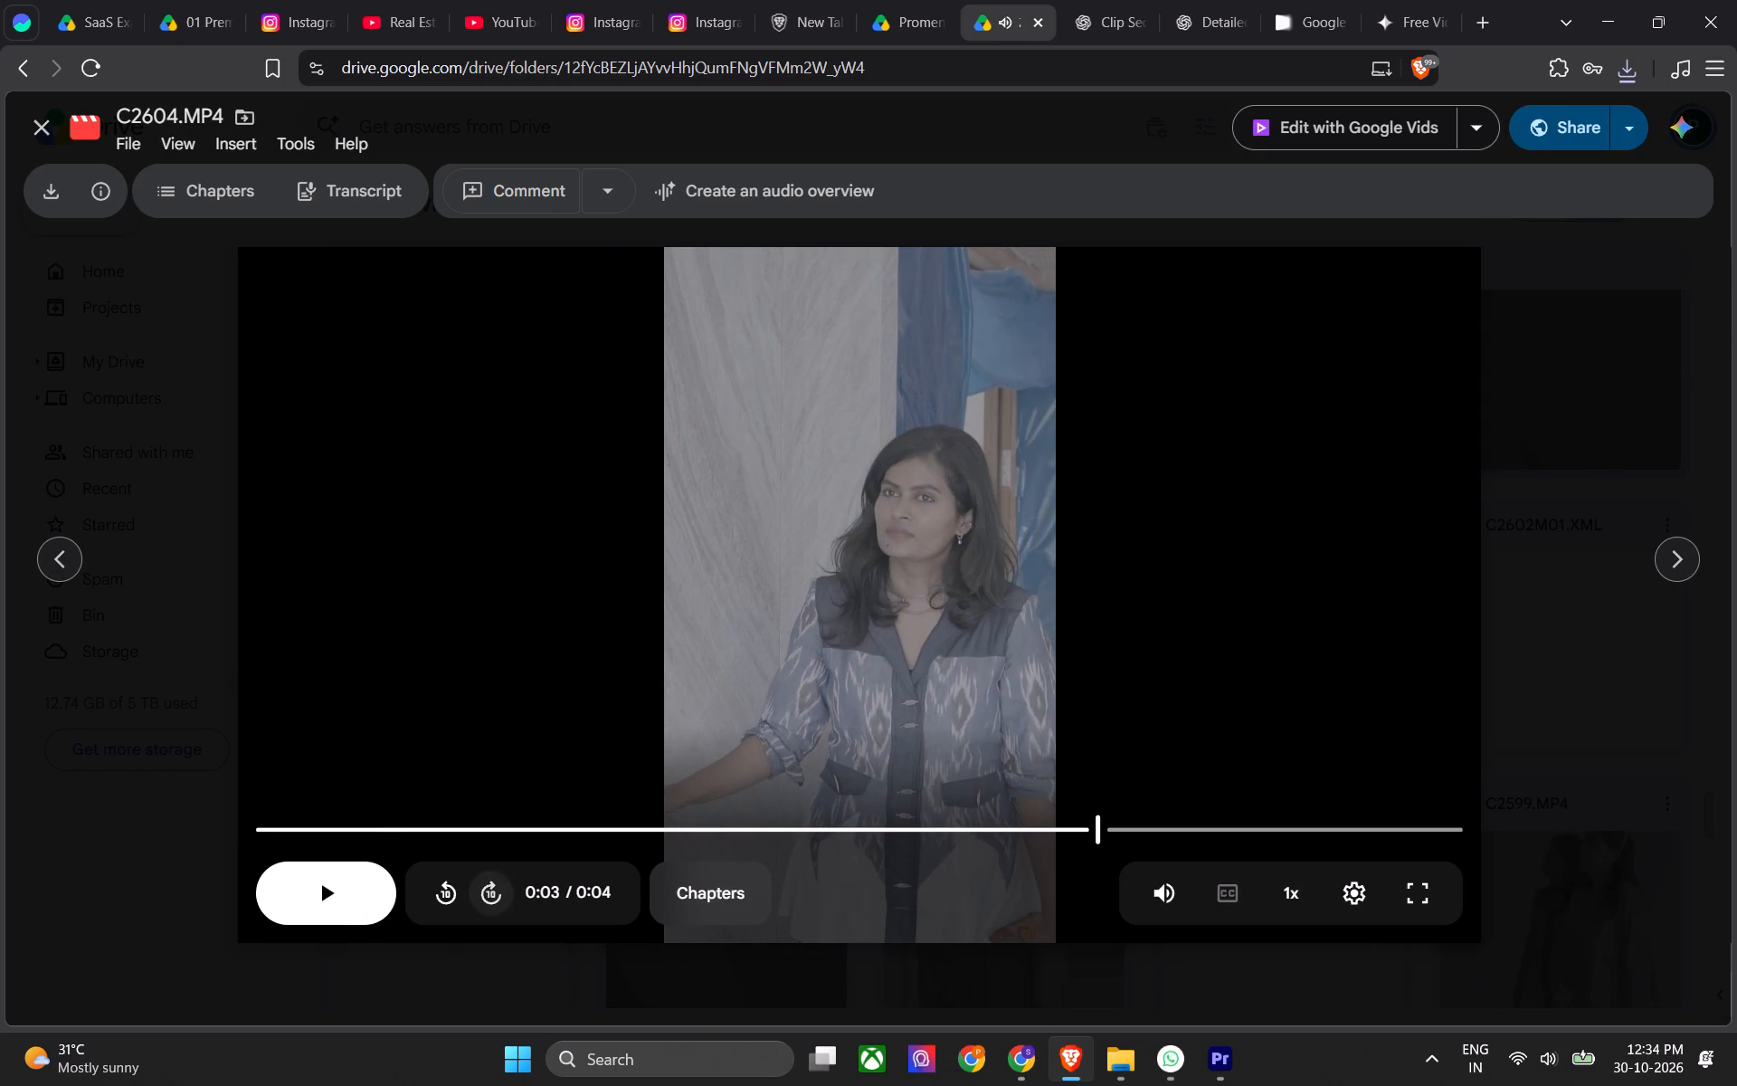
{"action": "left_click_drag", "start_coordinate": [633, 825], "coordinate": [250, 828]}
{"action": "left_click", "coordinate": [315, 887]}
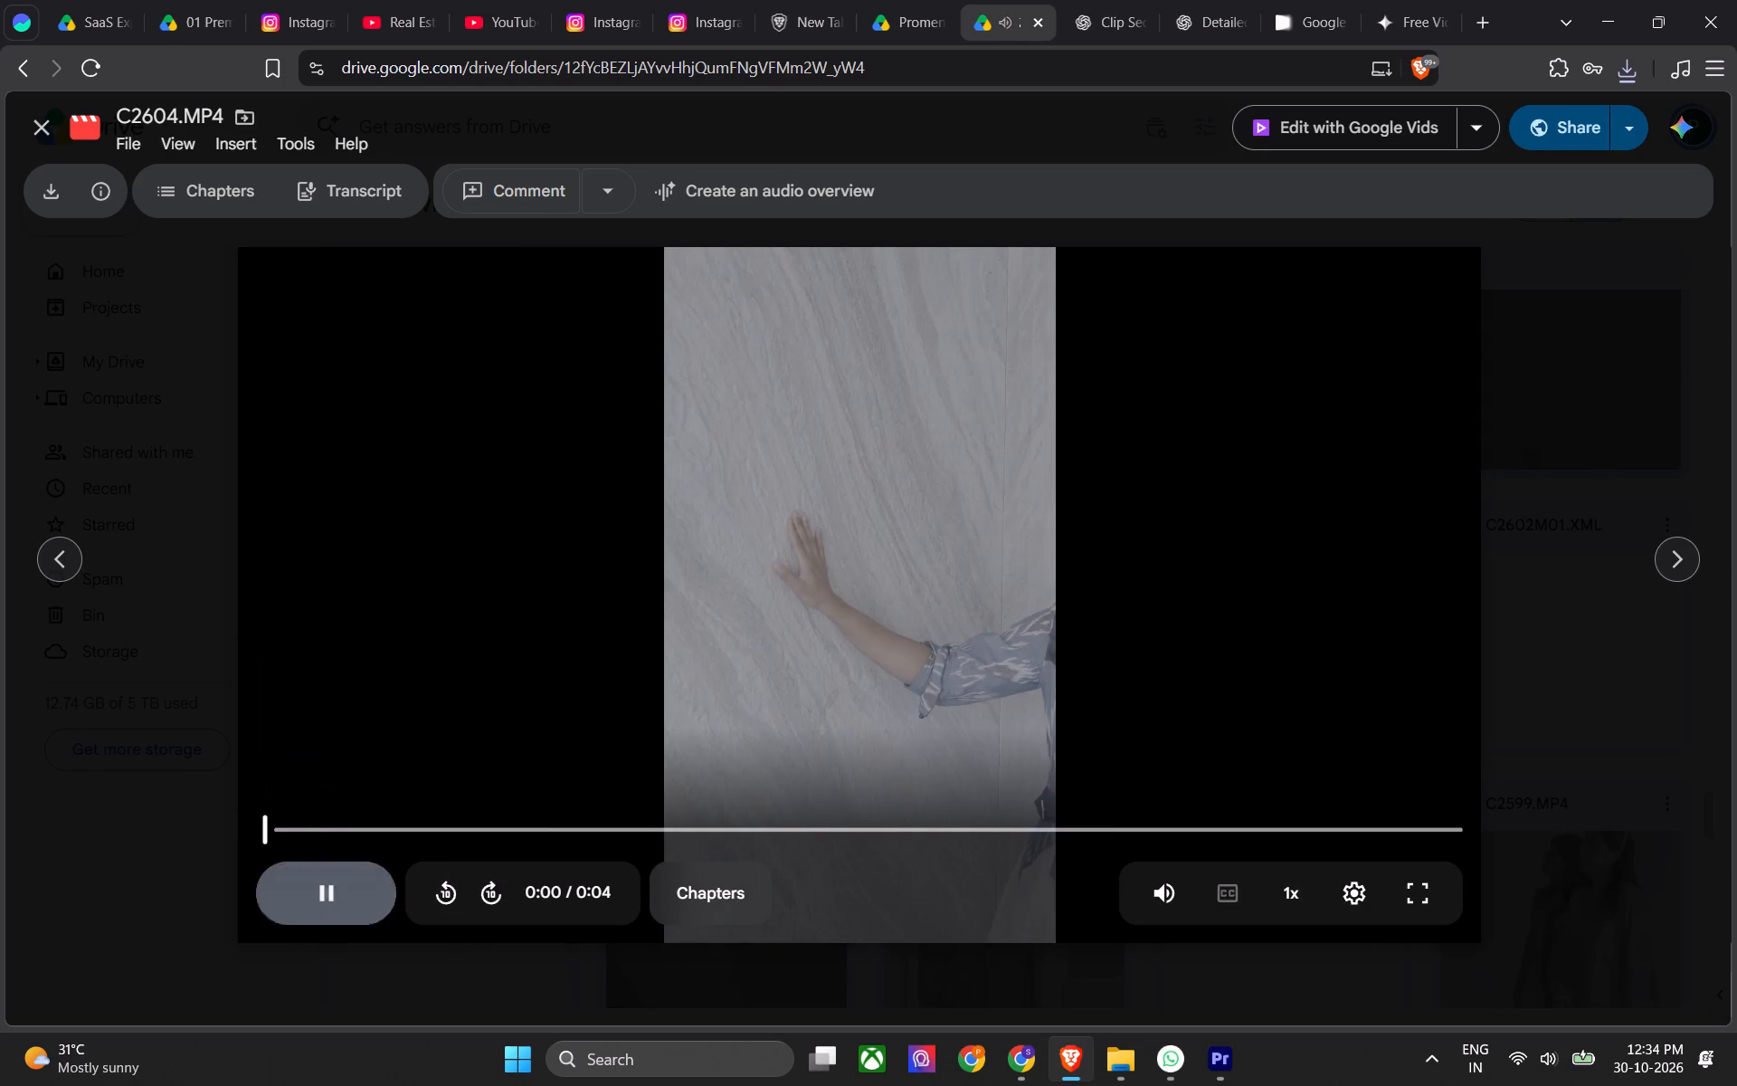
{"action": "left_click", "coordinate": [315, 887]}
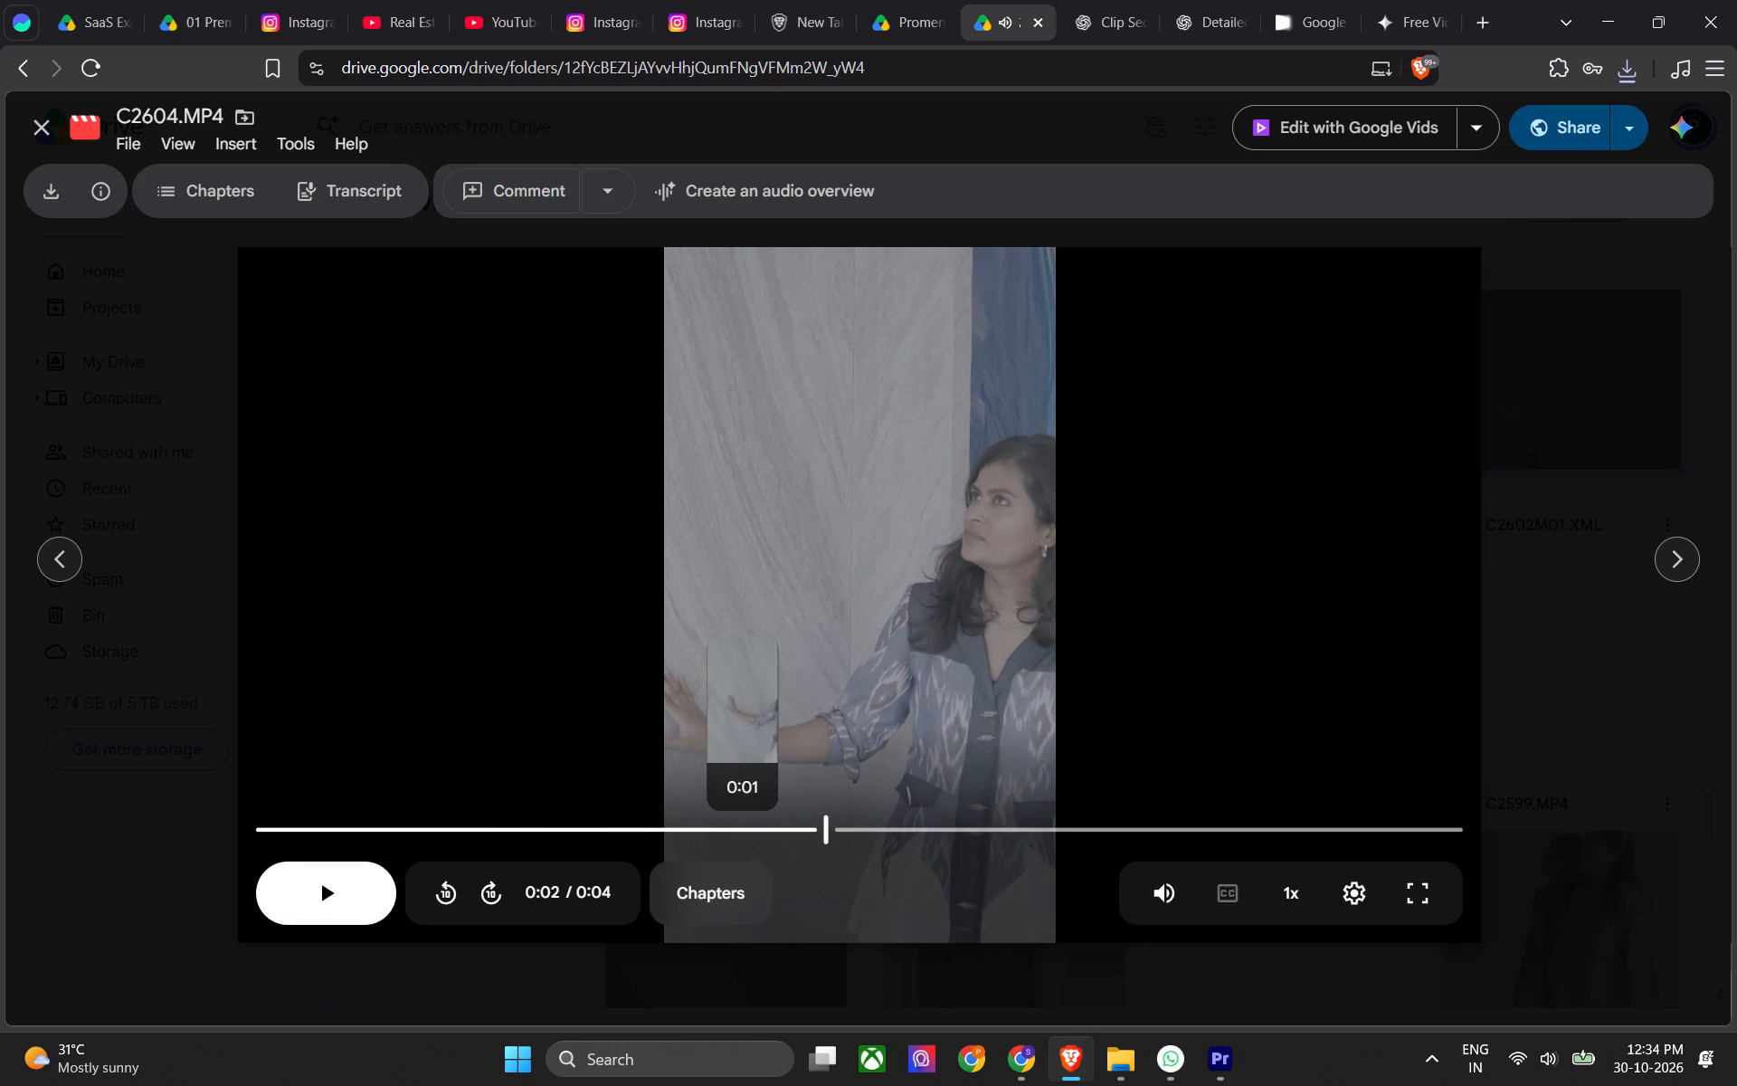
{"action": "left_click", "coordinate": [1644, 354]}
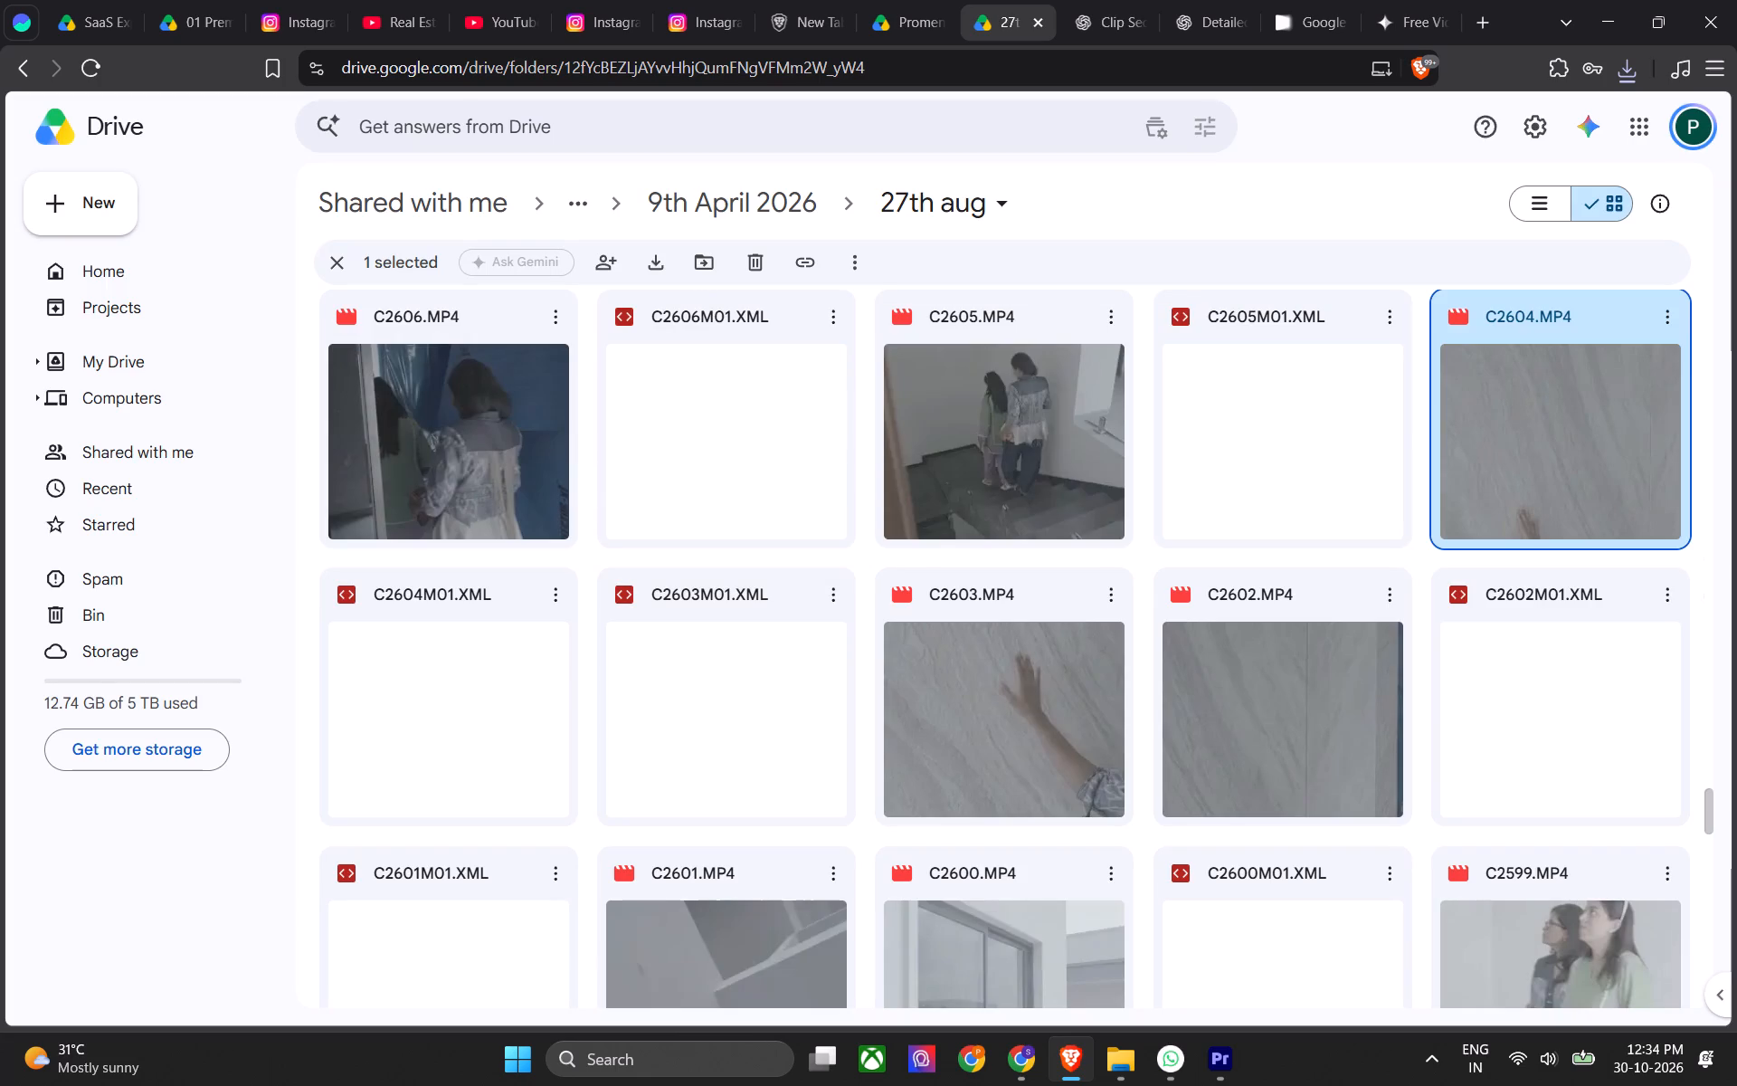
Preview the neighbouring clips C2603.MP4, C2602.MP4 and C2601.MP4 one after another to compare them, returning to the folder each time.
{"action": "double_click", "coordinate": [1024, 682]}
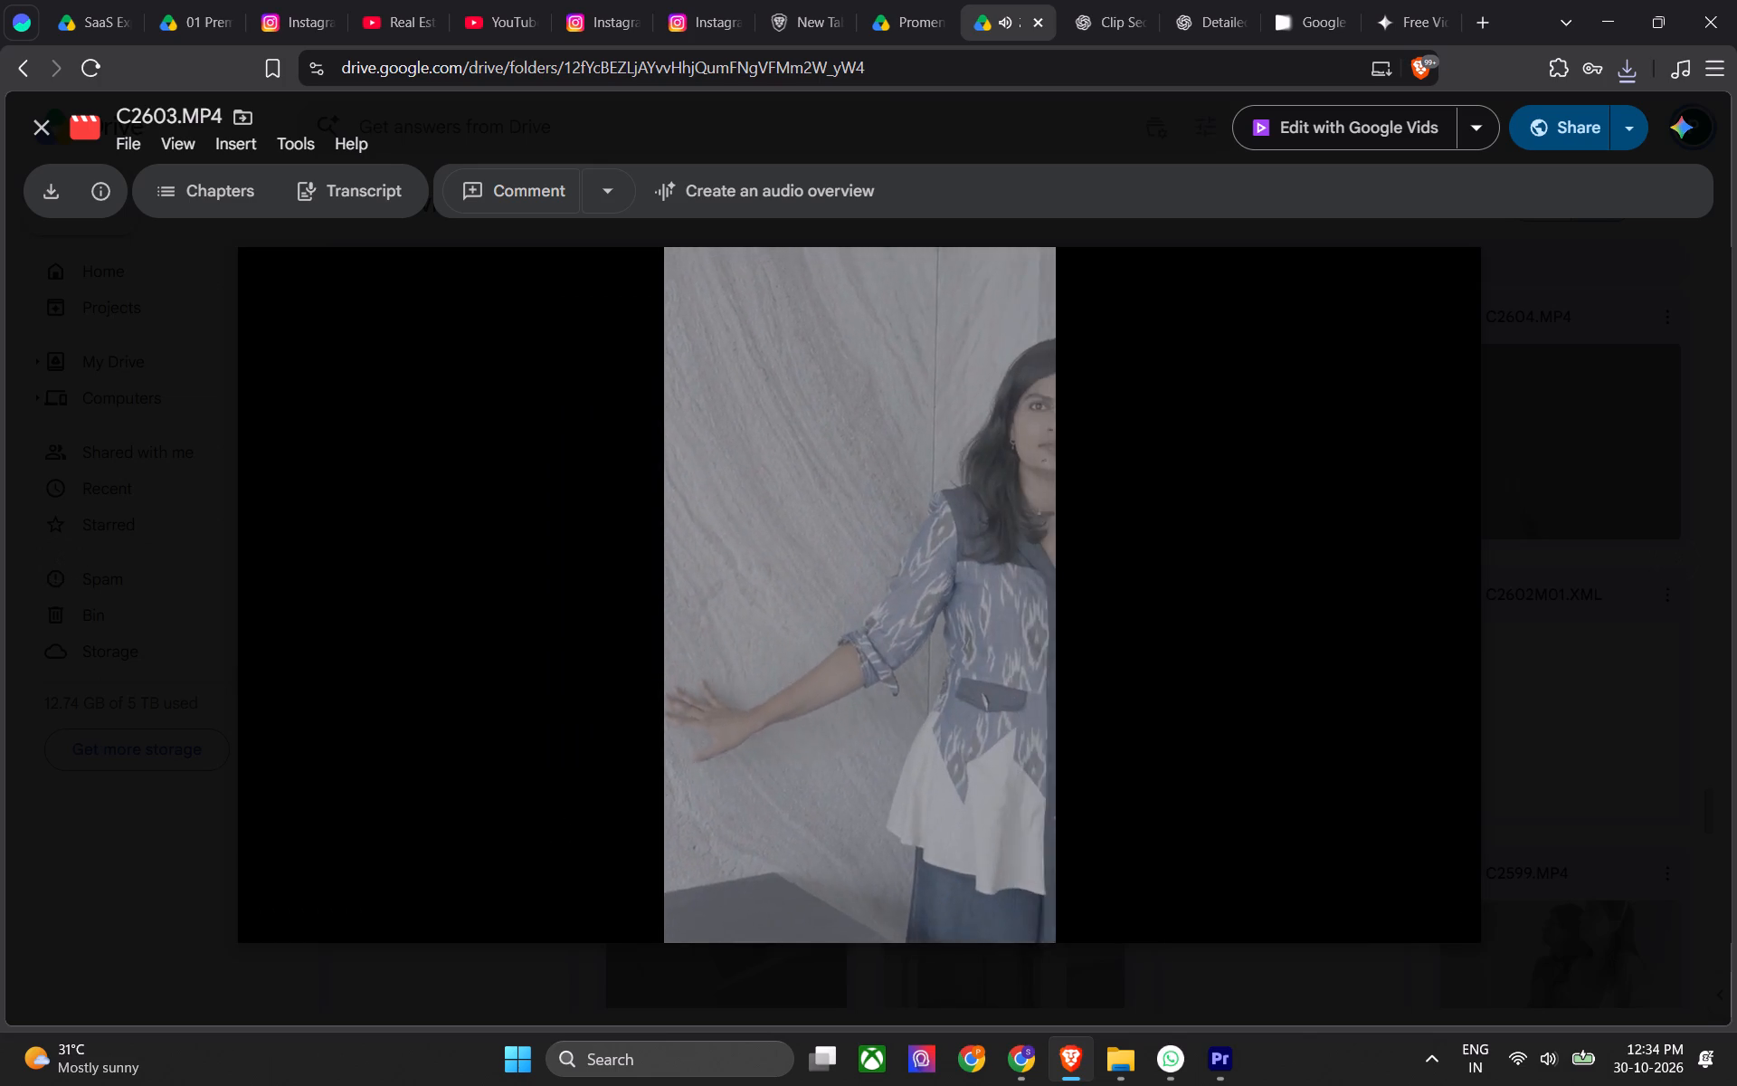
{"action": "left_click", "coordinate": [1479, 669]}
{"action": "left_click", "coordinate": [1524, 686]}
{"action": "double_click", "coordinate": [1204, 748]}
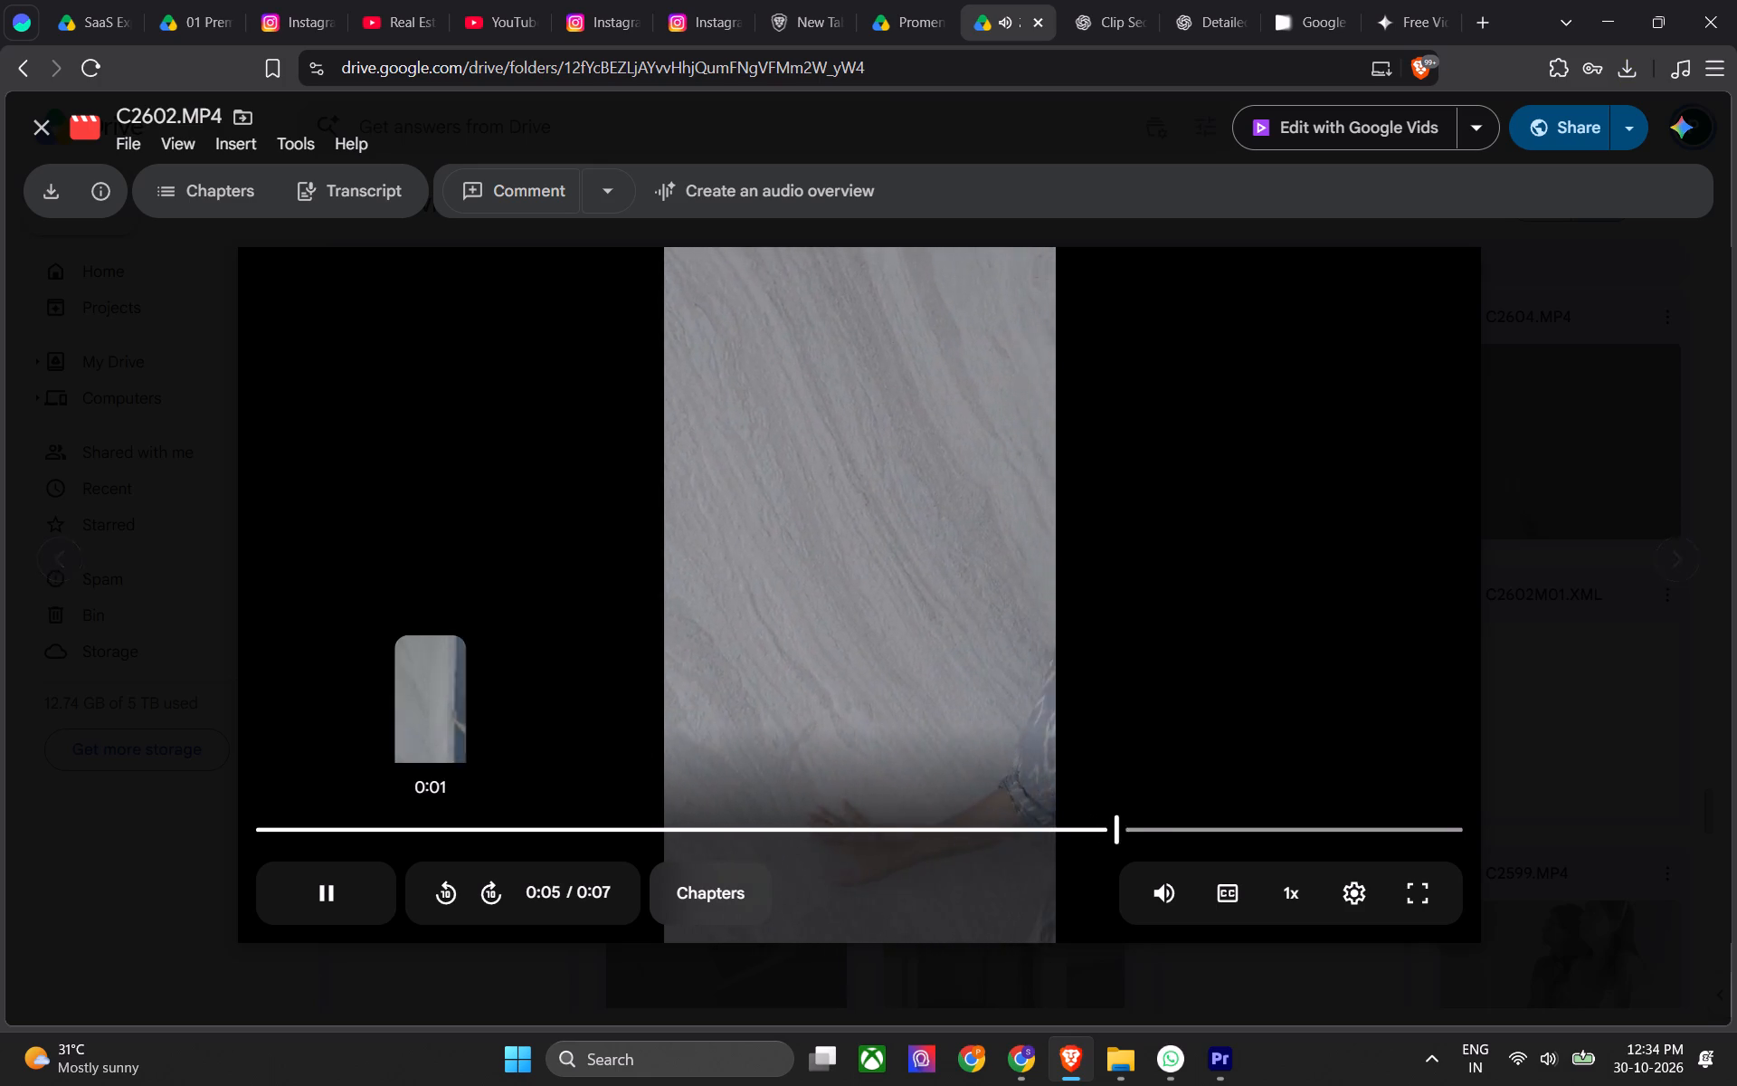
{"action": "left_click", "coordinate": [1661, 699]}
{"action": "scroll", "coordinate": [1553, 705], "scroll_direction": "down", "scroll_amount": 4}
{"action": "double_click", "coordinate": [744, 575]}
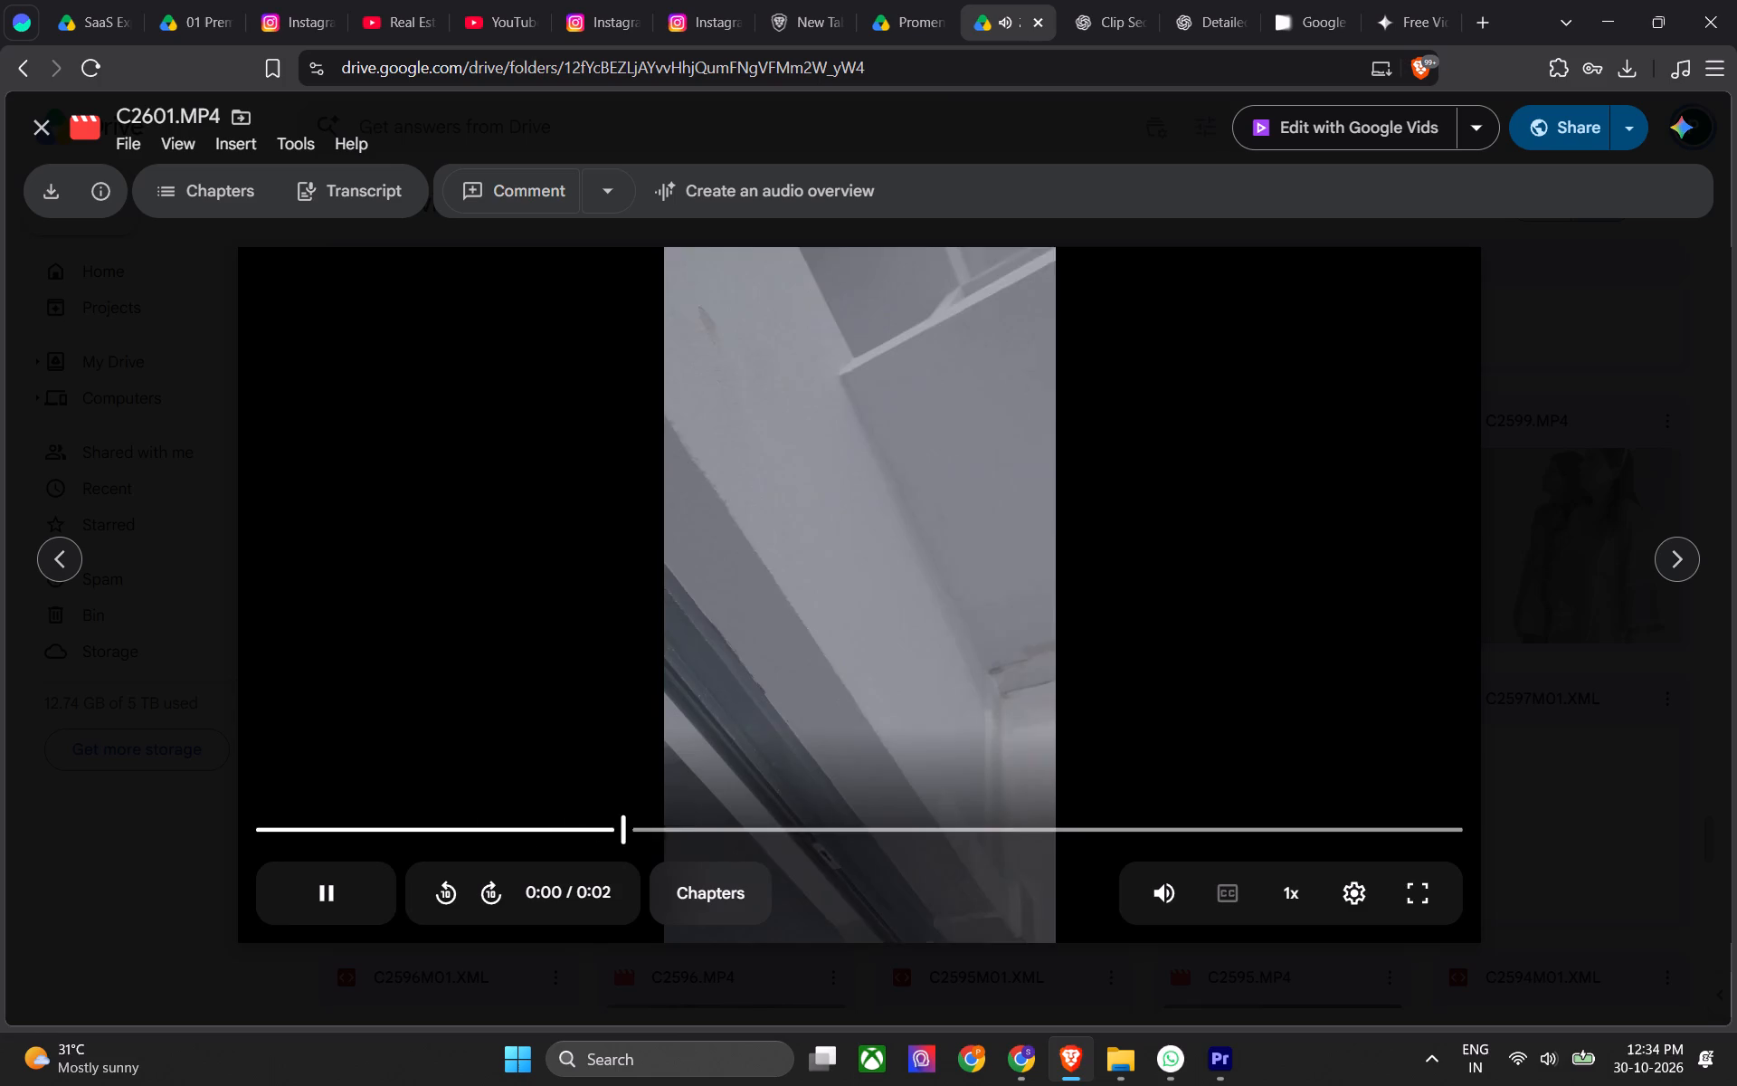
{"action": "left_click", "coordinate": [1633, 701]}
Return to the 27th aug folder, preview C2604.MP4 again, and download it despite its size exceeding the virus scan limit.
{"action": "scroll", "coordinate": [1410, 686], "scroll_direction": "up", "scroll_amount": 5}
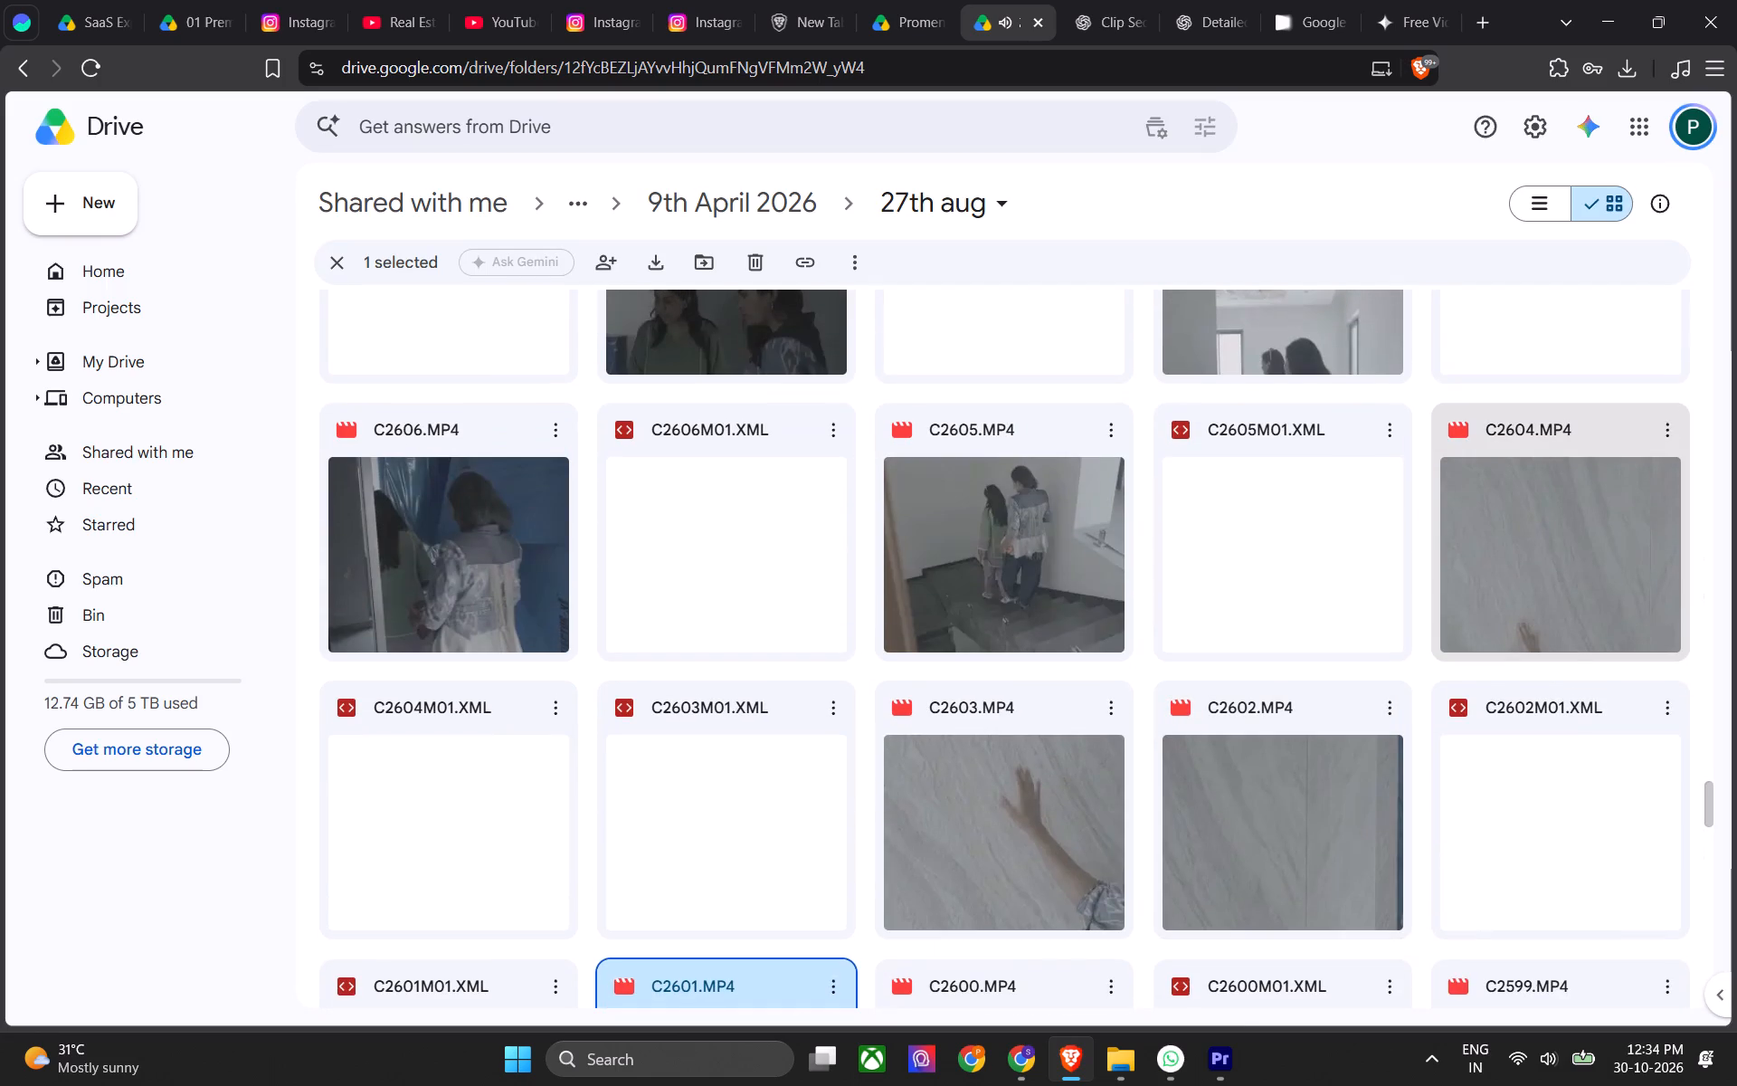
{"action": "scroll", "coordinate": [1465, 614], "scroll_direction": "up", "scroll_amount": 1}
{"action": "left_click", "coordinate": [1487, 615]}
{"action": "double_click", "coordinate": [1487, 615]}
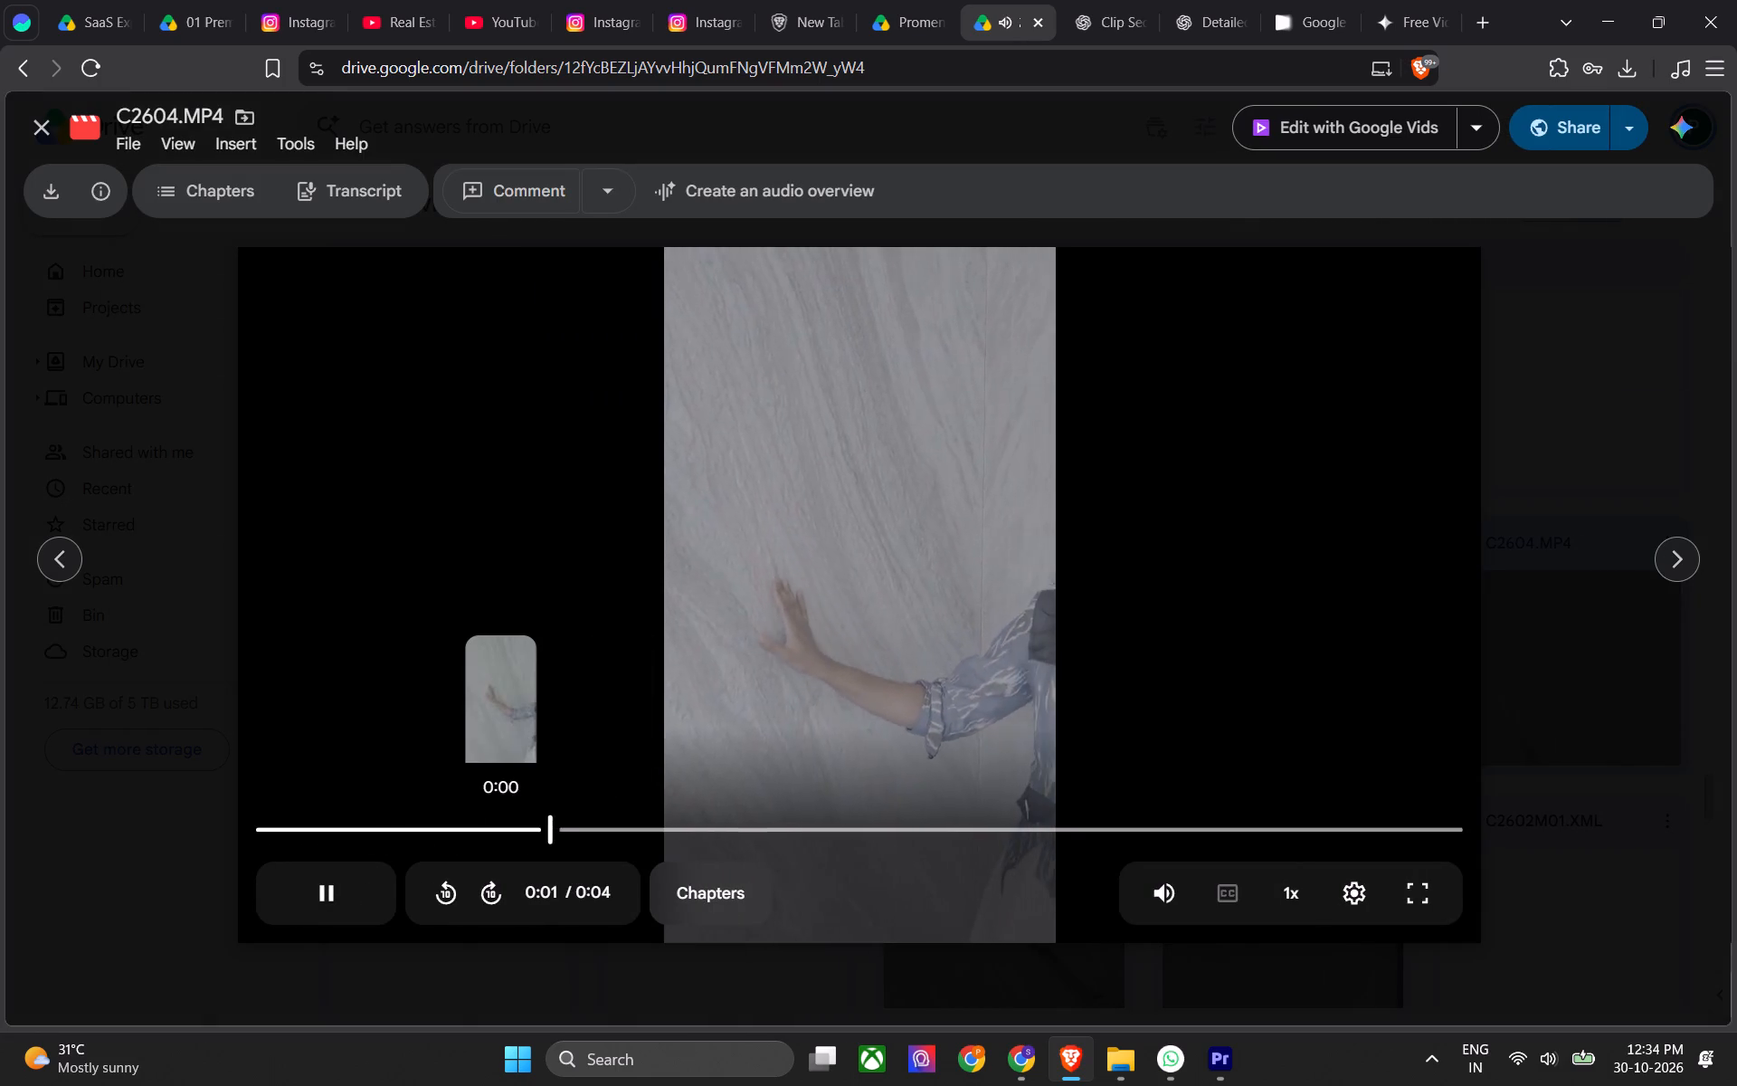
{"action": "left_click", "coordinate": [684, 587]}
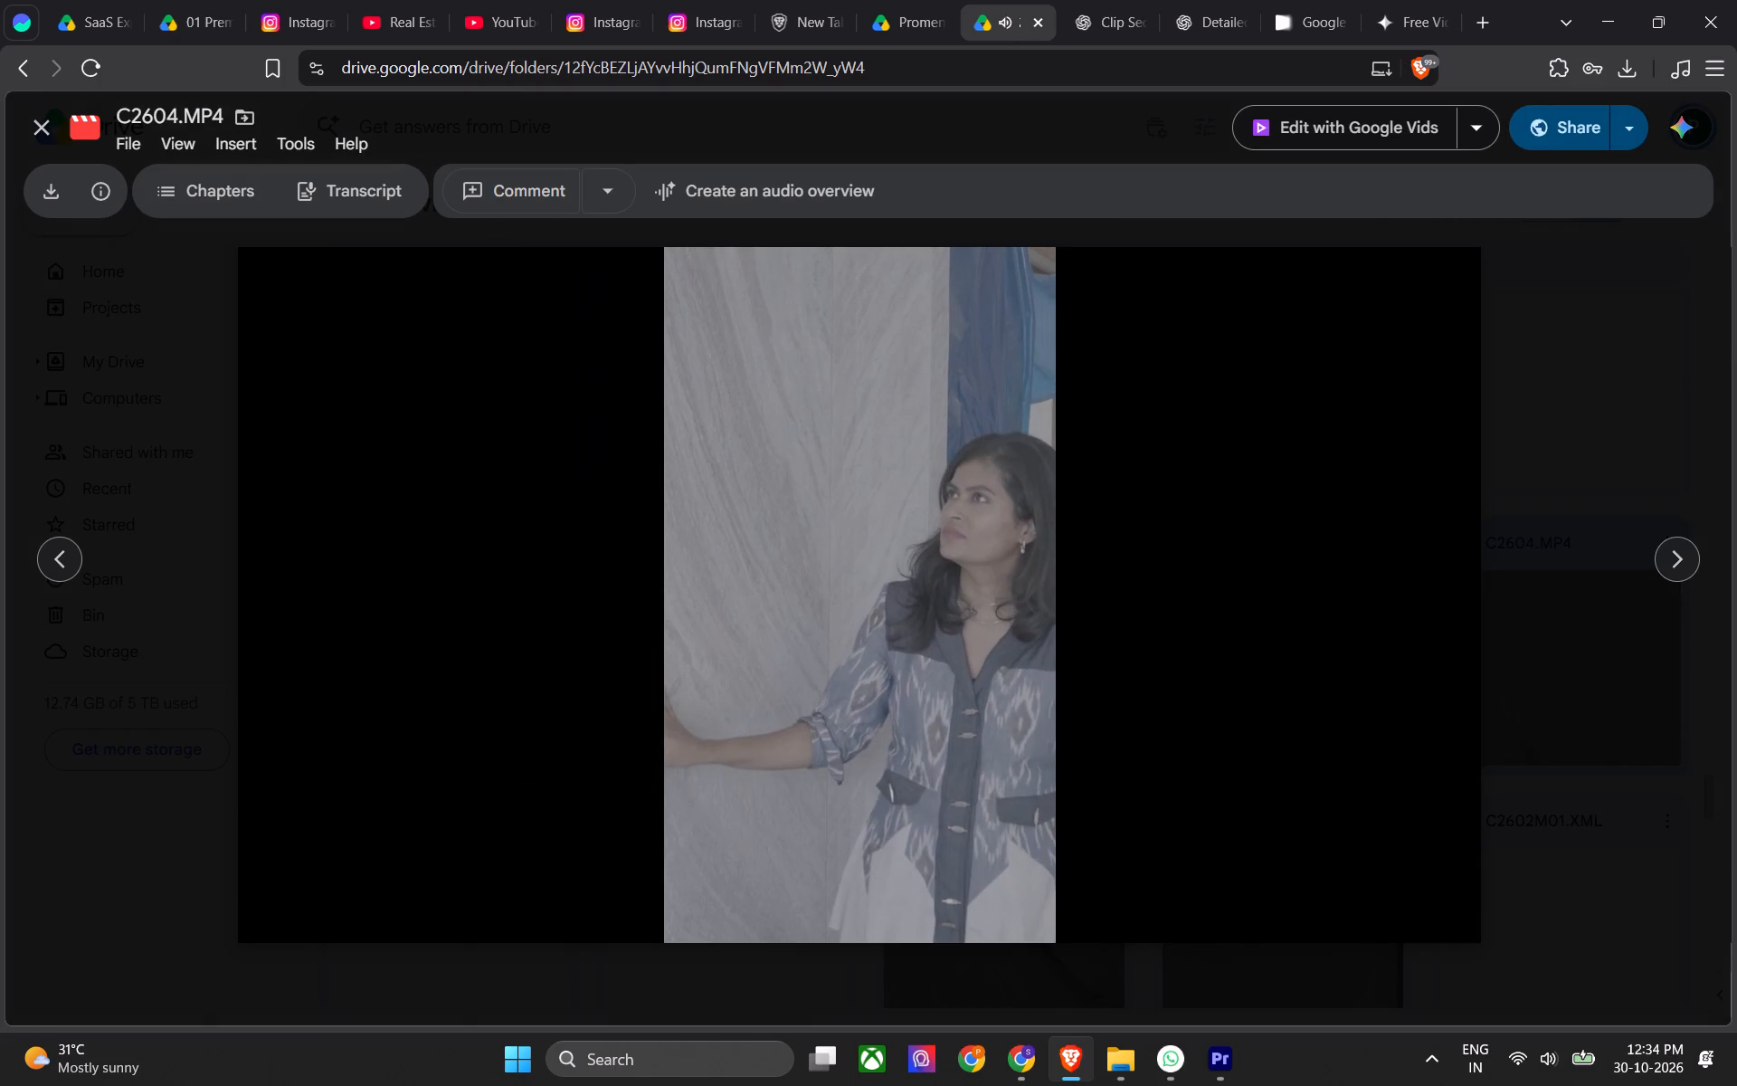
{"action": "left_click", "coordinate": [71, 186]}
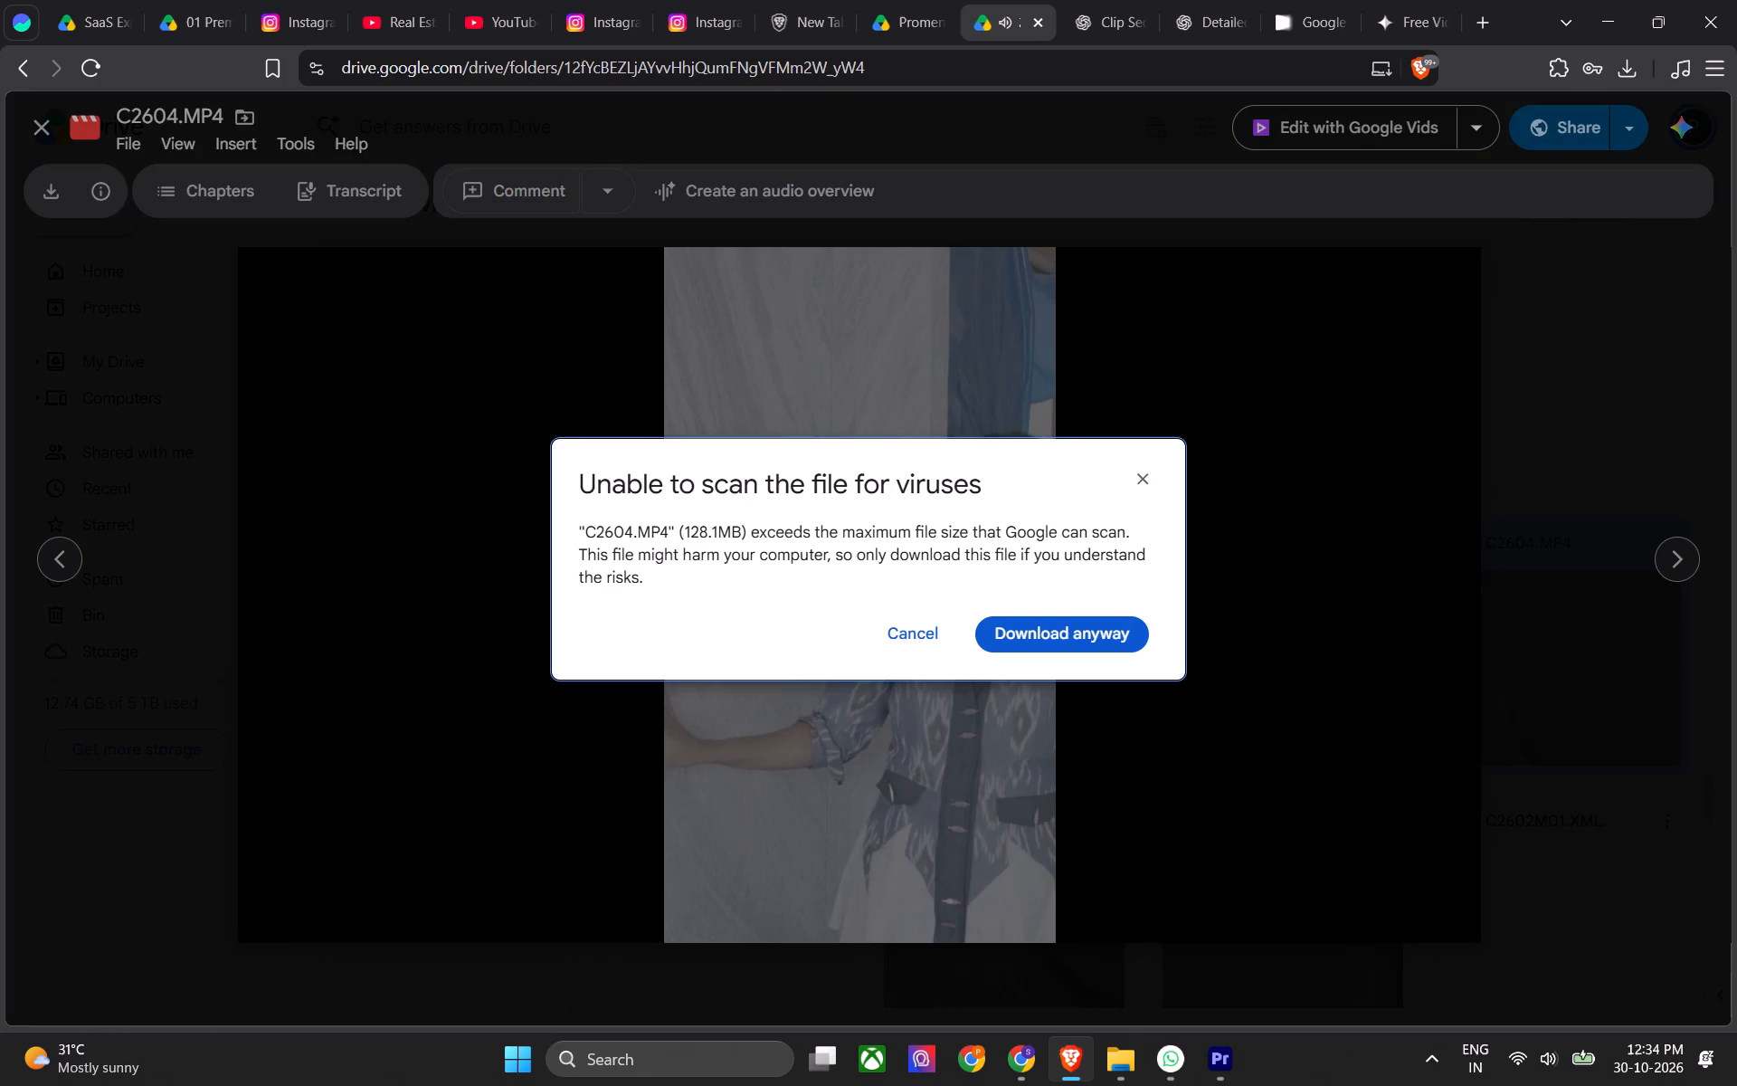
{"action": "left_click", "coordinate": [1027, 639]}
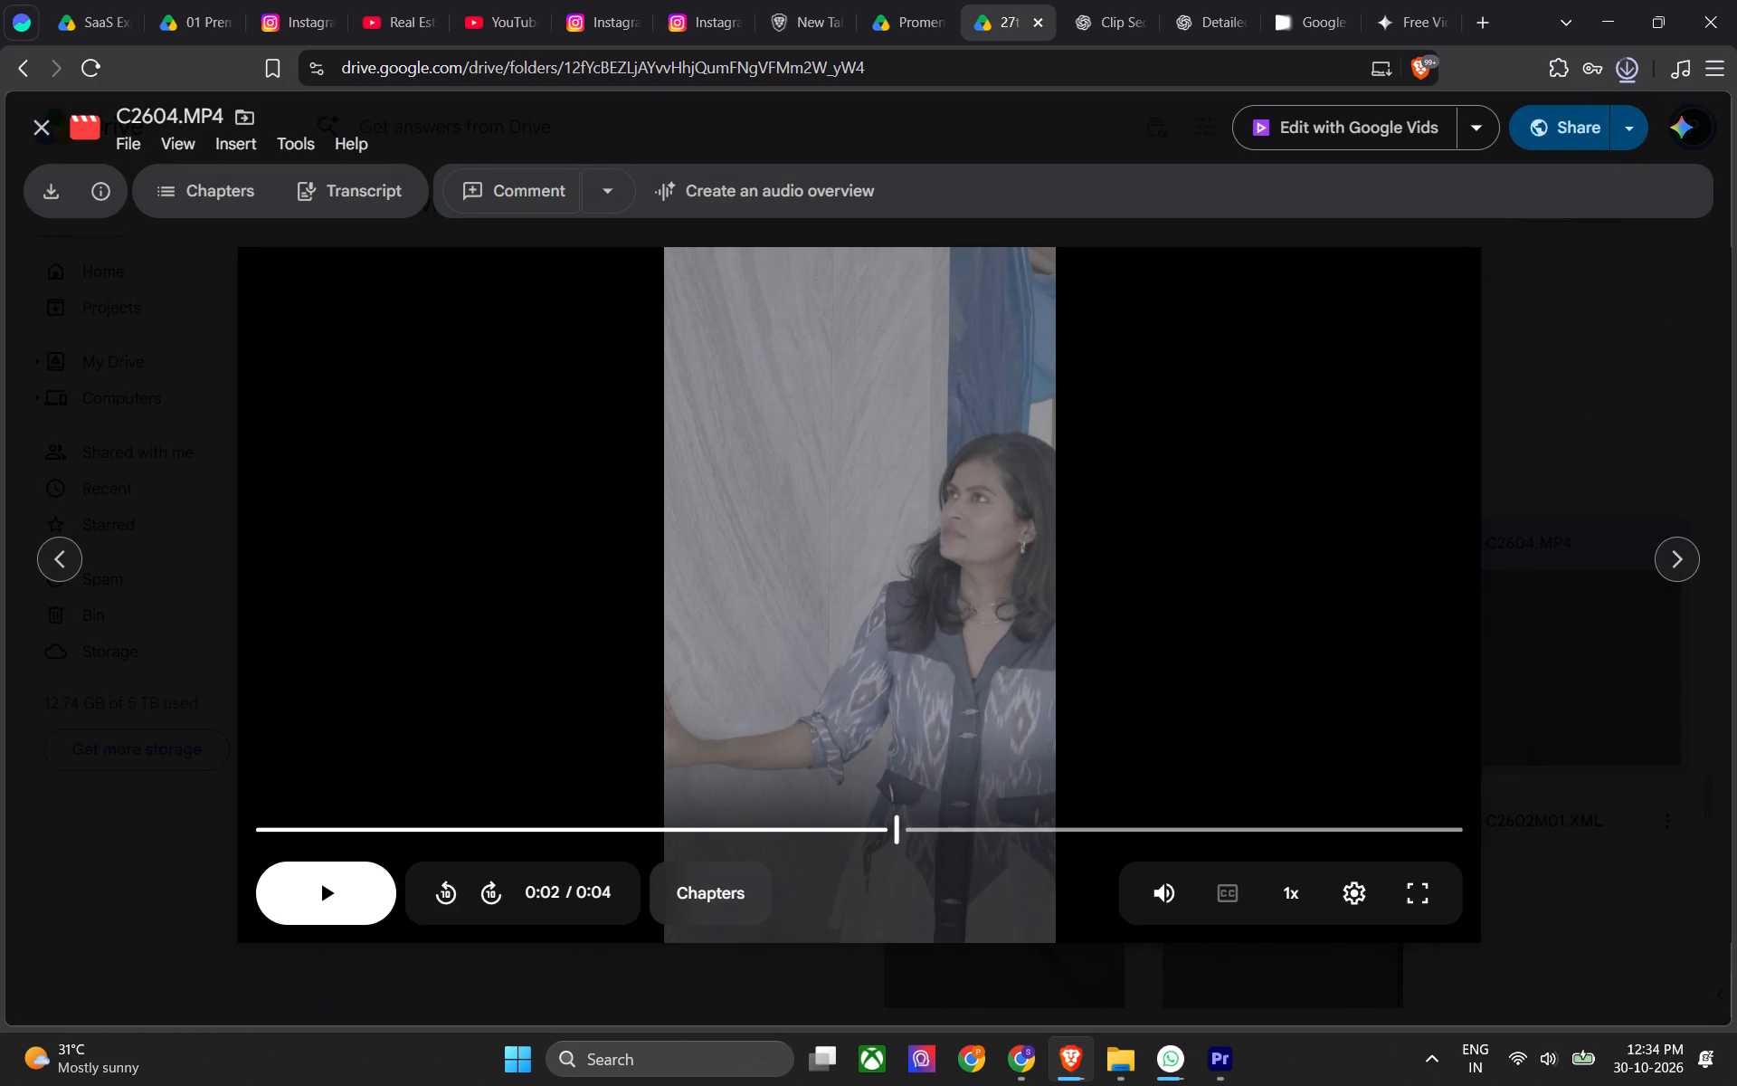
Move the cleaned Camera_panning clip, C2635, C2603, C2646 and C2604 from the desktop into the Promenade_oct 30 footage folder.
{"action": "left_click", "coordinate": [1736, 1085]}
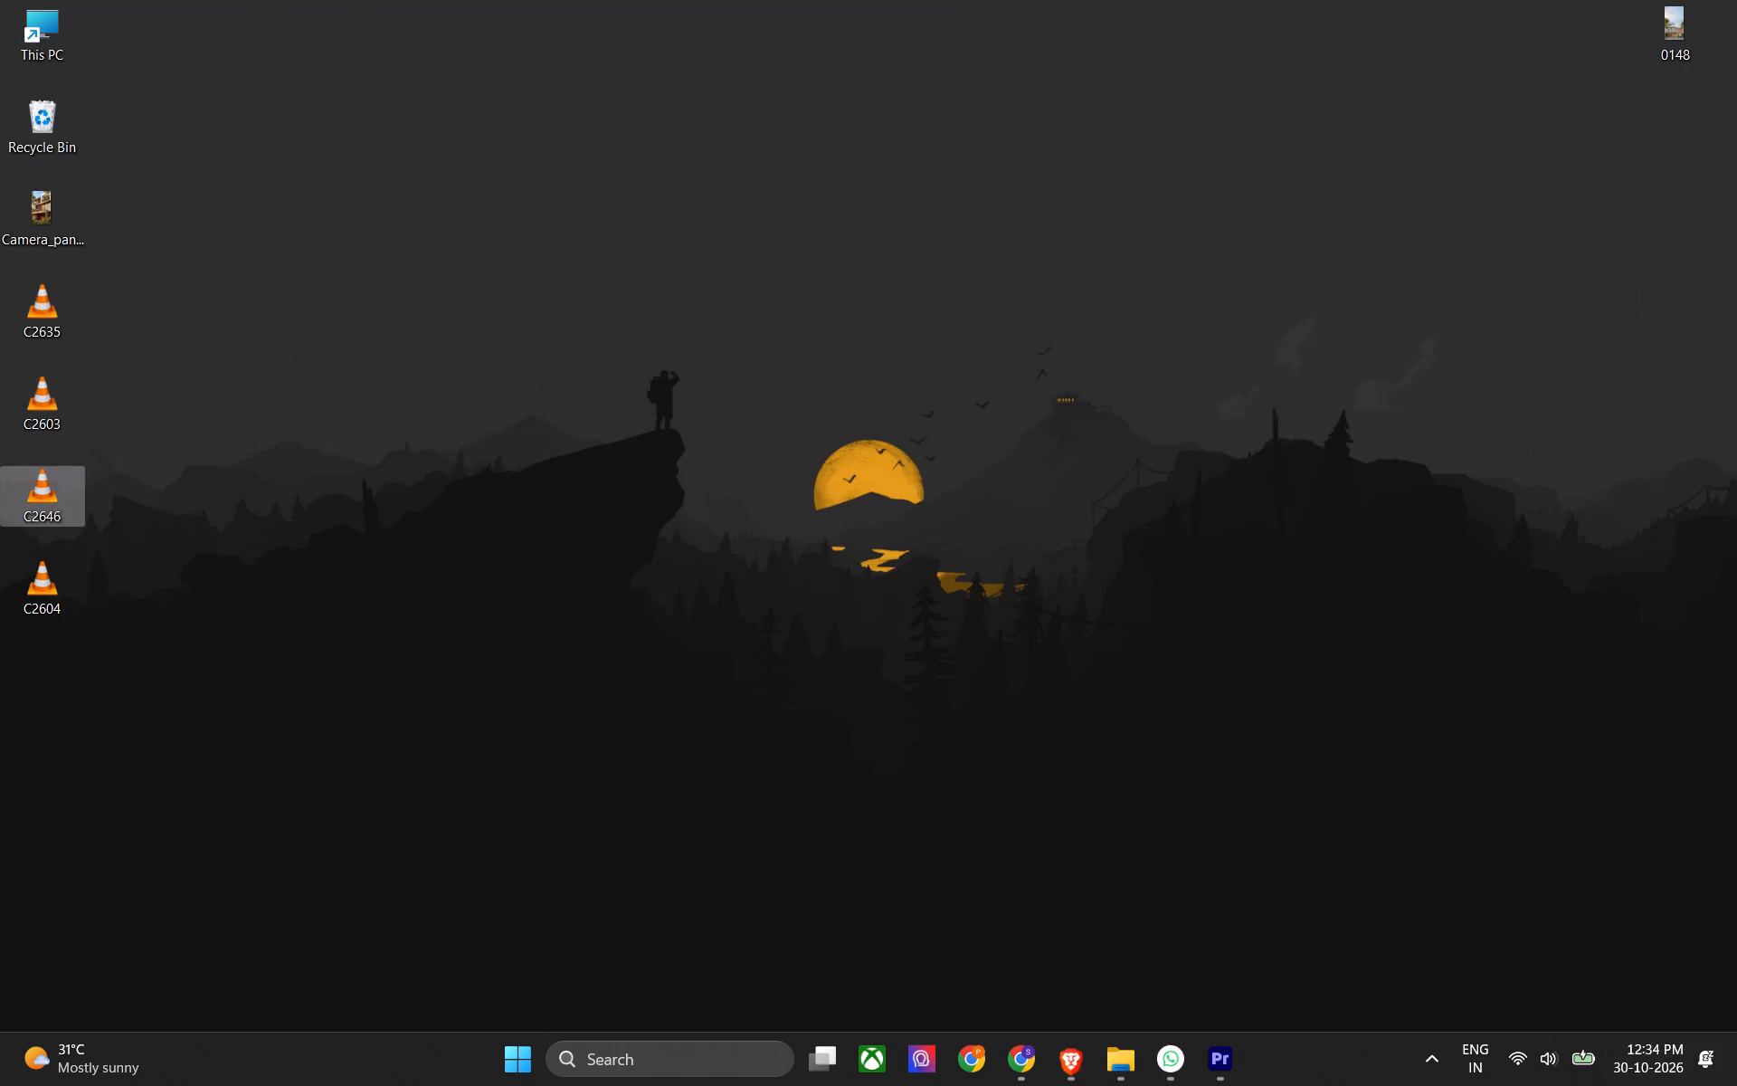
{"action": "right_click", "coordinate": [331, 136]}
{"action": "left_click", "coordinate": [431, 234]}
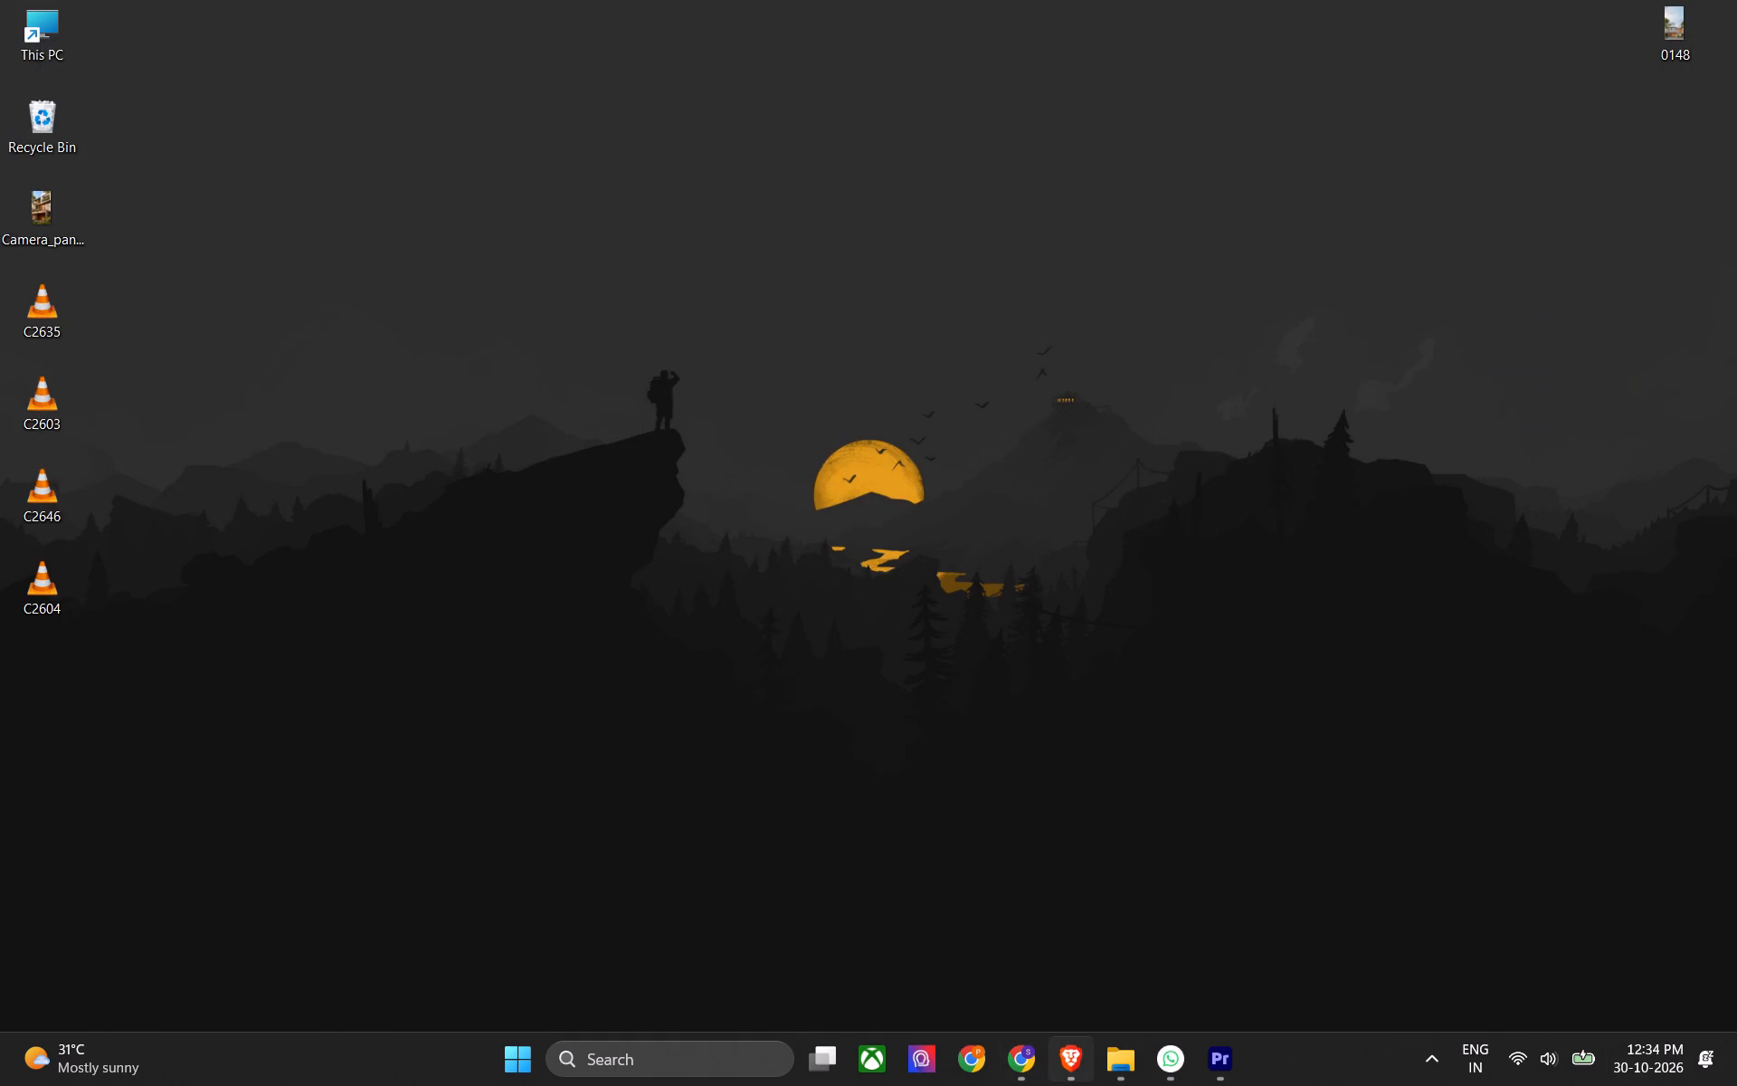
{"action": "left_click", "coordinate": [1106, 1053]}
{"action": "left_click", "coordinate": [1000, 743]}
{"action": "left_click_drag", "start_coordinate": [143, 215], "coordinate": [3, 653]}
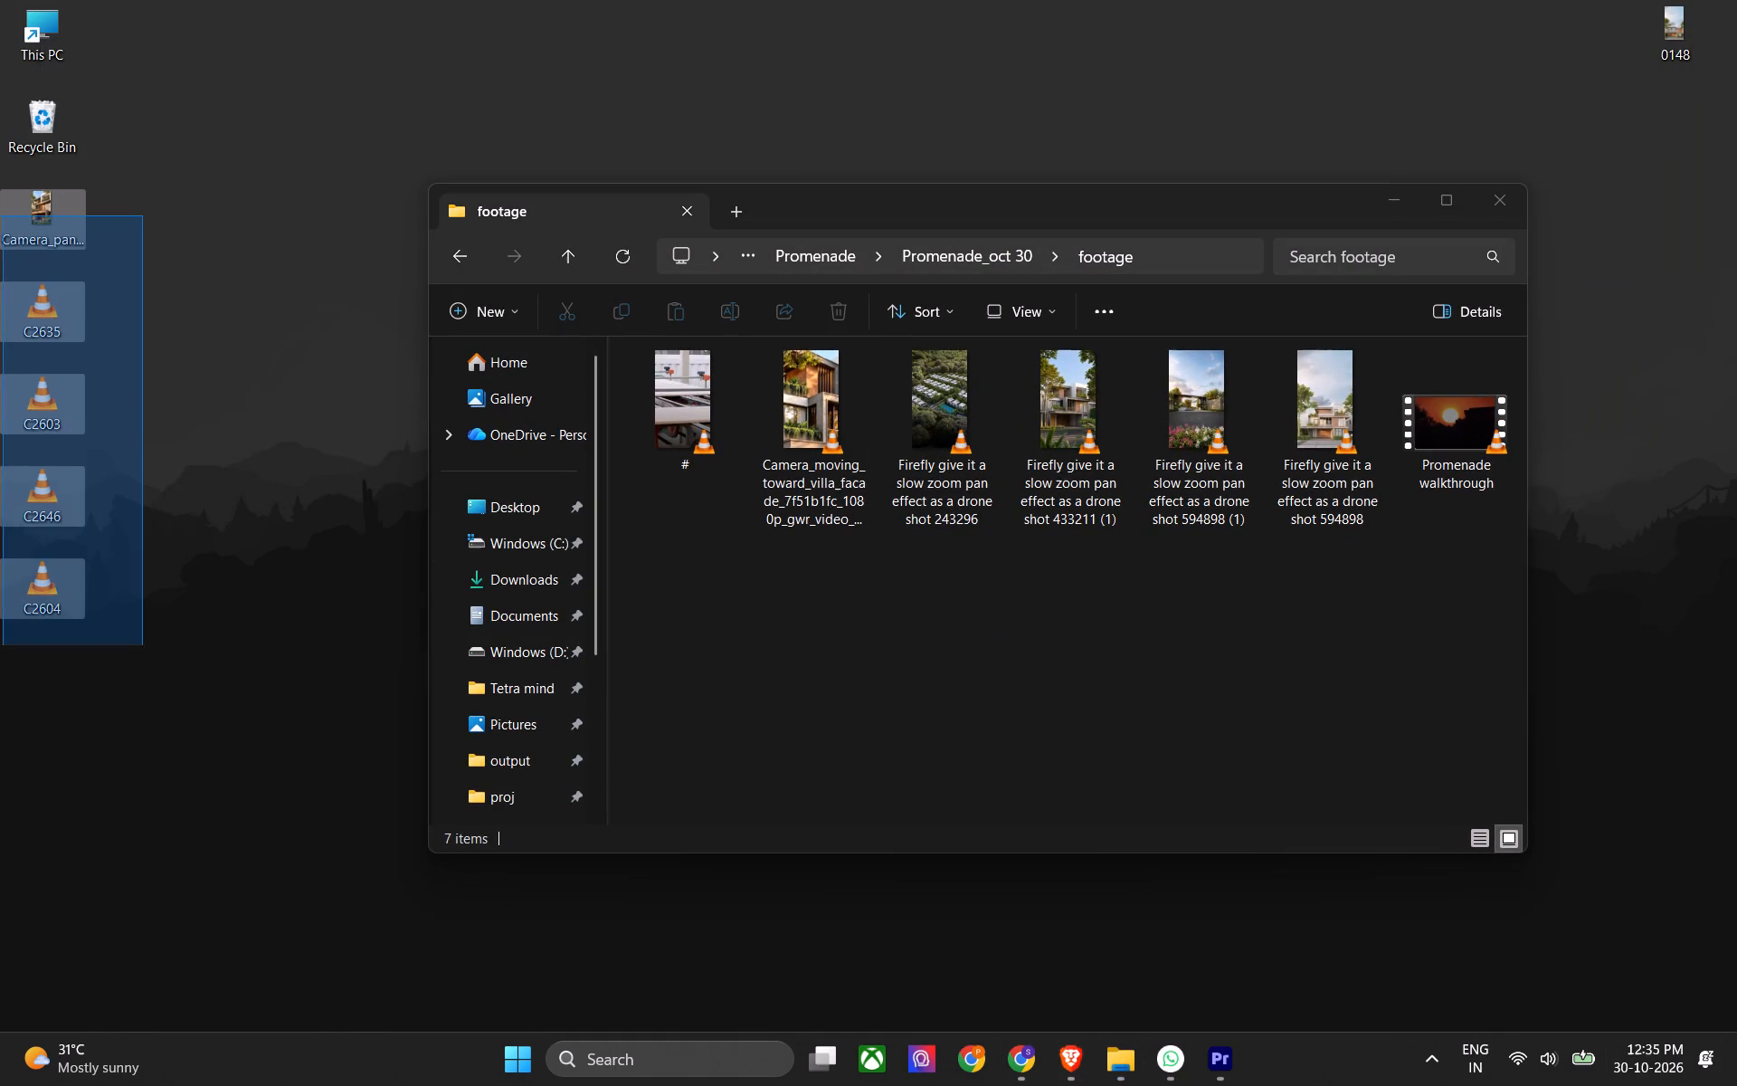
{"action": "left_click_drag", "start_coordinate": [3, 653], "coordinate": [4, 662]}
{"action": "key", "text": "ctrl+x"}
{"action": "left_click", "coordinate": [869, 729]}
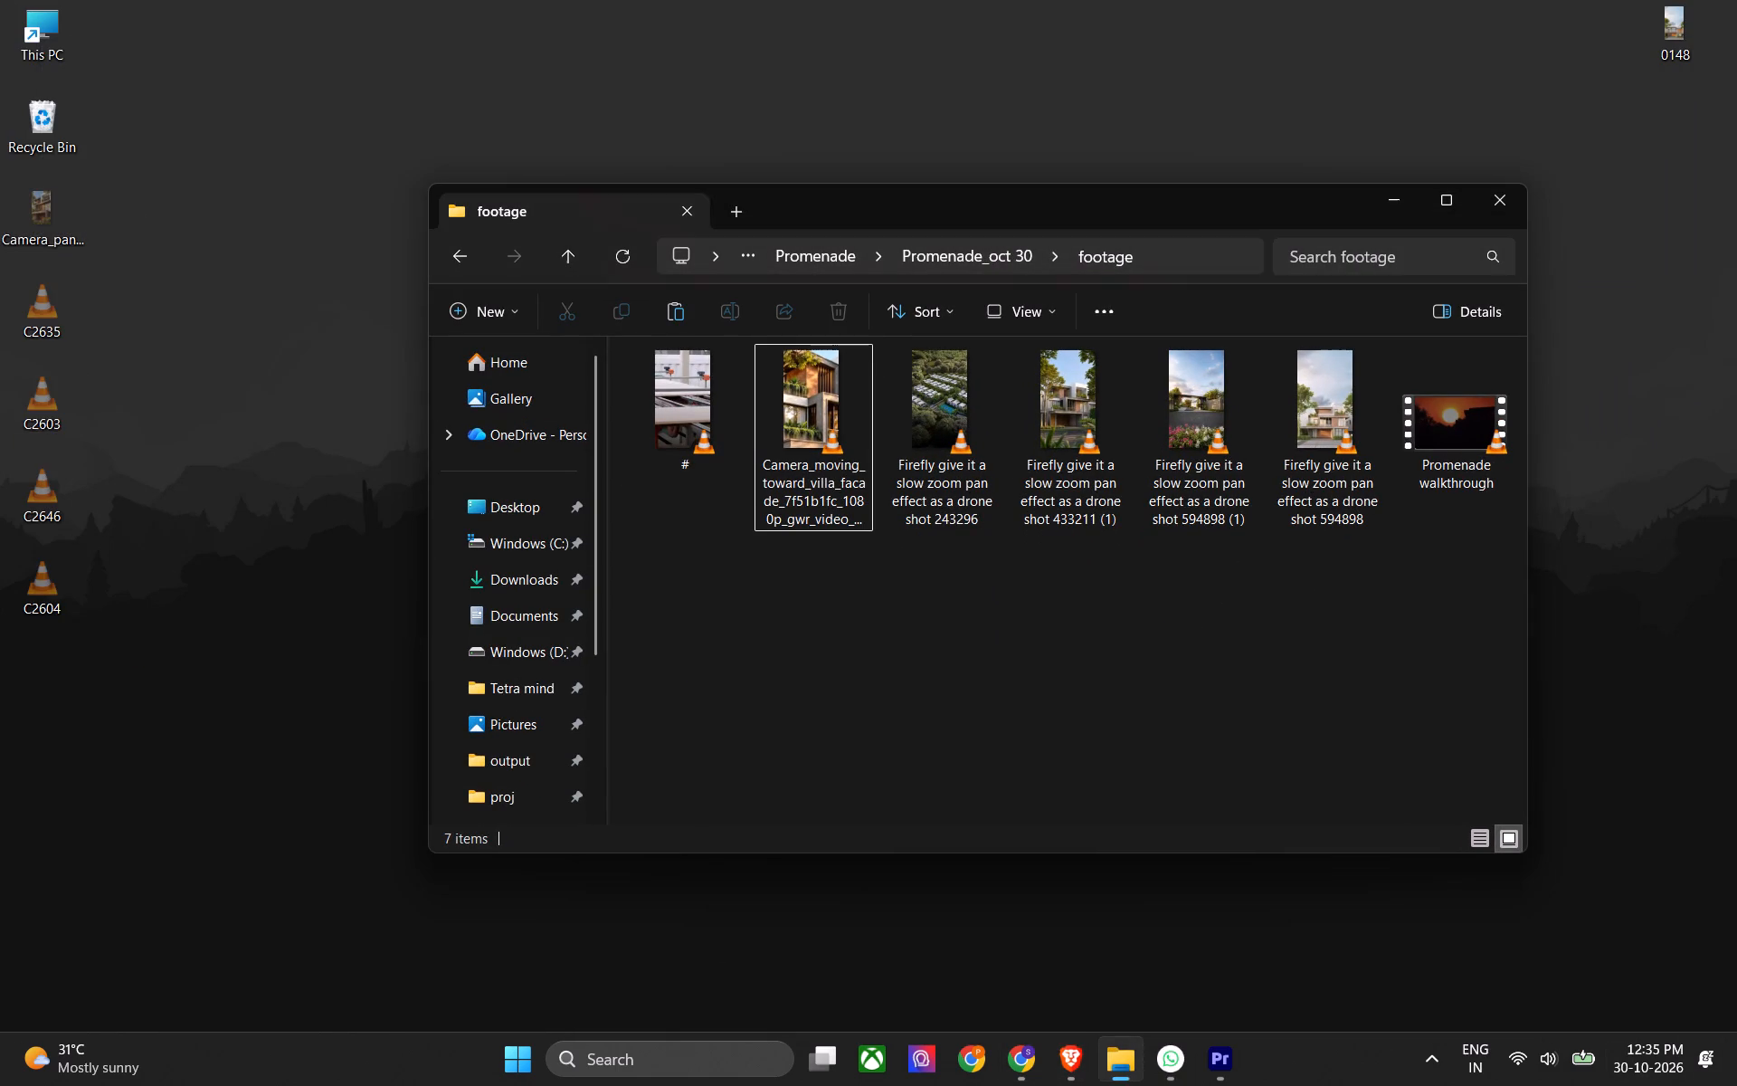
{"action": "key", "text": "ctrl+v"}
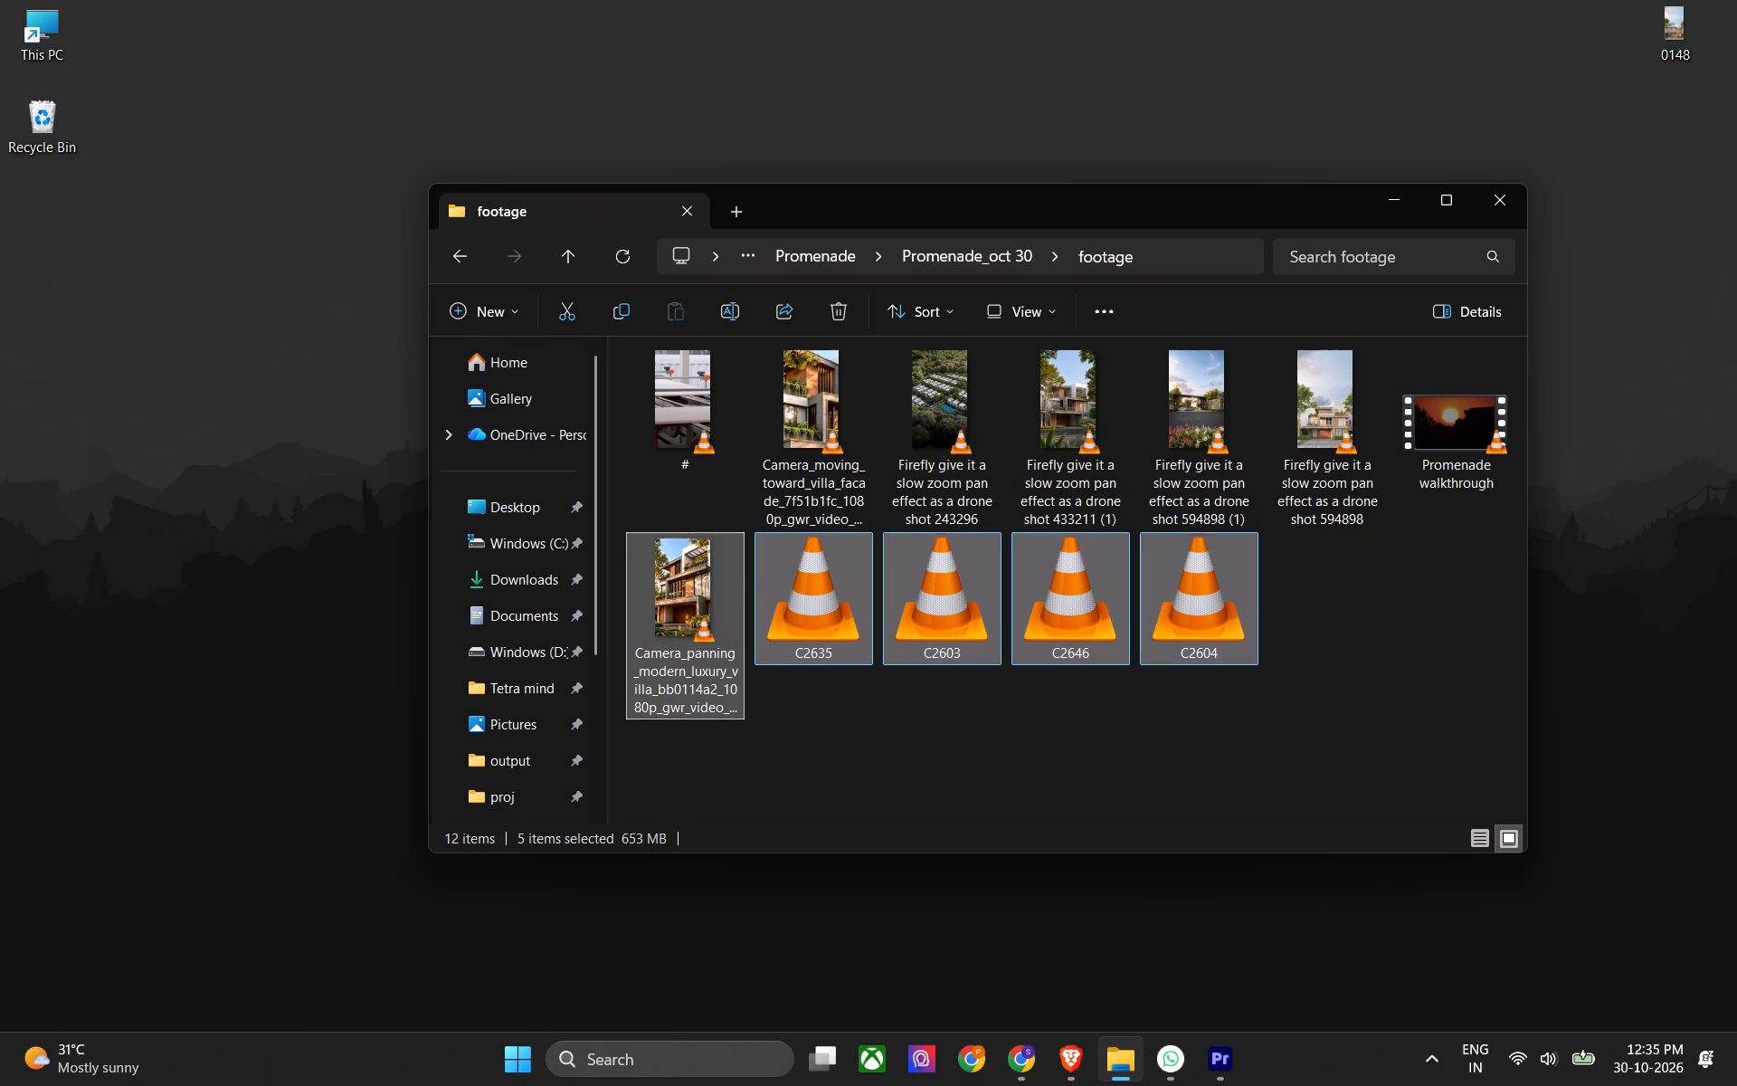
Add the five moved clips from the footage folder to the Premiere sequence on V2, starting at about 44 seconds.
{"action": "left_click", "coordinate": [1227, 1059]}
{"action": "scroll", "coordinate": [801, 883], "scroll_direction": "down", "scroll_amount": 6, "text": "alt"}
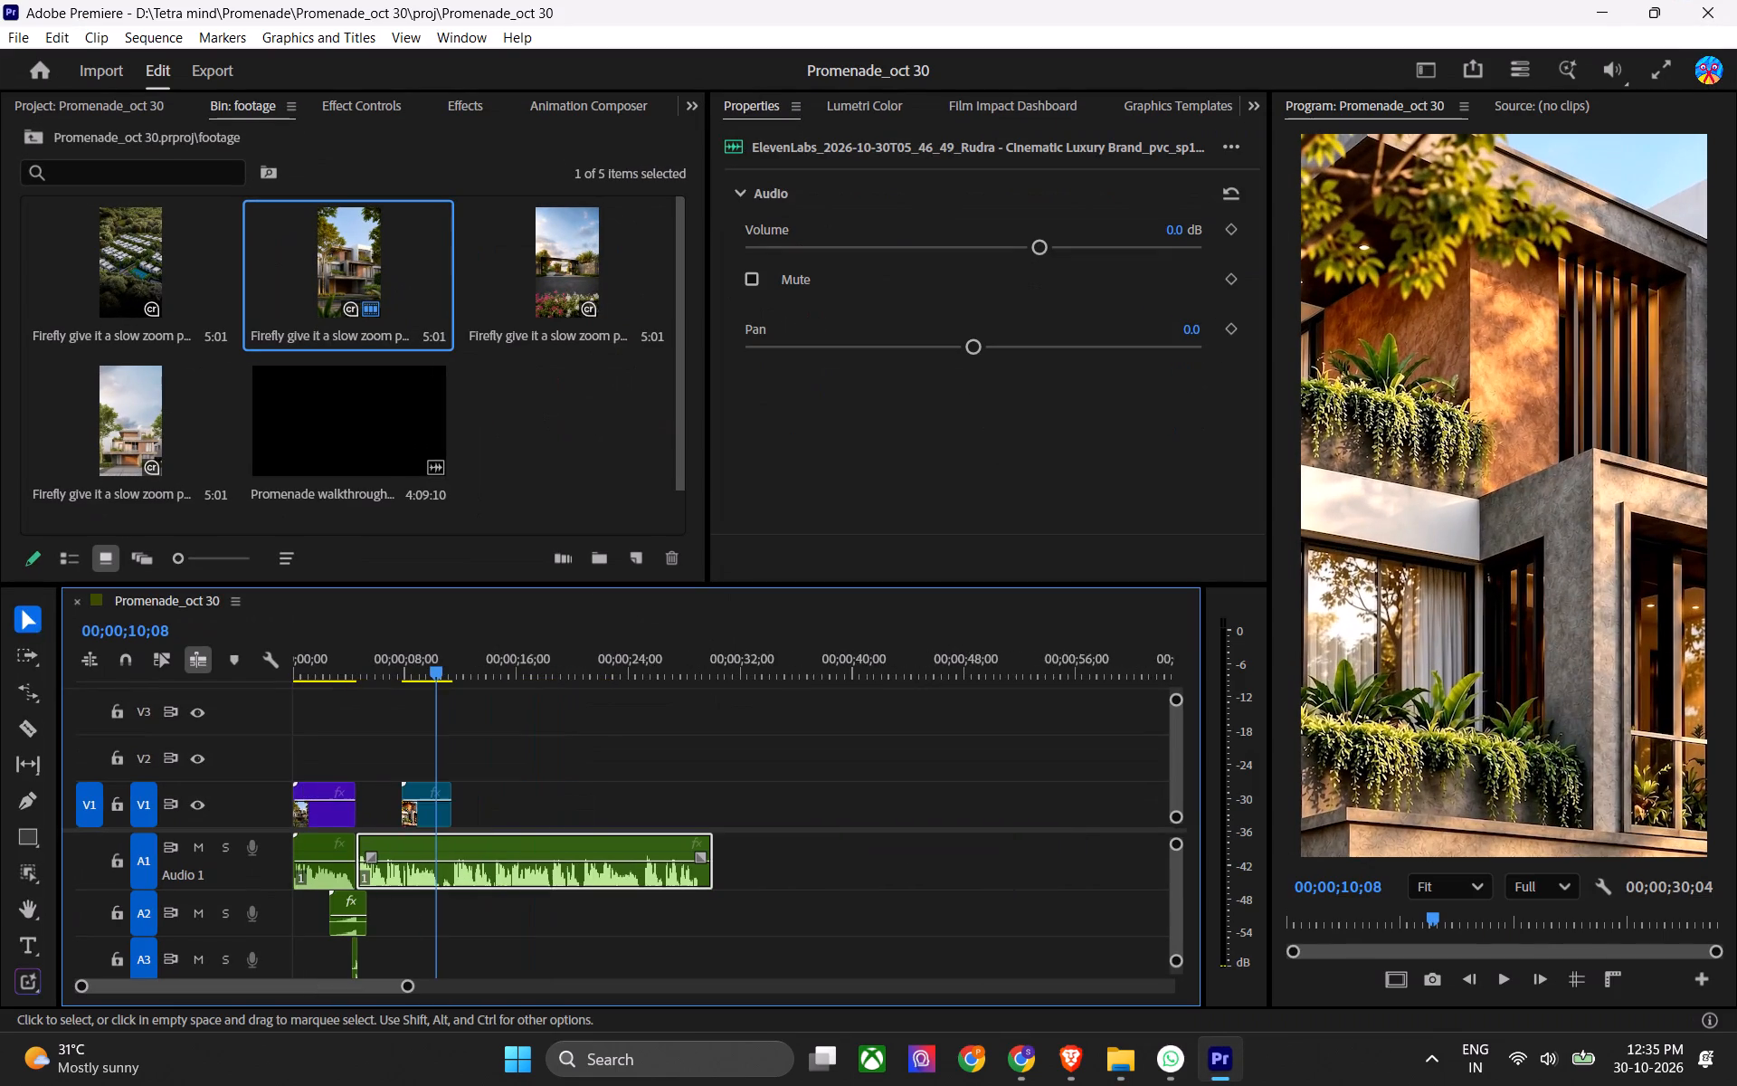
{"action": "key", "text": "alt+Tab"}
{"action": "left_click_drag", "start_coordinate": [692, 597], "coordinate": [830, 813]}
{"action": "key", "text": "alt+Tab"}
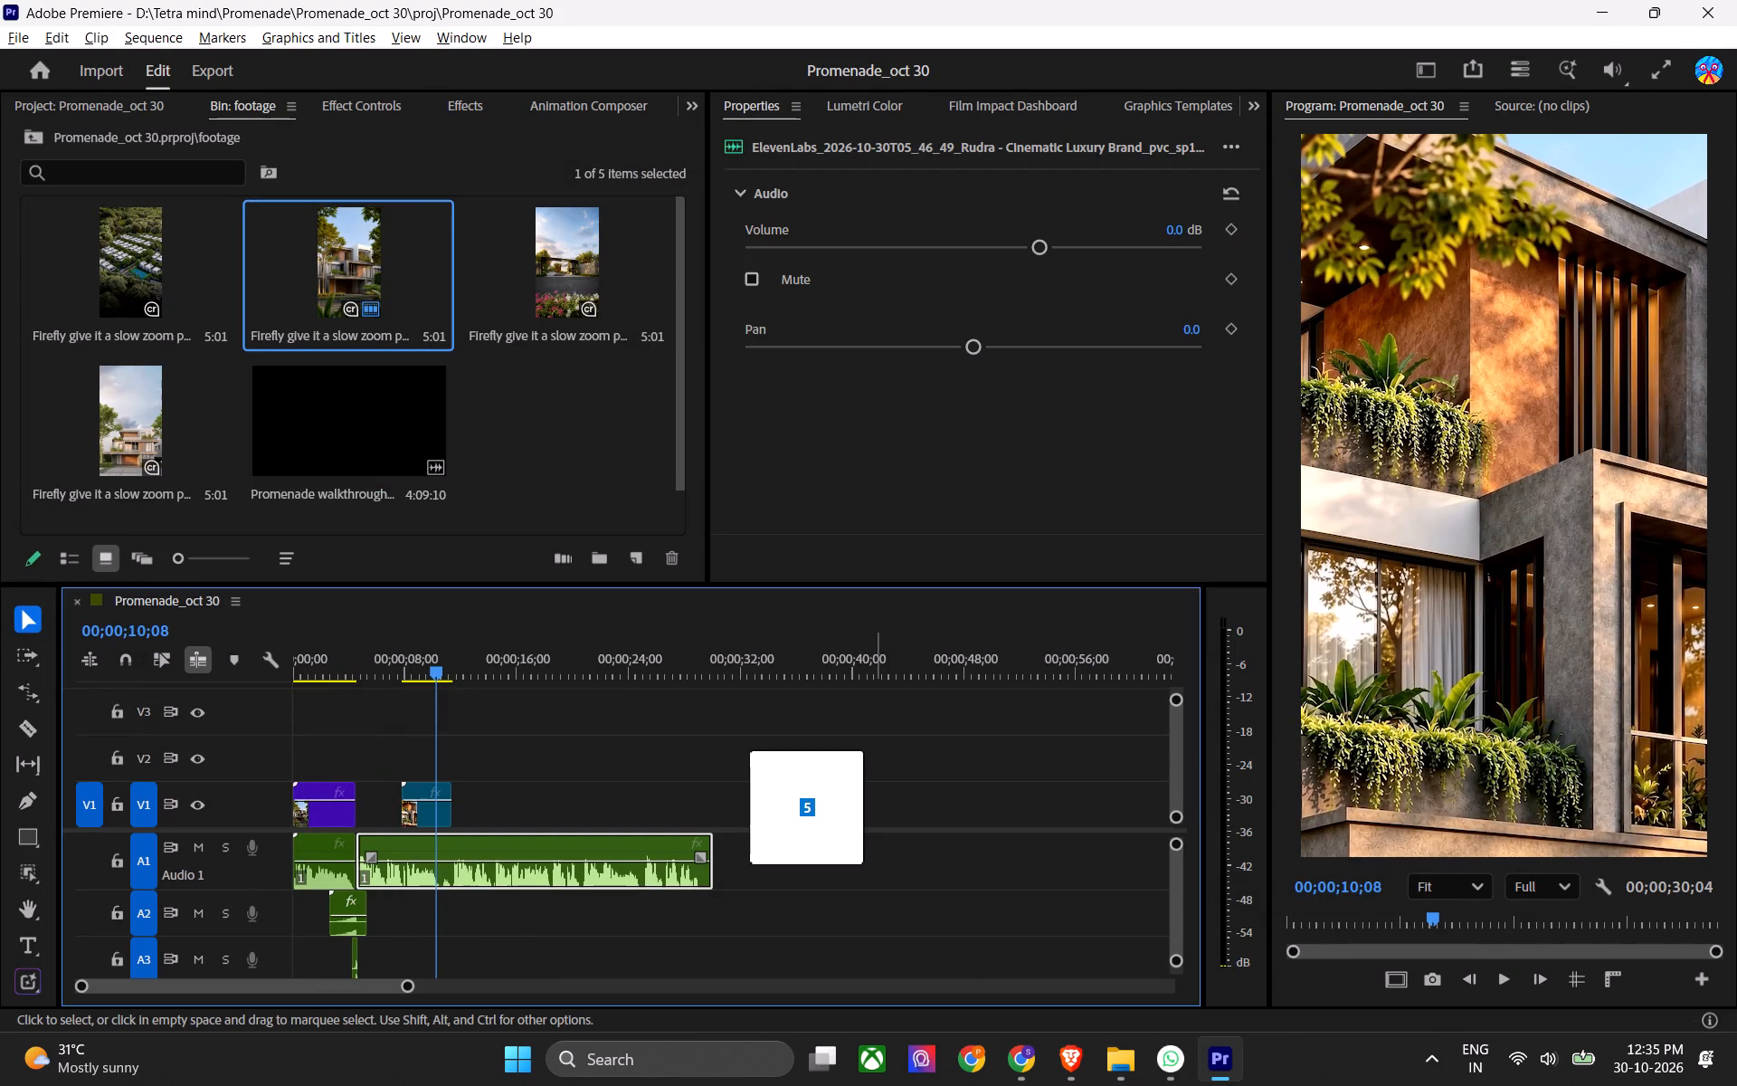
{"action": "left_click_drag", "start_coordinate": [830, 813], "coordinate": [1105, 776]}
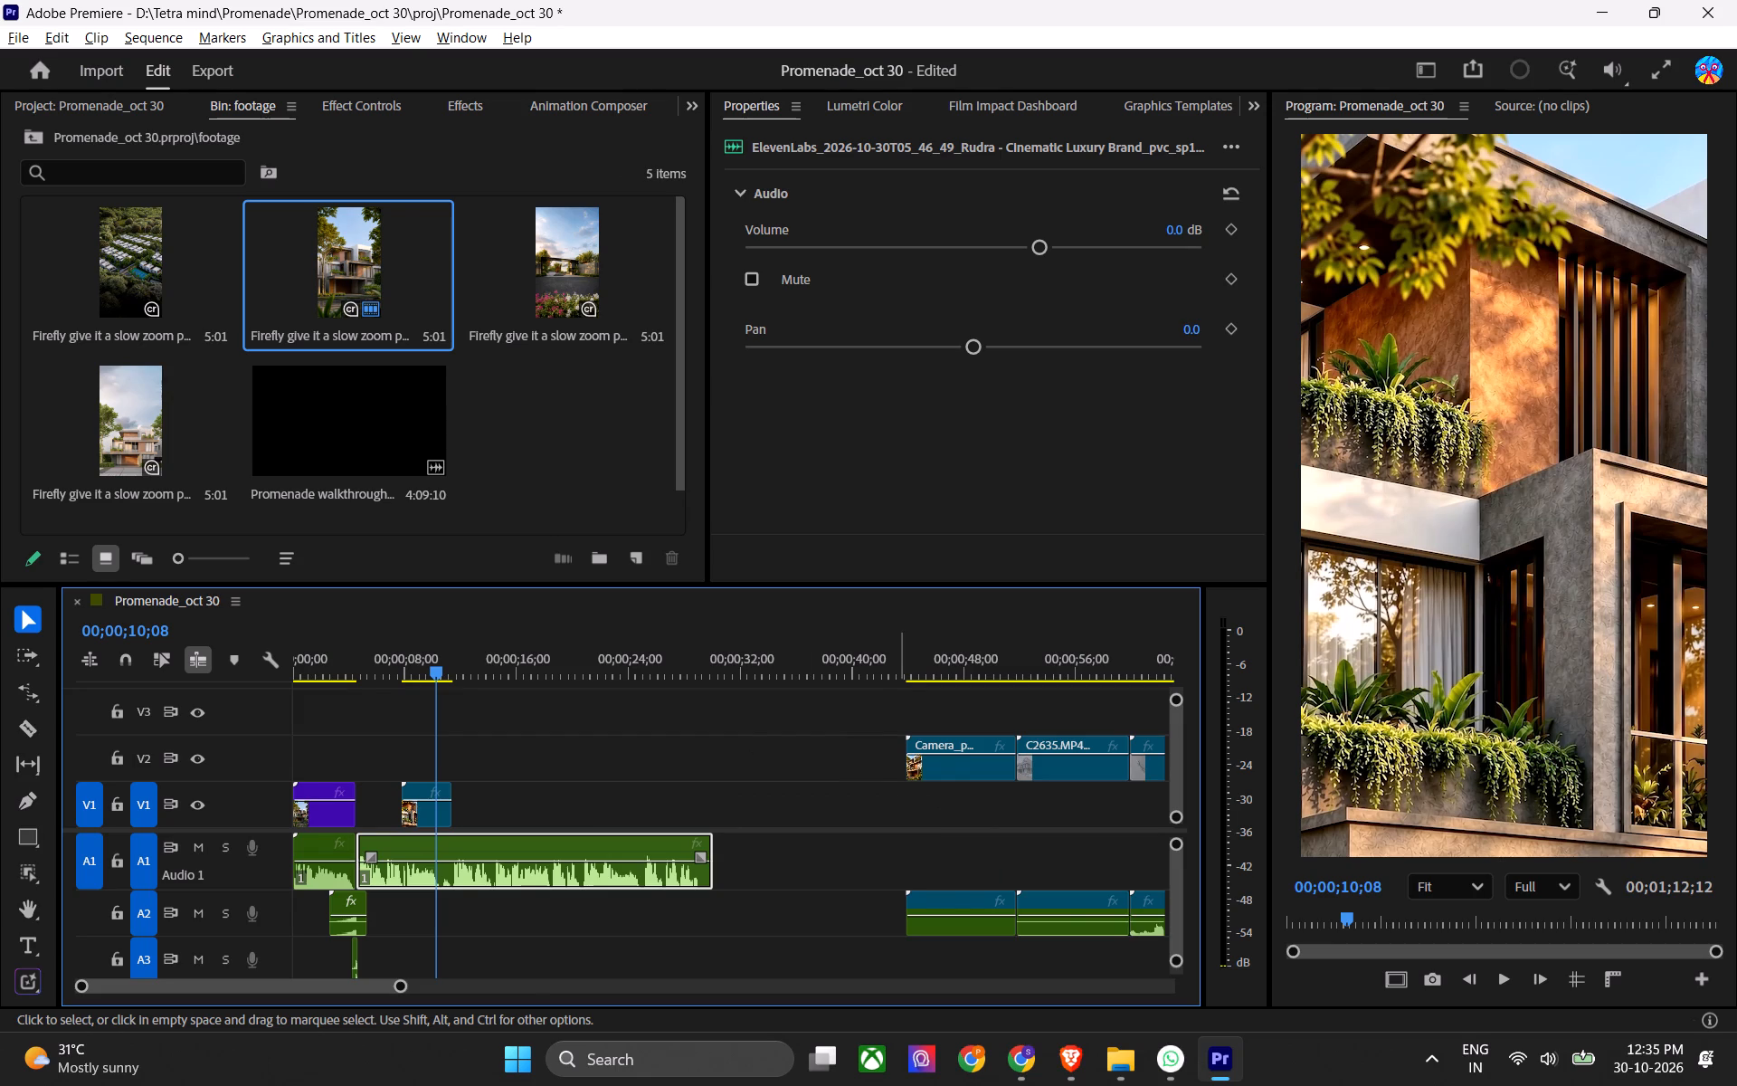
Remove the audio of the five added clips, move their video down to V1, and save the project.
{"action": "scroll", "coordinate": [889, 869], "scroll_direction": "down", "scroll_amount": 6, "text": "alt"}
{"action": "left_click_drag", "start_coordinate": [946, 871], "coordinate": [618, 929]}
{"action": "key", "text": "z"}
{"action": "left_click_drag", "start_coordinate": [617, 836], "coordinate": [825, 740]}
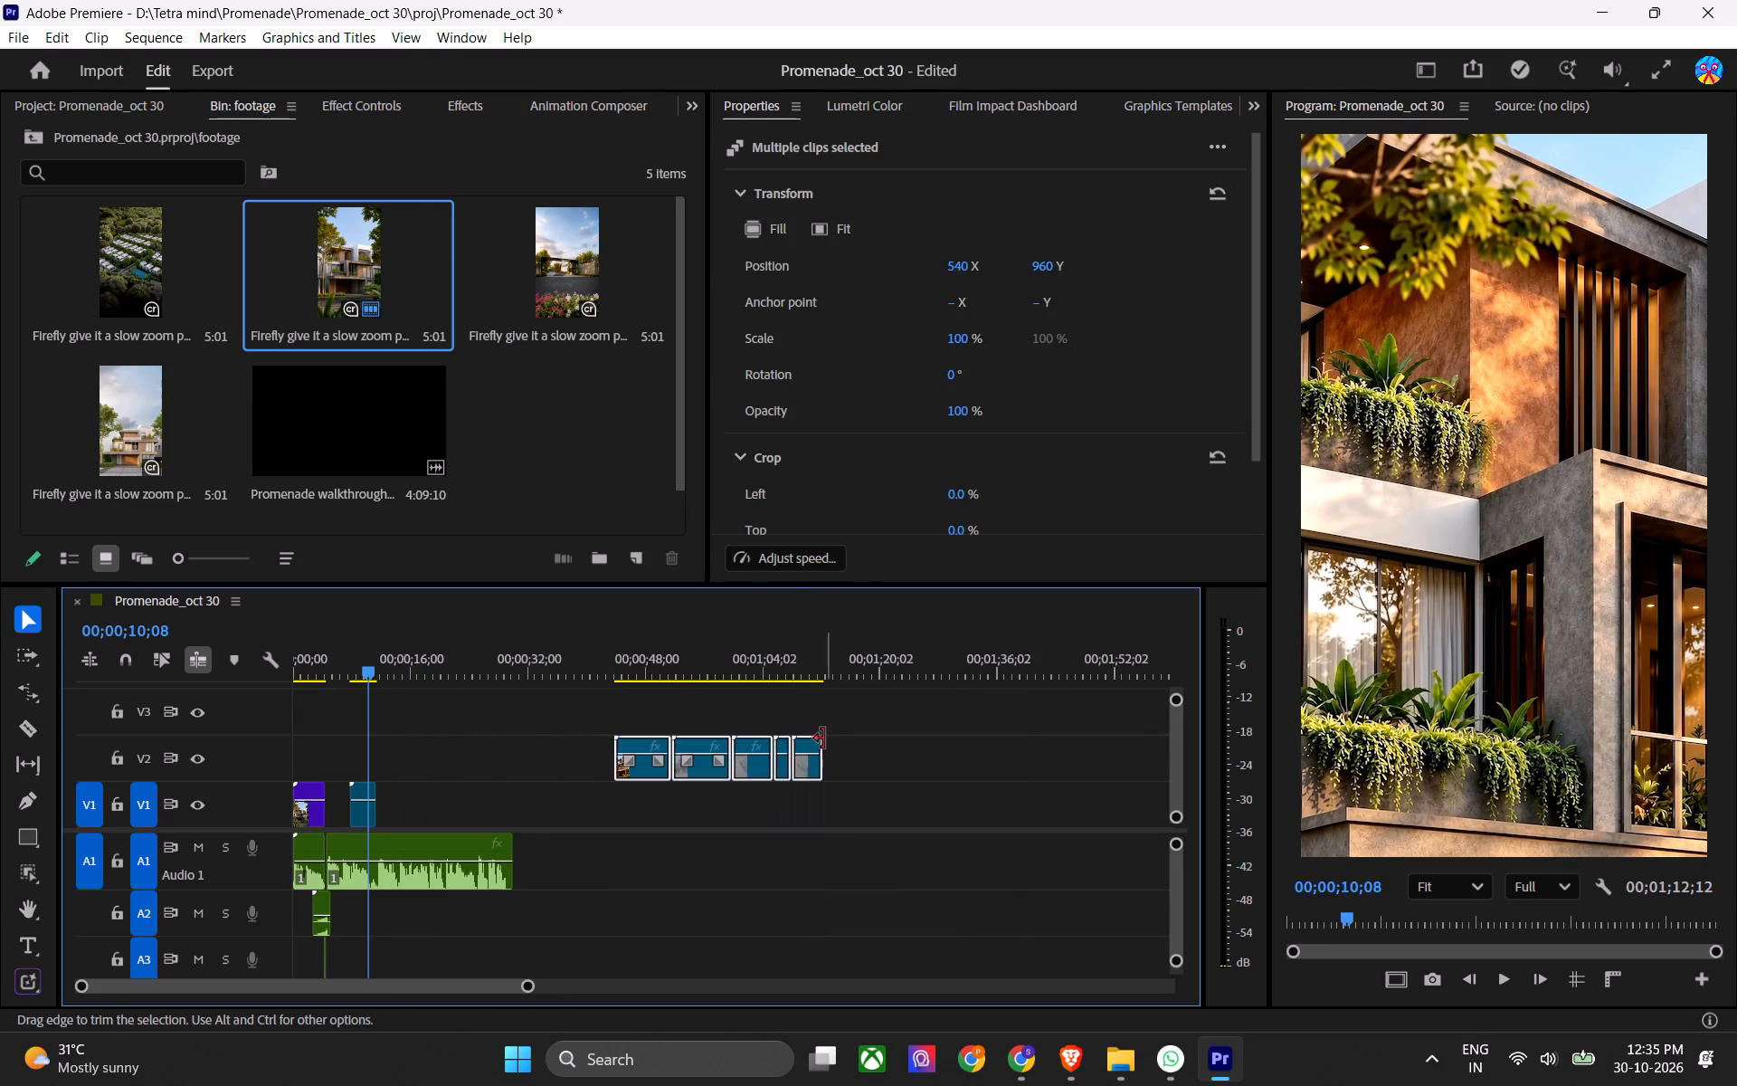
{"action": "key", "text": "alt+Down"}
{"action": "key", "text": "alt+Down"}
{"action": "key", "text": "ctrl+s"}
{"action": "scroll", "coordinate": [688, 785], "scroll_direction": "up", "scroll_amount": 7}
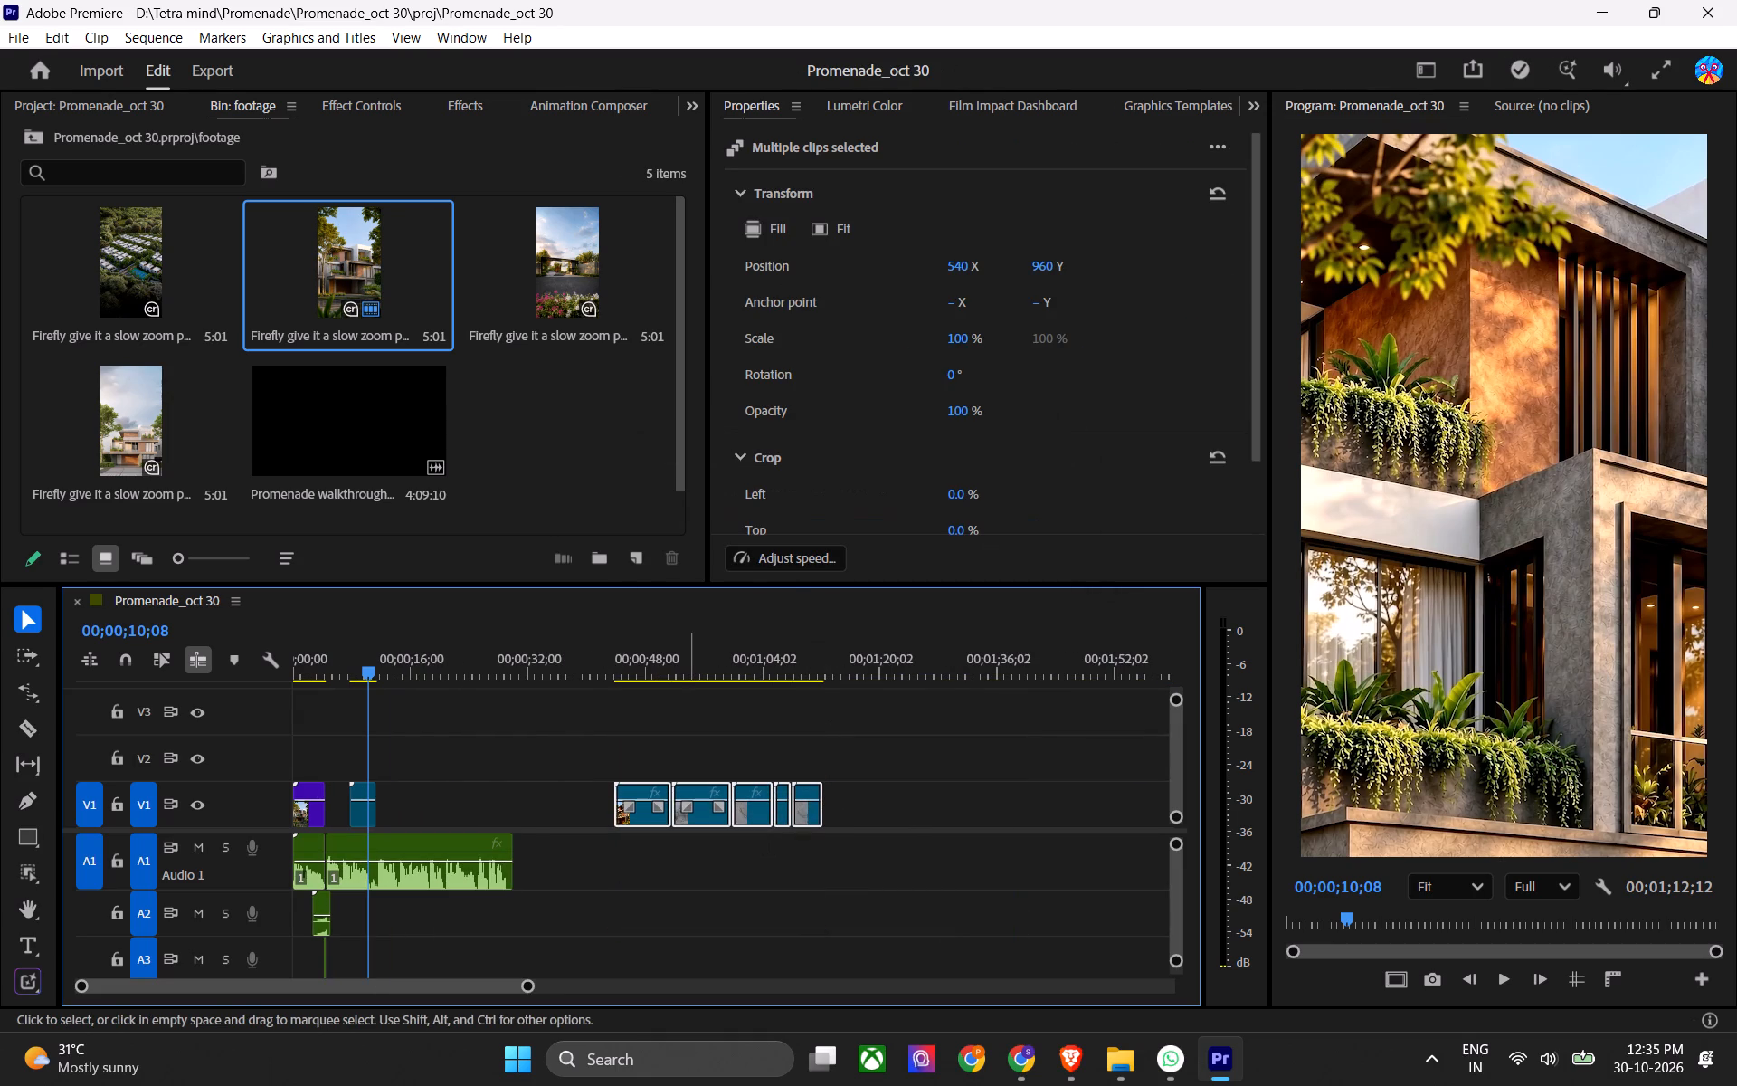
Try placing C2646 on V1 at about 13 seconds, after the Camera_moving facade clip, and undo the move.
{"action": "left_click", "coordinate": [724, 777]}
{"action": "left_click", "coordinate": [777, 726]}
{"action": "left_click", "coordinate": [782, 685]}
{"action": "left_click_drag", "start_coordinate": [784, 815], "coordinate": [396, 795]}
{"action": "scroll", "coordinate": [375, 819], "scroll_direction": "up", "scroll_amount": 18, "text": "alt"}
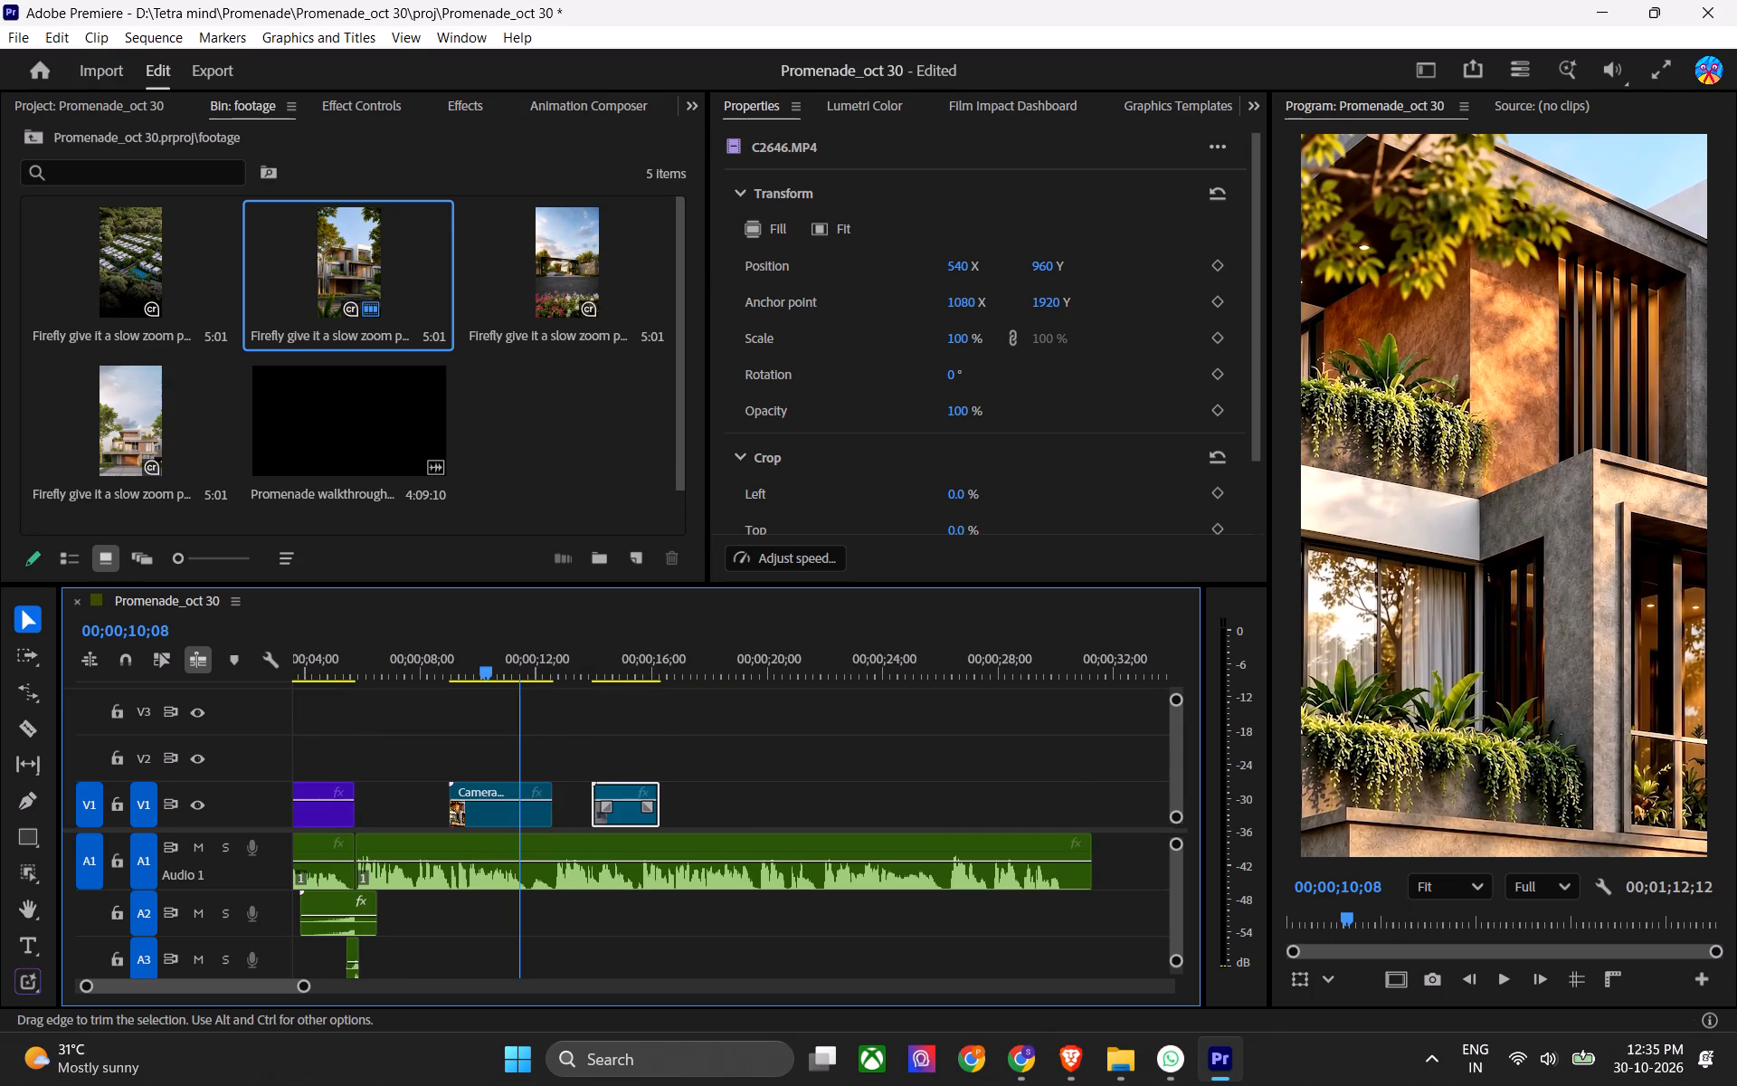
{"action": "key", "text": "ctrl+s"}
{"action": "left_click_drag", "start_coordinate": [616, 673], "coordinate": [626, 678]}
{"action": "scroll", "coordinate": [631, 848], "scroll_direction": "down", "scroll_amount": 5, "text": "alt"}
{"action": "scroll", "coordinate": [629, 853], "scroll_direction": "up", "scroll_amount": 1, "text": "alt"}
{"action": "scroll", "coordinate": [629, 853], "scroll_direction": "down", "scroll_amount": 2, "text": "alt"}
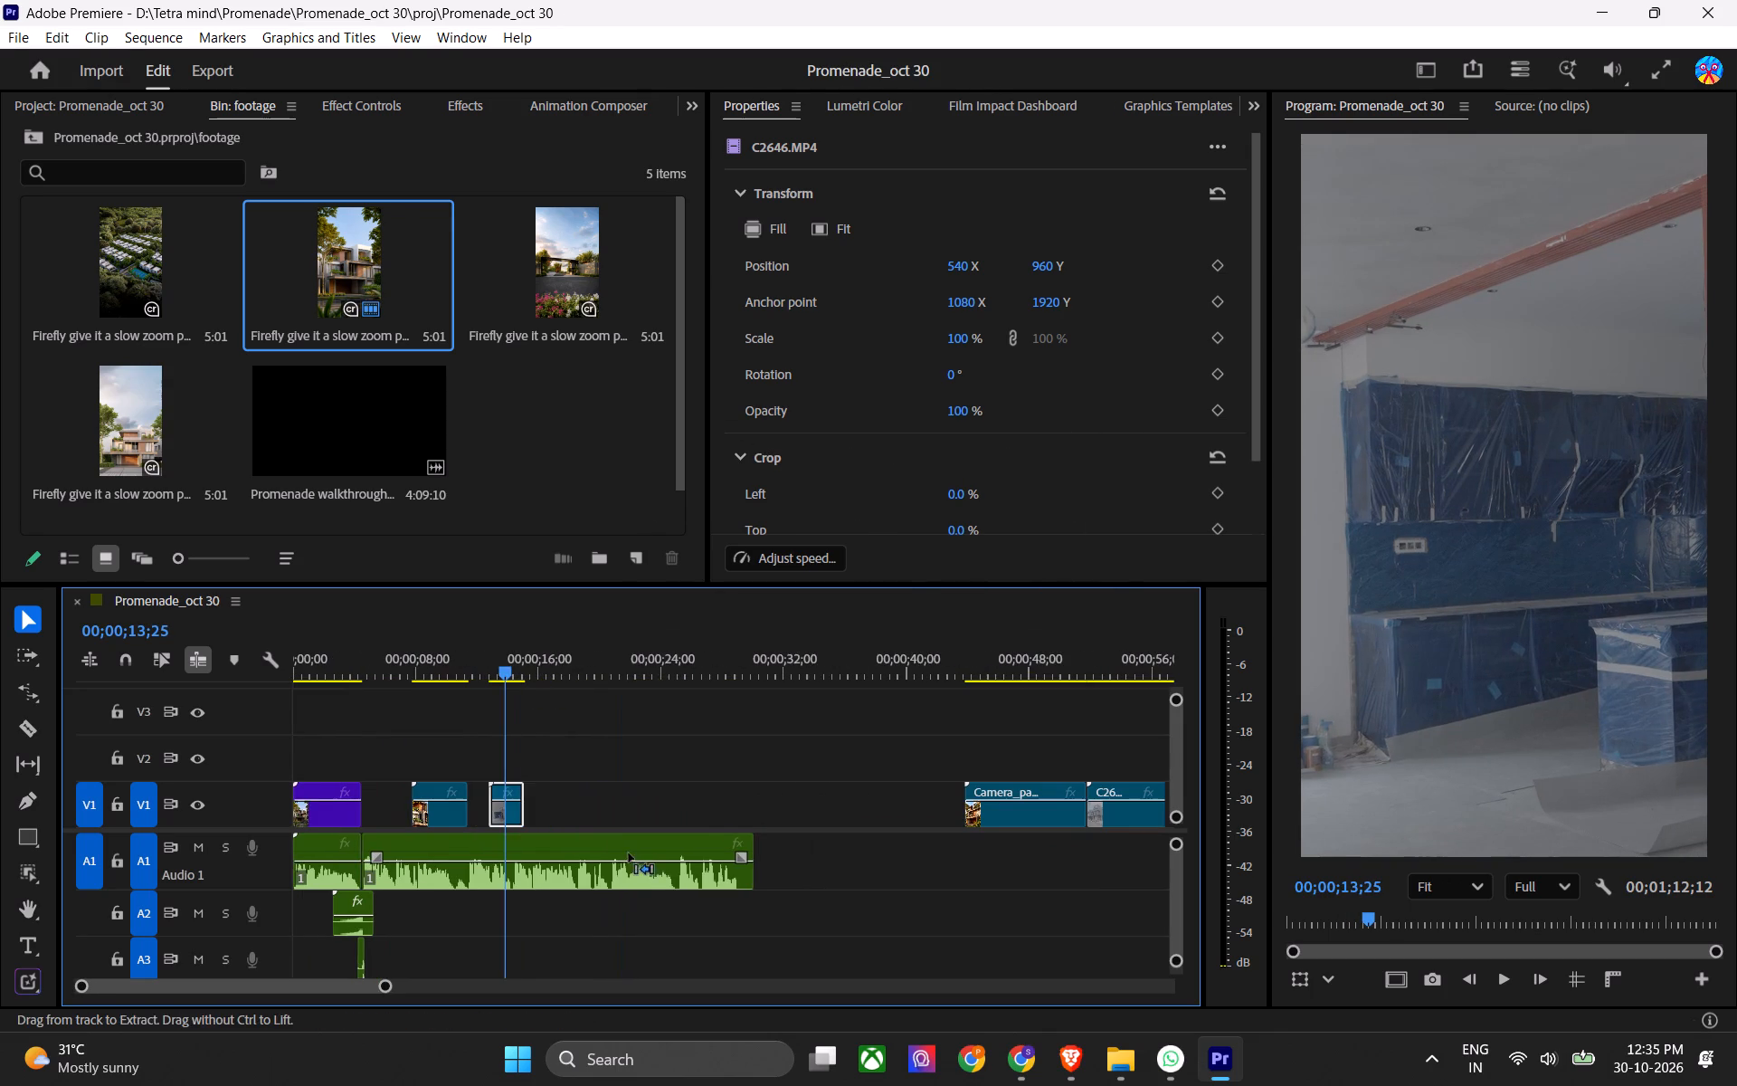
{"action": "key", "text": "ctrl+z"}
Move the Camera_panning villa clip on V1 to start at about 15 seconds, above the voiceover, and save.
{"action": "scroll", "coordinate": [788, 830], "scroll_direction": "down", "scroll_amount": 5, "text": "alt"}
{"action": "left_click_drag", "start_coordinate": [722, 815], "coordinate": [478, 832]}
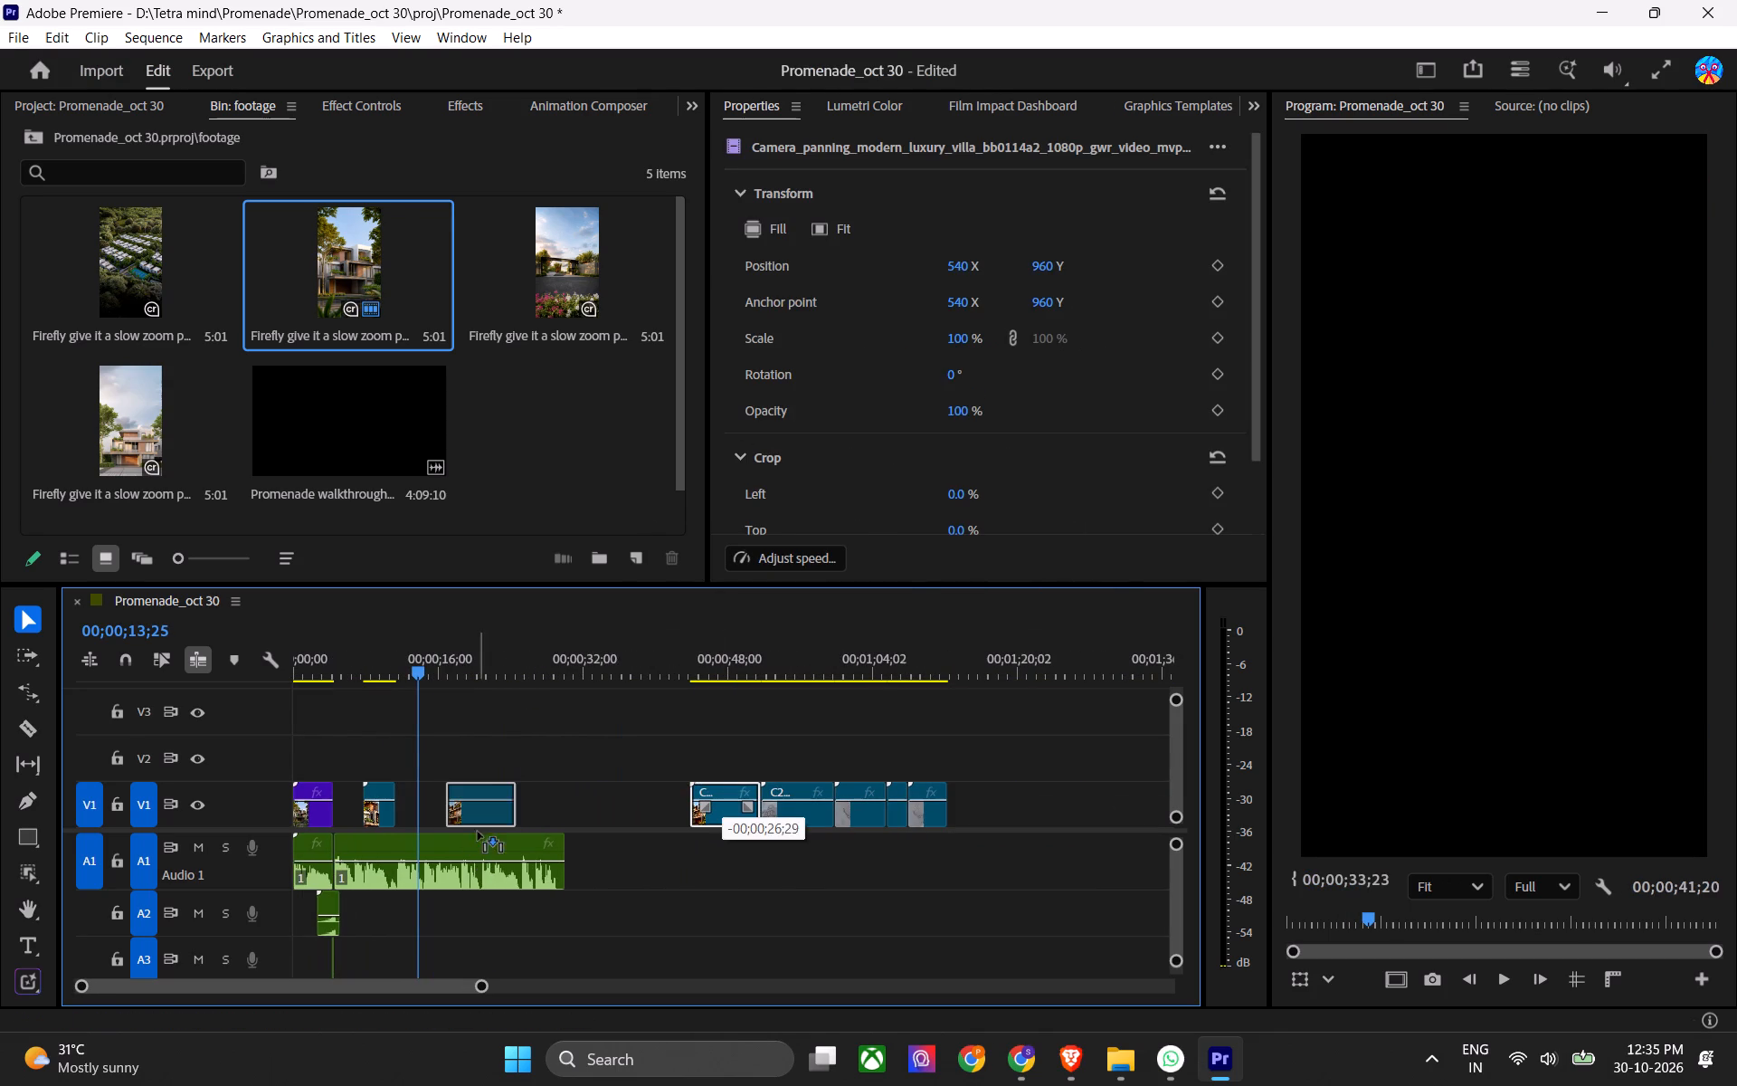
{"action": "left_click_drag", "start_coordinate": [478, 832], "coordinate": [465, 817]}
{"action": "scroll", "coordinate": [467, 817], "scroll_direction": "up", "scroll_amount": 12, "text": "alt"}
{"action": "key", "text": "ctrl+s"}
Check the voiceover from about 8 seconds, cut off the Camera_panning clip's opening part, and move the remainder back to about 15 seconds.
{"action": "left_click", "coordinate": [432, 674]}
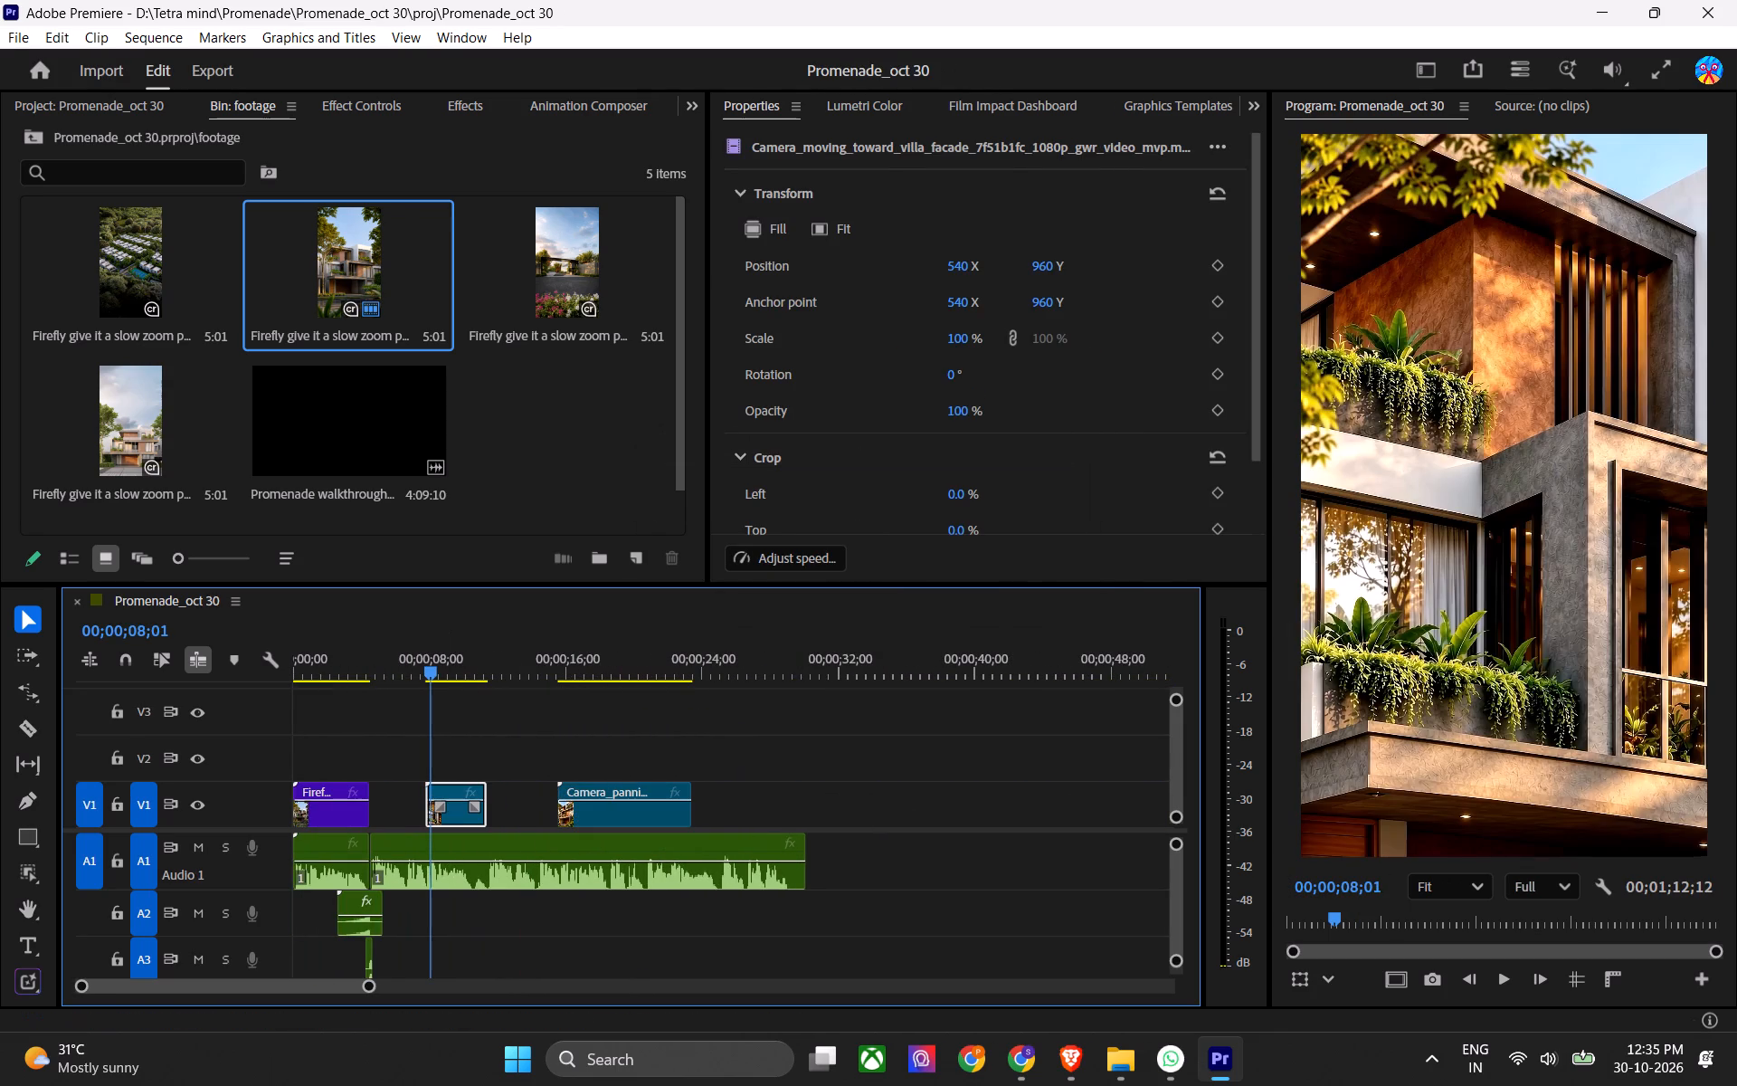
{"action": "key", "text": "space"}
{"action": "scroll", "coordinate": [481, 847], "scroll_direction": "up", "scroll_amount": 4, "text": "alt"}
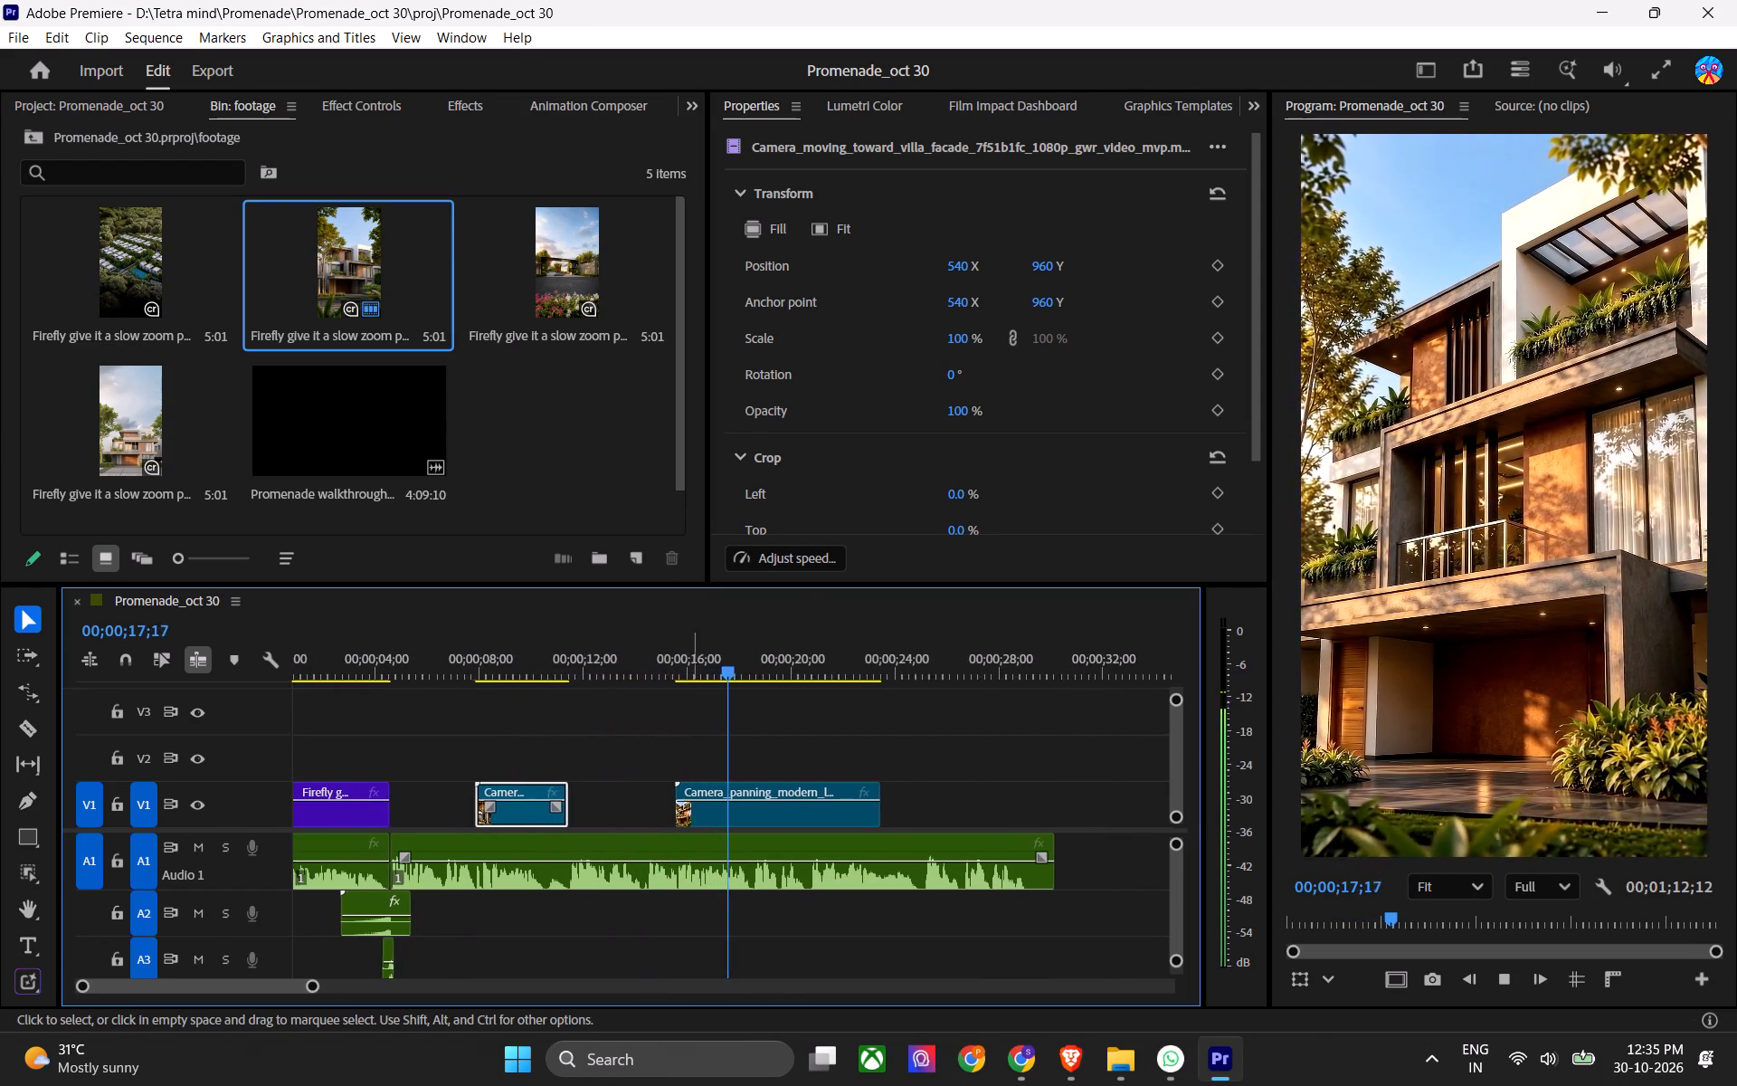
{"action": "scroll", "coordinate": [779, 824], "scroll_direction": "up", "scroll_amount": 3, "text": "alt"}
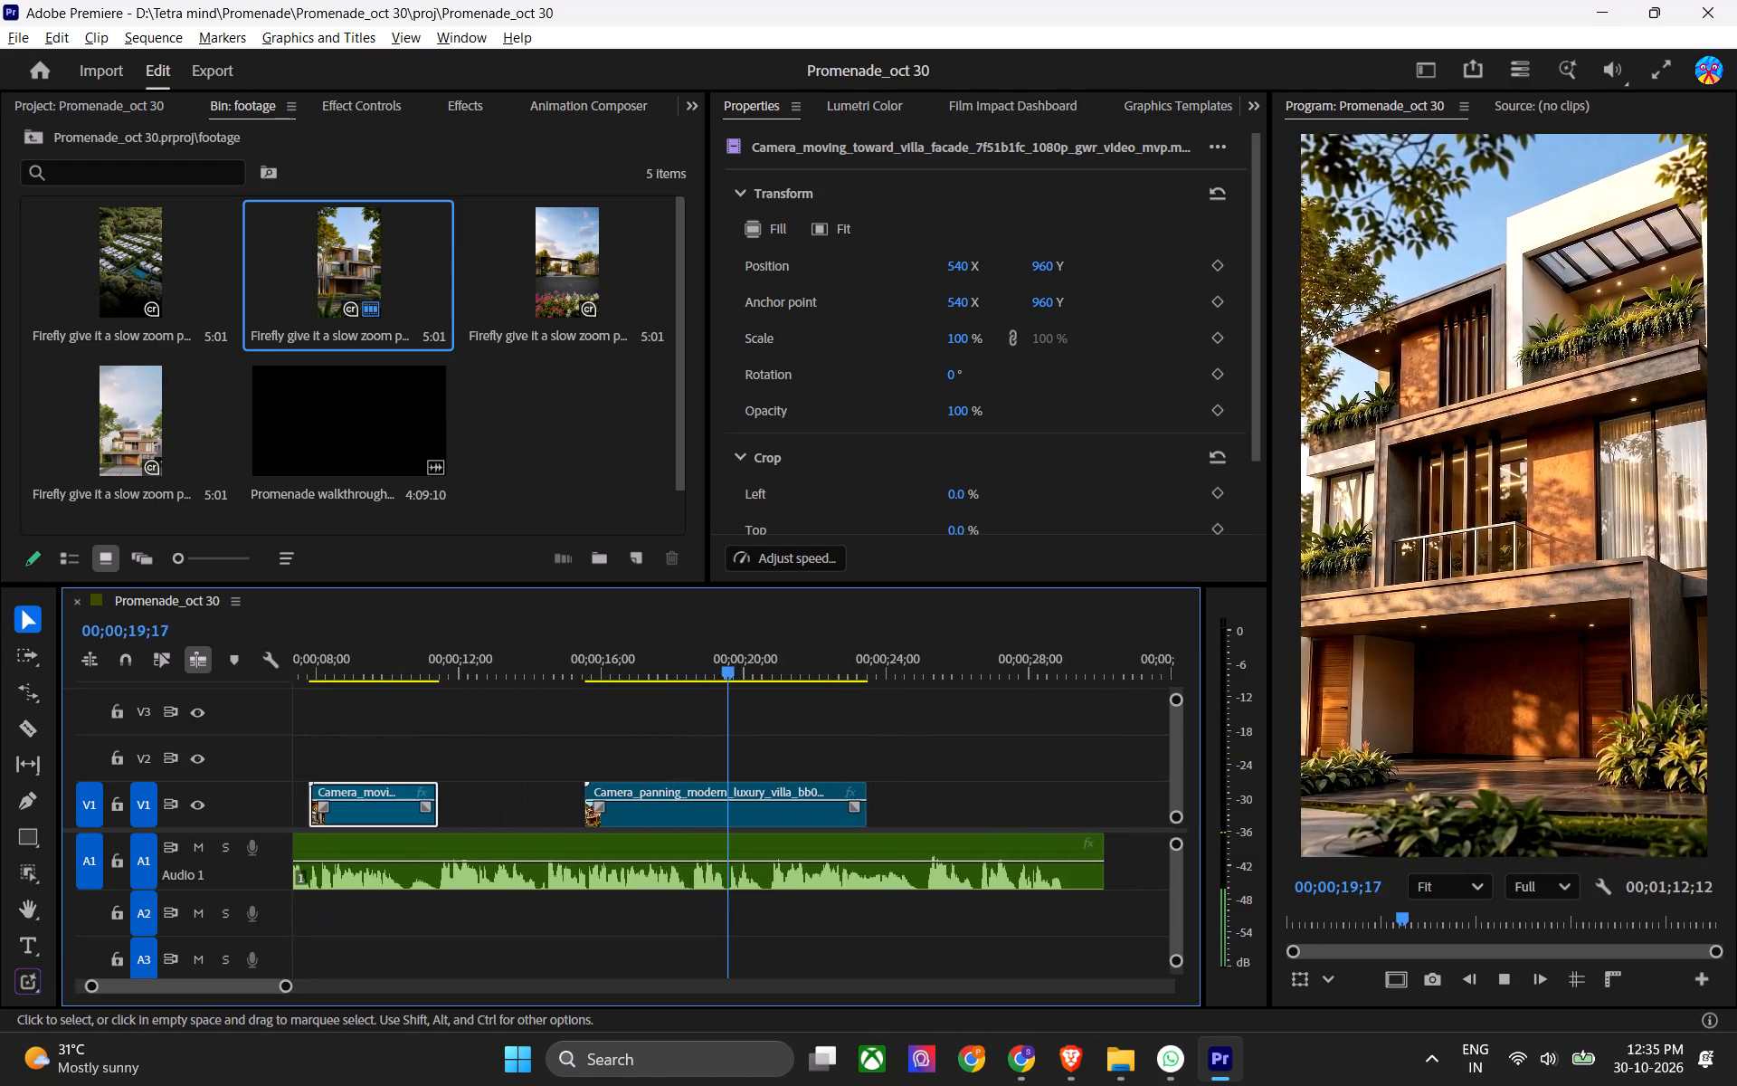
{"action": "key", "text": "space"}
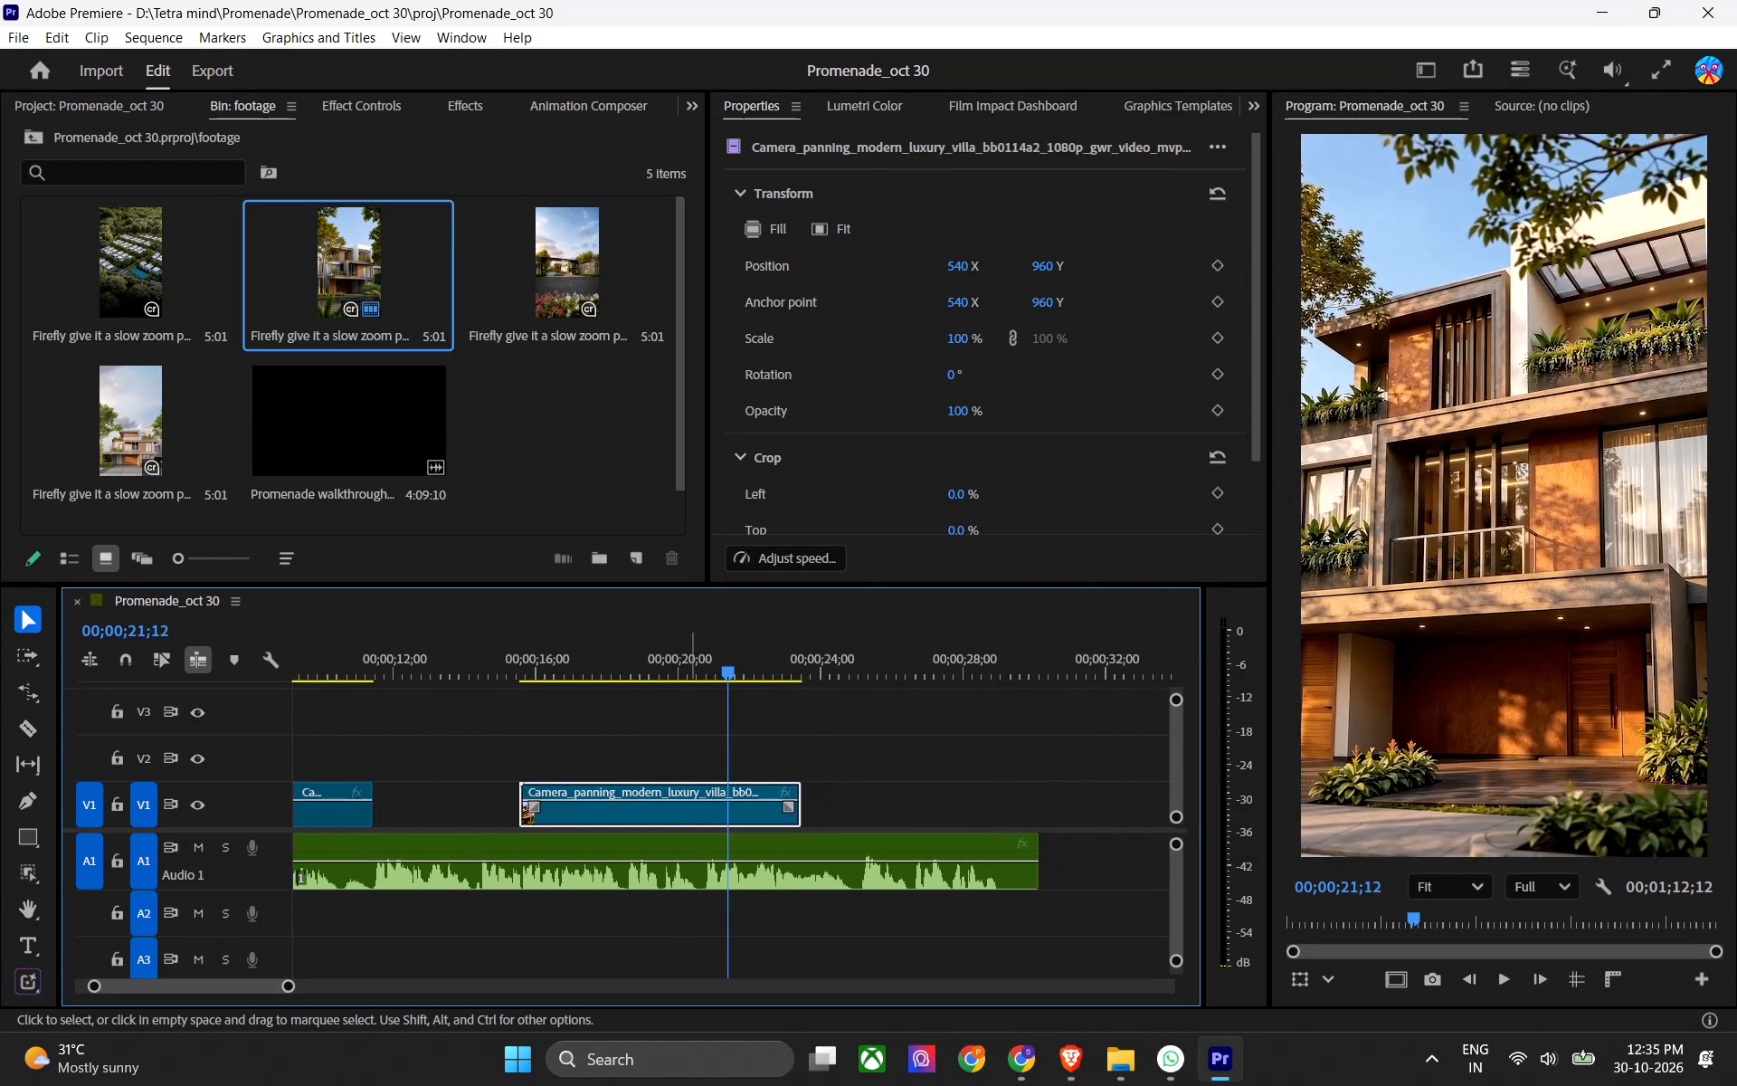
{"action": "left_click_drag", "start_coordinate": [685, 669], "coordinate": [622, 680]}
{"action": "key", "text": "c"}
{"action": "key", "text": "z"}
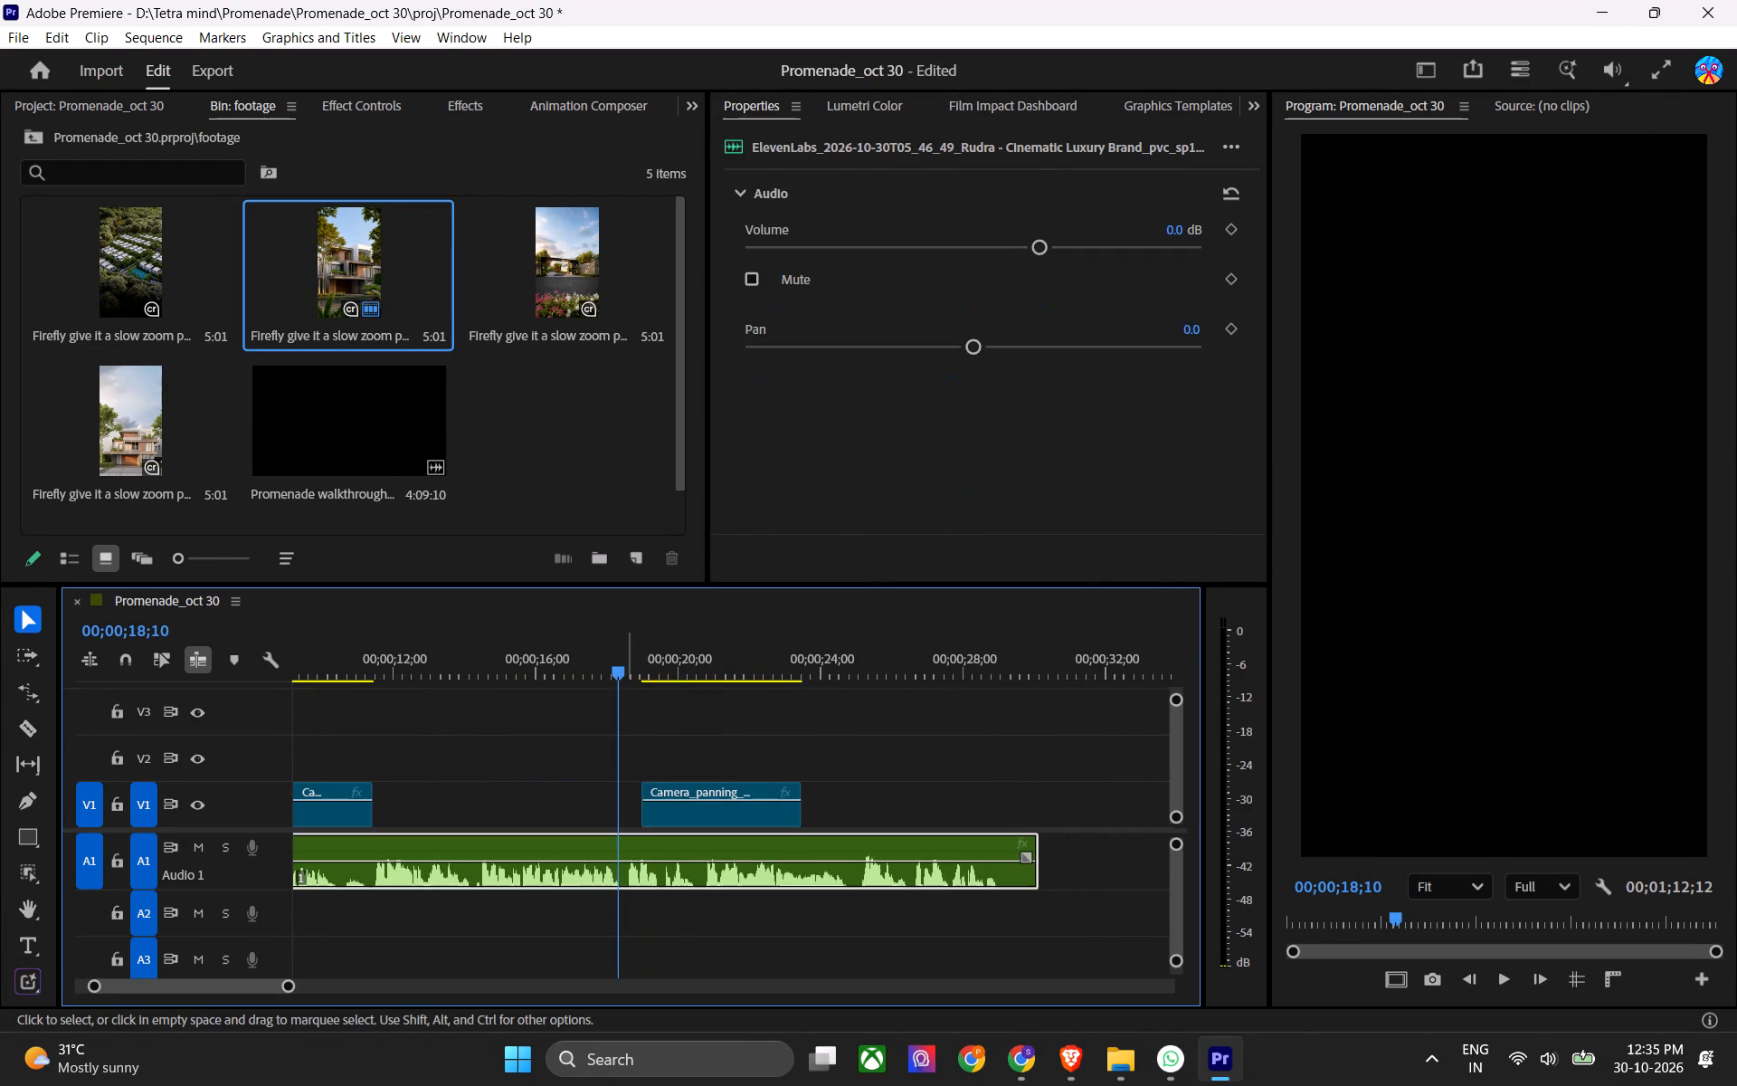
{"action": "left_click_drag", "start_coordinate": [706, 821], "coordinate": [583, 823]}
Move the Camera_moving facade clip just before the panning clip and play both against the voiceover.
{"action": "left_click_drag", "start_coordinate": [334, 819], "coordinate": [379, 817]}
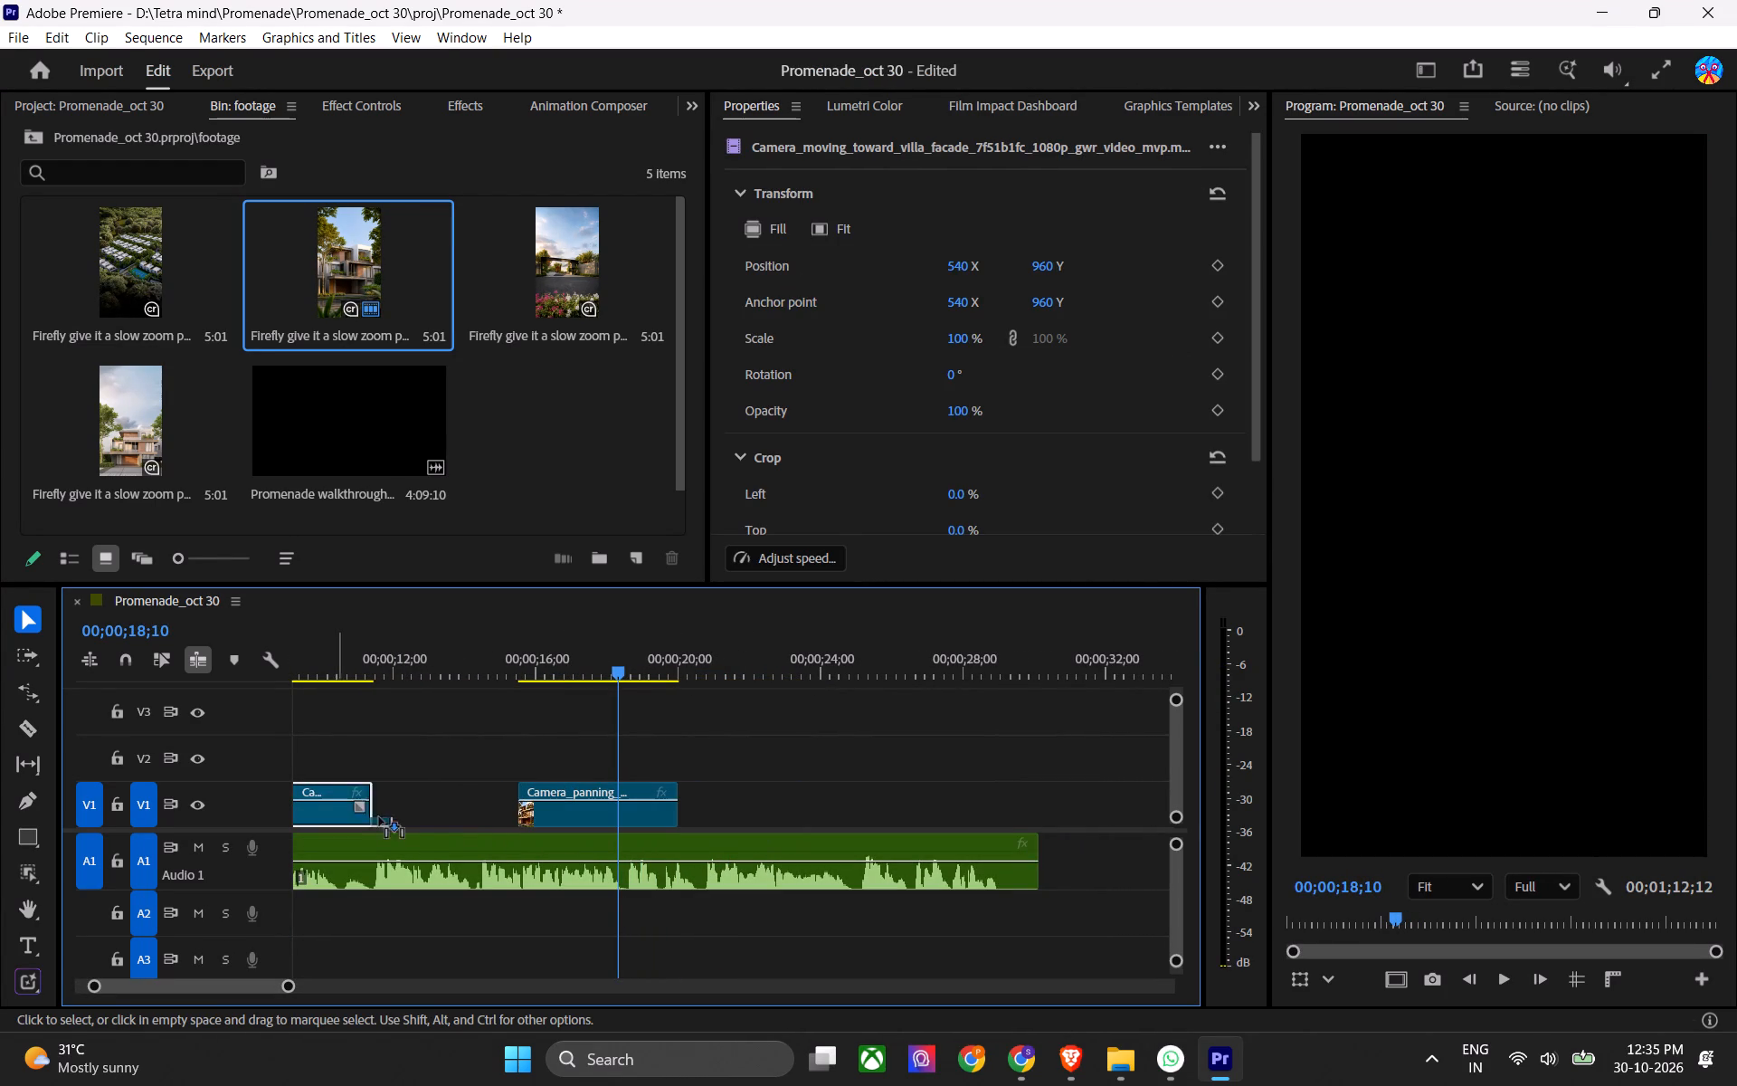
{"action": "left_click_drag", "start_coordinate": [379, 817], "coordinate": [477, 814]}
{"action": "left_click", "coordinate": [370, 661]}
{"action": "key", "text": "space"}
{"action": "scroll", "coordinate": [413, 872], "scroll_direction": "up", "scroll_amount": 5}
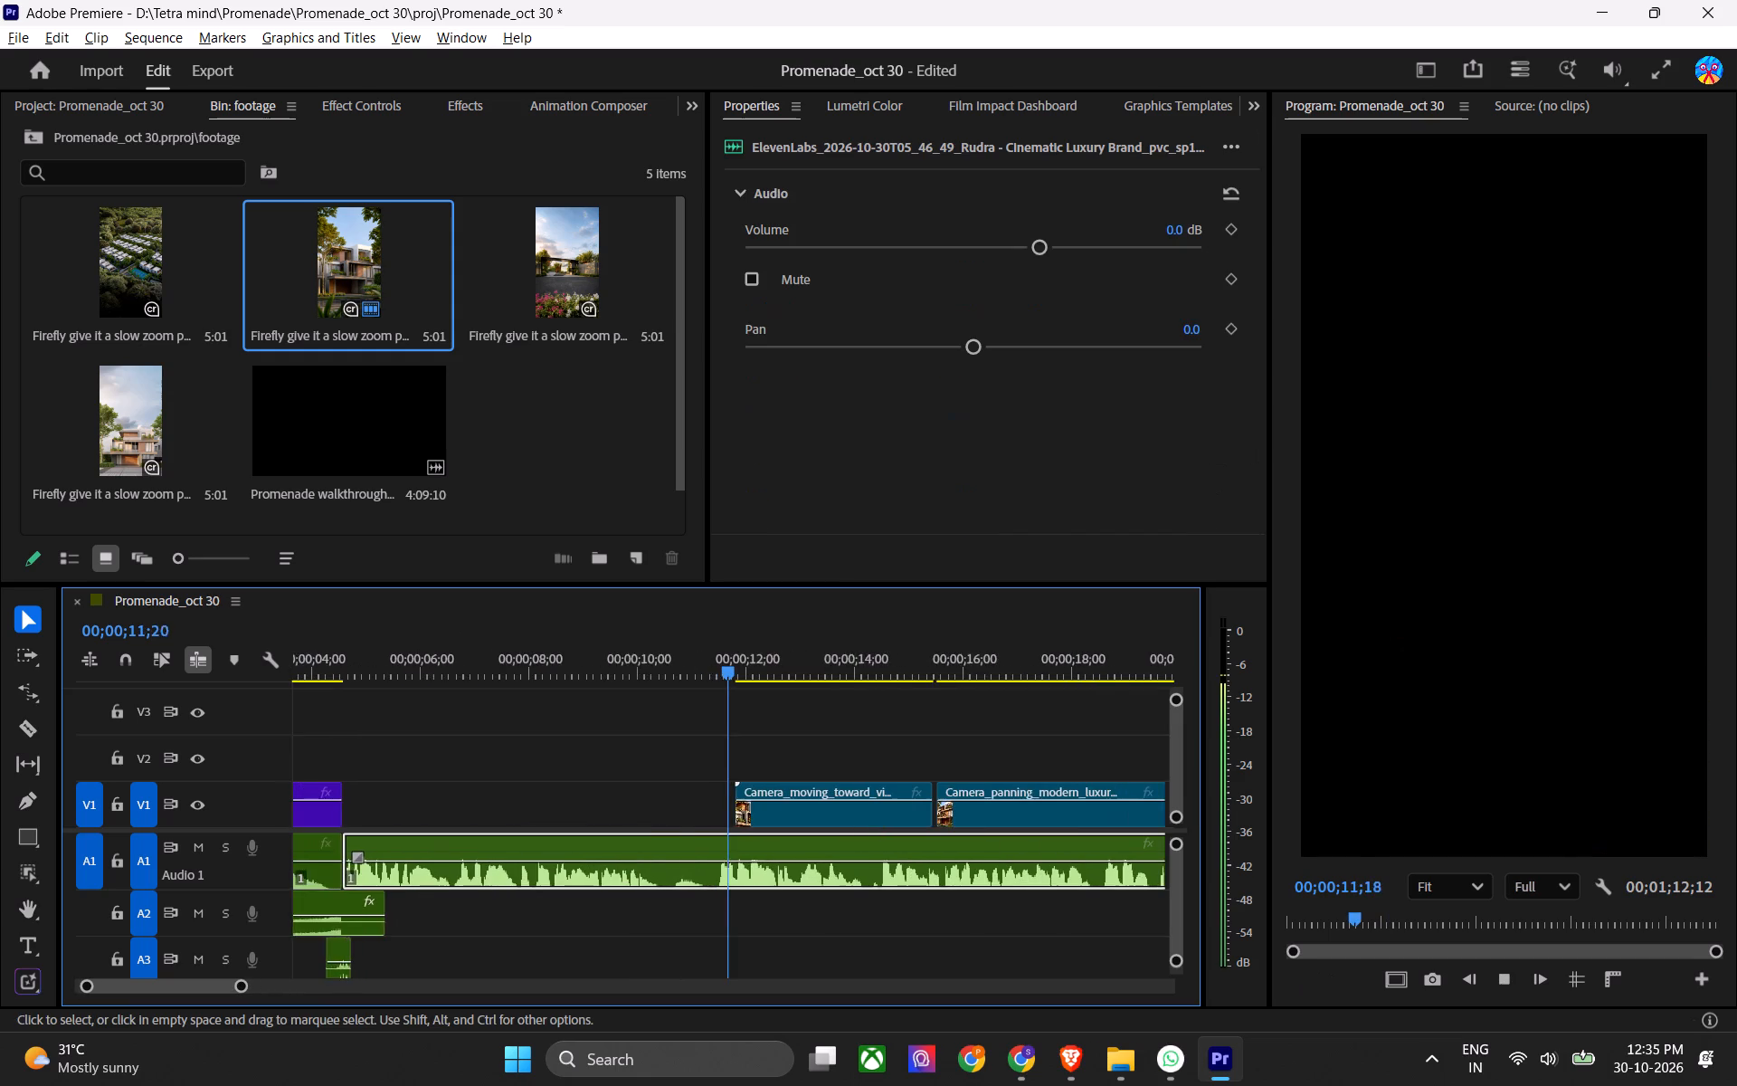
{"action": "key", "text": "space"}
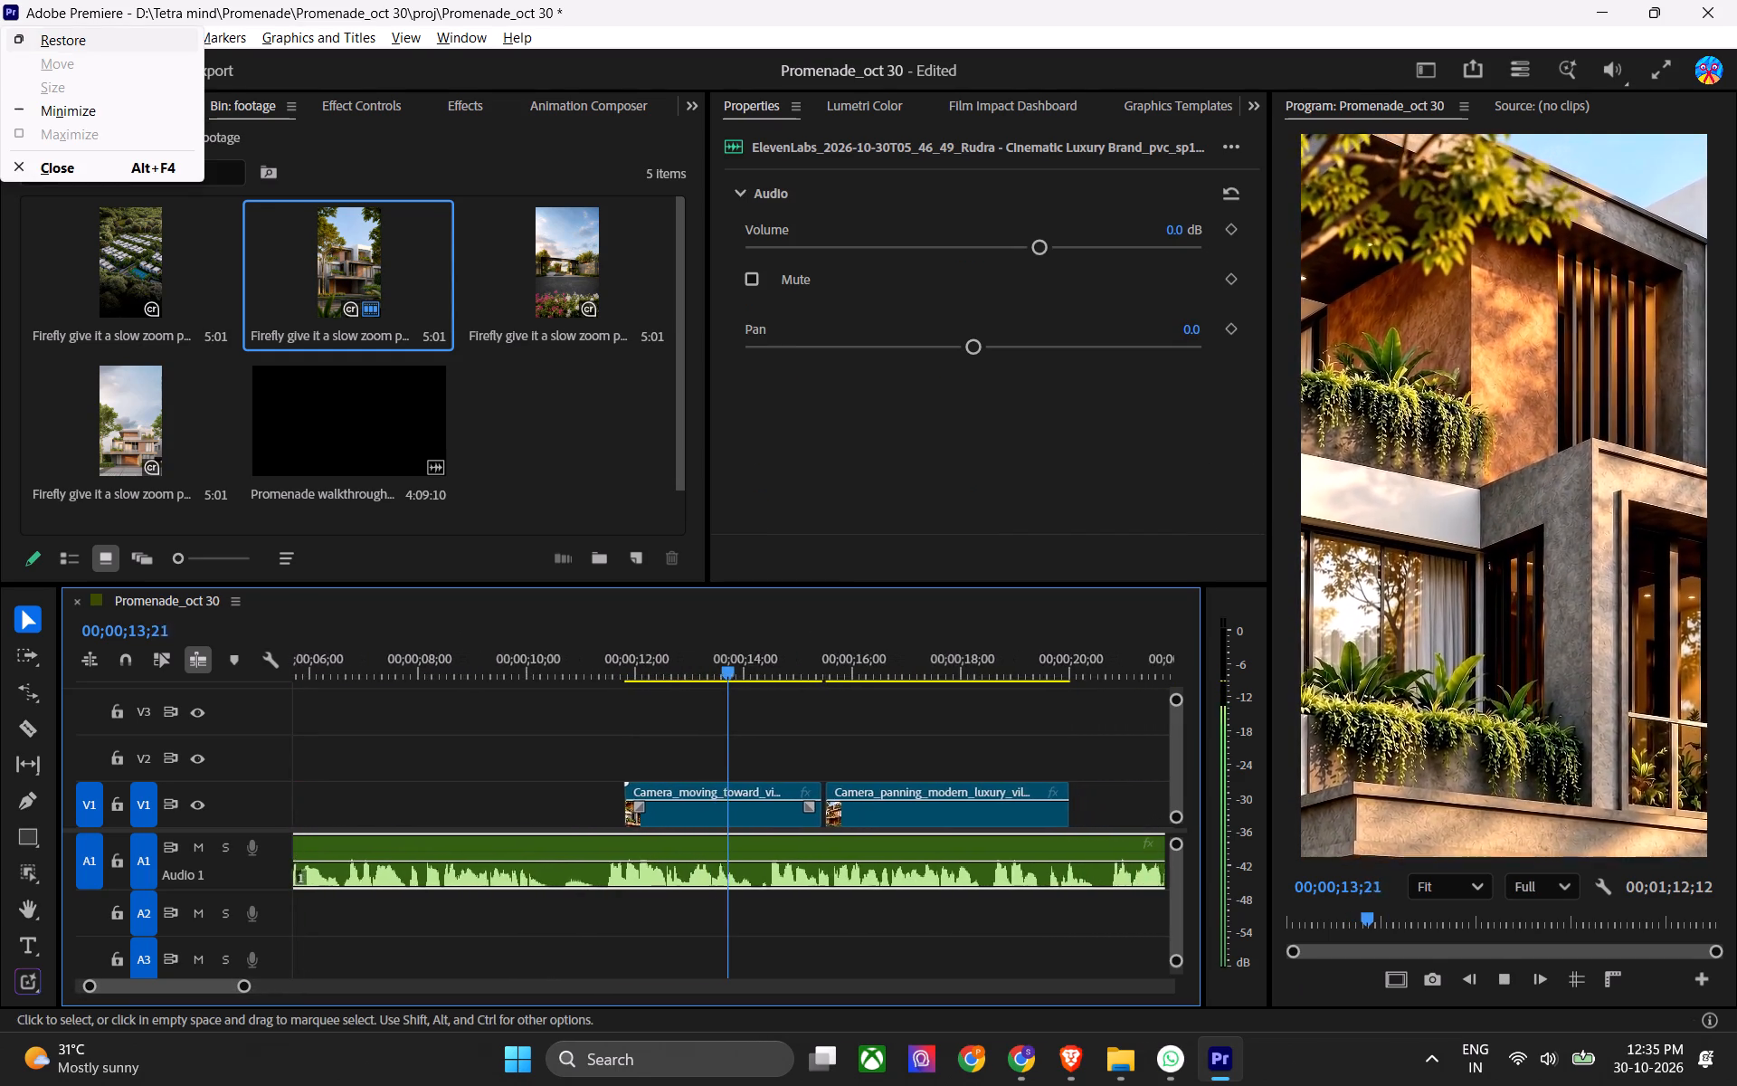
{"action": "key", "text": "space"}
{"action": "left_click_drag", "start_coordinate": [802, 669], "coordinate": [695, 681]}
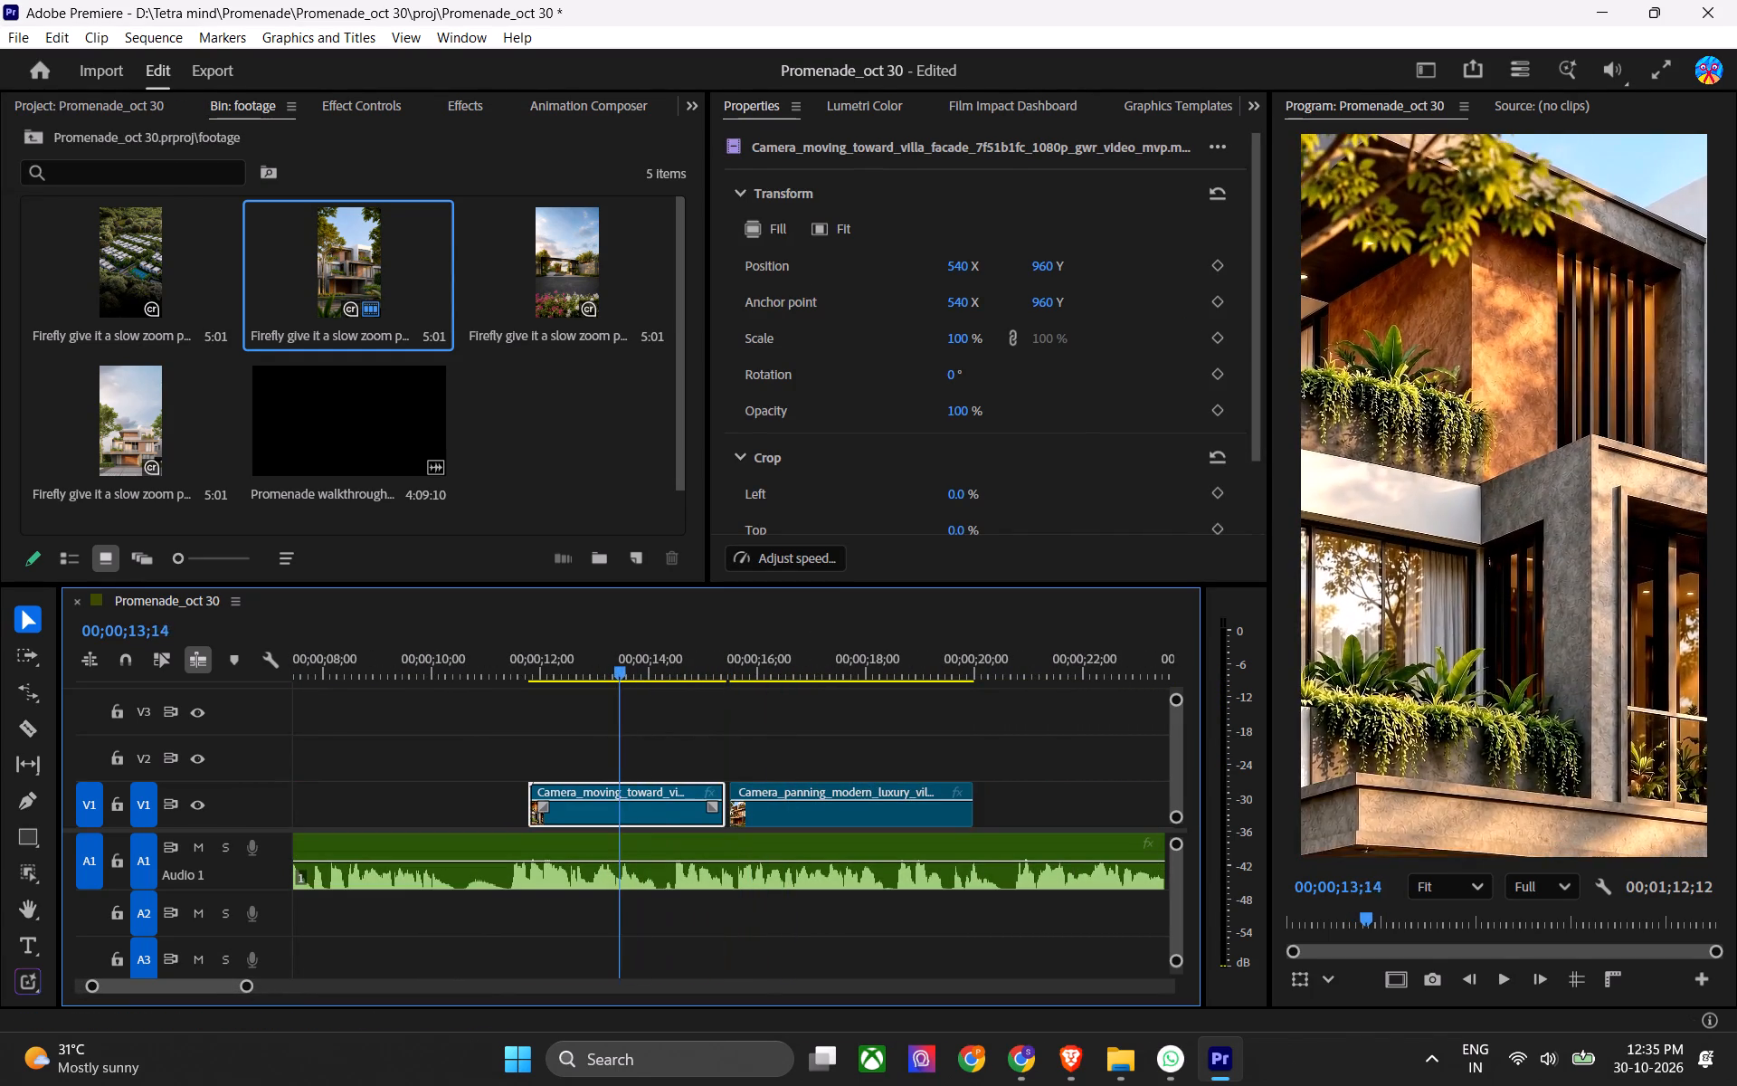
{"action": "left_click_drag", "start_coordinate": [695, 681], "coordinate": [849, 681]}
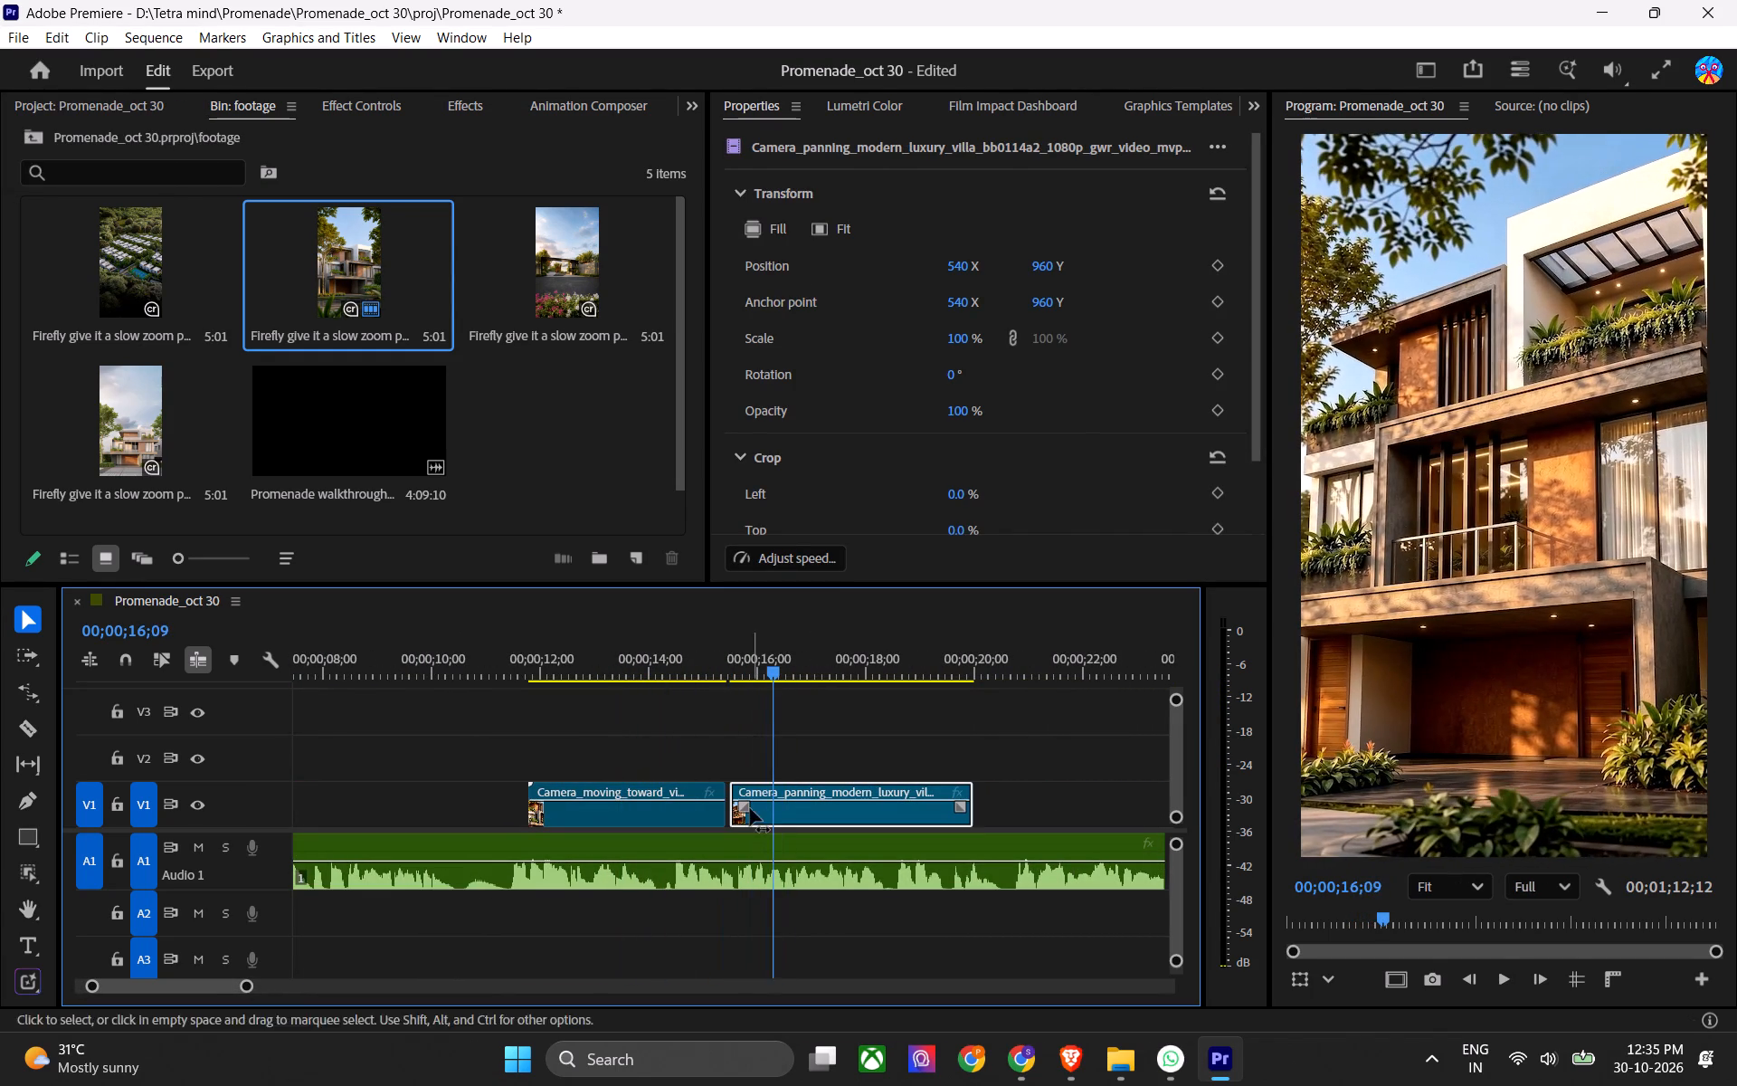
Swap the two villa clips on V1, putting Camera_panning at about 11;20 and Camera_moving at about 16;12, and save.
{"action": "left_click_drag", "start_coordinate": [756, 816], "coordinate": [547, 777]}
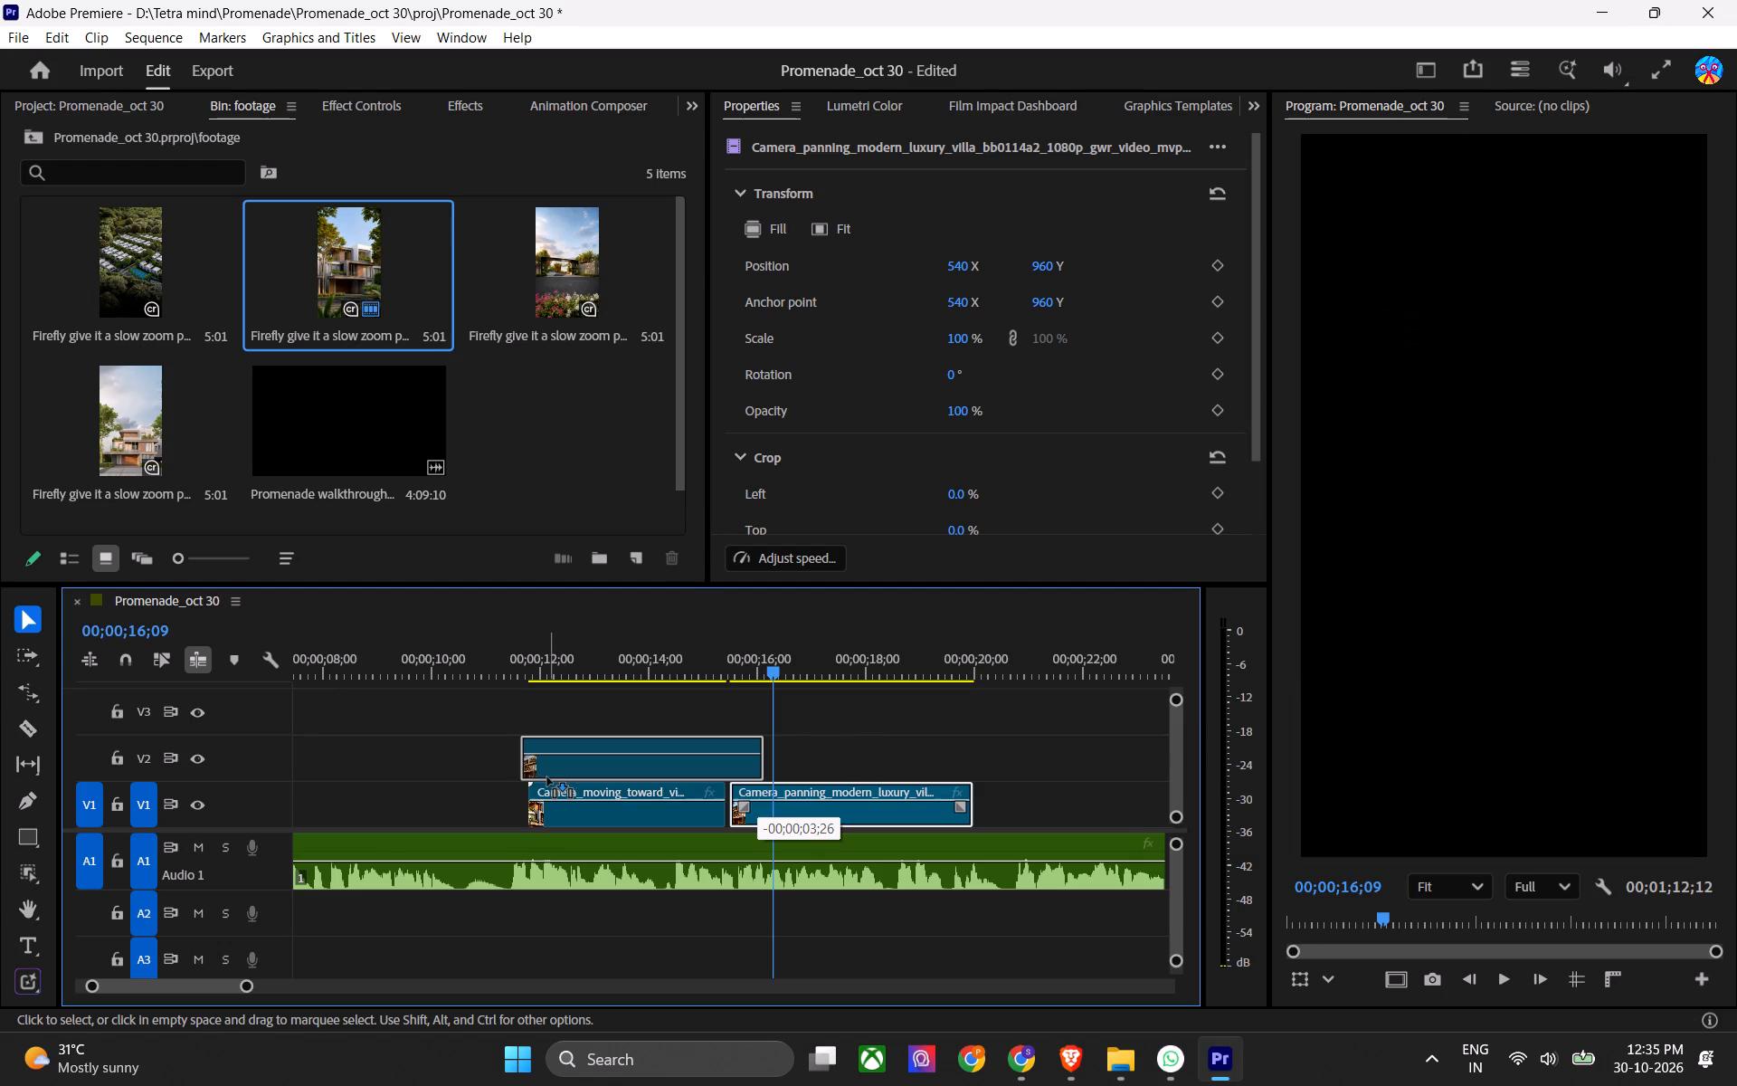
{"action": "left_click_drag", "start_coordinate": [547, 777], "coordinate": [547, 775]}
{"action": "left_click_drag", "start_coordinate": [565, 825], "coordinate": [802, 821]}
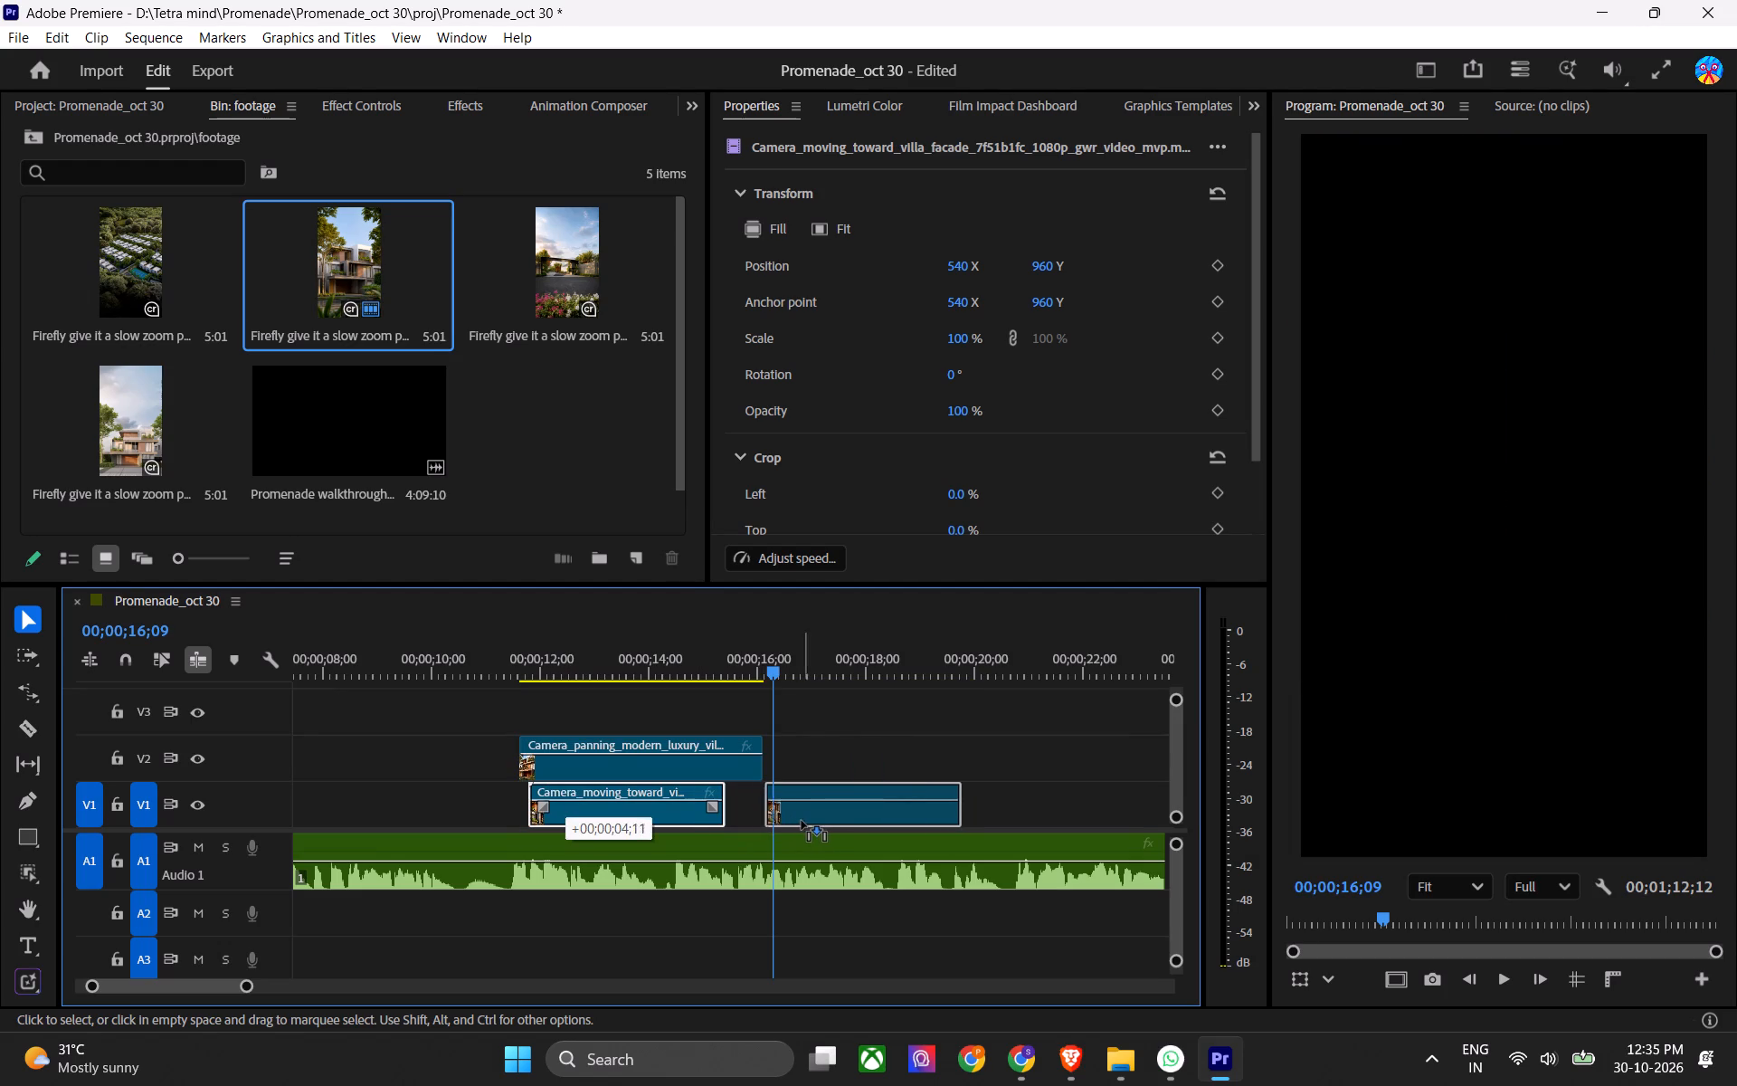
{"action": "left_click_drag", "start_coordinate": [802, 821], "coordinate": [817, 821]}
{"action": "left_click_drag", "start_coordinate": [605, 772], "coordinate": [608, 805]}
{"action": "key", "text": "ctrl+s"}
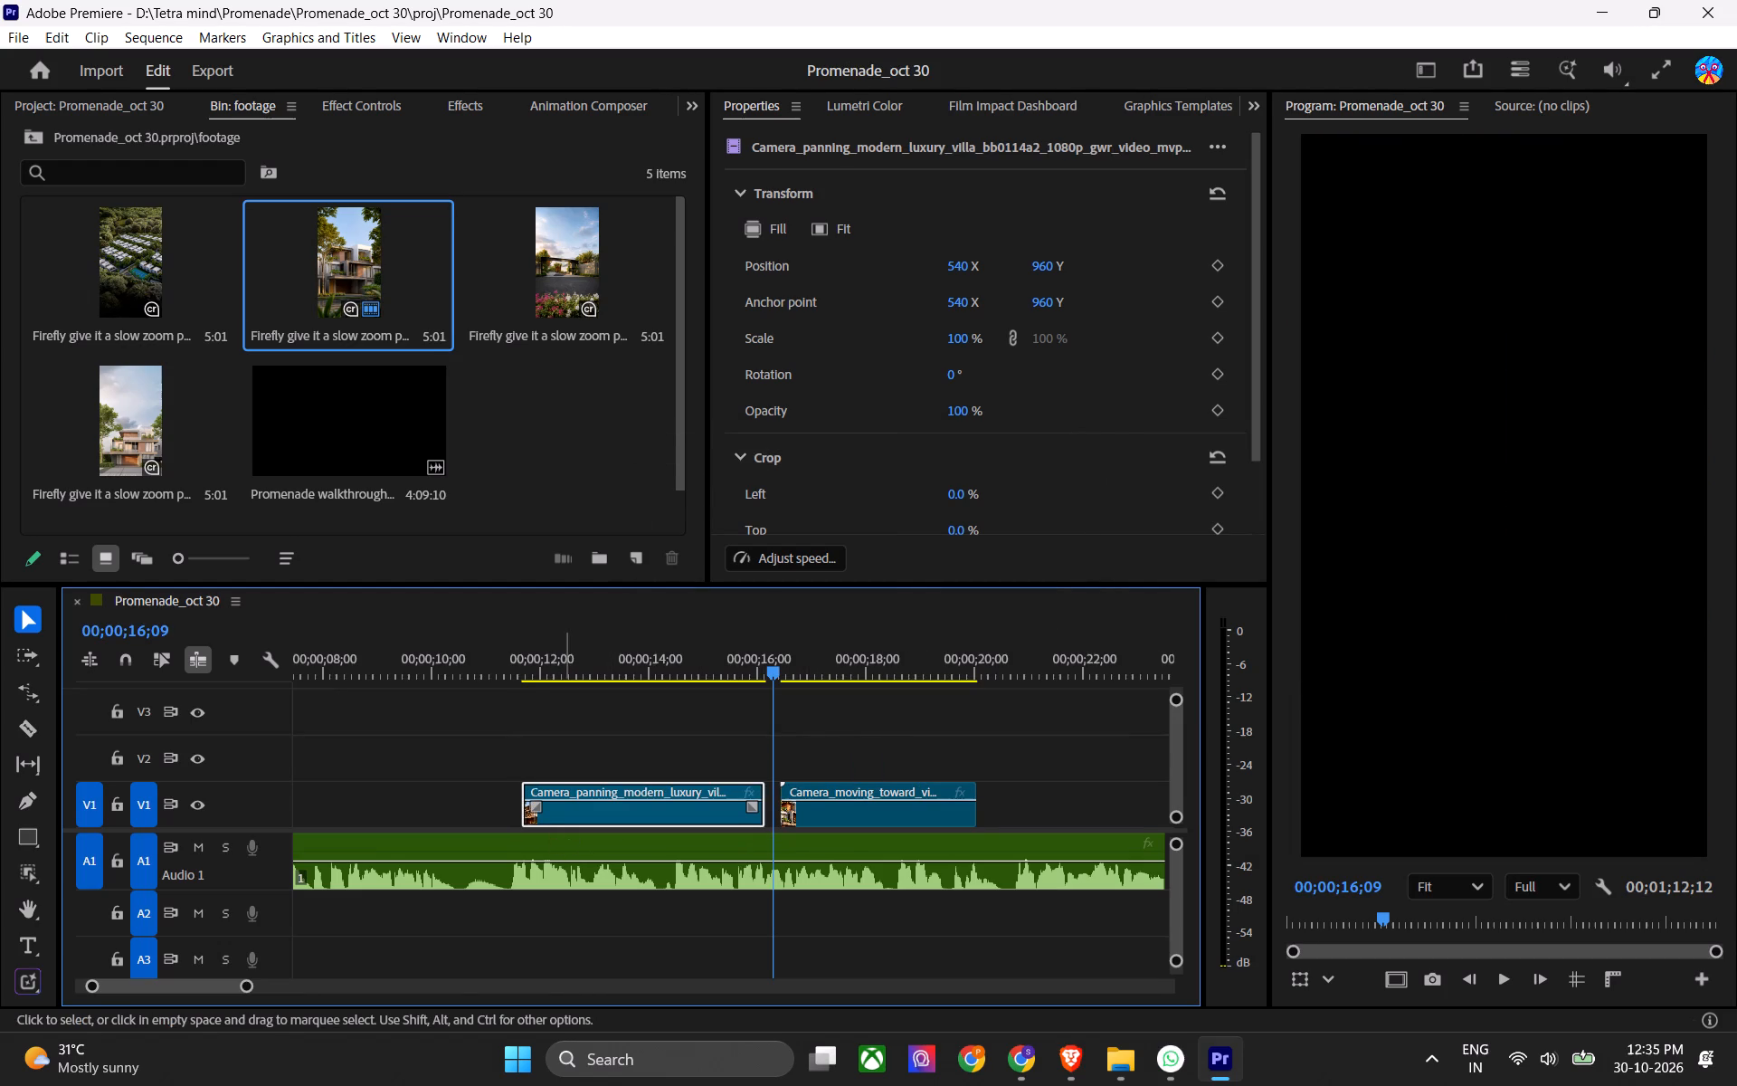
Nudge the Camera_panning clip slightly earlier to start at about 11;15 with snapping off, restore snapping, and save.
{"action": "key", "text": "s"}
{"action": "left_click_drag", "start_coordinate": [571, 818], "coordinate": [562, 823]}
{"action": "key", "text": "s"}
{"action": "left_click_drag", "start_coordinate": [517, 660], "coordinate": [383, 684]}
{"action": "key", "text": "ctrl+s"}
Play the Camera_panning clip against the voiceover and slip its content to an earlier part of the footage without moving the clip.
{"action": "key", "text": "space"}
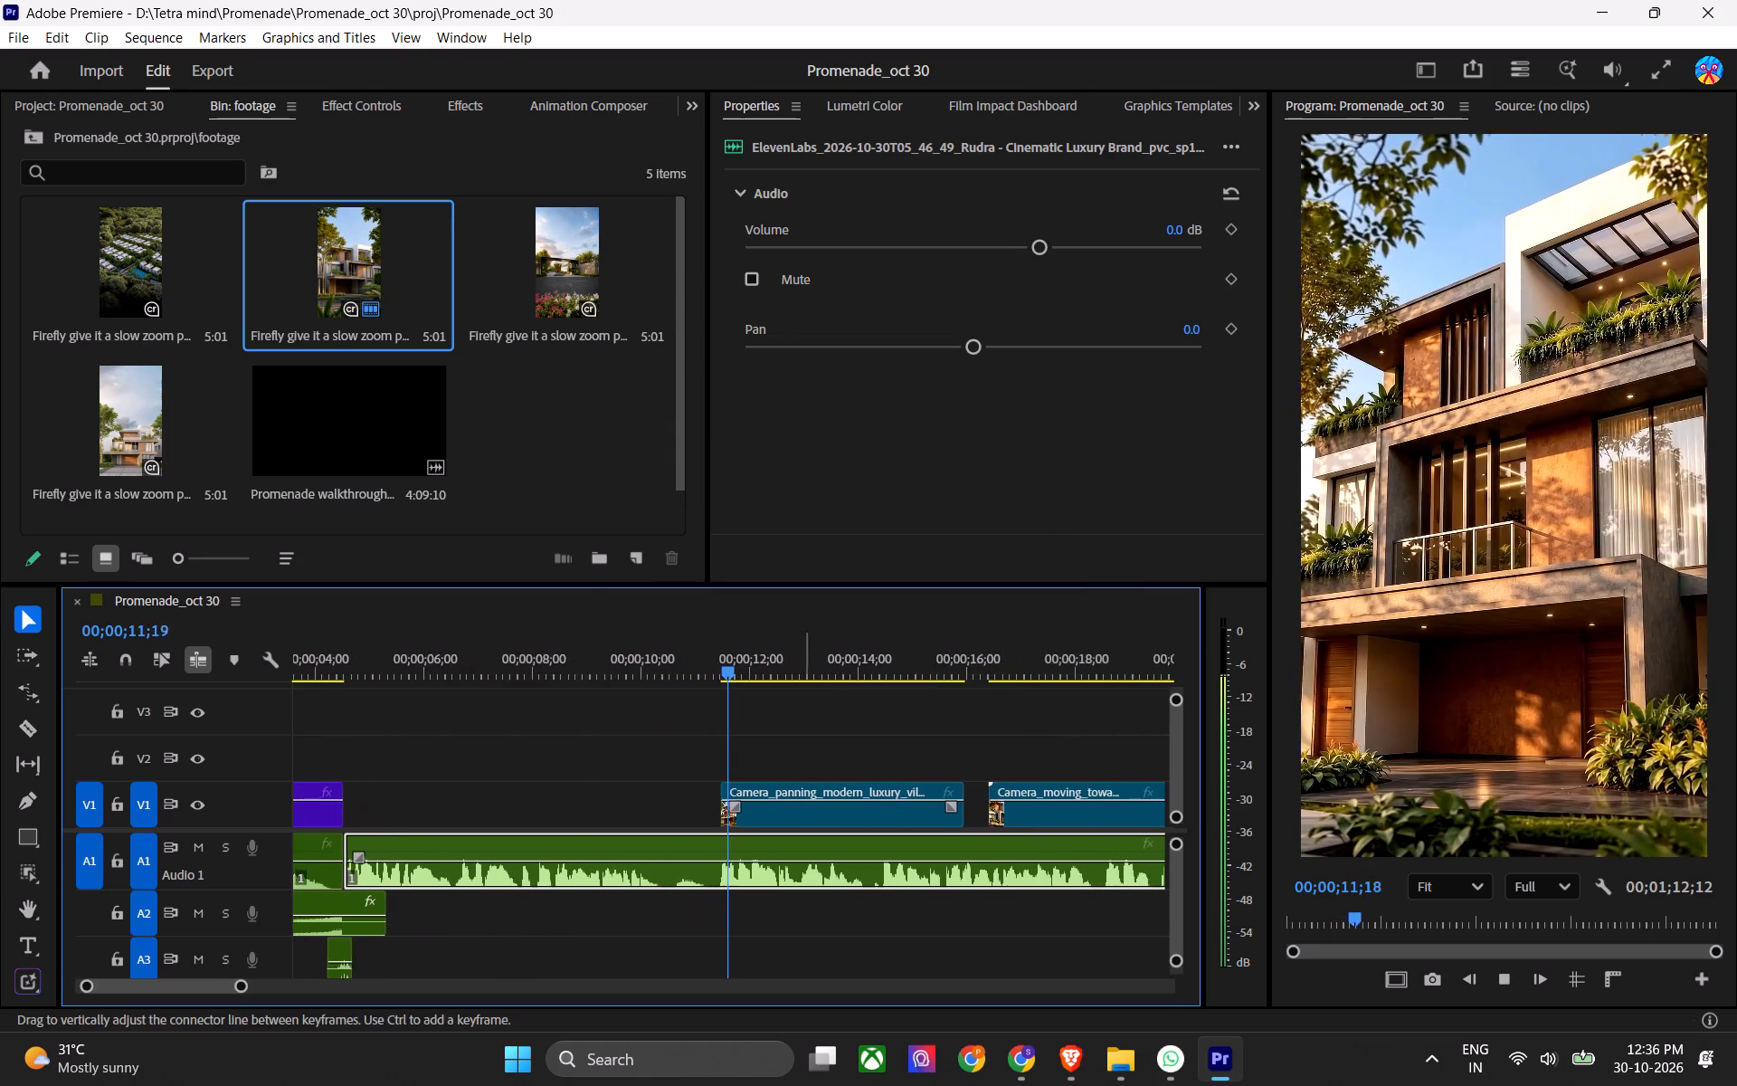
{"action": "scroll", "coordinate": [907, 851], "scroll_direction": "up", "scroll_amount": 2, "text": "alt"}
{"action": "scroll", "coordinate": [921, 823], "scroll_direction": "up", "scroll_amount": 1}
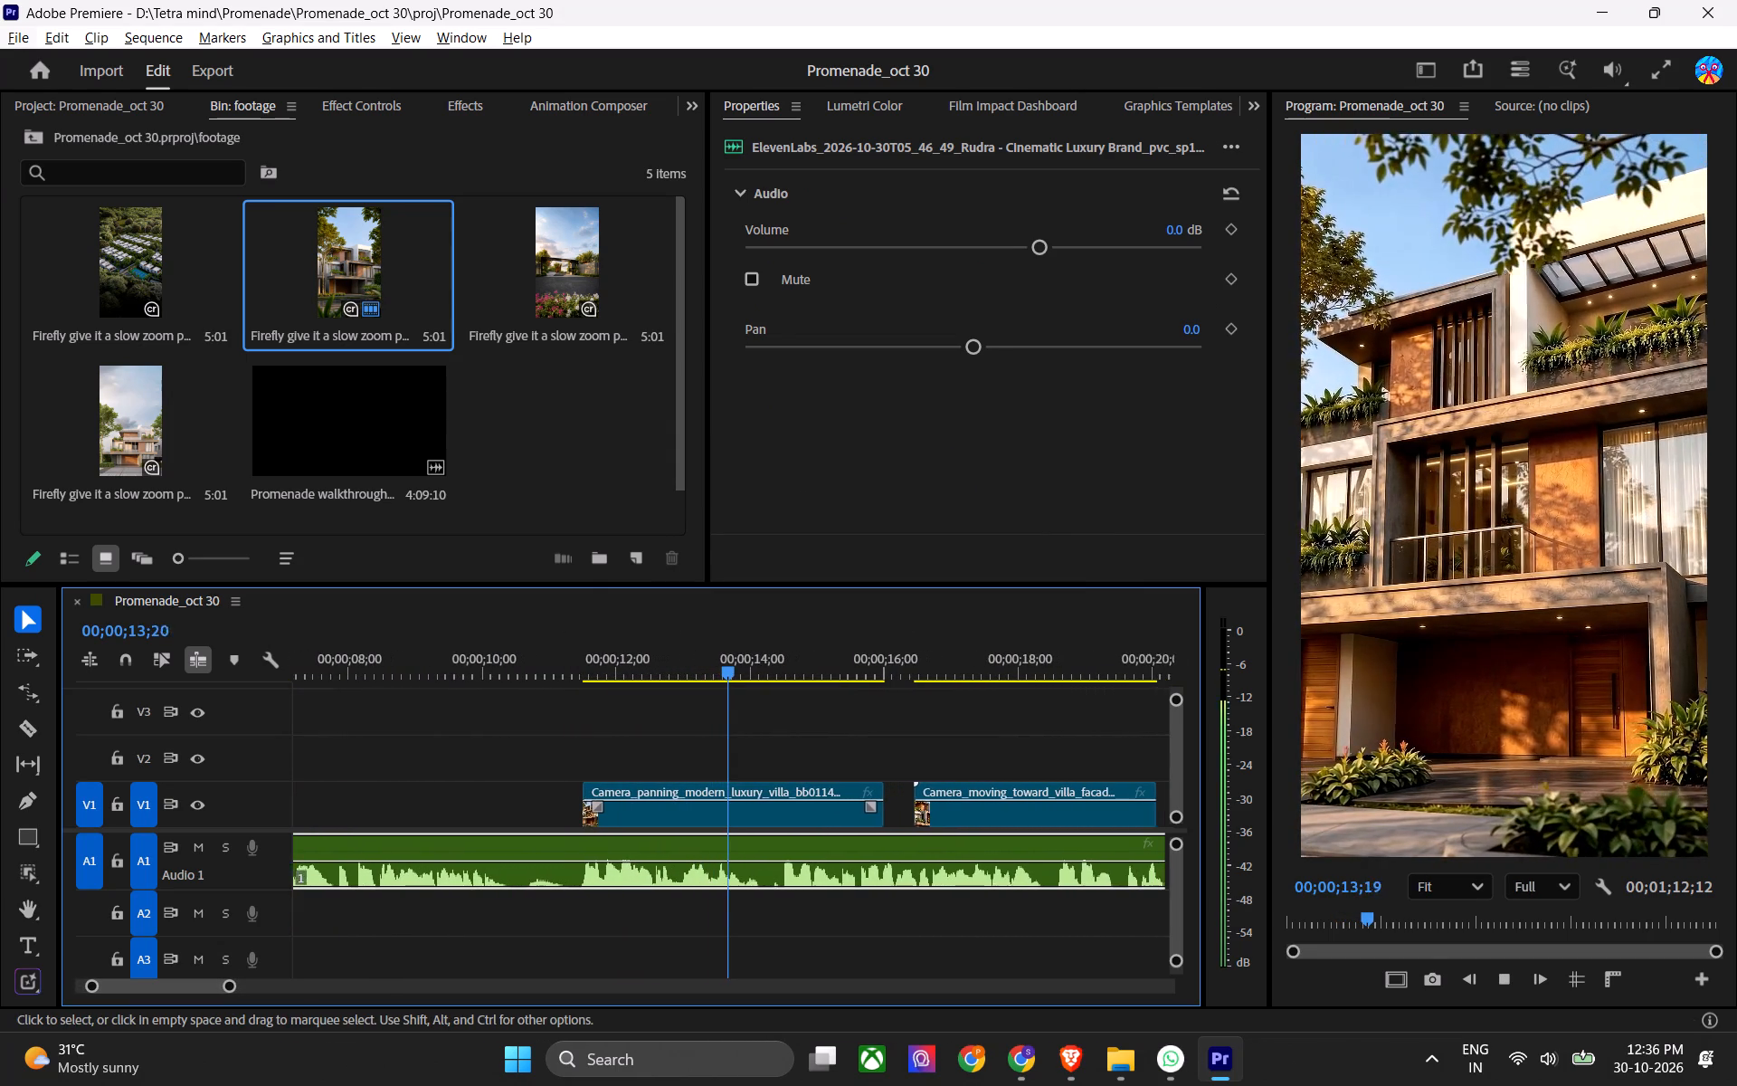
{"action": "key", "text": "space"}
{"action": "left_click_drag", "start_coordinate": [743, 671], "coordinate": [682, 689]}
{"action": "key", "text": "y"}
{"action": "left_click_drag", "start_coordinate": [656, 824], "coordinate": [709, 824]}
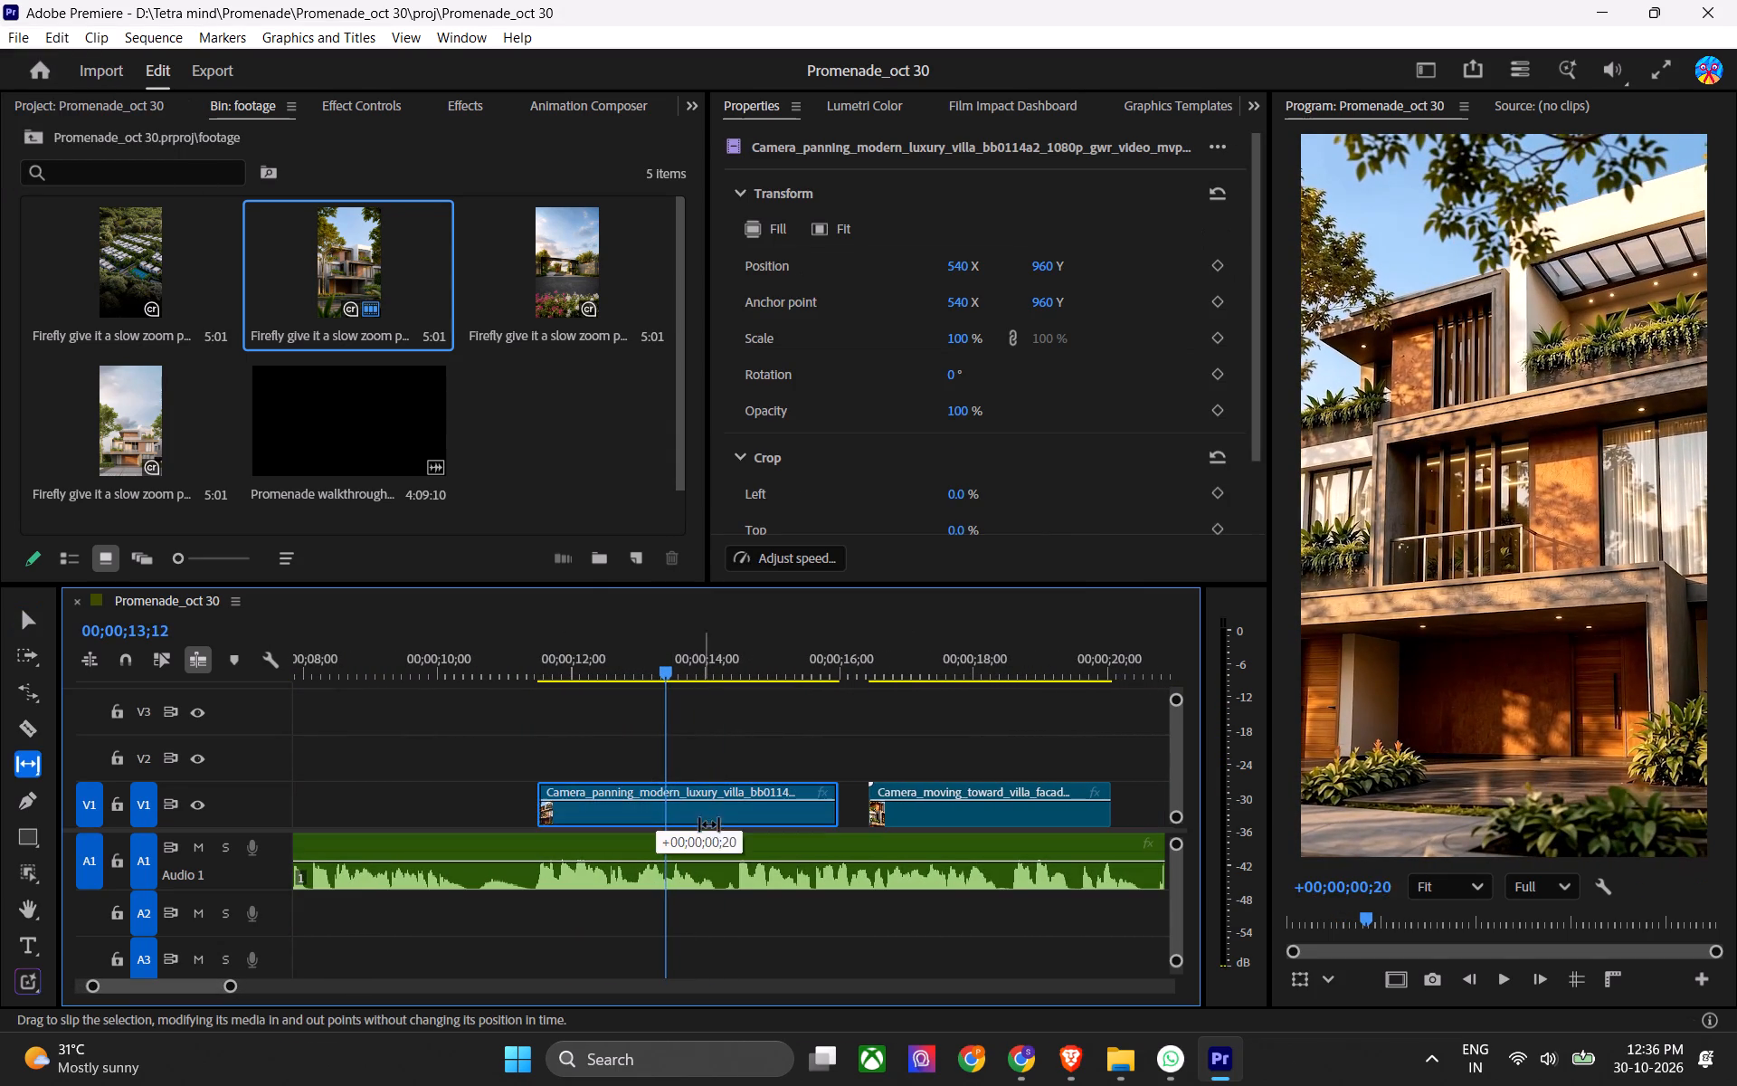
{"action": "left_click_drag", "start_coordinate": [709, 824], "coordinate": [764, 814]}
{"action": "key", "text": "v"}
Play the panning shot, move the Camera_moving clip earlier to start at 14;15 over its tail with snapping turned on, and save.
{"action": "left_click_drag", "start_coordinate": [572, 644], "coordinate": [531, 660]}
{"action": "key", "text": "ctrl+s"}
{"action": "key", "text": "space"}
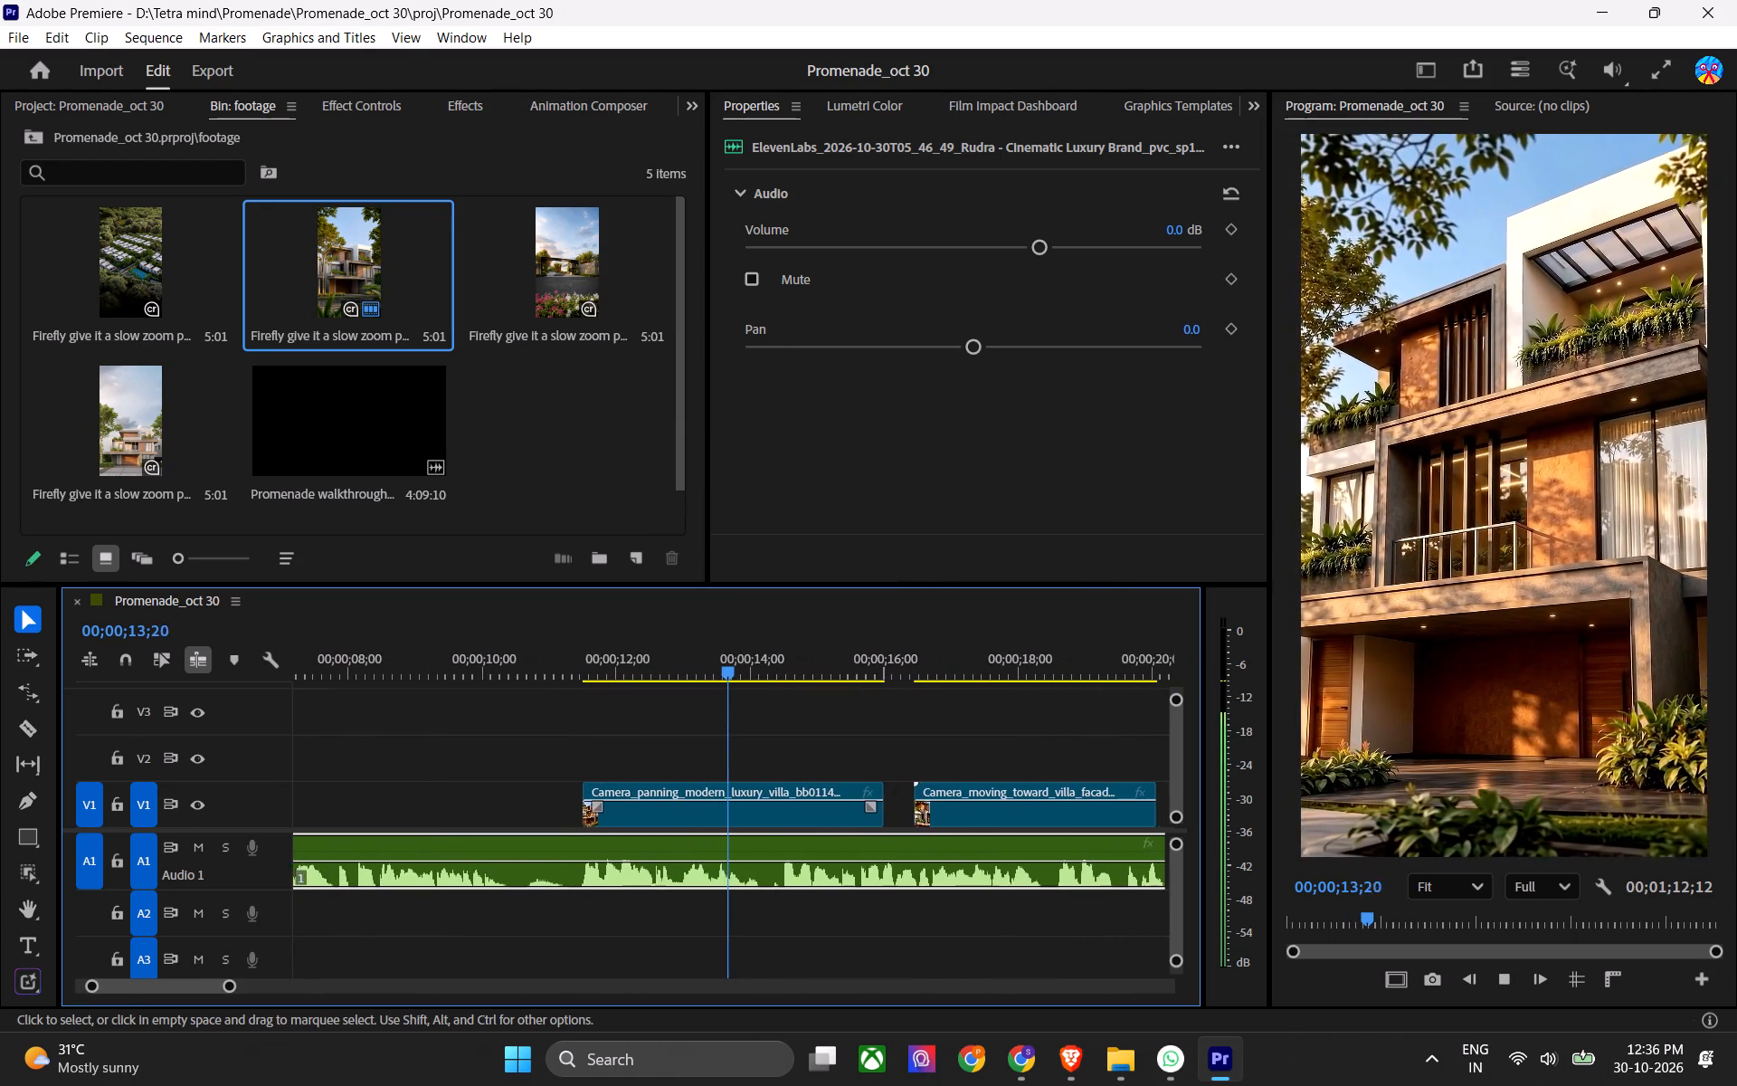
{"action": "key", "text": "space"}
{"action": "left_click_drag", "start_coordinate": [709, 666], "coordinate": [699, 666]}
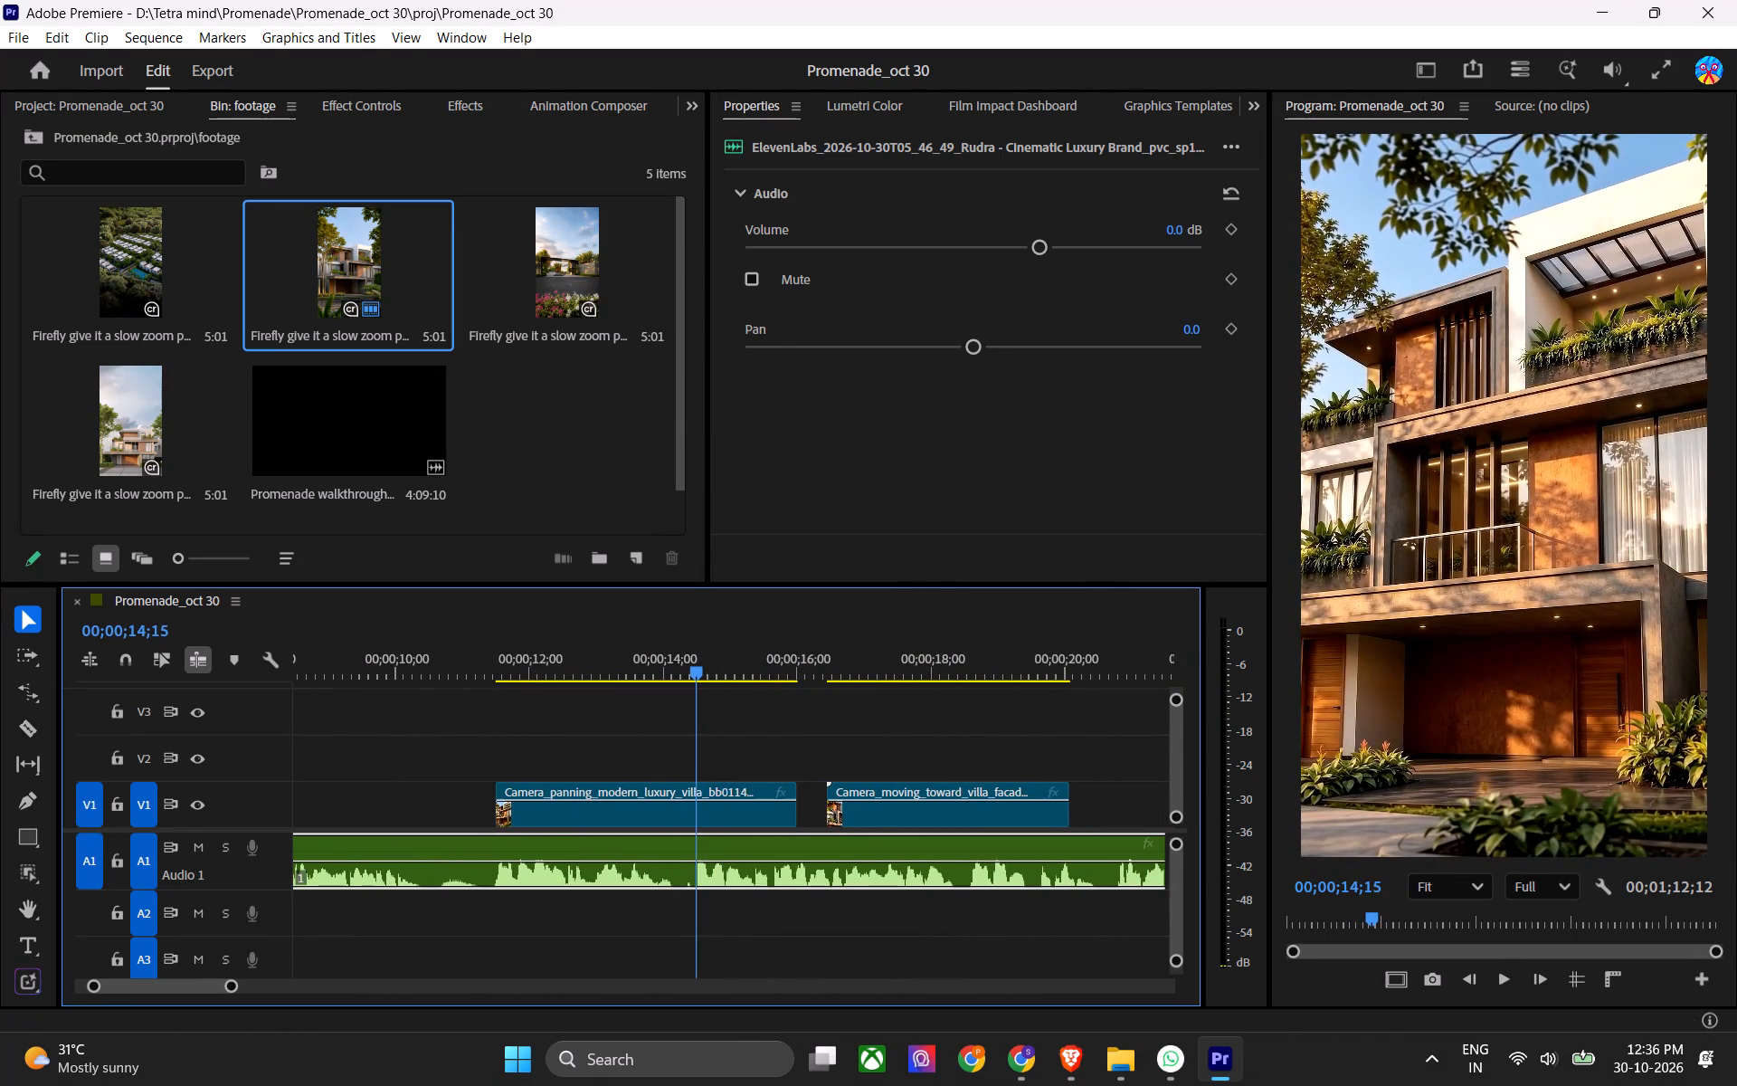
{"action": "left_click_drag", "start_coordinate": [699, 666], "coordinate": [698, 667]}
{"action": "left_click_drag", "start_coordinate": [924, 818], "coordinate": [794, 821]}
{"action": "key", "text": "s"}
{"action": "left_click_drag", "start_coordinate": [688, 674], "coordinate": [664, 683]}
{"action": "key", "text": "ctrl+s"}
{"action": "key", "text": "space"}
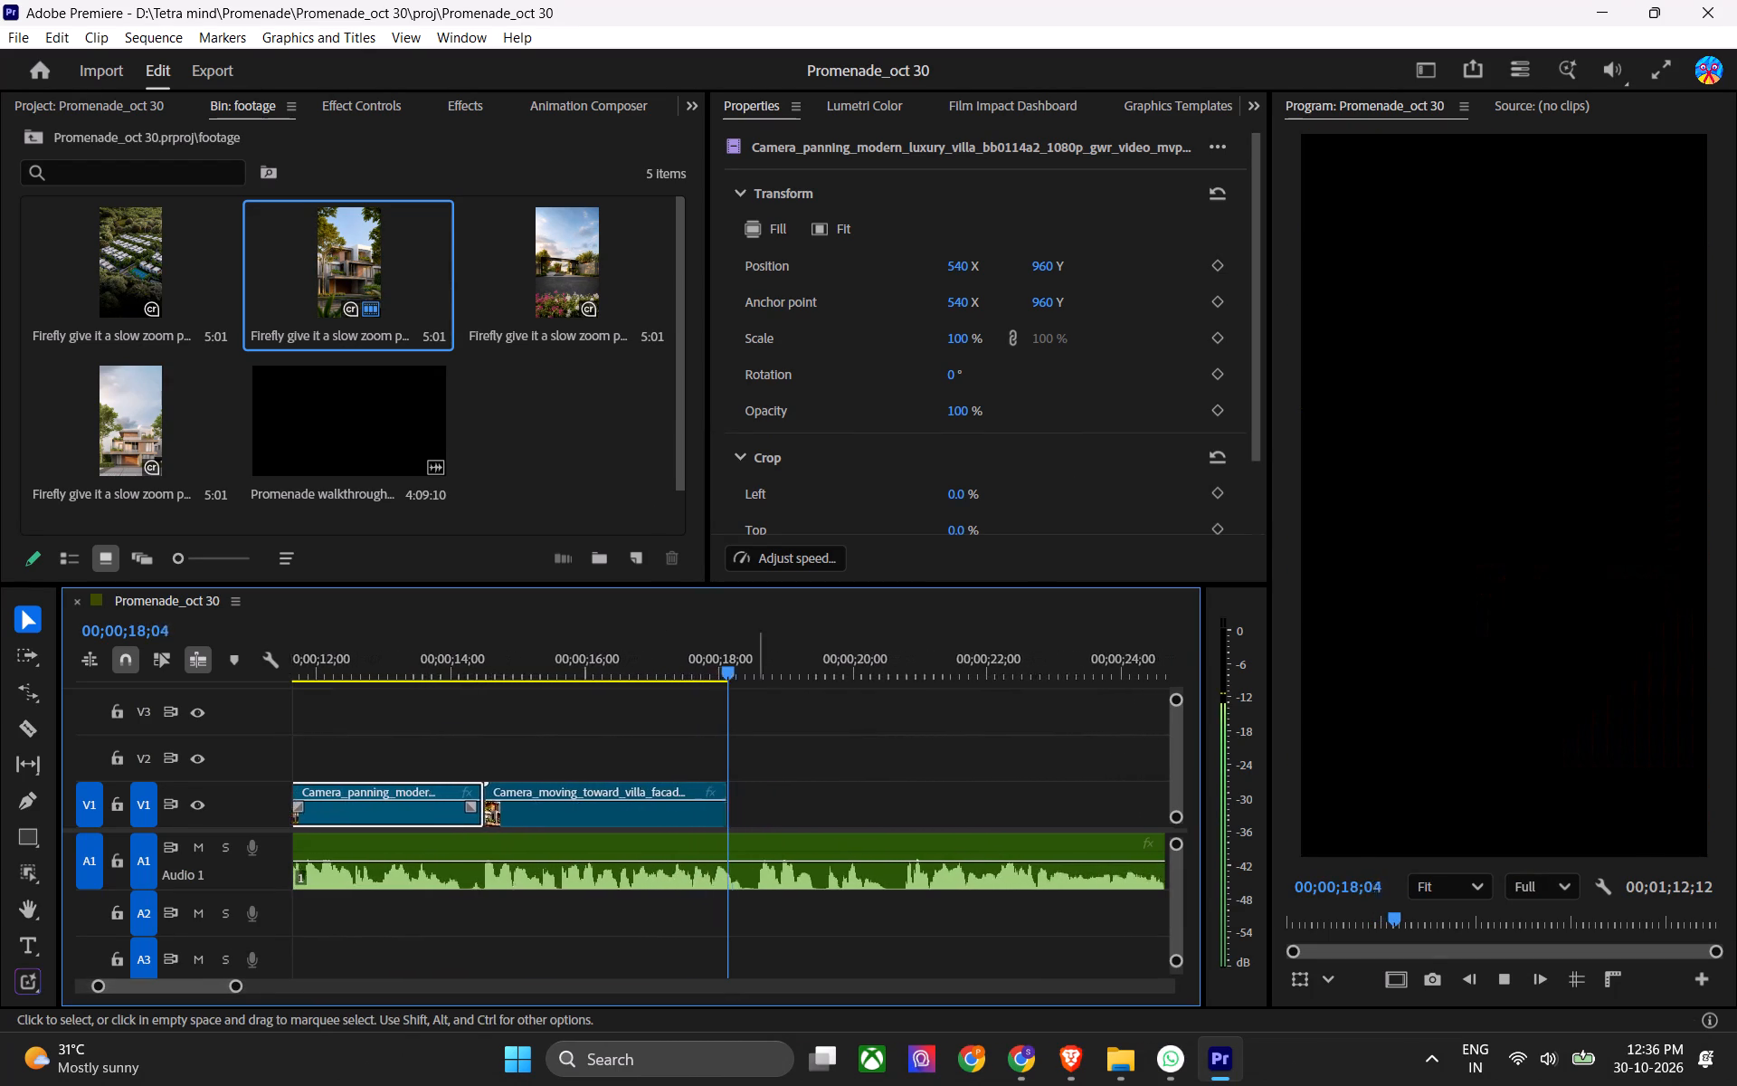
Play across the cut between the villa clips, trim the end of the Camera_moving clip back to about 17;20, and save.
{"action": "key", "text": "space"}
{"action": "left_click_drag", "start_coordinate": [614, 666], "coordinate": [415, 690]}
{"action": "key", "text": "ctrl+s"}
{"action": "key", "text": "ctrl+s"}
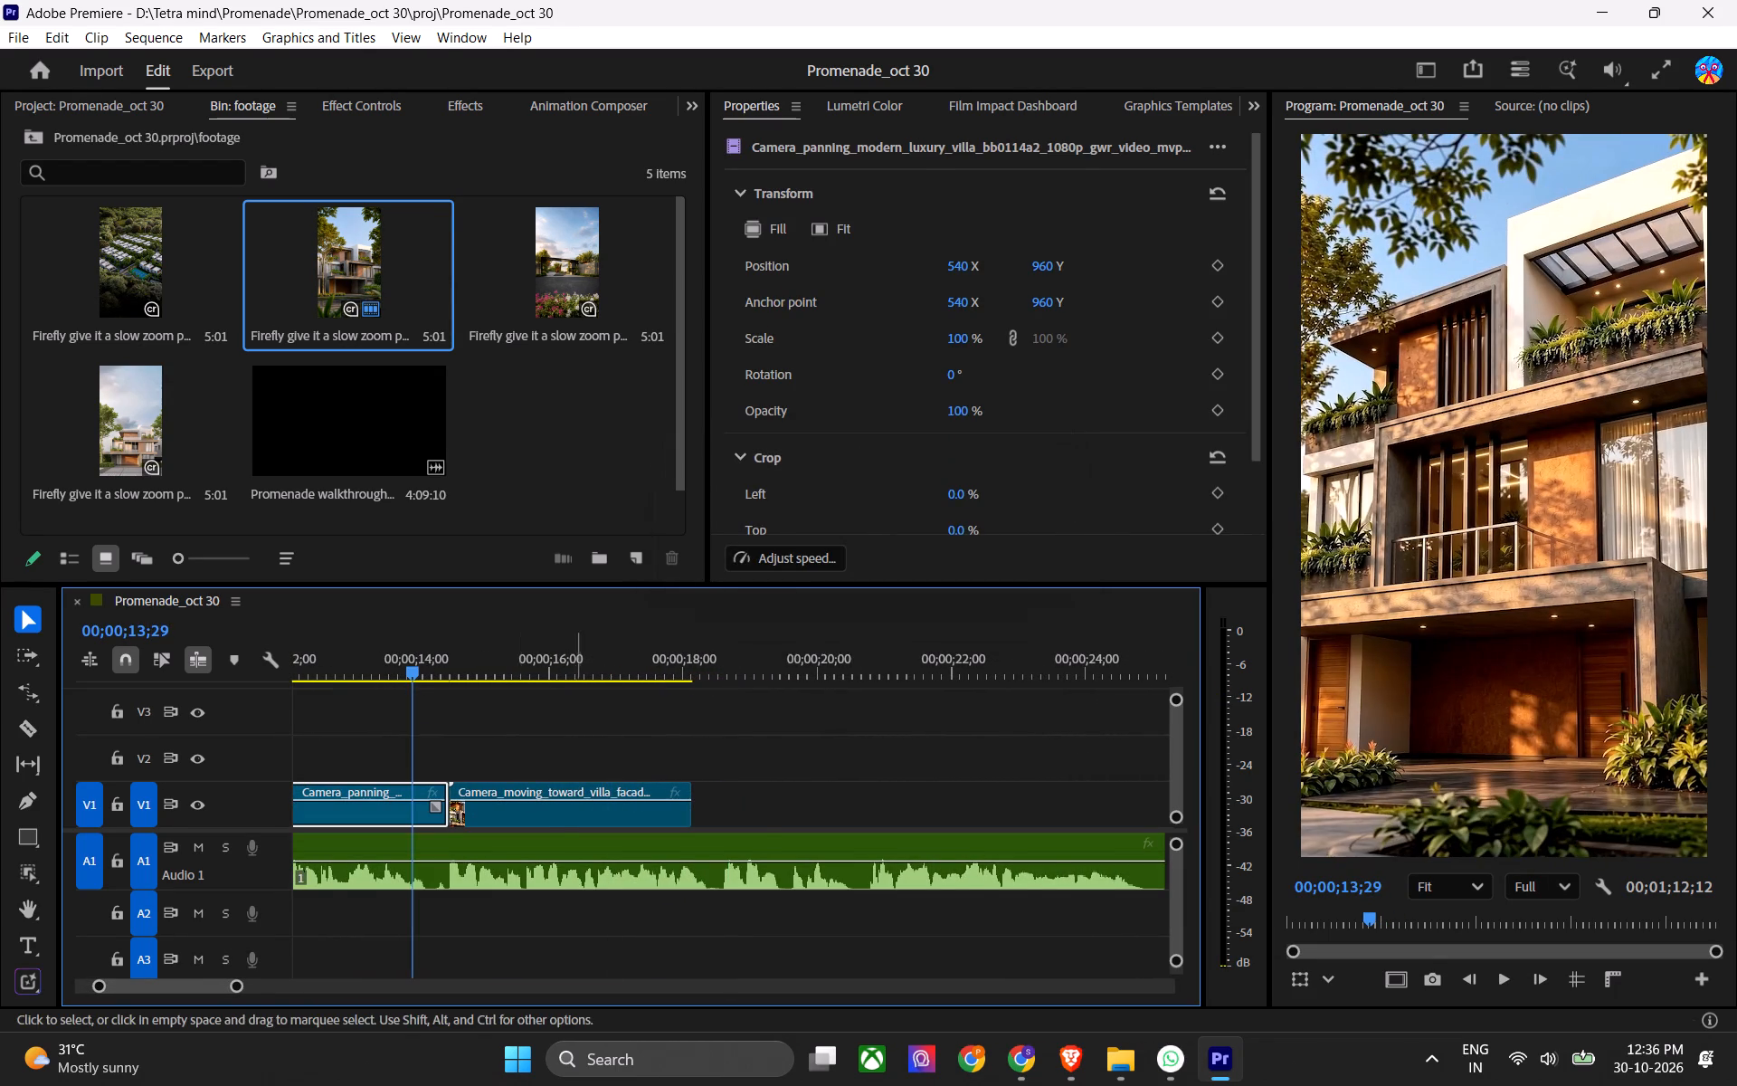
{"action": "key", "text": "space"}
{"action": "scroll", "coordinate": [756, 835], "scroll_direction": "up", "scroll_amount": 2, "text": "alt"}
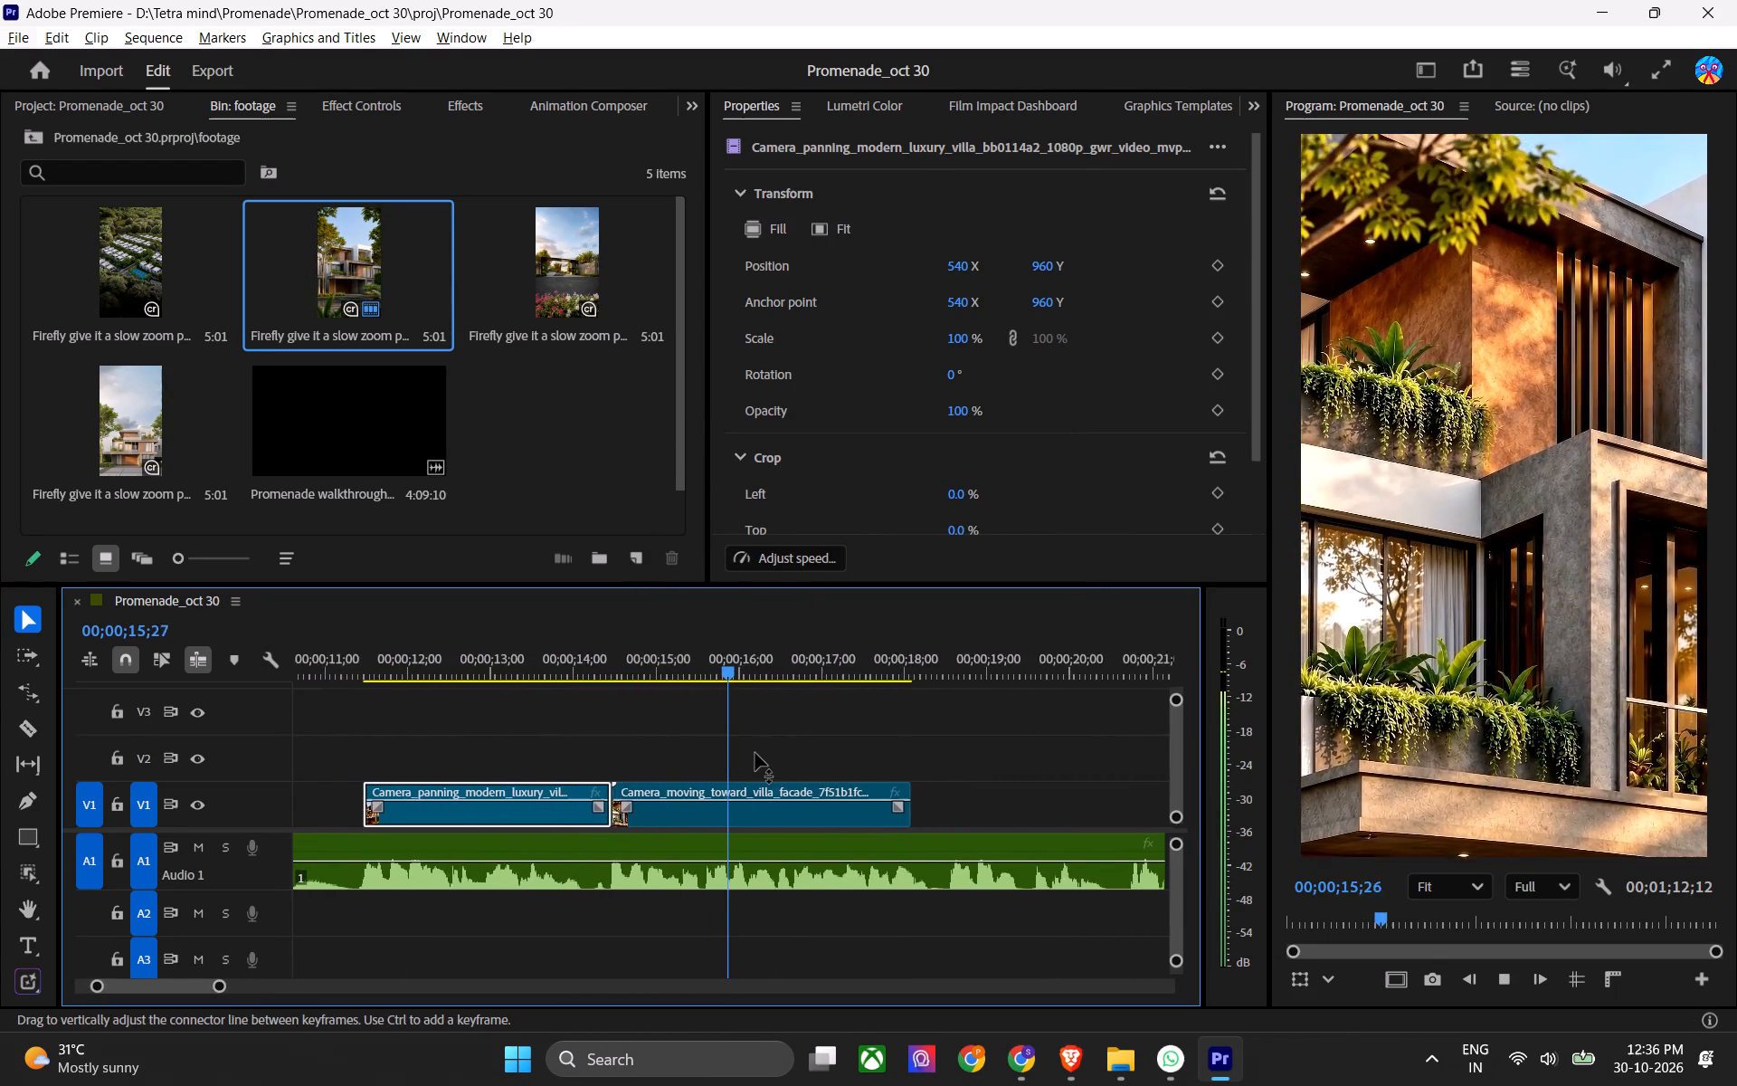
{"action": "key", "text": "space"}
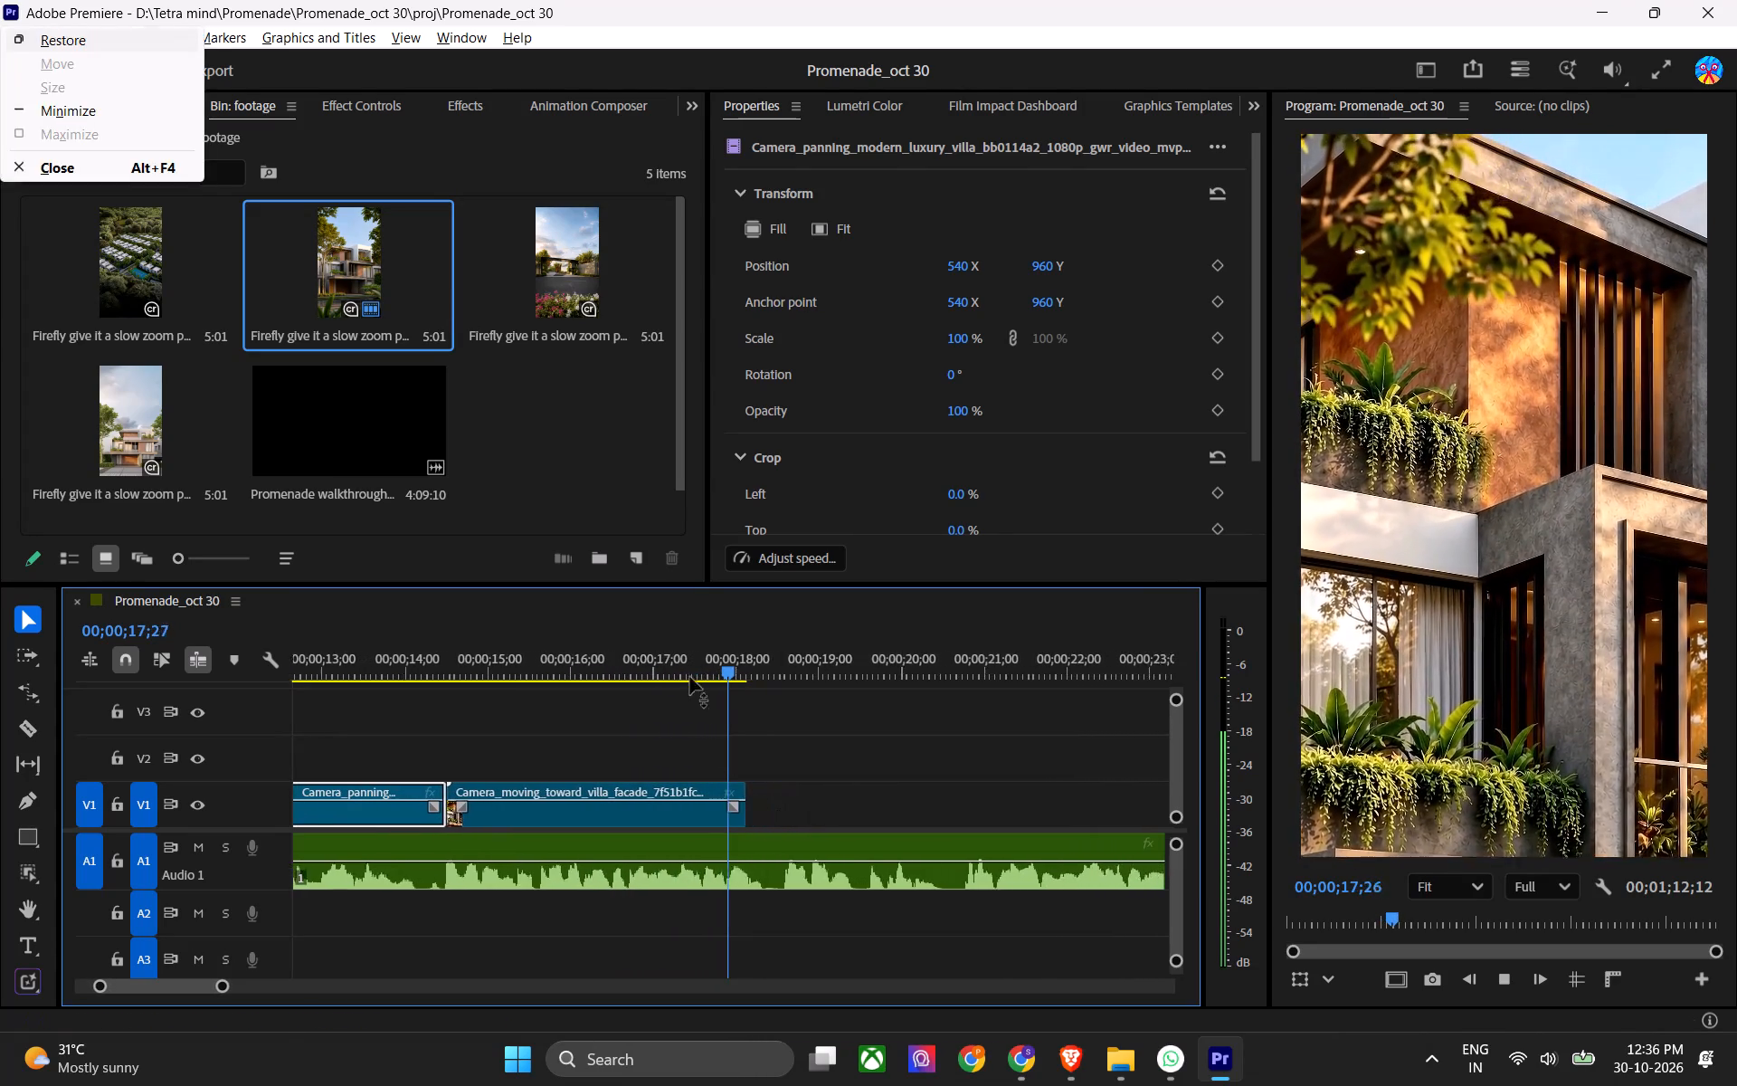
{"action": "left_click_drag", "start_coordinate": [690, 677], "coordinate": [661, 685]}
{"action": "key", "text": "space"}
{"action": "key", "text": "space"}
{"action": "left_click_drag", "start_coordinate": [684, 647], "coordinate": [638, 665]}
{"action": "key", "text": "space"}
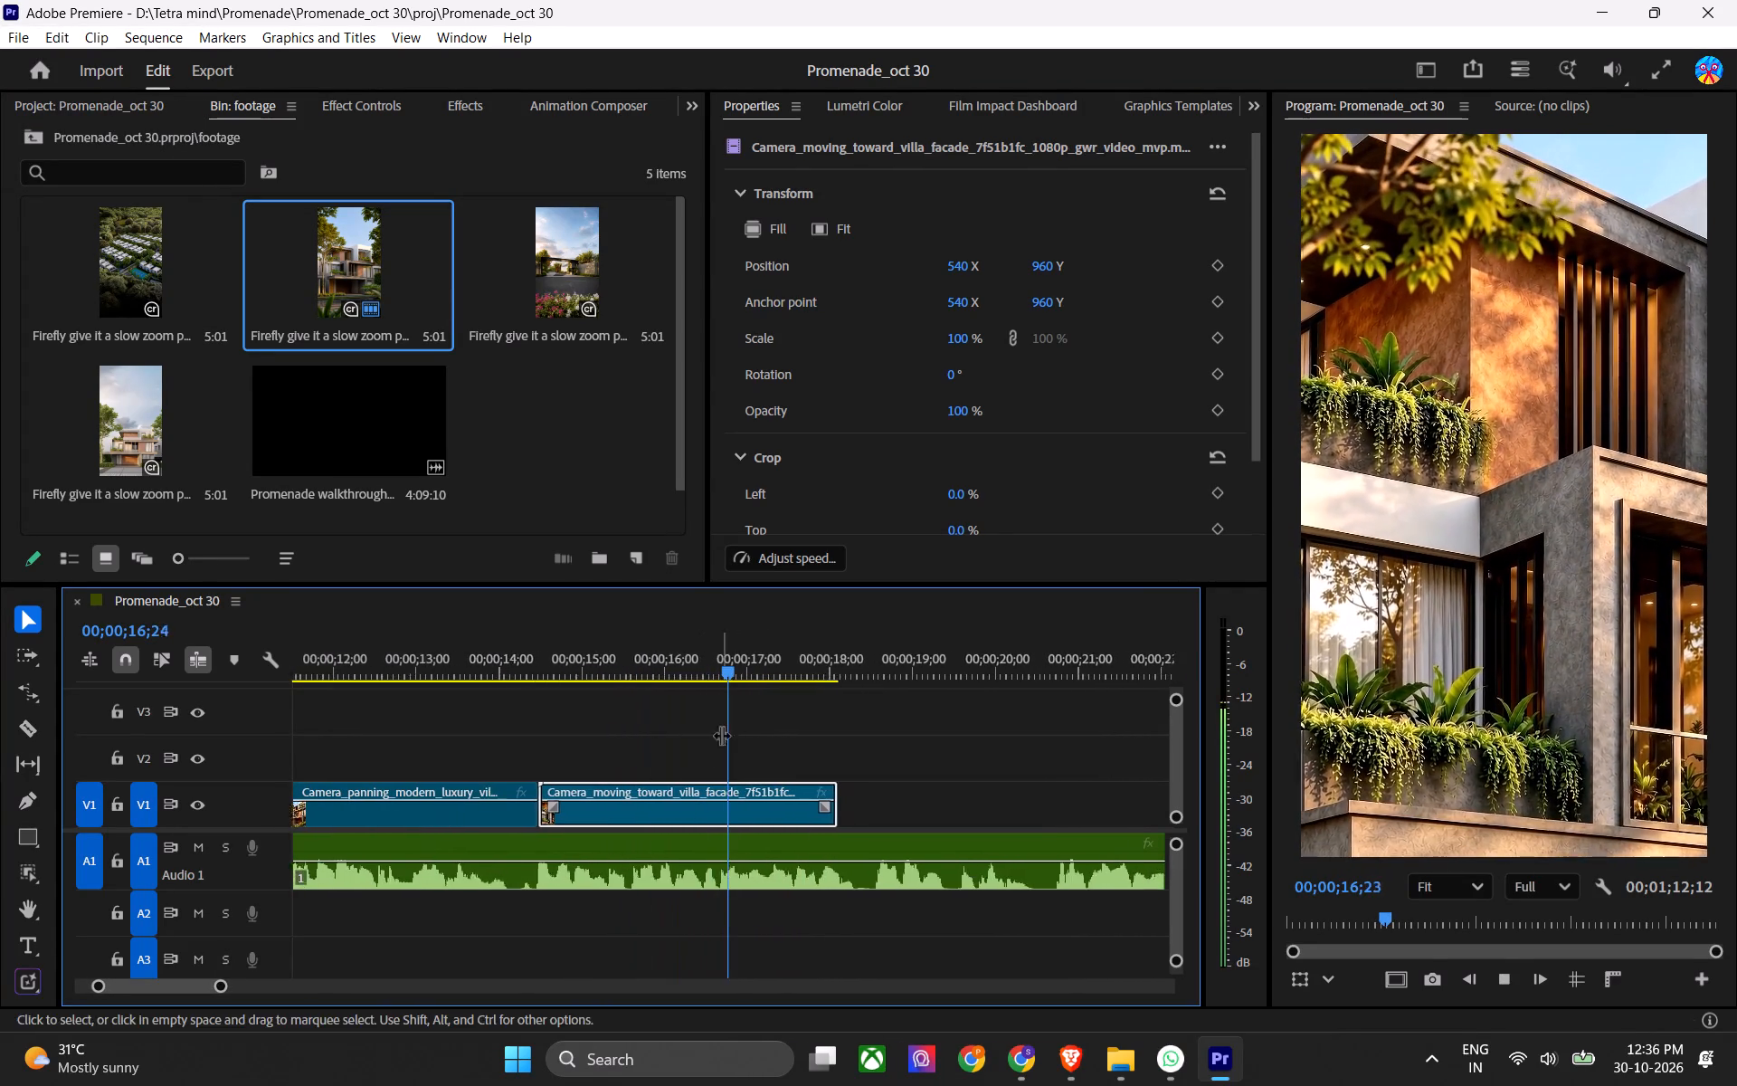
{"action": "key", "text": "space"}
{"action": "left_click_drag", "start_coordinate": [794, 791], "coordinate": [755, 786]}
{"action": "key", "text": "ctrl+s"}
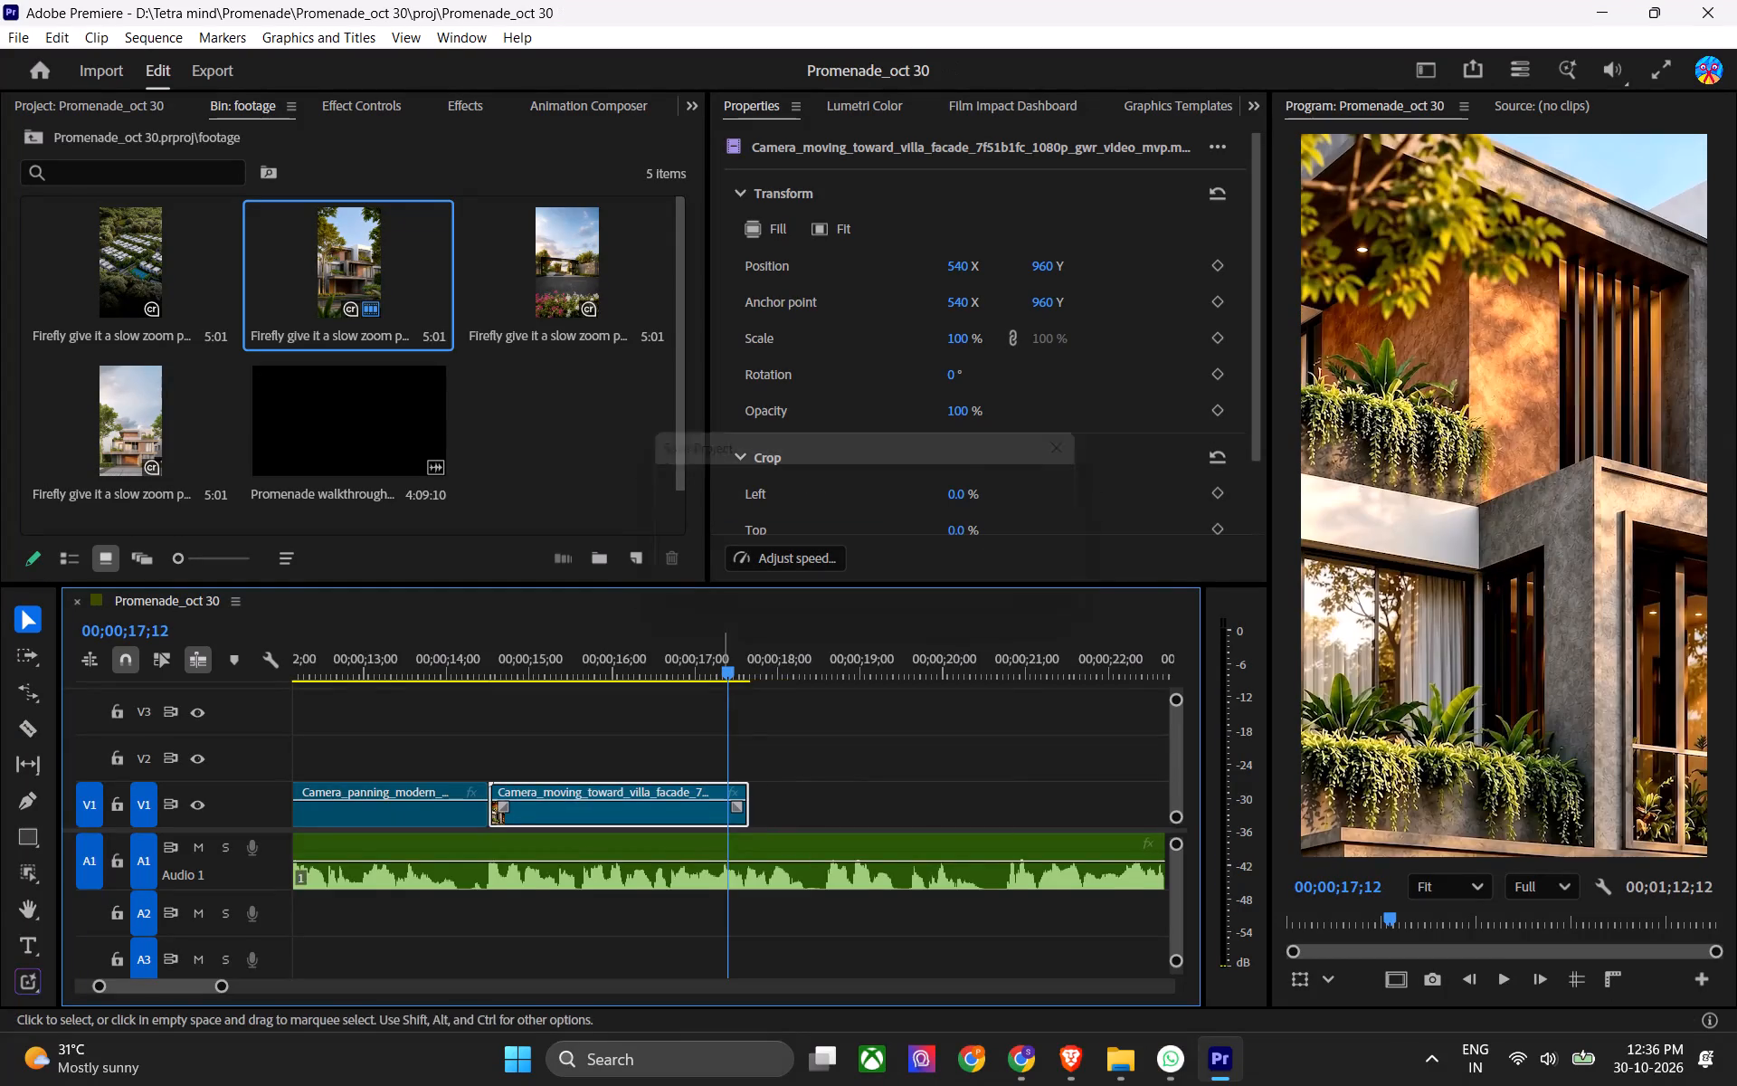
Play both villa clips and the following voiceover to review how the cut fits the narration.
{"action": "key", "text": "space"}
{"action": "scroll", "coordinate": [725, 743], "scroll_direction": "down", "scroll_amount": 9, "text": "alt"}
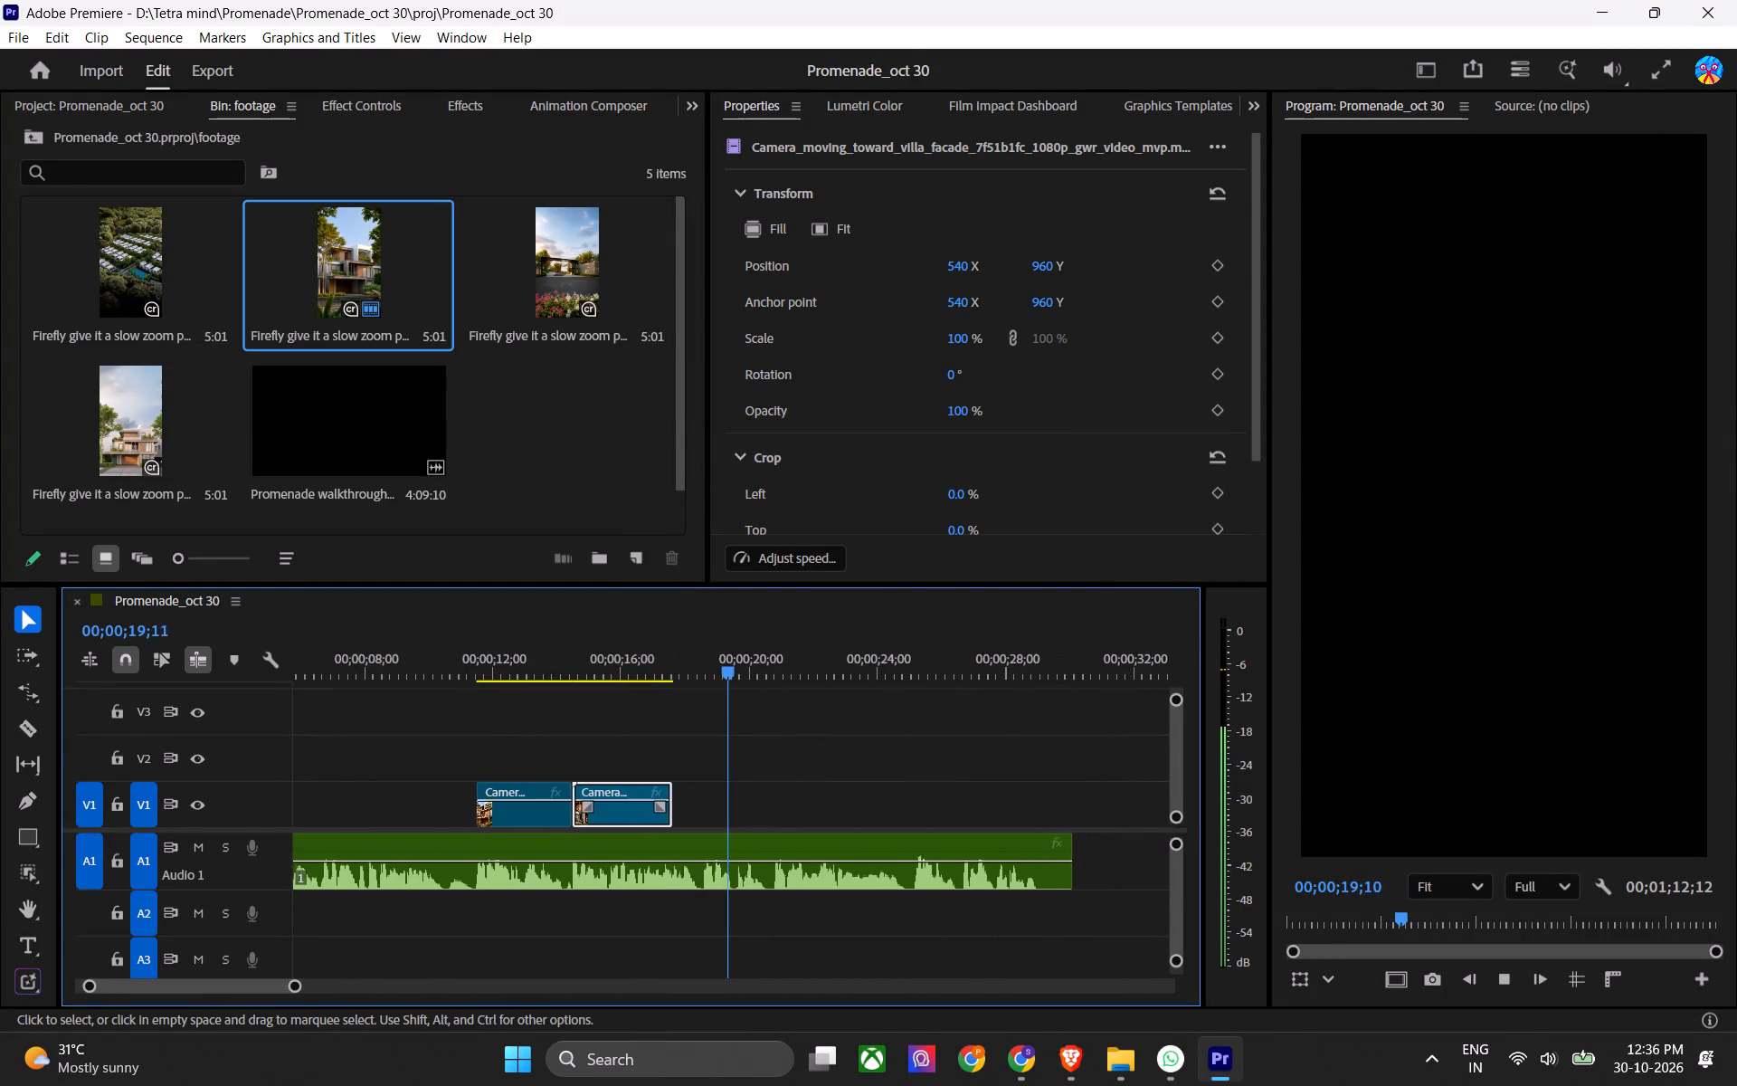
{"action": "key", "text": "space"}
{"action": "left_click_drag", "start_coordinate": [575, 657], "coordinate": [455, 694]}
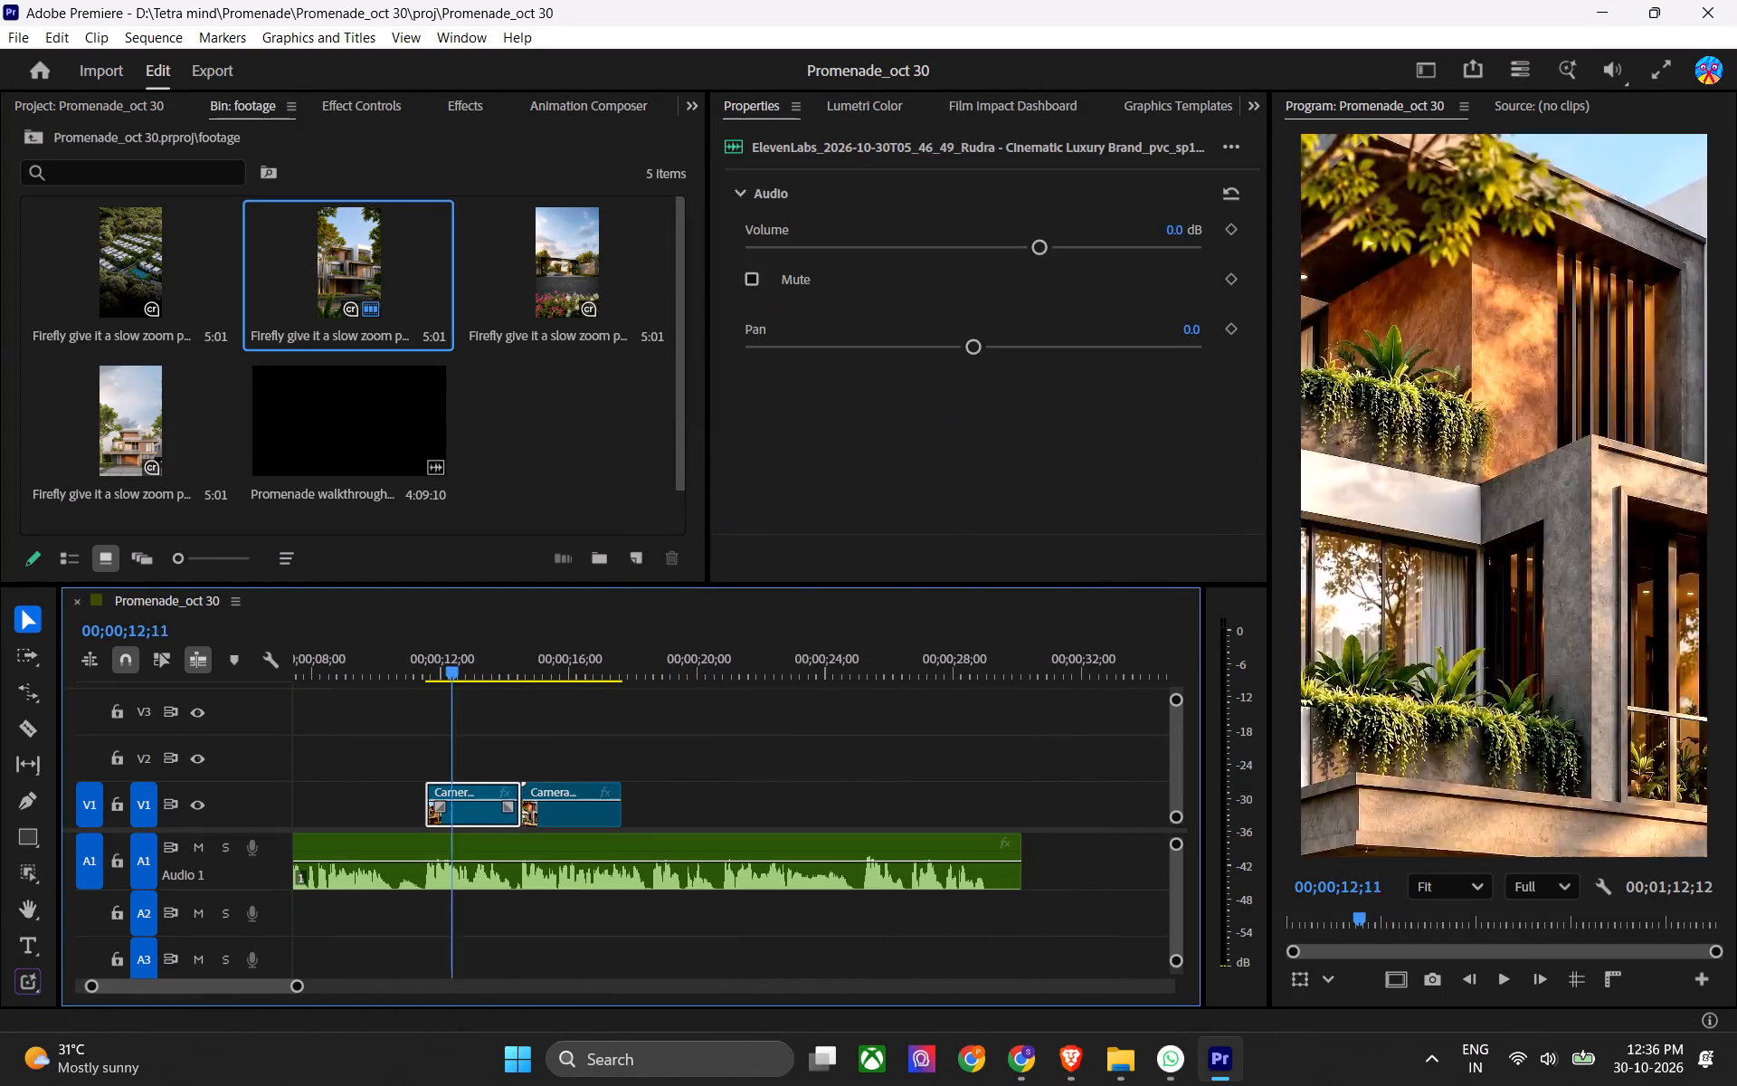
{"action": "left_click_drag", "start_coordinate": [455, 694], "coordinate": [723, 725]}
{"action": "key", "text": "space"}
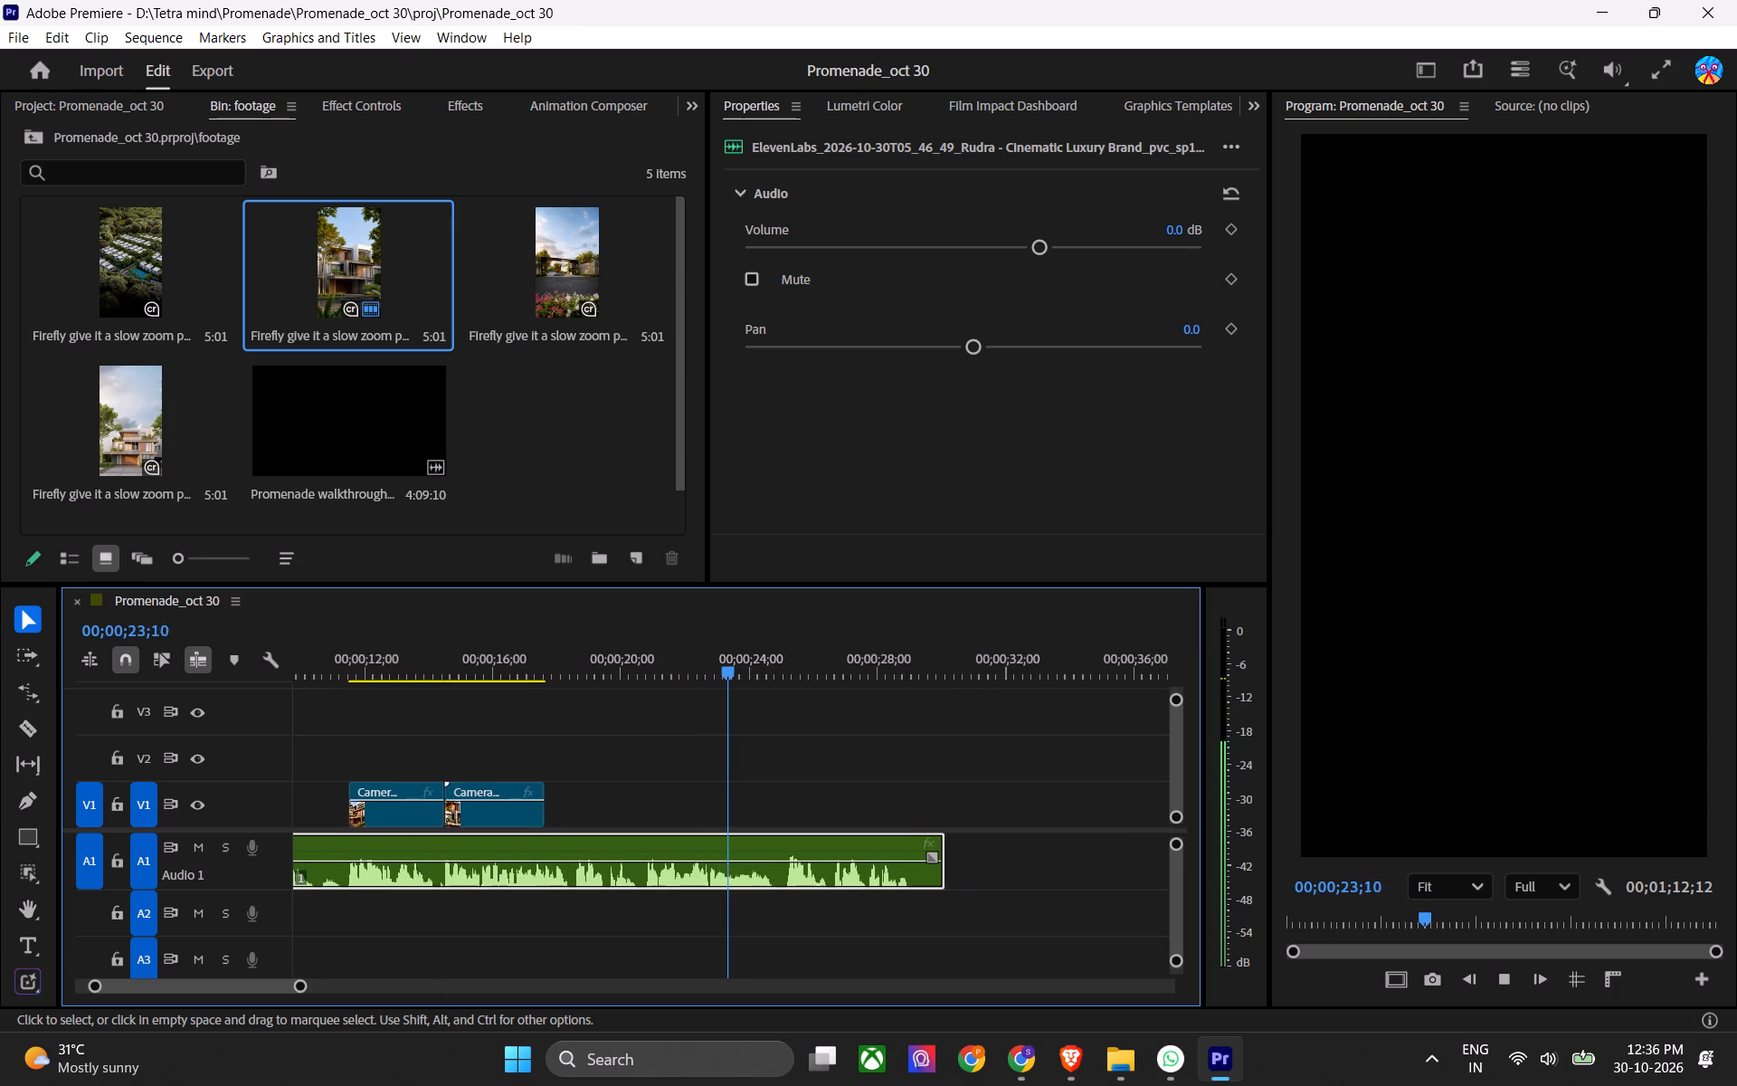
{"action": "key", "text": "space"}
{"action": "scroll", "coordinate": [571, 794], "scroll_direction": "up", "scroll_amount": 7}
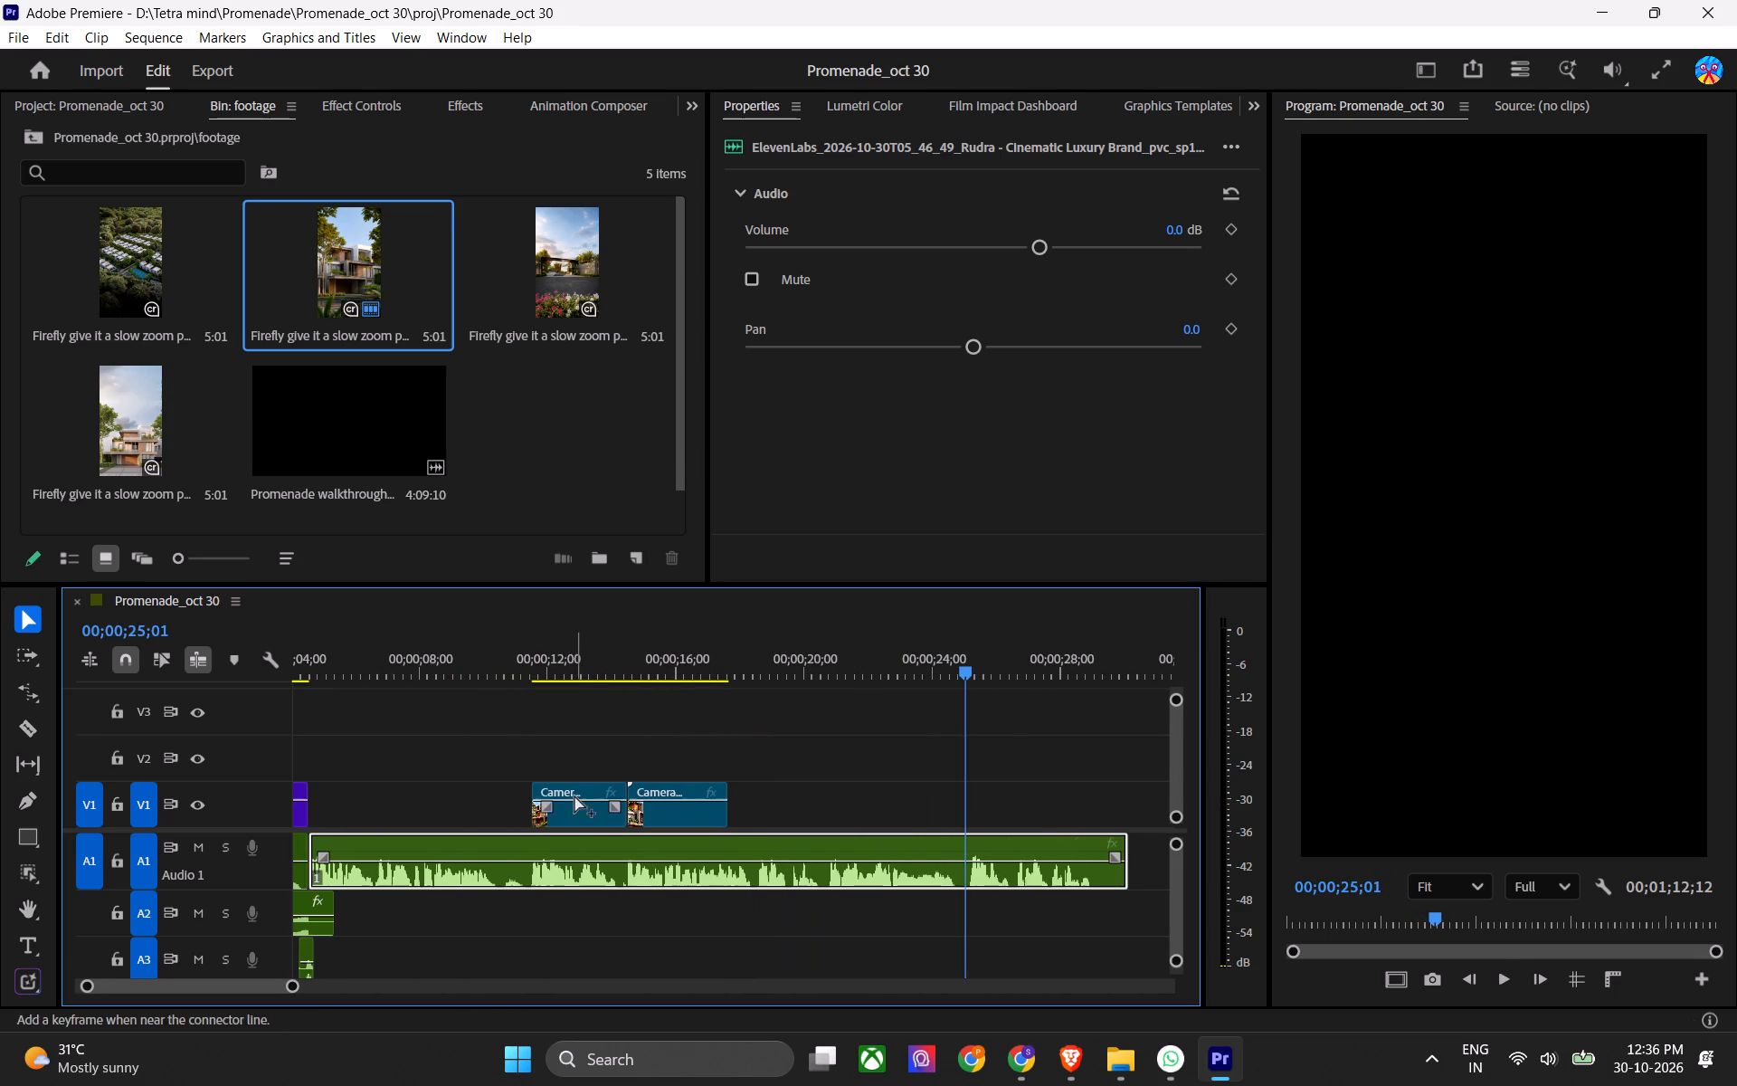
{"action": "key", "text": "ctrl+s"}
{"action": "left_click", "coordinate": [580, 662]}
{"action": "key", "text": "space"}
{"action": "scroll", "coordinate": [674, 792], "scroll_direction": "up", "scroll_amount": 3, "text": "alt"}
{"action": "scroll", "coordinate": [829, 797], "scroll_direction": "up", "scroll_amount": 2, "text": "alt"}
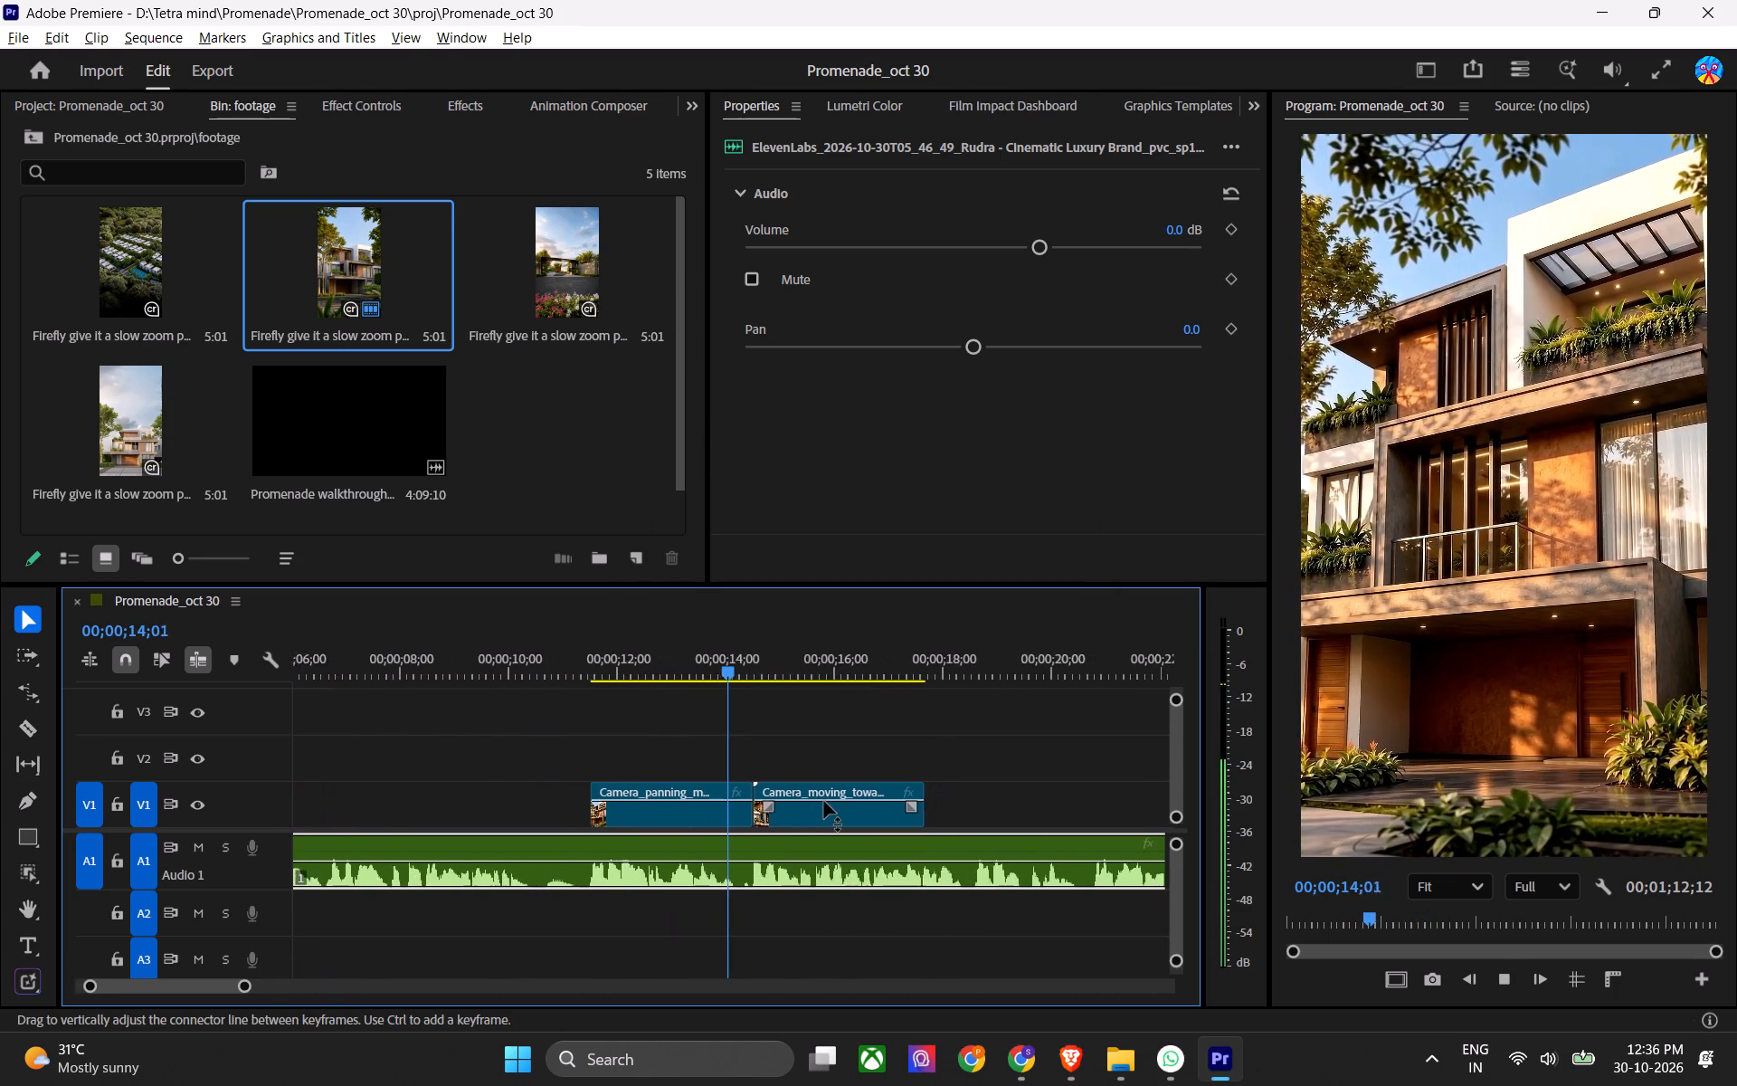
{"action": "key", "text": "space"}
Slow the Camera_panning clip on V1 to 60% speed, save, and play it back.
{"action": "left_click", "coordinate": [632, 660]}
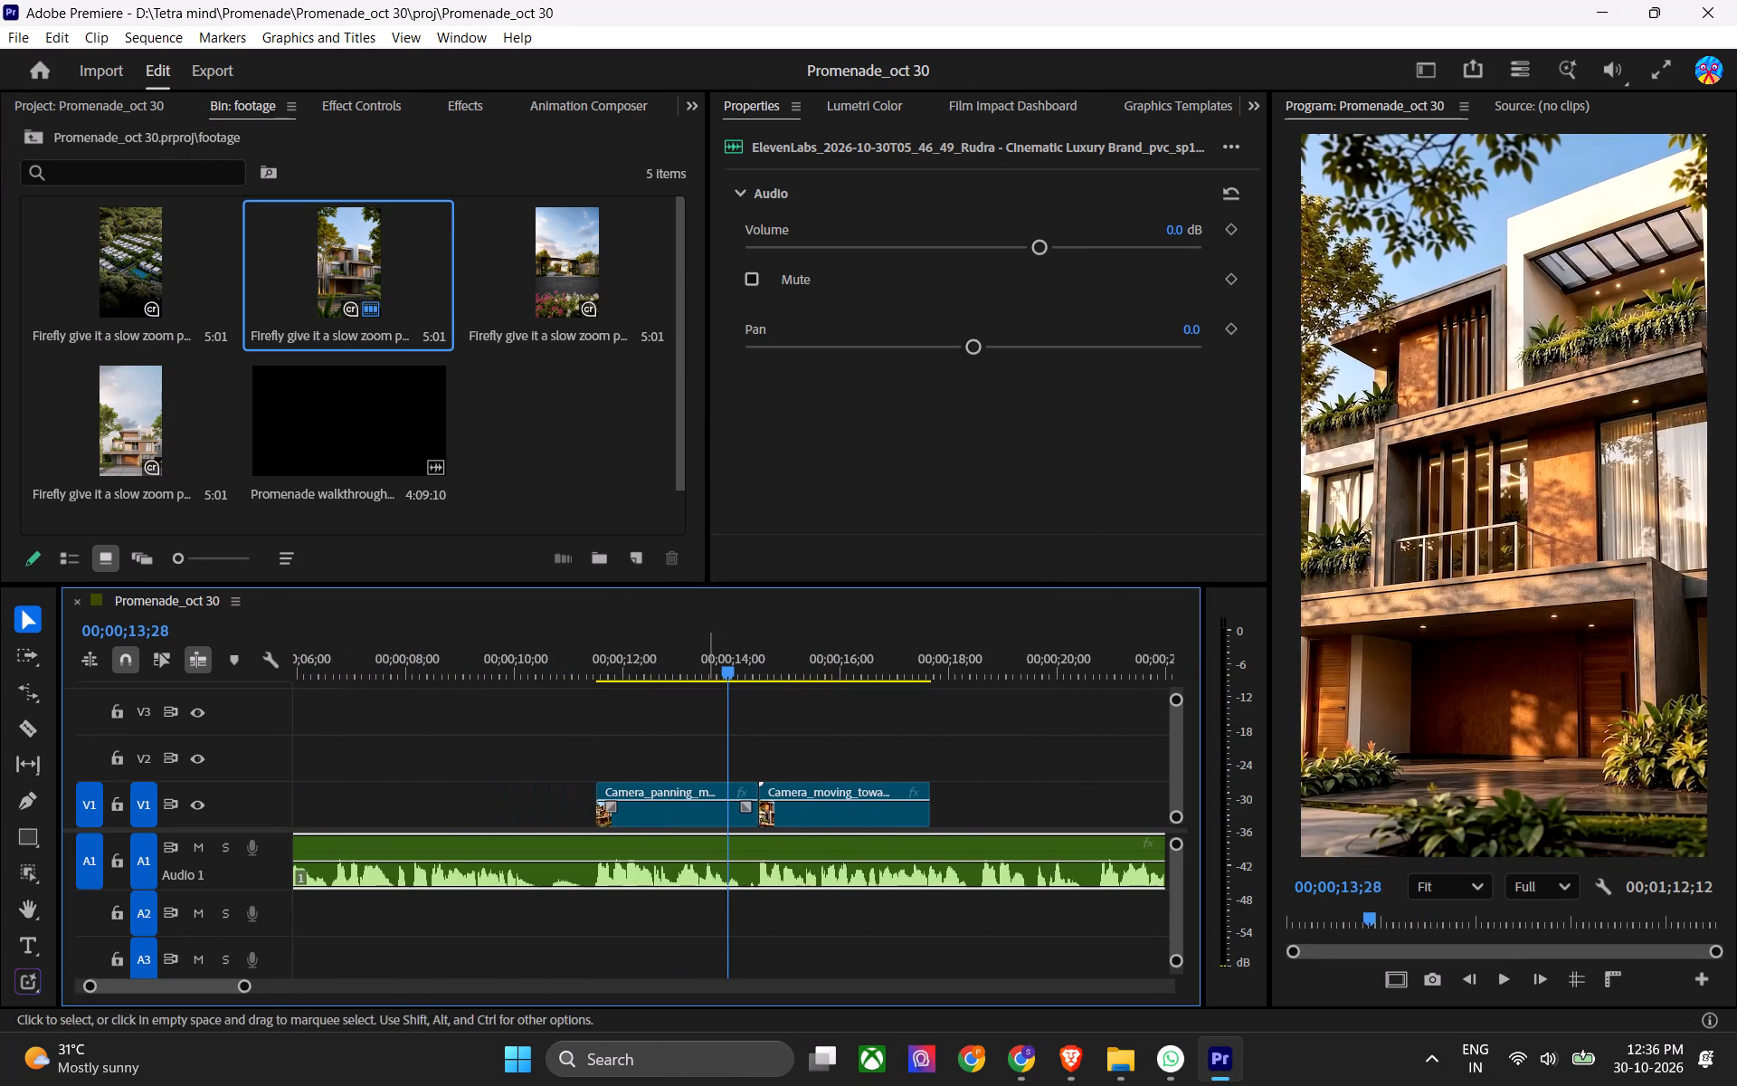
{"action": "left_click", "coordinate": [695, 661]}
{"action": "left_click", "coordinate": [675, 733]}
{"action": "left_click_drag", "start_coordinate": [722, 649], "coordinate": [695, 659]}
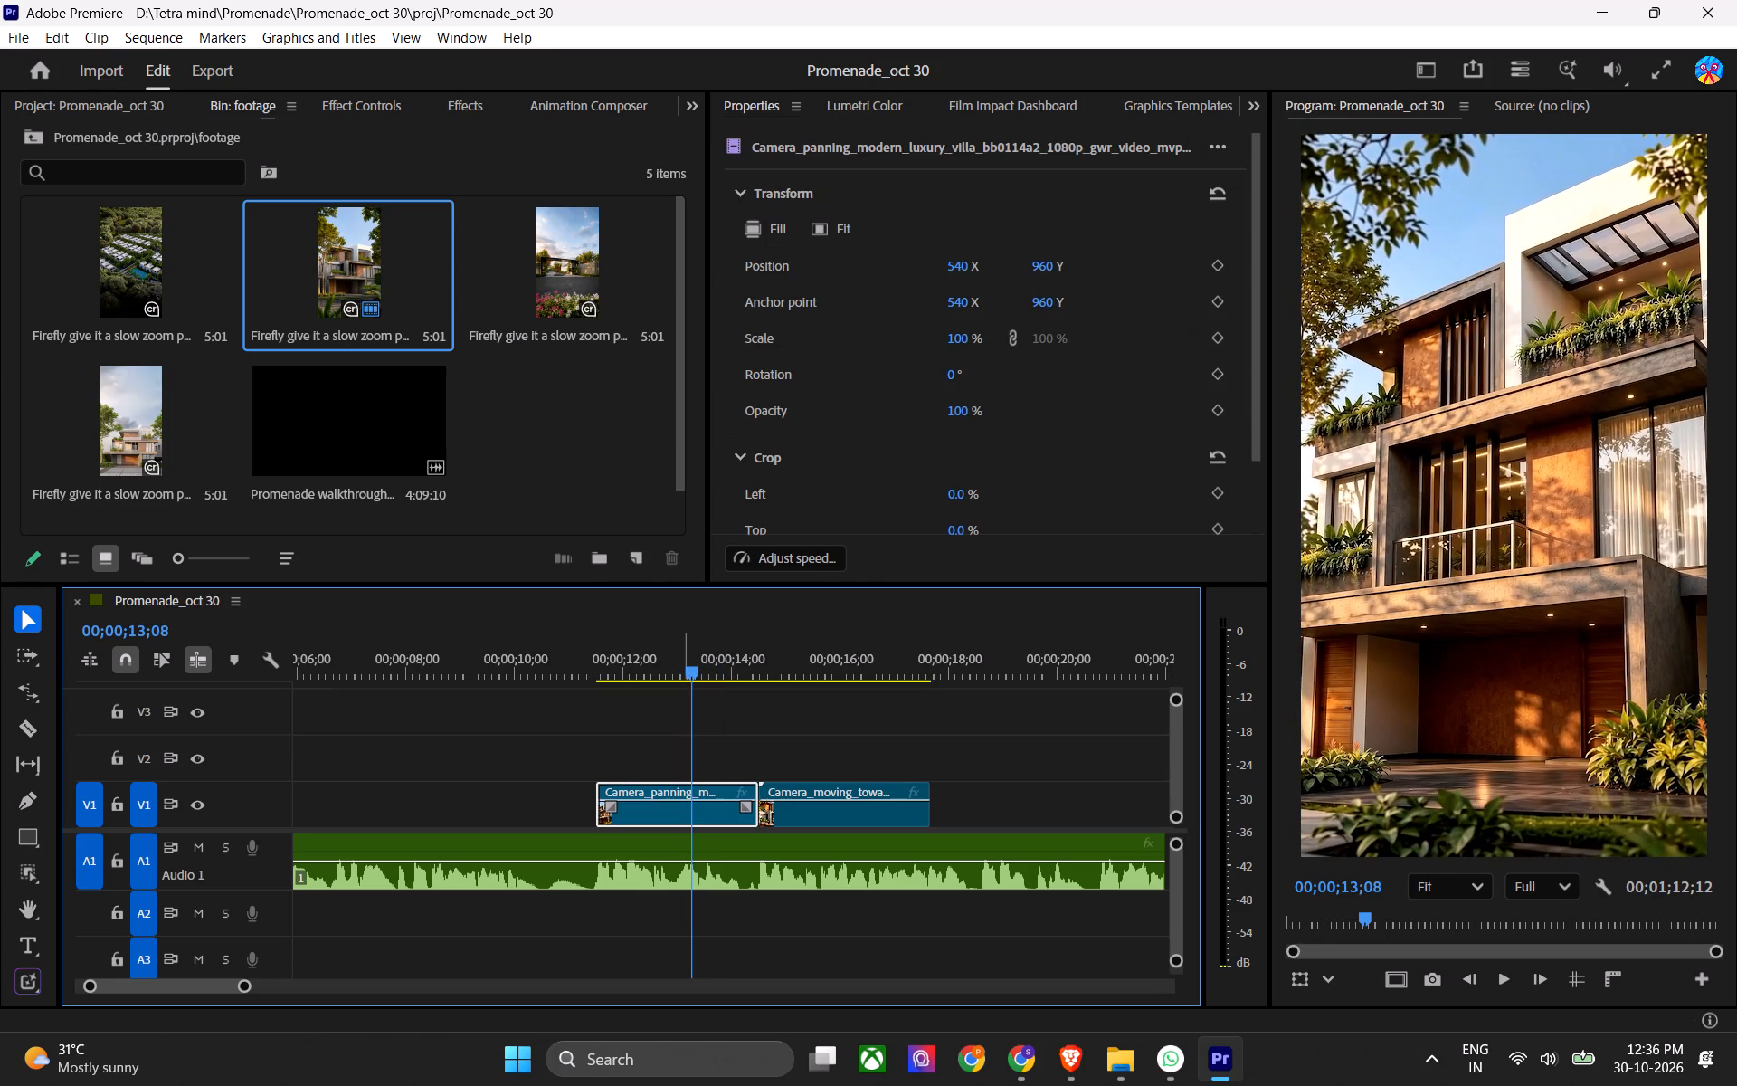
{"action": "key", "text": "ctrl+r"}
{"action": "type", "text": "60"}
{"action": "key", "text": "Return"}
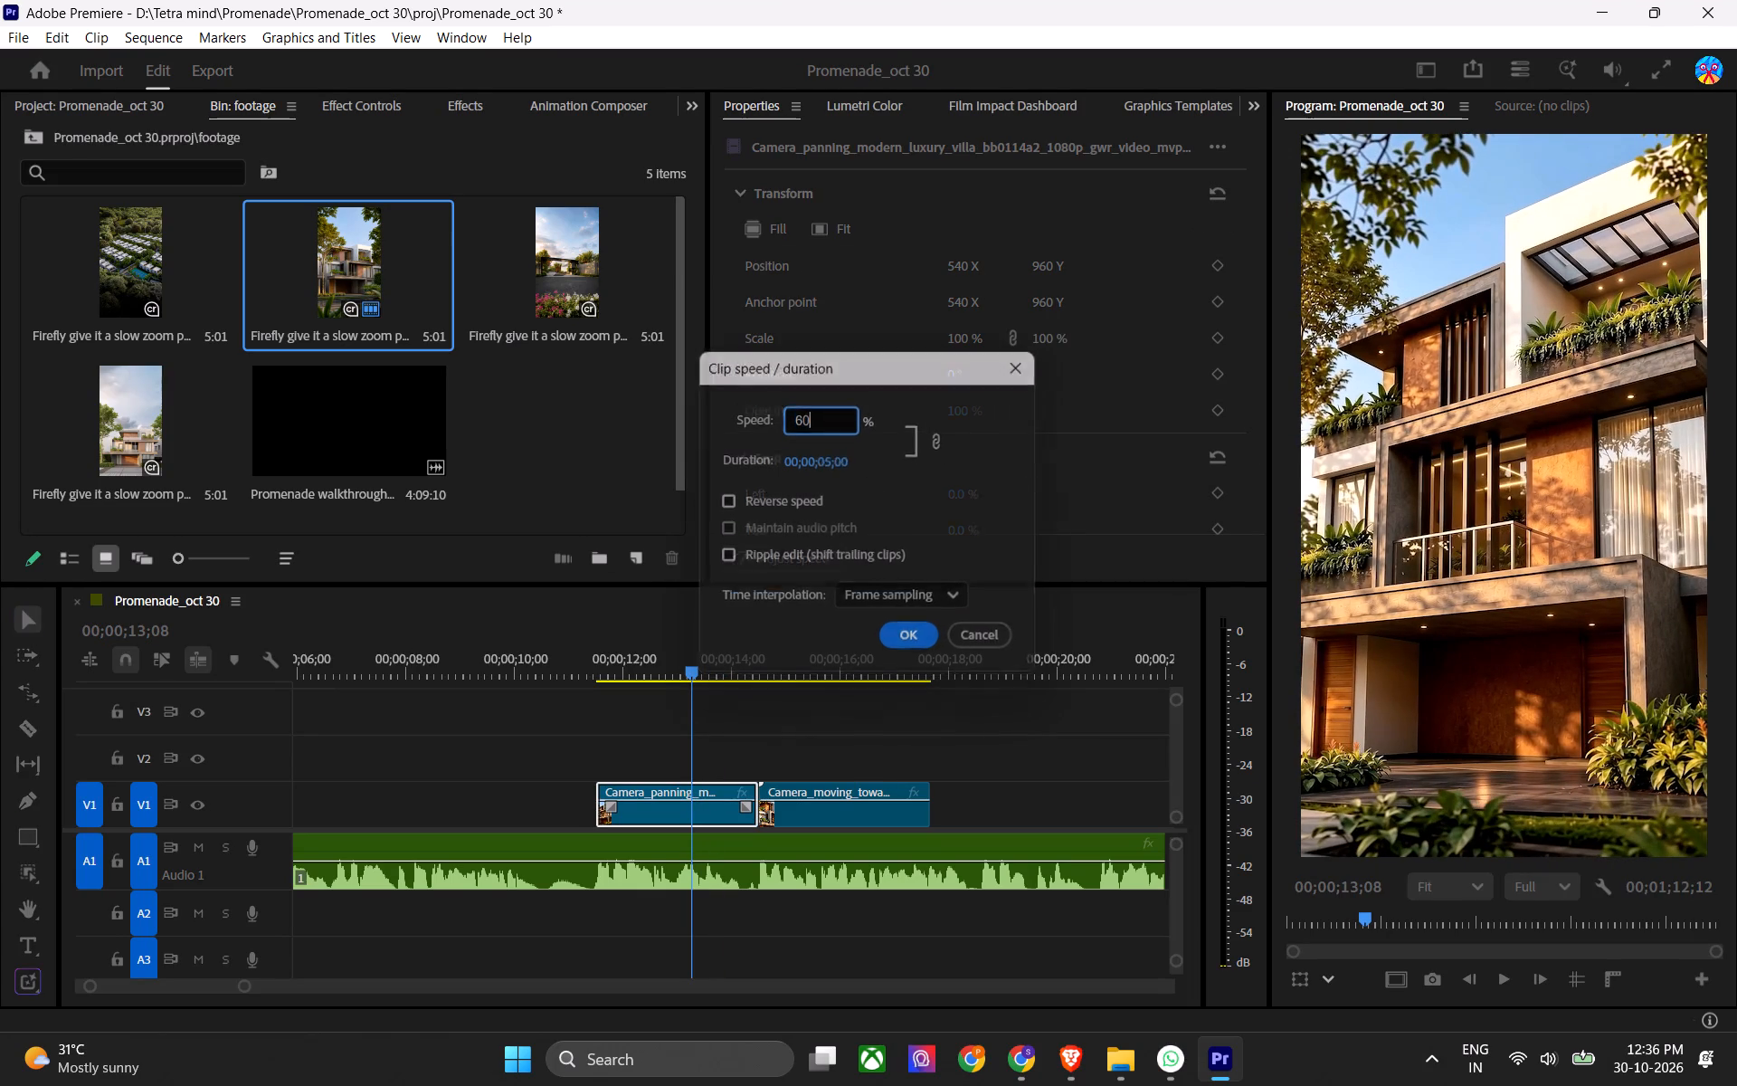
{"action": "key", "text": "ctrl+s"}
{"action": "left_click", "coordinate": [614, 662]}
{"action": "key", "text": "space"}
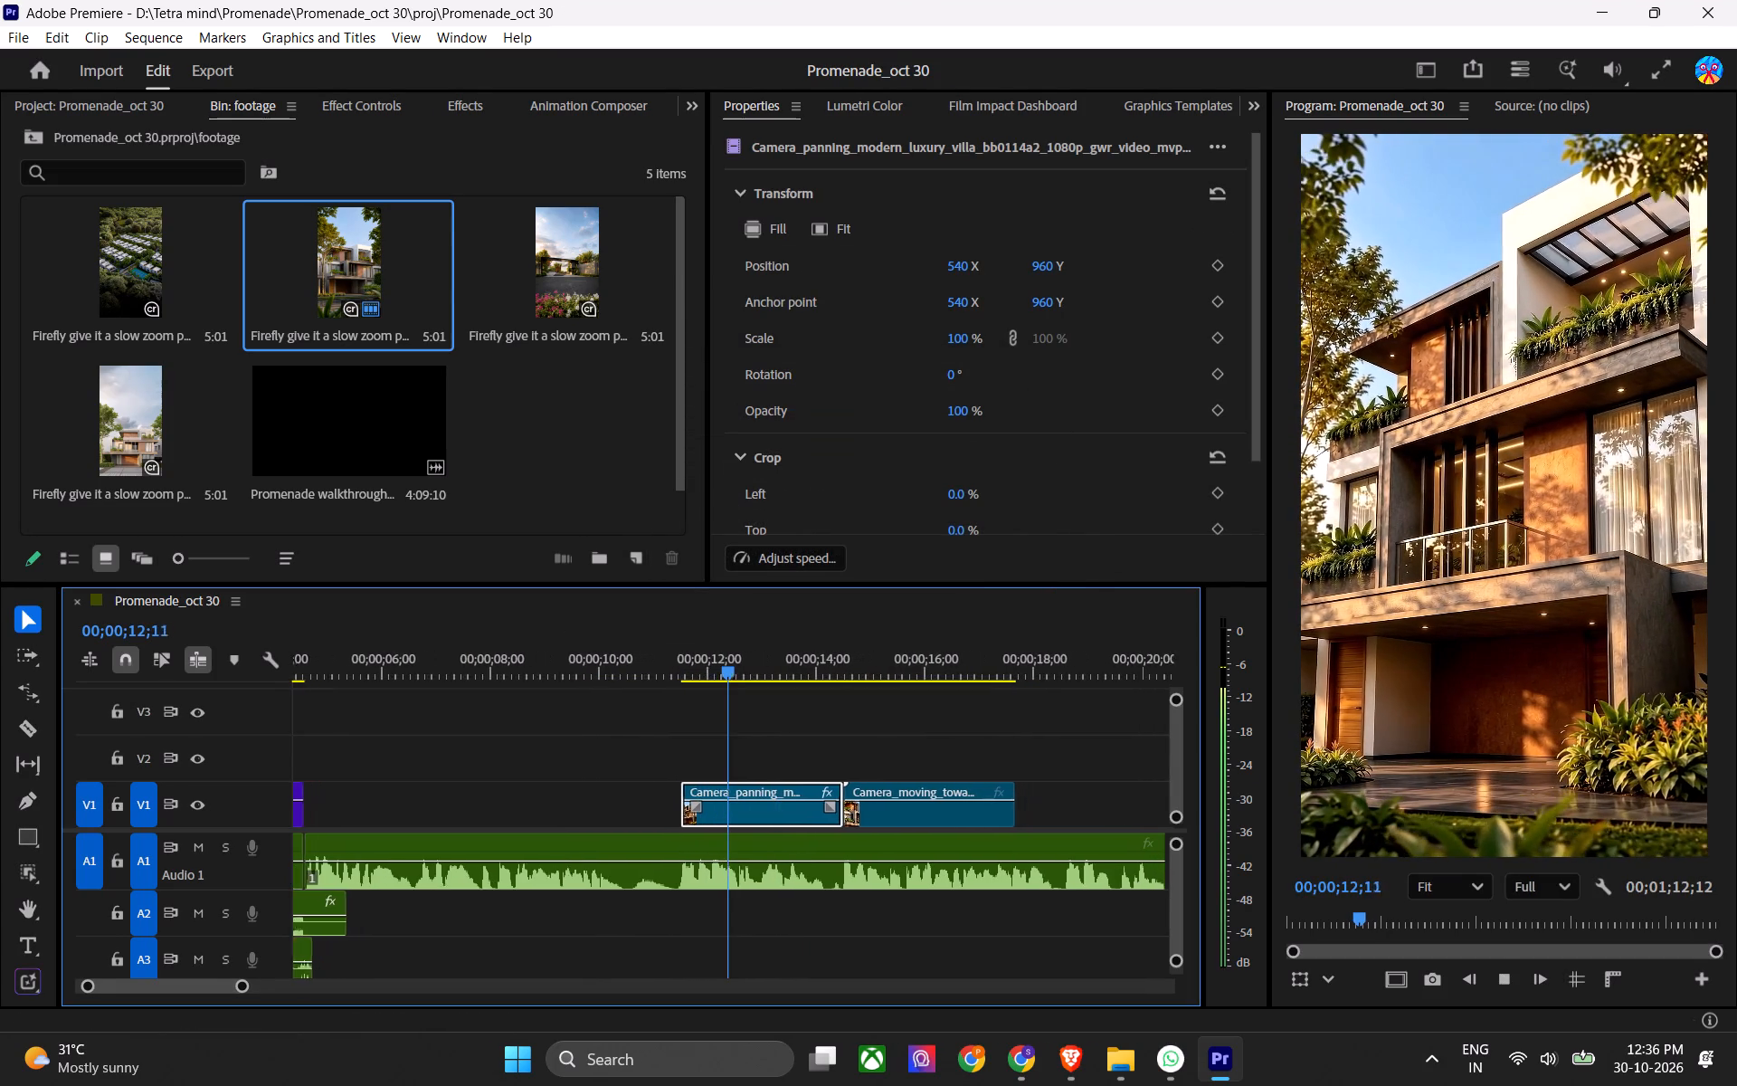
{"action": "key", "text": "space"}
Set the Camera_panning clip's time interpolation to Optical flow.
{"action": "key", "text": "ctrl+r"}
{"action": "left_click", "coordinate": [894, 596]}
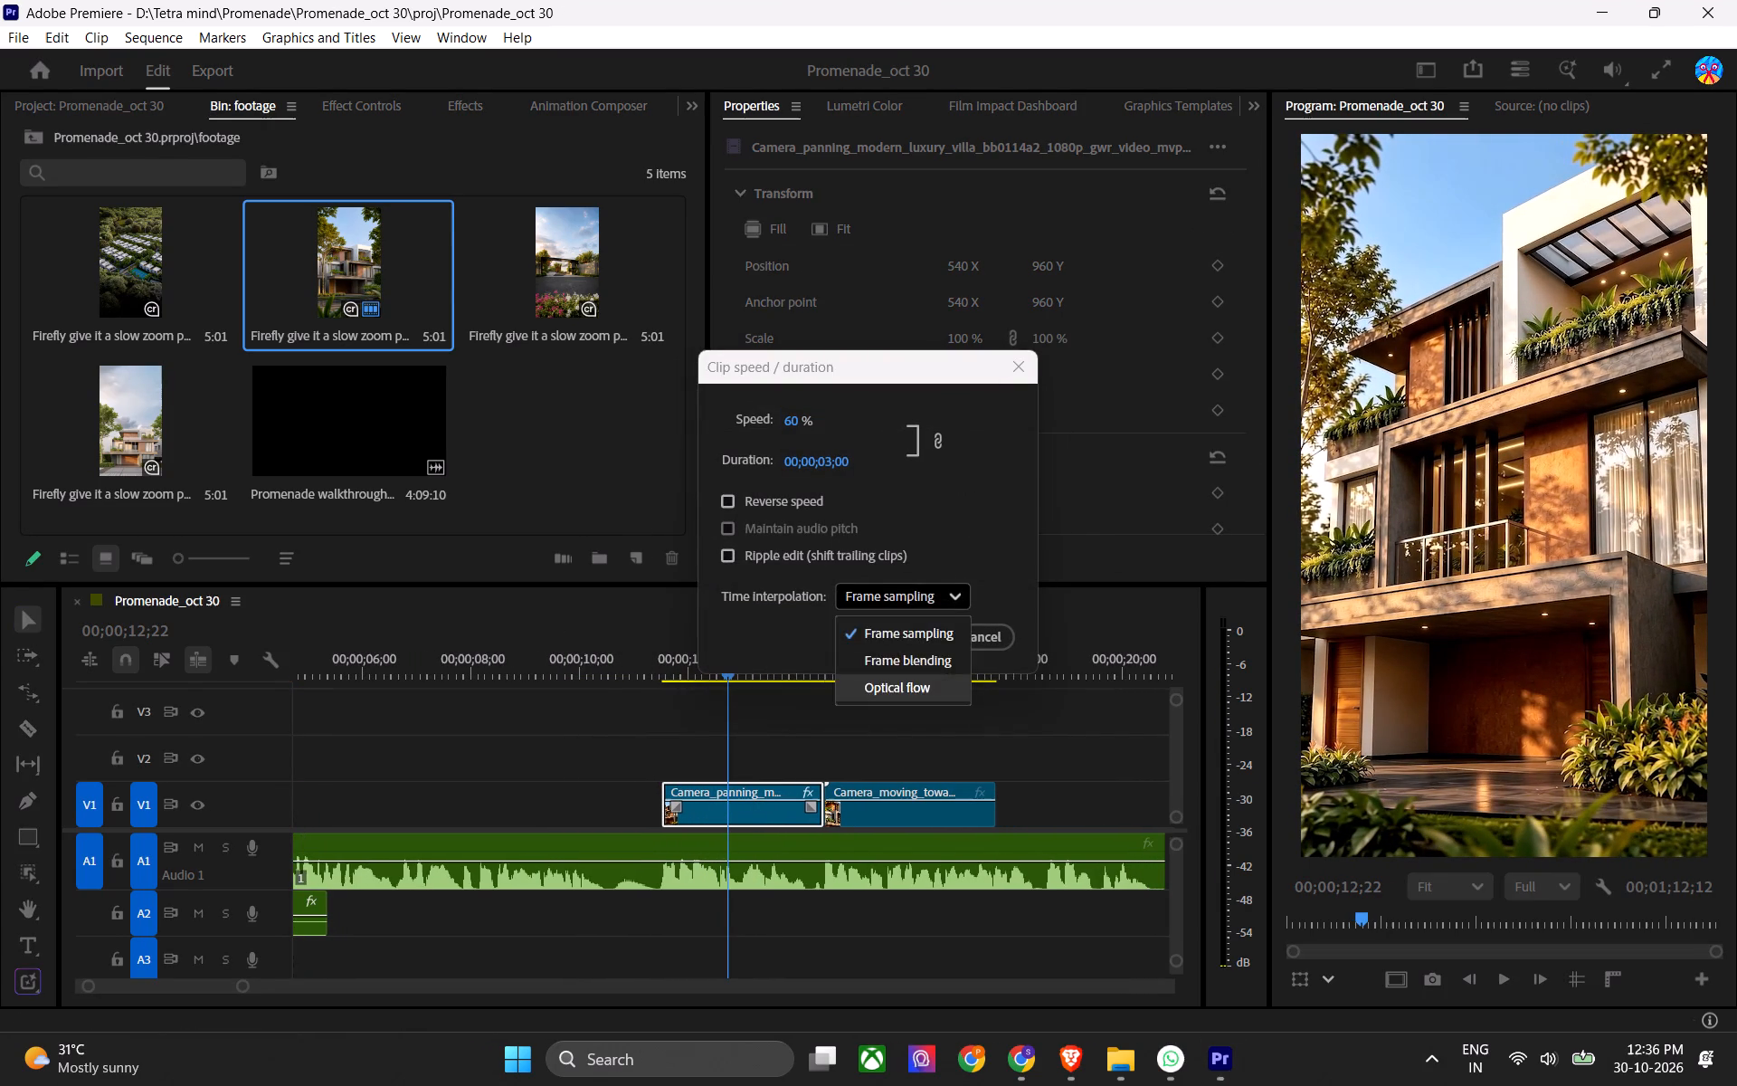
{"action": "left_click", "coordinate": [887, 695]}
{"action": "left_click", "coordinate": [911, 644]}
{"action": "left_click", "coordinate": [890, 641]}
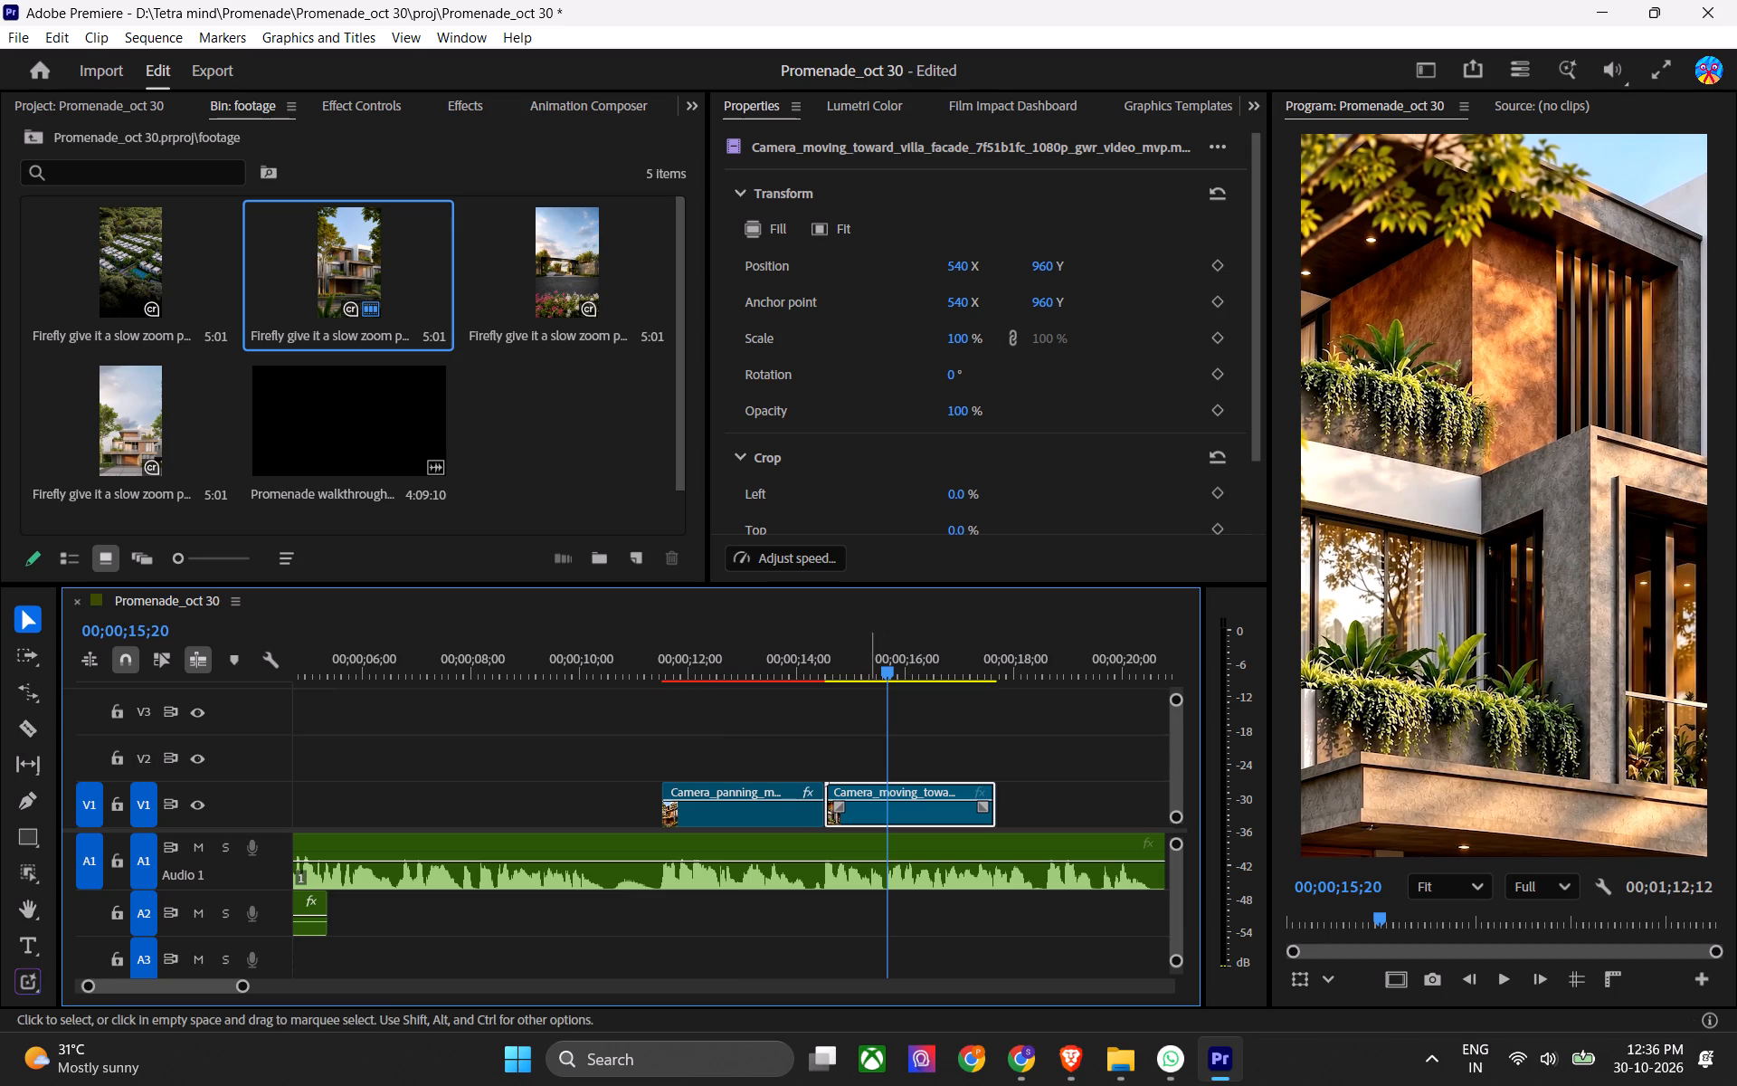
Set the Camera_moving clip's time interpolation to Optical flow, keeping 100% speed, and save the project.
{"action": "key", "text": "ctrl+r"}
{"action": "left_click", "coordinate": [897, 596]}
{"action": "left_click", "coordinate": [868, 681]}
{"action": "left_click", "coordinate": [892, 649]}
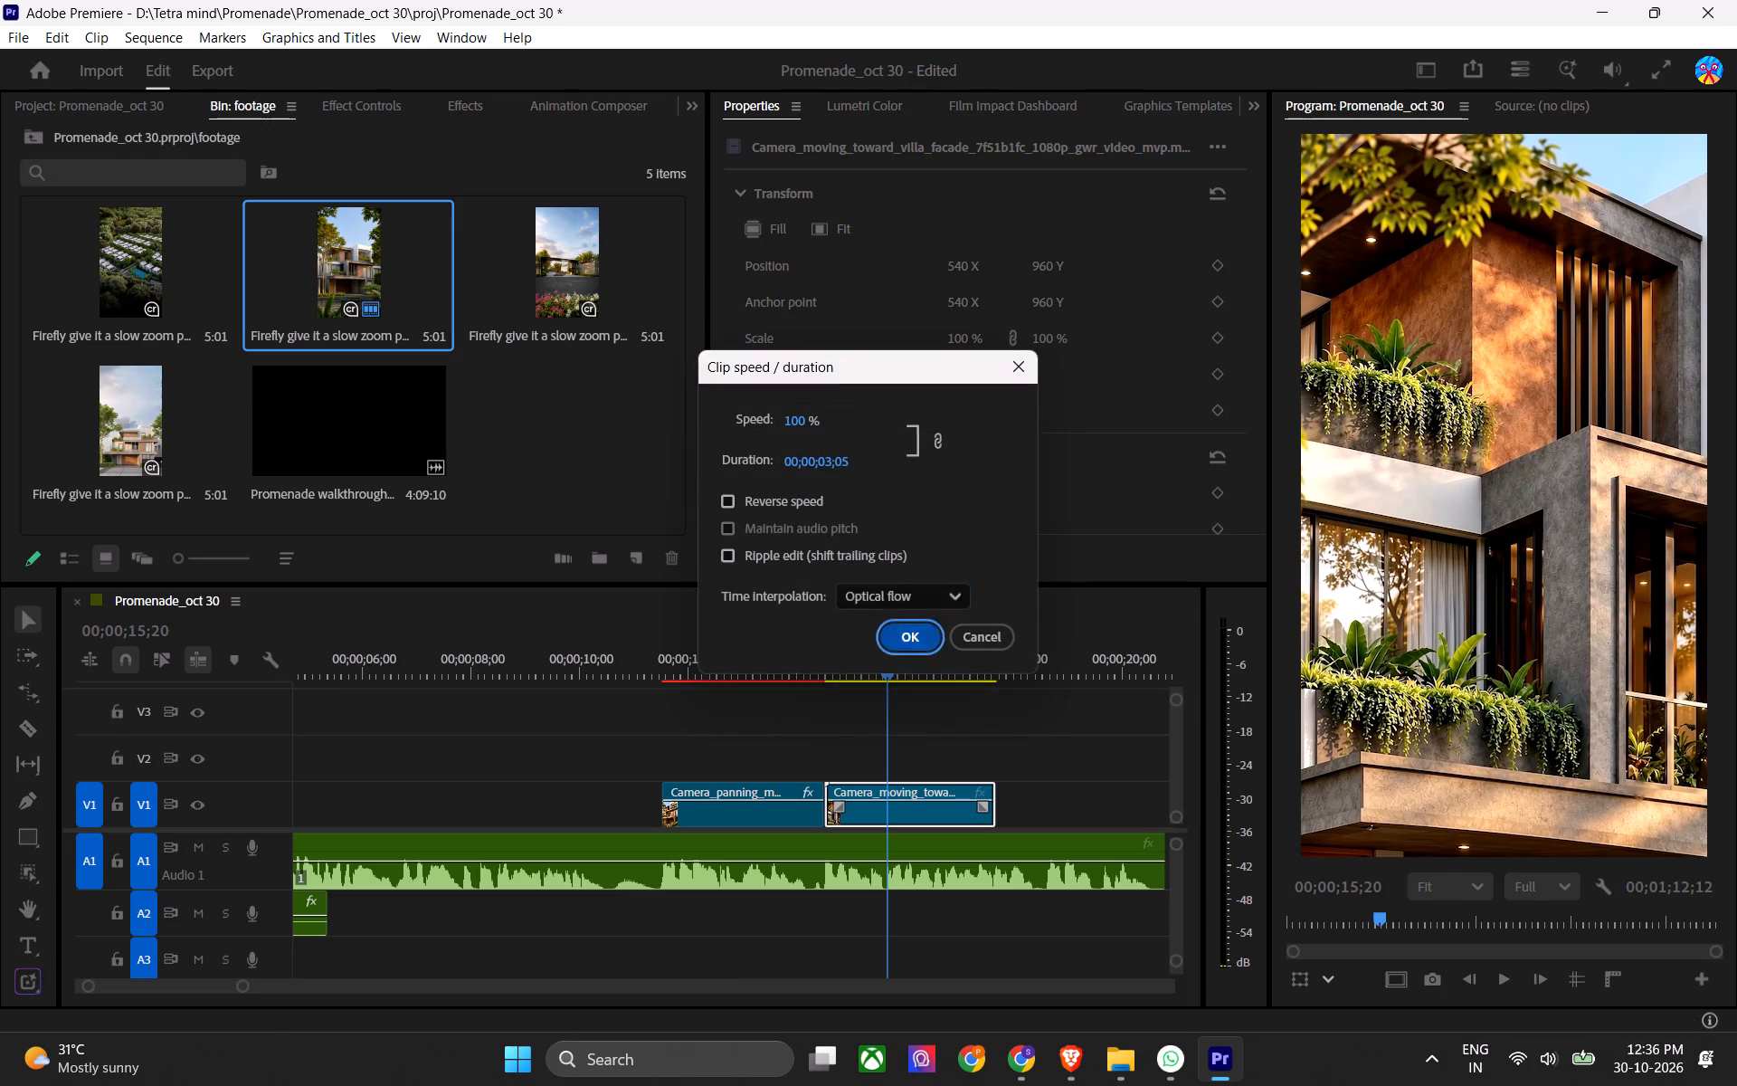
{"action": "left_click_drag", "start_coordinate": [727, 663], "coordinate": [703, 671]}
{"action": "key", "text": "ctrl+s"}
Play the two villa clips against the voiceover, trim the end of the Camera_moving clip to about 17;09, and save.
{"action": "key", "text": "space"}
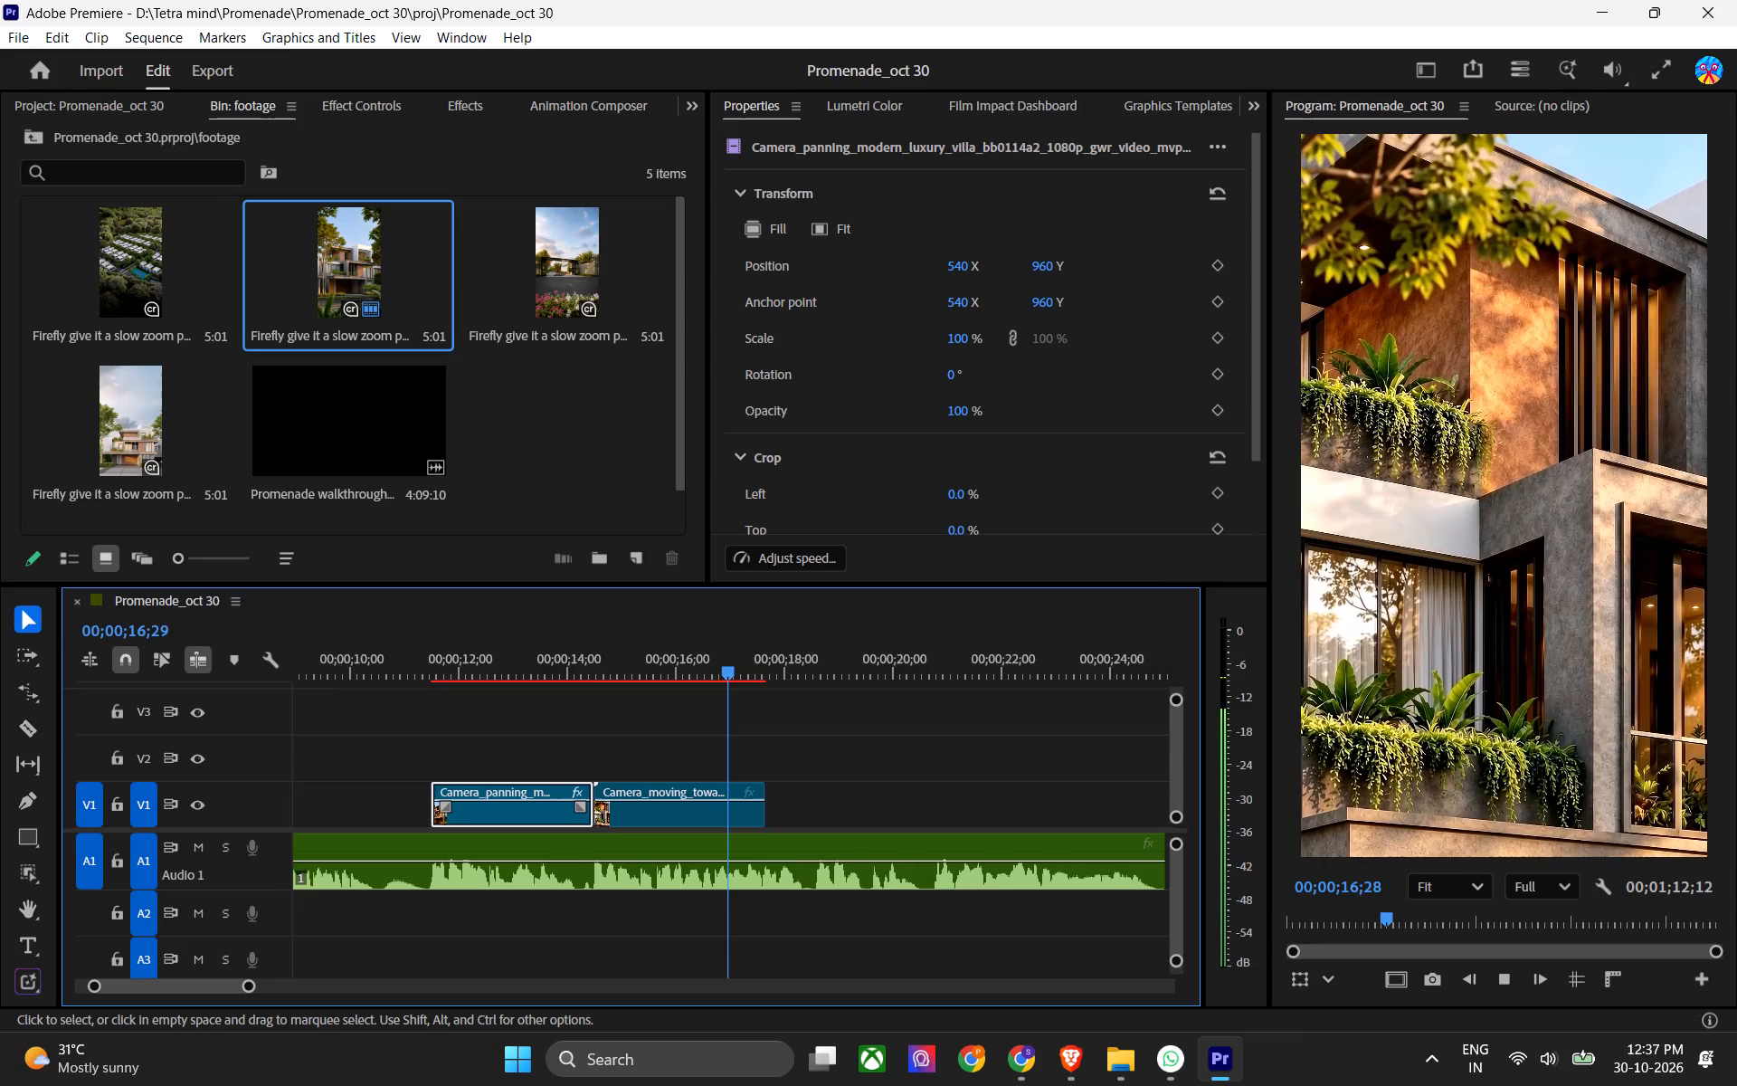
{"action": "key", "text": "space"}
{"action": "left_click", "coordinate": [669, 655]}
{"action": "key", "text": "space"}
{"action": "scroll", "coordinate": [774, 816], "scroll_direction": "up", "scroll_amount": 4, "text": "alt"}
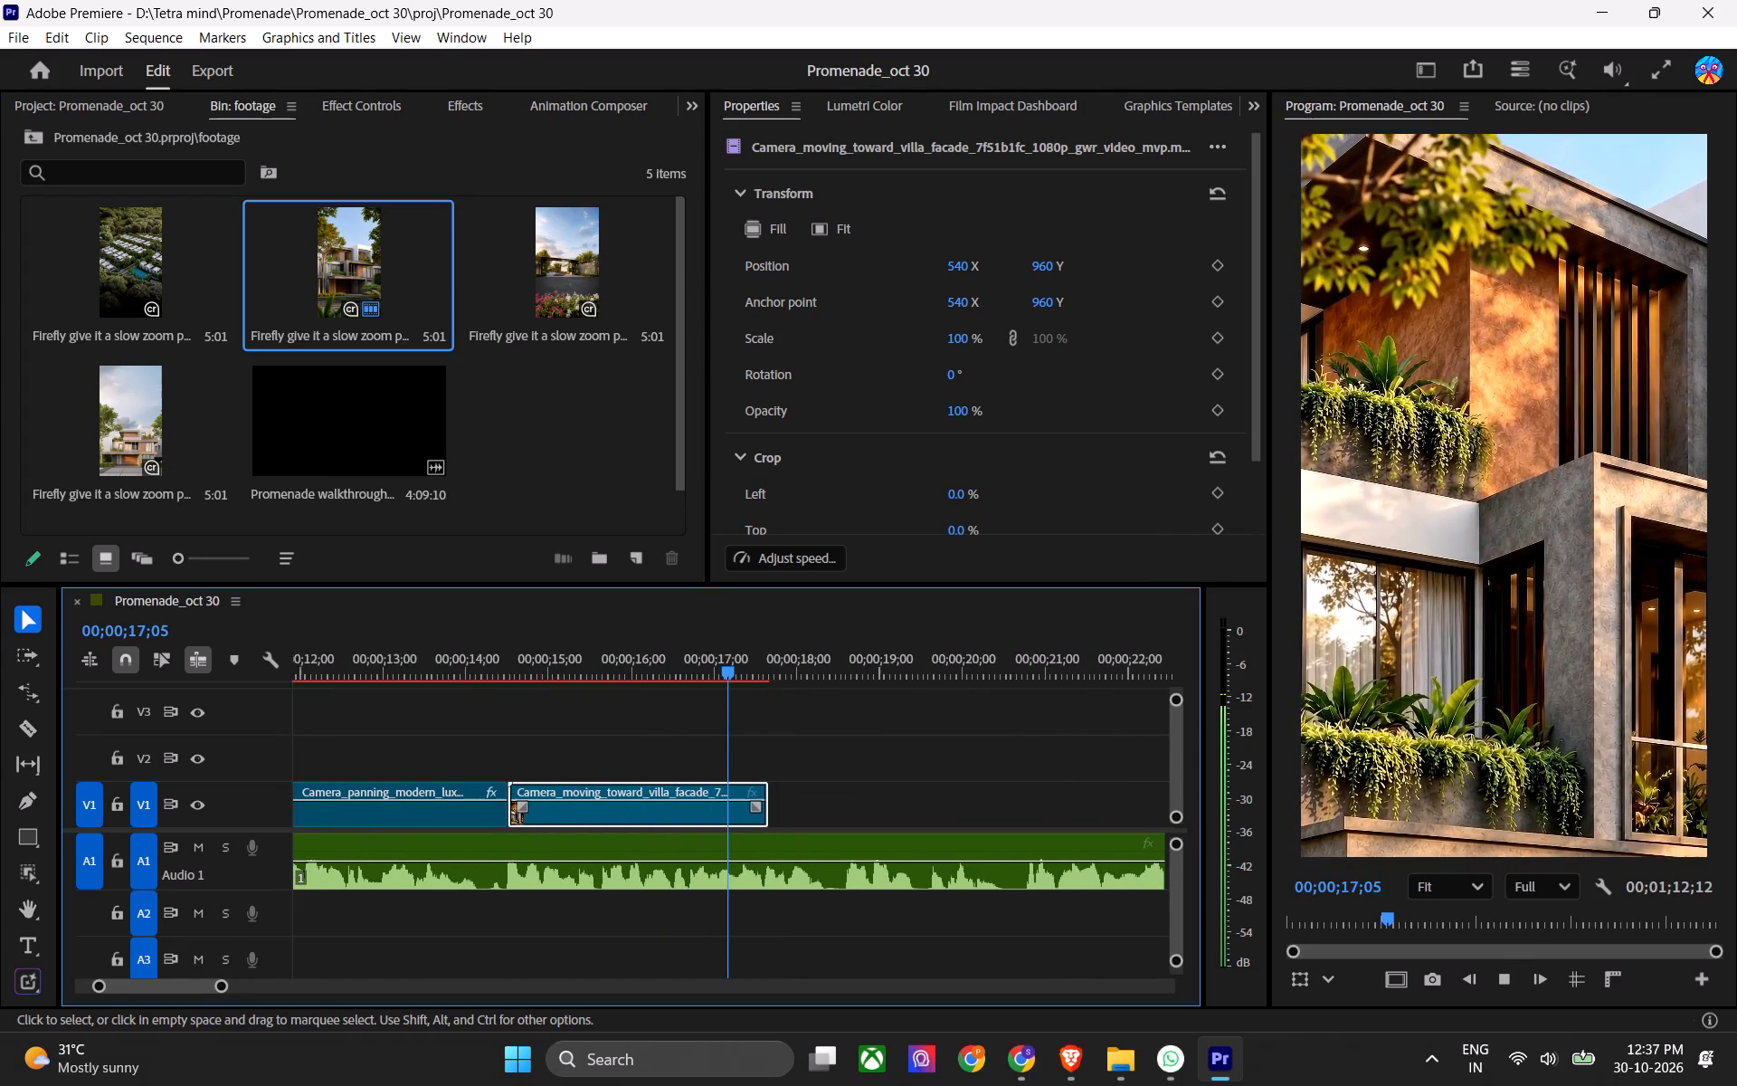
{"action": "key", "text": "space"}
{"action": "left_click_drag", "start_coordinate": [765, 796], "coordinate": [733, 801]}
{"action": "scroll", "coordinate": [631, 764], "scroll_direction": "down", "scroll_amount": 7, "text": "alt"}
{"action": "scroll", "coordinate": [634, 775], "scroll_direction": "up", "scroll_amount": 5}
{"action": "key", "text": "ctrl+s"}
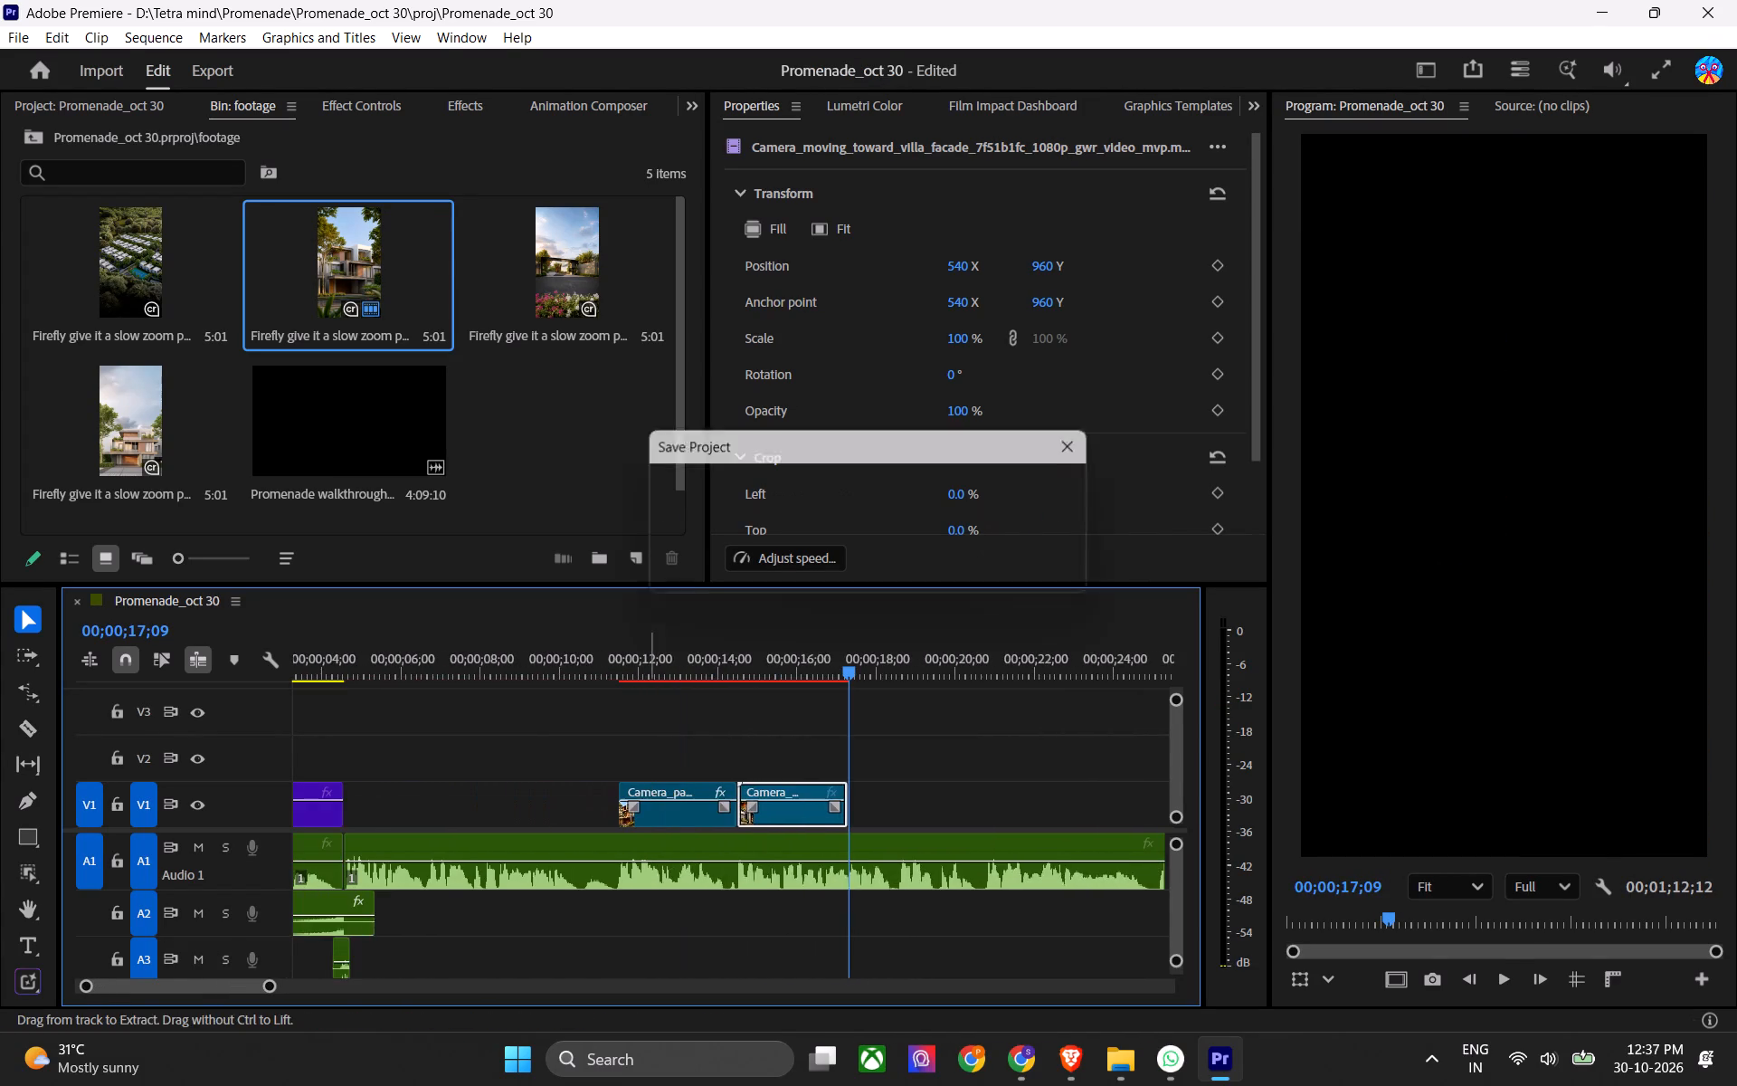
{"action": "scroll", "coordinate": [578, 773], "scroll_direction": "down", "scroll_amount": 3, "text": "alt"}
{"action": "scroll", "coordinate": [578, 776], "scroll_direction": "up", "scroll_amount": 4}
{"action": "key", "text": "ctrl+s"}
{"action": "scroll", "coordinate": [508, 738], "scroll_direction": "down", "scroll_amount": 5, "text": "ctrl"}
{"action": "key", "text": "ctrl+s"}
Play the opening Firefly villa clip from the sequence start to review it against the voiceover.
{"action": "left_click_drag", "start_coordinate": [423, 662], "coordinate": [393, 674]}
{"action": "key", "text": "space"}
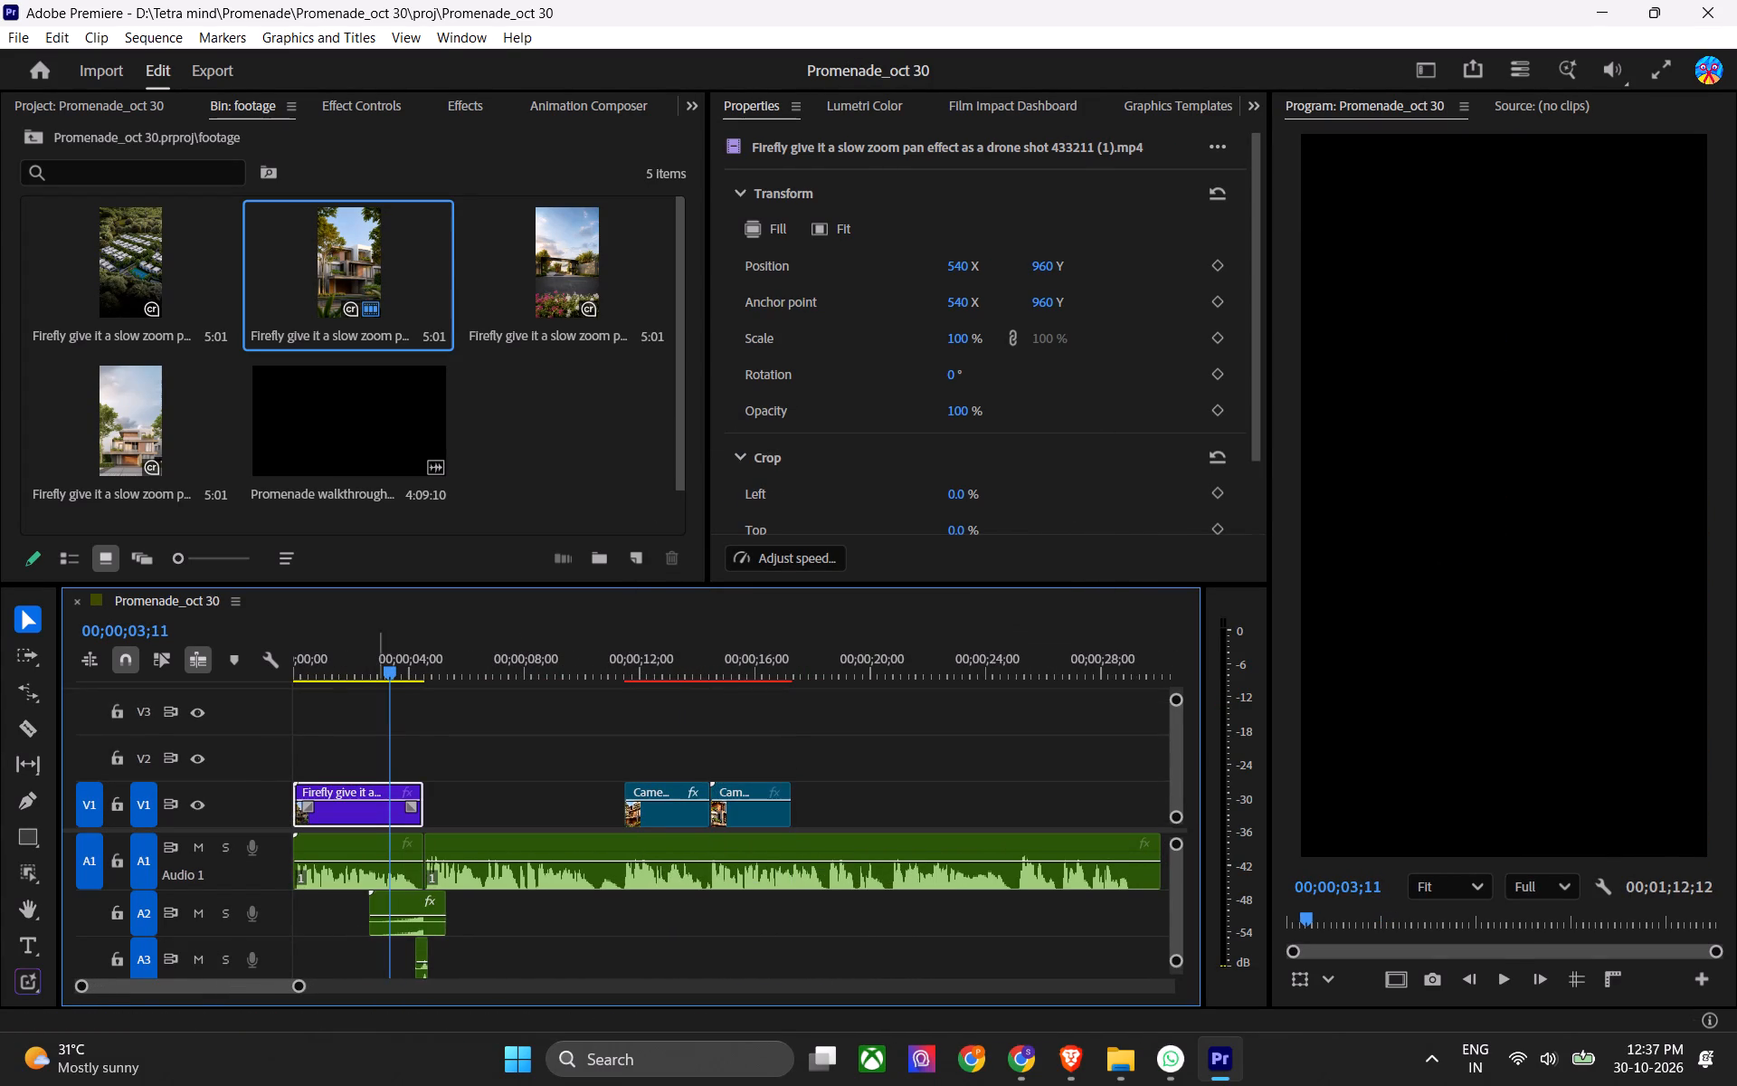
{"action": "key", "text": "space"}
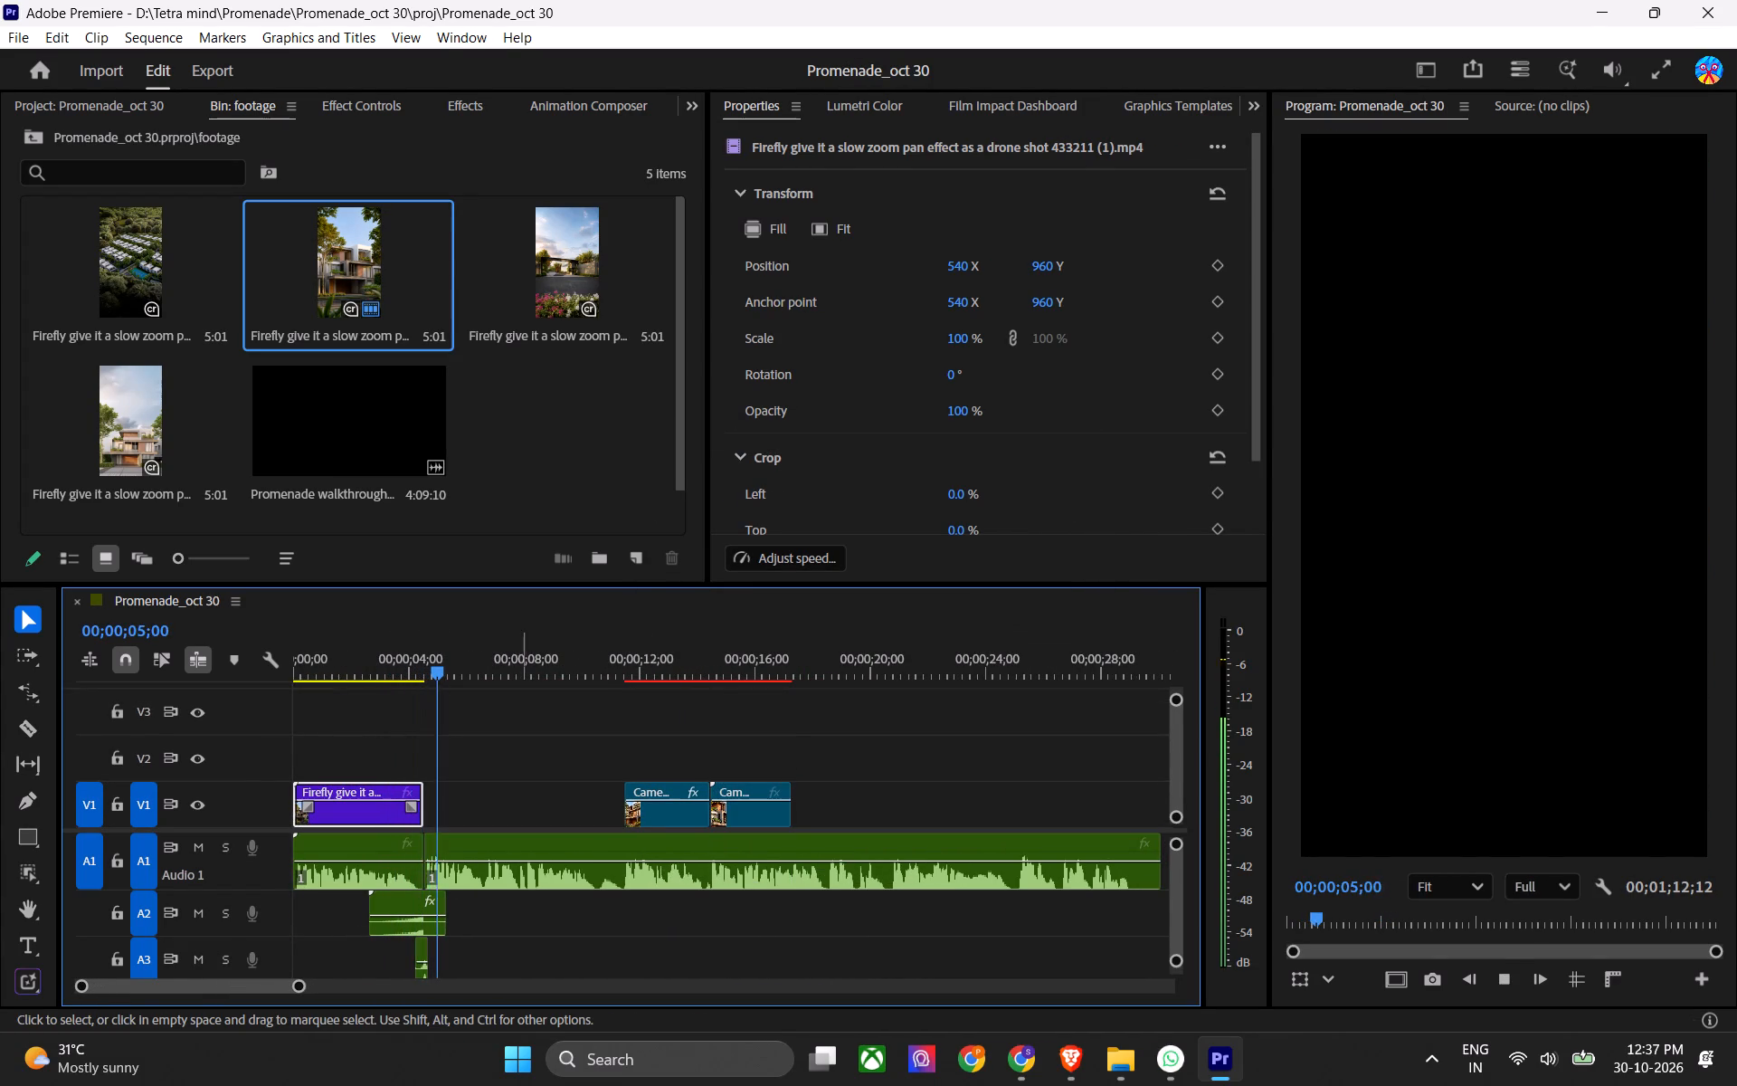
{"action": "left_click_drag", "start_coordinate": [636, 656], "coordinate": [227, 669]}
{"action": "key", "text": "ctrl+s"}
{"action": "key", "text": "space"}
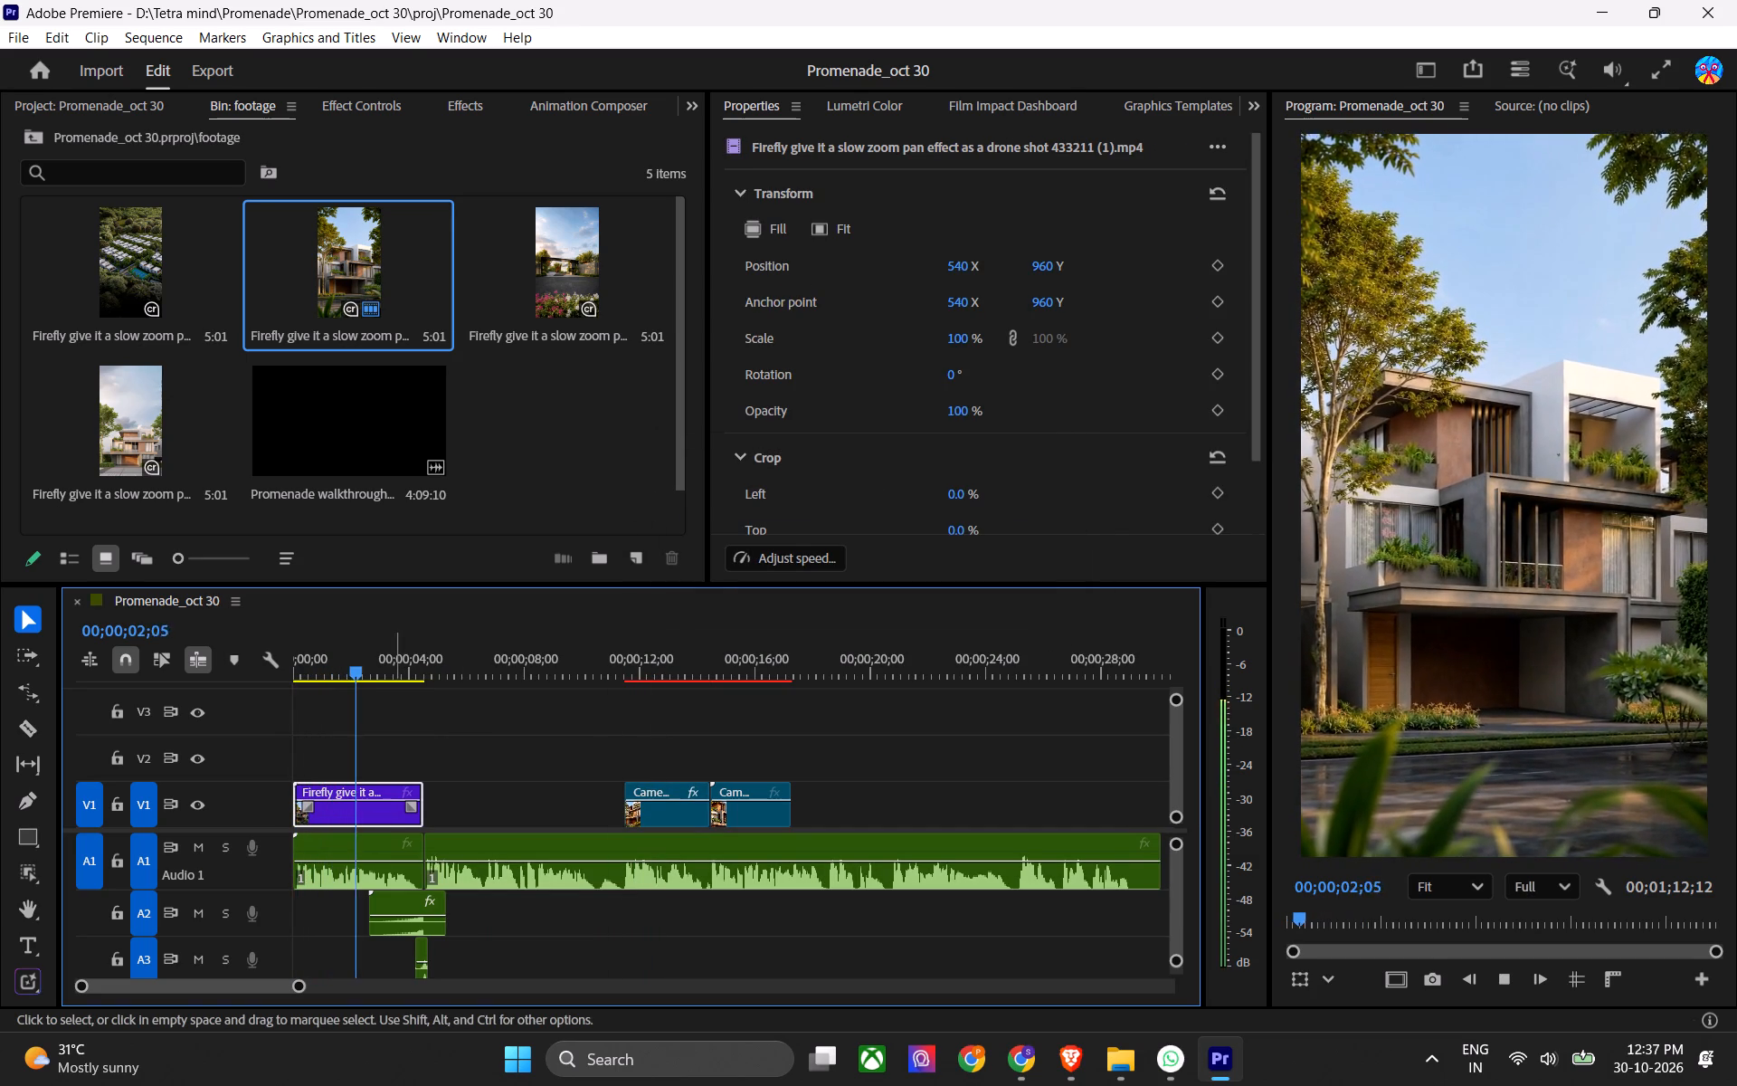
{"action": "left_click", "coordinate": [423, 757]}
{"action": "key", "text": "space"}
Replace the opening clip on V1 with the Firefly drone shot 594898 footage, play the opening, and save.
{"action": "left_click", "coordinate": [548, 497]}
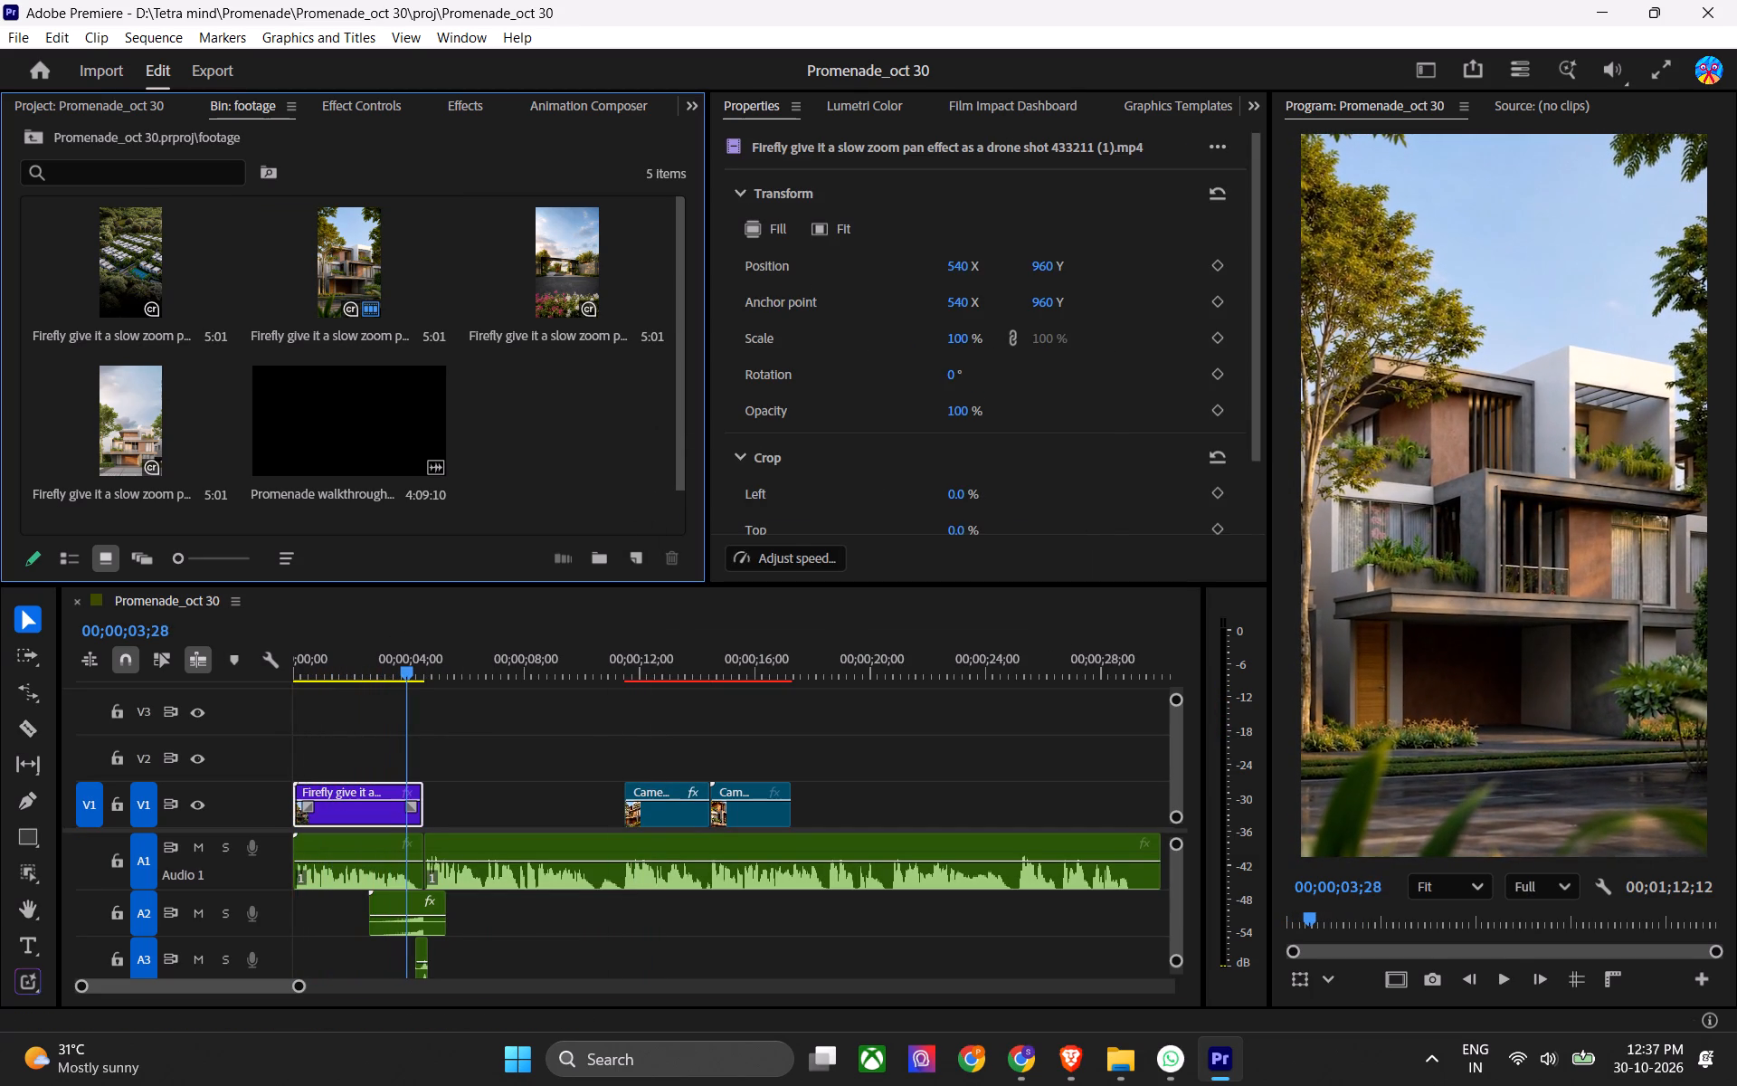
{"action": "key", "text": "ctrl+s"}
{"action": "left_click_drag", "start_coordinate": [558, 282], "coordinate": [306, 805]}
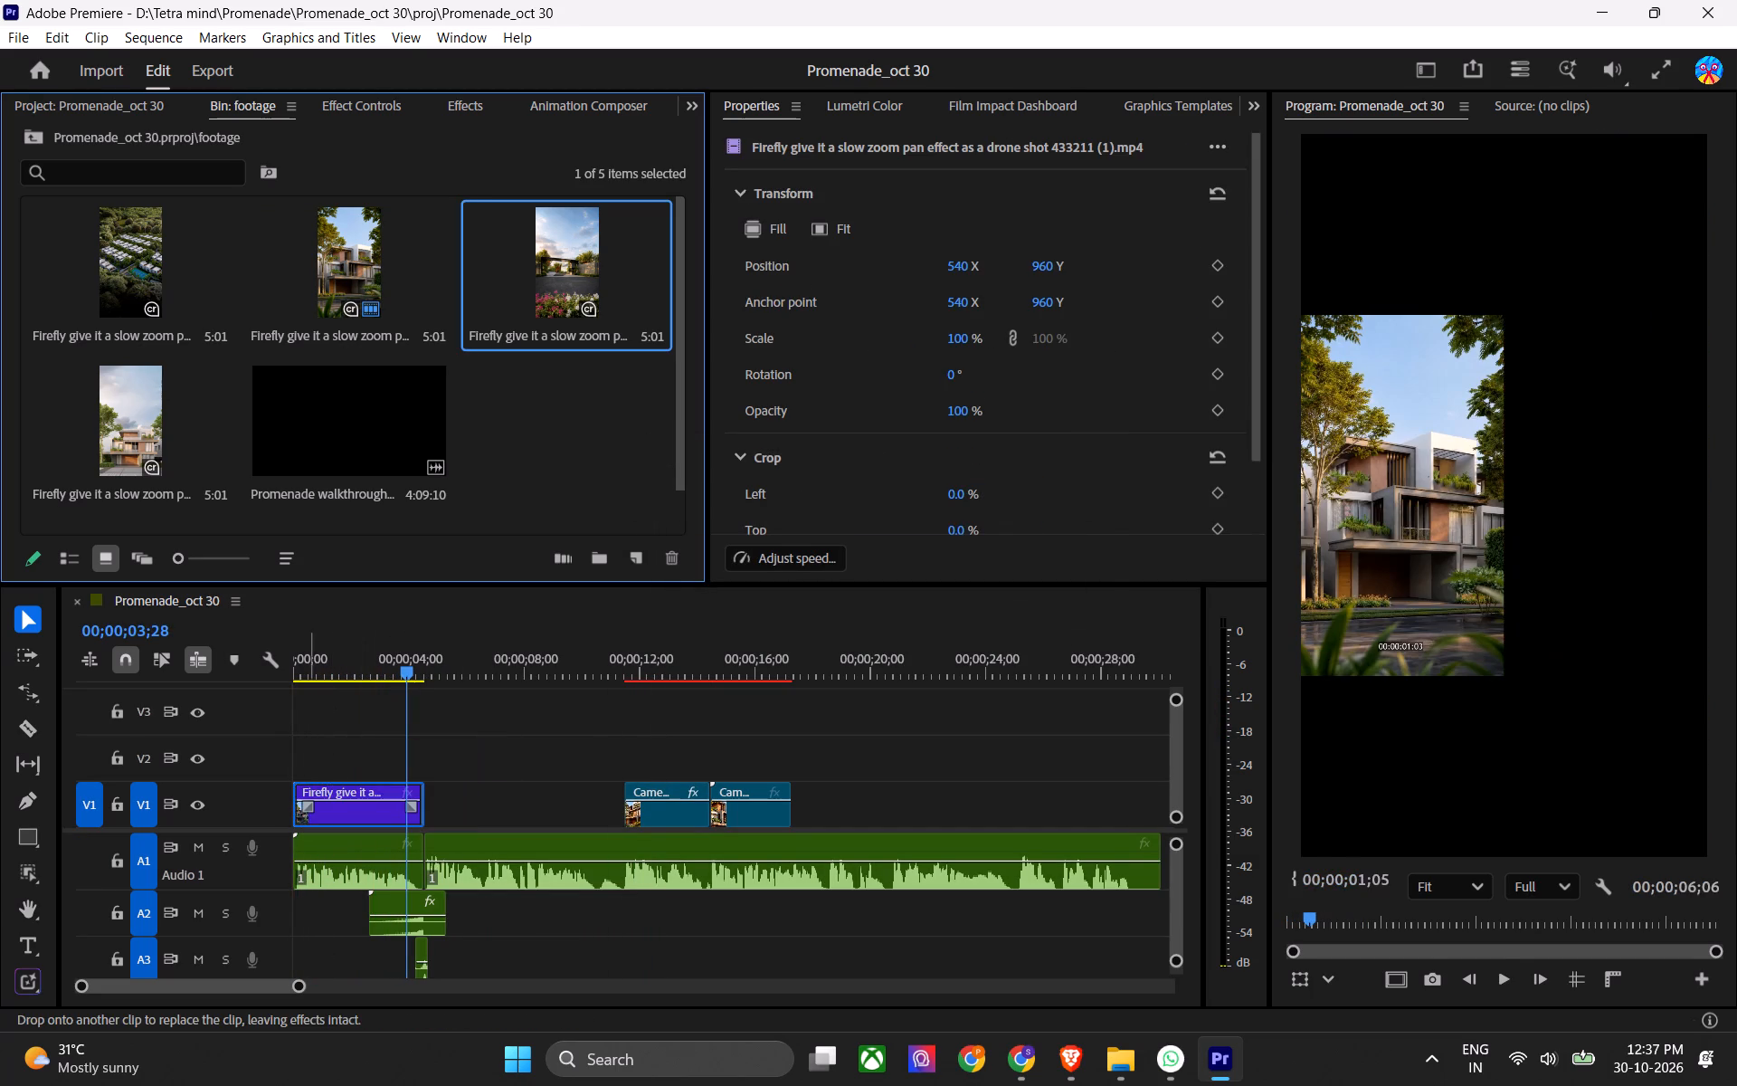
{"action": "left_click_drag", "start_coordinate": [306, 805], "coordinate": [296, 803]}
{"action": "left_click_drag", "start_coordinate": [363, 668], "coordinate": [238, 695]}
{"action": "key", "text": "ctrl+s"}
{"action": "key", "text": "space"}
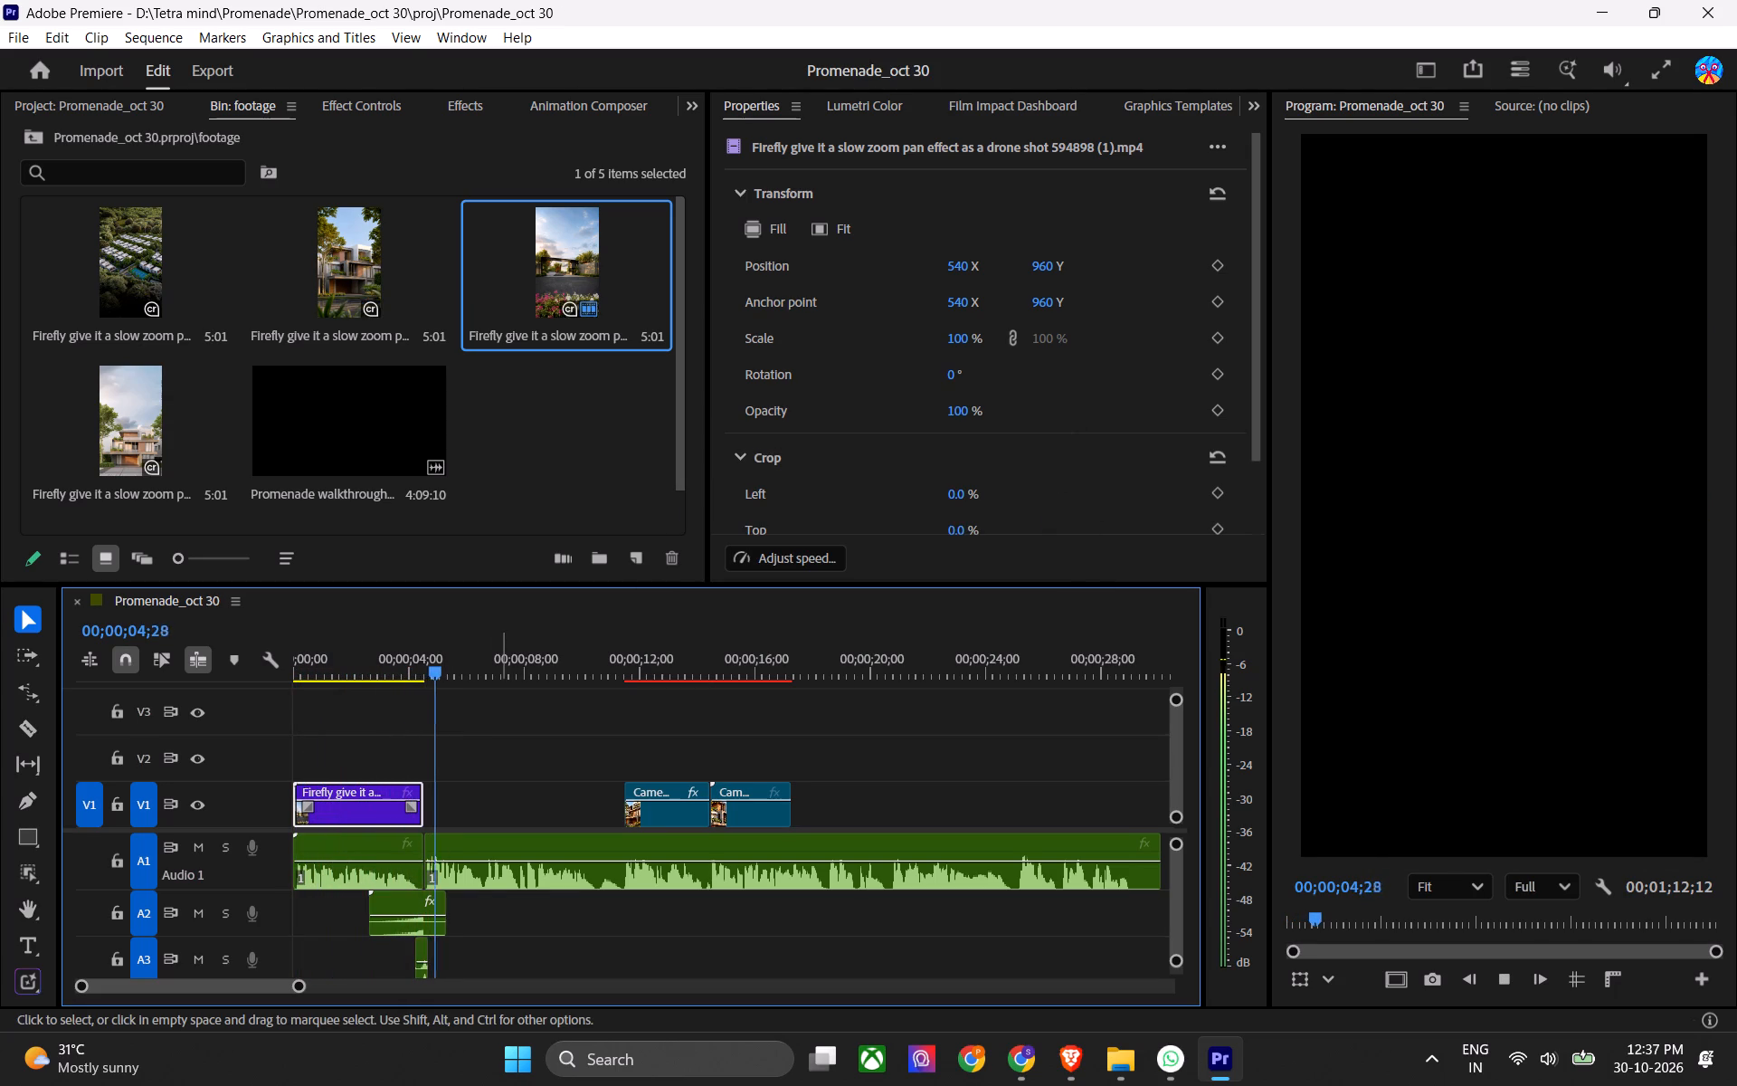
{"action": "left_click", "coordinate": [482, 785]}
{"action": "key", "text": "space"}
{"action": "key", "text": "ctrl+s"}
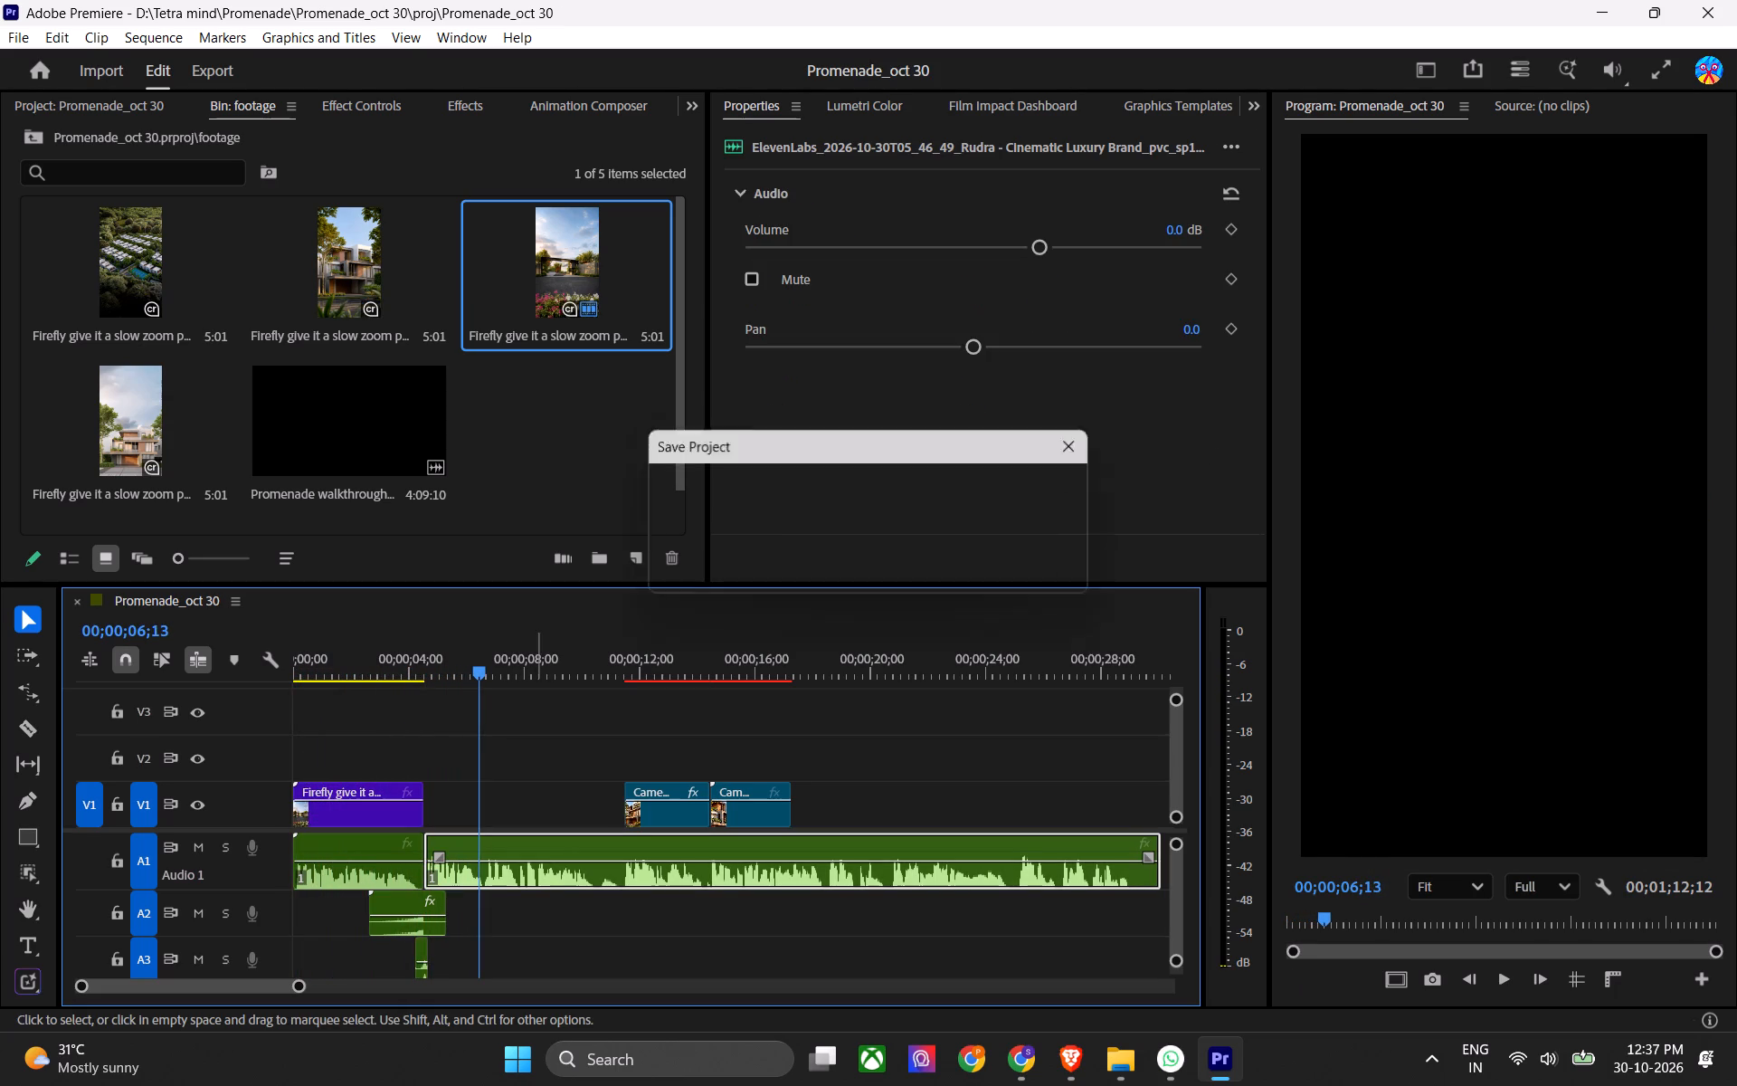
{"action": "key", "text": "ctrl+s"}
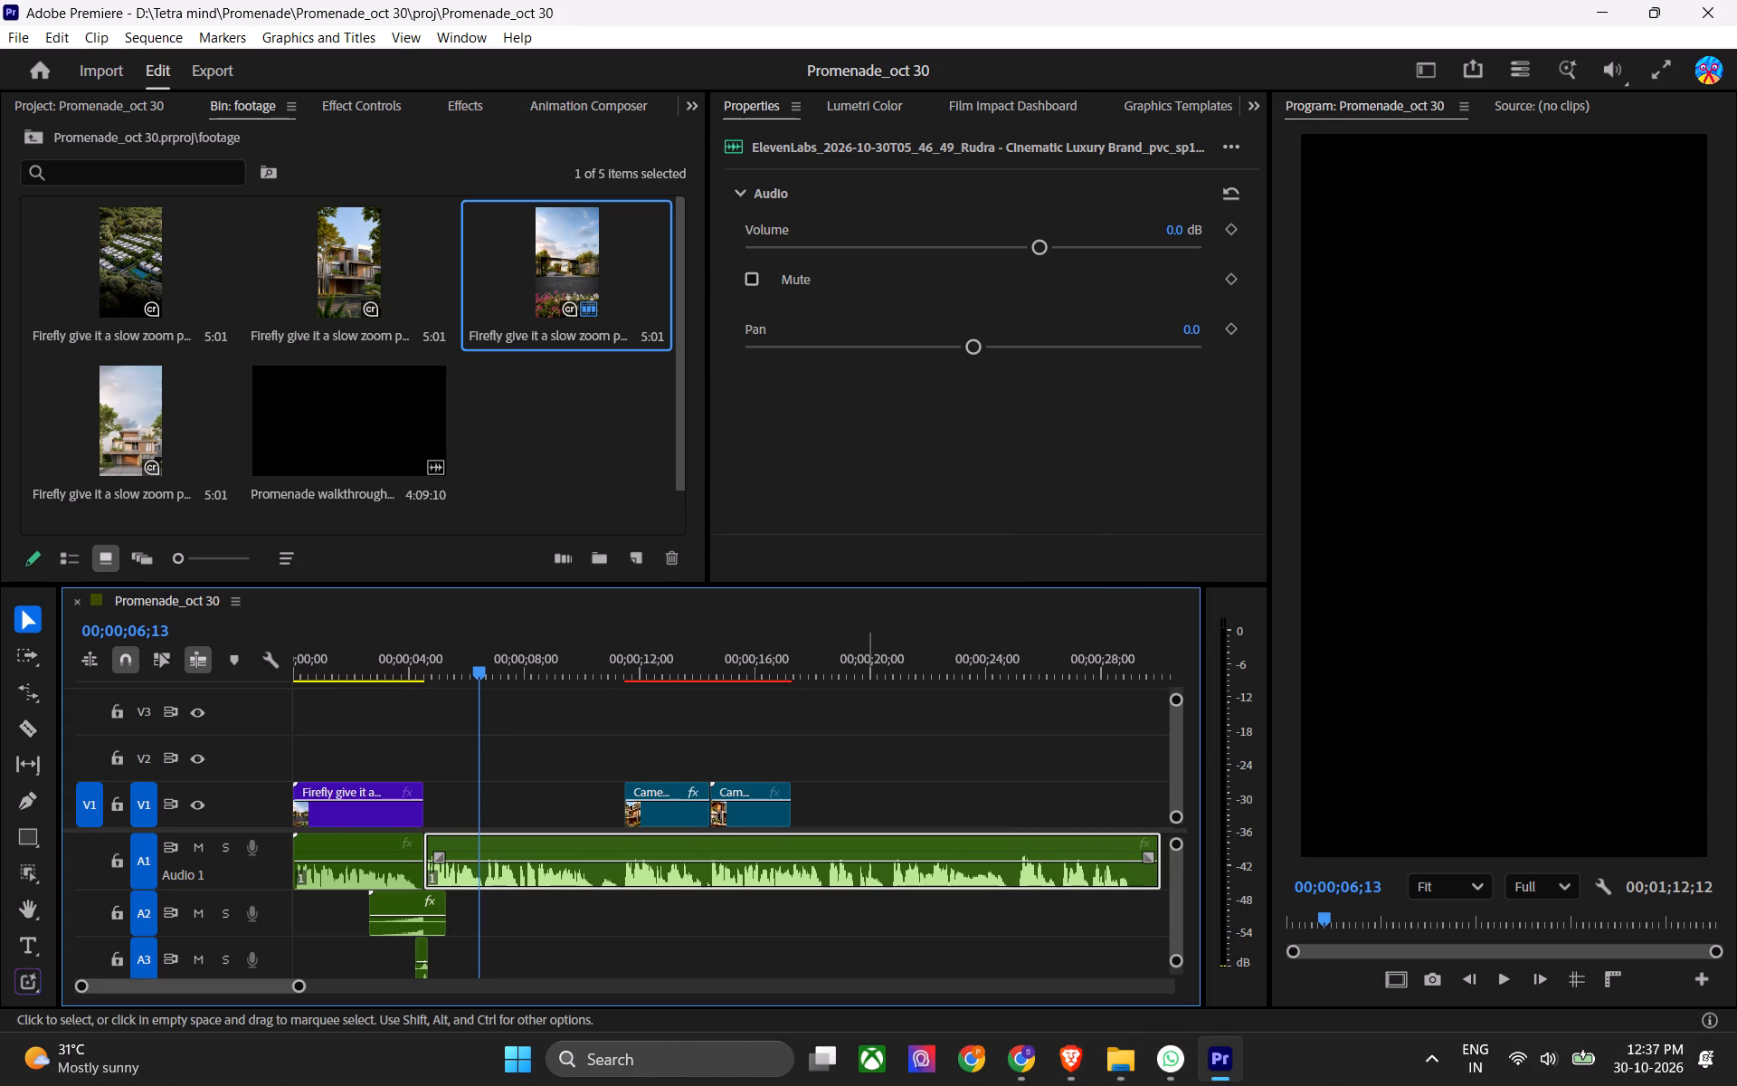
Scale the four raw camera clips (C2635, C2603 and the two after) near the sequence's end to 50%.
{"action": "scroll", "coordinate": [868, 834], "scroll_direction": "down", "scroll_amount": 8, "text": "alt"}
{"action": "scroll", "coordinate": [896, 817], "scroll_direction": "down", "scroll_amount": 8}
{"action": "left_click_drag", "start_coordinate": [771, 654], "coordinate": [790, 662]}
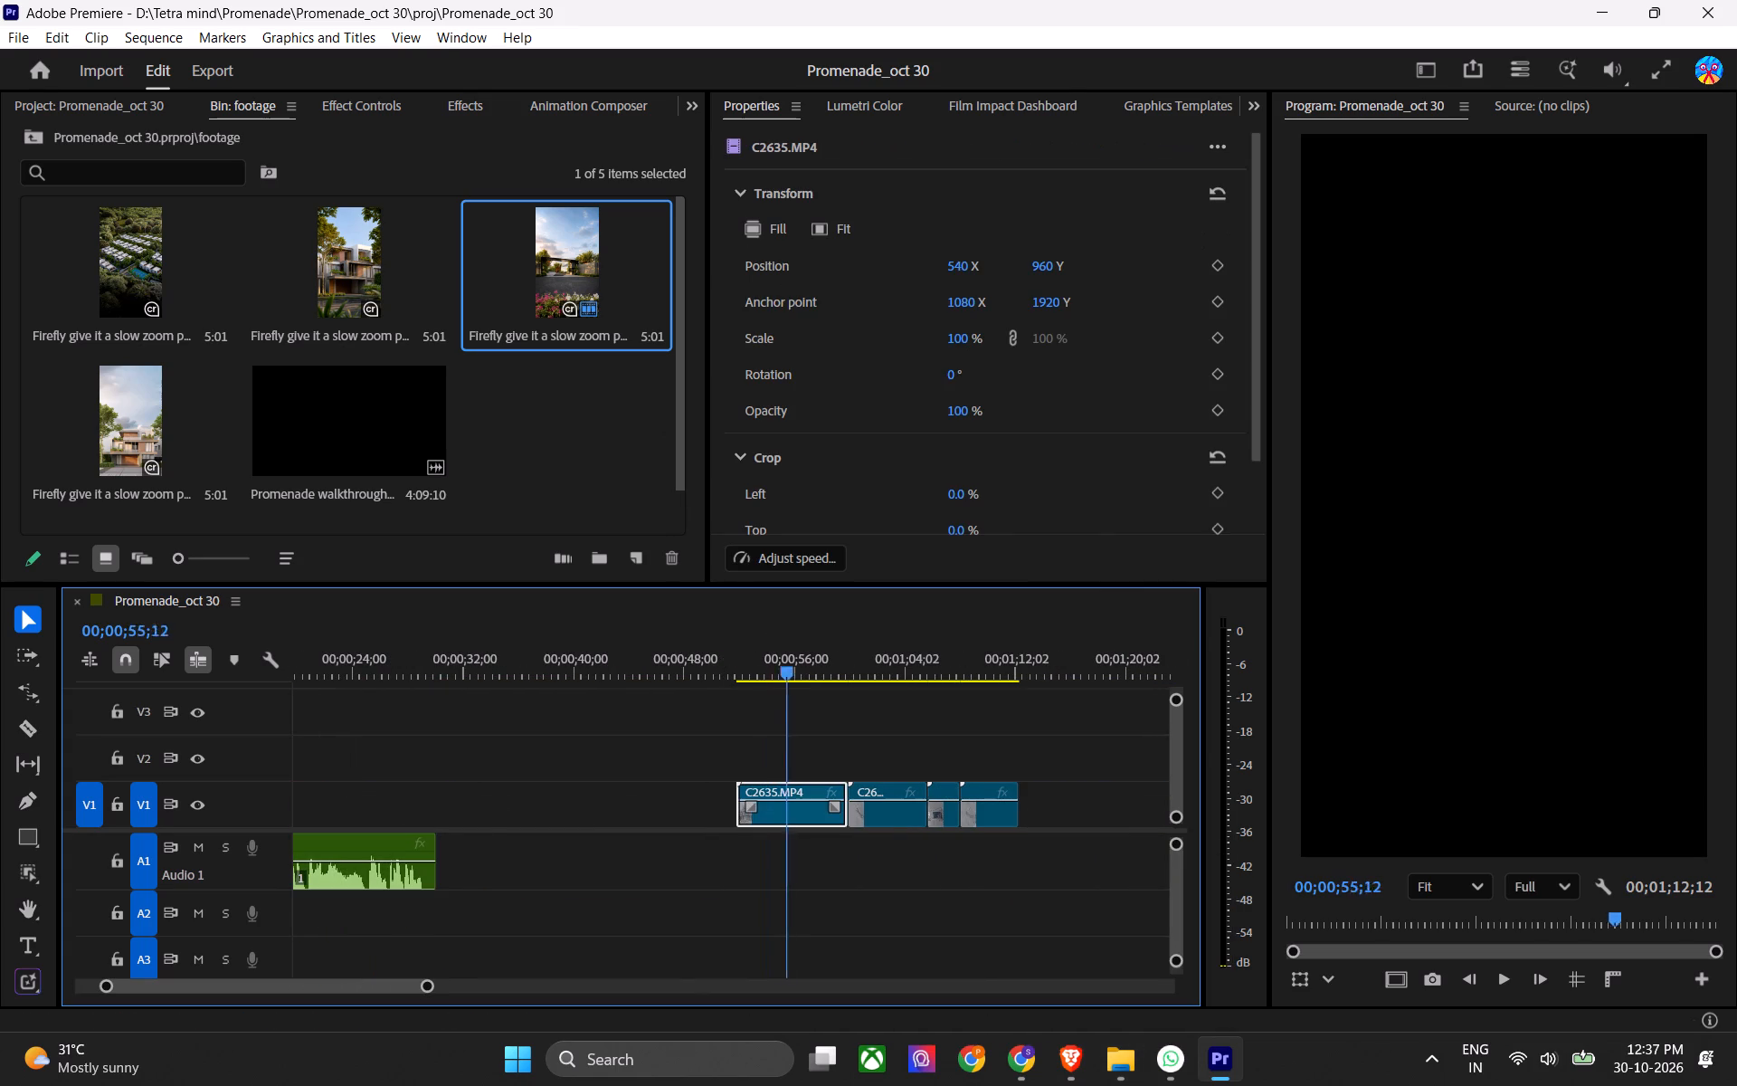
{"action": "left_click_drag", "start_coordinate": [790, 662], "coordinate": [910, 652]}
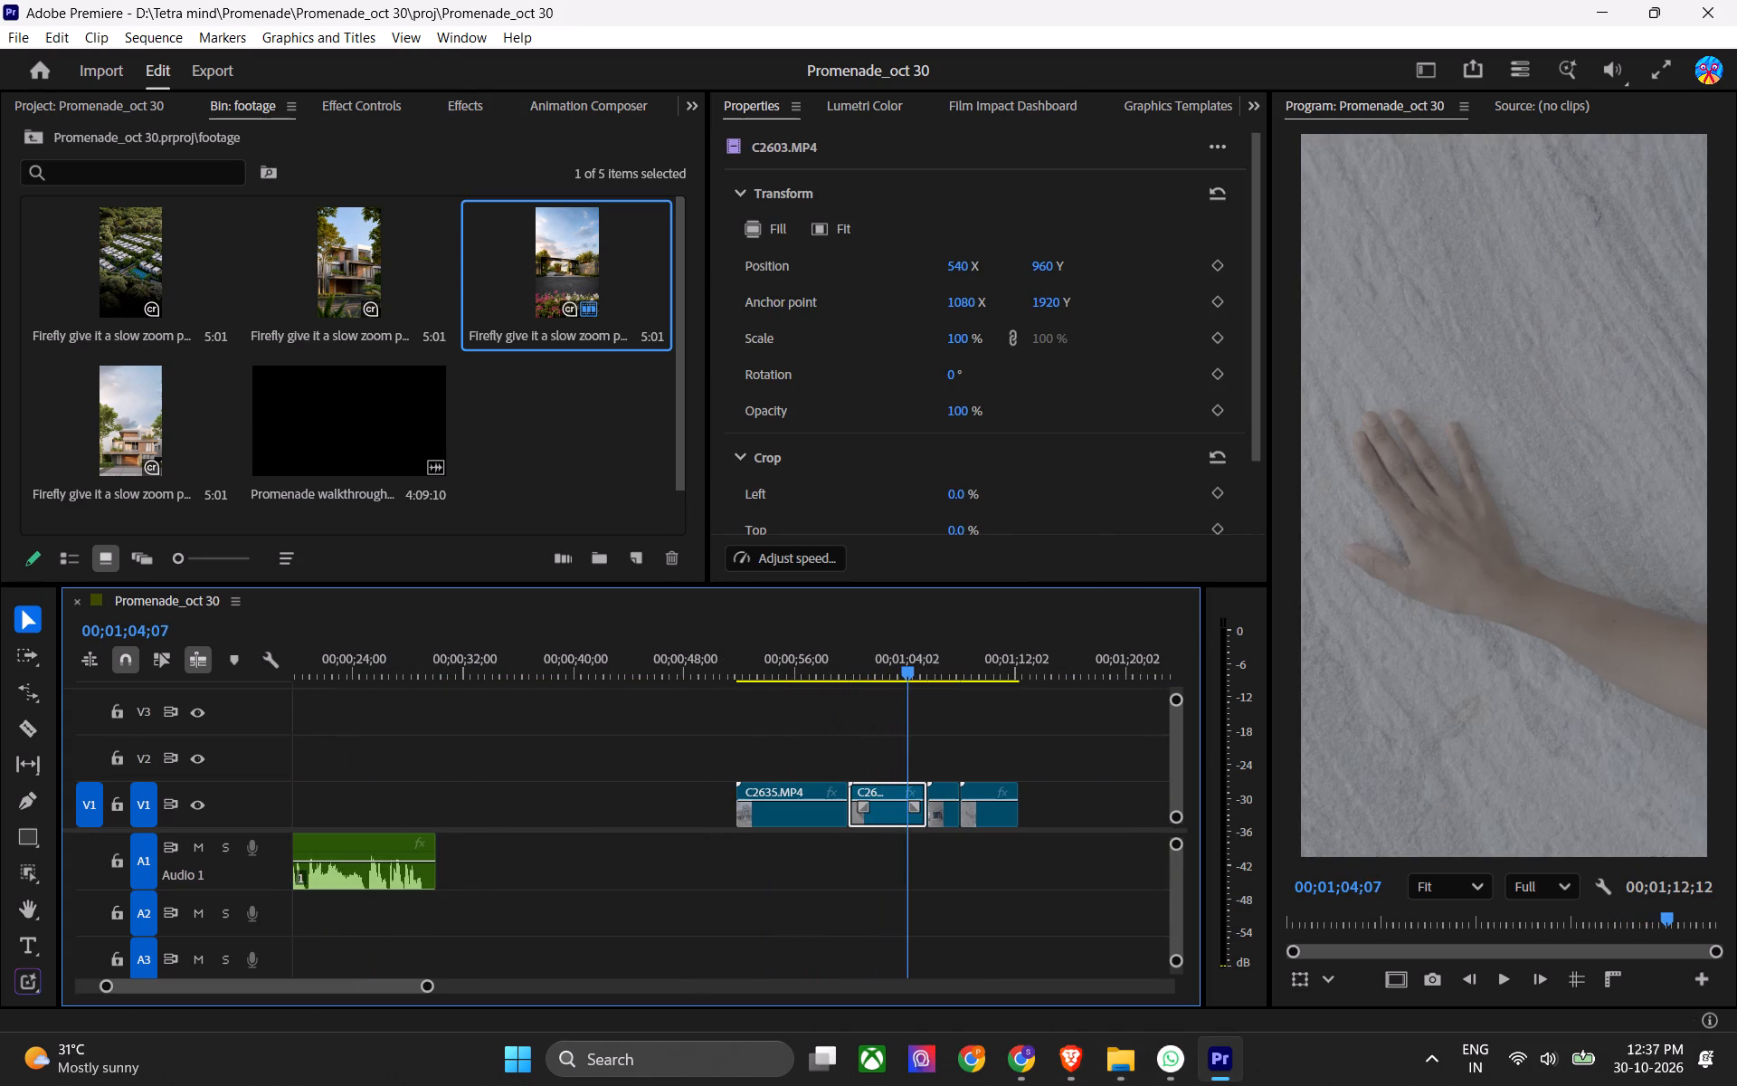
{"action": "left_click_drag", "start_coordinate": [910, 652], "coordinate": [918, 649]}
{"action": "left_click_drag", "start_coordinate": [1013, 712], "coordinate": [1004, 737]}
{"action": "left_click_drag", "start_coordinate": [1032, 755], "coordinate": [789, 803]}
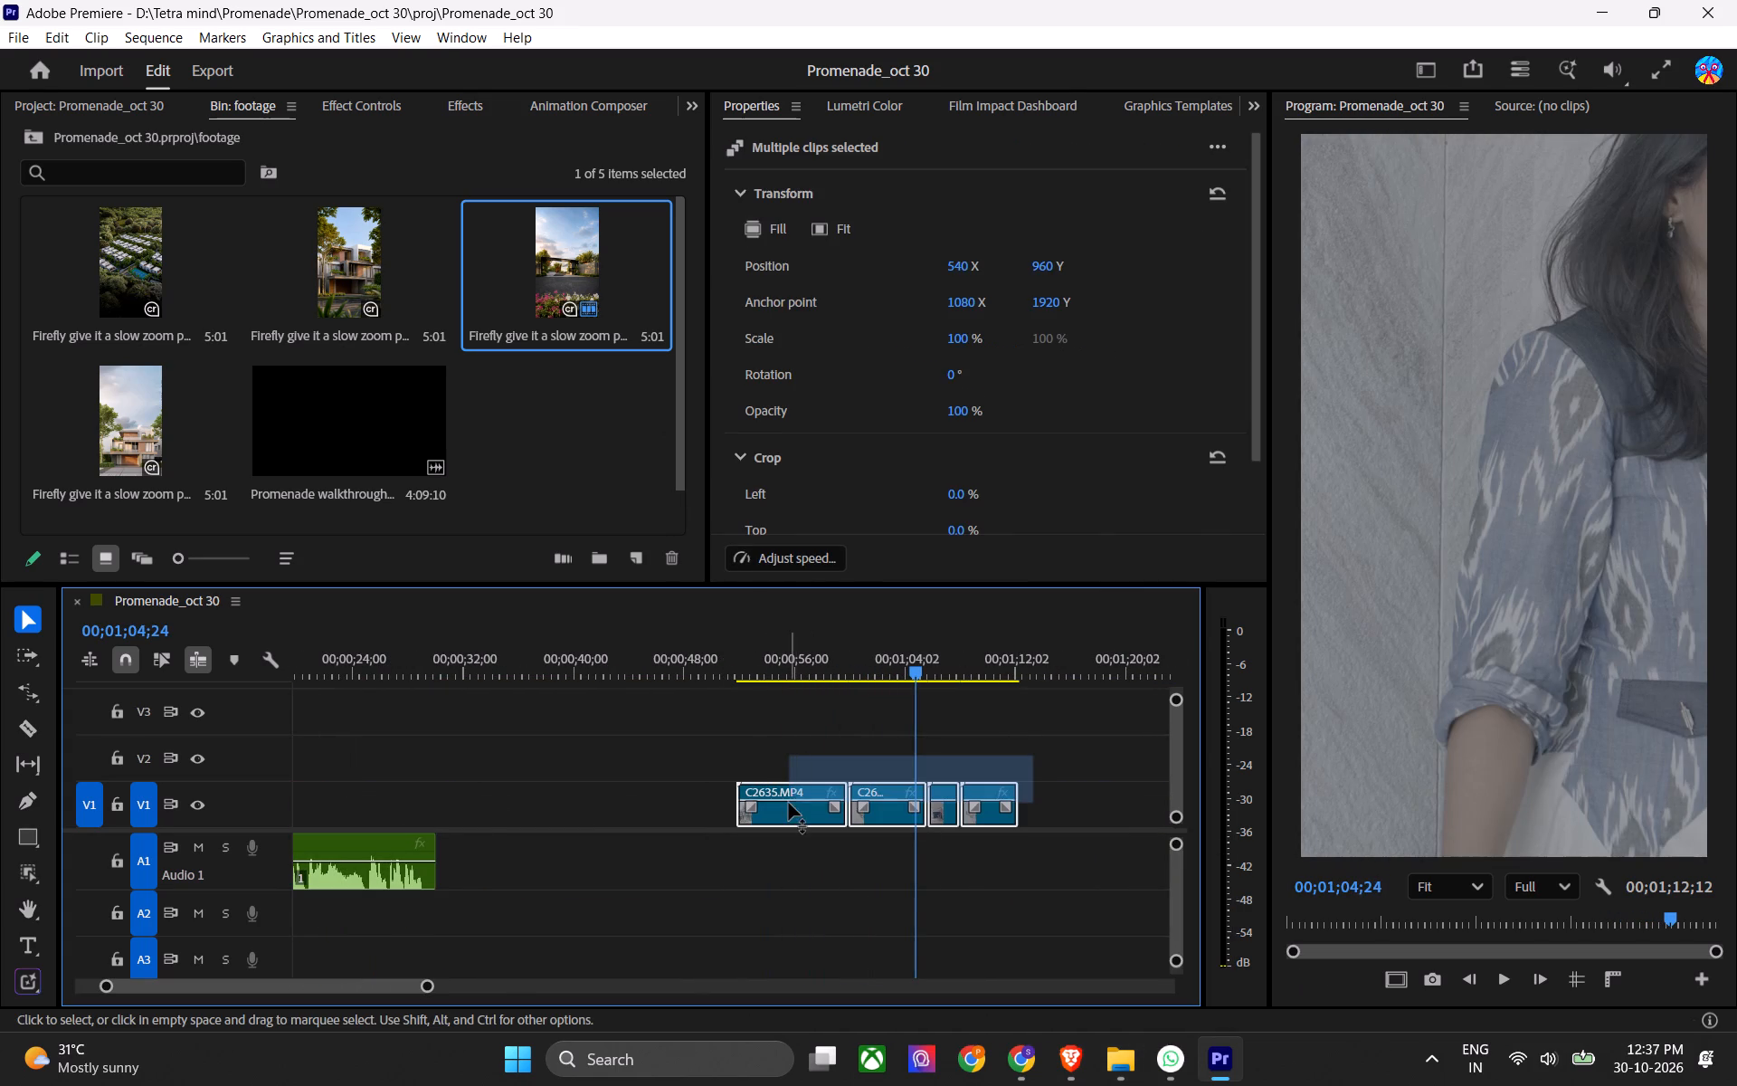
{"action": "key", "text": "4"}
{"action": "left_click", "coordinate": [915, 738]}
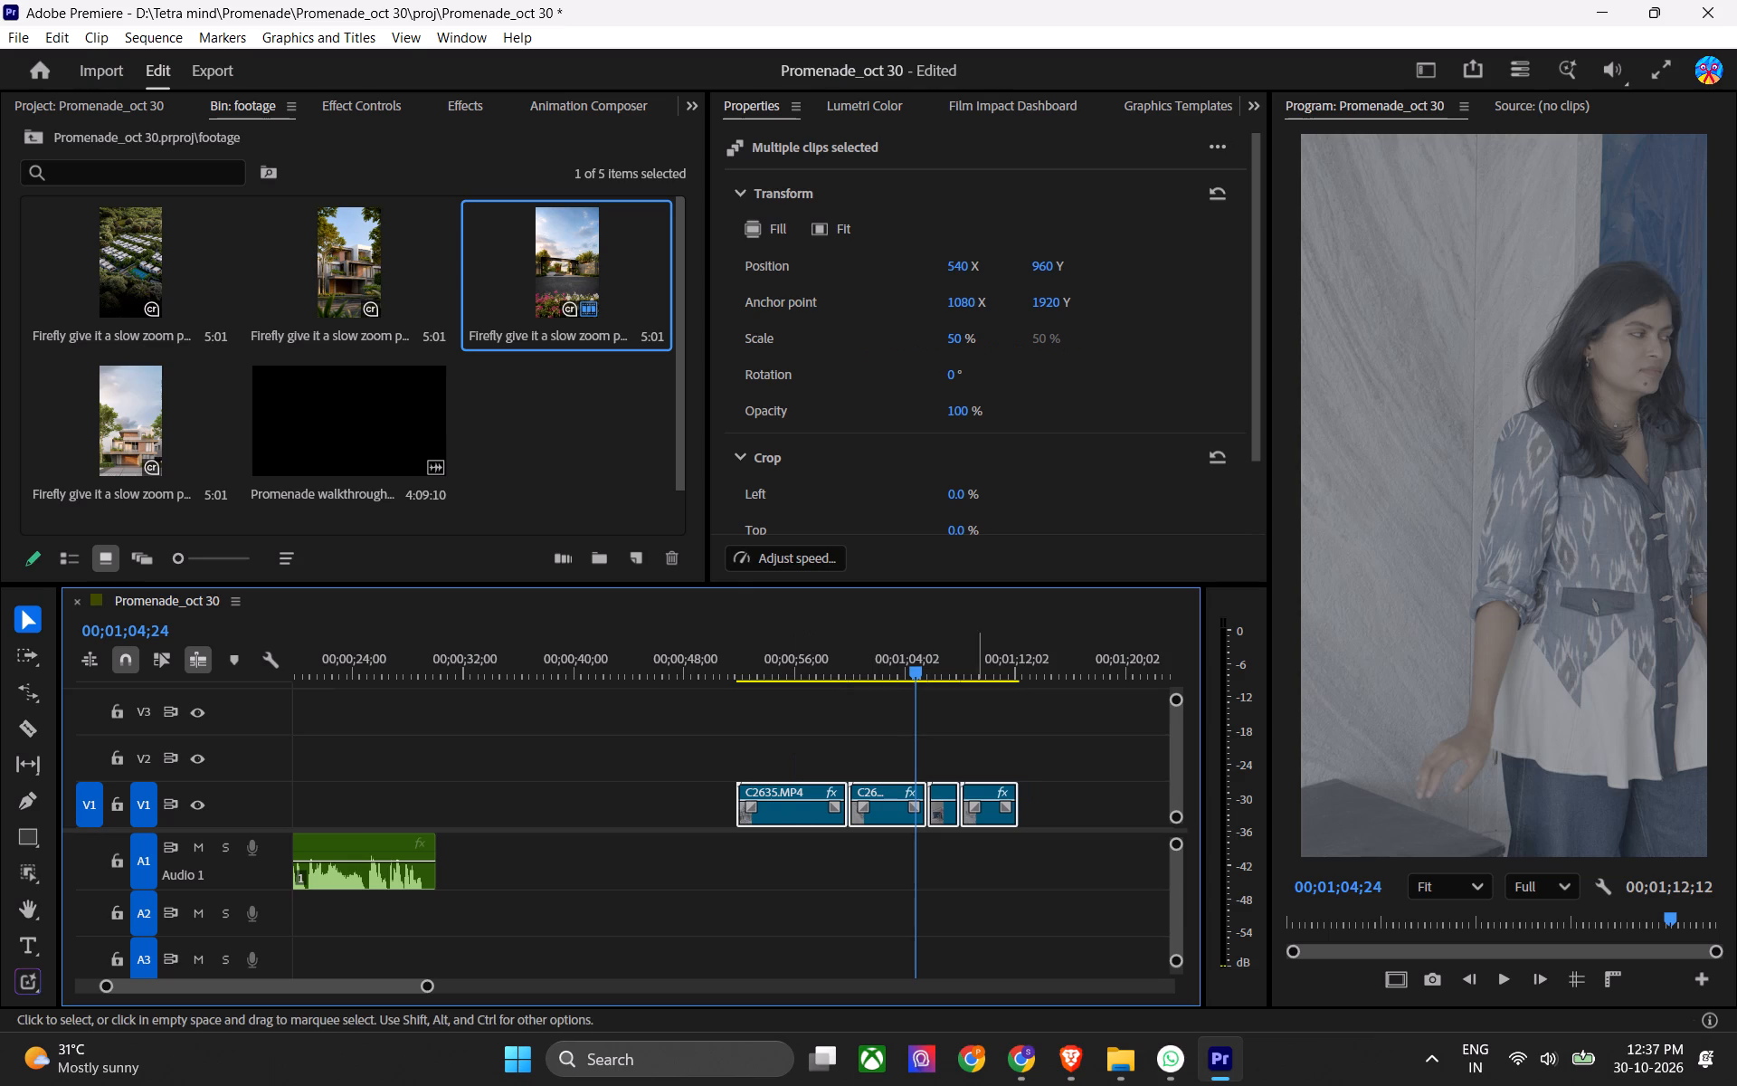
{"action": "left_click", "coordinate": [998, 747]}
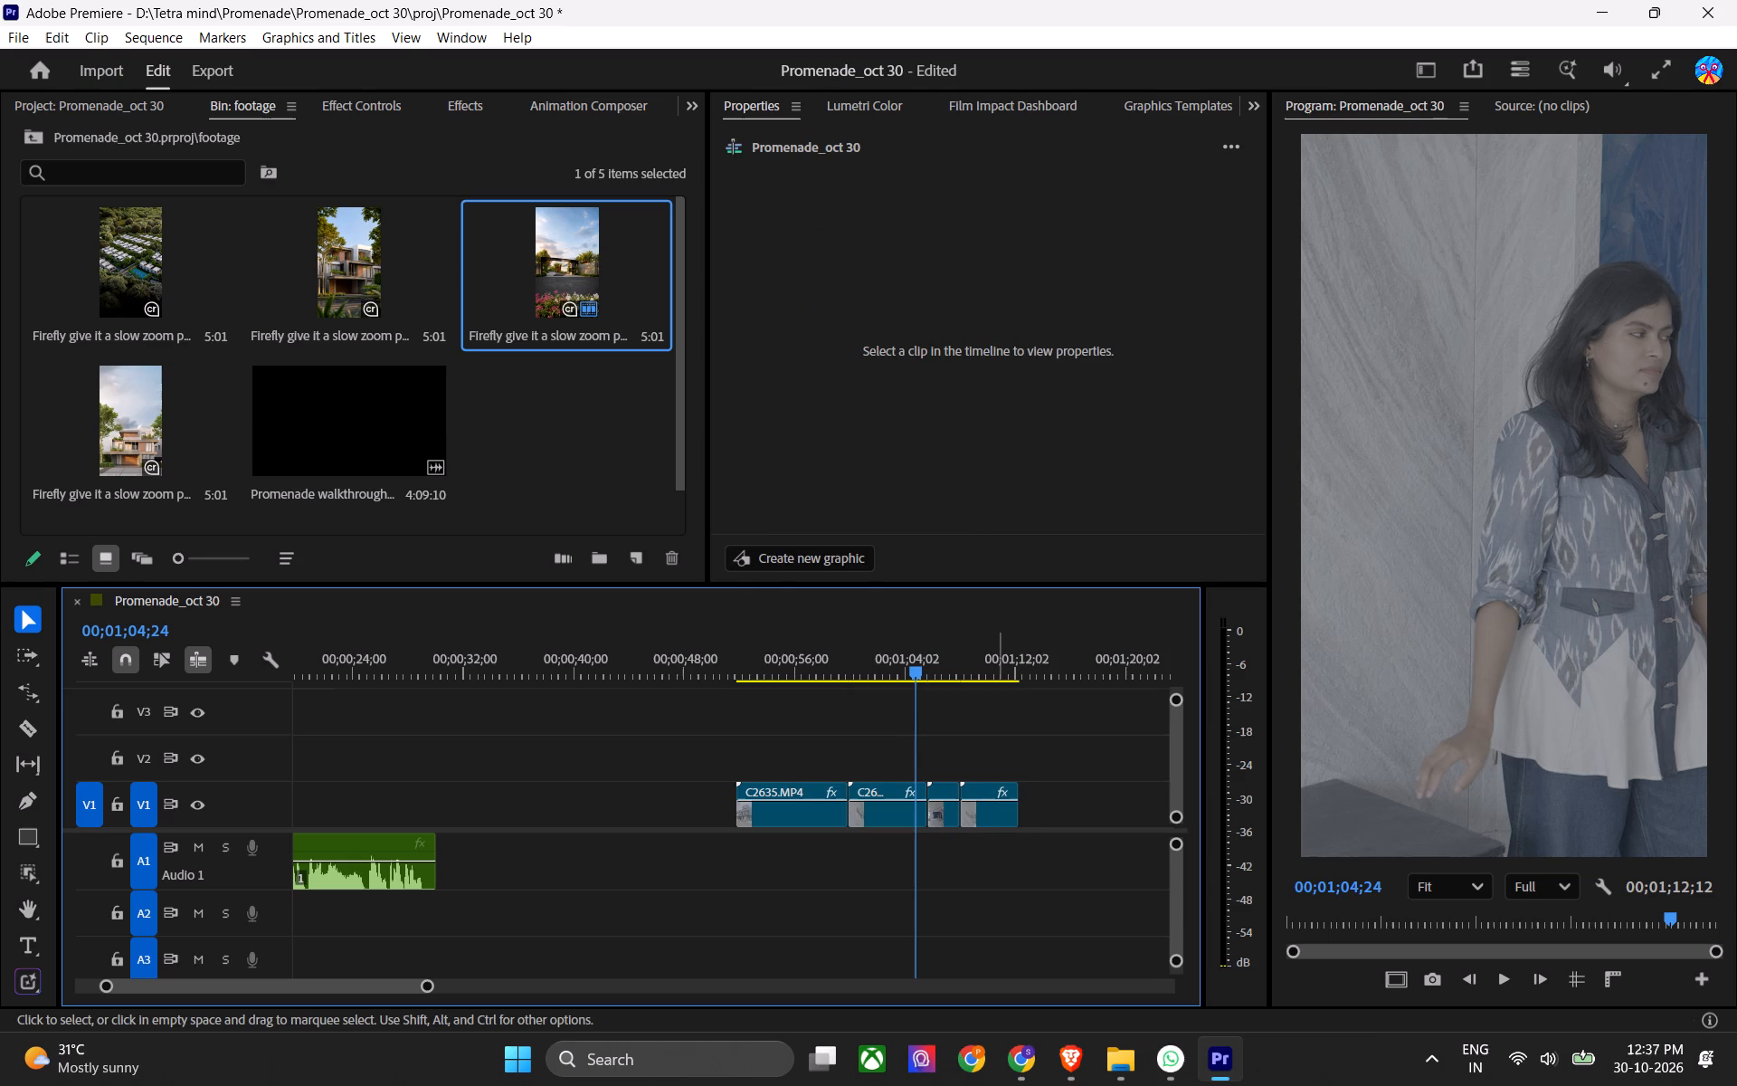
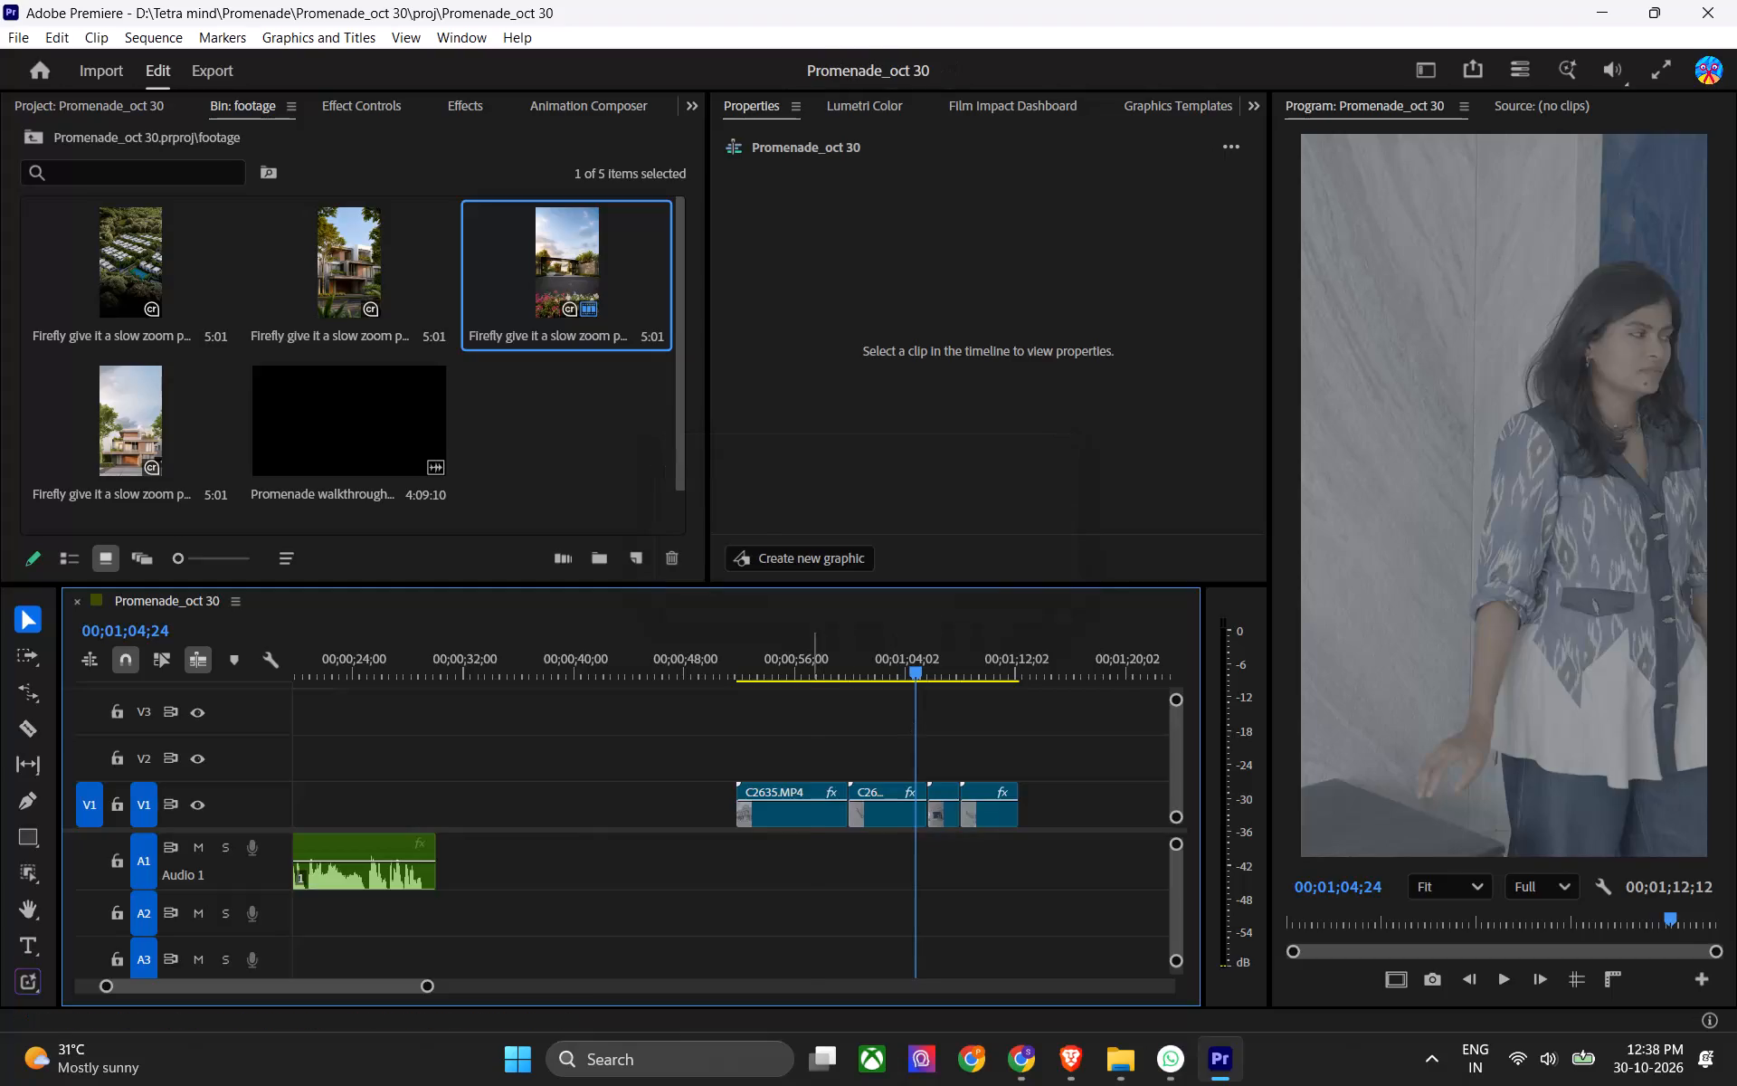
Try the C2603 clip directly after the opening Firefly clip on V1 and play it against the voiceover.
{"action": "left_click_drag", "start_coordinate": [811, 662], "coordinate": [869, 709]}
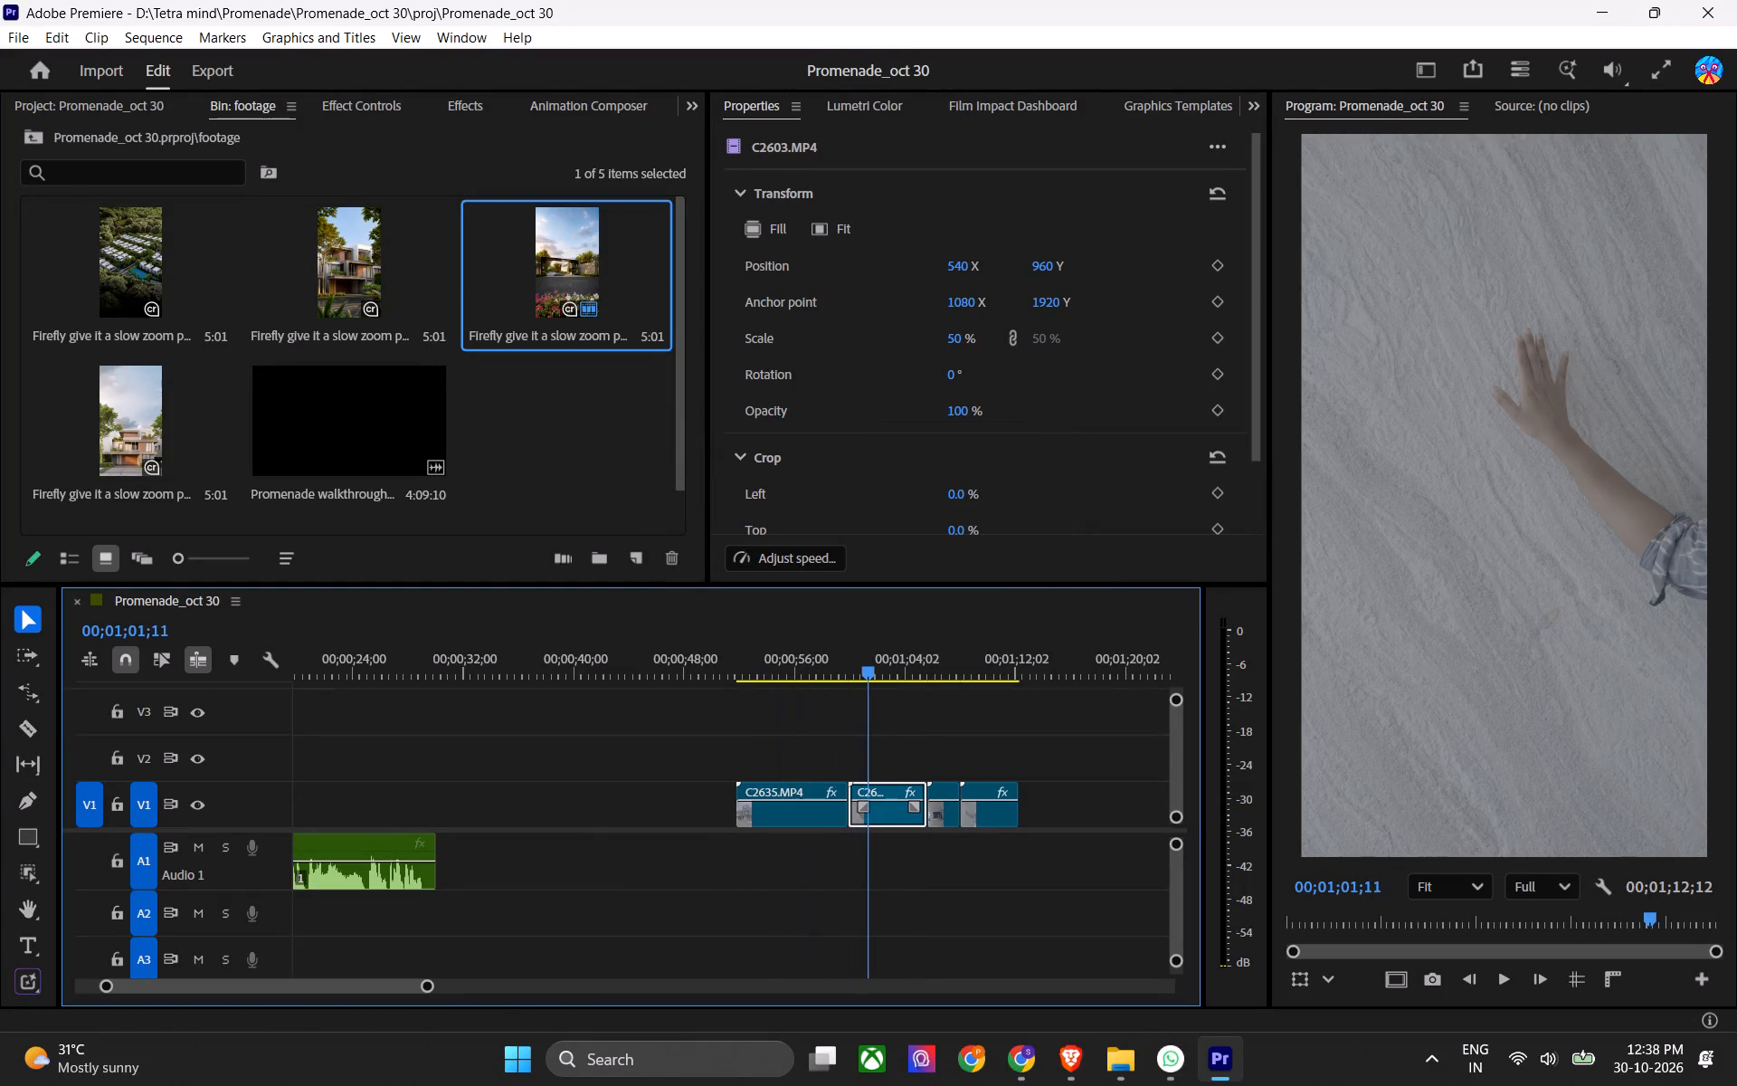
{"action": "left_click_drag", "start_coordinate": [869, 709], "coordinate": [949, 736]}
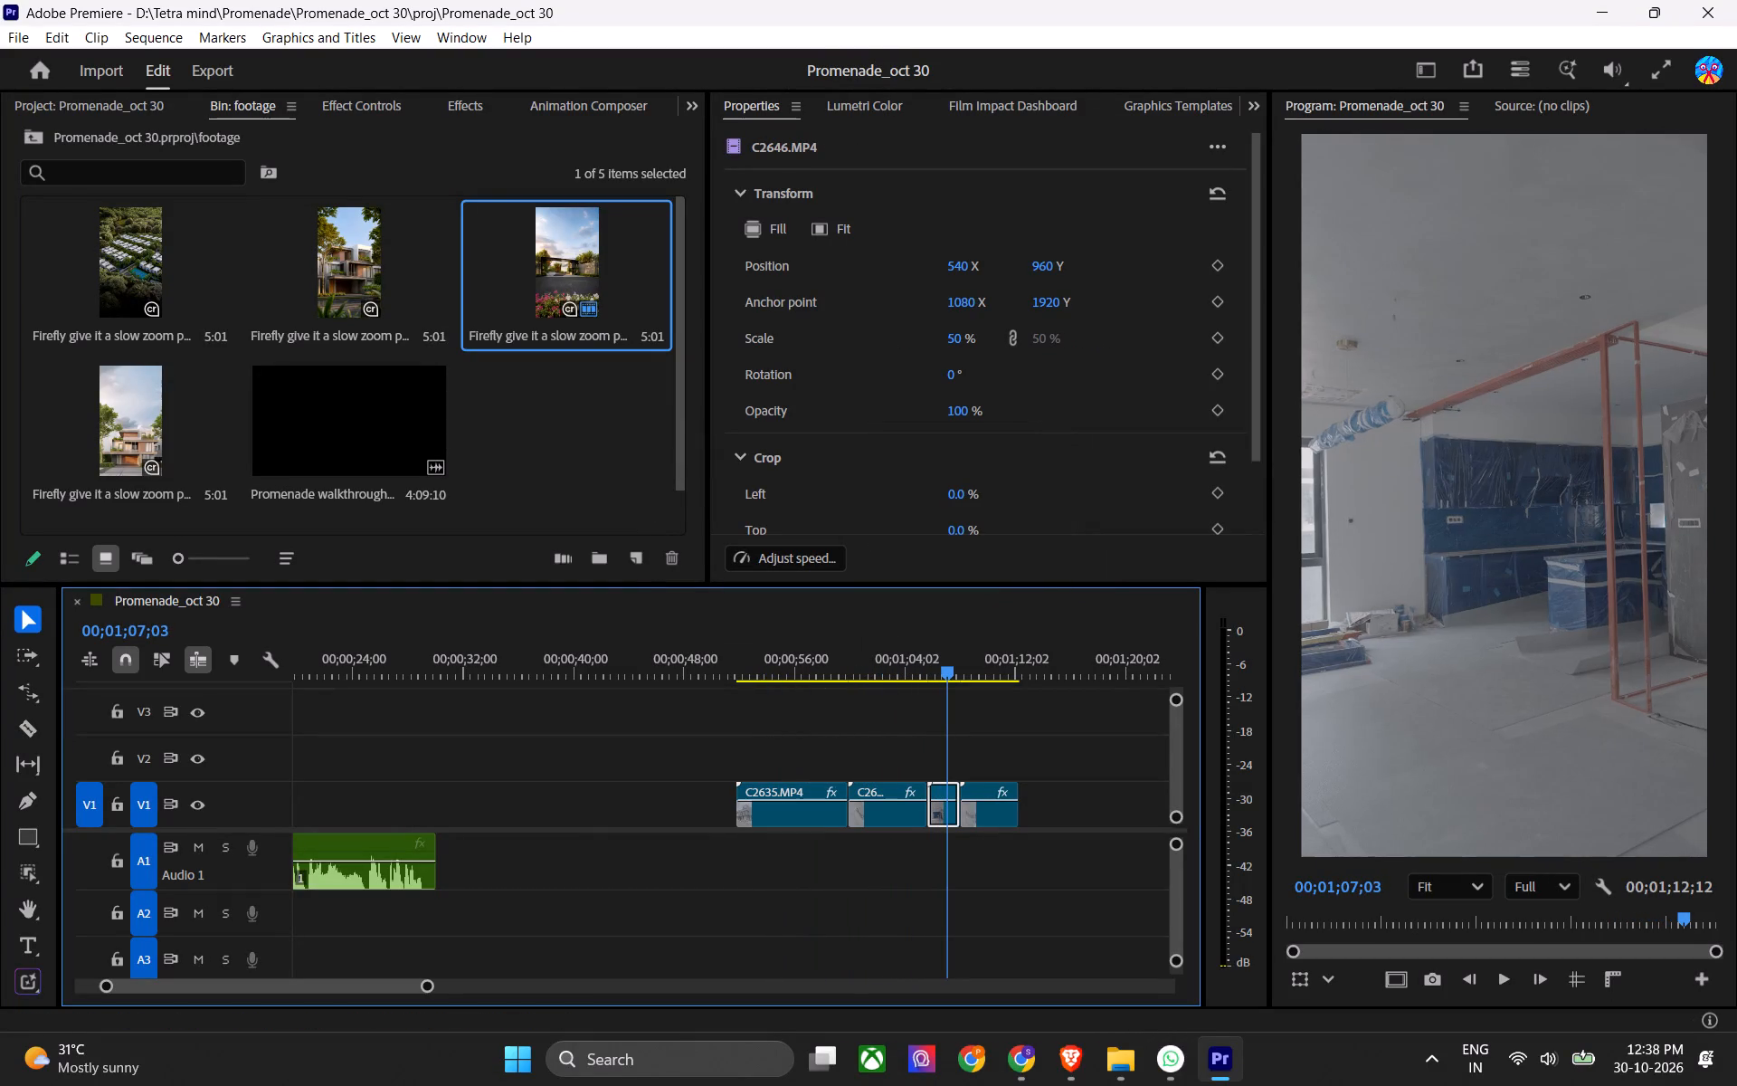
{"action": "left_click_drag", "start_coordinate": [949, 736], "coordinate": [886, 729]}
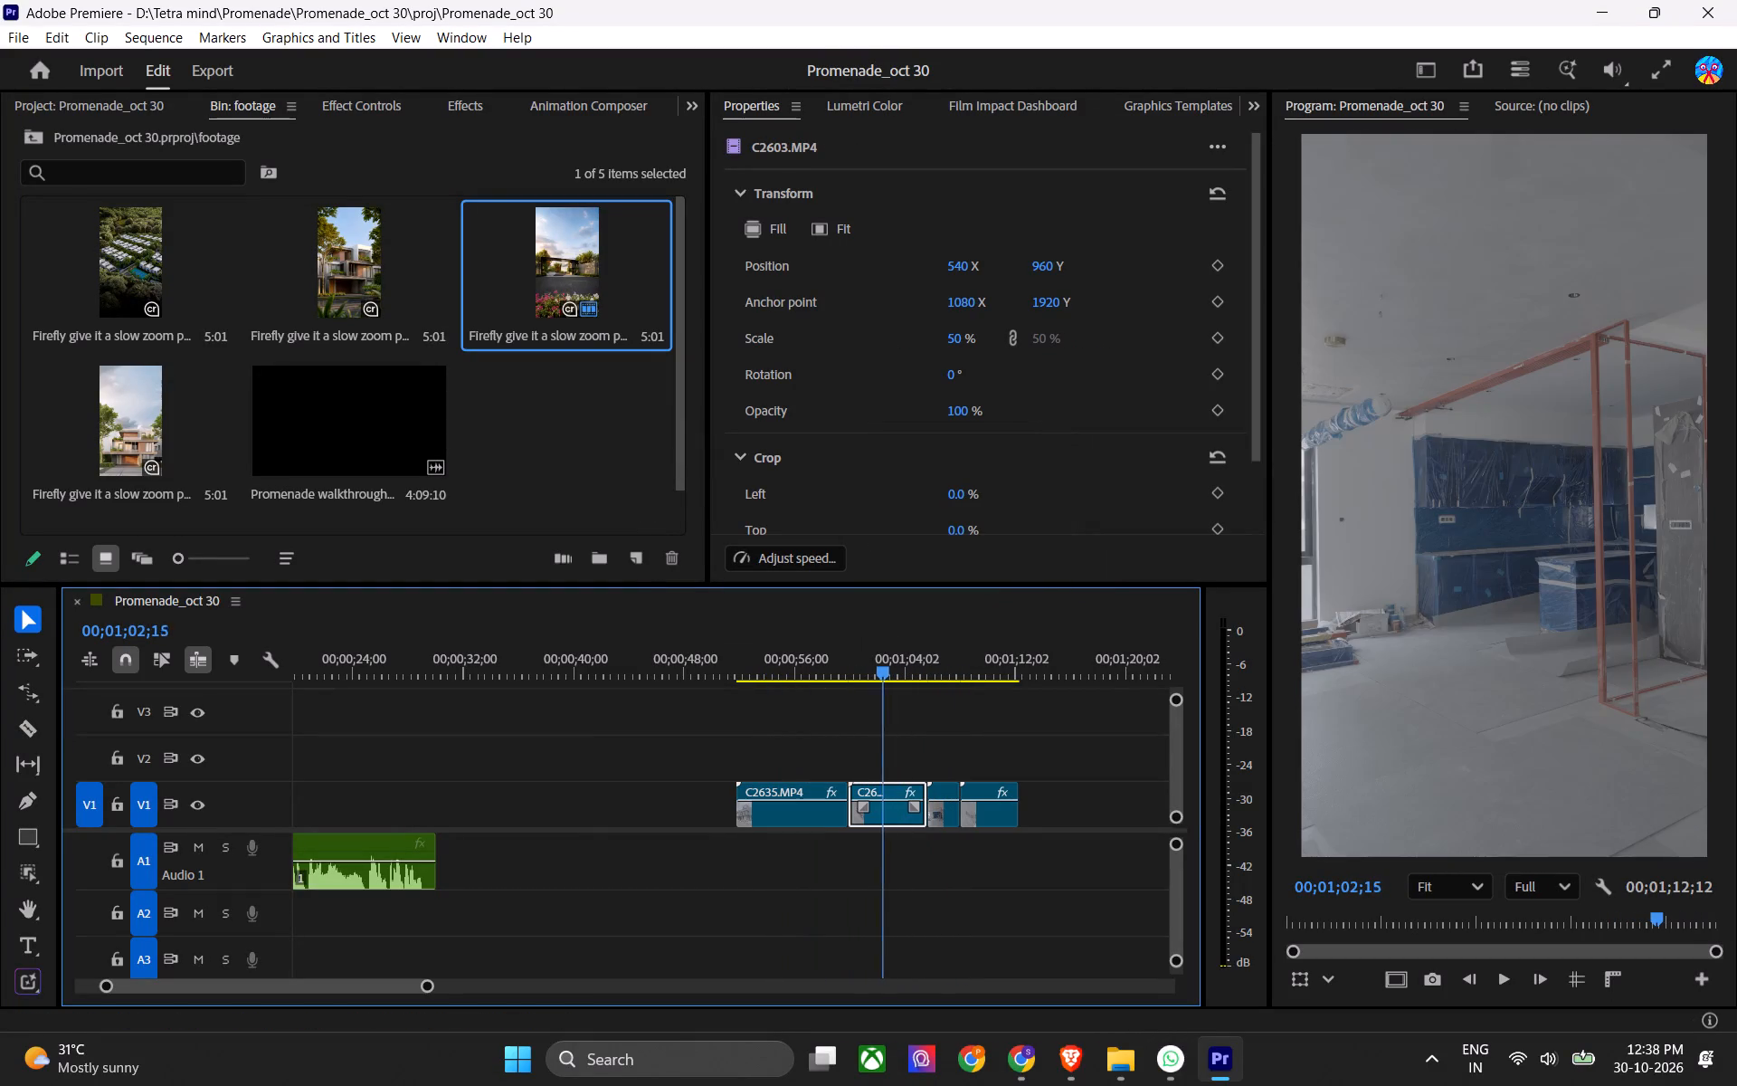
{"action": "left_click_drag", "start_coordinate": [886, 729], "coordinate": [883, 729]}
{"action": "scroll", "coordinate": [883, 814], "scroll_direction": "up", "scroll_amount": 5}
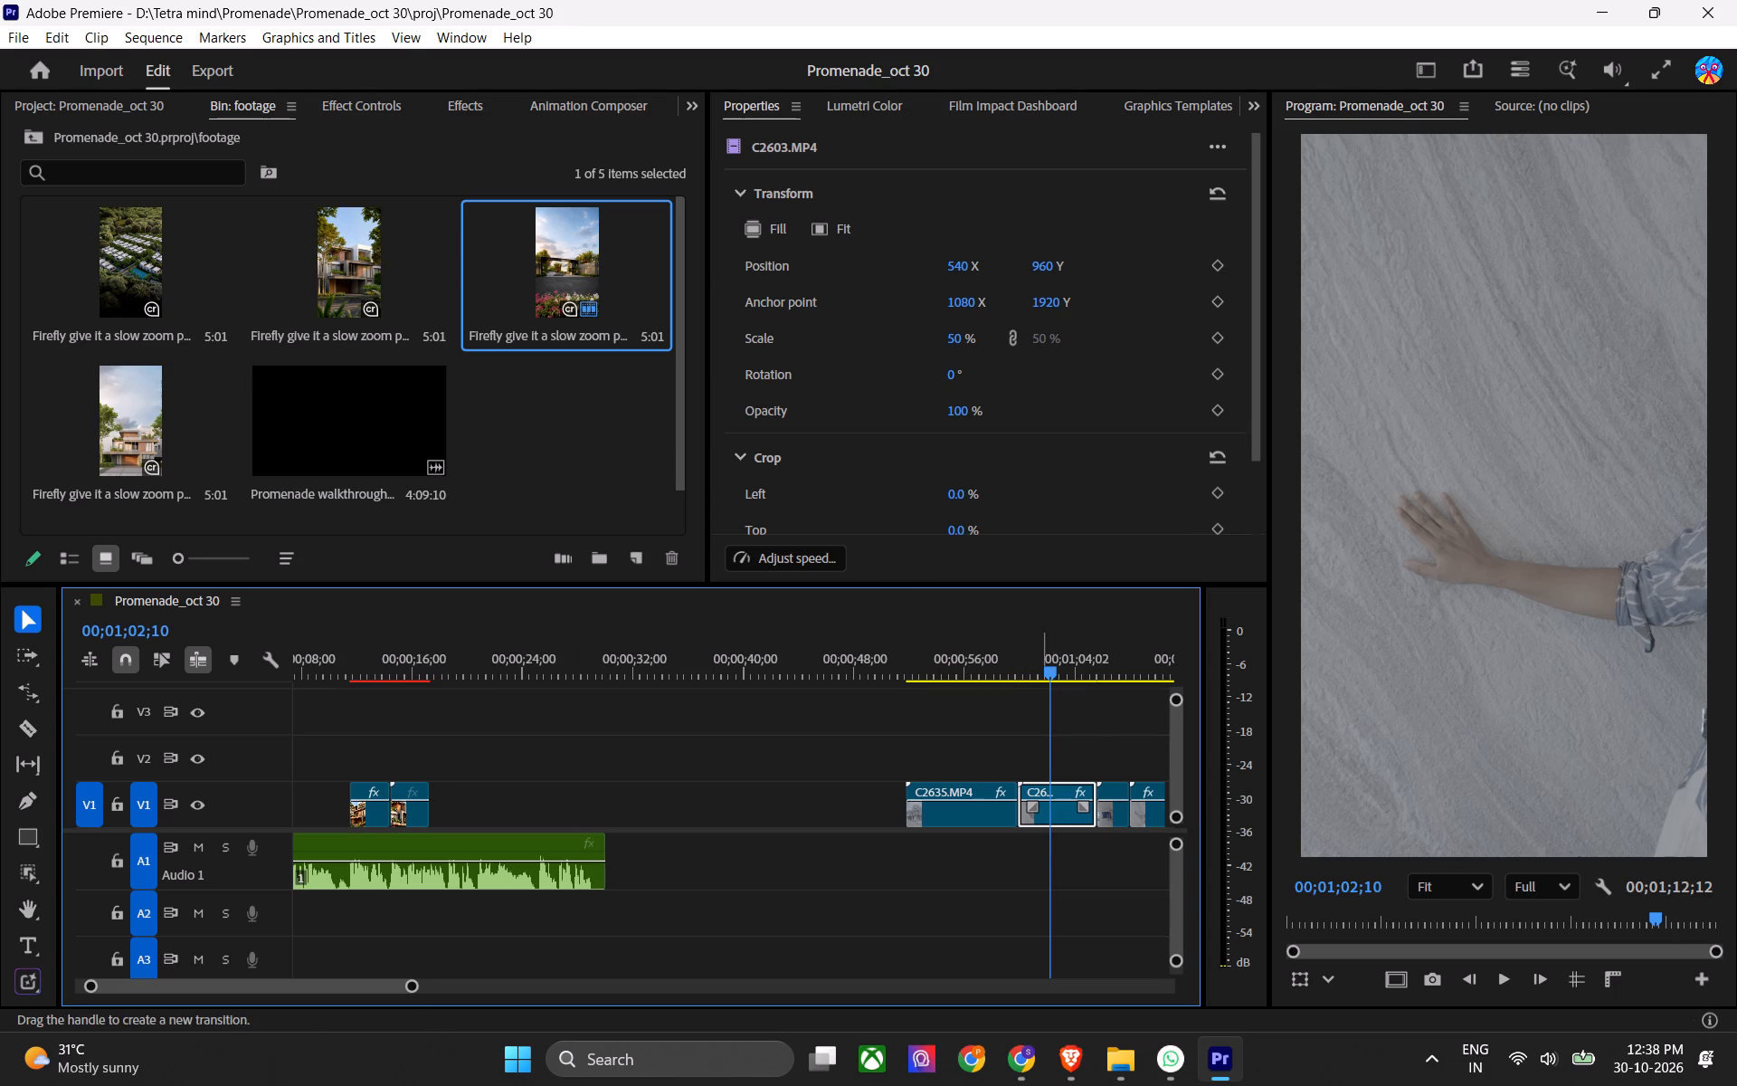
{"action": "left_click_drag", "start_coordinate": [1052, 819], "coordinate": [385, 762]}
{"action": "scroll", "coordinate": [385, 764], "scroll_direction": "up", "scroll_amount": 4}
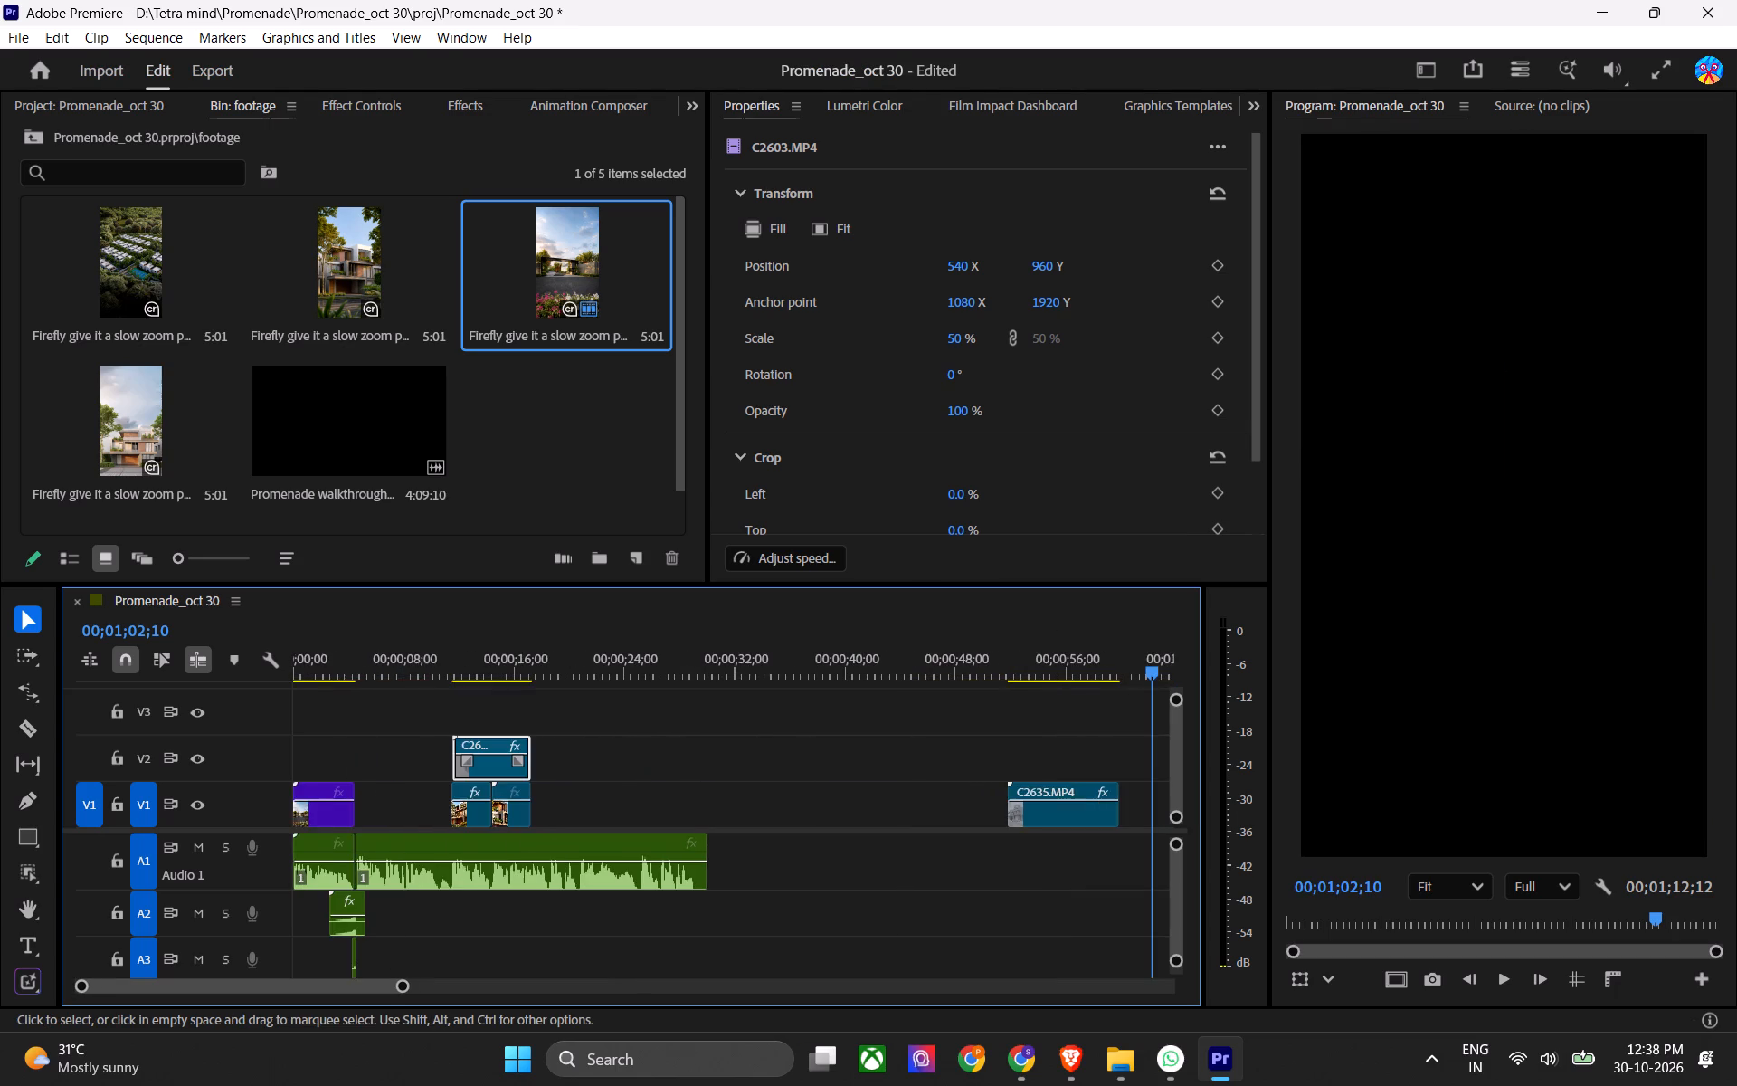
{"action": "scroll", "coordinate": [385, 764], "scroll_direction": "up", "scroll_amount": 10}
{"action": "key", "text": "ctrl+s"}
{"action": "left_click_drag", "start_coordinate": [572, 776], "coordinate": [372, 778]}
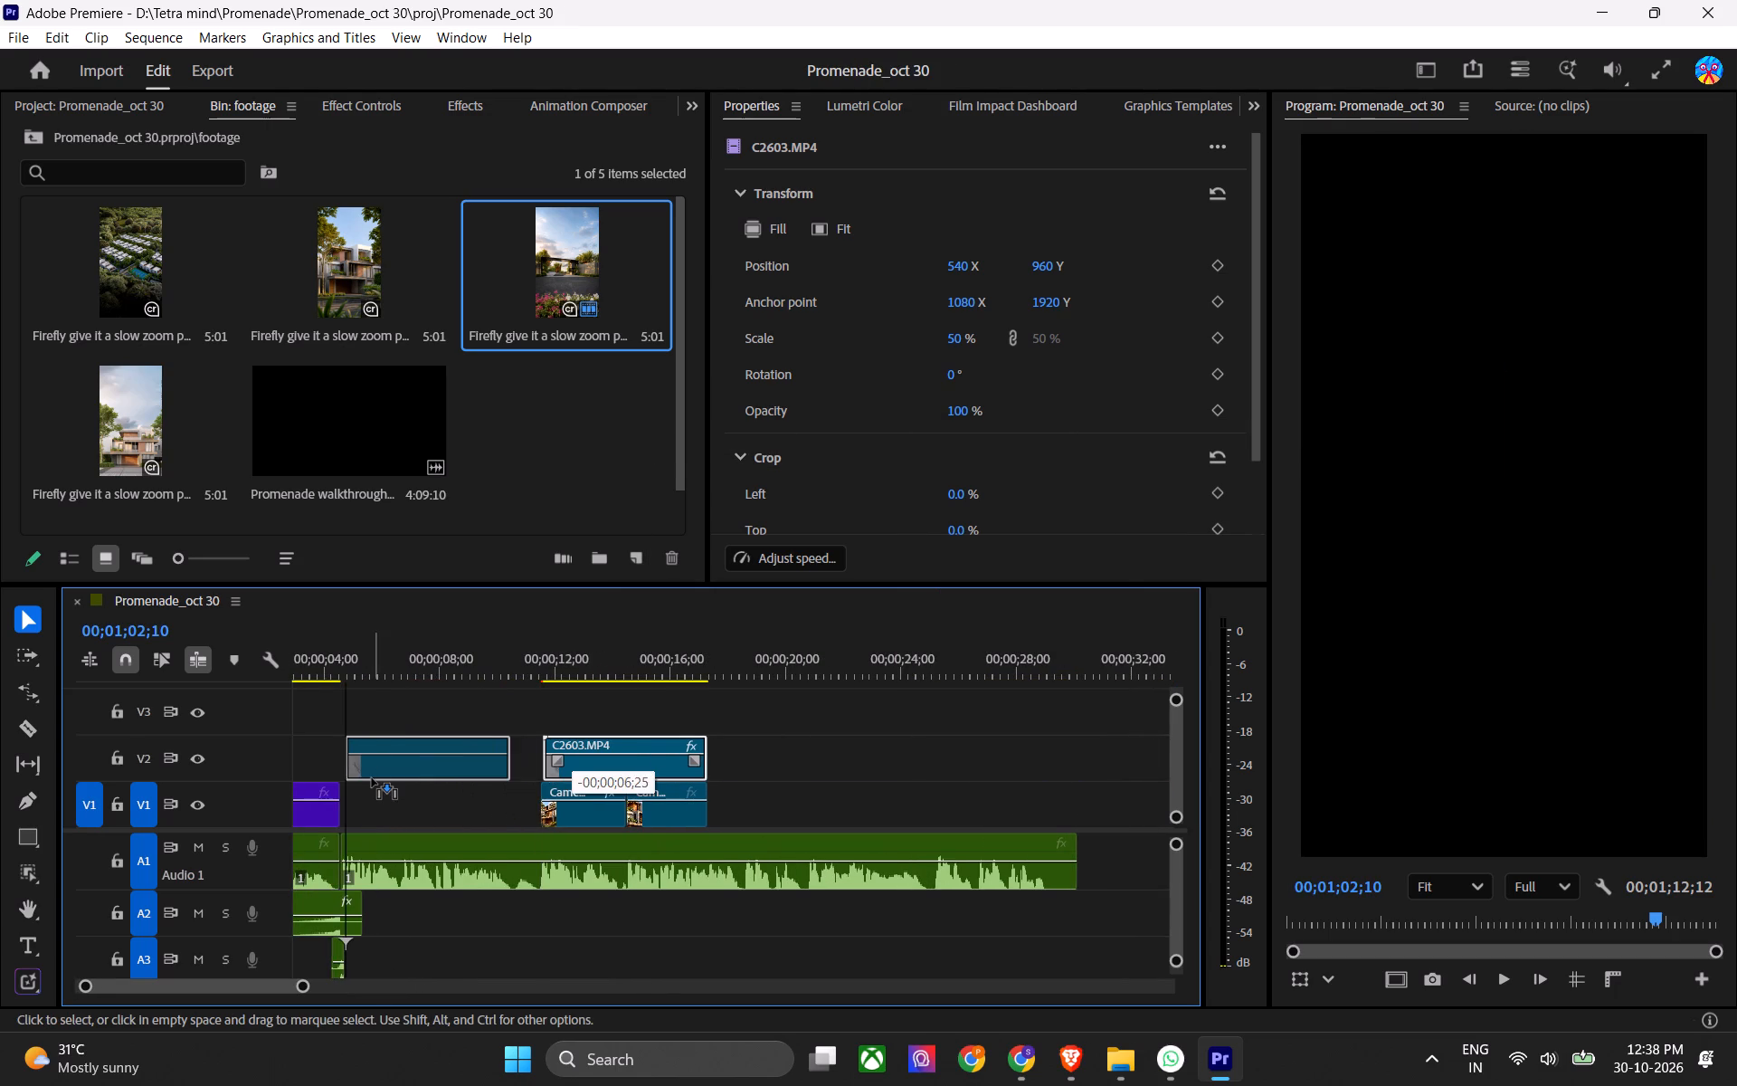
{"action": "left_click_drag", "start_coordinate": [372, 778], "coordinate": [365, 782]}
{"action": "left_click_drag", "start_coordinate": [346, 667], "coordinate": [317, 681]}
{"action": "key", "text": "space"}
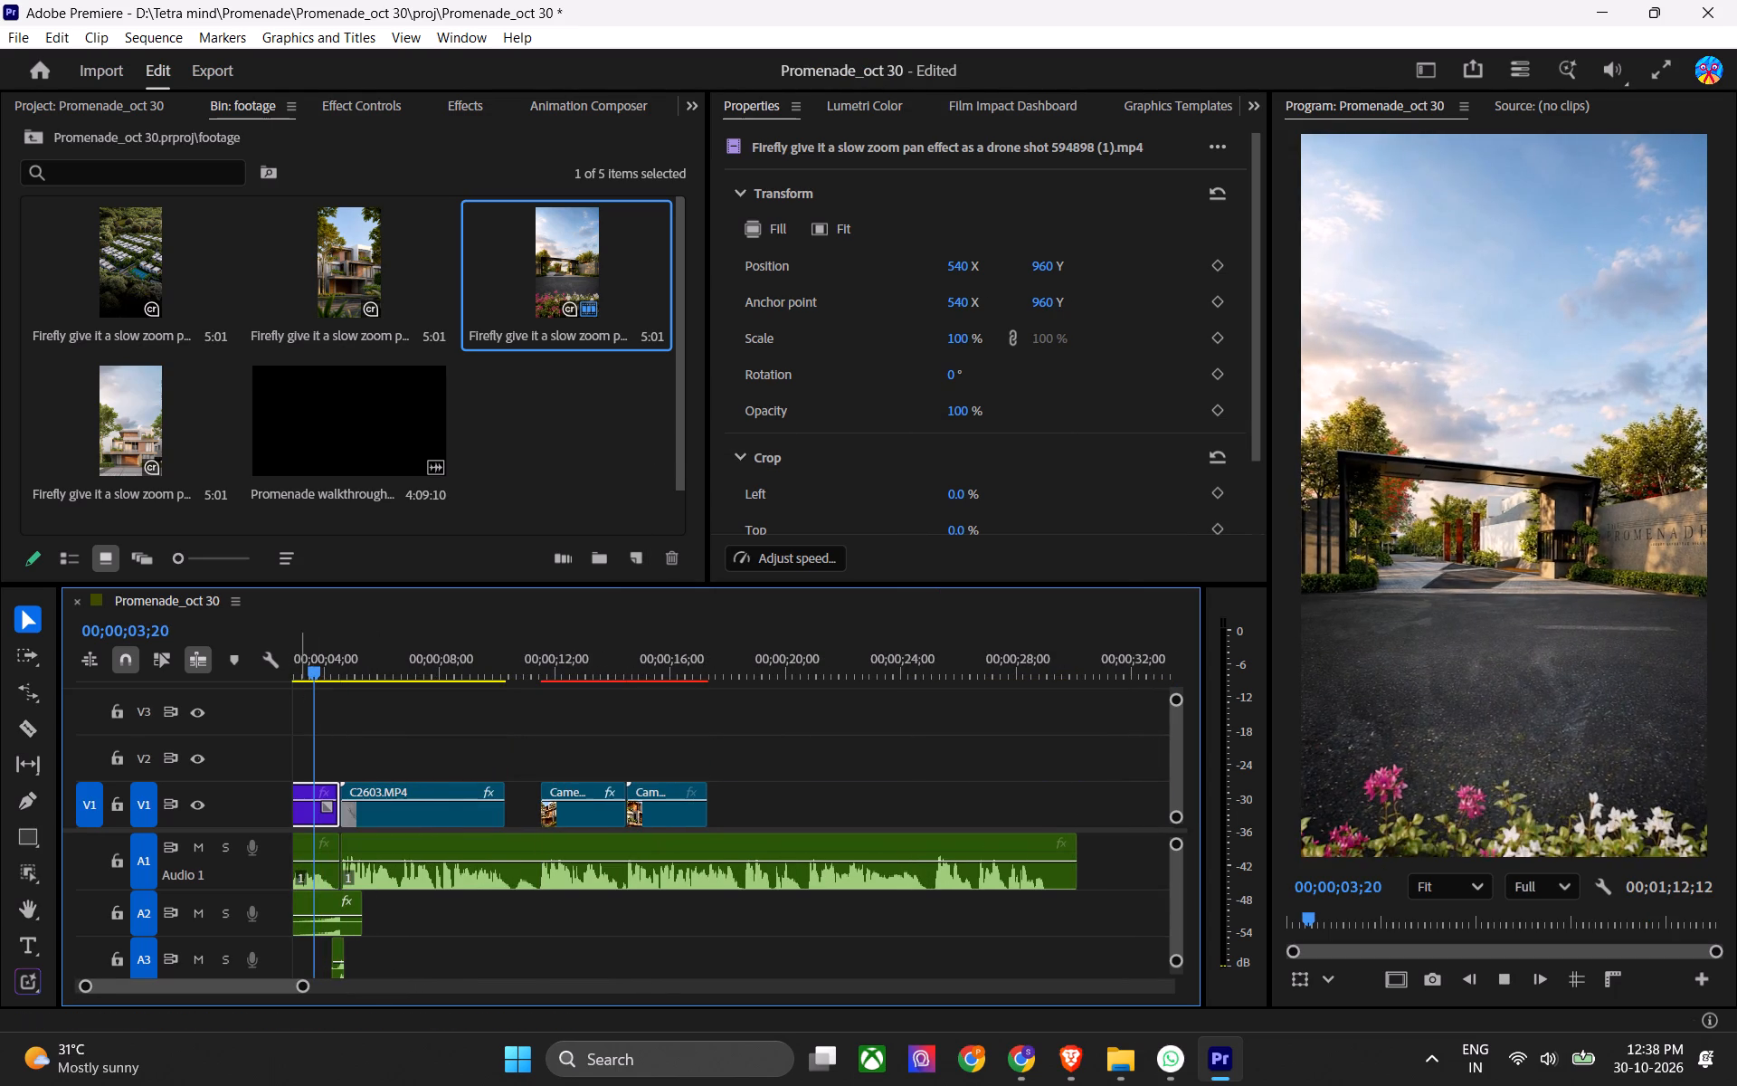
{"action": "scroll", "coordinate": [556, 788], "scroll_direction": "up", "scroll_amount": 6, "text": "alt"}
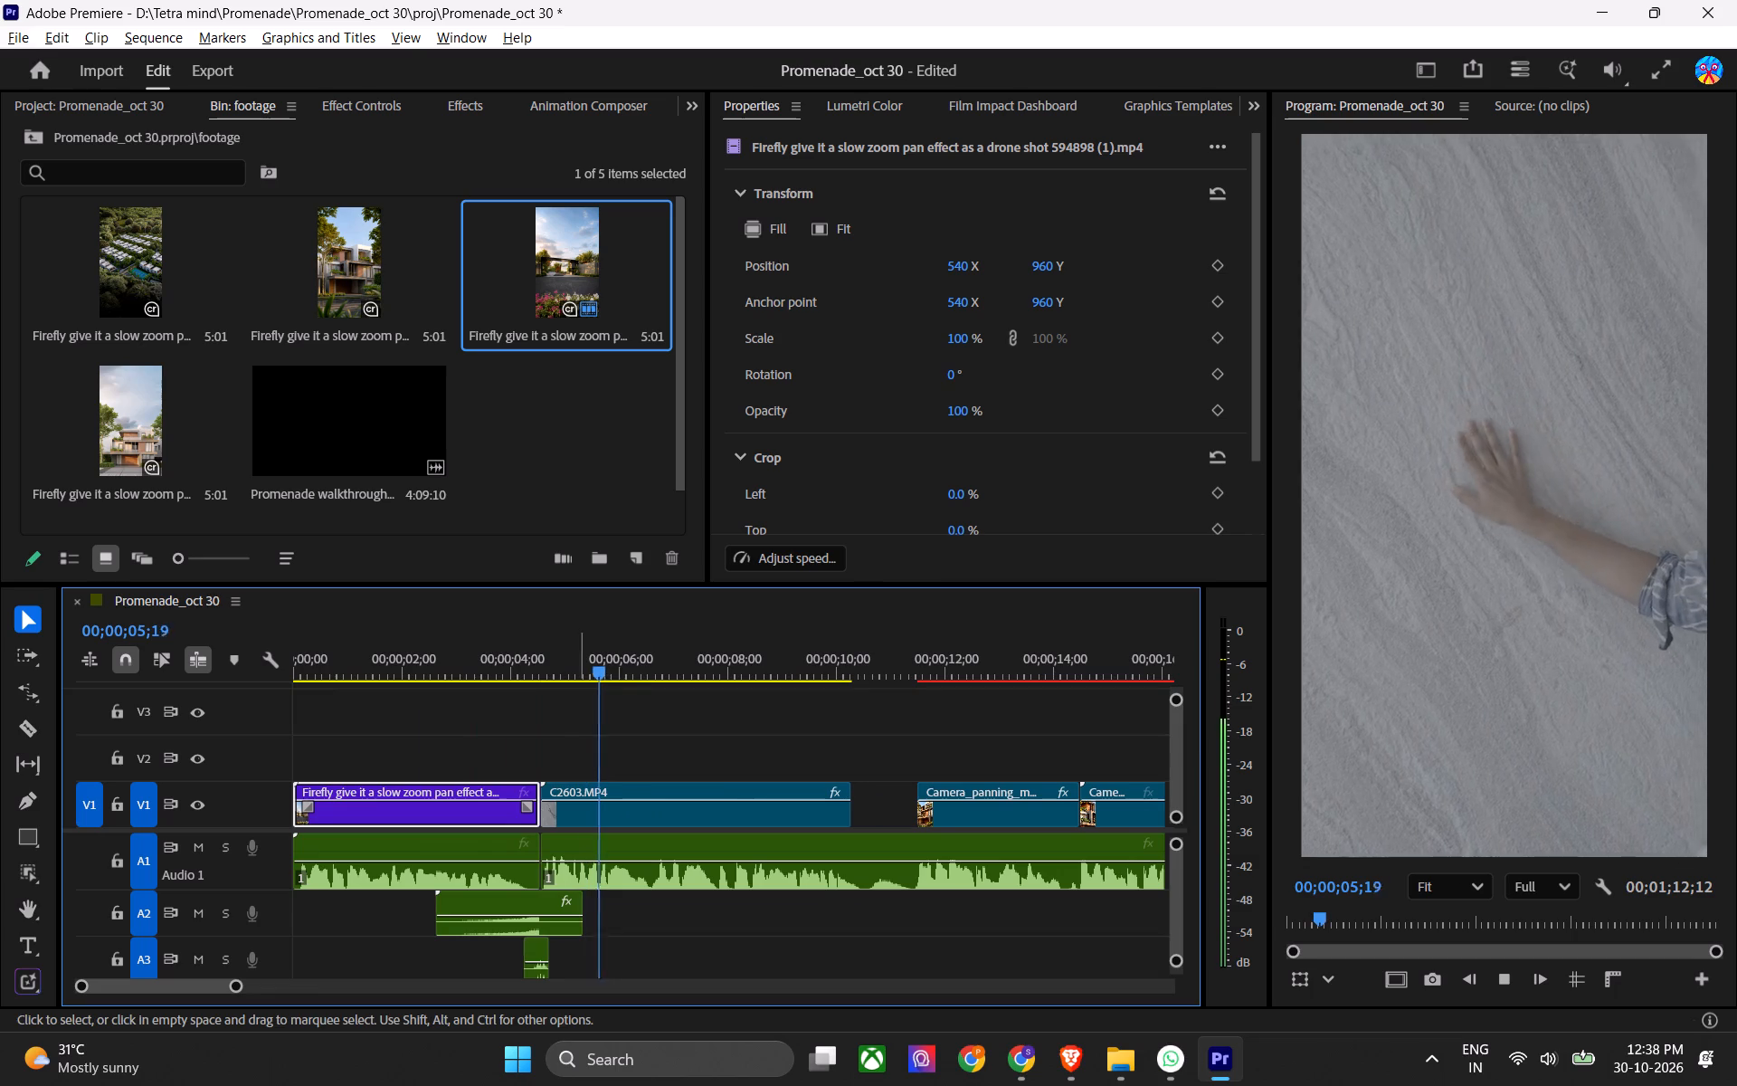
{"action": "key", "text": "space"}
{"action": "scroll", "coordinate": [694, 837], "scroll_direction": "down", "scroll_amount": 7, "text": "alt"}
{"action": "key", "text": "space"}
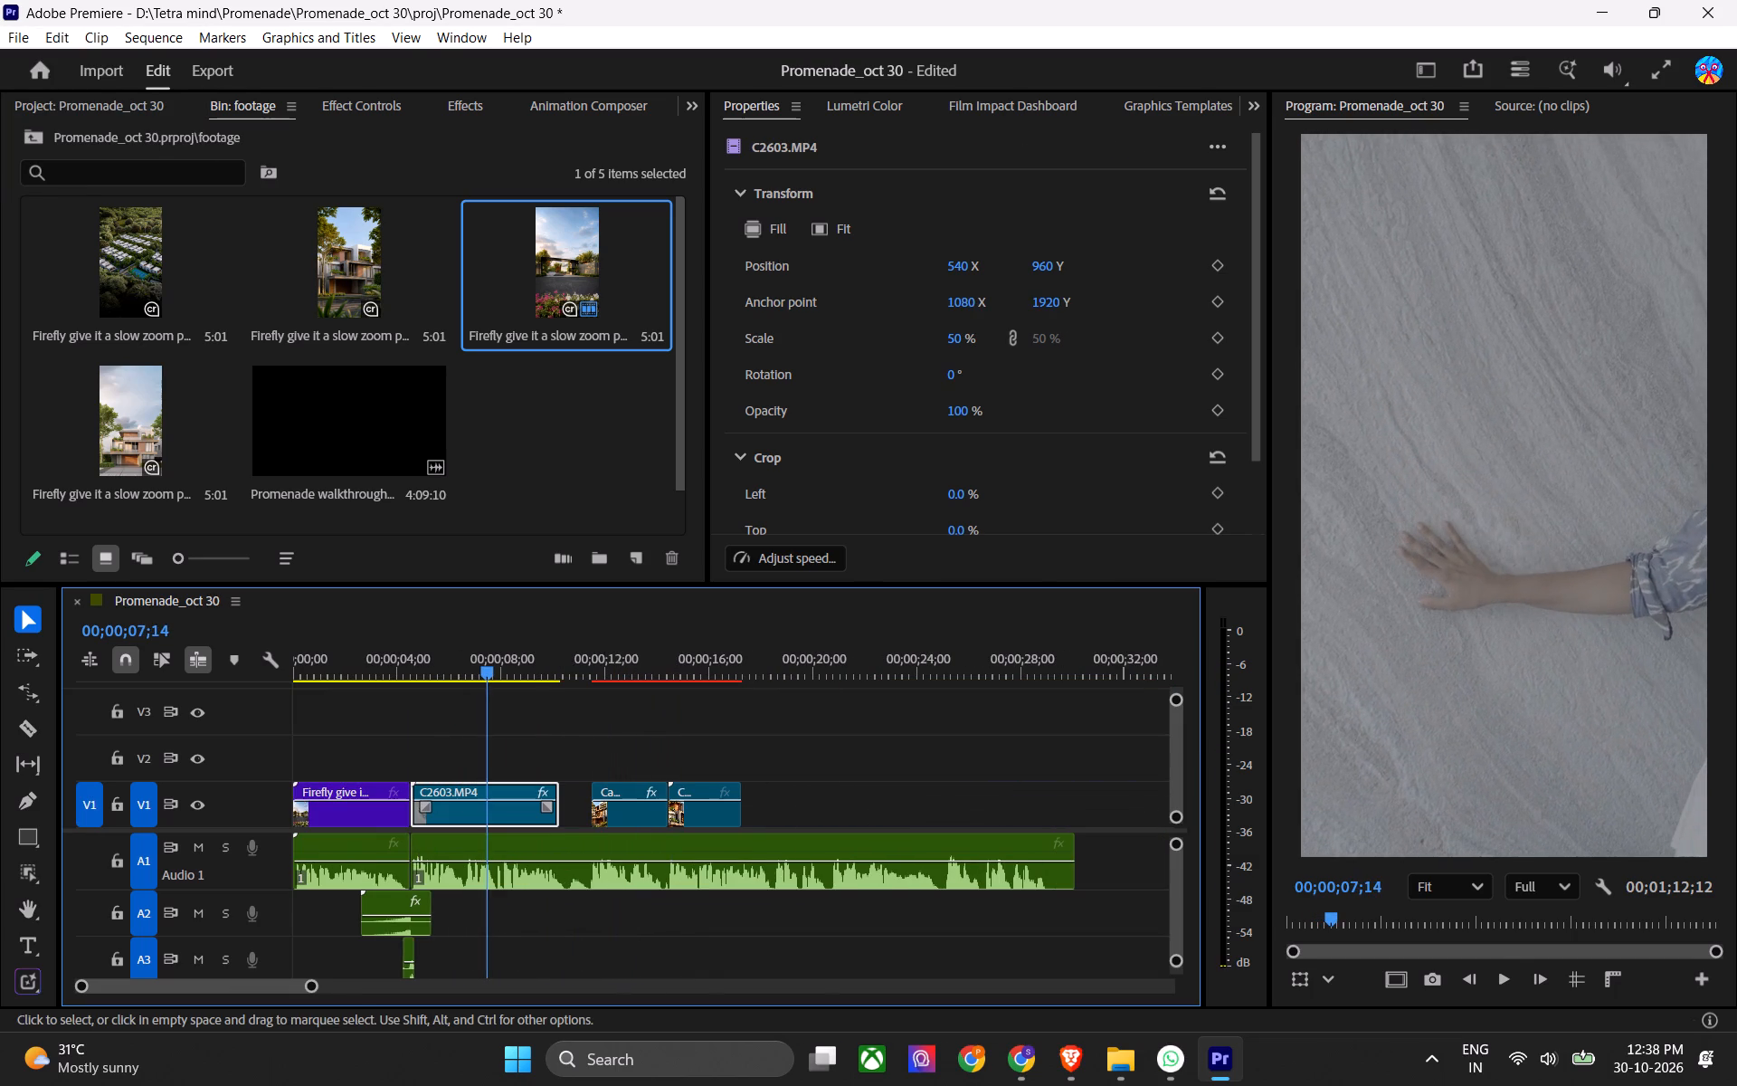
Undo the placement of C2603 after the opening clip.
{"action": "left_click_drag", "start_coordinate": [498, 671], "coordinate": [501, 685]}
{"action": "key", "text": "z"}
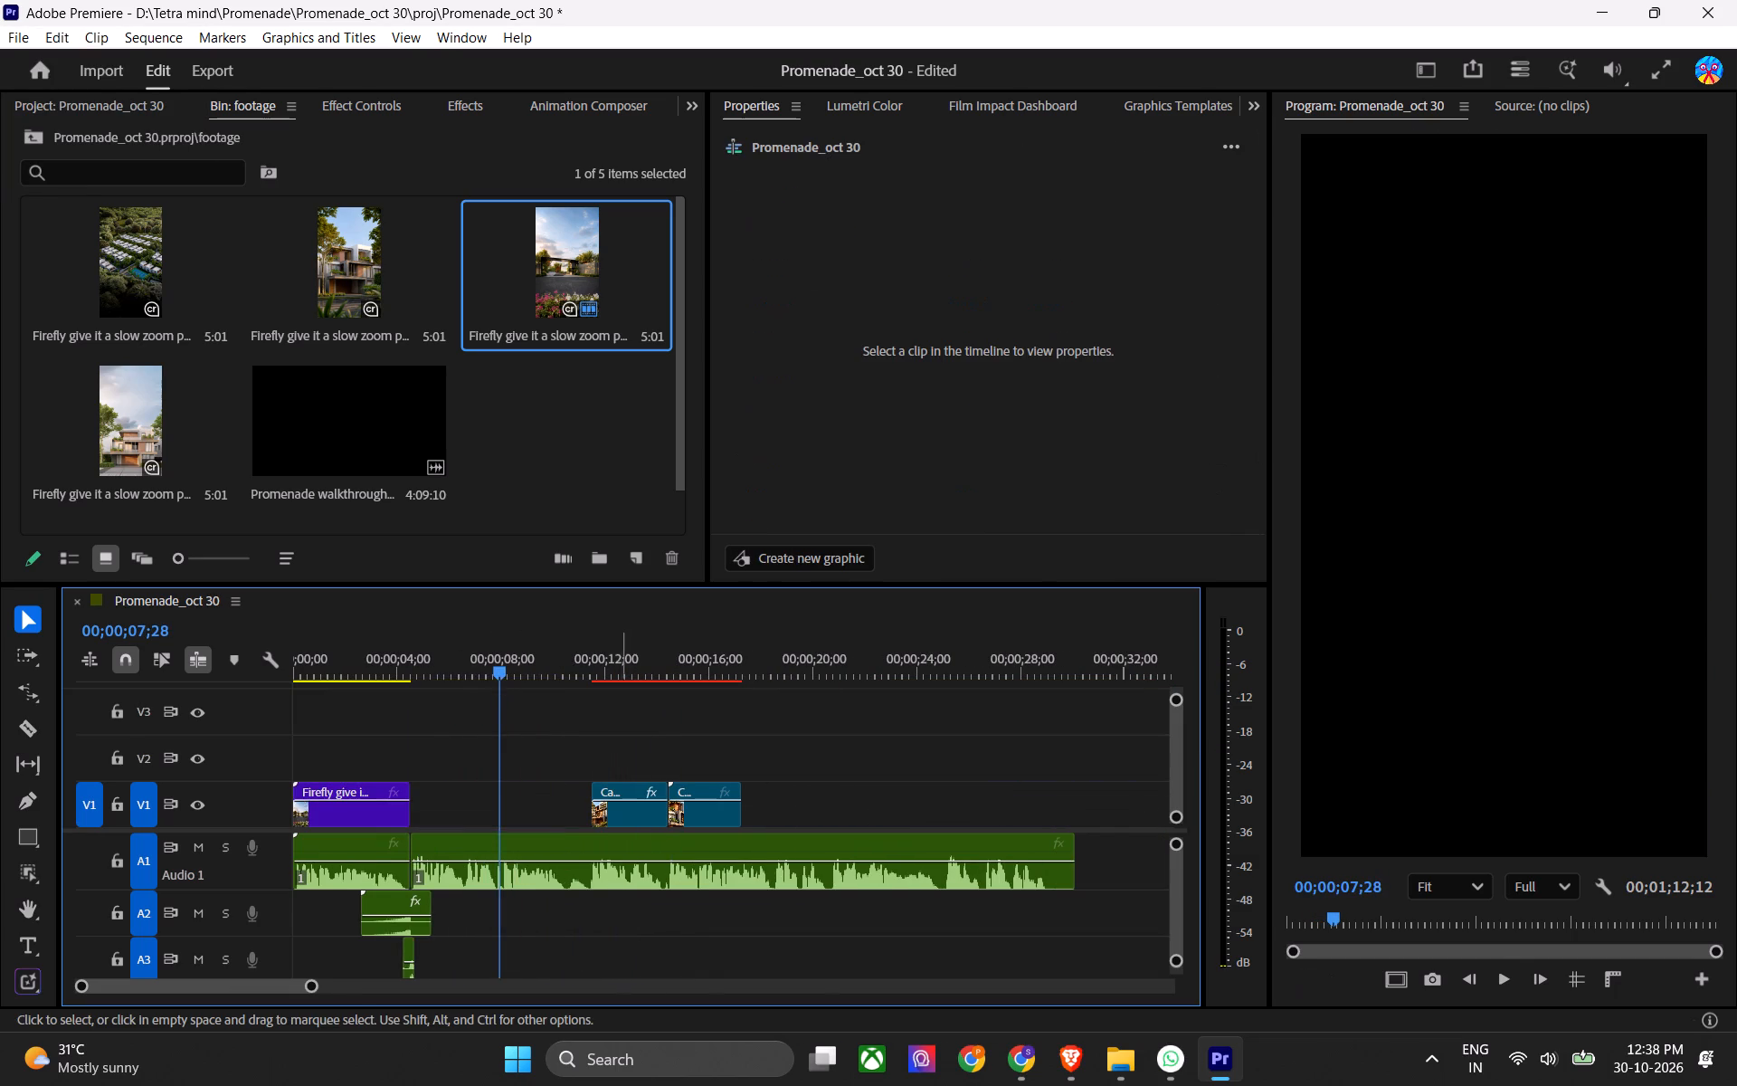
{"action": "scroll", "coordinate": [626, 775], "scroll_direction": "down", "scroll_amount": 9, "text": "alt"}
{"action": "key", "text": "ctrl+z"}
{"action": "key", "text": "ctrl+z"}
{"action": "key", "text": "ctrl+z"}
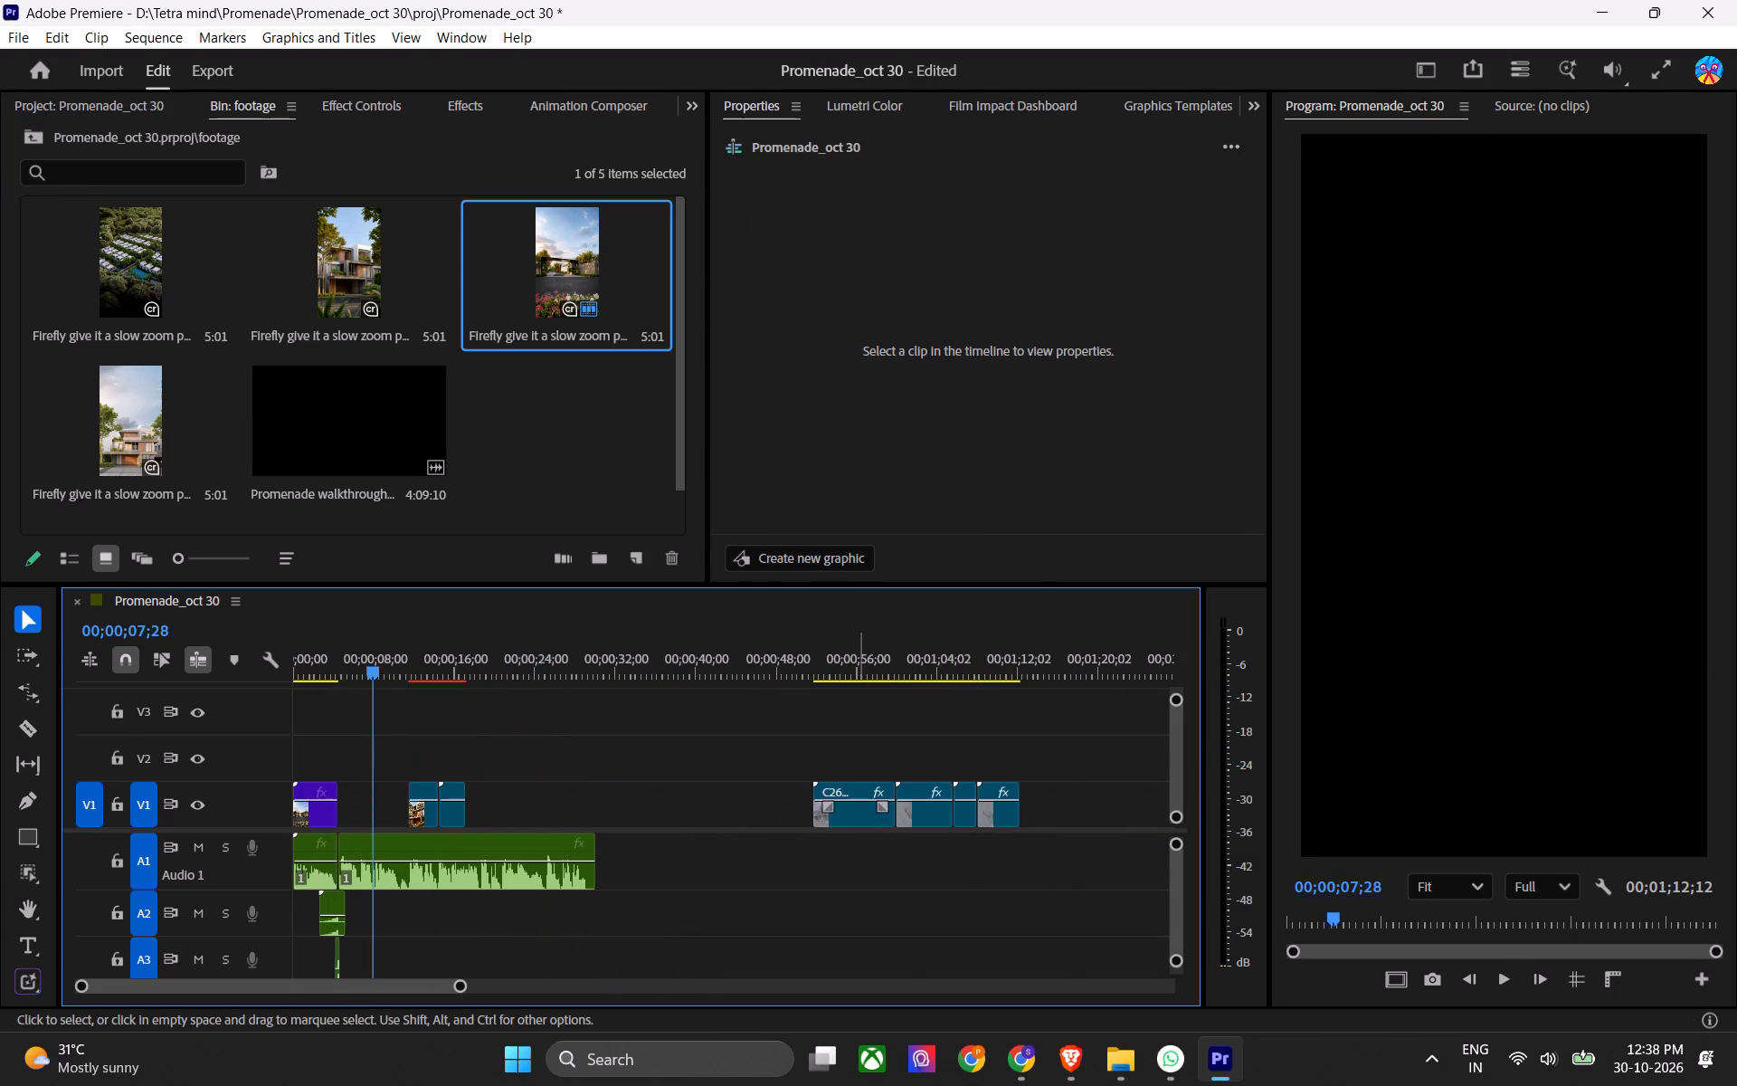
Move the C2646 kitchen interior clip from the raw footage onto V2, just after the opening Firefly clip ends.
{"action": "left_click_drag", "start_coordinate": [813, 655], "coordinate": [846, 666]}
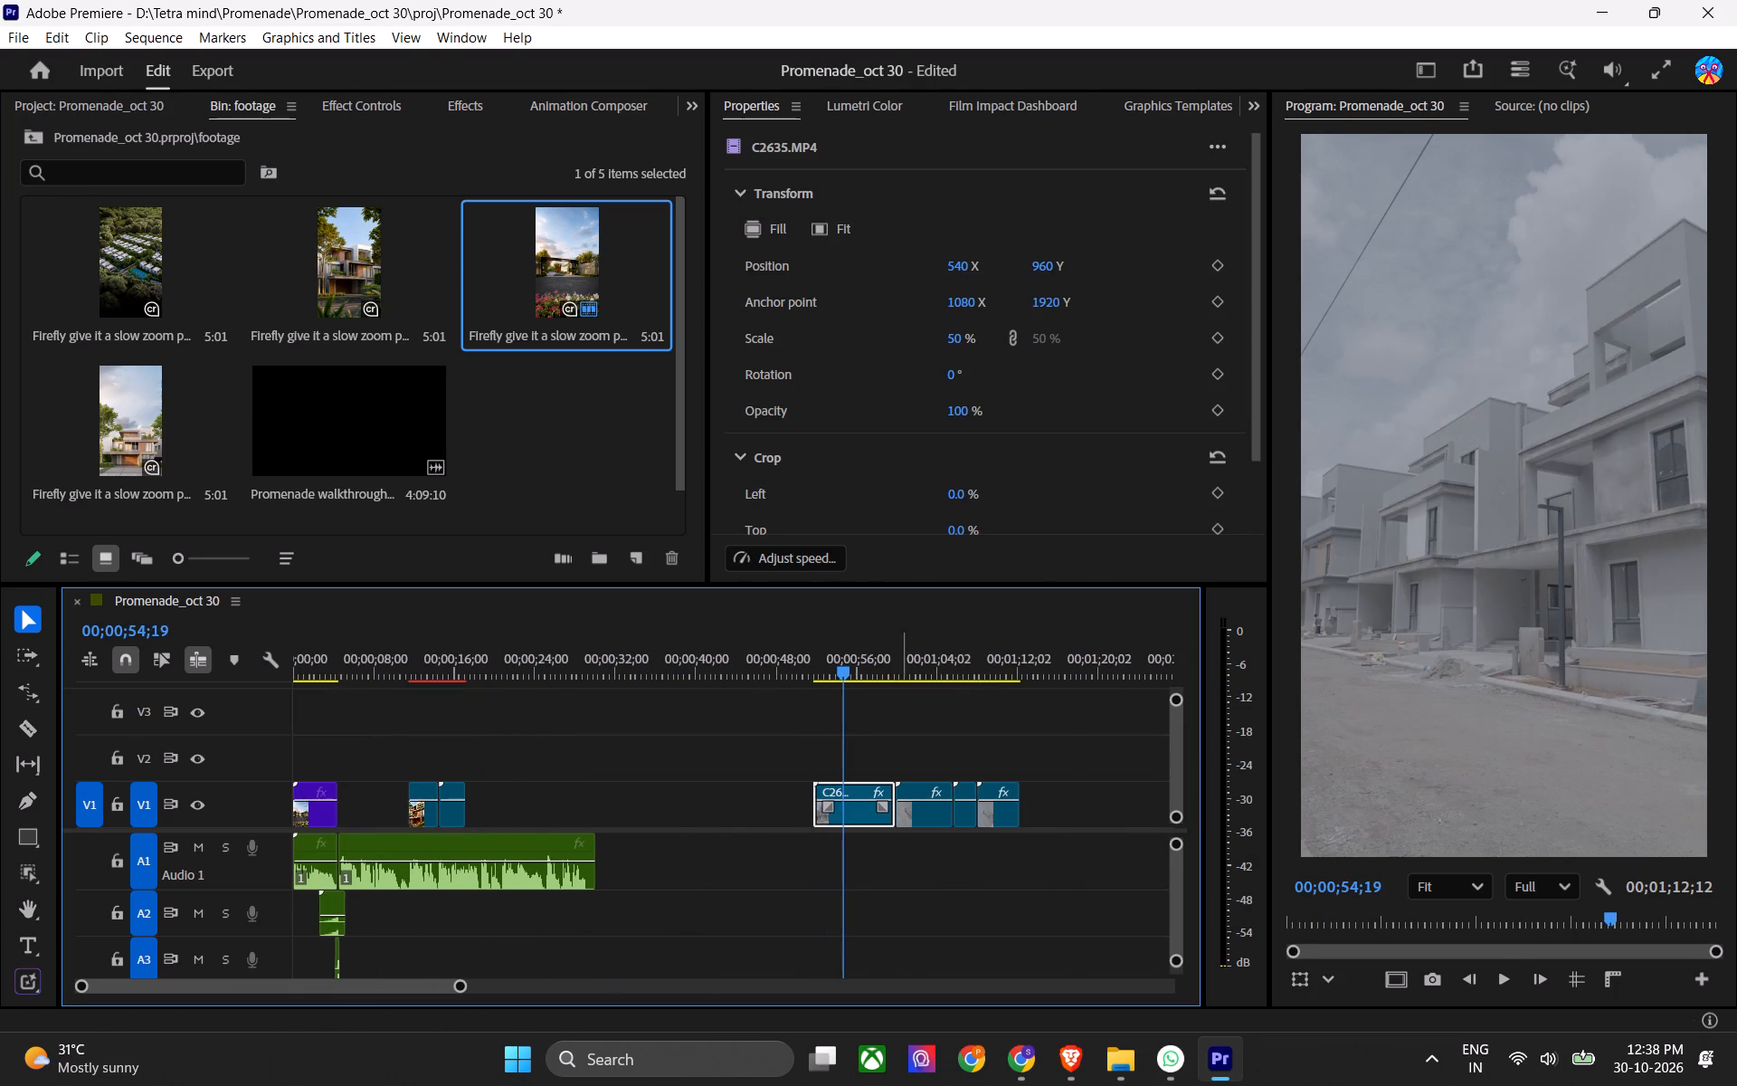
{"action": "left_click_drag", "start_coordinate": [939, 667], "coordinate": [973, 687]}
{"action": "left_click_drag", "start_coordinate": [966, 819], "coordinate": [669, 719]}
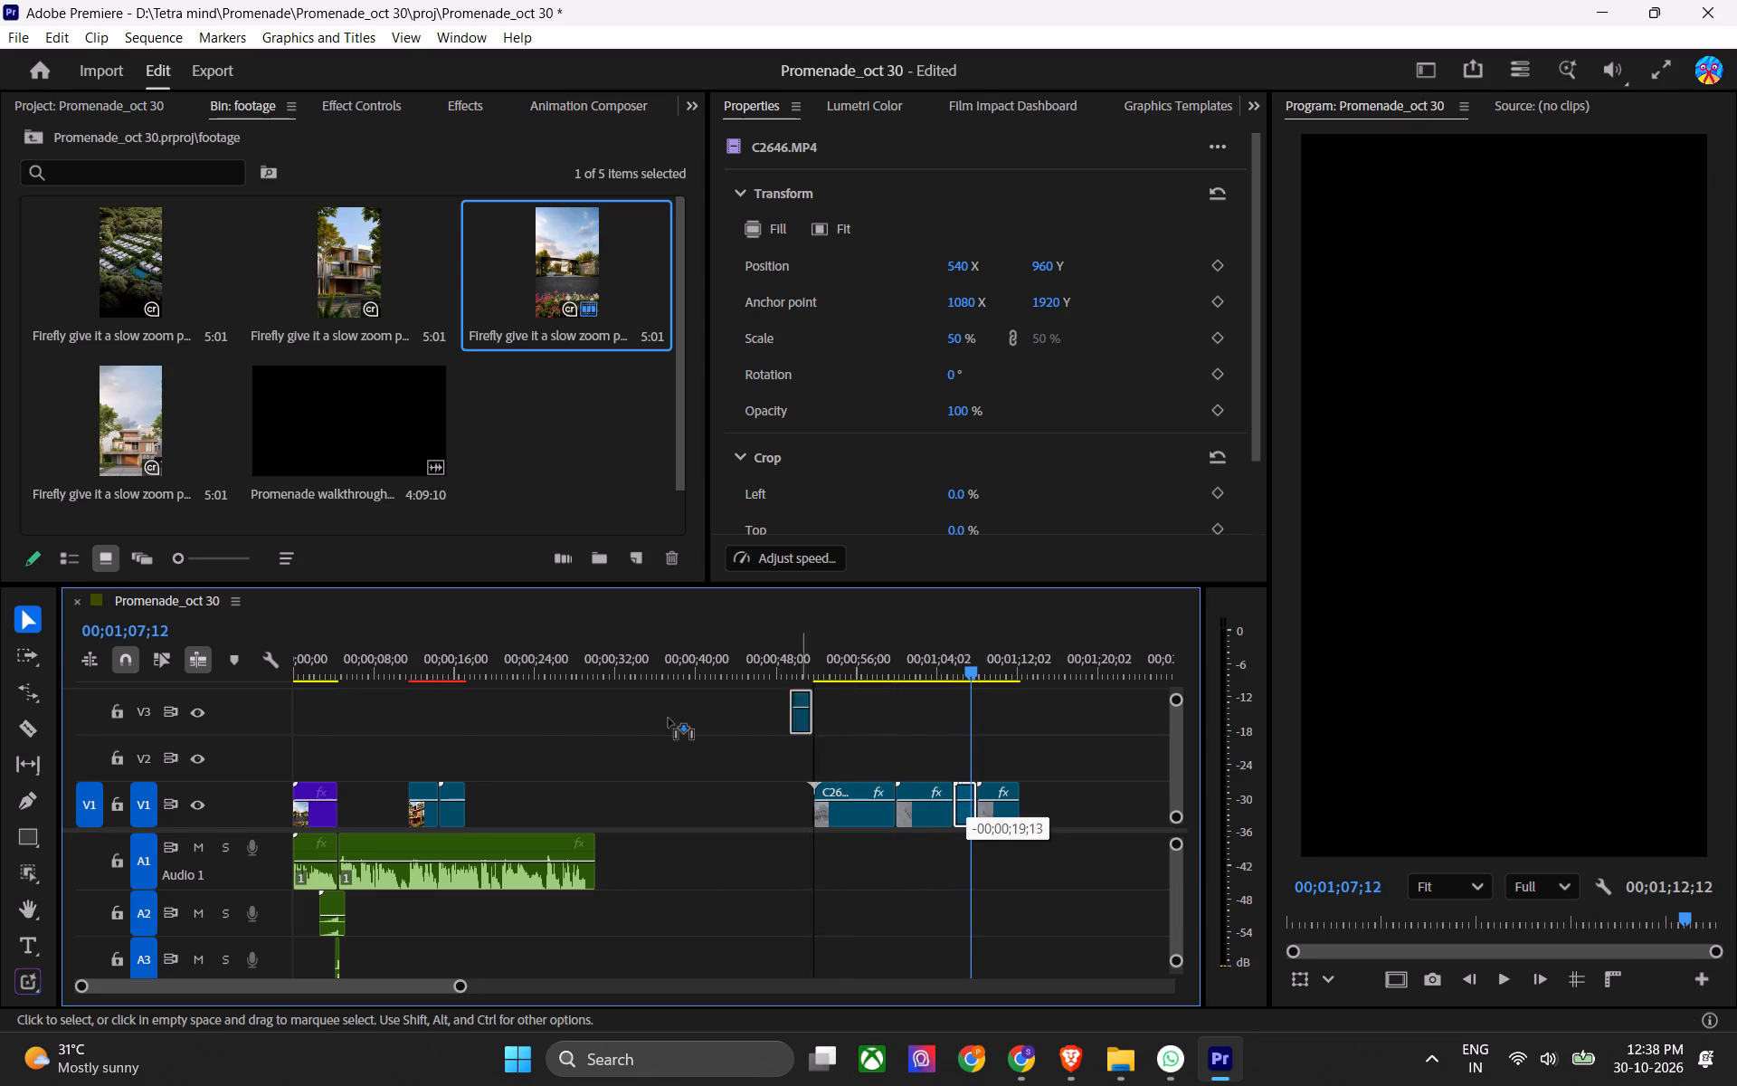
{"action": "left_click_drag", "start_coordinate": [669, 719], "coordinate": [353, 765]}
{"action": "scroll", "coordinate": [354, 783], "scroll_direction": "up", "scroll_amount": 9, "text": "alt"}
{"action": "scroll", "coordinate": [354, 788], "scroll_direction": "down", "scroll_amount": 1}
{"action": "scroll", "coordinate": [354, 791], "scroll_direction": "up", "scroll_amount": 3}
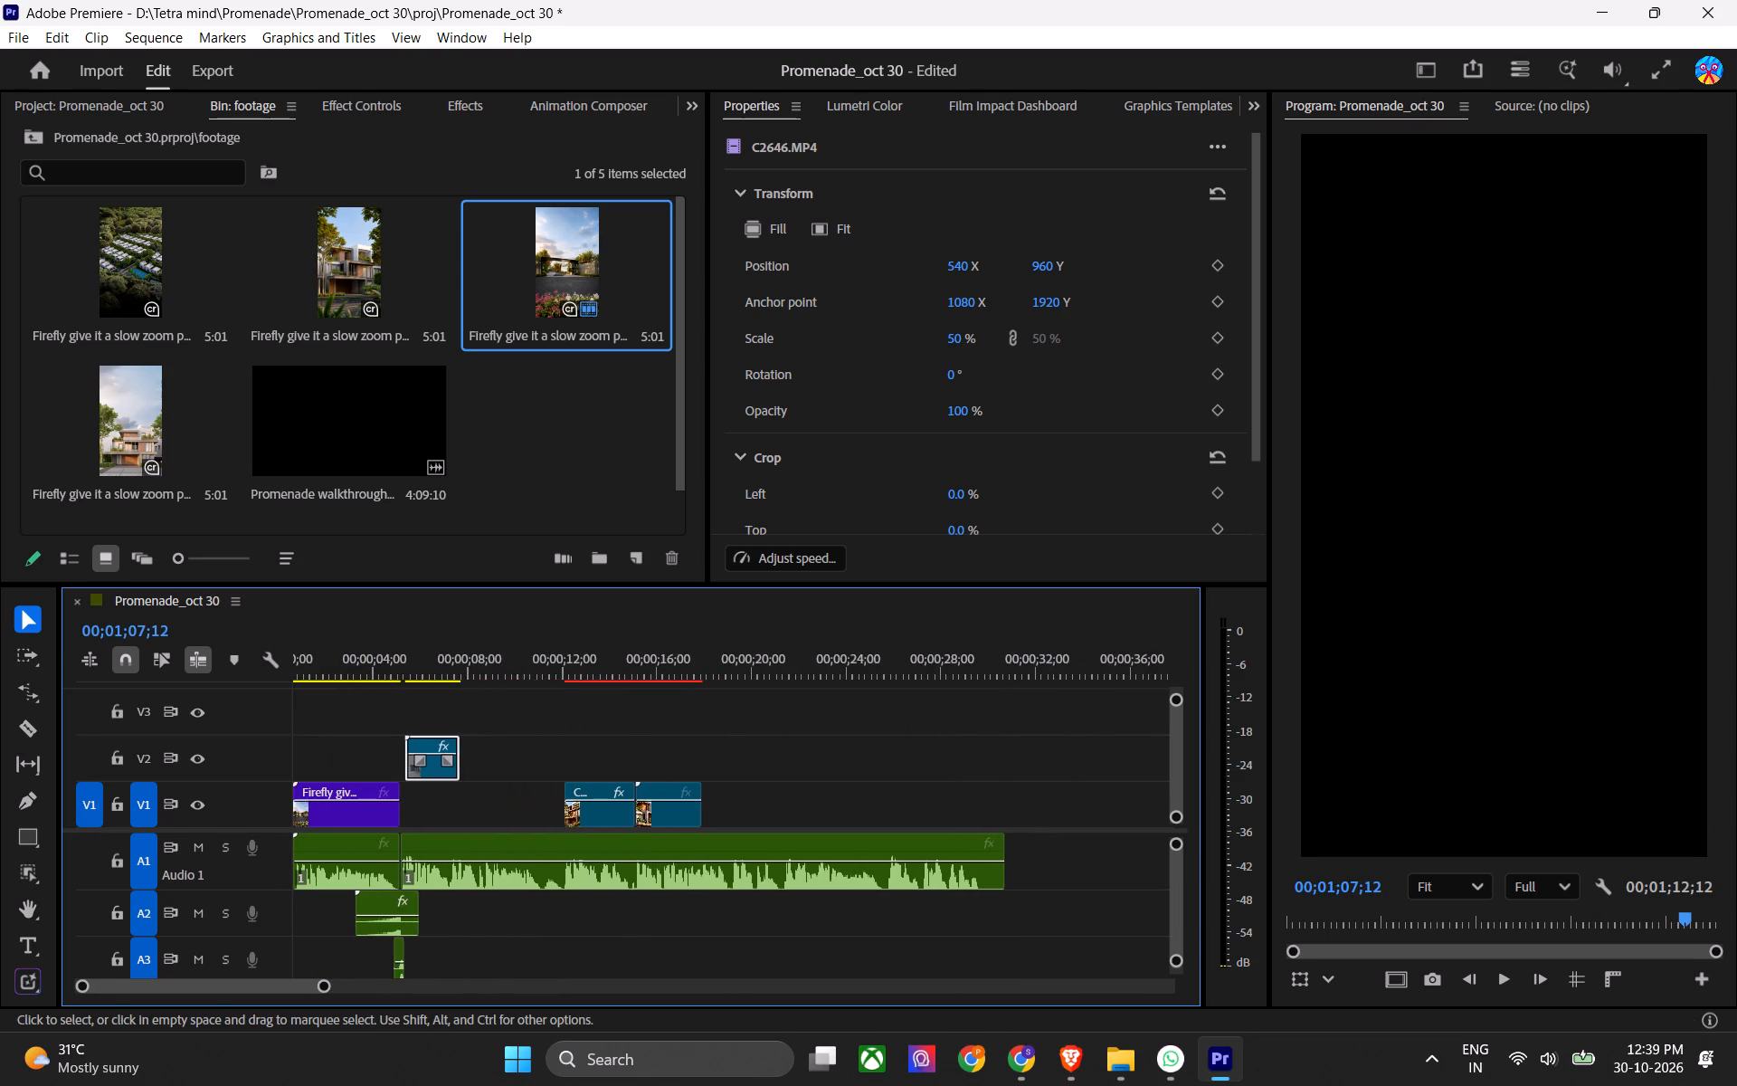
{"action": "left_click_drag", "start_coordinate": [532, 694], "coordinate": [375, 764]}
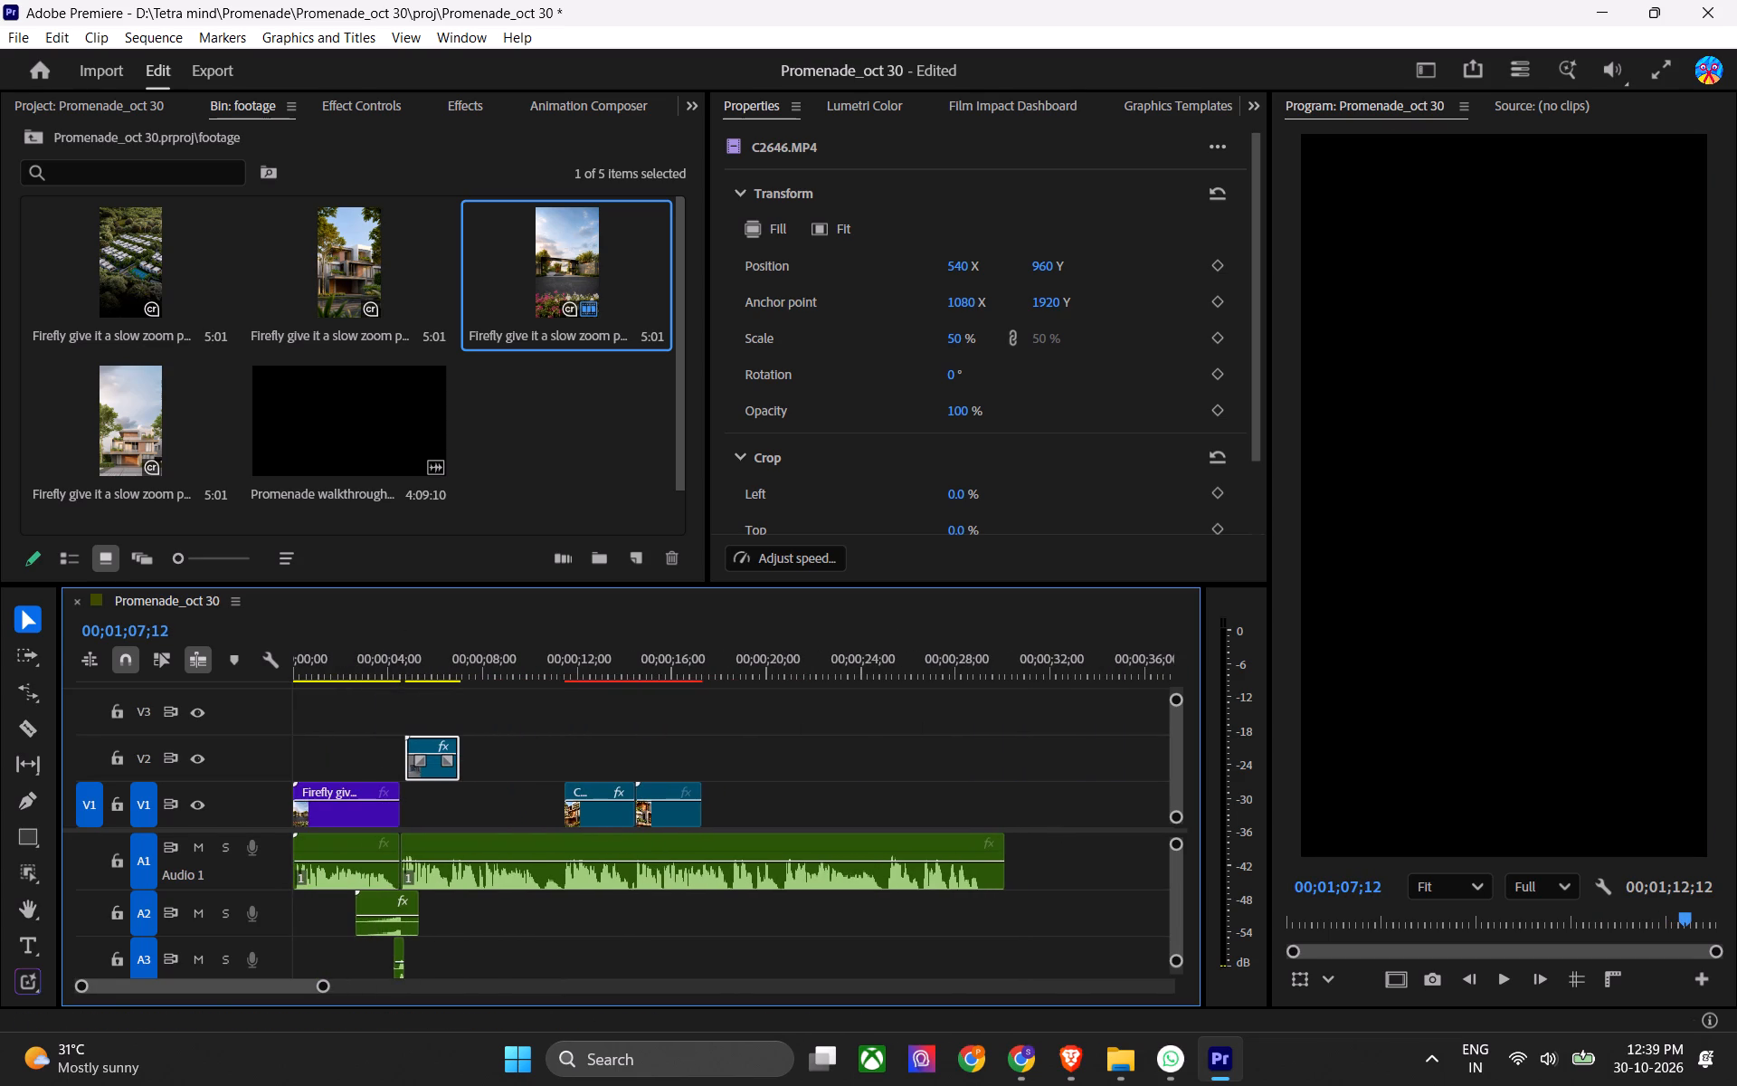
Find Warp Stabilizer in the effects by searching "warp", apply it to the C2646 clip on V2, and save.
{"action": "key", "text": "shift+percent"}
{"action": "key", "text": "shift+dollar"}
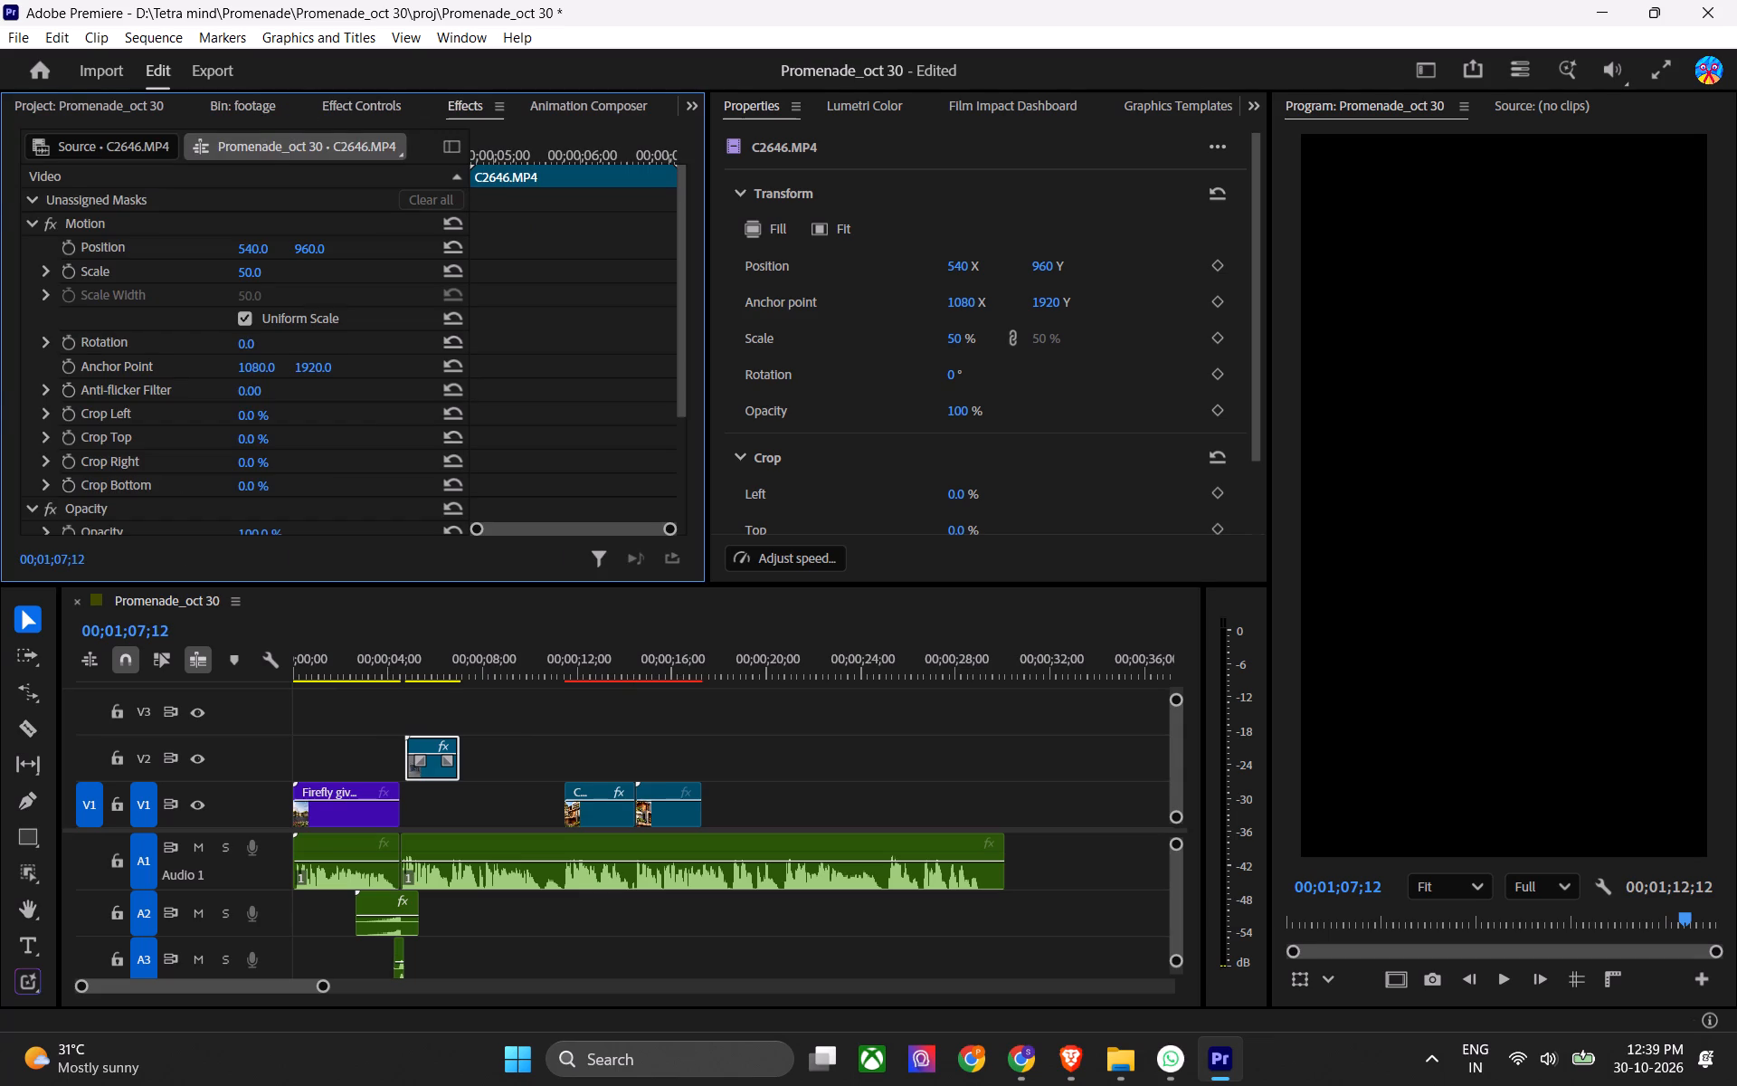
{"action": "left_click", "coordinate": [200, 129]}
{"action": "left_click", "coordinate": [195, 136]}
{"action": "type", "text": "war"}
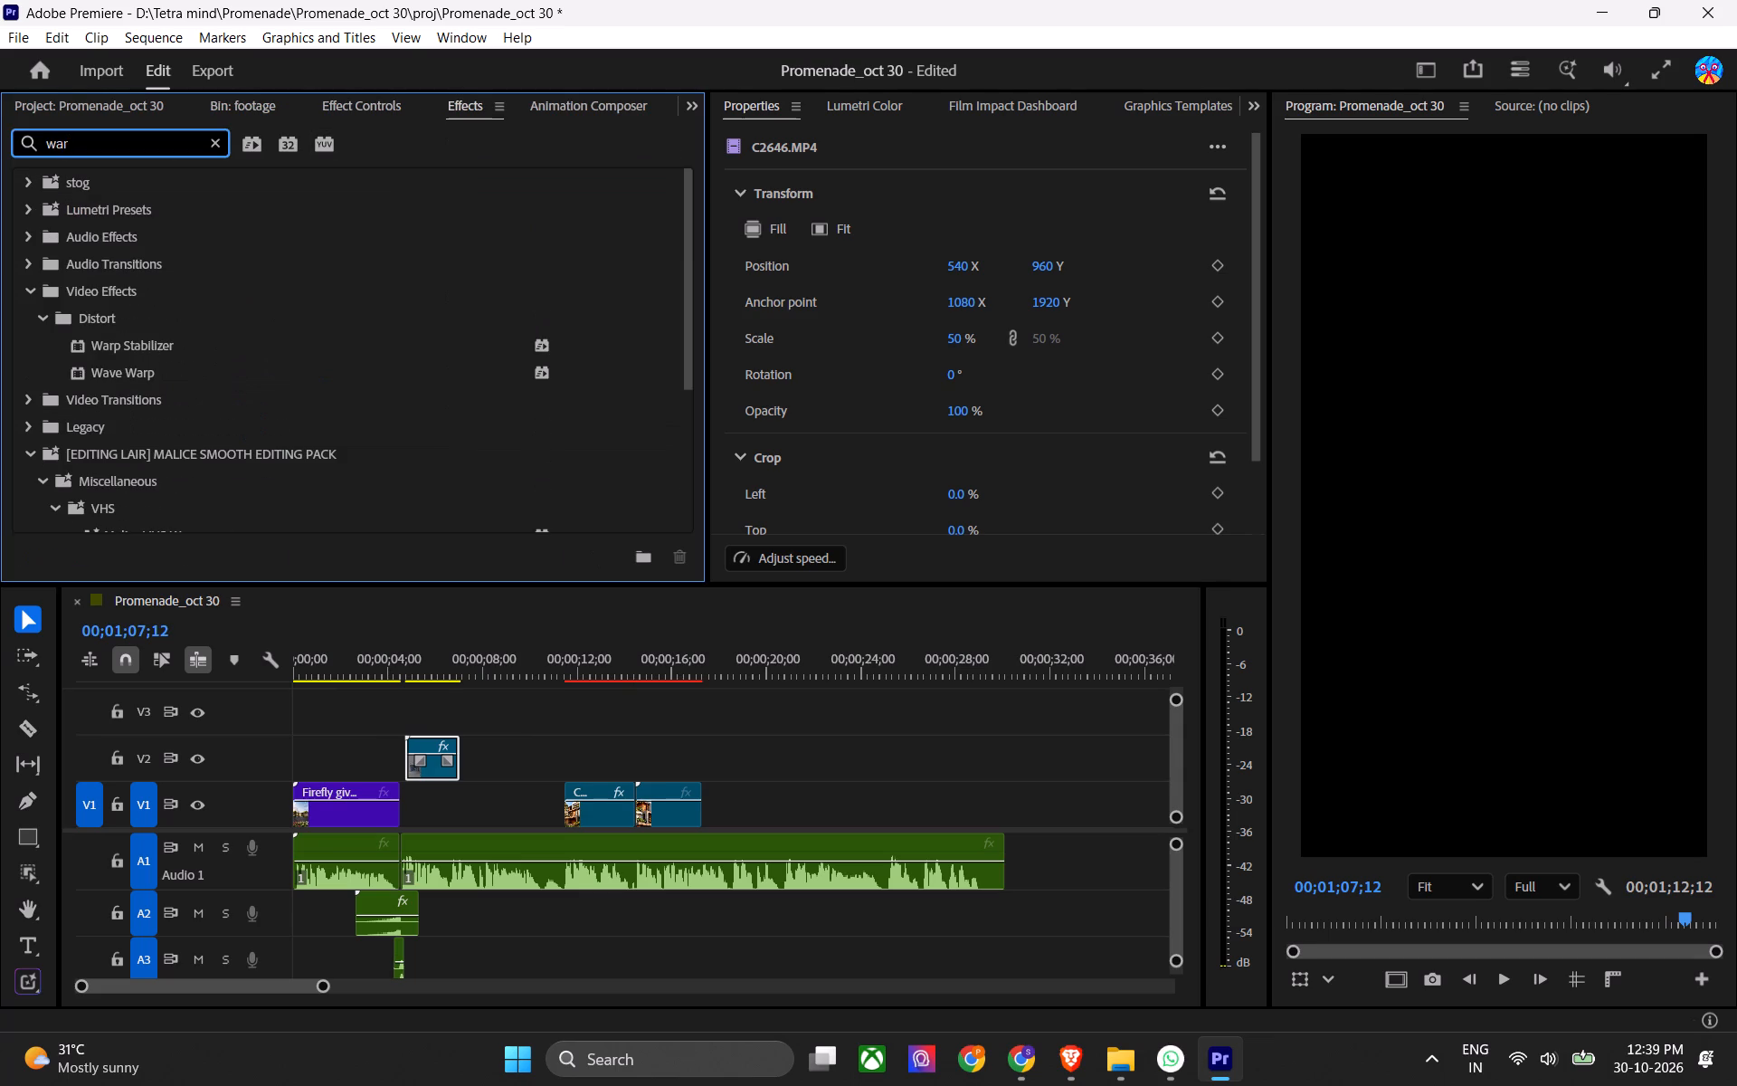
{"action": "key", "text": "p"}
{"action": "left_click_drag", "start_coordinate": [155, 348], "coordinate": [378, 672]}
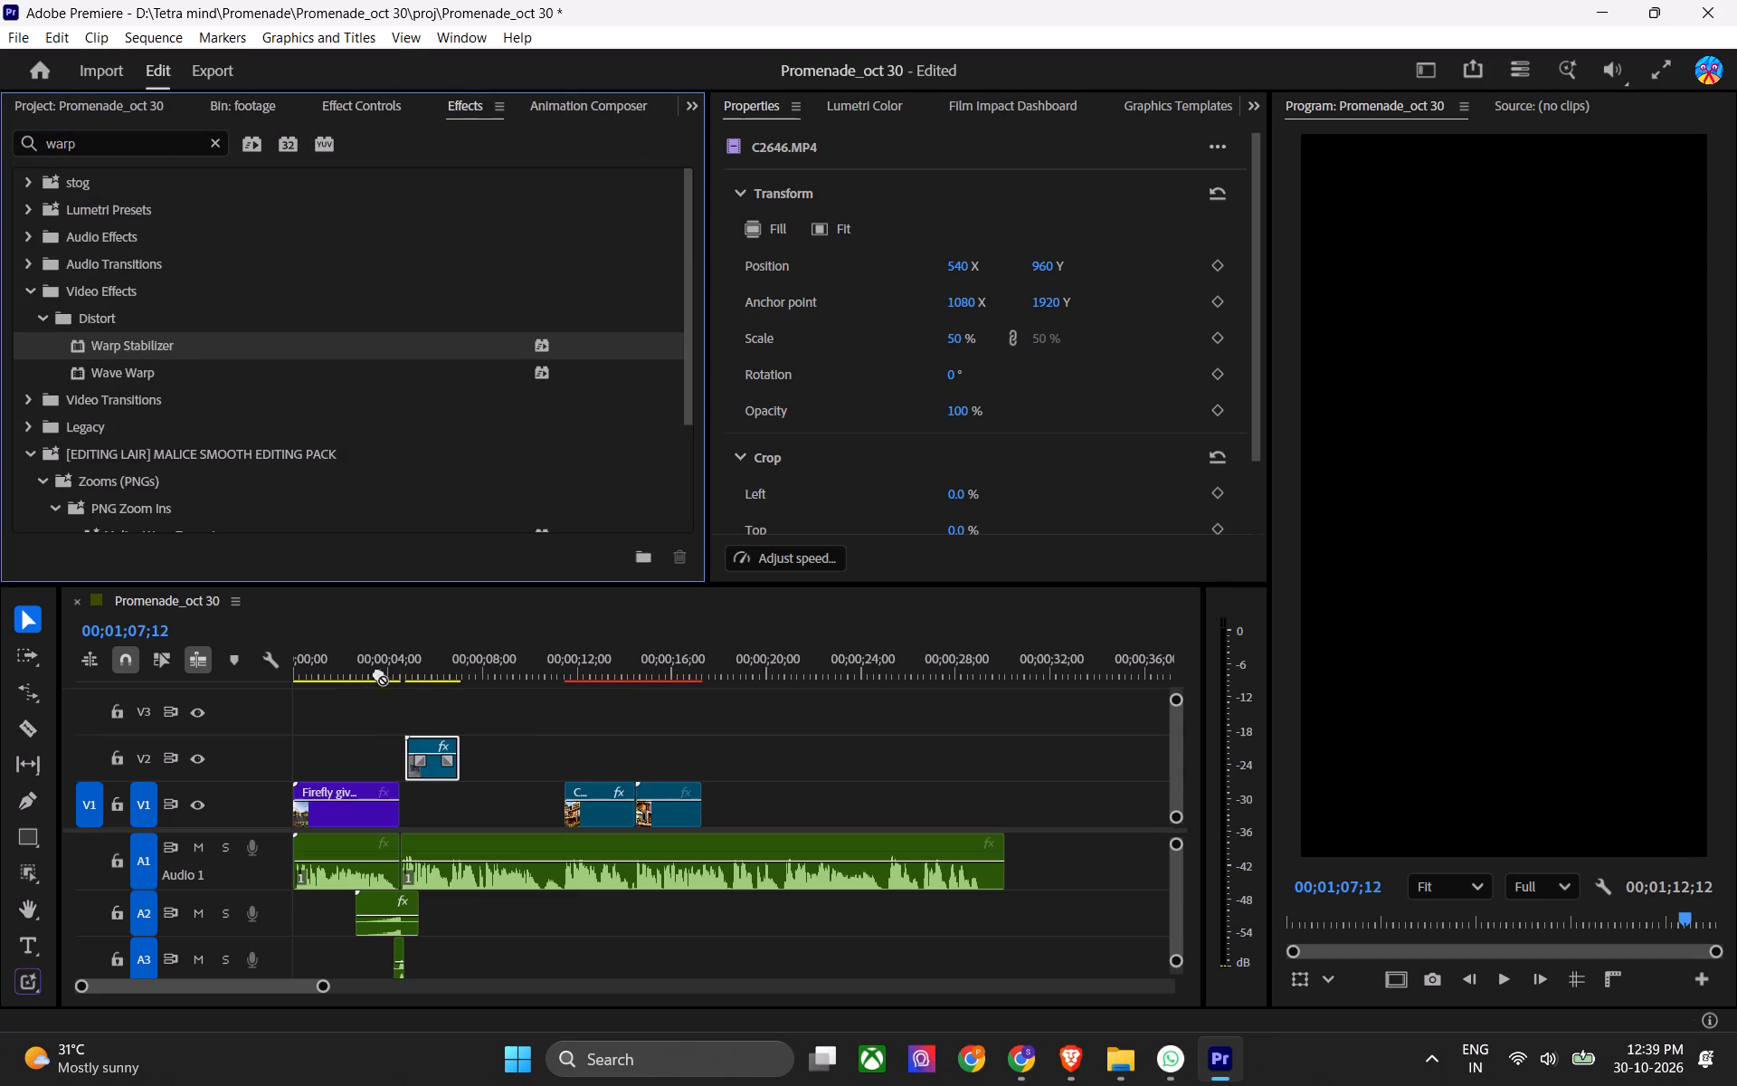
{"action": "left_click_drag", "start_coordinate": [378, 672], "coordinate": [411, 740]}
{"action": "left_click", "coordinate": [426, 662]}
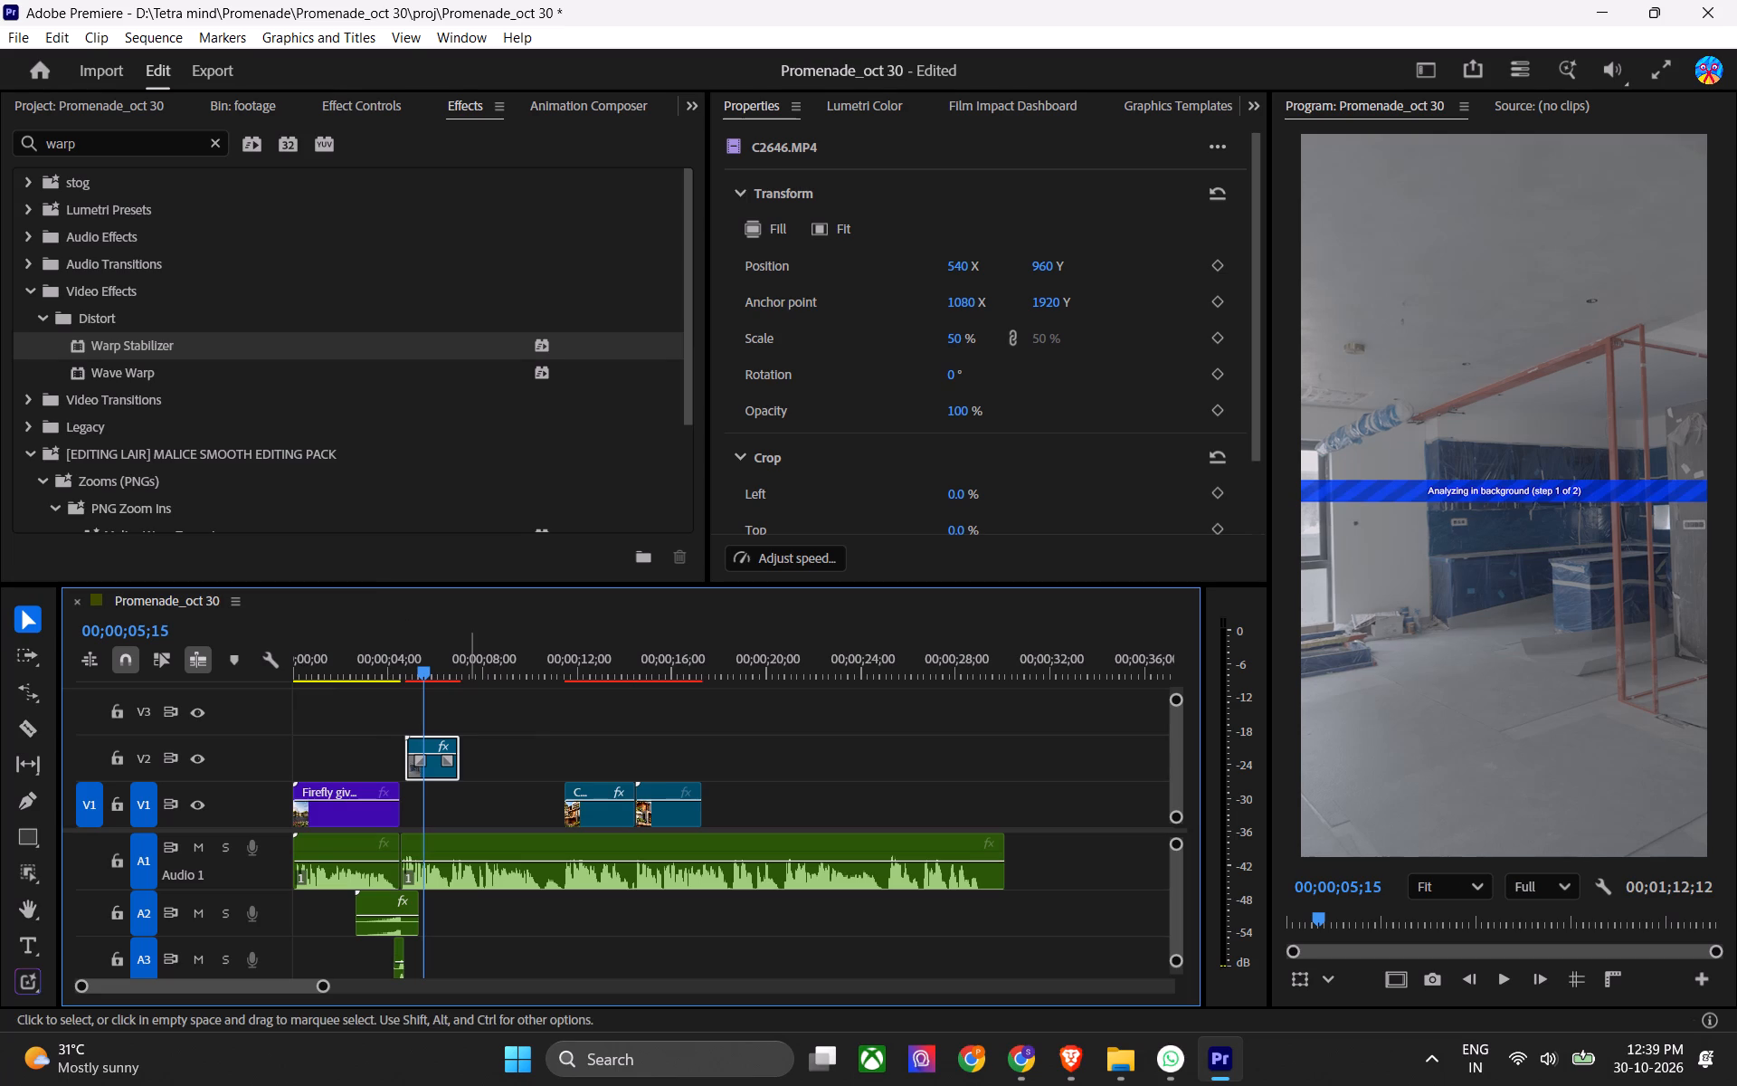
{"action": "key", "text": "ctrl+s"}
{"action": "scroll", "coordinate": [552, 805], "scroll_direction": "up", "scroll_amount": 11, "text": "alt"}
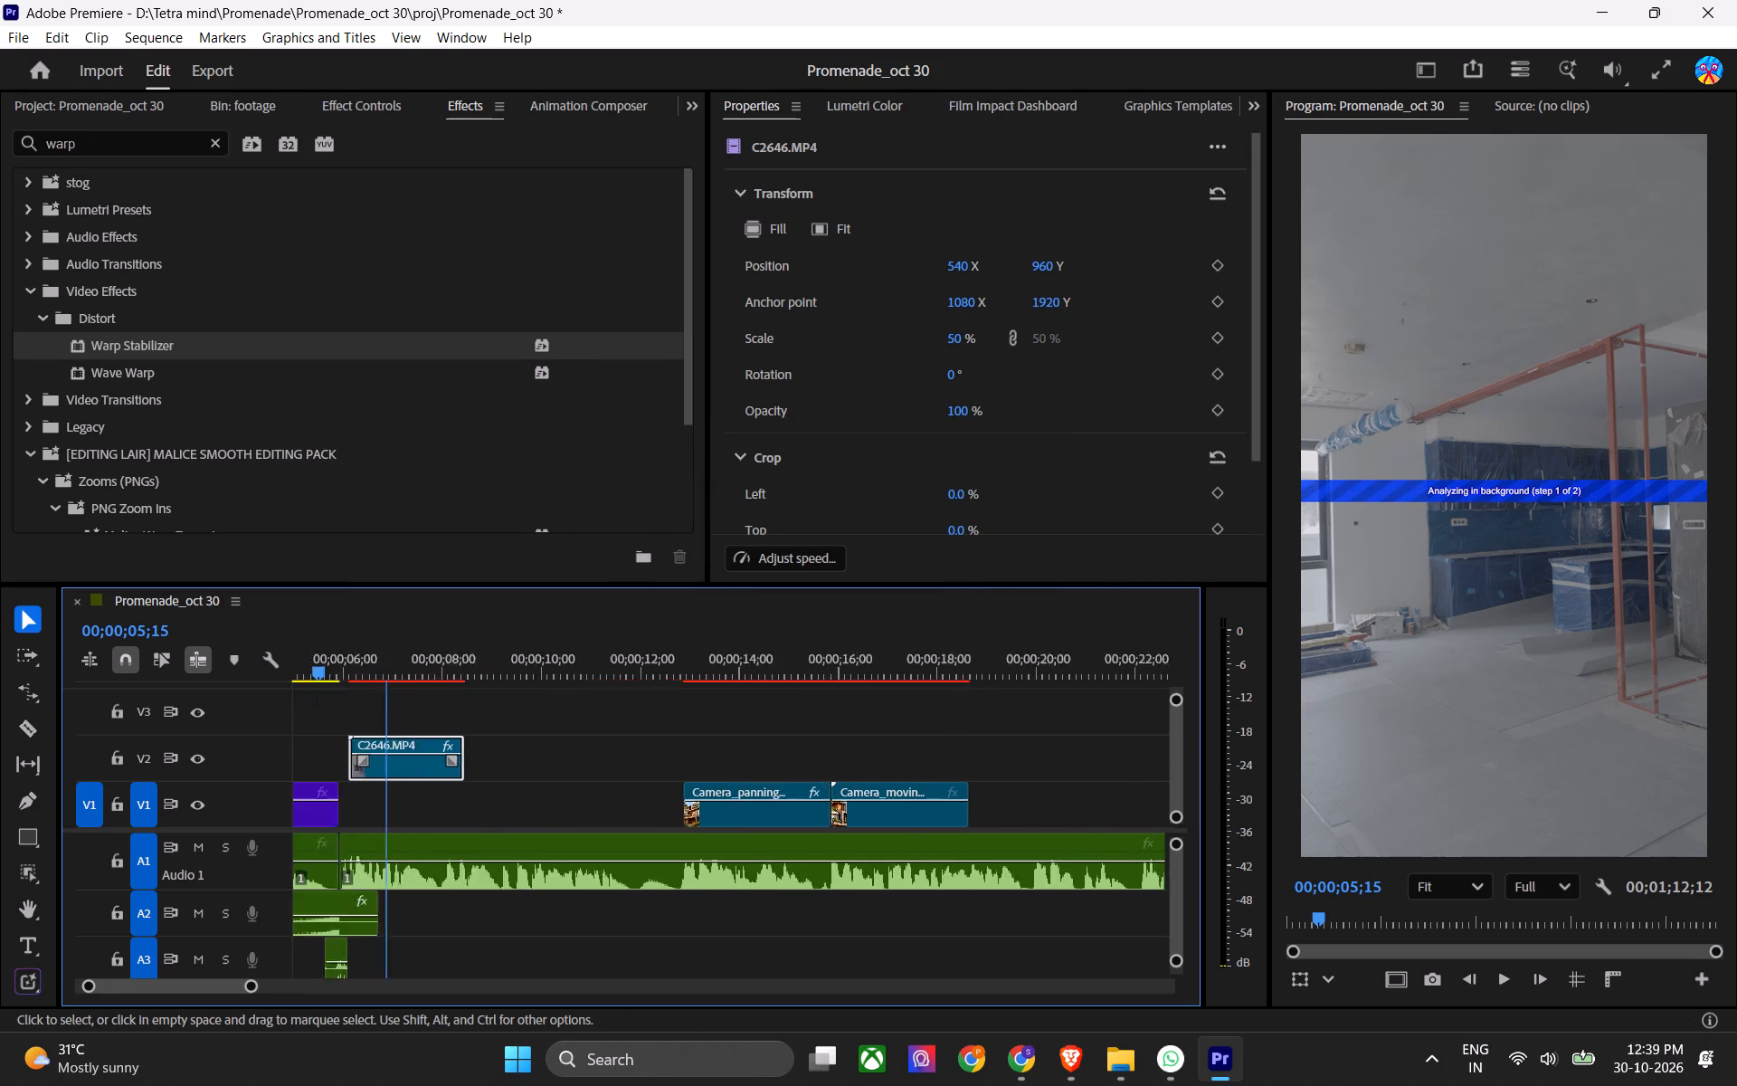
{"action": "scroll", "coordinate": [550, 806], "scroll_direction": "up", "scroll_amount": 10, "text": "alt"}
{"action": "key", "text": "ctrl+s"}
{"action": "key", "text": "ctrl+s"}
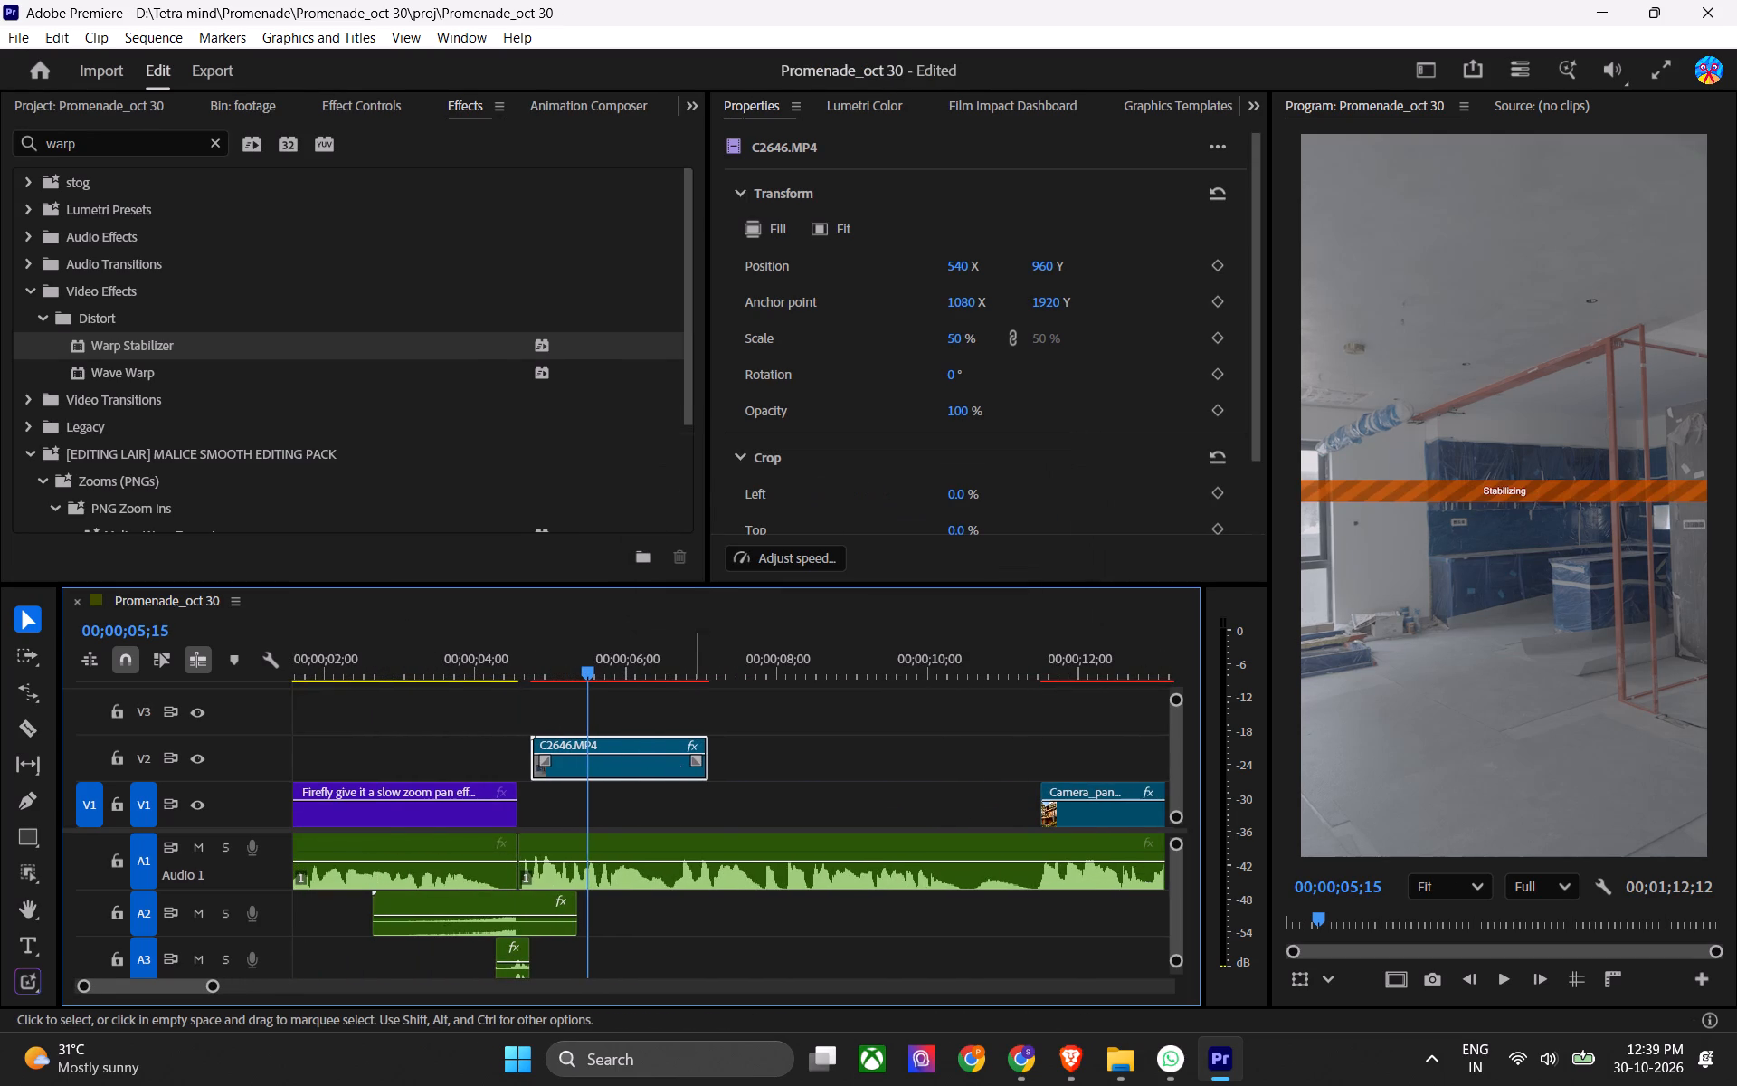
Move C2646 from V2 down to V1 directly against the end of the opening Firefly clip, play the cut, and save.
{"action": "left_click_drag", "start_coordinate": [620, 775], "coordinate": [597, 797]}
{"action": "left_click_drag", "start_coordinate": [595, 811], "coordinate": [578, 812]}
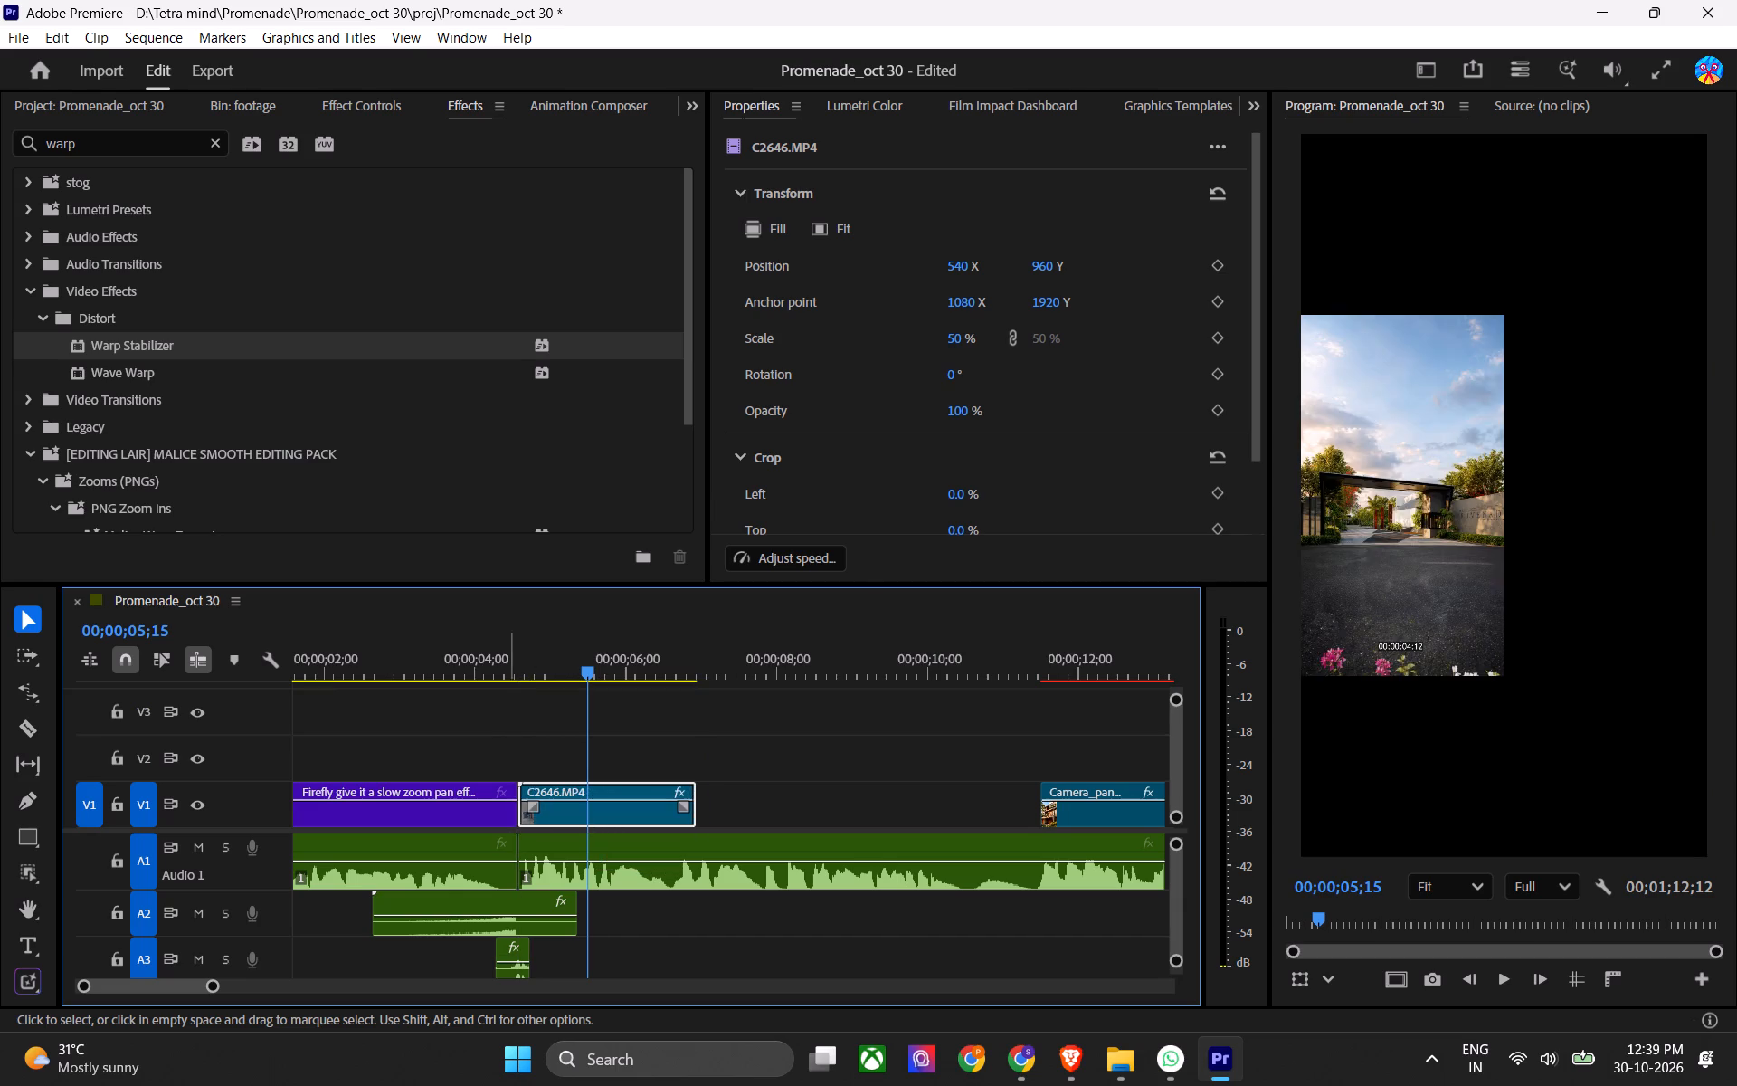
{"action": "left_click_drag", "start_coordinate": [508, 694], "coordinate": [493, 692]}
{"action": "left_click_drag", "start_coordinate": [521, 669], "coordinate": [503, 673]}
{"action": "key", "text": "space"}
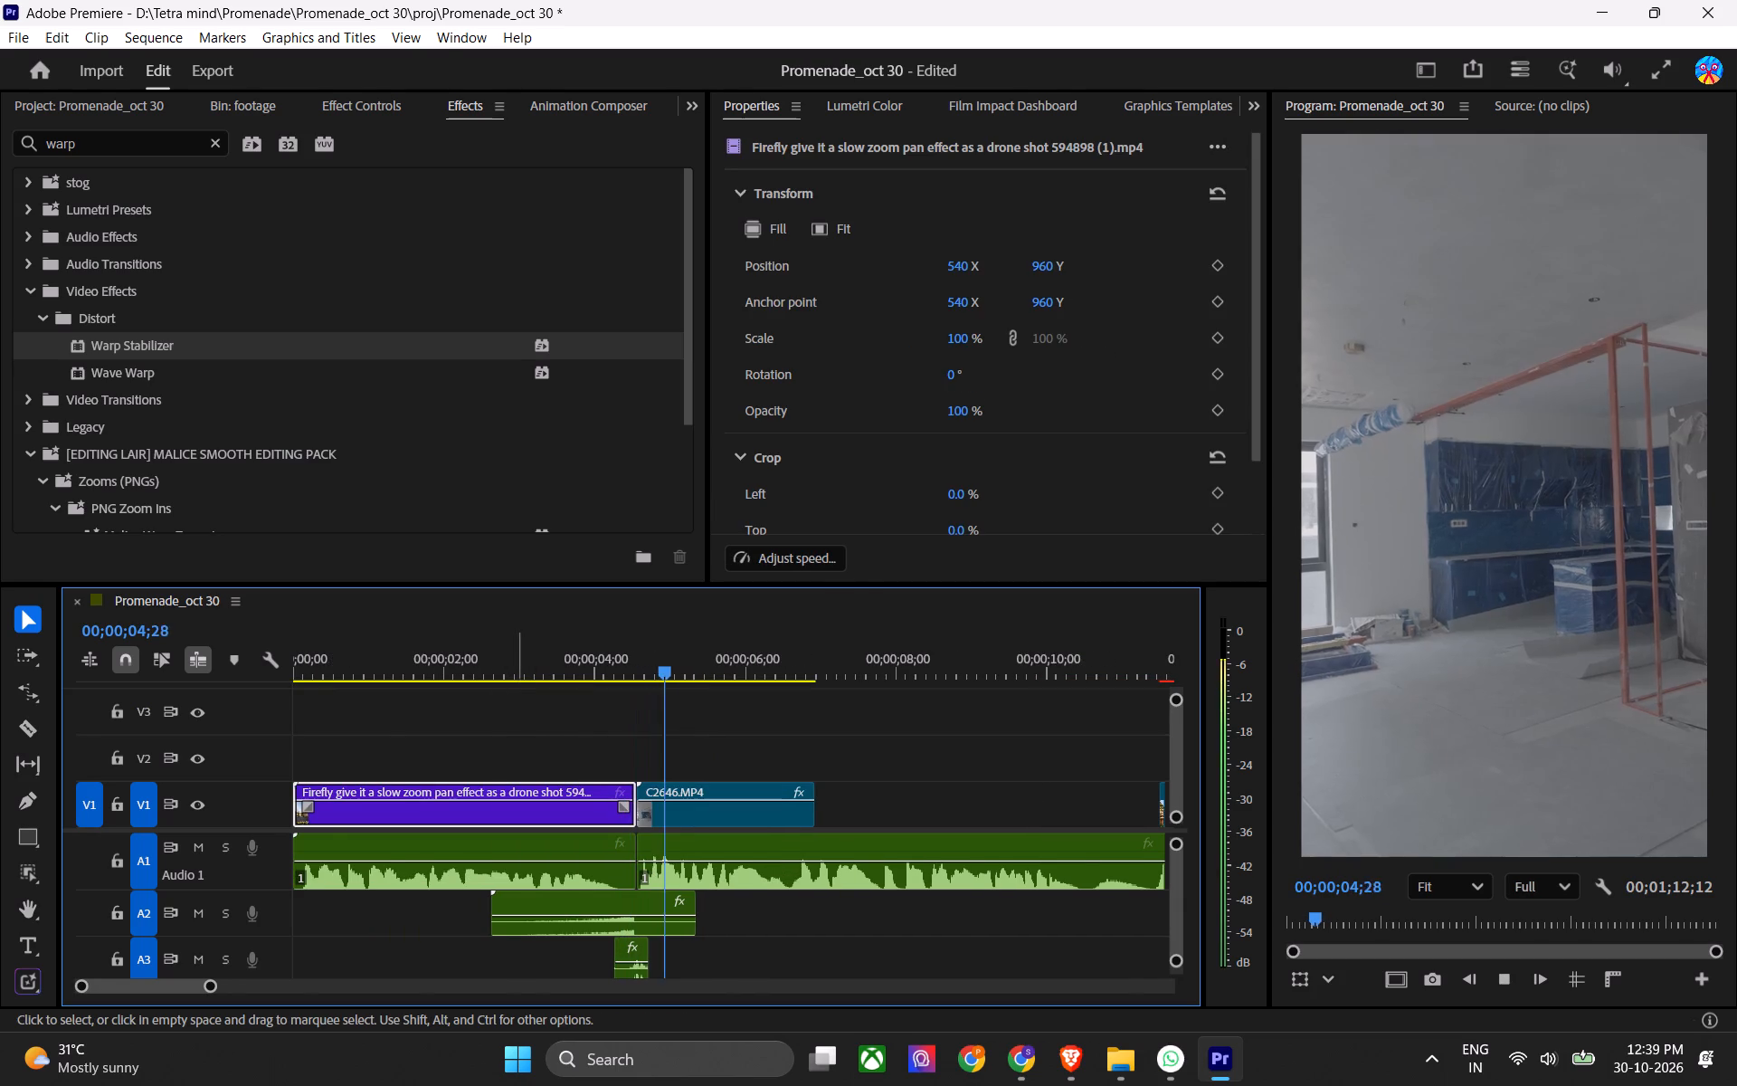
{"action": "scroll", "coordinate": [766, 829], "scroll_direction": "up", "scroll_amount": 3, "text": "alt"}
{"action": "key", "text": "space"}
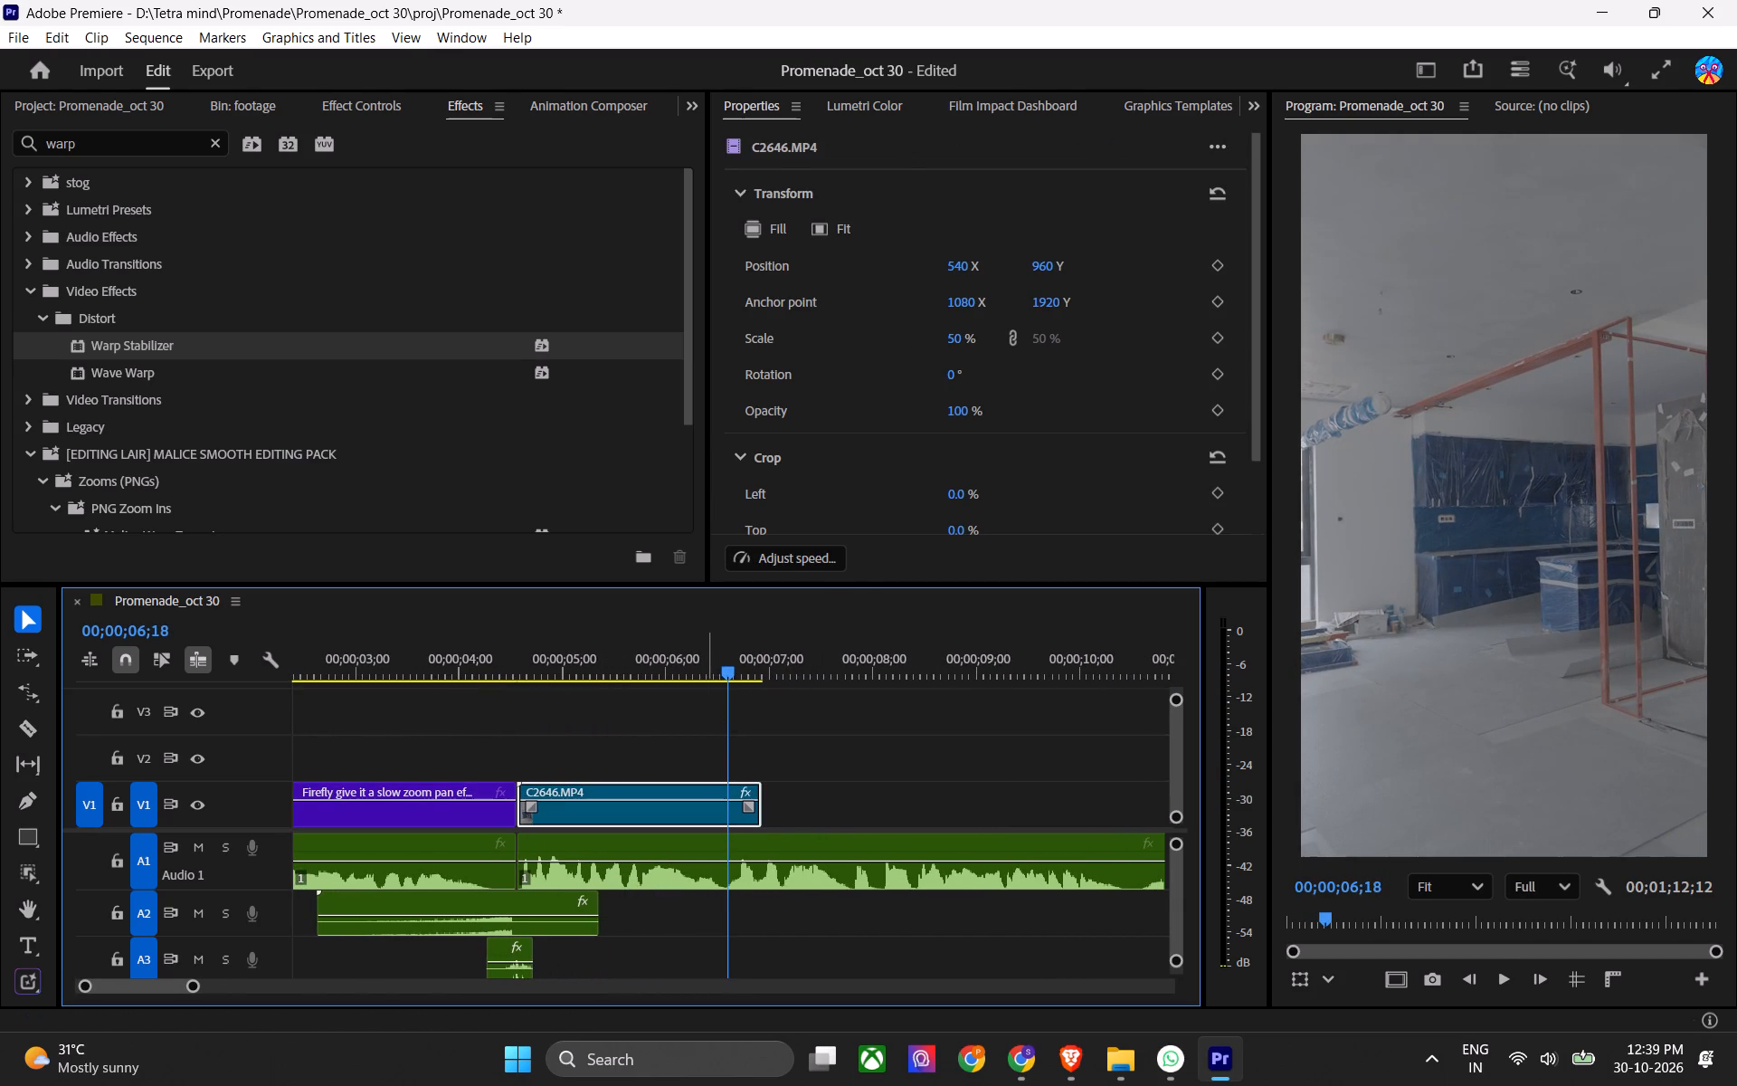
{"action": "left_click_drag", "start_coordinate": [727, 671], "coordinate": [739, 688]}
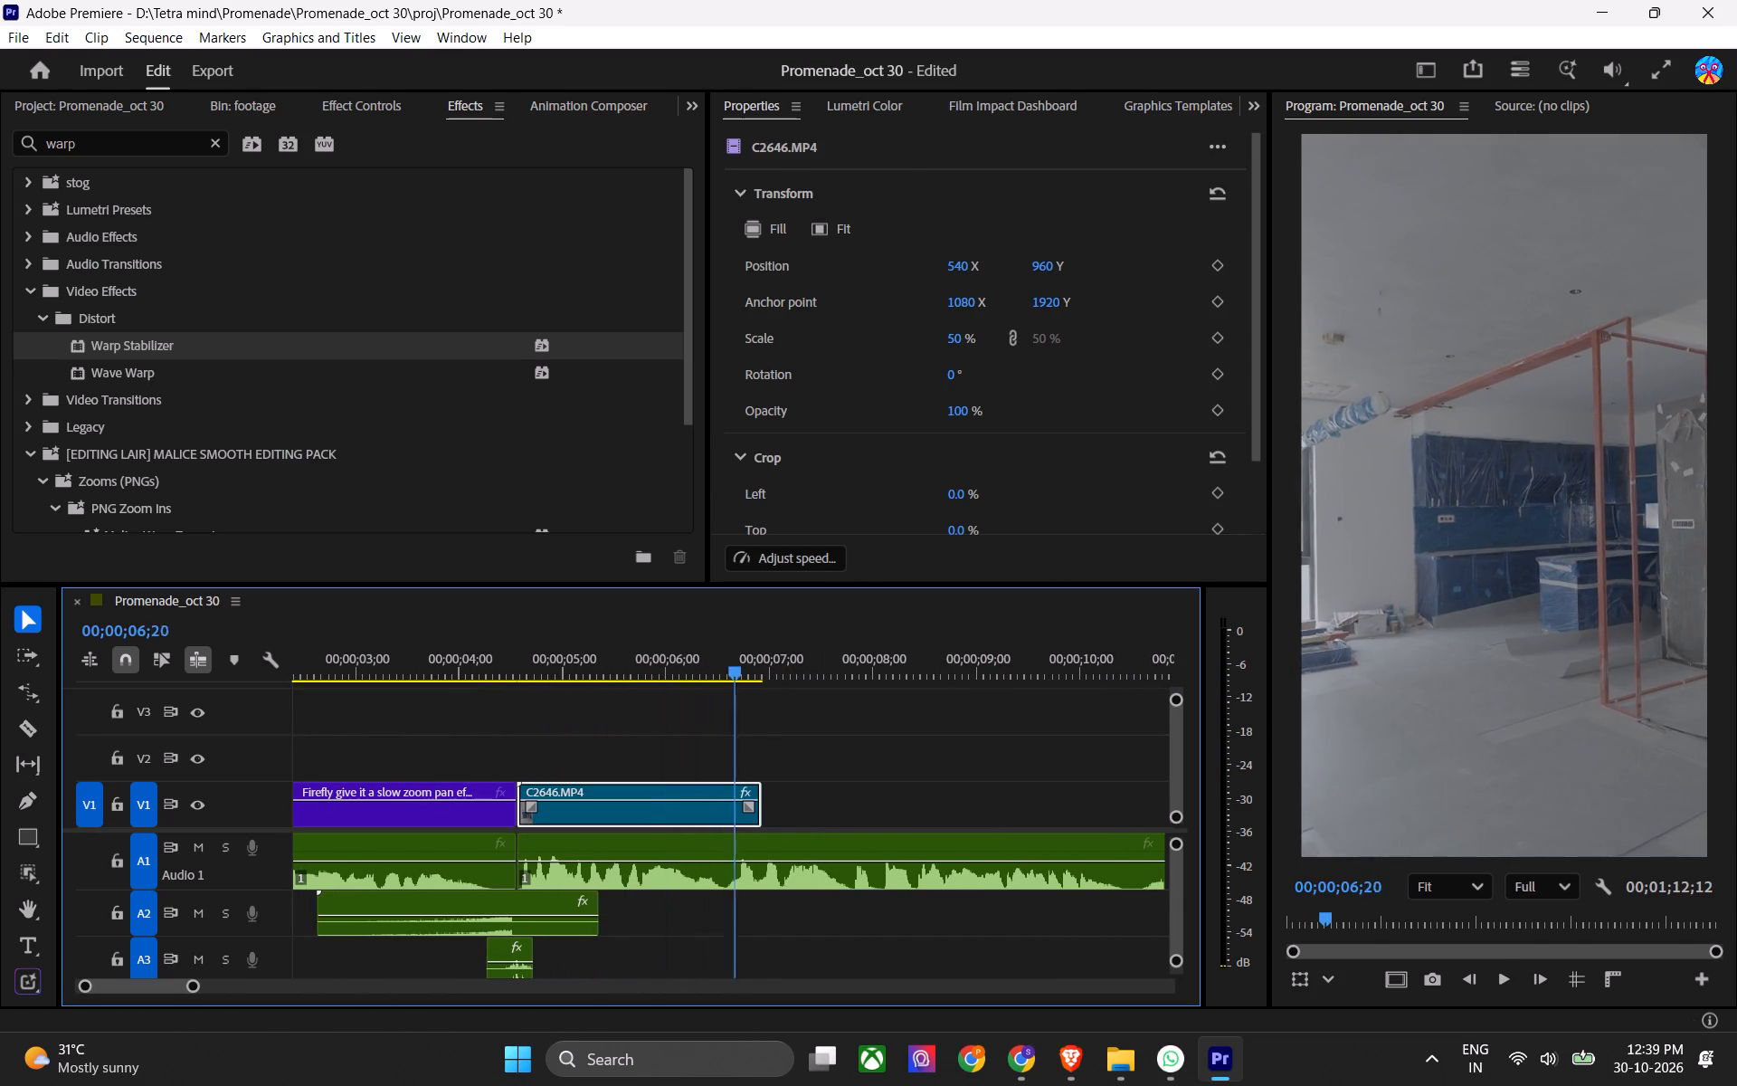
{"action": "left_click_drag", "start_coordinate": [739, 688], "coordinate": [526, 693]}
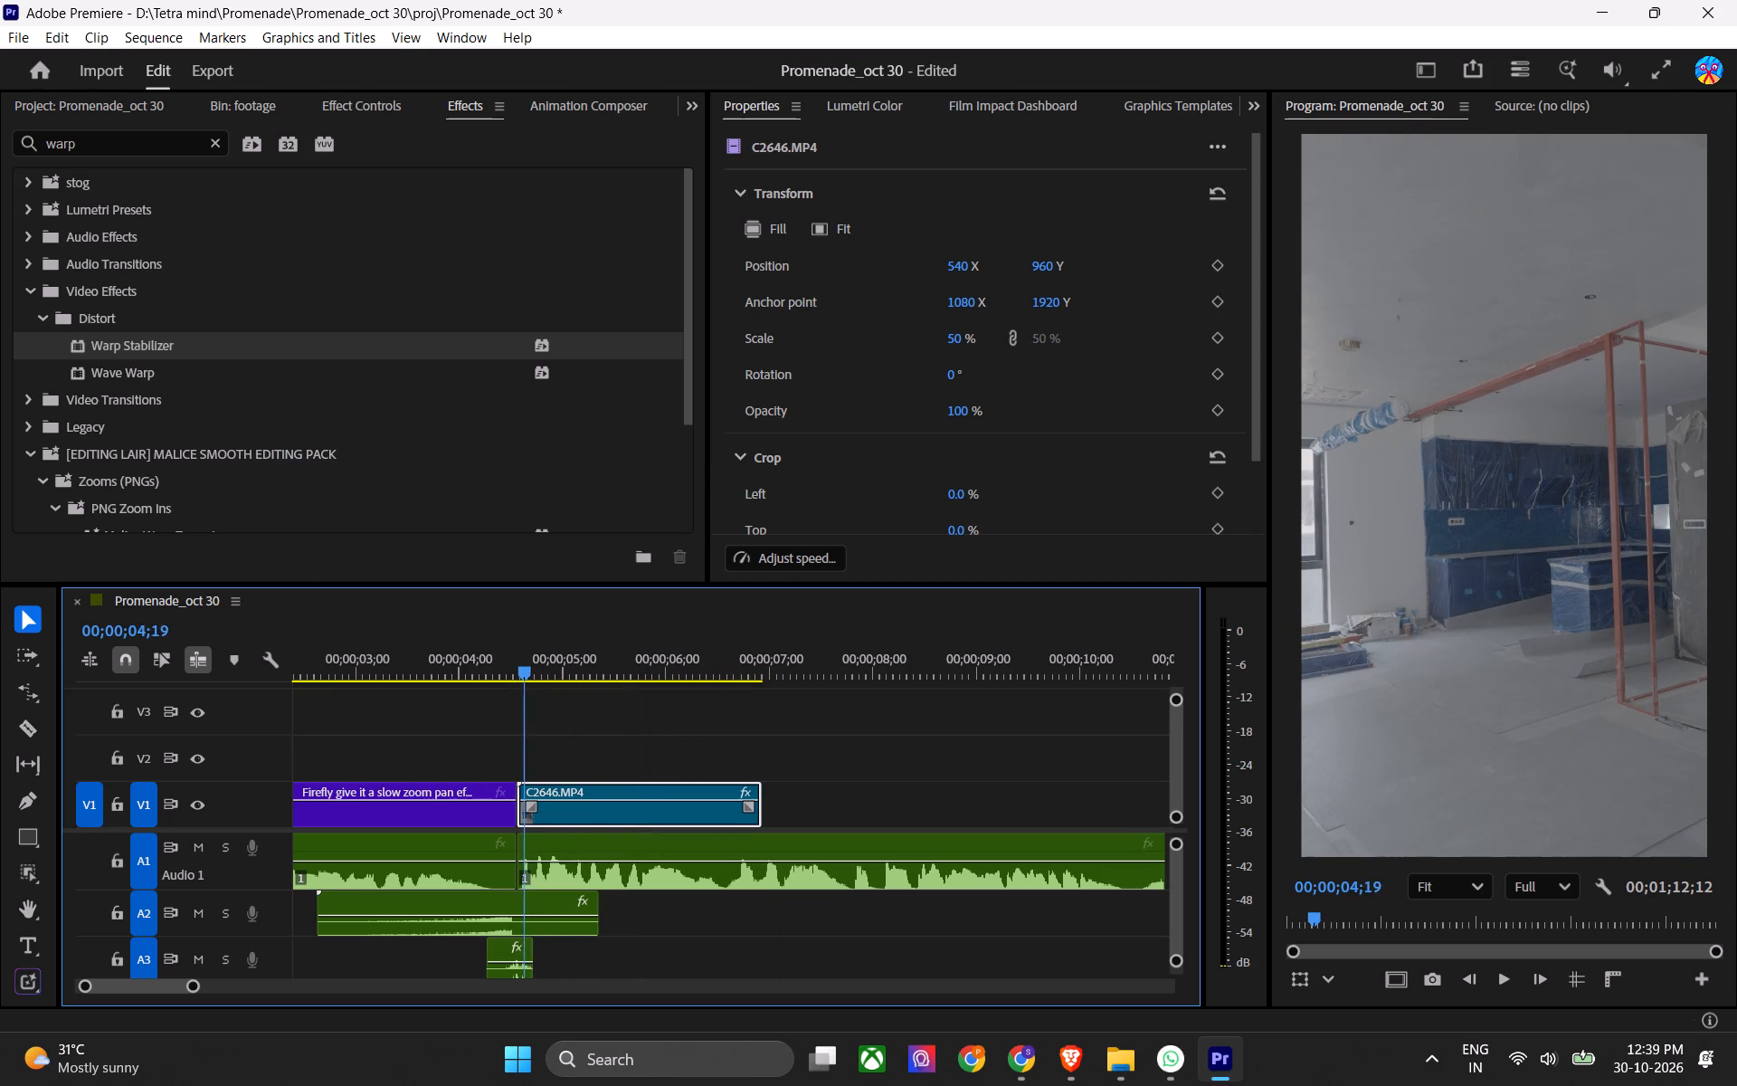
{"action": "left_click_drag", "start_coordinate": [526, 693], "coordinate": [486, 699]}
{"action": "key", "text": "ctrl+s"}
{"action": "key", "text": "ctrl+s"}
Play C2646 against the voiceover, trim its end to about 6;15, and save.
{"action": "key", "text": "space"}
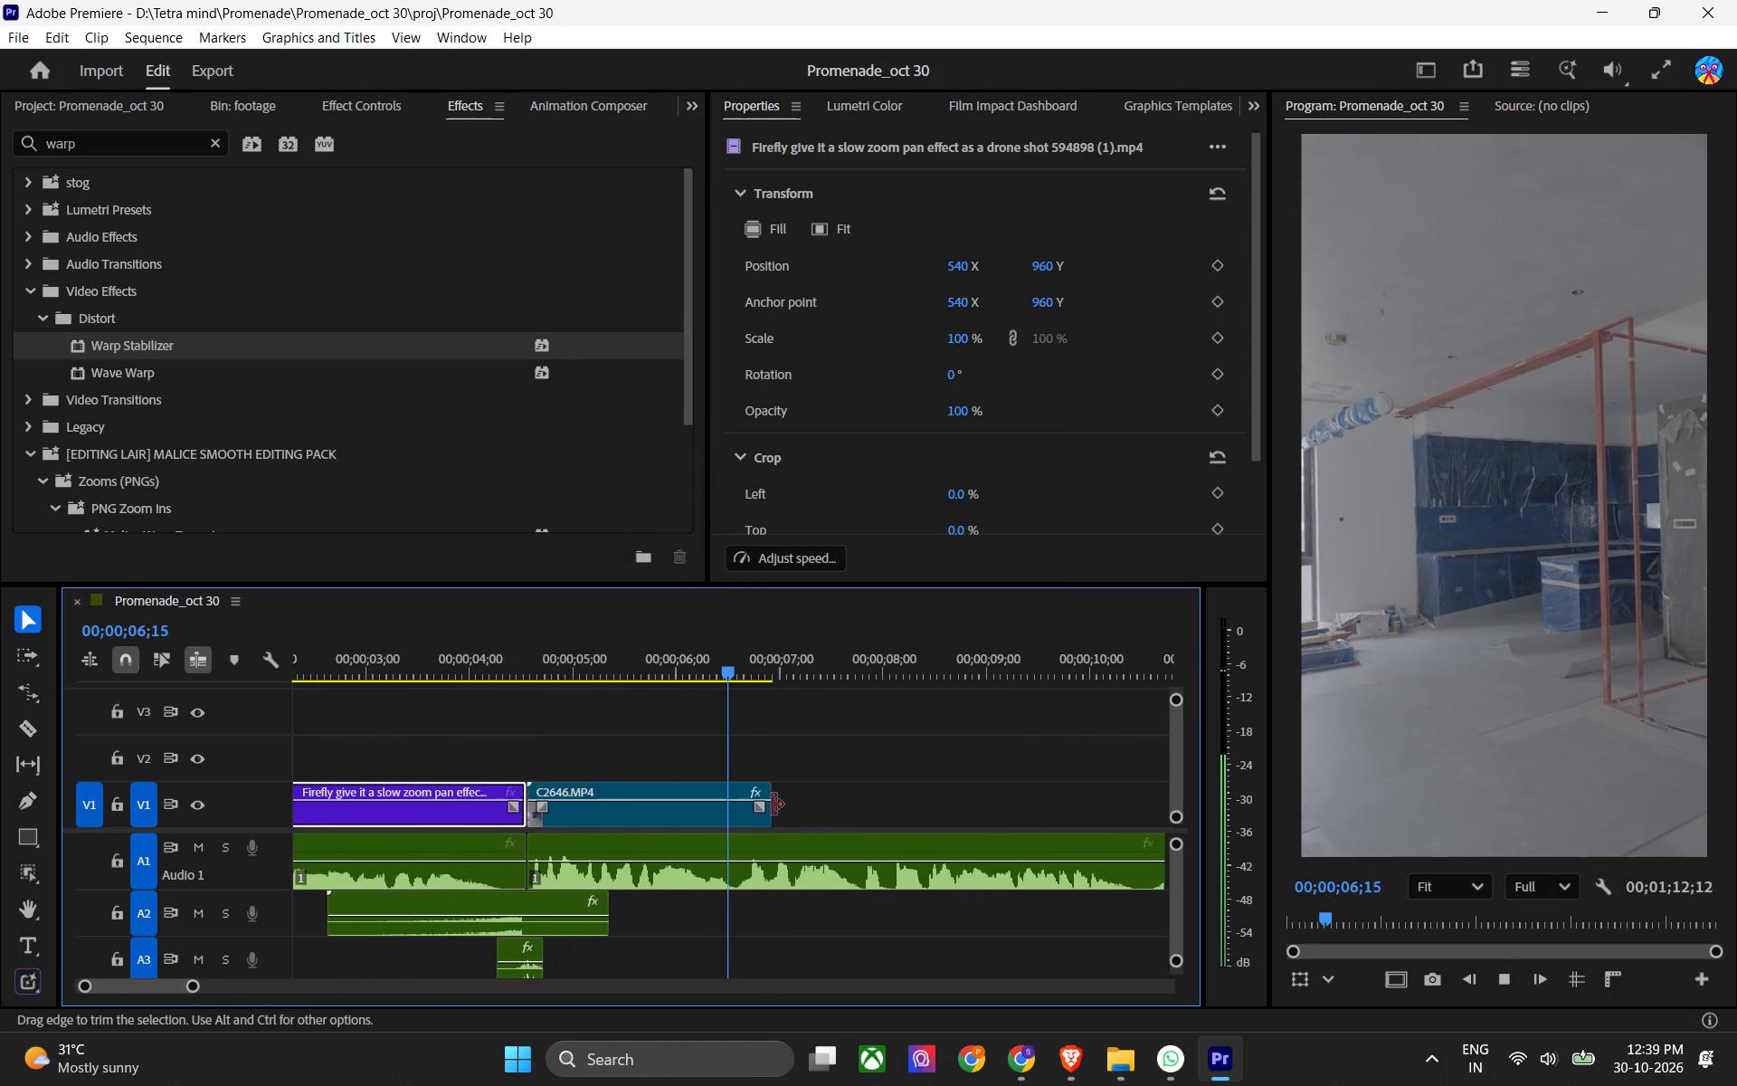
{"action": "key", "text": "space"}
{"action": "left_click_drag", "start_coordinate": [774, 800], "coordinate": [735, 804]}
{"action": "key", "text": "ctrl+s"}
Play from C2646 through the gap before the Camera_panning clip to hear which voiceover lines need footage, and save.
{"action": "left_click_drag", "start_coordinate": [688, 656], "coordinate": [670, 659]}
{"action": "key", "text": "space"}
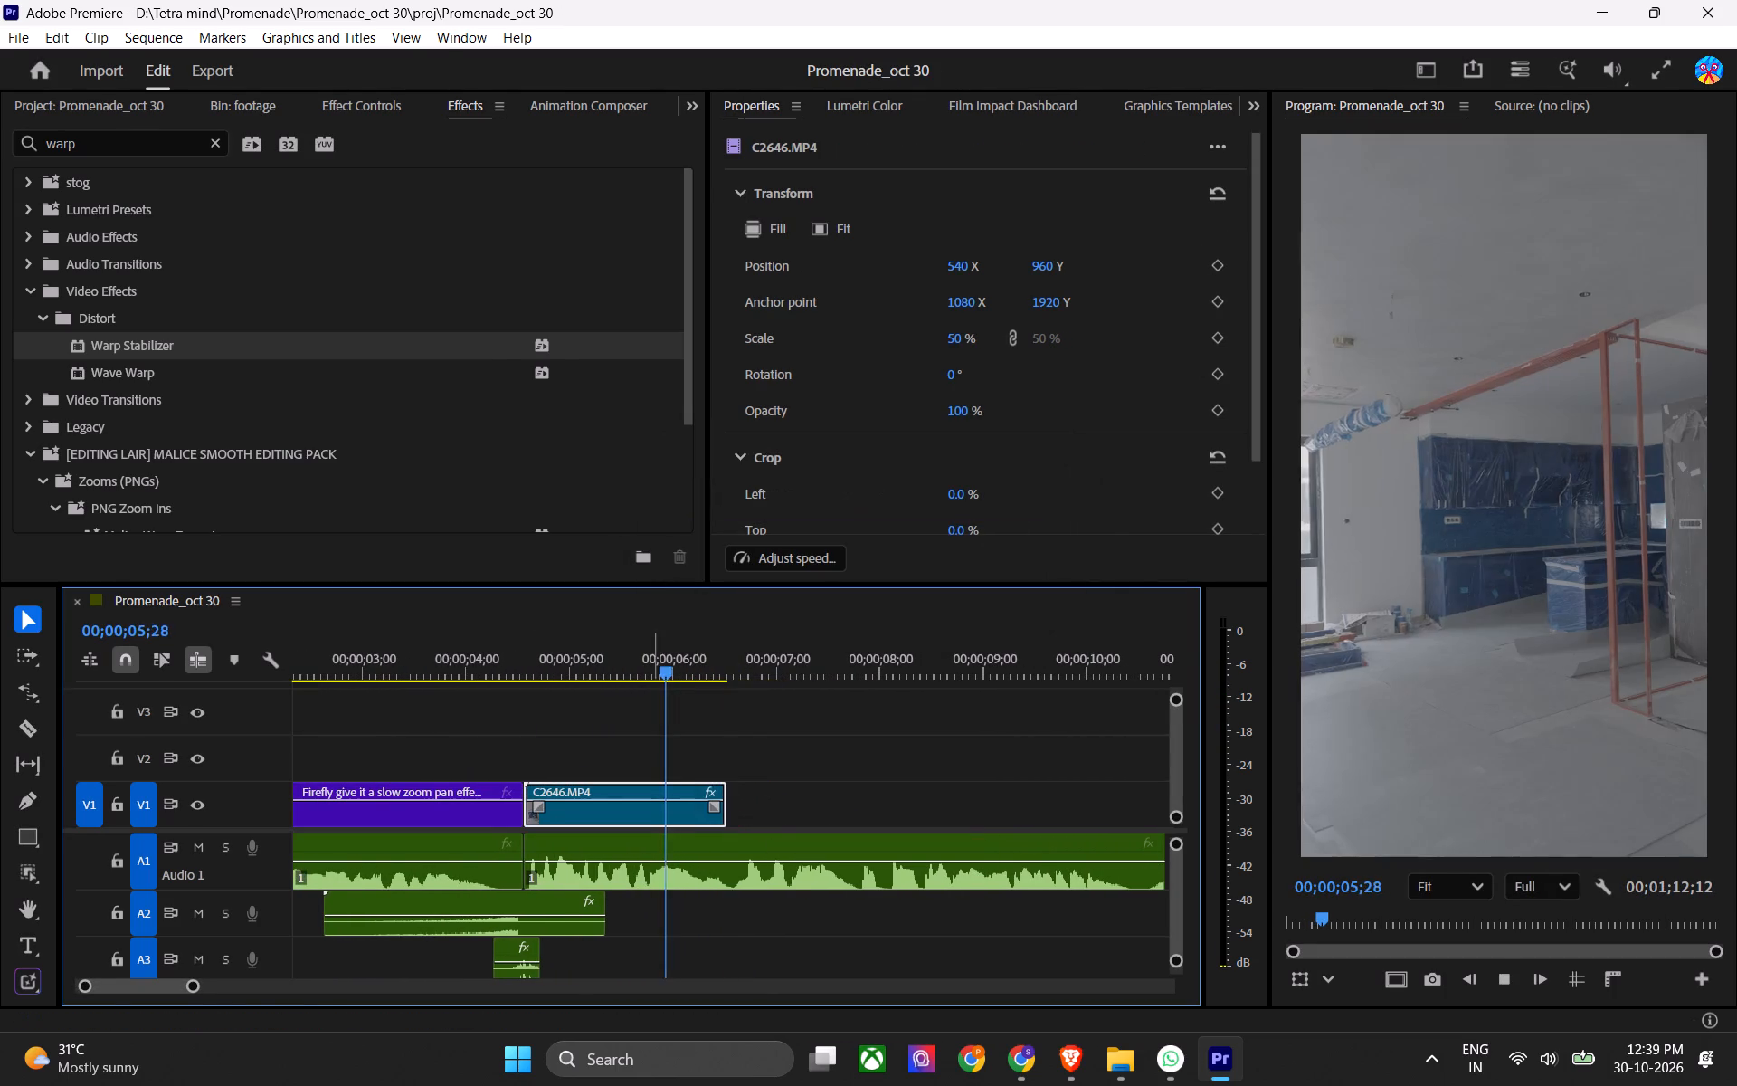
{"action": "scroll", "coordinate": [659, 717], "scroll_direction": "down", "scroll_amount": 14, "text": "alt"}
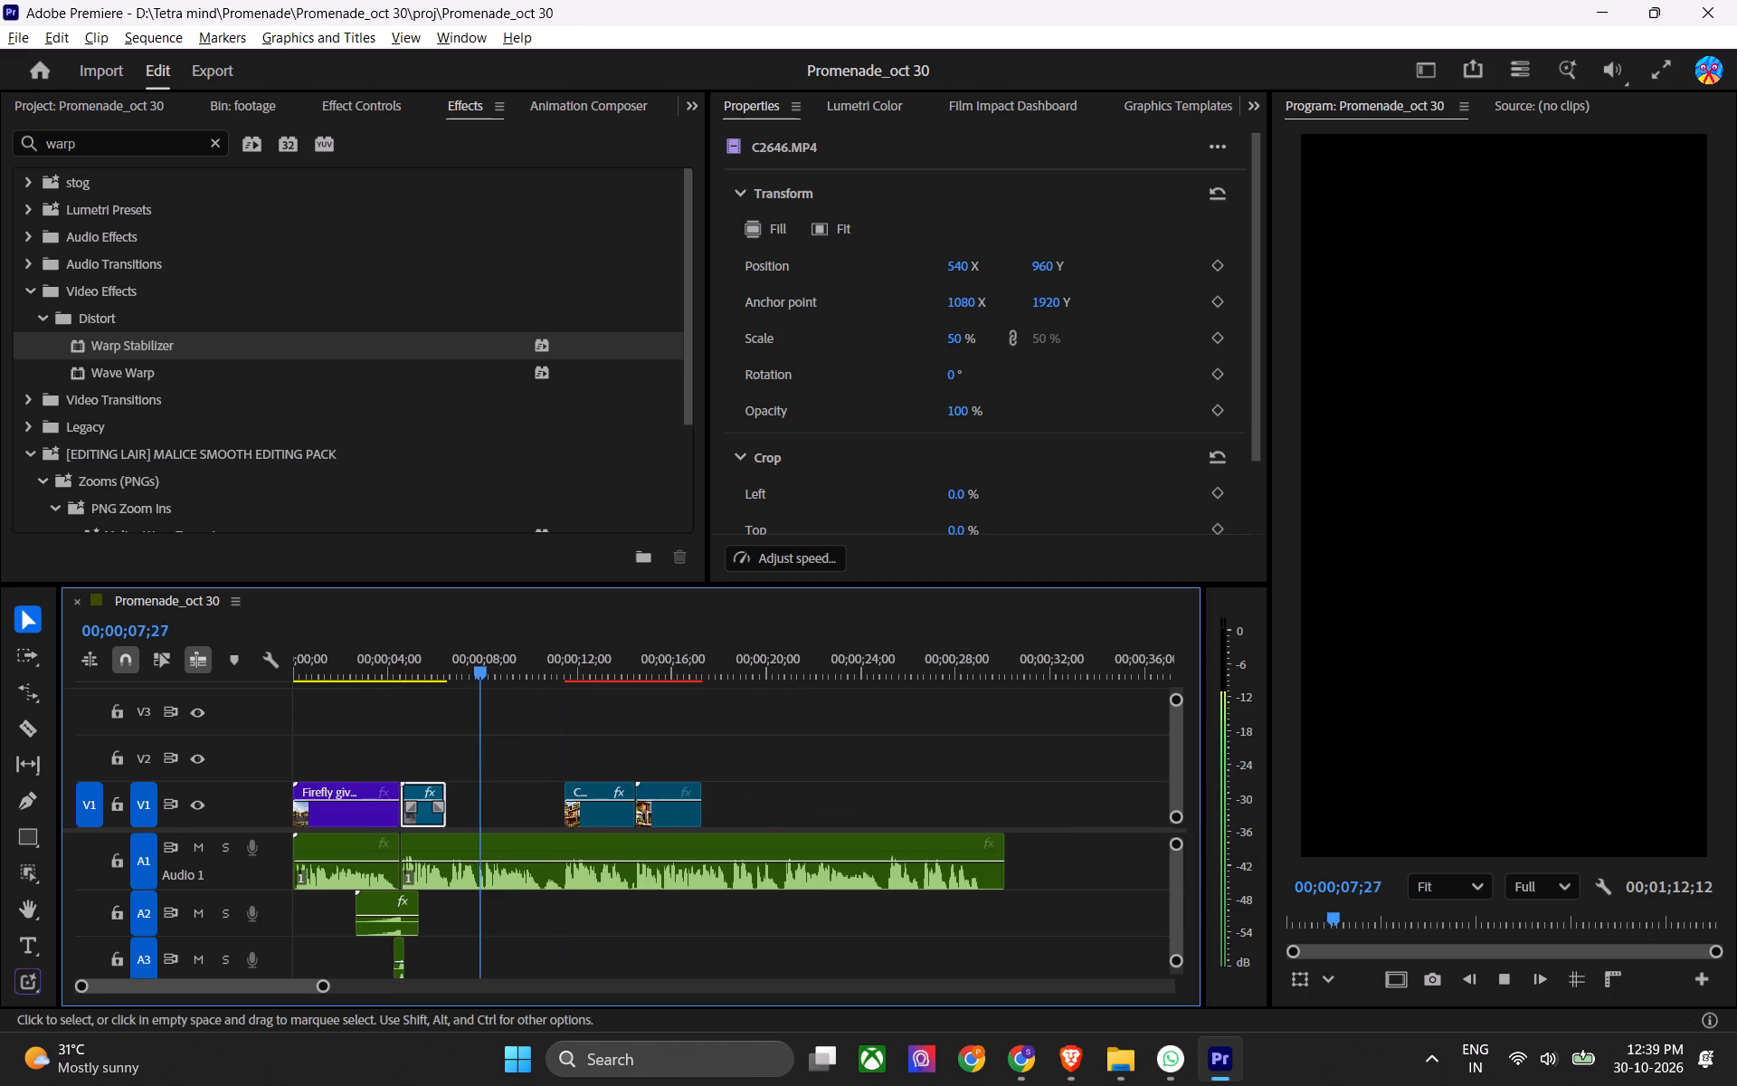
{"action": "scroll", "coordinate": [622, 789], "scroll_direction": "down", "scroll_amount": 4, "text": "alt"}
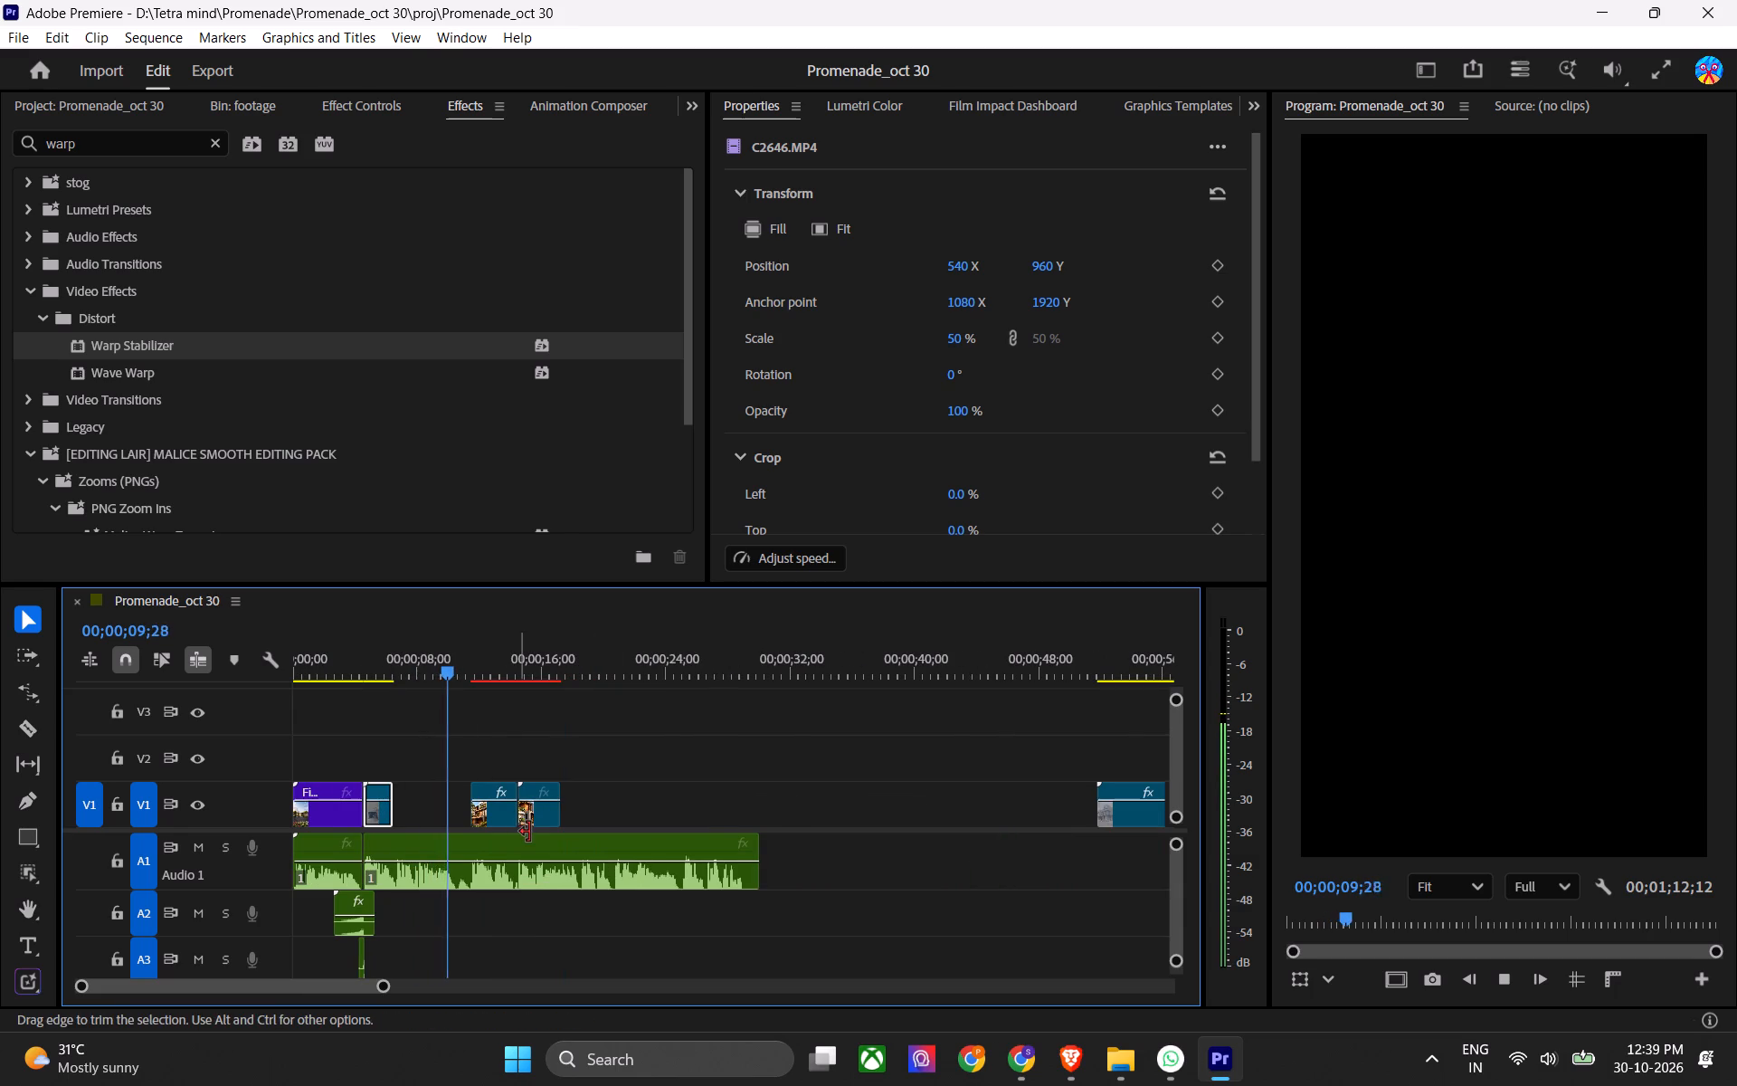
{"action": "key", "text": "space"}
{"action": "key", "text": "ctrl+s"}
{"action": "key", "text": "ctrl+s"}
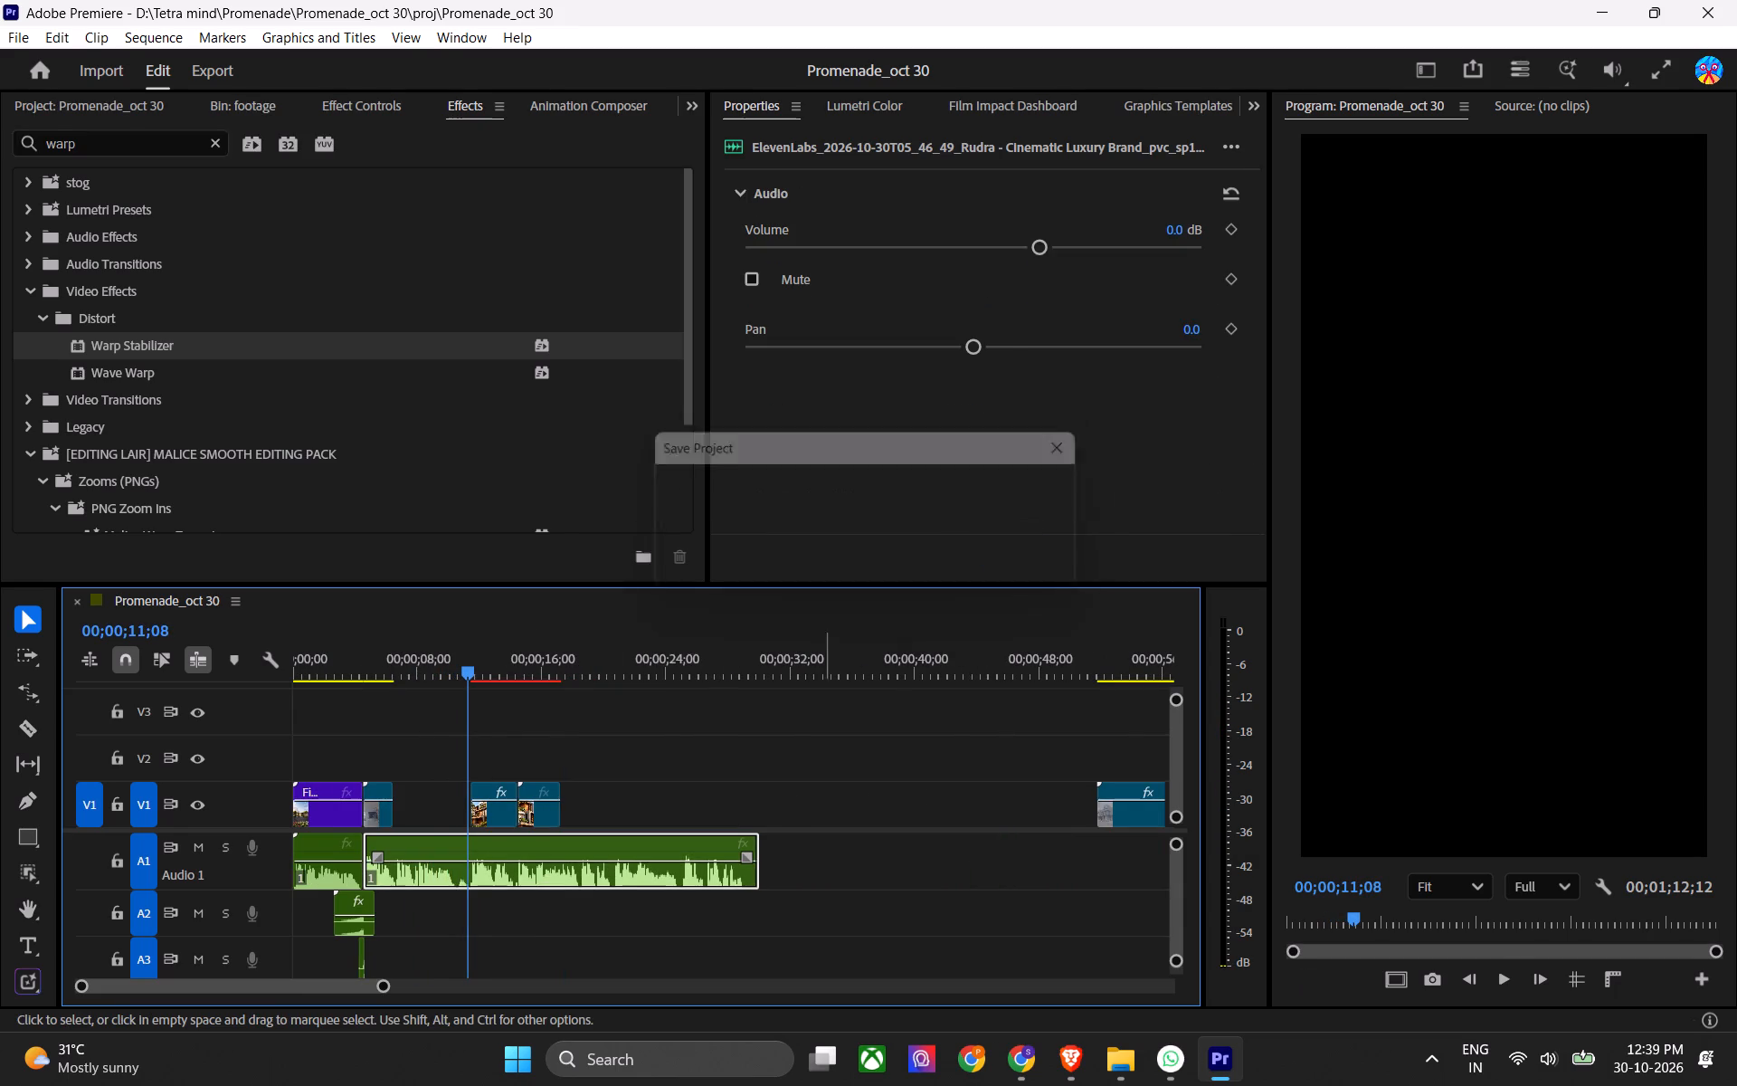
Preview the C2635 villa street clip and replay the opening with voiceover to judge what suits the gap after C2646.
{"action": "scroll", "coordinate": [952, 824], "scroll_direction": "down", "scroll_amount": 7, "text": "alt"}
{"action": "key", "text": "ctrl+s"}
{"action": "left_click", "coordinate": [694, 671]}
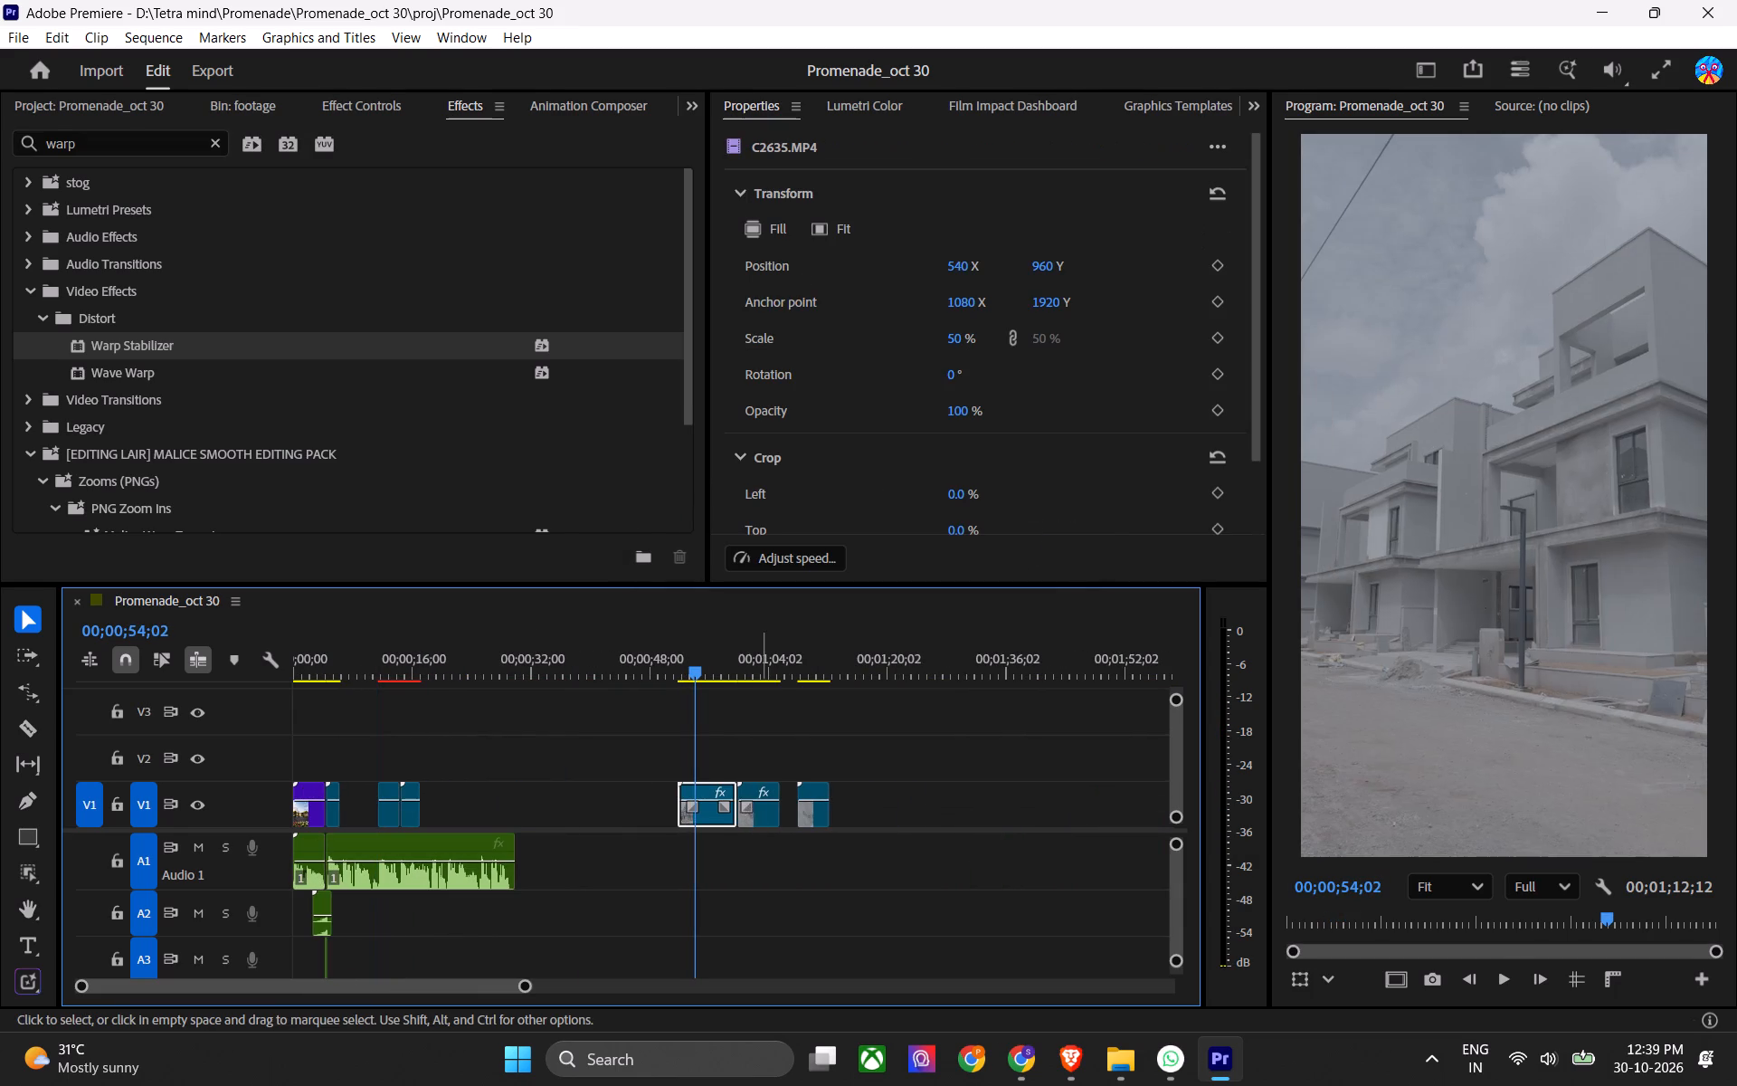
{"action": "scroll", "coordinate": [762, 826], "scroll_direction": "up", "scroll_amount": 3}
{"action": "key", "text": "ctrl+s"}
{"action": "key", "text": "ctrl+s"}
{"action": "key", "text": "space"}
{"action": "key", "text": "space"}
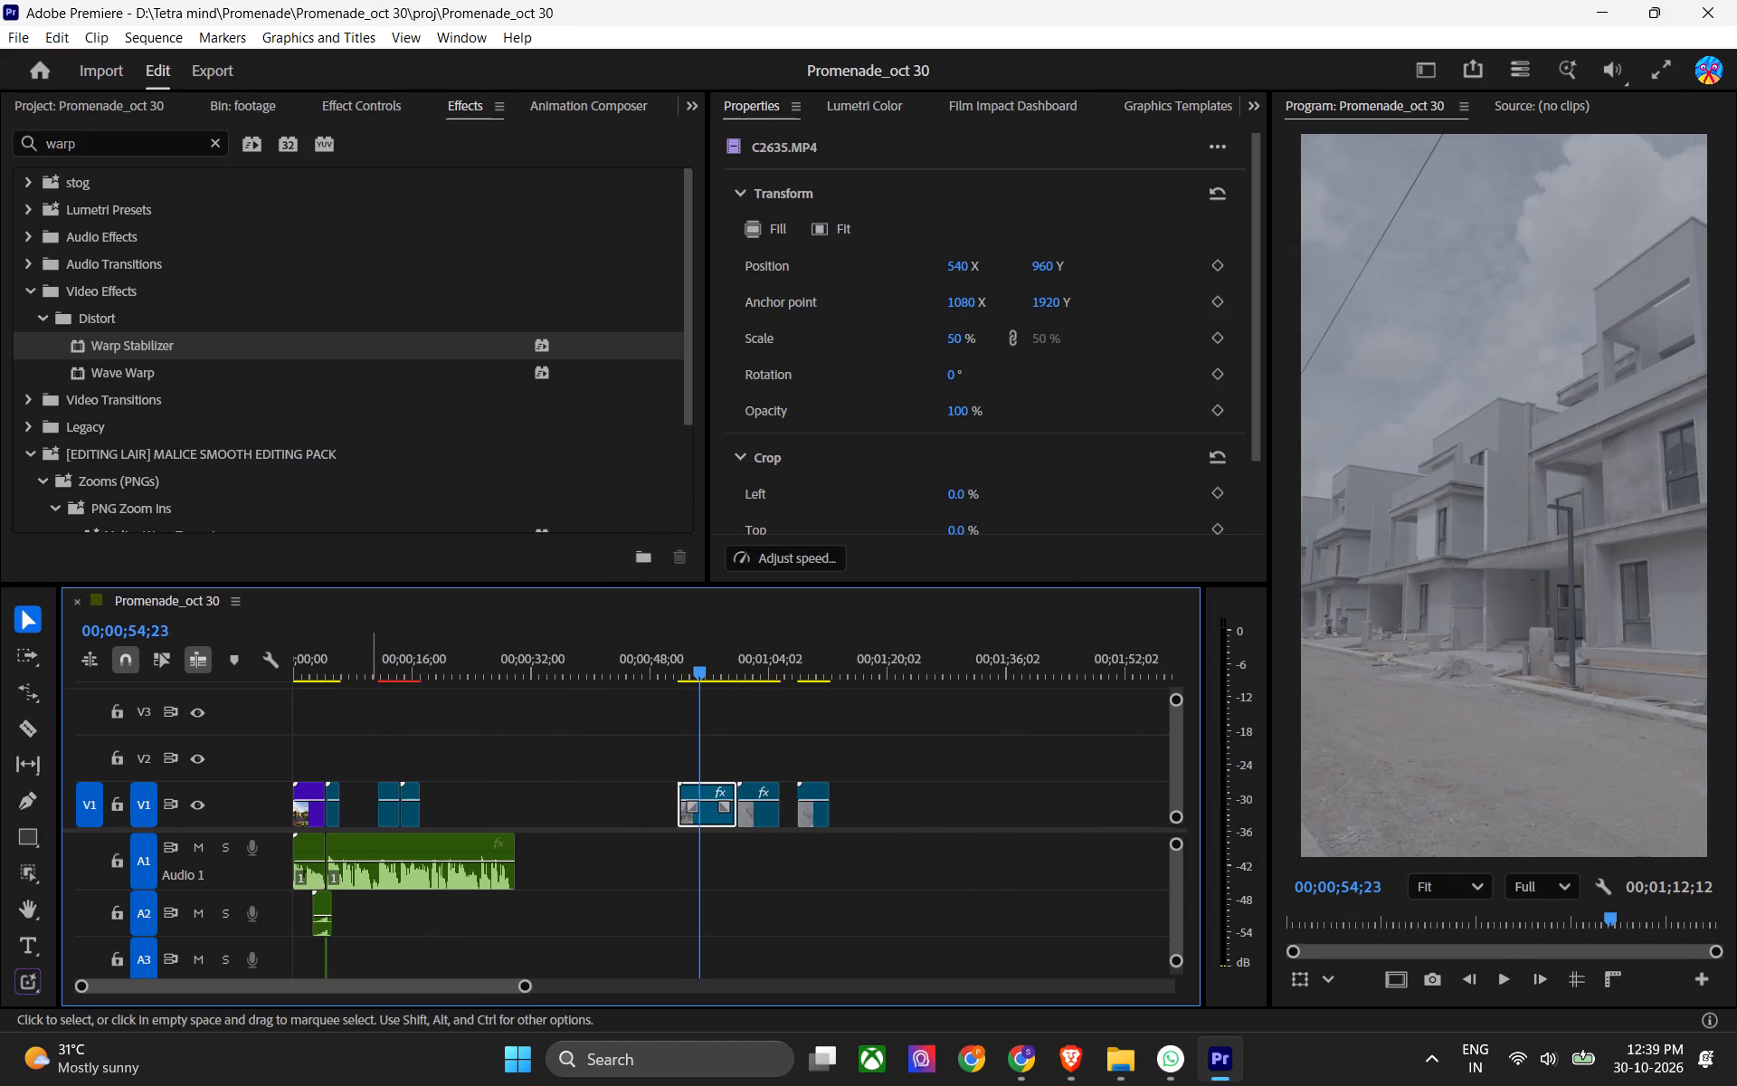
{"action": "left_click", "coordinate": [322, 664]}
{"action": "key", "text": "space"}
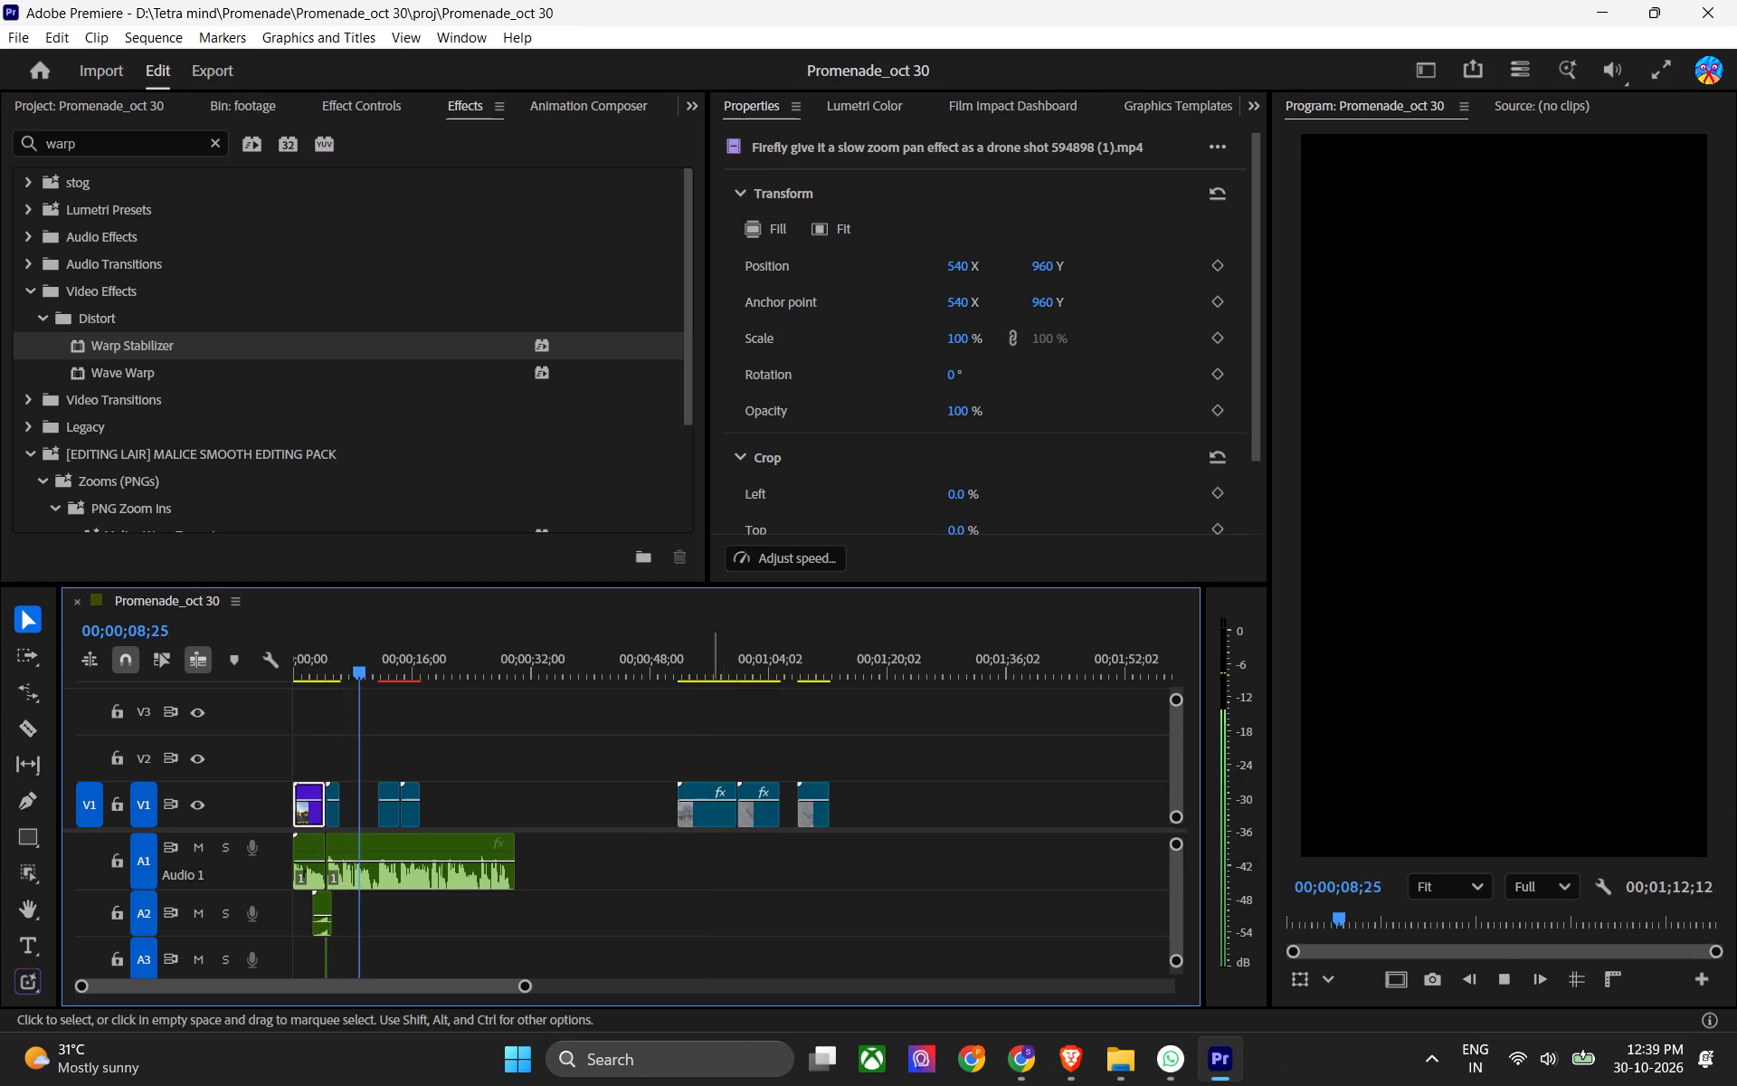
{"action": "key", "text": "space"}
{"action": "left_click_drag", "start_coordinate": [698, 662], "coordinate": [701, 671]}
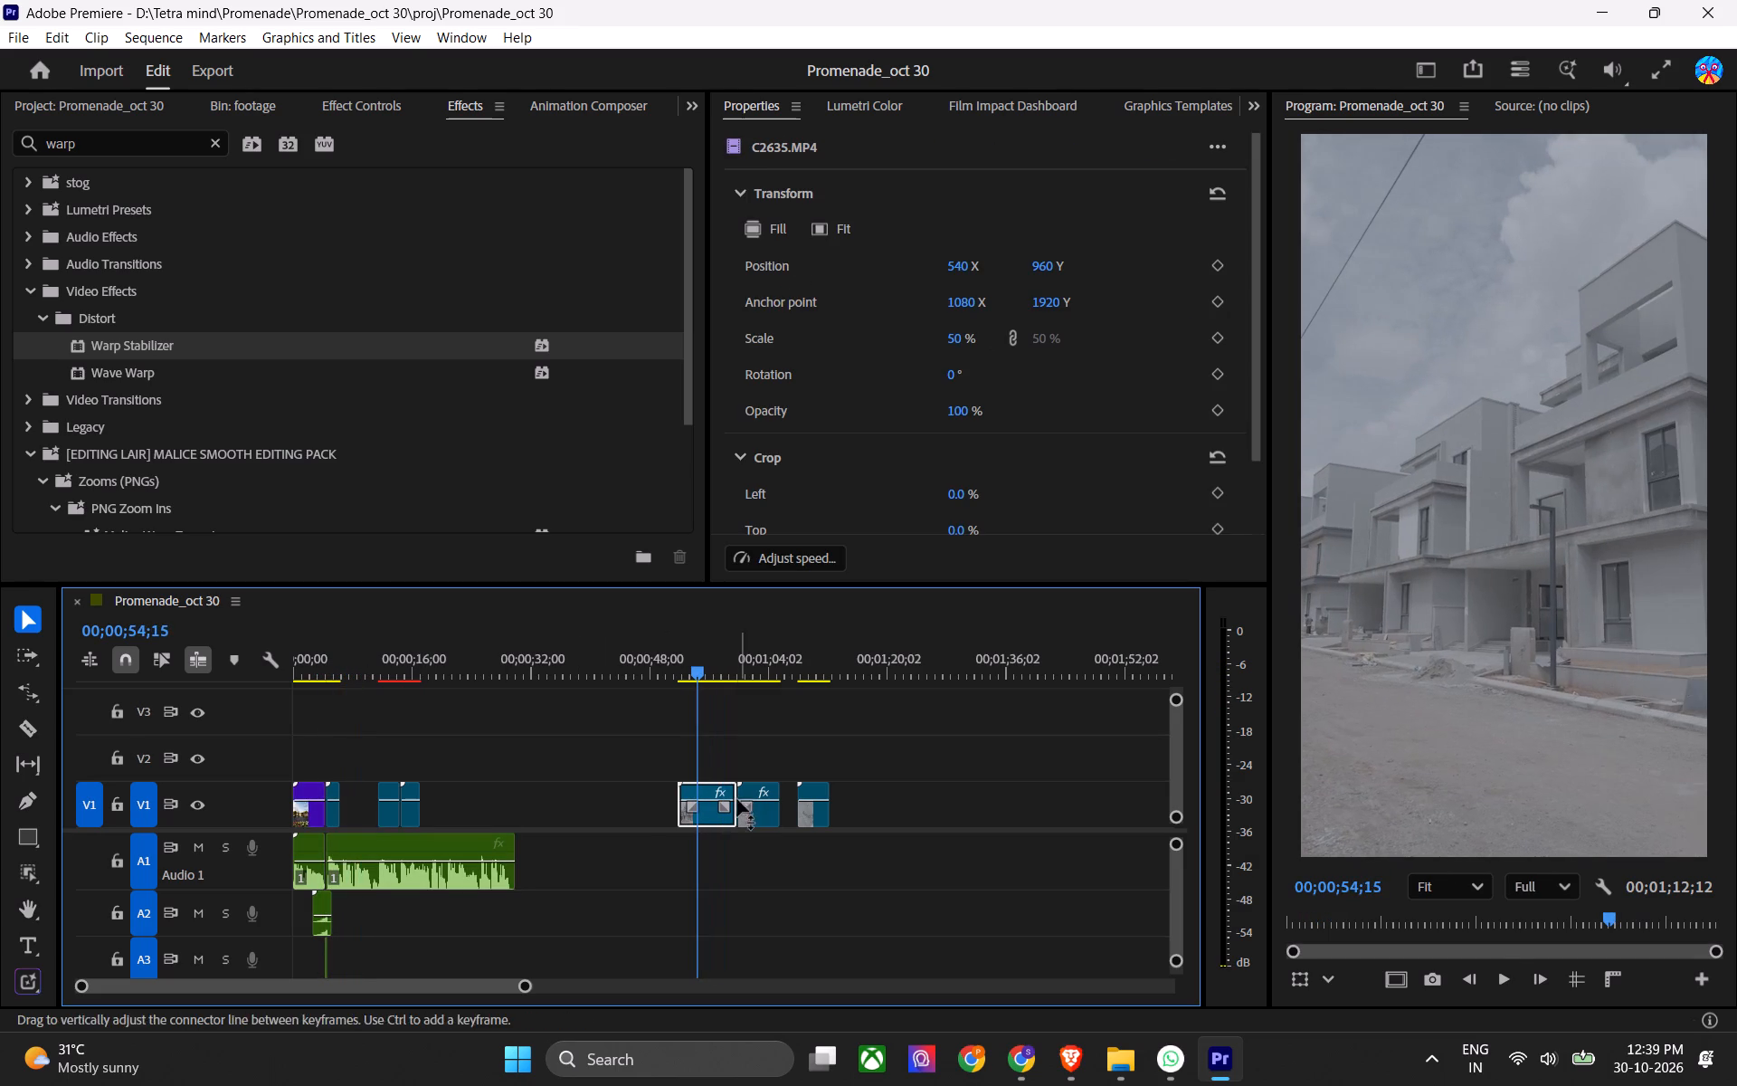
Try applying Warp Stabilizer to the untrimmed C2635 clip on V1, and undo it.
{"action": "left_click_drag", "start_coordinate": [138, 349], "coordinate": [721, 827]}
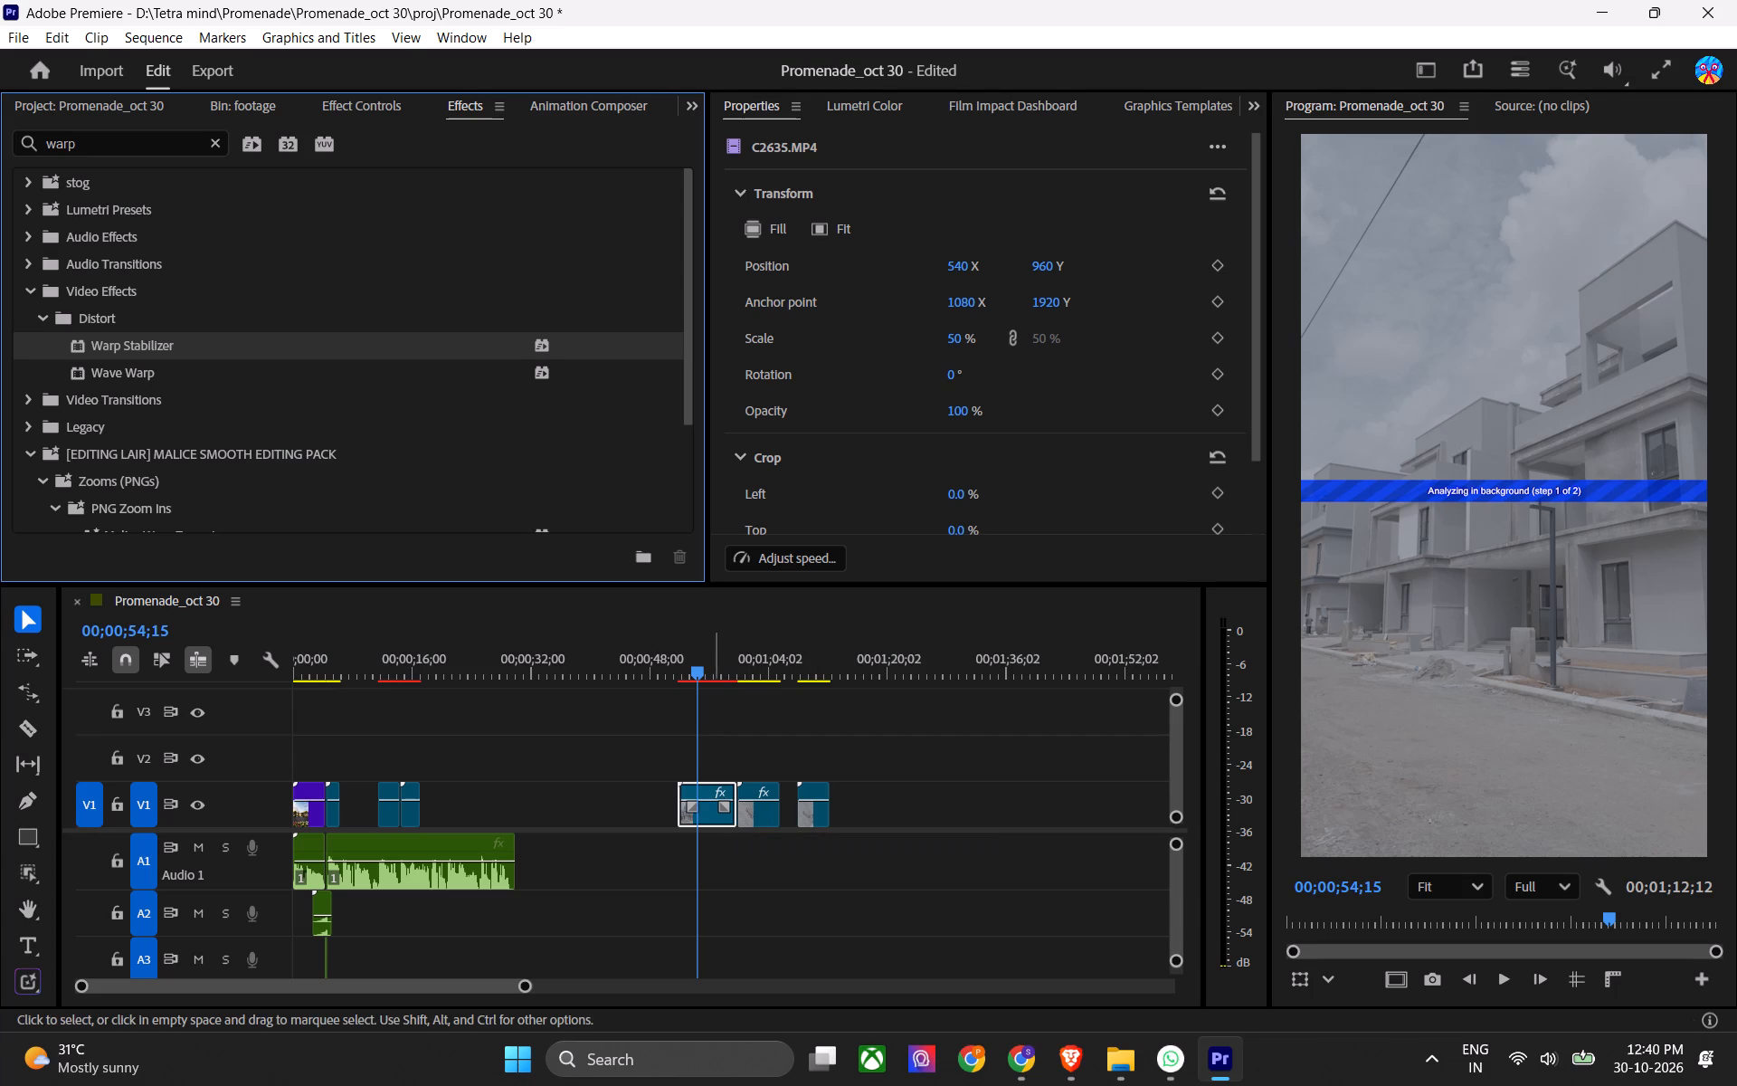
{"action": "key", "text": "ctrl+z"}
Ripple-trim the end of C2635 on V1 to about 55;10, keeping C2603 directly against it, and save.
{"action": "left_click_drag", "start_coordinate": [699, 670], "coordinate": [710, 681]}
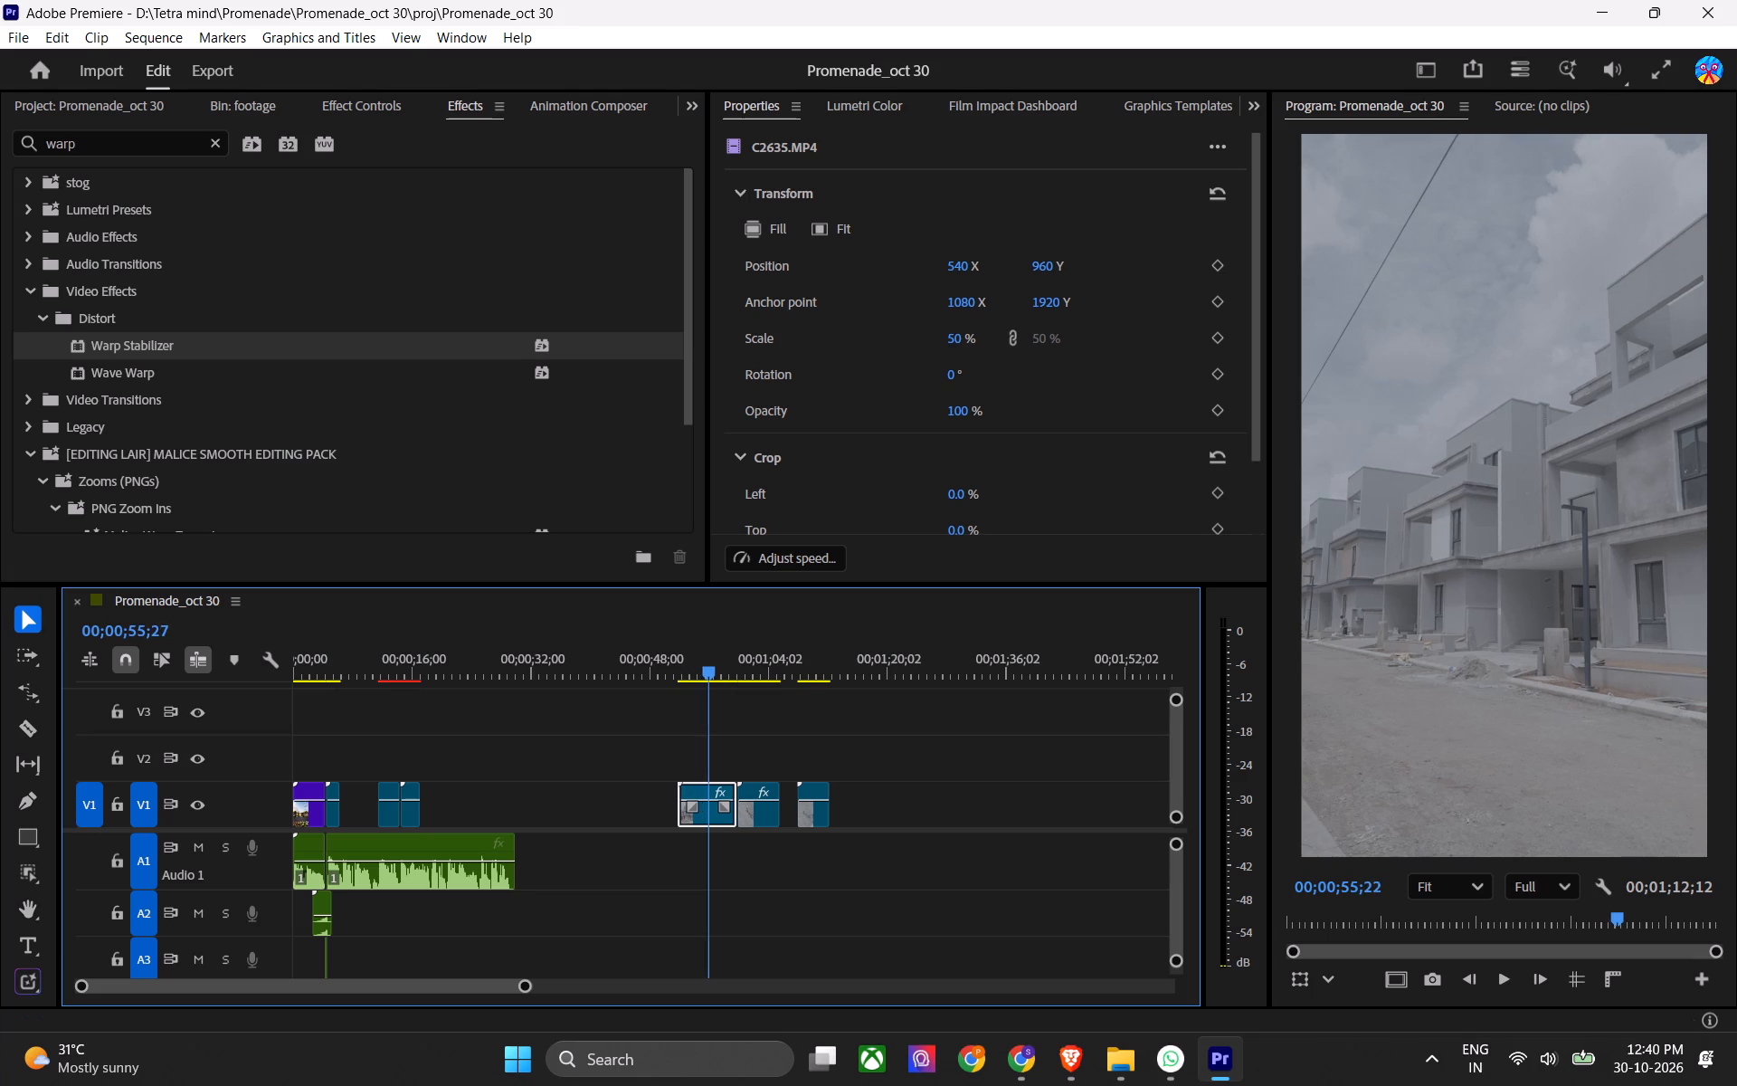
{"action": "left_click_drag", "start_coordinate": [710, 681], "coordinate": [688, 702]}
{"action": "key", "text": "w"}
{"action": "scroll", "coordinate": [746, 840], "scroll_direction": "up", "scroll_amount": 6, "text": "alt"}
{"action": "key", "text": "ctrl+s"}
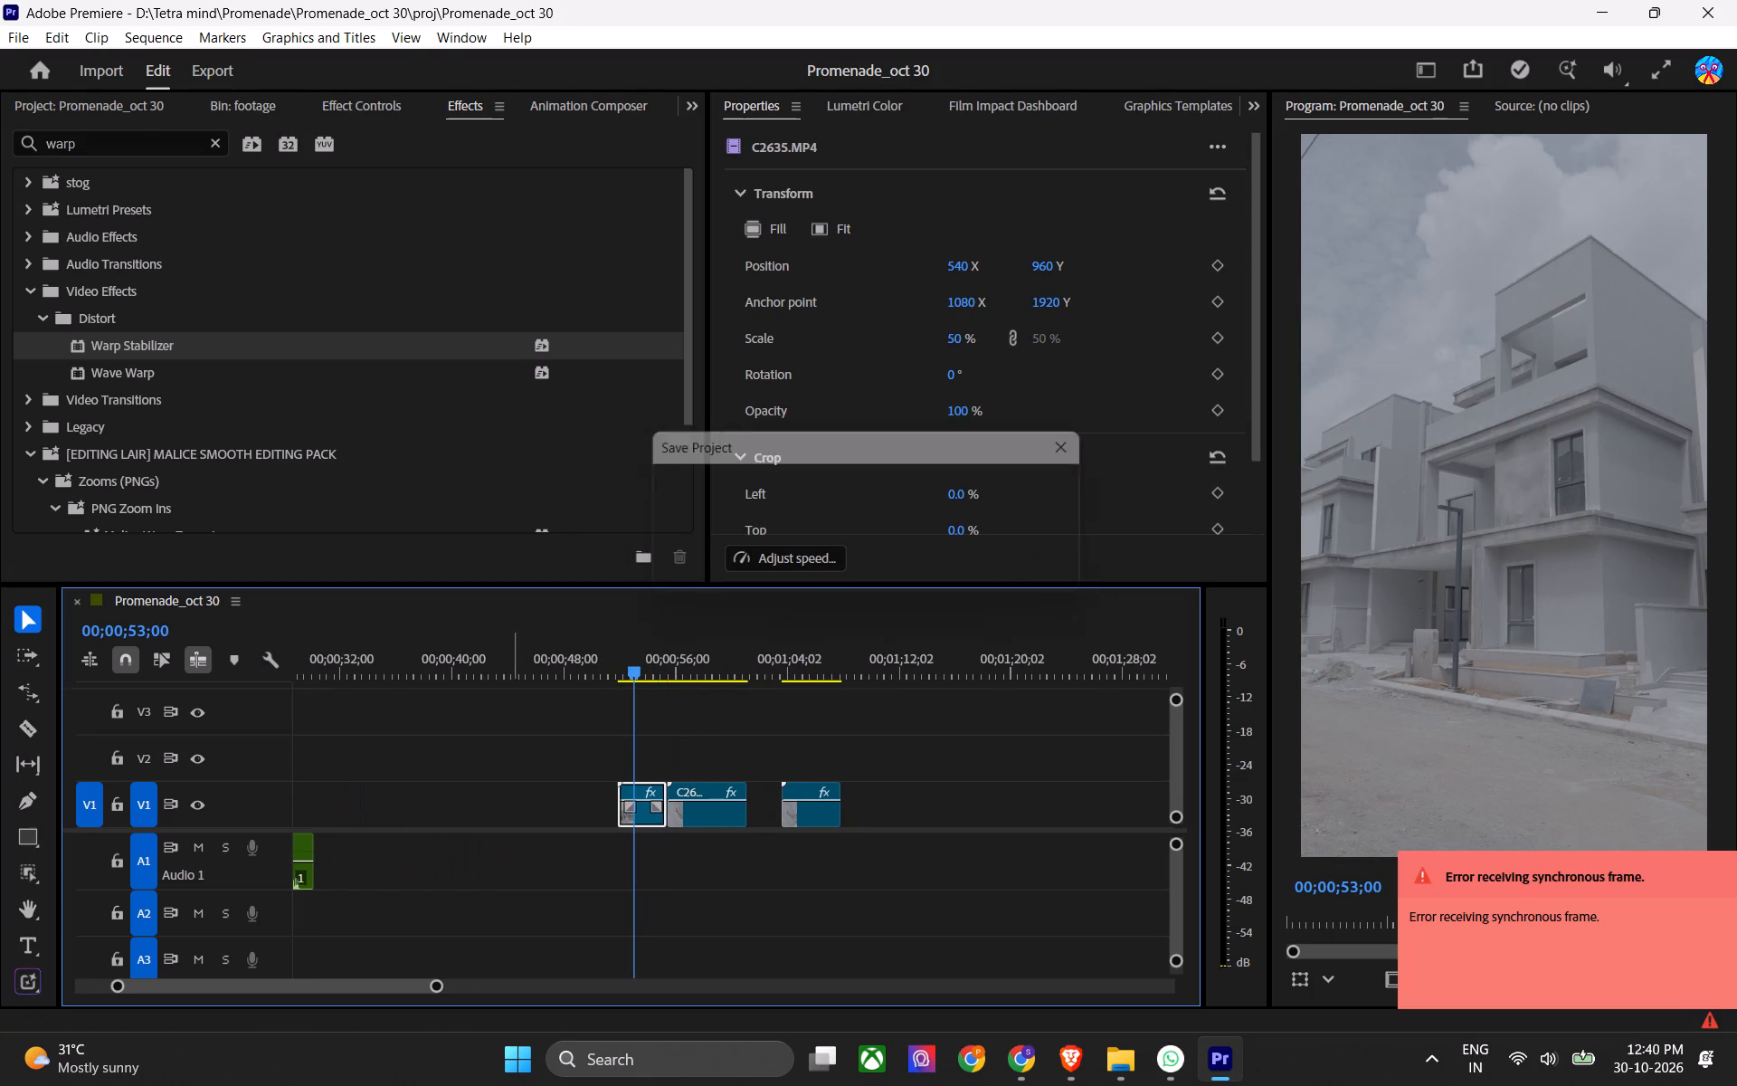
Apply Warp Stabilizer to the shortened C2635 clip on V1 and save the project.
{"action": "left_click_drag", "start_coordinate": [162, 352], "coordinate": [628, 797]}
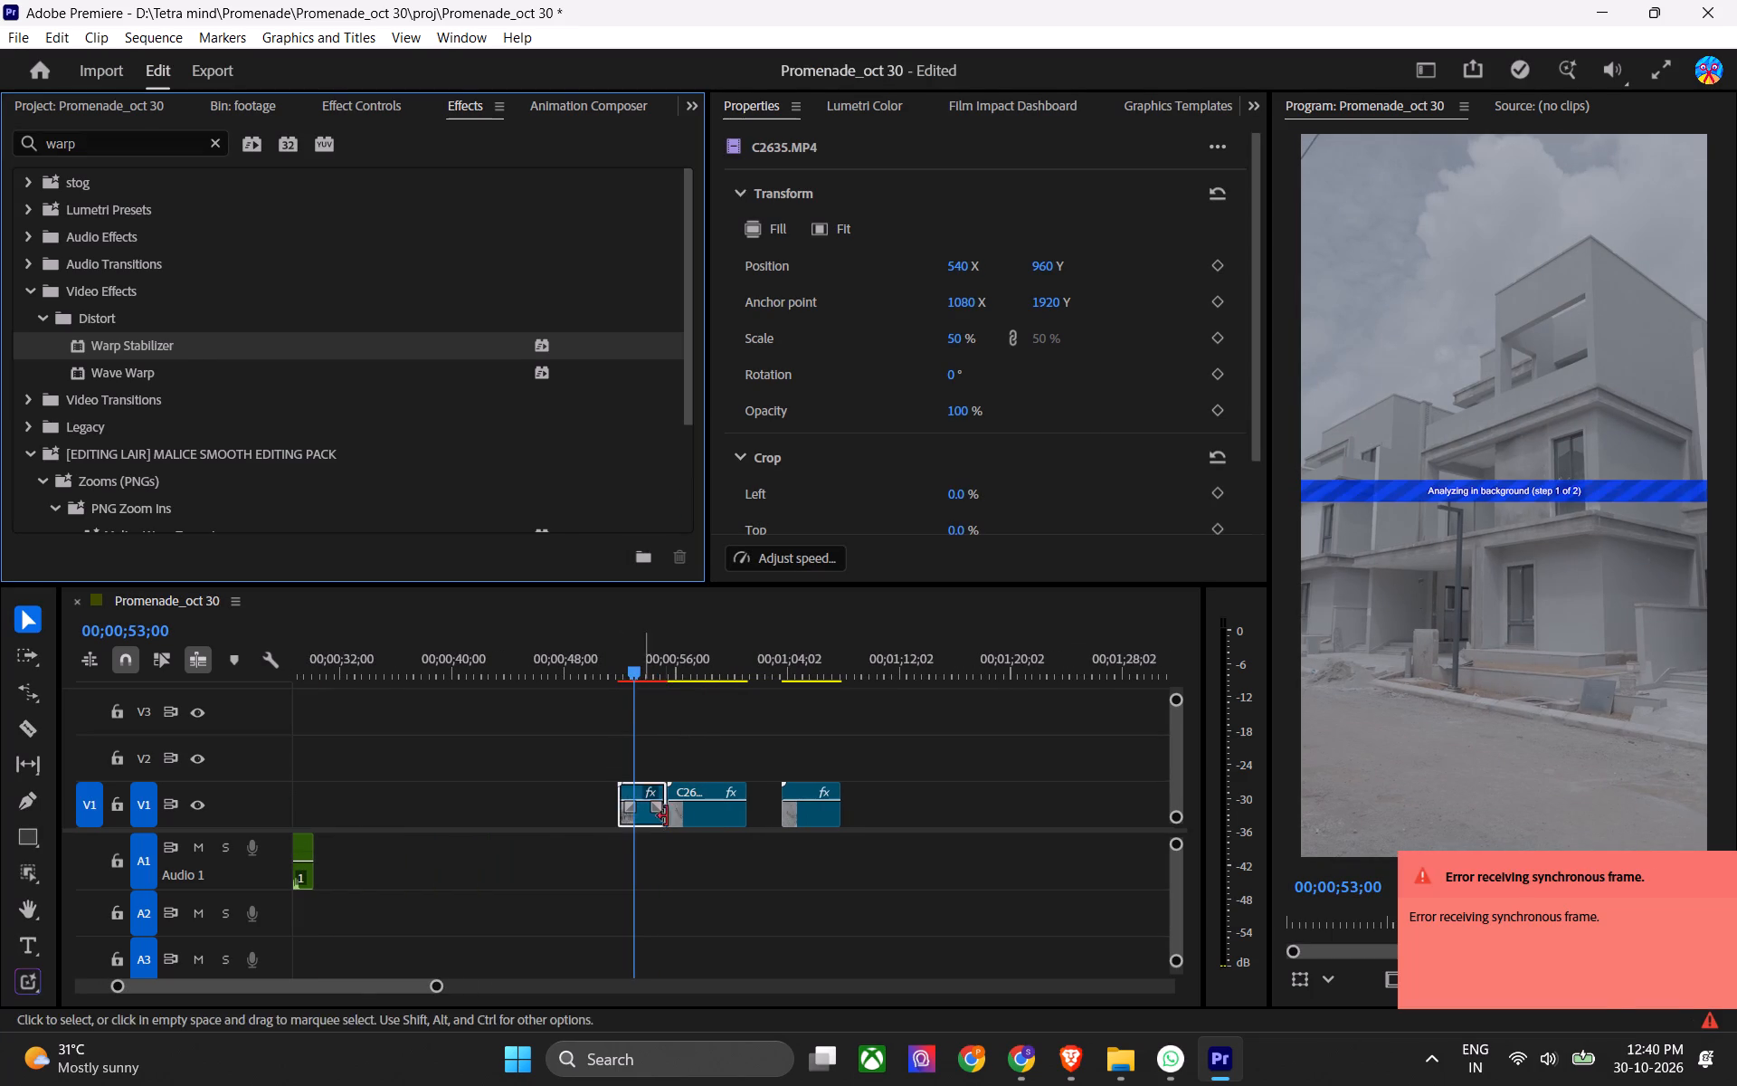
{"action": "scroll", "coordinate": [670, 819], "scroll_direction": "up", "scroll_amount": 8, "text": "alt"}
{"action": "scroll", "coordinate": [670, 819], "scroll_direction": "up", "scroll_amount": 5}
{"action": "key", "text": "ctrl+s"}
{"action": "key", "text": "ctrl+s"}
{"action": "key", "text": "ctrl+s"}
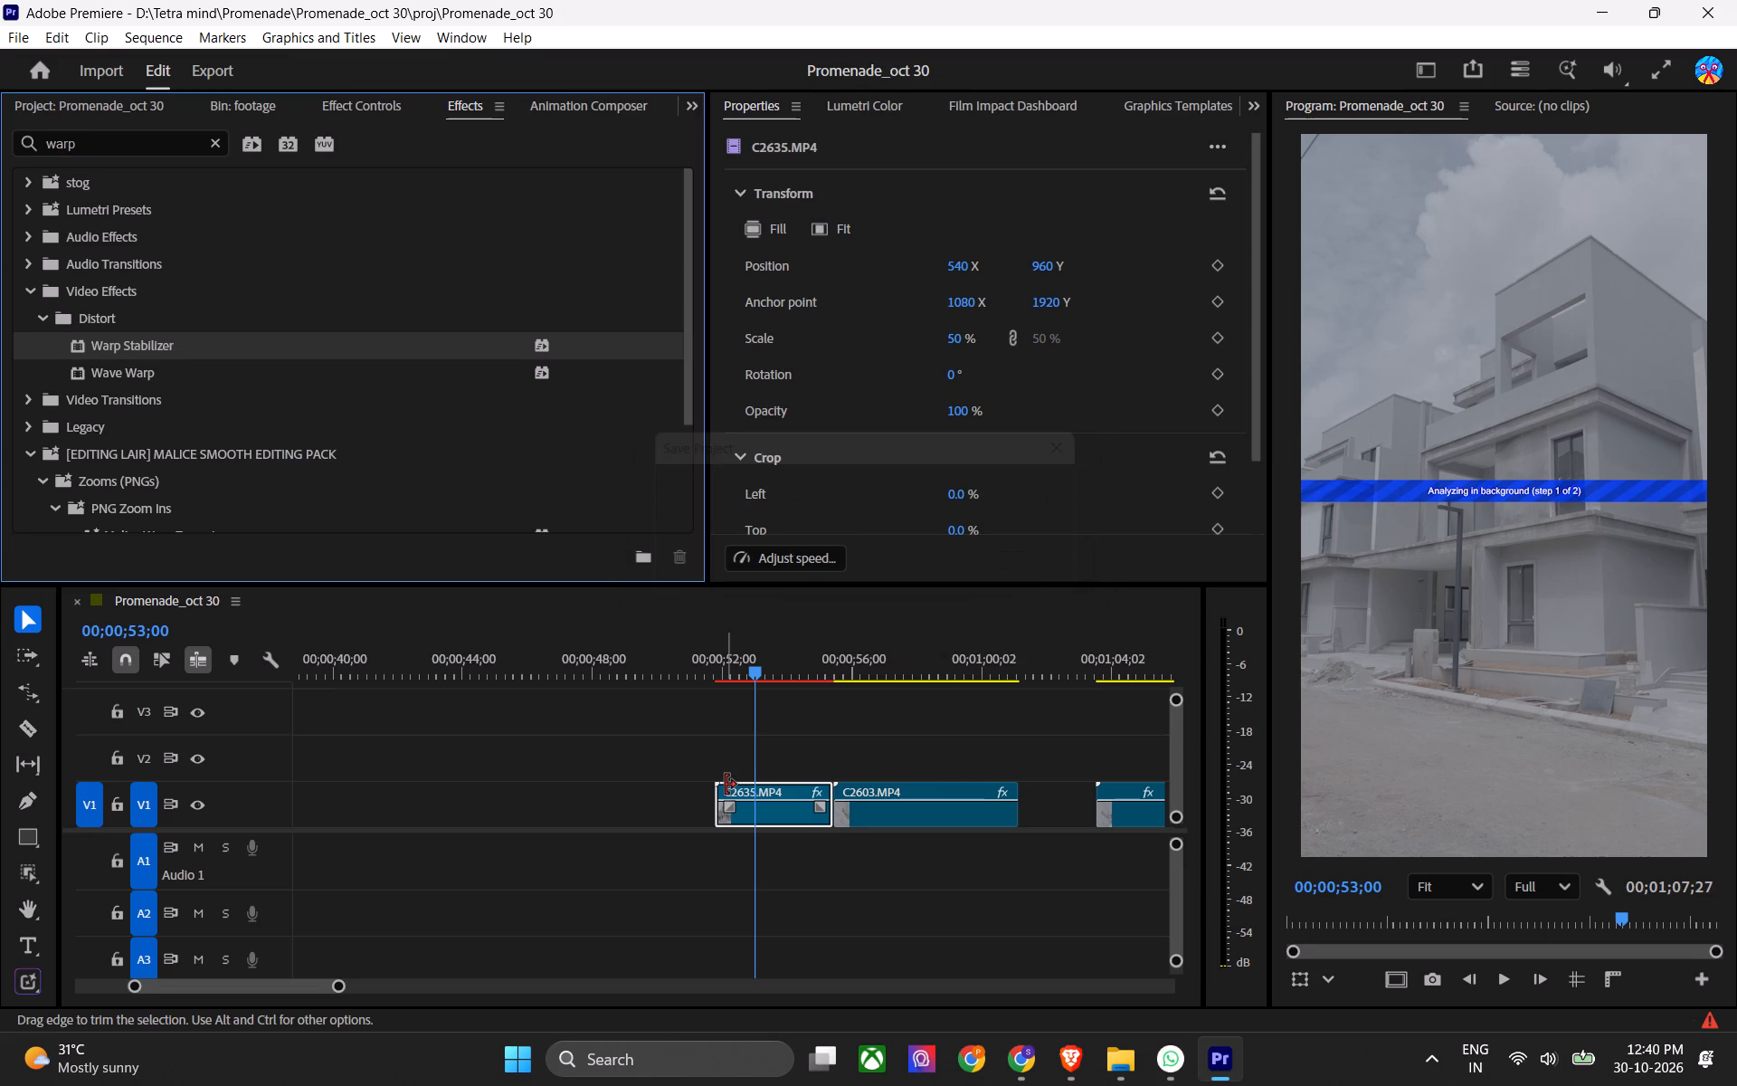
{"action": "scroll", "coordinate": [726, 785], "scroll_direction": "down", "scroll_amount": 2, "text": "alt"}
{"action": "scroll", "coordinate": [726, 785], "scroll_direction": "up", "scroll_amount": 3}
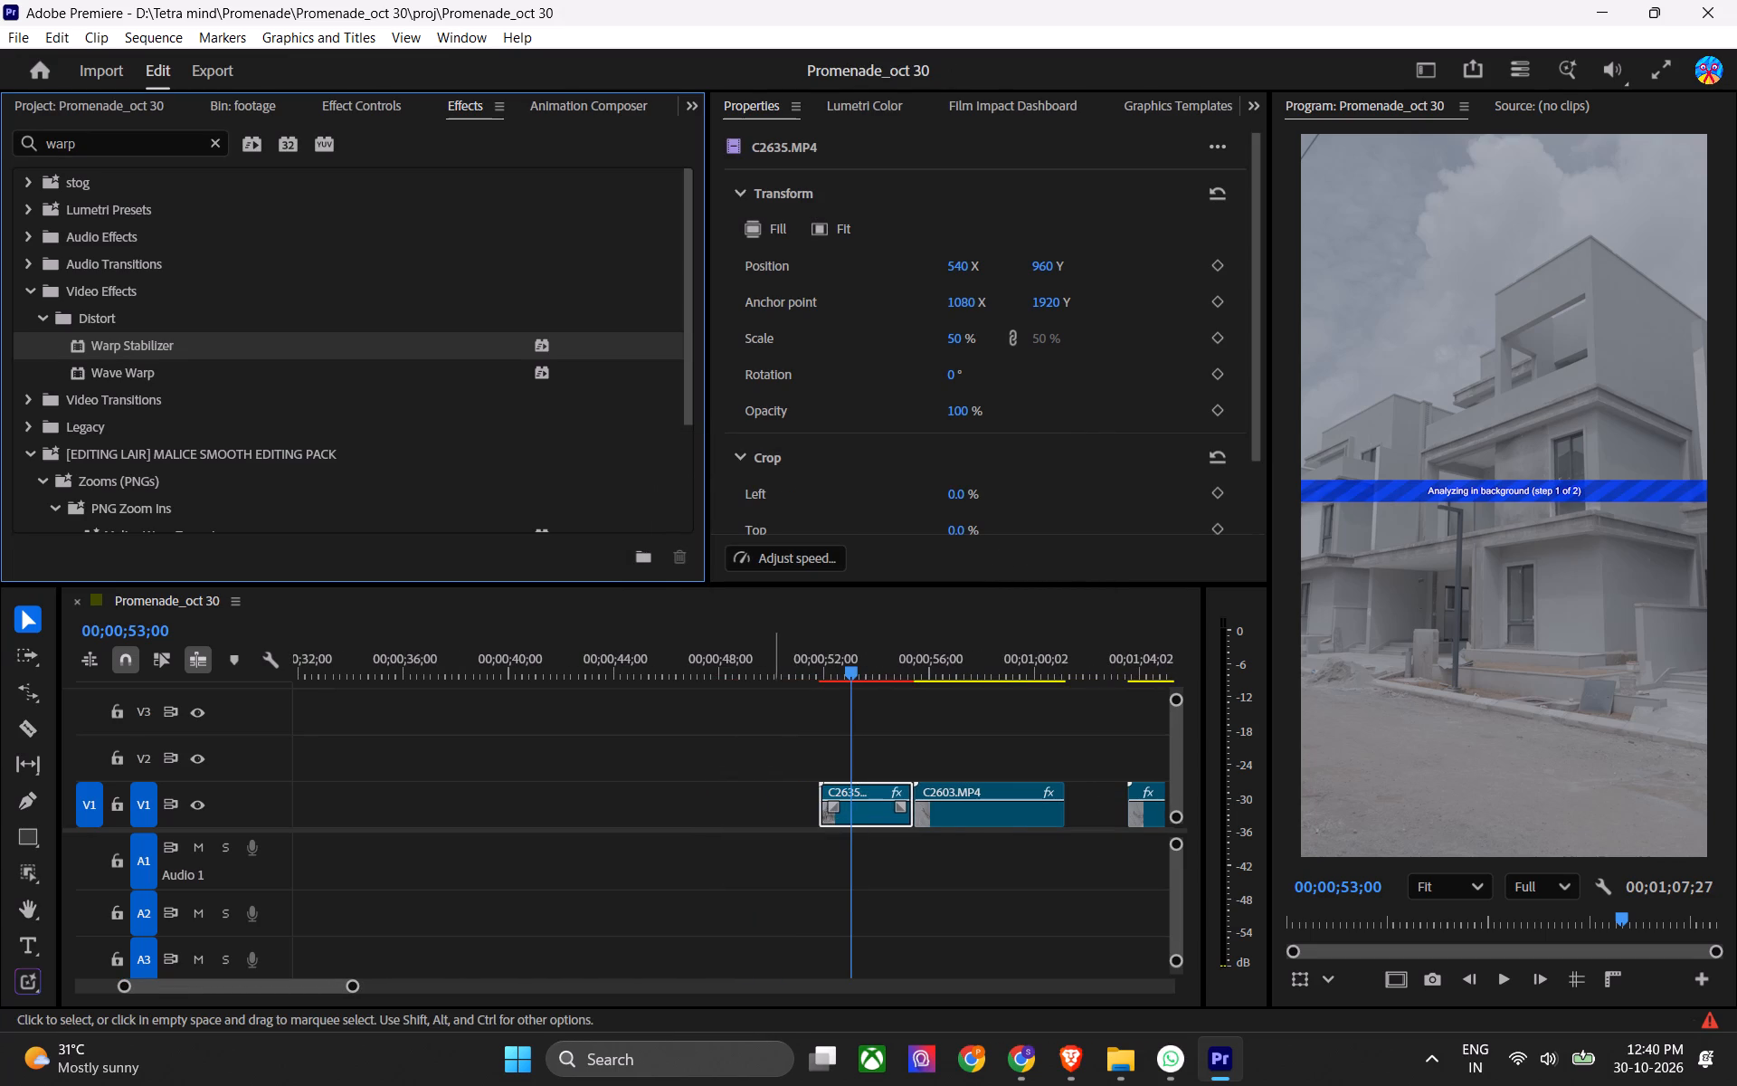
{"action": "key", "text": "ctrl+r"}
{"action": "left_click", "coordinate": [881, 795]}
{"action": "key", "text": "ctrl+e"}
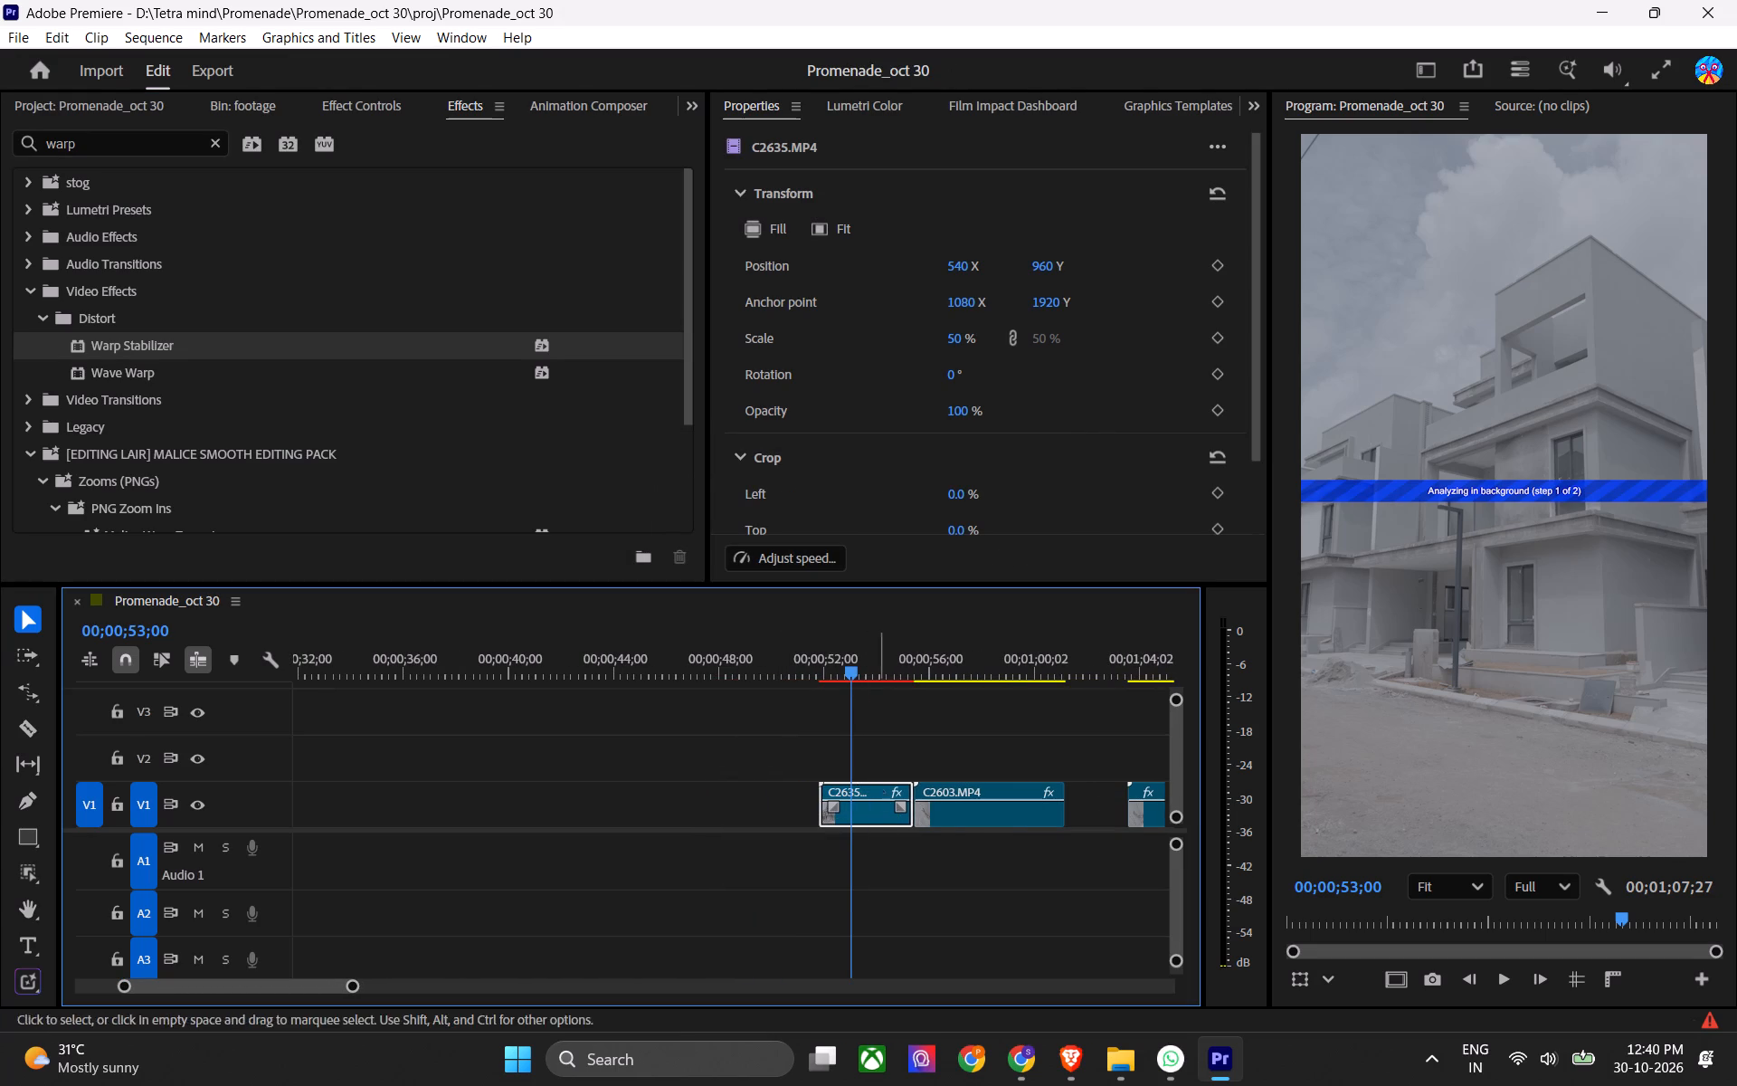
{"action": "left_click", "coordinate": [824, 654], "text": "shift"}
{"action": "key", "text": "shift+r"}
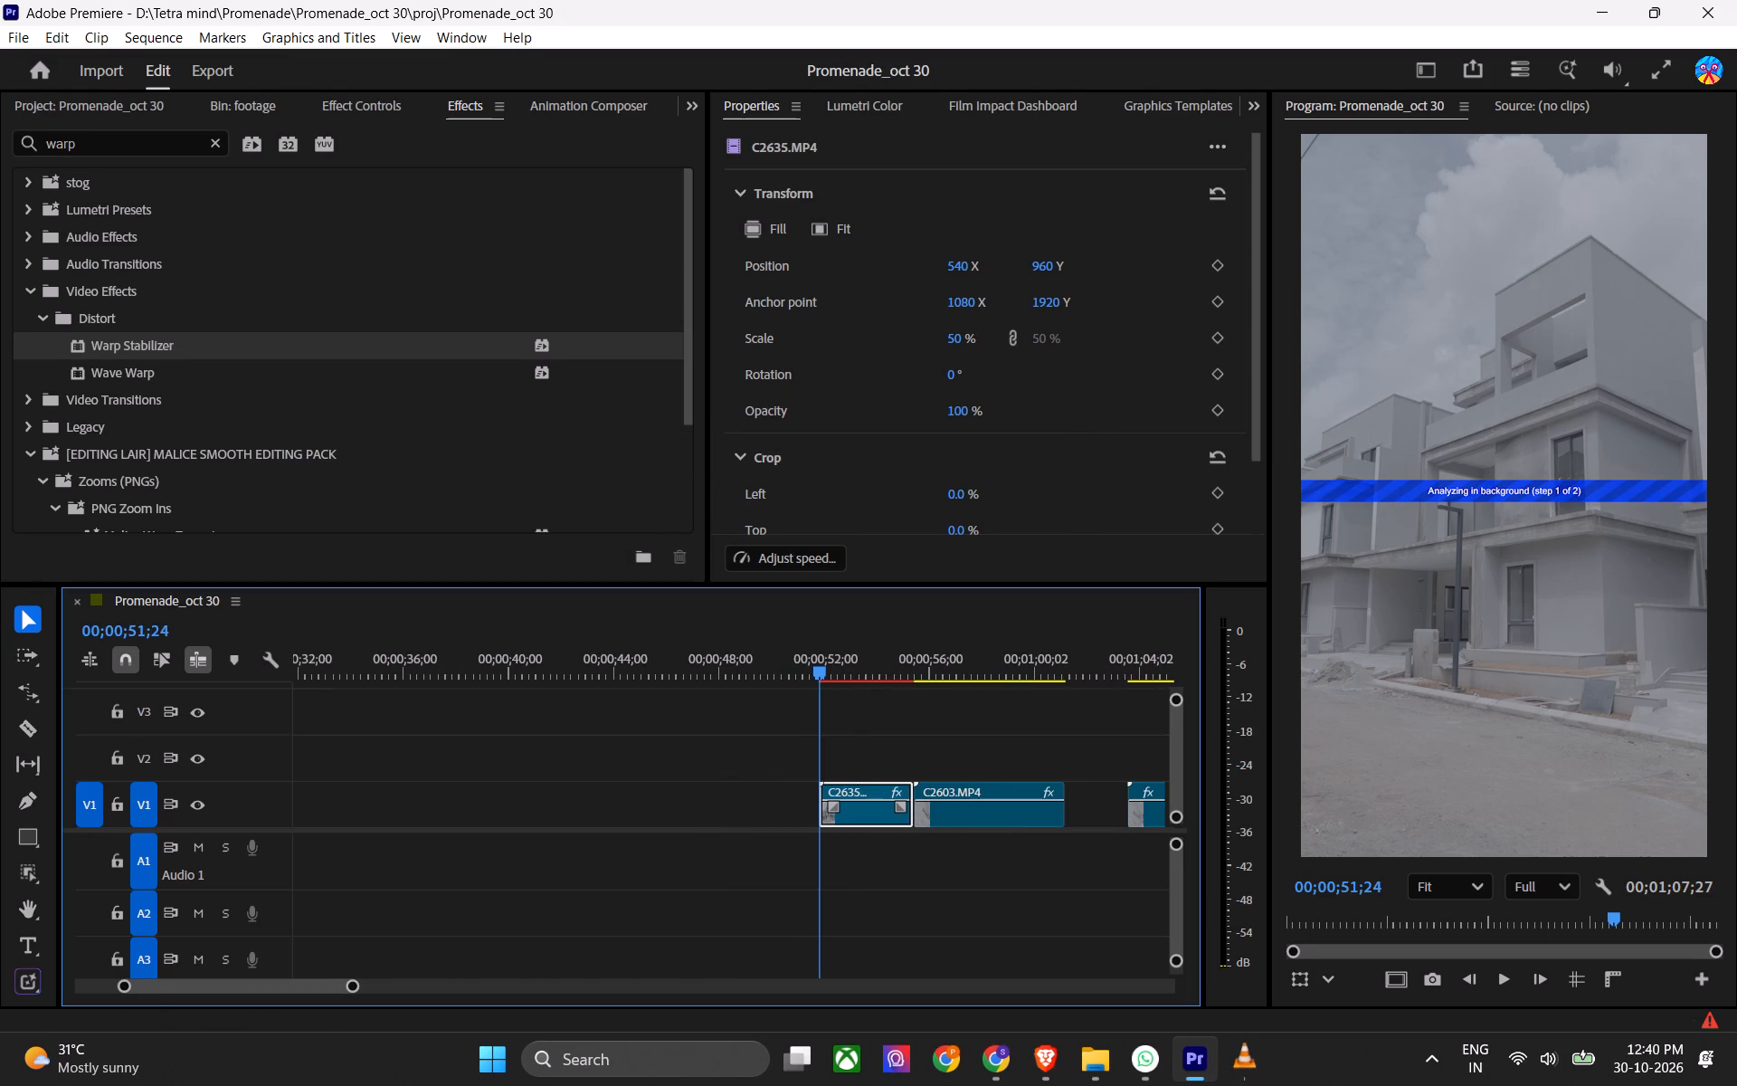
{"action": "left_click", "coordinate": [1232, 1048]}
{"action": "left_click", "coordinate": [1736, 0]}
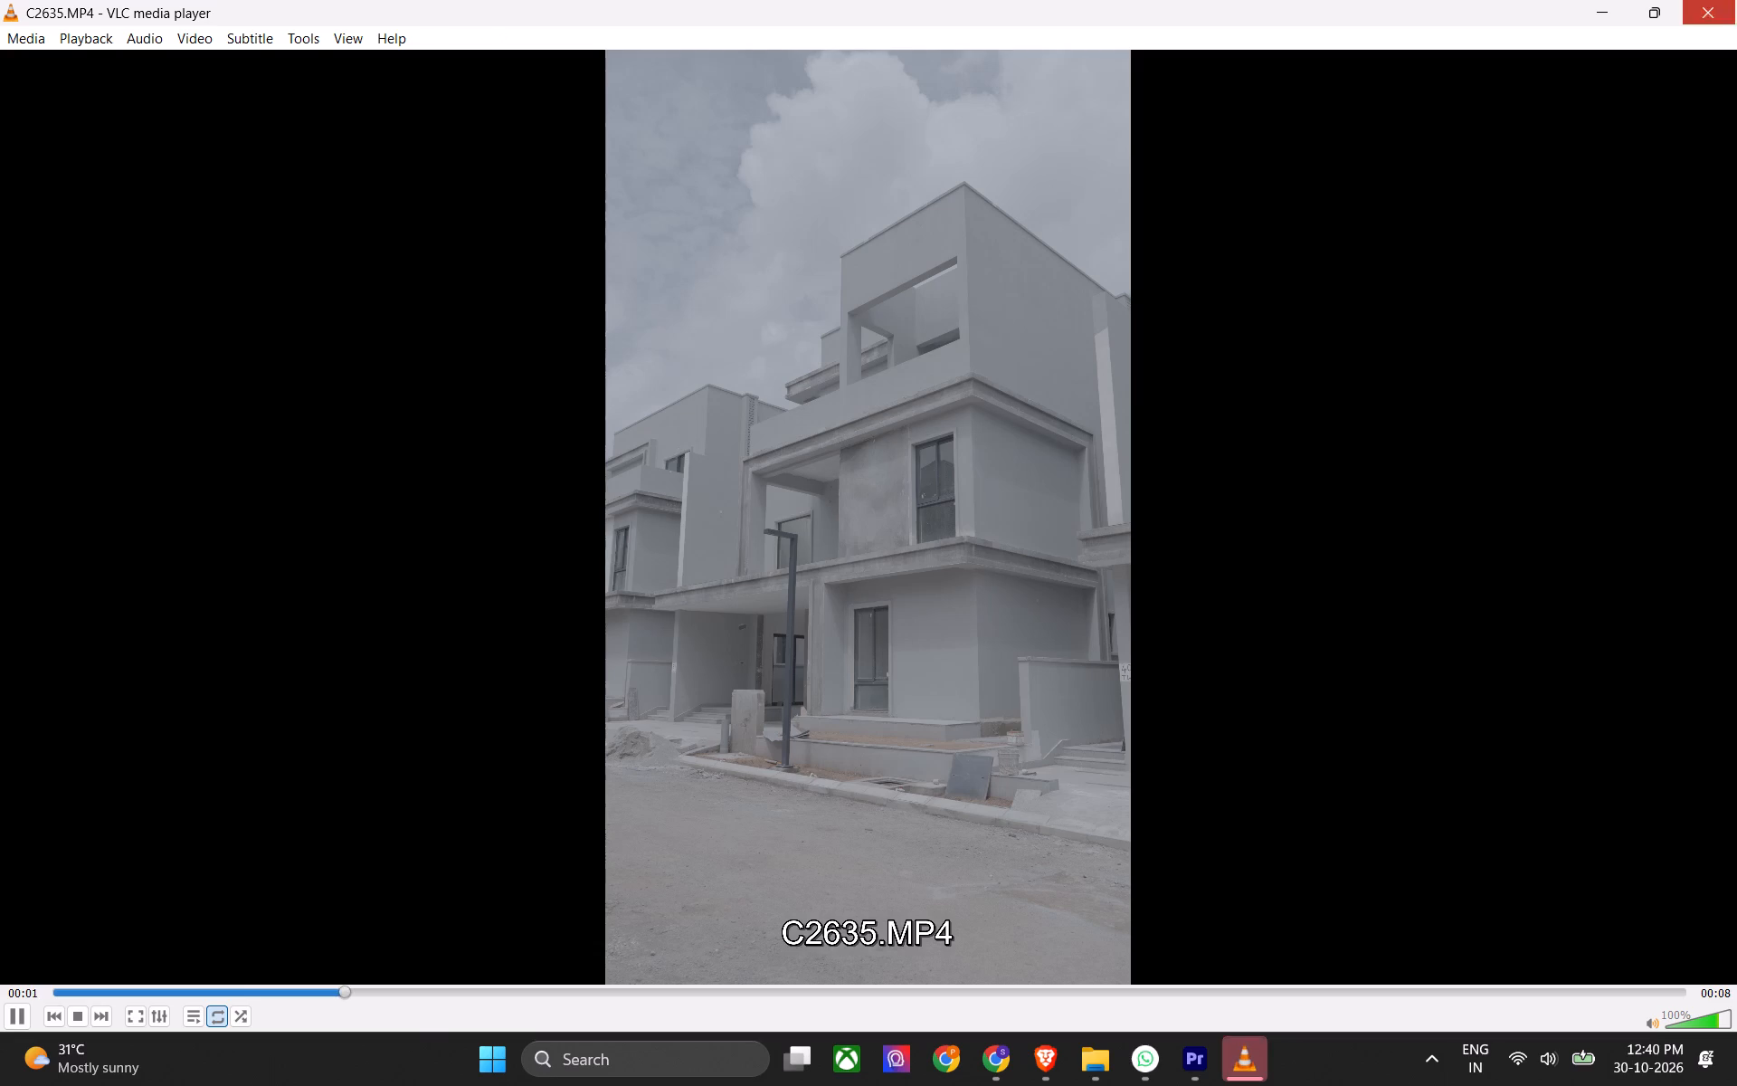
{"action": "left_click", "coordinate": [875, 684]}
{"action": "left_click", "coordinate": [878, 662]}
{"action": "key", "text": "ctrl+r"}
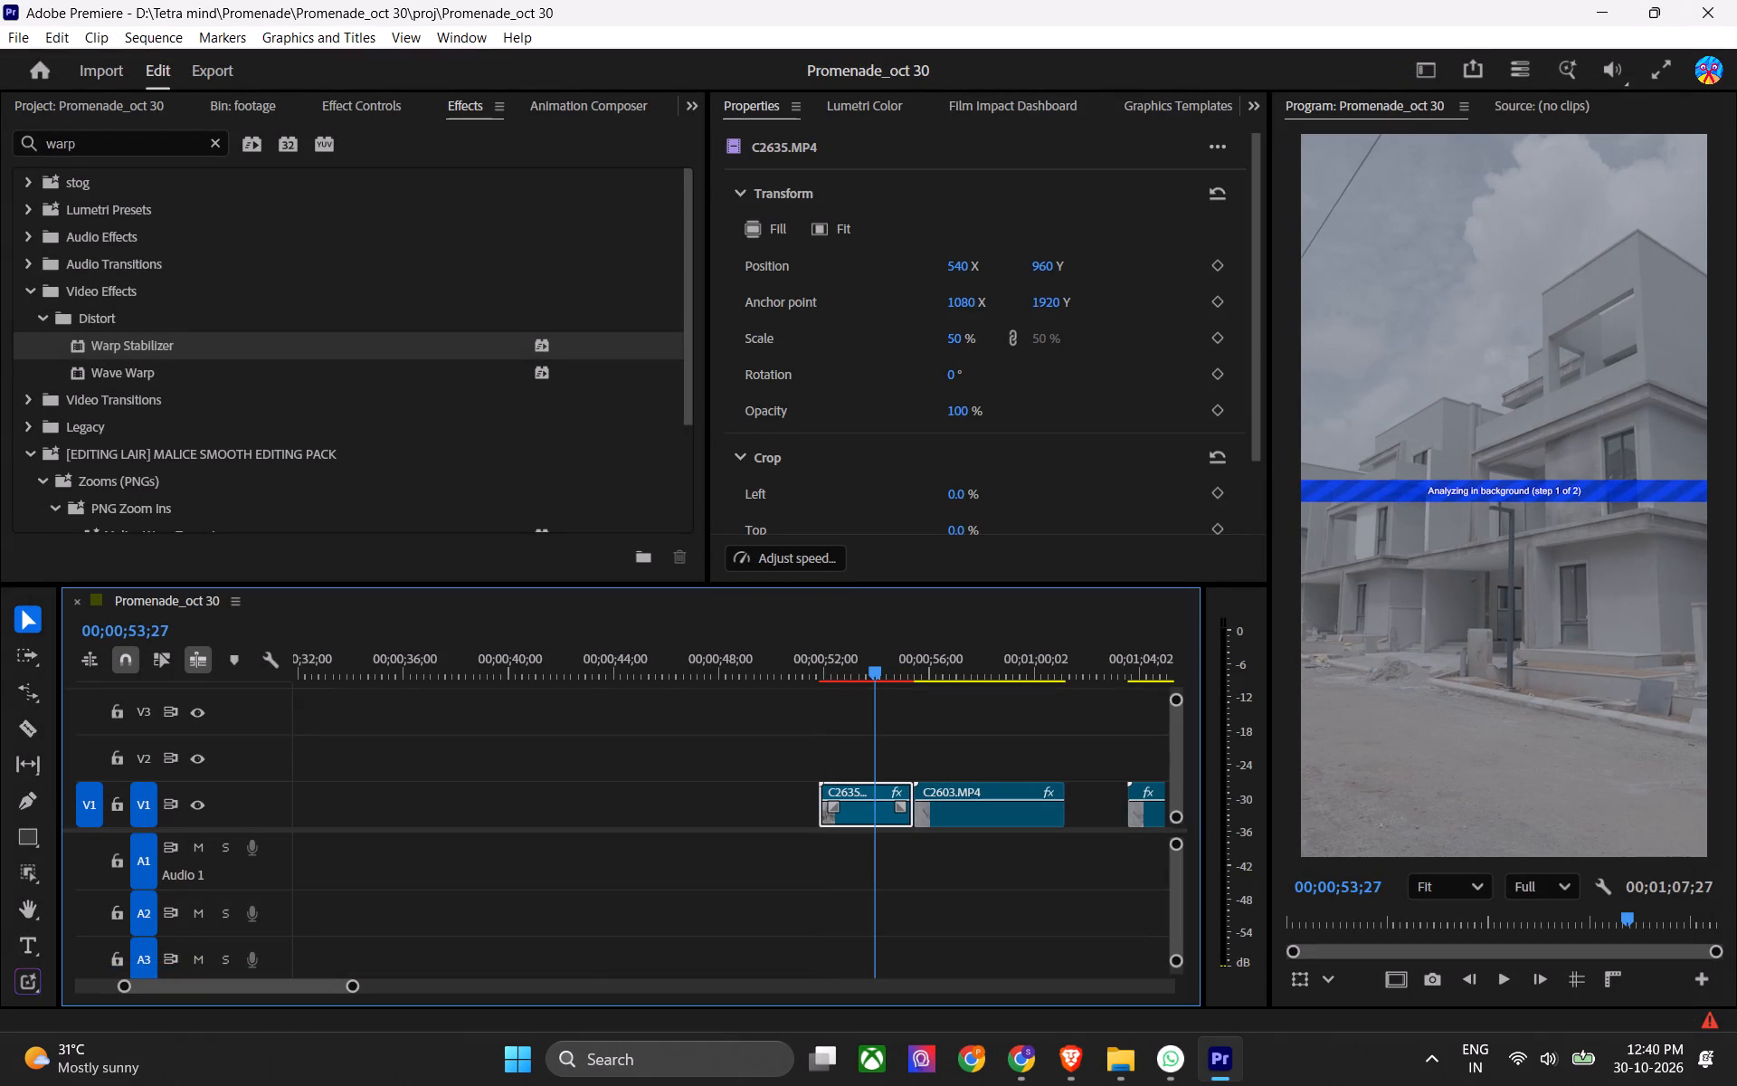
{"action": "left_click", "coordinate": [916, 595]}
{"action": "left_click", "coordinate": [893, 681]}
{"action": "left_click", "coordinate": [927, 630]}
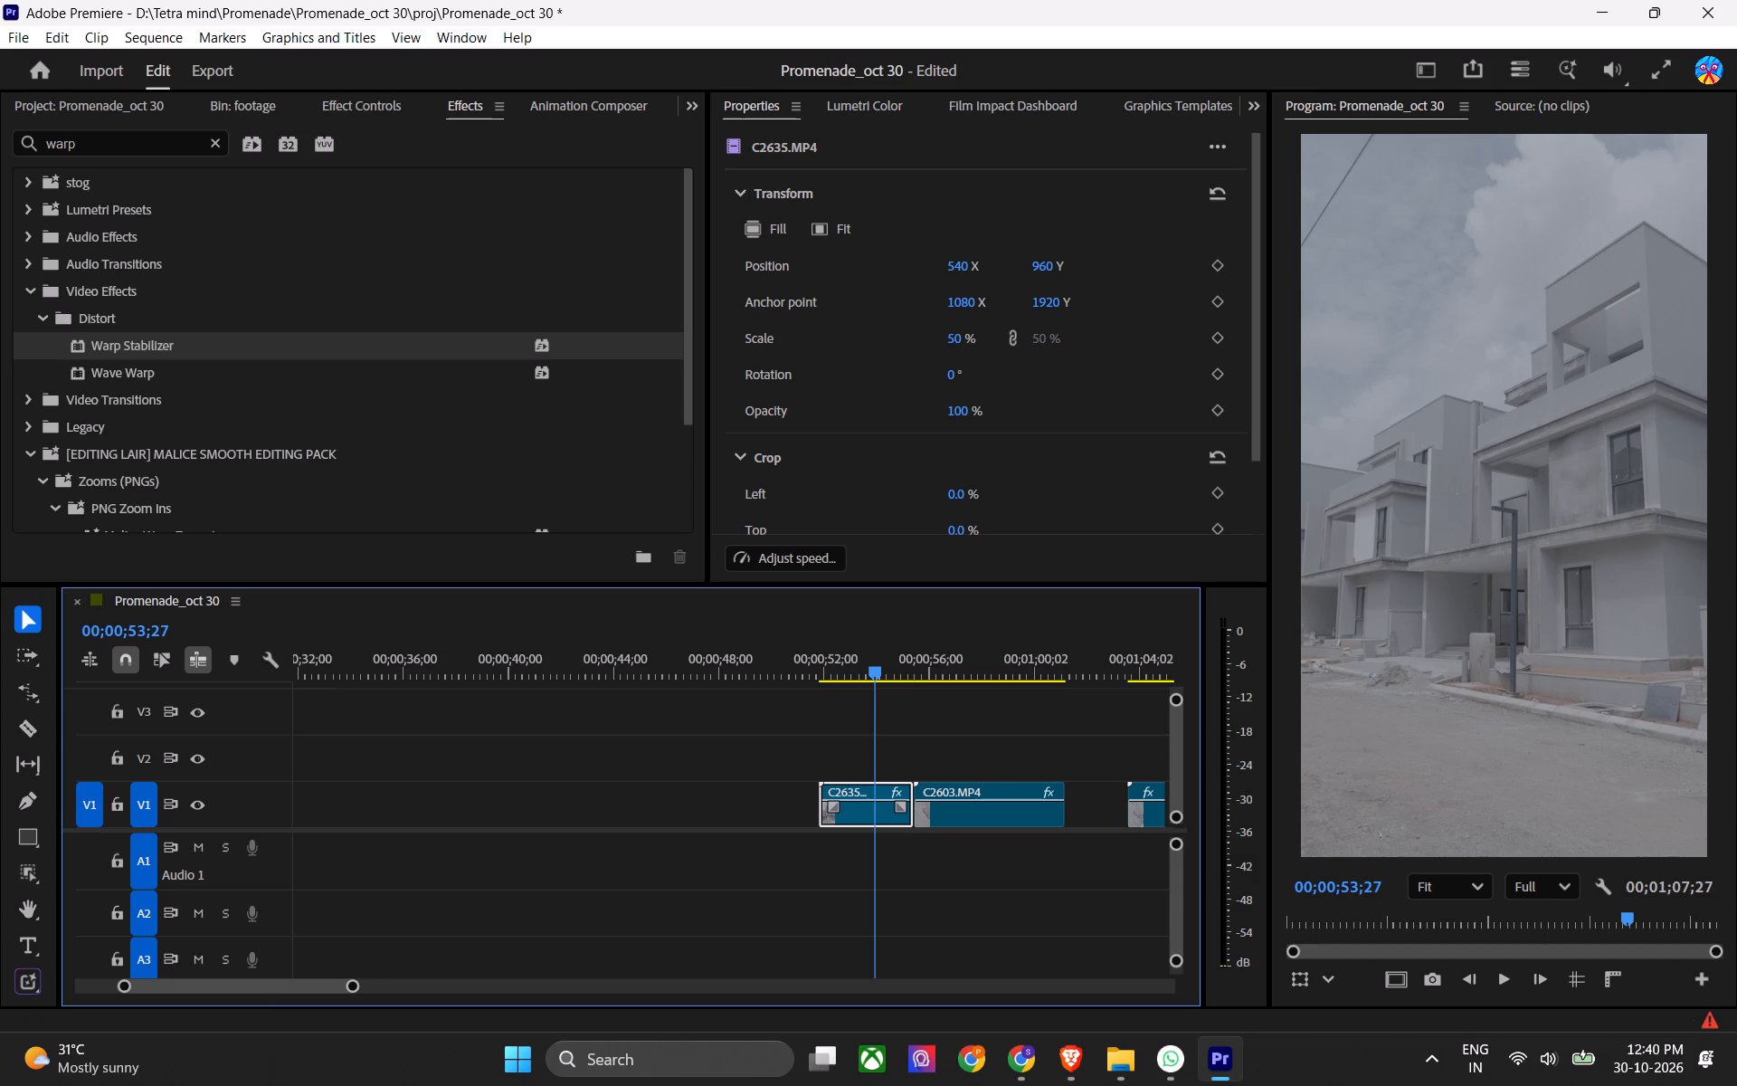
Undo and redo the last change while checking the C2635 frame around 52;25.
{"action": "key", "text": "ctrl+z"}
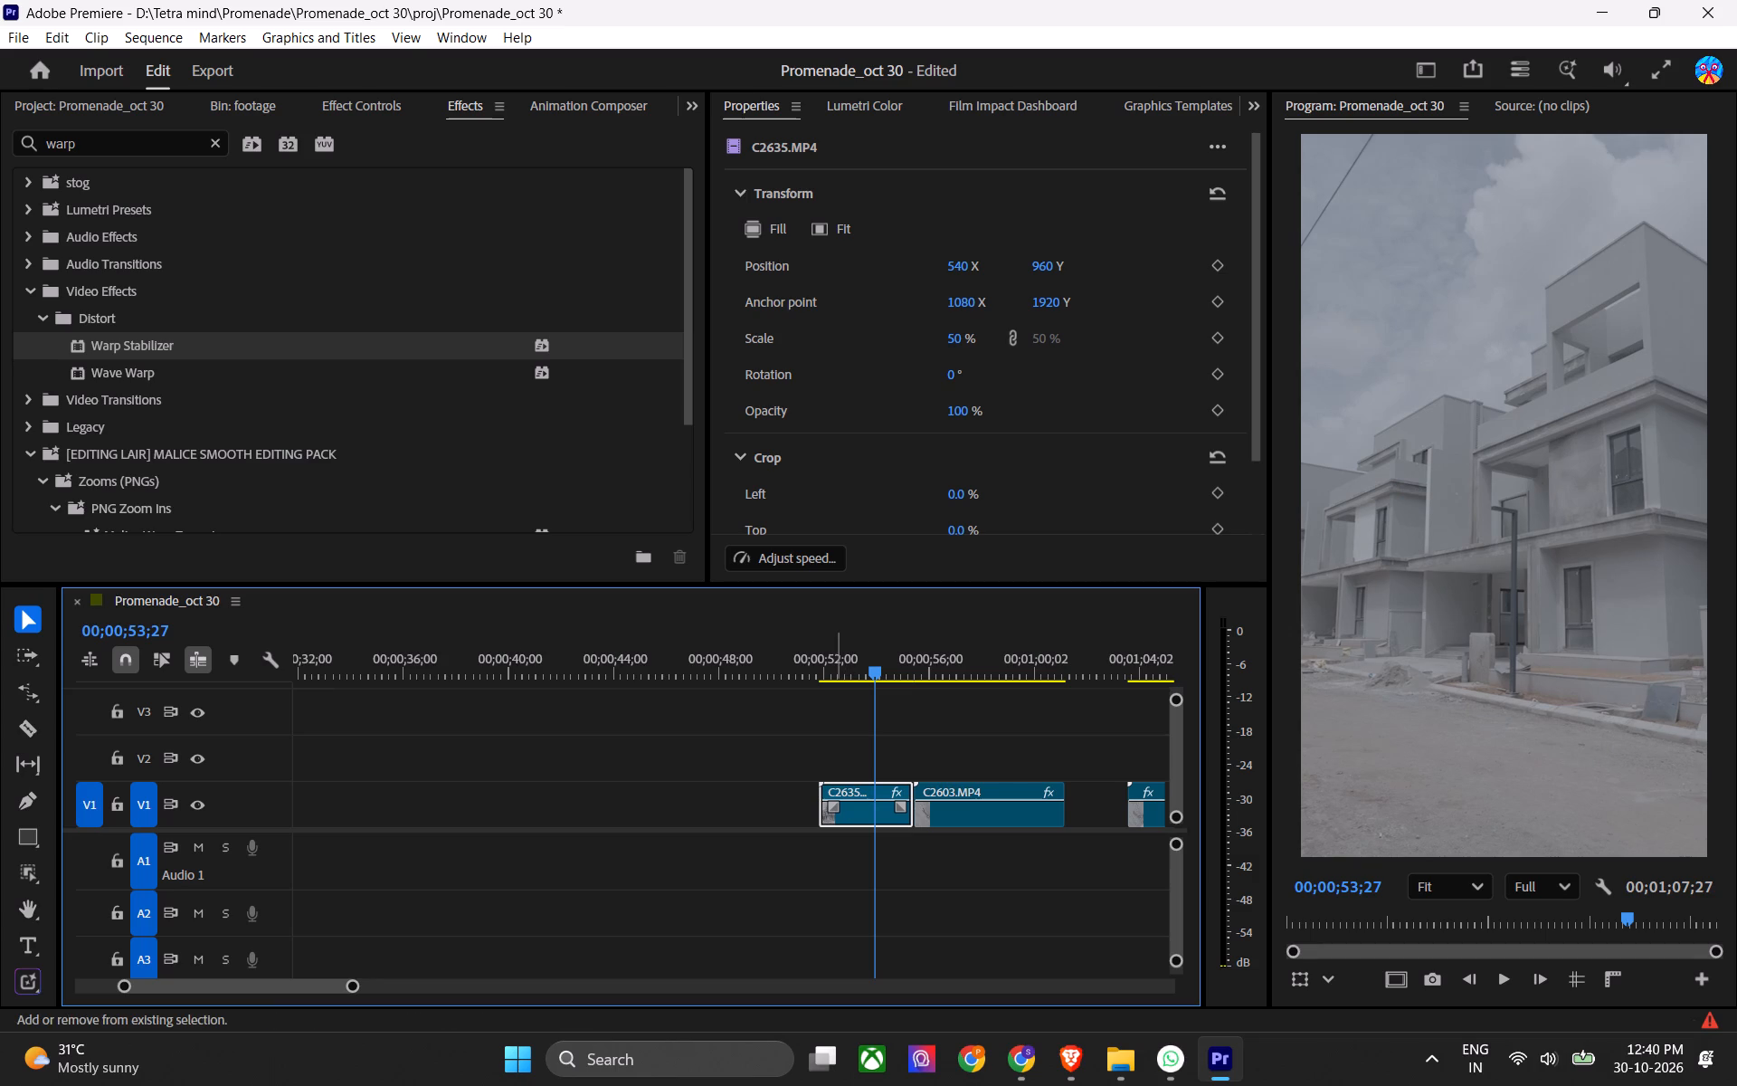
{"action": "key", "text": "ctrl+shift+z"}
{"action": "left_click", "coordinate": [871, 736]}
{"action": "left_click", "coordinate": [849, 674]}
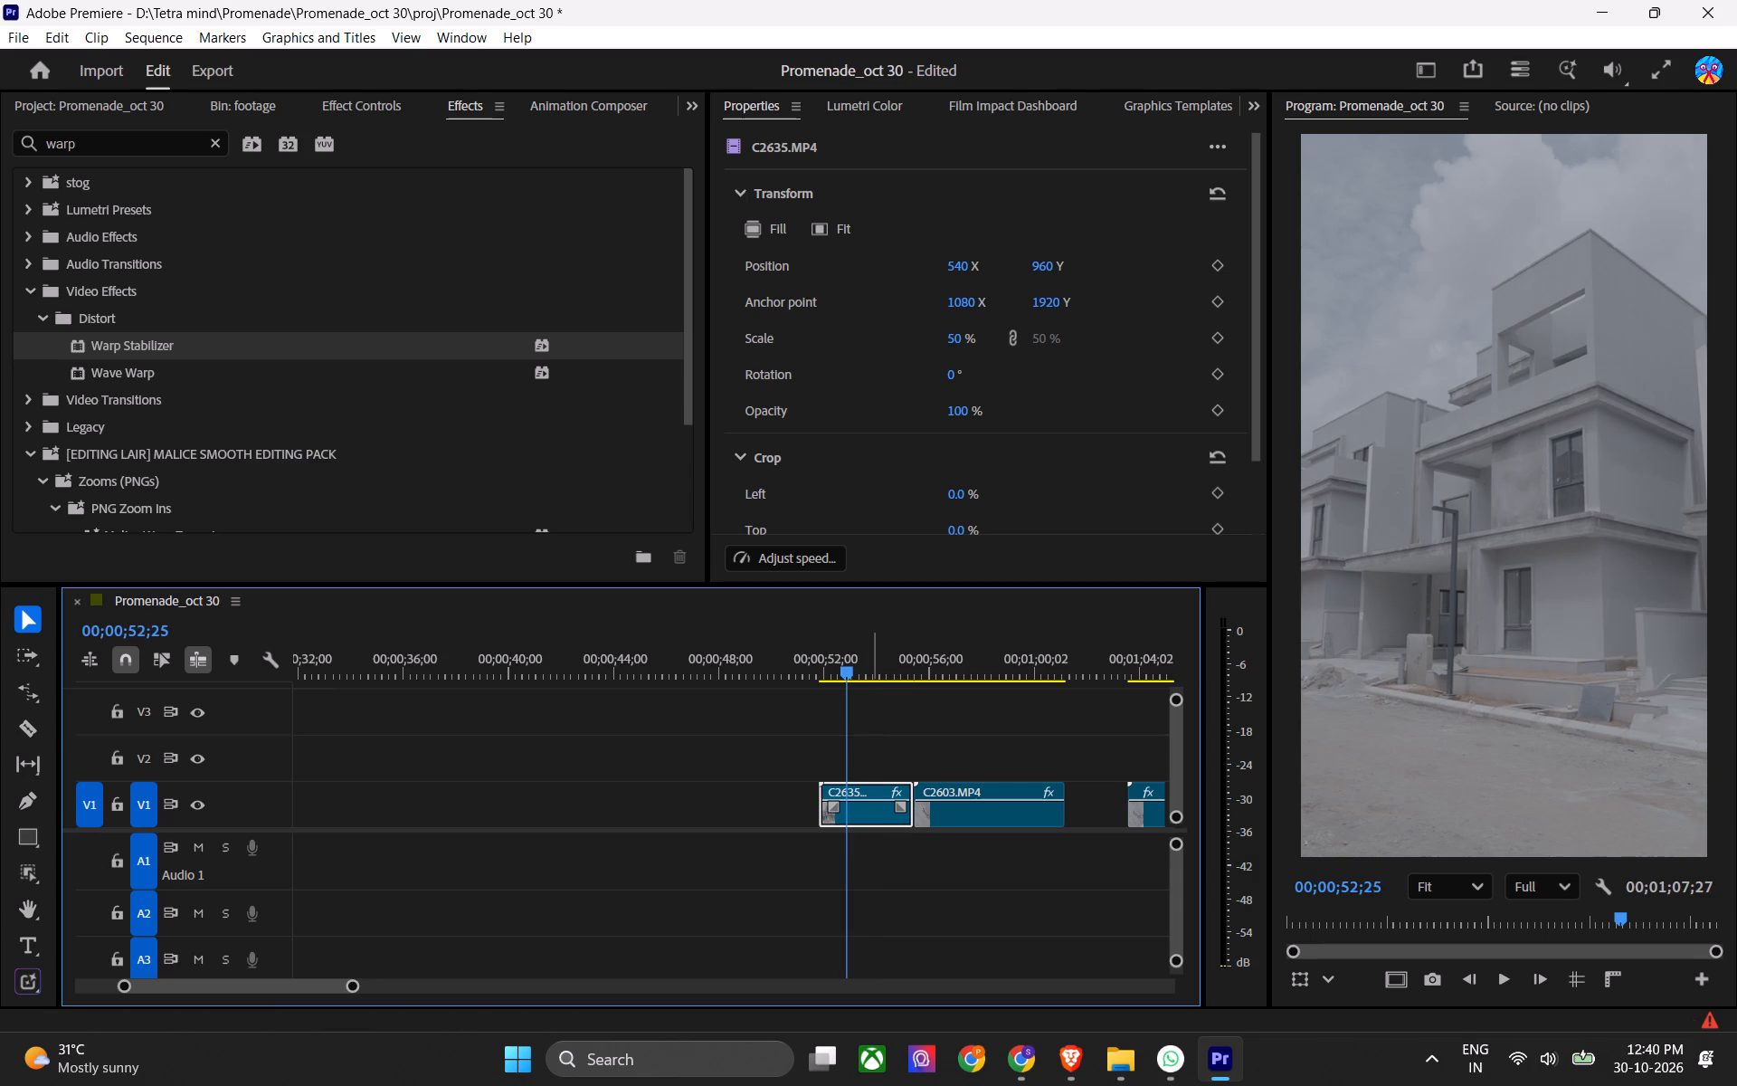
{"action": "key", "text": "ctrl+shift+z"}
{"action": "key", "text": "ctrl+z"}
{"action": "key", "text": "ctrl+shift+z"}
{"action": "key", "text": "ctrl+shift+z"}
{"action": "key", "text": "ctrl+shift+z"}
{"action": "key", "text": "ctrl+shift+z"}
Save the project and play C2635 from its start at 51;24 to check the stabilization.
{"action": "left_click", "coordinate": [832, 649]}
{"action": "key", "text": "Up"}
{"action": "key", "text": "ctrl+s"}
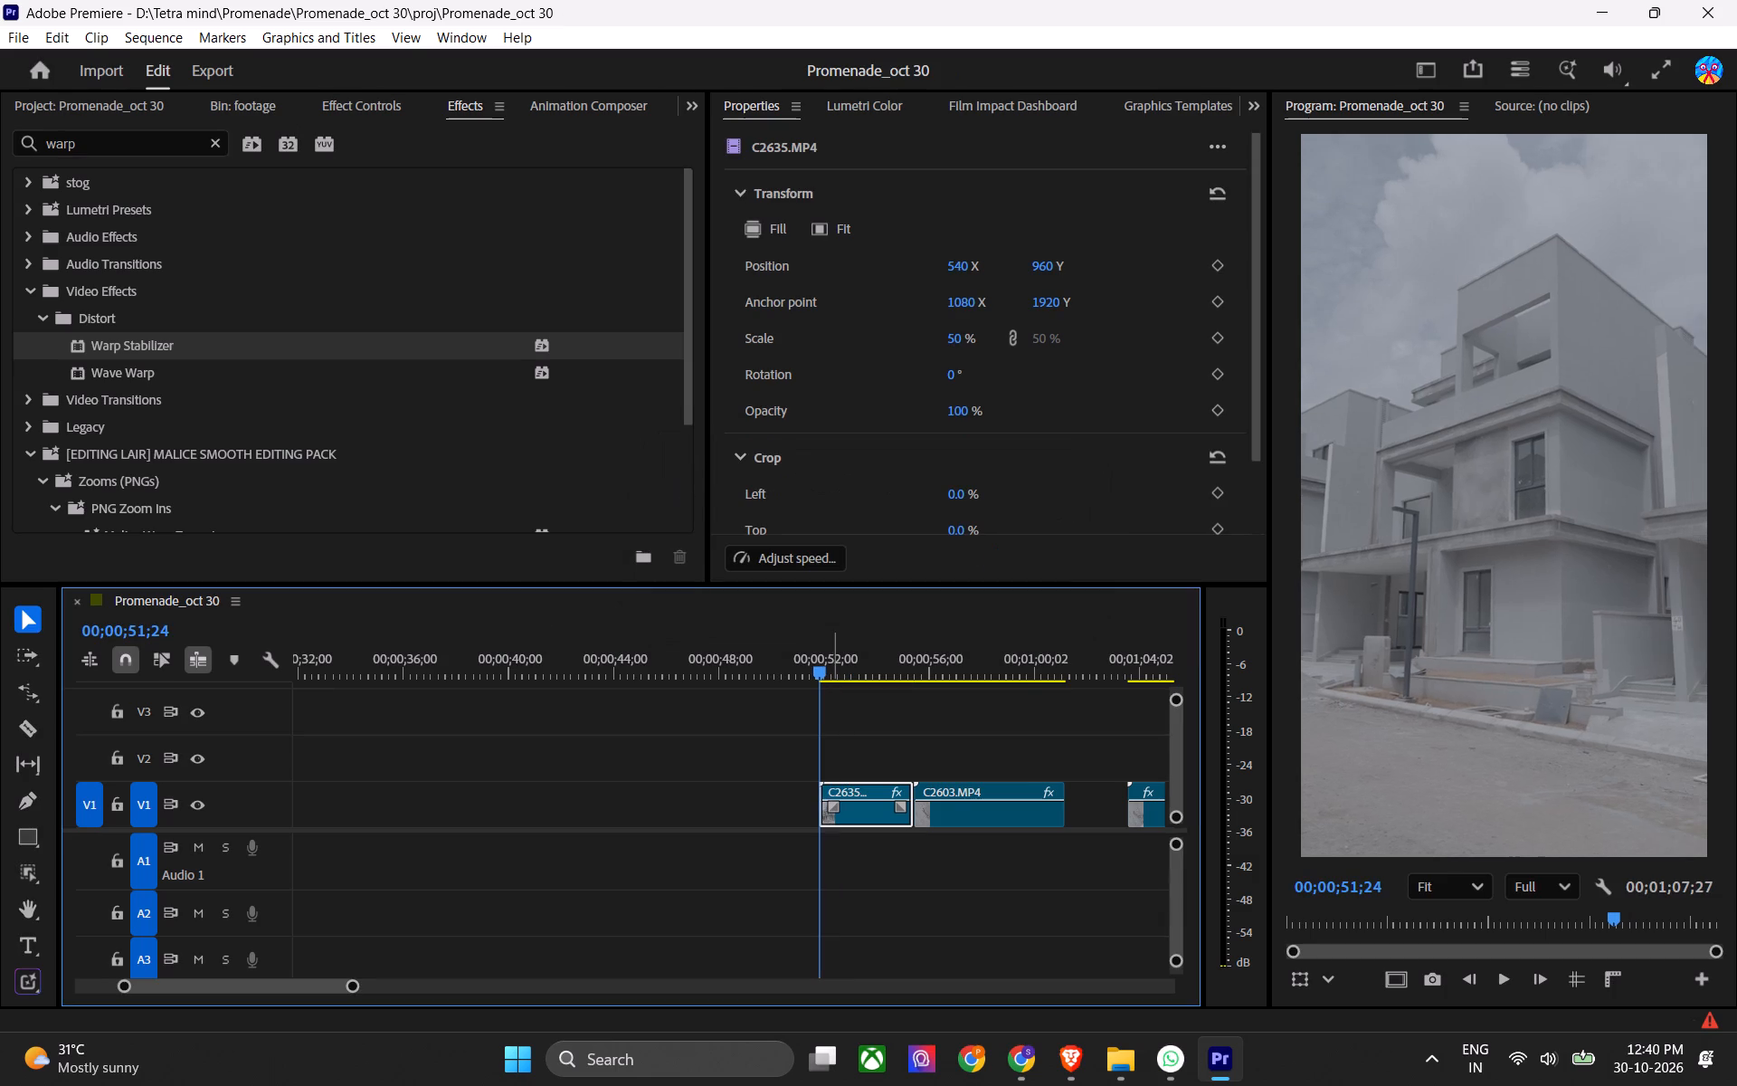
{"action": "key", "text": "space"}
{"action": "key", "text": "space"}
Move C2635 onto V2 so it starts where C2646 ends, at about 6;15, and save.
{"action": "scroll", "coordinate": [745, 818], "scroll_direction": "down", "scroll_amount": 4, "text": "alt"}
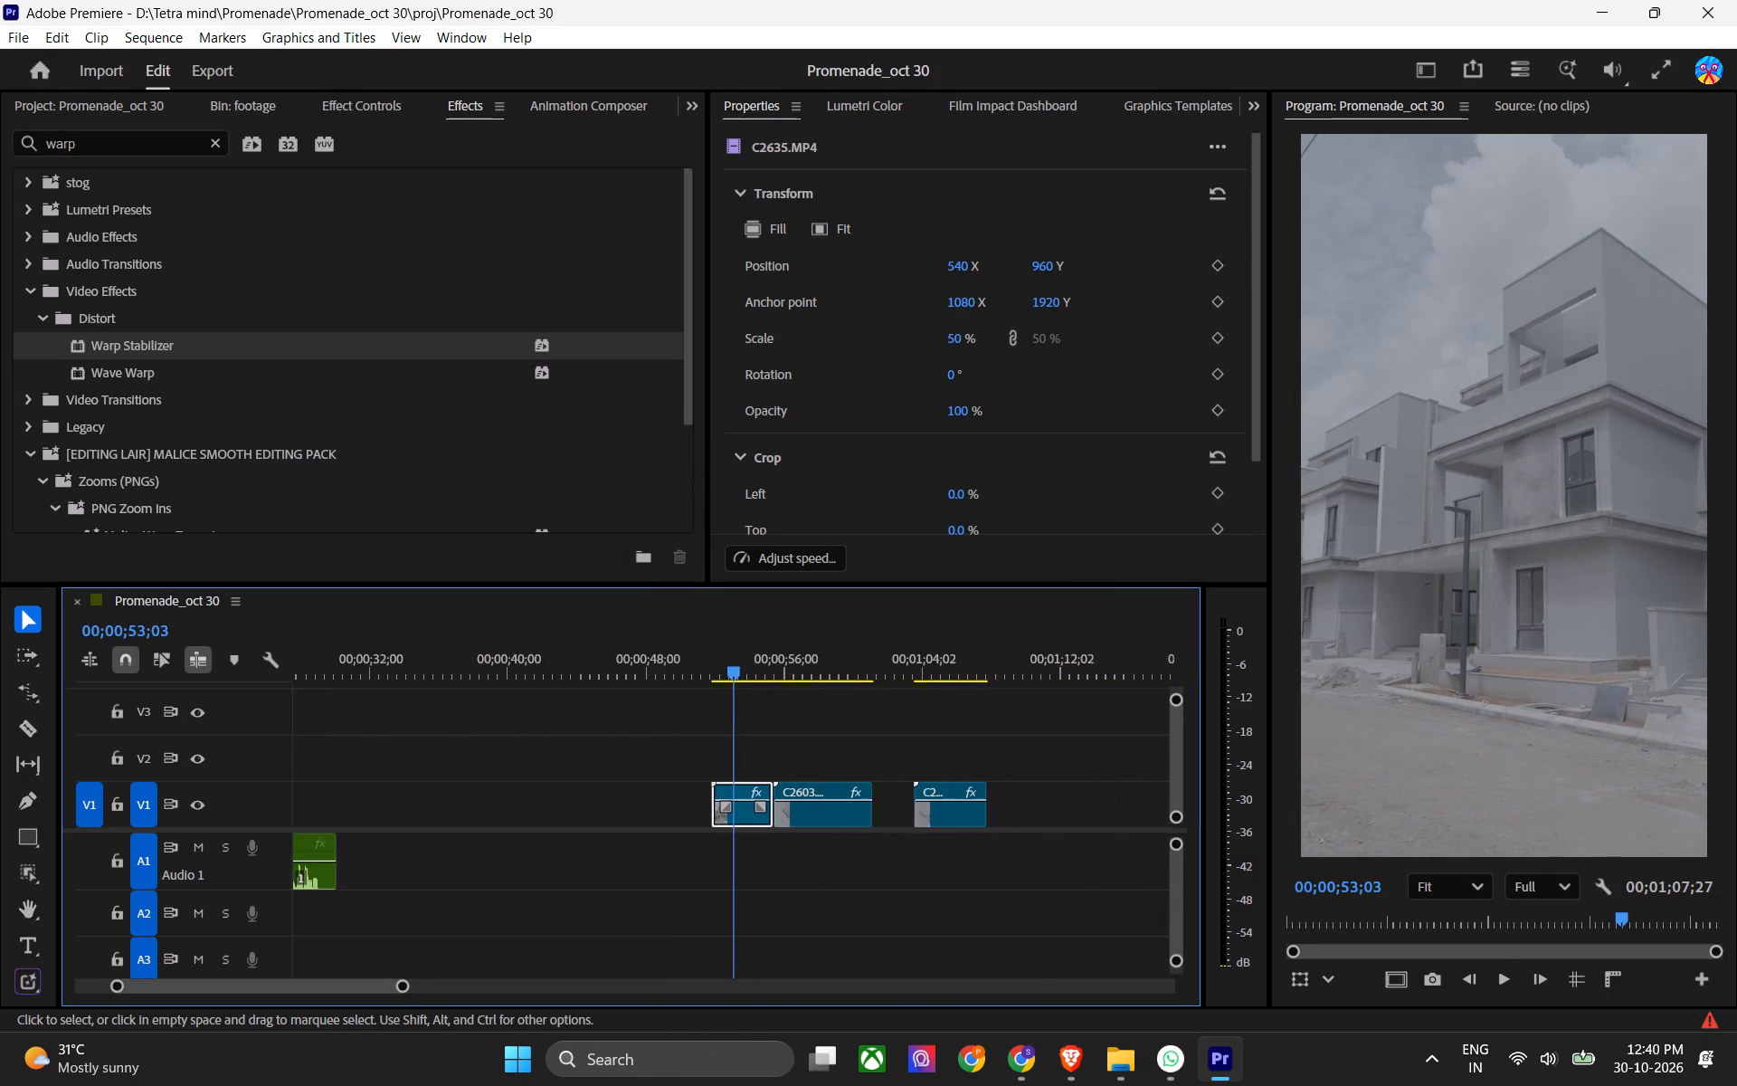
{"action": "scroll", "coordinate": [745, 819], "scroll_direction": "up", "scroll_amount": 8}
{"action": "scroll", "coordinate": [887, 835], "scroll_direction": "down", "scroll_amount": 3, "text": "alt"}
{"action": "scroll", "coordinate": [889, 837], "scroll_direction": "up", "scroll_amount": 2}
{"action": "left_click_drag", "start_coordinate": [970, 820], "coordinate": [683, 757]}
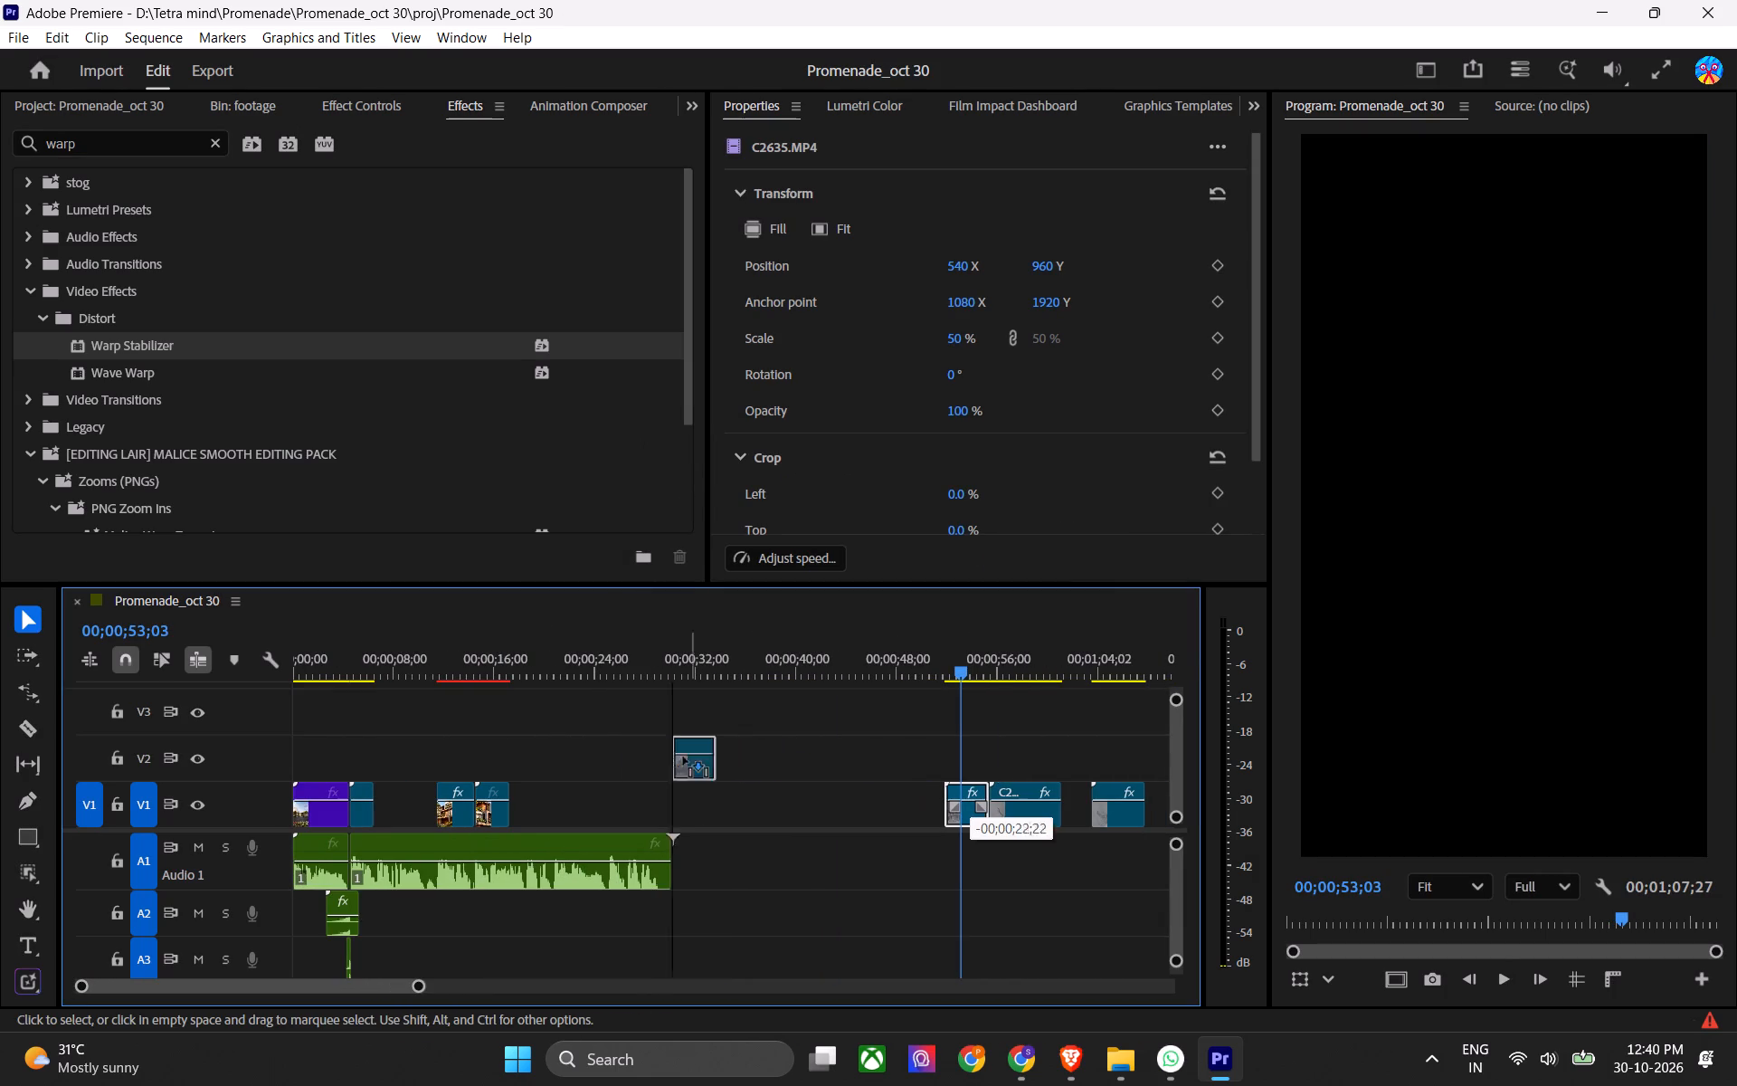
{"action": "left_click_drag", "start_coordinate": [683, 757], "coordinate": [398, 767]}
{"action": "scroll", "coordinate": [324, 811], "scroll_direction": "up", "scroll_amount": 15, "text": "alt"}
{"action": "key", "text": "ctrl+s"}
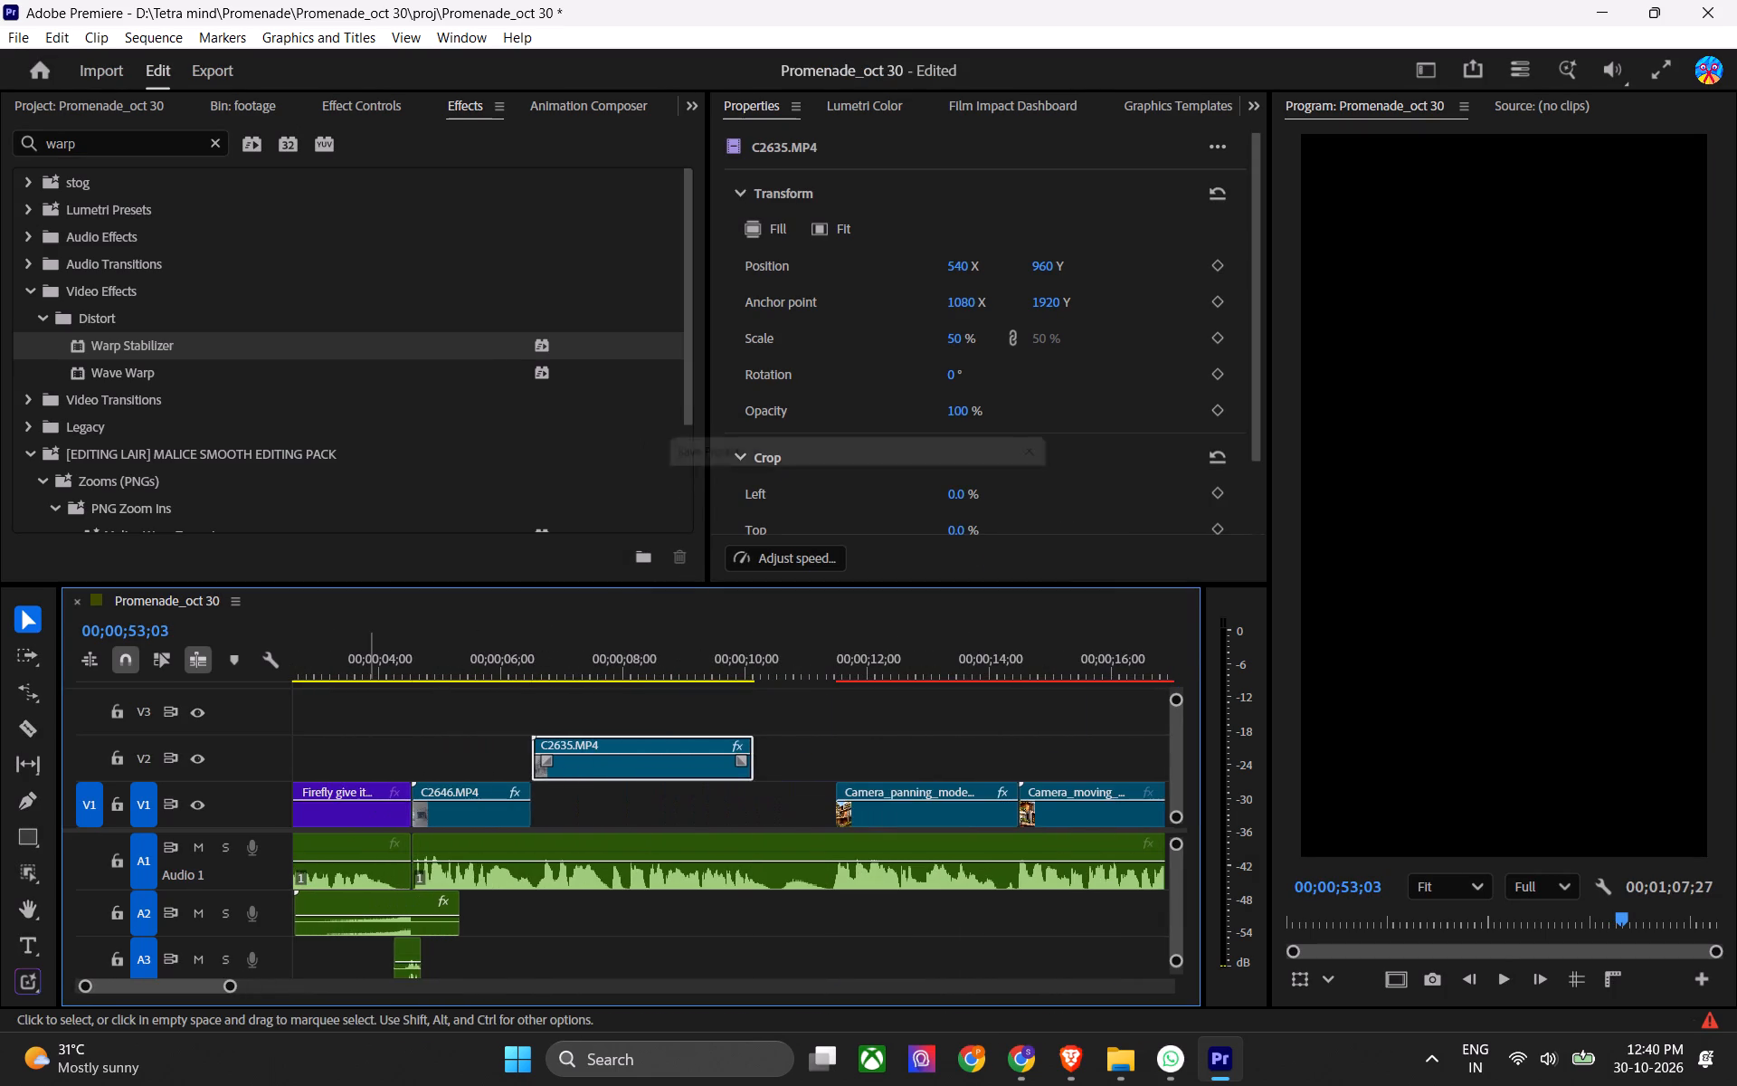
Play from C2646 through C2635 and the remaining gap to judge the timing against the voiceover, and save.
{"action": "left_click", "coordinate": [453, 663]}
{"action": "key", "text": "space"}
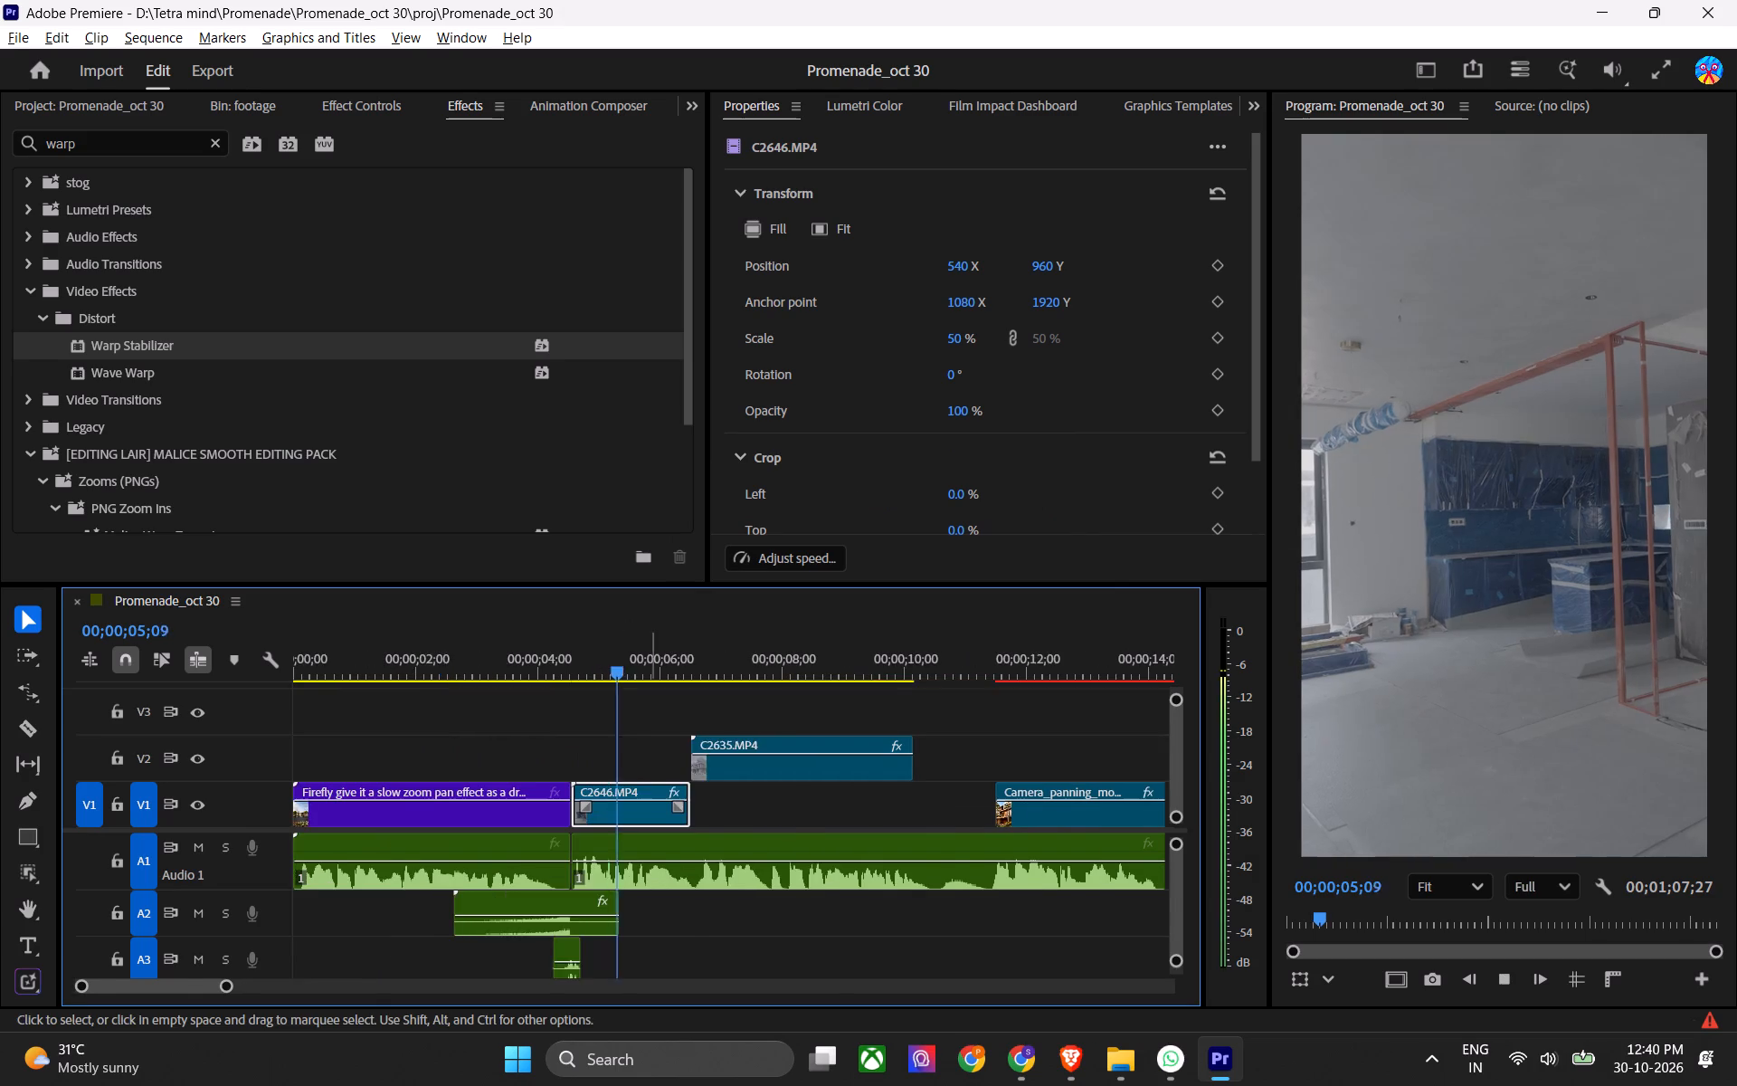
{"action": "scroll", "coordinate": [724, 795], "scroll_direction": "up", "scroll_amount": 3, "text": "alt"}
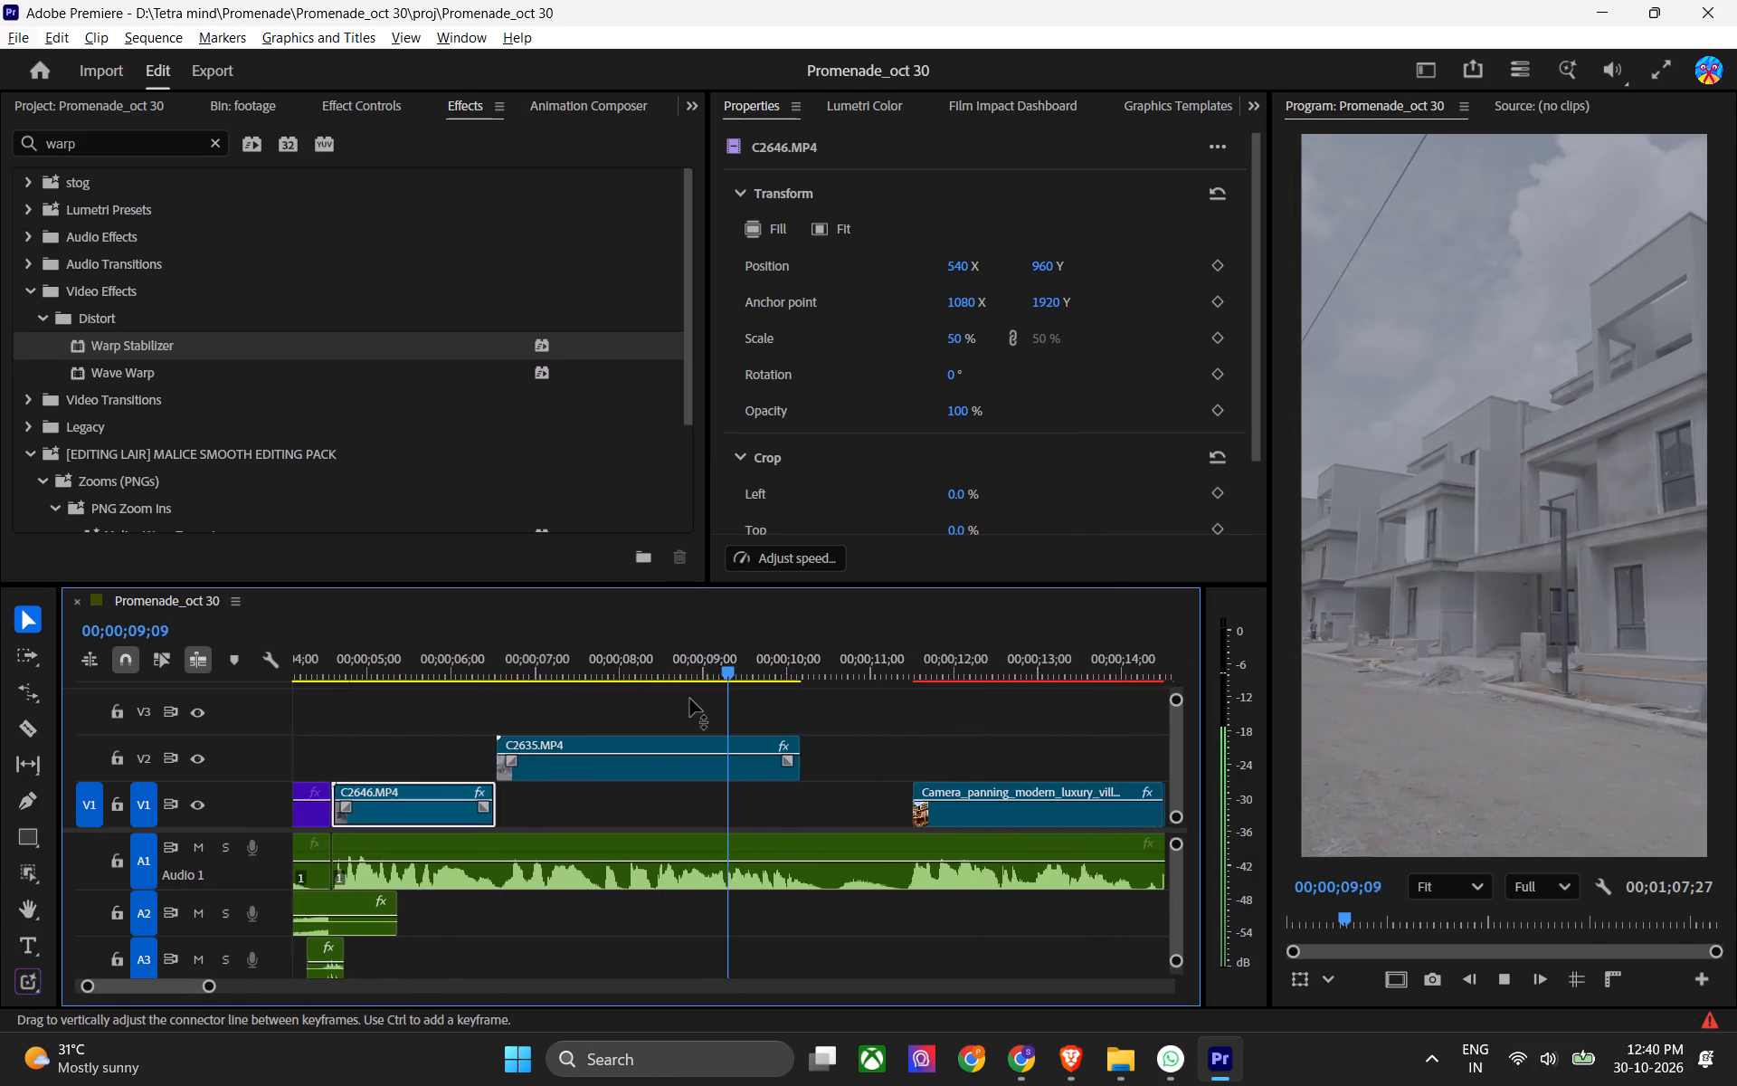
{"action": "key", "text": "space"}
{"action": "key", "text": "ctrl+s"}
{"action": "left_click_drag", "start_coordinate": [692, 679], "coordinate": [618, 684]}
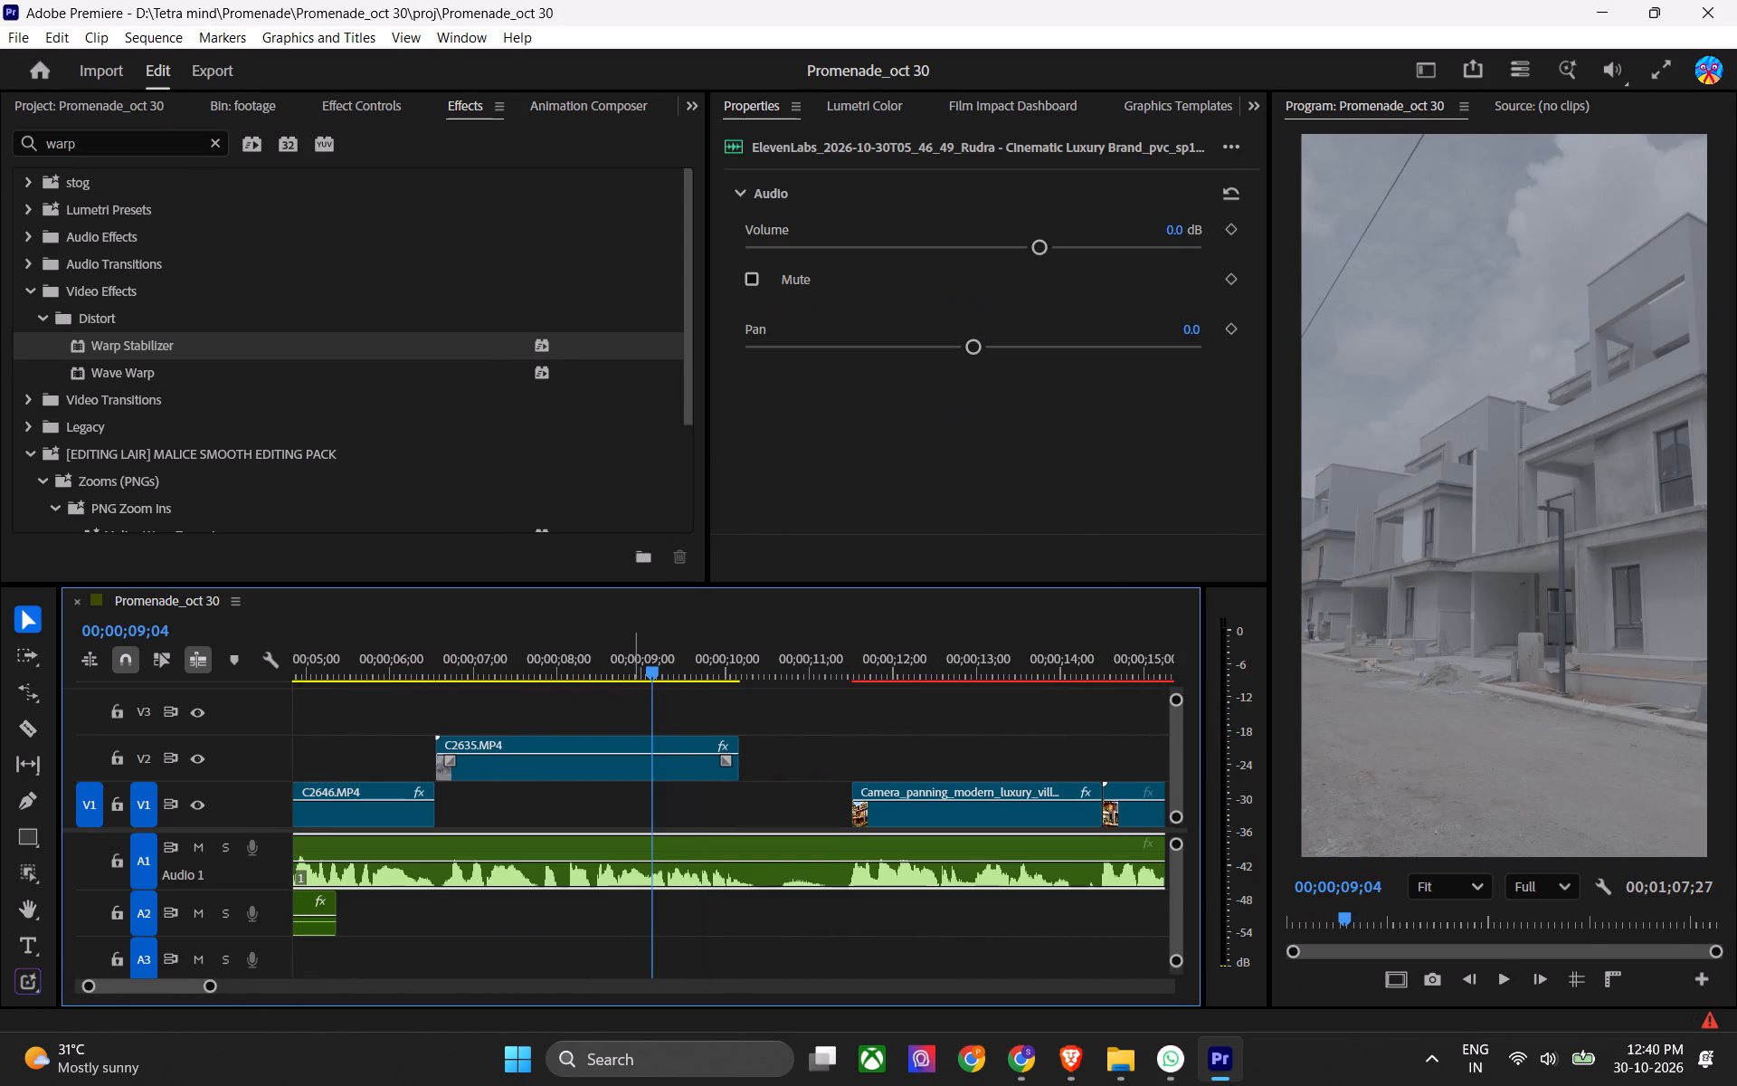
{"action": "key", "text": "ctrl+s"}
{"action": "key", "text": "ctrl+s"}
{"action": "key", "text": "space"}
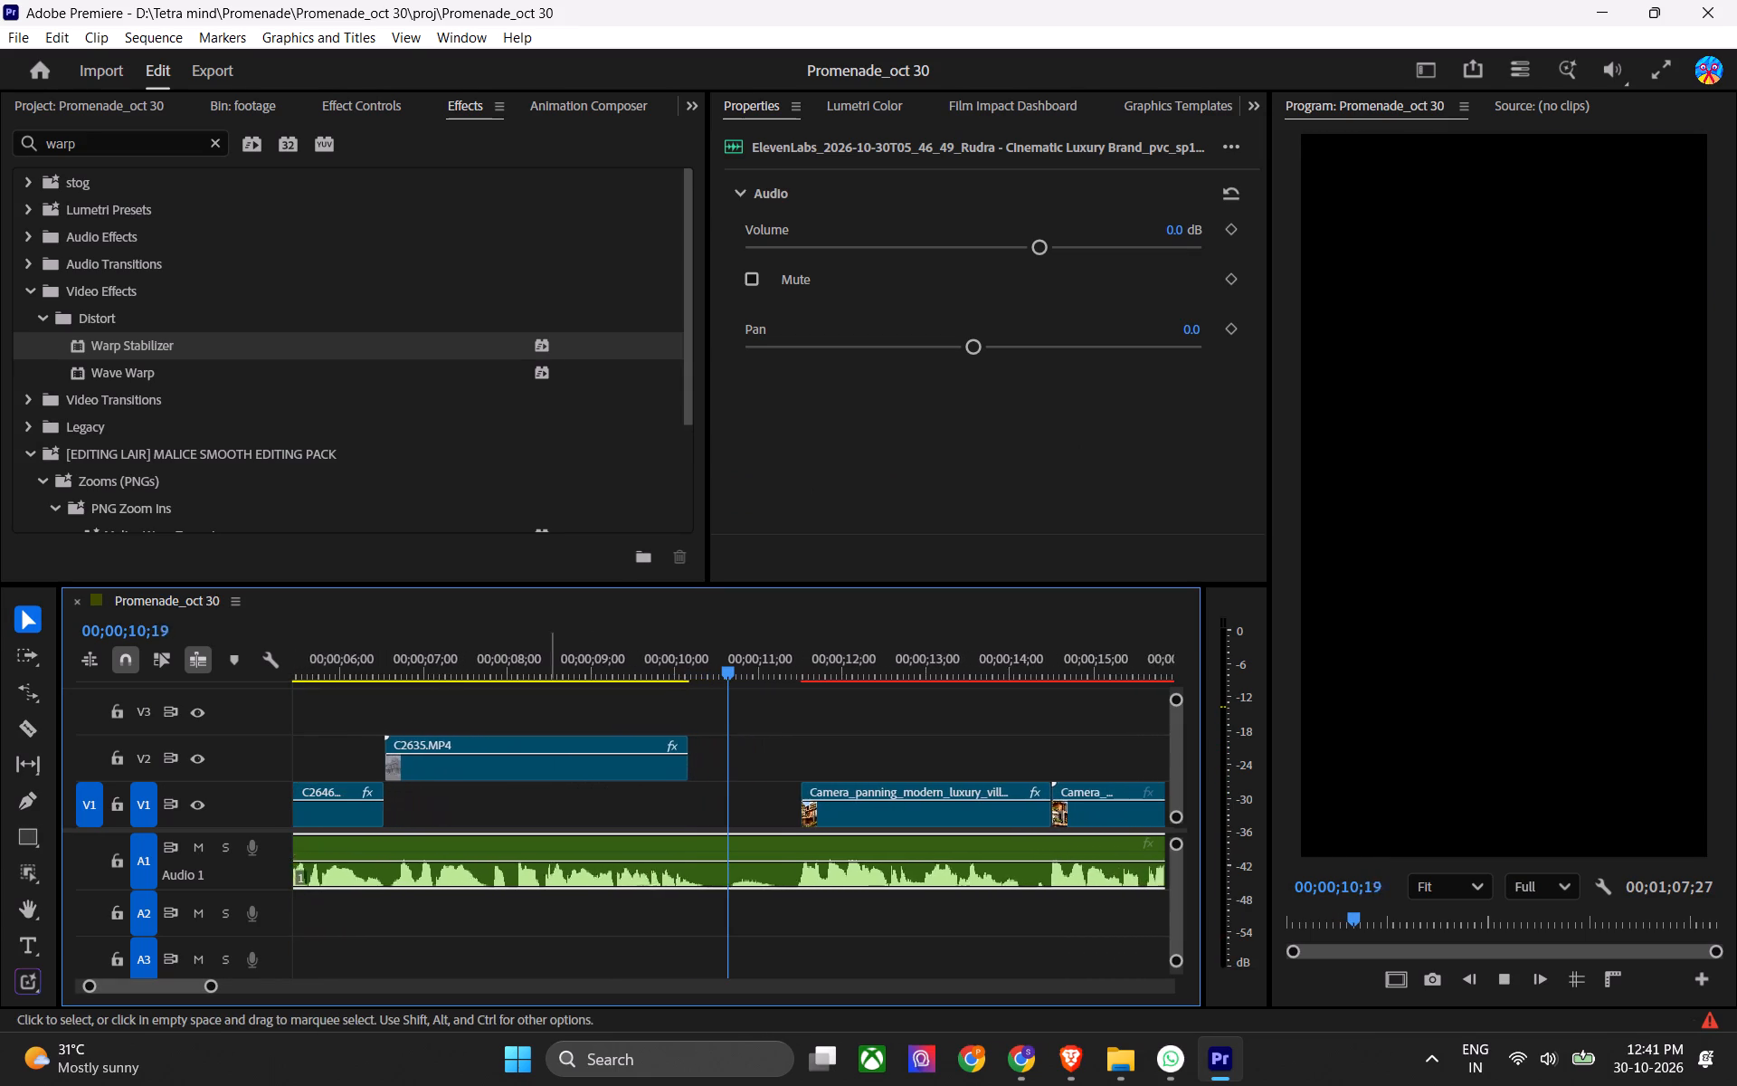
{"action": "key", "text": "space"}
{"action": "scroll", "coordinate": [593, 848], "scroll_direction": "down", "scroll_amount": 12, "text": "alt"}
{"action": "key", "text": "ctrl+s"}
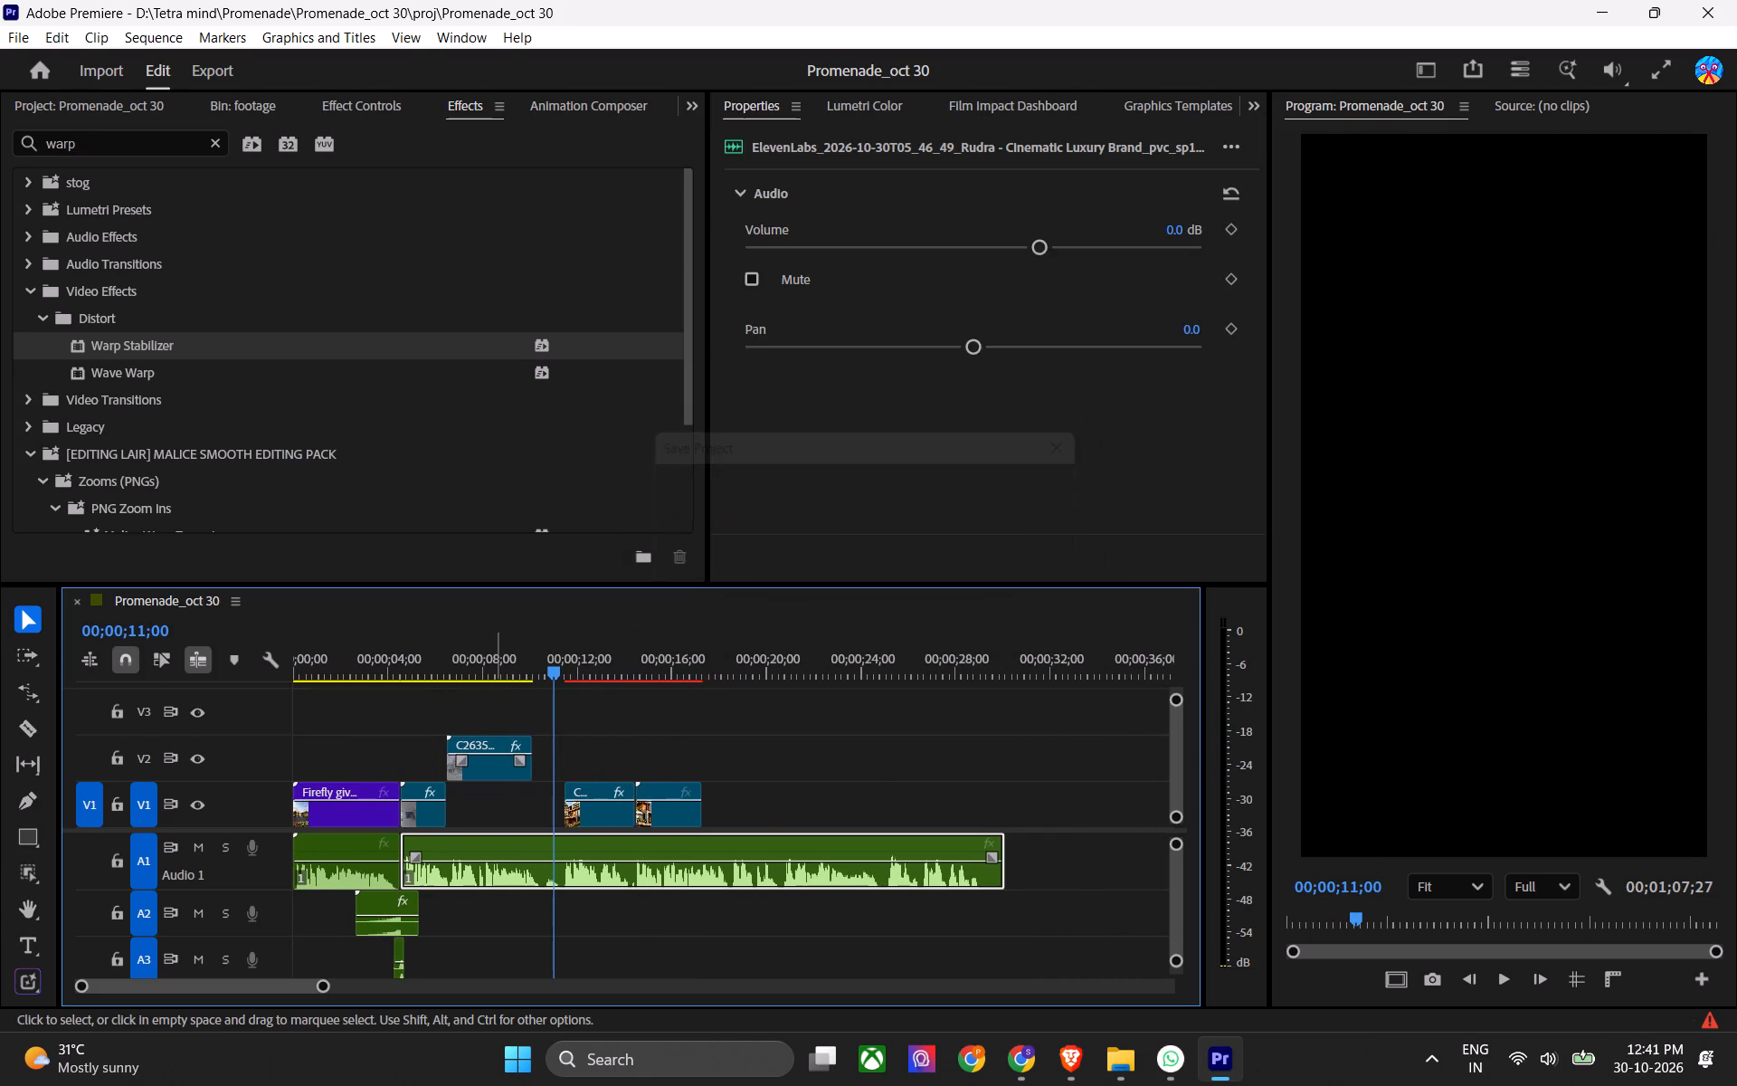
Move C2635 down to V1 so it ends directly against the Camera_panning clip, play through the cut, and save.
{"action": "left_click_drag", "start_coordinate": [493, 768], "coordinate": [521, 772]}
{"action": "left_click_drag", "start_coordinate": [517, 772], "coordinate": [517, 807]}
{"action": "left_click", "coordinate": [463, 659]}
{"action": "key", "text": "space"}
{"action": "scroll", "coordinate": [551, 820], "scroll_direction": "up", "scroll_amount": 6, "text": "alt"}
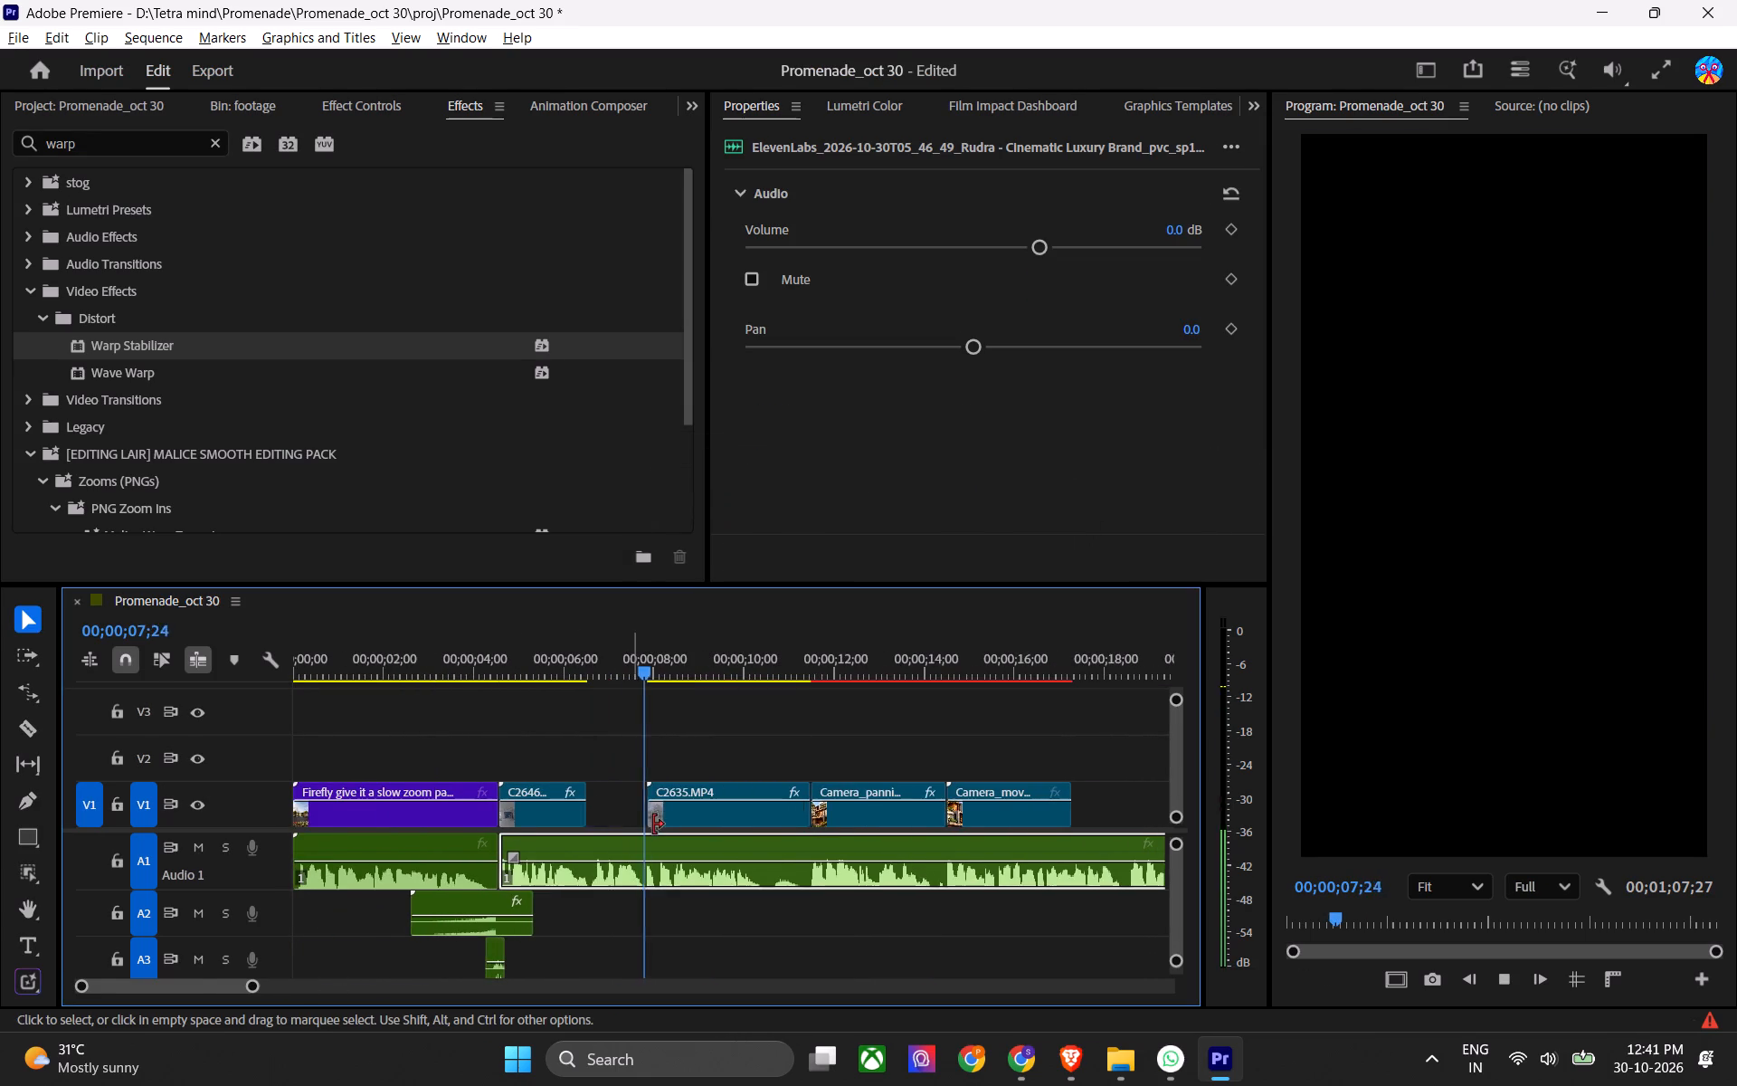
{"action": "scroll", "coordinate": [653, 824], "scroll_direction": "up", "scroll_amount": 4, "text": "alt"}
{"action": "scroll", "coordinate": [767, 835], "scroll_direction": "up", "scroll_amount": 2, "text": "alt"}
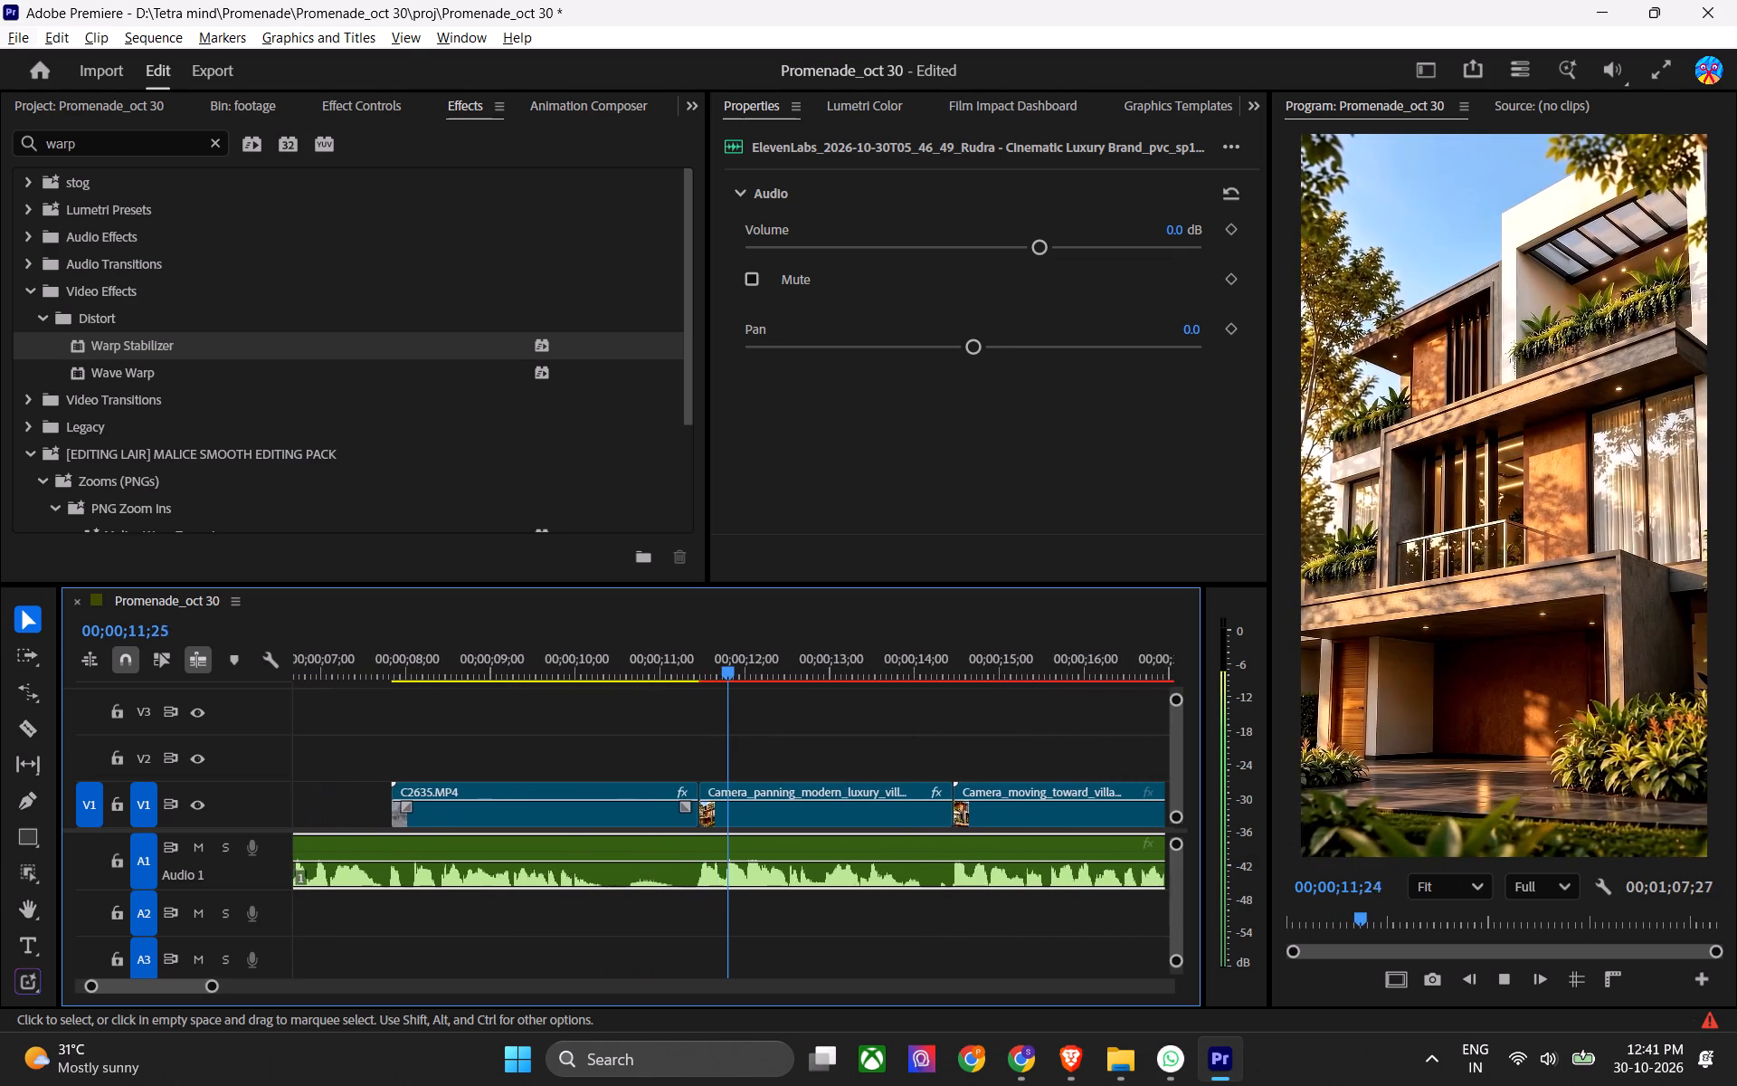
{"action": "scroll", "coordinate": [699, 744], "scroll_direction": "down", "scroll_amount": 4, "text": "alt"}
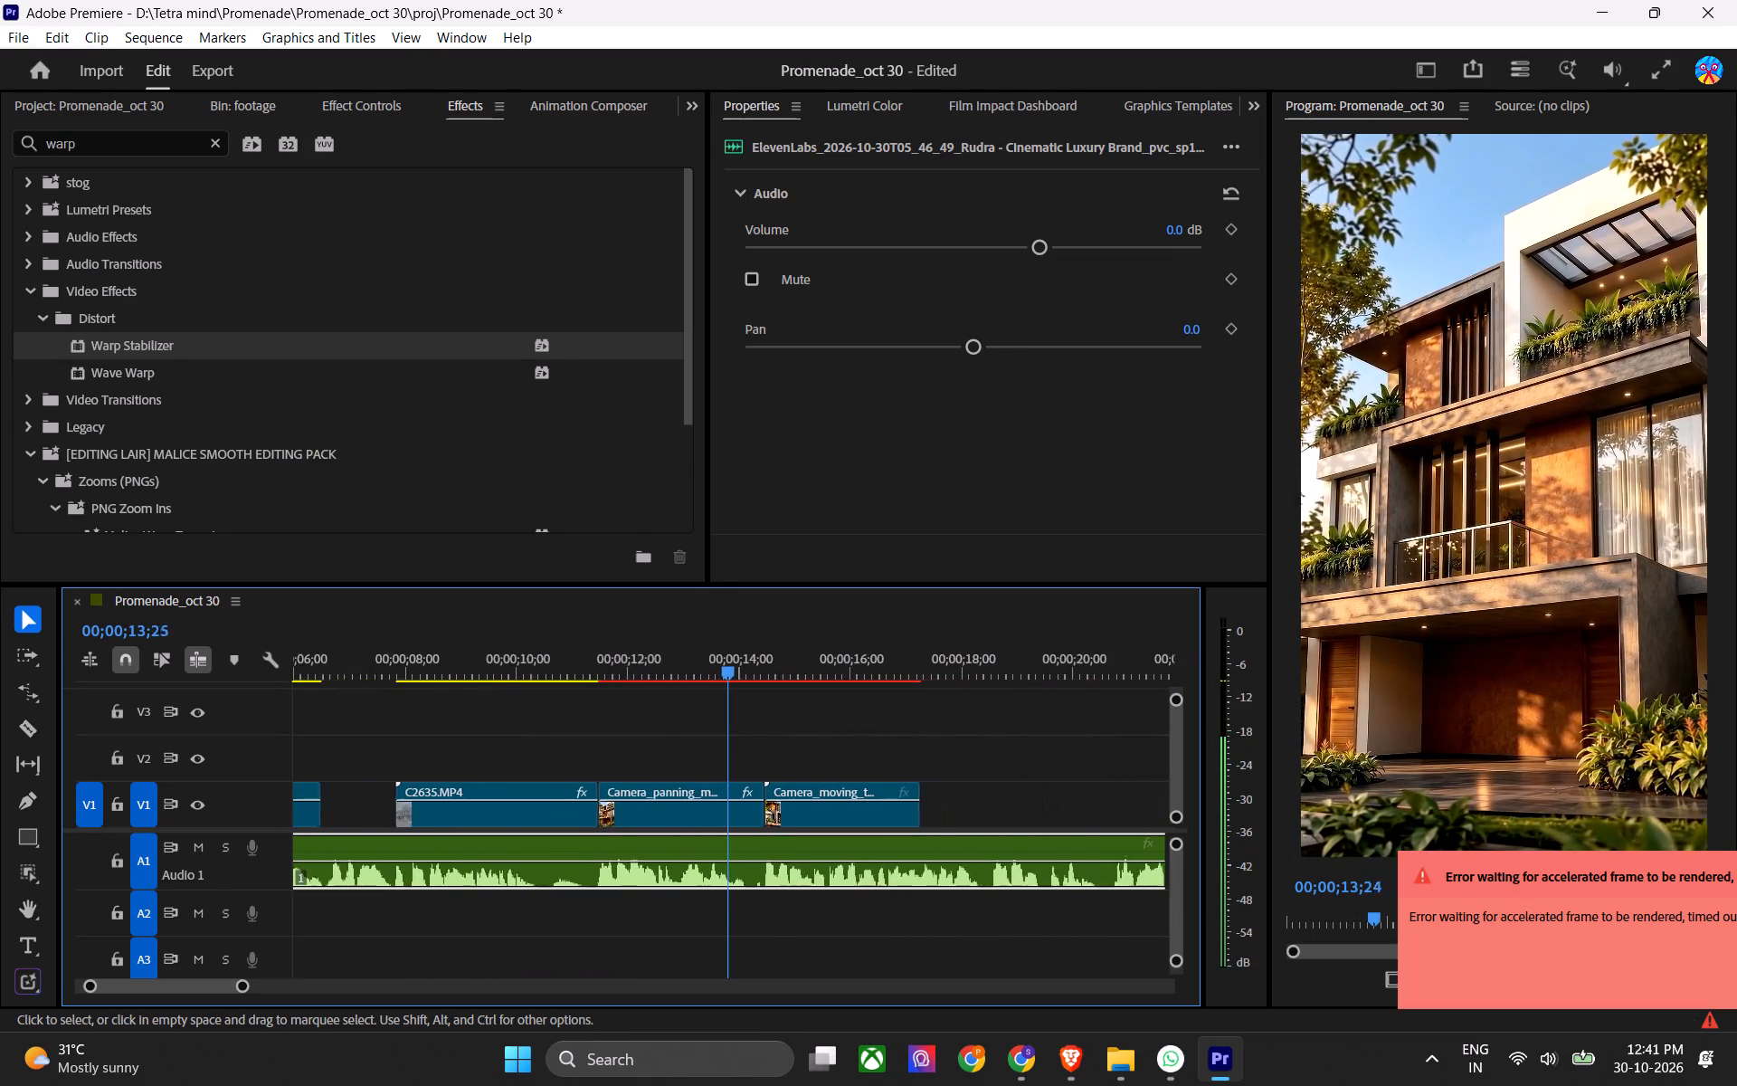
{"action": "key", "text": "space"}
{"action": "left_click", "coordinate": [719, 730]}
{"action": "key", "text": "ctrl+s"}
{"action": "key", "text": "ctrl+s"}
{"action": "key", "text": "ctrl+s"}
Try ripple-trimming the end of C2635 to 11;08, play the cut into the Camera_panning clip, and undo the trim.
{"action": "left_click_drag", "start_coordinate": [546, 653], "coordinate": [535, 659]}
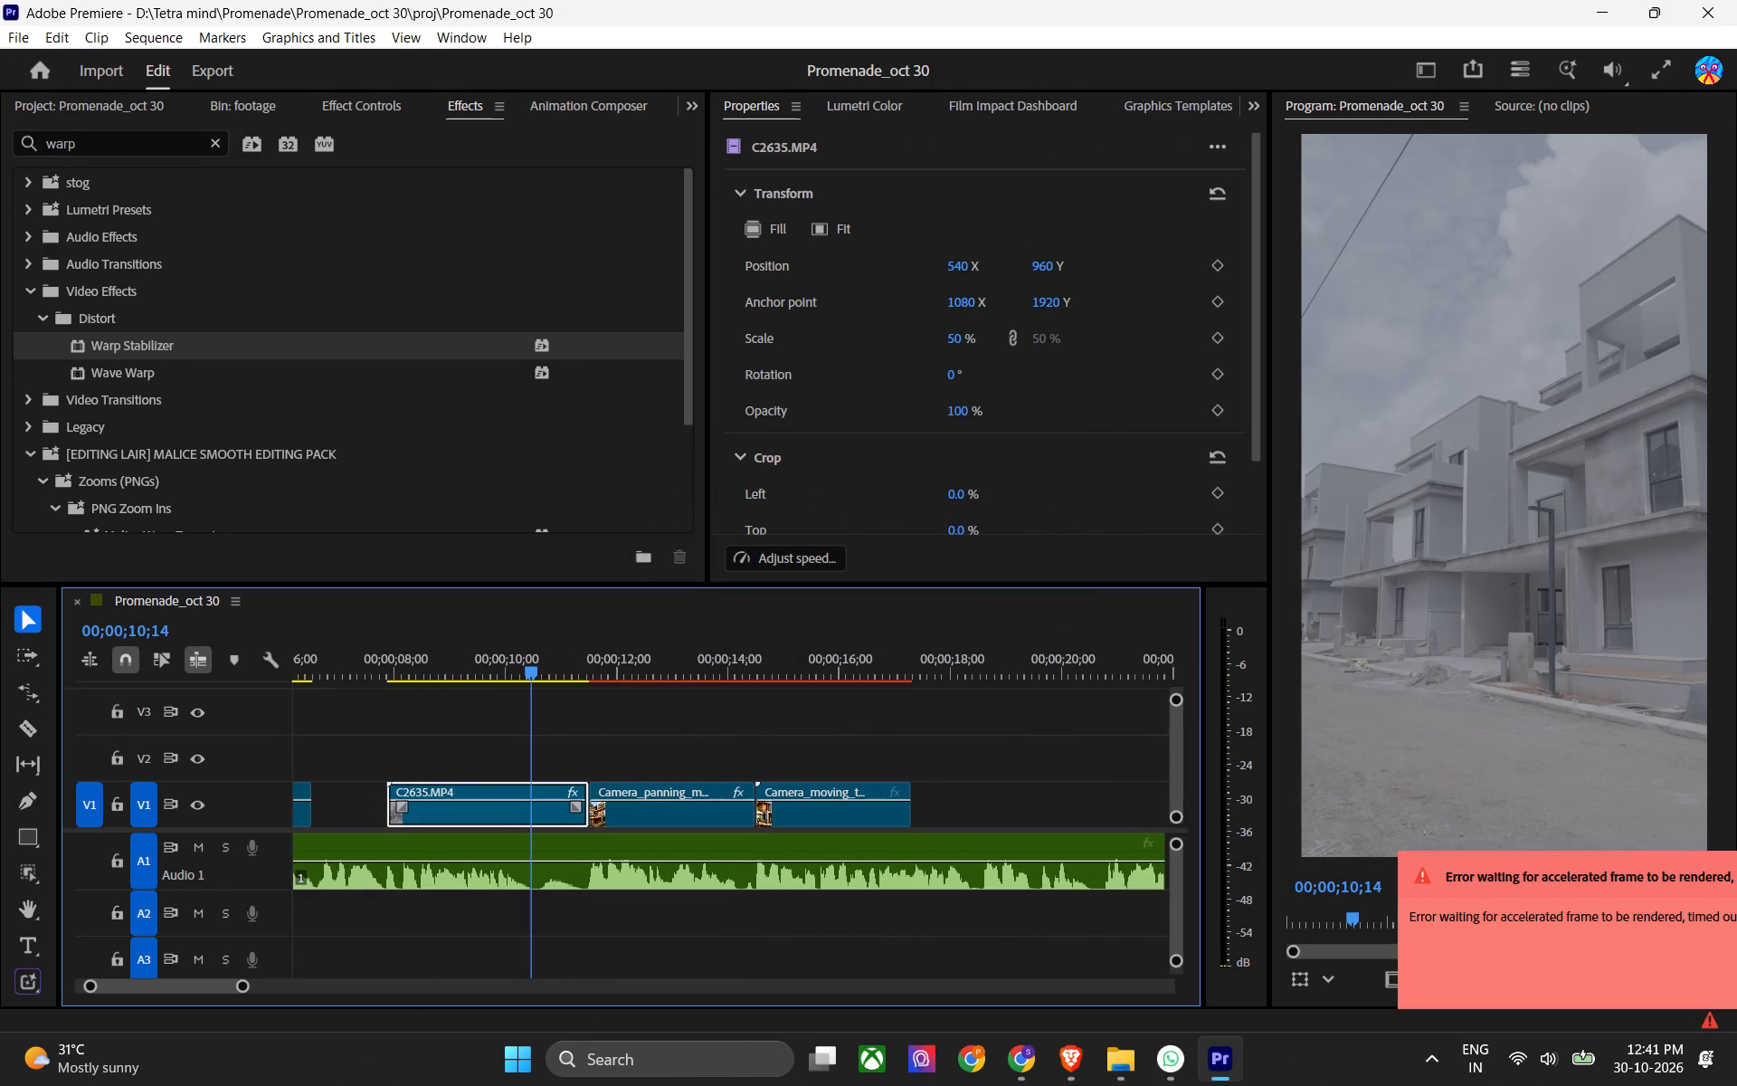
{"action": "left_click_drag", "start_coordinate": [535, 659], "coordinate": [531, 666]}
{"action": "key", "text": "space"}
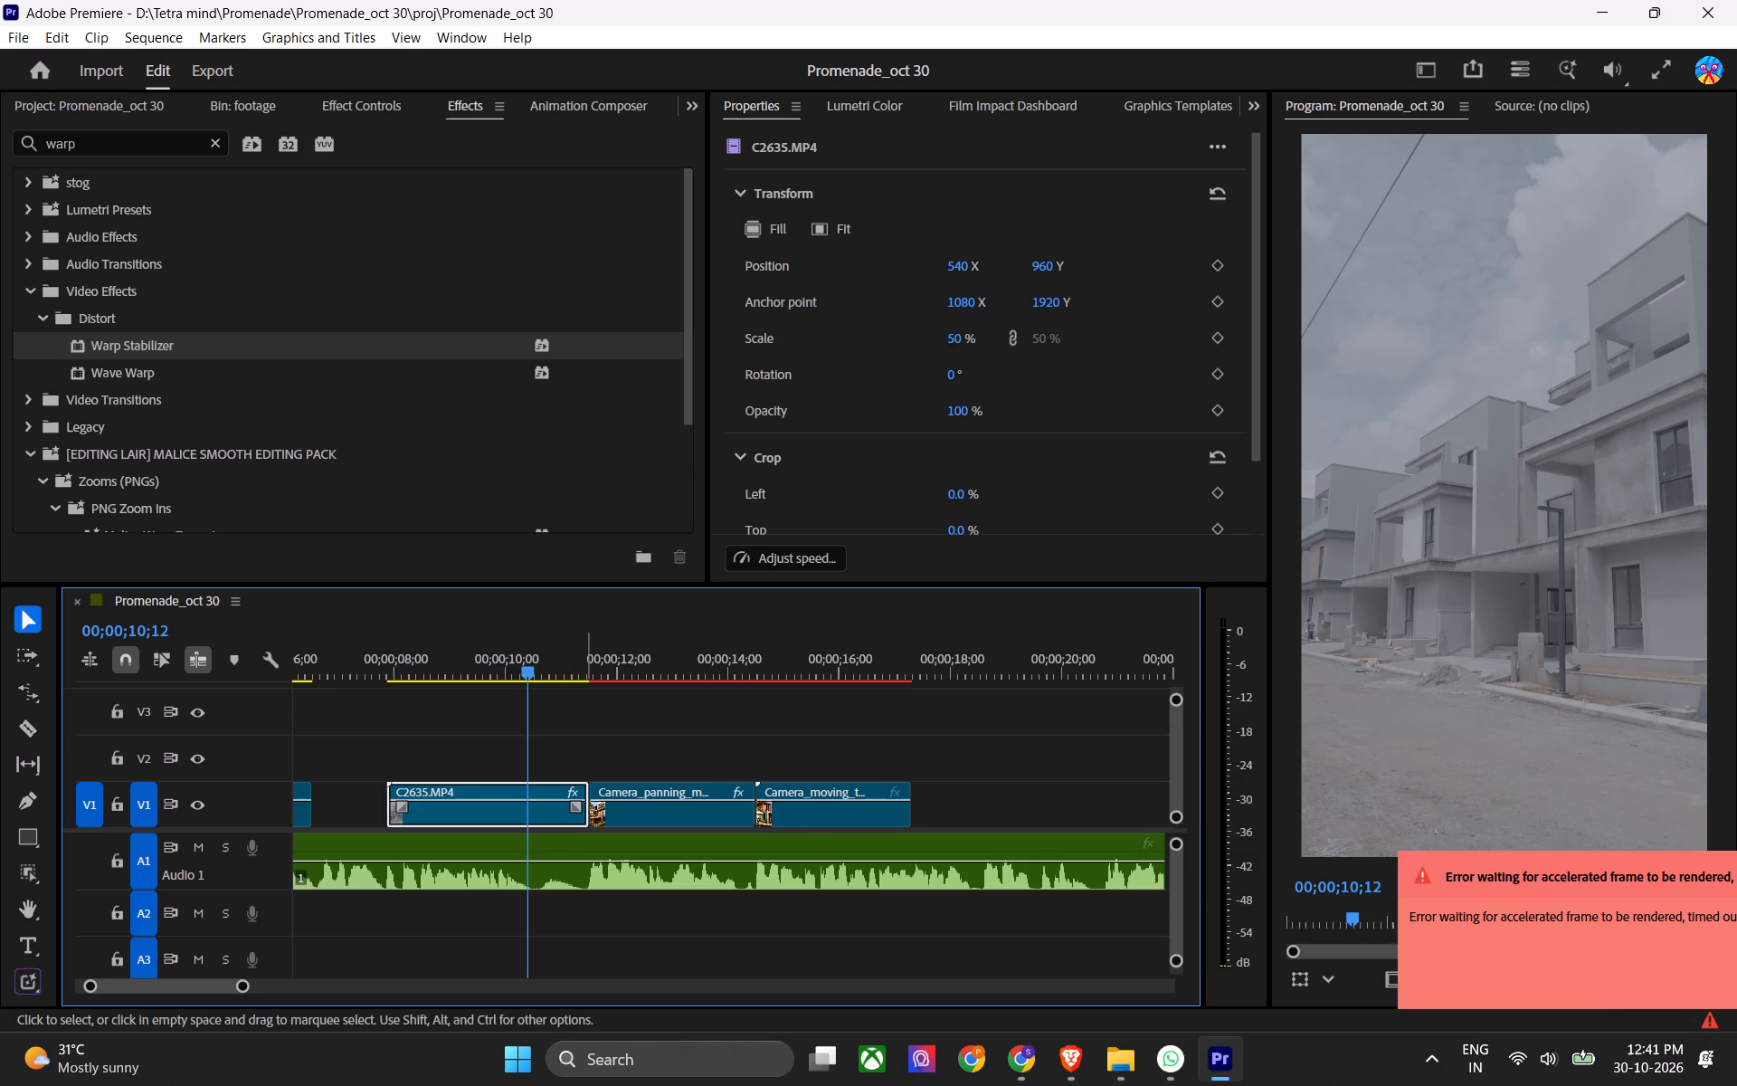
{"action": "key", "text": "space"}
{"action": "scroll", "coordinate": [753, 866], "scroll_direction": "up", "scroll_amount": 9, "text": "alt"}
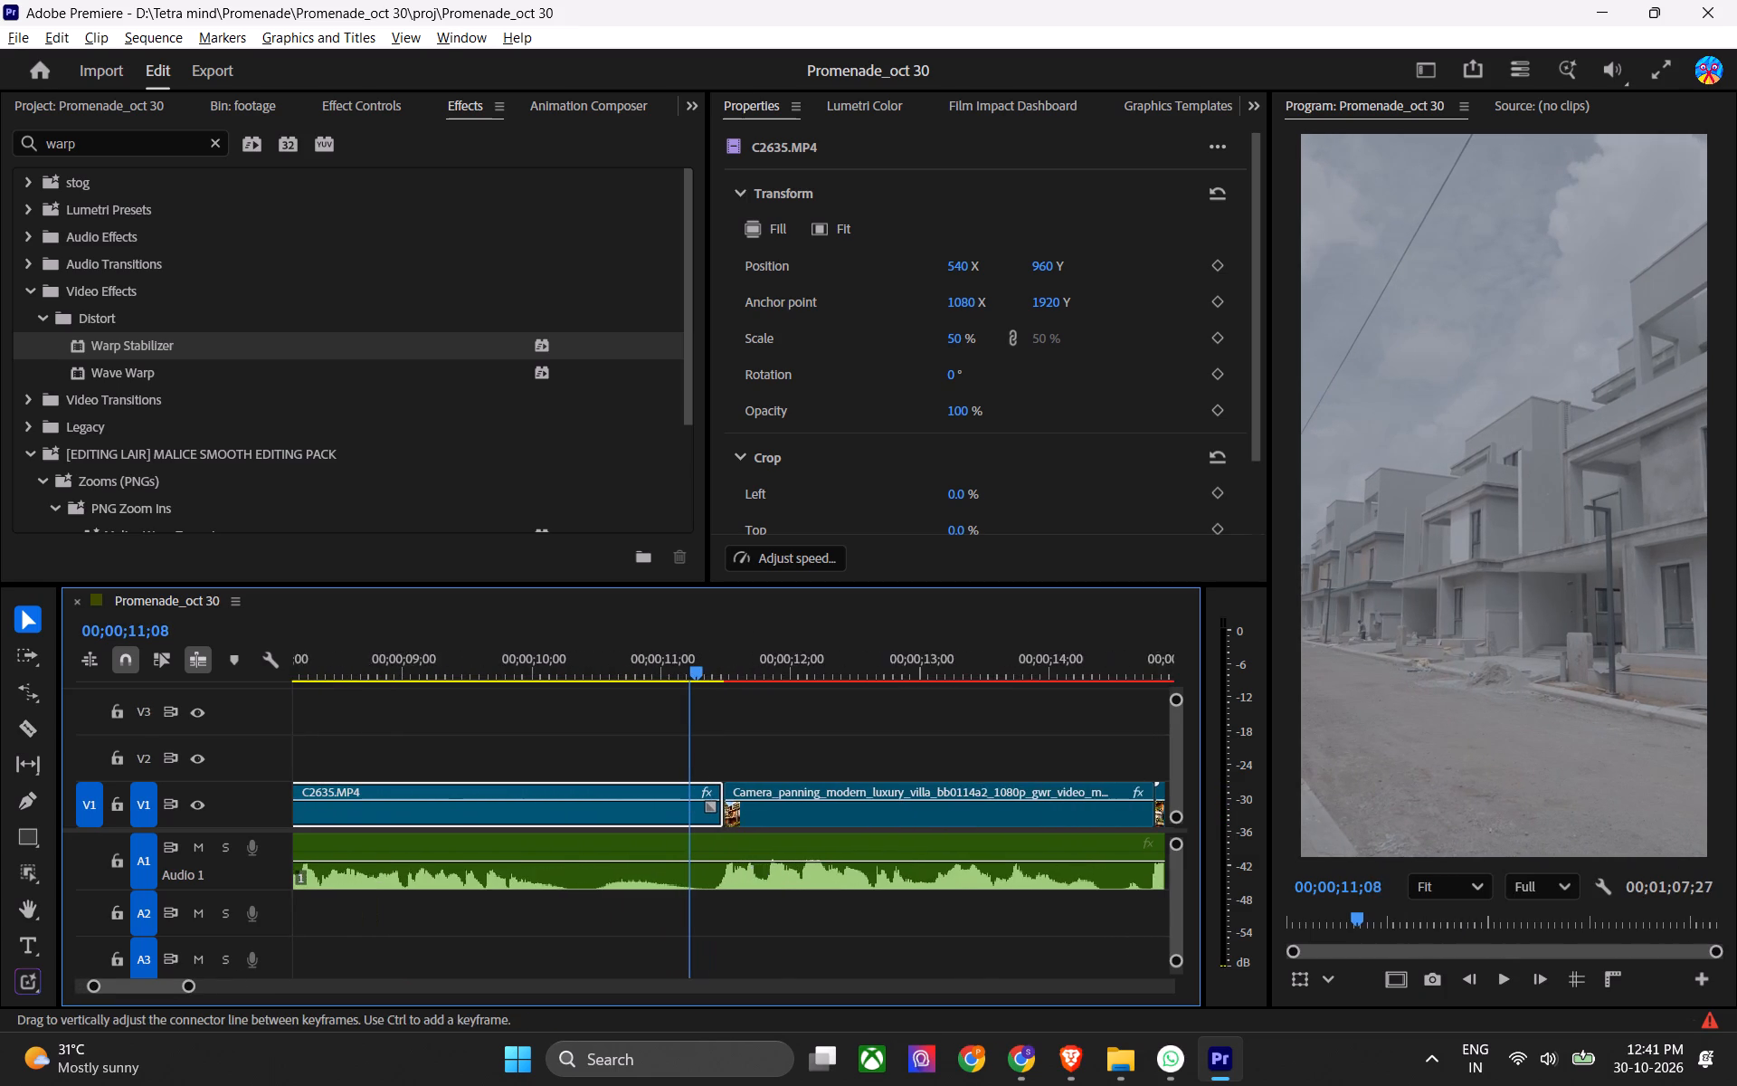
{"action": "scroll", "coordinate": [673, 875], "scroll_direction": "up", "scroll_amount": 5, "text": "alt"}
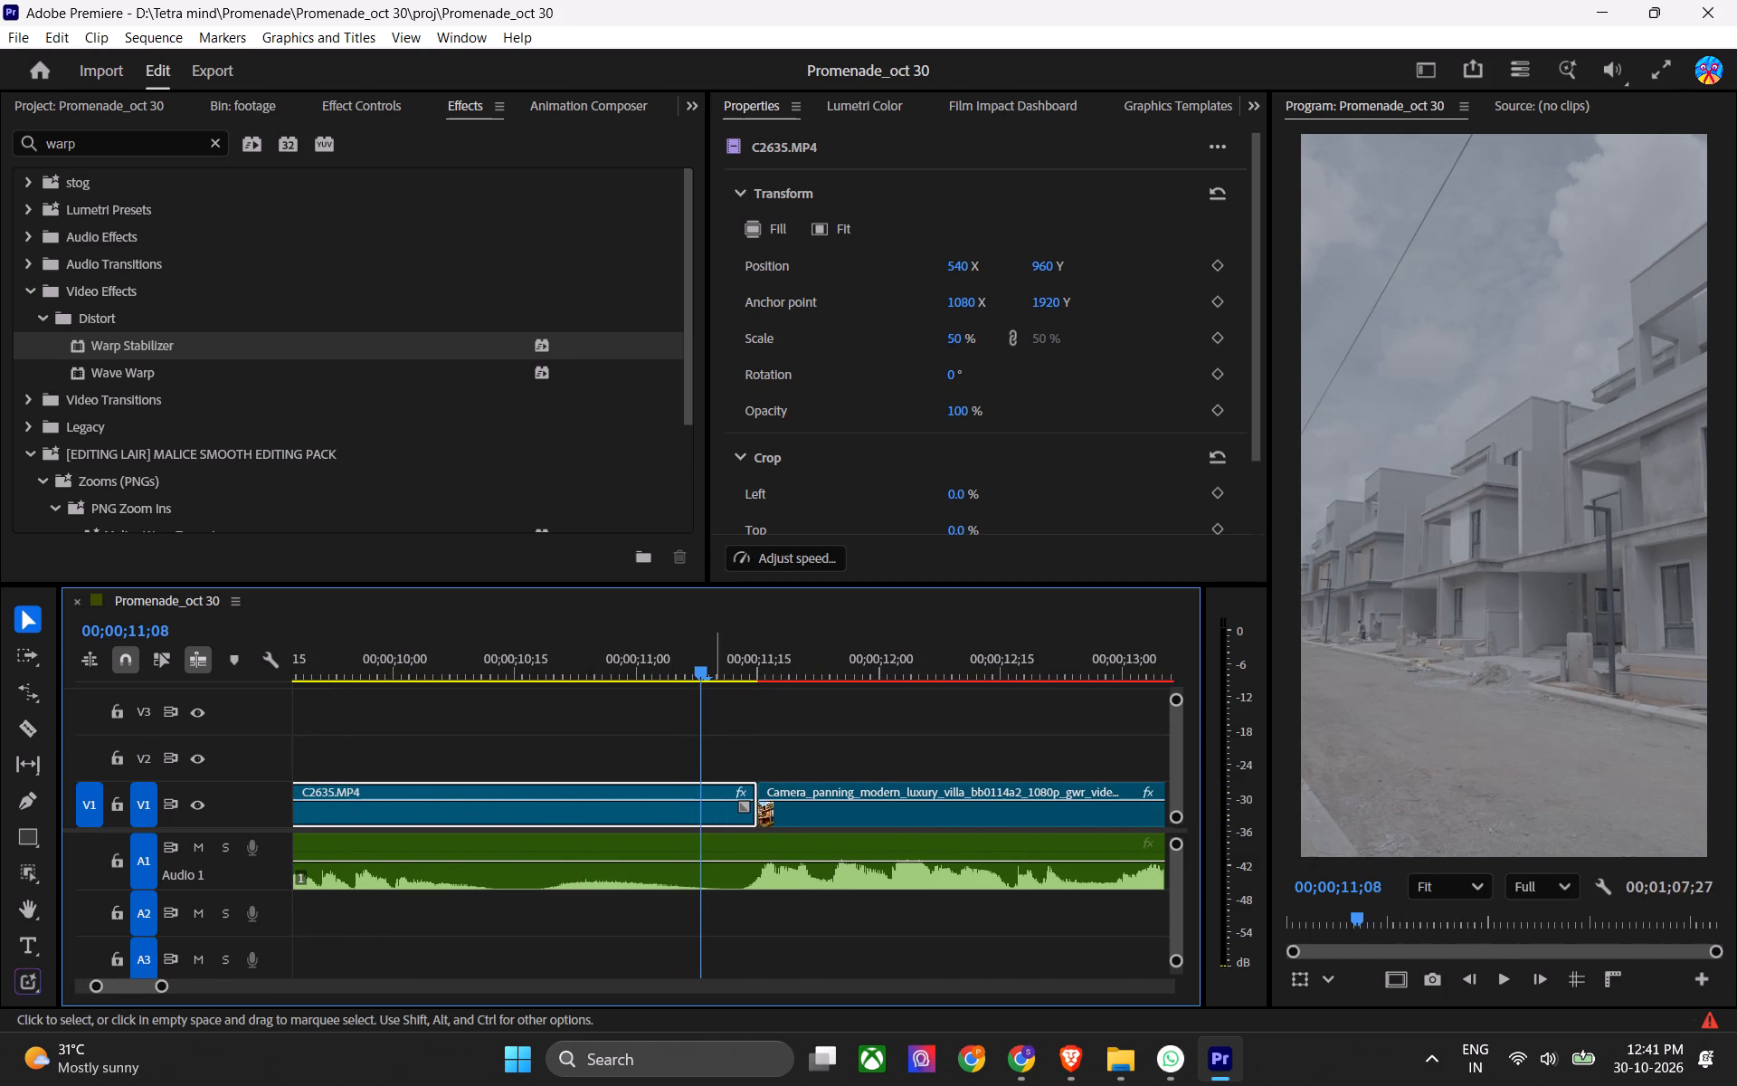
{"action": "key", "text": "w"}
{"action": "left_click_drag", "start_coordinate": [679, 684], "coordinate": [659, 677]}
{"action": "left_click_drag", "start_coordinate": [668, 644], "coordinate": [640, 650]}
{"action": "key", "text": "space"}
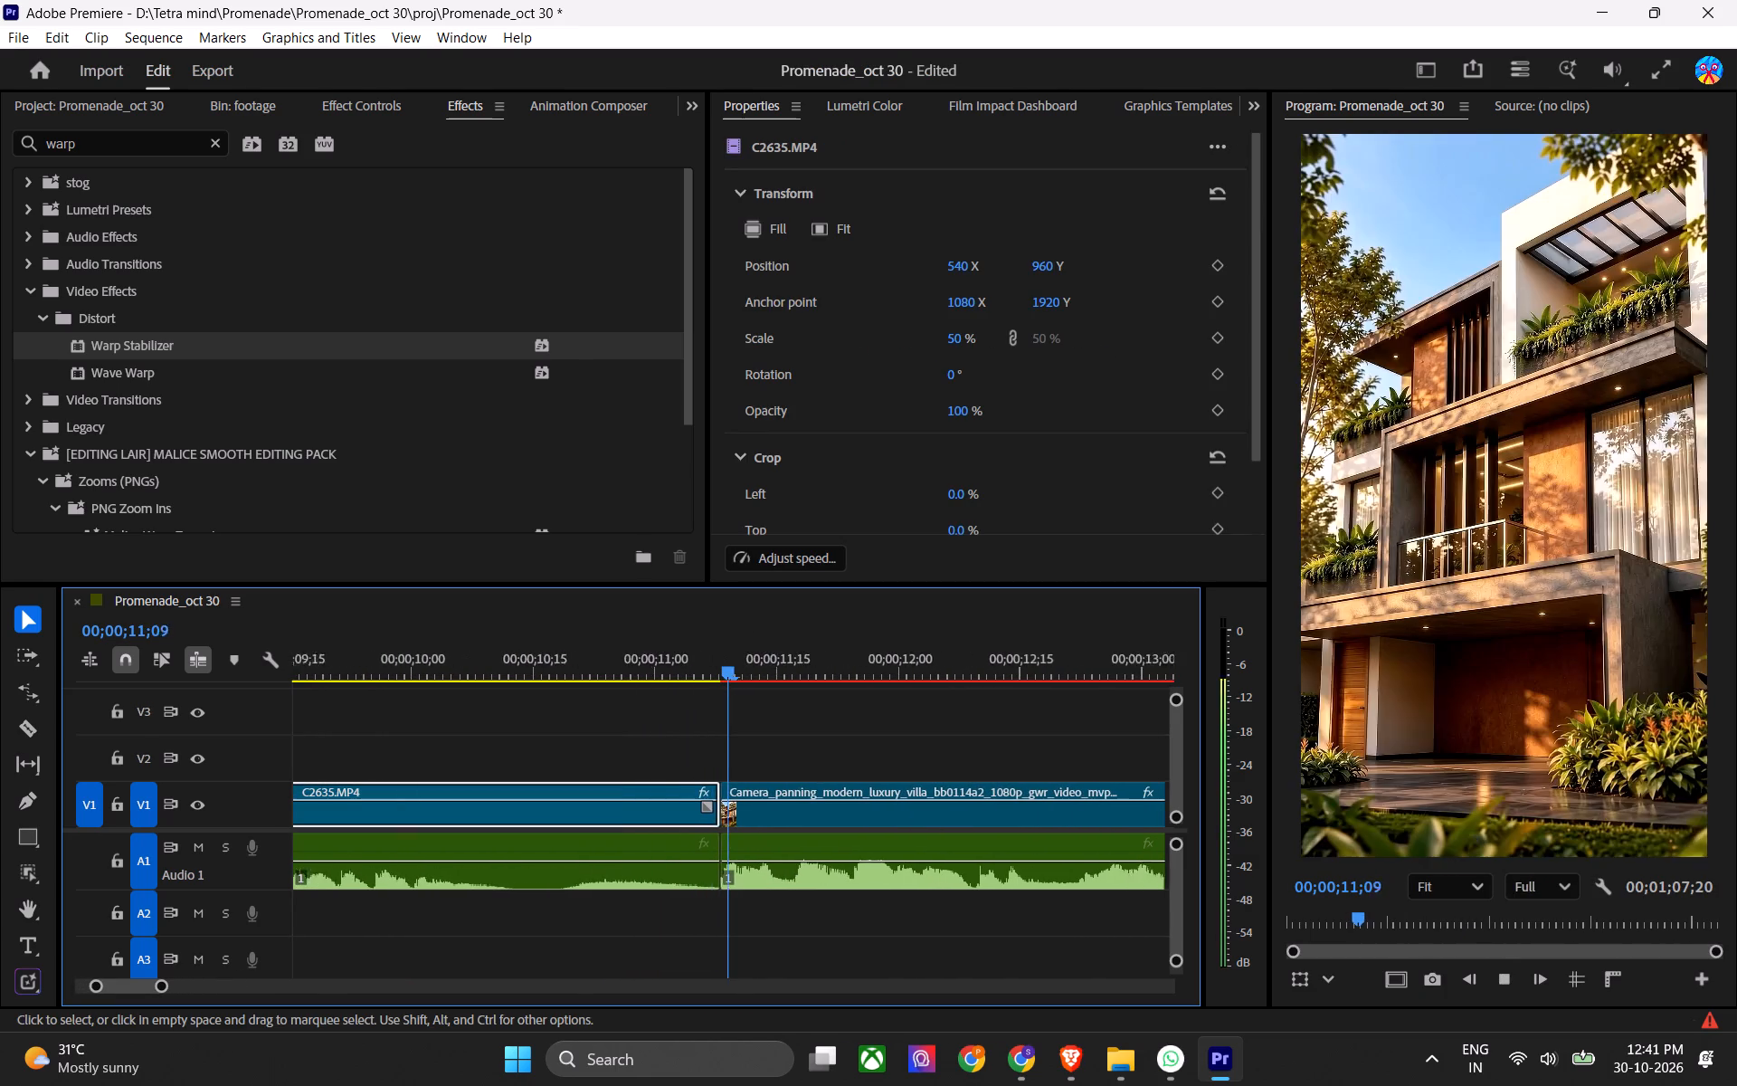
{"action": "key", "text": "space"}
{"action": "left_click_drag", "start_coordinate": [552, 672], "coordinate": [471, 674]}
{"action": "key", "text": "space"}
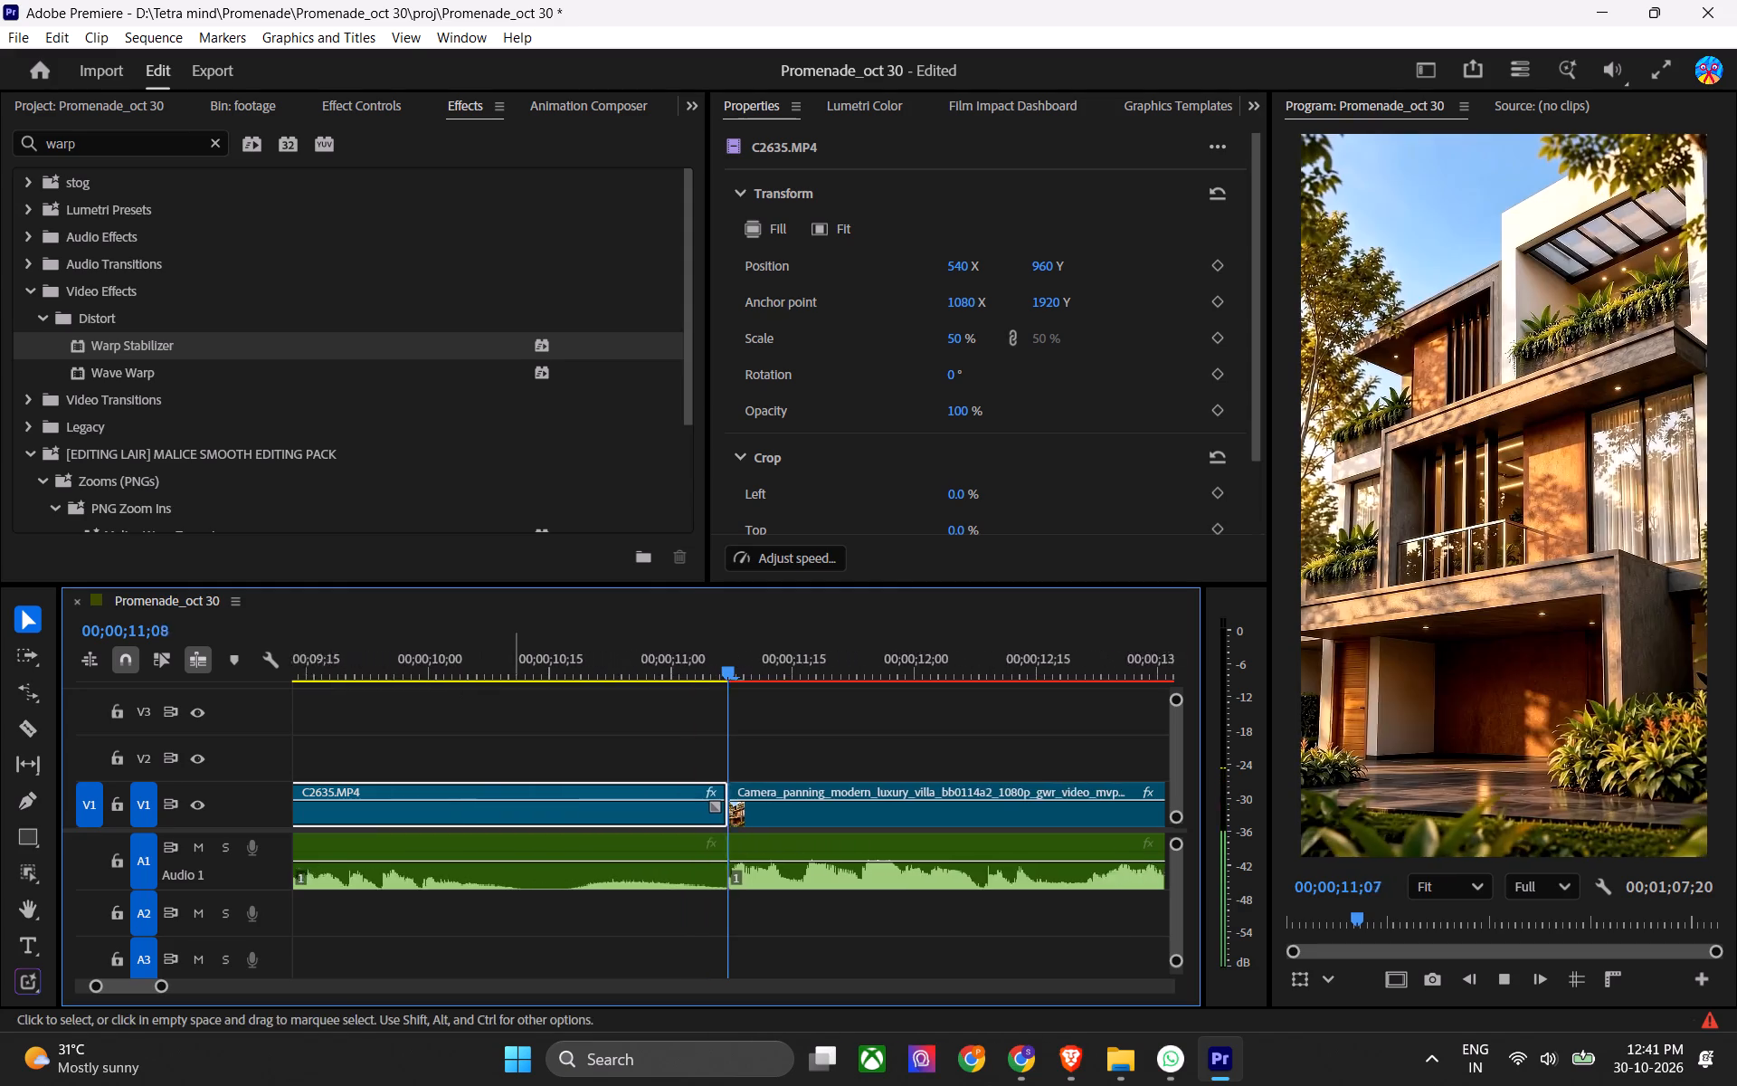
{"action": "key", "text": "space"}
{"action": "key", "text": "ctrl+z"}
Replay the cut from C2635 into the Camera_panning clip starting at 11;03, and save the project.
{"action": "left_click", "coordinate": [508, 668]}
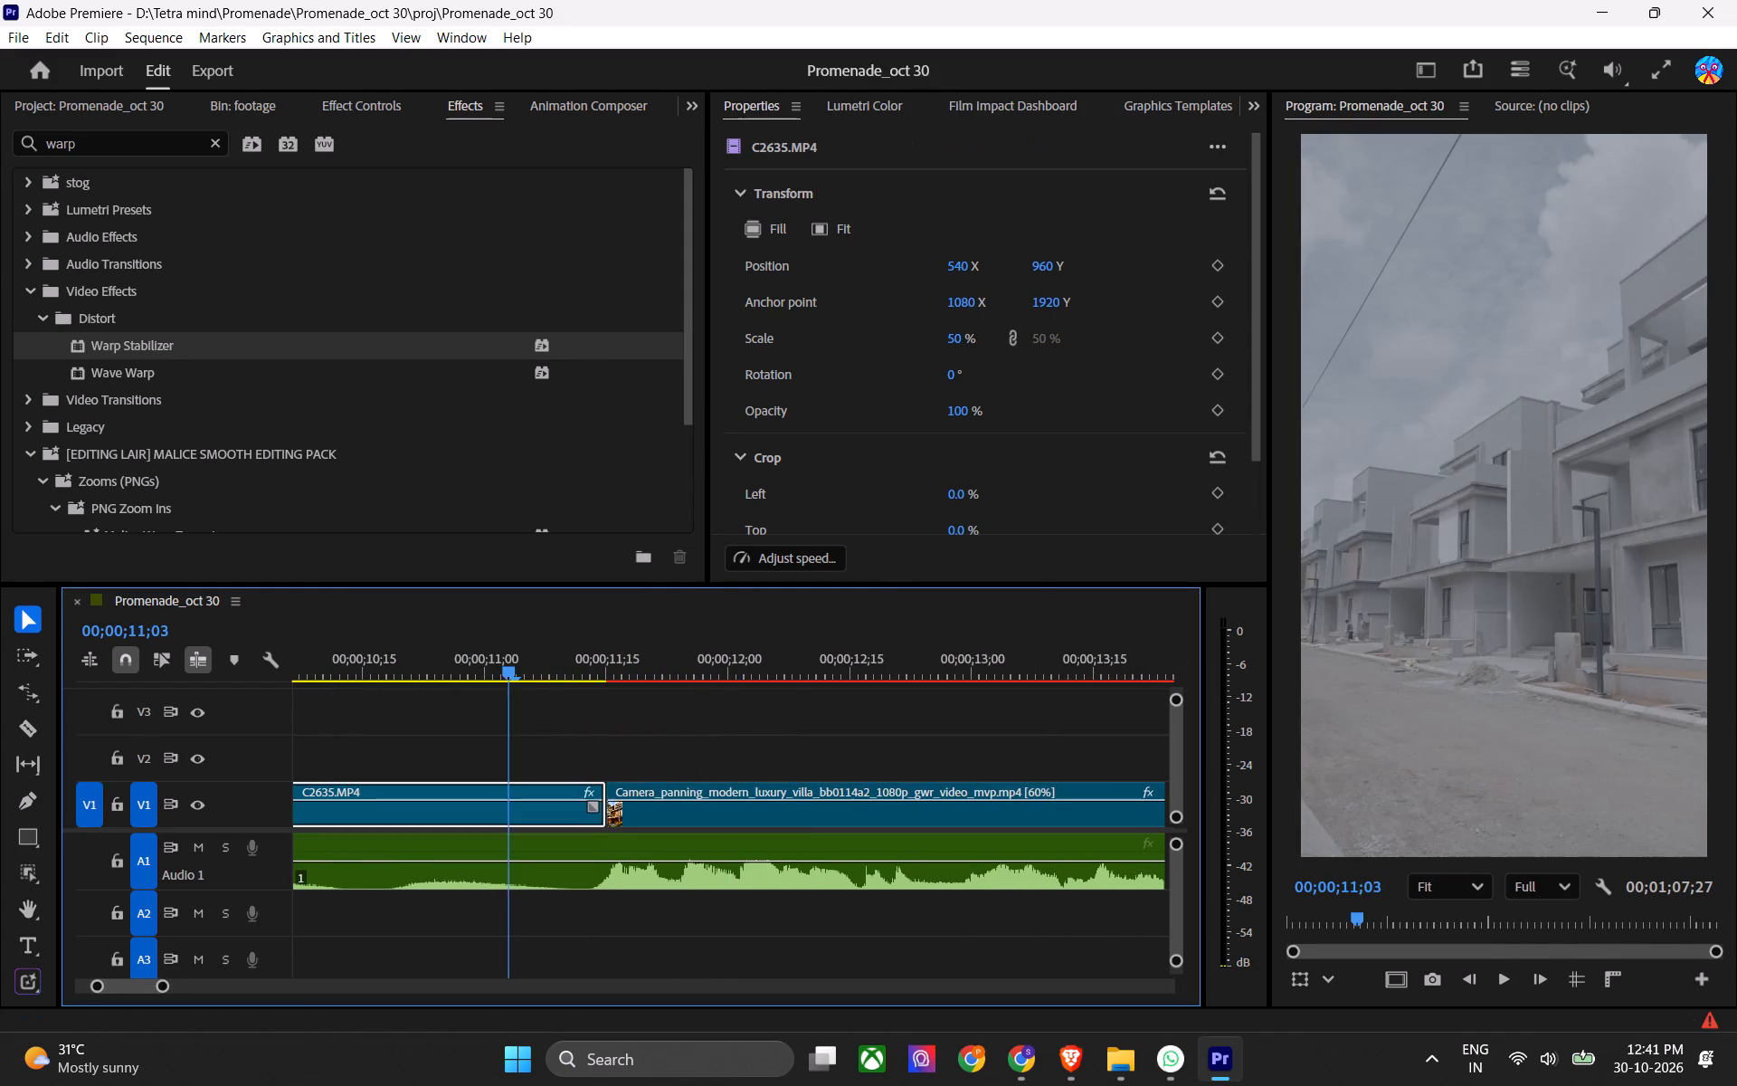
{"action": "key", "text": "space"}
{"action": "key", "text": "space"}
{"action": "scroll", "coordinate": [602, 832], "scroll_direction": "down", "scroll_amount": 6, "text": "alt"}
{"action": "scroll", "coordinate": [602, 834], "scroll_direction": "up", "scroll_amount": 5}
{"action": "key", "text": "ctrl+s"}
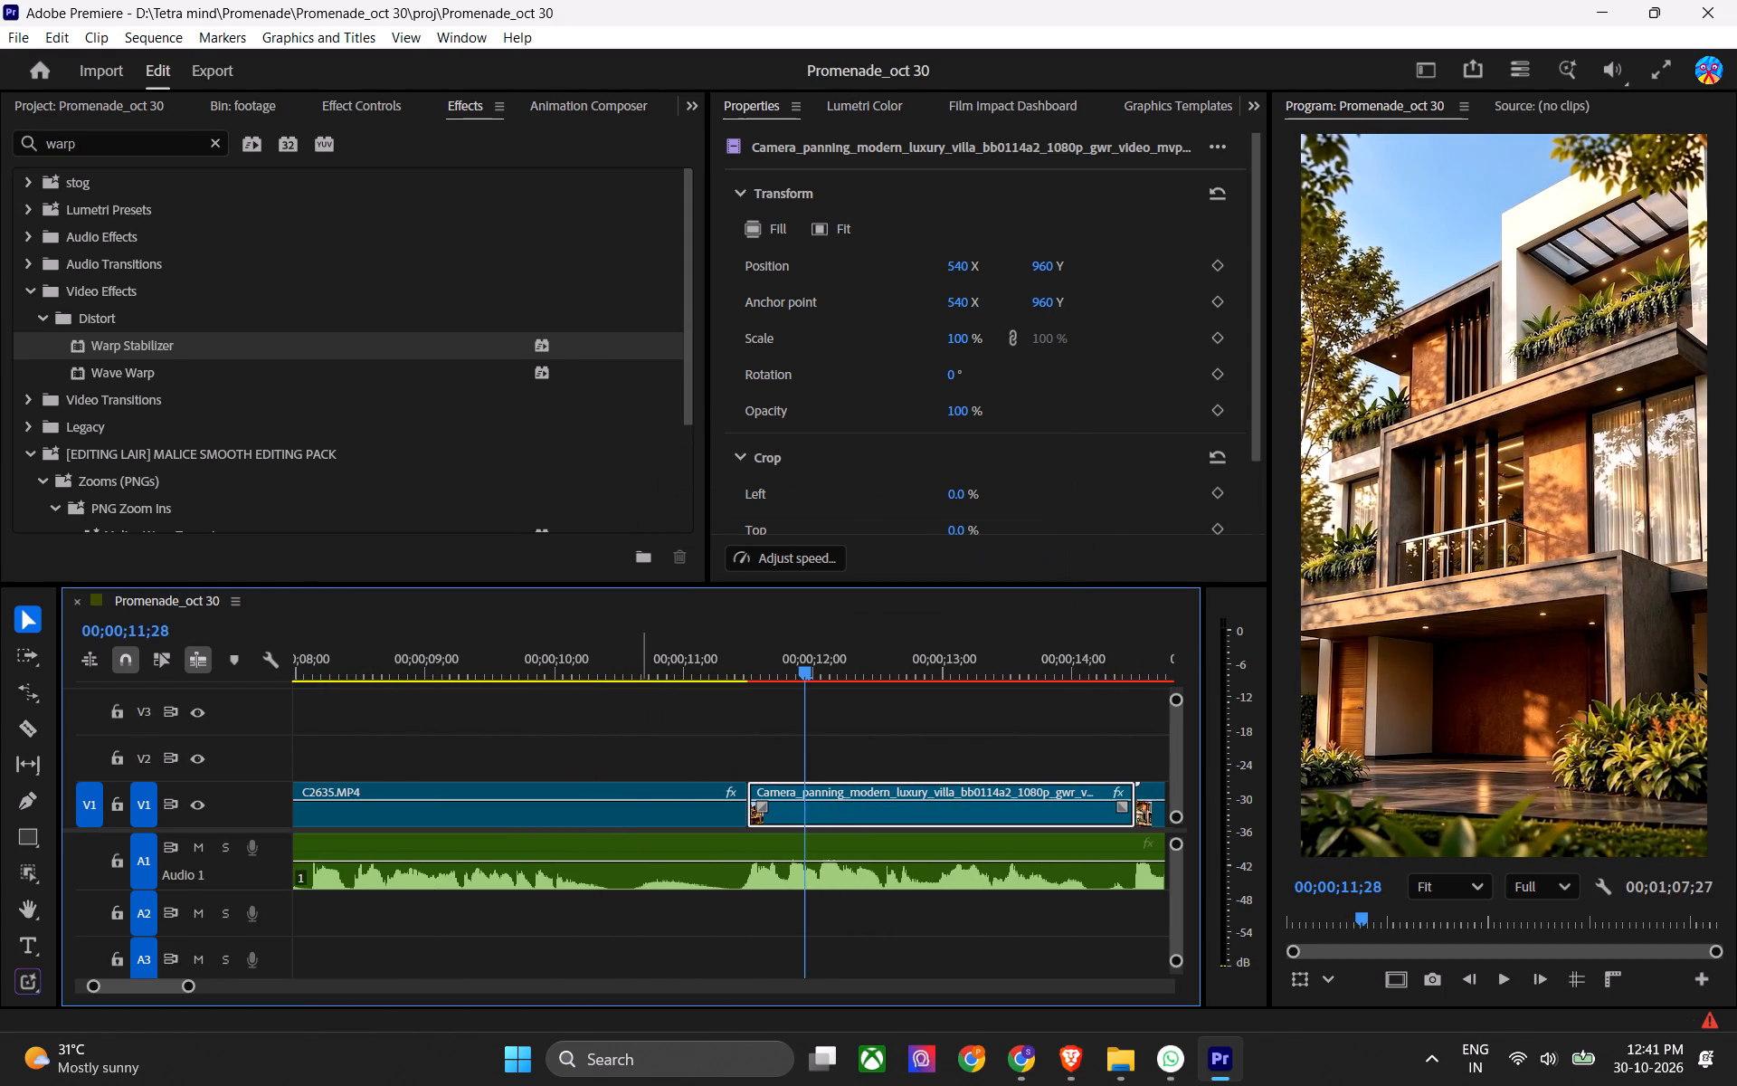
Cut the pause from 10;17 to about 11;08 out of the voiceover on A1, leaving a gap, and save.
{"action": "left_click", "coordinate": [632, 672]}
{"action": "left_click", "coordinate": [629, 841]}
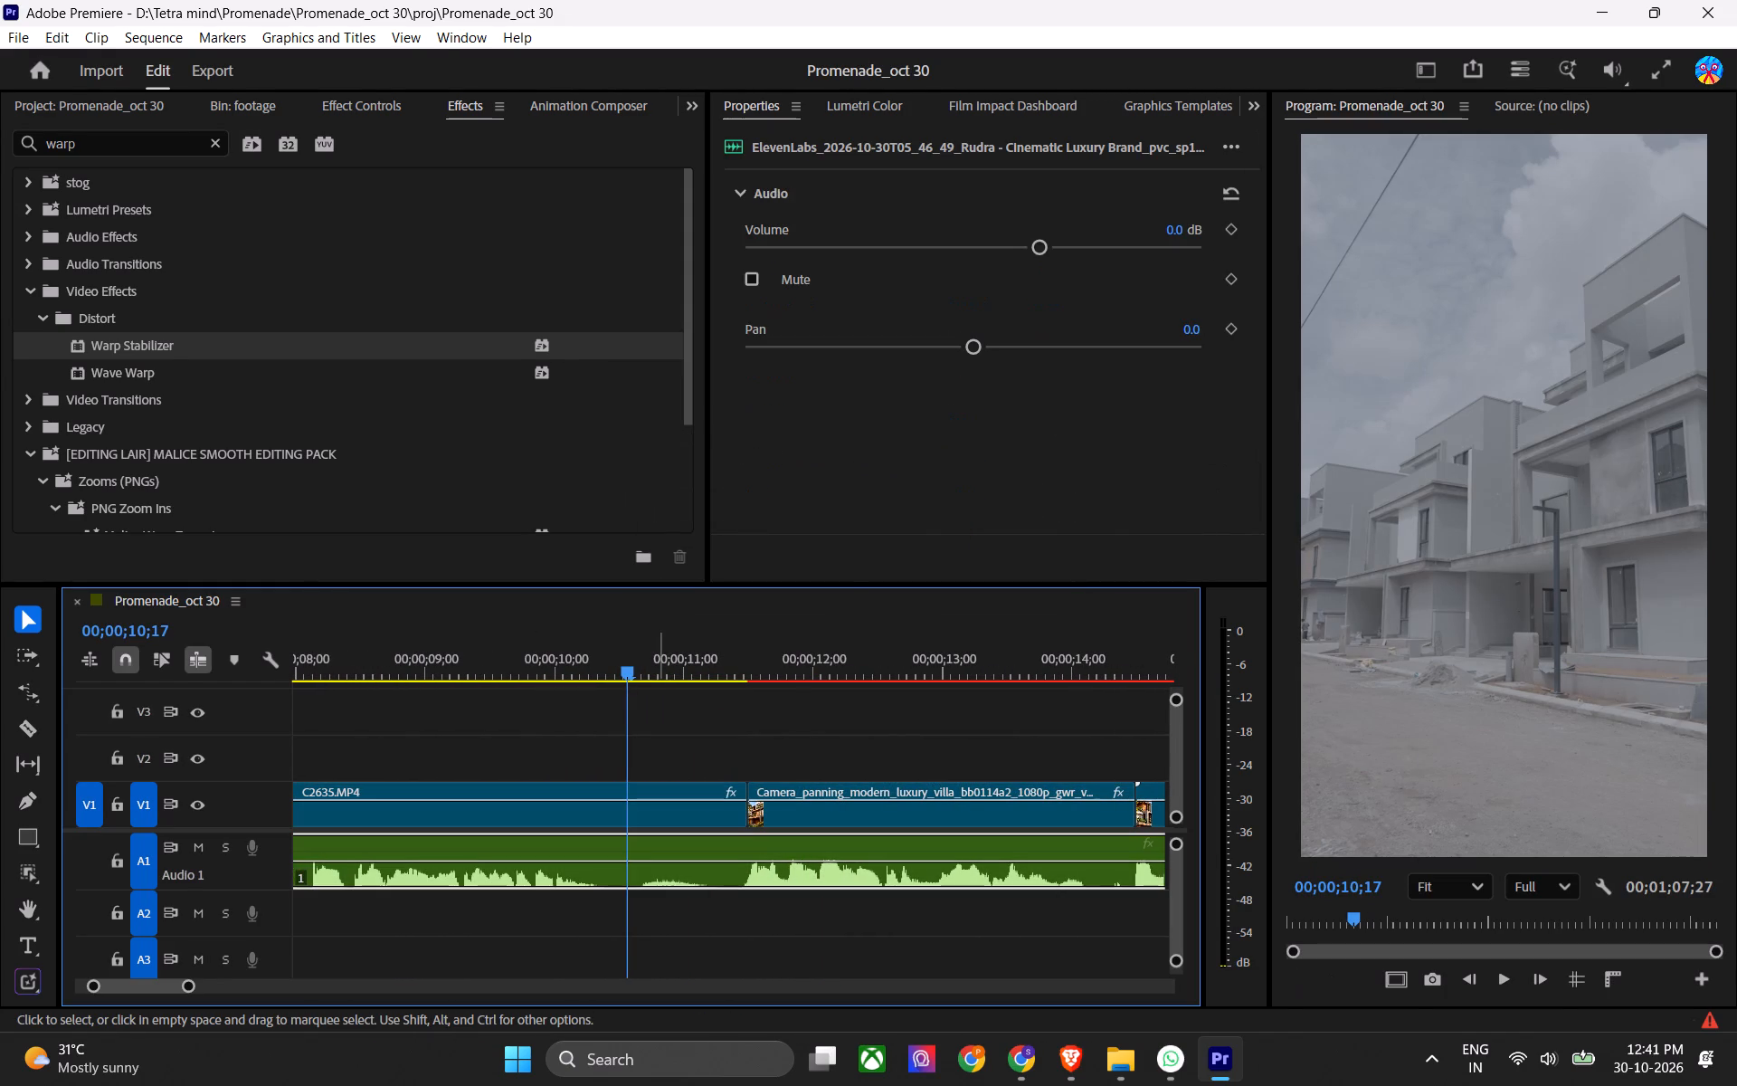
{"action": "key", "text": "c"}
{"action": "left_click_drag", "start_coordinate": [635, 843], "coordinate": [726, 848]}
{"action": "scroll", "coordinate": [611, 811], "scroll_direction": "down", "scroll_amount": 6, "text": "alt"}
{"action": "scroll", "coordinate": [611, 816], "scroll_direction": "up", "scroll_amount": 5}
{"action": "key", "text": "ctrl+s"}
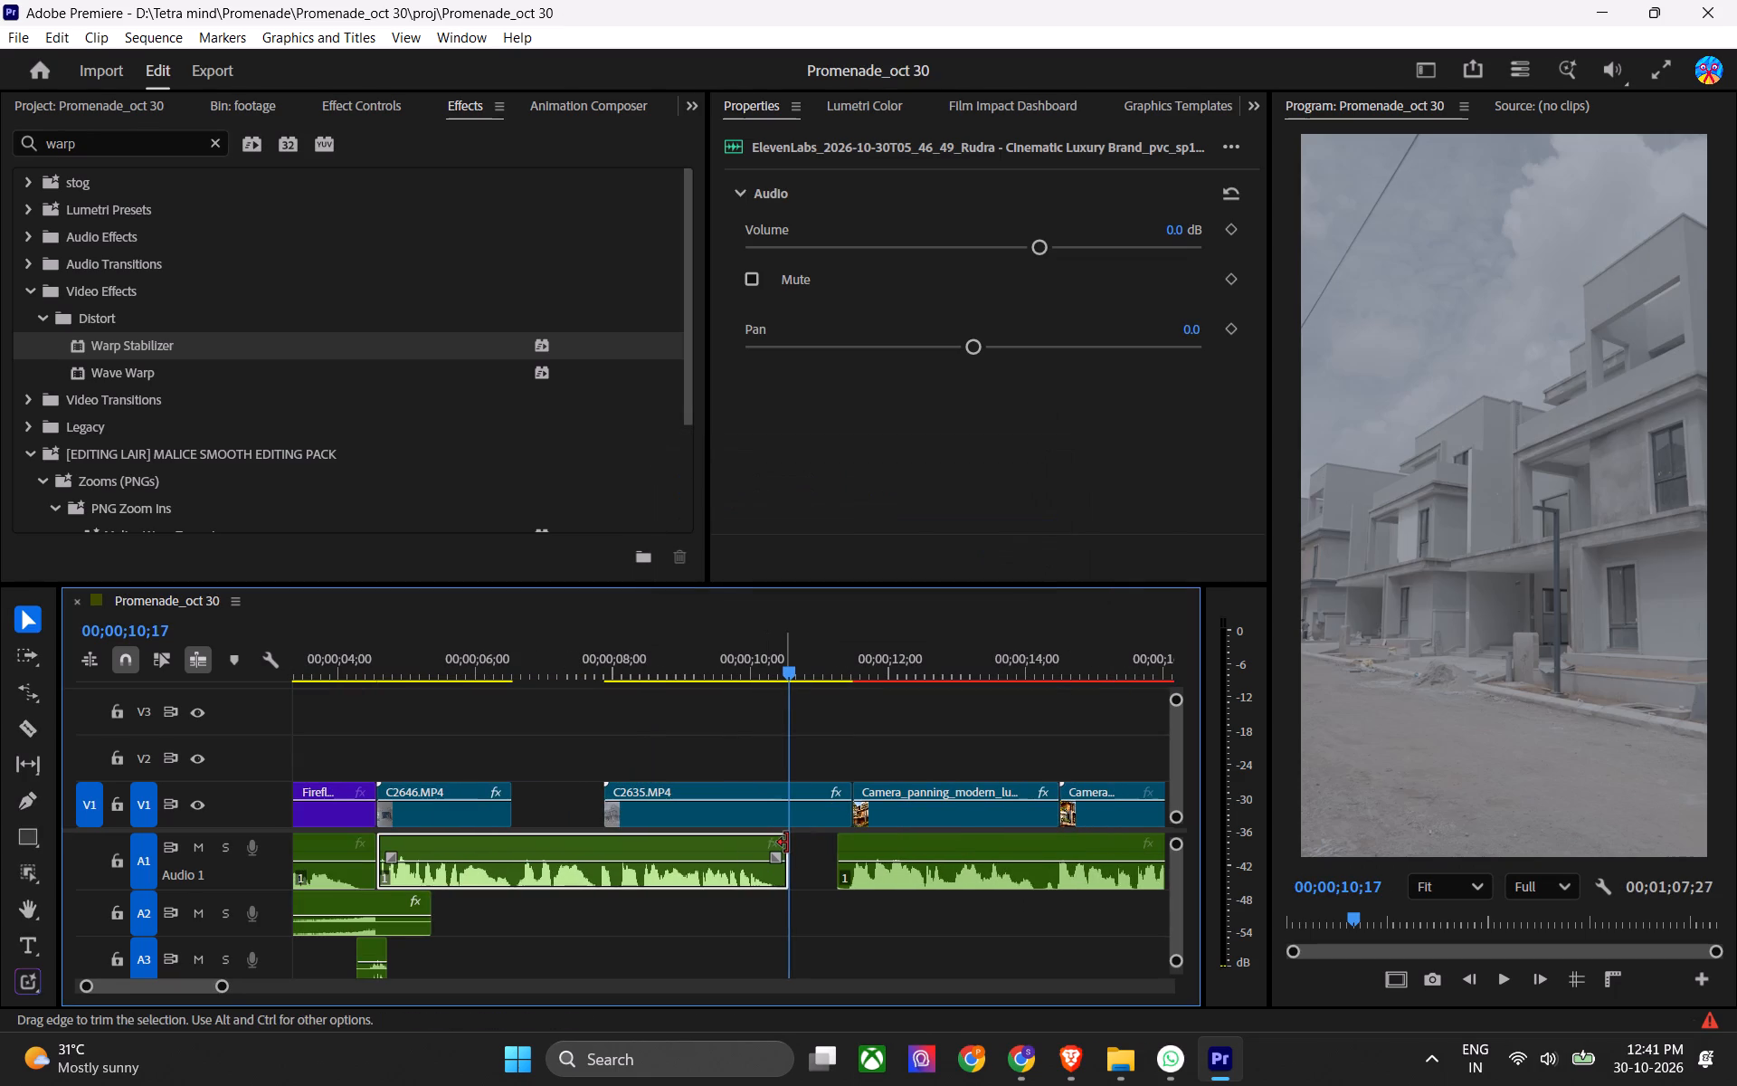
Trim the end of C2635 back to 10;17 and extend the Camera_panning clip's start back to the next voiceover segment.
{"action": "left_click", "coordinate": [787, 843]}
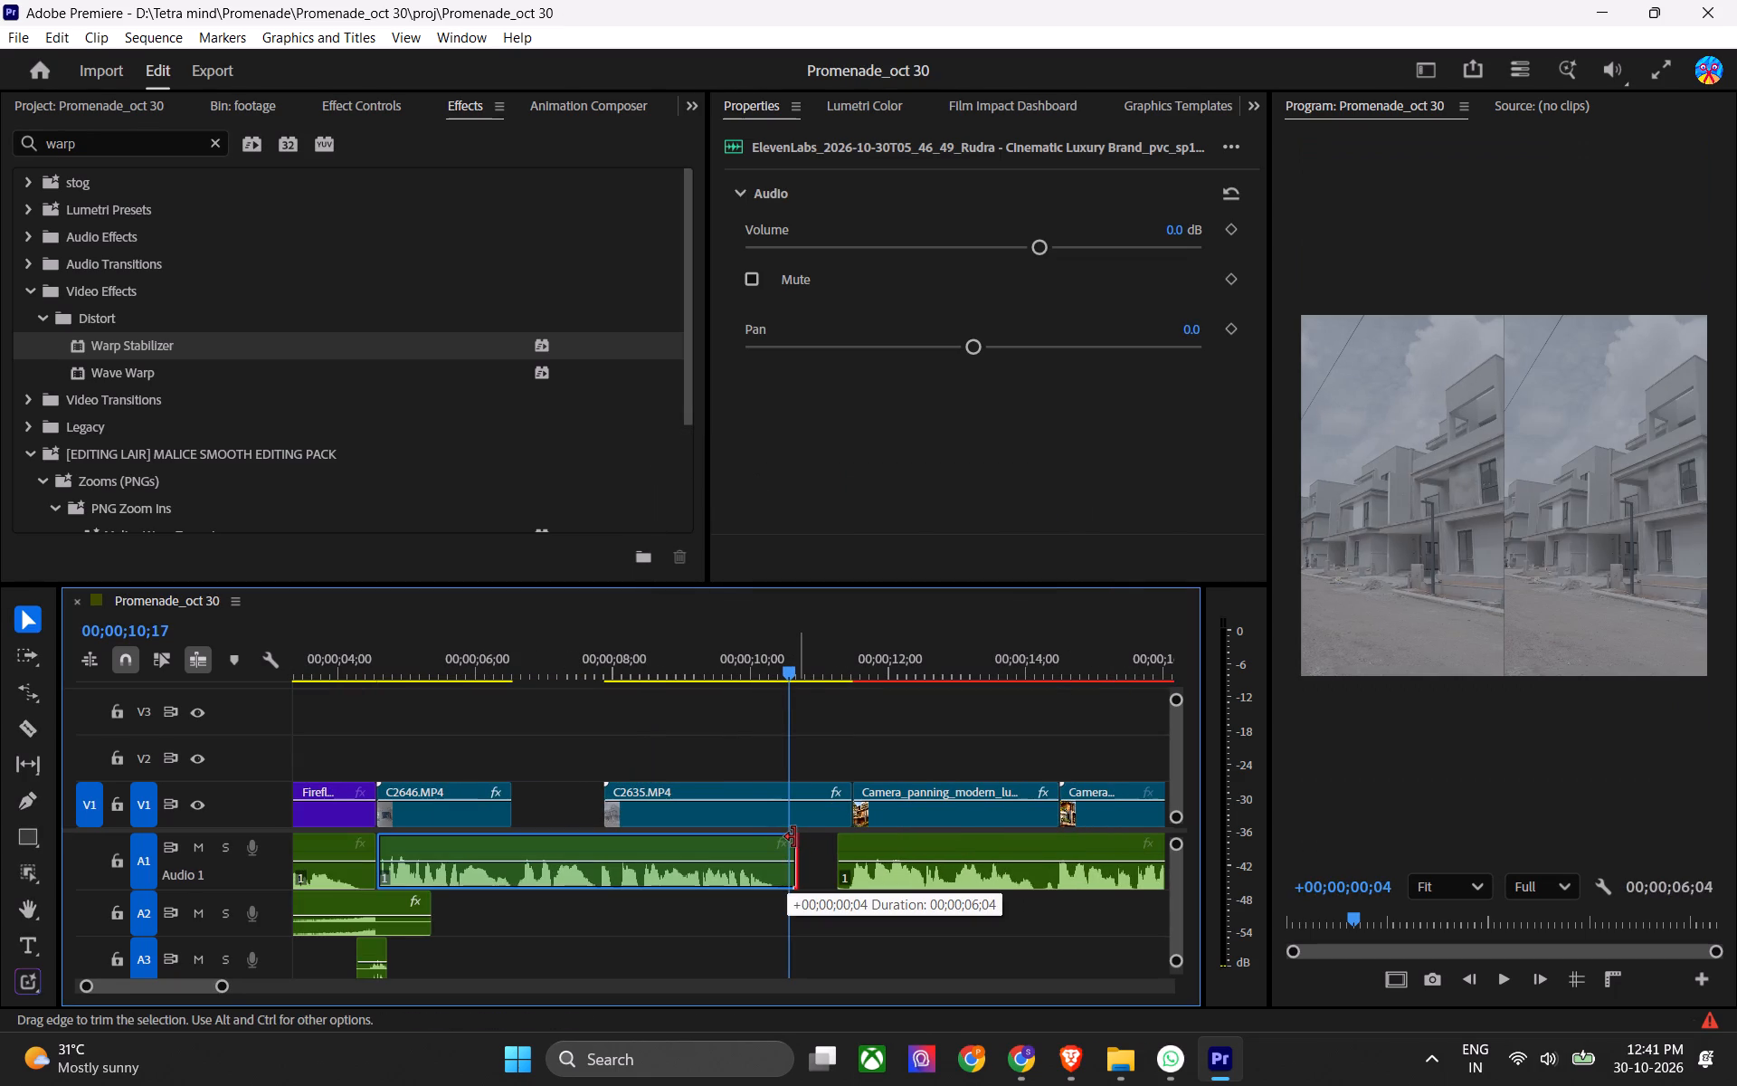
{"action": "left_click_drag", "start_coordinate": [850, 789], "coordinate": [783, 788]}
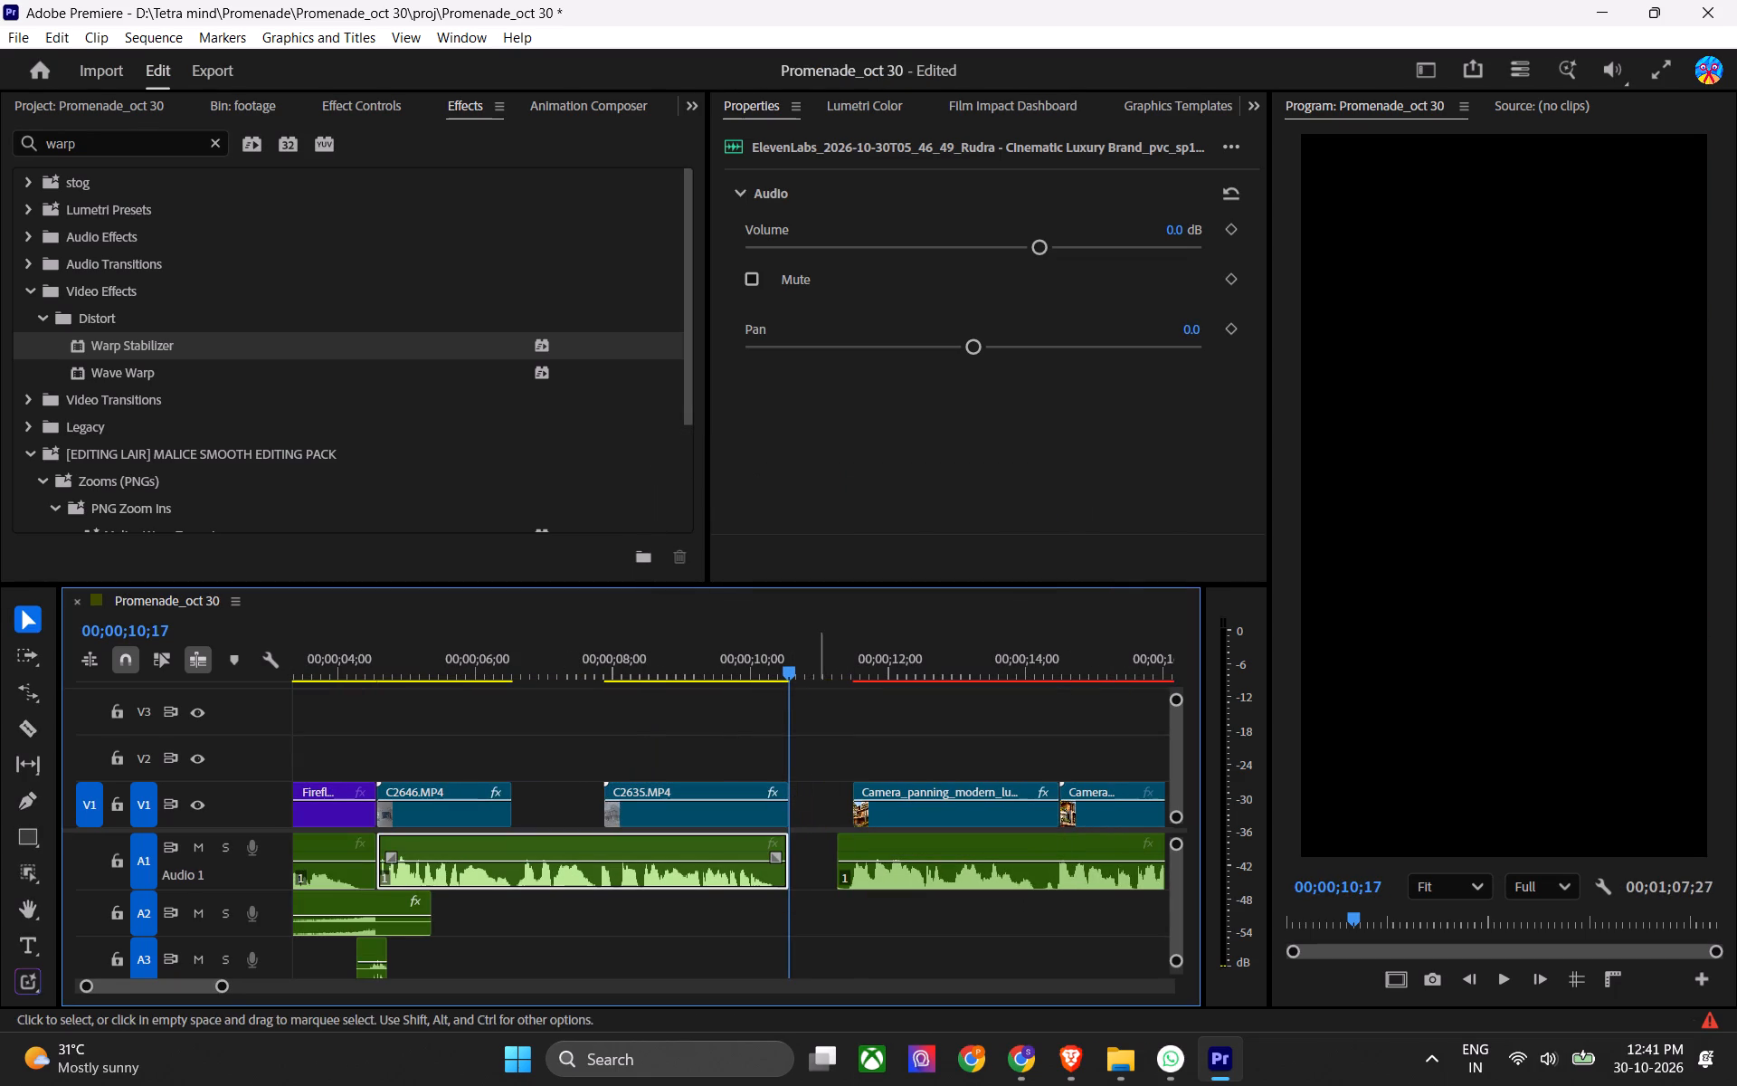
{"action": "left_click_drag", "start_coordinate": [853, 792], "coordinate": [833, 796]}
Close the gap at 10;17 across V1 and A1, save, and play into C2635 from the gap before it.
{"action": "left_click", "coordinate": [800, 853]}
{"action": "key", "text": "x"}
{"action": "scroll", "coordinate": [806, 856], "scroll_direction": "up", "scroll_amount": 4}
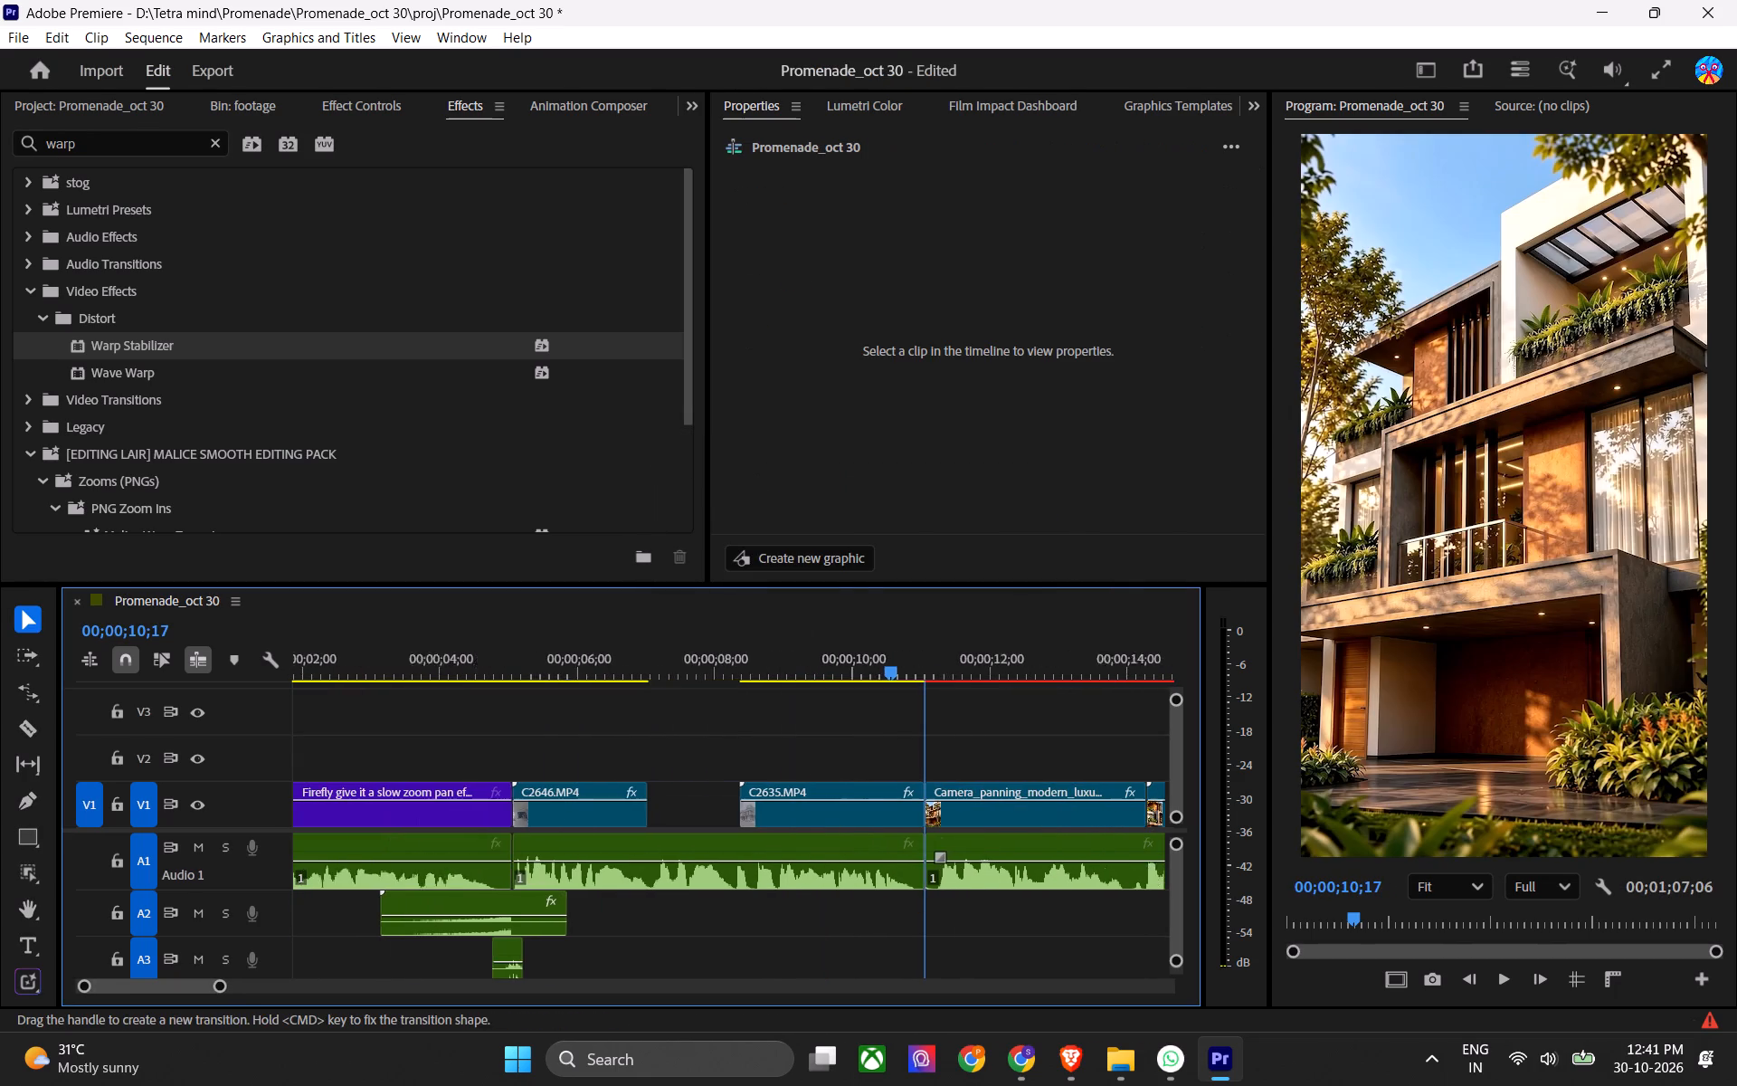
{"action": "scroll", "coordinate": [806, 861], "scroll_direction": "up", "scroll_amount": 1}
{"action": "key", "text": "ctrl+s"}
{"action": "left_click_drag", "start_coordinate": [793, 664], "coordinate": [751, 682]}
{"action": "key", "text": "space"}
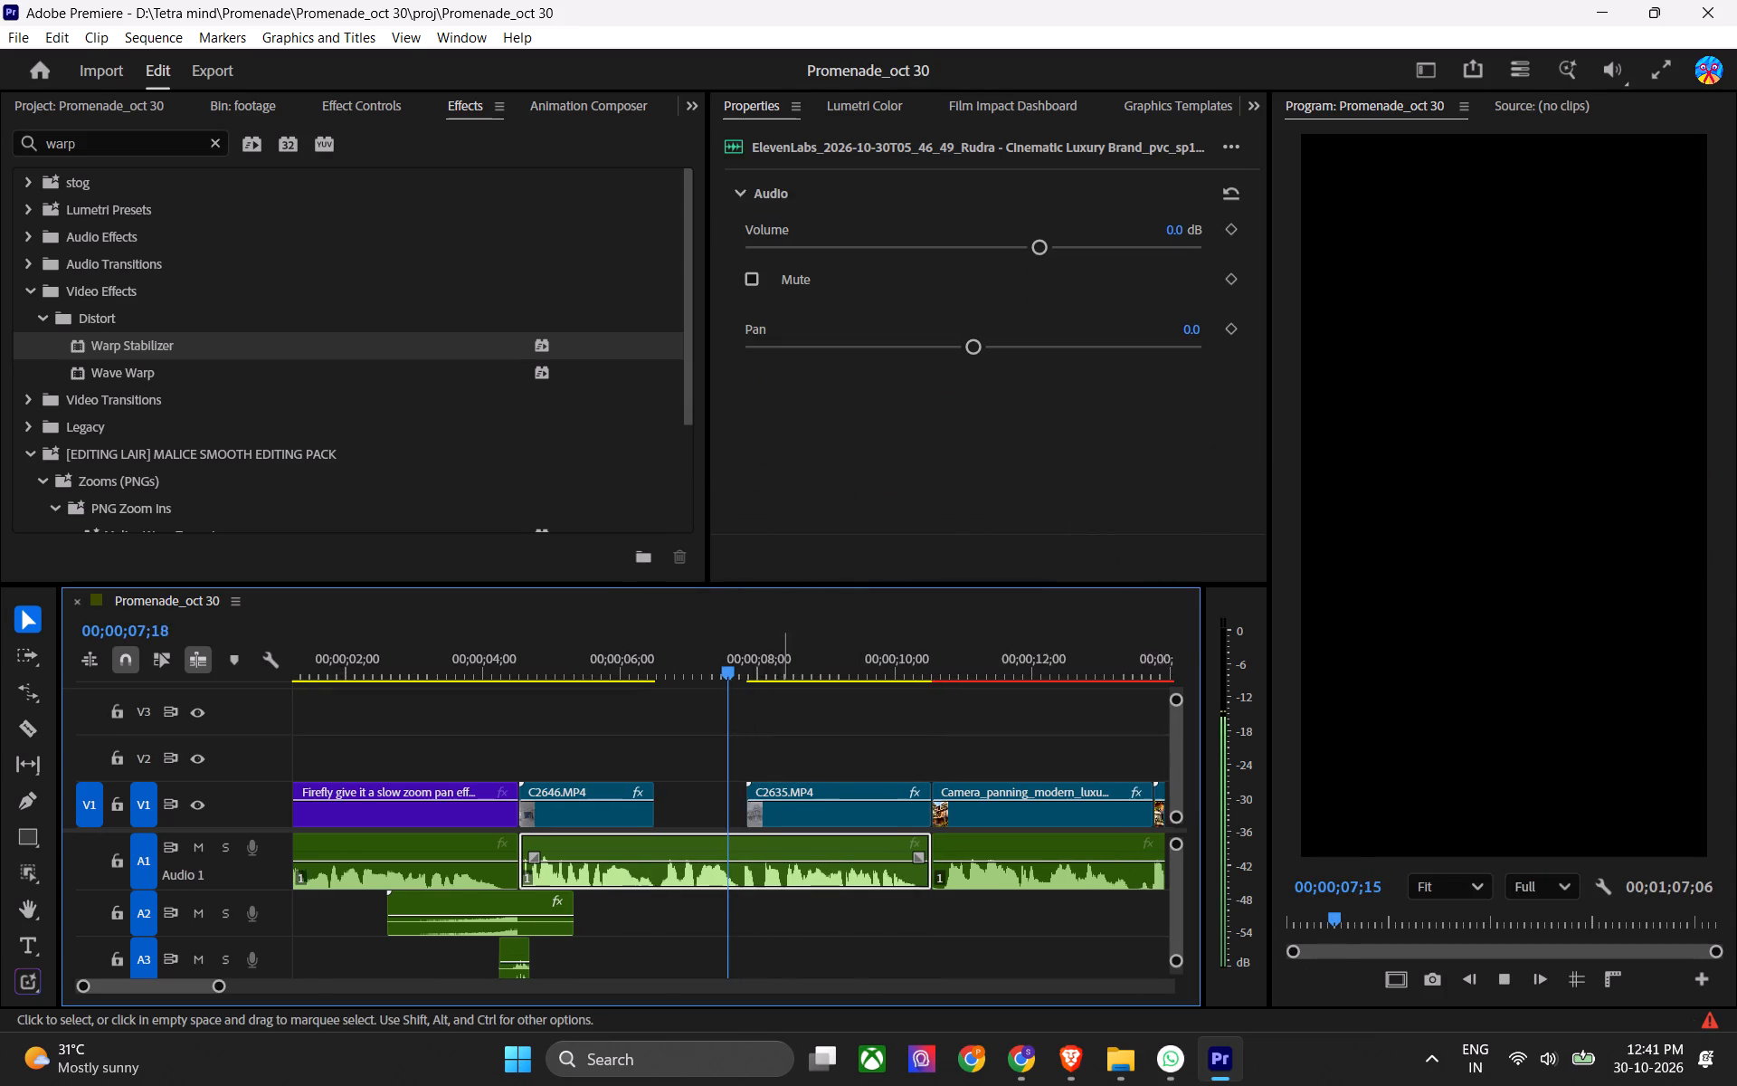
{"action": "key", "text": "space"}
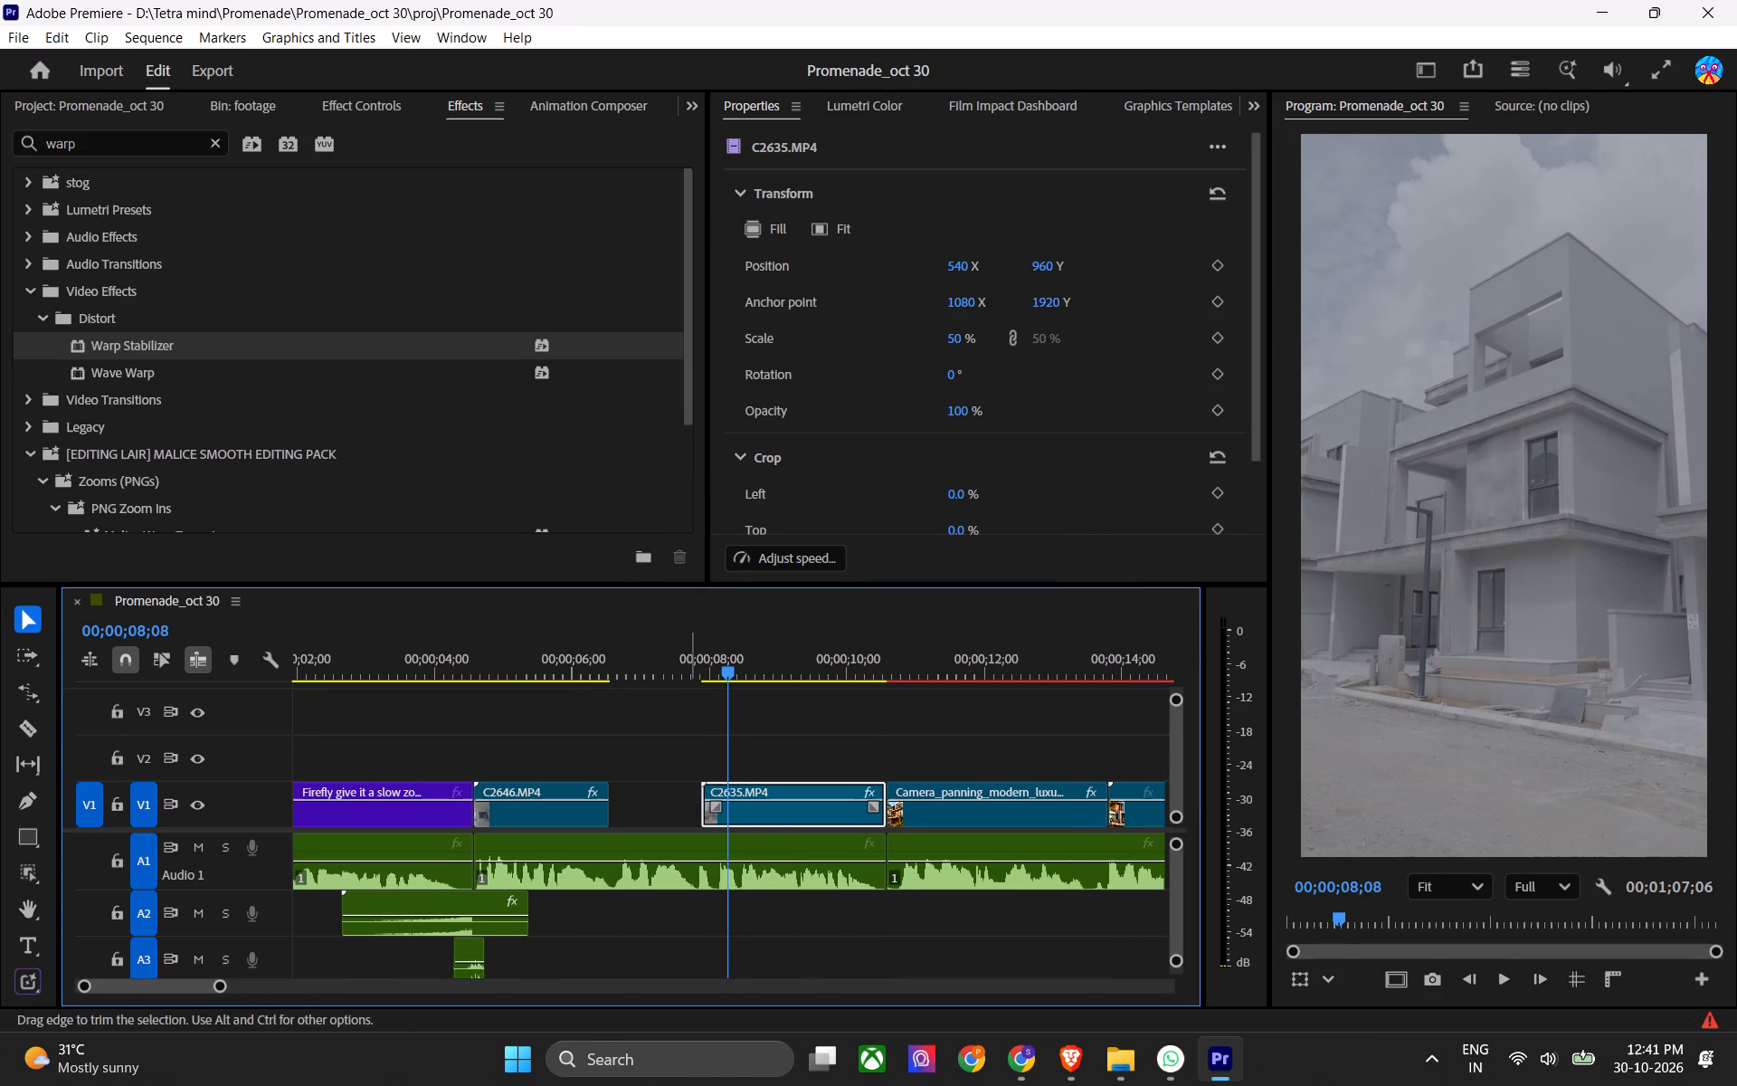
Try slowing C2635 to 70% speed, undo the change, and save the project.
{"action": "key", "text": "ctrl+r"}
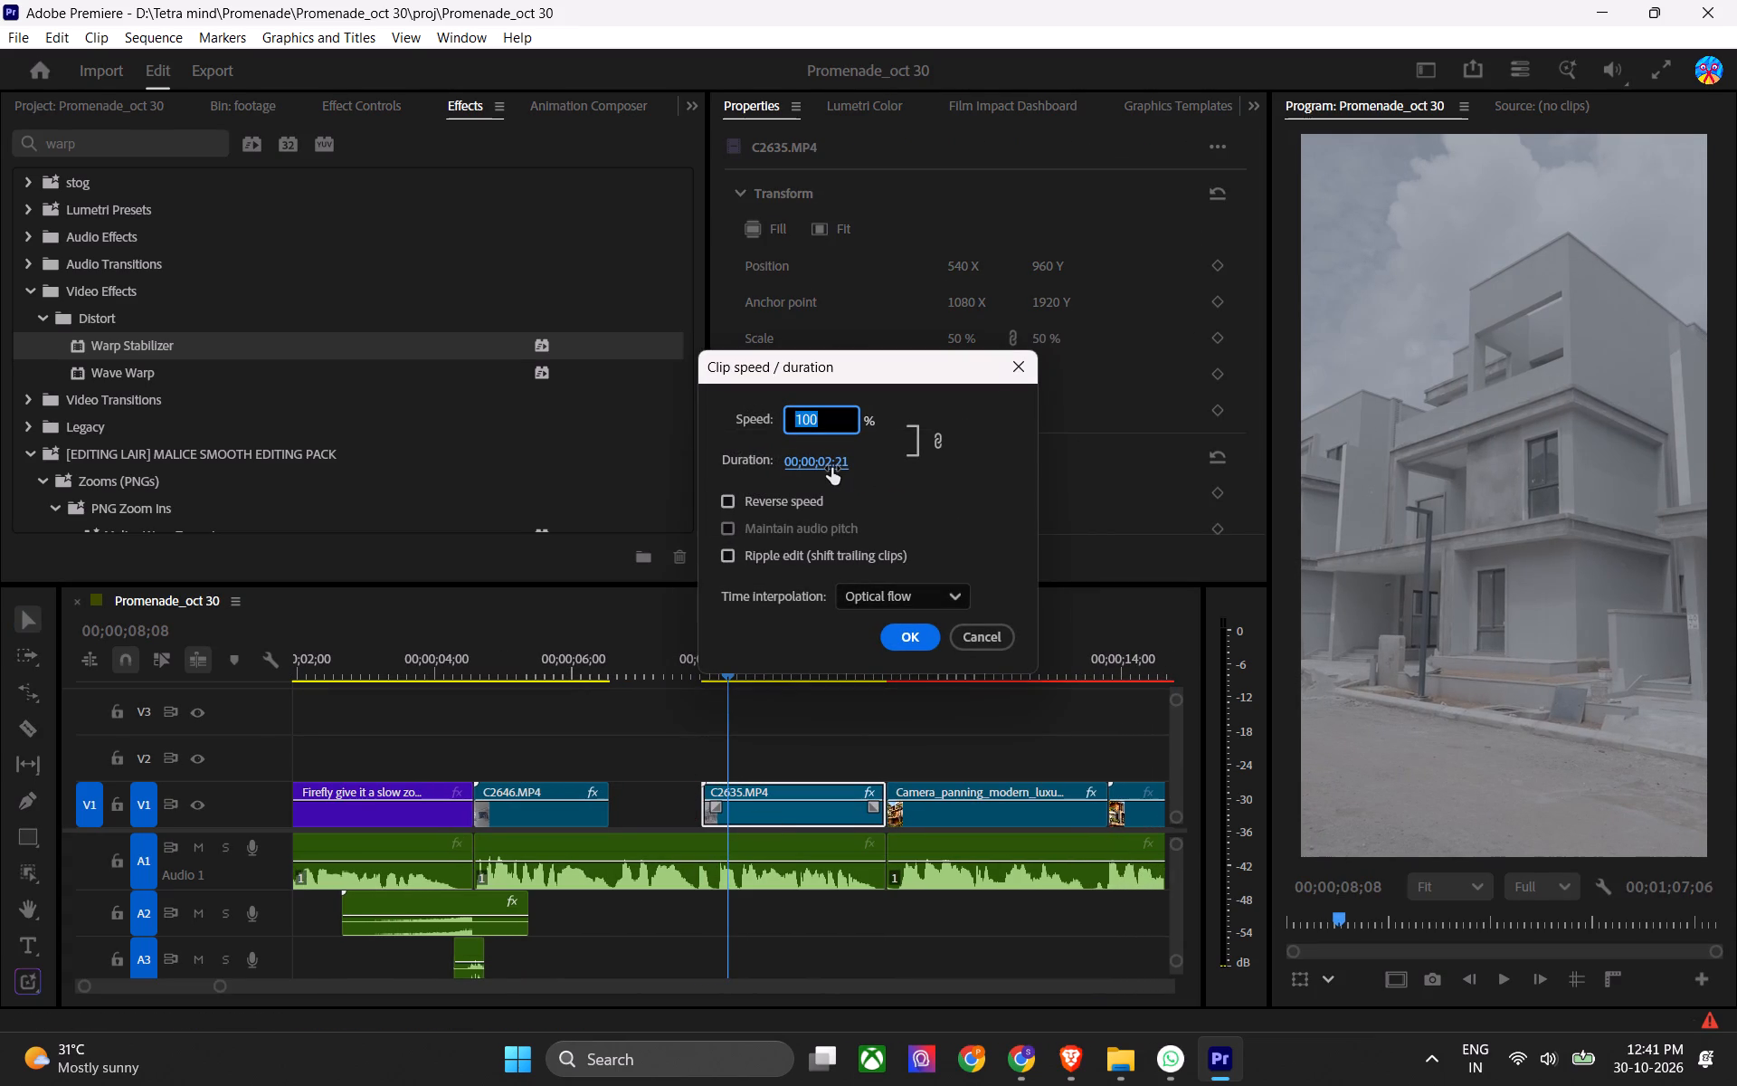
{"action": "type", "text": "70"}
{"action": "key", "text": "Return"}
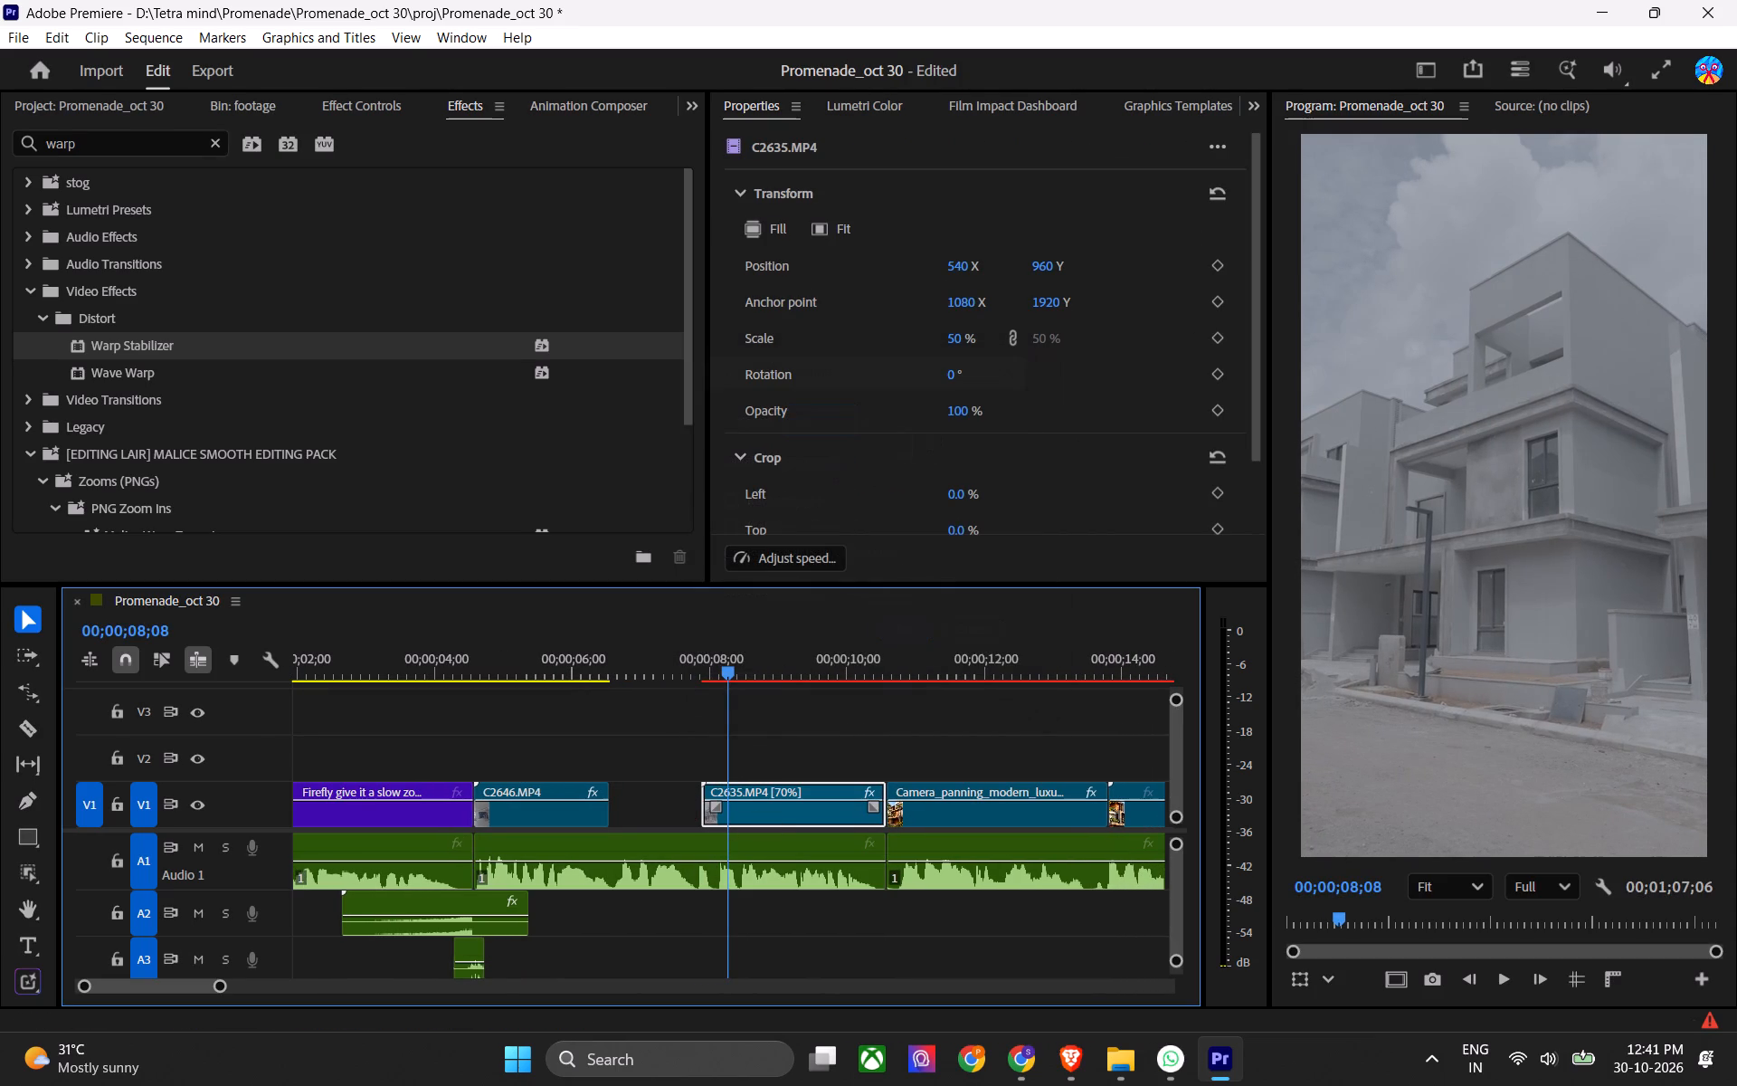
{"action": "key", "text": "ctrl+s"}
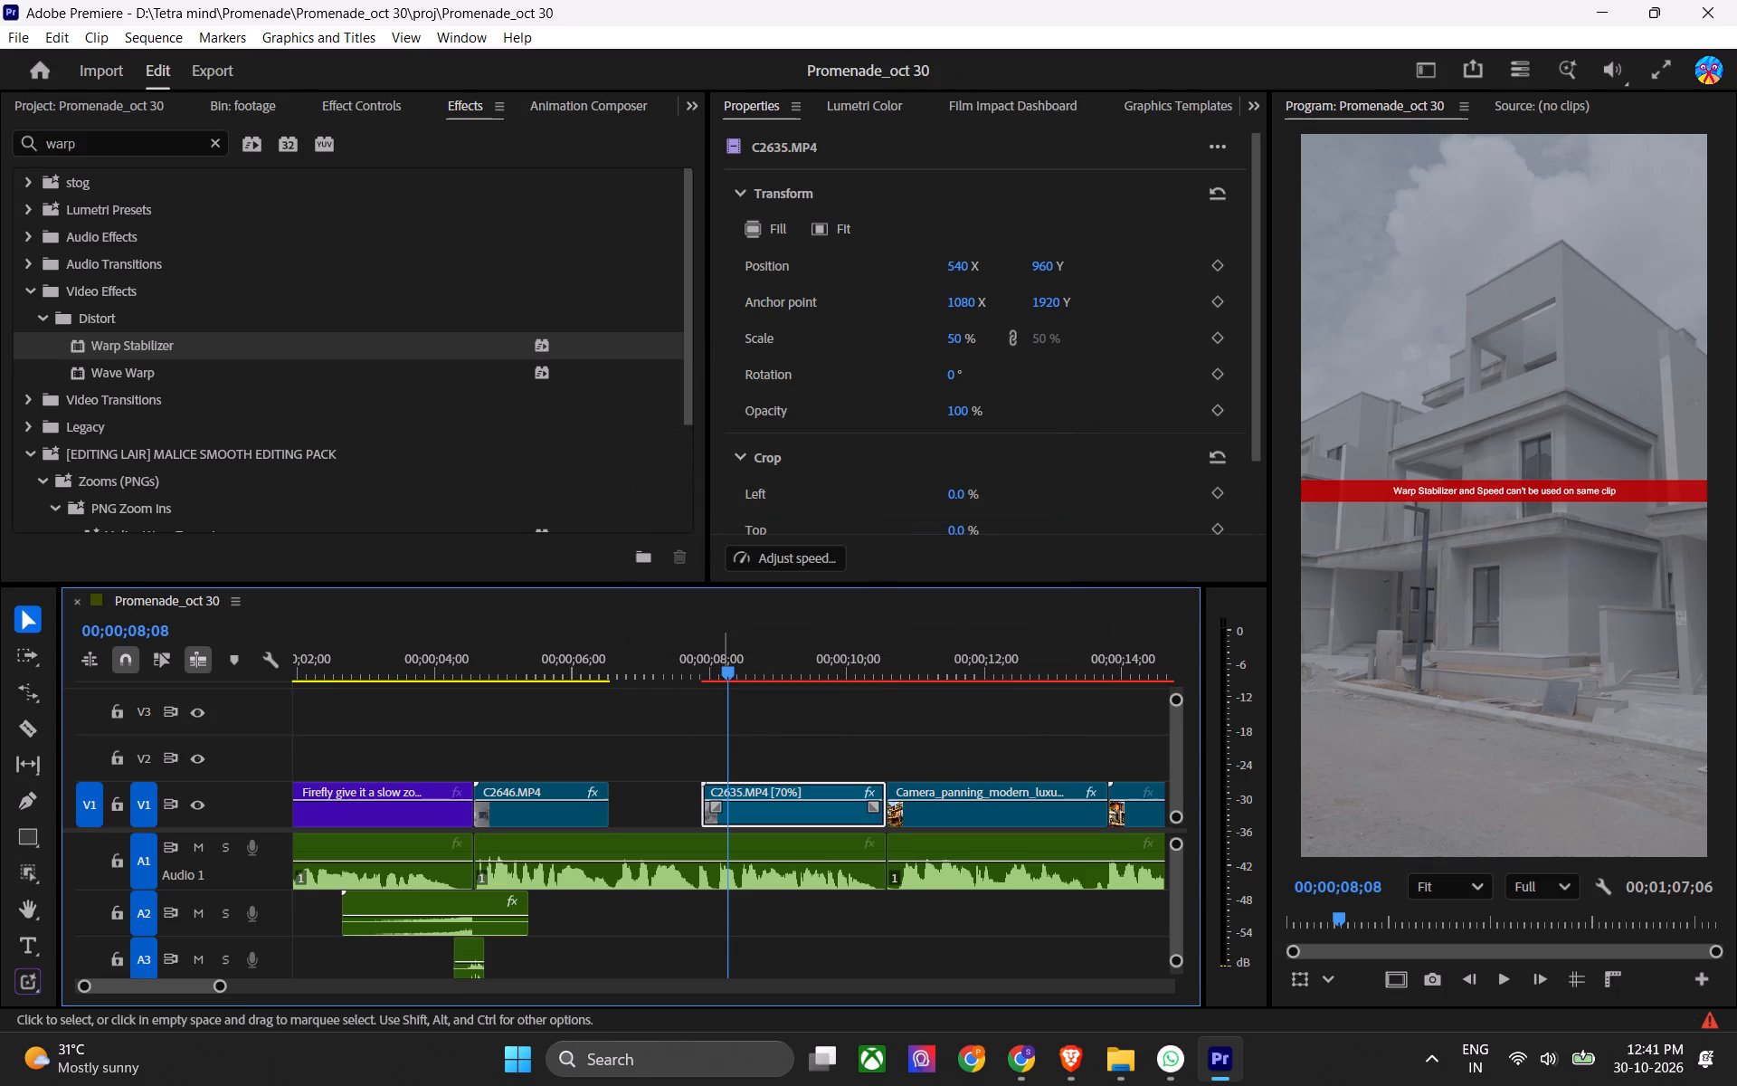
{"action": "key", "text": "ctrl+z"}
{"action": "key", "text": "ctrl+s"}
Nest C2635 on V1 under the default name and save the project.
{"action": "left_click", "coordinate": [743, 662]}
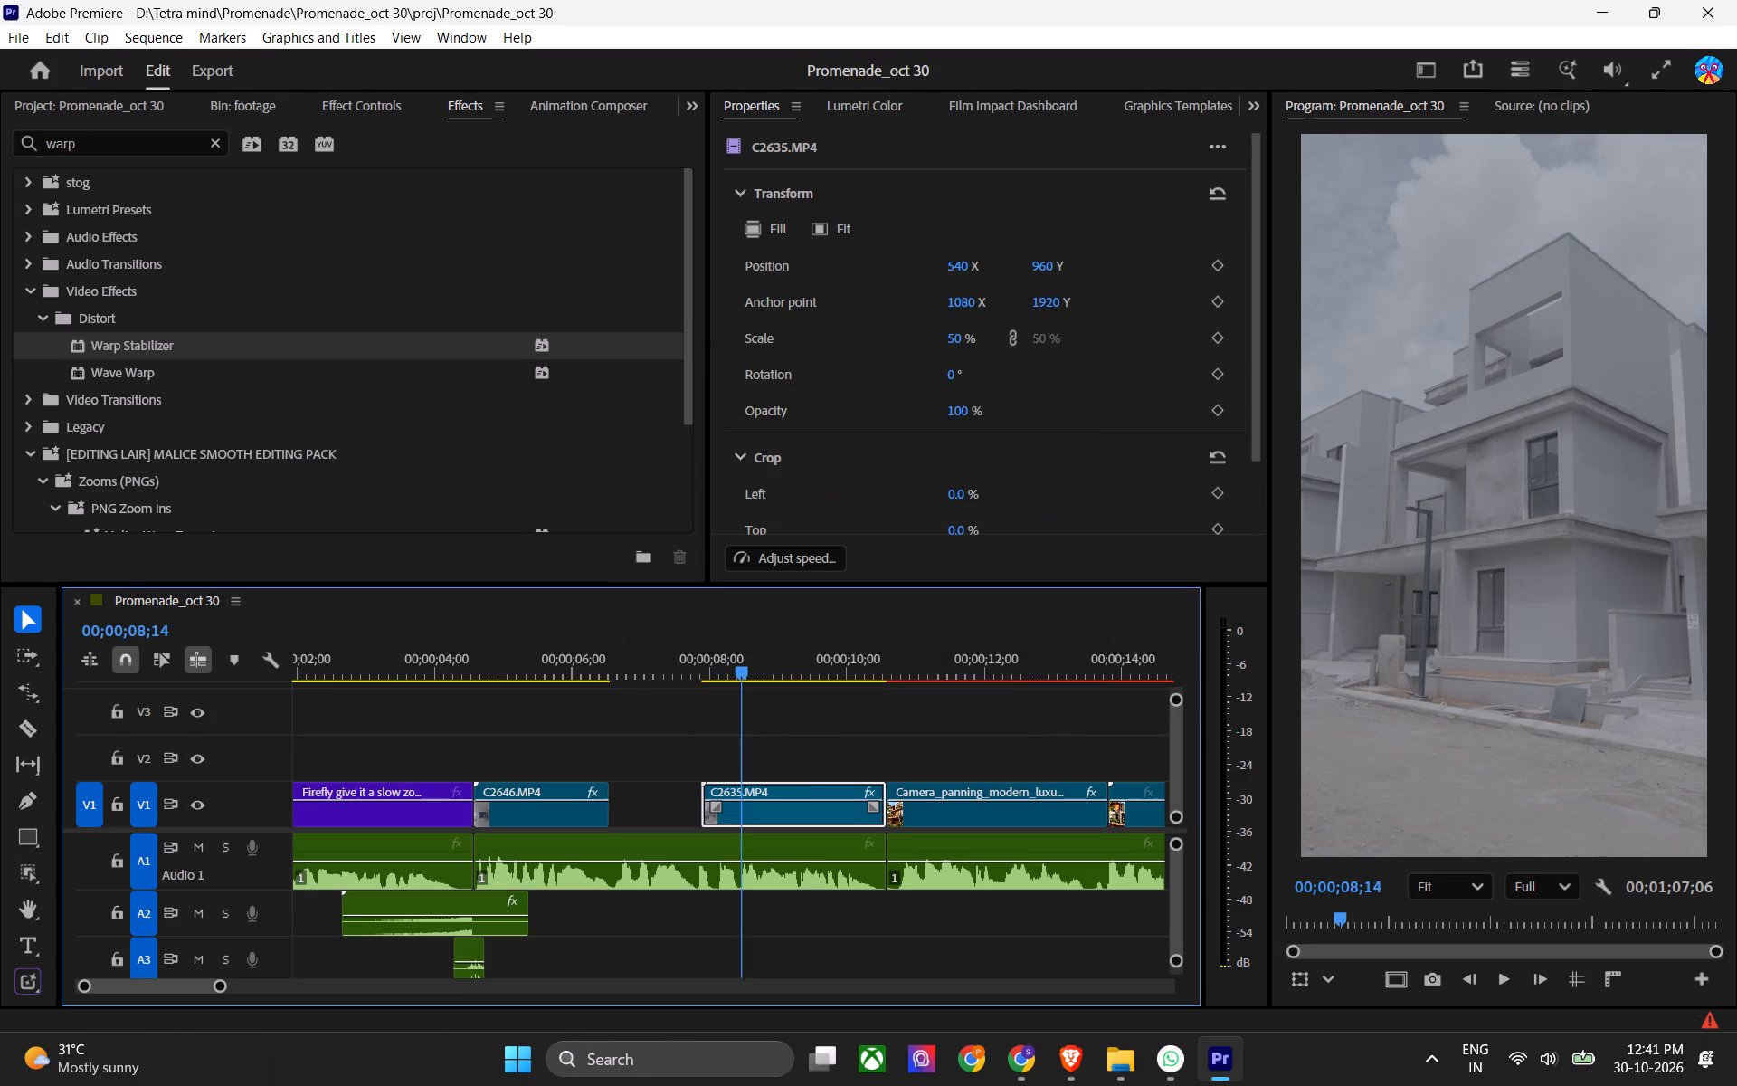
{"action": "key", "text": "shift+n"}
{"action": "key", "text": "Return"}
{"action": "key", "text": "ctrl+s"}
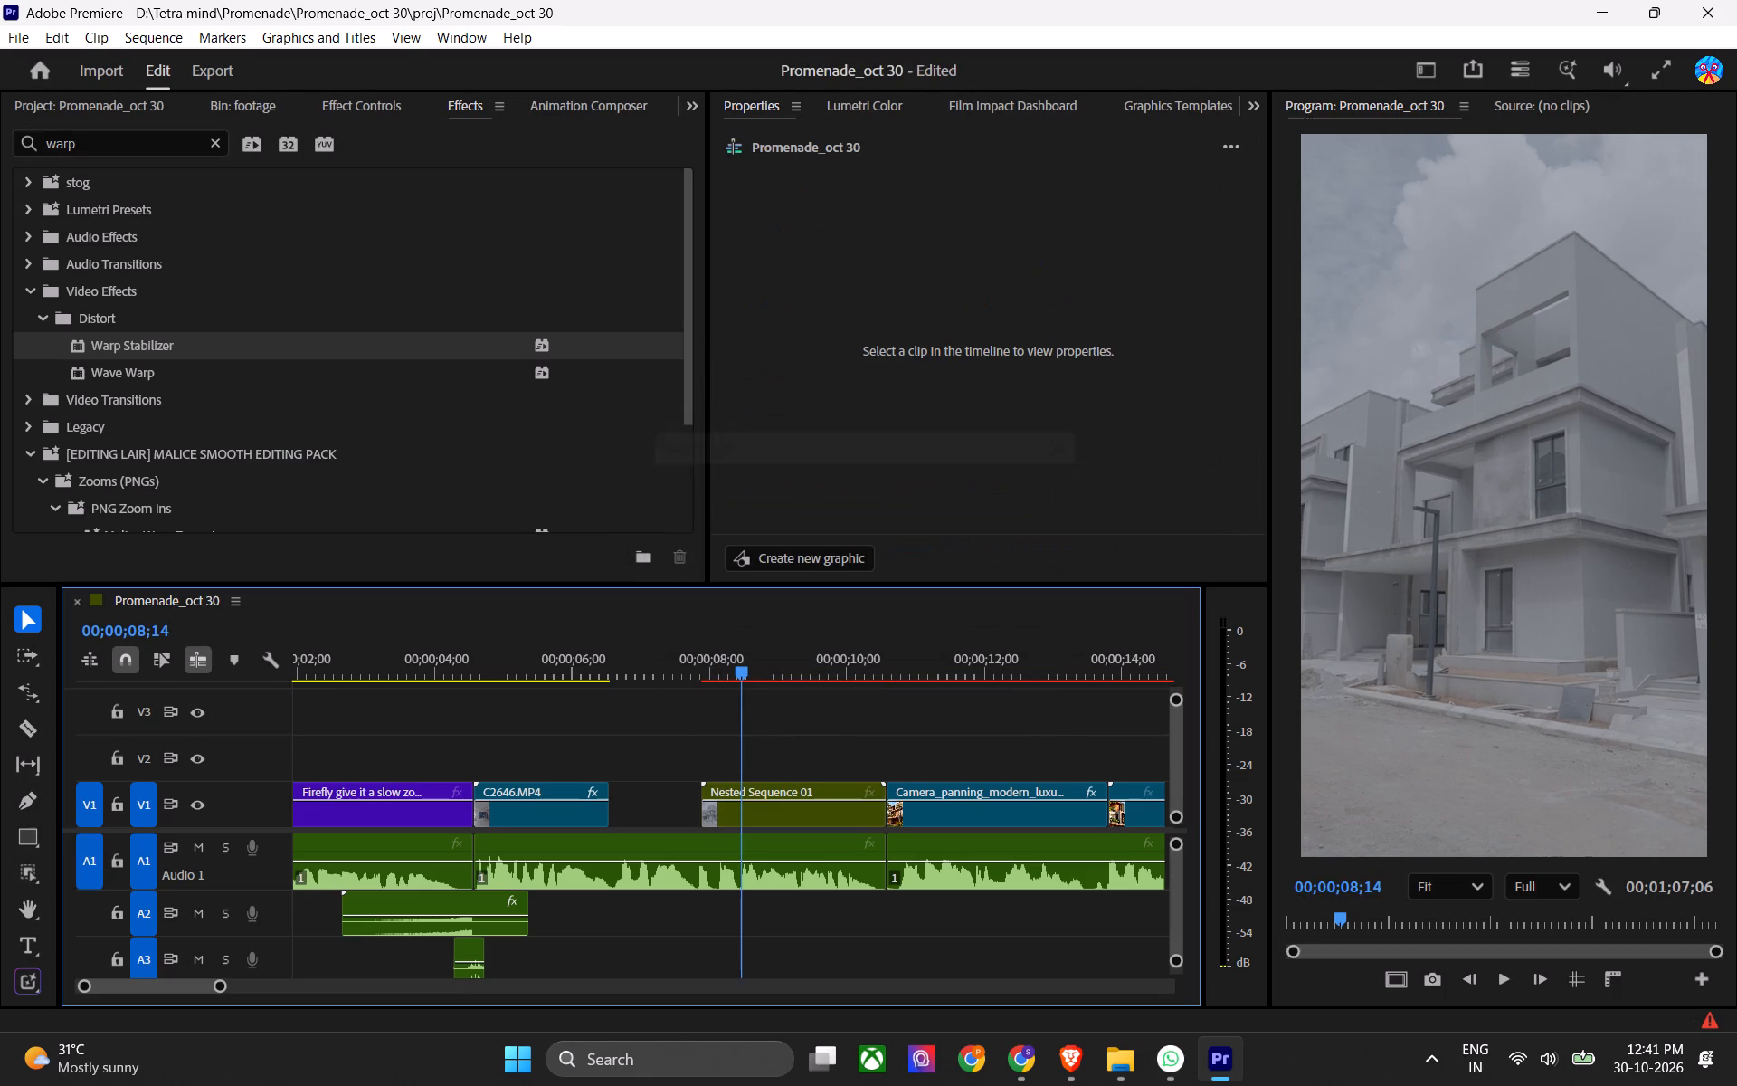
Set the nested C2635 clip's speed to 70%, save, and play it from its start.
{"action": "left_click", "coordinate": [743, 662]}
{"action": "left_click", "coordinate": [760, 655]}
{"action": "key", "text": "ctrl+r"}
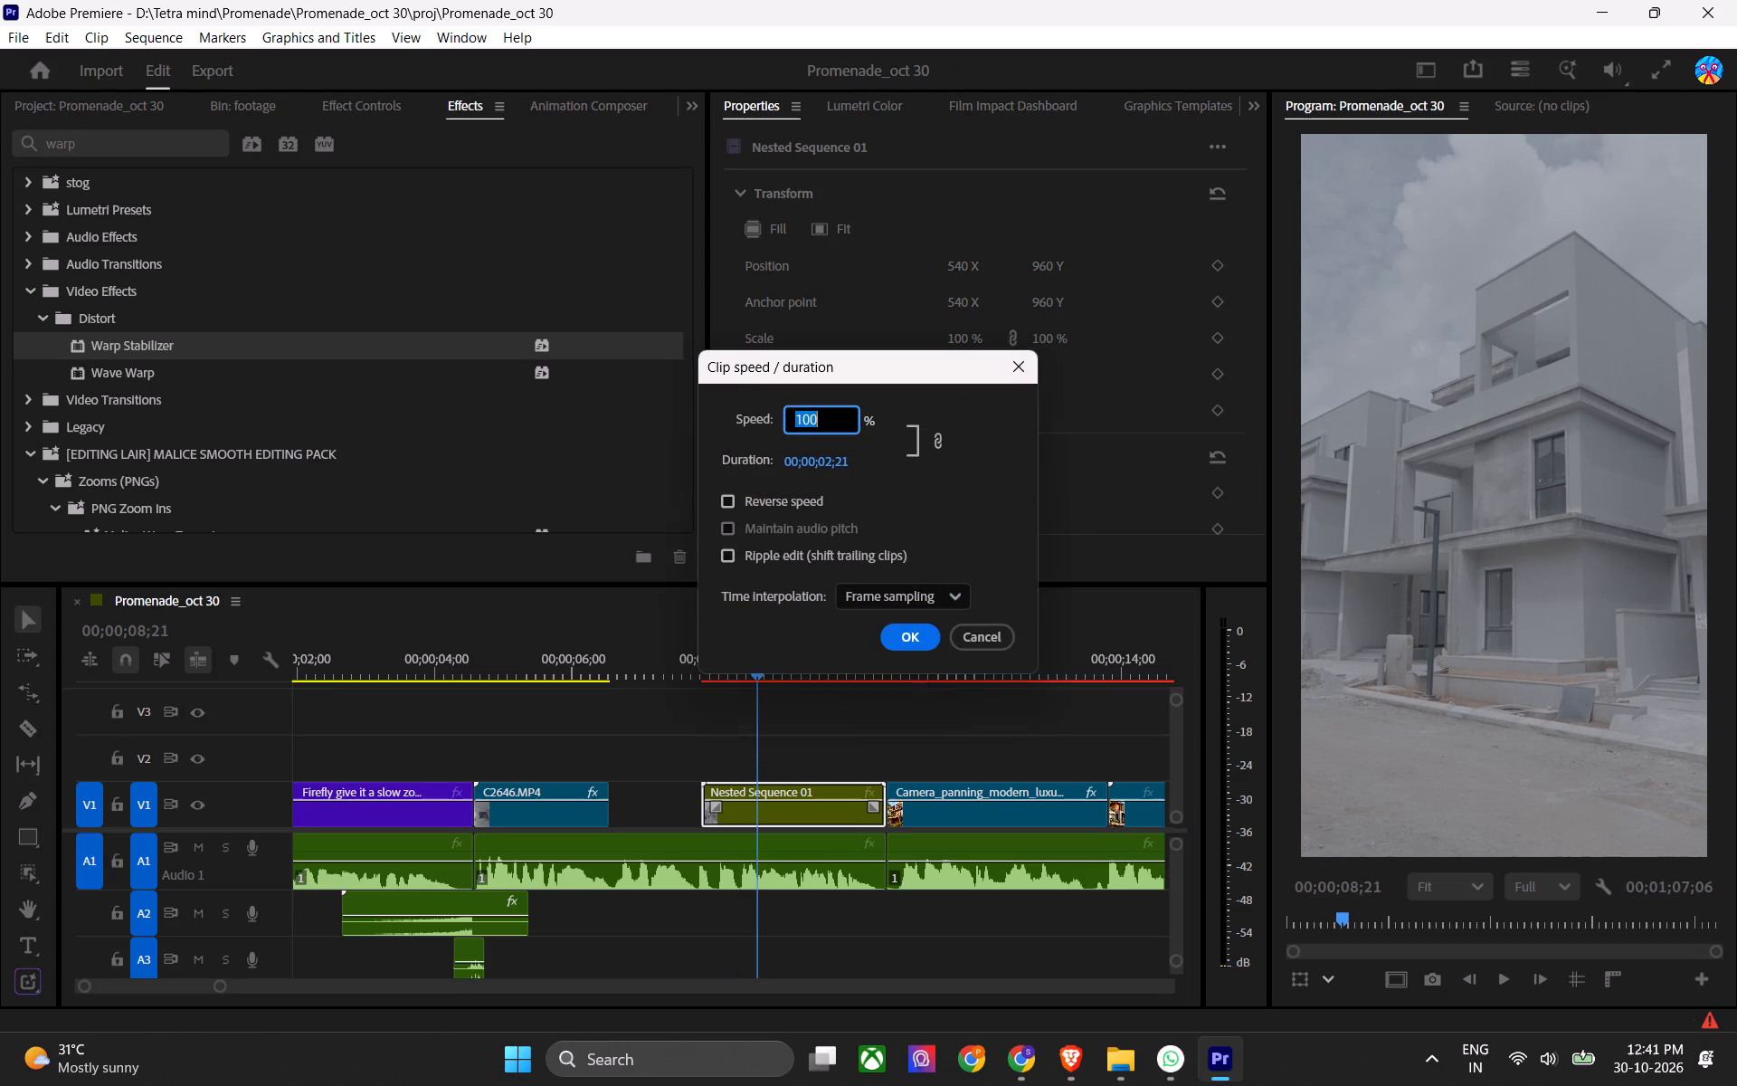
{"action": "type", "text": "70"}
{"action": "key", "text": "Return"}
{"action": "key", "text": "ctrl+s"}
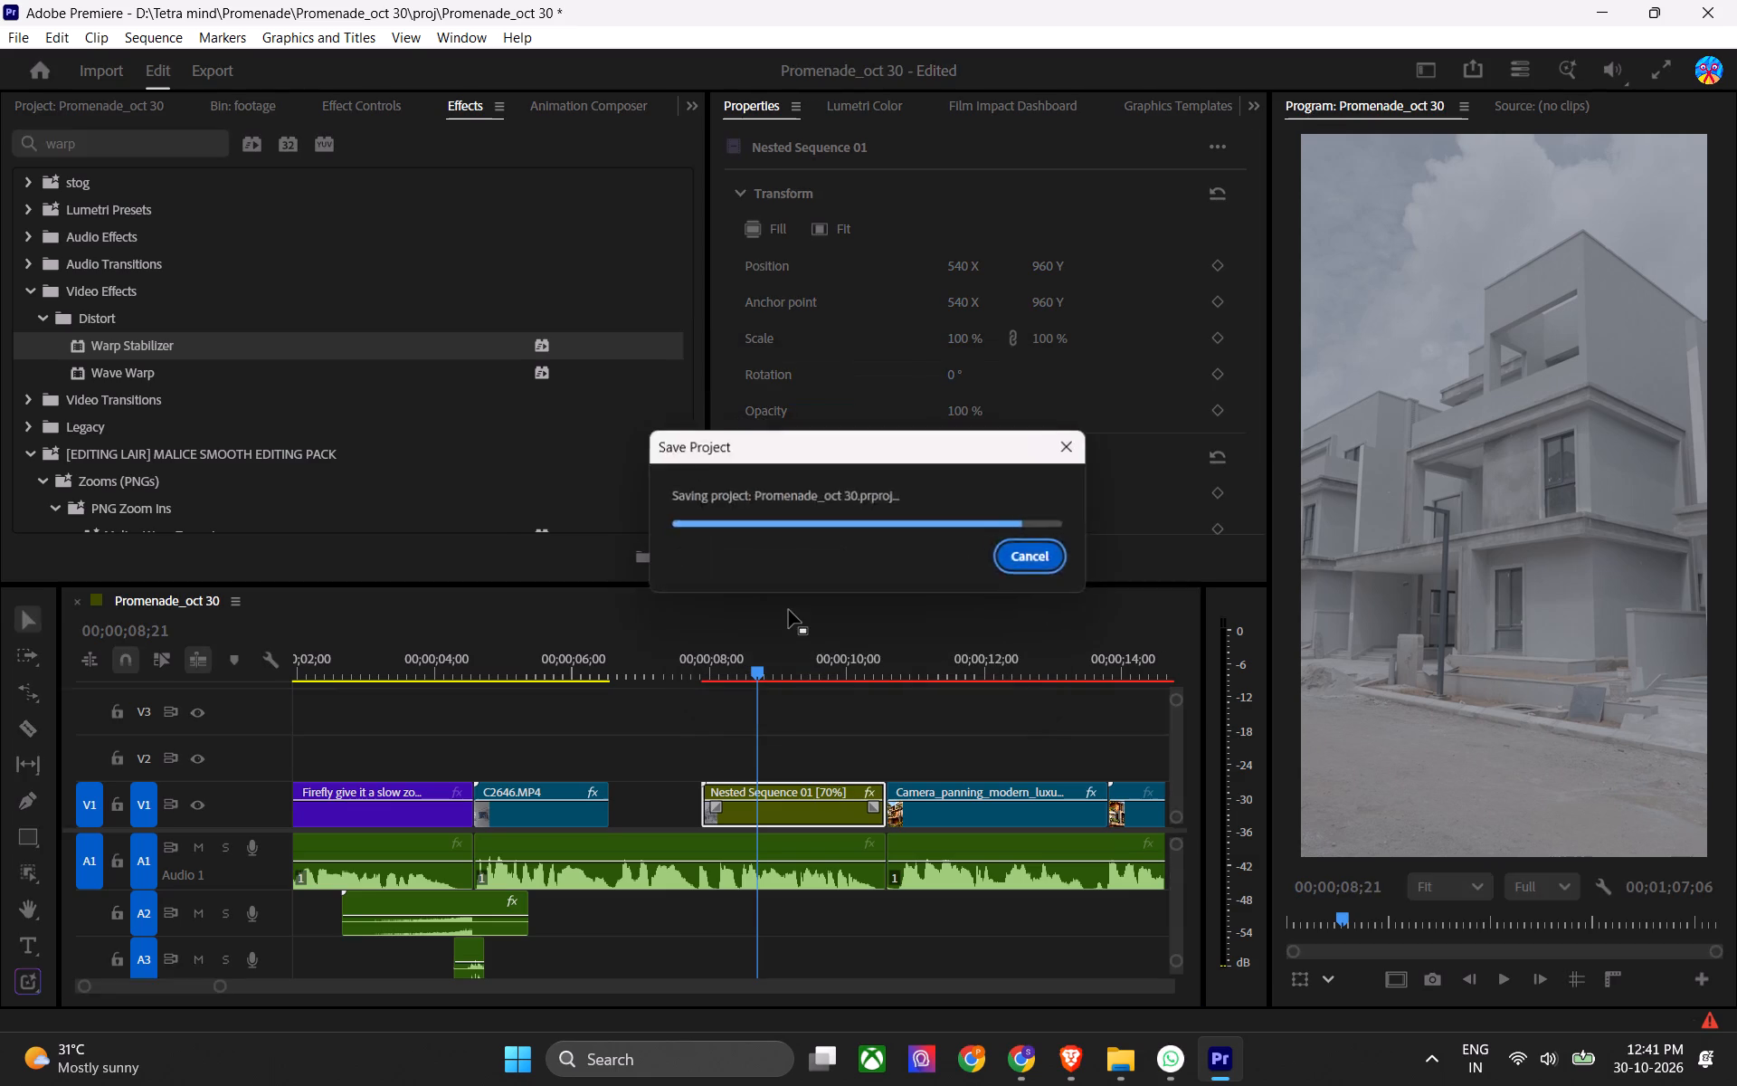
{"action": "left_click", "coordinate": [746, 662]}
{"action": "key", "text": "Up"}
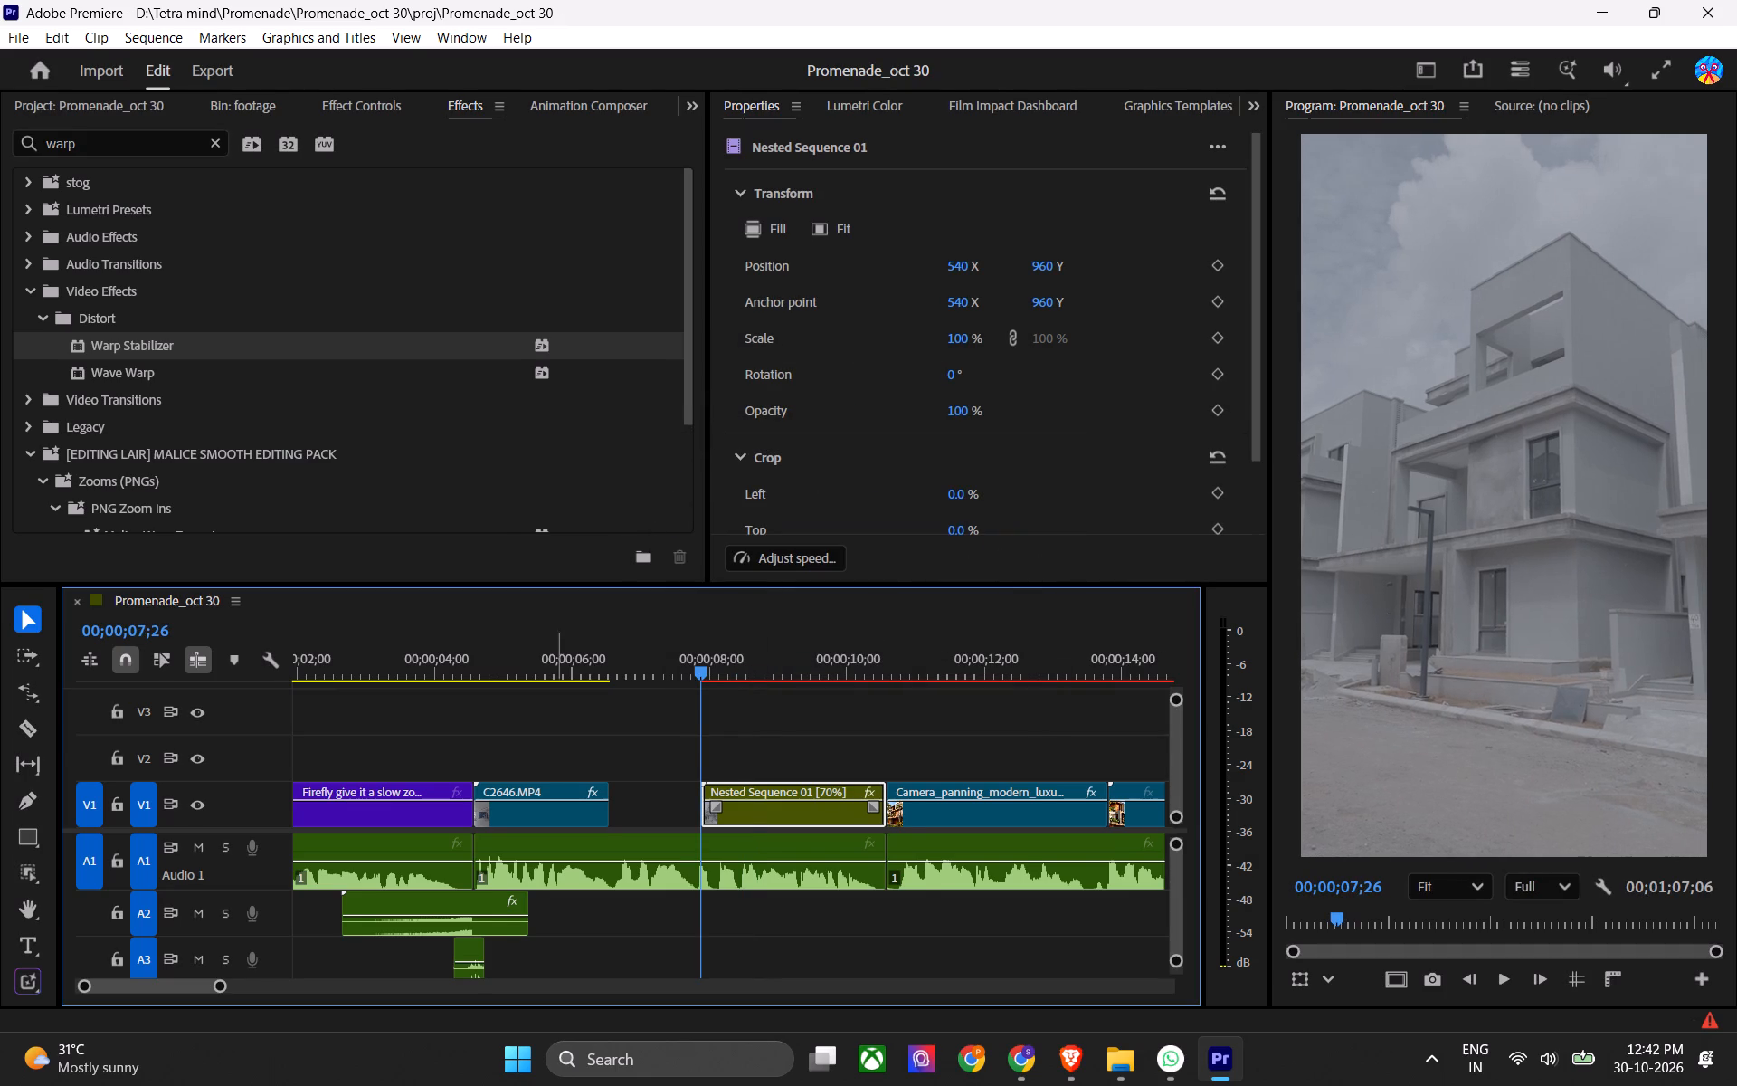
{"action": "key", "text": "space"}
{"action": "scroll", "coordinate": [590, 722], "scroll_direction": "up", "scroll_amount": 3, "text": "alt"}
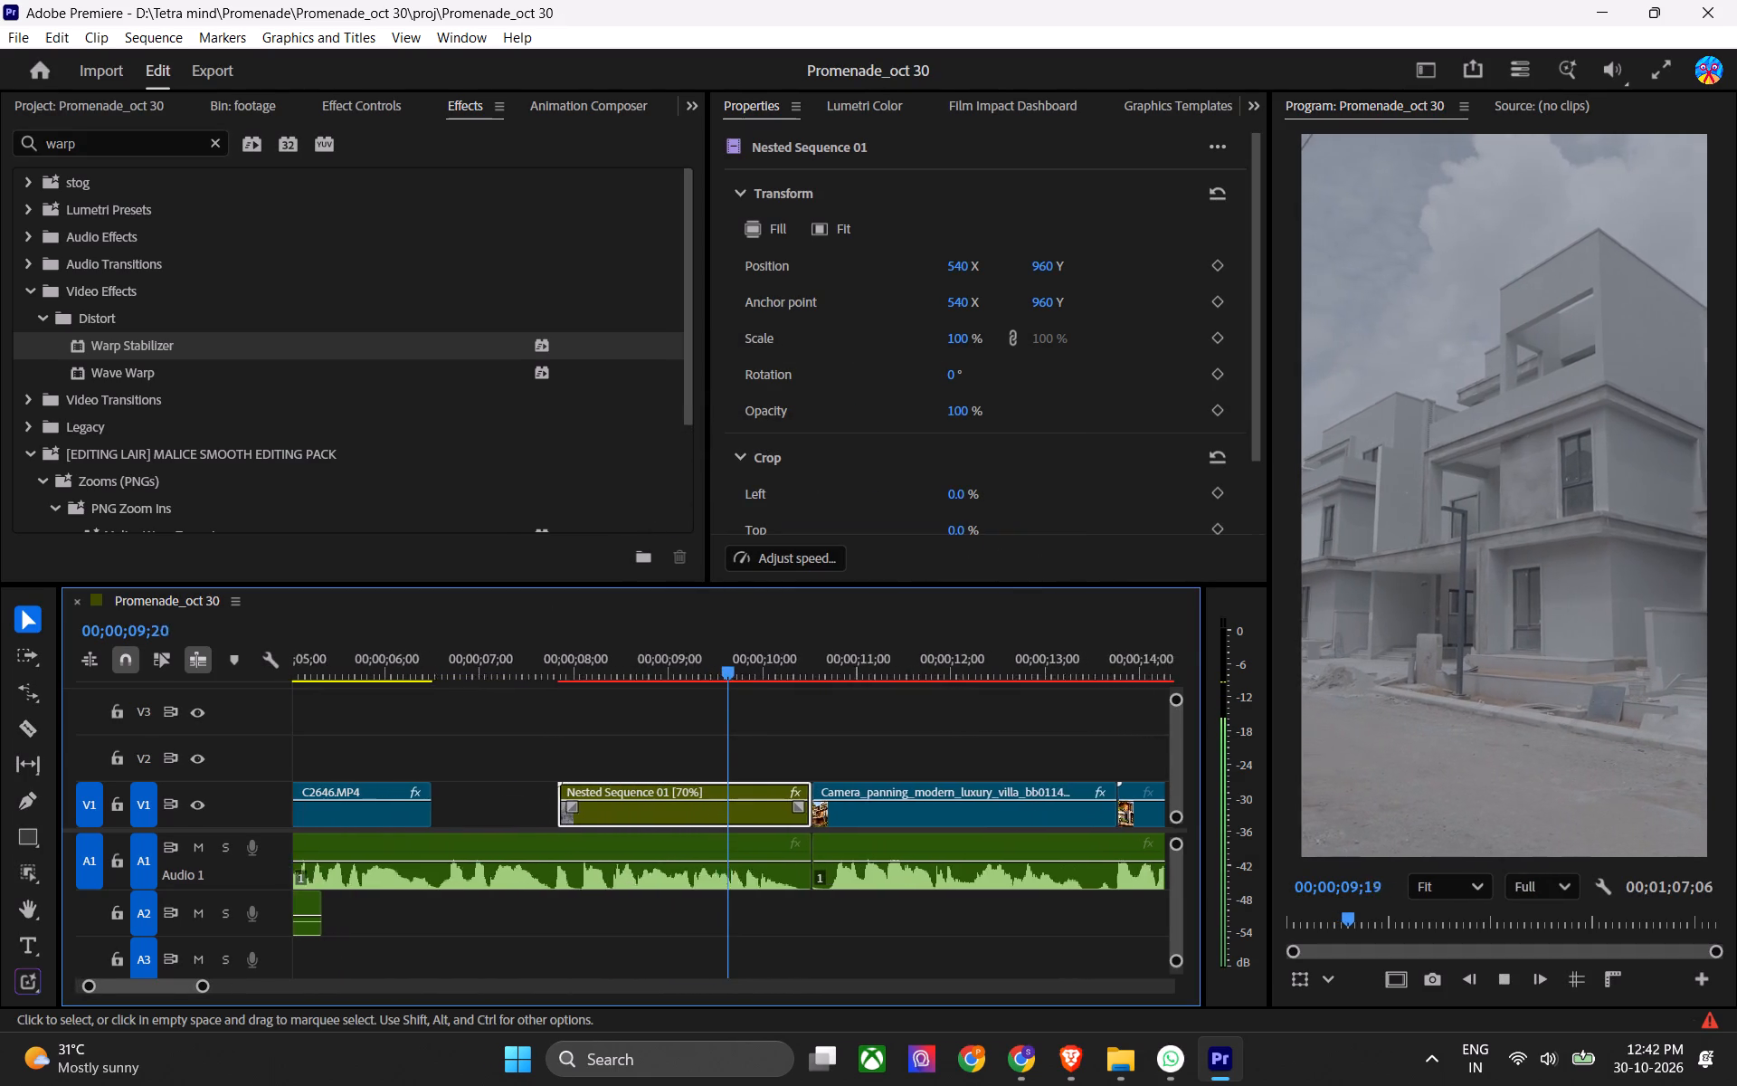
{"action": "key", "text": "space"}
Switch the nested clip's time interpolation to Optical flow, save, and replay it from its start.
{"action": "key", "text": "ctrl+r"}
{"action": "left_click", "coordinate": [926, 612]}
{"action": "left_click", "coordinate": [928, 605]}
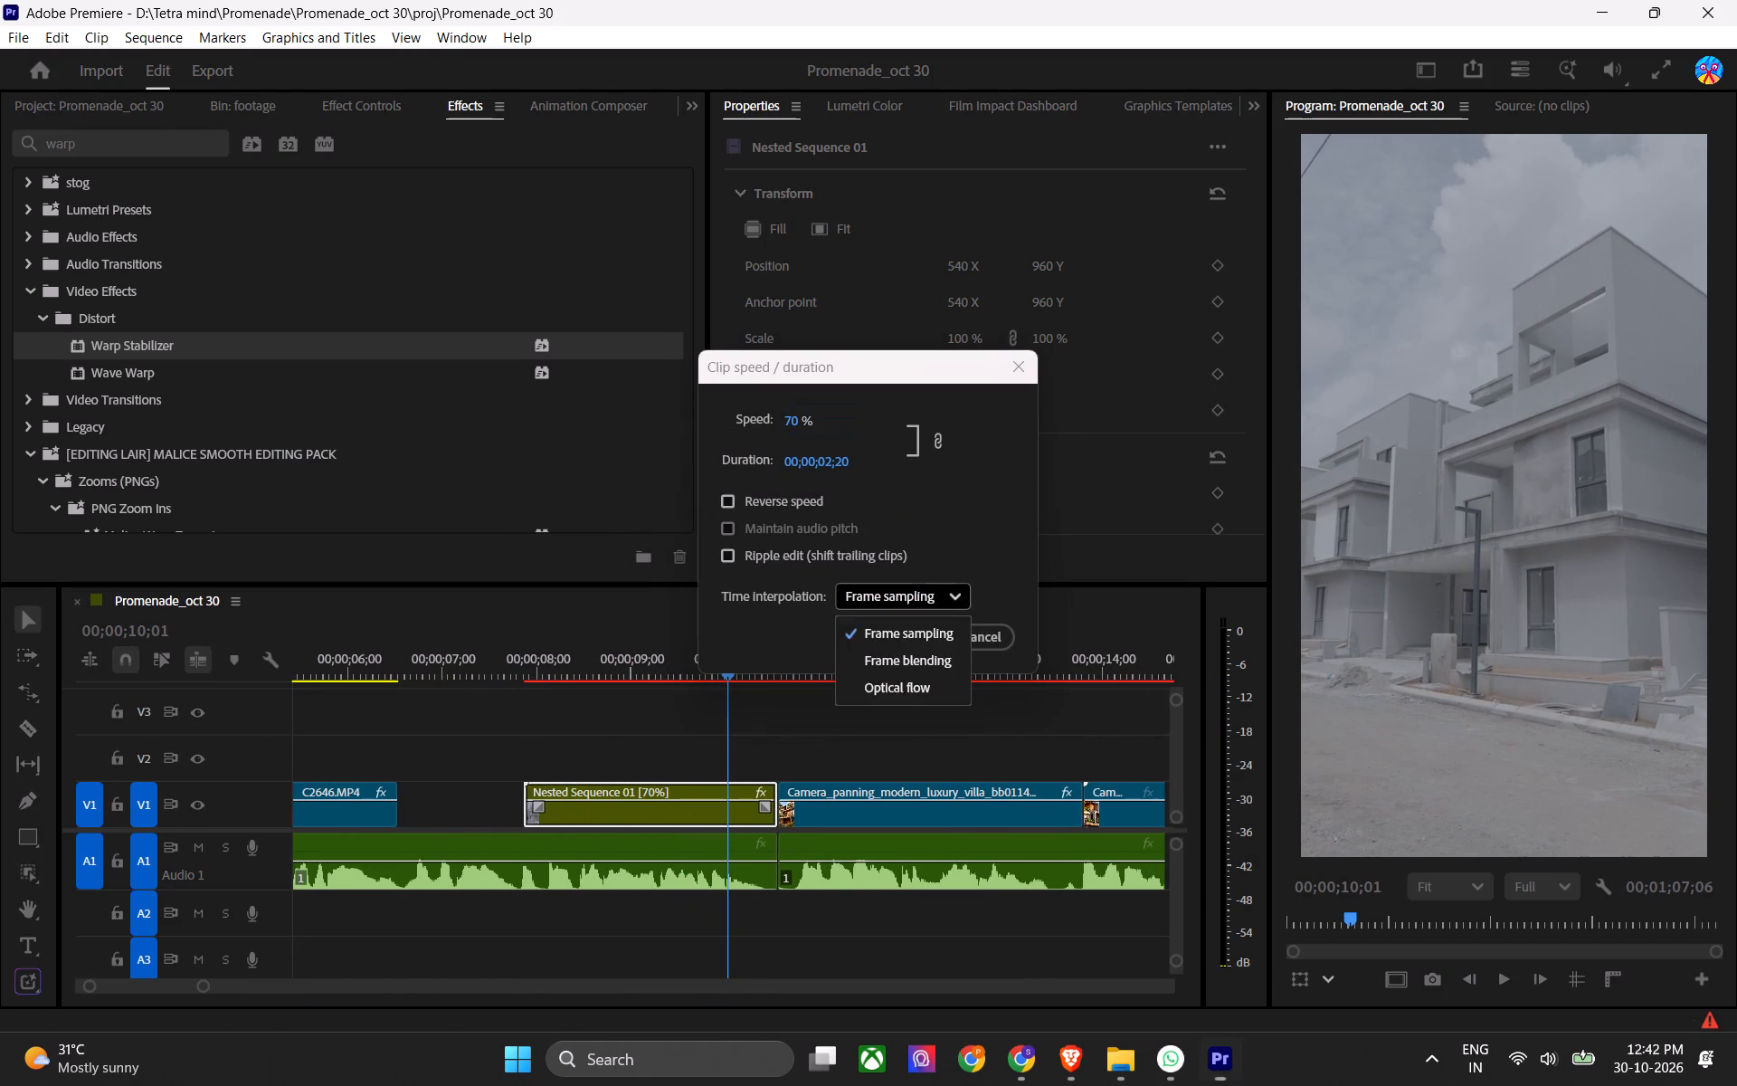
{"action": "left_click", "coordinate": [916, 686]}
{"action": "left_click", "coordinate": [922, 635]}
{"action": "key", "text": "ctrl+s"}
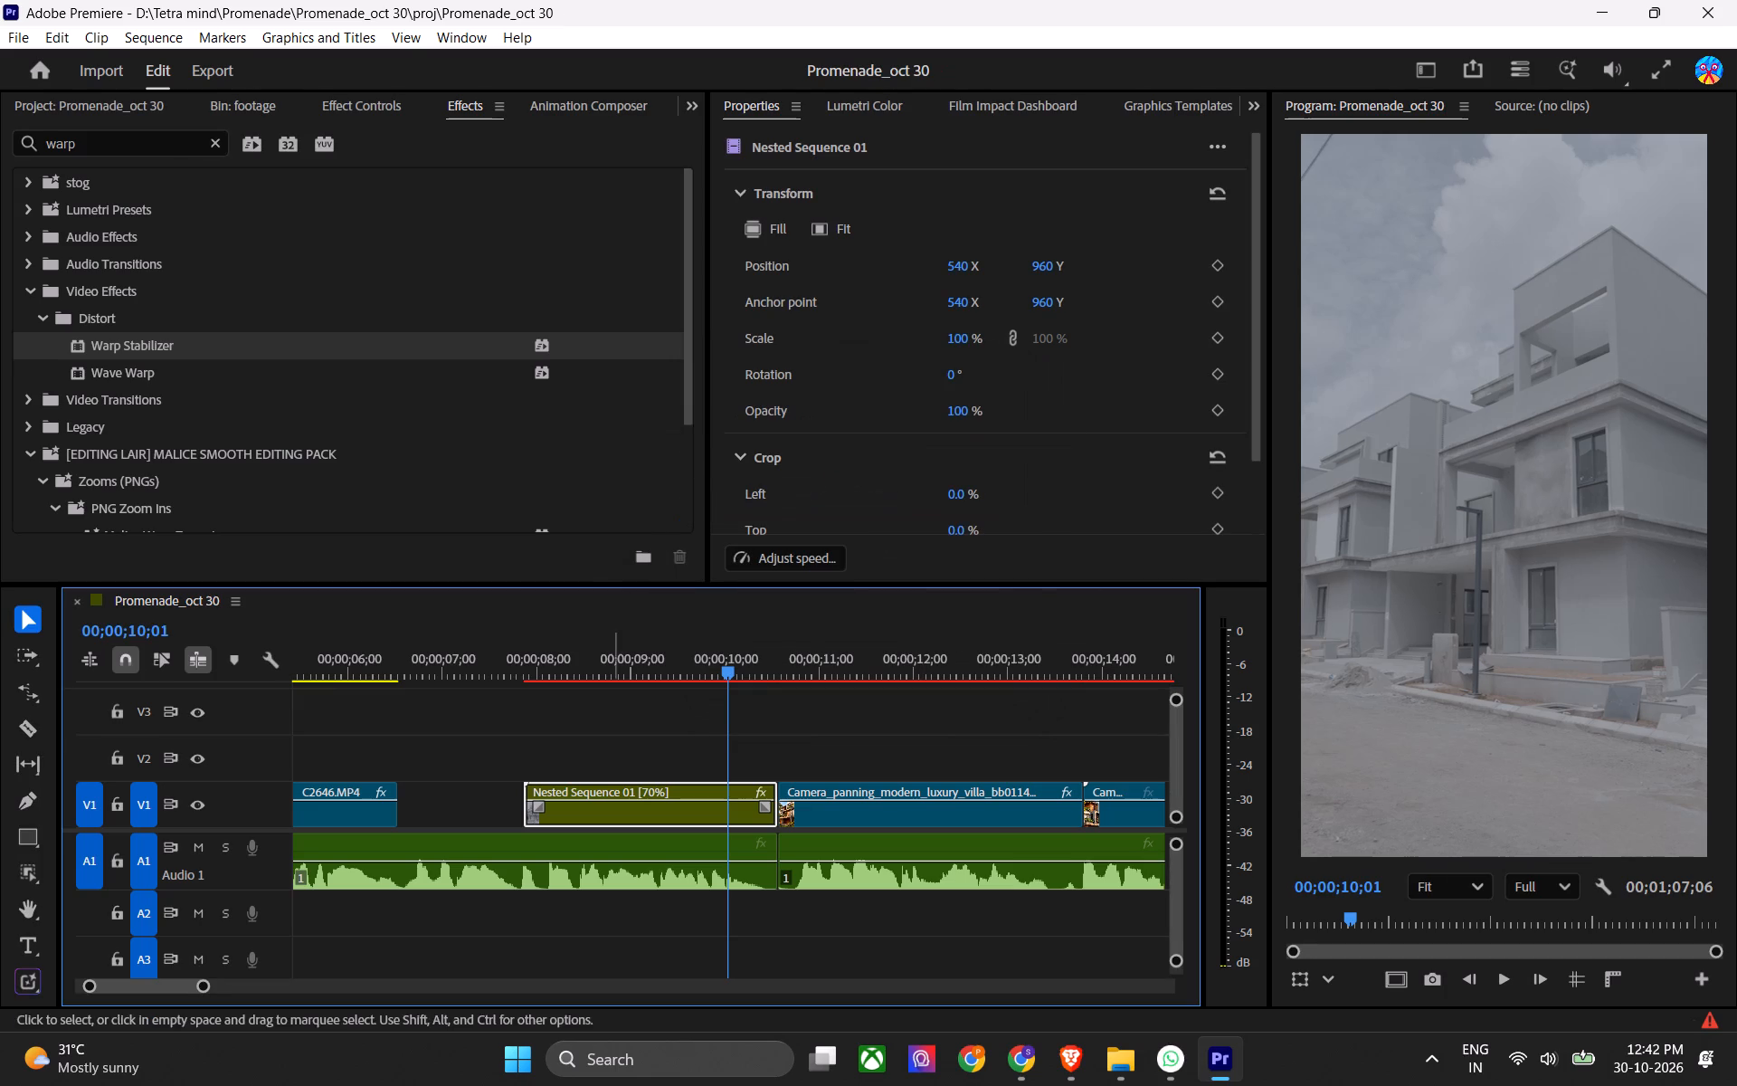
{"action": "left_click", "coordinate": [567, 674]}
{"action": "key", "text": "Up"}
{"action": "key", "text": "ctrl+s"}
{"action": "key", "text": "space"}
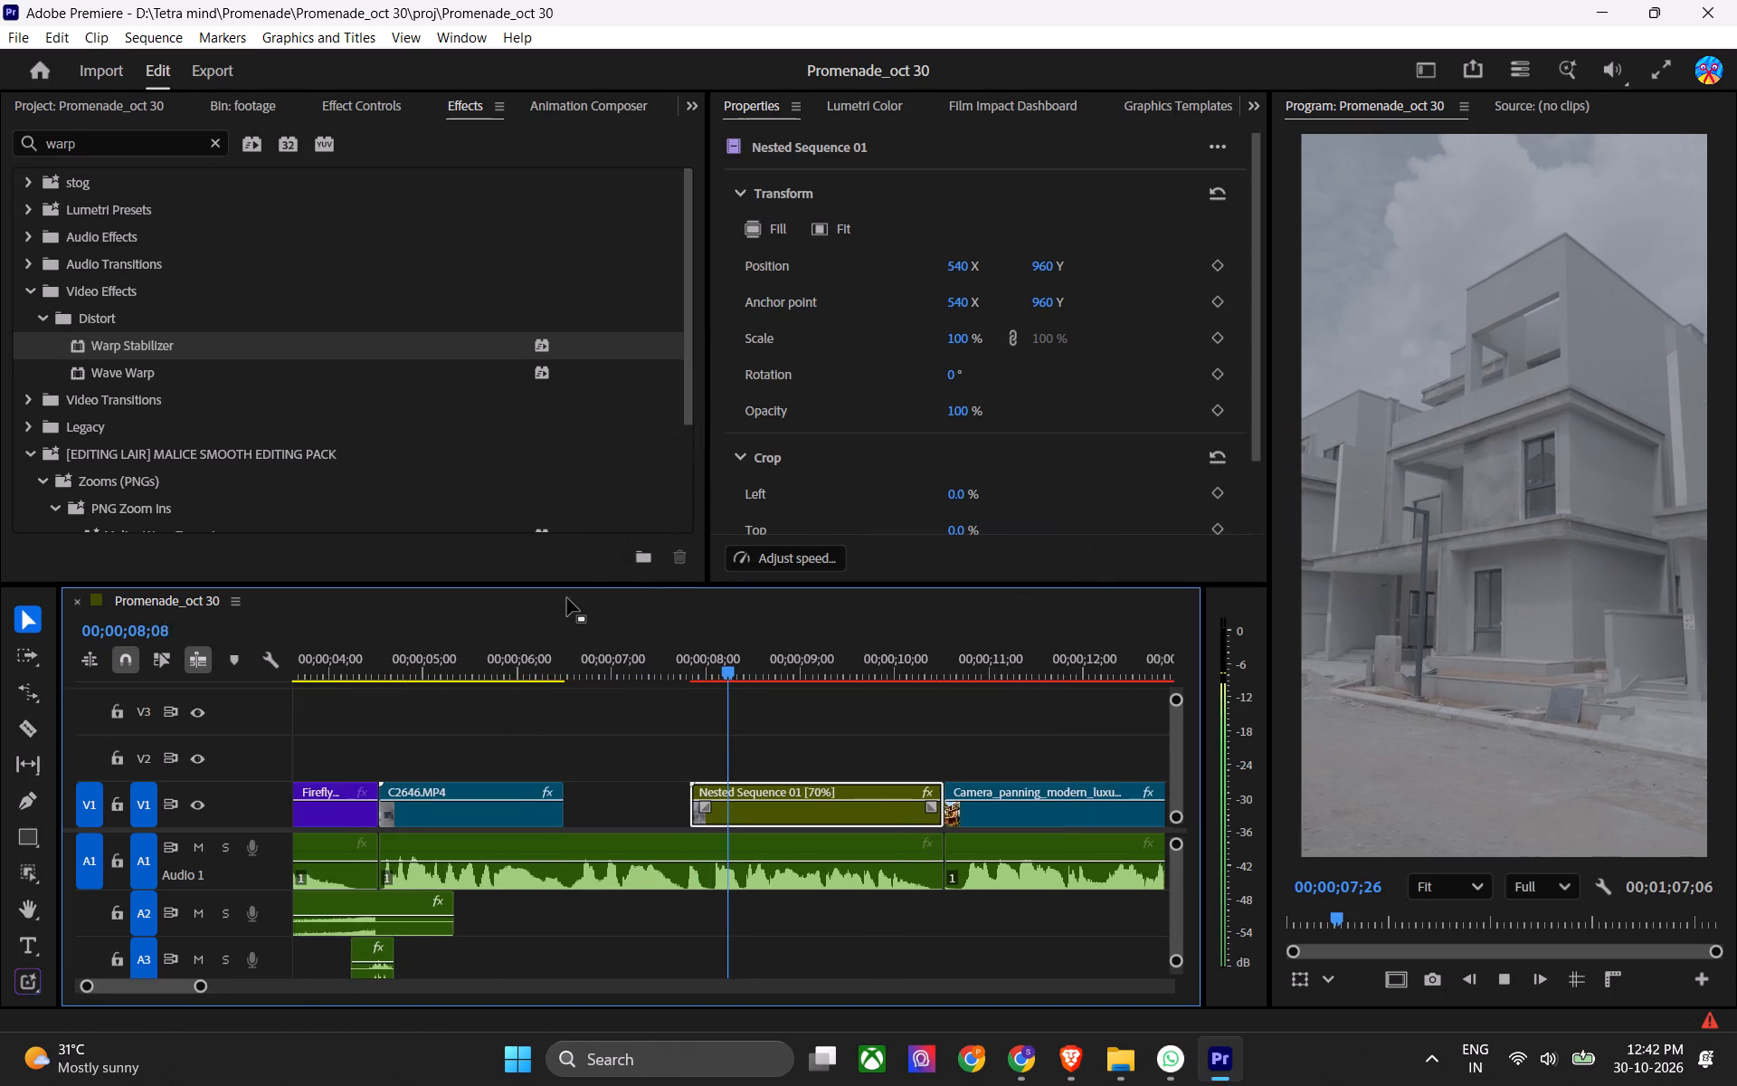
{"action": "key", "text": "space"}
Set the nested clip's speed to 80%, extend its end to meet the Camera_panning clip, and save.
{"action": "left_click", "coordinate": [624, 653]}
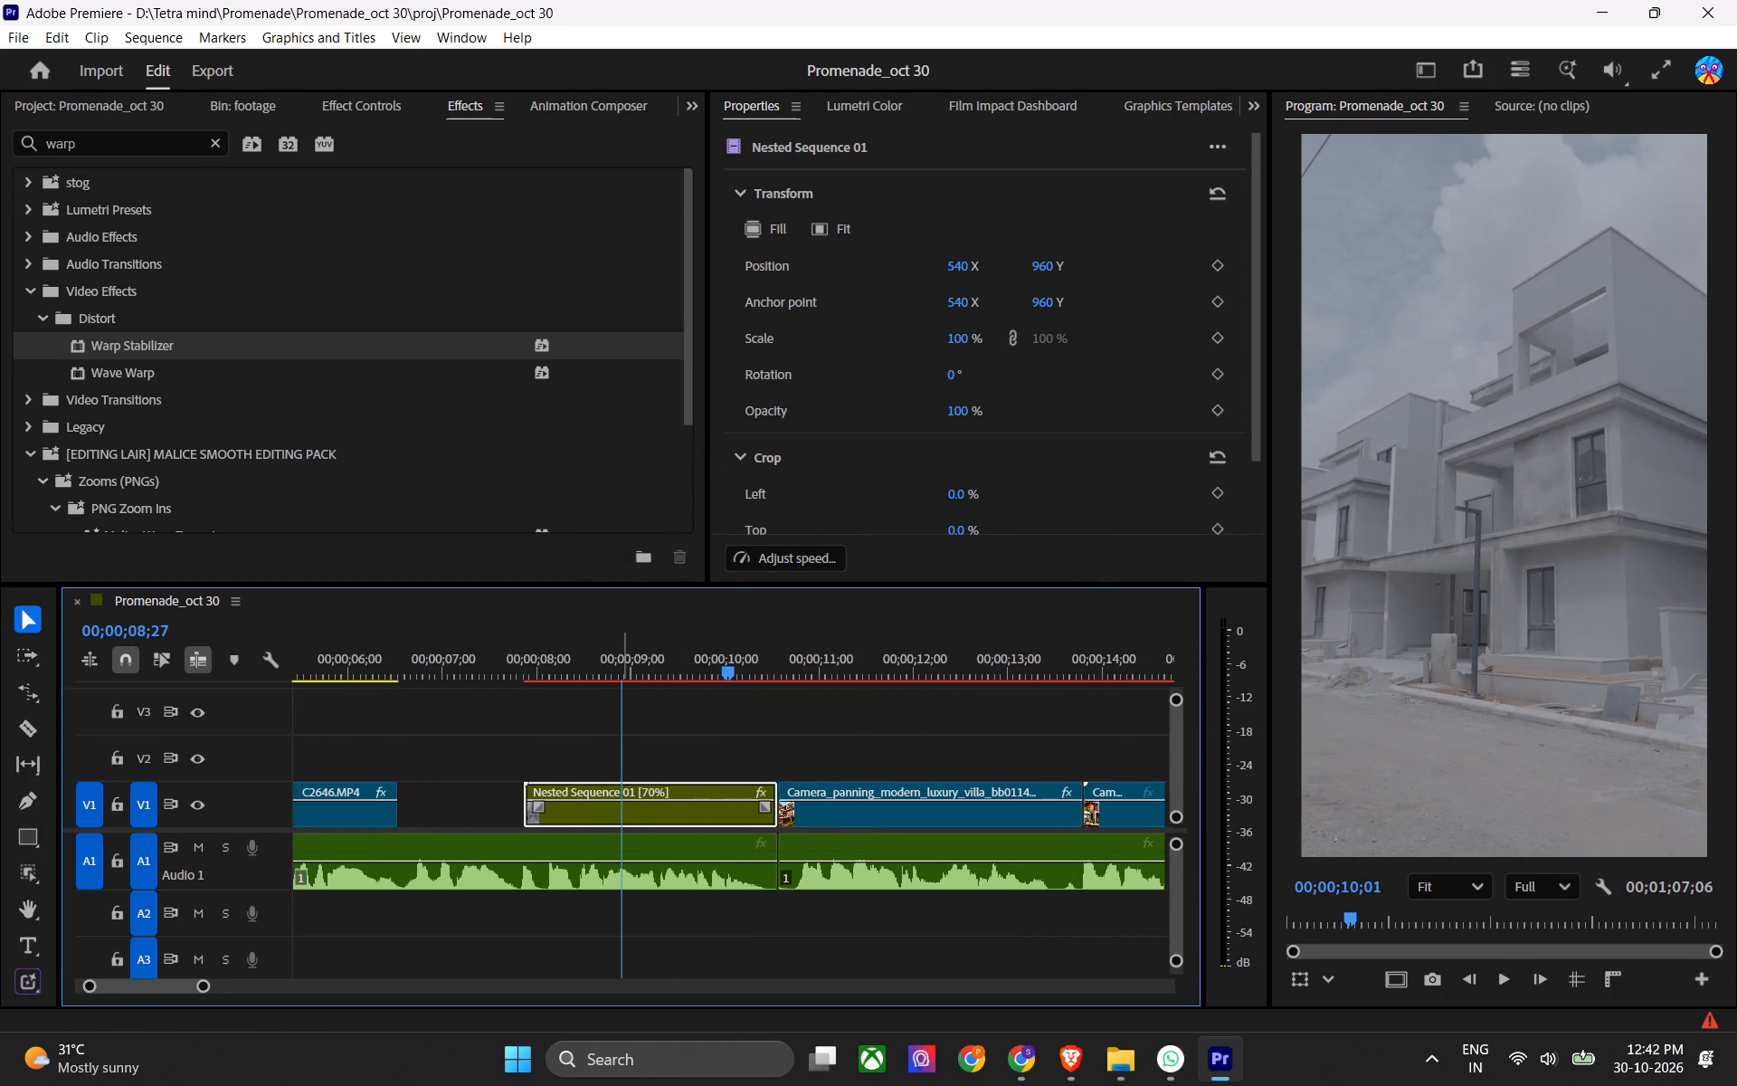
{"action": "key", "text": "ctrl+r"}
{"action": "type", "text": "80"}
{"action": "key", "text": "Return"}
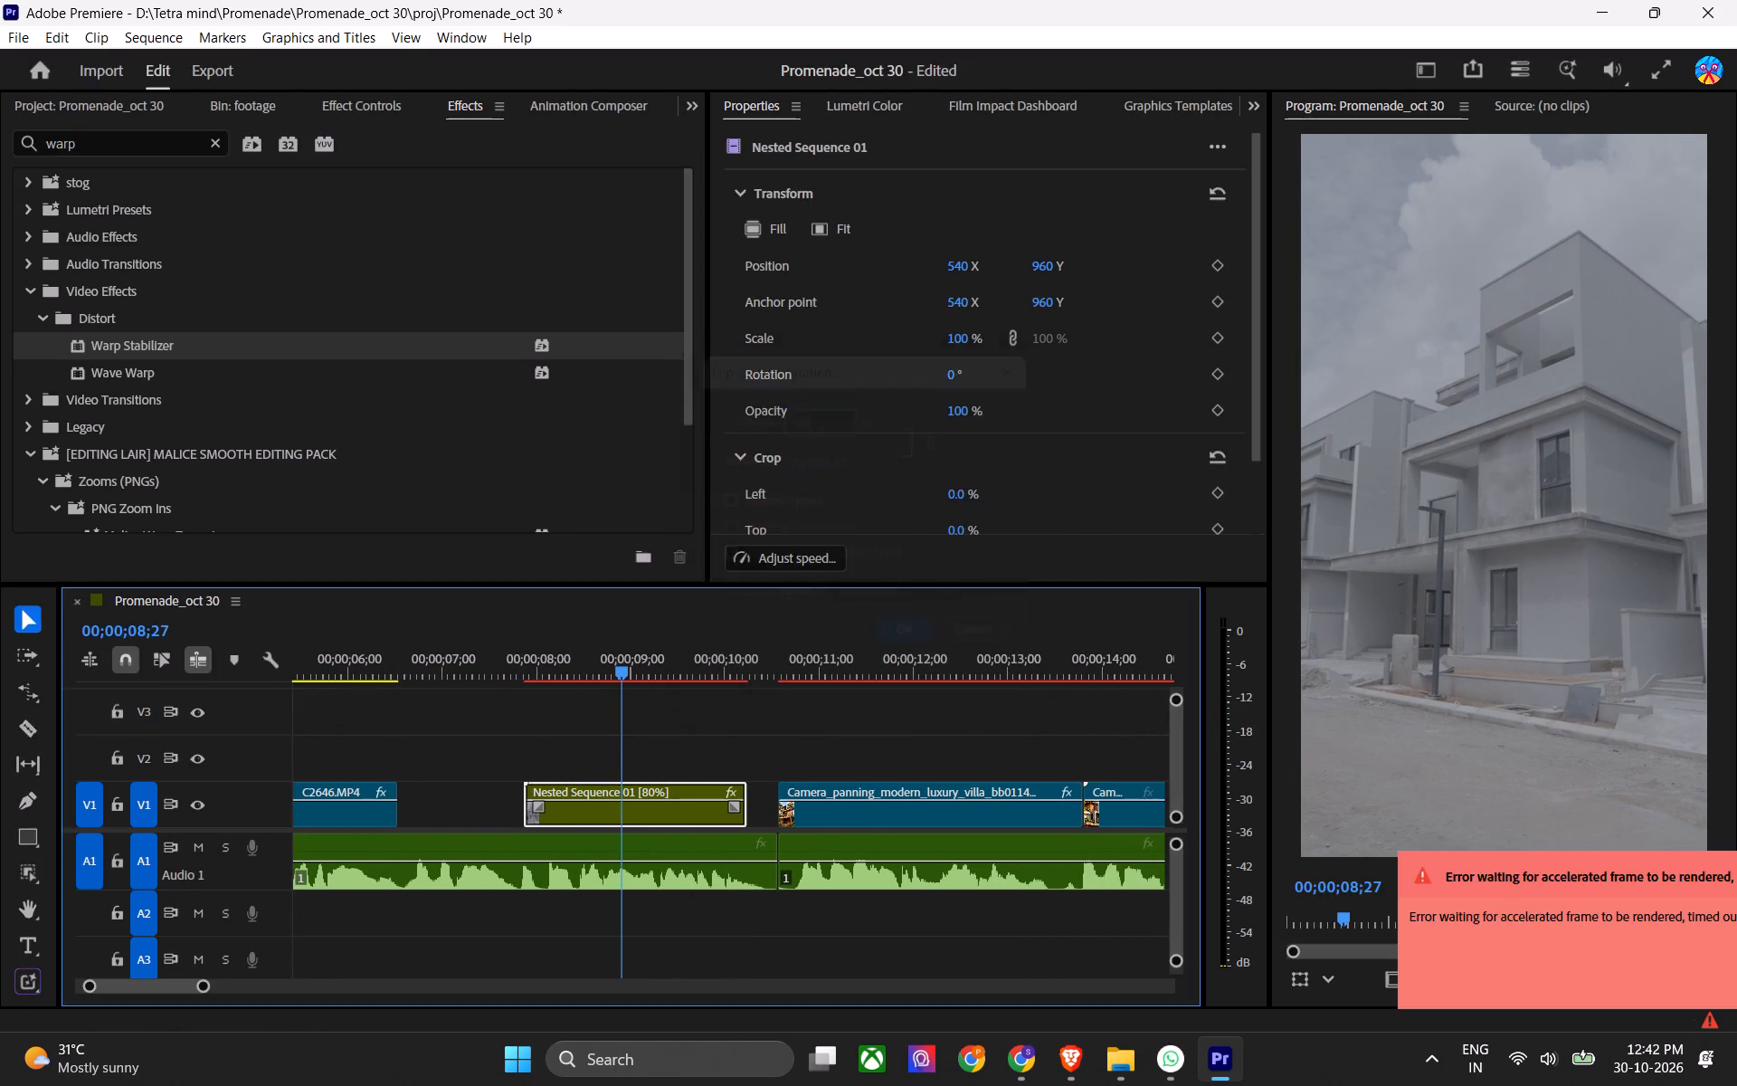
{"action": "key", "text": "ctrl+s"}
{"action": "left_click_drag", "start_coordinate": [747, 791], "coordinate": [807, 789]}
{"action": "key", "text": "ctrl+s"}
{"action": "left_click", "coordinate": [673, 791]}
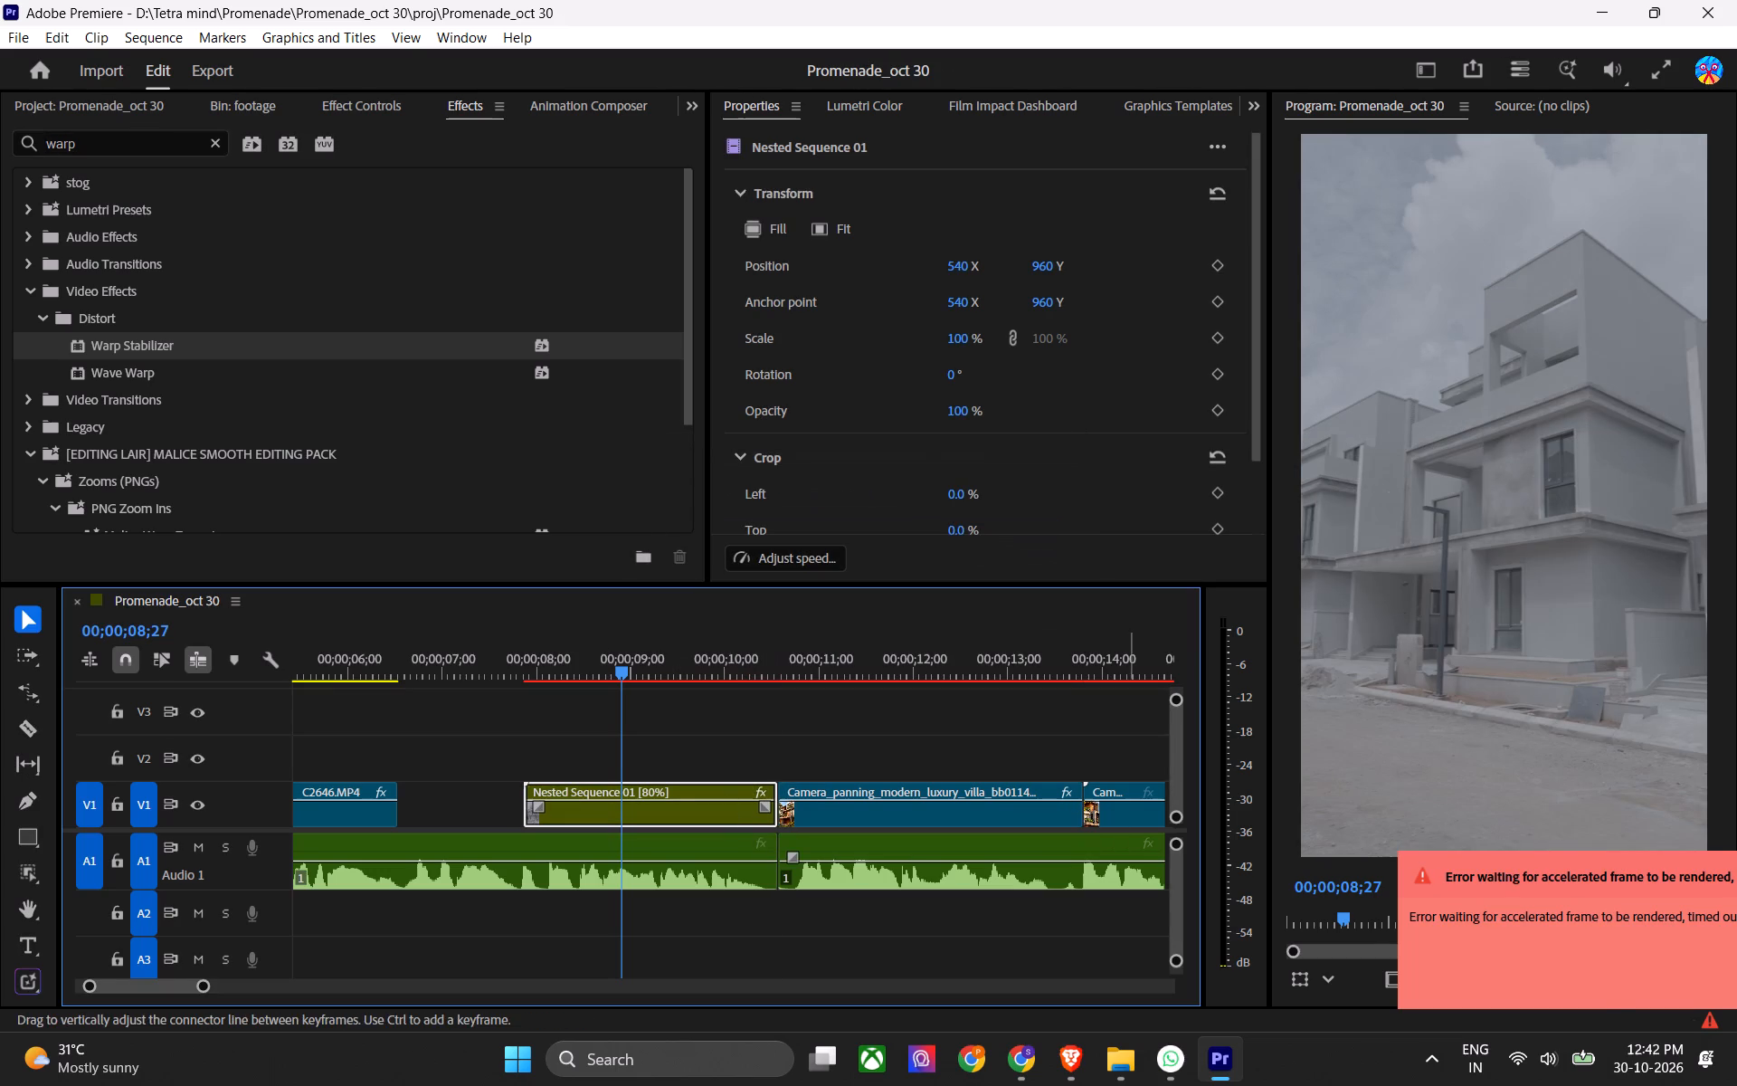
Open the Events log at full size, inspect the latest error entries, and clear them all.
{"action": "left_click", "coordinate": [1648, 915]}
{"action": "left_click", "coordinate": [1708, 1021]}
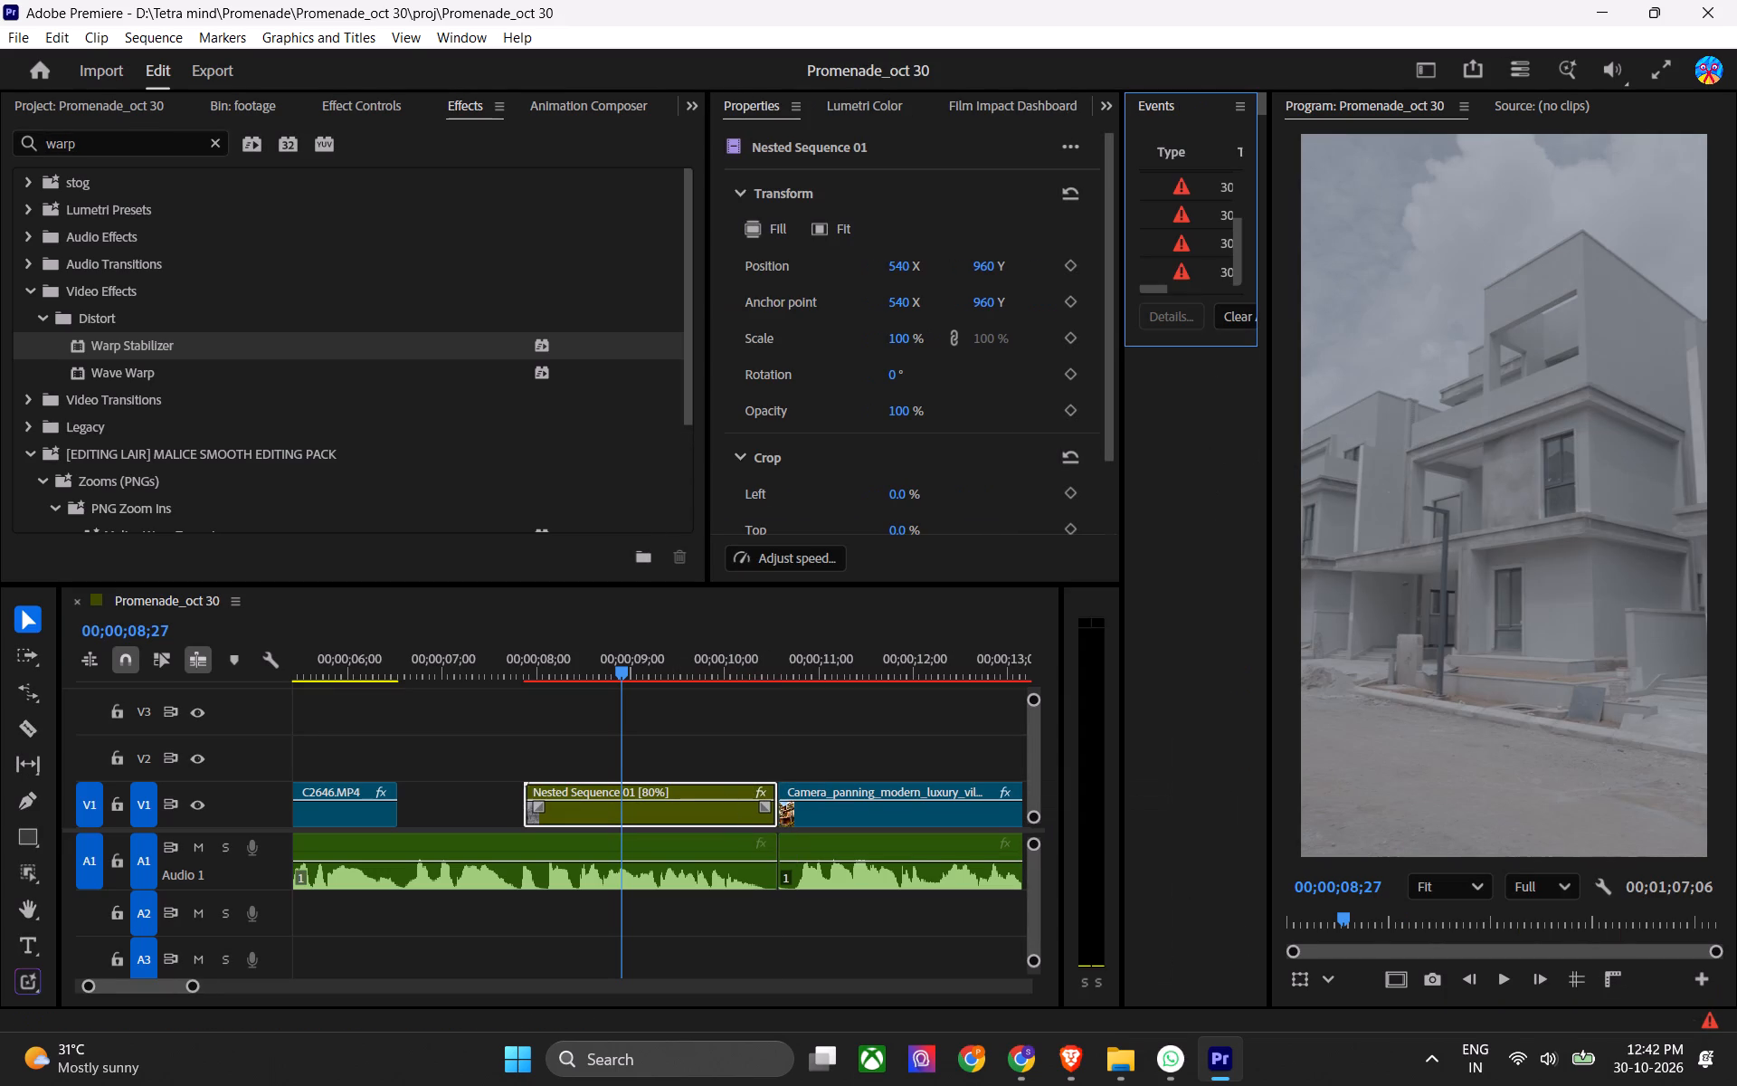
{"action": "left_click", "coordinate": [1208, 380]}
{"action": "type", "text": "1`"}
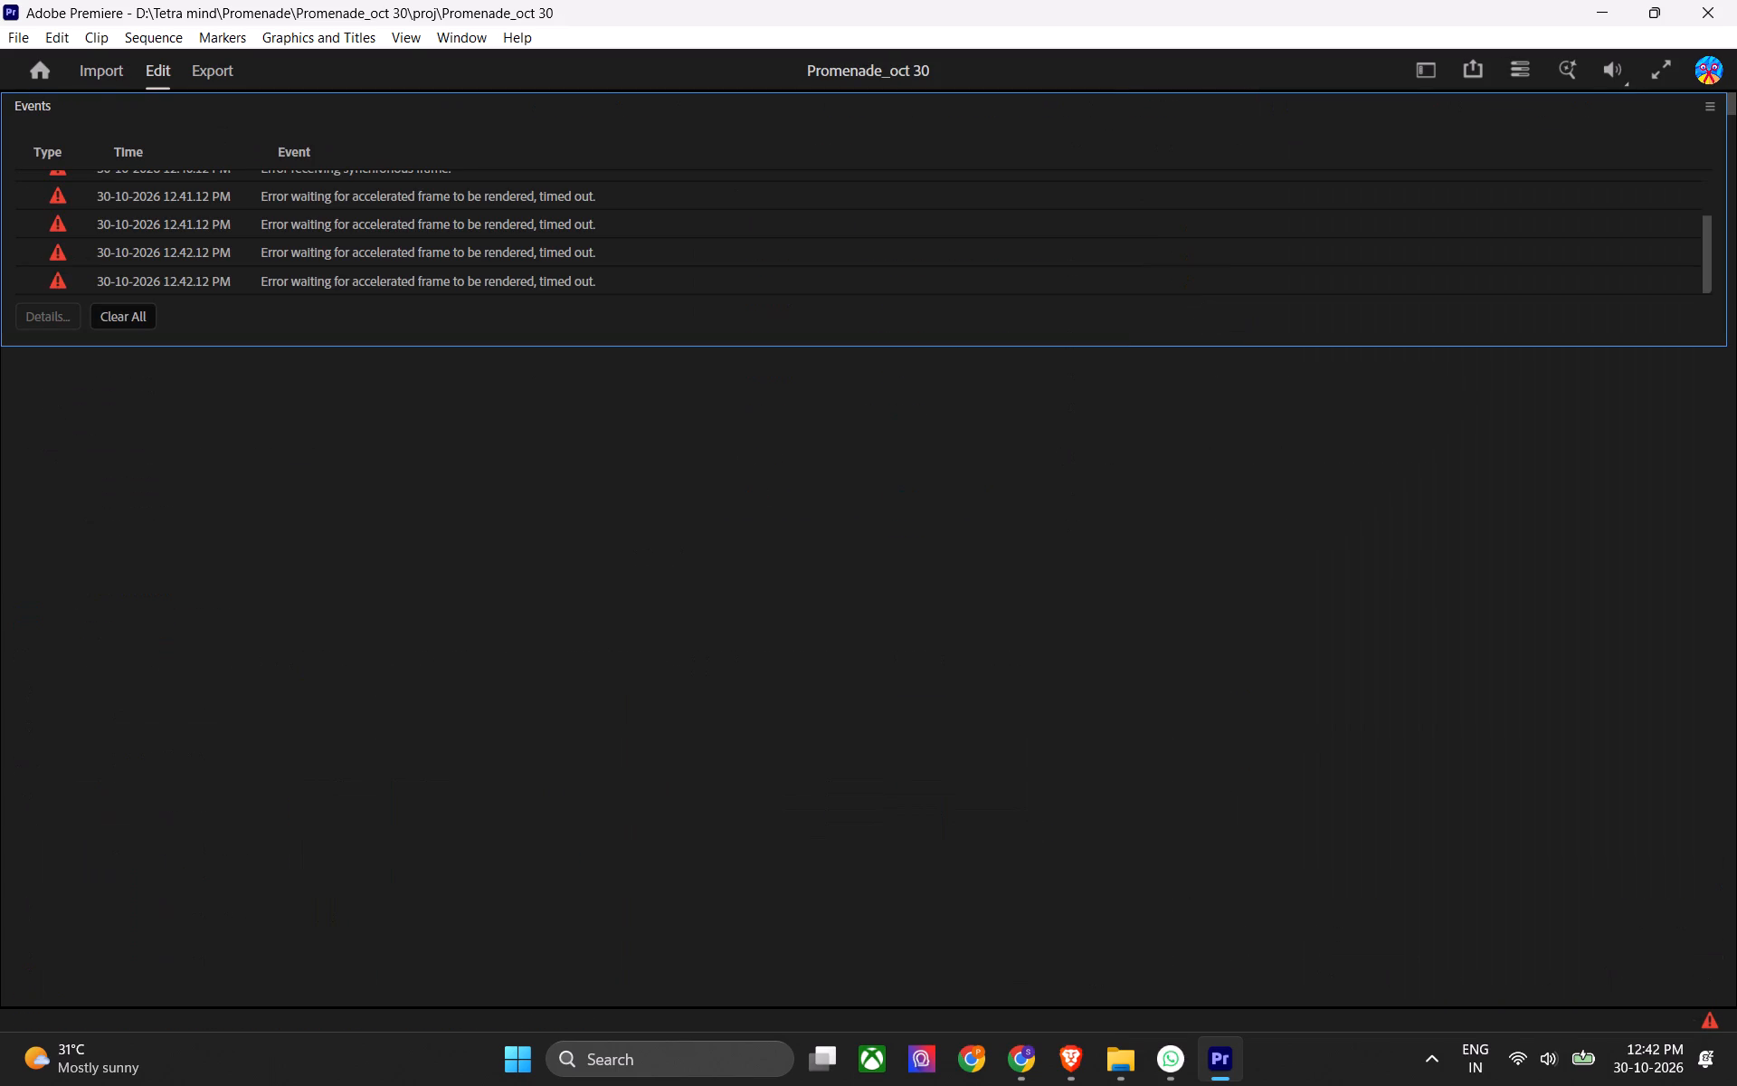
{"action": "scroll", "coordinate": [314, 298], "scroll_direction": "up", "scroll_amount": 7}
{"action": "left_click", "coordinate": [402, 273]}
{"action": "double_click", "coordinate": [391, 277]}
{"action": "left_click", "coordinate": [422, 276]}
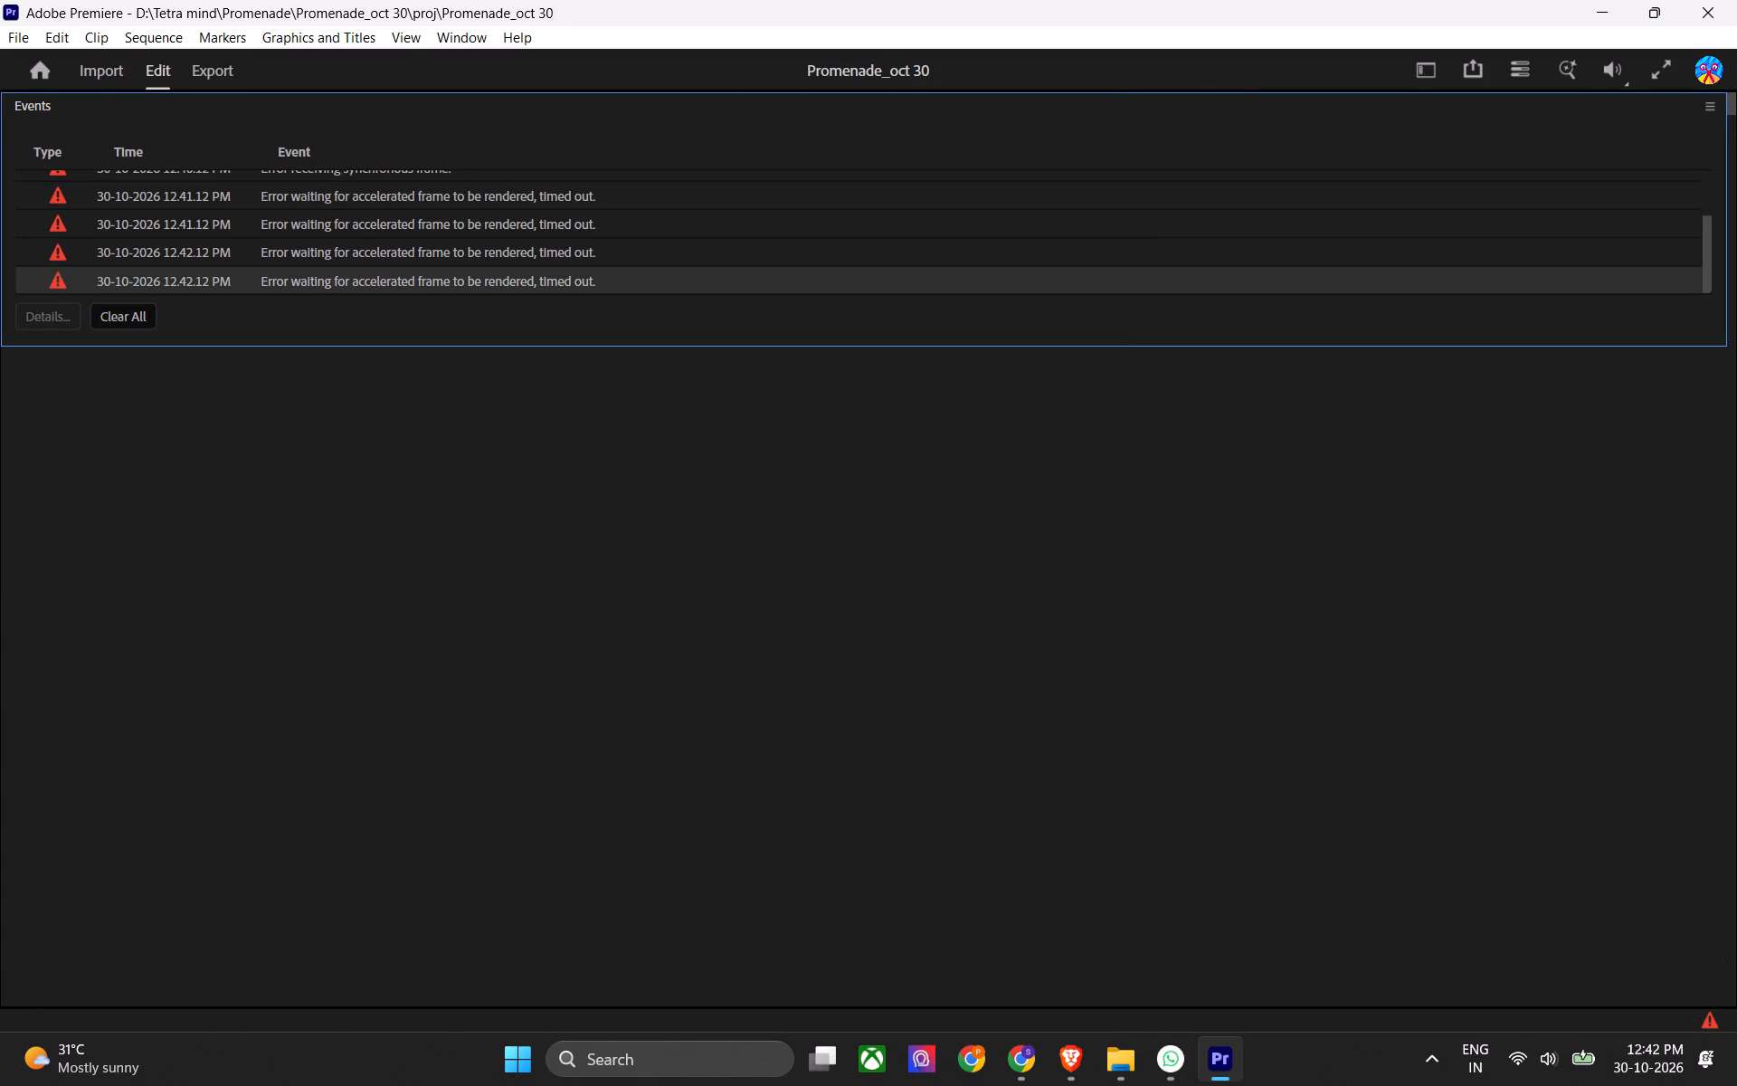
{"action": "left_click", "coordinate": [439, 262]}
{"action": "left_click", "coordinate": [154, 318]}
{"action": "left_click", "coordinate": [337, 481]}
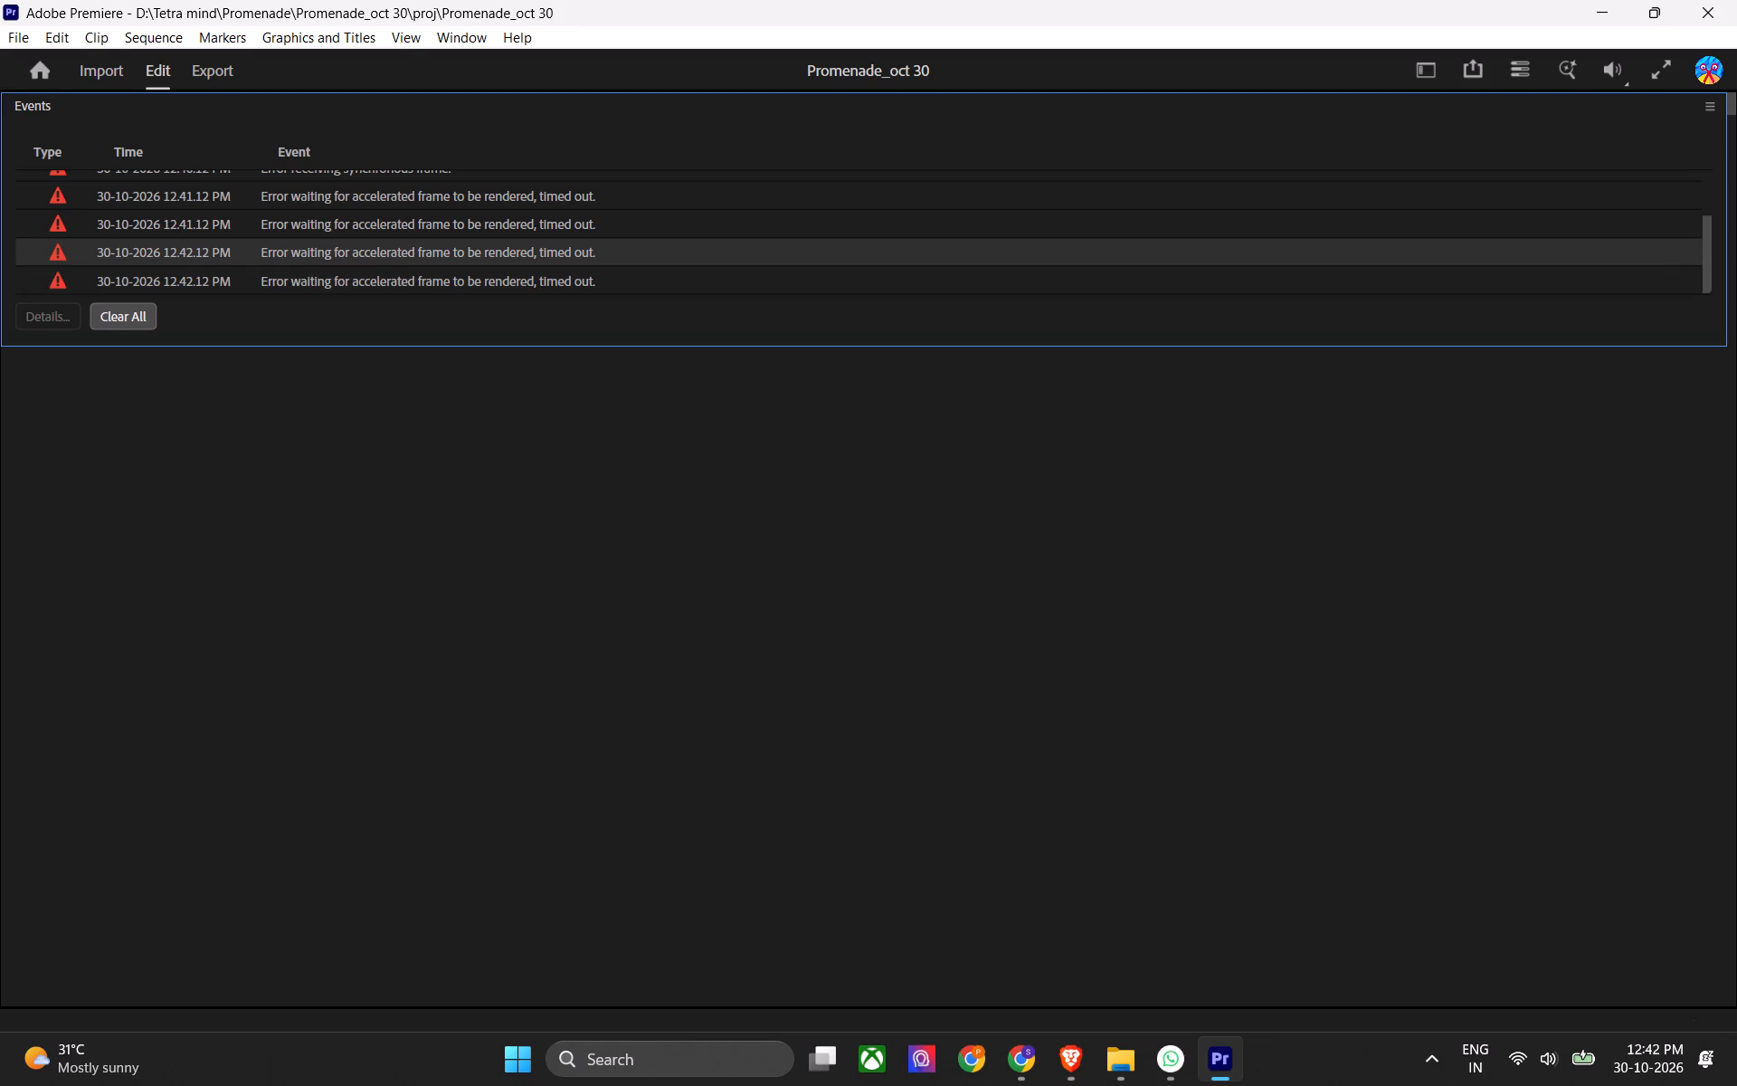
Close the Events panel, restore the widths of the Properties, Program and timeline panels, and save.
{"action": "key", "text": "grave"}
{"action": "middle_click", "coordinate": [1145, 94]}
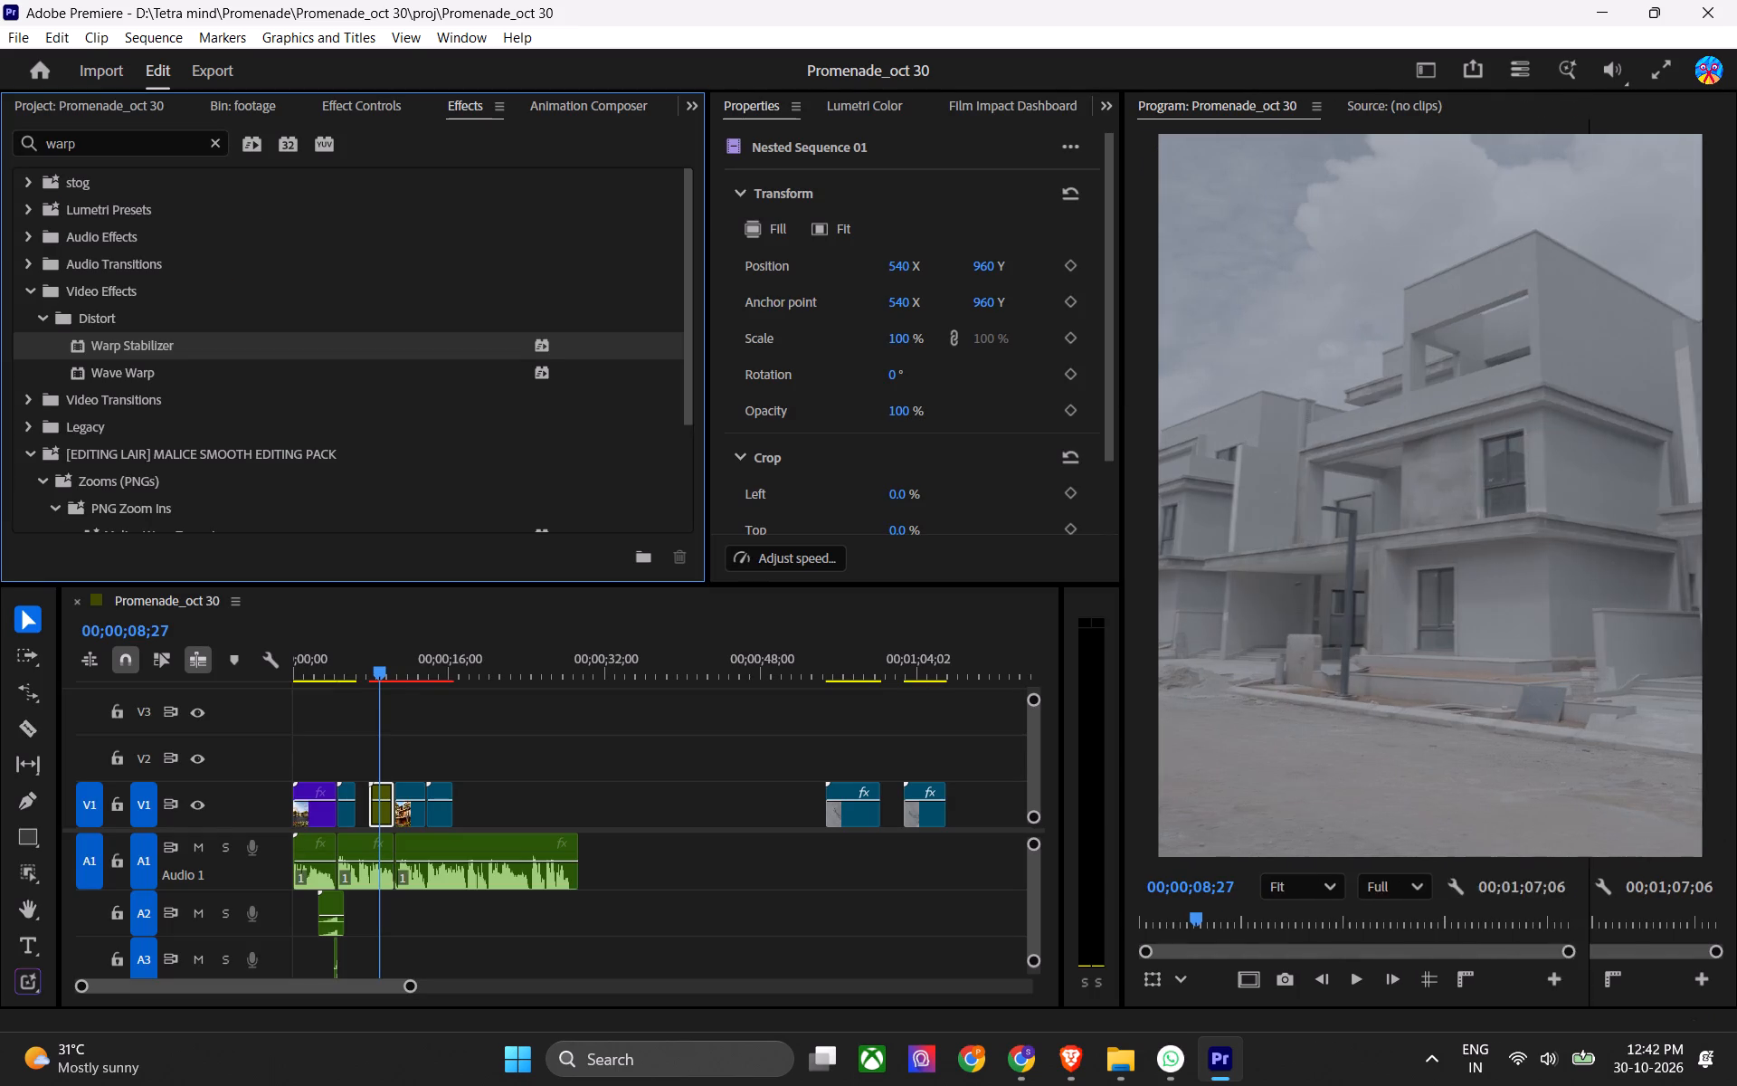
{"action": "left_click_drag", "start_coordinate": [1123, 288], "coordinate": [1181, 318]}
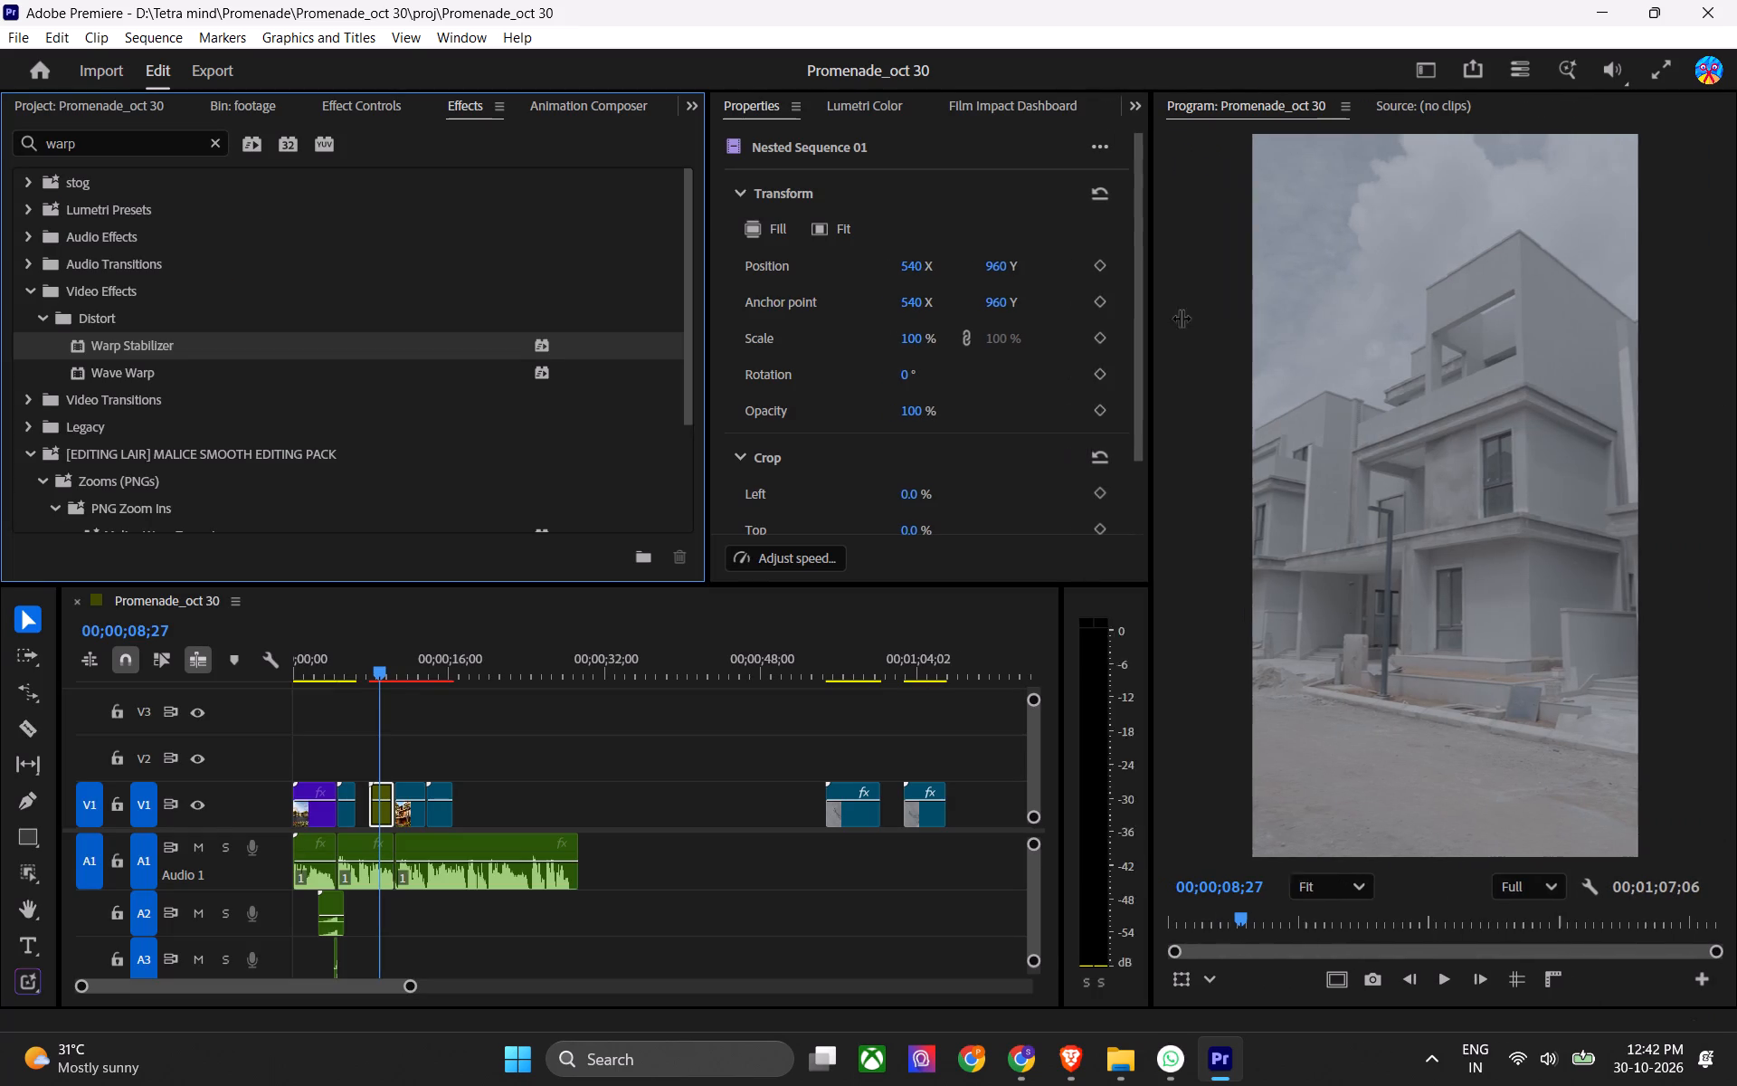
{"action": "left_click_drag", "start_coordinate": [1181, 318], "coordinate": [1247, 340]}
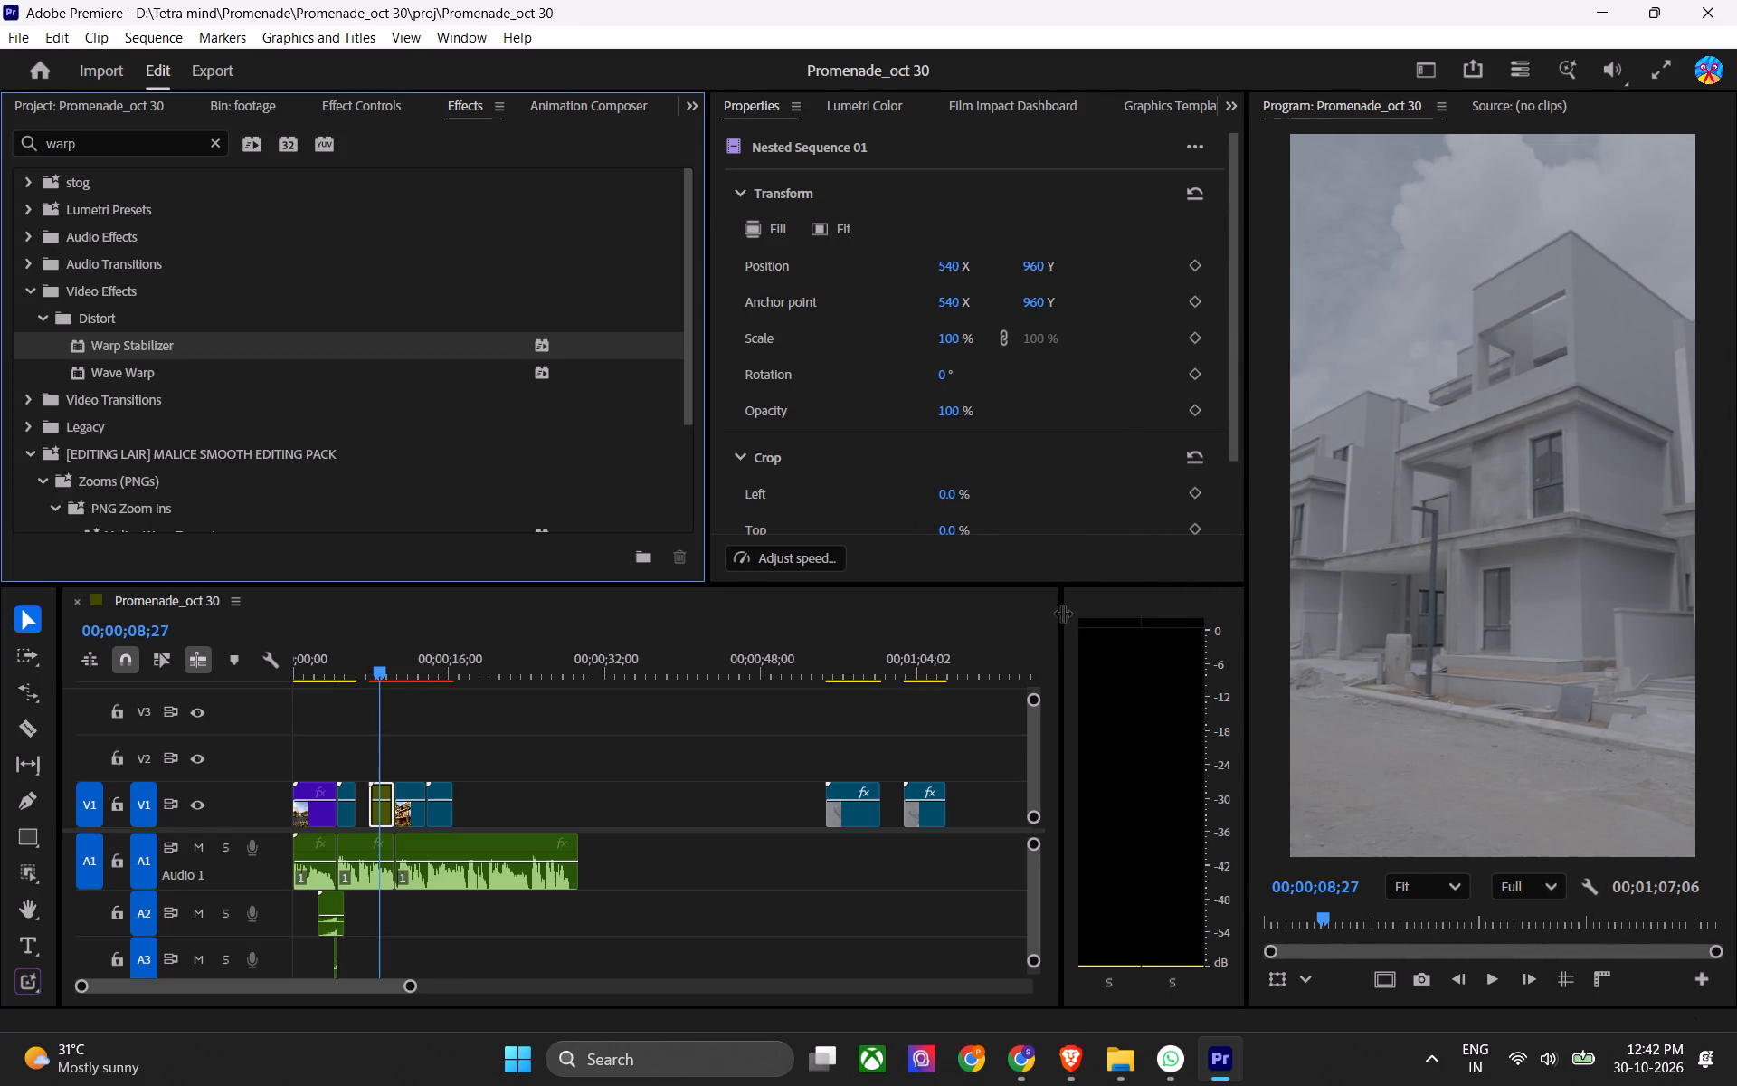
{"action": "left_click_drag", "start_coordinate": [1062, 613], "coordinate": [1168, 643]}
{"action": "left_click", "coordinate": [1062, 742]}
{"action": "key", "text": "ctrl+s"}
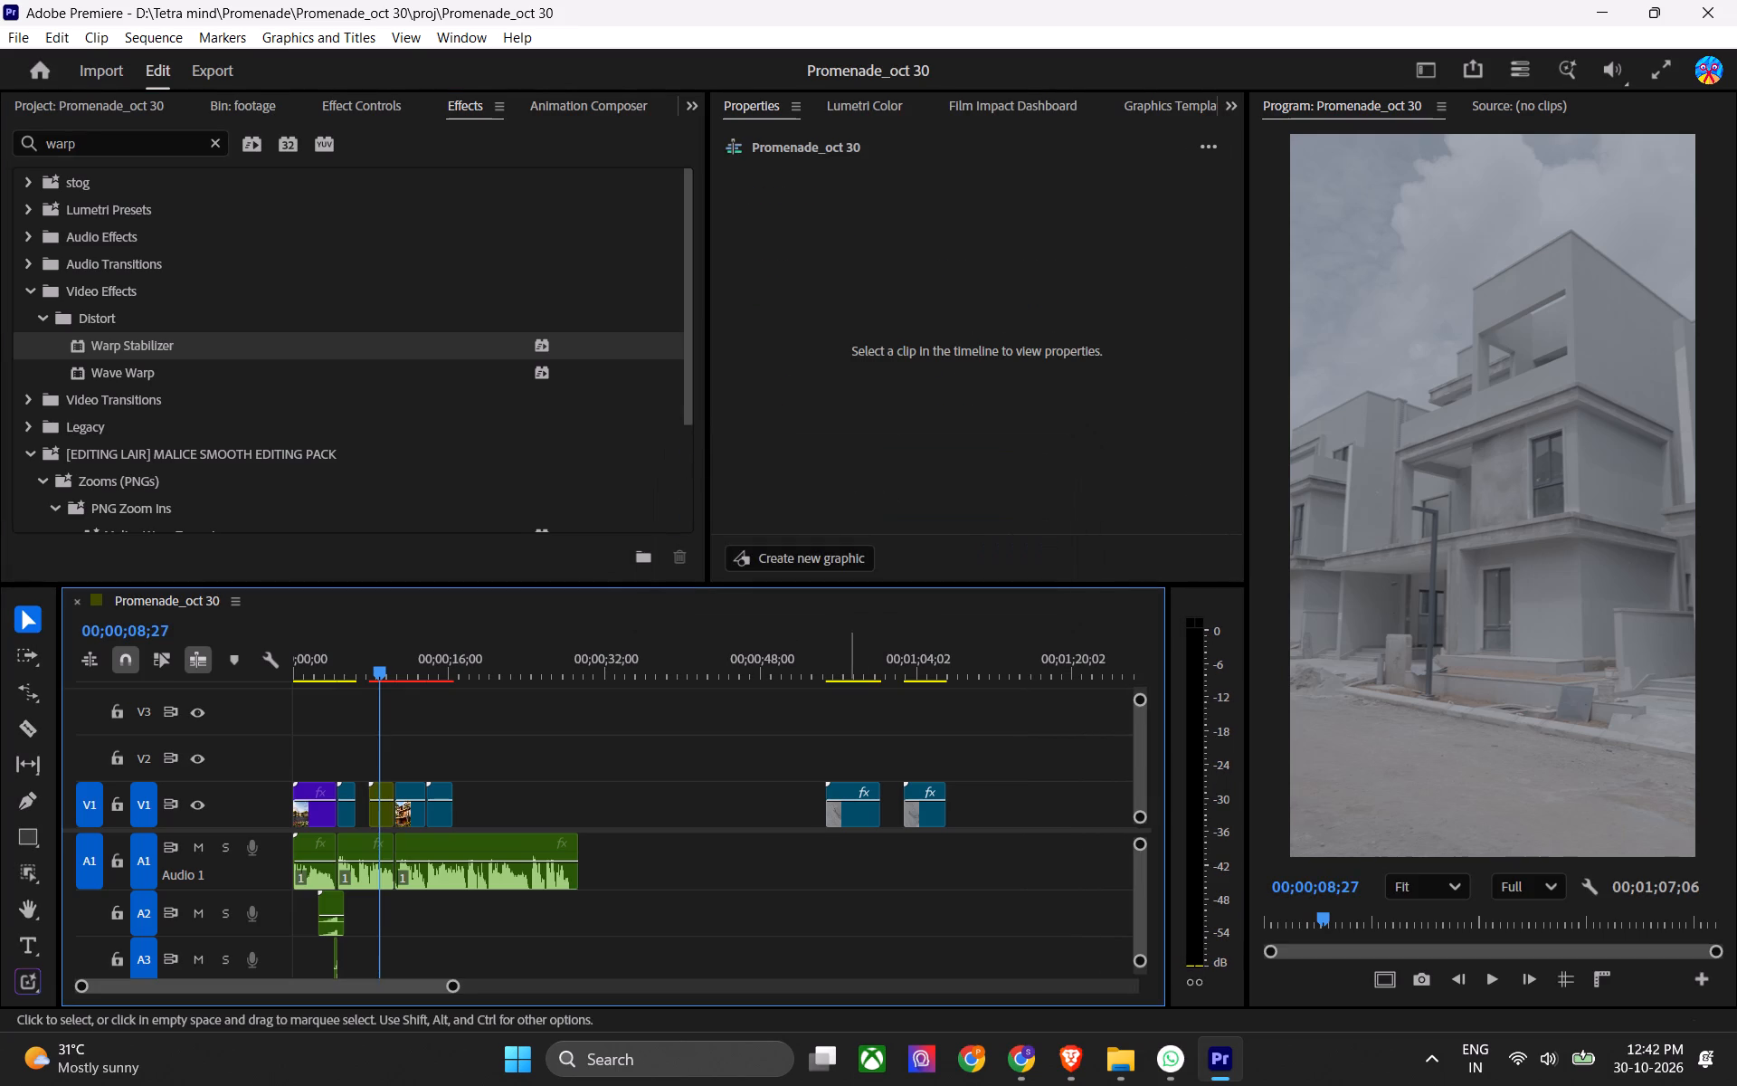
Render the sequence's video previews, stopping once the opening clips through Camera_moving are rendered.
{"action": "key", "text": "ctrl+1"}
{"action": "left_click", "coordinate": [589, 813]}
{"action": "key", "text": "ctrl+s"}
{"action": "key", "text": "d"}
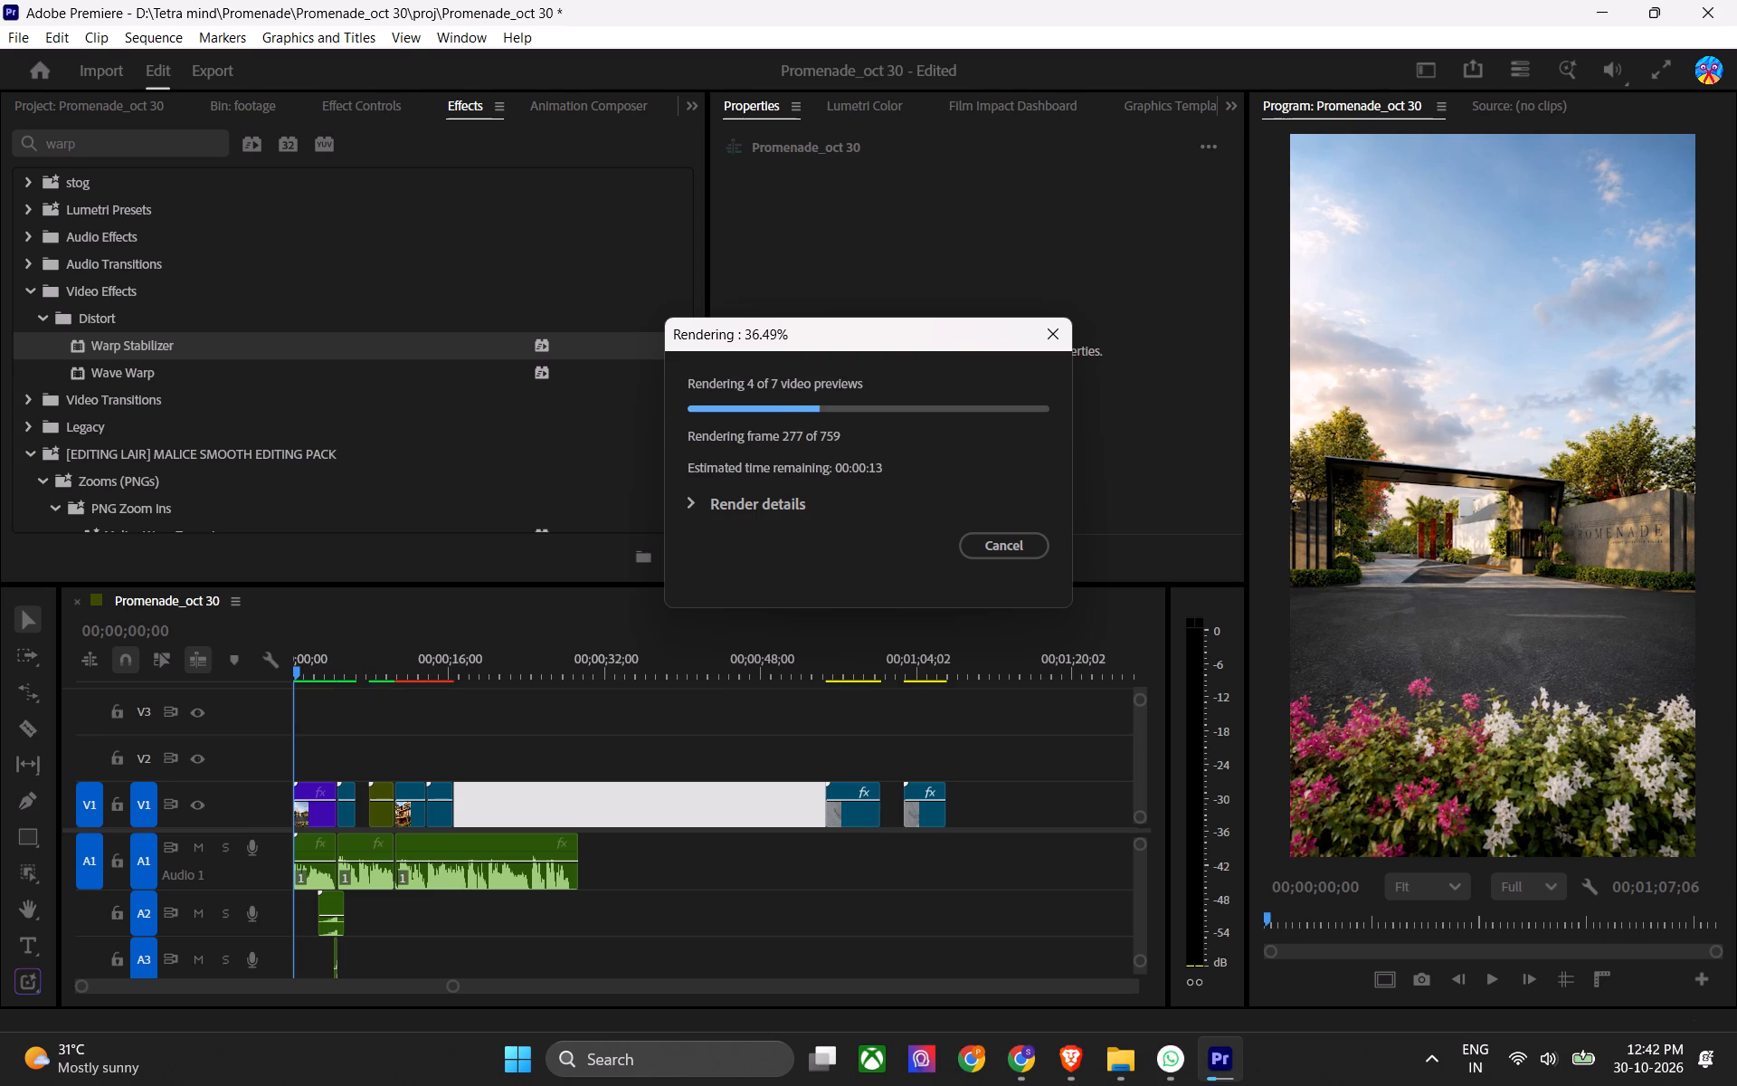
{"action": "left_click", "coordinate": [621, 709]}
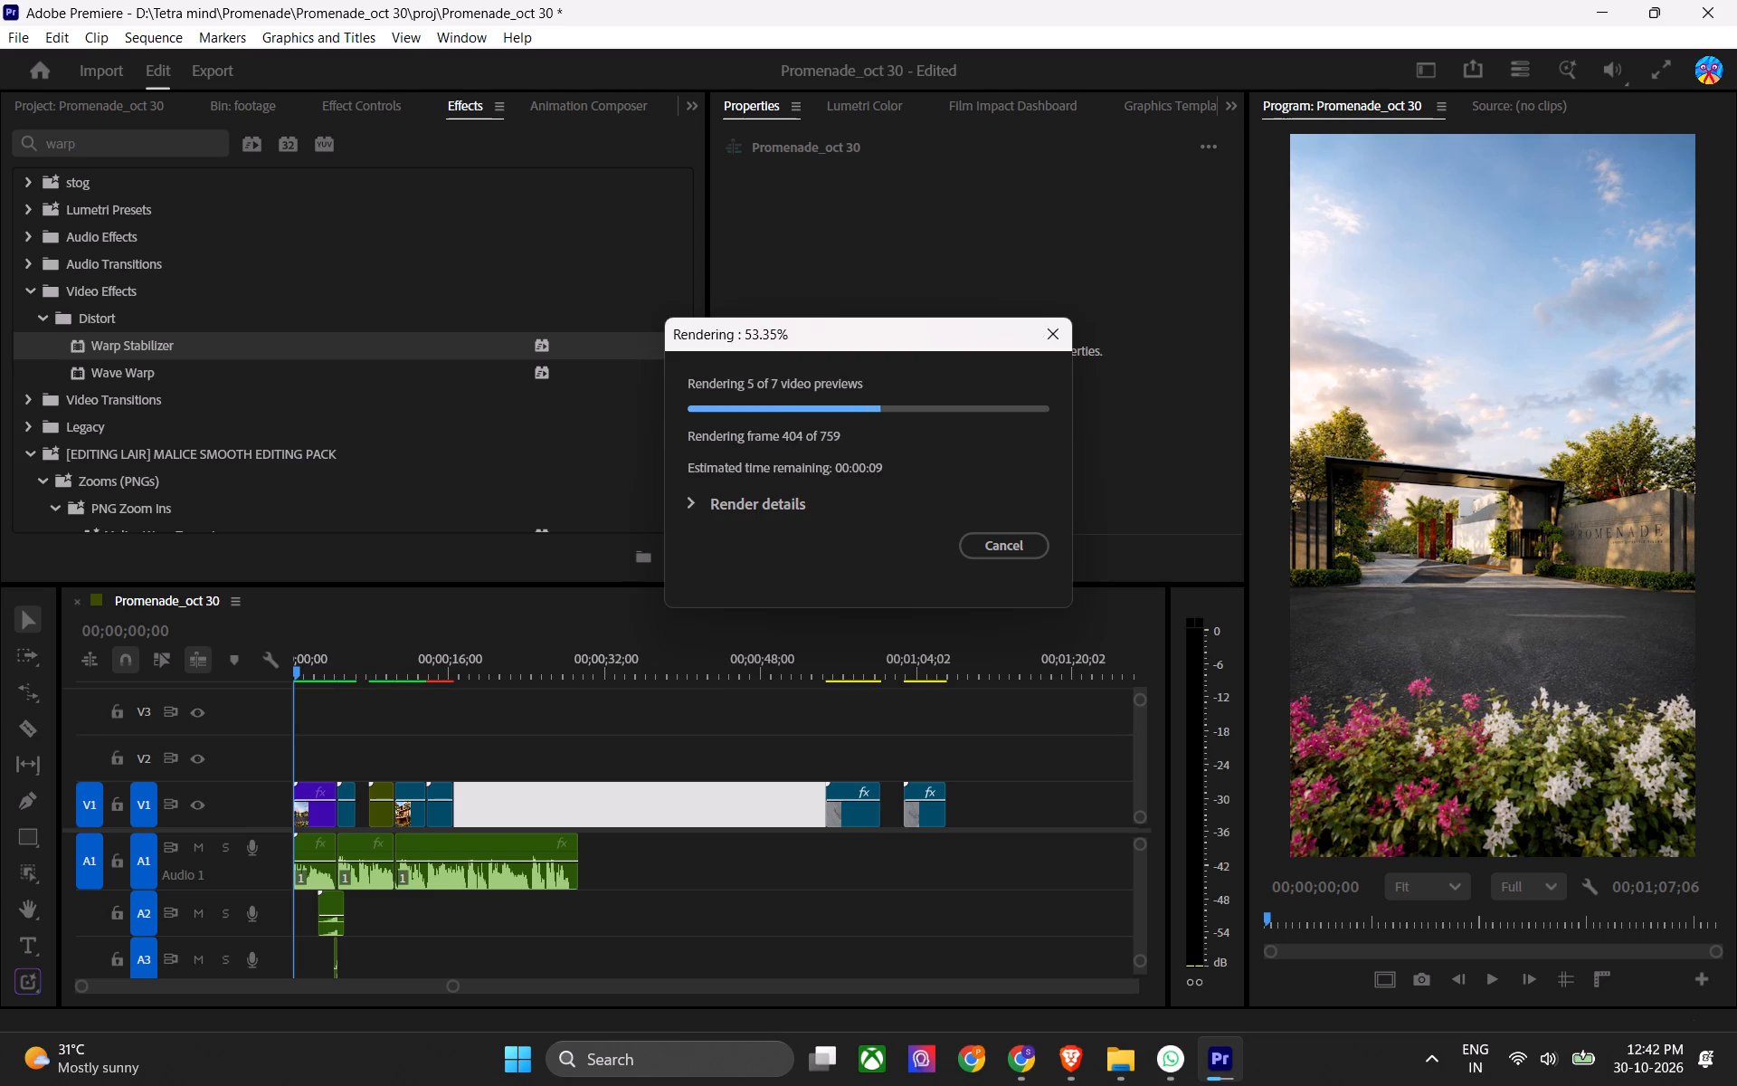
{"action": "left_click_drag", "start_coordinate": [619, 706], "coordinate": [617, 714]}
{"action": "left_click", "coordinate": [978, 546]}
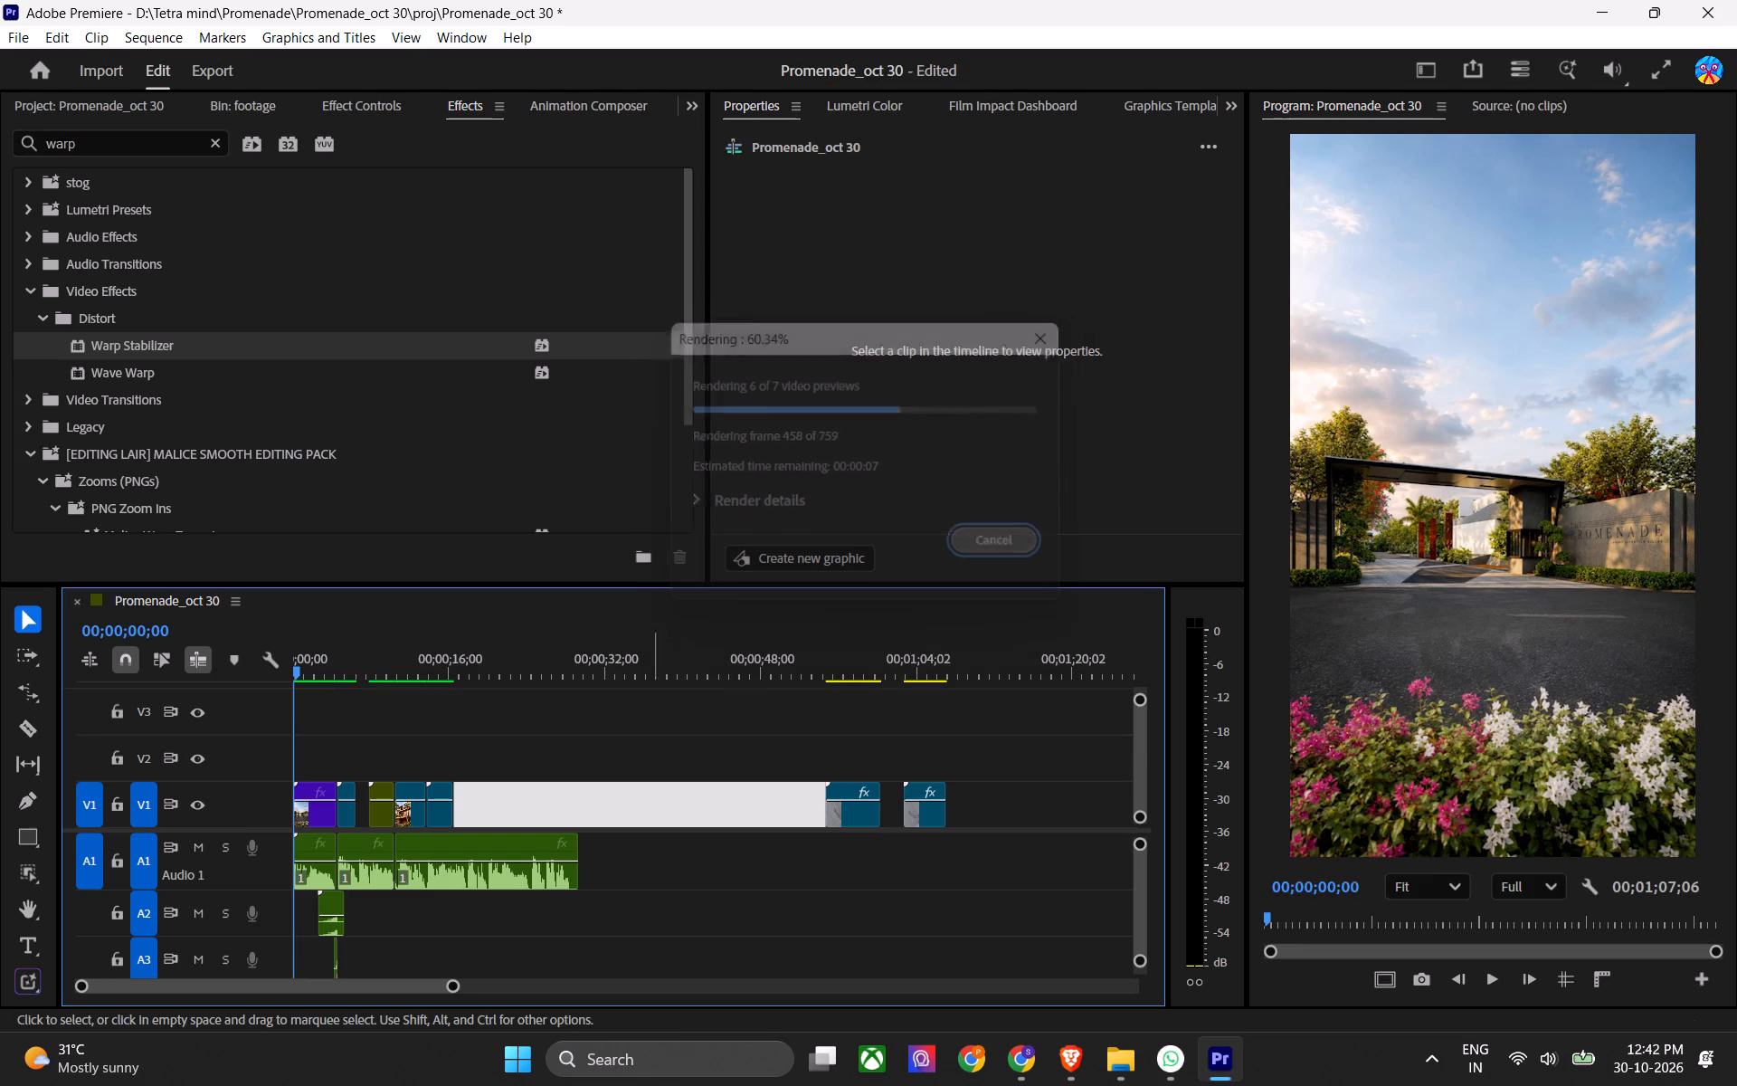
Save the project and play back the opening clips from the start up to the end of the nested clip.
{"action": "left_click", "coordinate": [595, 722]}
{"action": "left_click_drag", "start_coordinate": [335, 668], "coordinate": [251, 681]}
{"action": "key", "text": "ctrl+s"}
{"action": "key", "text": "space"}
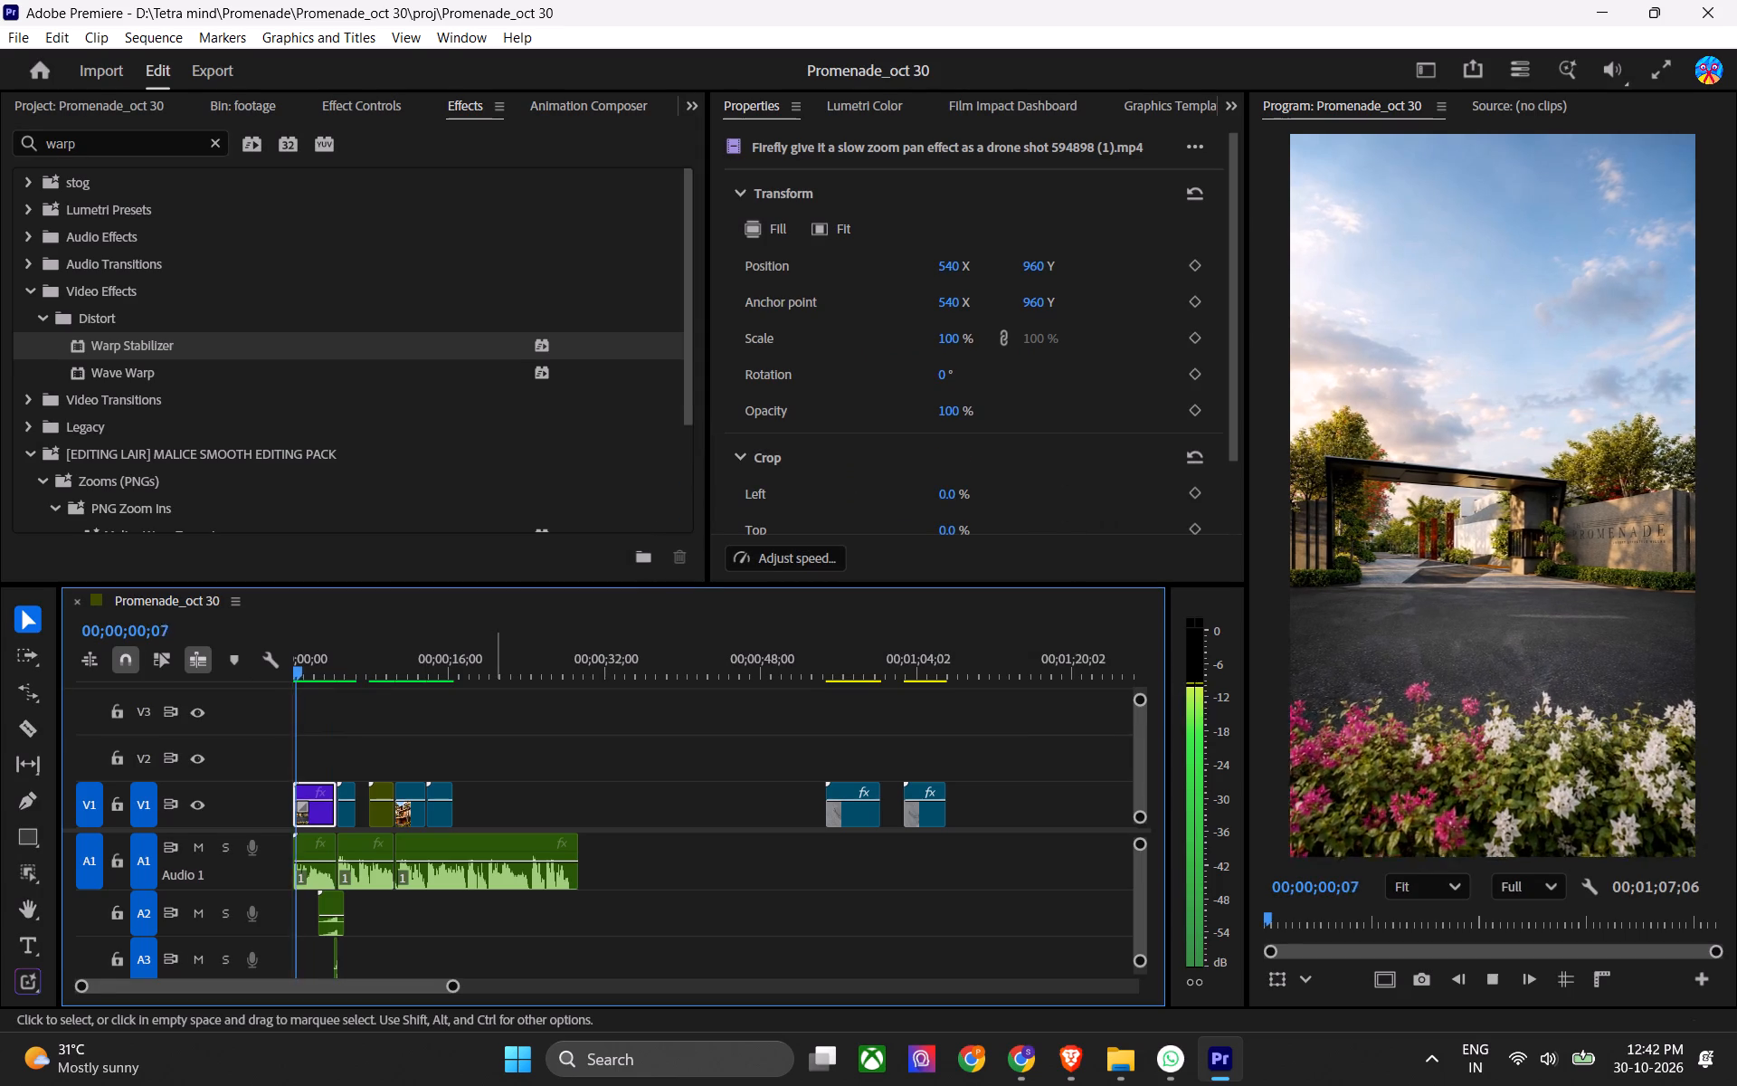
{"action": "scroll", "coordinate": [494, 766], "scroll_direction": "up", "scroll_amount": 16, "text": "alt"}
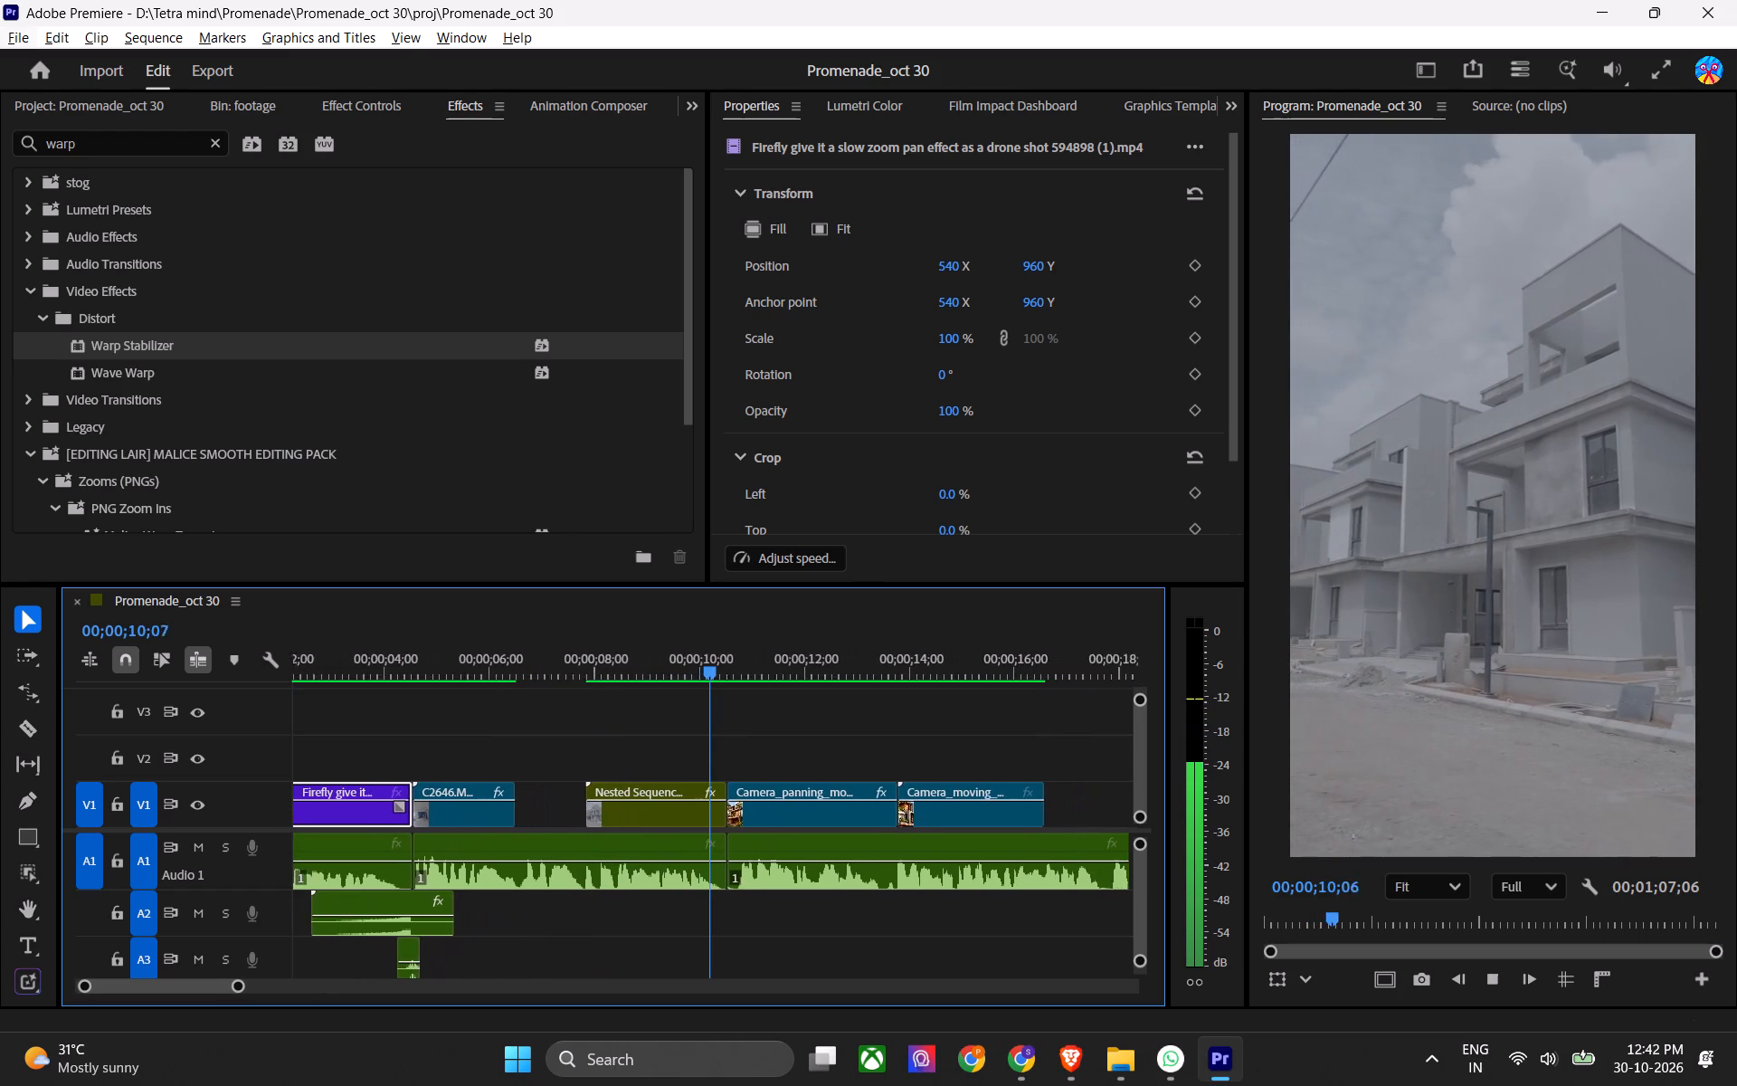
{"action": "key", "text": "space"}
{"action": "scroll", "coordinate": [683, 727], "scroll_direction": "up", "scroll_amount": 3}
{"action": "key", "text": "ctrl+s"}
{"action": "left_click_drag", "start_coordinate": [610, 662], "coordinate": [589, 671]}
{"action": "scroll", "coordinate": [615, 748], "scroll_direction": "up", "scroll_amount": 4}
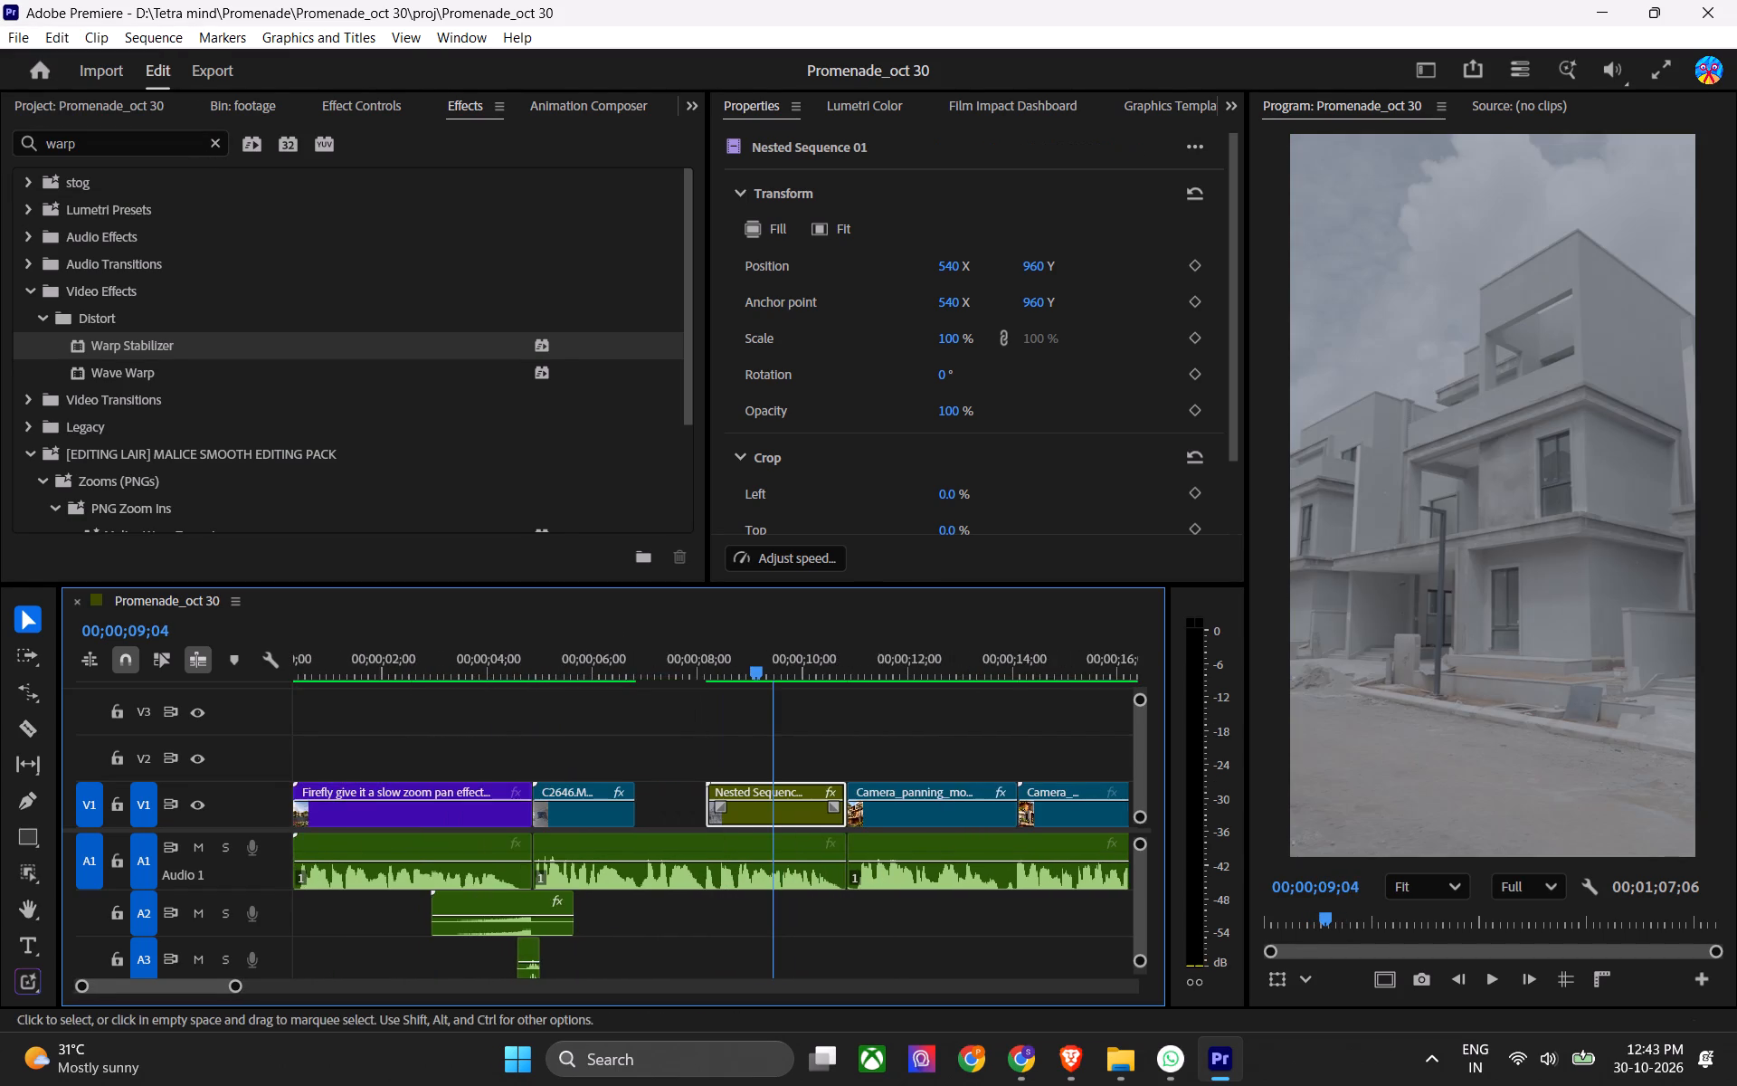
{"action": "key", "text": "ctrl+s"}
{"action": "key", "text": "ctrl+s"}
Move C2646 to V2 ending at the Camera_panning clip, shift the nested clip about 1;13 earlier, and slightly trim its end.
{"action": "left_click_drag", "start_coordinate": [600, 823], "coordinate": [812, 764]}
{"action": "left_click_drag", "start_coordinate": [747, 814], "coordinate": [680, 824]}
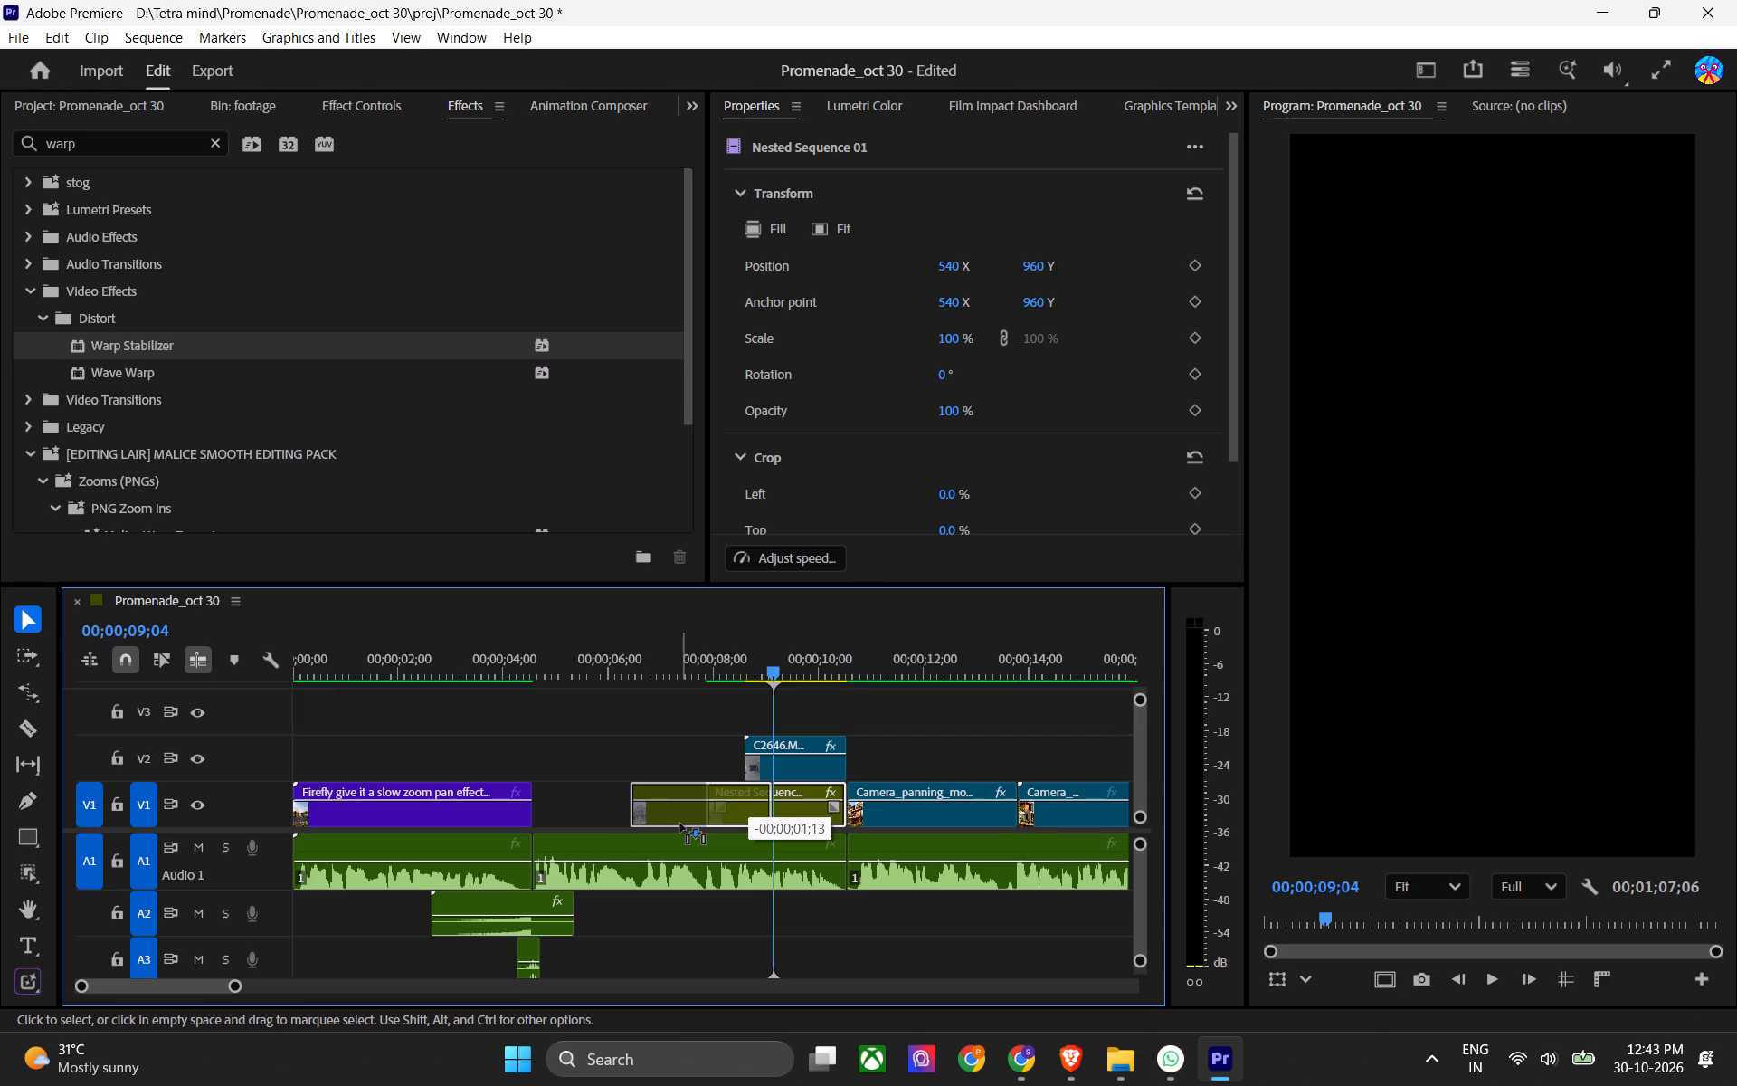
{"action": "left_click_drag", "start_coordinate": [680, 824], "coordinate": [682, 824]}
{"action": "left_click_drag", "start_coordinate": [782, 805], "coordinate": [768, 808]}
Play back the rearranged section up to the Camera_panning clip and delete the C2646 clip from V2.
{"action": "left_click_drag", "start_coordinate": [694, 672], "coordinate": [646, 681]}
{"action": "key", "text": "space"}
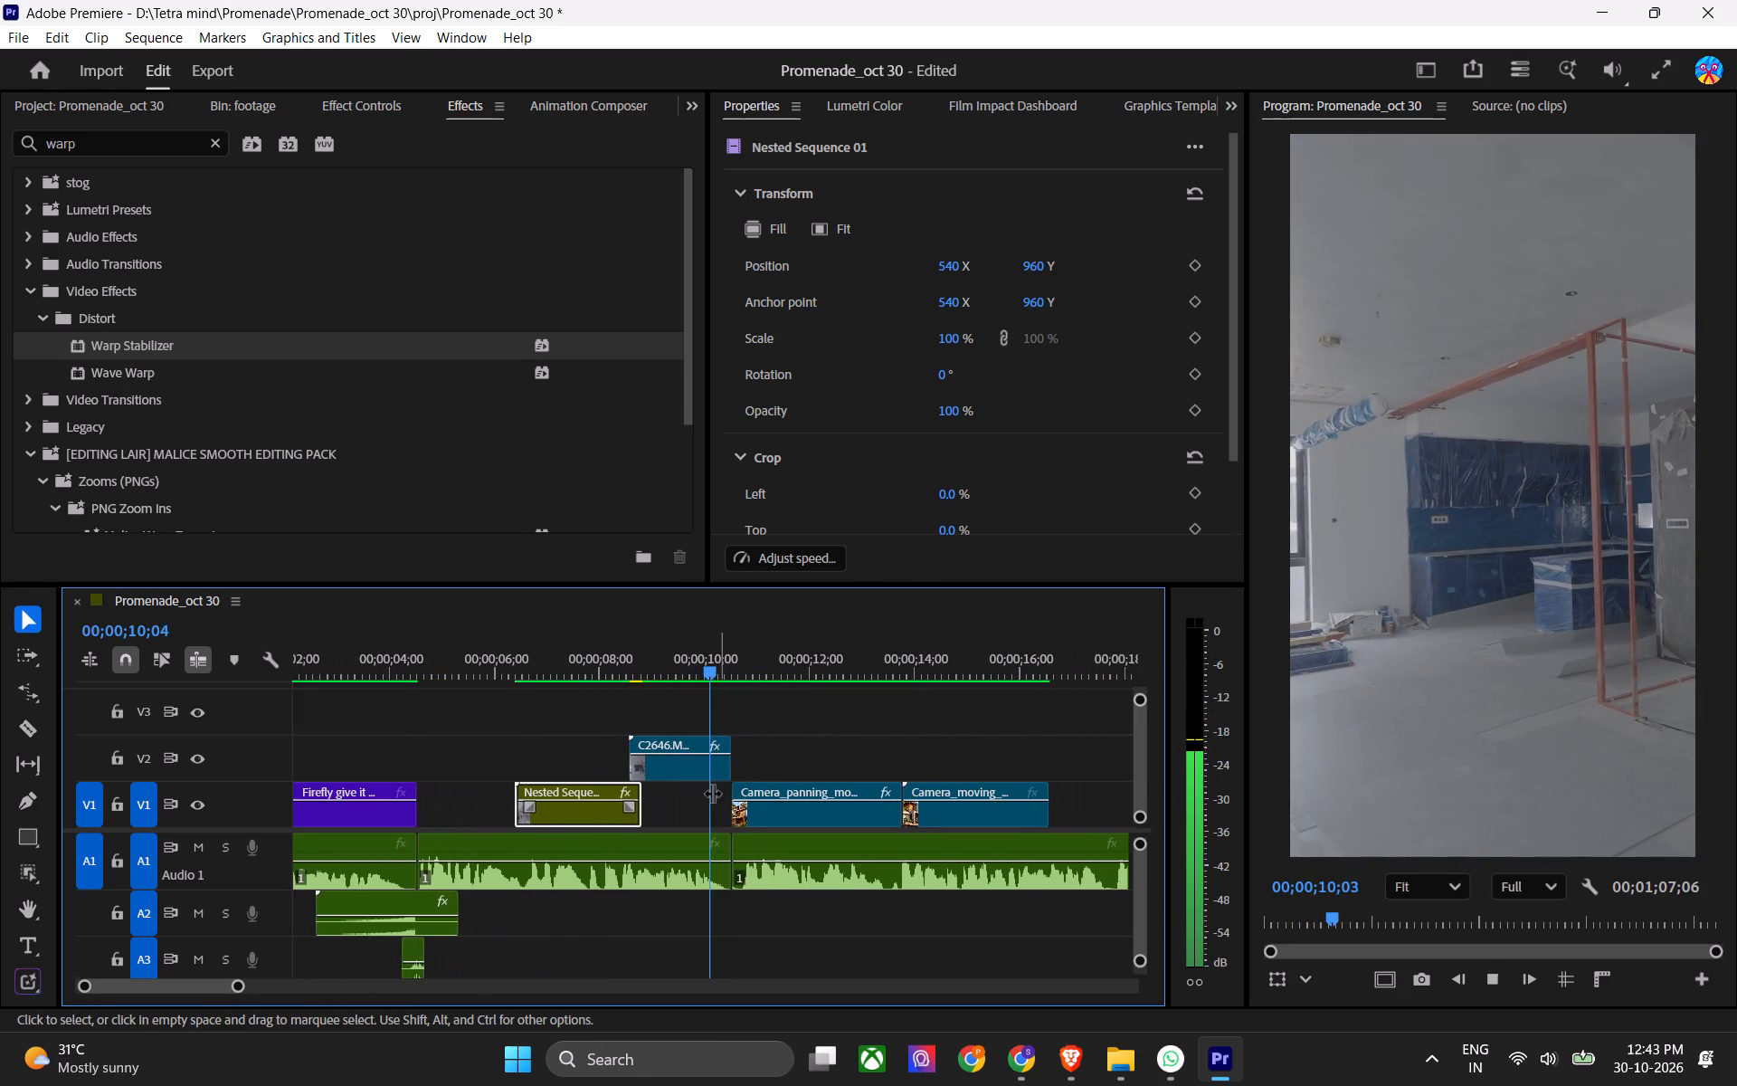
{"action": "key", "text": "space"}
{"action": "left_click", "coordinate": [672, 765]}
{"action": "key", "text": "z"}
Extend the end of the nested clip on V1 slightly into the gap before the Camera_panning clip.
{"action": "left_click", "coordinate": [612, 666]}
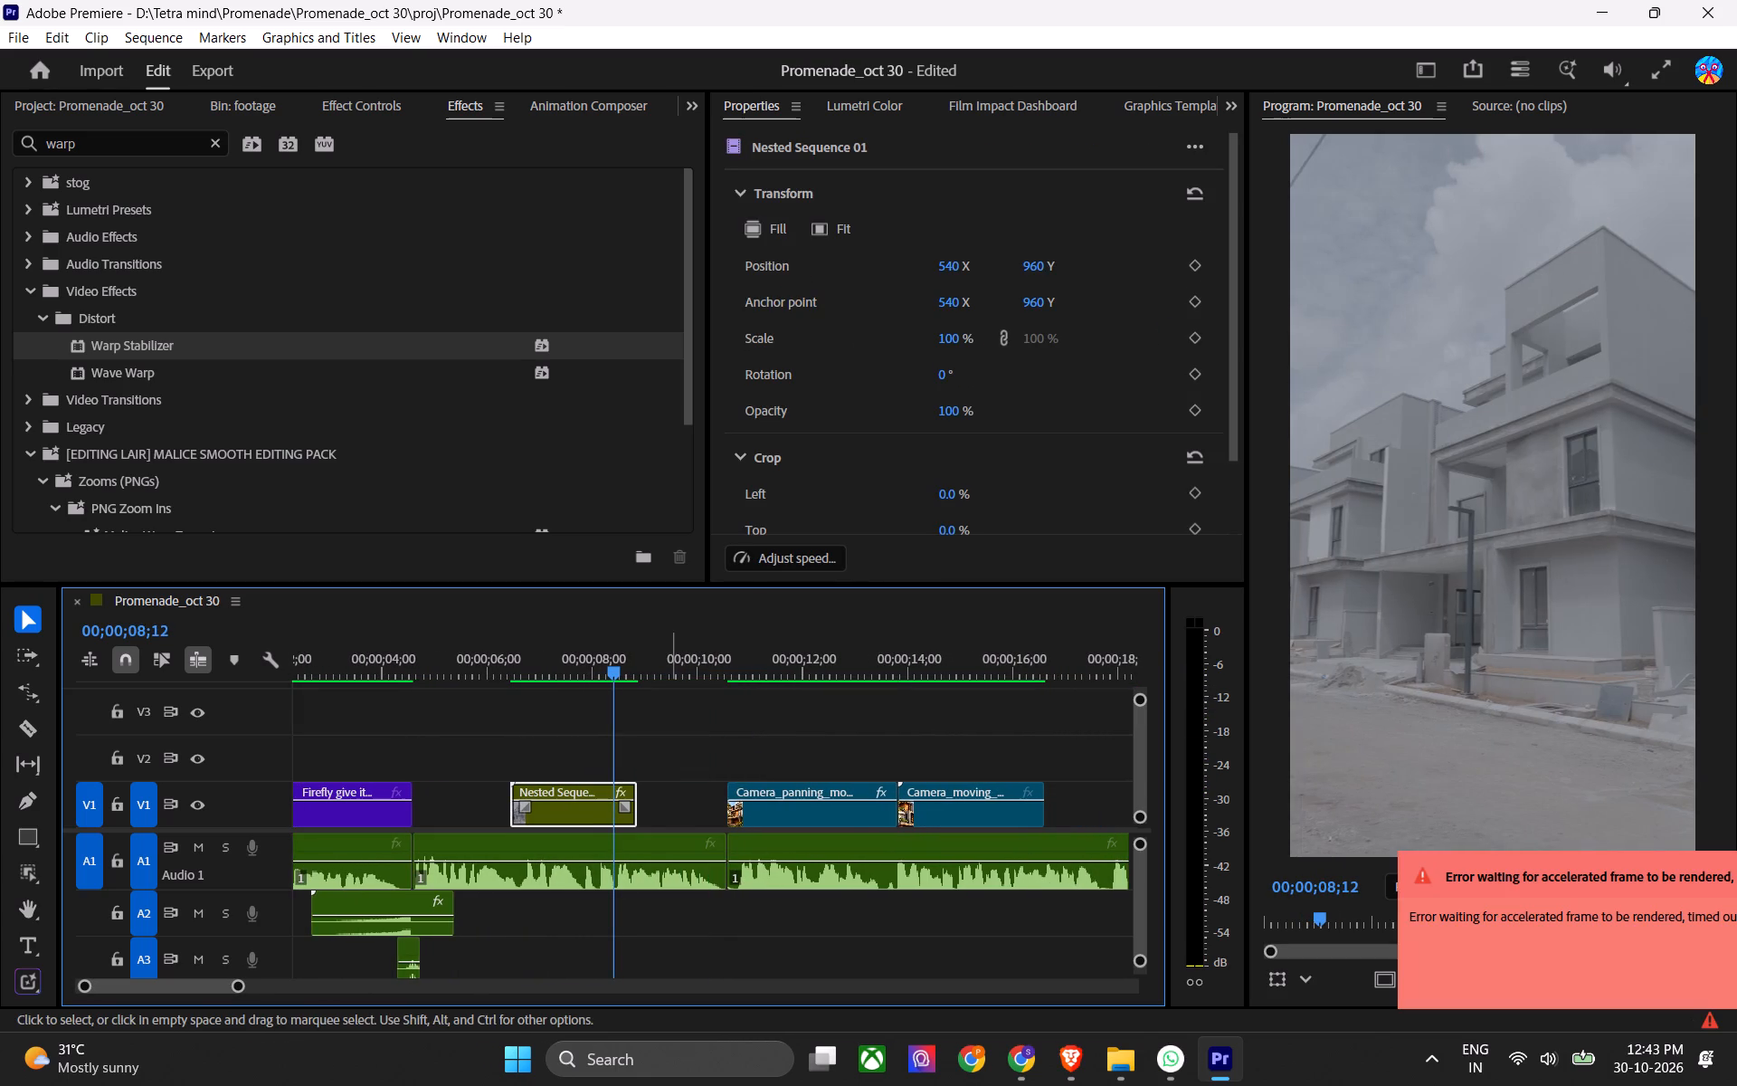
{"action": "left_click_drag", "start_coordinate": [639, 794], "coordinate": [657, 802]}
Review the C2603 and C2604 hand-on-wall clips, apply Warp Stabilizer to C2604, and save the project.
{"action": "scroll", "coordinate": [666, 810], "scroll_direction": "down", "scroll_amount": 15, "text": "alt"}
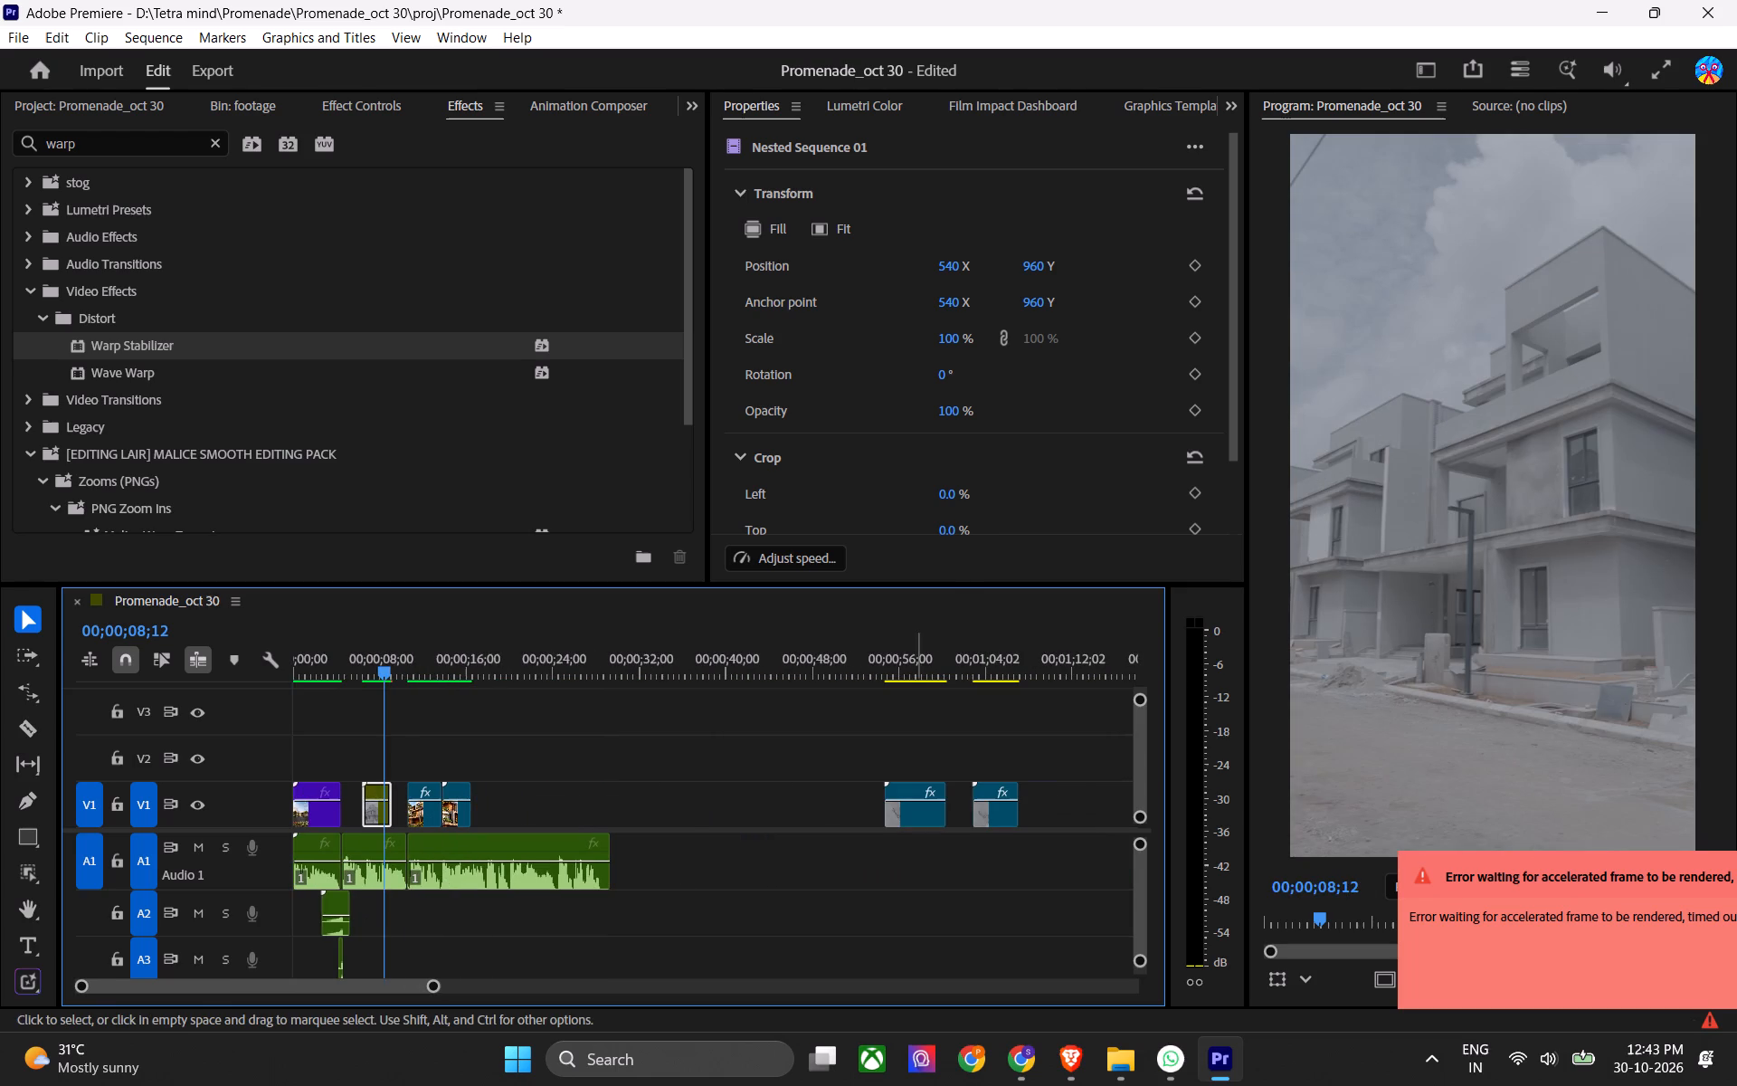
{"action": "left_click_drag", "start_coordinate": [907, 677], "coordinate": [920, 701]}
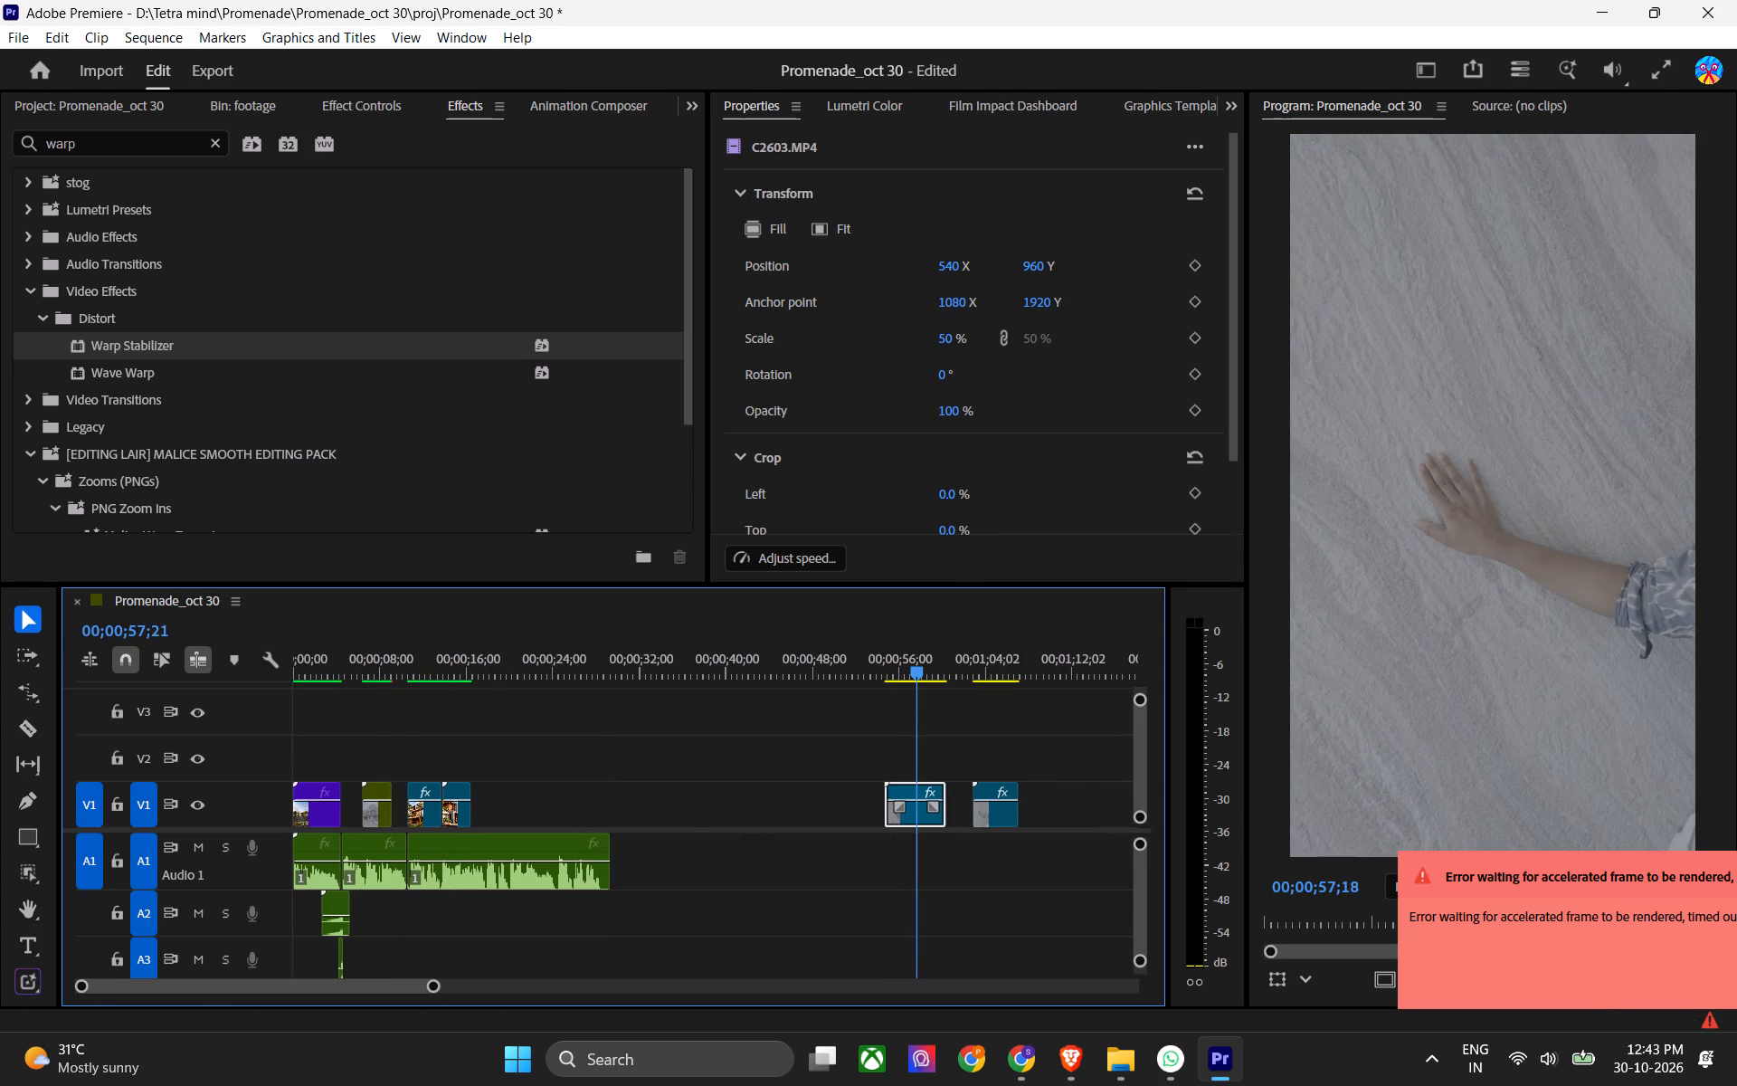
{"action": "left_click_drag", "start_coordinate": [920, 701], "coordinate": [924, 703]}
{"action": "scroll", "coordinate": [930, 797], "scroll_direction": "up", "scroll_amount": 6}
{"action": "left_click_drag", "start_coordinate": [974, 660], "coordinate": [985, 670]}
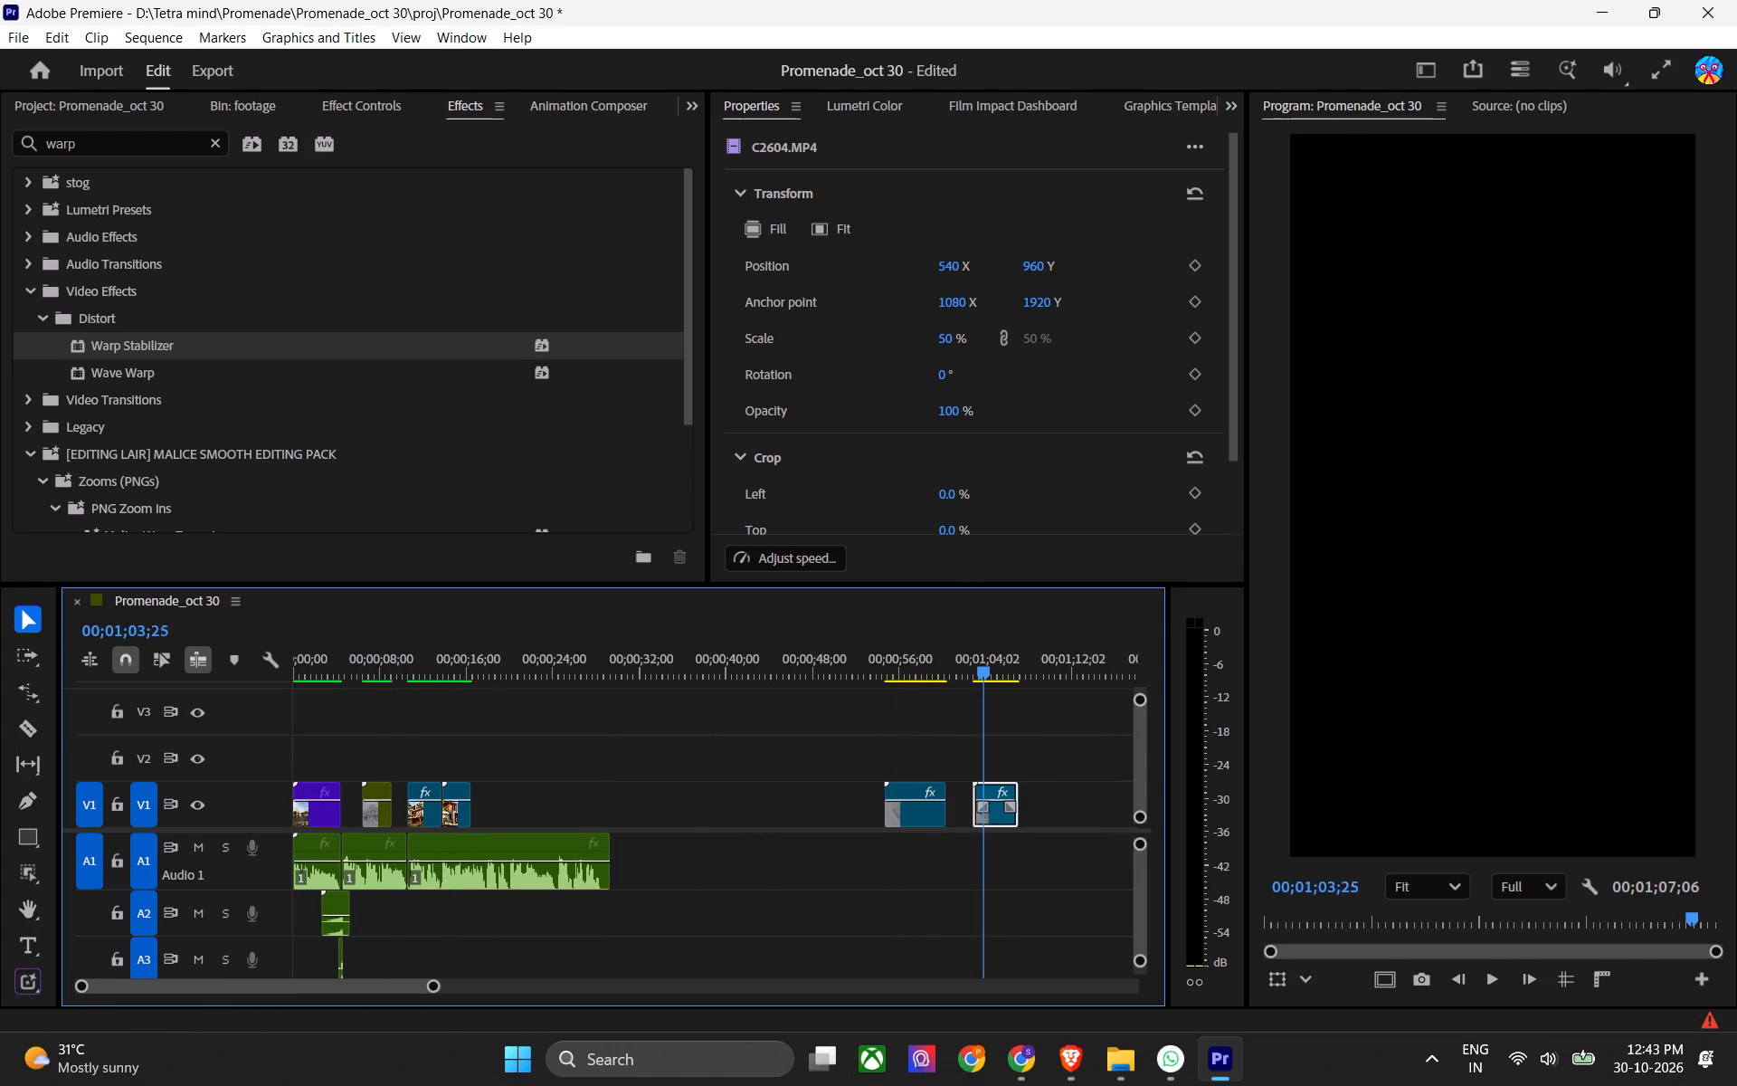
{"action": "left_click_drag", "start_coordinate": [985, 670], "coordinate": [985, 677]}
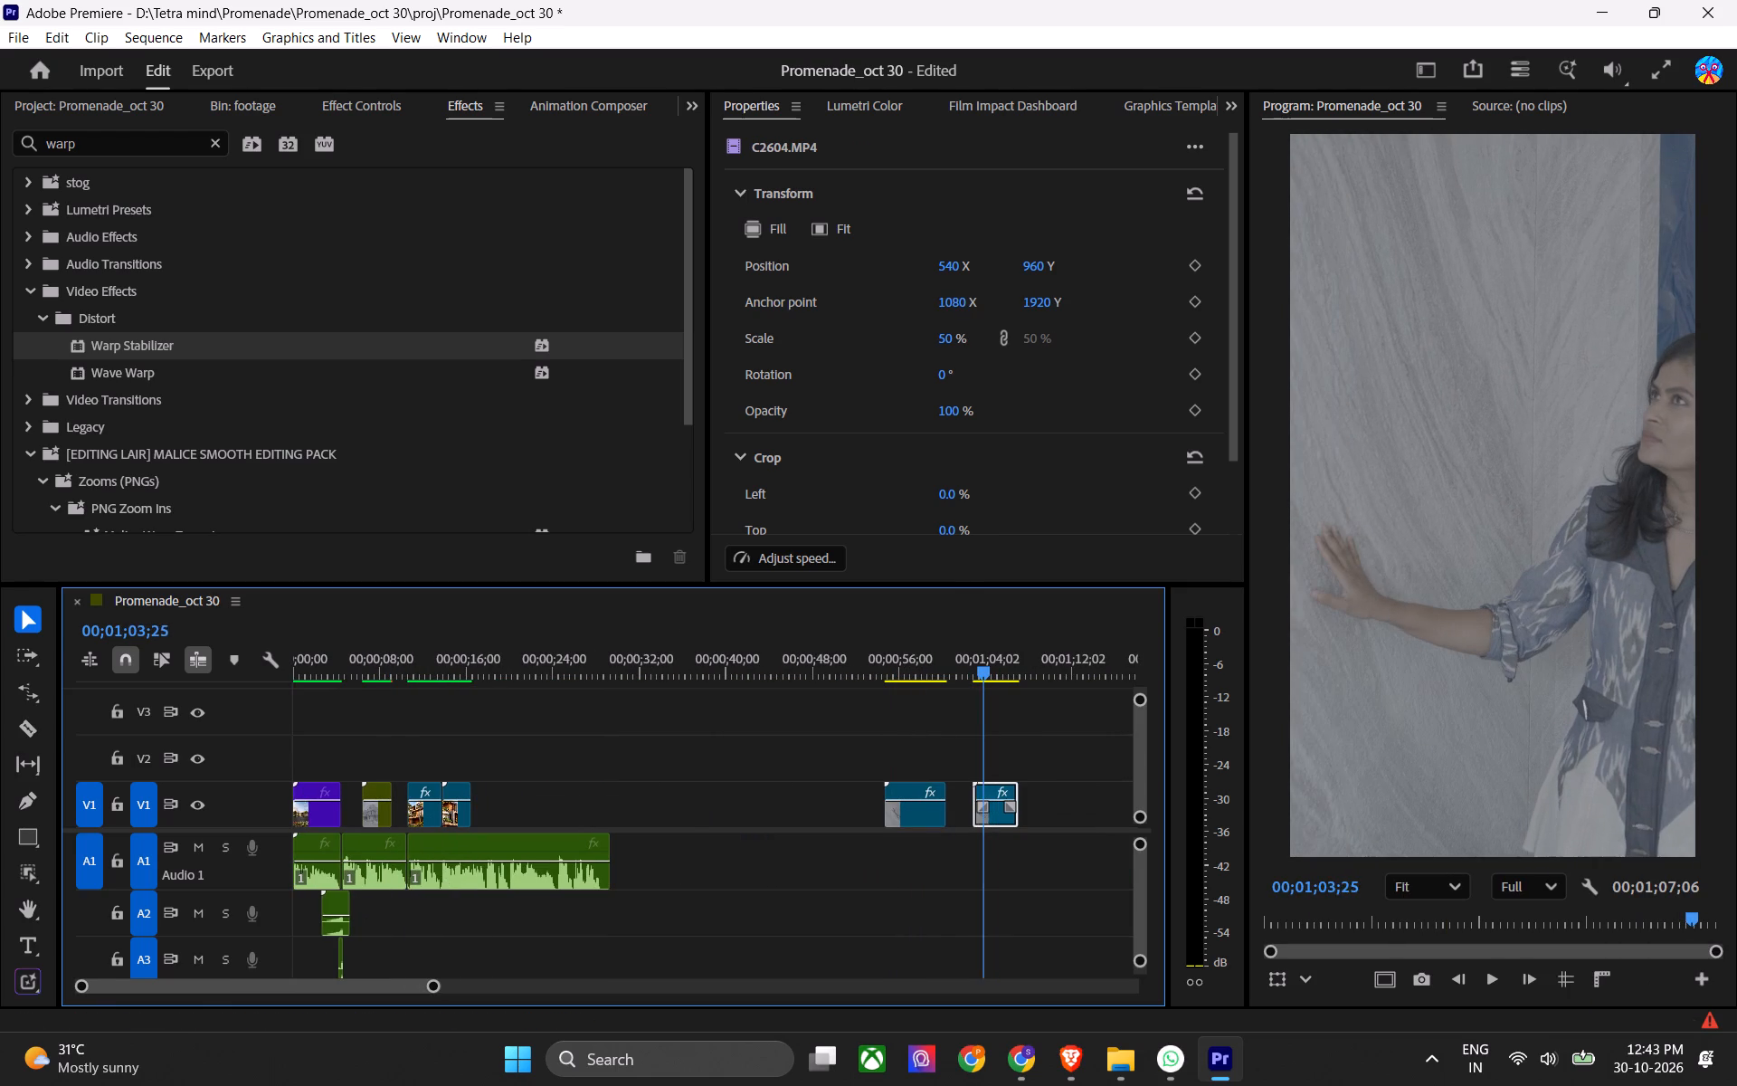
{"action": "left_click_drag", "start_coordinate": [985, 677], "coordinate": [984, 677]}
{"action": "key", "text": "ctrl+s"}
{"action": "left_click_drag", "start_coordinate": [134, 348], "coordinate": [982, 816]}
{"action": "scroll", "coordinate": [608, 768], "scroll_direction": "up", "scroll_amount": 7}
{"action": "key", "text": "ctrl+s"}
{"action": "key", "text": "ctrl+s"}
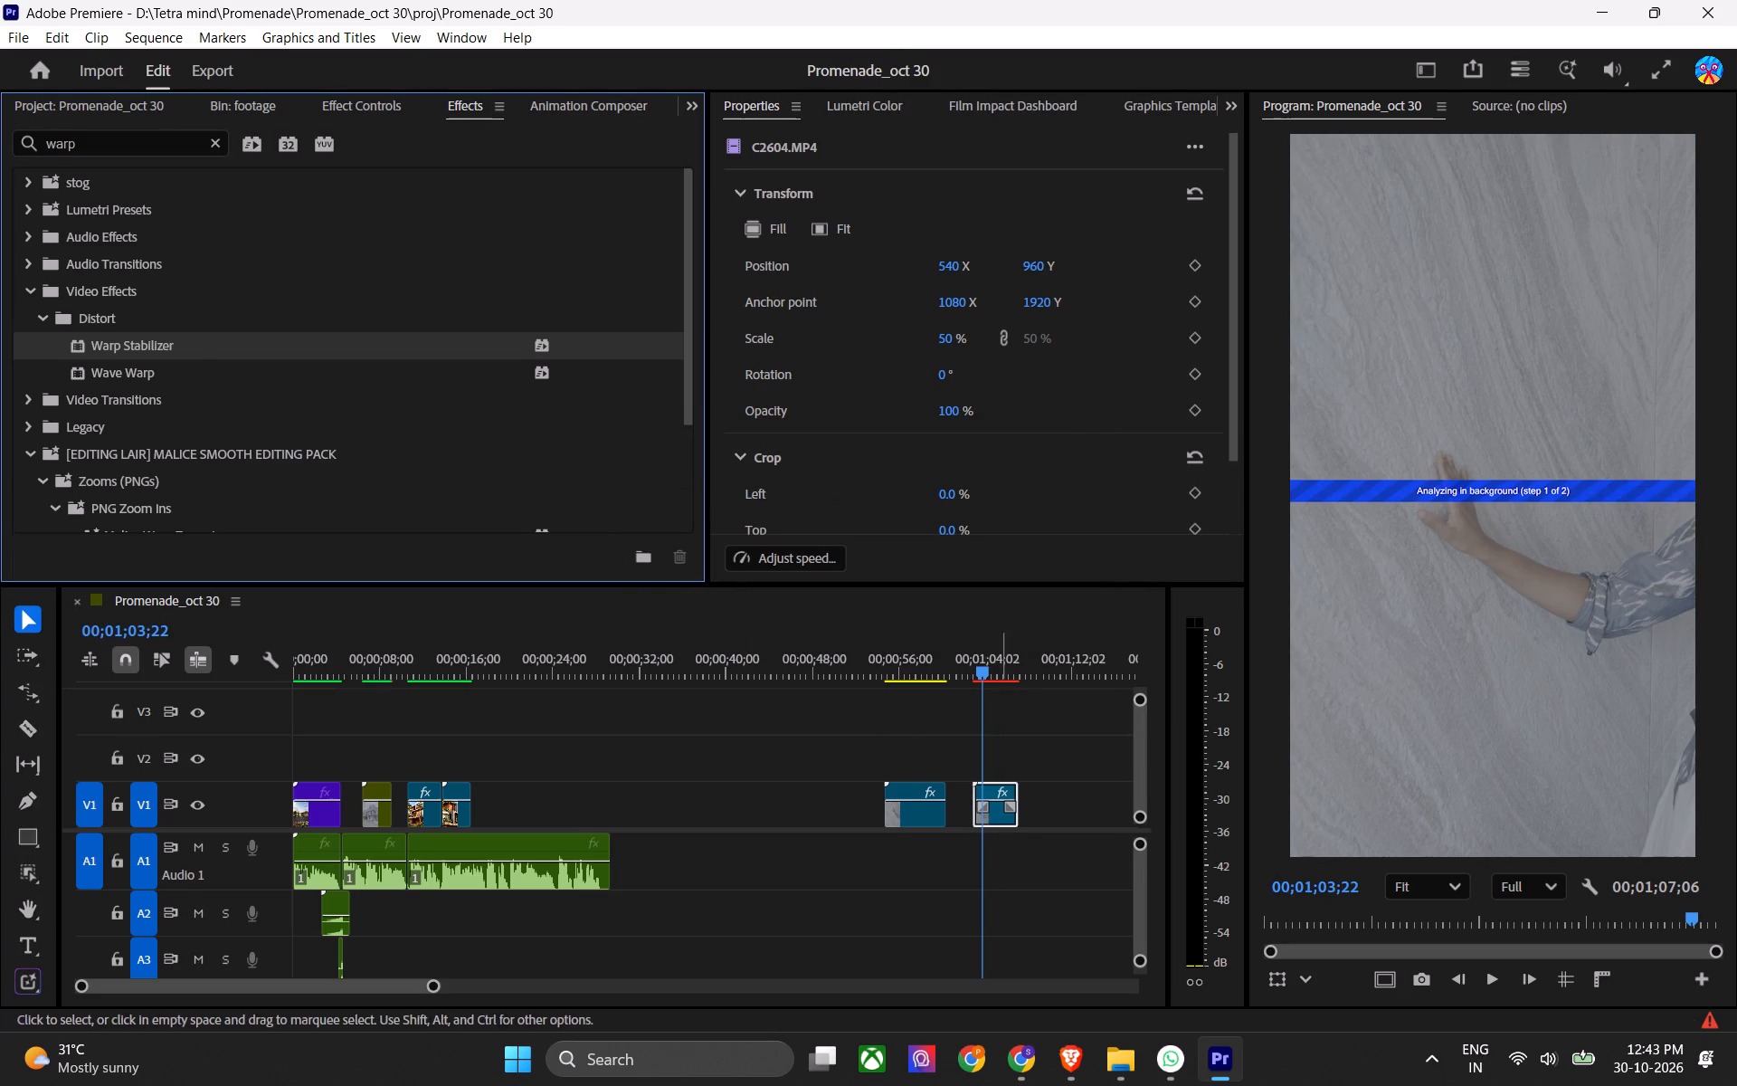
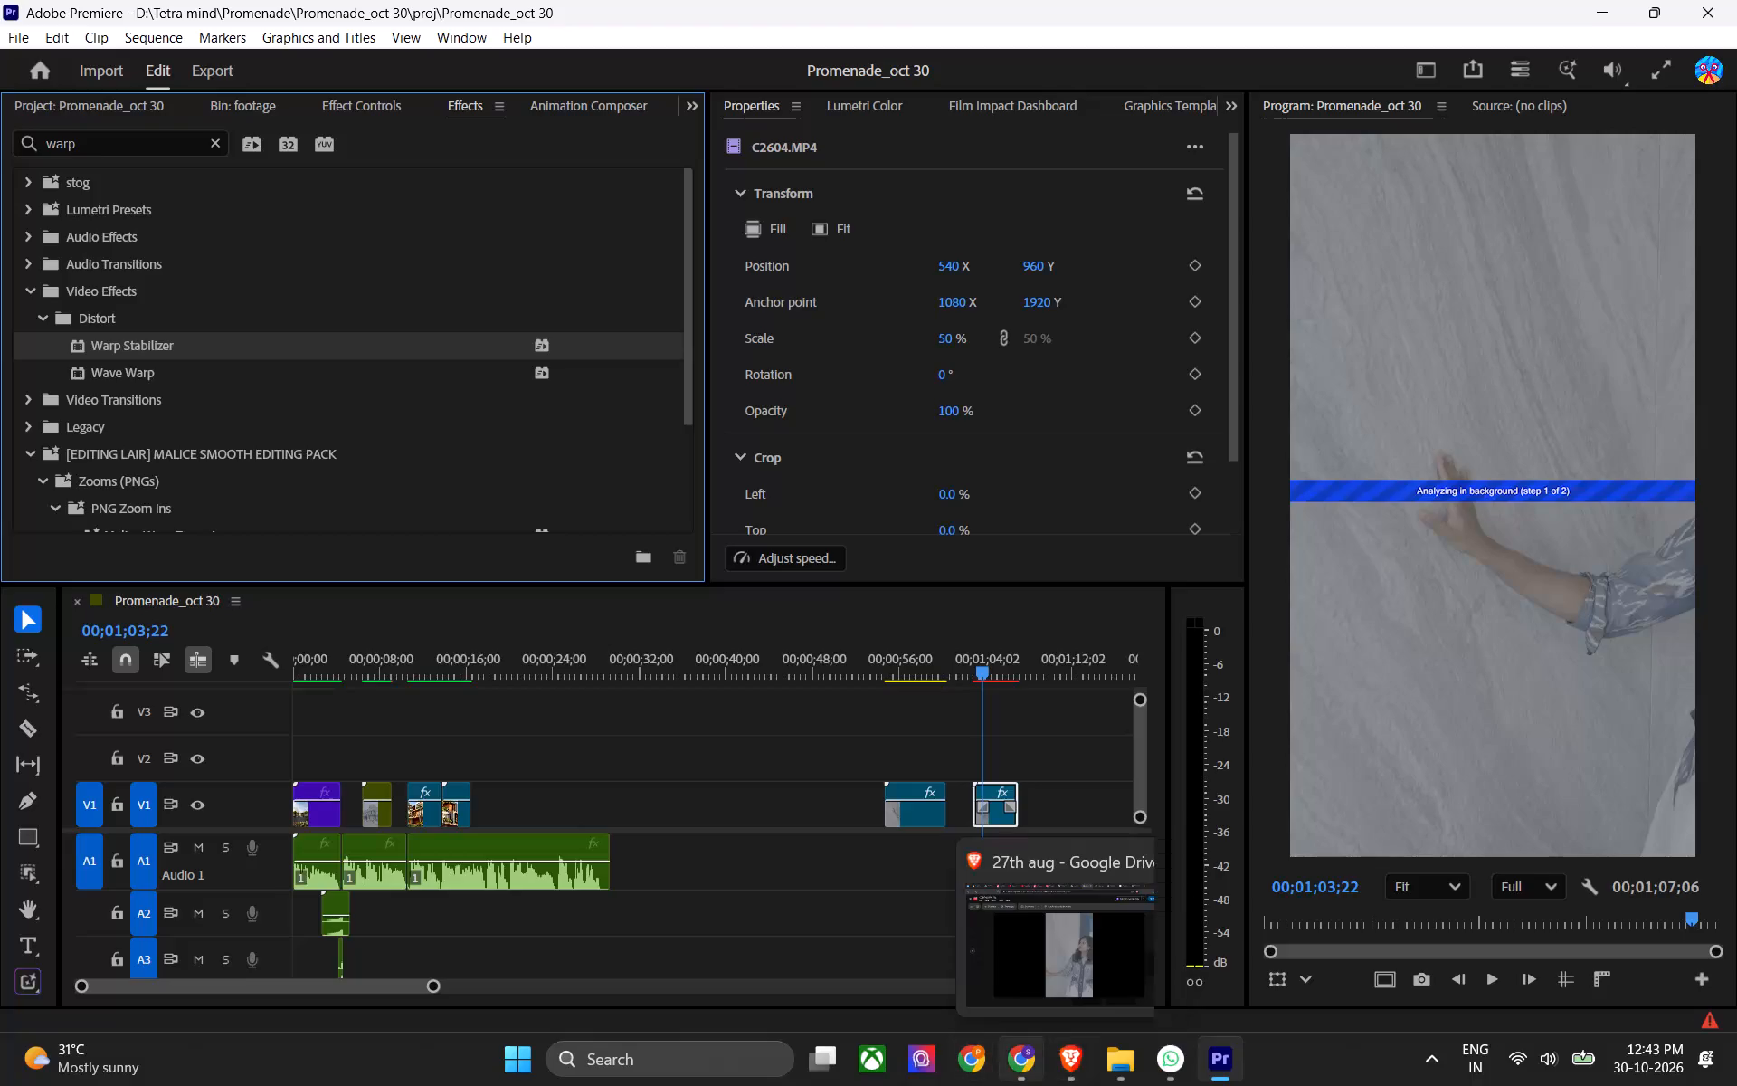
Switch to the Envato search page in Chrome, turn off Brief, clear the music search and change the category to Videos.
{"action": "left_click", "coordinate": [1063, 1062]}
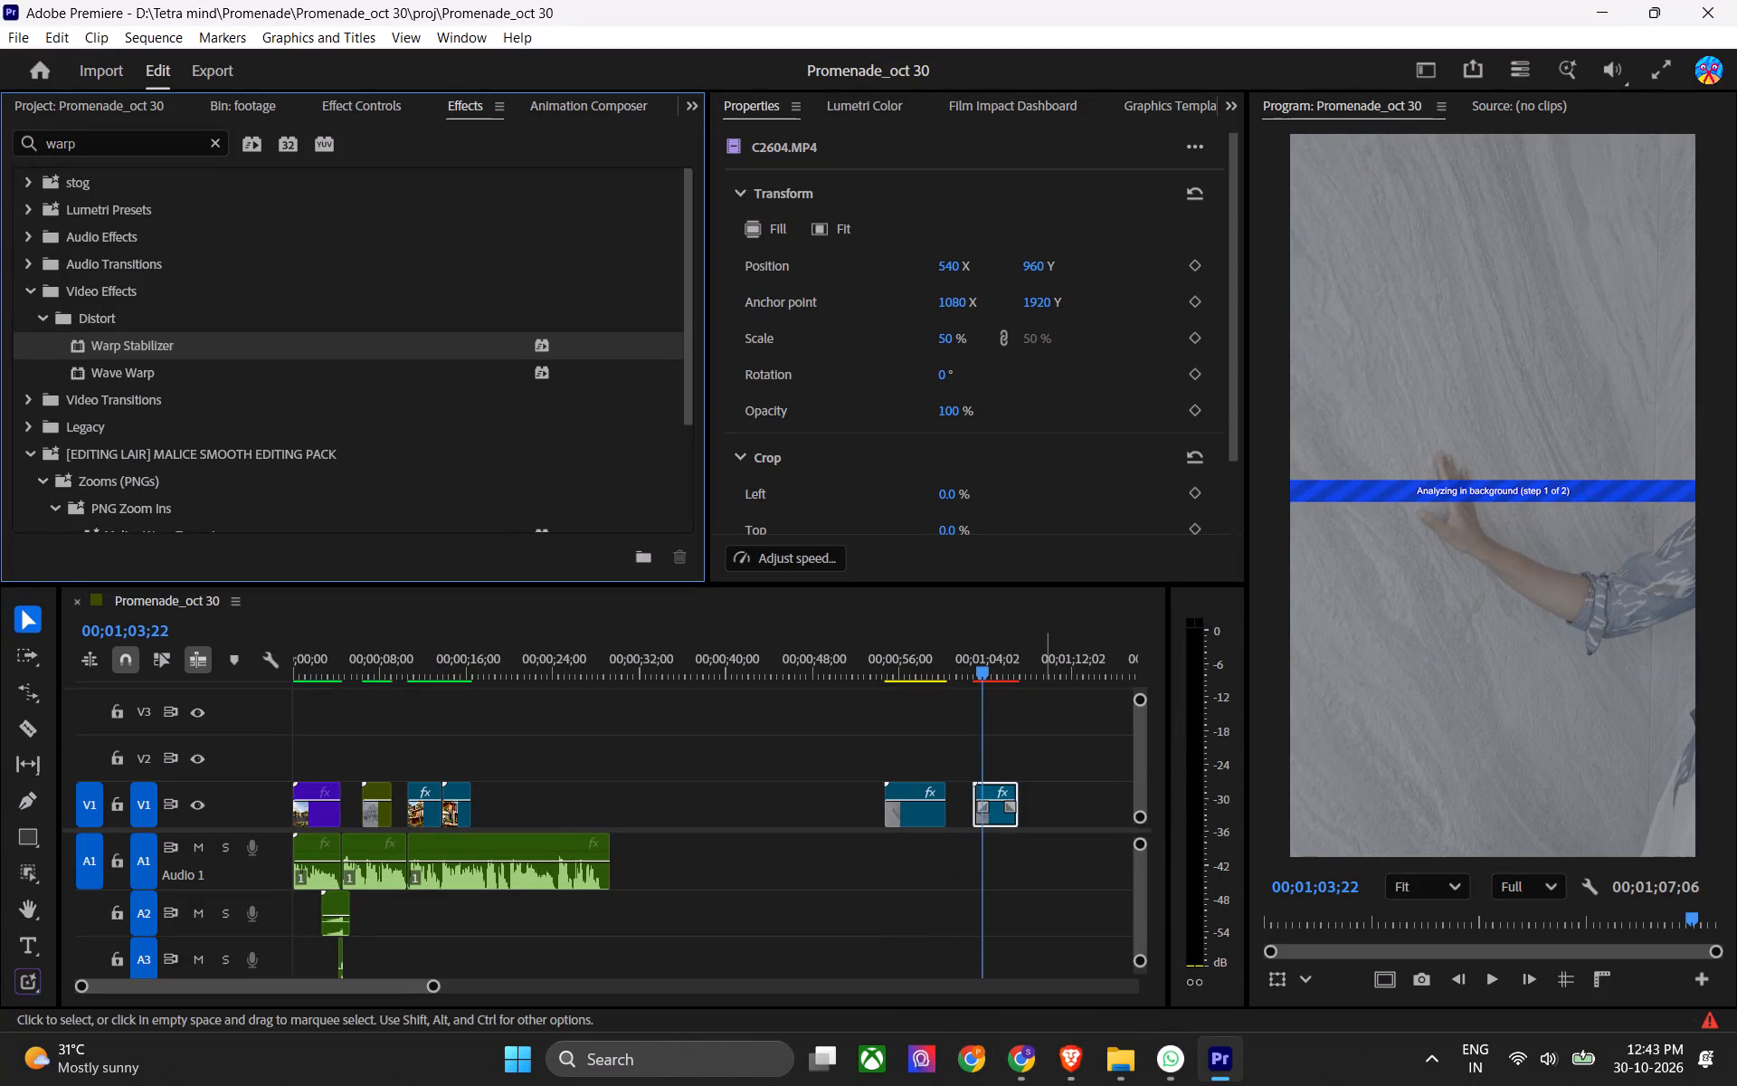
{"action": "left_click", "coordinate": [1022, 1069]}
{"action": "left_click", "coordinate": [882, 0]}
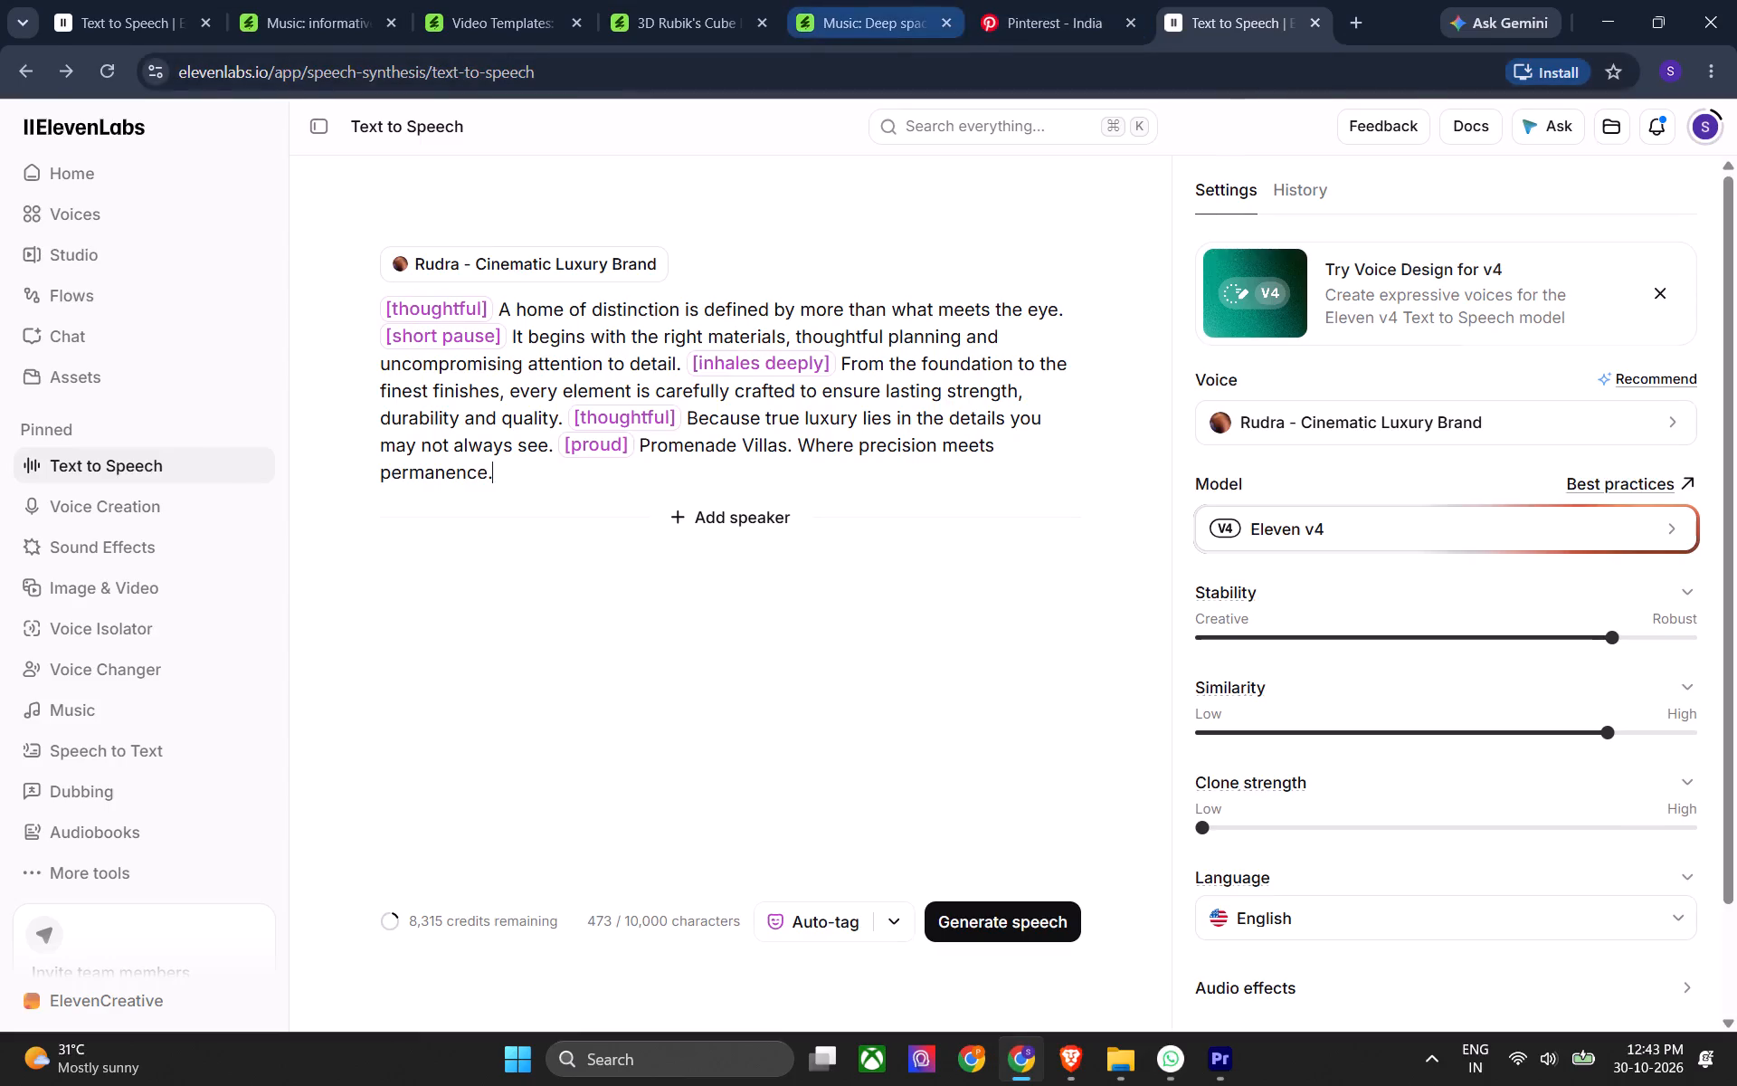
{"action": "left_click", "coordinate": [1494, 281]}
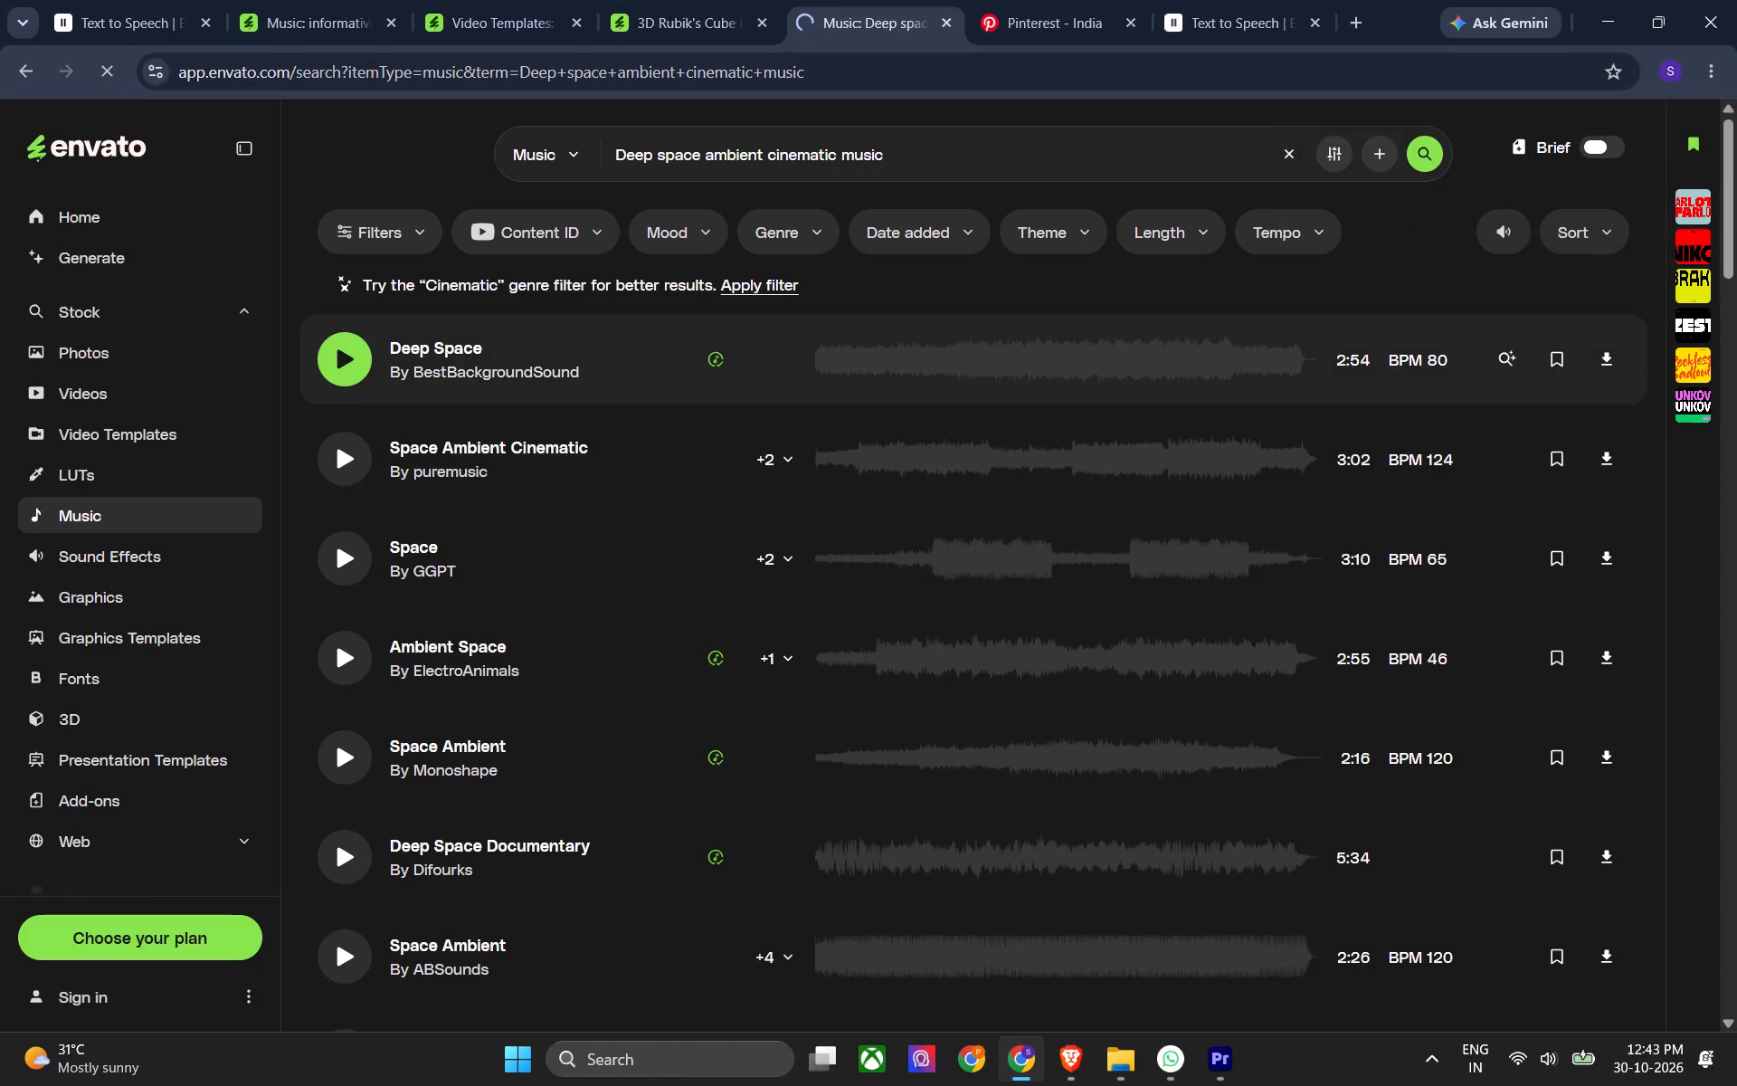
{"action": "left_click", "coordinate": [568, 148]}
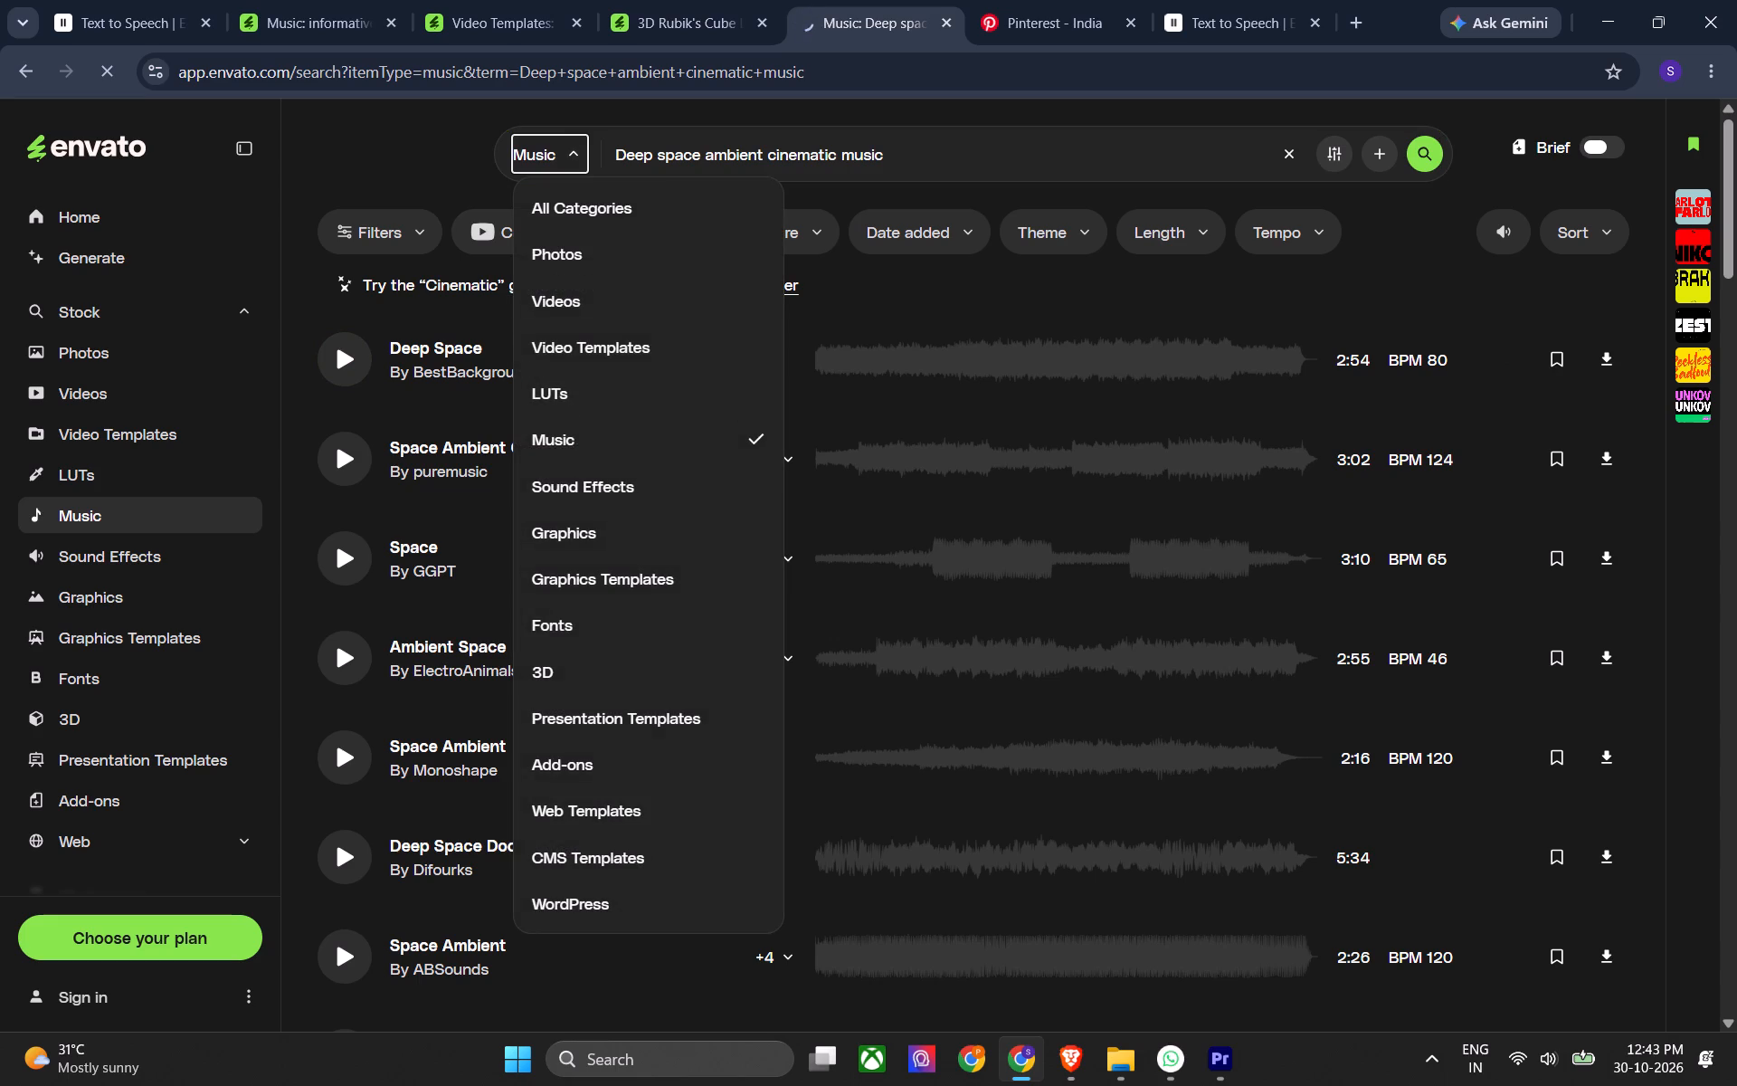
{"action": "left_click", "coordinate": [606, 307]}
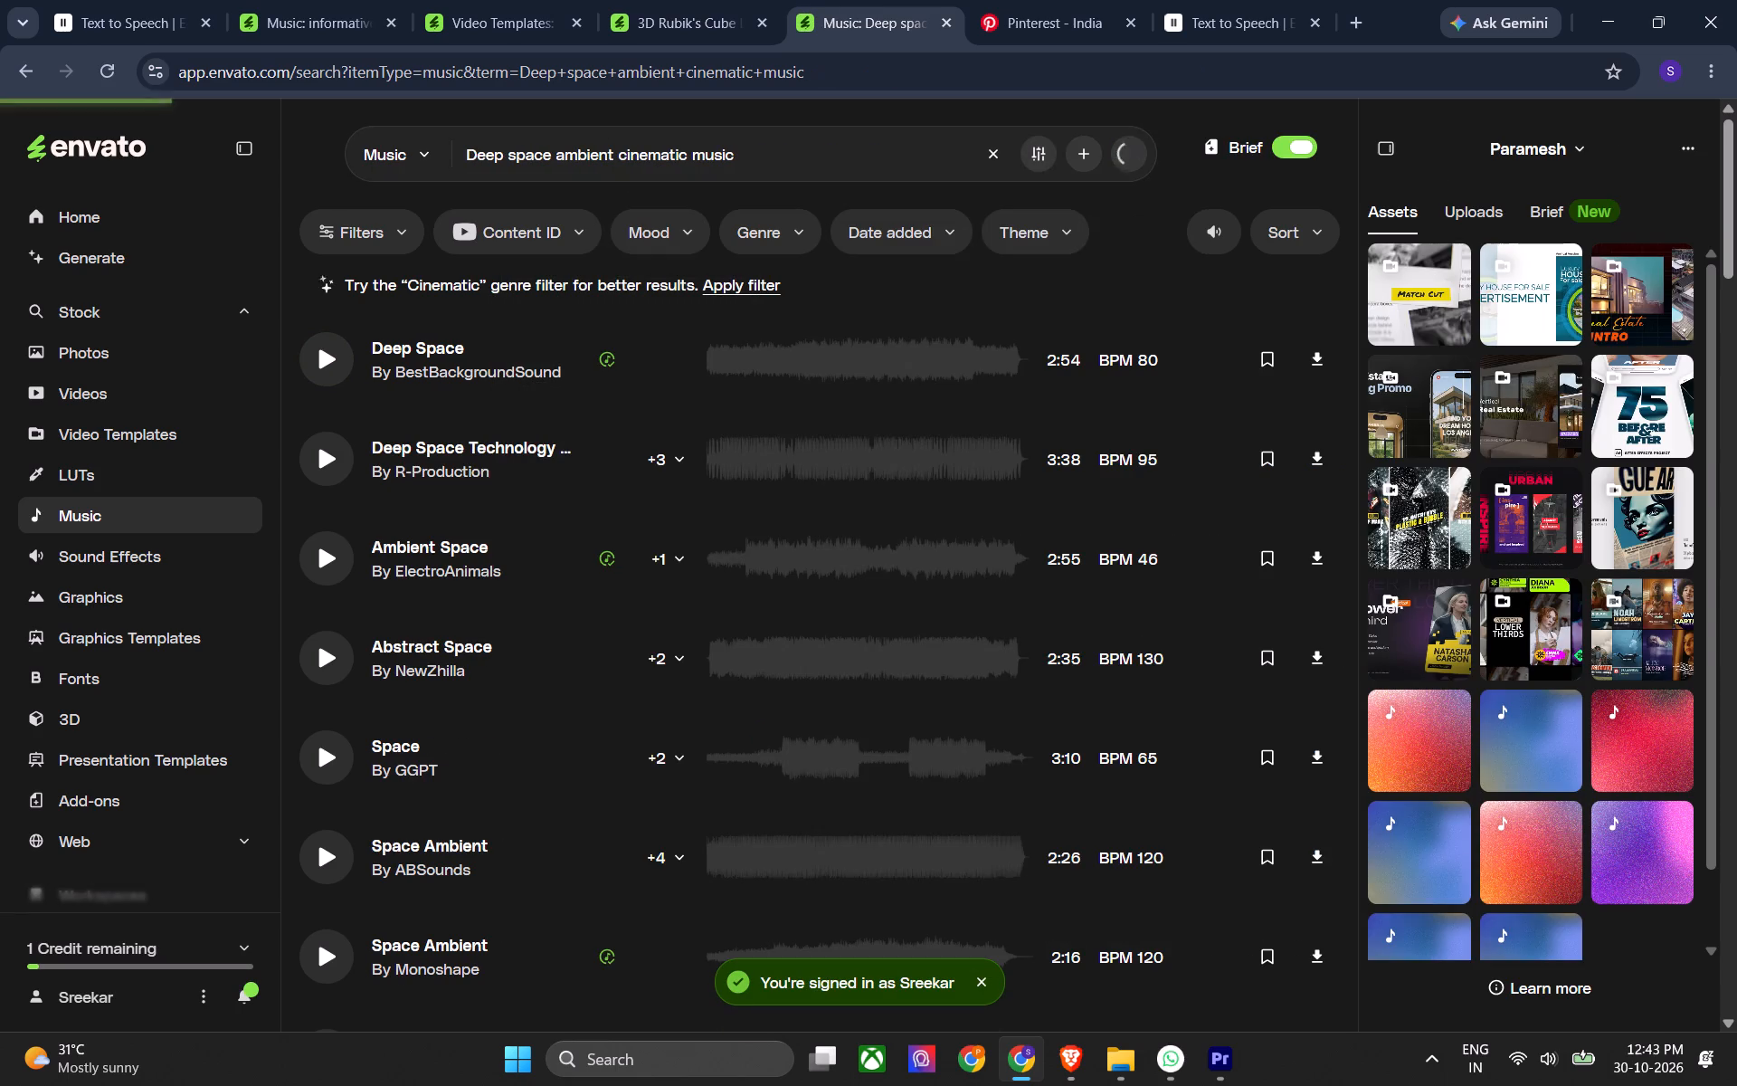
{"action": "left_click", "coordinate": [1388, 149]}
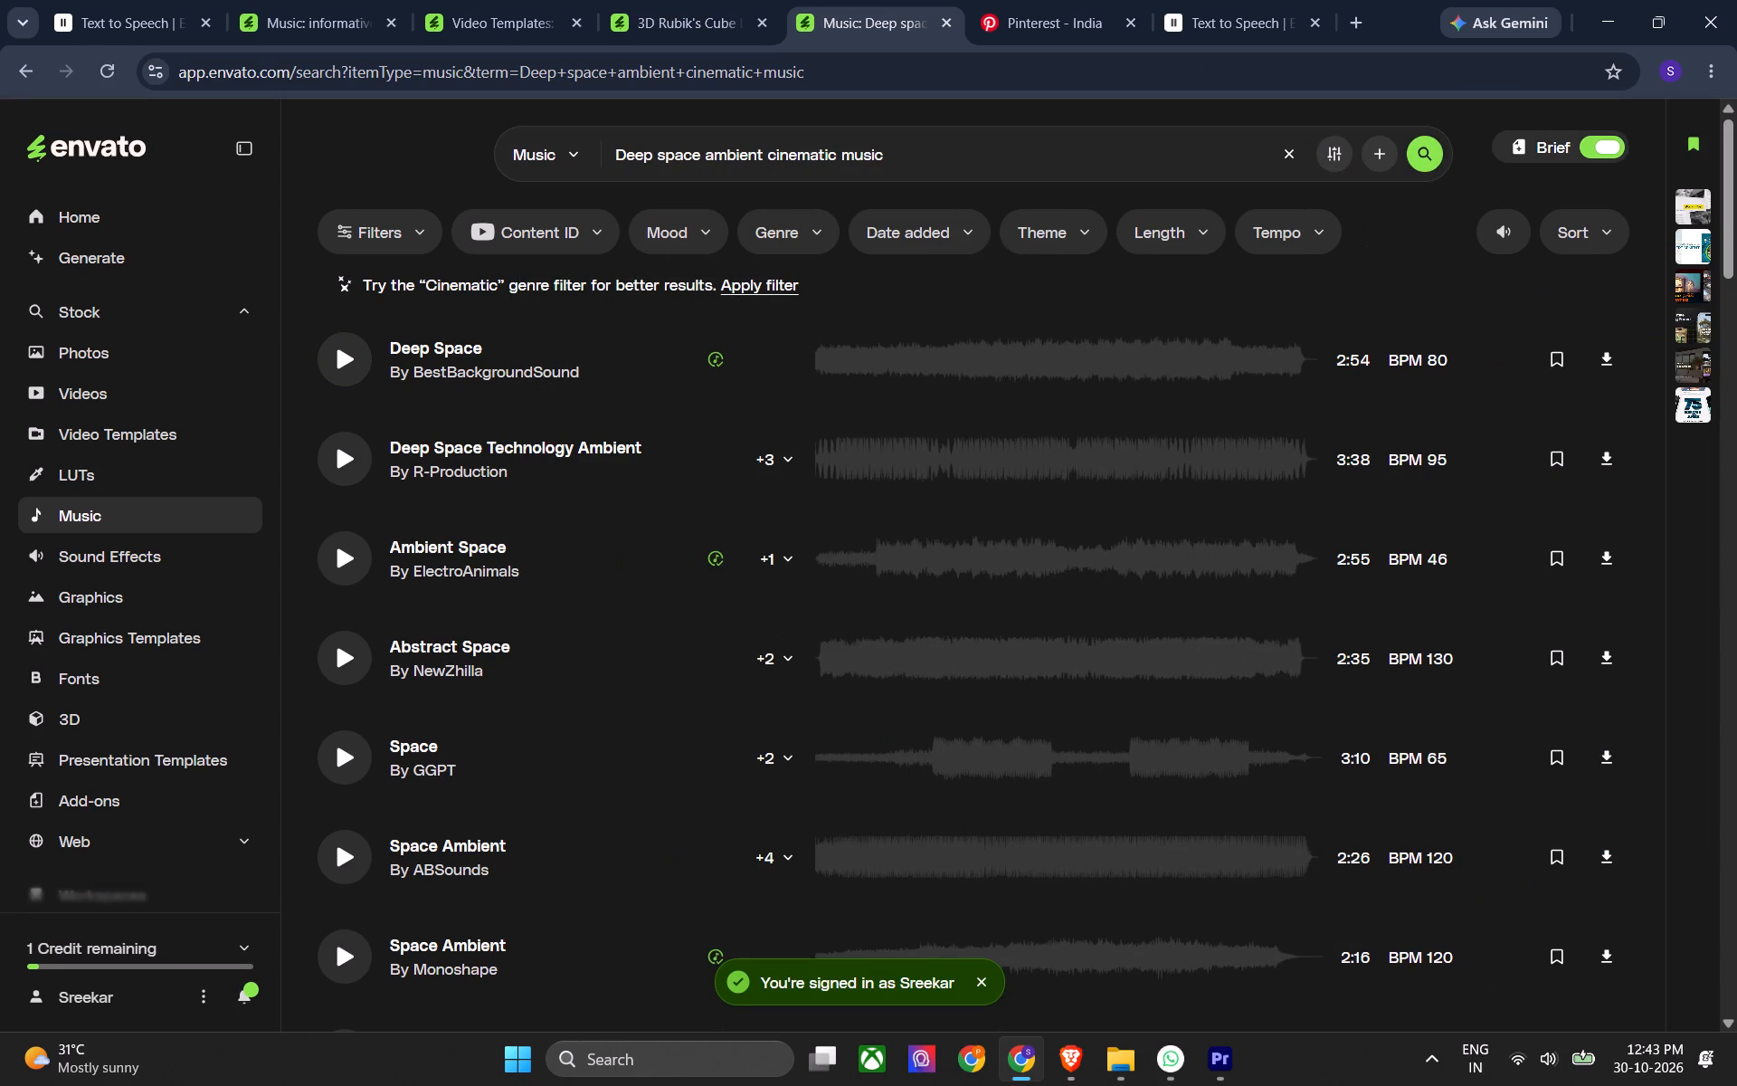
{"action": "left_click", "coordinate": [1582, 141]}
{"action": "left_click", "coordinate": [1296, 155]}
{"action": "left_click", "coordinate": [1000, 148]}
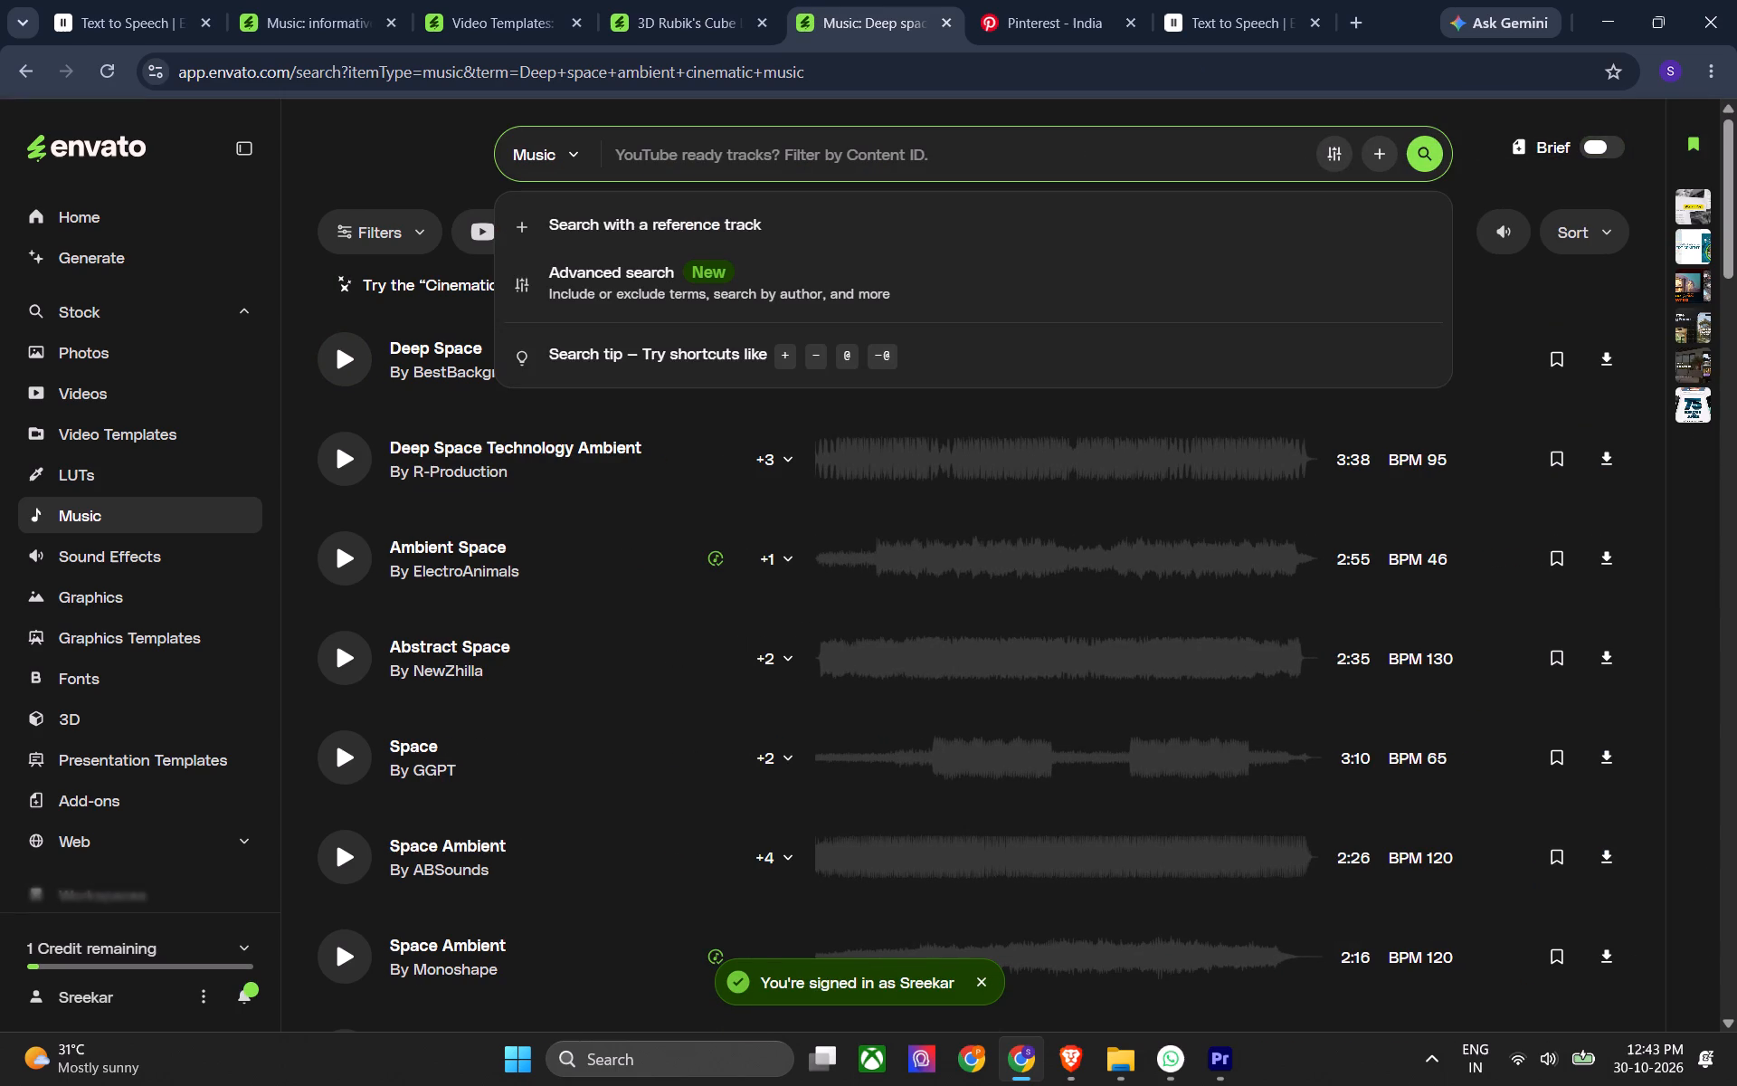
{"action": "left_click", "coordinate": [547, 158]}
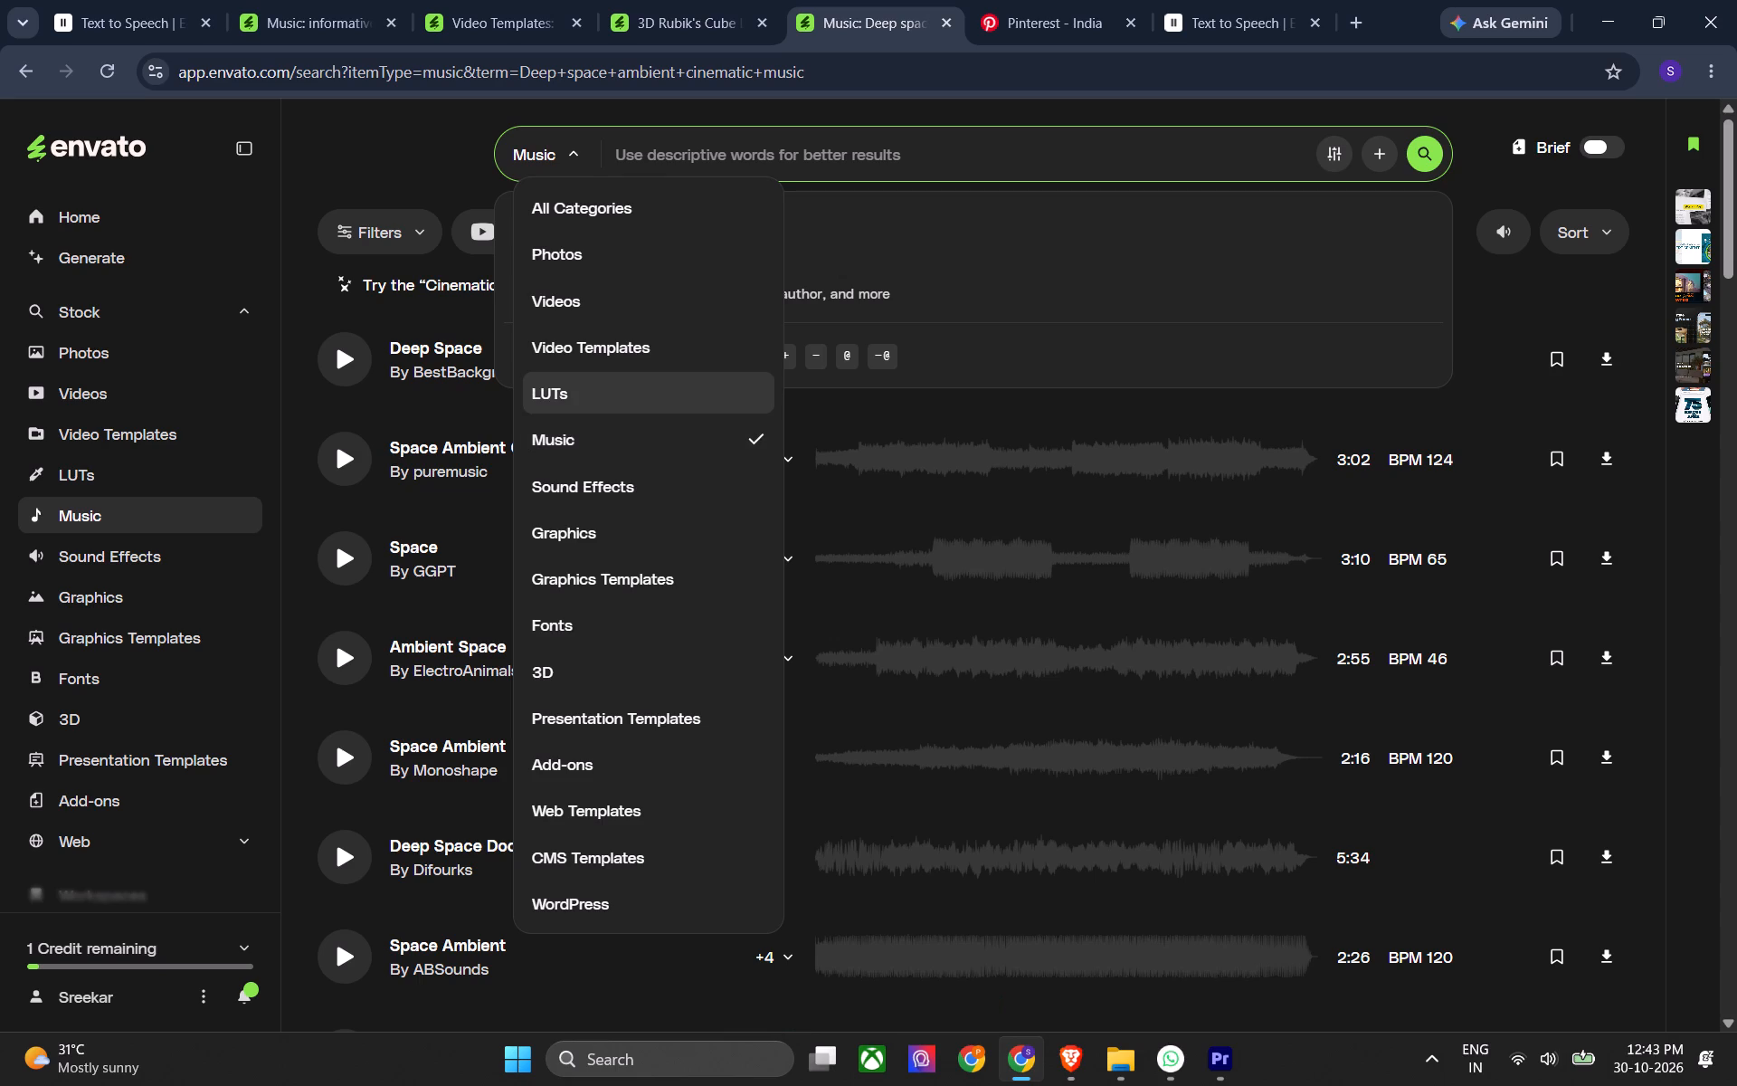
{"action": "left_click", "coordinate": [611, 299]}
Search the stock videos for "cement stack" and filter the orientation to Vertical.
{"action": "left_click", "coordinate": [783, 165]}
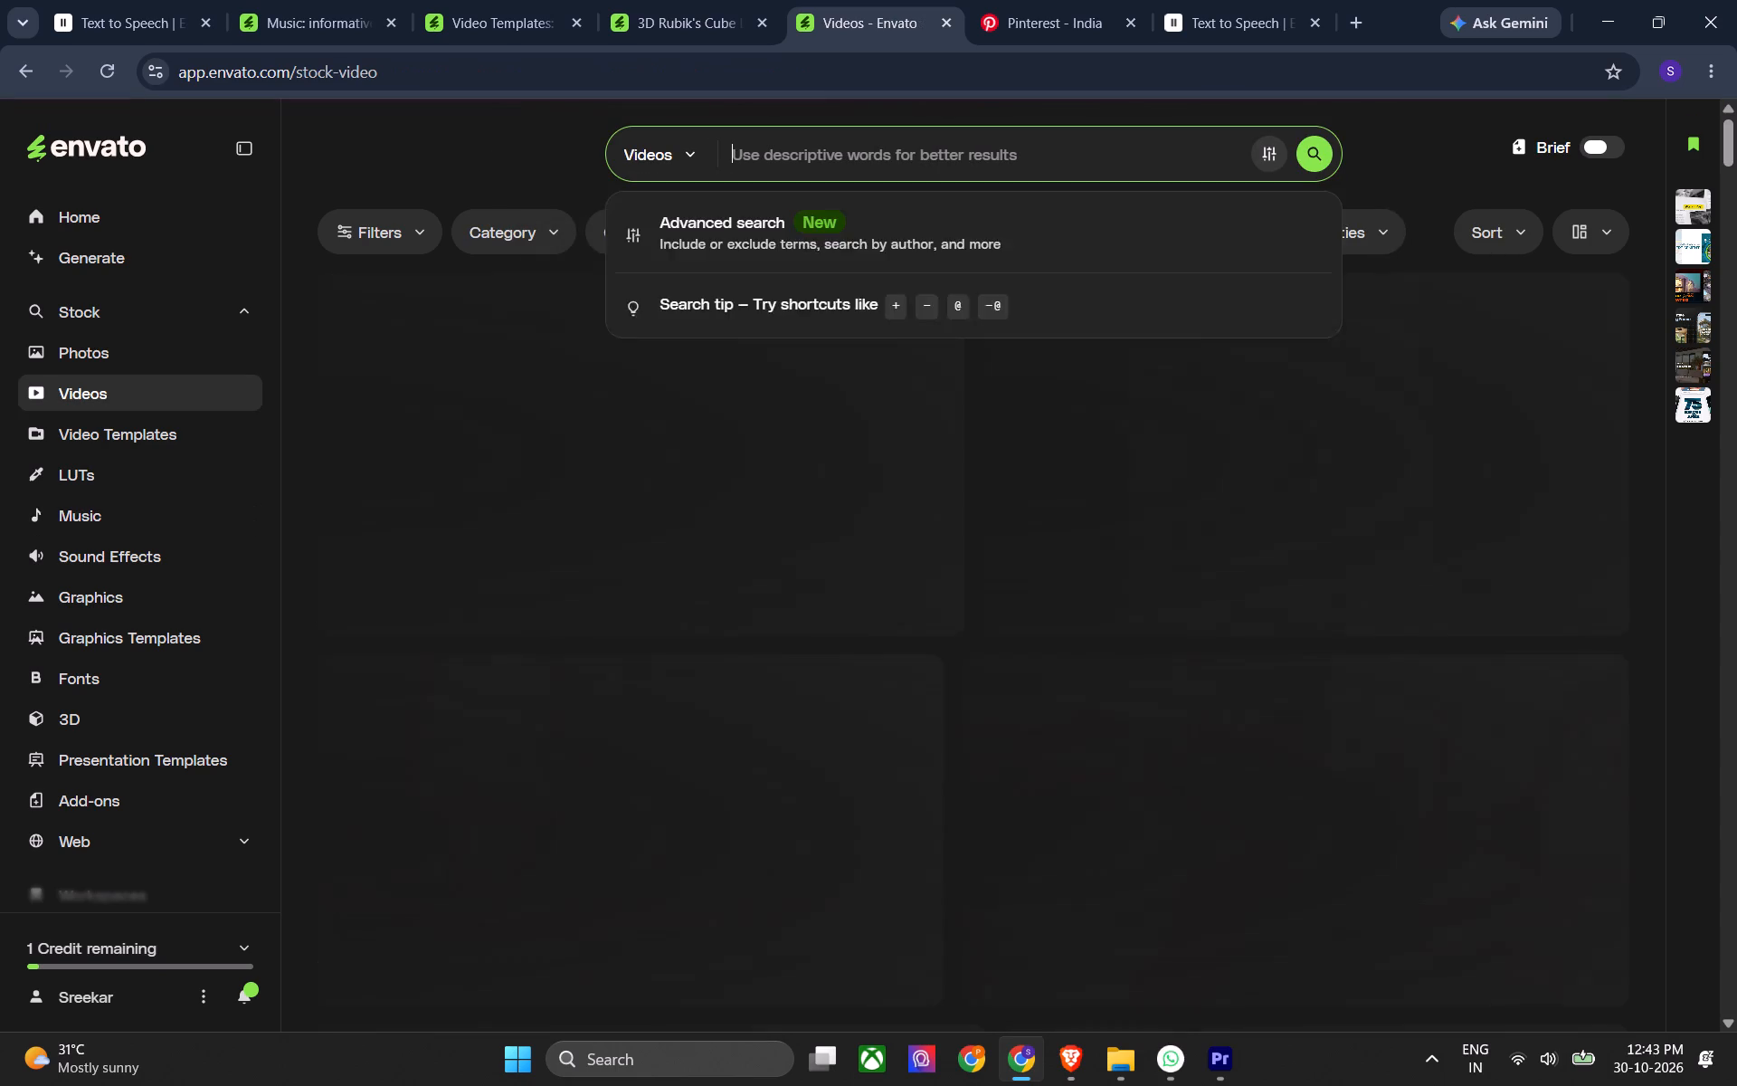
{"action": "type", "text": "cement"}
{"action": "key", "text": "space"}
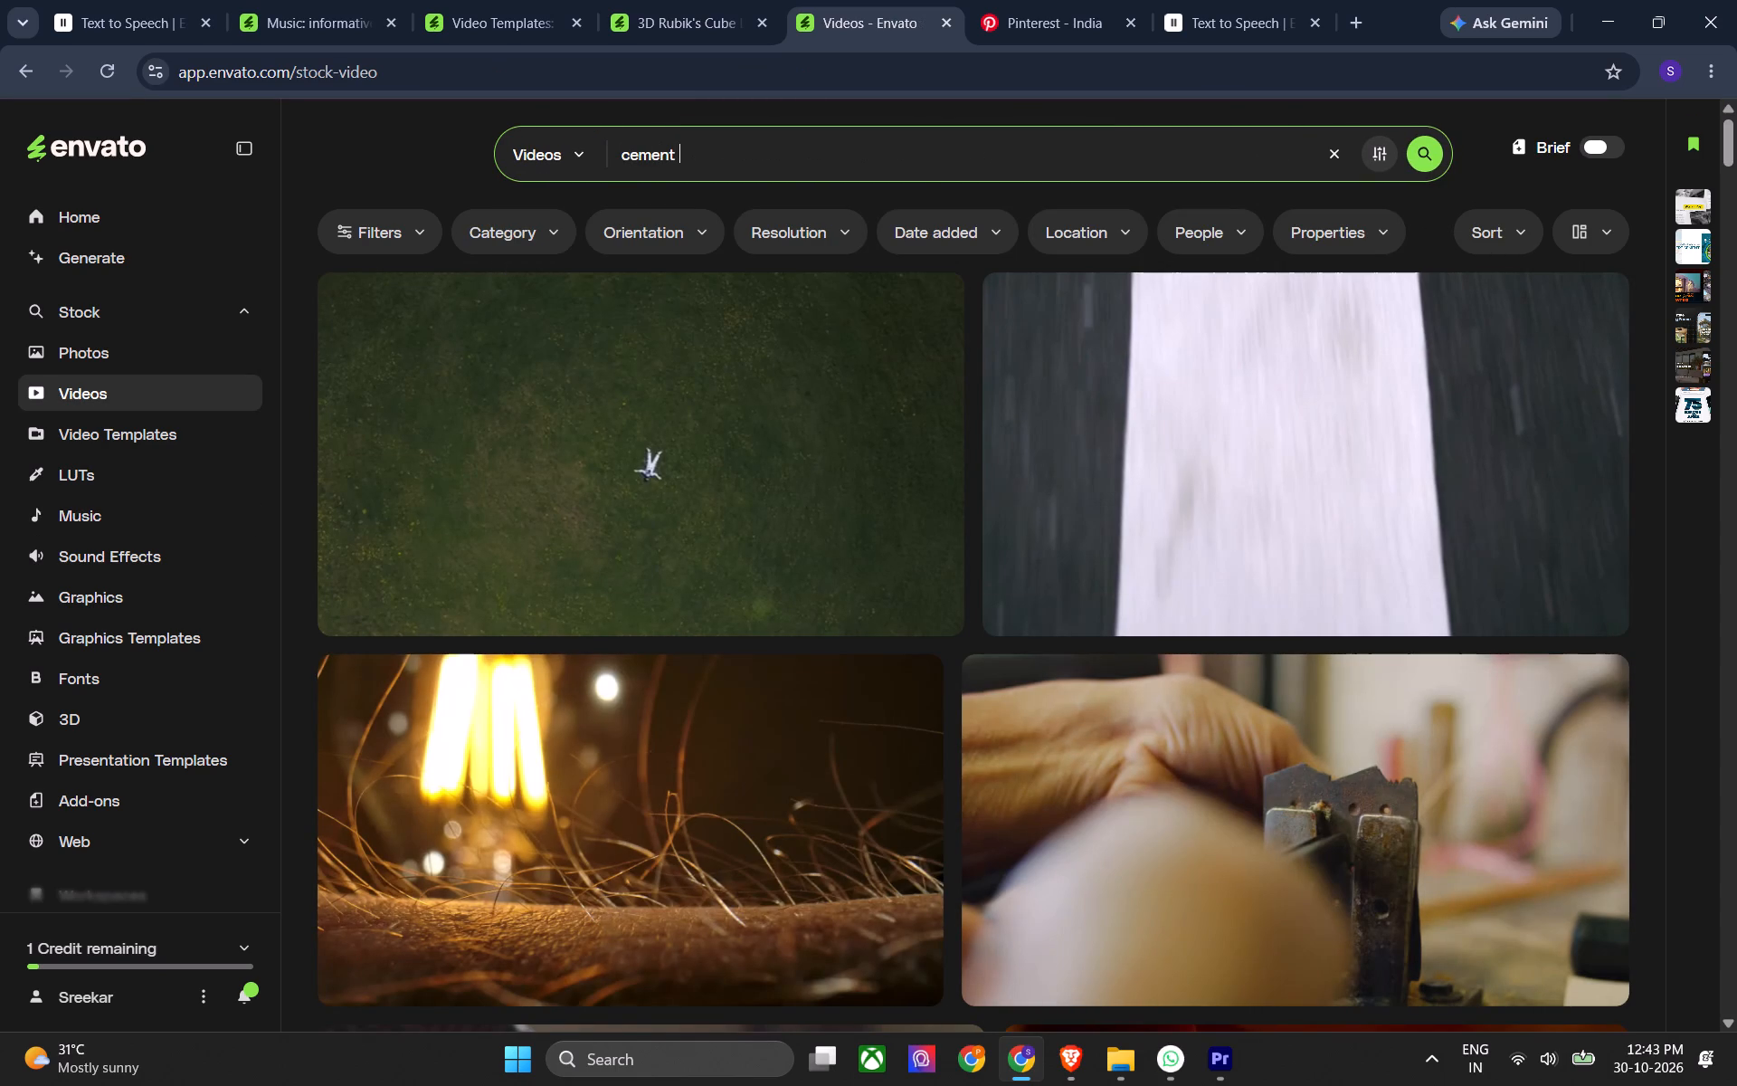
{"action": "type", "text": "stak"}
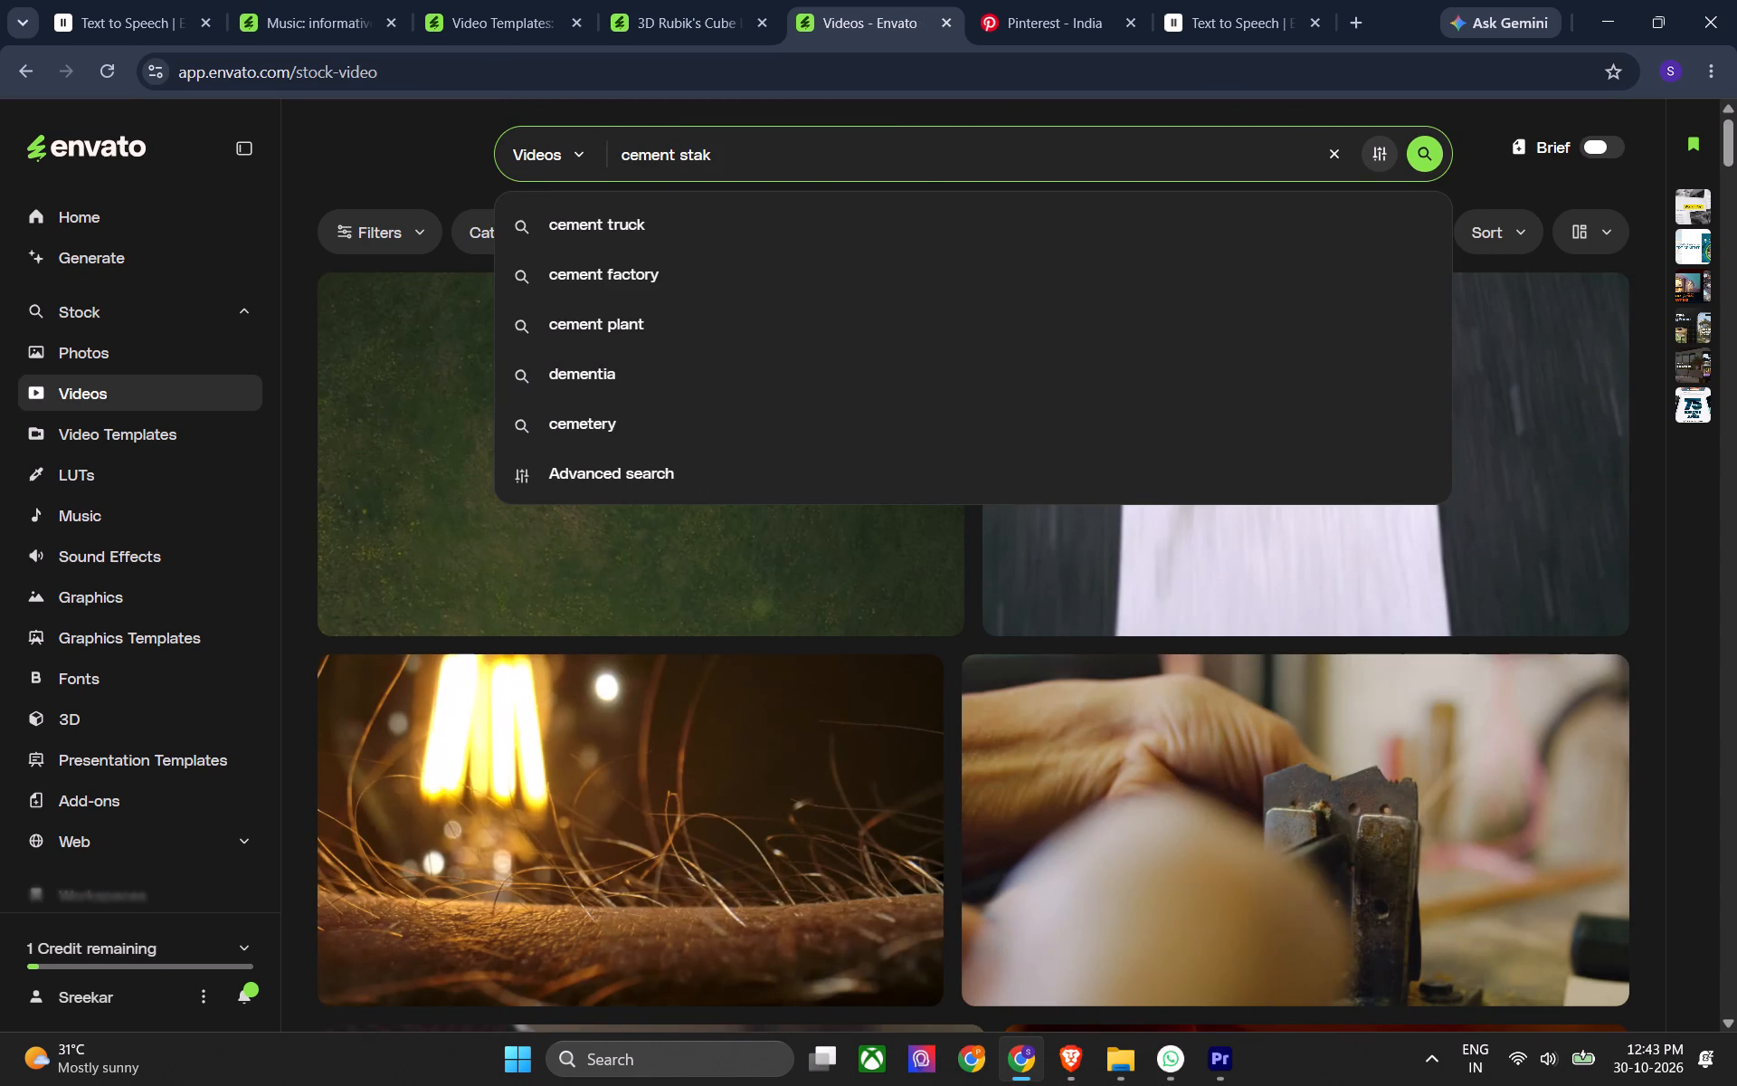
{"action": "key", "text": "Return"}
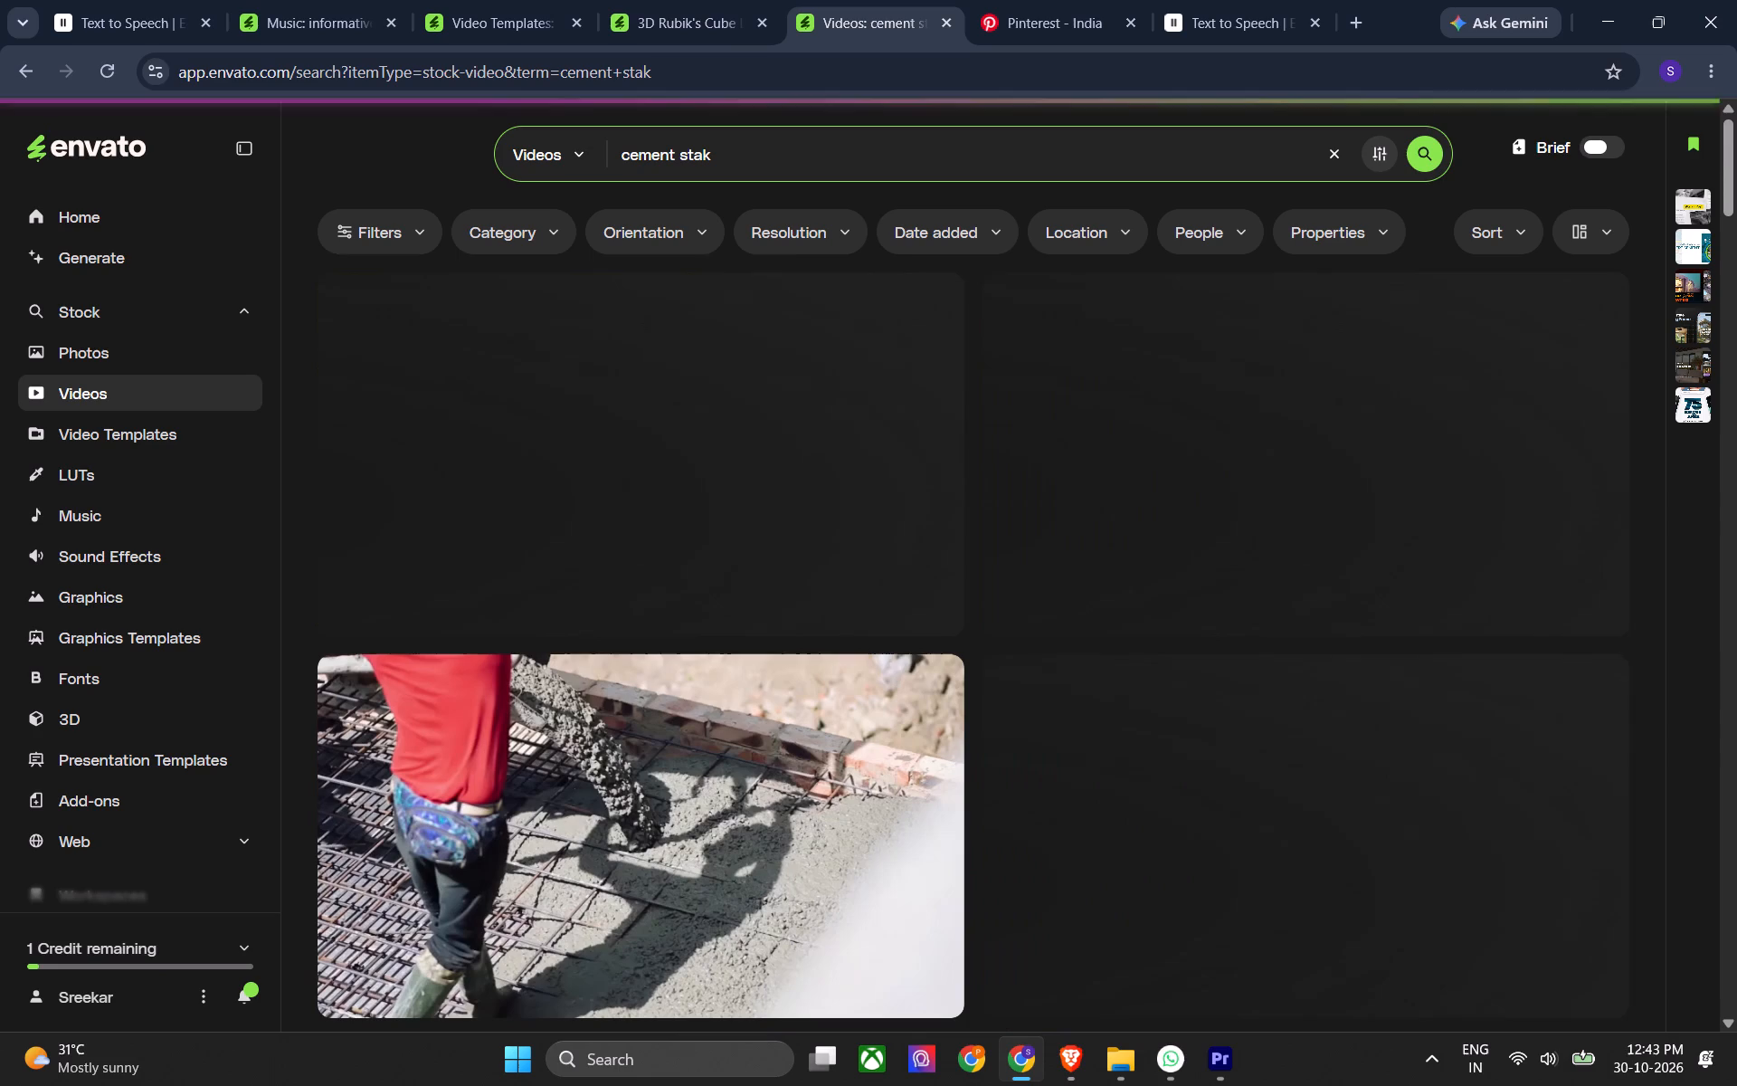
{"action": "left_click", "coordinate": [704, 156]}
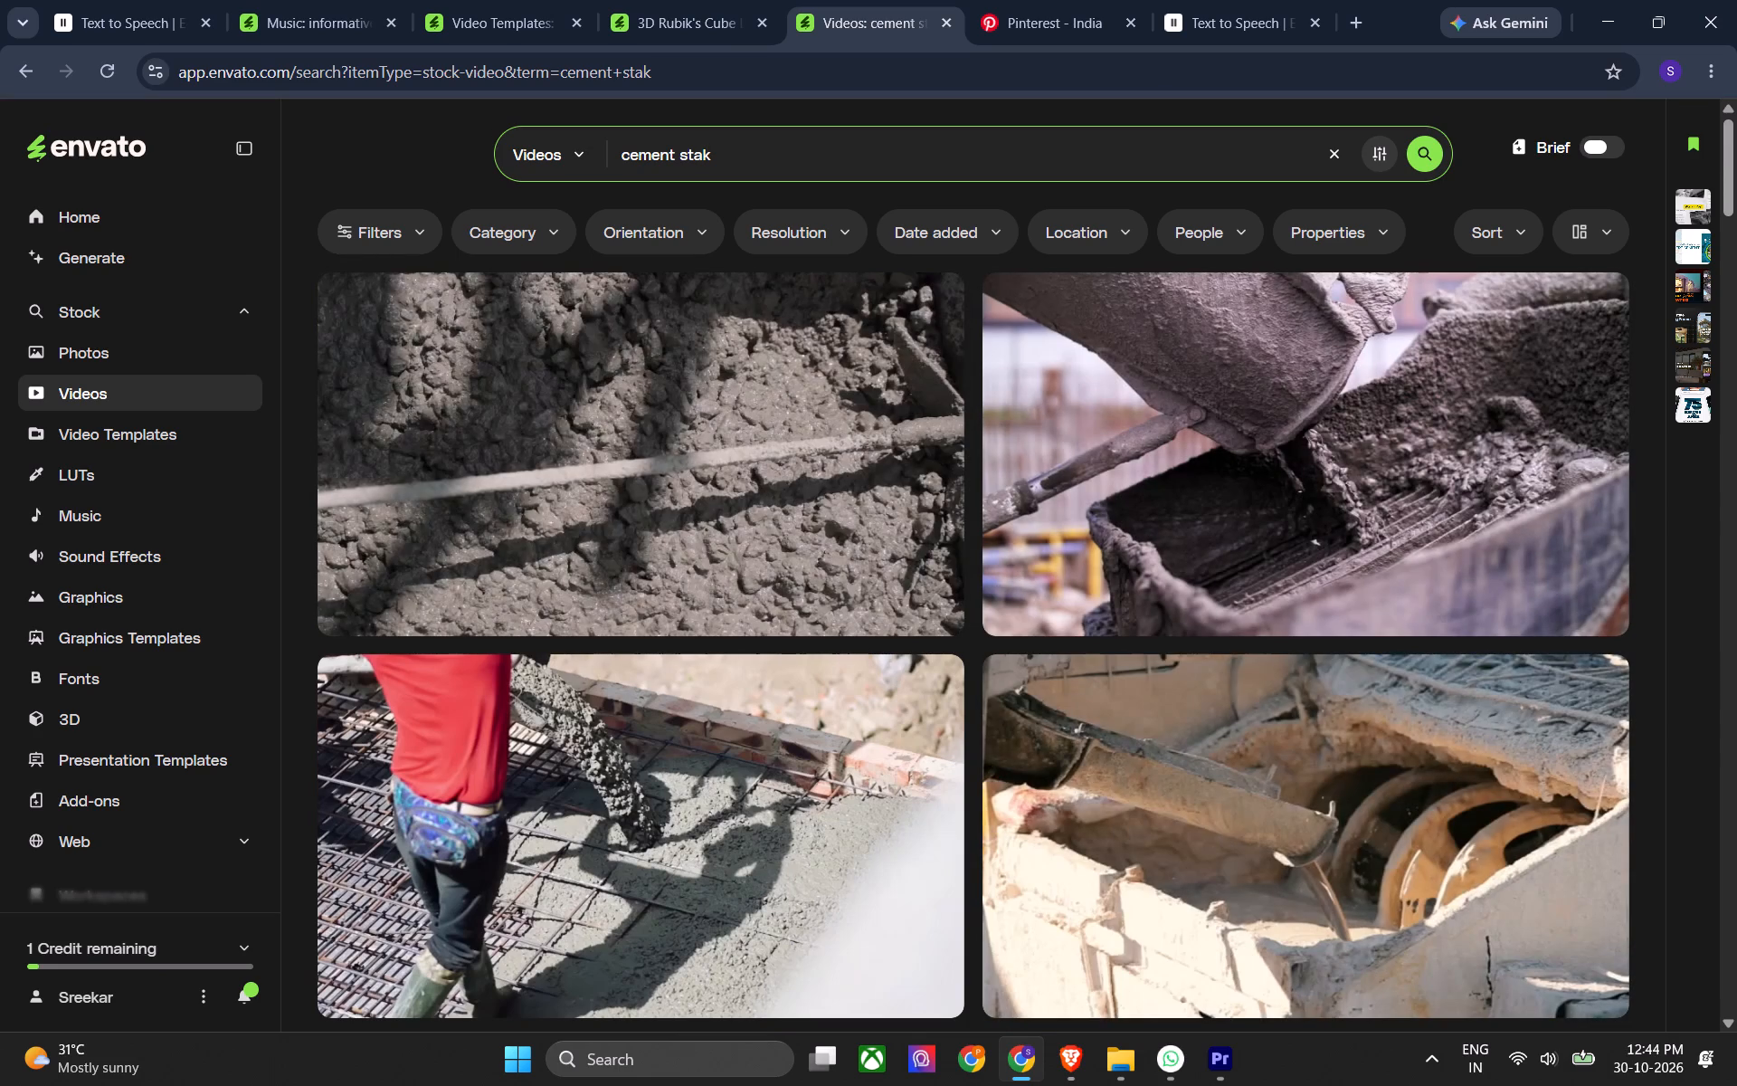
{"action": "key", "text": "c"}
{"action": "key", "text": "Return"}
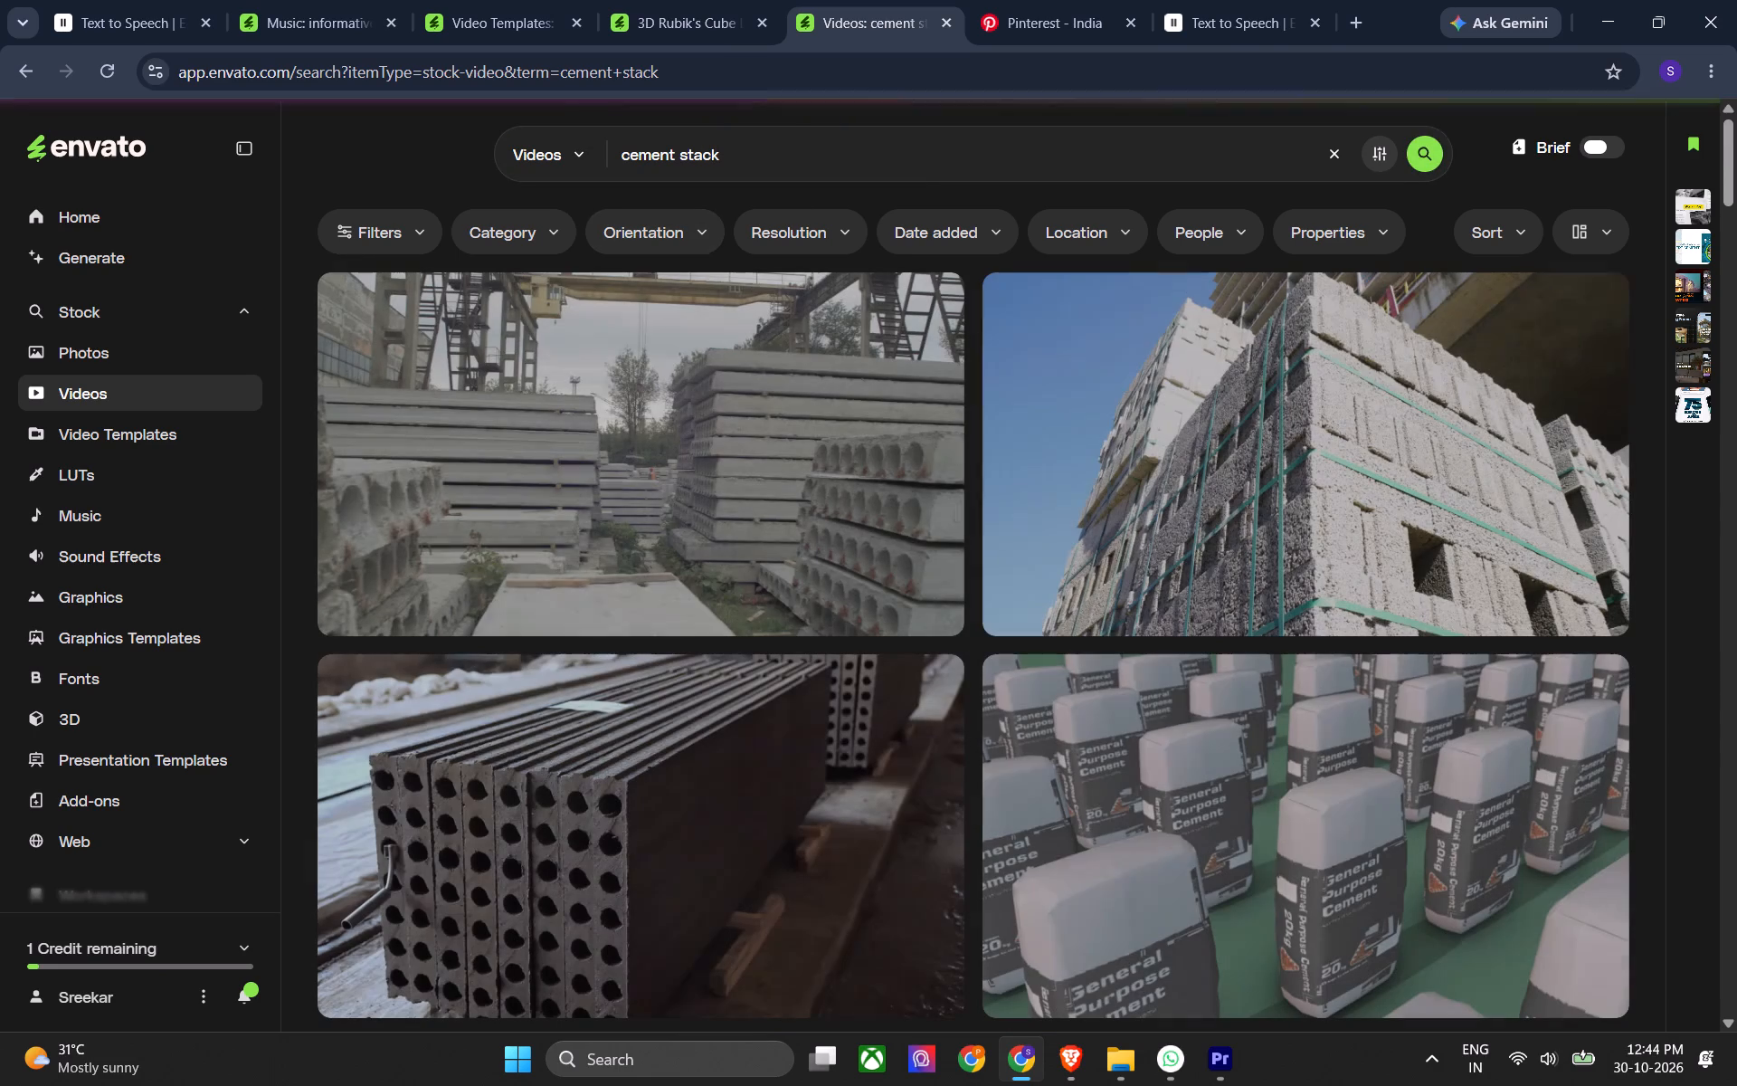
{"action": "left_click", "coordinate": [700, 235]}
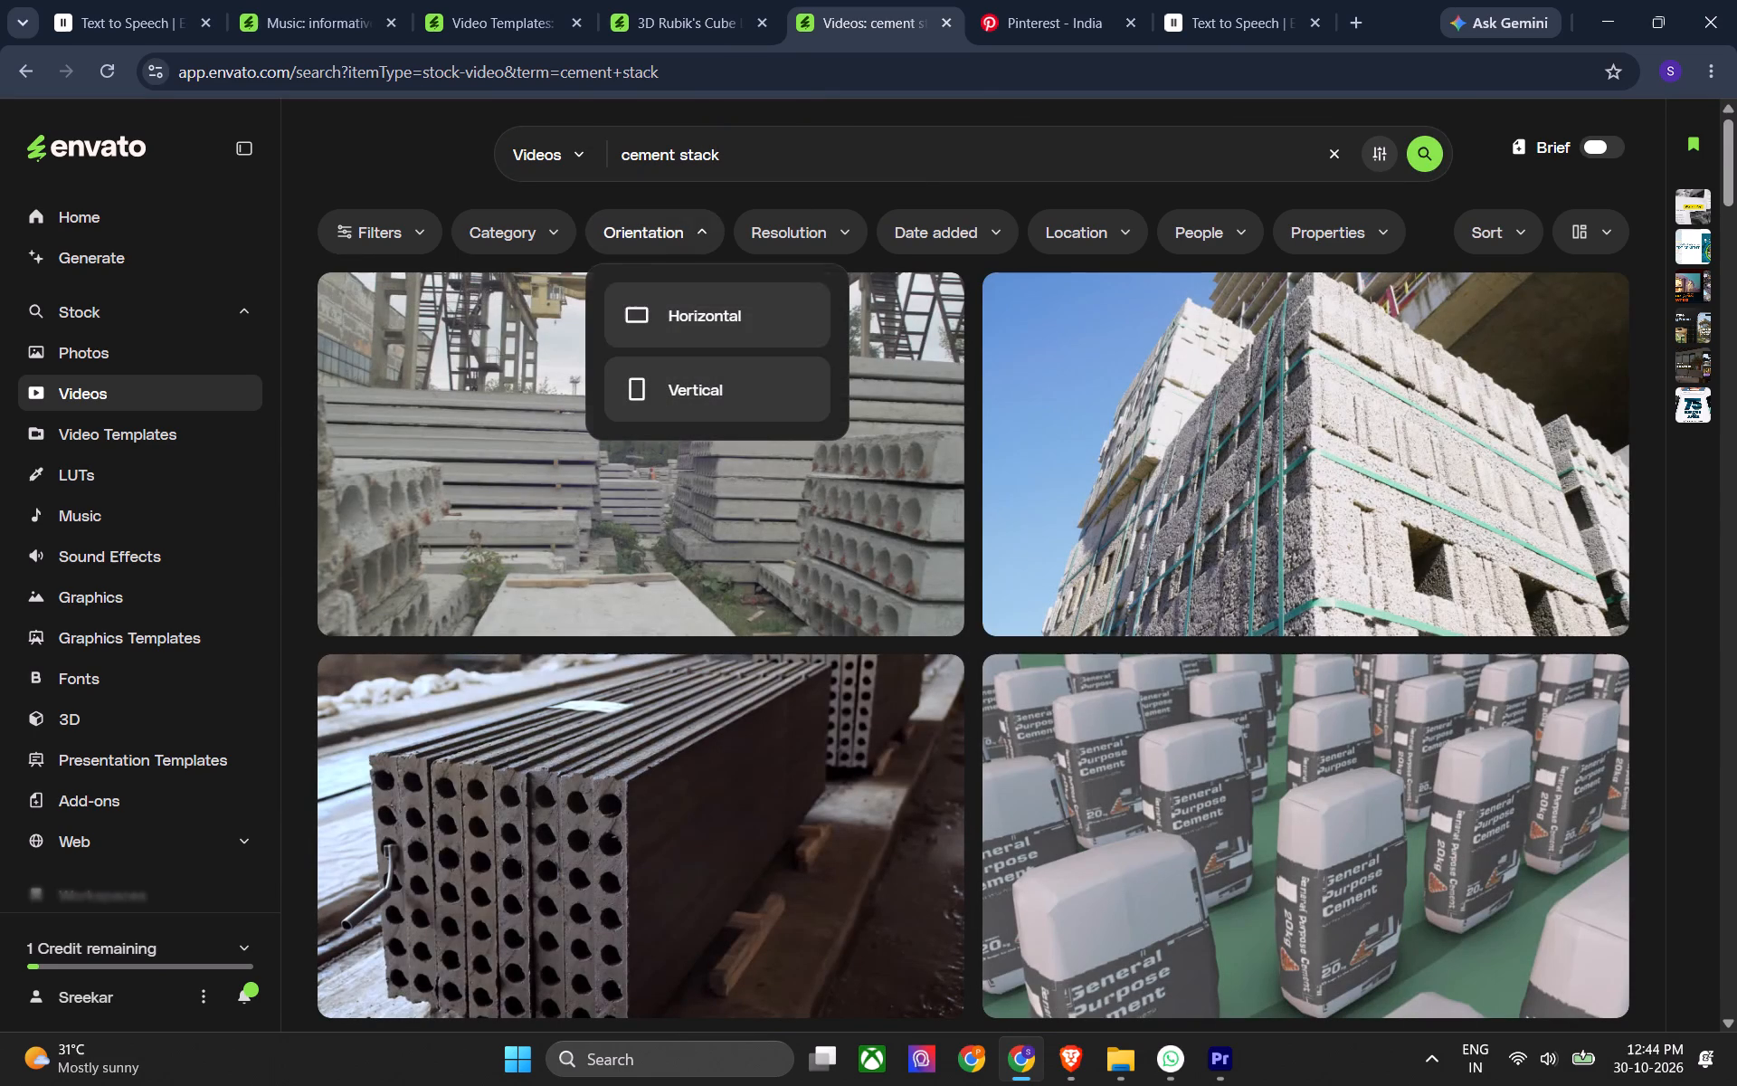
{"action": "left_click", "coordinate": [681, 388]}
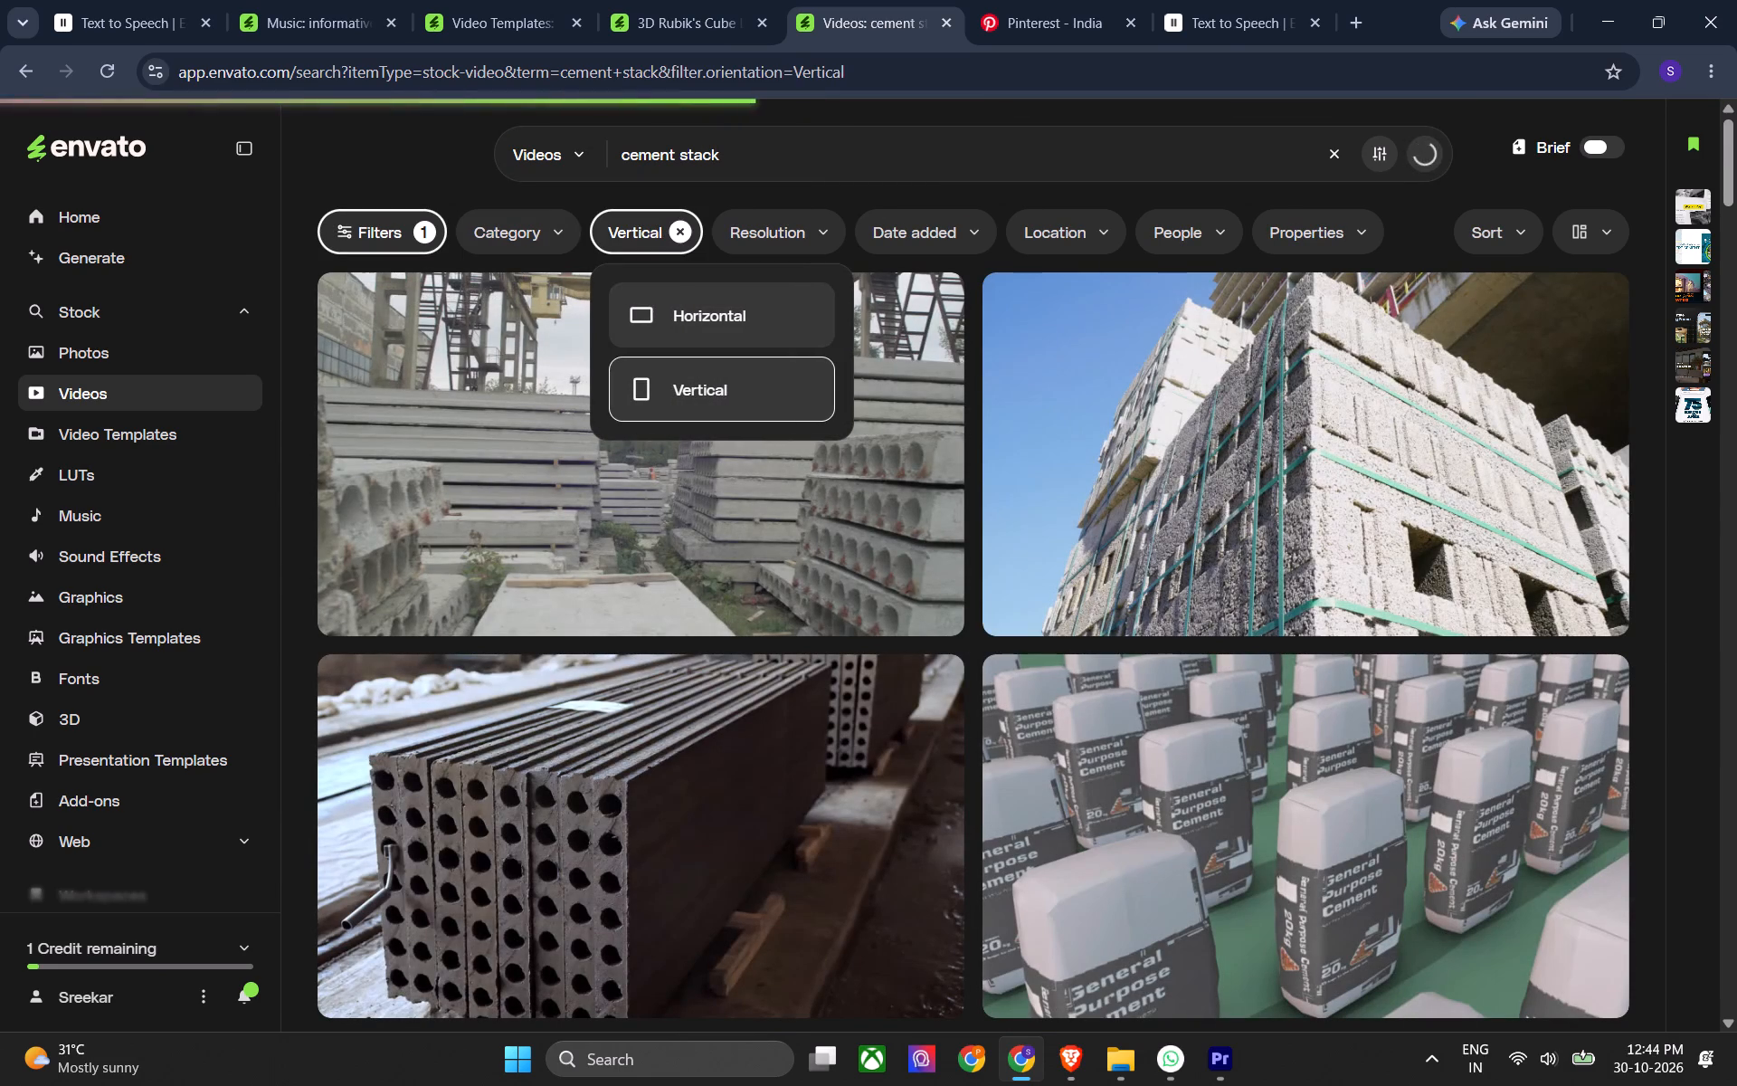
{"action": "left_click", "coordinate": [437, 170]}
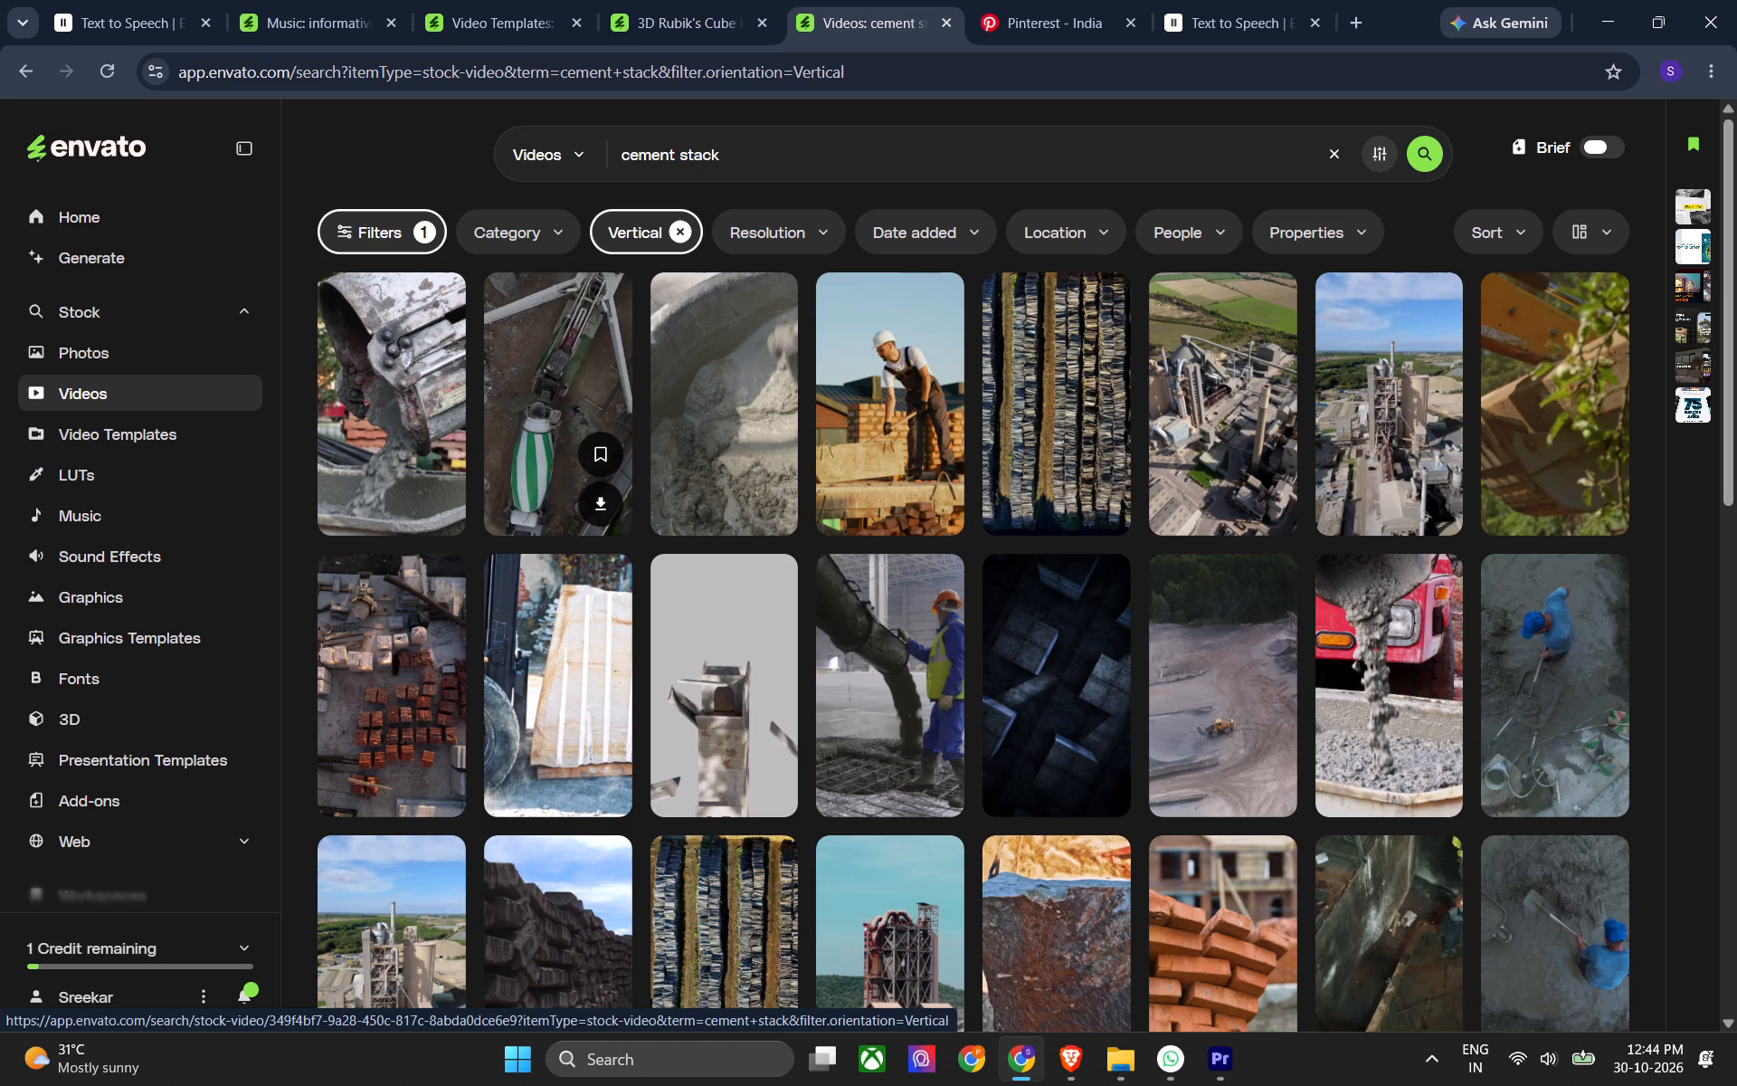
Download the aerial concrete truck and pump truck clip in 4K (2160 x 3840) and save it to the Desktop.
{"action": "left_click", "coordinate": [613, 491]}
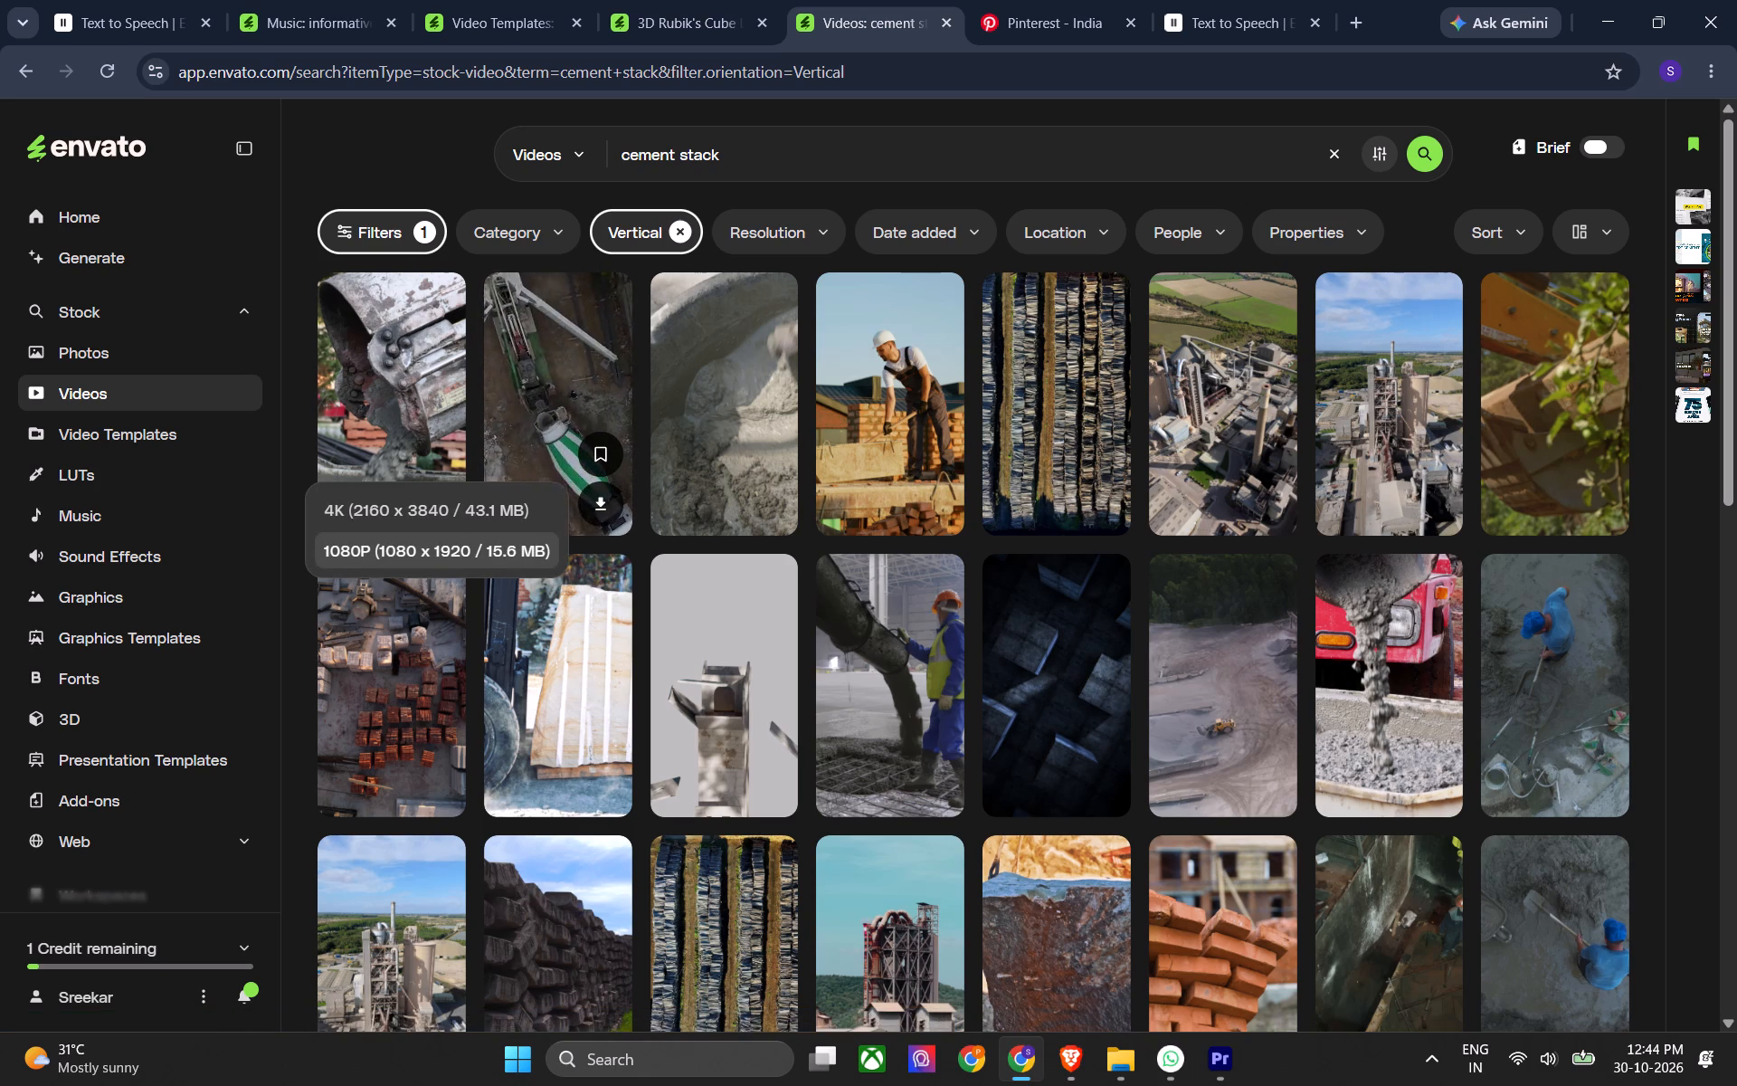
{"action": "left_click", "coordinate": [516, 520]}
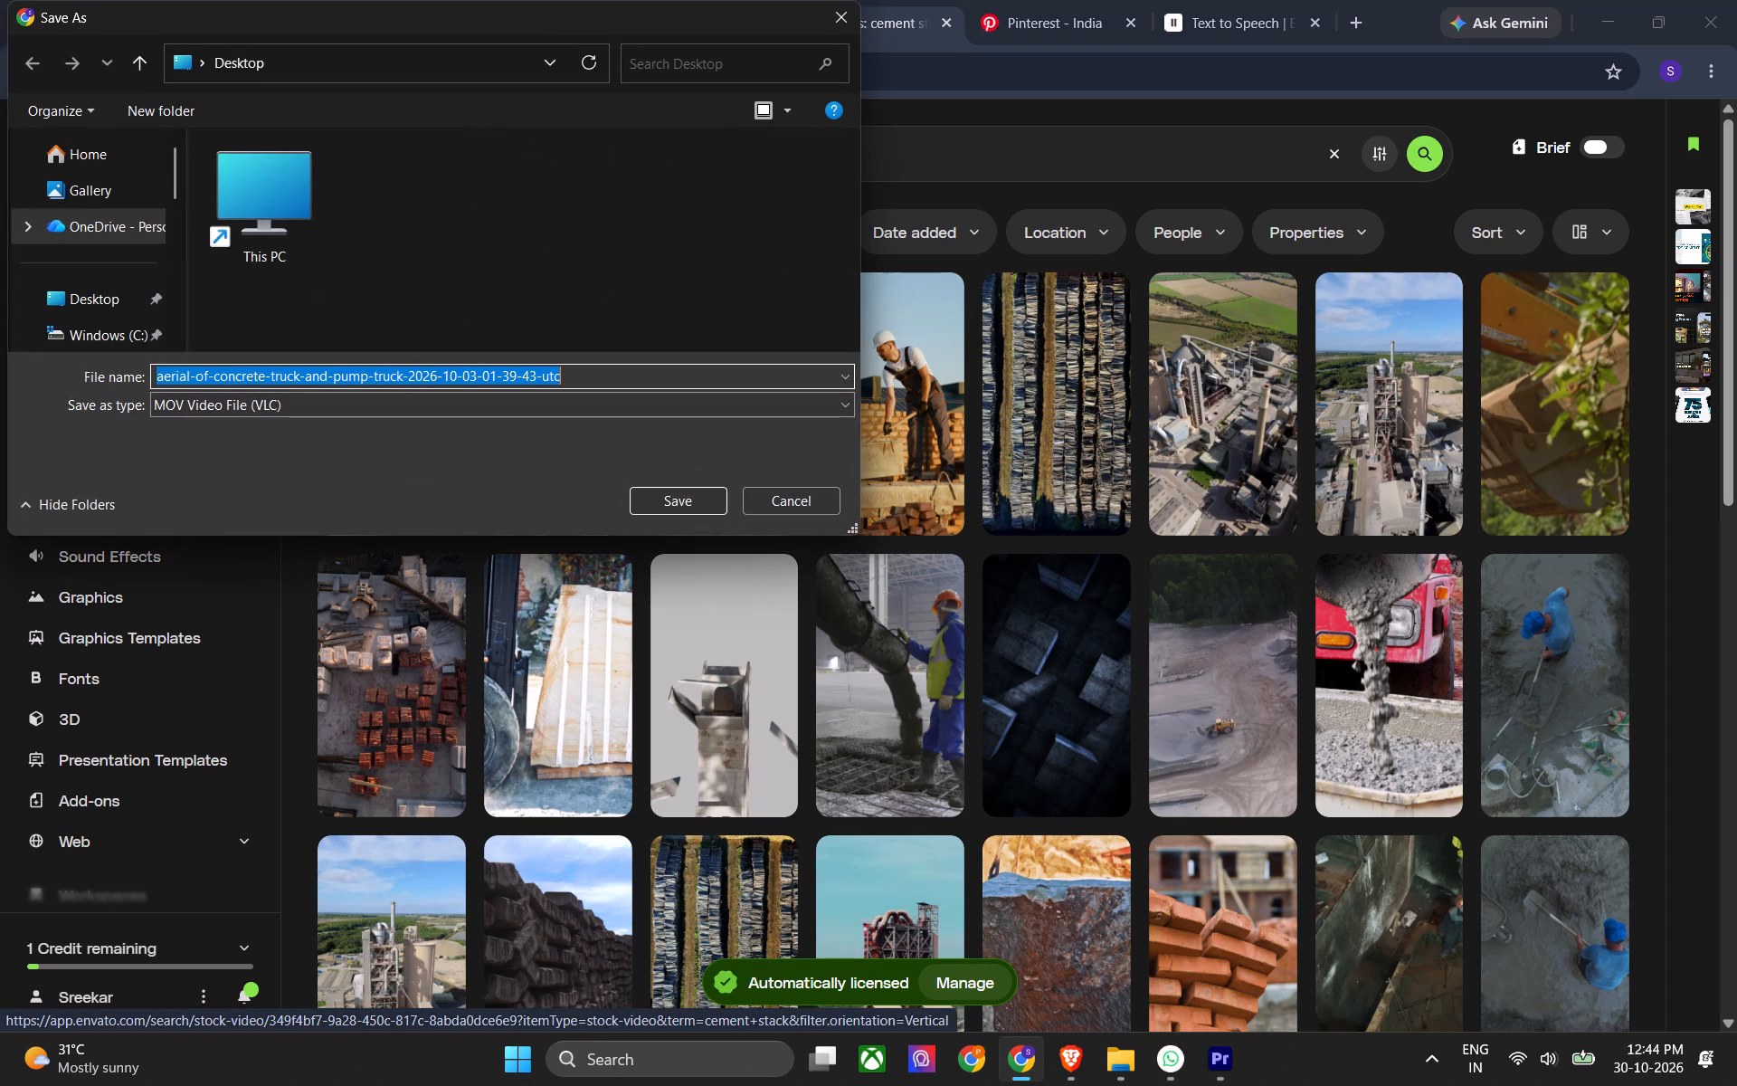
{"action": "key", "text": "Return"}
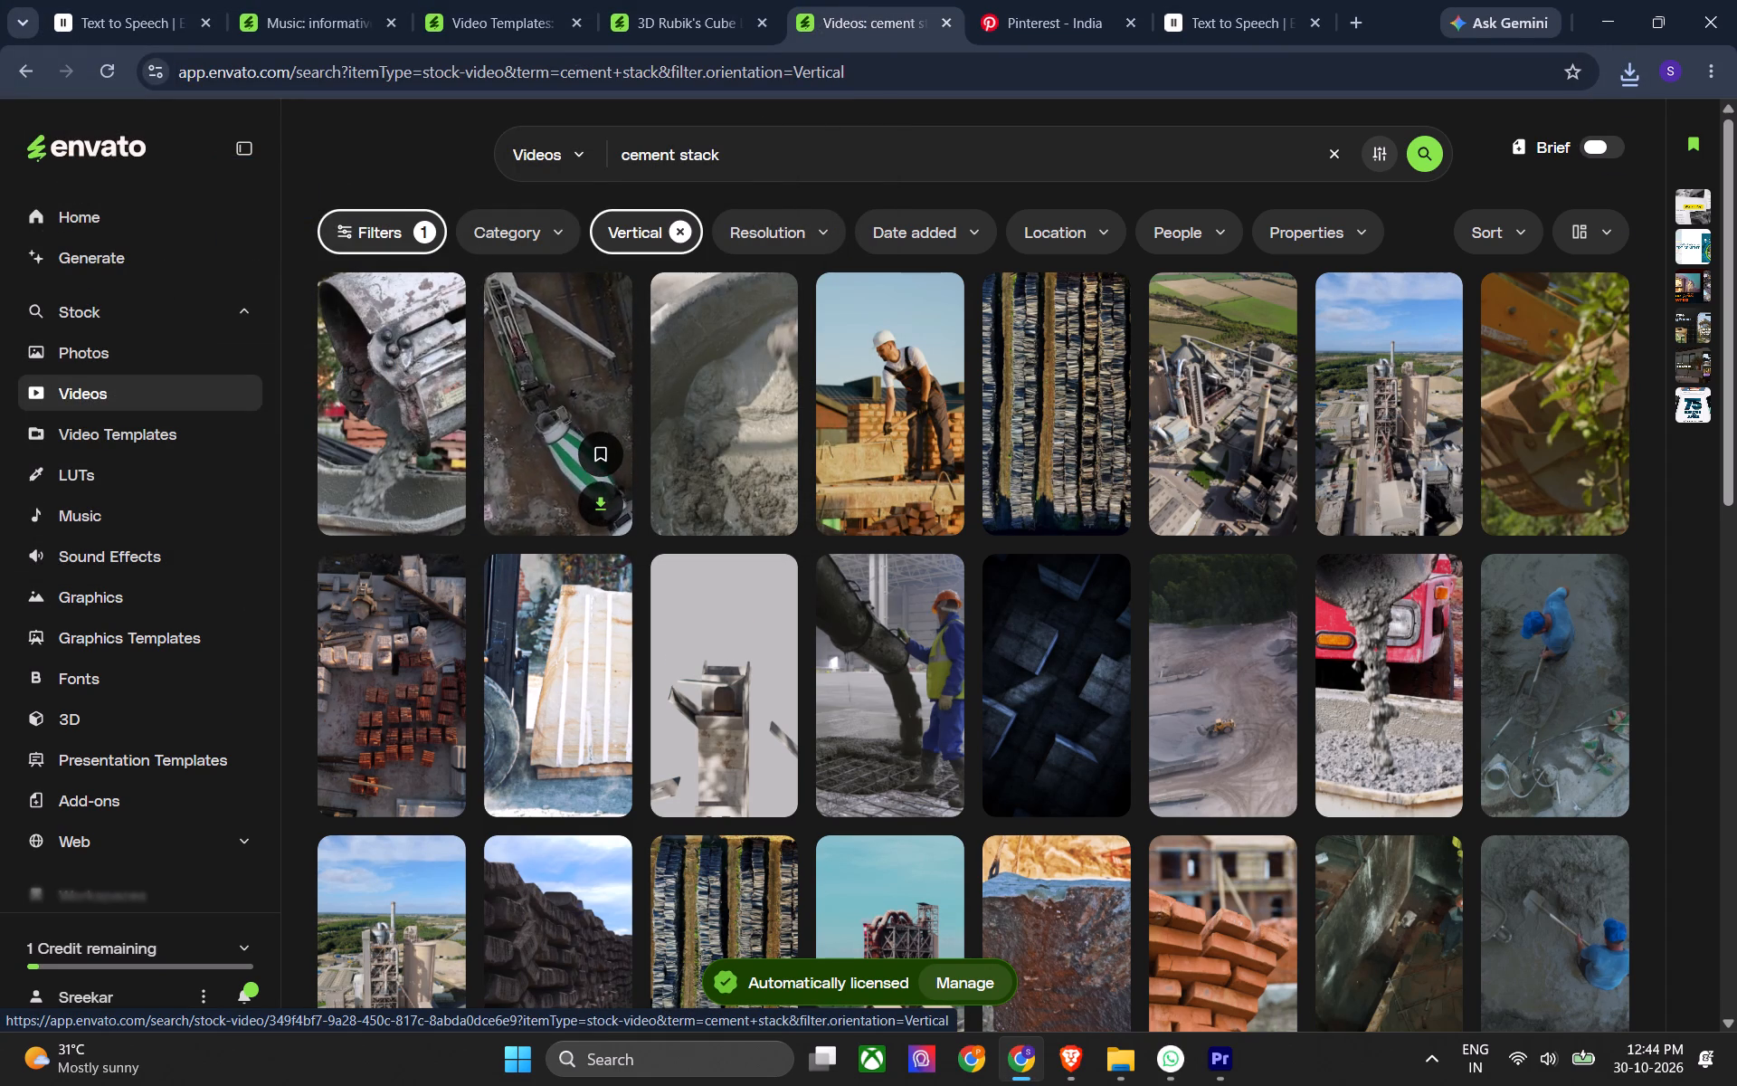
Move the downloaded aerial concrete truck clip from the Desktop into the Promenade_oct 30 footage folder.
{"action": "left_click", "coordinate": [1115, 1054]}
{"action": "left_click", "coordinate": [862, 692]}
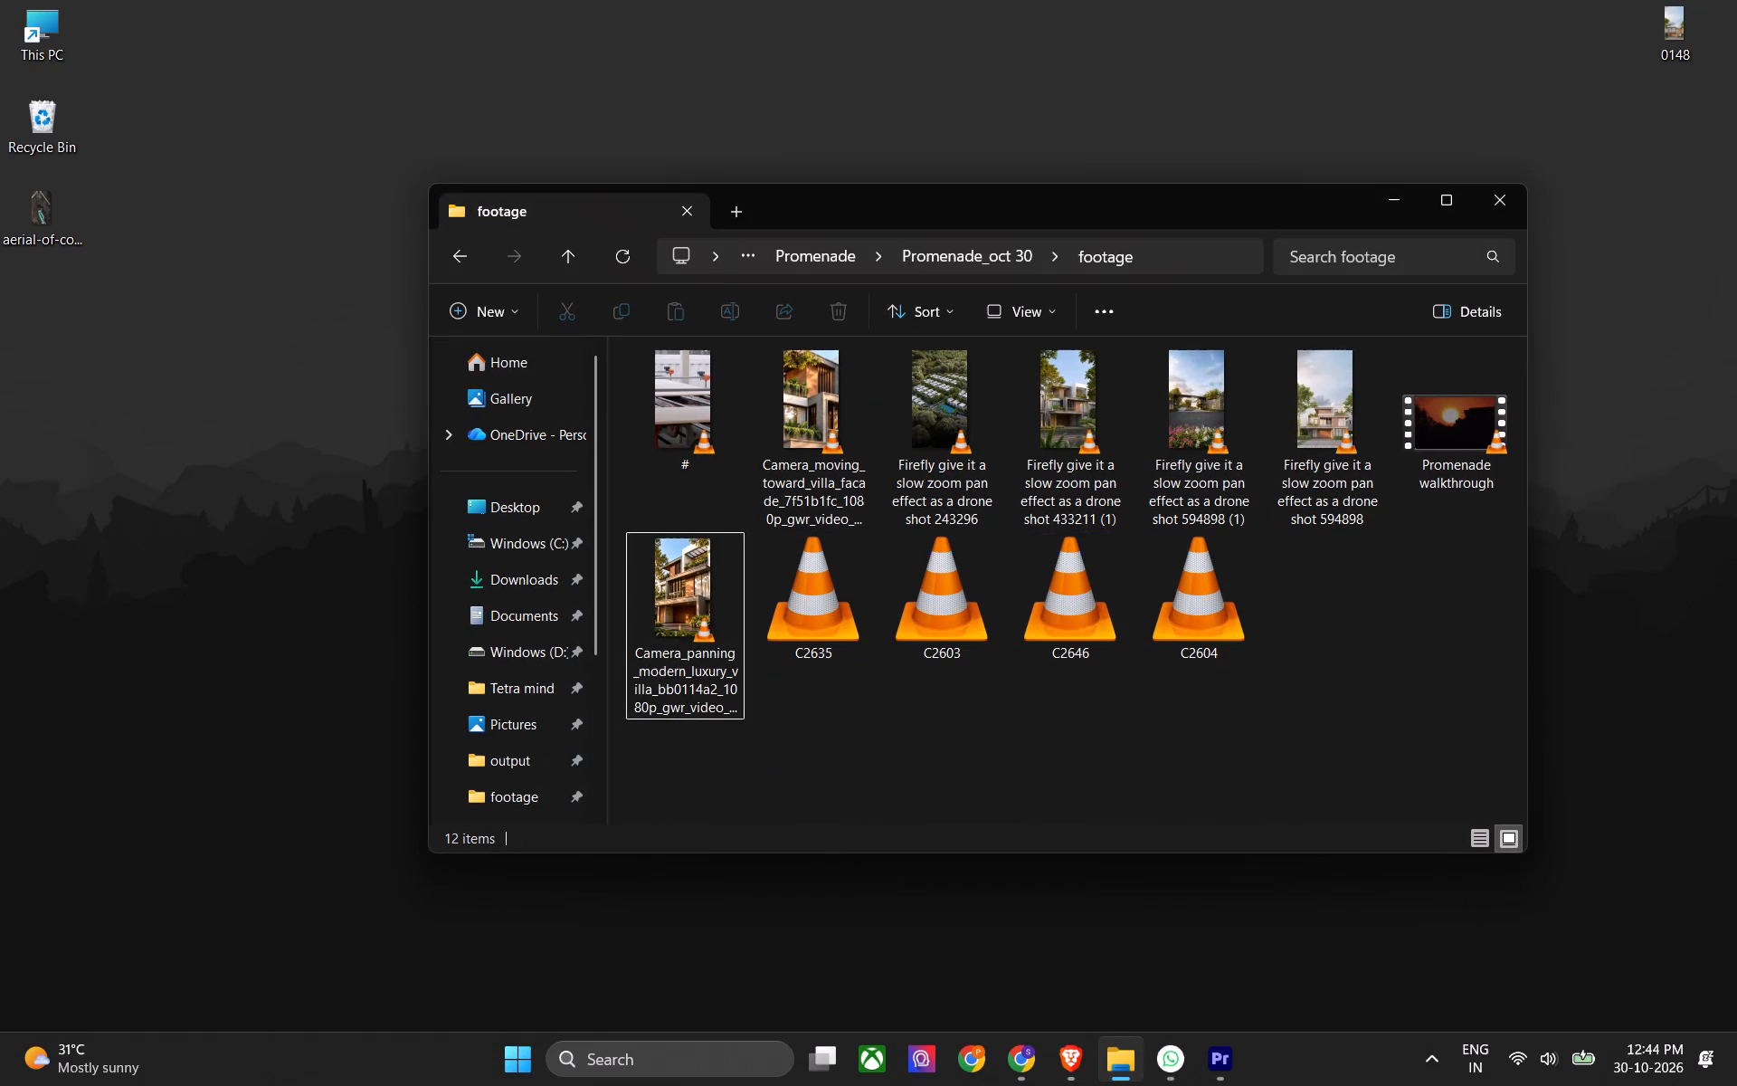
{"action": "left_click_drag", "start_coordinate": [92, 337], "coordinate": [34, 206]}
{"action": "key", "text": "ctrl+x"}
{"action": "left_click", "coordinate": [896, 786]}
{"action": "key", "text": "ctrl+v"}
Place the aerial concrete truck clip on V1 in Premiere at about 00;00;32;15, scale it to 50%, and save the project.
{"action": "left_click_drag", "start_coordinate": [1305, 620], "coordinate": [1218, 1073]}
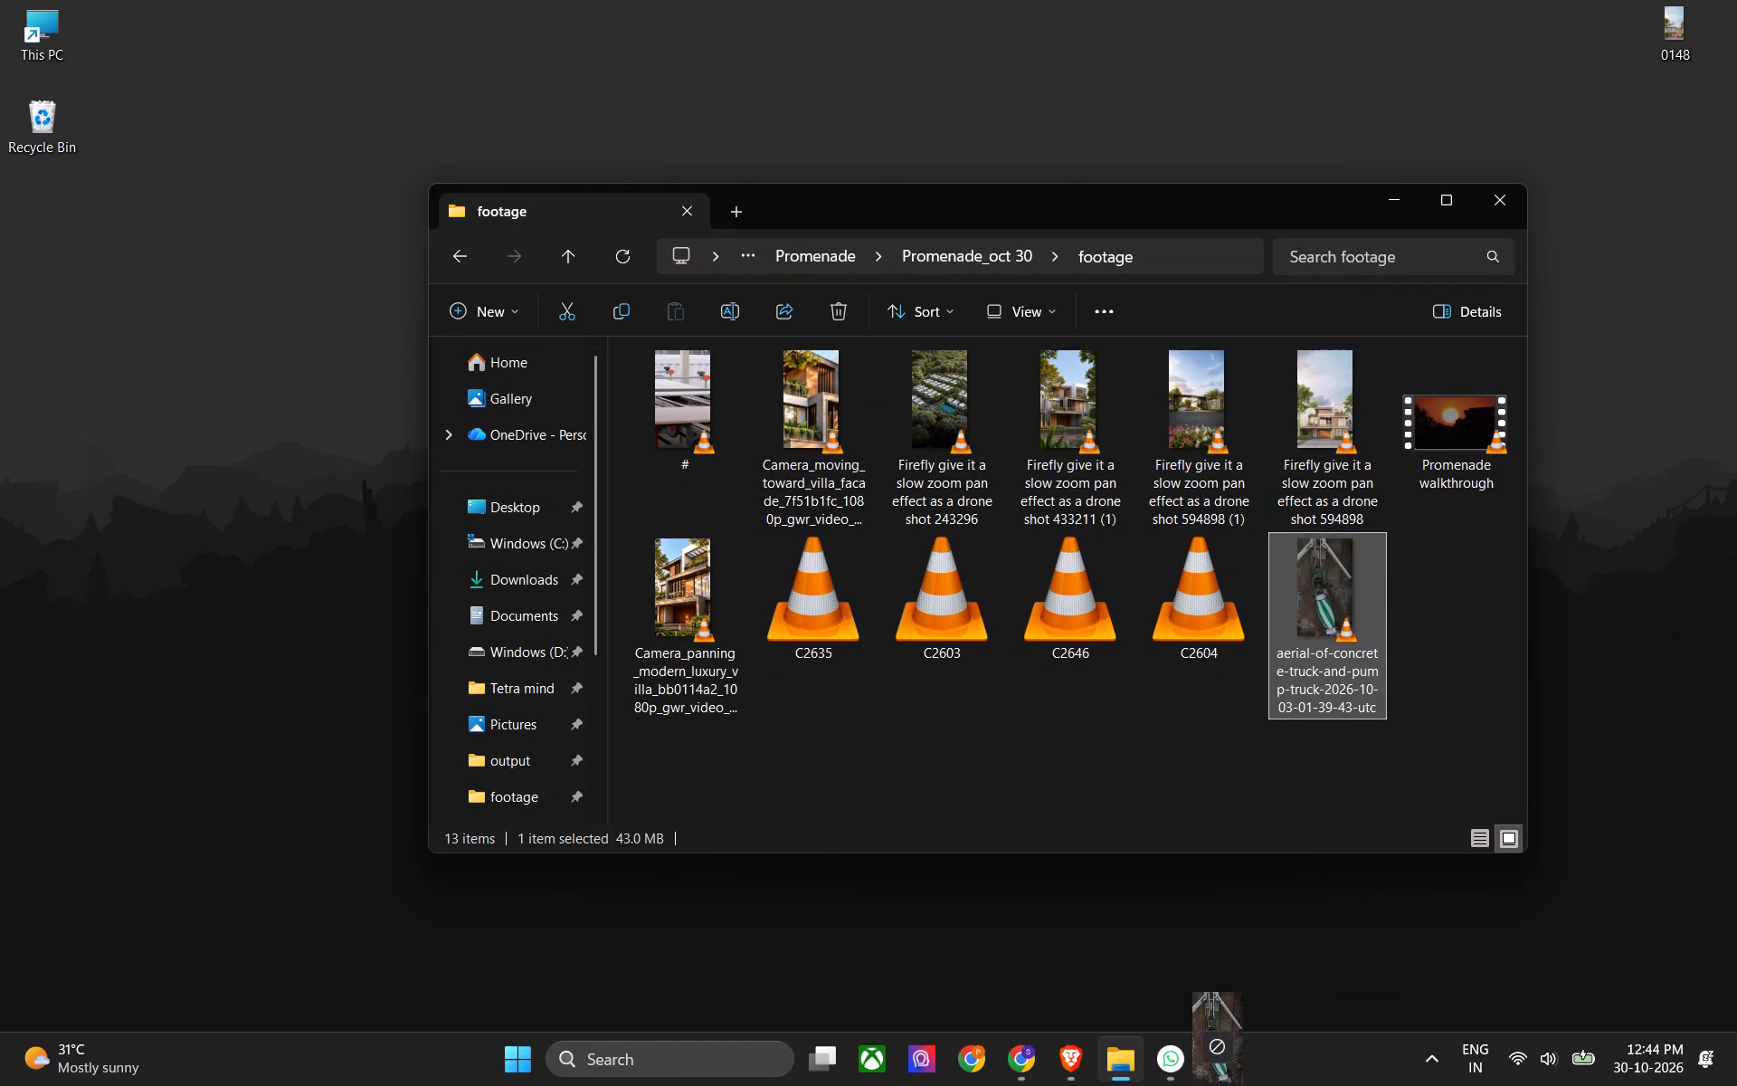
{"action": "left_click_drag", "start_coordinate": [1218, 1073], "coordinate": [645, 812]}
{"action": "left_click", "coordinate": [685, 844]}
{"action": "key", "text": "z"}
{"action": "left_click", "coordinate": [696, 678]}
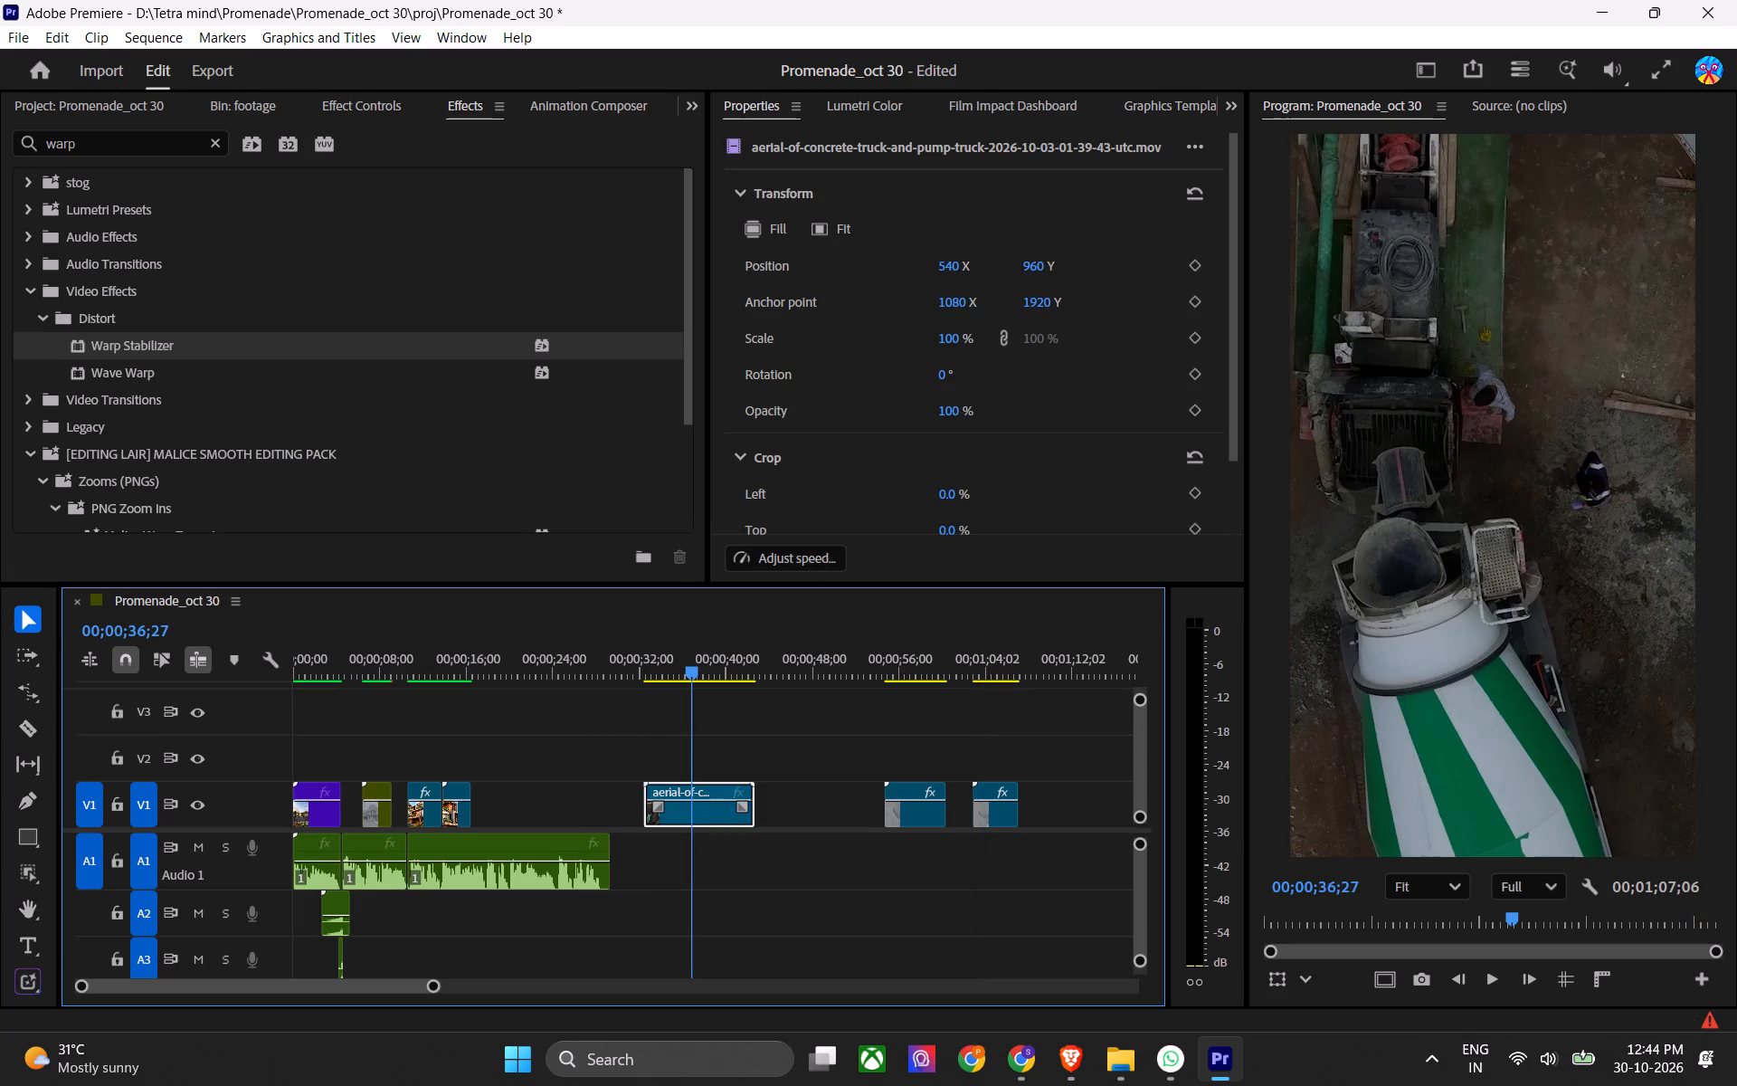
{"action": "type", "text": "34"}
{"action": "key", "text": "space"}
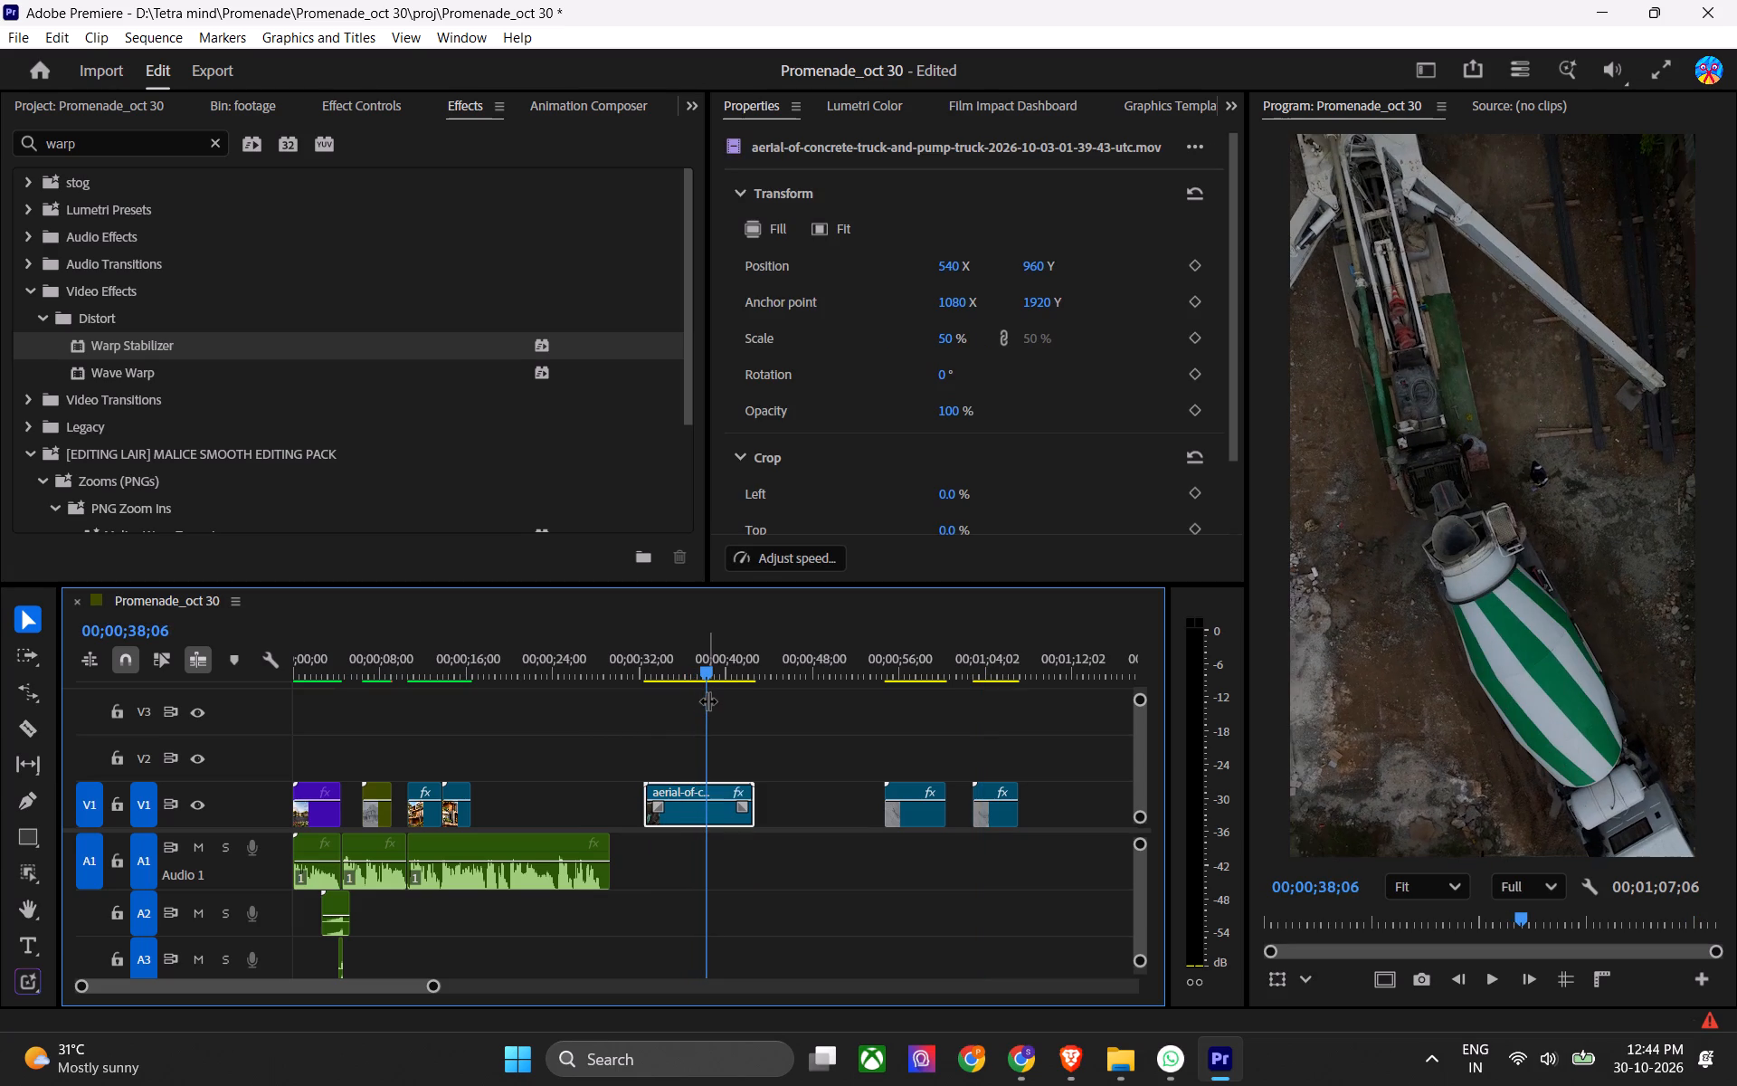
{"action": "type", "text": "4"}
{"action": "key", "text": "4"}
{"action": "left_click", "coordinate": [751, 696]}
{"action": "key", "text": "ctrl+s"}
{"action": "key", "text": "ctrl+s"}
Preview the aerial concrete truck clip and ripple-trim its start by about 1;08 and its end to leave a 2;19 clip.
{"action": "left_click", "coordinate": [693, 661]}
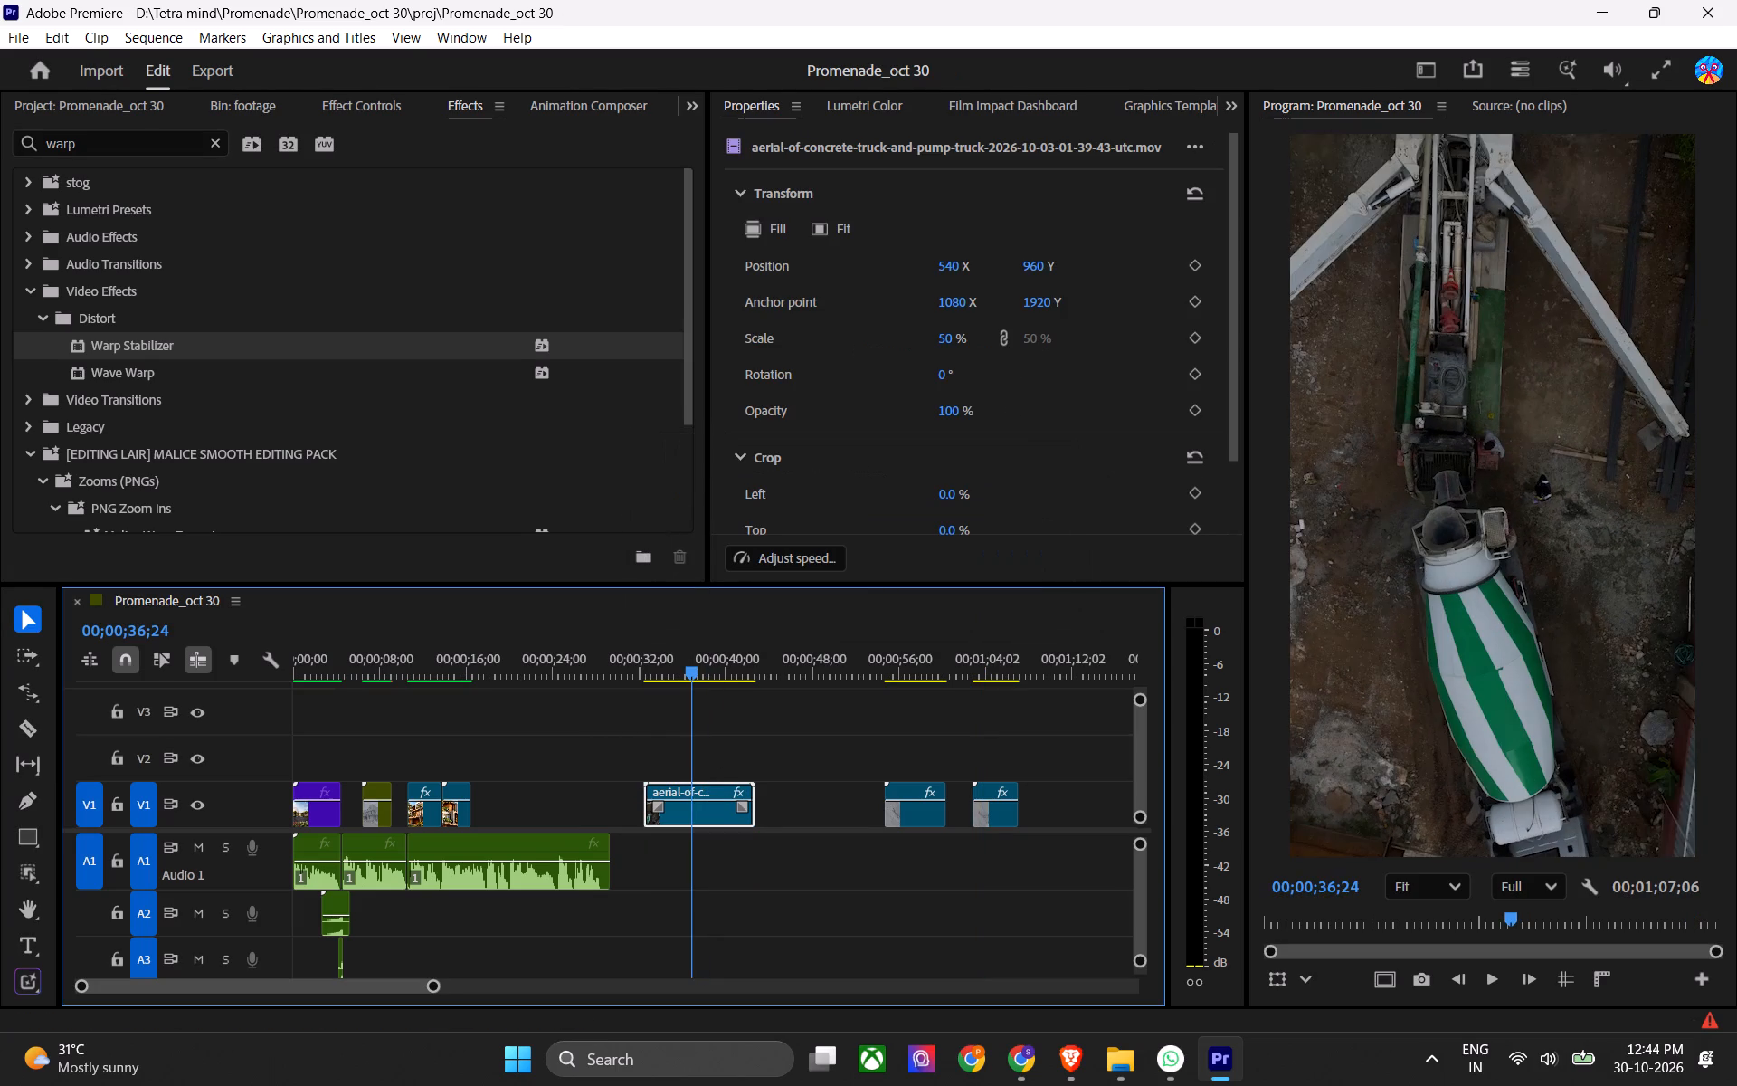
{"action": "left_click_drag", "start_coordinate": [693, 661], "coordinate": [666, 671]}
{"action": "key", "text": "Up"}
{"action": "key", "text": "space"}
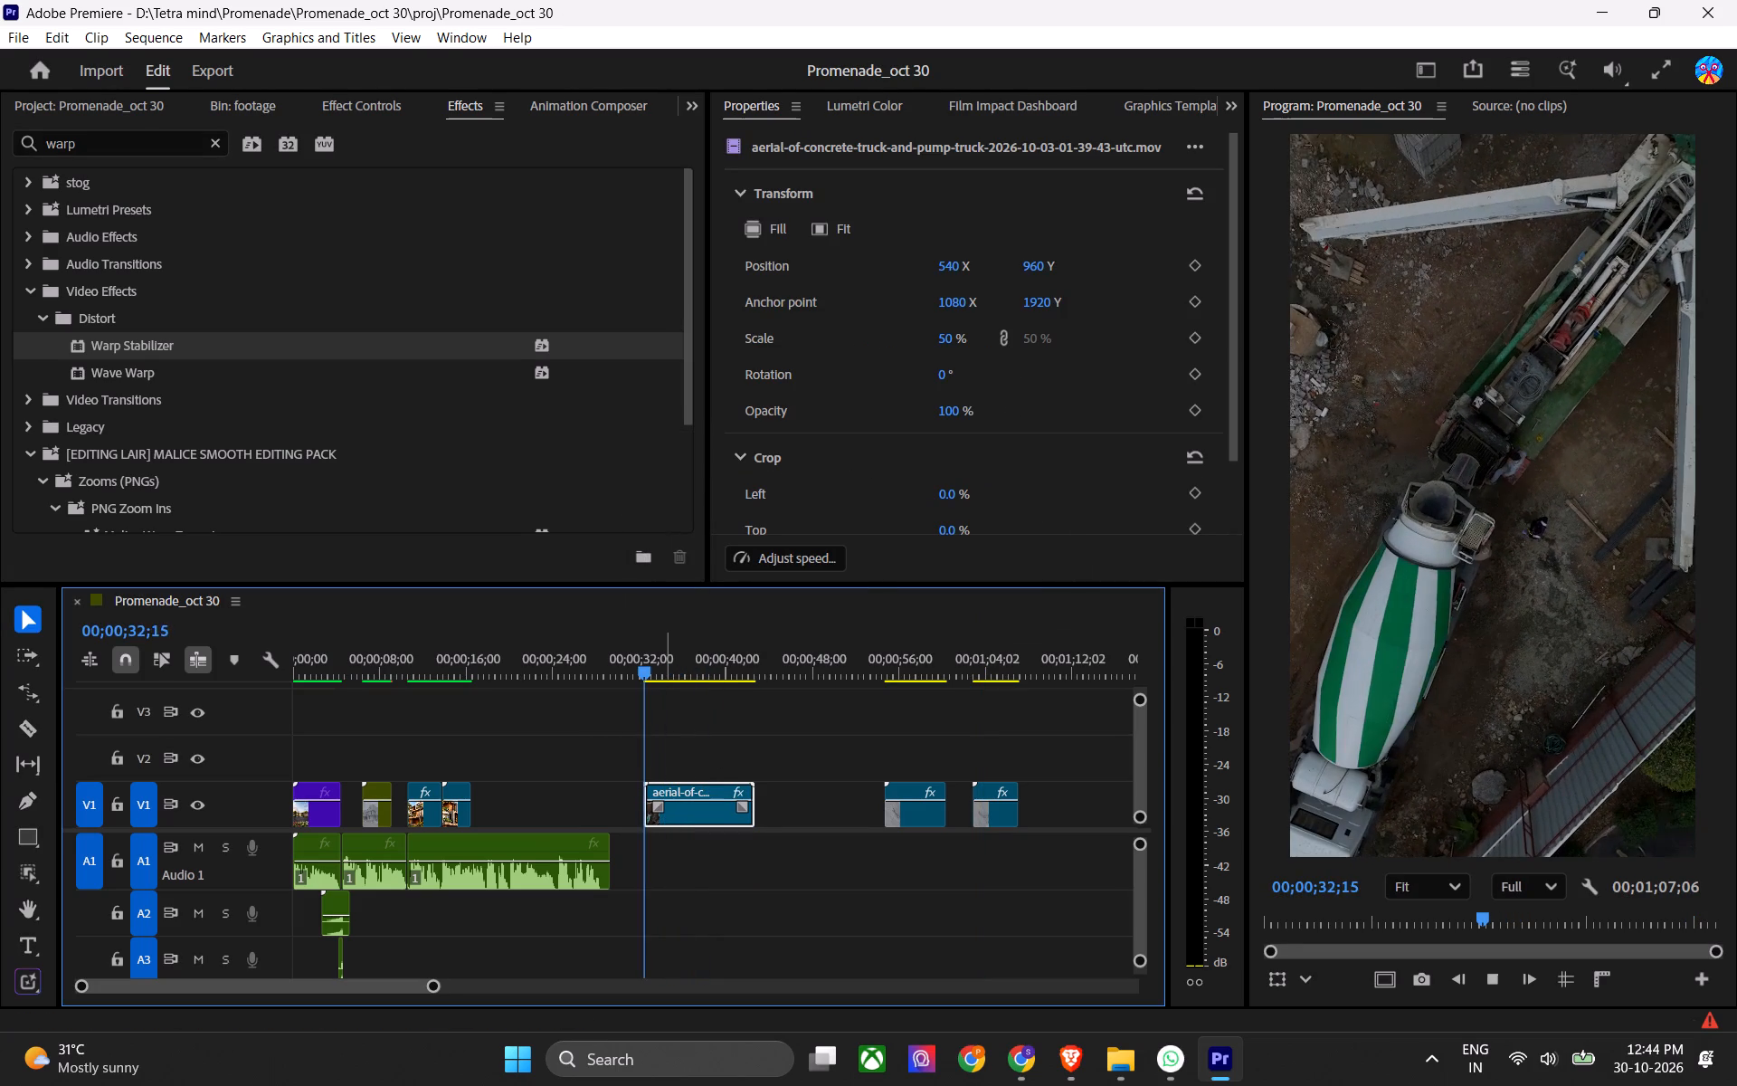
{"action": "scroll", "coordinate": [679, 781], "scroll_direction": "up", "scroll_amount": 12, "text": "alt"}
{"action": "key", "text": "space"}
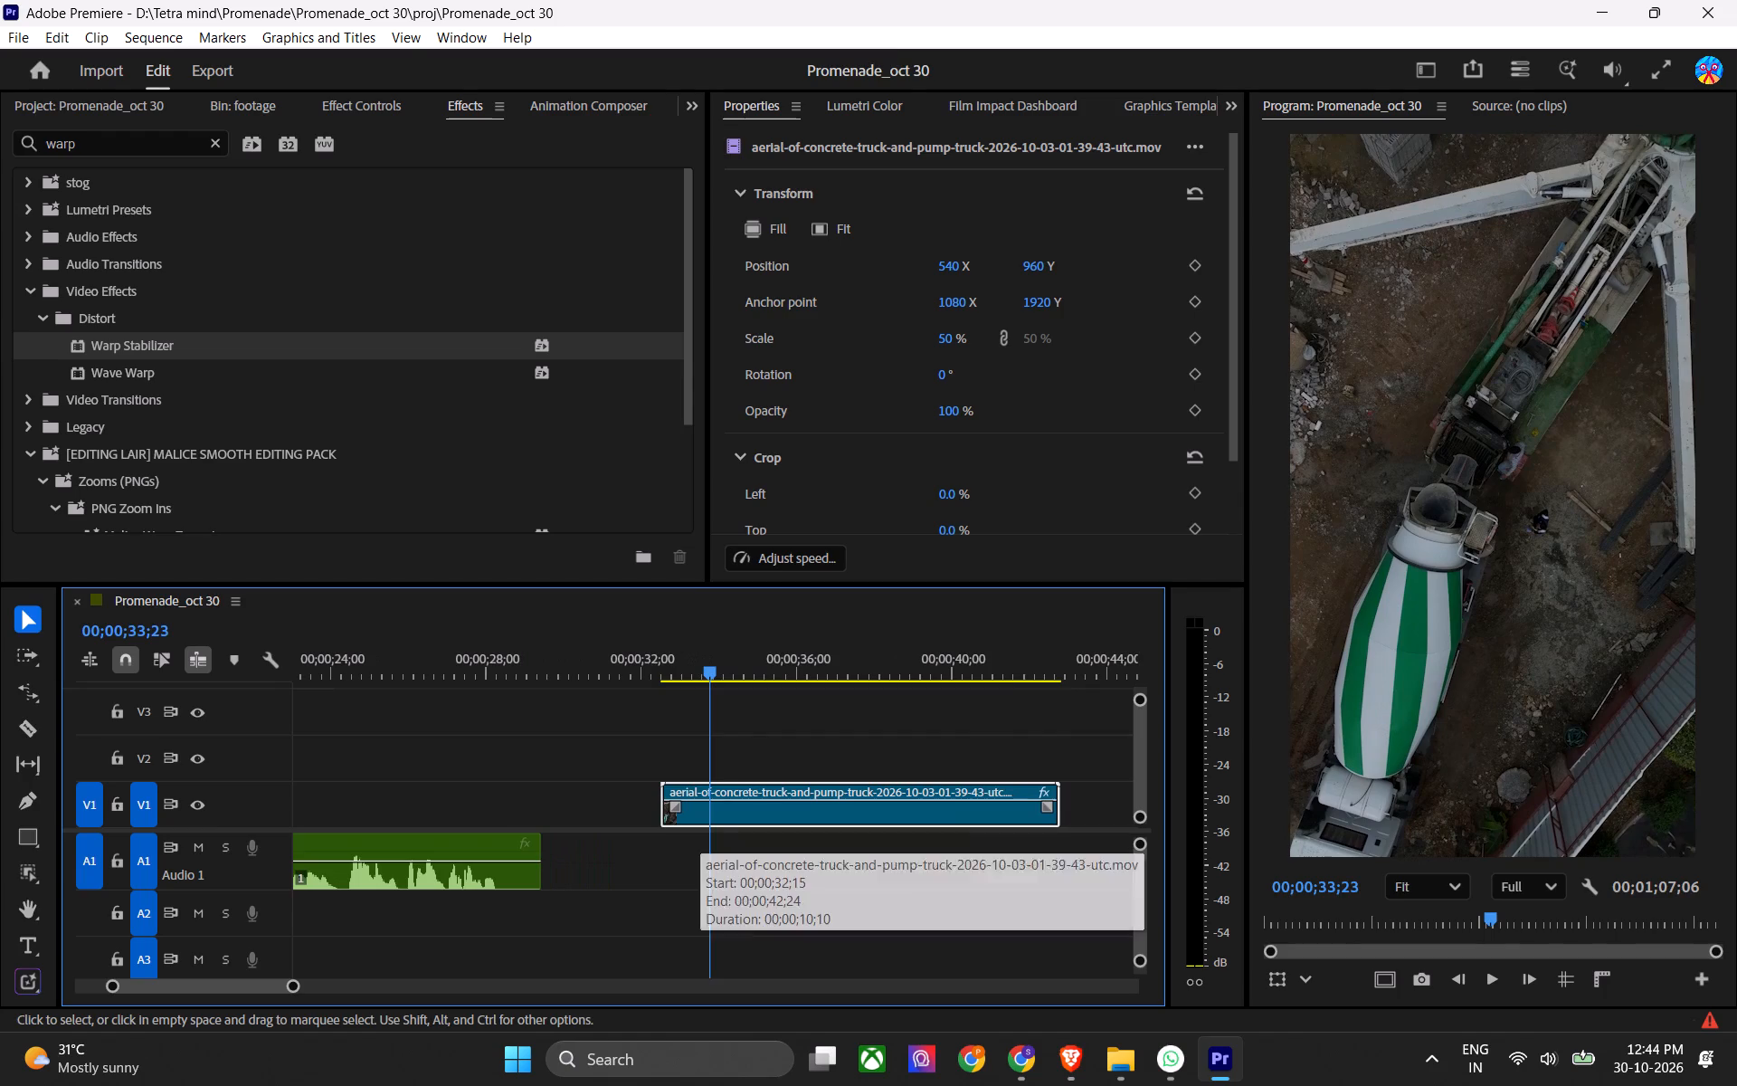
{"action": "key", "text": "q"}
{"action": "key", "text": "ctrl+s"}
{"action": "key", "text": "space"}
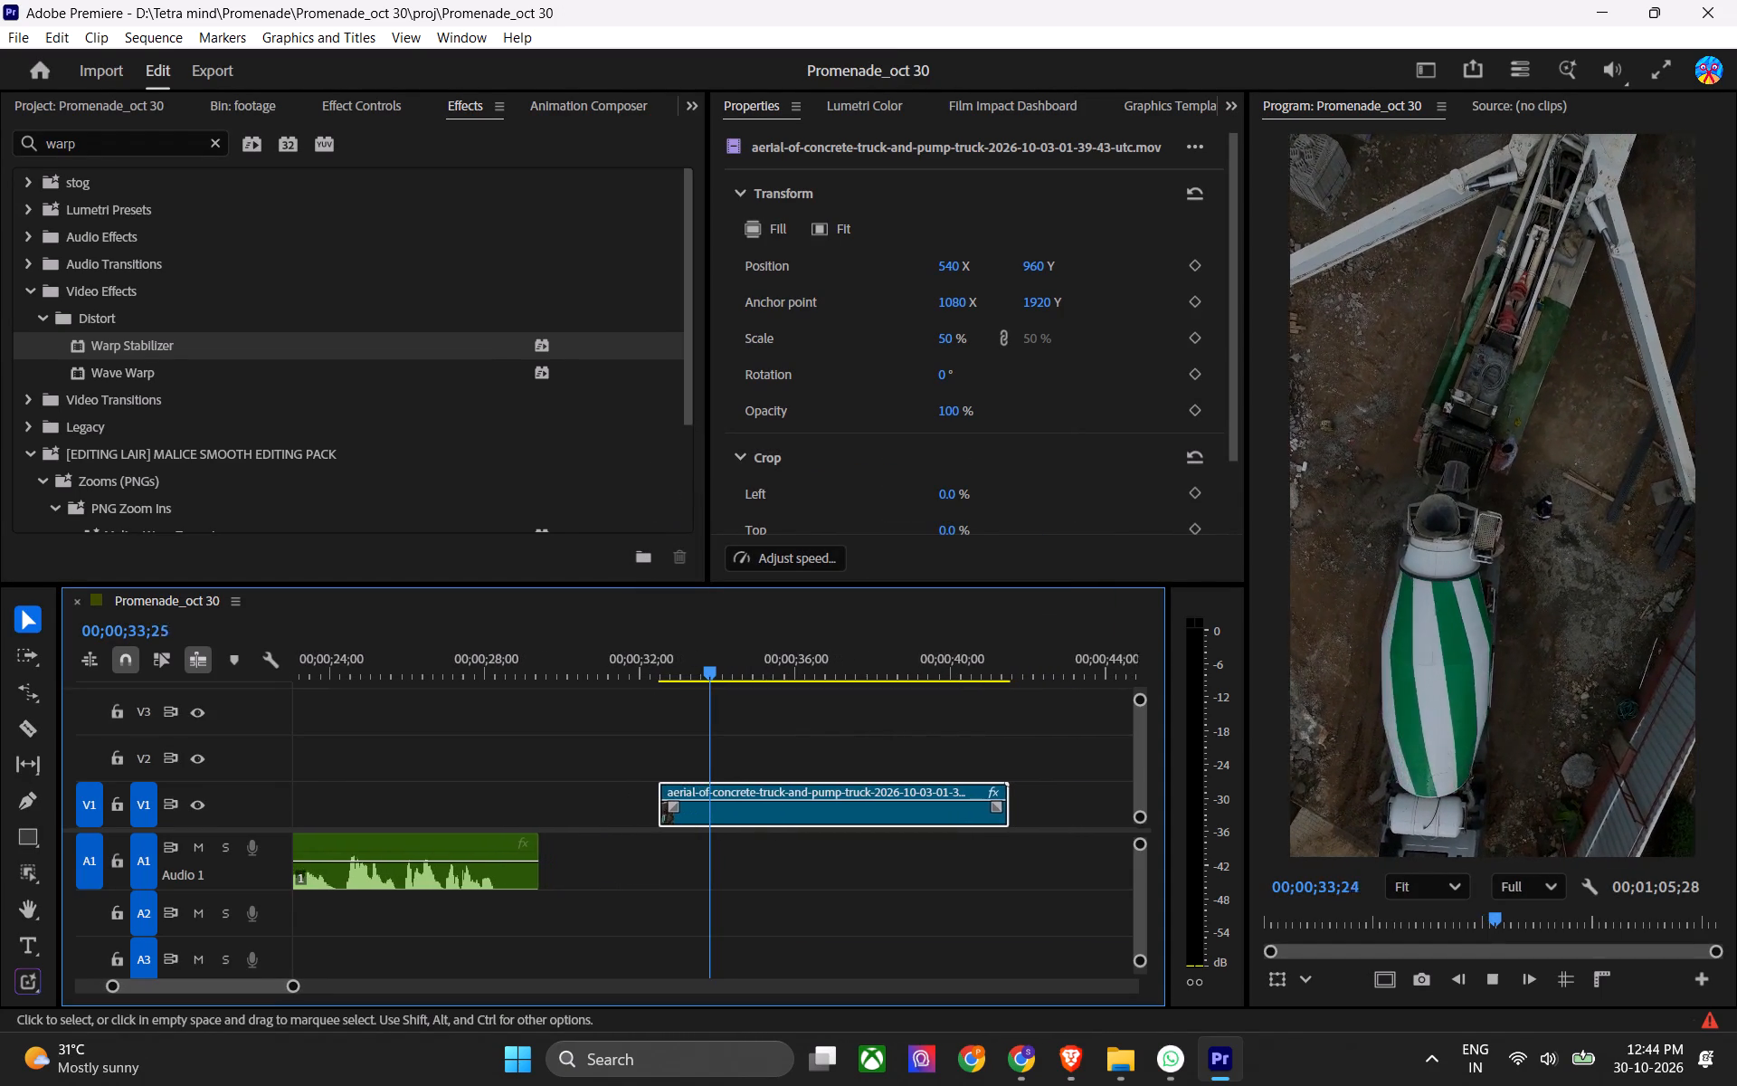
{"action": "key", "text": "space"}
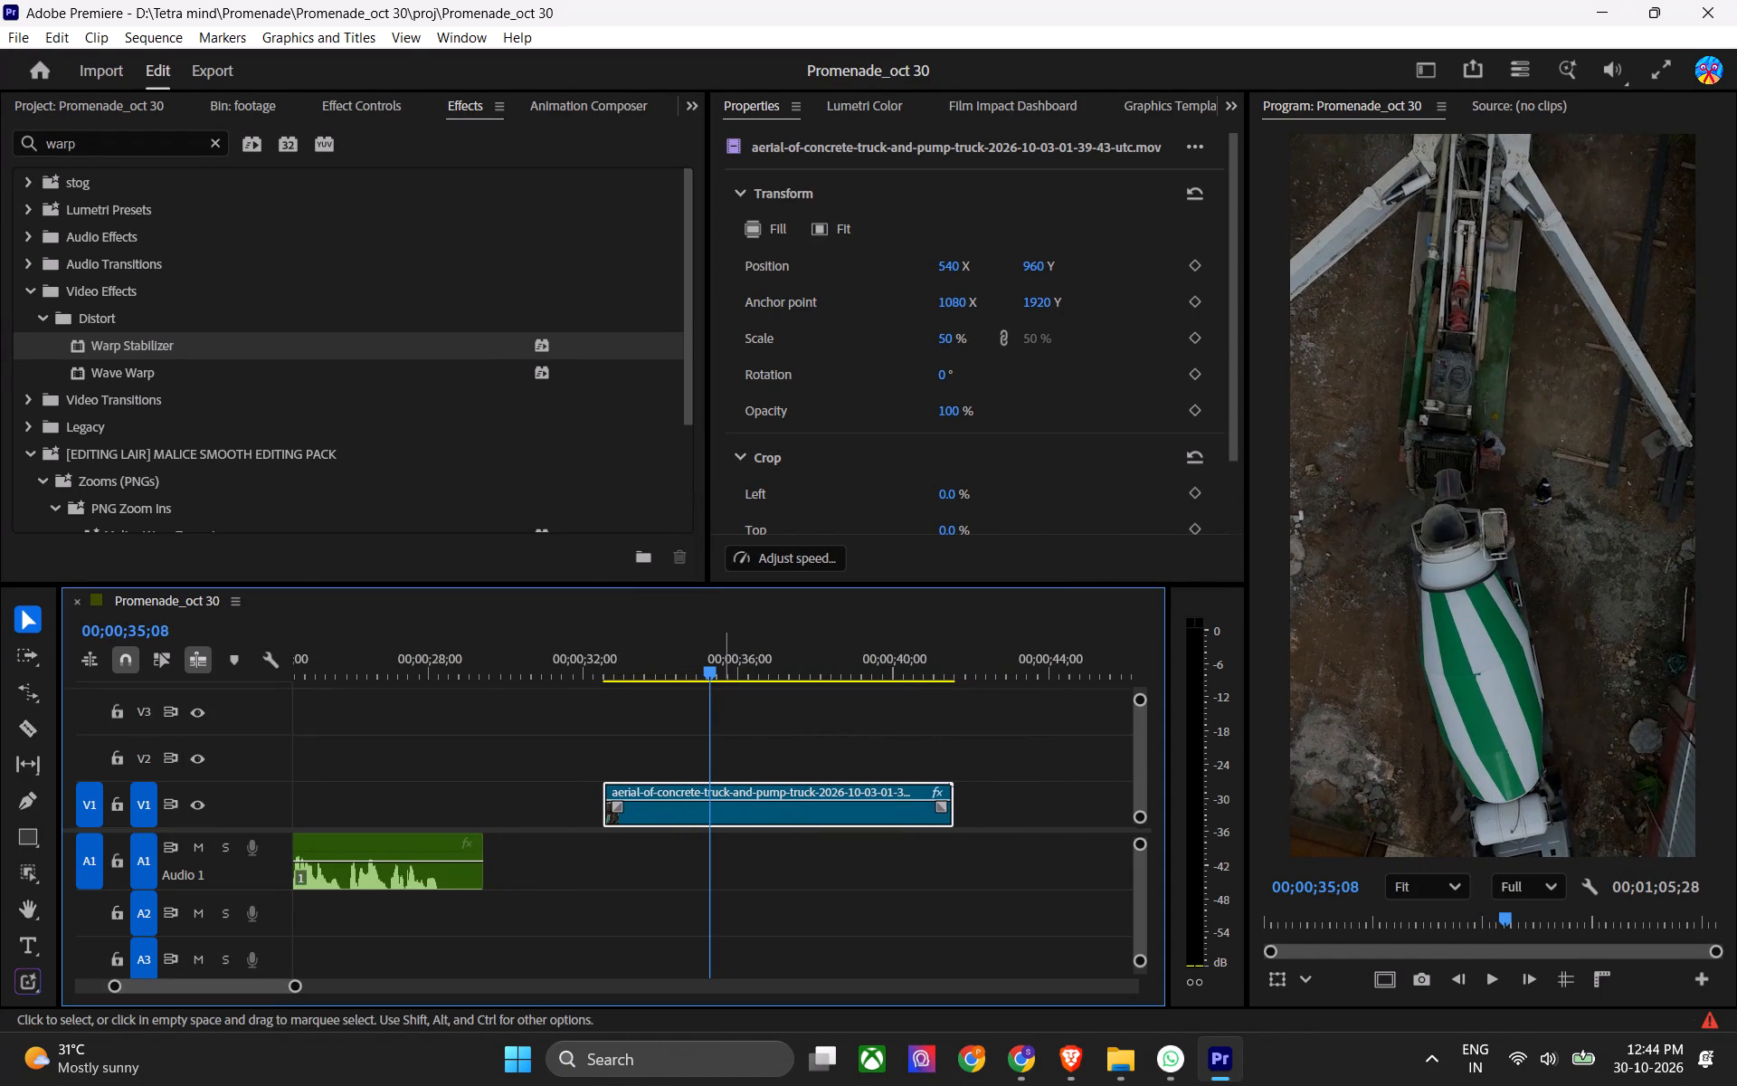
{"action": "left_click_drag", "start_coordinate": [707, 672], "coordinate": [674, 697]}
{"action": "key", "text": "w"}
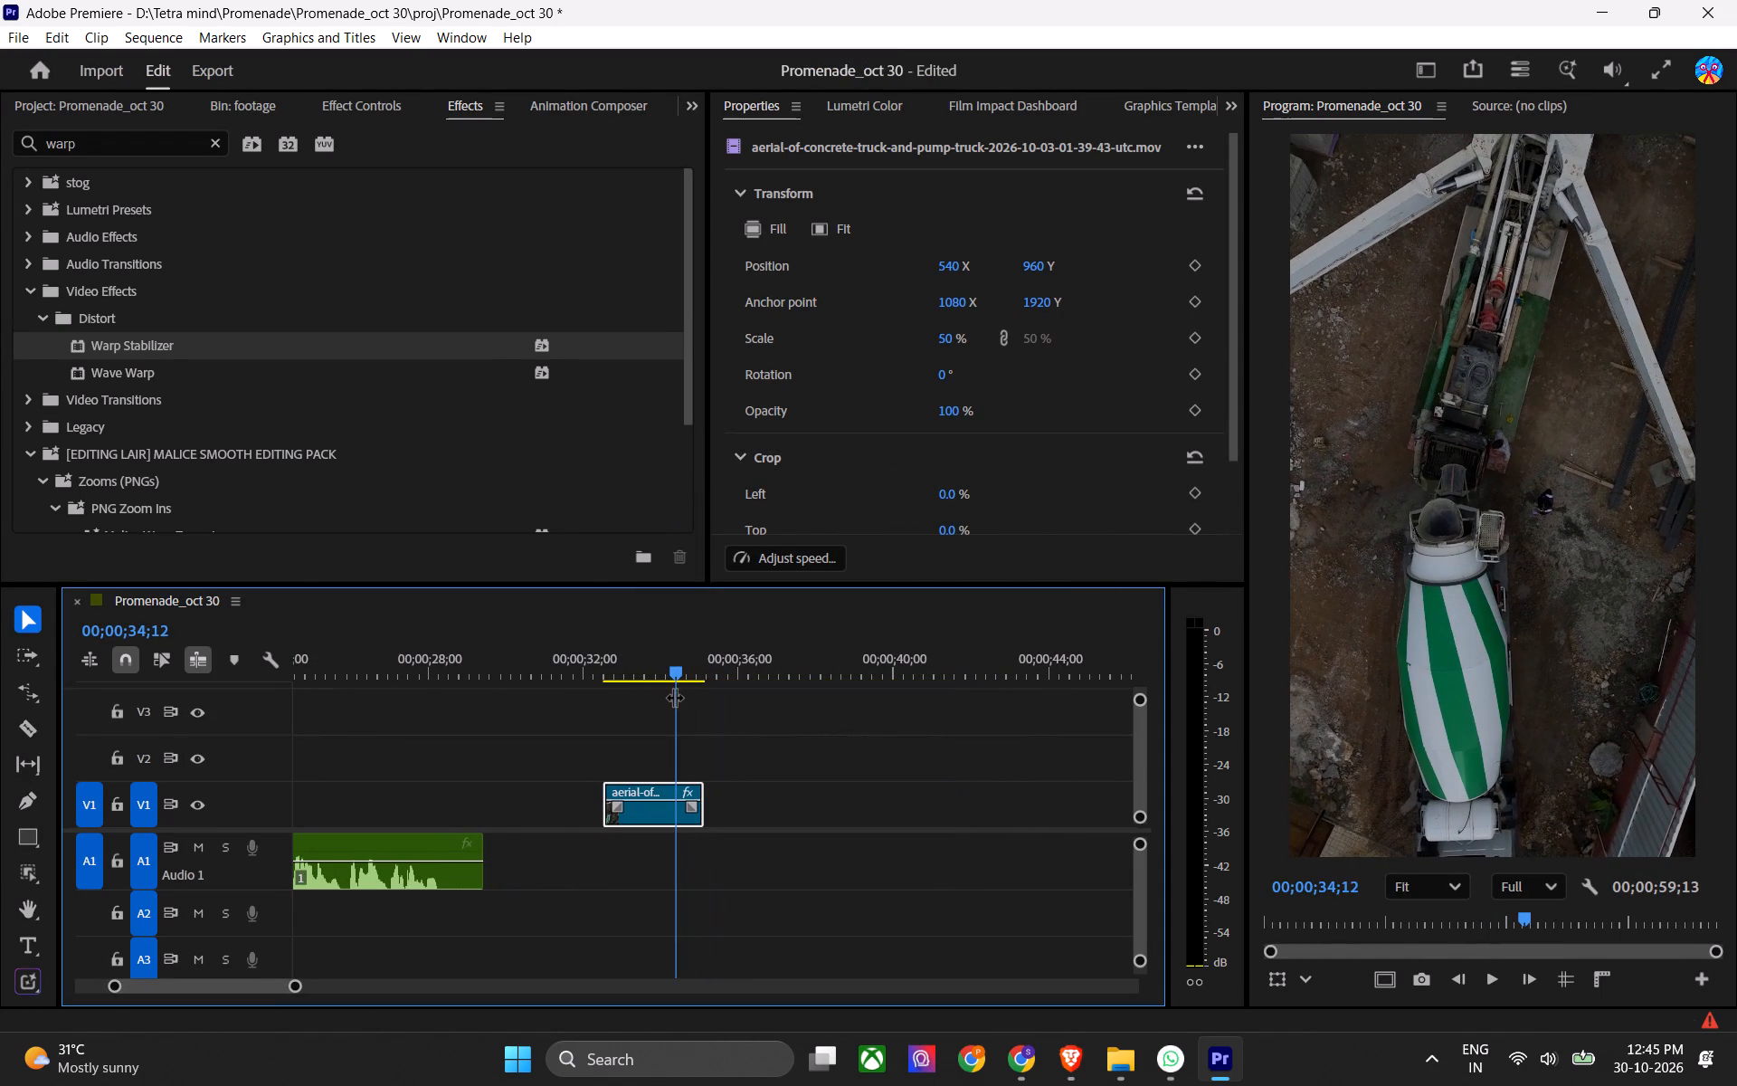
Slow the aerial concrete truck clip to 60% speed with Optical flow time interpolation and save the project.
{"action": "key", "text": "ctrl+r"}
{"action": "left_click", "coordinate": [893, 599]}
{"action": "left_click", "coordinate": [888, 683]}
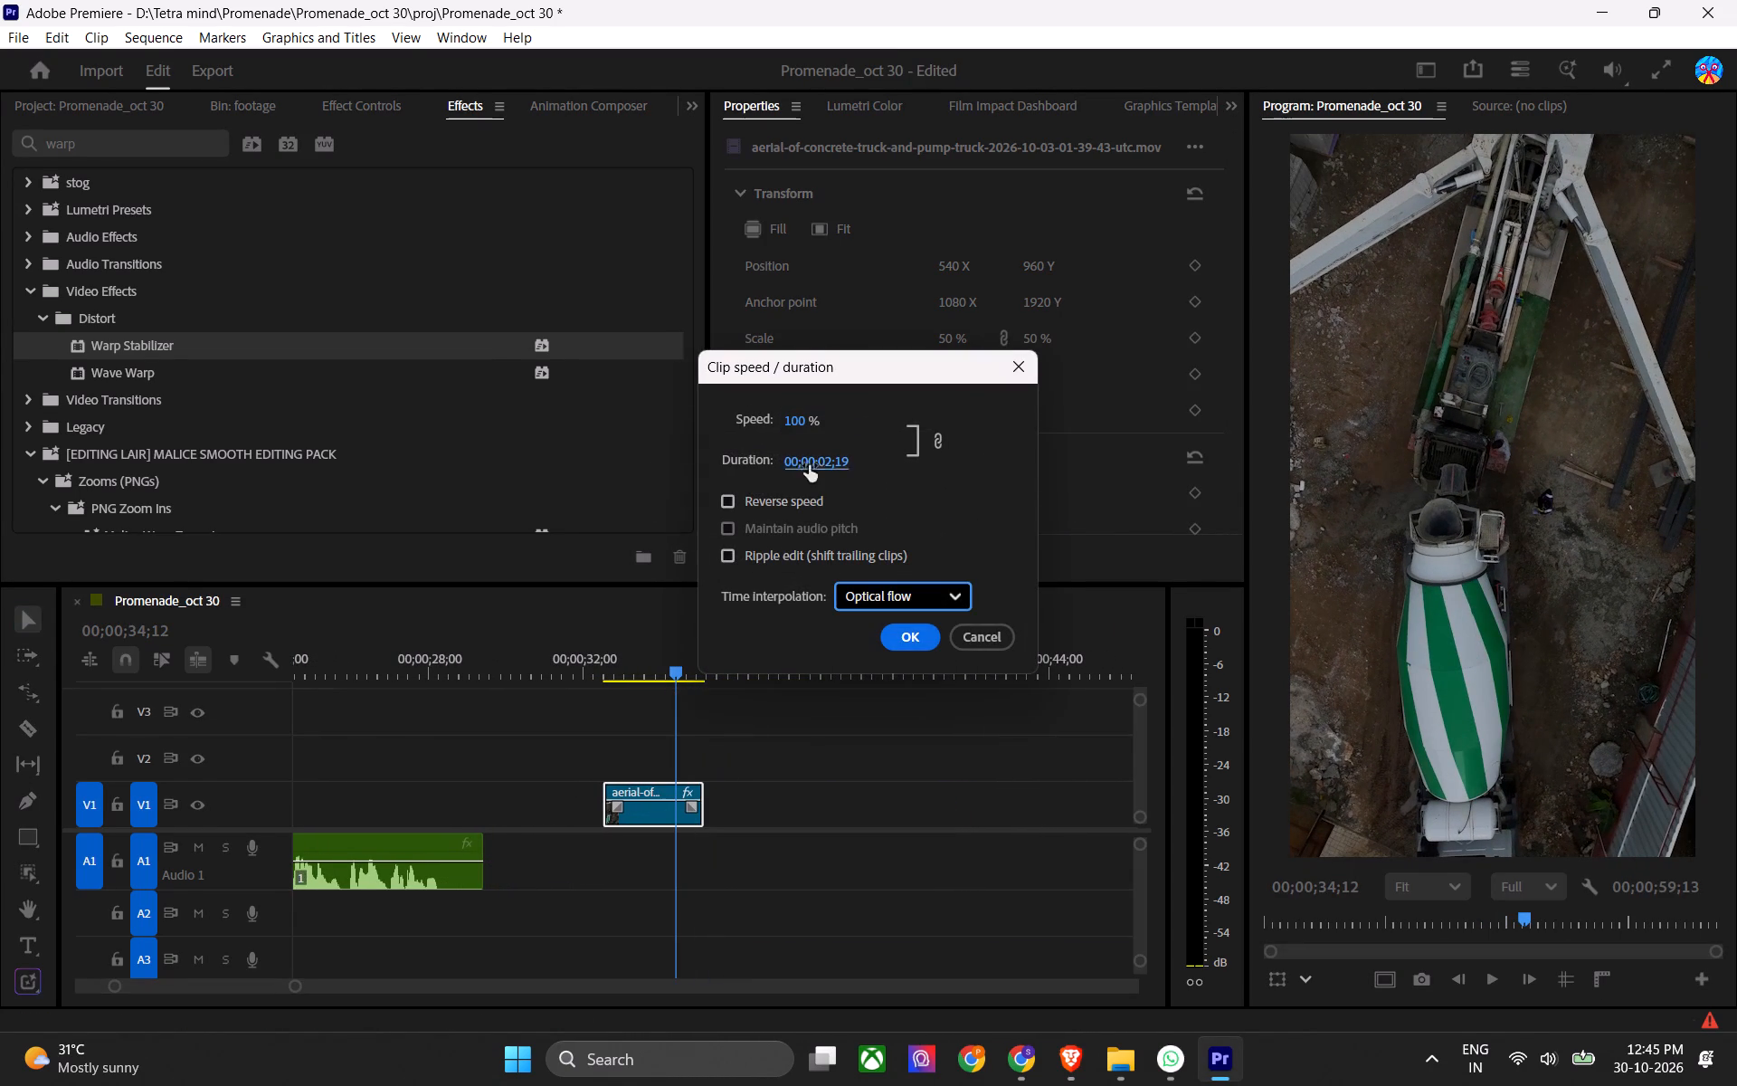
{"action": "left_click", "coordinate": [790, 422]}
{"action": "type", "text": "60"}
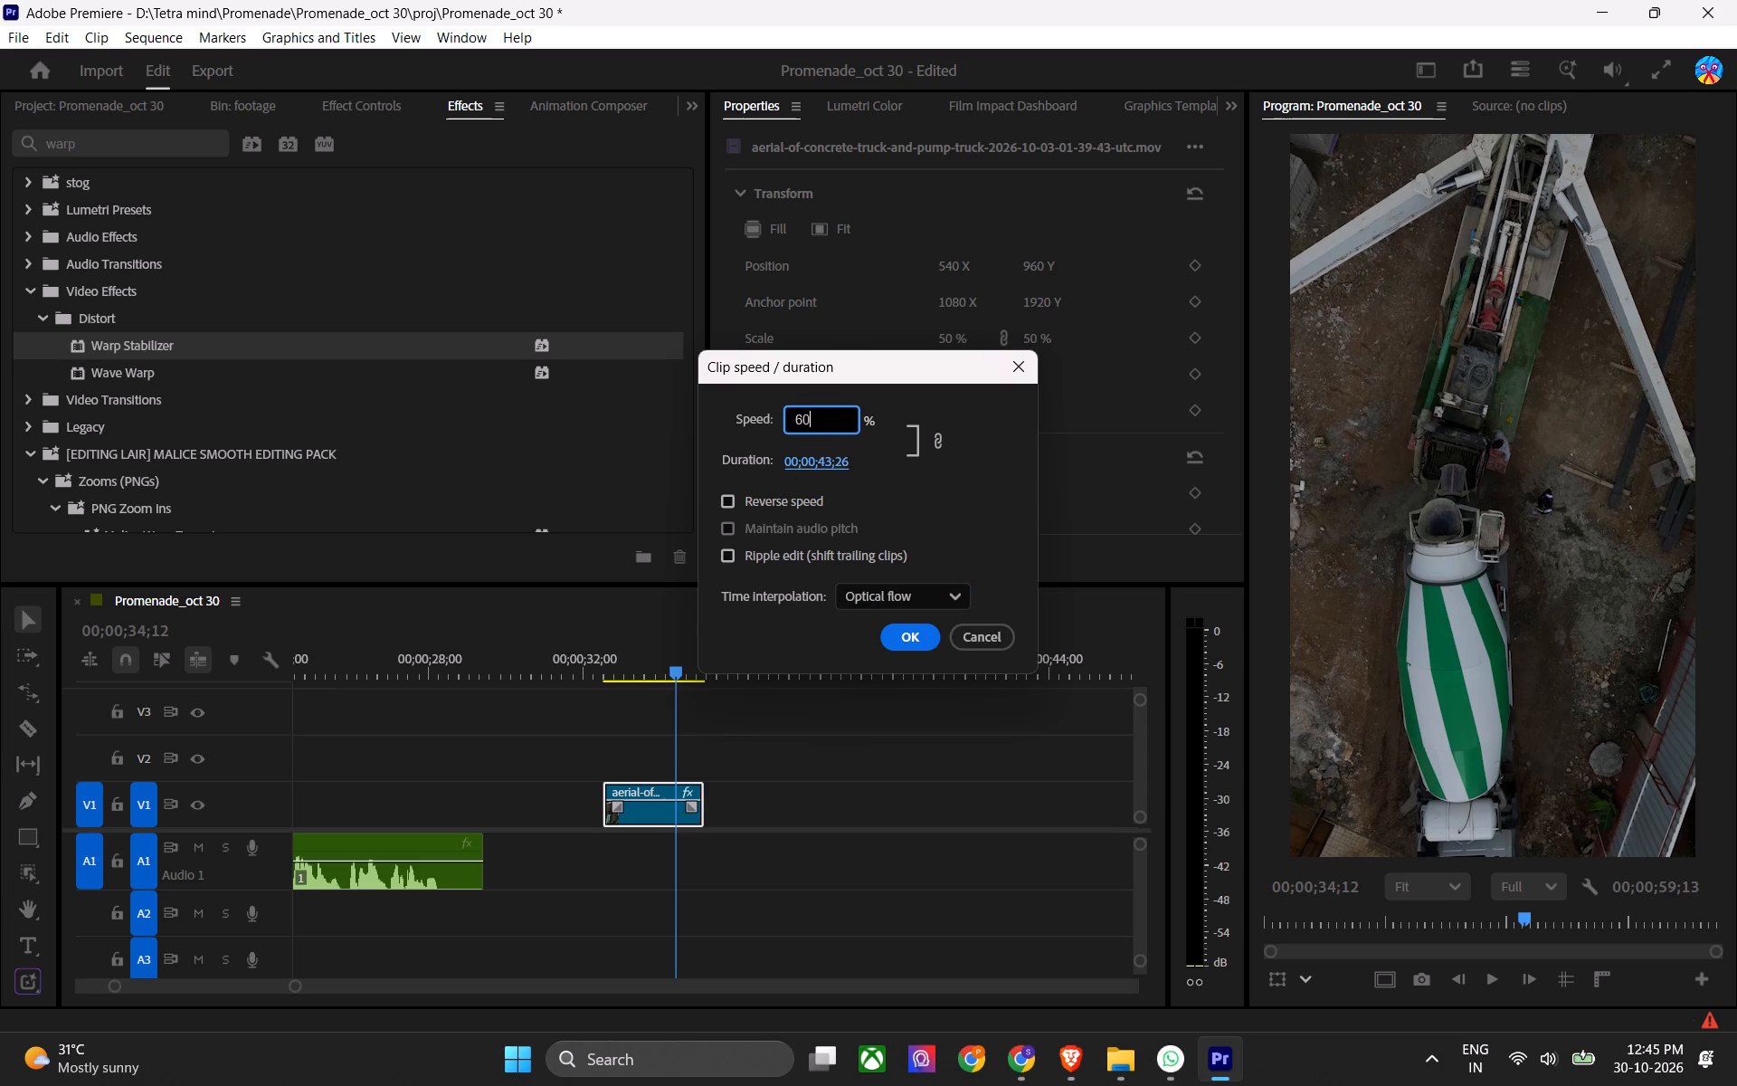
{"action": "key", "text": "Return"}
{"action": "key", "text": "ctrl+s"}
Play back the slowed aerial concrete truck clip from its start to check the motion, and save the project.
{"action": "key", "text": "Up"}
{"action": "key", "text": "ctrl+s"}
{"action": "key", "text": "space"}
{"action": "scroll", "coordinate": [848, 452], "scroll_direction": "up", "scroll_amount": 1}
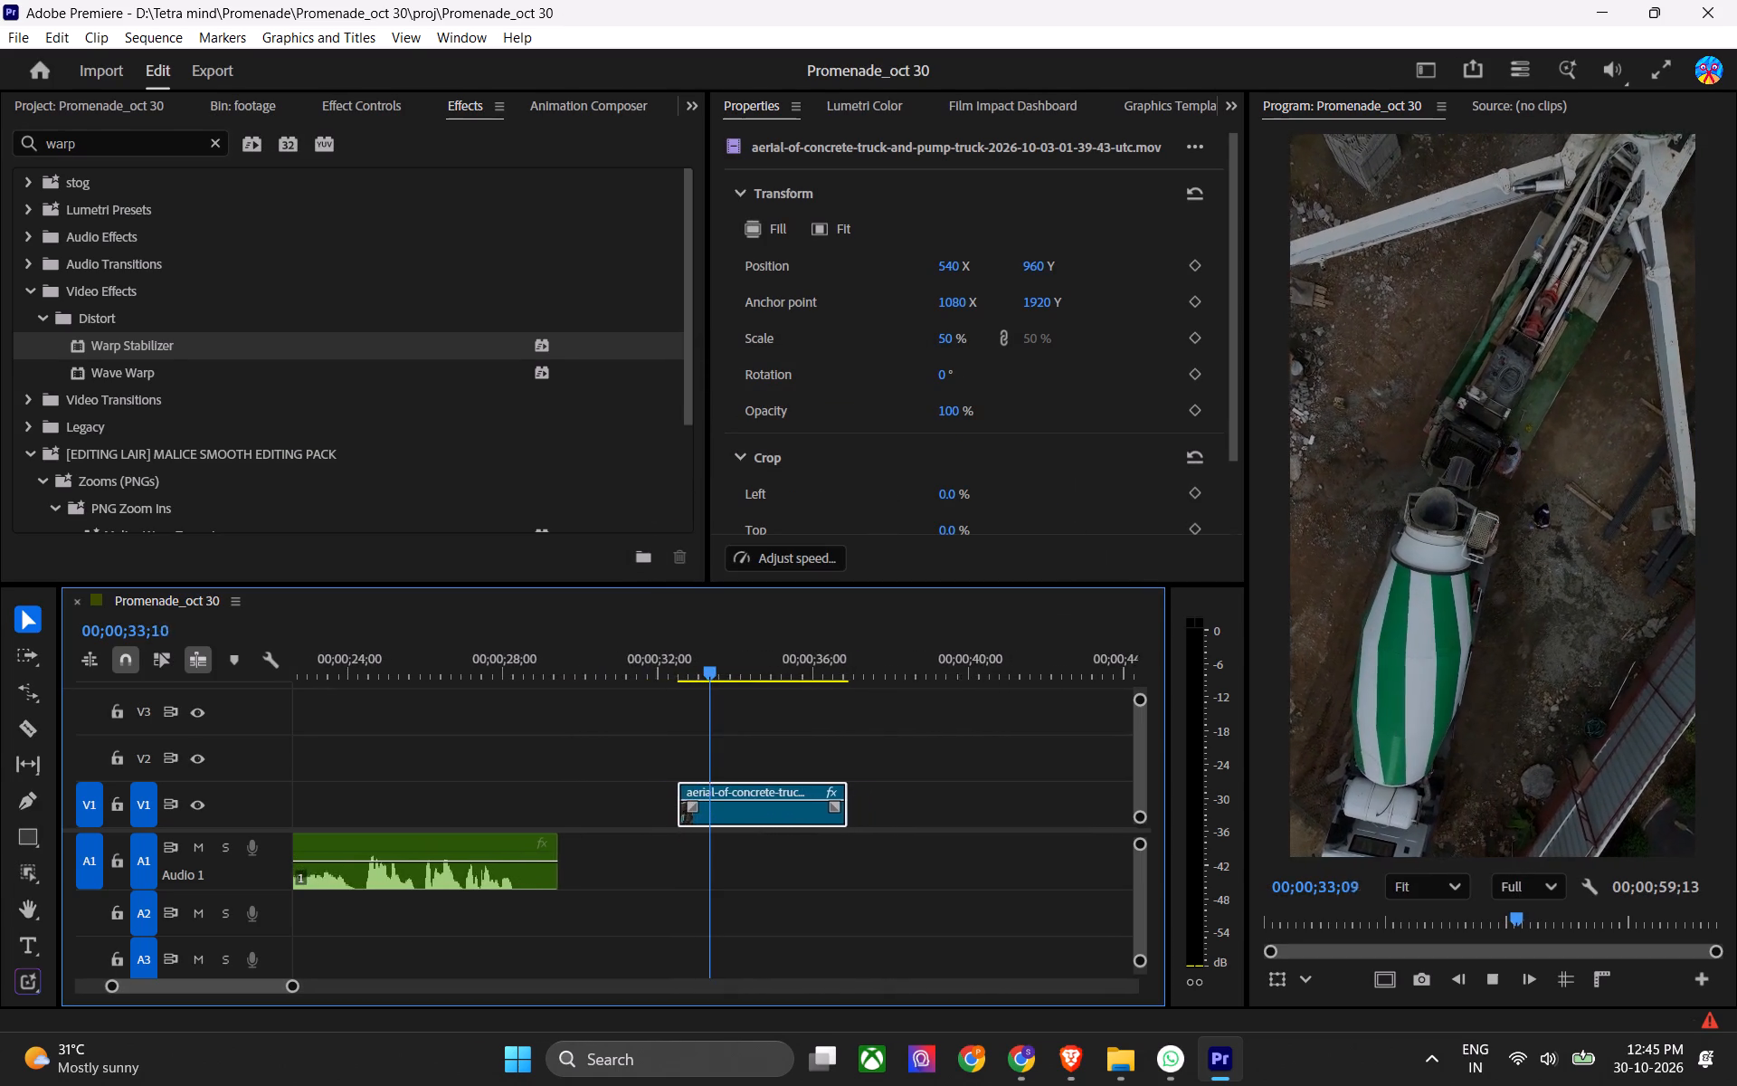
{"action": "key", "text": "space"}
{"action": "scroll", "coordinate": [699, 782], "scroll_direction": "down", "scroll_amount": 8, "text": "alt"}
{"action": "scroll", "coordinate": [694, 802], "scroll_direction": "up", "scroll_amount": 4}
{"action": "scroll", "coordinate": [694, 802], "scroll_direction": "down", "scroll_amount": 1}
{"action": "scroll", "coordinate": [694, 802], "scroll_direction": "up", "scroll_amount": 1}
{"action": "key", "text": "ctrl+s"}
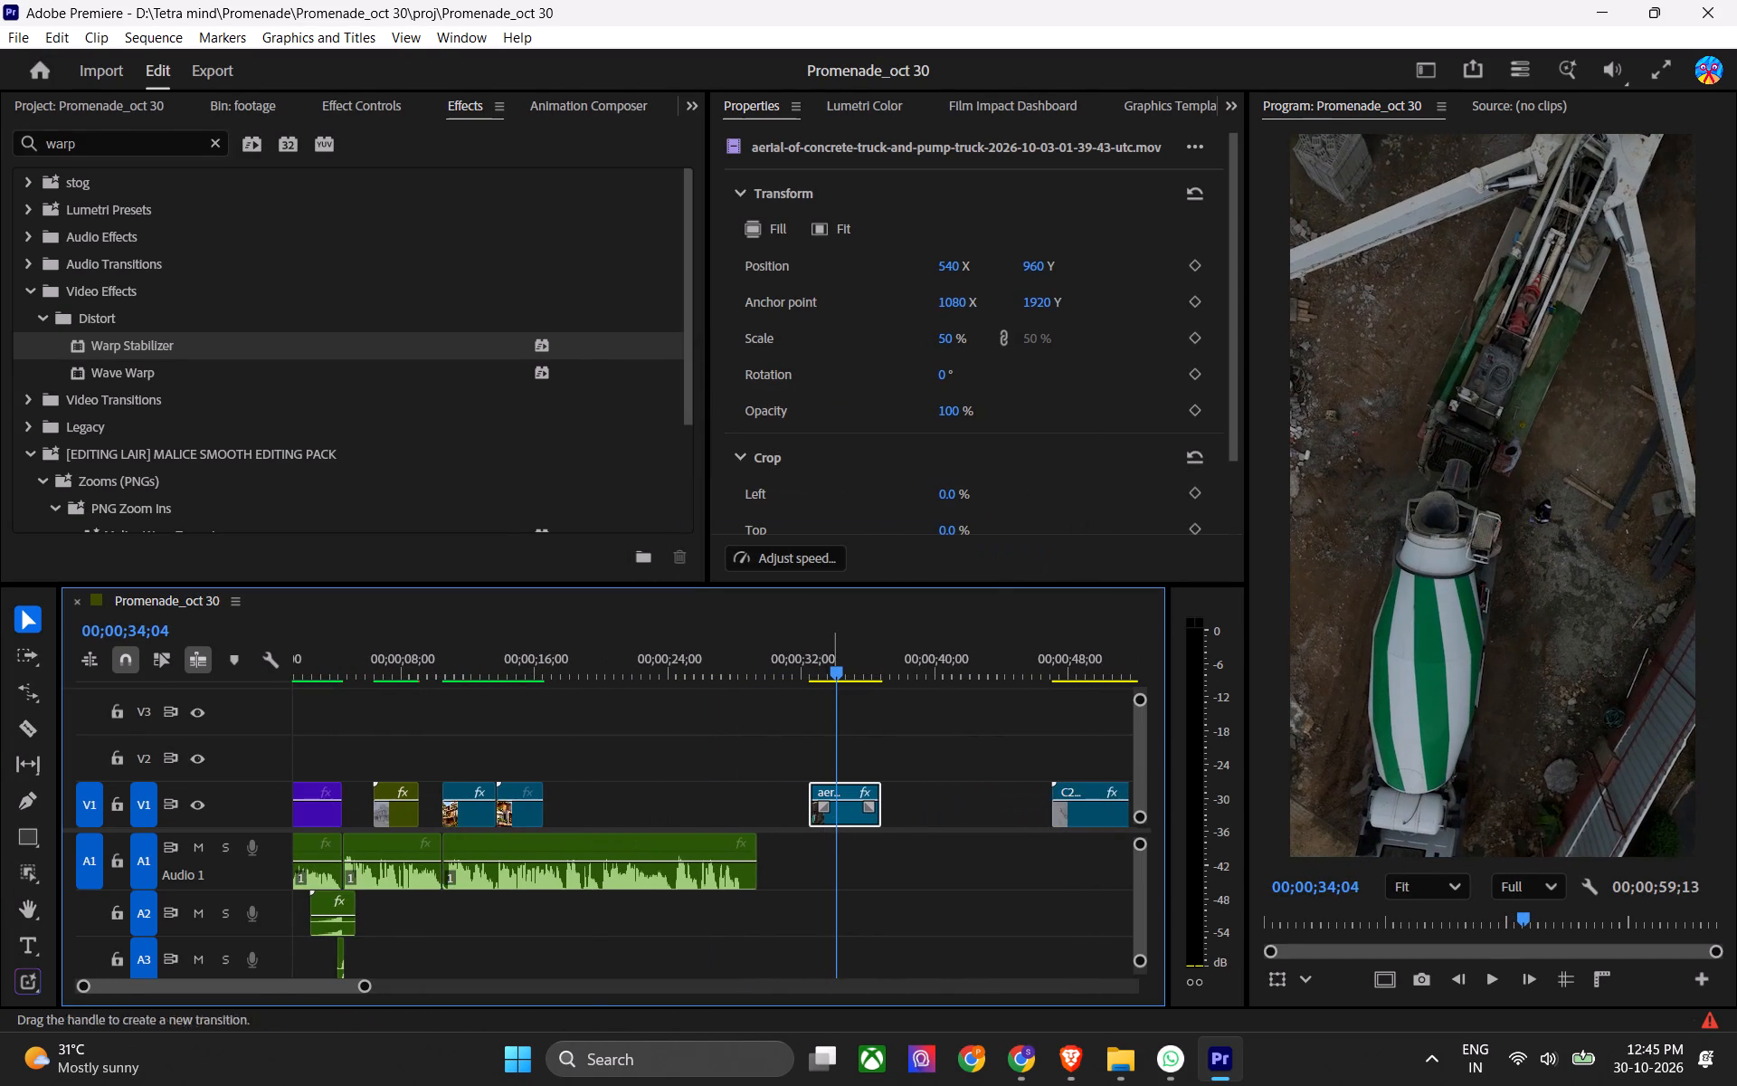
Fit the slowed aerial concrete truck clip on V1 between the Firefly clip and Nested Sequence 01, trimming its end, and save.
{"action": "left_click_drag", "start_coordinate": [838, 818], "coordinate": [373, 768]}
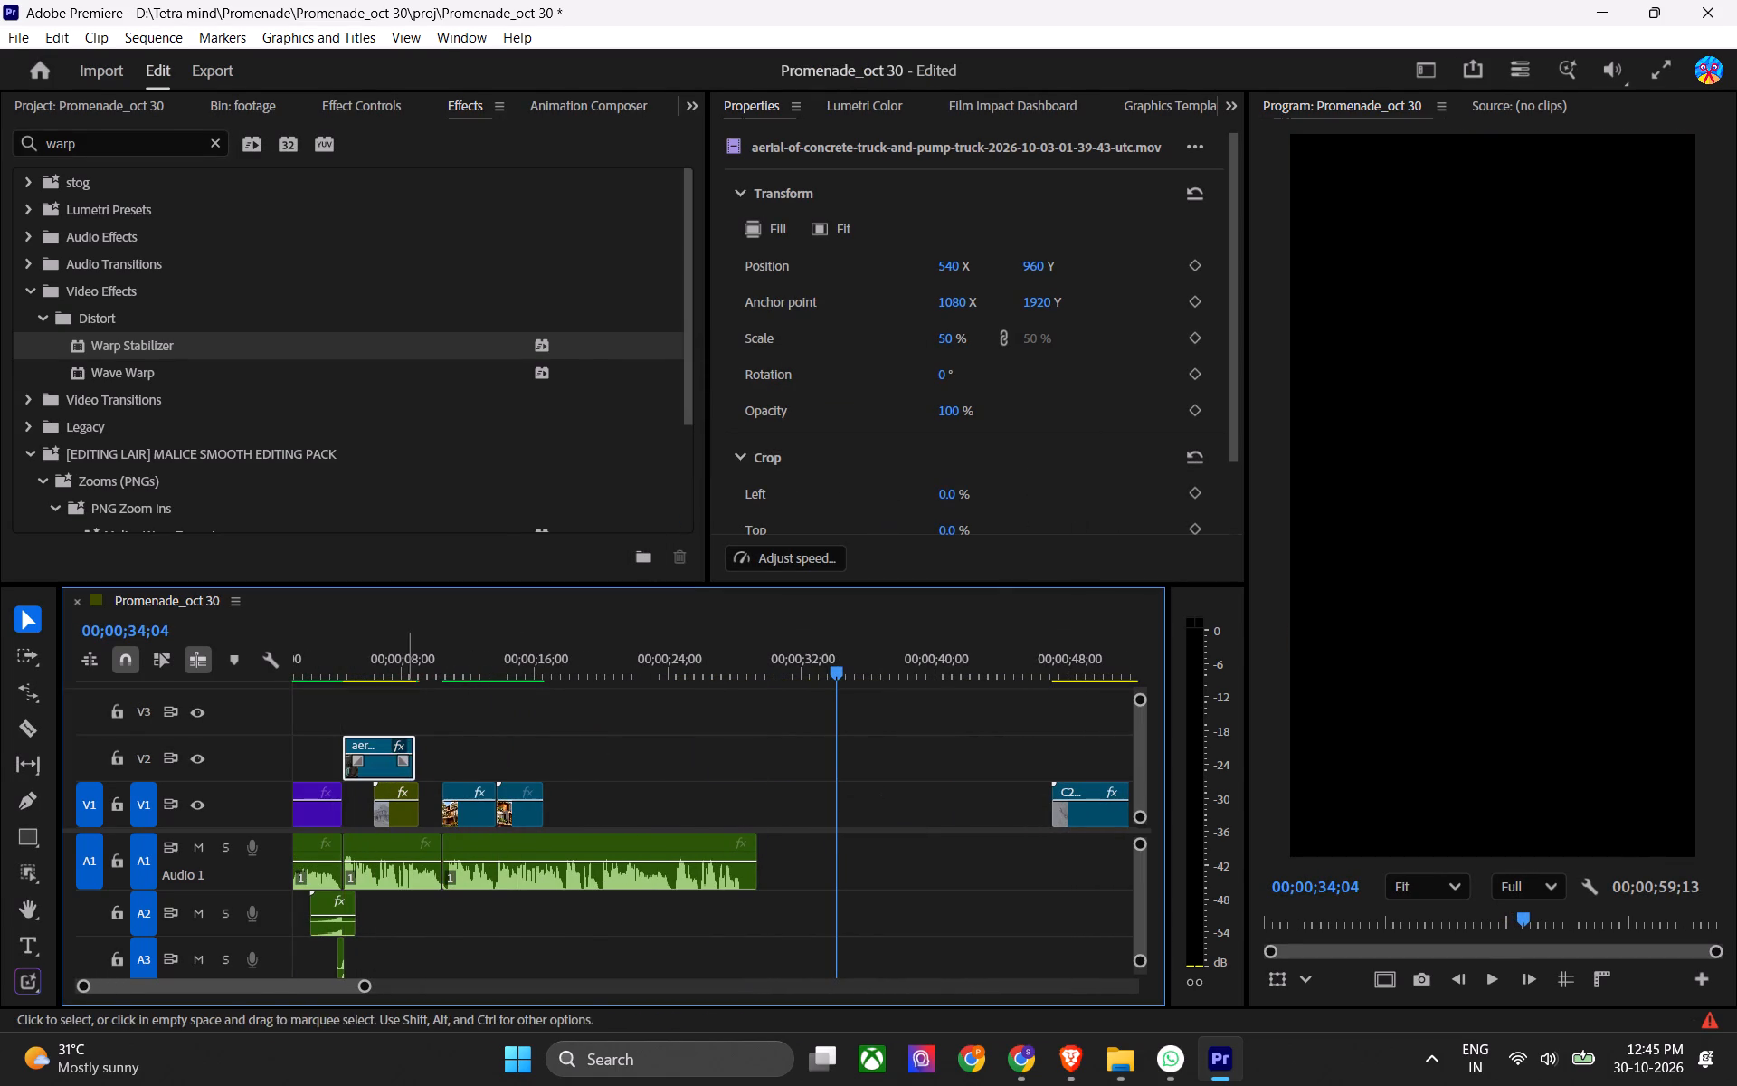
{"action": "left_click_drag", "start_coordinate": [418, 740], "coordinate": [383, 743]}
{"action": "left_click_drag", "start_coordinate": [354, 774], "coordinate": [354, 809]}
{"action": "key", "text": "ctrl+s"}
Preview the C2604.MP4 clip near 00;00;56, move it to V2 starting at the end of Nested Sequence 01, and save.
{"action": "left_click_drag", "start_coordinate": [408, 669], "coordinate": [397, 673], "text": "ctrl"}
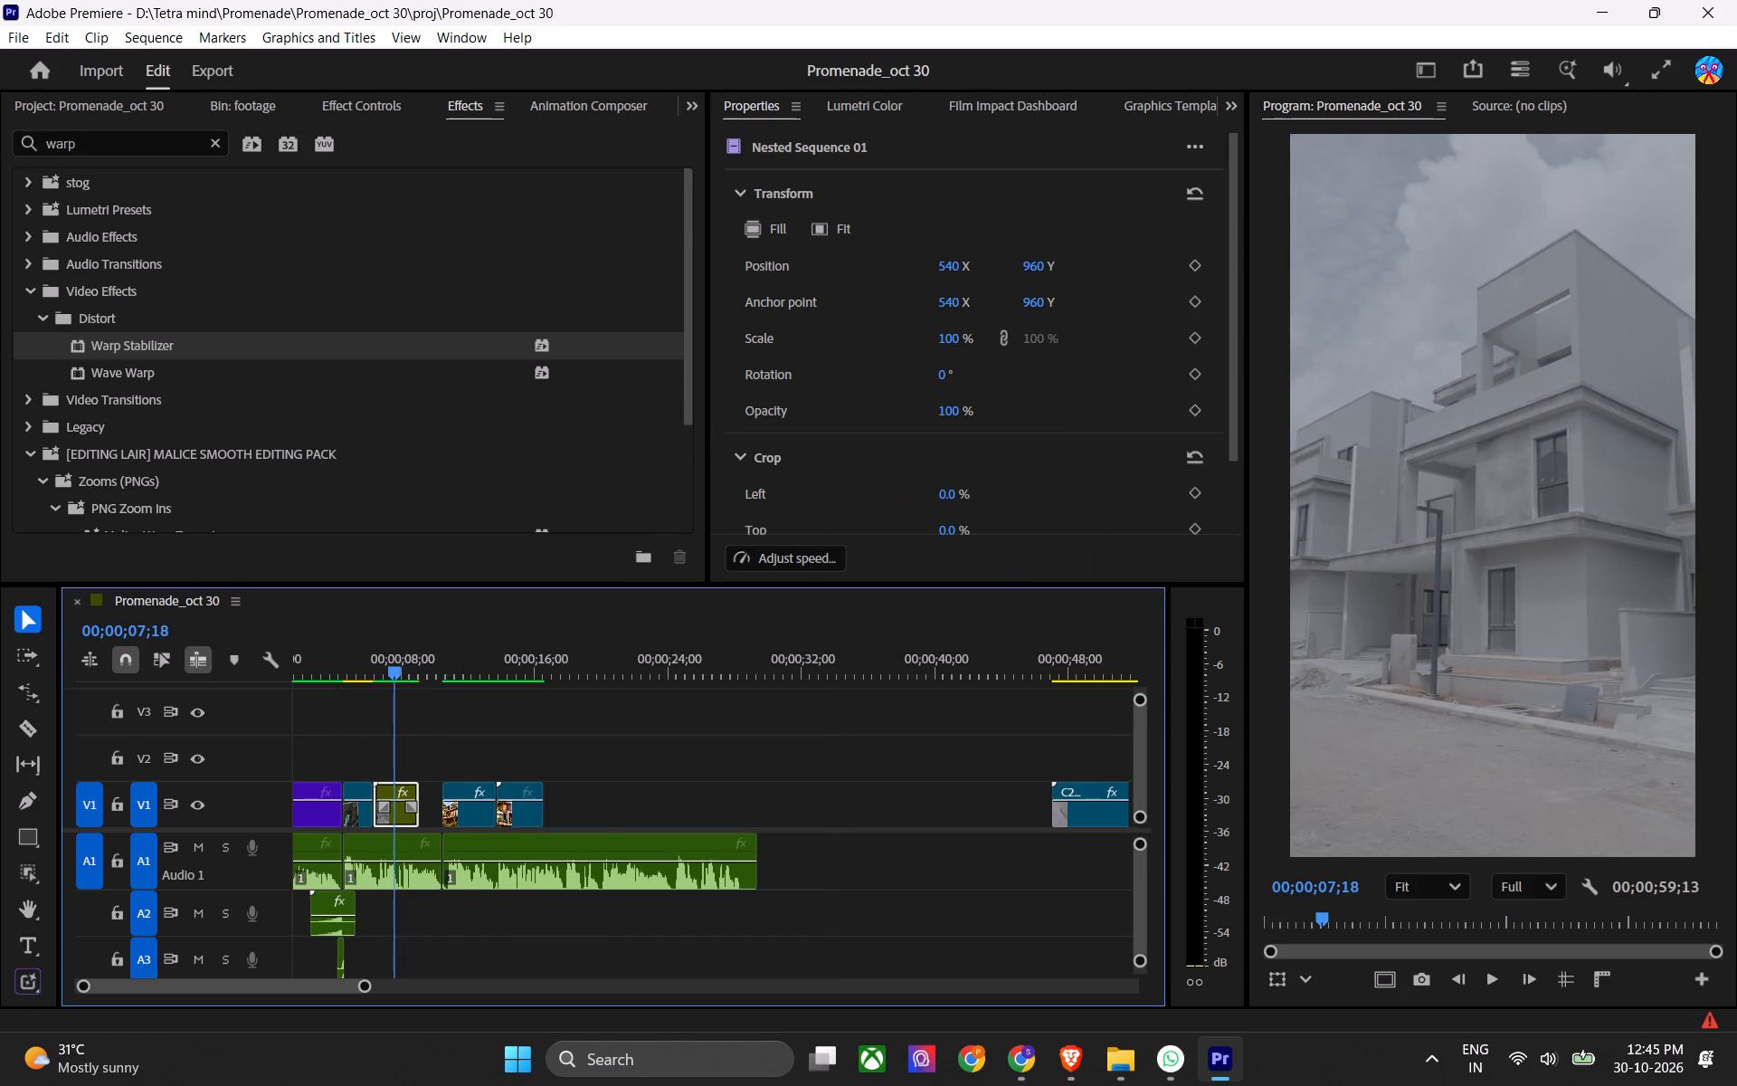
{"action": "left_click_drag", "start_coordinate": [397, 673], "coordinate": [399, 674], "text": "ctrl"}
{"action": "scroll", "coordinate": [792, 791], "scroll_direction": "down", "scroll_amount": 5, "text": "alt"}
{"action": "left_click_drag", "start_coordinate": [822, 660], "coordinate": [831, 661]}
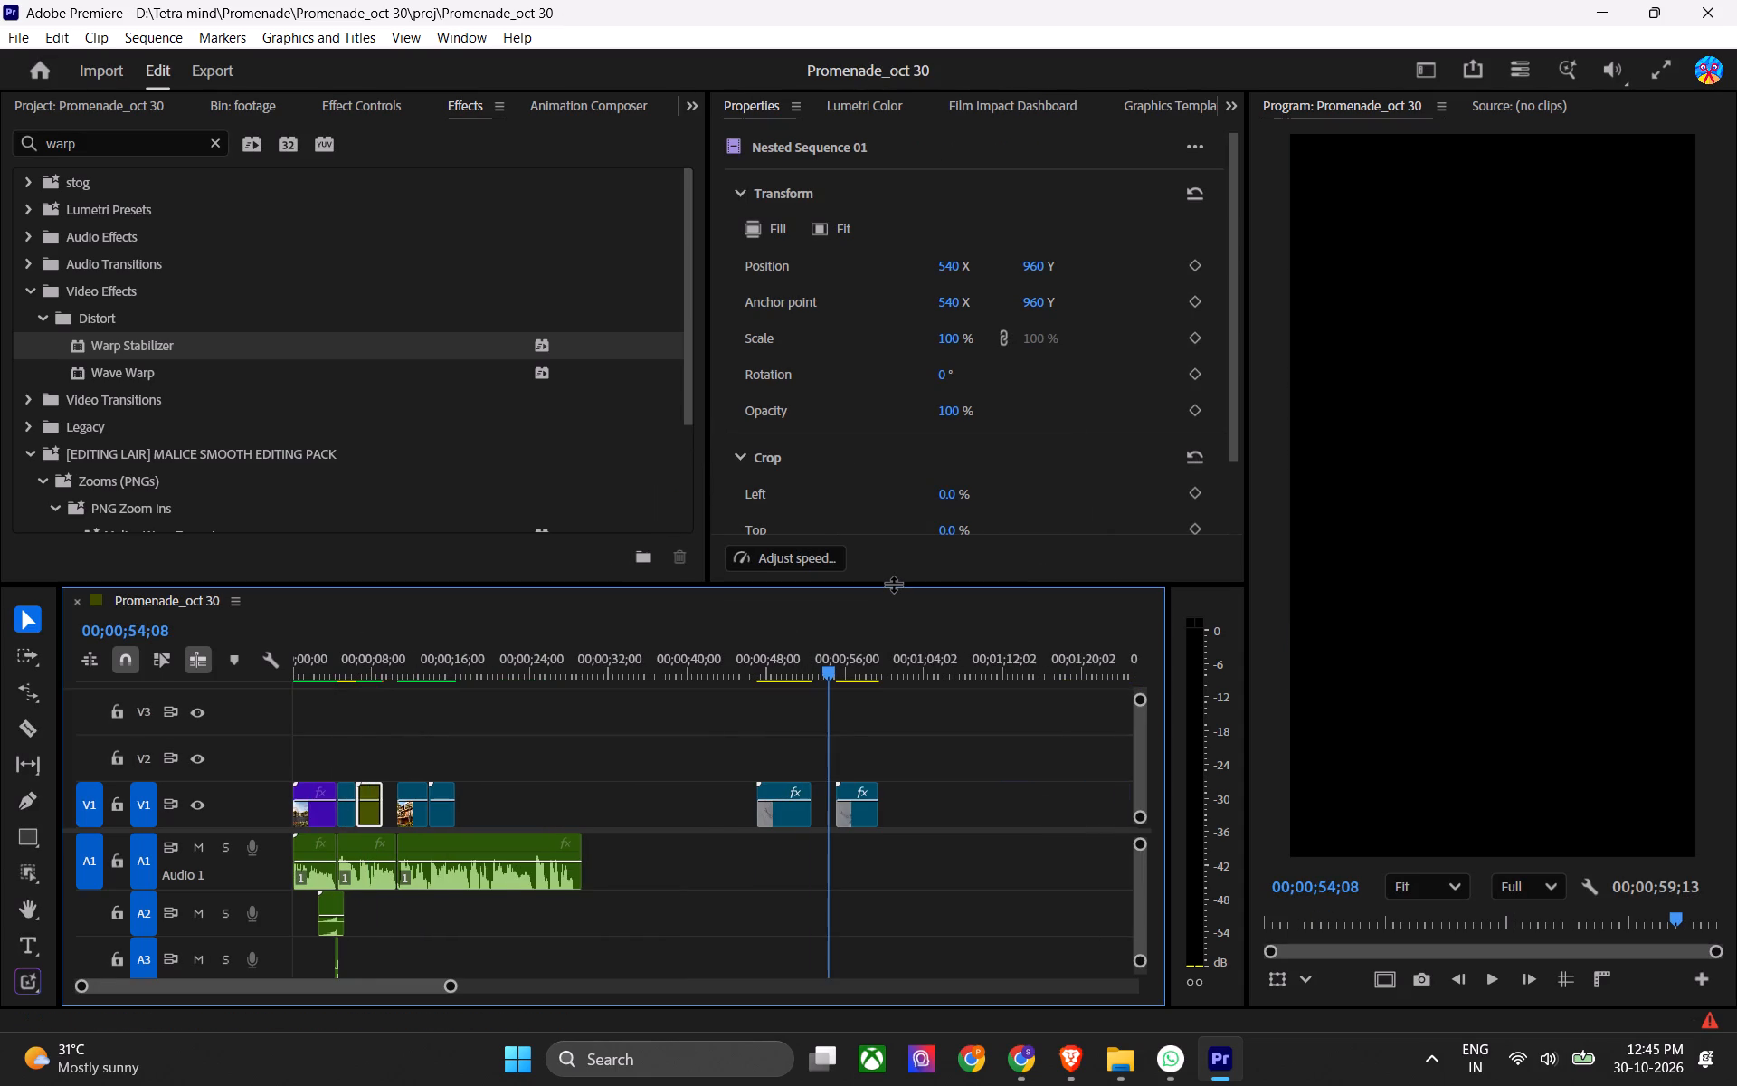
{"action": "key", "text": "Down"}
{"action": "key", "text": "space"}
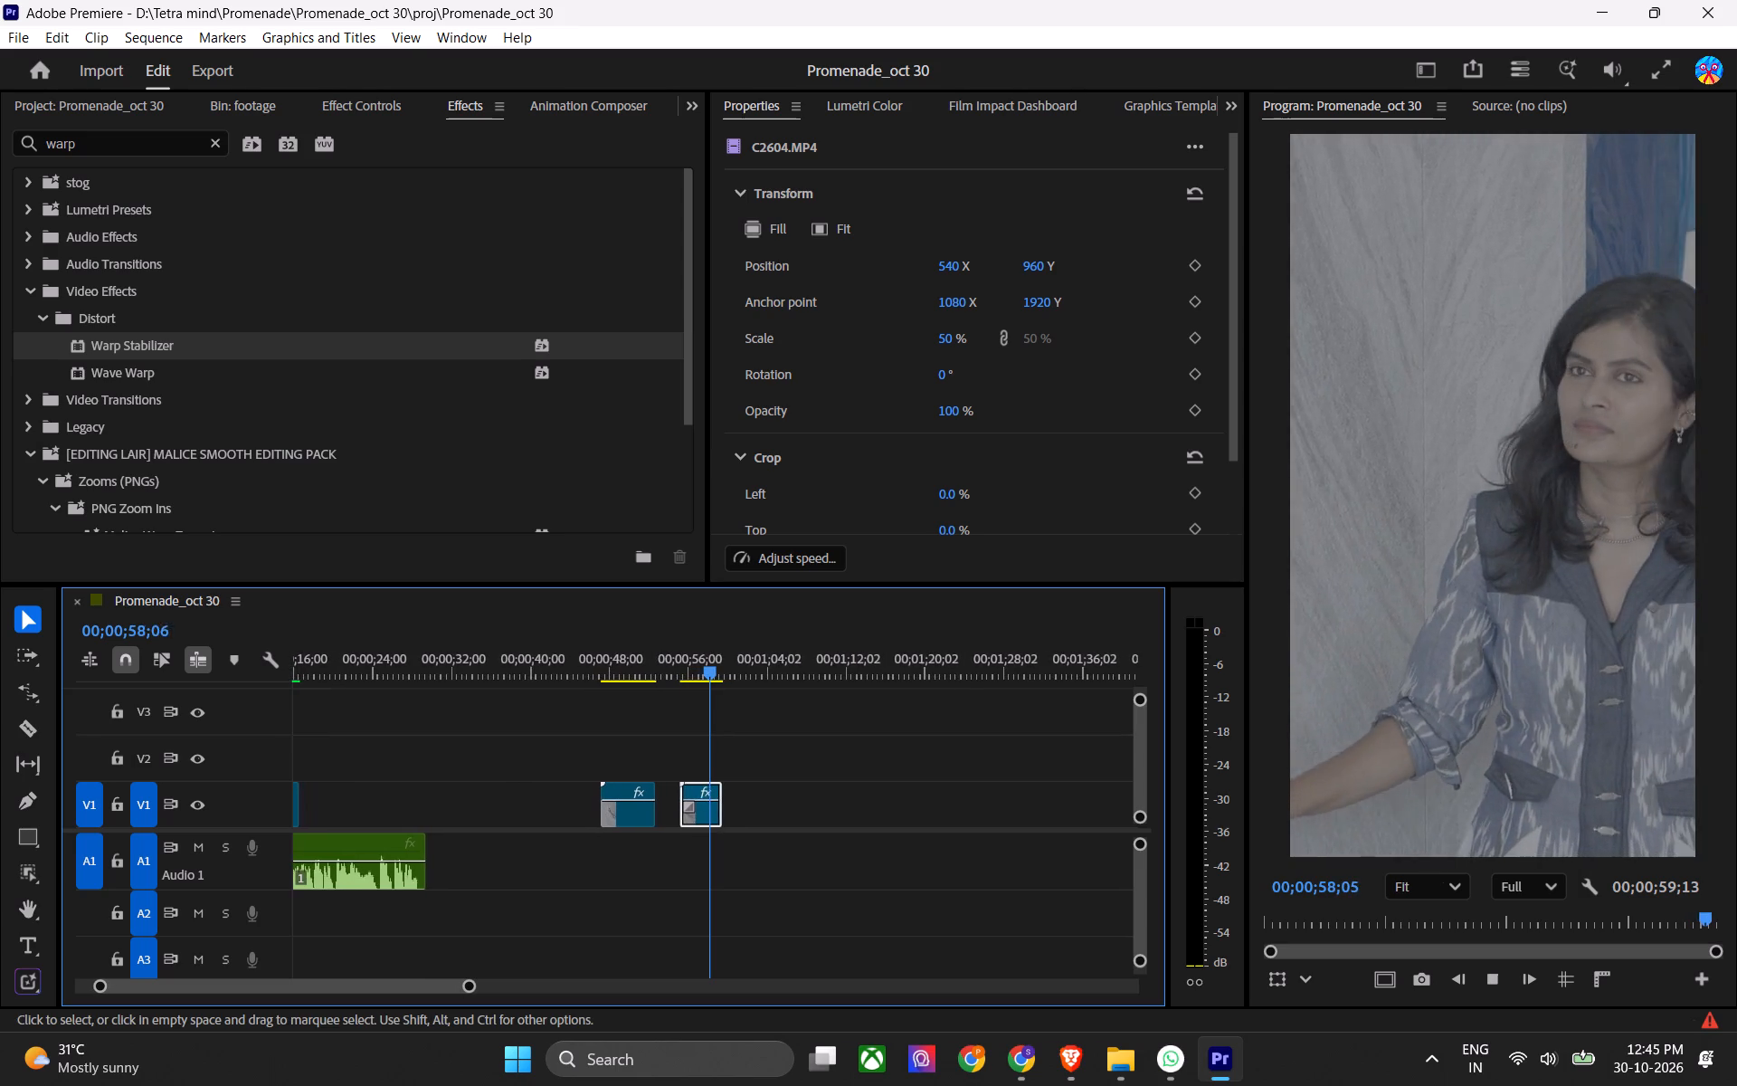
{"action": "key", "text": "space"}
{"action": "scroll", "coordinate": [740, 809], "scroll_direction": "up", "scroll_amount": 7}
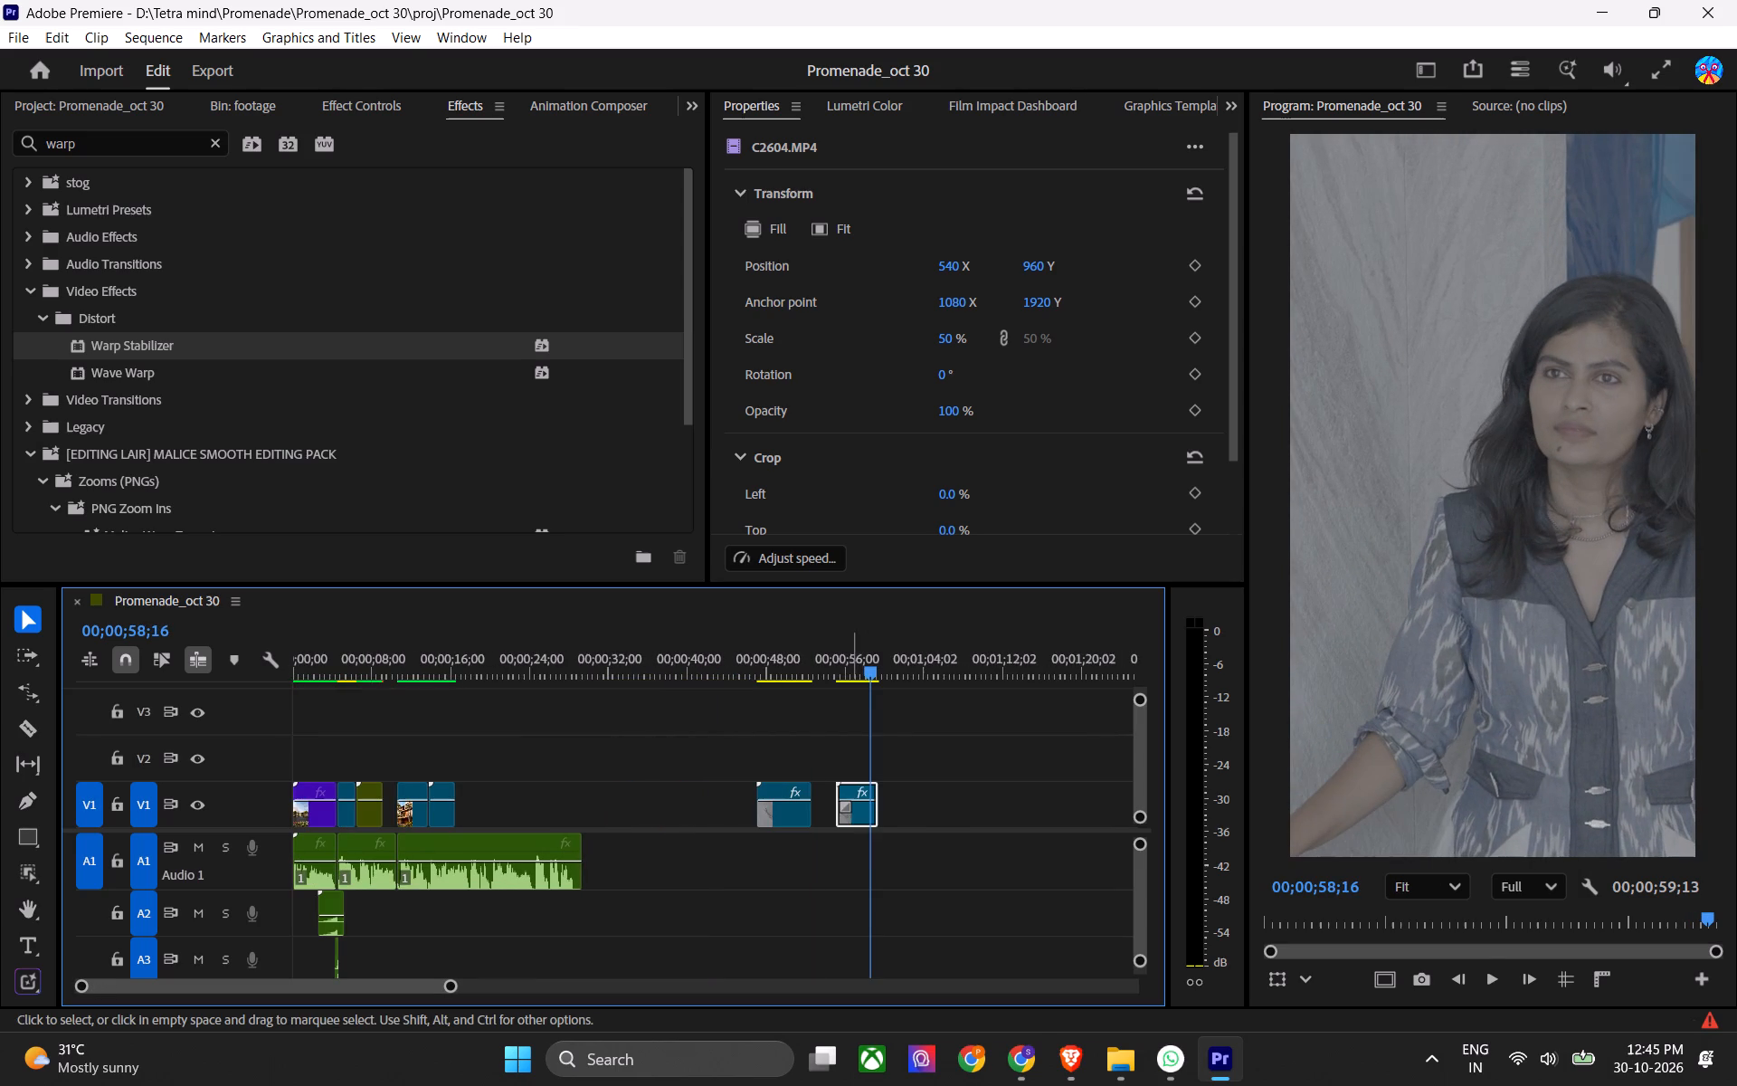
{"action": "left_click_drag", "start_coordinate": [857, 823], "coordinate": [402, 771]}
{"action": "scroll", "coordinate": [401, 786], "scroll_direction": "up", "scroll_amount": 10, "text": "alt"}
{"action": "scroll", "coordinate": [397, 805], "scroll_direction": "down", "scroll_amount": 1, "text": "alt"}
{"action": "scroll", "coordinate": [397, 805], "scroll_direction": "up", "scroll_amount": 2, "text": "alt"}
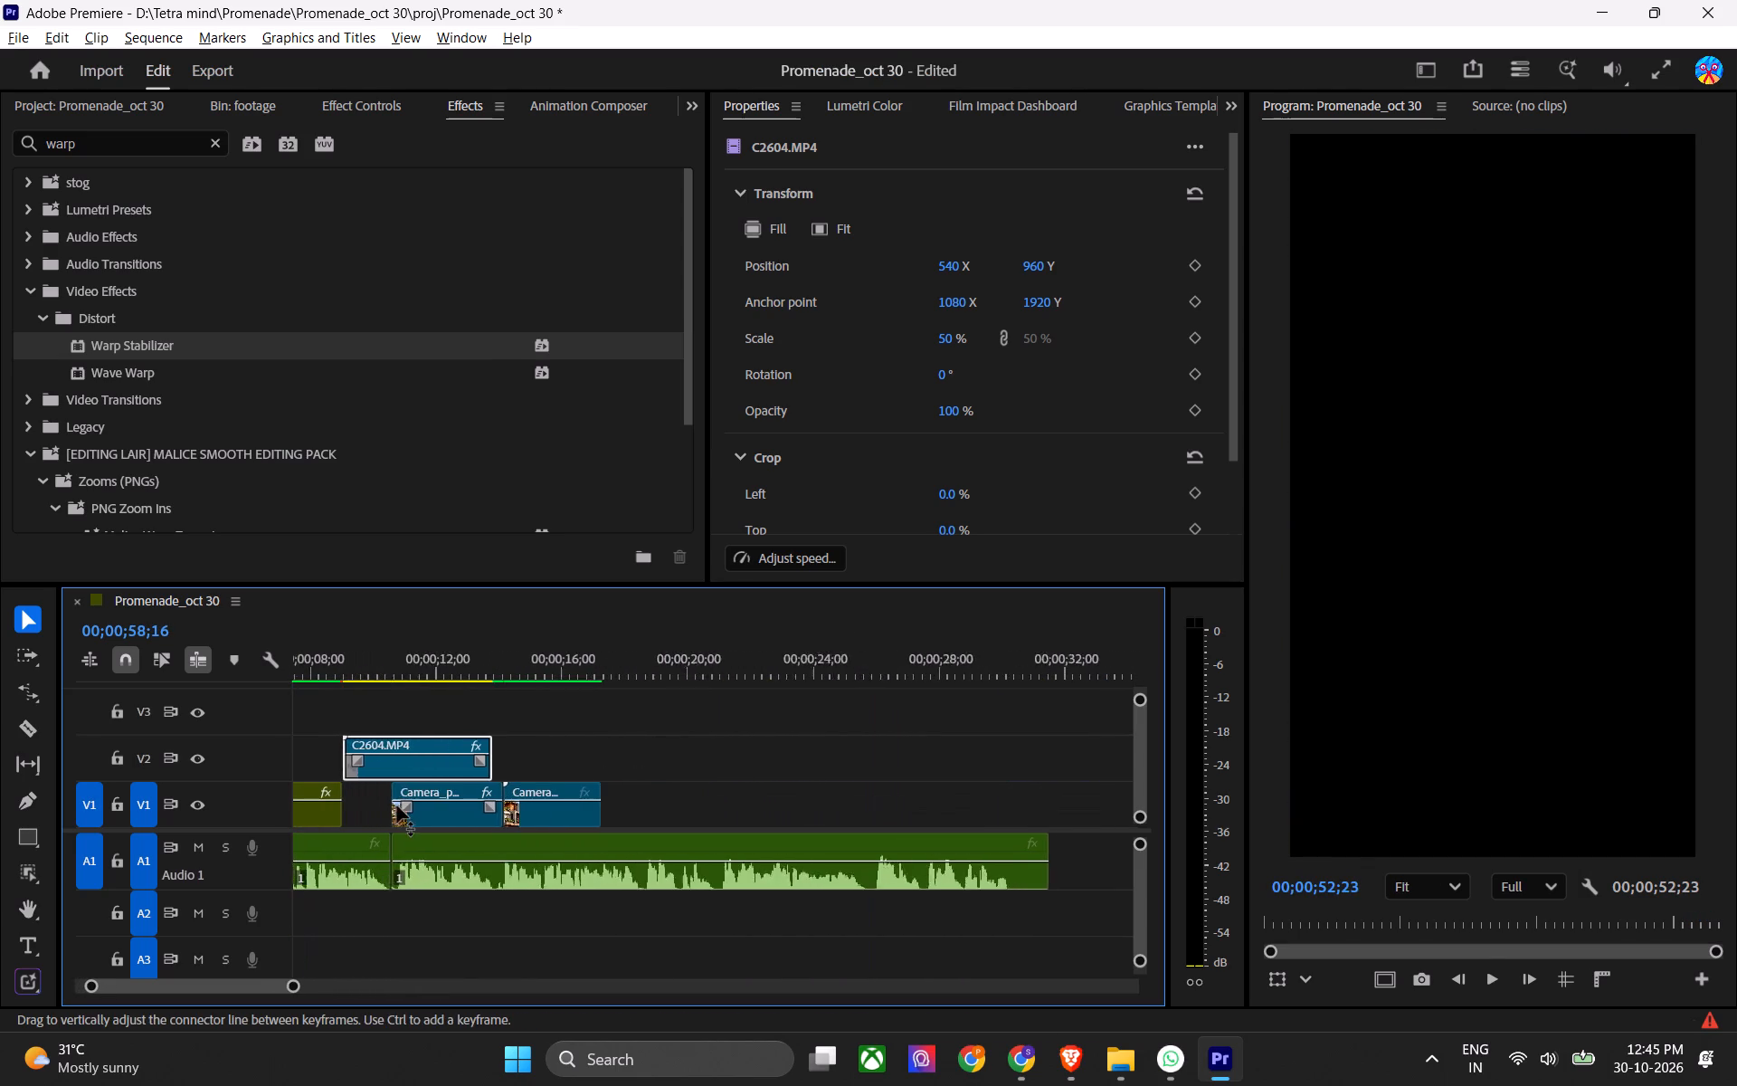
{"action": "scroll", "coordinate": [397, 805], "scroll_direction": "up", "scroll_amount": 3, "text": "alt"}
{"action": "scroll", "coordinate": [447, 835], "scroll_direction": "down", "scroll_amount": 1}
{"action": "scroll", "coordinate": [447, 835], "scroll_direction": "up", "scroll_amount": 9}
{"action": "key", "text": "ctrl+s"}
Play the cut out of Nested Sequence 01 and shift C2604.MP4 on V2 15 frames earlier to start at 00;00;08;21.
{"action": "left_click_drag", "start_coordinate": [464, 647], "coordinate": [456, 650]}
{"action": "key", "text": "space"}
{"action": "scroll", "coordinate": [618, 820], "scroll_direction": "up", "scroll_amount": 4, "text": "alt"}
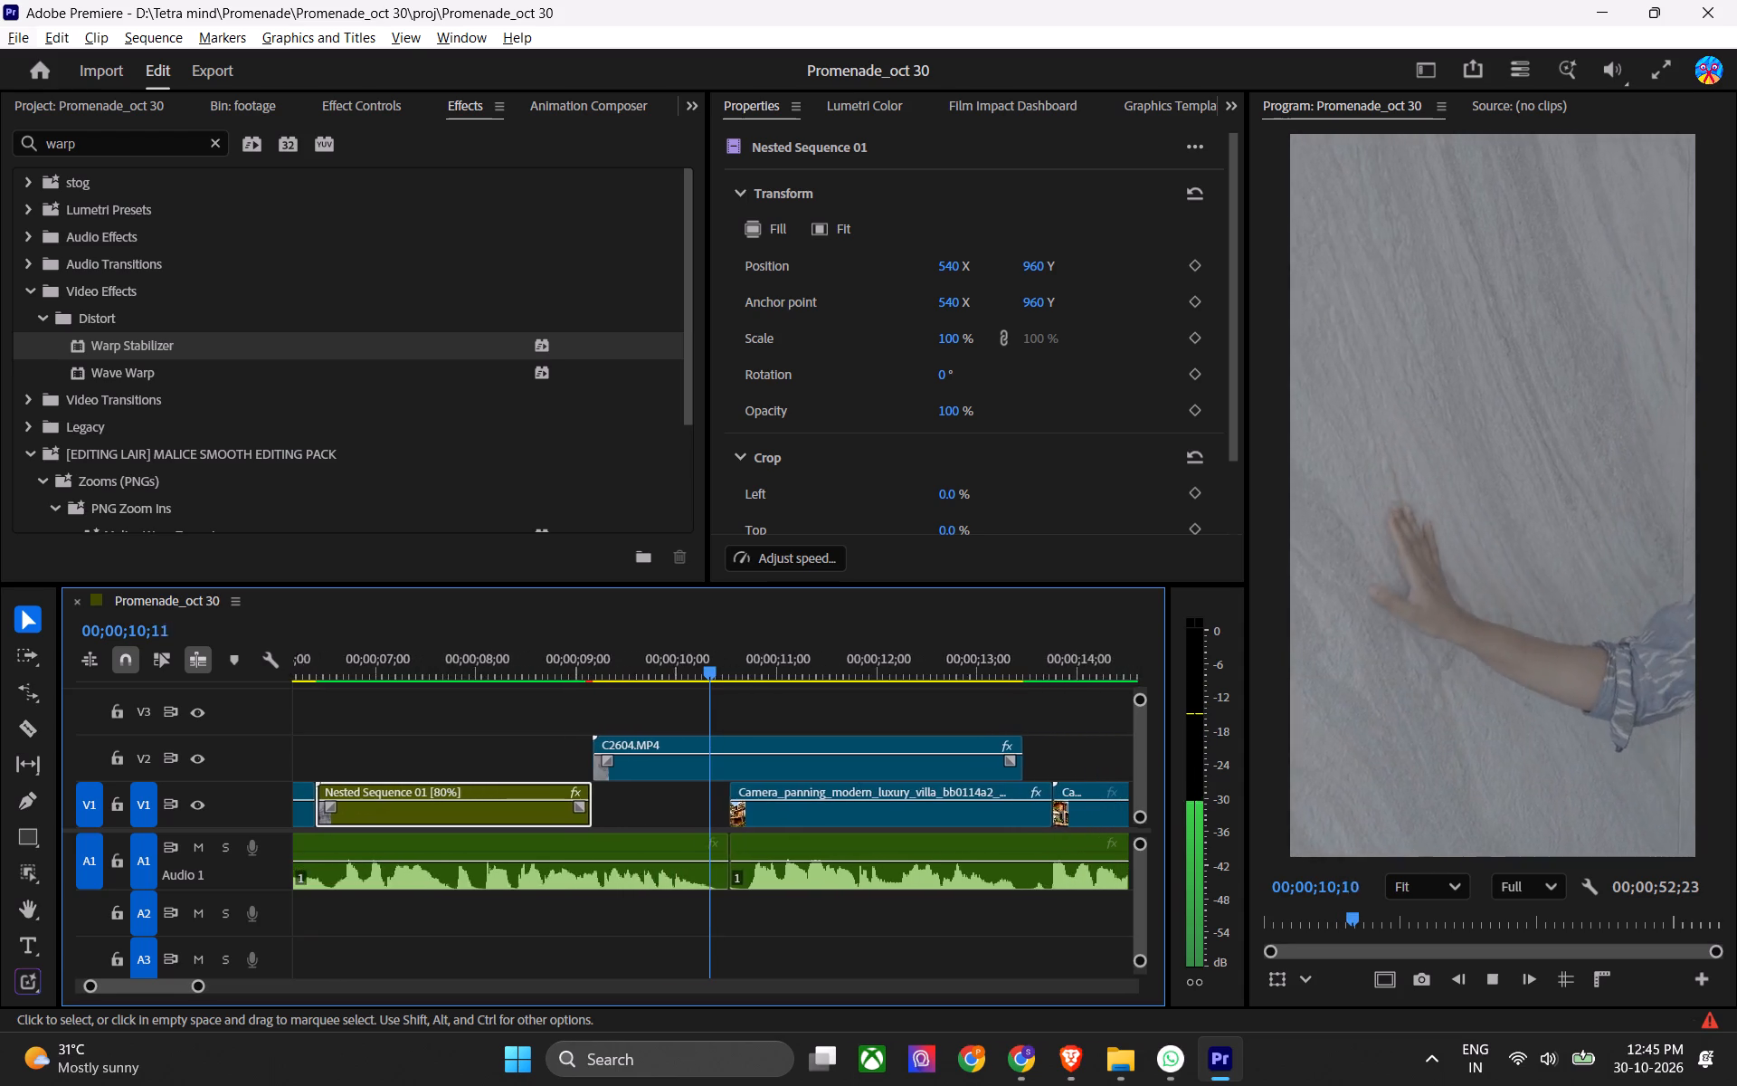
{"action": "key", "text": "space"}
{"action": "left_click_drag", "start_coordinate": [480, 649], "coordinate": [366, 658]}
{"action": "key", "text": "space"}
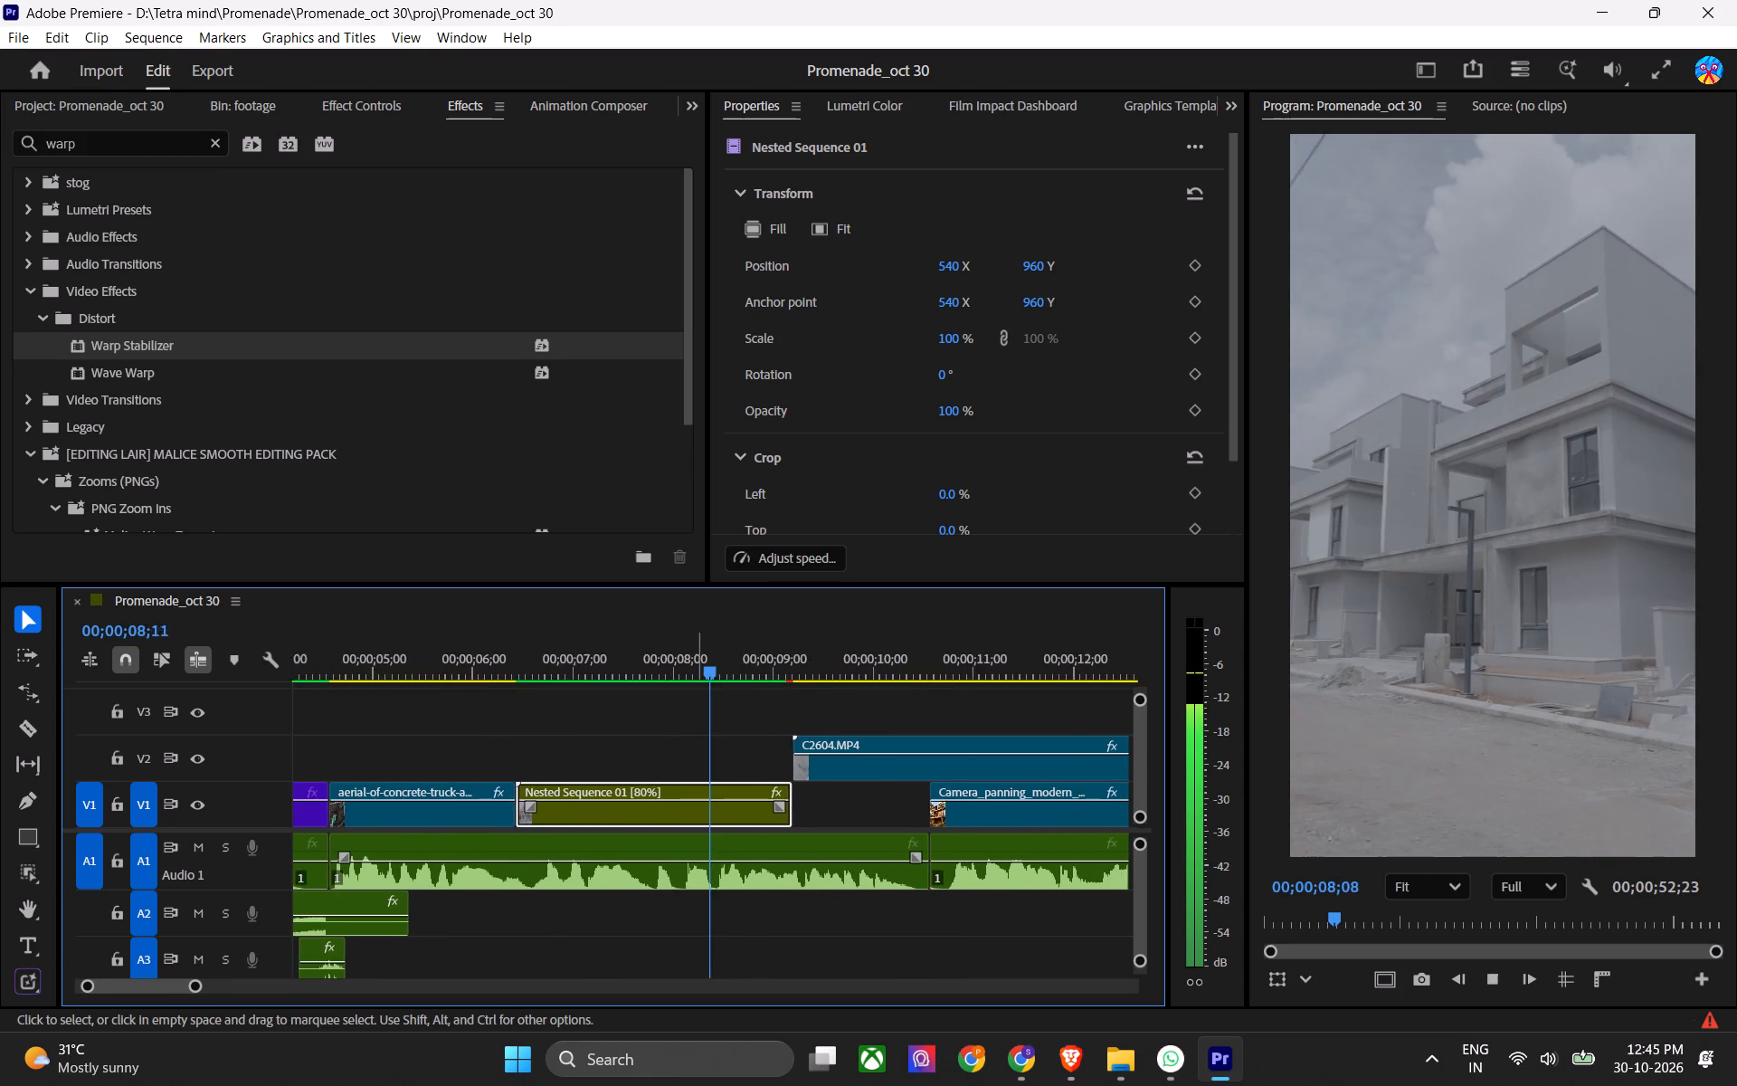
{"action": "key", "text": "space"}
{"action": "key", "text": "space"}
{"action": "key", "text": "space"}
{"action": "left_click_drag", "start_coordinate": [802, 778], "coordinate": [739, 771]}
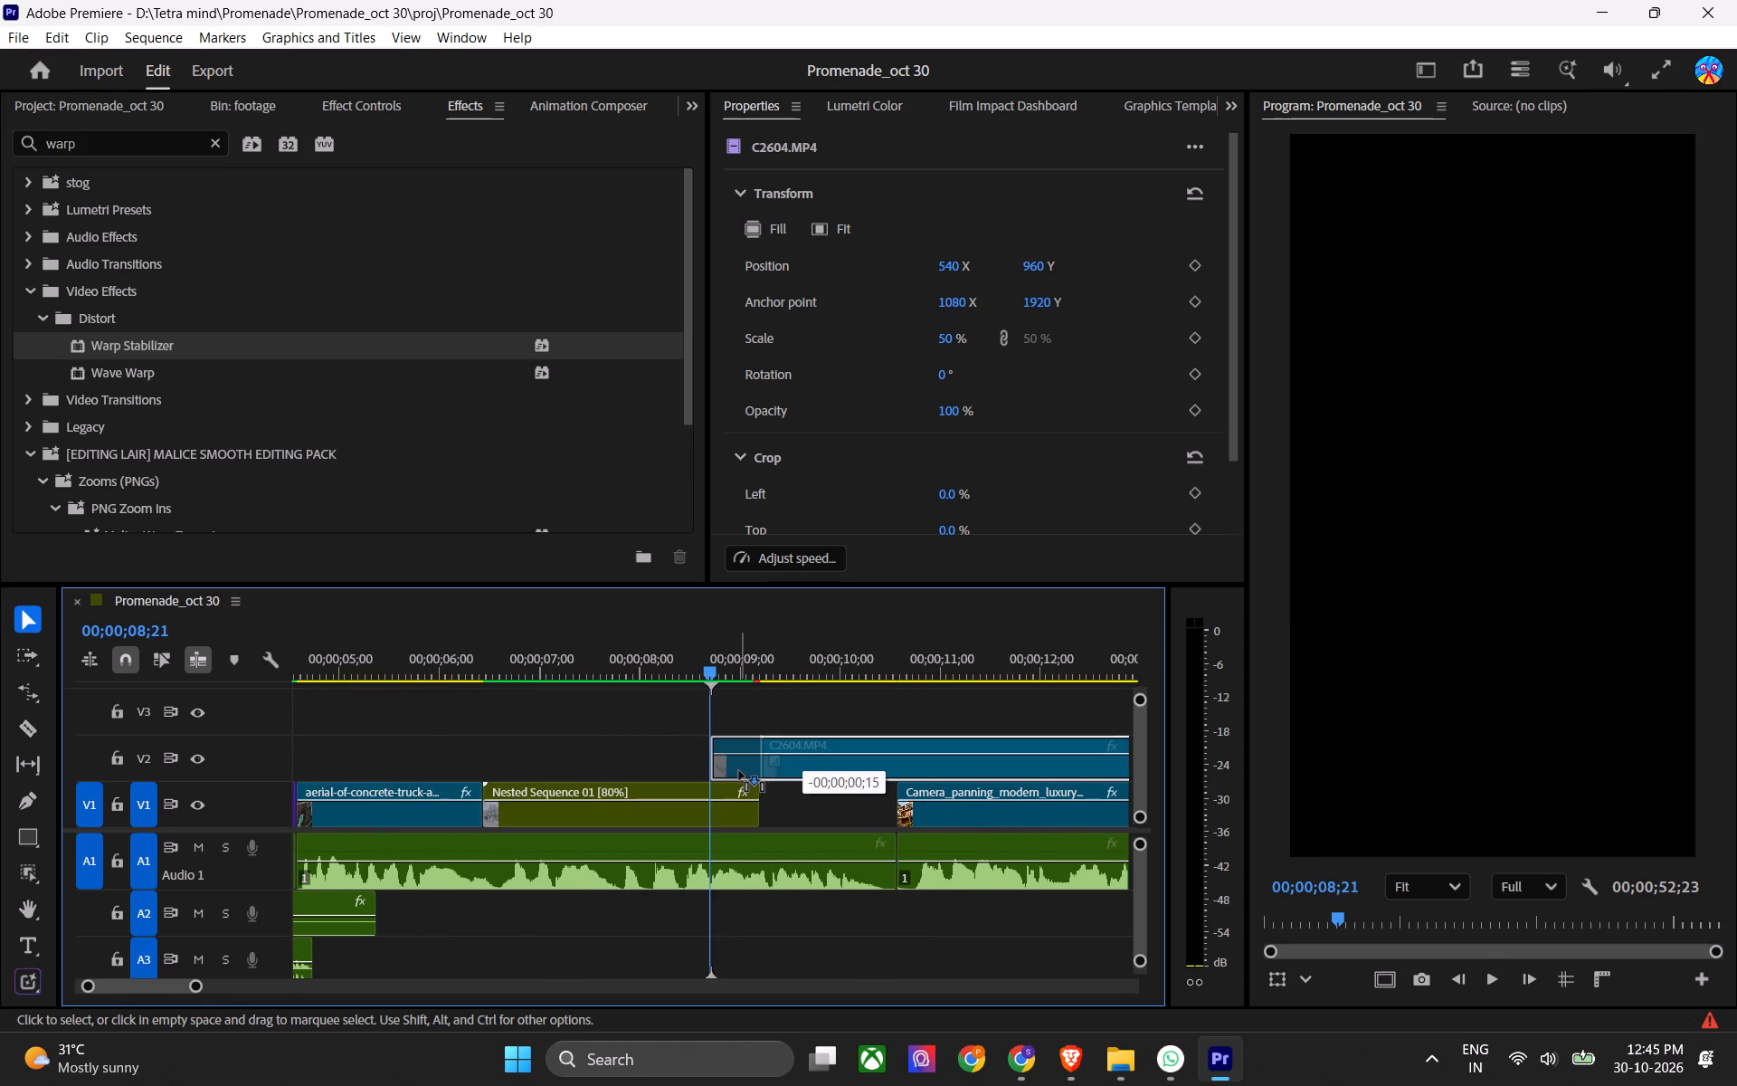
{"action": "left_click_drag", "start_coordinate": [739, 771], "coordinate": [743, 771]}
Play the moved C2604.MP4 clip, try a scale change on it and undo it, and save the project.
{"action": "key", "text": "space"}
{"action": "scroll", "coordinate": [786, 797], "scroll_direction": "down", "scroll_amount": 3, "text": "alt"}
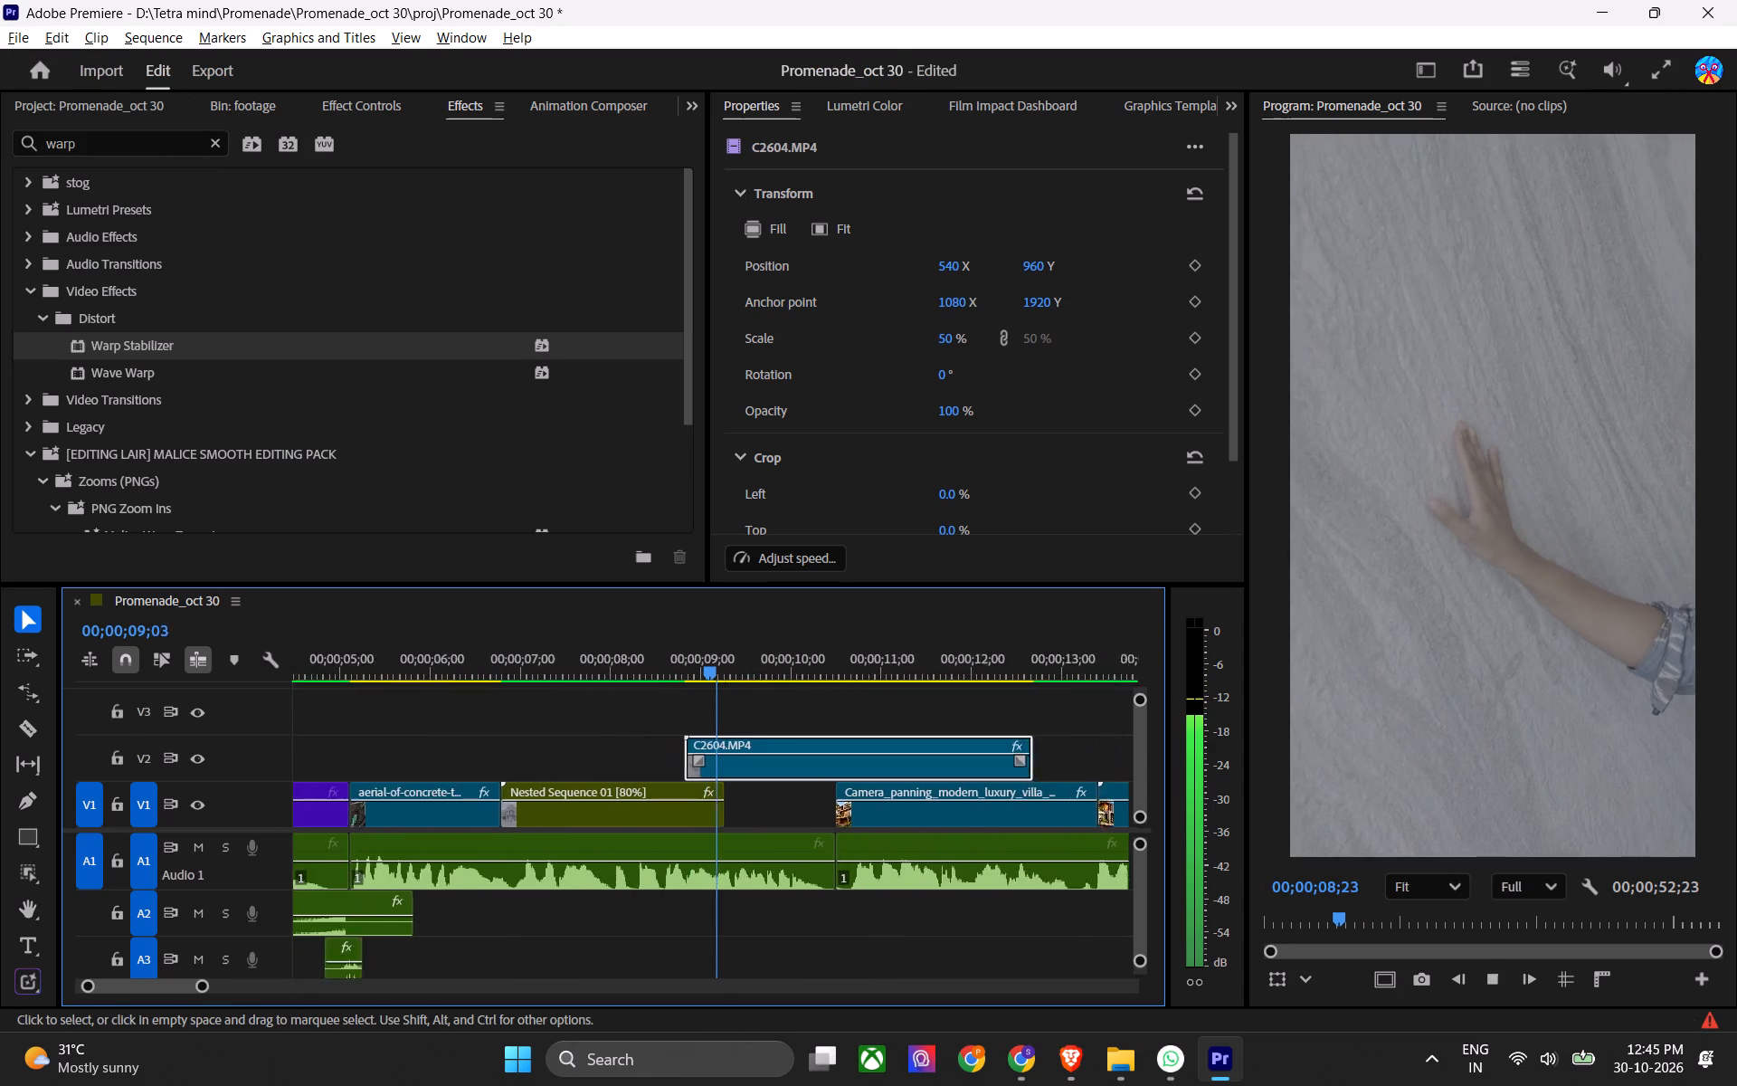
{"action": "key", "text": "space"}
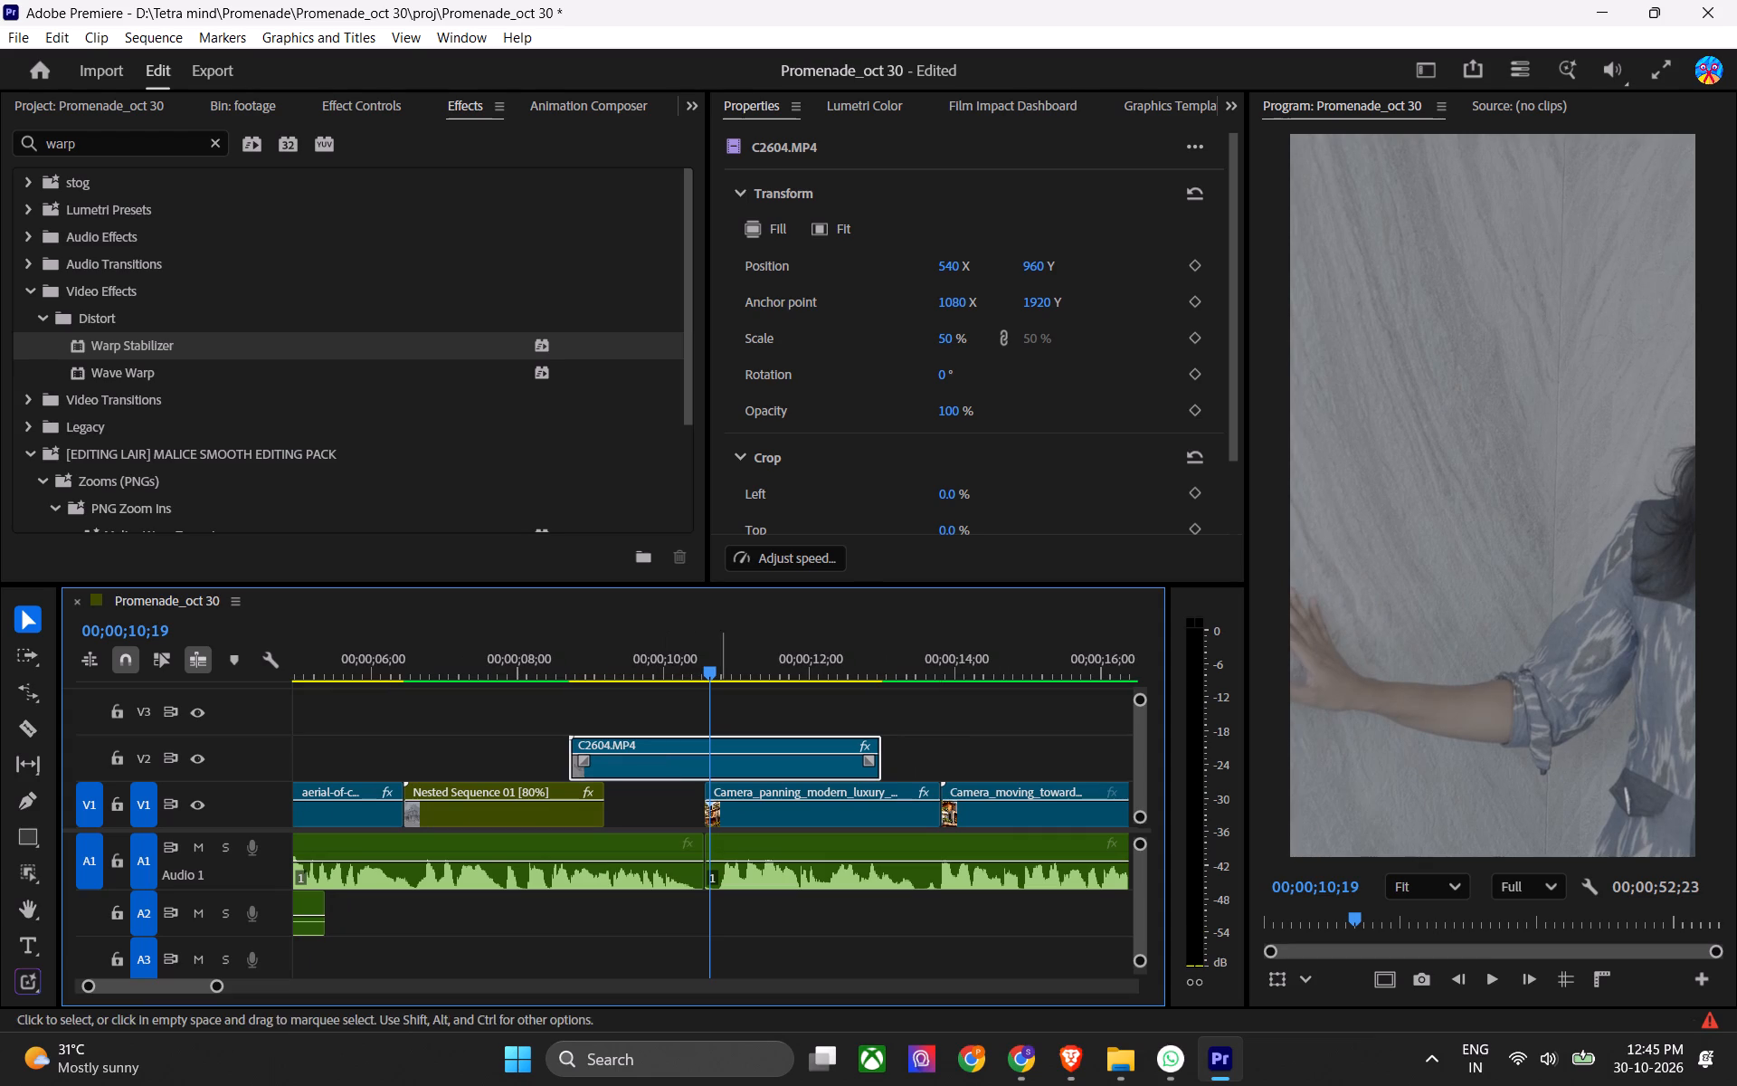
{"action": "left_click_drag", "start_coordinate": [955, 337], "coordinate": [944, 343]}
{"action": "key", "text": "ctrl+z"}
{"action": "key", "text": "ctrl+s"}
{"action": "key", "text": "ctrl+s"}
Play back the change from Nested Sequence 01 to C2604.MP4 repeatedly to check its timing against the voiceover.
{"action": "key", "text": "space"}
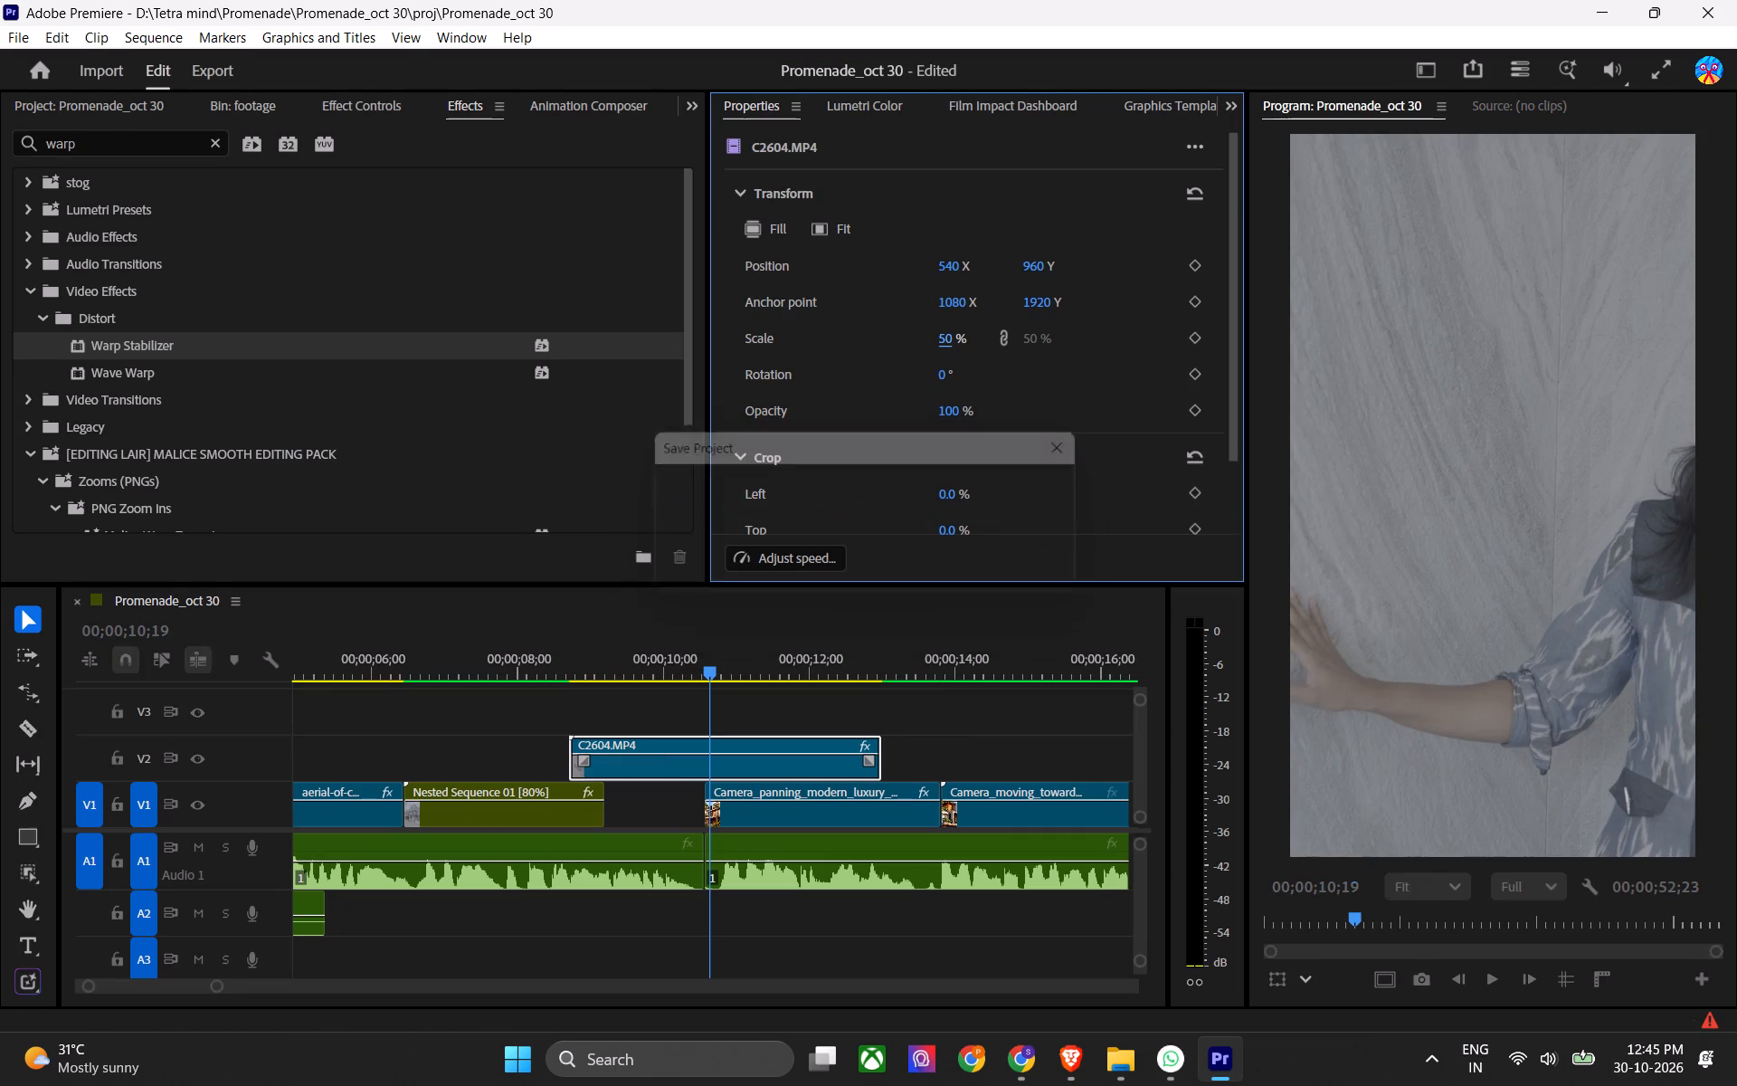
{"action": "key", "text": "space"}
{"action": "key", "text": "space"}
{"action": "key", "text": "space"}
{"action": "left_click_drag", "start_coordinate": [719, 667], "coordinate": [668, 674]}
{"action": "key", "text": "space"}
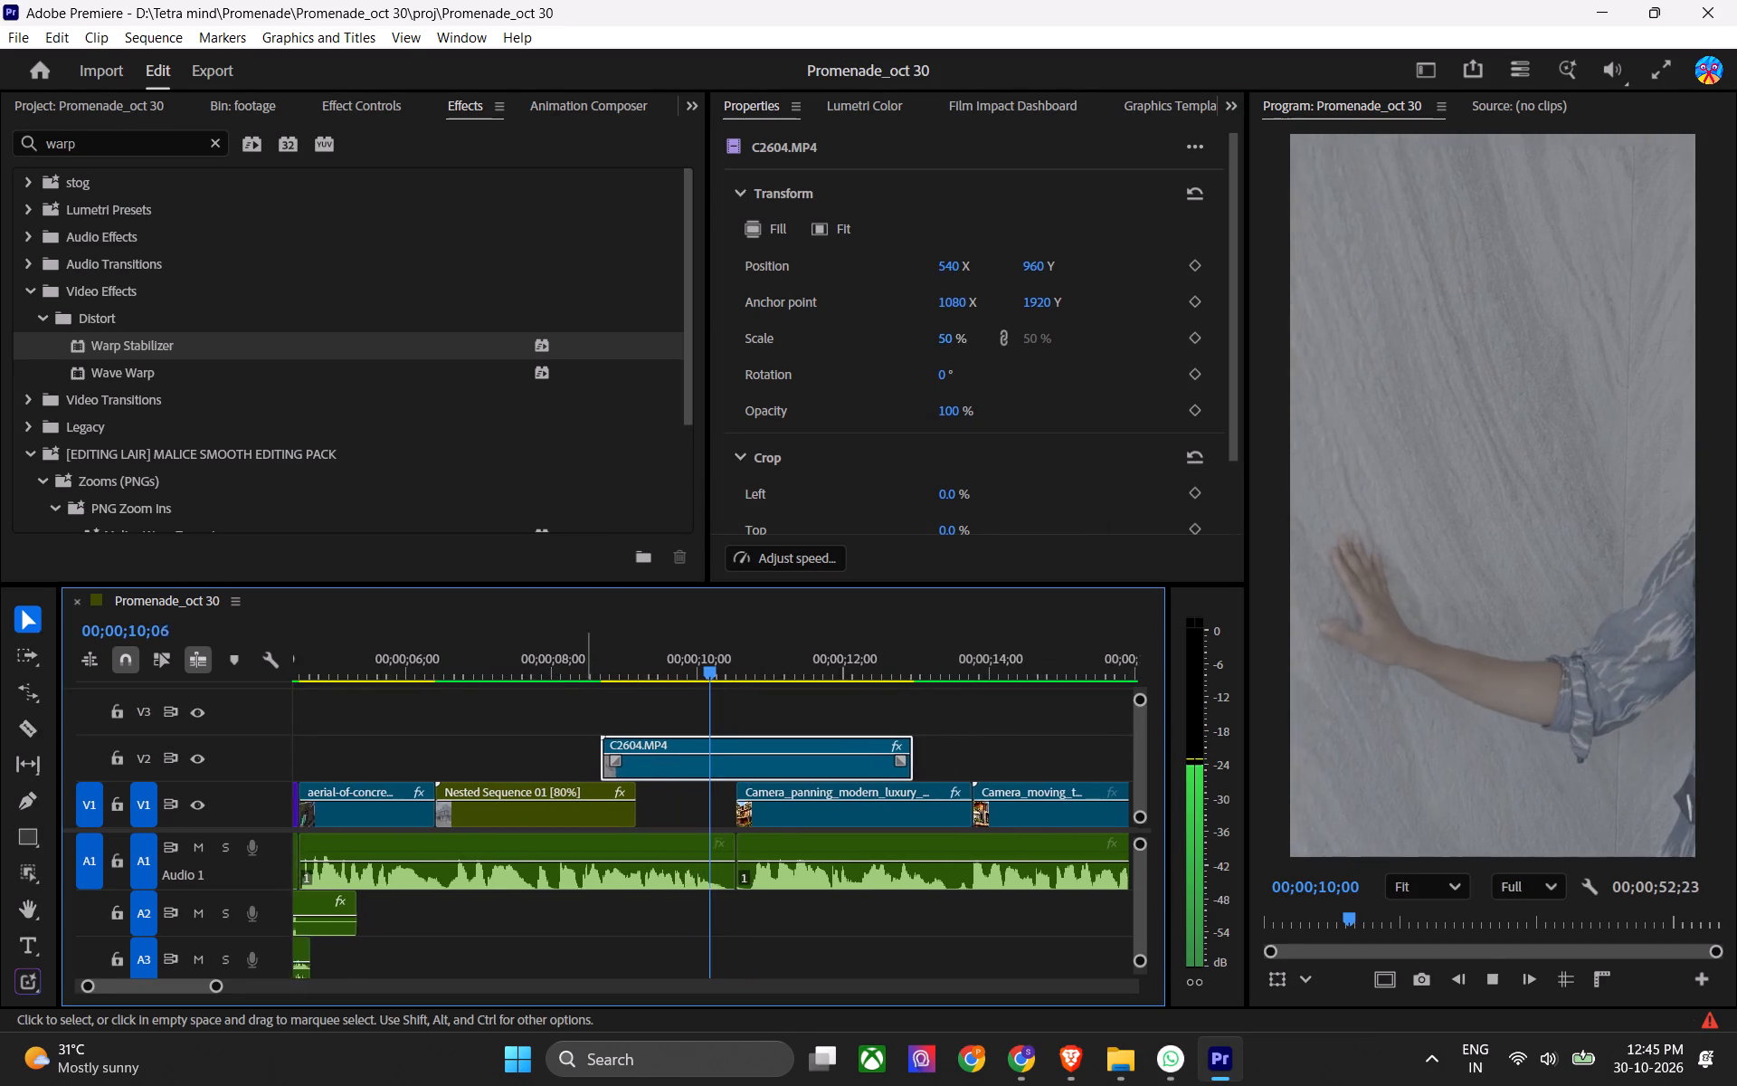
{"action": "key", "text": "space"}
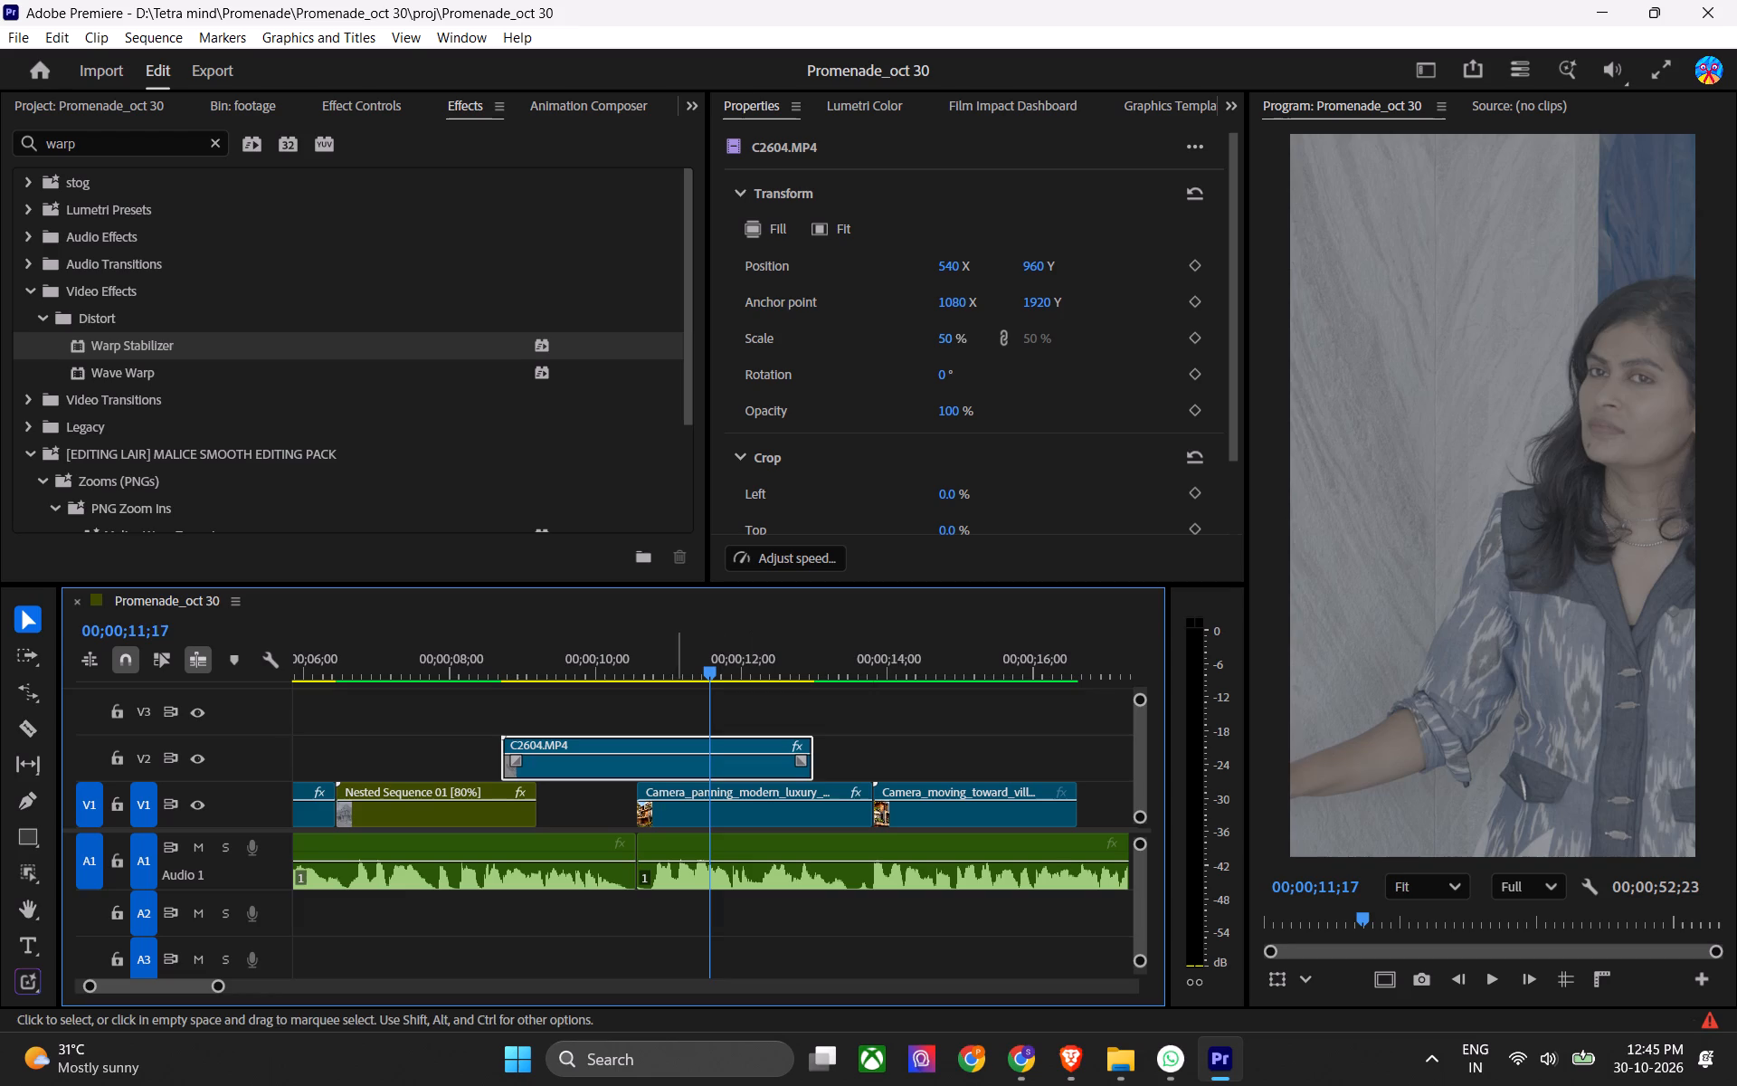
{"action": "left_click_drag", "start_coordinate": [670, 662], "coordinate": [500, 671]}
{"action": "key", "text": "ctrl+s"}
{"action": "key", "text": "ctrl+s"}
{"action": "left_click_drag", "start_coordinate": [517, 672], "coordinate": [443, 684]}
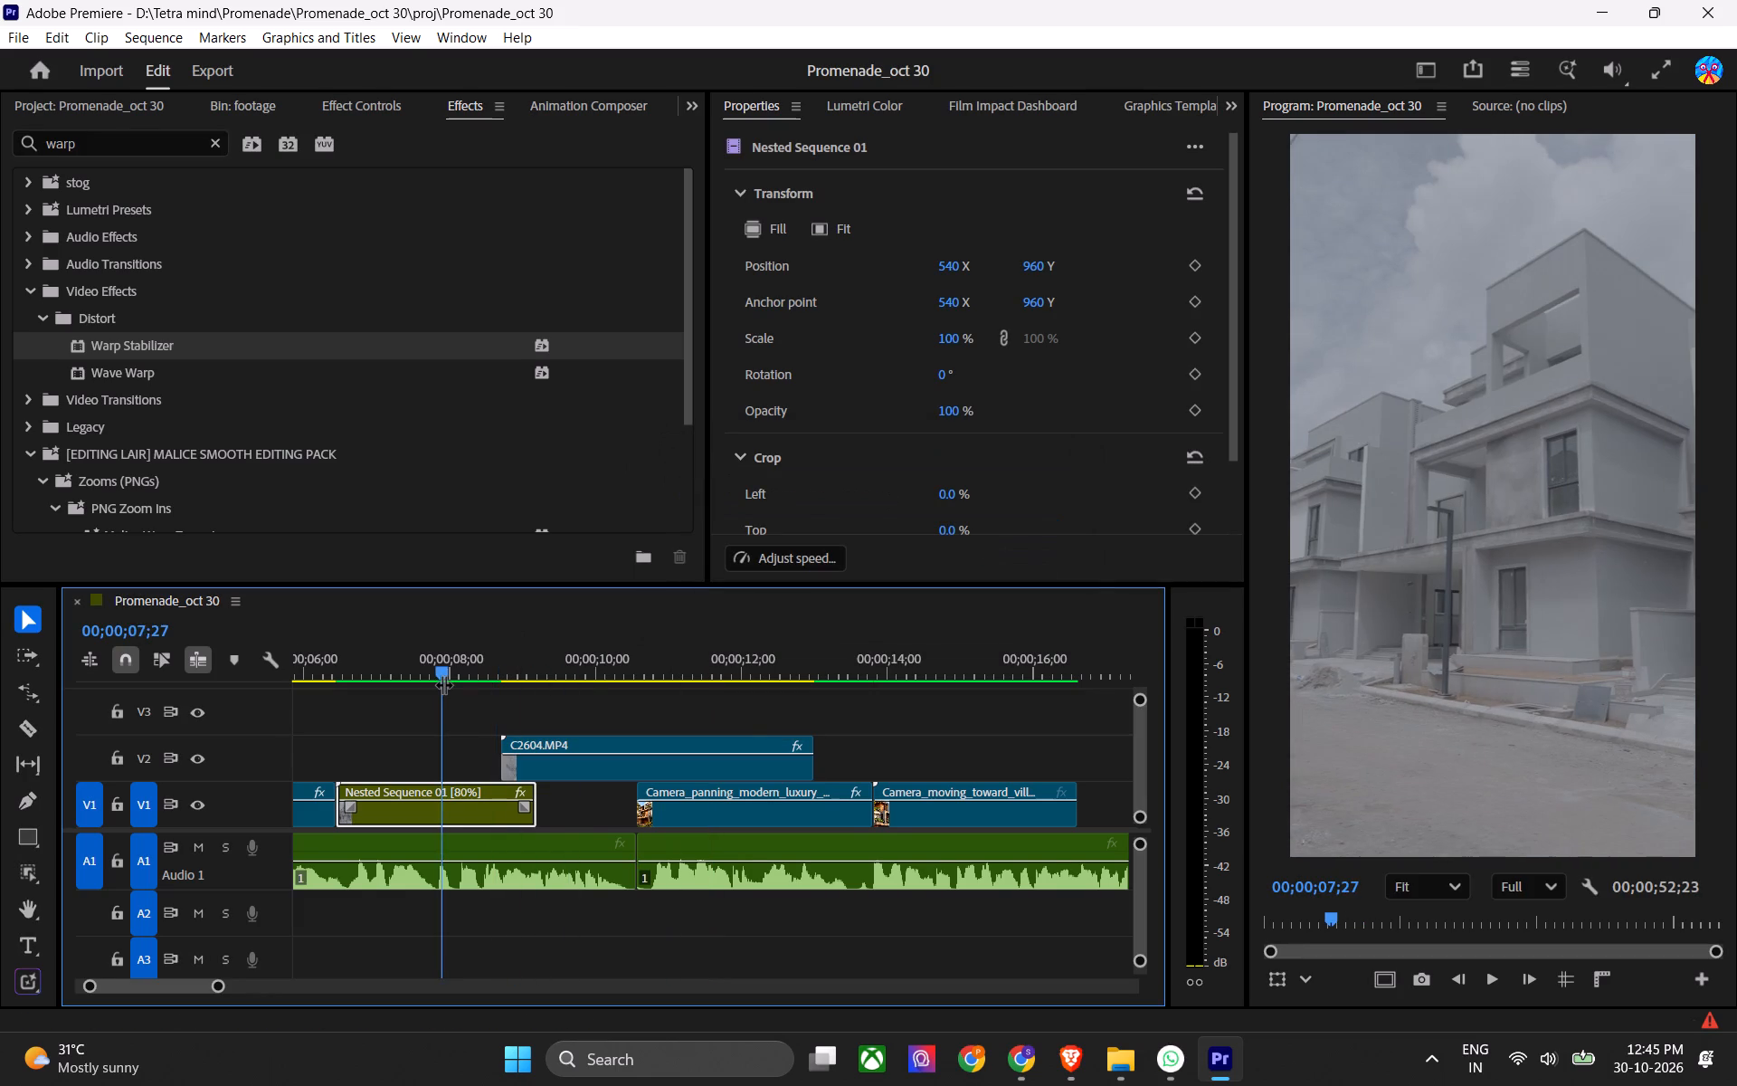
{"action": "key", "text": "space"}
{"action": "scroll", "coordinate": [522, 754], "scroll_direction": "down", "scroll_amount": 3, "text": "alt"}
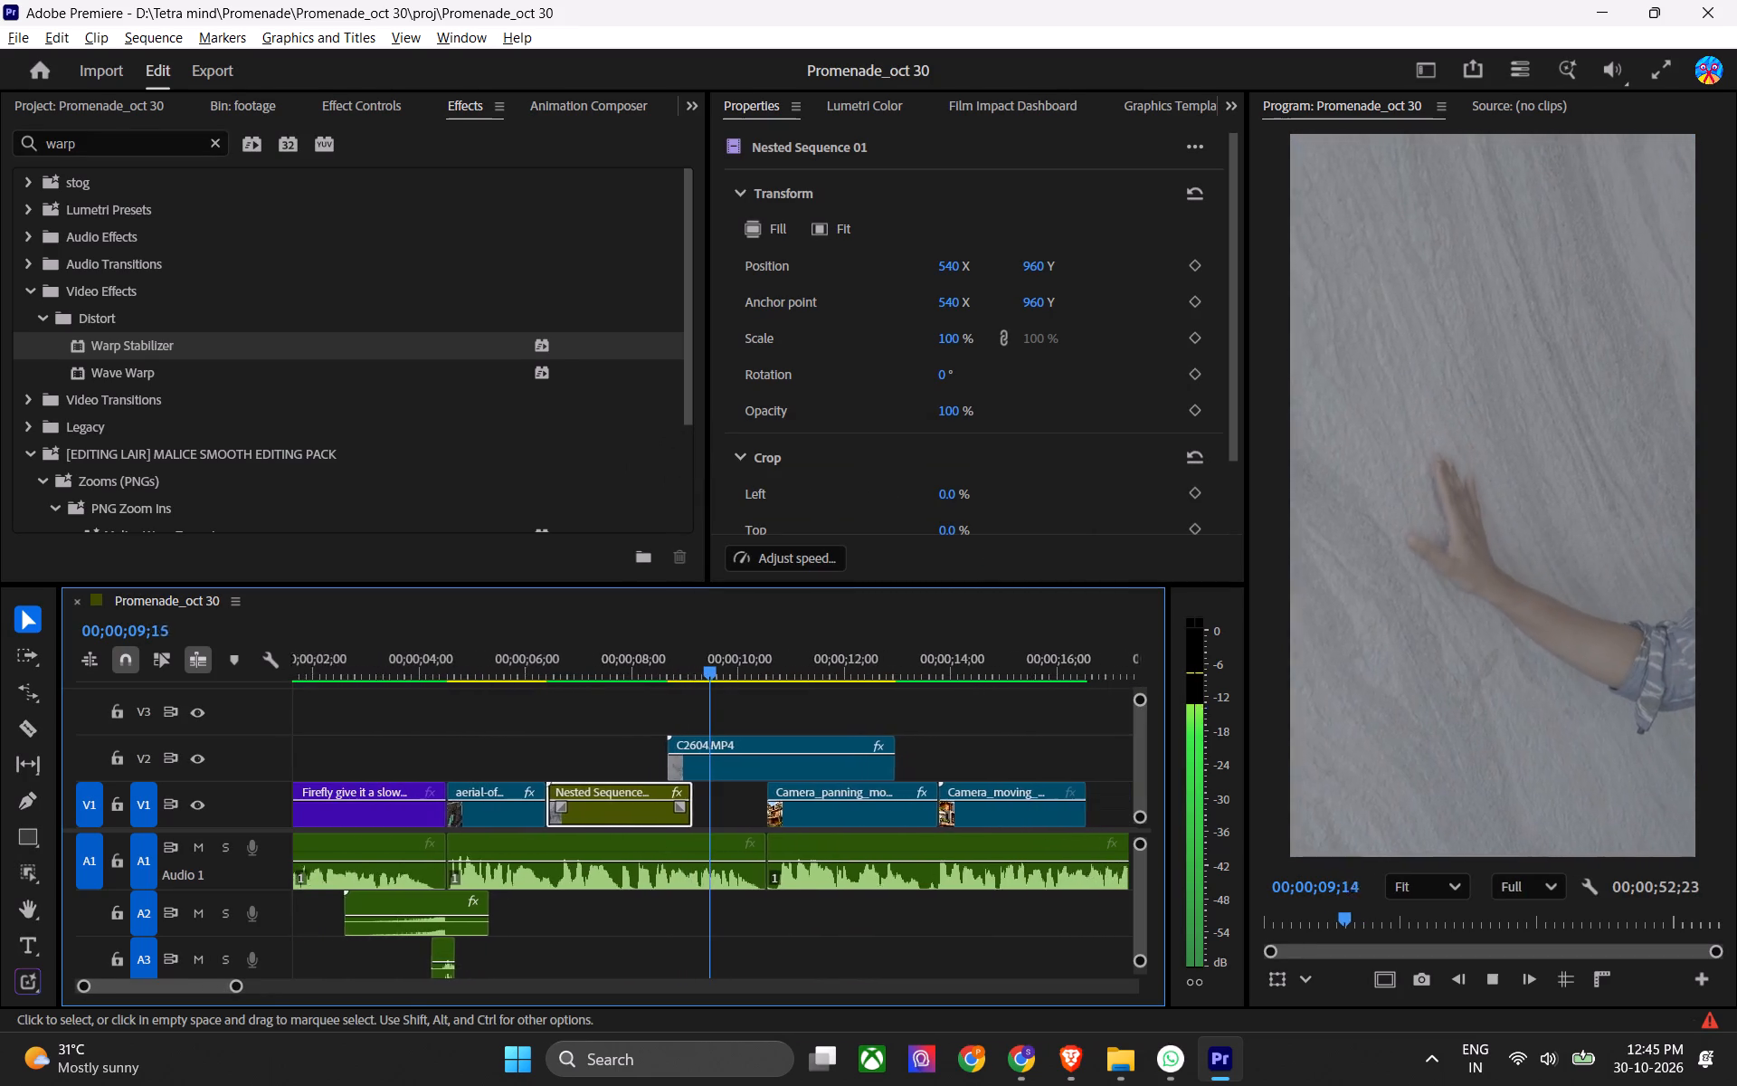
{"action": "scroll", "coordinate": [653, 861], "scroll_direction": "down", "scroll_amount": 2, "text": "alt"}
{"action": "key", "text": "space"}
{"action": "scroll", "coordinate": [768, 814], "scroll_direction": "down", "scroll_amount": 3, "text": "alt"}
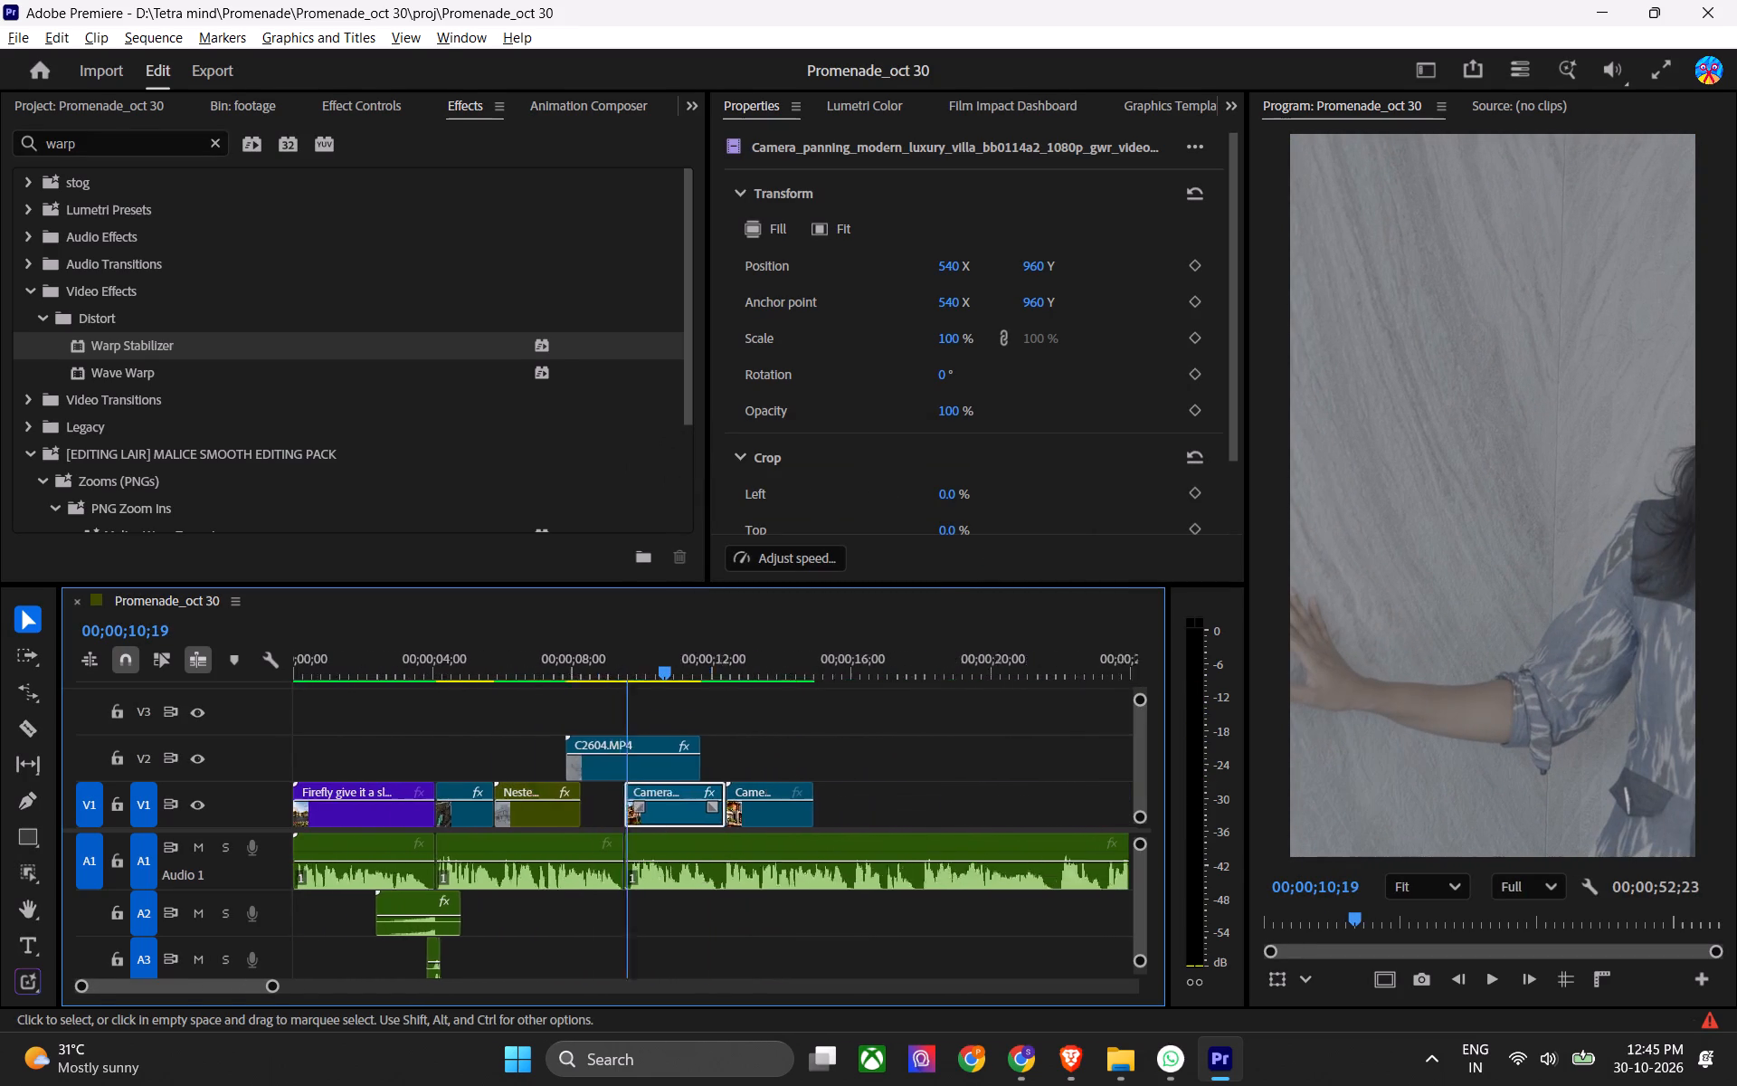
Trim the end of C2604.MP4 on V2 by 1;27 to leave a 2;12 clip, and save the project.
{"action": "scroll", "coordinate": [767, 825], "scroll_direction": "down", "scroll_amount": 3, "text": "alt"}
{"action": "scroll", "coordinate": [665, 824], "scroll_direction": "down", "scroll_amount": 6, "text": "alt"}
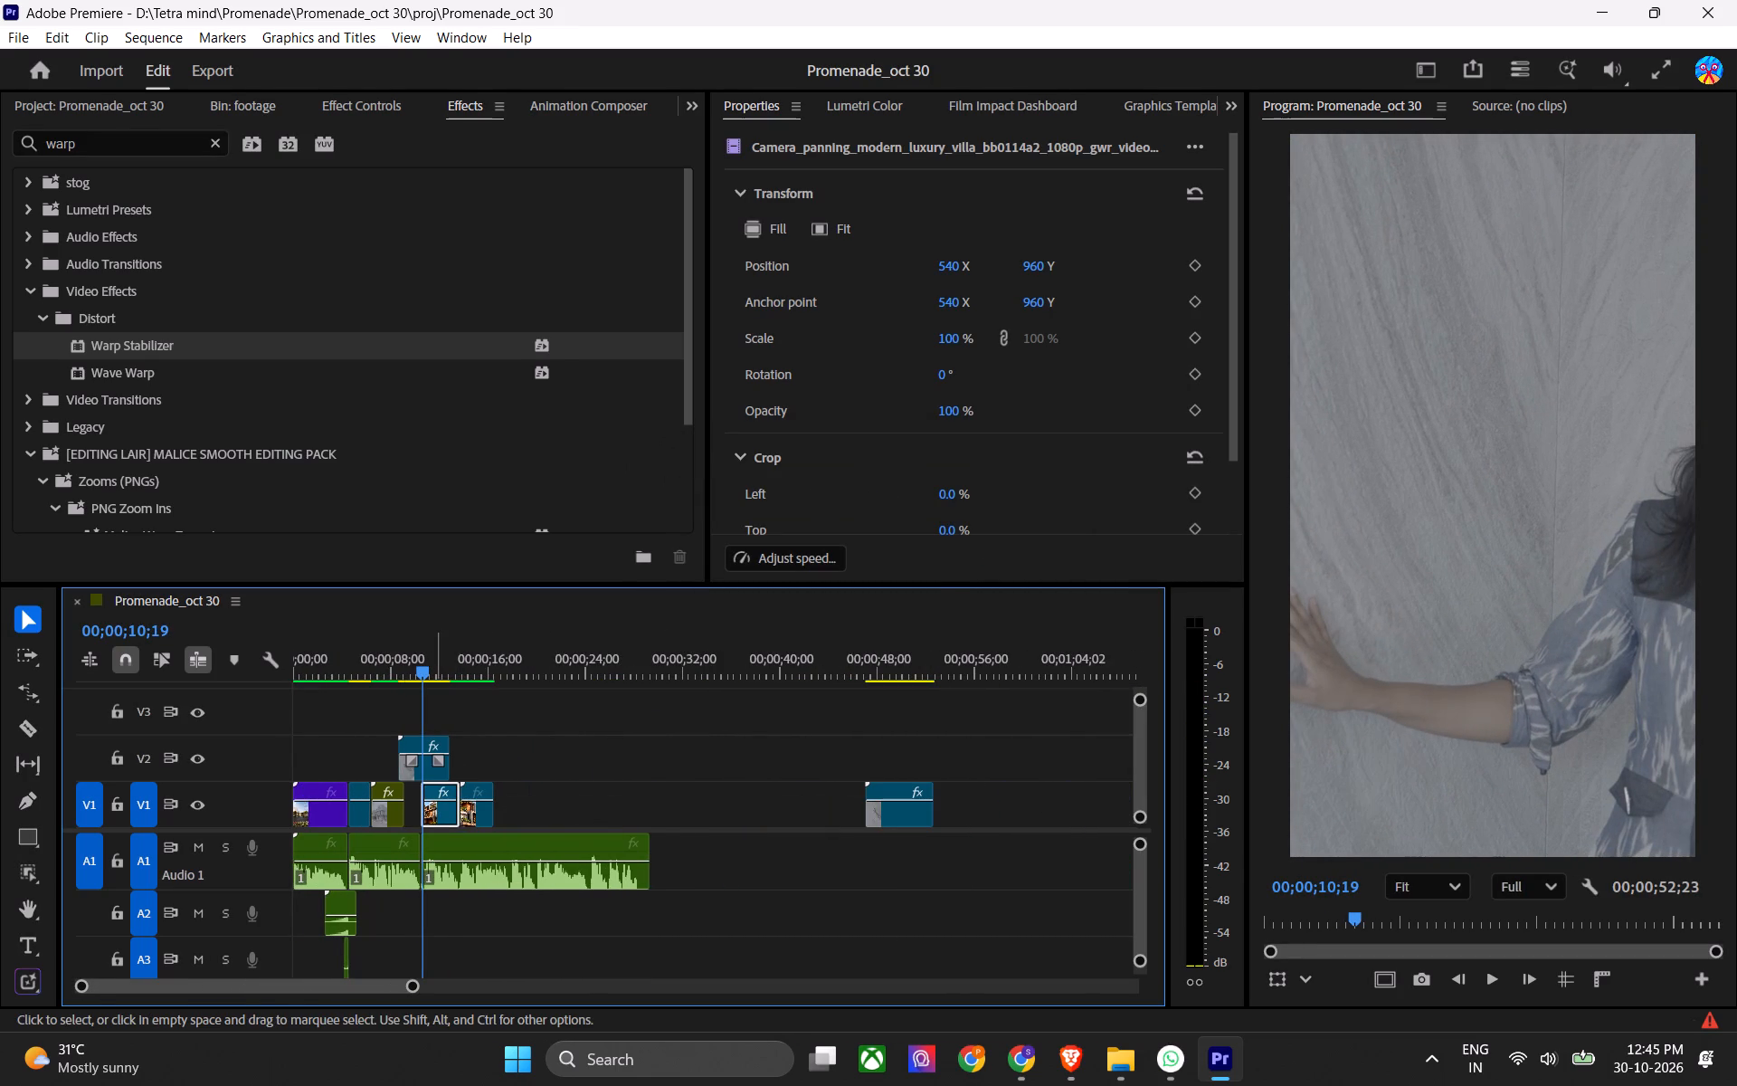
{"action": "left_click", "coordinate": [426, 774]}
{"action": "scroll", "coordinate": [437, 783], "scroll_direction": "up", "scroll_amount": 20, "text": "alt"}
{"action": "key", "text": "ctrl+s"}
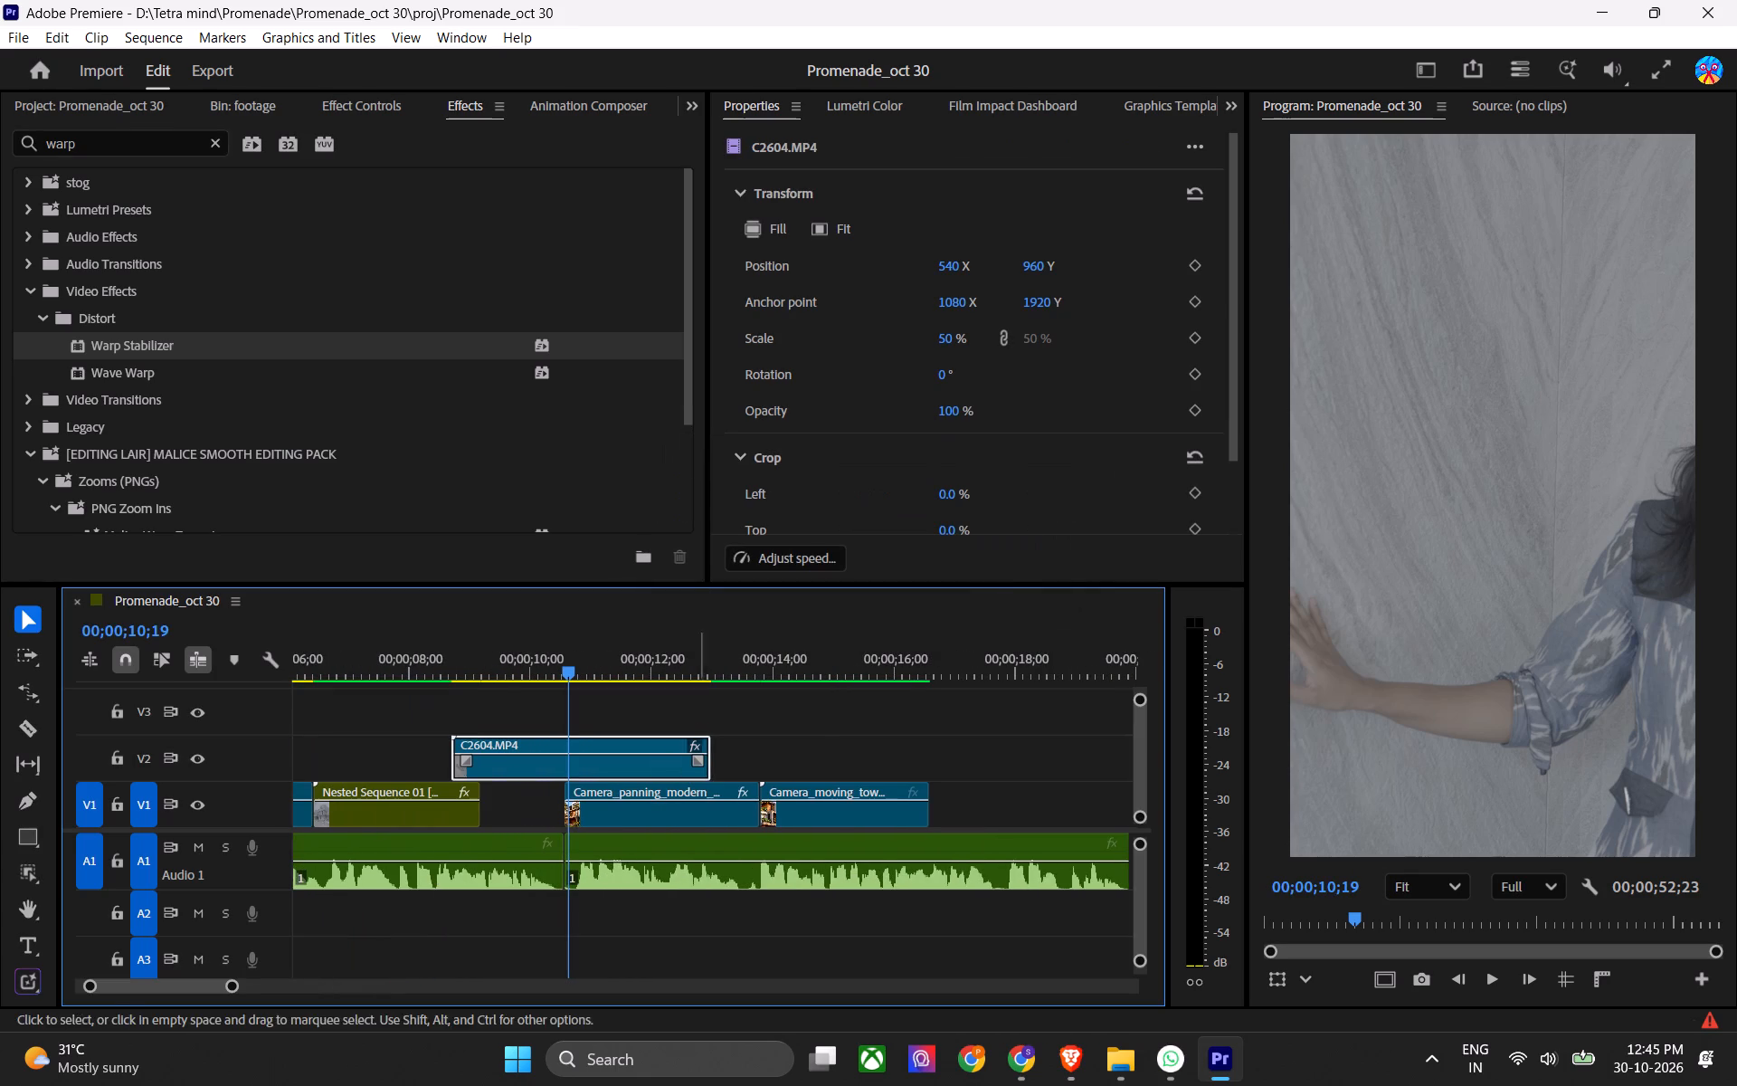
{"action": "left_click_drag", "start_coordinate": [717, 736], "coordinate": [598, 763]}
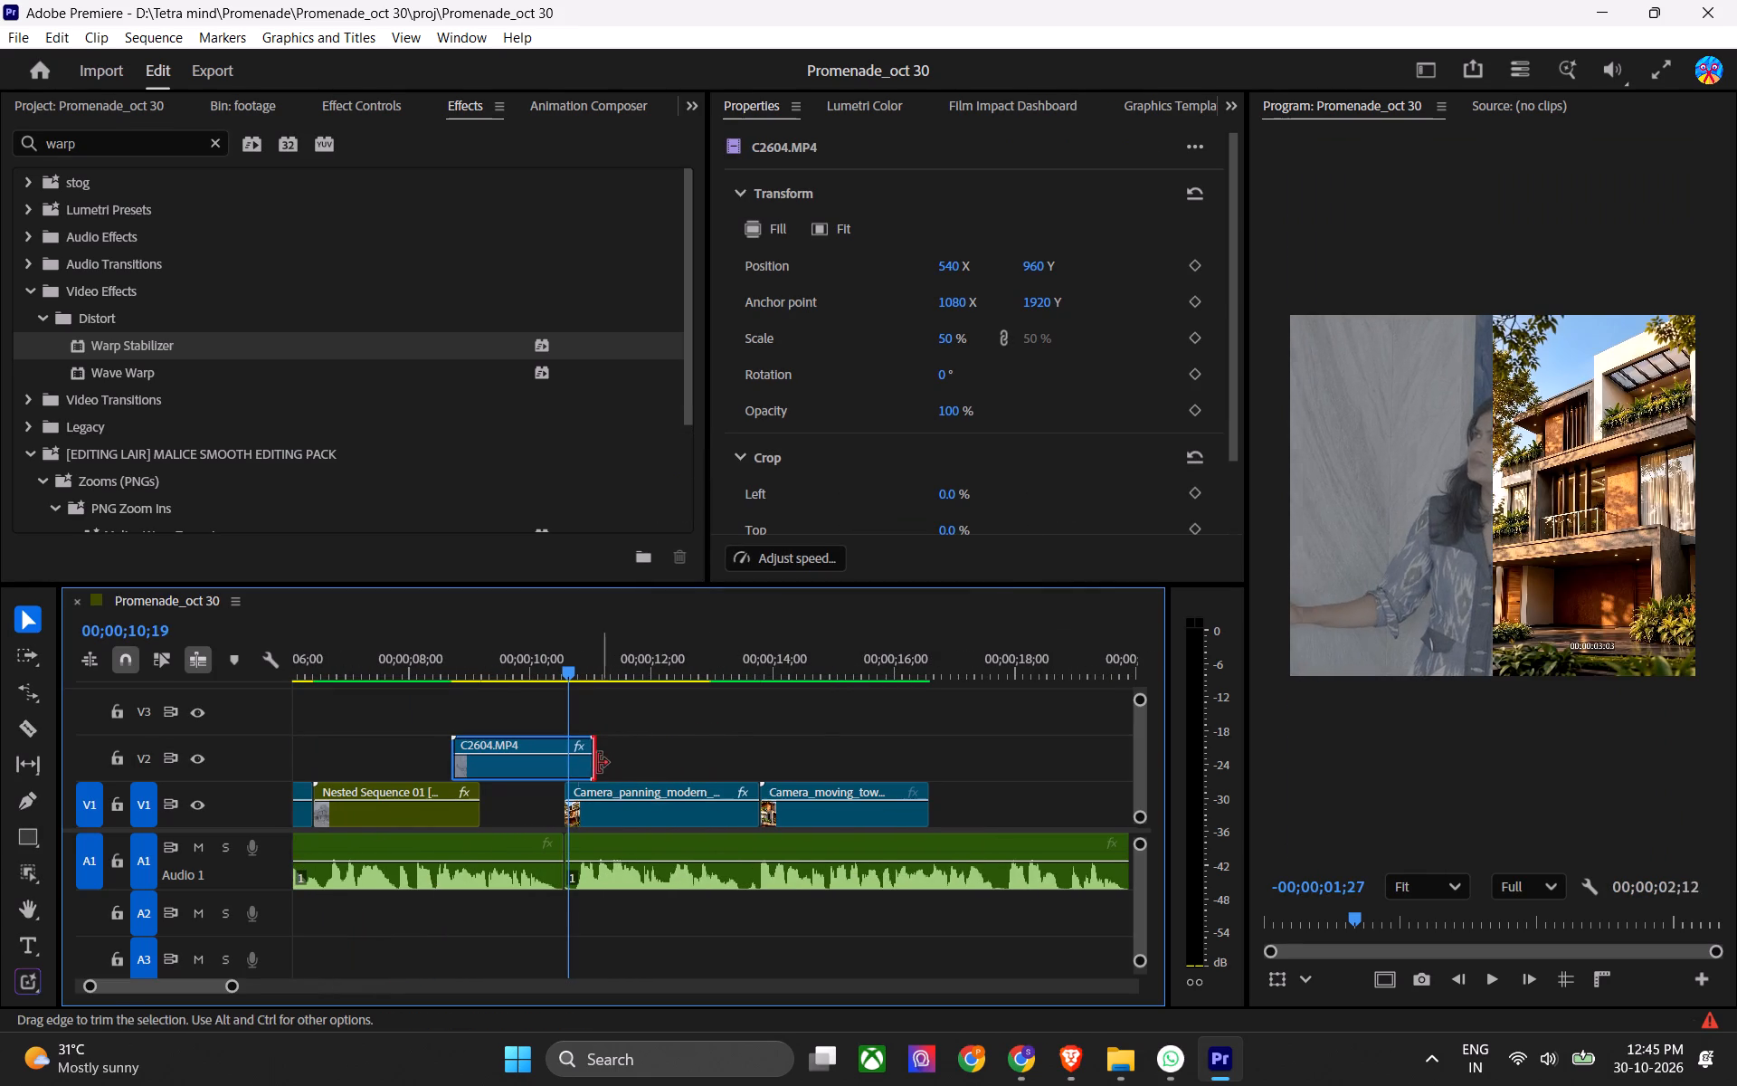
{"action": "left_click_drag", "start_coordinate": [598, 763], "coordinate": [601, 760]}
{"action": "left_click", "coordinate": [561, 784]}
{"action": "key", "text": "ctrl+s"}
{"action": "left_click", "coordinate": [526, 776]}
{"action": "key", "text": "ctrl+s"}
{"action": "key", "text": "ctrl+s"}
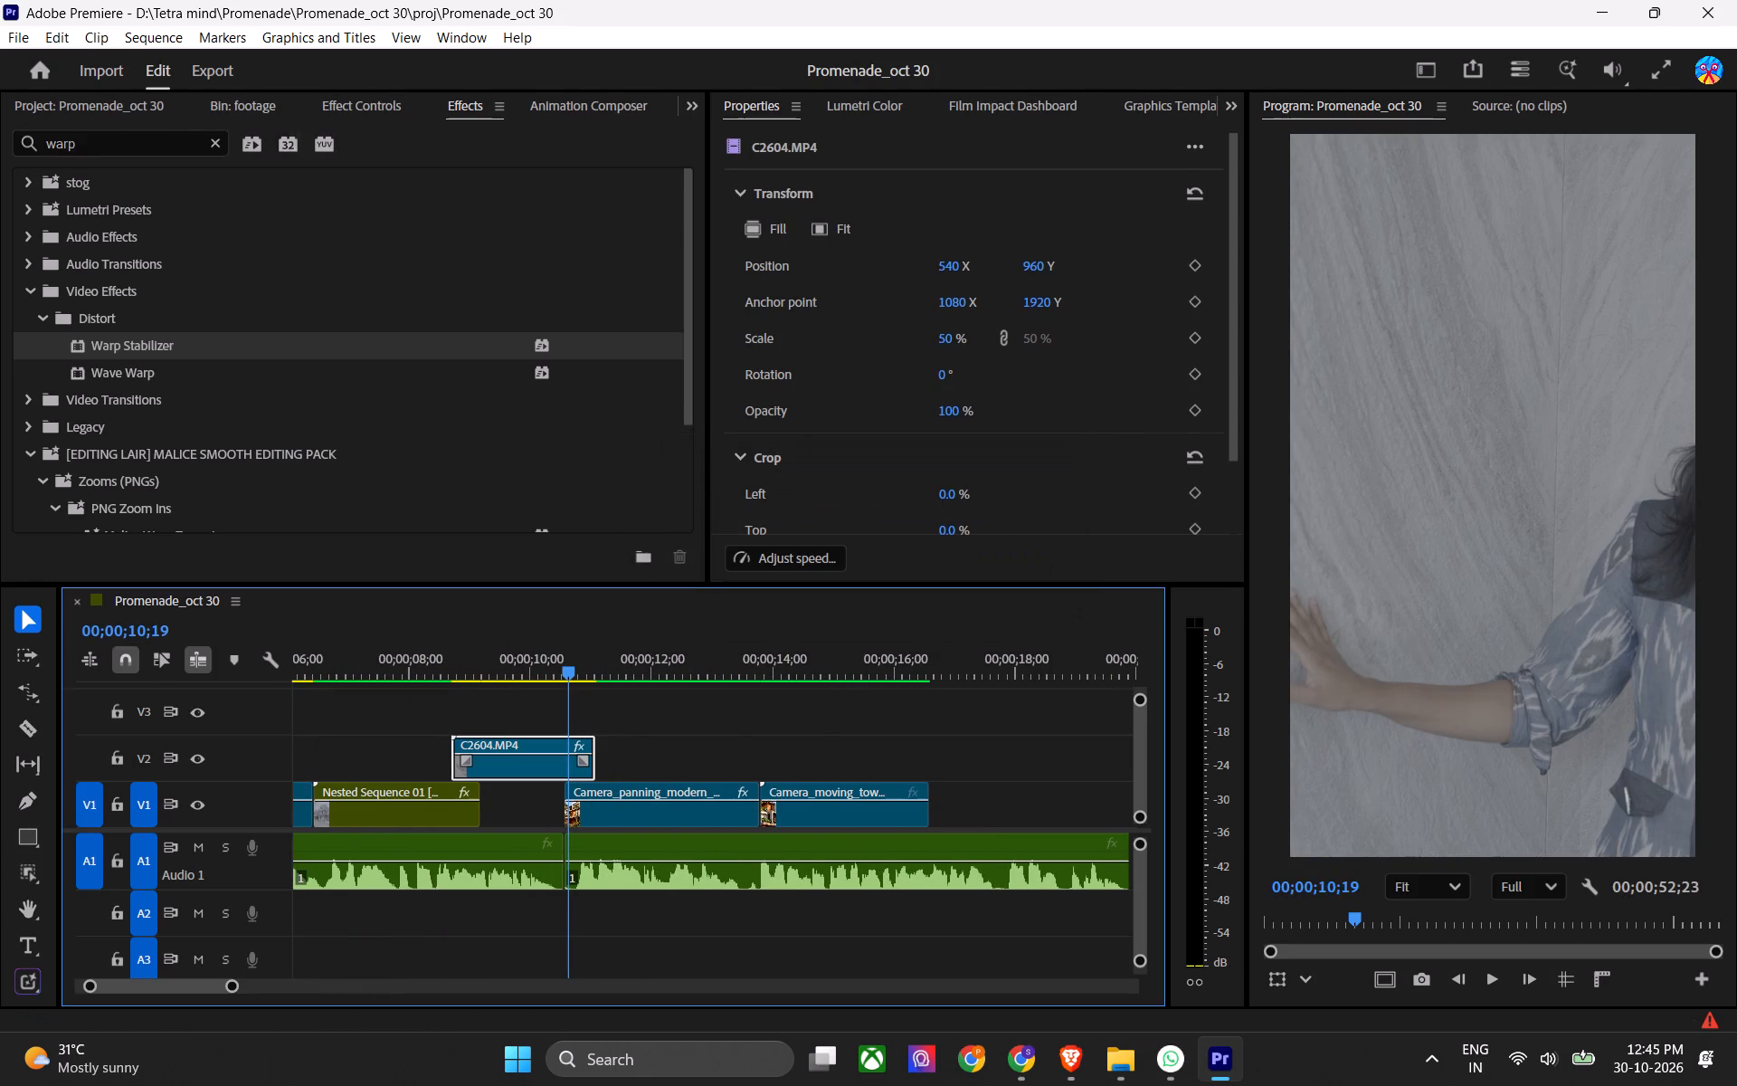
Replace C2604.MP4 on V2 with C2646.MP4 from the project, keeping its effects, then save and play it from its start.
{"action": "scroll", "coordinate": [328, 105], "scroll_direction": "up", "scroll_amount": 4}
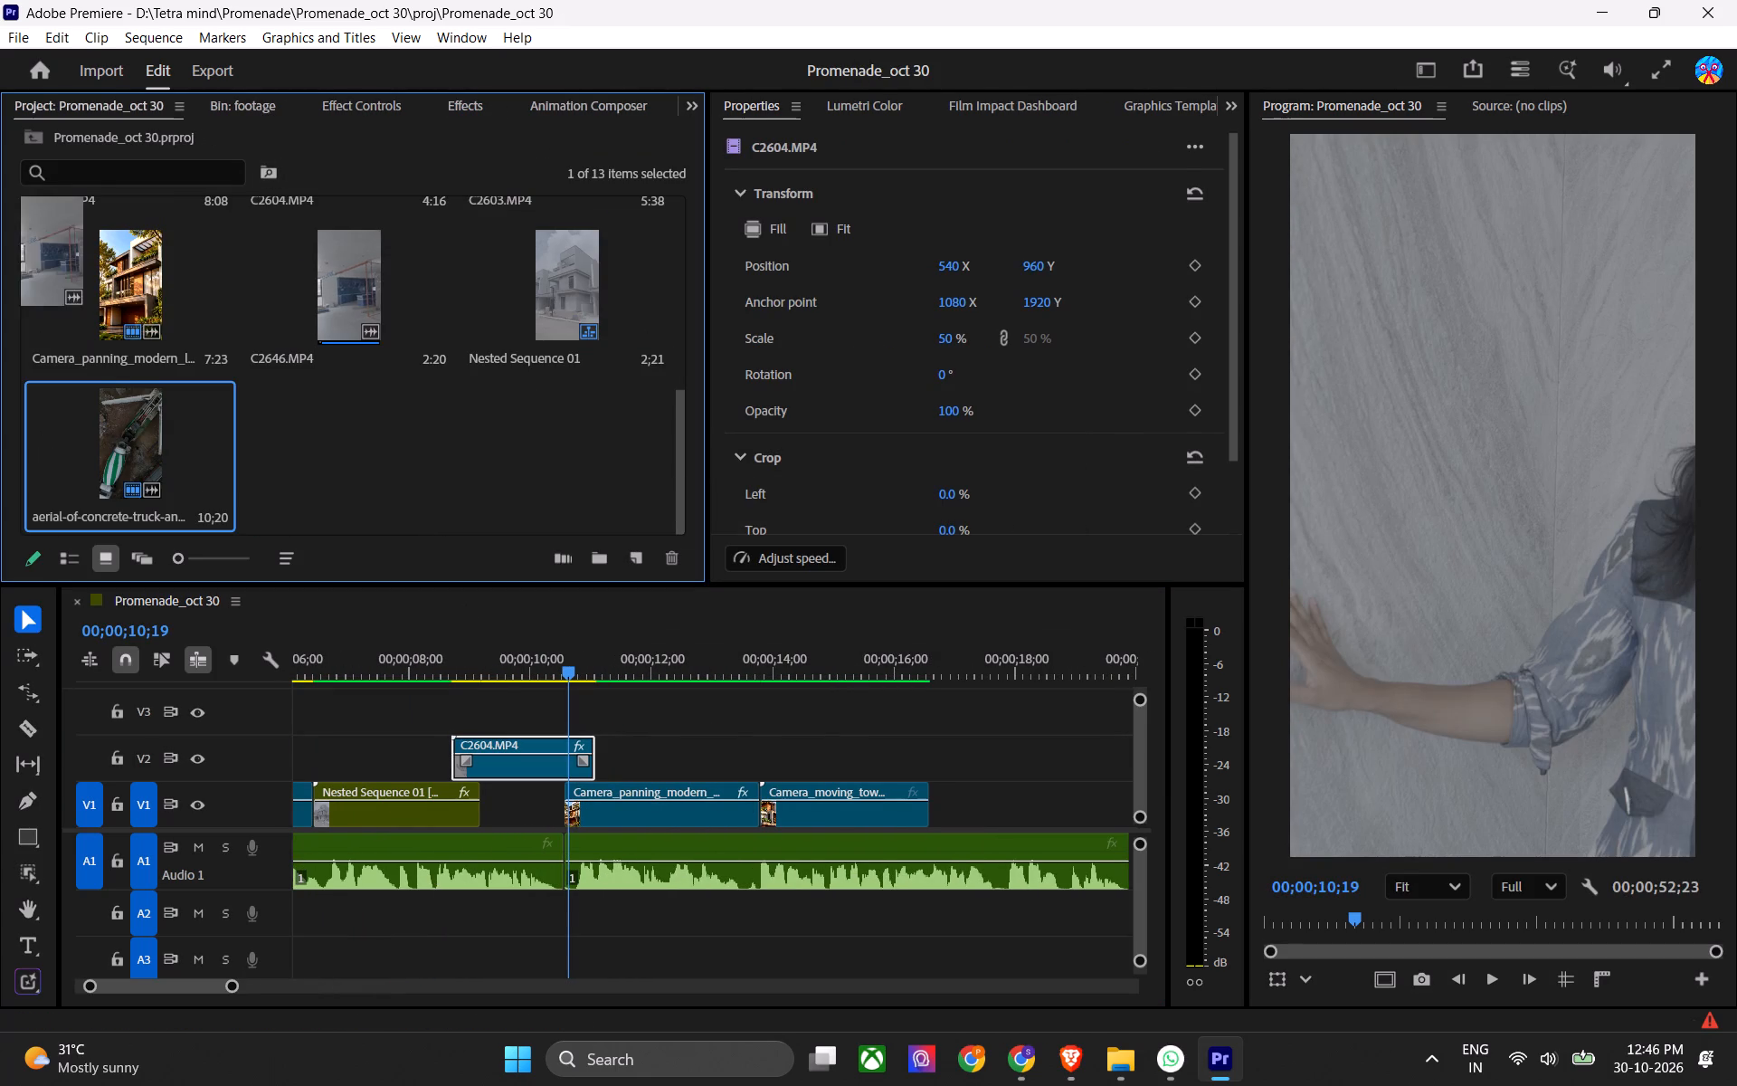
{"action": "left_click_drag", "start_coordinate": [337, 302], "coordinate": [493, 748]}
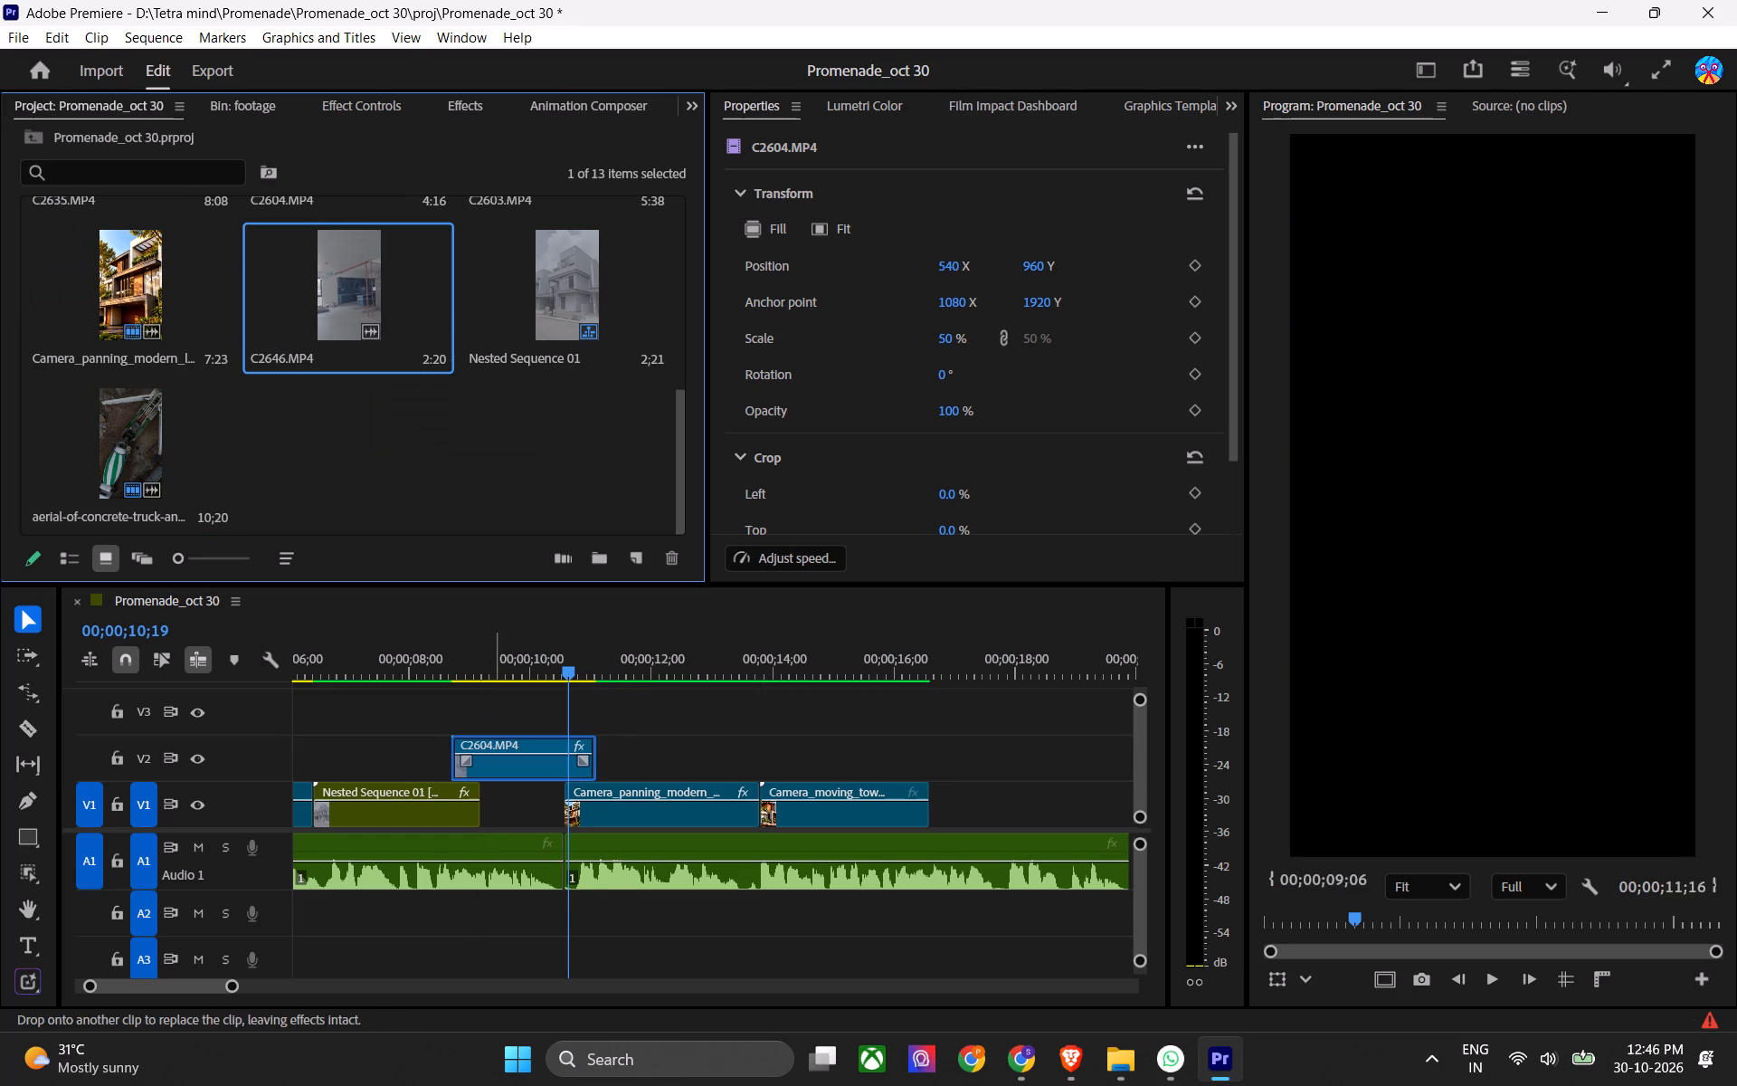
{"action": "left_click", "coordinate": [454, 649]}
{"action": "key", "text": "ctrl+s"}
{"action": "key", "text": "space"}
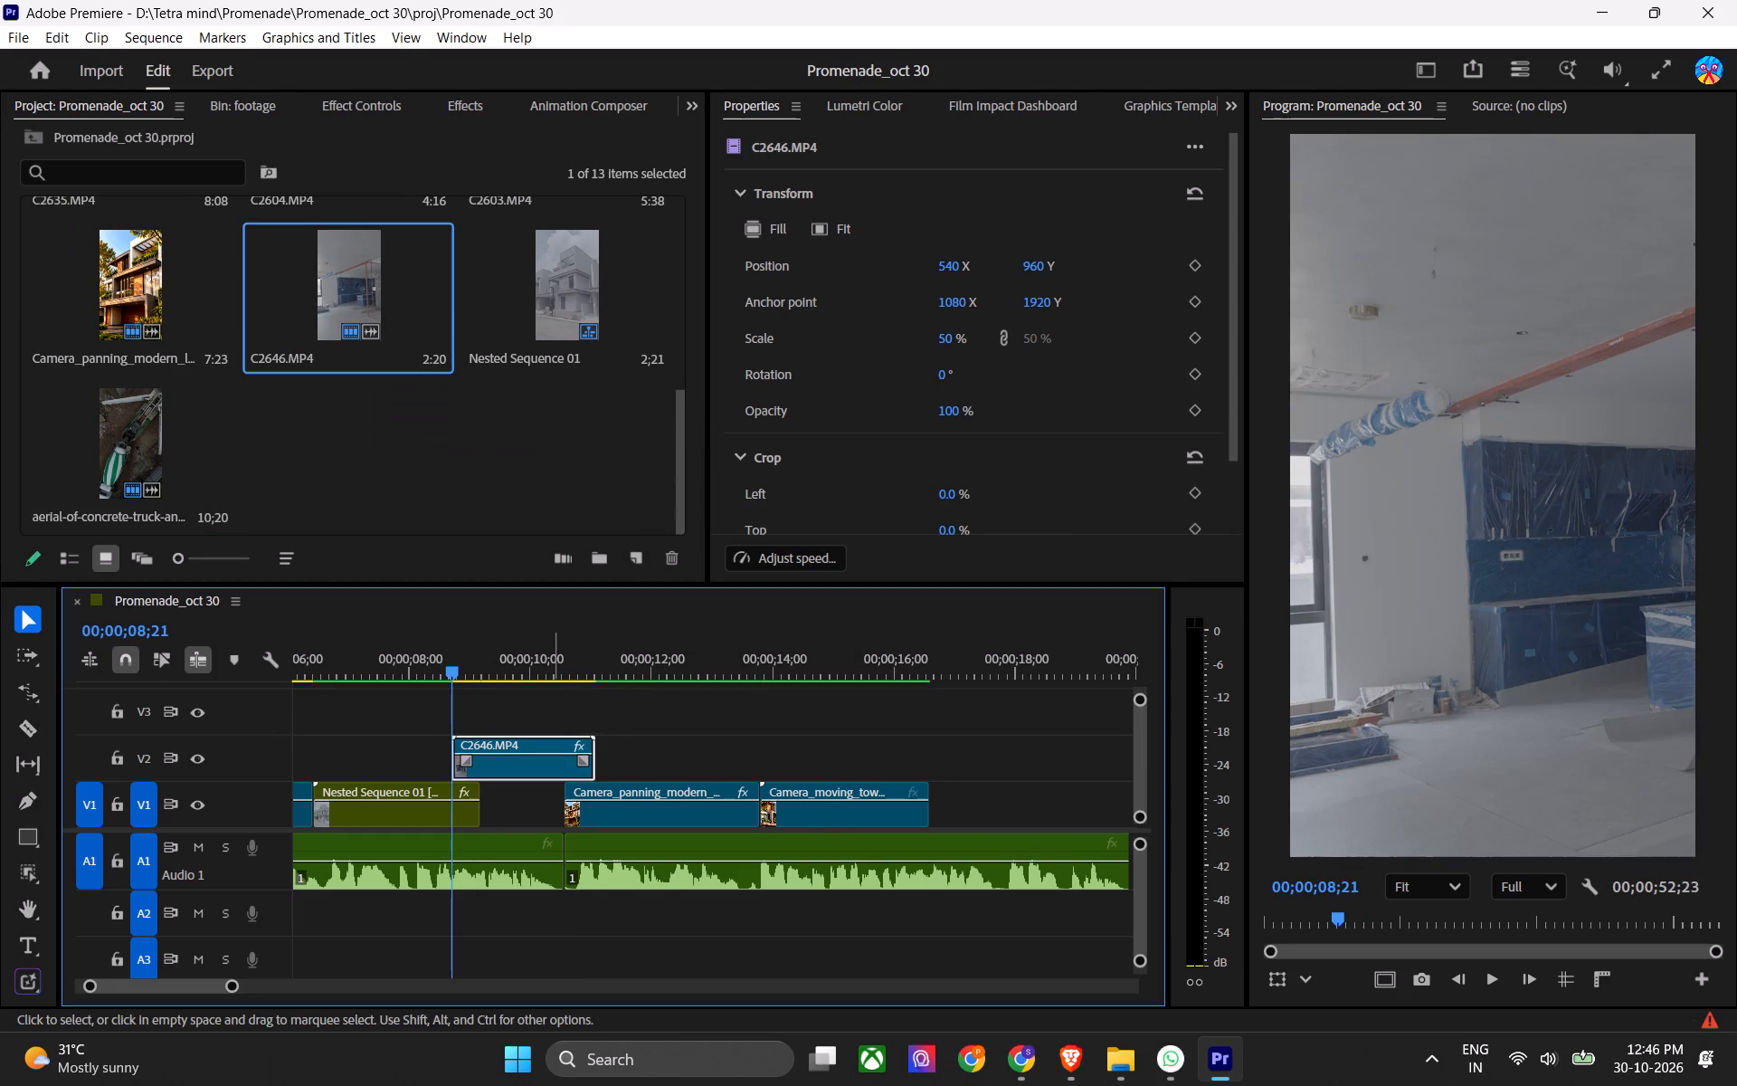
{"action": "key", "text": "space"}
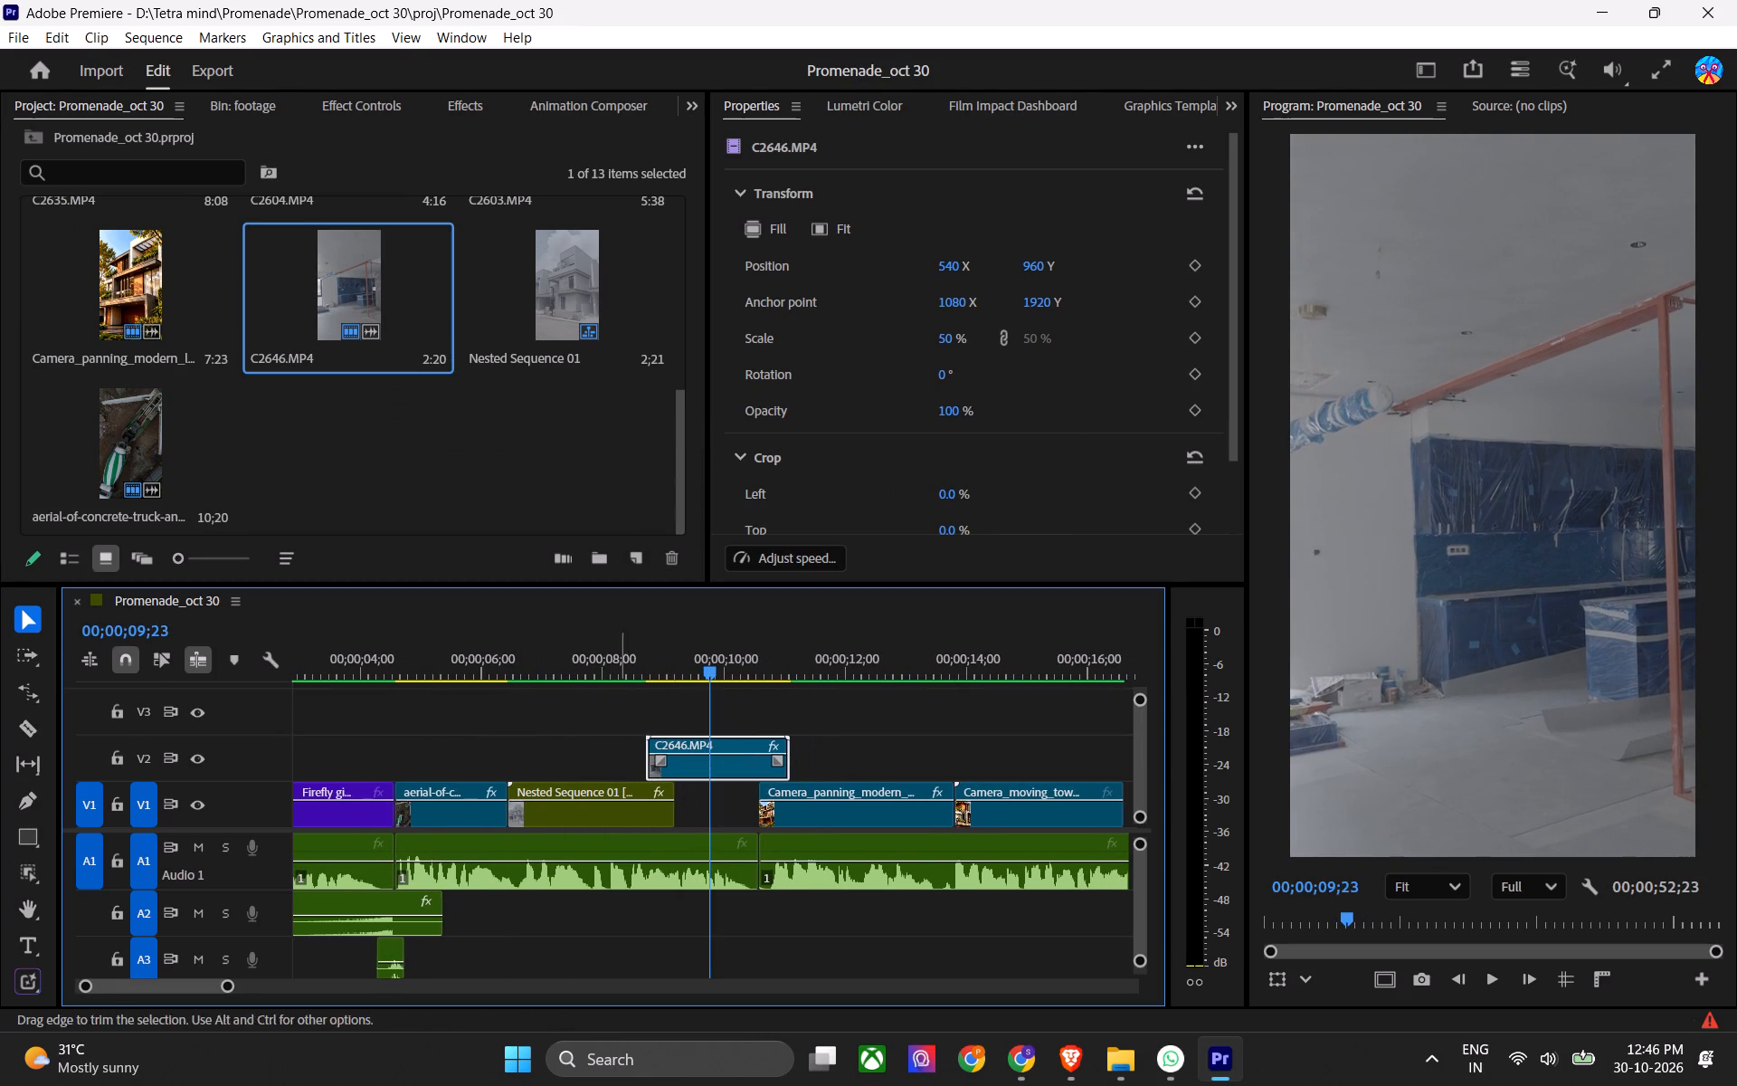
Remove the existing Warp Stabilizer effect from the C2646.MP4 clip on V2 and save the project.
{"action": "left_click", "coordinate": [358, 104]}
{"action": "scroll", "coordinate": [342, 446], "scroll_direction": "down", "scroll_amount": 8}
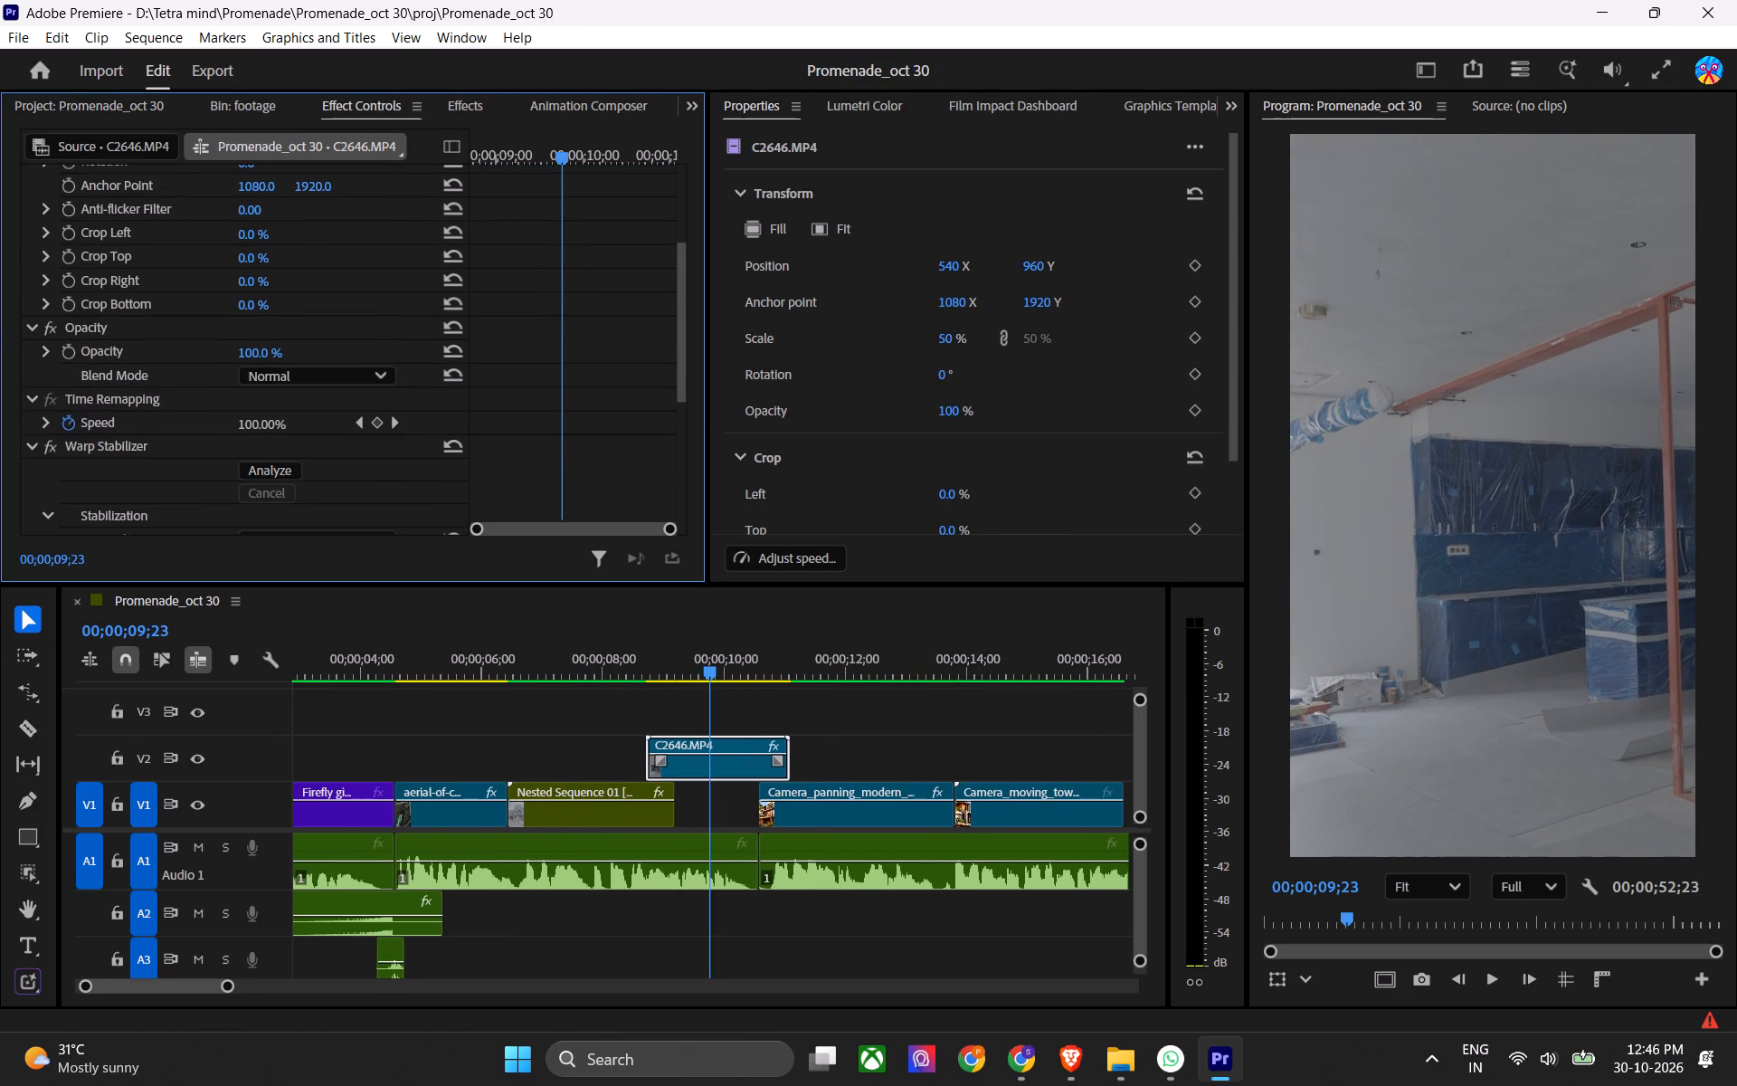
{"action": "left_click", "coordinate": [109, 447]}
{"action": "key", "text": "z"}
{"action": "left_click", "coordinate": [308, 547]}
{"action": "key", "text": "ctrl+s"}
{"action": "key", "text": "ctrl+s"}
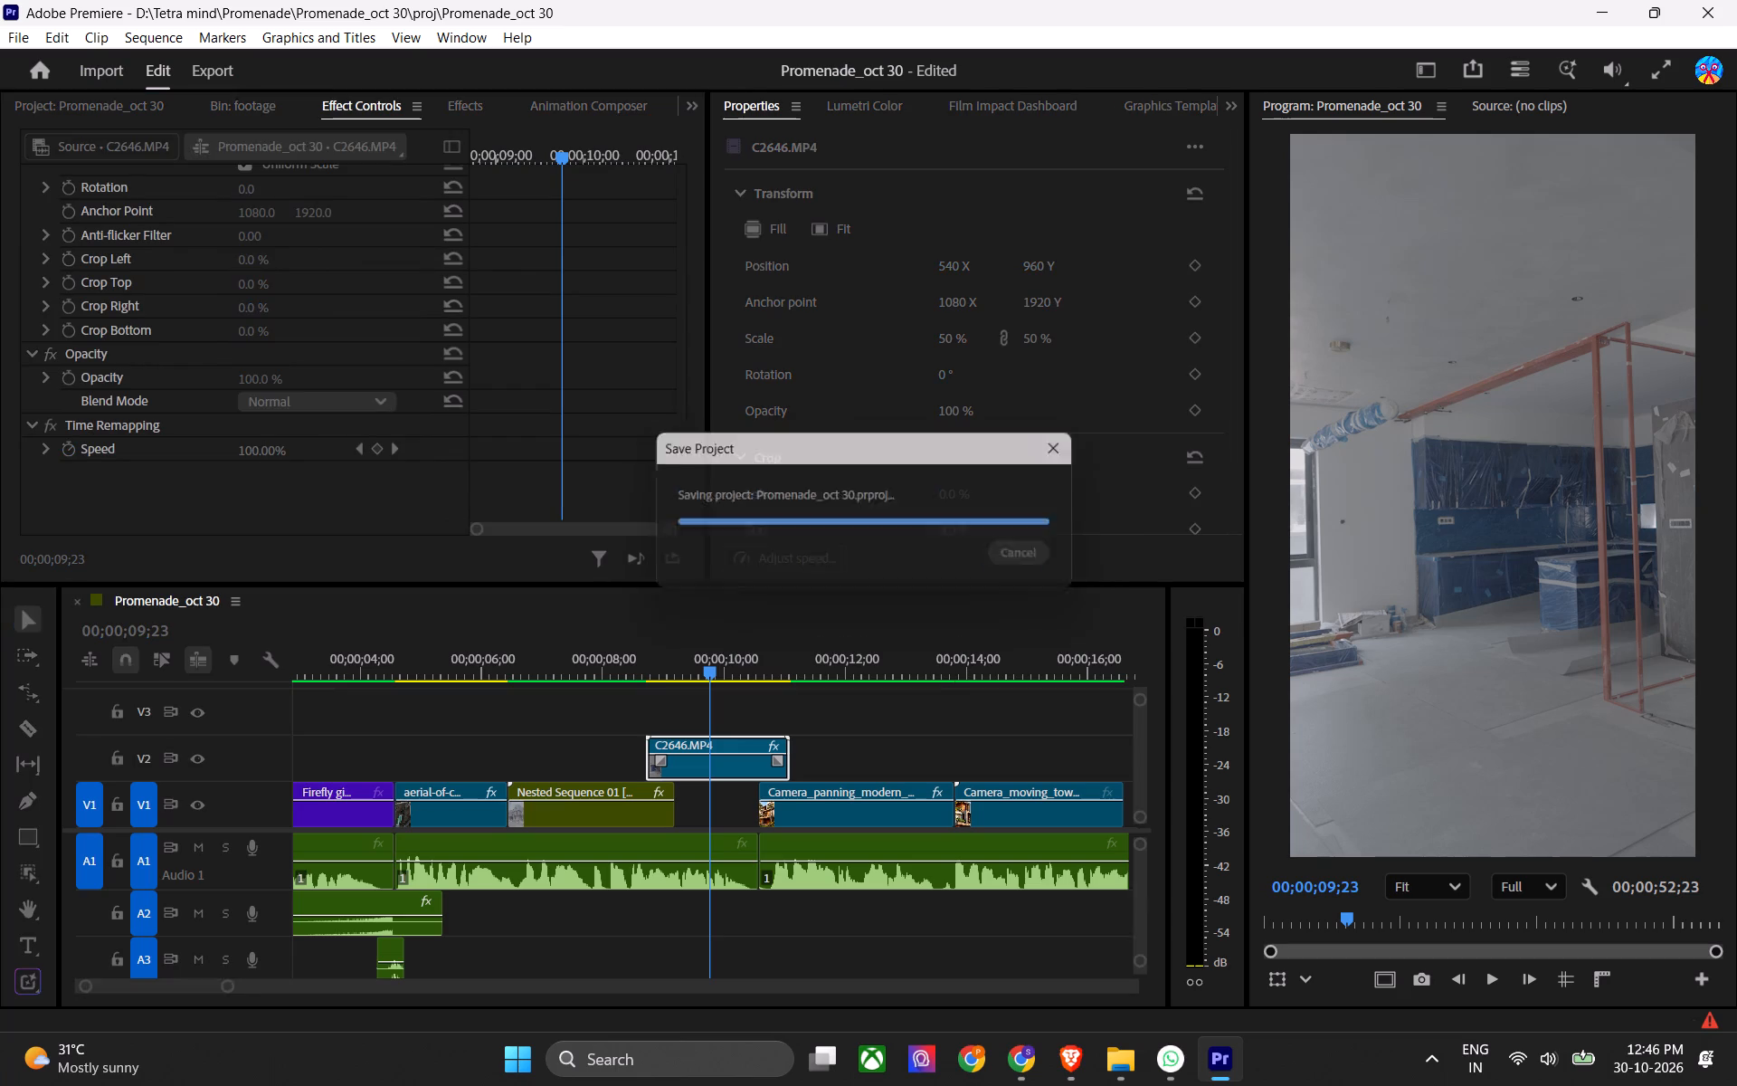
Close the footage bin.
{"action": "left_click", "coordinate": [222, 106]}
{"action": "middle_click", "coordinate": [246, 108]}
Apply a fresh Warp Stabilizer to the C2646.MP4 clip on V2, let it stabilize, and save the project.
{"action": "scroll", "coordinate": [246, 108], "scroll_direction": "up", "scroll_amount": 1}
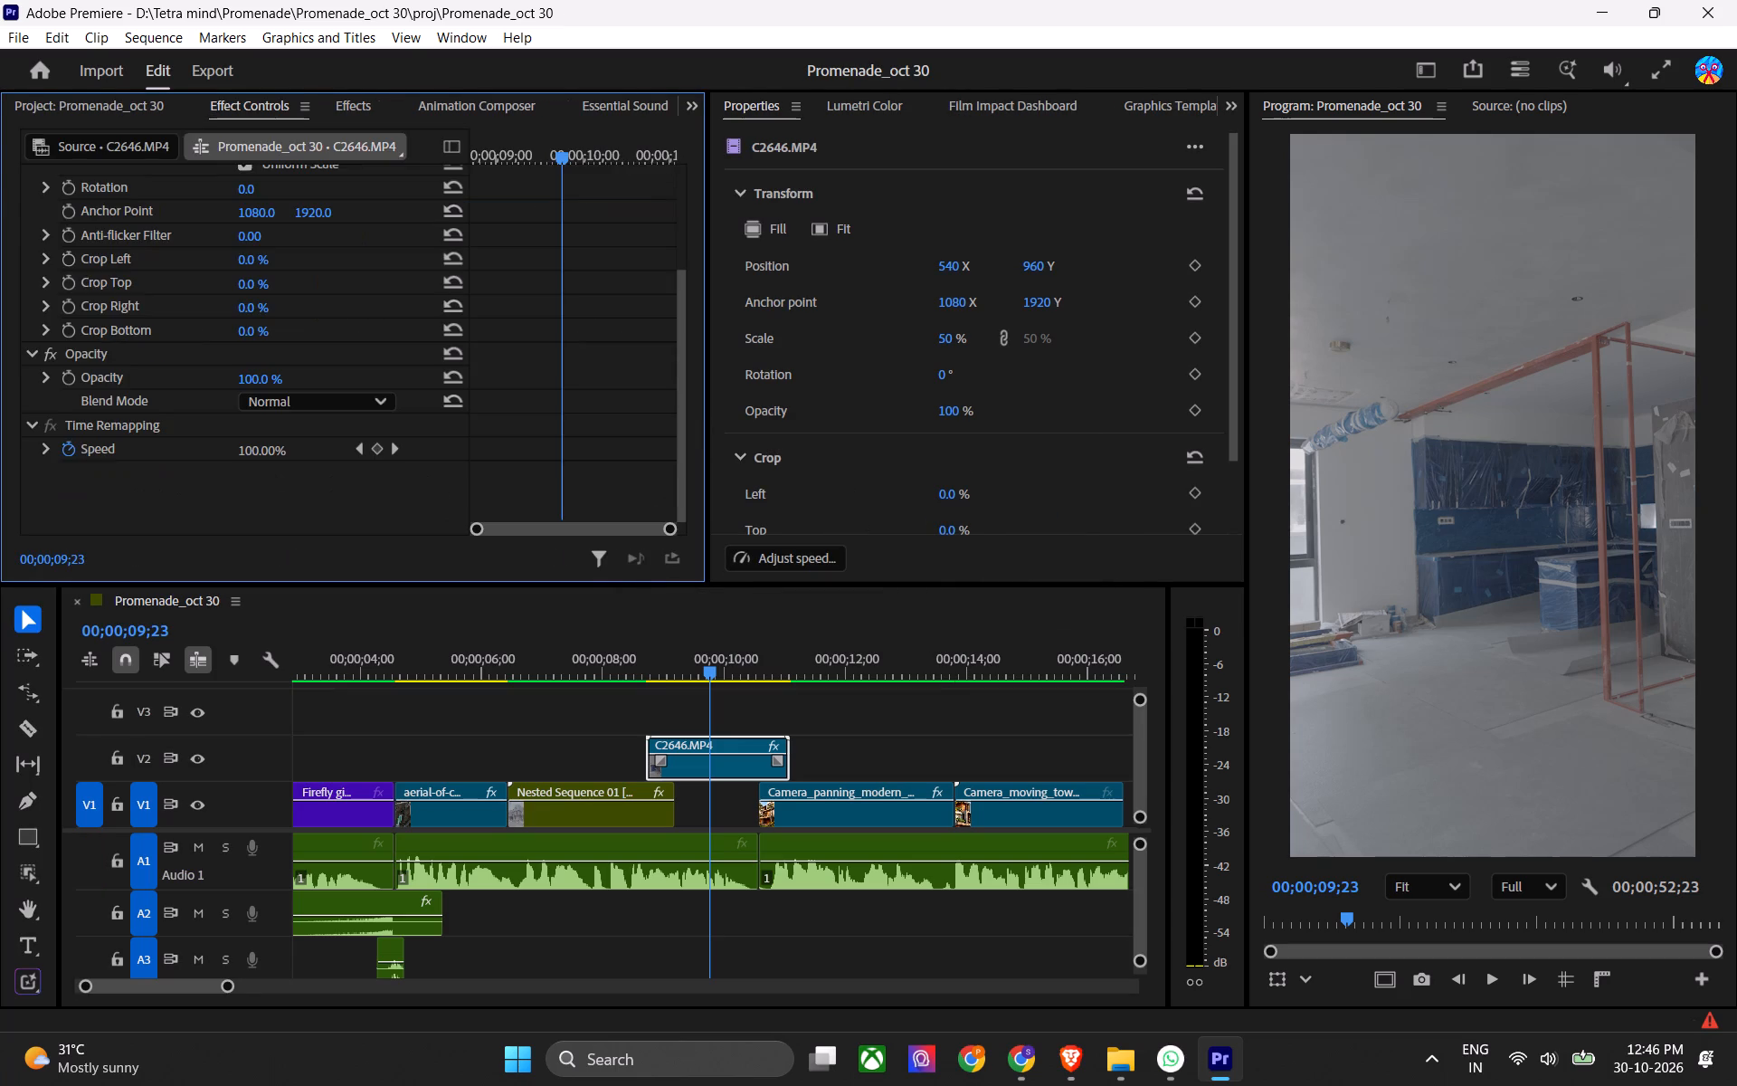
{"action": "left_click", "coordinate": [380, 111]}
{"action": "left_click_drag", "start_coordinate": [132, 344], "coordinate": [650, 756]}
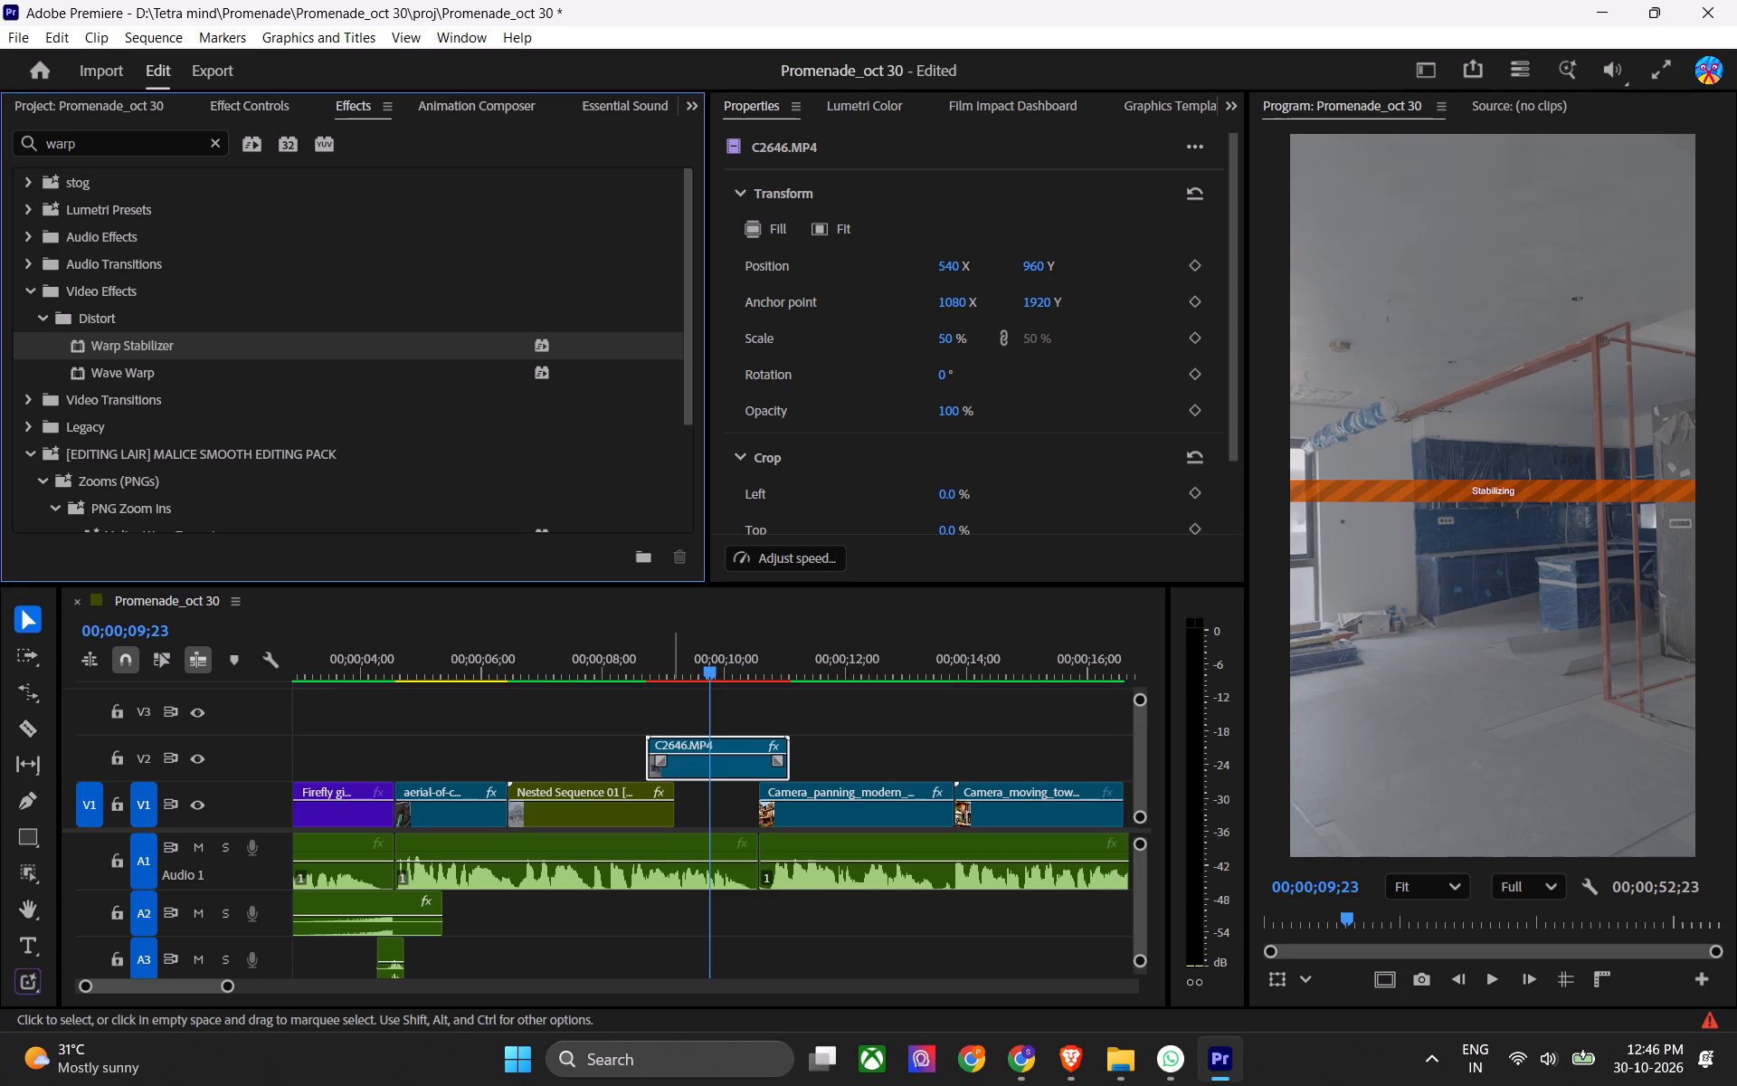
{"action": "key", "text": "ctrl+s"}
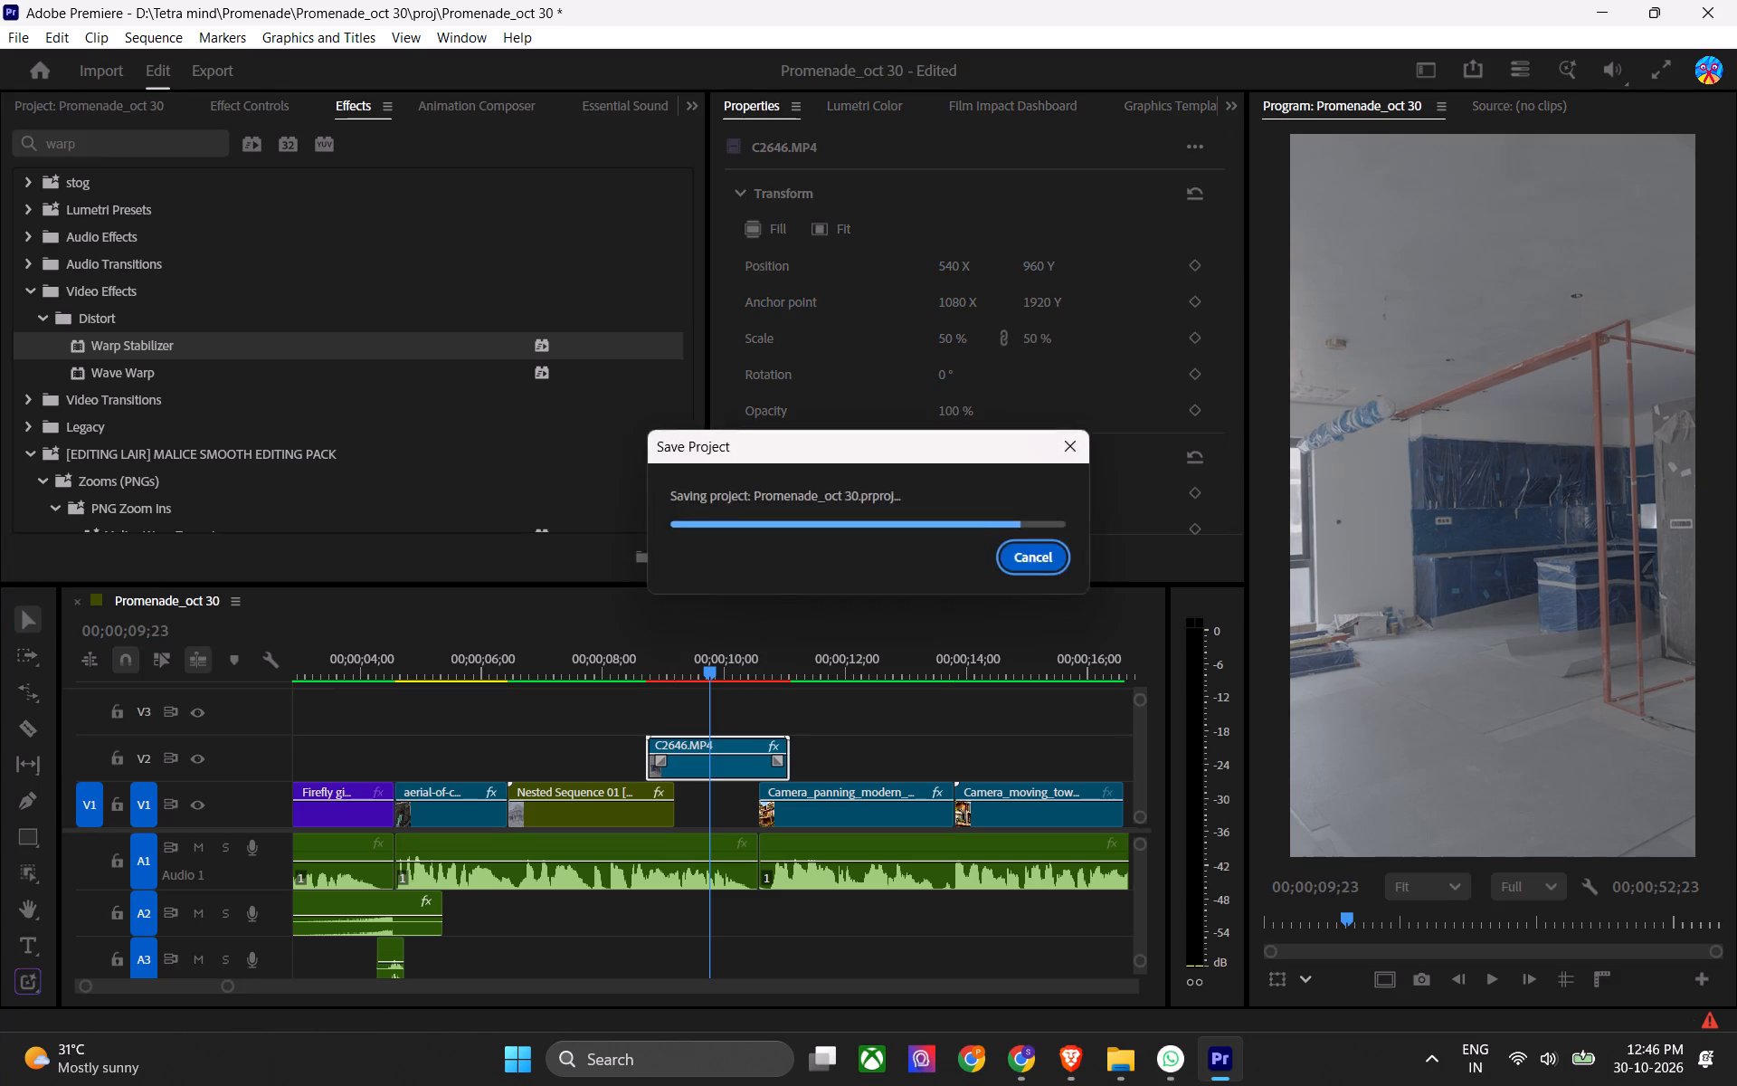
Play the sequence from the aerial truck clip at about 00;00;05;04 through the stabilized C2646.MP4 clip to check pacing, and save.
{"action": "left_click_drag", "start_coordinate": [526, 688], "coordinate": [433, 719]}
{"action": "left_click", "coordinate": [434, 686]}
{"action": "left_click", "coordinate": [432, 665]}
{"action": "key", "text": "ctrl+s"}
{"action": "key", "text": "ctrl+s"}
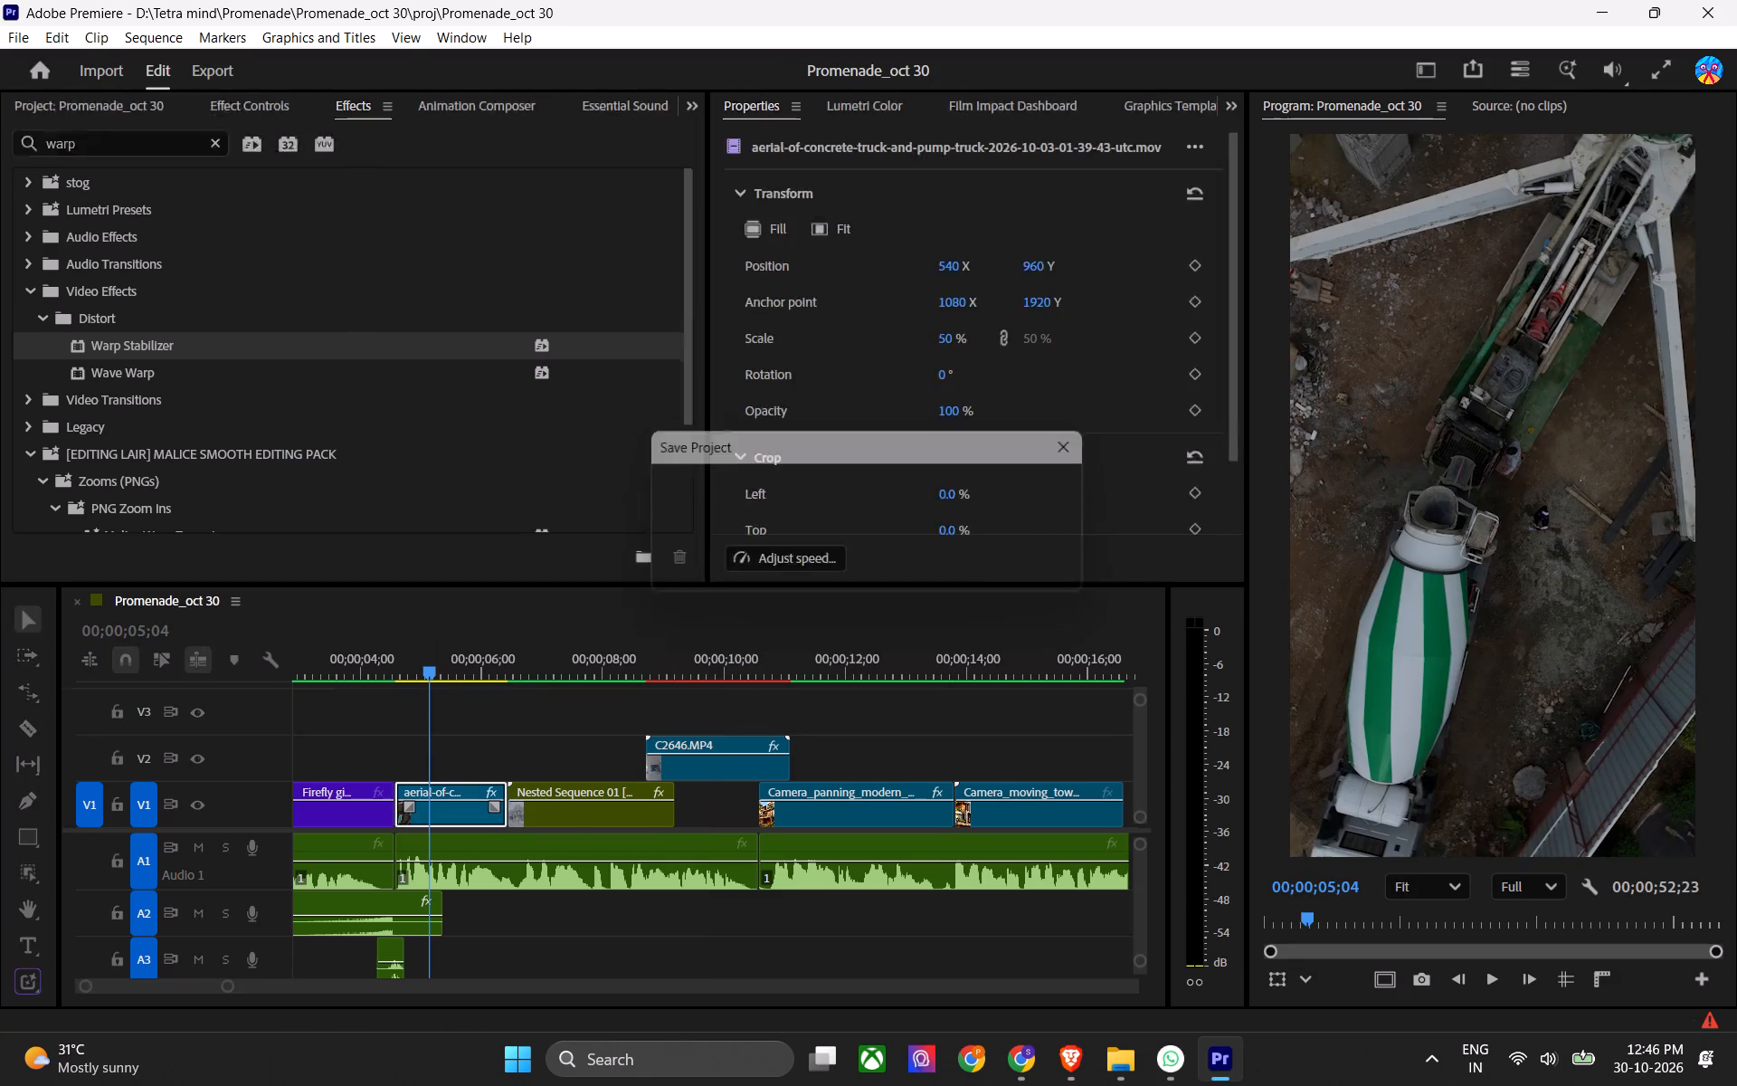
{"action": "key", "text": "space"}
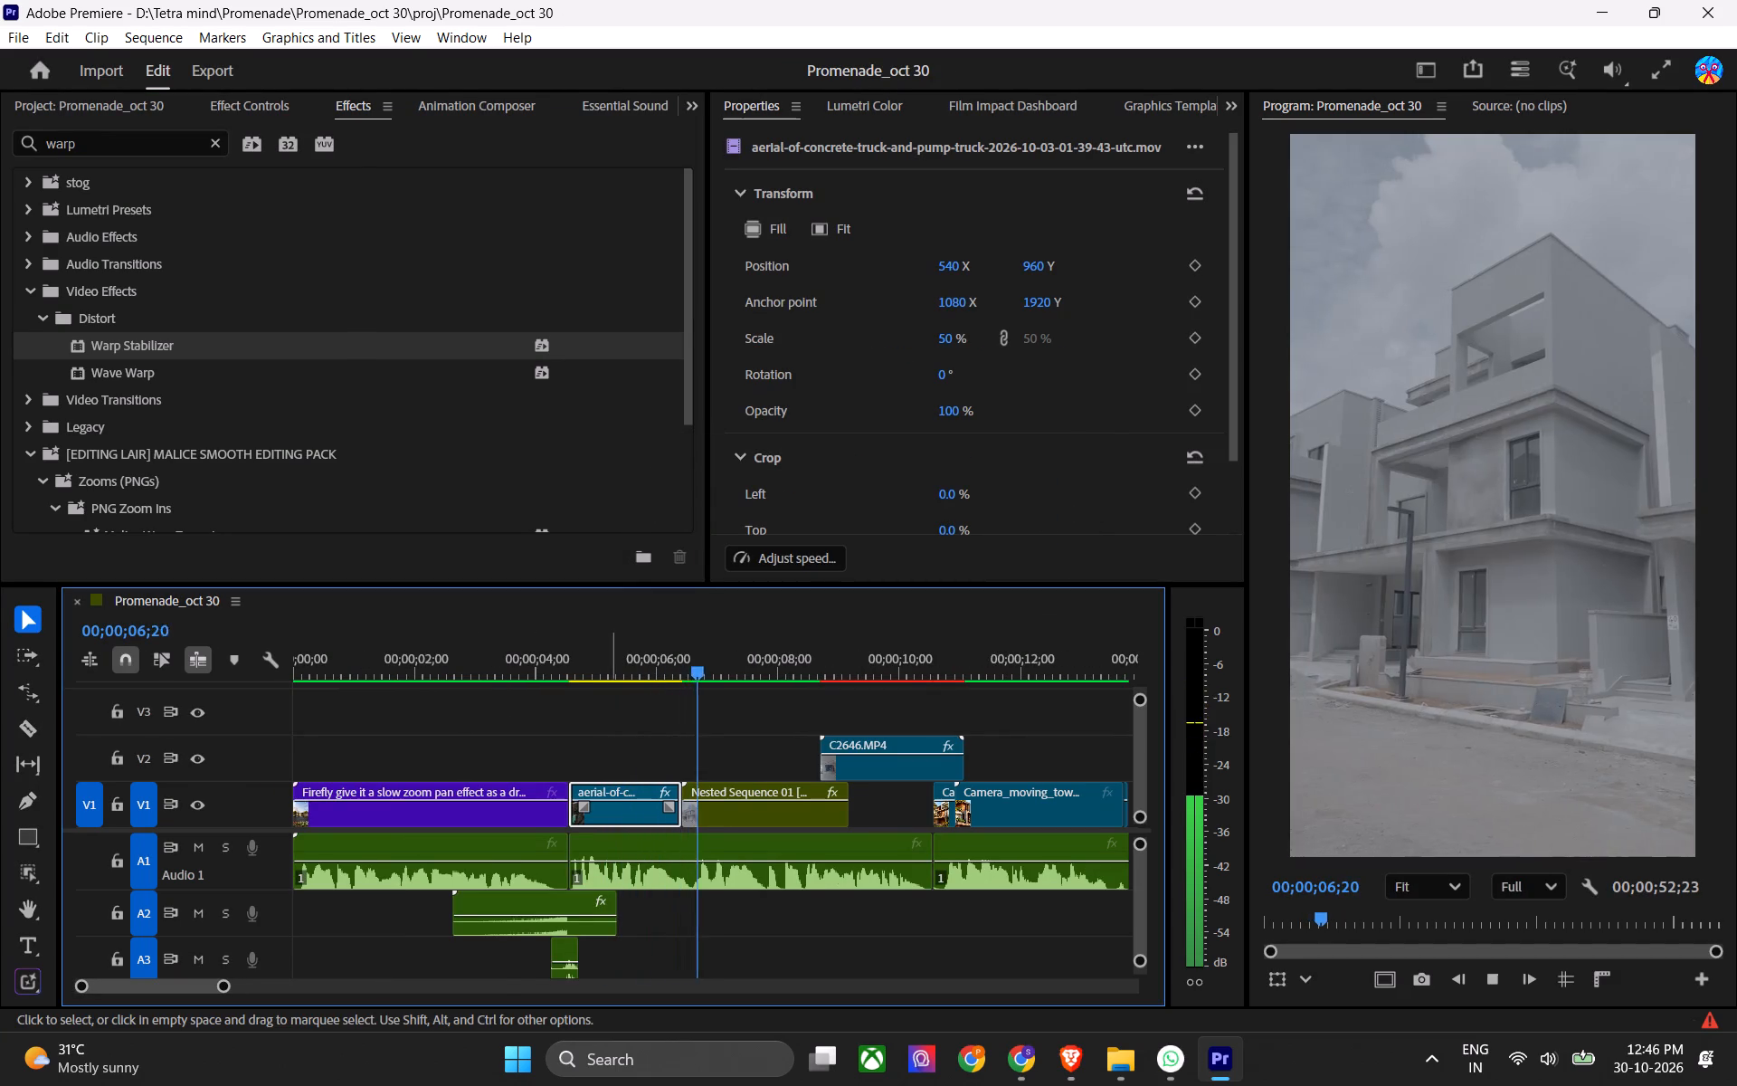
{"action": "scroll", "coordinate": [774, 843], "scroll_direction": "up", "scroll_amount": 3, "text": "alt"}
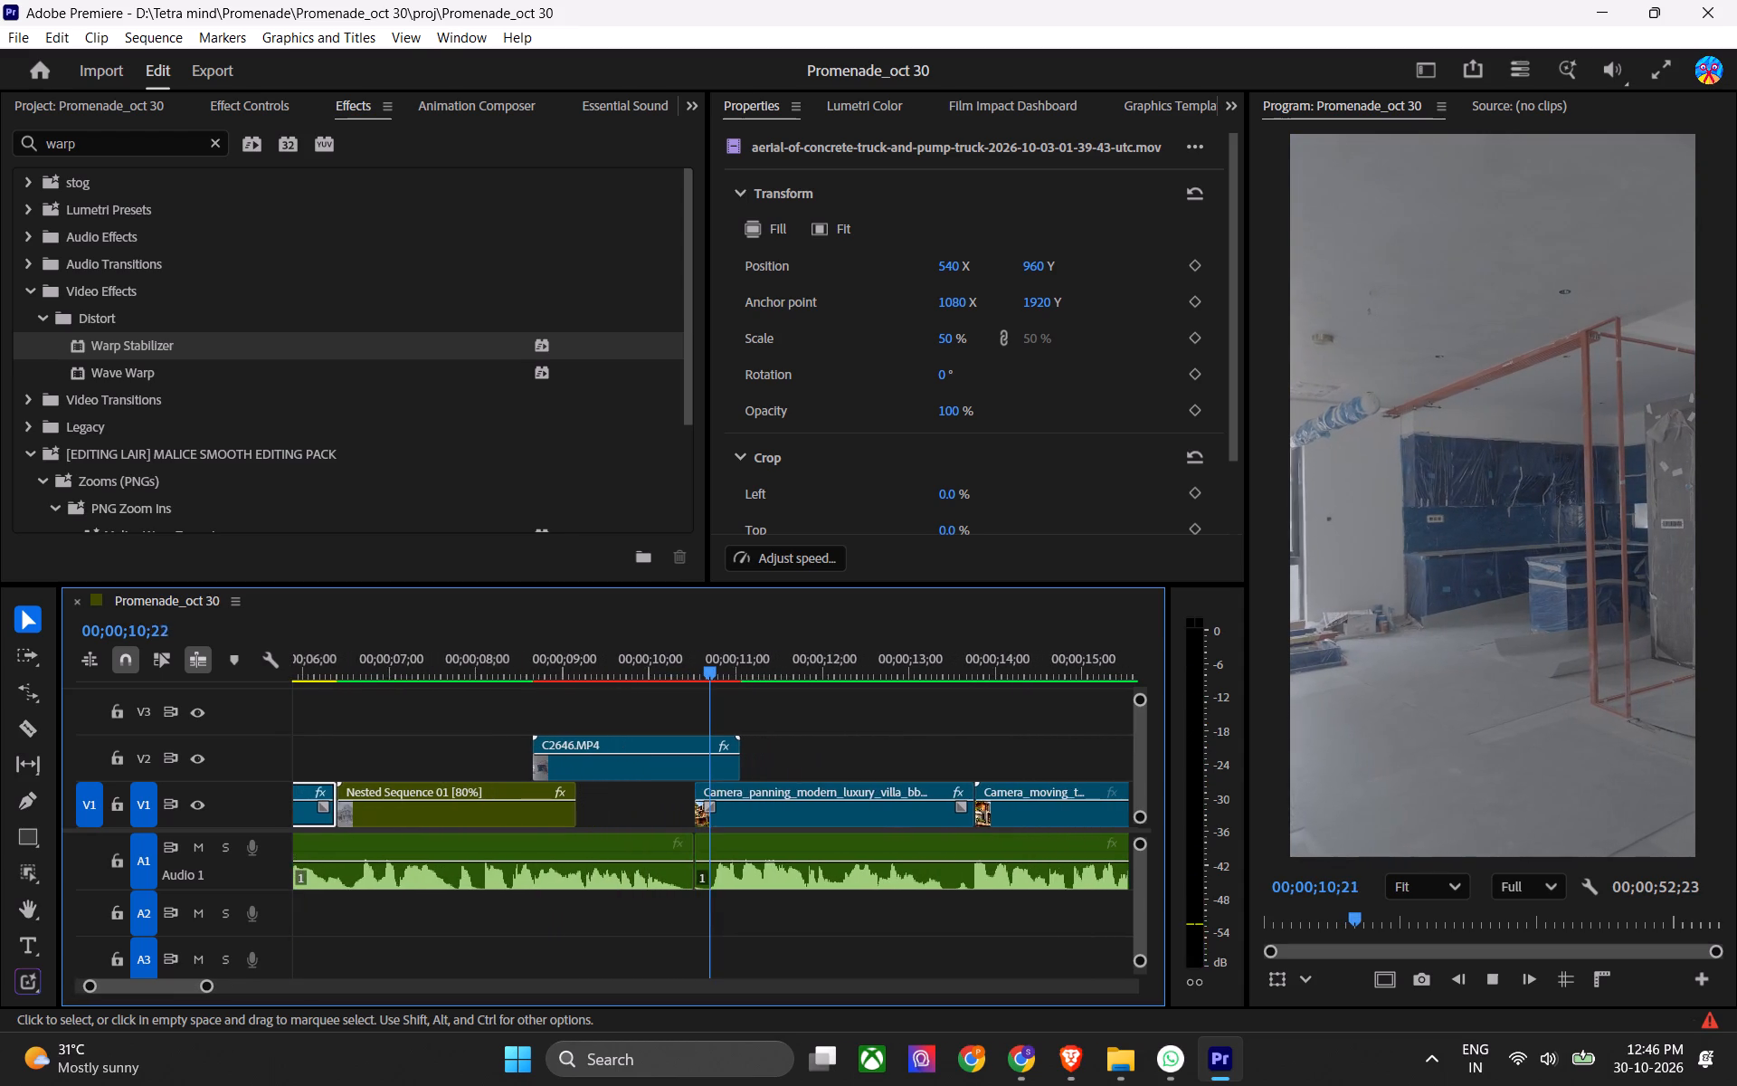
{"action": "key", "text": "space"}
Move all clips from the voiceover cut near 00;00;10;18 onward later by 1;04 in total, extending the preceding voiceover segment's end about 20 frames.
{"action": "key", "text": "a"}
{"action": "left_click_drag", "start_coordinate": [811, 843], "coordinate": [857, 834]}
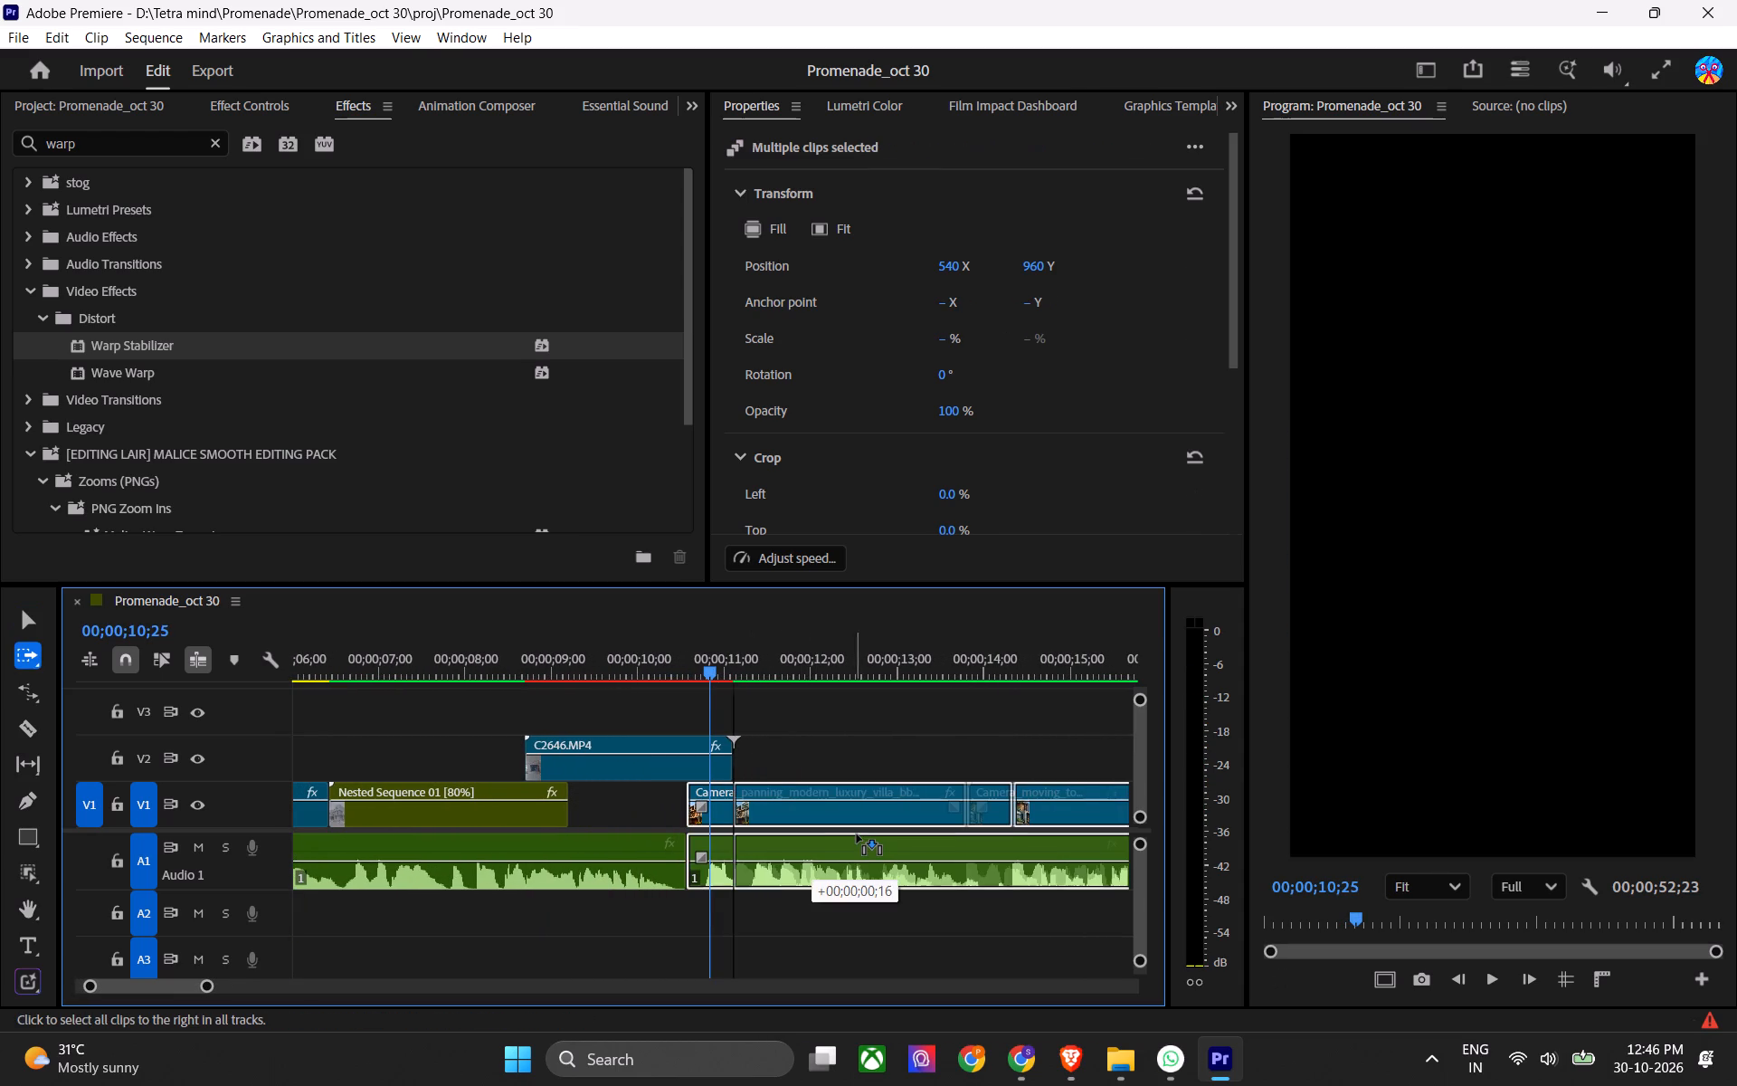
{"action": "left_click_drag", "start_coordinate": [857, 834], "coordinate": [871, 834]}
{"action": "key", "text": "v"}
{"action": "left_click_drag", "start_coordinate": [688, 844], "coordinate": [766, 825]}
{"action": "key", "text": "a"}
{"action": "left_click_drag", "start_coordinate": [822, 814], "coordinate": [861, 821]}
{"action": "key", "text": "v"}
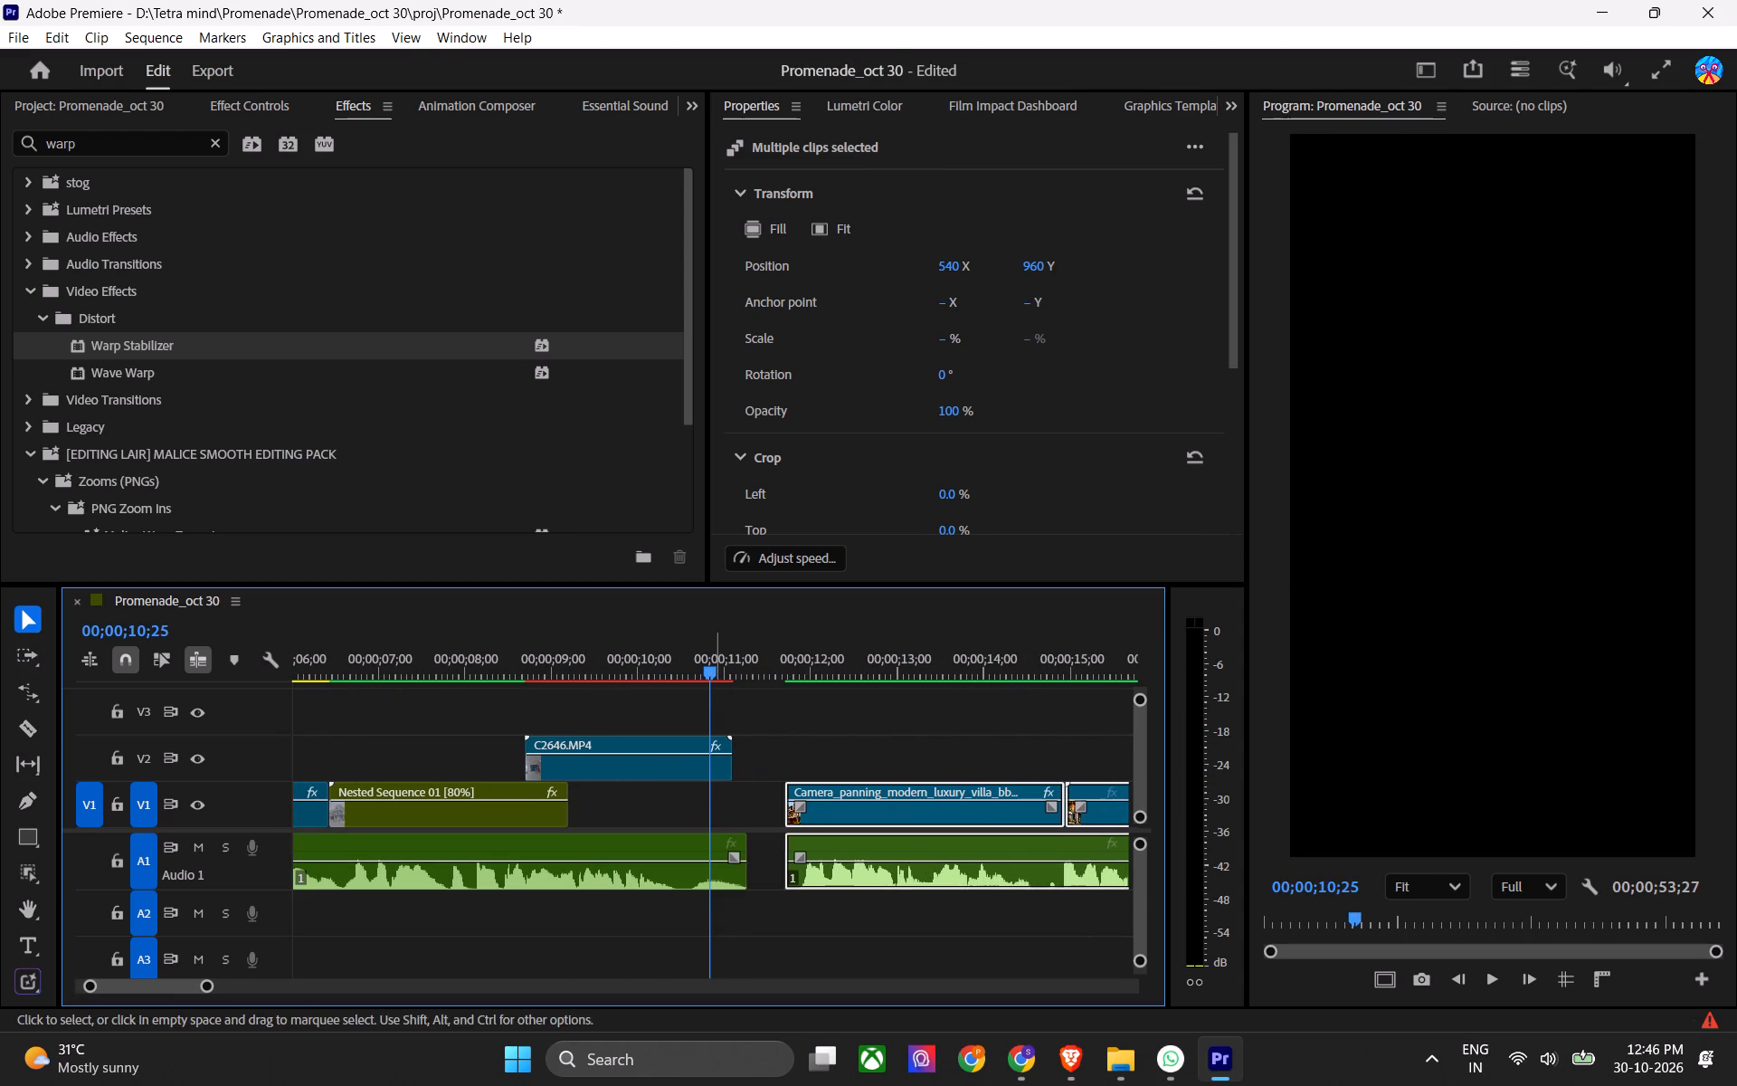
Extend the voiceover segment's end to about 00;00;11;10, ripple away the gap before the Camera_panning villa clip, and save.
{"action": "left_click", "coordinate": [748, 844]}
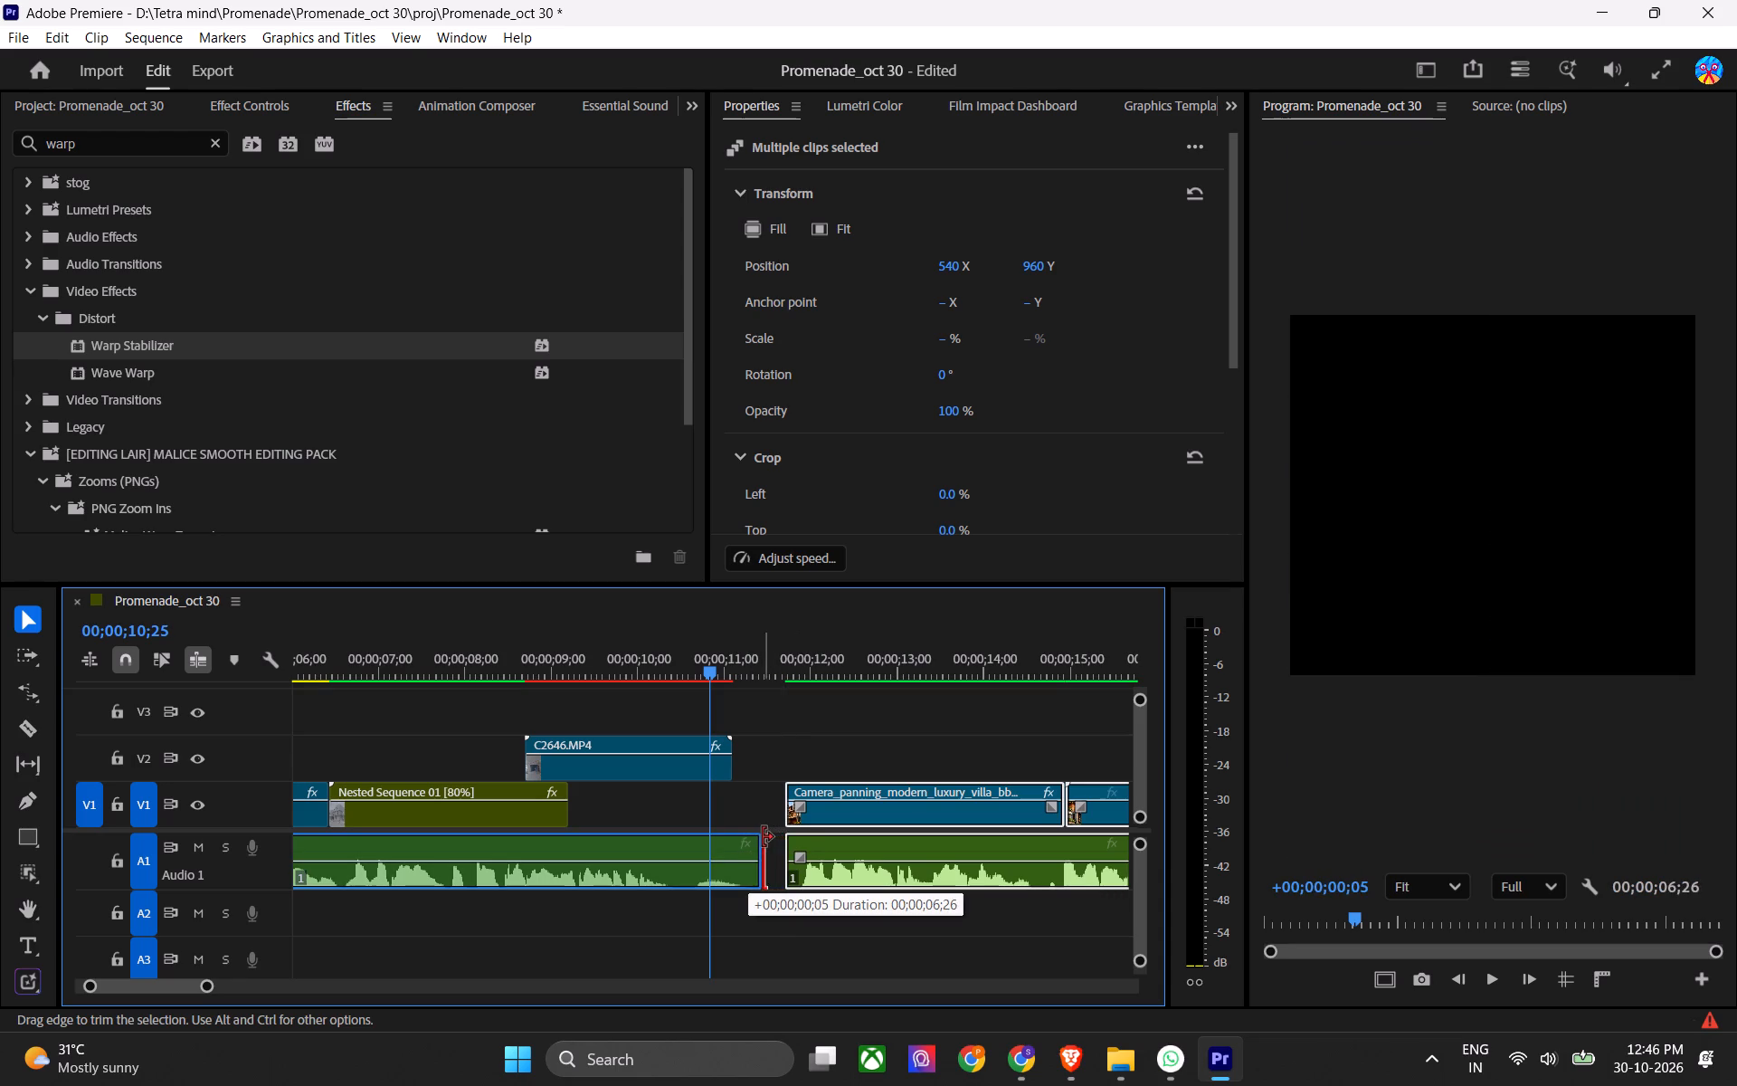
{"action": "left_click", "coordinate": [756, 665]}
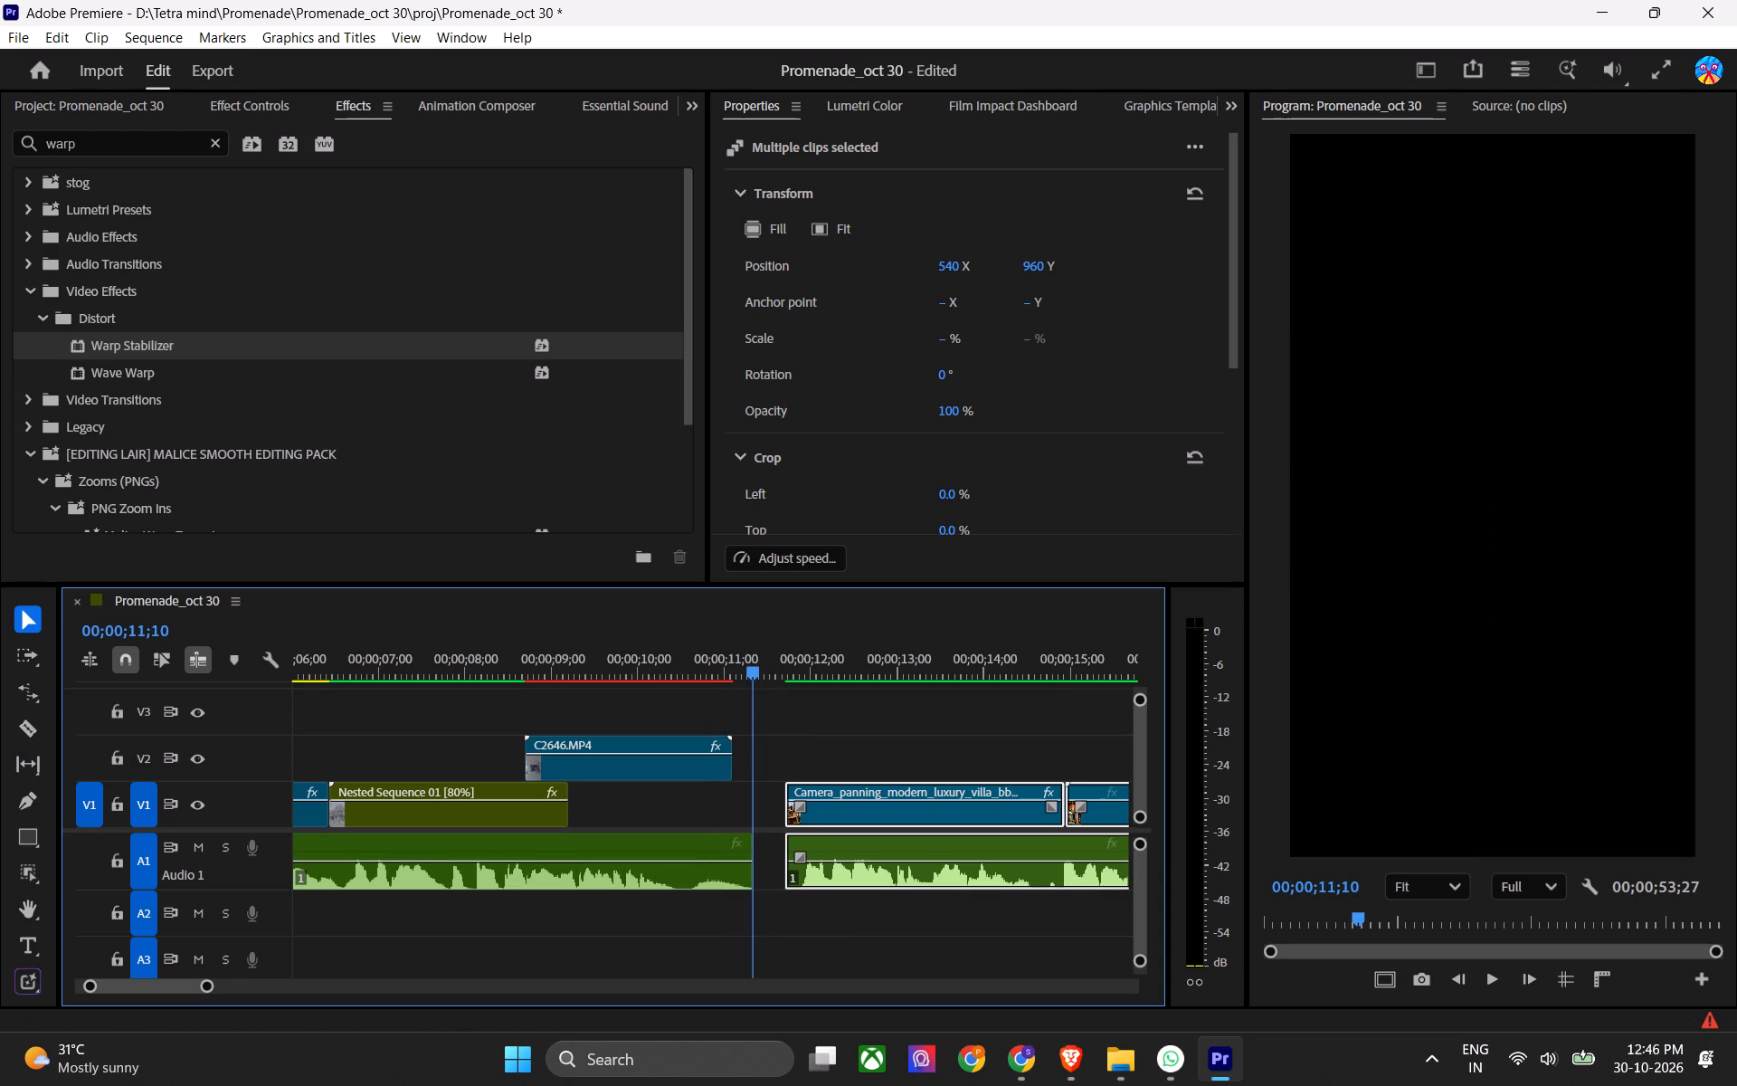
{"action": "key", "text": "Up"}
{"action": "key", "text": "Down"}
{"action": "key", "text": "w"}
{"action": "key", "text": "Up"}
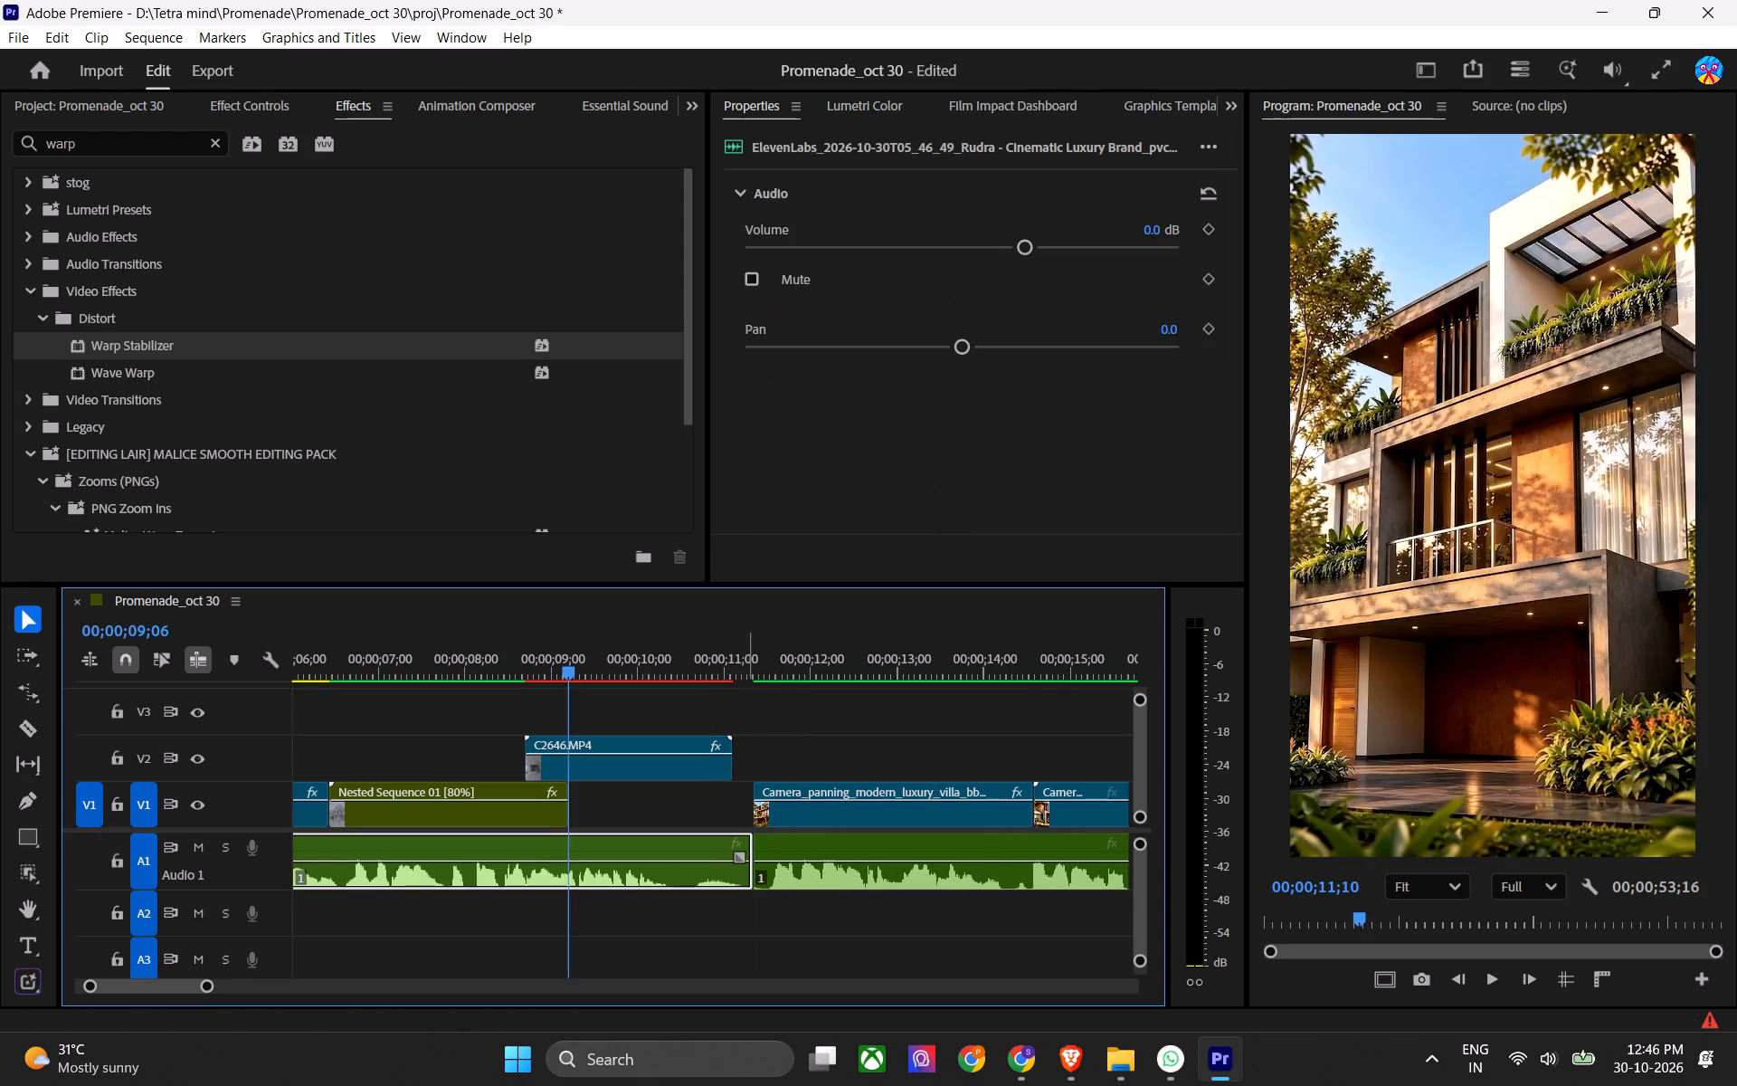
{"action": "key", "text": "Up"}
{"action": "key", "text": "ctrl+s"}
{"action": "key", "text": "ctrl+s"}
Extend the Camera_panning villa clip's start back to the end of the C2646.MP4 clip, and save the project.
{"action": "left_click_drag", "start_coordinate": [732, 745], "coordinate": [750, 748]}
{"action": "left_click", "coordinate": [680, 775]}
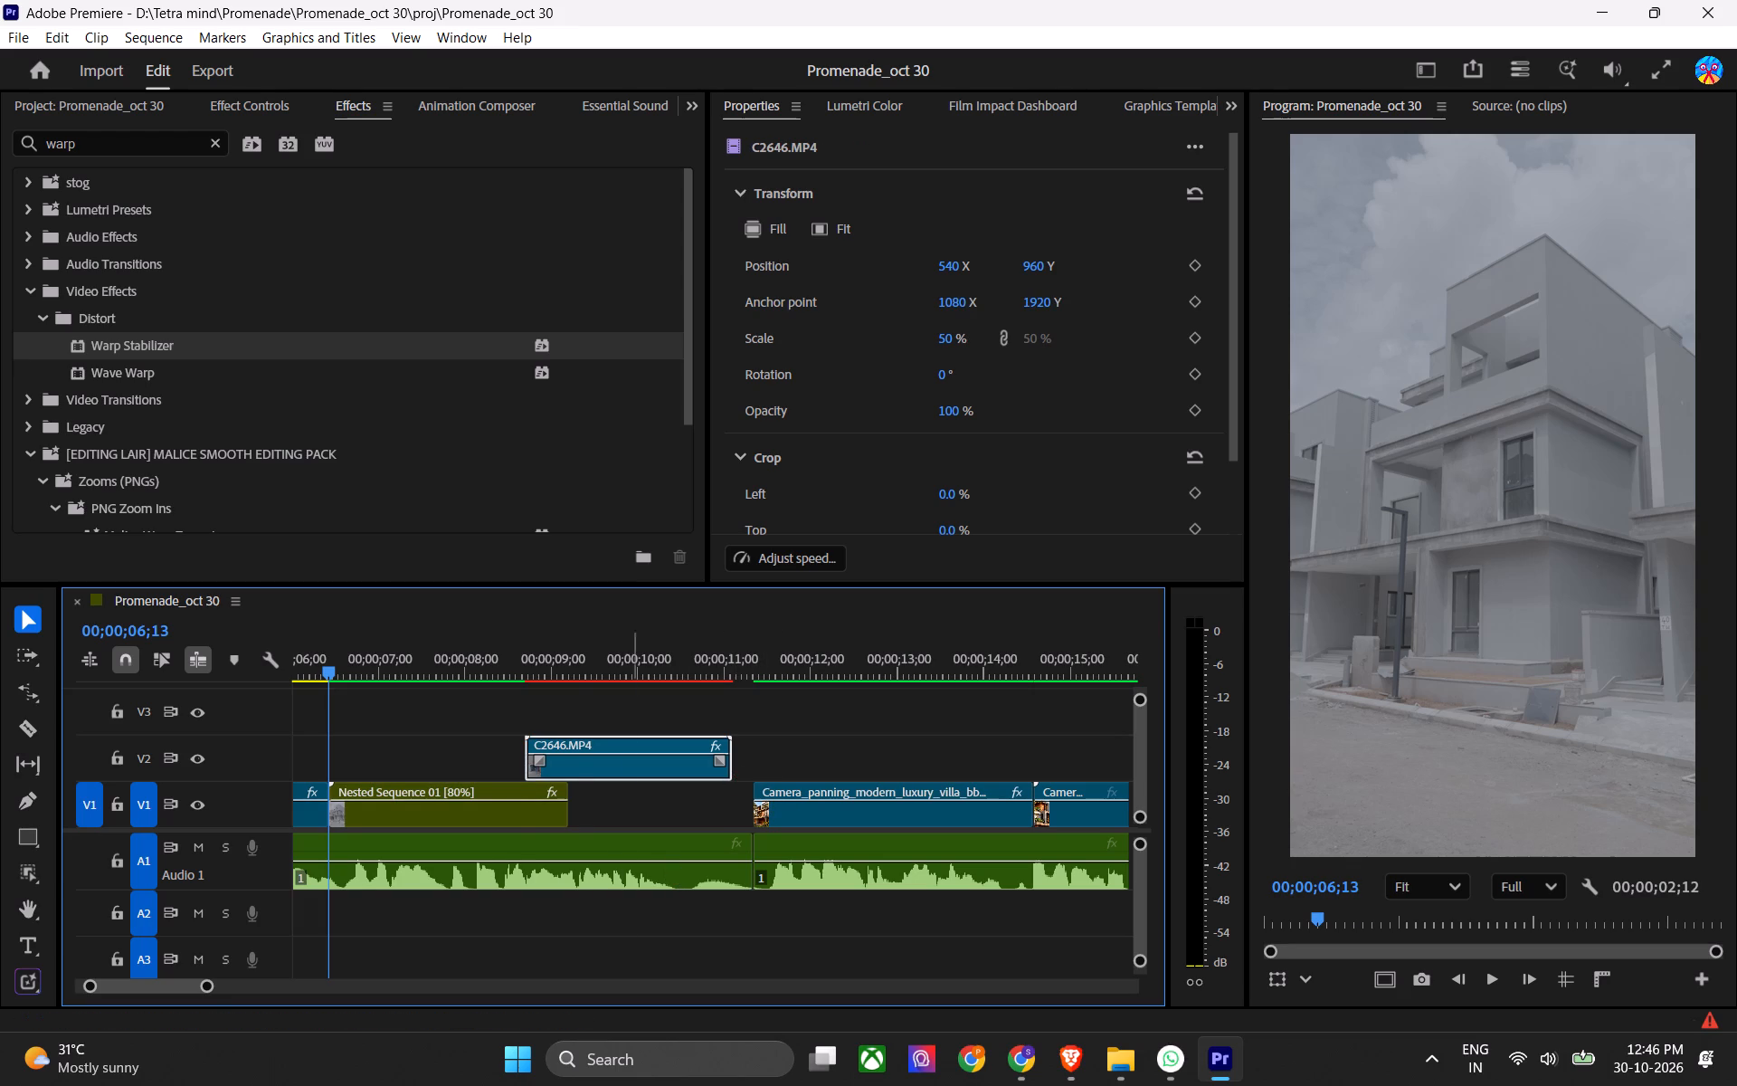
{"action": "left_click_drag", "start_coordinate": [624, 675], "coordinate": [451, 681]}
{"action": "left_click_drag", "start_coordinate": [752, 783], "coordinate": [732, 789]}
{"action": "key", "text": "ctrl+s"}
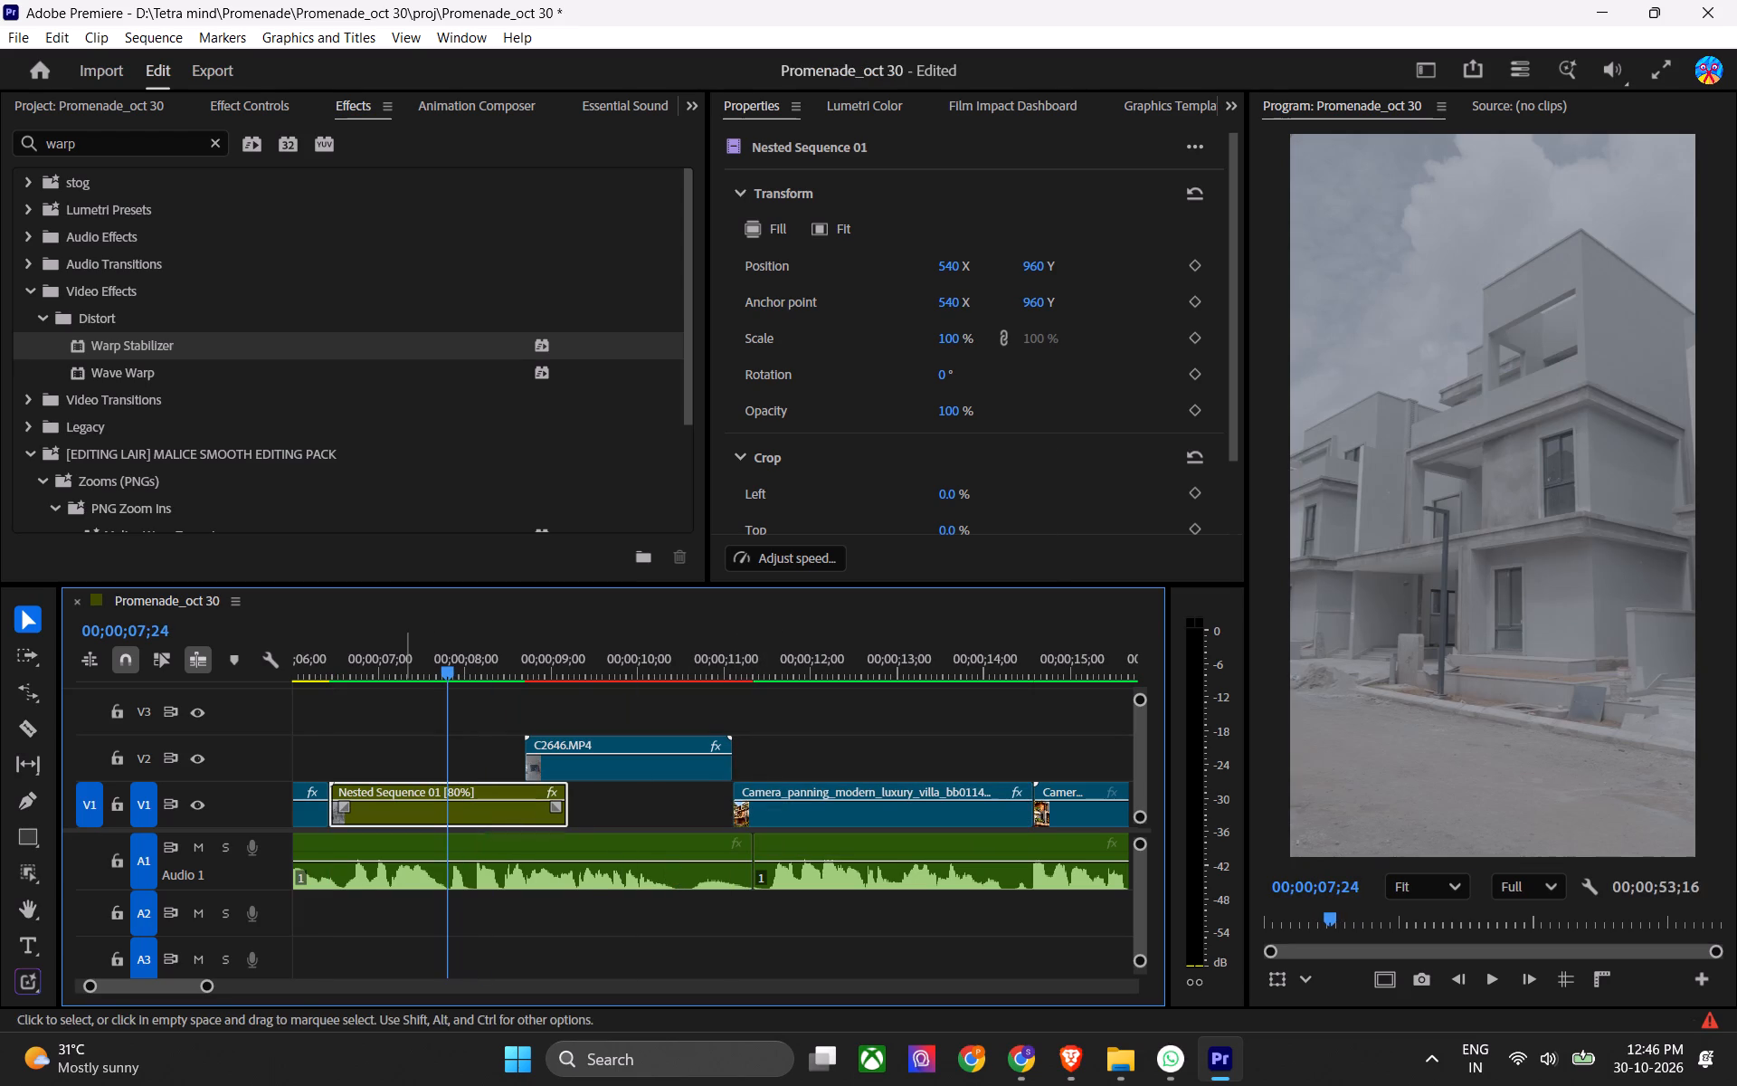
{"action": "key", "text": "ctrl+s"}
Render previews of the edited section and play from about 00;00;07;18 into the Camera_moving villa clip to check timing, saving the project.
{"action": "left_click_drag", "start_coordinate": [416, 651], "coordinate": [398, 661]}
{"action": "key", "text": "d"}
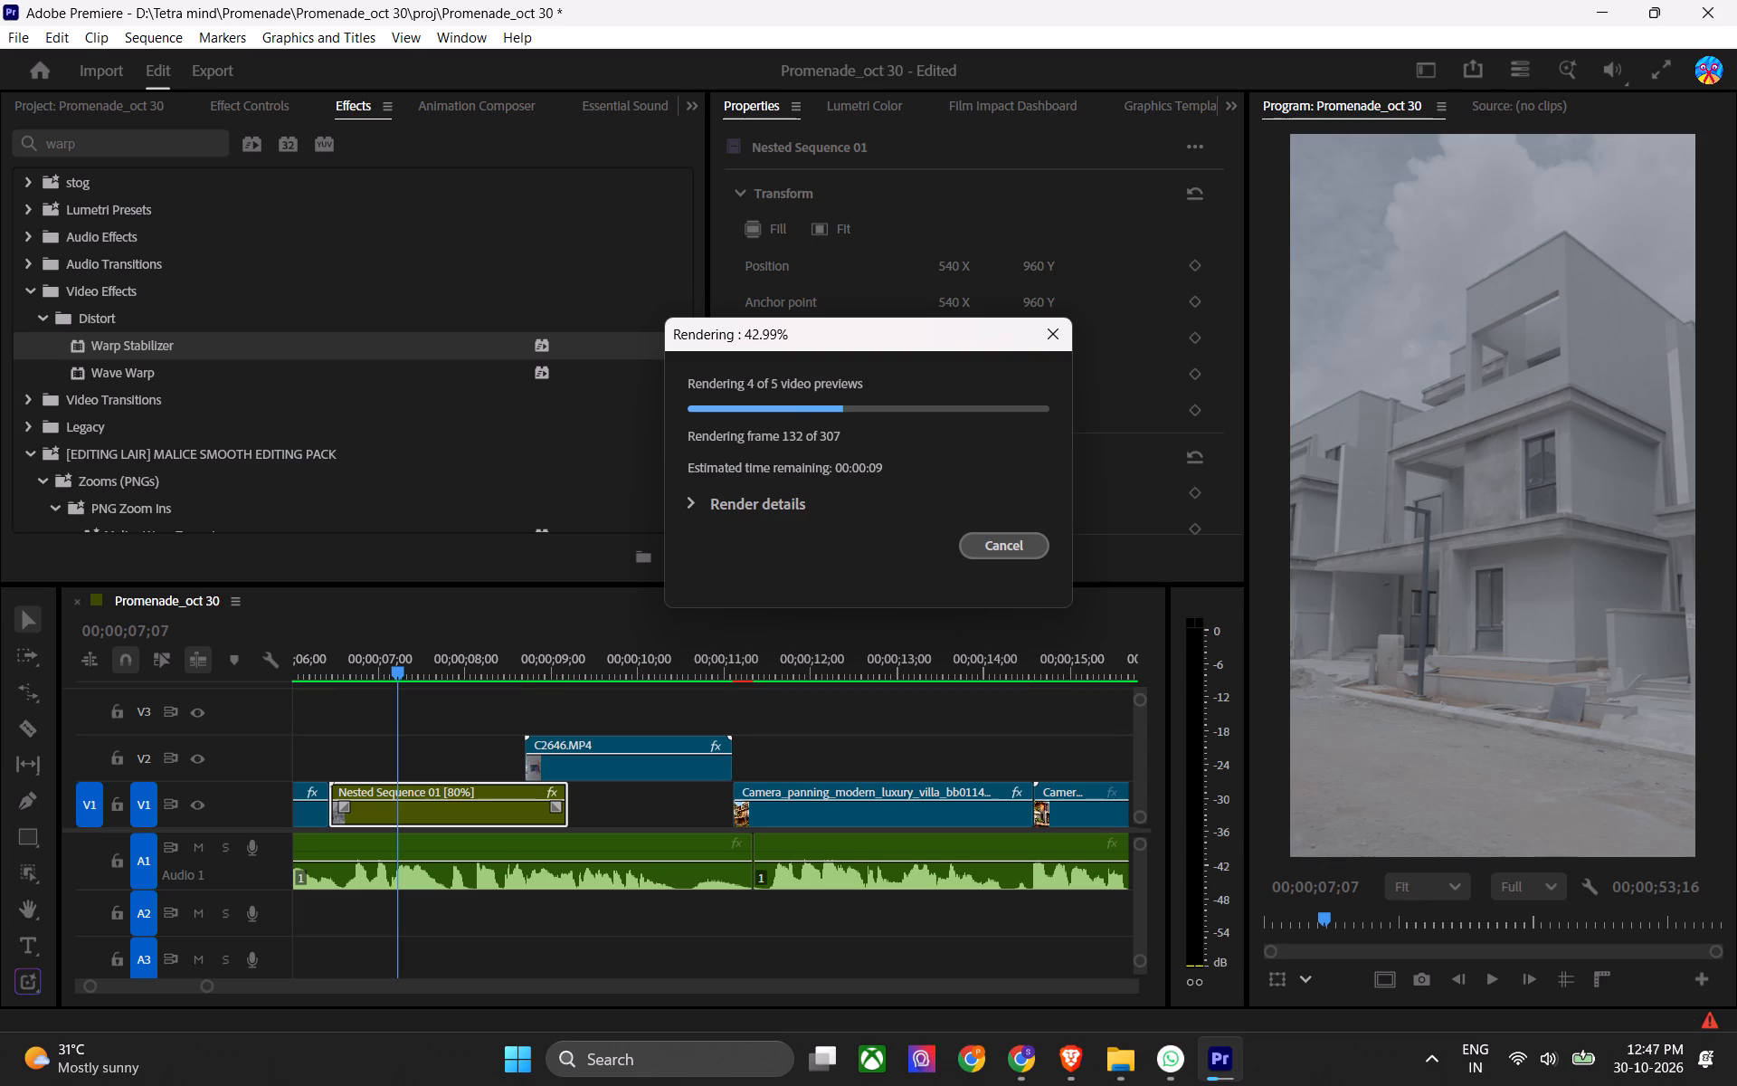
{"action": "left_click", "coordinate": [996, 549]}
{"action": "left_click", "coordinate": [435, 647]}
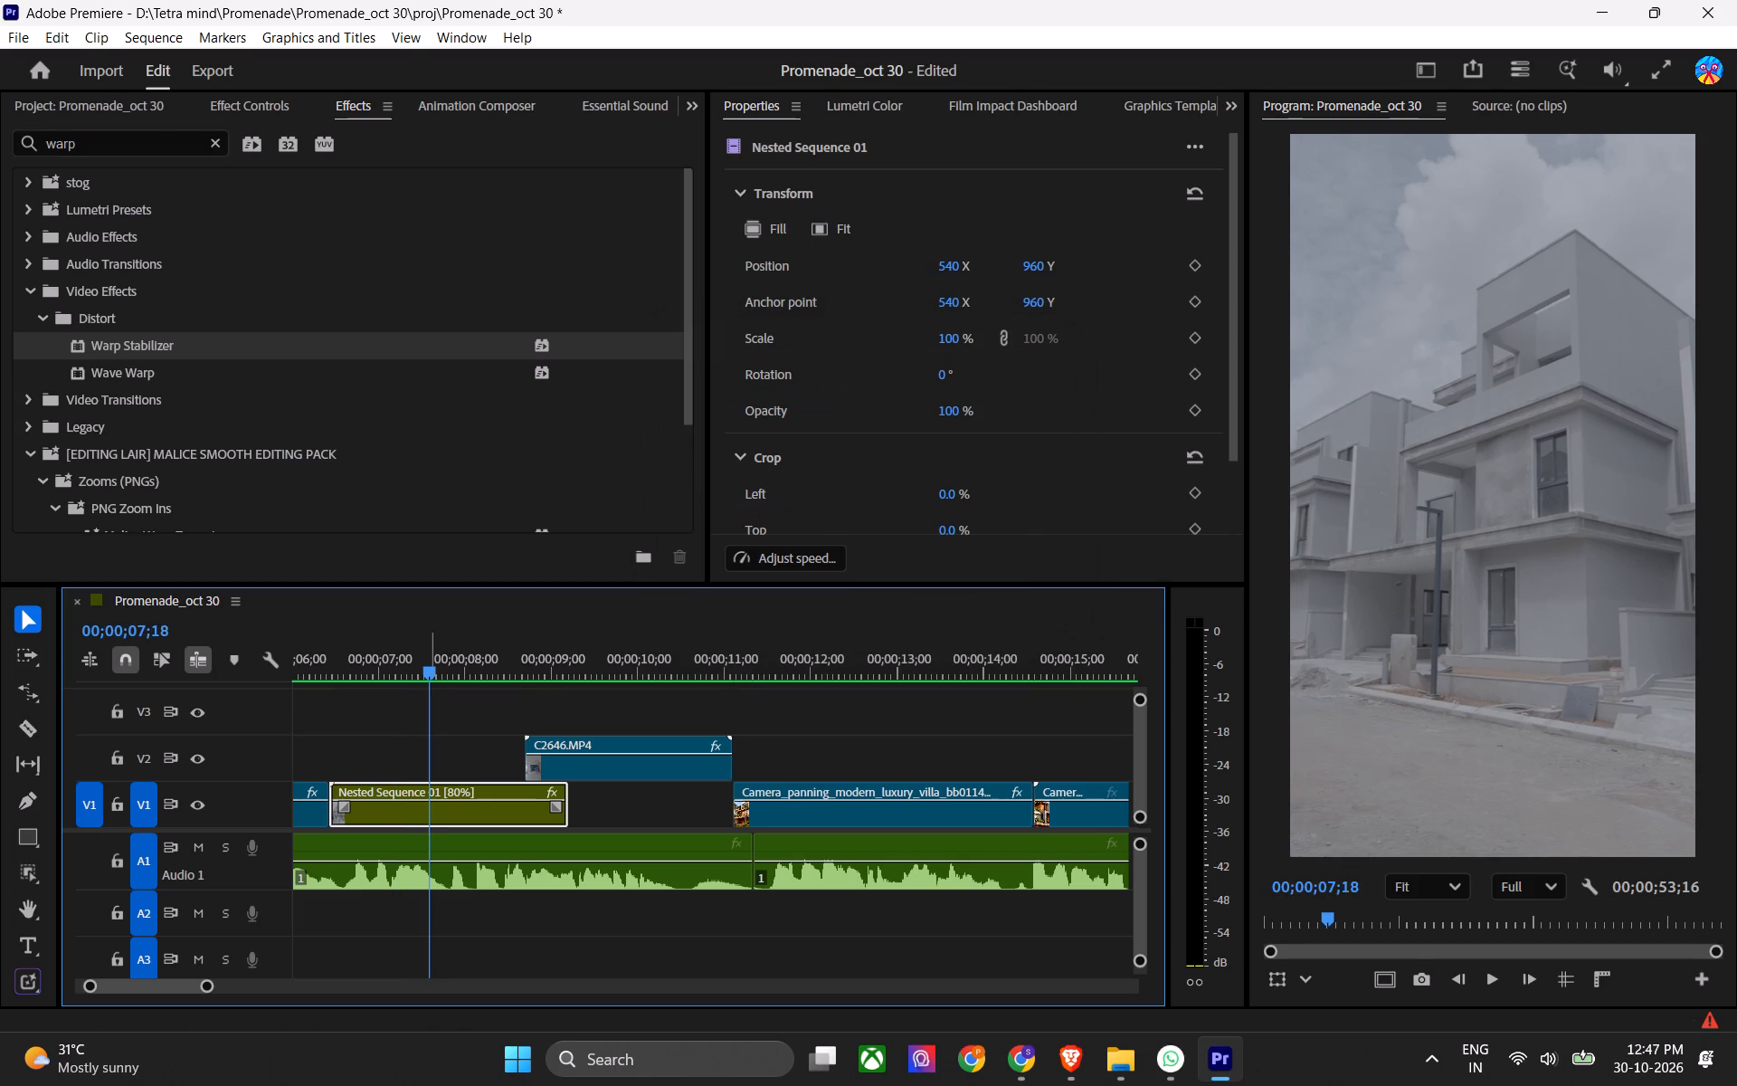
{"action": "key", "text": "ctrl+s"}
{"action": "key", "text": "ctrl+s"}
{"action": "key", "text": "space"}
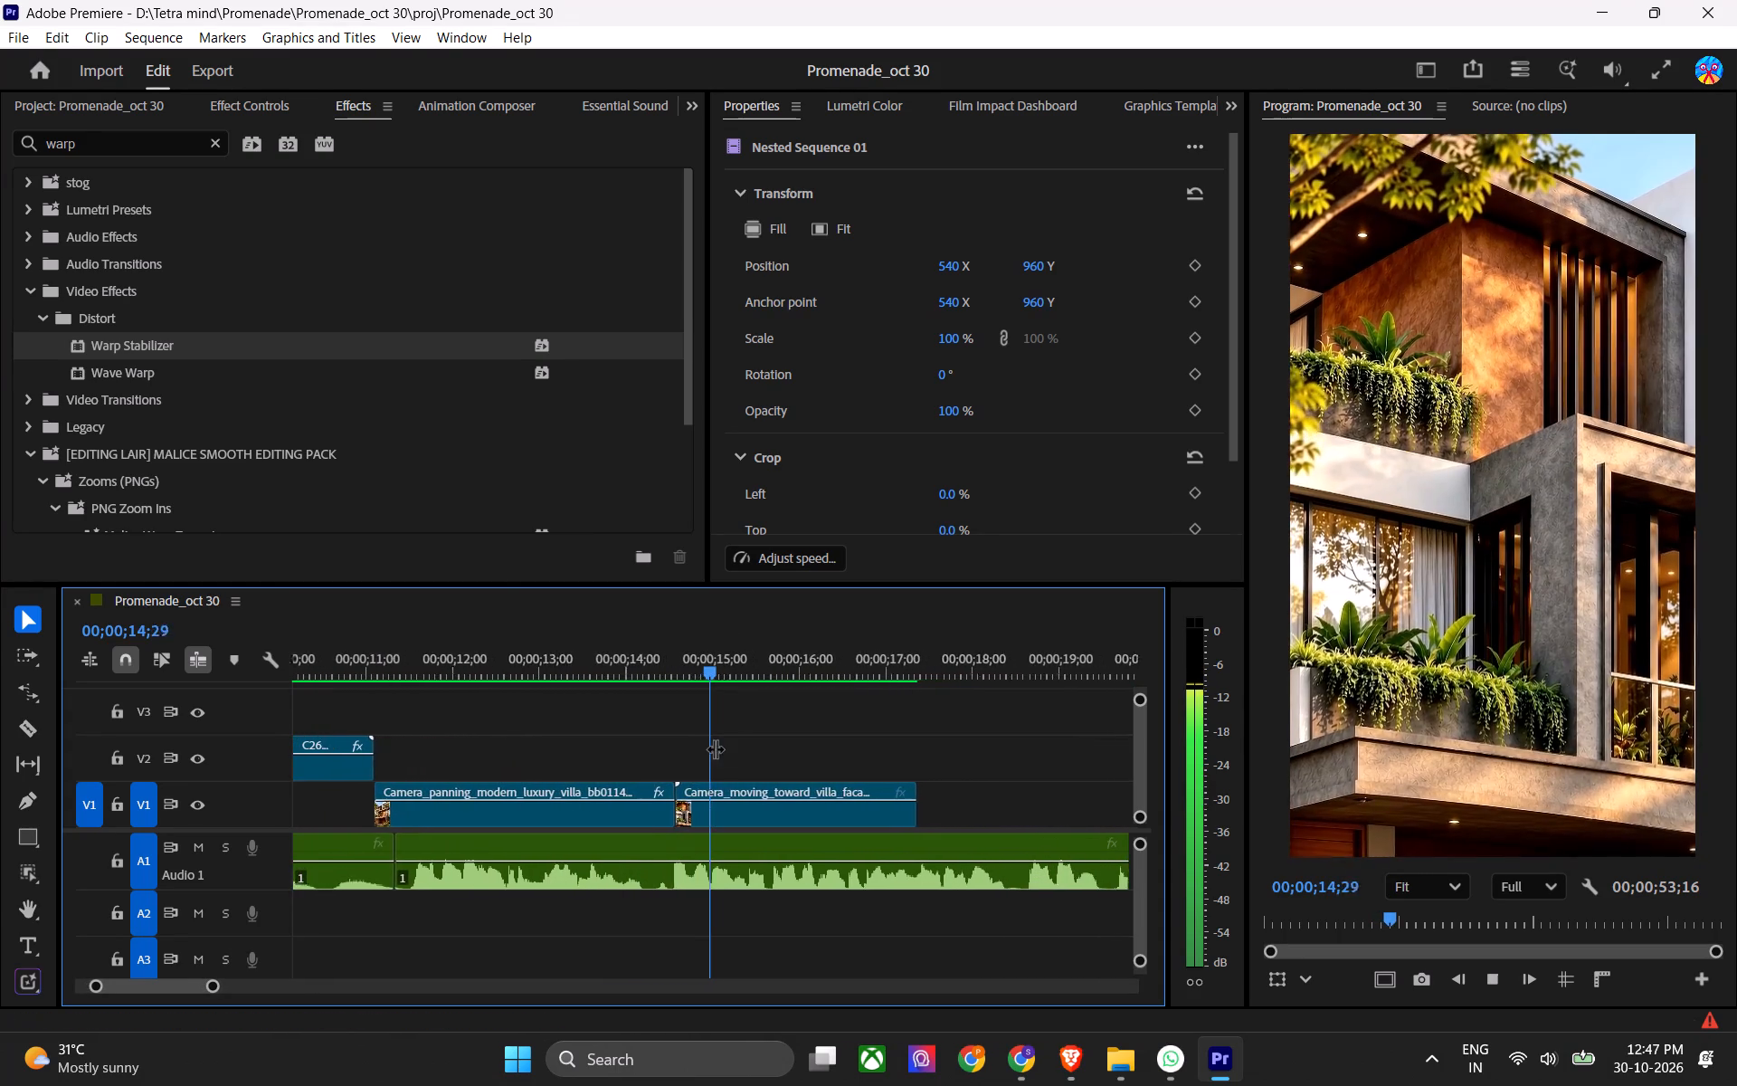
{"action": "scroll", "coordinate": [688, 805], "scroll_direction": "down", "scroll_amount": 5, "text": "alt"}
{"action": "key", "text": "space"}
{"action": "scroll", "coordinate": [517, 780], "scroll_direction": "up", "scroll_amount": 7}
{"action": "key", "text": "ctrl+s"}
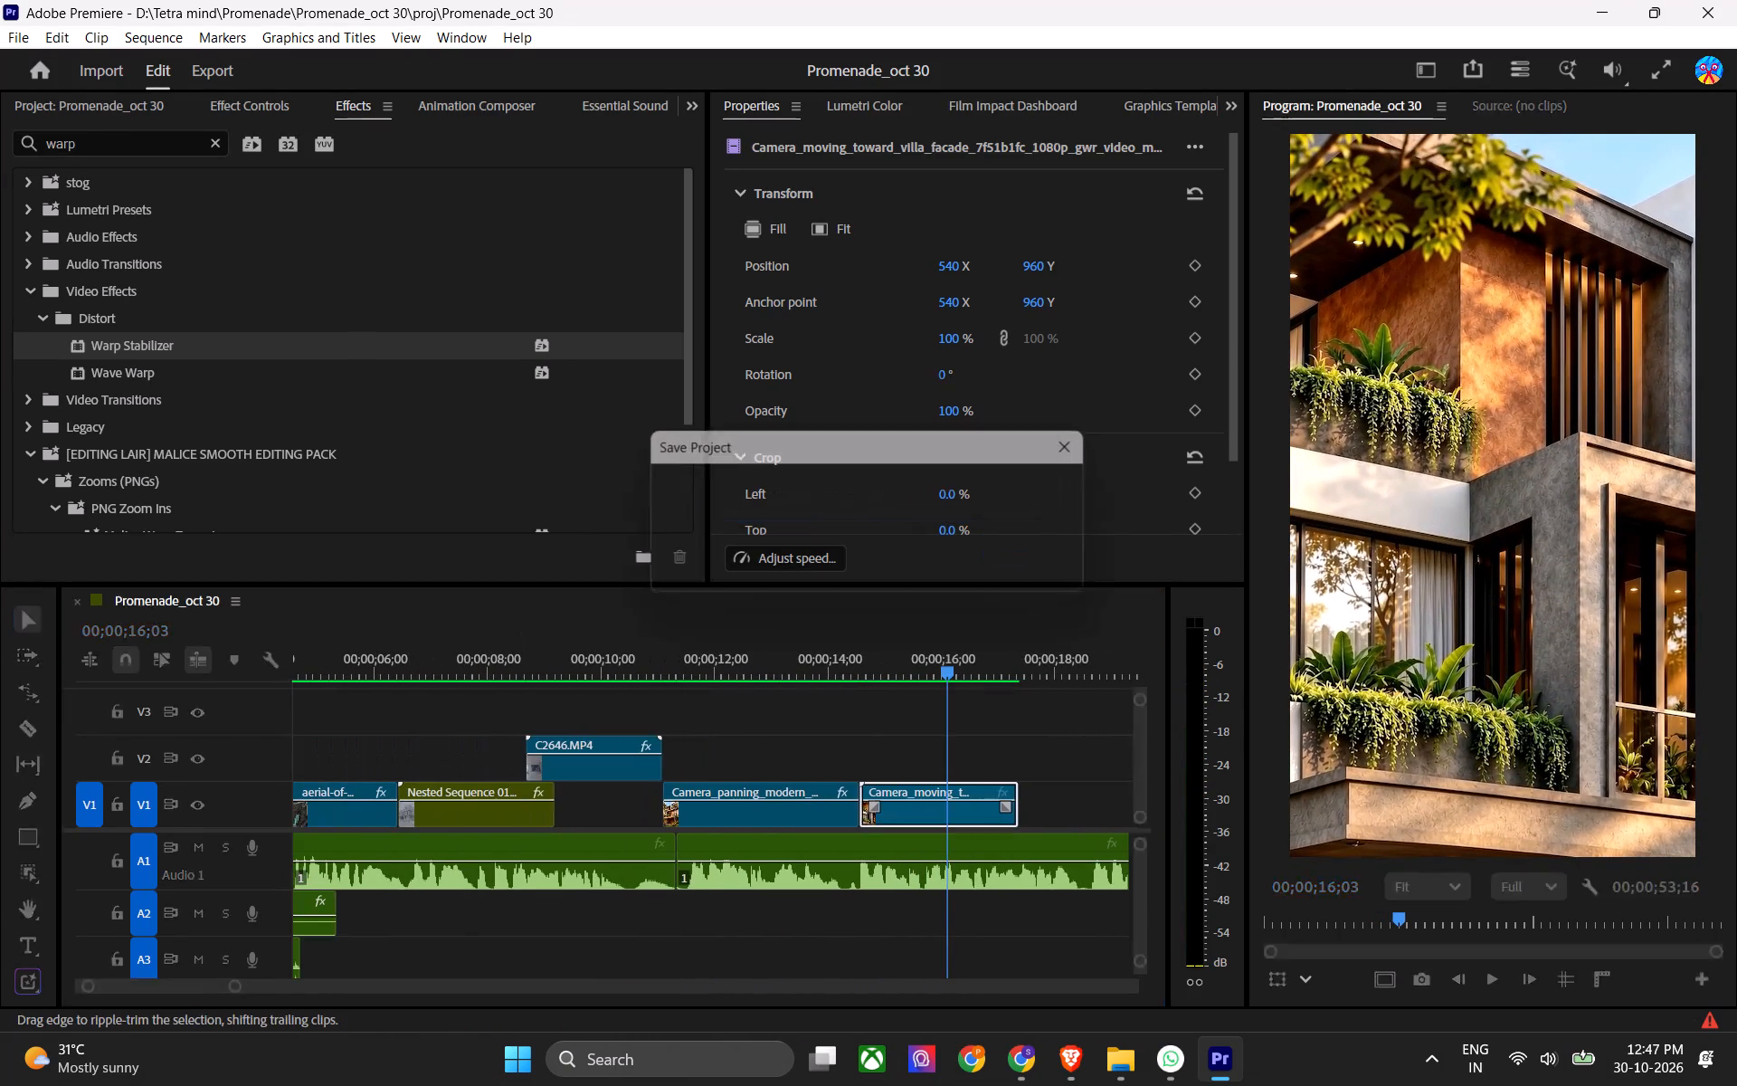
Review the sequence's opening seconds, and play from Nested Sequence 01 into the C2646.MP4 clip, saving the project.
{"action": "left_click", "coordinate": [489, 680]}
{"action": "scroll", "coordinate": [493, 737], "scroll_direction": "up", "scroll_amount": 5}
{"action": "key", "text": "ctrl+s"}
{"action": "left_click", "coordinate": [631, 658]}
{"action": "key", "text": "ctrl+s"}
{"action": "key", "text": "ctrl+s"}
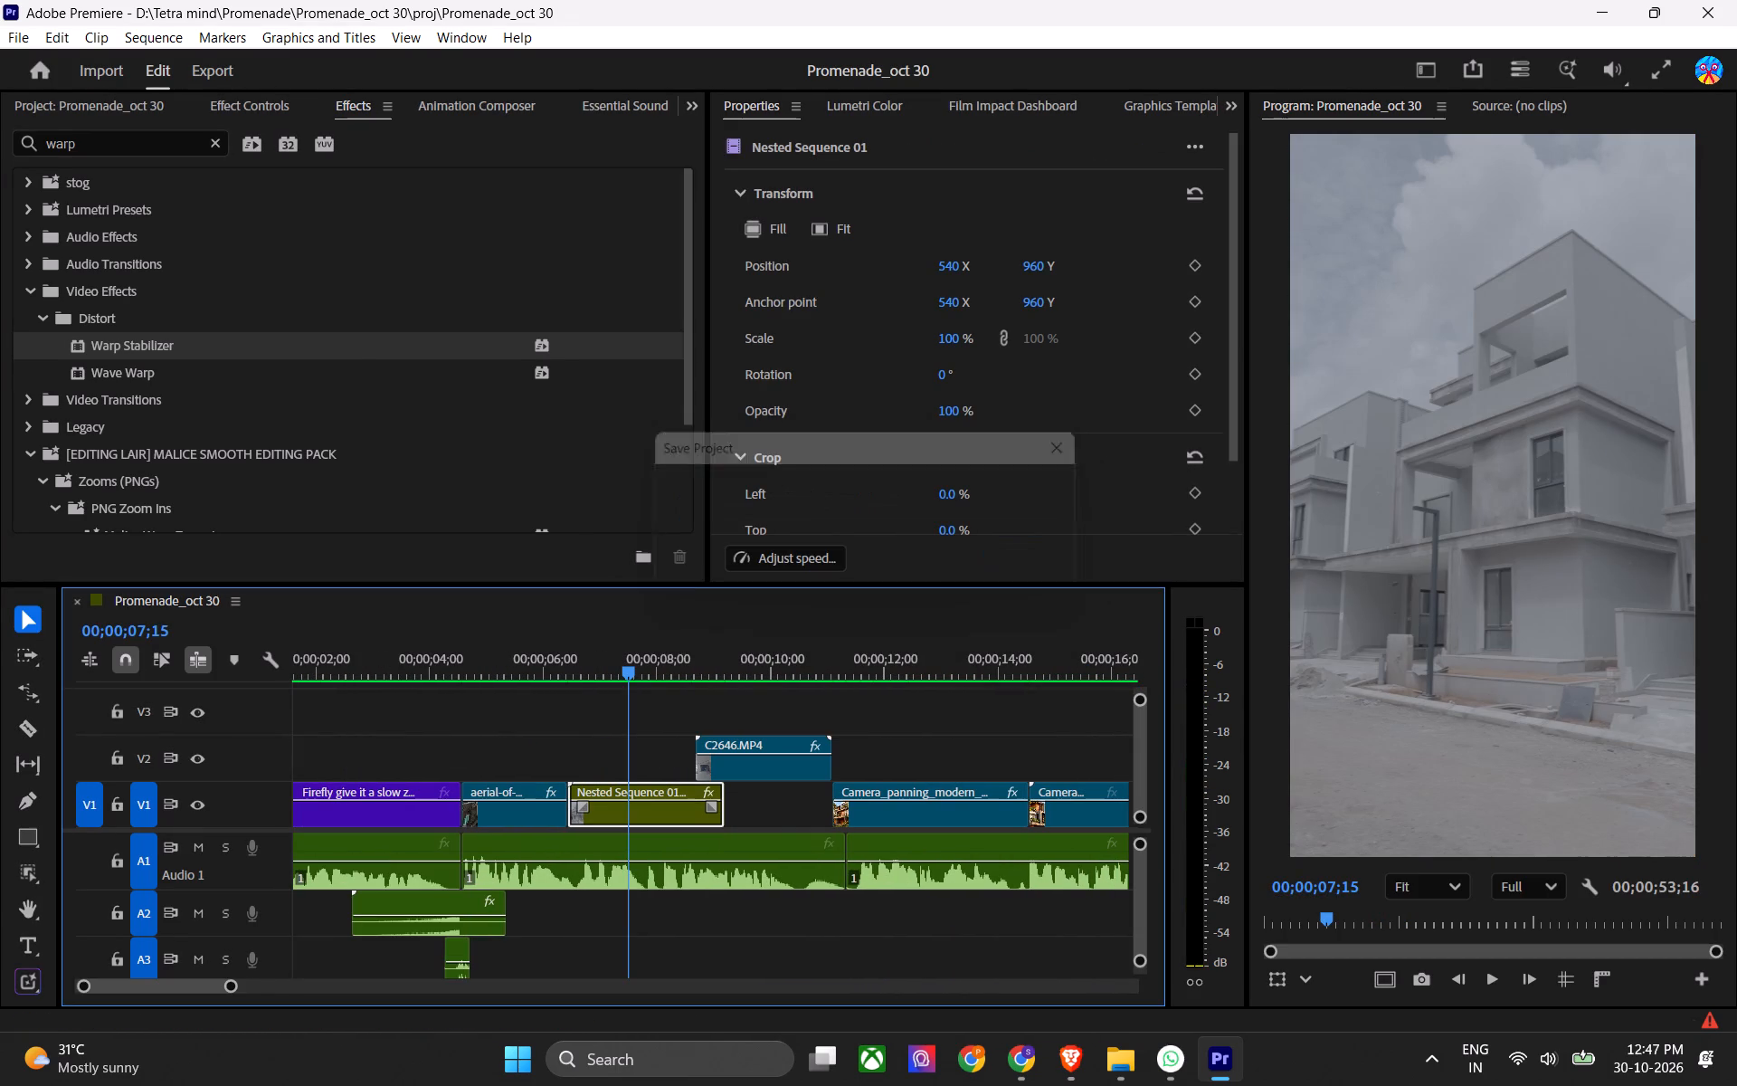
{"action": "left_click", "coordinate": [521, 642]}
{"action": "key", "text": "ctrl+s"}
{"action": "key", "text": "ctrl+s"}
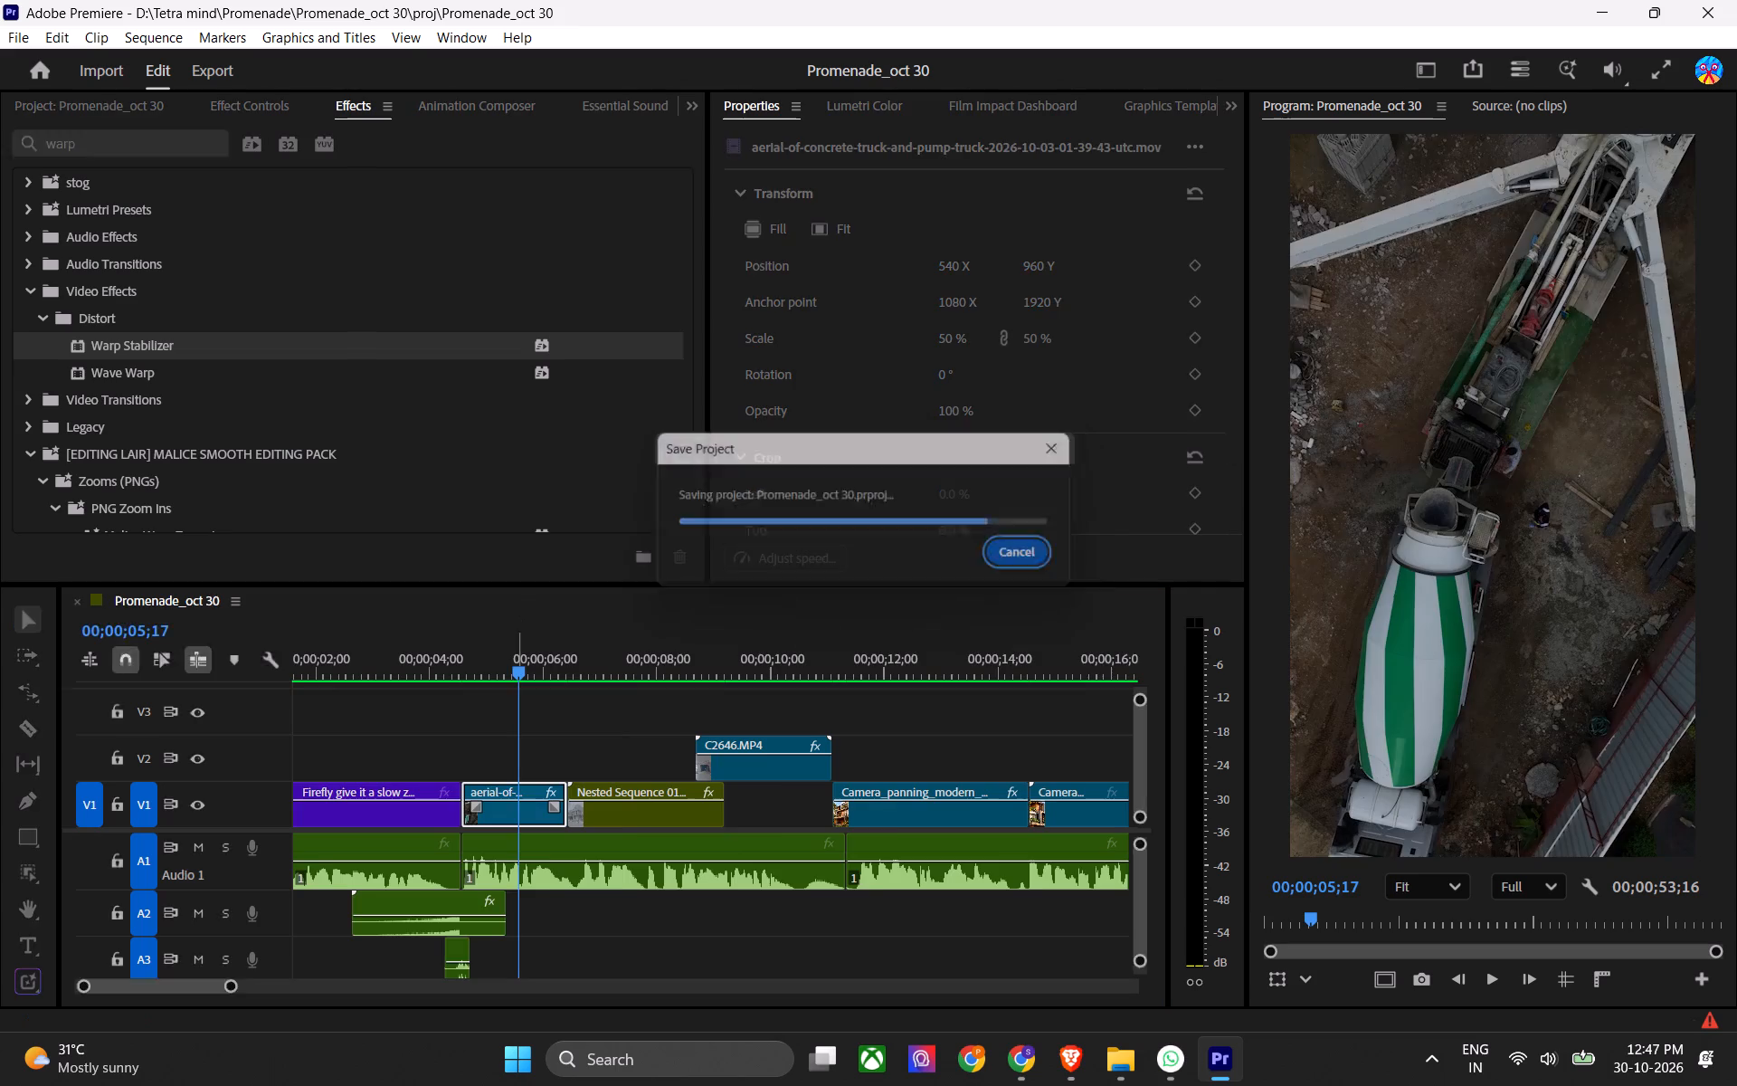
{"action": "left_click_drag", "start_coordinate": [514, 647], "coordinate": [253, 654]}
{"action": "key", "text": "ctrl+s"}
{"action": "key", "text": "ctrl+s"}
{"action": "key", "text": "space"}
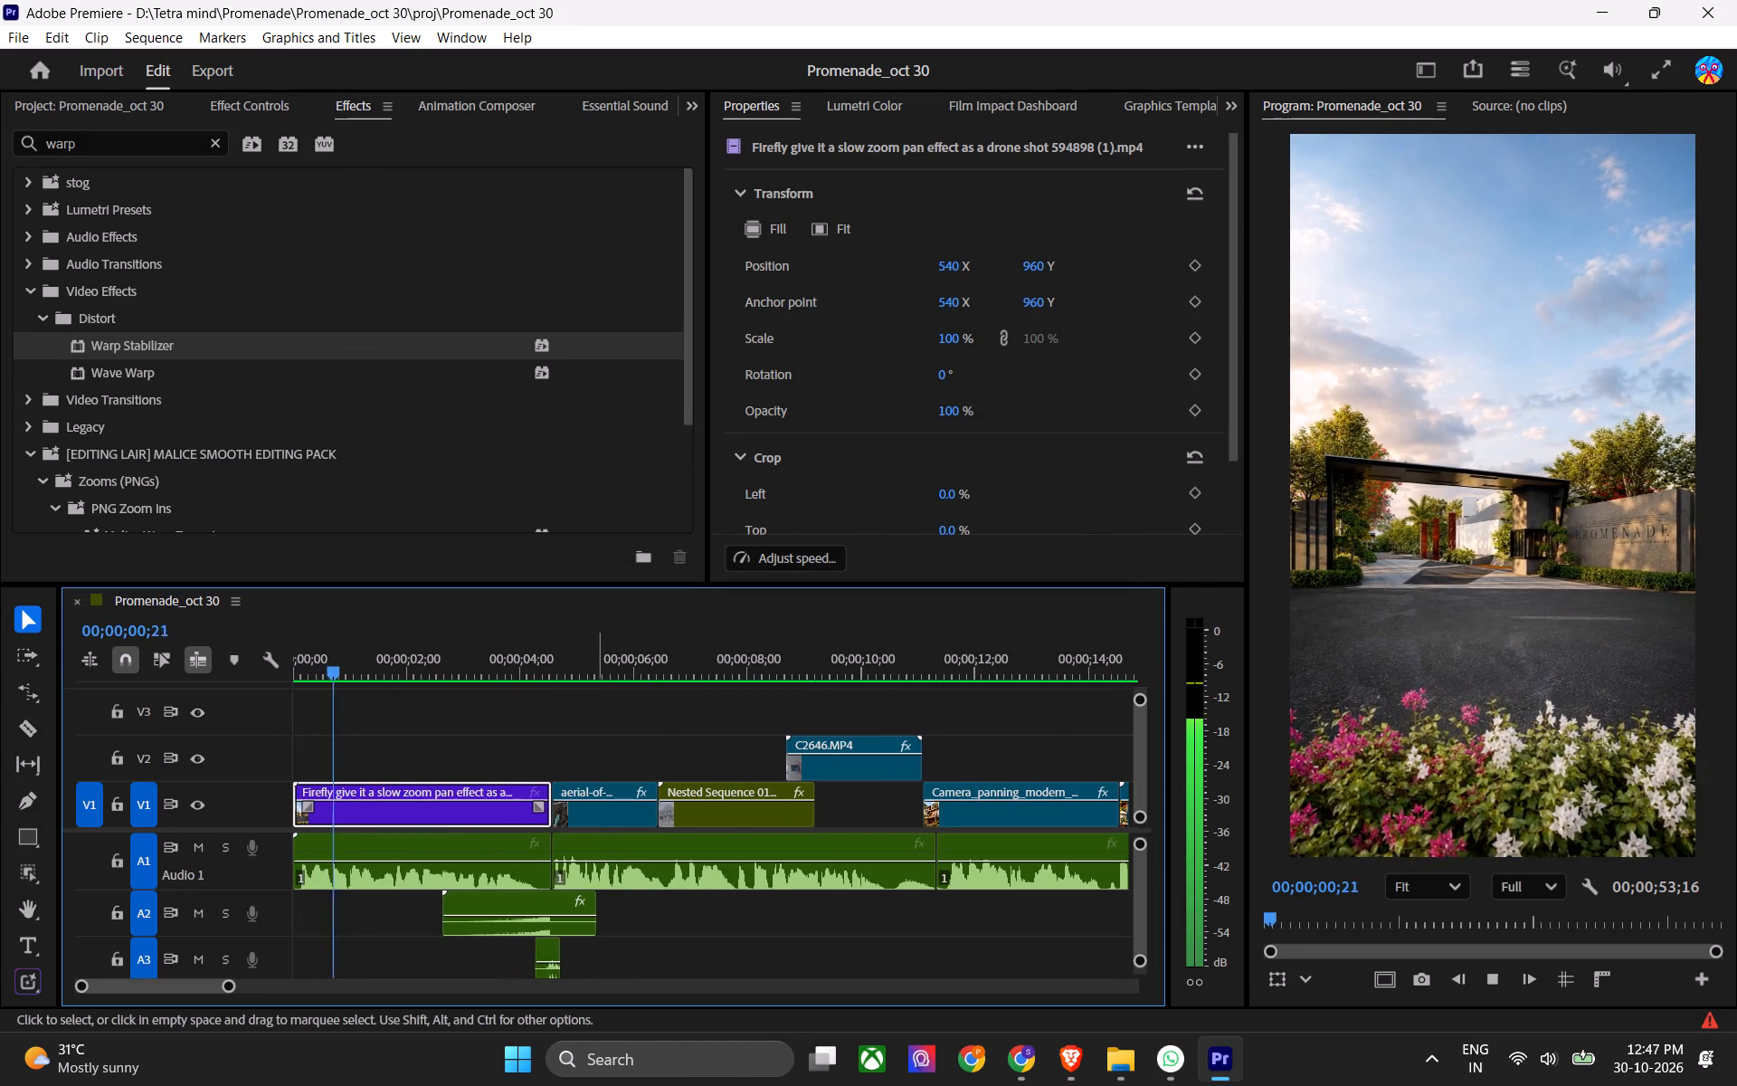
{"action": "key", "text": "space"}
{"action": "left_click", "coordinate": [689, 674]}
{"action": "key", "text": "ctrl+s"}
{"action": "key", "text": "space"}
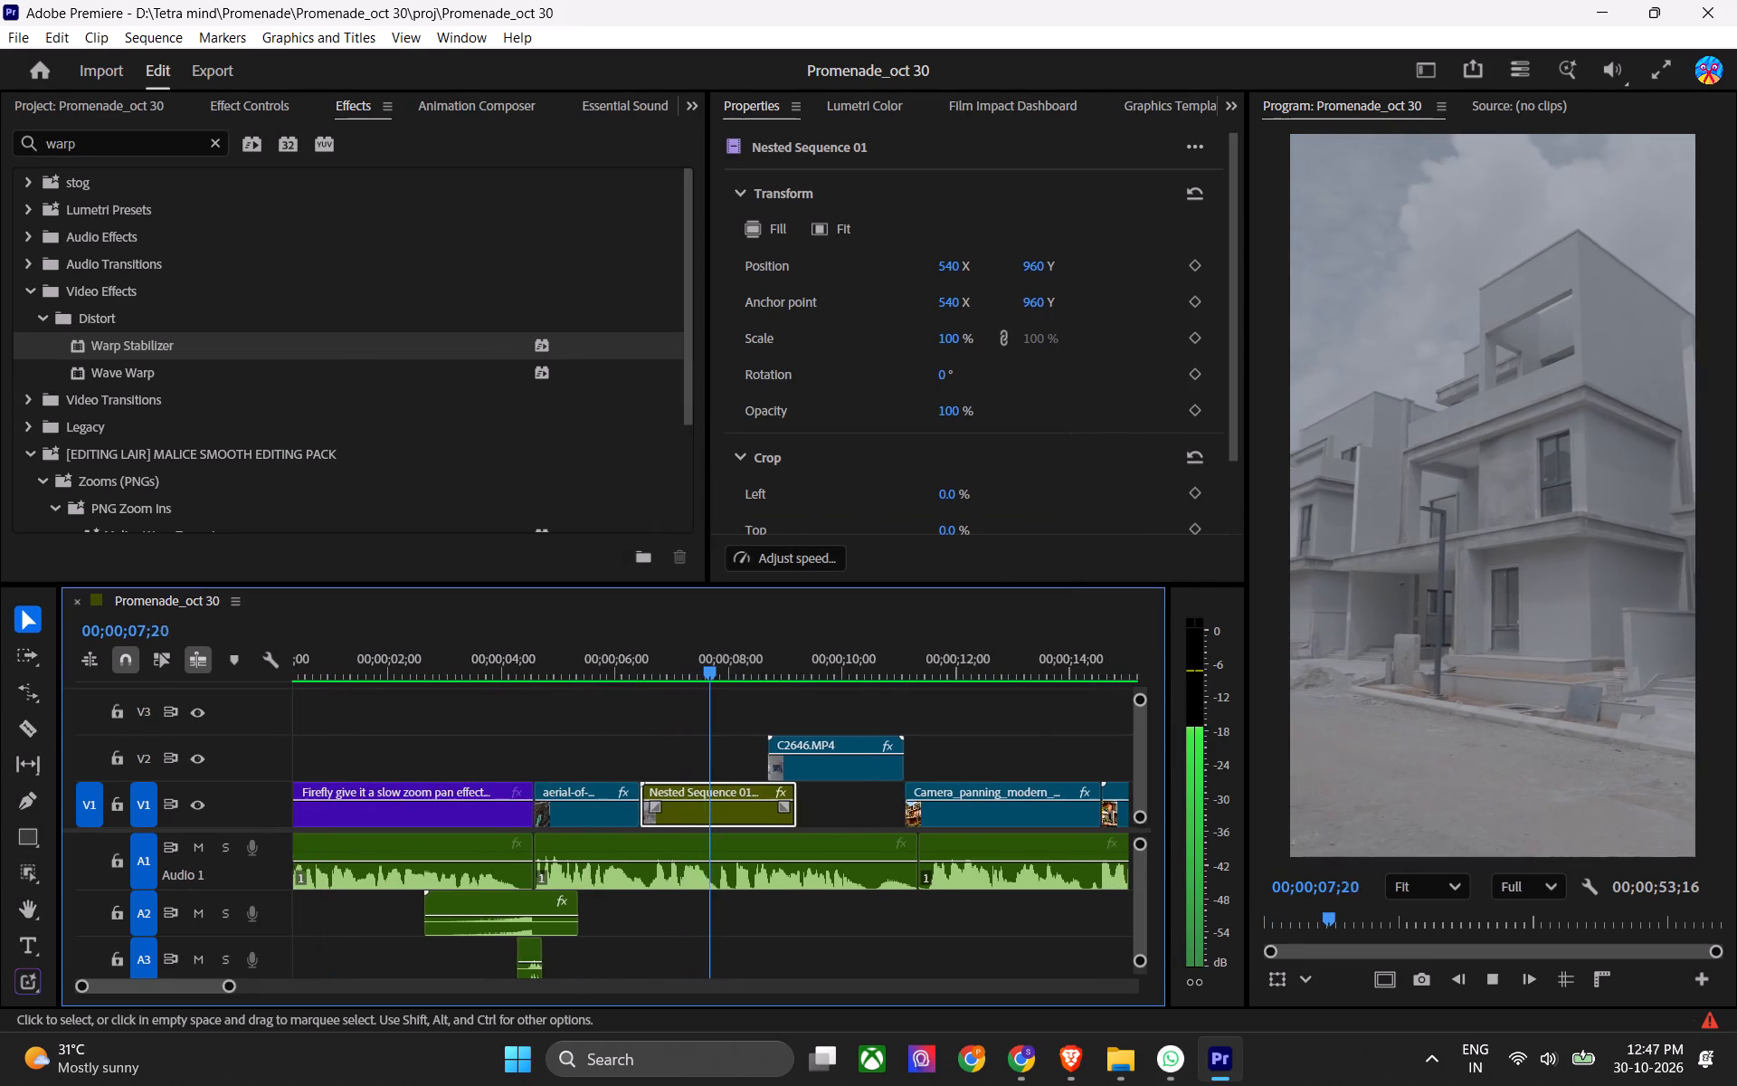
{"action": "scroll", "coordinate": [881, 842], "scroll_direction": "up", "scroll_amount": 6, "text": "alt"}
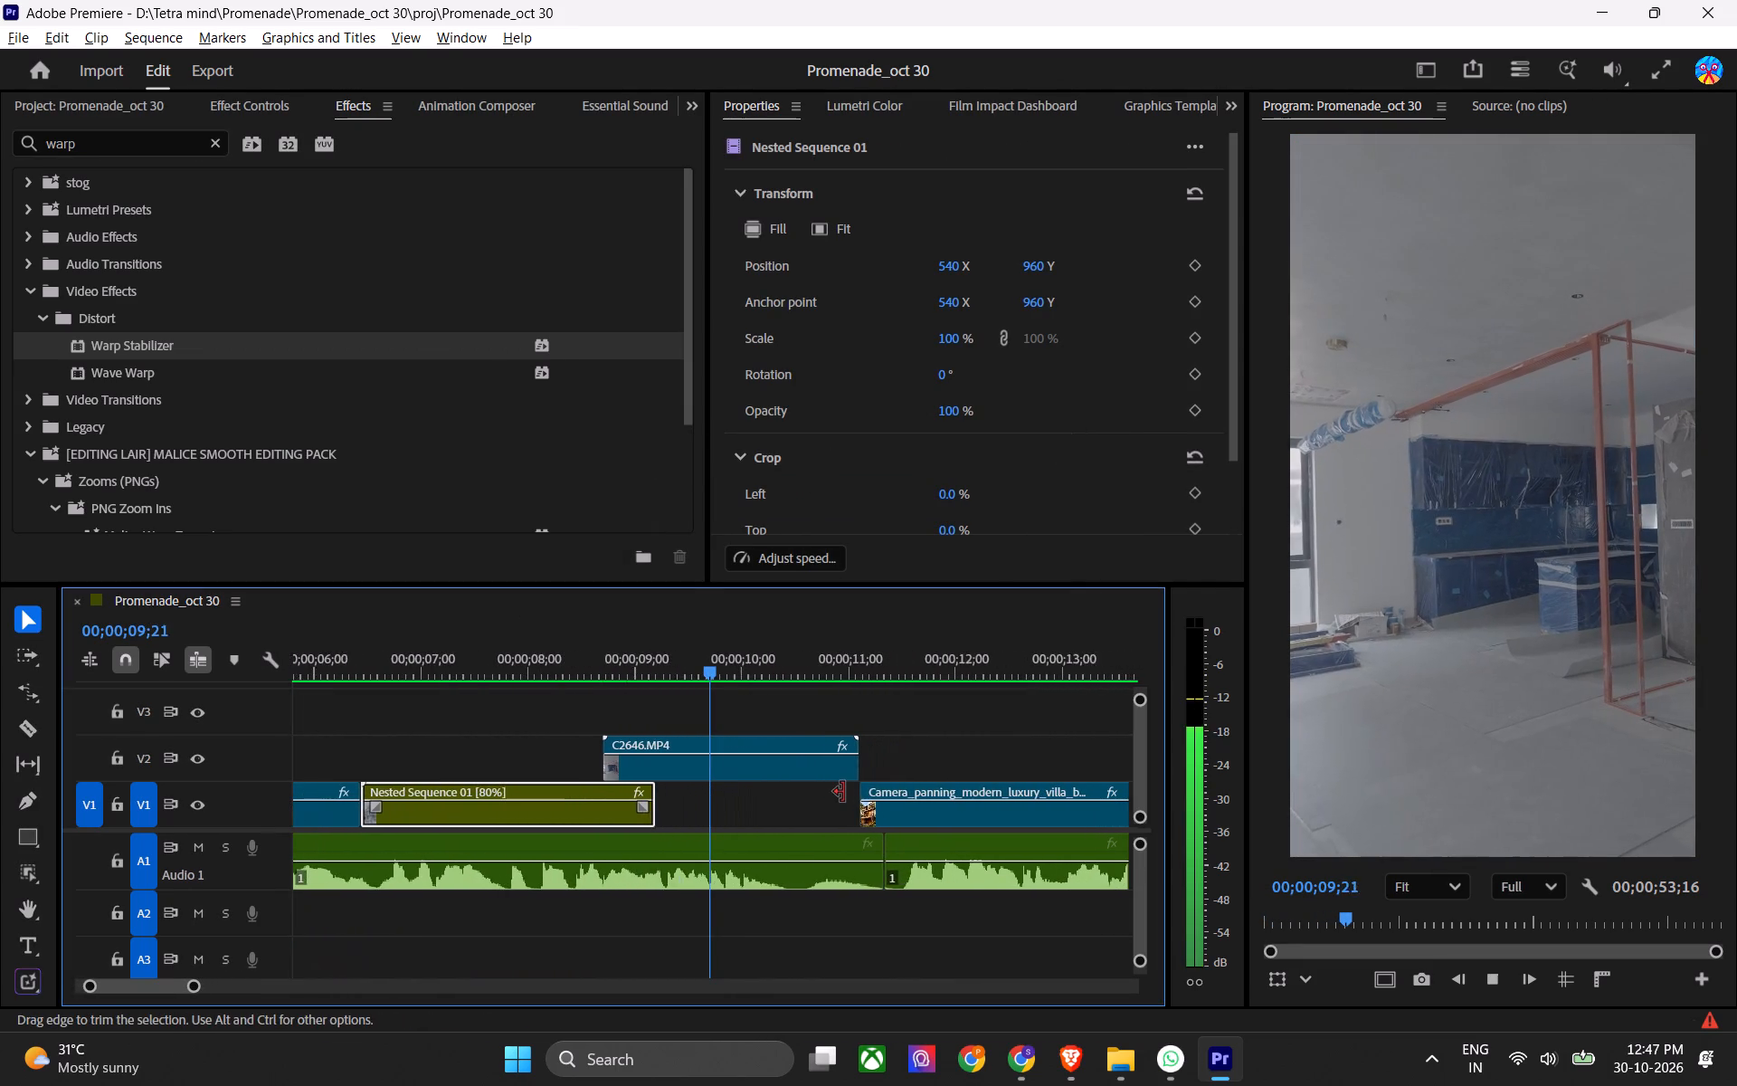
{"action": "key", "text": "space"}
Apply the 05_Fast Zoom In preset from Custom Bin 01 to the C2646.MP4 clip on V2 and start rendering its preview.
{"action": "left_click", "coordinate": [802, 765]}
{"action": "key", "text": "ctrl+s"}
{"action": "key", "text": "ctrl+s"}
{"action": "left_click", "coordinate": [249, 100]}
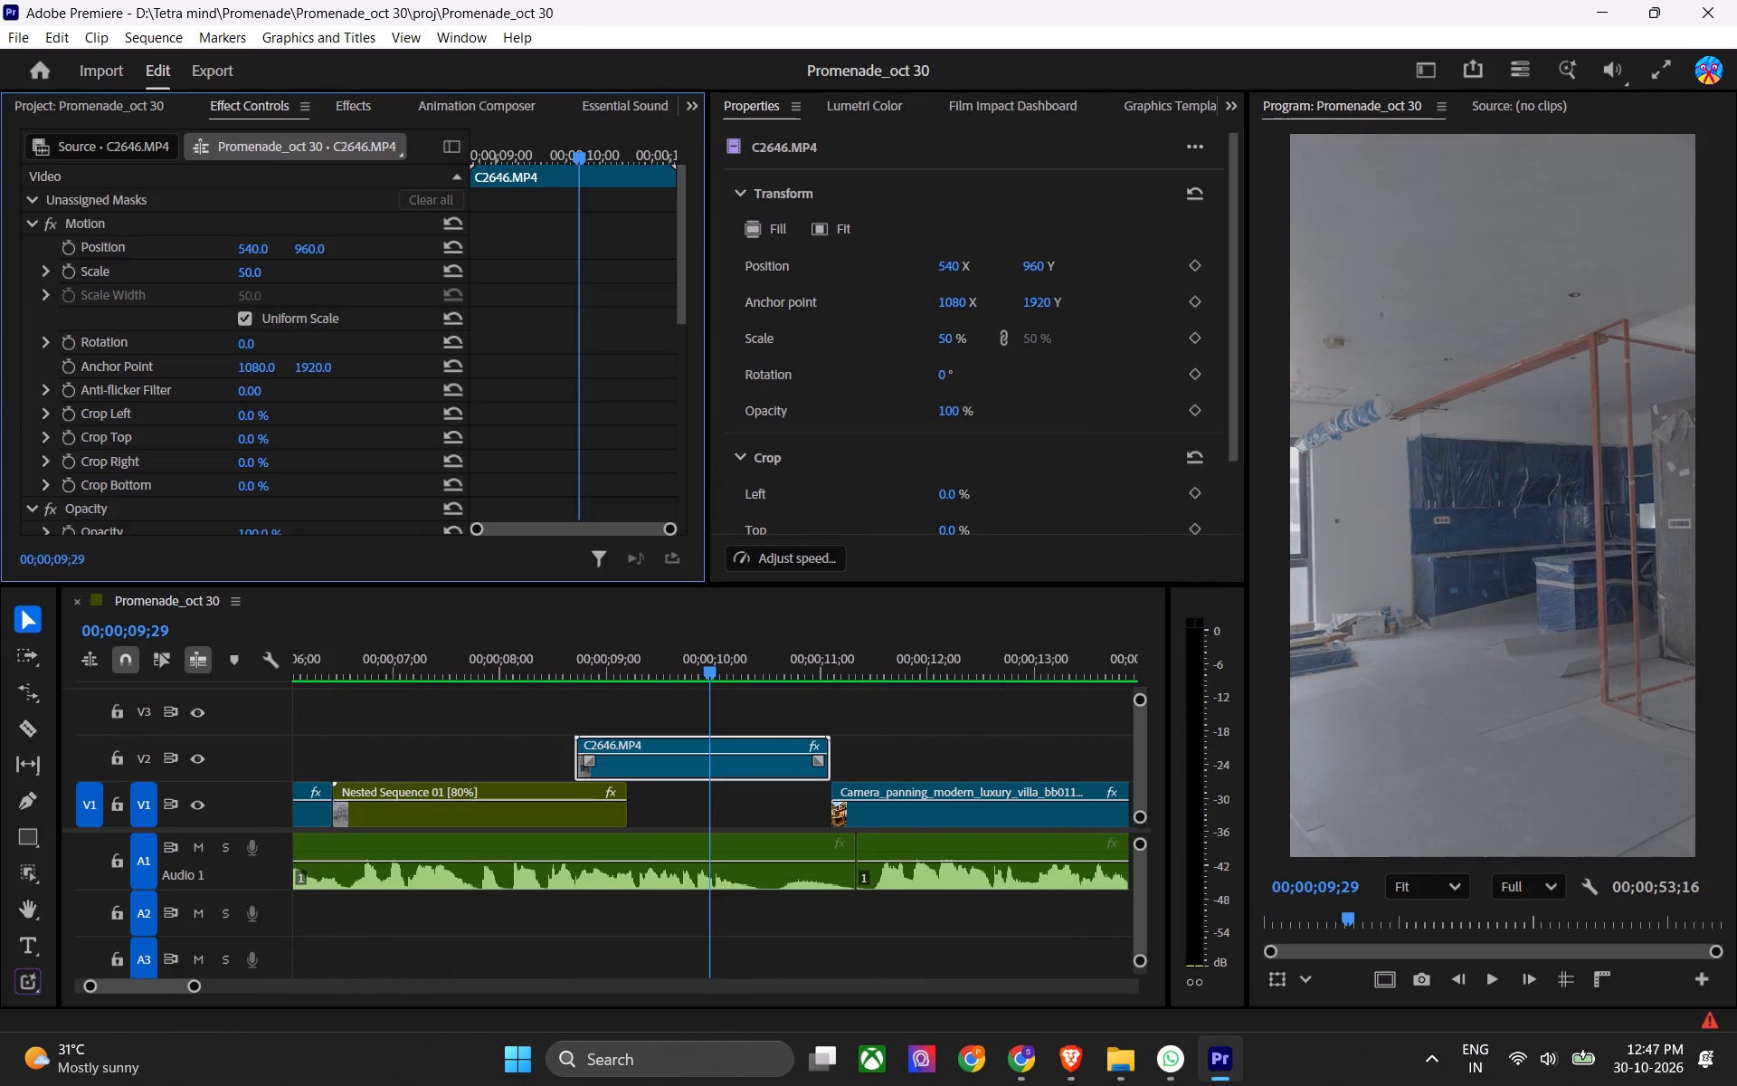
{"action": "left_click", "coordinate": [349, 110]}
{"action": "left_click", "coordinate": [221, 147]}
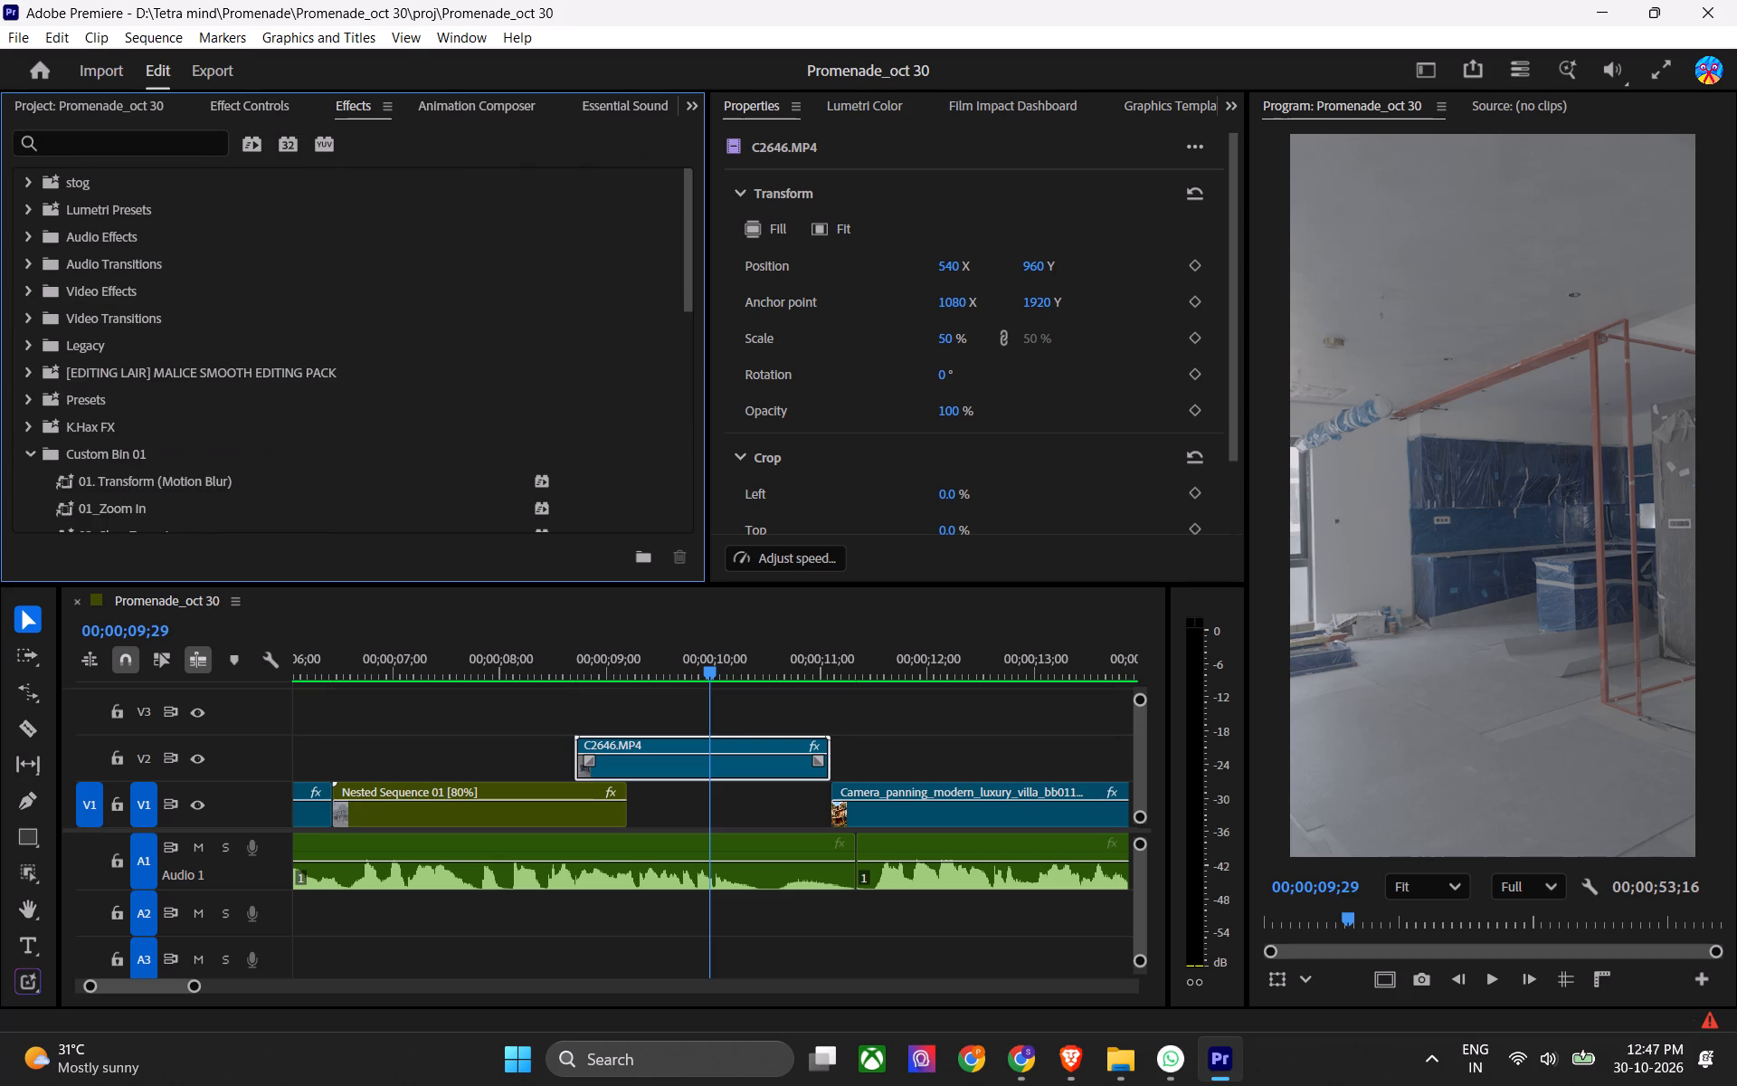
{"action": "left_click", "coordinate": [33, 448]}
{"action": "scroll", "coordinate": [117, 505], "scroll_direction": "down", "scroll_amount": 7}
{"action": "left_click_drag", "start_coordinate": [161, 411], "coordinate": [727, 749]}
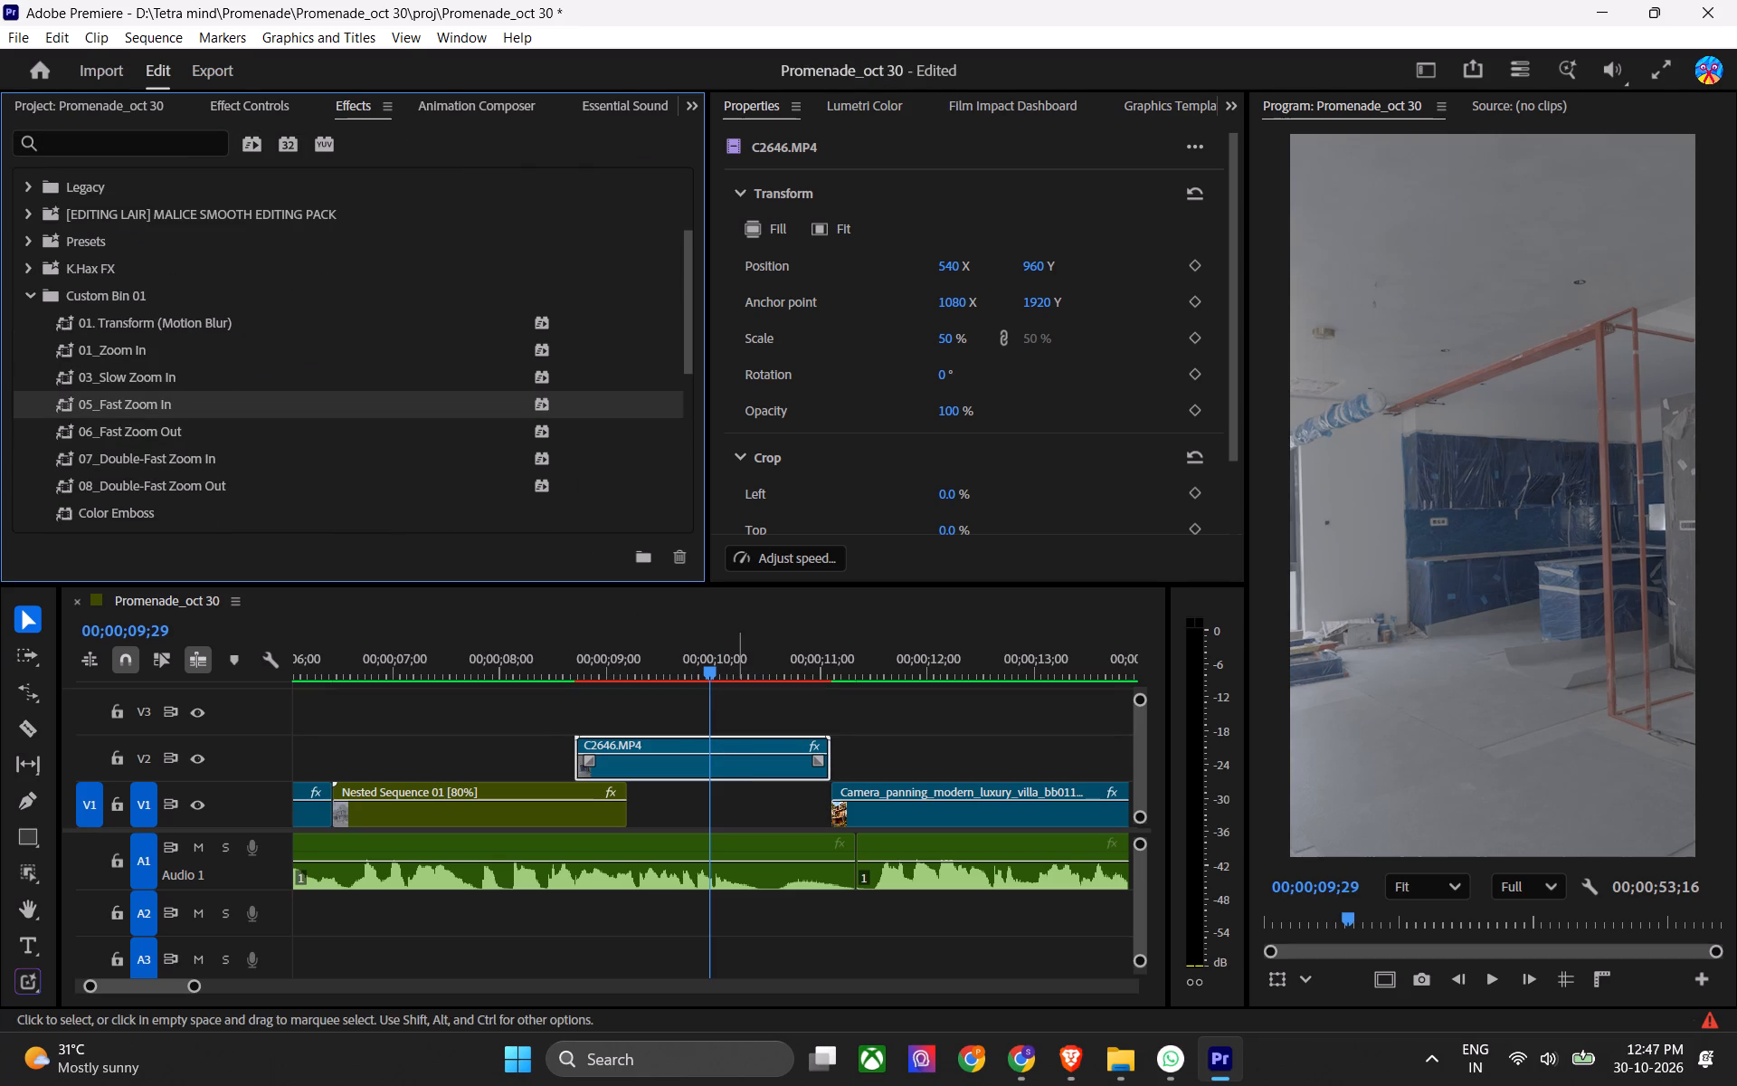
{"action": "key", "text": "d"}
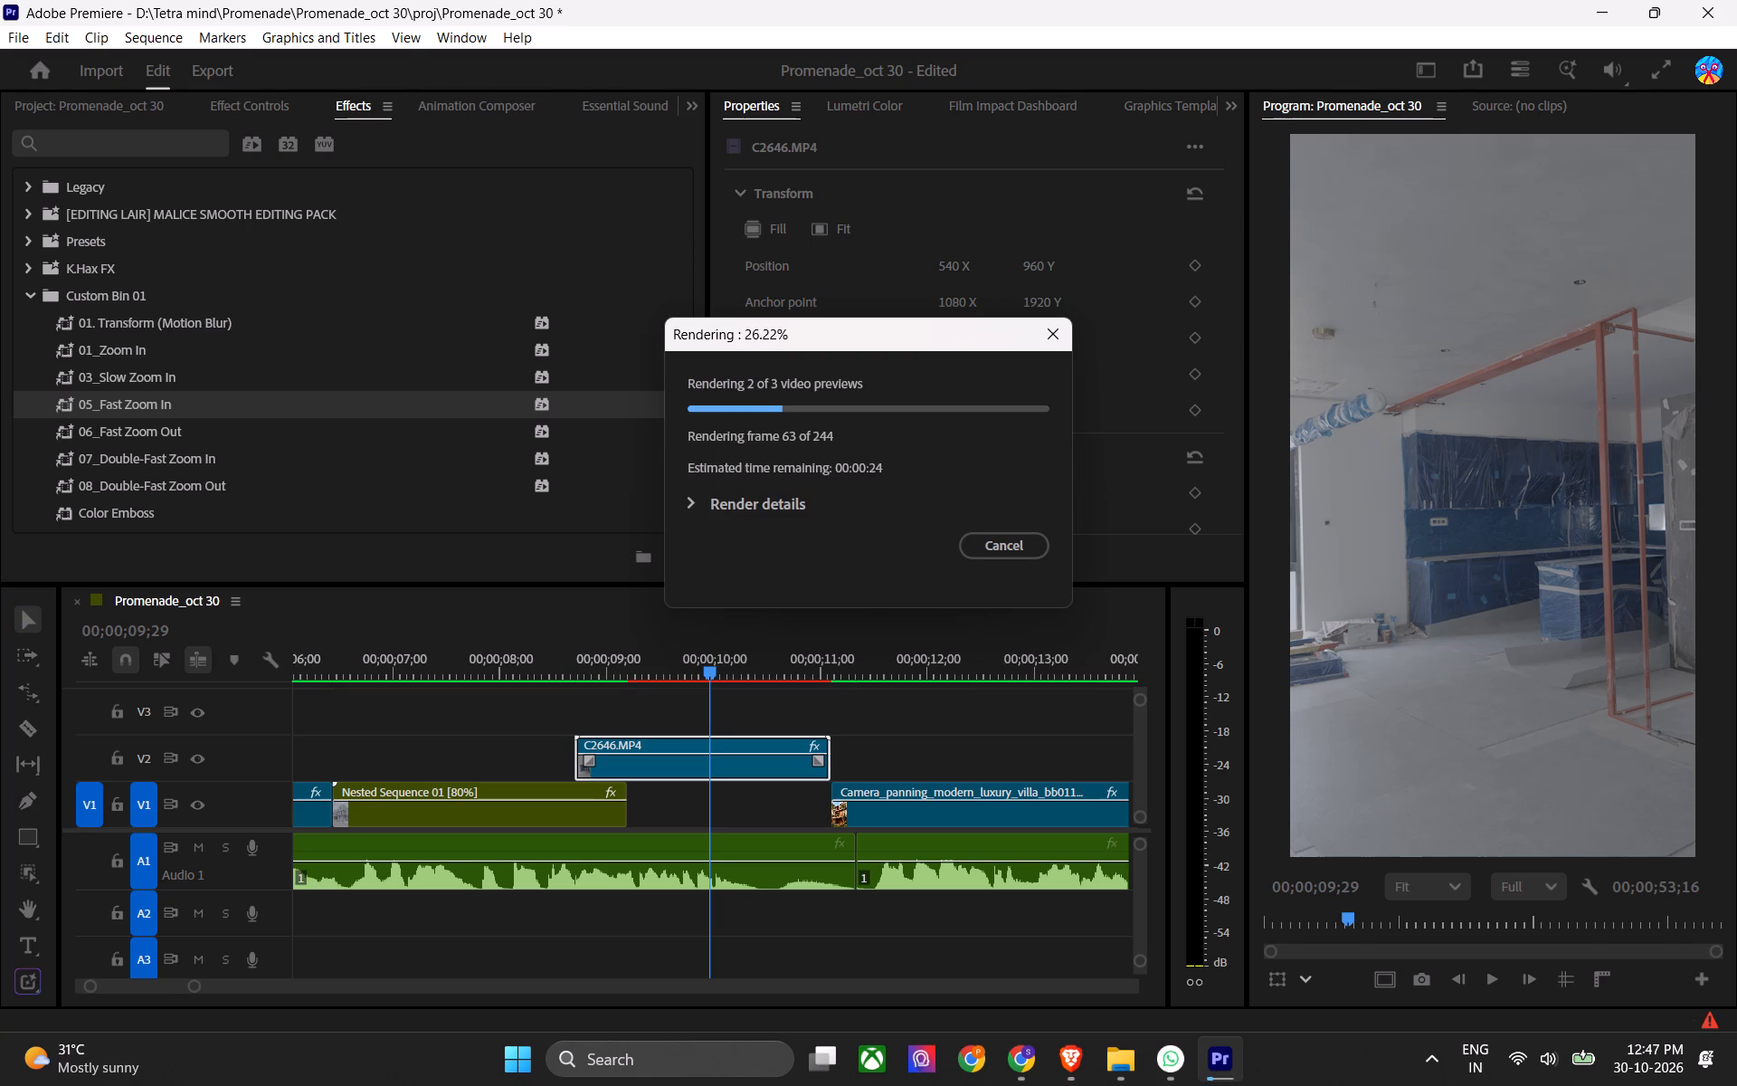
{"action": "left_click", "coordinate": [1030, 552]}
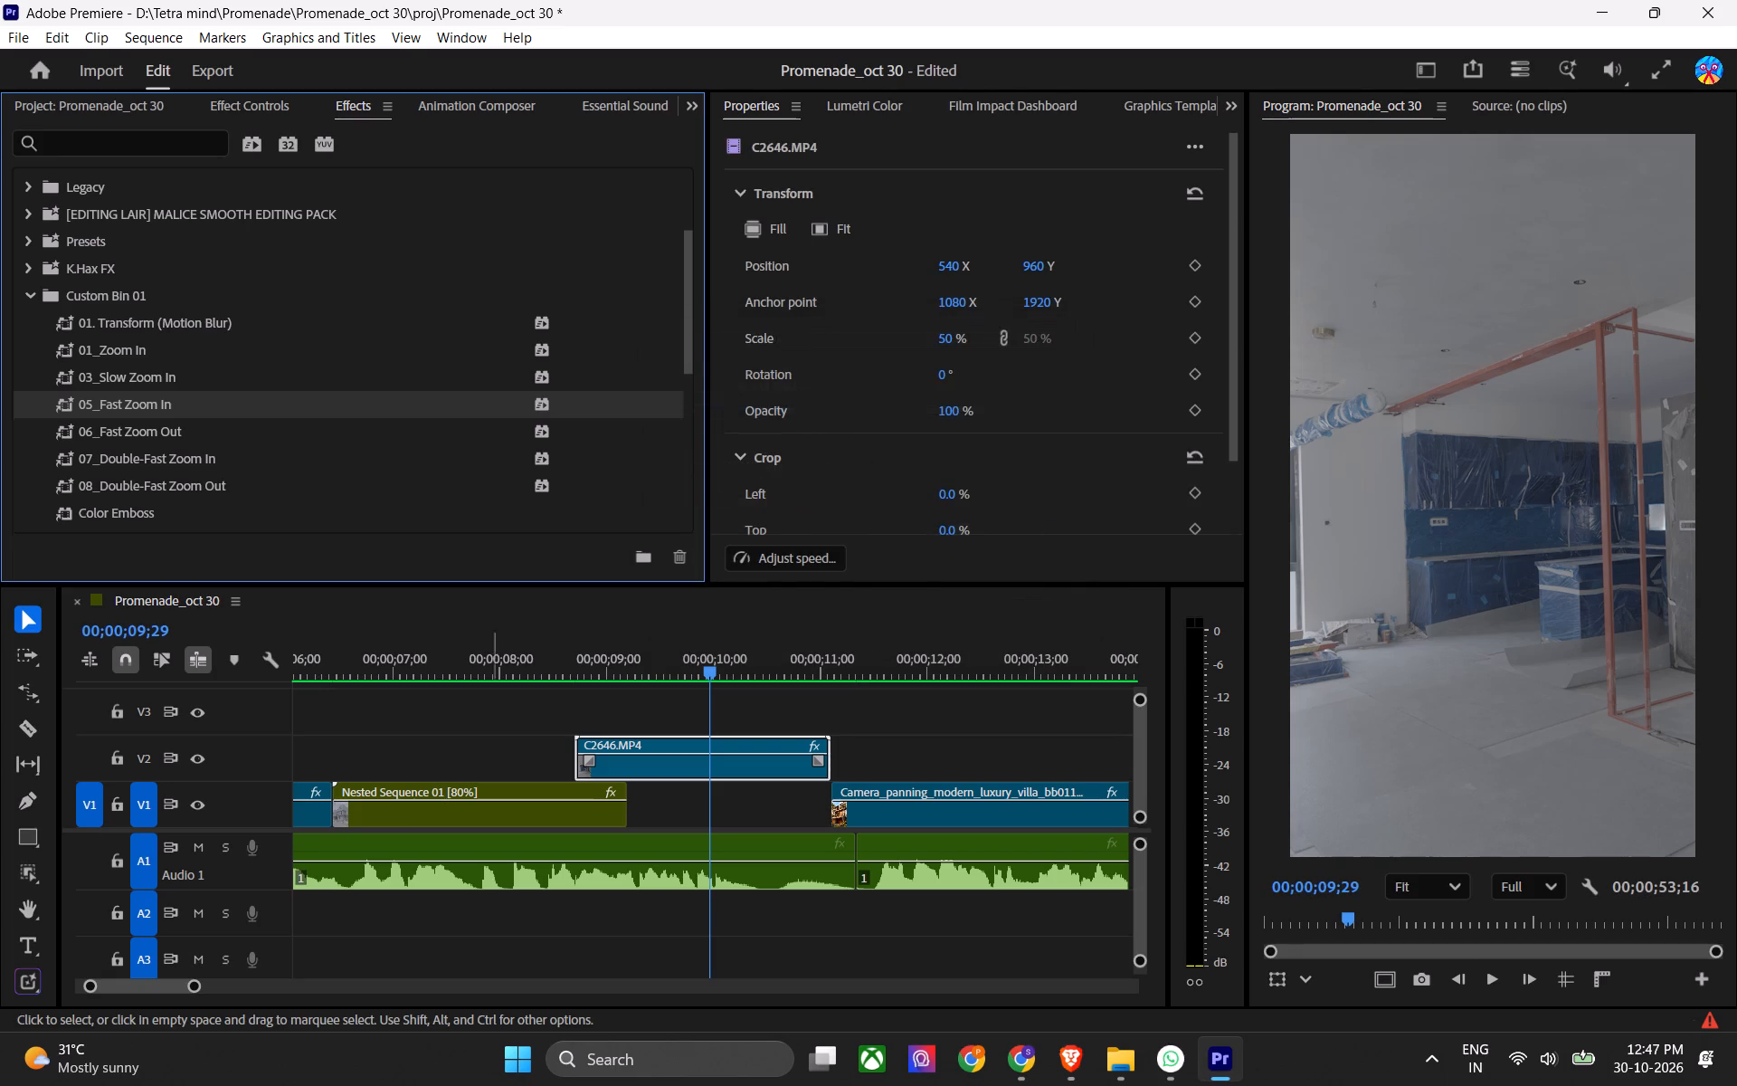
Save and play from Nested Sequence 01 through the zoomed C2646.MP4 clip to the cut between the two villa clips near 00;00;14;17.
{"action": "left_click", "coordinate": [480, 687]}
{"action": "left_click", "coordinate": [514, 641], "text": "ctrl"}
{"action": "key", "text": "ctrl+s"}
{"action": "key", "text": "space"}
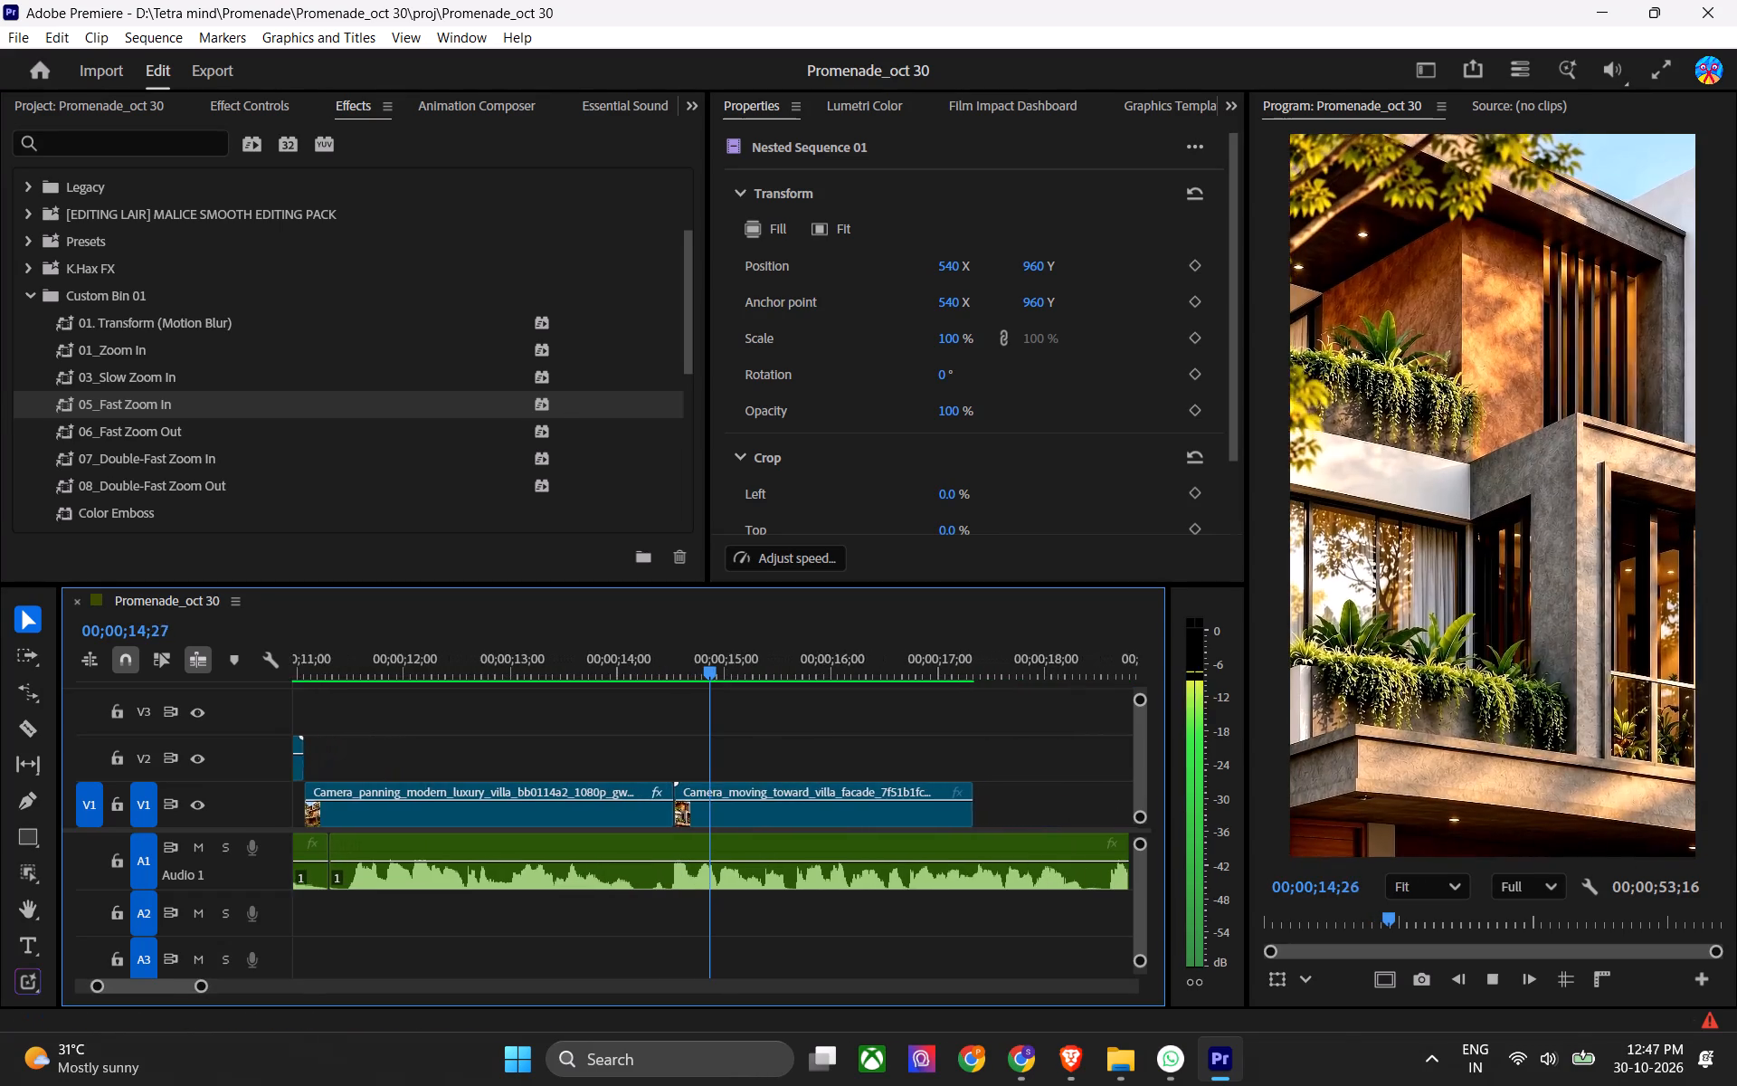
{"action": "key", "text": "space"}
{"action": "left_click_drag", "start_coordinate": [611, 660], "coordinate": [589, 666]}
{"action": "key", "text": "space"}
{"action": "key", "text": "space"}
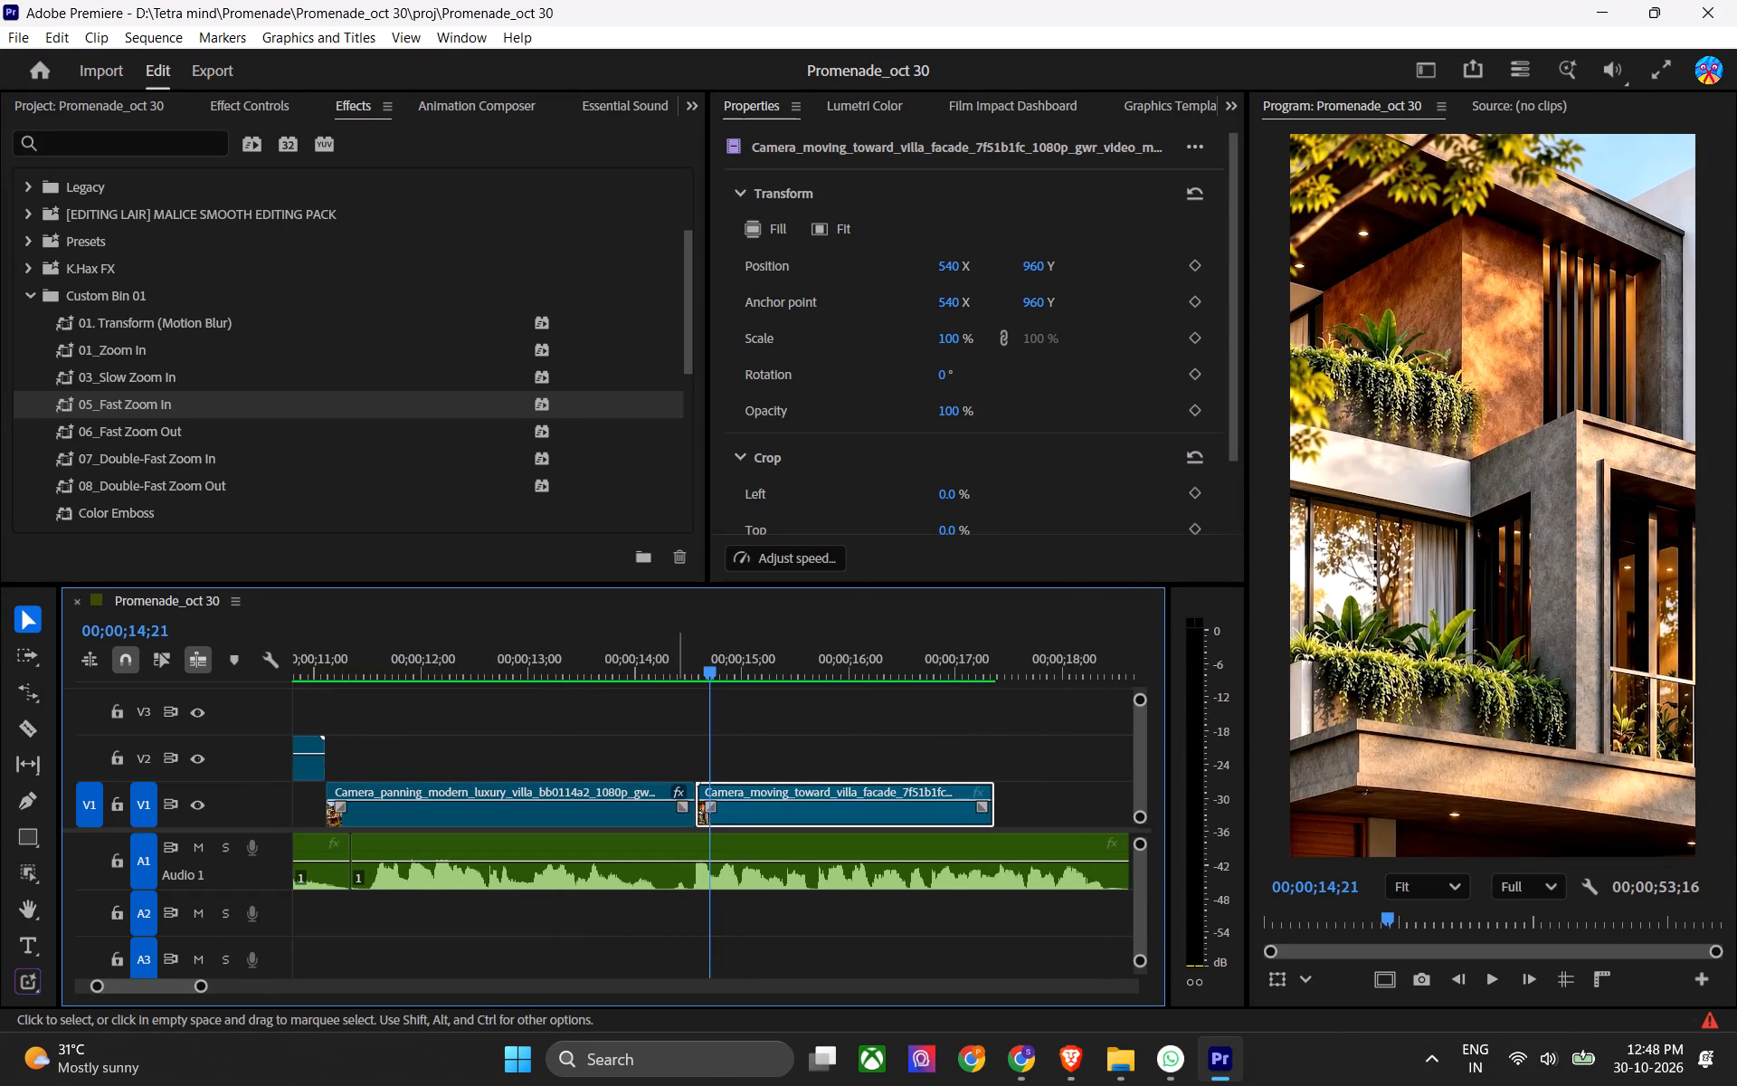
Trim the Camera_panning clip's end by one frame and move the Camera_moving clip one frame earlier against it.
{"action": "scroll", "coordinate": [641, 822], "scroll_direction": "up", "scroll_amount": 6, "text": "alt"}
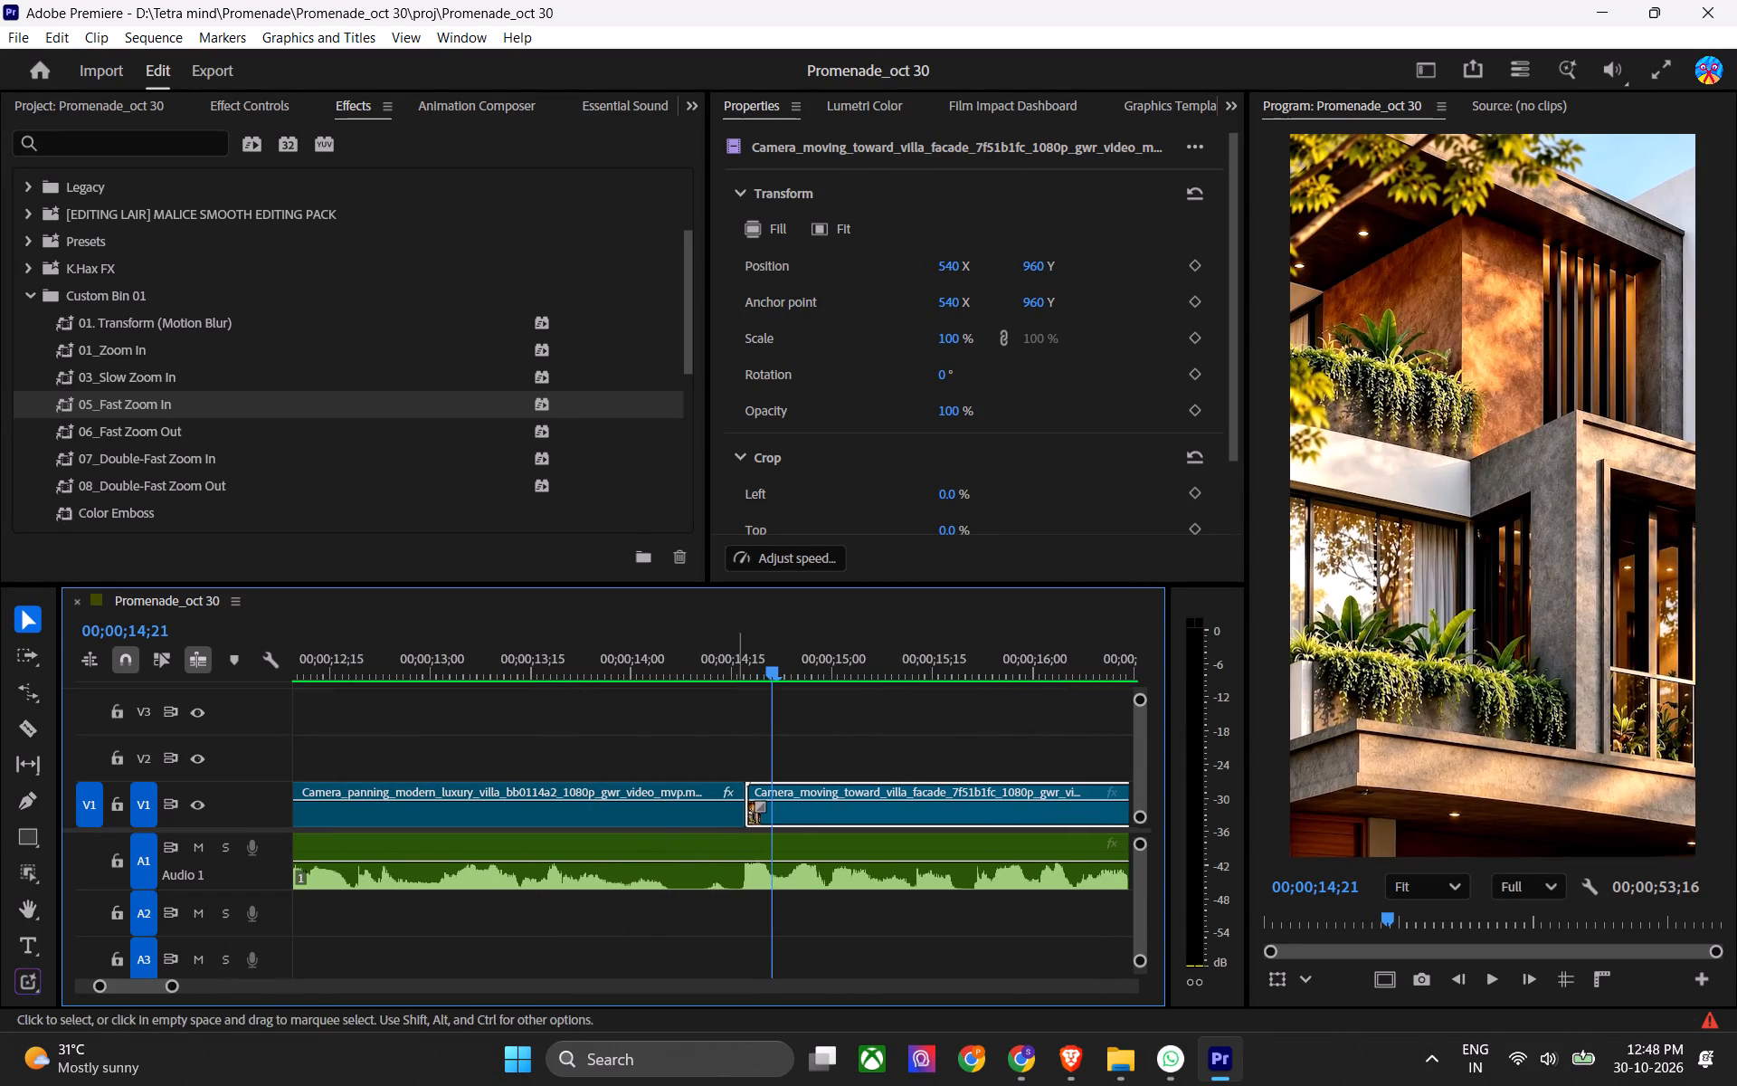
{"action": "scroll", "coordinate": [727, 803], "scroll_direction": "up", "scroll_amount": 13, "text": "alt"}
{"action": "left_click", "coordinate": [786, 786]}
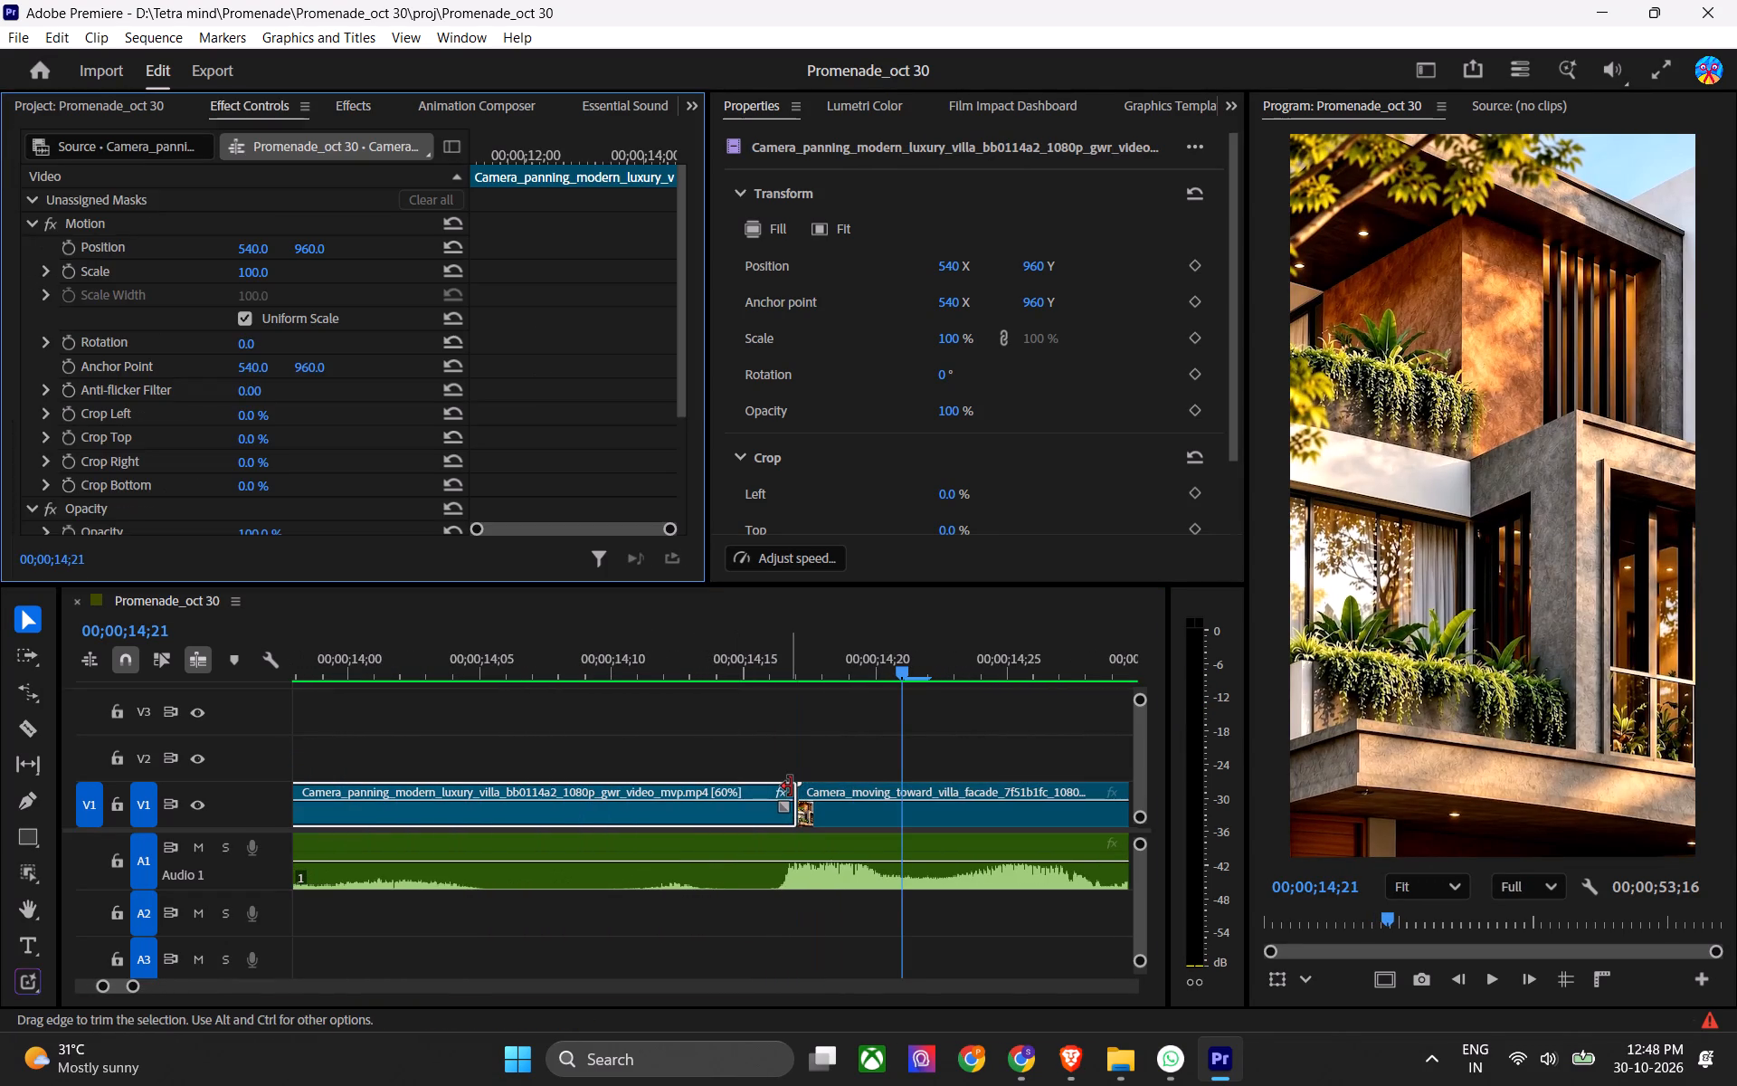
{"action": "left_click_drag", "start_coordinate": [791, 786], "coordinate": [769, 786]}
{"action": "left_click", "coordinate": [769, 786]}
{"action": "left_click_drag", "start_coordinate": [822, 816], "coordinate": [803, 818]}
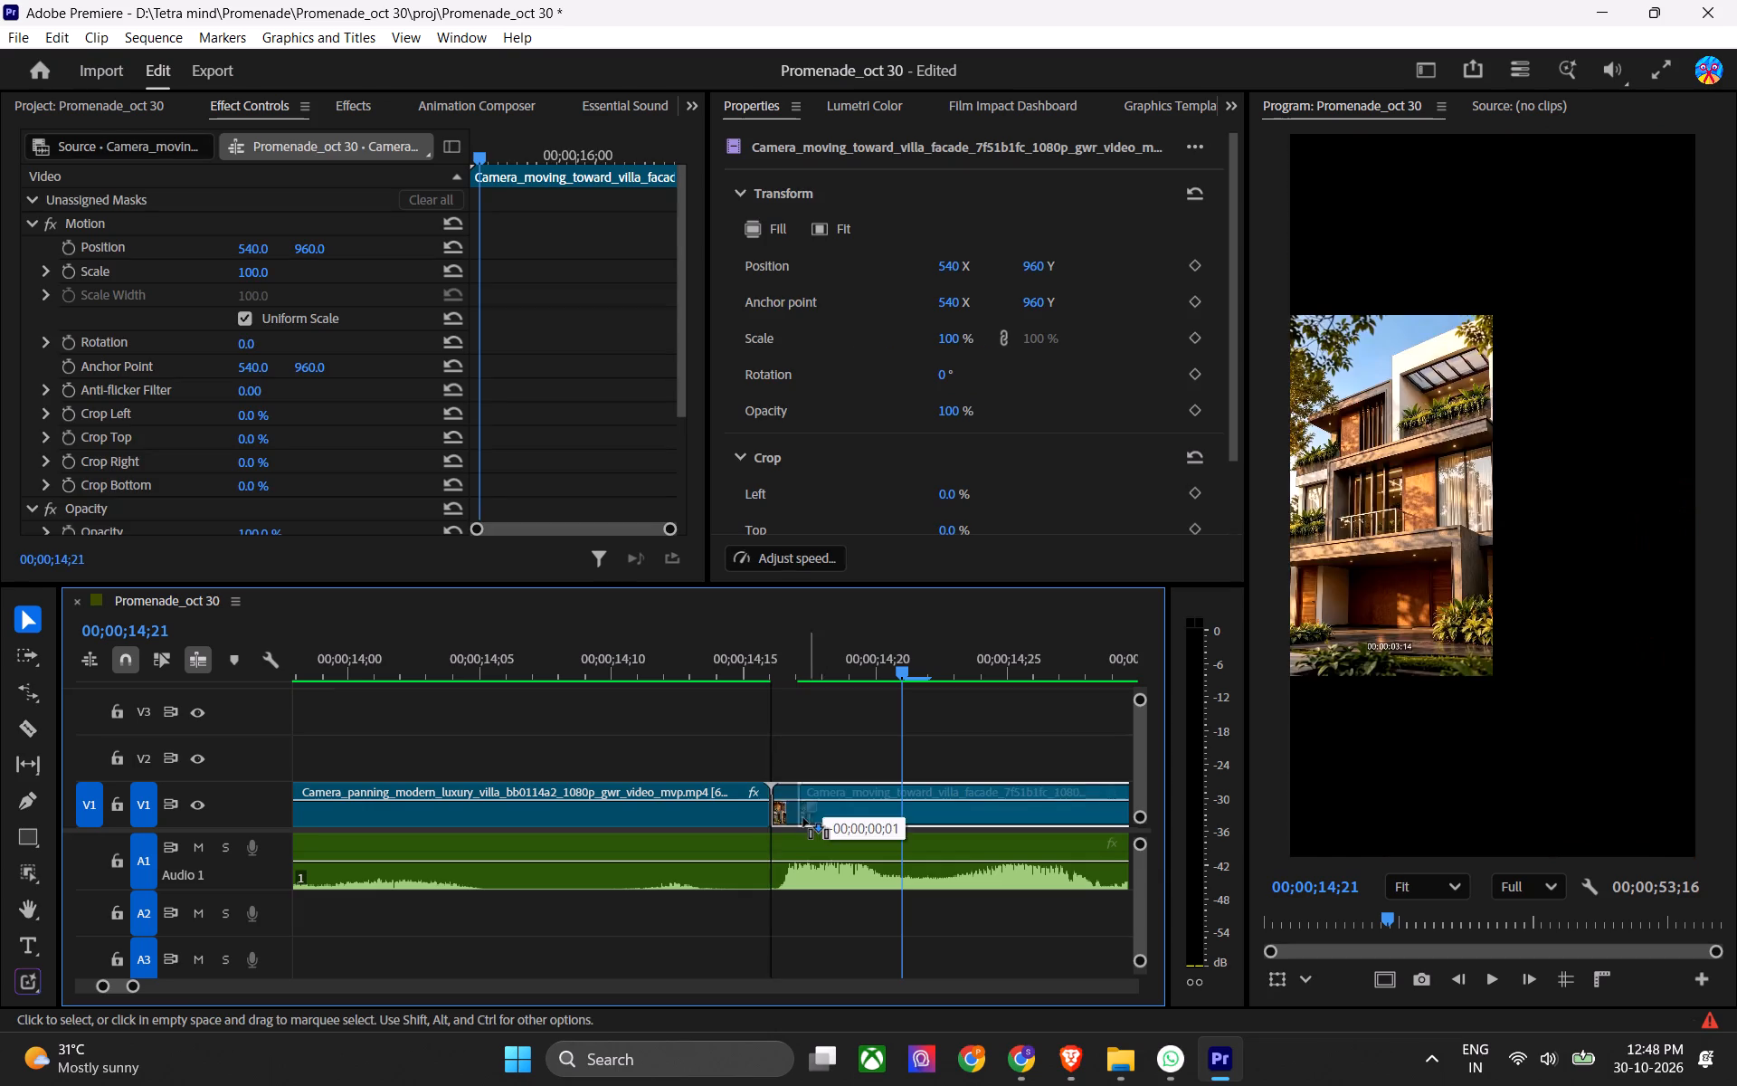
{"action": "left_click_drag", "start_coordinate": [803, 818], "coordinate": [800, 819]}
Ripple-trim the Camera_panning clip and the voiceover under it to 00;00;14;09, pulling the following clips earlier, and save.
{"action": "scroll", "coordinate": [656, 834], "scroll_direction": "down", "scroll_amount": 6, "text": "alt"}
{"action": "left_click", "coordinate": [614, 671]}
{"action": "key", "text": "w"}
{"action": "scroll", "coordinate": [602, 813], "scroll_direction": "down", "scroll_amount": 8, "text": "alt"}
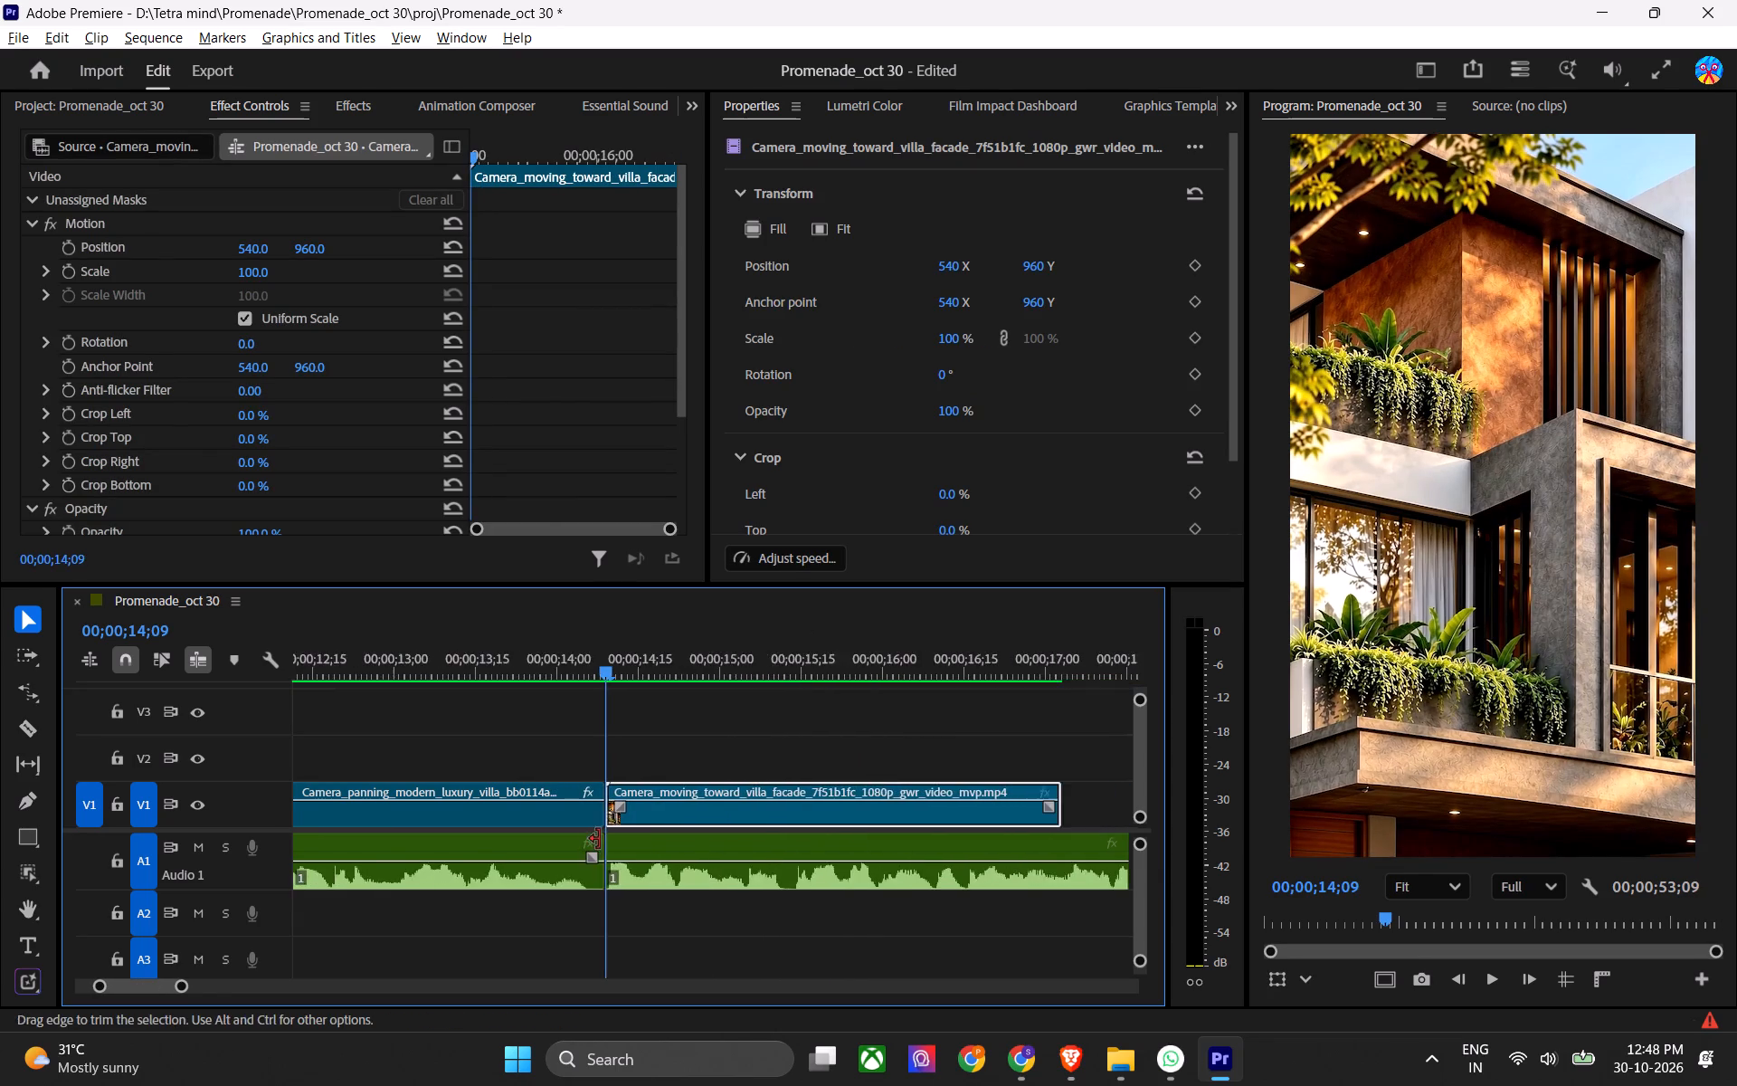
{"action": "scroll", "coordinate": [599, 839], "scroll_direction": "down", "scroll_amount": 10, "text": "alt"}
{"action": "scroll", "coordinate": [591, 843], "scroll_direction": "up", "scroll_amount": 1, "text": "ctrl"}
{"action": "key", "text": "ctrl+s"}
{"action": "scroll", "coordinate": [591, 843], "scroll_direction": "up", "scroll_amount": 7}
{"action": "key", "text": "ctrl+s"}
Play from the Camera_panning clip across the new cut and on through the uncovered voiceover to about 00;00;24;24, saving the project.
{"action": "left_click_drag", "start_coordinate": [694, 676], "coordinate": [680, 675]}
{"action": "key", "text": "space"}
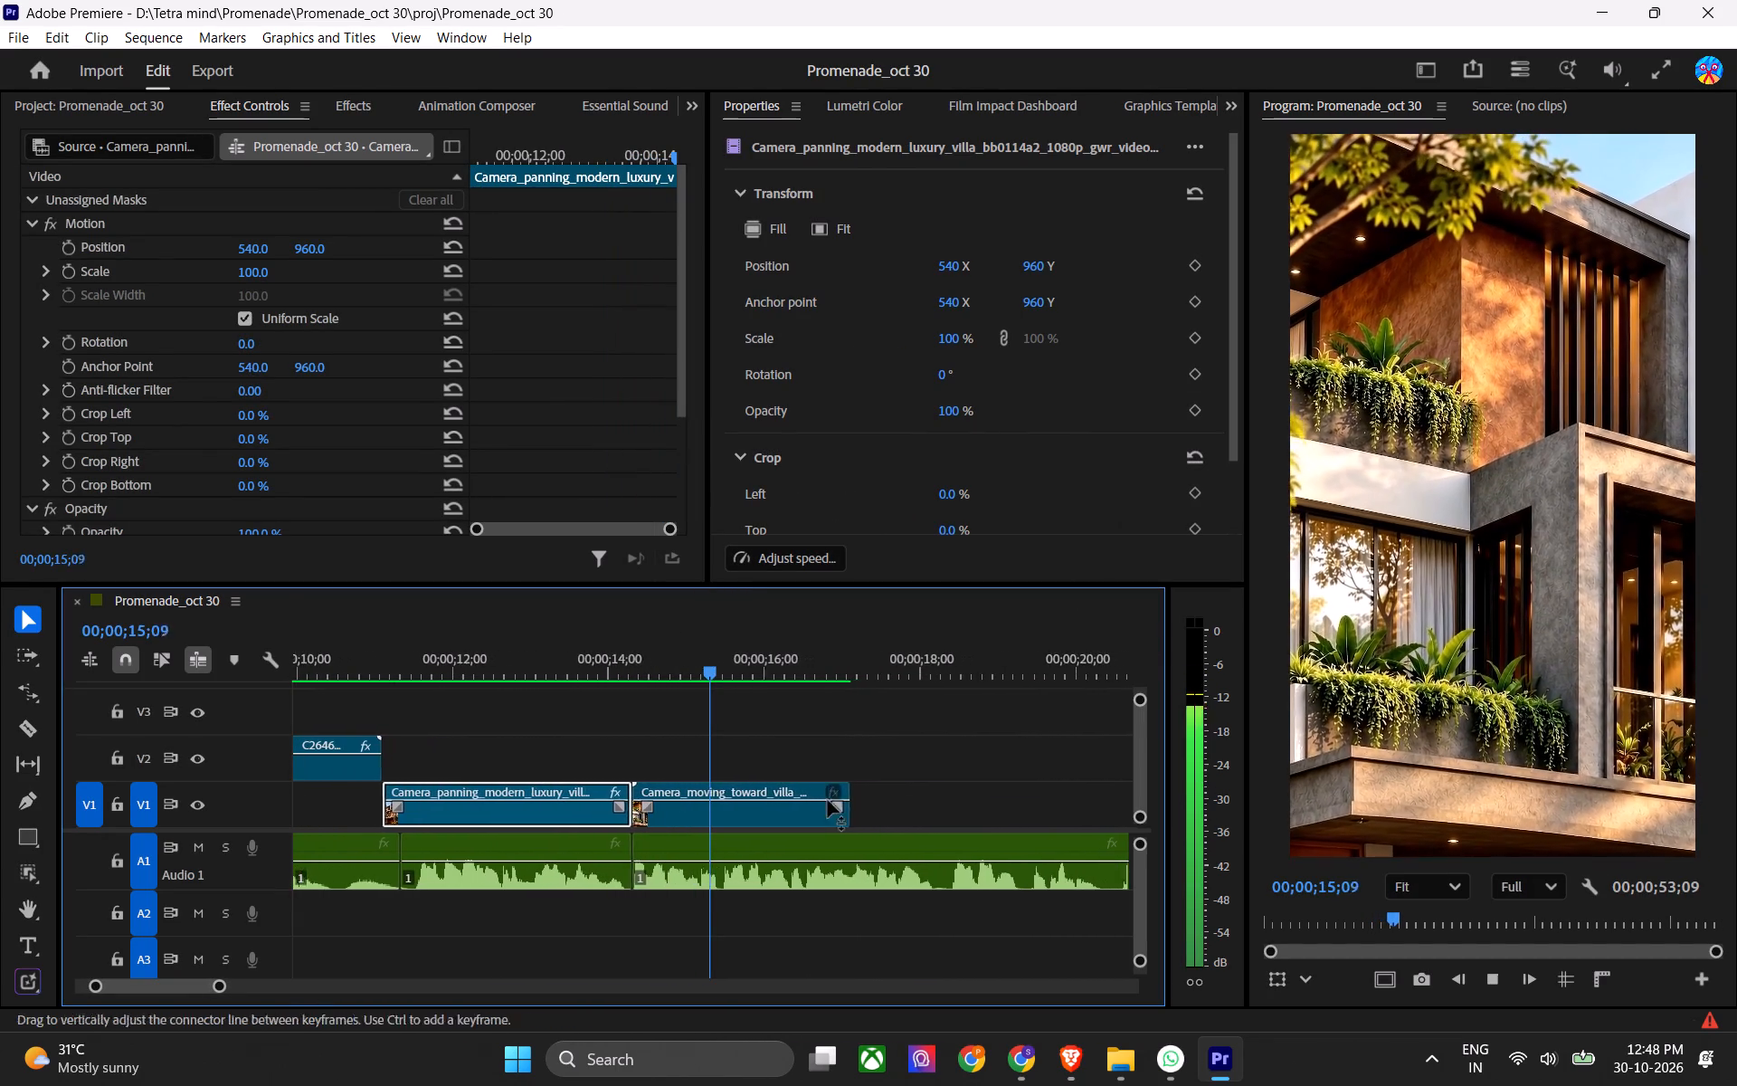
{"action": "scroll", "coordinate": [839, 857], "scroll_direction": "up", "scroll_amount": 1, "text": "alt"}
{"action": "scroll", "coordinate": [836, 859], "scroll_direction": "down", "scroll_amount": 2, "text": "alt"}
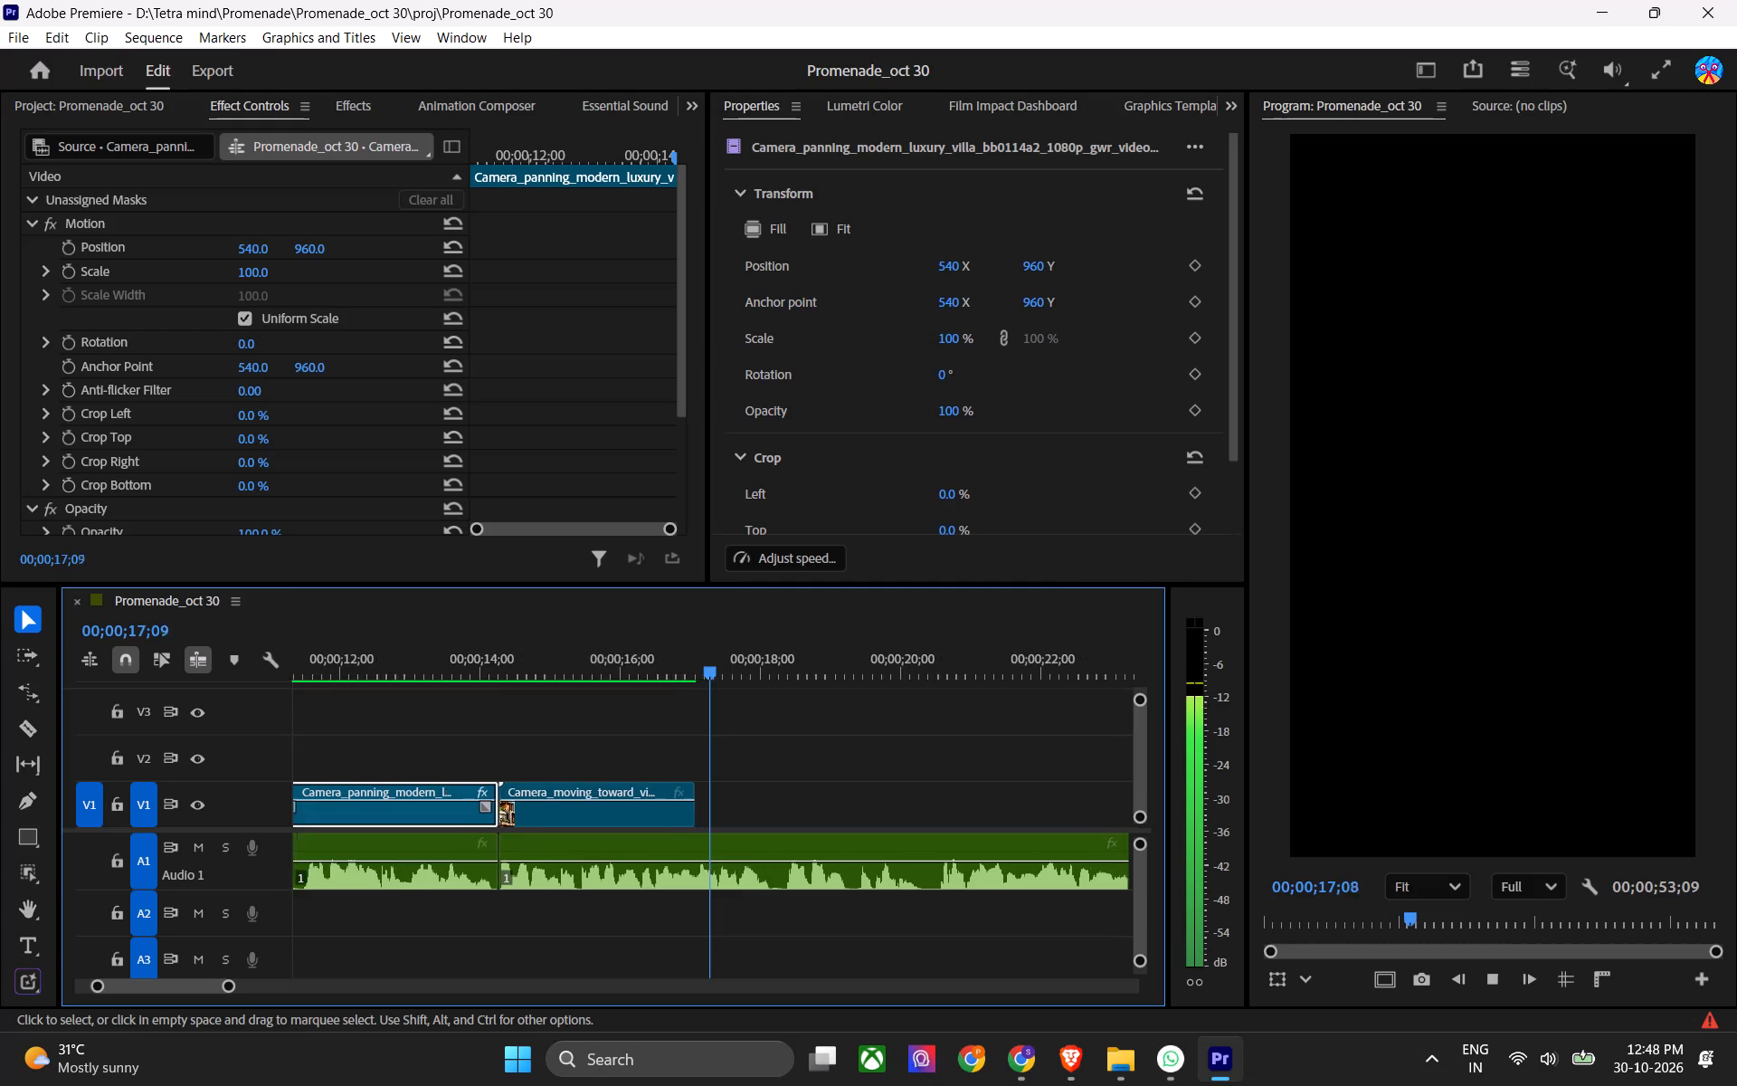
{"action": "scroll", "coordinate": [819, 808], "scroll_direction": "down", "scroll_amount": 10, "text": "alt"}
{"action": "left_click", "coordinate": [834, 763]}
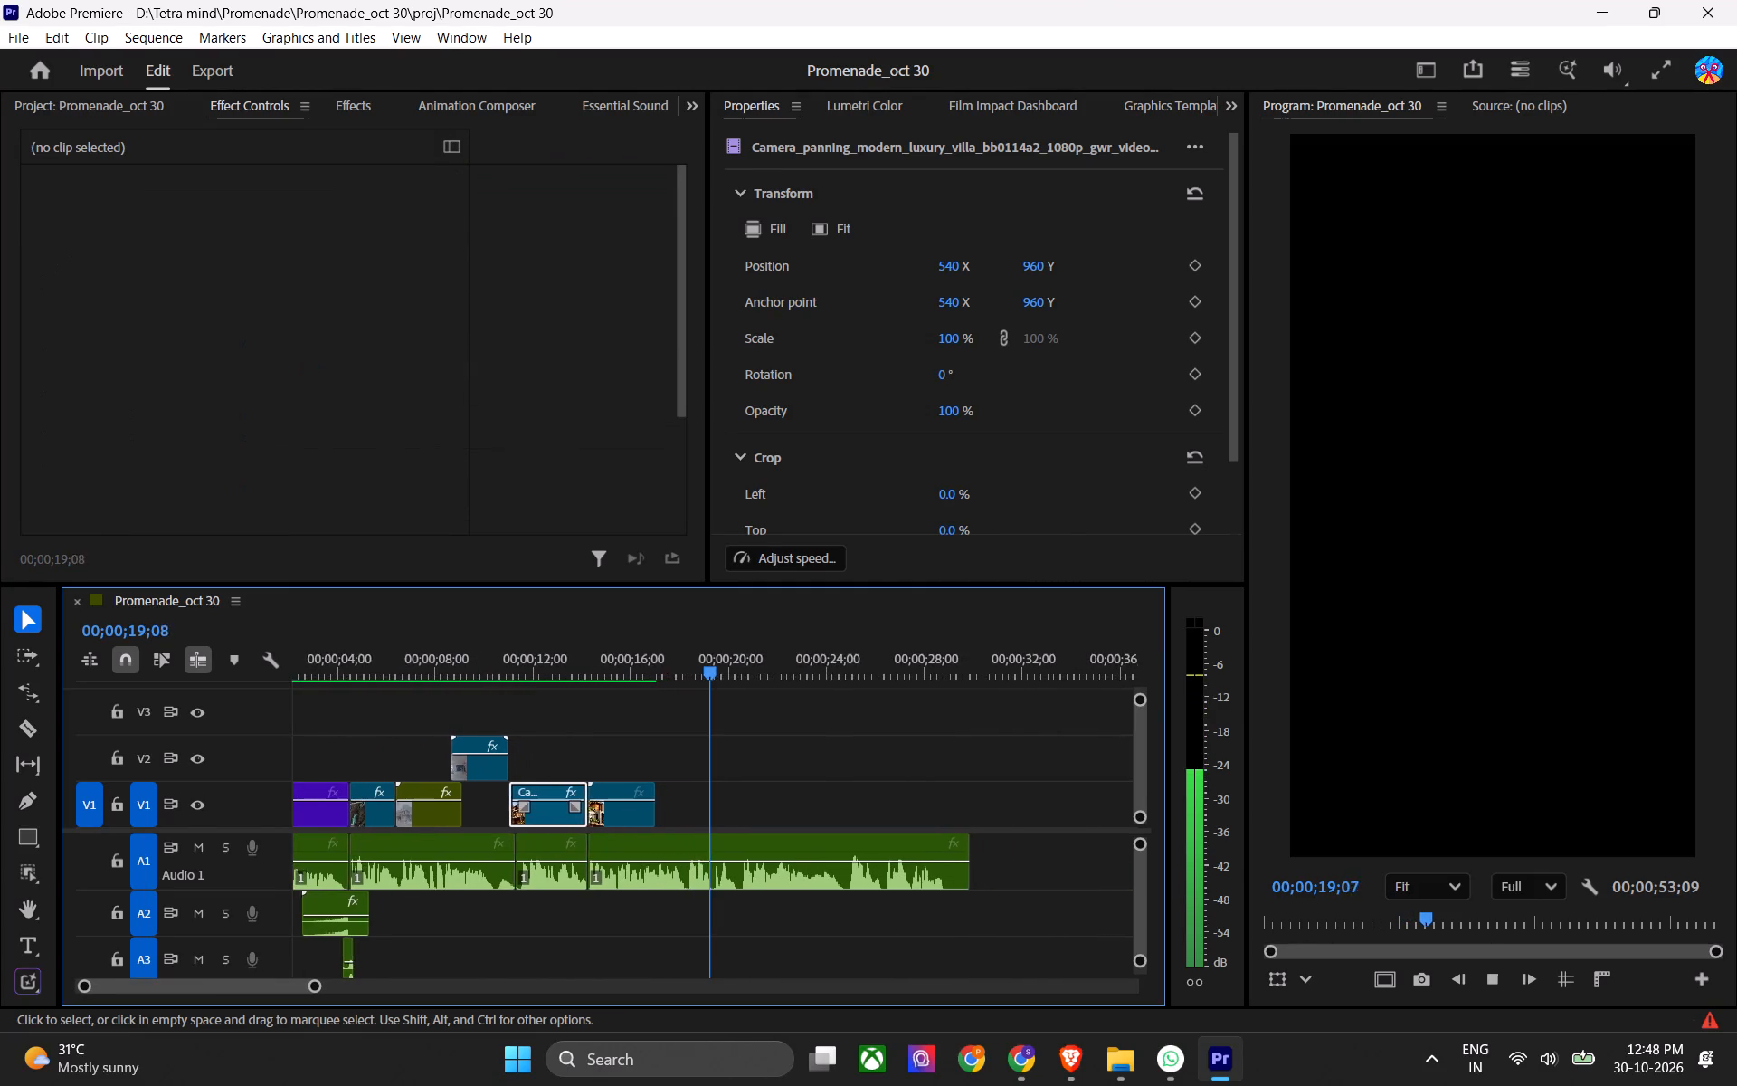
{"action": "key", "text": "ctrl+s"}
{"action": "key", "text": "ctrl+s"}
{"action": "key", "text": "space"}
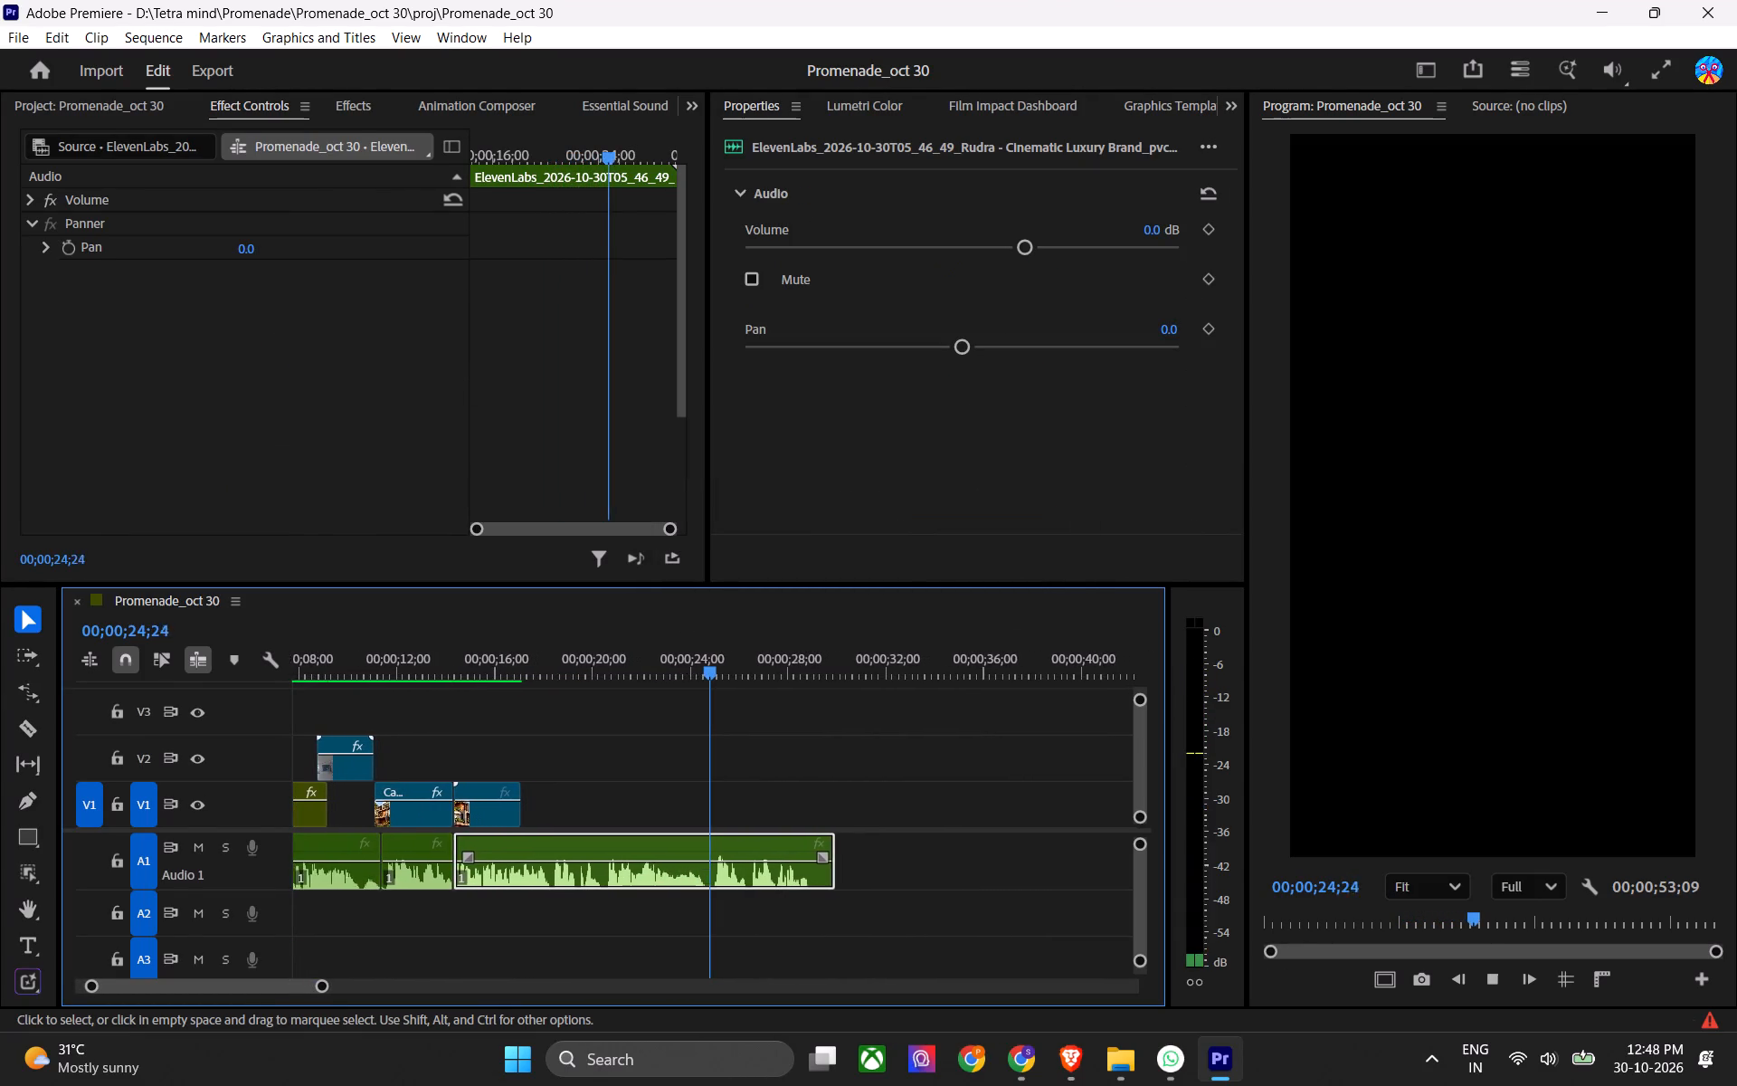
{"action": "key", "text": "space"}
Save and replay the end of the Camera_moving clip and the voiceover that follows it, up to about 00;00;18;16.
{"action": "scroll", "coordinate": [698, 767], "scroll_direction": "up", "scroll_amount": 5}
{"action": "key", "text": "ctrl+s"}
{"action": "key", "text": "ctrl+s"}
{"action": "left_click_drag", "start_coordinate": [784, 646], "coordinate": [757, 658]}
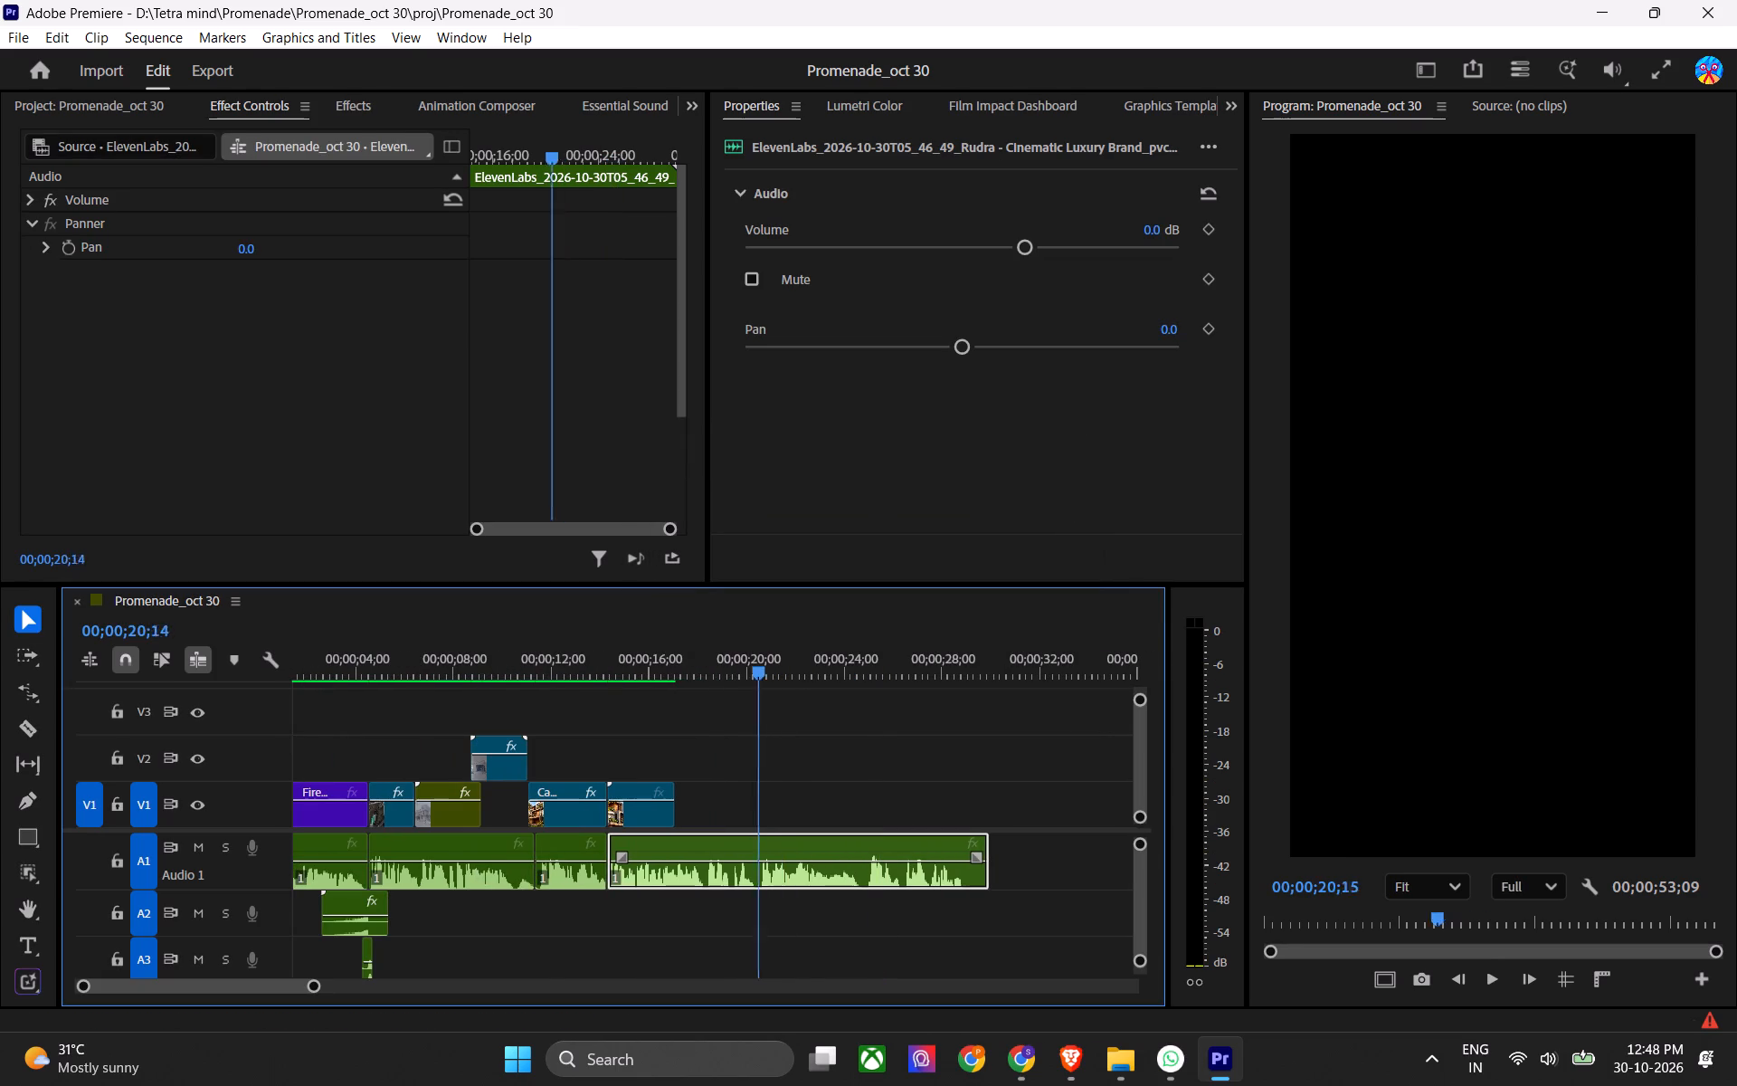
{"action": "left_click_drag", "start_coordinate": [757, 658], "coordinate": [660, 658]}
{"action": "key", "text": "ctrl+s"}
{"action": "key", "text": "ctrl+s"}
{"action": "key", "text": "space"}
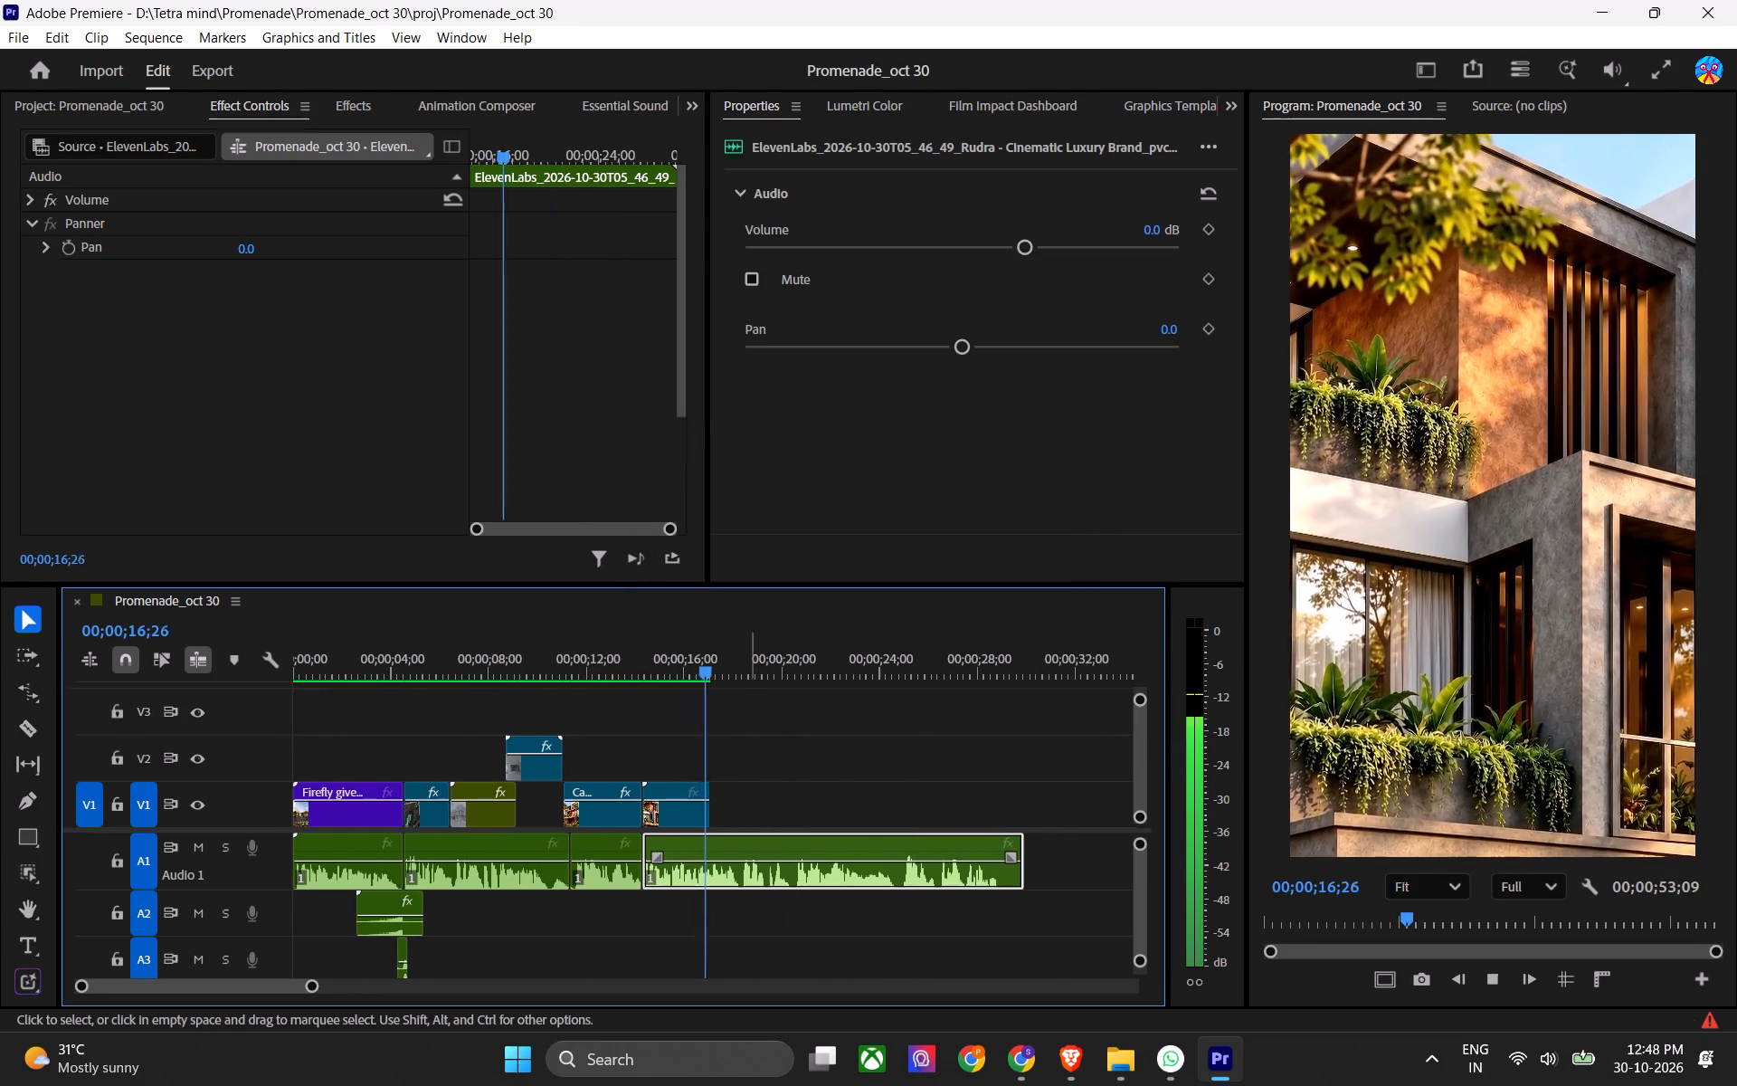
{"action": "key", "text": "space"}
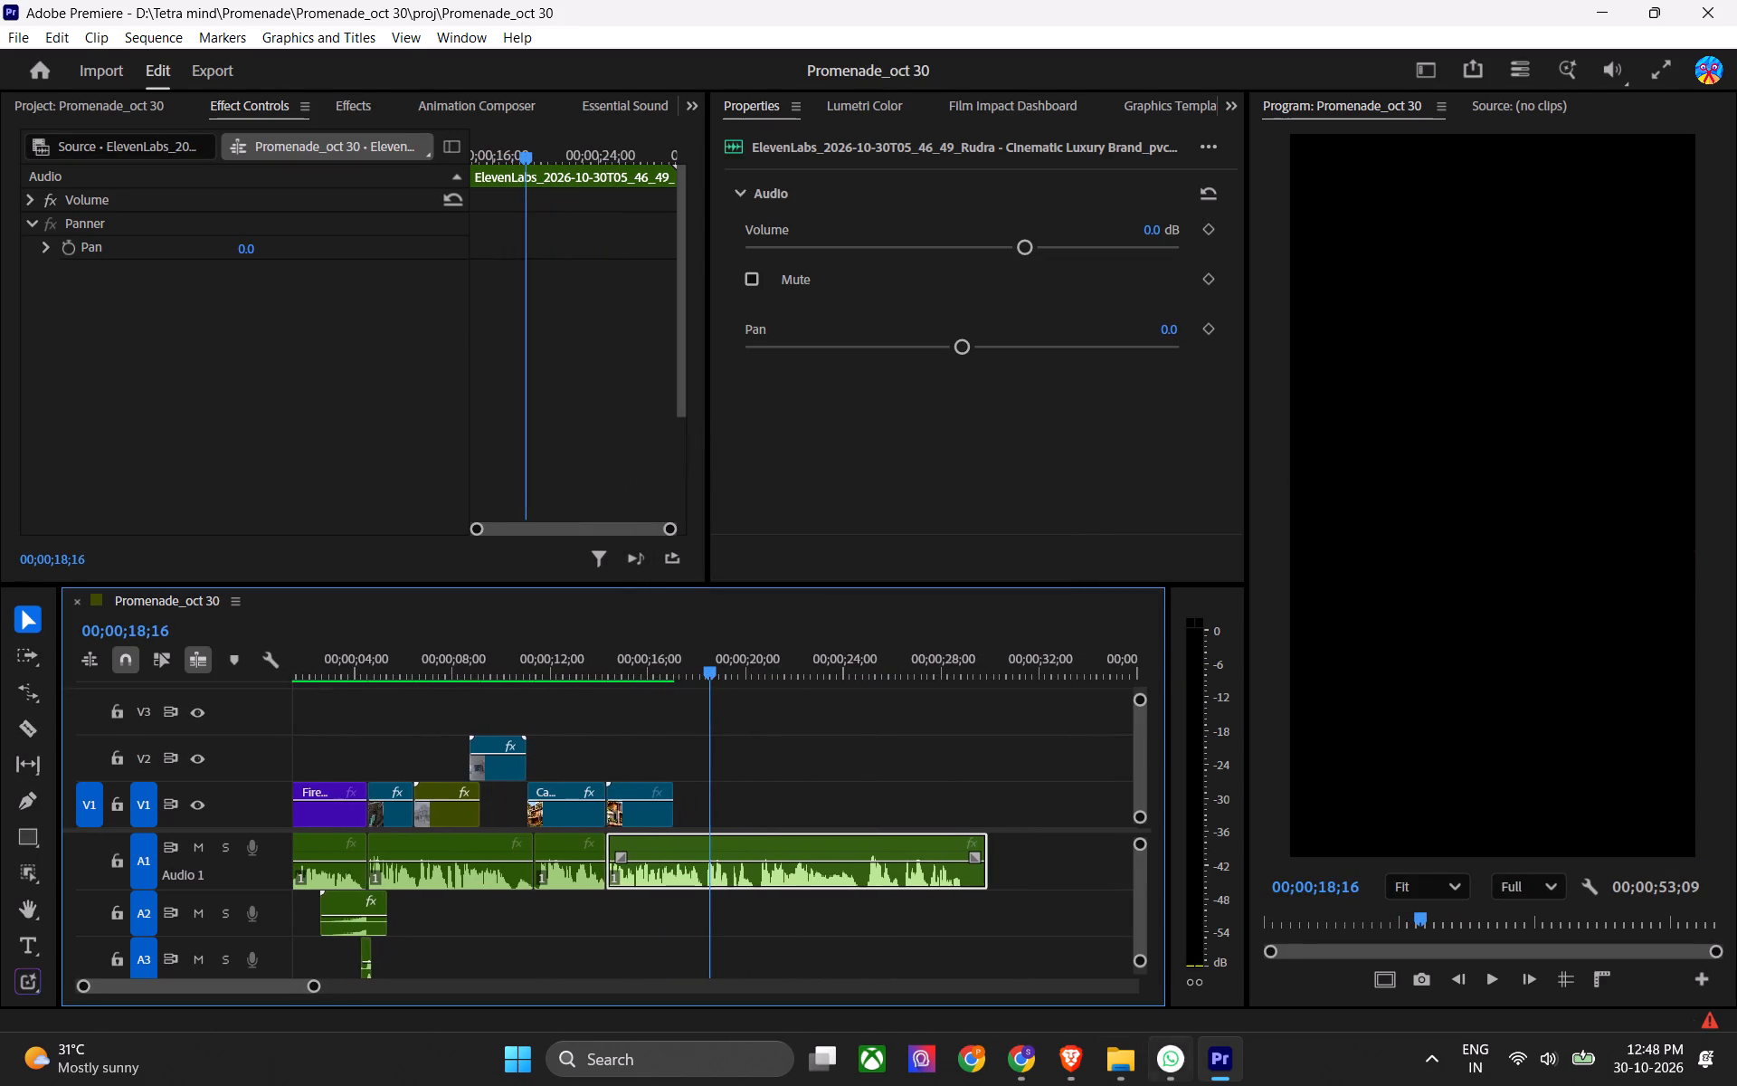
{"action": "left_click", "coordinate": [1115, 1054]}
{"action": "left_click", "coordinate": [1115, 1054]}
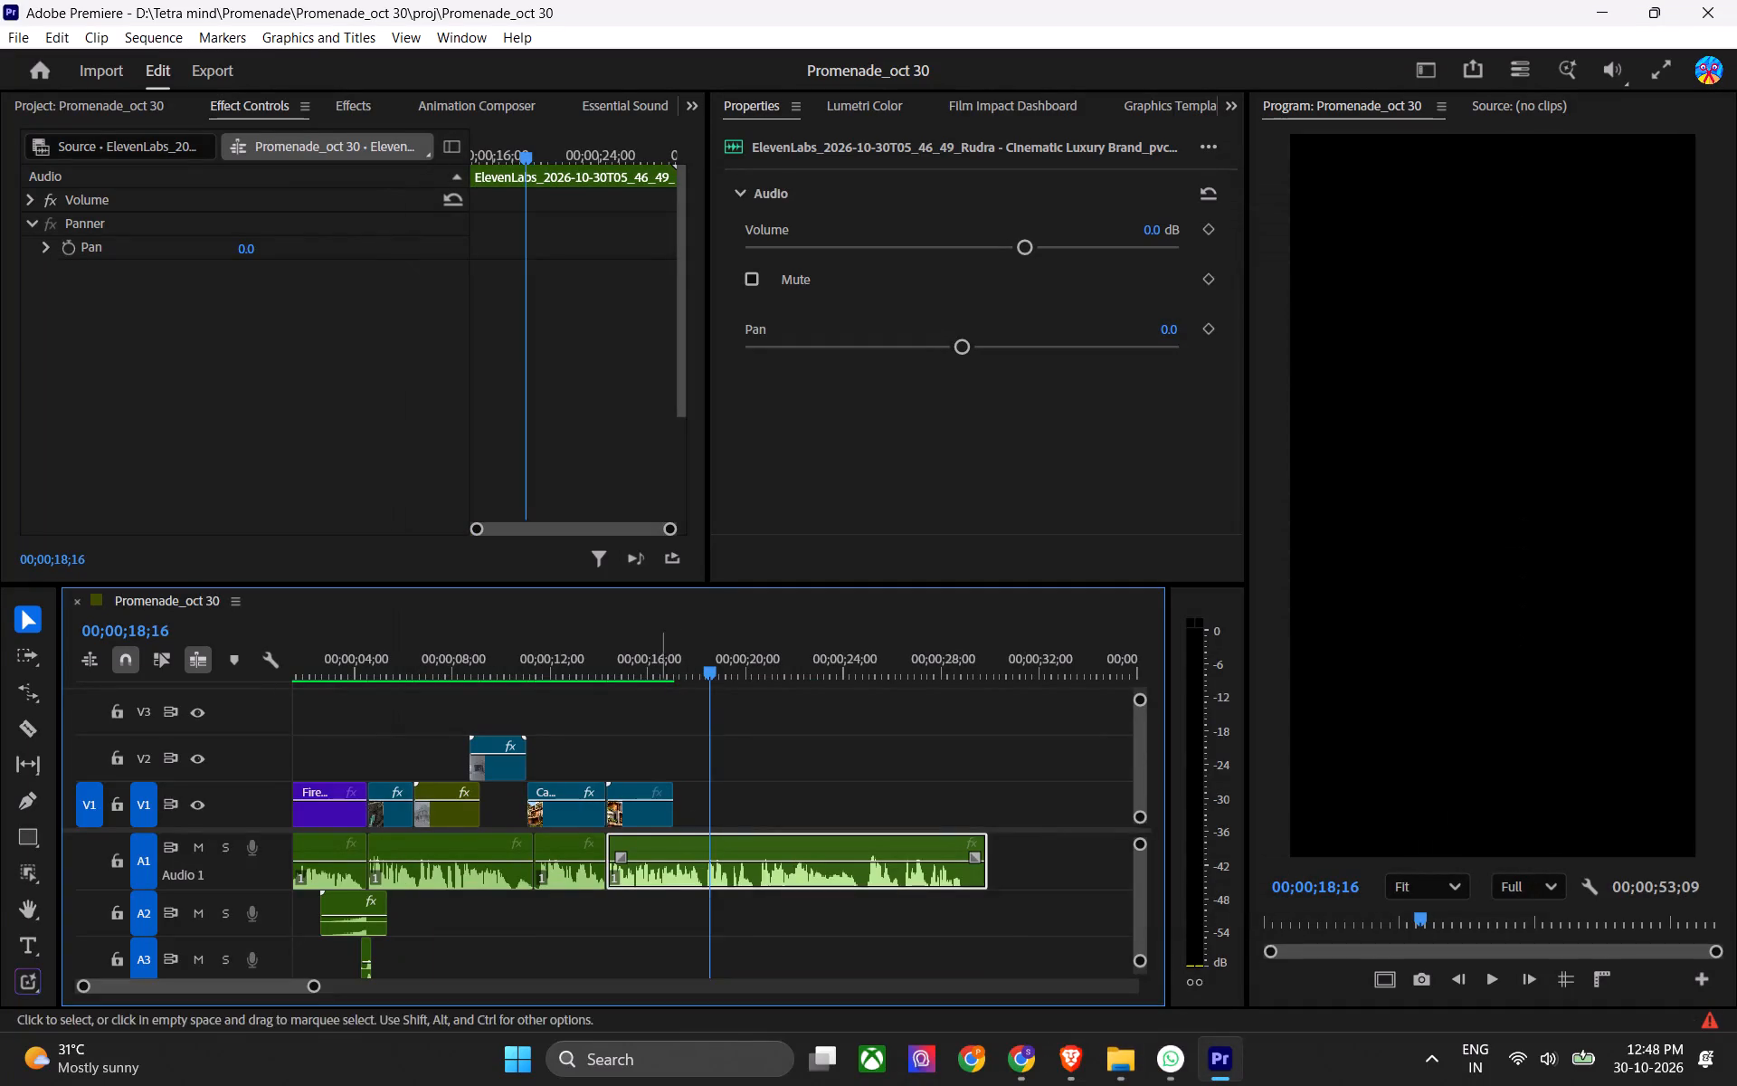
Replay the cut from the end of the Firefly clip into the aerial concrete truck clip, up to about 00;00;05;06, and save.
{"action": "left_click_drag", "start_coordinate": [651, 671], "coordinate": [434, 659]}
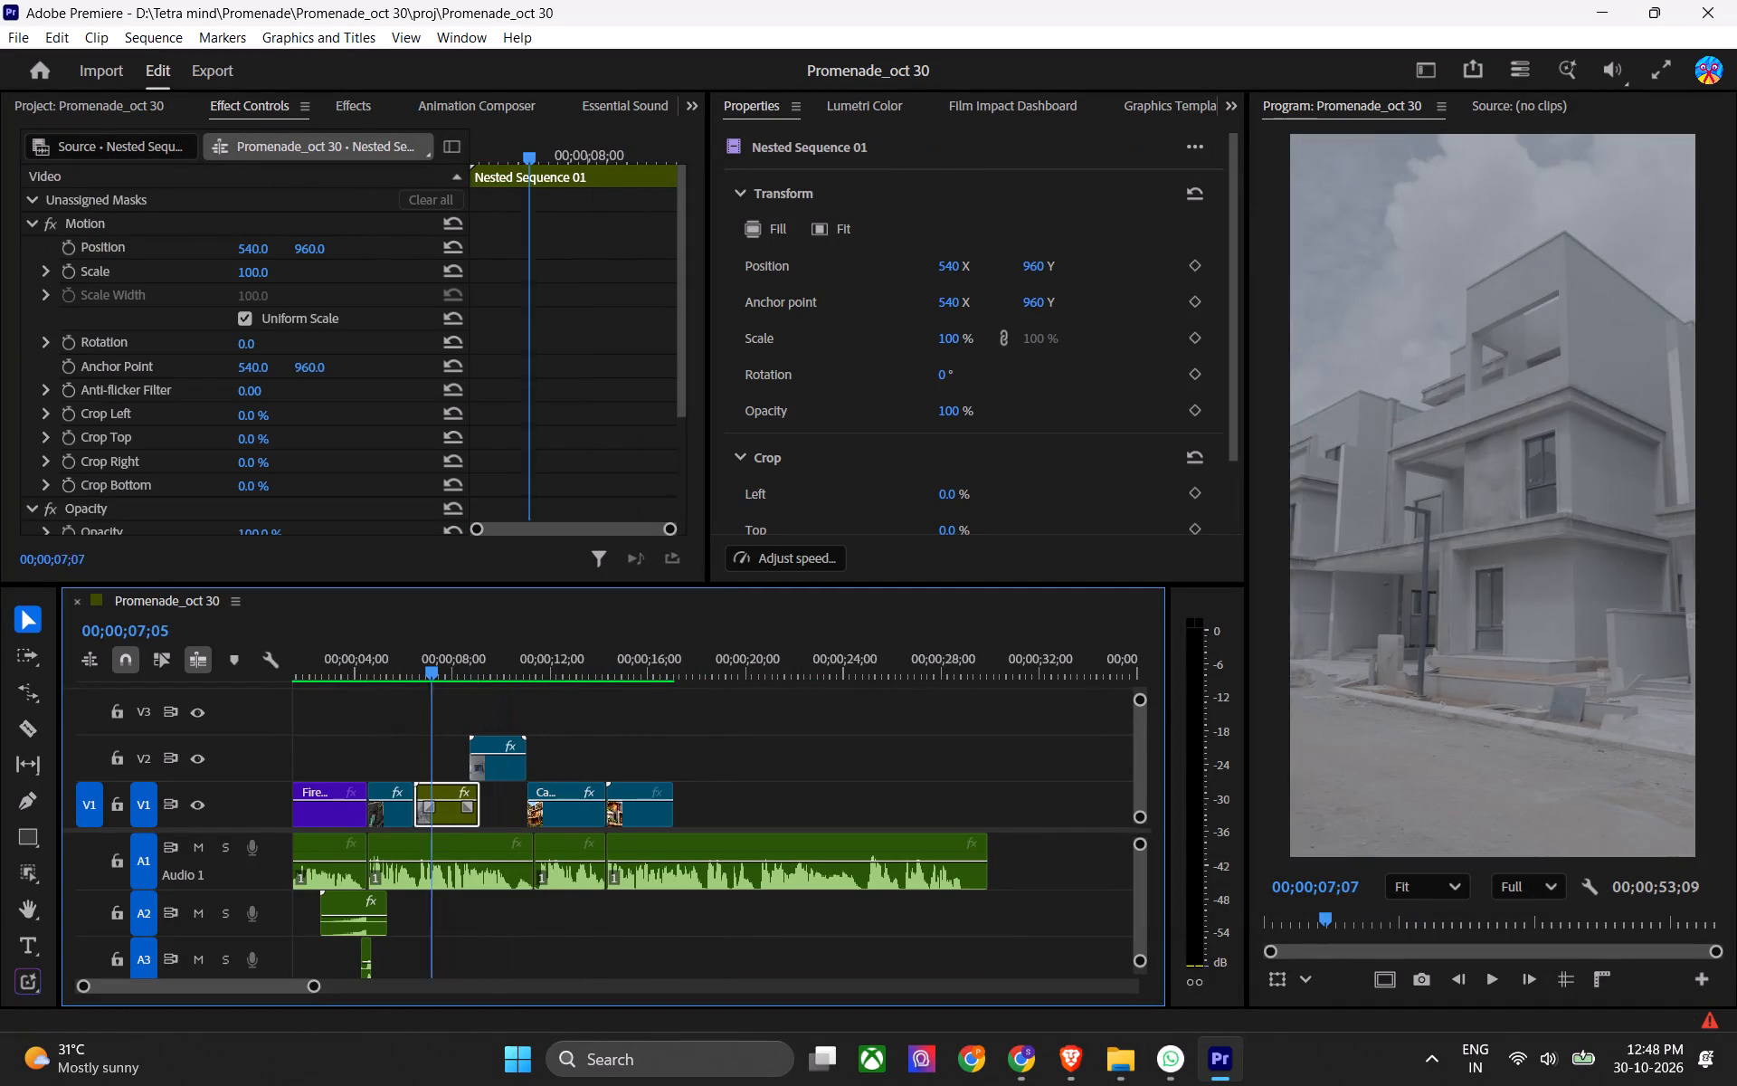
{"action": "left_click_drag", "start_coordinate": [434, 659], "coordinate": [363, 645]}
{"action": "scroll", "coordinate": [471, 768], "scroll_direction": "up", "scroll_amount": 2}
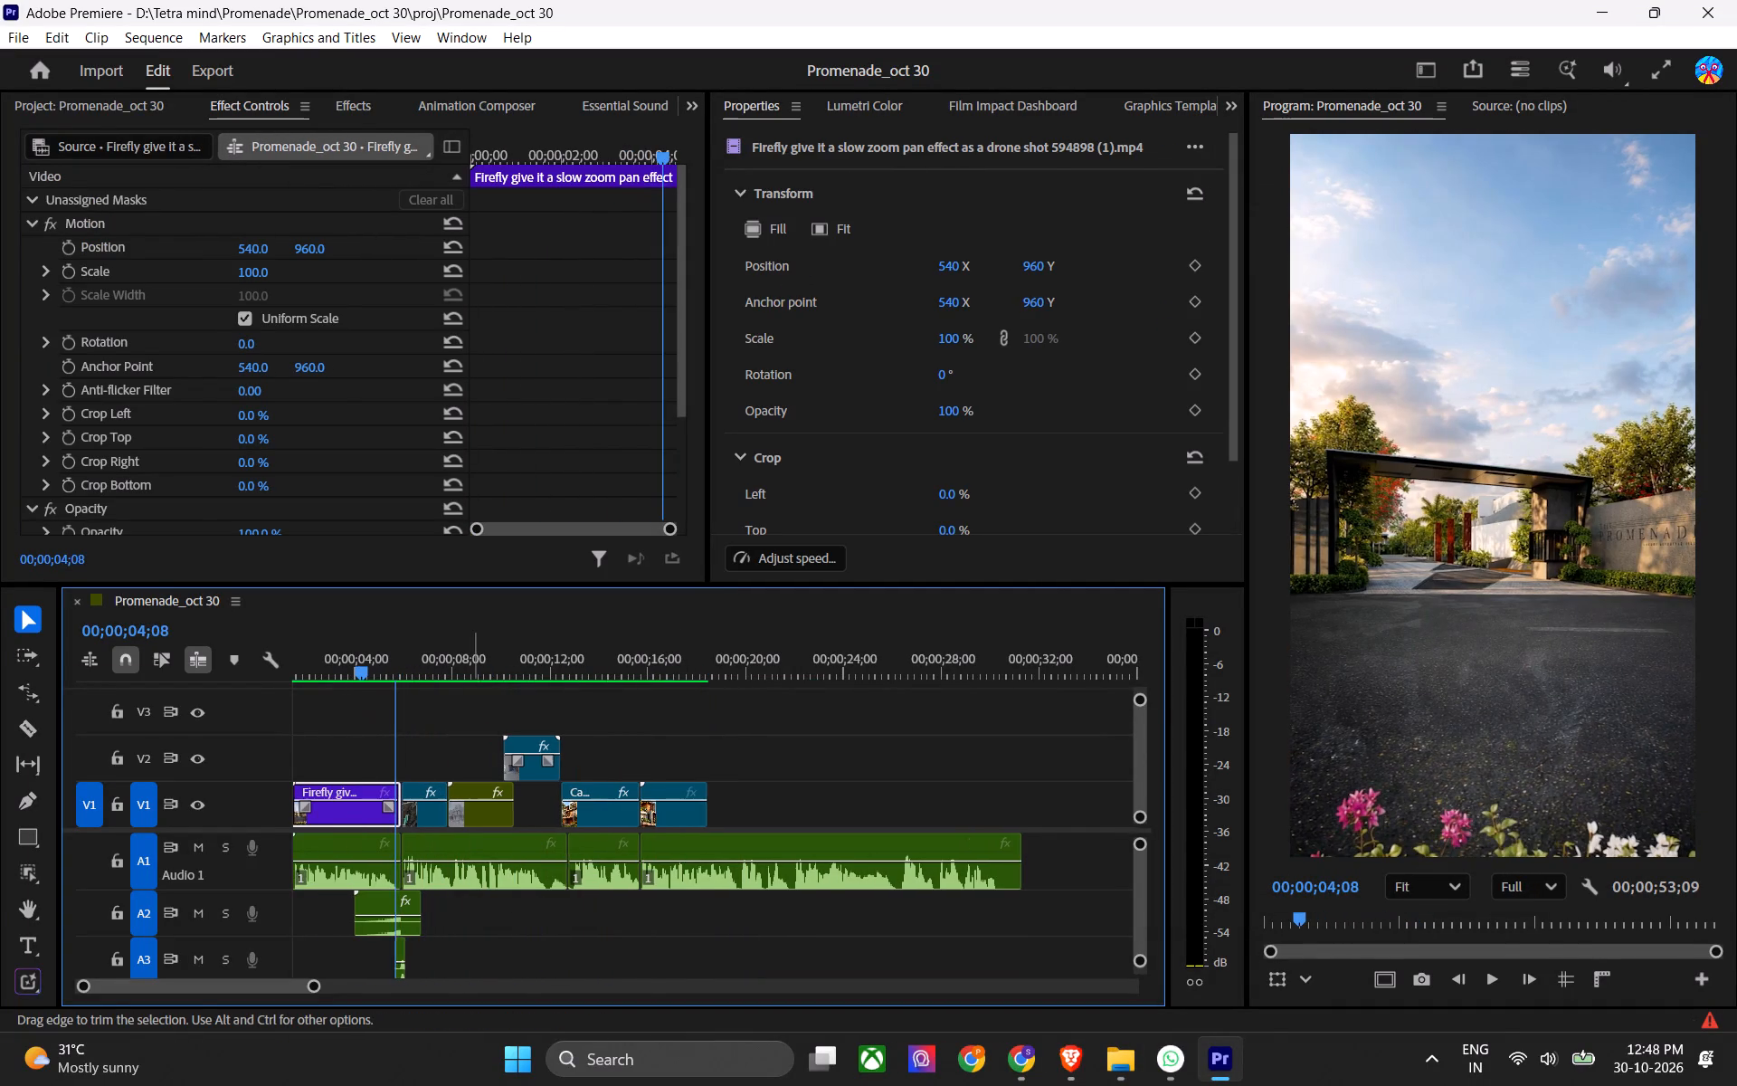
{"action": "scroll", "coordinate": [472, 770], "scroll_direction": "up", "scroll_amount": 3}
{"action": "key", "text": "ctrl+s"}
{"action": "key", "text": "space"}
{"action": "scroll", "coordinate": [645, 824], "scroll_direction": "up", "scroll_amount": 6, "text": "alt"}
{"action": "key", "text": "space"}
{"action": "key", "text": "ctrl+s"}
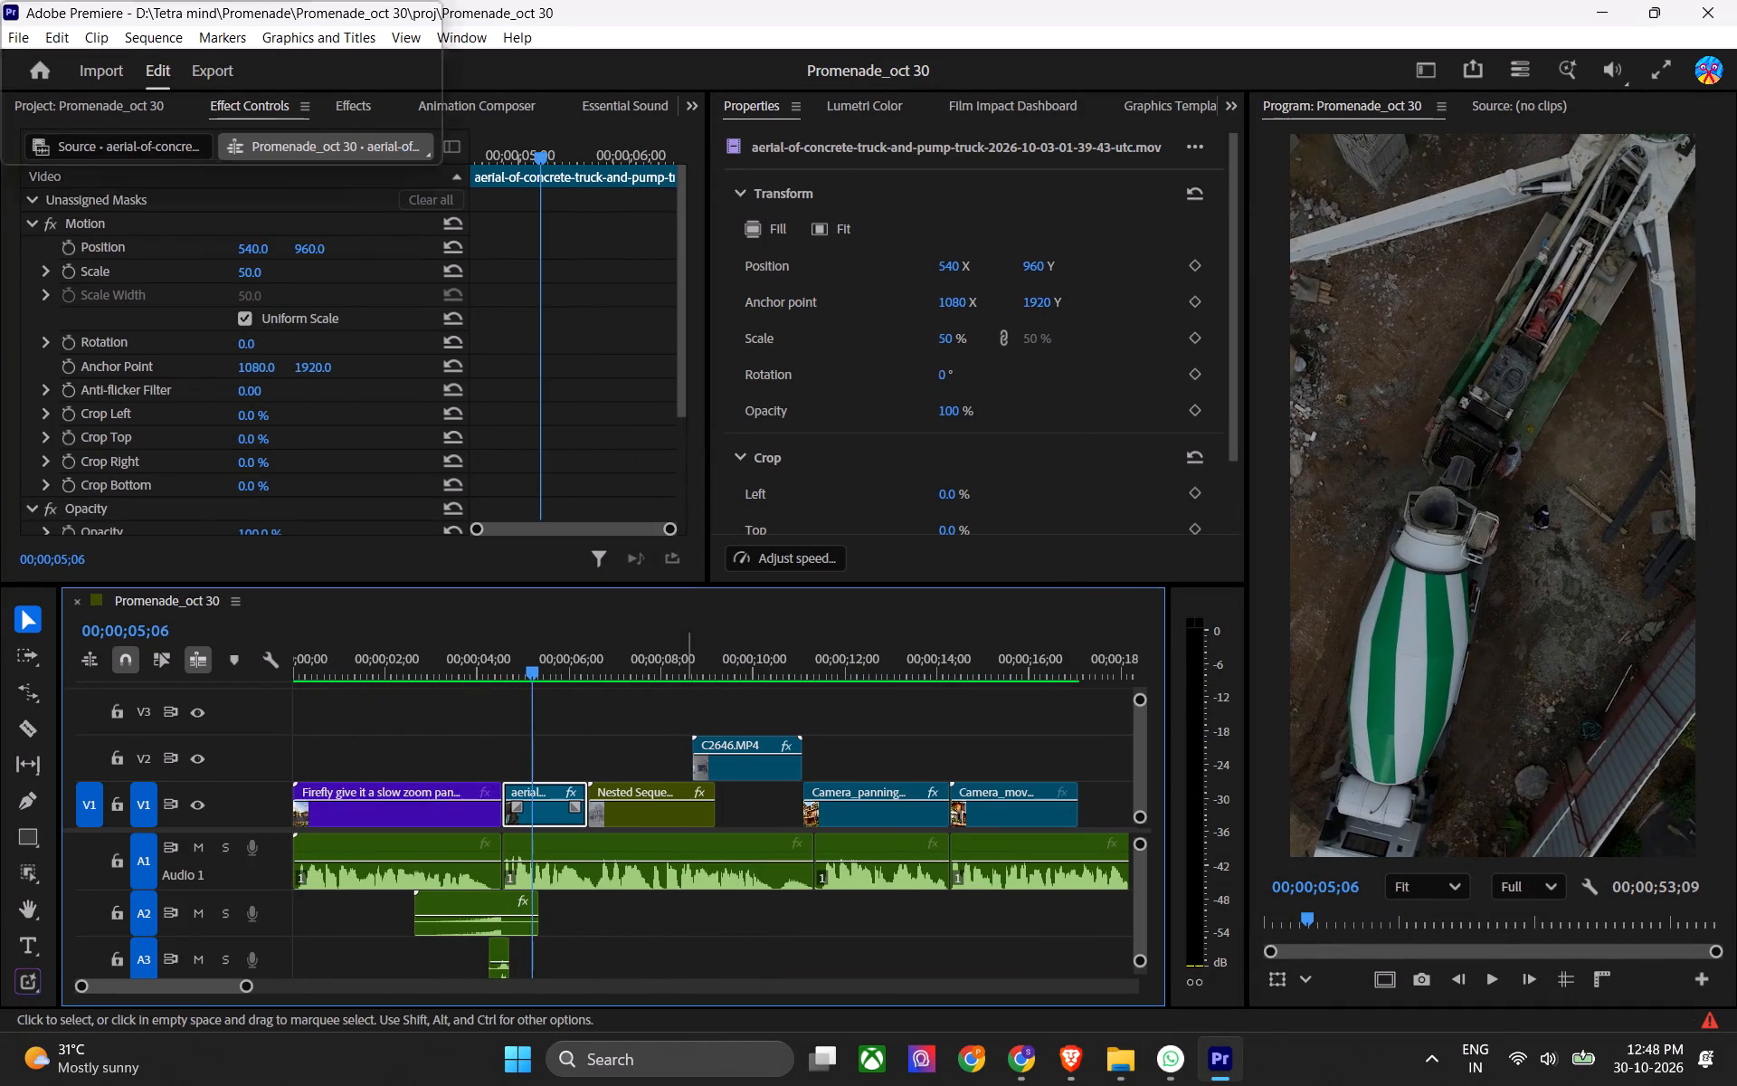
Auto-correct the aerial concrete truck clip's colour in Lumetri, with tint at 5.3 and saturation at 133.3.
{"action": "left_click", "coordinate": [867, 112]}
{"action": "left_click", "coordinate": [1061, 373]}
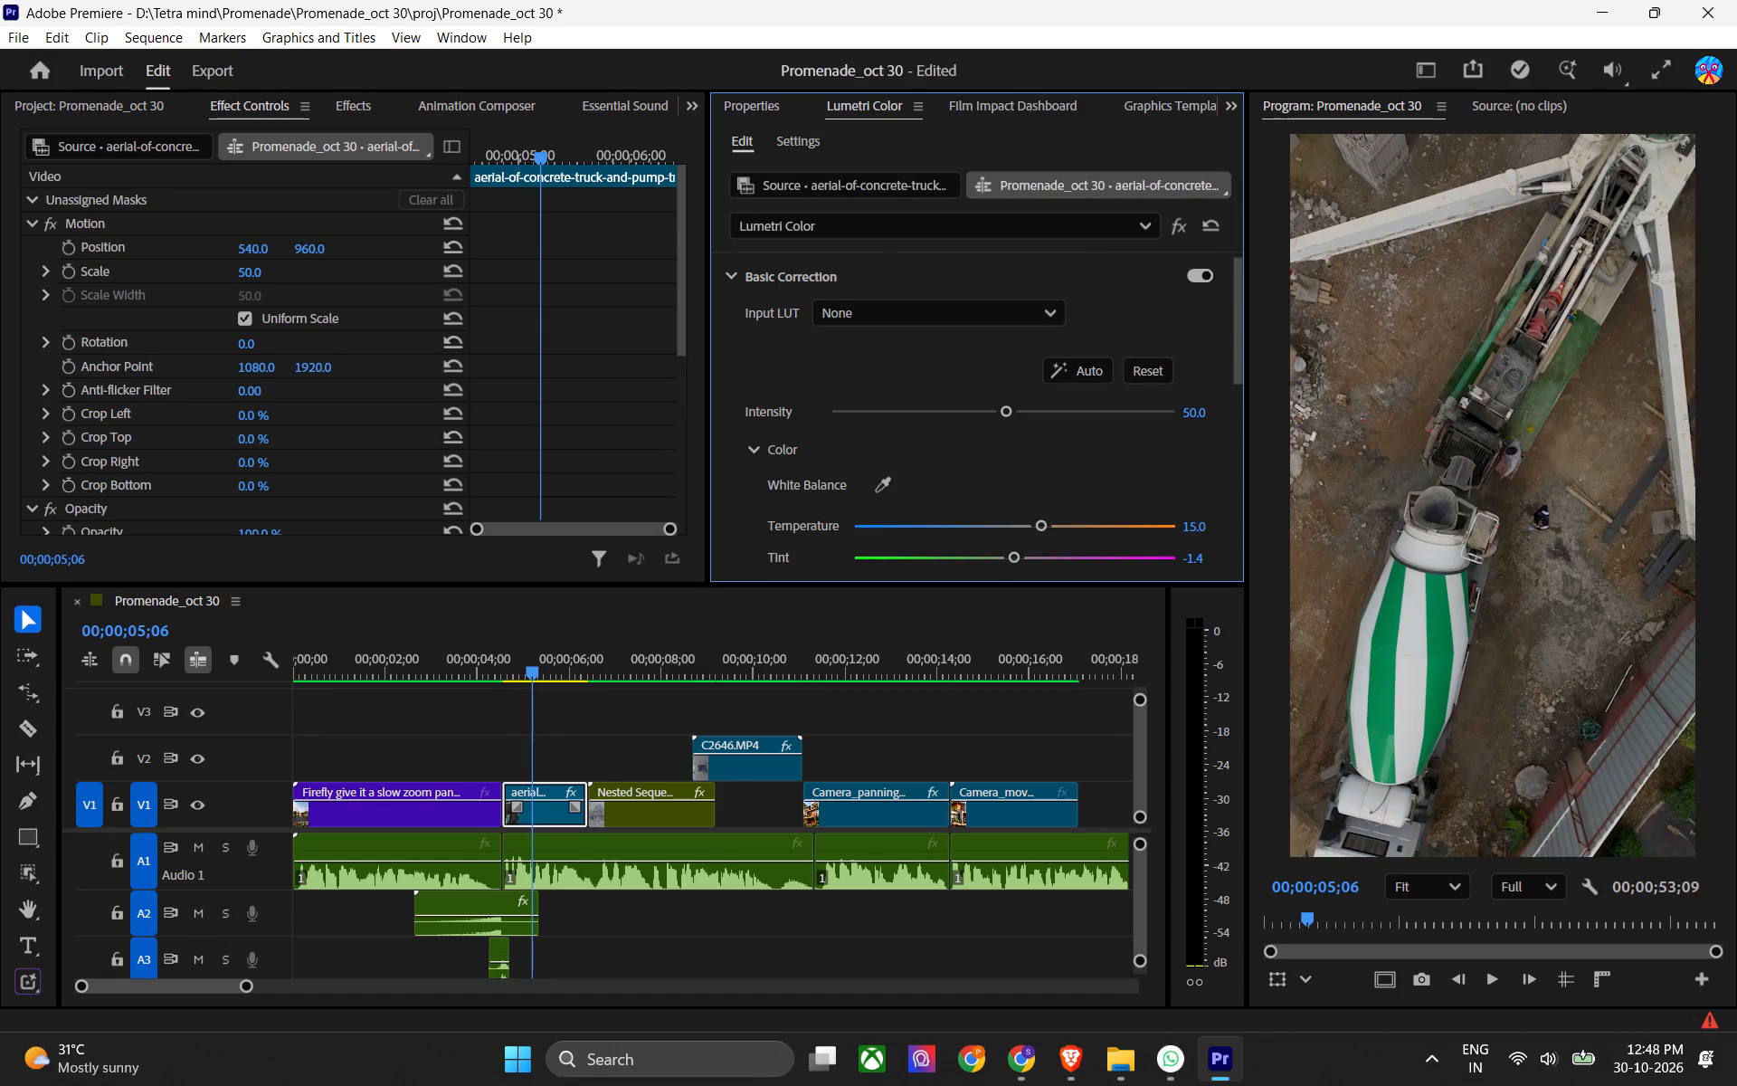
{"action": "scroll", "coordinate": [903, 389], "scroll_direction": "down", "scroll_amount": 5}
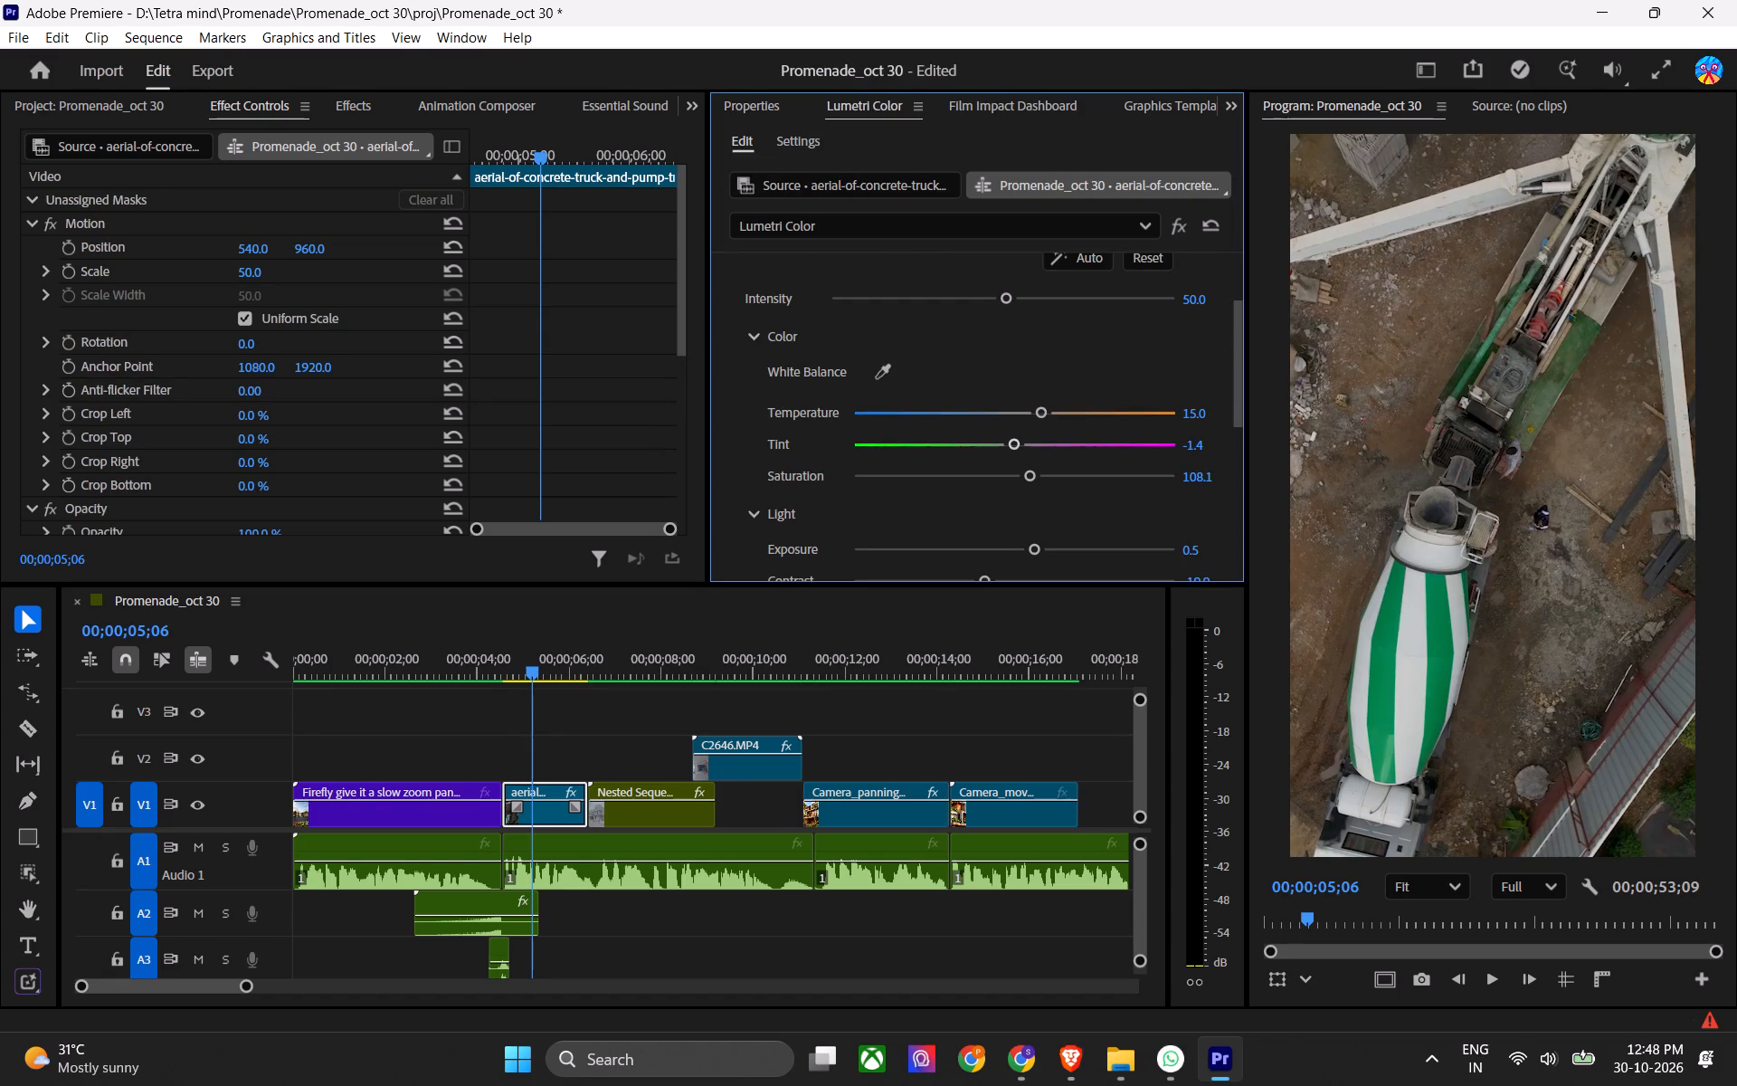
{"action": "left_click_drag", "start_coordinate": [1020, 445], "coordinate": [1021, 454]}
{"action": "left_click_drag", "start_coordinate": [1034, 482], "coordinate": [1087, 478]}
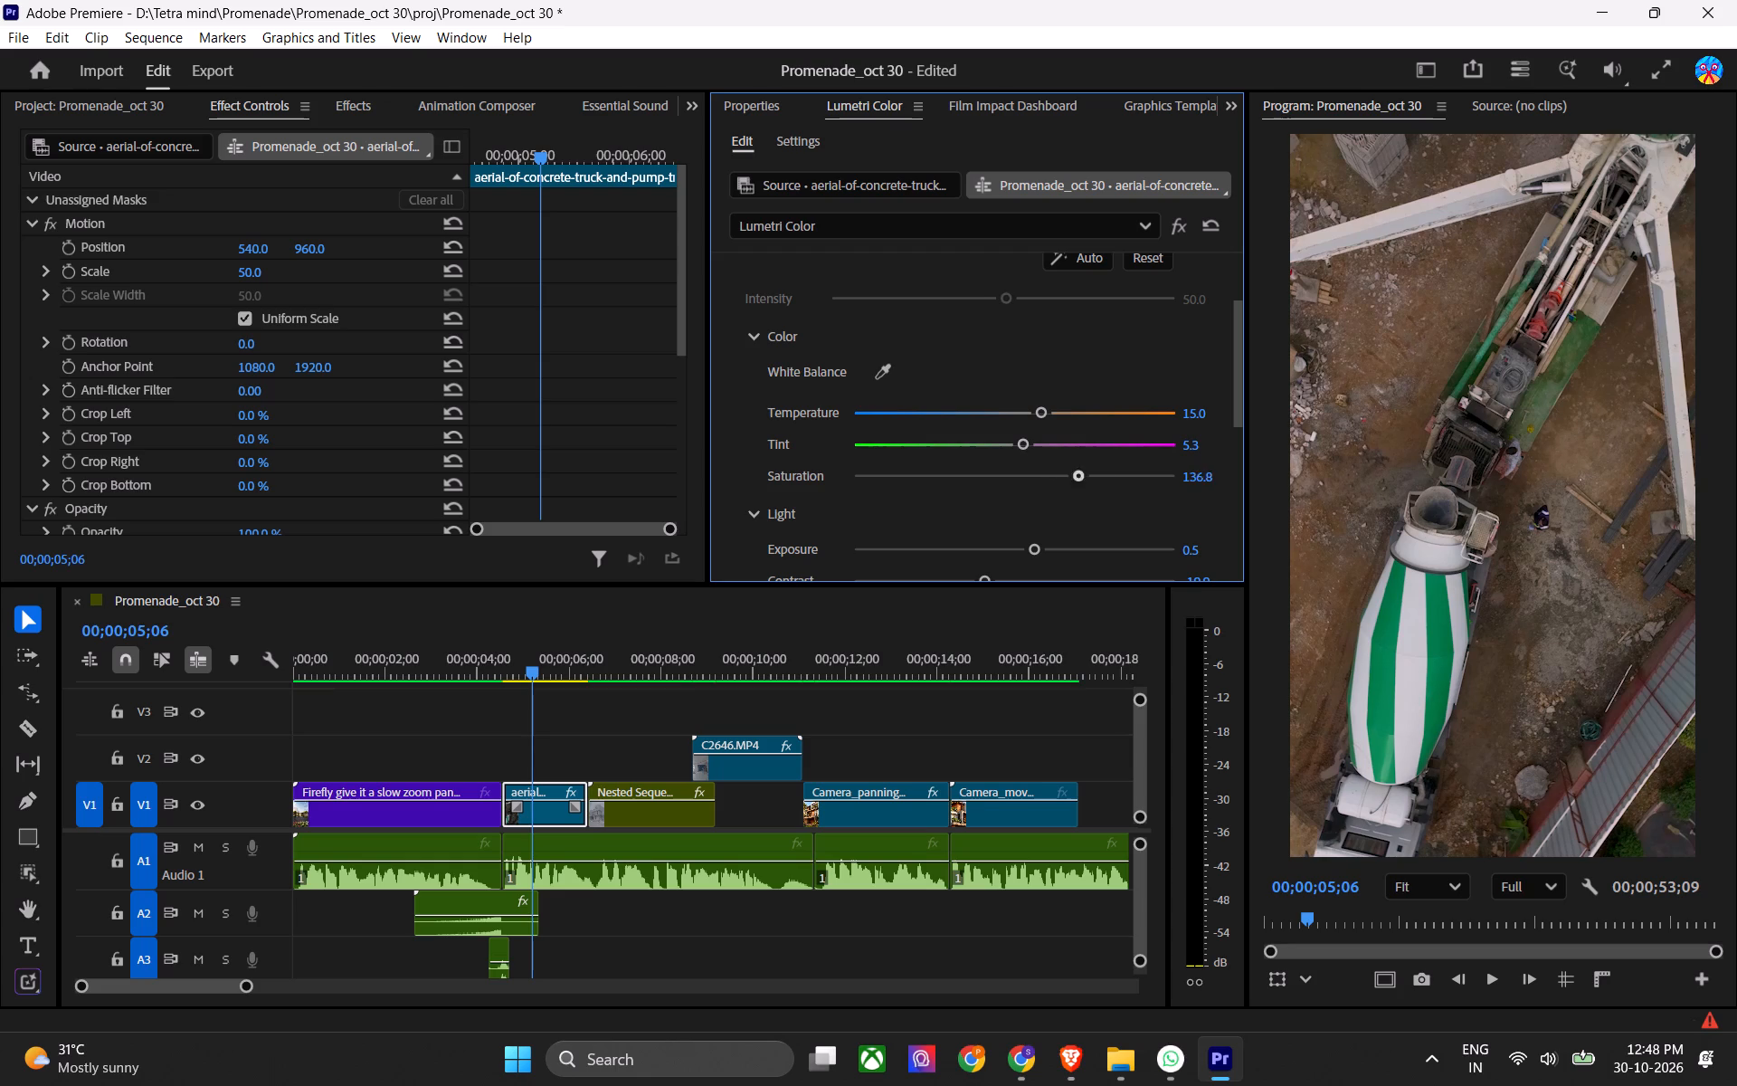
{"action": "left_click_drag", "start_coordinate": [1087, 478], "coordinate": [1067, 483]}
Set the aerial clip's contrast to about -23, trying a stronger positive value first, and fine-tune its exposure.
{"action": "scroll", "coordinate": [938, 507], "scroll_direction": "down", "scroll_amount": 4}
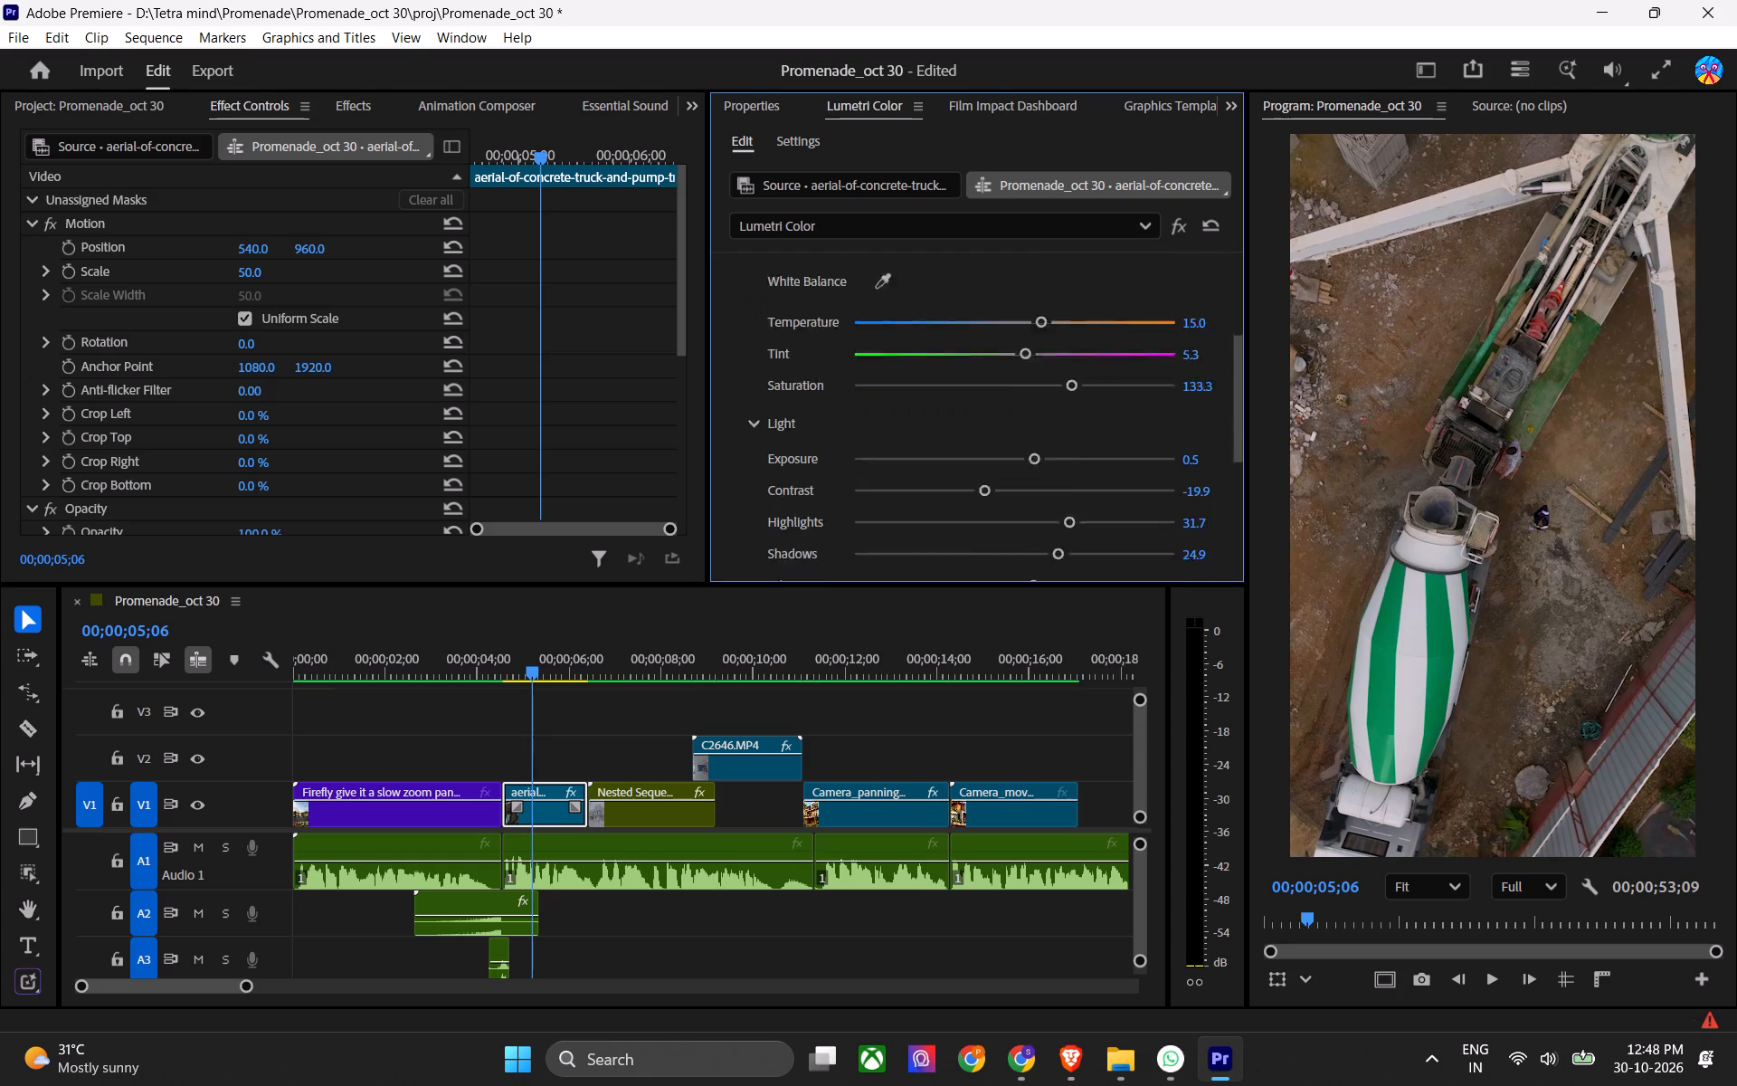
{"action": "scroll", "coordinate": [934, 514], "scroll_direction": "down", "scroll_amount": 3}
{"action": "left_click_drag", "start_coordinate": [983, 422], "coordinate": [1077, 426]}
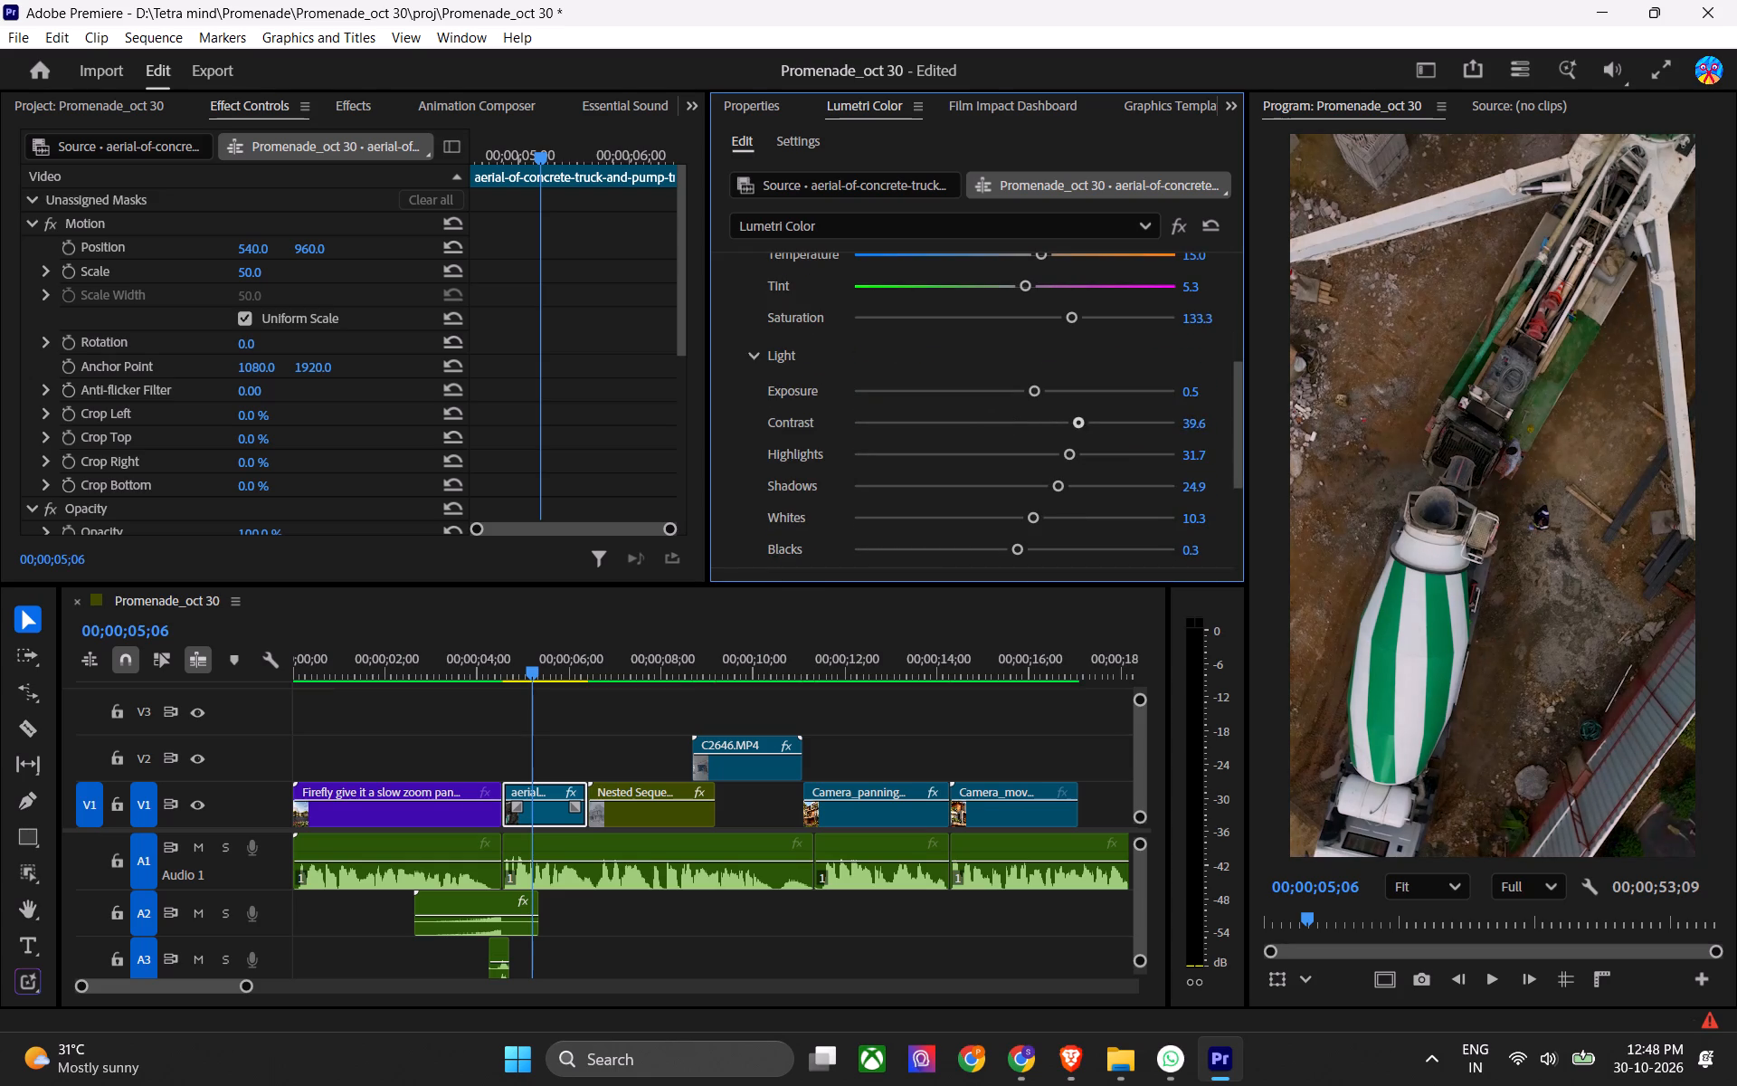
{"action": "left_click_drag", "start_coordinate": [1077, 426], "coordinate": [975, 418]}
{"action": "left_click_drag", "start_coordinate": [1046, 392], "coordinate": [1038, 393]}
{"action": "scroll", "coordinate": [728, 324], "scroll_direction": "up", "scroll_amount": 2}
{"action": "scroll", "coordinate": [728, 324], "scroll_direction": "down", "scroll_amount": 1}
{"action": "scroll", "coordinate": [728, 324], "scroll_direction": "up", "scroll_amount": 8}
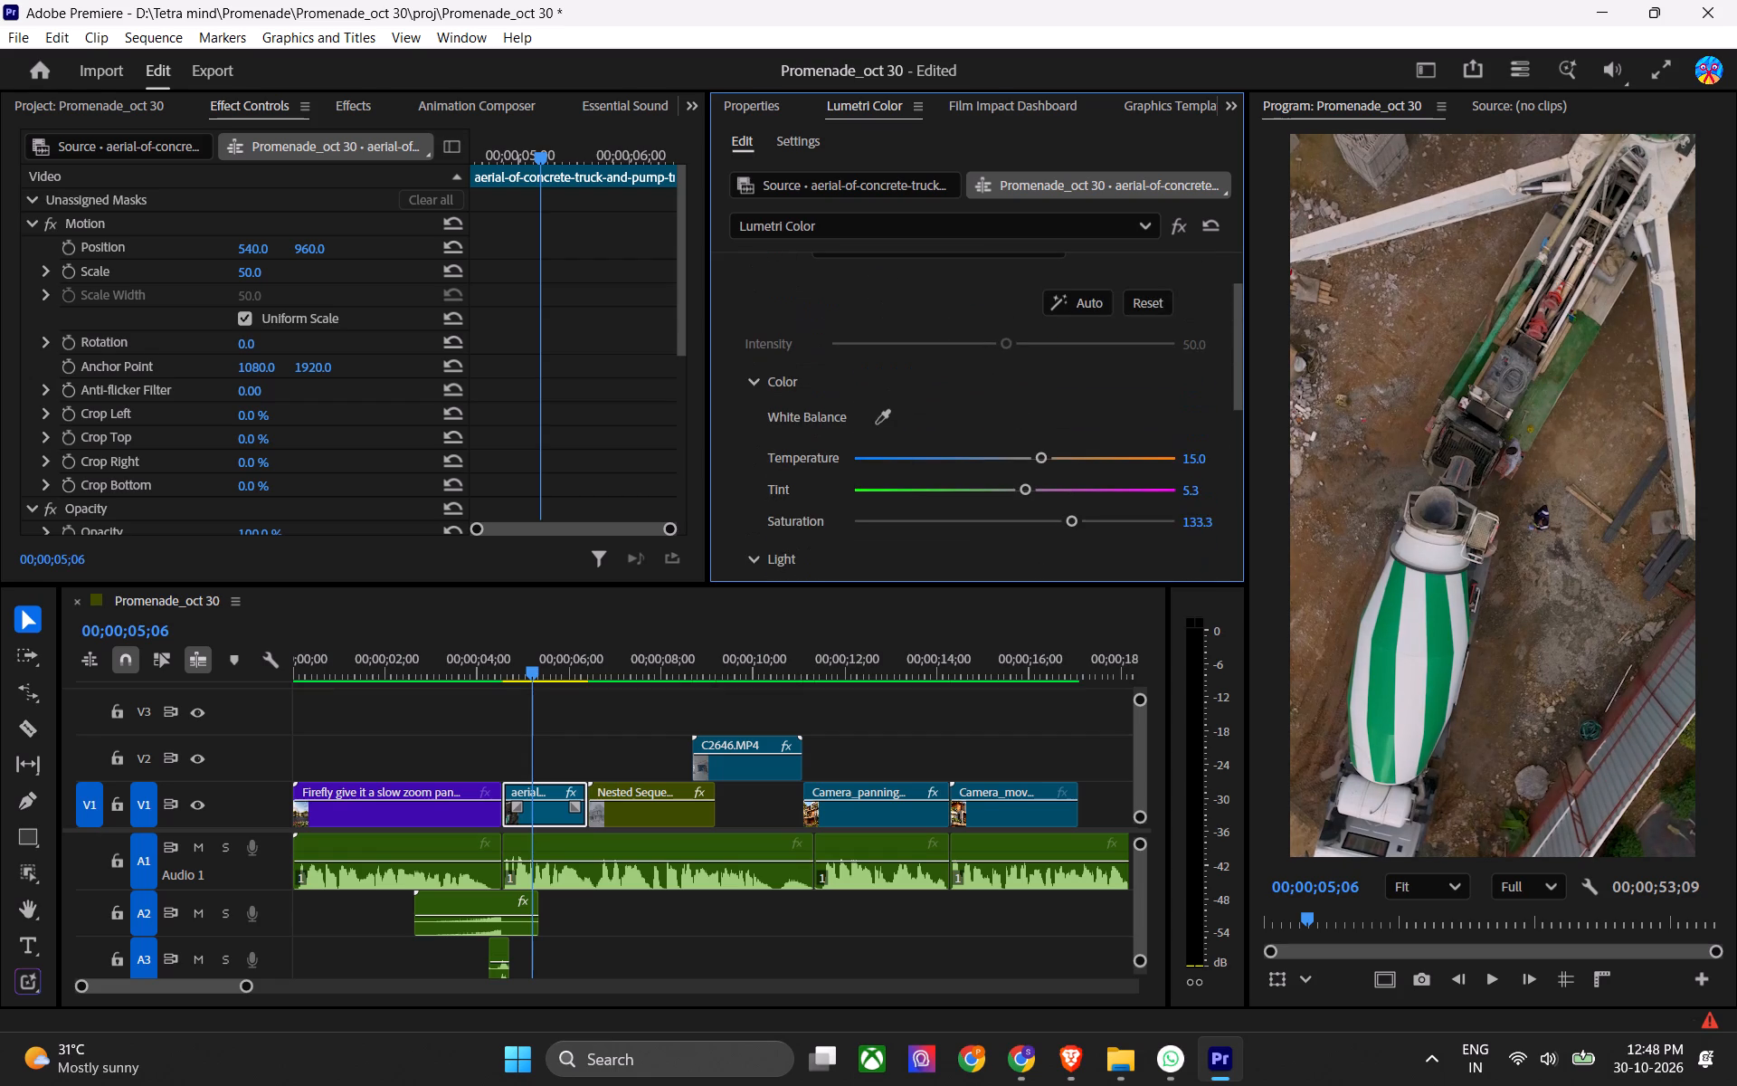
Adjust the aerial clip's creative vibrance, trying both extremes before settling slightly above neutral.
{"action": "scroll", "coordinate": [751, 361], "scroll_direction": "up", "scroll_amount": 7}
{"action": "left_click", "coordinate": [732, 273]}
{"action": "left_click", "coordinate": [742, 325]}
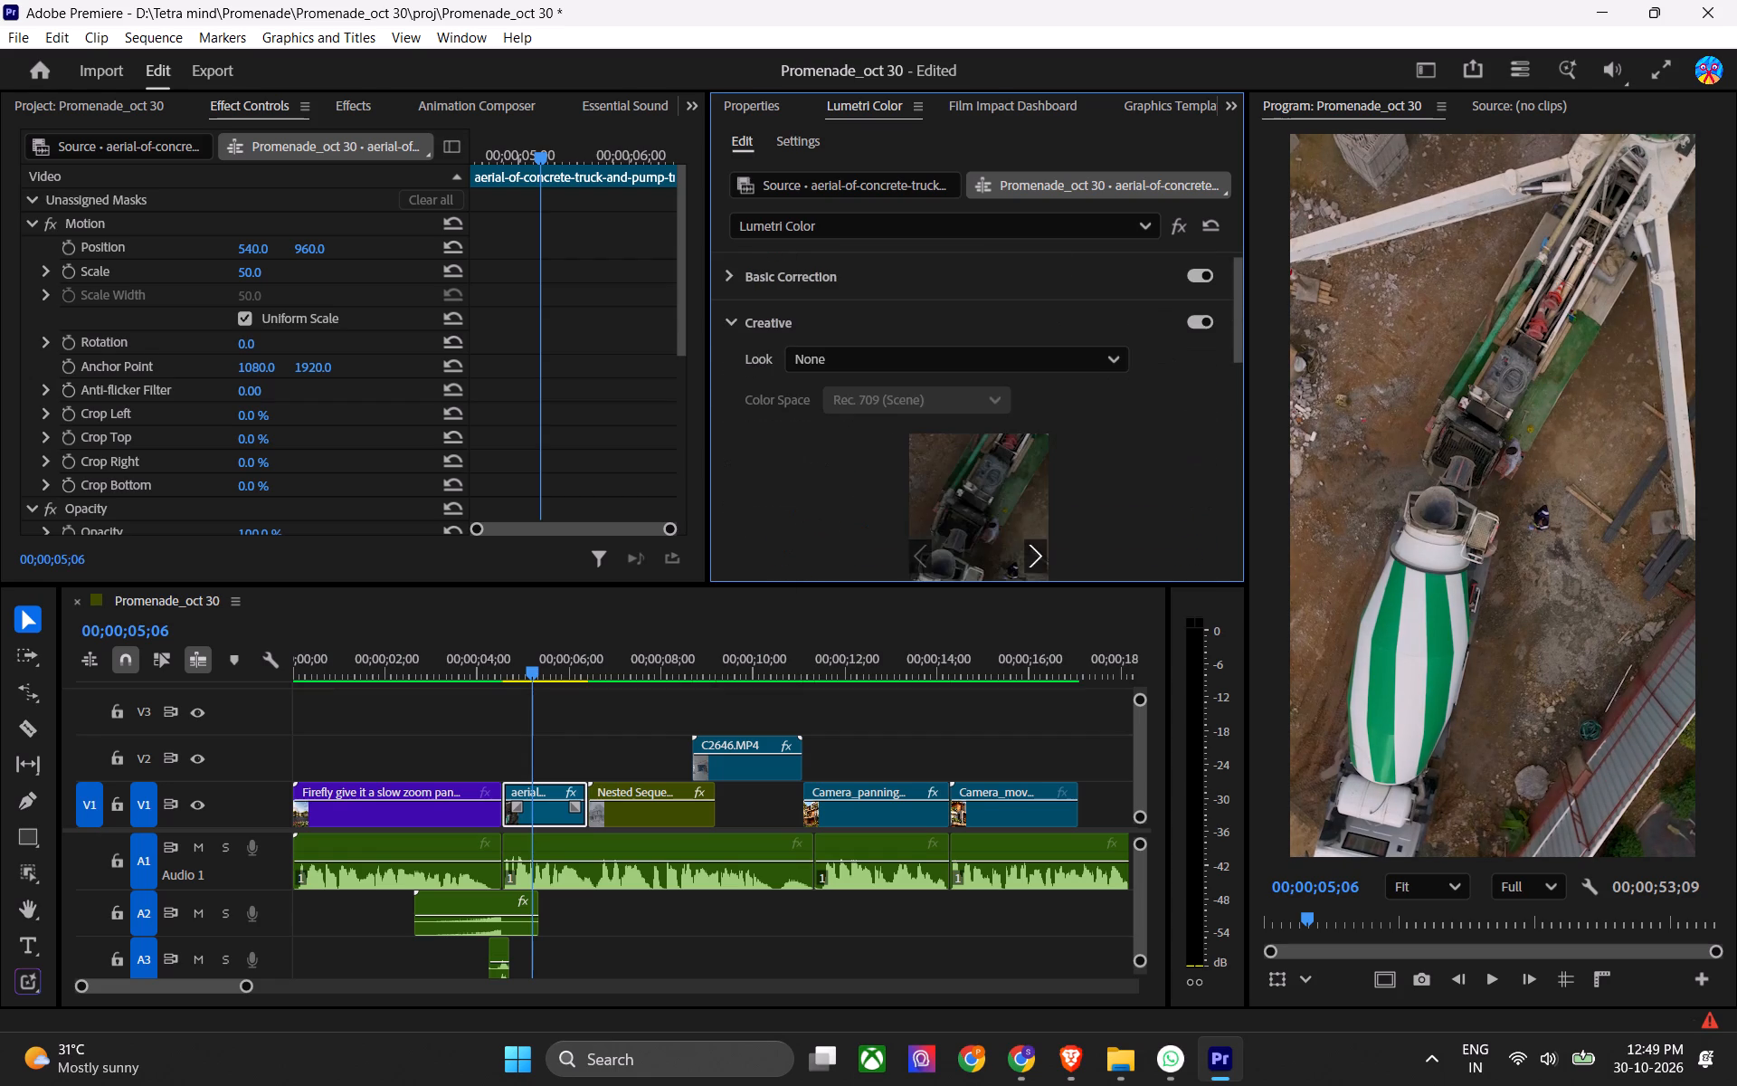
{"action": "scroll", "coordinate": [850, 461], "scroll_direction": "down", "scroll_amount": 16}
{"action": "left_click_drag", "start_coordinate": [1049, 475], "coordinate": [823, 436]}
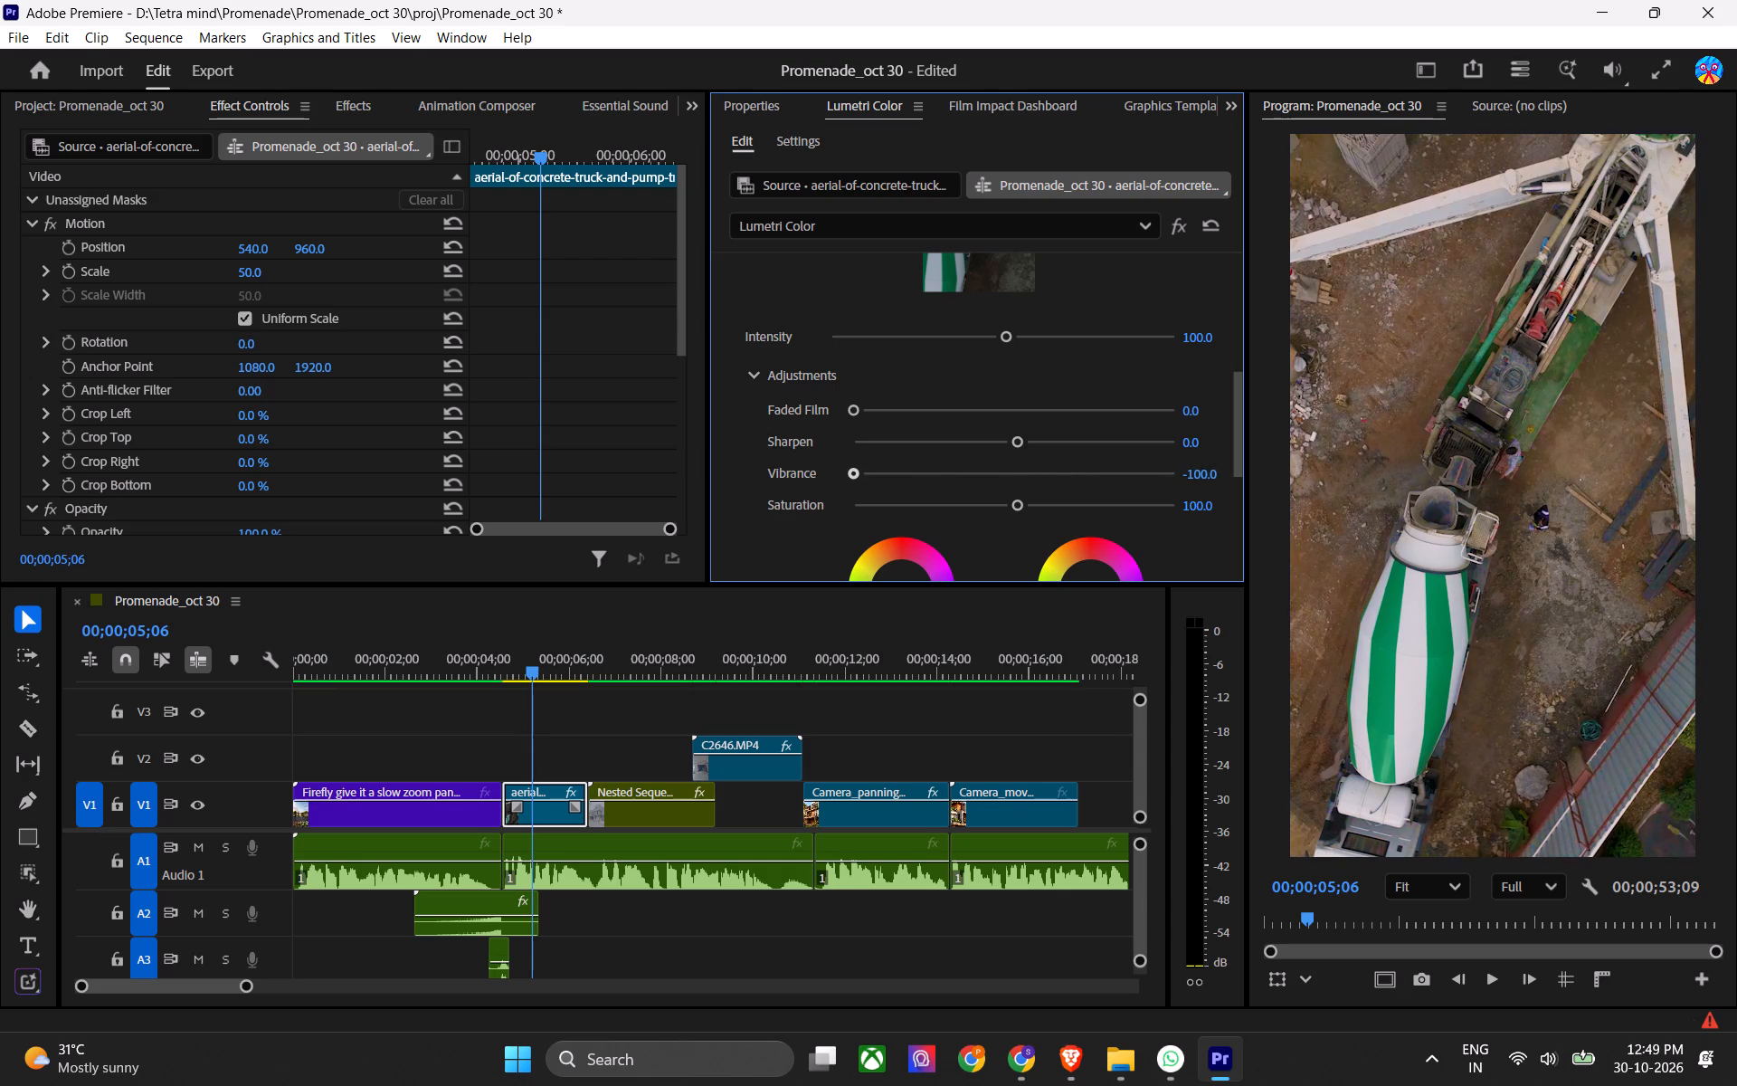
{"action": "left_click_drag", "start_coordinate": [823, 436], "coordinate": [1252, 457]}
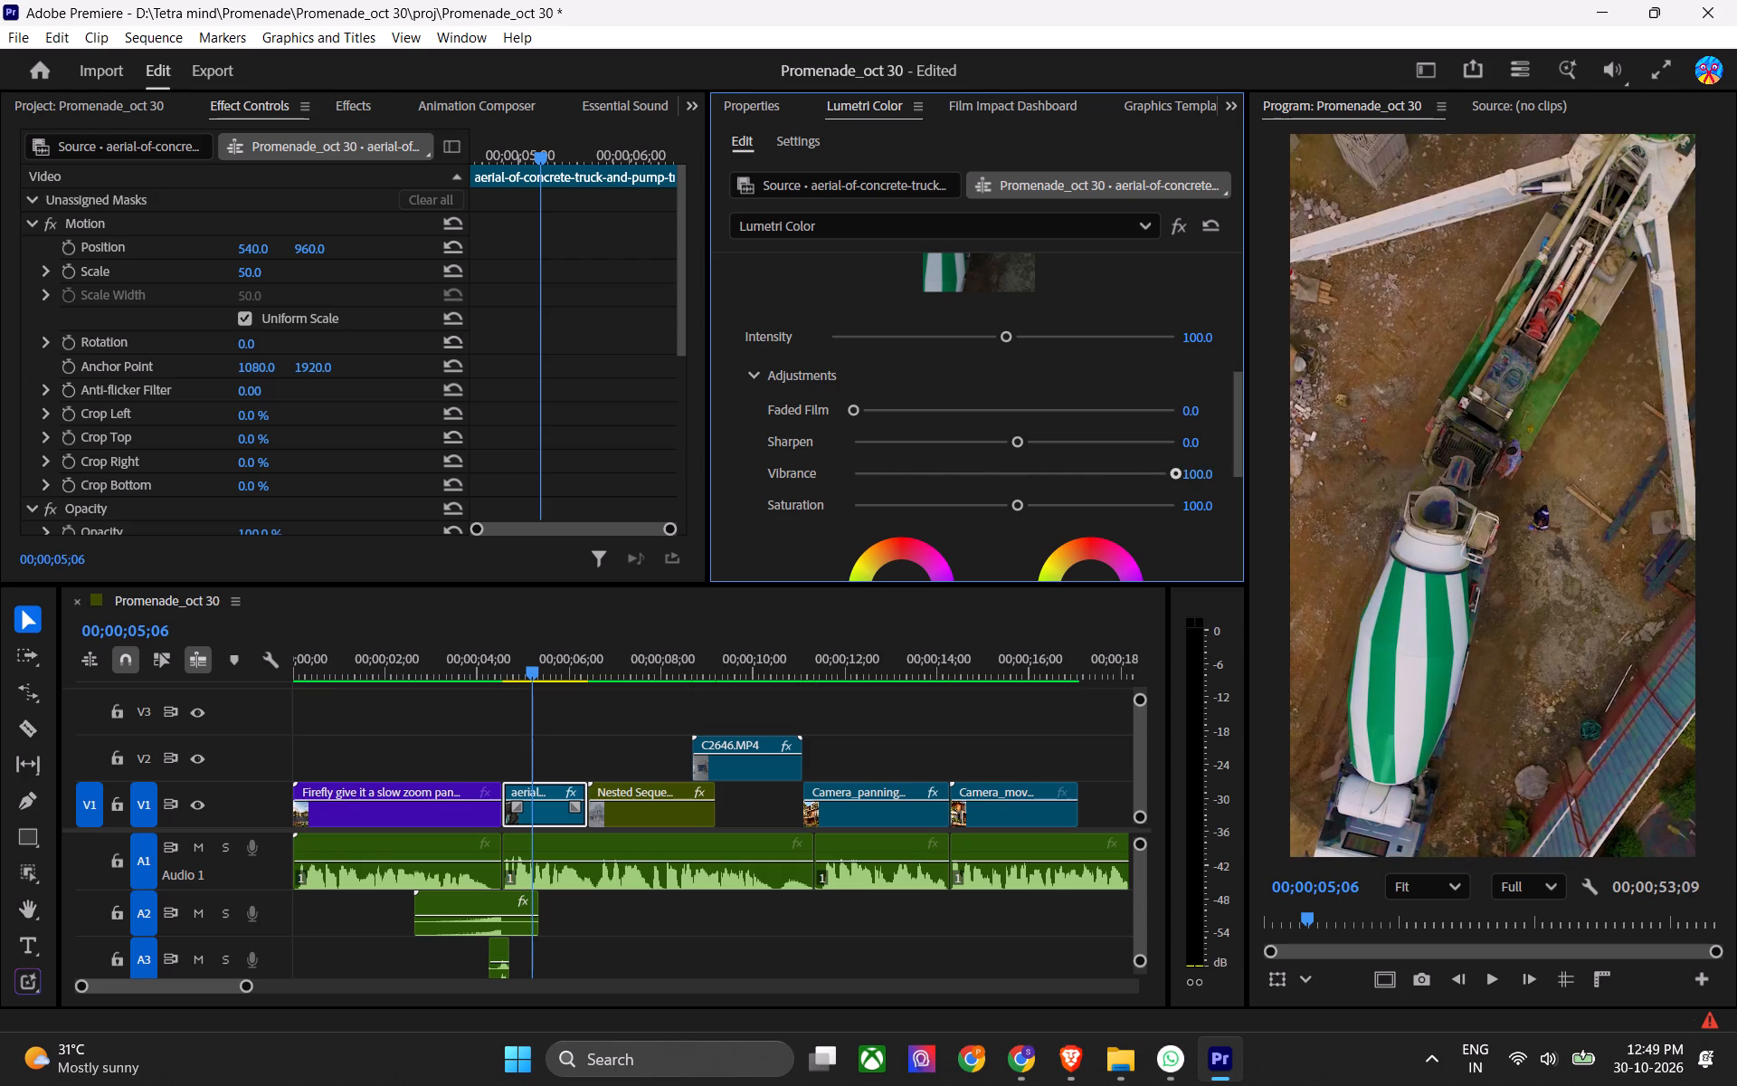
{"action": "left_click_drag", "start_coordinate": [1252, 457], "coordinate": [864, 450]}
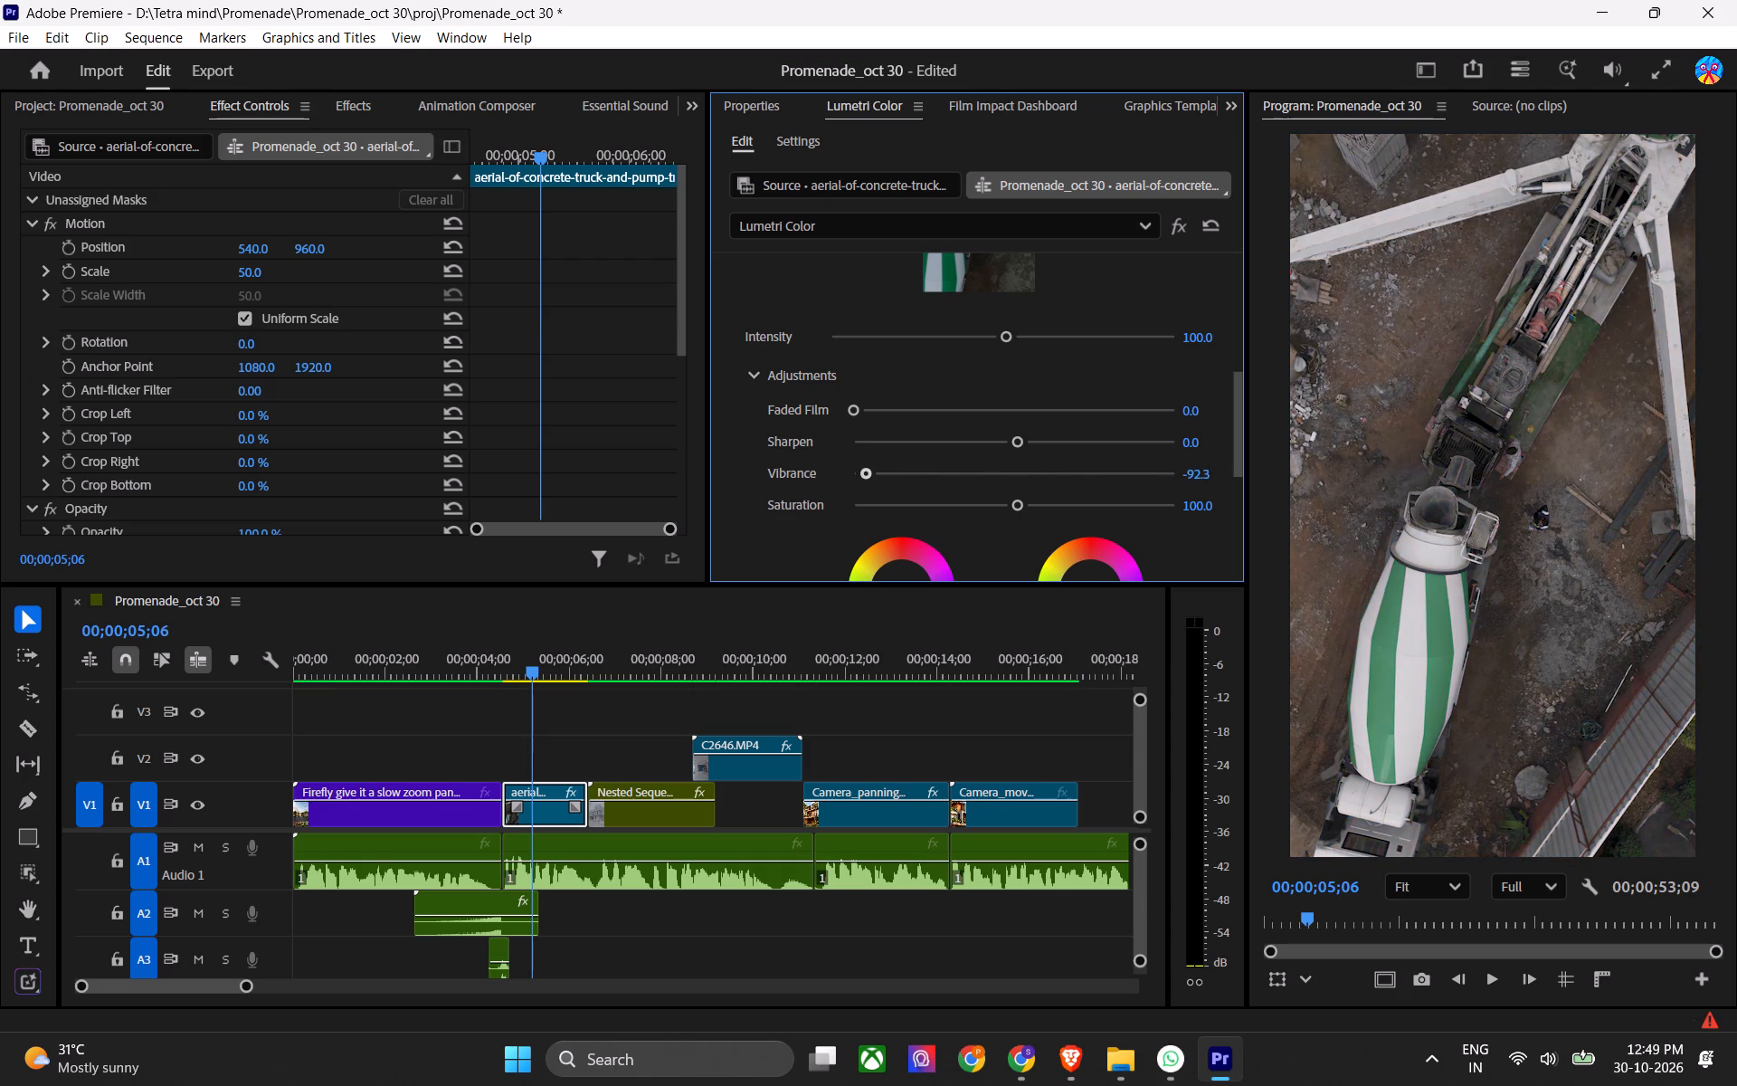
{"action": "left_click_drag", "start_coordinate": [864, 450], "coordinate": [1055, 455]}
Save and play from about 00;00;04;10 through the graded aerial clip into Nested Sequence 01, stopping at 00;00;07;16.
{"action": "left_click", "coordinate": [495, 647]}
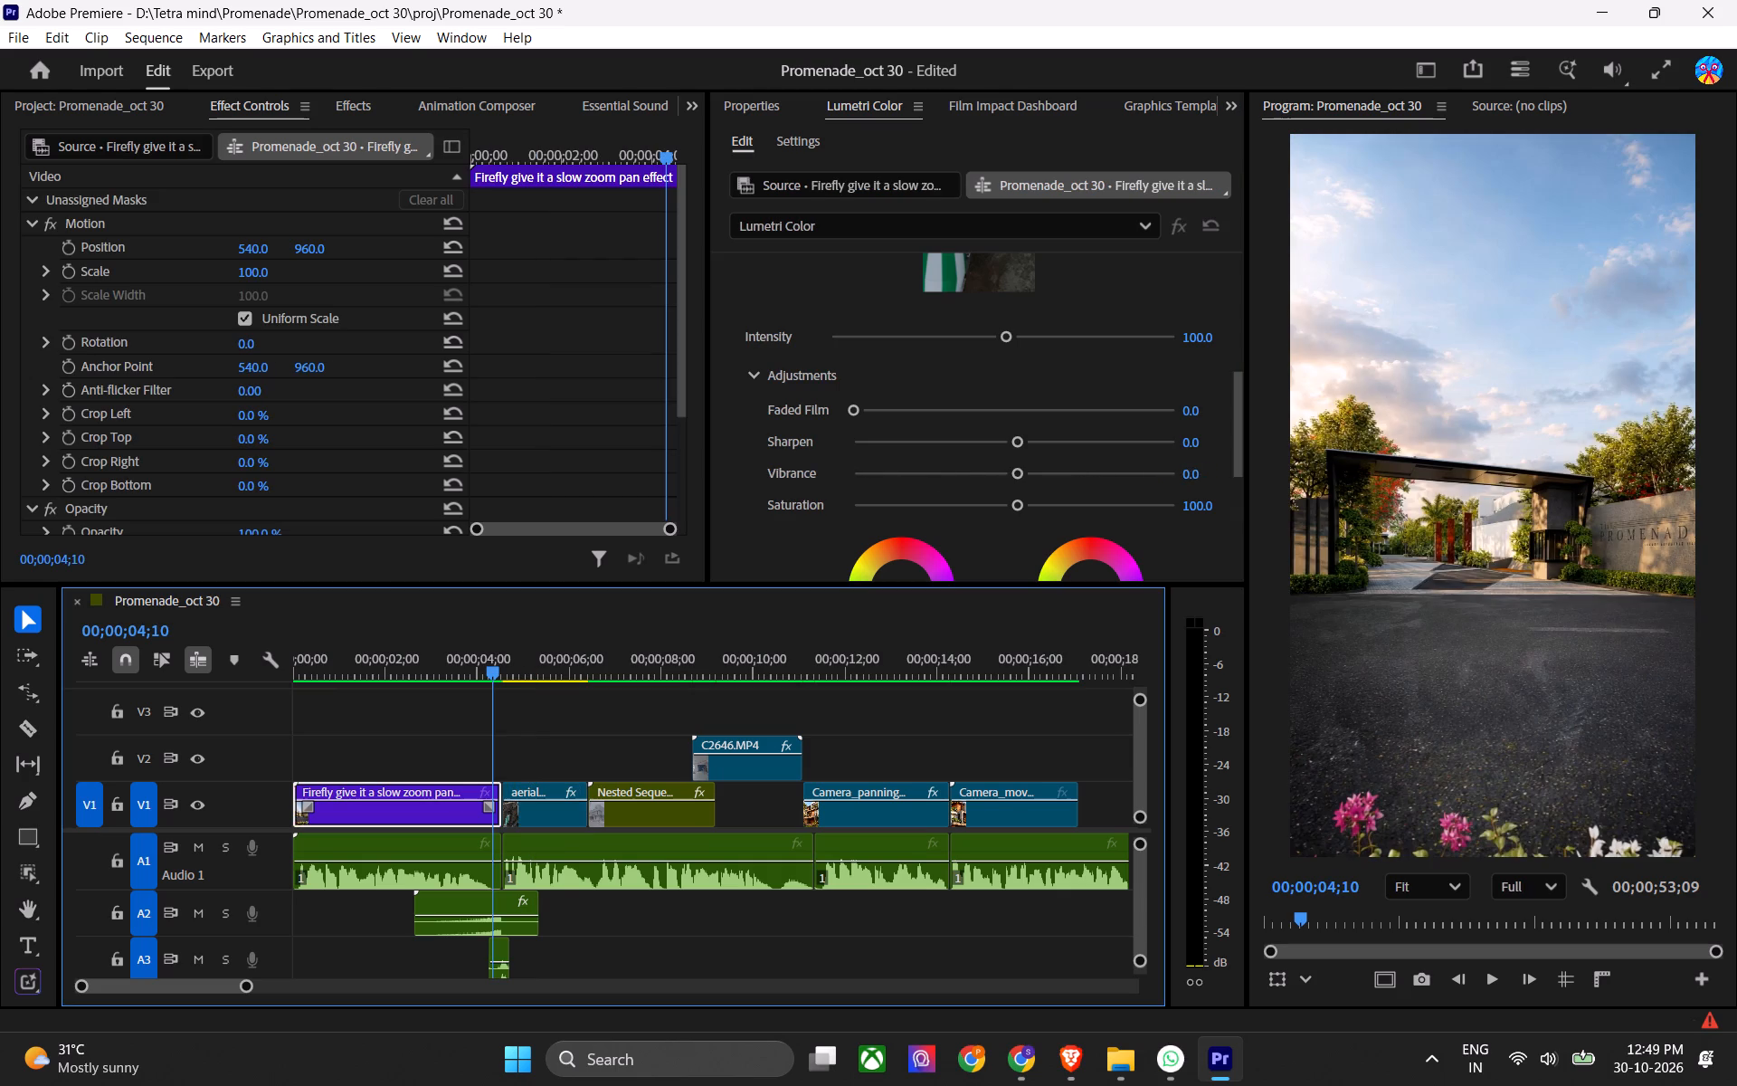
{"action": "key", "text": "ctrl+s"}
{"action": "key", "text": "space"}
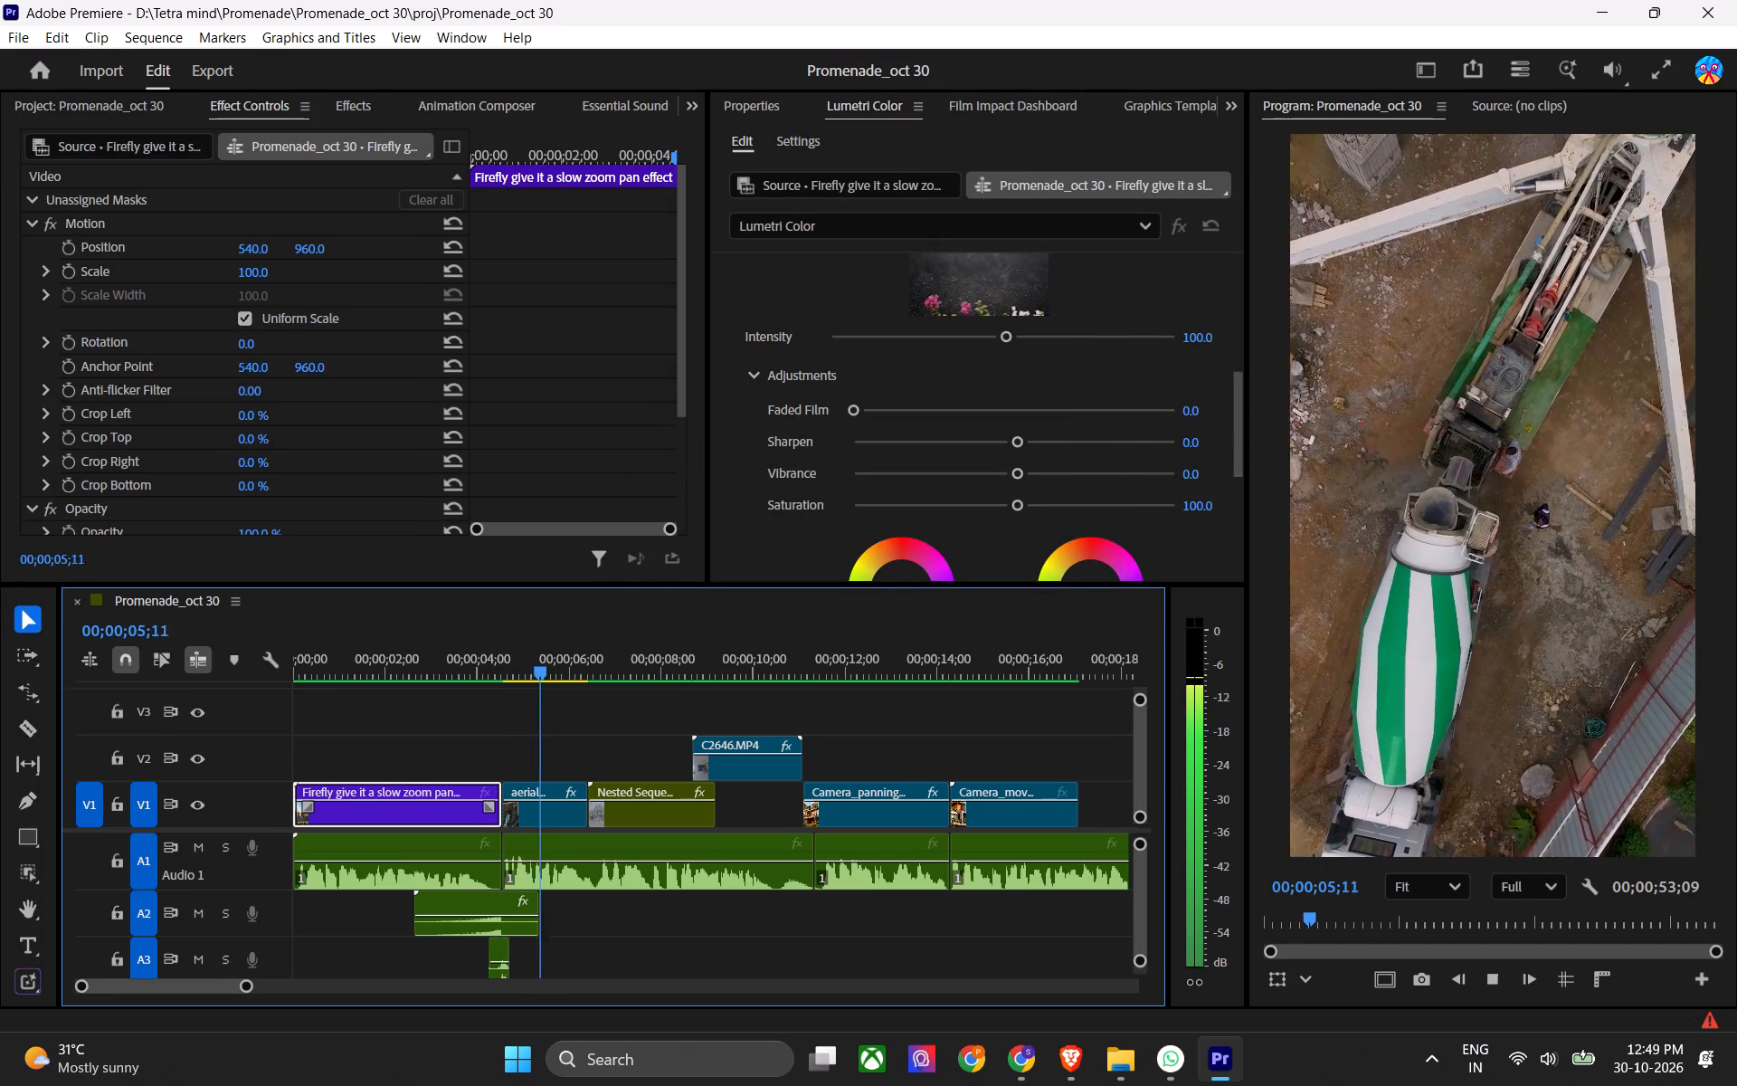
{"action": "scroll", "coordinate": [693, 708], "scroll_direction": "up", "scroll_amount": 4, "text": "alt"}
{"action": "key", "text": "space"}
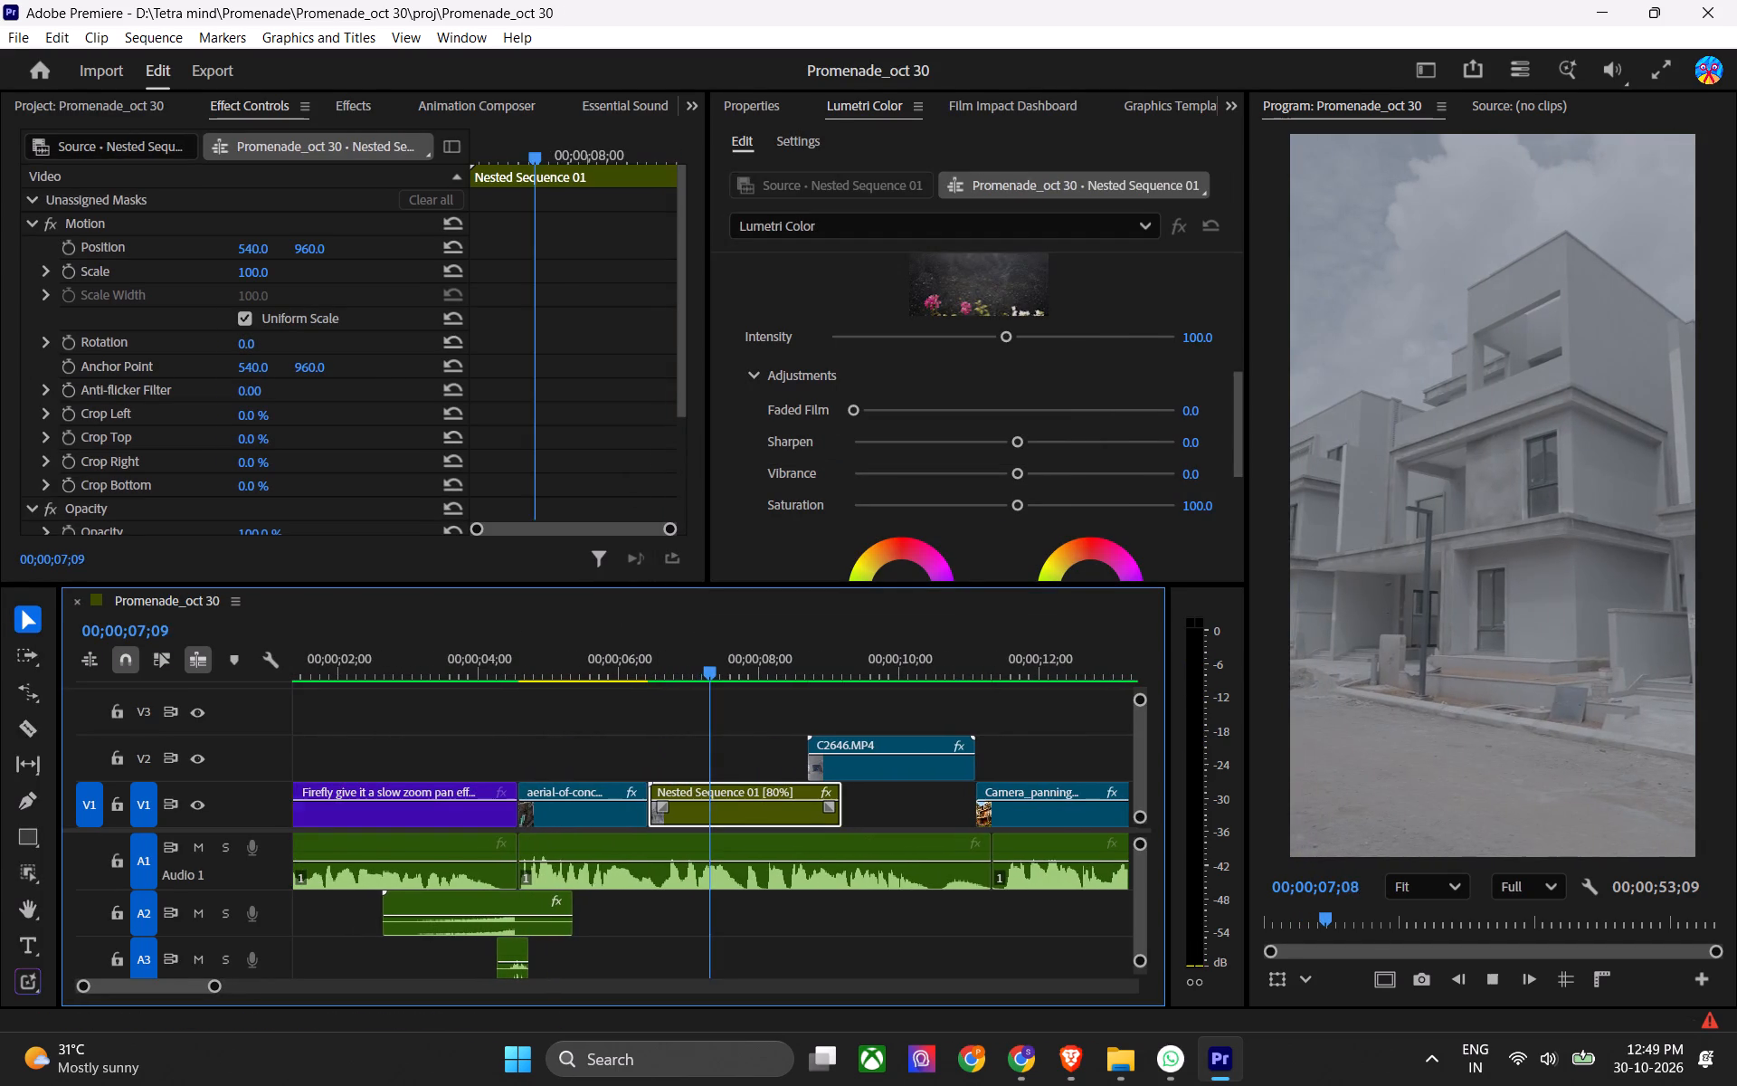
{"action": "left_click", "coordinate": [727, 664]}
{"action": "key", "text": "ctrl+s"}
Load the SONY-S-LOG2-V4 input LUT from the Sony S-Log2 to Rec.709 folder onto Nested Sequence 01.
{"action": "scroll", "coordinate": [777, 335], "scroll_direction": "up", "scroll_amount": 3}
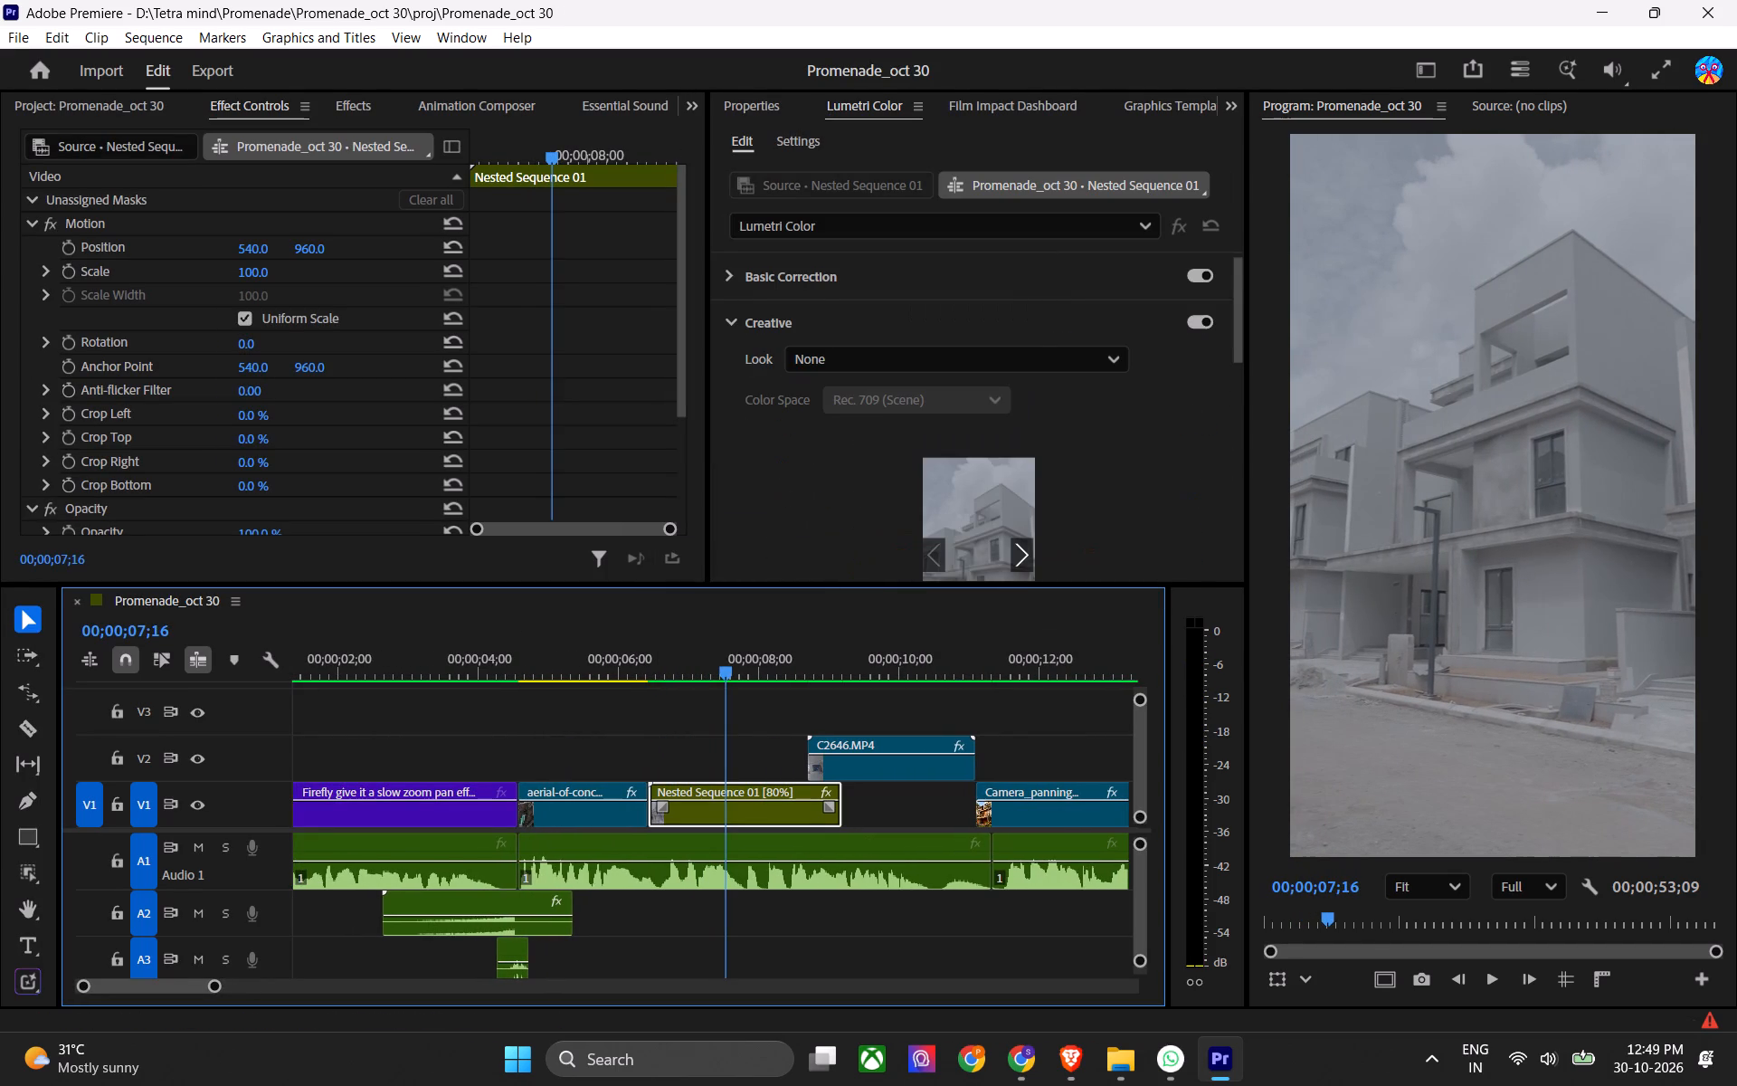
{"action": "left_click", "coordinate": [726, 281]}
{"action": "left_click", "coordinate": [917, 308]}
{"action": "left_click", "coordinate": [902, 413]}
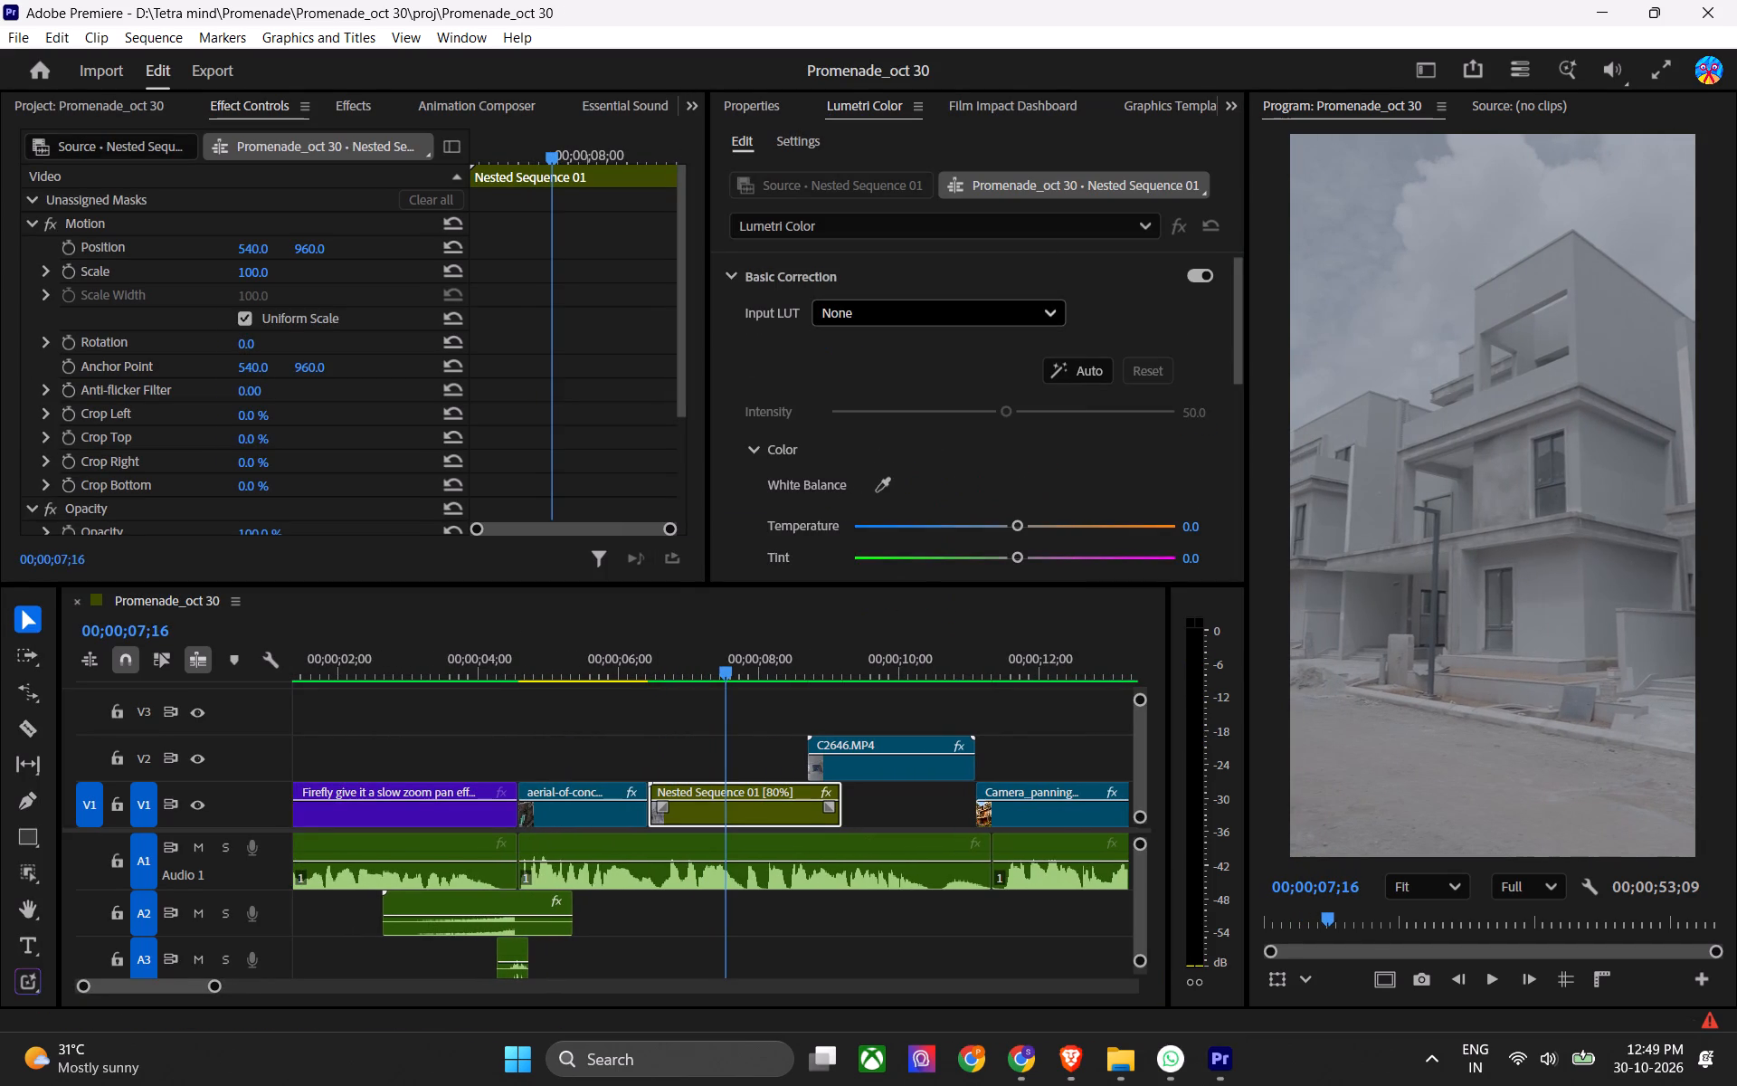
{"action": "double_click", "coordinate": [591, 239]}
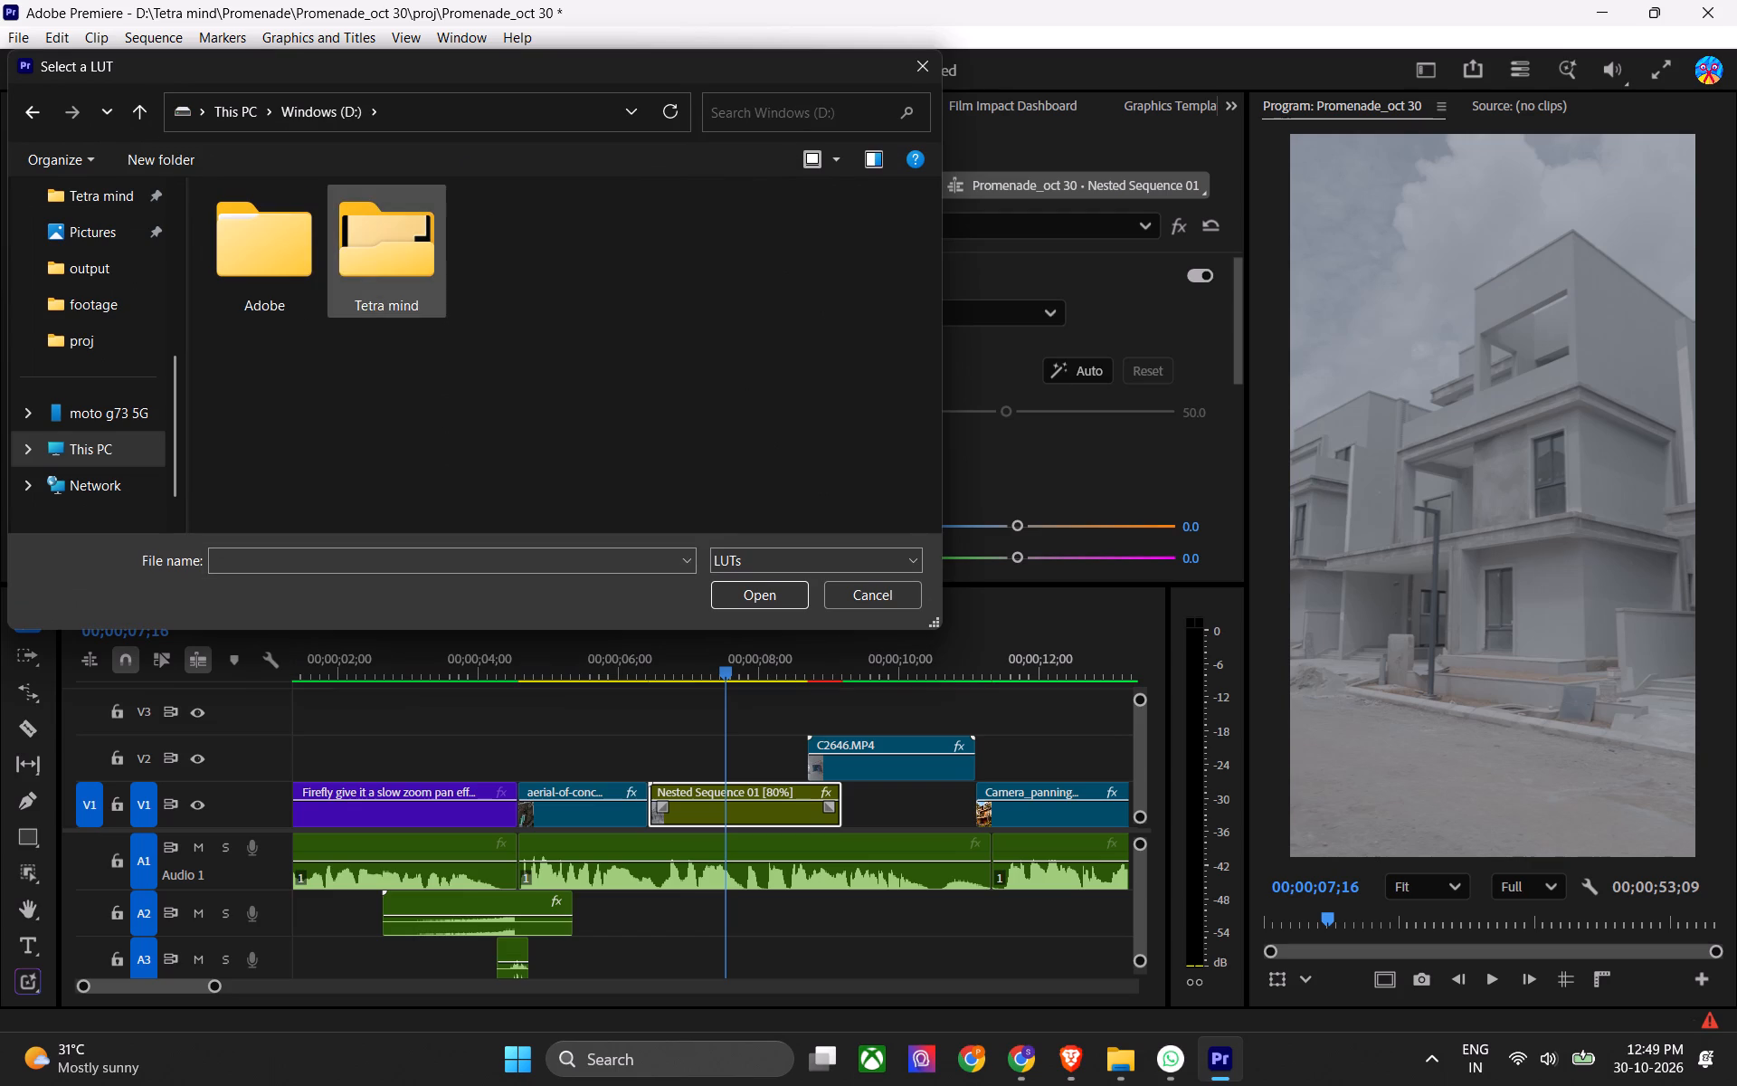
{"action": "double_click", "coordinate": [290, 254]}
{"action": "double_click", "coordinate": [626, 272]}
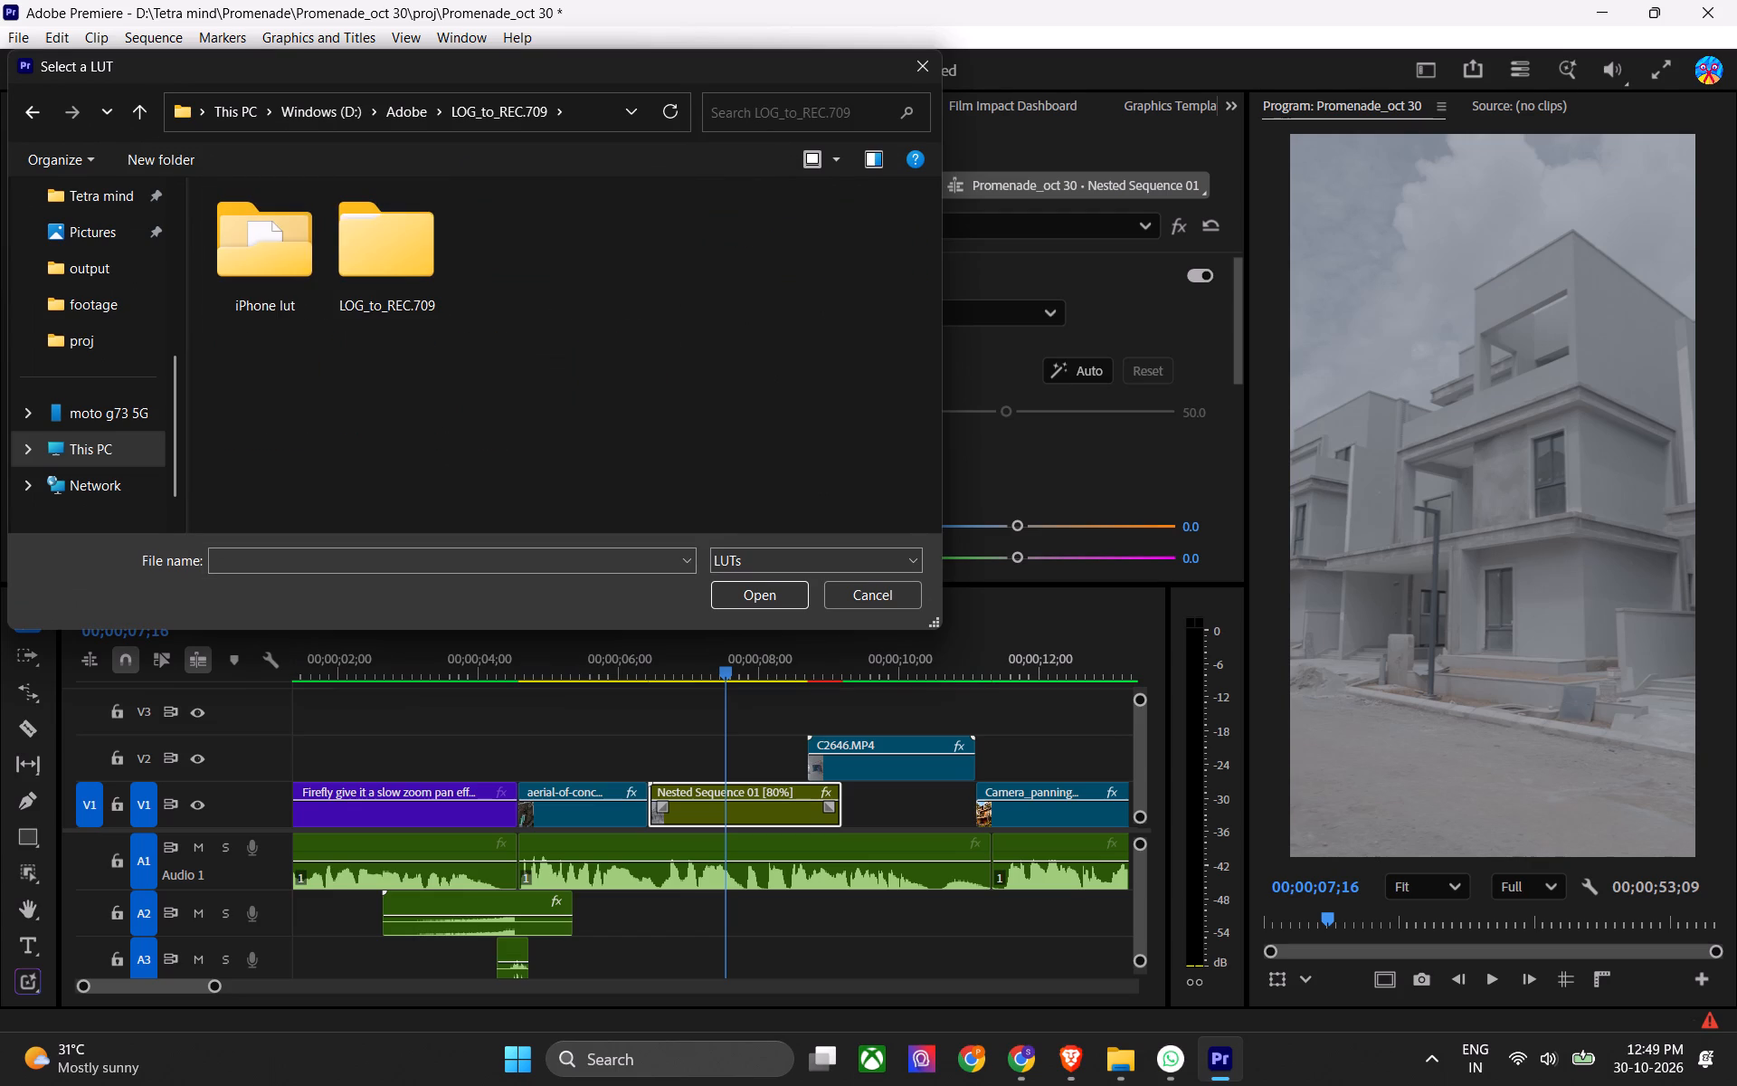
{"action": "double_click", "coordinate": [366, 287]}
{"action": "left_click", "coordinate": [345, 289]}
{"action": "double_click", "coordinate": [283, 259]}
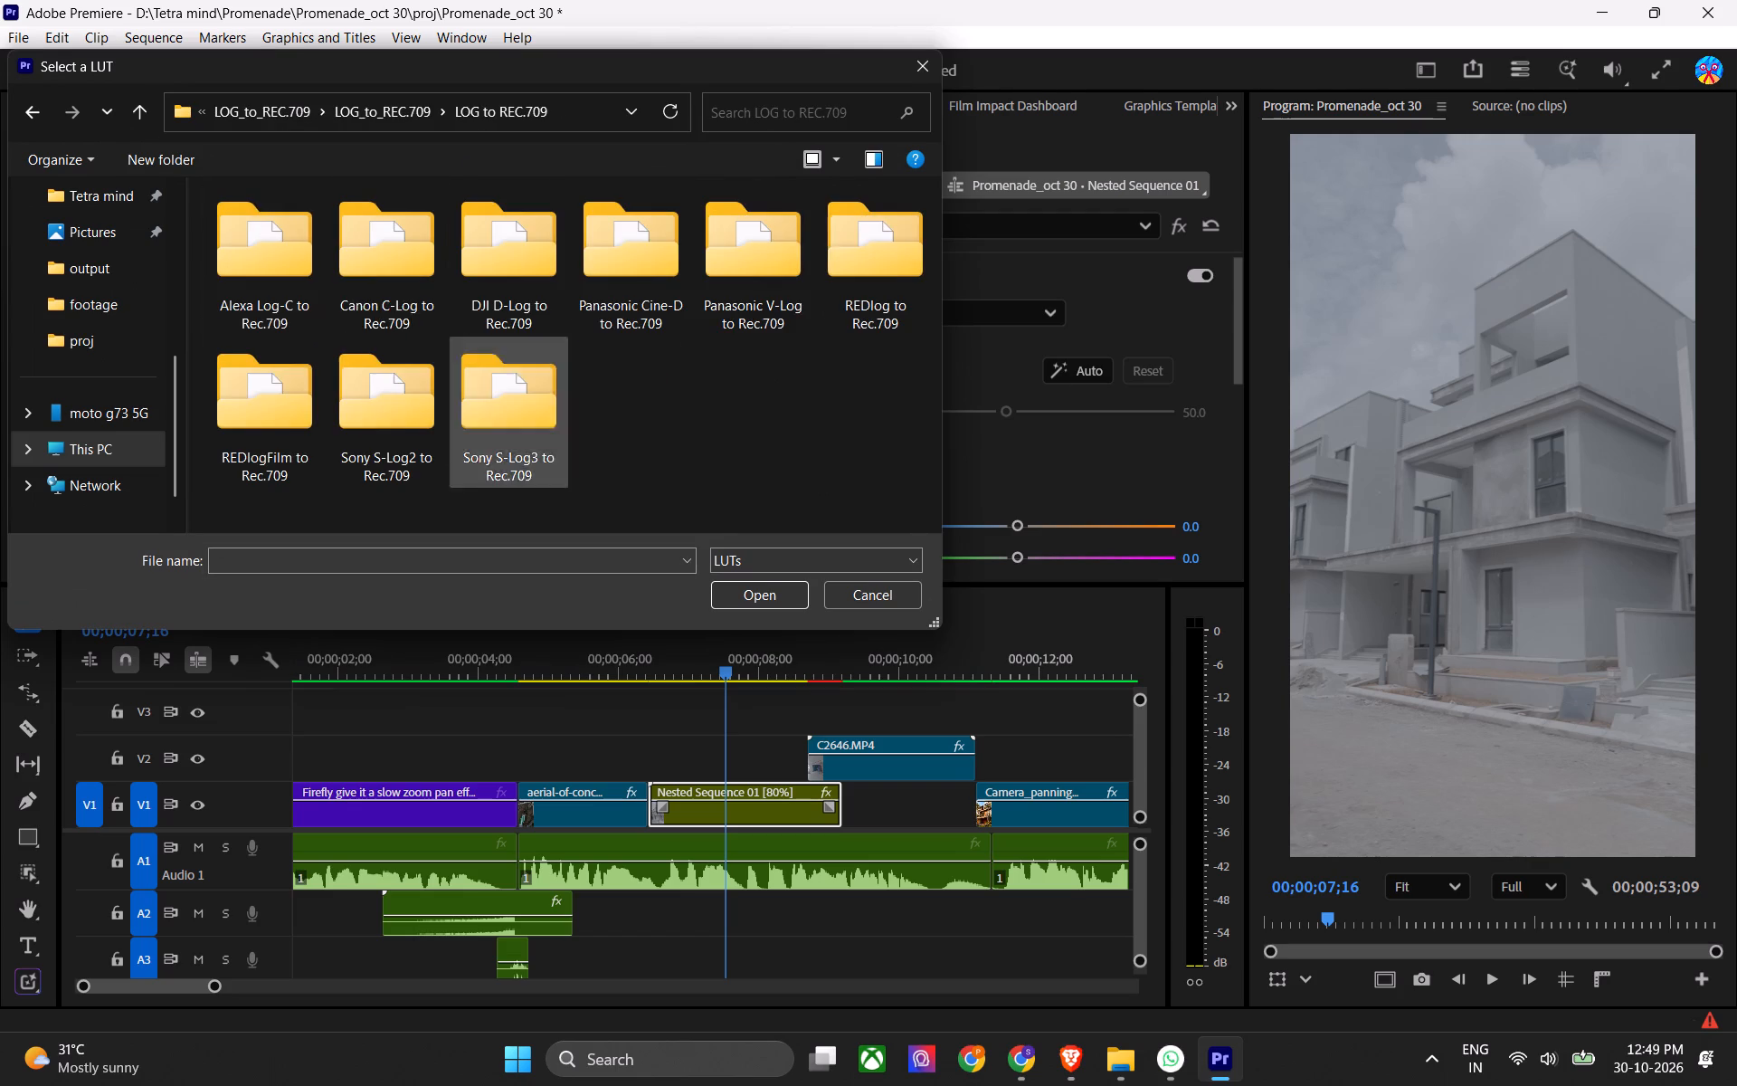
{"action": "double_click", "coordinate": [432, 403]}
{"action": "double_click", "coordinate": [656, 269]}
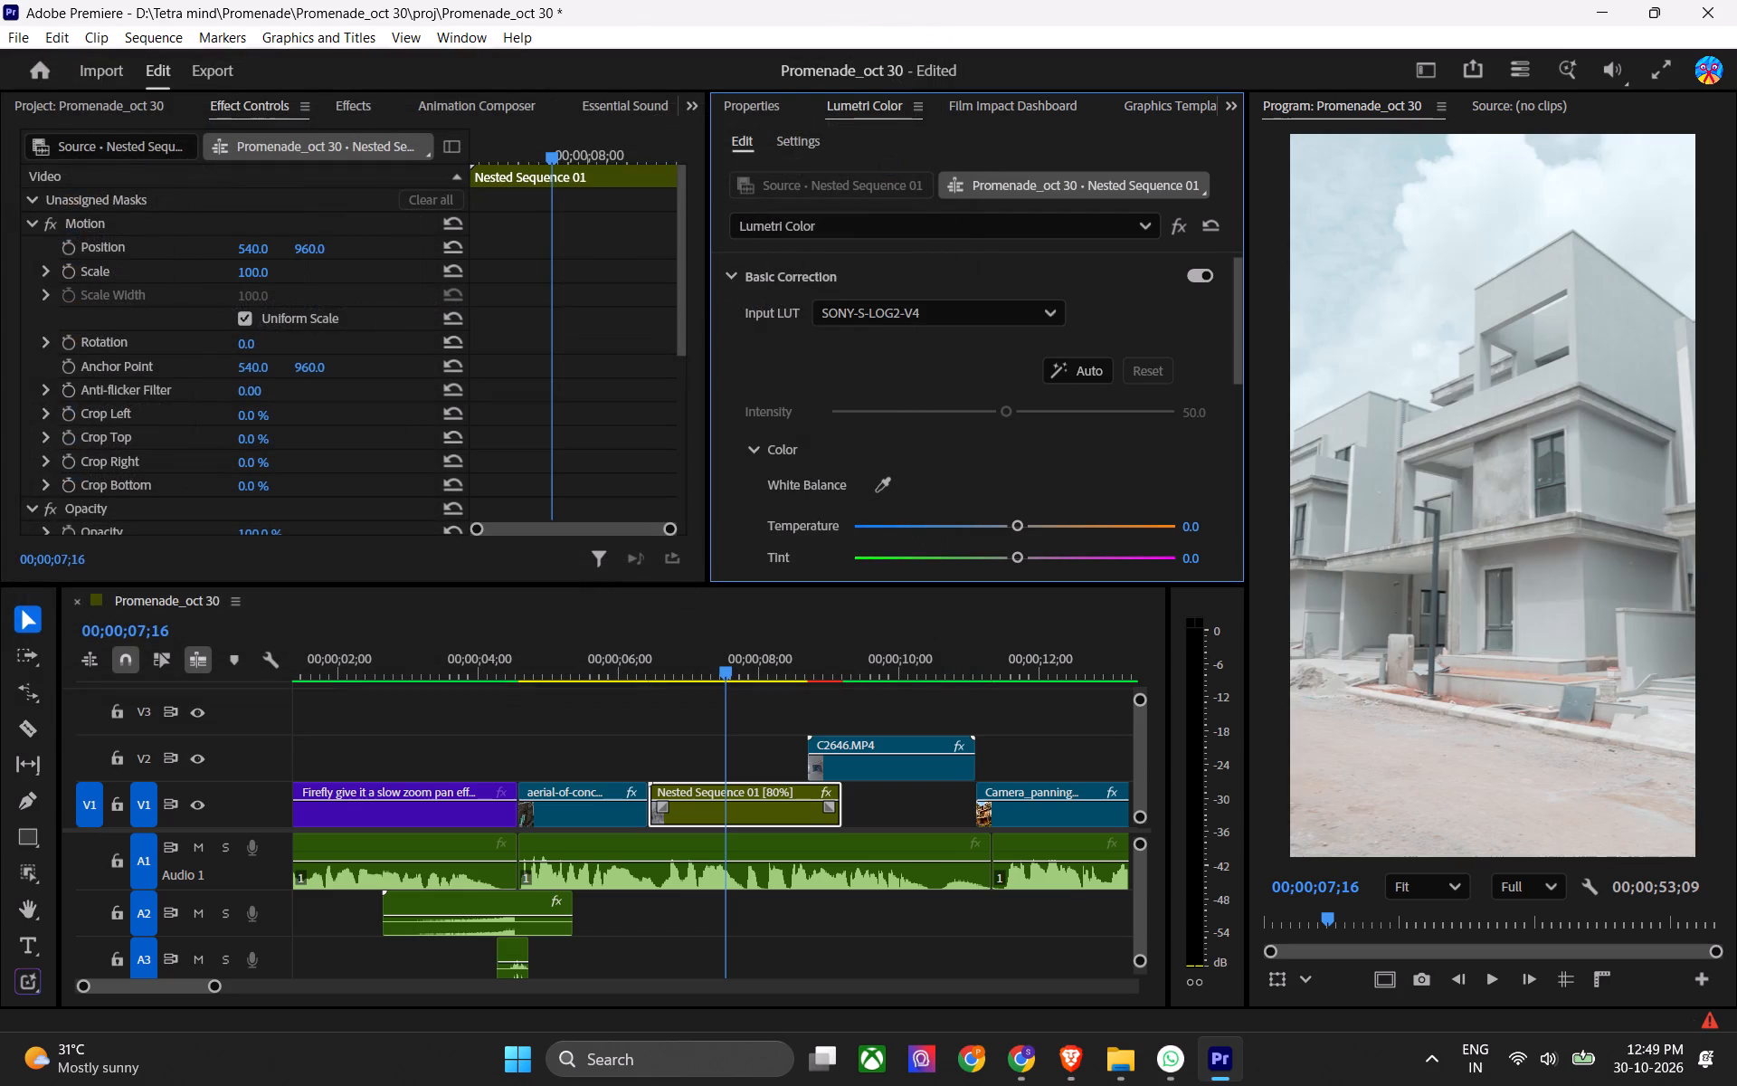
Try SONY-S-LOG2-V3 and SONY-S-LOG2-V2 from the Sony S-Log2 to Rec.709 folder as Nested Sequence 01's input LUT, keeping V2.
{"action": "left_click", "coordinate": [906, 311]}
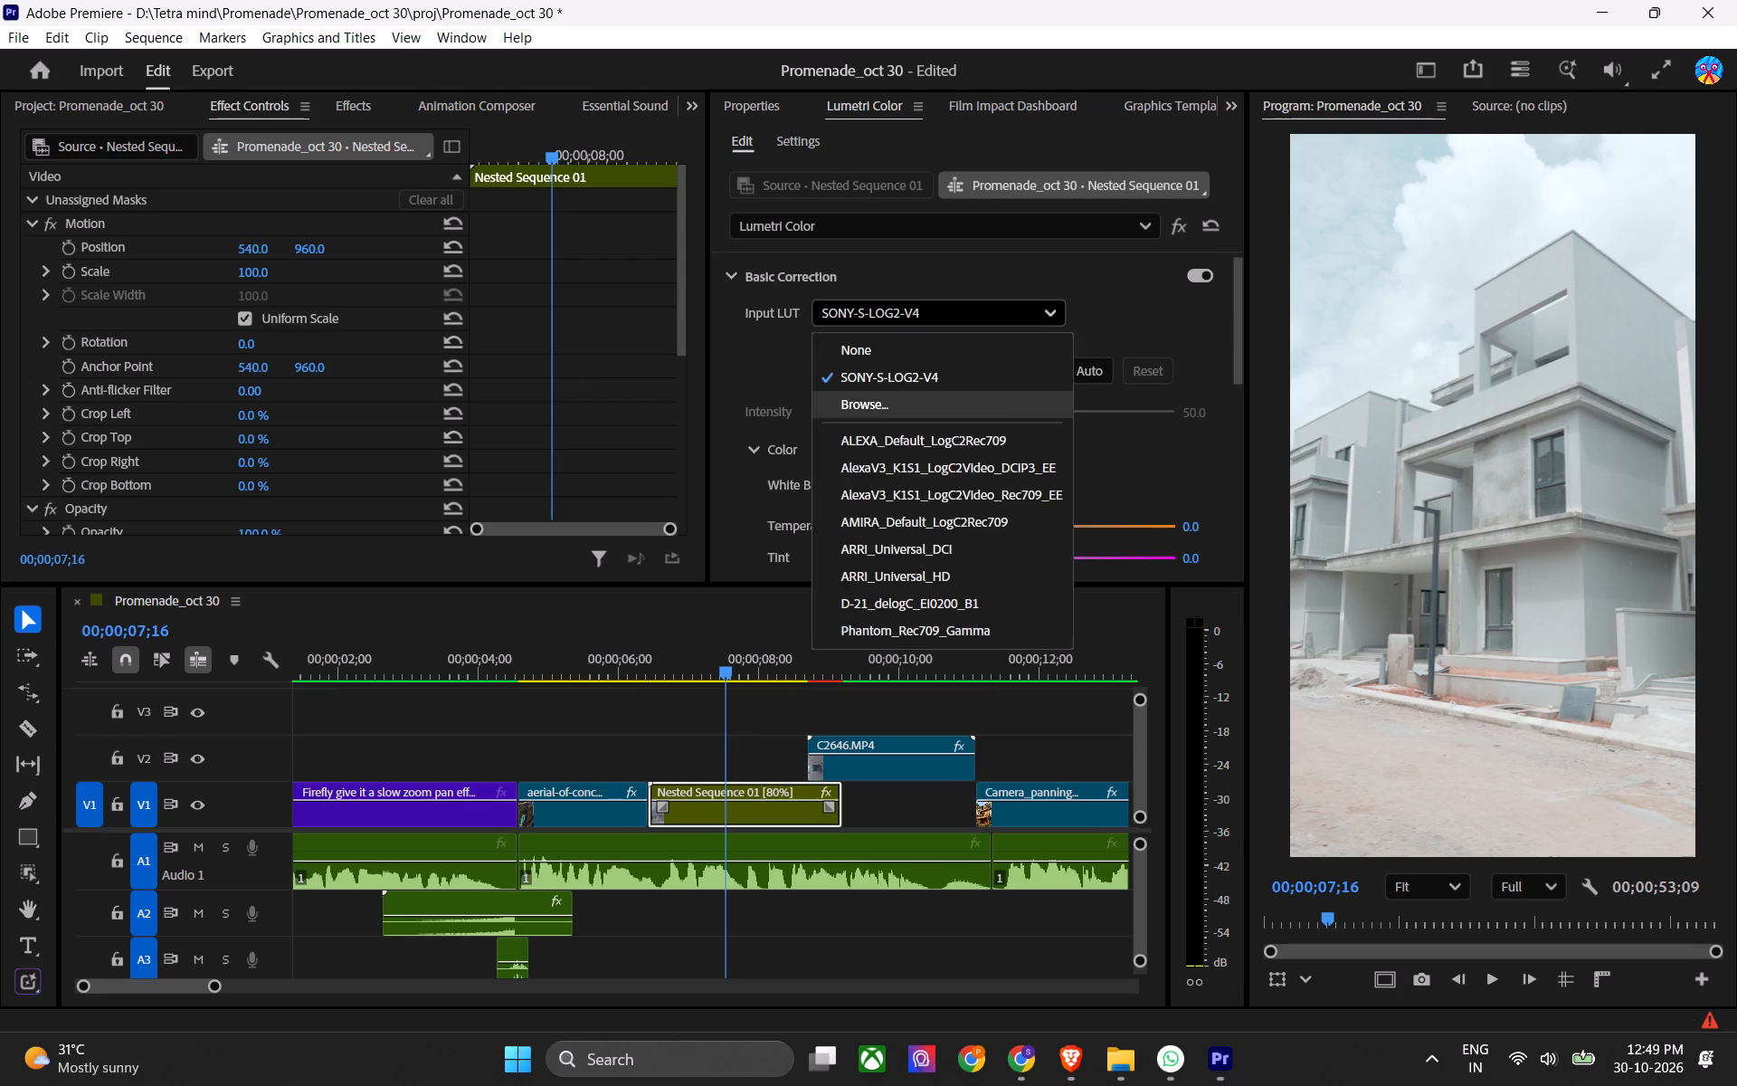
{"action": "left_click", "coordinate": [877, 417]}
{"action": "left_click", "coordinate": [478, 242]}
{"action": "double_click", "coordinate": [478, 242]}
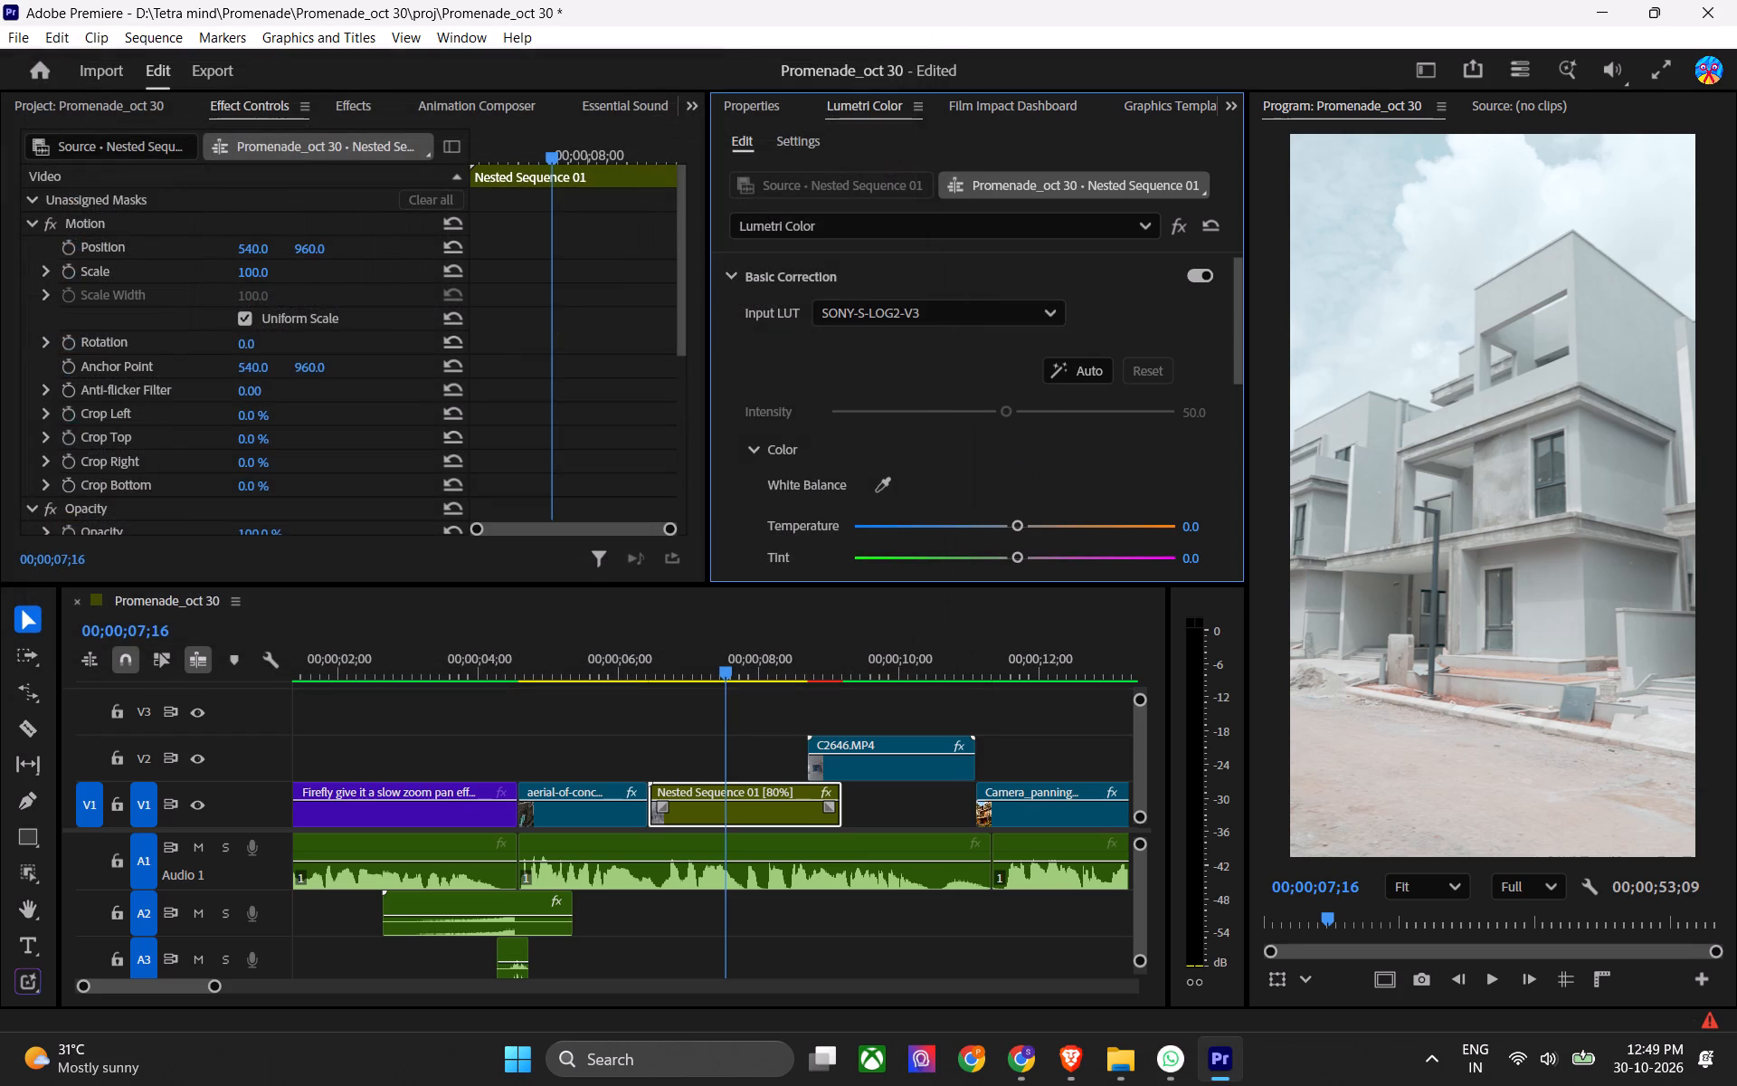
{"action": "left_click", "coordinate": [905, 311]}
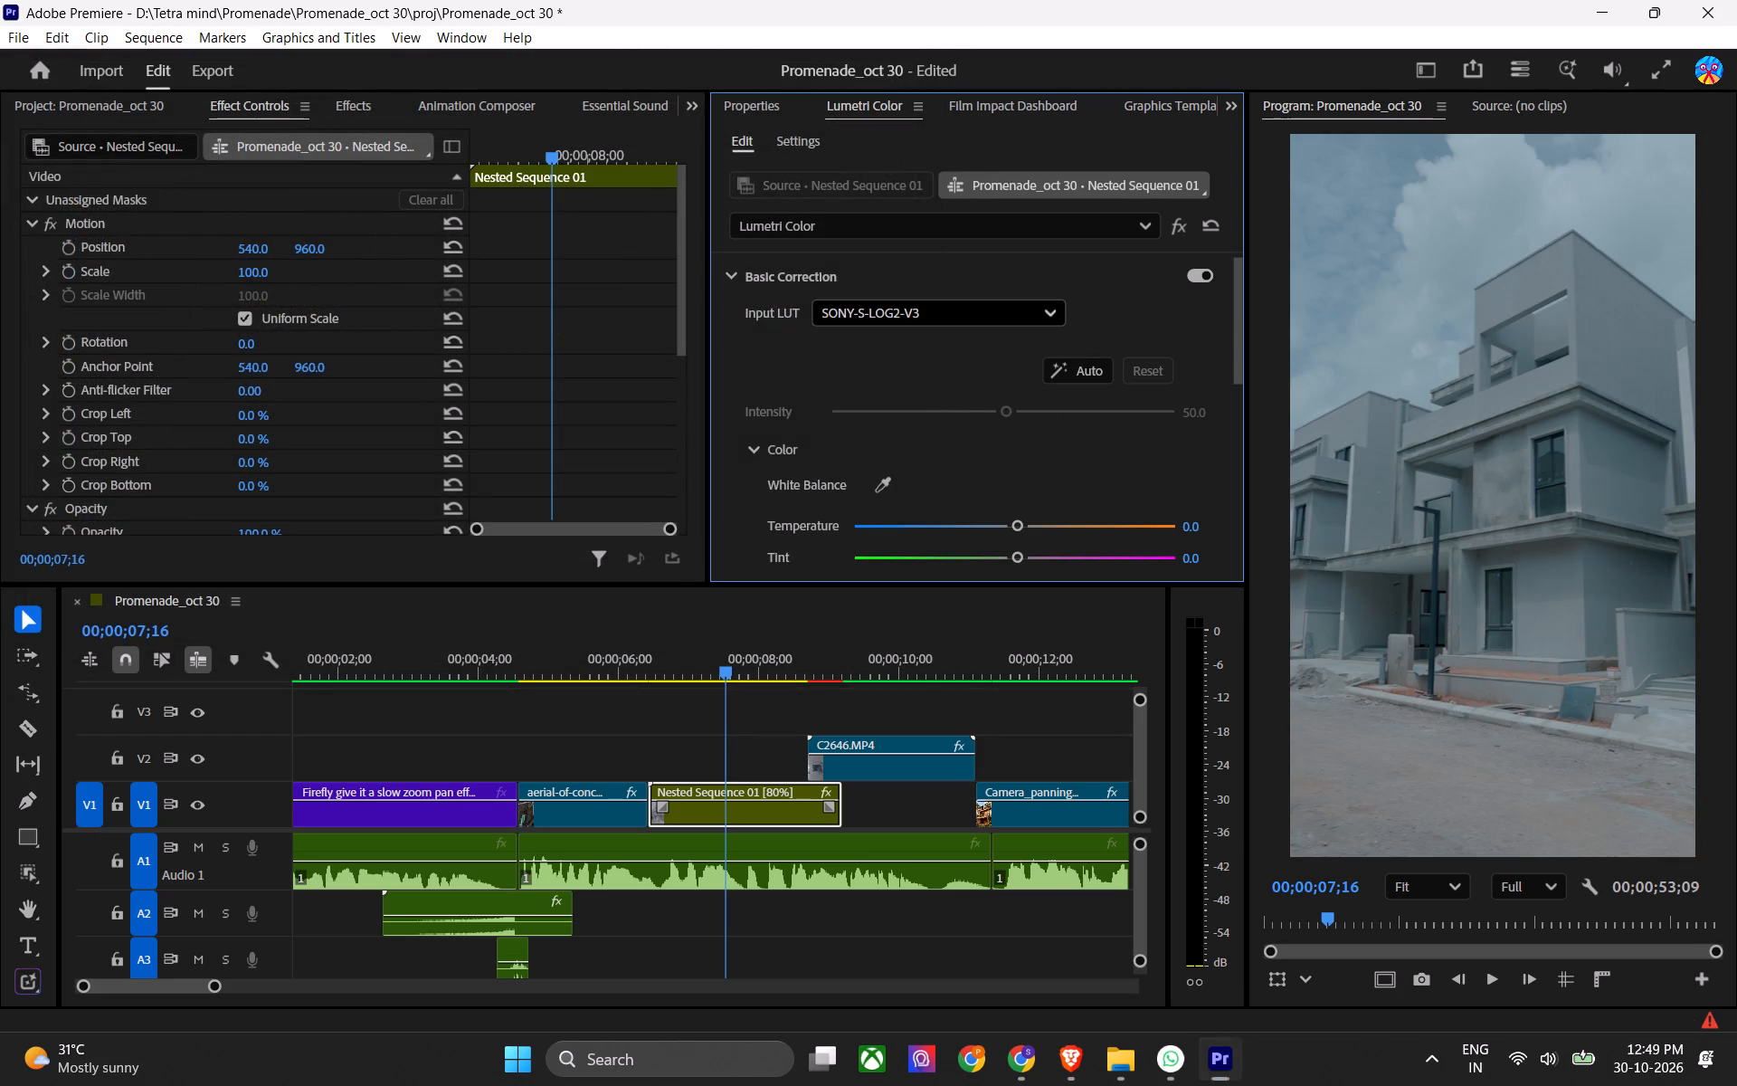
{"action": "left_click", "coordinate": [895, 398]}
{"action": "double_click", "coordinate": [384, 269]}
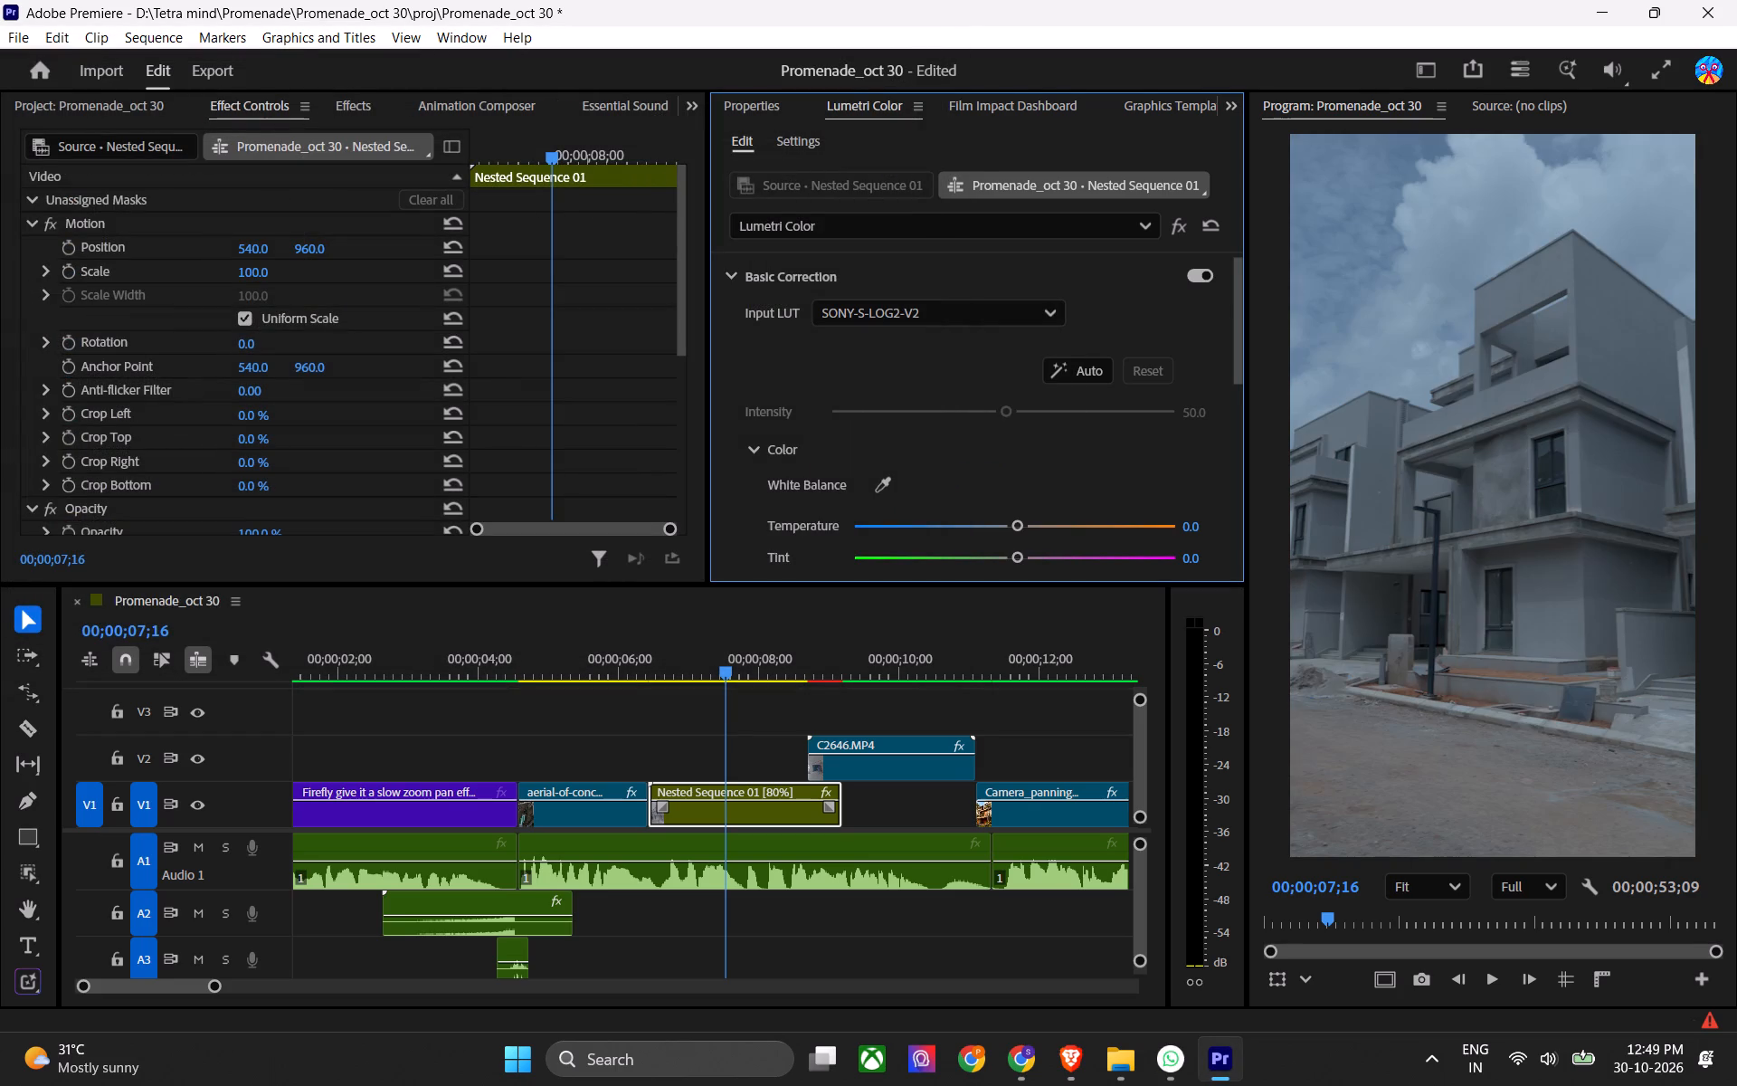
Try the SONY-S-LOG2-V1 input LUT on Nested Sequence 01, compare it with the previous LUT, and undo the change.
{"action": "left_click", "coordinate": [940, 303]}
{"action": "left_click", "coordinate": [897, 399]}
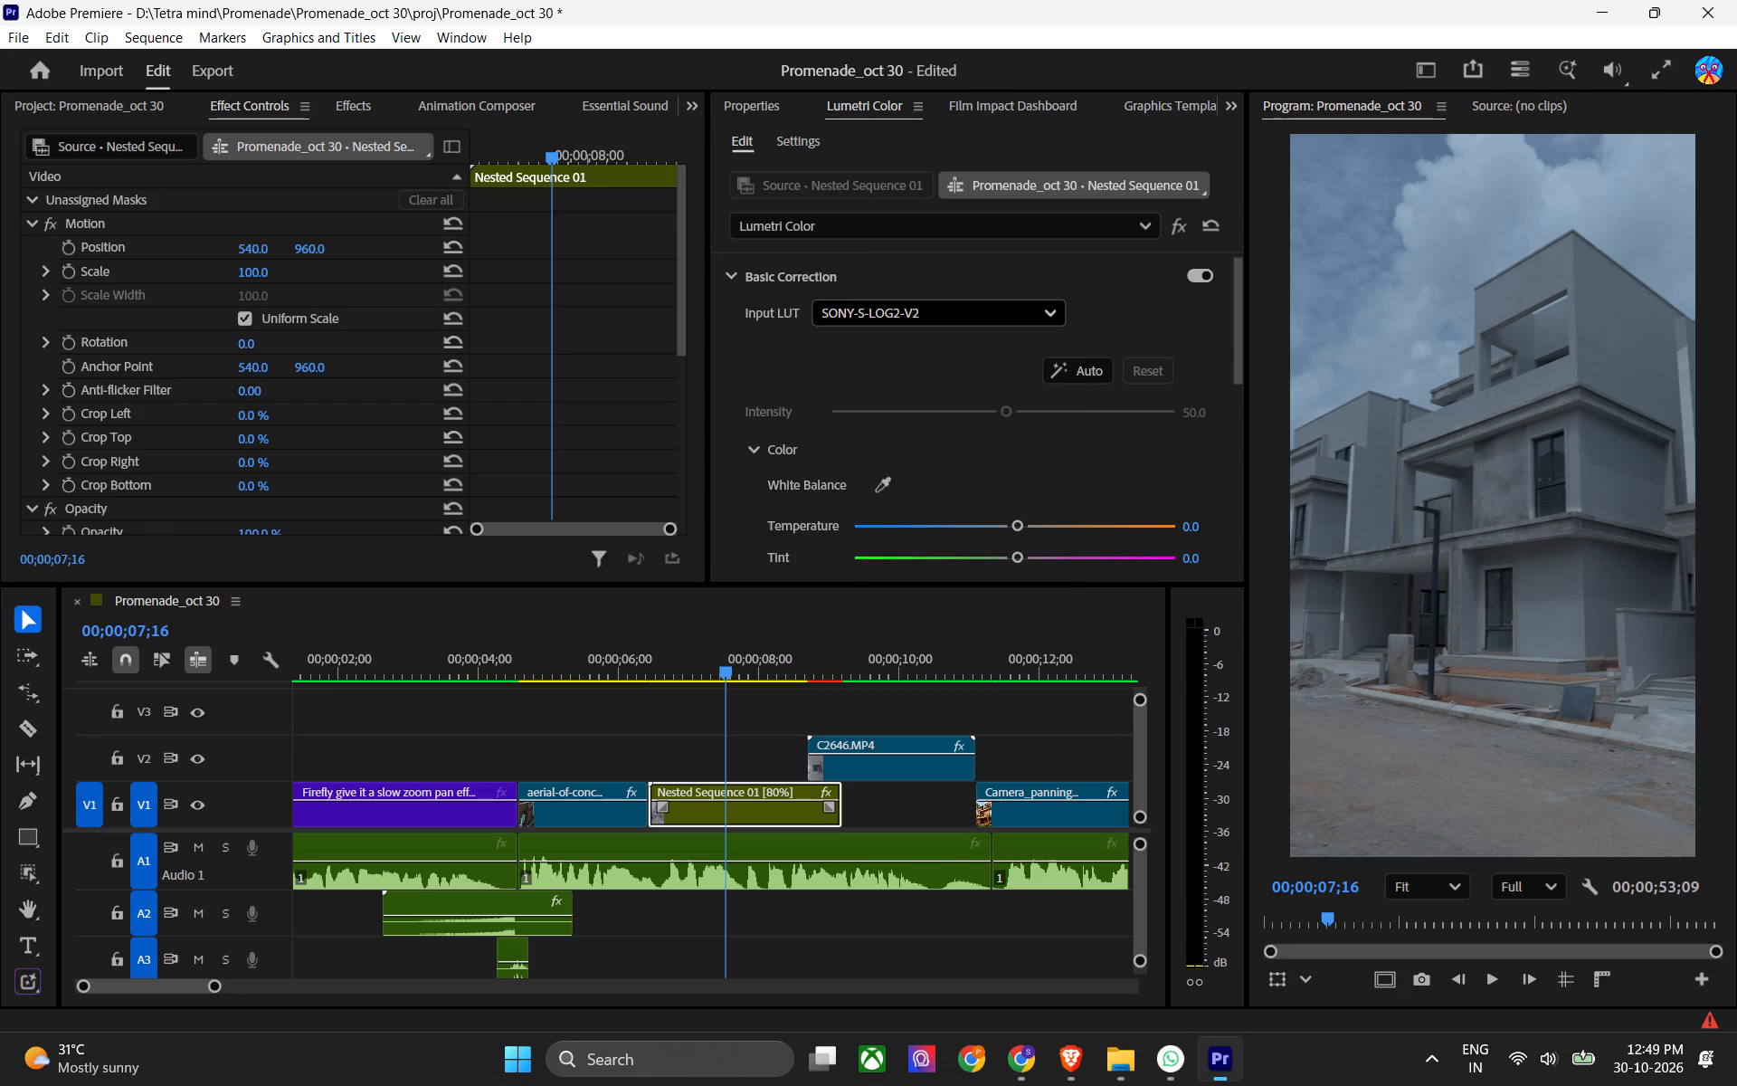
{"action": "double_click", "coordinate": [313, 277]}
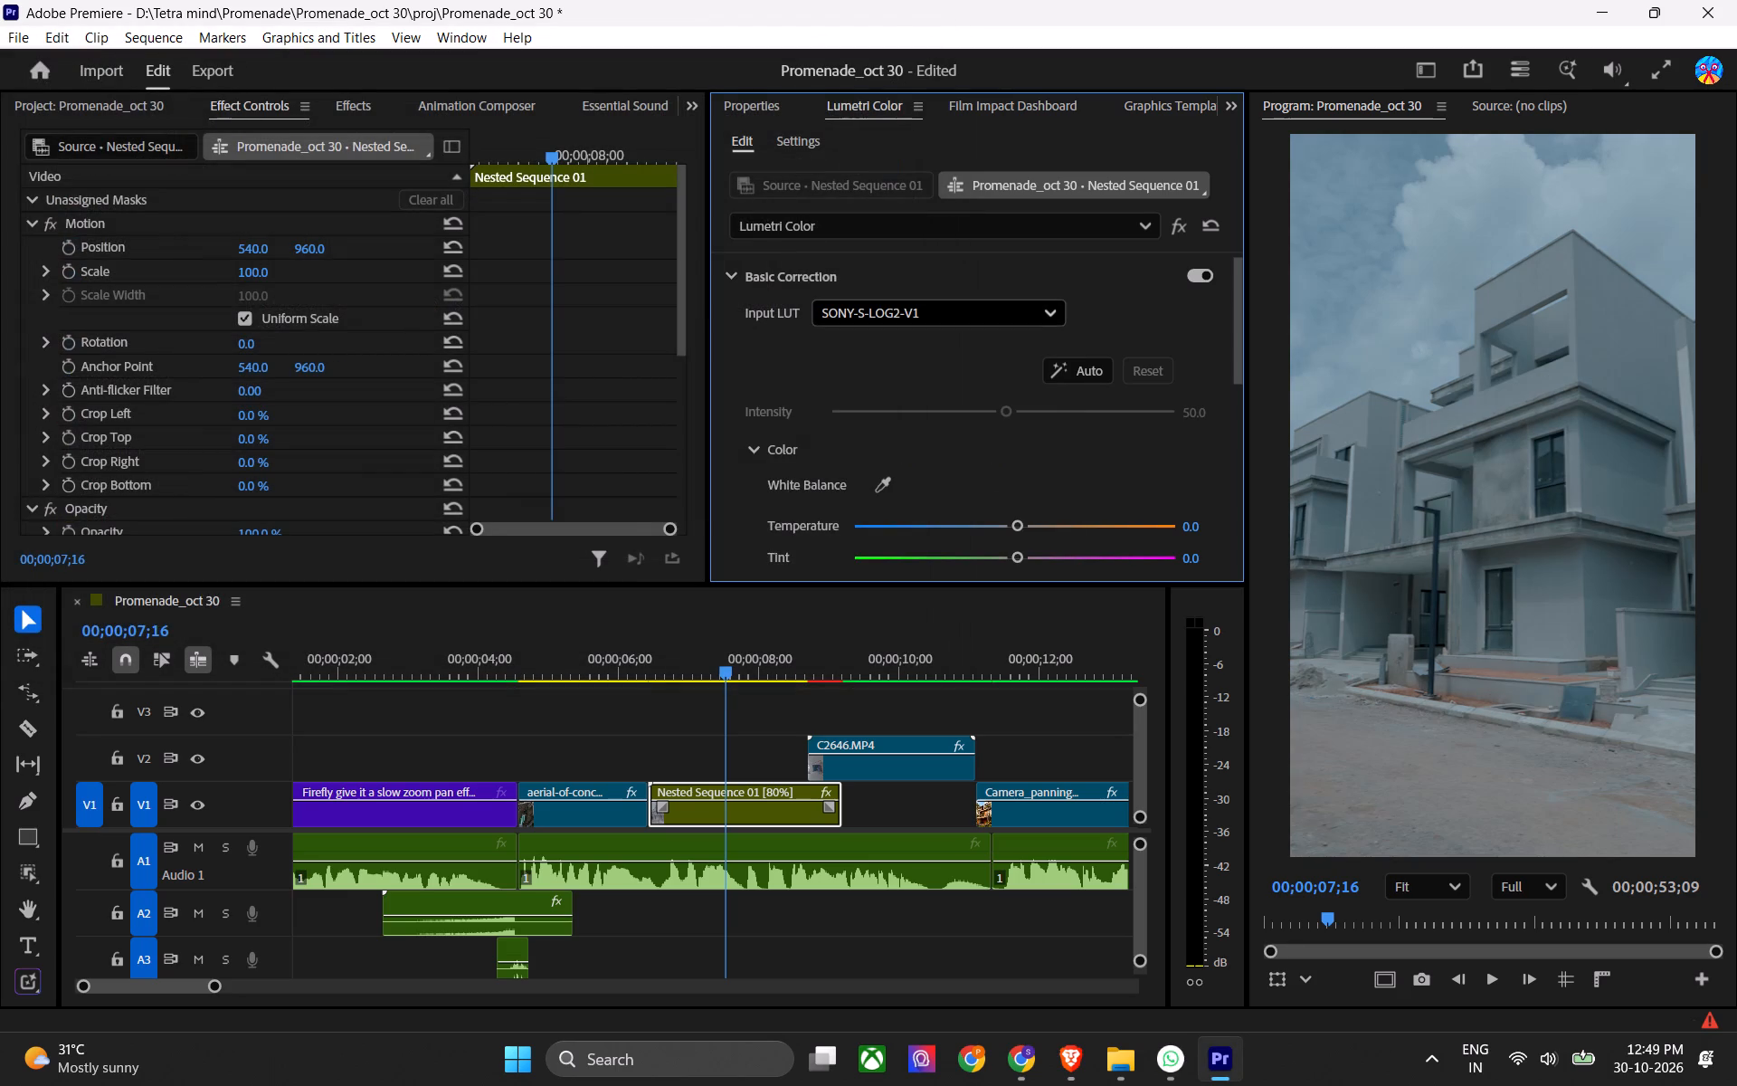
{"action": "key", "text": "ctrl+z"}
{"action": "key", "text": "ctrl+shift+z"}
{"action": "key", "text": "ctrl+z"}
Auto-correct Nested Sequence 01's colour and raise its exposure to 1.6.
{"action": "left_click", "coordinate": [1077, 367]}
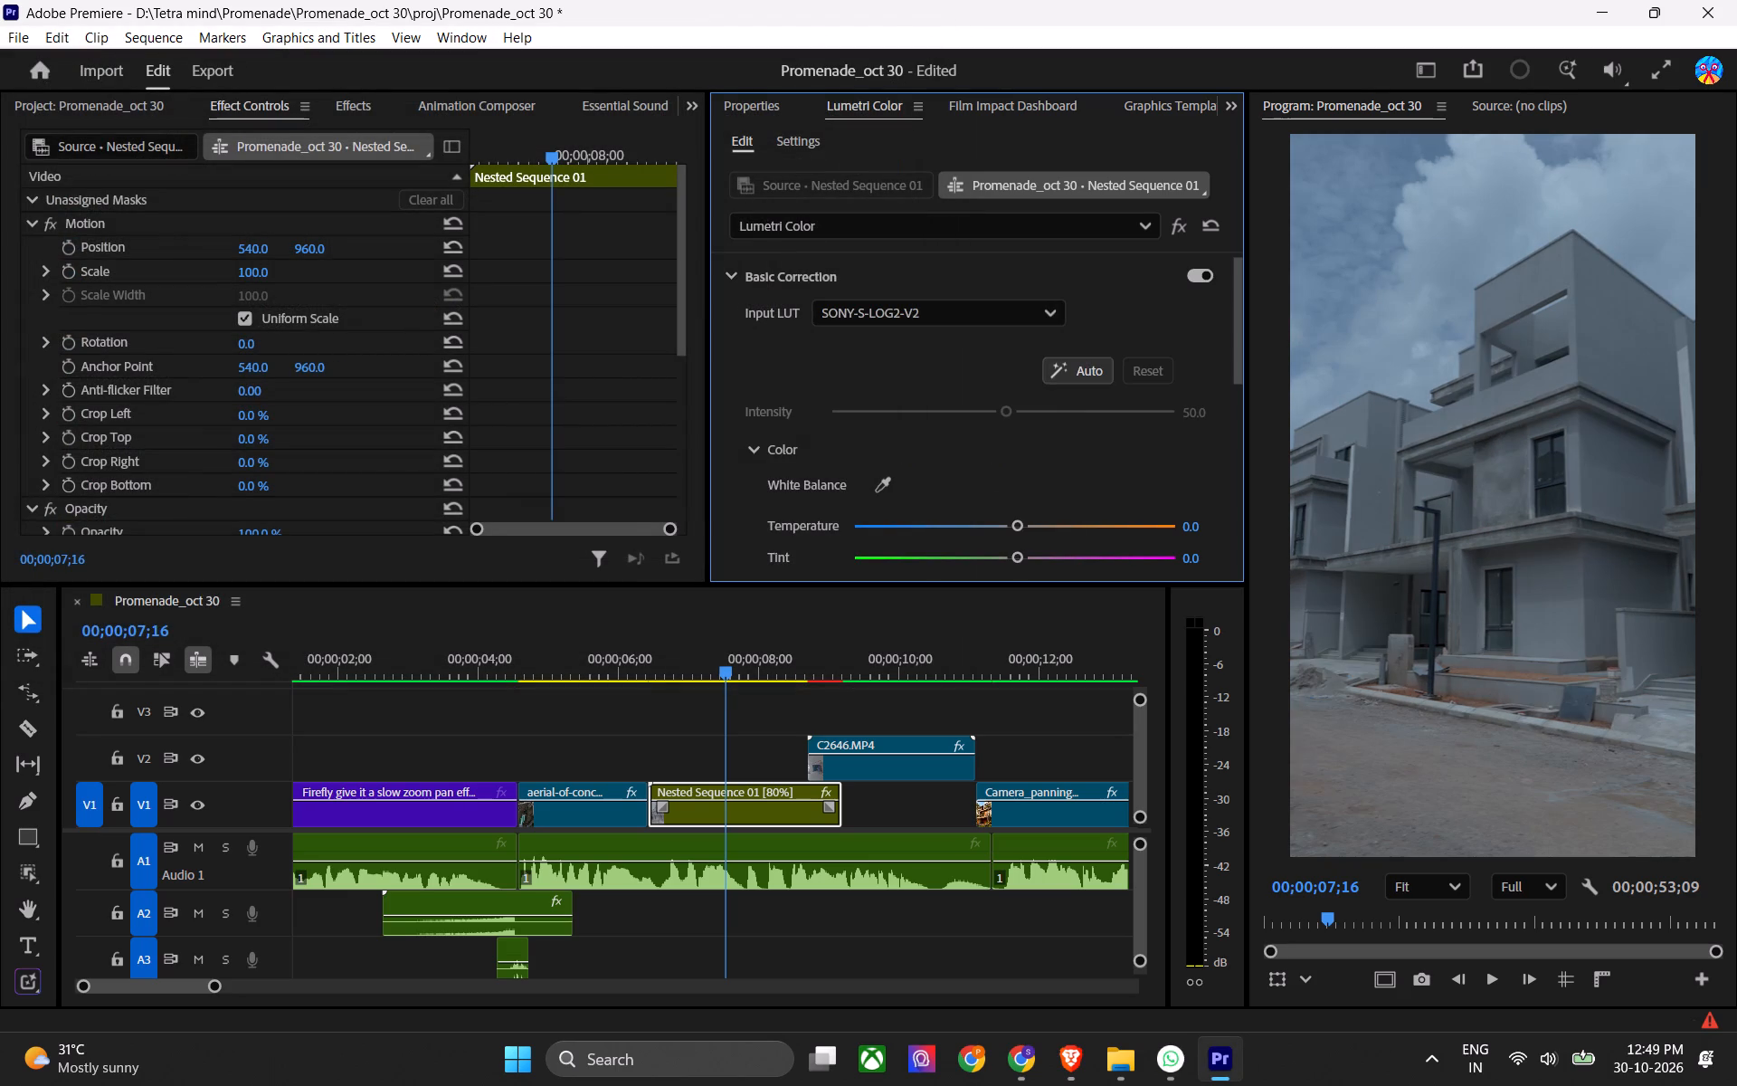
{"action": "scroll", "coordinate": [954, 443], "scroll_direction": "down", "scroll_amount": 6}
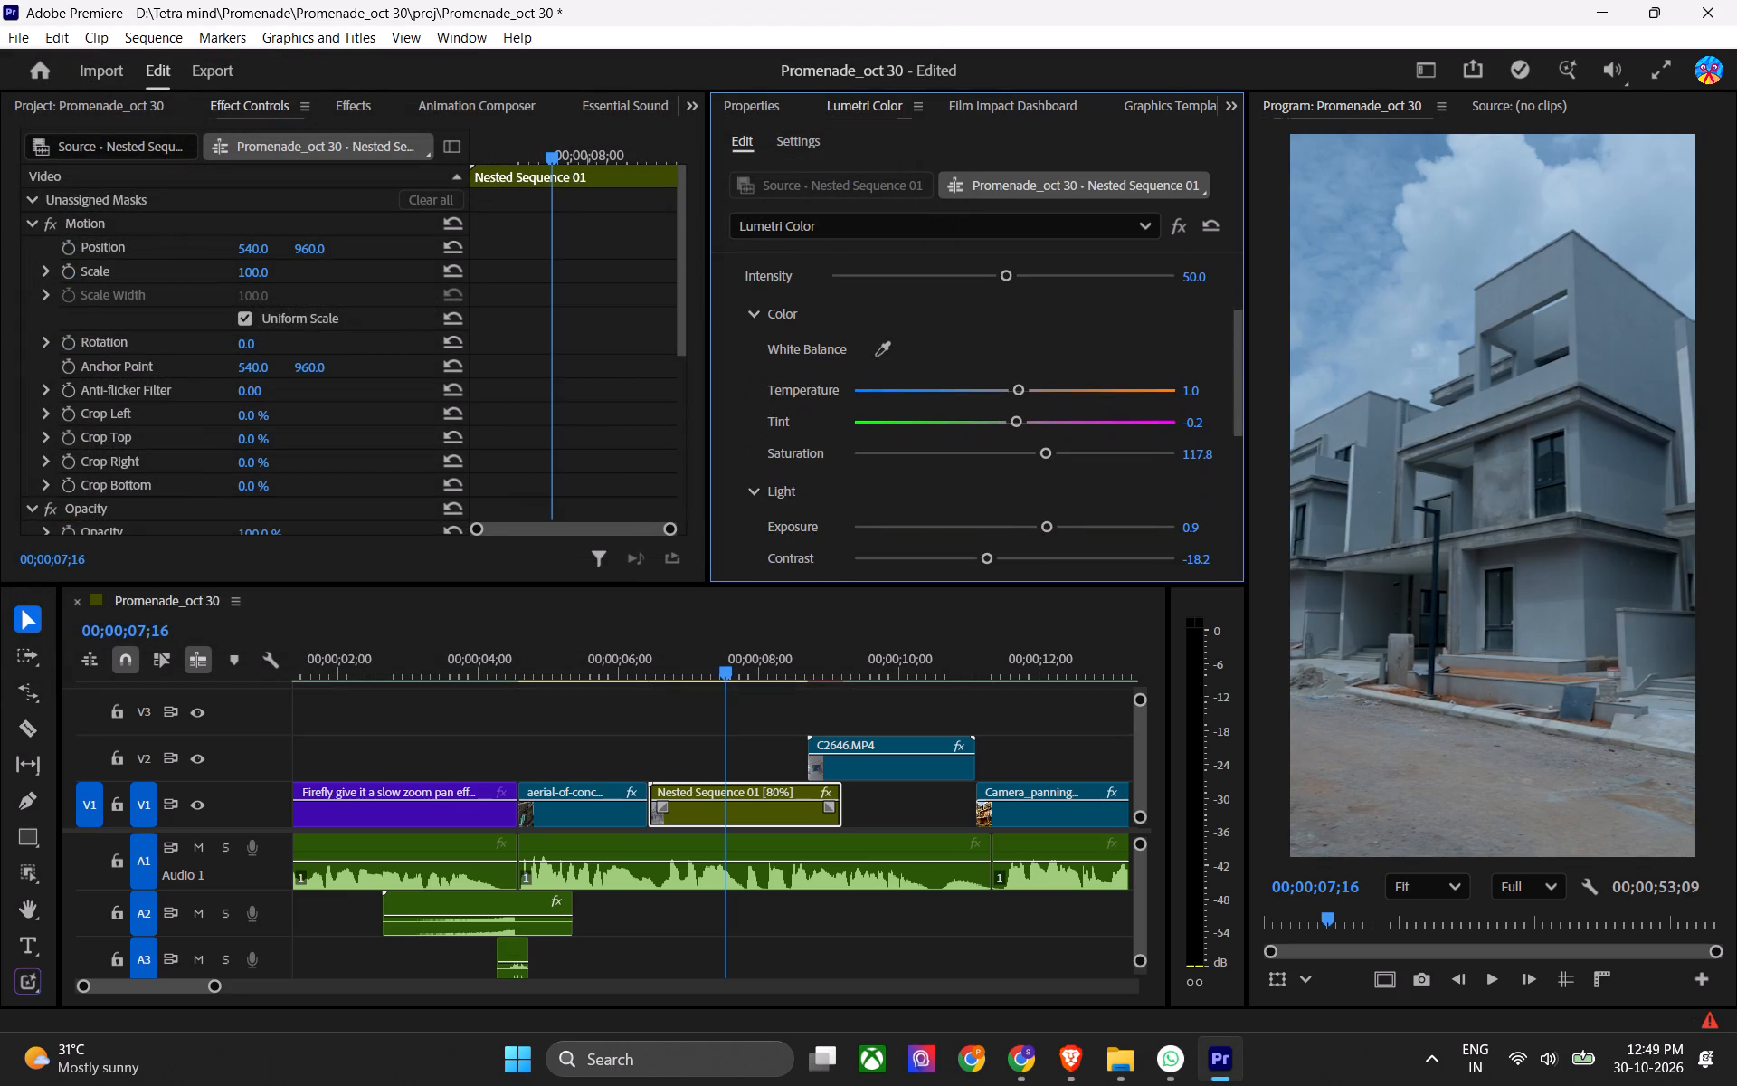
{"action": "left_click_drag", "start_coordinate": [1051, 529], "coordinate": [1071, 532]}
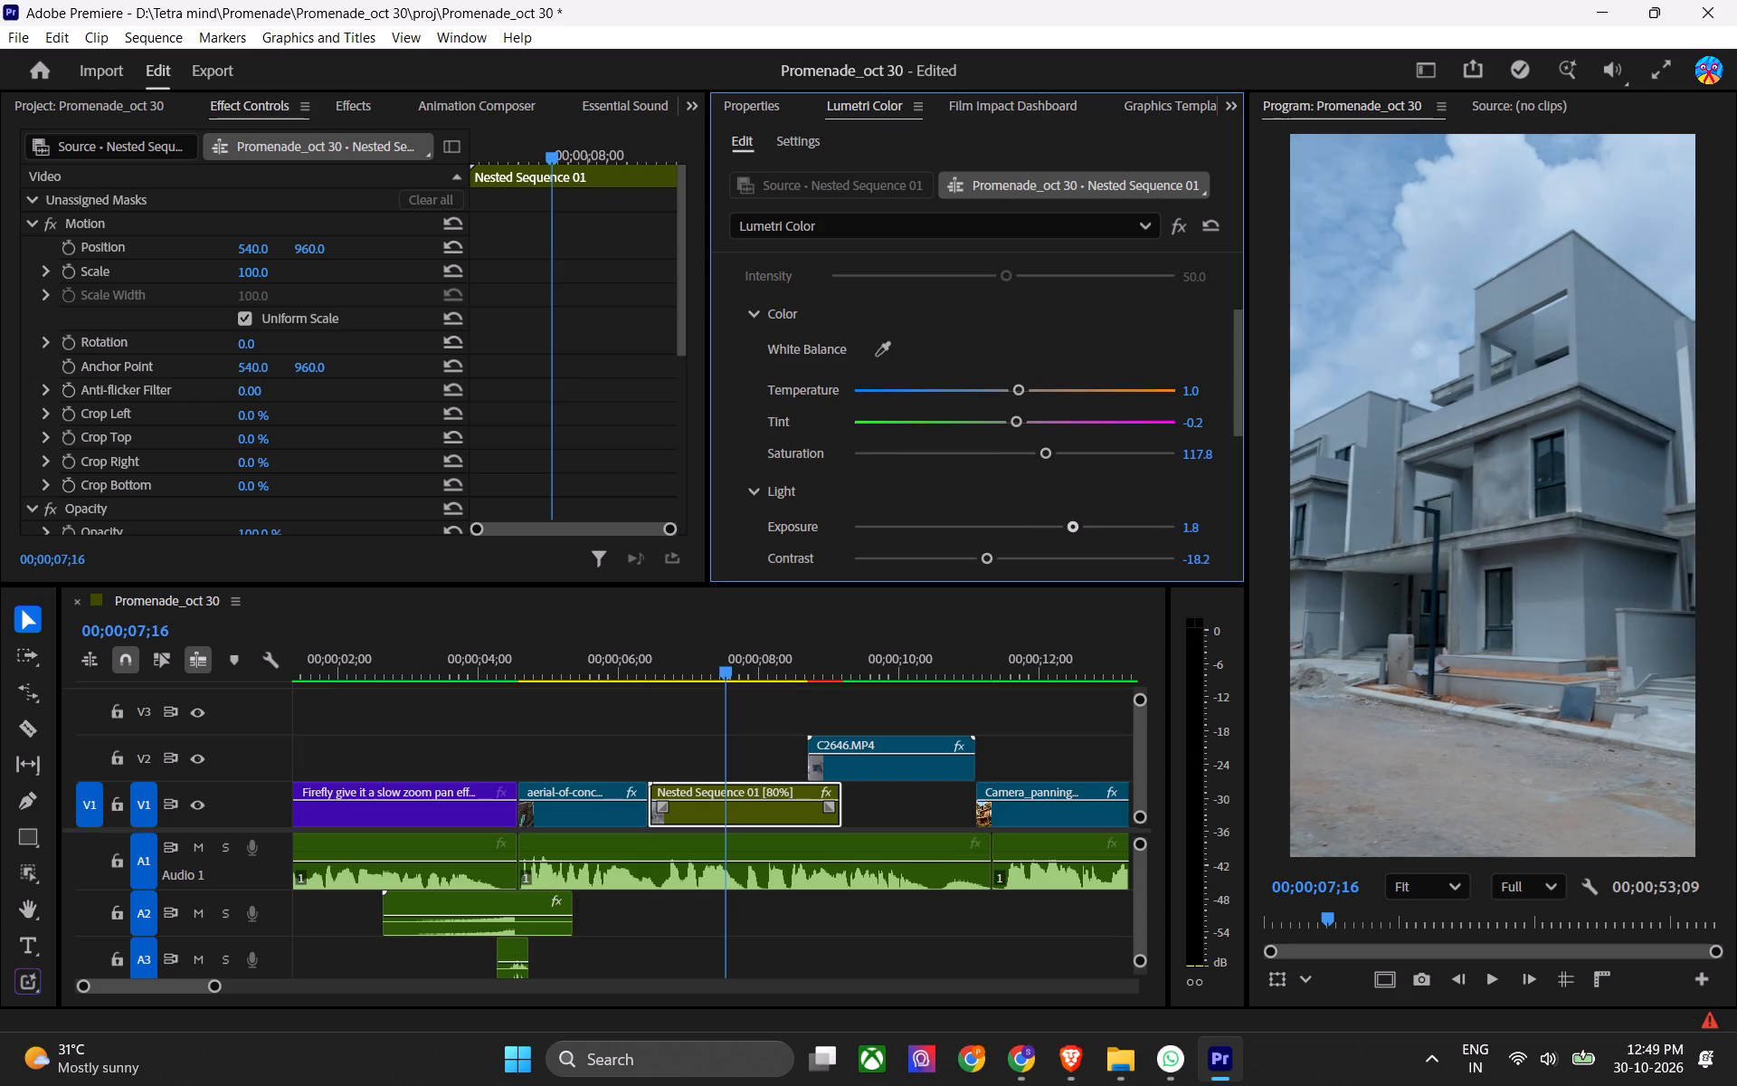
{"action": "left_click_drag", "start_coordinate": [1071, 532], "coordinate": [1064, 532]}
Set Nested Sequence 01's Lumetri contrast to about 10.9 and highlights to about 25.6.
{"action": "scroll", "coordinate": [1020, 490], "scroll_direction": "down", "scroll_amount": 5}
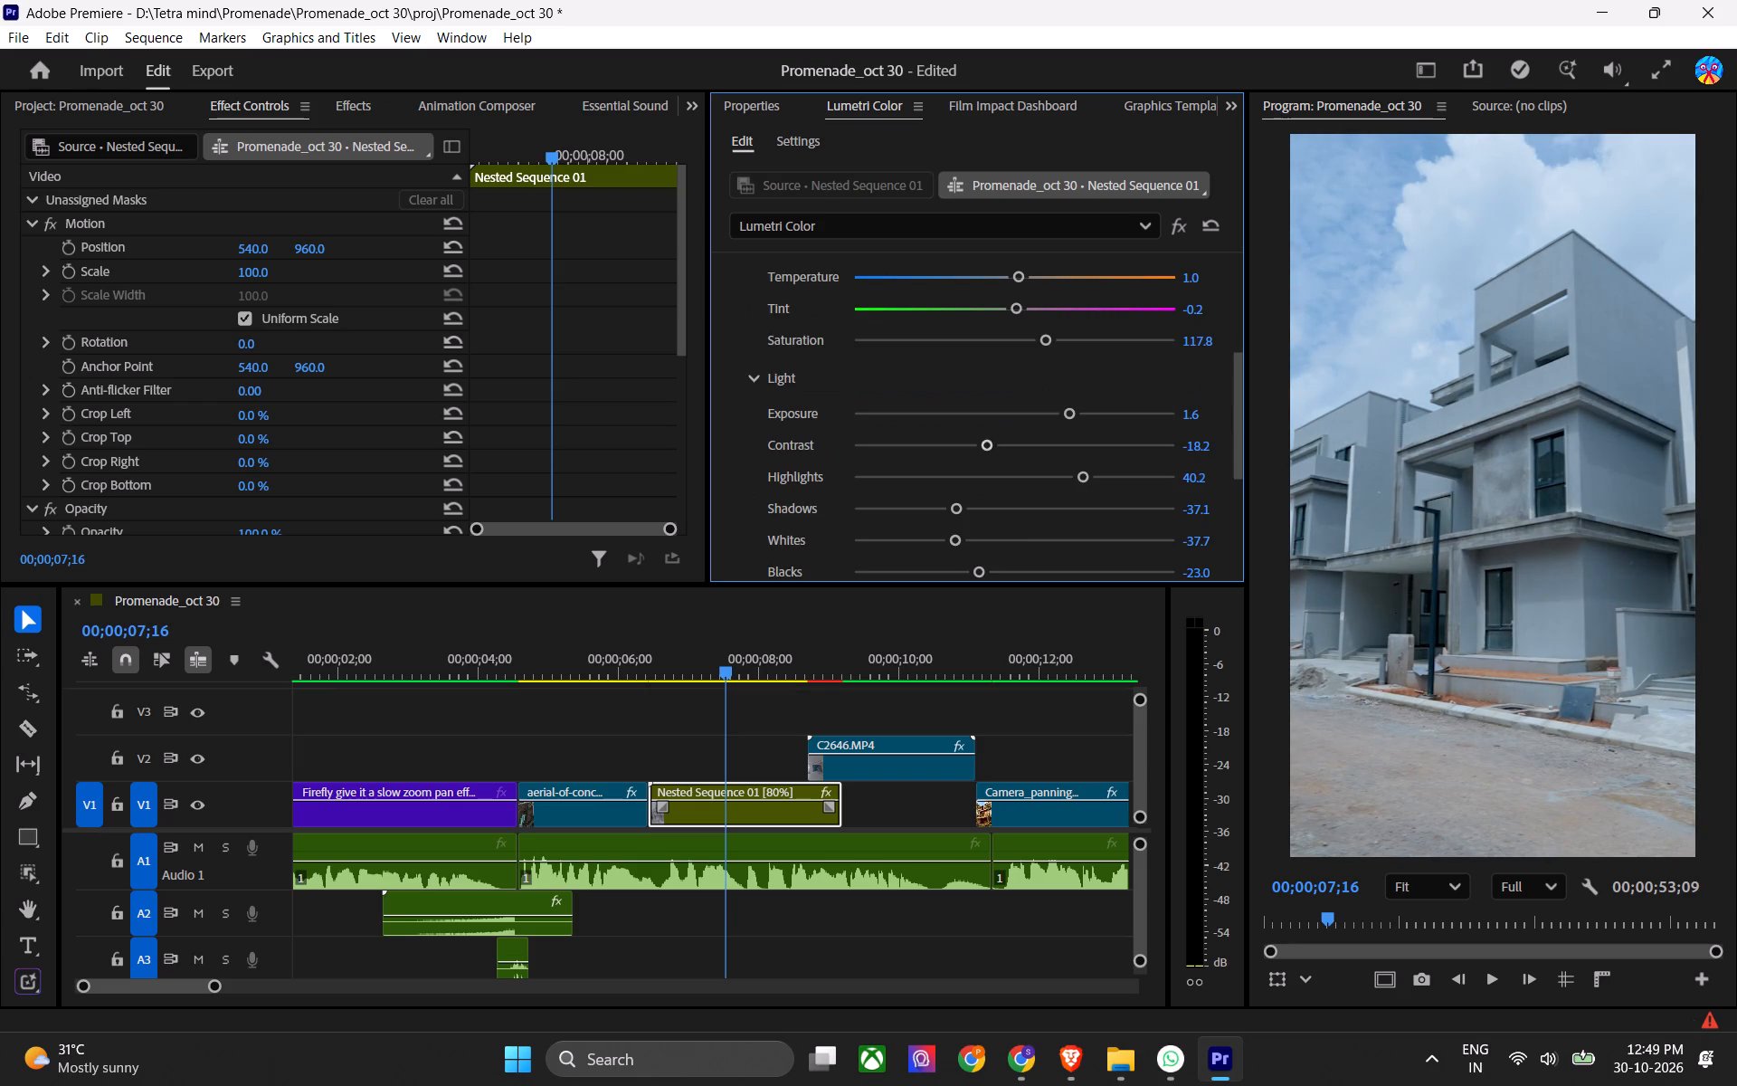
{"action": "left_click_drag", "start_coordinate": [991, 448], "coordinate": [865, 460]}
{"action": "left_click_drag", "start_coordinate": [865, 460], "coordinate": [1030, 449]}
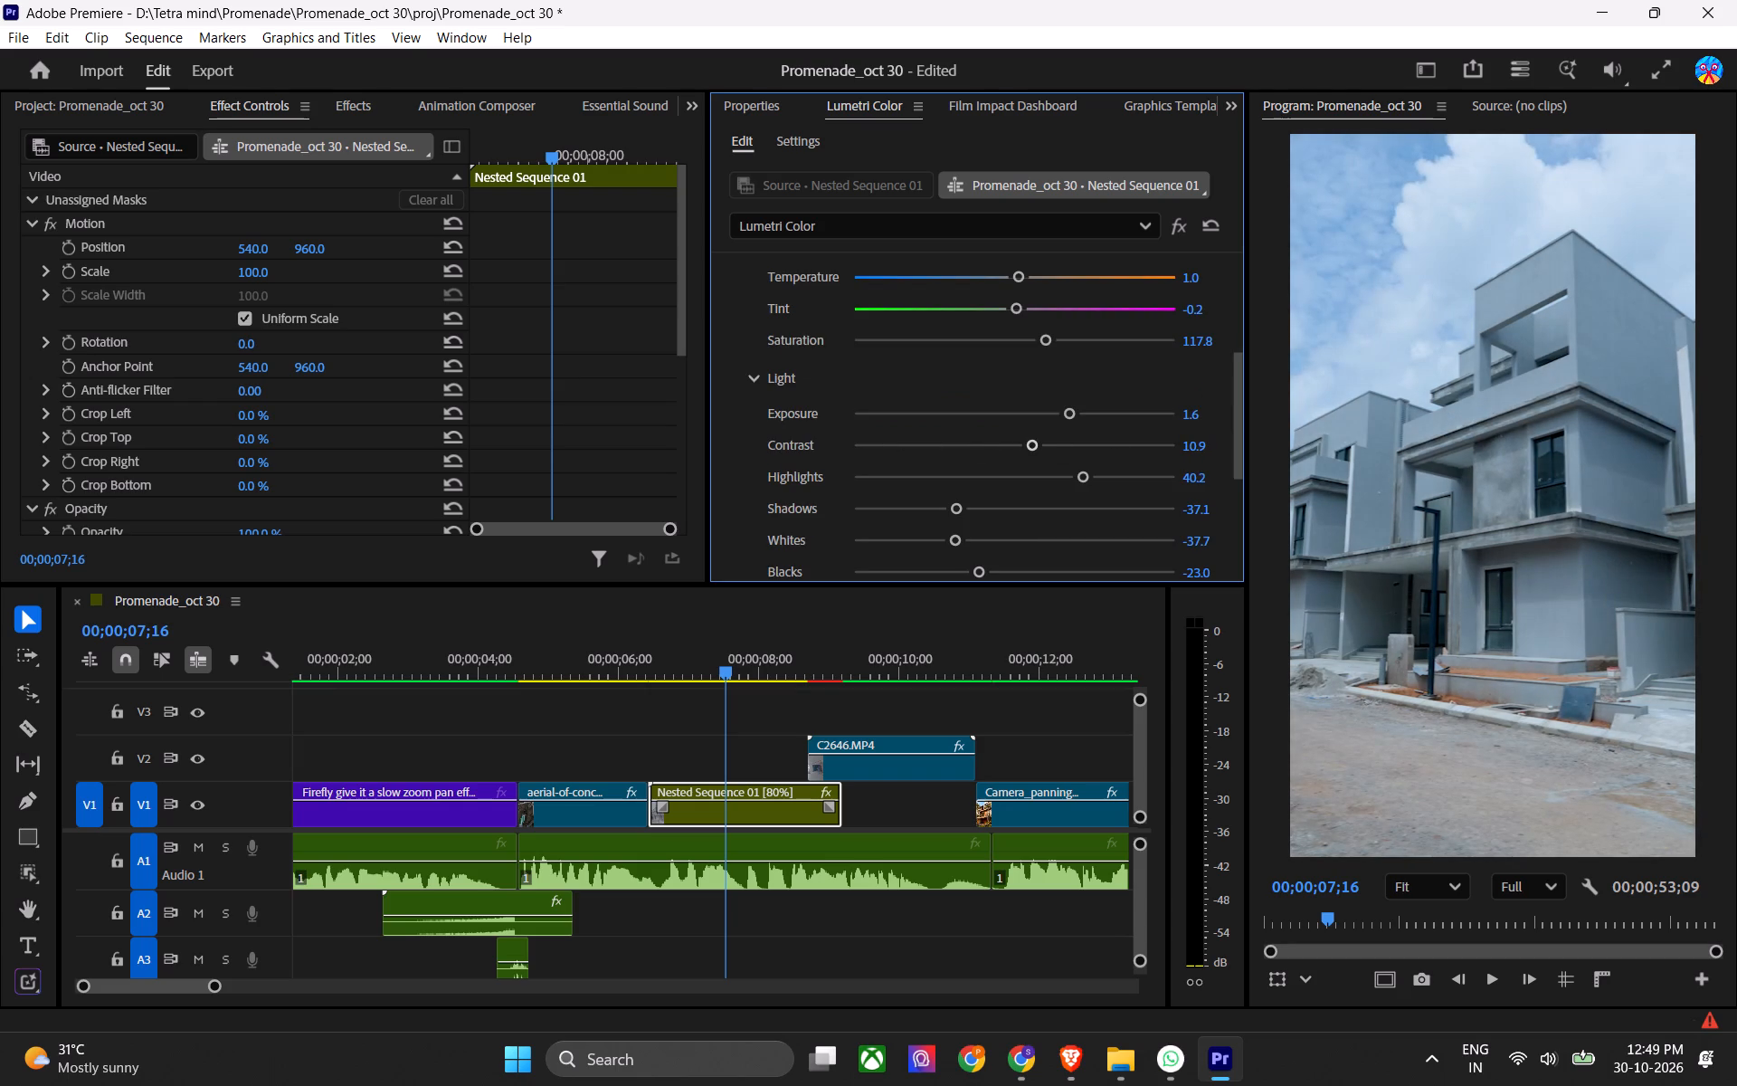
{"action": "left_click_drag", "start_coordinate": [1070, 471], "coordinate": [1117, 487]}
{"action": "left_click_drag", "start_coordinate": [1117, 487], "coordinate": [1095, 500]}
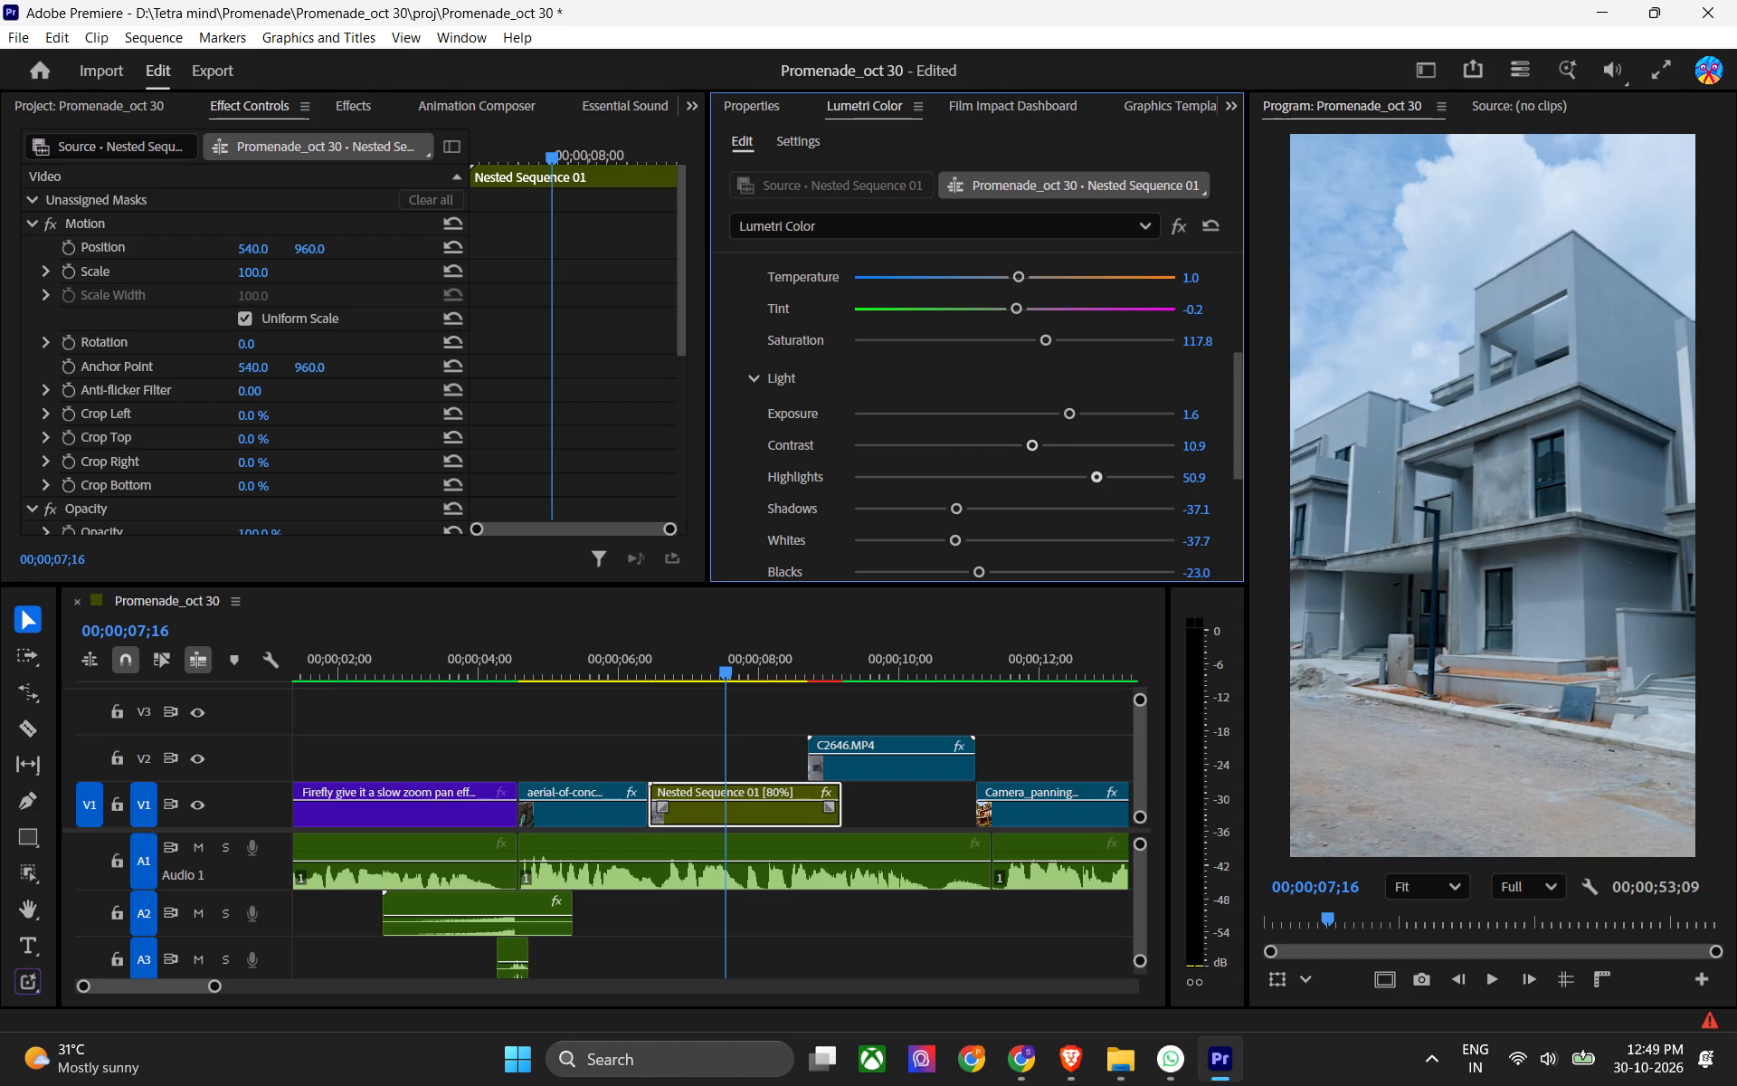
{"action": "left_click_drag", "start_coordinate": [1095, 500], "coordinate": [1054, 501]}
Set Nested Sequence 01's shadows to about -62.1, whites to about -6.0 and blacks to about -67.7.
{"action": "left_click_drag", "start_coordinate": [956, 506], "coordinate": [878, 531]}
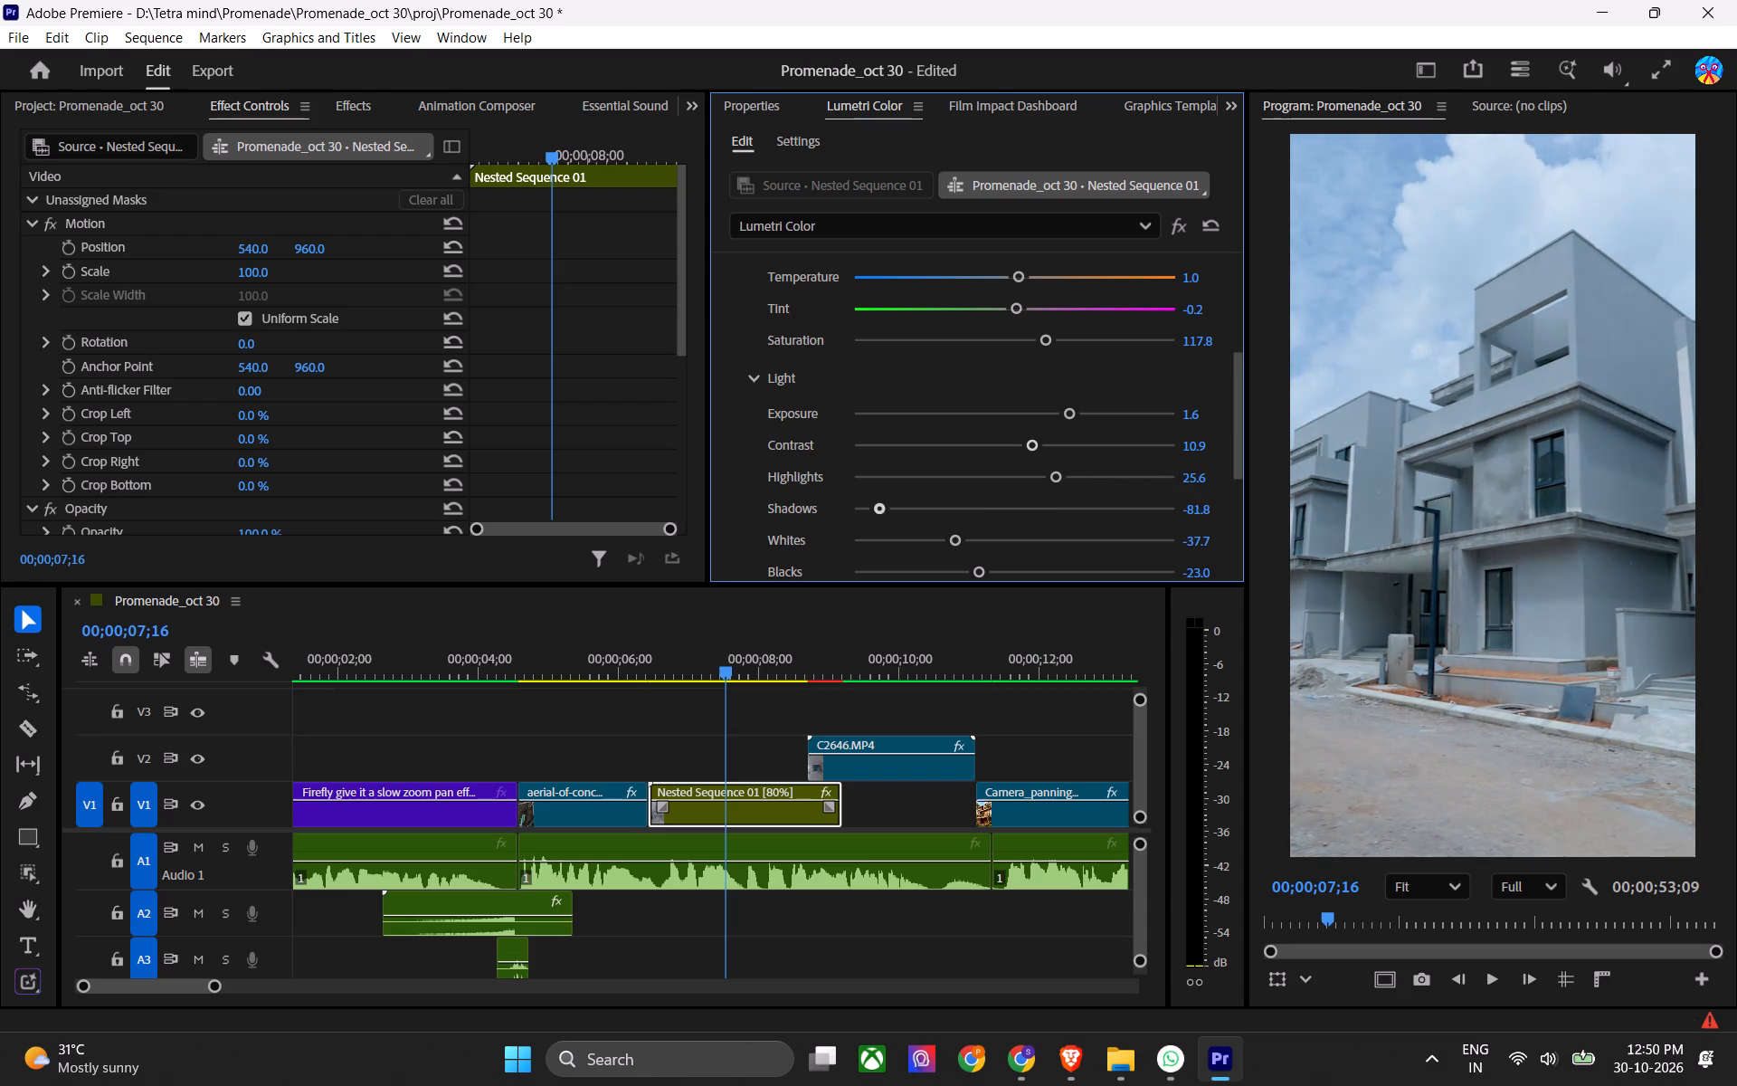
{"action": "left_click_drag", "start_coordinate": [878, 531], "coordinate": [912, 526]}
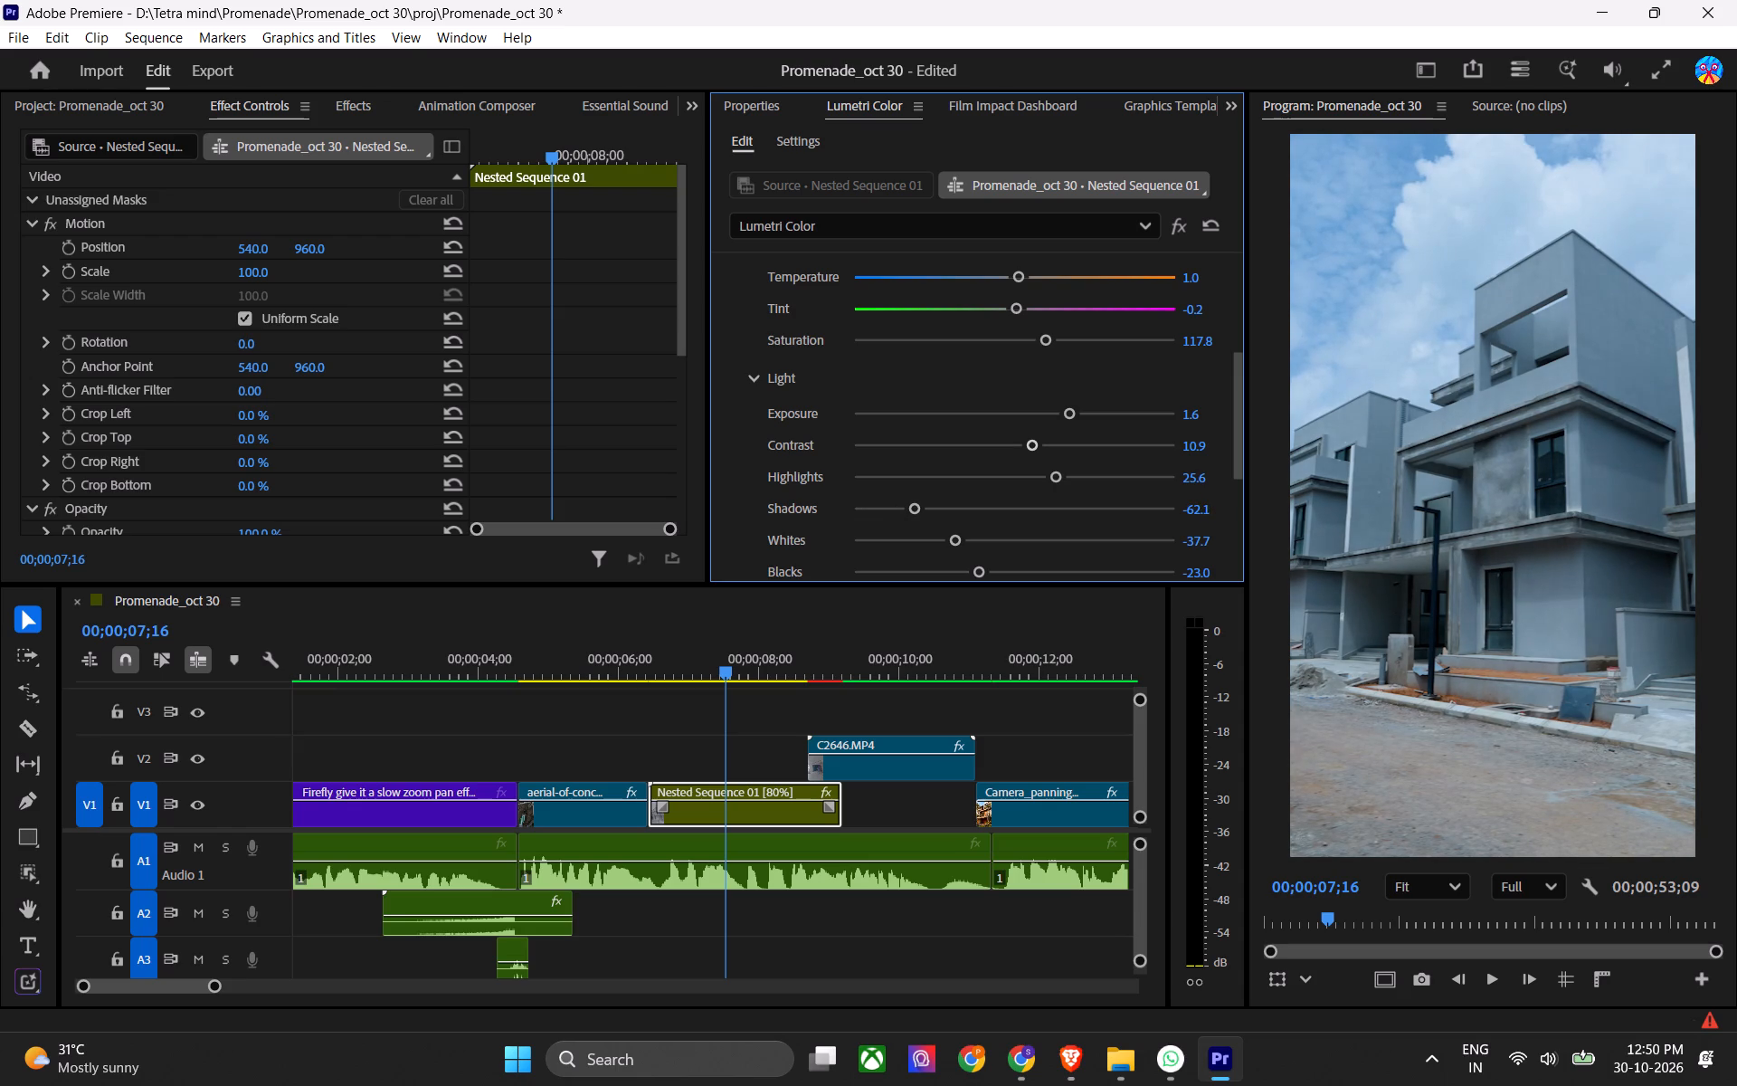
{"action": "left_click_drag", "start_coordinate": [955, 532], "coordinate": [1000, 538]}
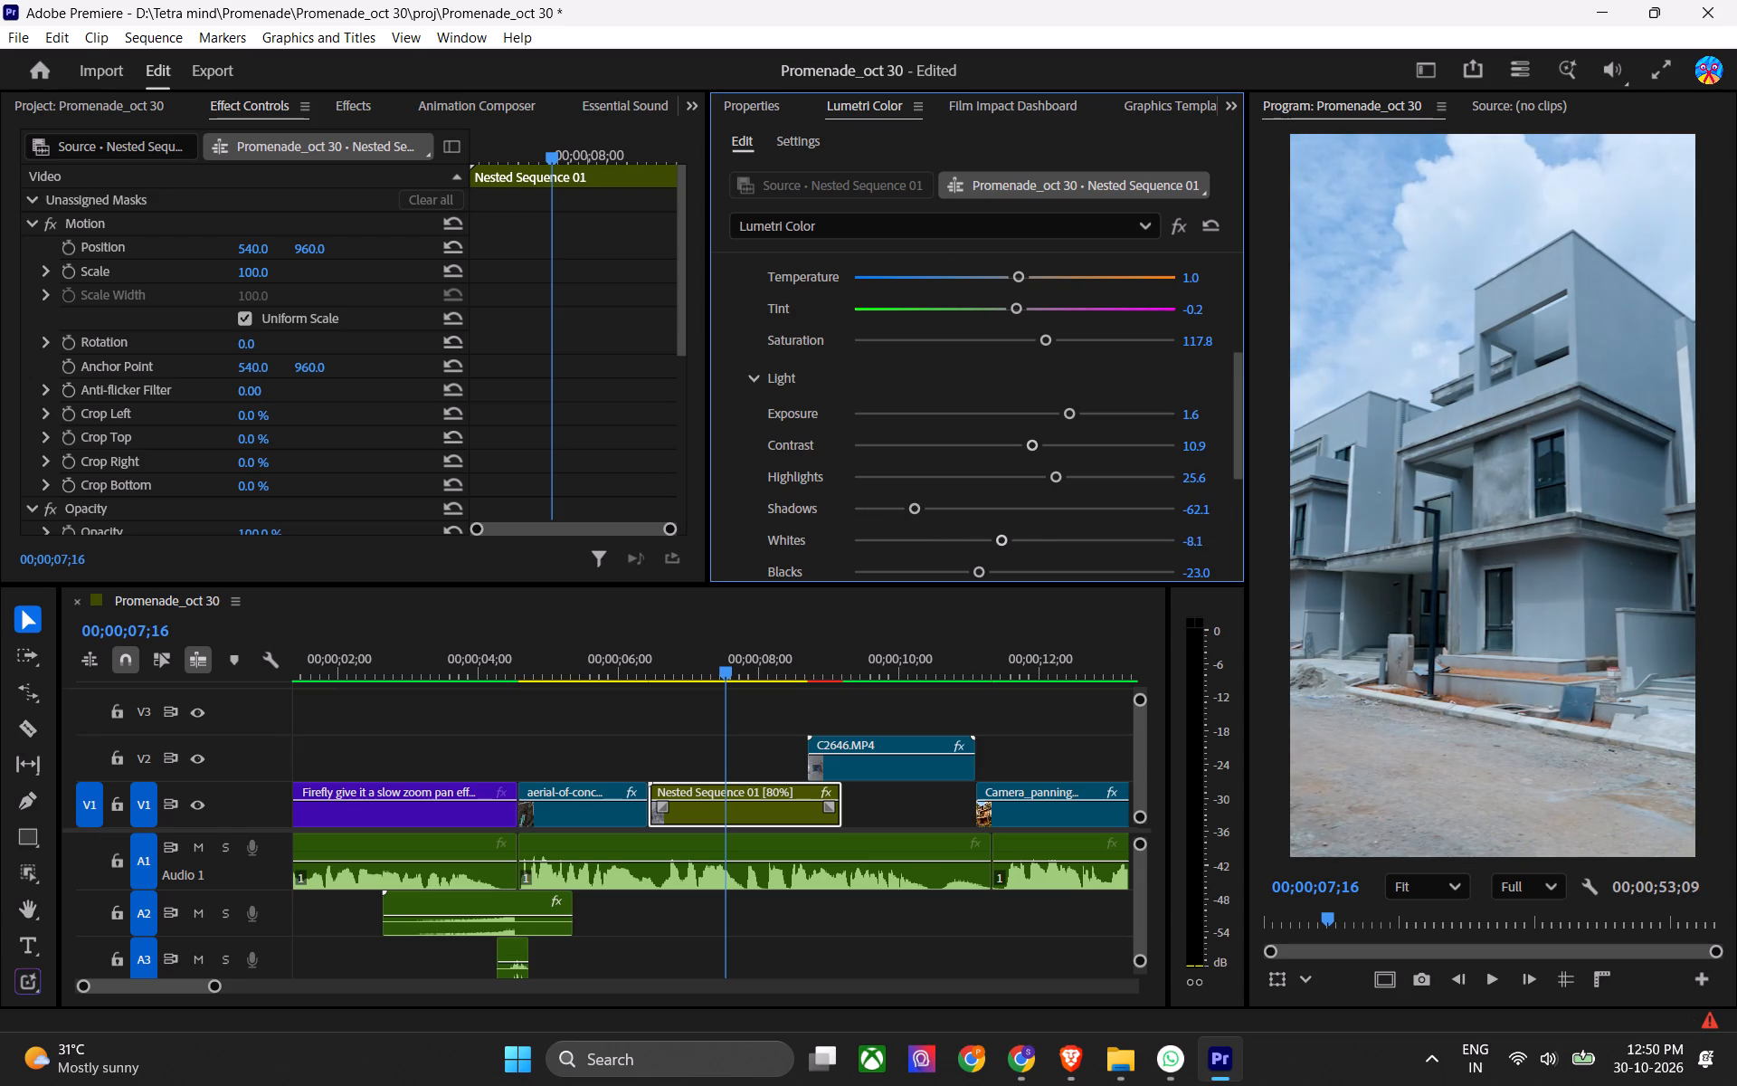
{"action": "scroll", "coordinate": [986, 440], "scroll_direction": "down", "scroll_amount": 3}
{"action": "left_click", "coordinate": [1001, 472]}
{"action": "left_click_drag", "start_coordinate": [982, 503], "coordinate": [971, 506]}
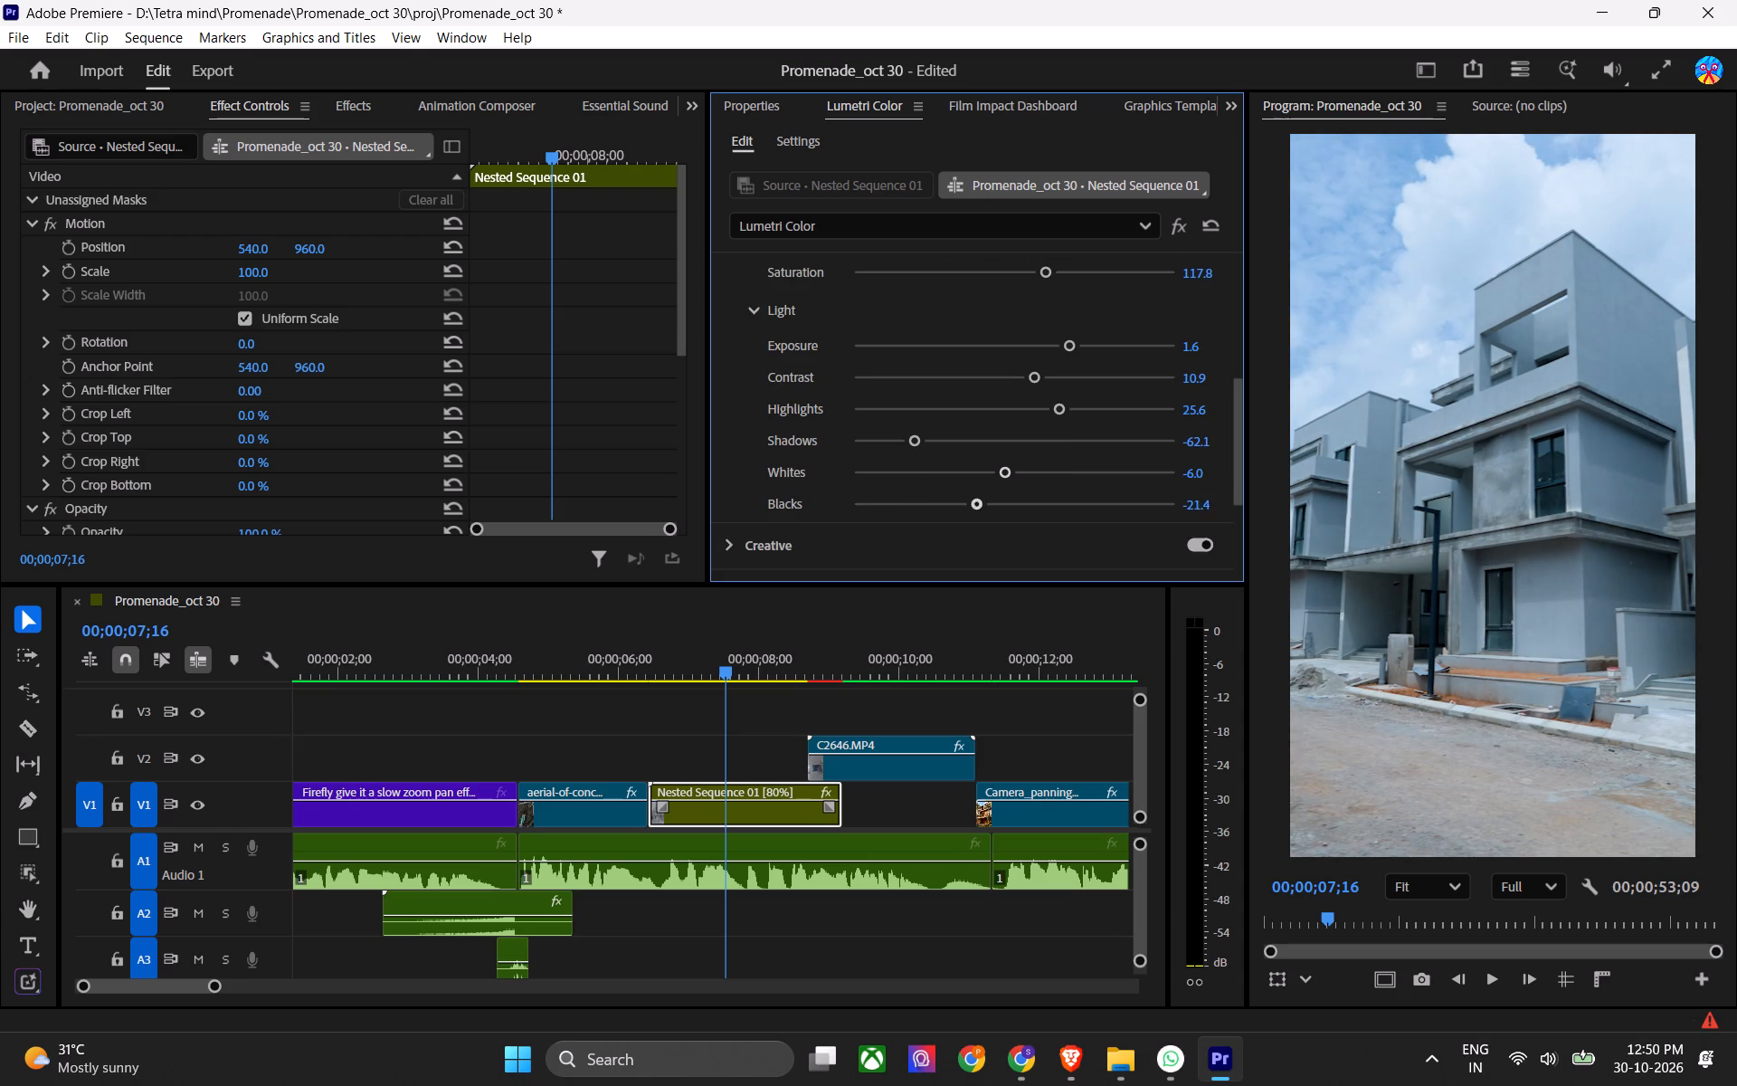
{"action": "left_click_drag", "start_coordinate": [971, 506], "coordinate": [895, 520]}
{"action": "left_click_drag", "start_coordinate": [895, 520], "coordinate": [903, 520]}
{"action": "scroll", "coordinate": [935, 363], "scroll_direction": "down", "scroll_amount": 7}
{"action": "scroll", "coordinate": [752, 438], "scroll_direction": "up", "scroll_amount": 6}
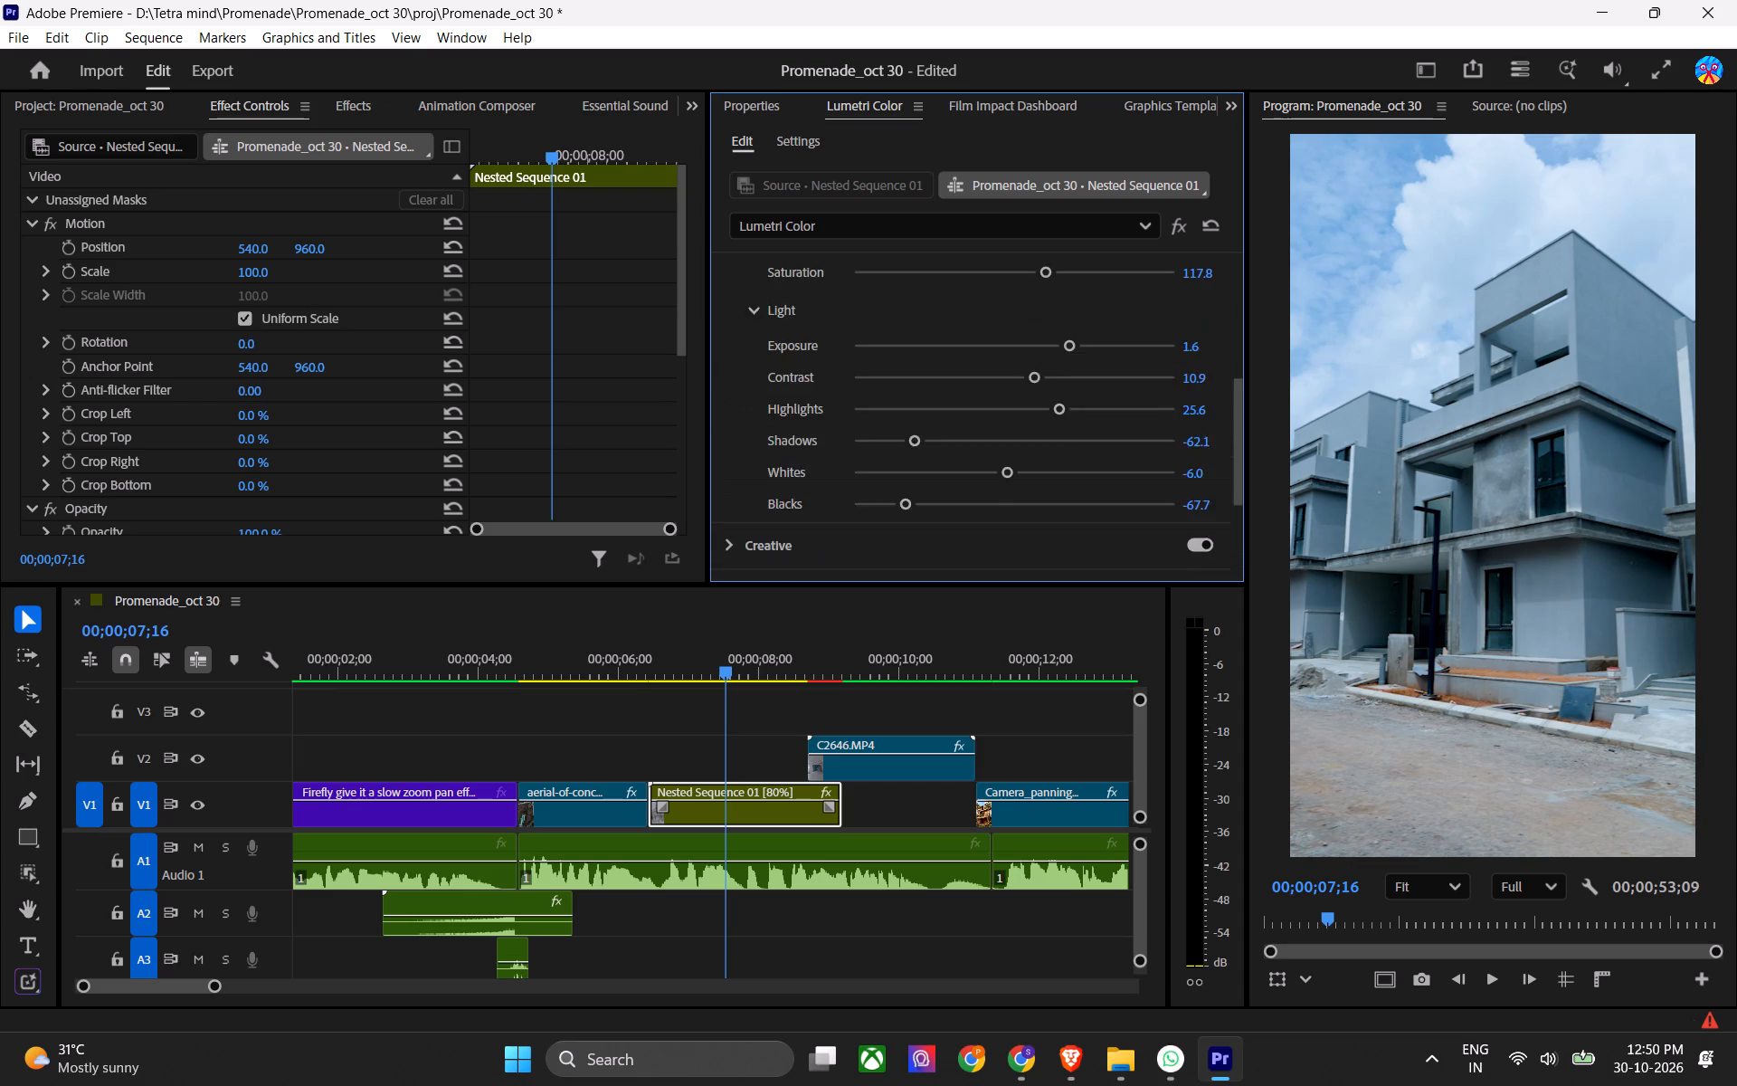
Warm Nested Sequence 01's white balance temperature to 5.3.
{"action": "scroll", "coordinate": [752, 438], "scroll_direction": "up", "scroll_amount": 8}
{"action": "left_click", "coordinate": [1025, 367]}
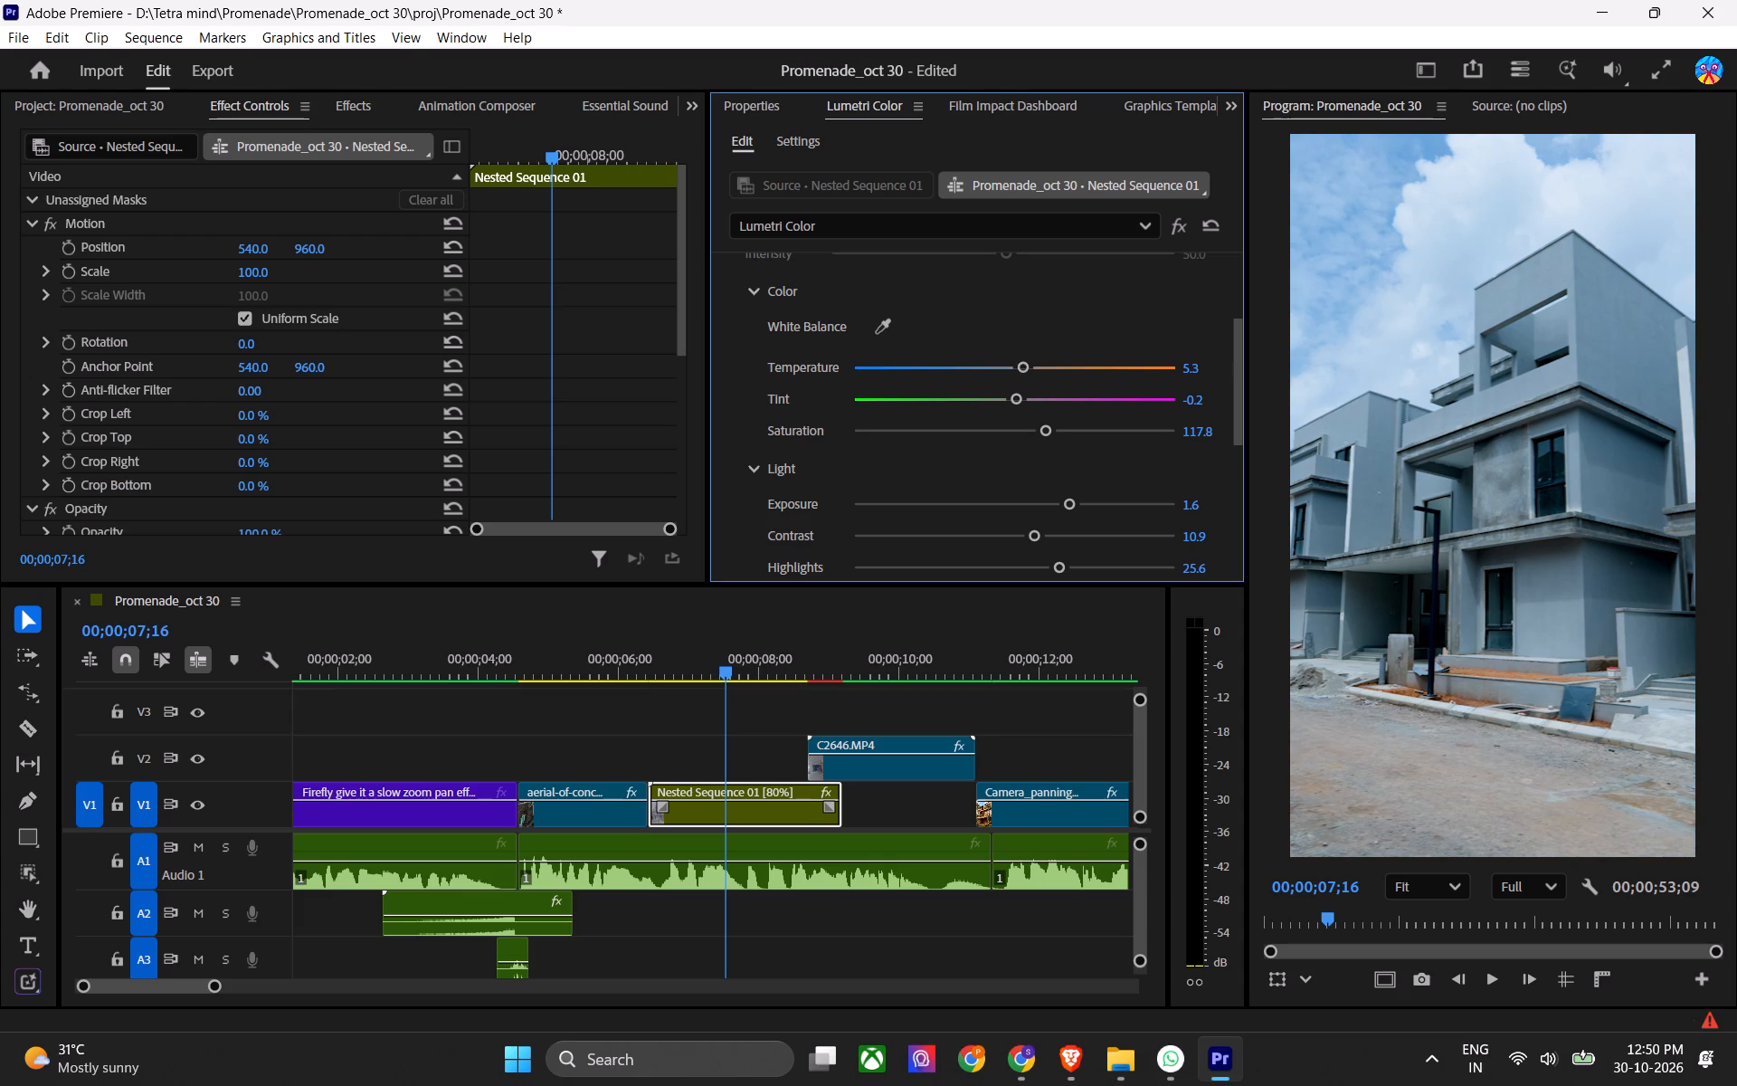
Sample the sky's blue for the Hue vs Sat curve, lower its saturation, and compare with the curve off and on.
{"action": "scroll", "coordinate": [919, 457], "scroll_direction": "down", "scroll_amount": 15}
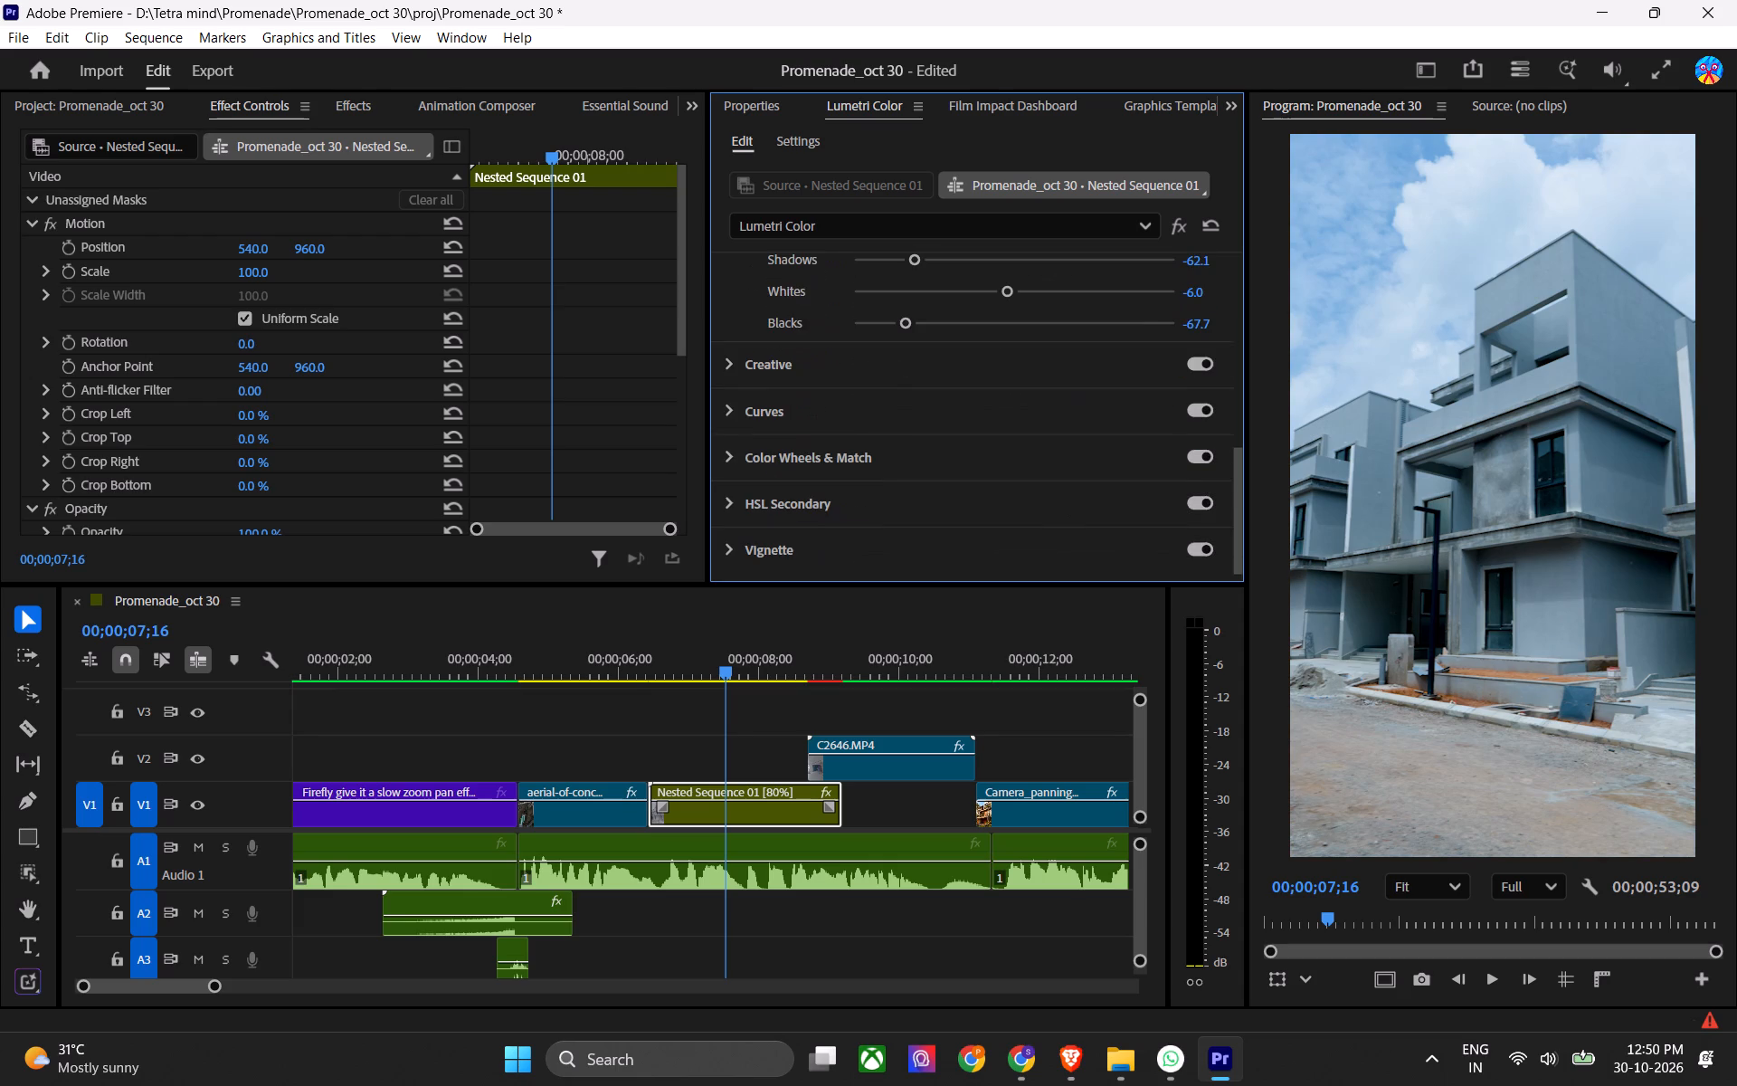
{"action": "left_click", "coordinate": [726, 411]}
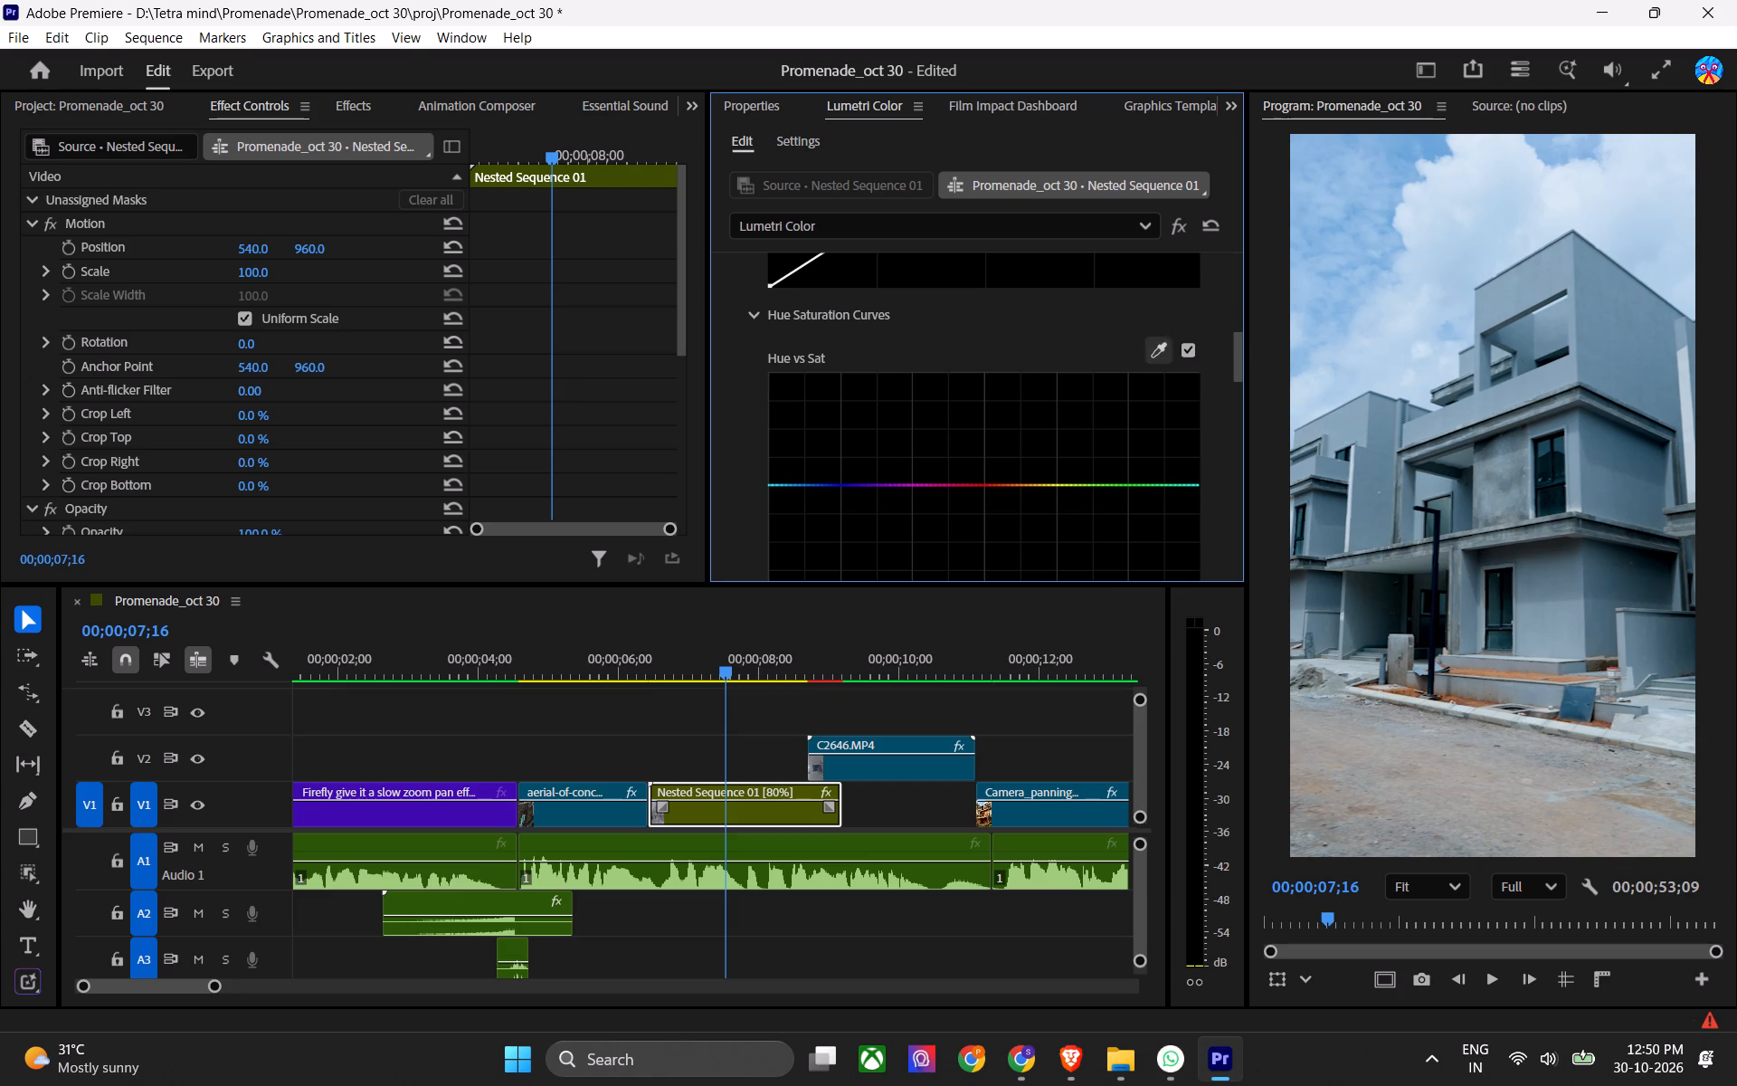
{"action": "left_click", "coordinate": [1154, 342]}
{"action": "left_click", "coordinate": [1611, 321]}
{"action": "left_click_drag", "start_coordinate": [797, 485], "coordinate": [799, 523]}
{"action": "left_click", "coordinate": [1187, 349]}
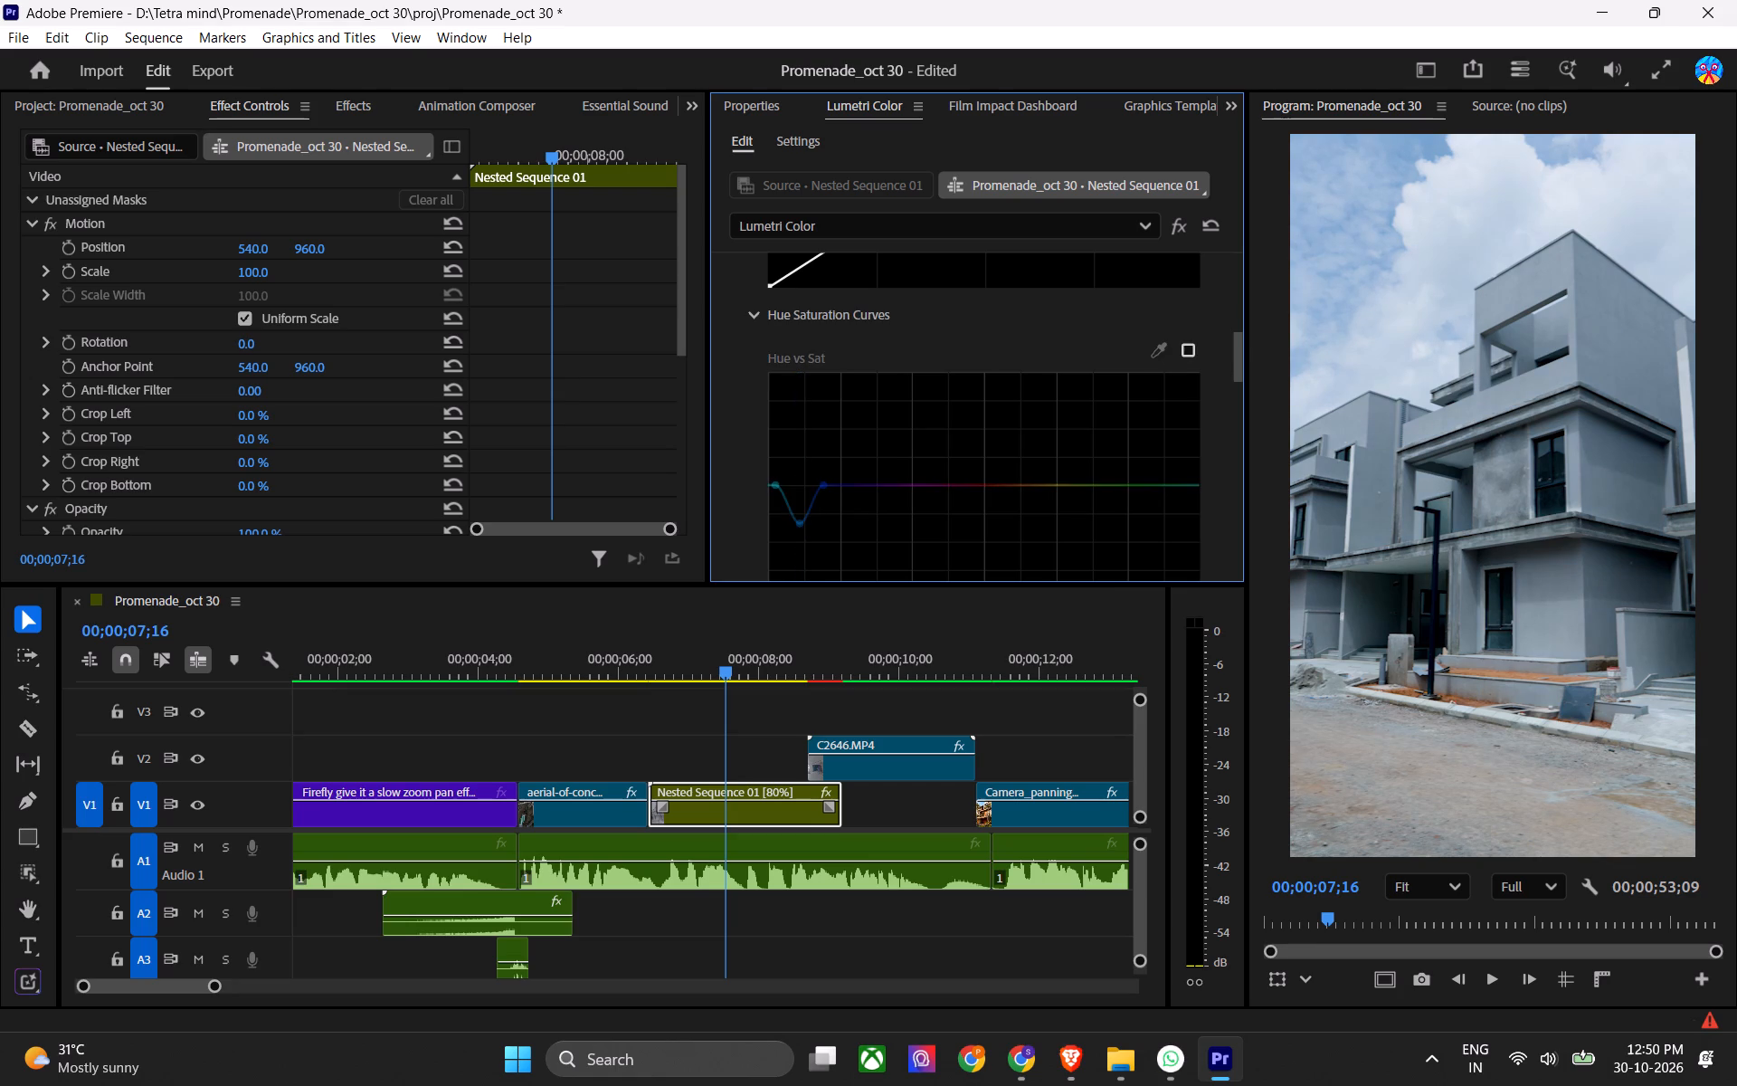
{"action": "triple_click", "coordinate": [1187, 349]}
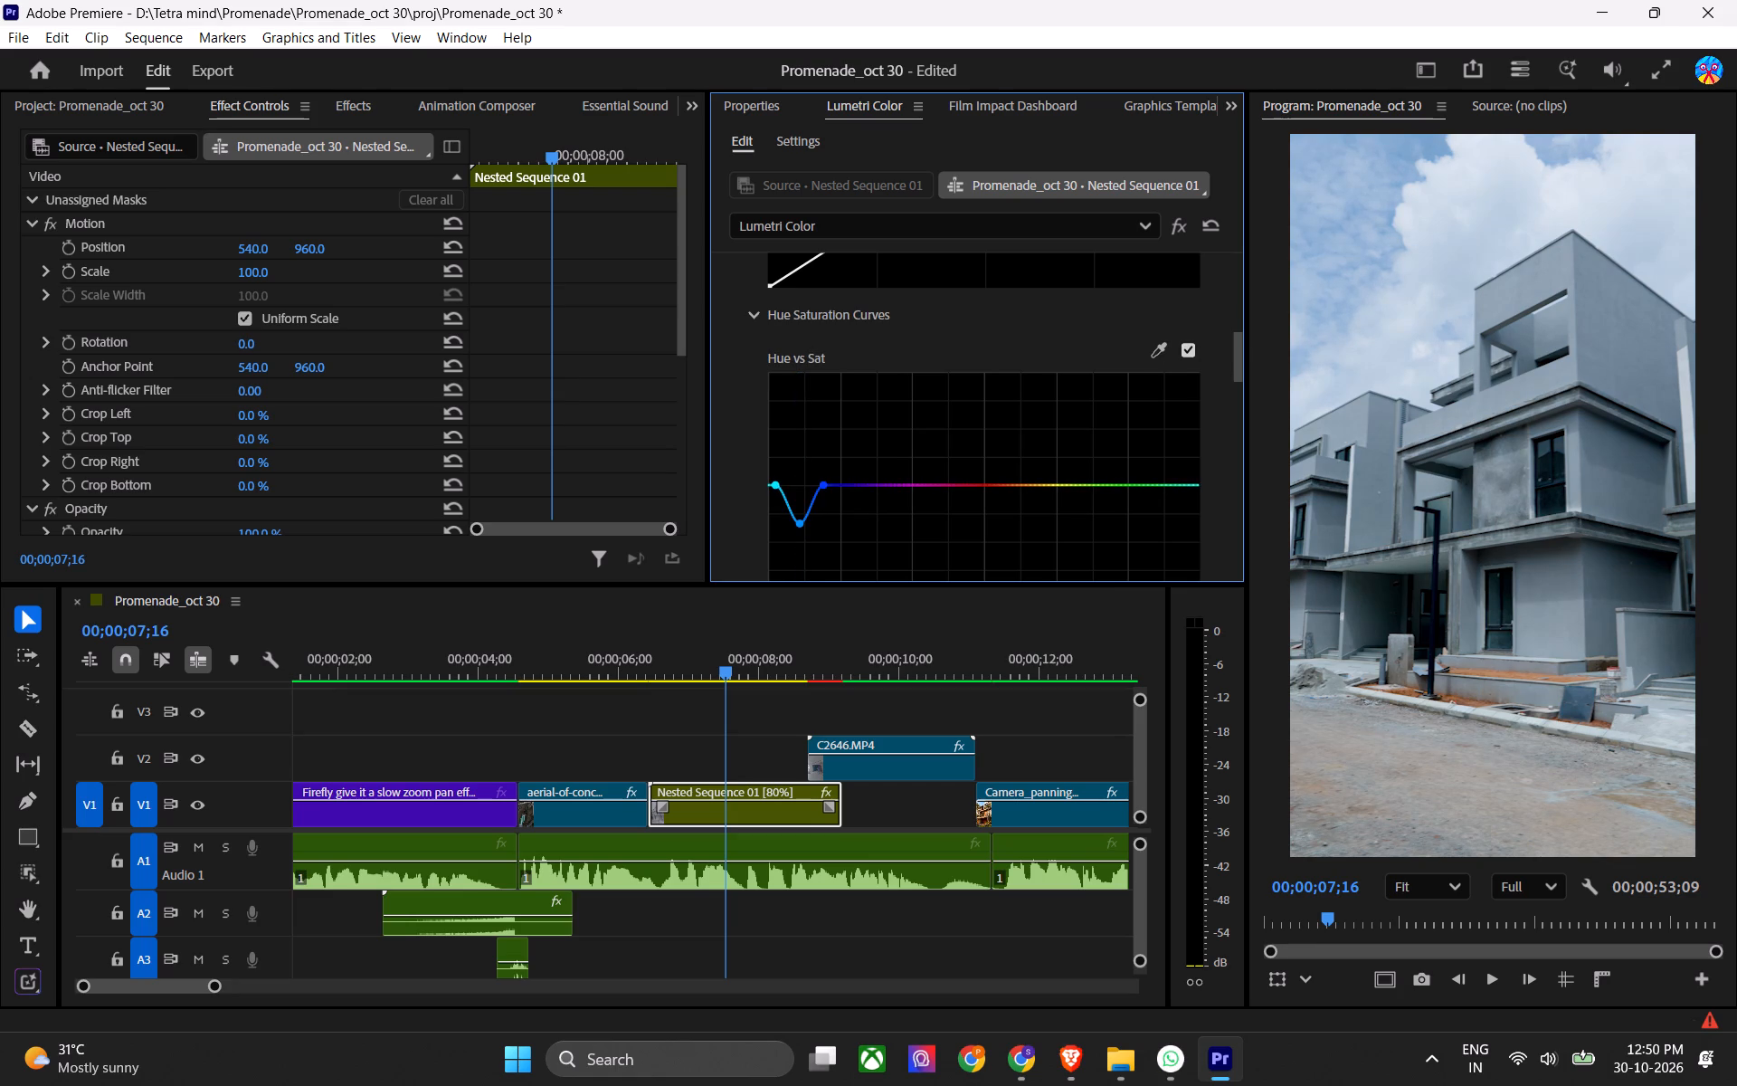
{"action": "left_click", "coordinate": [731, 409]}
In the Creative adjustments, set sharpen and vibrance to about 17.9 each and reduce saturation slightly below 100.
{"action": "scroll", "coordinate": [734, 408], "scroll_direction": "up", "scroll_amount": 20}
{"action": "left_click", "coordinate": [735, 278]}
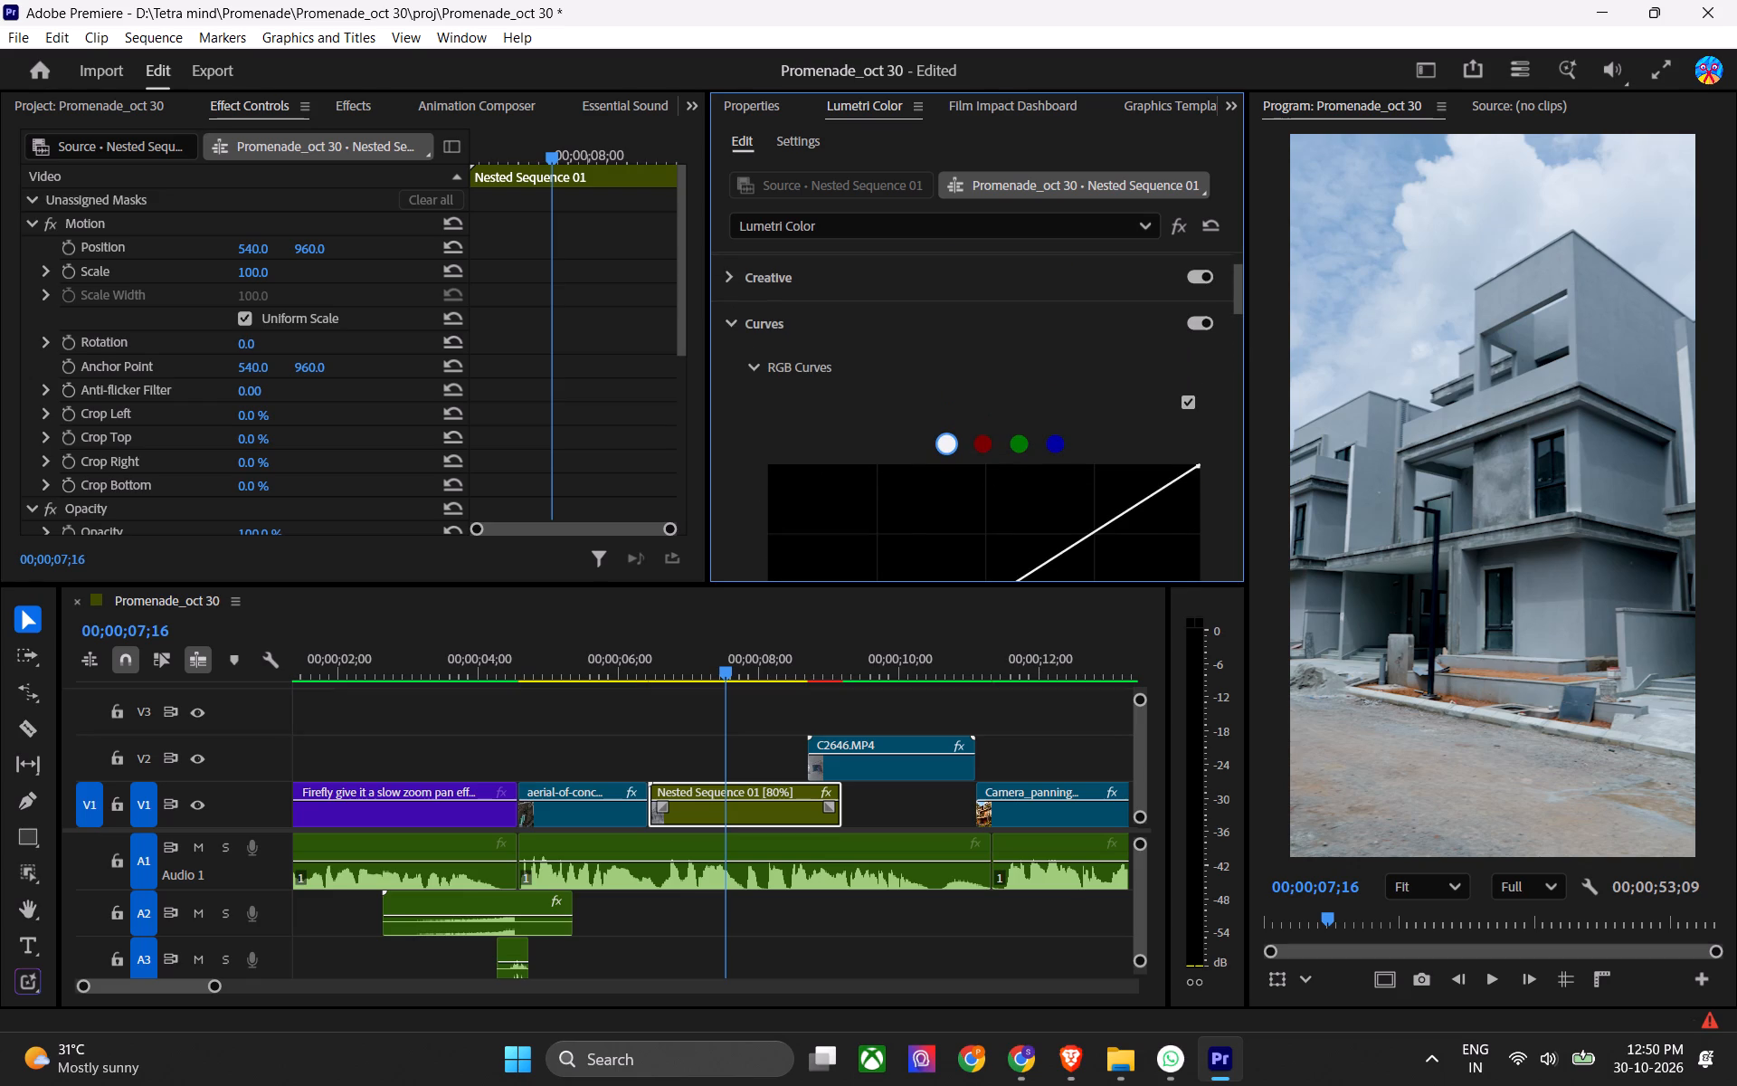
{"action": "scroll", "coordinate": [731, 402], "scroll_direction": "down", "scroll_amount": 15}
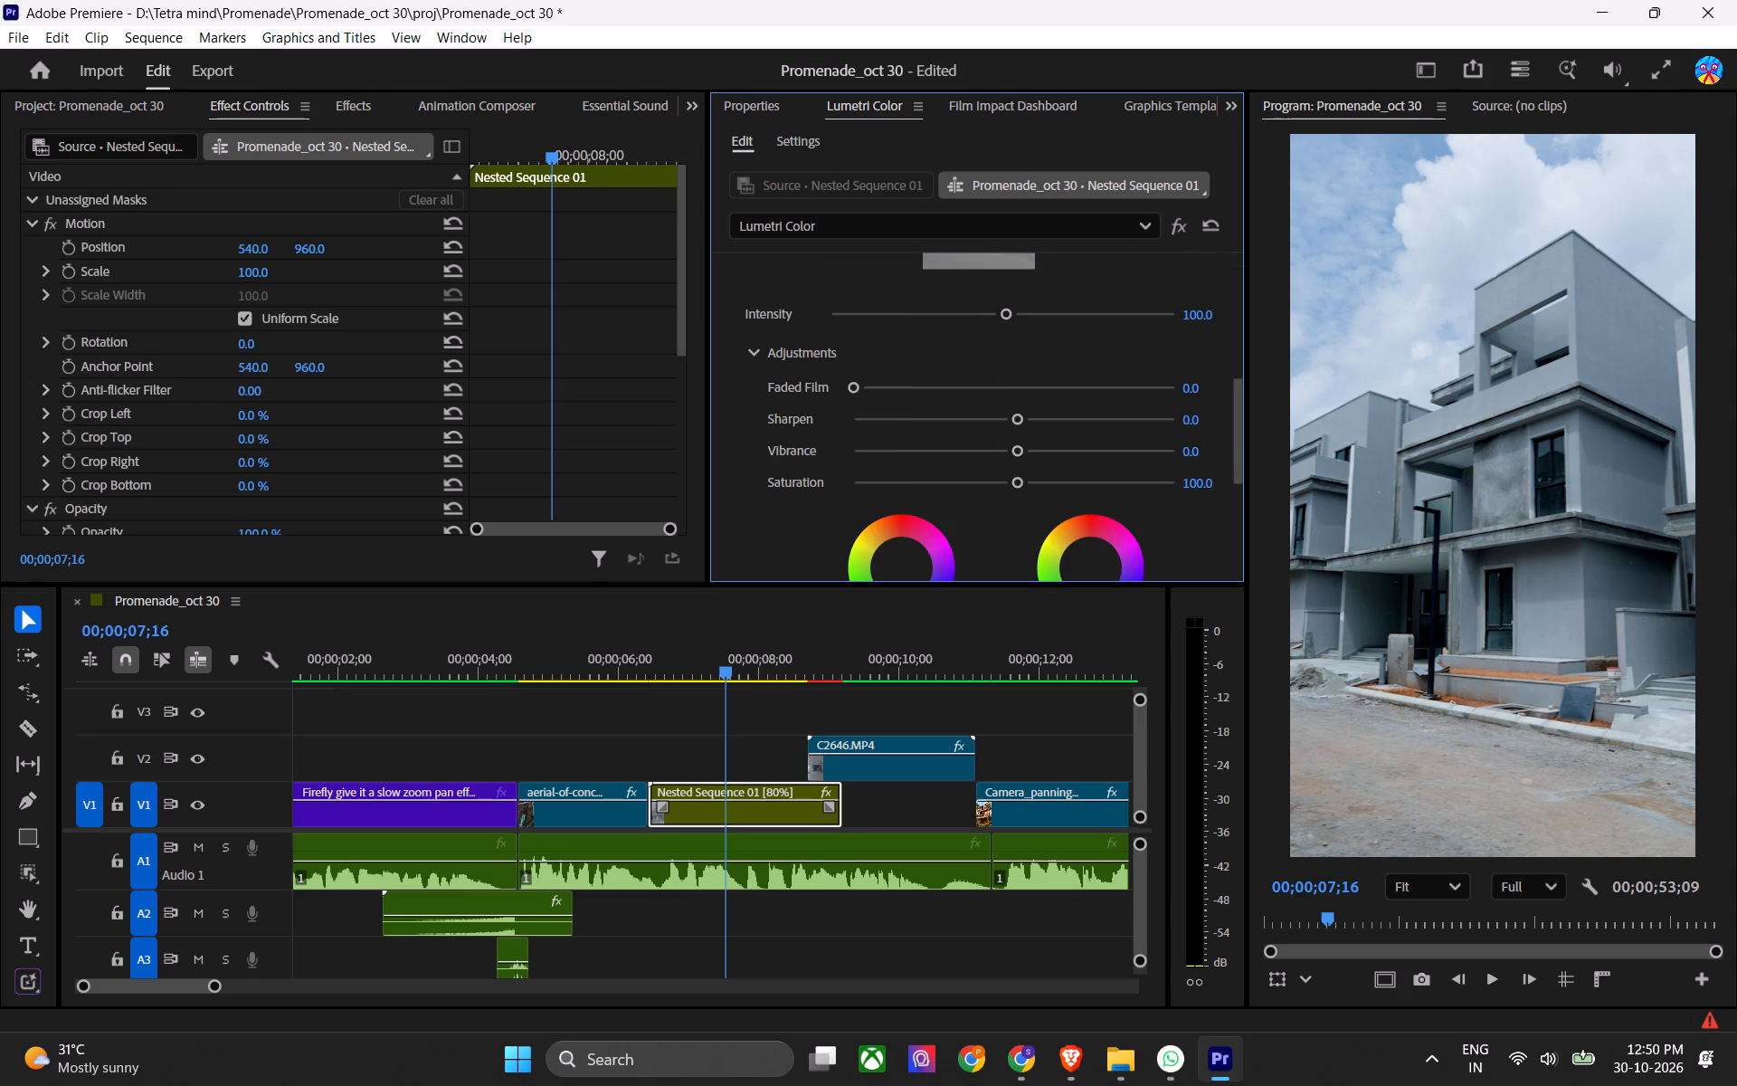
{"action": "left_click_drag", "start_coordinate": [1020, 420], "coordinate": [1291, 438]}
{"action": "left_click_drag", "start_coordinate": [1291, 438], "coordinate": [1041, 420]}
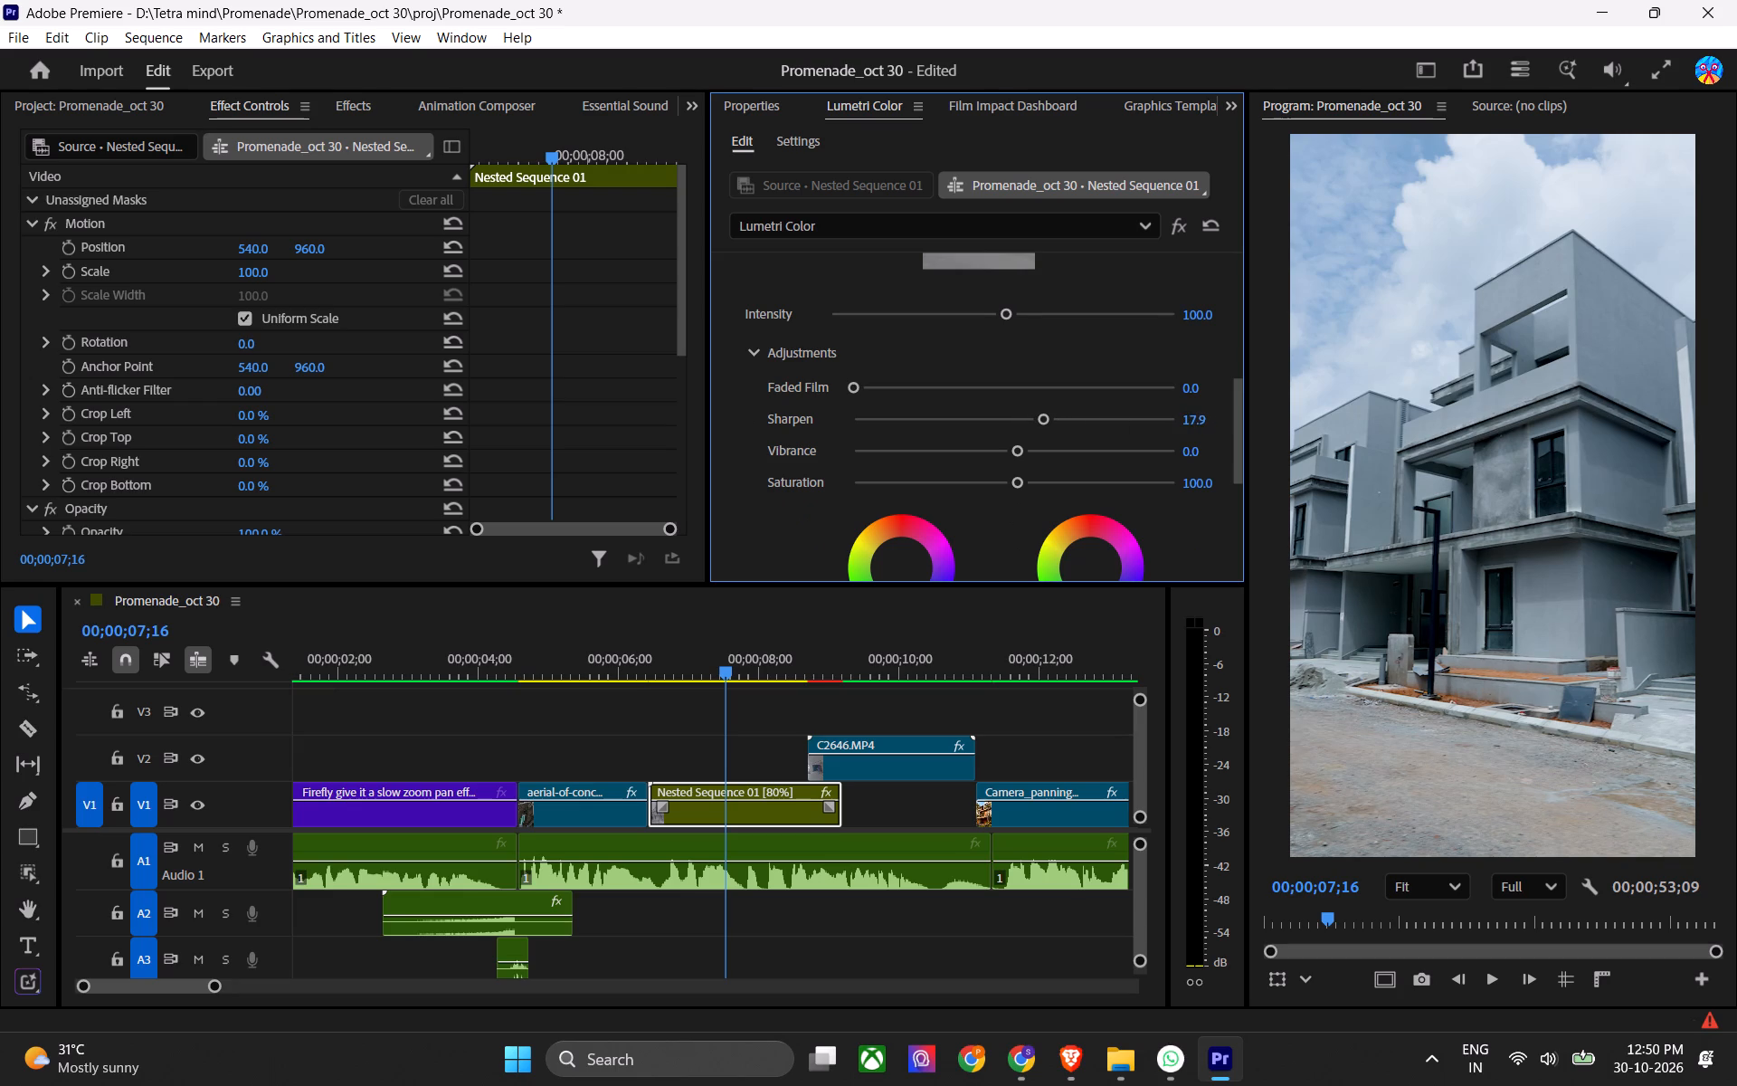
{"action": "left_click_drag", "start_coordinate": [1016, 445], "coordinate": [831, 444]}
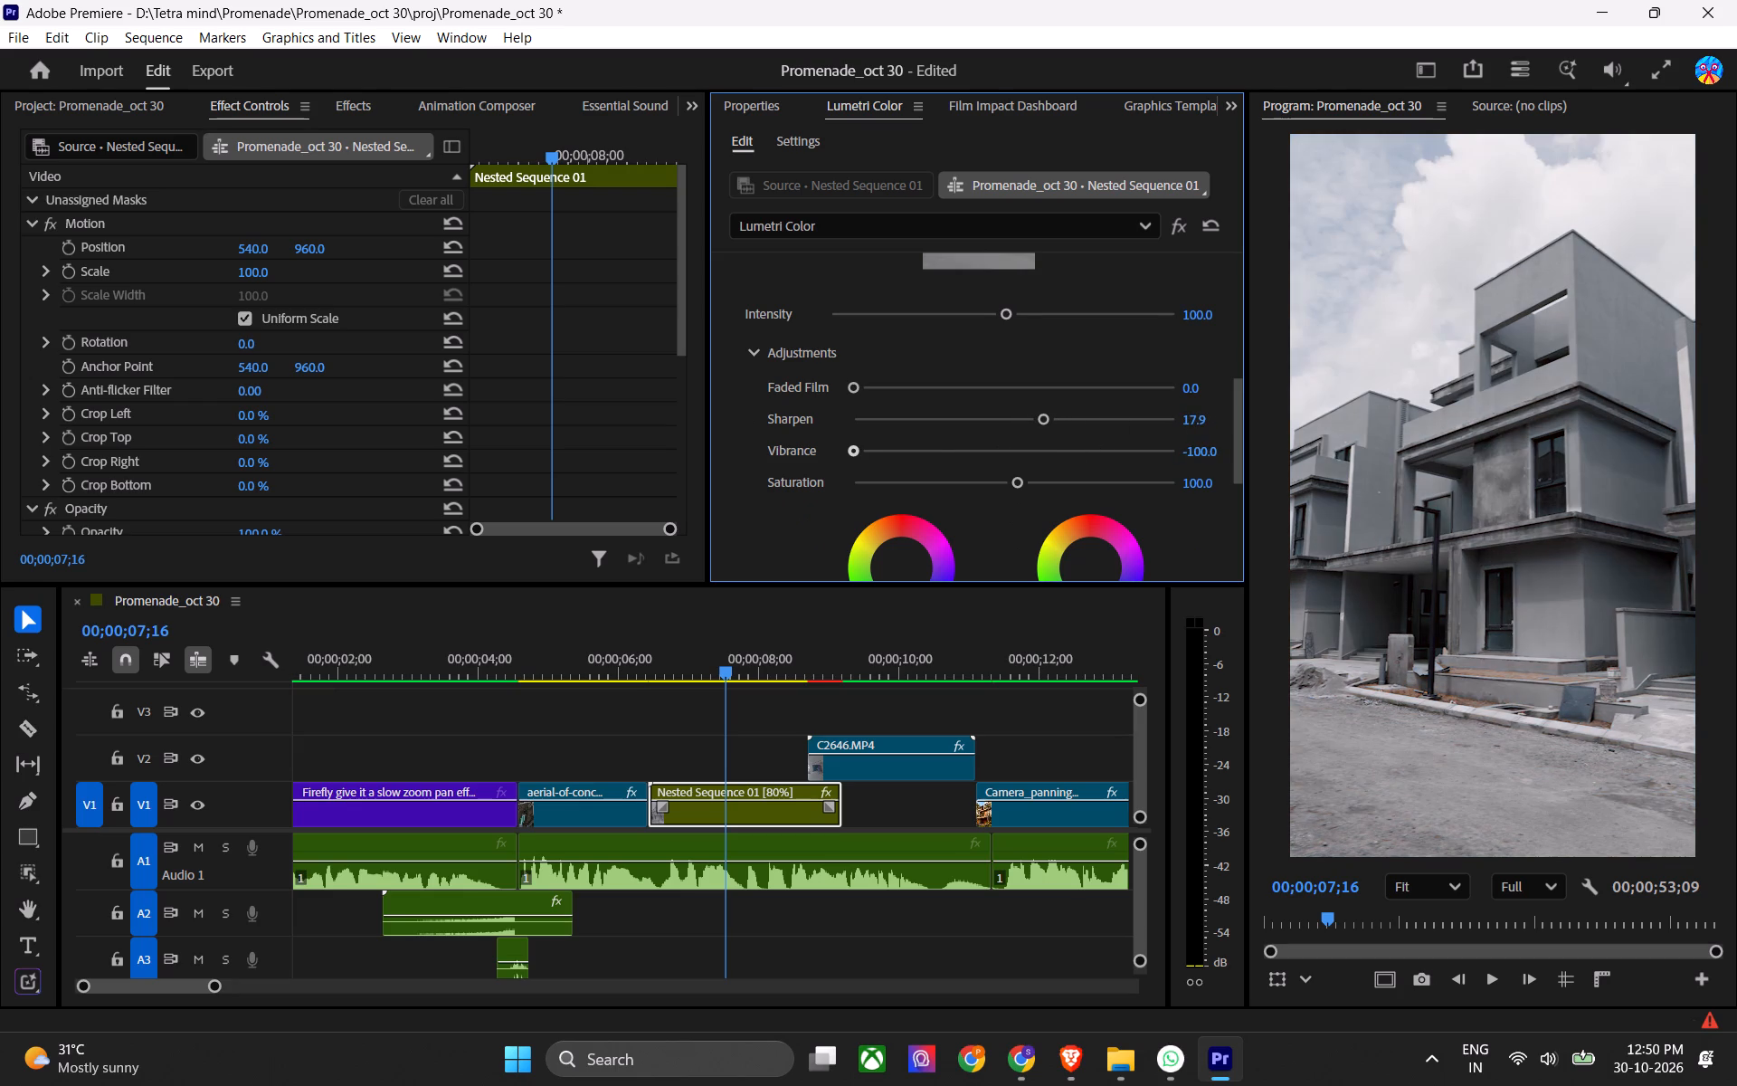
{"action": "left_click_drag", "start_coordinate": [831, 444], "coordinate": [1041, 458]}
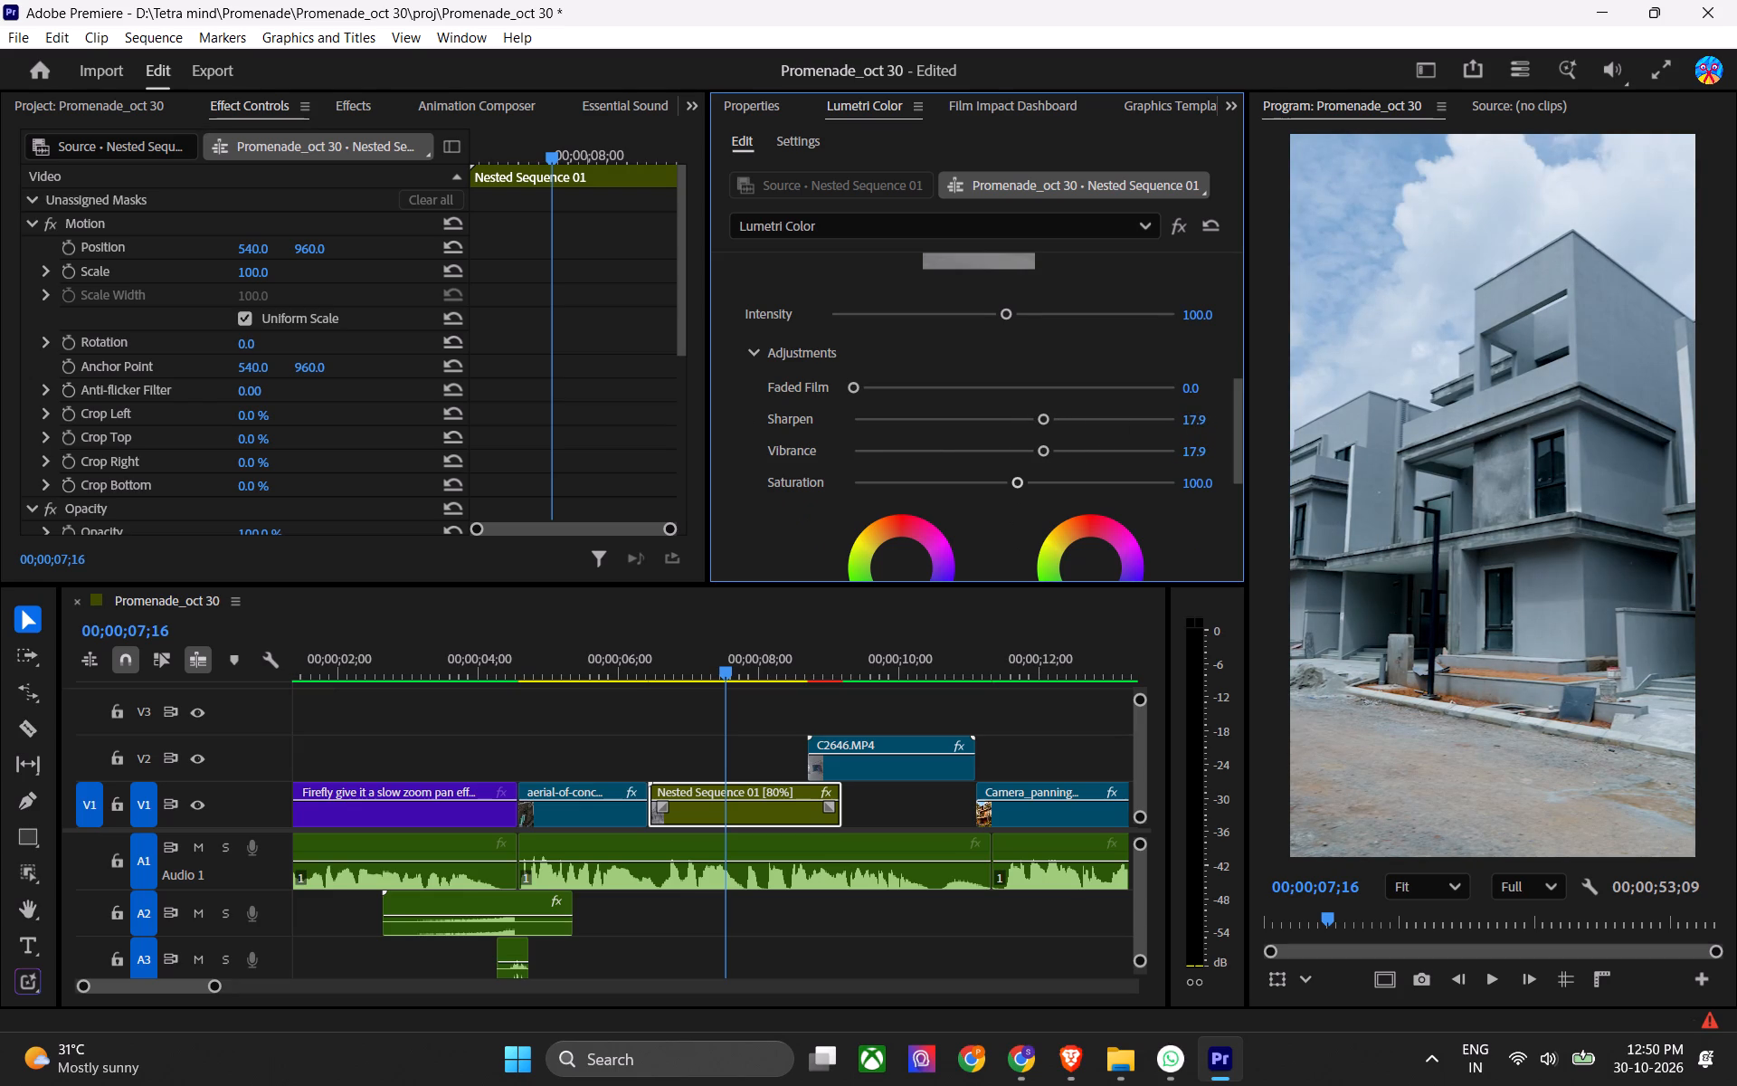
{"action": "left_click_drag", "start_coordinate": [1018, 482], "coordinate": [962, 483]}
{"action": "left_click_drag", "start_coordinate": [962, 483], "coordinate": [1009, 472]}
In Basic Correction, set Nested Sequence 01's temperature to about 12.3 and exposure to about 1.9.
{"action": "scroll", "coordinate": [766, 328], "scroll_direction": "up", "scroll_amount": 19}
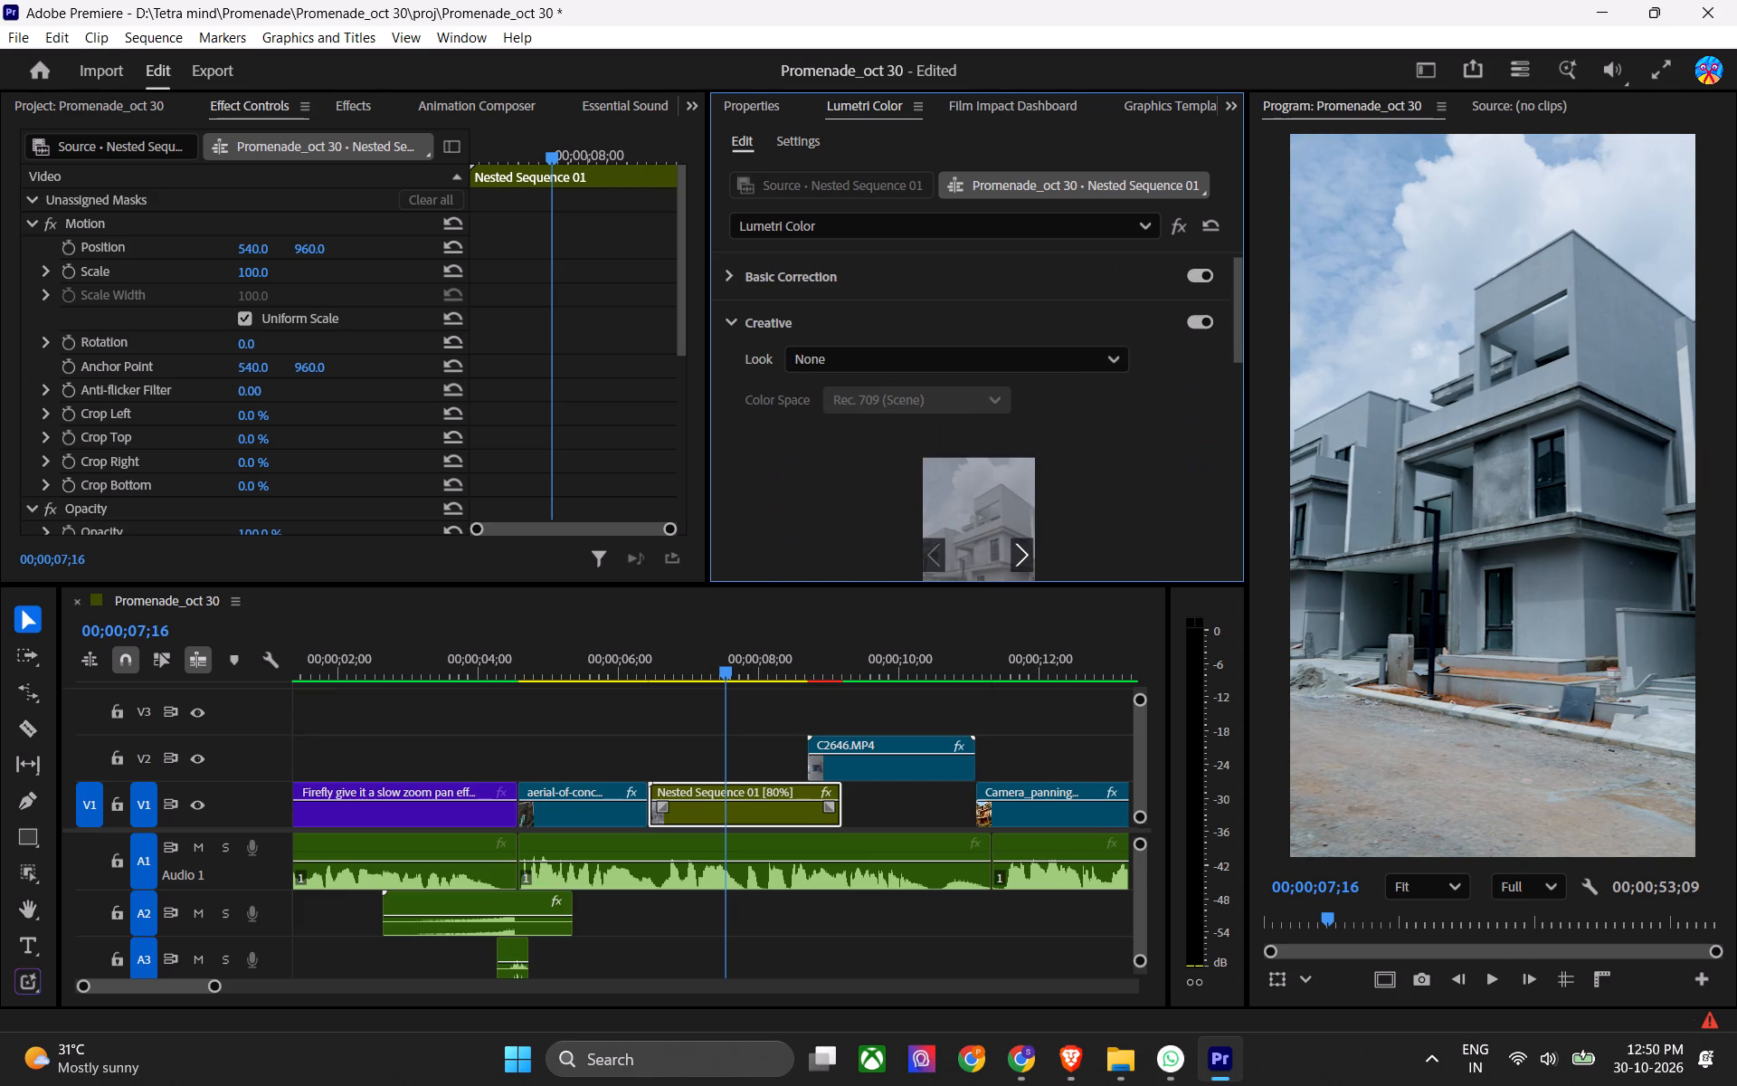
{"action": "left_click", "coordinate": [751, 287]}
{"action": "scroll", "coordinate": [755, 374], "scroll_direction": "down", "scroll_amount": 7}
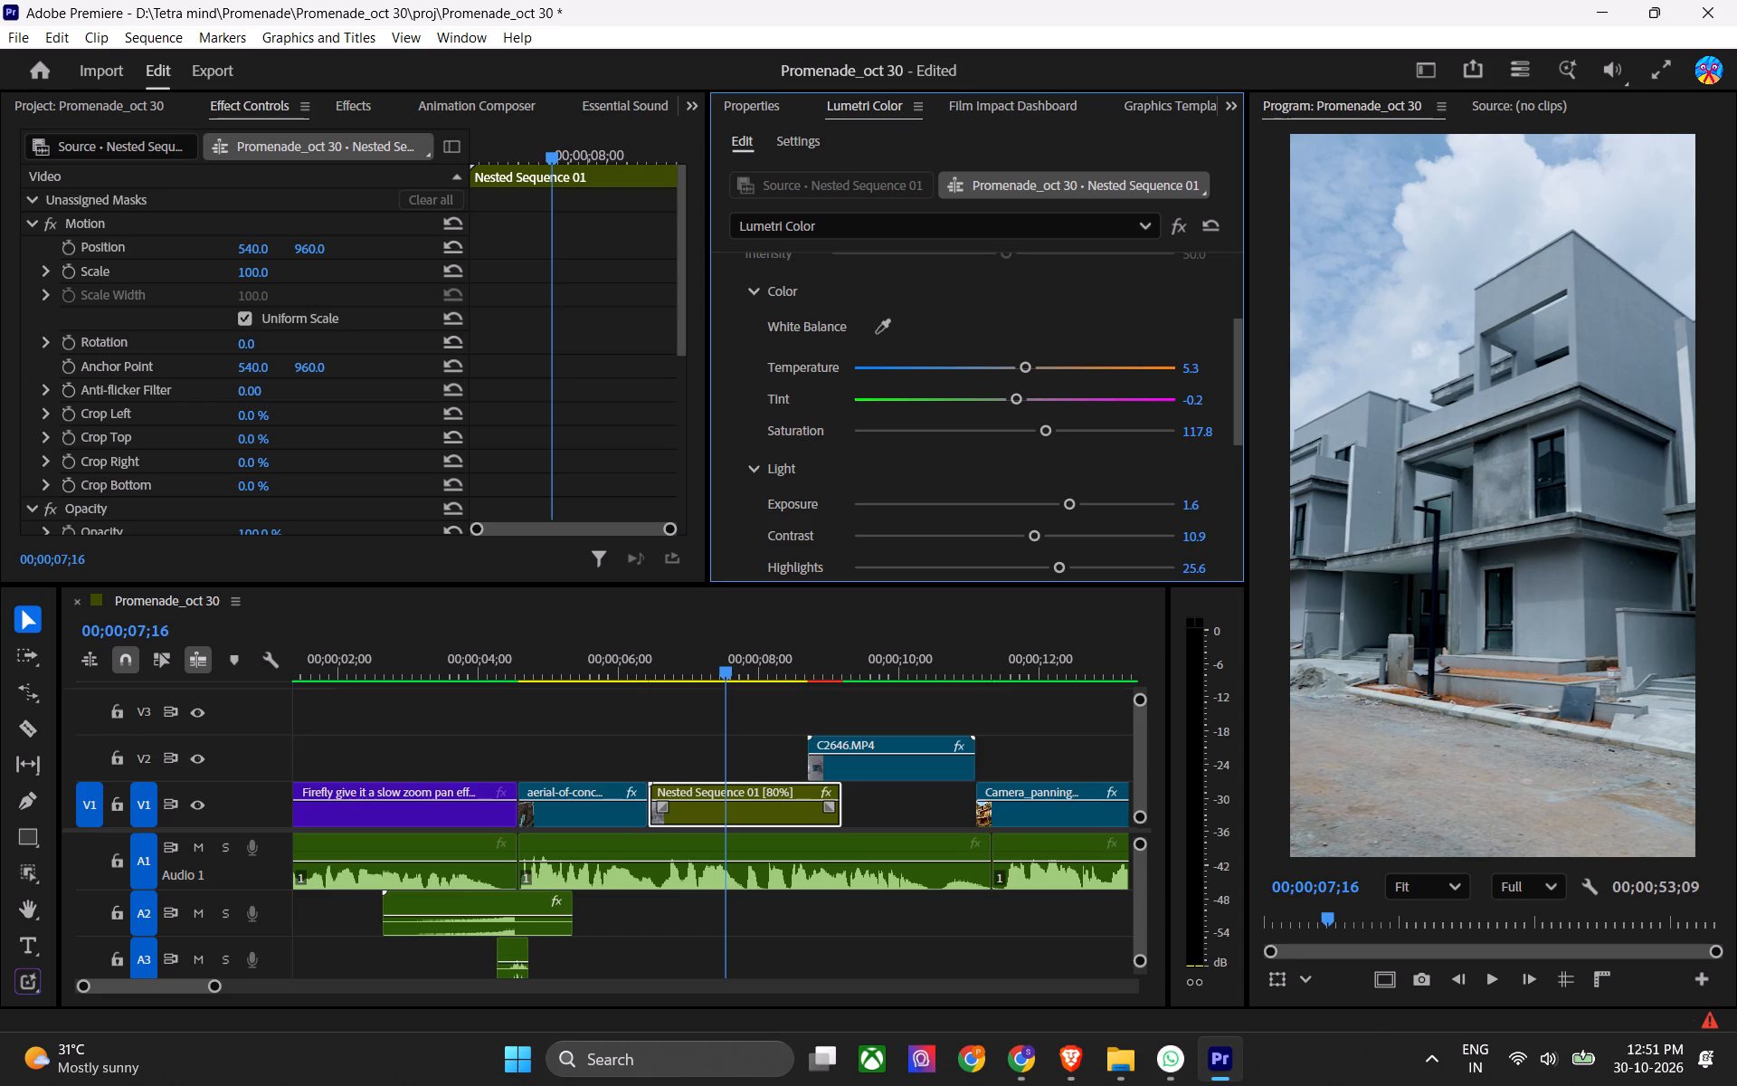
{"action": "scroll", "coordinate": [1033, 457], "scroll_direction": "down", "scroll_amount": 5}
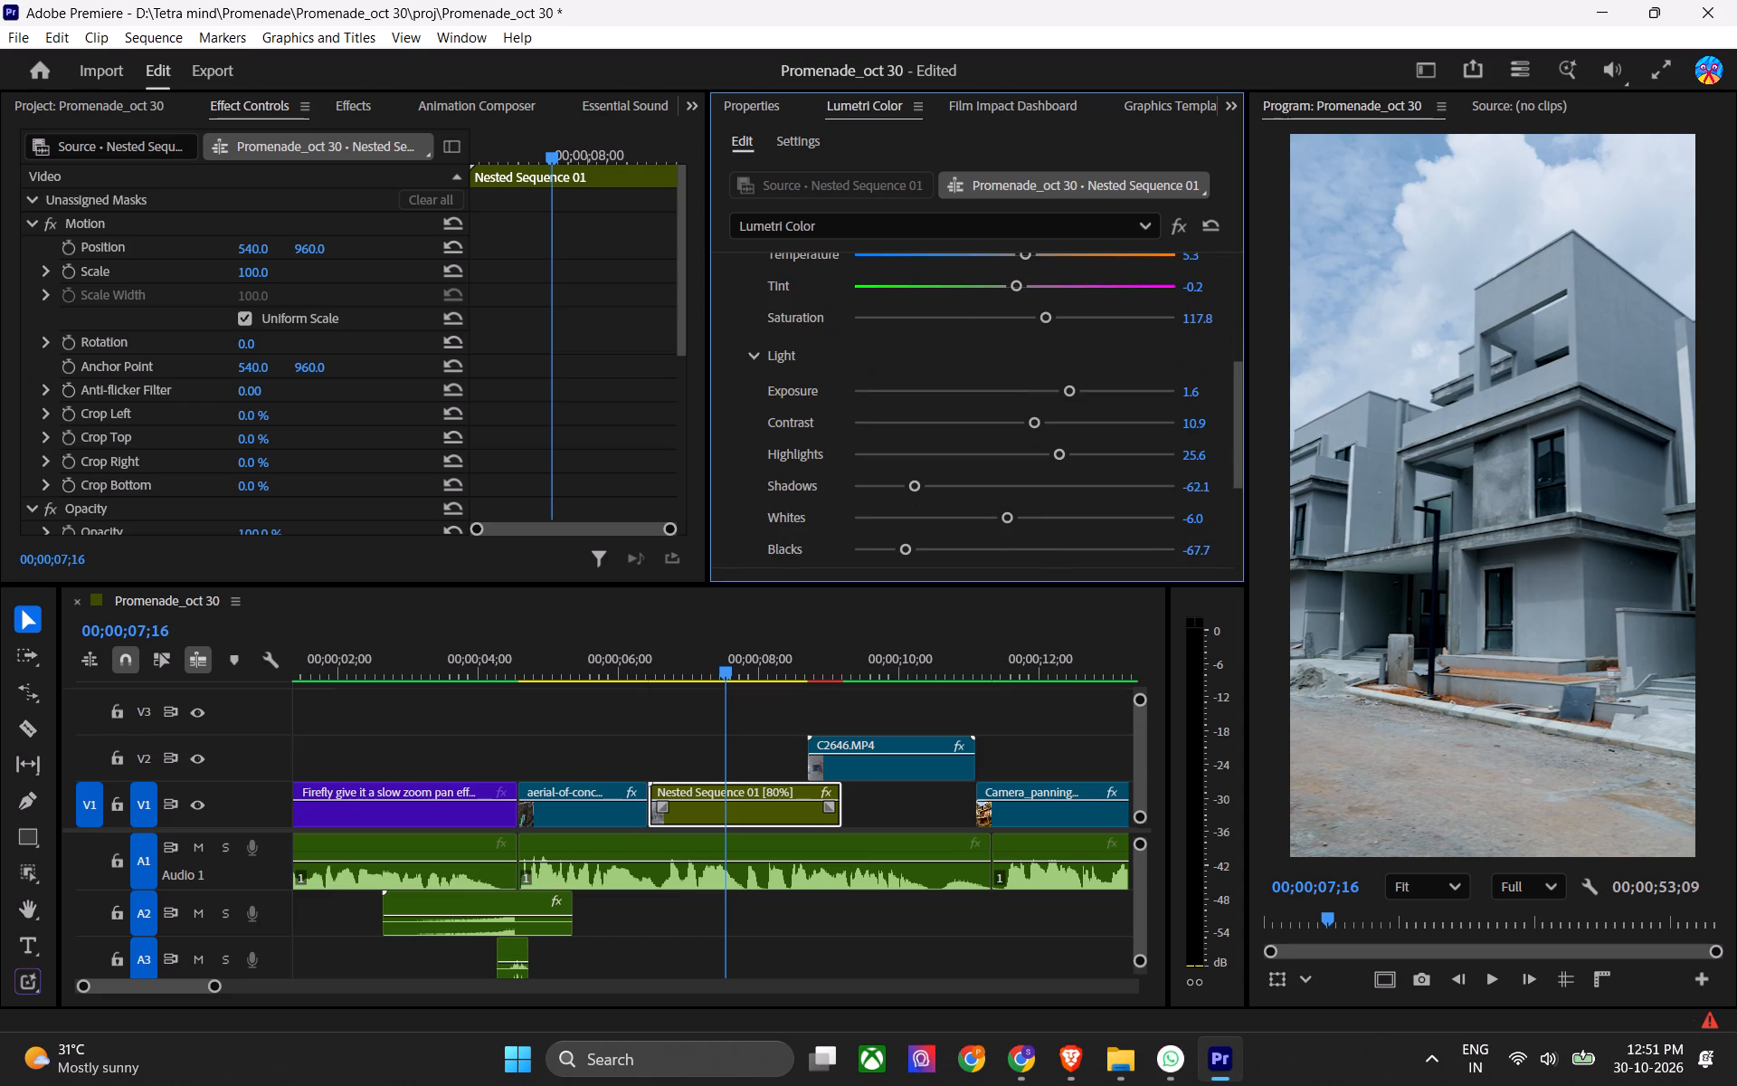
{"action": "scroll", "coordinate": [1020, 376], "scroll_direction": "up", "scroll_amount": 4}
{"action": "left_click", "coordinate": [1027, 346]}
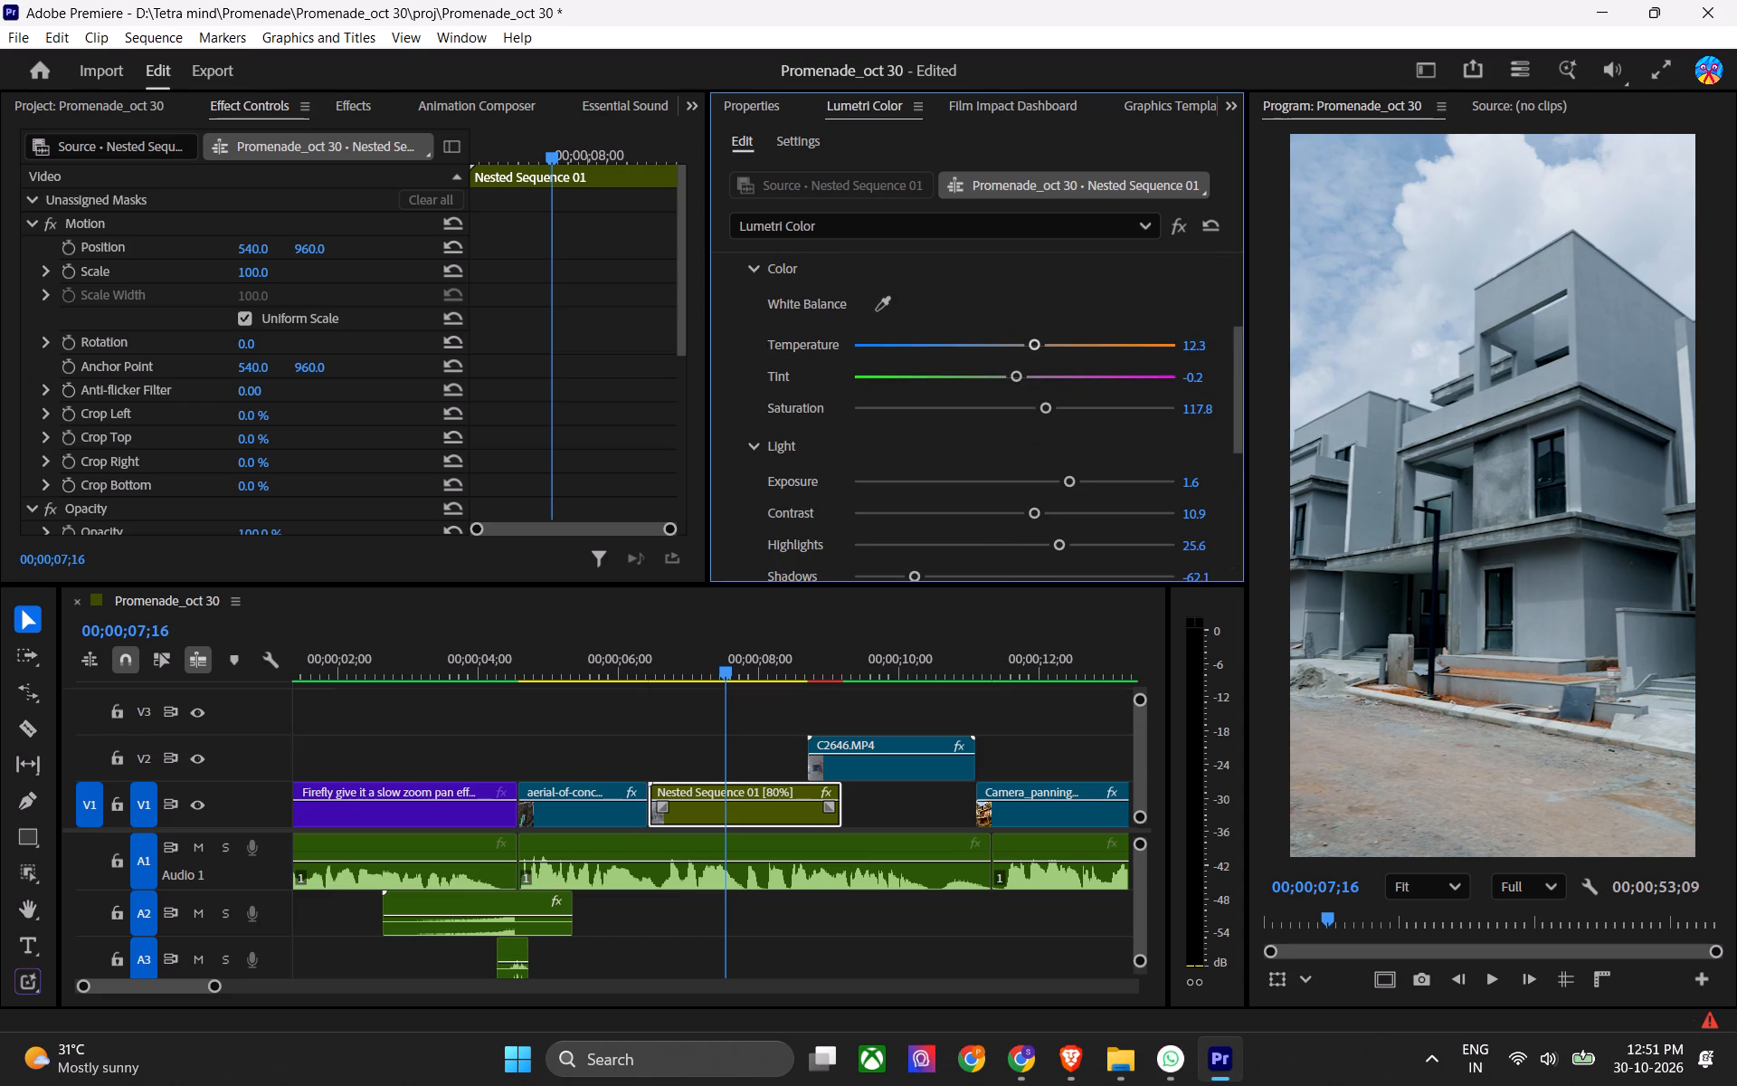
{"action": "left_click_drag", "start_coordinate": [1063, 477], "coordinate": [1074, 477]}
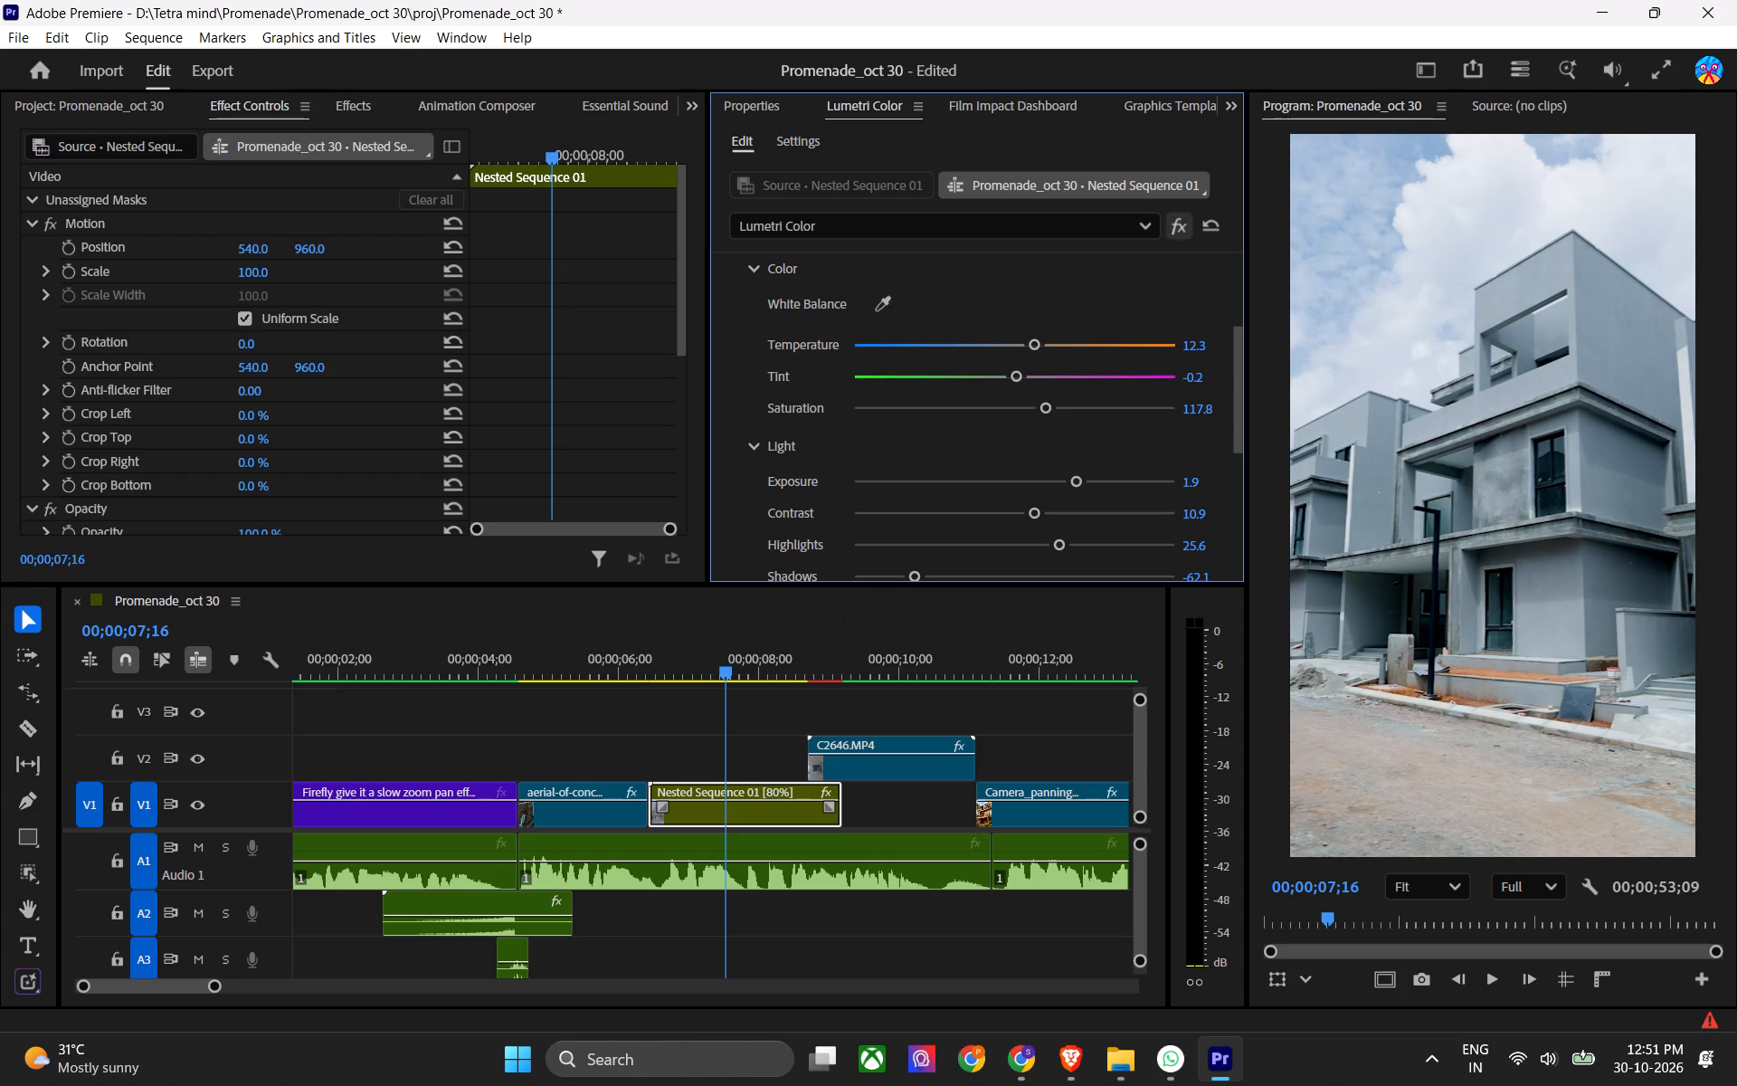
Compare Nested Sequence 01 with the Lumetri effect bypassed and restored, and save the project.
{"action": "left_click", "coordinate": [1186, 234]}
{"action": "left_click", "coordinate": [1189, 233]}
{"action": "key", "text": "ctrl+s"}
Save the project and review playback from the aerial concrete-truck clip through Nested Sequence 01 into C2646.MP4.
{"action": "left_click_drag", "start_coordinate": [650, 662], "coordinate": [616, 659]}
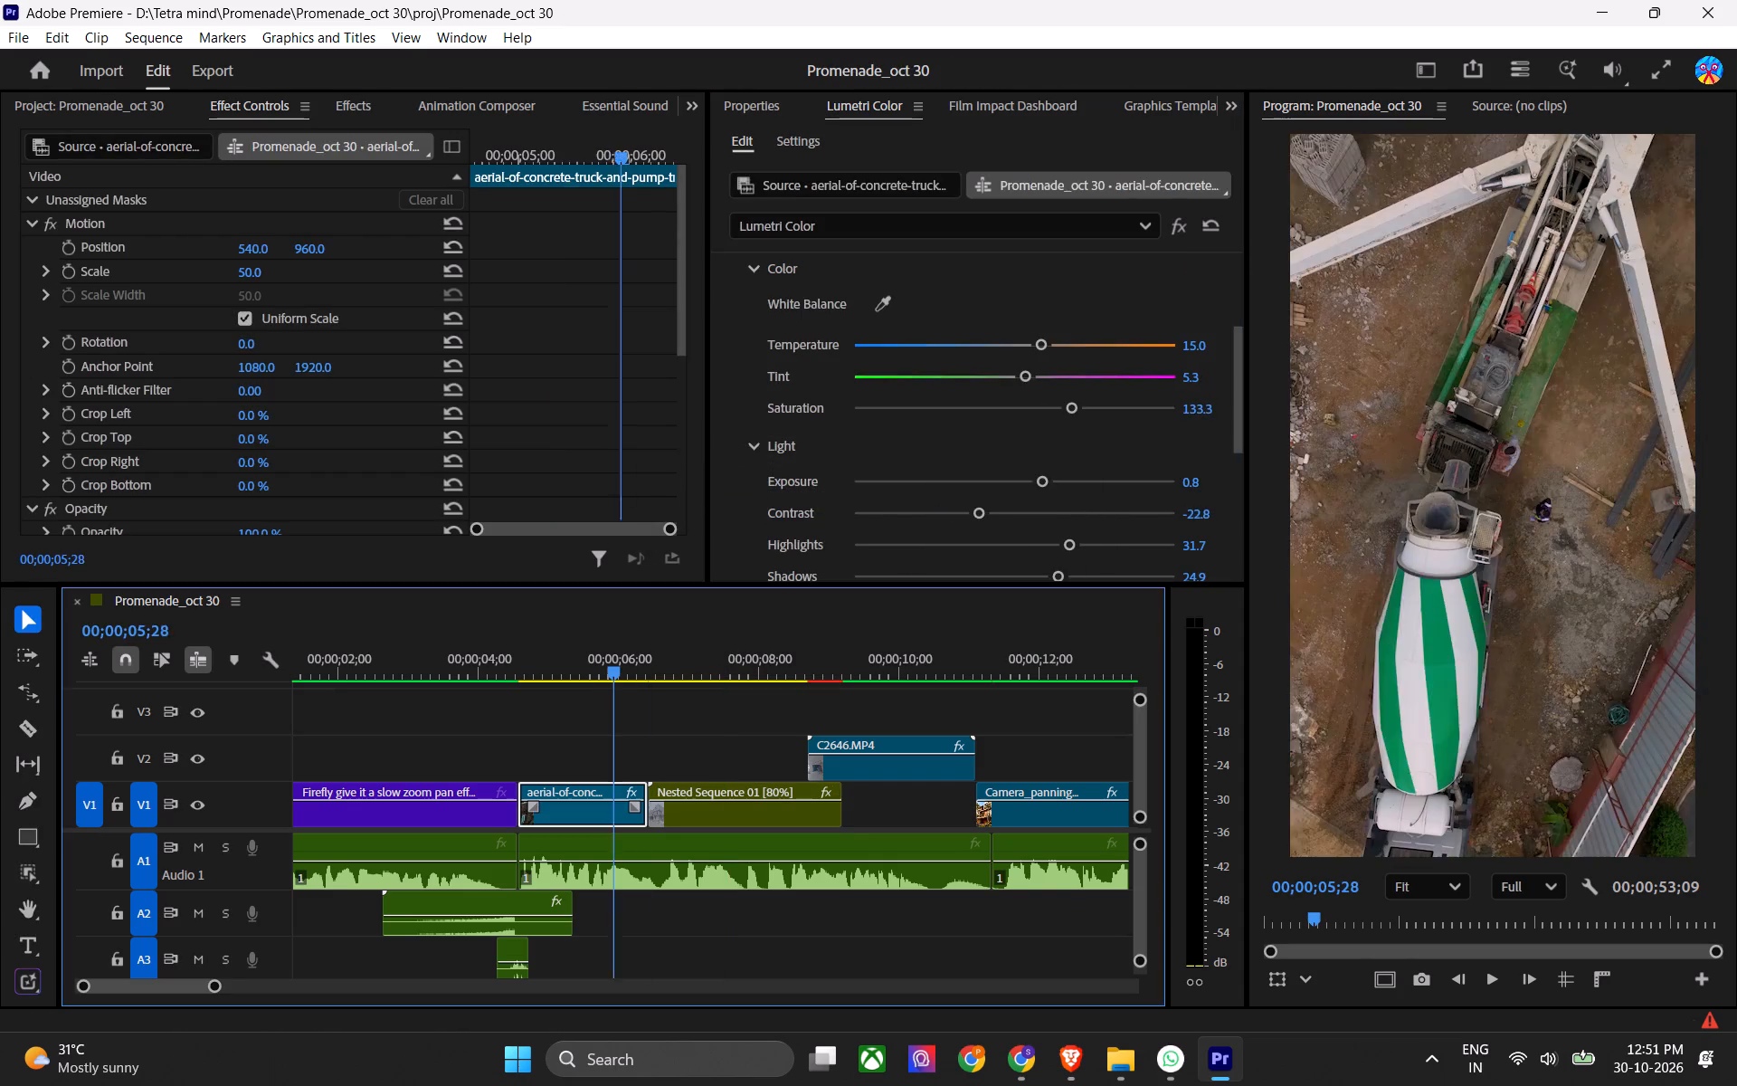
{"action": "left_click_drag", "start_coordinate": [616, 659], "coordinate": [610, 659]}
{"action": "key", "text": "ctrl+s"}
{"action": "key", "text": "space"}
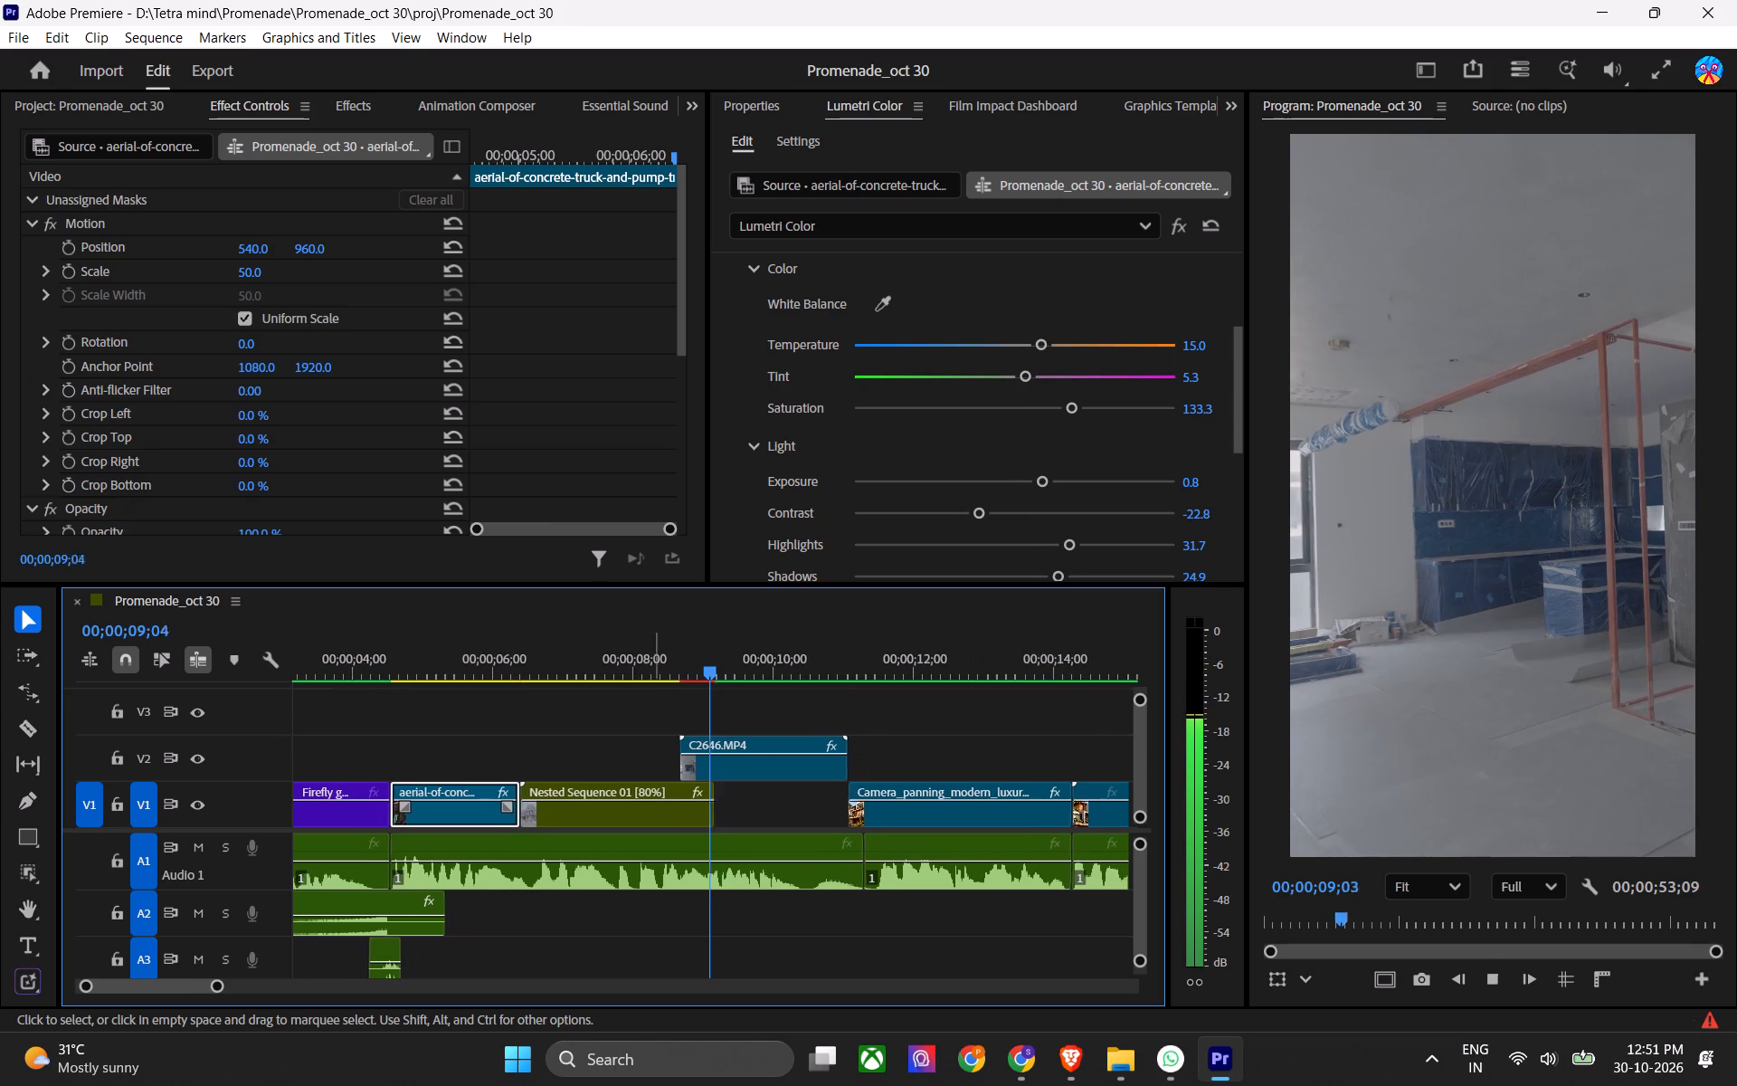
{"action": "key", "text": "space"}
{"action": "left_click", "coordinate": [612, 660]}
{"action": "key", "text": "space"}
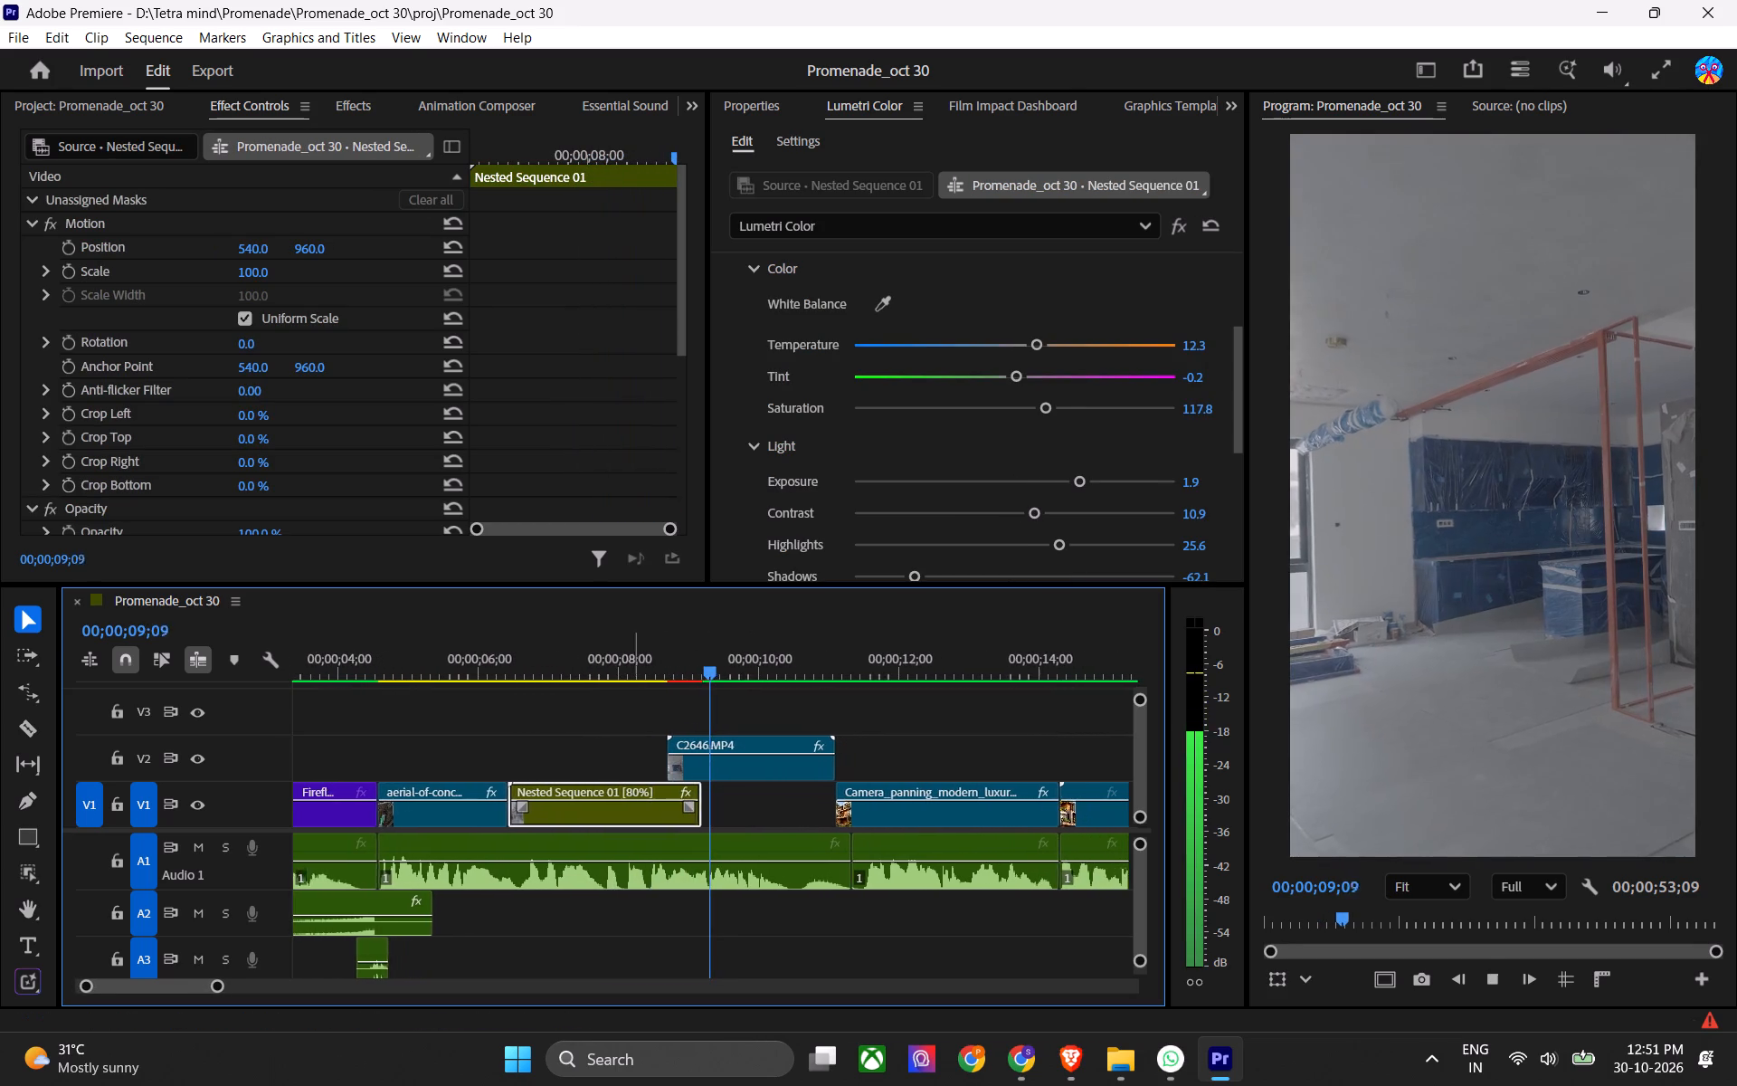
{"action": "key", "text": "space"}
Try SONY-S-LOG2-V3 as the input LUT on C2646.MP4, and replace it with SONY-S-LOG2-V4.
{"action": "left_click", "coordinate": [741, 763]}
{"action": "key", "text": "ctrl+s"}
{"action": "scroll", "coordinate": [916, 296], "scroll_direction": "up", "scroll_amount": 12}
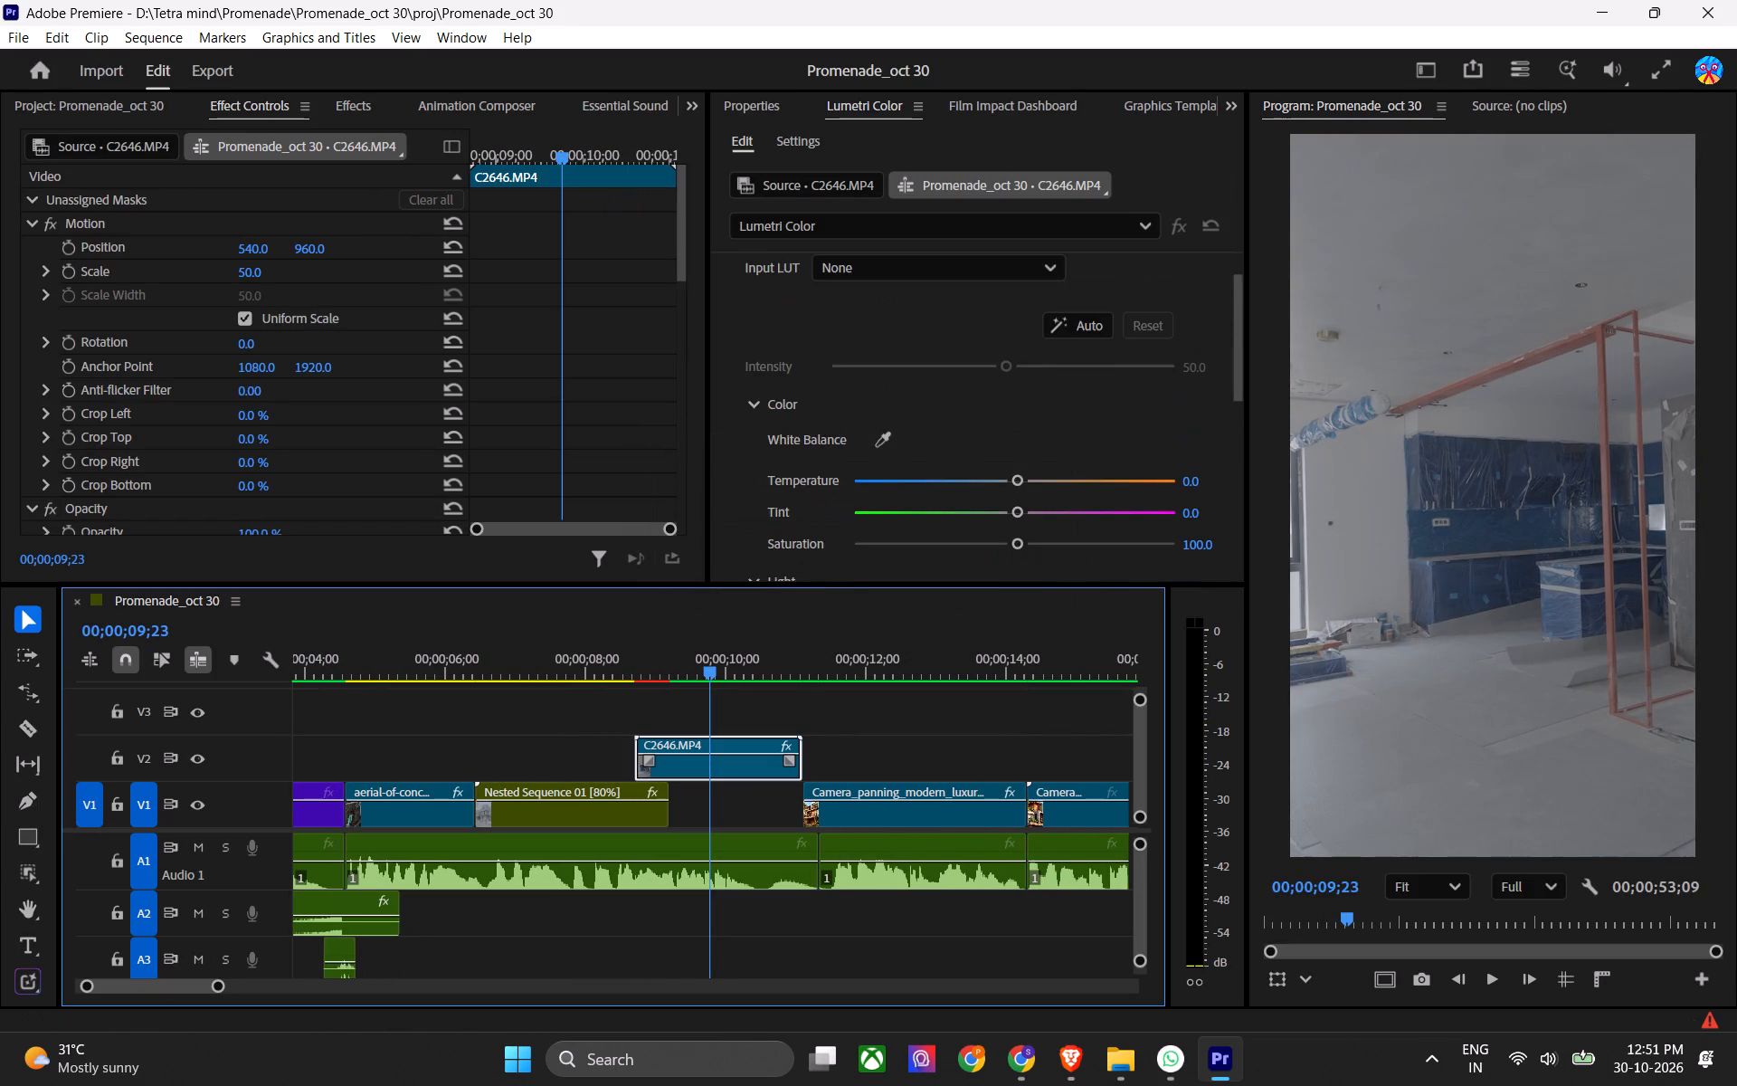
{"action": "left_click", "coordinate": [922, 307]}
{"action": "left_click", "coordinate": [925, 313]}
{"action": "left_click", "coordinate": [905, 396]}
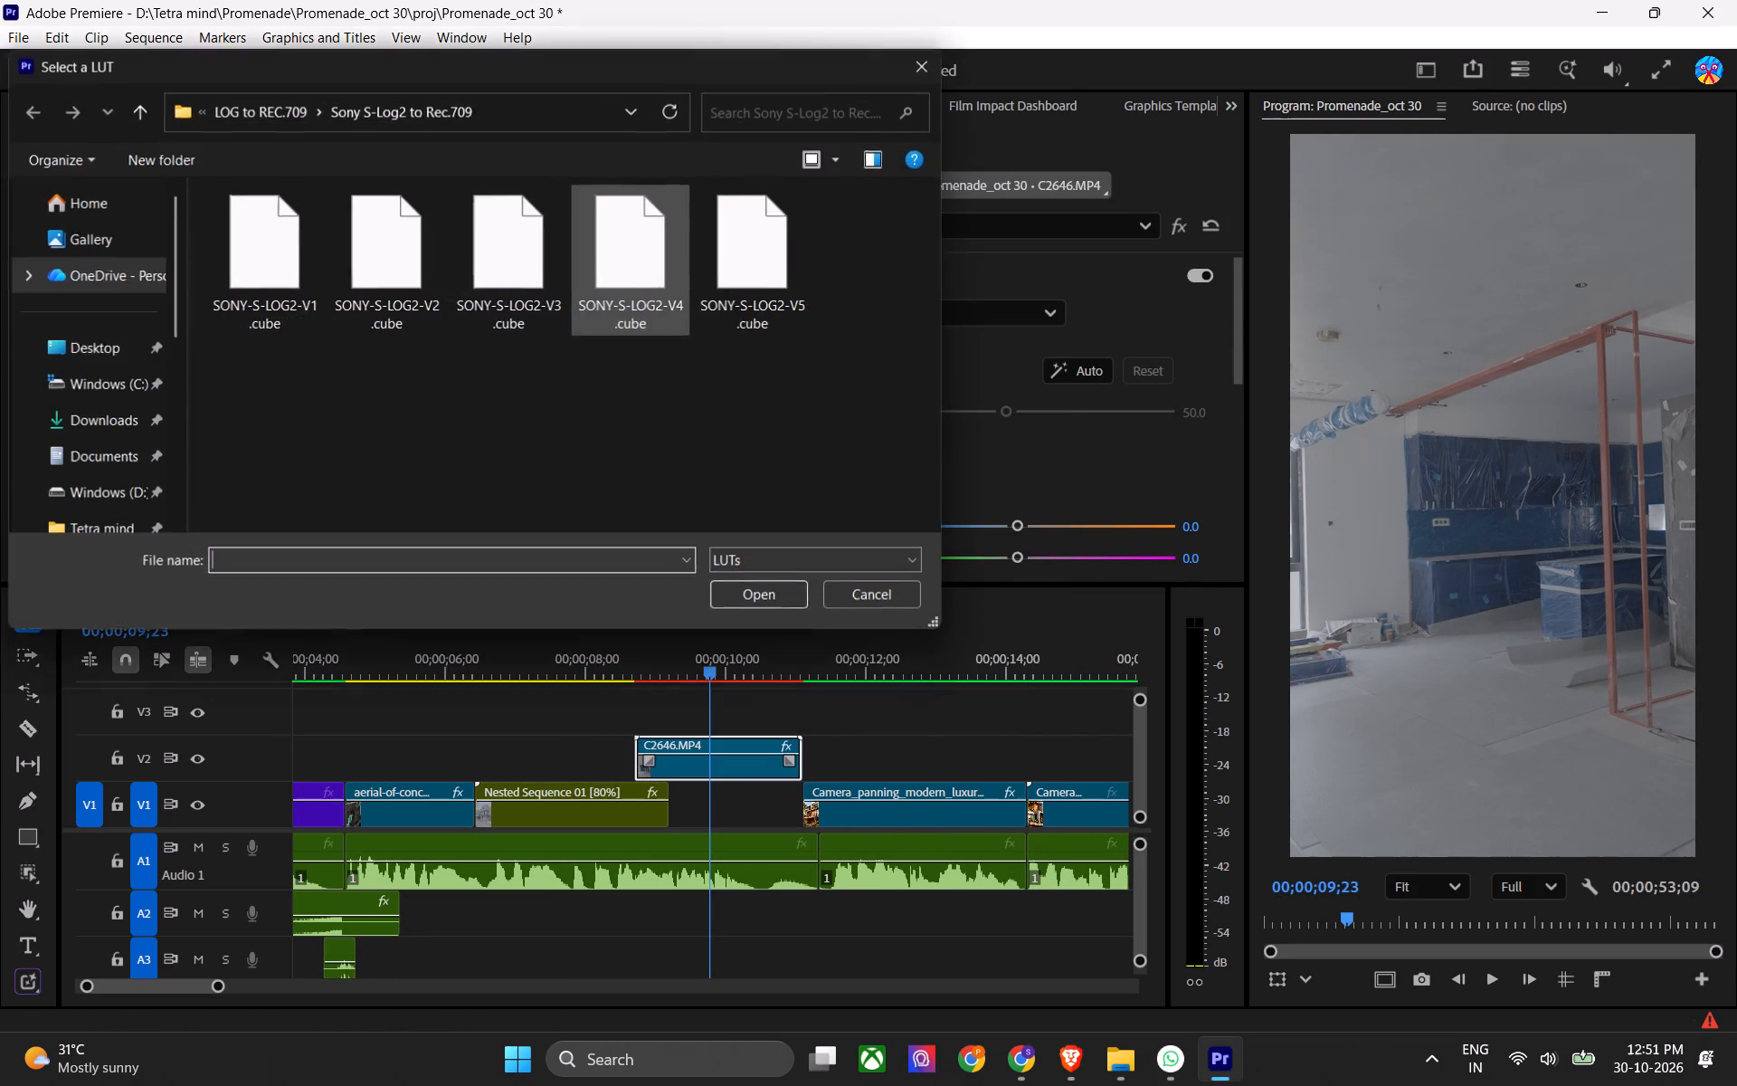
{"action": "double_click", "coordinate": [486, 242]}
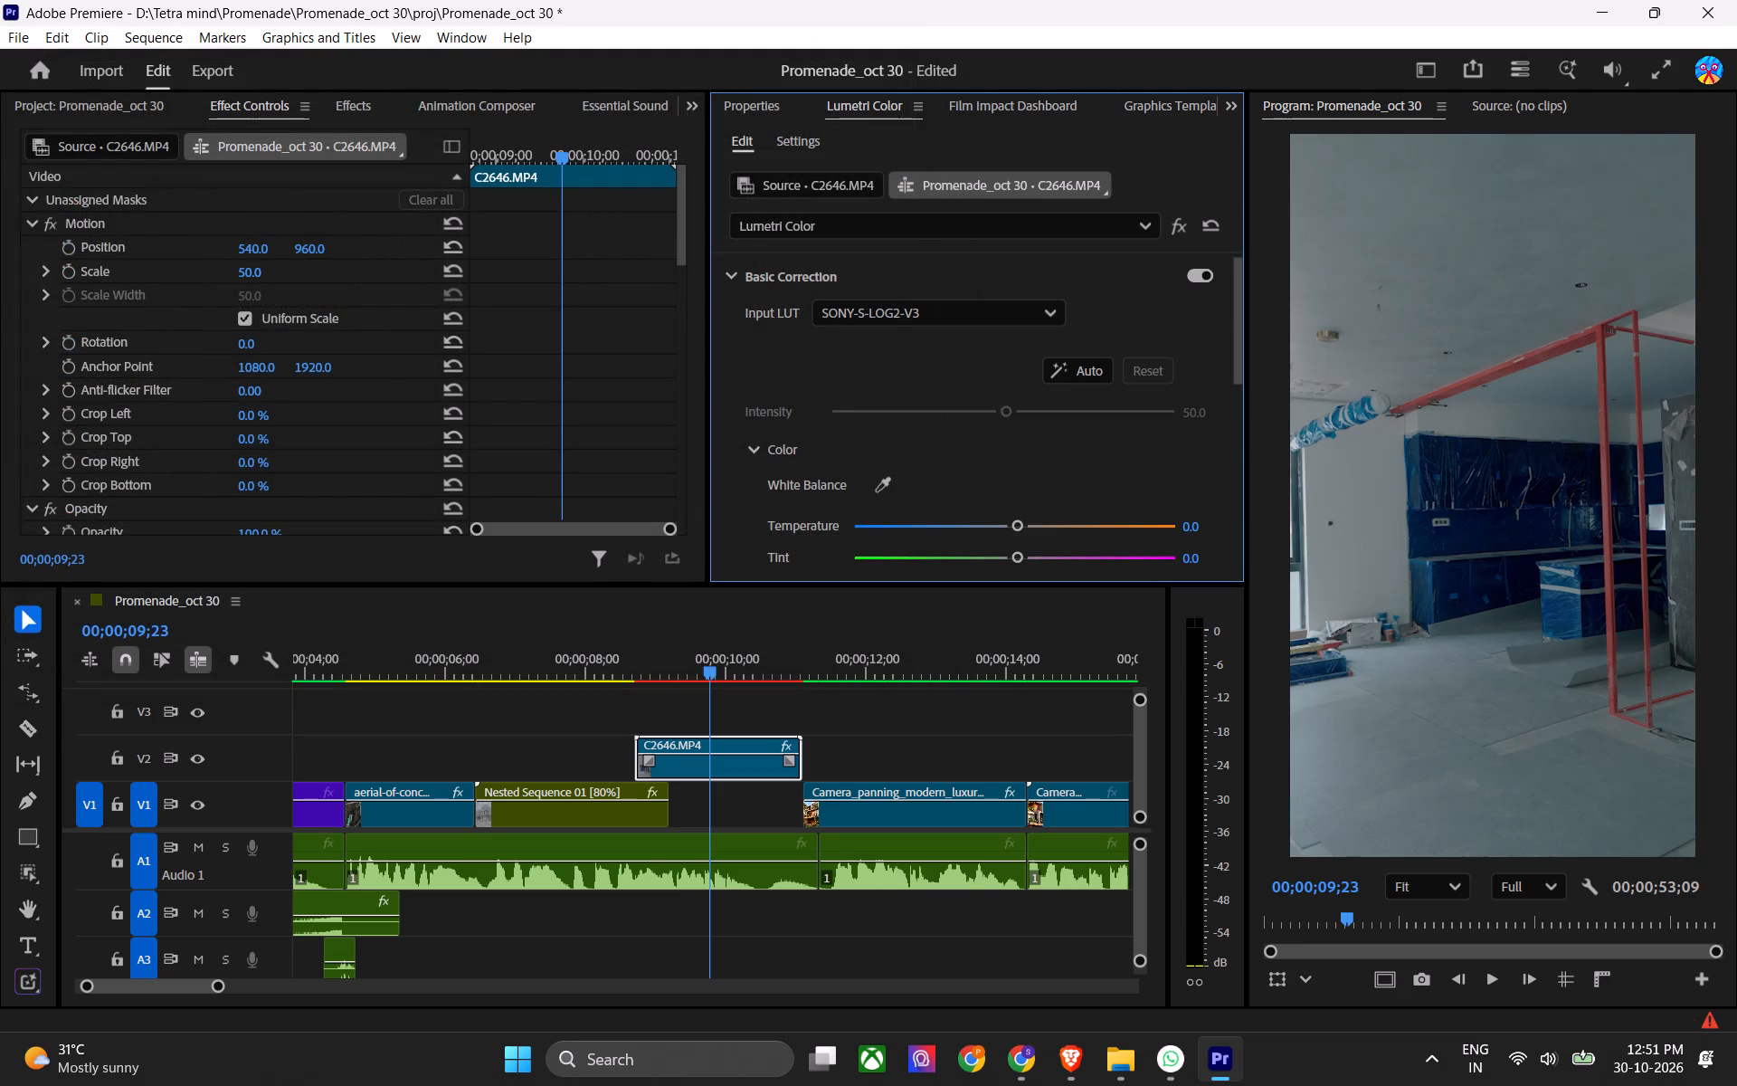
{"action": "left_click", "coordinate": [951, 310]}
{"action": "left_click", "coordinate": [921, 410]}
{"action": "double_click", "coordinate": [655, 243]}
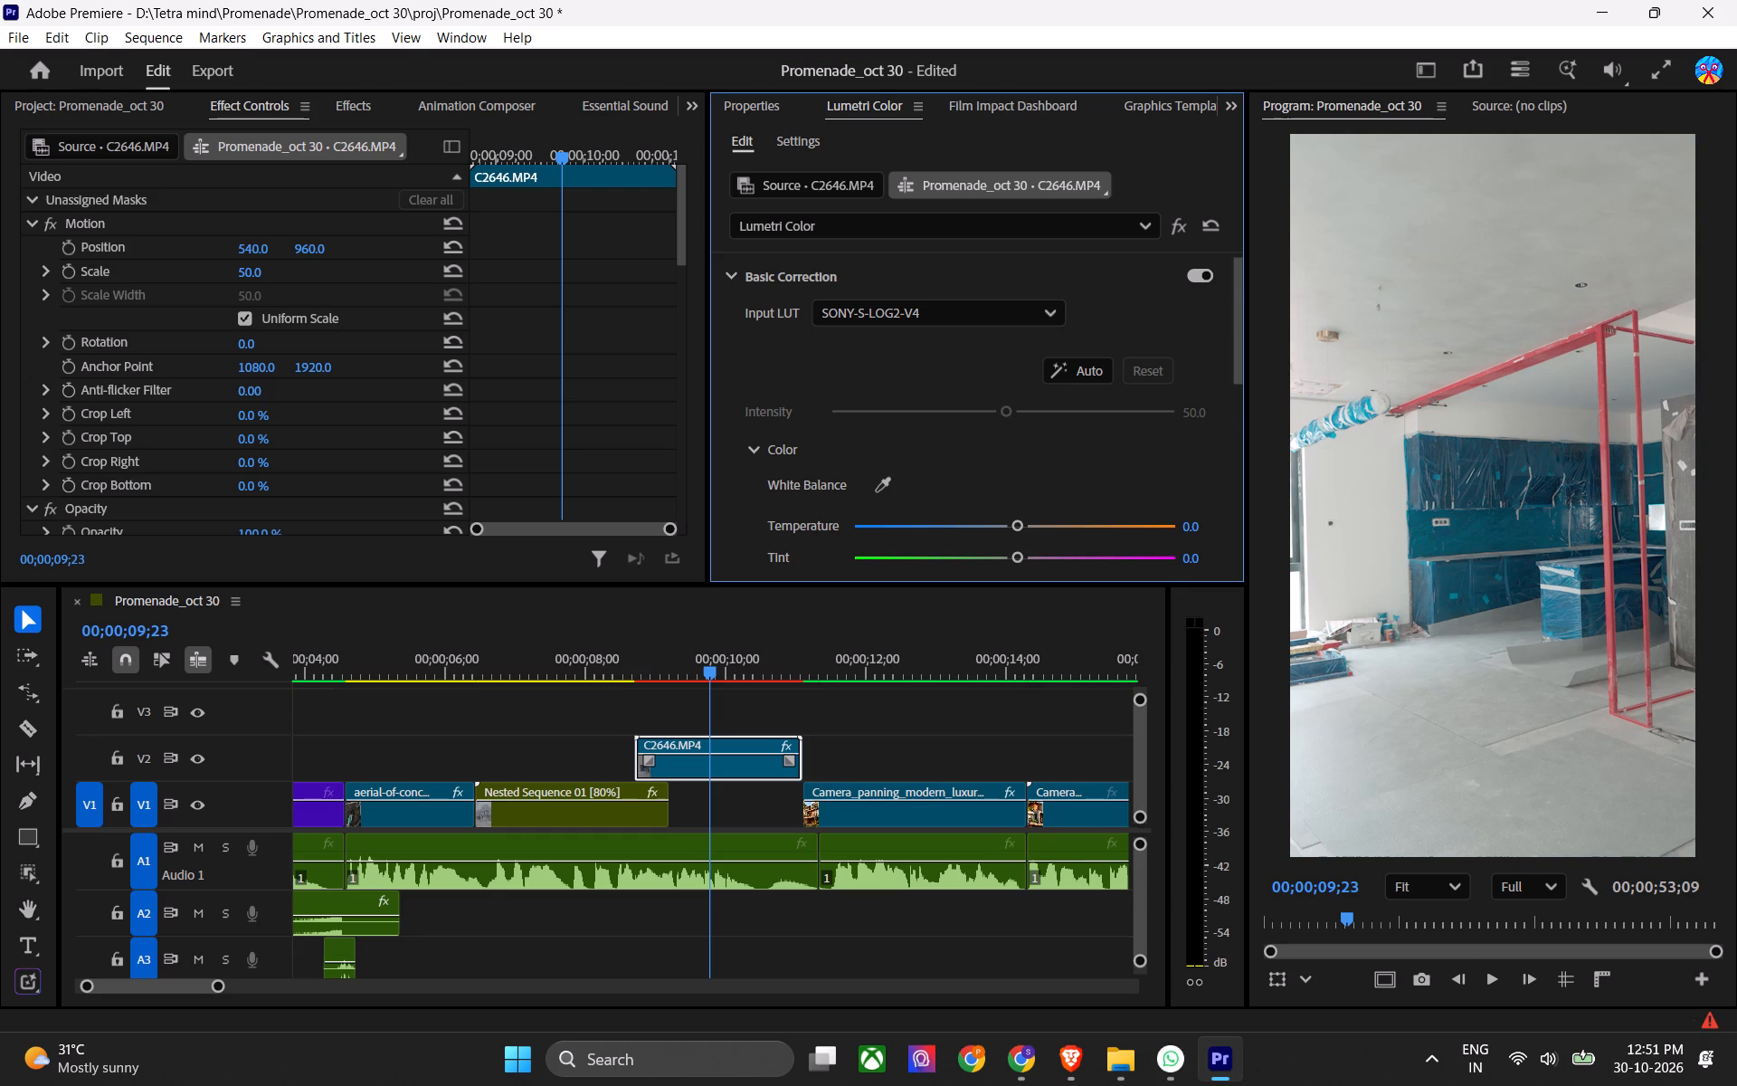
Apply Lumetri's automatic basic correction to C2646.MP4, reset it, and apply it again.
{"action": "scroll", "coordinate": [799, 396], "scroll_direction": "down", "scroll_amount": 4}
{"action": "left_click", "coordinate": [1077, 273]}
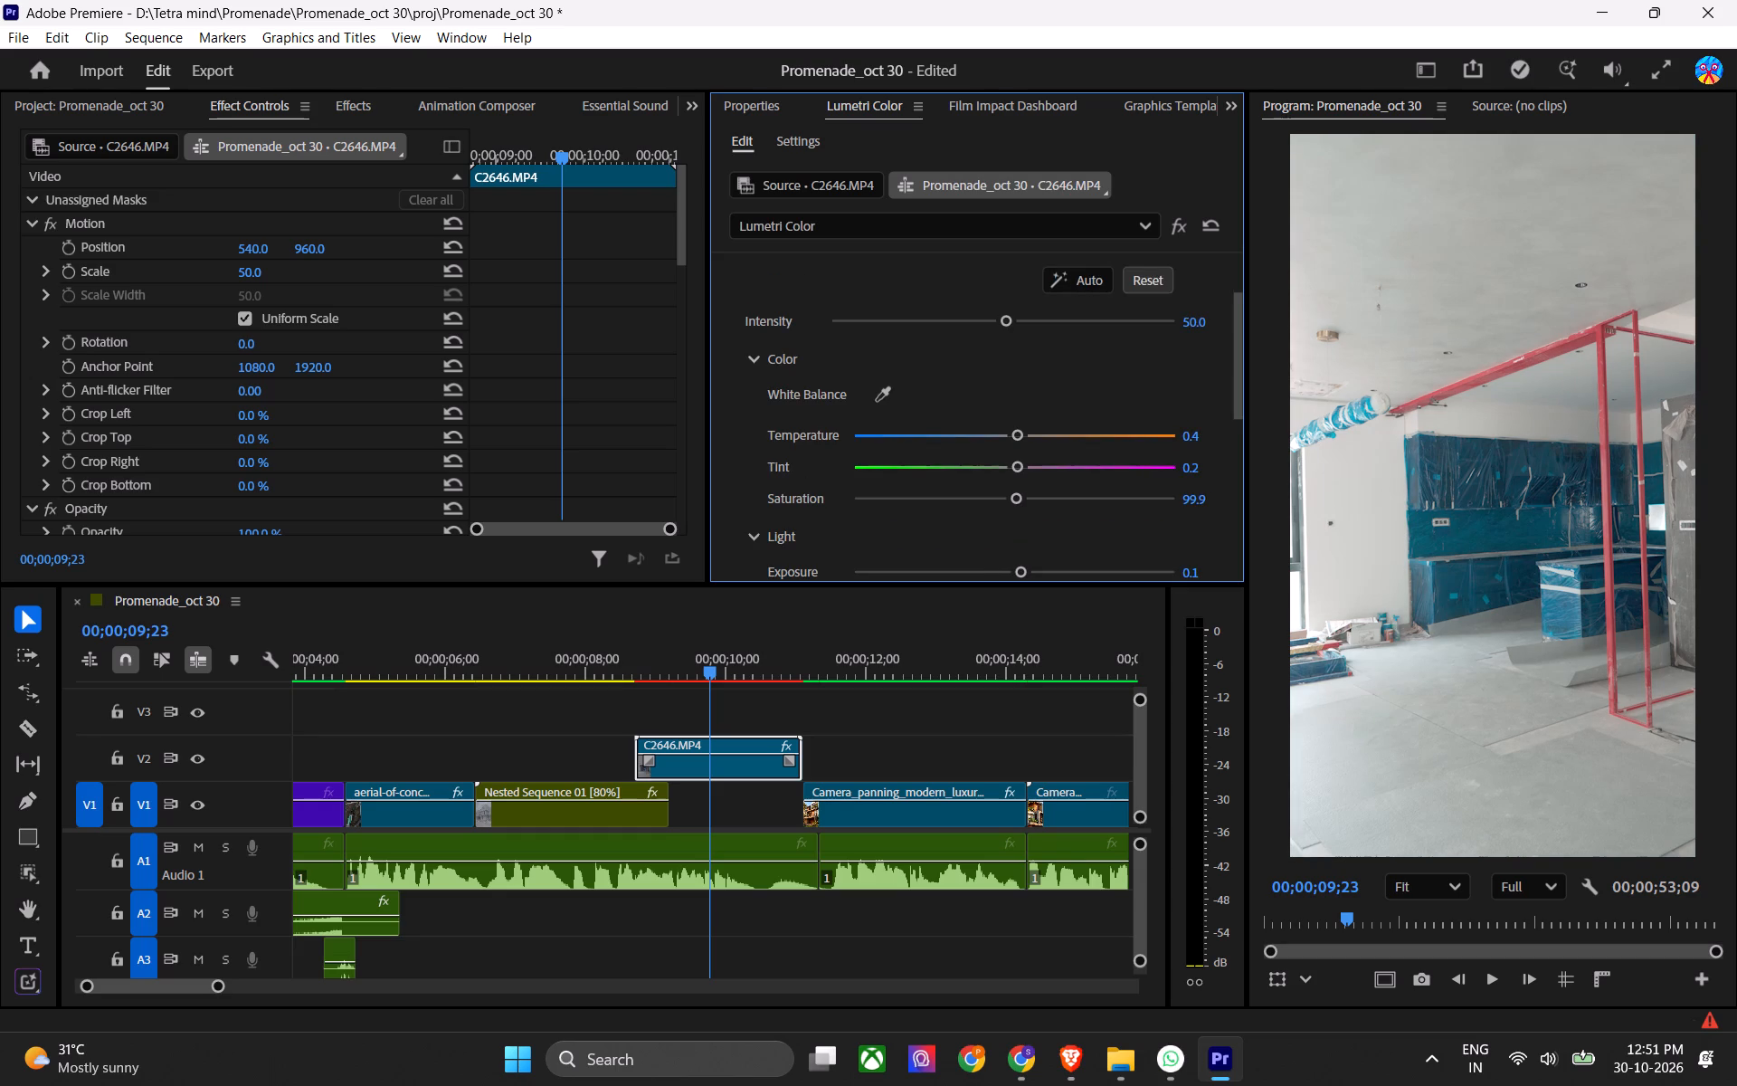
{"action": "left_click", "coordinate": [1153, 284]}
{"action": "left_click", "coordinate": [1082, 275]}
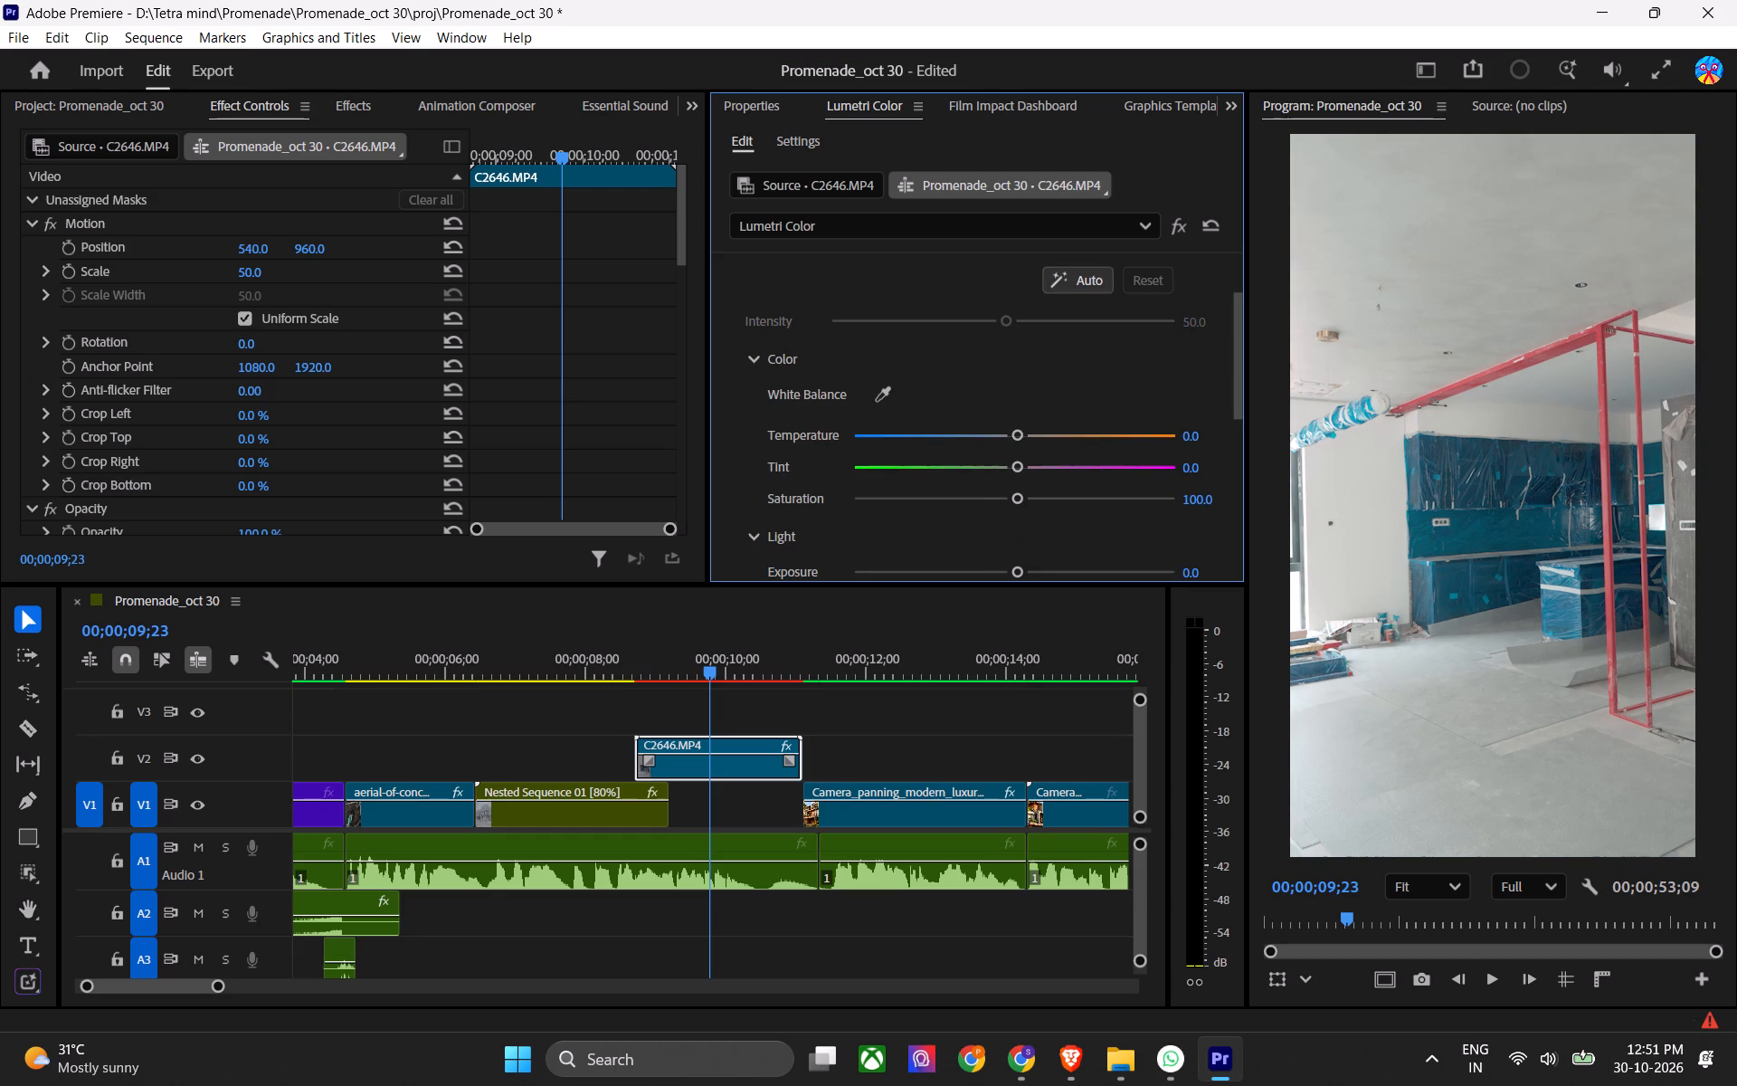
Set C2646.MP4's exposure to about 0.9 and highlights to about -42.5 in Basic Correction.
{"action": "scroll", "coordinate": [889, 366], "scroll_direction": "down", "scroll_amount": 8}
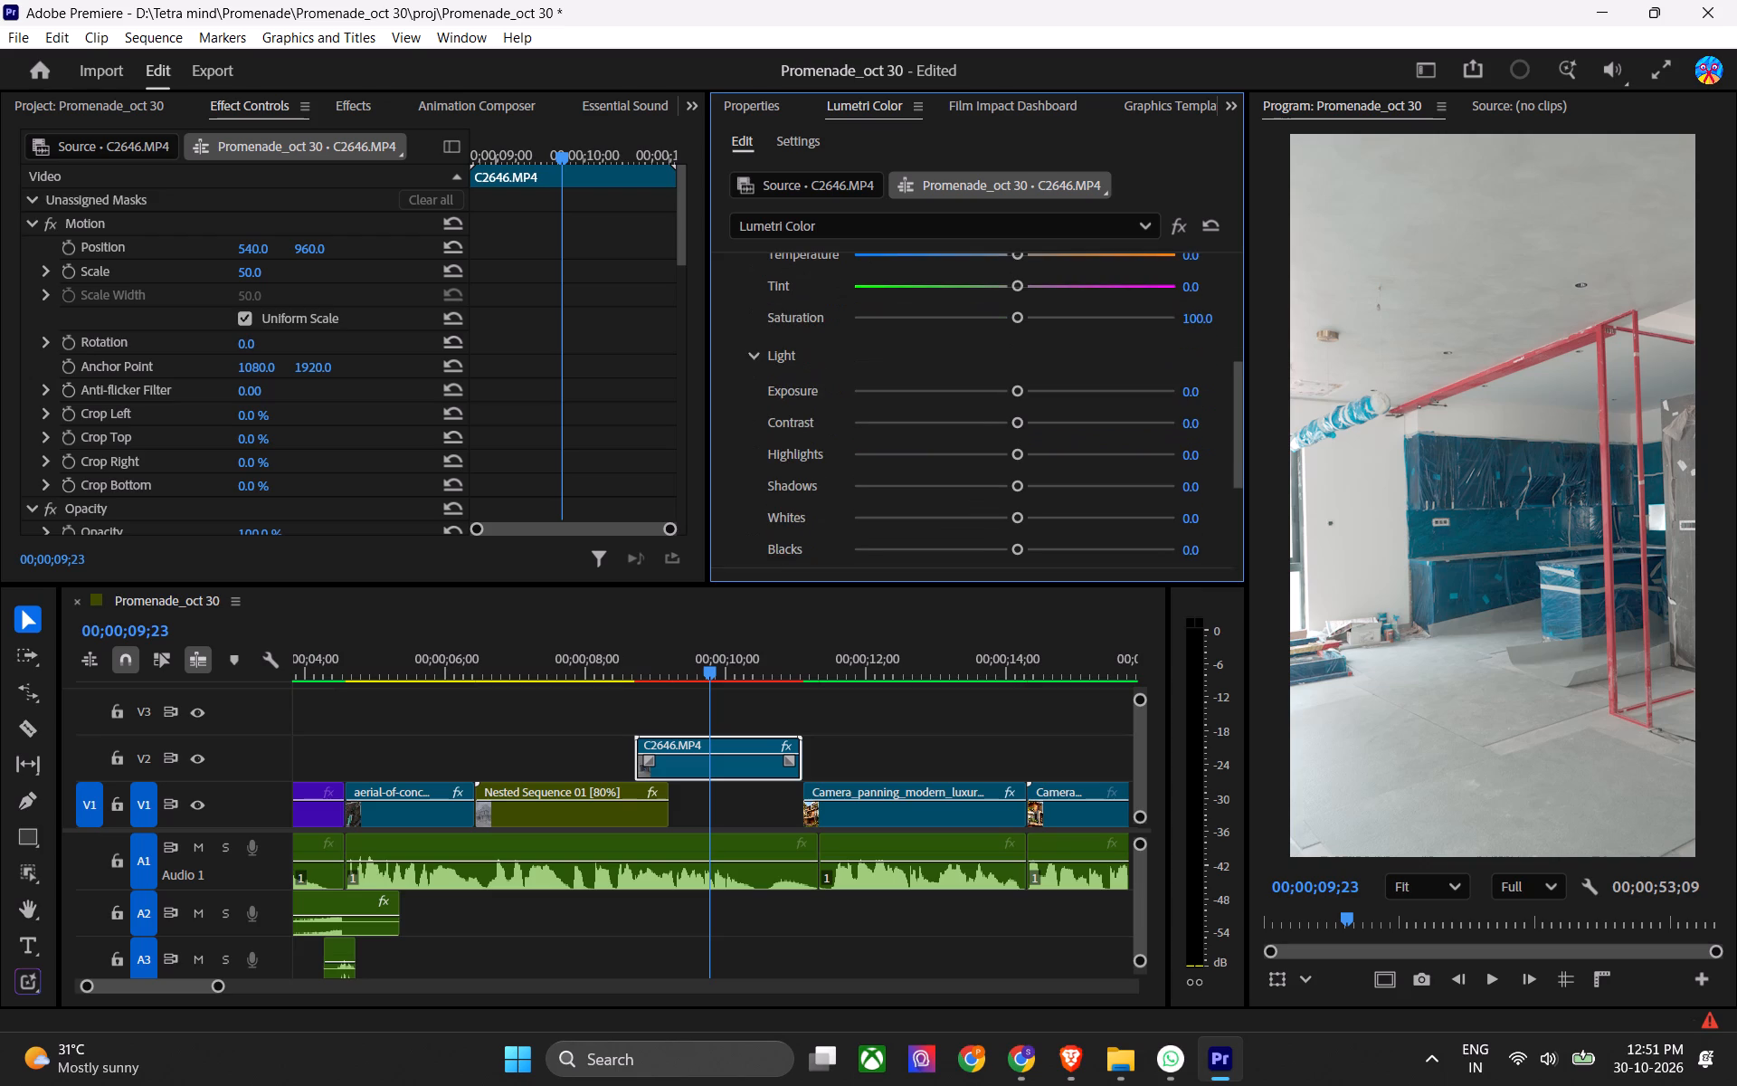
{"action": "left_click_drag", "start_coordinate": [1022, 389], "coordinate": [1039, 393]}
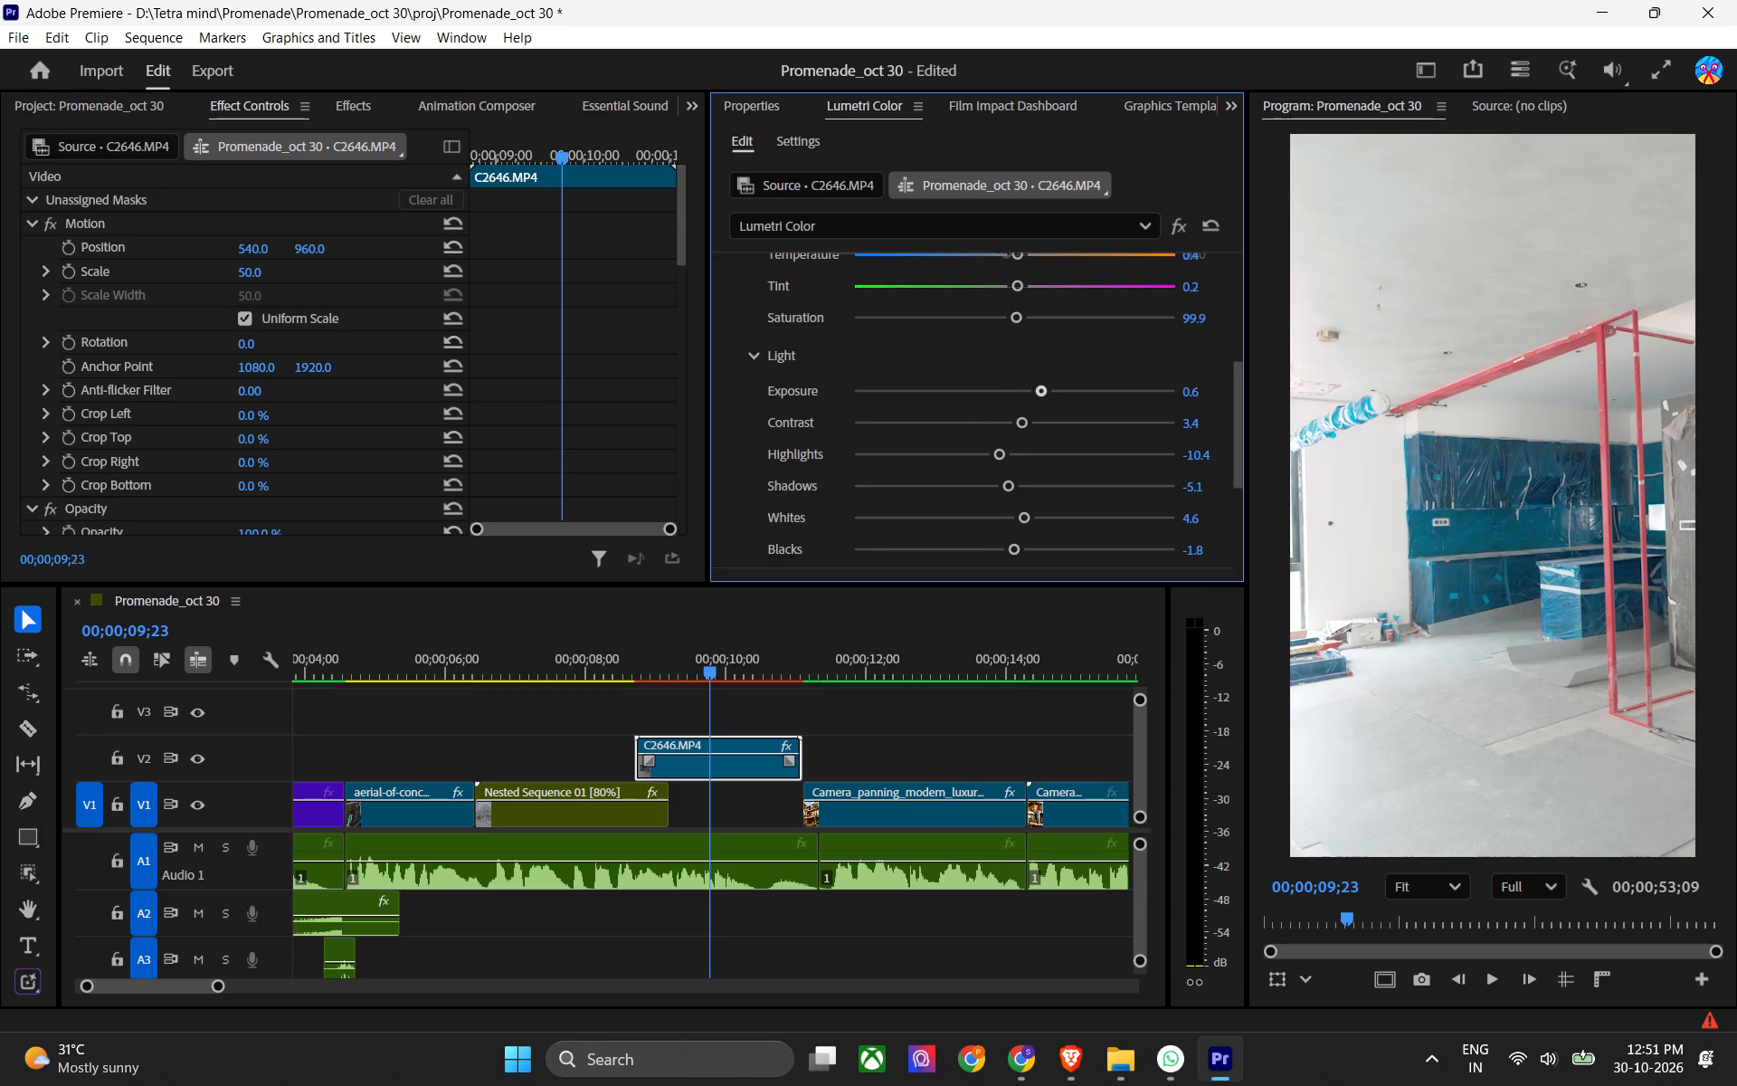
{"action": "left_click_drag", "start_coordinate": [1039, 393], "coordinate": [1041, 395]}
{"action": "left_click_drag", "start_coordinate": [1005, 450], "coordinate": [937, 461]}
{"action": "left_click_drag", "start_coordinate": [937, 461], "coordinate": [944, 461]}
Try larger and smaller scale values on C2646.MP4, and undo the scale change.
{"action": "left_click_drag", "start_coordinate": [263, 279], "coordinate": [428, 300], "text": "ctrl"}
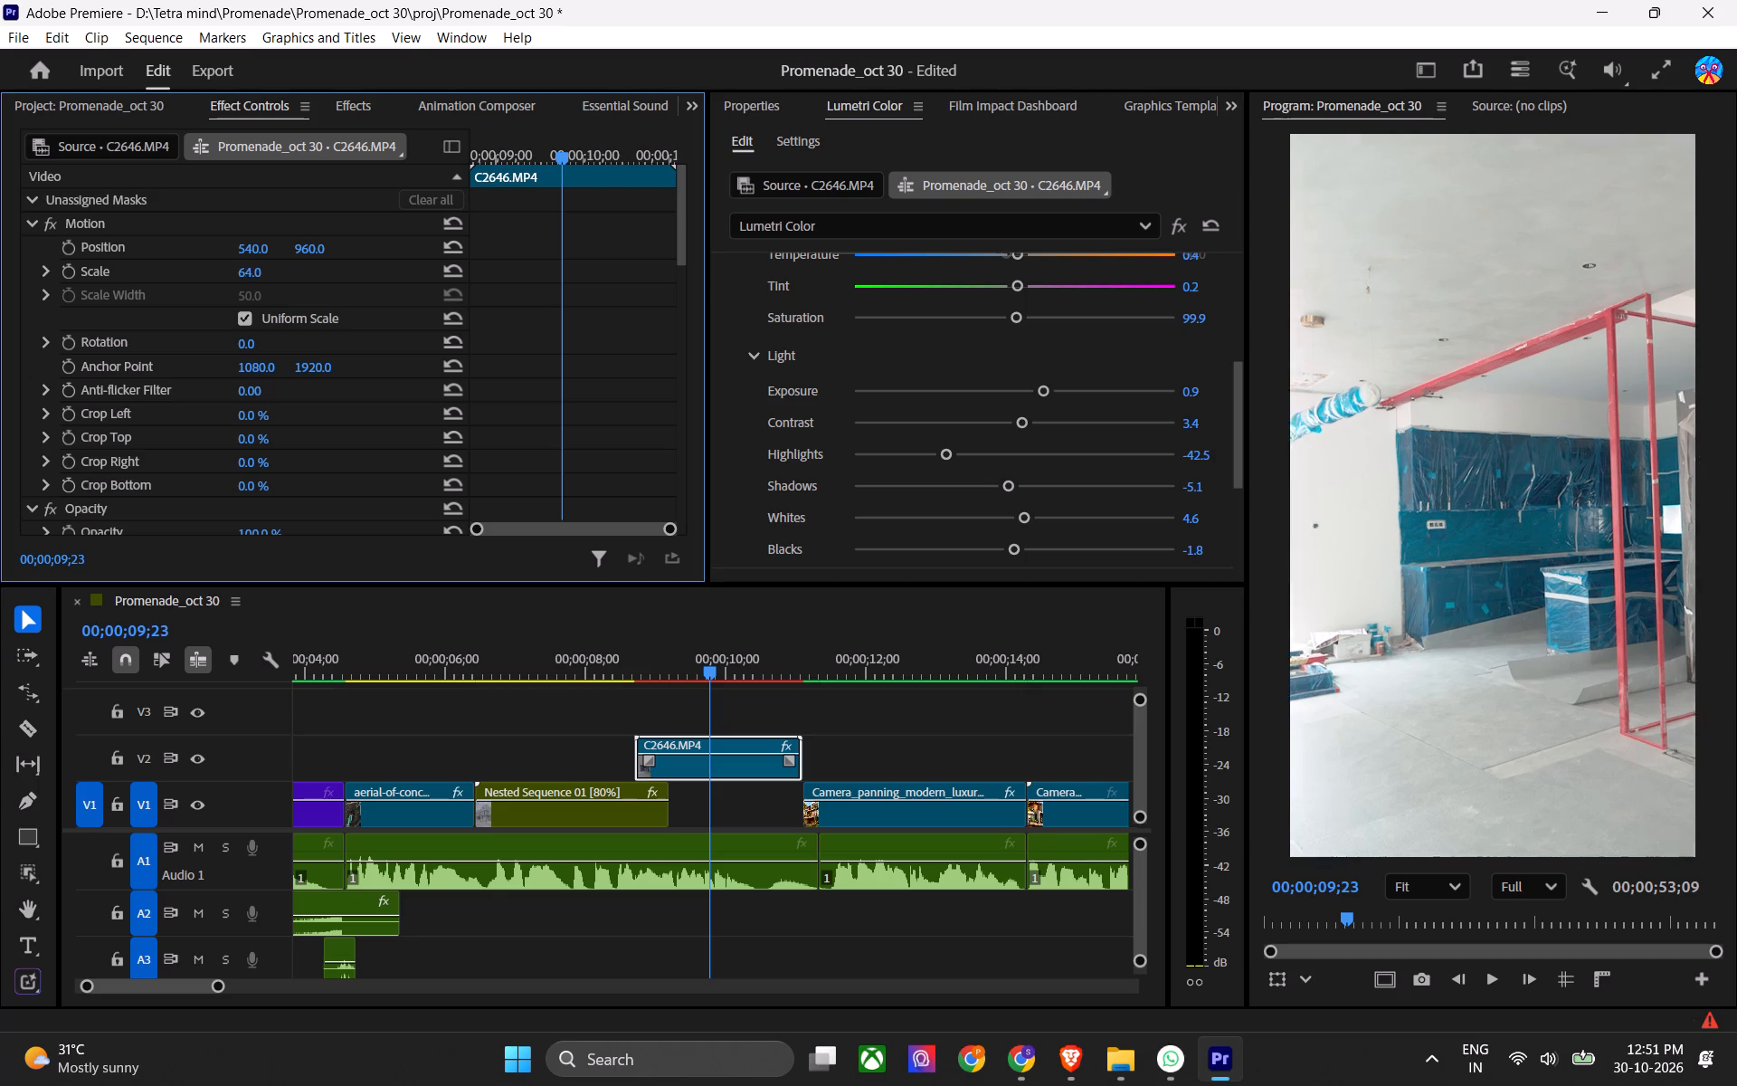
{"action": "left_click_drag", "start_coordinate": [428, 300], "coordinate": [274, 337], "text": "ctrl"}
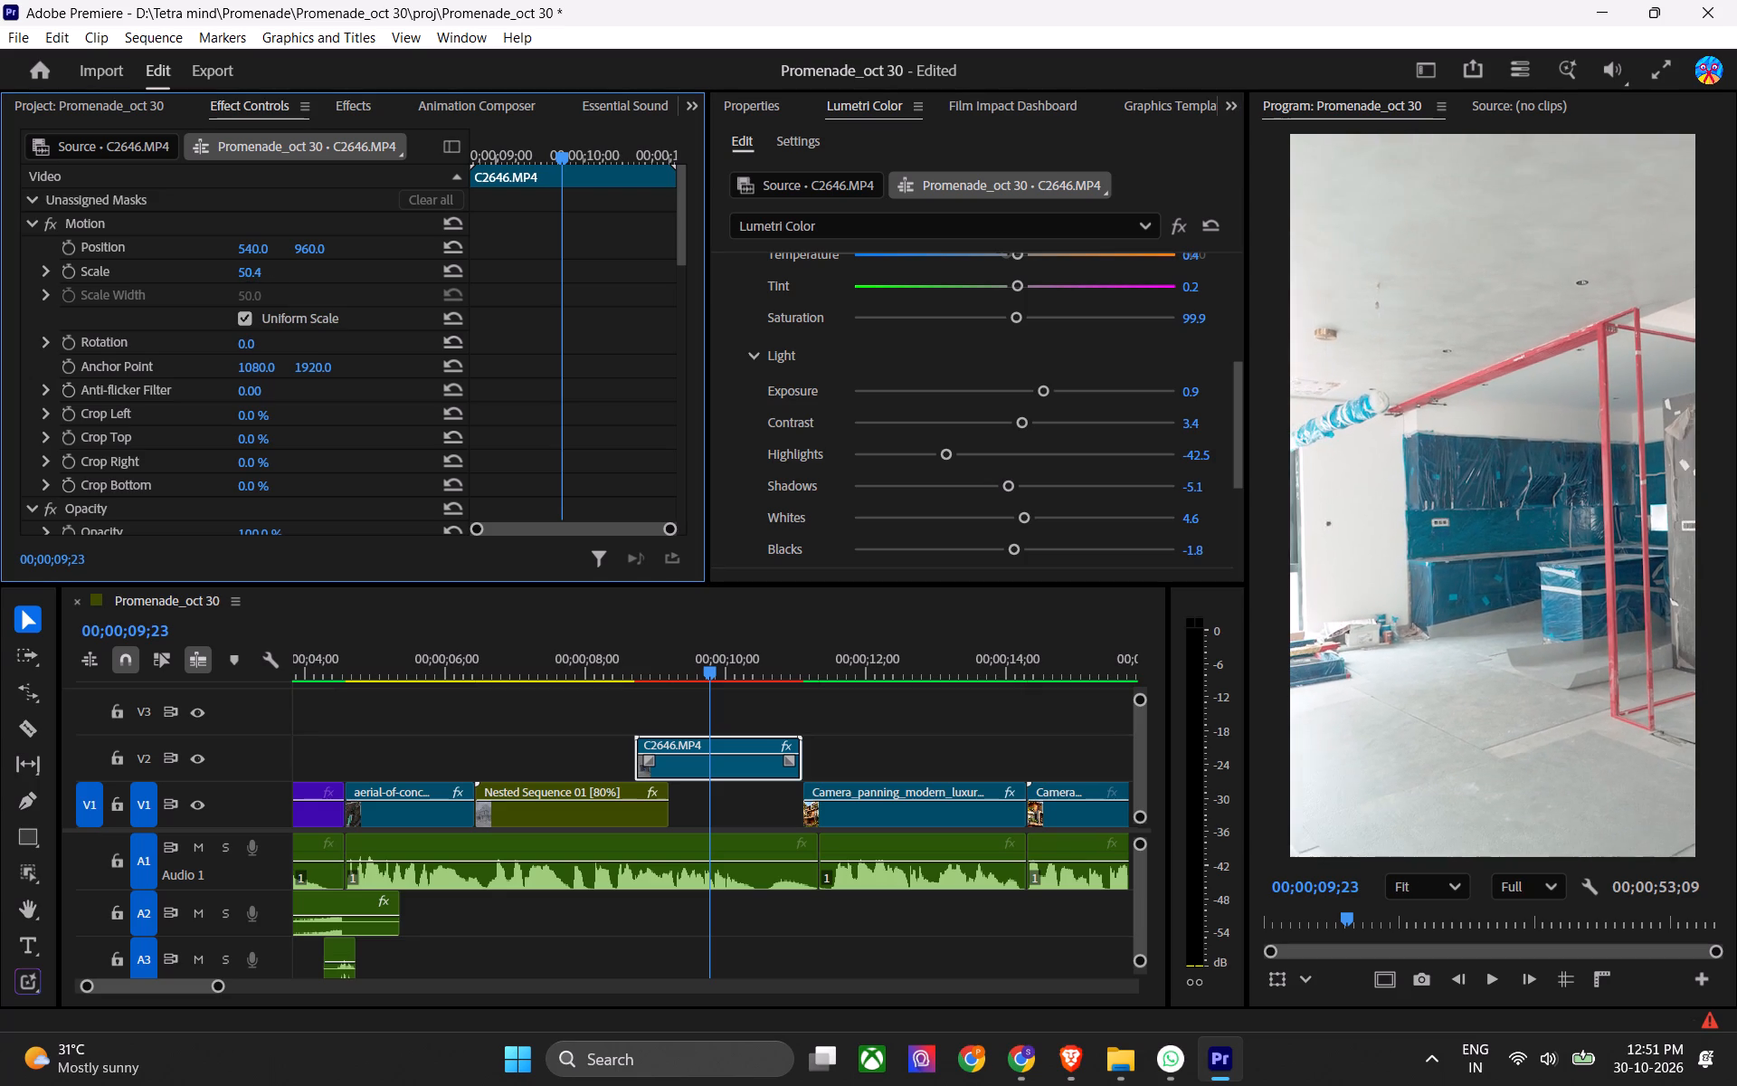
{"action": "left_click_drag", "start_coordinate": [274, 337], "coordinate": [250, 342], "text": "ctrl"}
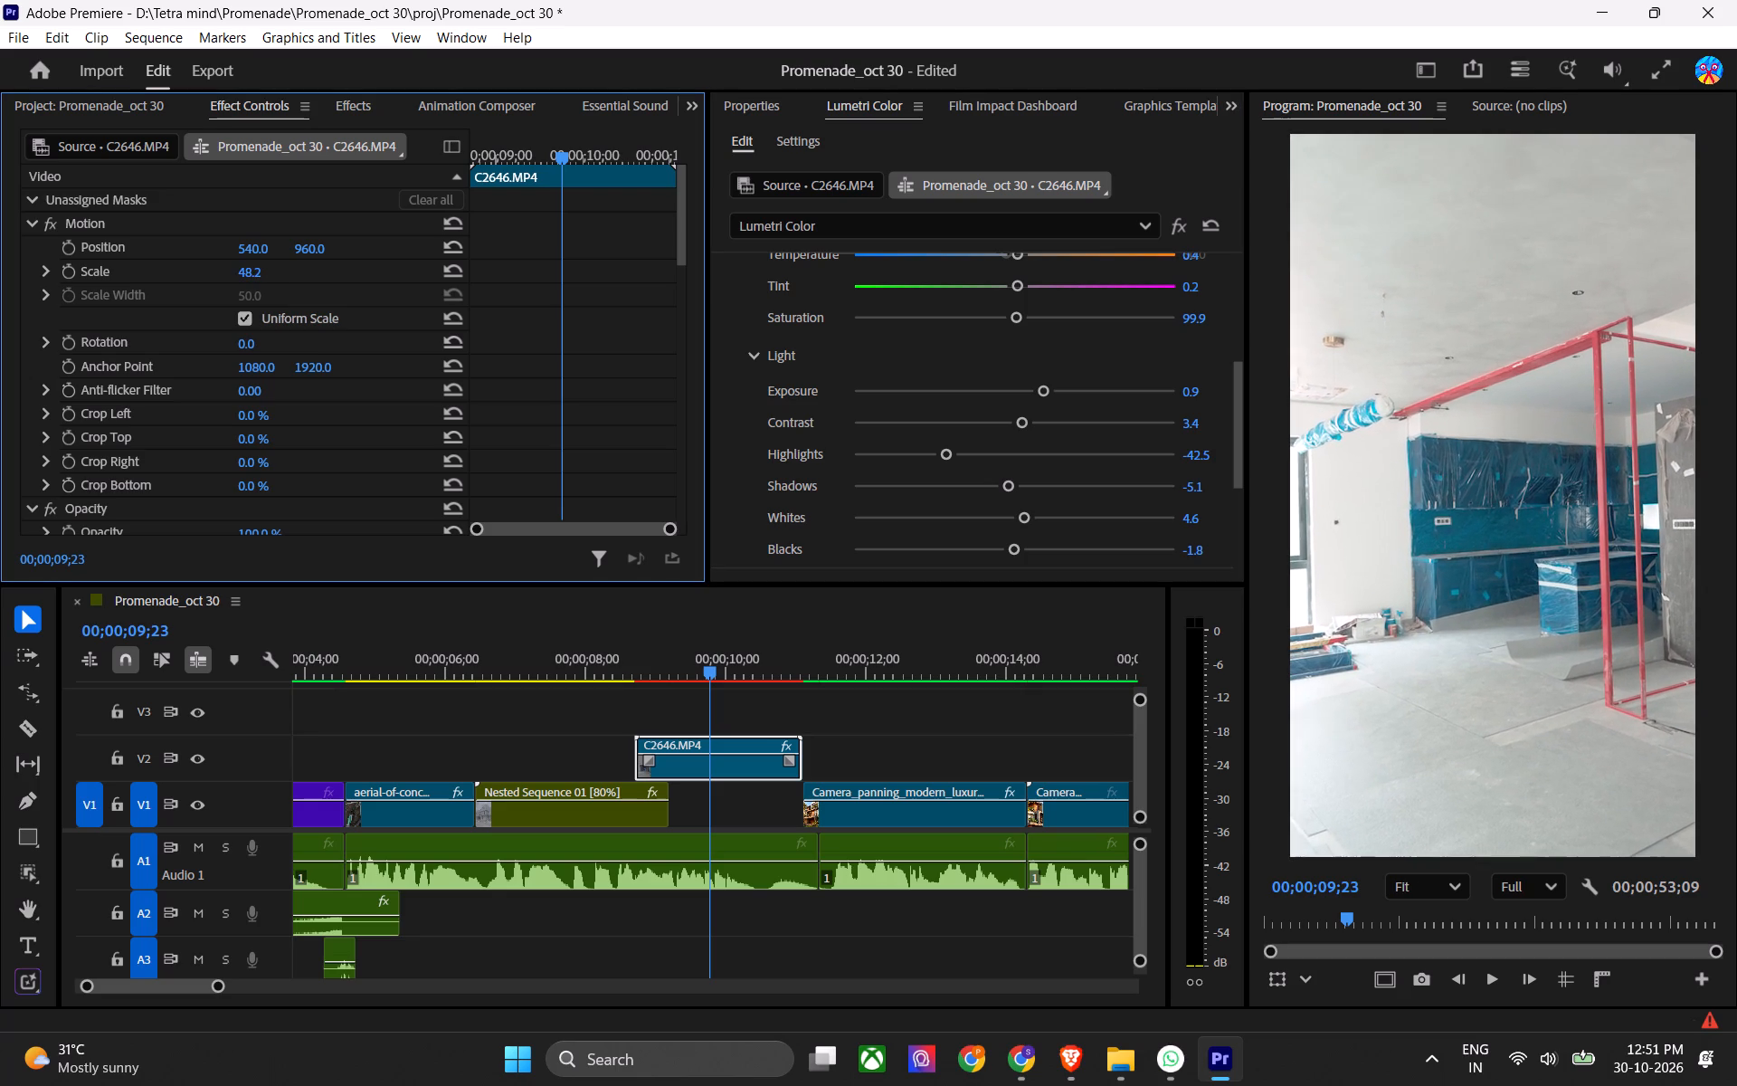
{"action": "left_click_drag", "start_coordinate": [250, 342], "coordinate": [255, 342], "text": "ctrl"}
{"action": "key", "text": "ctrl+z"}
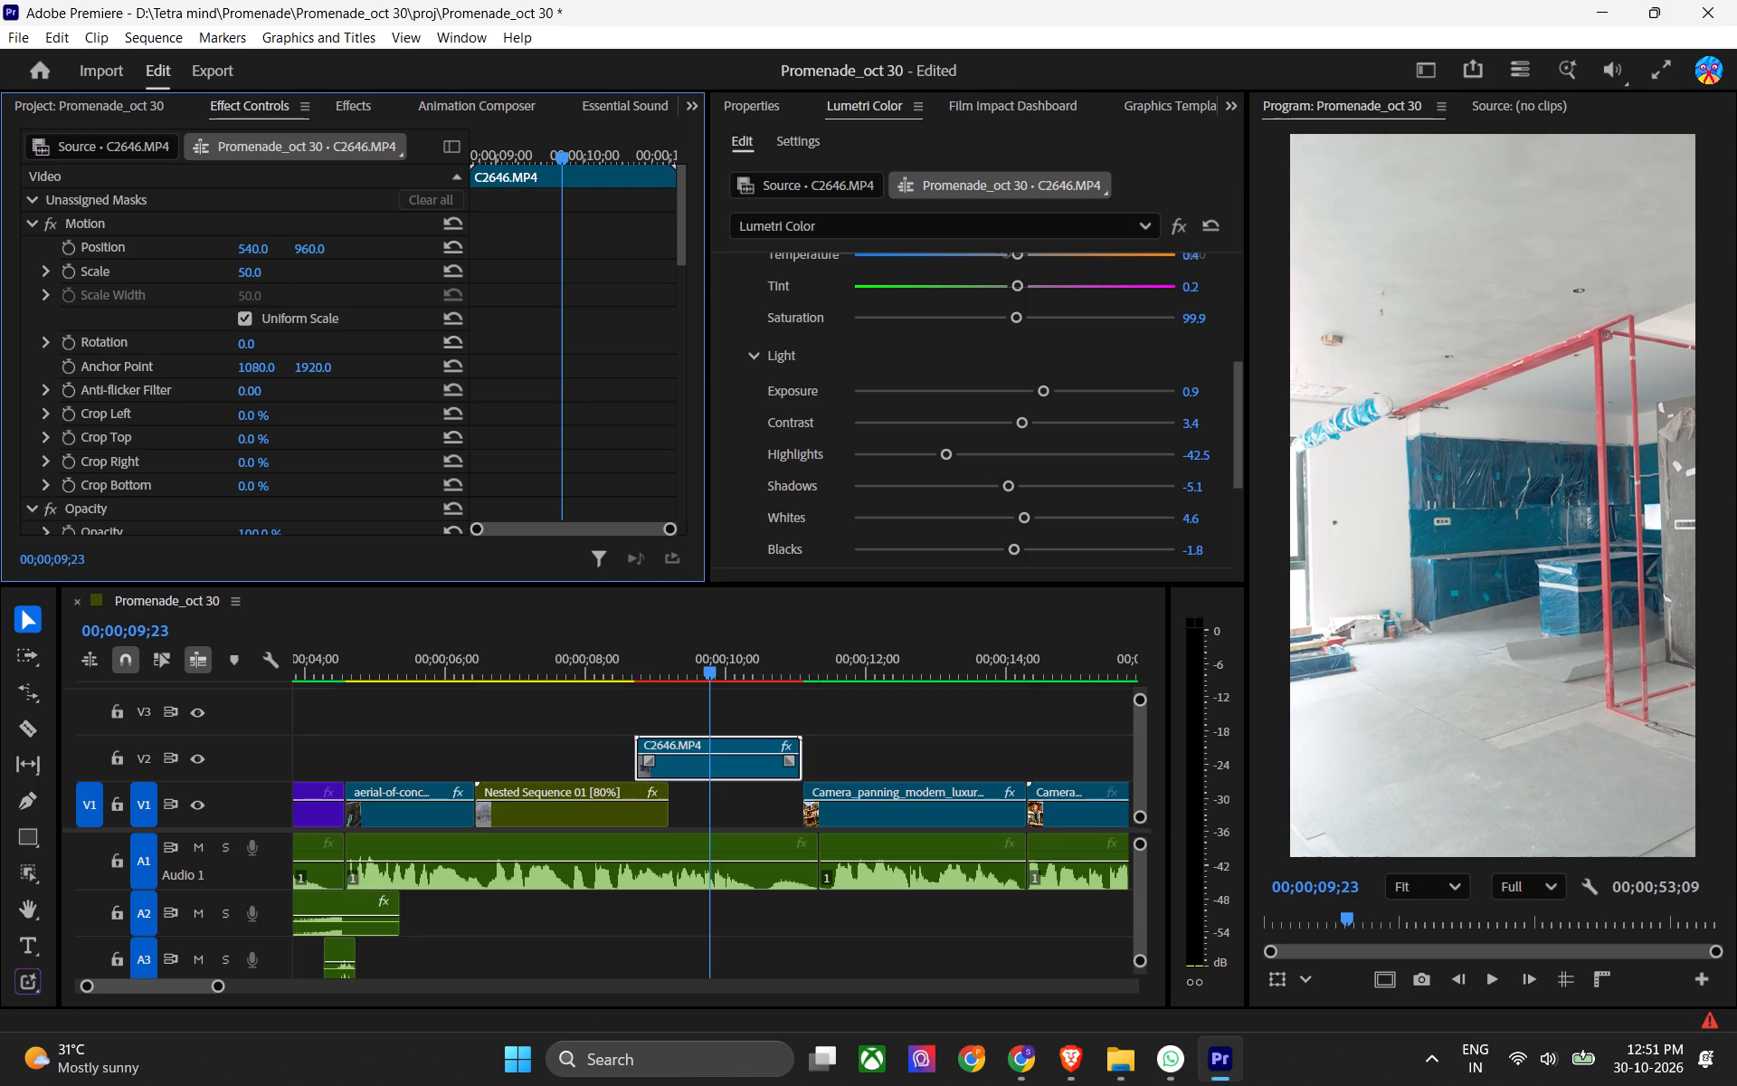
Near the start of C2646.MP4, set highlights to about -56.5, shadows -20, whites -3.2 and blacks -50.2.
{"action": "left_click_drag", "start_coordinate": [679, 663], "coordinate": [654, 670]}
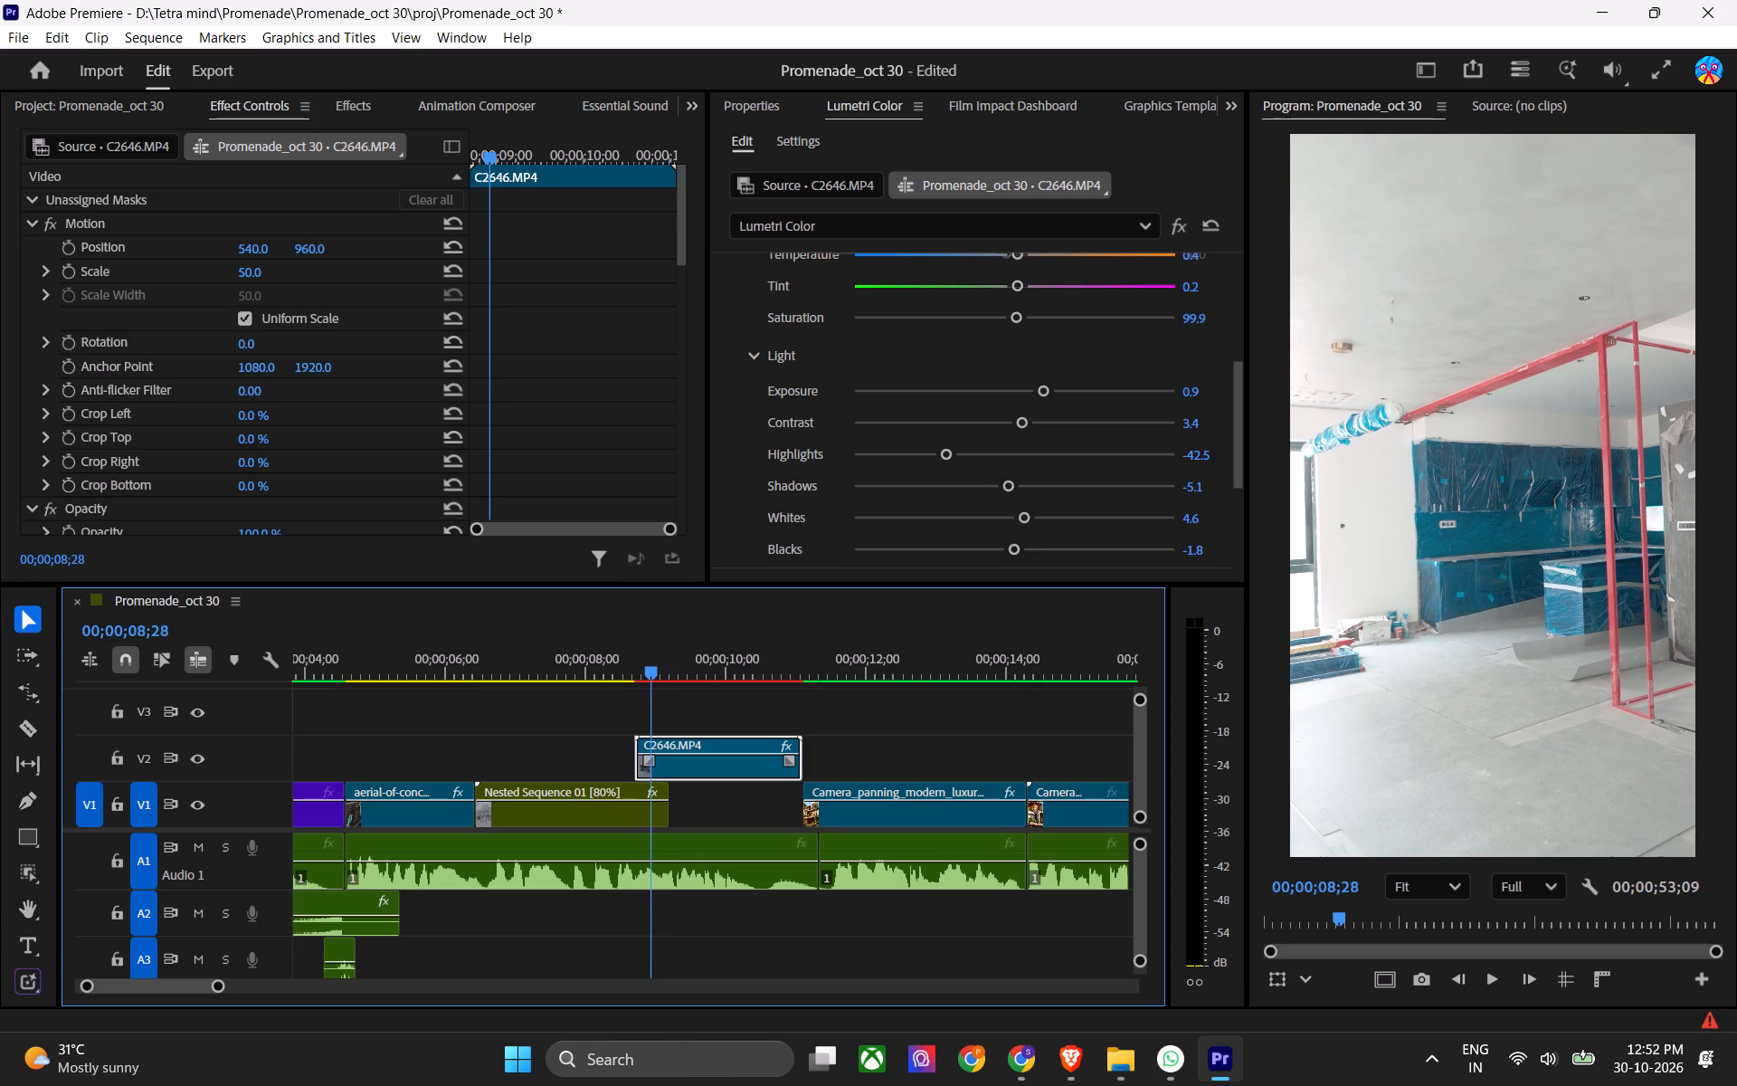
{"action": "left_click", "coordinate": [654, 670]}
{"action": "left_click_drag", "start_coordinate": [949, 452], "coordinate": [922, 472]}
{"action": "left_click_drag", "start_coordinate": [1005, 487], "coordinate": [959, 481]}
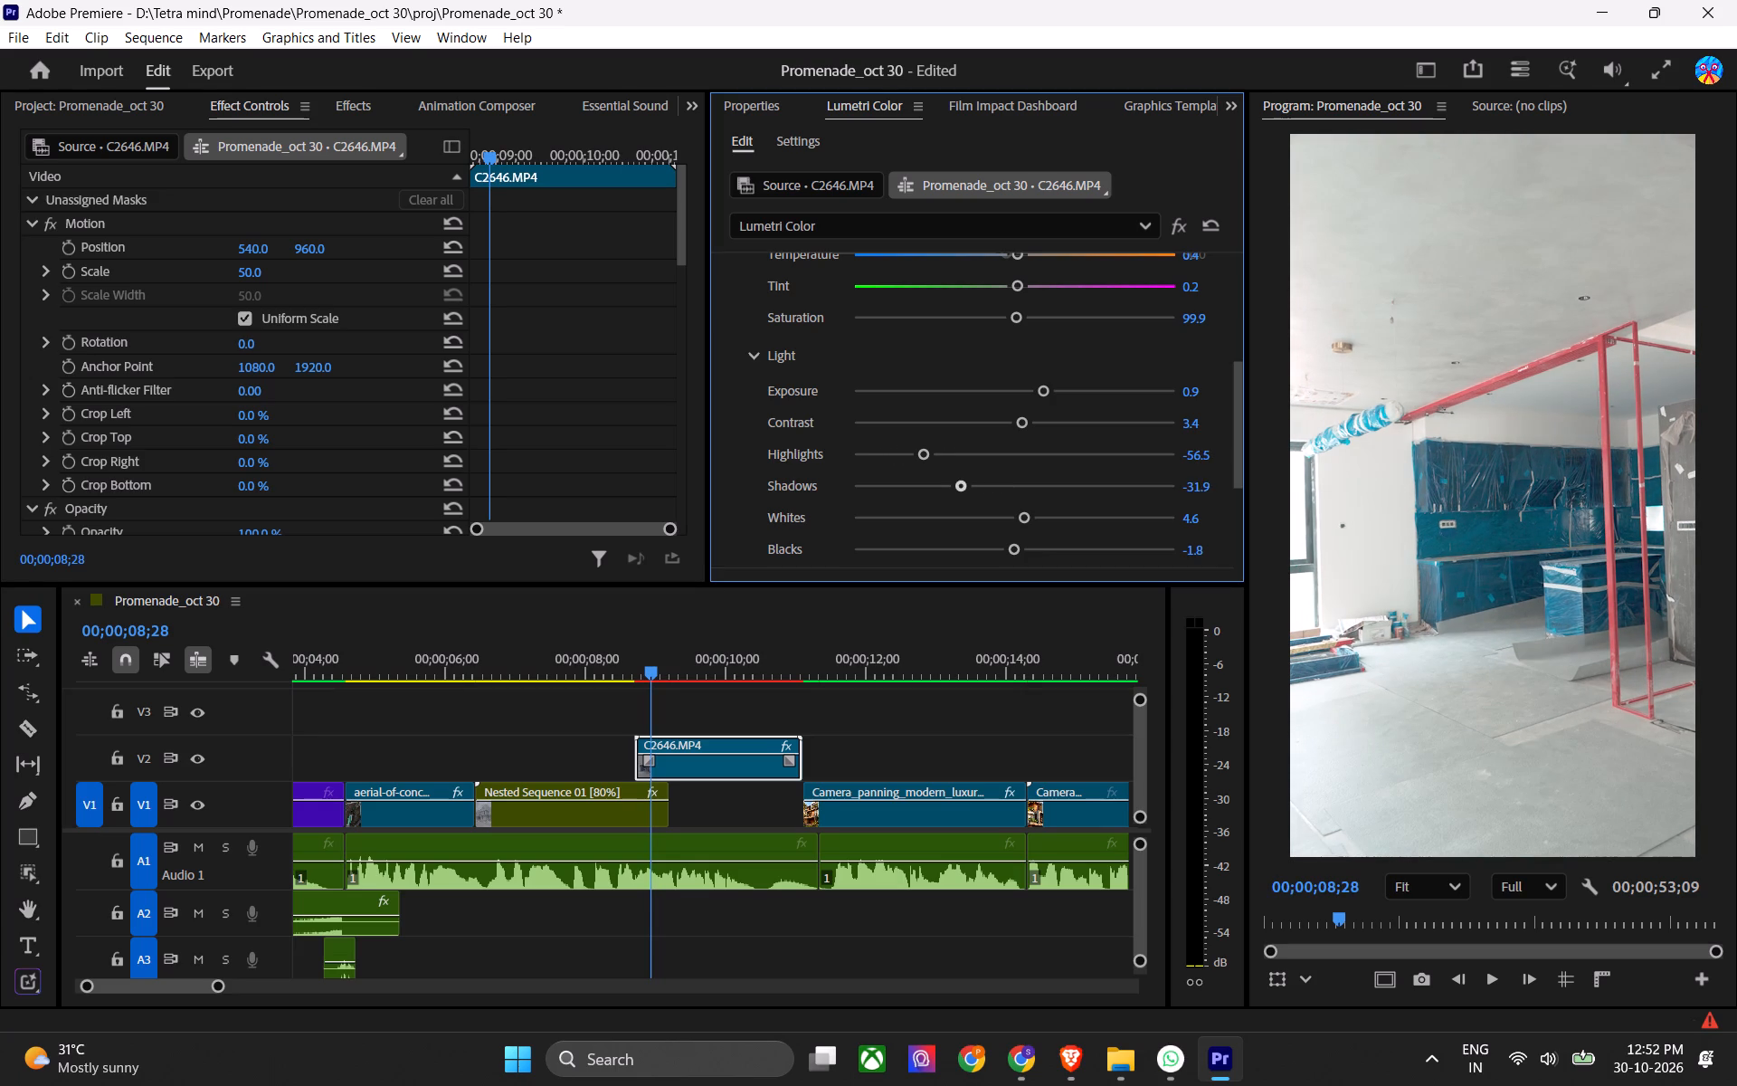
{"action": "left_click_drag", "start_coordinate": [959, 481], "coordinate": [1109, 473]}
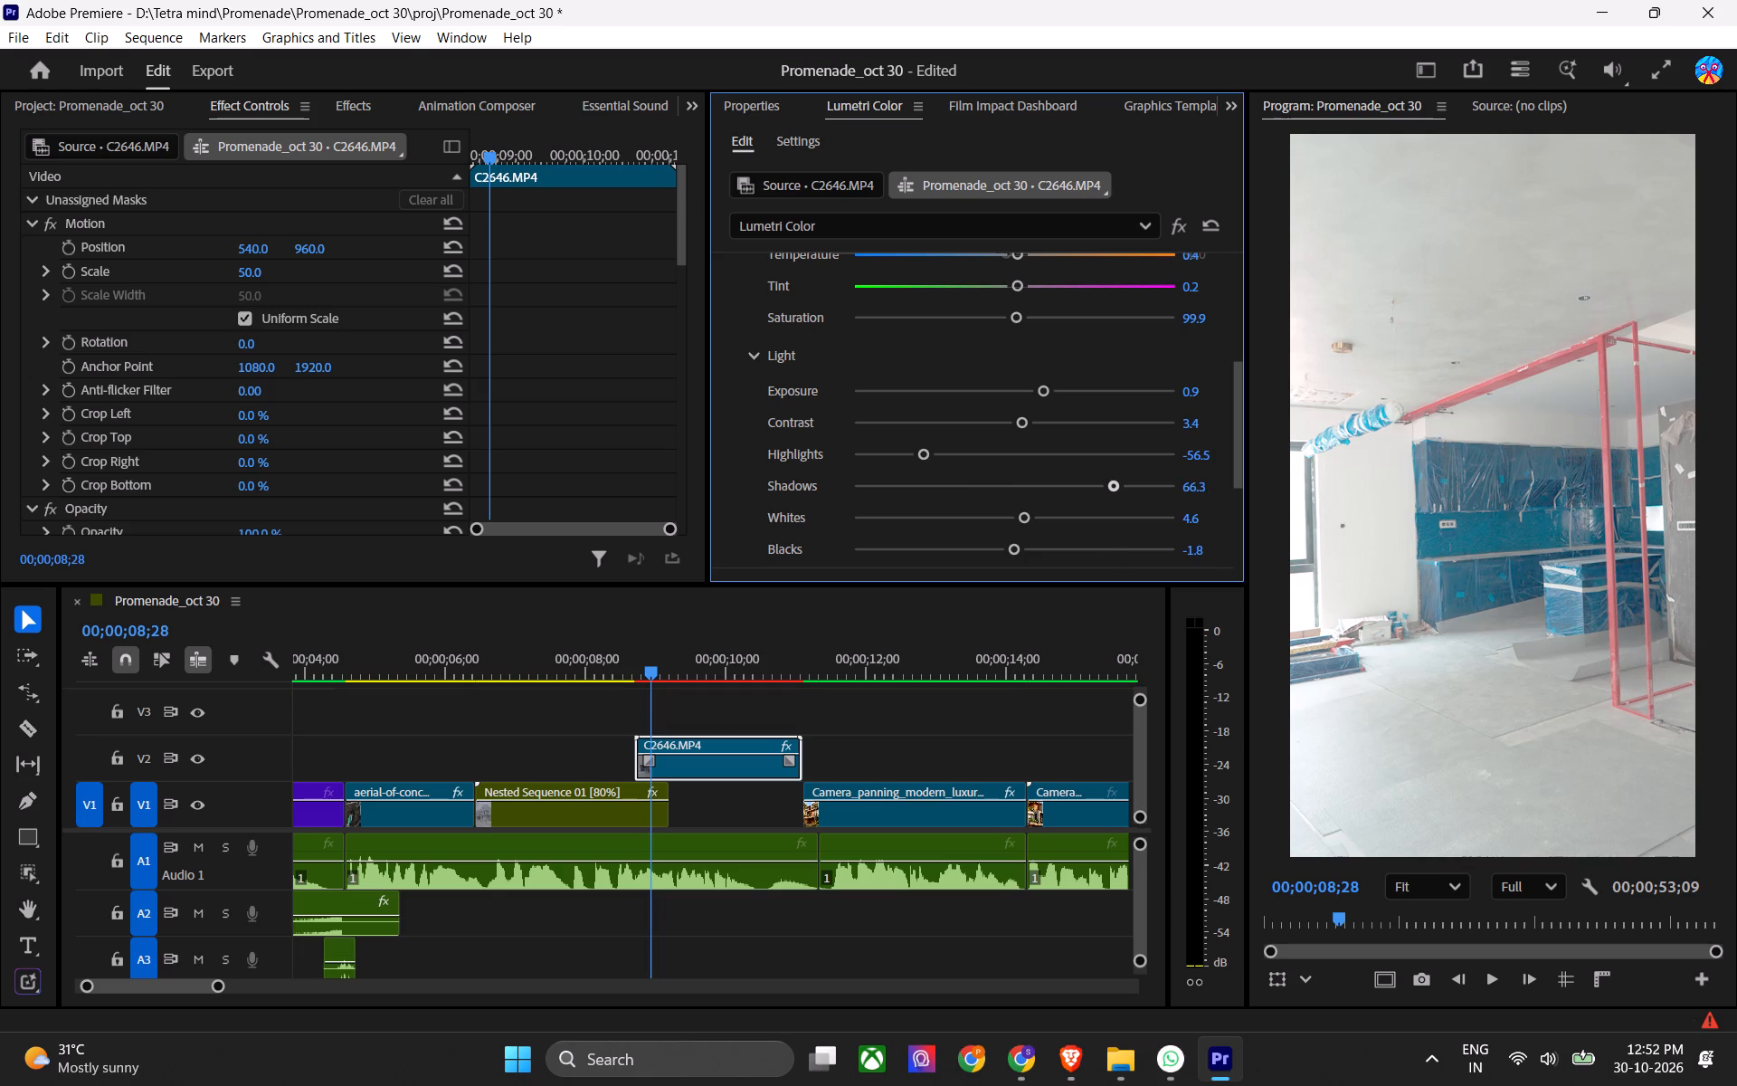
{"action": "left_click_drag", "start_coordinate": [1109, 473], "coordinate": [980, 480]}
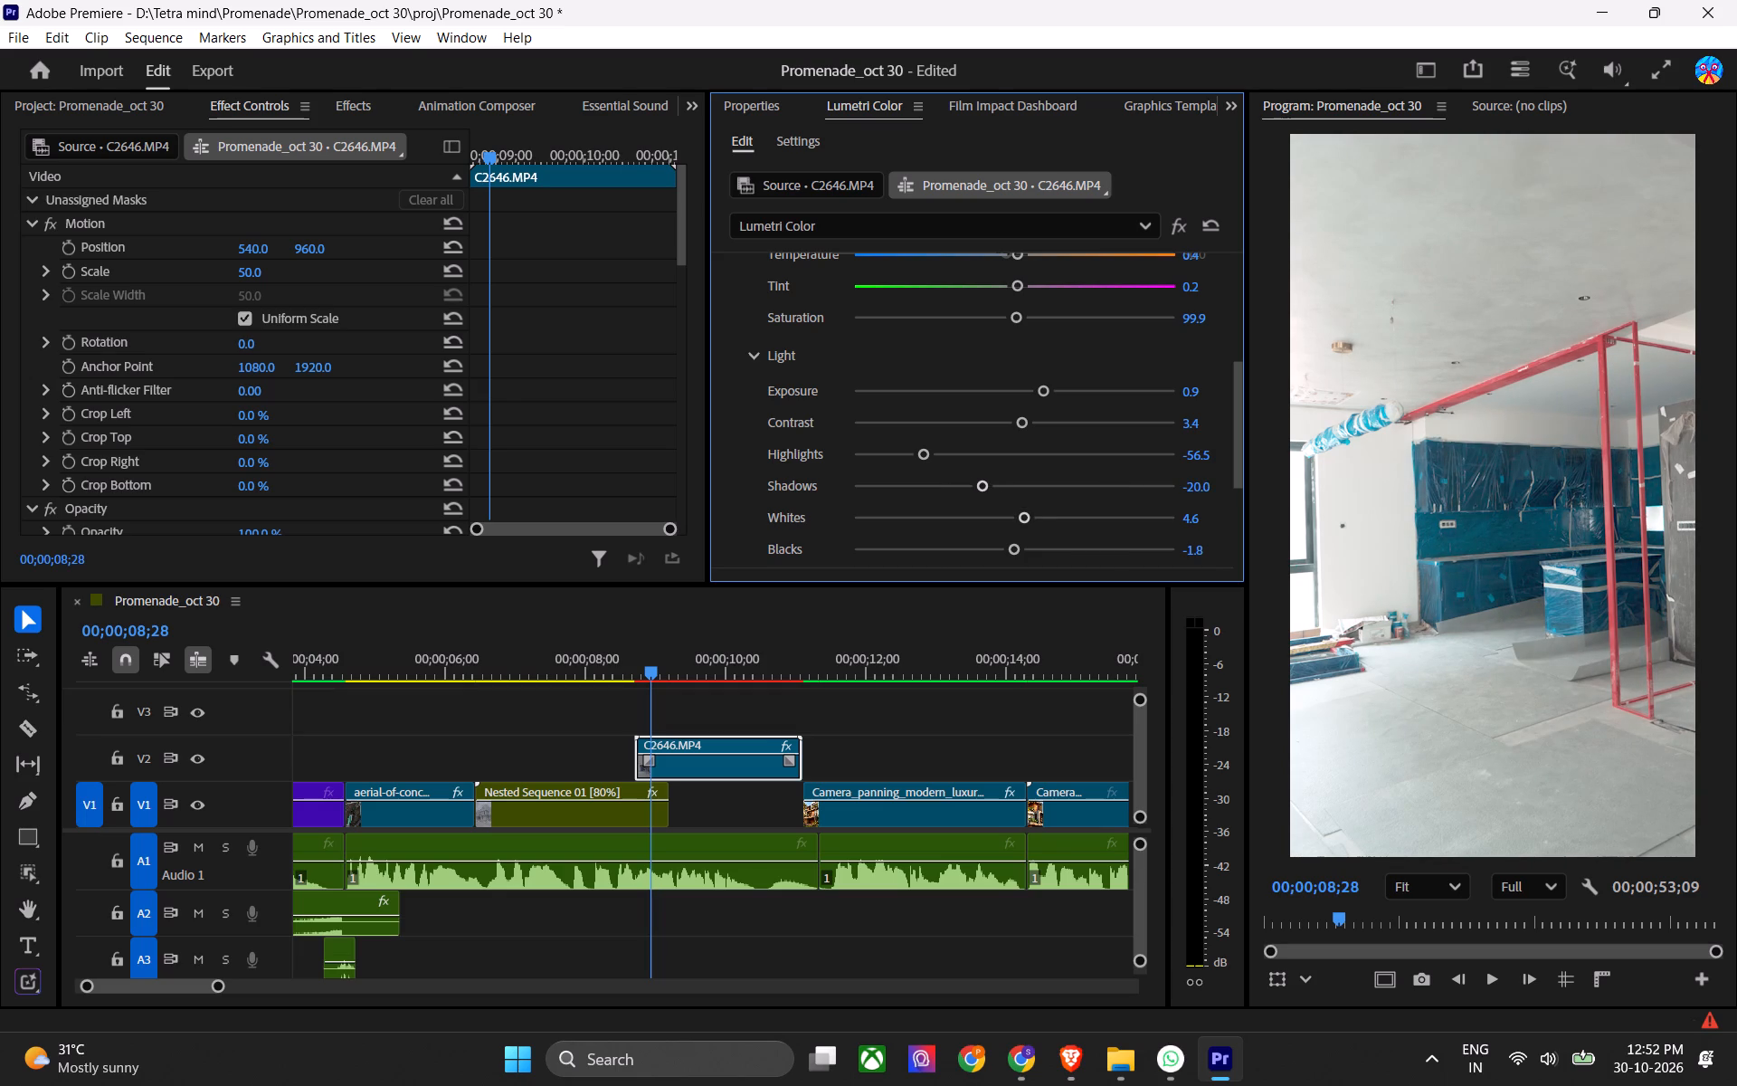
{"action": "left_click", "coordinate": [1009, 519]}
{"action": "left_click_drag", "start_coordinate": [1007, 548], "coordinate": [1070, 544]}
{"action": "left_click_drag", "start_coordinate": [1070, 544], "coordinate": [932, 542]}
Sample the blue kitchen wrapping for the Hue vs Sat curve and lower the saturation of that blue.
{"action": "scroll", "coordinate": [774, 374], "scroll_direction": "up", "scroll_amount": 8}
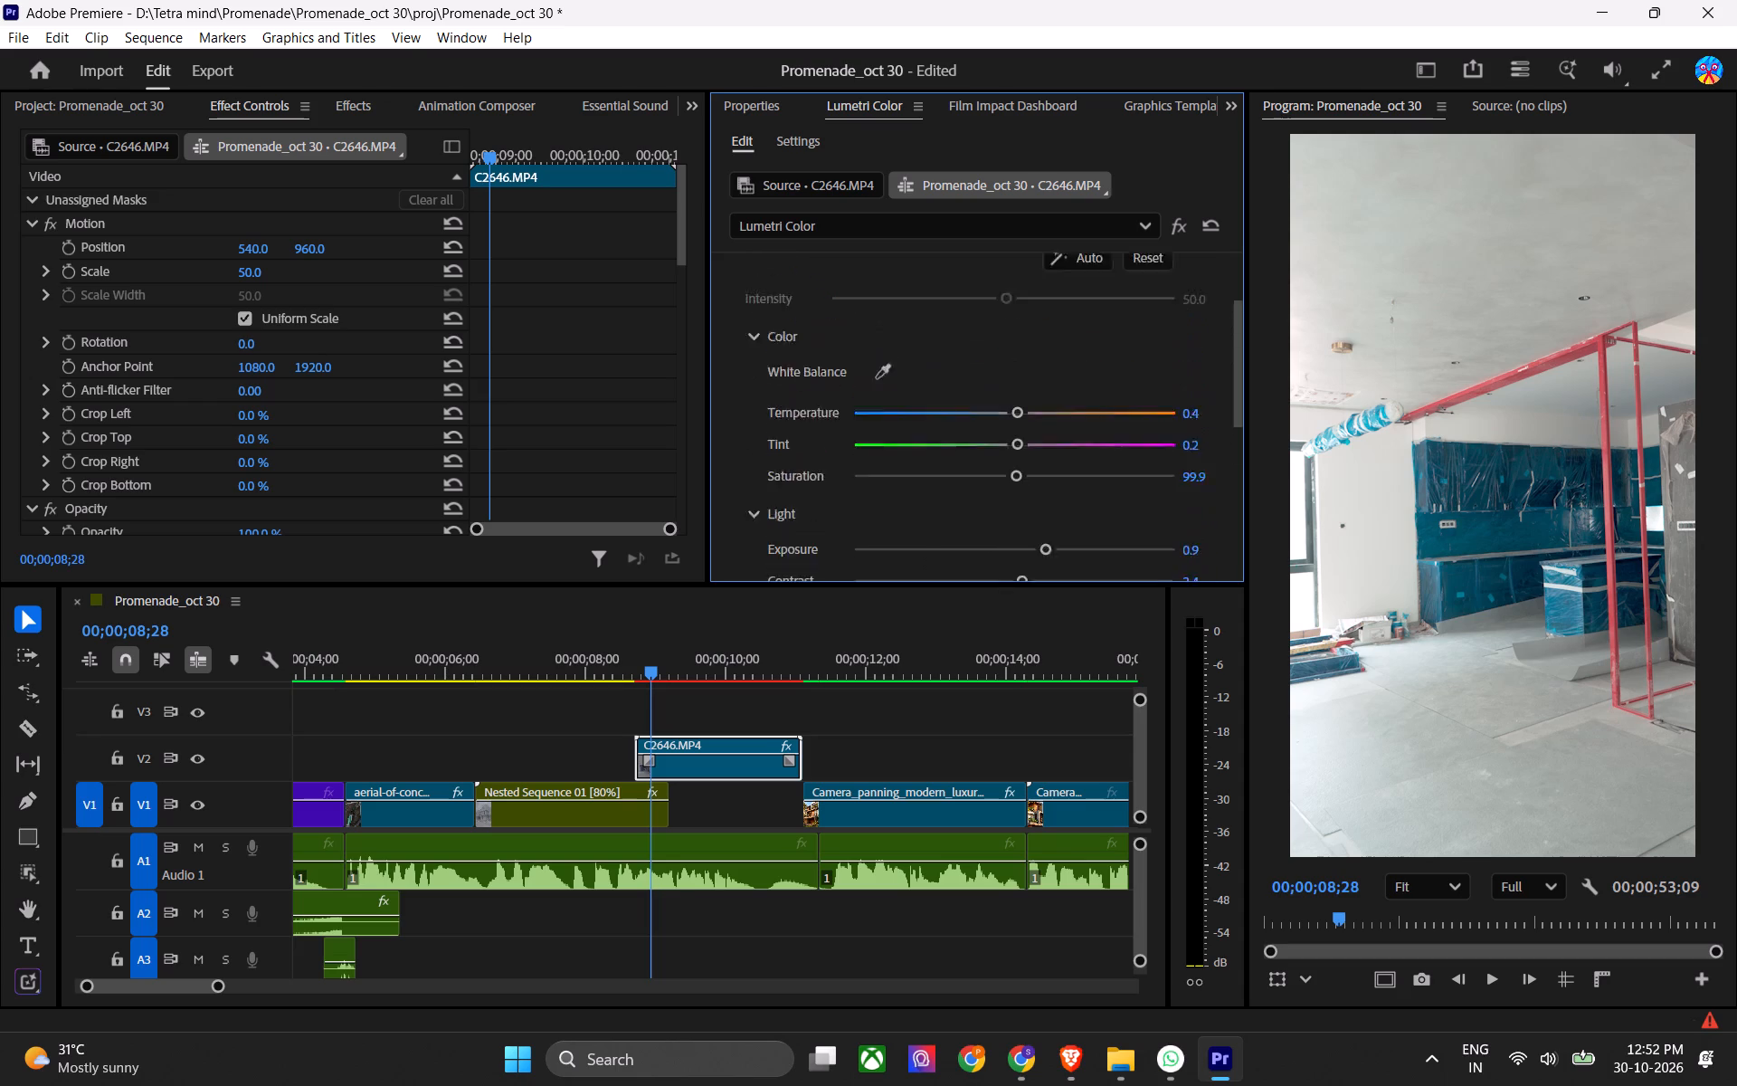
{"action": "scroll", "coordinate": [774, 374], "scroll_direction": "up", "scroll_amount": 2}
{"action": "scroll", "coordinate": [774, 374], "scroll_direction": "down", "scroll_amount": 20}
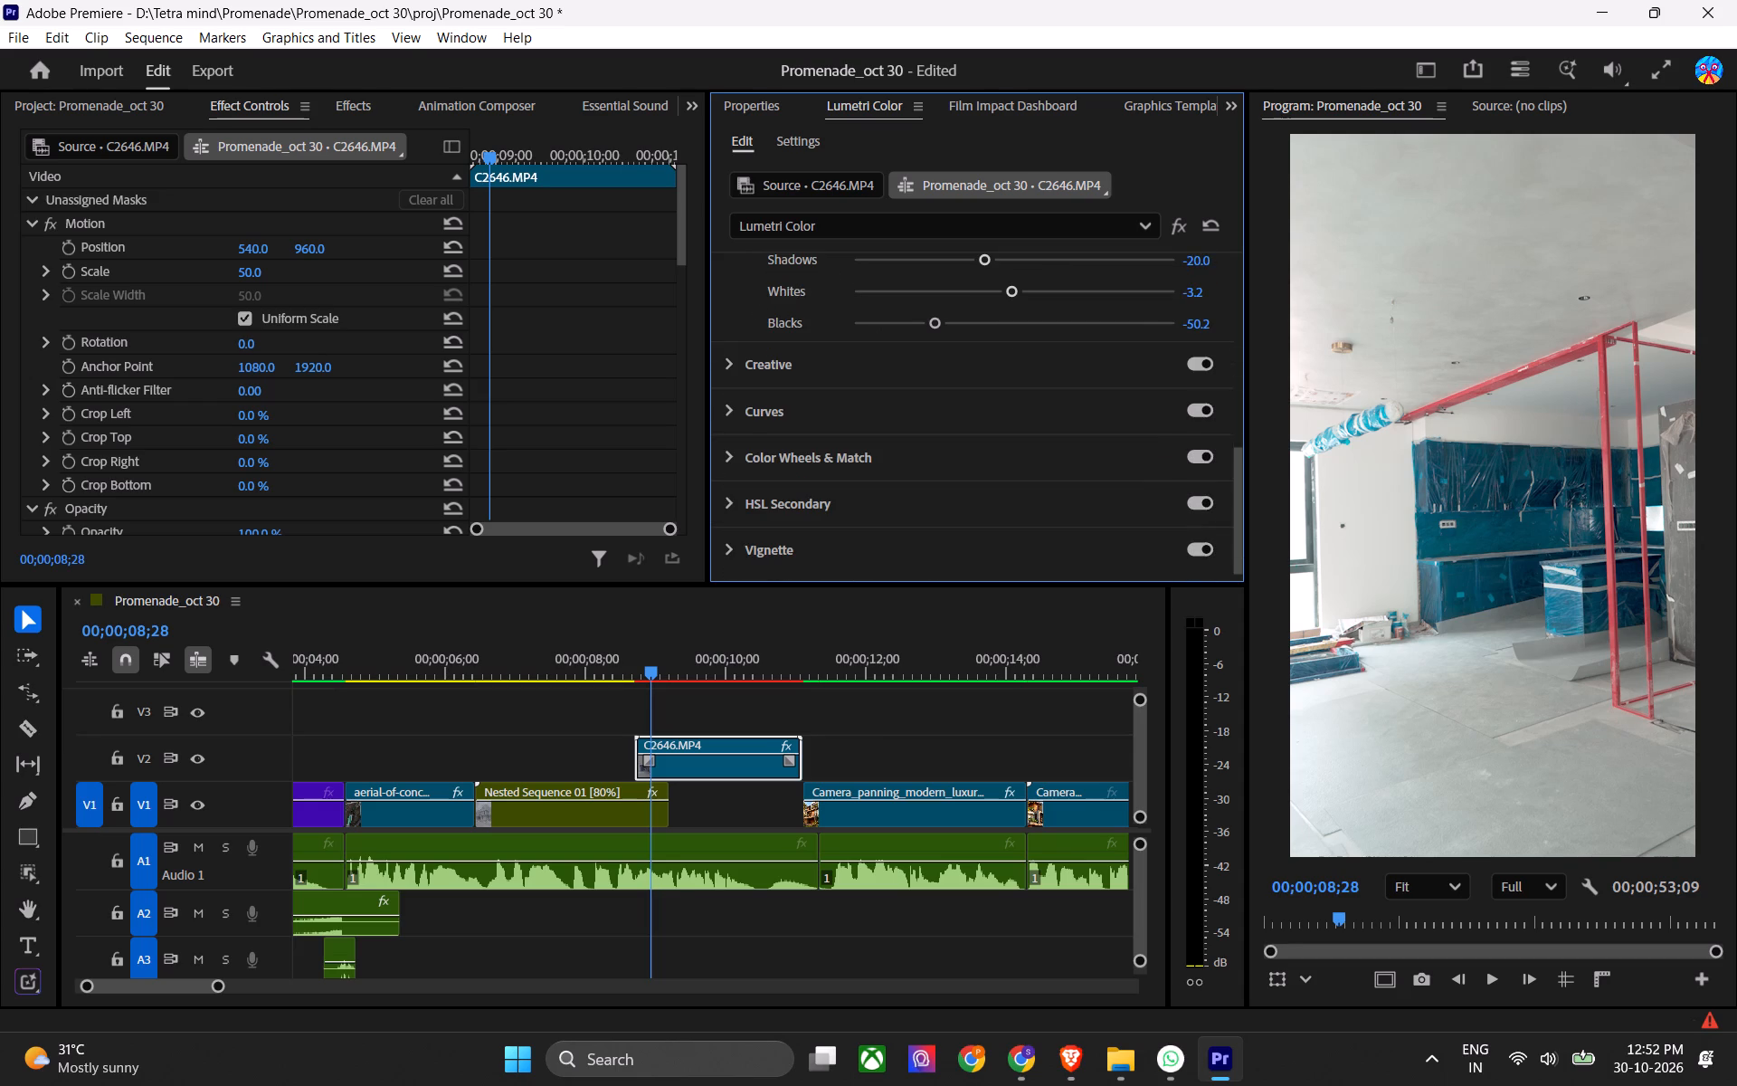
{"action": "left_click", "coordinate": [726, 408]}
{"action": "left_click", "coordinate": [1147, 346]}
{"action": "left_click", "coordinate": [1470, 530]}
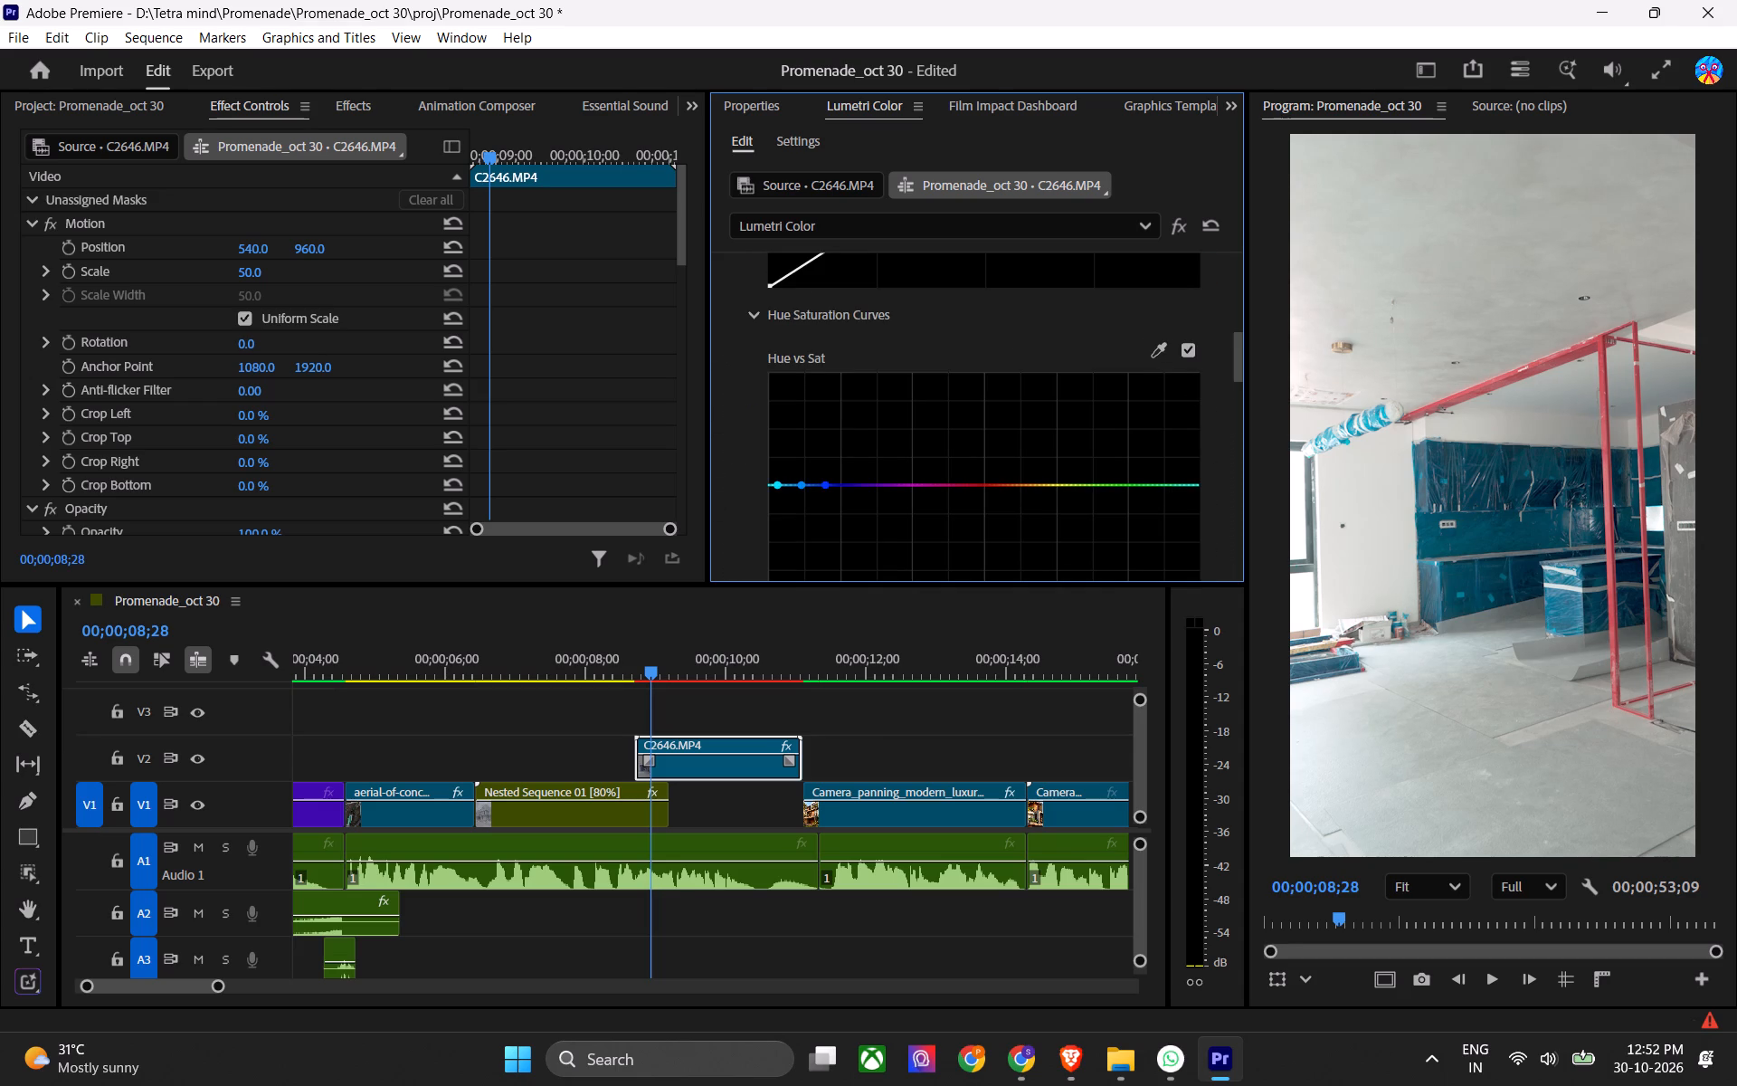
{"action": "left_click_drag", "start_coordinate": [802, 491], "coordinate": [798, 537]}
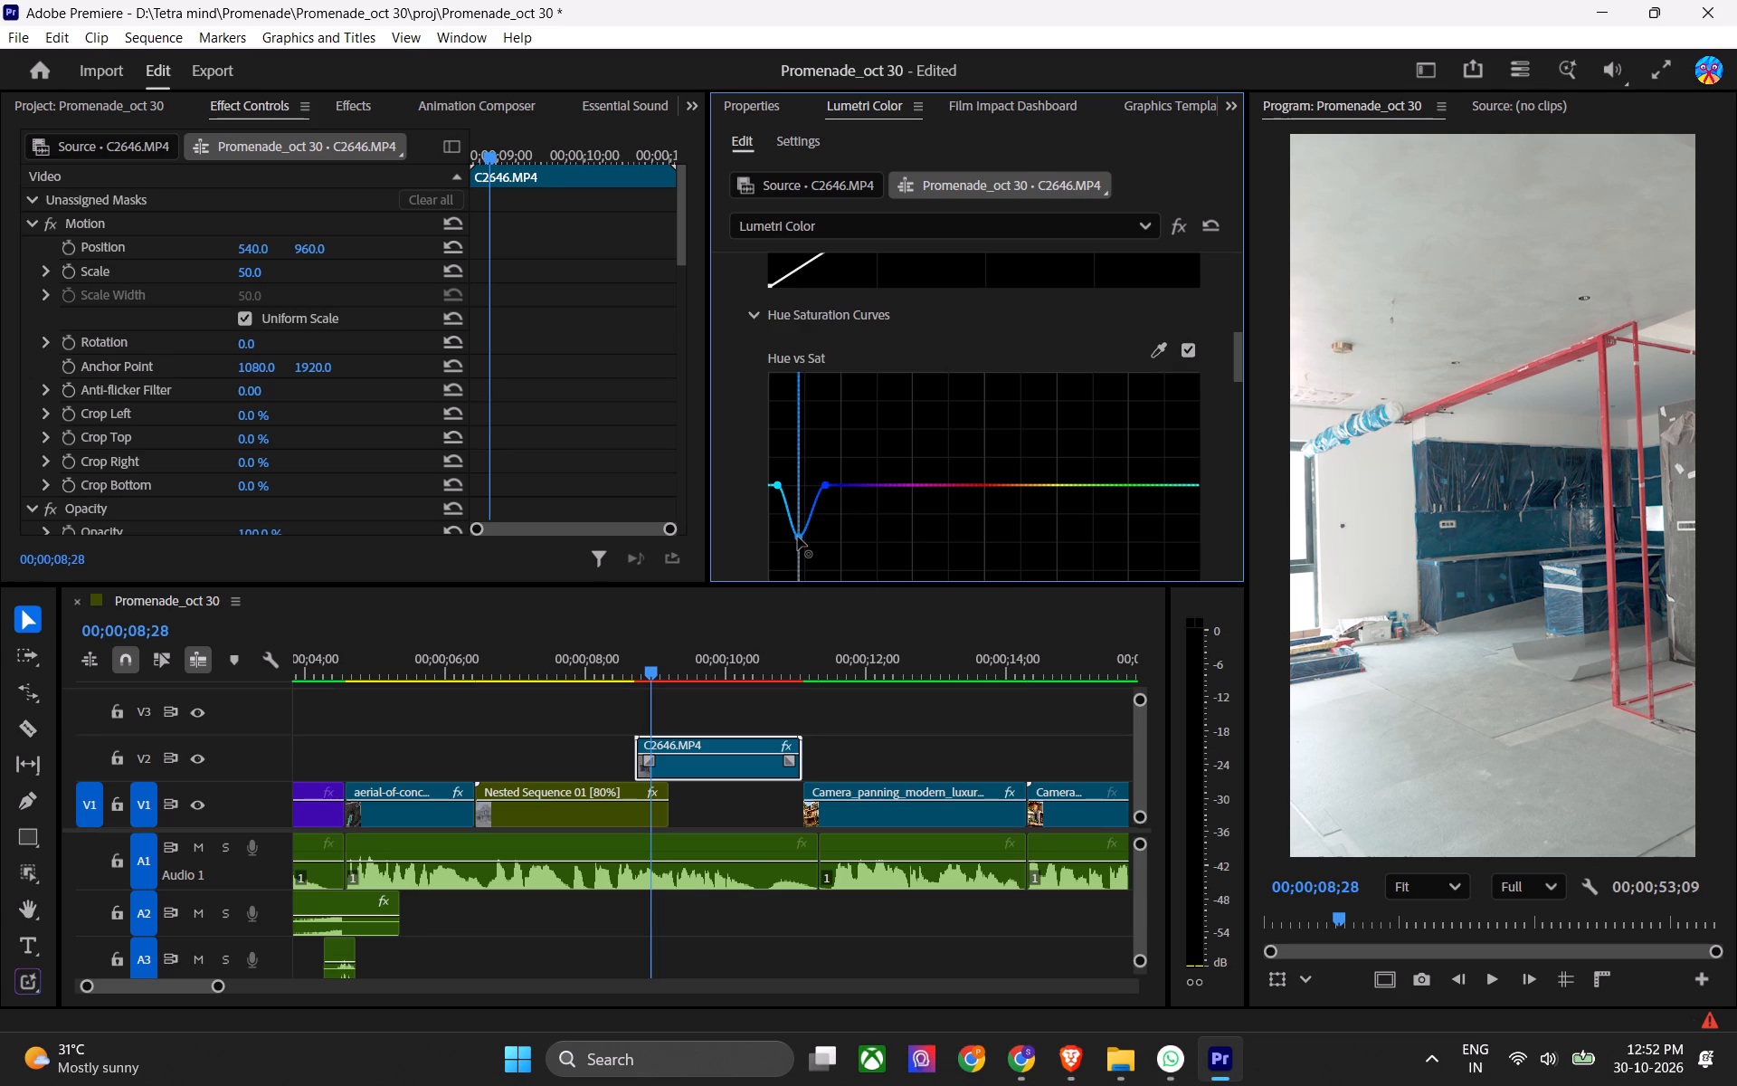
{"action": "left_click_drag", "start_coordinate": [798, 537], "coordinate": [800, 523]}
Add points around red on the Hue vs Sat curve and slightly lower the red saturation.
{"action": "scroll", "coordinate": [758, 389], "scroll_direction": "up", "scroll_amount": 7}
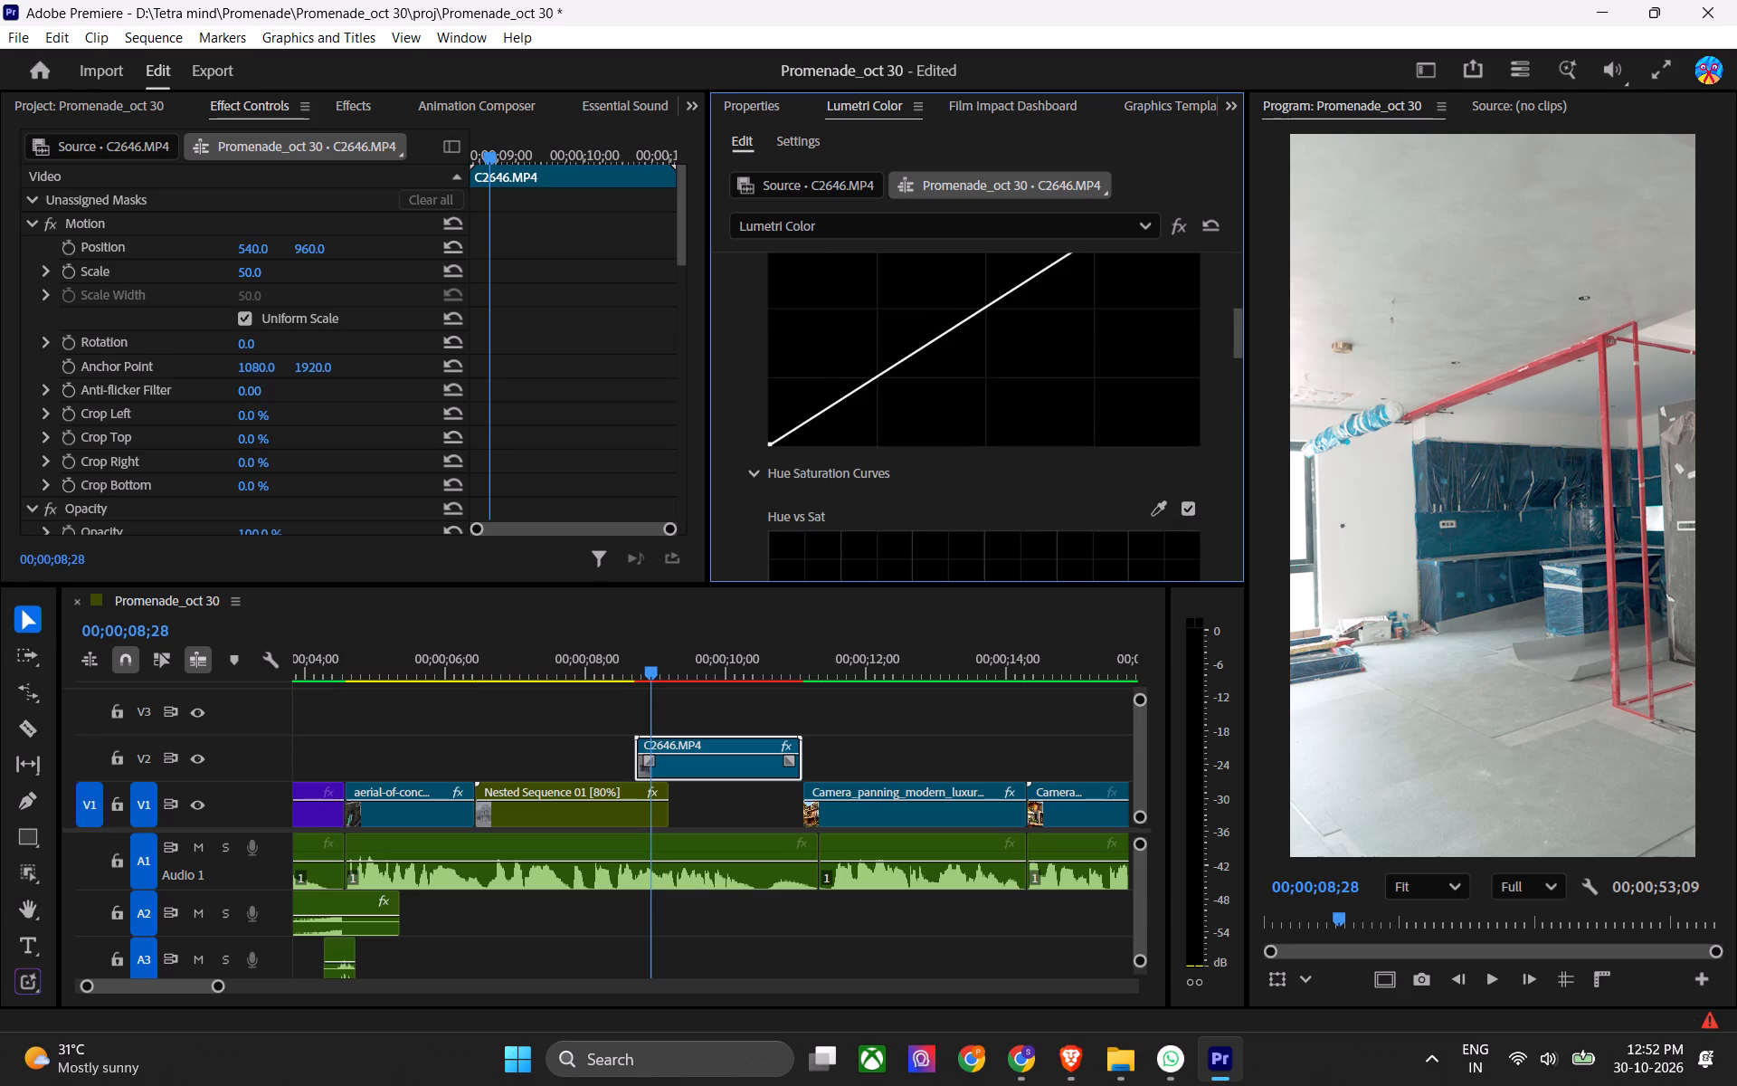
{"action": "scroll", "coordinate": [776, 432], "scroll_direction": "down", "scroll_amount": 5}
{"action": "left_click", "coordinate": [960, 530]}
{"action": "left_click", "coordinate": [999, 530]}
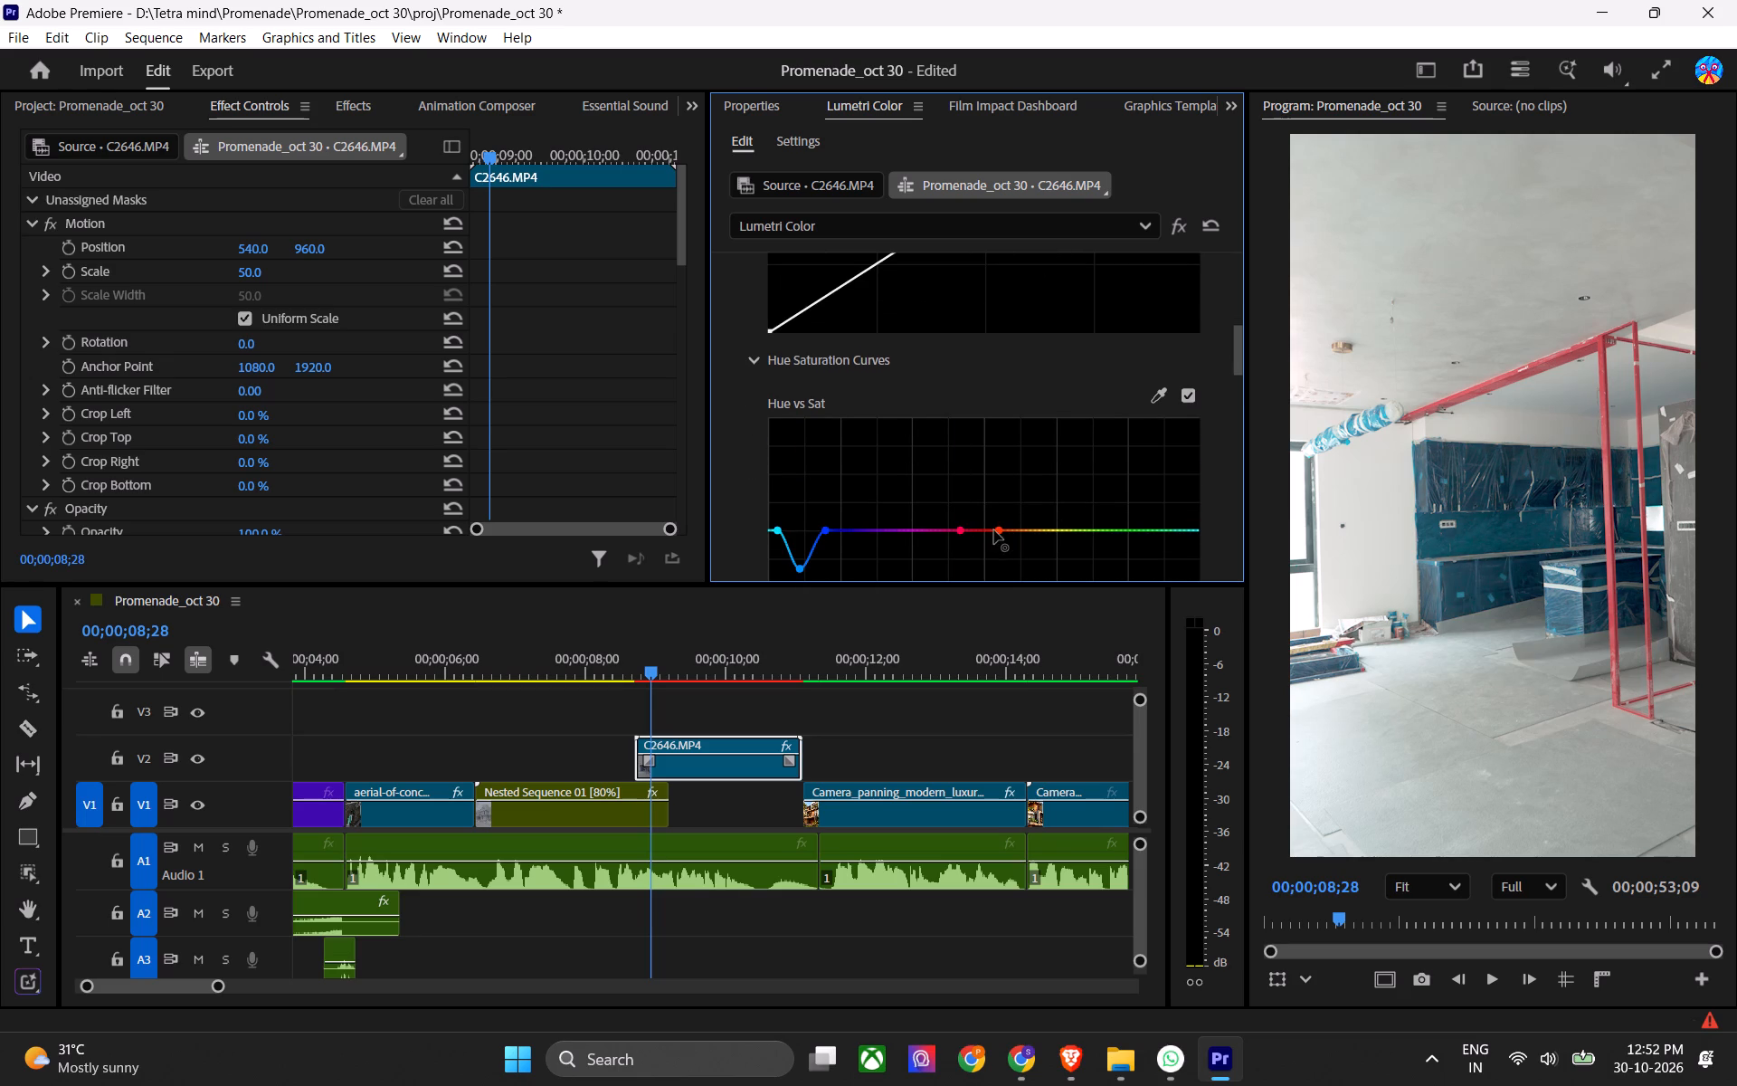
{"action": "left_click", "coordinate": [982, 533]}
{"action": "left_click", "coordinate": [980, 533]}
Compare C2646.MP4 with the Hue vs Sat curve off and on, leaving it enabled.
{"action": "left_click", "coordinate": [1187, 395]}
{"action": "left_click", "coordinate": [1187, 395]}
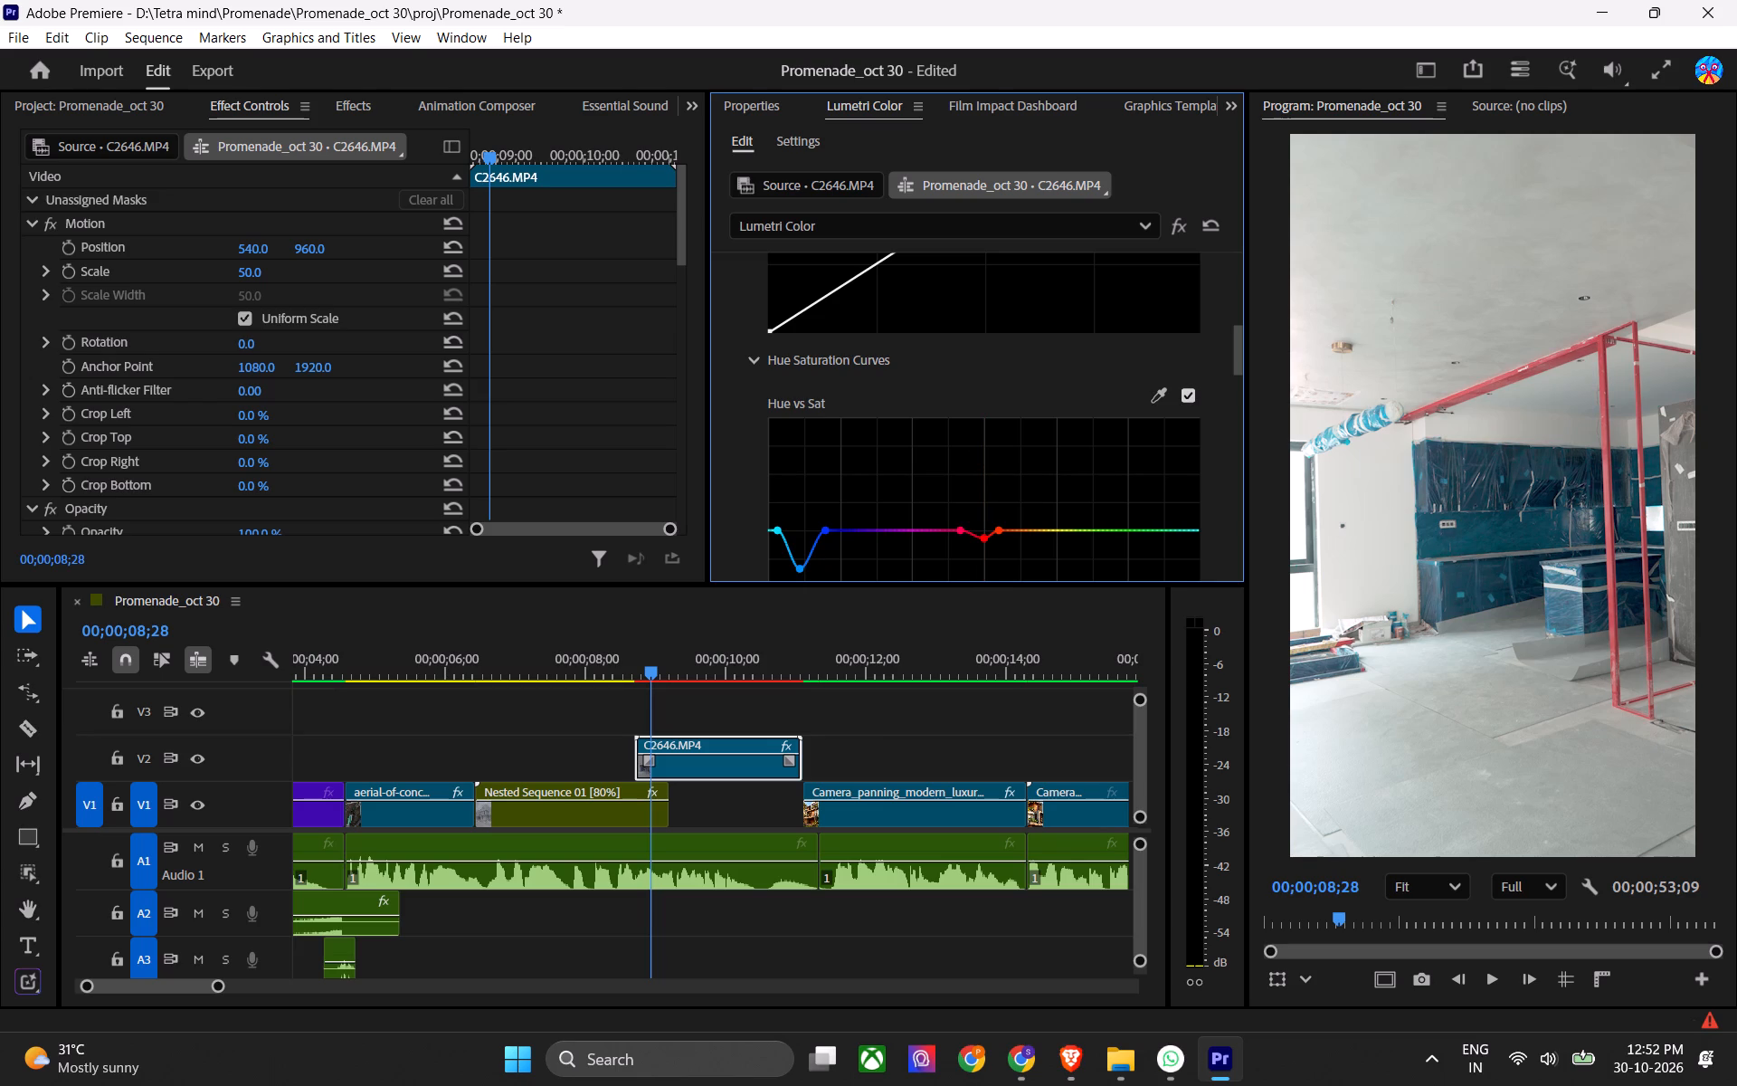
{"action": "left_click", "coordinate": [1187, 395]}
{"action": "left_click", "coordinate": [1187, 390]}
{"action": "left_click", "coordinate": [1187, 390]}
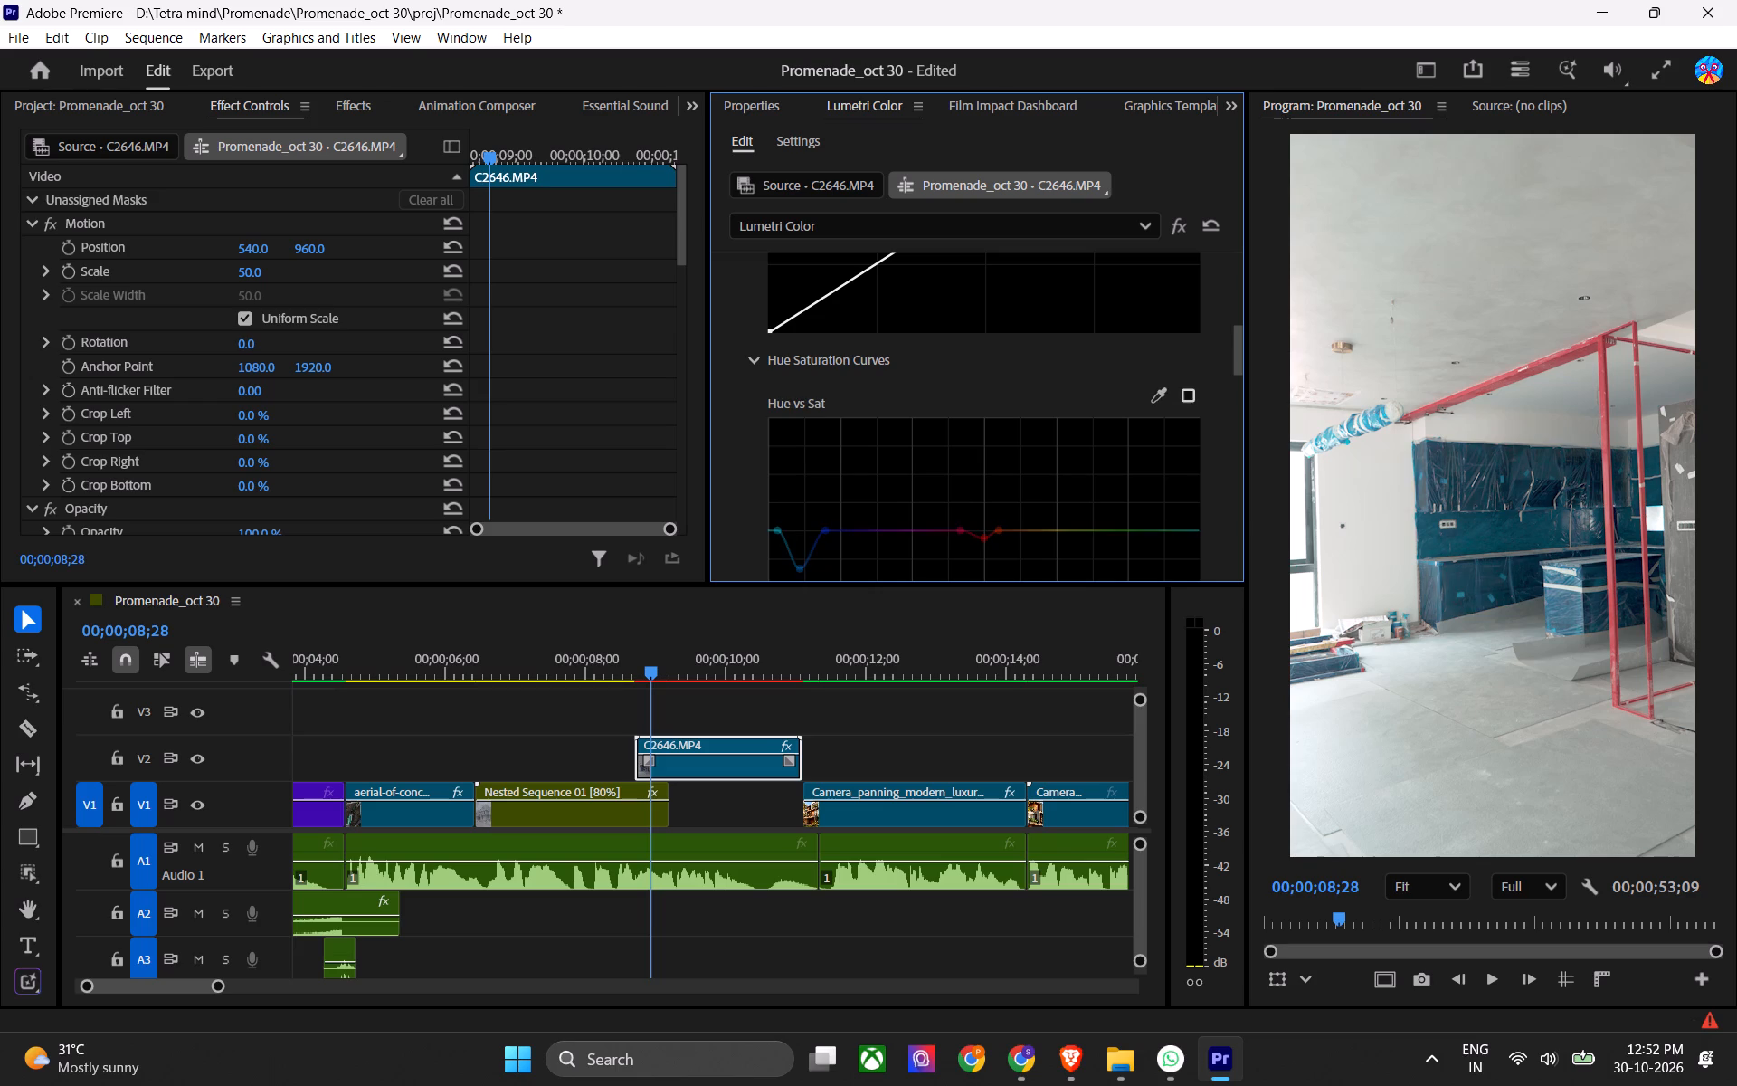
{"action": "left_click", "coordinate": [1187, 390]}
In the Creative adjustments of C2646.MP4, try both sharpening extremes and settle on a Sharpen value of about 23.5.
{"action": "scroll", "coordinate": [1196, 395], "scroll_direction": "up", "scroll_amount": 6}
{"action": "left_click_drag", "start_coordinate": [1239, 342], "coordinate": [1239, 319]}
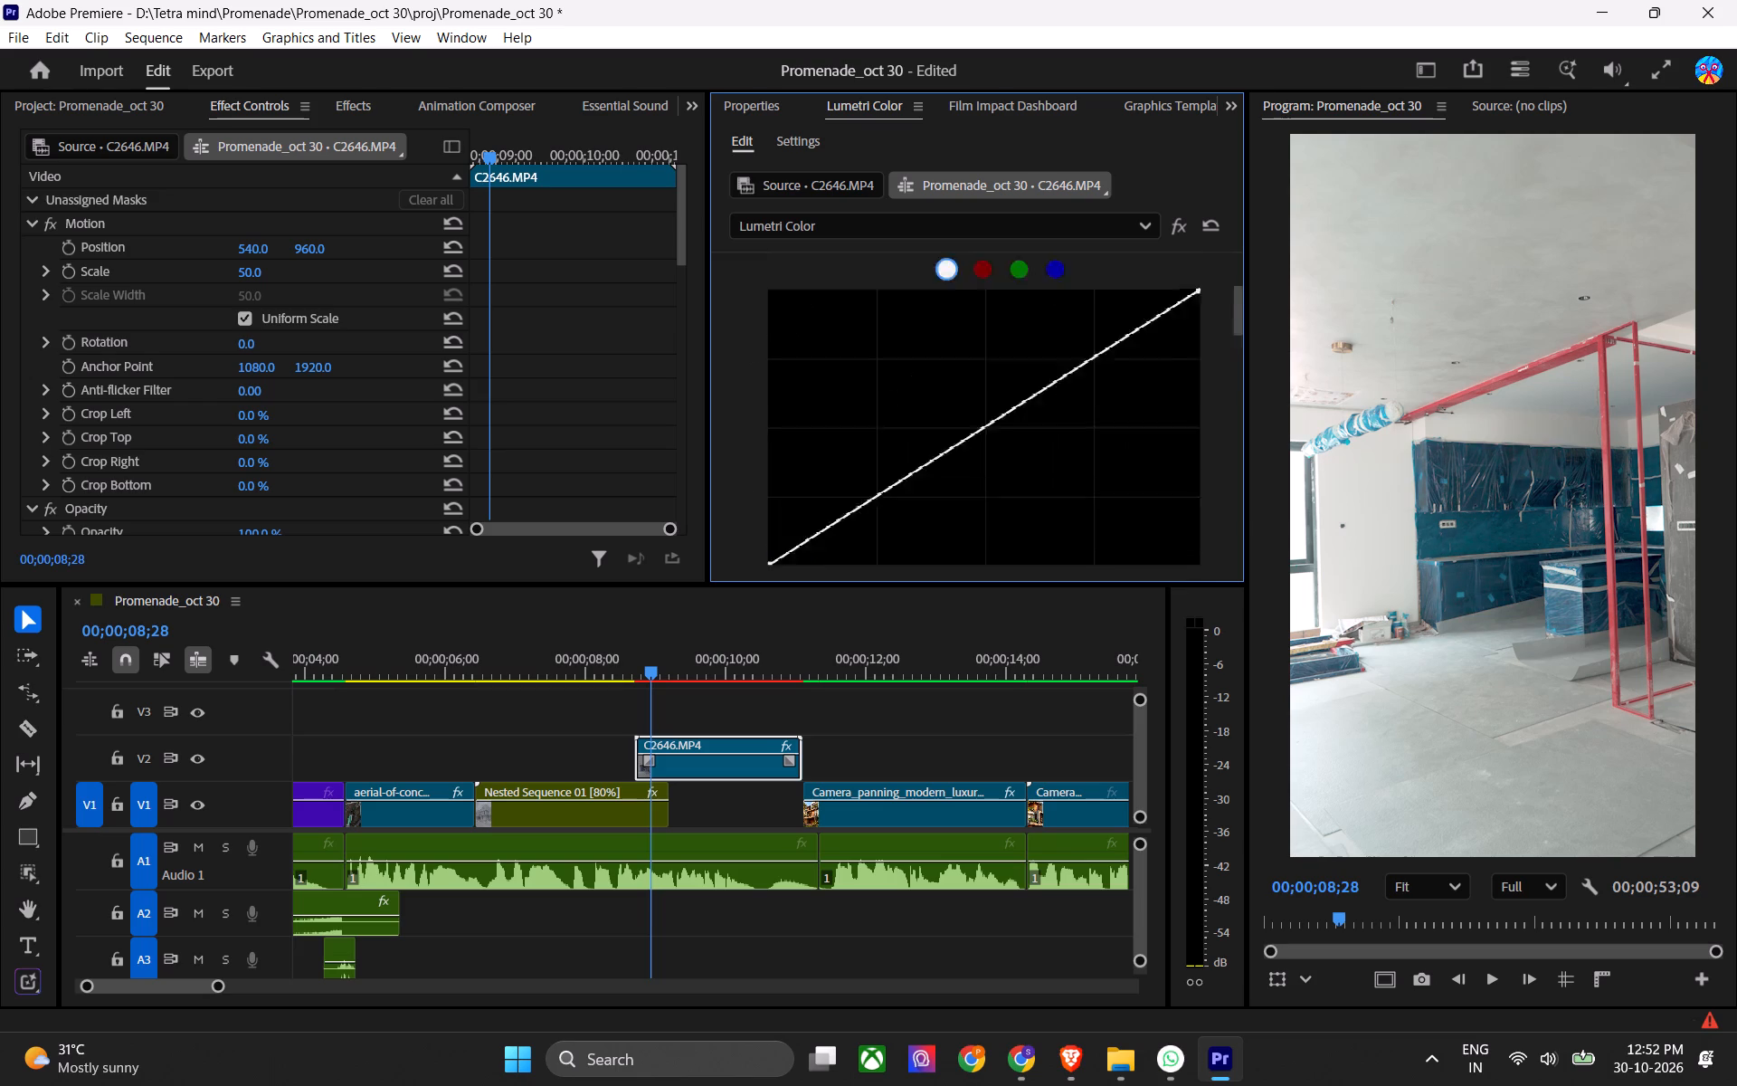
{"action": "left_click_drag", "start_coordinate": [1239, 319], "coordinate": [1240, 232]}
{"action": "left_click", "coordinate": [732, 319]}
{"action": "scroll", "coordinate": [758, 498], "scroll_direction": "down", "scroll_amount": 8}
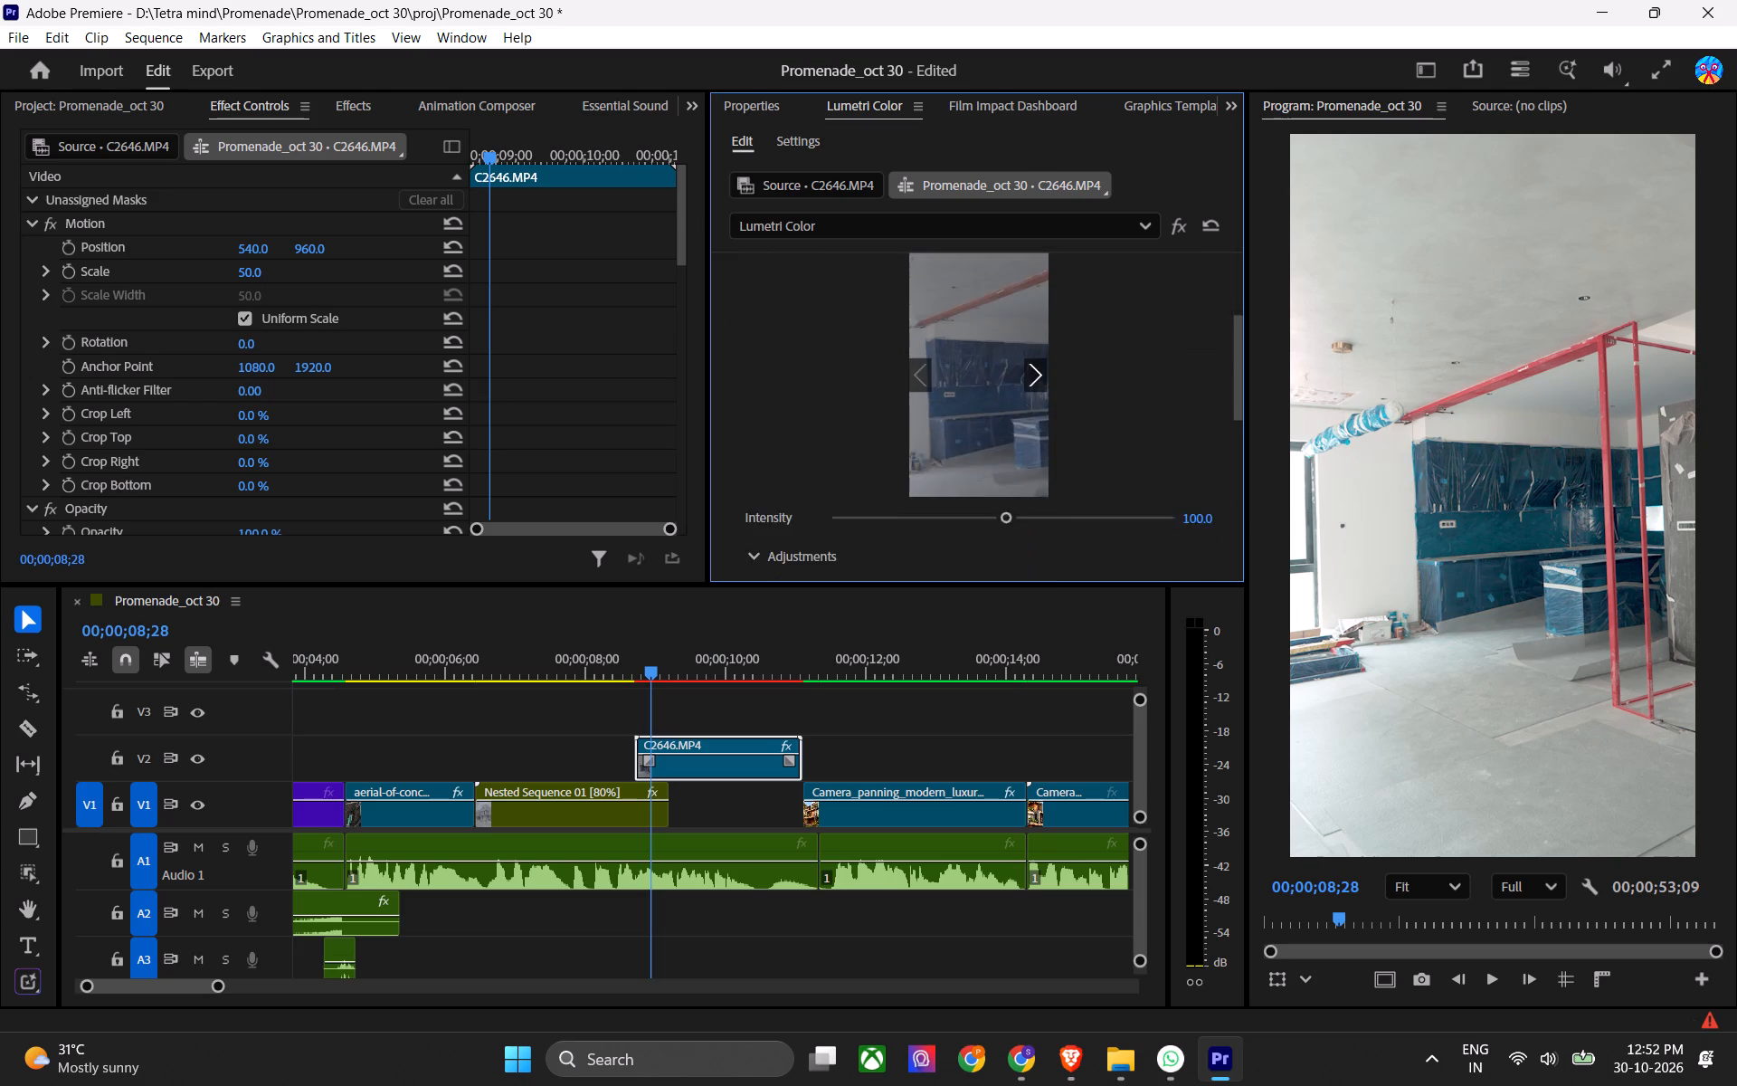
{"action": "scroll", "coordinate": [779, 410], "scroll_direction": "down", "scroll_amount": 7}
{"action": "left_click_drag", "start_coordinate": [1016, 460], "coordinate": [1220, 477]}
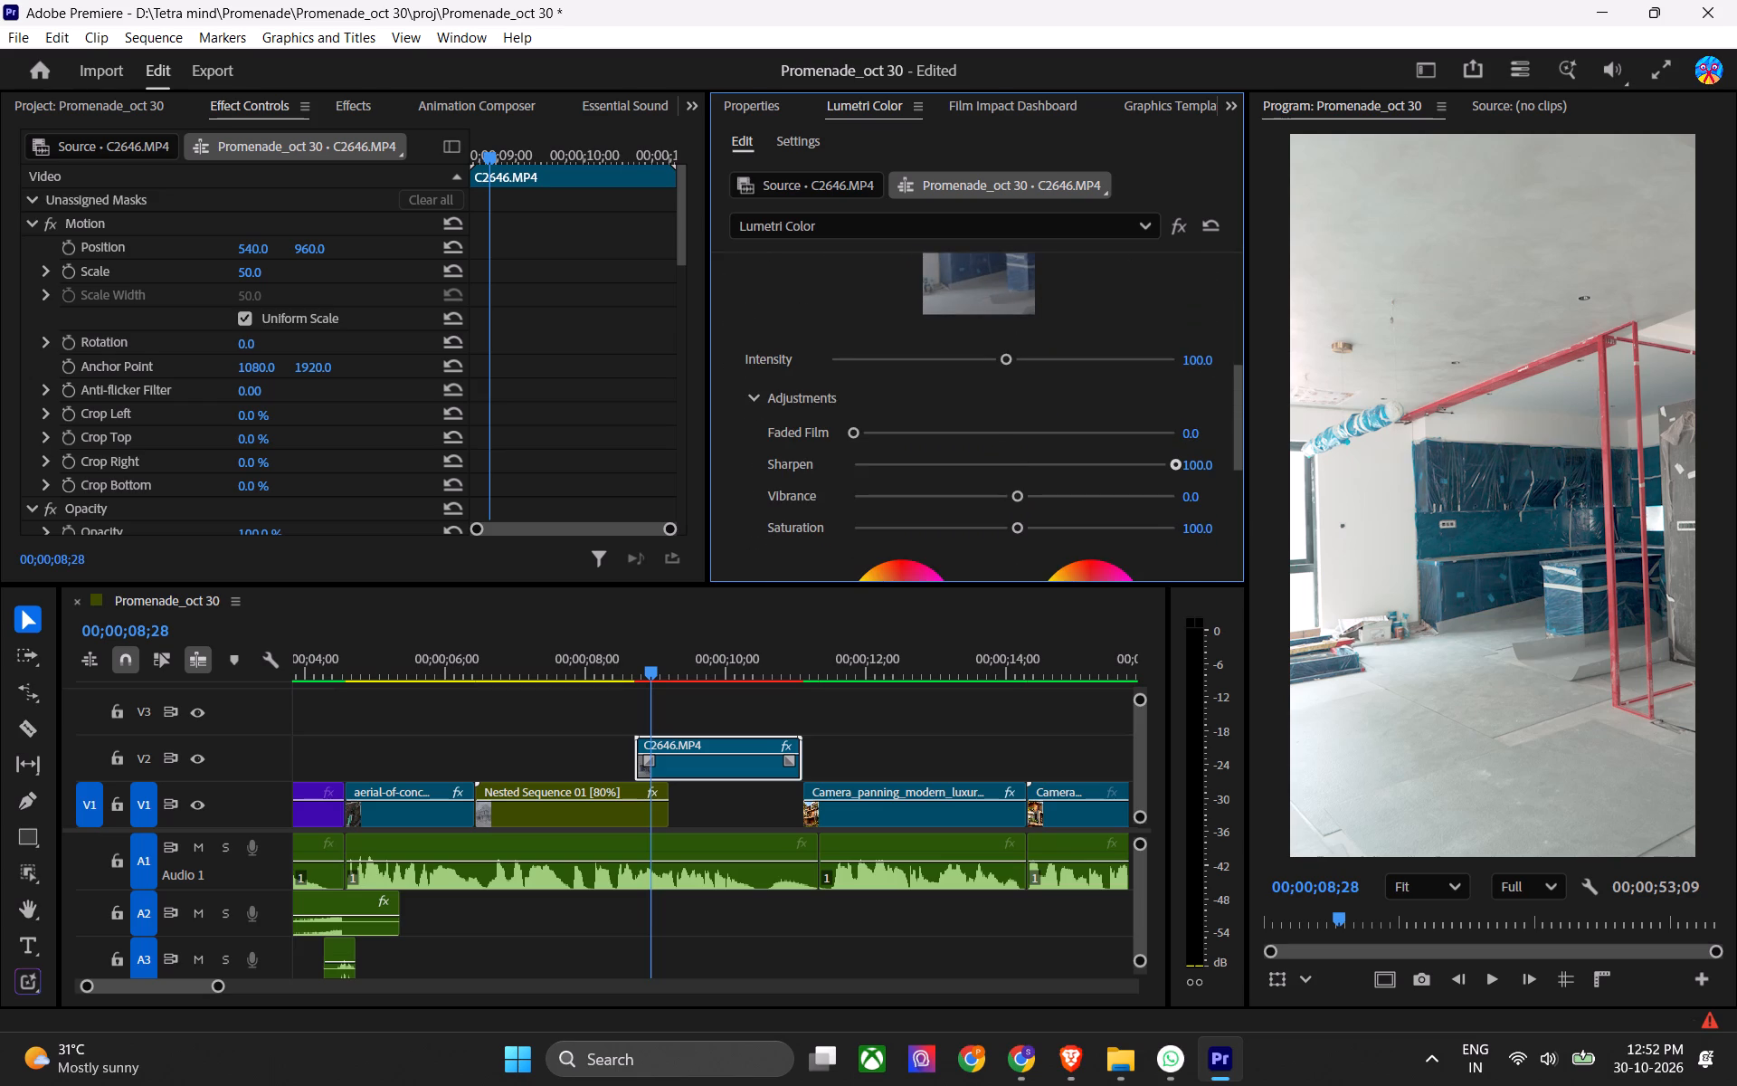
{"action": "left_click_drag", "start_coordinate": [1220, 477], "coordinate": [657, 465]}
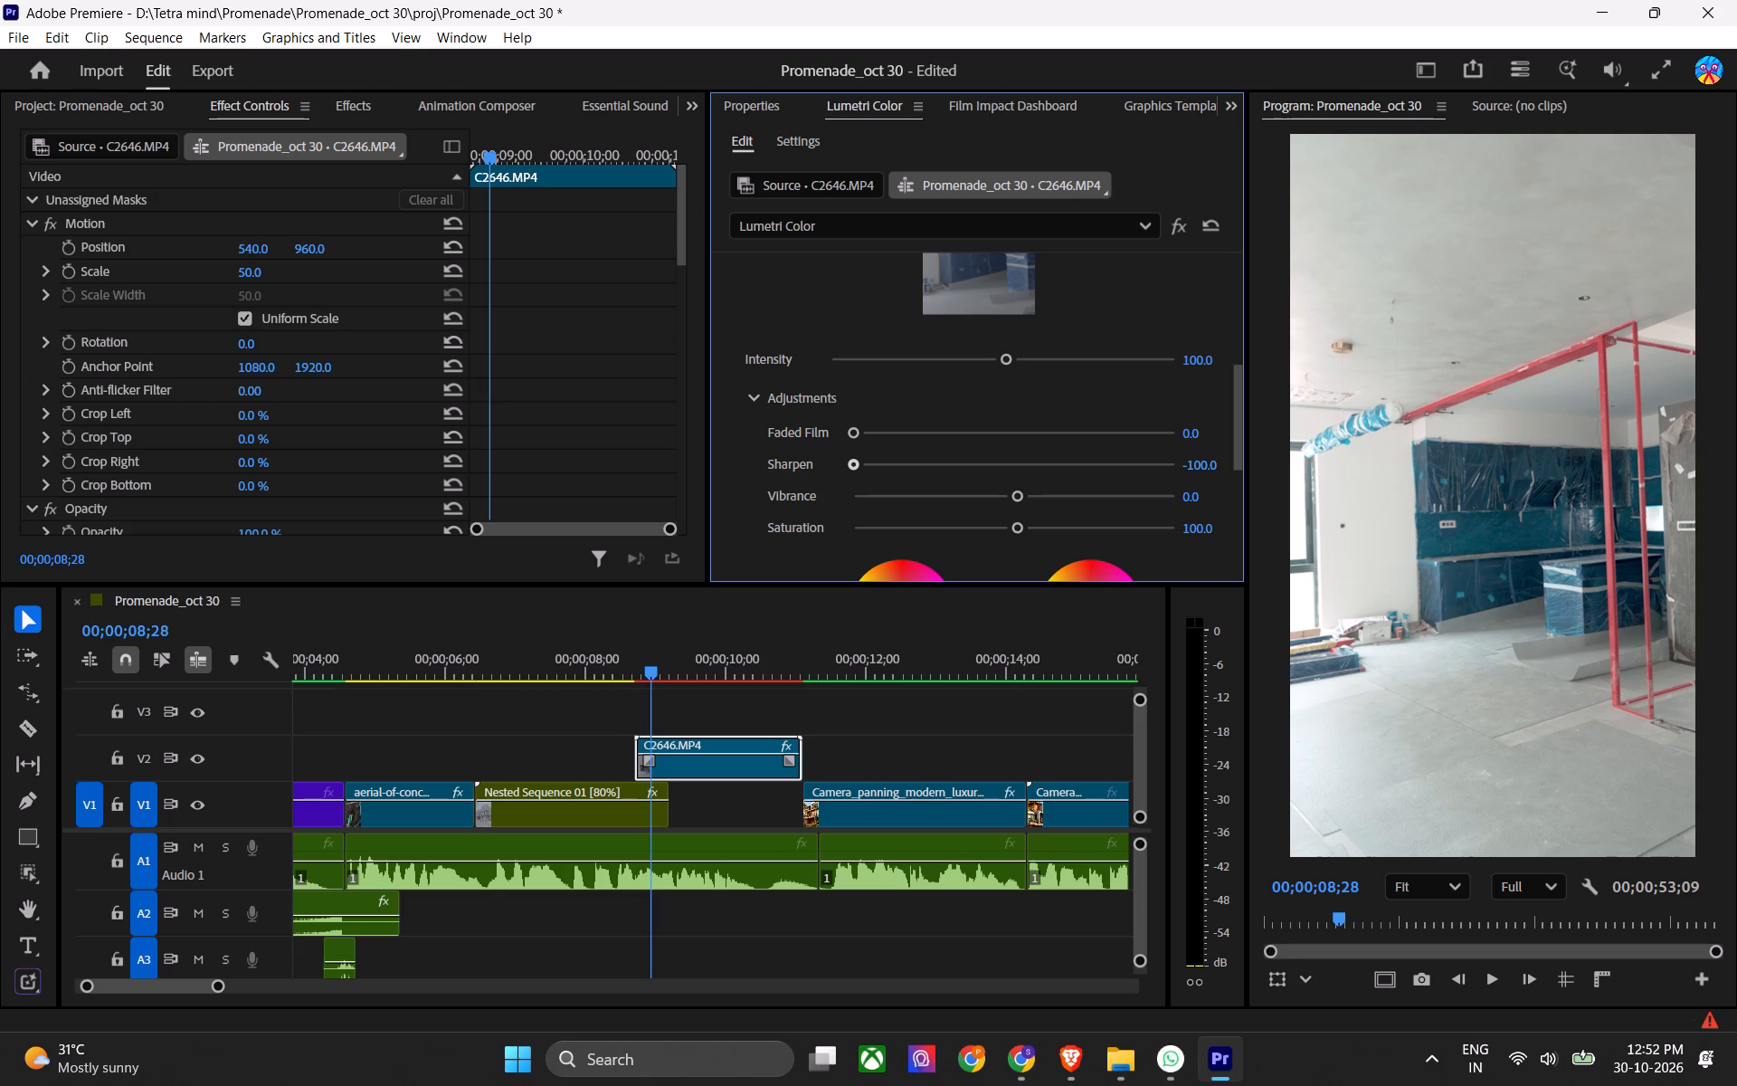
{"action": "left_click_drag", "start_coordinate": [657, 465], "coordinate": [1050, 456]}
Set the creative vibrance of C2646.MP4 to about 31.2 and raise its creative saturation slightly above 100.
{"action": "left_click_drag", "start_coordinate": [1012, 497], "coordinate": [924, 500]}
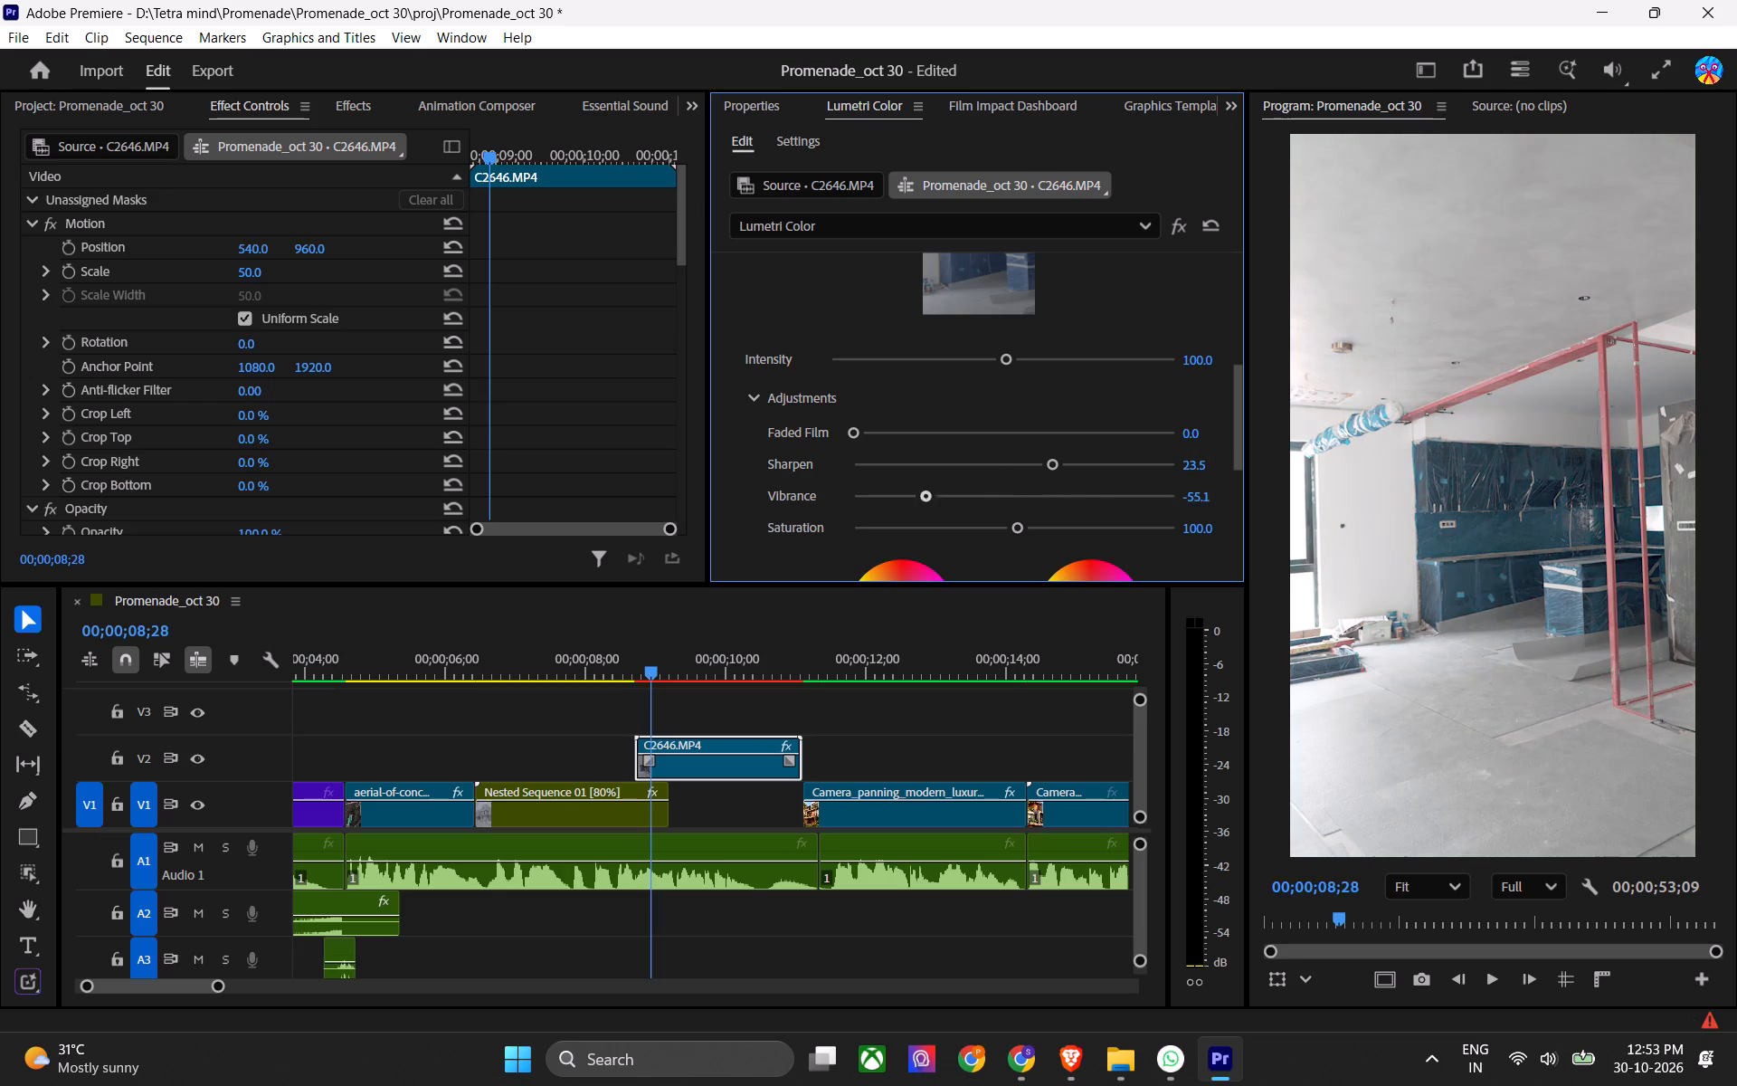
{"action": "left_click_drag", "start_coordinate": [924, 500], "coordinate": [1058, 492]}
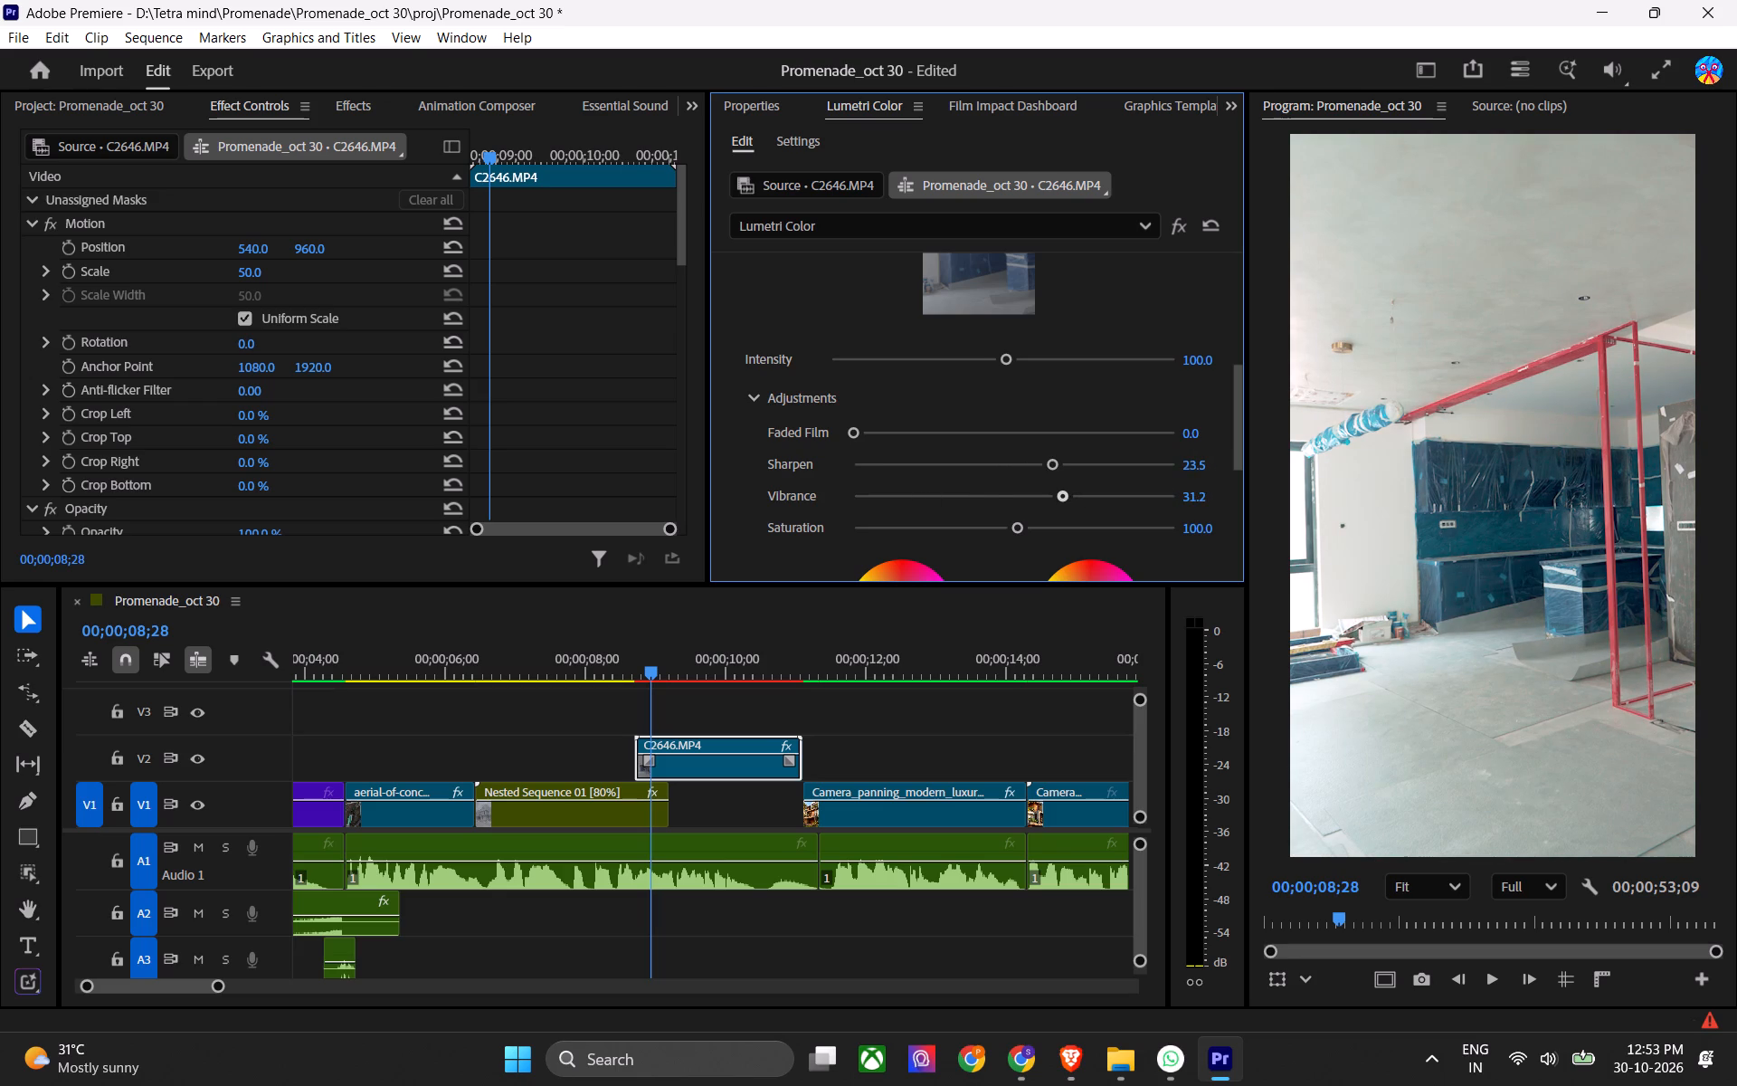
{"action": "left_click_drag", "start_coordinate": [1058, 492], "coordinate": [1063, 494]}
{"action": "left_click_drag", "start_coordinate": [1020, 526], "coordinate": [1118, 517]}
{"action": "left_click_drag", "start_coordinate": [1118, 517], "coordinate": [1061, 501]}
{"action": "left_click_drag", "start_coordinate": [1061, 501], "coordinate": [1029, 509]}
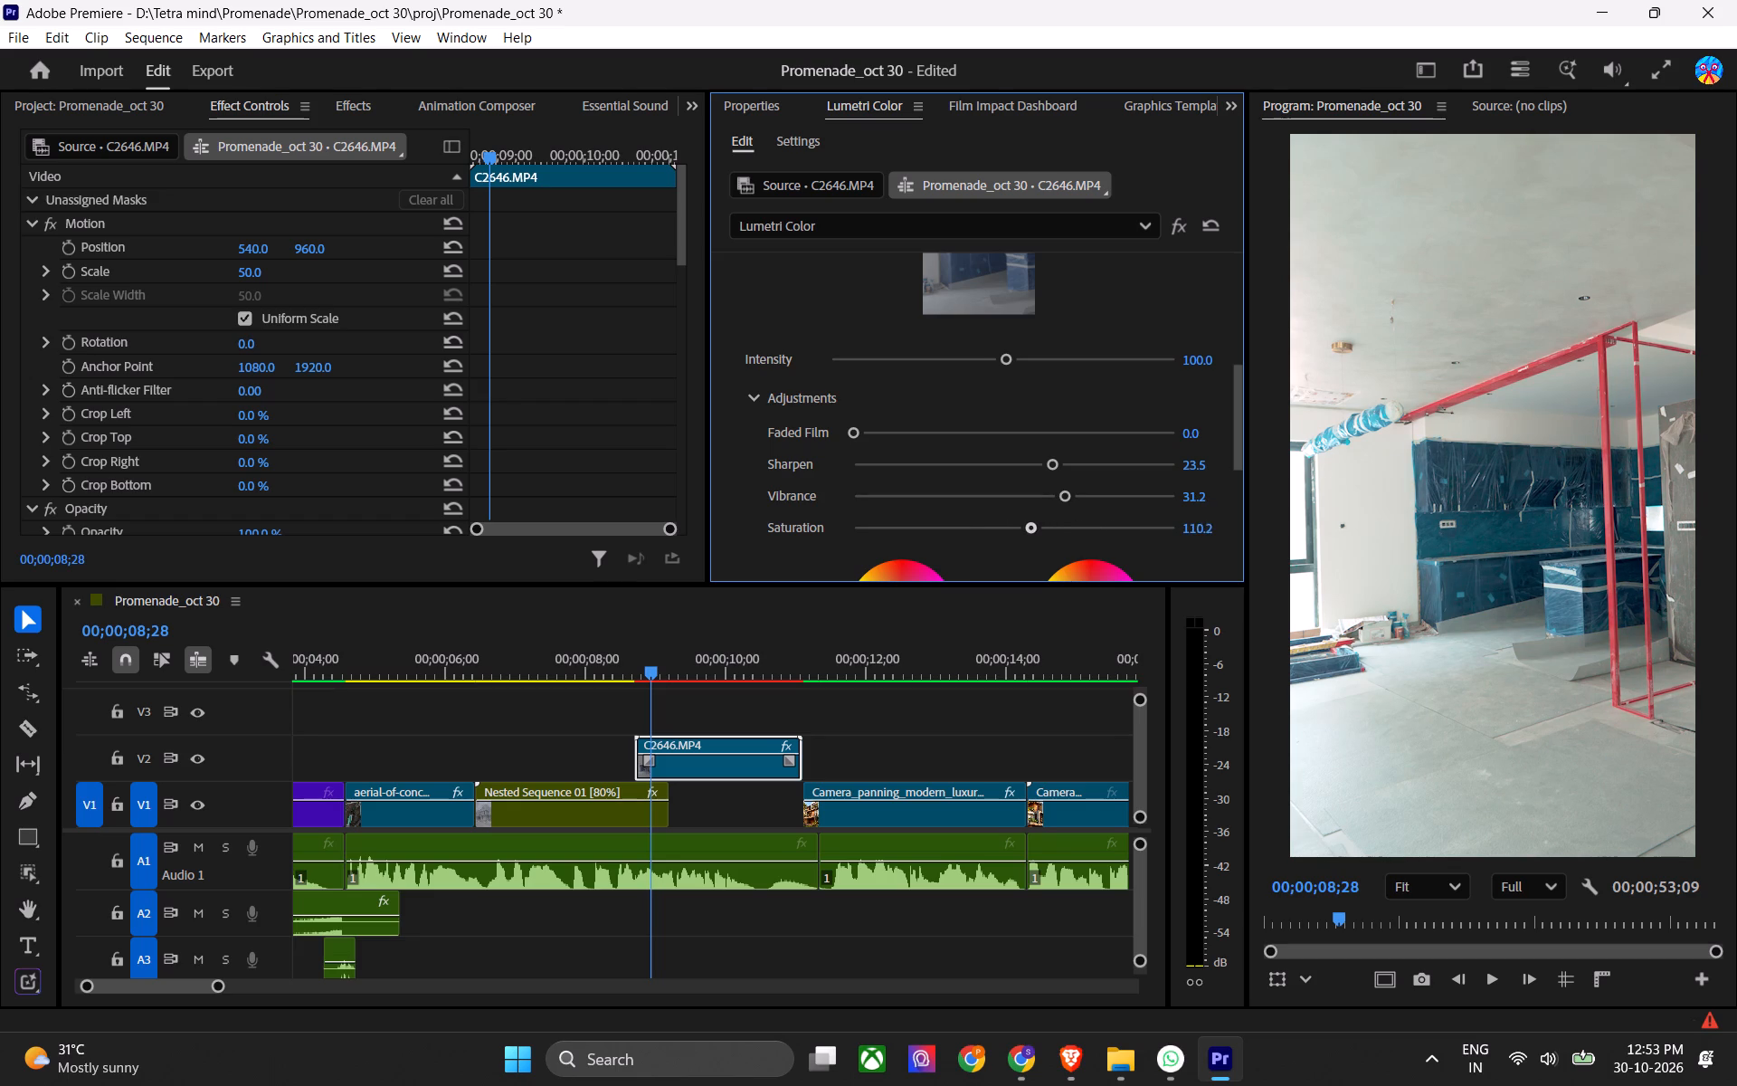
{"action": "left_click_drag", "start_coordinate": [1029, 509], "coordinate": [1022, 507]}
Set the exposure of C2646.MP4 to 1.1 in Basic Correction, comparing the image without and with the change.
{"action": "scroll", "coordinate": [1009, 405], "scroll_direction": "up", "scroll_amount": 6}
{"action": "scroll", "coordinate": [1115, 349], "scroll_direction": "up", "scroll_amount": 13}
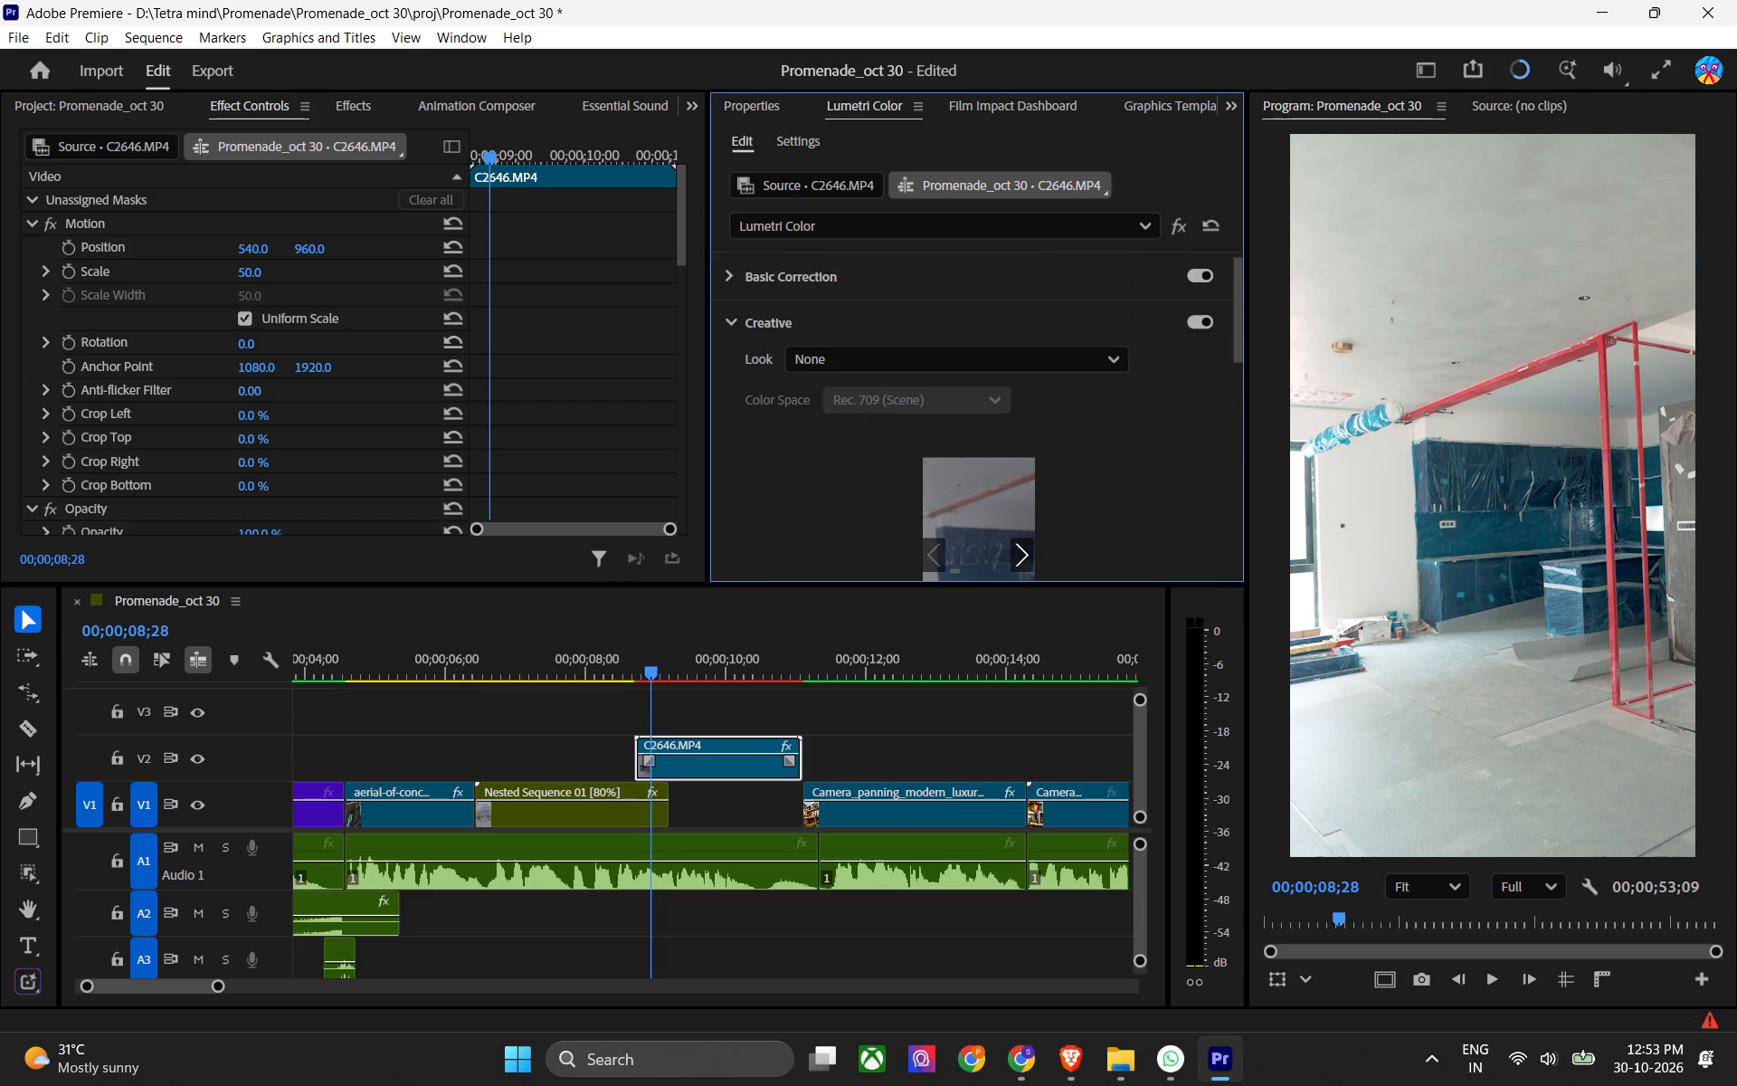
{"action": "left_click", "coordinate": [749, 281]}
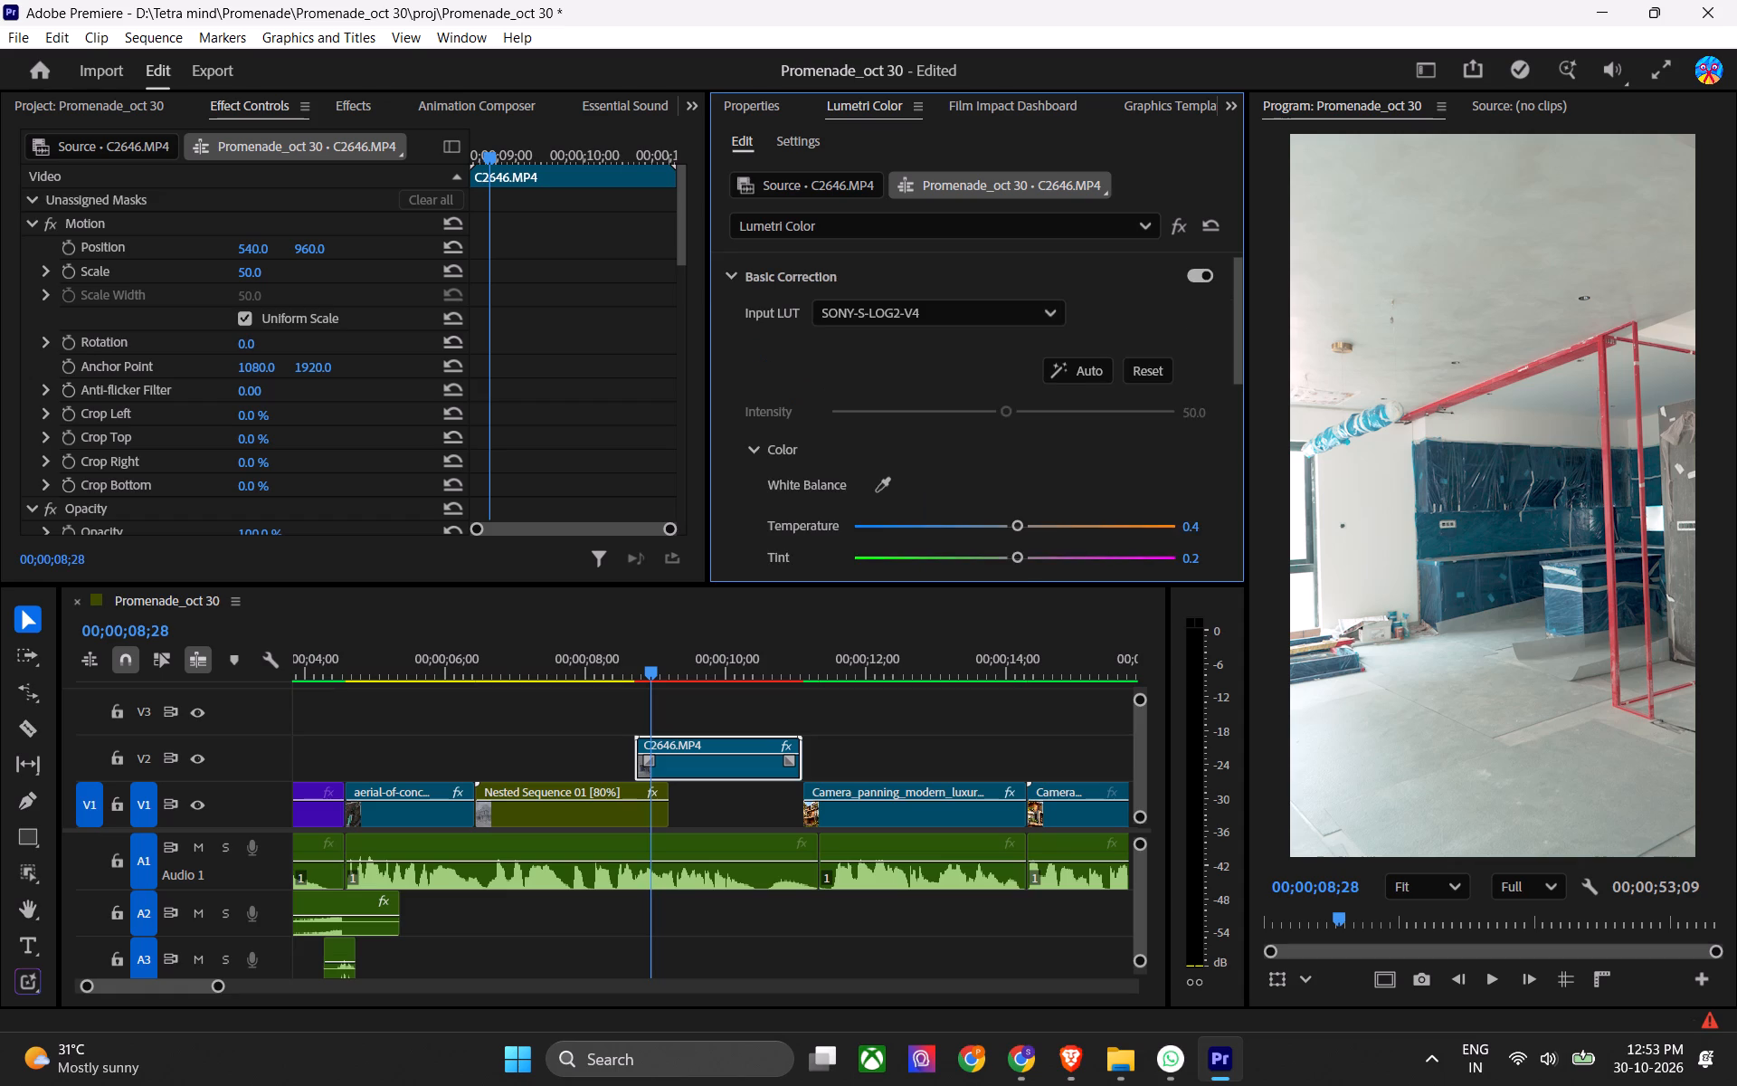
{"action": "scroll", "coordinate": [1038, 472], "scroll_direction": "down", "scroll_amount": 7}
{"action": "left_click", "coordinate": [1191, 503]}
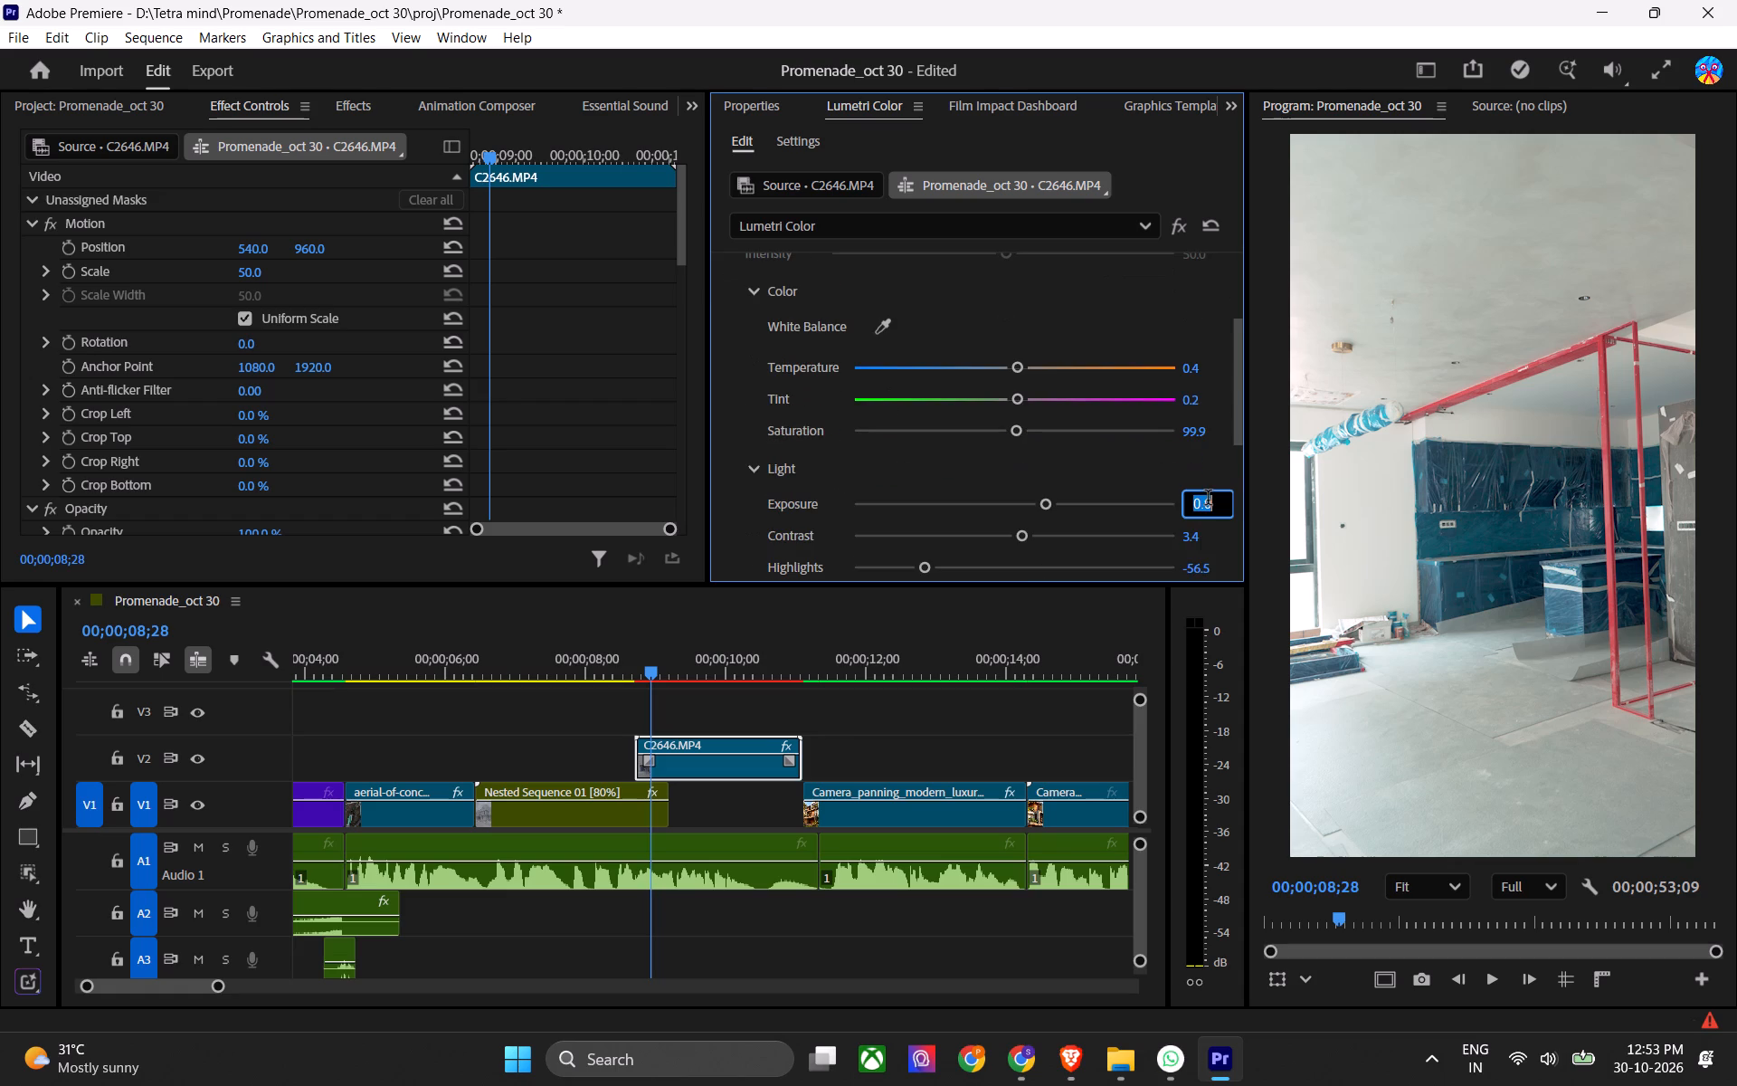
{"action": "type", "text": "1.1"}
{"action": "key", "text": "Return"}
{"action": "left_click", "coordinate": [1188, 479]}
{"action": "key", "text": "ctrl+z"}
{"action": "key", "text": "ctrl+shift+z"}
Save the project and play the sequence from about 00;00;07;16 through Nested Sequence 01 into C2646.MP4.
{"action": "left_click_drag", "start_coordinate": [590, 638], "coordinate": [554, 655]}
{"action": "key", "text": "ctrl+s"}
{"action": "key", "text": "ctrl+s"}
{"action": "key", "text": "space"}
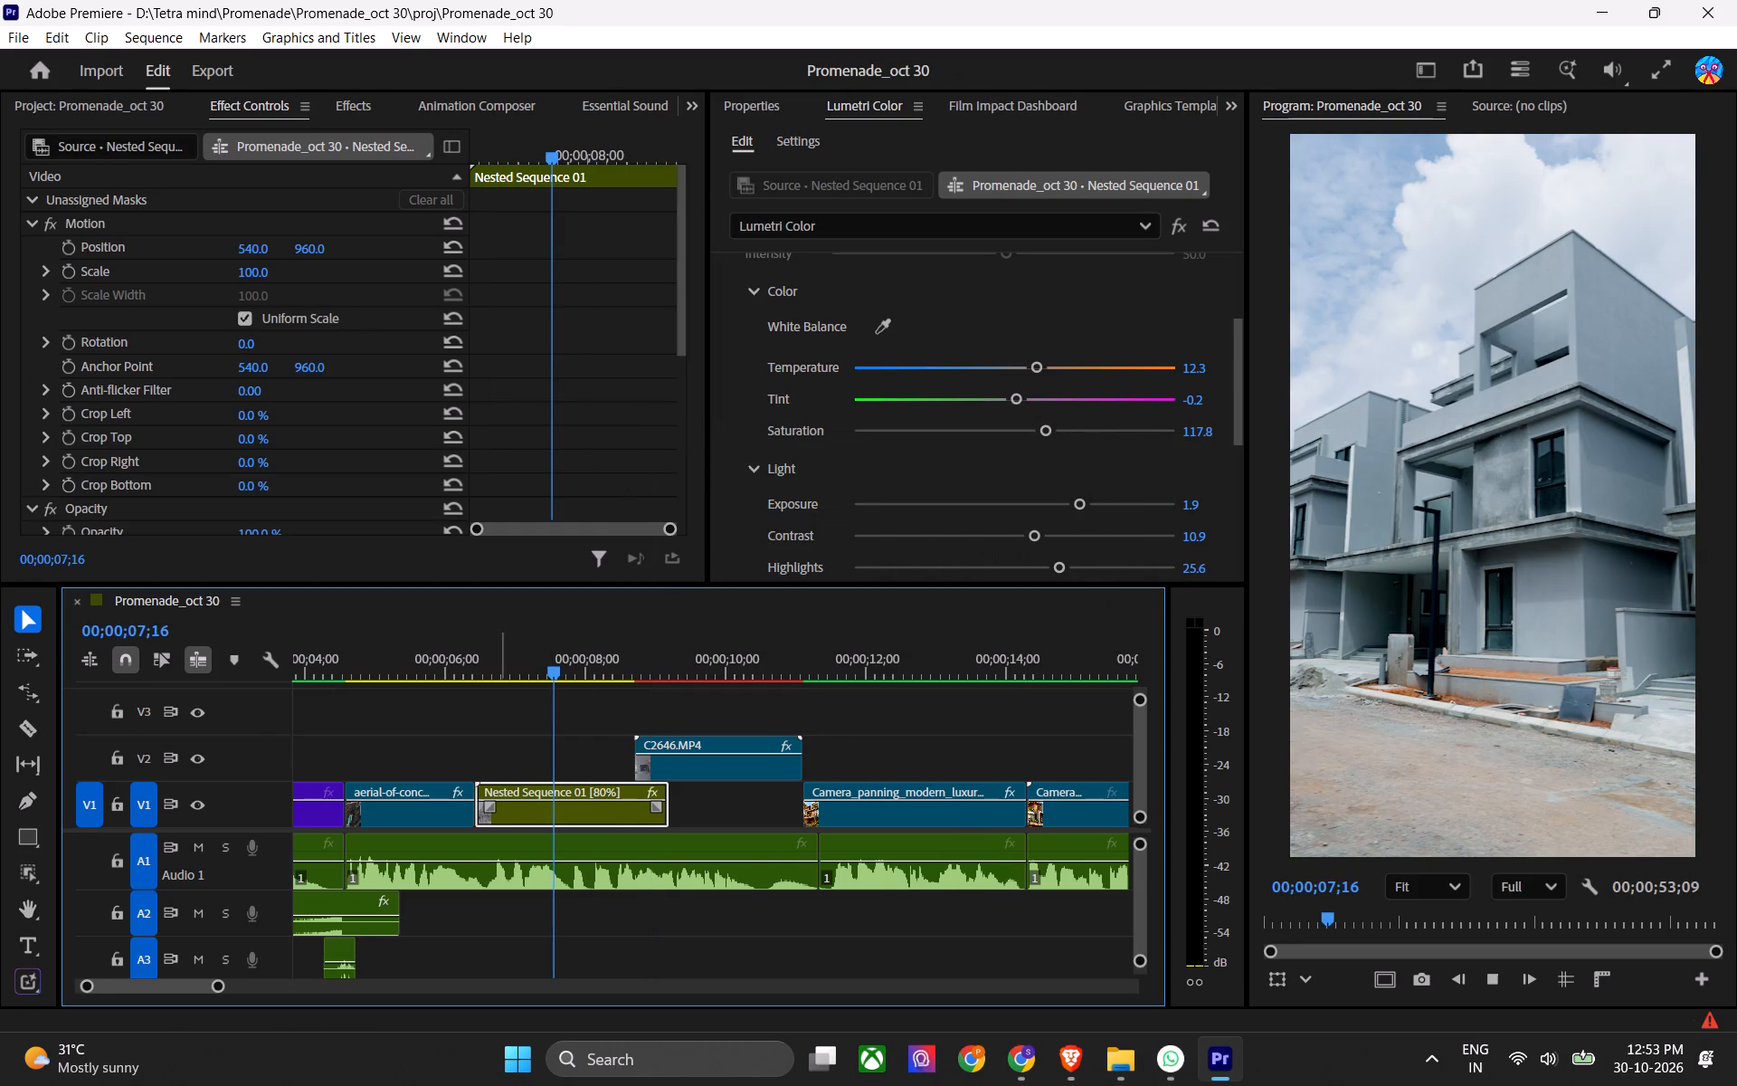
{"action": "key", "text": "space"}
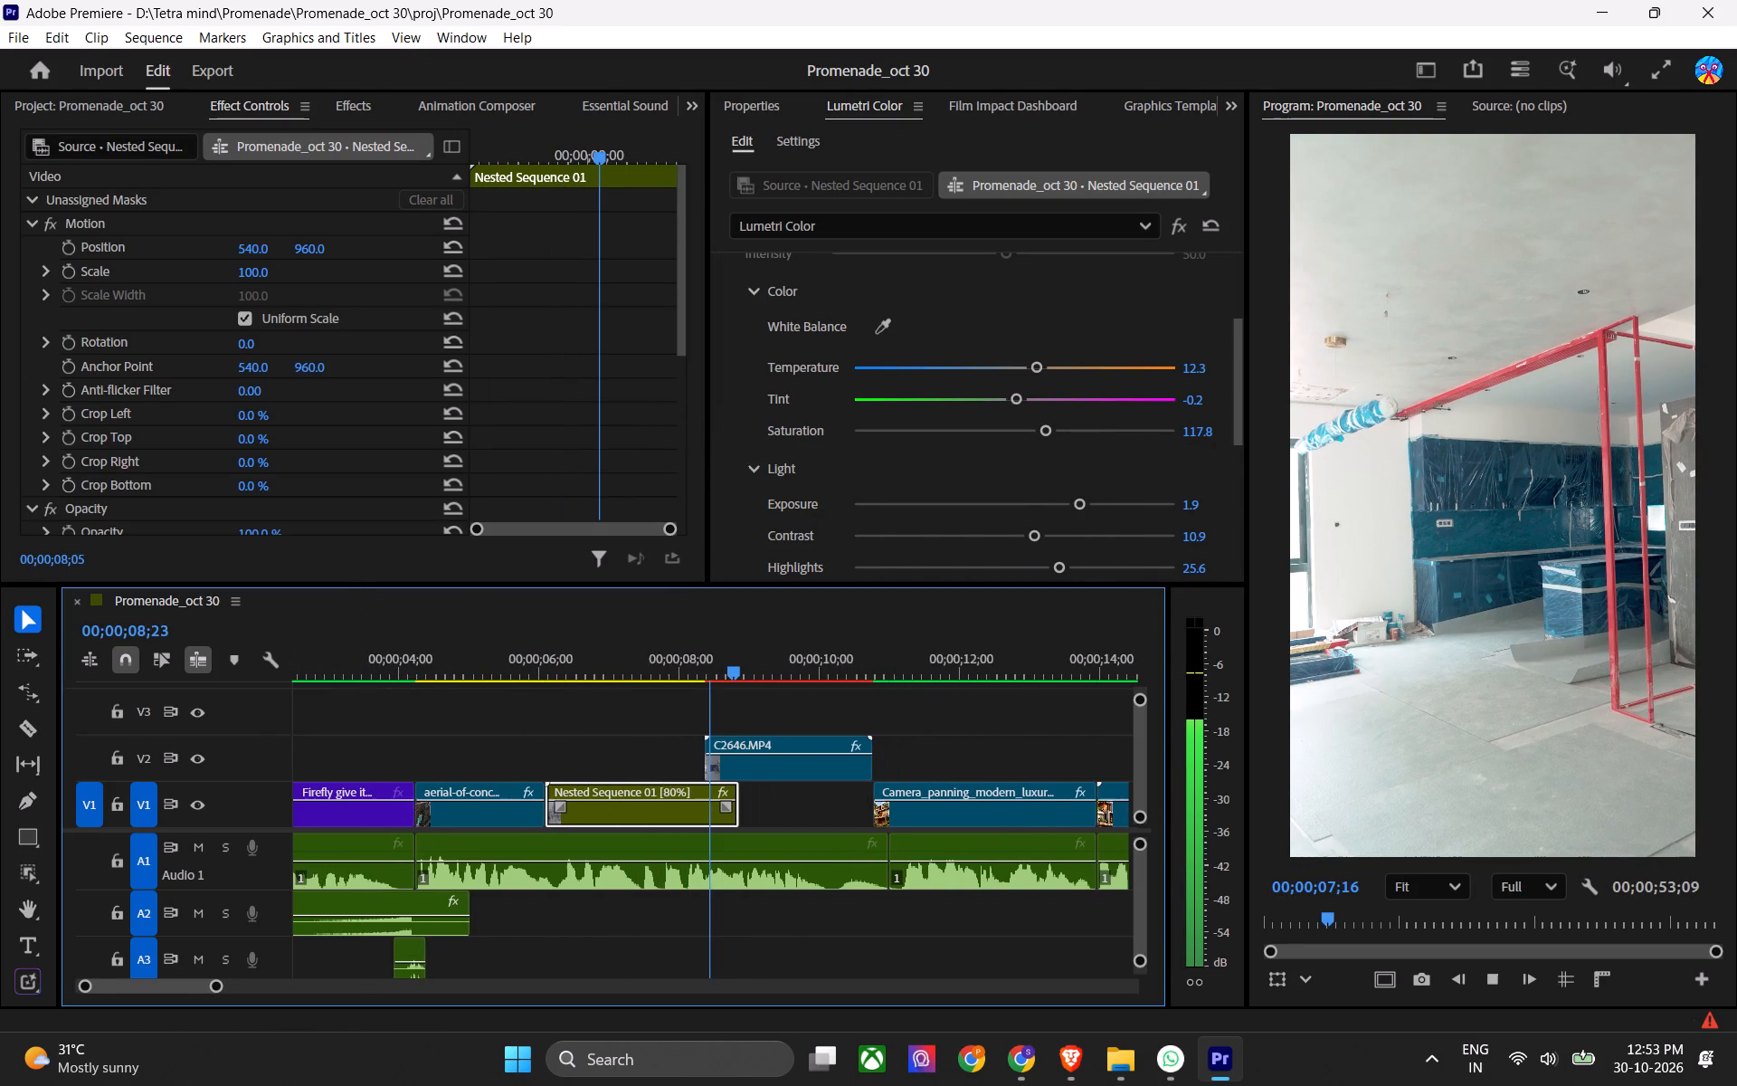
Slip the footage inside Nested Sequence 01 on V1 in the negative direction, and undo the cut made at 00;00;07;19.
{"action": "left_click_drag", "start_coordinate": [664, 590], "coordinate": [660, 598]}
{"action": "left_click", "coordinate": [584, 681]}
{"action": "left_click", "coordinate": [589, 660]}
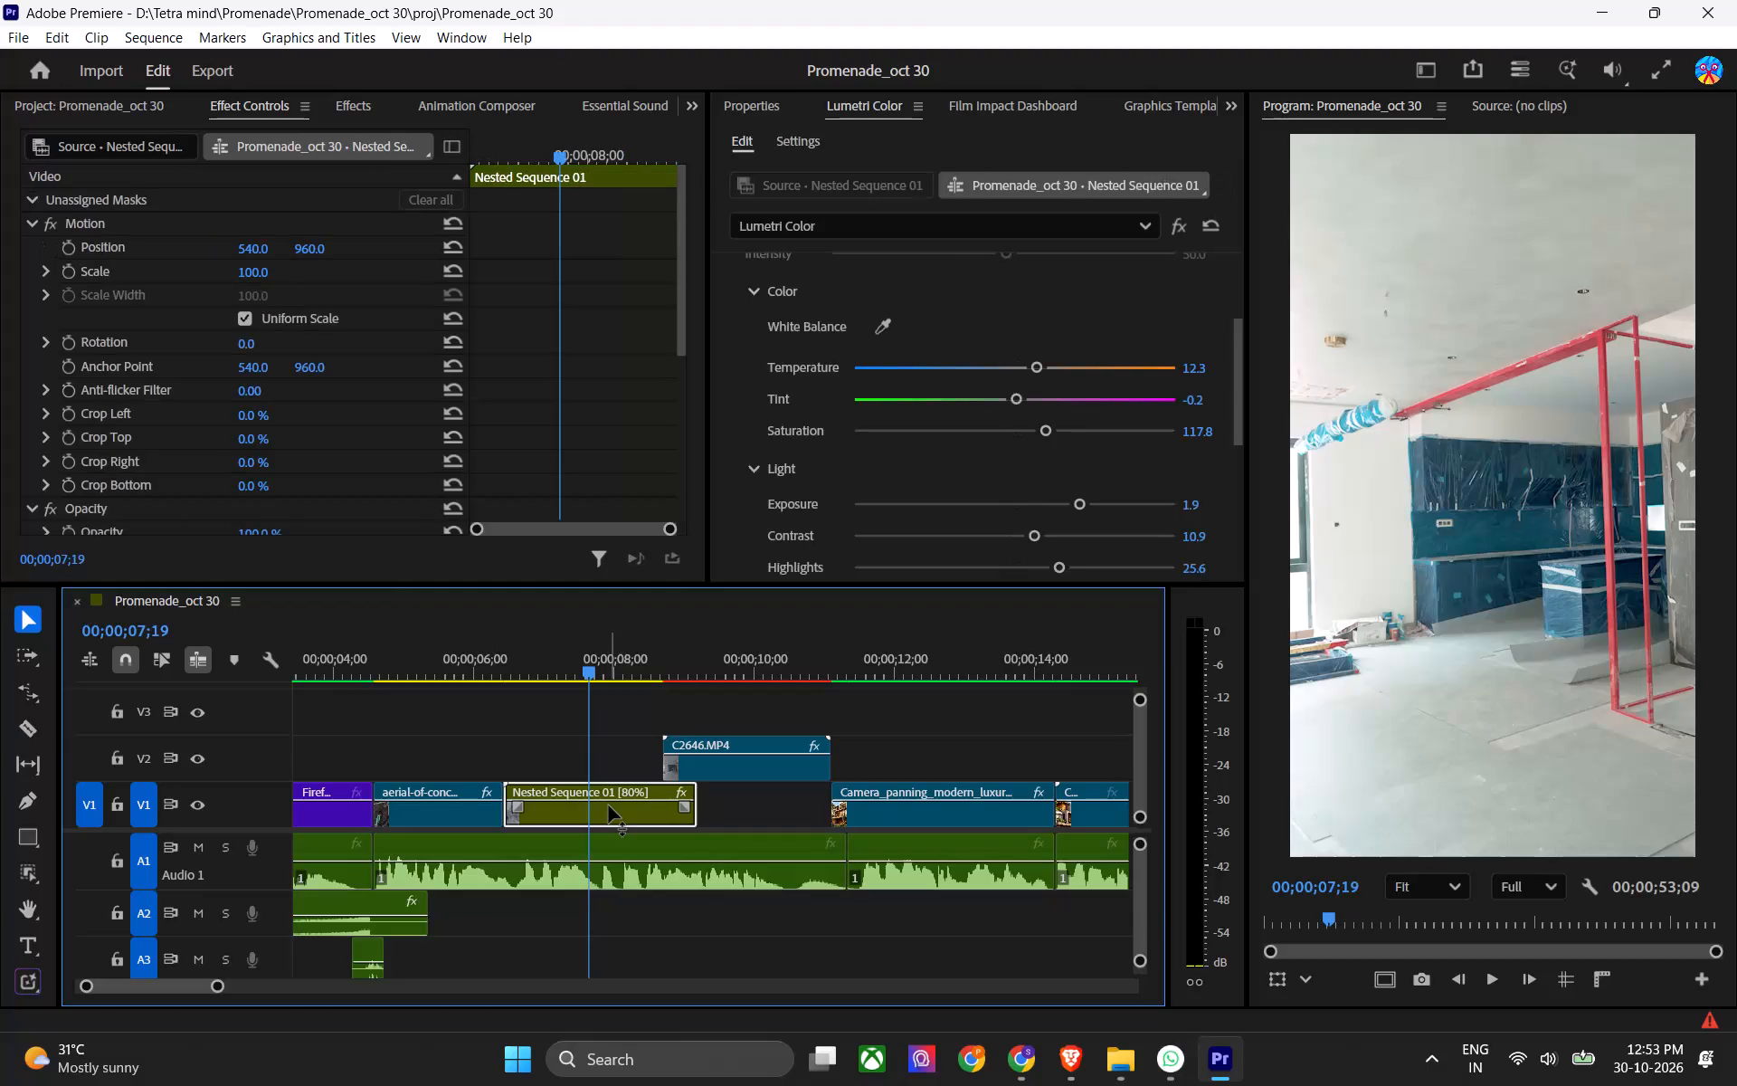
{"action": "key", "text": "y"}
{"action": "left_click_drag", "start_coordinate": [597, 813], "coordinate": [555, 821]}
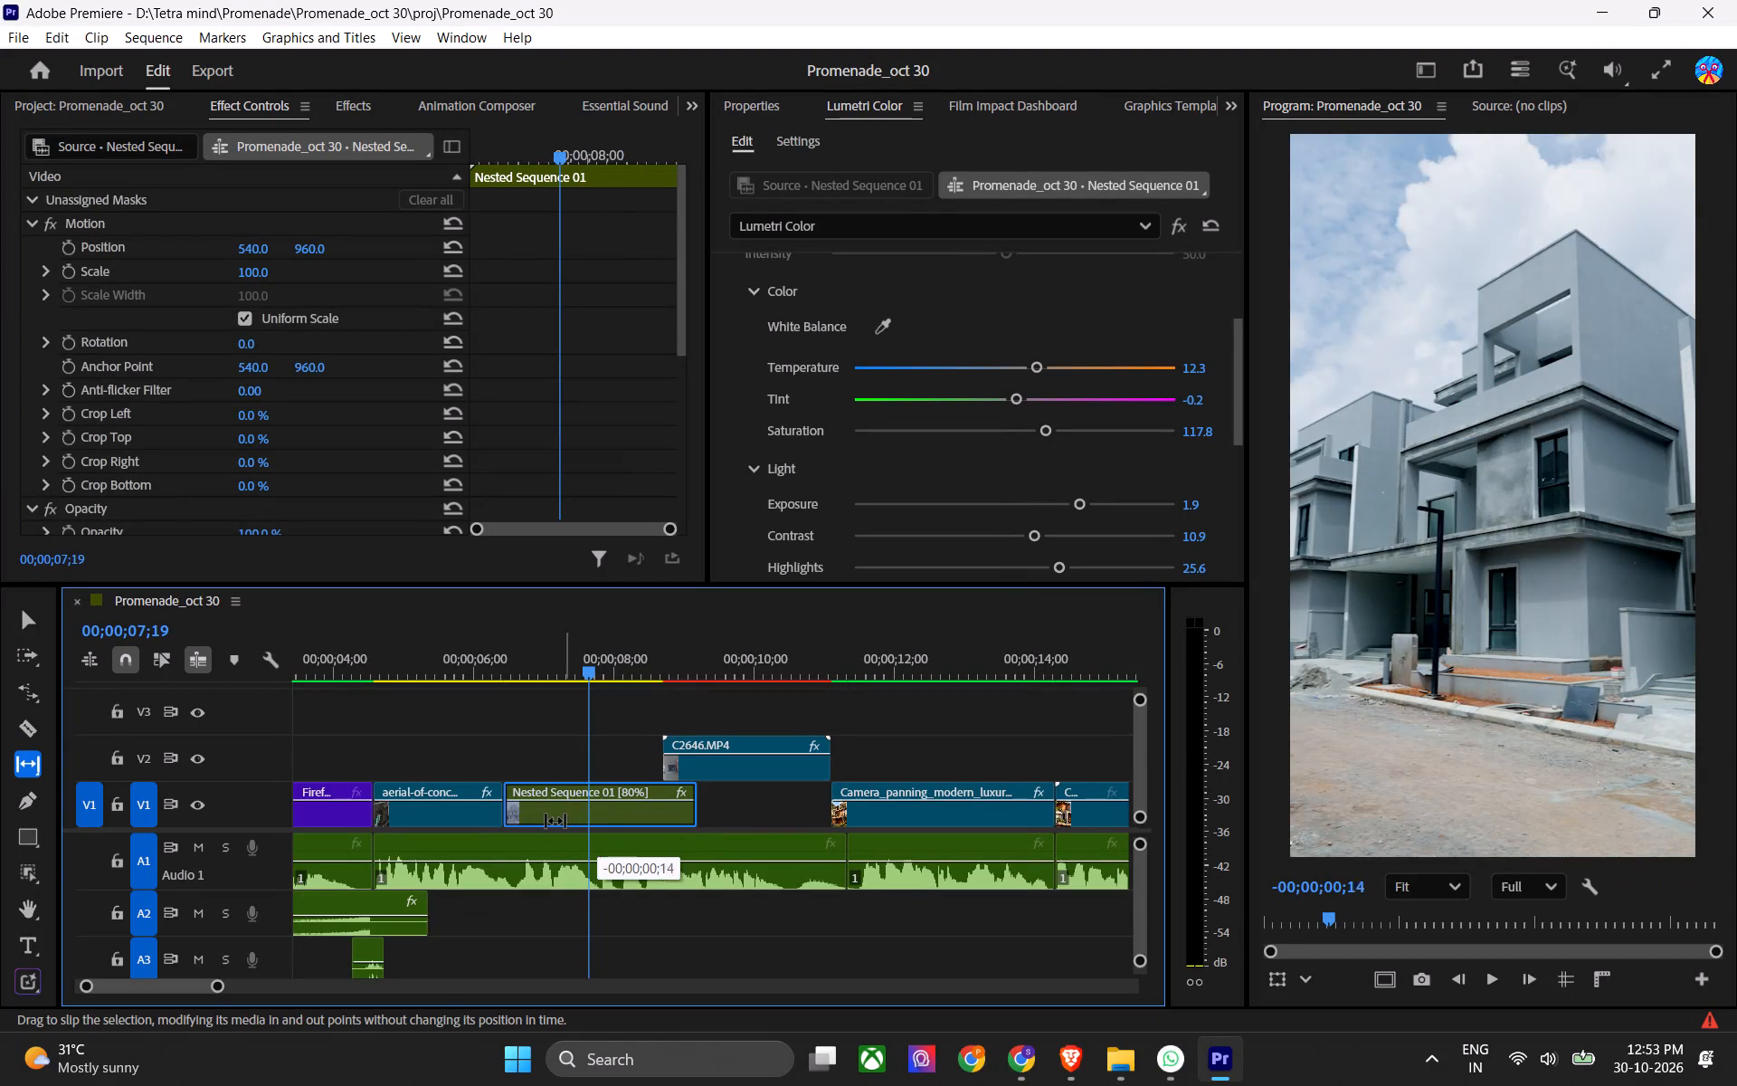
{"action": "left_click_drag", "start_coordinate": [555, 821], "coordinate": [507, 806]}
{"action": "key", "text": "c"}
{"action": "key", "text": "ctrl+z"}
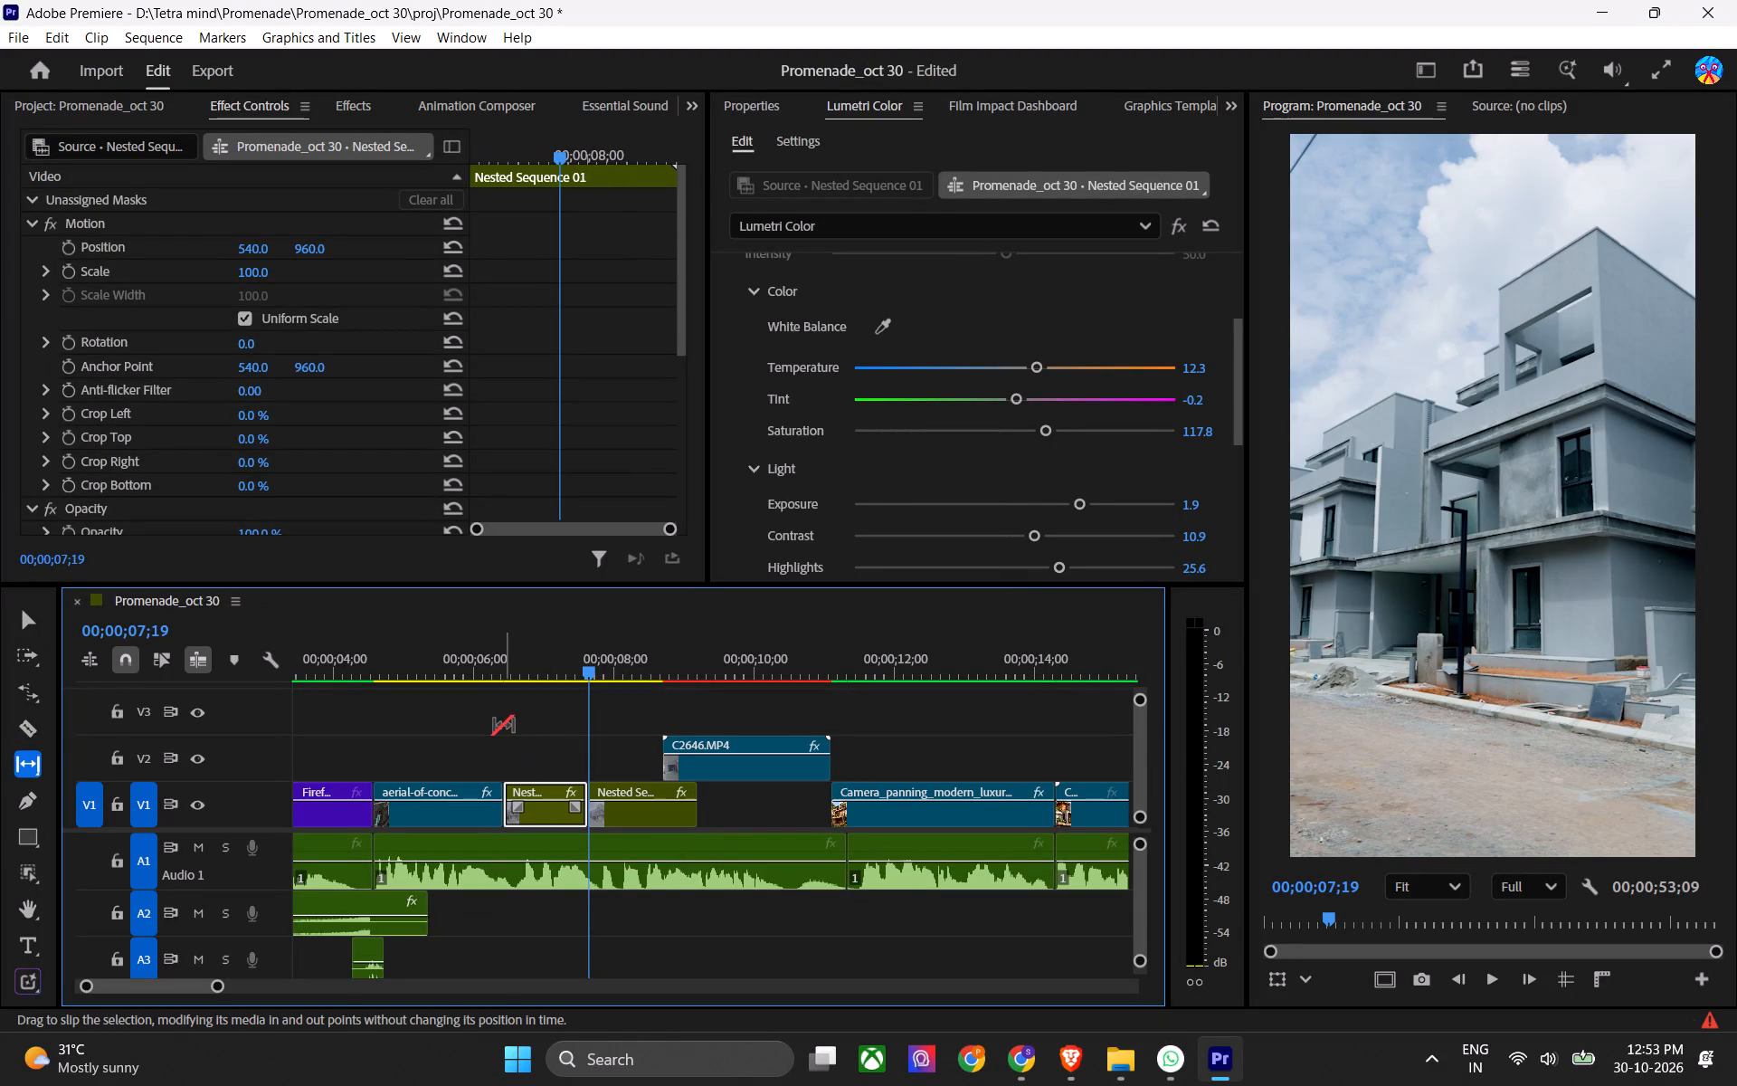
Save the project and play the edit from the end of the aerial concrete clip into the Camera_panning villa clip.
{"action": "key", "text": "v"}
{"action": "left_click_drag", "start_coordinate": [481, 661], "coordinate": [456, 671]}
{"action": "key", "text": "ctrl+s"}
{"action": "key", "text": "ctrl+s"}
{"action": "key", "text": "space"}
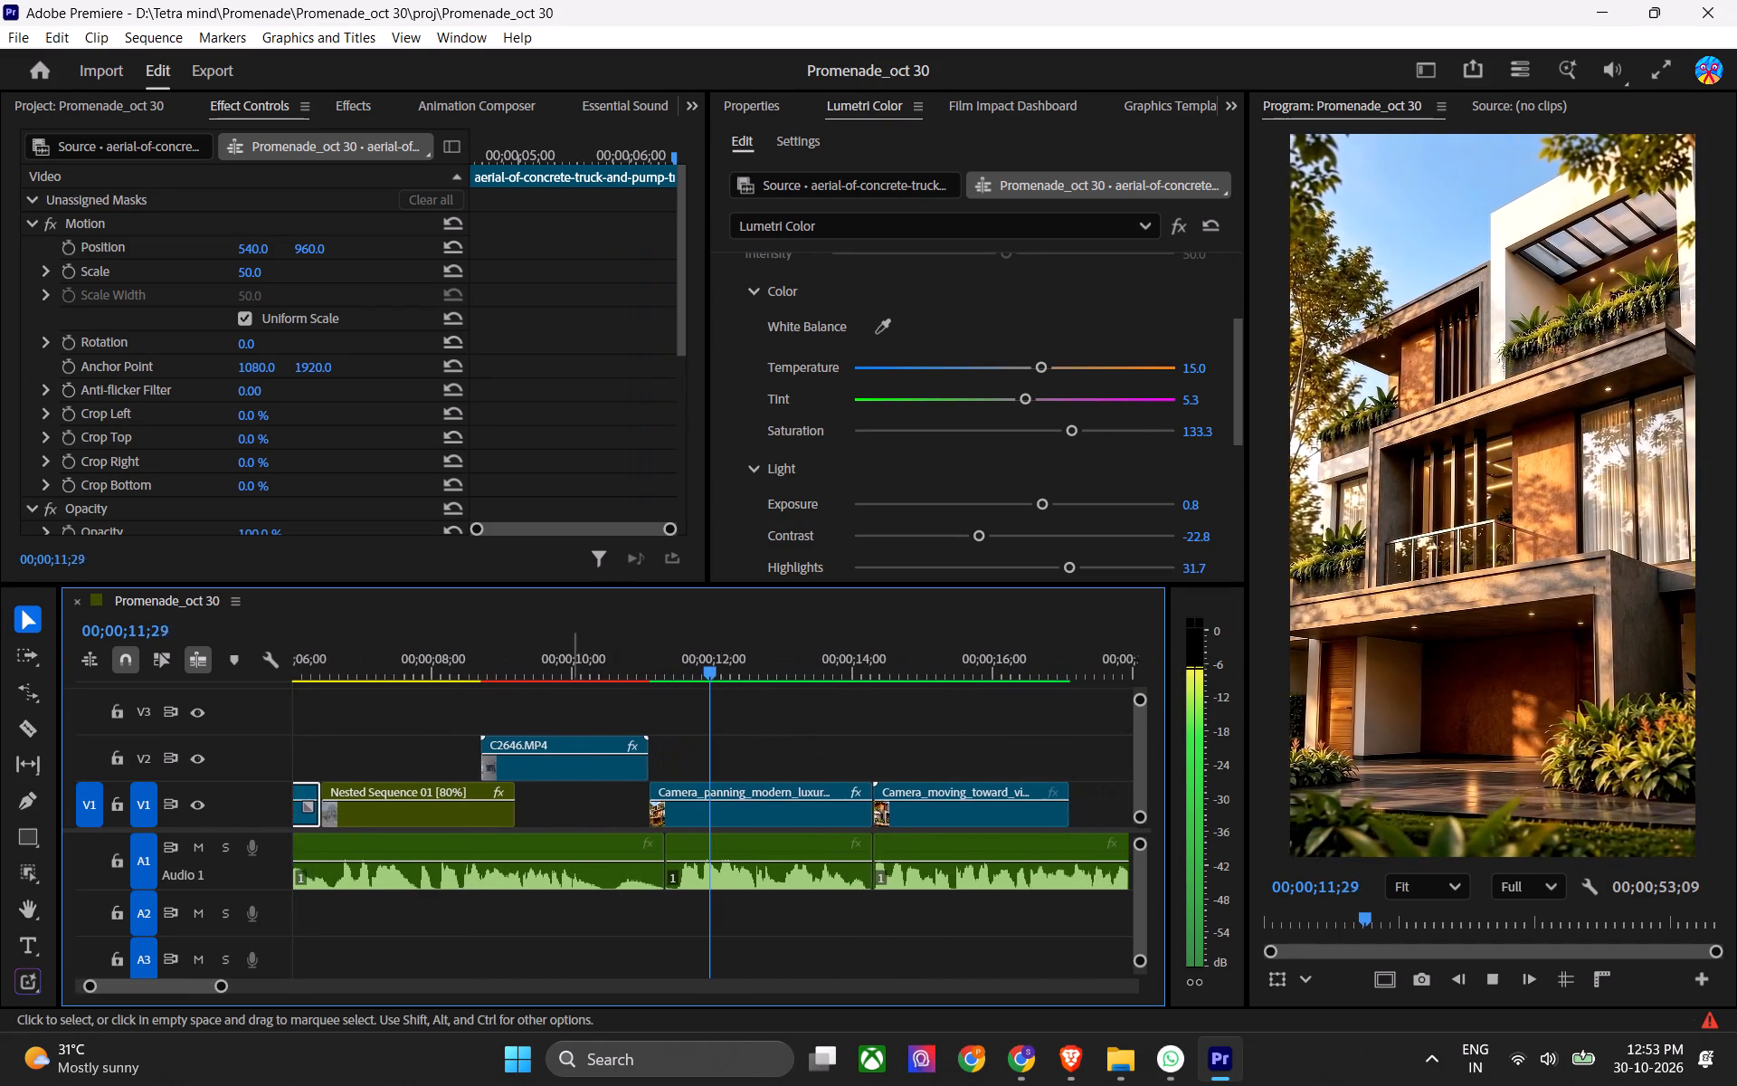
{"action": "key", "text": "space"}
{"action": "scroll", "coordinate": [655, 783], "scroll_direction": "down", "scroll_amount": 5, "text": "alt"}
{"action": "scroll", "coordinate": [655, 786], "scroll_direction": "up", "scroll_amount": 5}
{"action": "key", "text": "ctrl+s"}
{"action": "key", "text": "ctrl+s"}
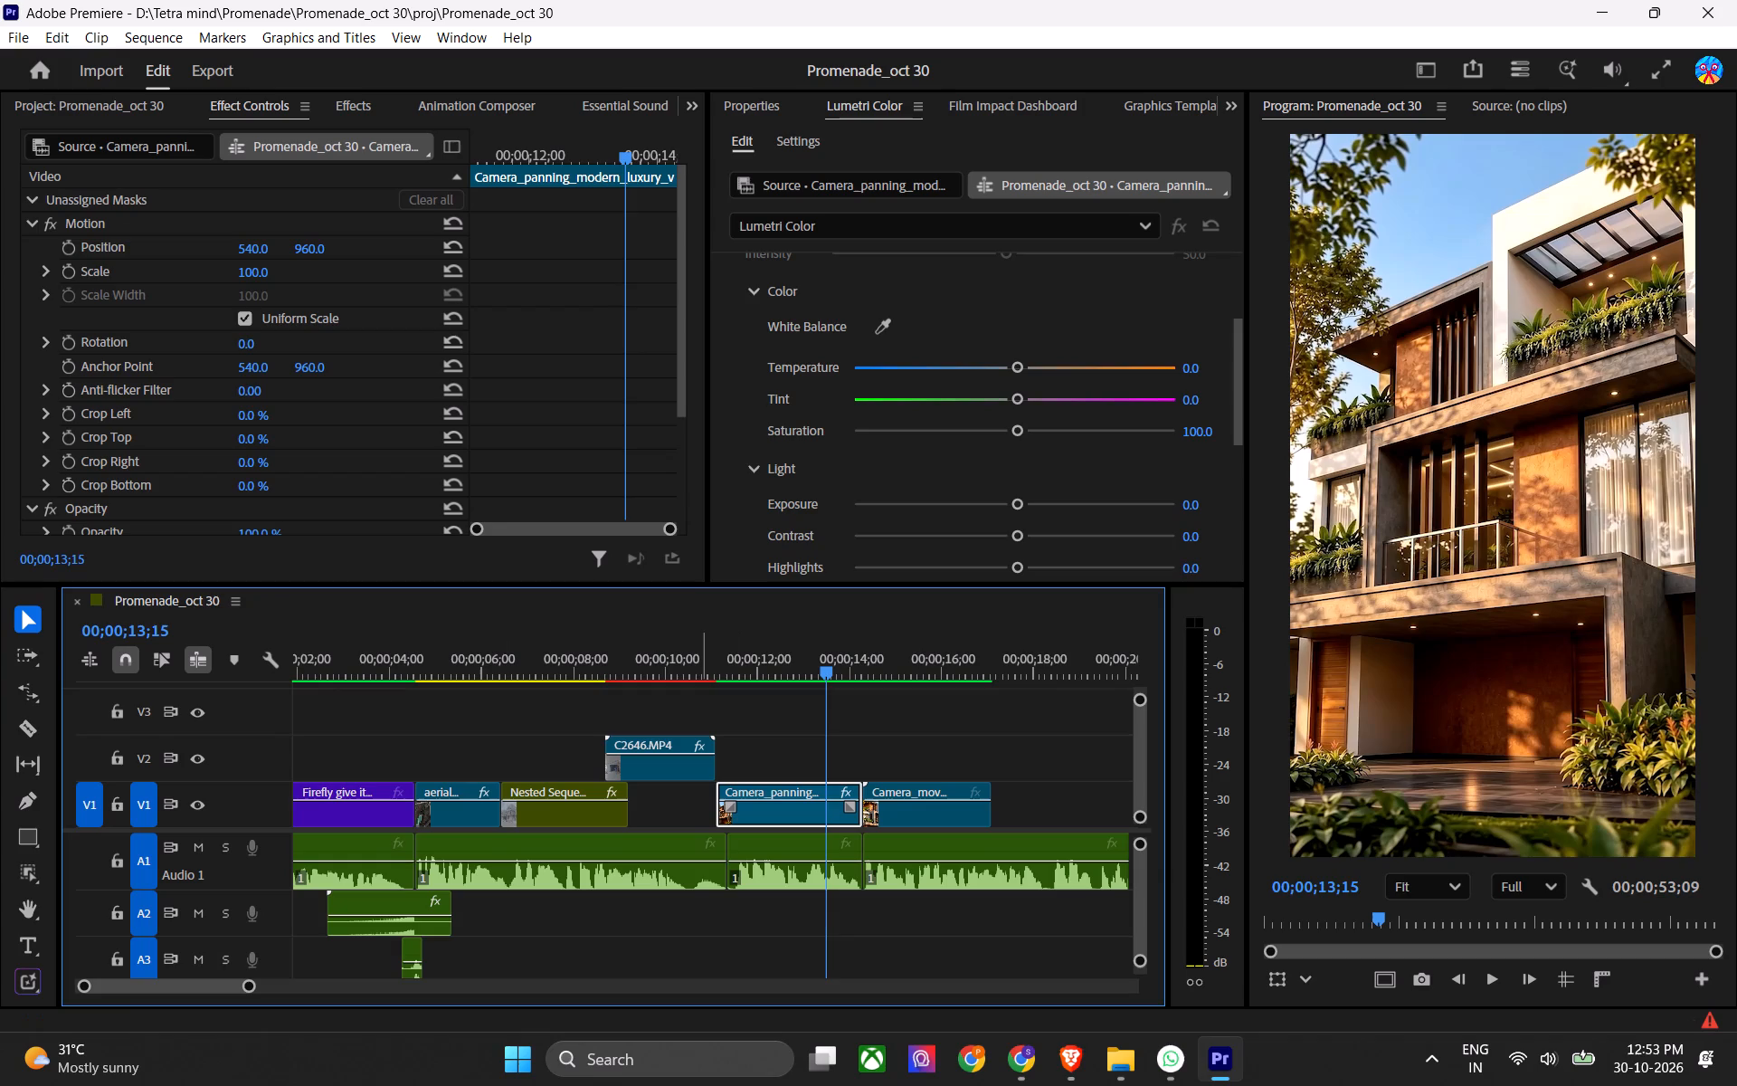
Save the project and apply Lumetri's automatic basic correction to the Camera_panning villa clip at 00;00;13;08.
{"action": "left_click", "coordinate": [821, 660]}
{"action": "key", "text": "ctrl+s"}
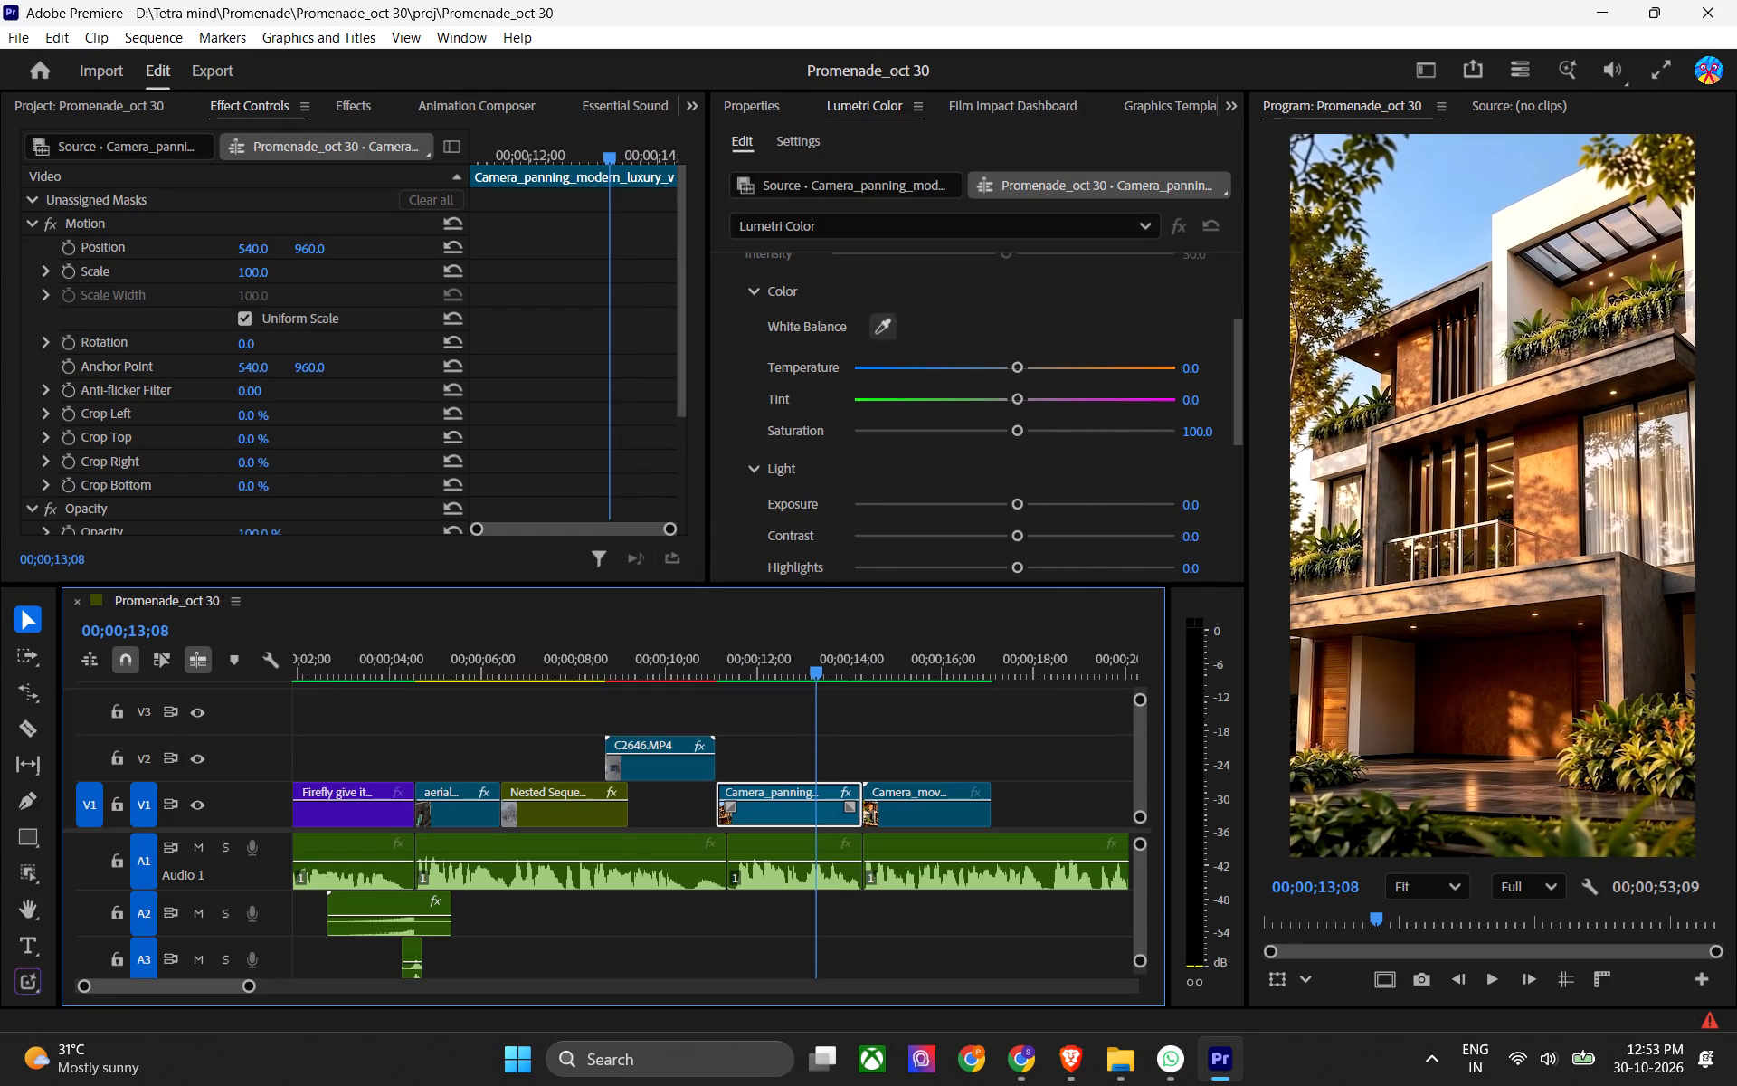
{"action": "scroll", "coordinate": [1054, 304], "scroll_direction": "up", "scroll_amount": 4}
{"action": "left_click", "coordinate": [1094, 302]}
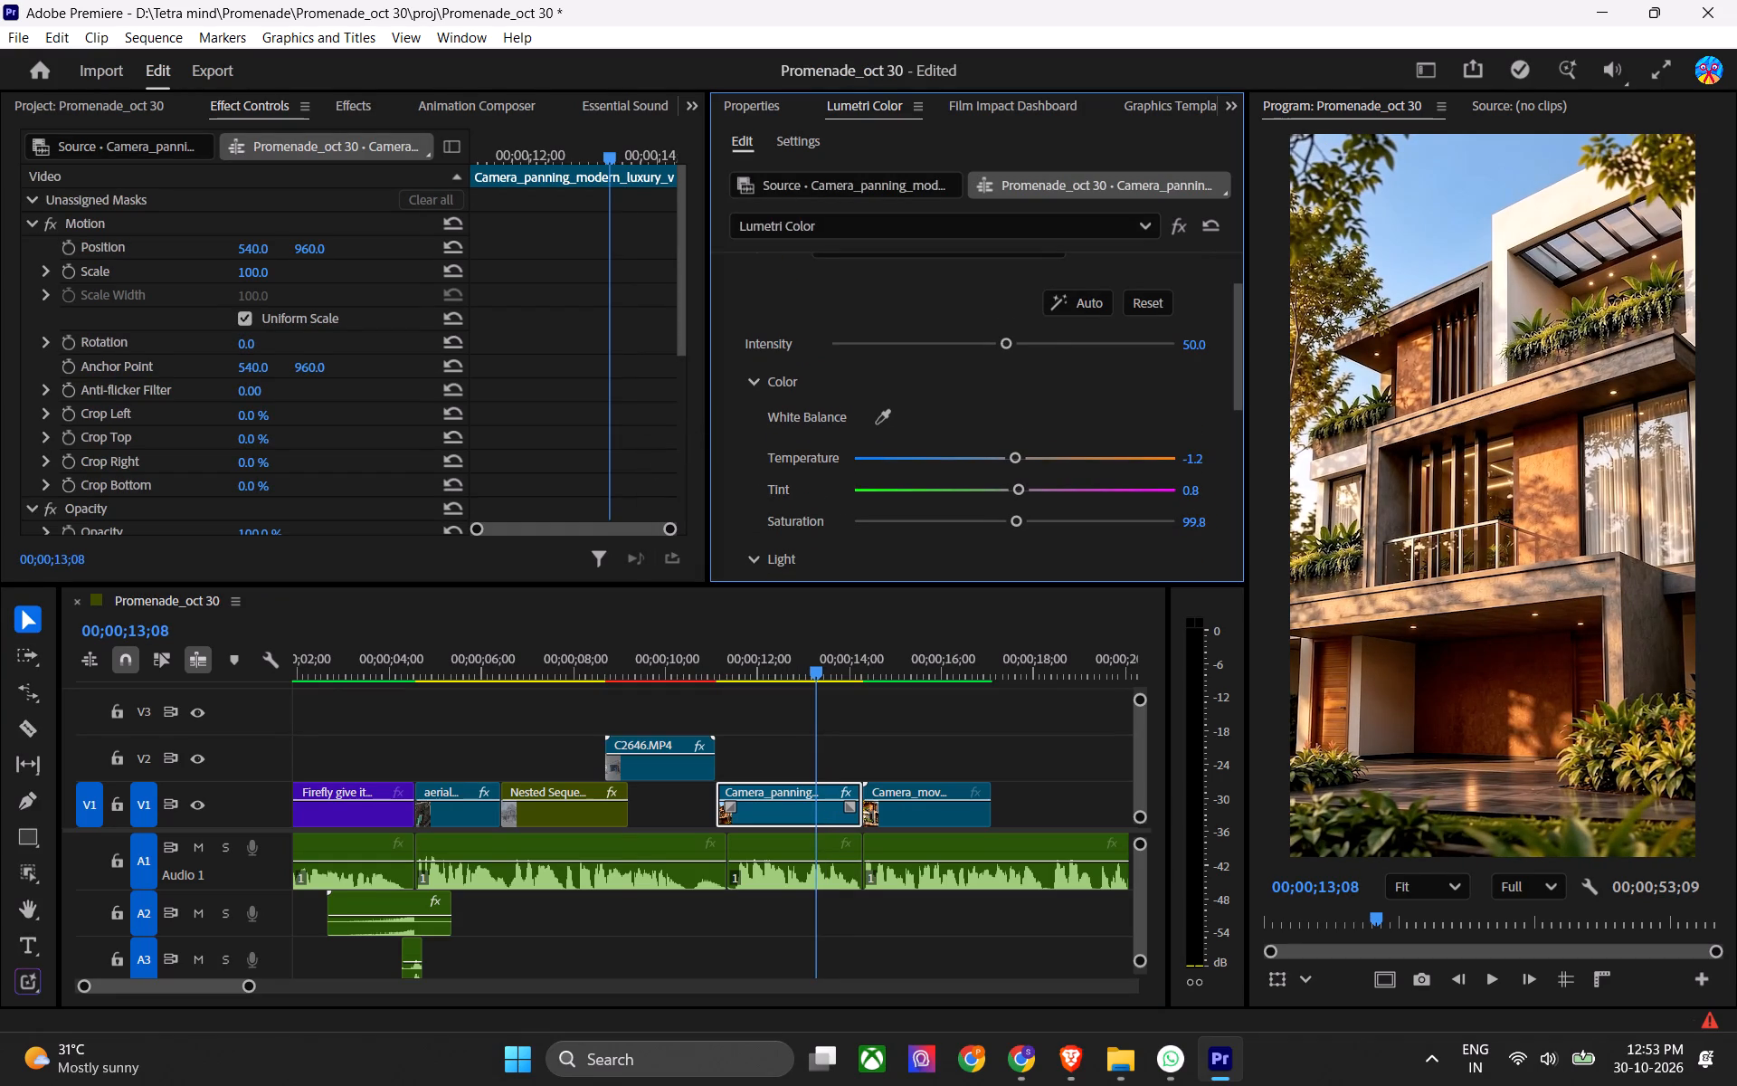
Compare the Camera_panning villa clip repeatedly without and with the automatic correction, leaving the correction applied.
{"action": "key", "text": "ctrl+z"}
{"action": "key", "text": "ctrl+shift+z"}
{"action": "key", "text": "ctrl+z"}
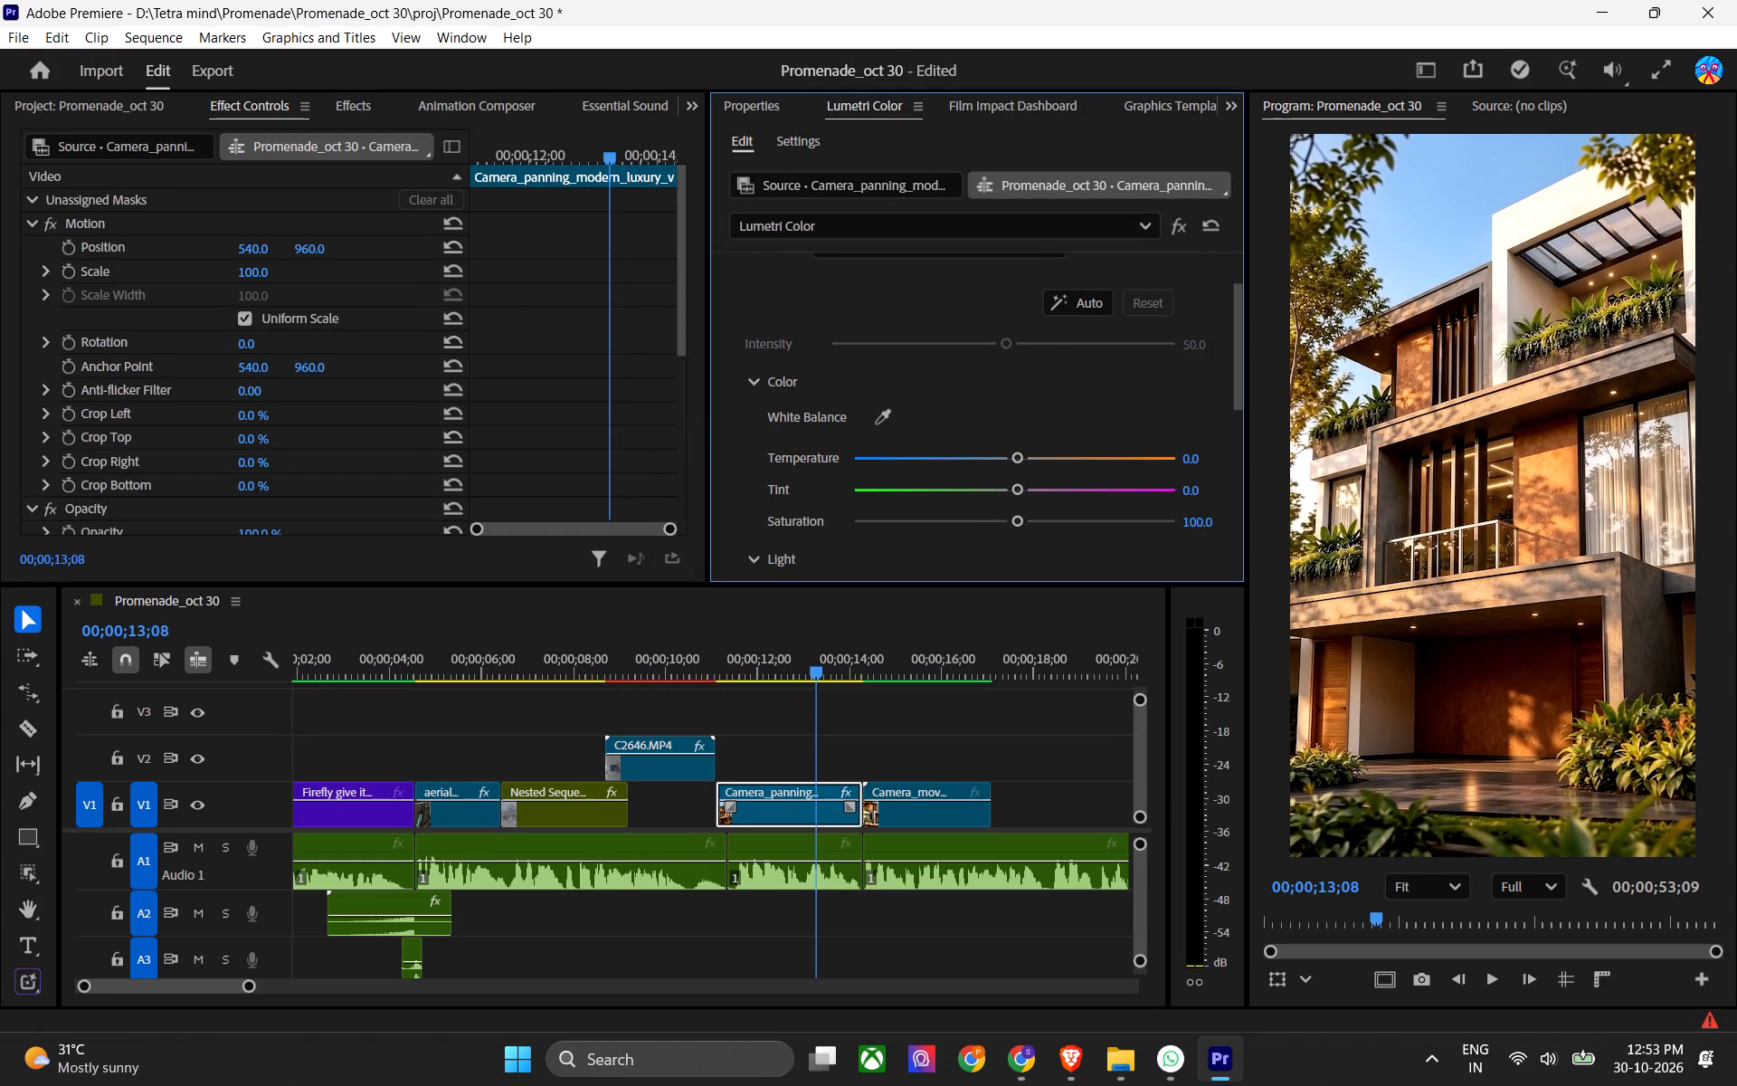
{"action": "key", "text": "ctrl+shift+z"}
{"action": "key", "text": "ctrl+z"}
{"action": "key", "text": "ctrl+shift+z"}
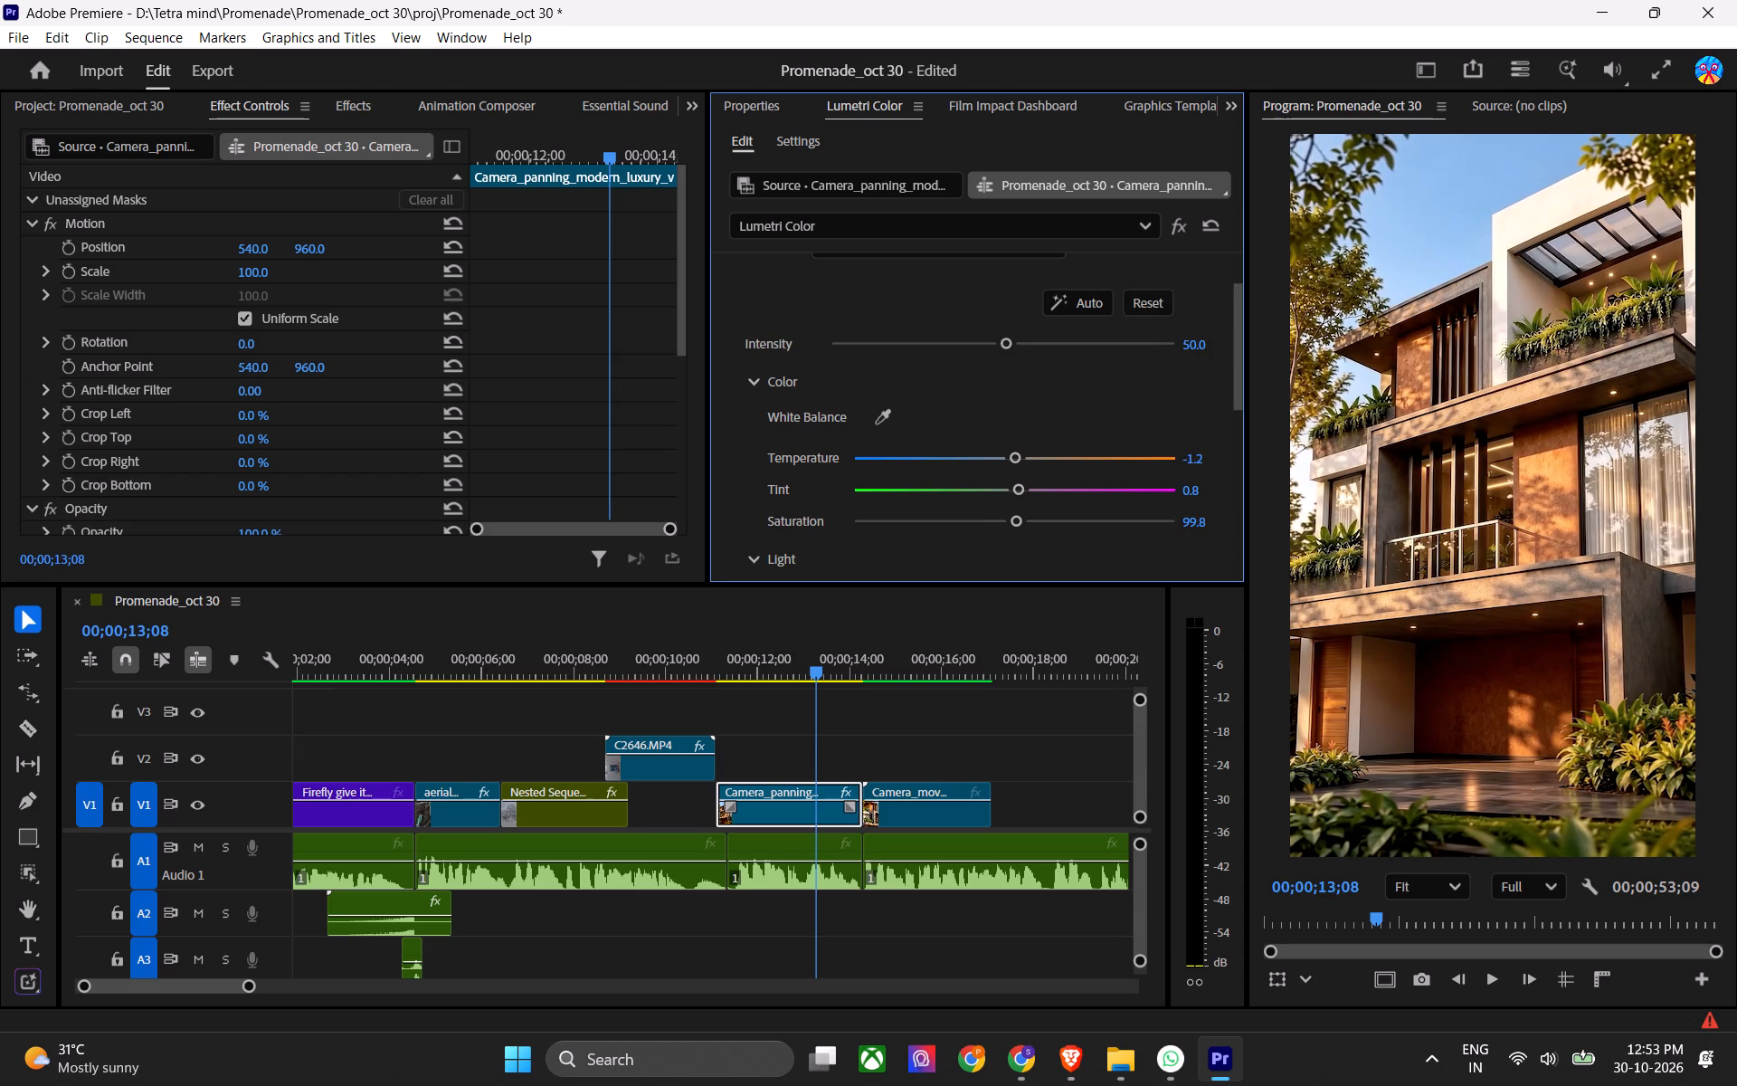
{"action": "key", "text": "ctrl+z"}
{"action": "key", "text": "ctrl+shift+z"}
{"action": "key", "text": "ctrl+z"}
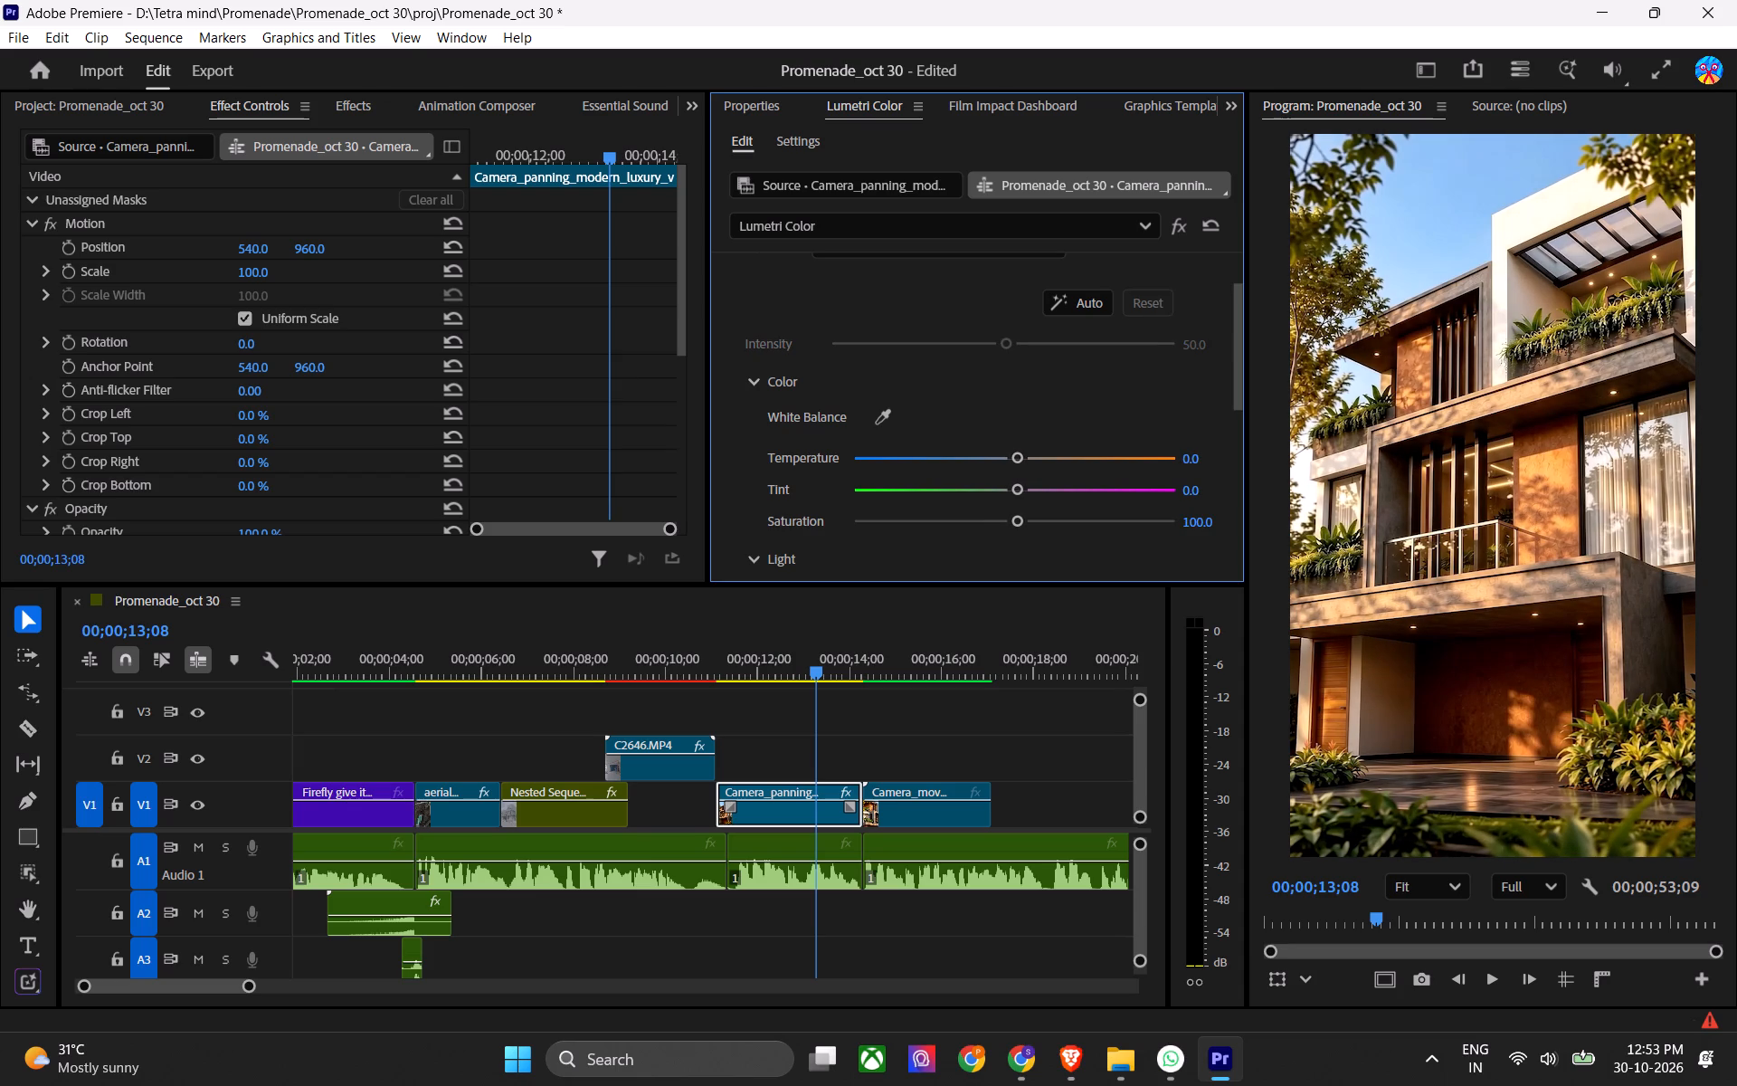
{"action": "key", "text": "ctrl+shift+z"}
Set the creative vibrance of the Camera_panning villa clip to about -6.7.
{"action": "scroll", "coordinate": [1020, 439], "scroll_direction": "down", "scroll_amount": 4}
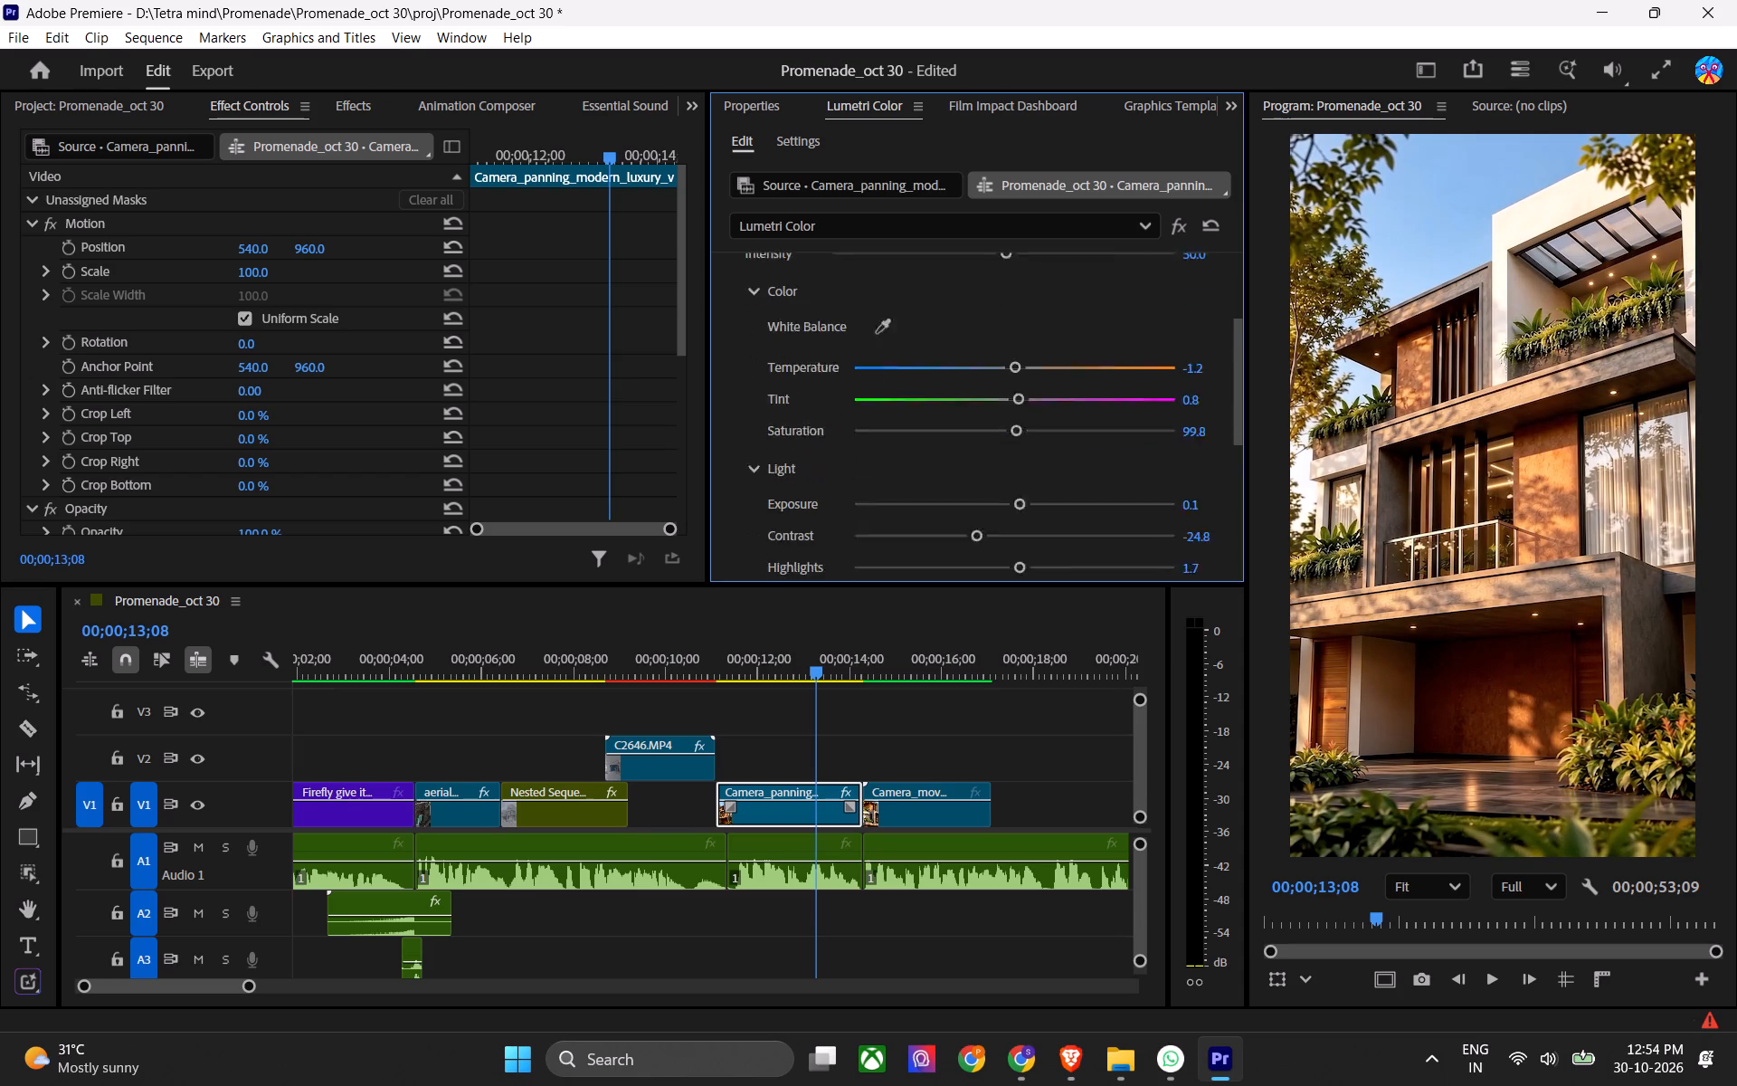
{"action": "scroll", "coordinate": [1019, 447], "scroll_direction": "down", "scroll_amount": 2}
{"action": "scroll", "coordinate": [910, 447], "scroll_direction": "down", "scroll_amount": 8}
{"action": "left_click", "coordinate": [725, 472]}
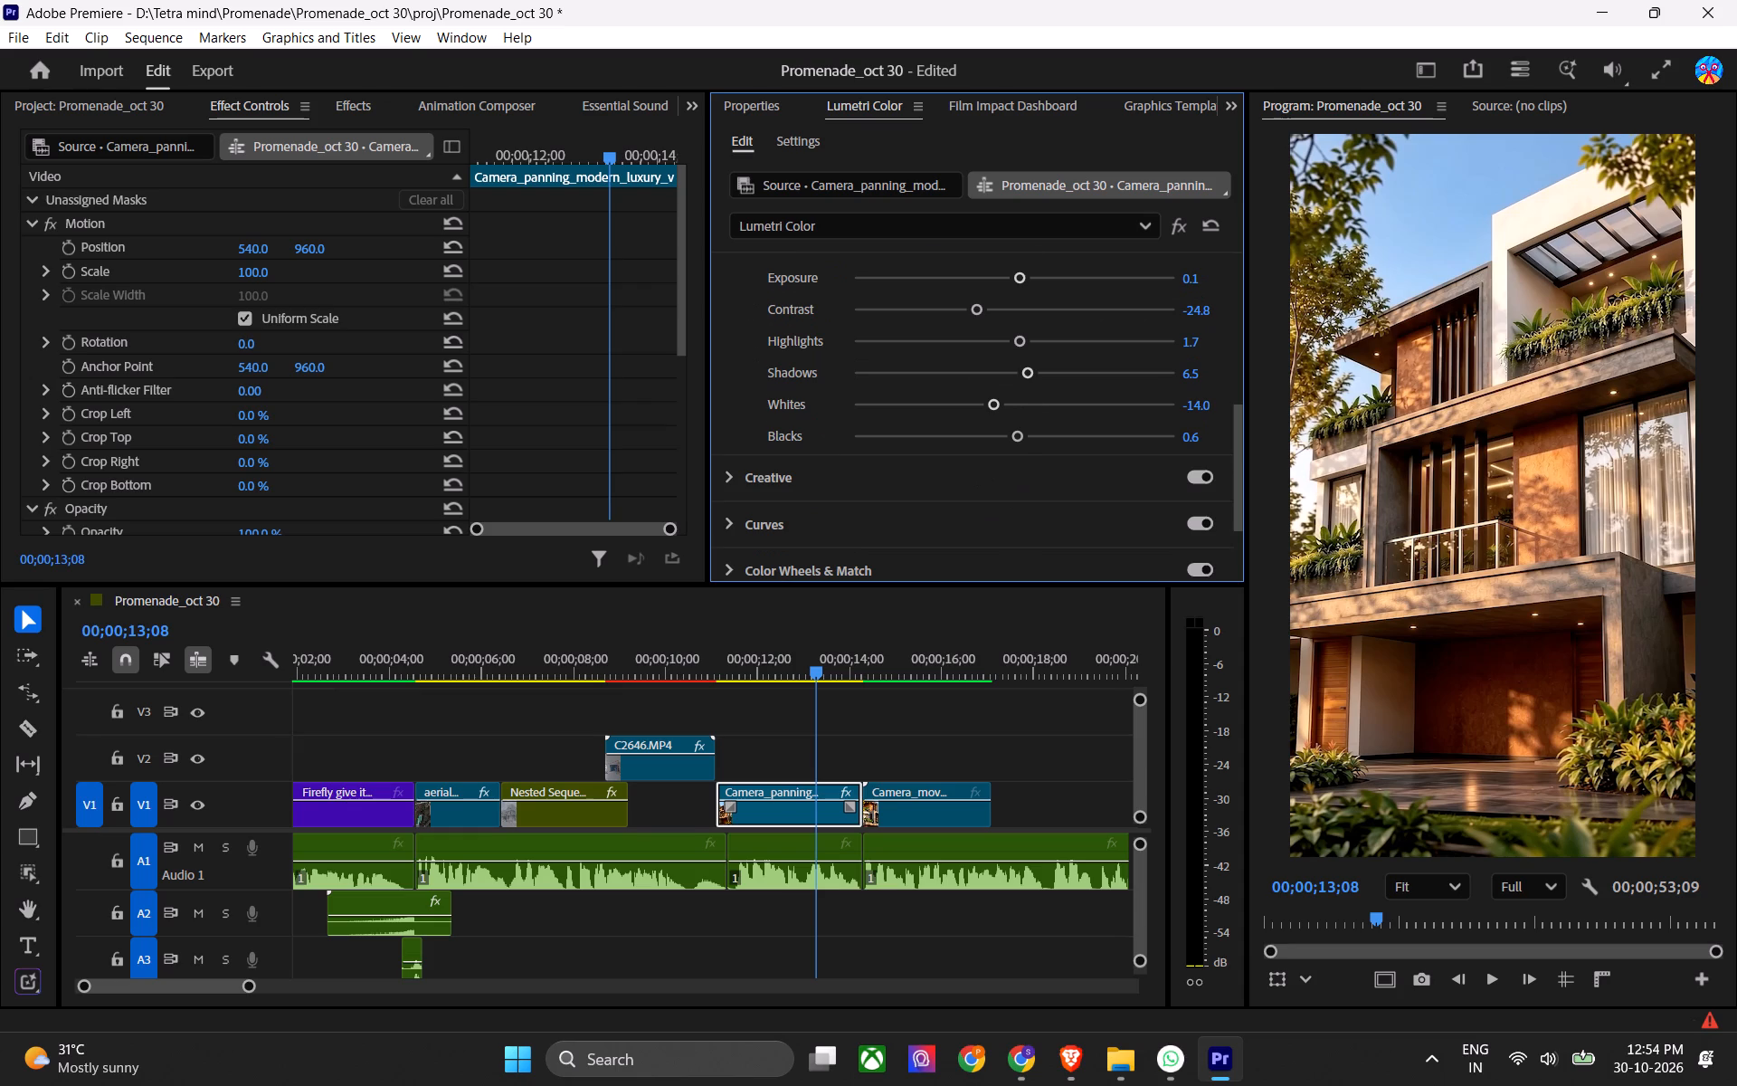
{"action": "scroll", "coordinate": [731, 509], "scroll_direction": "down", "scroll_amount": 8}
{"action": "scroll", "coordinate": [802, 475], "scroll_direction": "up", "scroll_amount": 4}
{"action": "left_click_drag", "start_coordinate": [1011, 358], "coordinate": [1001, 381]}
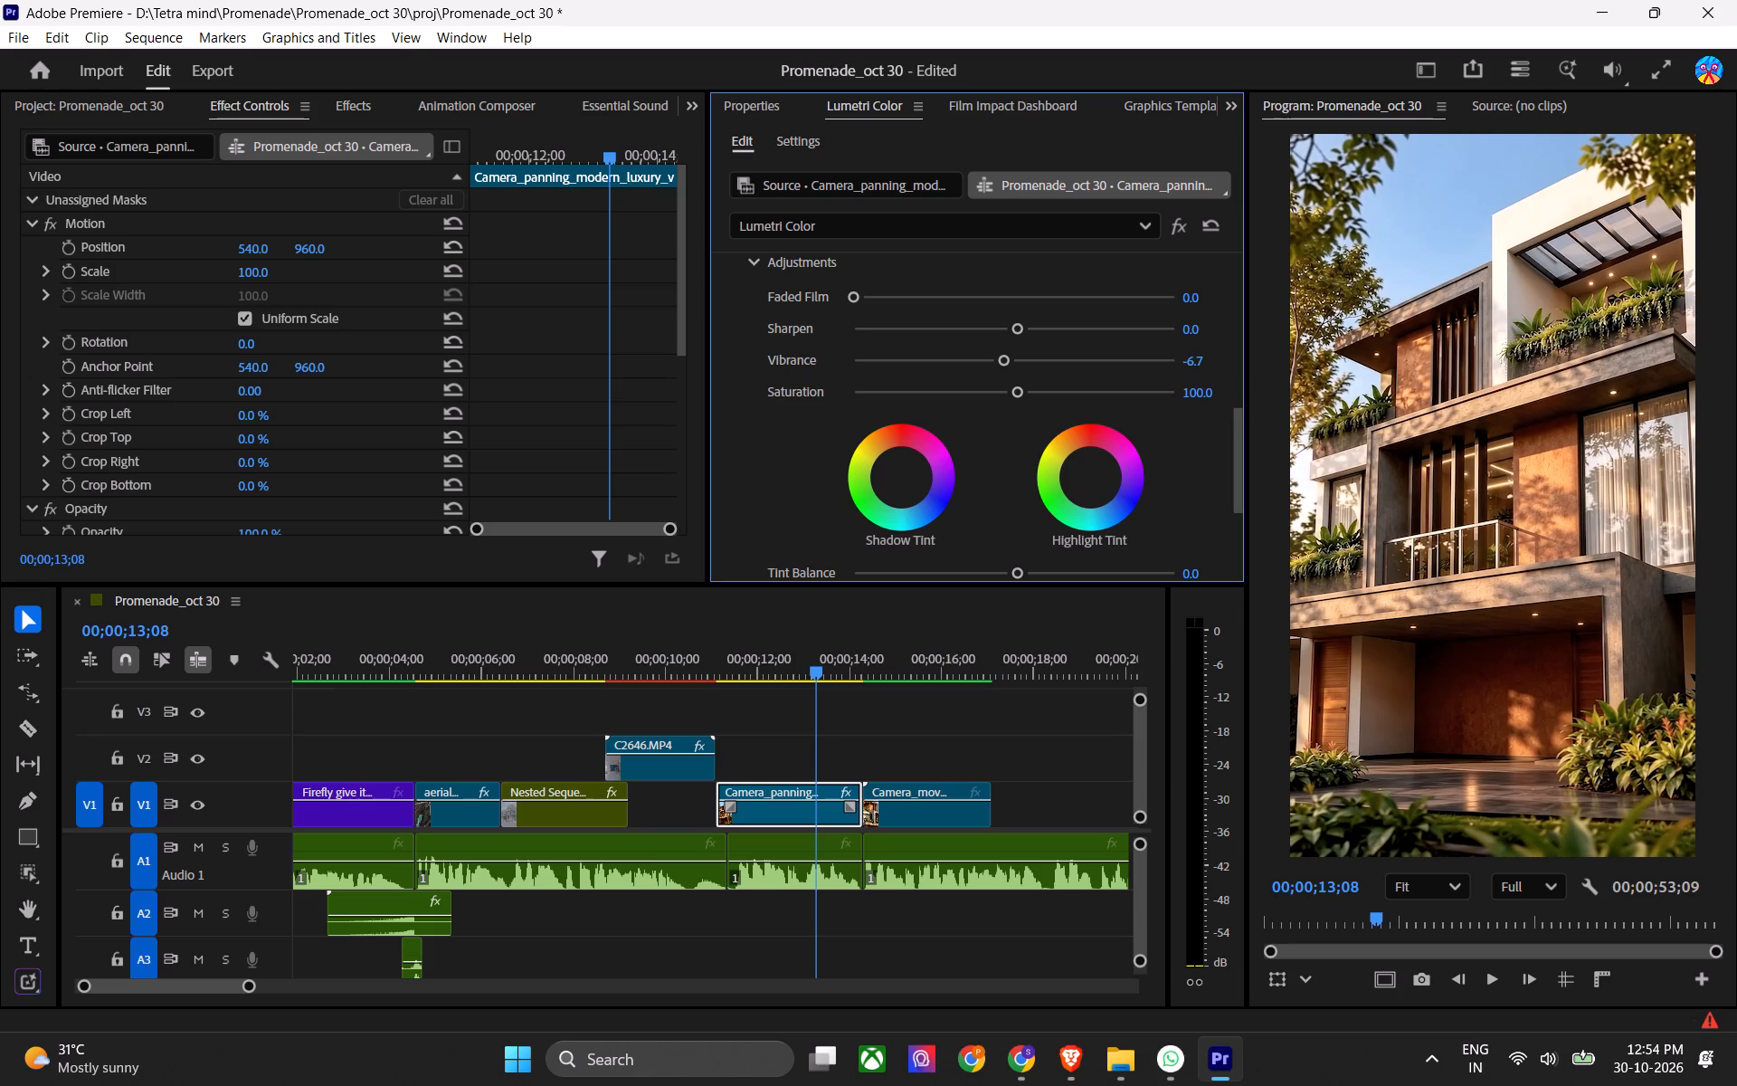
Compare the Camera_panning villa clip with its Lumetri Color effect off and on, leaving it enabled.
{"action": "left_click", "coordinate": [1183, 223]}
{"action": "left_click", "coordinate": [1183, 223]}
{"action": "double_click", "coordinate": [1183, 223]}
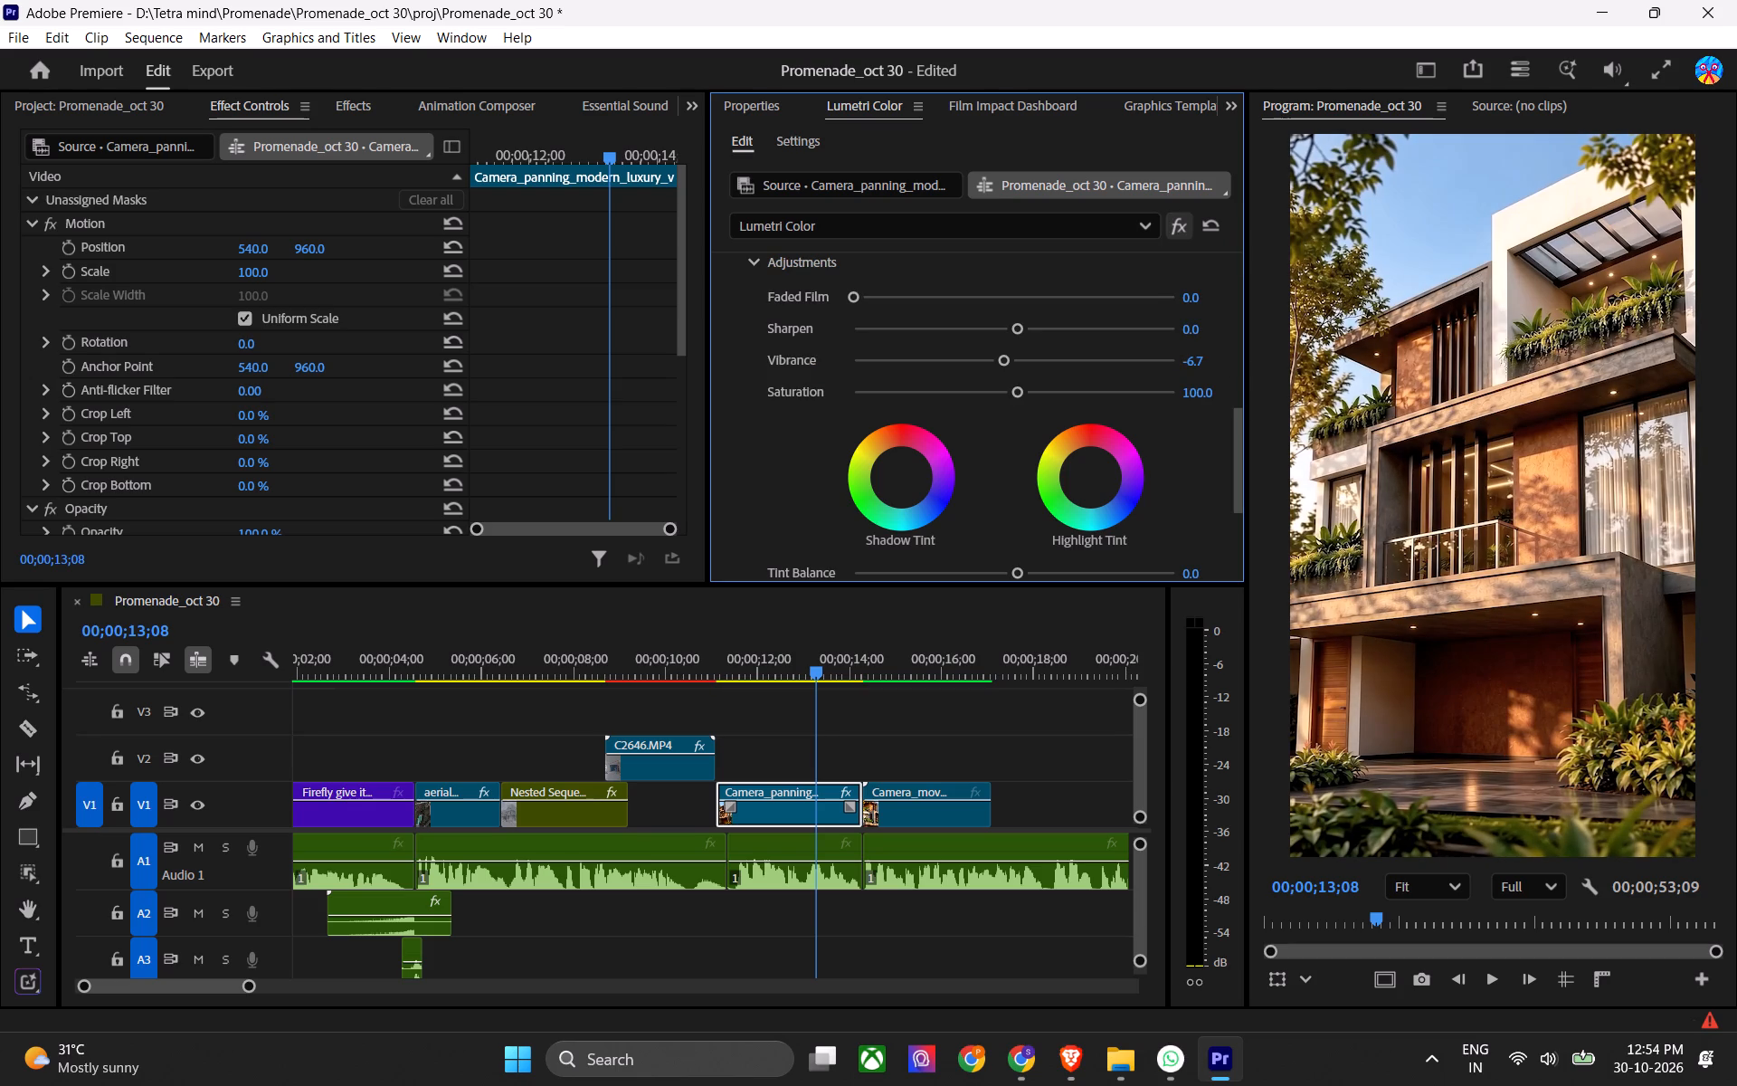
Copy the Lumetri Color effect from the Camera_panning clip, paste it onto the Camera_moving_toward_villa clip and save the project.
{"action": "left_click", "coordinate": [125, 101]}
{"action": "left_click", "coordinate": [280, 104]}
{"action": "scroll", "coordinate": [394, 364], "scroll_direction": "down", "scroll_amount": 5}
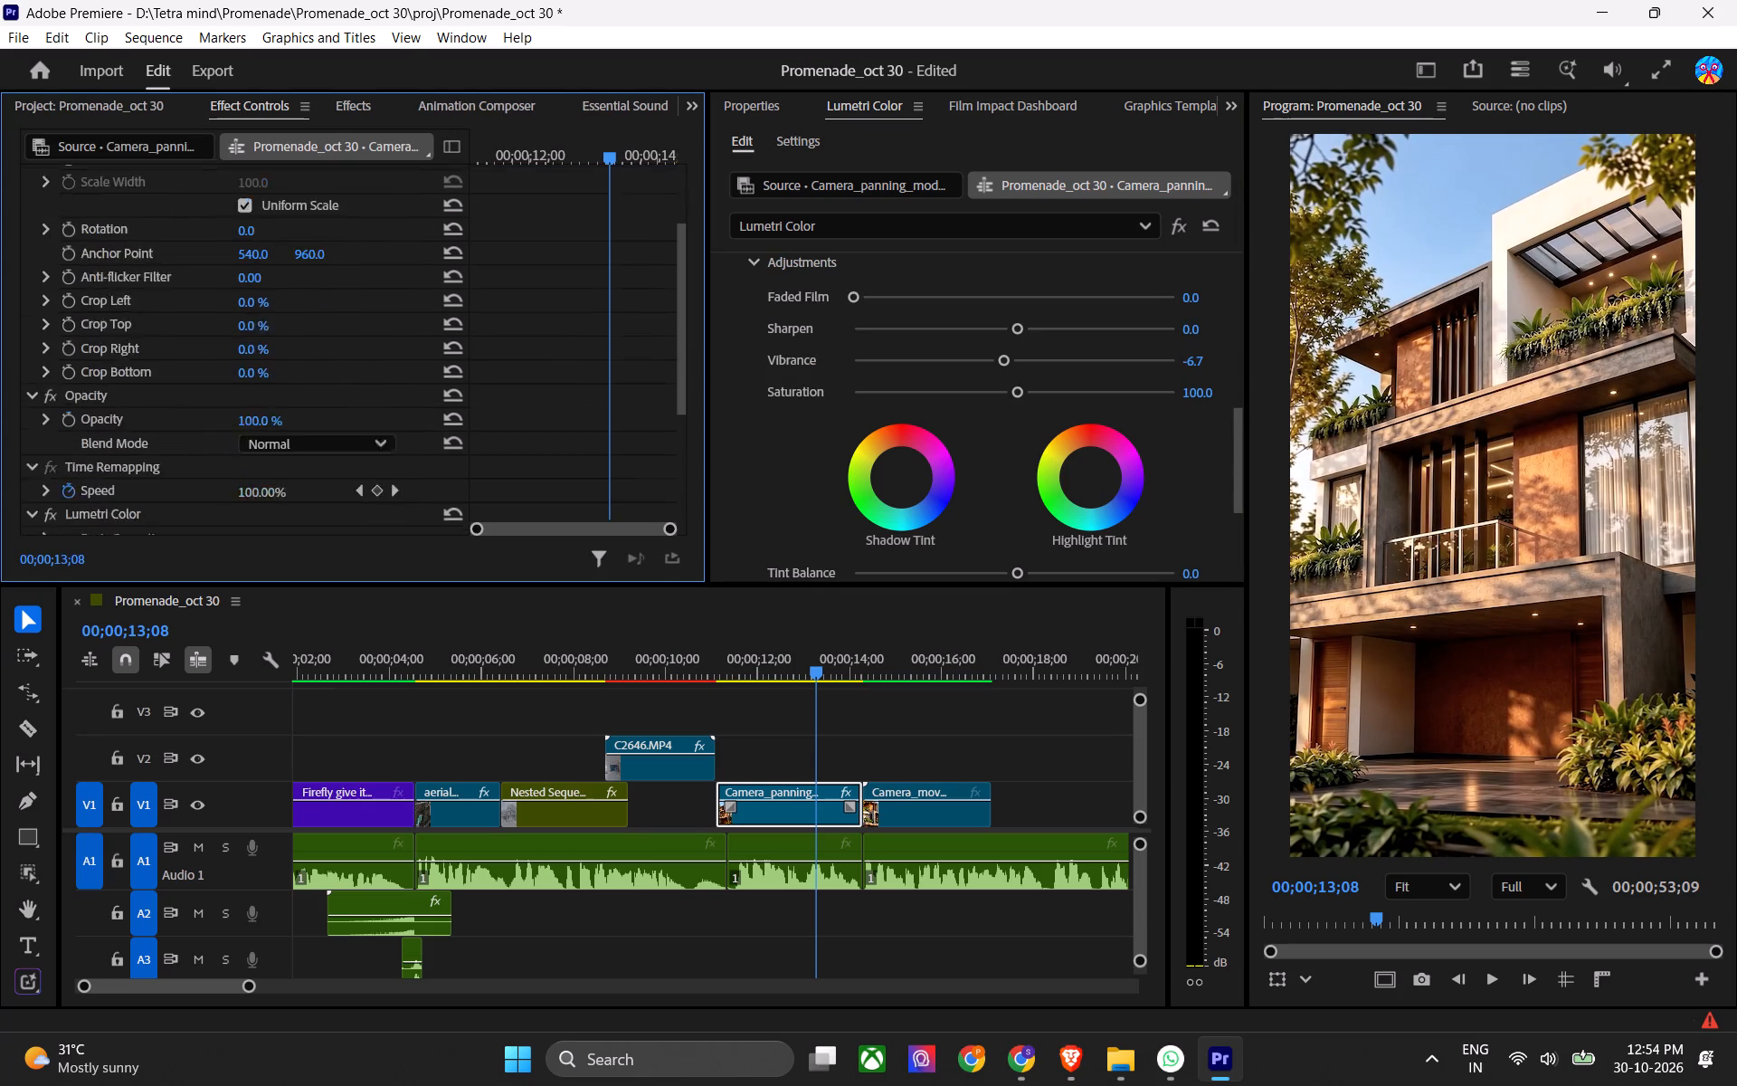
{"action": "scroll", "coordinate": [394, 375], "scroll_direction": "down", "scroll_amount": 3}
{"action": "left_click", "coordinate": [114, 447]}
{"action": "key", "text": "ctrl+c"}
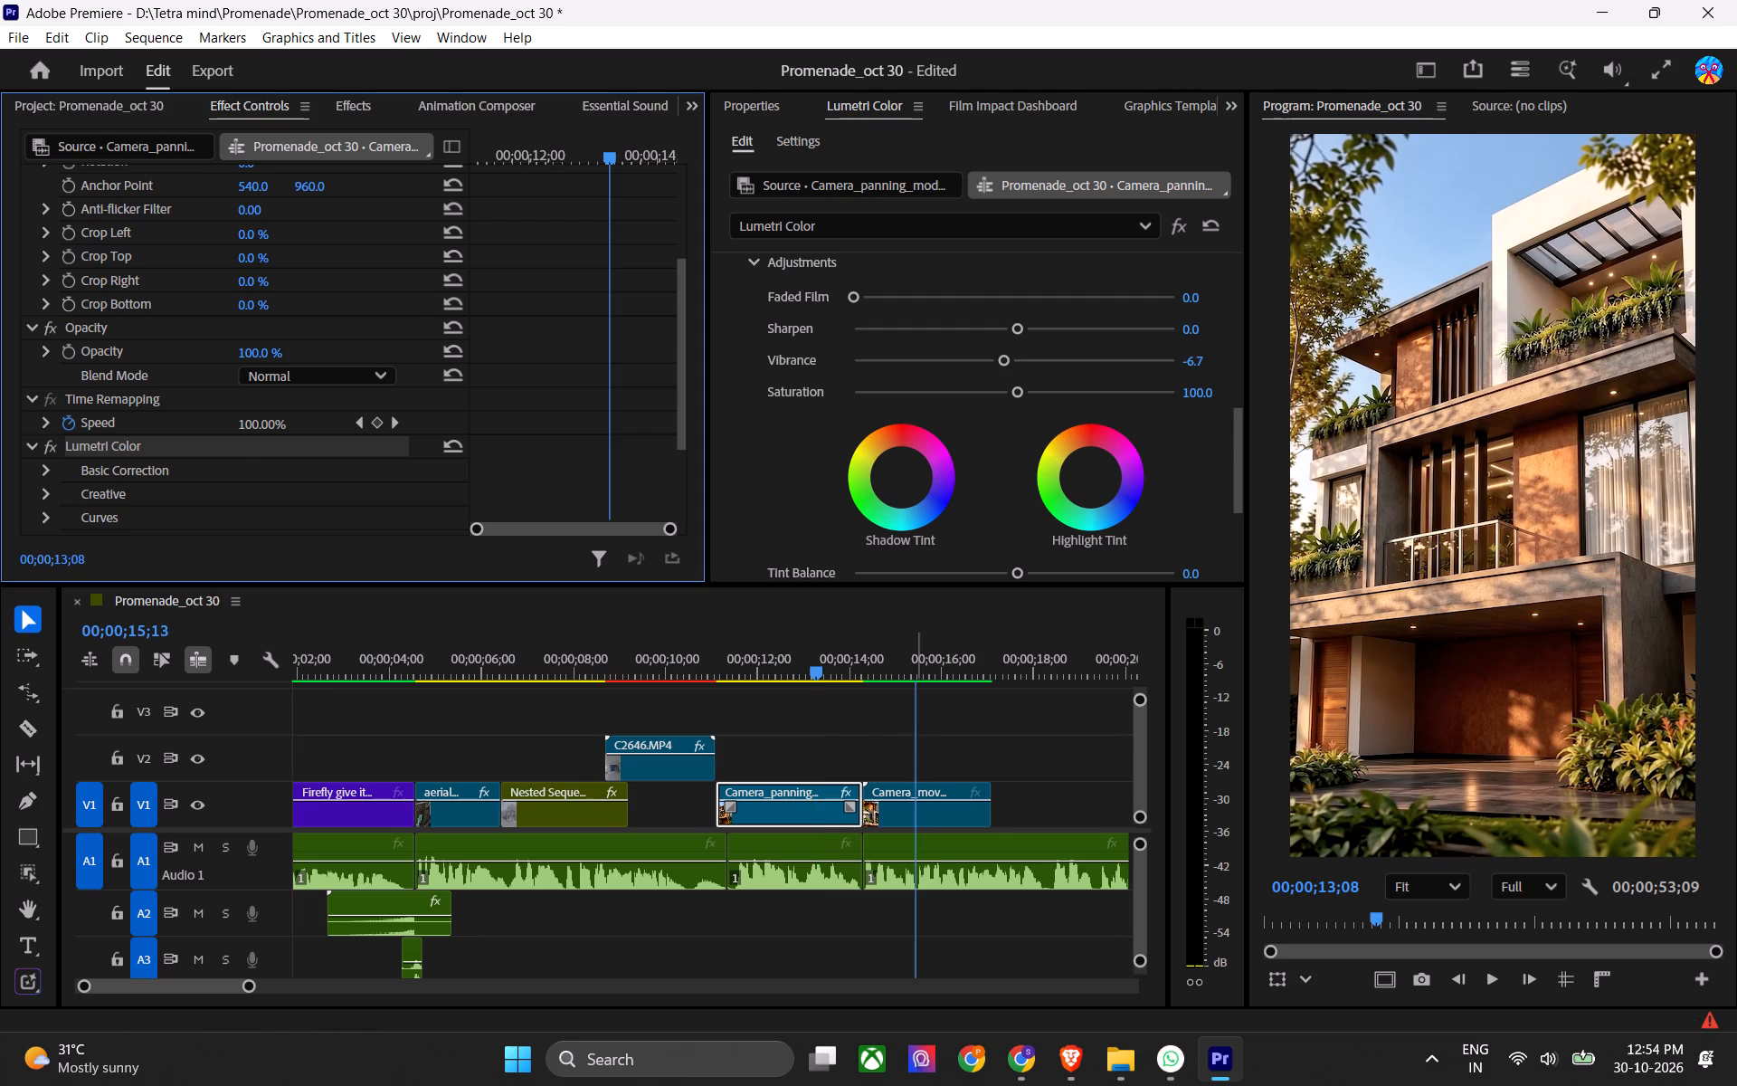
{"action": "left_click", "coordinate": [917, 653]}
{"action": "key", "text": "ctrl+v"}
{"action": "key", "text": "ctrl+s"}
{"action": "key", "text": "ctrl+s"}
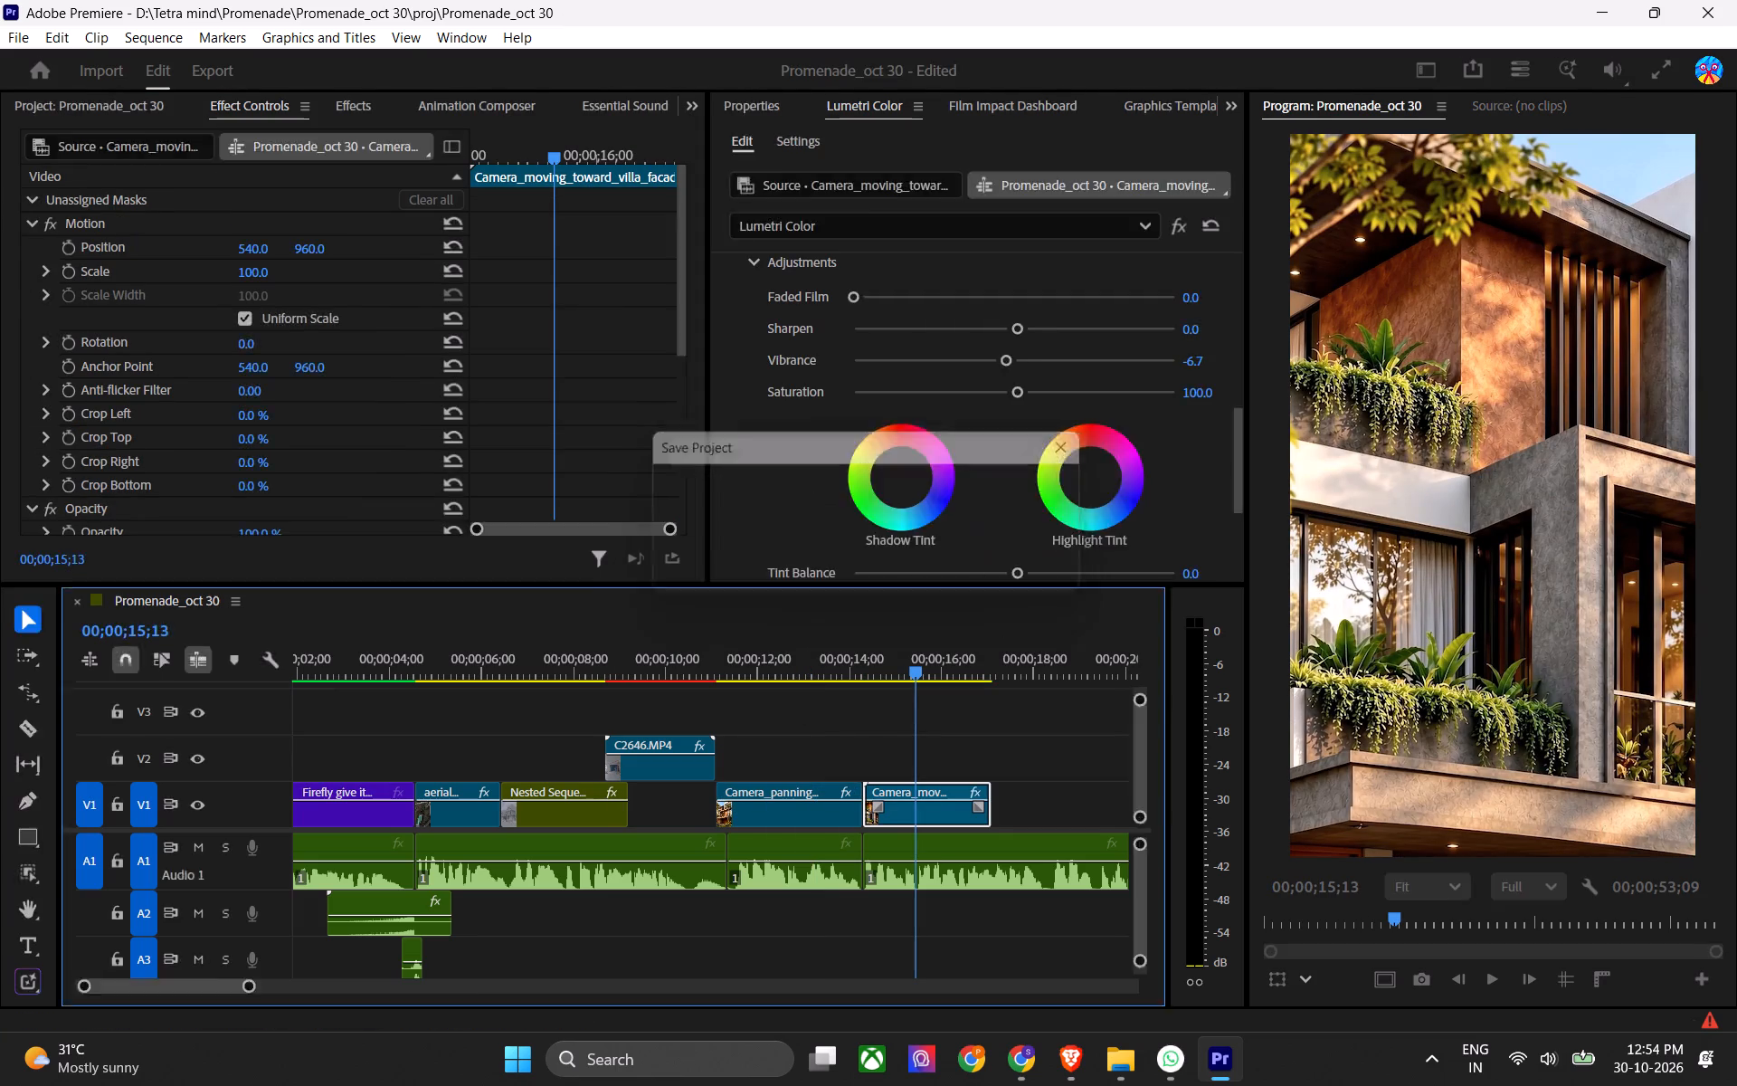
Play back the assembled edit through the villa clips, then again from the opening clip to Nested Sequence 01.
{"action": "left_click_drag", "start_coordinate": [791, 655], "coordinate": [767, 664]}
{"action": "key", "text": "space"}
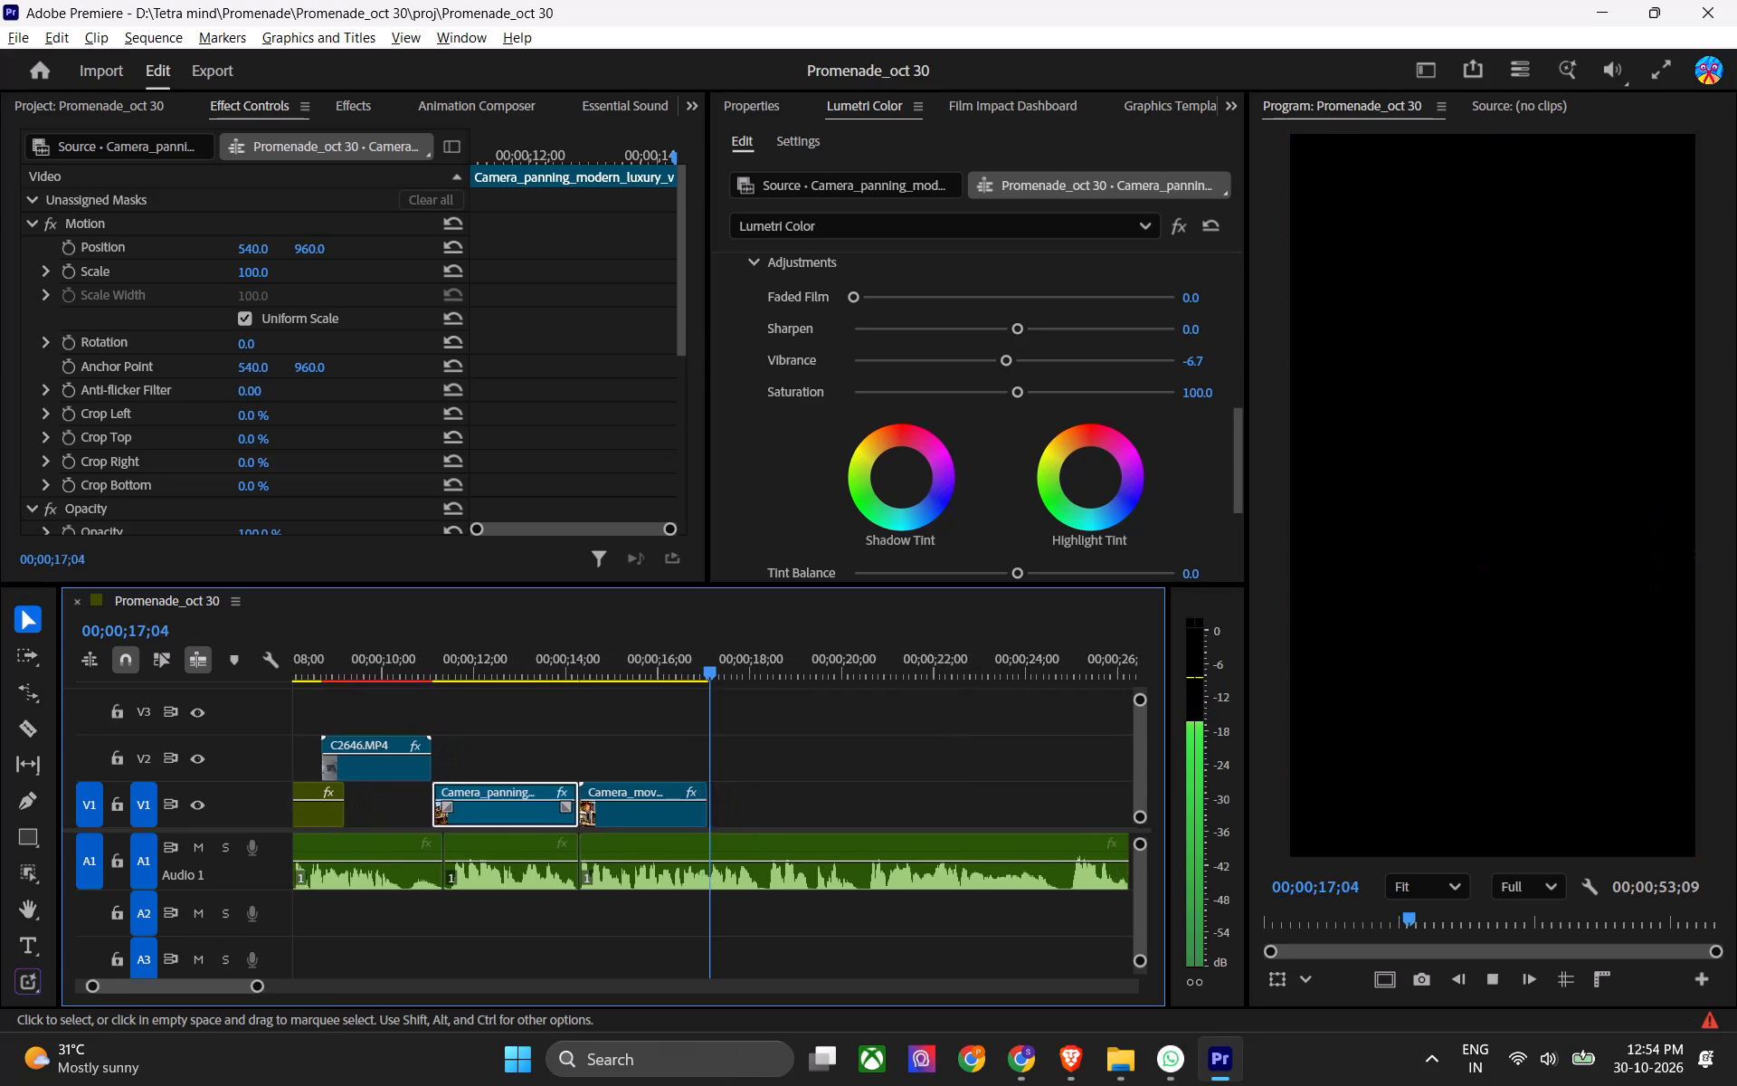
{"action": "scroll", "coordinate": [726, 756], "scroll_direction": "down", "scroll_amount": 8, "text": "alt"}
{"action": "left_click", "coordinate": [709, 774]}
{"action": "key", "text": "space"}
{"action": "left_click_drag", "start_coordinate": [511, 674], "coordinate": [451, 681]}
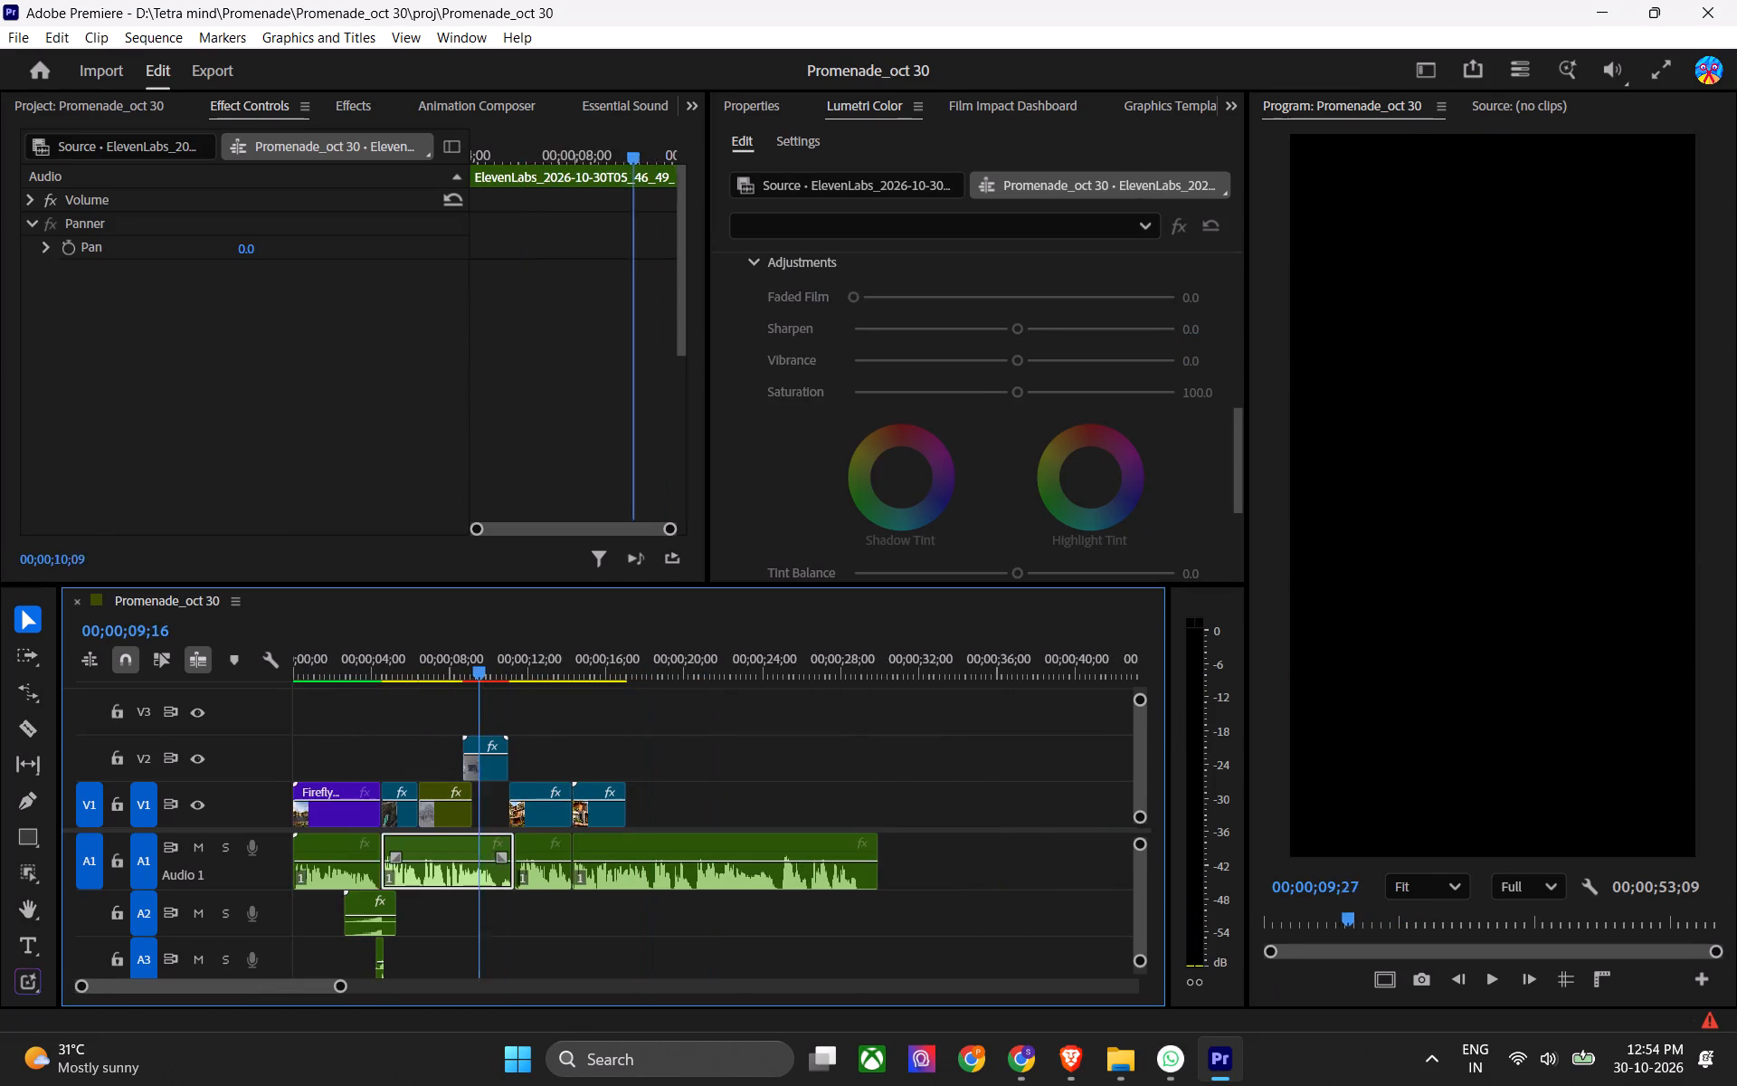
{"action": "left_click_drag", "start_coordinate": [451, 681], "coordinate": [244, 697]}
{"action": "key", "text": "ctrl+s"}
{"action": "key", "text": "space"}
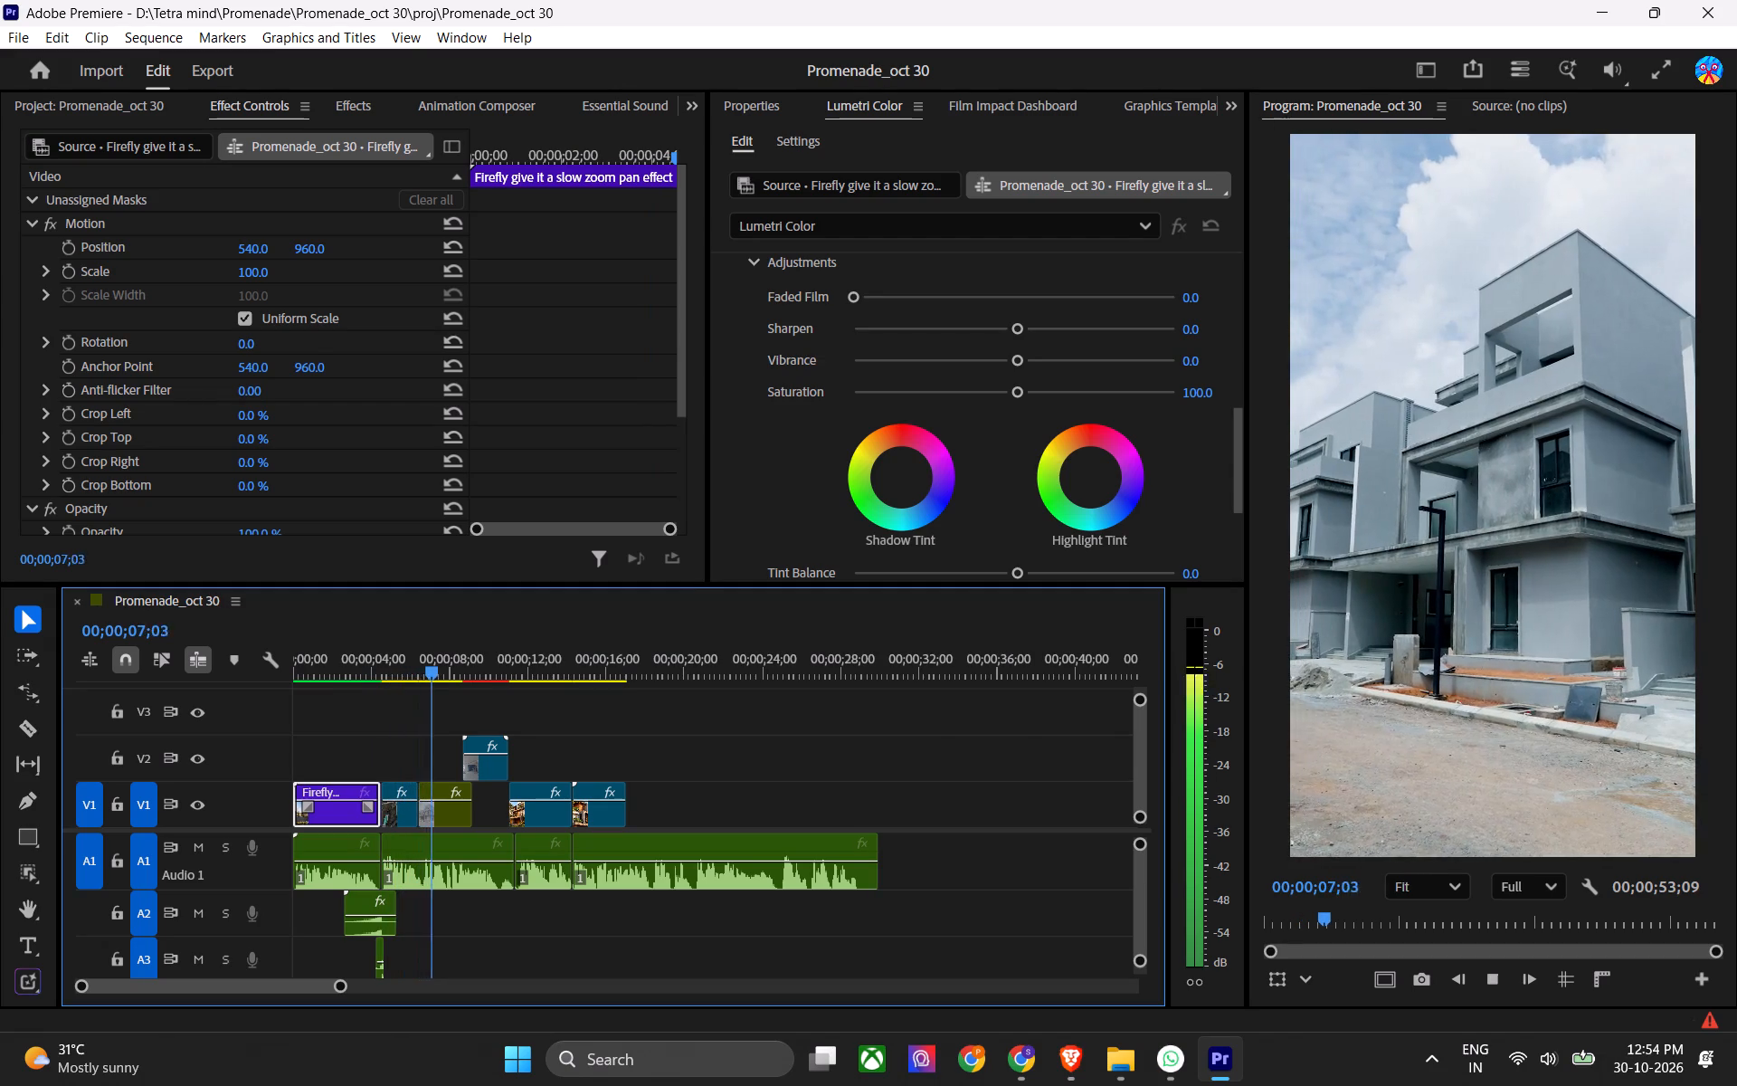
{"action": "key", "text": "space"}
Scrub through Nested Sequence 01 and its cut from the aerial concrete-truck clip to check the graded building footage.
{"action": "scroll", "coordinate": [415, 809], "scroll_direction": "up", "scroll_amount": 10, "text": "alt"}
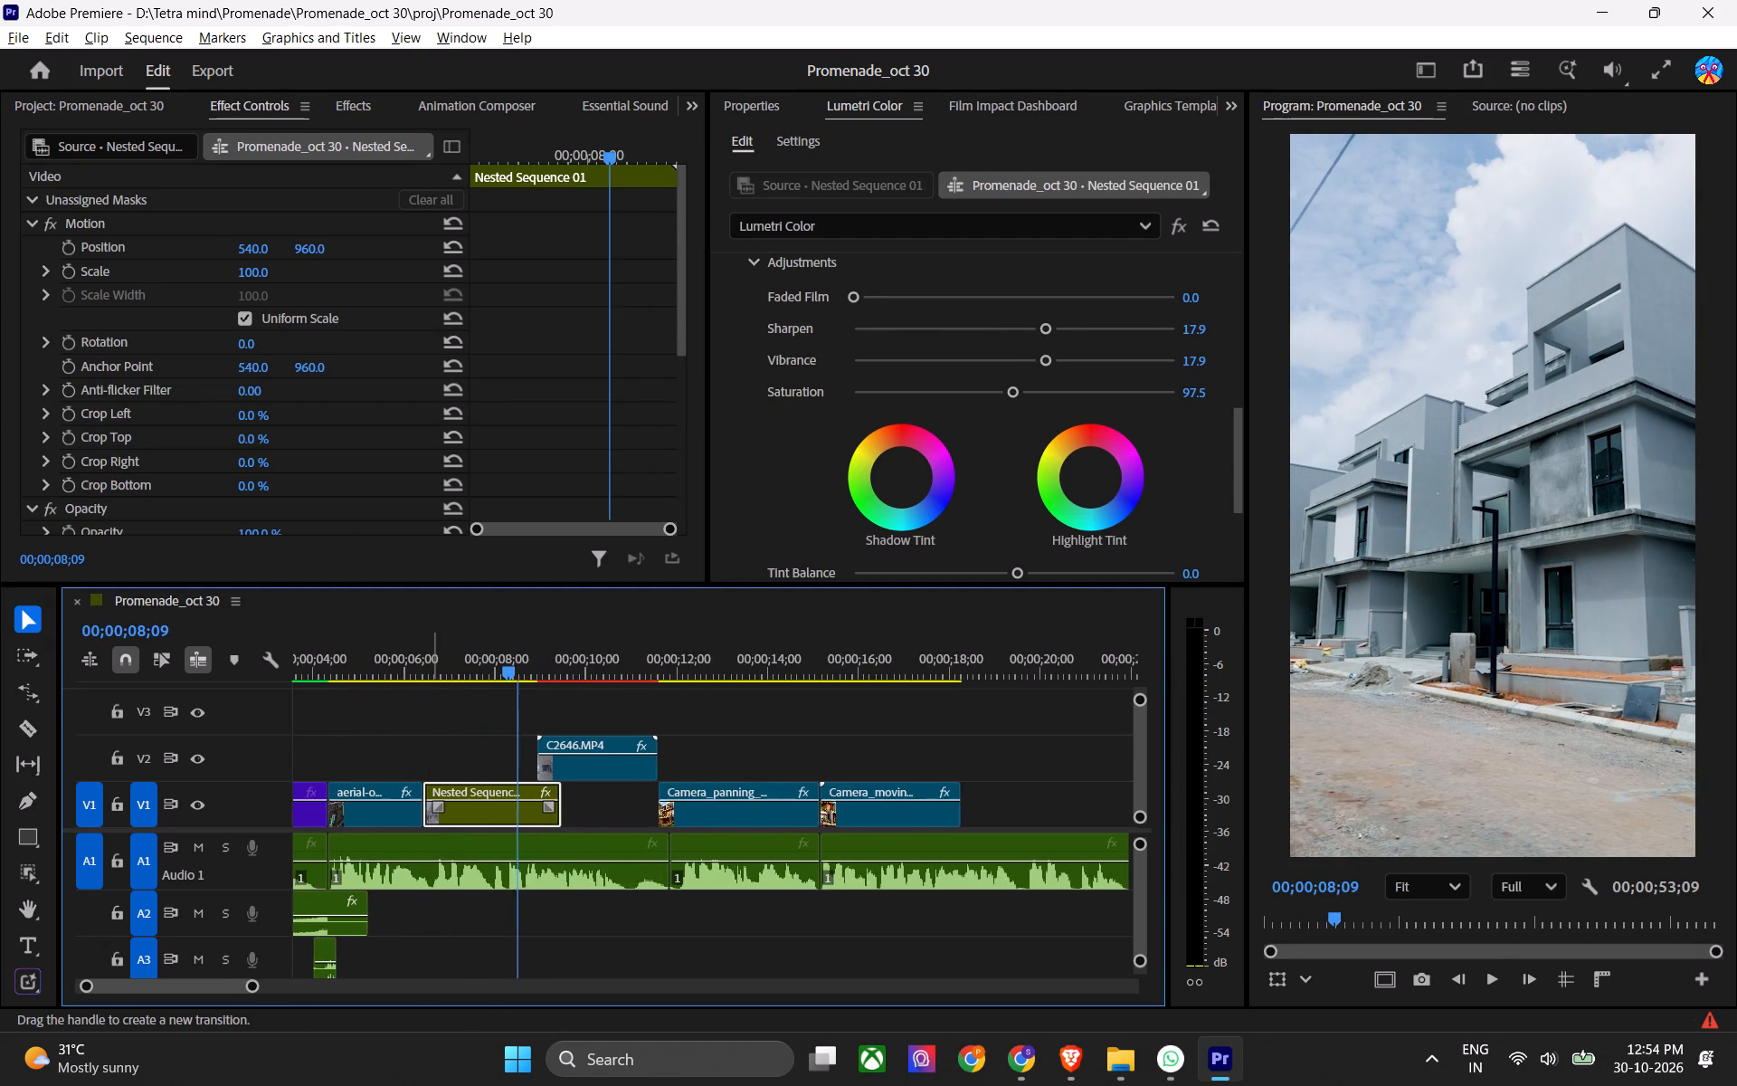
{"action": "scroll", "coordinate": [431, 806], "scroll_direction": "up", "scroll_amount": 3, "text": "alt"}
{"action": "key", "text": "ctrl+s"}
{"action": "left_click", "coordinate": [499, 661]}
{"action": "left_click_drag", "start_coordinate": [465, 668], "coordinate": [457, 672]}
{"action": "left_click", "coordinate": [499, 669]}
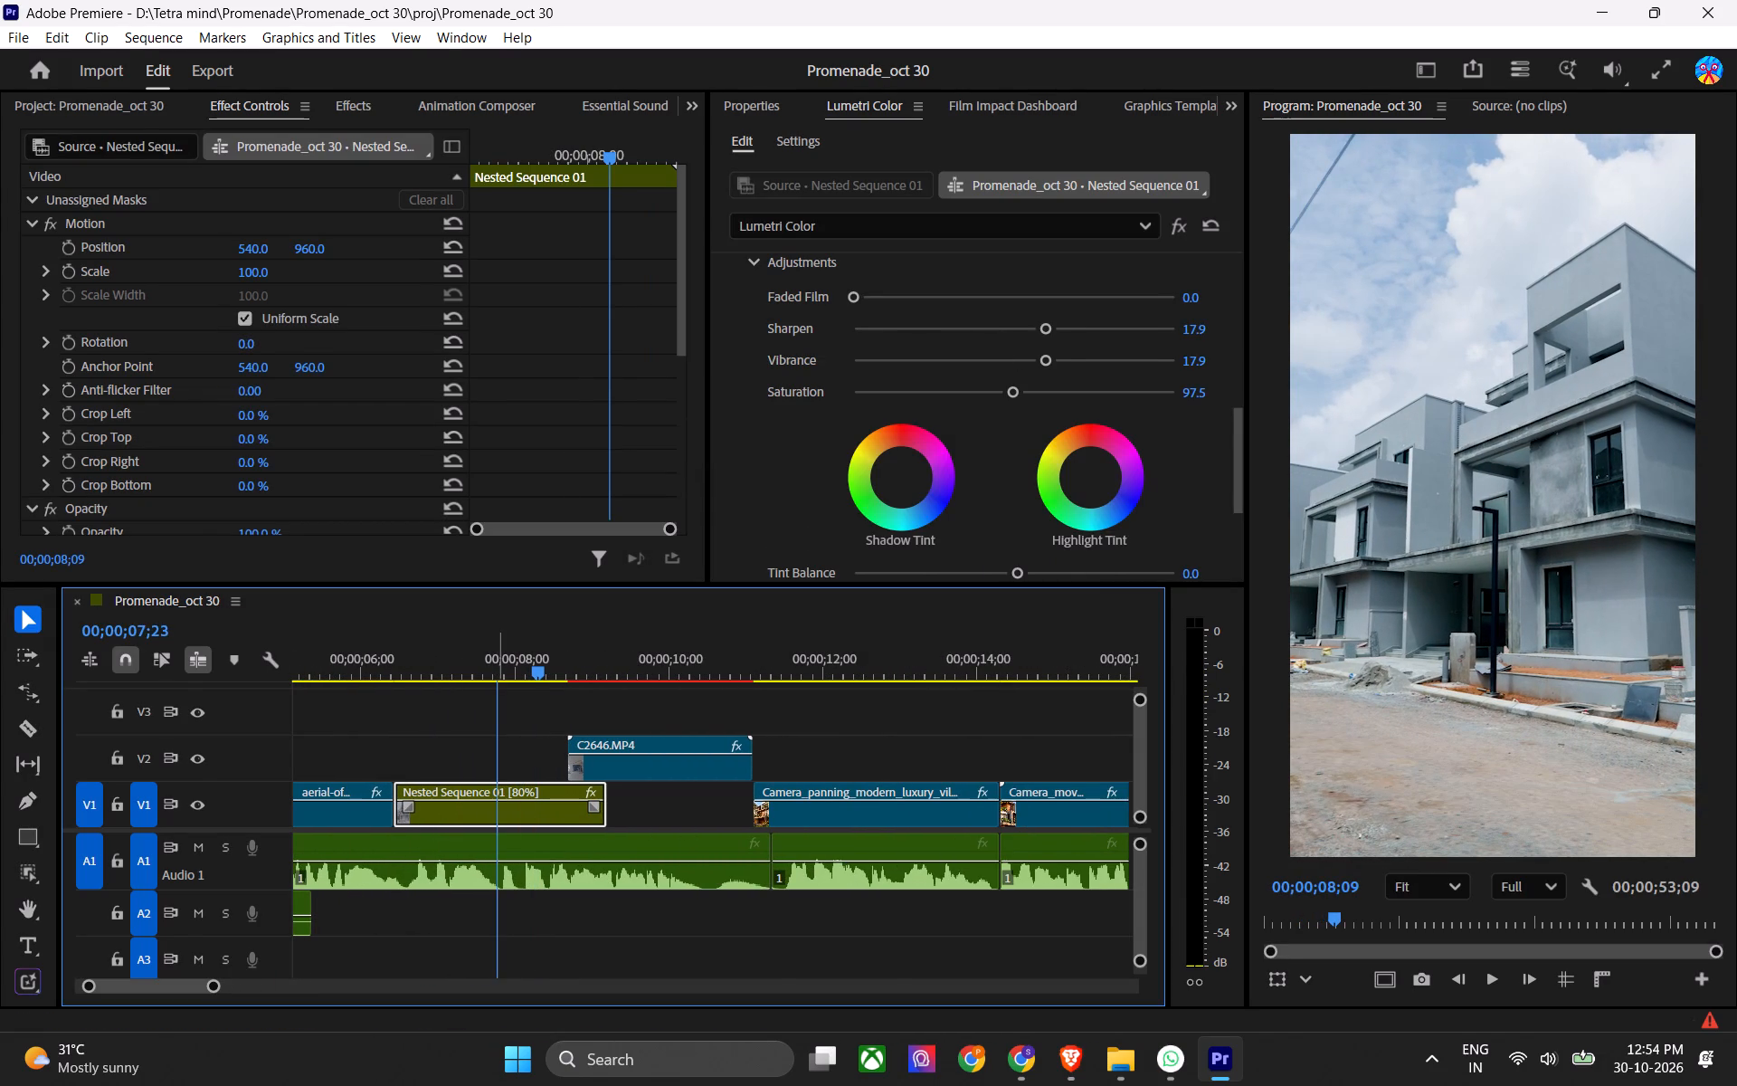
{"action": "left_click_drag", "start_coordinate": [395, 662], "coordinate": [393, 662]}
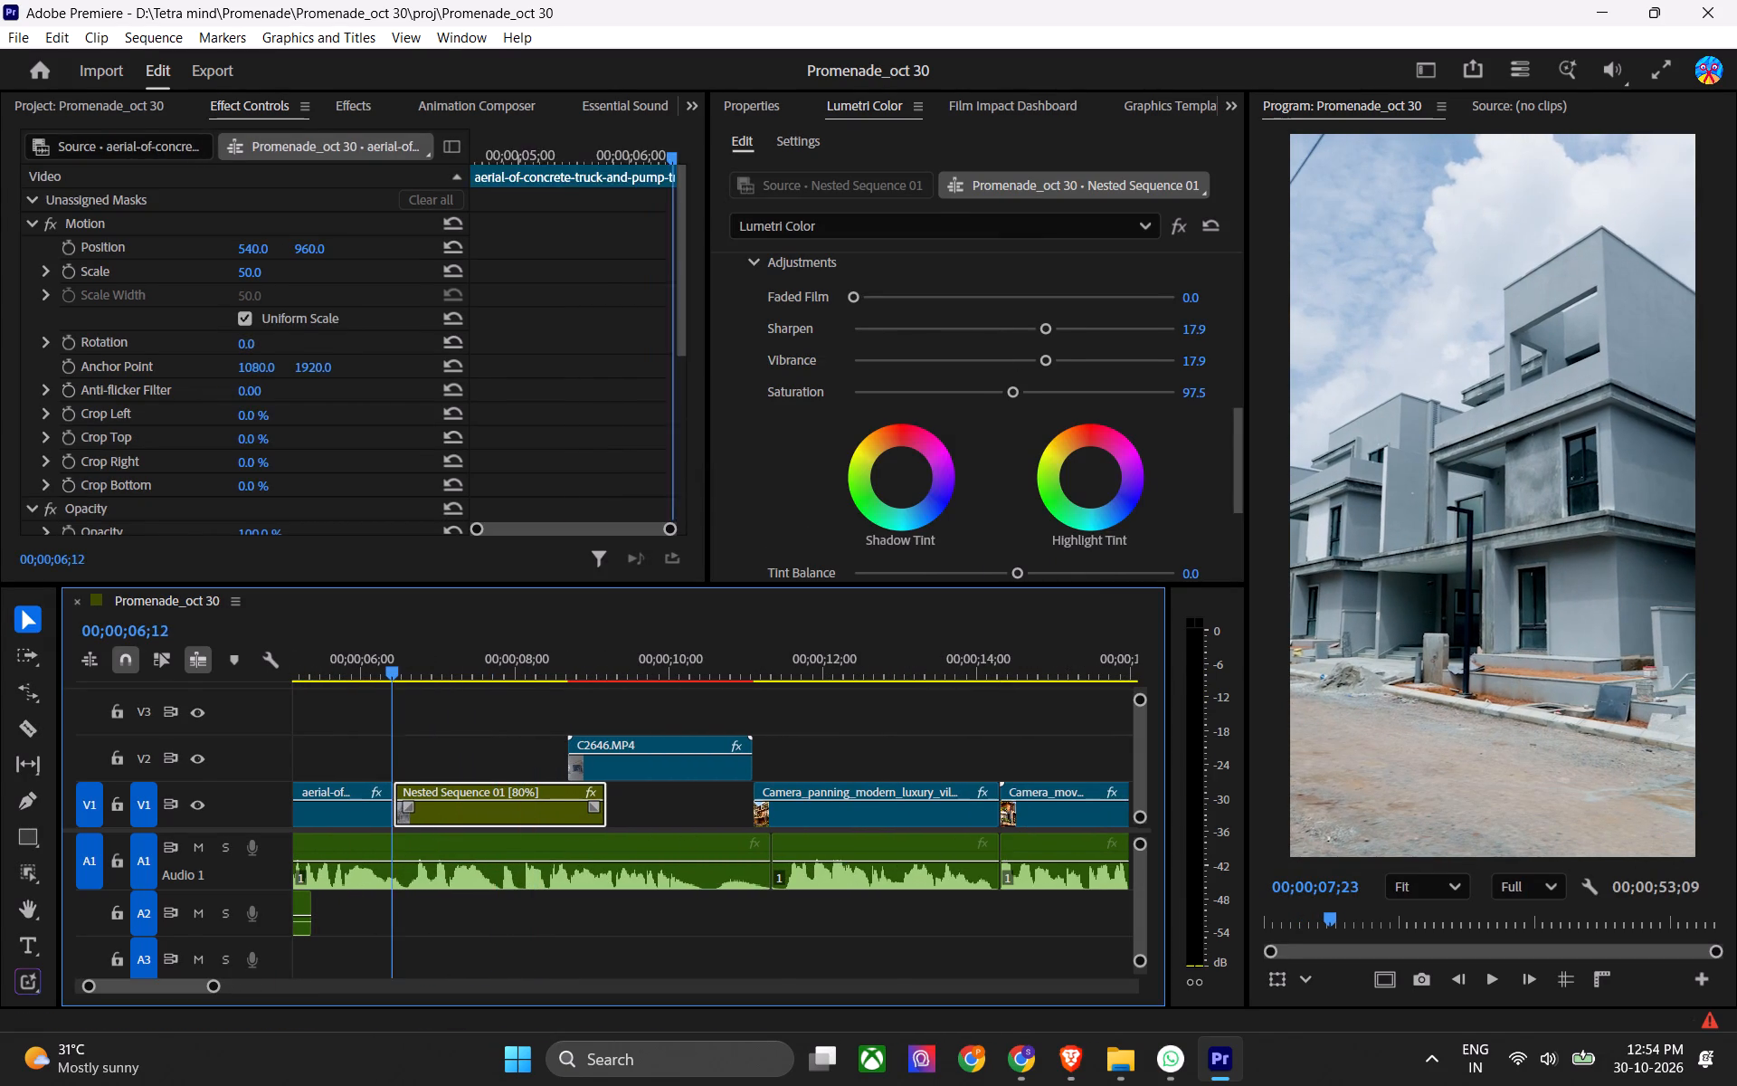
{"action": "left_click_drag", "start_coordinate": [393, 662], "coordinate": [405, 667]}
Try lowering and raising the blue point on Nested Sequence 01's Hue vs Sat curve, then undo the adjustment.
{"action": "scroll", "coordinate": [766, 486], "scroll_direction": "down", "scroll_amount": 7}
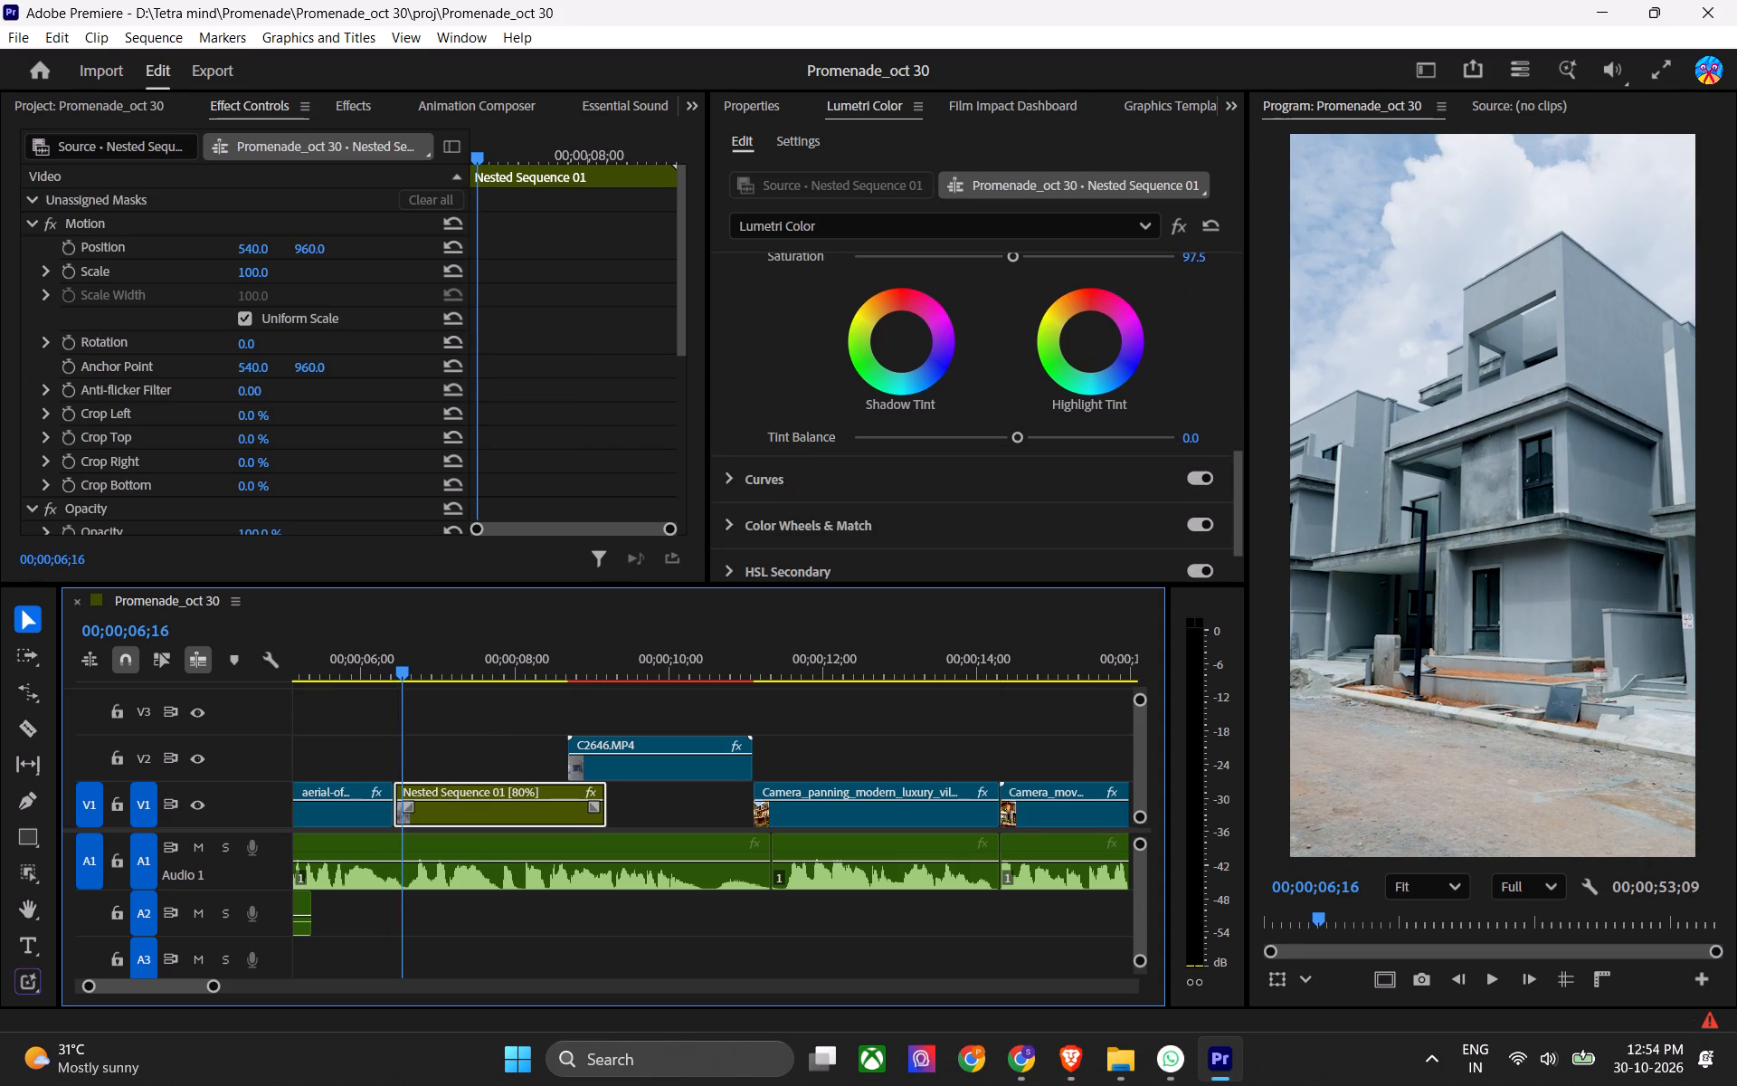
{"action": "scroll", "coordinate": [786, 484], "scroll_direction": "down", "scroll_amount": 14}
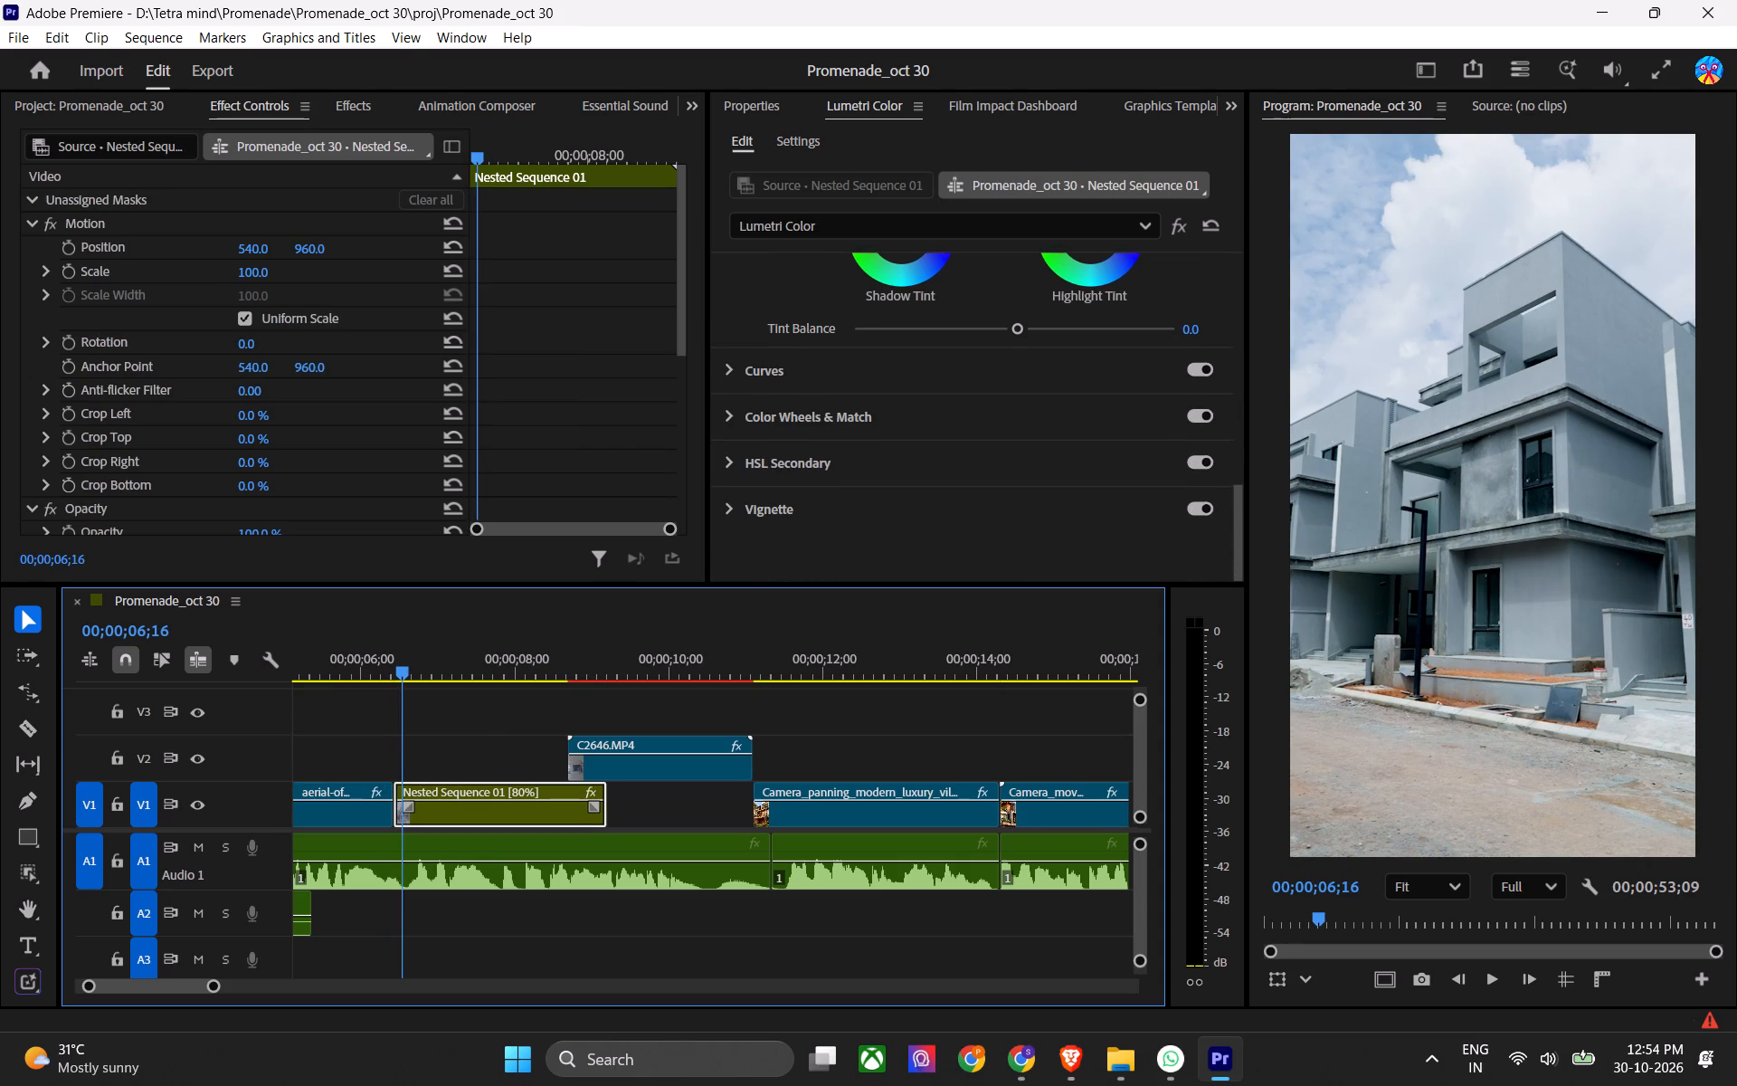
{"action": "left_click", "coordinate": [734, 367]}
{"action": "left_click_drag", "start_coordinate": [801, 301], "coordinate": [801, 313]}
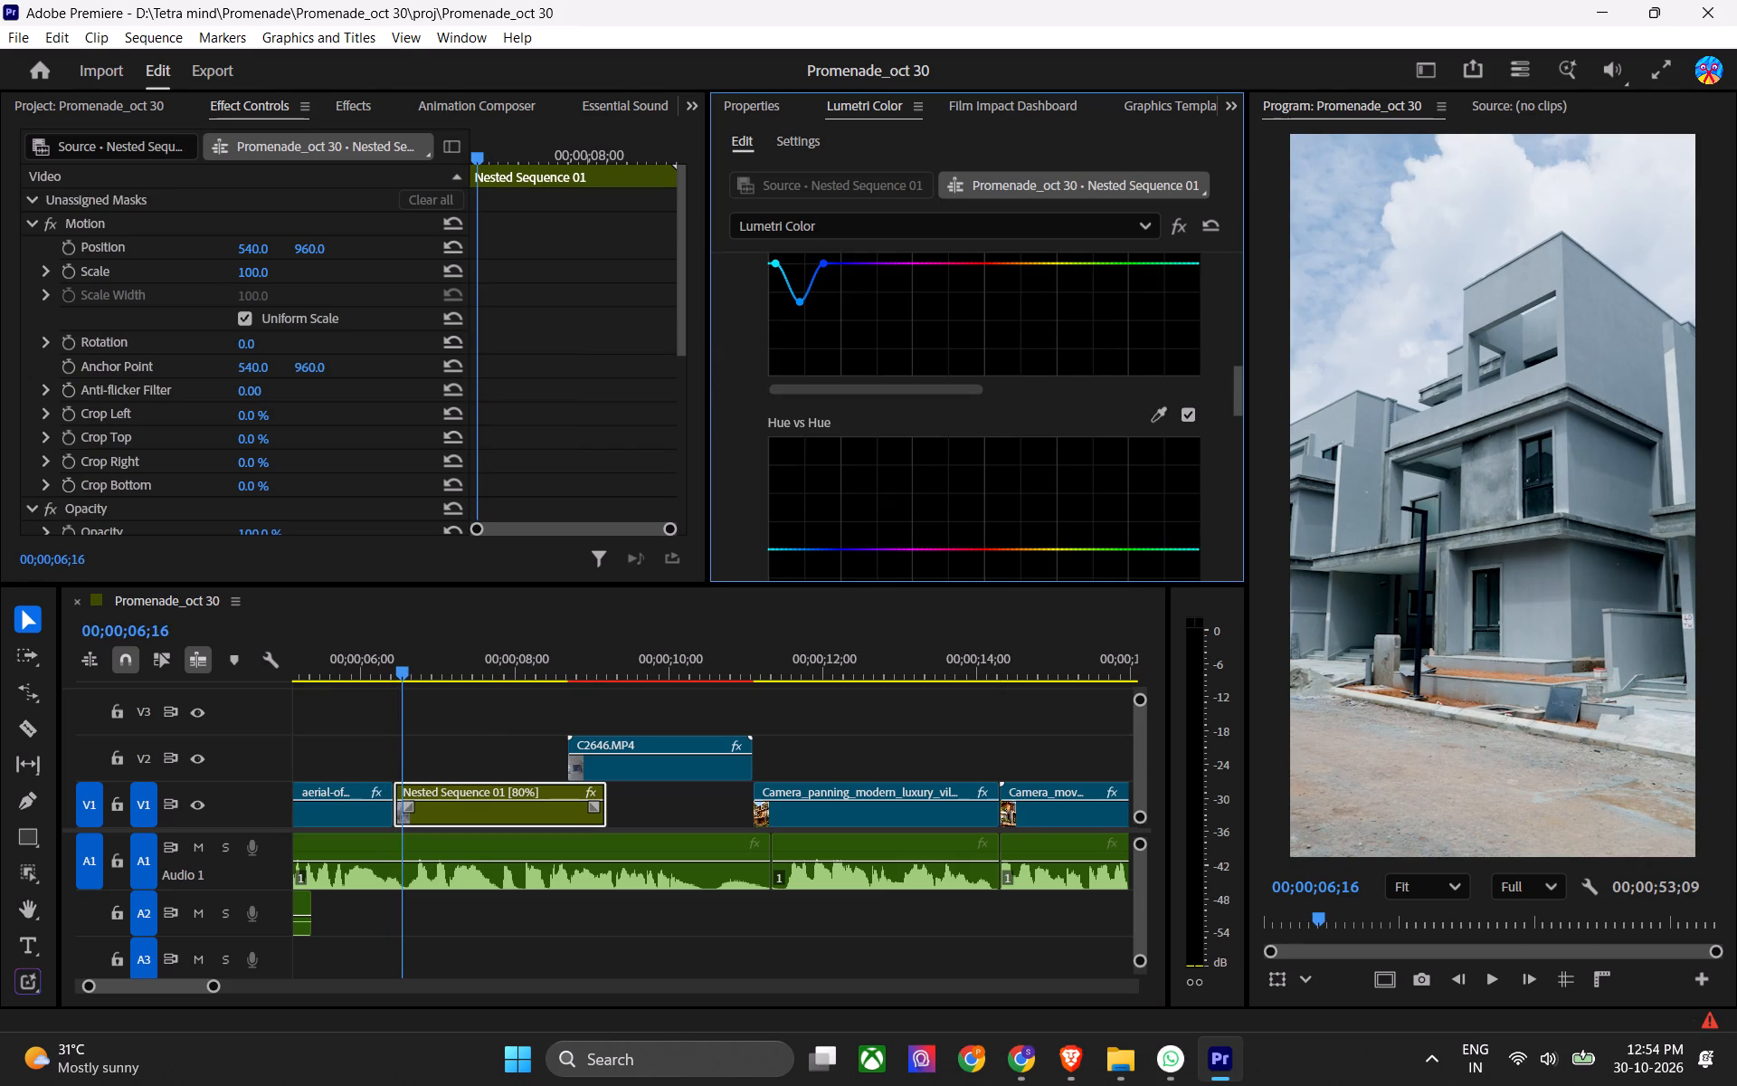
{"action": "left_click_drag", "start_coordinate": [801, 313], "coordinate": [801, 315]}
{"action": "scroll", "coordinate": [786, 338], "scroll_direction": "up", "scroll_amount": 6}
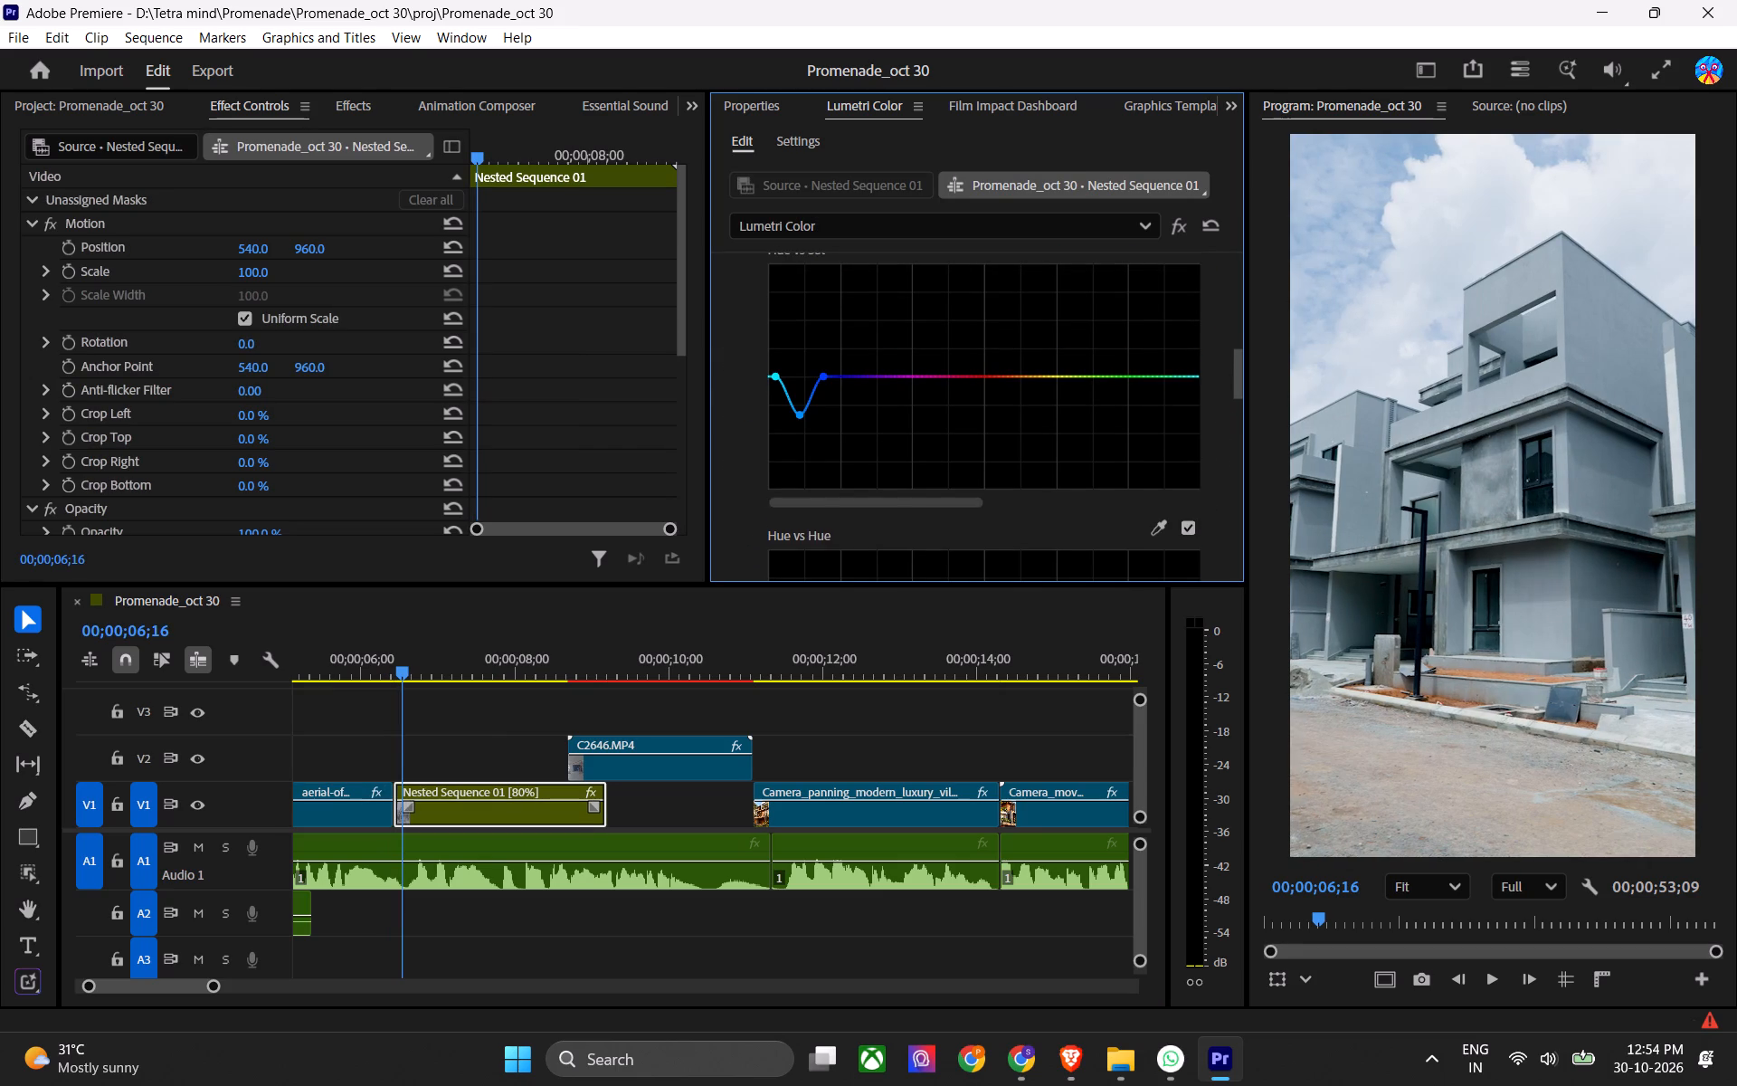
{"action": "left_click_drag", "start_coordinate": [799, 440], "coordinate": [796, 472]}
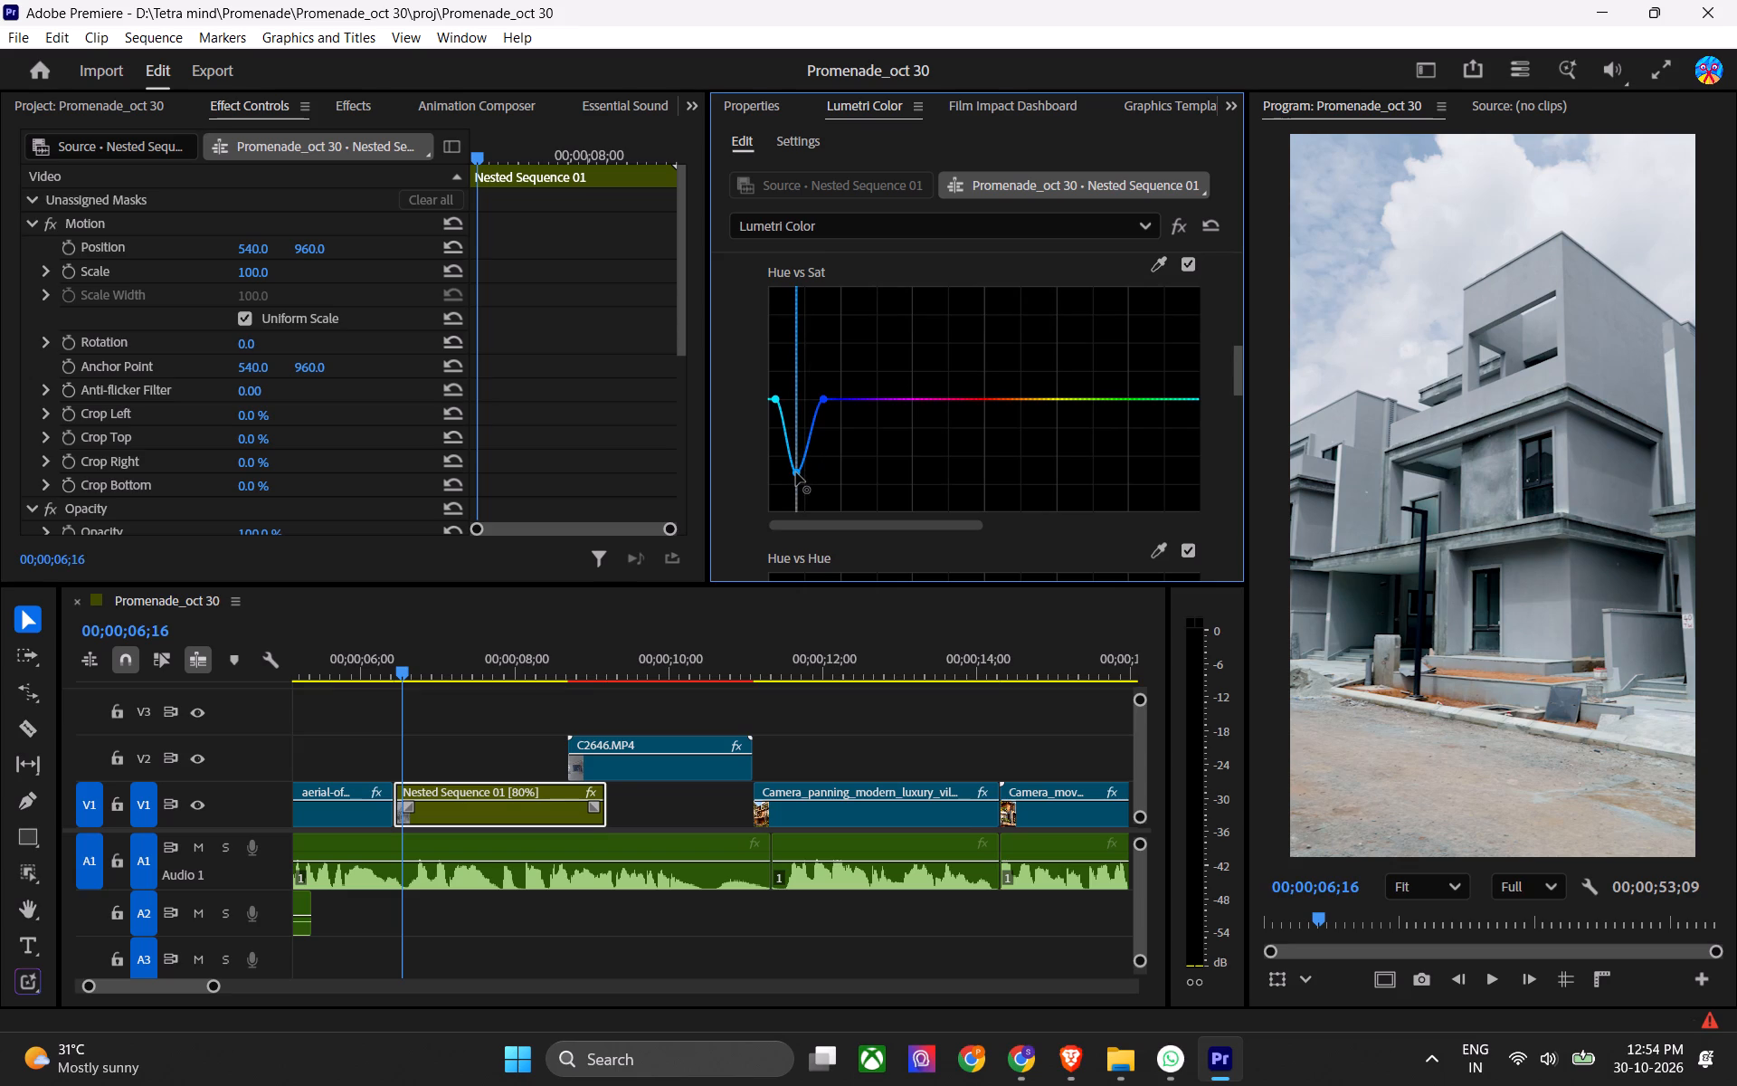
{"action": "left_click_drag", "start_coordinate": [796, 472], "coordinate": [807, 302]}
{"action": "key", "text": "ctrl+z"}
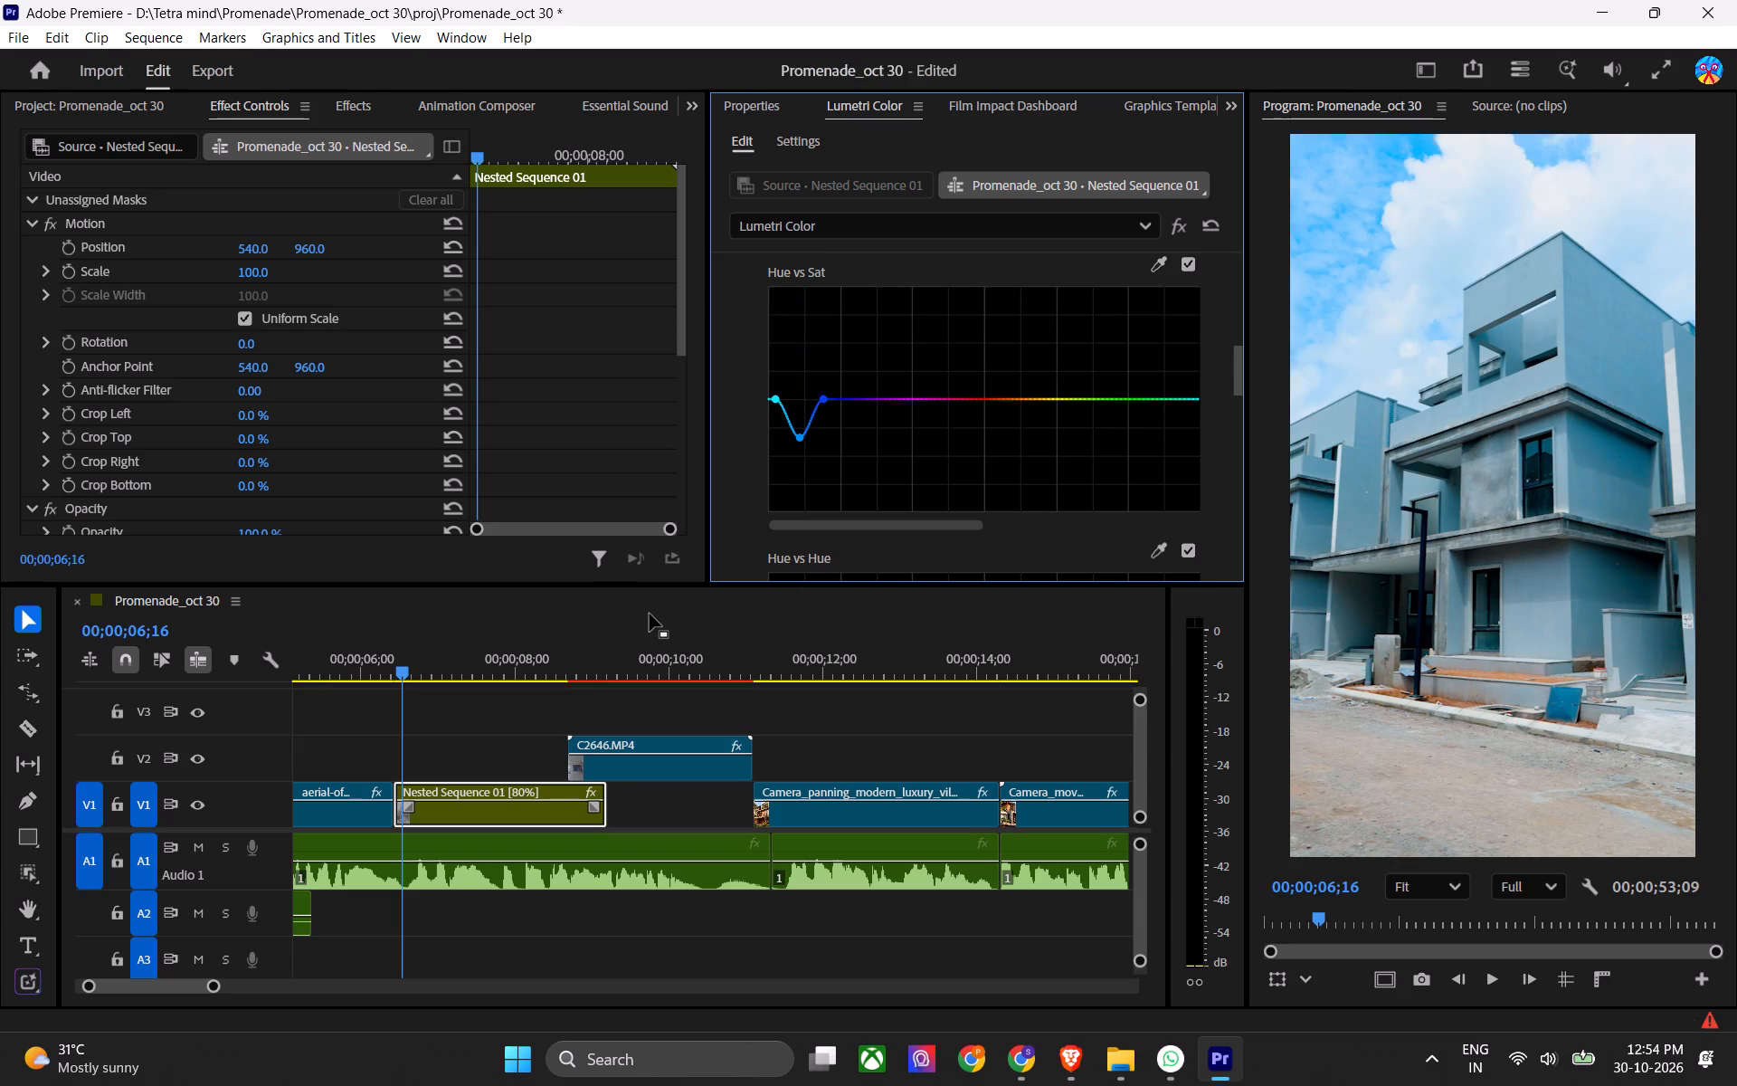
Play back the sequence from the aerial concrete-truck clip past the last villa clip, select the empty V1 stretch after it and save the project.
{"action": "key", "text": "ctrl+s"}
{"action": "left_click_drag", "start_coordinate": [379, 646], "coordinate": [344, 663]}
{"action": "key", "text": "space"}
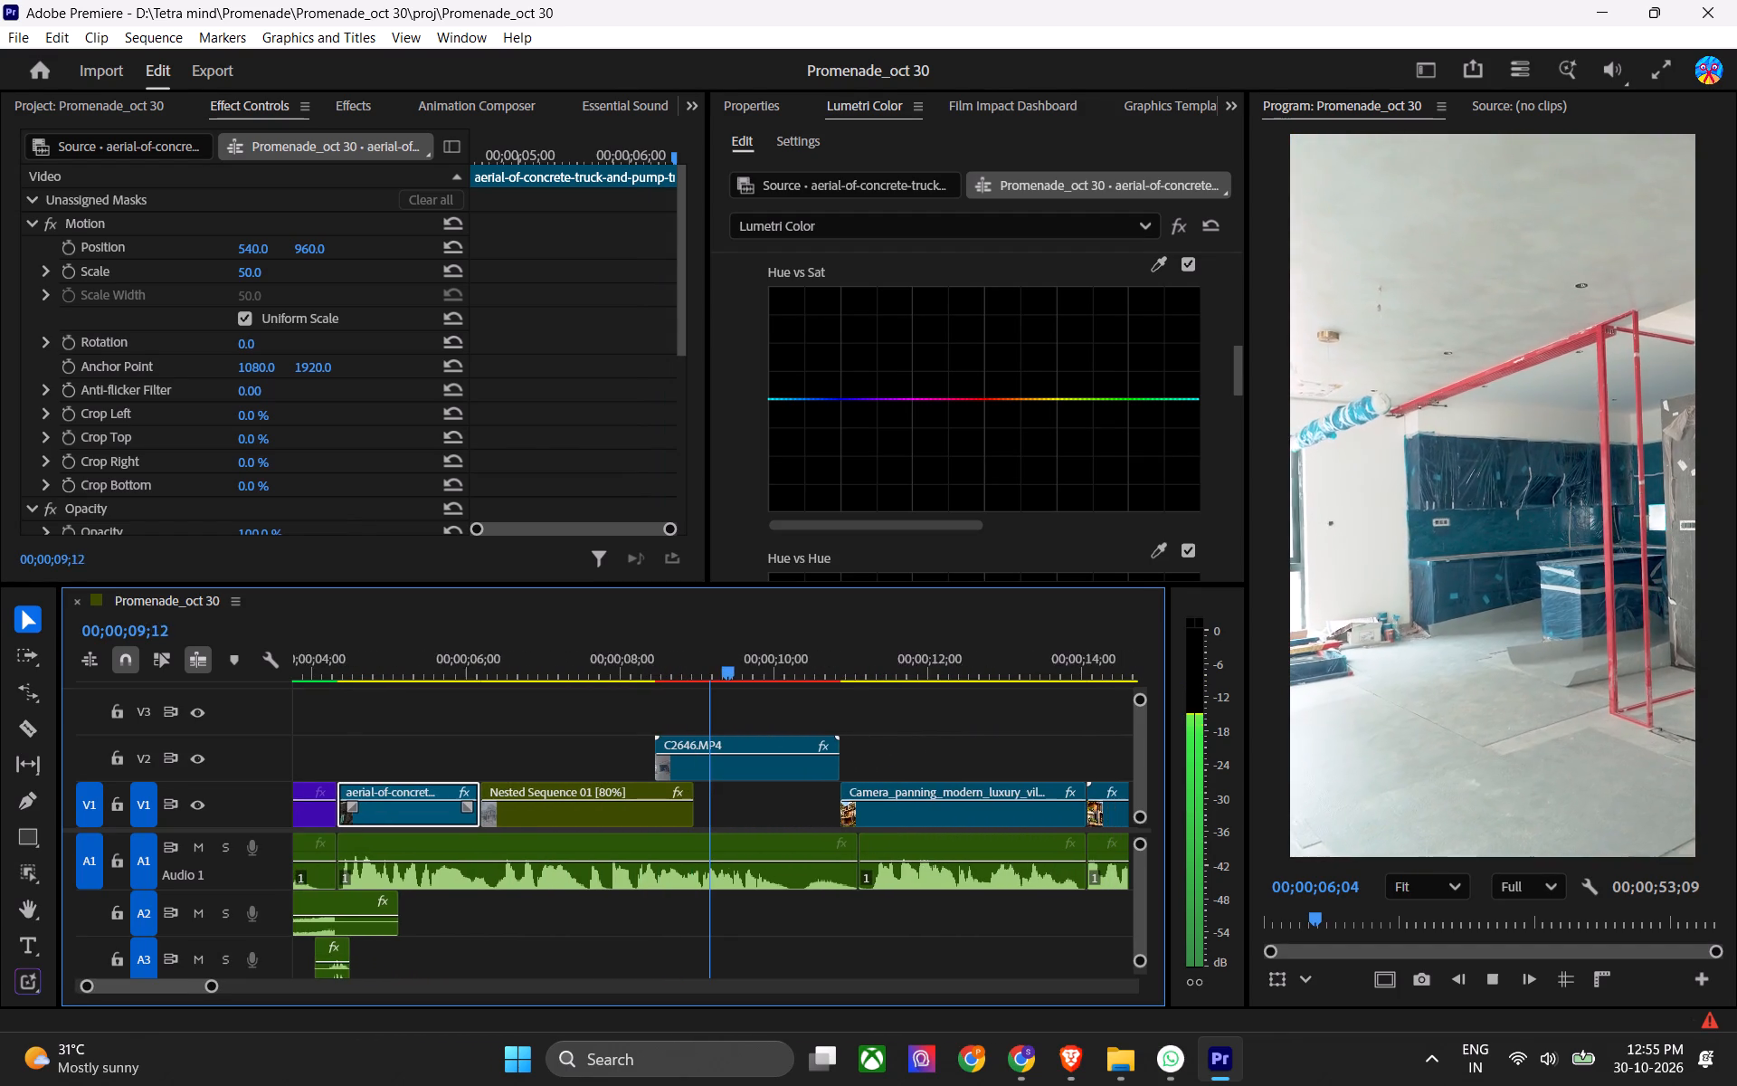
{"action": "scroll", "coordinate": [588, 726], "scroll_direction": "down", "scroll_amount": 5, "text": "alt"}
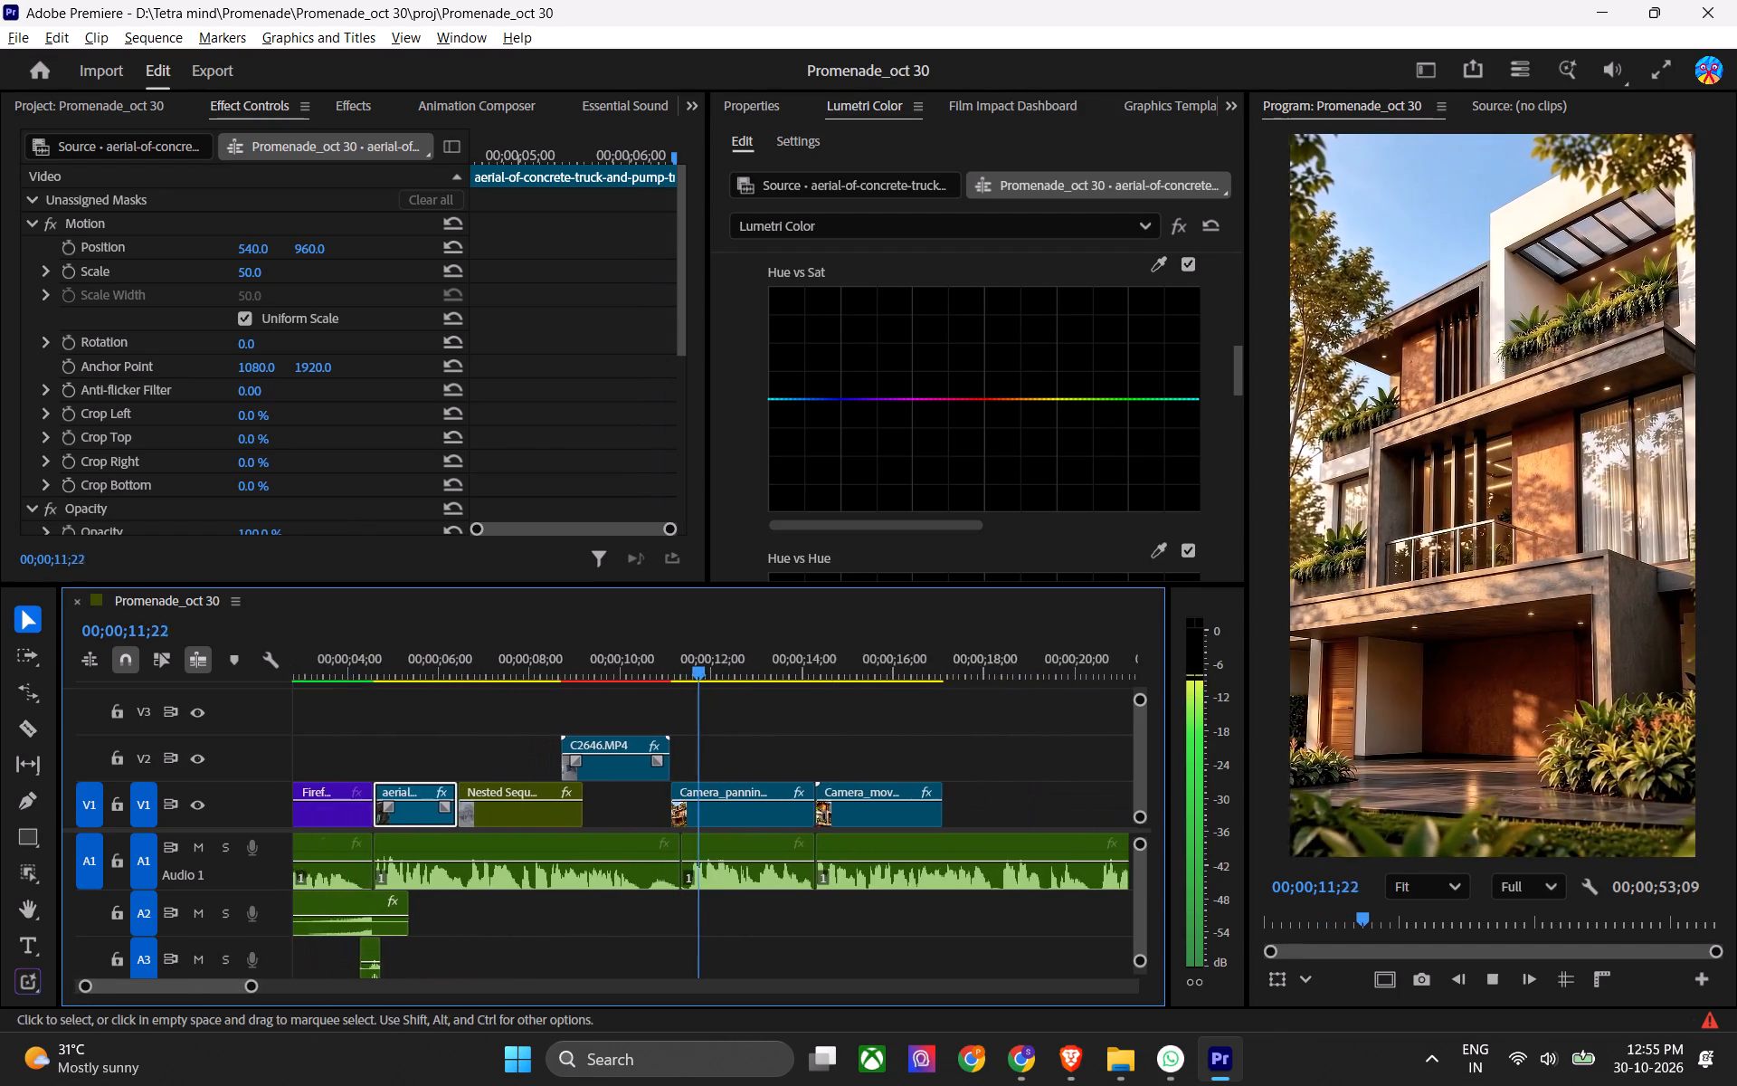
{"action": "scroll", "coordinate": [777, 804], "scroll_direction": "up", "scroll_amount": 6, "text": "alt"}
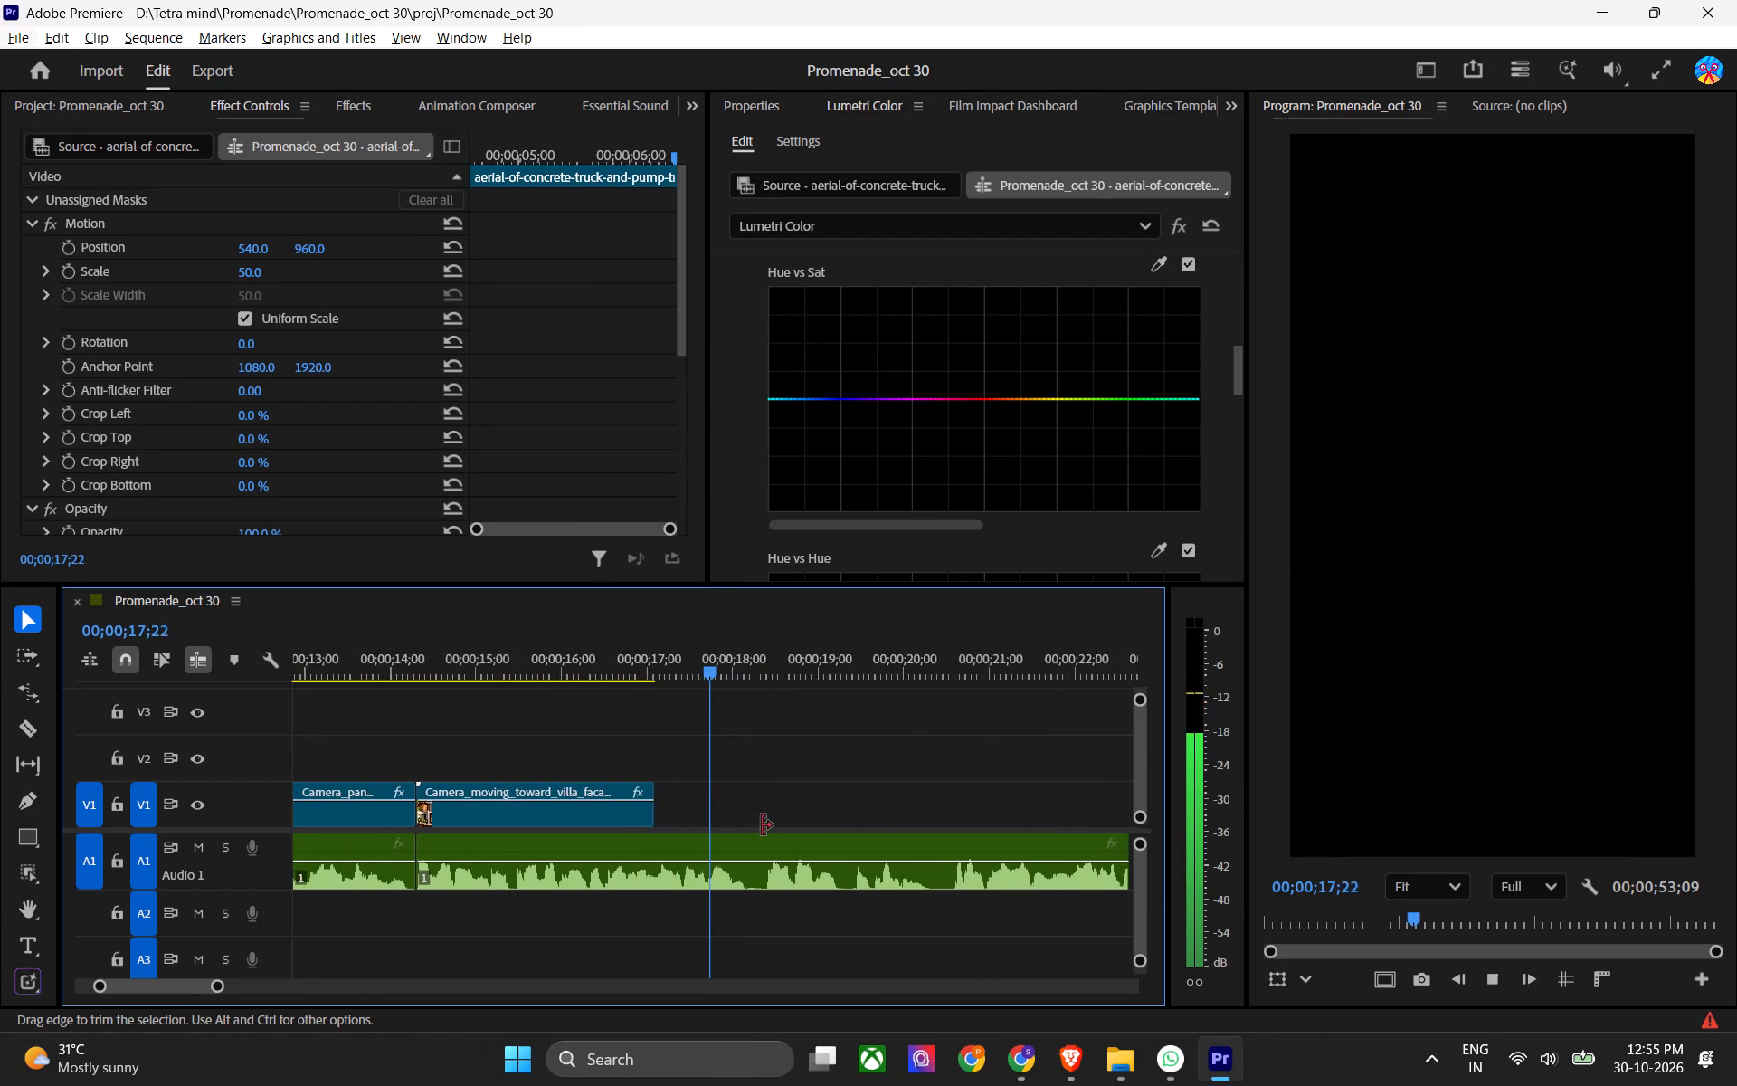
{"action": "scroll", "coordinate": [778, 860], "scroll_direction": "down", "scroll_amount": 4, "text": "alt"}
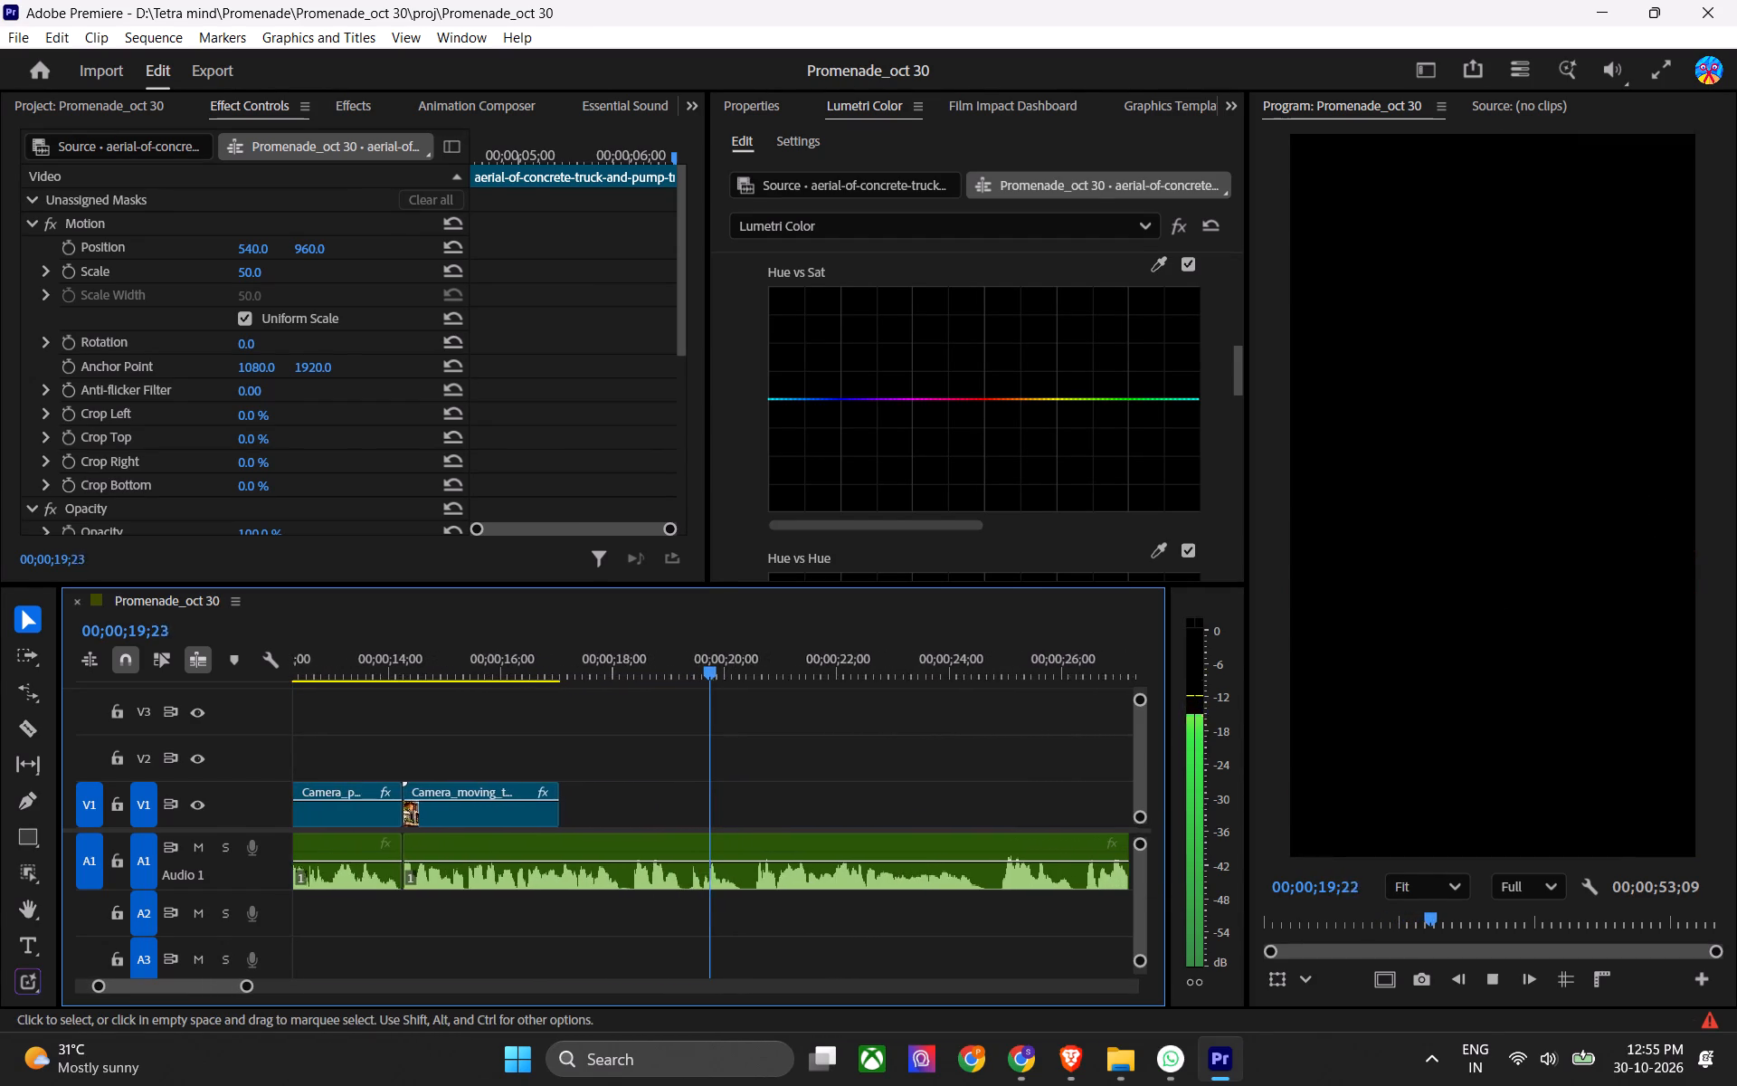
{"action": "key", "text": "space"}
{"action": "left_click", "coordinate": [791, 805]}
{"action": "key", "text": "ctrl+s"}
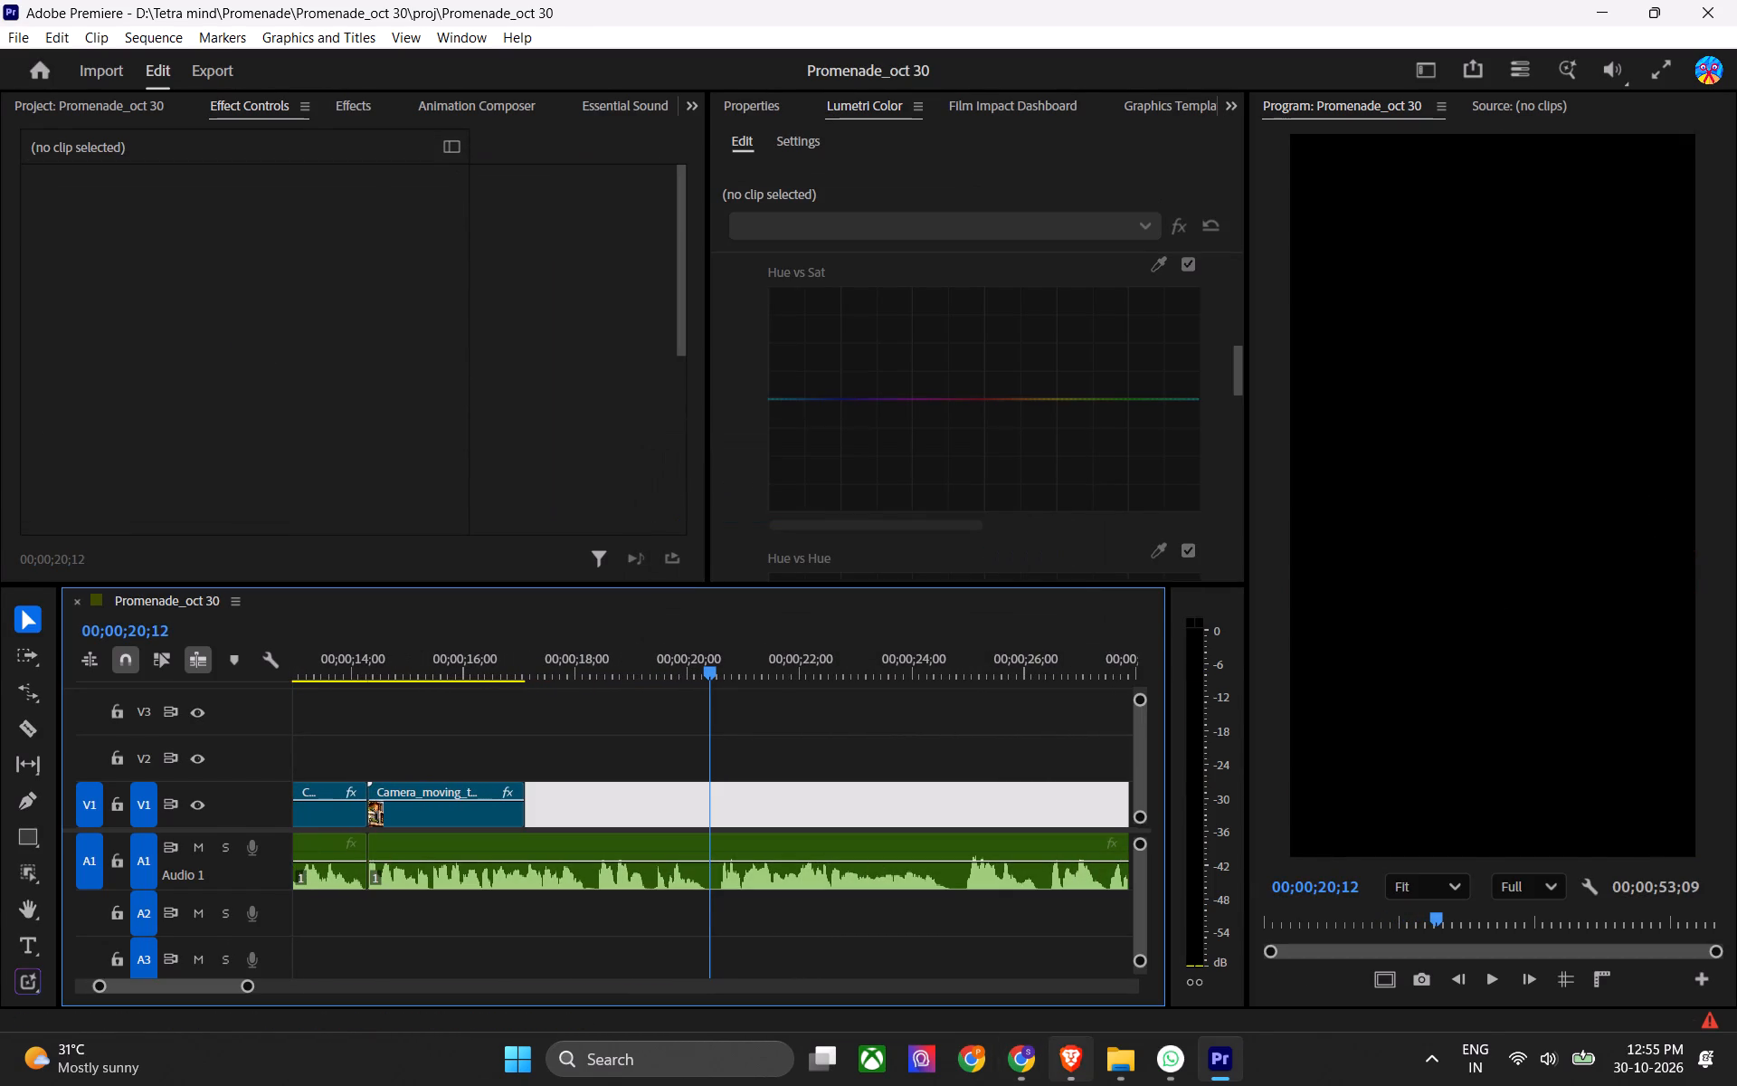
Switch to the Brave browser and look through the 27th aug Drive folder for further footage.
{"action": "left_click", "coordinate": [1059, 1054]}
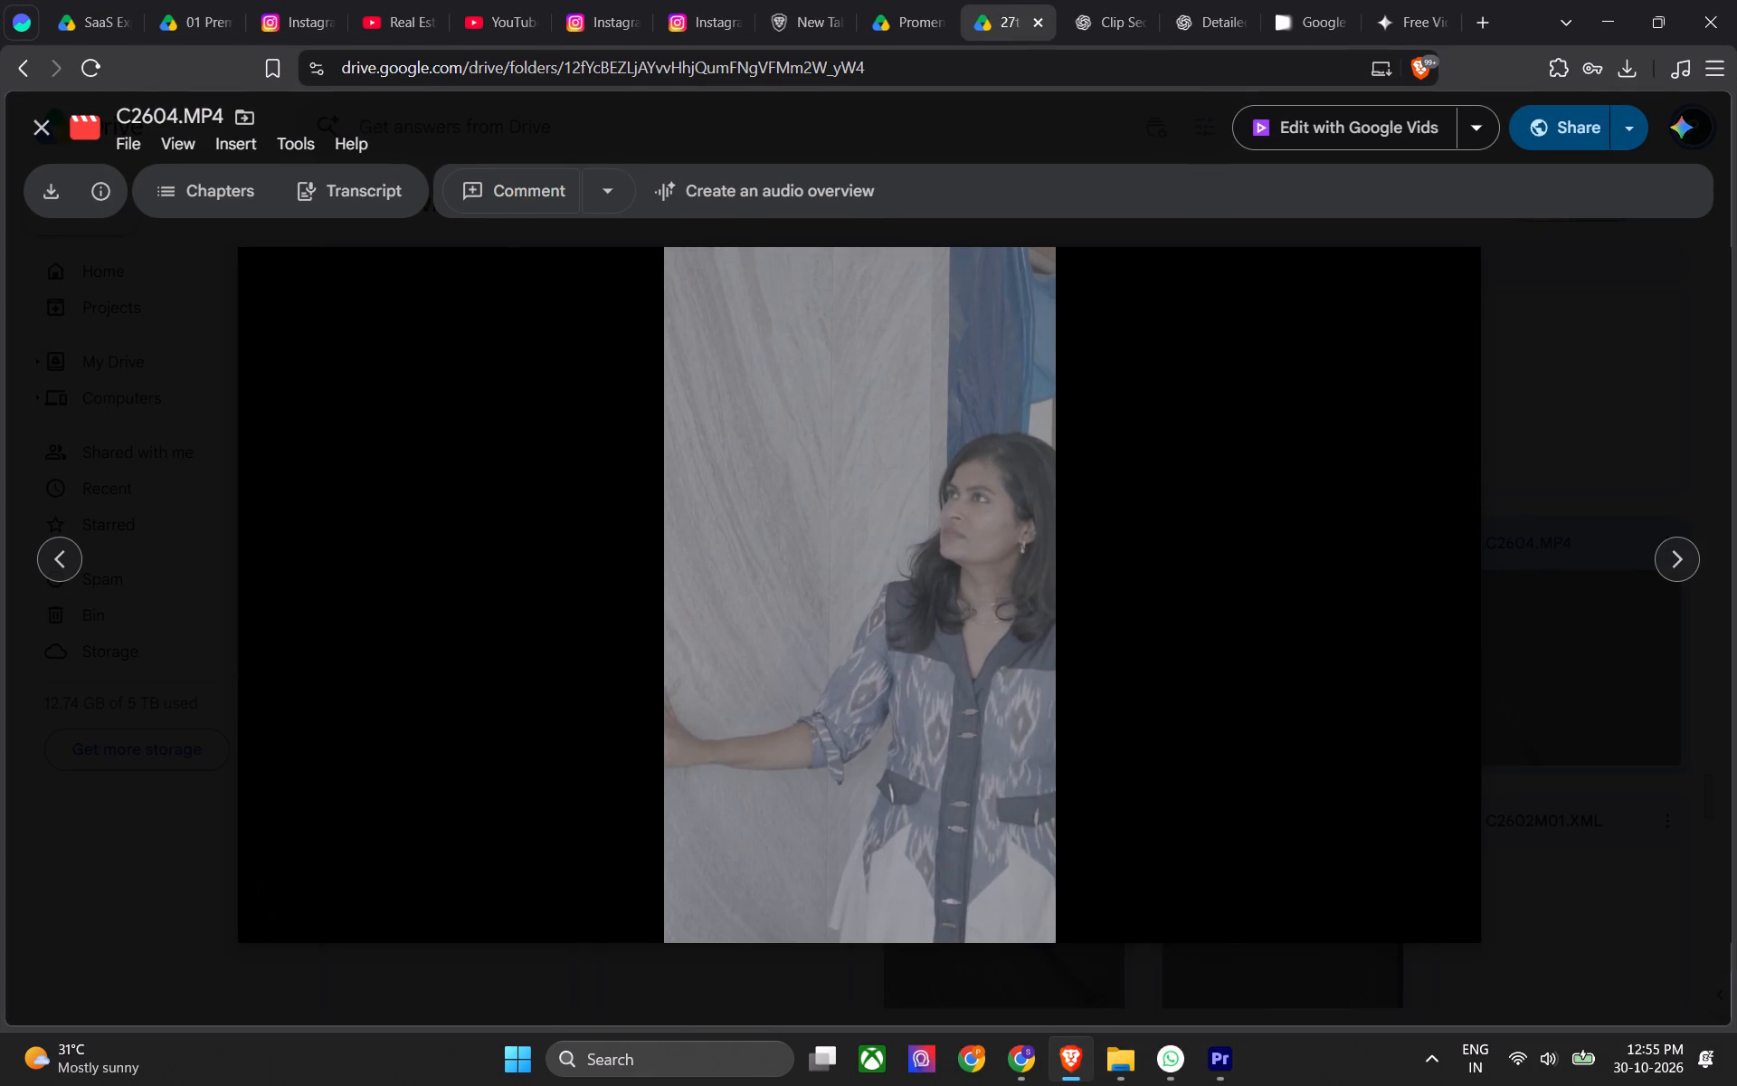
{"action": "left_click", "coordinate": [1562, 438]}
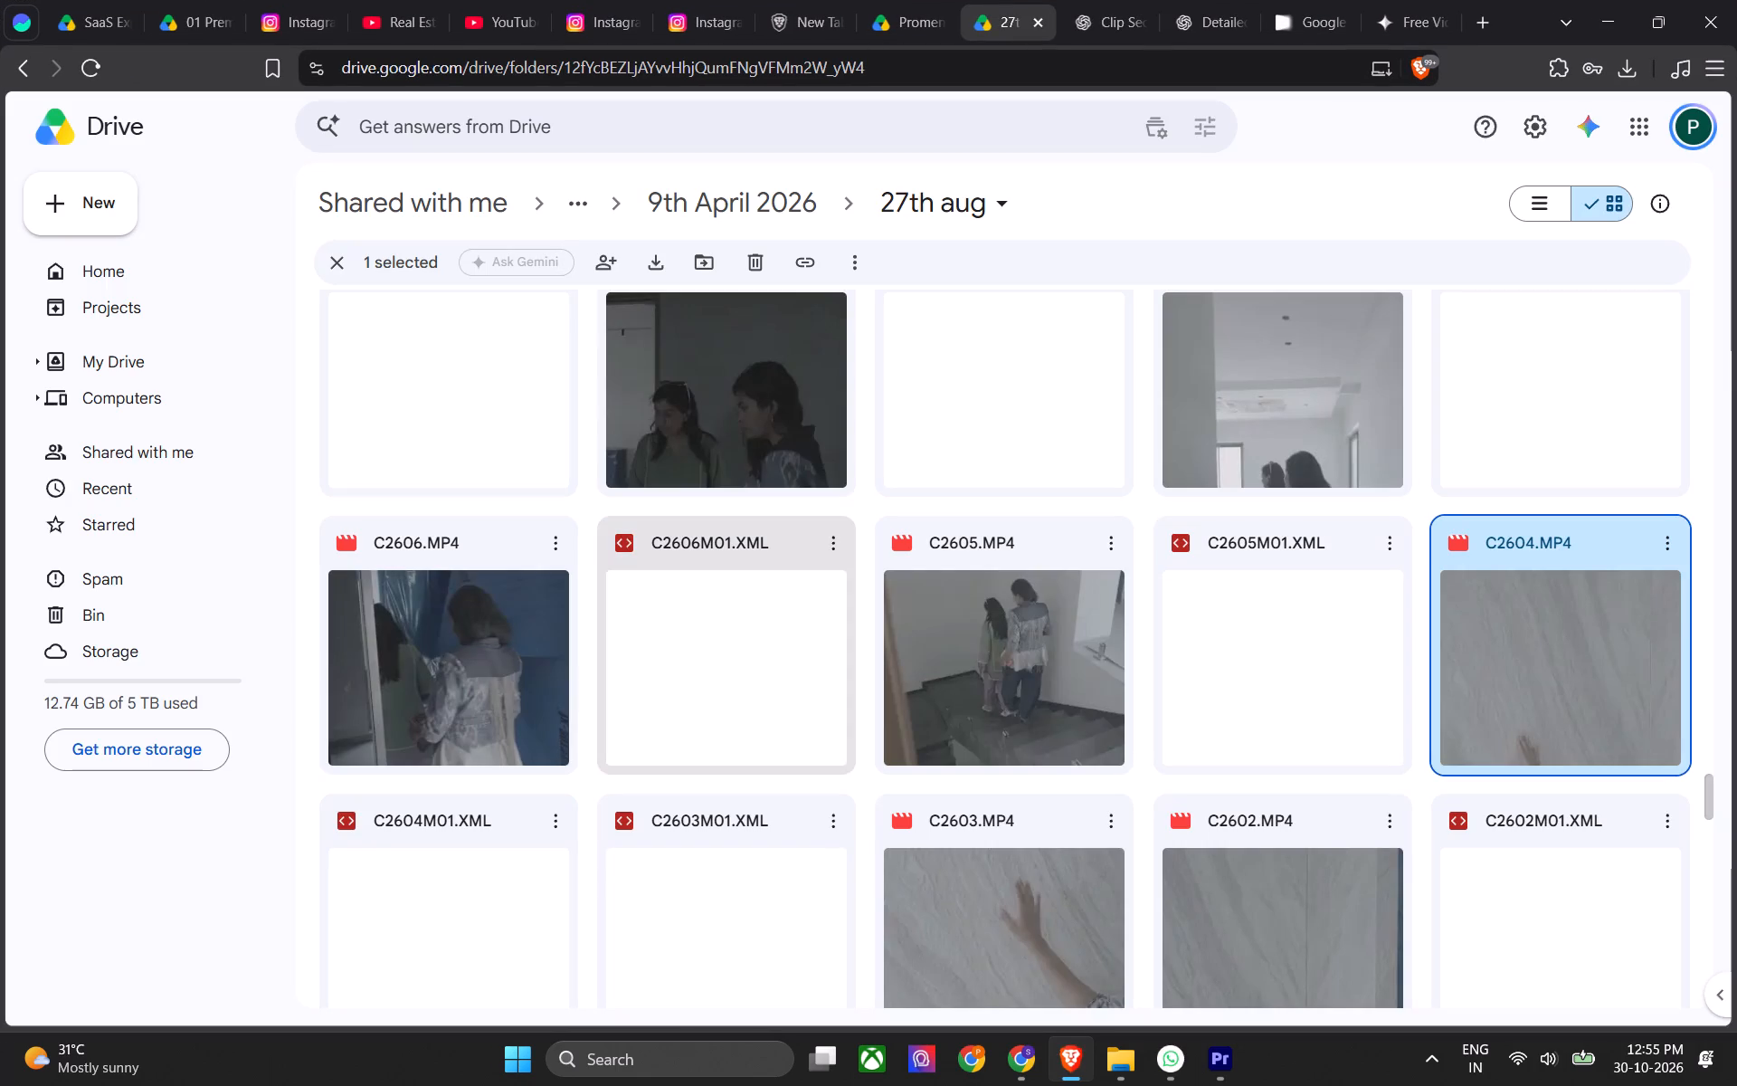
{"action": "scroll", "coordinate": [1094, 653], "scroll_direction": "down", "scroll_amount": 2}
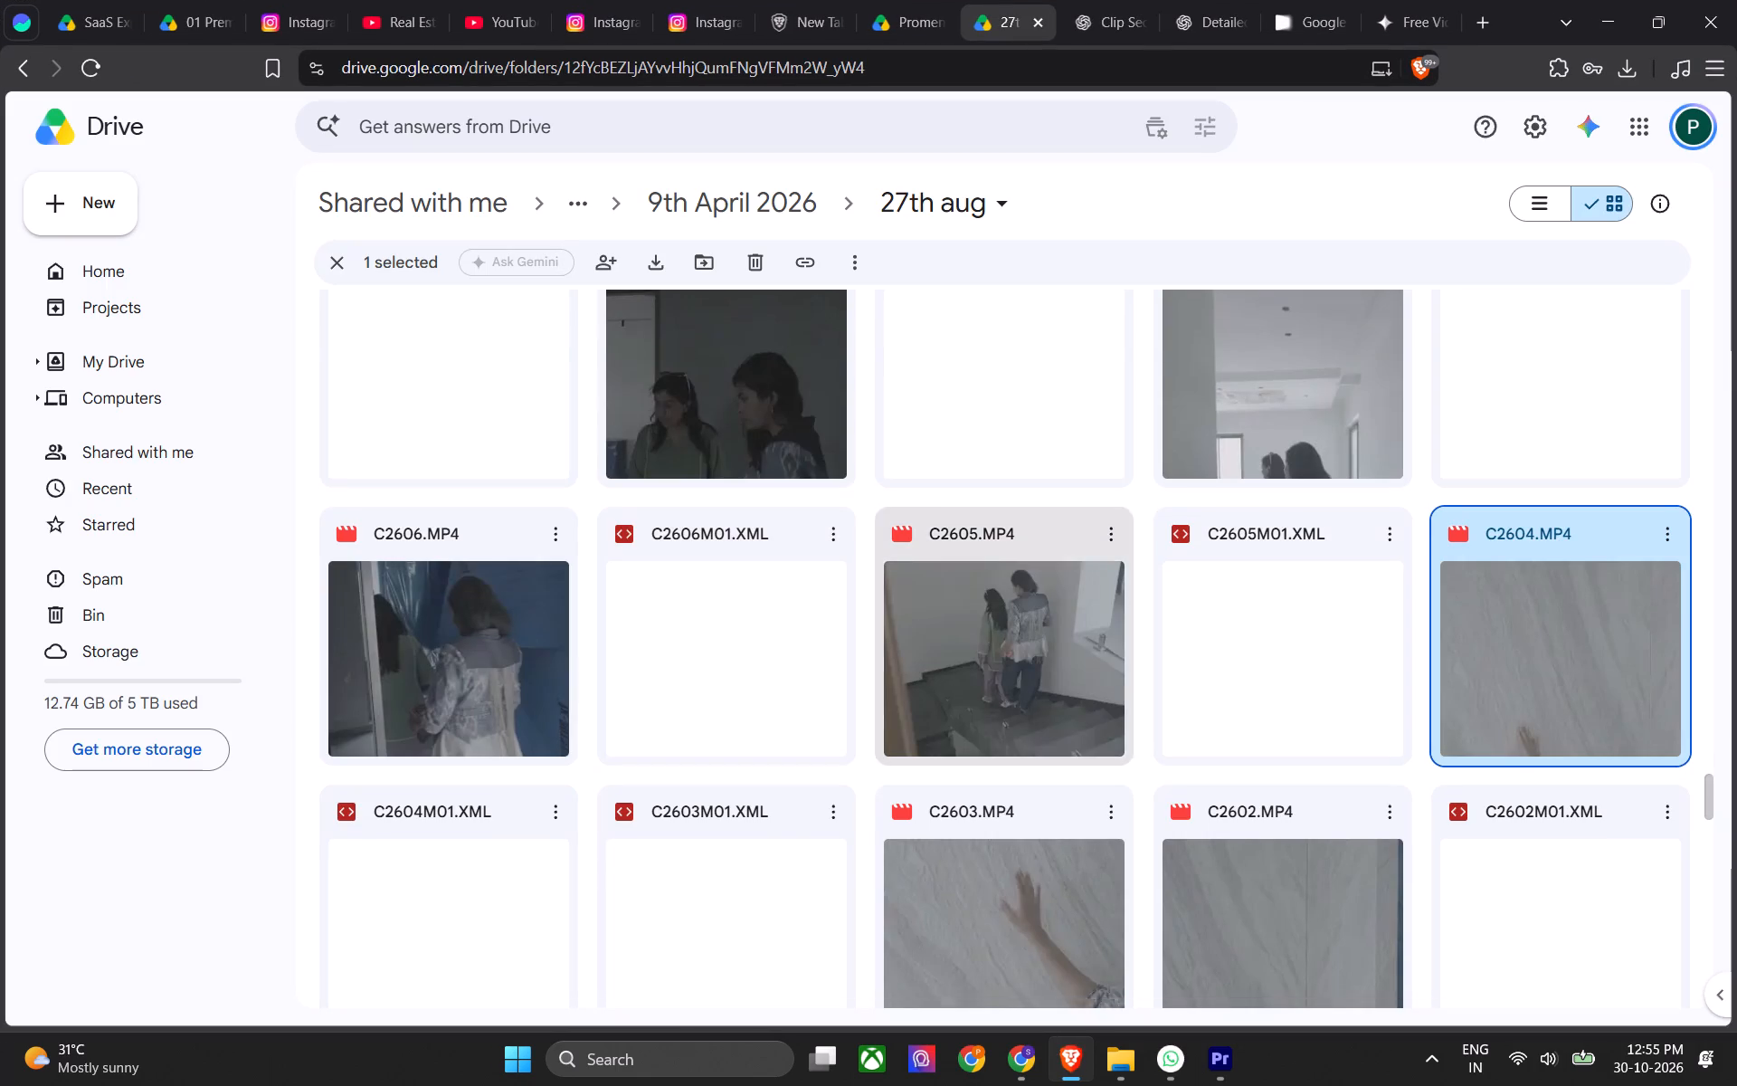
{"action": "scroll", "coordinate": [1094, 653], "scroll_direction": "down", "scroll_amount": 6}
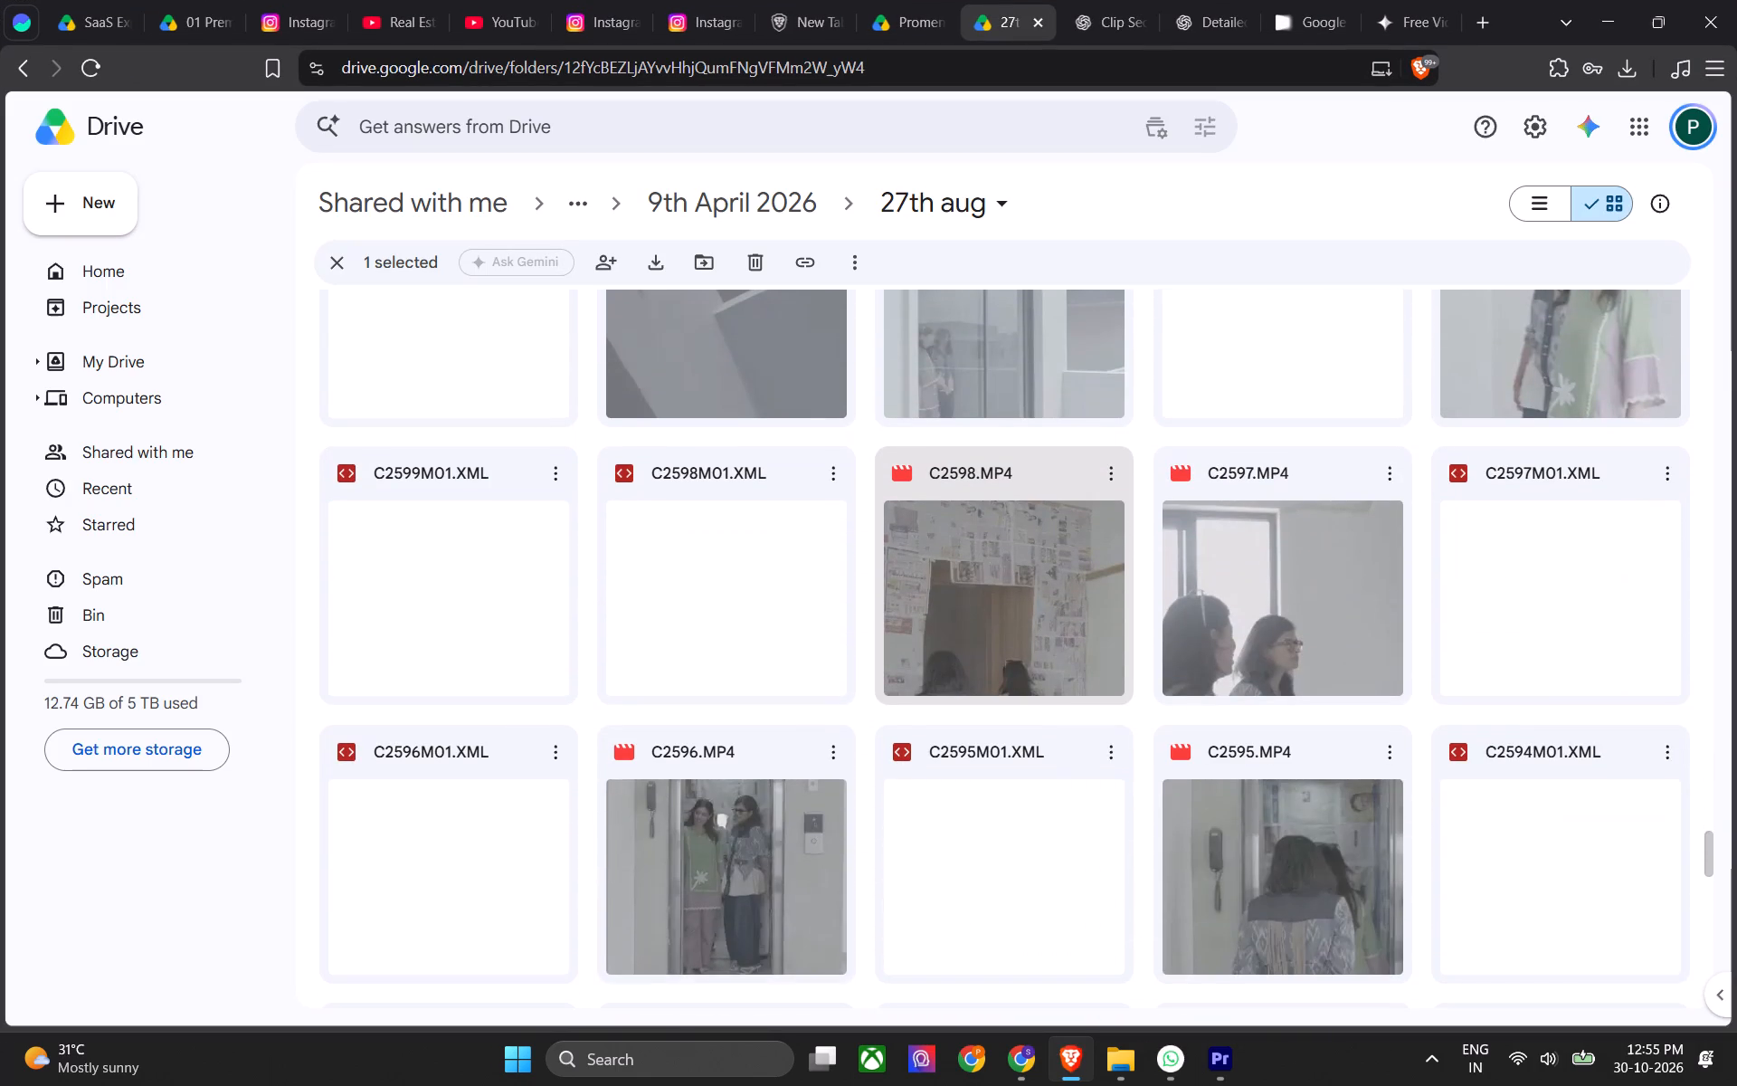
{"action": "scroll", "coordinate": [936, 669], "scroll_direction": "down", "scroll_amount": 9}
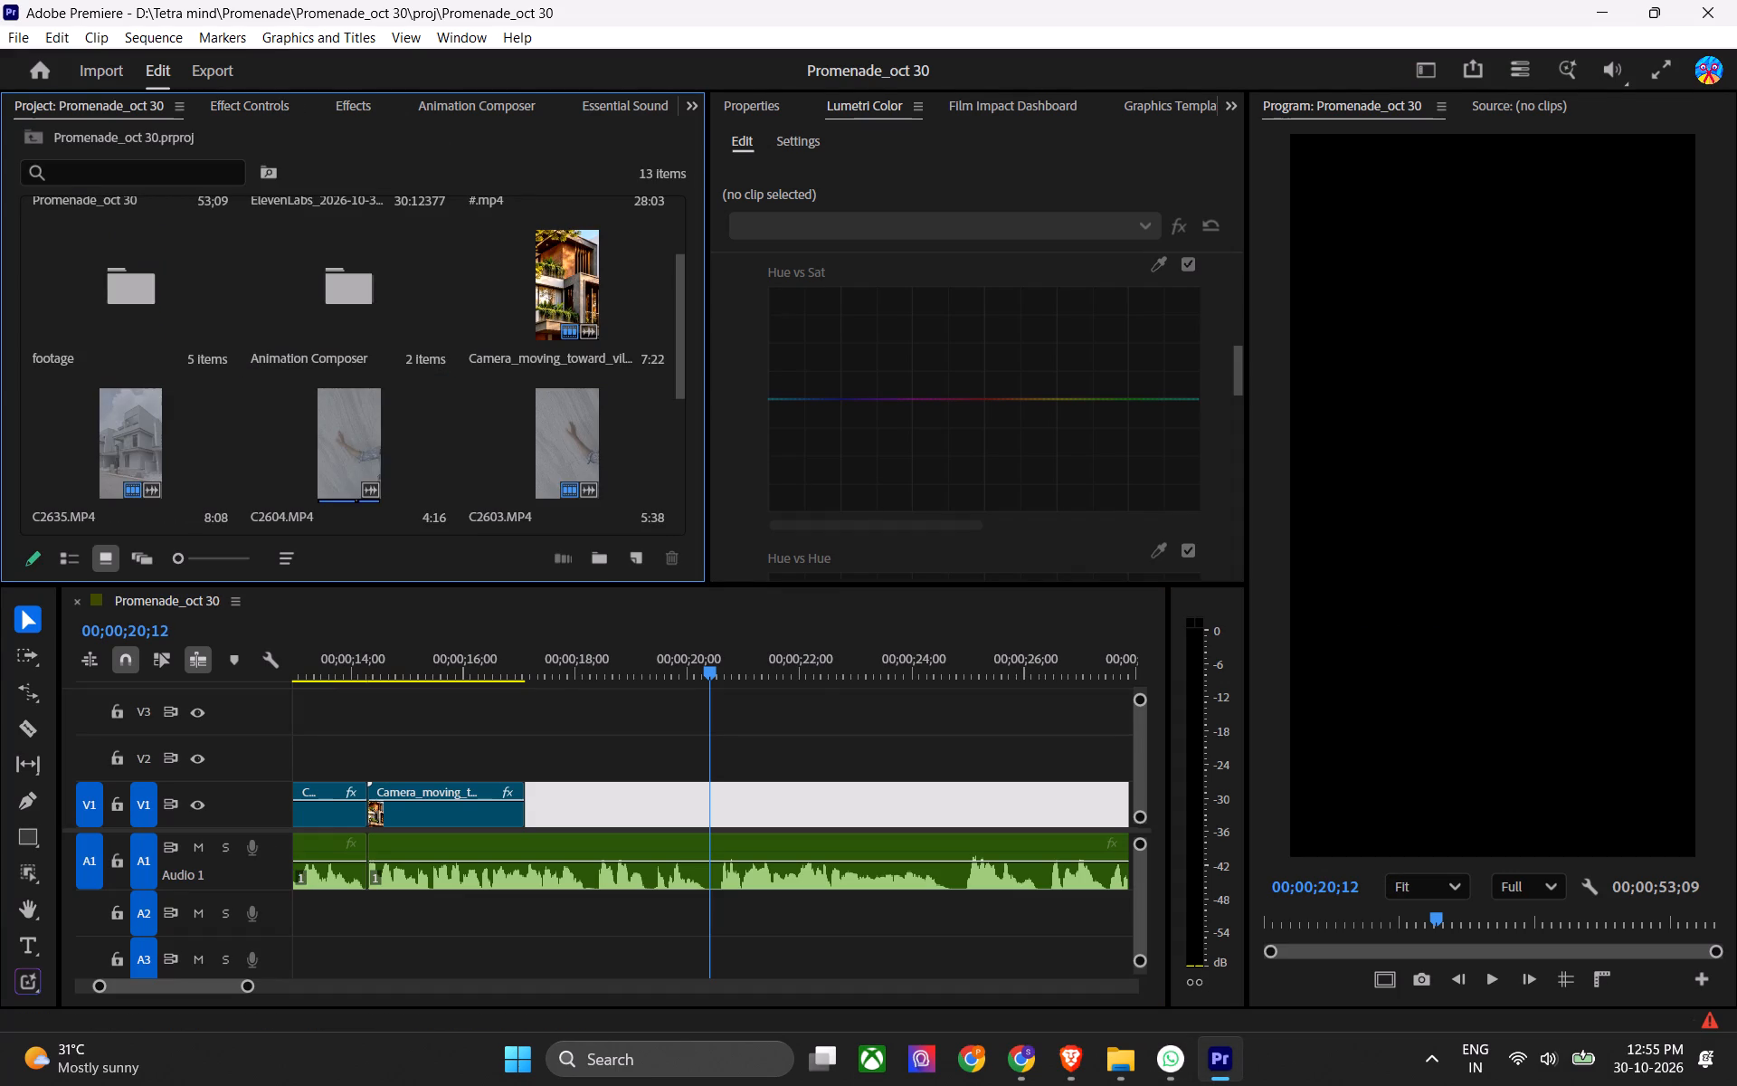
{"action": "left_click", "coordinate": [560, 287]}
{"action": "scroll", "coordinate": [536, 351], "scroll_direction": "down", "scroll_amount": 5}
{"action": "left_click", "coordinate": [138, 437], "text": "shift"}
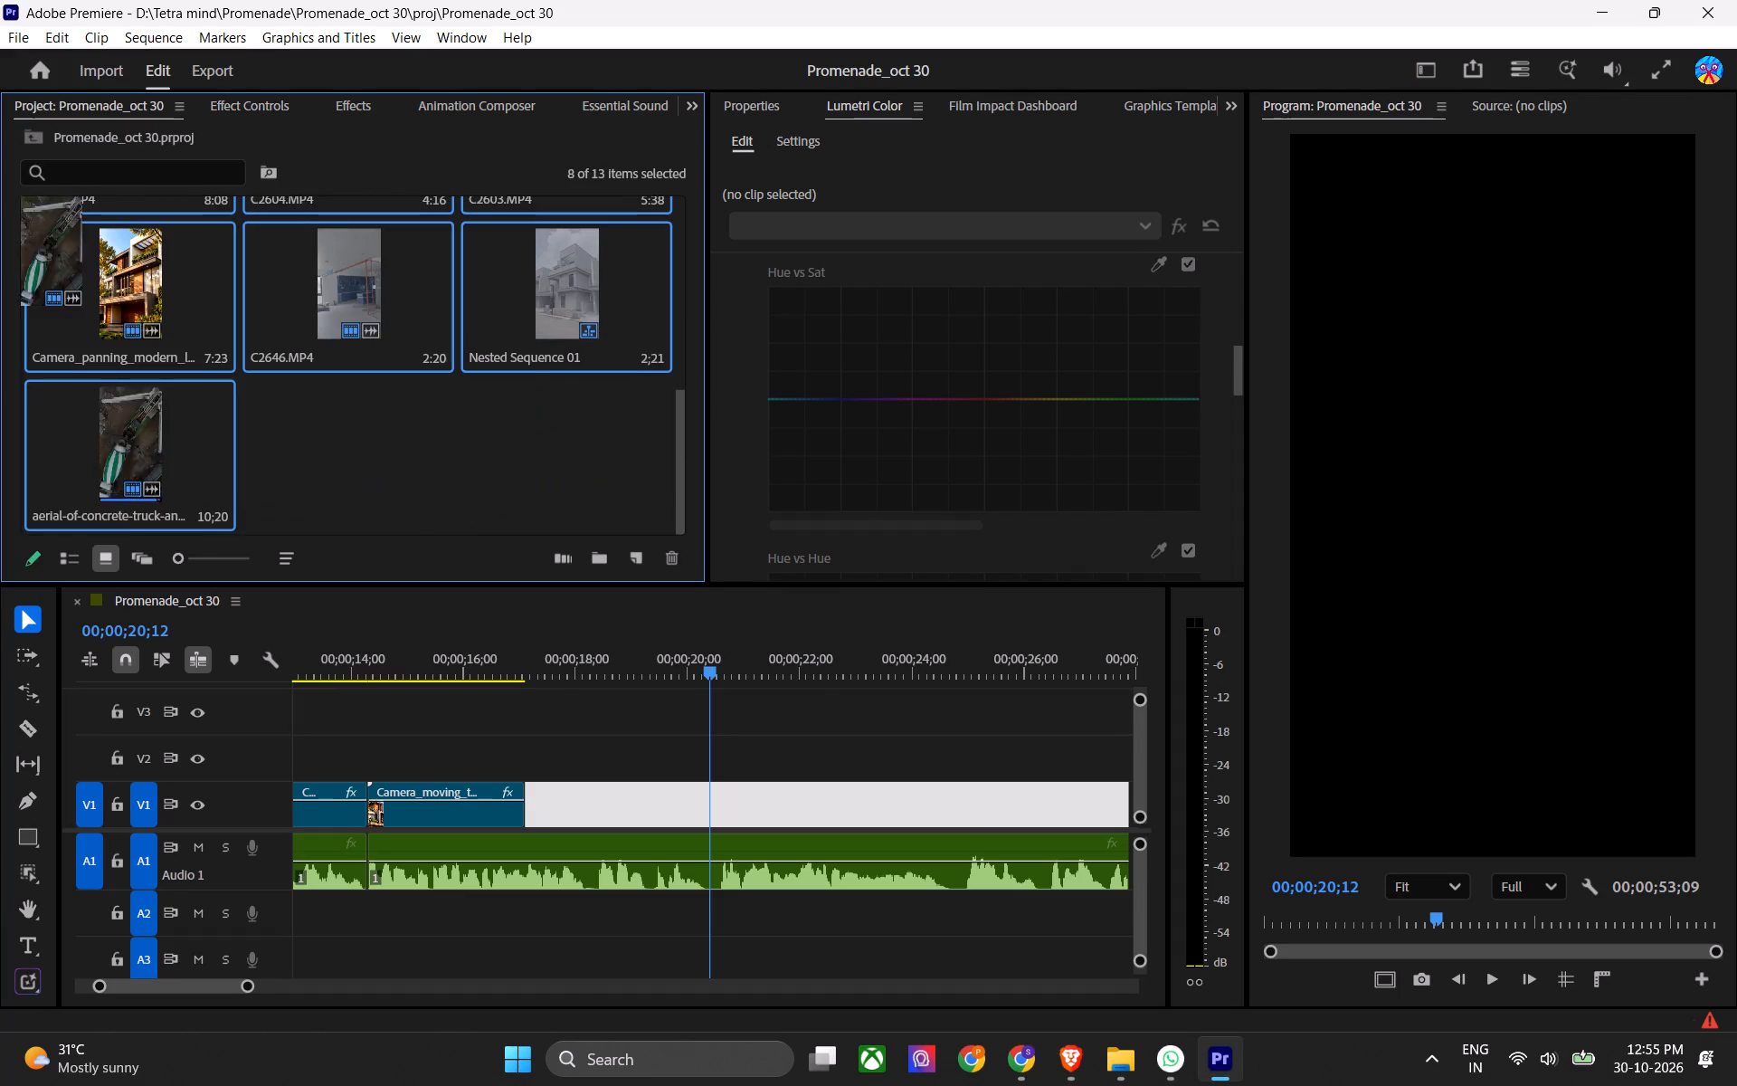
{"action": "scroll", "coordinate": [306, 462], "scroll_direction": "up", "scroll_amount": 4}
{"action": "left_click_drag", "start_coordinate": [531, 438], "coordinate": [428, 448]}
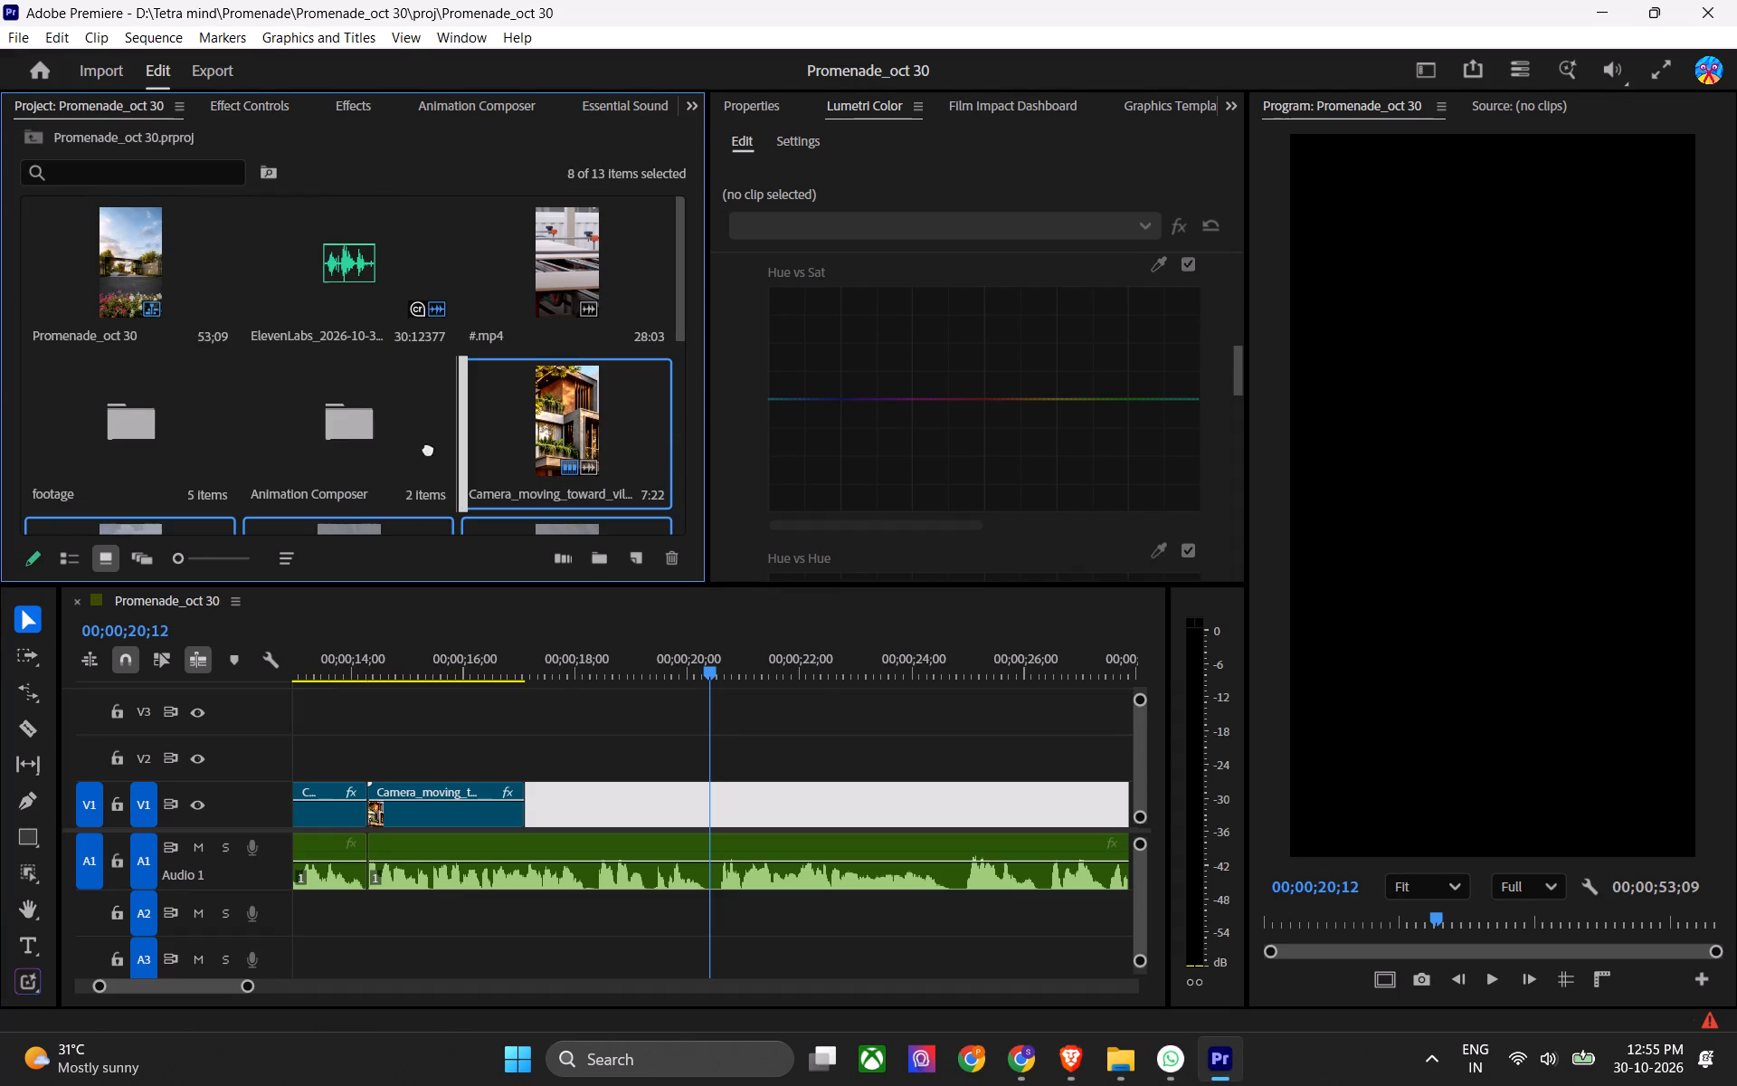
{"action": "left_click_drag", "start_coordinate": [428, 448], "coordinate": [166, 449]}
{"action": "double_click", "coordinate": [168, 438]}
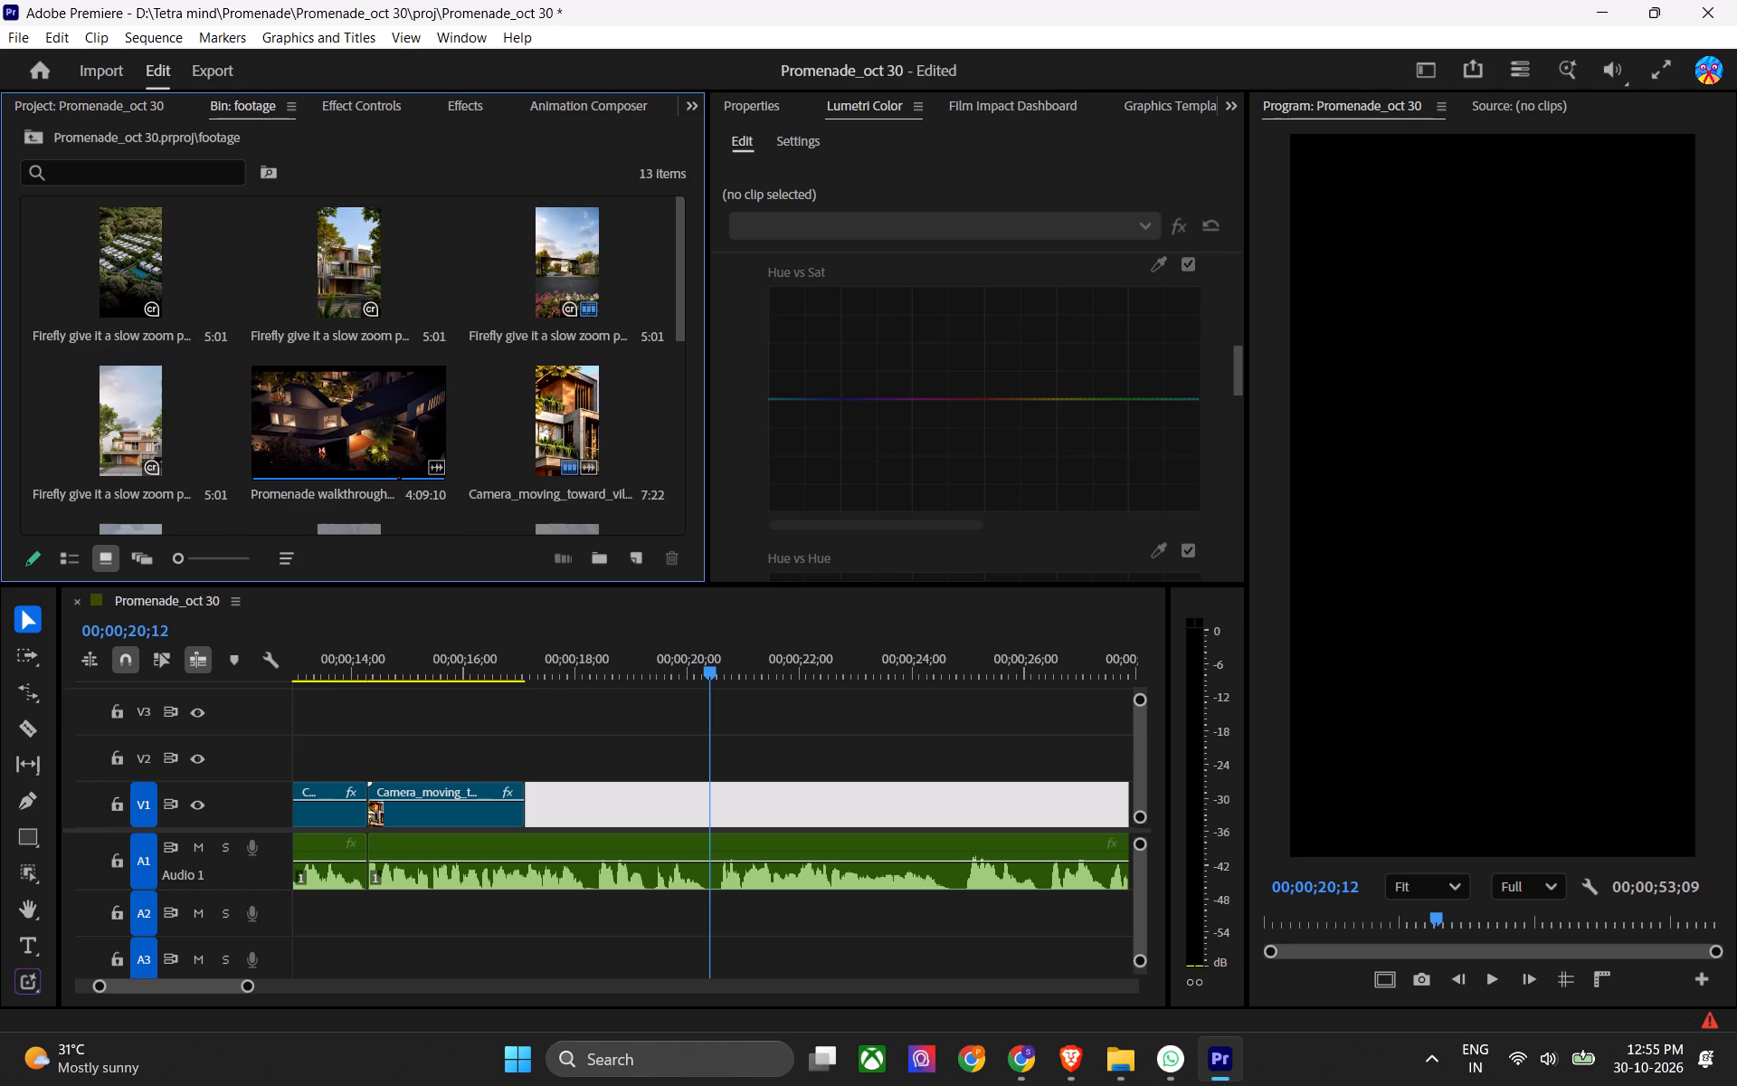
Open Promenade walkthrough.mp4 from the footage bin and place it on V1 and A1 after the existing clips, starting at 00;01;00;29.
{"action": "double_click", "coordinate": [317, 414]}
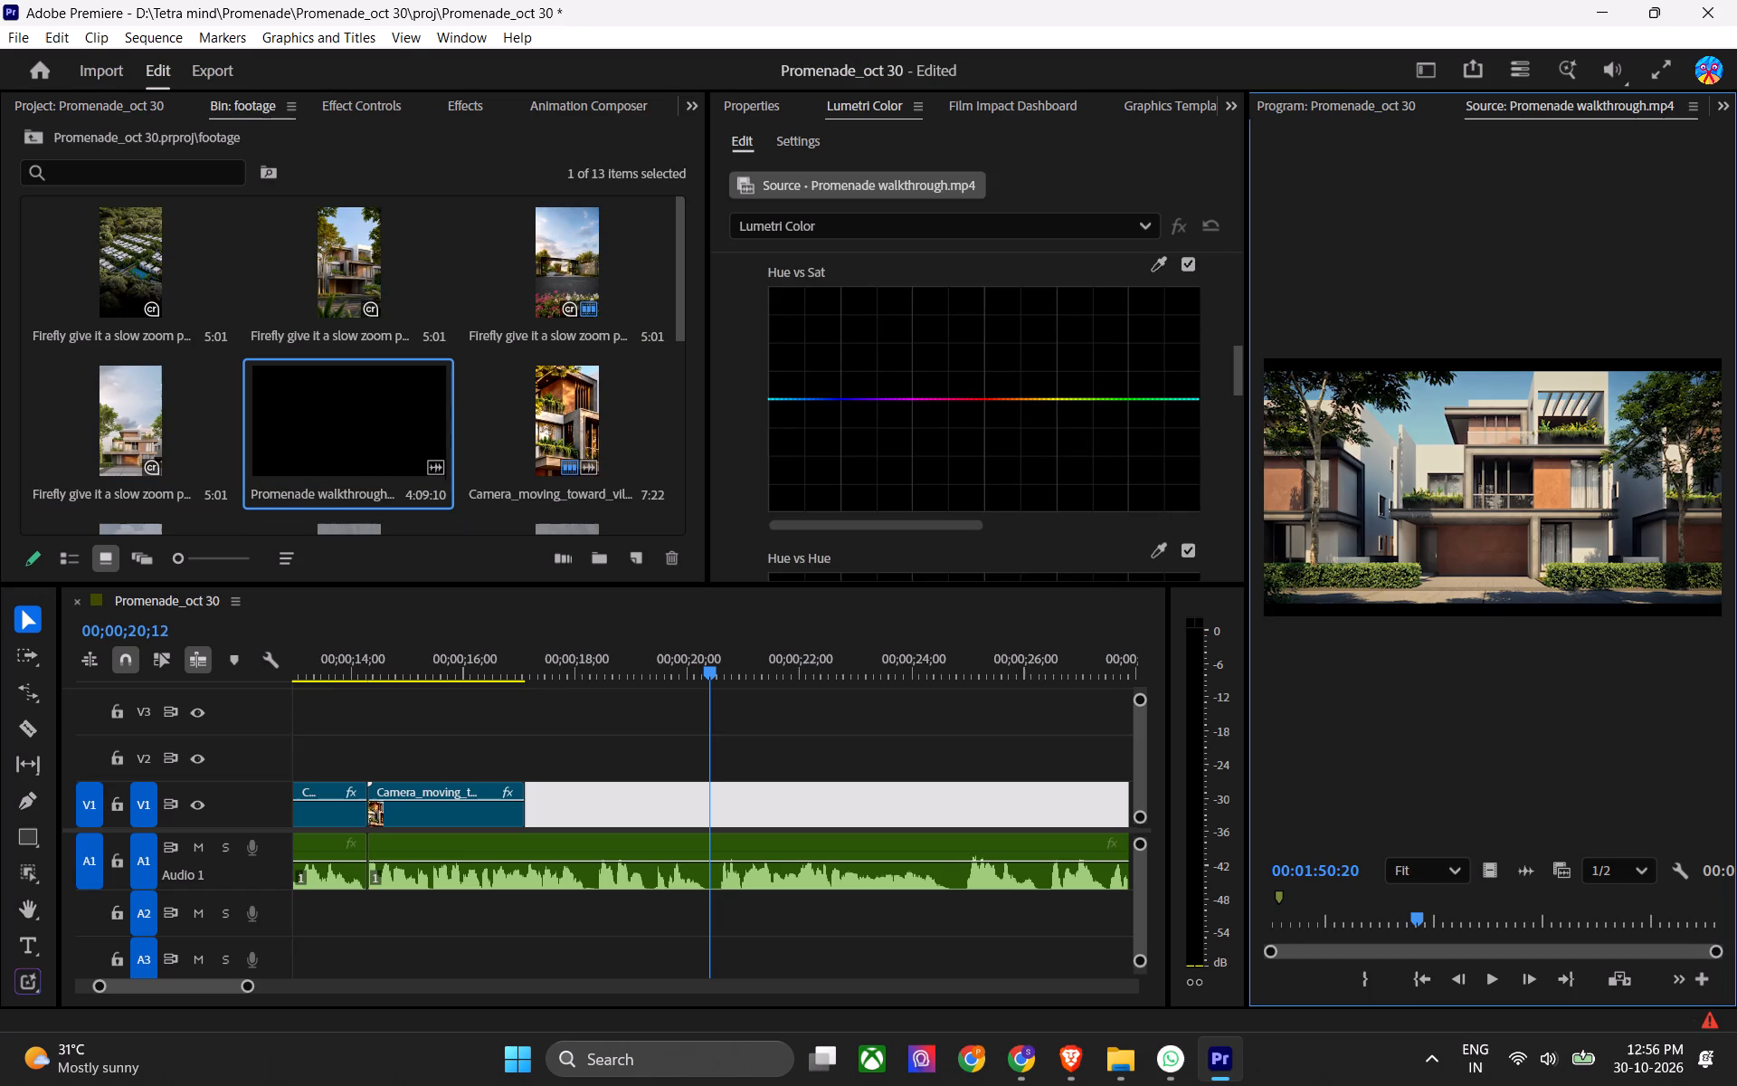
{"action": "key", "text": "ctrl+s"}
{"action": "scroll", "coordinate": [908, 791], "scroll_direction": "down", "scroll_amount": 16, "text": "alt"}
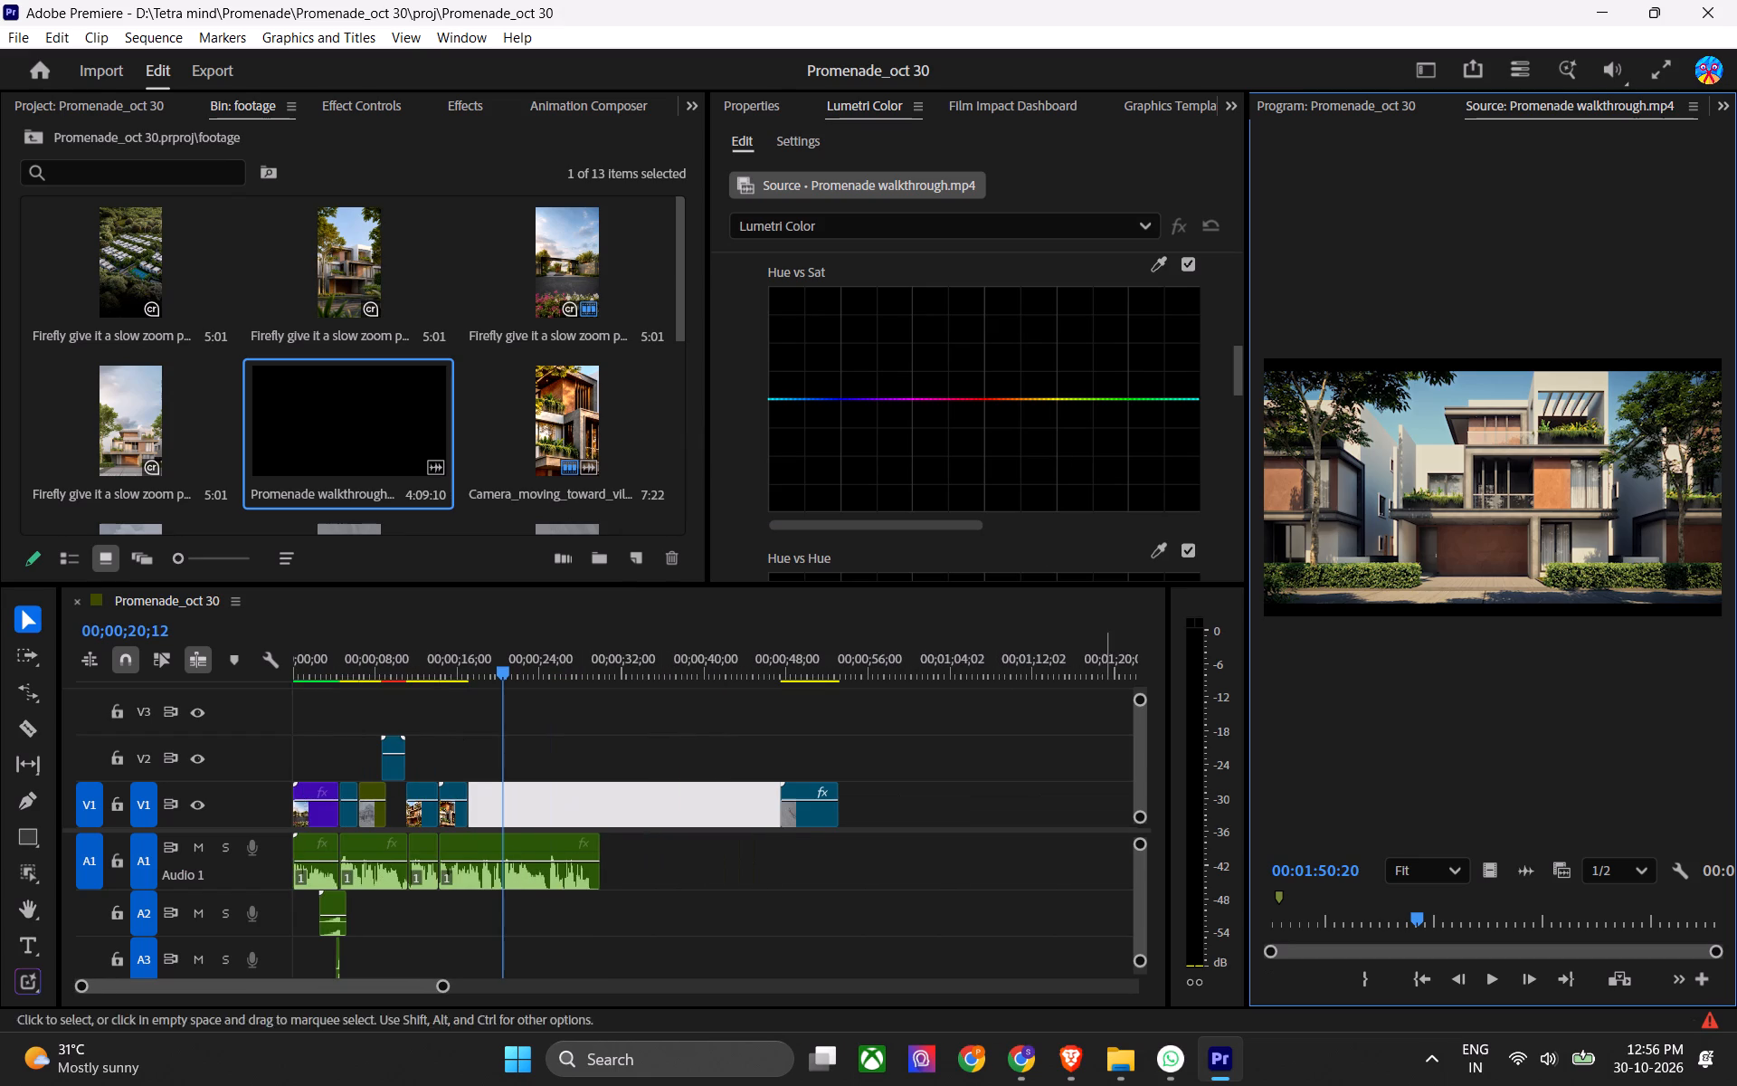
{"action": "left_click_drag", "start_coordinate": [1530, 589], "coordinate": [918, 796]}
{"action": "scroll", "coordinate": [927, 839], "scroll_direction": "down", "scroll_amount": 8}
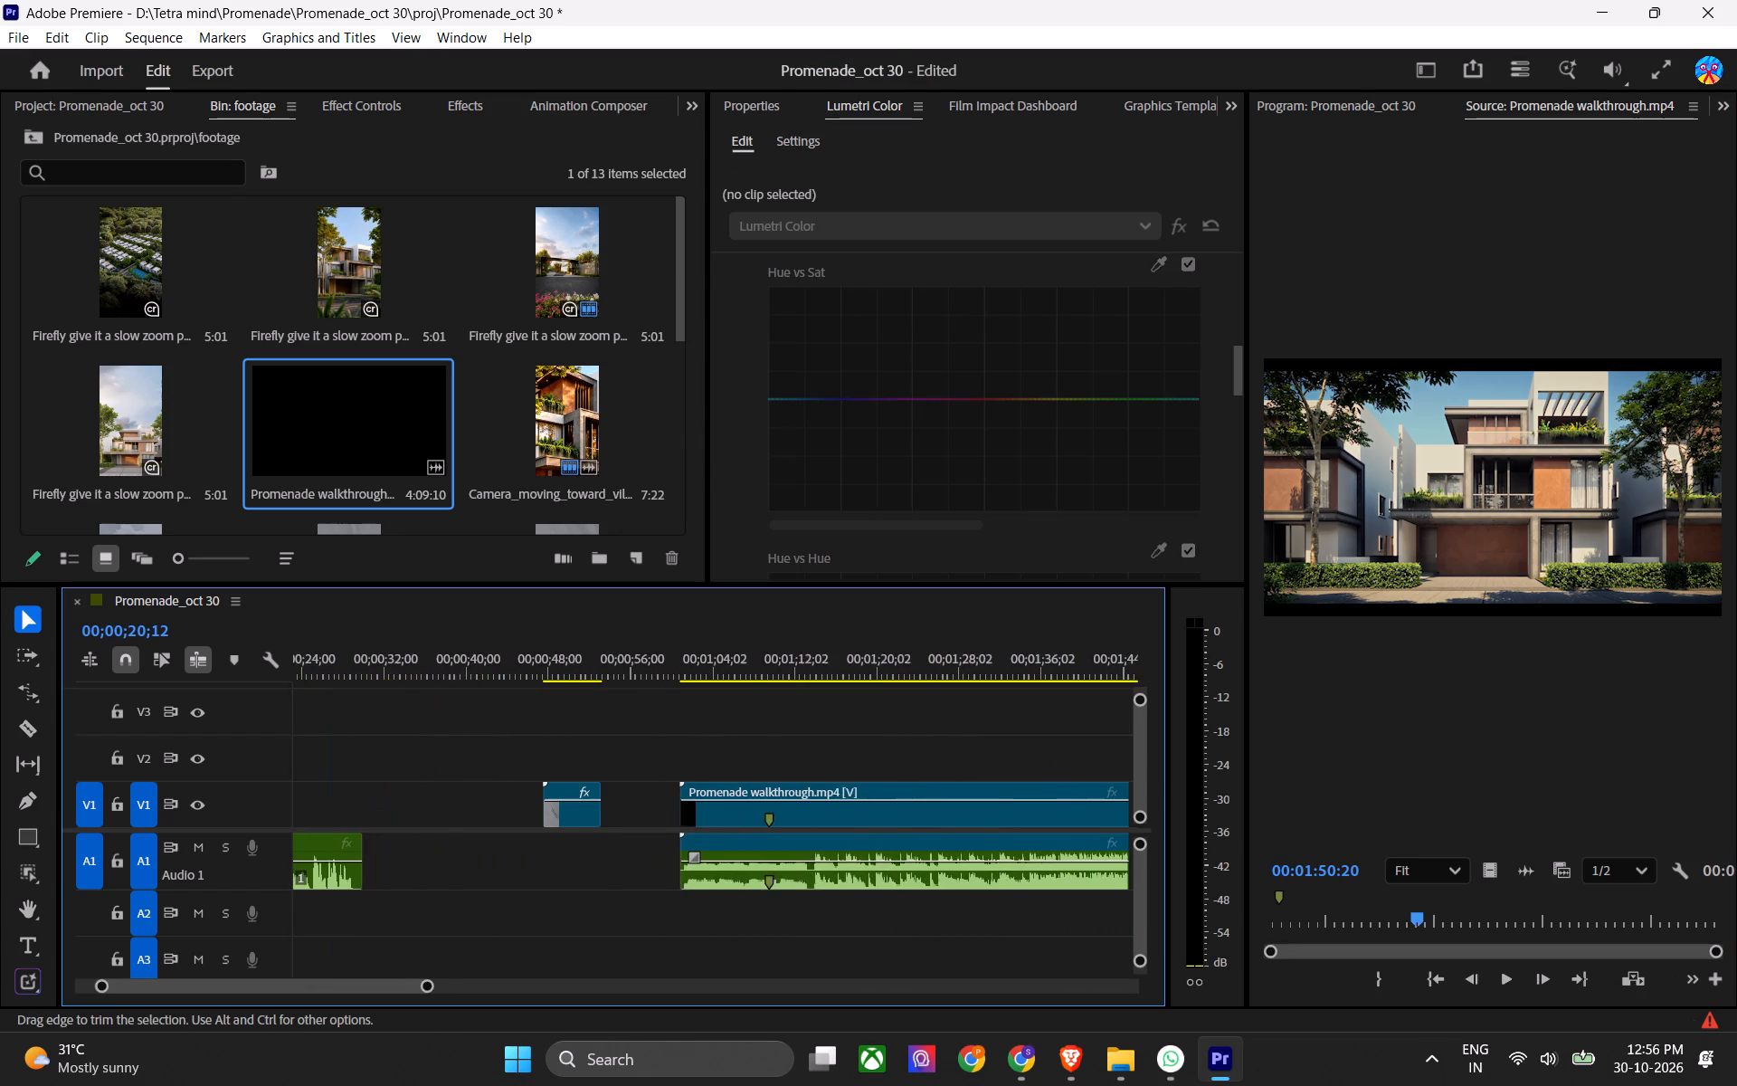
Scan the walkthrough clip in the sequence from its opening logo to the villa exteriors around 00;02;05, looking for usable shots.
{"action": "left_click_drag", "start_coordinate": [737, 654], "coordinate": [747, 659]}
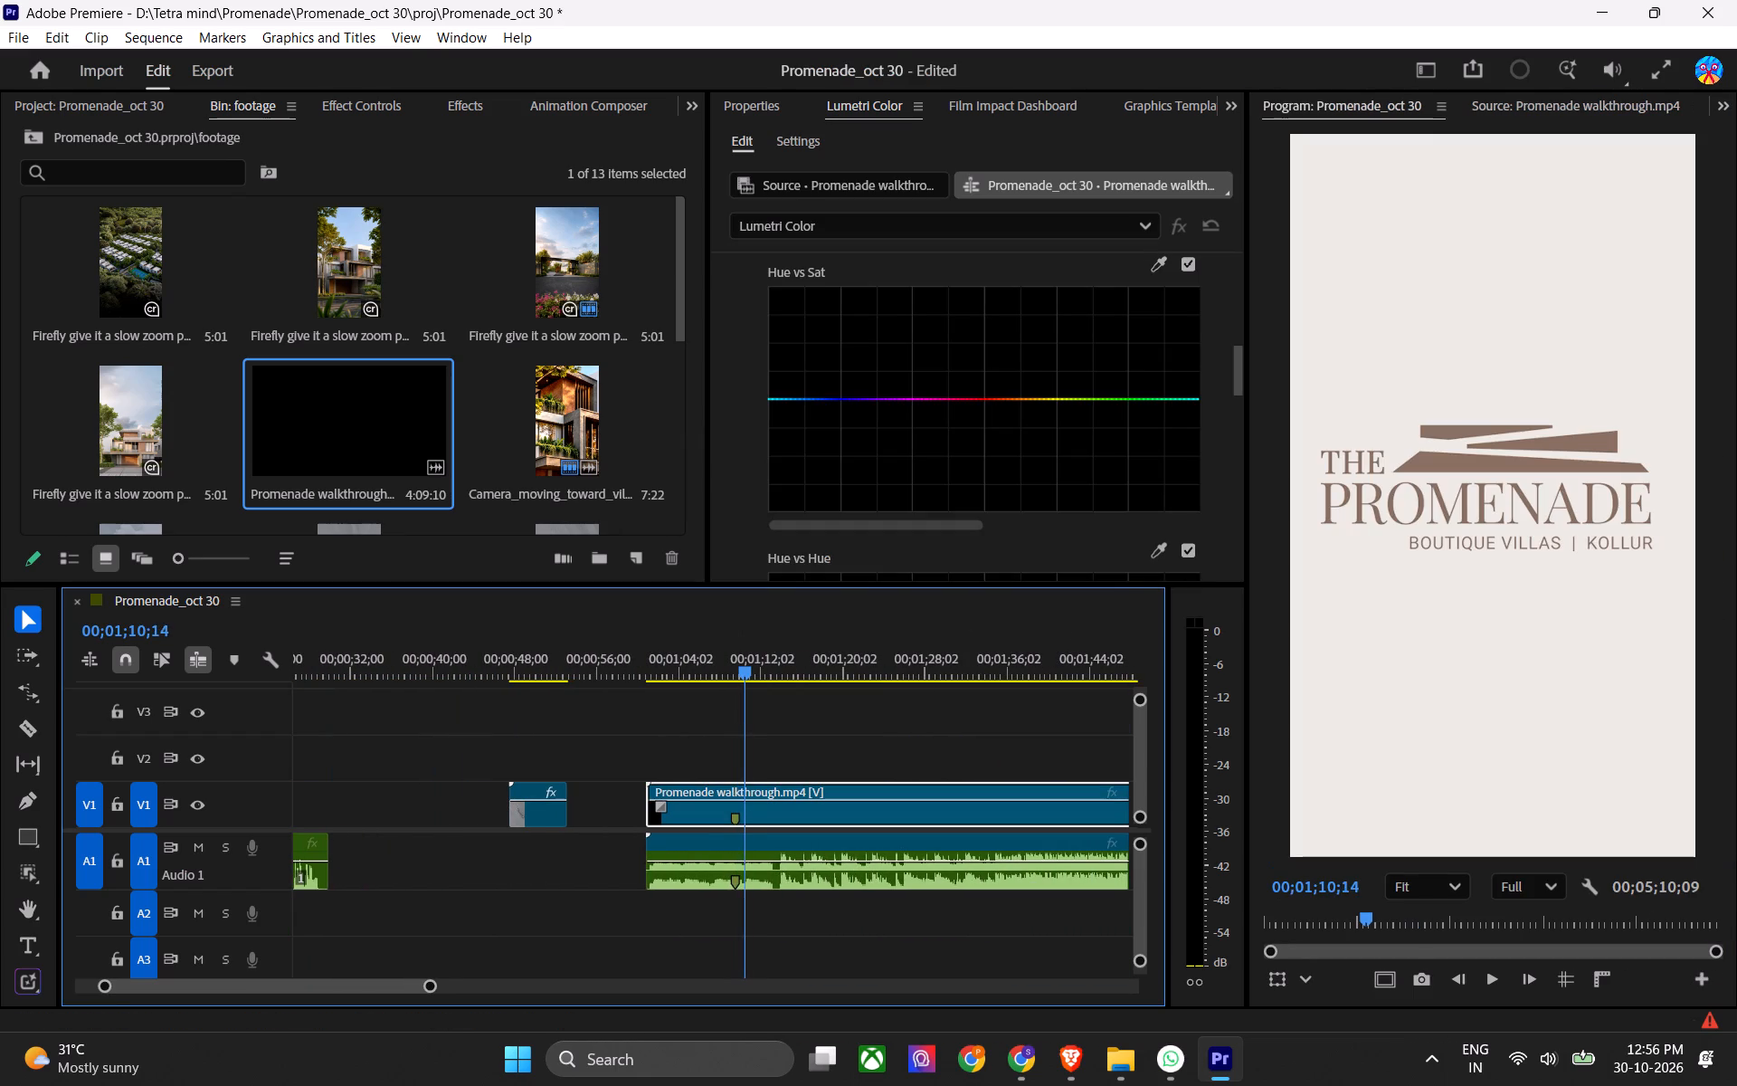
{"action": "left_click_drag", "start_coordinate": [747, 659], "coordinate": [883, 700]}
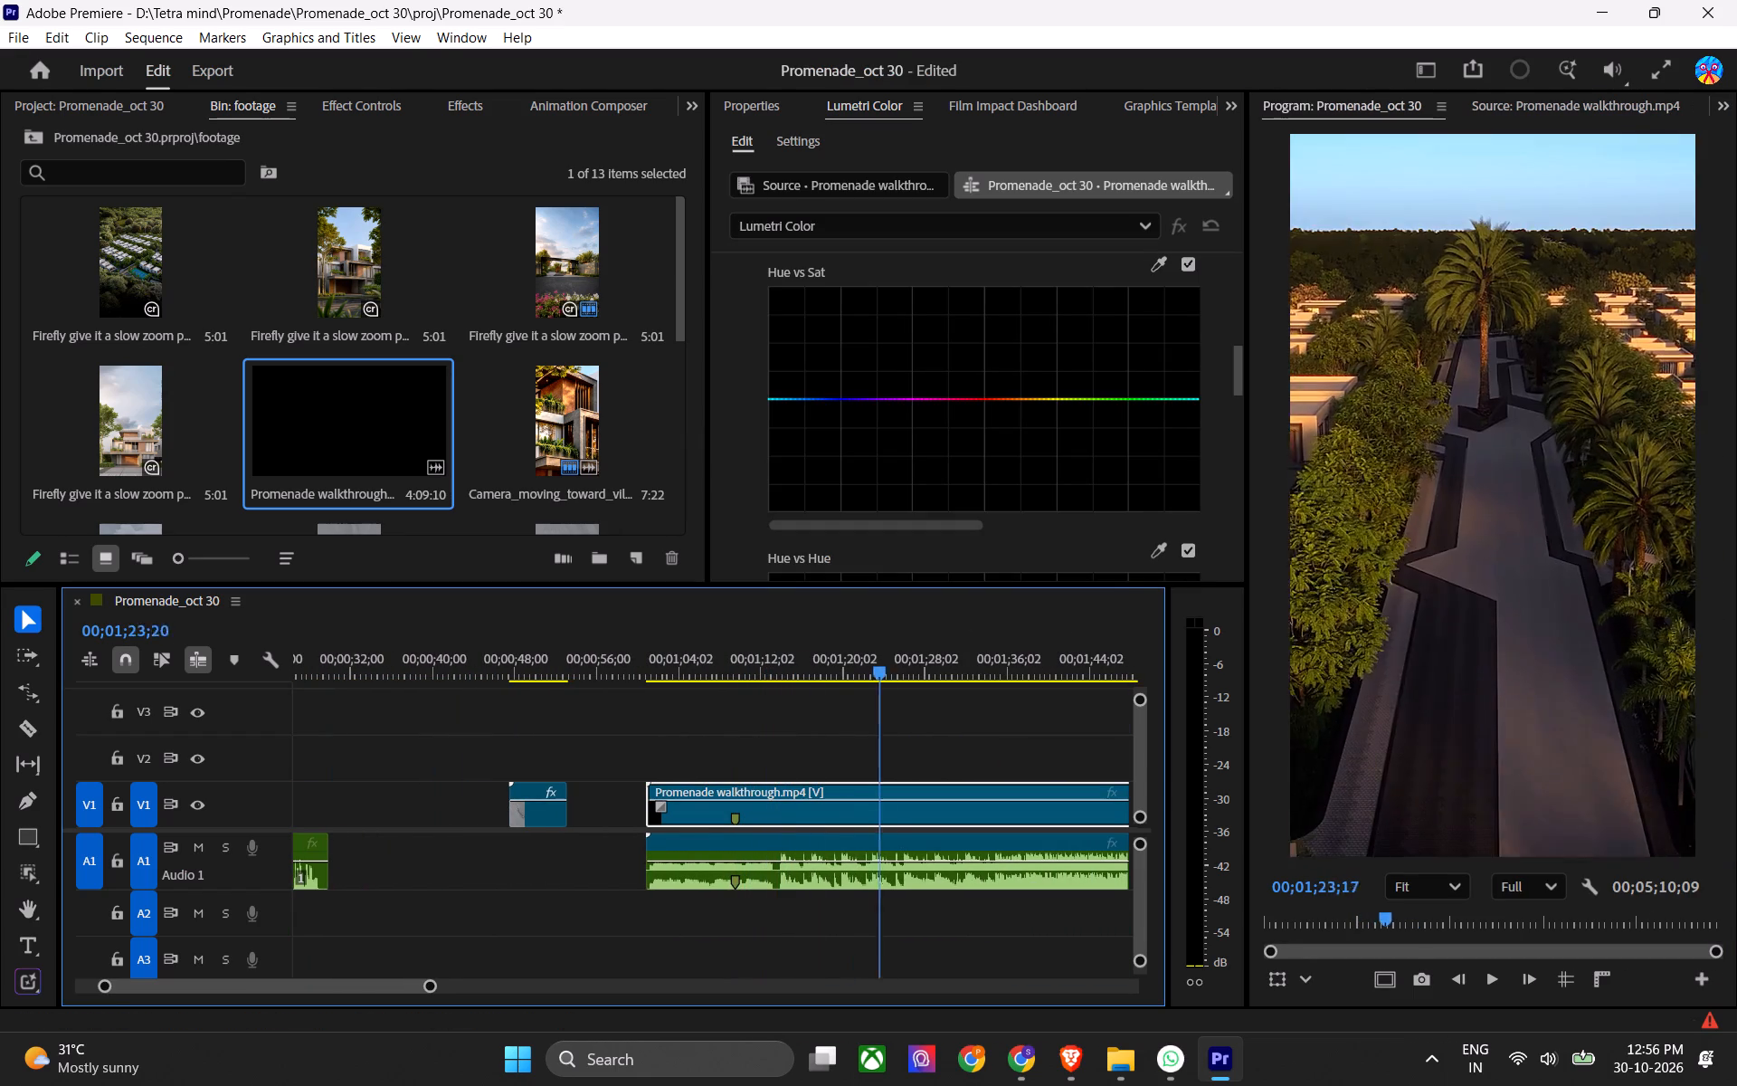
{"action": "left_click_drag", "start_coordinate": [883, 700], "coordinate": [897, 704]}
{"action": "scroll", "coordinate": [874, 750], "scroll_direction": "down", "scroll_amount": 14}
{"action": "key", "text": "ctrl+s"}
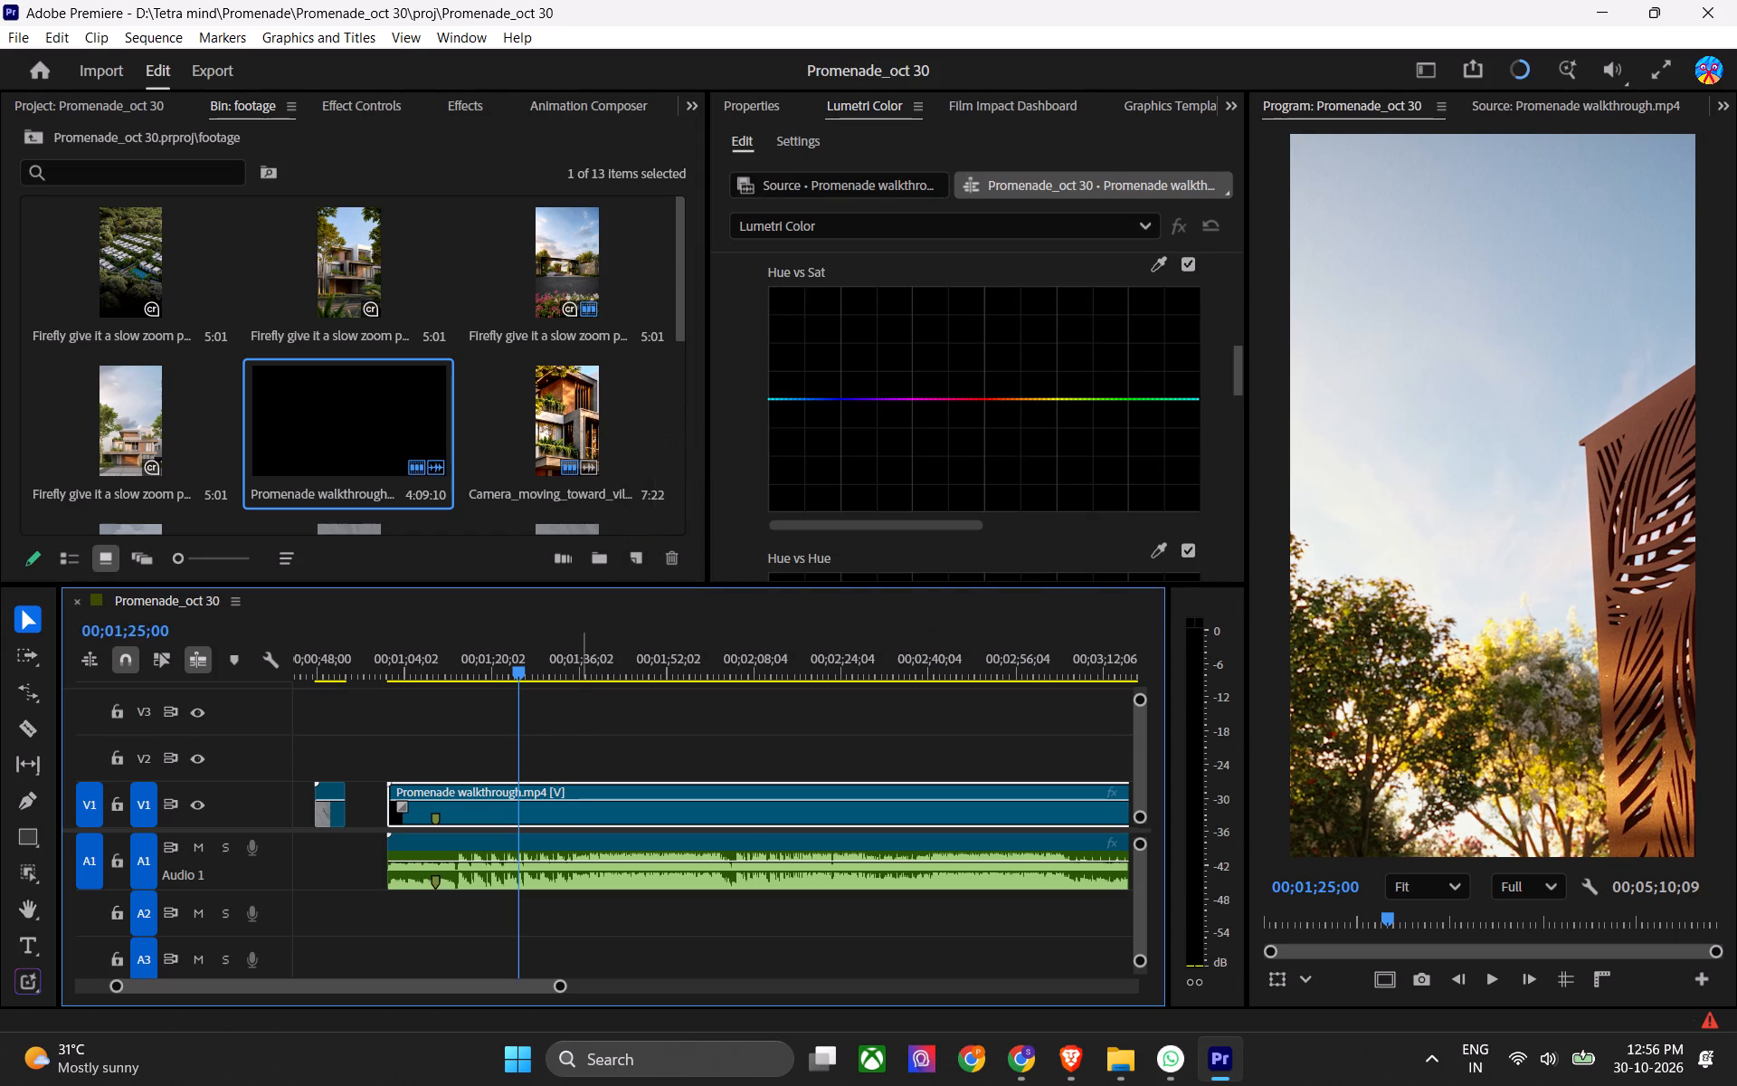
{"action": "left_click_drag", "start_coordinate": [578, 663], "coordinate": [636, 701]}
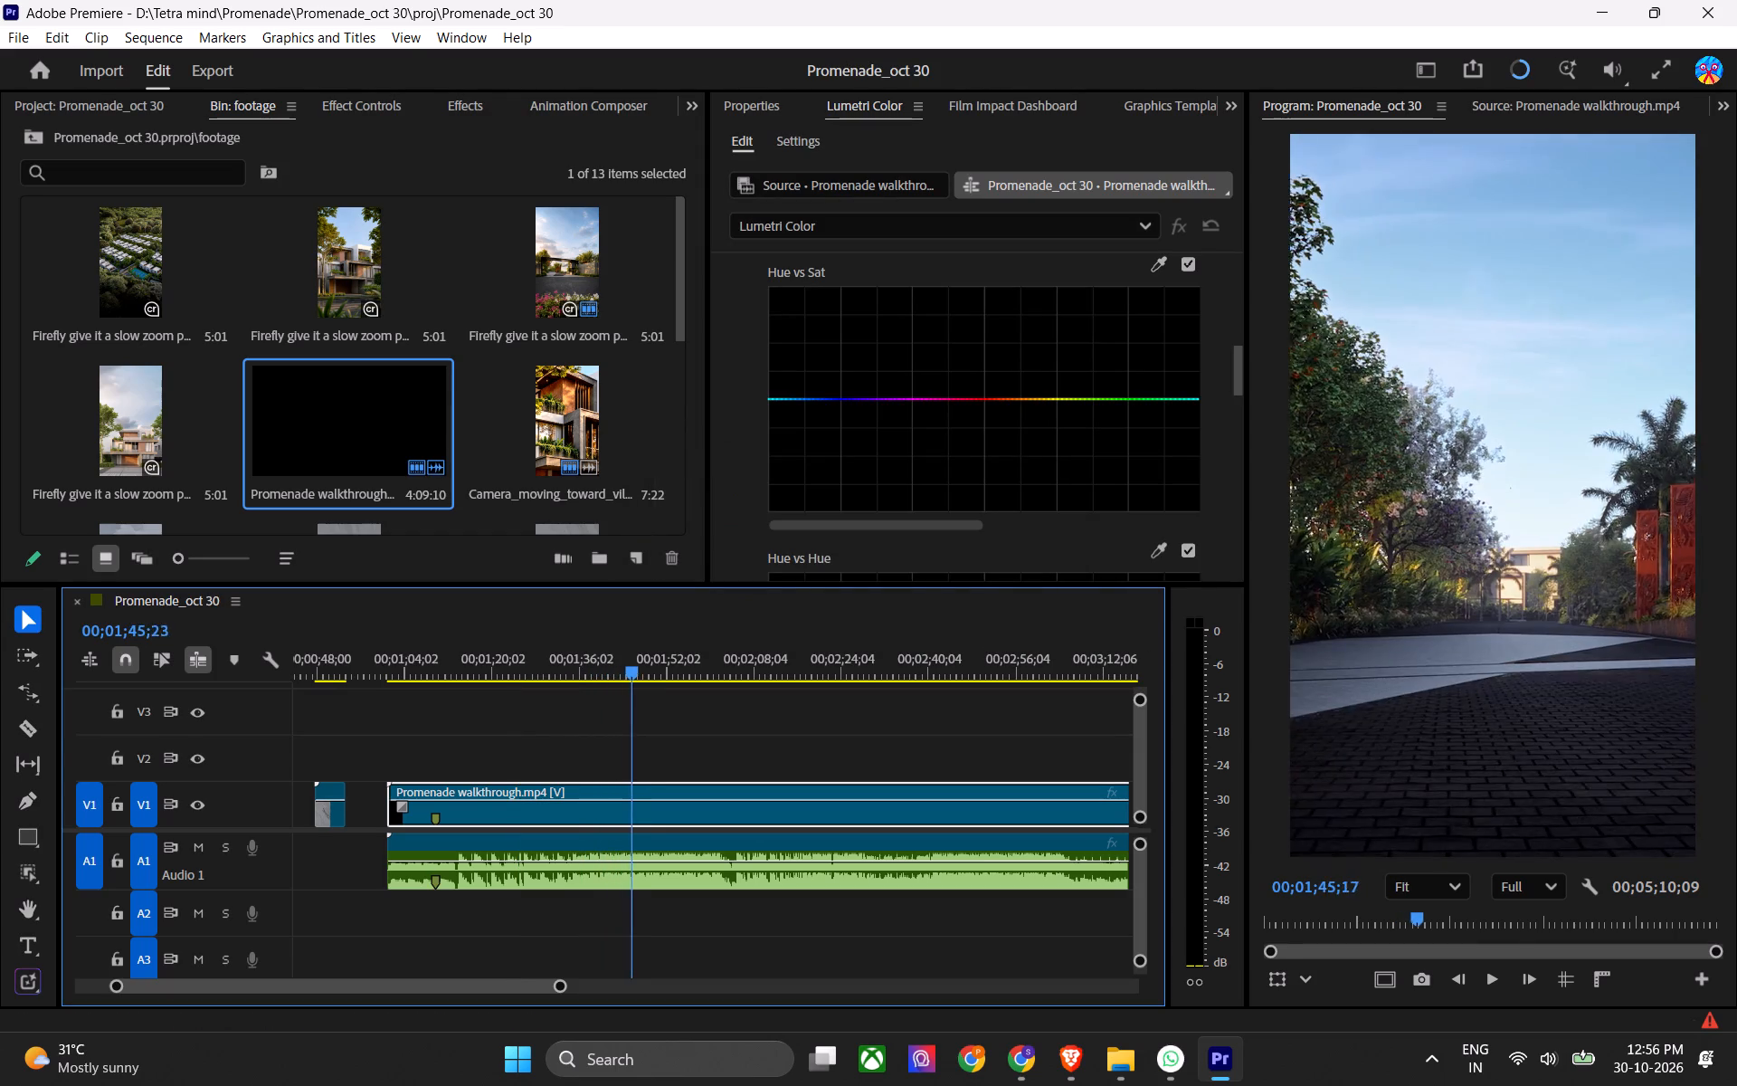
{"action": "left_click_drag", "start_coordinate": [636, 701], "coordinate": [744, 710]}
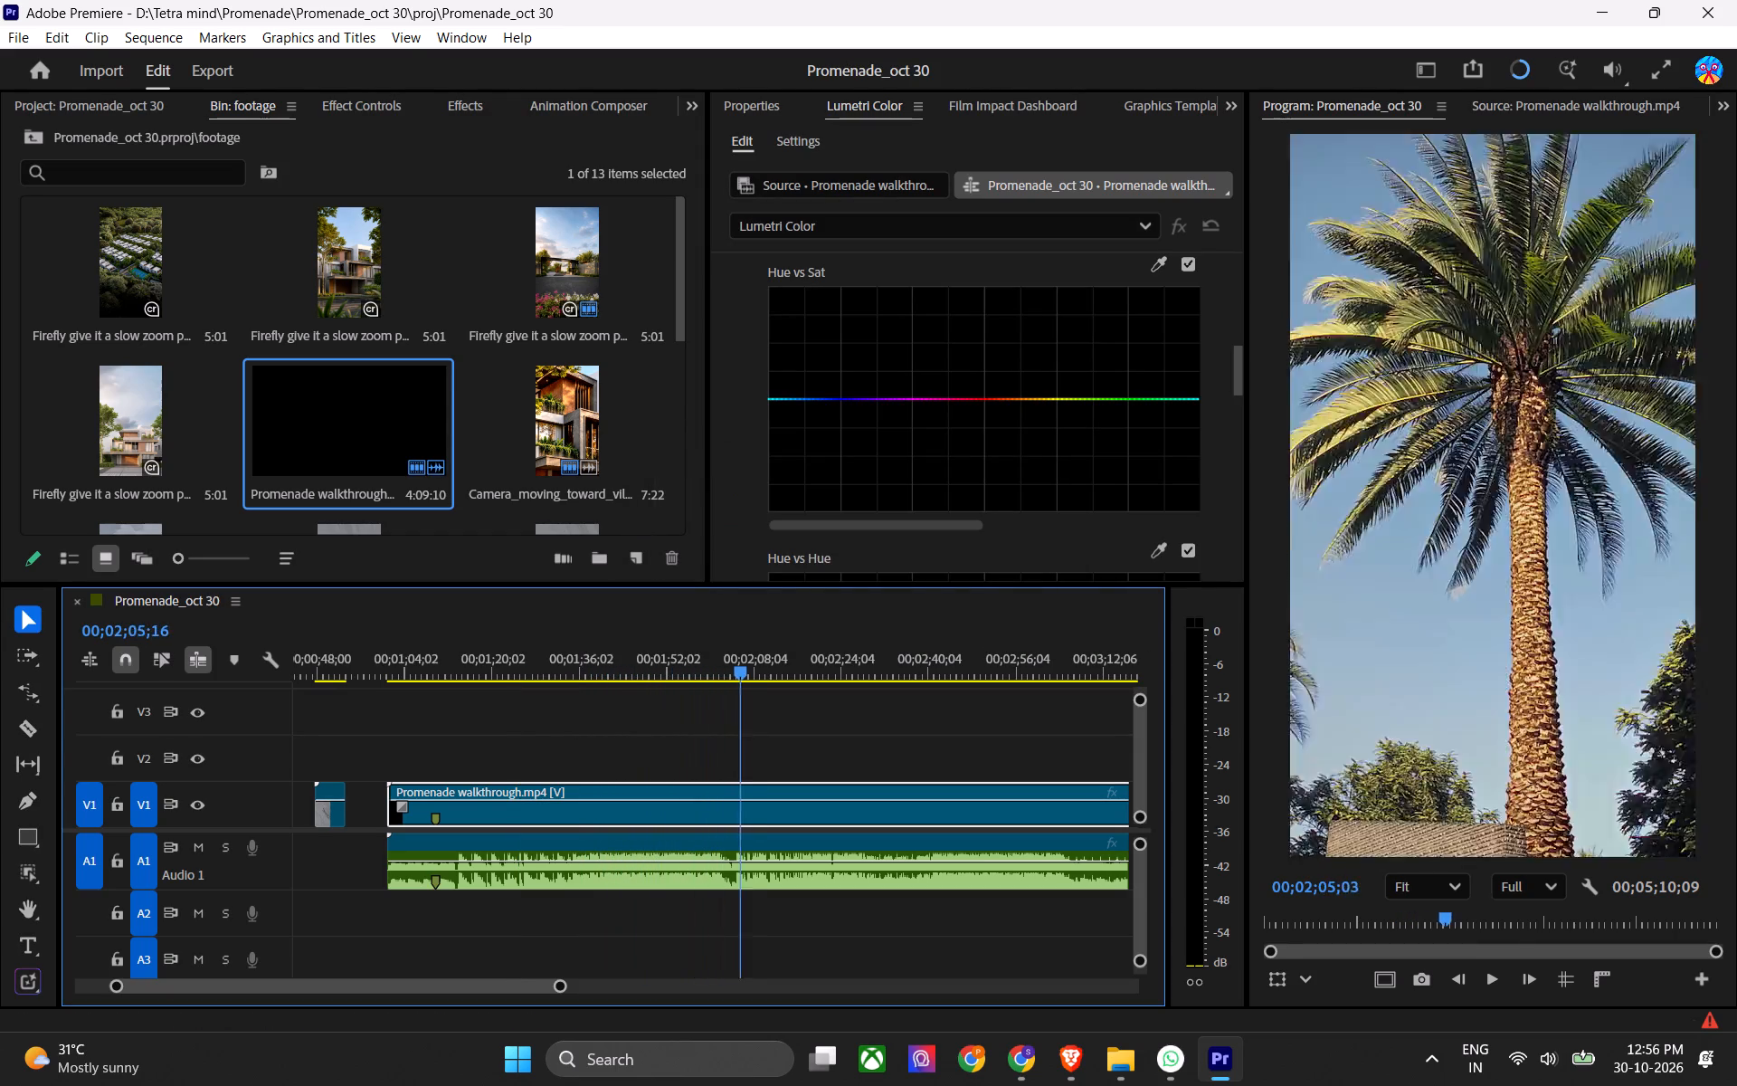
{"action": "left_click_drag", "start_coordinate": [744, 710], "coordinate": [740, 710]}
{"action": "key", "text": "space"}
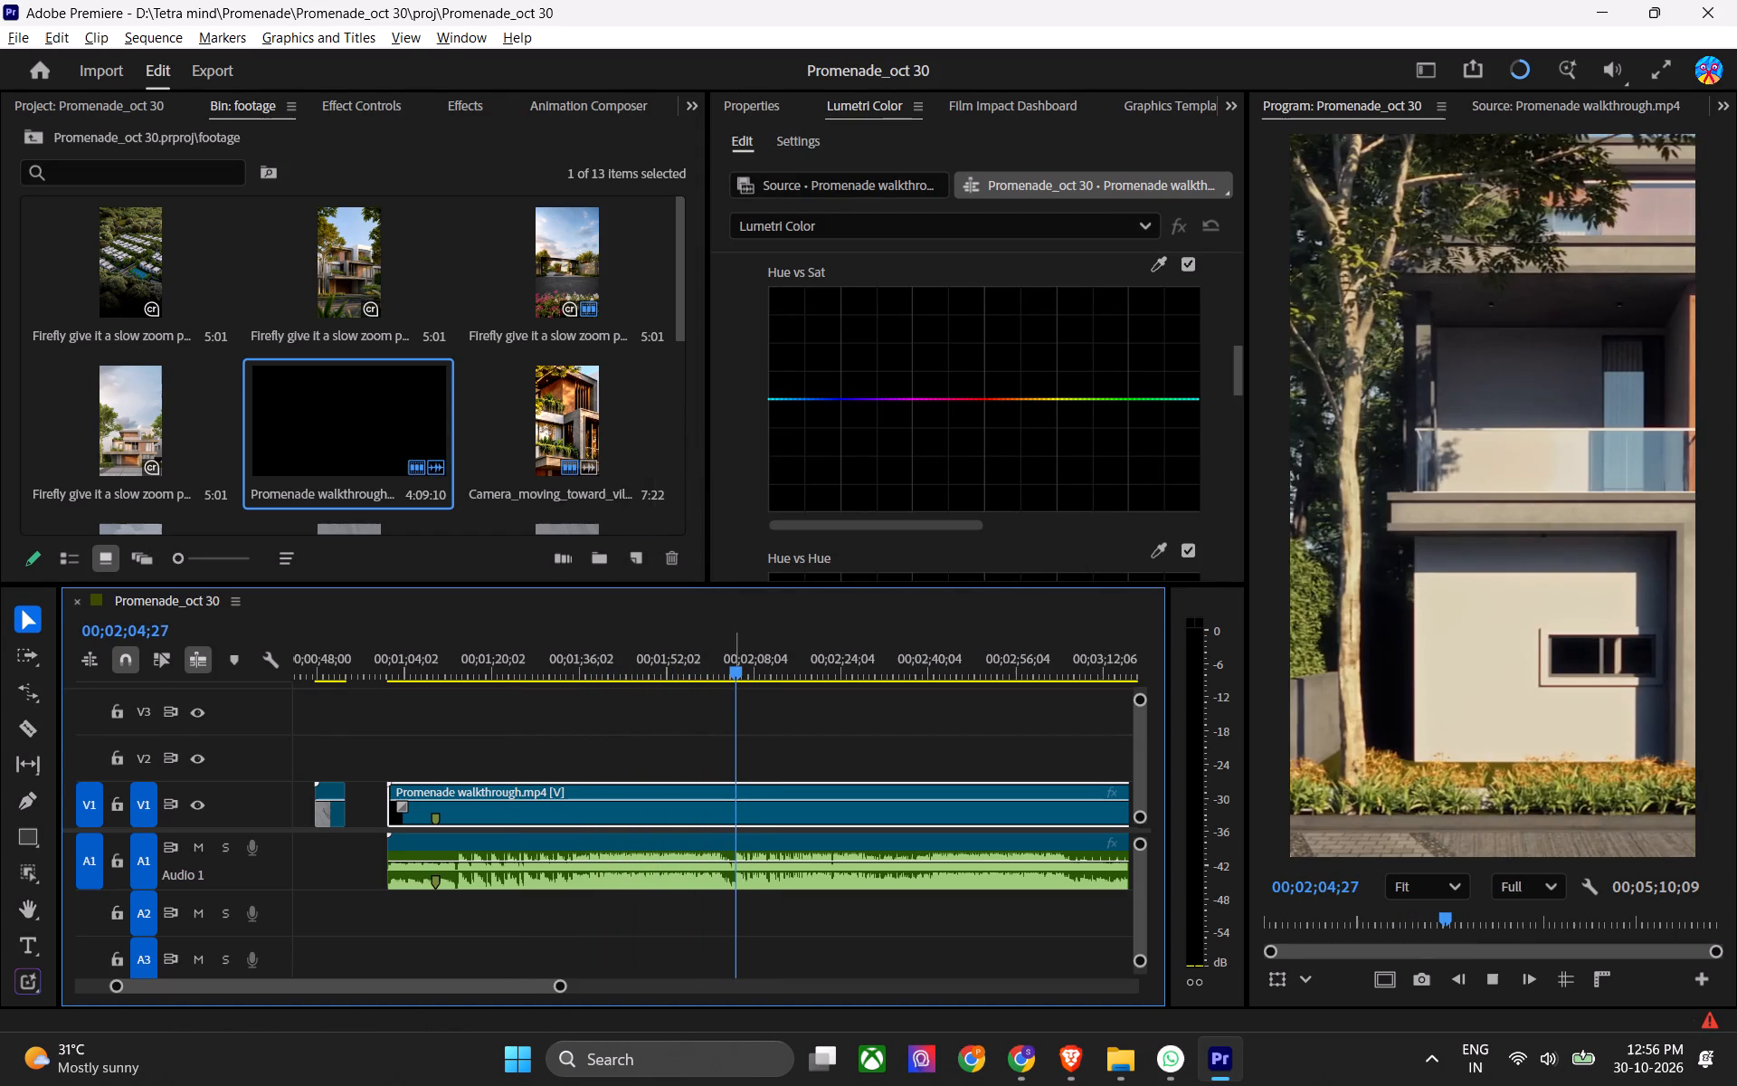
{"action": "key", "text": "space"}
Delete the walkthrough clip's audio from A1, keeping its video on V1, and save the project.
{"action": "left_click", "coordinate": [679, 851]}
{"action": "key", "text": "z"}
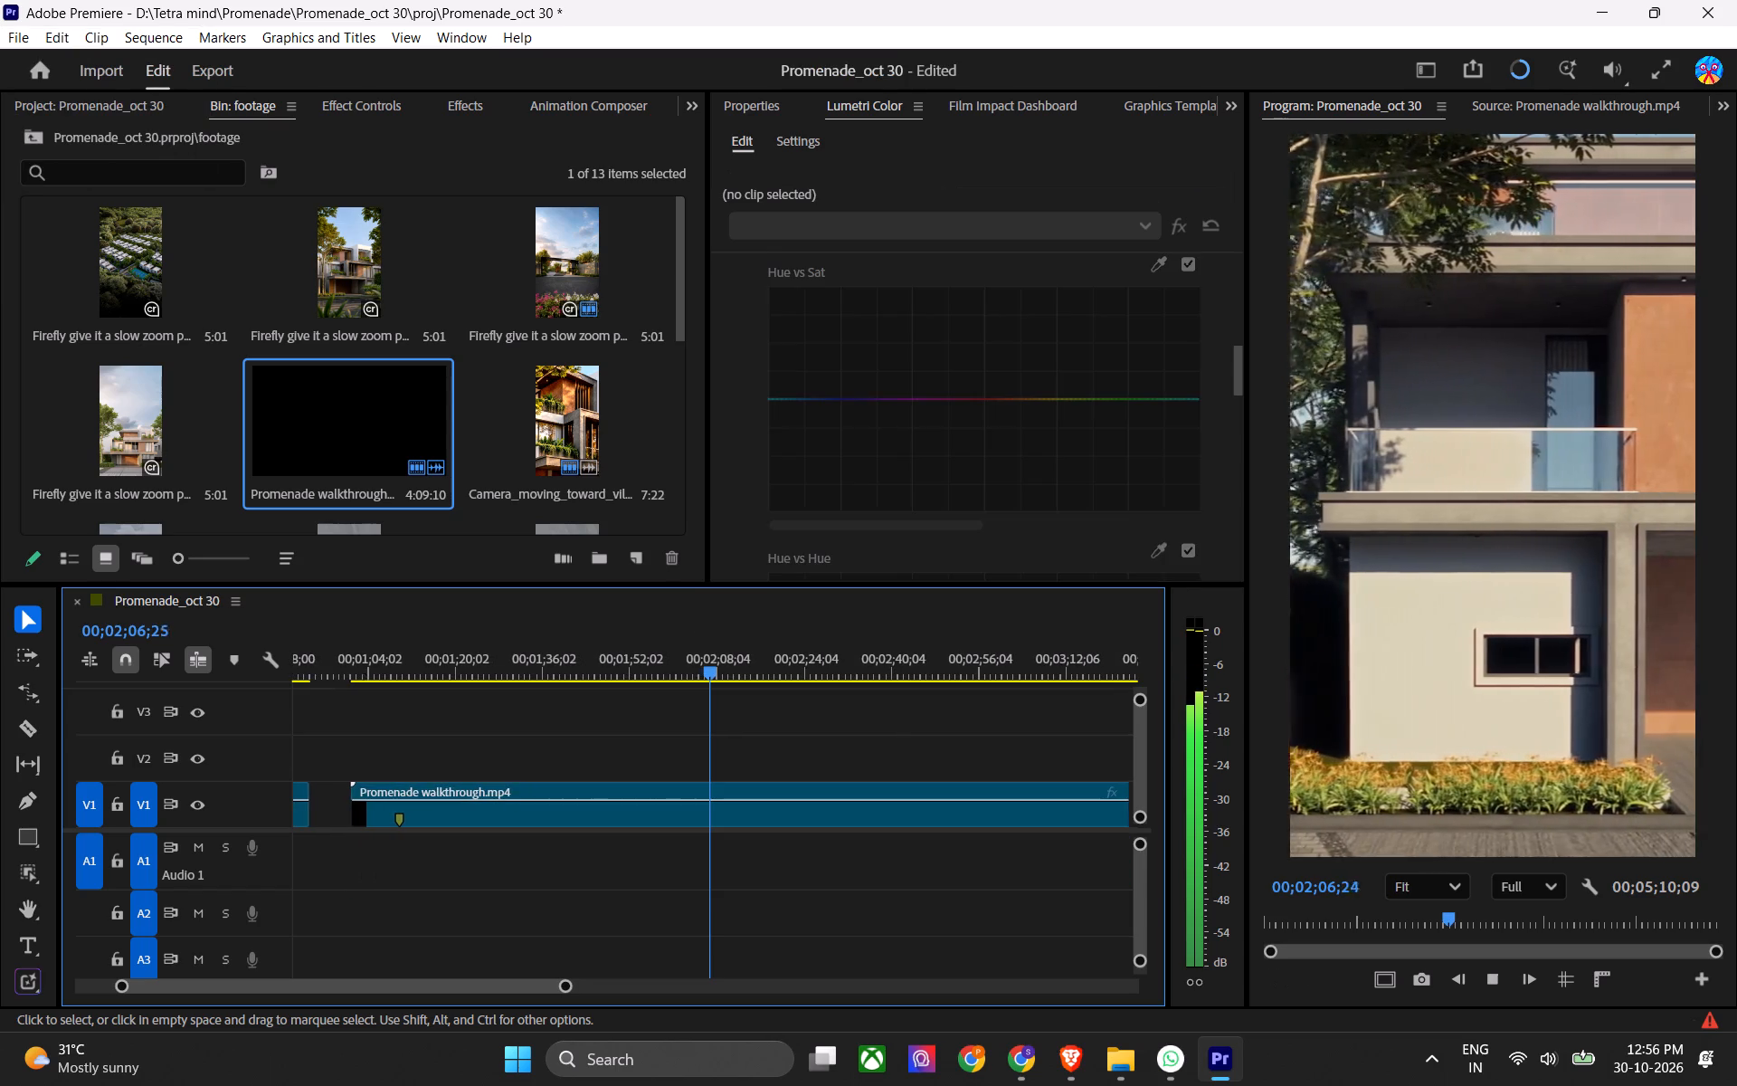
{"action": "key", "text": "ctrl+s"}
{"action": "key", "text": "space"}
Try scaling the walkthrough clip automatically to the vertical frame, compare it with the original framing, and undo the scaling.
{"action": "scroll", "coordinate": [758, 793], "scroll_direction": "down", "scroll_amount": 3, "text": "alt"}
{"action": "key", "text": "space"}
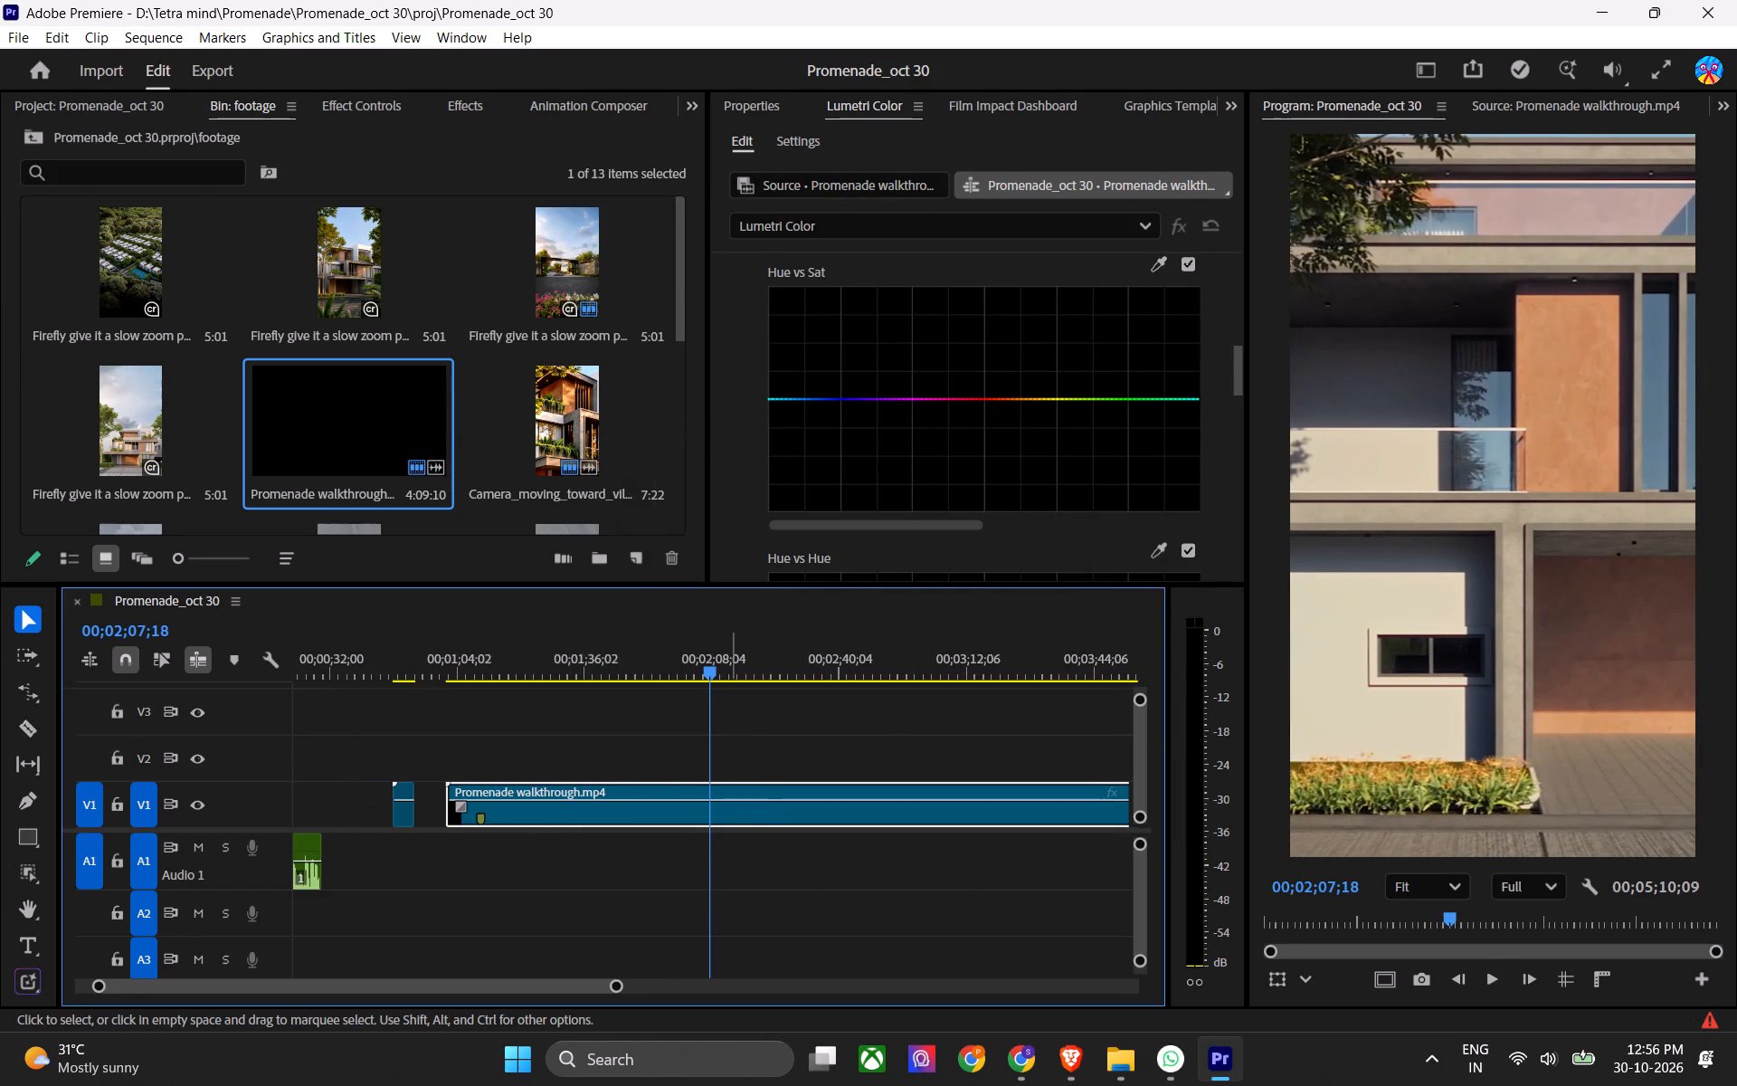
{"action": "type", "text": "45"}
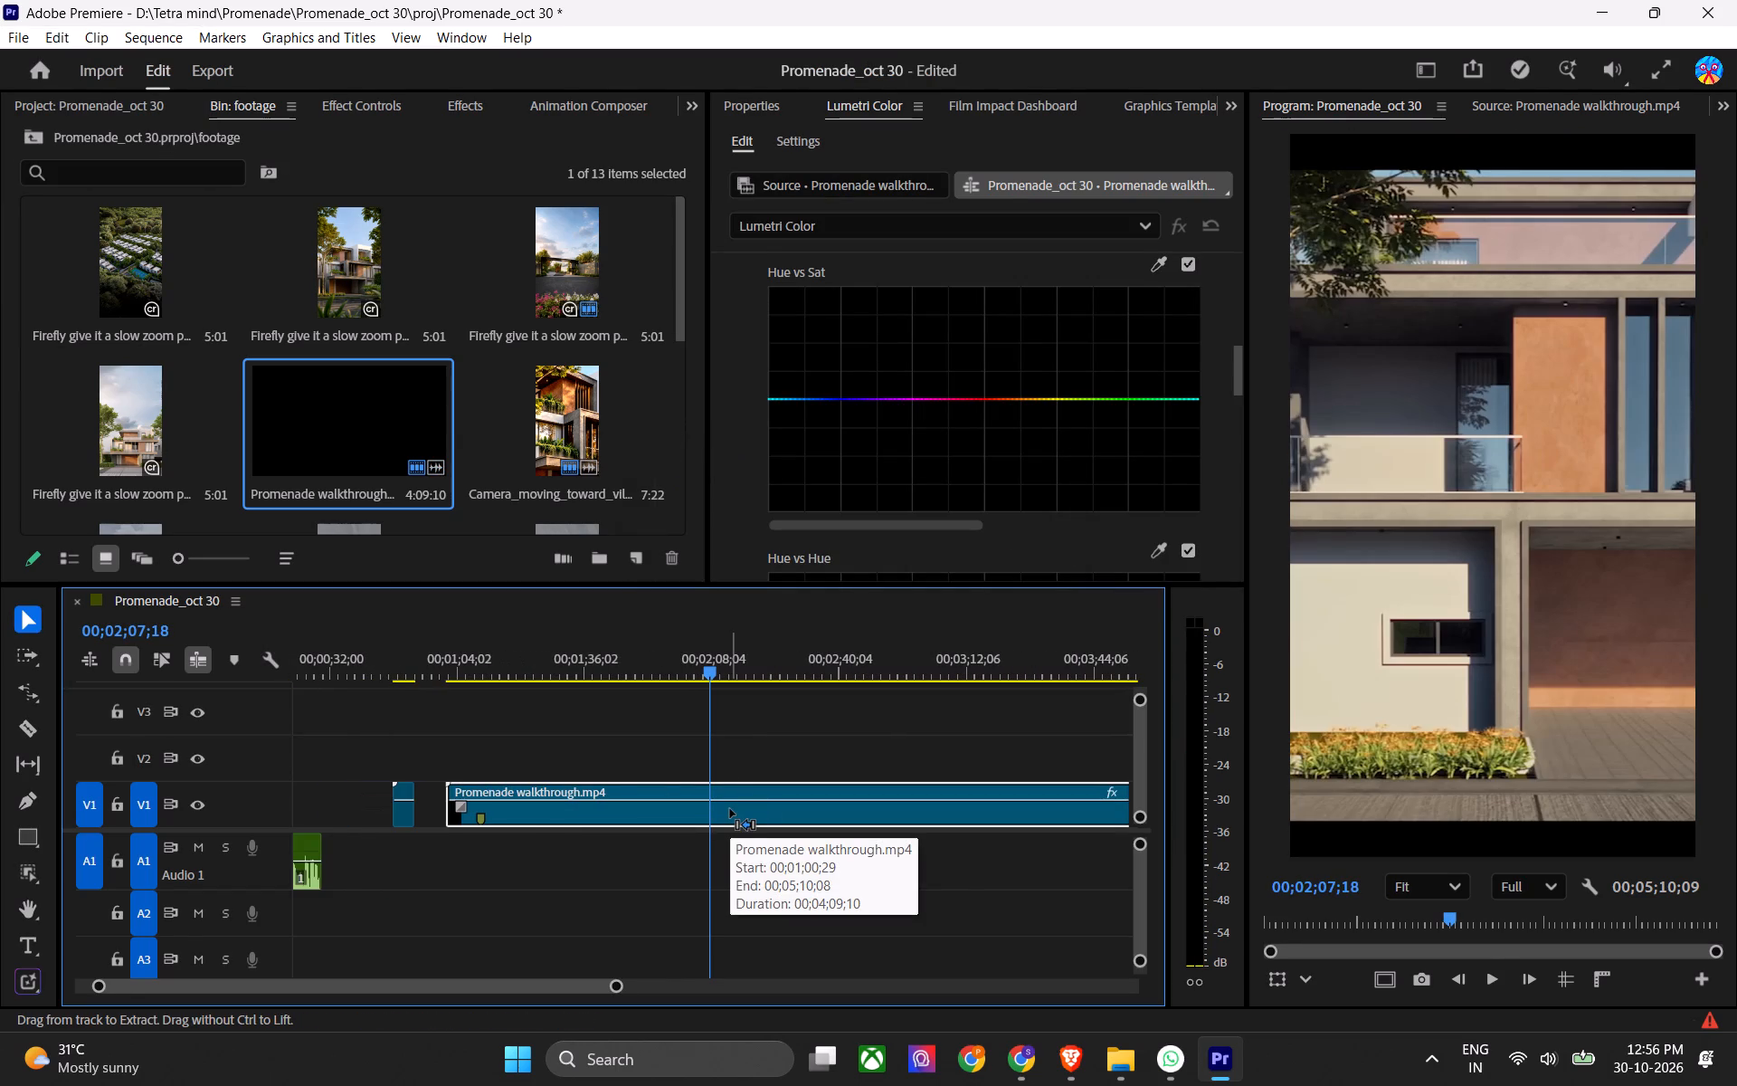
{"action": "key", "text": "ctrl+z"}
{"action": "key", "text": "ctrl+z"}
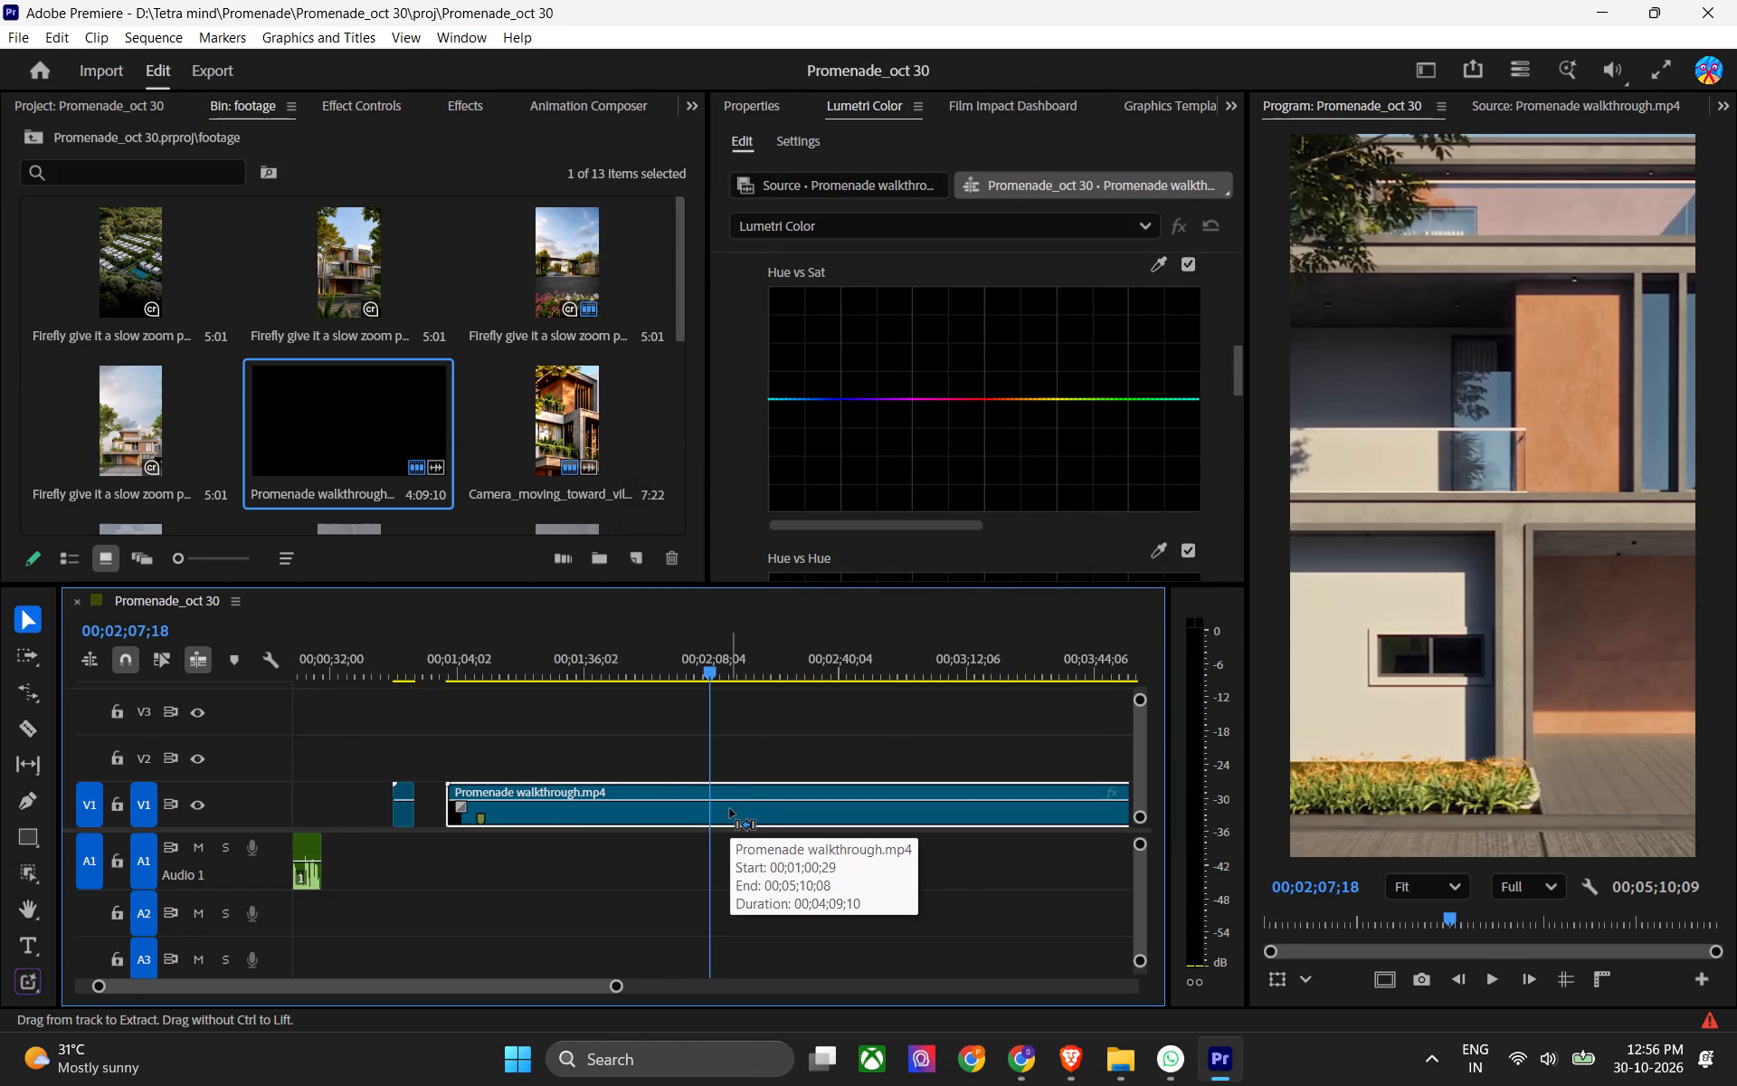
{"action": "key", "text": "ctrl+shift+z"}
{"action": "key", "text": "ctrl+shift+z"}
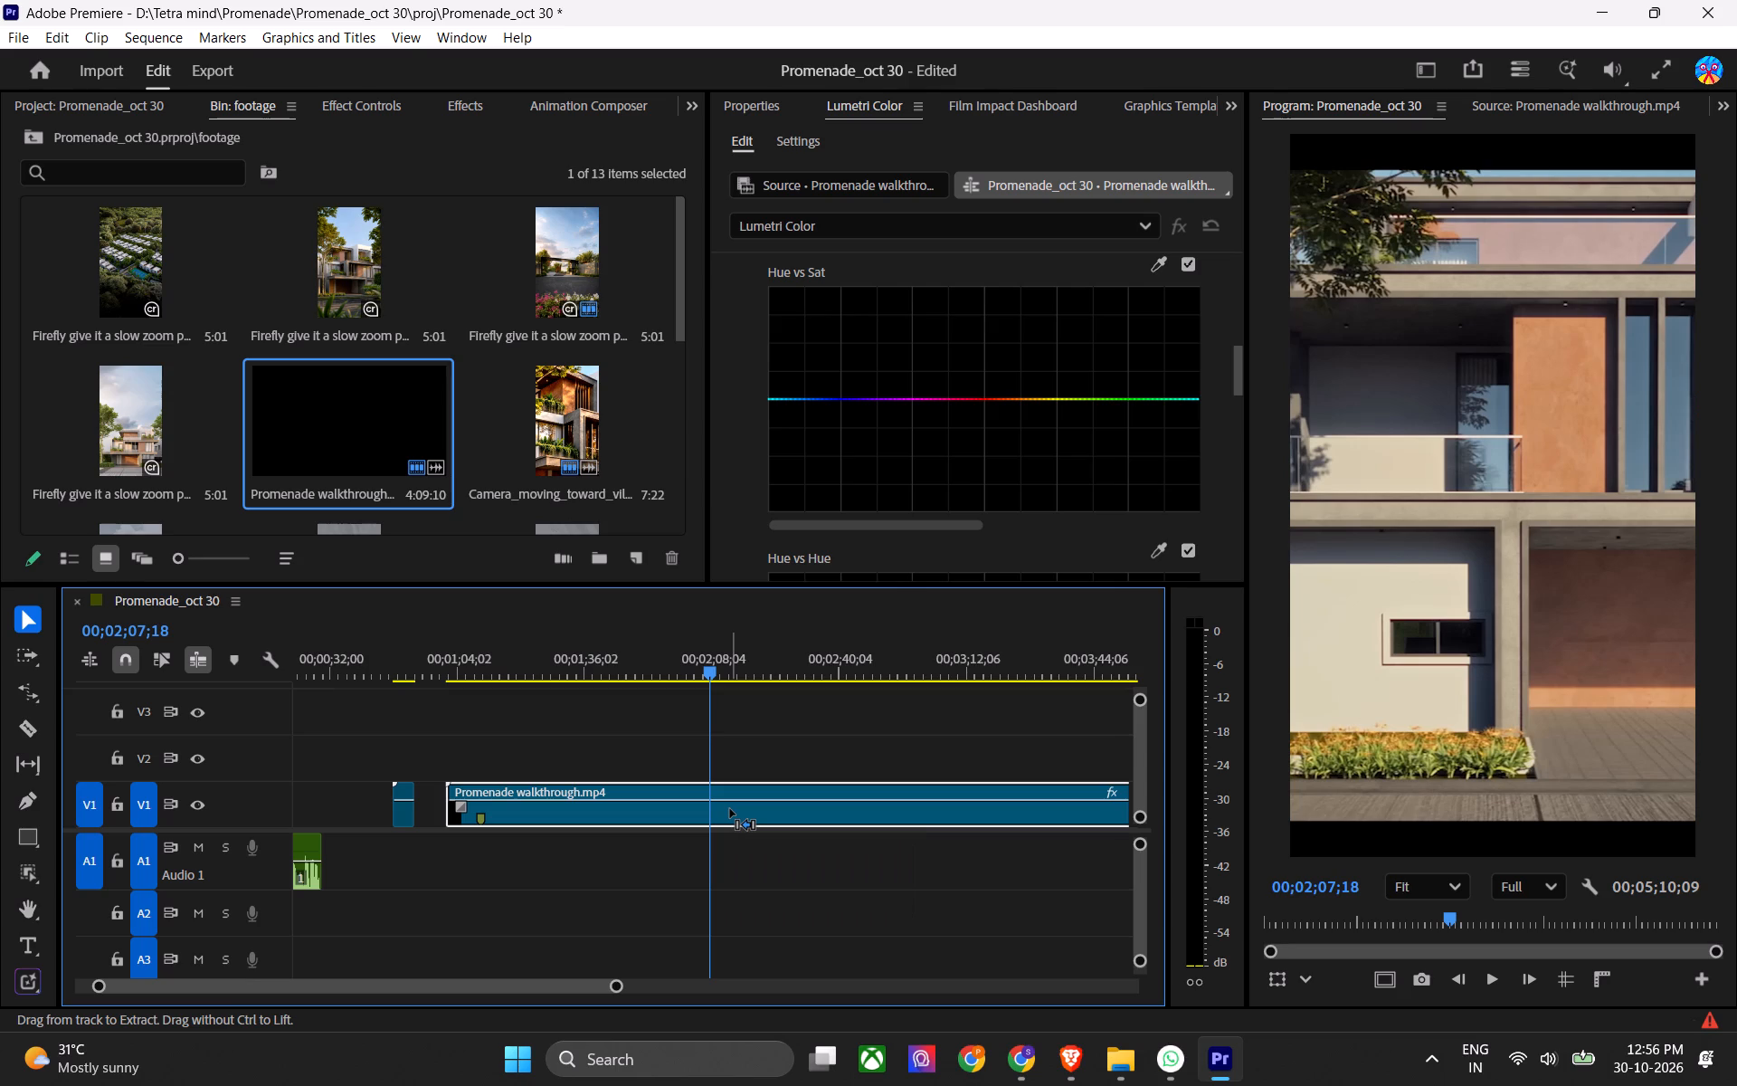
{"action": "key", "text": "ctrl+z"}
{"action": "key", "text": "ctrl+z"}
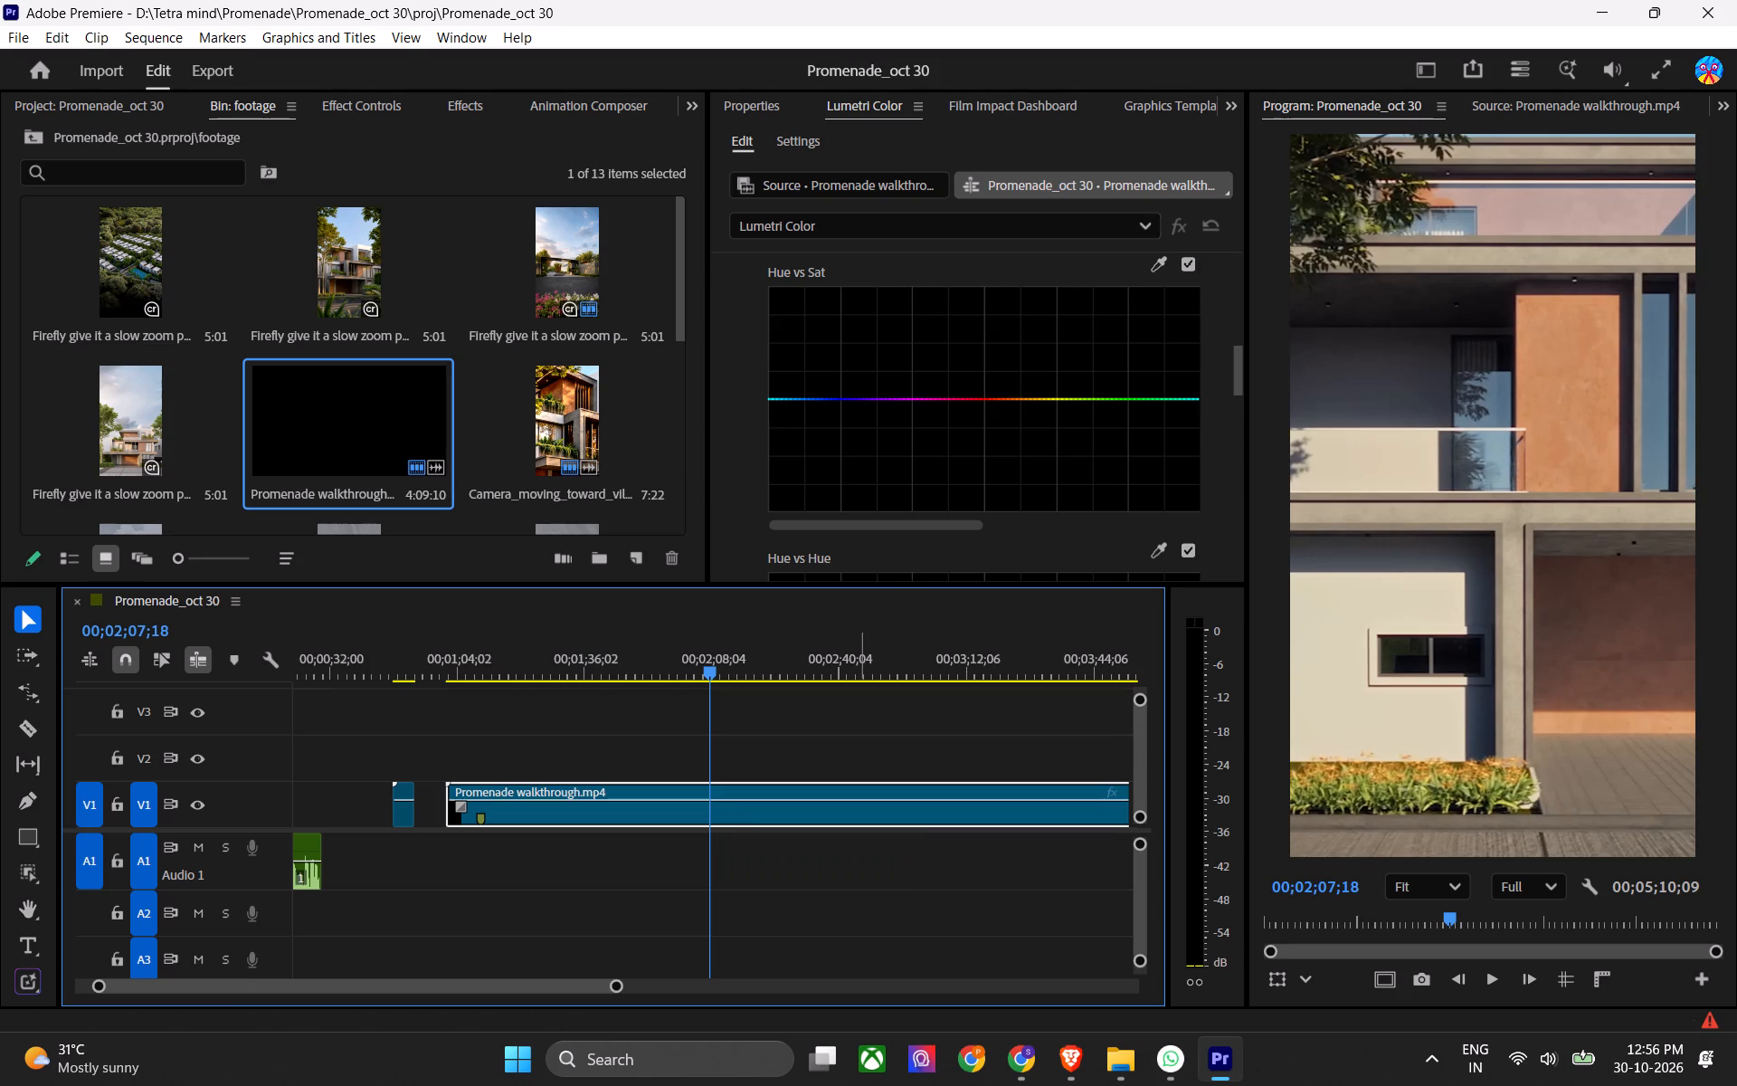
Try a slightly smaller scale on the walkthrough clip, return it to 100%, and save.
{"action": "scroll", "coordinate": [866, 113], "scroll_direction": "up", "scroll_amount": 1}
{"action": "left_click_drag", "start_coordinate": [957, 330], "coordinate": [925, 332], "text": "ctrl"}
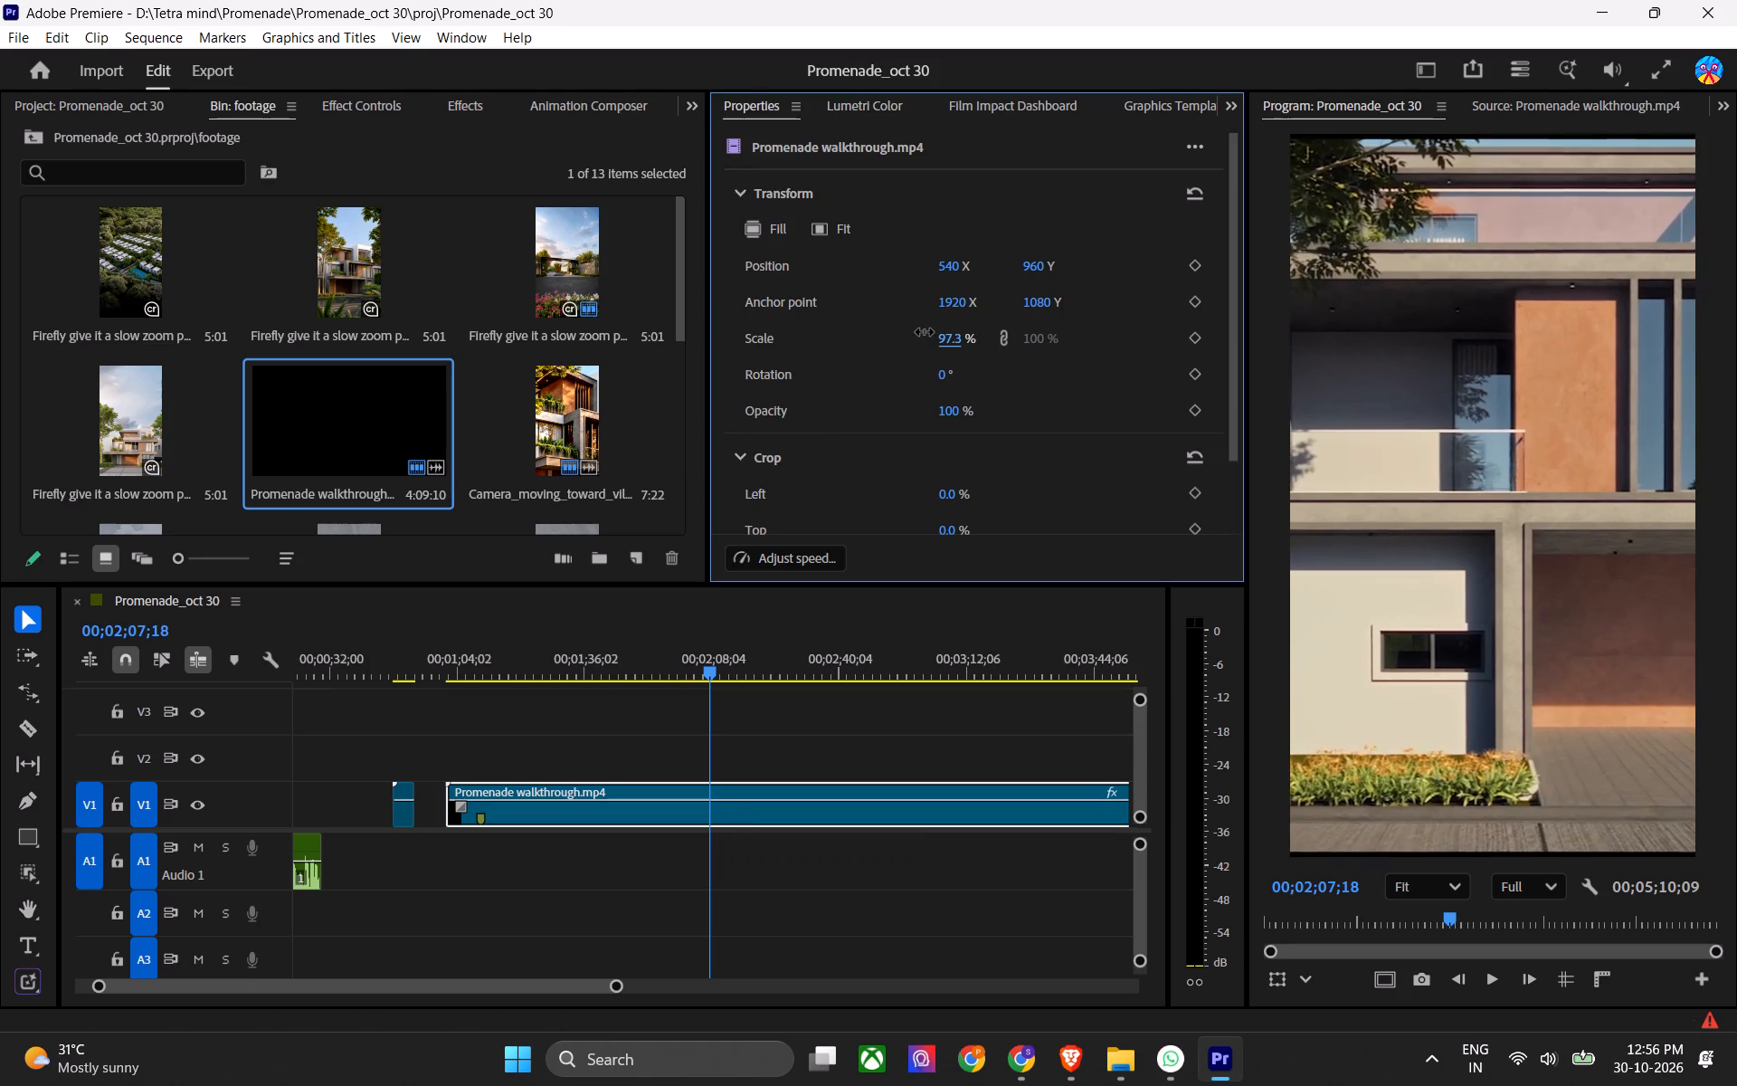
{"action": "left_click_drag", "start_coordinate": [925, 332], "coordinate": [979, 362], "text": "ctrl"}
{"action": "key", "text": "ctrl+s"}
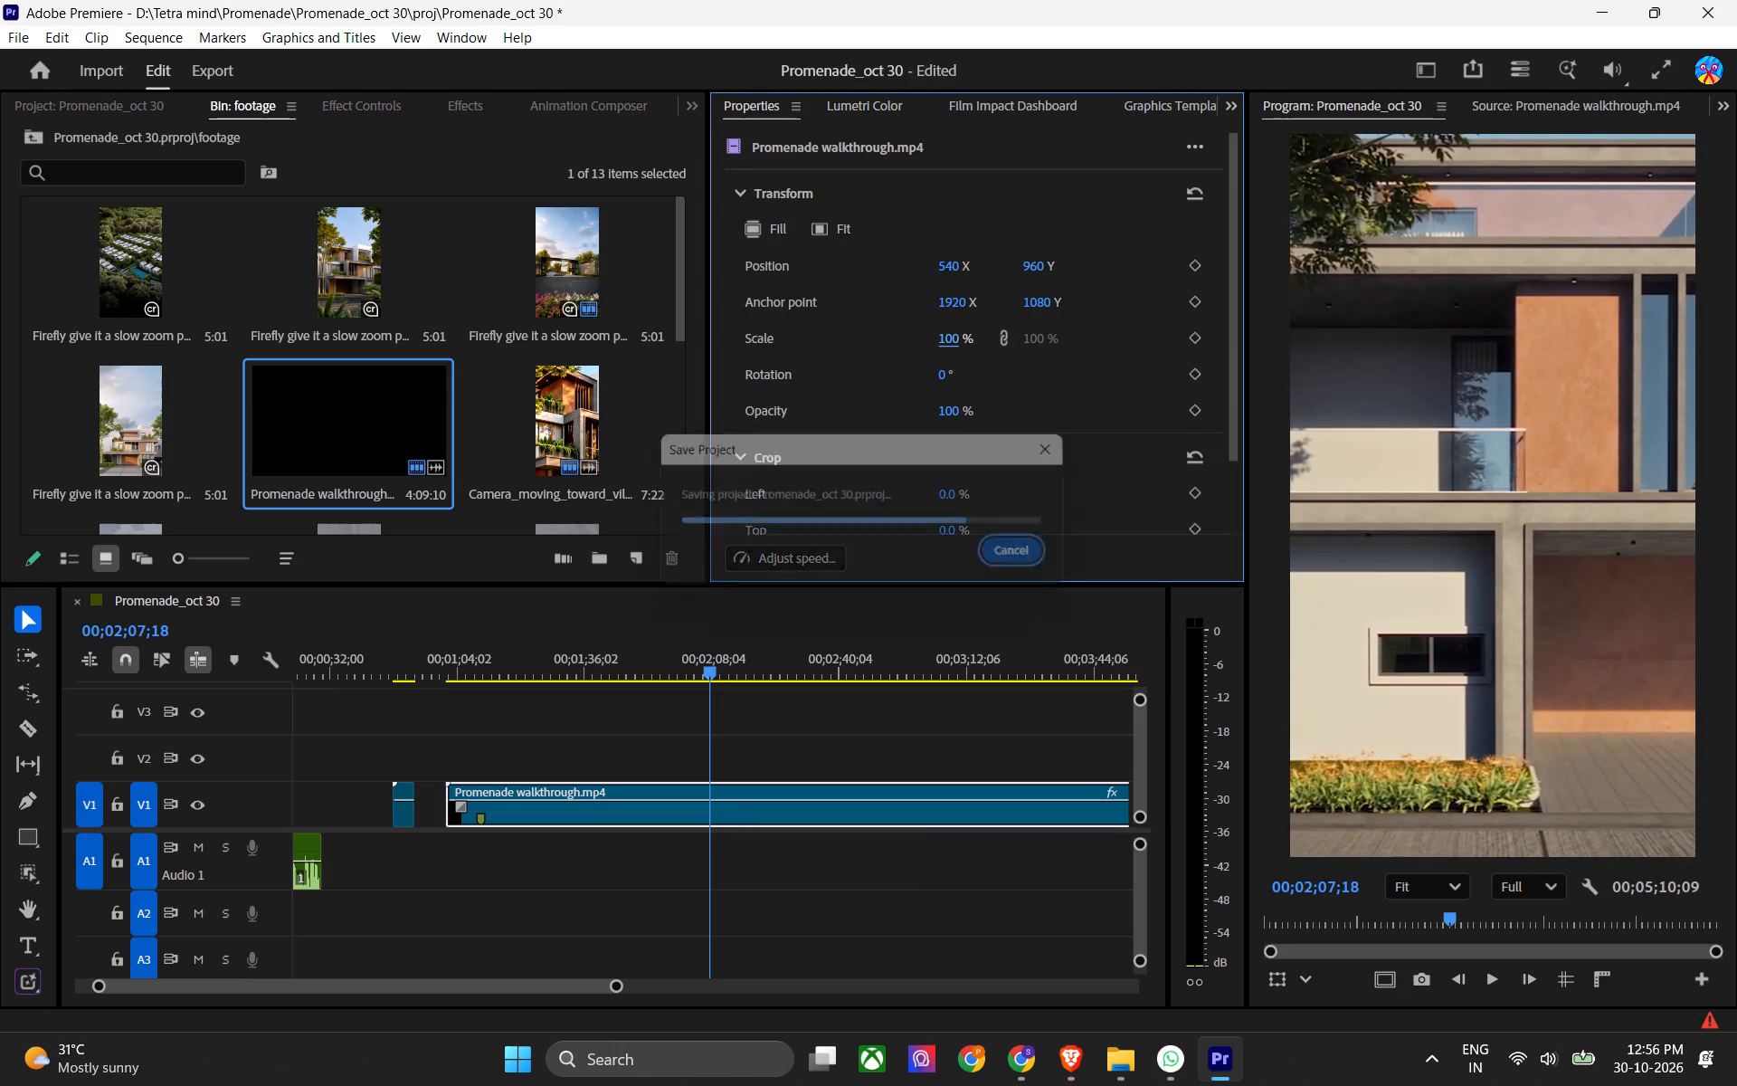
Play the walkthrough past the exterior details and front villa facade into the living room, checking which shots to use.
{"action": "left_click", "coordinate": [746, 658]}
{"action": "key", "text": "space"}
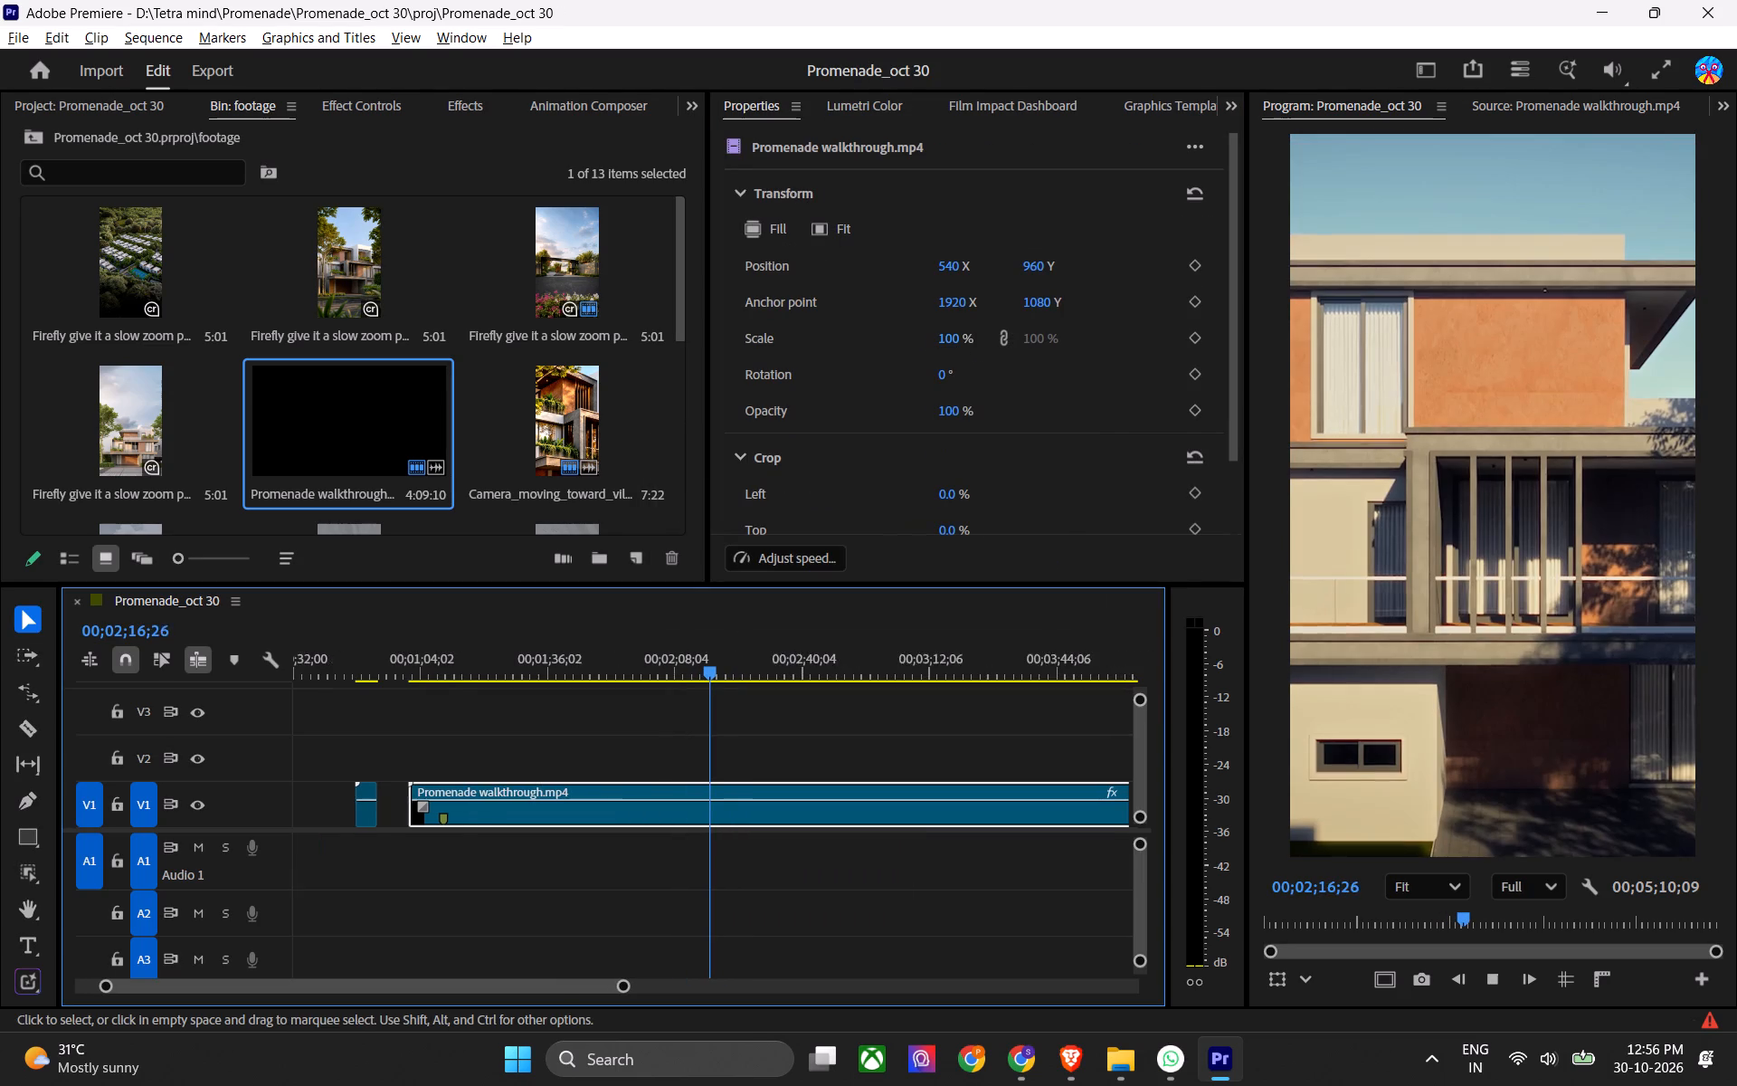
{"action": "scroll", "coordinate": [771, 703], "scroll_direction": "down", "scroll_amount": 6, "text": "alt"}
{"action": "scroll", "coordinate": [698, 673], "scroll_direction": "down", "scroll_amount": 2, "text": "alt"}
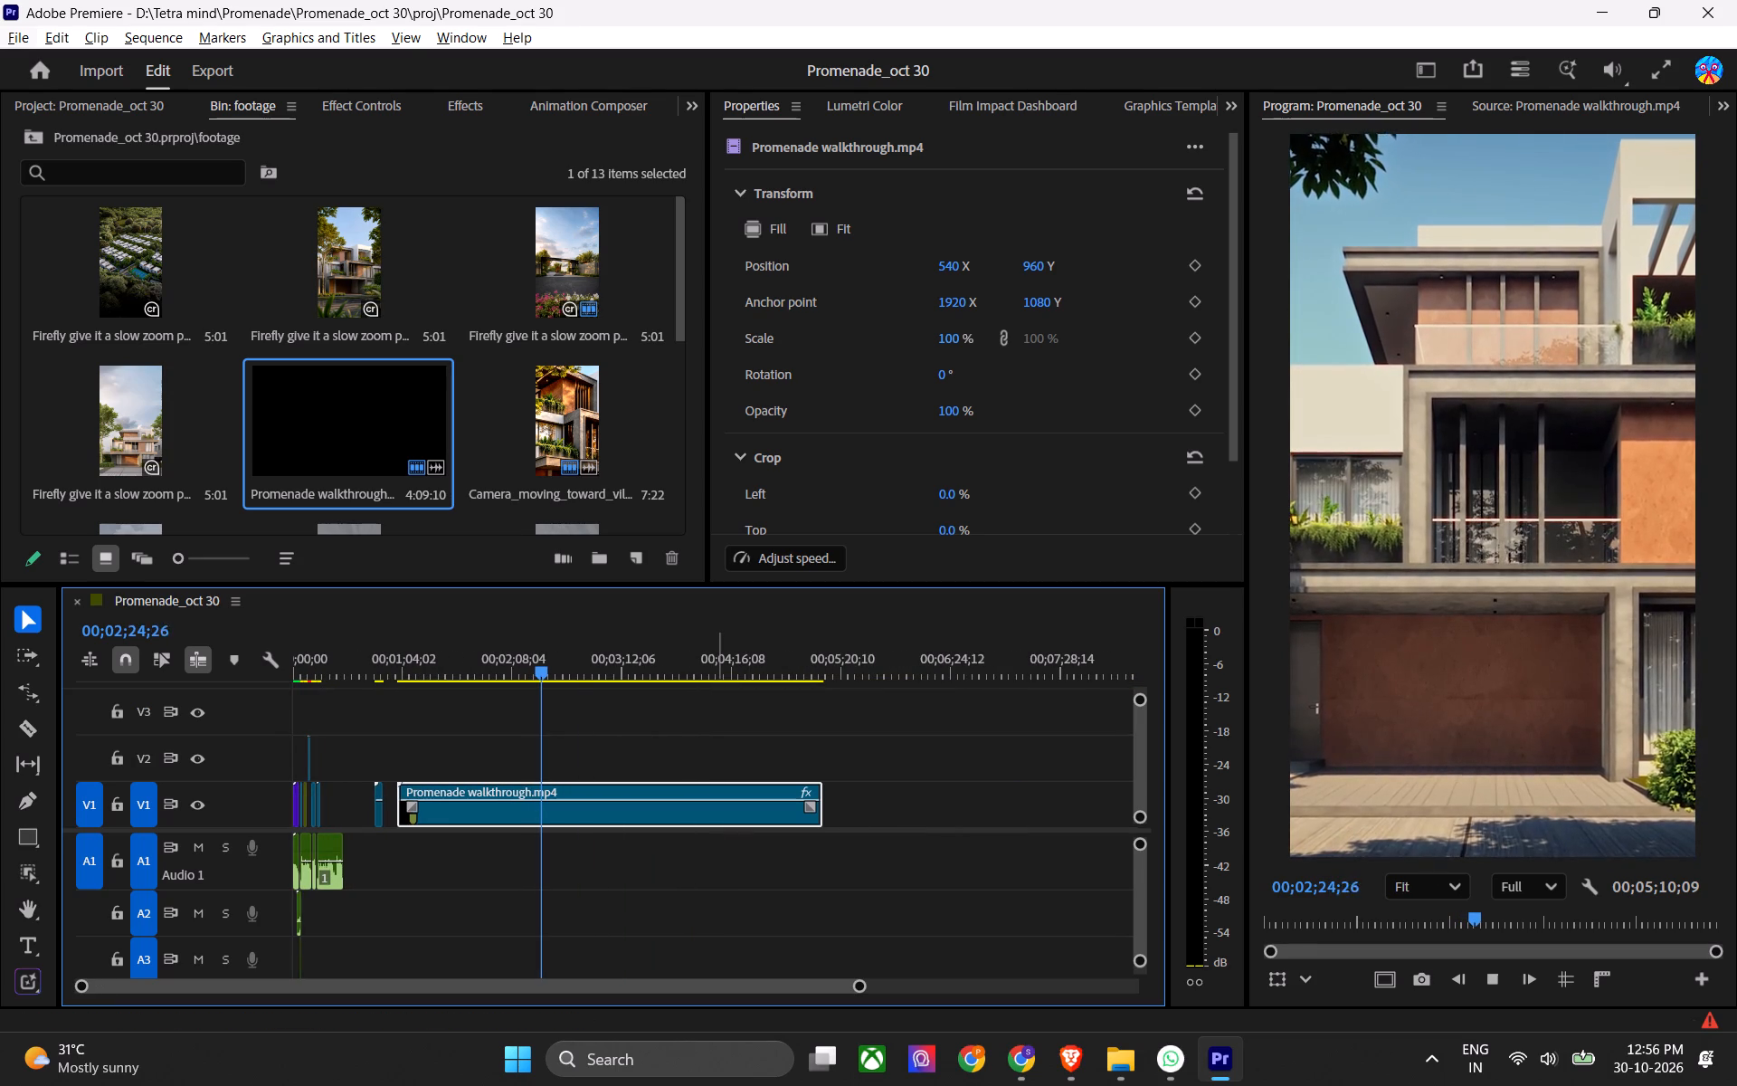
{"action": "key", "text": "space"}
{"action": "left_click", "coordinate": [572, 761]}
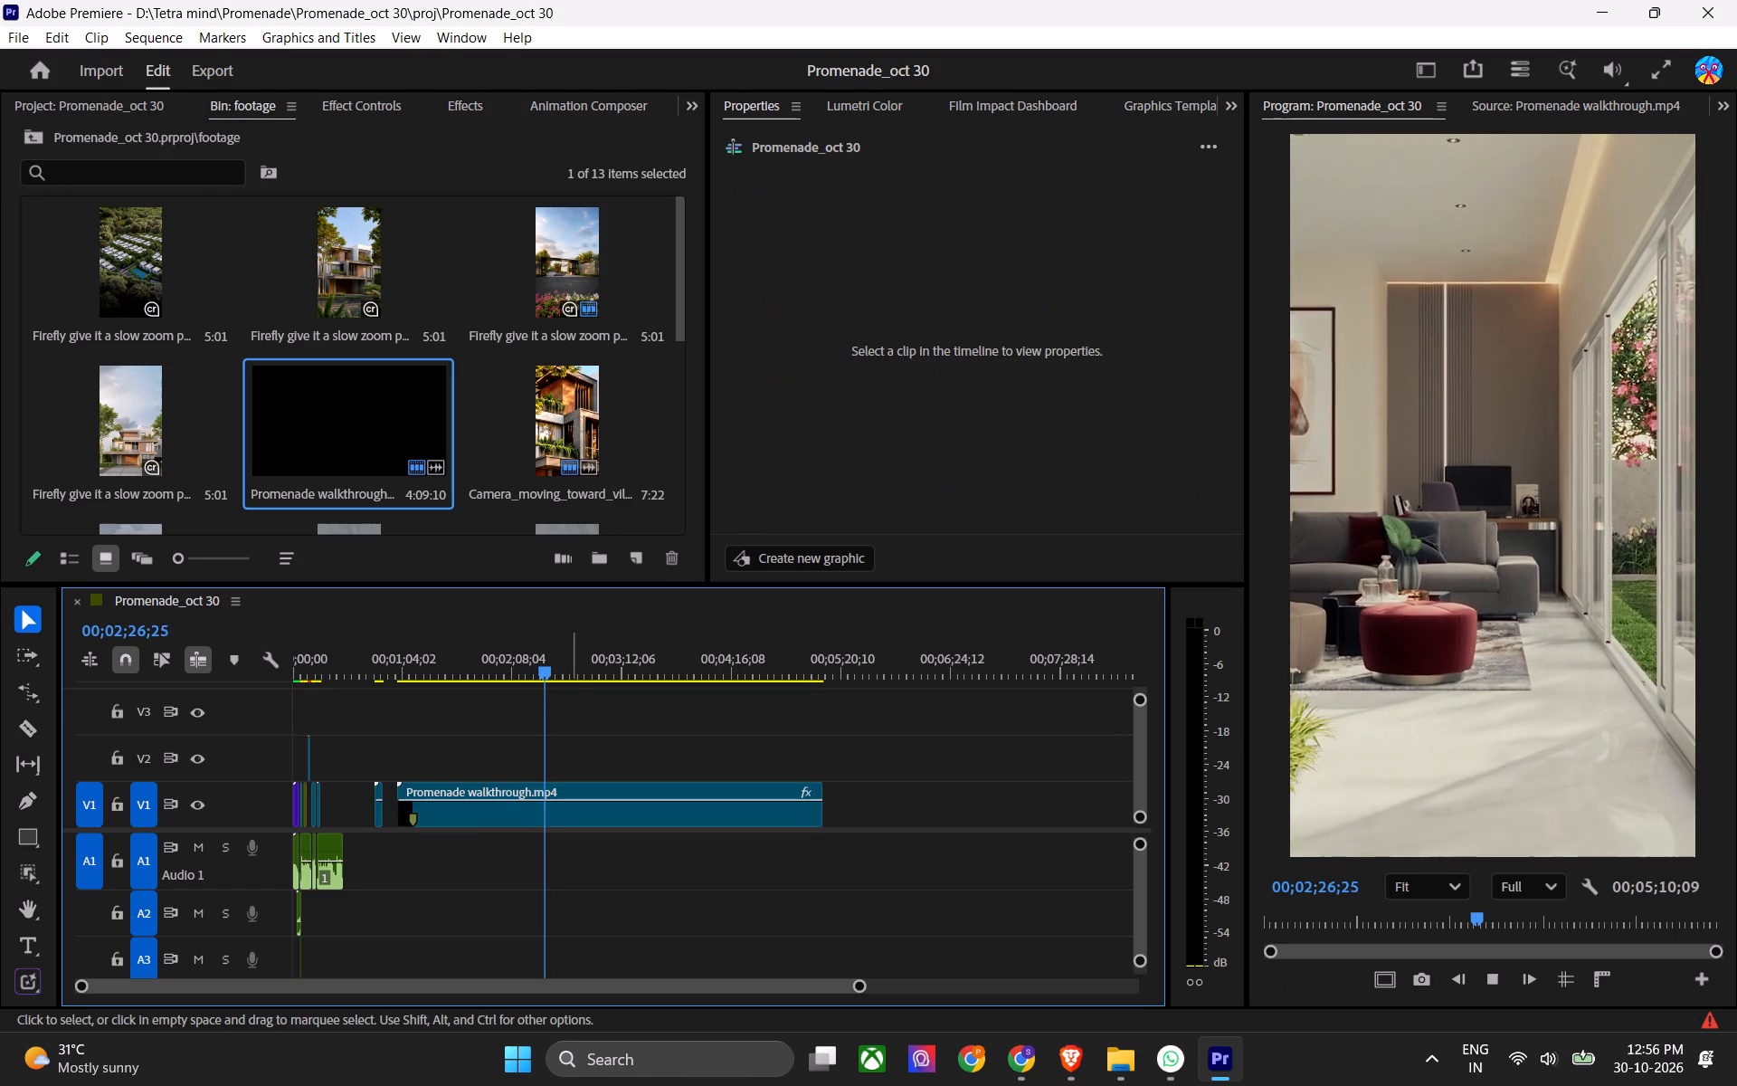
{"action": "scroll", "coordinate": [551, 797], "scroll_direction": "up", "scroll_amount": 8, "text": "alt"}
{"action": "key", "text": "ctrl+s"}
Find the start of the front villa facade shot at 00;02;23;05, ripple-trim away the walkthrough footage before it, and save.
{"action": "left_click", "coordinate": [722, 684]}
{"action": "left_click_drag", "start_coordinate": [717, 672], "coordinate": [725, 683]}
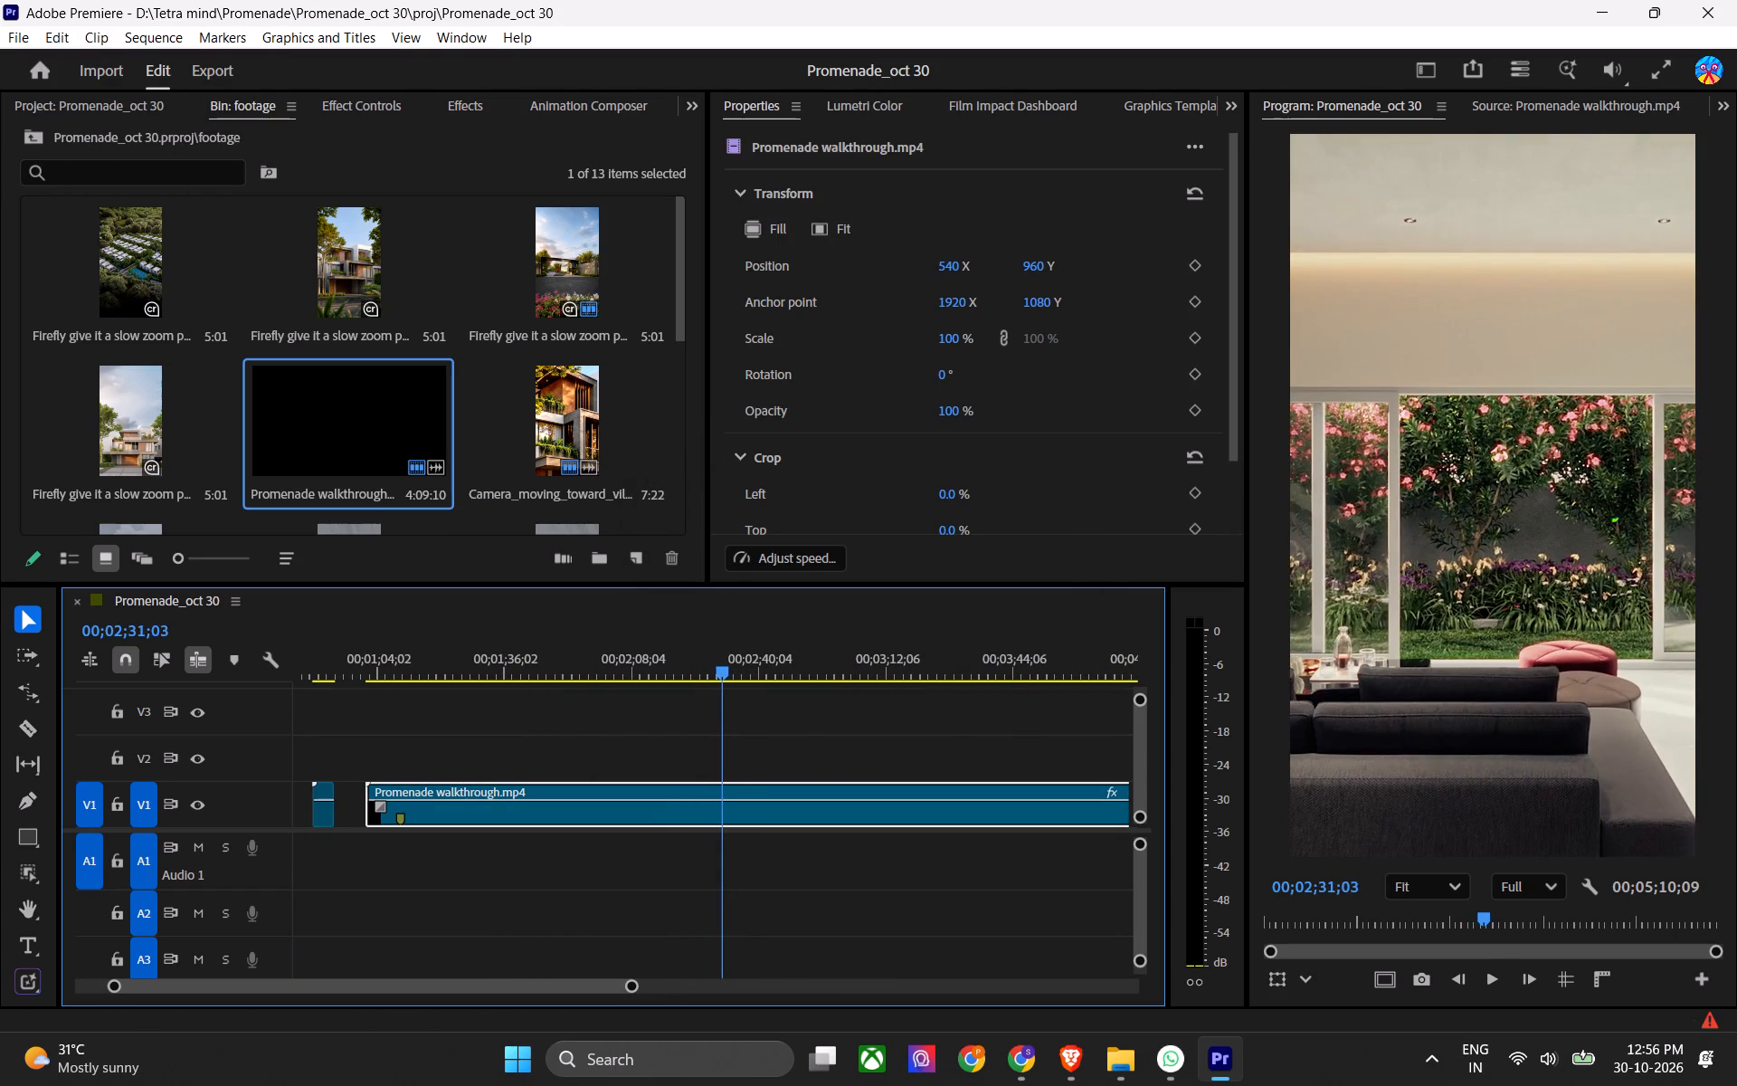
{"action": "left_click_drag", "start_coordinate": [725, 683], "coordinate": [696, 675]}
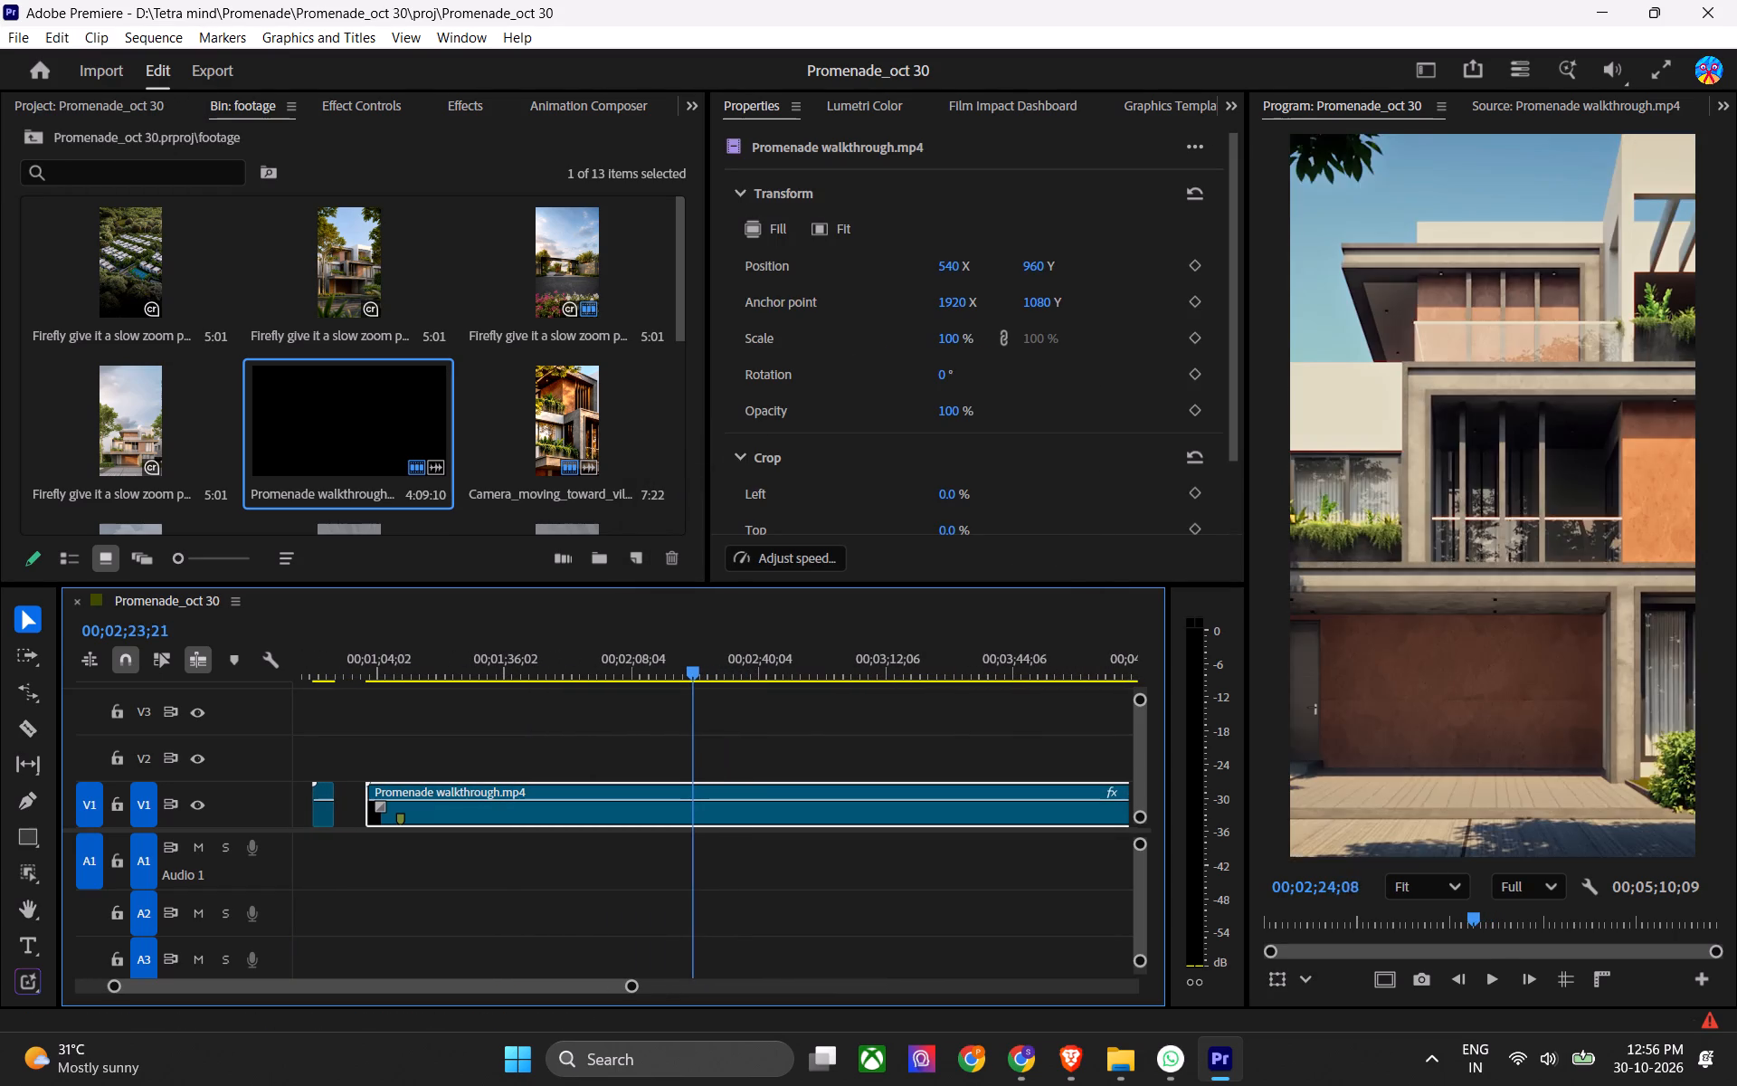
{"action": "left_click_drag", "start_coordinate": [696, 675], "coordinate": [692, 676]}
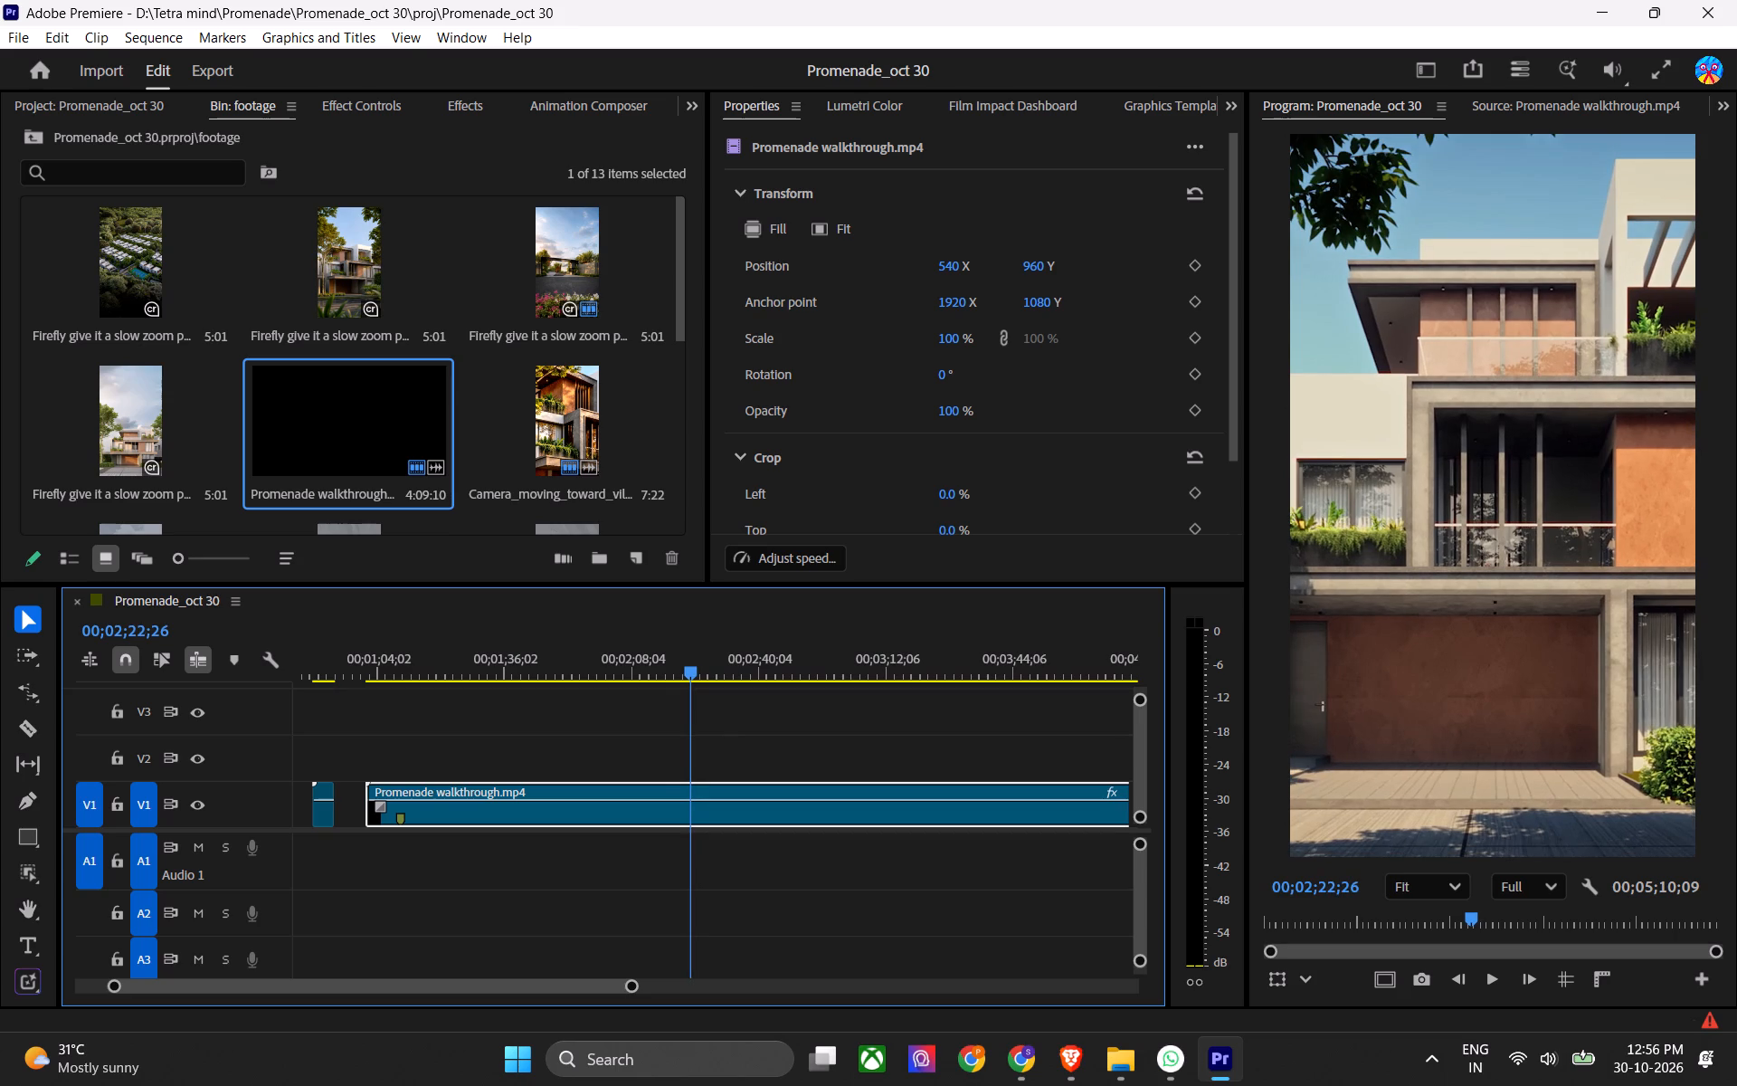
{"action": "left_click_drag", "start_coordinate": [692, 676], "coordinate": [681, 677]}
{"action": "key", "text": "shift+Right"}
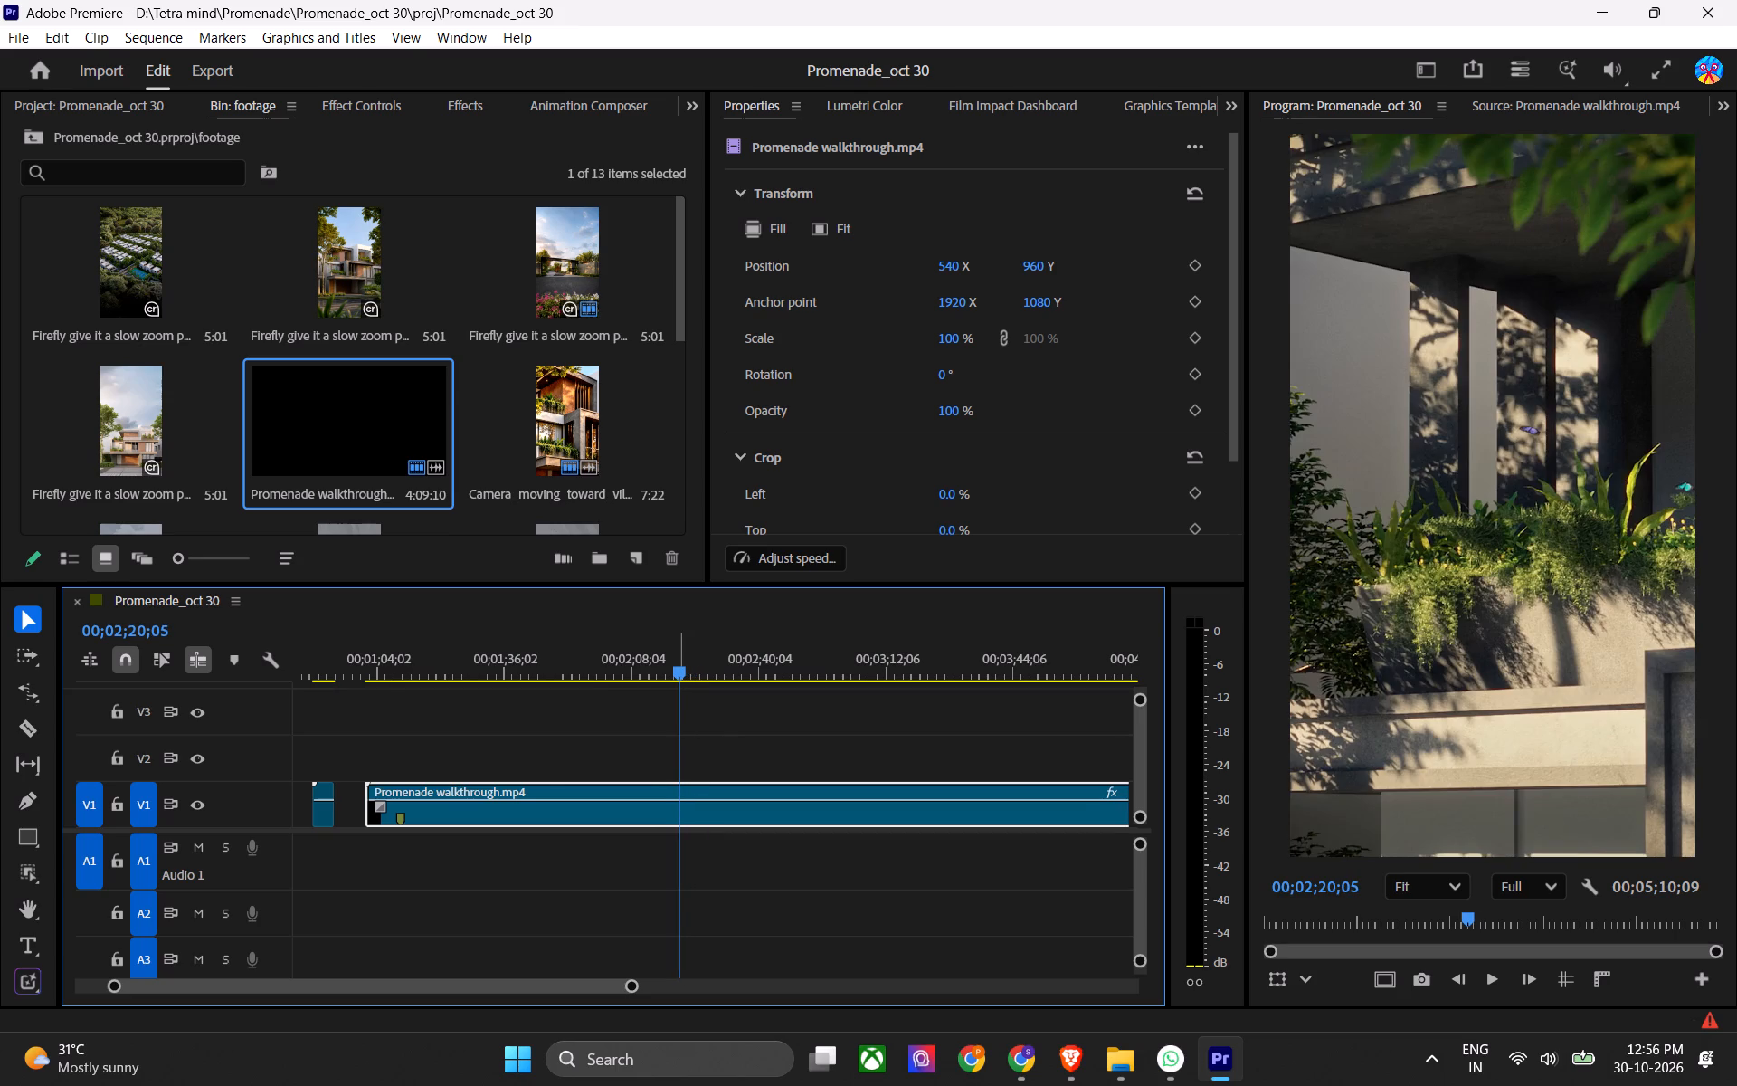
{"action": "key", "text": "space"}
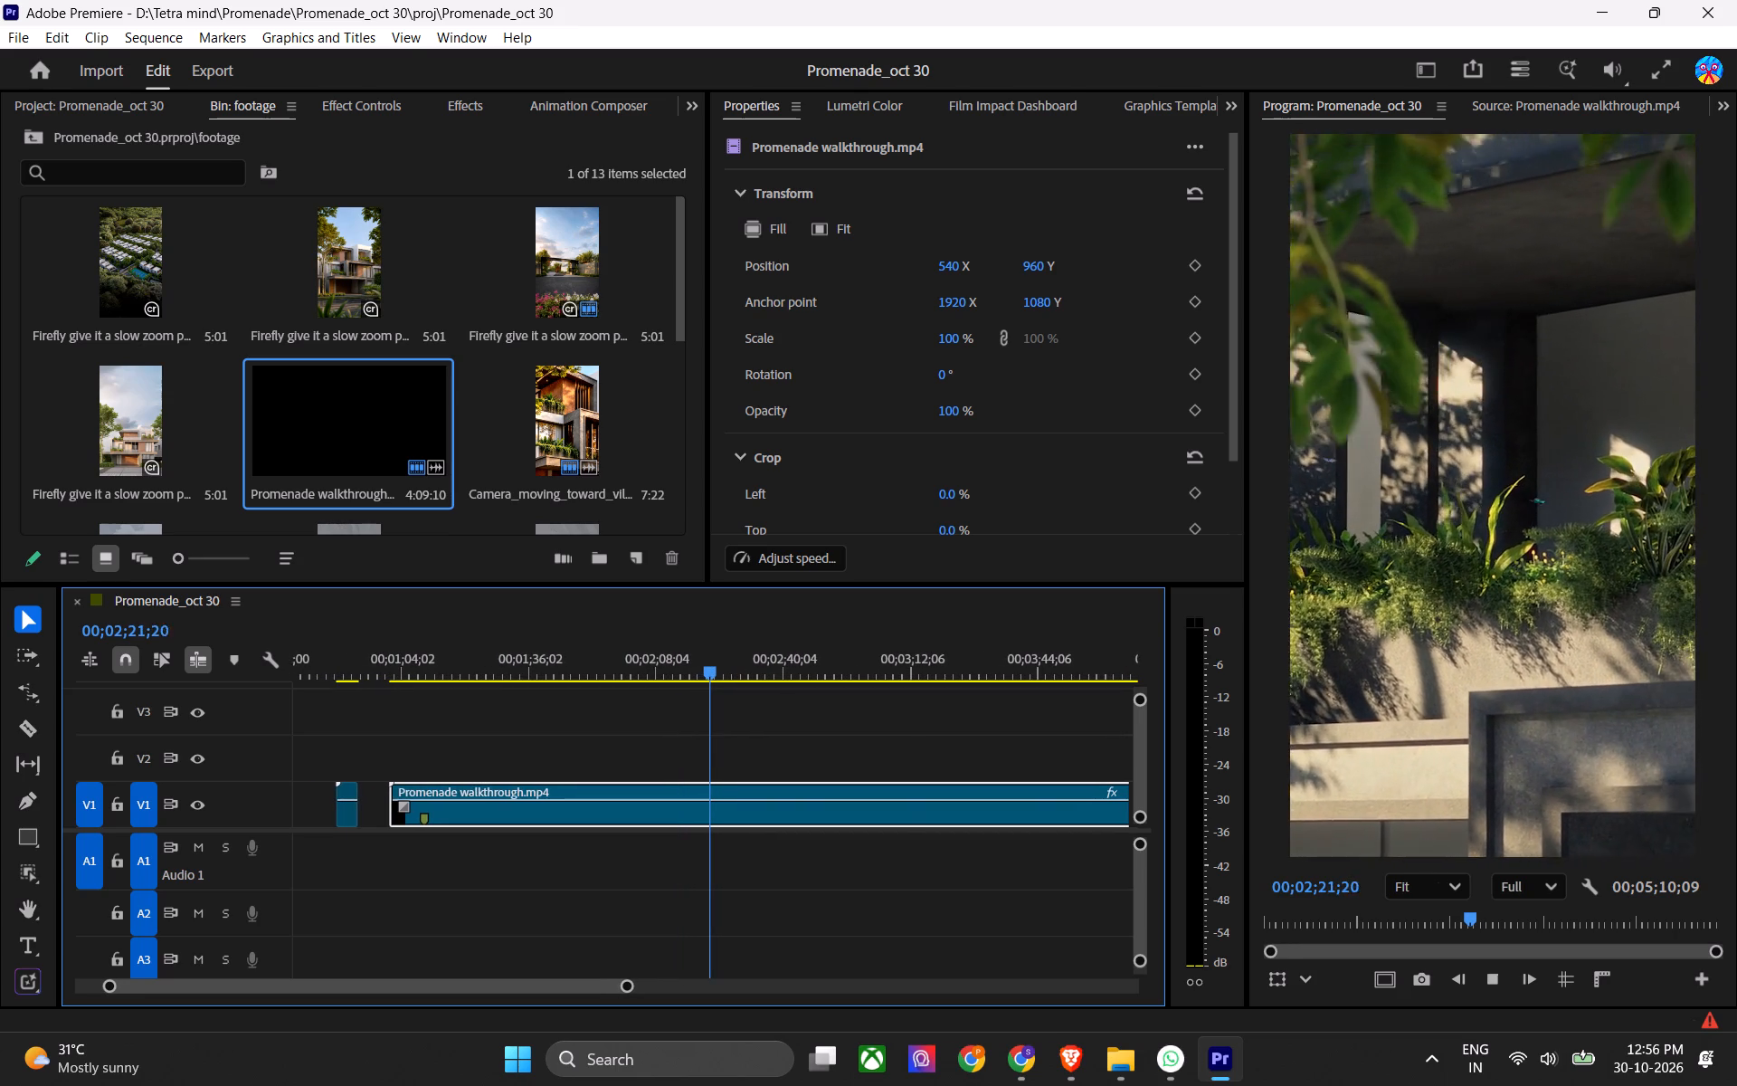
{"action": "key", "text": "space"}
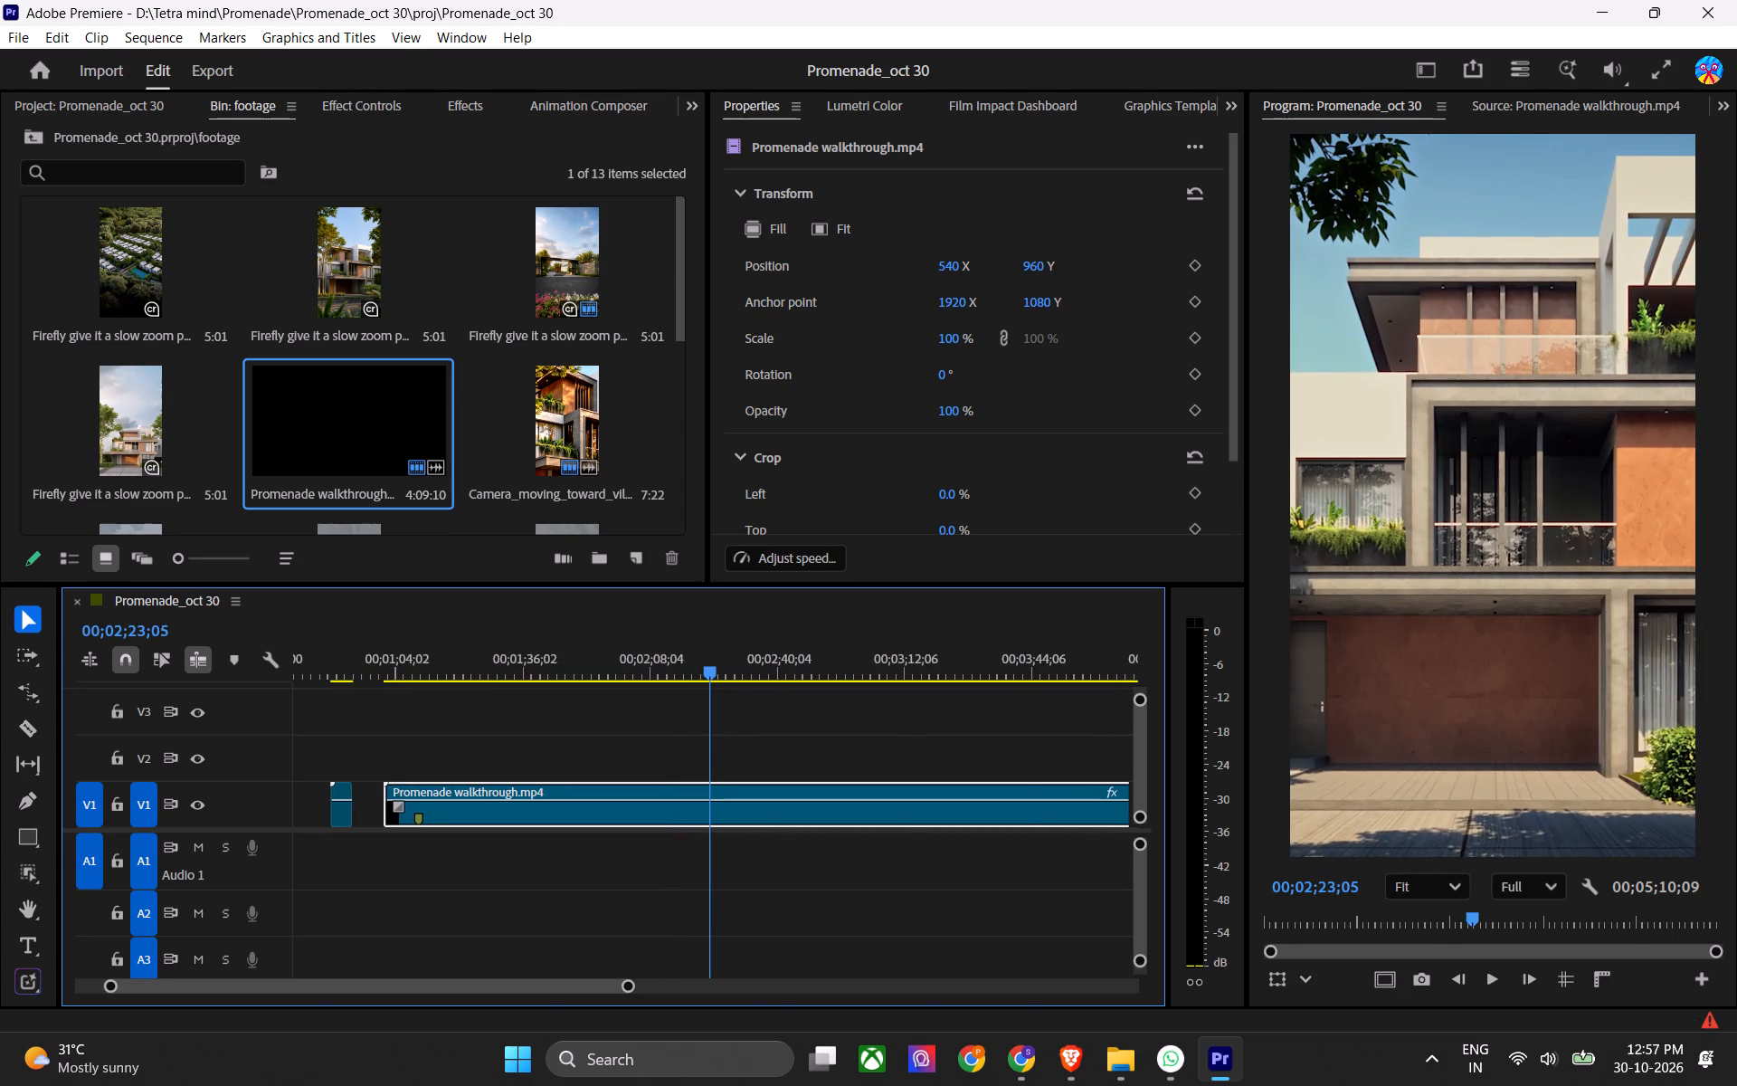
{"action": "key", "text": "q"}
{"action": "key", "text": "ctrl+s"}
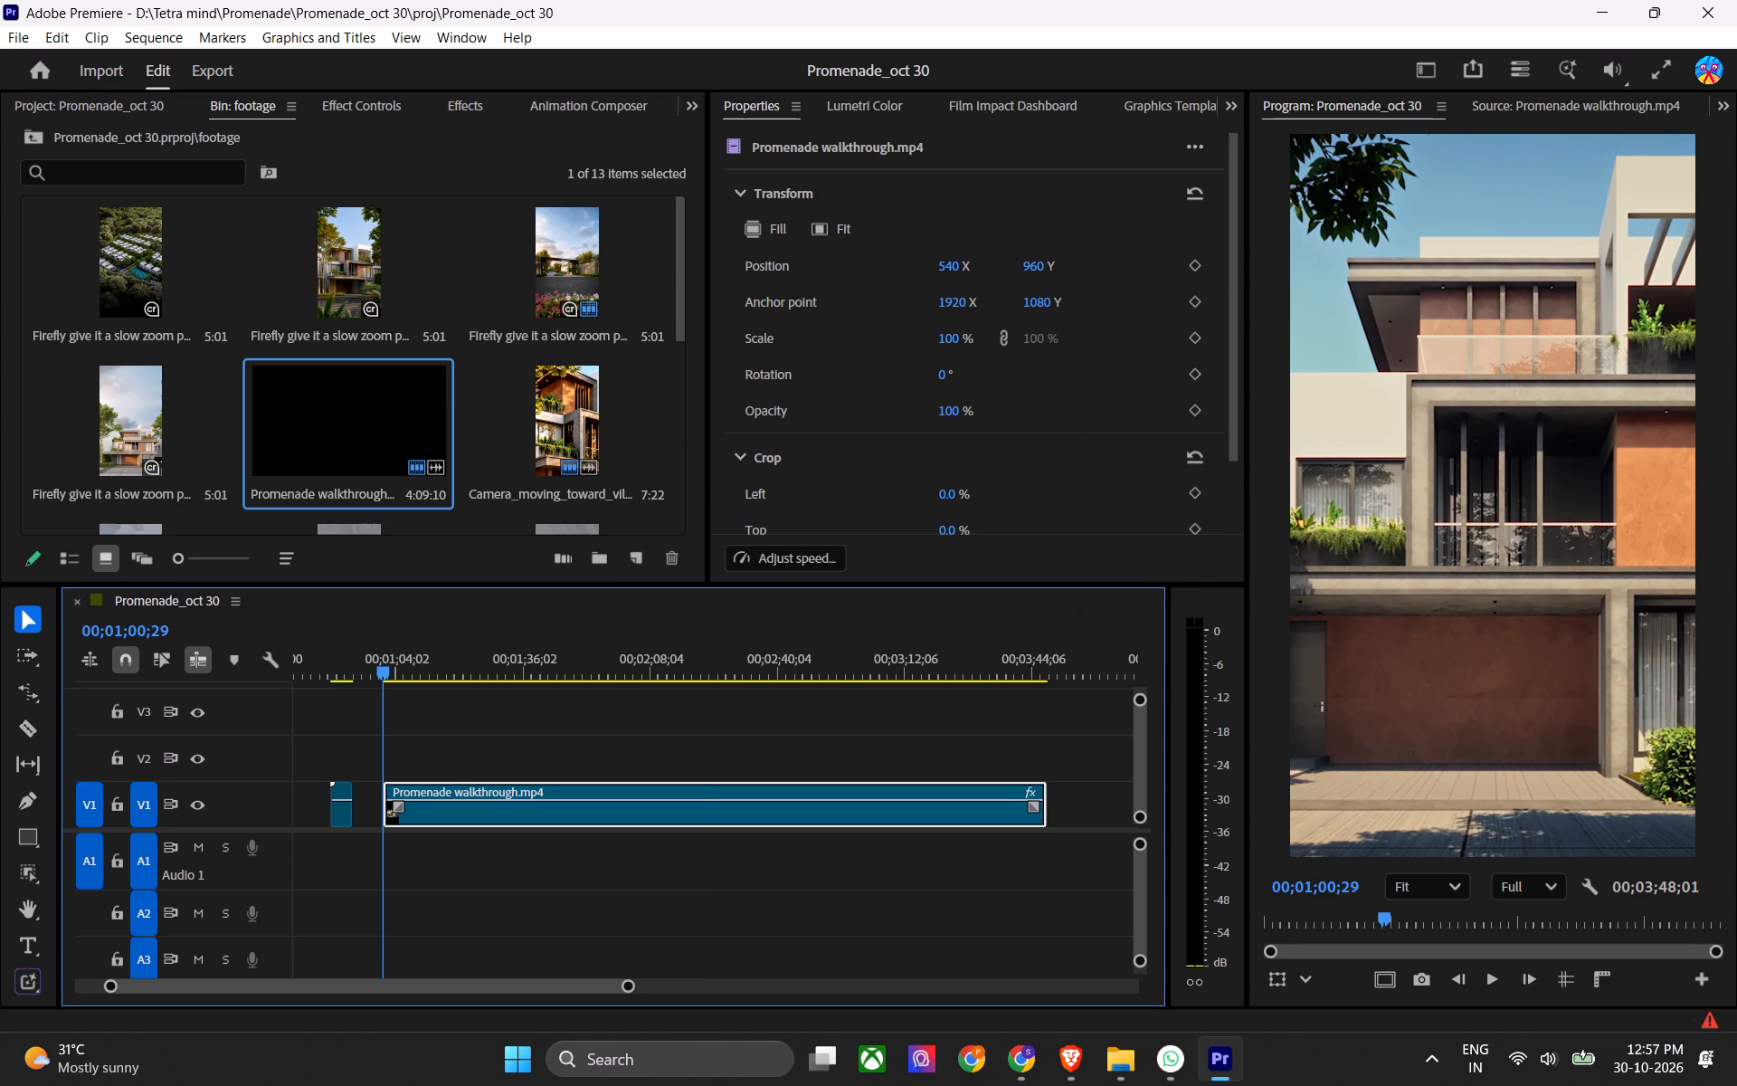
Move the C2646.MP4 clip from V2 down to V1 at the same time position and save the project.
{"action": "scroll", "coordinate": [600, 733], "scroll_direction": "up", "scroll_amount": 7}
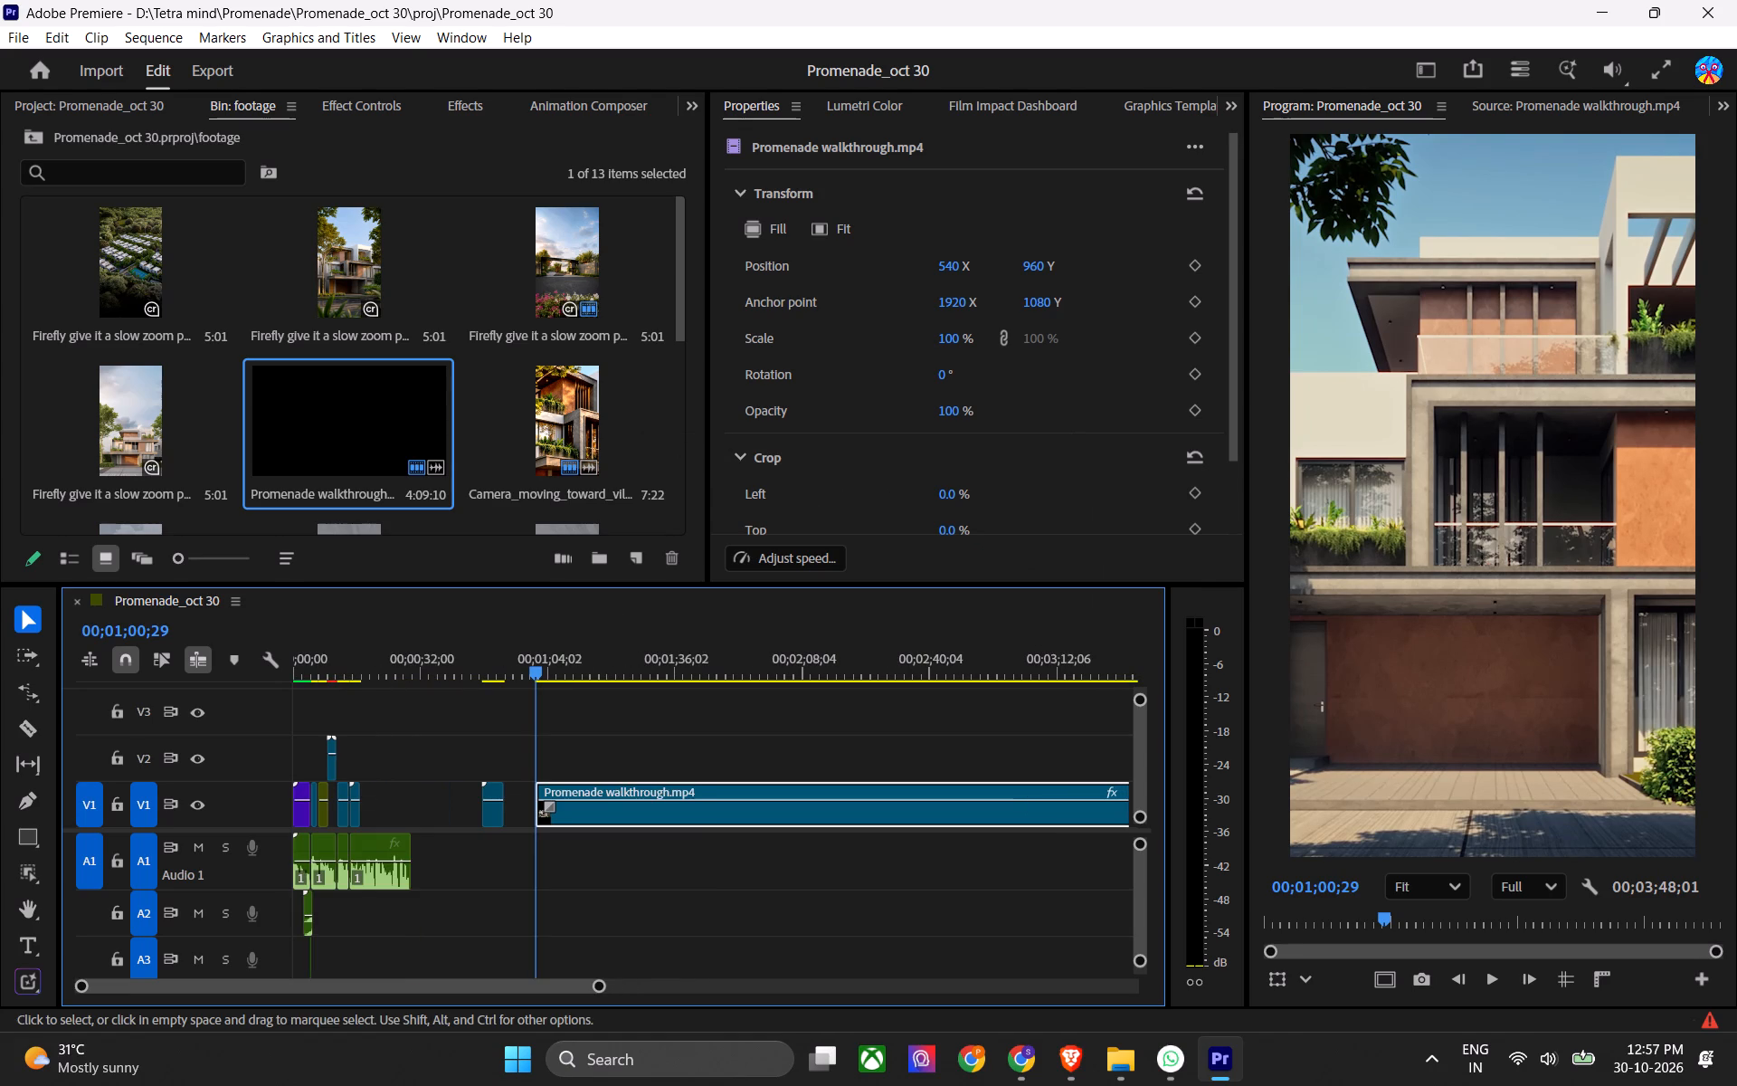
{"action": "left_click_drag", "start_coordinate": [465, 737], "coordinate": [274, 756]}
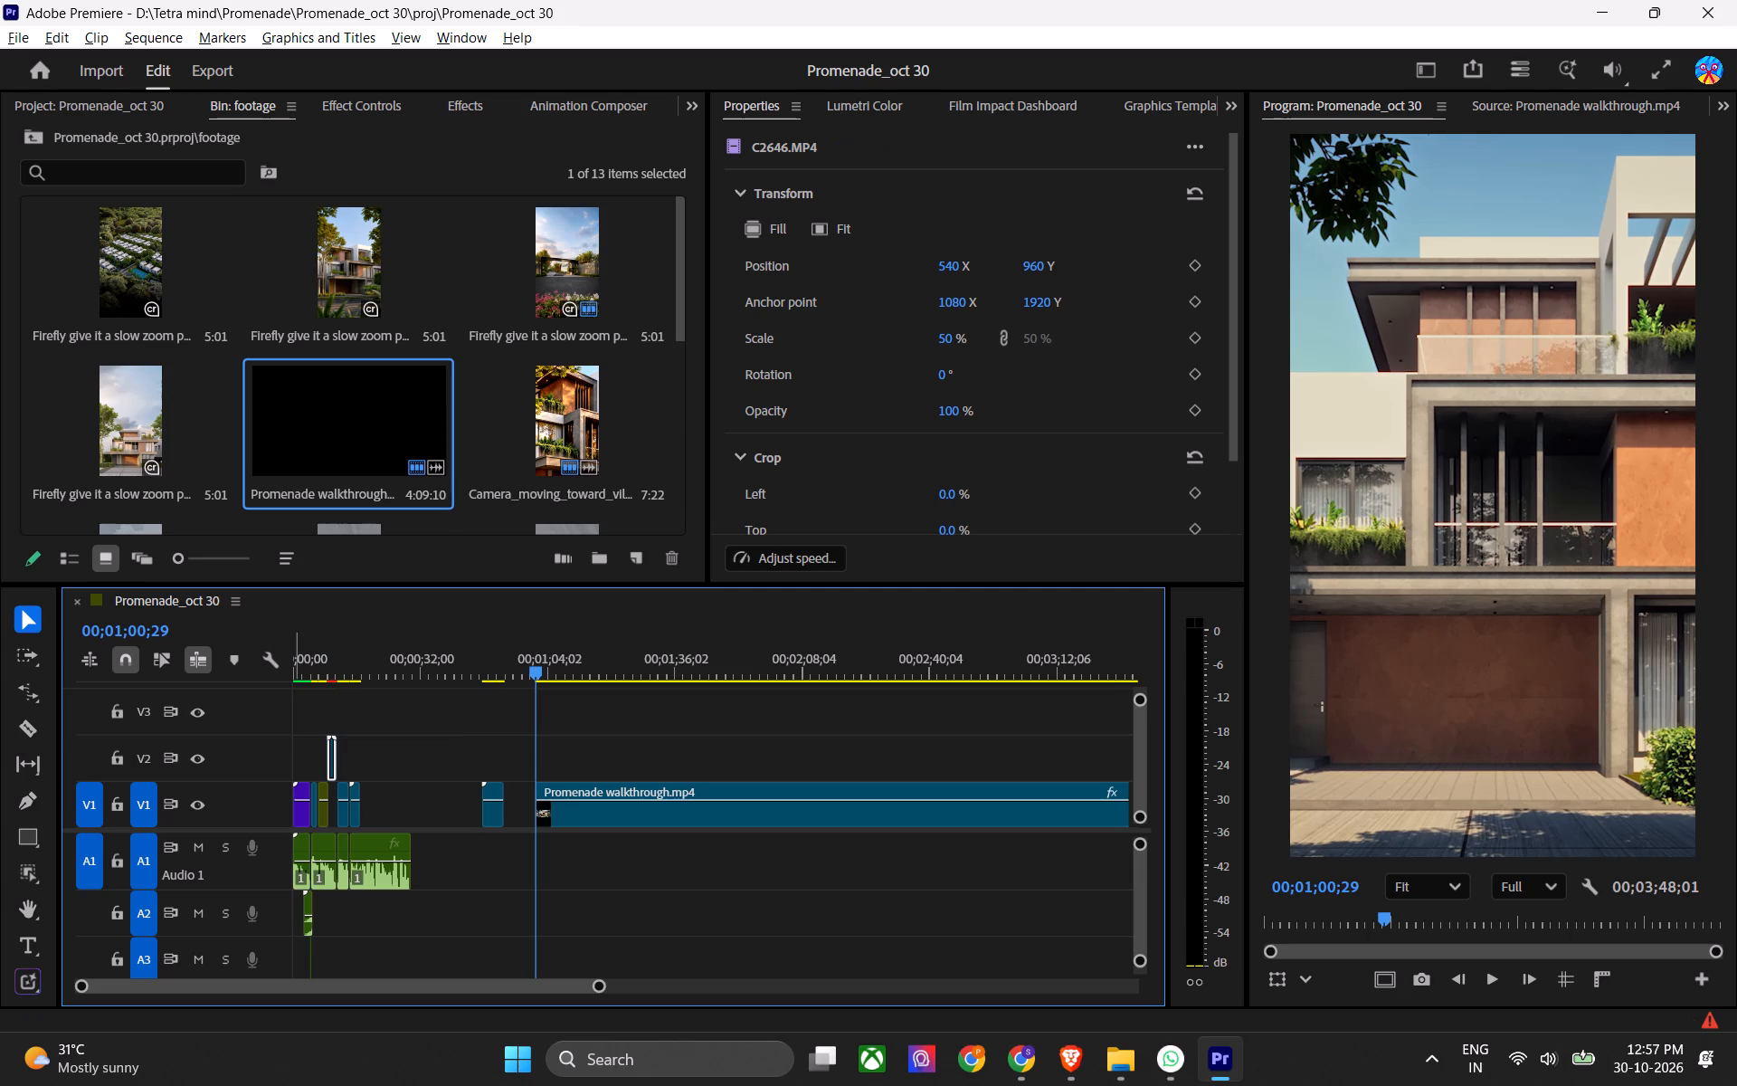
{"action": "key", "text": "alt+space"}
{"action": "key", "text": "alt+Down"}
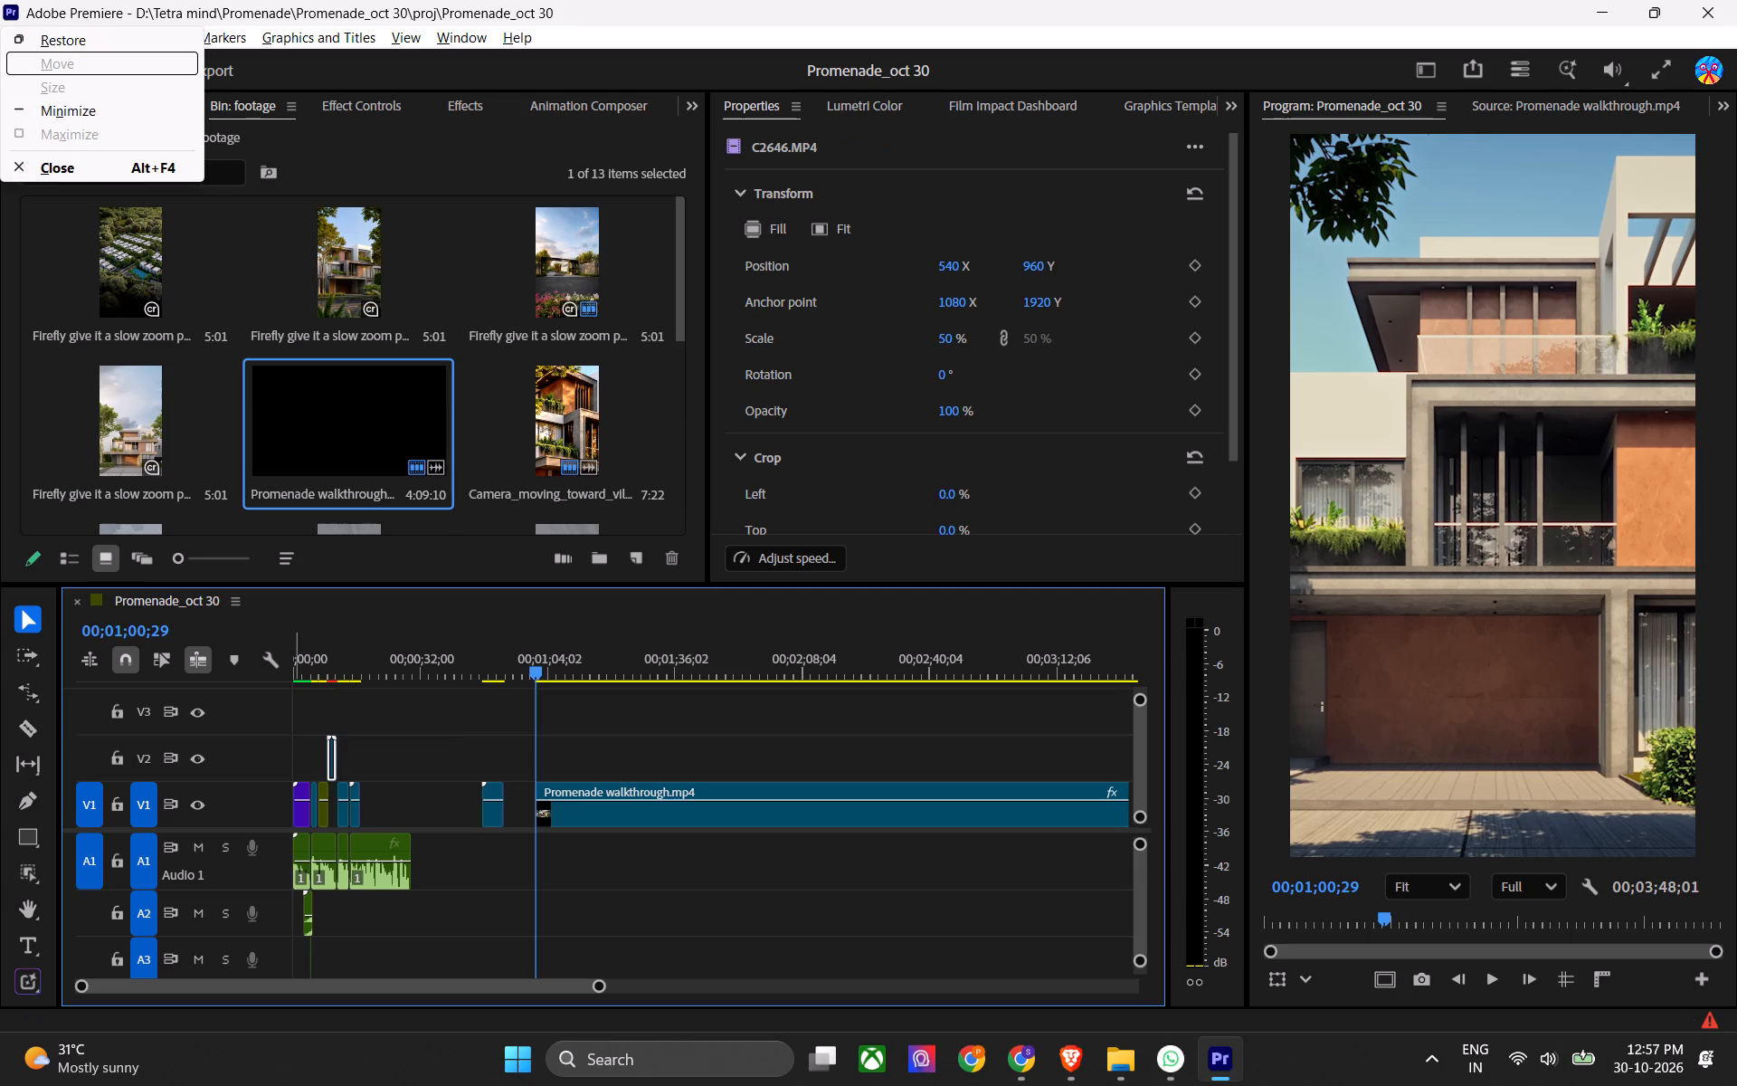
{"action": "left_click", "coordinate": [390, 693]}
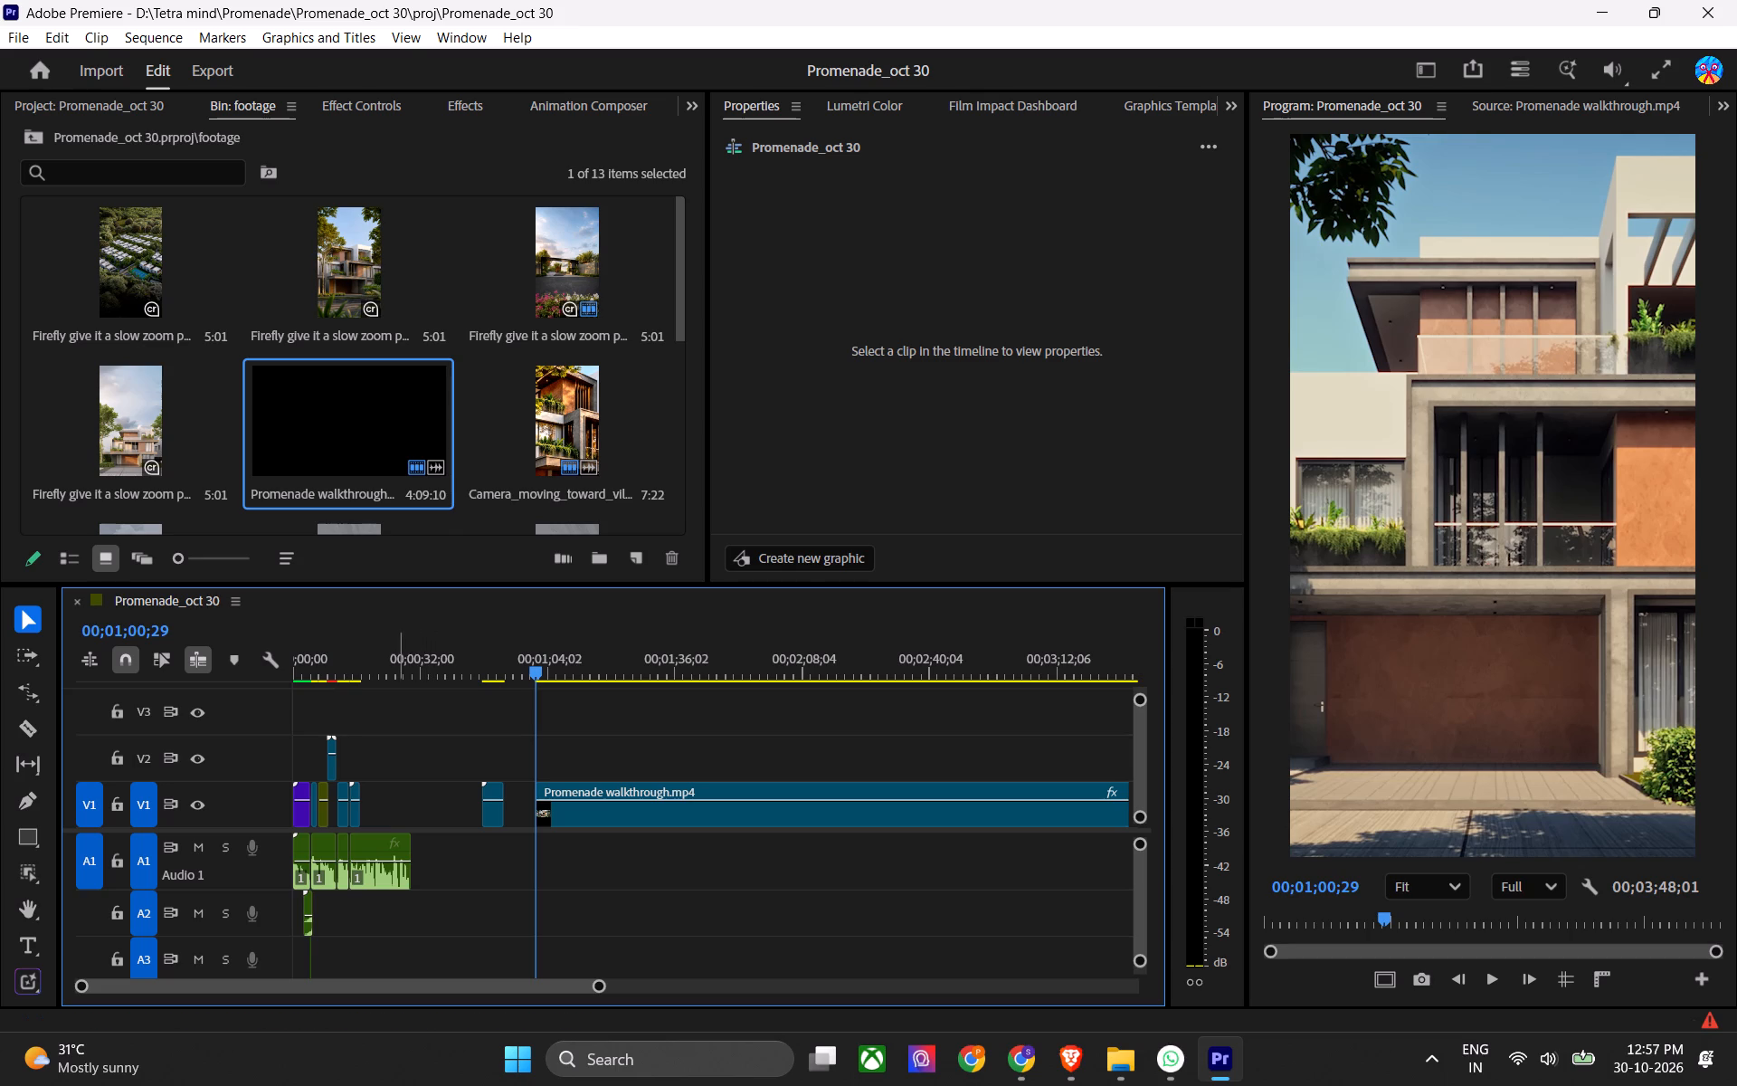
{"action": "left_click_drag", "start_coordinate": [375, 733], "coordinate": [277, 738]}
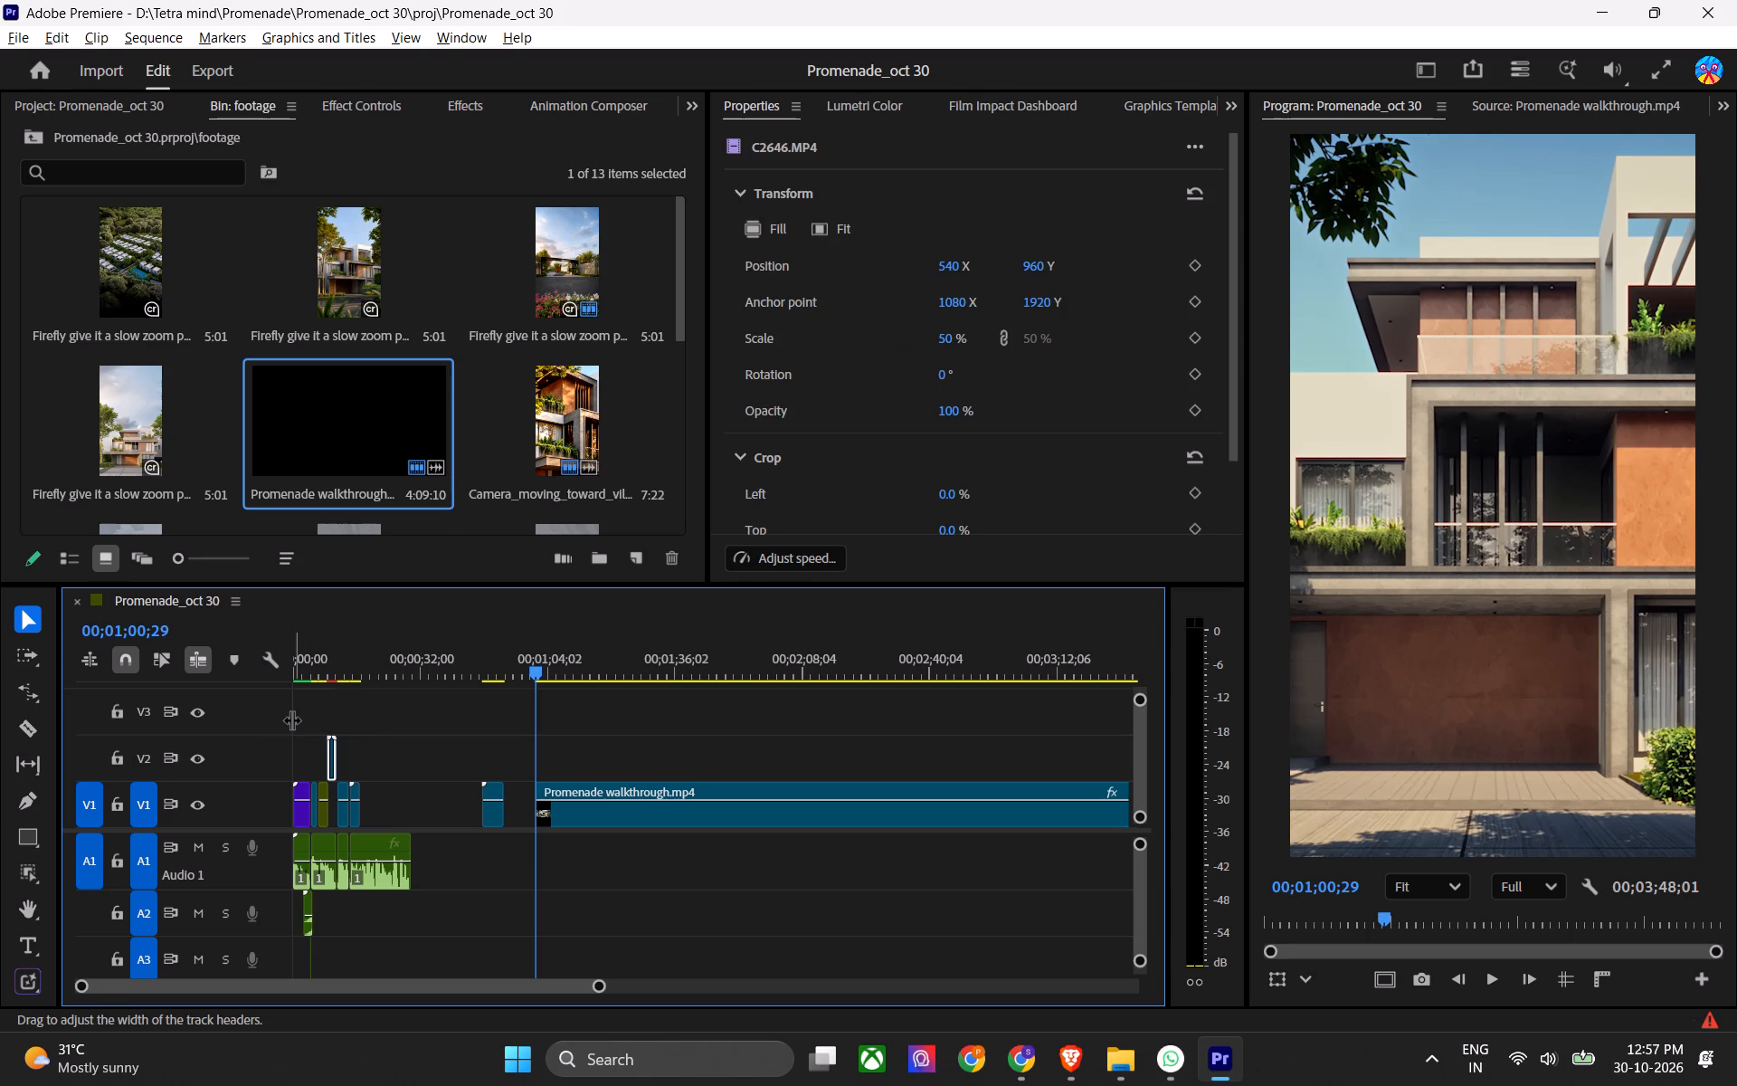
{"action": "key", "text": "alt+Down"}
{"action": "key", "text": "ctrl+s"}
{"action": "key", "text": "ctrl+s"}
{"action": "key", "text": "ctrl+s"}
Listen to the voiceover right after the last assembled shot, around 00;00;18, to judge which footage comes next.
{"action": "key", "text": "space"}
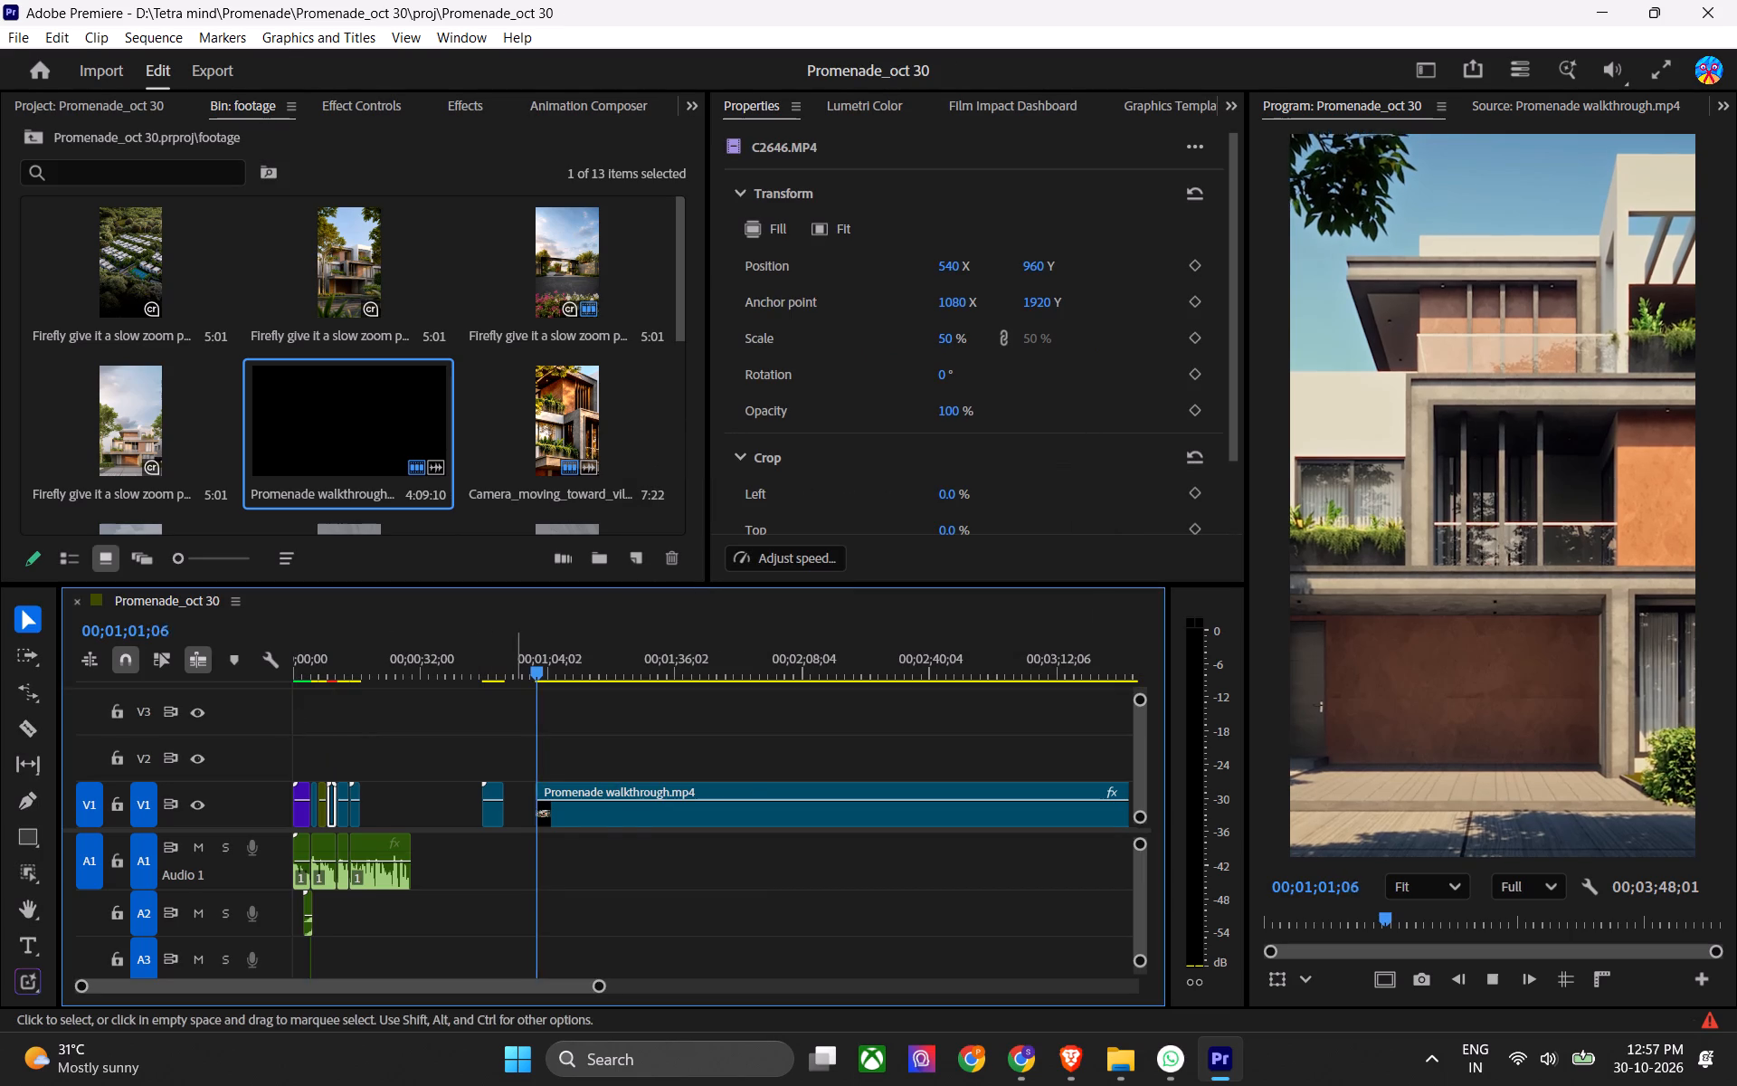
{"action": "scroll", "coordinate": [680, 783], "scroll_direction": "up", "scroll_amount": 4, "text": "alt"}
{"action": "key", "text": "space"}
{"action": "left_click", "coordinate": [413, 655]}
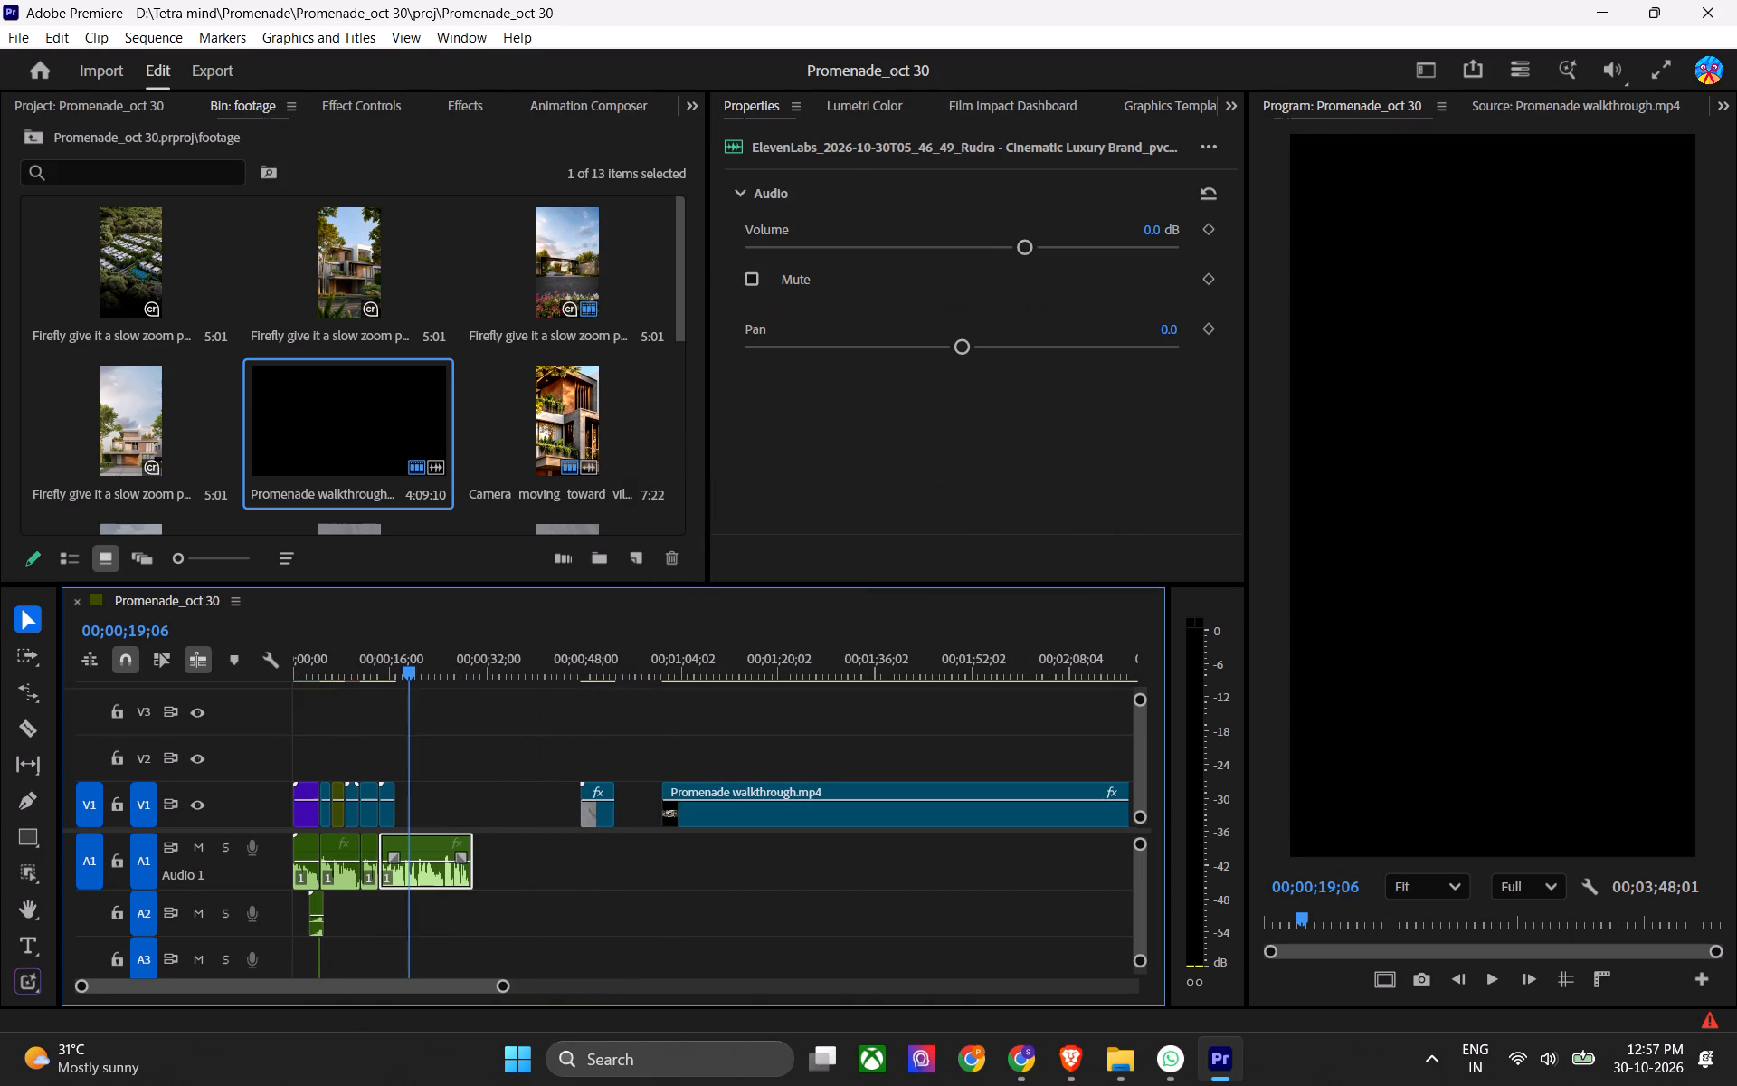
{"action": "key", "text": "Up"}
{"action": "key", "text": "space"}
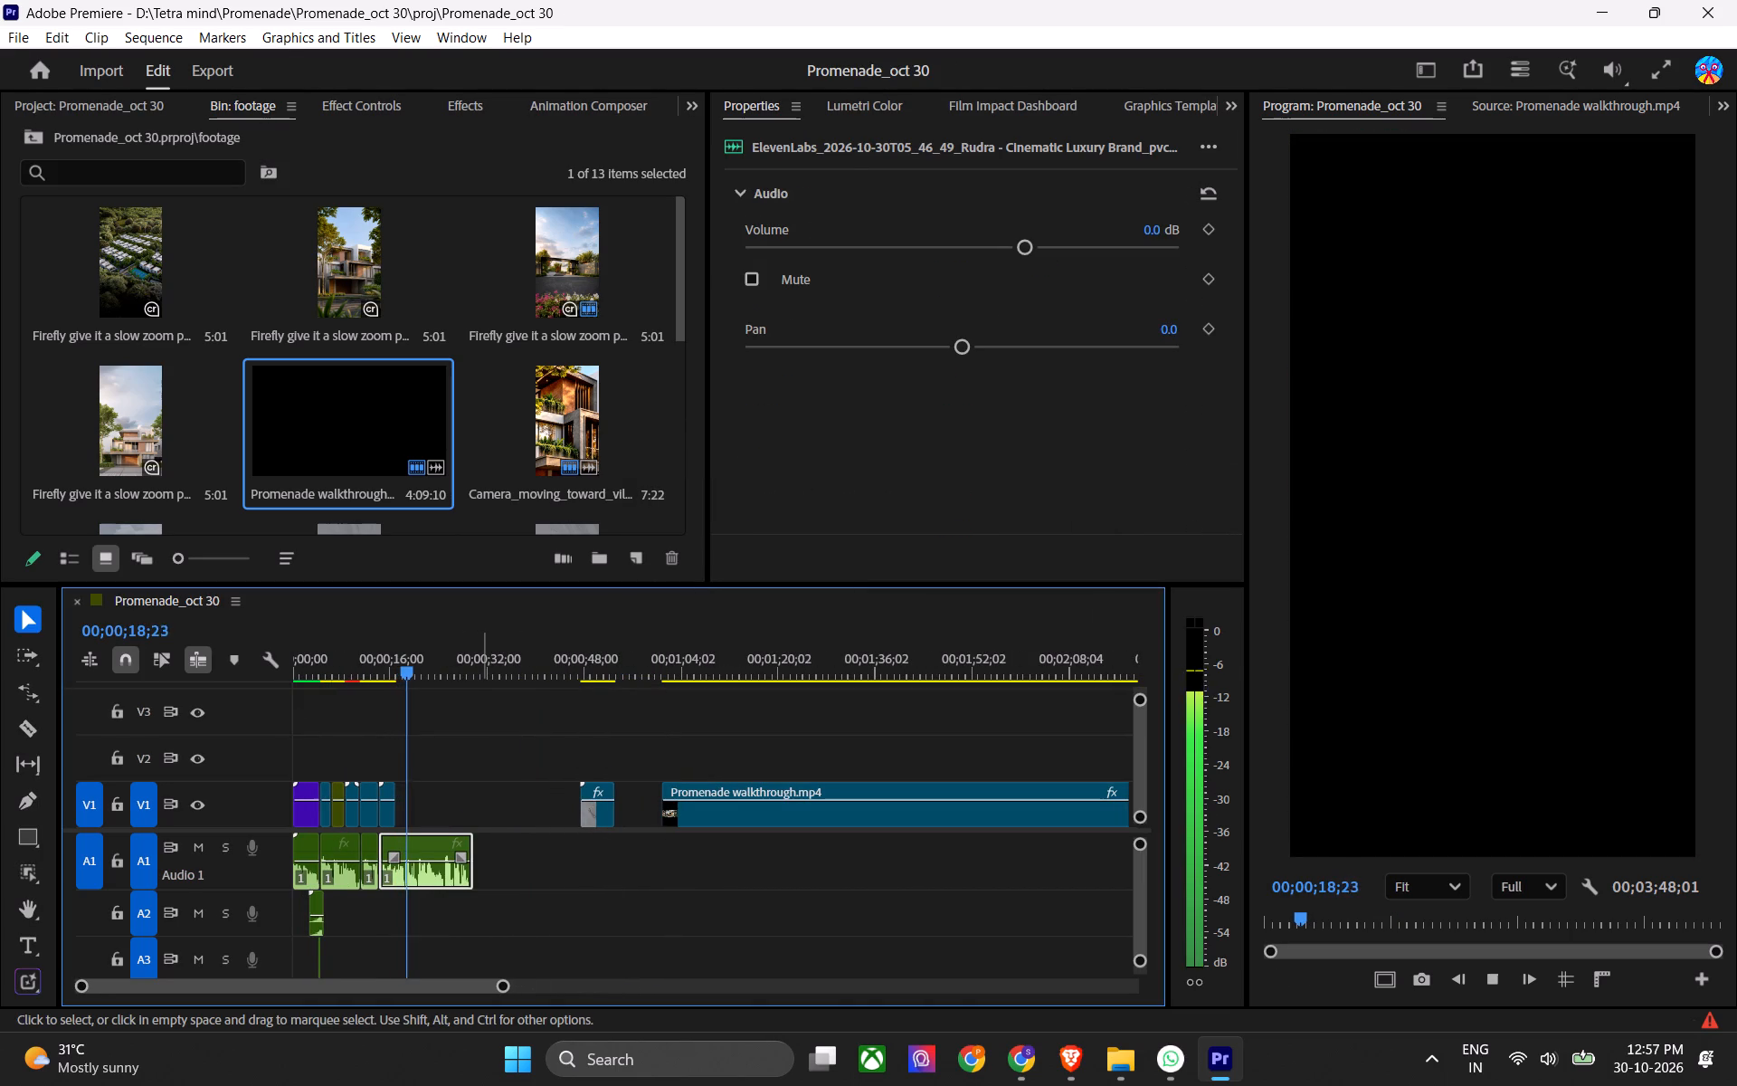
{"action": "key", "text": "space"}
Find the end of the front villa facade shot and cut the Promenade walkthrough clip at 00;01;03;01.
{"action": "left_click", "coordinate": [685, 659]}
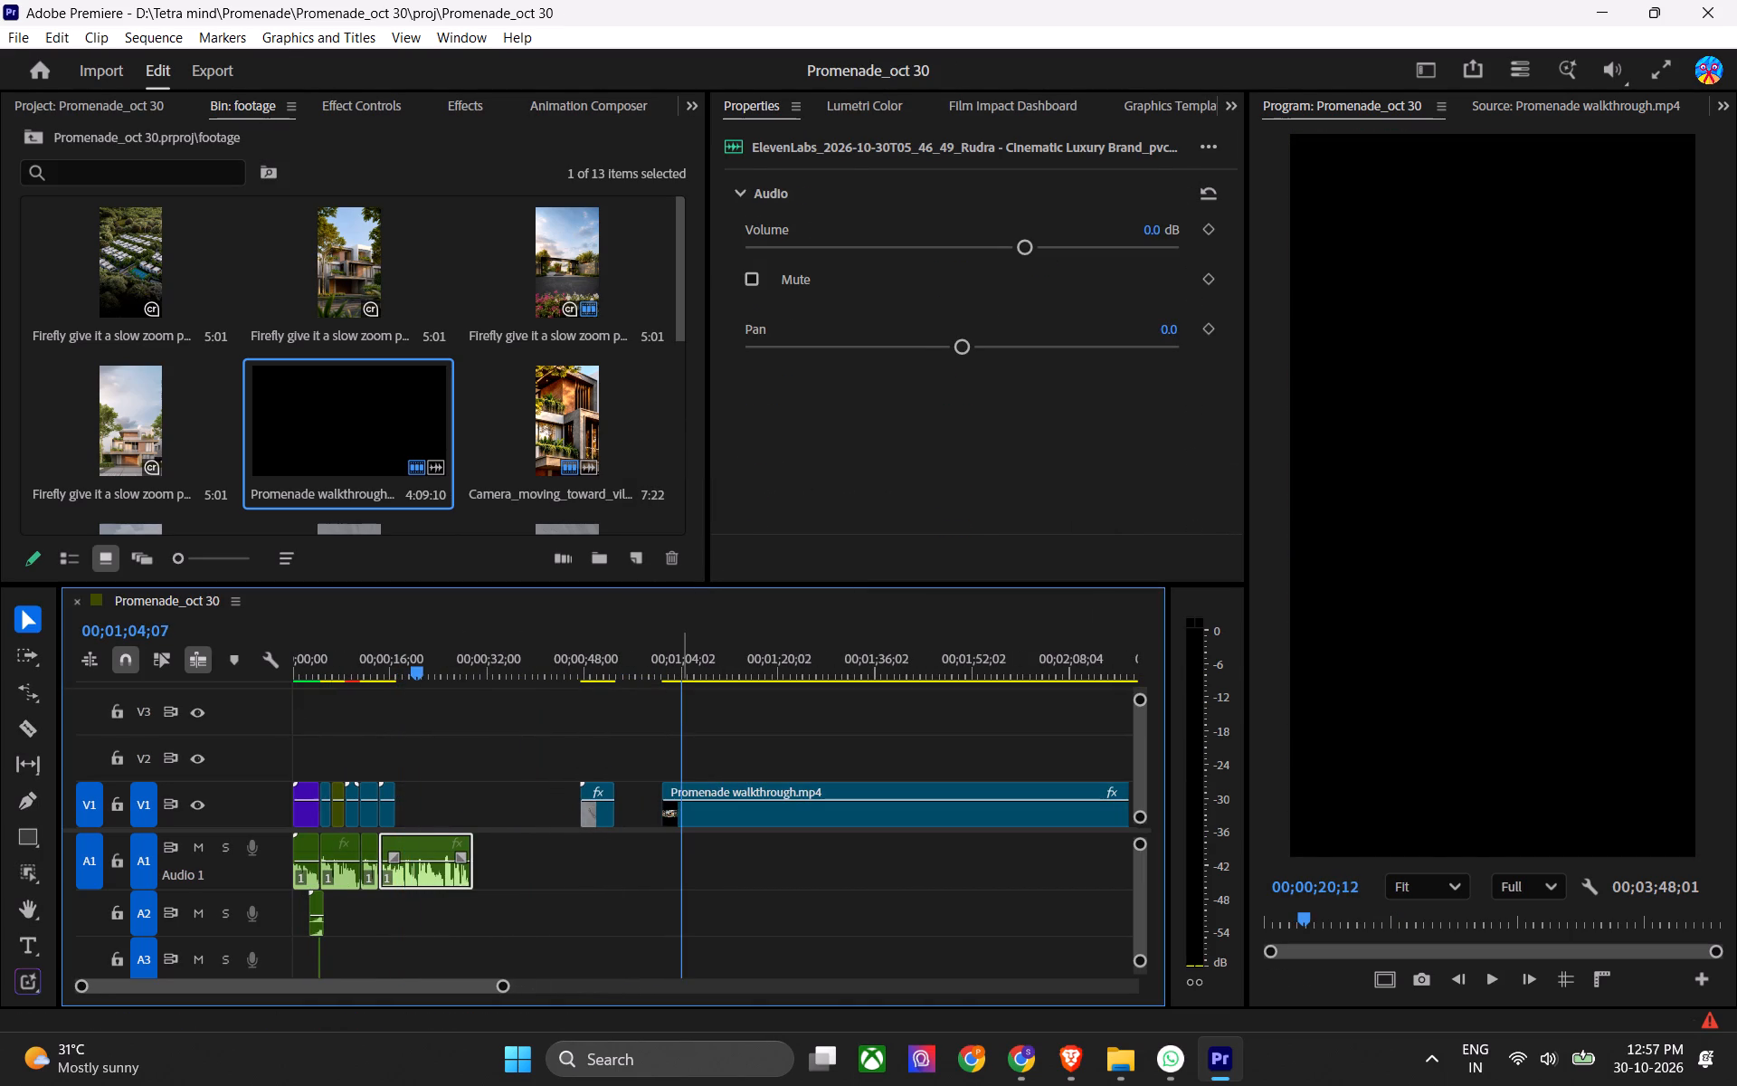
{"action": "key", "text": "ctrl+s"}
{"action": "key", "text": "ctrl+s"}
{"action": "scroll", "coordinate": [675, 801], "scroll_direction": "up", "scroll_amount": 15, "text": "alt"}
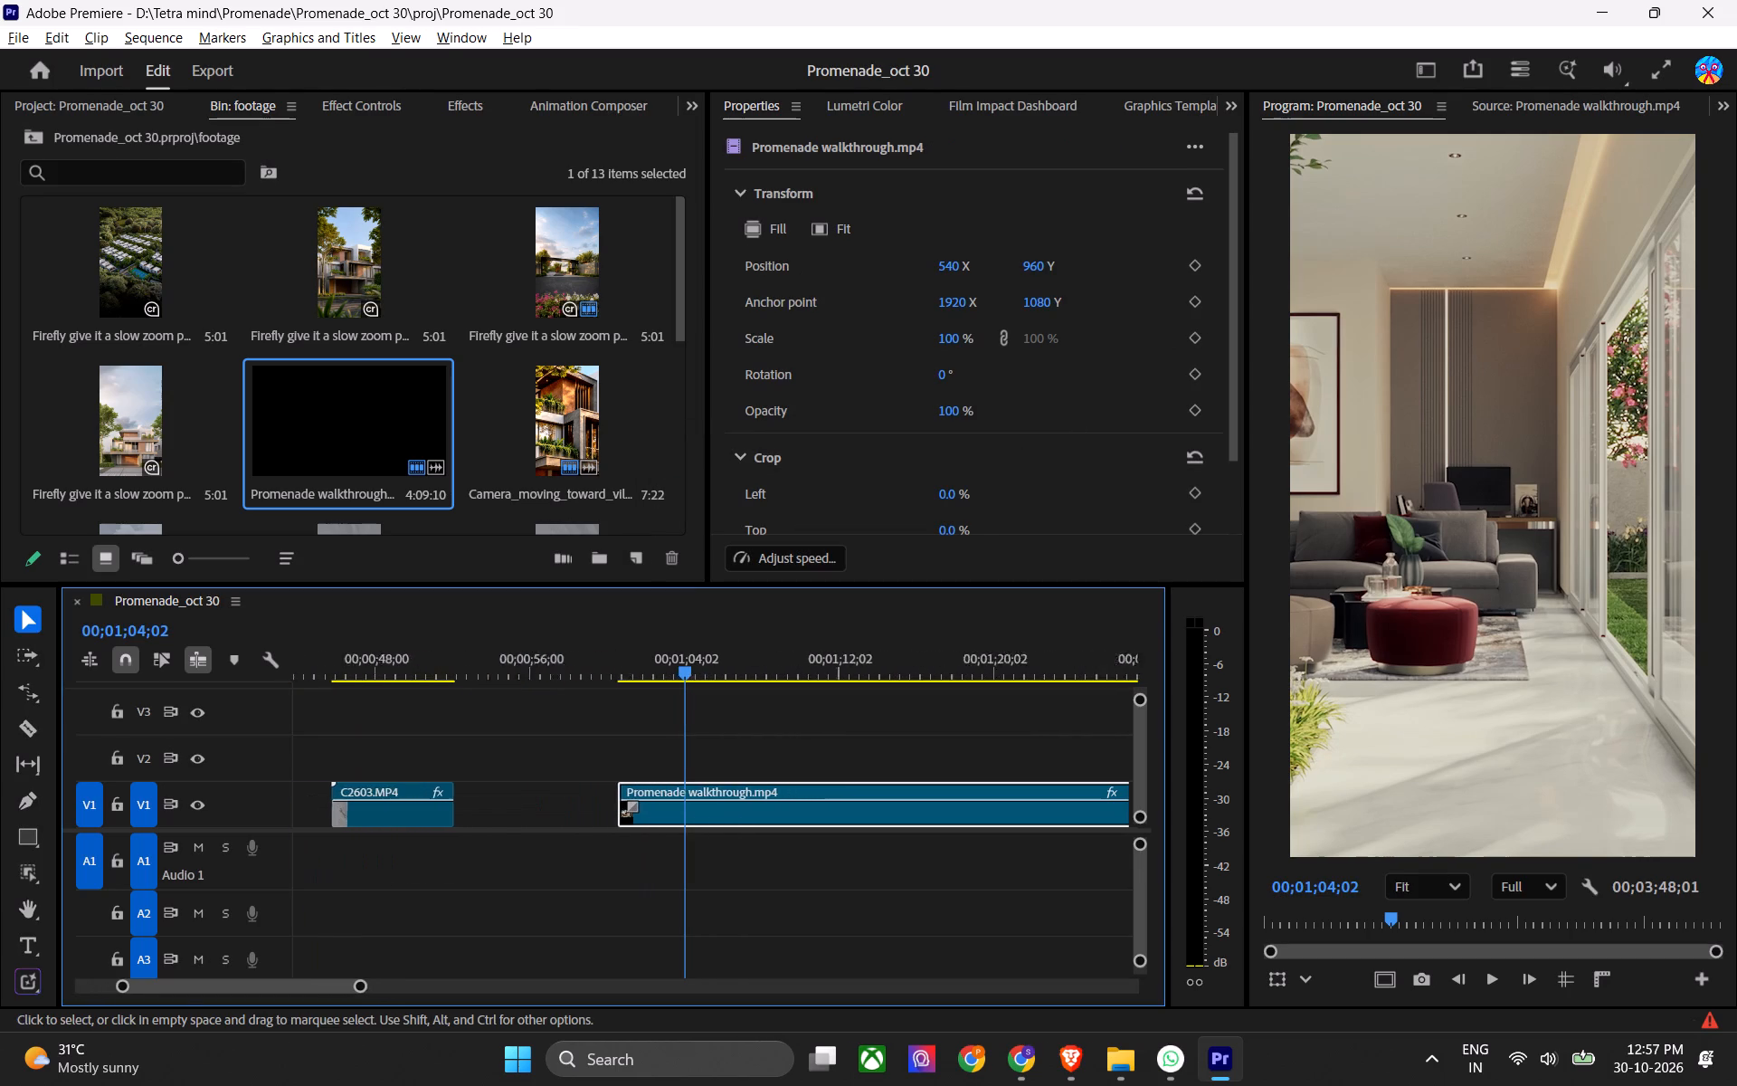
{"action": "scroll", "coordinate": [686, 807], "scroll_direction": "up", "scroll_amount": 2, "text": "alt"}
{"action": "left_click_drag", "start_coordinate": [686, 671], "coordinate": [802, 701]}
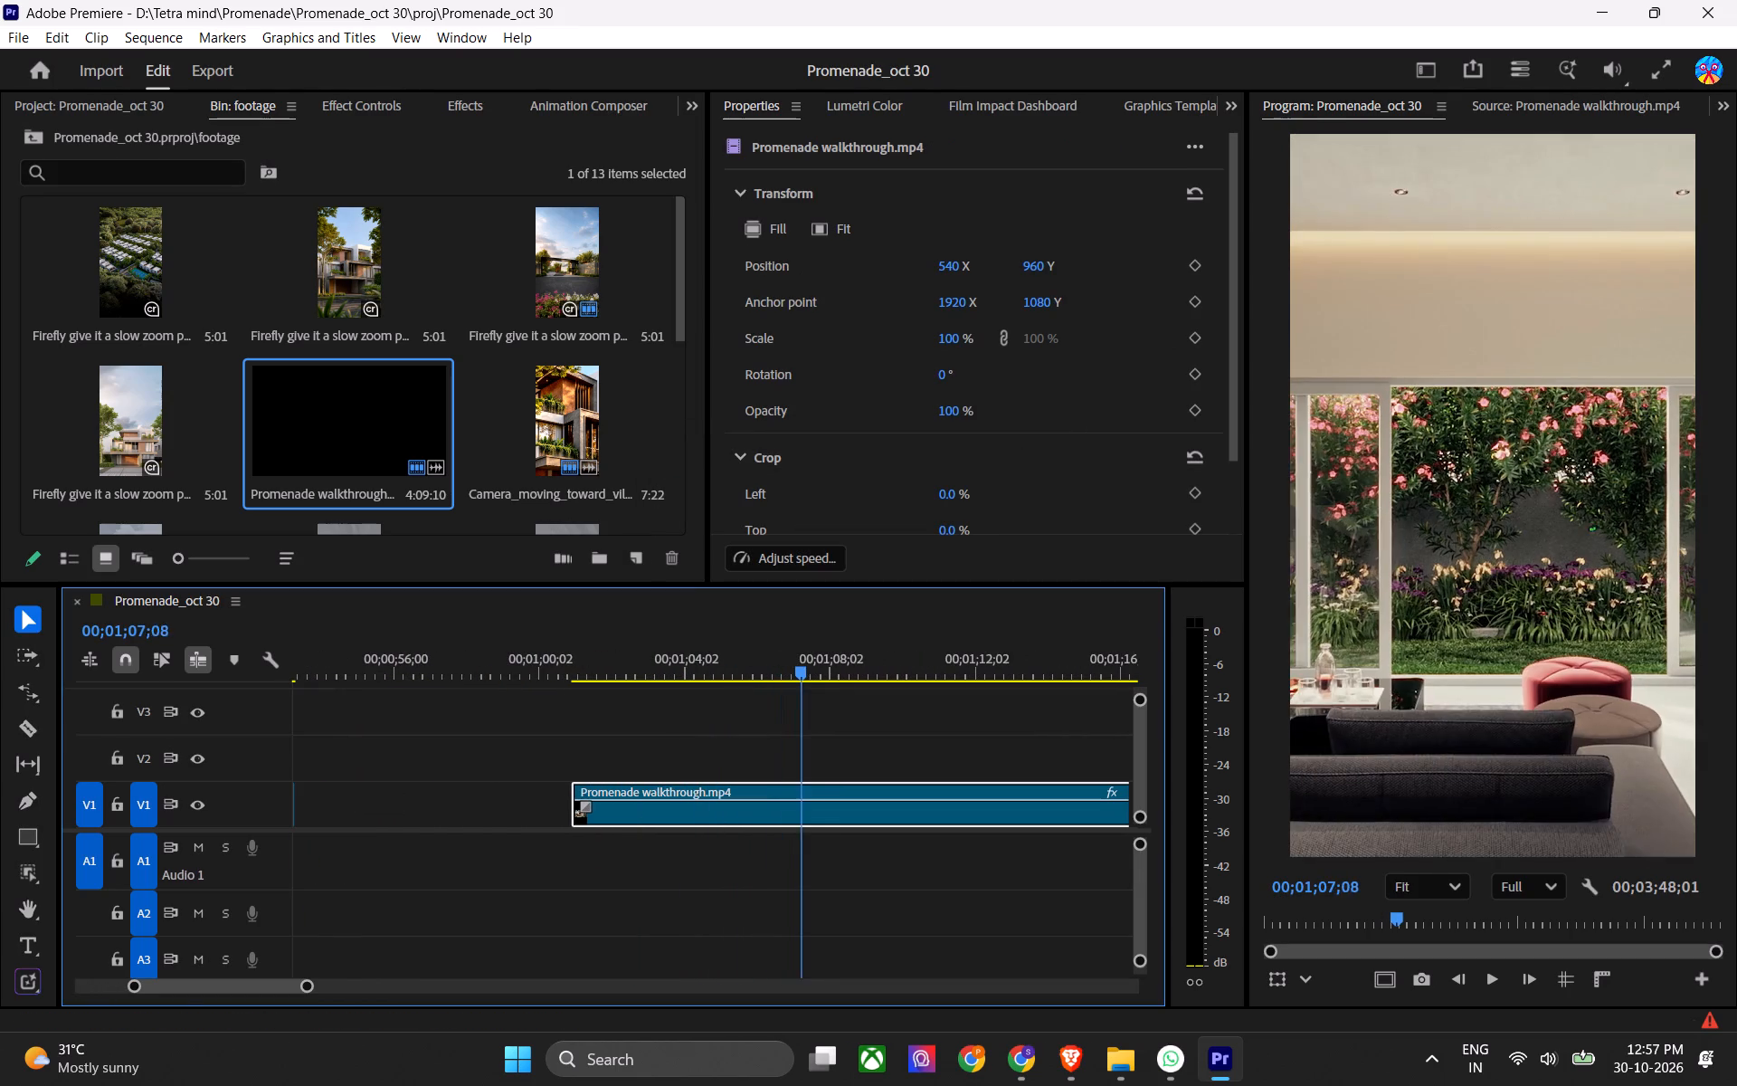
{"action": "left_click_drag", "start_coordinate": [802, 701], "coordinate": [679, 690]}
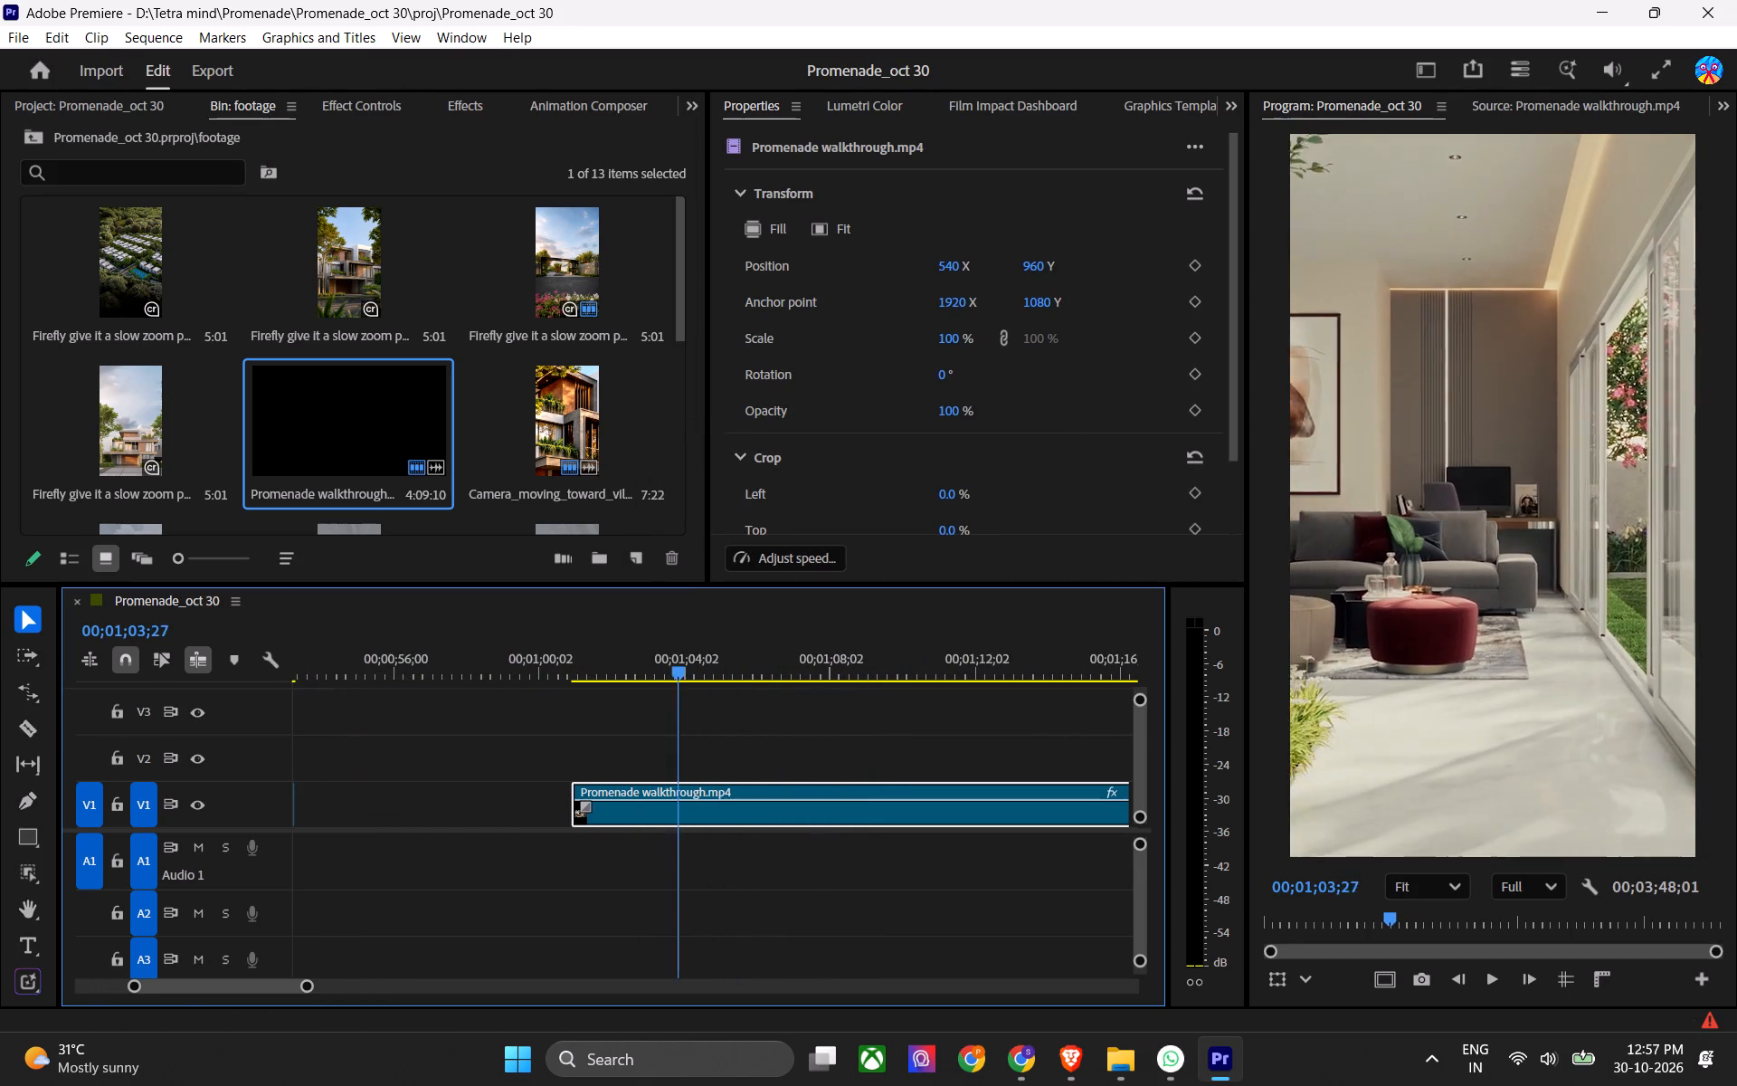
{"action": "left_click_drag", "start_coordinate": [679, 690], "coordinate": [665, 691]}
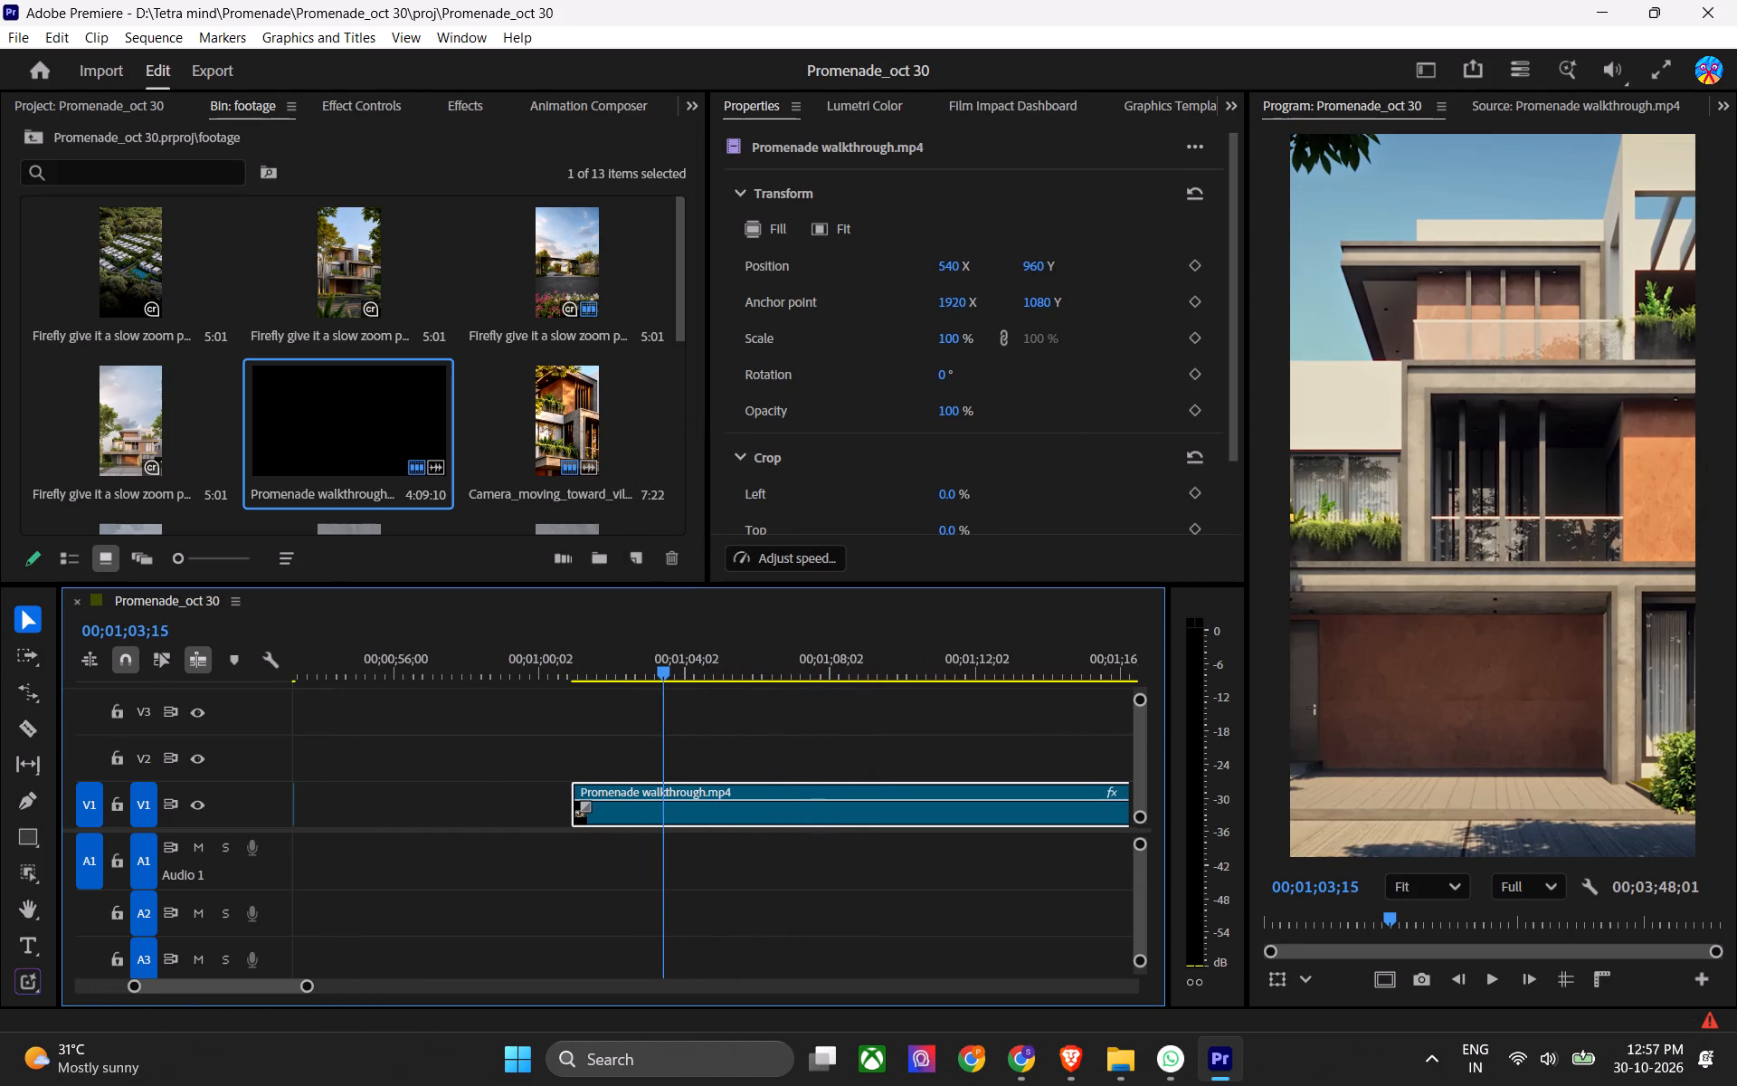
{"action": "left_click_drag", "start_coordinate": [665, 691], "coordinate": [649, 699]}
{"action": "key", "text": "c"}
Move the cut facade shot on V1 so it directly follows the Camera_moving_toward_villa clip at about 00;00;17;00, saving the project.
{"action": "scroll", "coordinate": [635, 771], "scroll_direction": "down", "scroll_amount": 9, "text": "alt"}
{"action": "scroll", "coordinate": [633, 804], "scroll_direction": "up", "scroll_amount": 4}
{"action": "scroll", "coordinate": [641, 816], "scroll_direction": "down", "scroll_amount": 1}
{"action": "scroll", "coordinate": [641, 819], "scroll_direction": "up", "scroll_amount": 3}
{"action": "left_click_drag", "start_coordinate": [832, 825], "coordinate": [367, 784]}
{"action": "scroll", "coordinate": [366, 784], "scroll_direction": "up", "scroll_amount": 6}
{"action": "scroll", "coordinate": [437, 831], "scroll_direction": "up", "scroll_amount": 13, "text": "alt"}
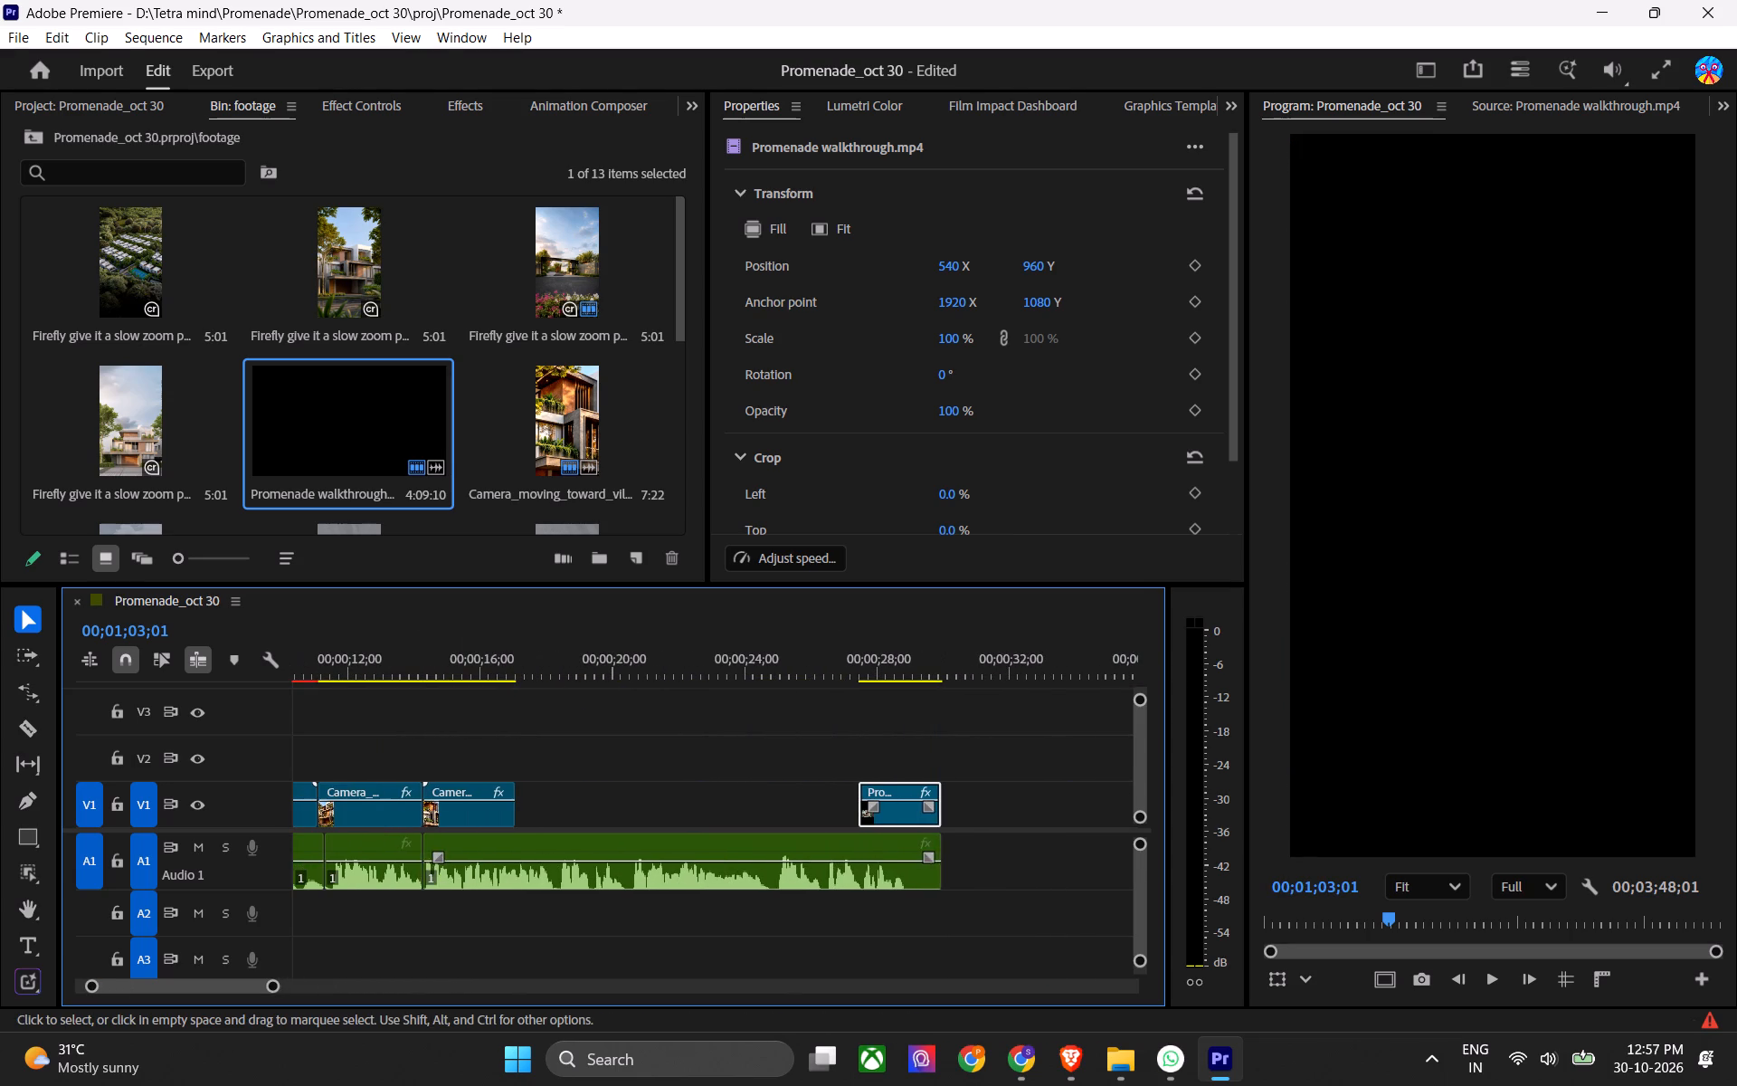
{"action": "key", "text": "ctrl+s"}
{"action": "left_click_drag", "start_coordinate": [909, 824], "coordinate": [571, 810]}
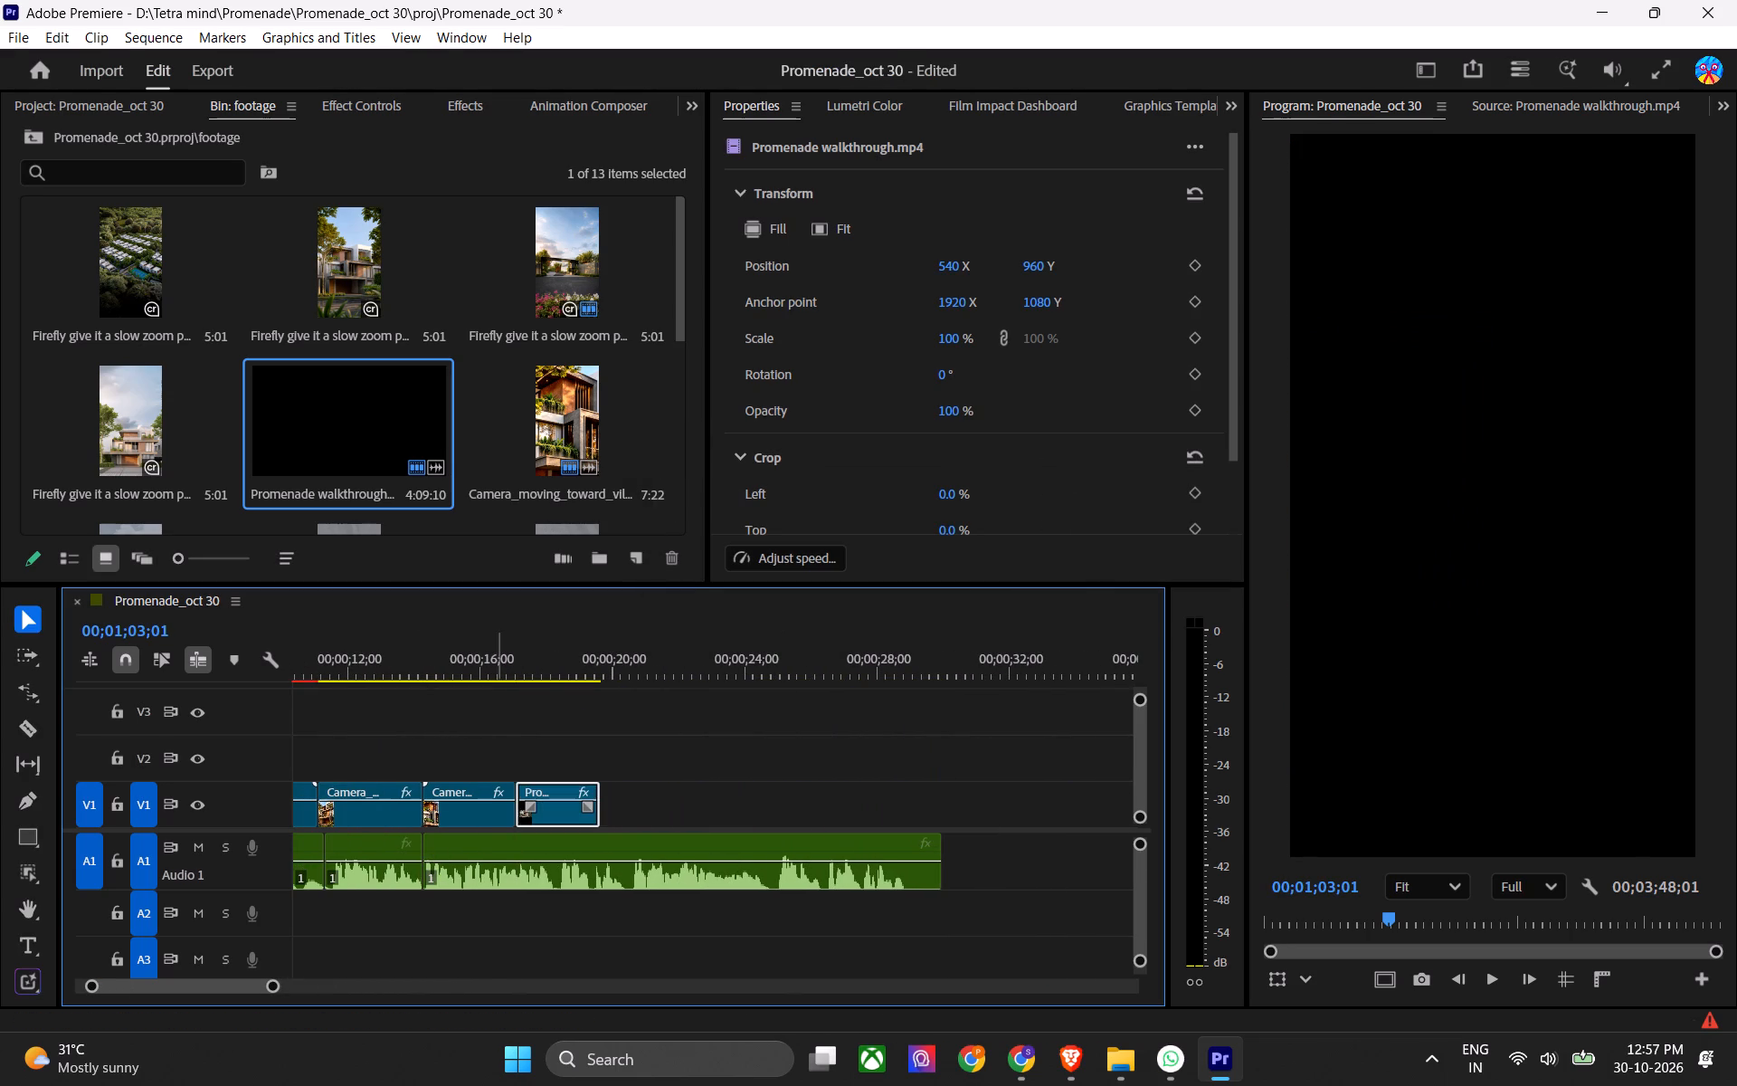
Play the transition from the Camera_moving_toward_villa clip into the walkthrough facade shot against the voiceover, saving the project.
{"action": "left_click", "coordinate": [494, 646]}
{"action": "key", "text": "space"}
{"action": "scroll", "coordinate": [596, 787], "scroll_direction": "up", "scroll_amount": 10, "text": "alt"}
{"action": "key", "text": "space"}
{"action": "key", "text": "space"}
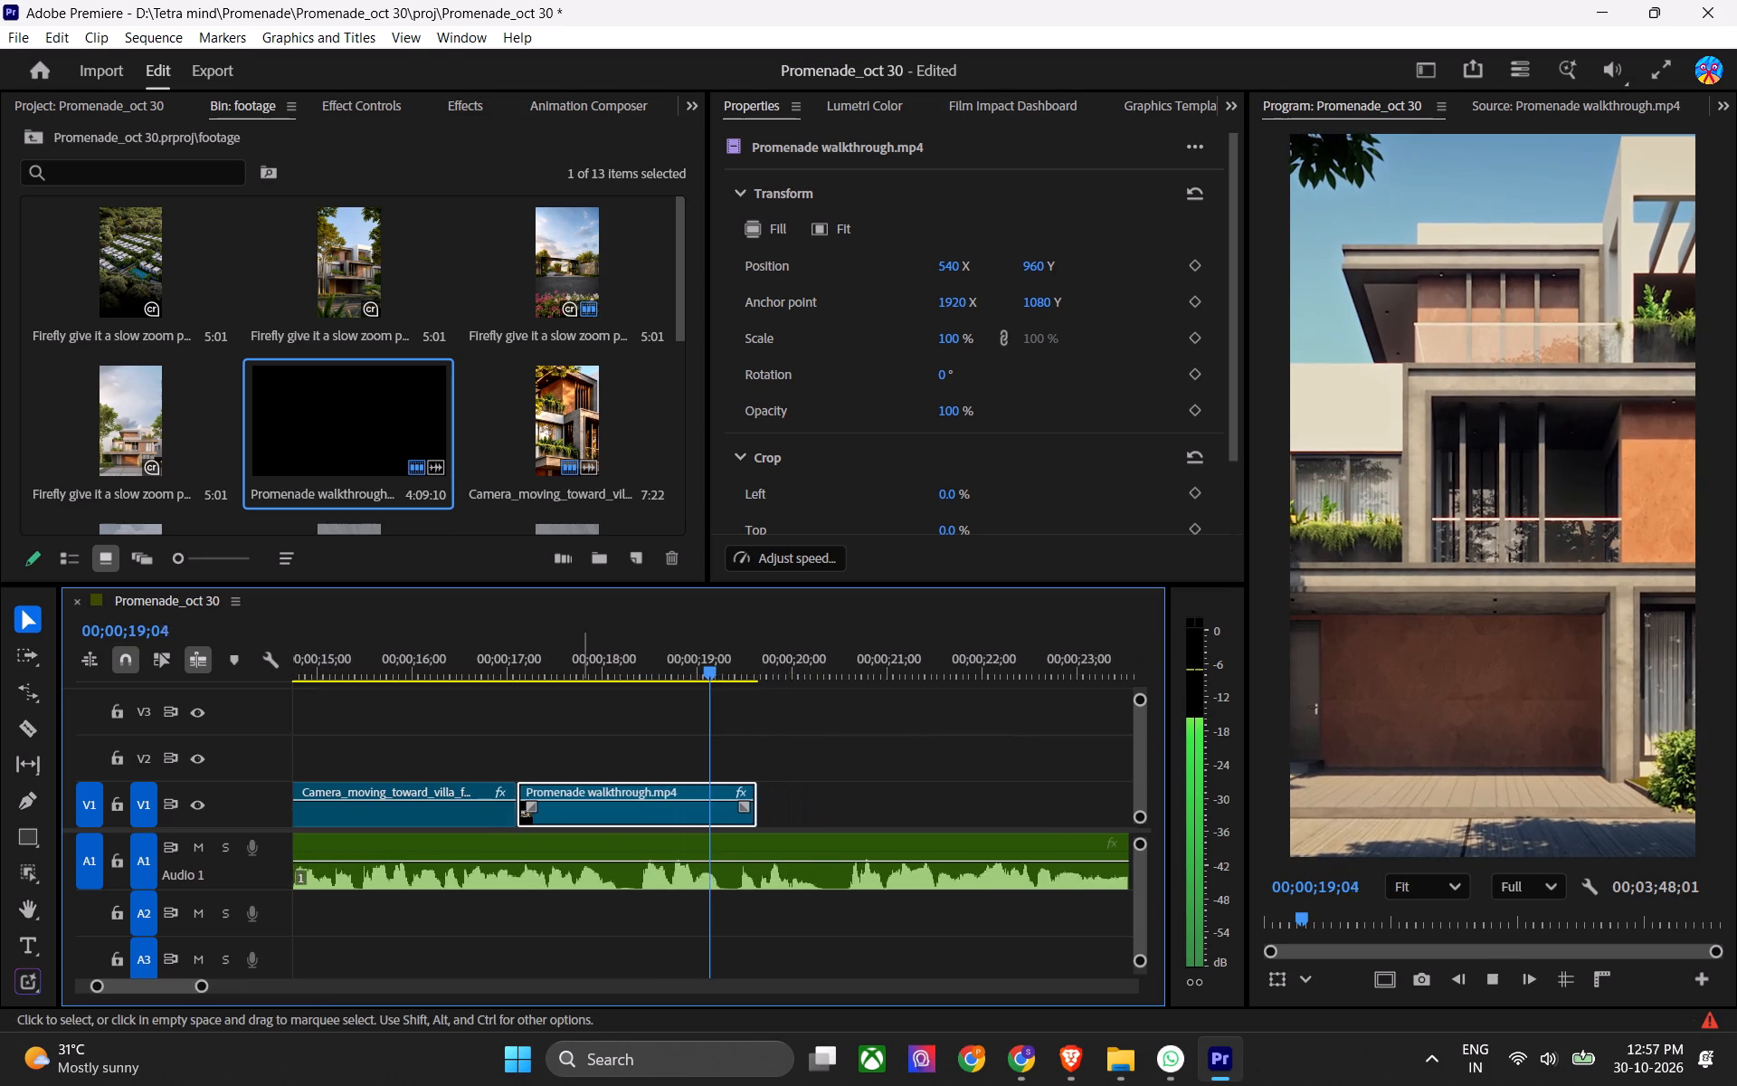
{"action": "key", "text": "space"}
{"action": "scroll", "coordinate": [573, 781], "scroll_direction": "down", "scroll_amount": 8}
{"action": "scroll", "coordinate": [571, 791], "scroll_direction": "up", "scroll_amount": 5}
{"action": "key", "text": "ctrl+s"}
{"action": "left_click", "coordinate": [585, 652]}
{"action": "key", "text": "ctrl+s"}
{"action": "scroll", "coordinate": [615, 768], "scroll_direction": "down", "scroll_amount": 6, "text": "ctrl"}
{"action": "key", "text": "ctrl+s"}
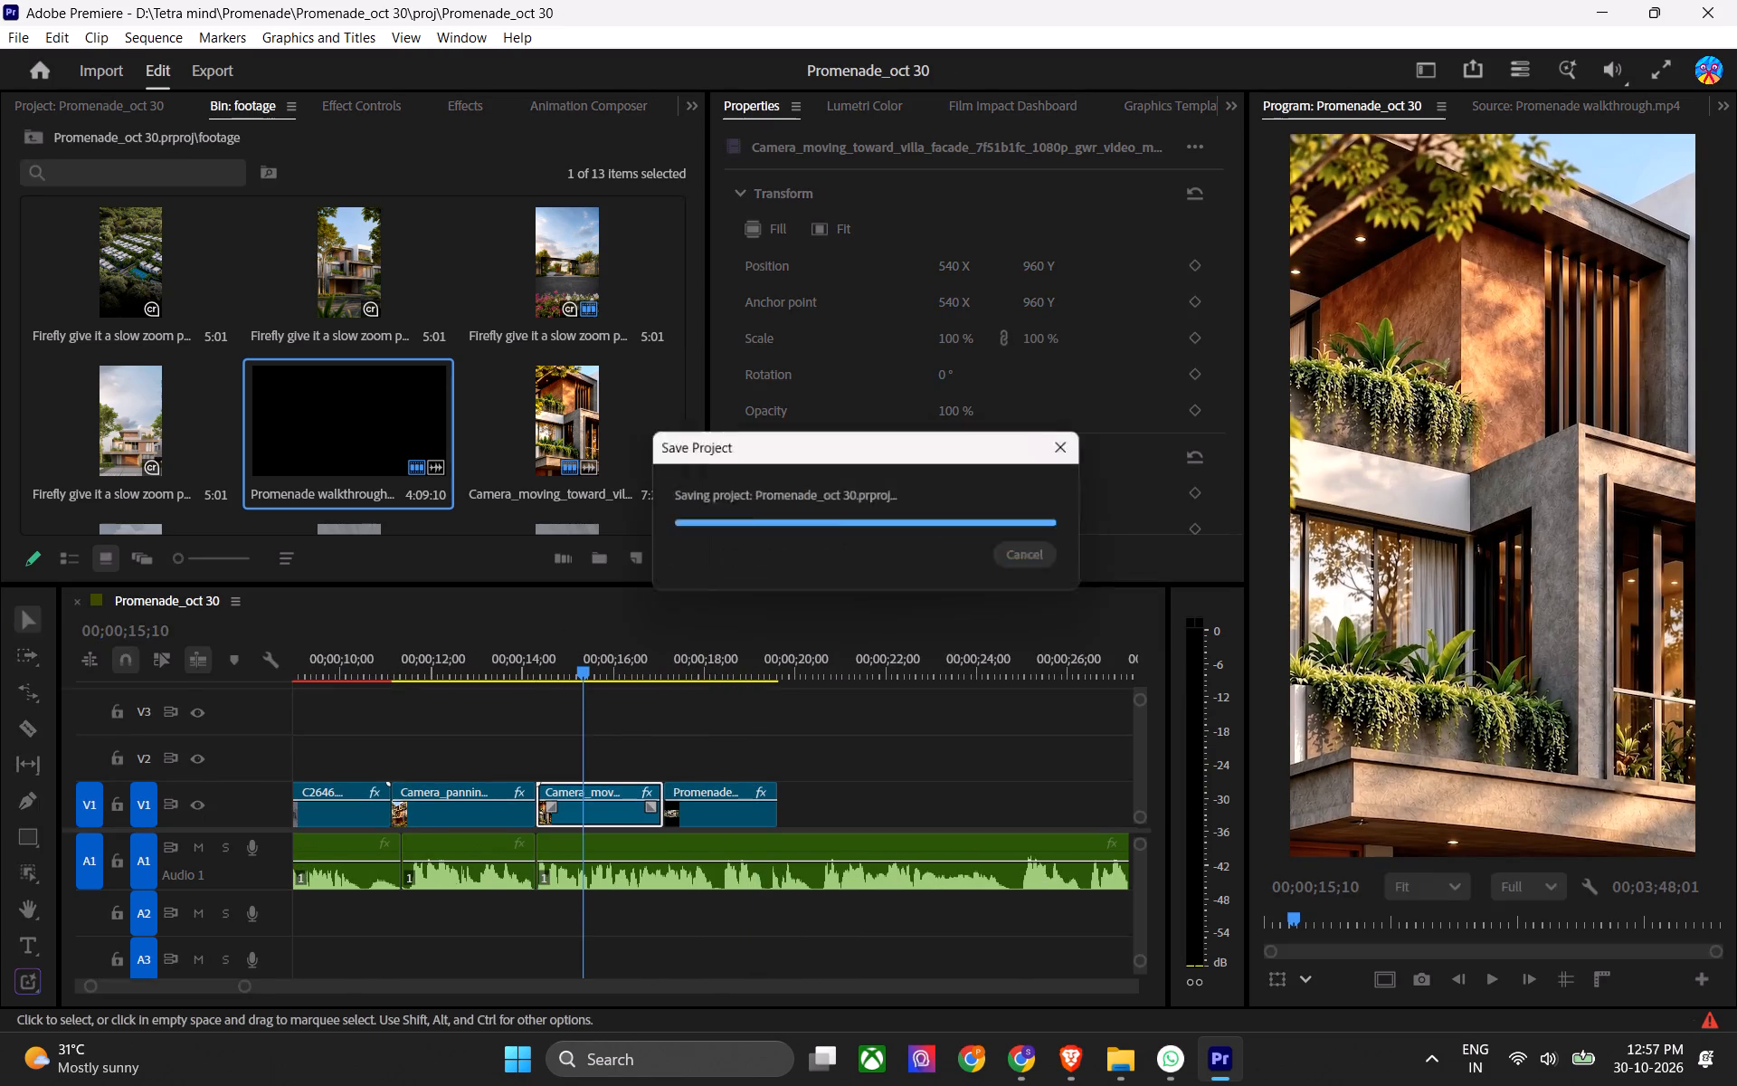
{"action": "key", "text": "space"}
{"action": "scroll", "coordinate": [802, 812], "scroll_direction": "up", "scroll_amount": 4, "text": "alt"}
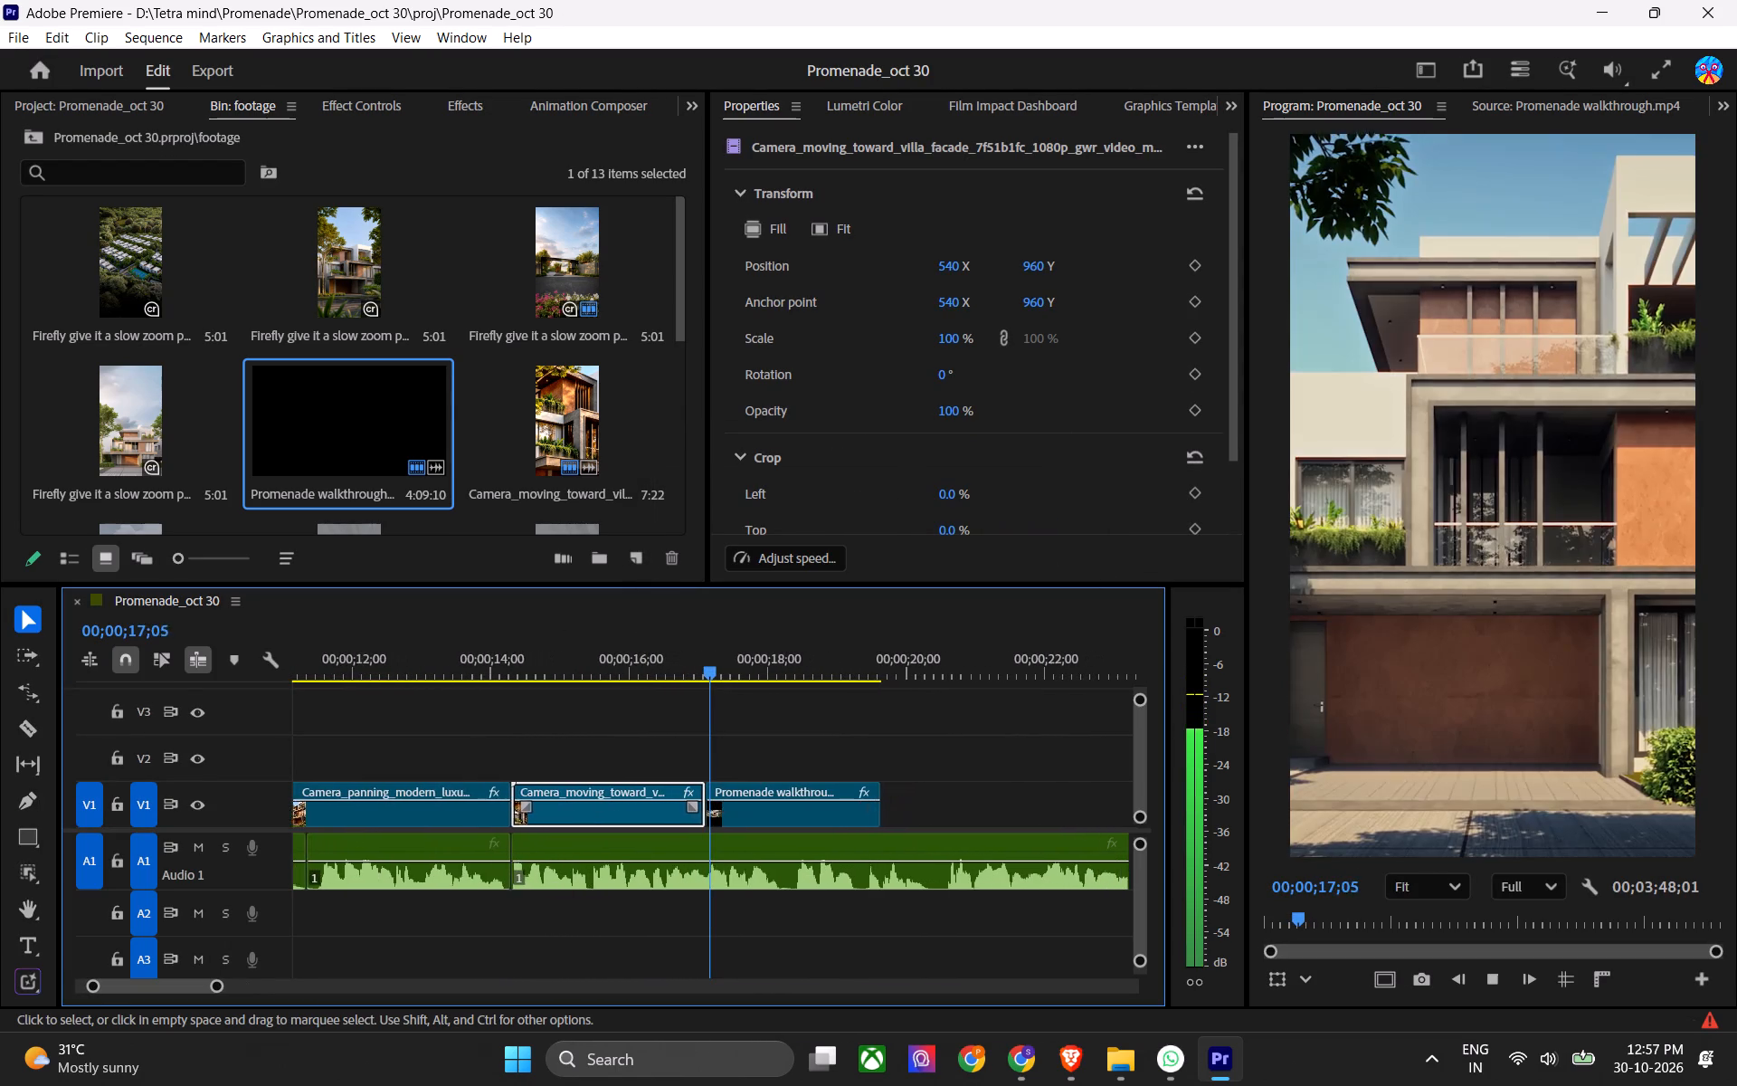
{"action": "key", "text": "space"}
{"action": "key", "text": "ctrl+s"}
{"action": "key", "text": "ctrl+s"}
Park the playhead at 00;00;17;28 on the facade shot and open its Lumetri Basic Correction settings.
{"action": "left_click_drag", "start_coordinate": [638, 657], "coordinate": [745, 666]}
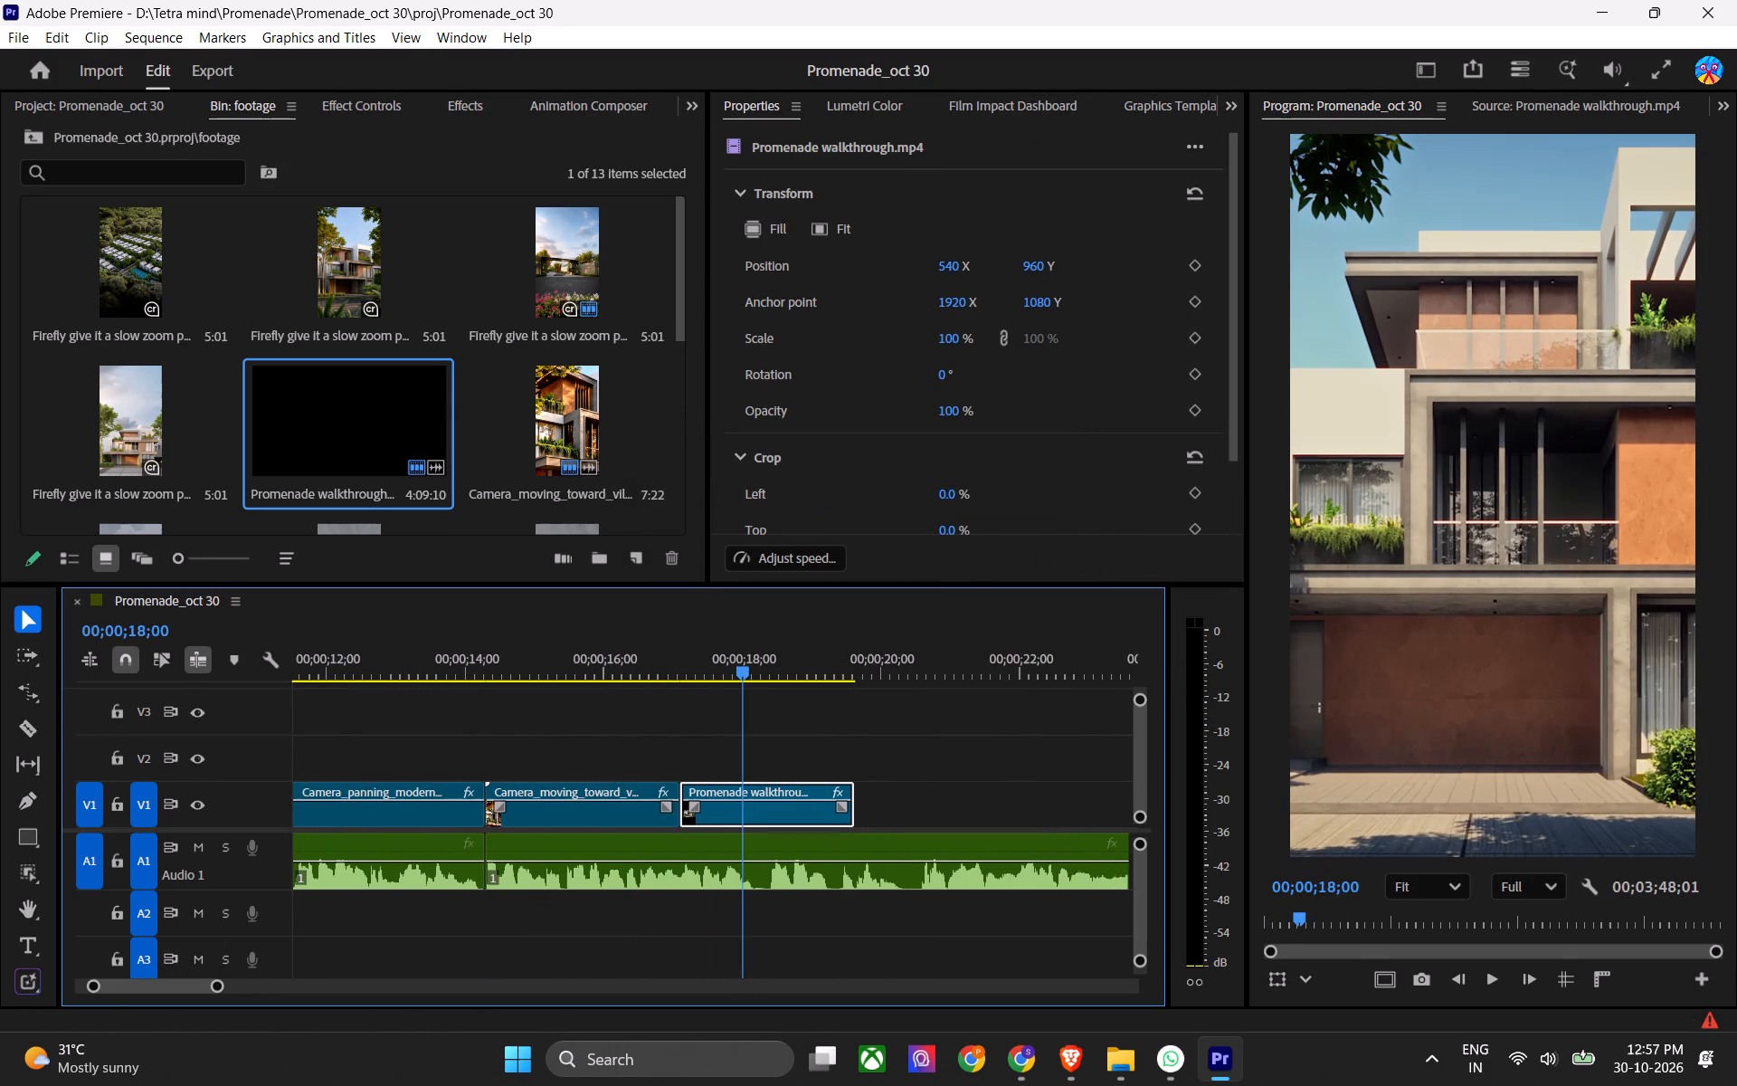
{"action": "left_click_drag", "start_coordinate": [745, 666], "coordinate": [739, 669]}
{"action": "key", "text": "ctrl+s"}
{"action": "left_click", "coordinate": [879, 100]}
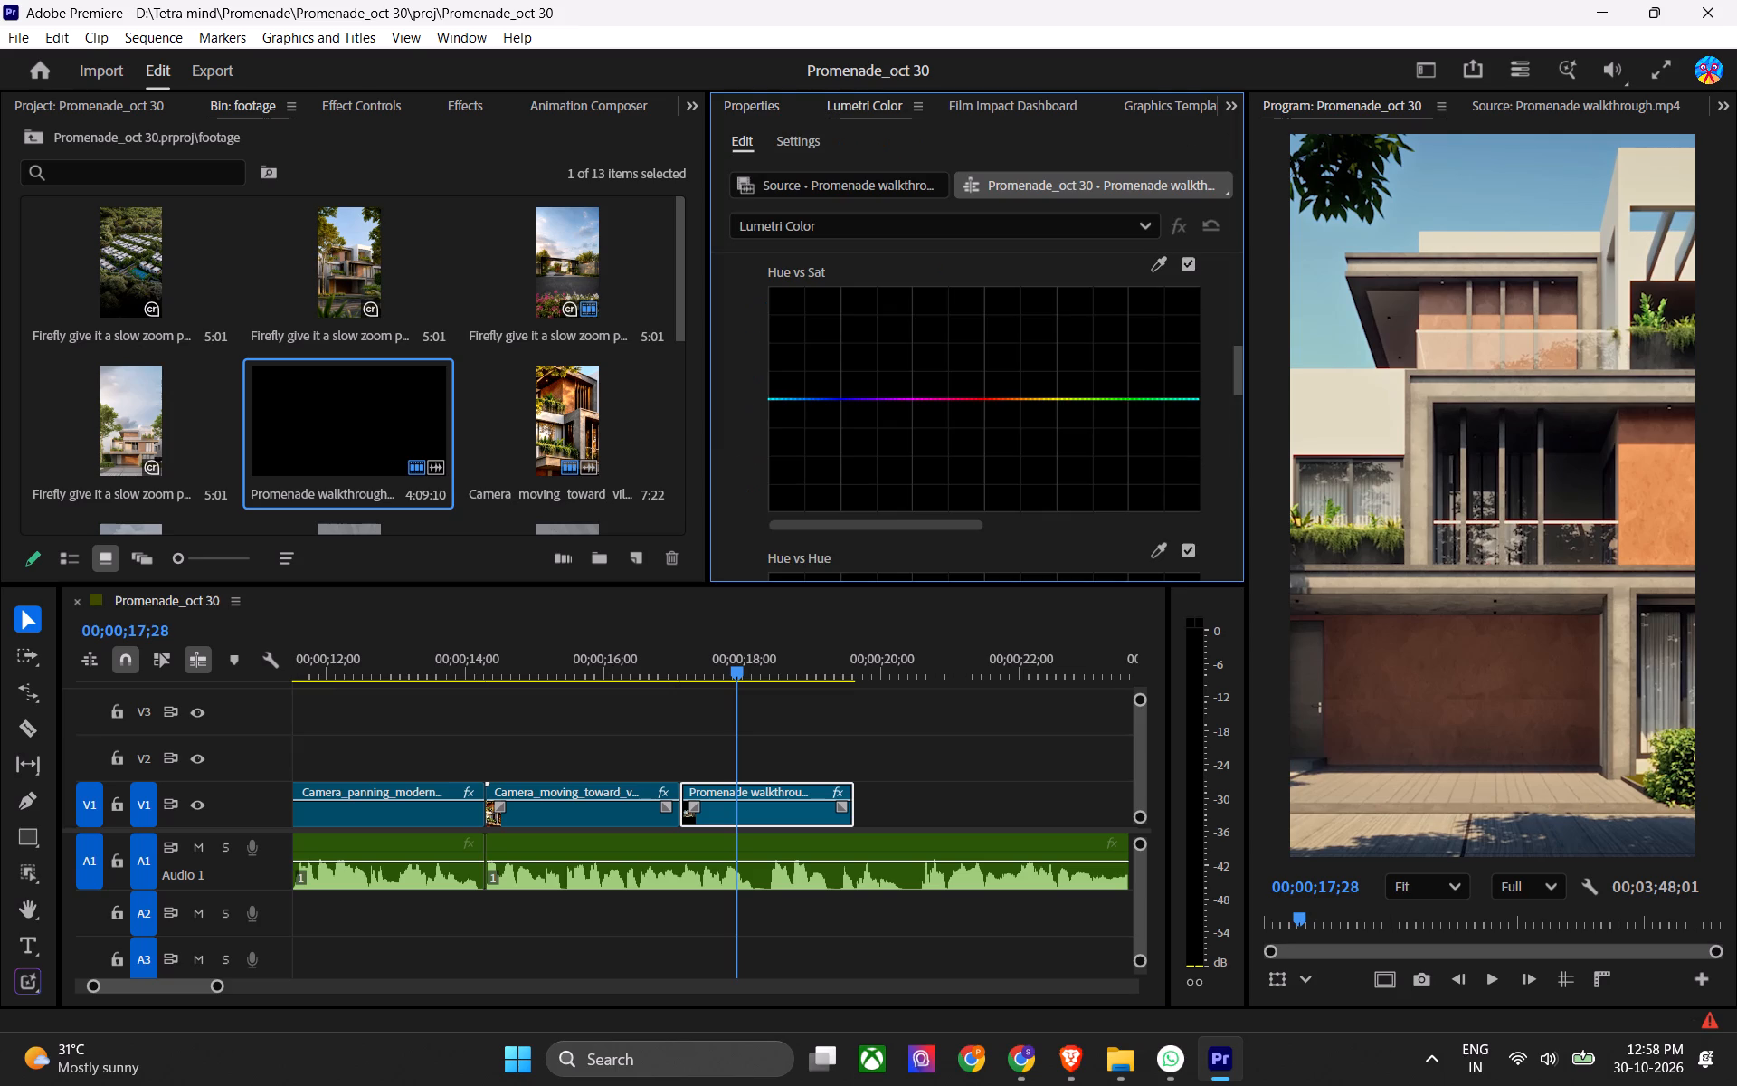
{"action": "scroll", "coordinate": [745, 370], "scroll_direction": "up", "scroll_amount": 18}
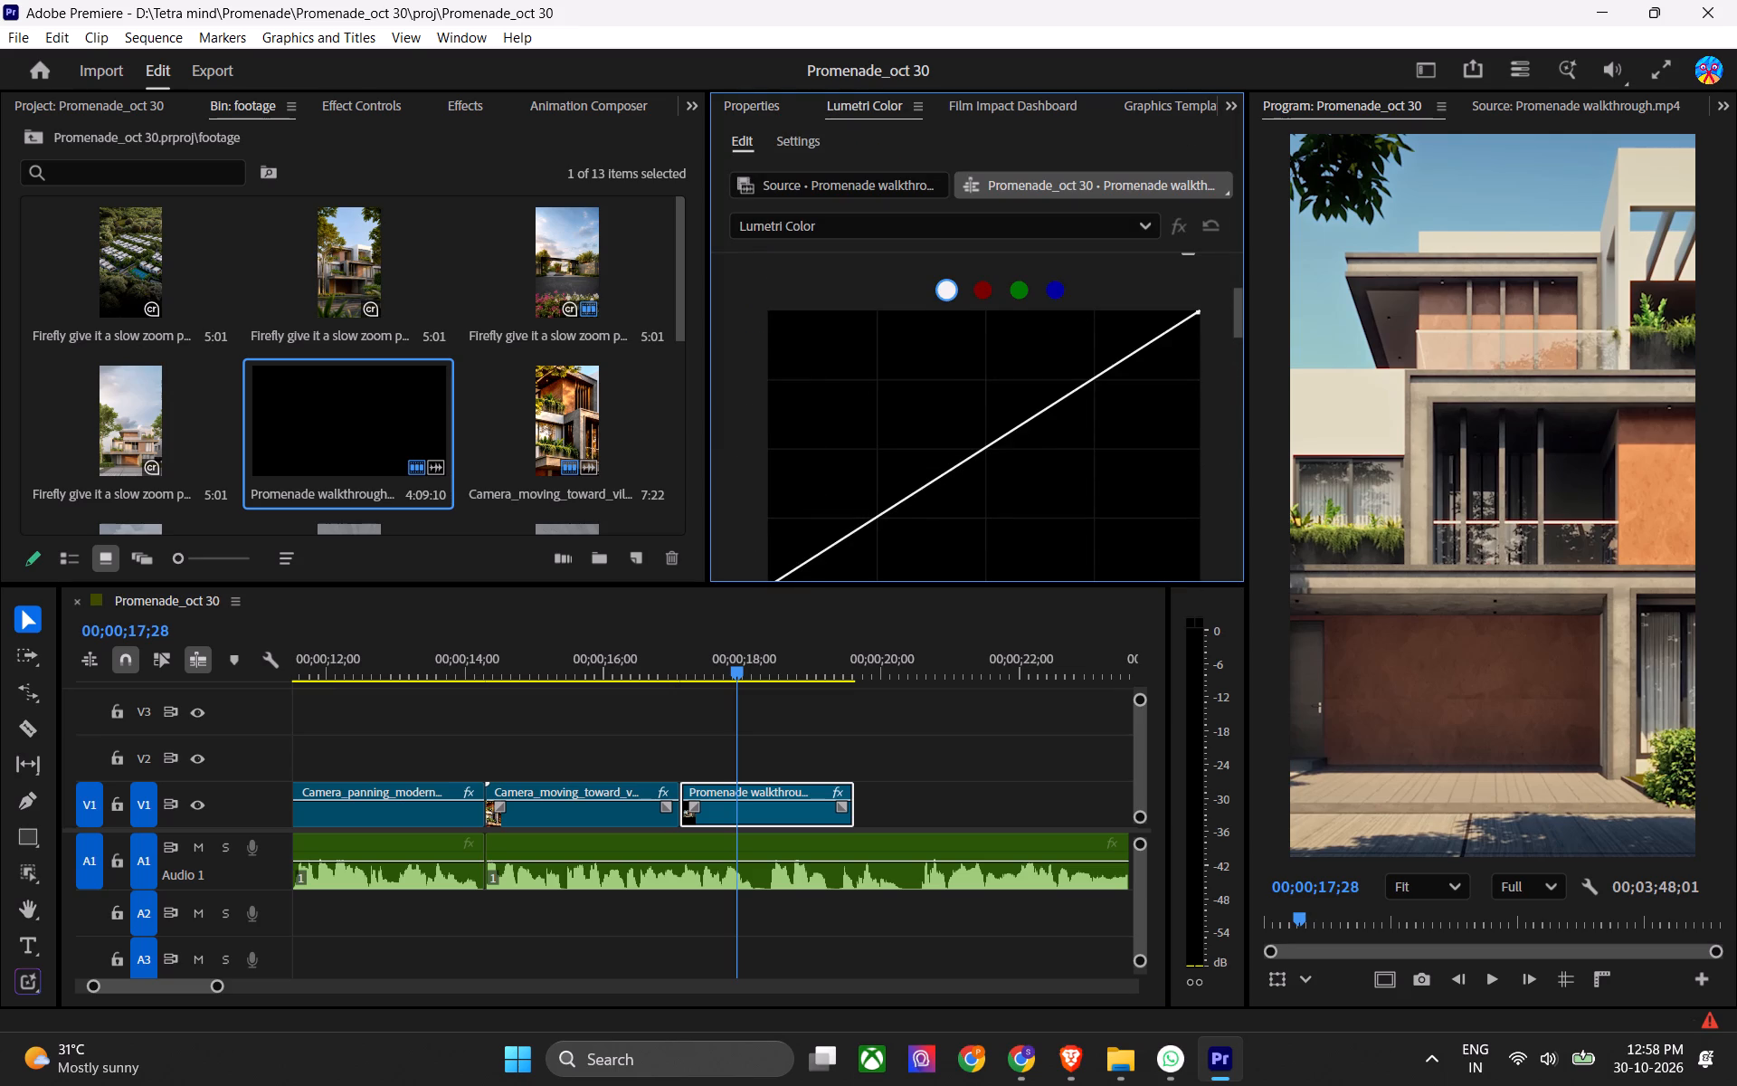
{"action": "left_click_drag", "start_coordinate": [1235, 302], "coordinate": [1240, 172]}
{"action": "left_click", "coordinate": [731, 274]}
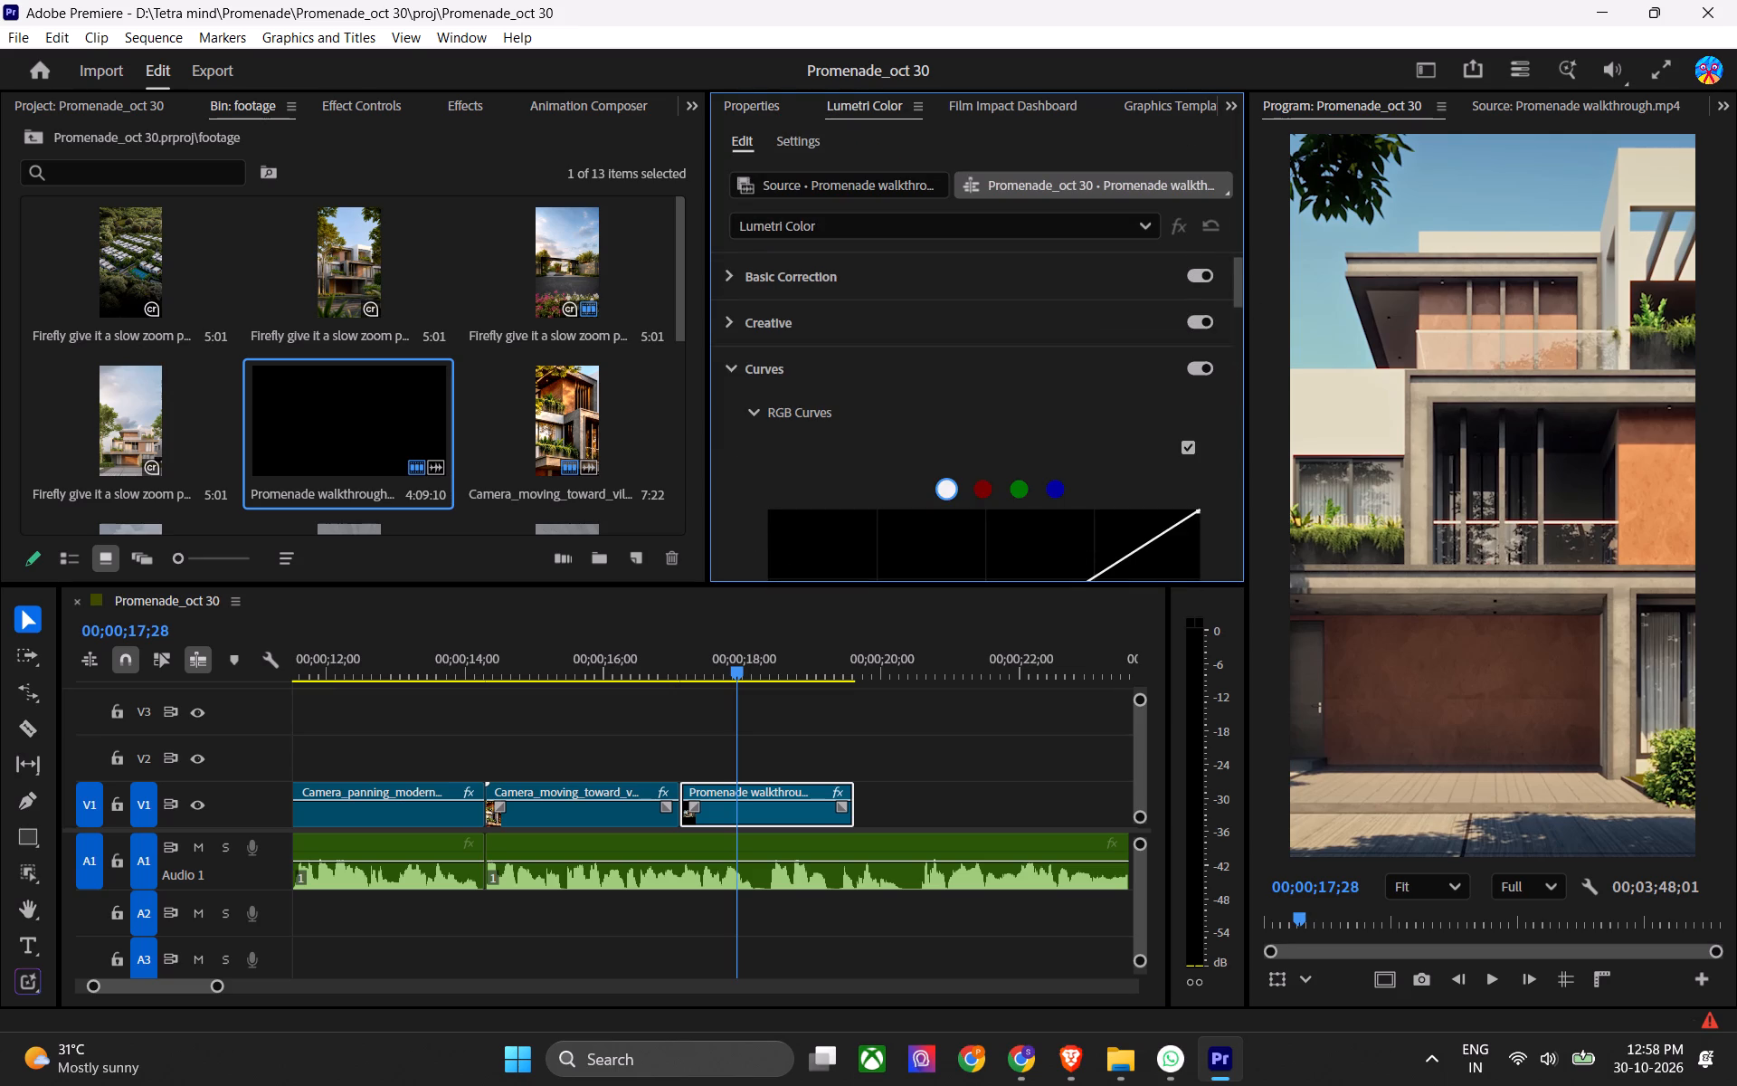
{"action": "scroll", "coordinate": [694, 346], "scroll_direction": "down", "scroll_amount": 14}
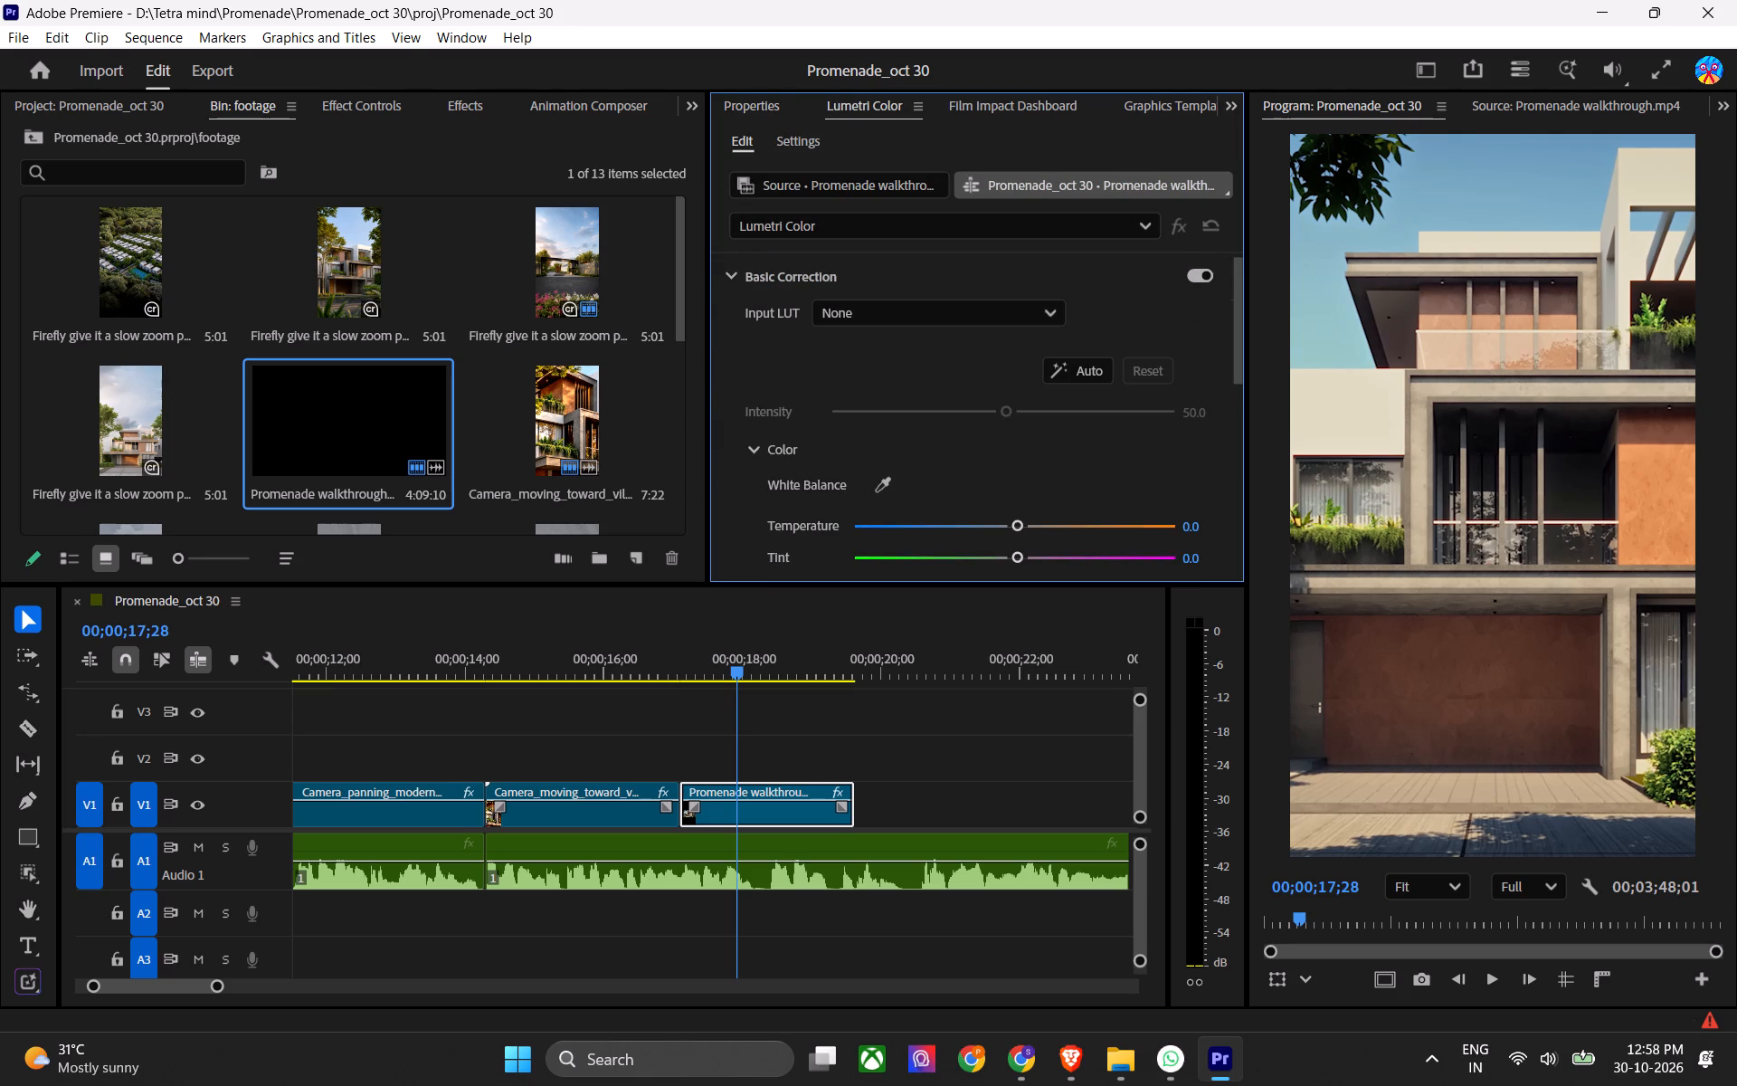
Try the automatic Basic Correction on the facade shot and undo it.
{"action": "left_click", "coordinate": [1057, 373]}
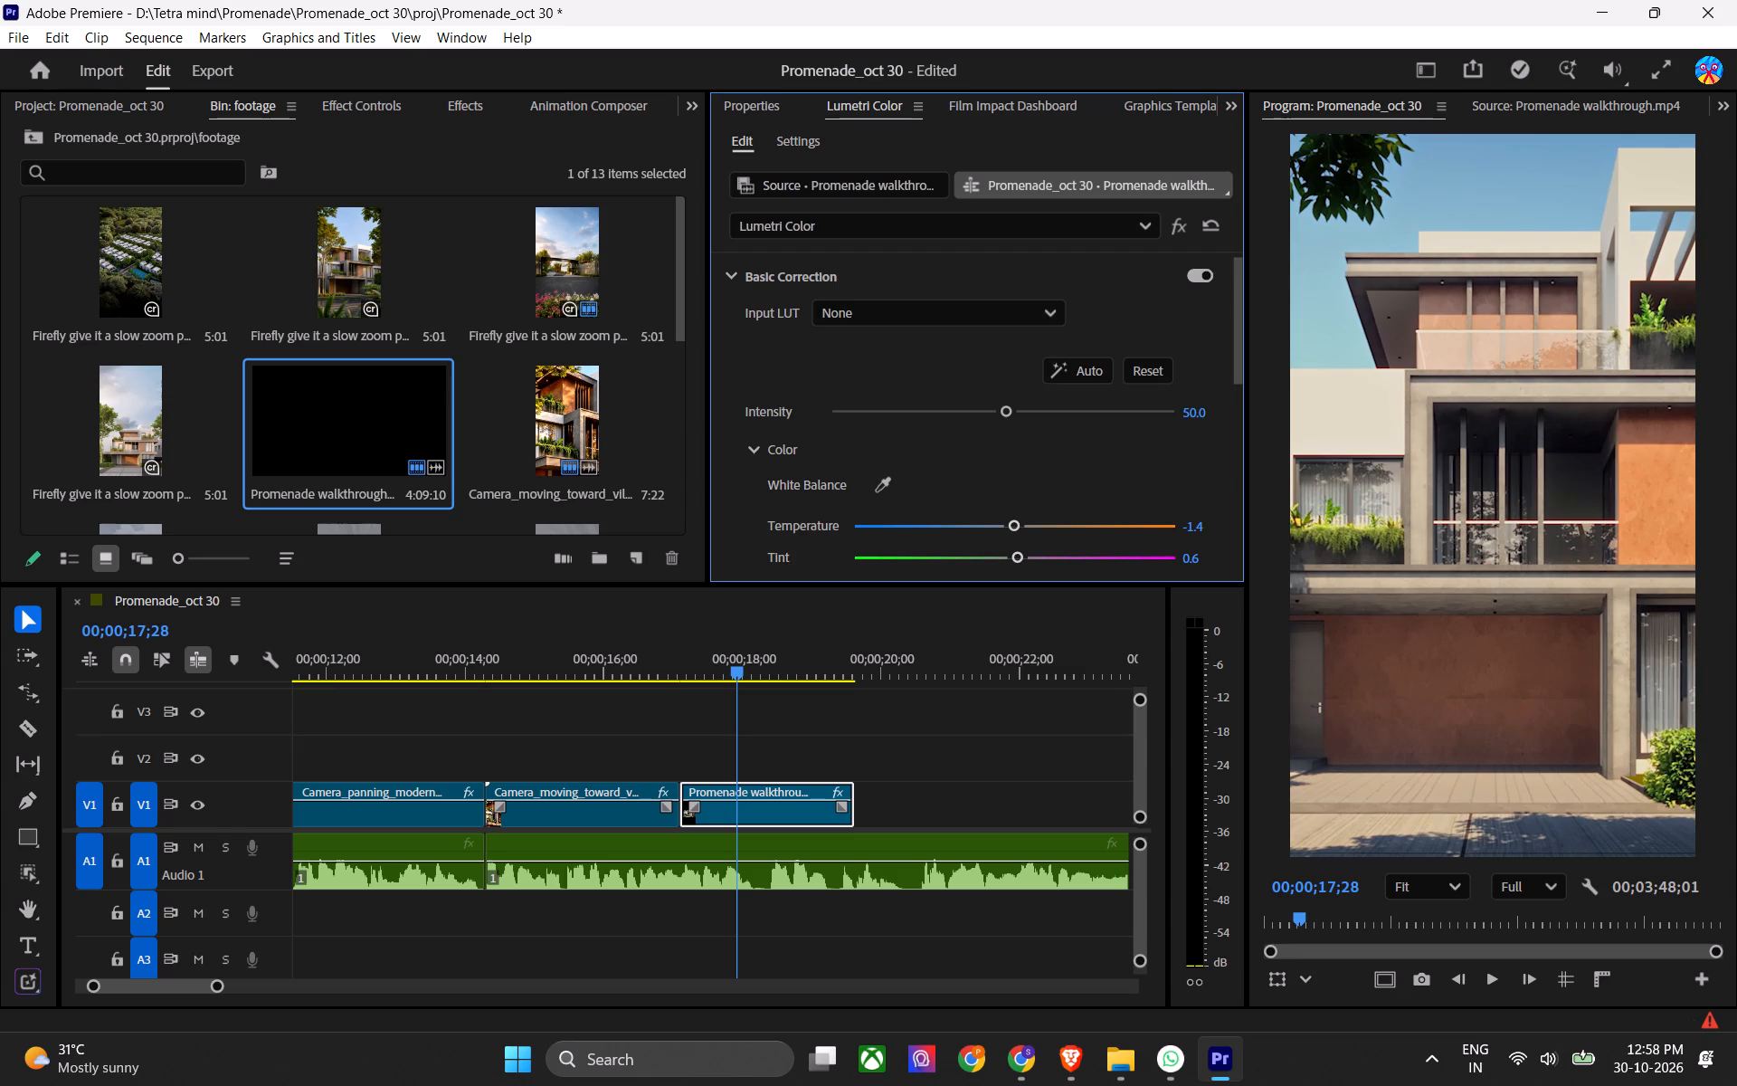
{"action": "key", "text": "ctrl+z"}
Set the facade shot's contrast to 20.7, exposure to 0.5 and temperature to -1.1.
{"action": "scroll", "coordinate": [916, 383], "scroll_direction": "down", "scroll_amount": 8}
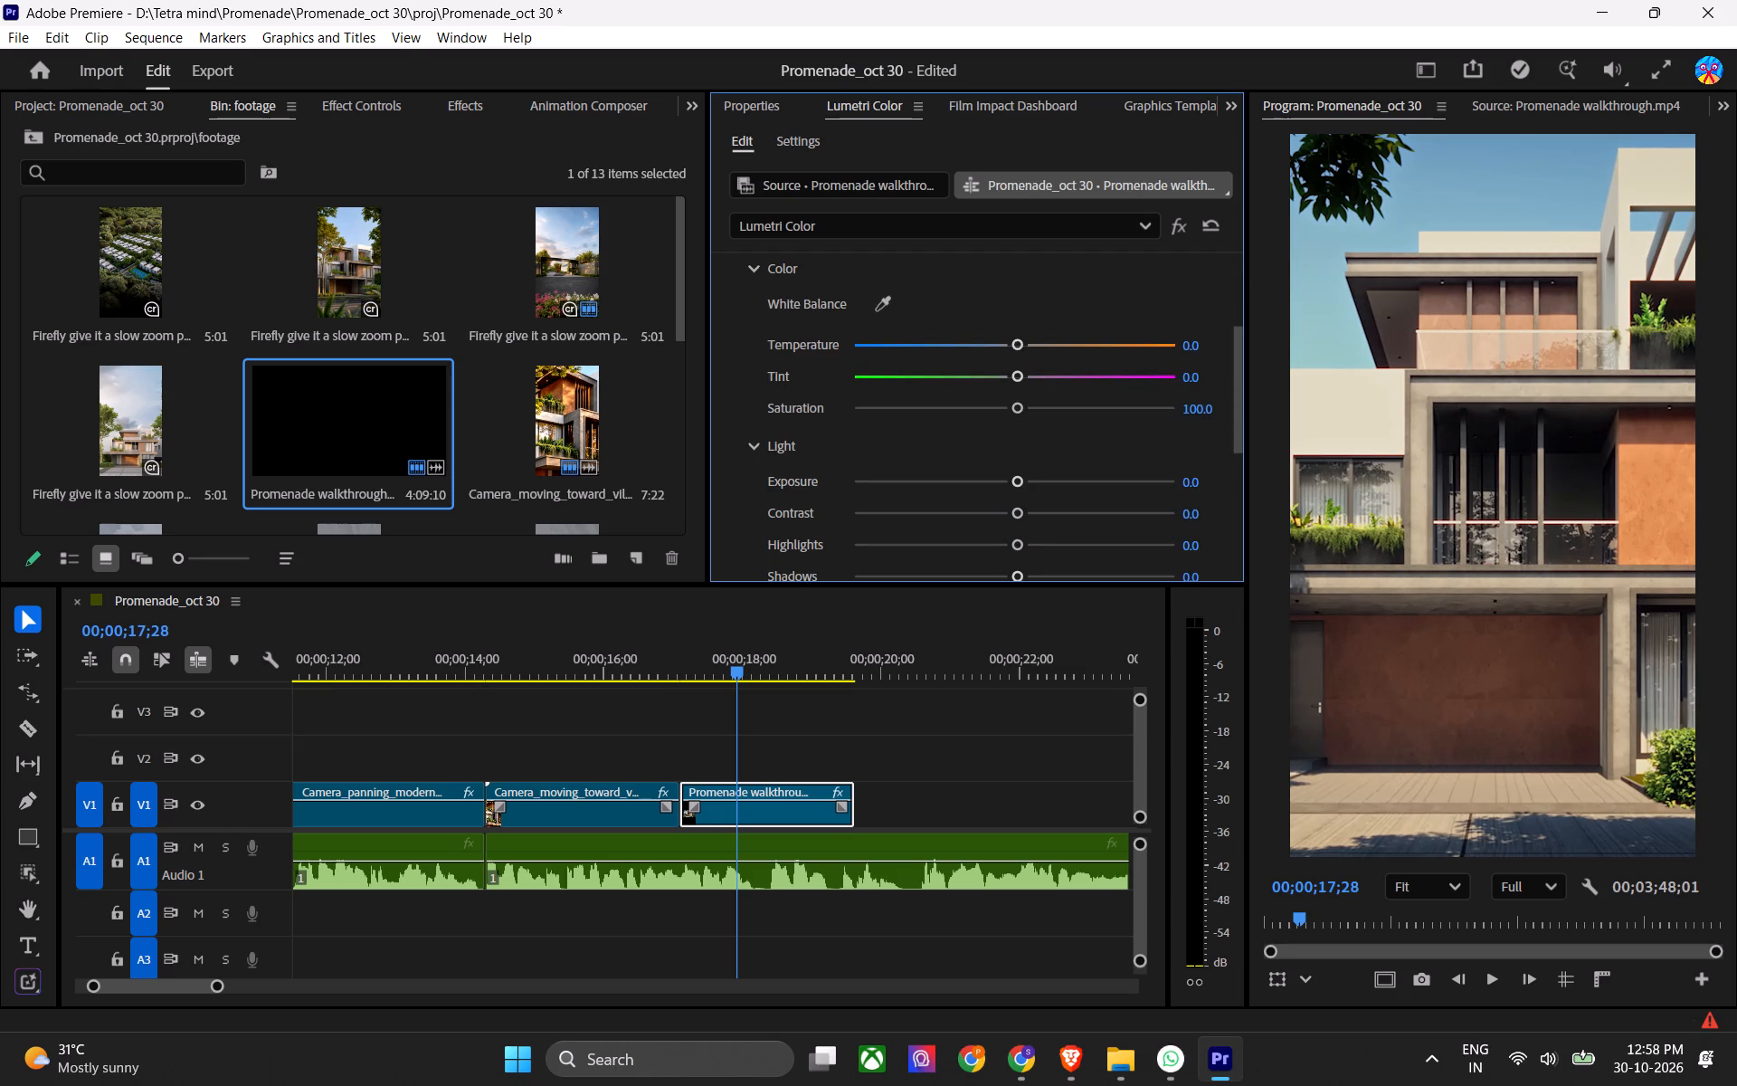
{"action": "left_click_drag", "start_coordinate": [1027, 520], "coordinate": [1049, 519]}
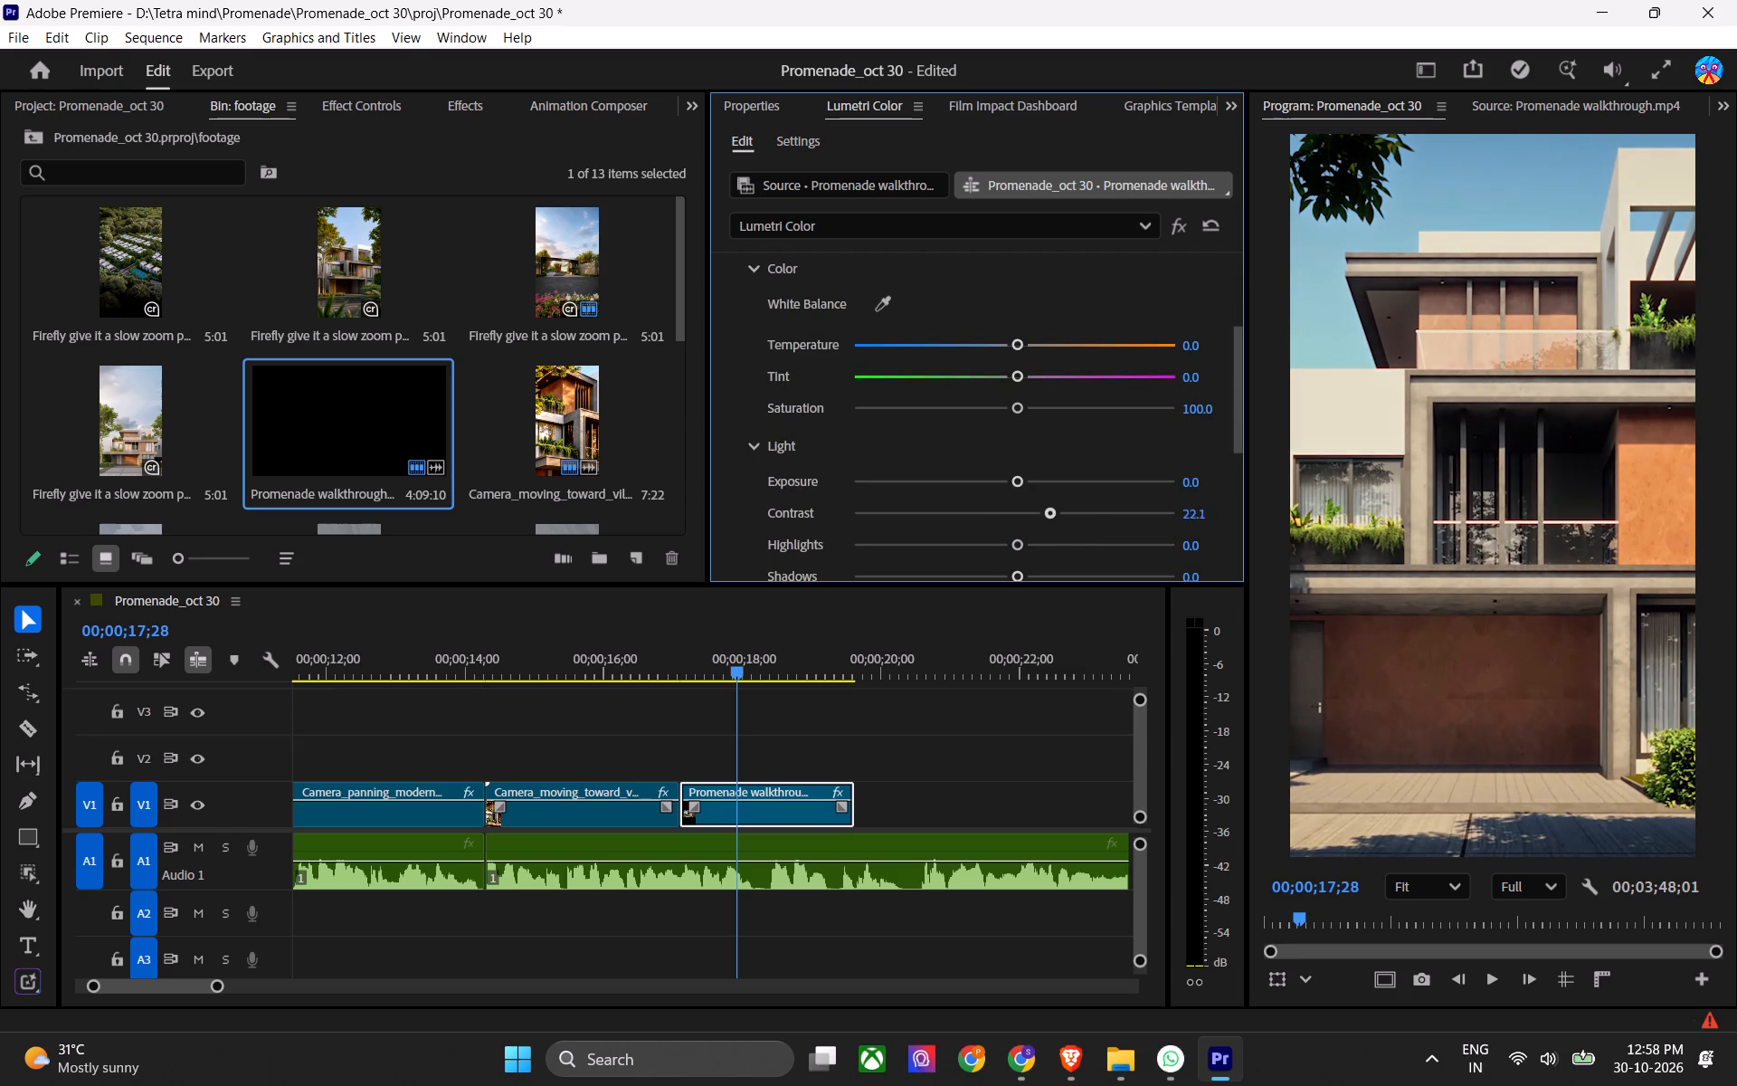
{"action": "left_click_drag", "start_coordinate": [1049, 519], "coordinate": [1046, 528]}
{"action": "left_click_drag", "start_coordinate": [1017, 476], "coordinate": [1030, 479]}
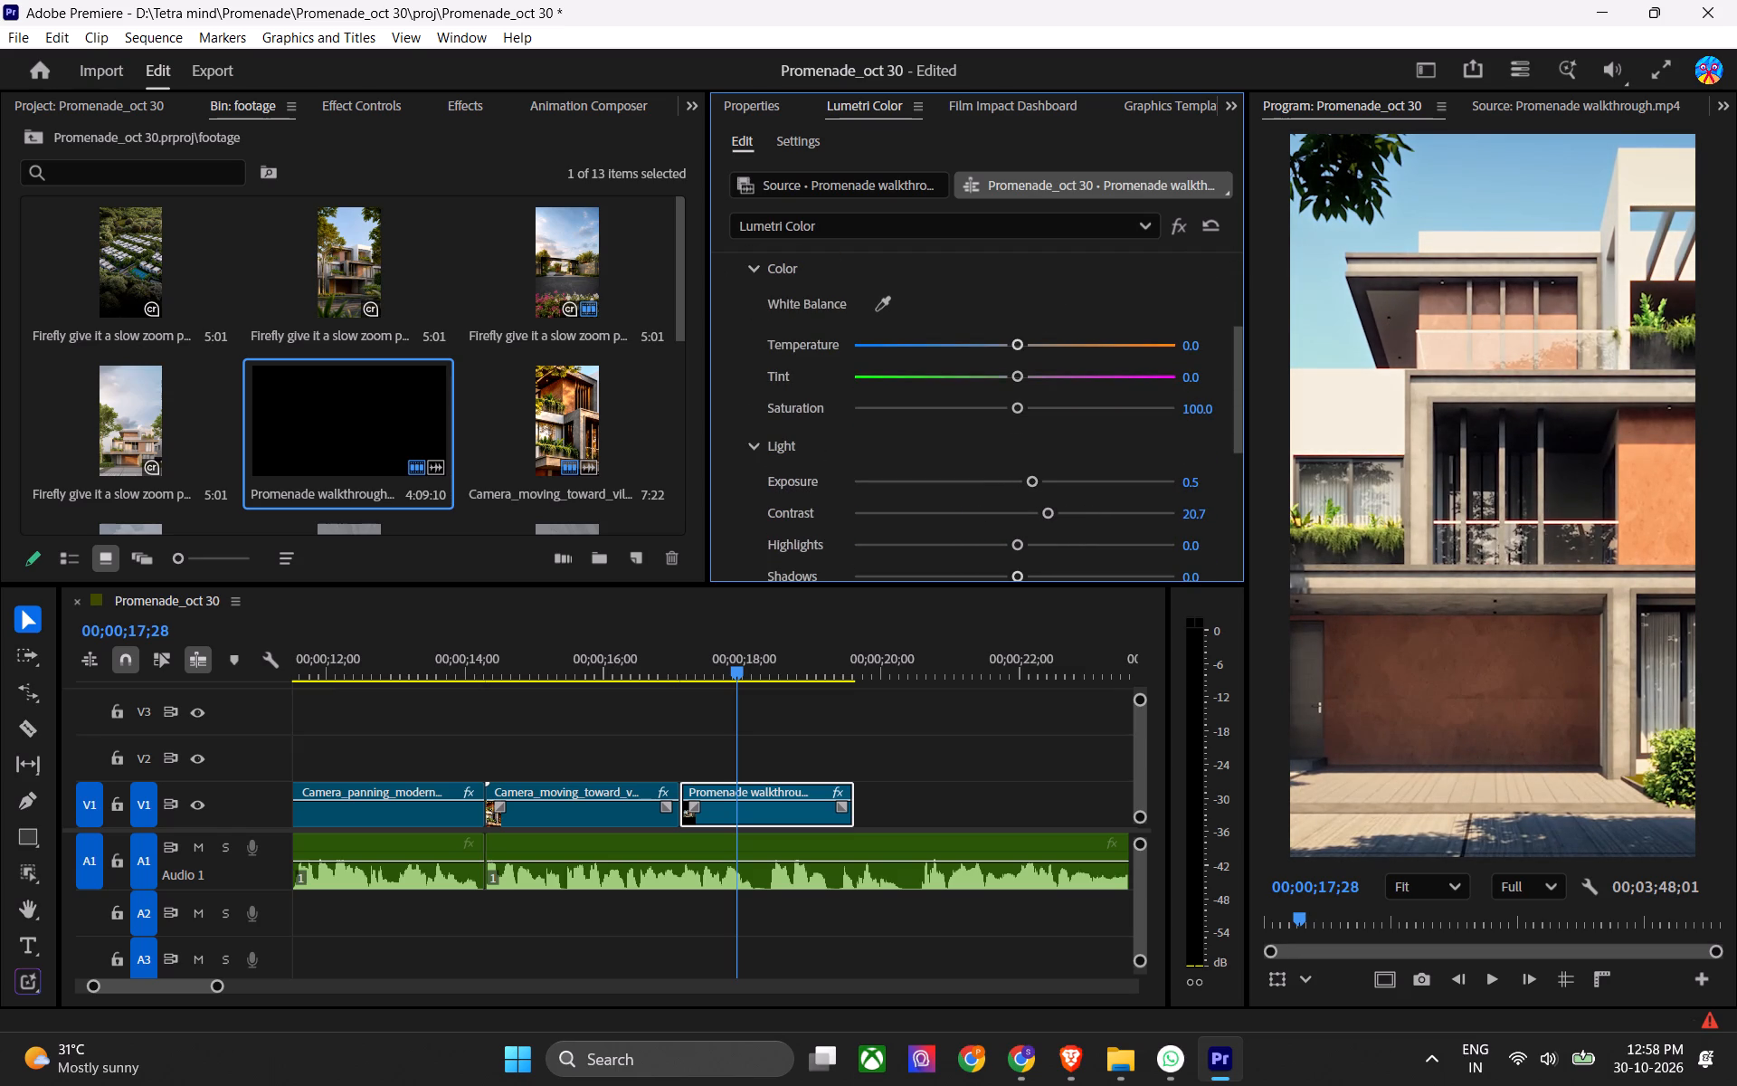
{"action": "left_click_drag", "start_coordinate": [1018, 339], "coordinate": [1009, 347]}
{"action": "left_click_drag", "start_coordinate": [1009, 347], "coordinate": [1011, 357]}
Set the facade shot's highlights to -16.5, shadows to -1.8, whites to 5.3 and blacks to -23.5.
{"action": "scroll", "coordinate": [992, 505], "scroll_direction": "down", "scroll_amount": 4}
{"action": "left_click_drag", "start_coordinate": [1023, 452], "coordinate": [1000, 452]}
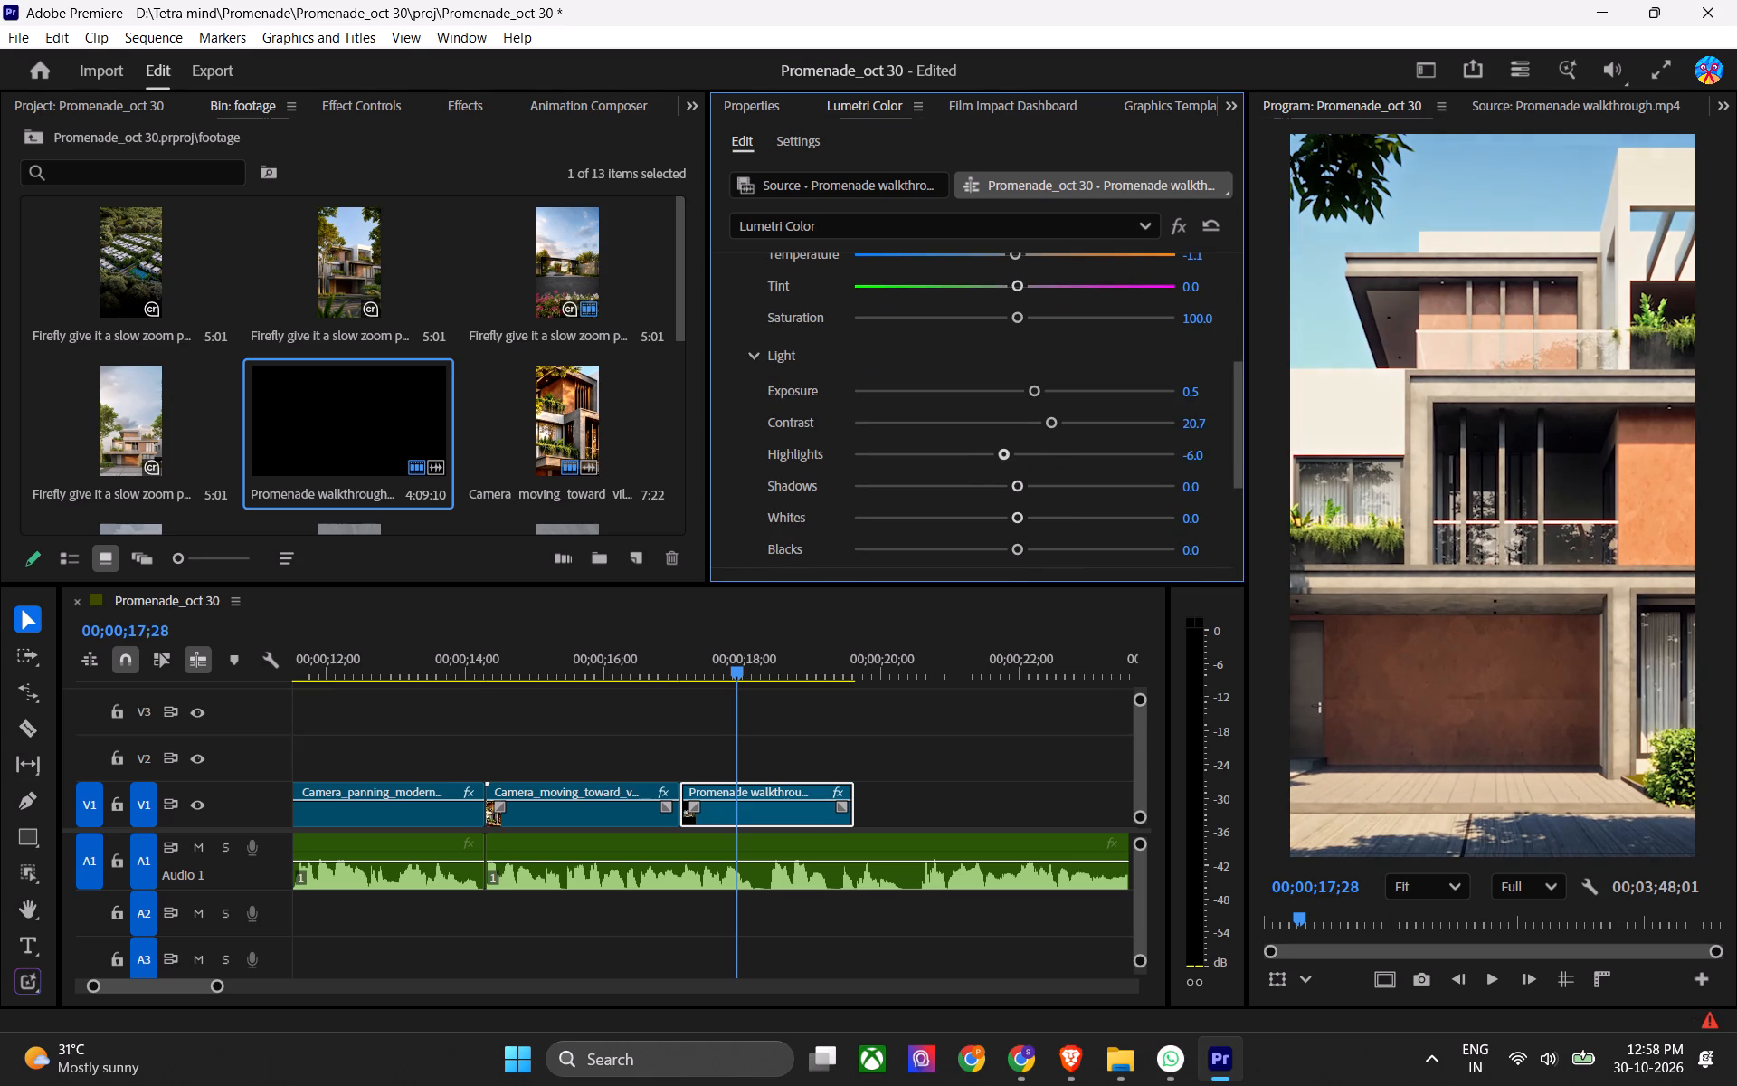
{"action": "left_click_drag", "start_coordinate": [1000, 452], "coordinate": [986, 454]}
{"action": "left_click_drag", "start_coordinate": [1016, 484], "coordinate": [1005, 494]}
{"action": "left_click_drag", "start_coordinate": [1005, 494], "coordinate": [1010, 496]}
{"action": "left_click", "coordinate": [1014, 519]}
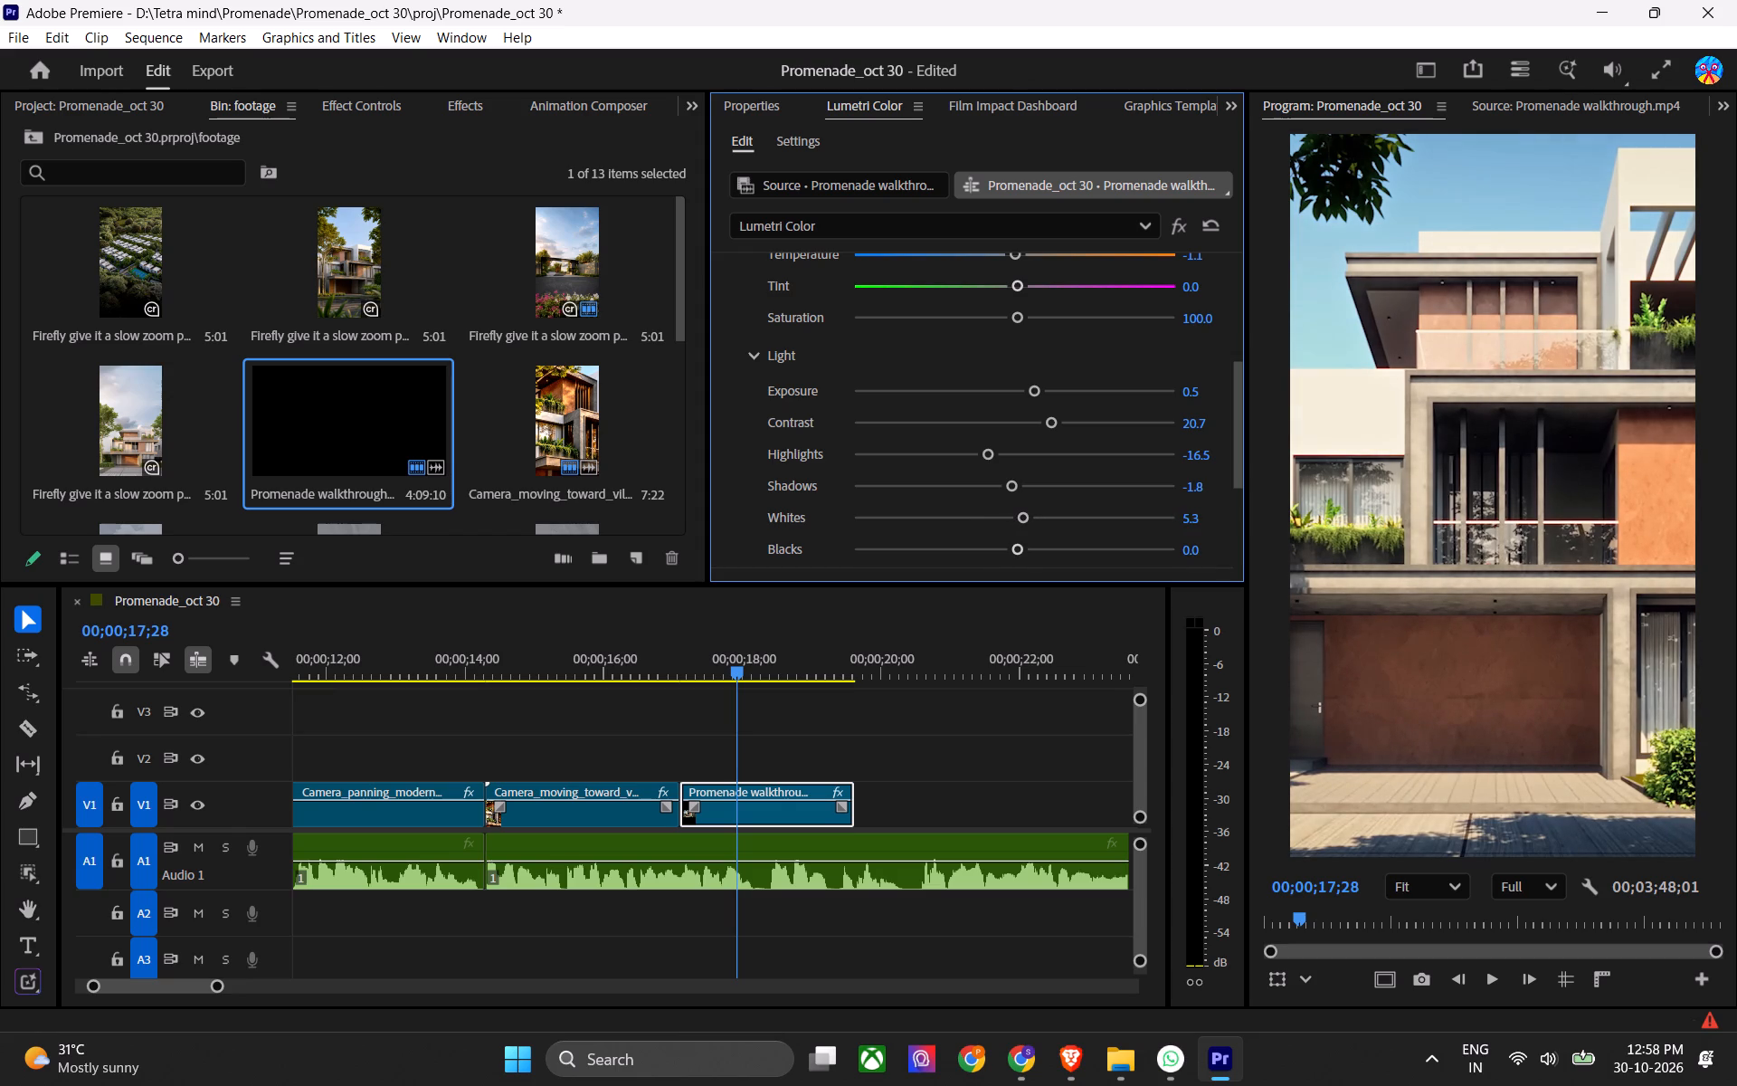
{"action": "left_click_drag", "start_coordinate": [1020, 550], "coordinate": [974, 550]}
In the facade shot's Creative adjustments, set sharpen to 100, vibrance to 1.8 and saturation to 105.3.
{"action": "scroll", "coordinate": [942, 498], "scroll_direction": "down", "scroll_amount": 6}
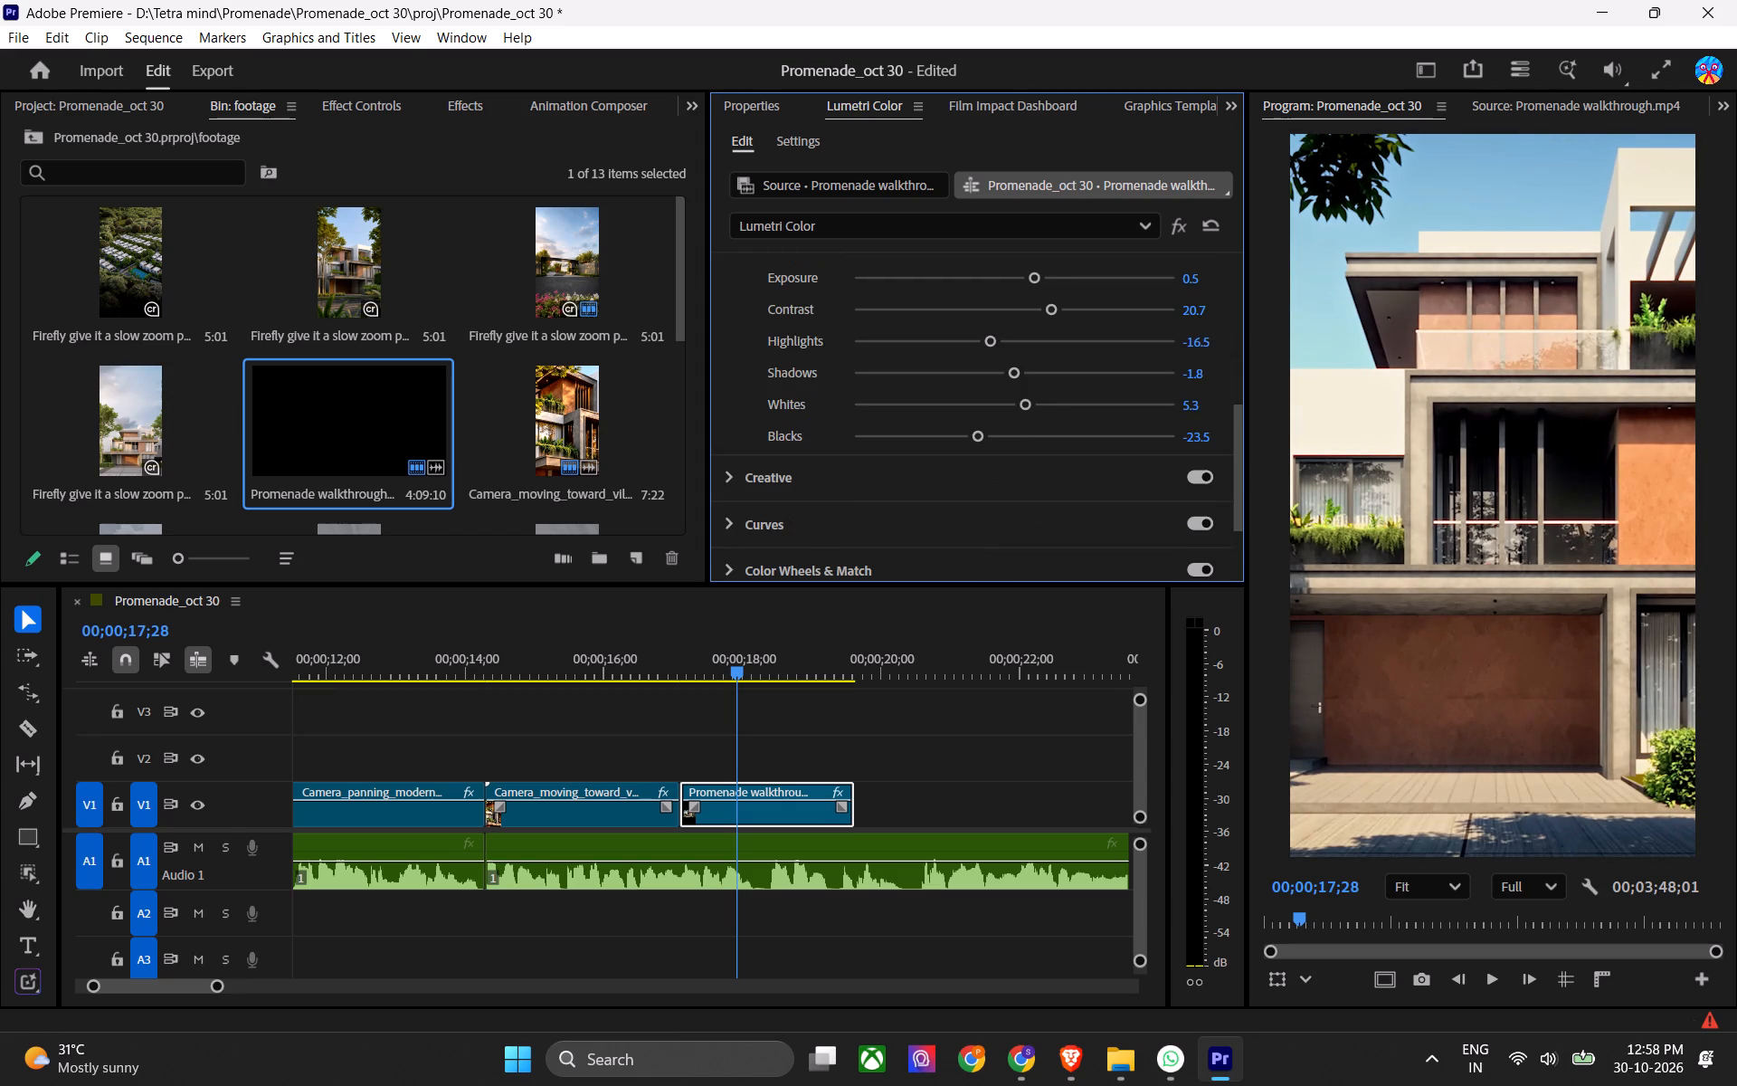
{"action": "left_click", "coordinate": [737, 453]}
{"action": "scroll", "coordinate": [764, 433], "scroll_direction": "down", "scroll_amount": 5}
{"action": "scroll", "coordinate": [764, 437], "scroll_direction": "up", "scroll_amount": 3}
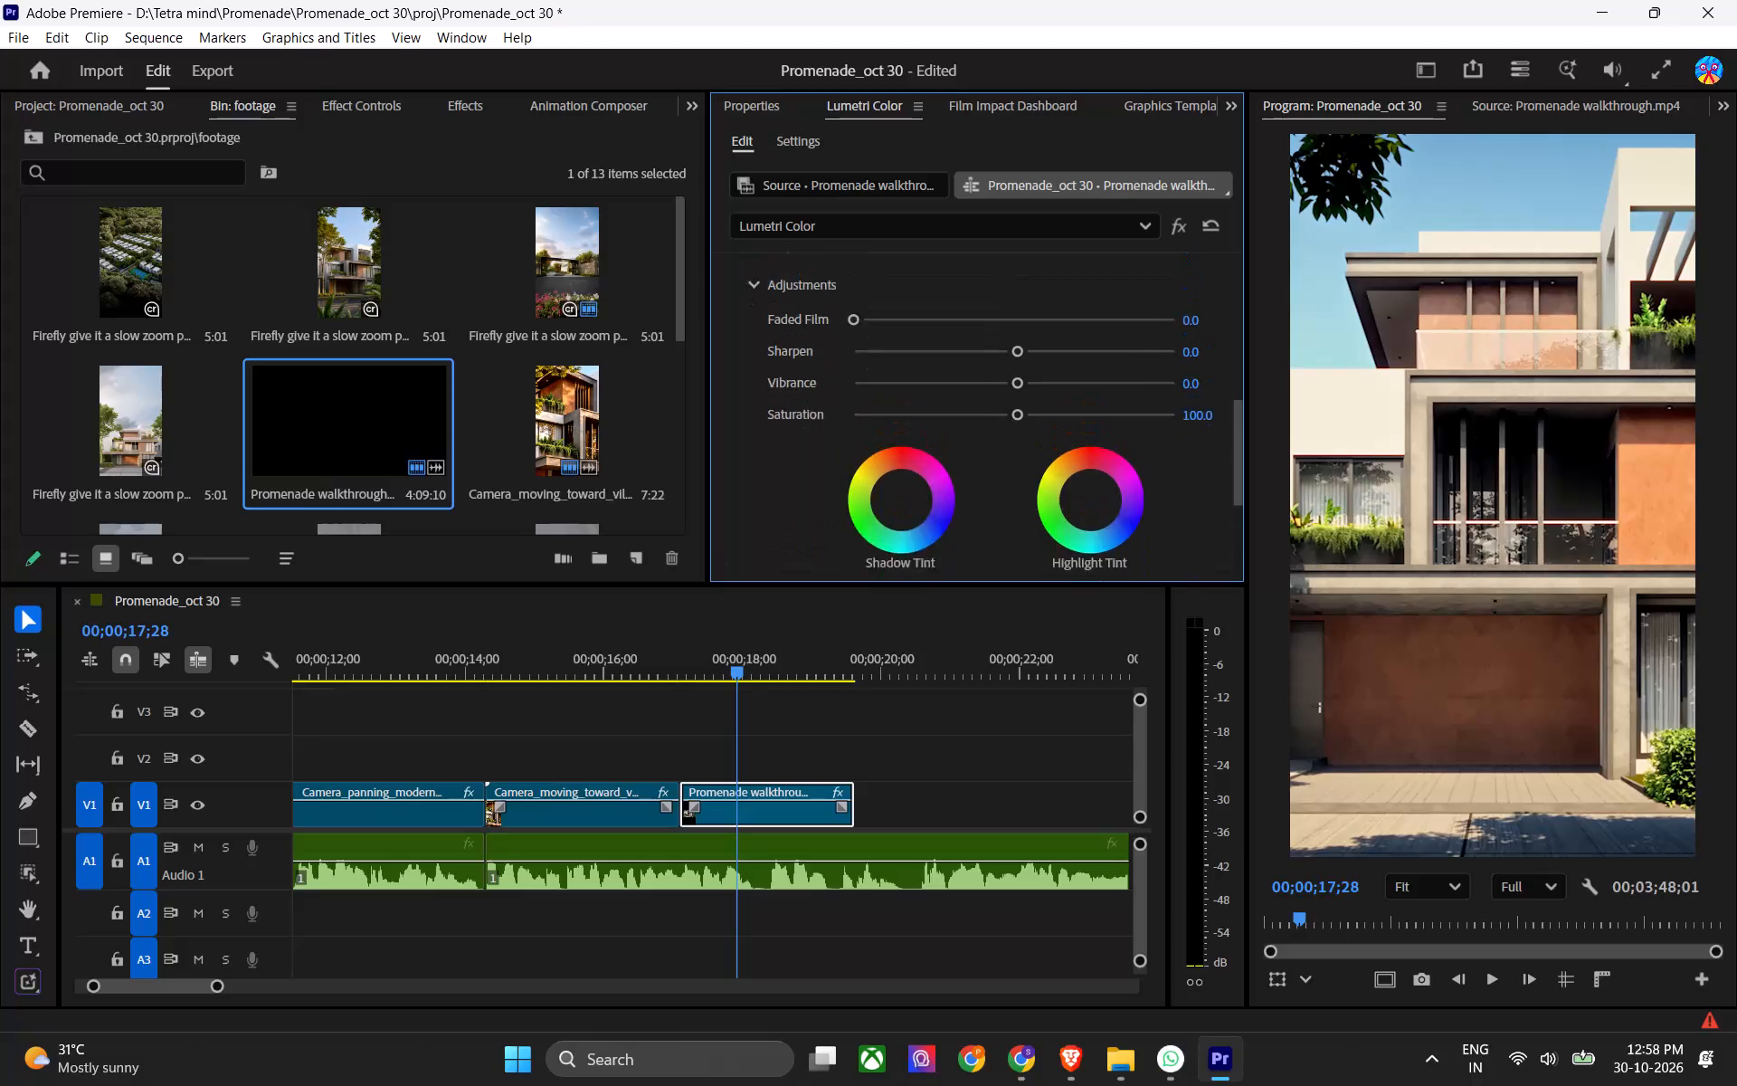
{"action": "scroll", "coordinate": [764, 437], "scroll_direction": "up", "scroll_amount": 2}
{"action": "left_click_drag", "start_coordinate": [1005, 394], "coordinate": [1077, 414]}
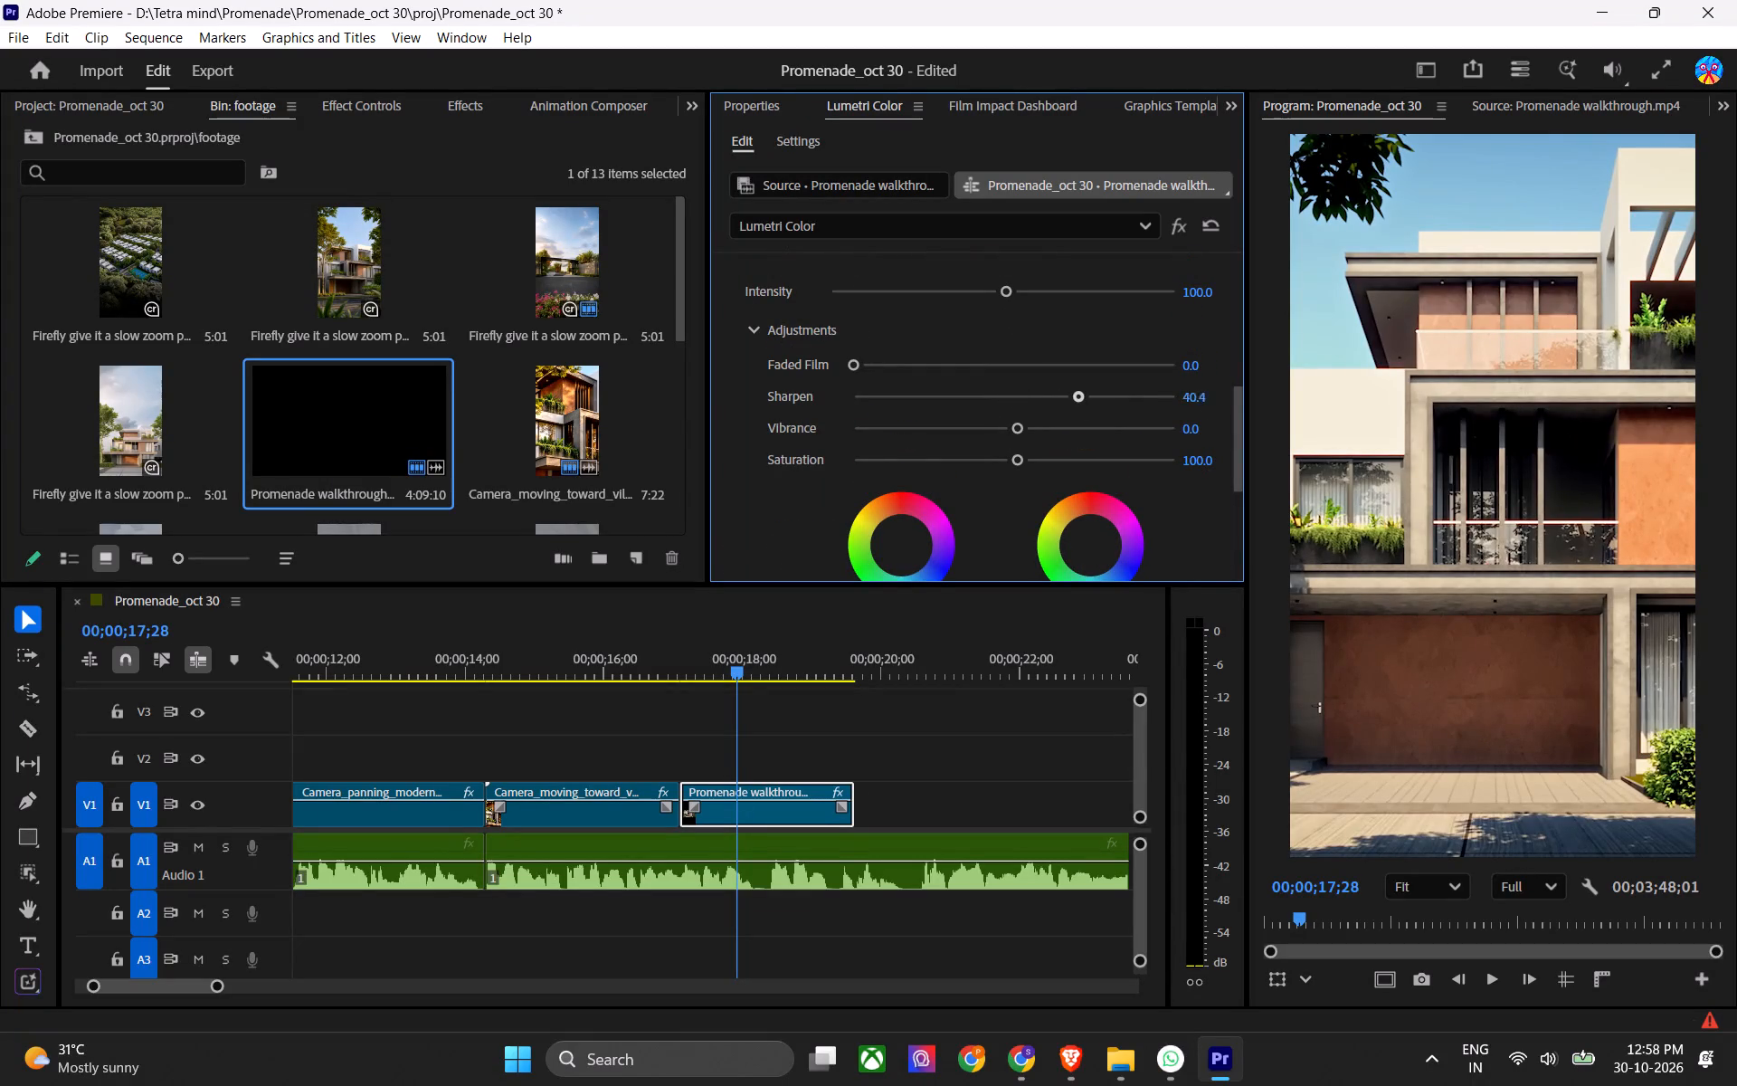
{"action": "left_click_drag", "start_coordinate": [1077, 414], "coordinate": [1309, 435]}
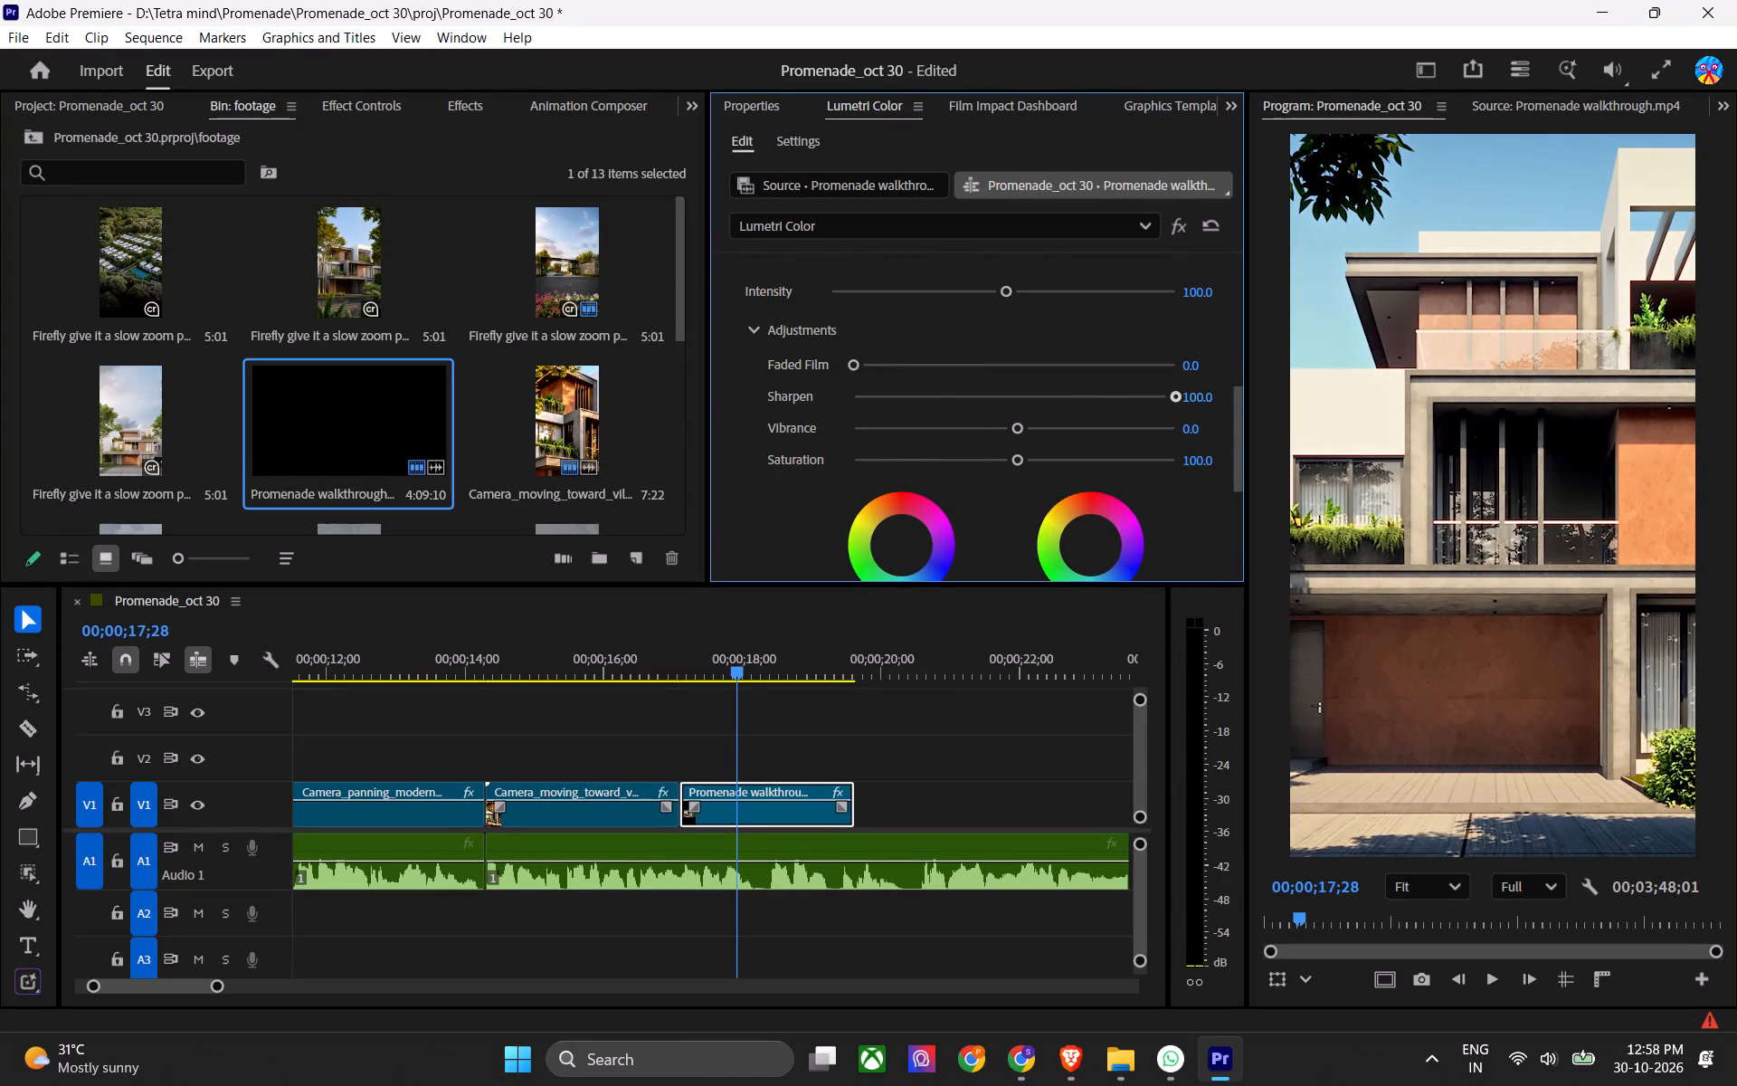
{"action": "left_click_drag", "start_coordinate": [1309, 435], "coordinate": [1310, 435]}
{"action": "left_click_drag", "start_coordinate": [1020, 424], "coordinate": [1063, 428]}
{"action": "left_click_drag", "start_coordinate": [1063, 428], "coordinate": [1012, 441]}
{"action": "left_click_drag", "start_coordinate": [1012, 441], "coordinate": [1015, 439]}
{"action": "left_click", "coordinate": [1025, 465]}
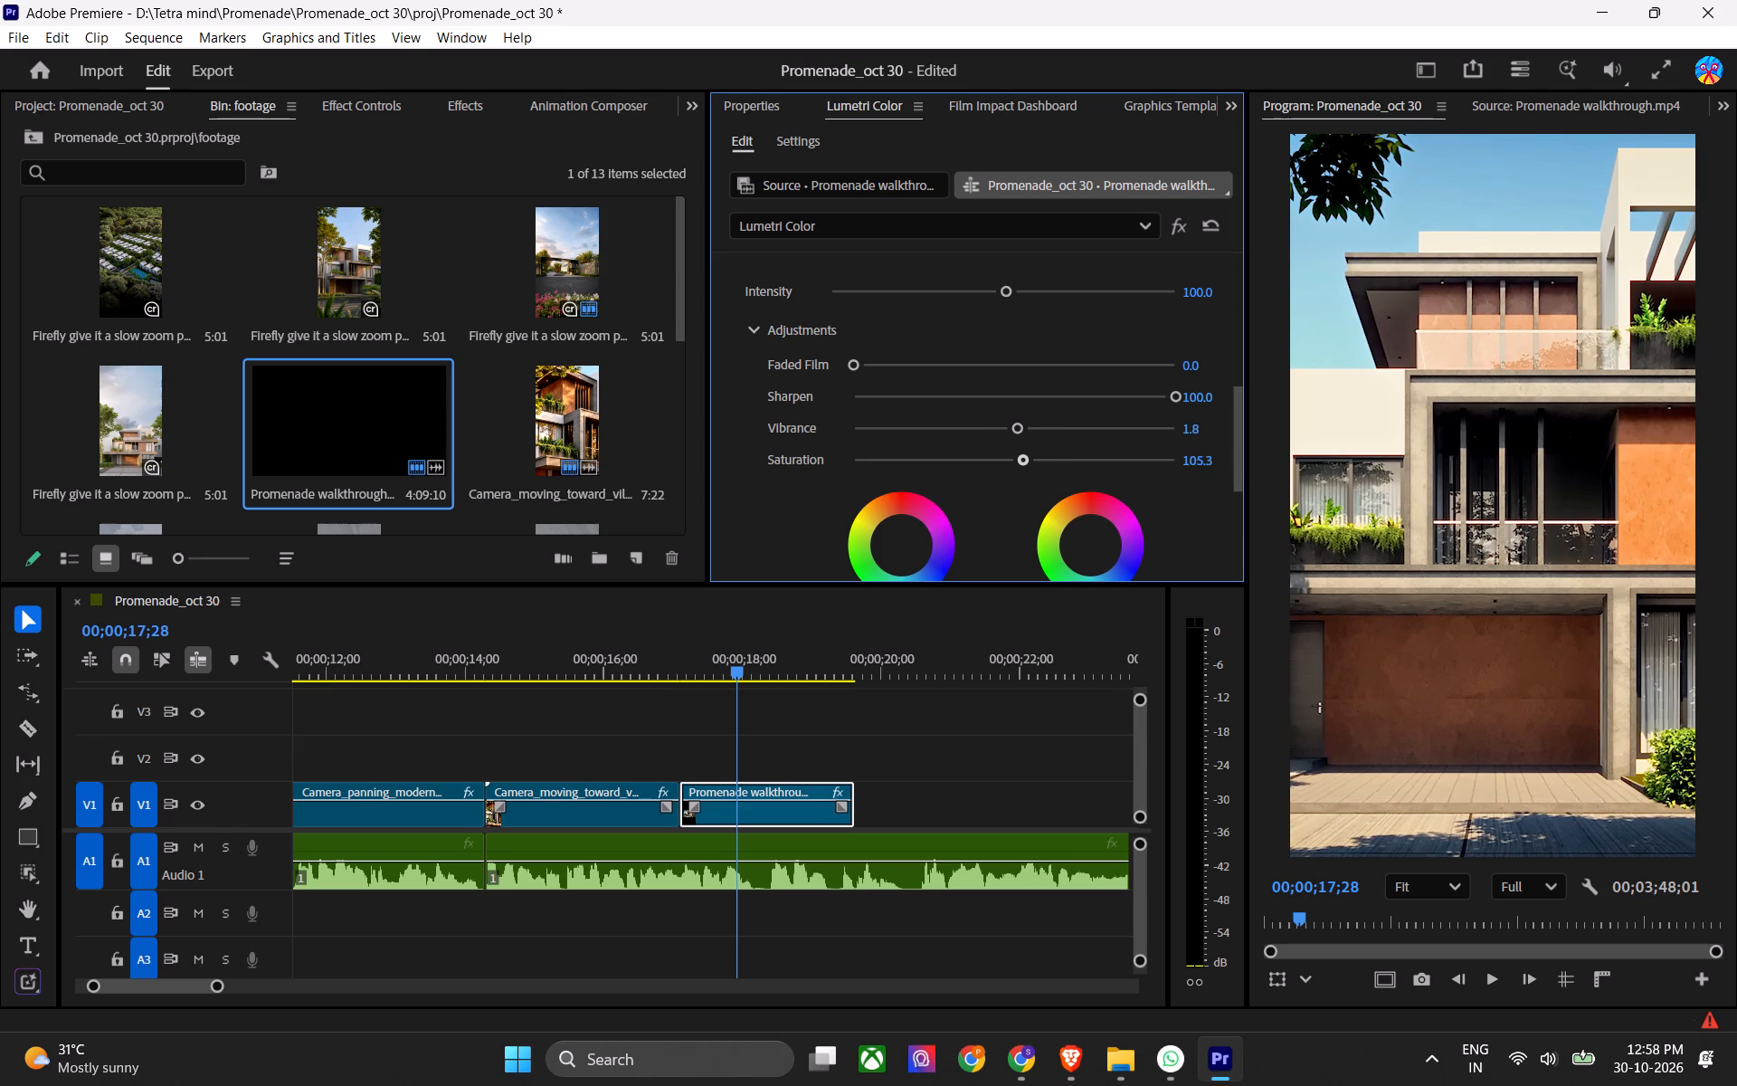
Save the project and play from the Camera_moving_toward_villa clip into the graded facade shot to check the look.
{"action": "left_click", "coordinate": [655, 634]}
{"action": "key", "text": "ctrl+s"}
{"action": "key", "text": "space"}
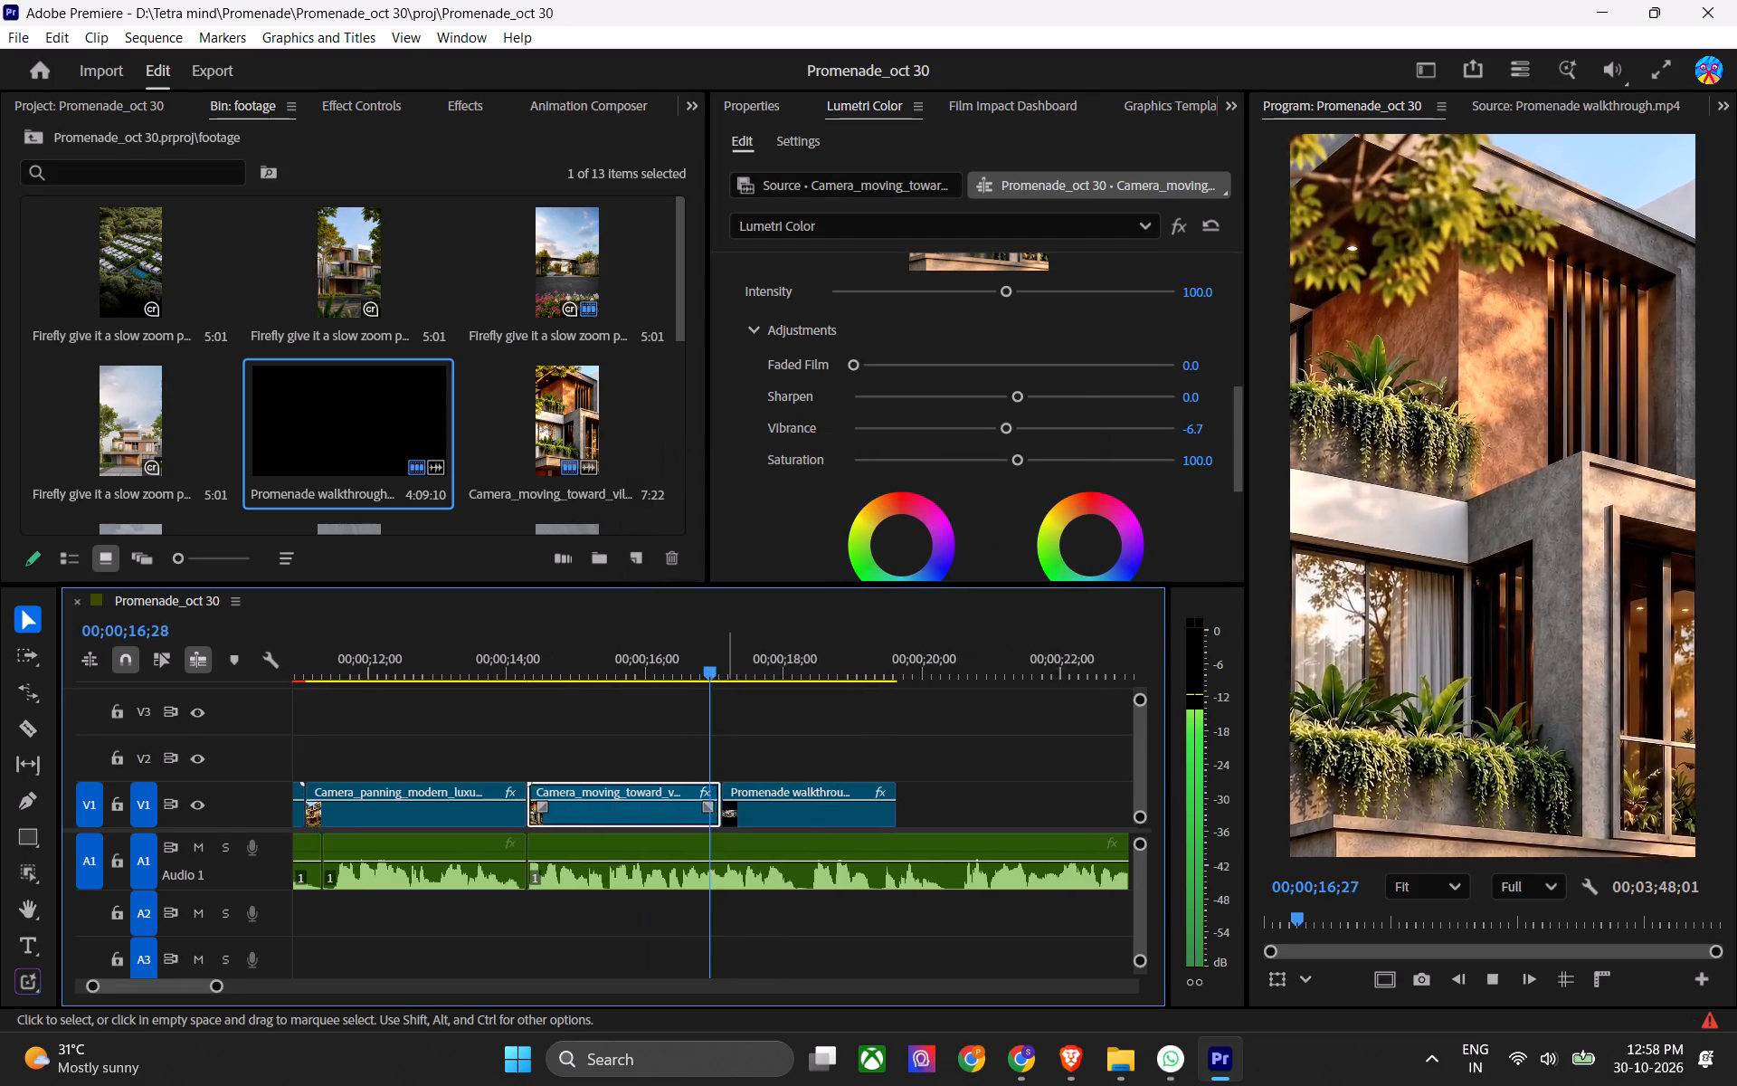
{"action": "key", "text": "space"}
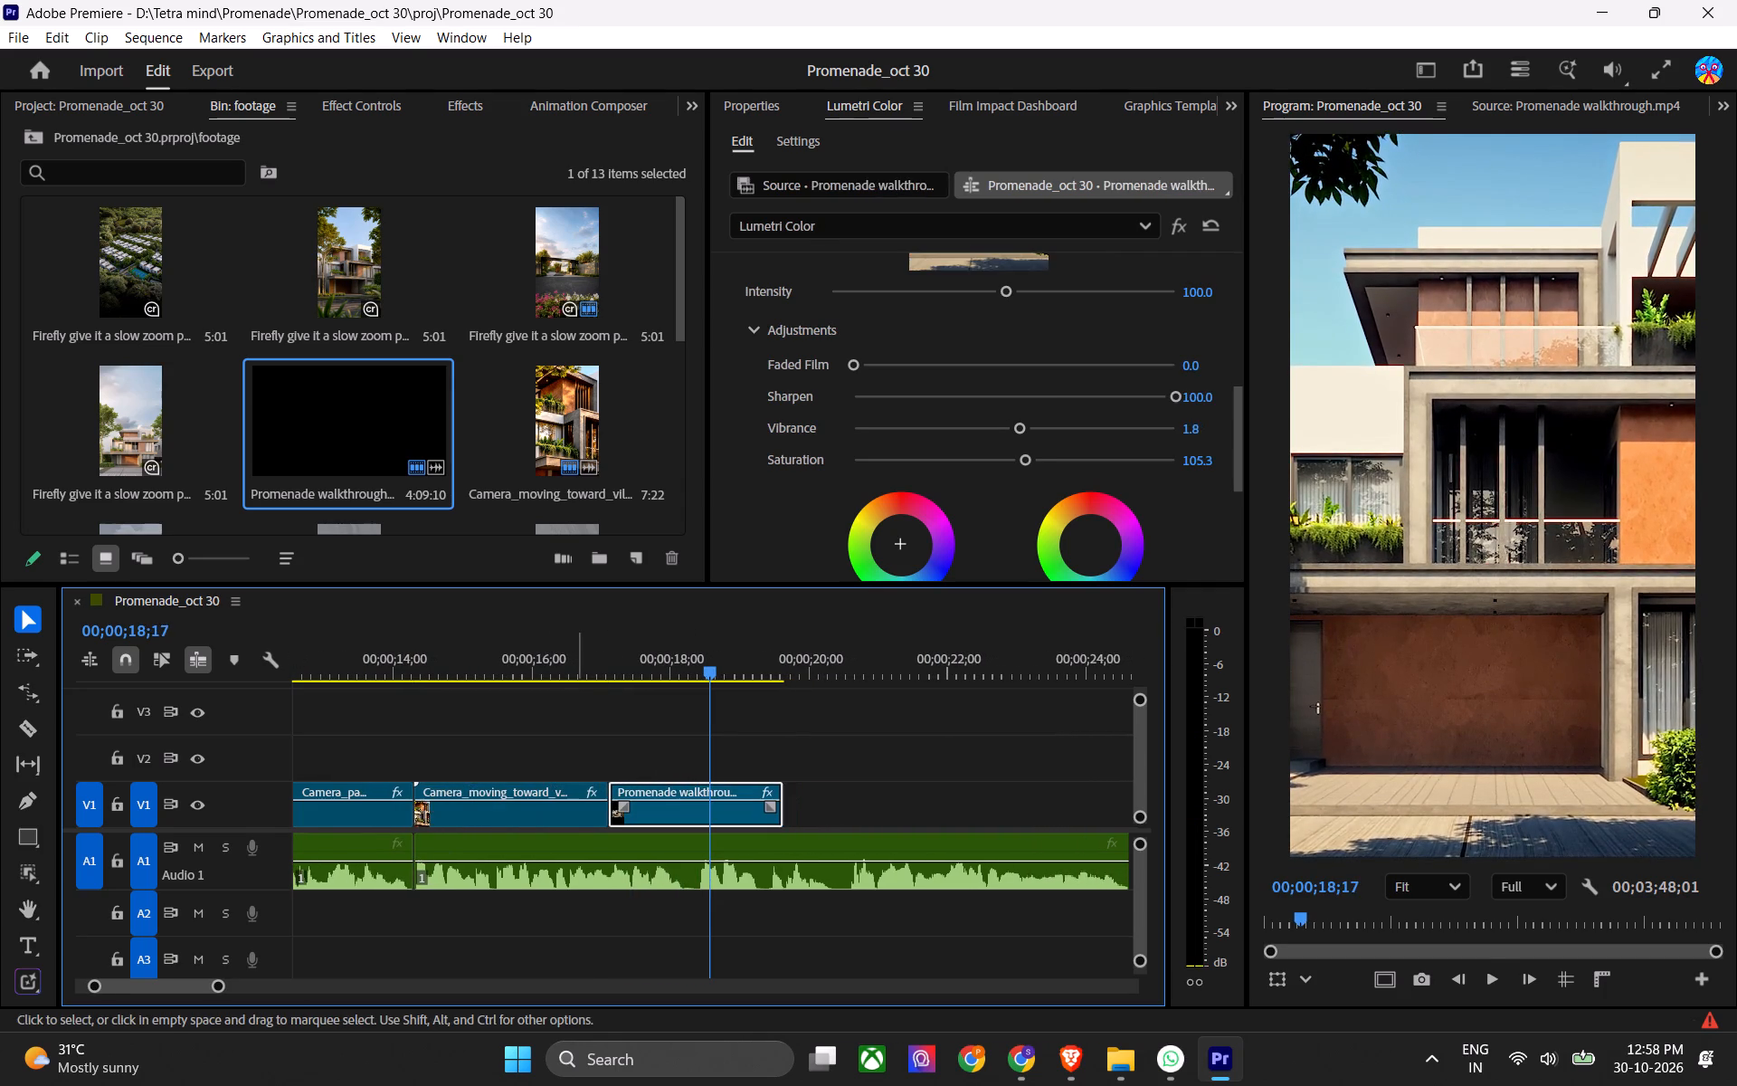
Split the graded facade shot at 00;00;18;11, delete the part after the cut, and save the project.
{"action": "left_click_drag", "start_coordinate": [581, 679], "coordinate": [565, 680]}
{"action": "key", "text": "space"}
{"action": "scroll", "coordinate": [748, 786], "scroll_direction": "up", "scroll_amount": 8, "text": "alt"}
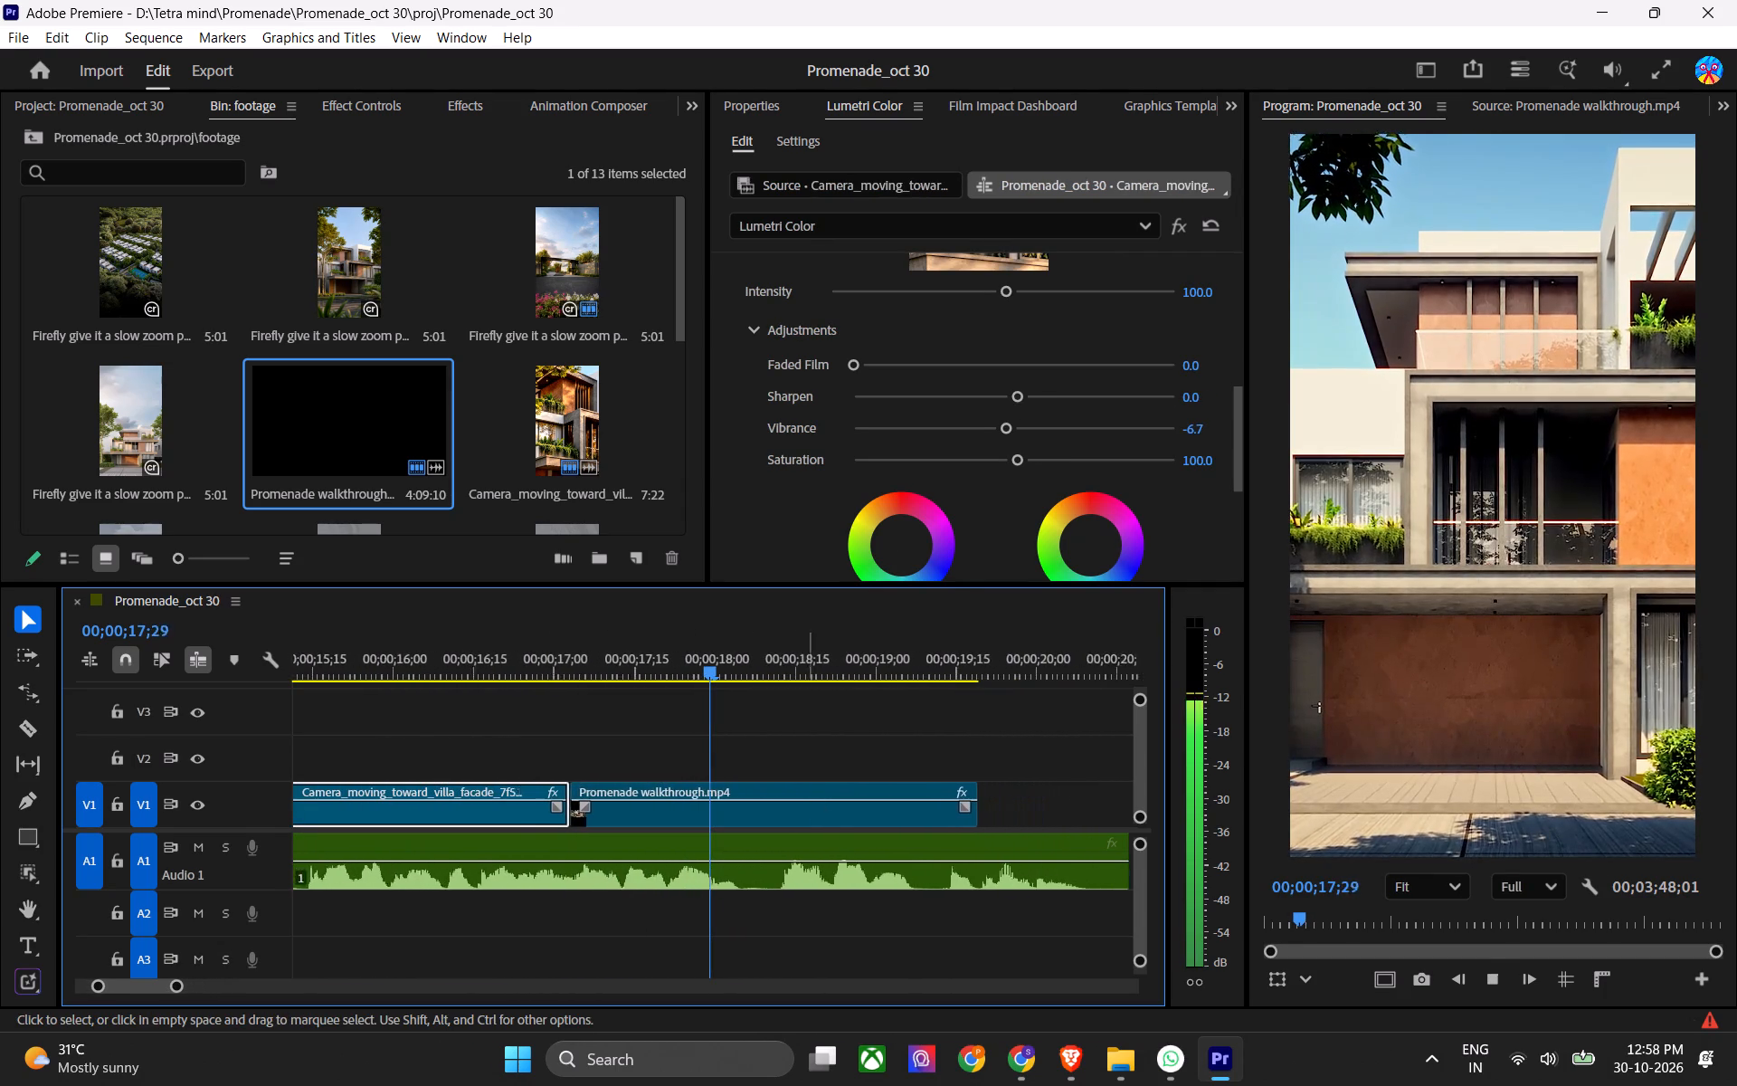
{"action": "key", "text": "space"}
{"action": "left_click_drag", "start_coordinate": [719, 661], "coordinate": [729, 665]}
{"action": "key", "text": "c"}
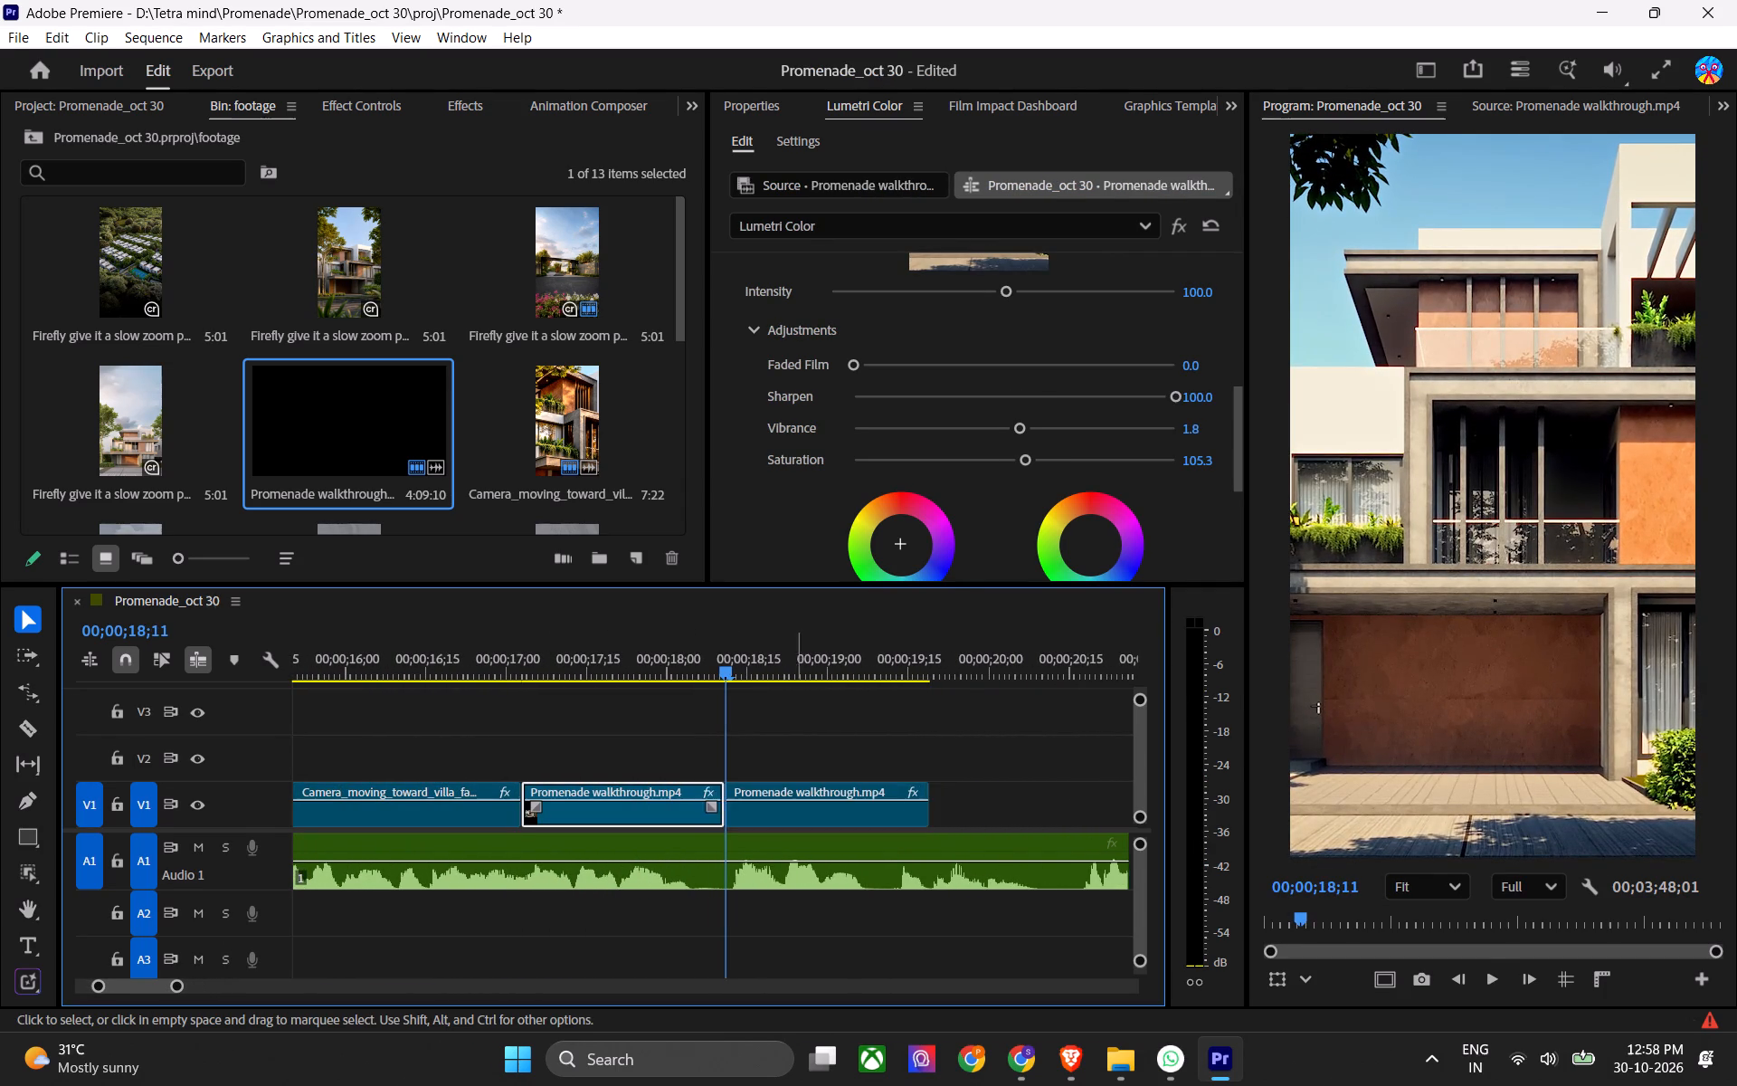
{"action": "left_click", "coordinate": [796, 793]}
{"action": "key", "text": "z"}
{"action": "key", "text": "ctrl+s"}
Play from the shortened facade shot past its end to check the cut against the voiceover.
{"action": "left_click_drag", "start_coordinate": [704, 670], "coordinate": [678, 677]}
{"action": "key", "text": "space"}
{"action": "scroll", "coordinate": [734, 767], "scroll_direction": "down", "scroll_amount": 6, "text": "alt"}
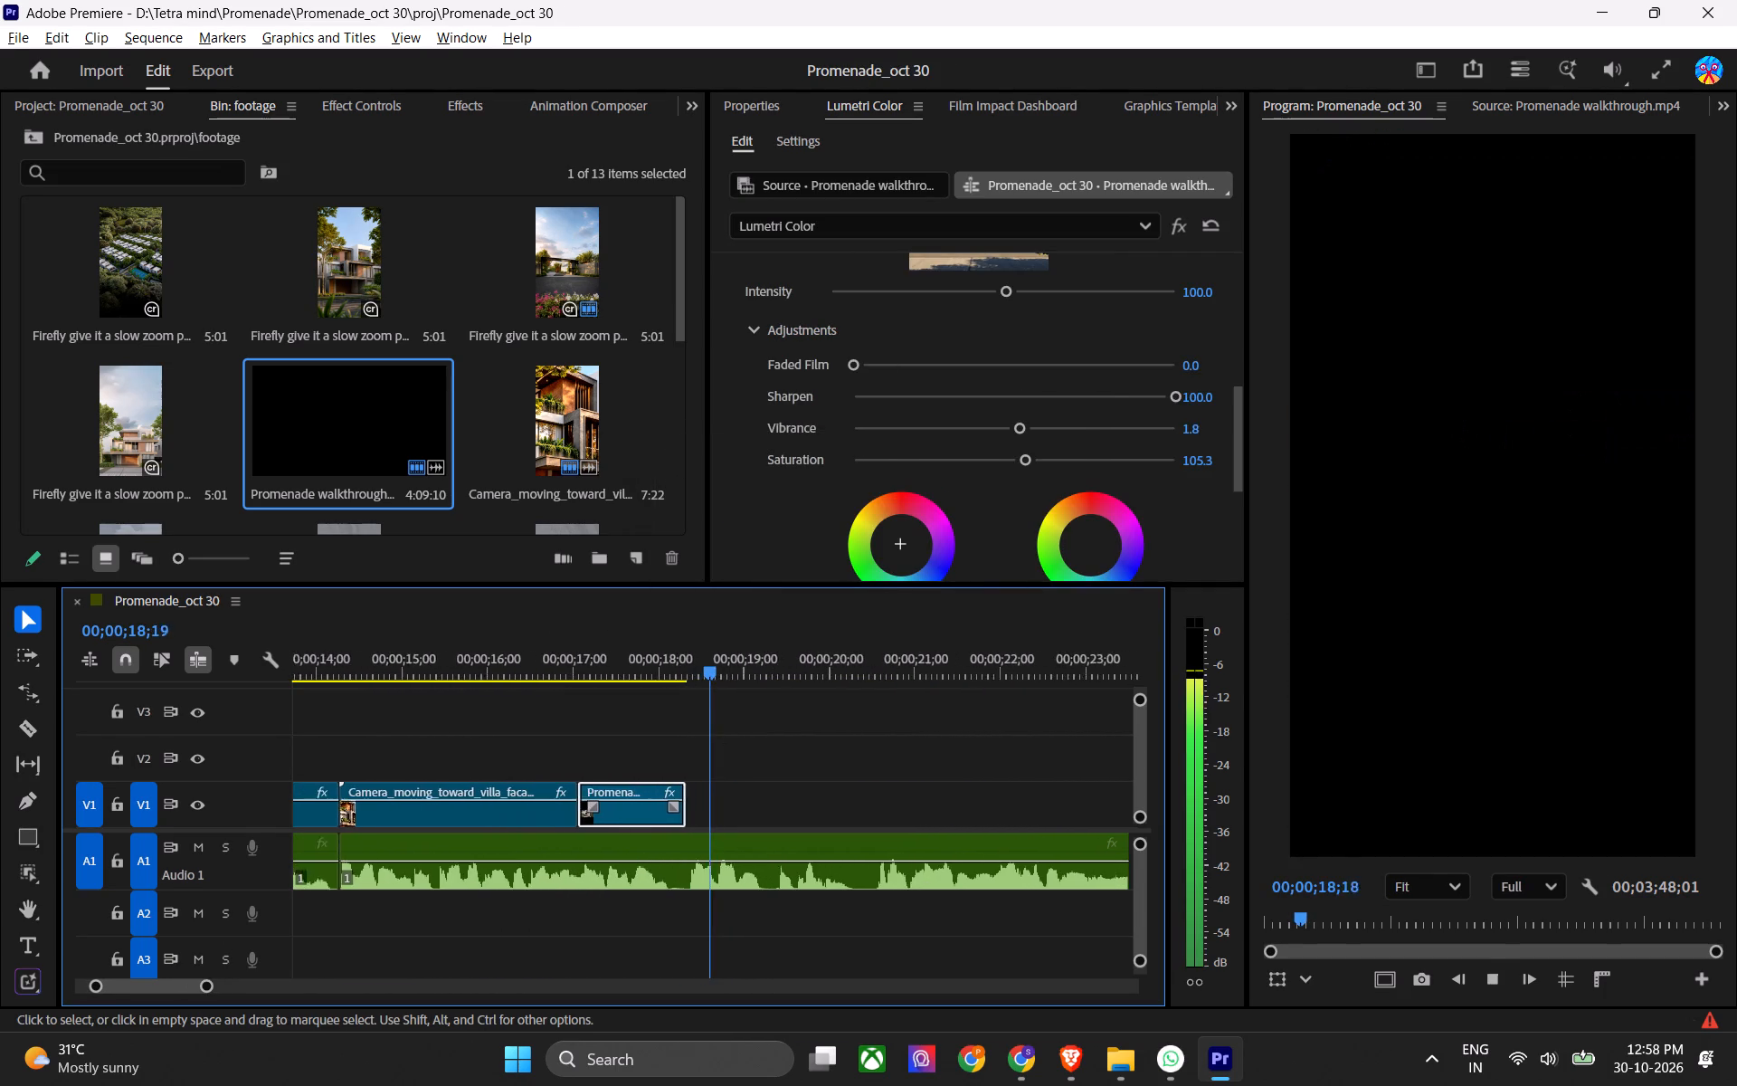
{"action": "scroll", "coordinate": [734, 767], "scroll_direction": "down", "scroll_amount": 7, "text": "alt"}
{"action": "scroll", "coordinate": [915, 731], "scroll_direction": "down", "scroll_amount": 6, "text": "alt"}
{"action": "key", "text": "space"}
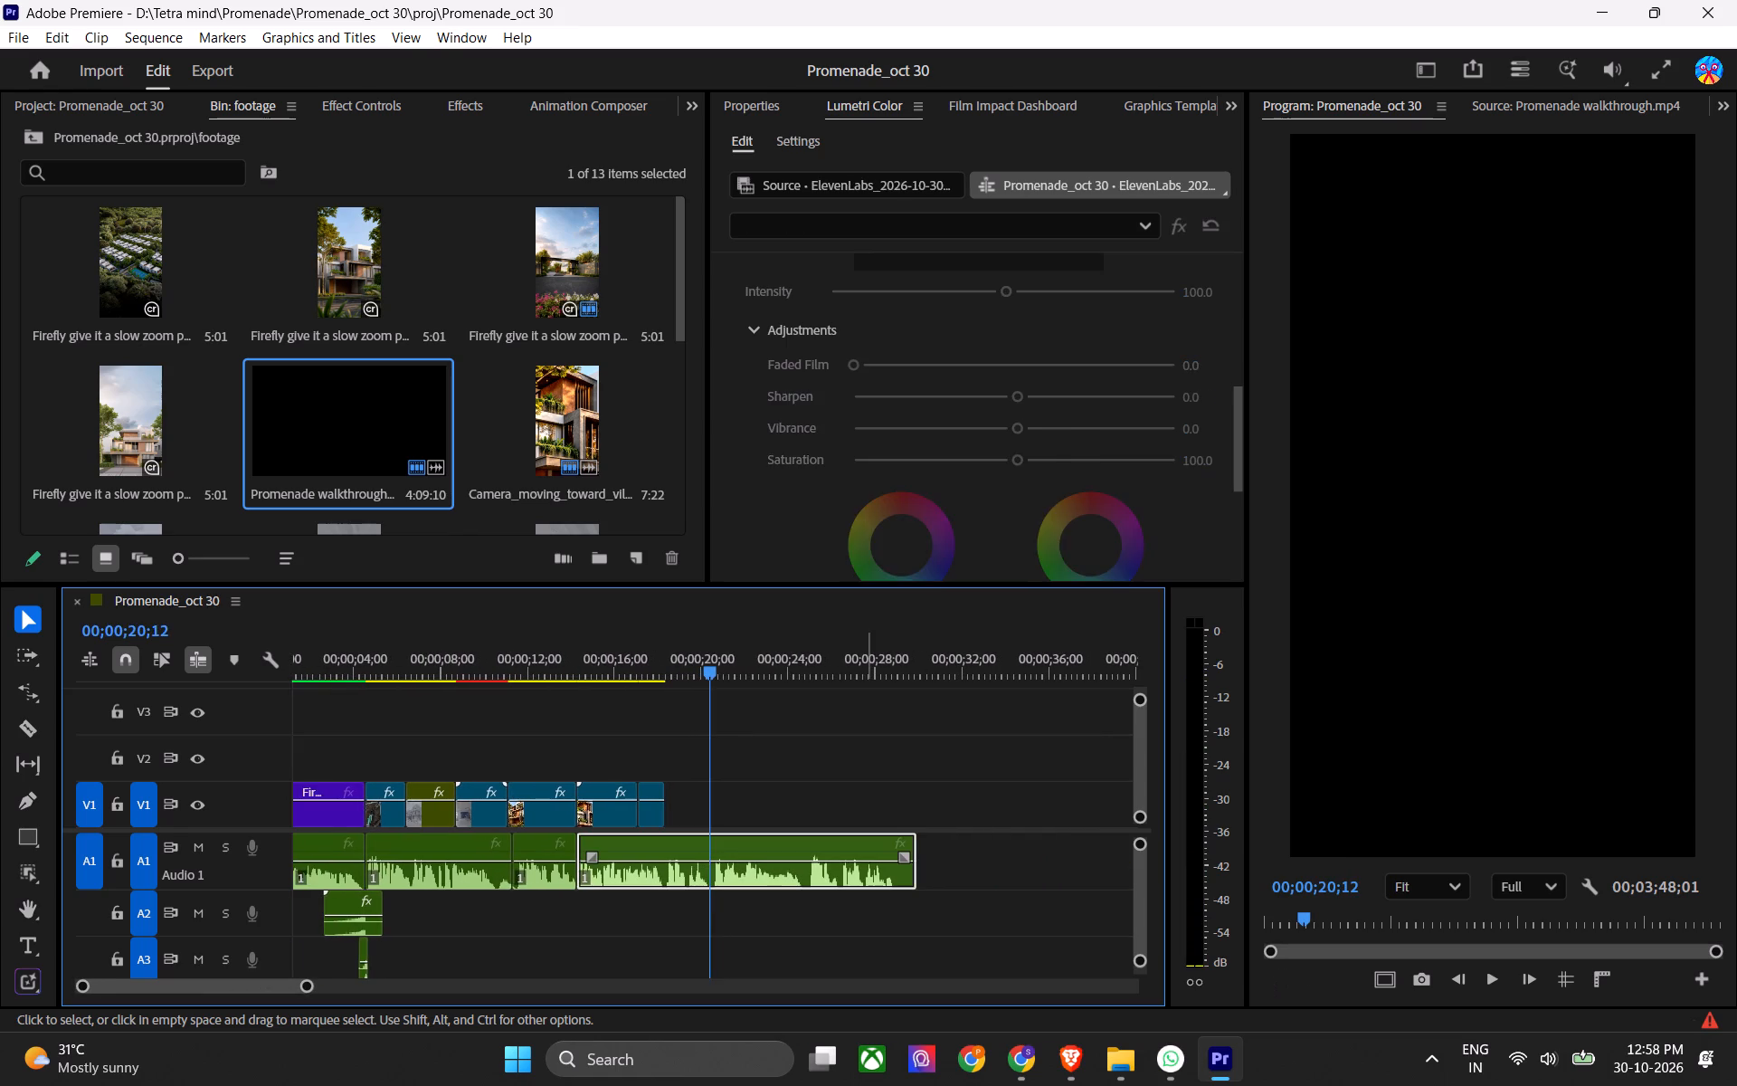
Examine the daytime part of the long Promenade walkthrough clip on the timeline for the next usable shot.
{"action": "scroll", "coordinate": [863, 762], "scroll_direction": "down", "scroll_amount": 8, "text": "ctrl"}
{"action": "key", "text": "ctrl+s"}
{"action": "scroll", "coordinate": [859, 770], "scroll_direction": "down", "scroll_amount": 13, "text": "alt"}
{"action": "scroll", "coordinate": [682, 805], "scroll_direction": "up", "scroll_amount": 8, "text": "alt"}
{"action": "key", "text": "ctrl+s"}
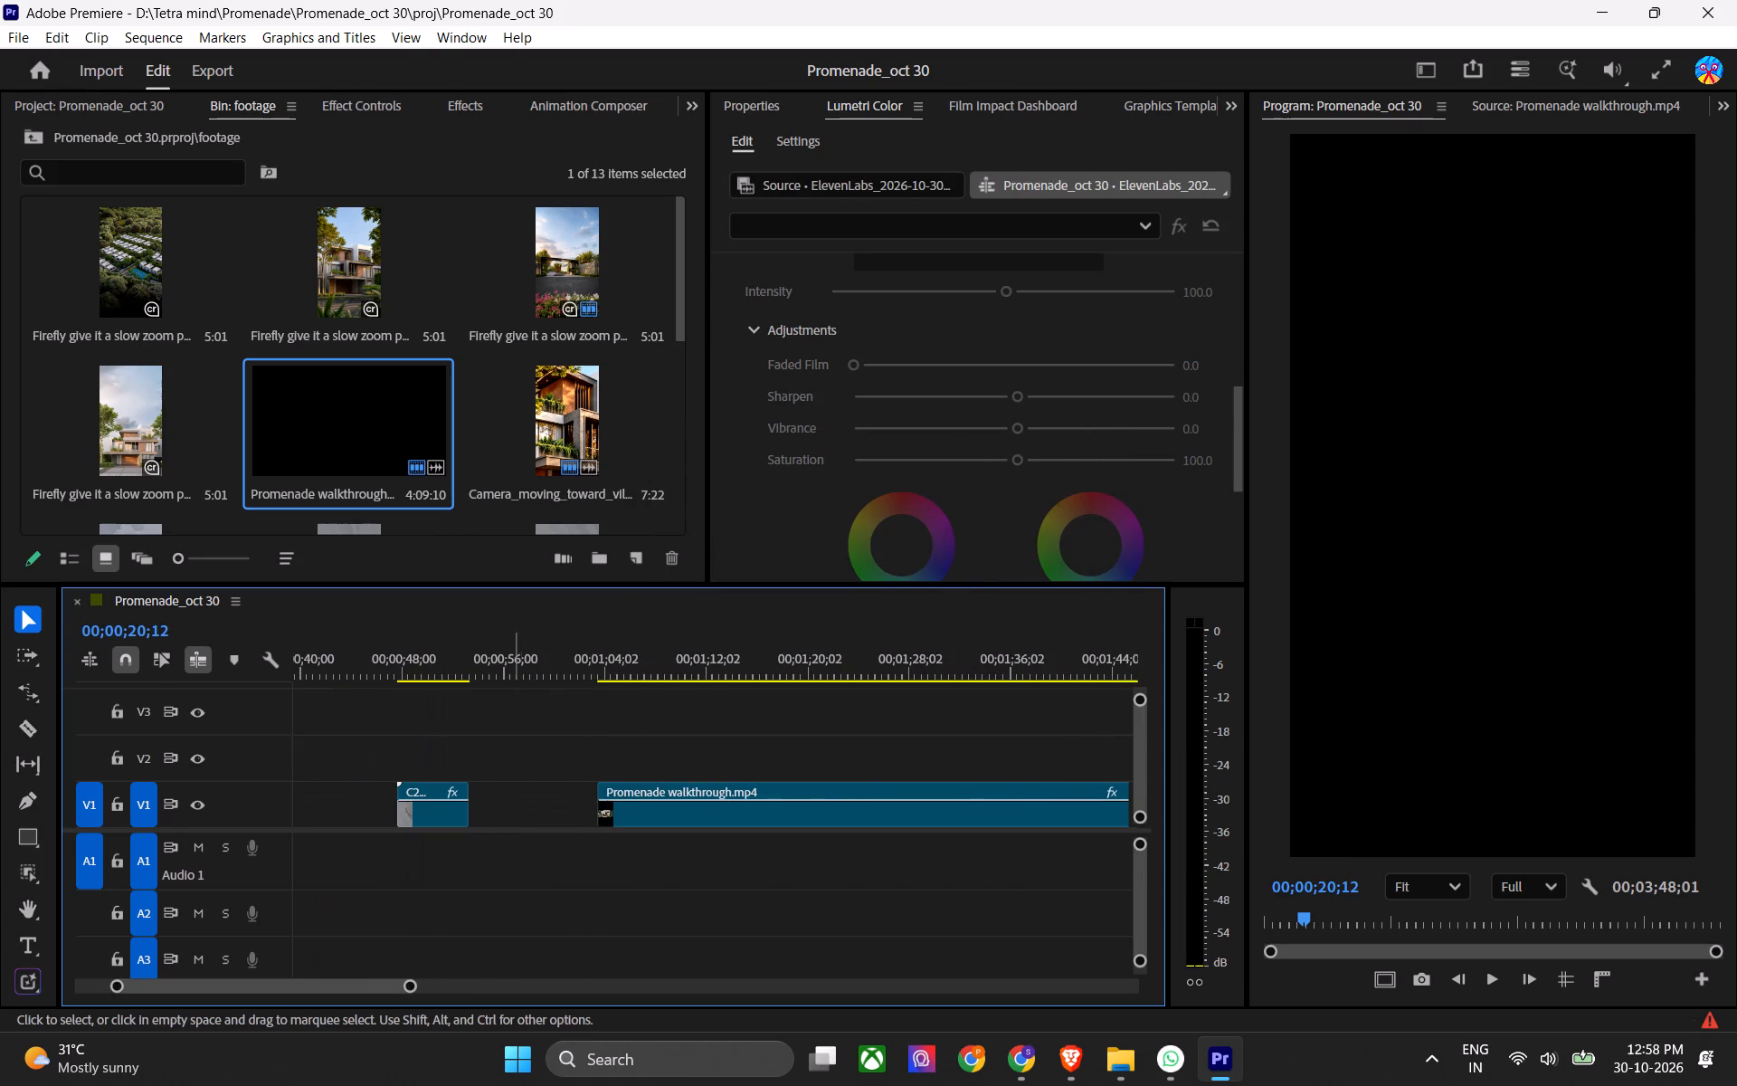
{"action": "left_click_drag", "start_coordinate": [644, 659], "coordinate": [619, 663]}
{"action": "key", "text": "space"}
{"action": "scroll", "coordinate": [666, 786], "scroll_direction": "up", "scroll_amount": 5, "text": "alt"}
{"action": "key", "text": "space"}
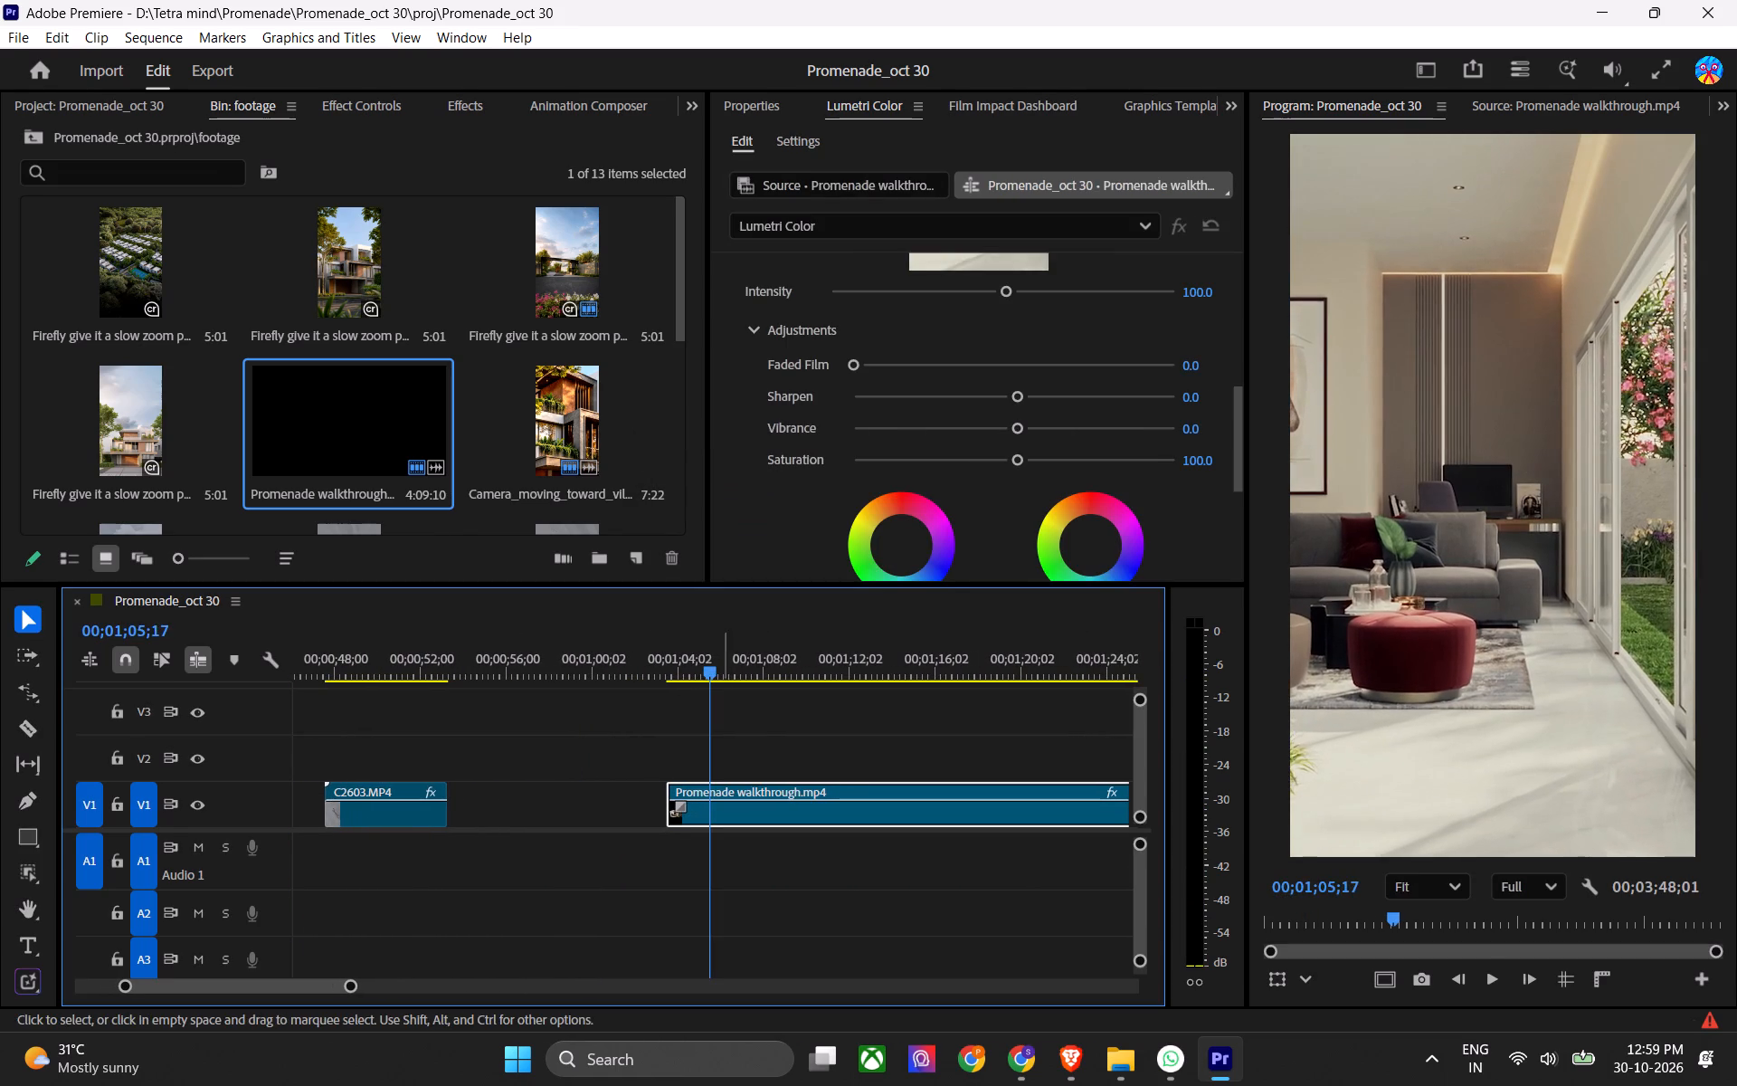
{"action": "left_click_drag", "start_coordinate": [734, 654], "coordinate": [870, 670]}
{"action": "scroll", "coordinate": [825, 764], "scroll_direction": "down", "scroll_amount": 6, "text": "alt"}
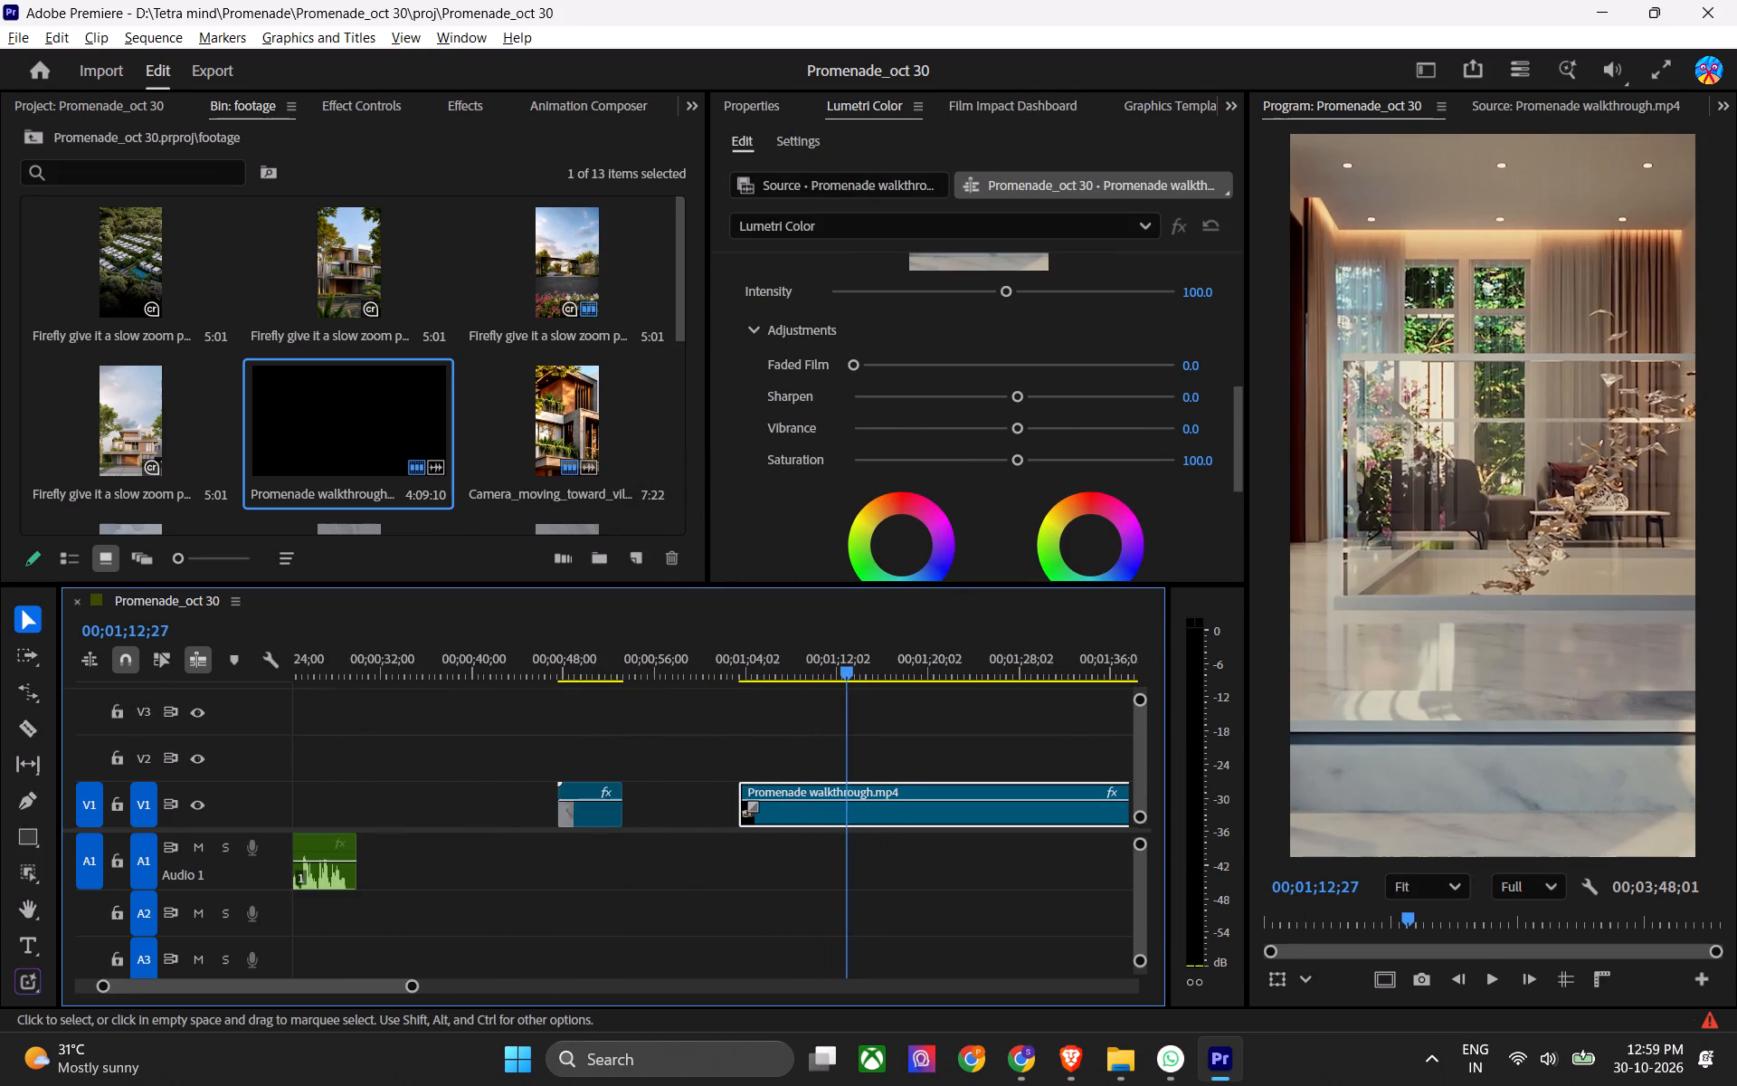
{"action": "scroll", "coordinate": [822, 767], "scroll_direction": "down", "scroll_amount": 5, "text": "alt"}
{"action": "left_click_drag", "start_coordinate": [783, 652], "coordinate": [841, 669]}
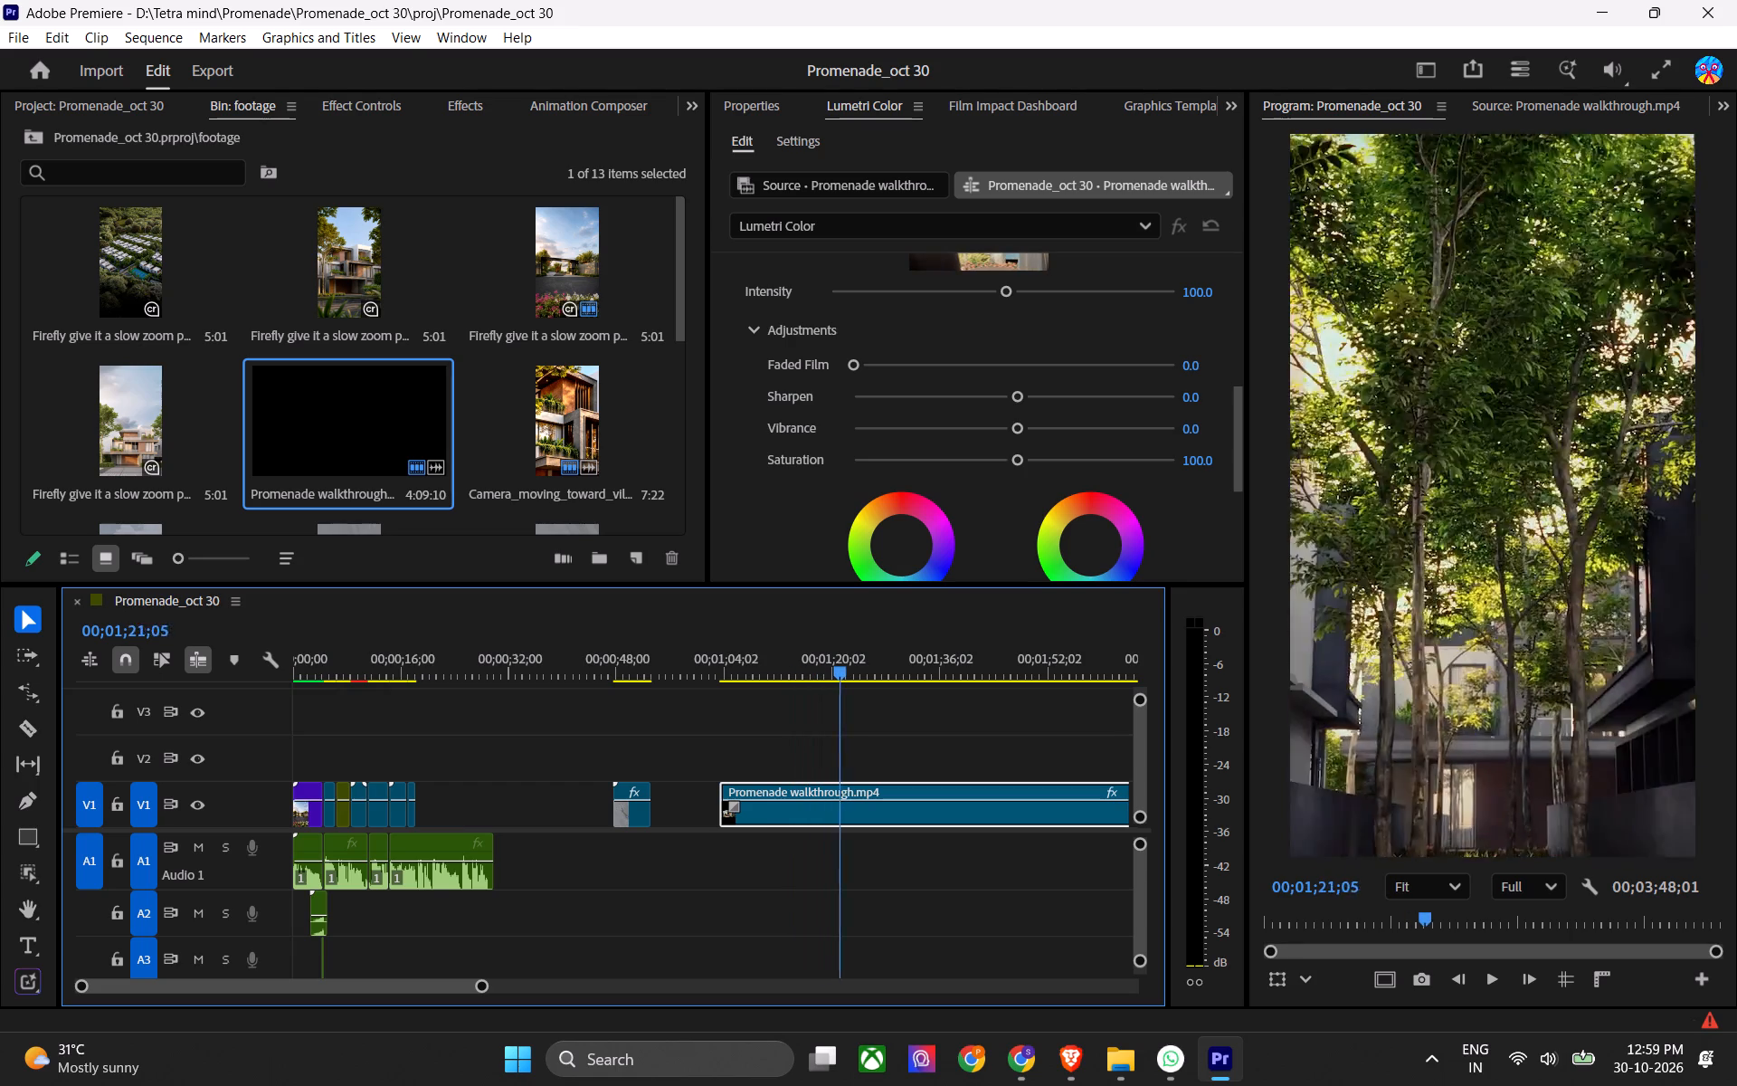
{"action": "left_click_drag", "start_coordinate": [841, 669], "coordinate": [941, 660]}
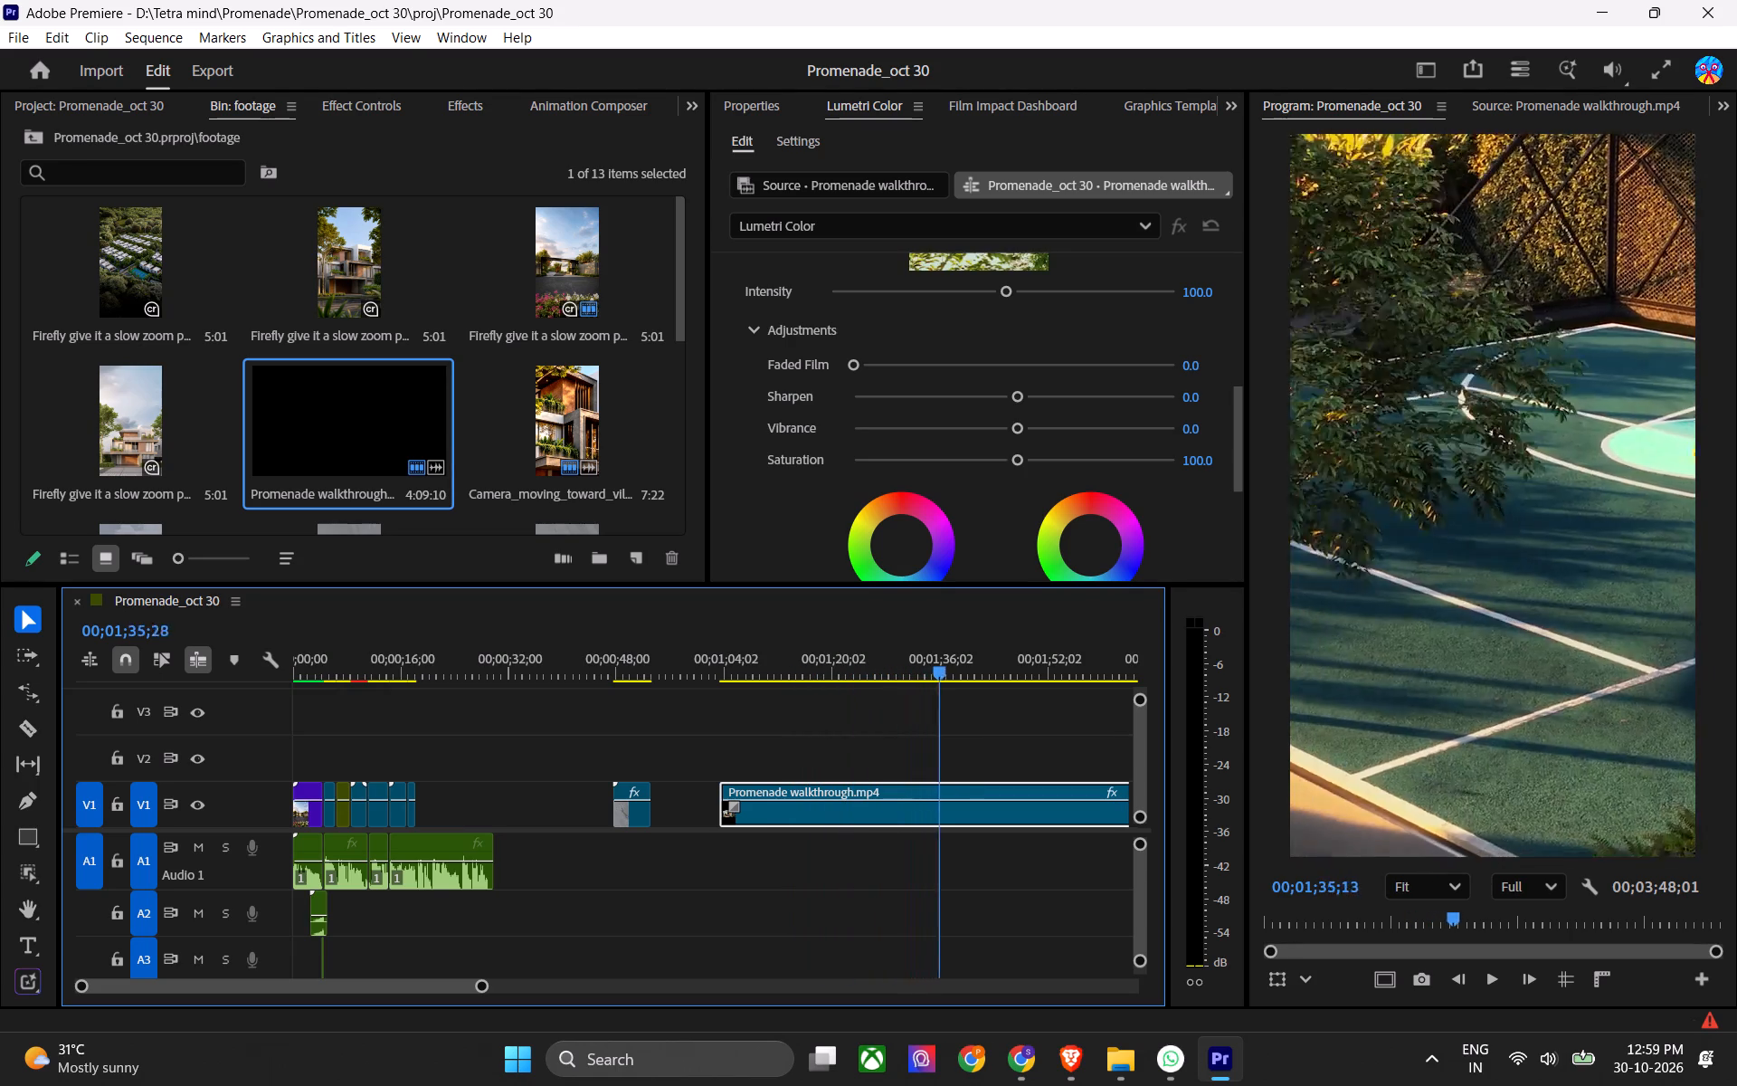
{"action": "left_click_drag", "start_coordinate": [941, 660], "coordinate": [977, 661]}
{"action": "scroll", "coordinate": [916, 757], "scroll_direction": "down", "scroll_amount": 7}
{"action": "left_click_drag", "start_coordinate": [747, 666], "coordinate": [769, 678]}
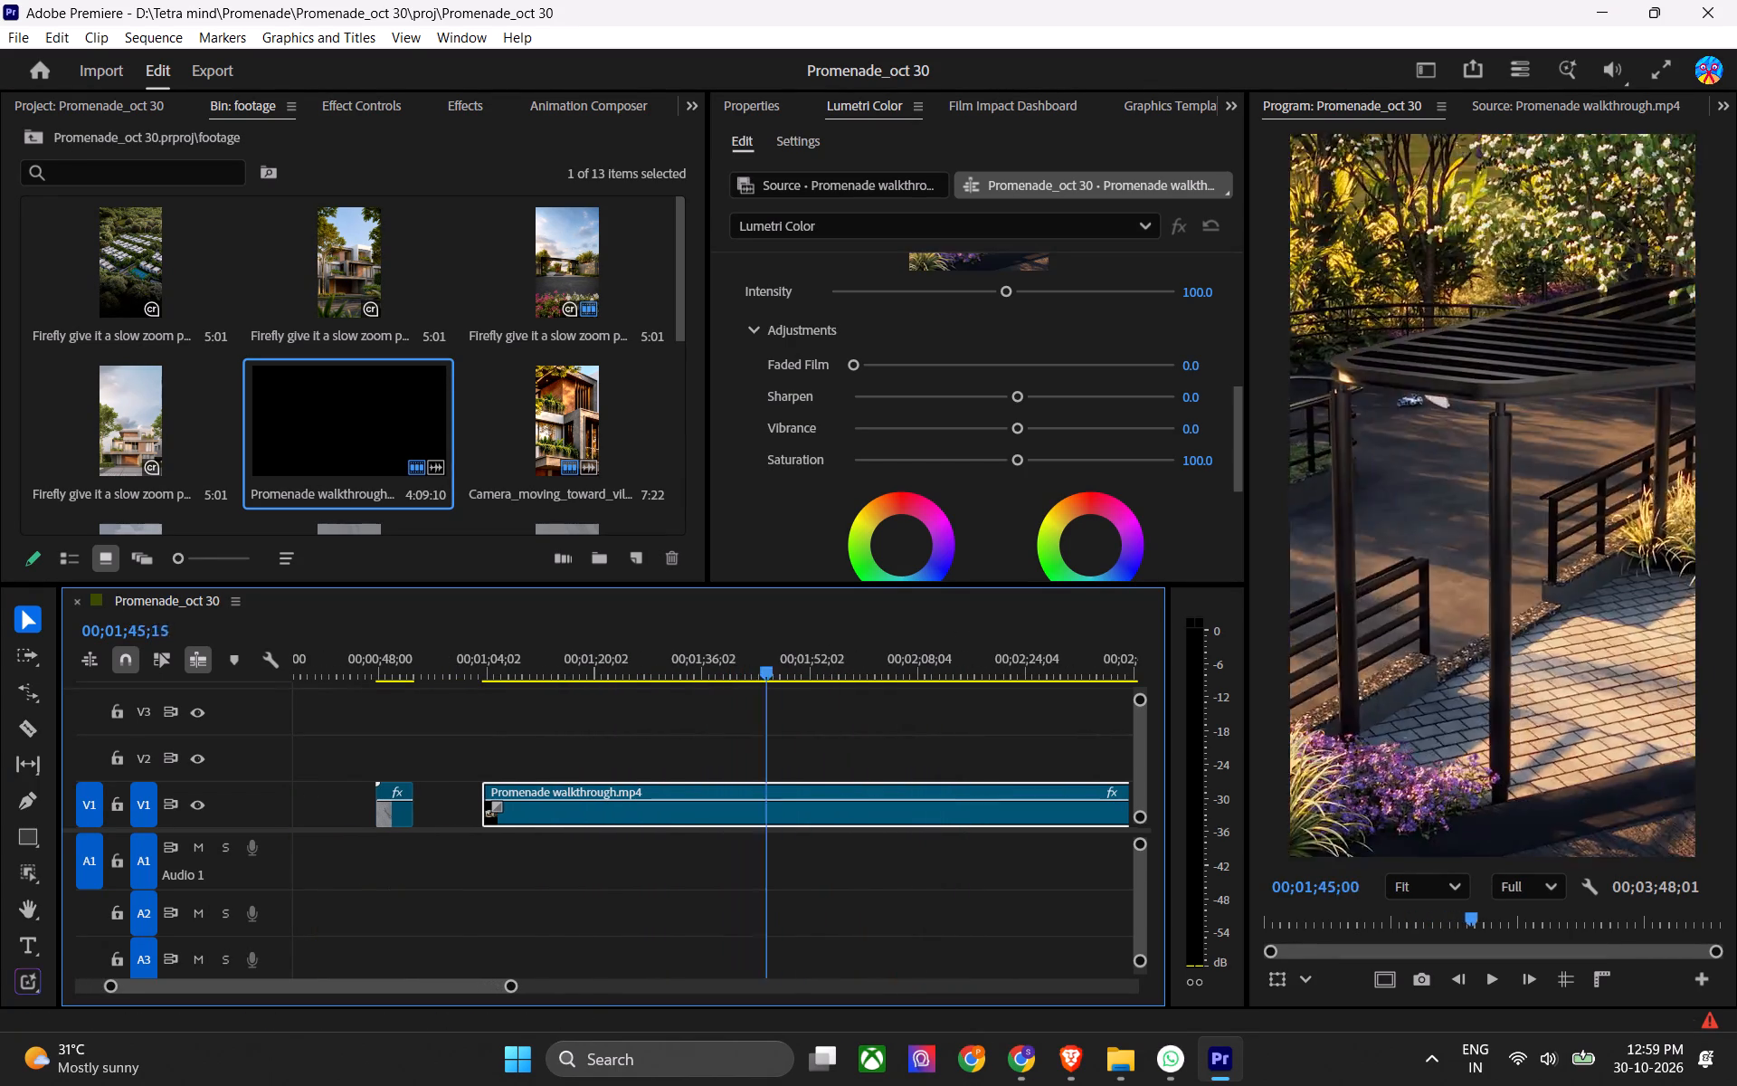
{"action": "left_click_drag", "start_coordinate": [769, 678], "coordinate": [844, 690]}
{"action": "scroll", "coordinate": [788, 748], "scroll_direction": "down", "scroll_amount": 7}
Examine the evening part of the walkthrough clip for a usable shot, then return to the living room section near its start.
{"action": "left_click_drag", "start_coordinate": [591, 665], "coordinate": [745, 670]}
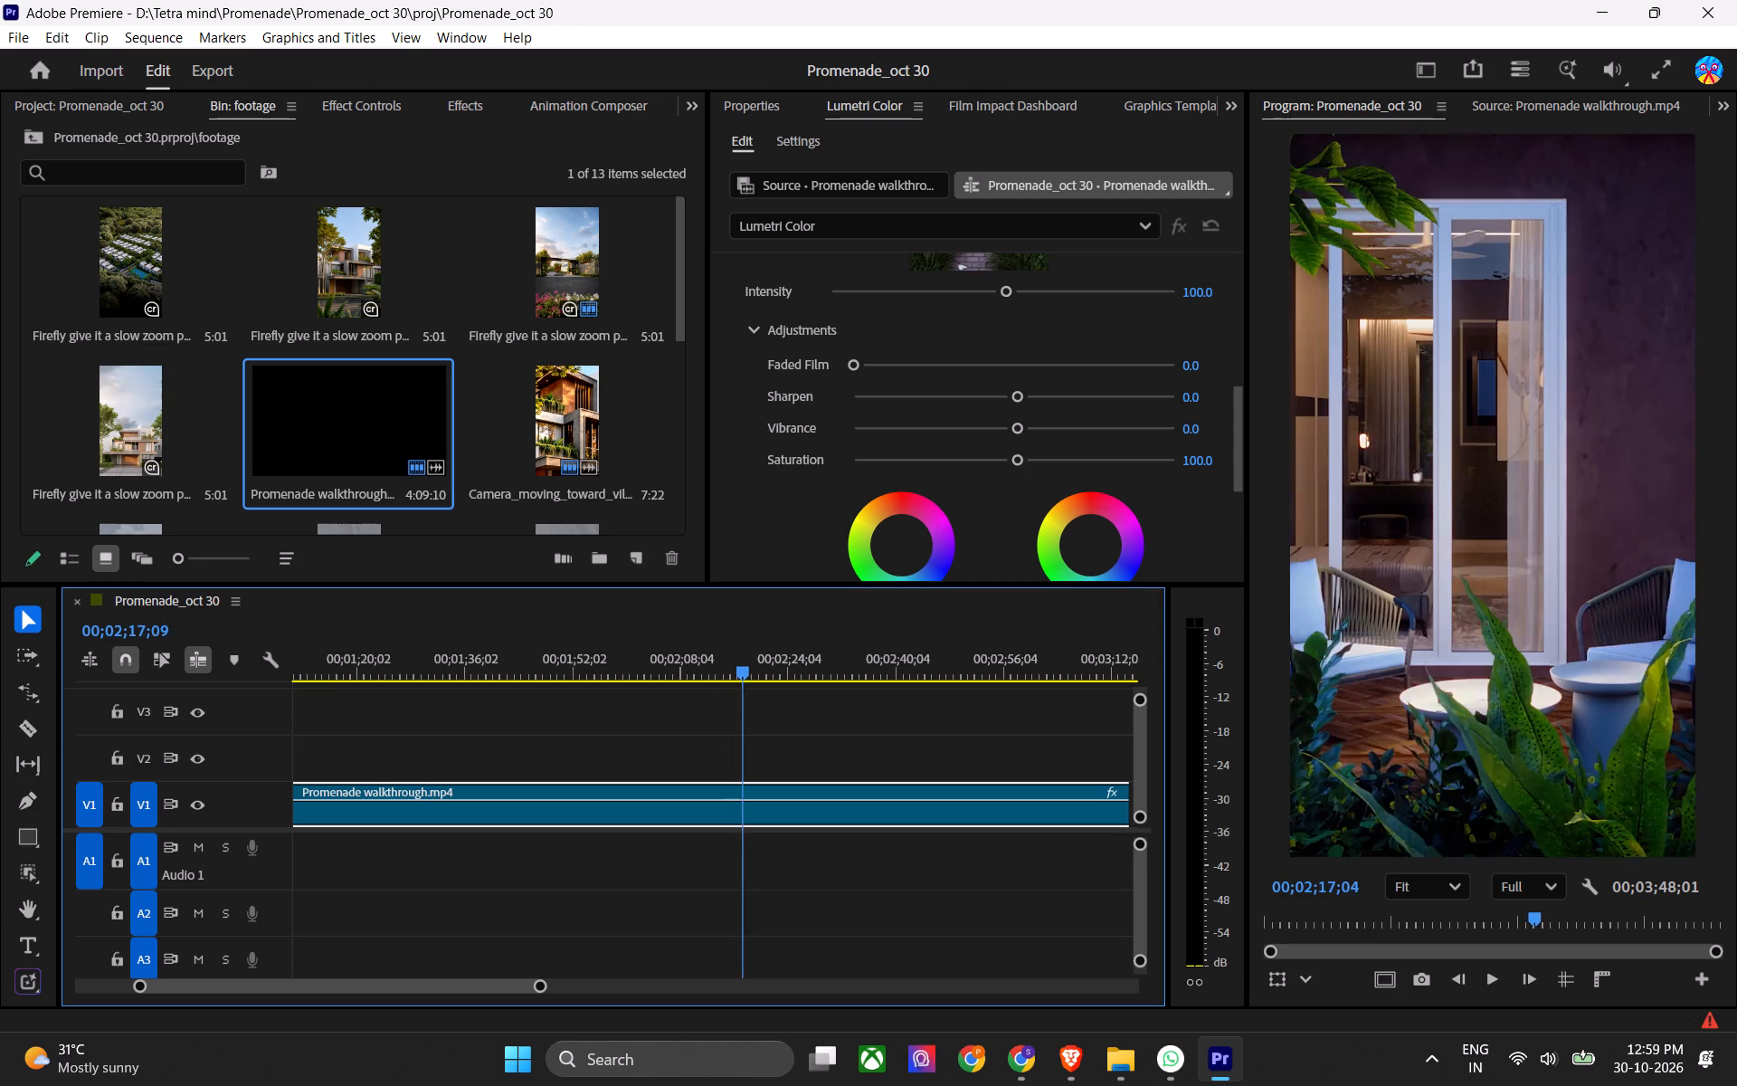
{"action": "left_click_drag", "start_coordinate": [745, 670], "coordinate": [759, 655]}
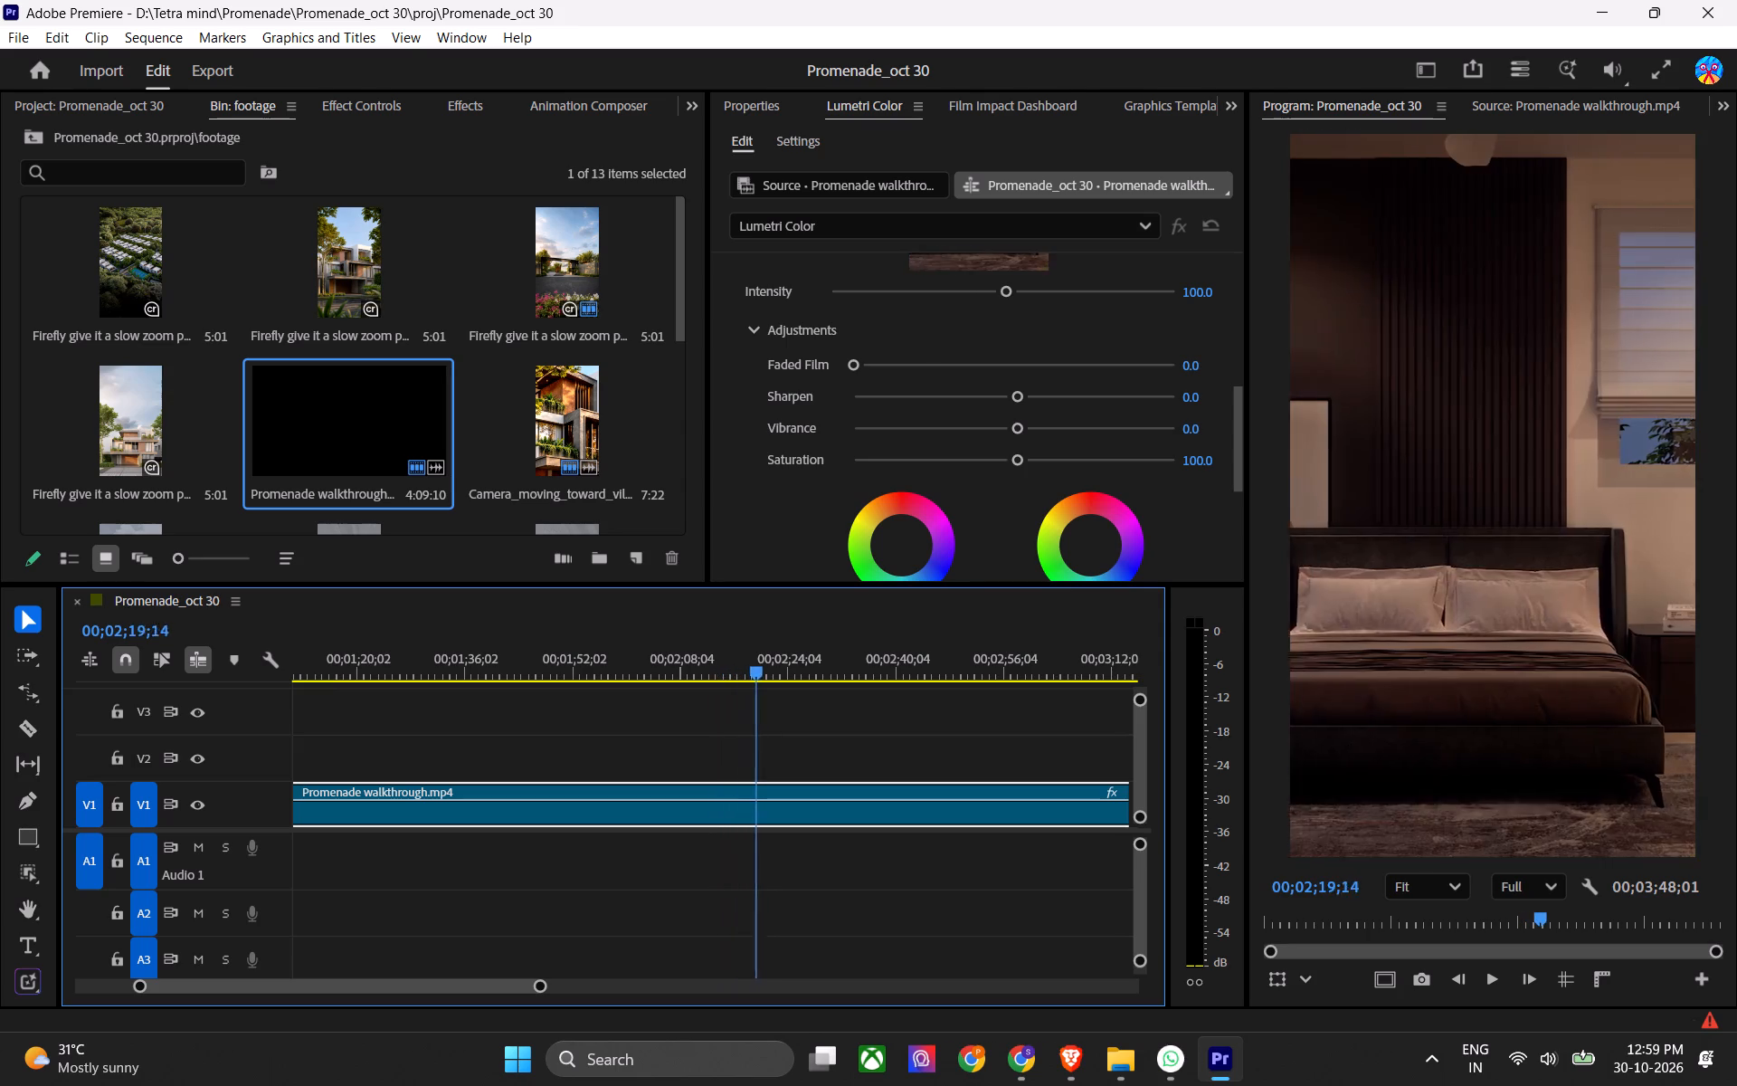
{"action": "left_click_drag", "start_coordinate": [759, 655], "coordinate": [832, 635]}
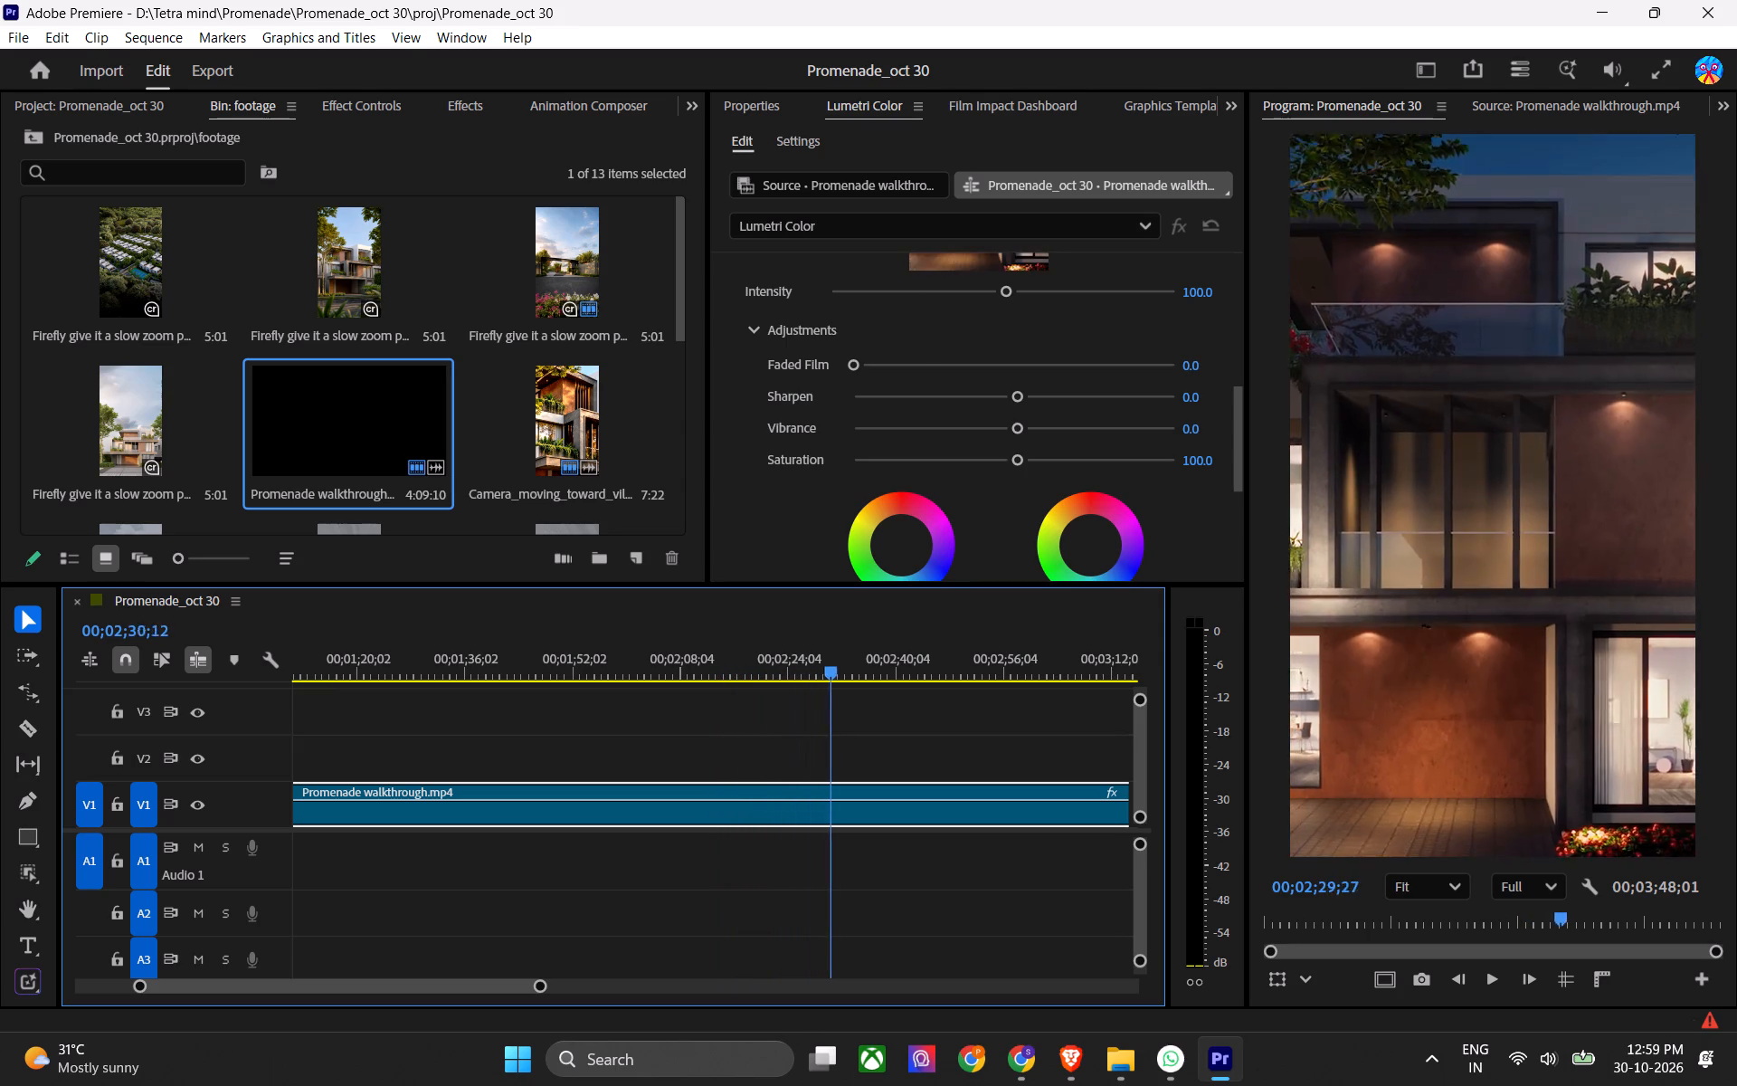
{"action": "left_click_drag", "start_coordinate": [832, 635], "coordinate": [925, 613]}
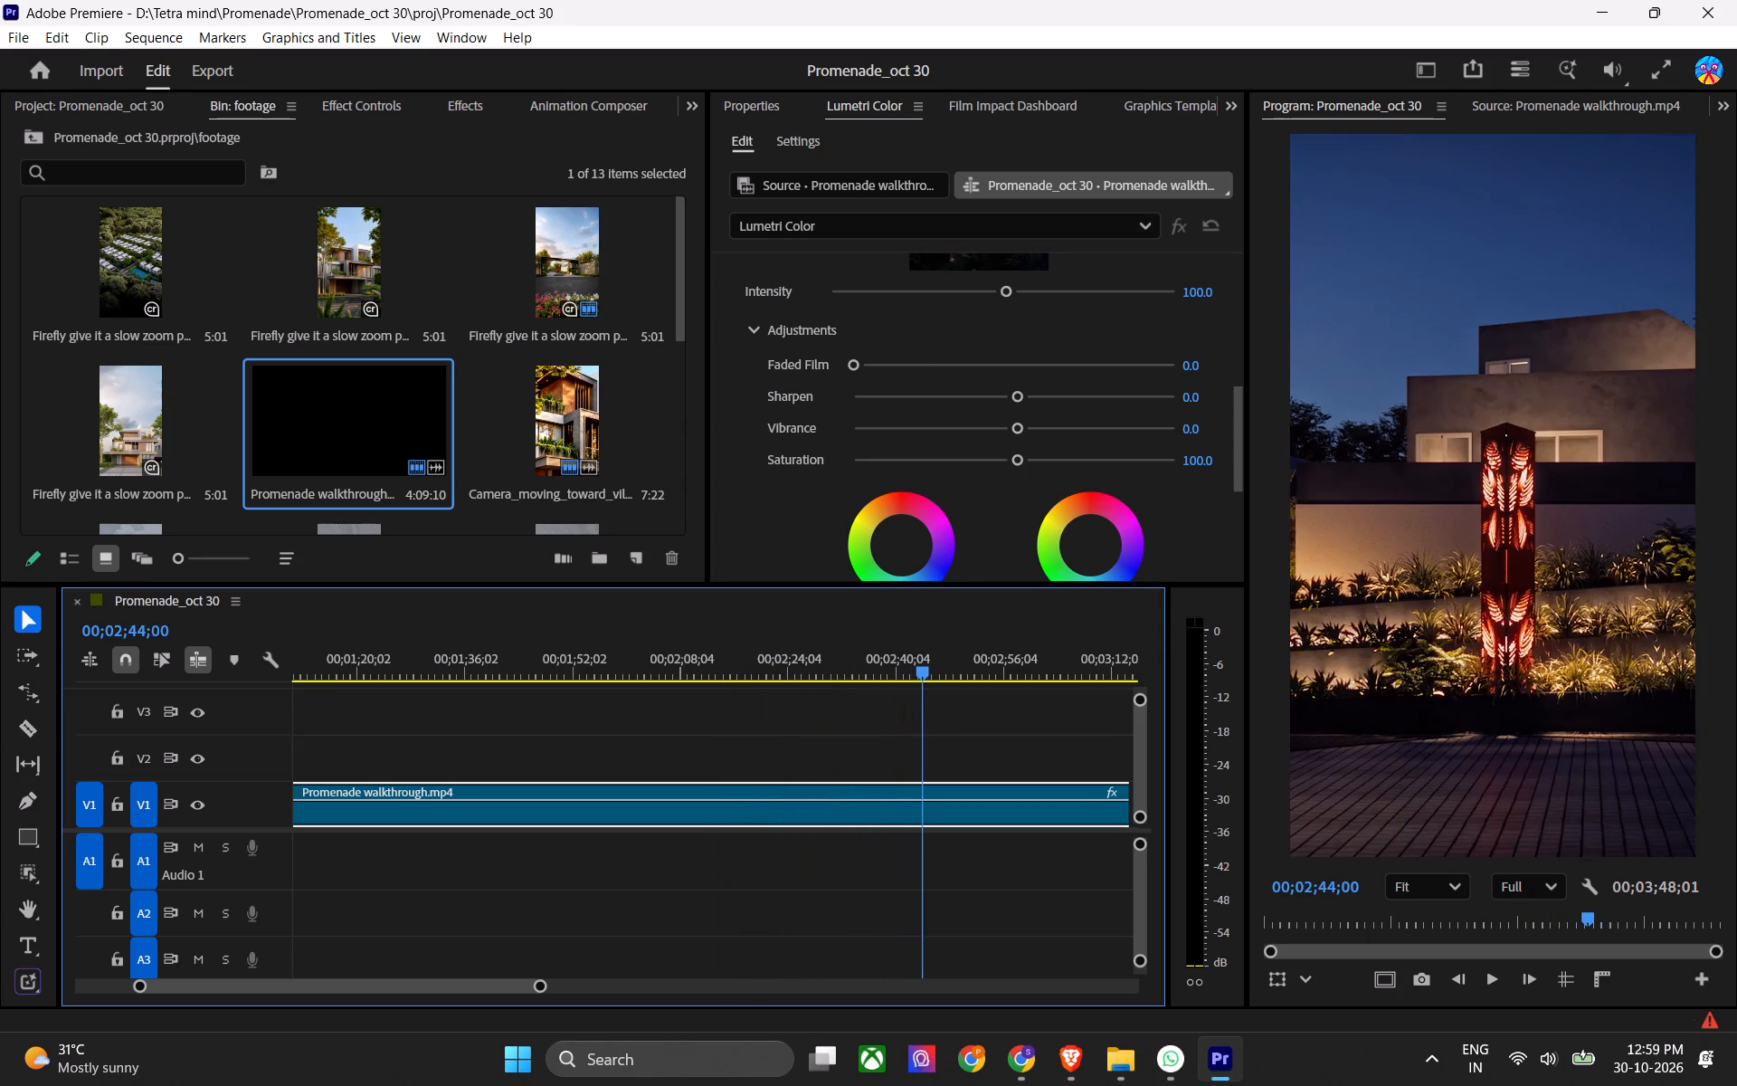
{"action": "left_click_drag", "start_coordinate": [925, 613], "coordinate": [922, 618]}
{"action": "scroll", "coordinate": [794, 709], "scroll_direction": "down", "scroll_amount": 6}
{"action": "left_click_drag", "start_coordinate": [724, 687], "coordinate": [807, 690]}
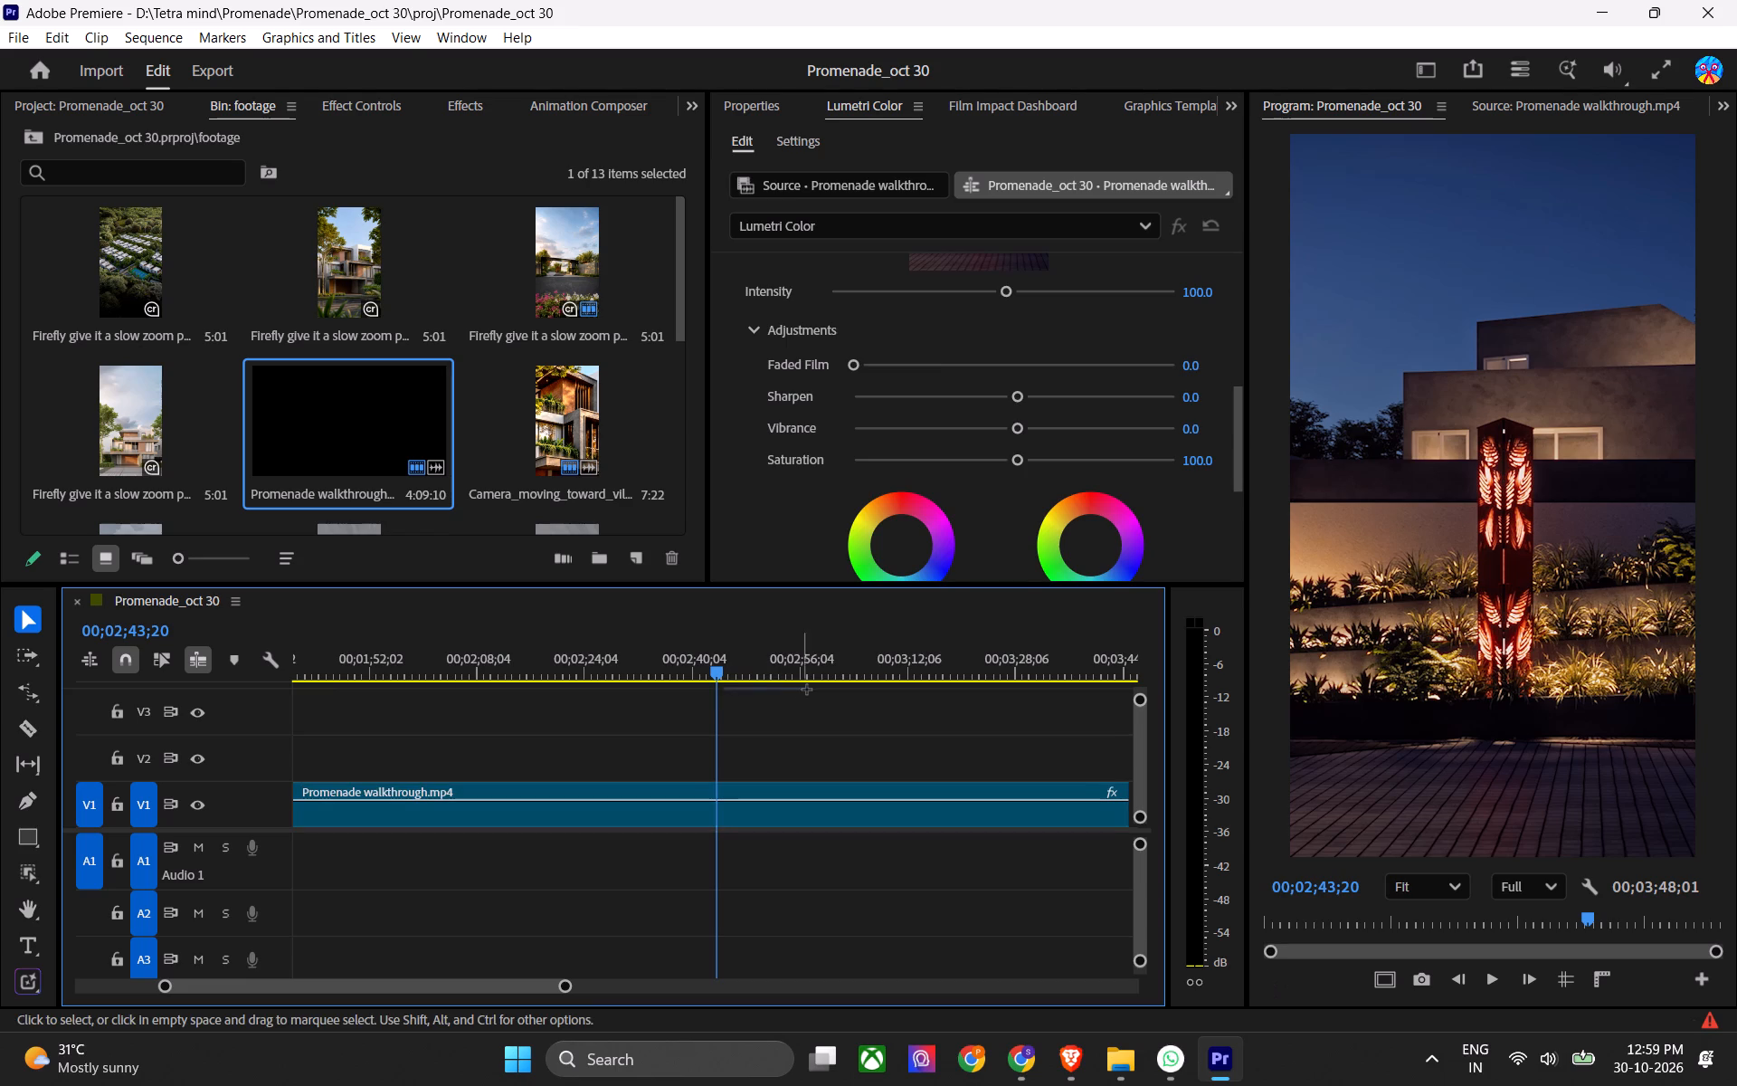
{"action": "left_click_drag", "start_coordinate": [807, 690], "coordinate": [791, 684]}
{"action": "left_click_drag", "start_coordinate": [699, 668], "coordinate": [812, 678]}
{"action": "scroll", "coordinate": [779, 736], "scroll_direction": "down", "scroll_amount": 7, "text": "alt"}
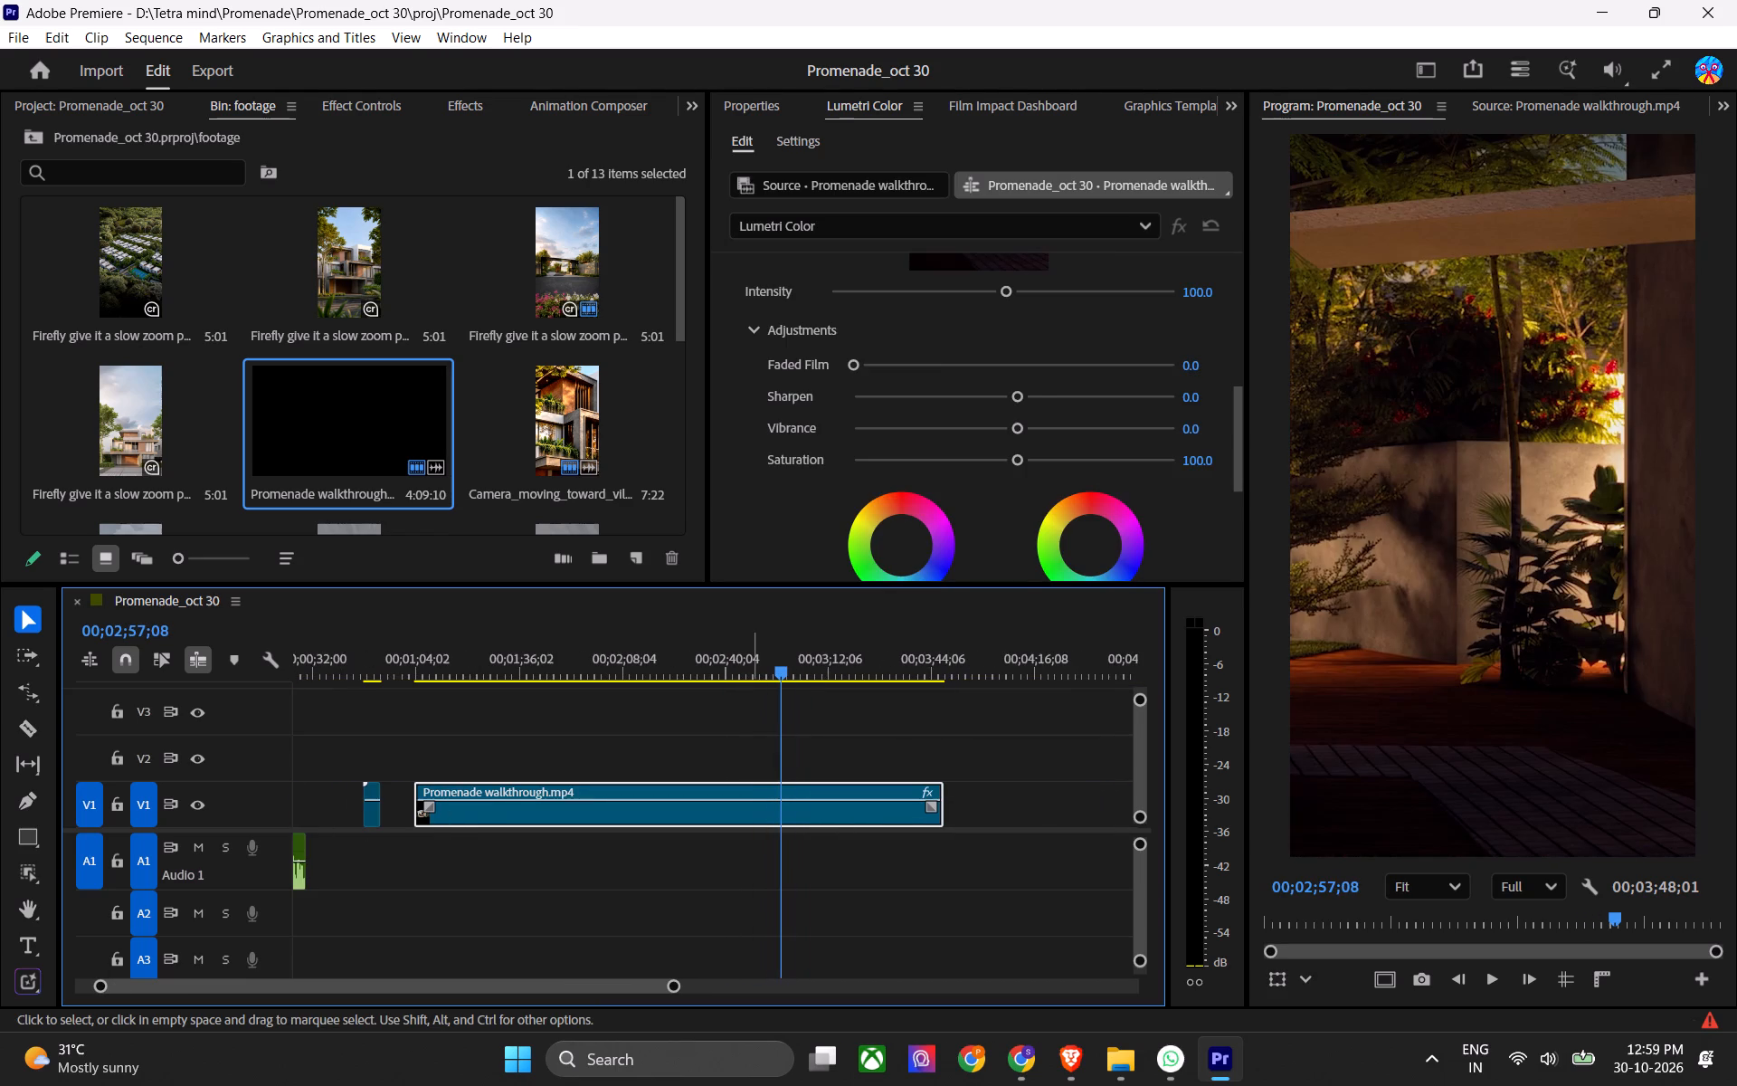
{"action": "left_click_drag", "start_coordinate": [780, 681], "coordinate": [812, 685]}
{"action": "left_click_drag", "start_coordinate": [792, 665], "coordinate": [815, 672]}
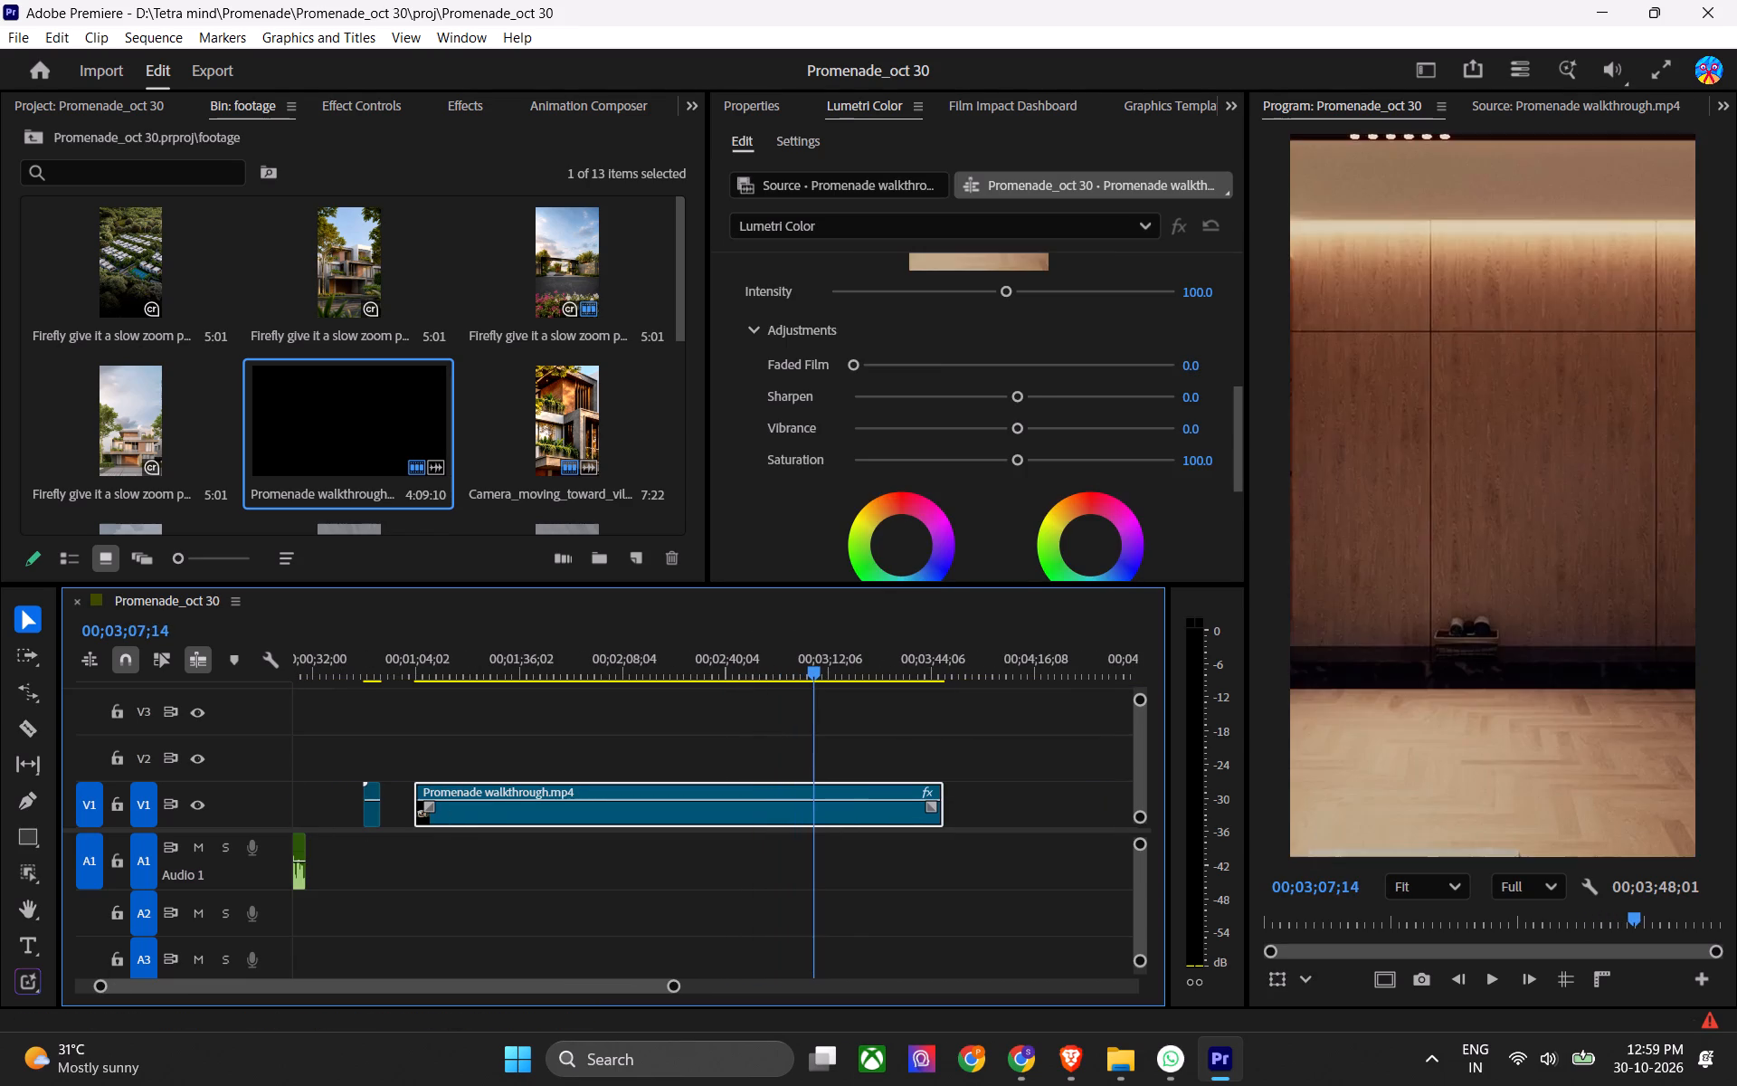
{"action": "left_click_drag", "start_coordinate": [815, 672], "coordinate": [844, 665]}
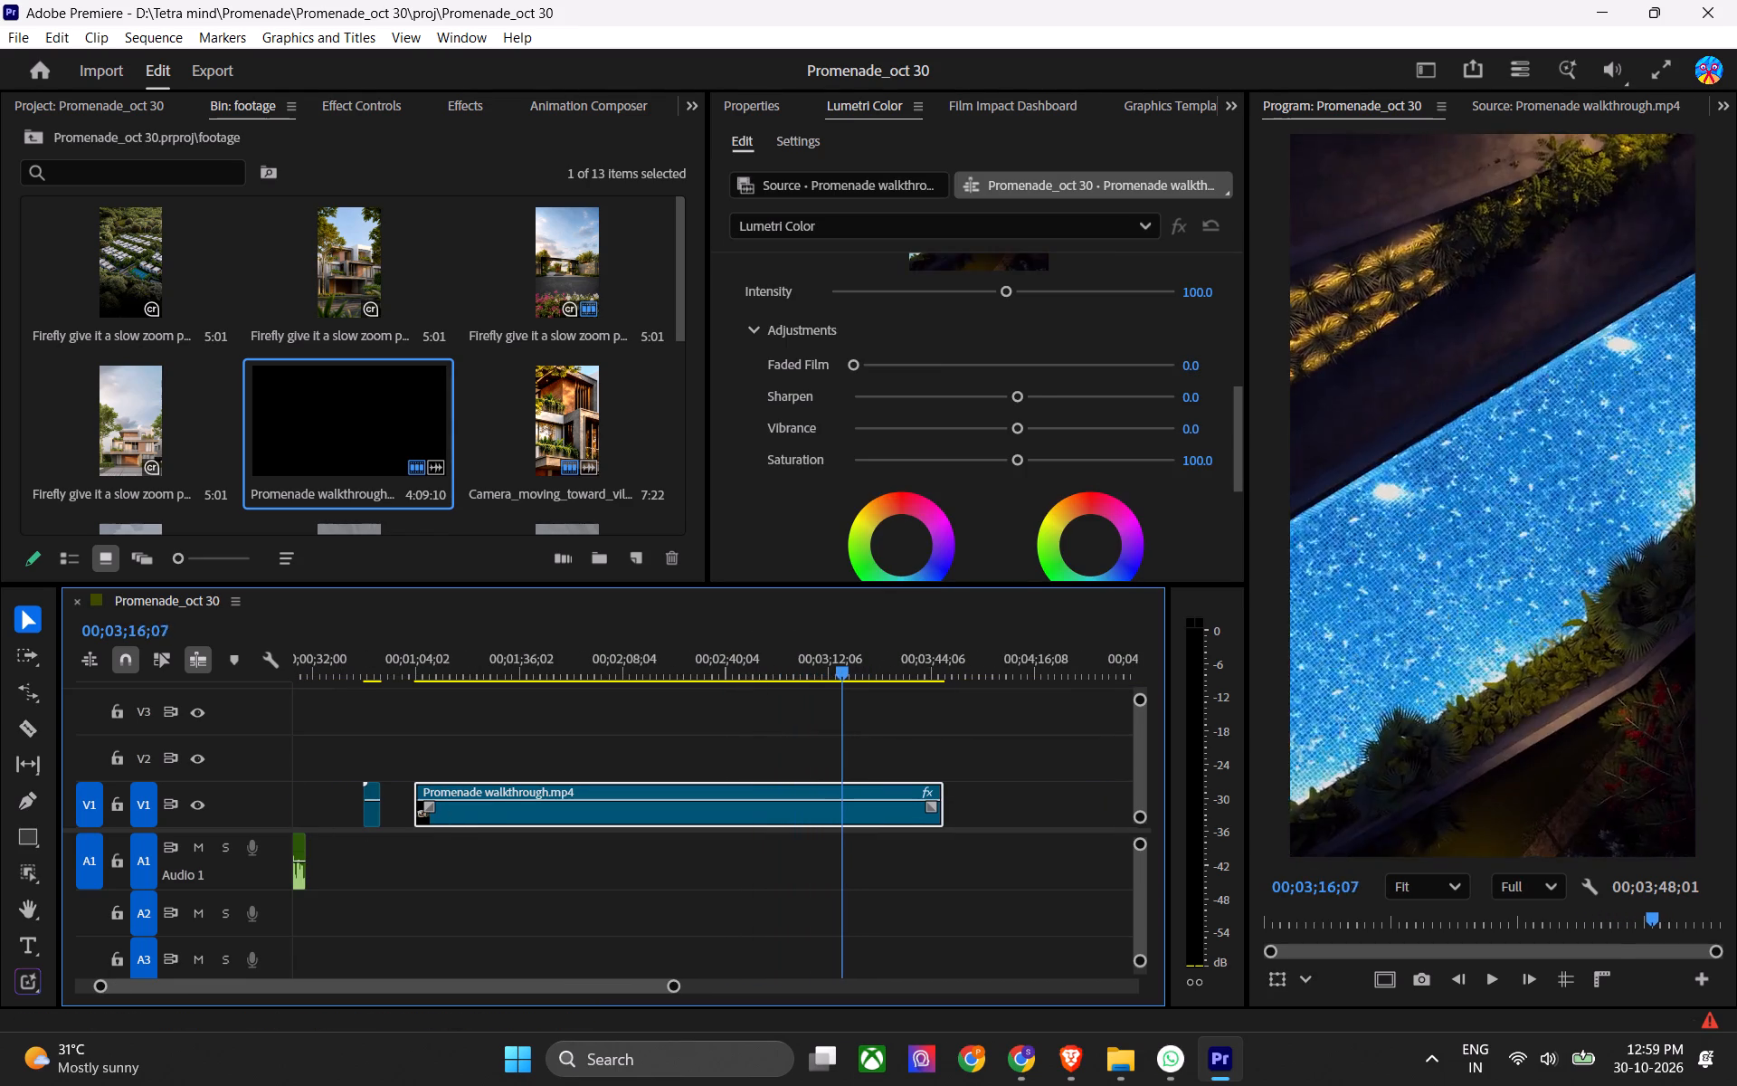
{"action": "left_click_drag", "start_coordinate": [844, 665], "coordinate": [838, 674]}
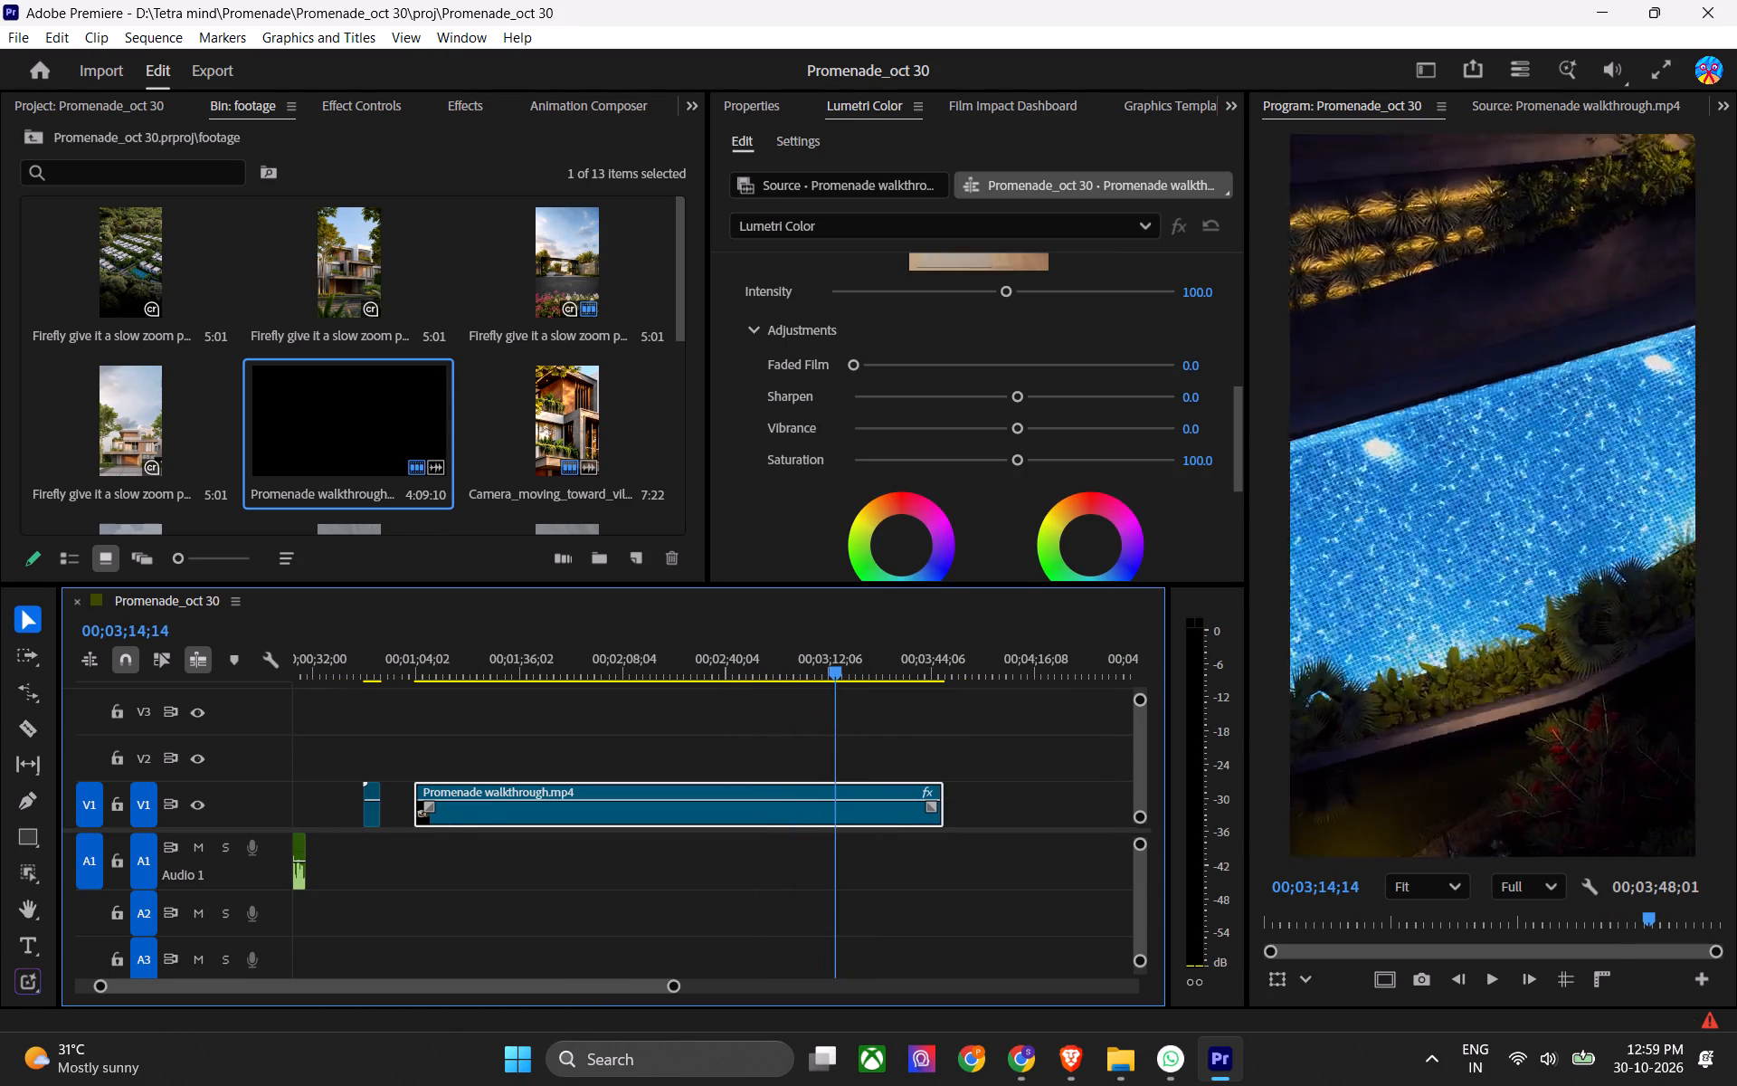
{"action": "left_click_drag", "start_coordinate": [838, 674], "coordinate": [607, 705]}
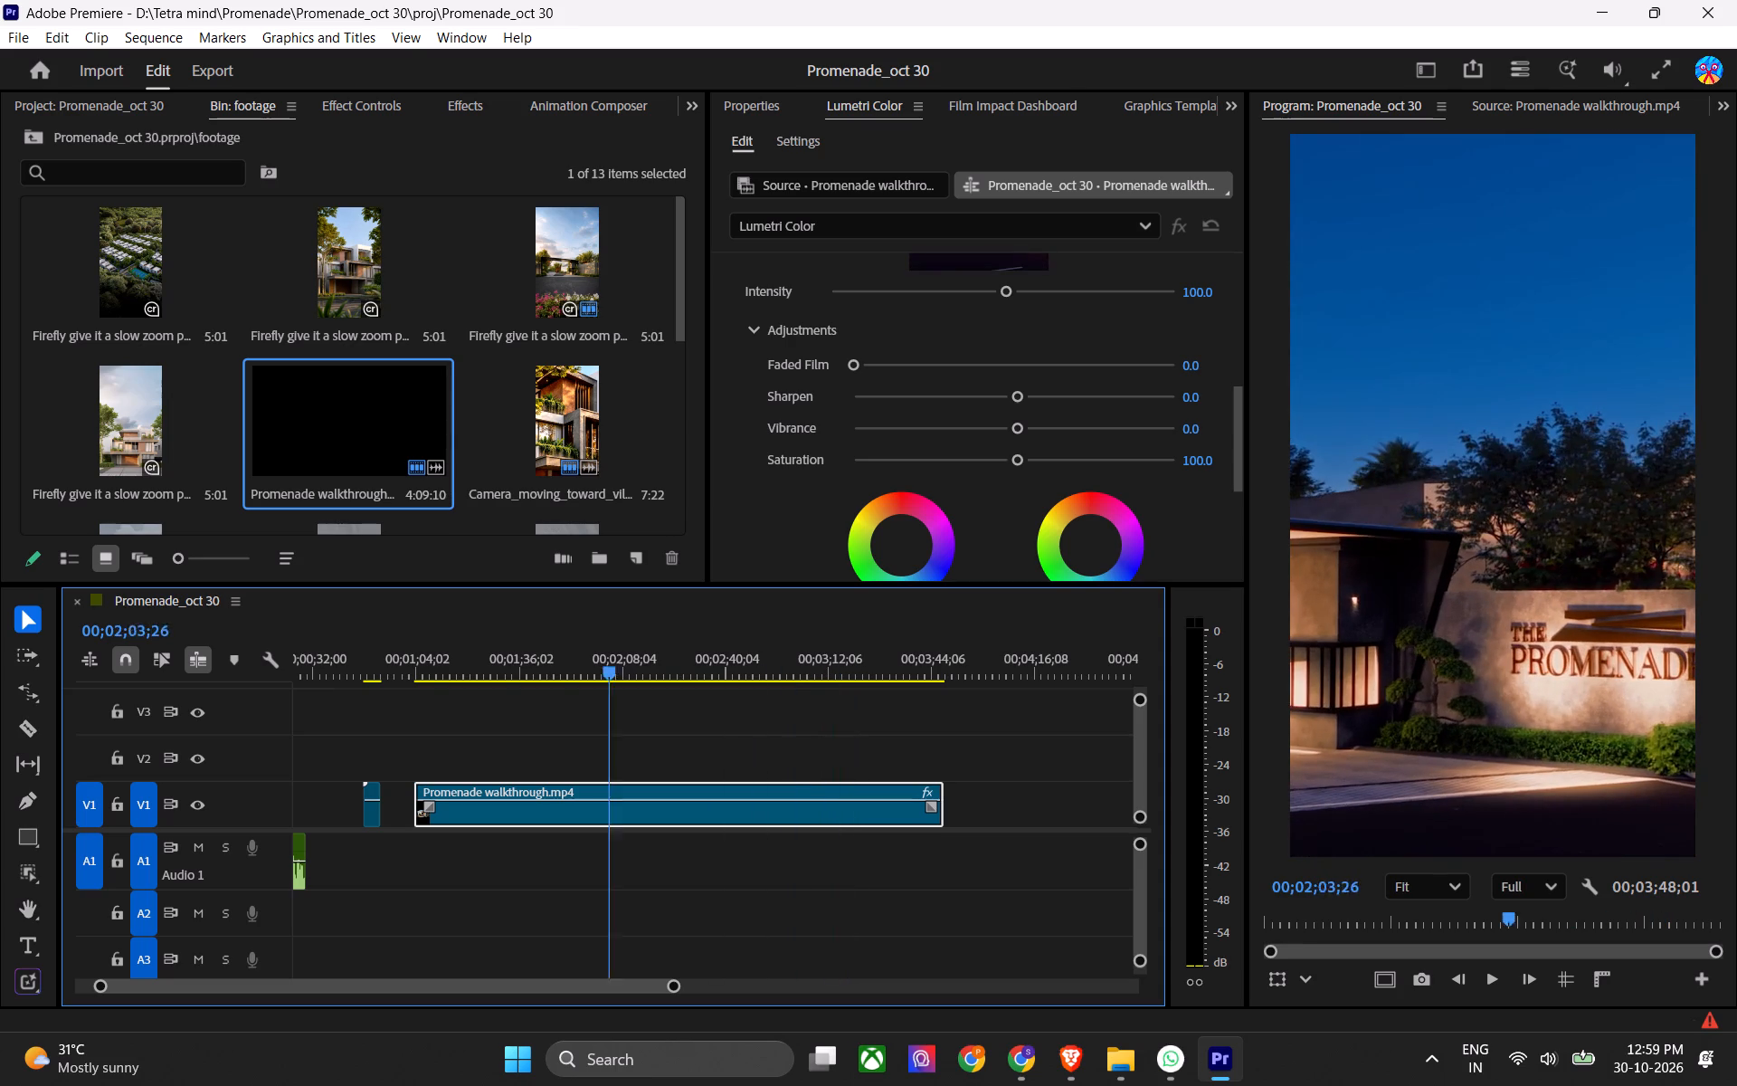
{"action": "left_click_drag", "start_coordinate": [607, 705], "coordinate": [432, 713]}
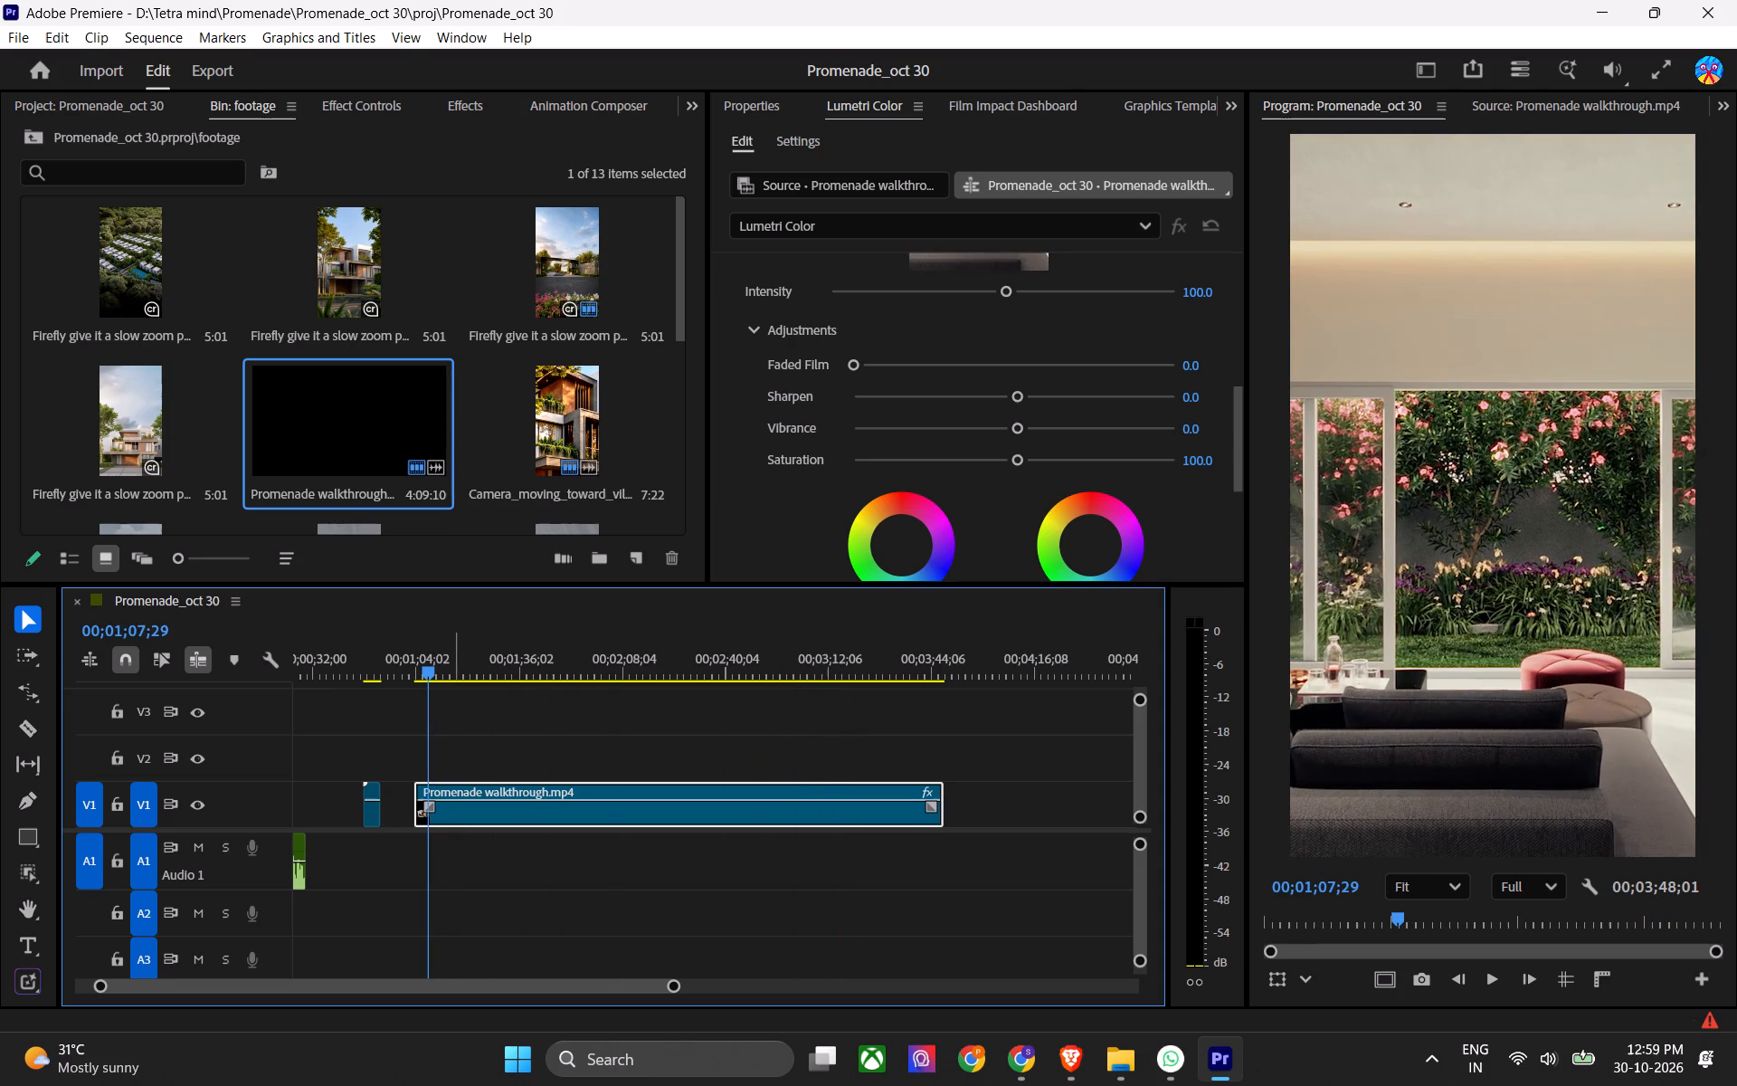
Split the walkthrough clip at 00;01;08;21 and 00;01;05;07 to isolate the living room shot.
{"action": "key", "text": "Up"}
{"action": "key", "text": "space"}
{"action": "scroll", "coordinate": [485, 729], "scroll_direction": "up", "scroll_amount": 4, "text": "alt"}
{"action": "scroll", "coordinate": [605, 733], "scroll_direction": "up", "scroll_amount": 7, "text": "alt"}
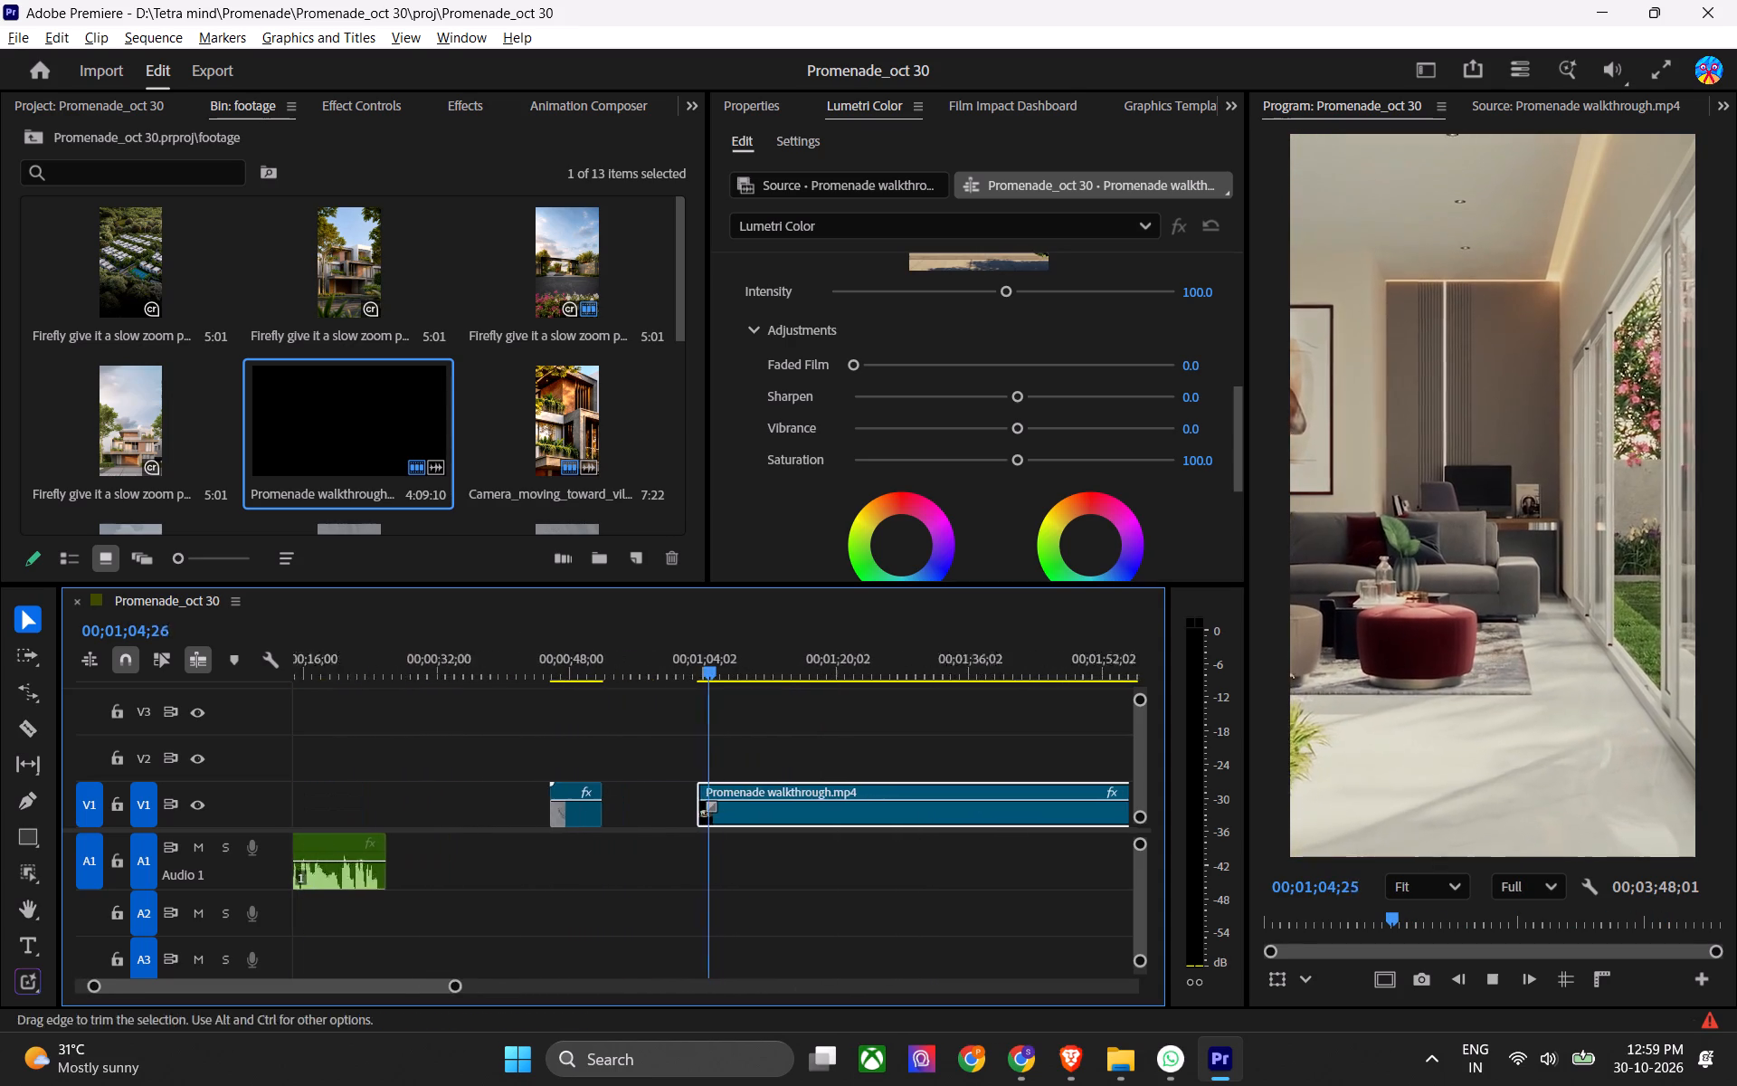
{"action": "scroll", "coordinate": [717, 816], "scroll_direction": "up", "scroll_amount": 20, "text": "alt"}
{"action": "scroll", "coordinate": [717, 816], "scroll_direction": "up", "scroll_amount": 1, "text": "alt"}
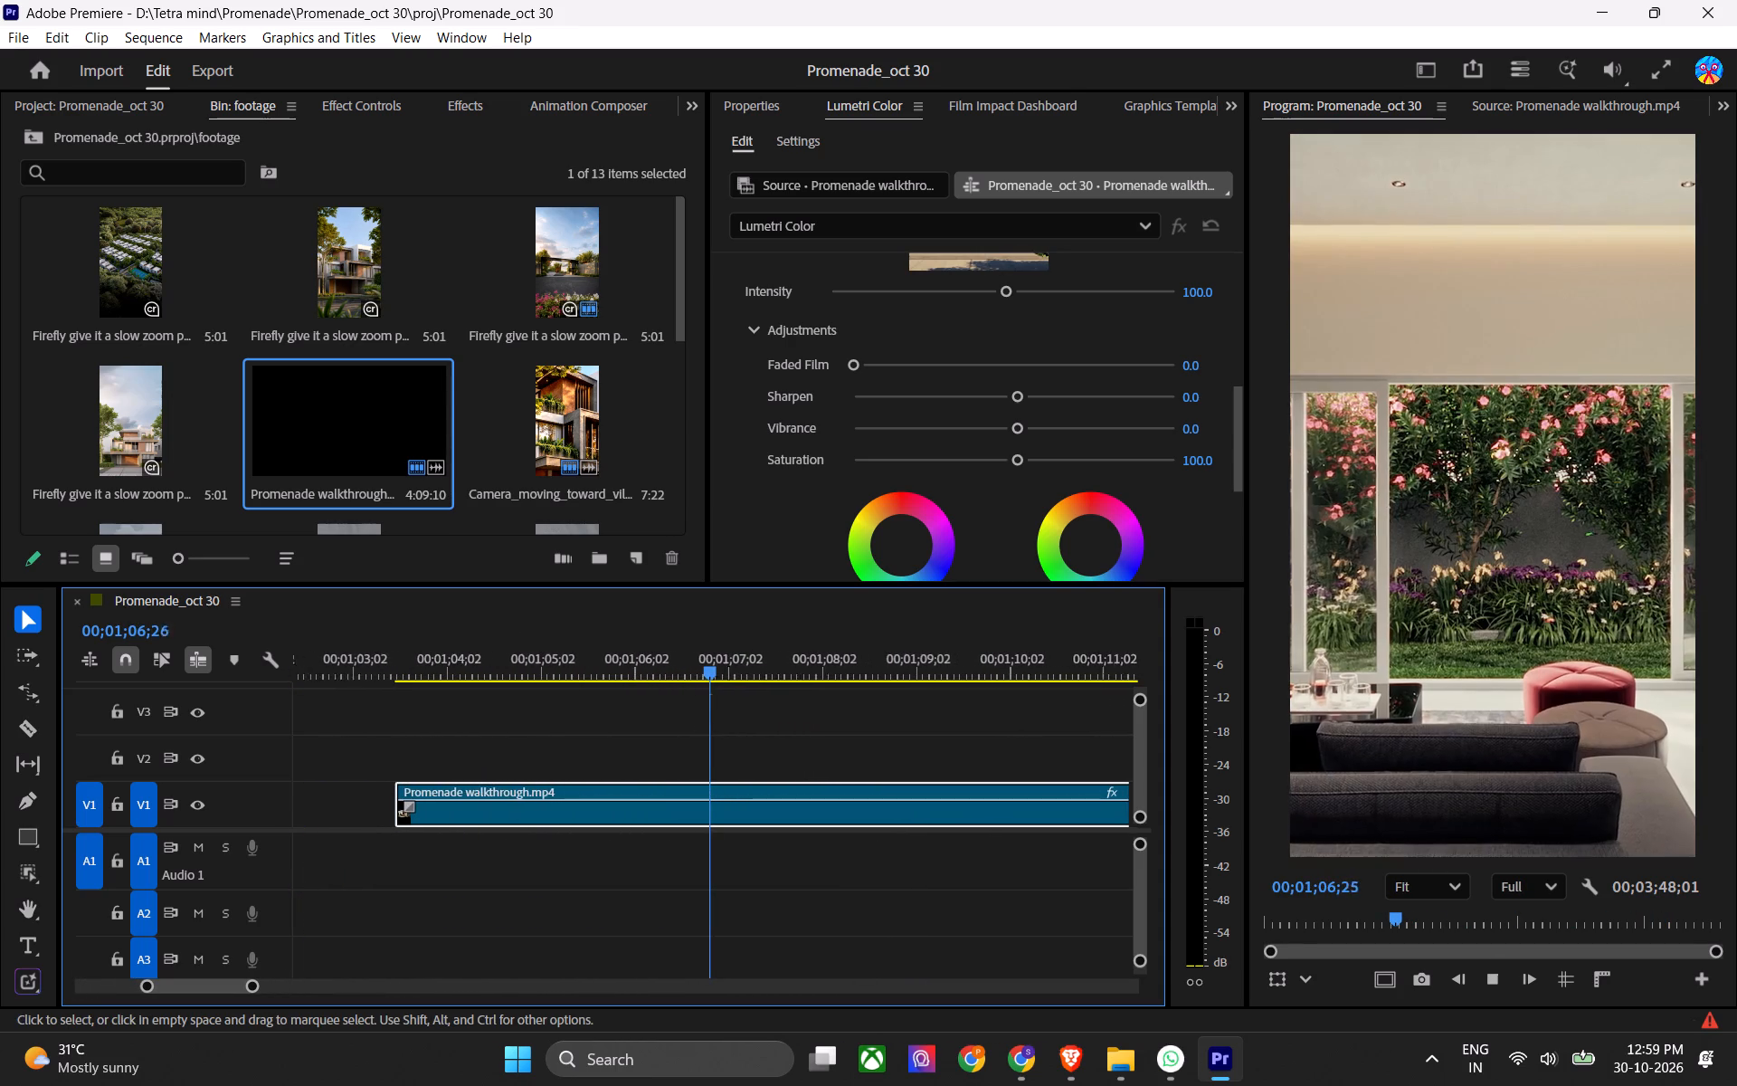
{"action": "key", "text": "space"}
{"action": "left_click_drag", "start_coordinate": [709, 672], "coordinate": [677, 673]}
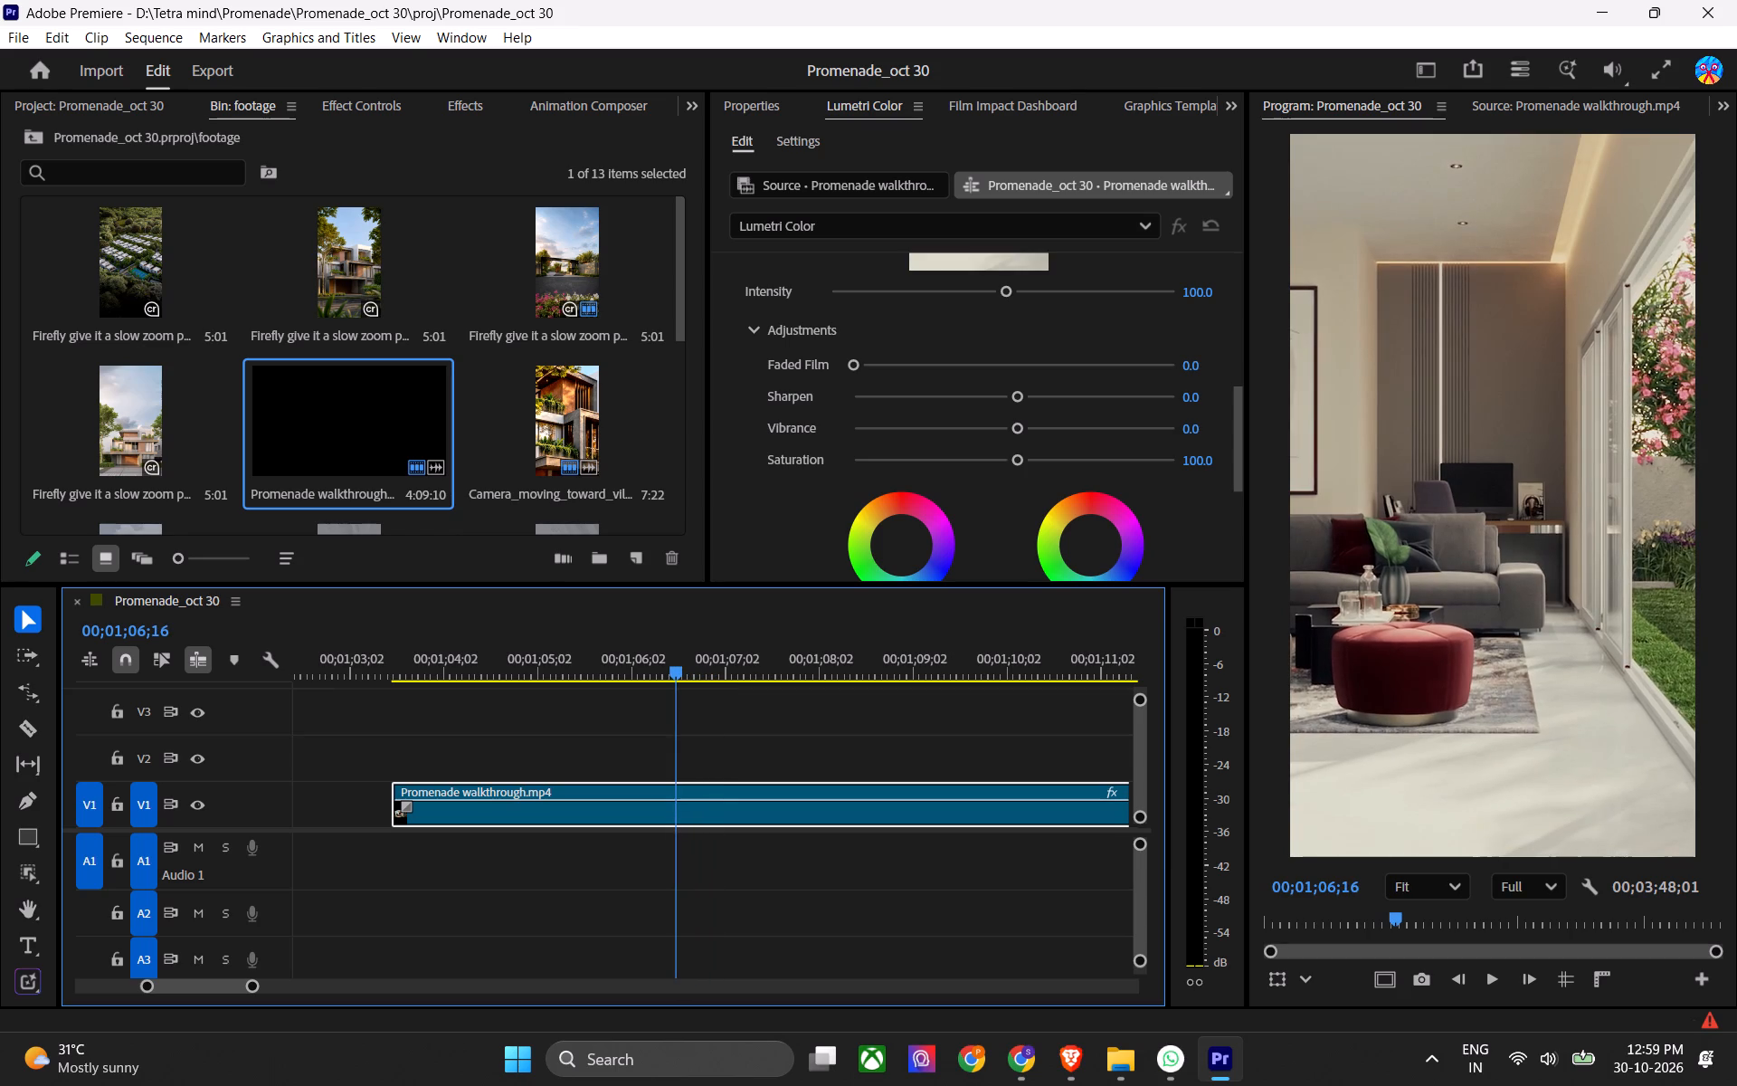
{"action": "left_click_drag", "start_coordinate": [677, 673], "coordinate": [728, 704]}
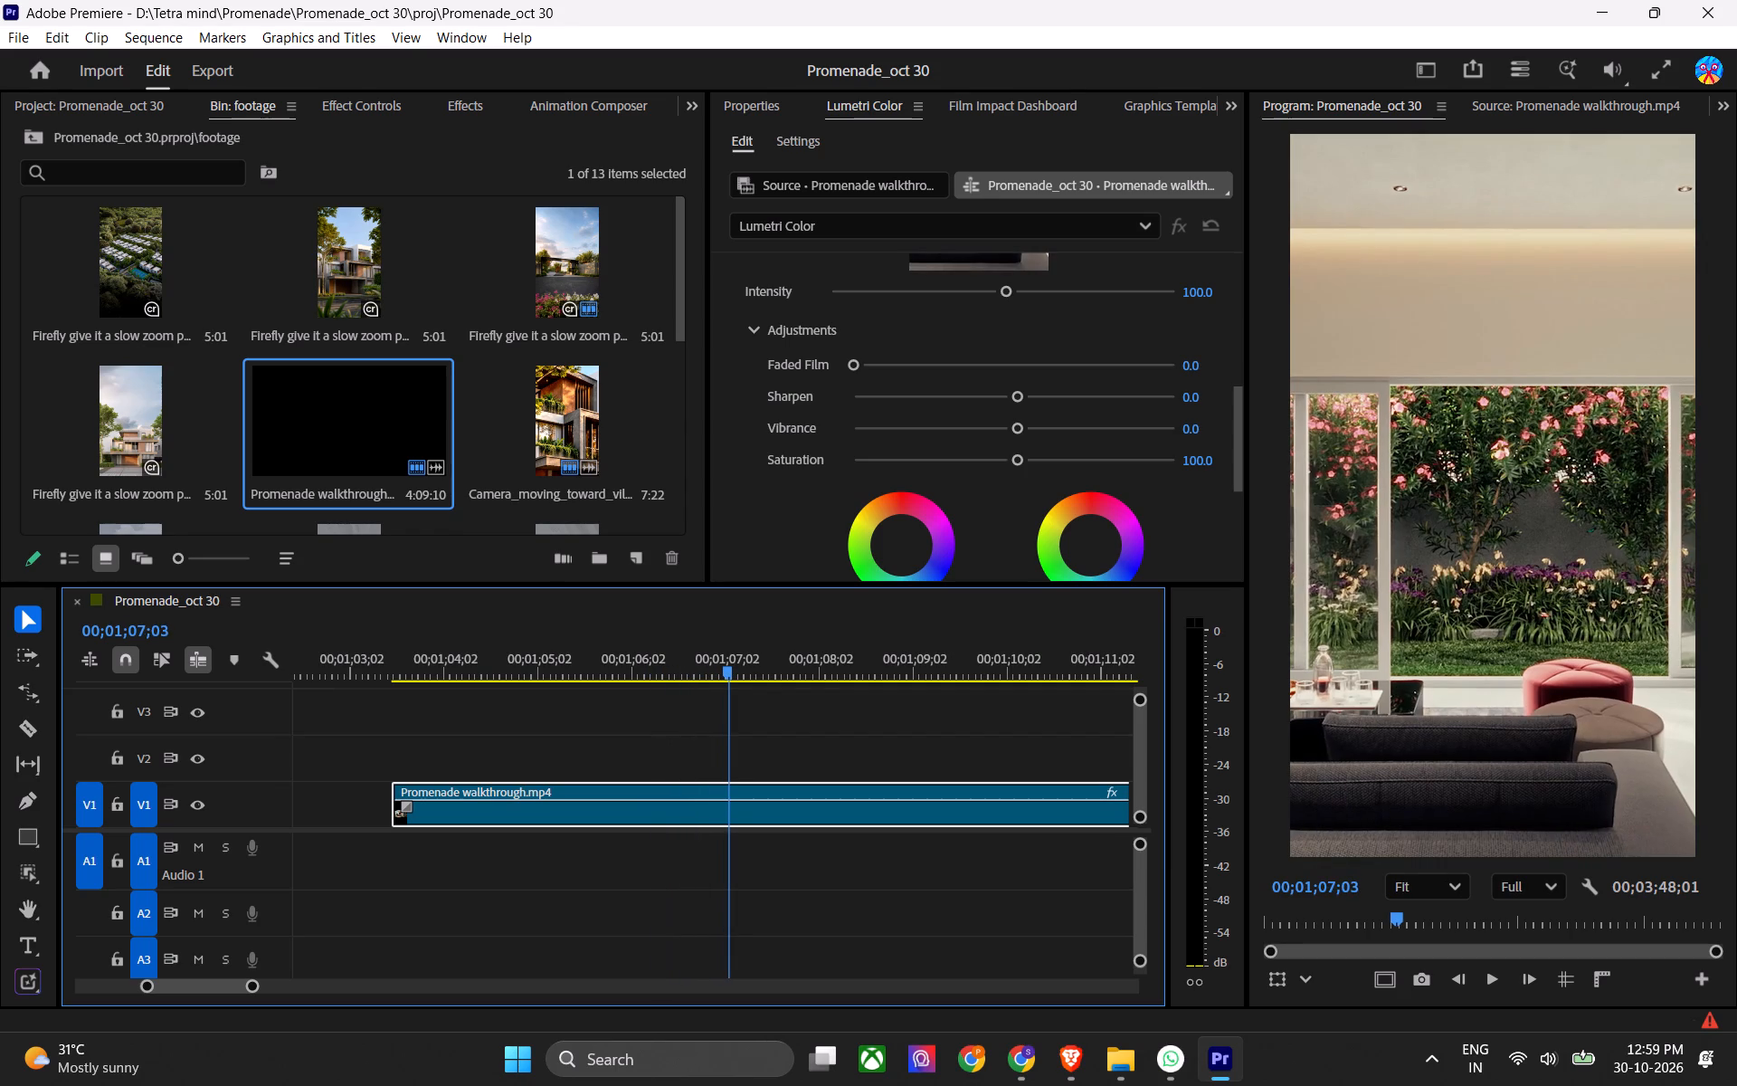
{"action": "left_click_drag", "start_coordinate": [728, 704], "coordinate": [879, 691]}
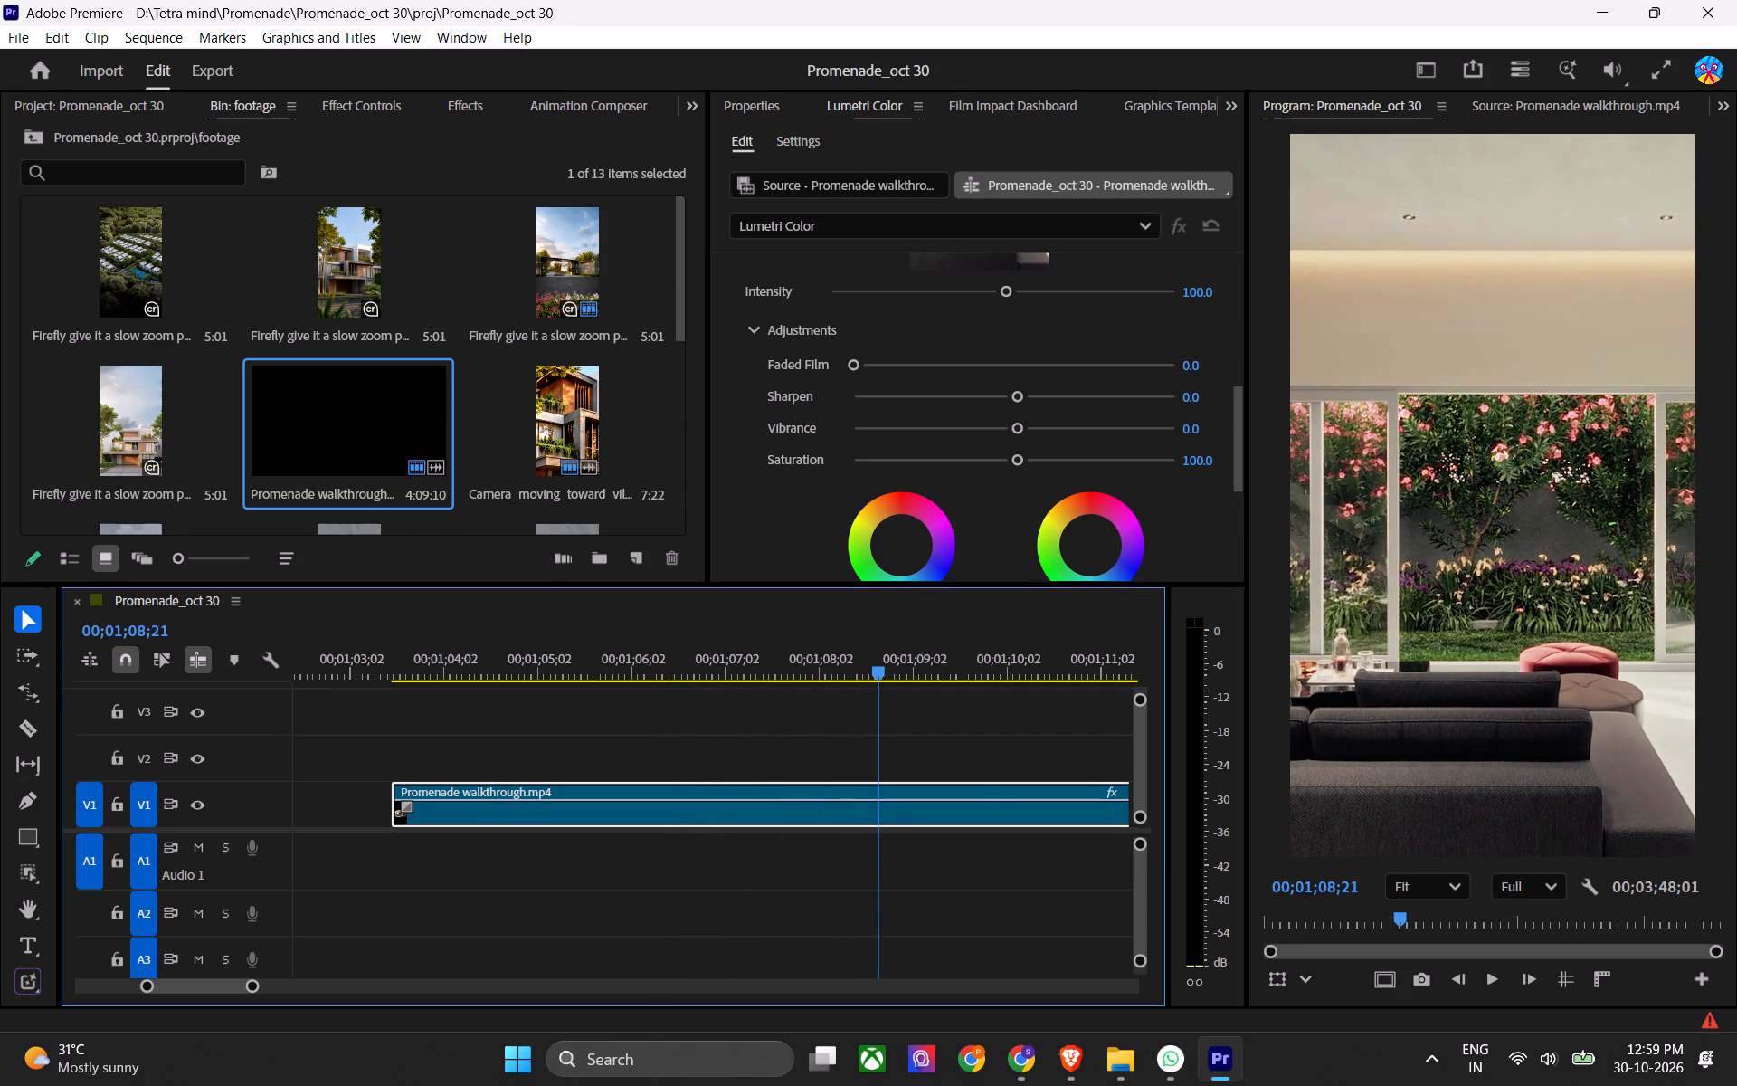
{"action": "key", "text": "c"}
{"action": "left_click_drag", "start_coordinate": [879, 691], "coordinate": [555, 707]}
{"action": "key", "text": "c"}
{"action": "scroll", "coordinate": [637, 817], "scroll_direction": "down", "scroll_amount": 8, "text": "alt"}
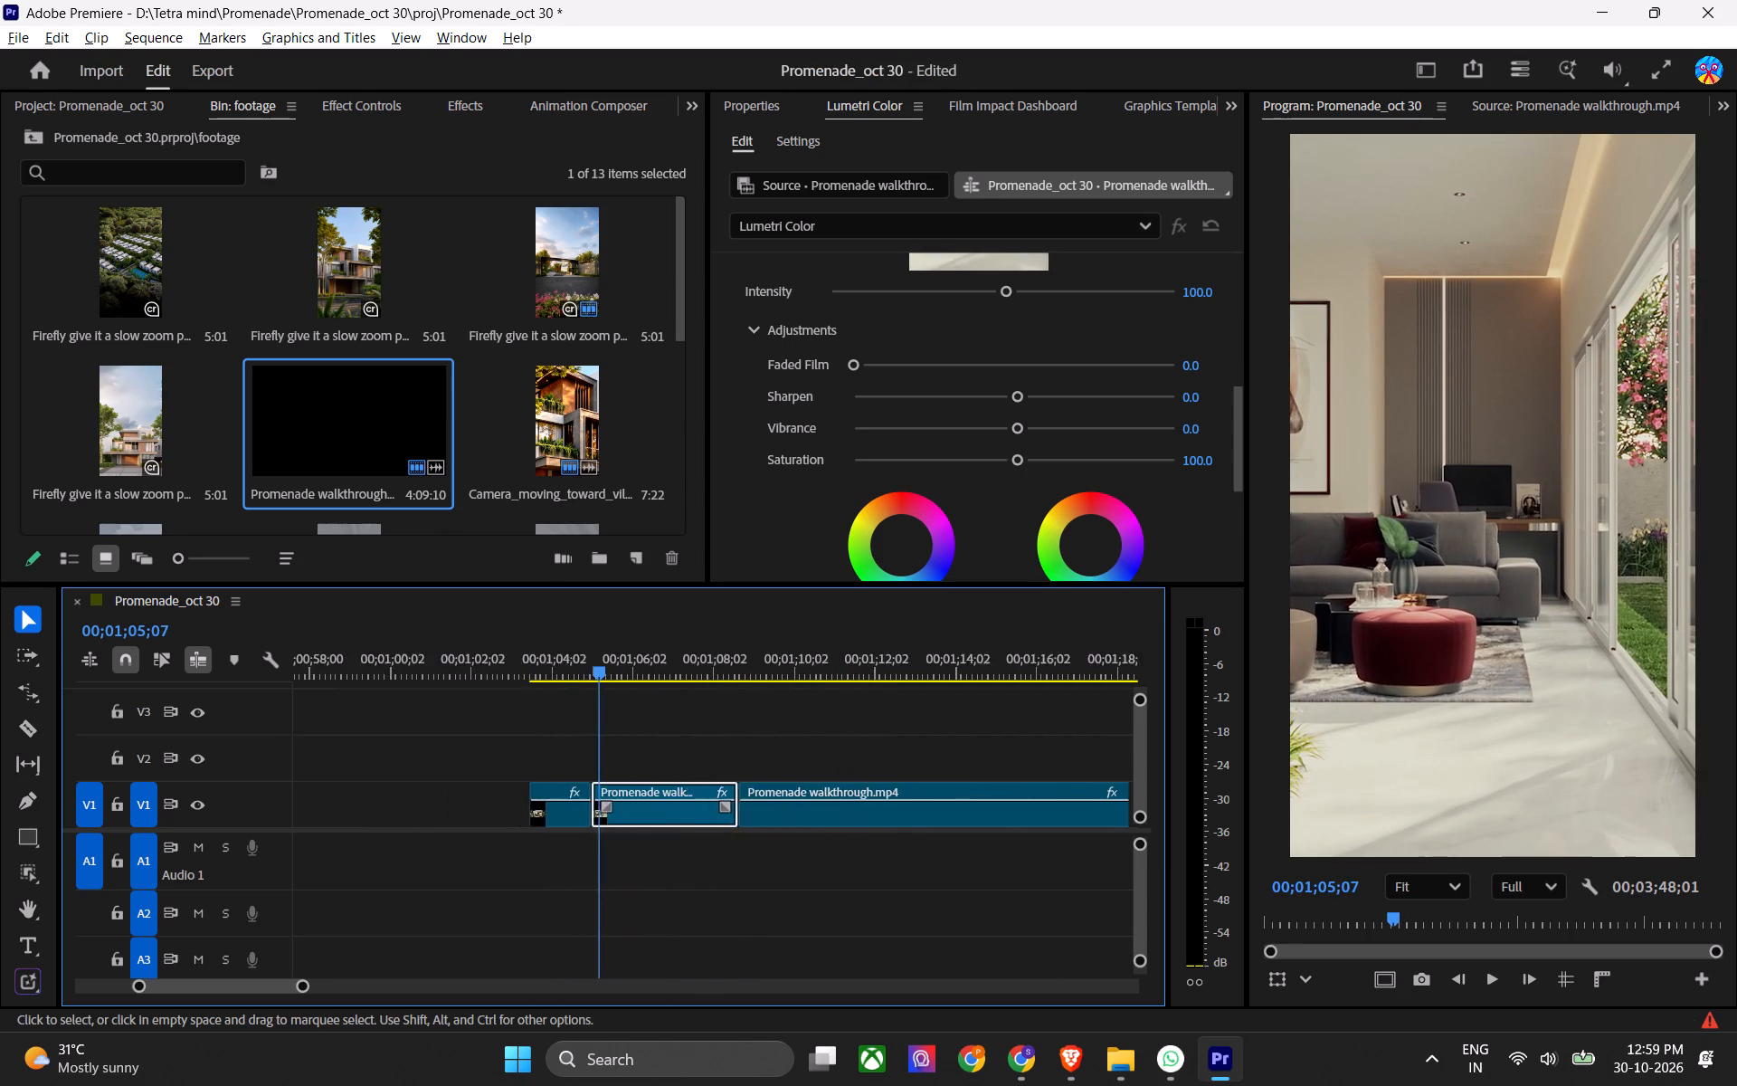
Delete the leftover walkthrough piece just before the isolated living room shot.
{"action": "scroll", "coordinate": [633, 836], "scroll_direction": "up", "scroll_amount": 4}
{"action": "left_click", "coordinate": [678, 669]}
{"action": "key", "text": "z"}
Move the living room shot to track V2, starting where the facade shot ends at 00;00;18;11, and save the project.
{"action": "left_click_drag", "start_coordinate": [775, 821], "coordinate": [460, 760]}
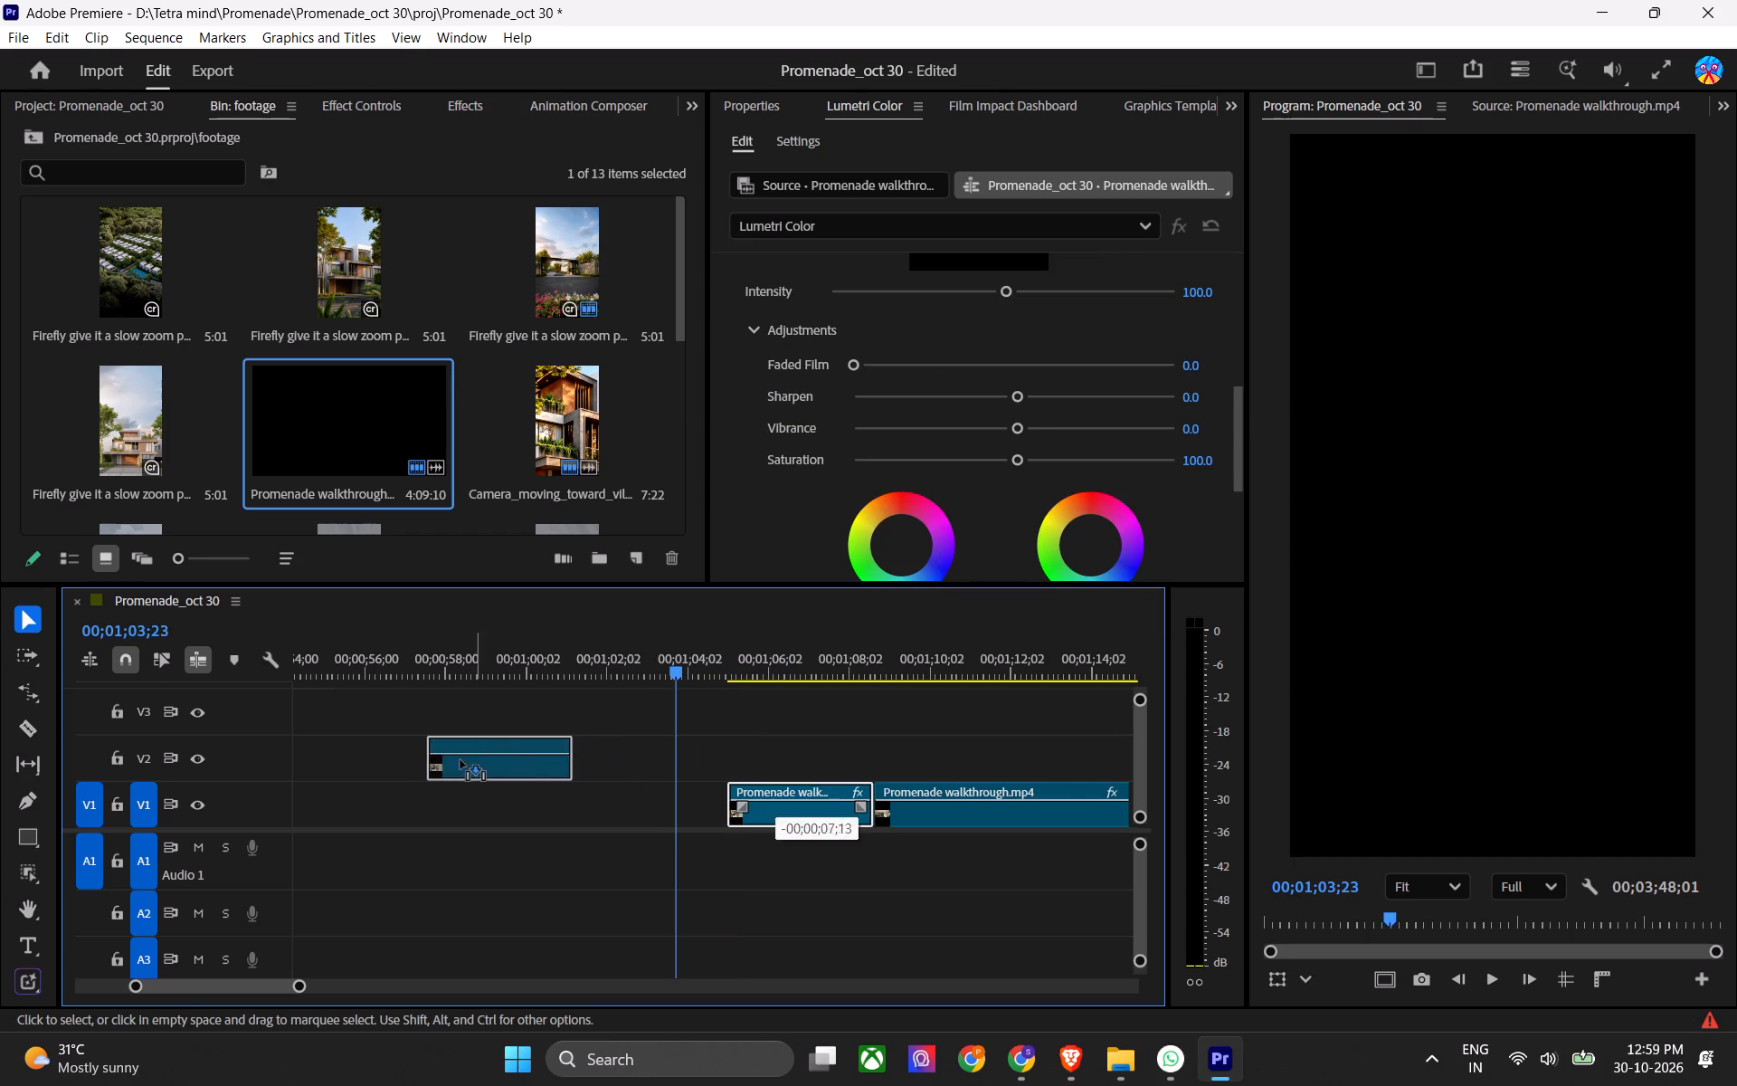
{"action": "left_click_drag", "start_coordinate": [460, 760], "coordinate": [458, 760]}
{"action": "scroll", "coordinate": [446, 780], "scroll_direction": "down", "scroll_amount": 7, "text": "alt"}
{"action": "scroll", "coordinate": [447, 791], "scroll_direction": "up", "scroll_amount": 10}
{"action": "scroll", "coordinate": [534, 815], "scroll_direction": "down", "scroll_amount": 1}
{"action": "scroll", "coordinate": [534, 815], "scroll_direction": "up", "scroll_amount": 3}
{"action": "left_click_drag", "start_coordinate": [850, 770], "coordinate": [214, 779]}
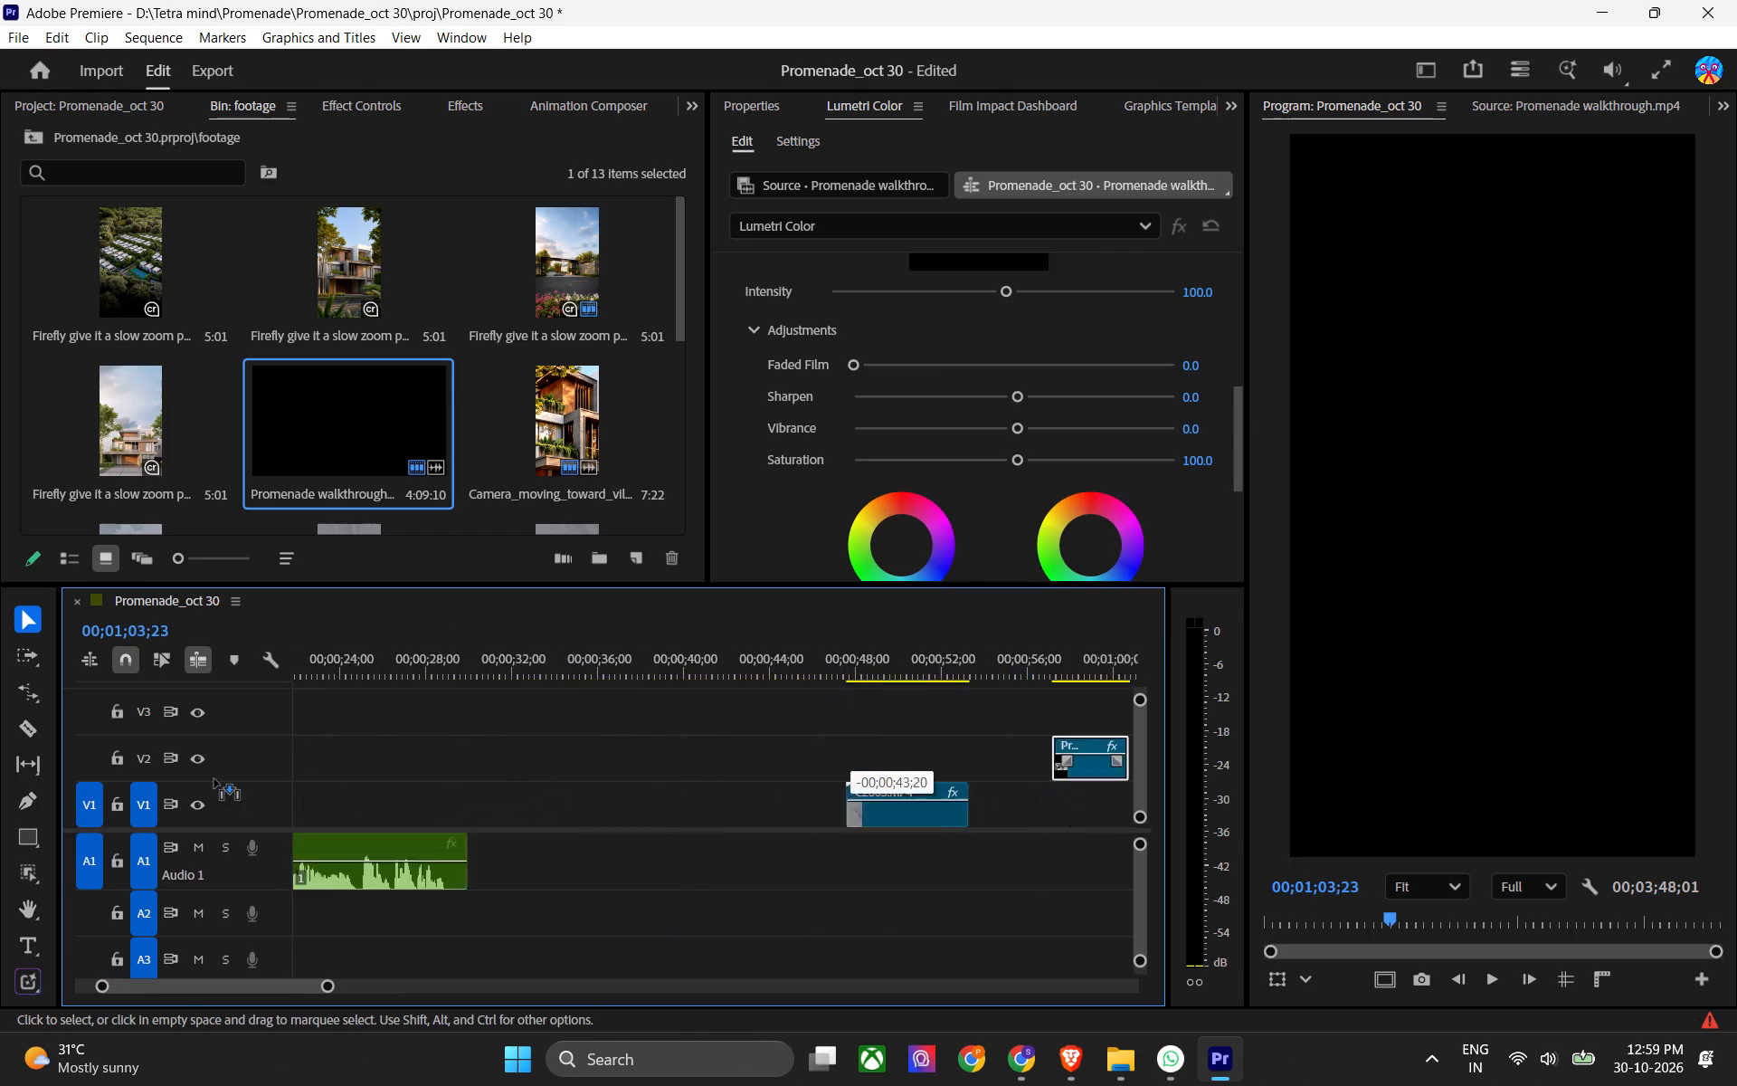
{"action": "left_click_drag", "start_coordinate": [214, 779], "coordinate": [726, 780]}
{"action": "scroll", "coordinate": [748, 833], "scroll_direction": "up", "scroll_amount": 12, "text": "alt"}
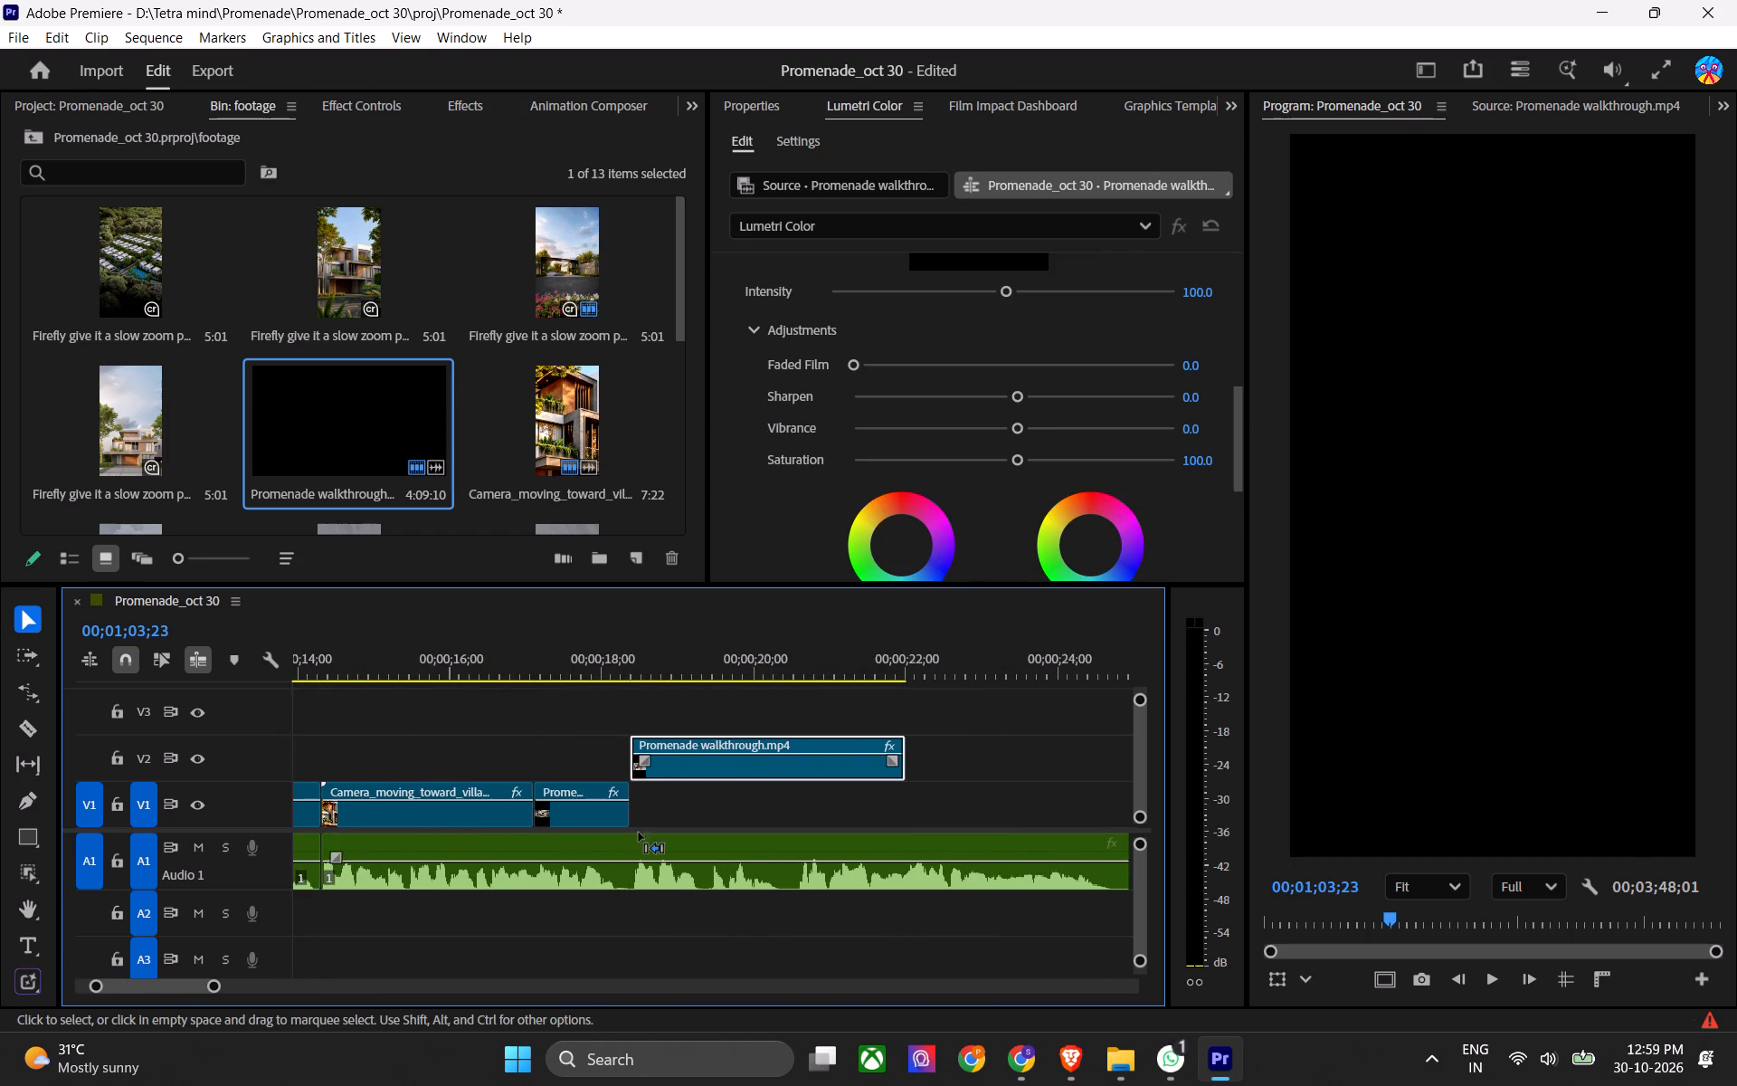
{"action": "key", "text": "ctrl+s"}
Save the project and play from the facade shot through the living room shot to check its timing against the voiceover.
{"action": "left_click", "coordinate": [589, 663]}
{"action": "key", "text": "space"}
{"action": "scroll", "coordinate": [724, 776], "scroll_direction": "up", "scroll_amount": 5, "text": "alt"}
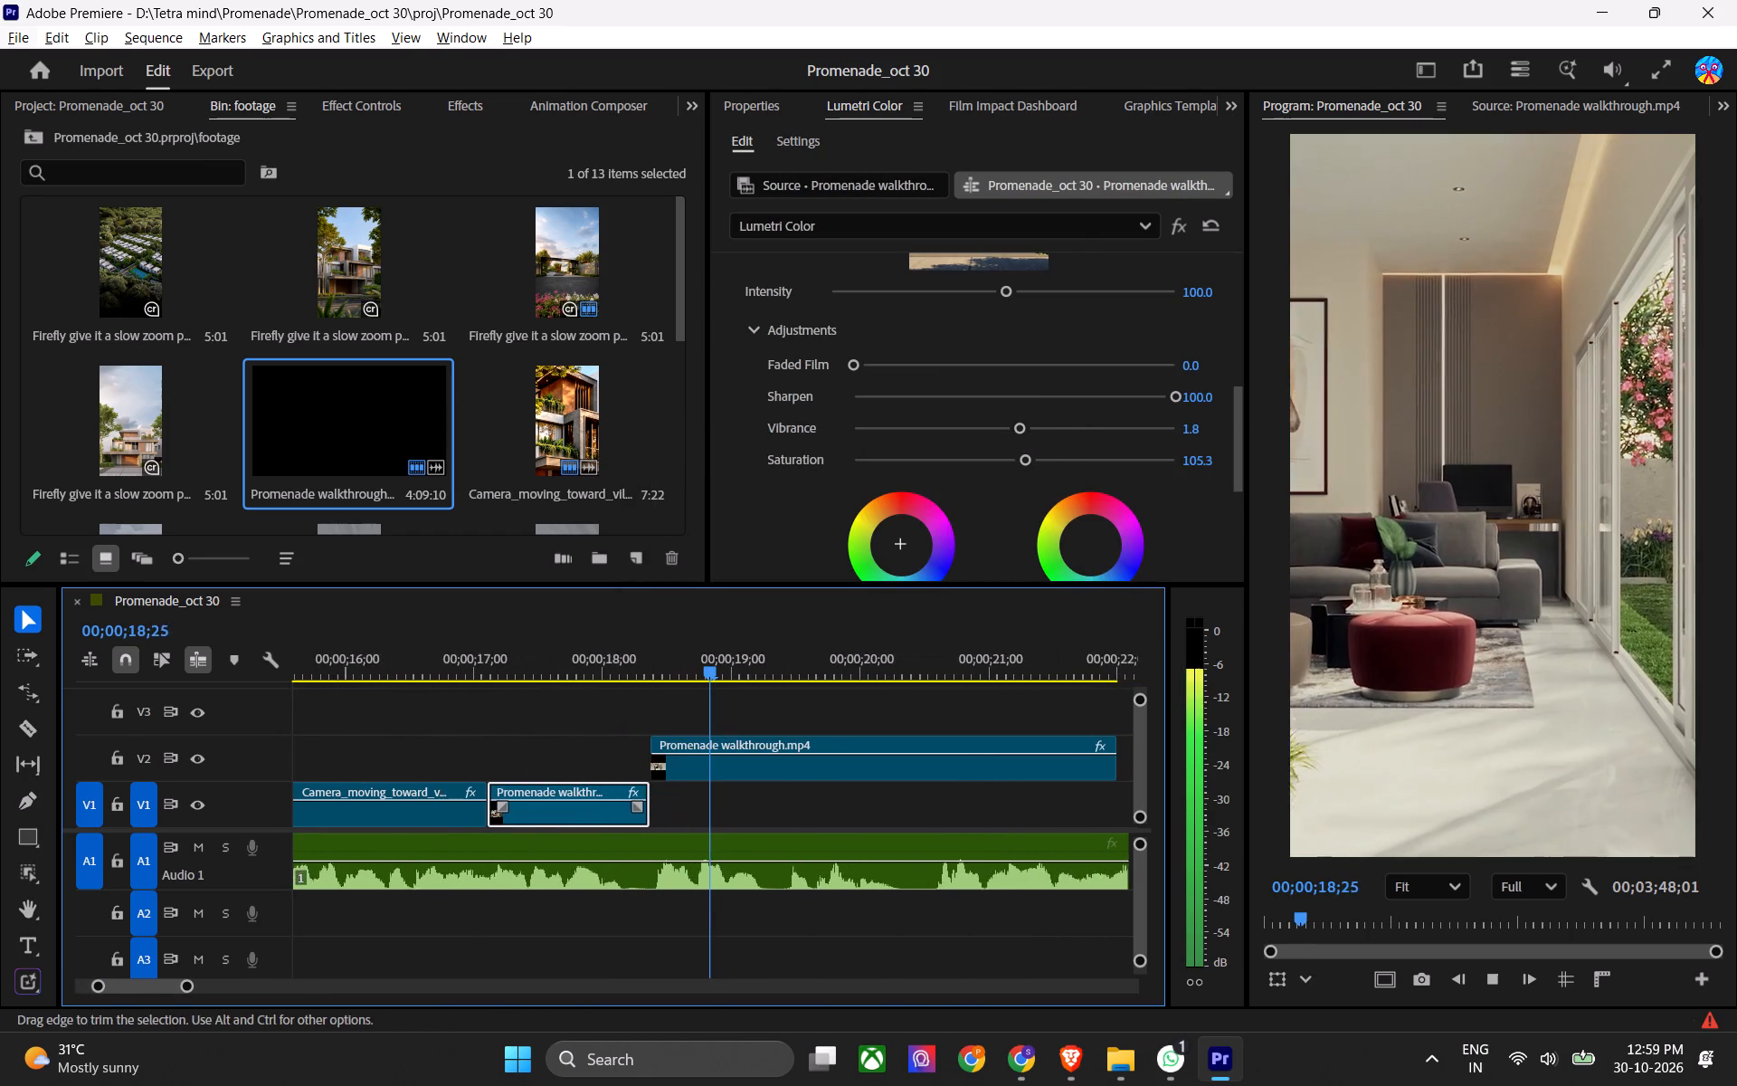
{"action": "key", "text": "space"}
{"action": "left_click", "coordinate": [724, 708]}
{"action": "key", "text": "ctrl+s"}
{"action": "key", "text": "ctrl+s"}
{"action": "left_click_drag", "start_coordinate": [649, 668], "coordinate": [572, 666]}
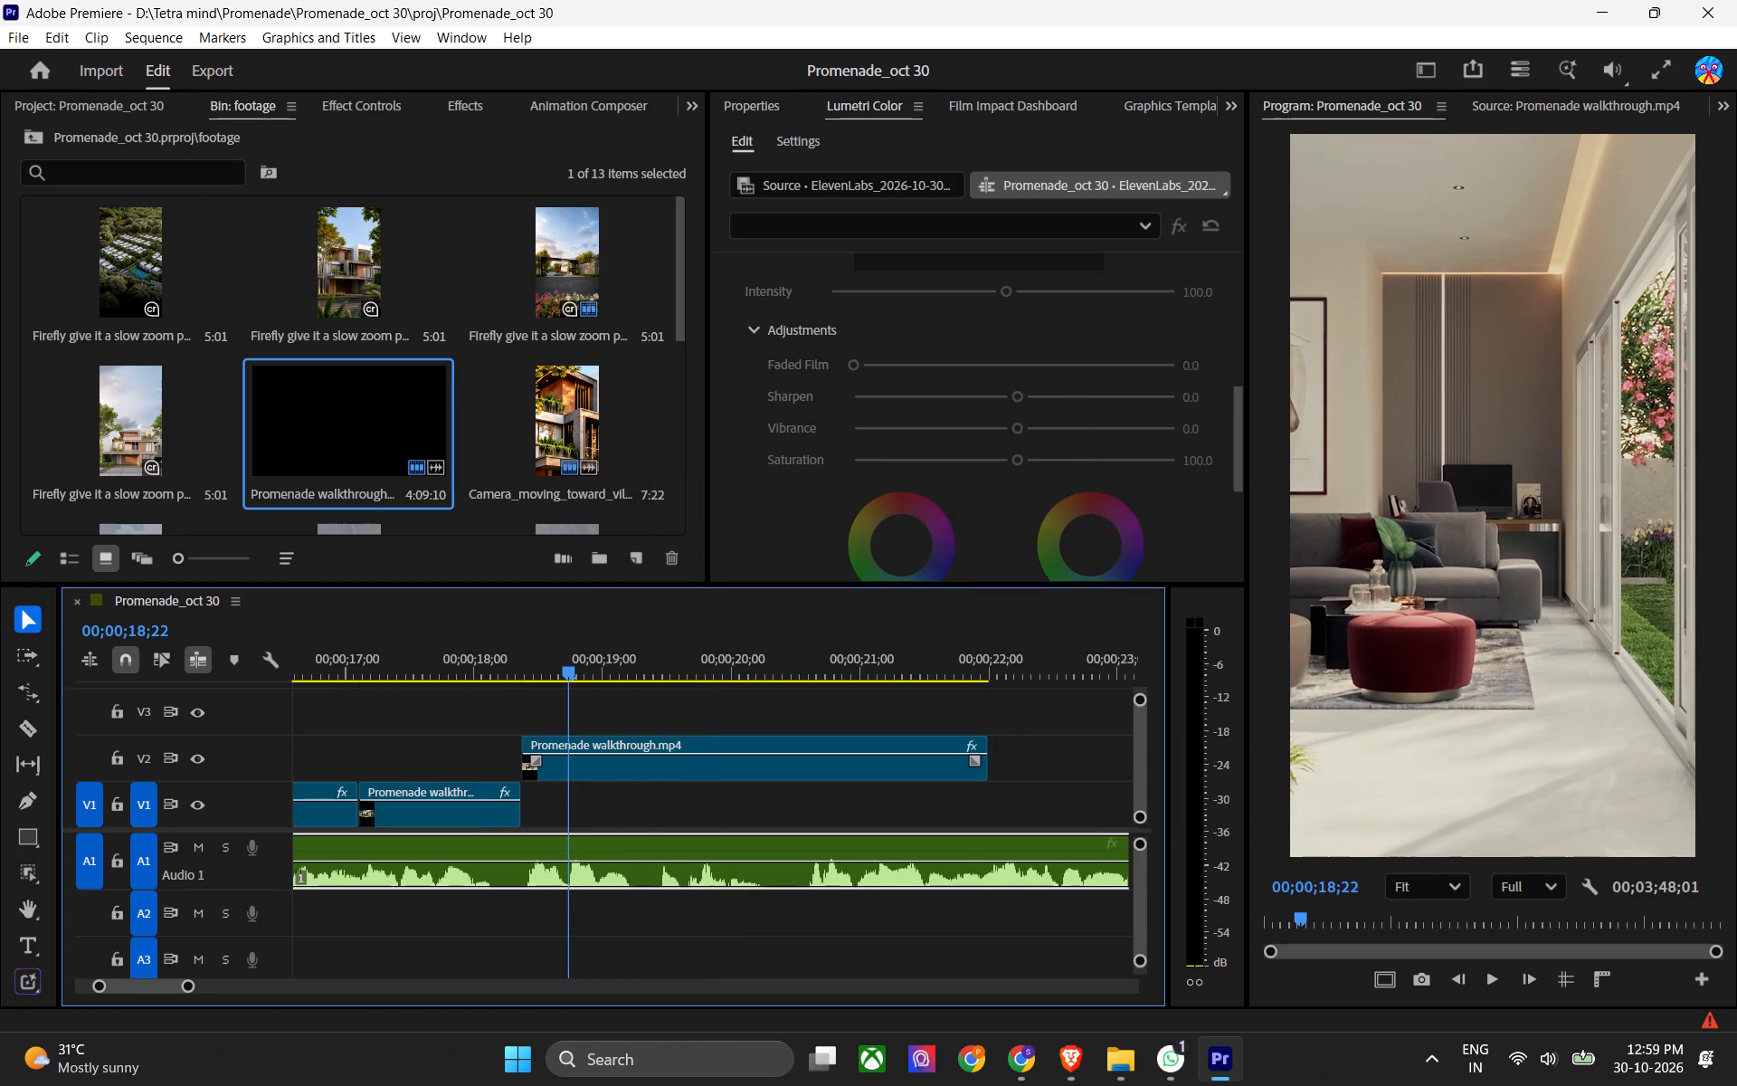
{"action": "key", "text": "space"}
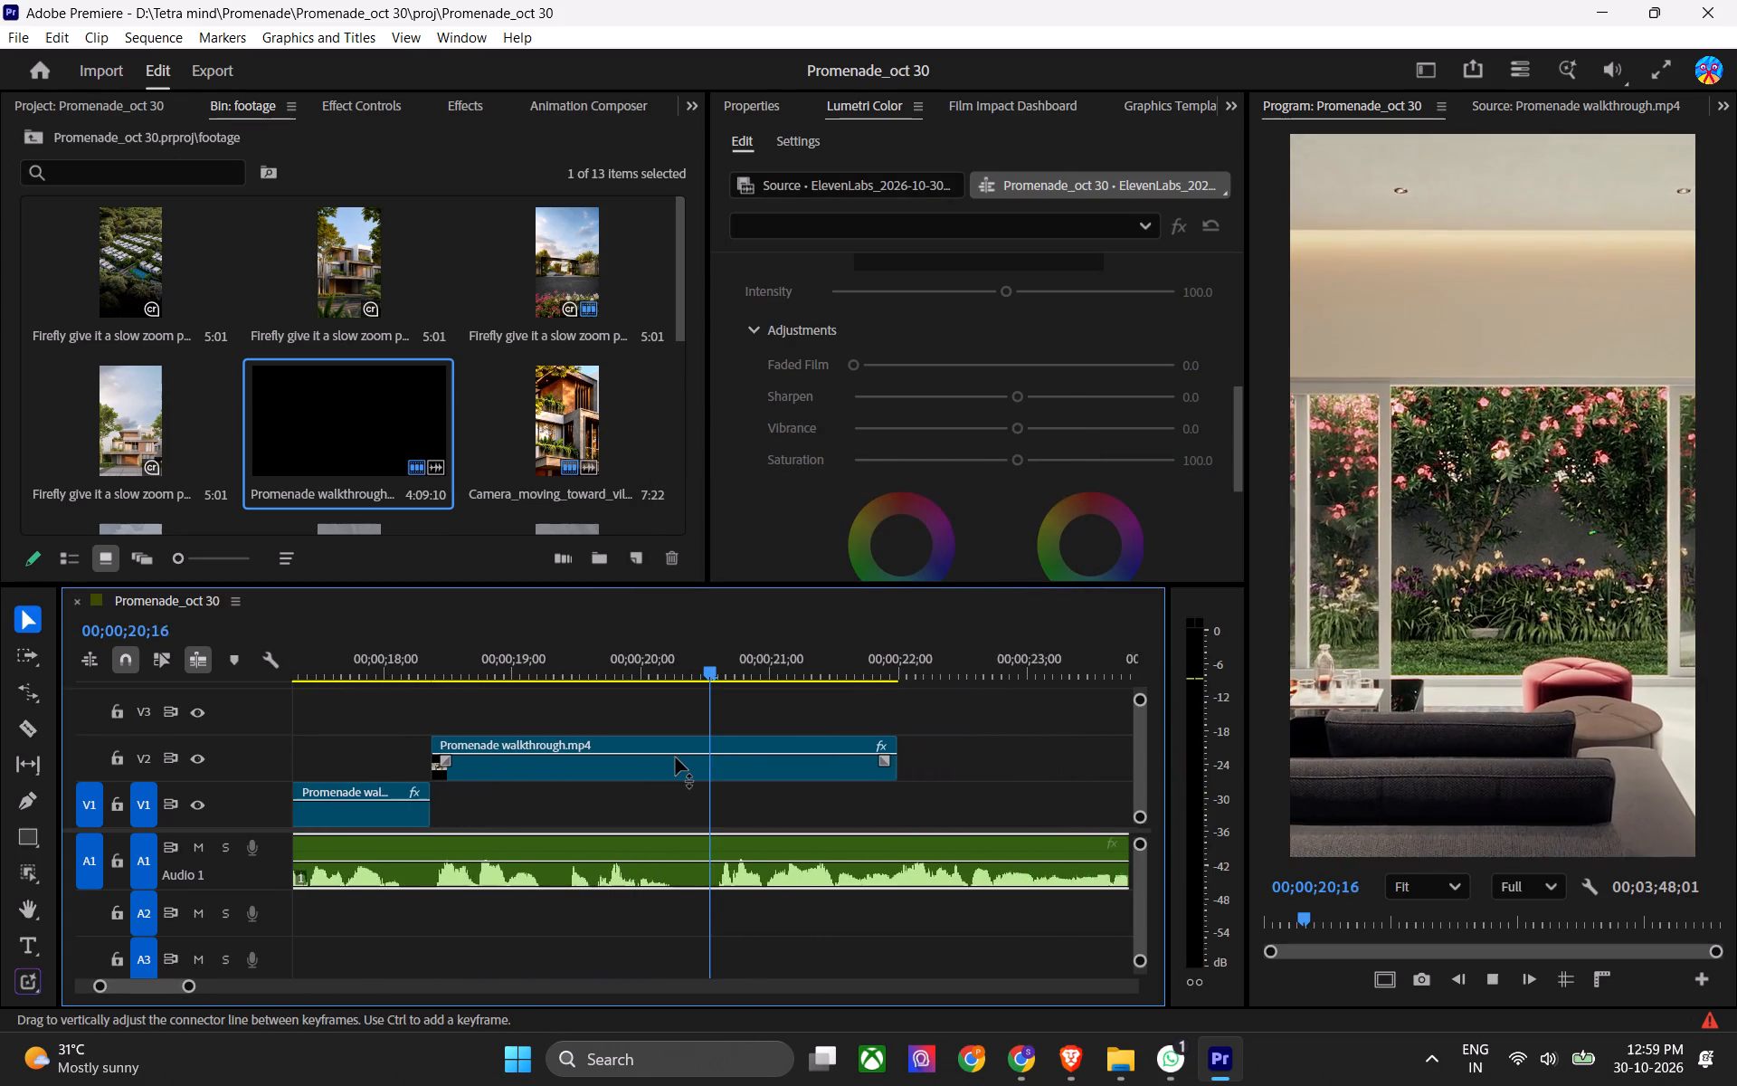
{"action": "key", "text": "space"}
{"action": "left_click_drag", "start_coordinate": [684, 663], "coordinate": [483, 686]}
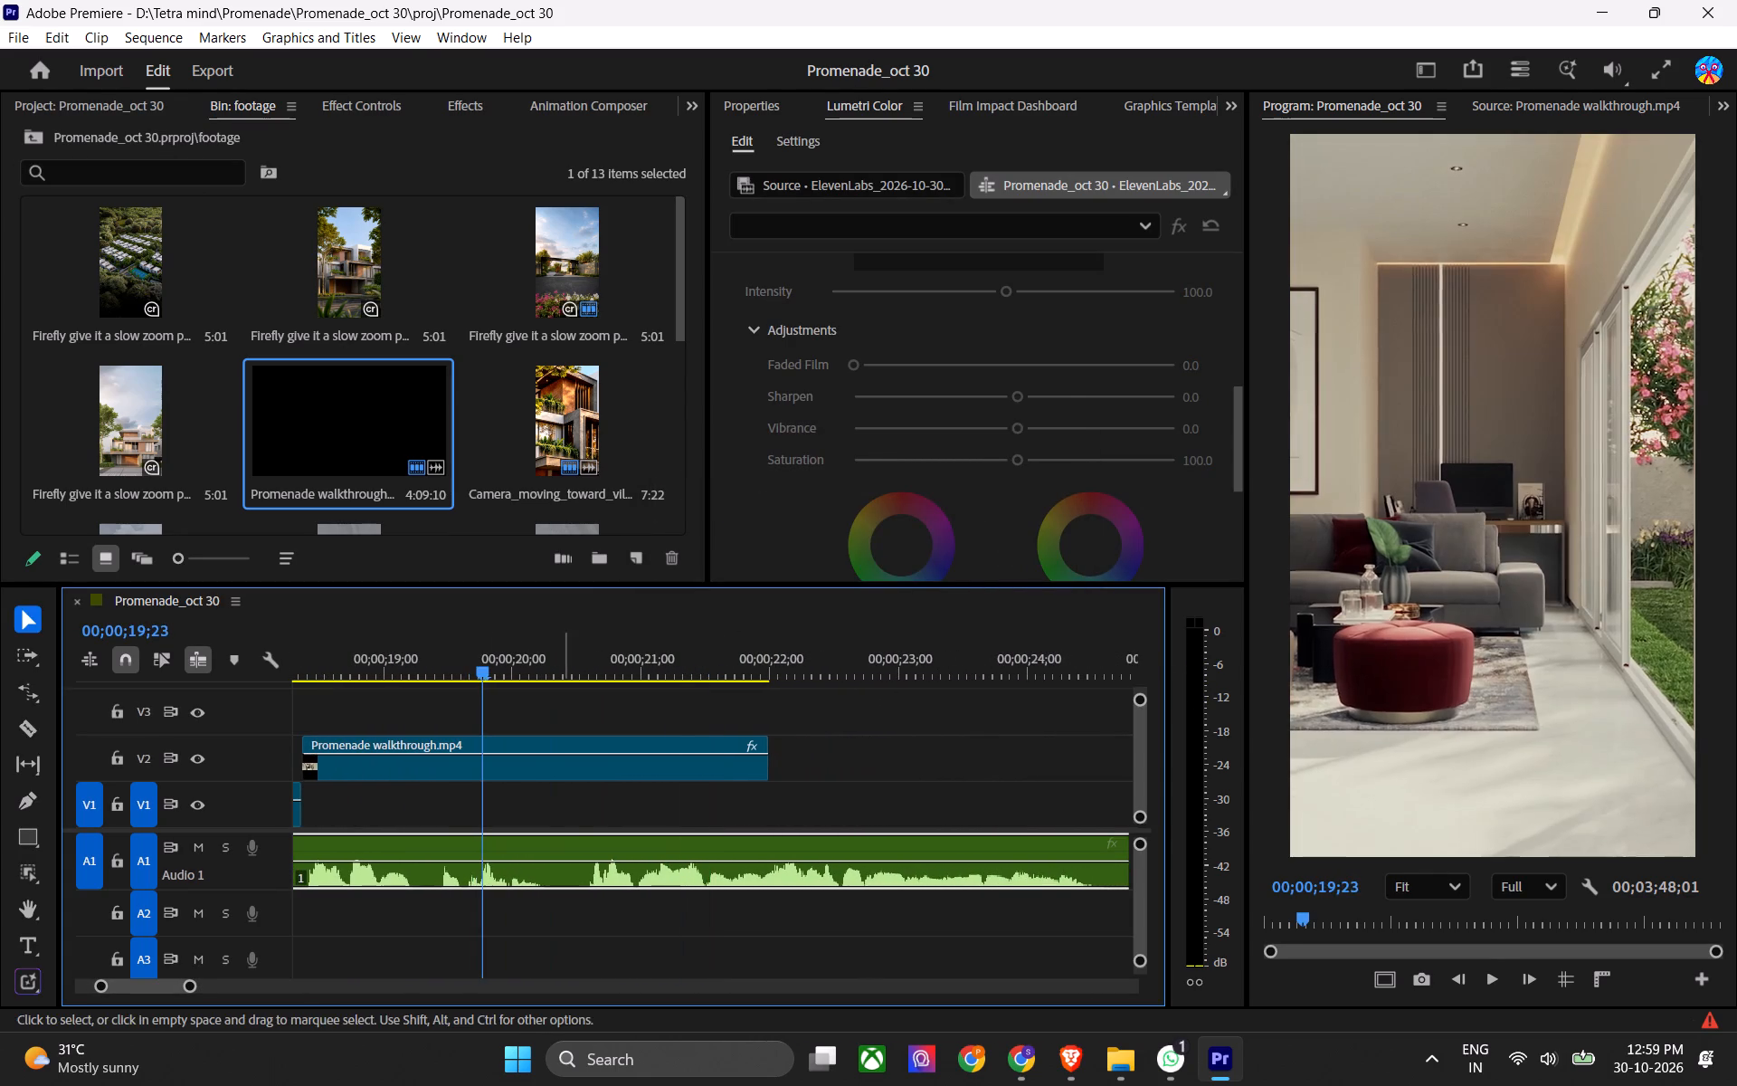
{"action": "key", "text": "space"}
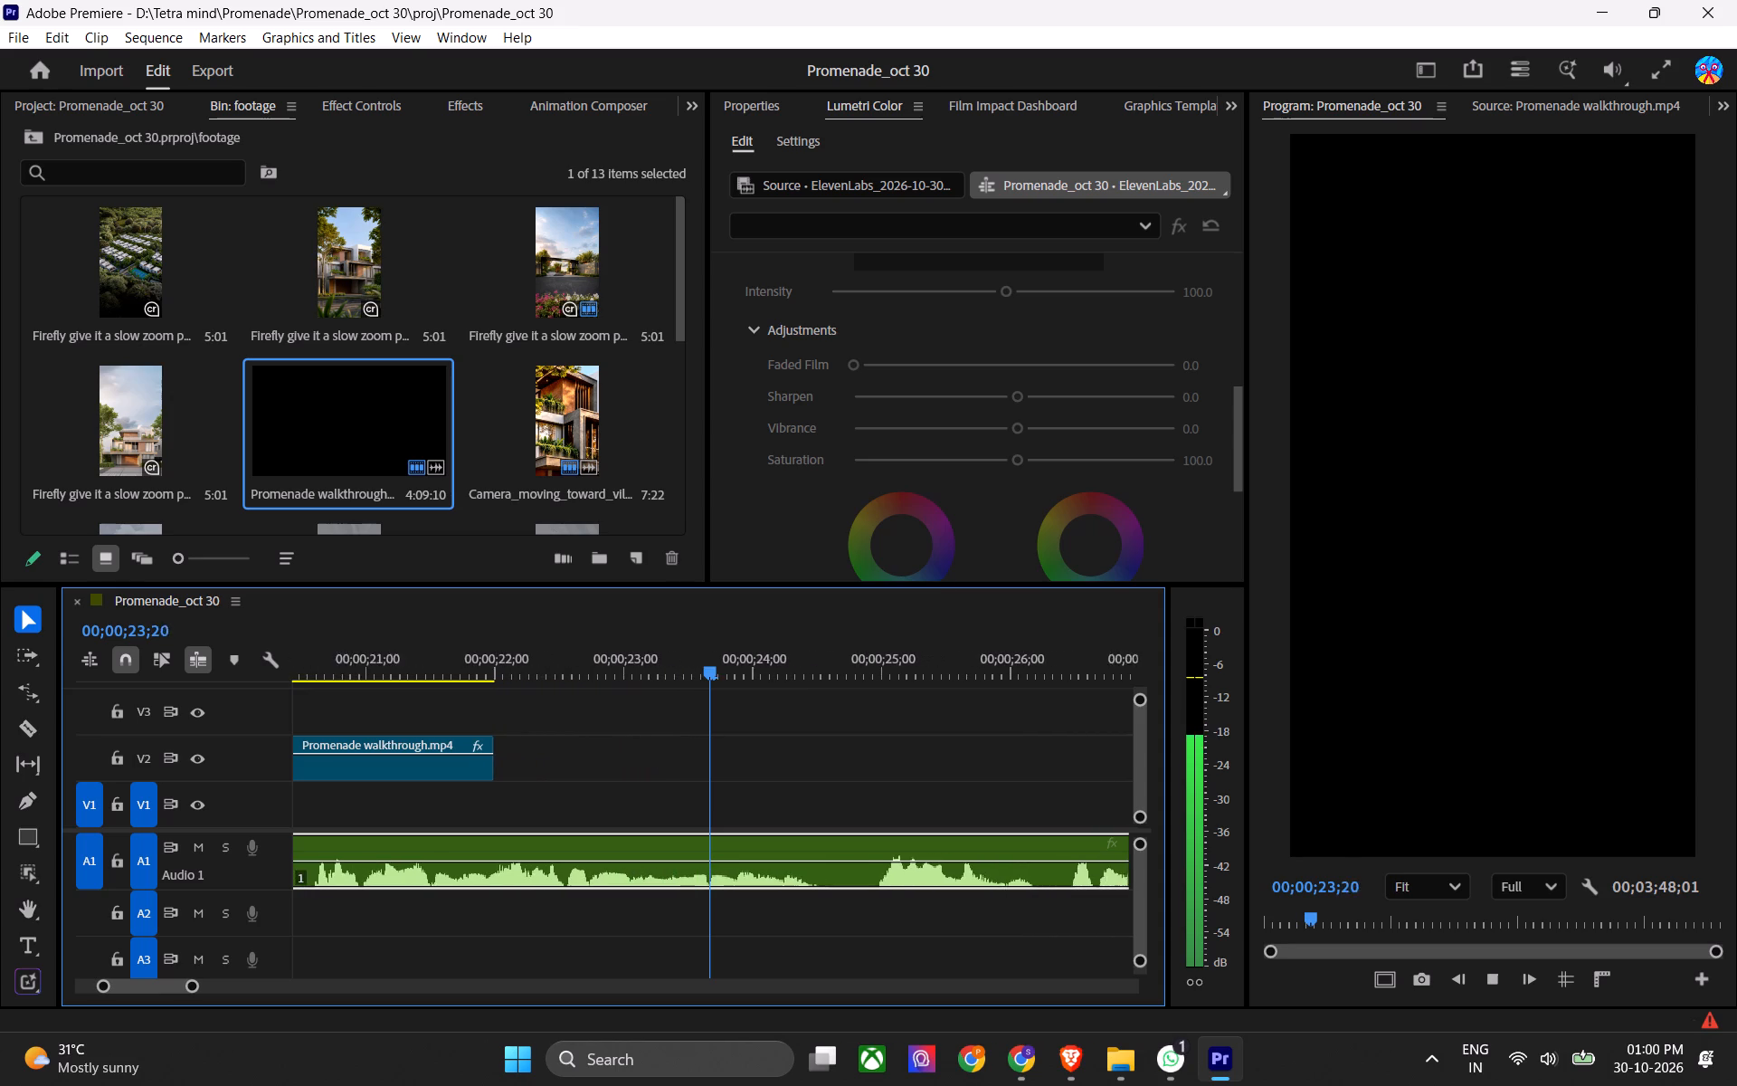
Save the project and replay from the facade shot through the living room shot's end to check them against the voiceover.
{"action": "key", "text": "space"}
{"action": "key", "text": "ctrl+s"}
{"action": "key", "text": "ctrl+s"}
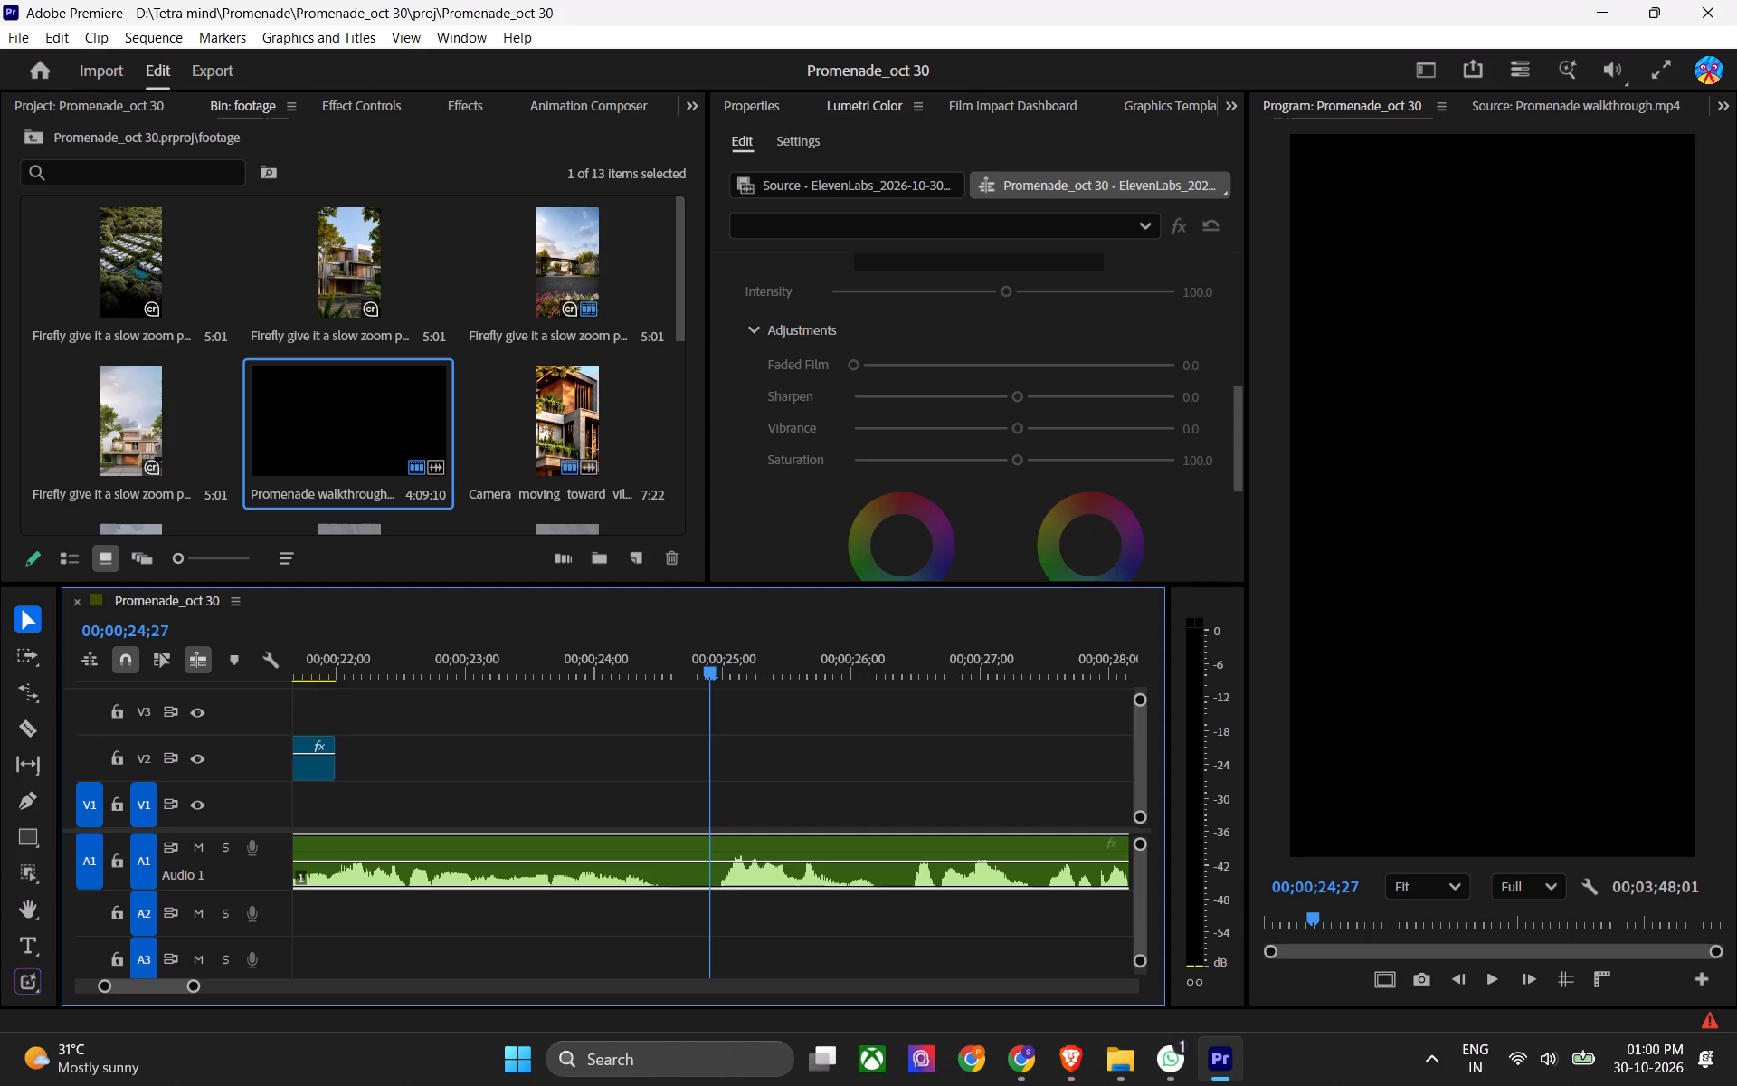
{"action": "key", "text": "ctrl+s"}
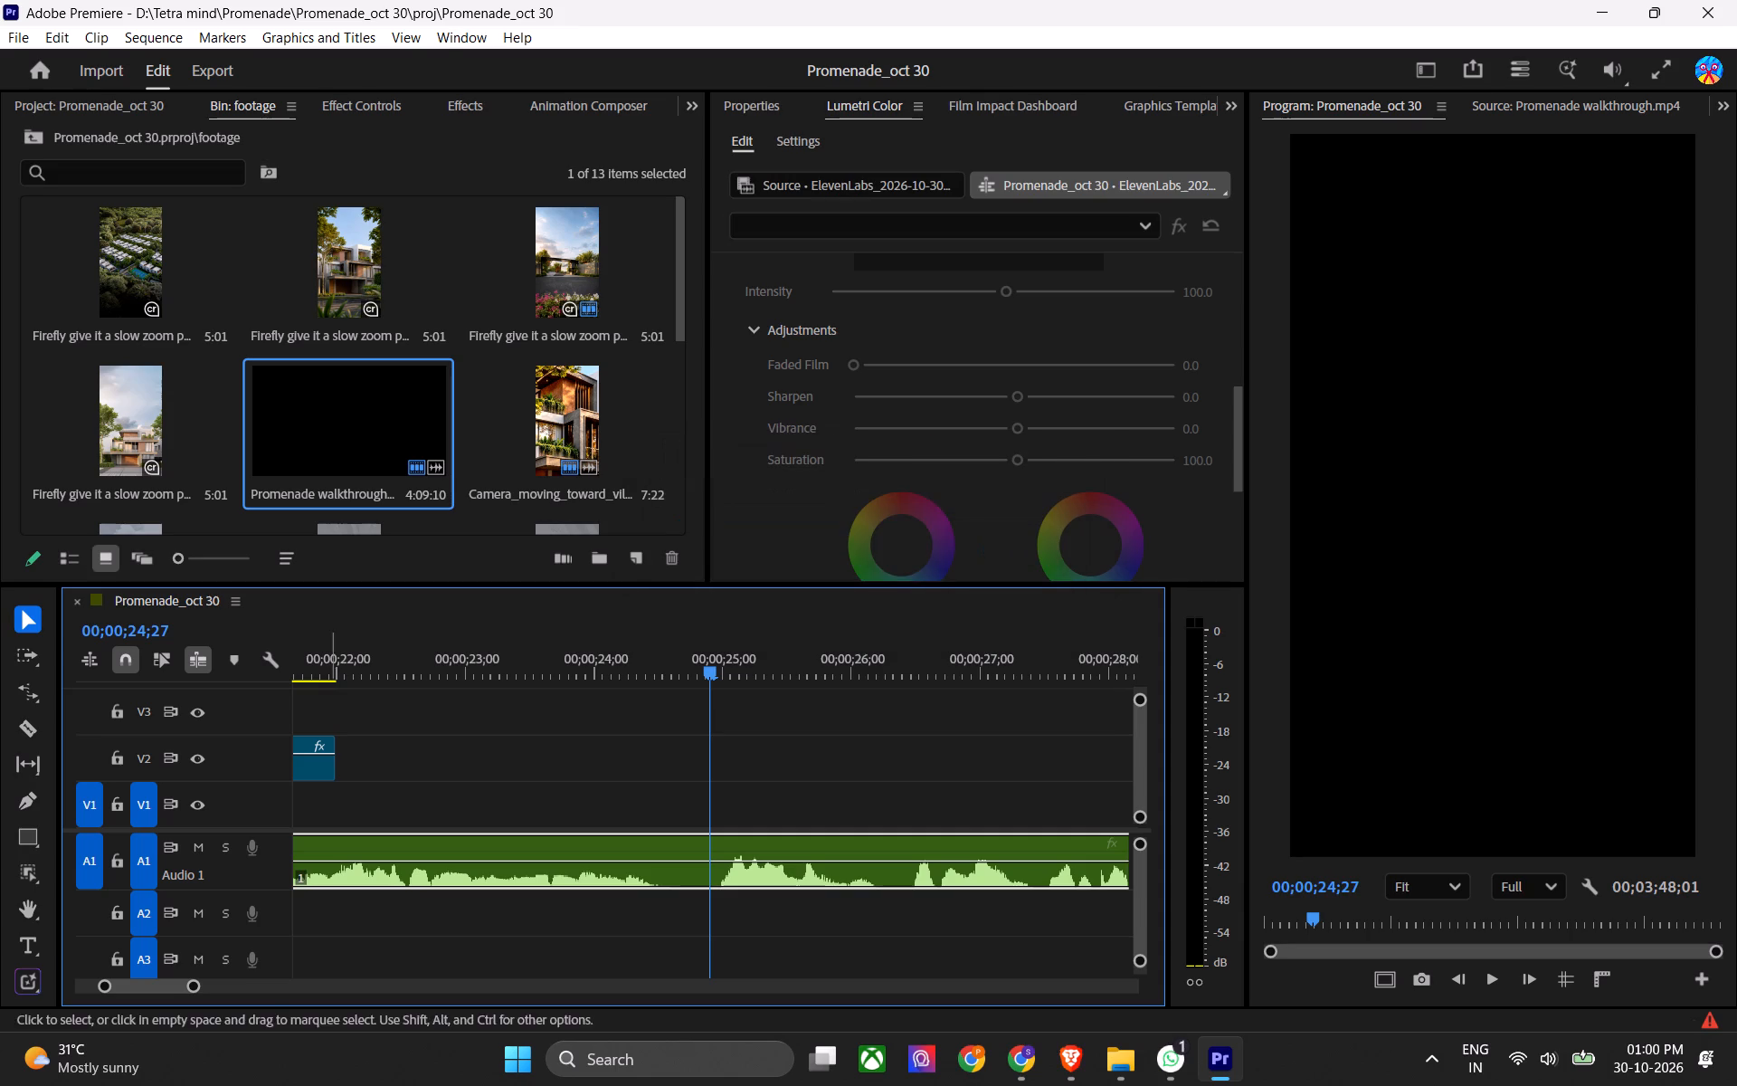
{"action": "scroll", "coordinate": [618, 846], "scroll_direction": "down", "scroll_amount": 9, "text": "alt"}
{"action": "scroll", "coordinate": [618, 846], "scroll_direction": "up", "scroll_amount": 7}
{"action": "scroll", "coordinate": [570, 814], "scroll_direction": "up", "scroll_amount": 3, "text": "alt"}
{"action": "scroll", "coordinate": [570, 814], "scroll_direction": "down", "scroll_amount": 1, "text": "alt"}
{"action": "scroll", "coordinate": [570, 814], "scroll_direction": "up", "scroll_amount": 2, "text": "alt"}
{"action": "key", "text": "ctrl+s"}
{"action": "left_click_drag", "start_coordinate": [527, 660], "coordinate": [515, 653]}
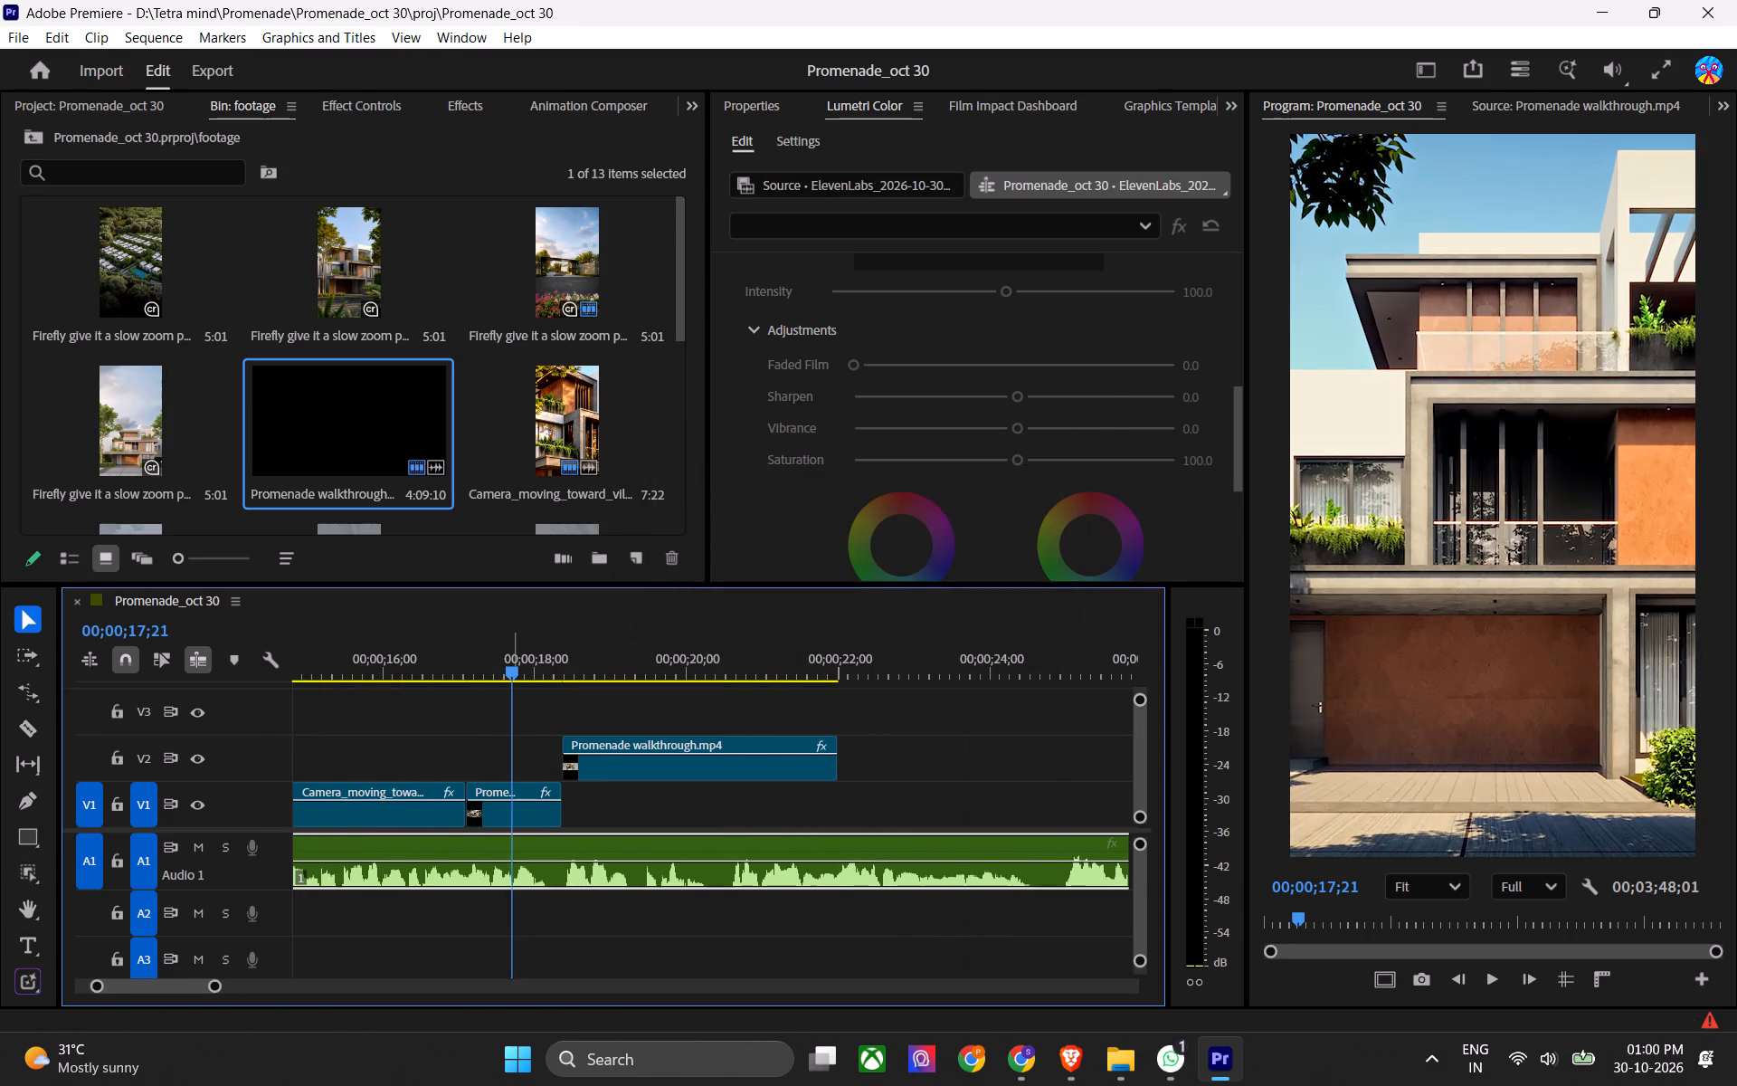
{"action": "key", "text": "space"}
{"action": "scroll", "coordinate": [553, 700], "scroll_direction": "up", "scroll_amount": 4, "text": "alt"}
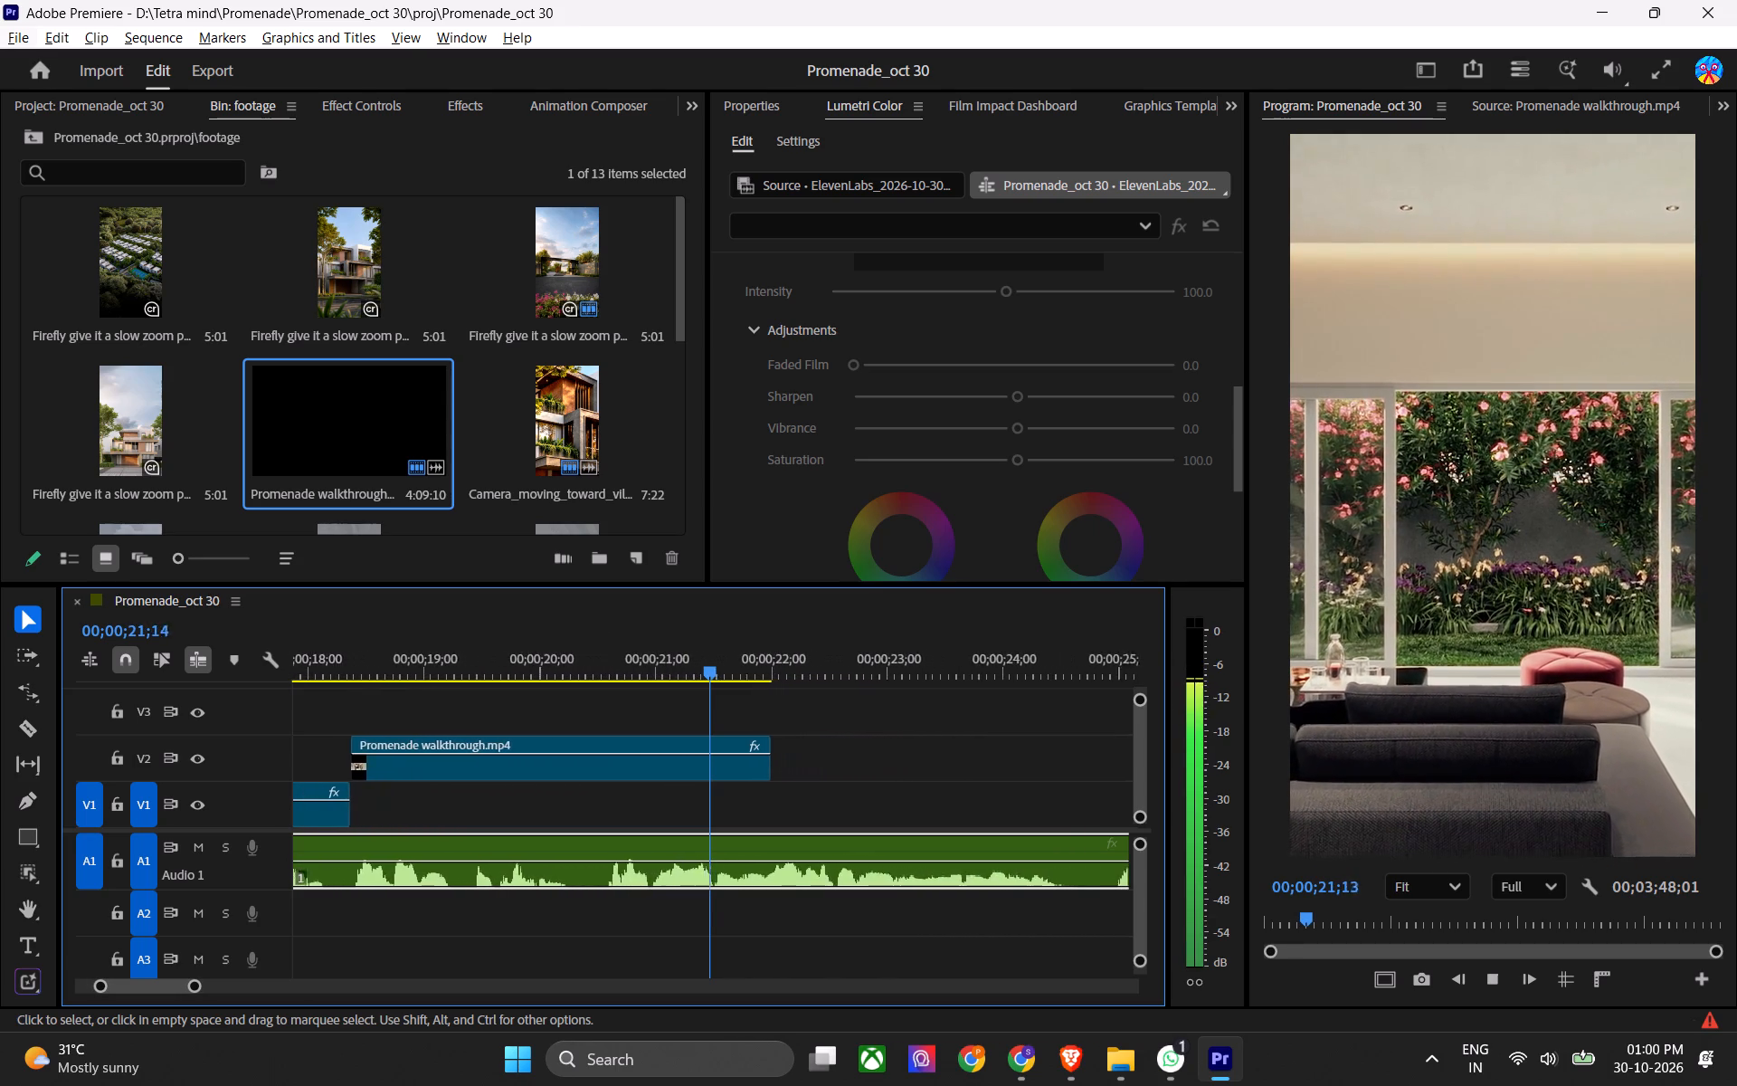
{"action": "key", "text": "space"}
{"action": "left_click_drag", "start_coordinate": [607, 650], "coordinate": [702, 664]}
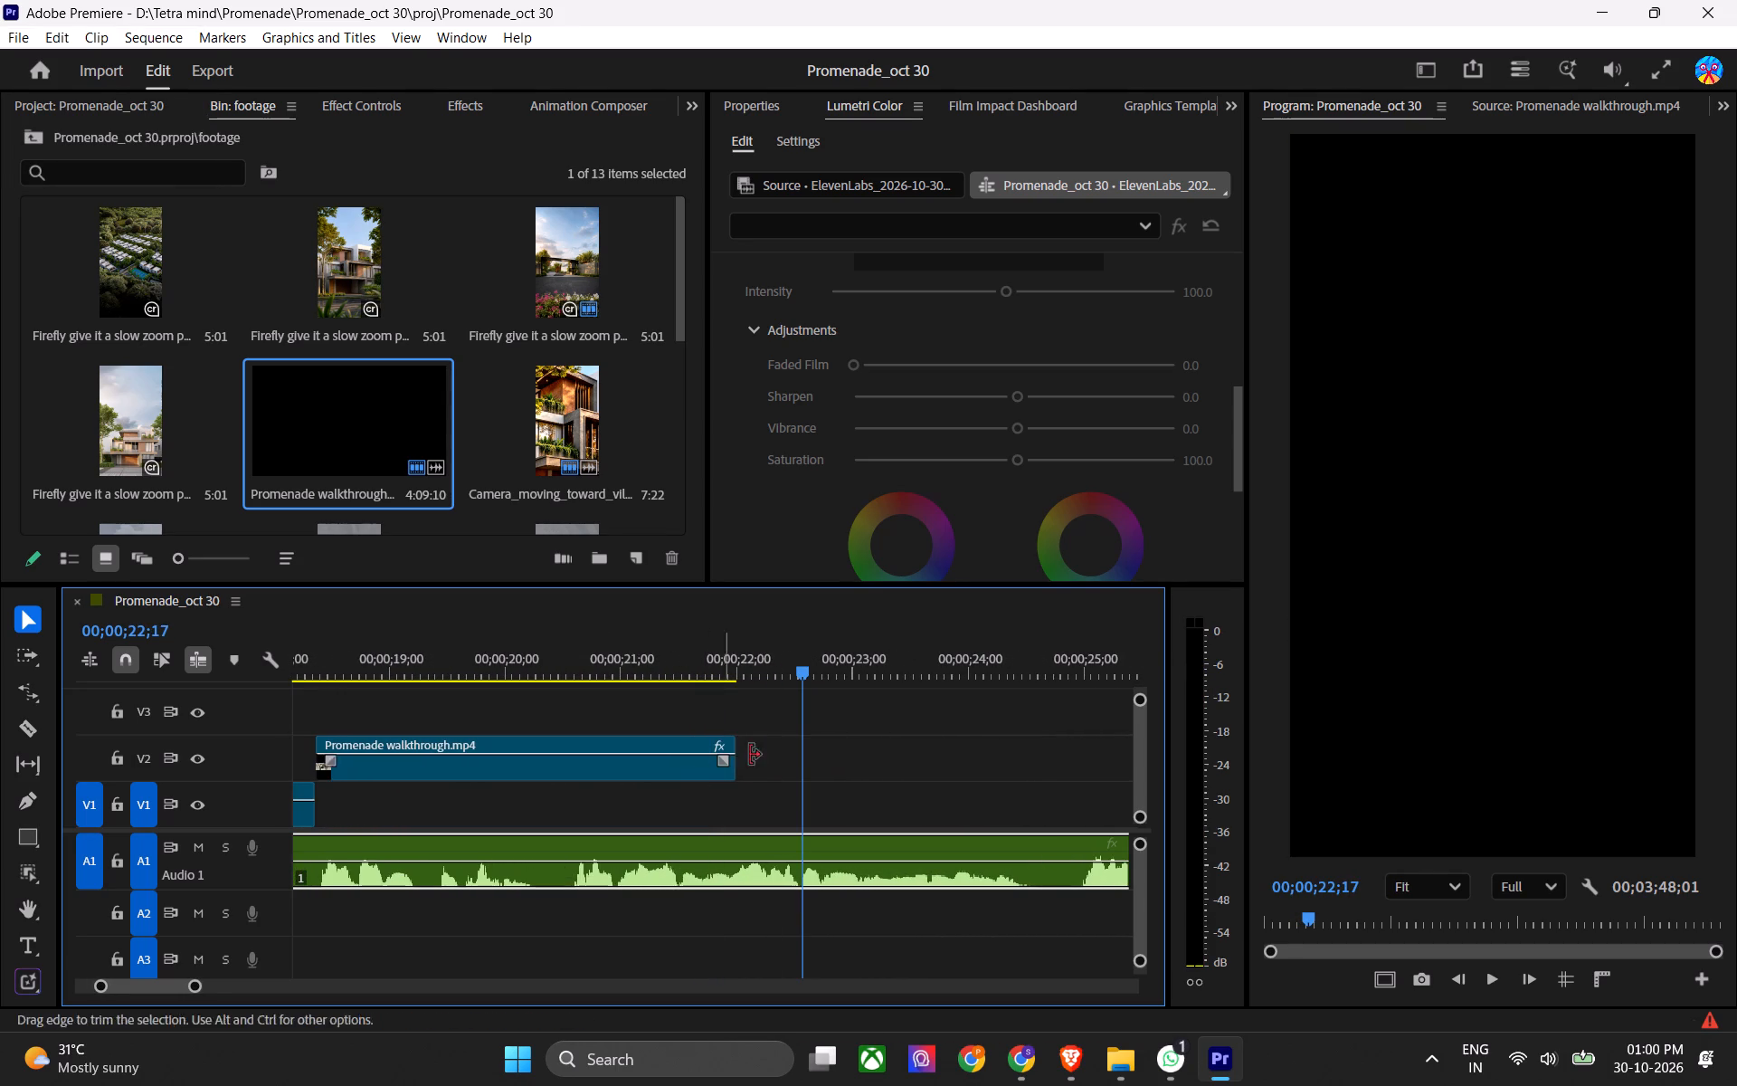
{"action": "key", "text": "space"}
{"action": "scroll", "coordinate": [700, 736], "scroll_direction": "down", "scroll_amount": 18, "text": "alt"}
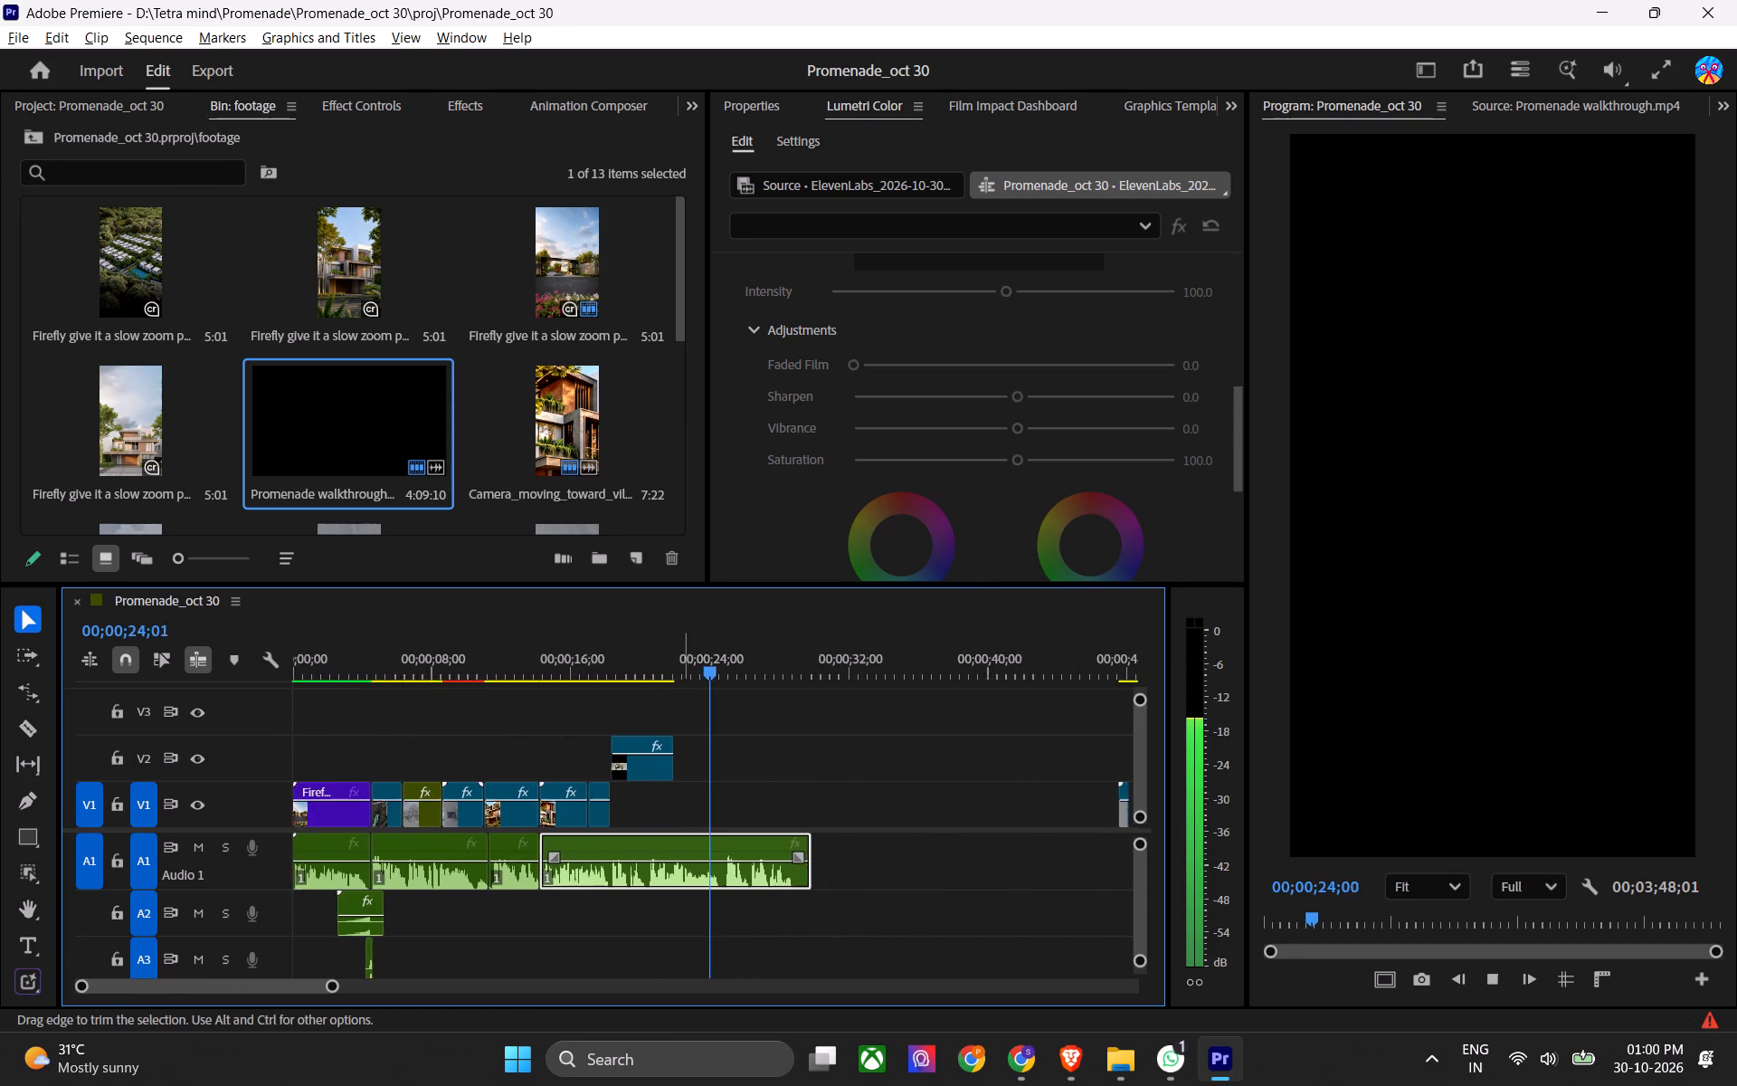
{"action": "key", "text": "space"}
Save the project and play from the Camera_moving_toward villa shot into the living room shot to check where the voiceover phrases fall.
{"action": "left_click", "coordinate": [591, 673]}
{"action": "left_click_drag", "start_coordinate": [590, 673], "coordinate": [542, 693]}
{"action": "left_click", "coordinate": [559, 672]}
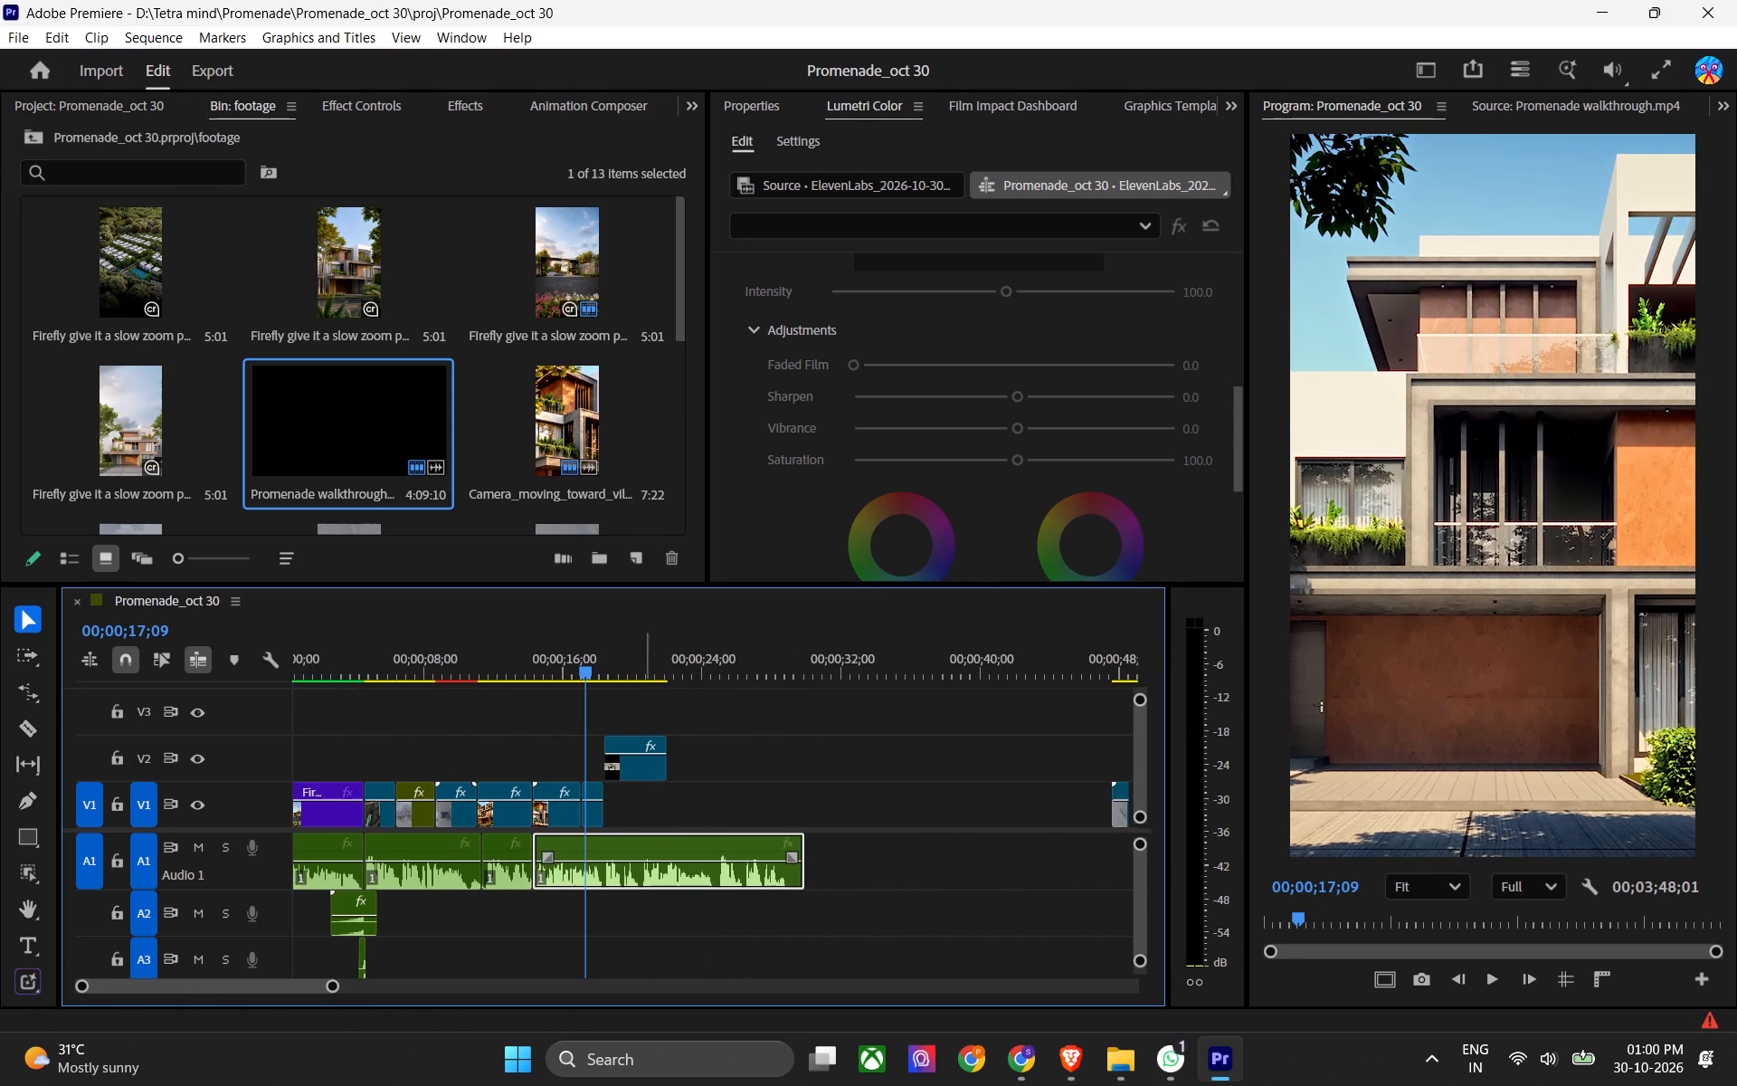
{"action": "left_click_drag", "start_coordinate": [577, 664], "coordinate": [550, 669]}
{"action": "key", "text": "ctrl+s"}
{"action": "key", "text": "ctrl+s"}
{"action": "key", "text": "ctrl+s"}
{"action": "key", "text": "space"}
{"action": "scroll", "coordinate": [645, 750], "scroll_direction": "up", "scroll_amount": 4, "text": "alt"}
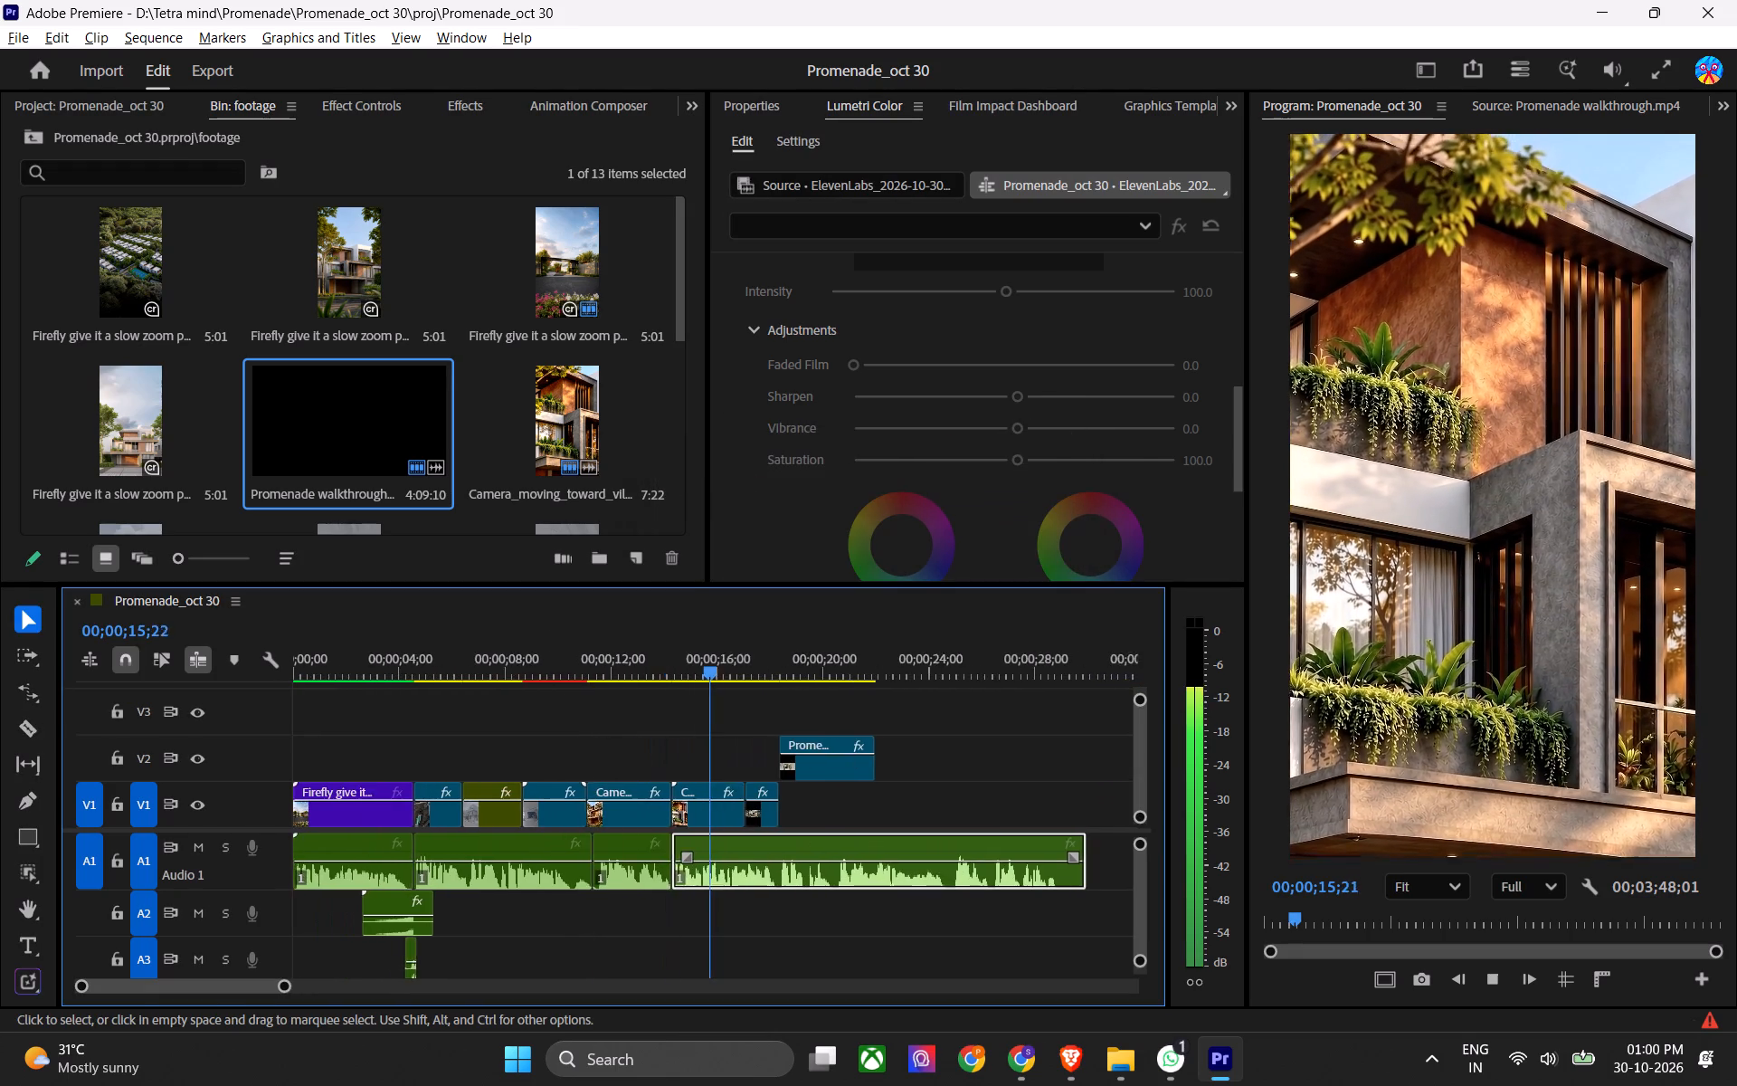
{"action": "scroll", "coordinate": [717, 786], "scroll_direction": "up", "scroll_amount": 6, "text": "alt"}
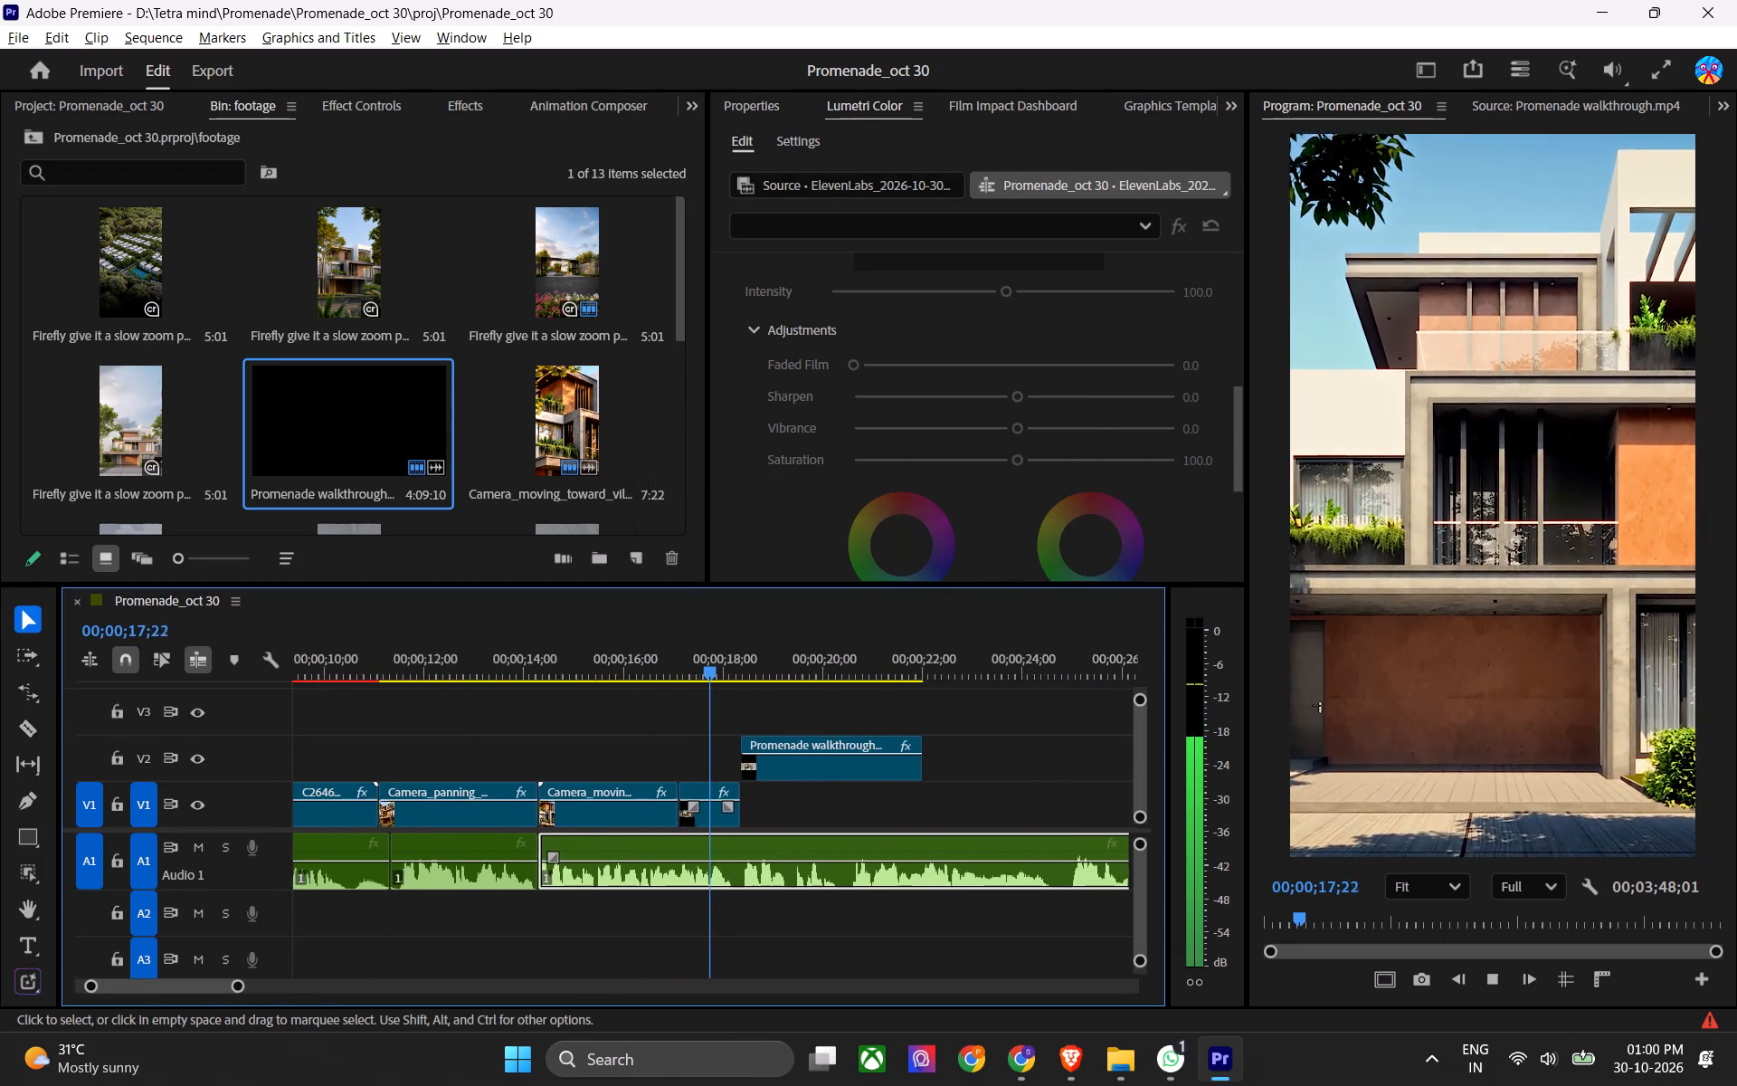
{"action": "key", "text": "space"}
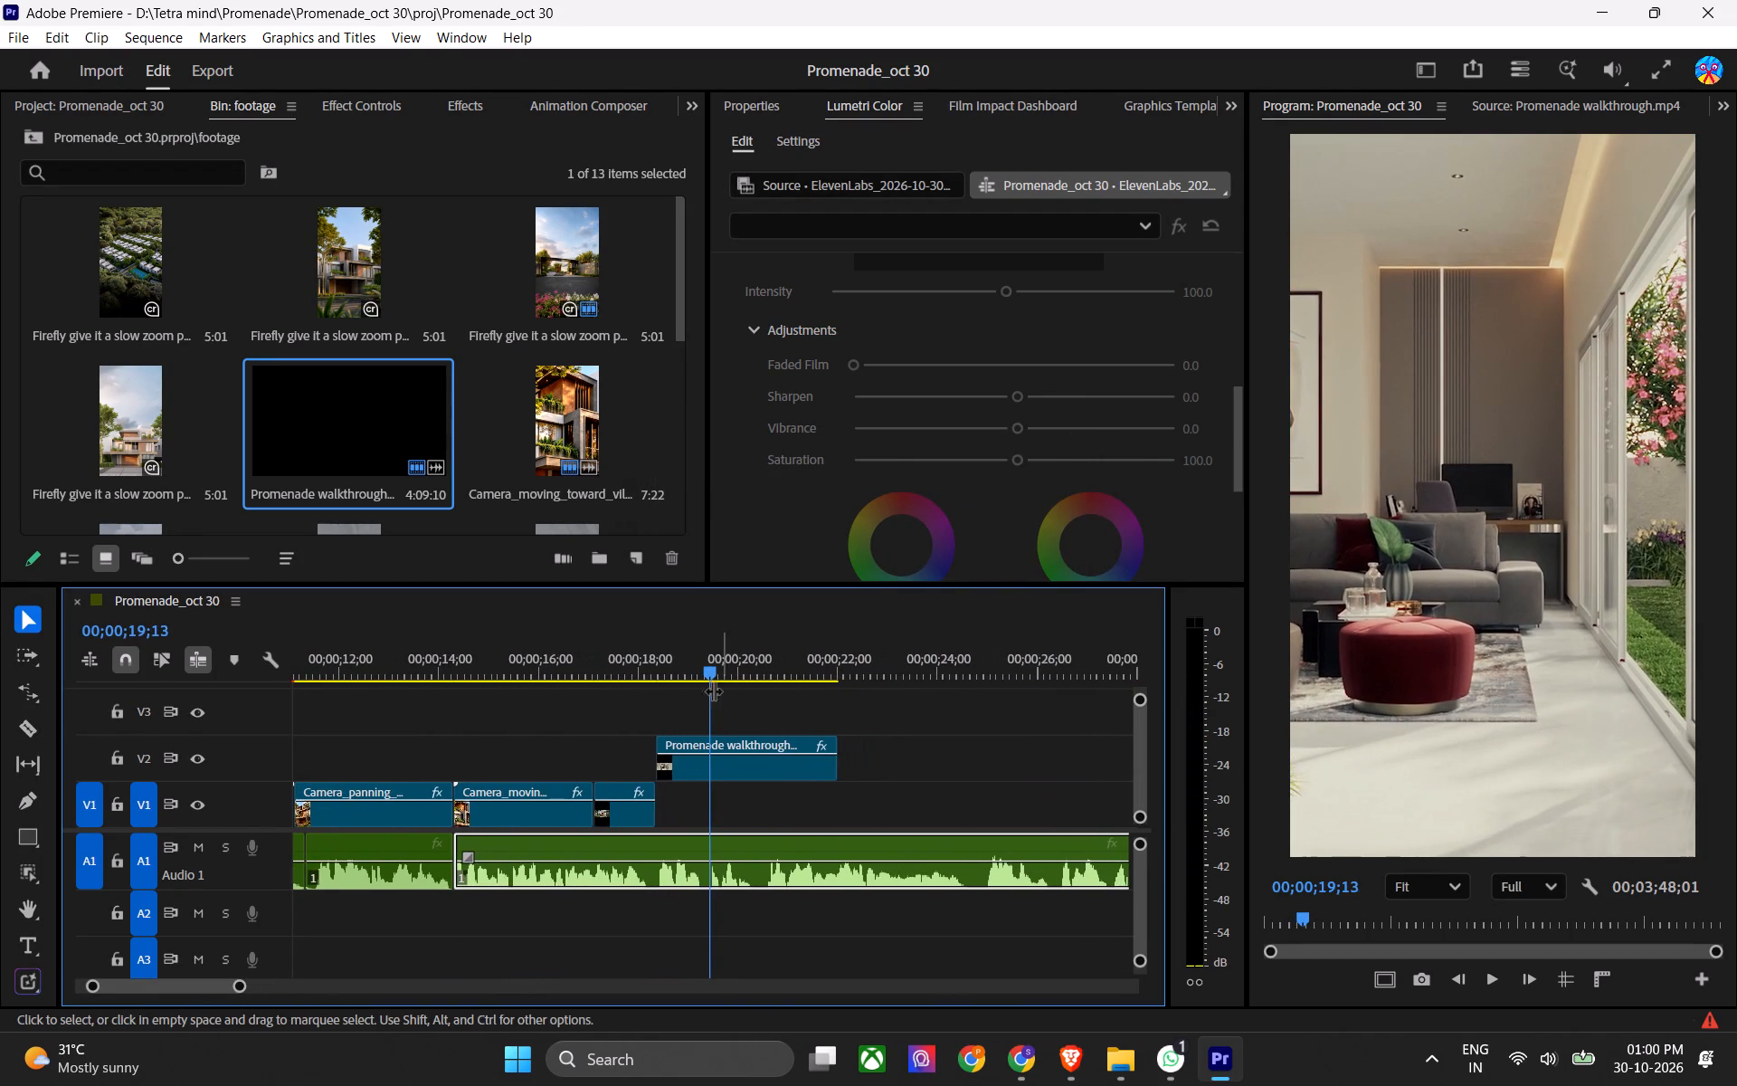
Move the living room shot from V2 down to V1, starting at 00;00;20;13.
{"action": "left_click_drag", "start_coordinate": [710, 674], "coordinate": [761, 687]}
{"action": "left_click_drag", "start_coordinate": [721, 776], "coordinate": [794, 801]}
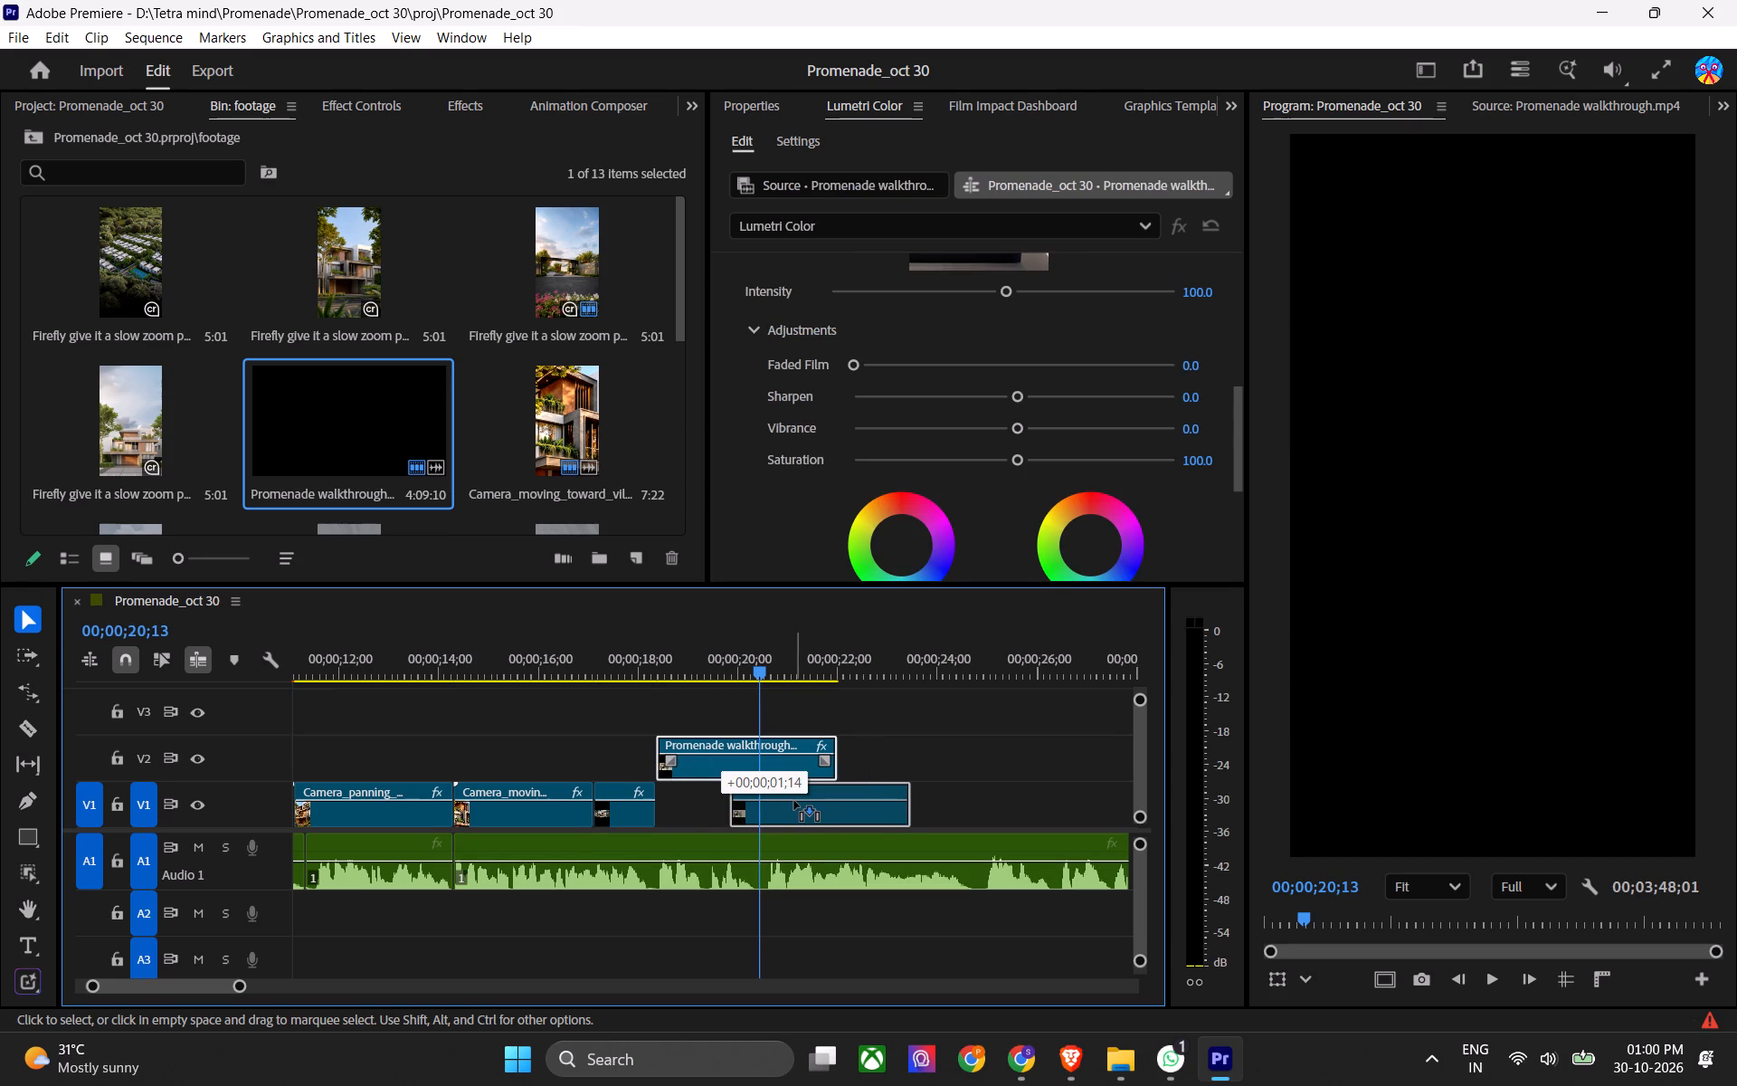
{"action": "left_click_drag", "start_coordinate": [794, 801], "coordinate": [821, 808]}
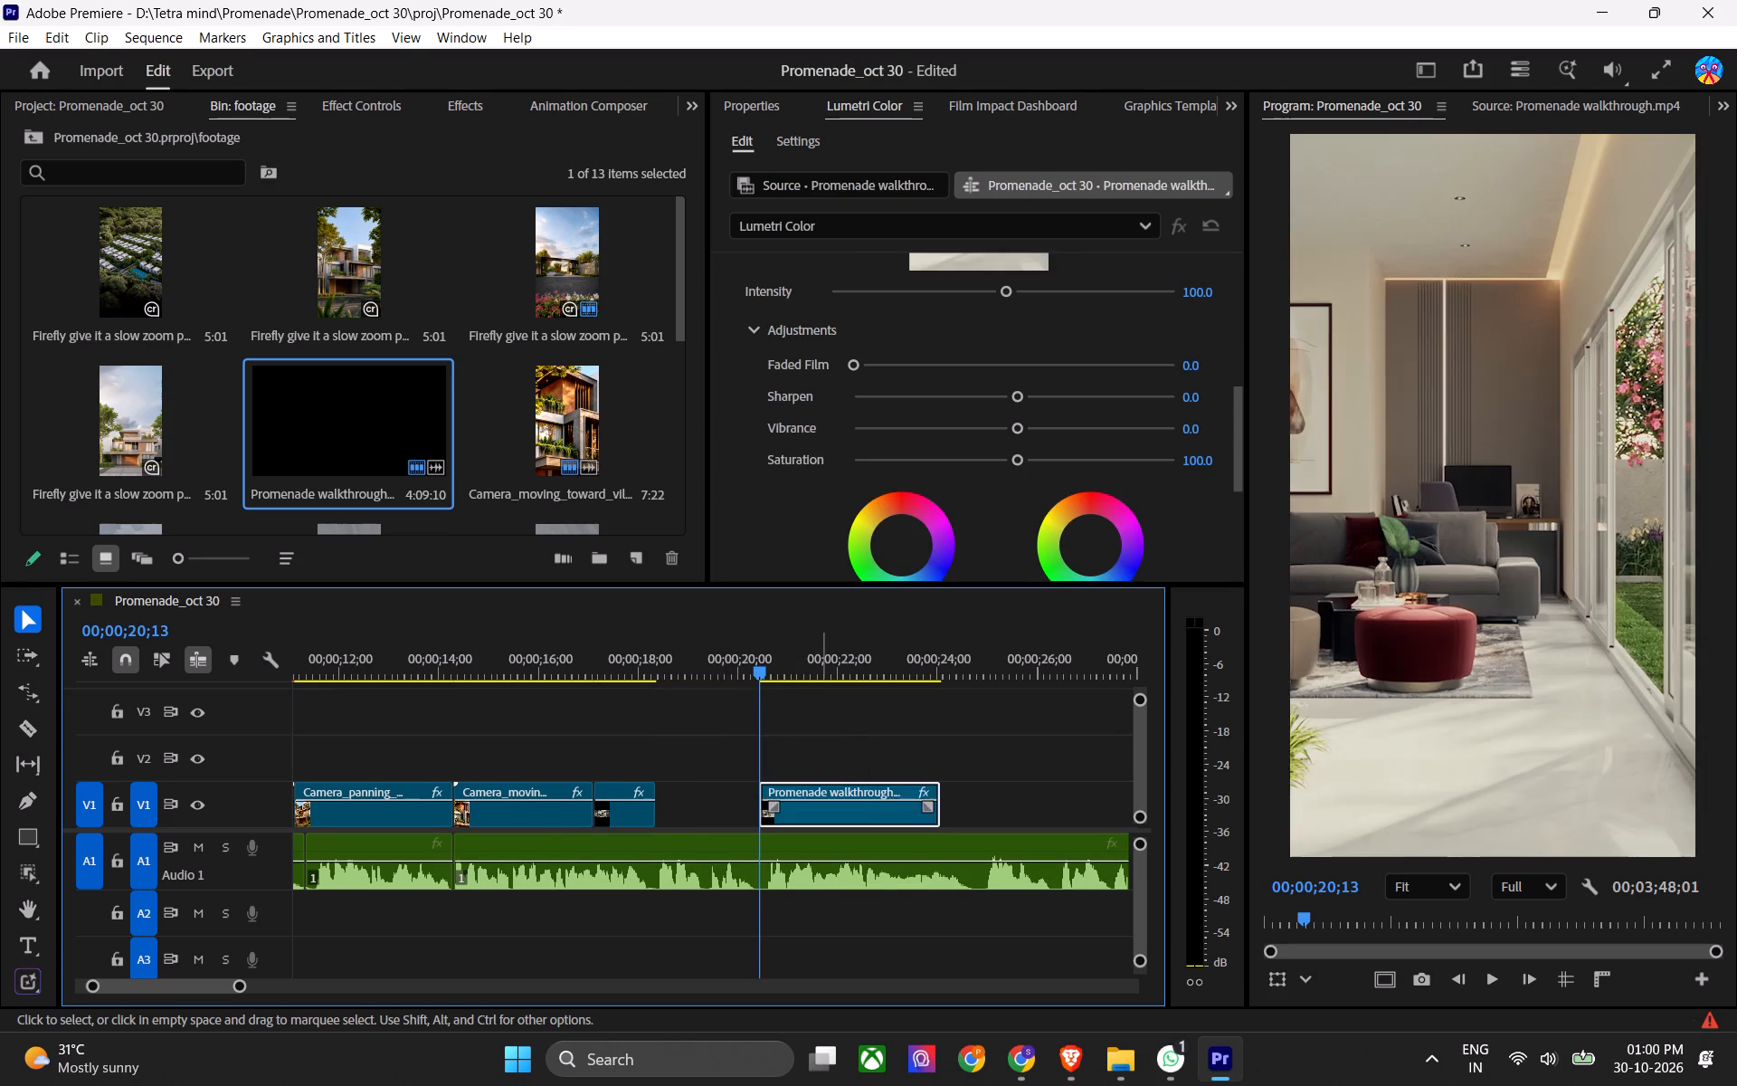
Check the living room shot against the voiceover and extend its end to about 00;00;24;24.
{"action": "key", "text": "space"}
{"action": "scroll", "coordinate": [799, 838], "scroll_direction": "down", "scroll_amount": 4, "text": "alt"}
{"action": "scroll", "coordinate": [801, 842], "scroll_direction": "up", "scroll_amount": 2, "text": "alt"}
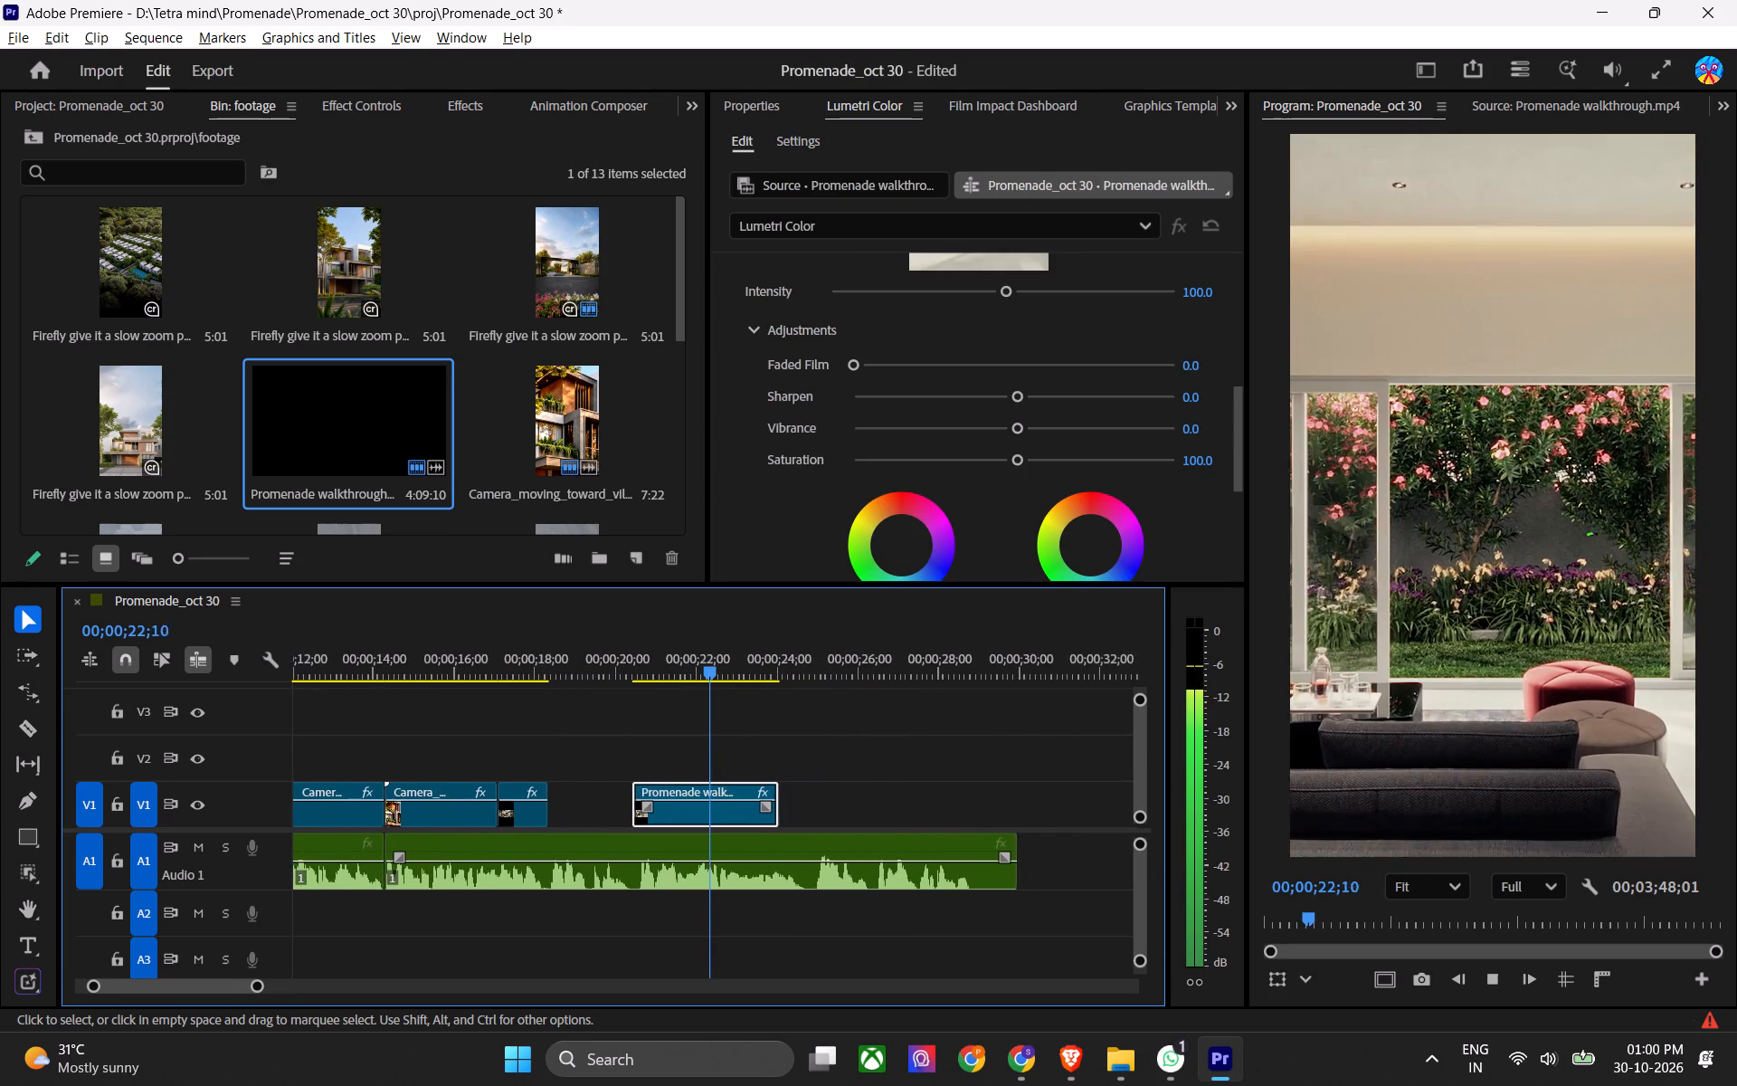
{"action": "scroll", "coordinate": [801, 842], "scroll_direction": "up", "scroll_amount": 6, "text": "alt"}
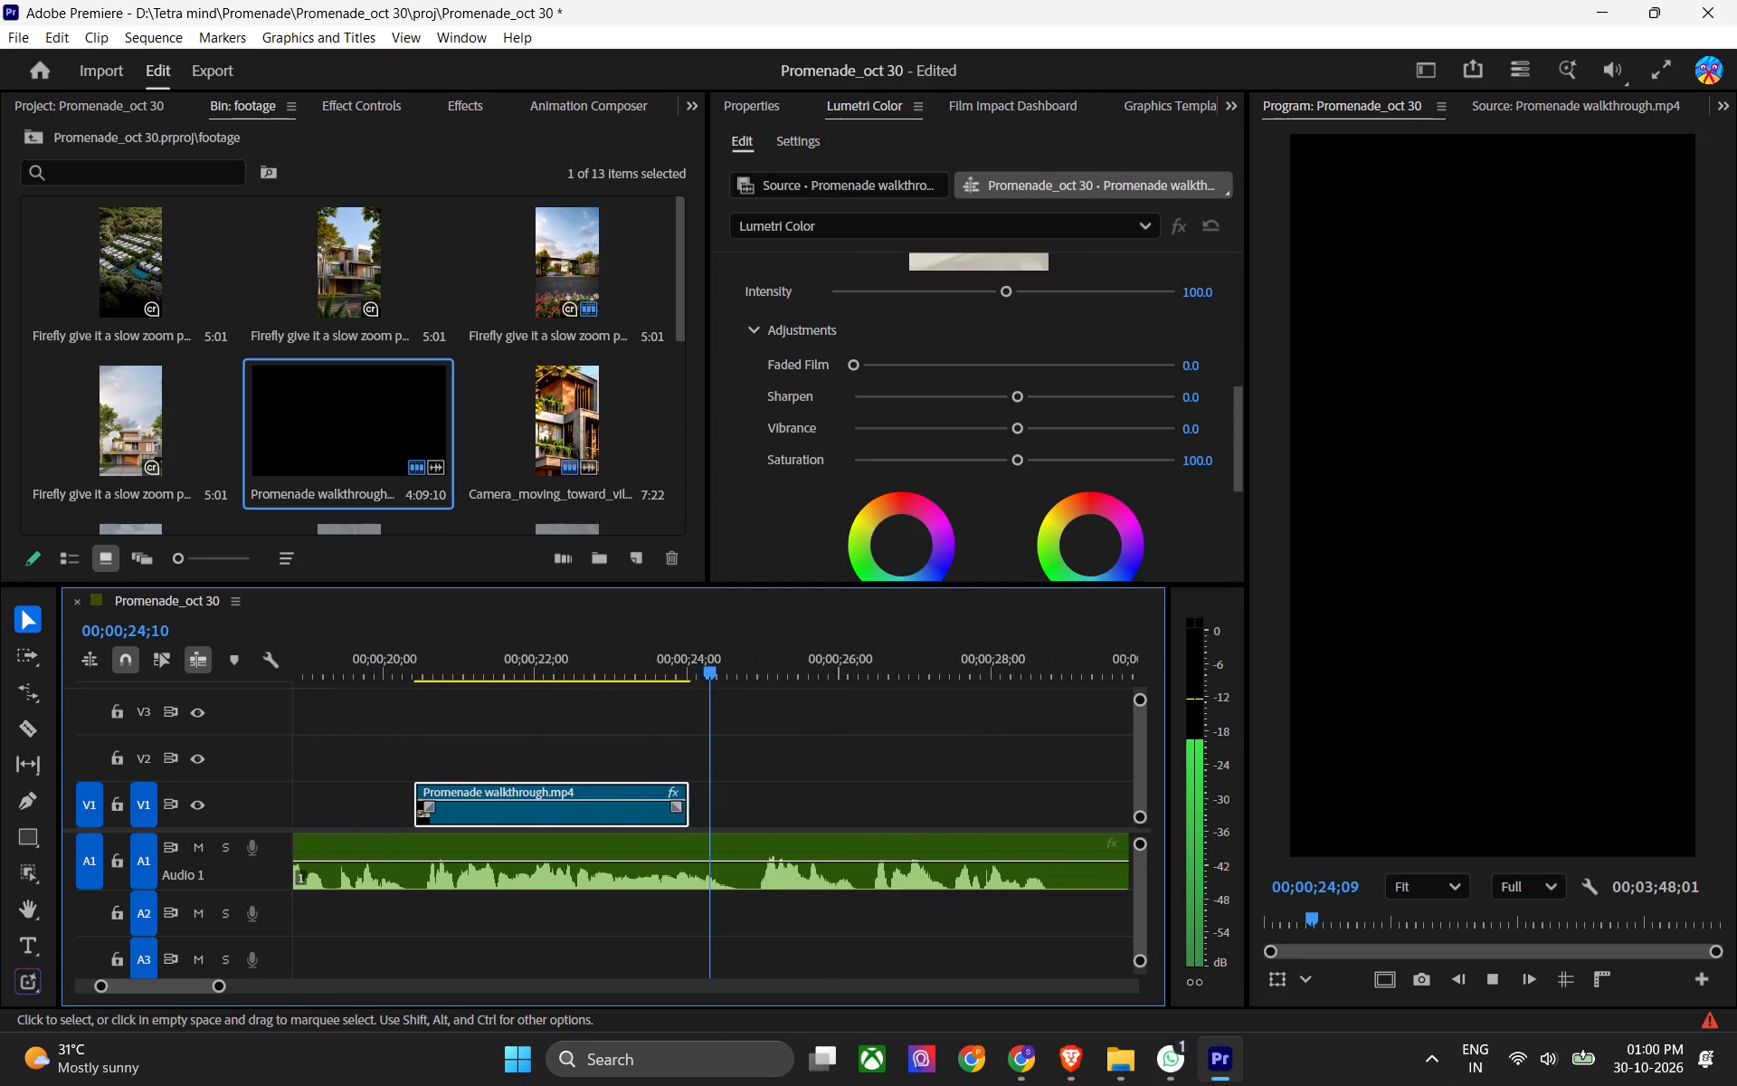
{"action": "key", "text": "space"}
{"action": "left_click_drag", "start_coordinate": [692, 792], "coordinate": [744, 798]}
{"action": "key", "text": "space"}
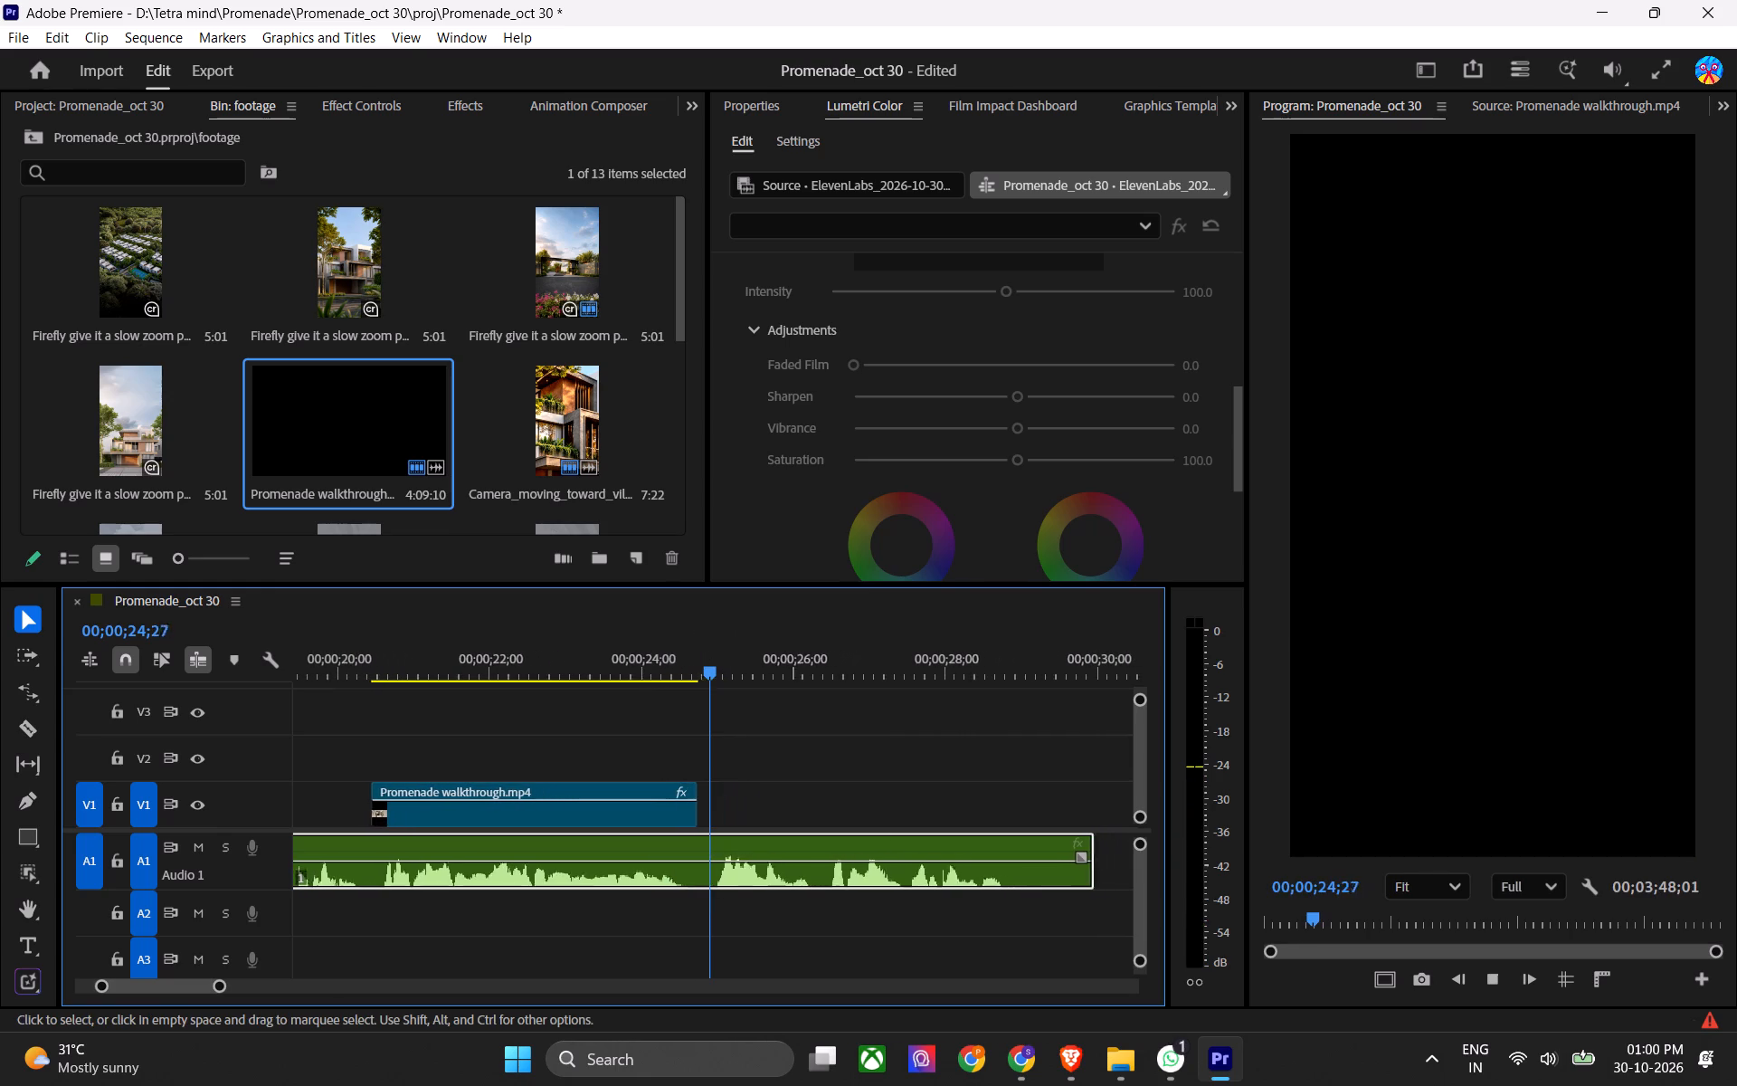
{"action": "key", "text": "space"}
{"action": "left_click_drag", "start_coordinate": [695, 794], "coordinate": [703, 797]}
Save the project and play the living room shot and the voiceover following it to check the extended ending.
{"action": "left_click", "coordinate": [649, 662]}
{"action": "key", "text": "space"}
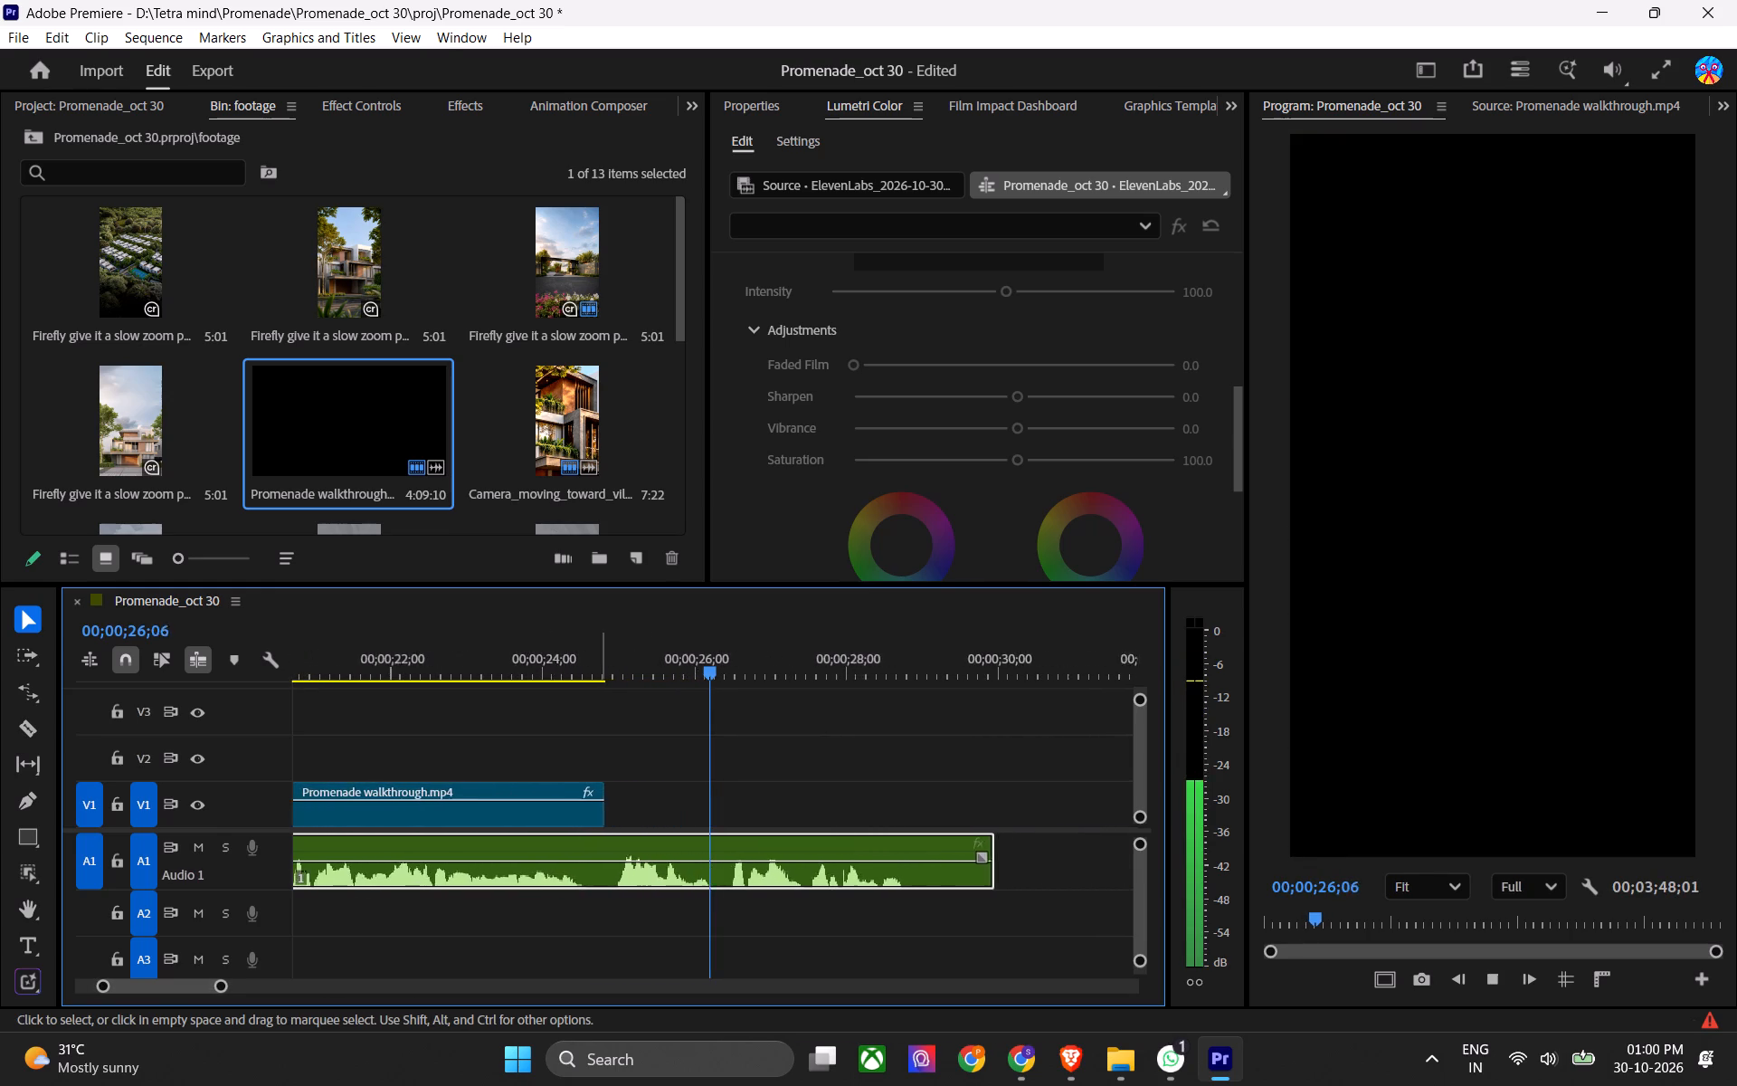
{"action": "scroll", "coordinate": [584, 782], "scroll_direction": "down", "scroll_amount": 8, "text": "alt"}
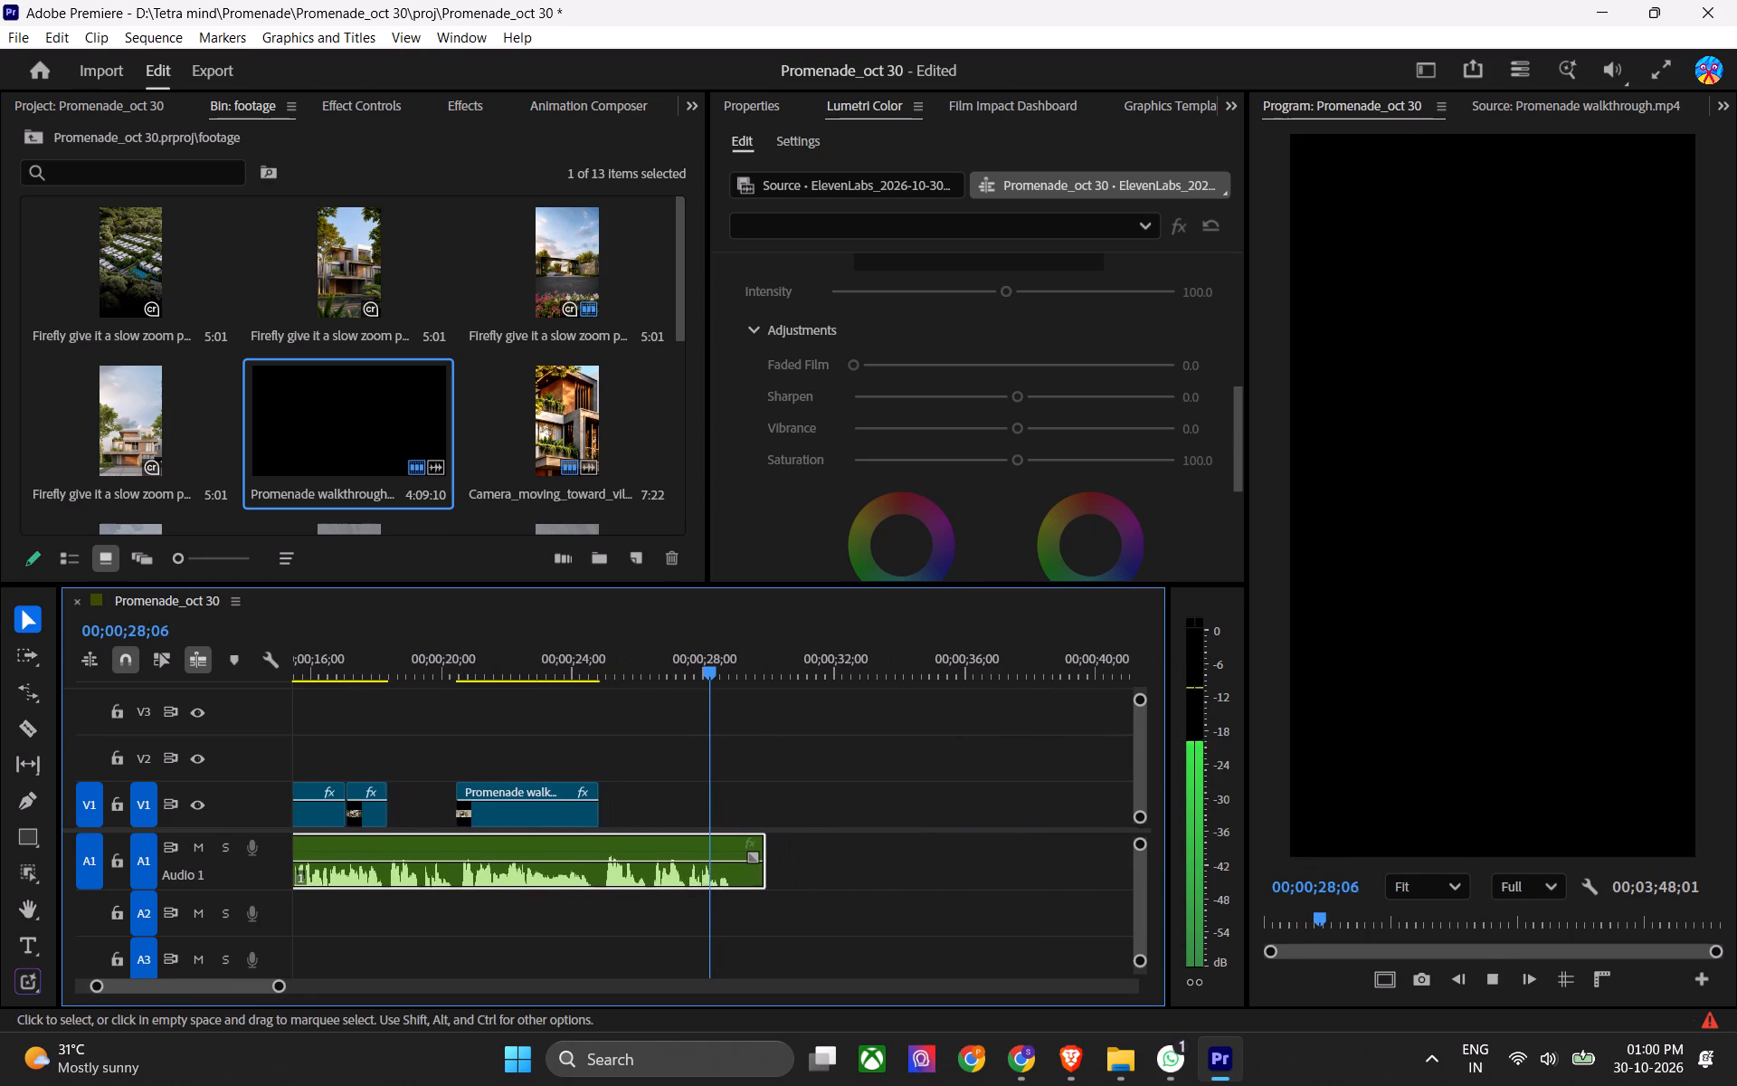
{"action": "key", "text": "space"}
{"action": "left_click", "coordinate": [462, 664]}
{"action": "key", "text": "ctrl+s"}
{"action": "key", "text": "space"}
{"action": "scroll", "coordinate": [652, 772], "scroll_direction": "up", "scroll_amount": 2, "text": "alt"}
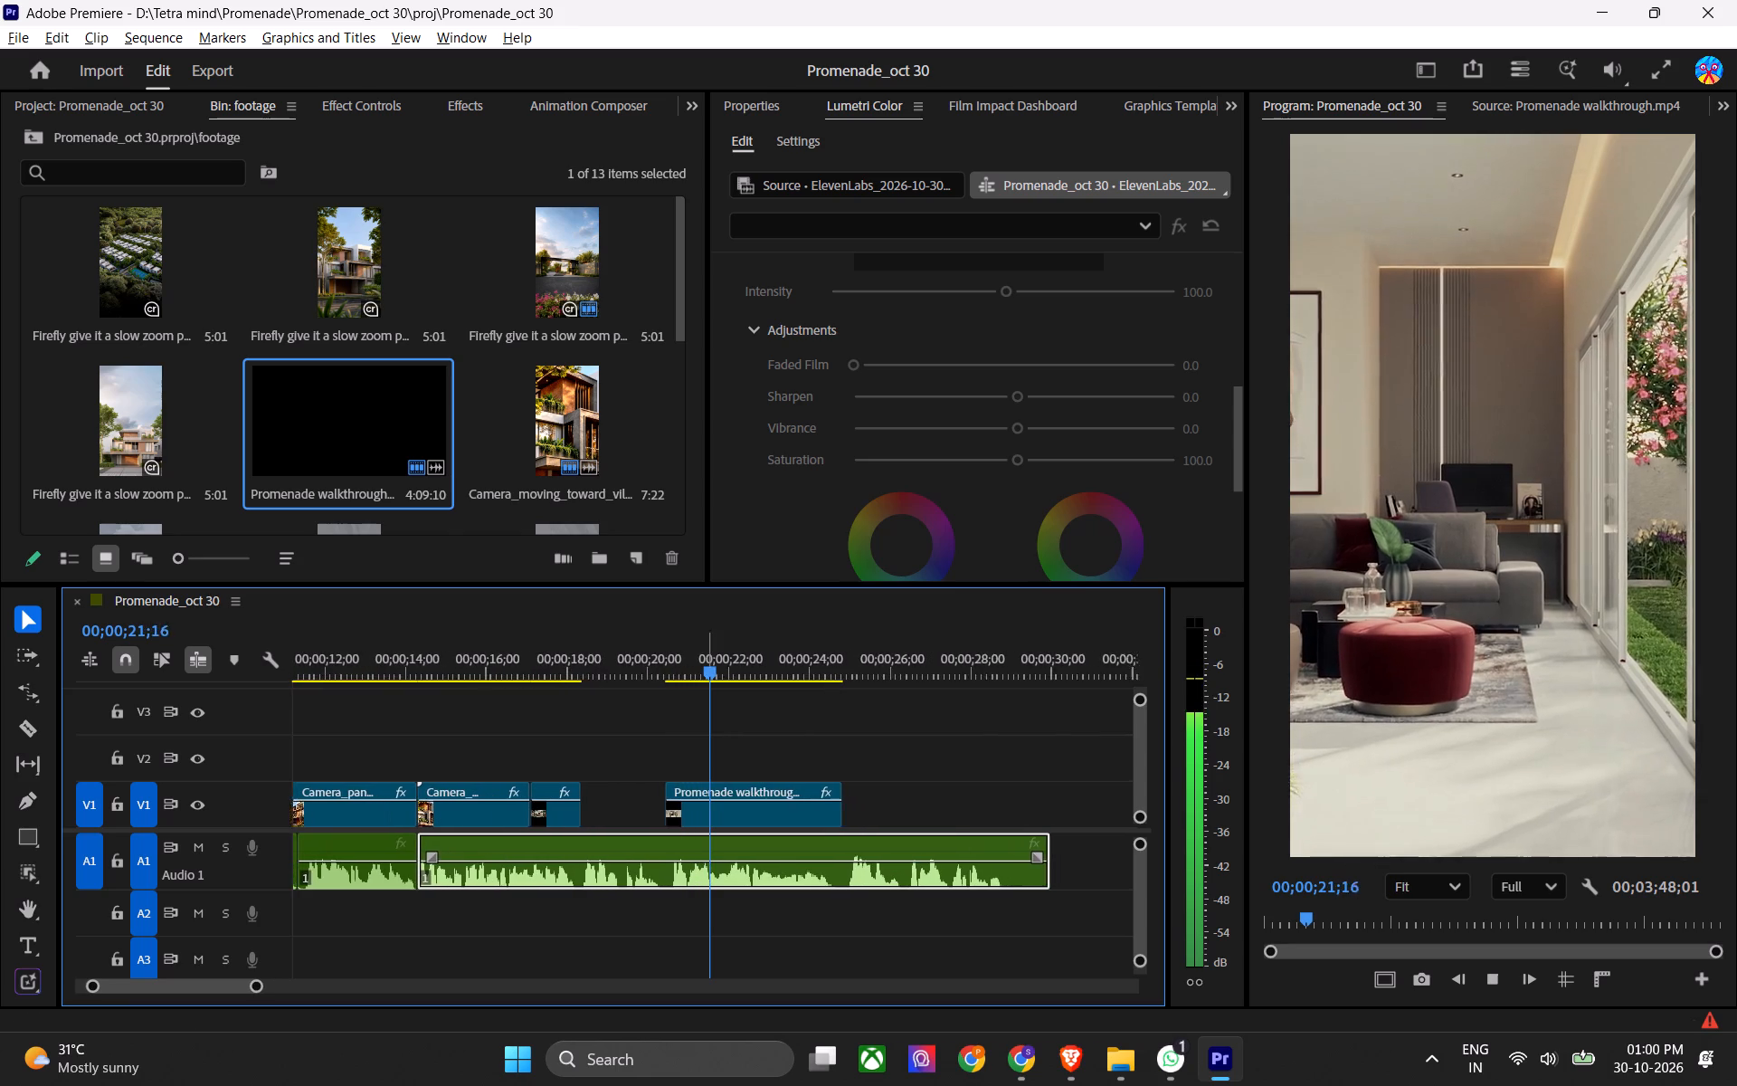
{"action": "scroll", "coordinate": [733, 783], "scroll_direction": "up", "scroll_amount": 2, "text": "alt"}
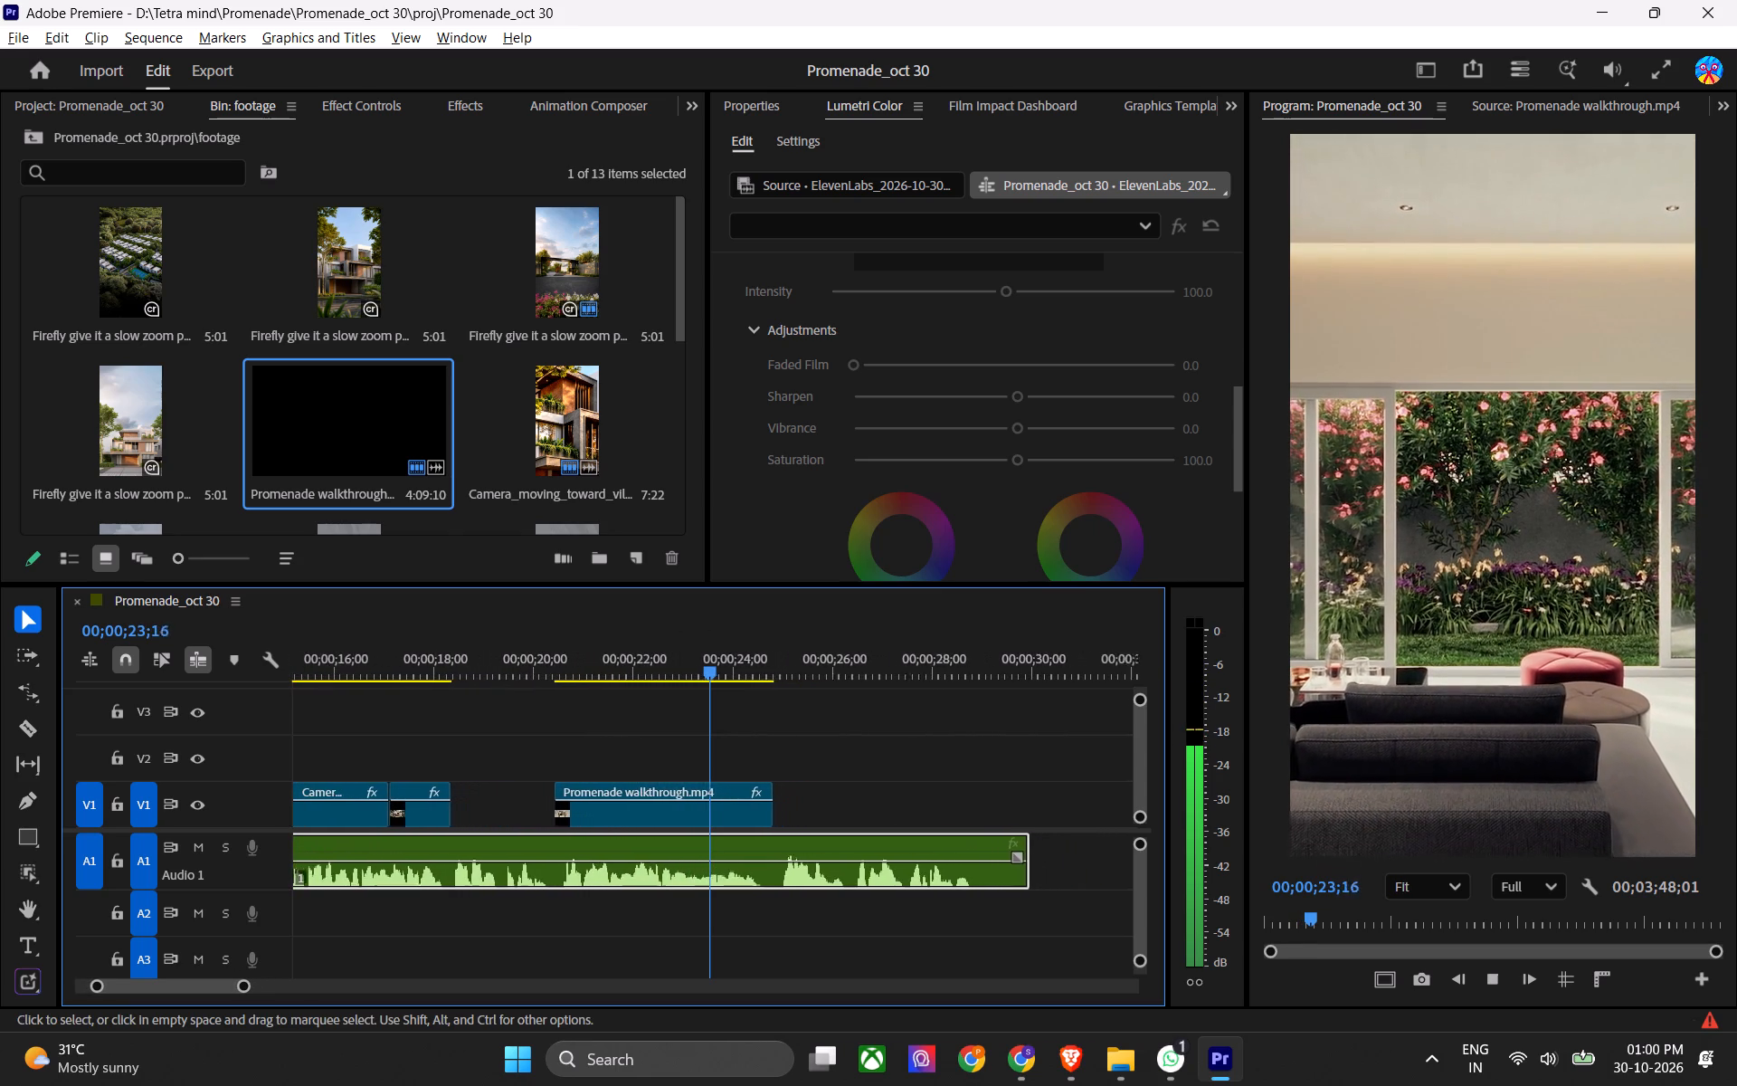
{"action": "key", "text": "space"}
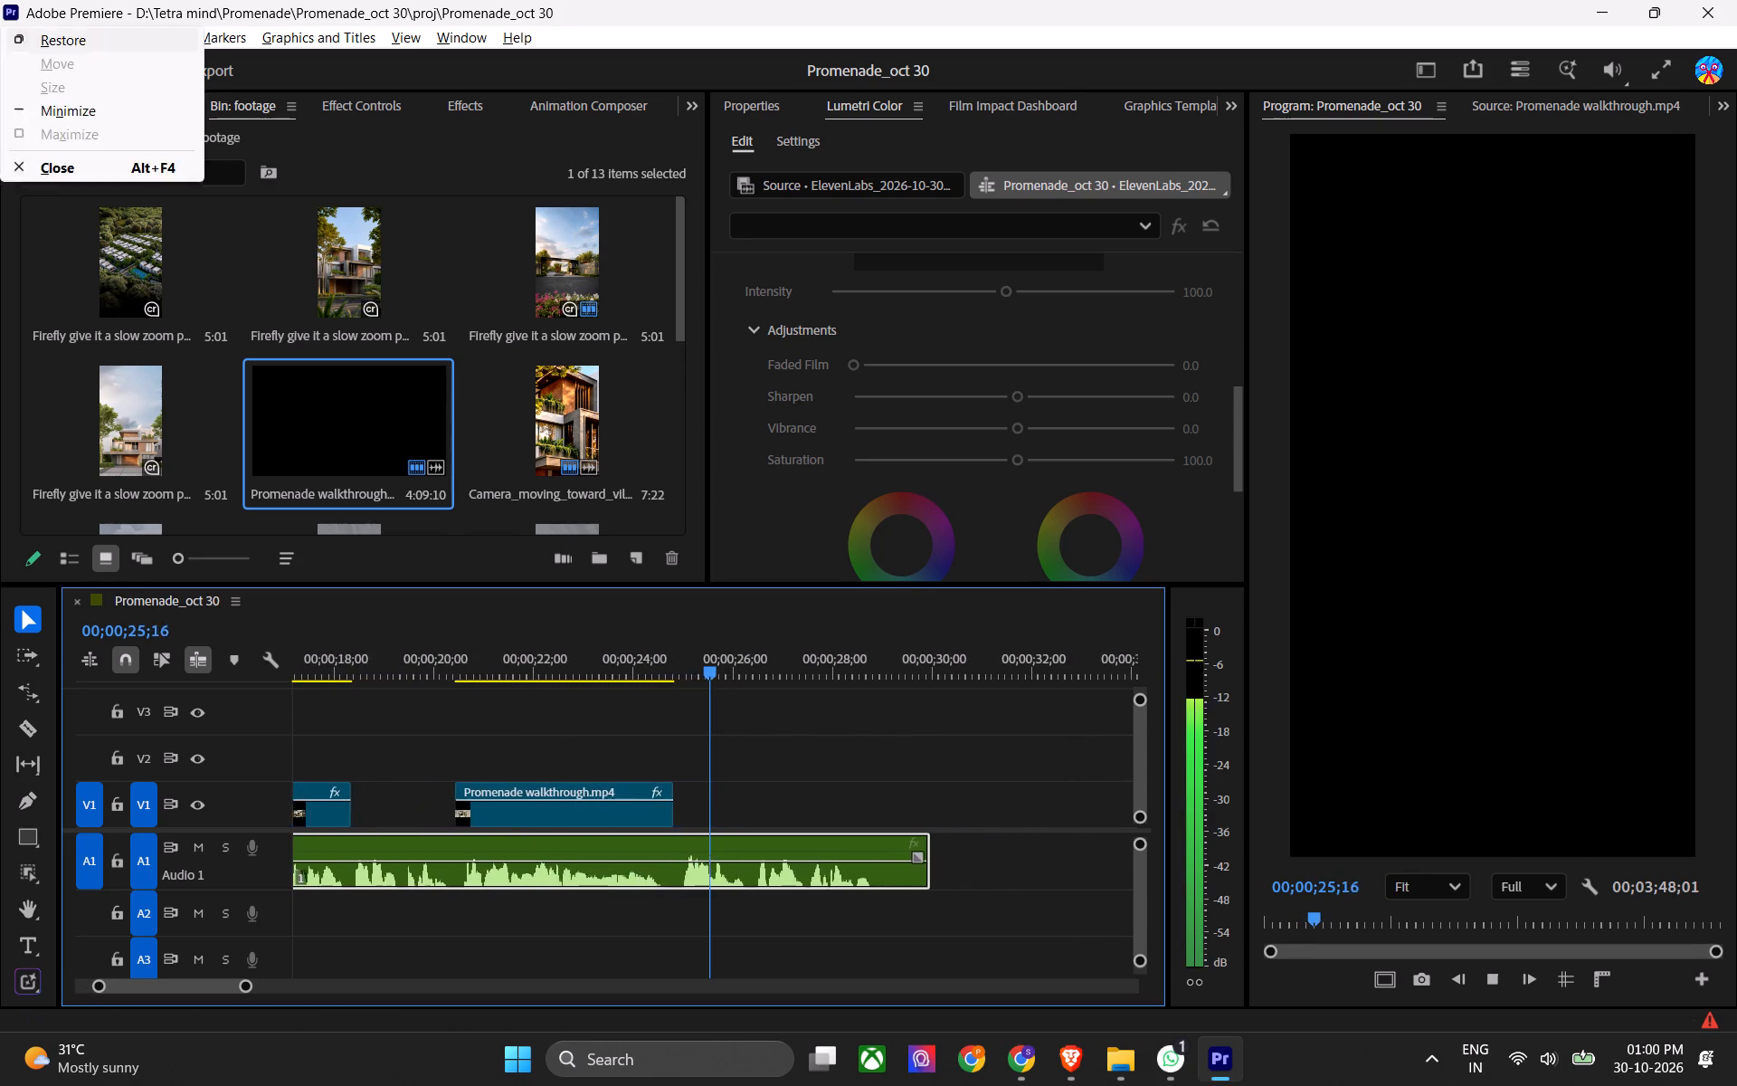
{"action": "left_click_drag", "start_coordinate": [612, 672], "coordinate": [573, 703]}
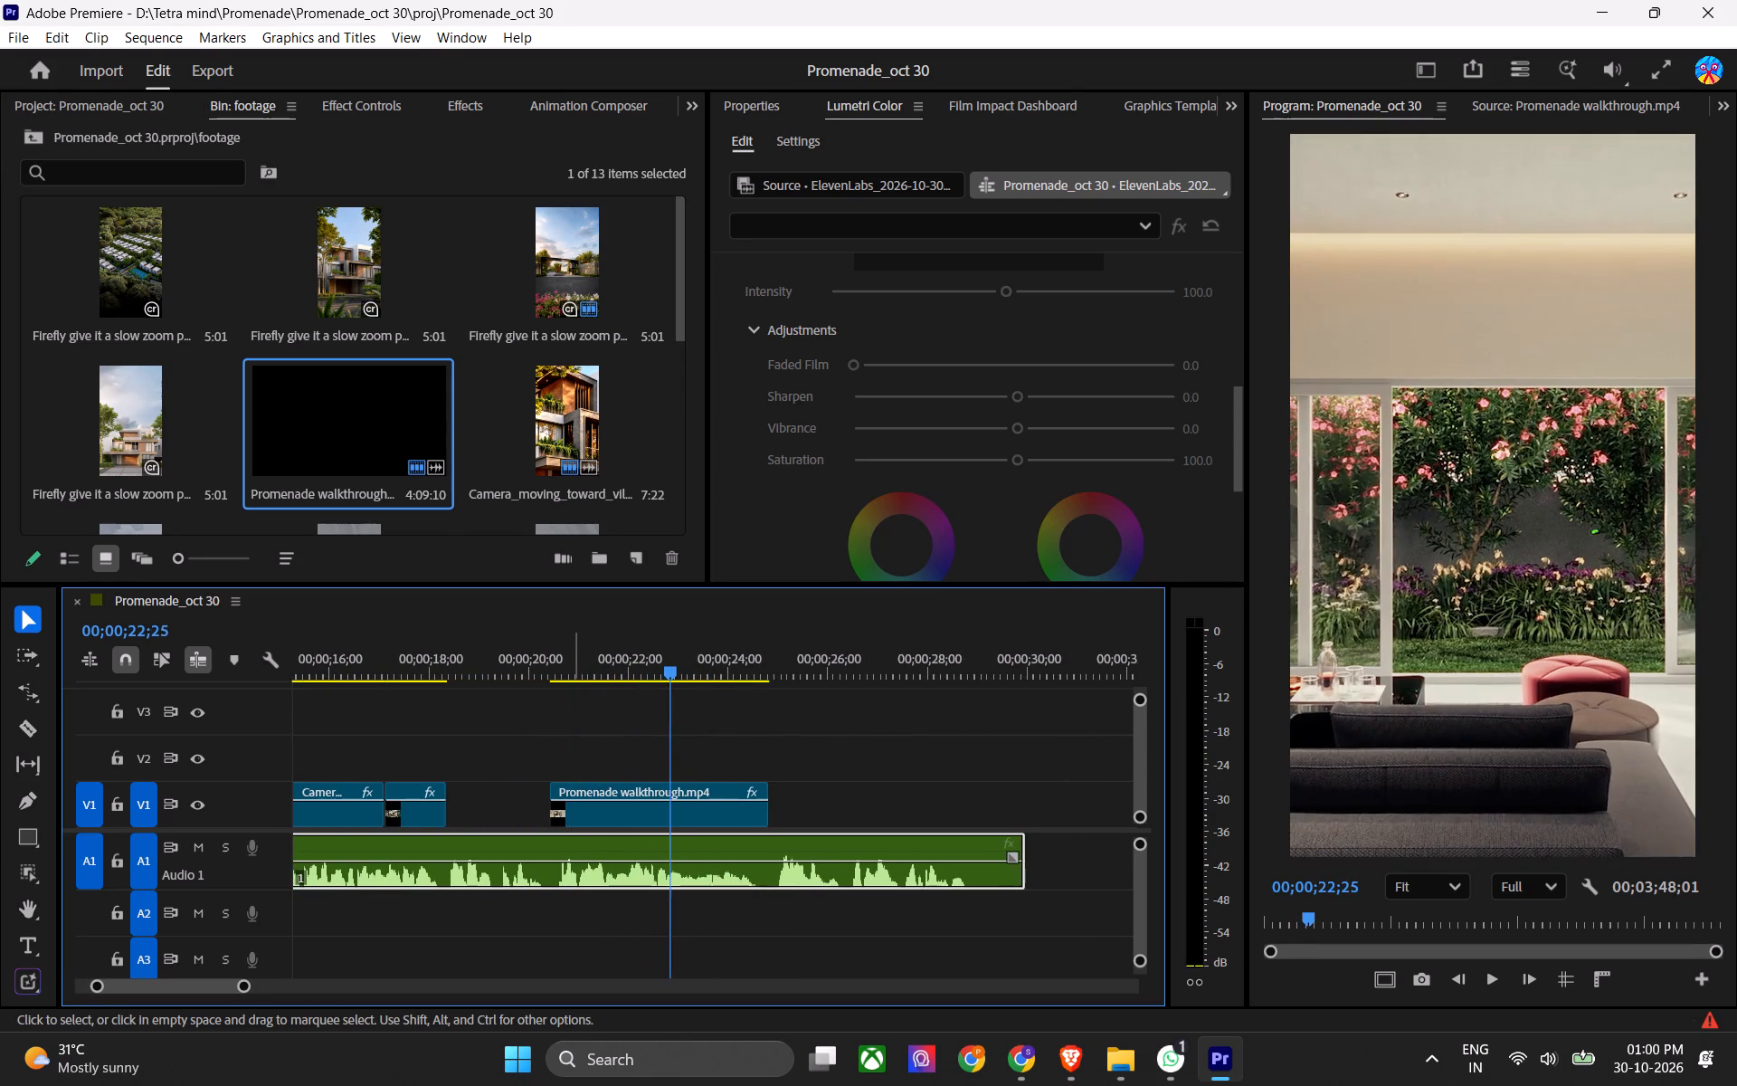
{"action": "key", "text": "space"}
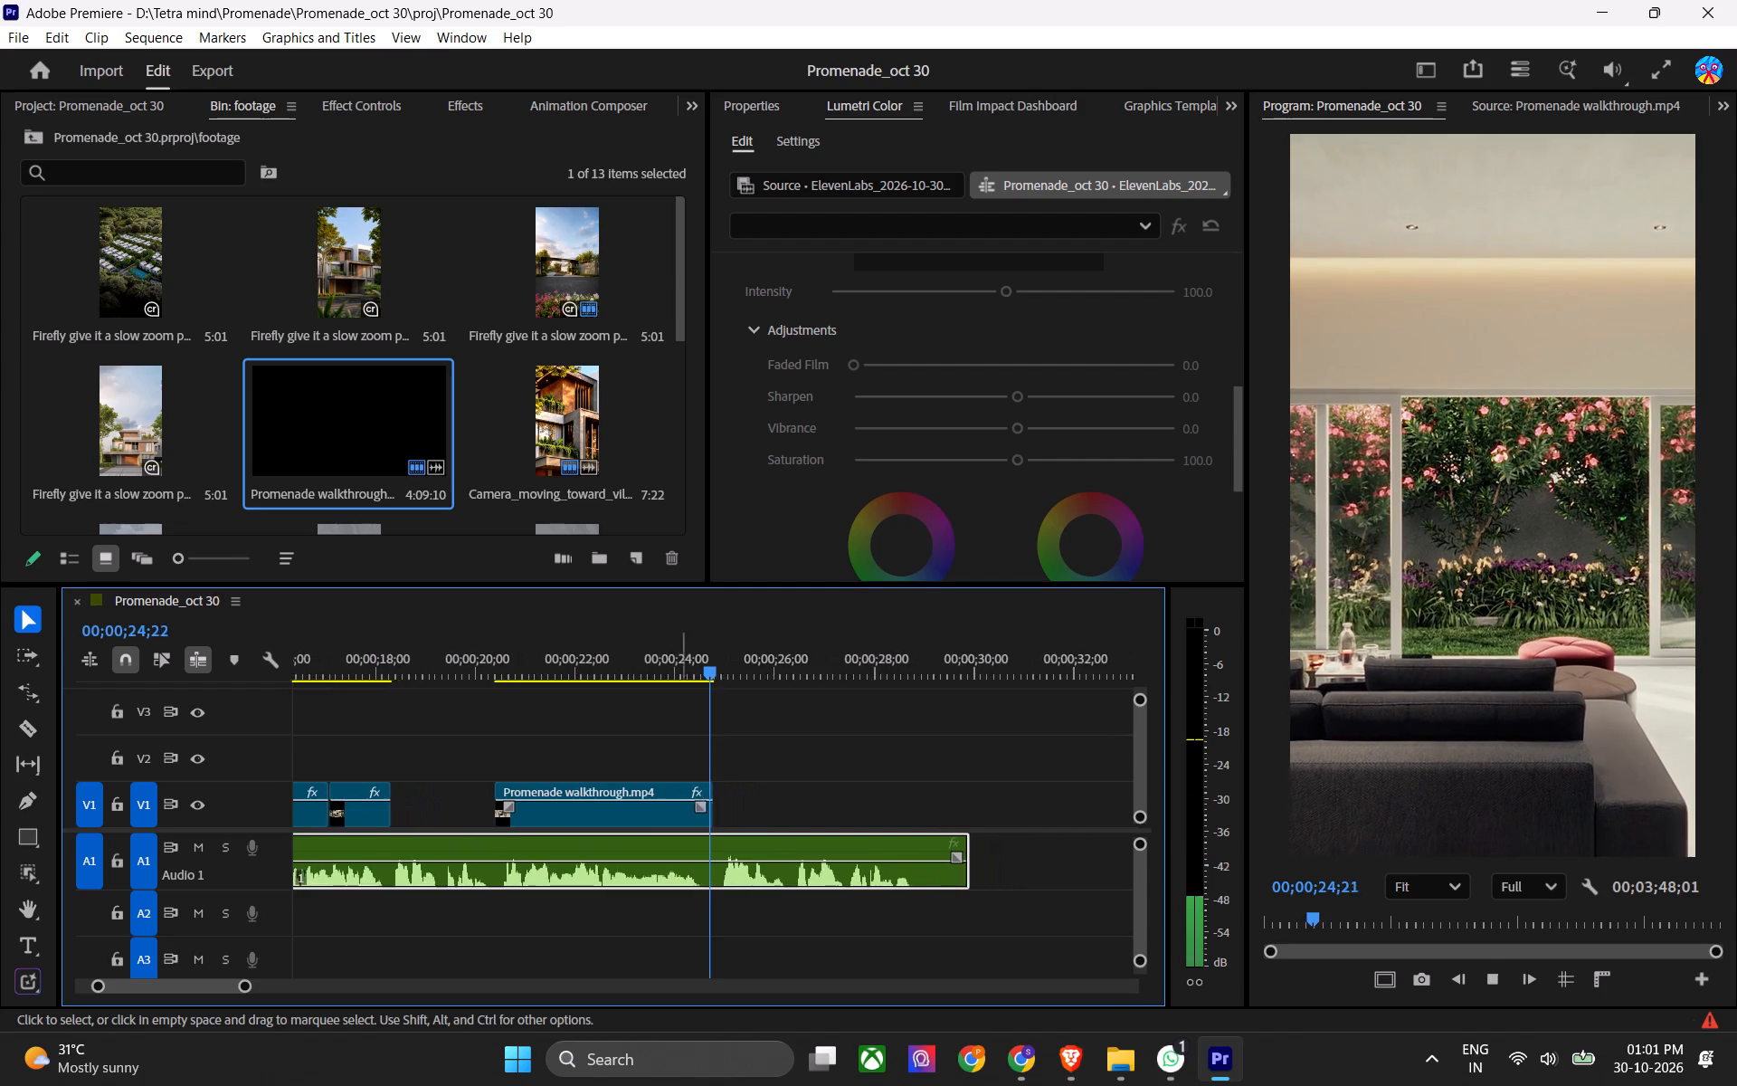
Extend the living room shot's end slightly further, to about 00;00;24;27.
{"action": "key", "text": "space"}
{"action": "scroll", "coordinate": [731, 862], "scroll_direction": "up", "scroll_amount": 8, "text": "alt"}
{"action": "left_click_drag", "start_coordinate": [680, 785], "coordinate": [690, 786]}
{"action": "key", "text": "space"}
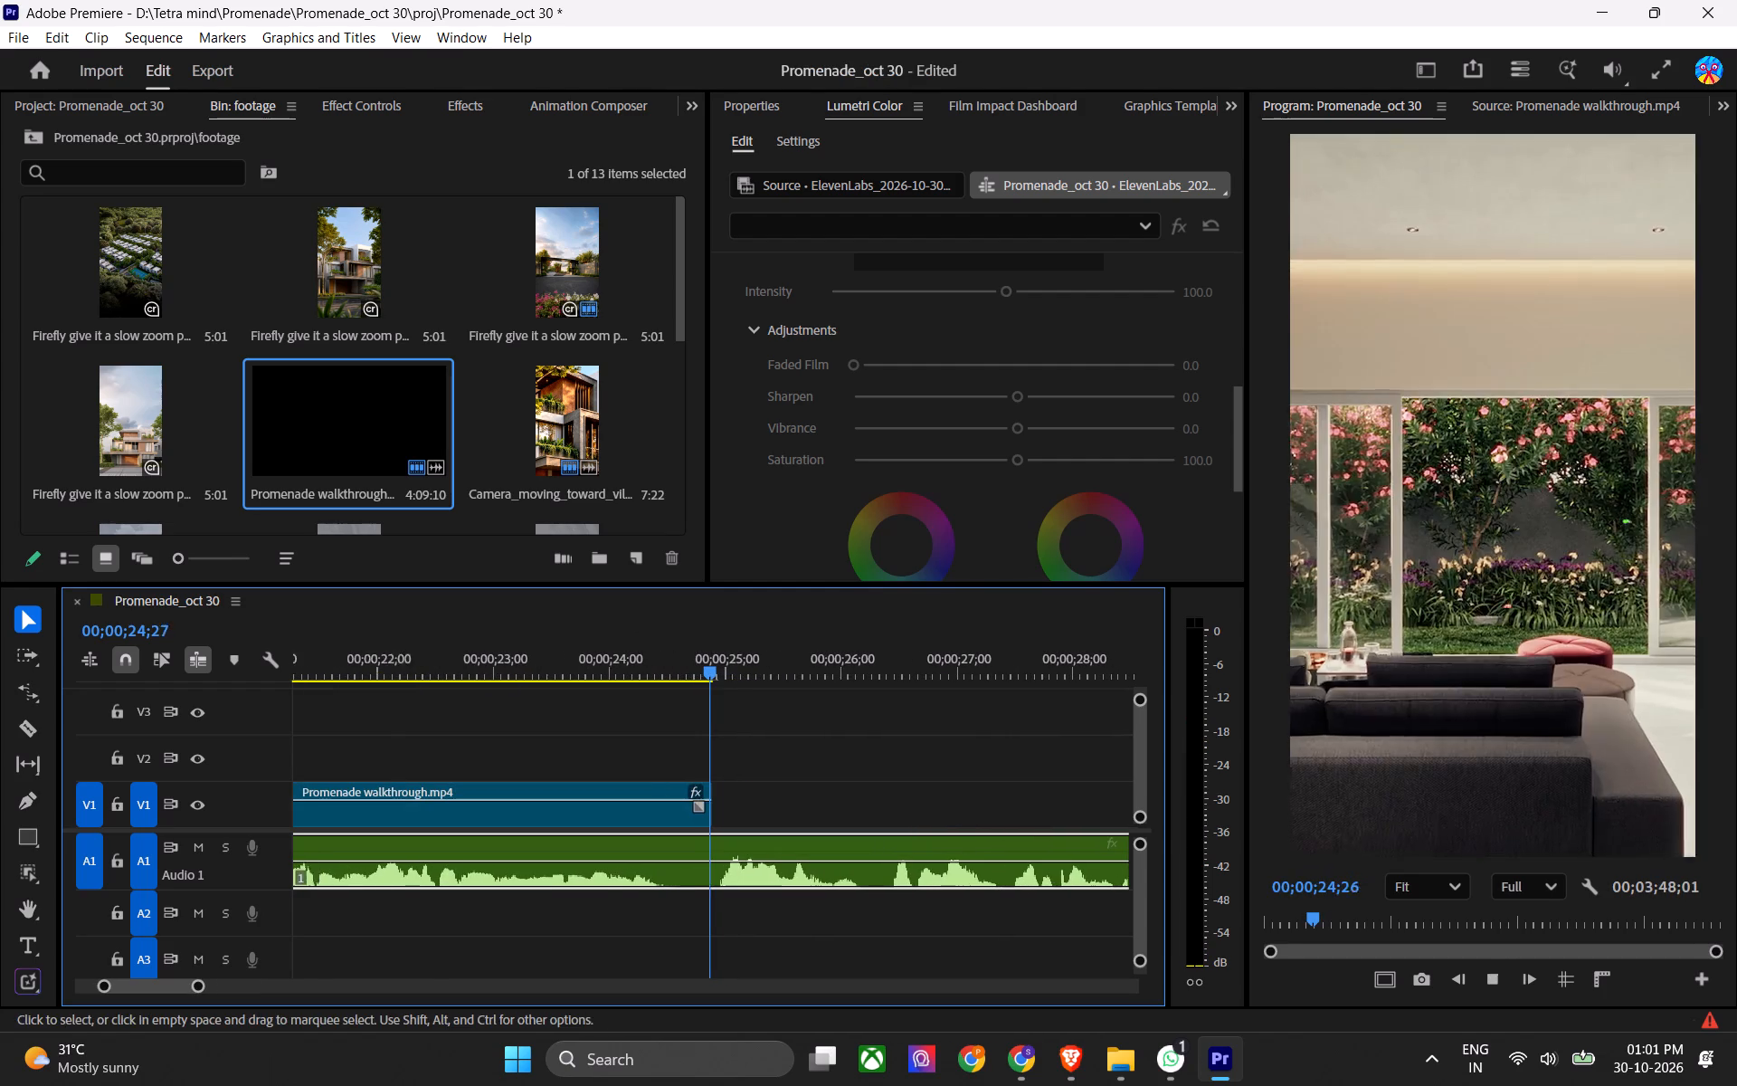
{"action": "key", "text": "space"}
Play from the facade shot's start at about 00;00;17;10 into the gap before the living room shot, and save the project.
{"action": "scroll", "coordinate": [666, 801], "scroll_direction": "down", "scroll_amount": 9, "text": "alt"}
{"action": "scroll", "coordinate": [664, 816], "scroll_direction": "up", "scroll_amount": 2}
{"action": "scroll", "coordinate": [664, 816], "scroll_direction": "down", "scroll_amount": 1}
{"action": "scroll", "coordinate": [664, 816], "scroll_direction": "up", "scroll_amount": 1}
{"action": "scroll", "coordinate": [664, 816], "scroll_direction": "down", "scroll_amount": 1}
{"action": "scroll", "coordinate": [664, 816], "scroll_direction": "up", "scroll_amount": 4}
{"action": "left_click_drag", "start_coordinate": [532, 672], "coordinate": [498, 687]}
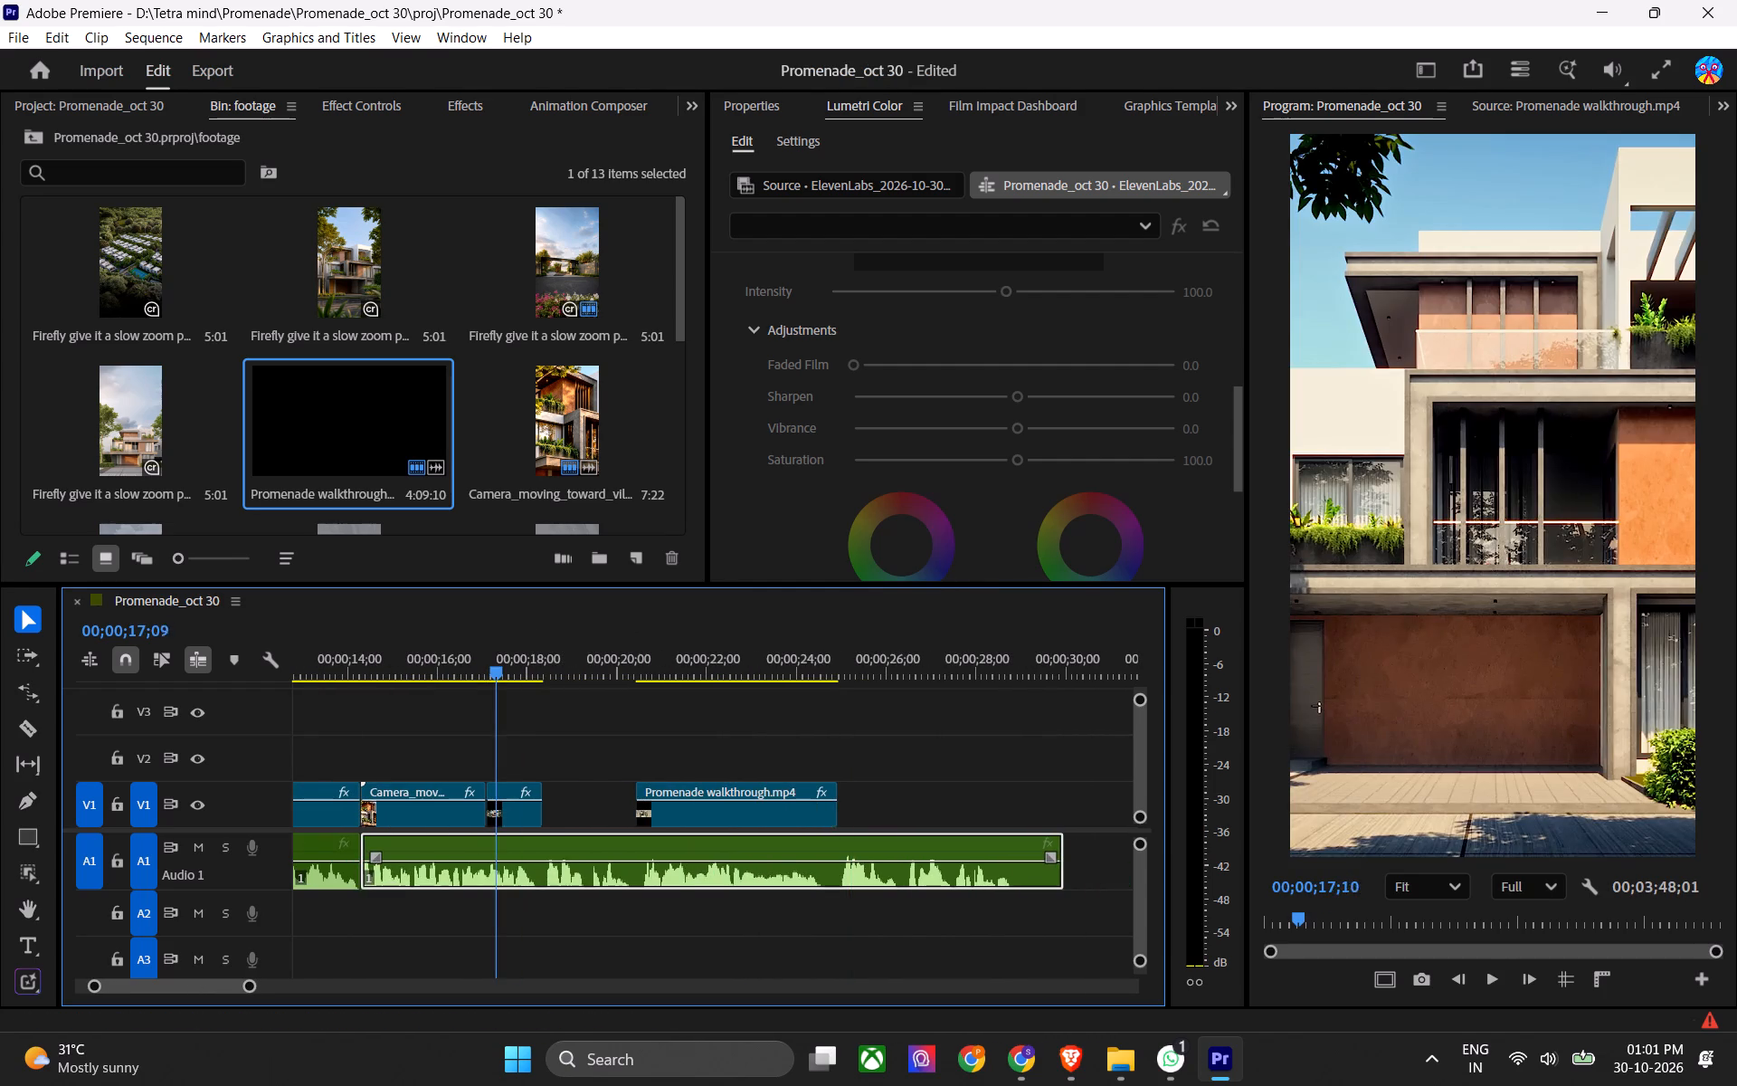
{"action": "left_click_drag", "start_coordinate": [498, 687], "coordinate": [494, 690]}
{"action": "key", "text": "space"}
{"action": "scroll", "coordinate": [653, 789], "scroll_direction": "down", "scroll_amount": 15, "text": "alt"}
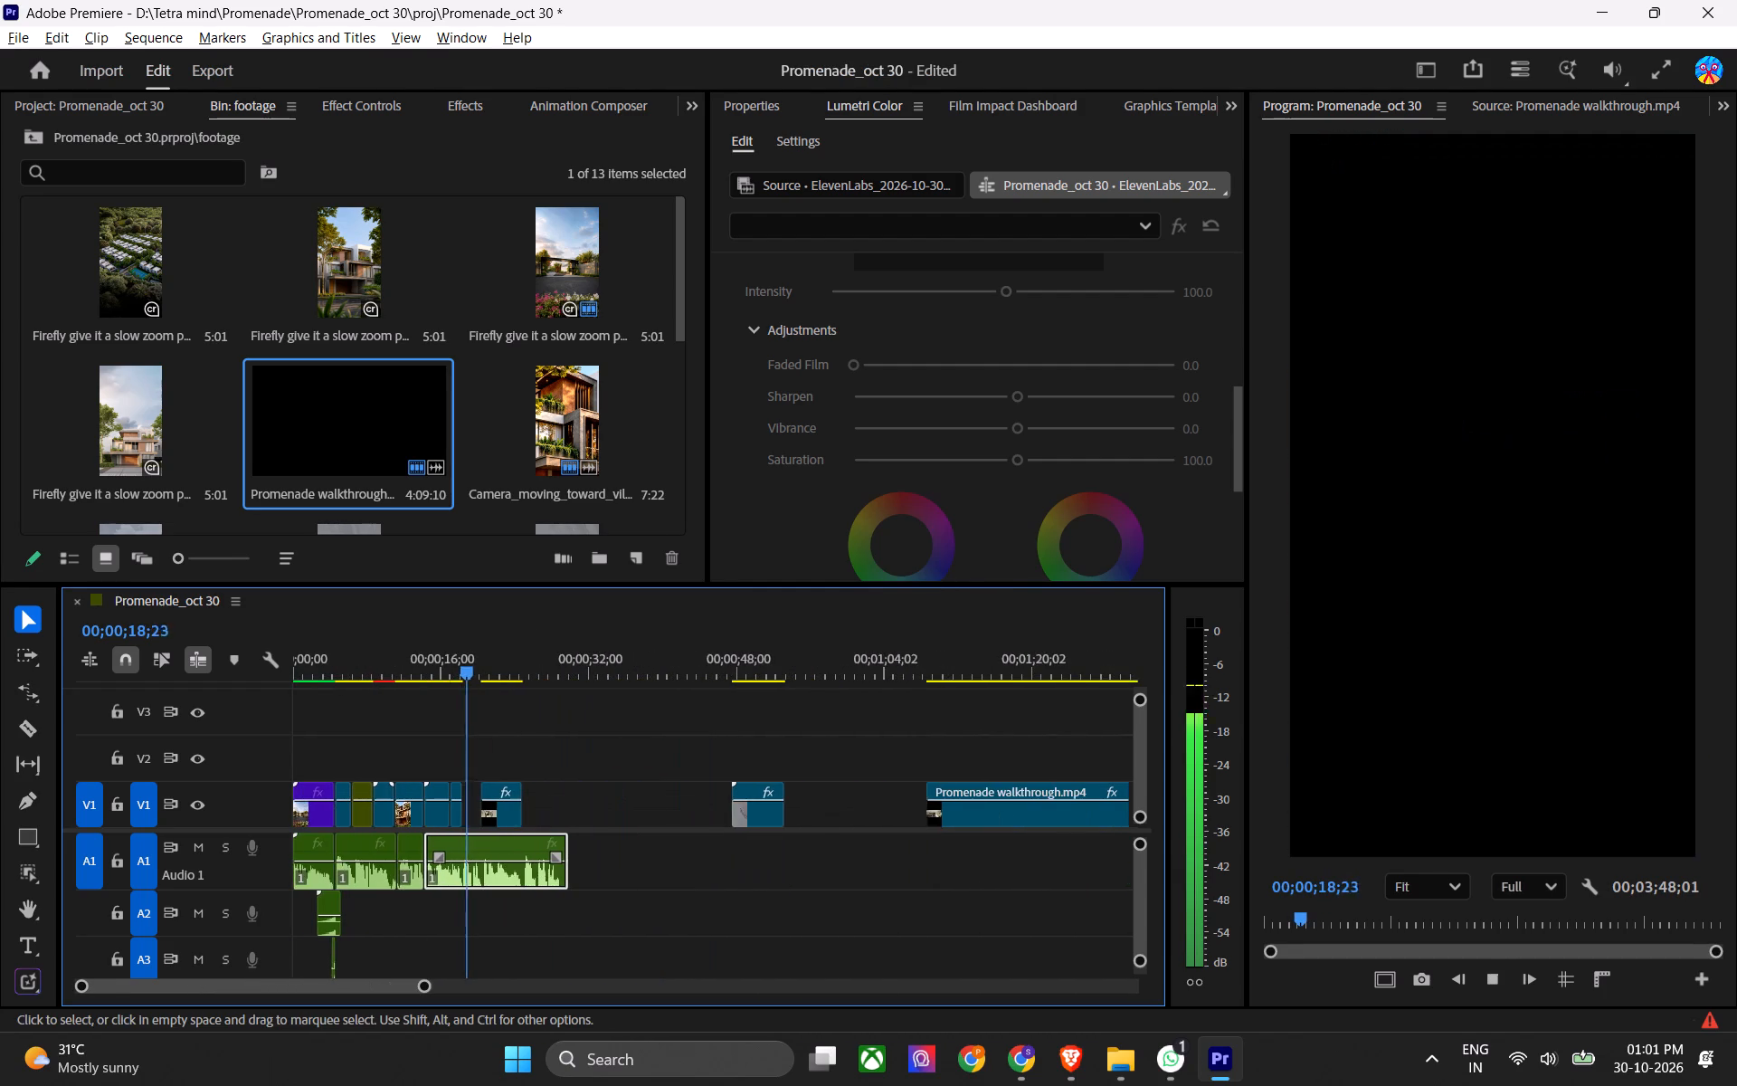
{"action": "scroll", "coordinate": [651, 776], "scroll_direction": "down", "scroll_amount": 9, "text": "alt"}
{"action": "key", "text": "space"}
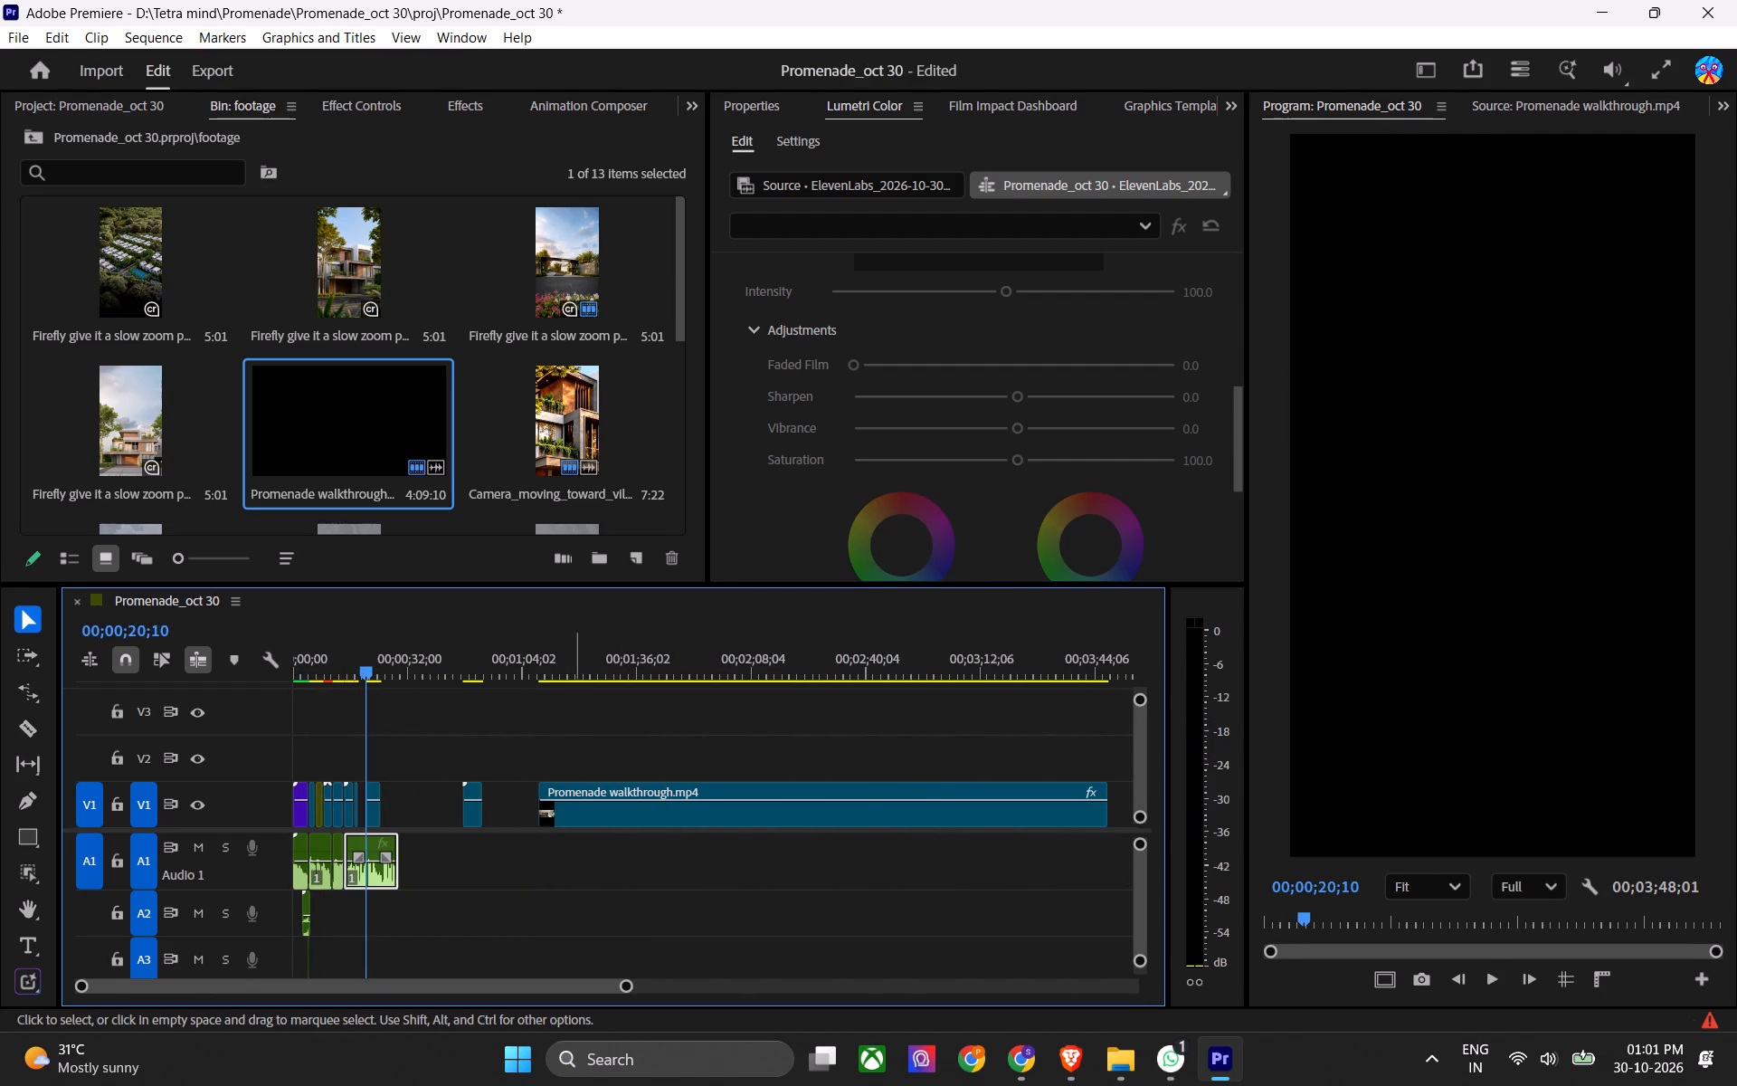
{"action": "key", "text": "ctrl+s"}
Shift the long walkthrough clip later on V1 and extend its start back to about 00;01;01 to recover the trimmed opening footage.
{"action": "left_click_drag", "start_coordinate": [569, 668], "coordinate": [634, 677]}
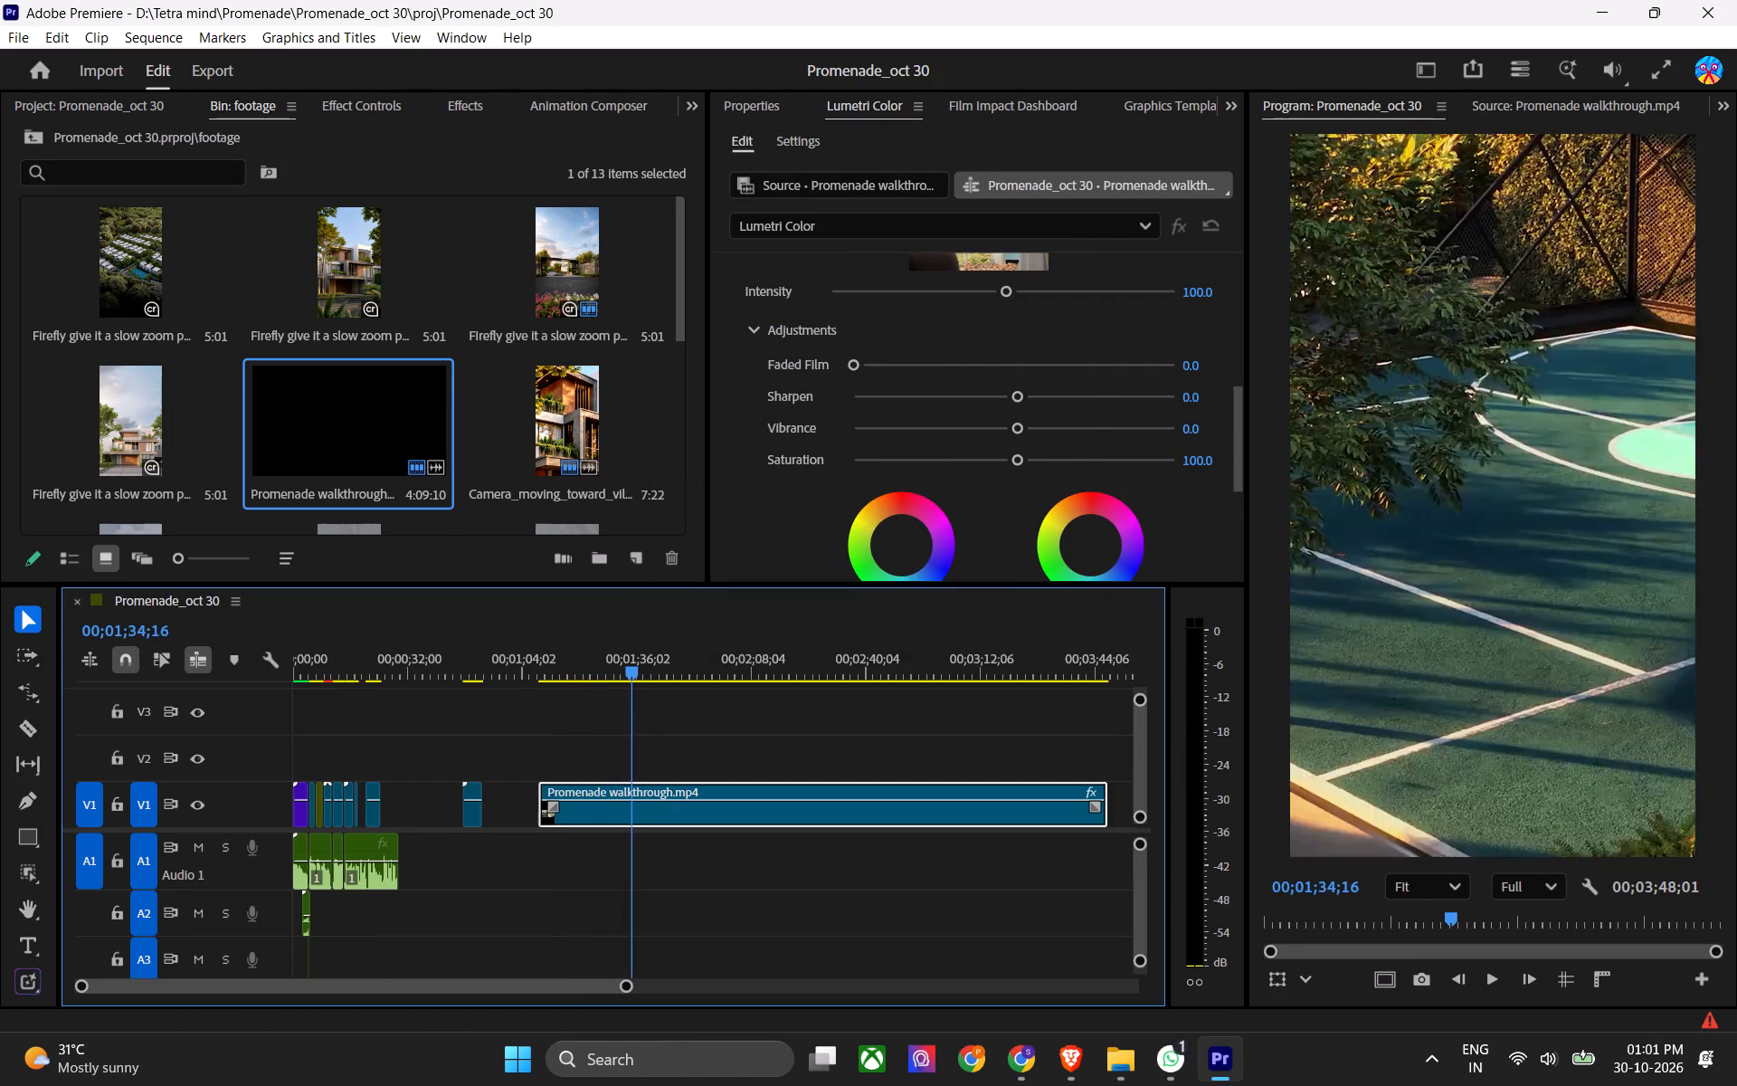
{"action": "left_click_drag", "start_coordinate": [634, 677], "coordinate": [575, 695]}
{"action": "scroll", "coordinate": [619, 826], "scroll_direction": "down", "scroll_amount": 3}
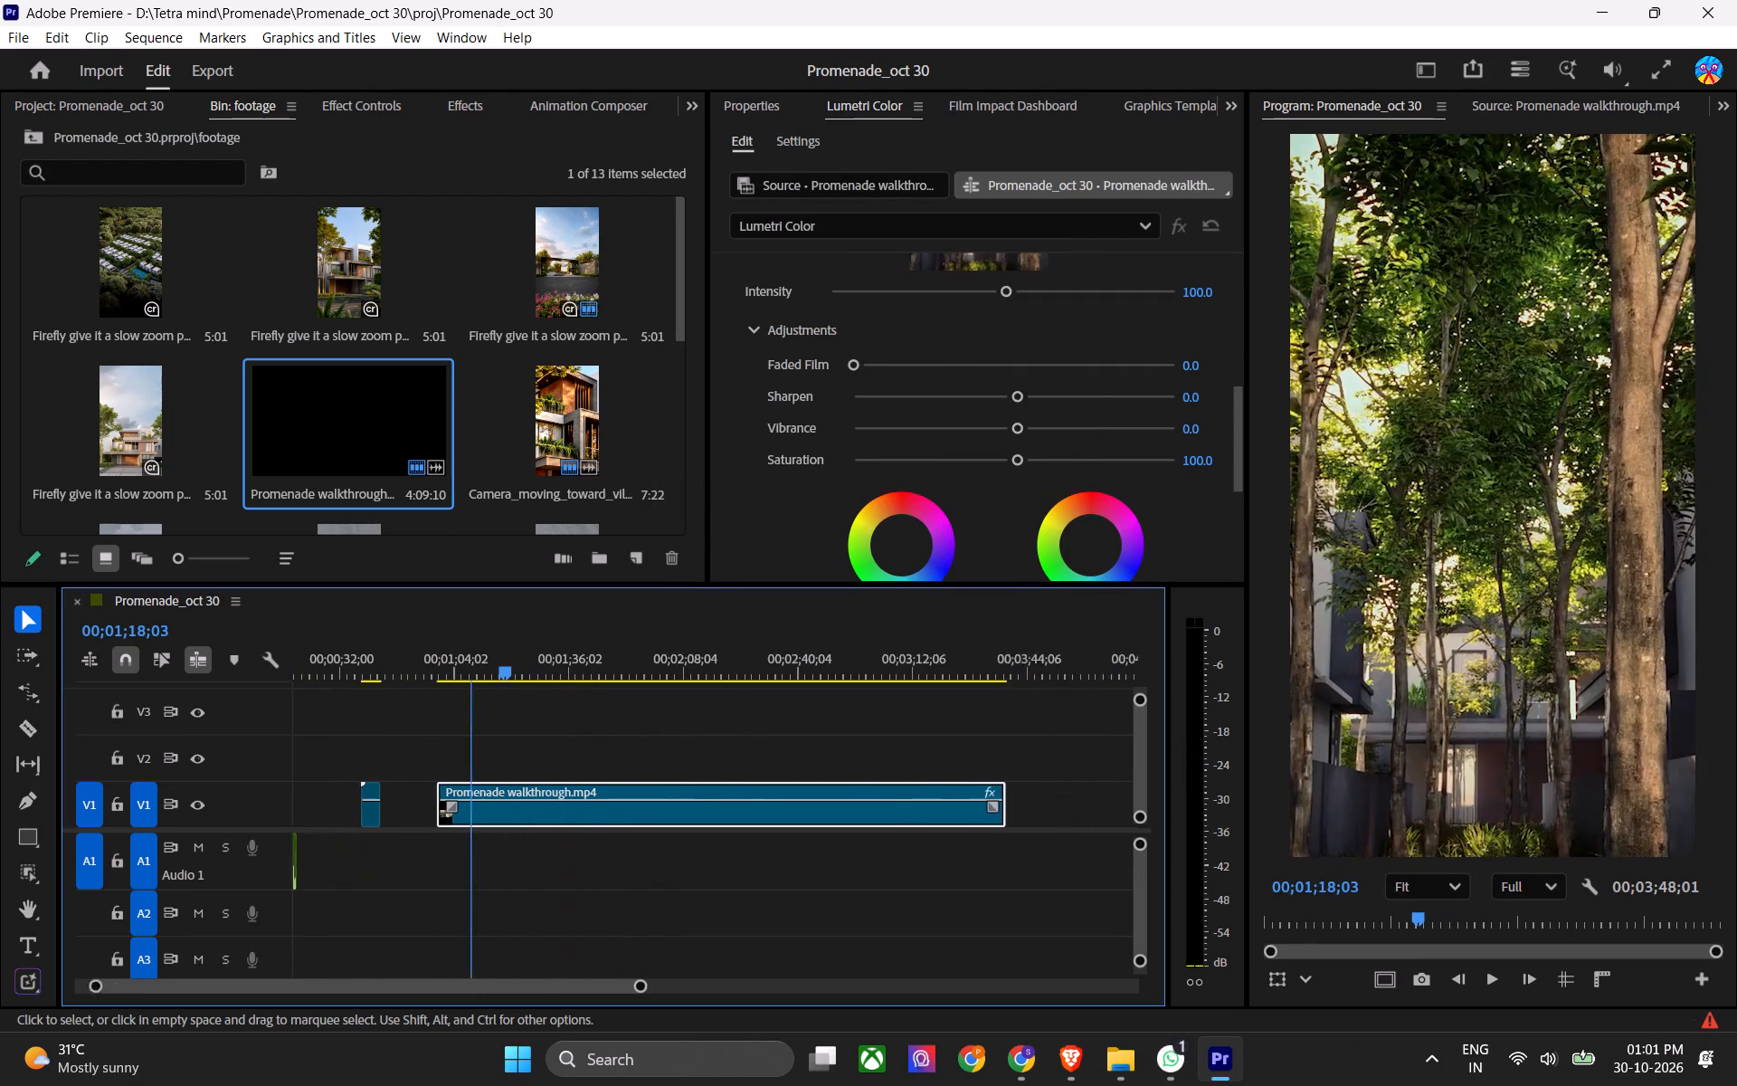
{"action": "scroll", "coordinate": [619, 829], "scroll_direction": "down", "scroll_amount": 4}
{"action": "left_click_drag", "start_coordinate": [508, 806], "coordinate": [1258, 875]}
{"action": "left_click_drag", "start_coordinate": [669, 817], "coordinate": [963, 809]}
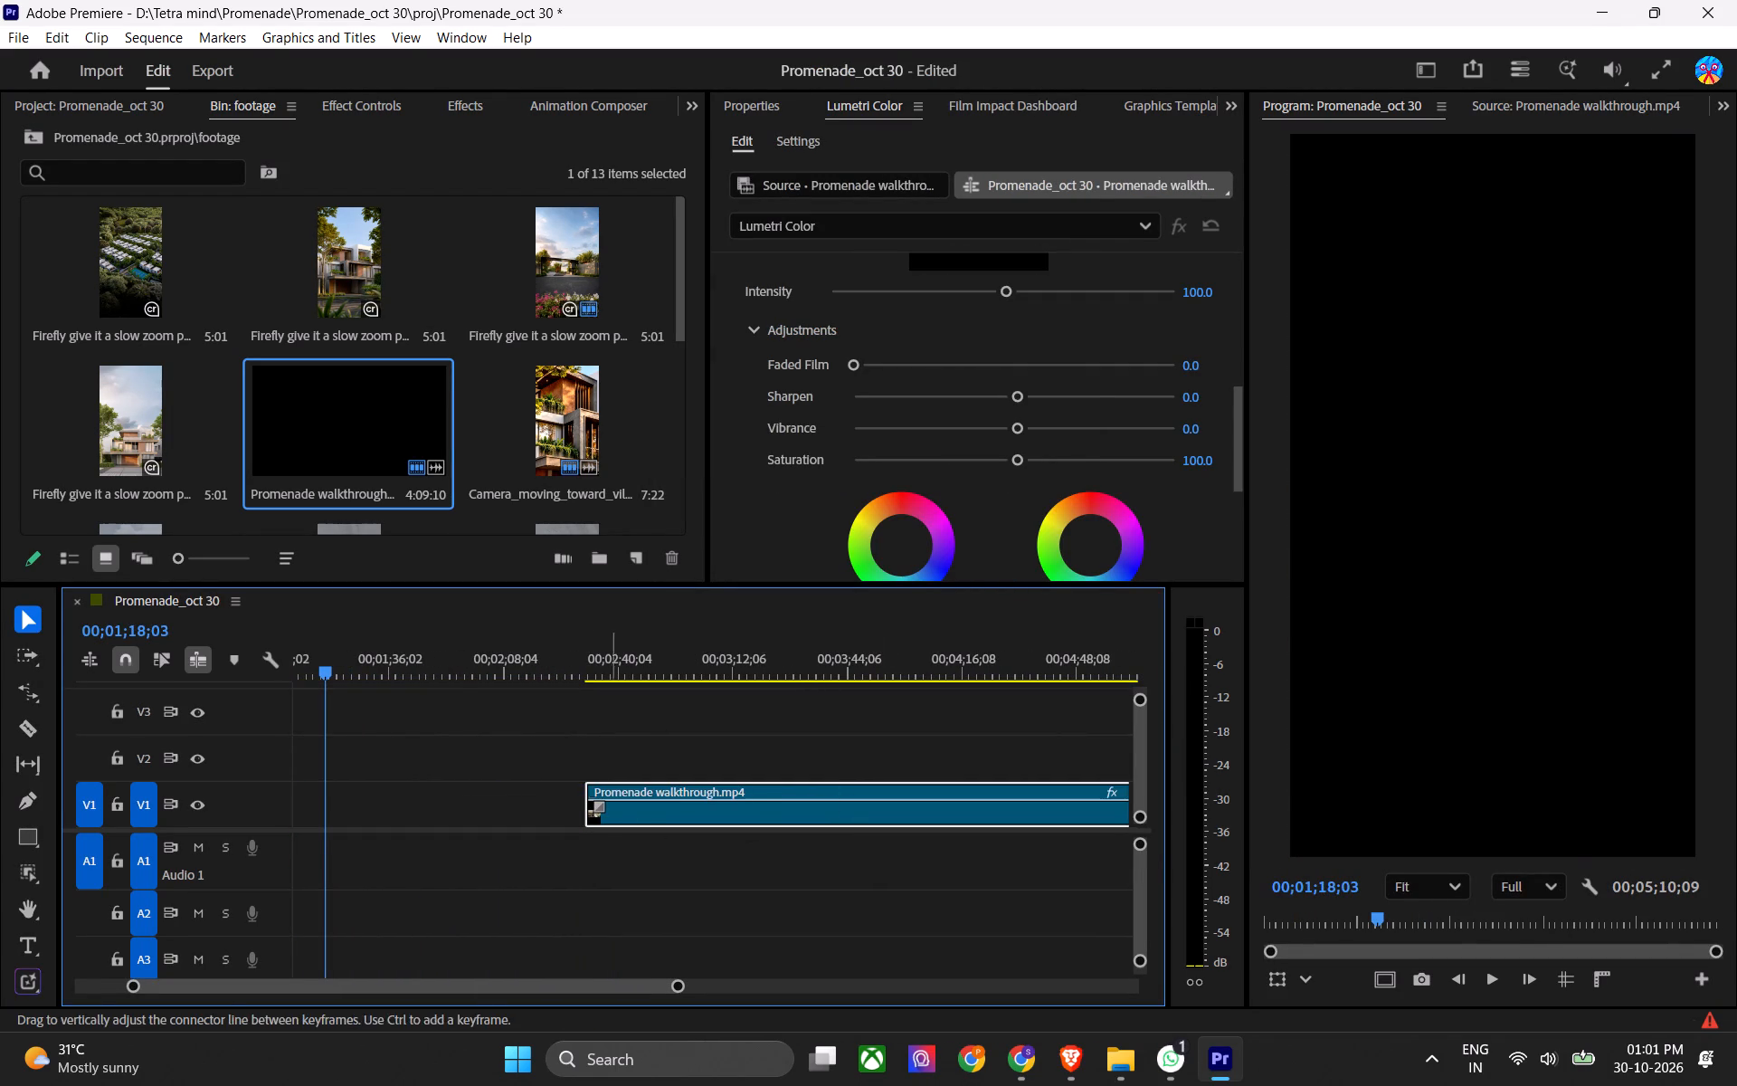
{"action": "left_click_drag", "start_coordinate": [583, 787], "coordinate": [313, 805]}
Scrub the long walkthrough clip's recovered opening footage up to about 00;01;31 and save the project.
{"action": "left_click_drag", "start_coordinate": [412, 671], "coordinate": [426, 679]}
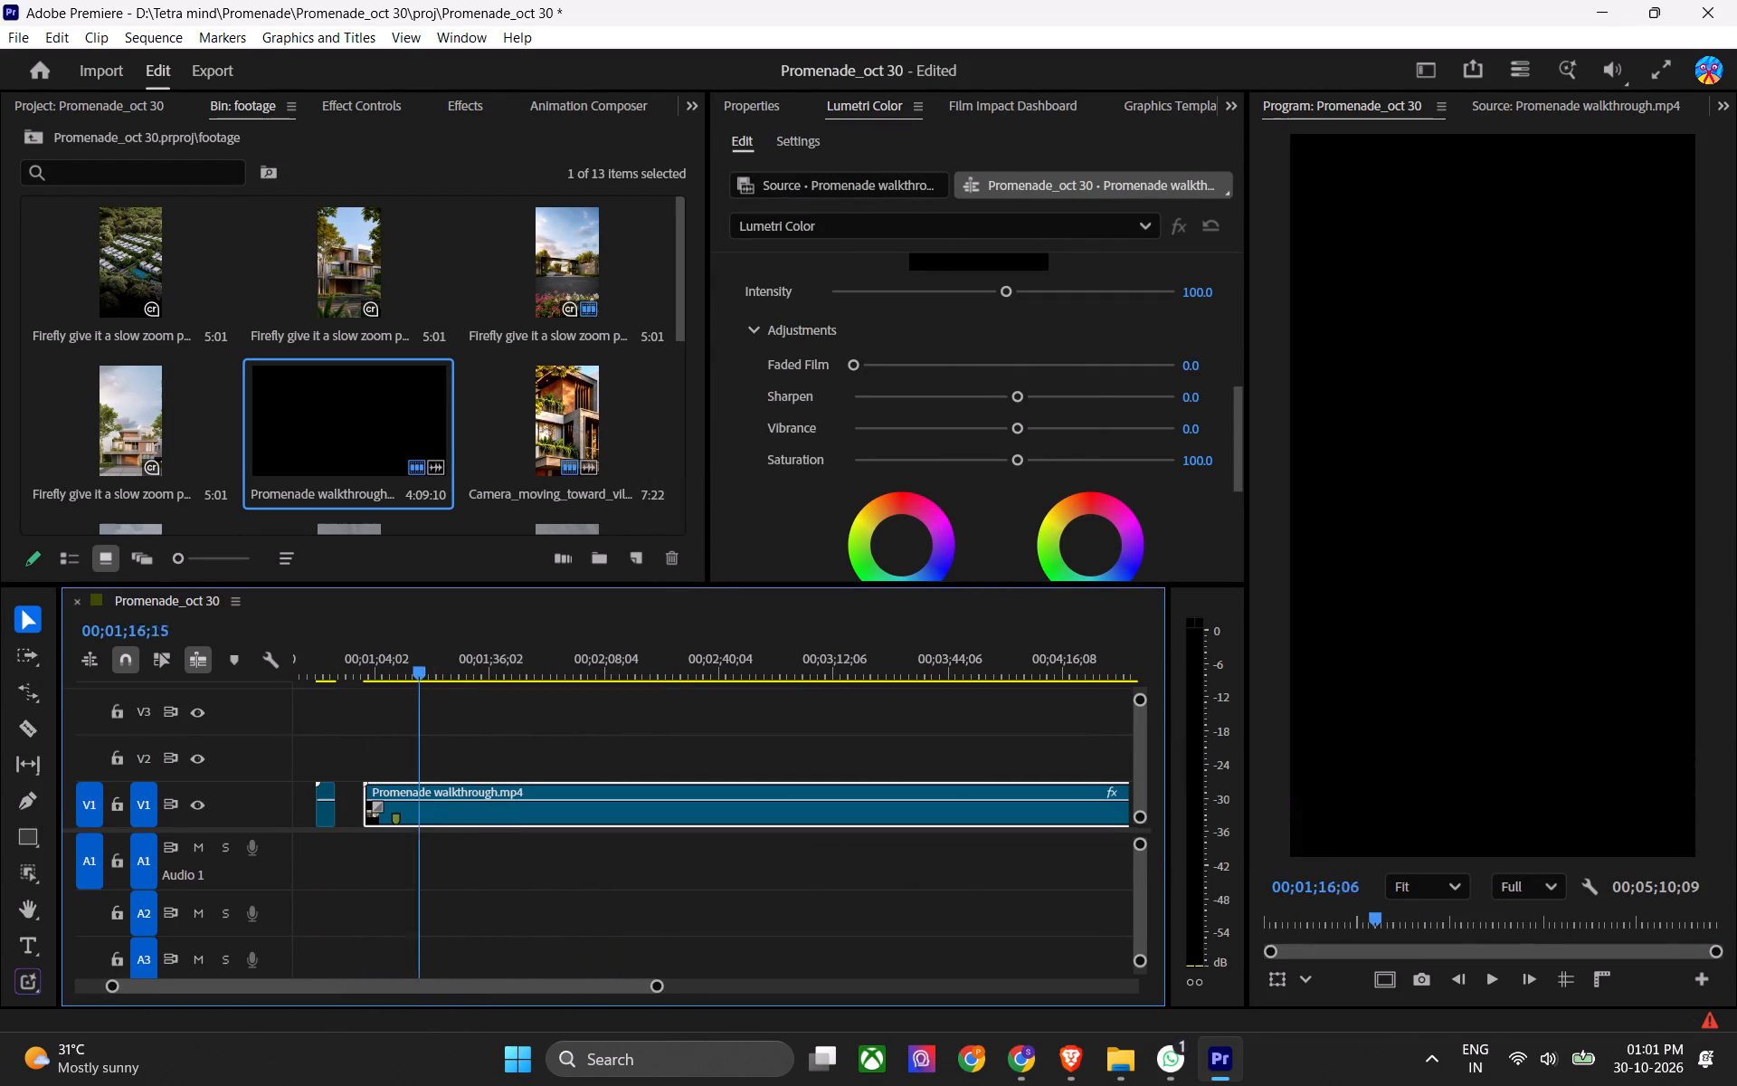
{"action": "left_click_drag", "start_coordinate": [426, 679], "coordinate": [475, 695]}
{"action": "key", "text": "ctrl+s"}
{"action": "key", "text": "ctrl+s"}
{"action": "key", "text": "ctrl+s"}
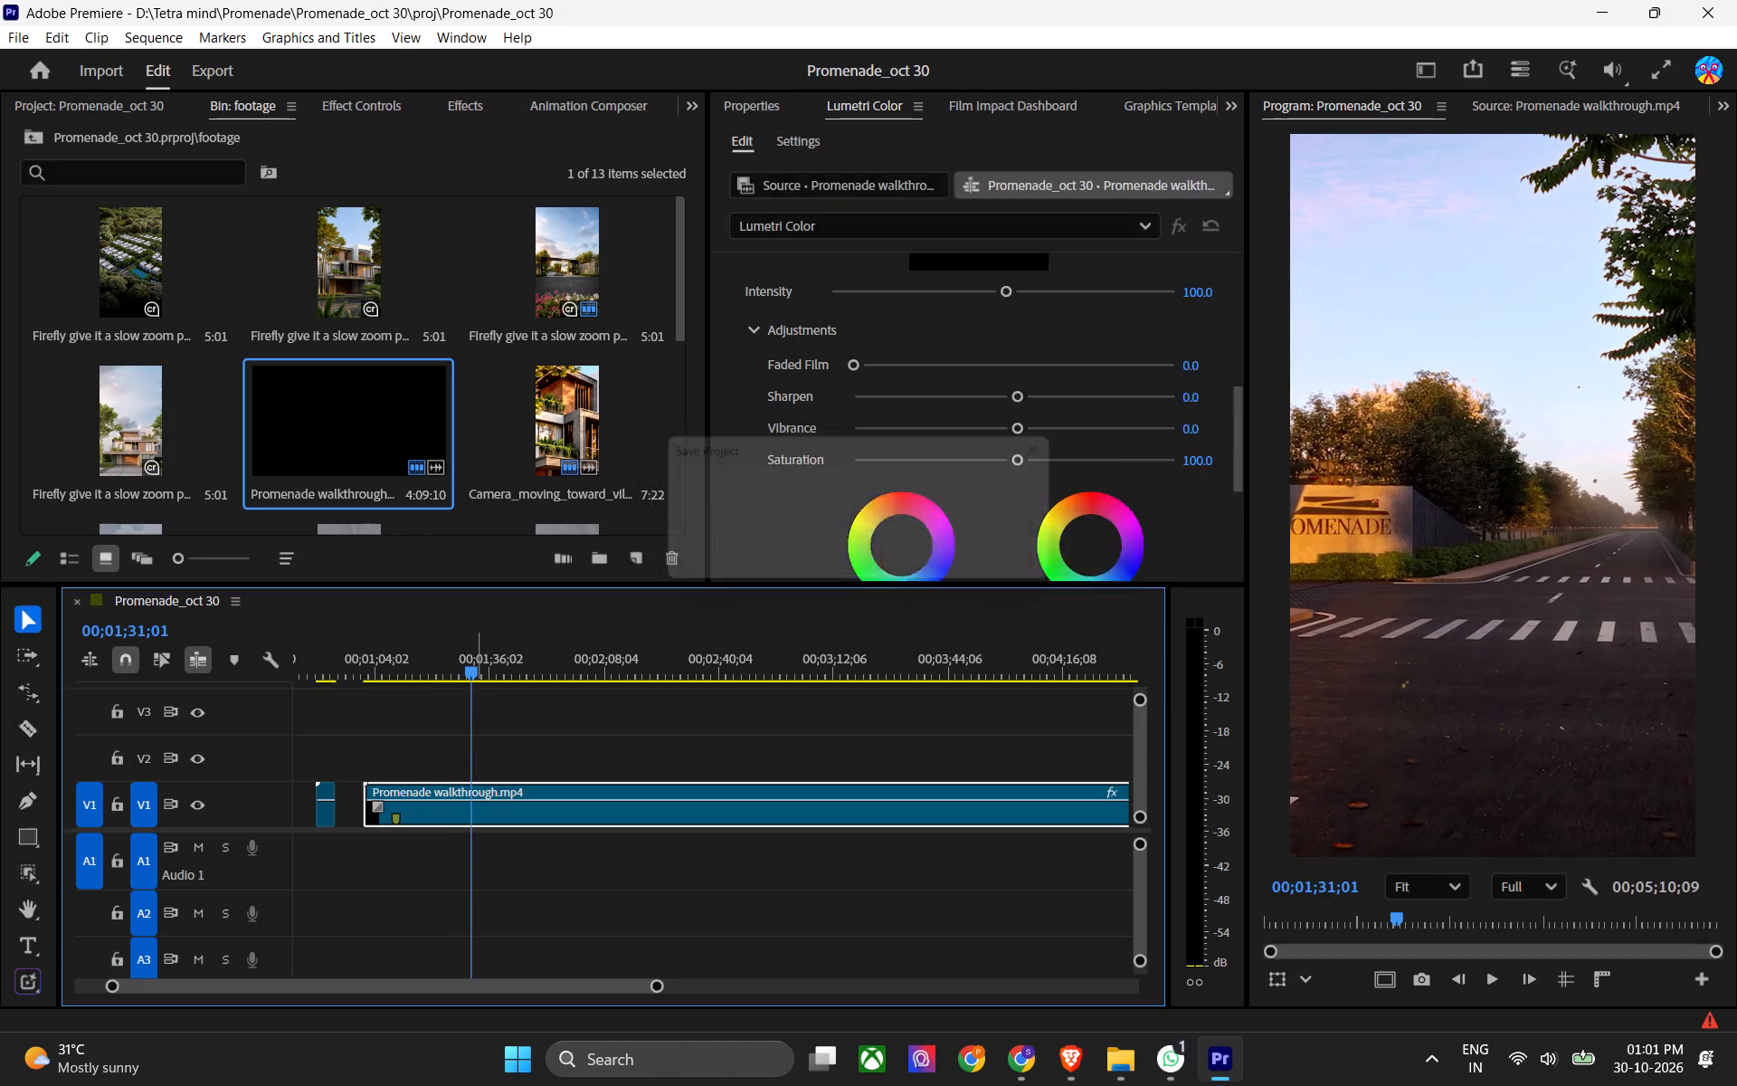
{"action": "key", "text": "ctrl+s"}
{"action": "key", "text": "ctrl+s"}
{"action": "key", "text": "ctrl+s"}
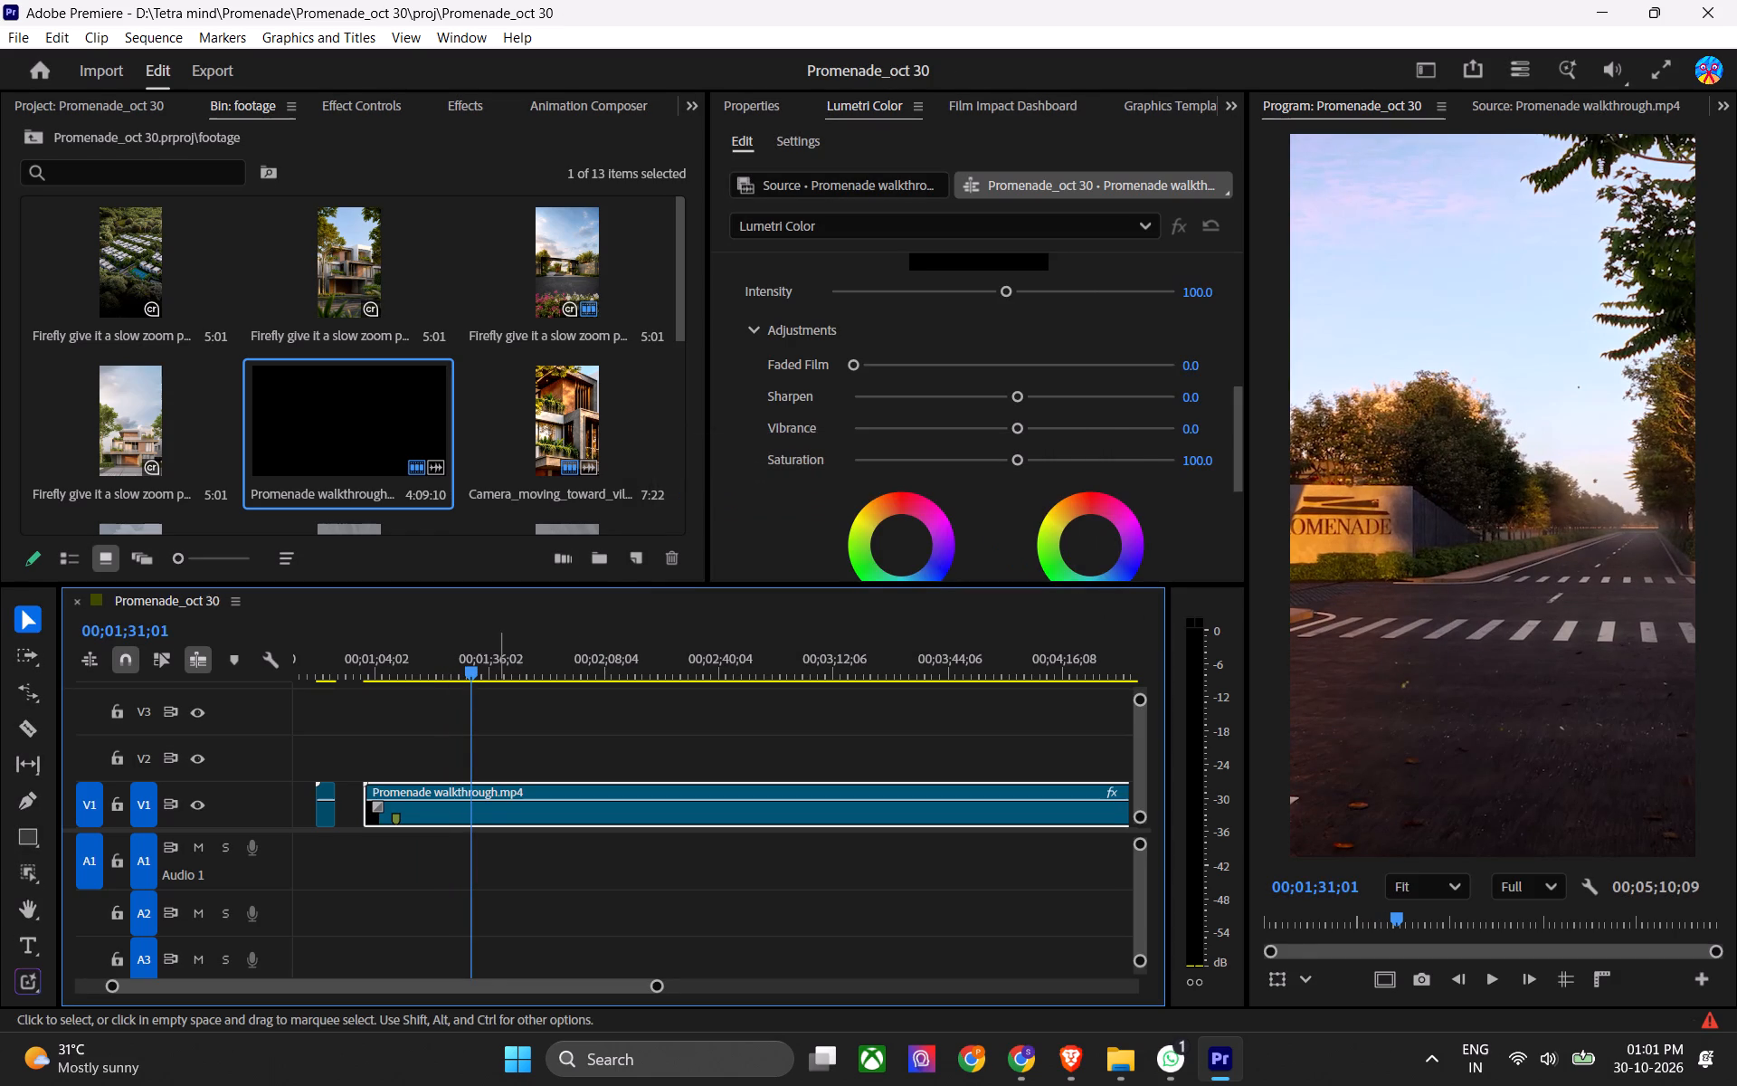
Scan the walkthrough clip from about 00;01;31 to 00;02;12 for usable exterior shots, and save the project.
{"action": "left_click_drag", "start_coordinate": [488, 668], "coordinate": [518, 682]}
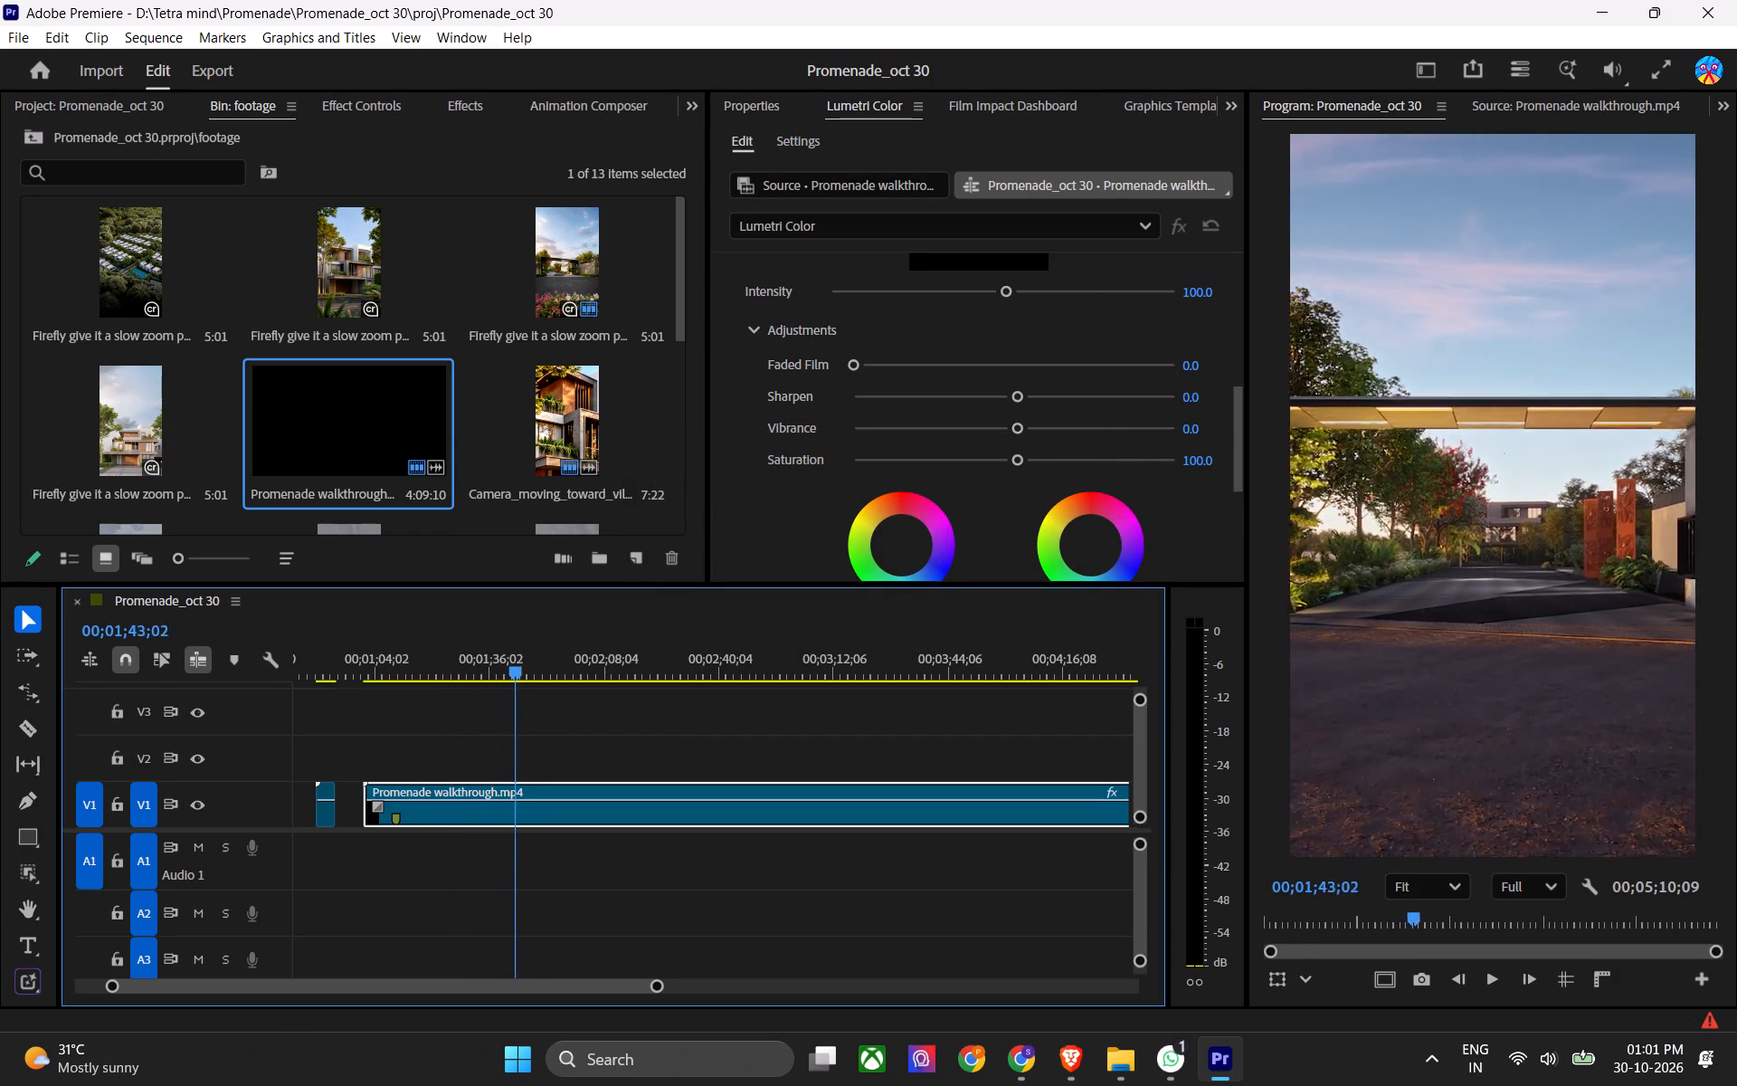
{"action": "left_click_drag", "start_coordinate": [518, 682], "coordinate": [573, 677]}
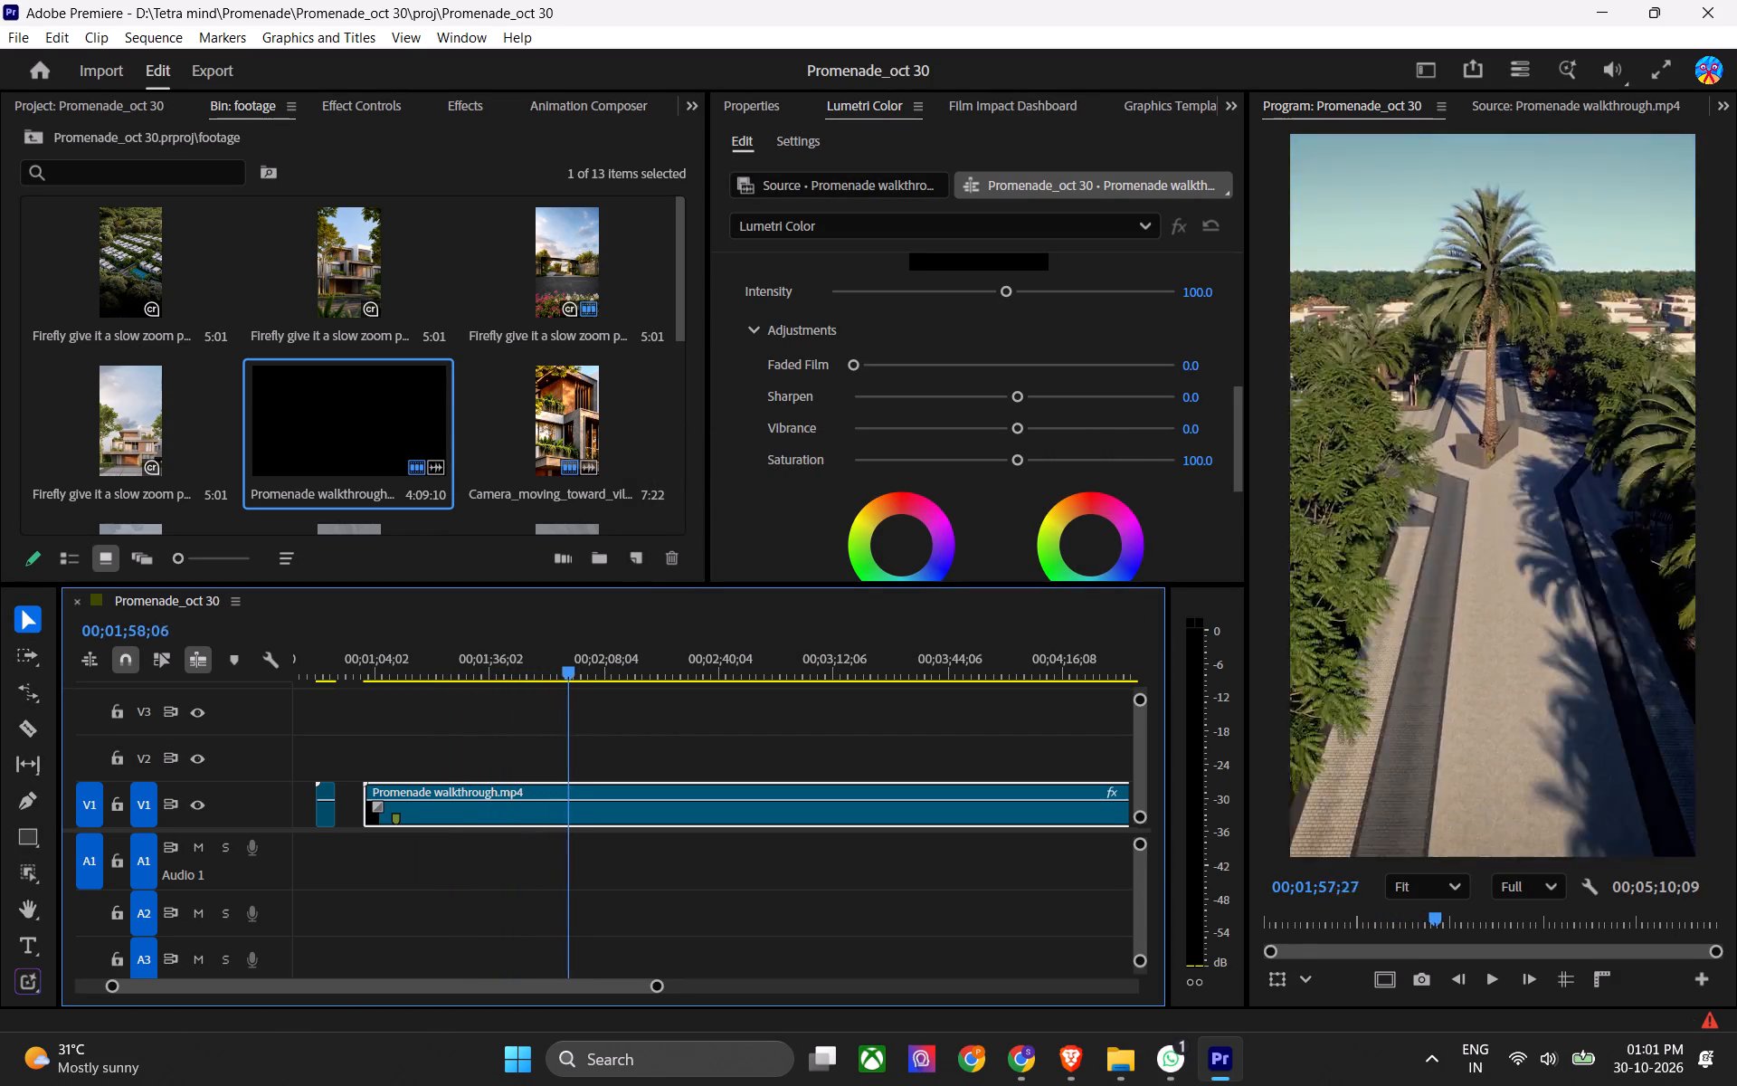
{"action": "left_click_drag", "start_coordinate": [573, 677], "coordinate": [602, 670]}
{"action": "key", "text": "space"}
{"action": "scroll", "coordinate": [761, 738], "scroll_direction": "up", "scroll_amount": 3, "text": "alt"}
{"action": "key", "text": "space"}
{"action": "left_click", "coordinate": [718, 669]}
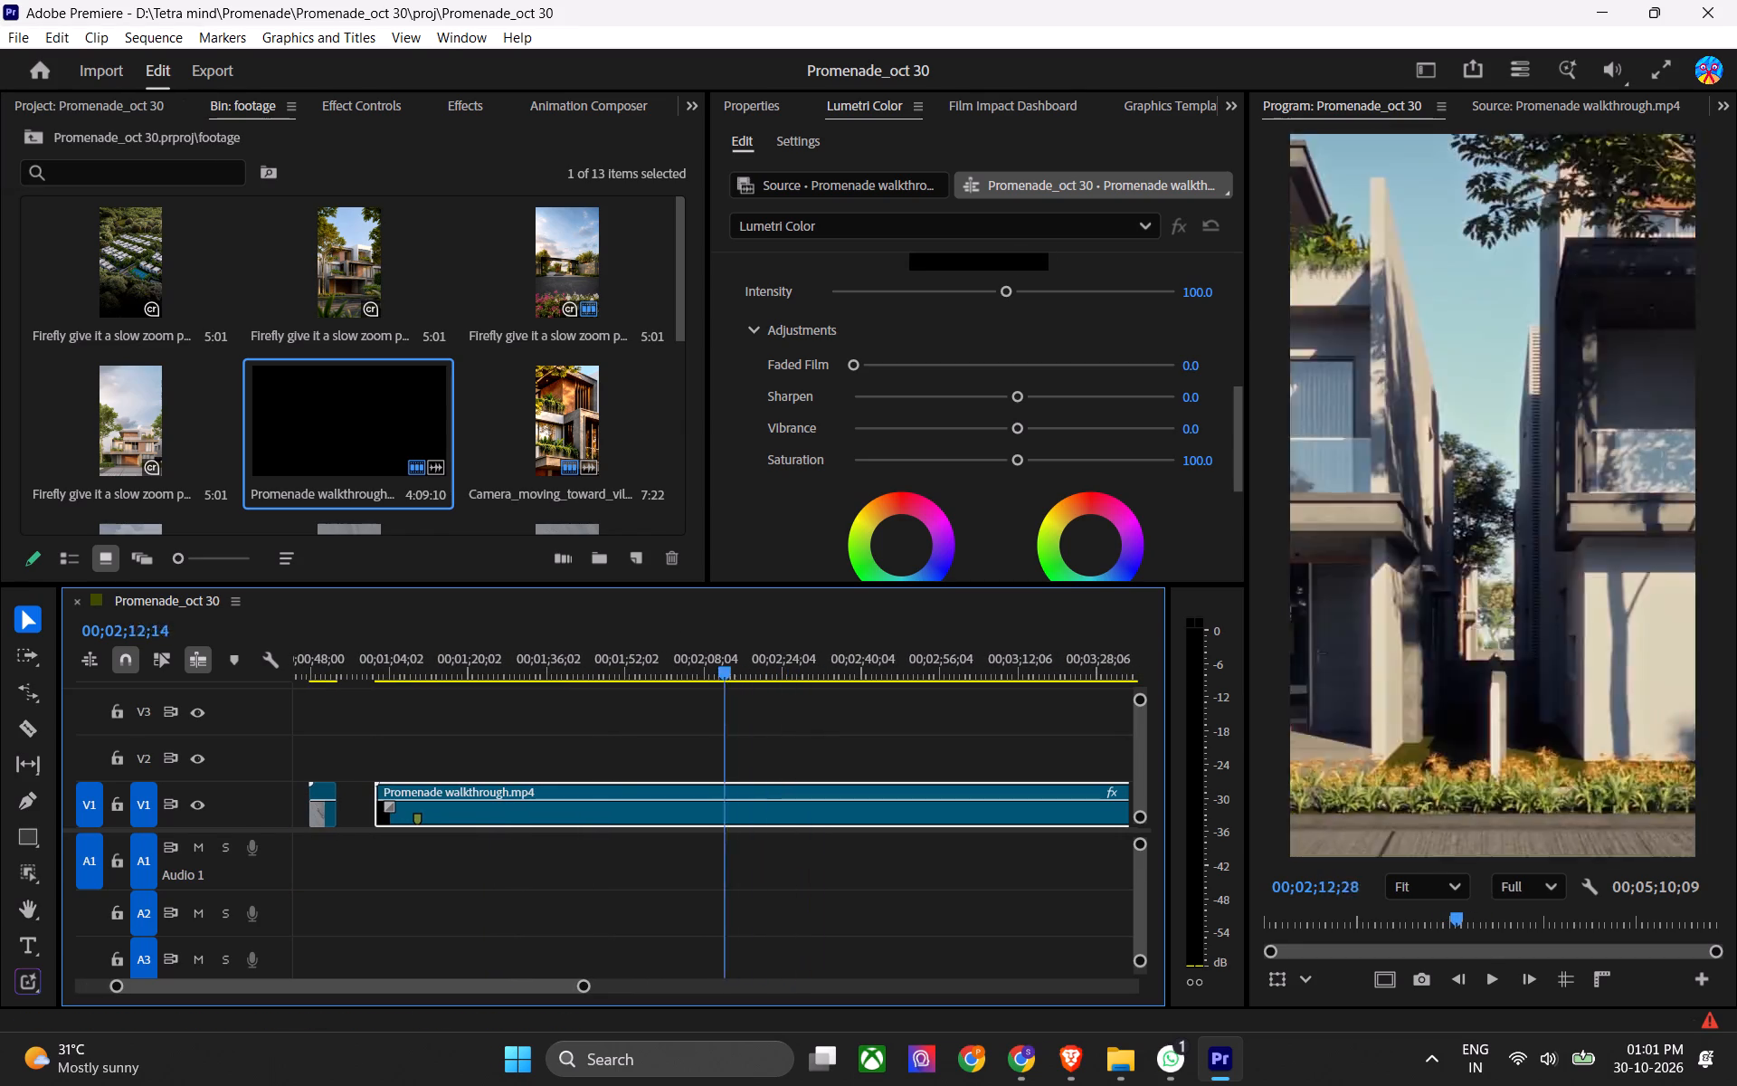
{"action": "scroll", "coordinate": [662, 696], "scroll_direction": "down", "scroll_amount": 5, "text": "alt"}
{"action": "scroll", "coordinate": [746, 682], "scroll_direction": "up", "scroll_amount": 6}
{"action": "key", "text": "ctrl+s"}
{"action": "scroll", "coordinate": [442, 307], "scroll_direction": "up", "scroll_amount": 5}
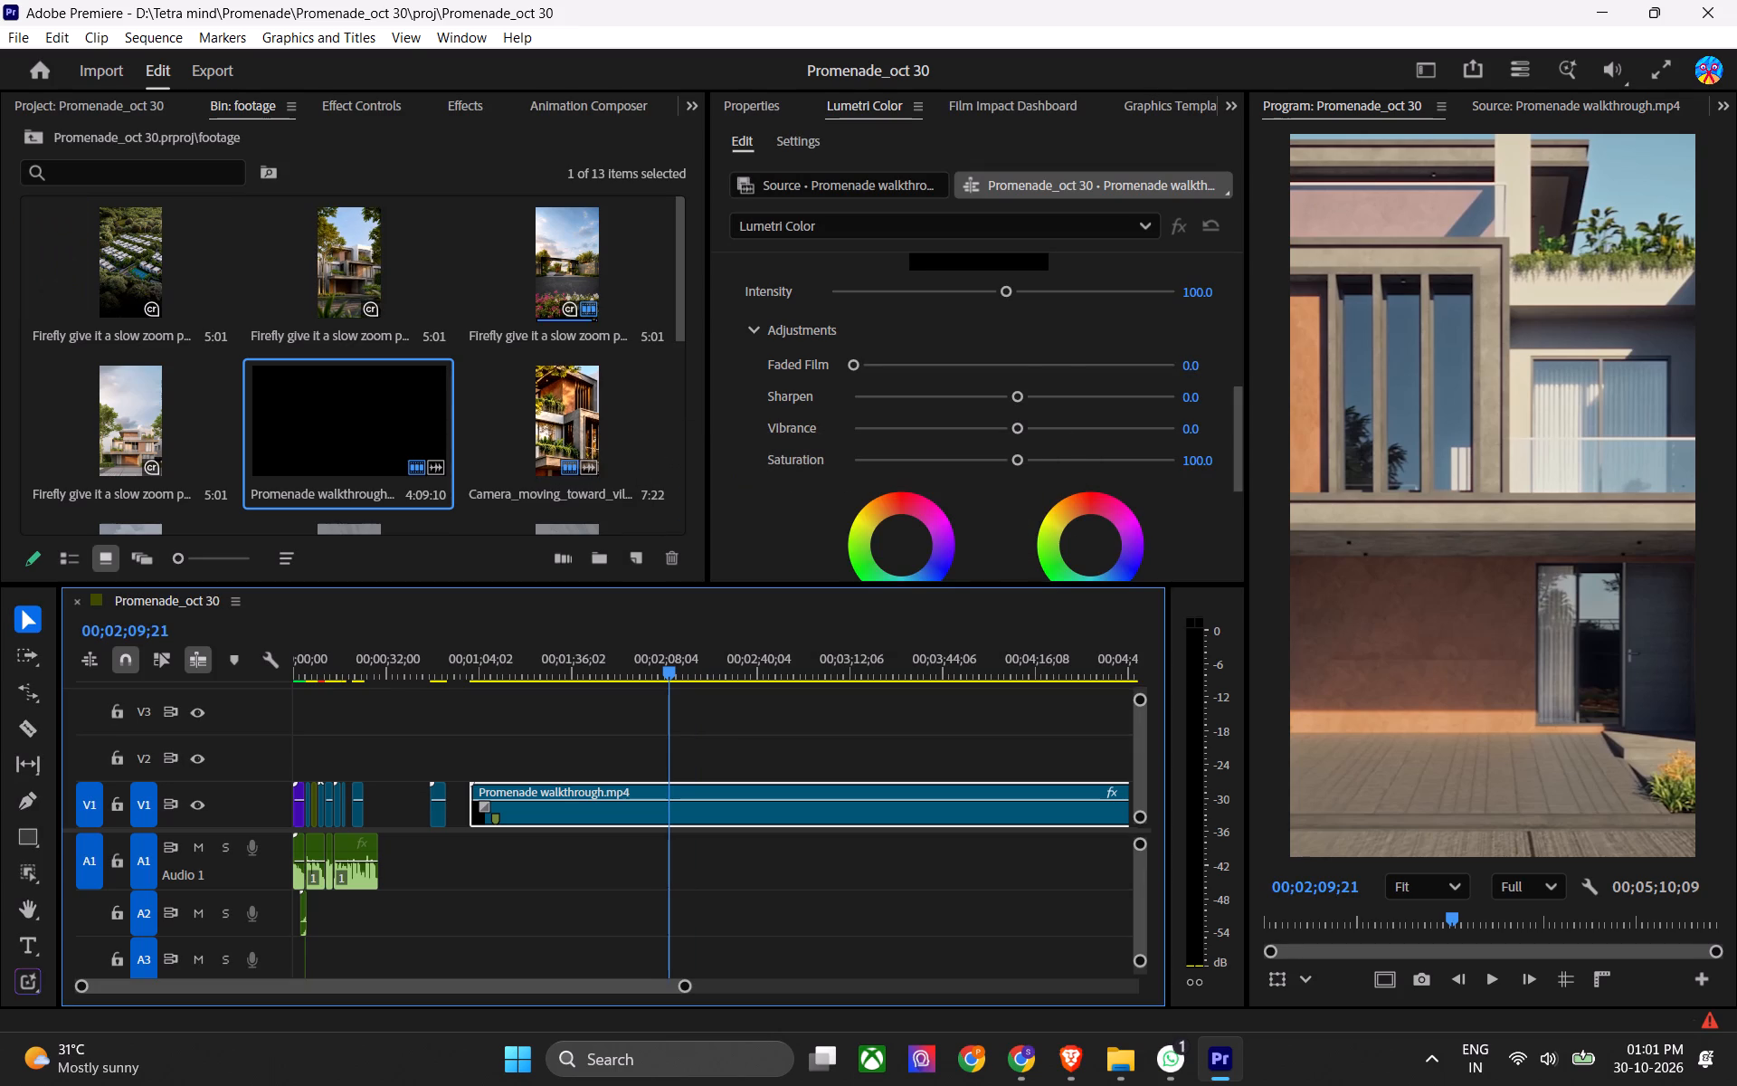
Place the aerial Firefly slow-zoom clip from the footage bin on V1 at the voiceover's end, in the gap after the living room shot.
{"action": "scroll", "coordinate": [412, 314], "scroll_direction": "down", "scroll_amount": 1}
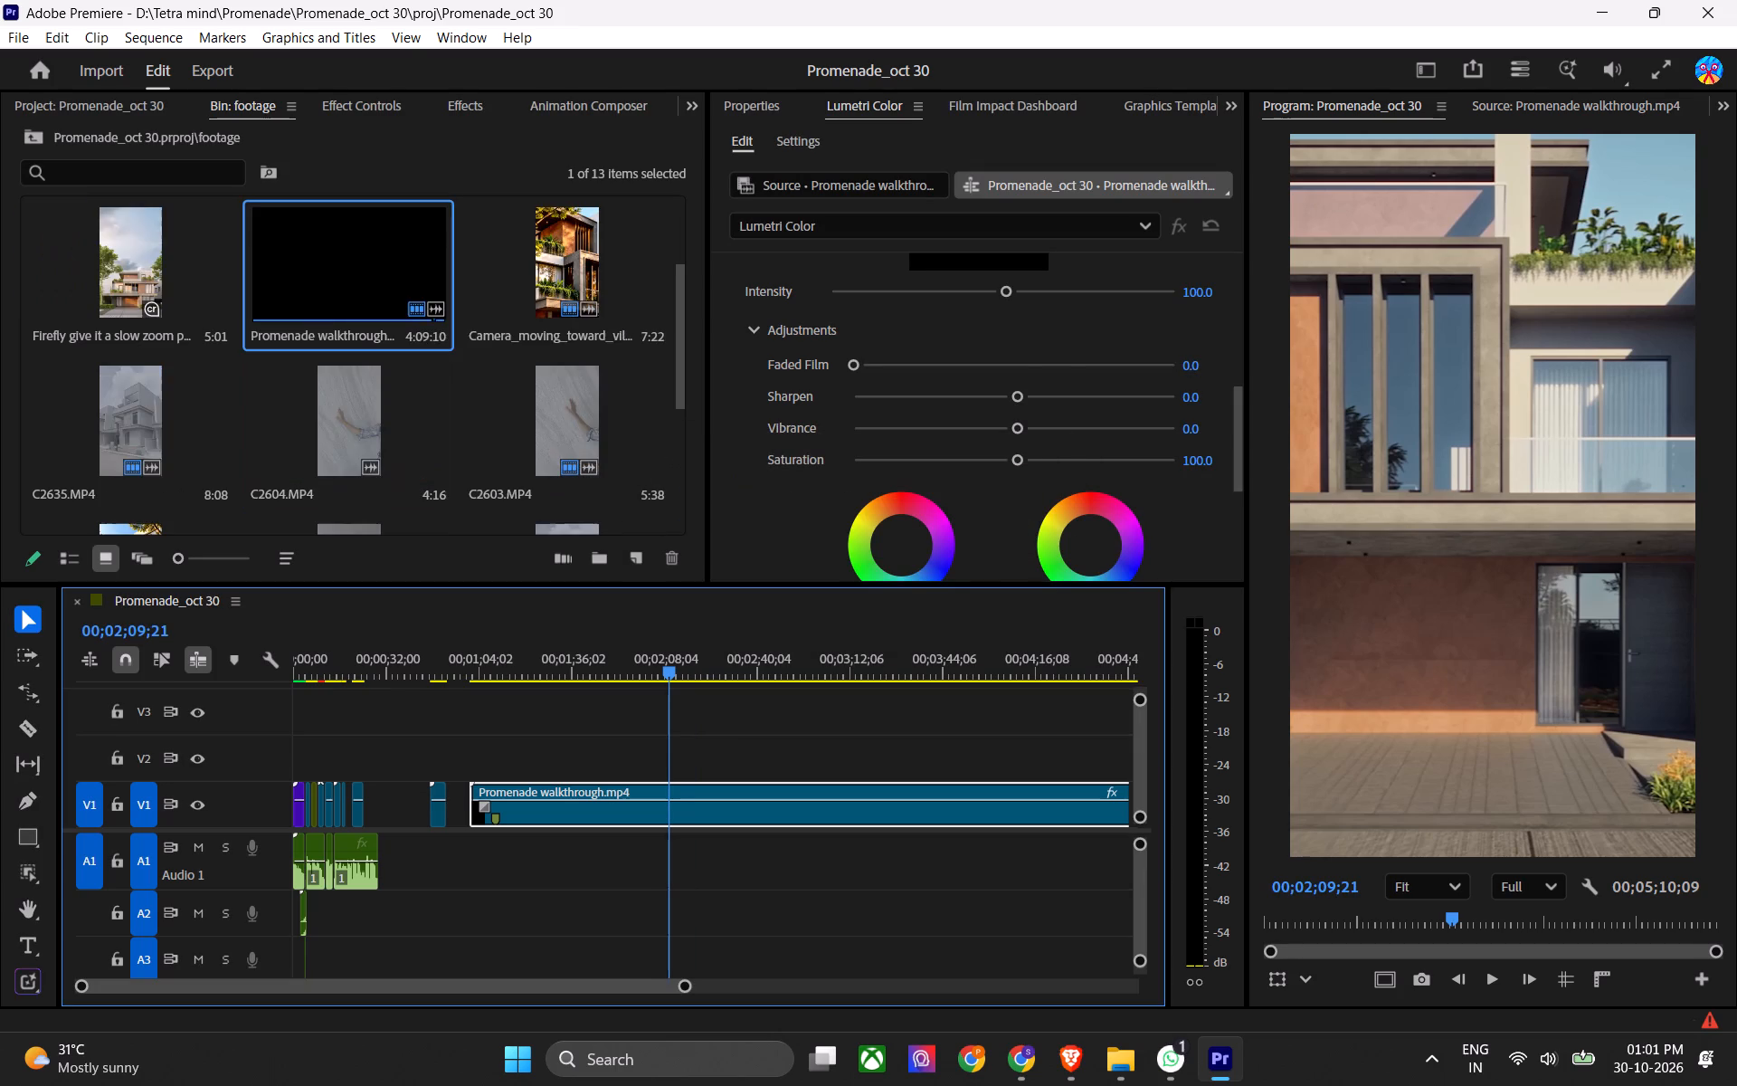
{"action": "scroll", "coordinate": [455, 426], "scroll_direction": "down", "scroll_amount": 2}
{"action": "left_click", "coordinate": [443, 471]}
{"action": "scroll", "coordinate": [443, 471], "scroll_direction": "up", "scroll_amount": 3}
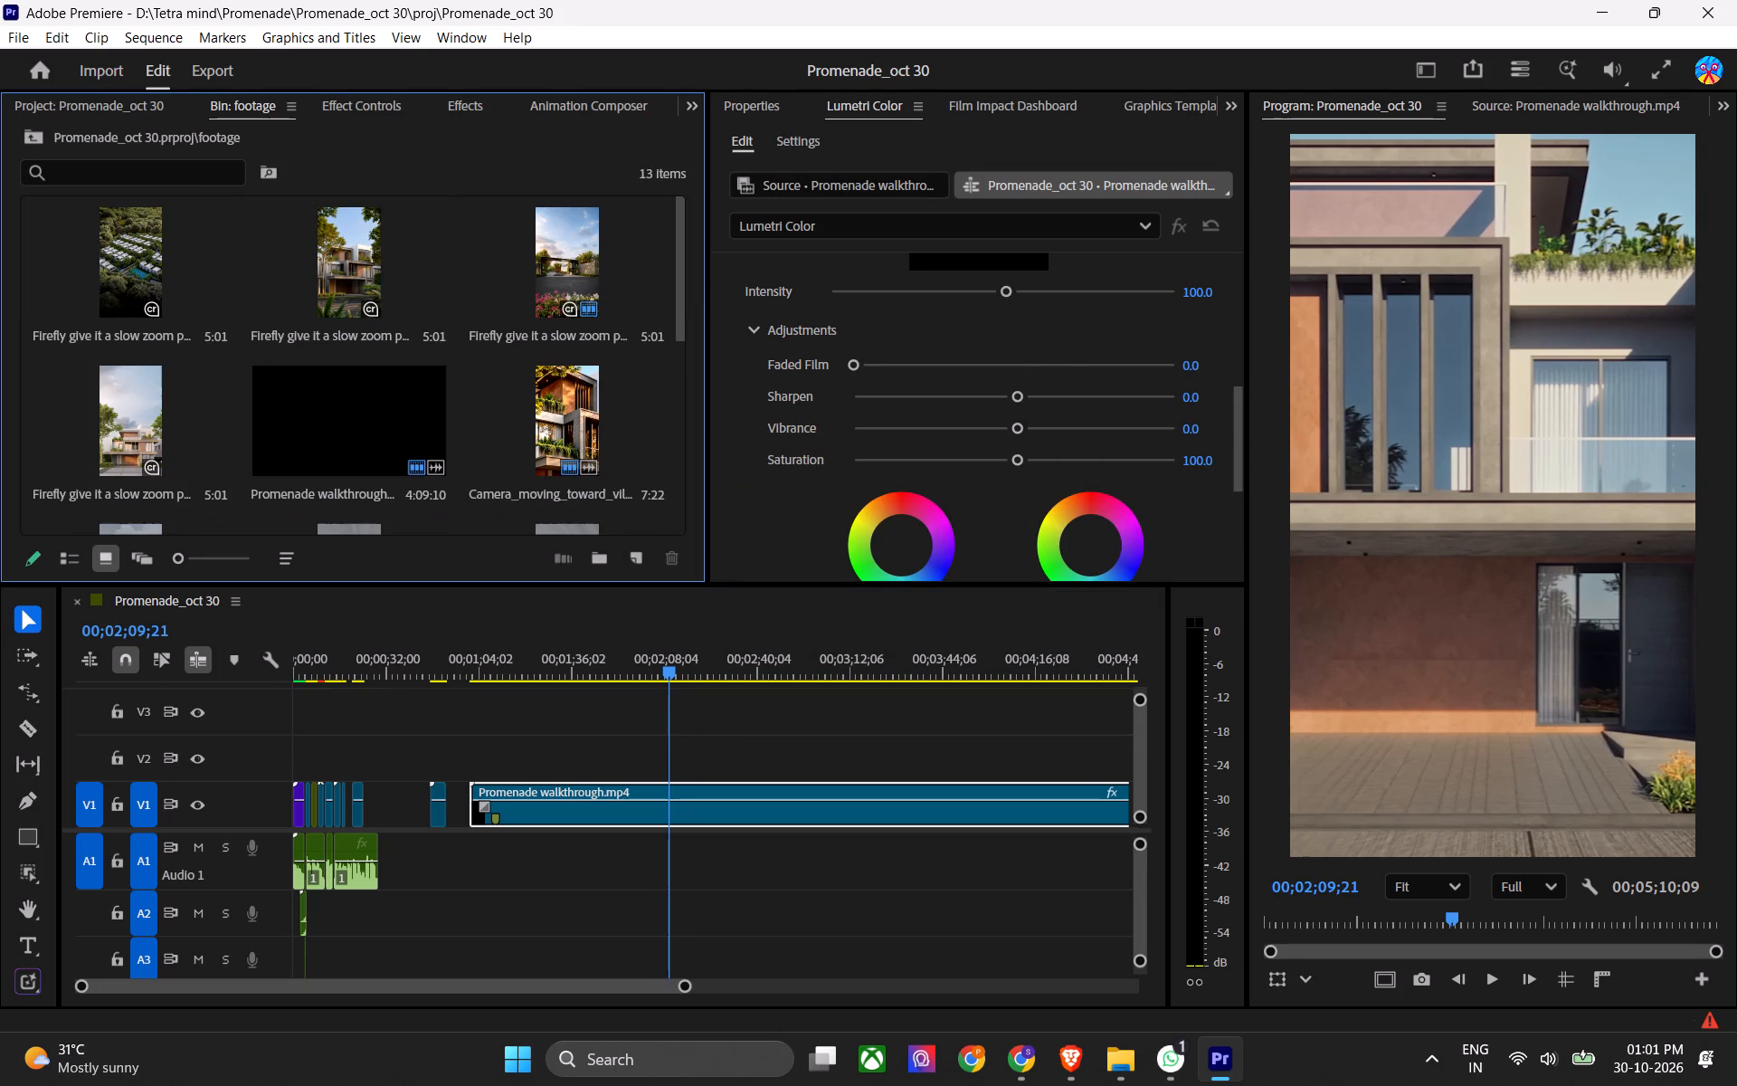
{"action": "left_click", "coordinate": [477, 414]}
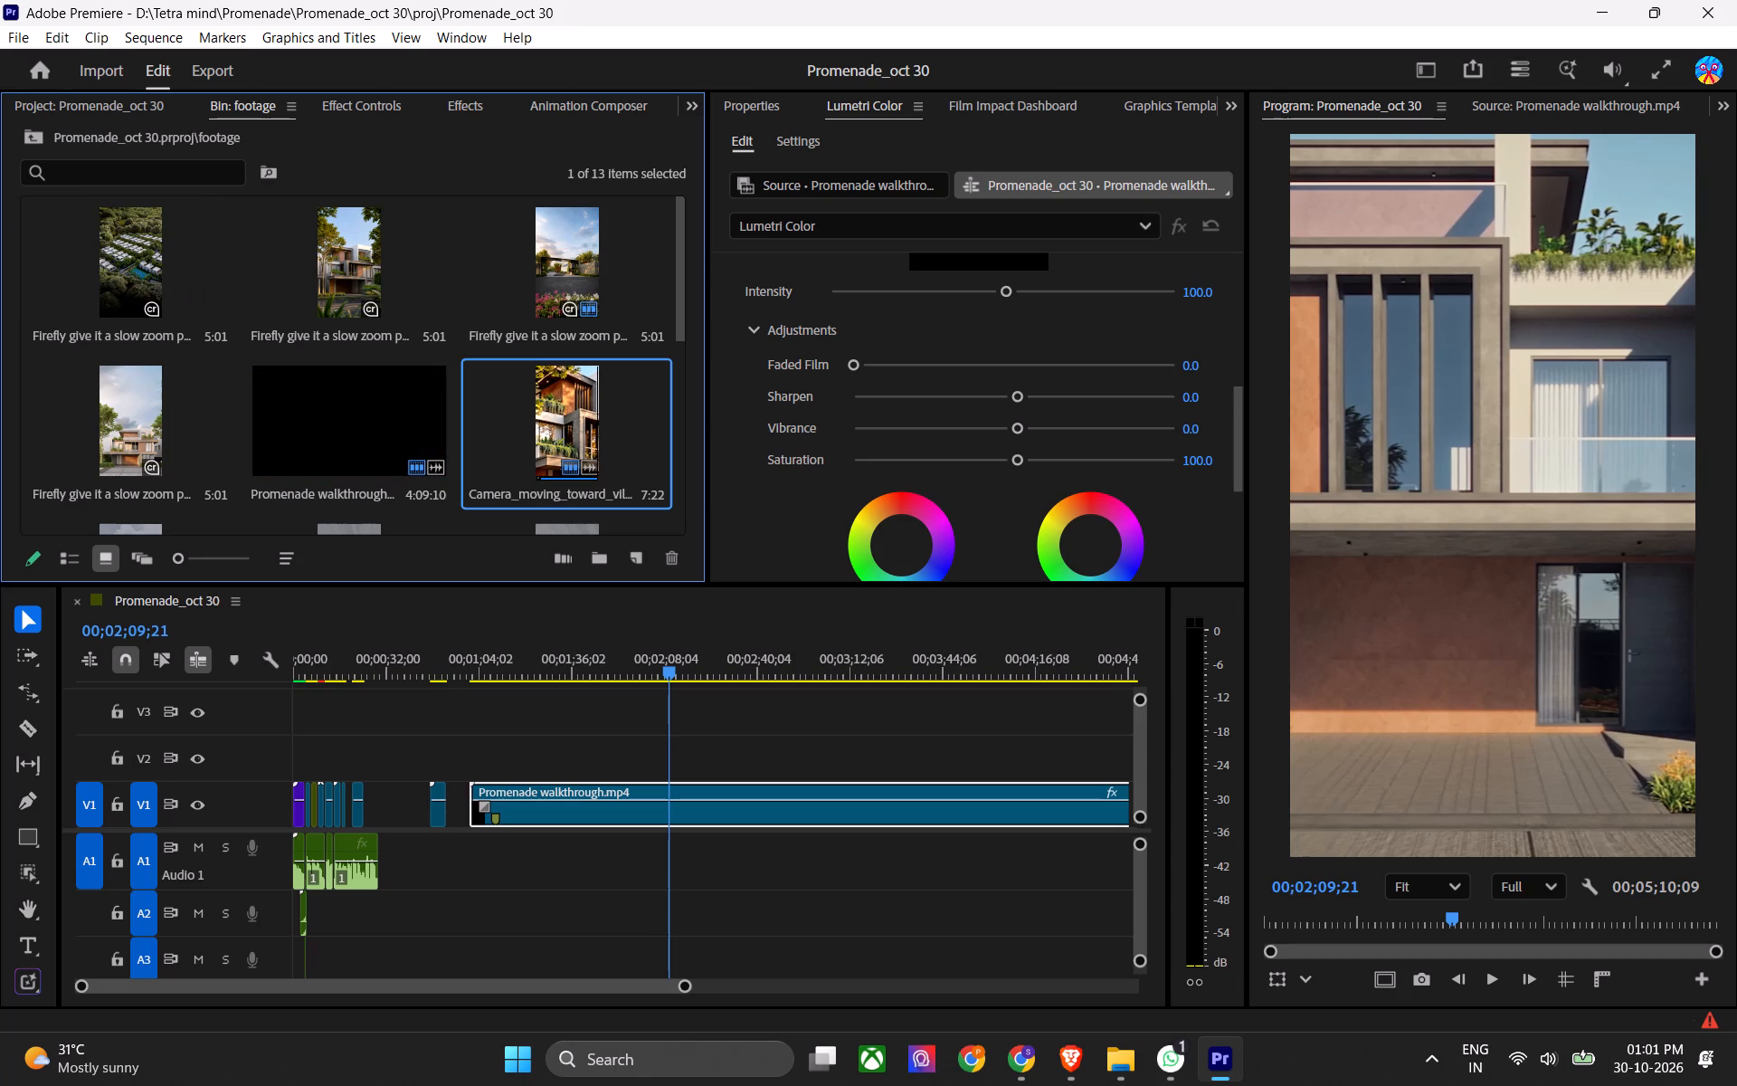
{"action": "left_click", "coordinate": [457, 351]}
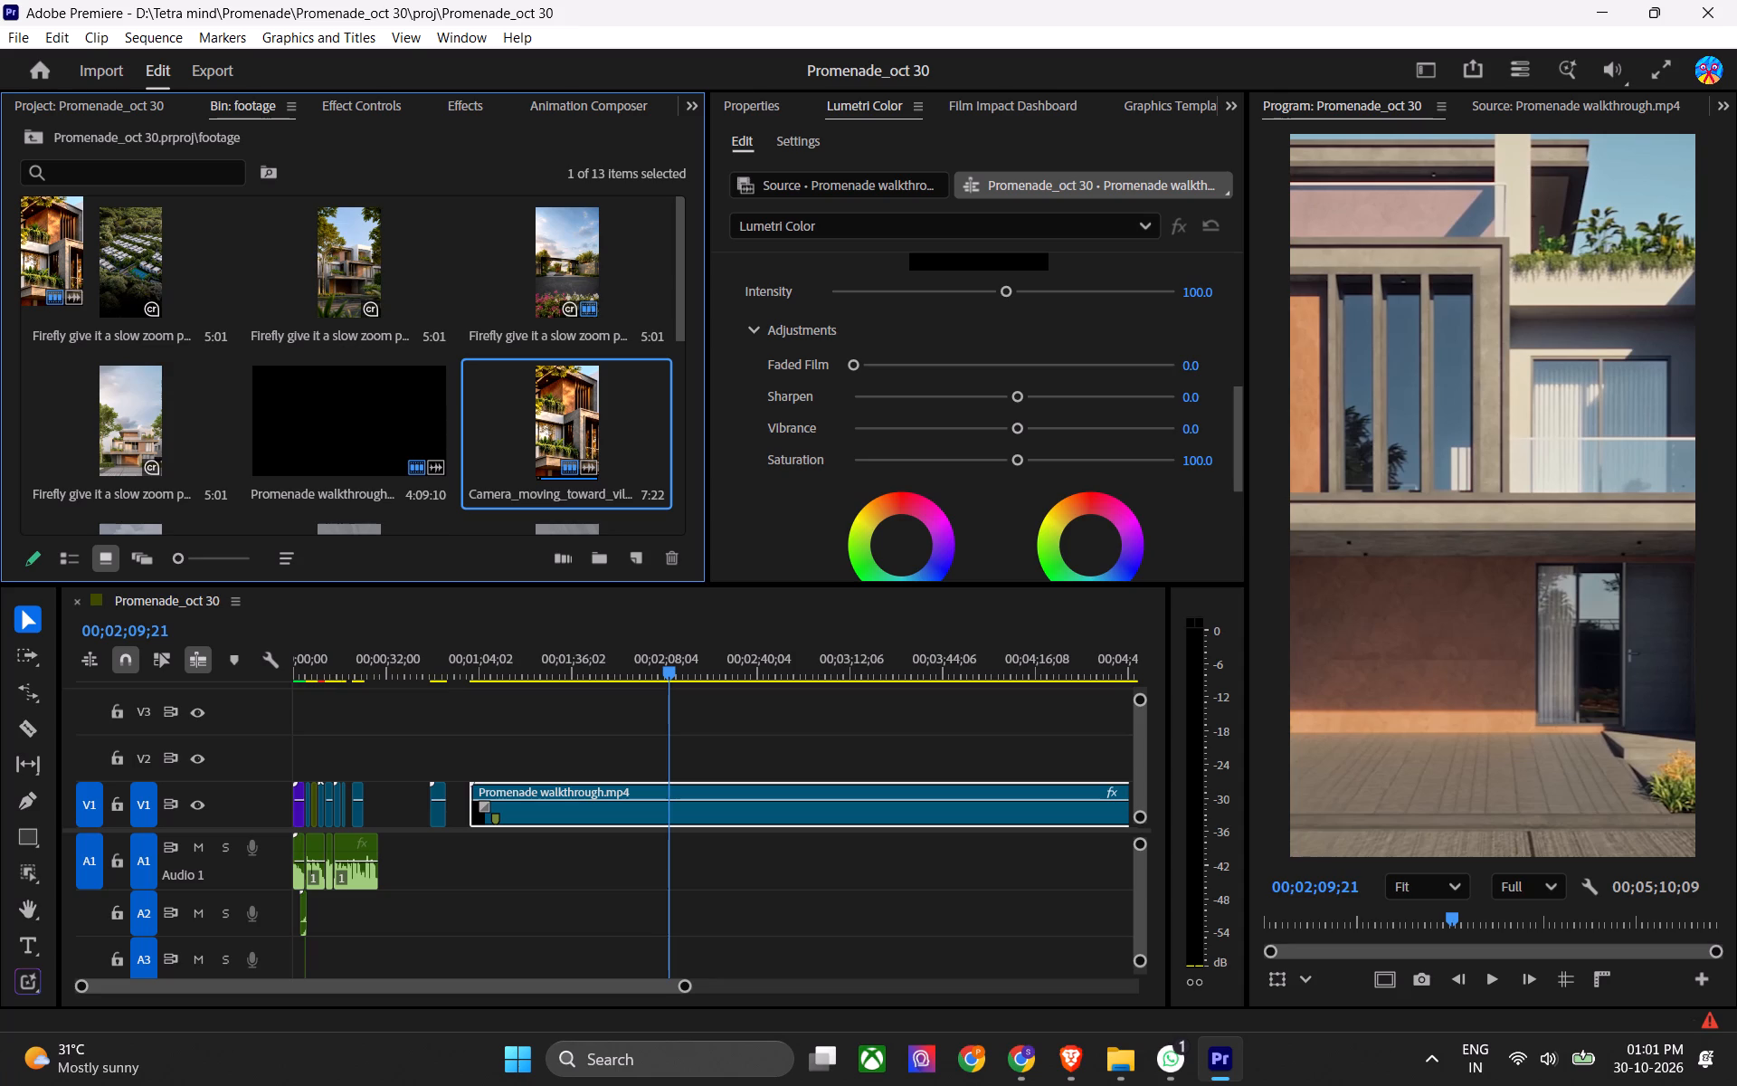
{"action": "scroll", "coordinate": [457, 351], "scroll_direction": "down", "scroll_amount": 2}
{"action": "scroll", "coordinate": [457, 351], "scroll_direction": "up", "scroll_amount": 1}
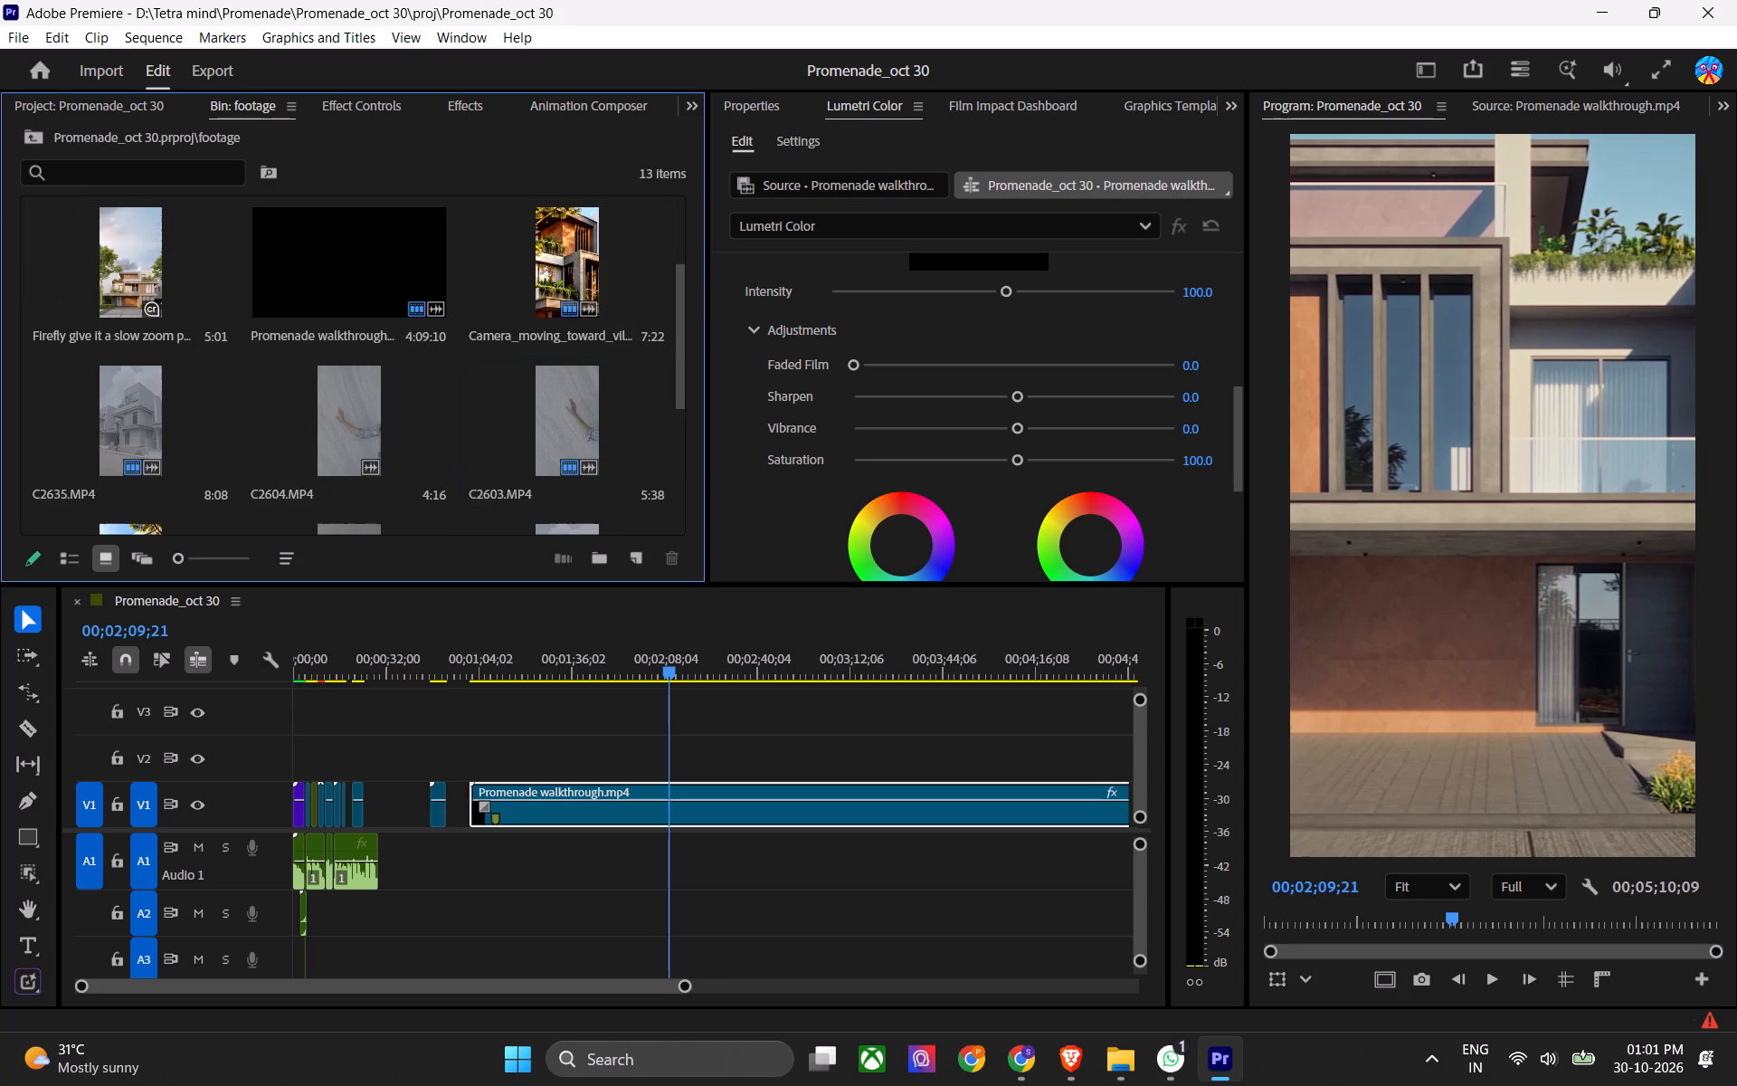
{"action": "scroll", "coordinate": [457, 351], "scroll_direction": "up", "scroll_amount": 4}
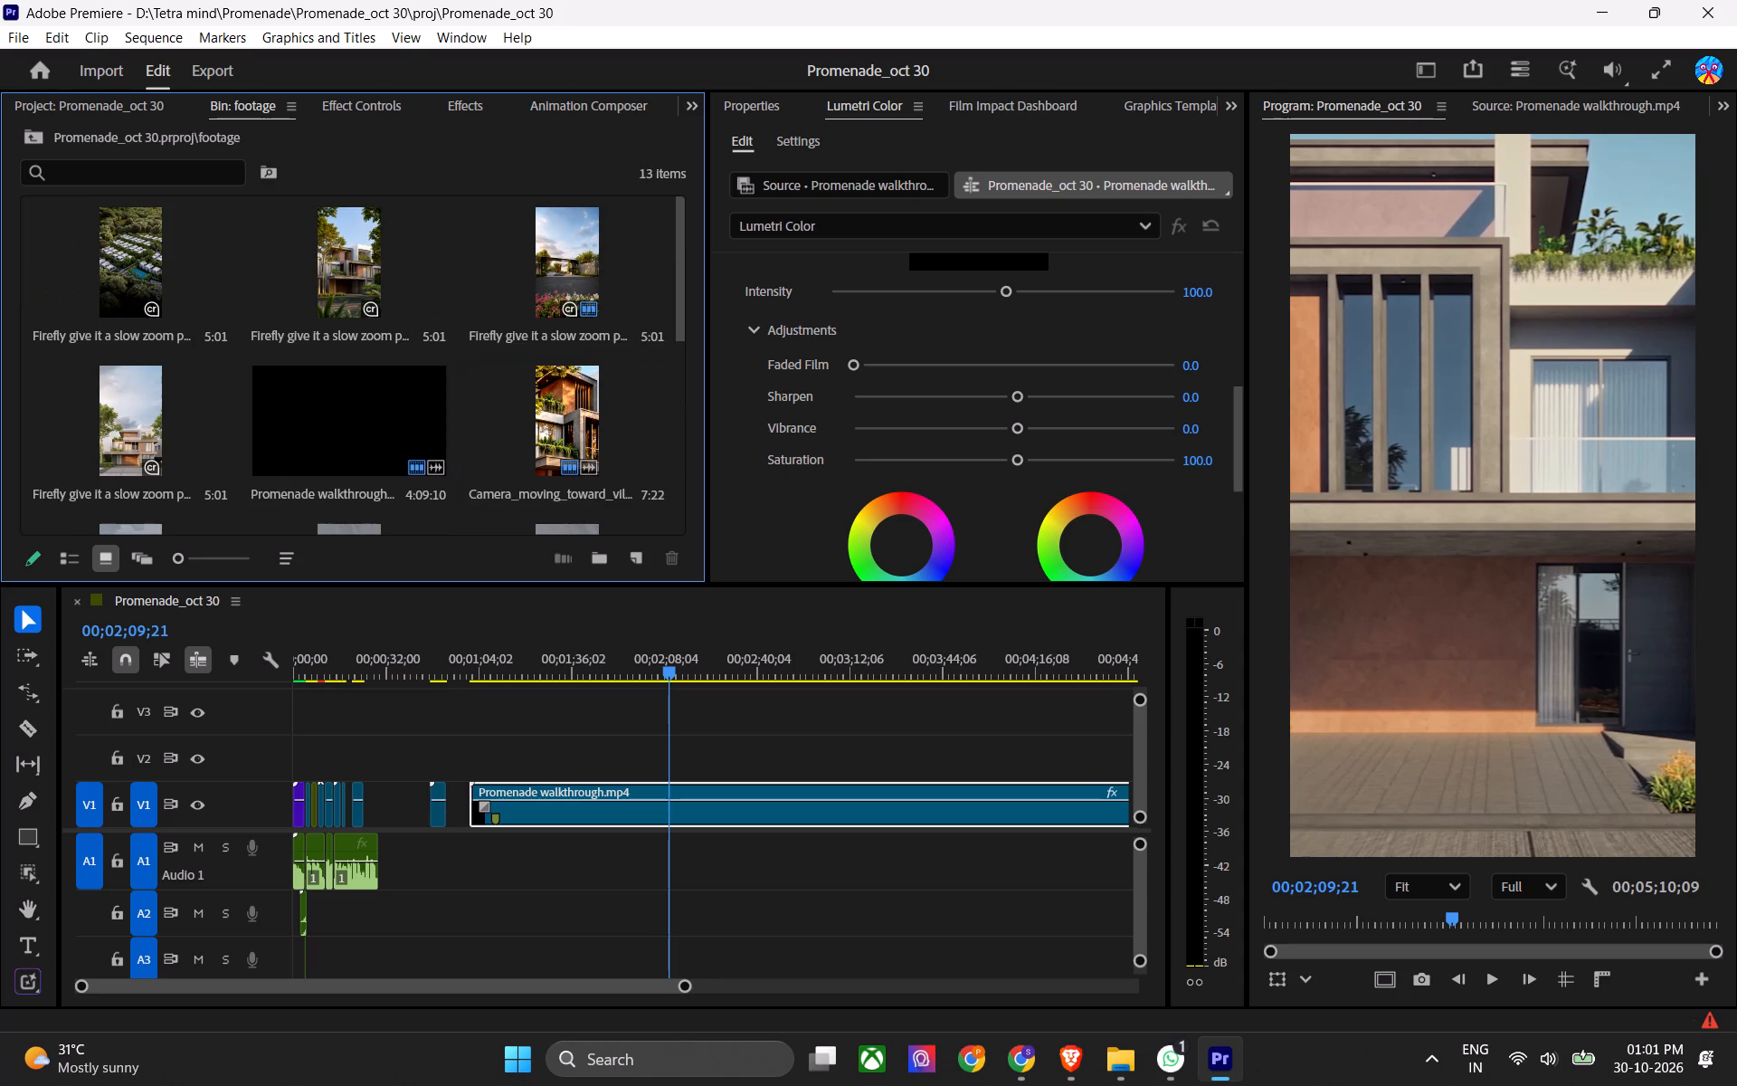
{"action": "left_click_drag", "start_coordinate": [129, 280], "coordinate": [394, 780]}
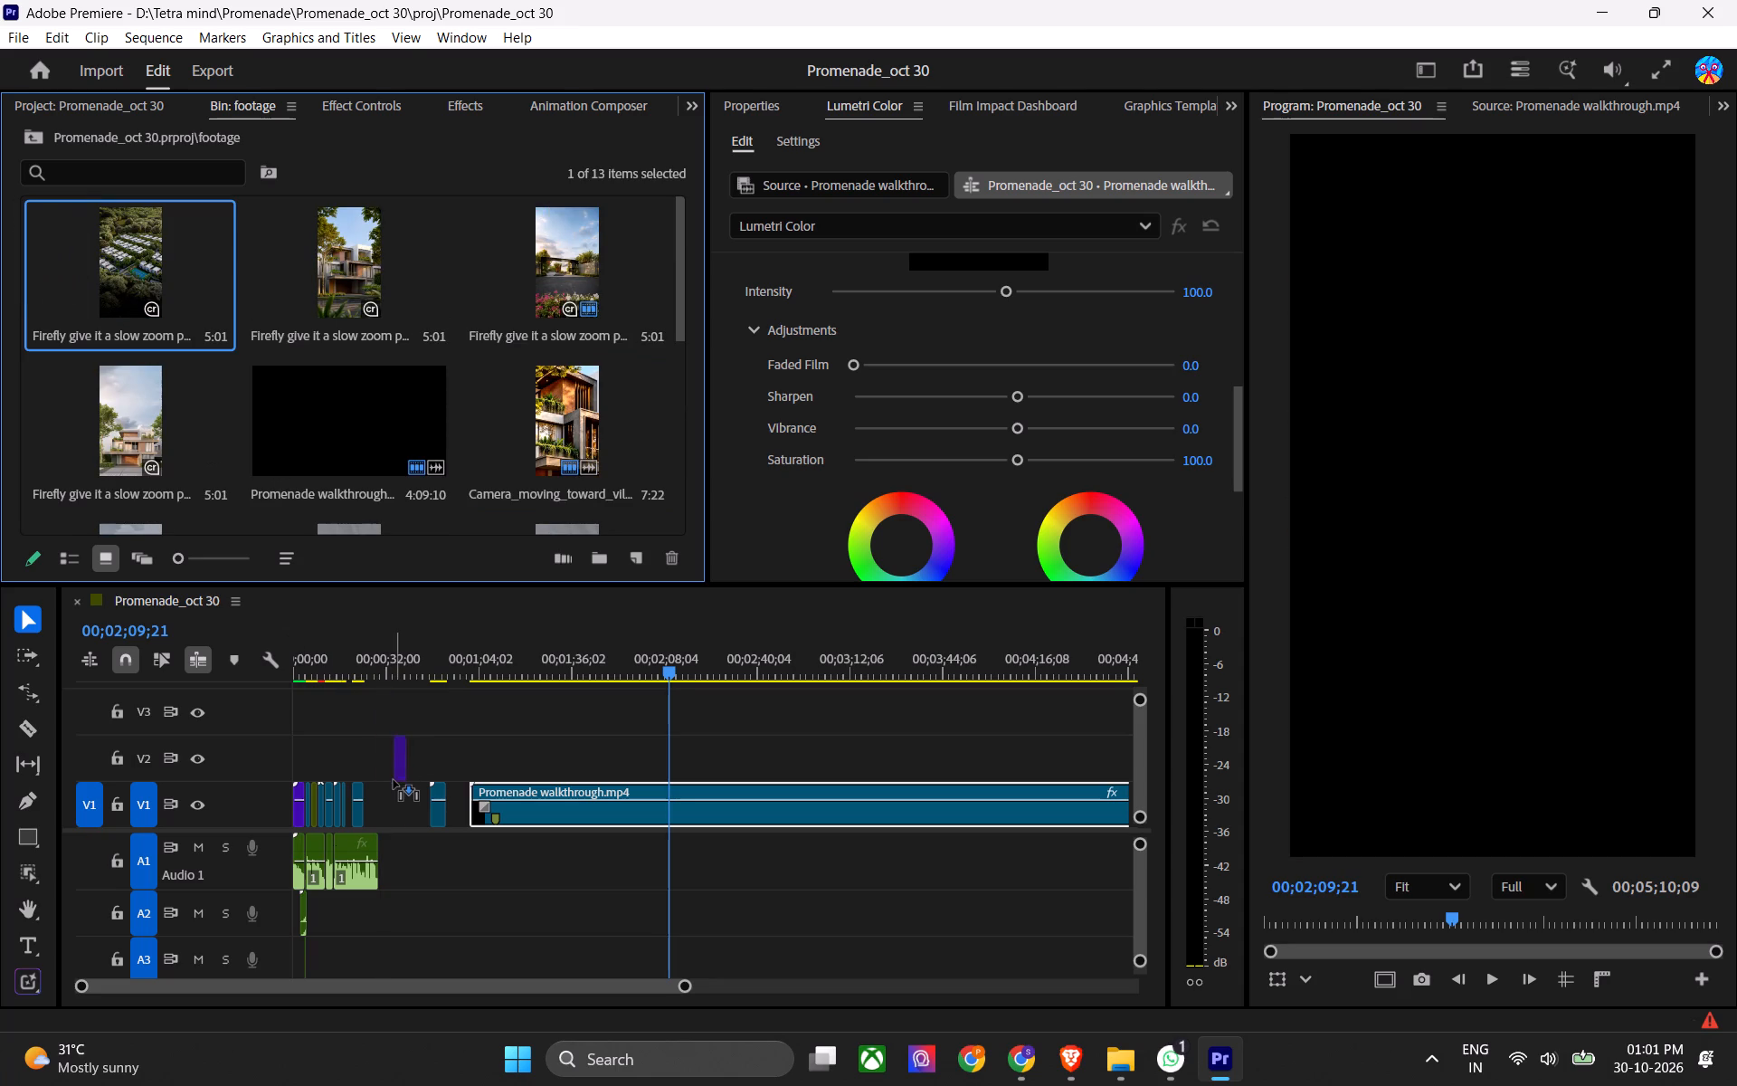
{"action": "left_click_drag", "start_coordinate": [394, 780], "coordinate": [390, 795]}
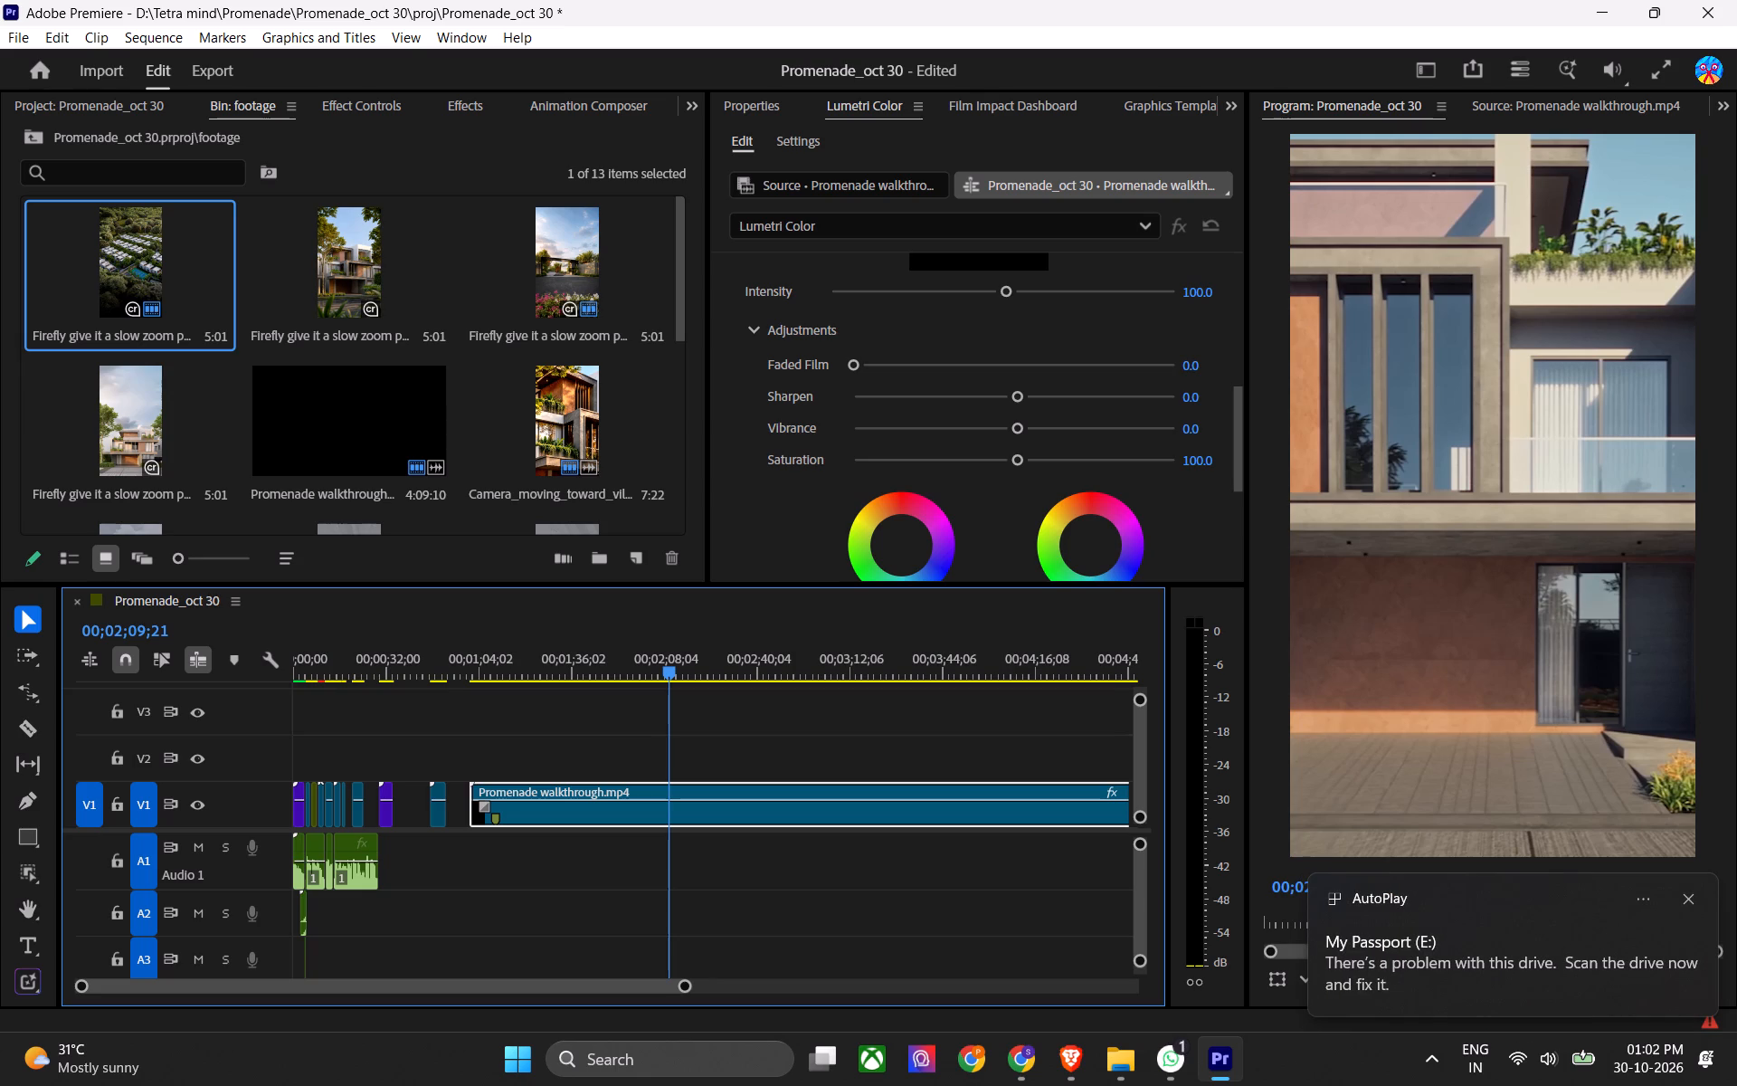
In a new File Explorer window, open the Promenade folder under pj, till sep 23 on the My Passport (E:) drive.
{"action": "left_click", "coordinate": [1129, 1065]}
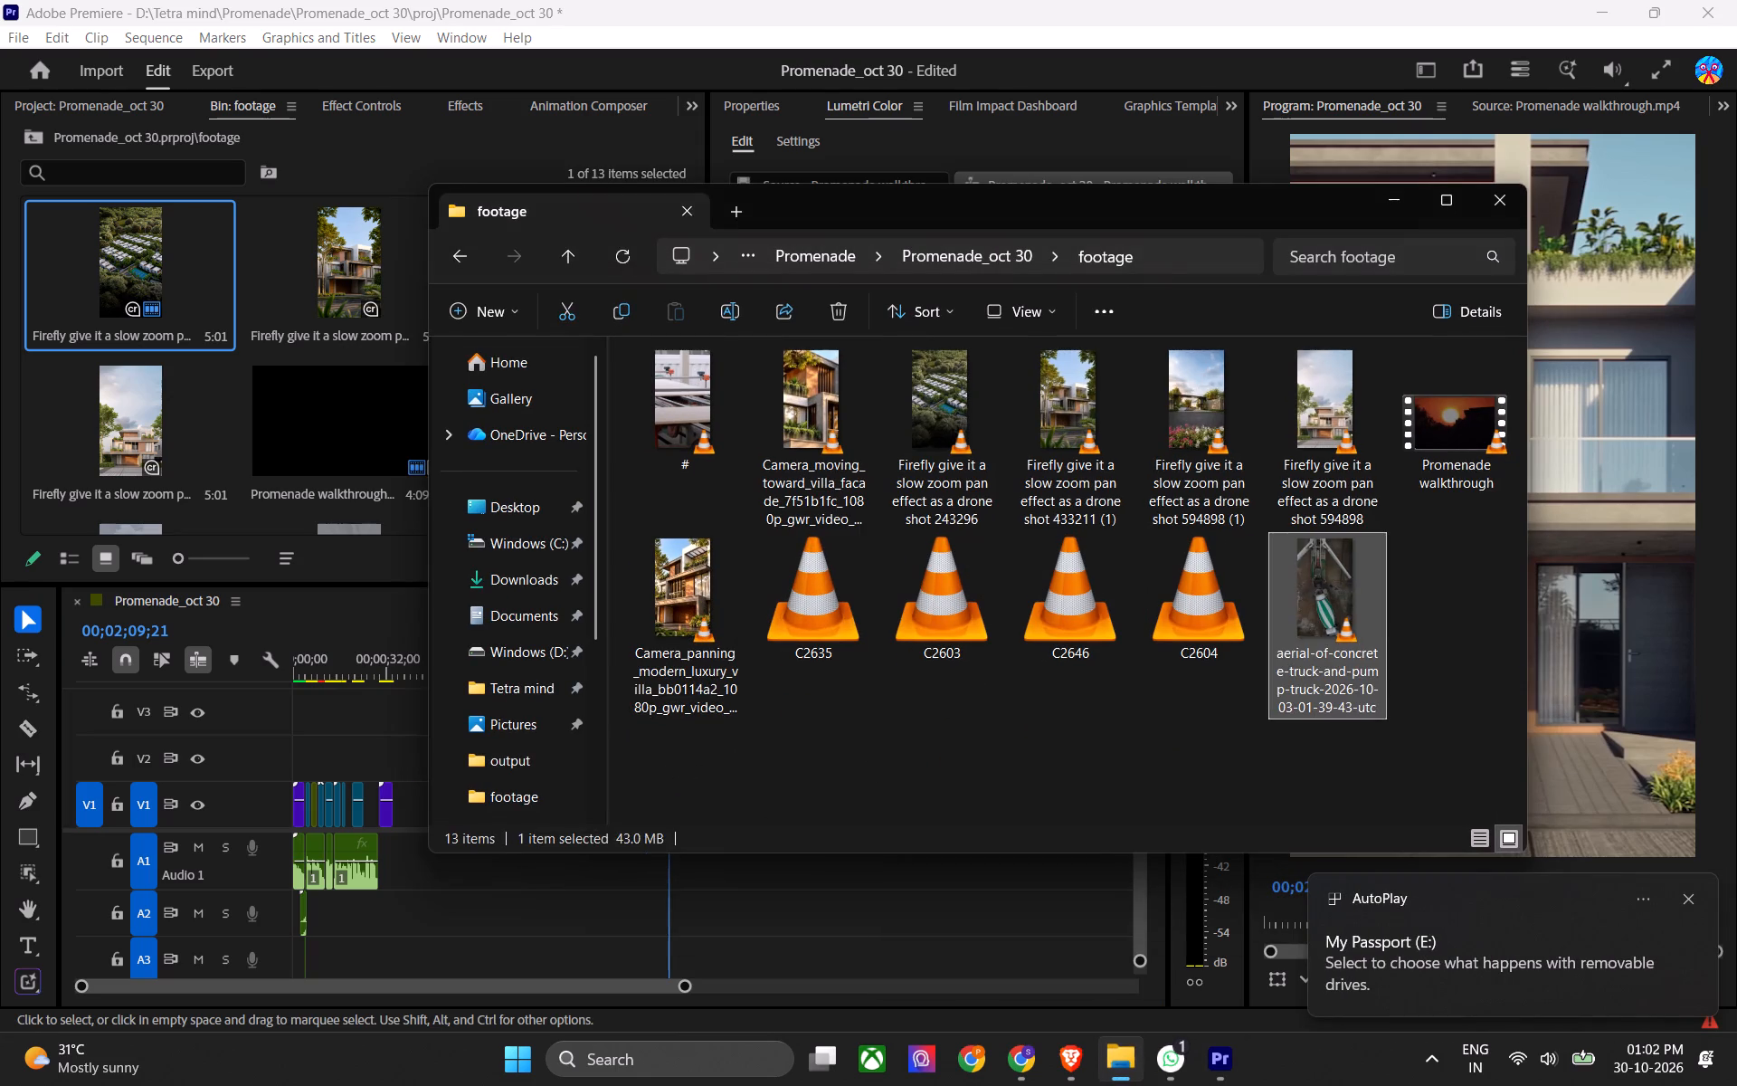
{"action": "left_click", "coordinate": [1059, 714]}
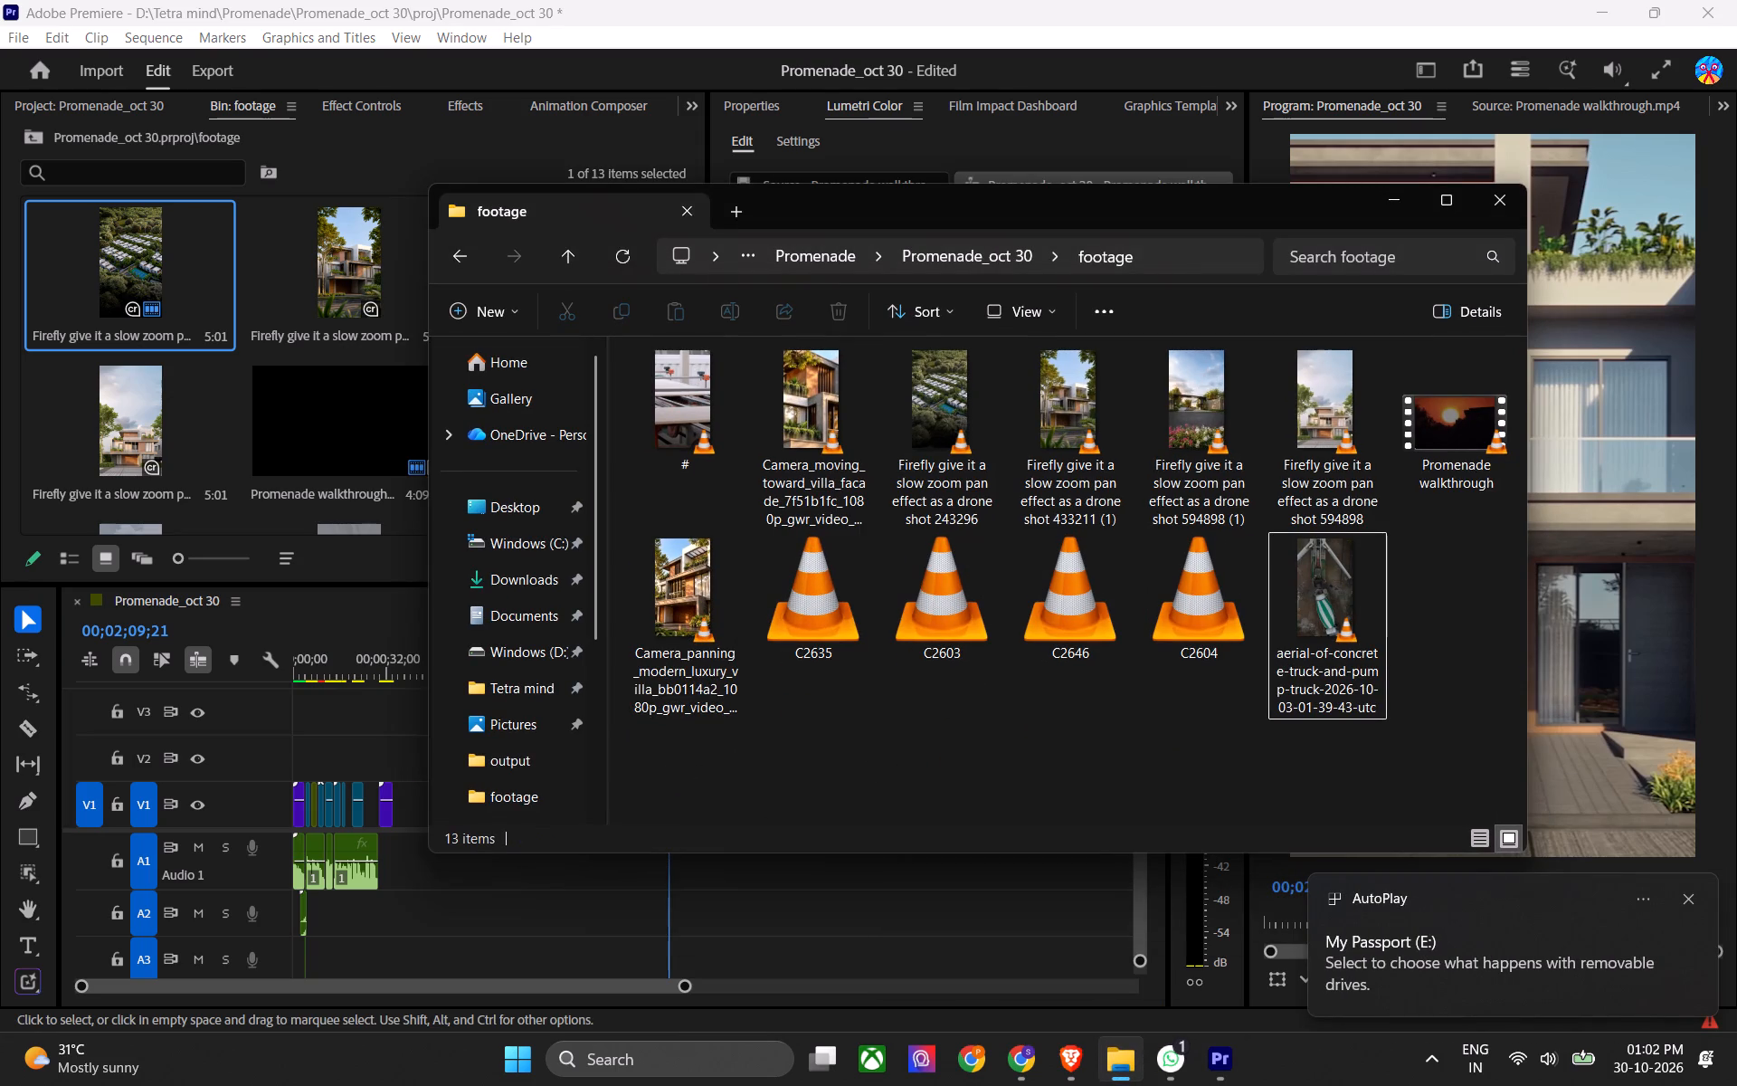
{"action": "key", "text": "ctrl+n"}
{"action": "scroll", "coordinate": [546, 721], "scroll_direction": "down", "scroll_amount": 2}
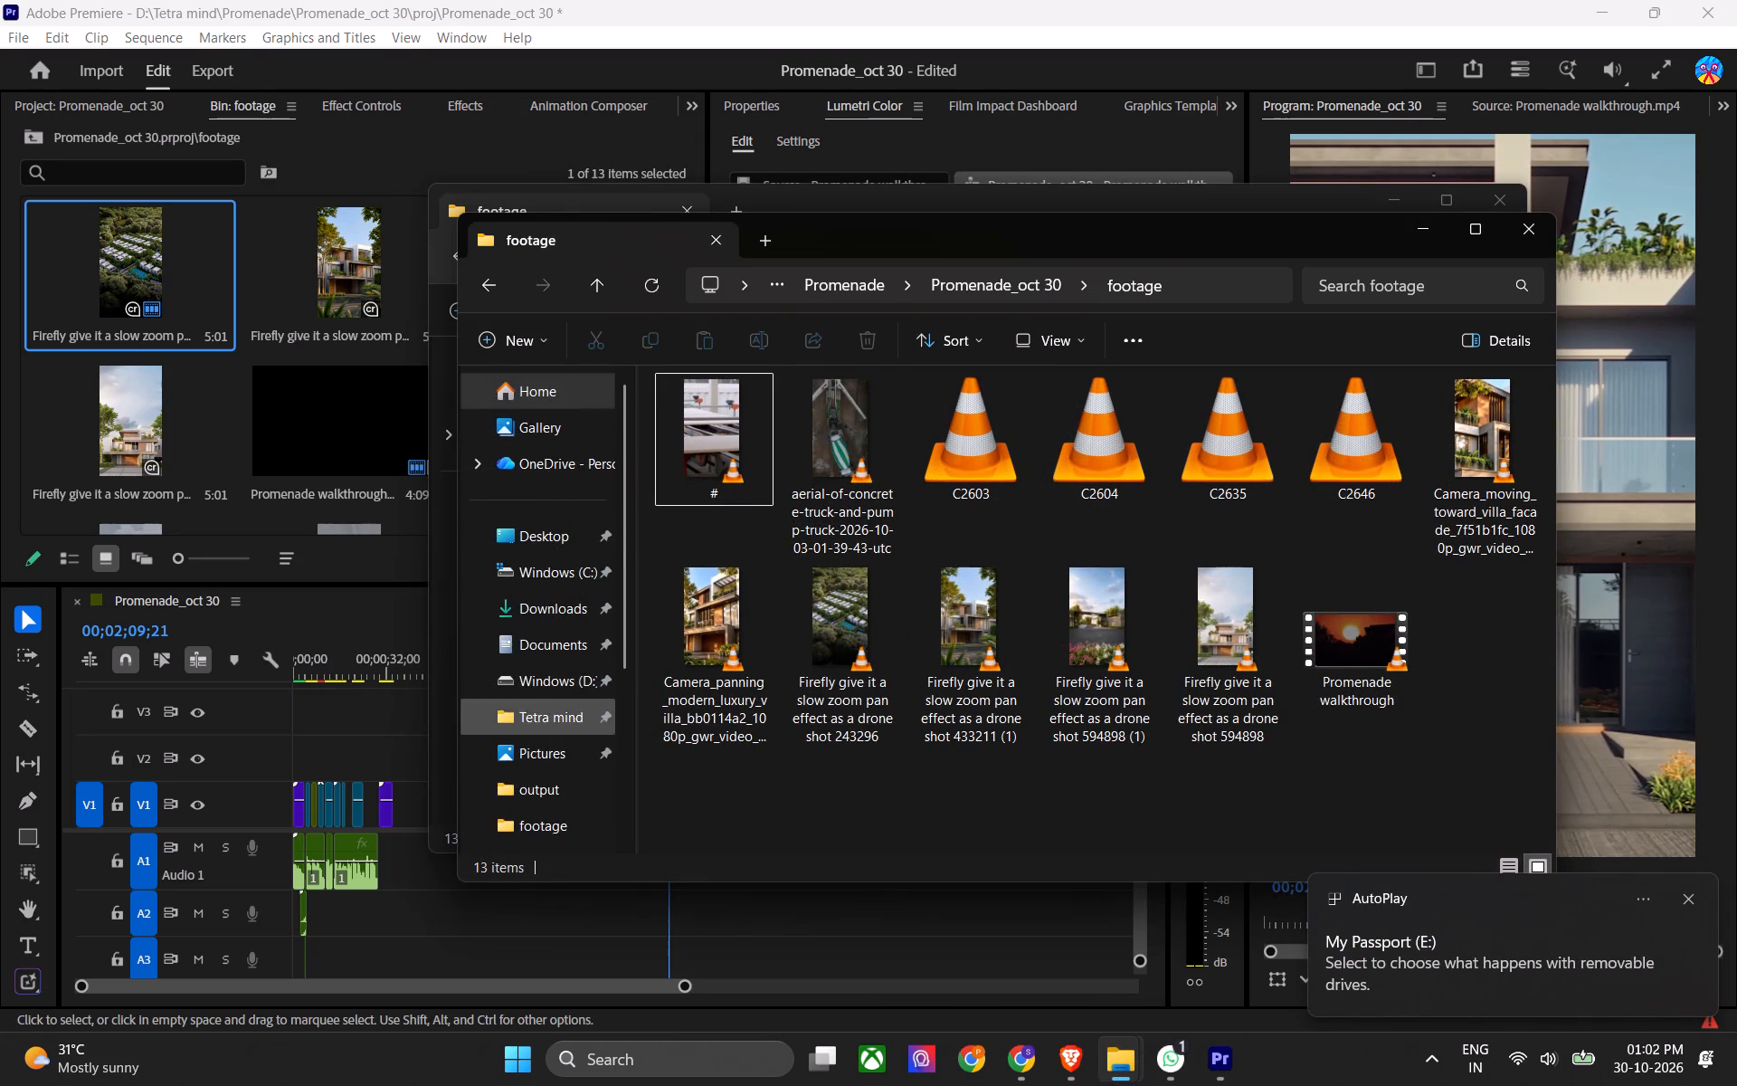
{"action": "scroll", "coordinate": [546, 721], "scroll_direction": "down", "scroll_amount": 4}
{"action": "left_click", "coordinate": [568, 750]}
{"action": "double_click", "coordinate": [1004, 386]}
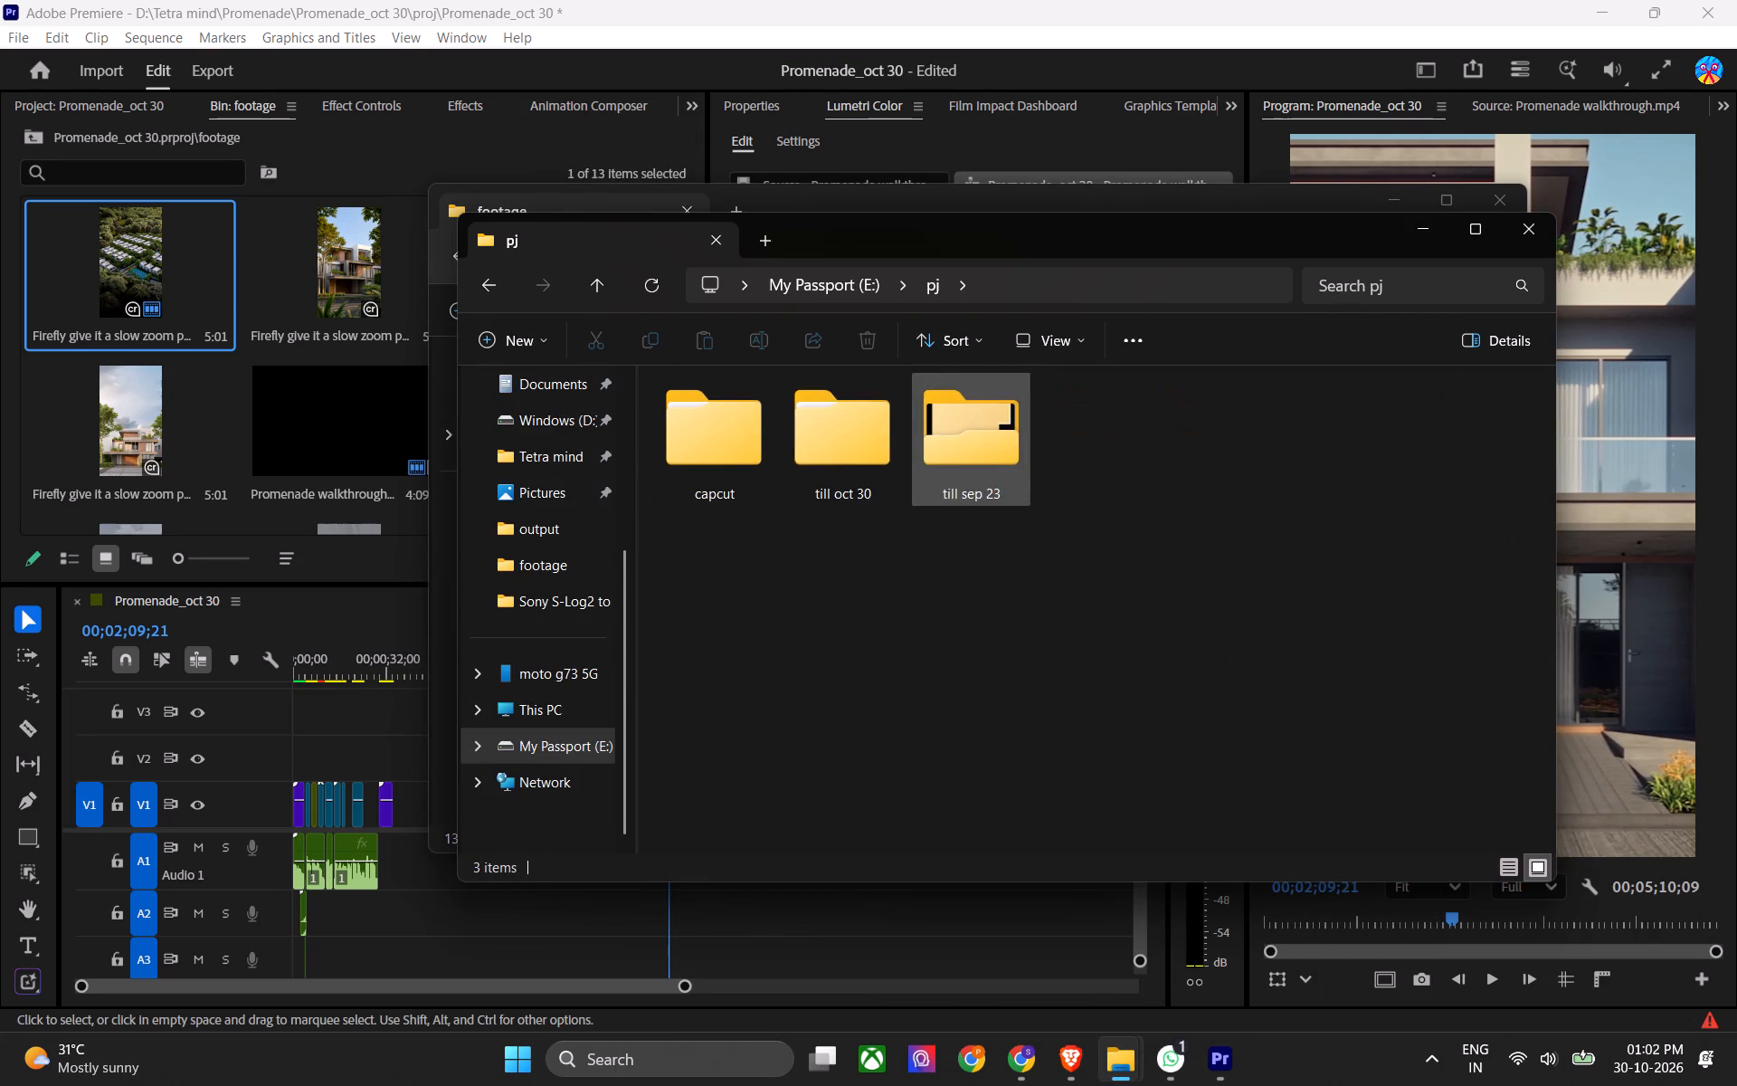
{"action": "left_click", "coordinate": [859, 470]}
{"action": "double_click", "coordinate": [963, 477]}
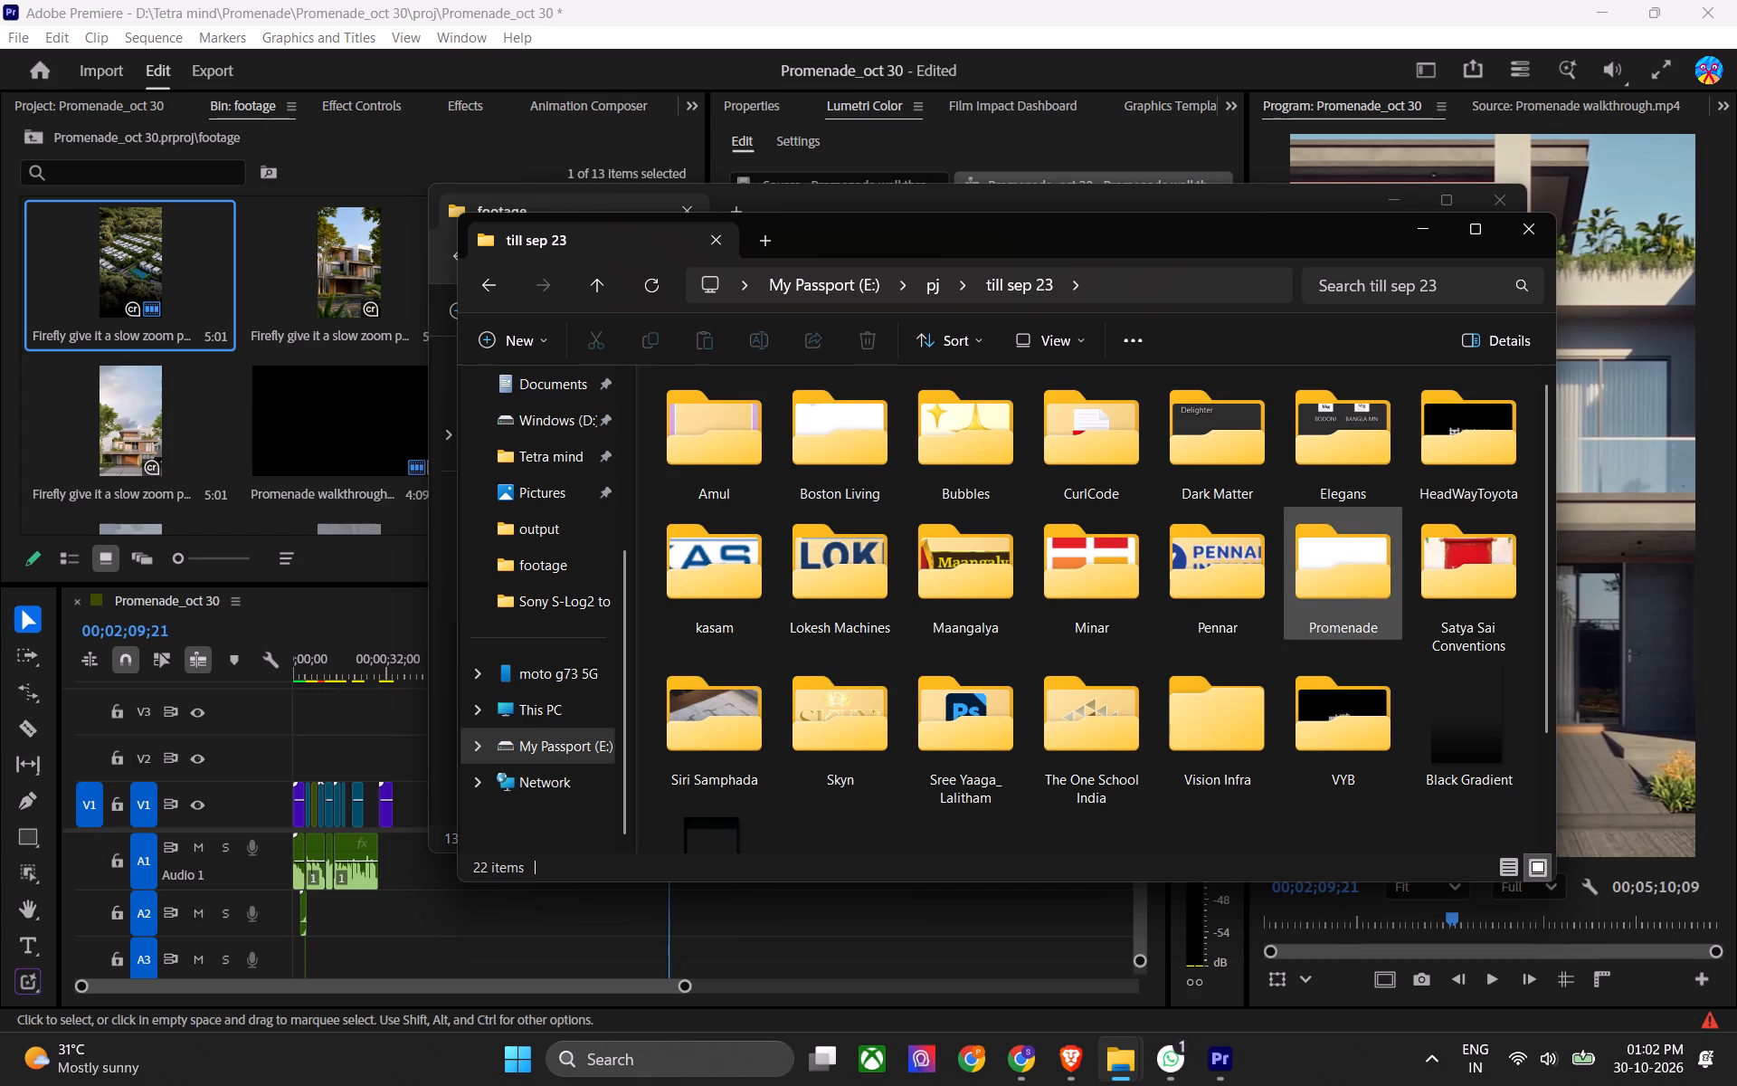
{"action": "double_click", "coordinate": [1366, 590]}
{"action": "double_click", "coordinate": [869, 460]}
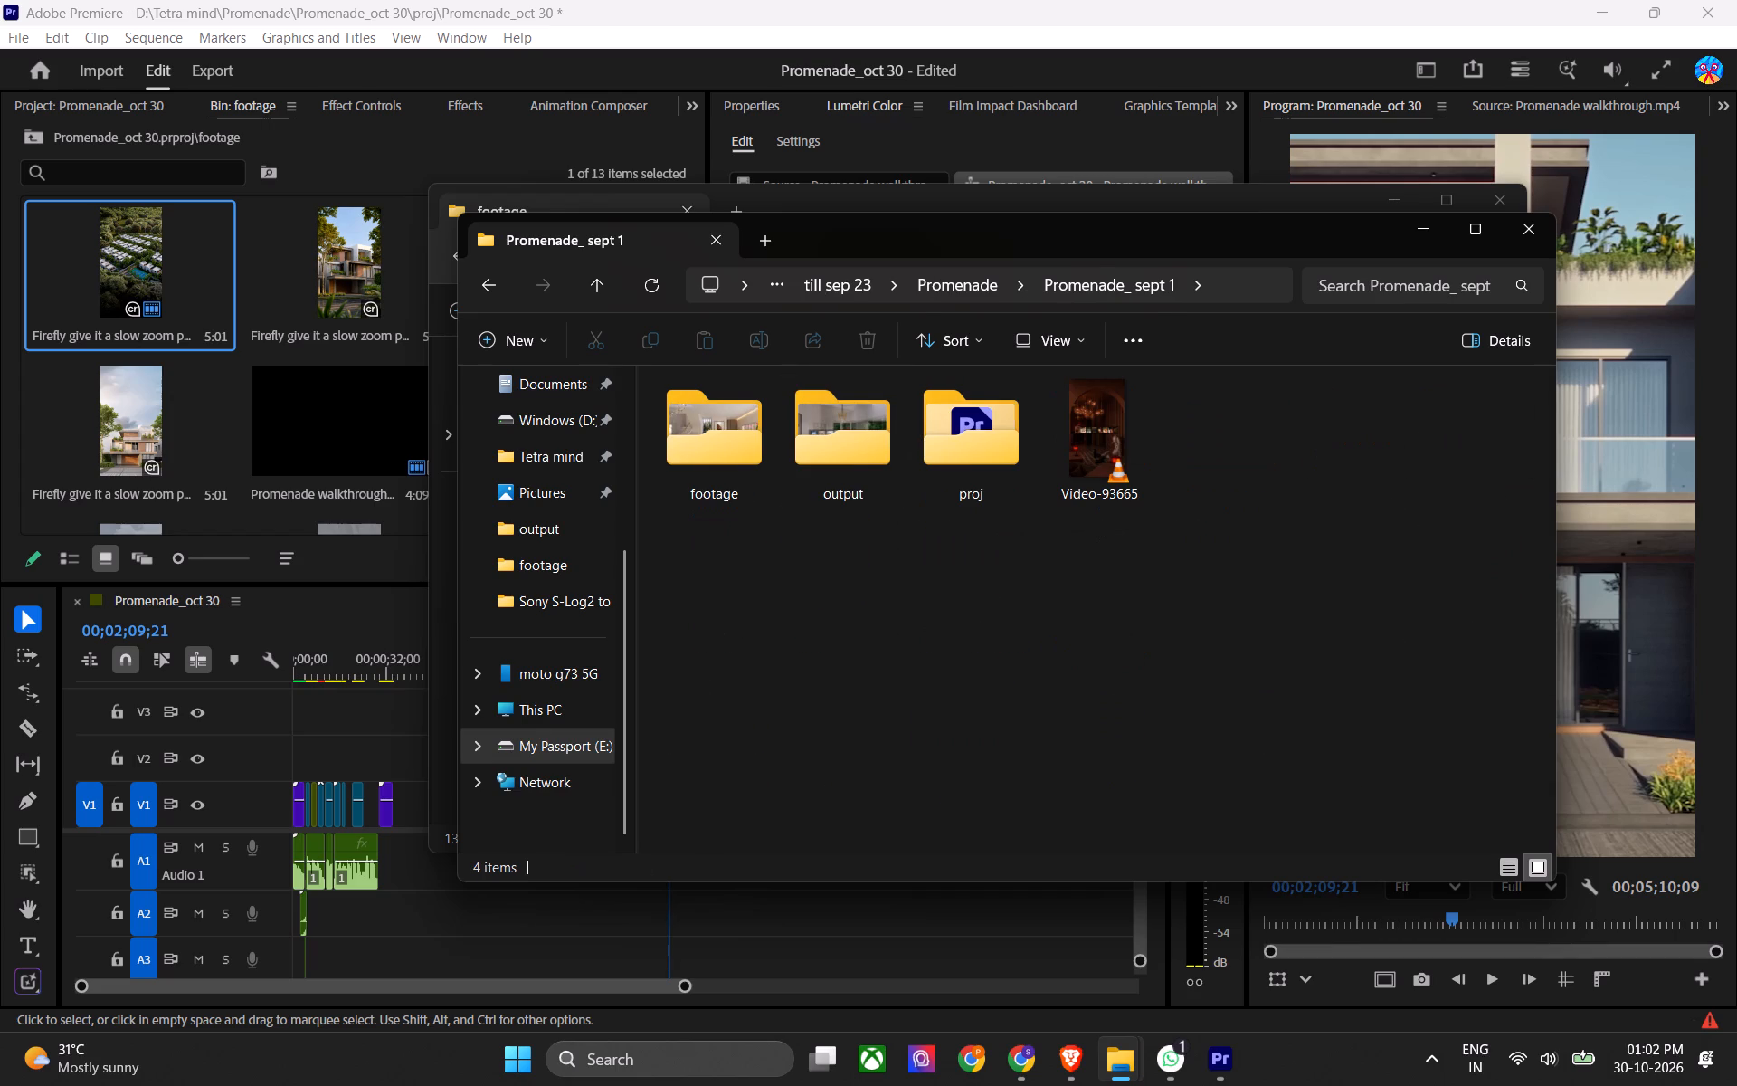
{"action": "left_click", "coordinate": [610, 274]}
Open the Promenade july 3 project's footage folder vids, stored inside the footage folder of Promenade_ Amenities.
{"action": "left_click", "coordinate": [808, 586]}
{"action": "double_click", "coordinate": [710, 421]}
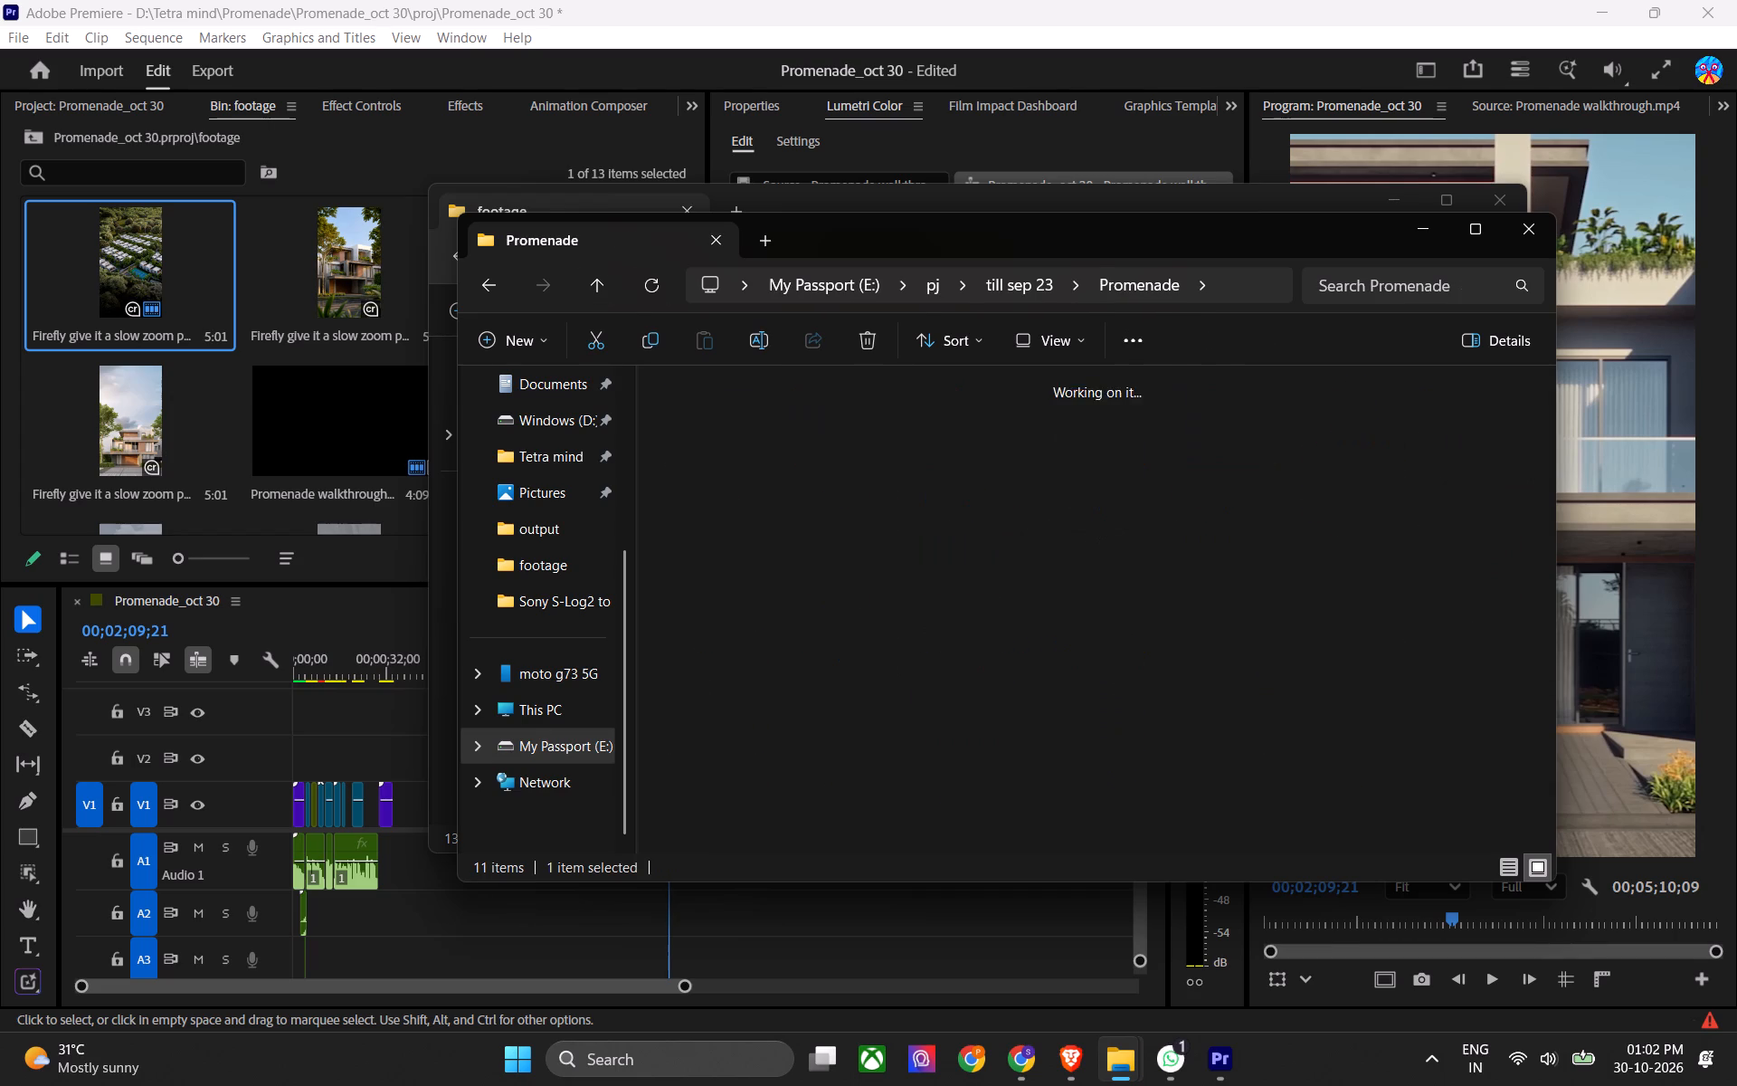
{"action": "left_click", "coordinate": [855, 477]}
{"action": "left_click", "coordinate": [773, 458]}
{"action": "left_click", "coordinate": [773, 458]}
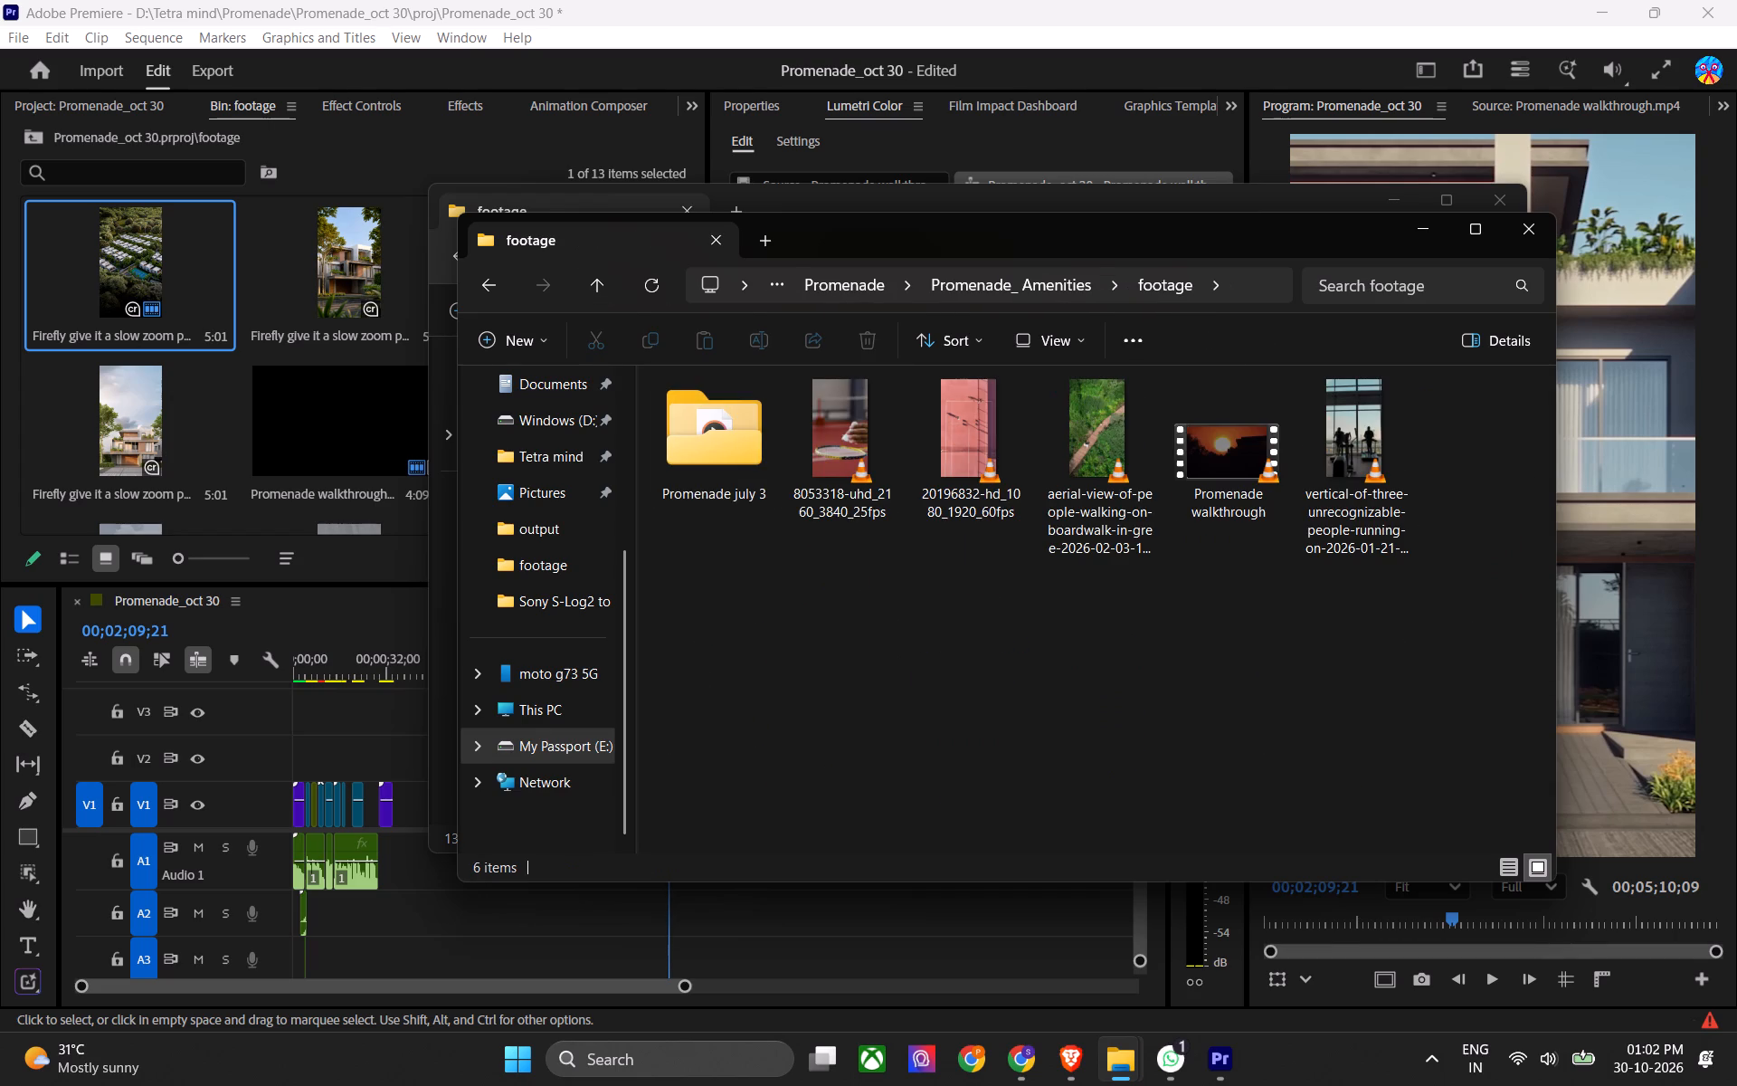
{"action": "left_click", "coordinate": [908, 676]}
{"action": "double_click", "coordinate": [735, 475]}
{"action": "double_click", "coordinate": [879, 453]}
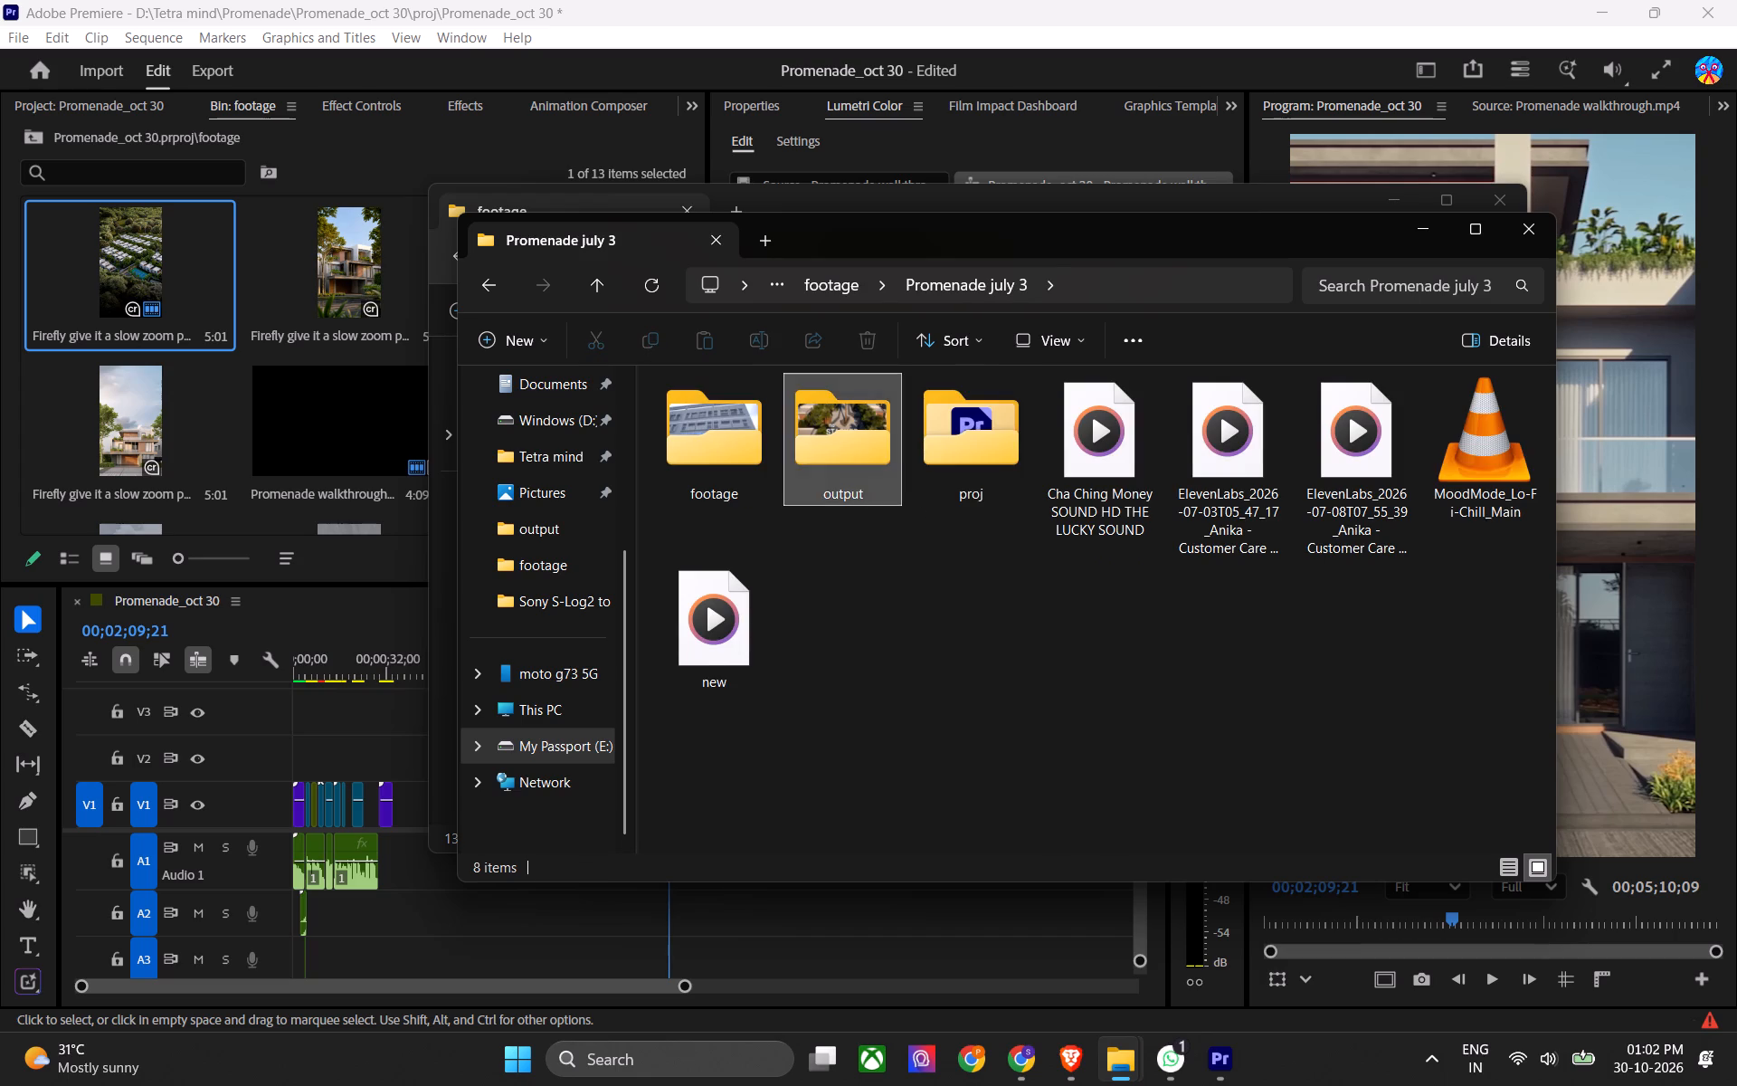
{"action": "left_click", "coordinate": [961, 619]}
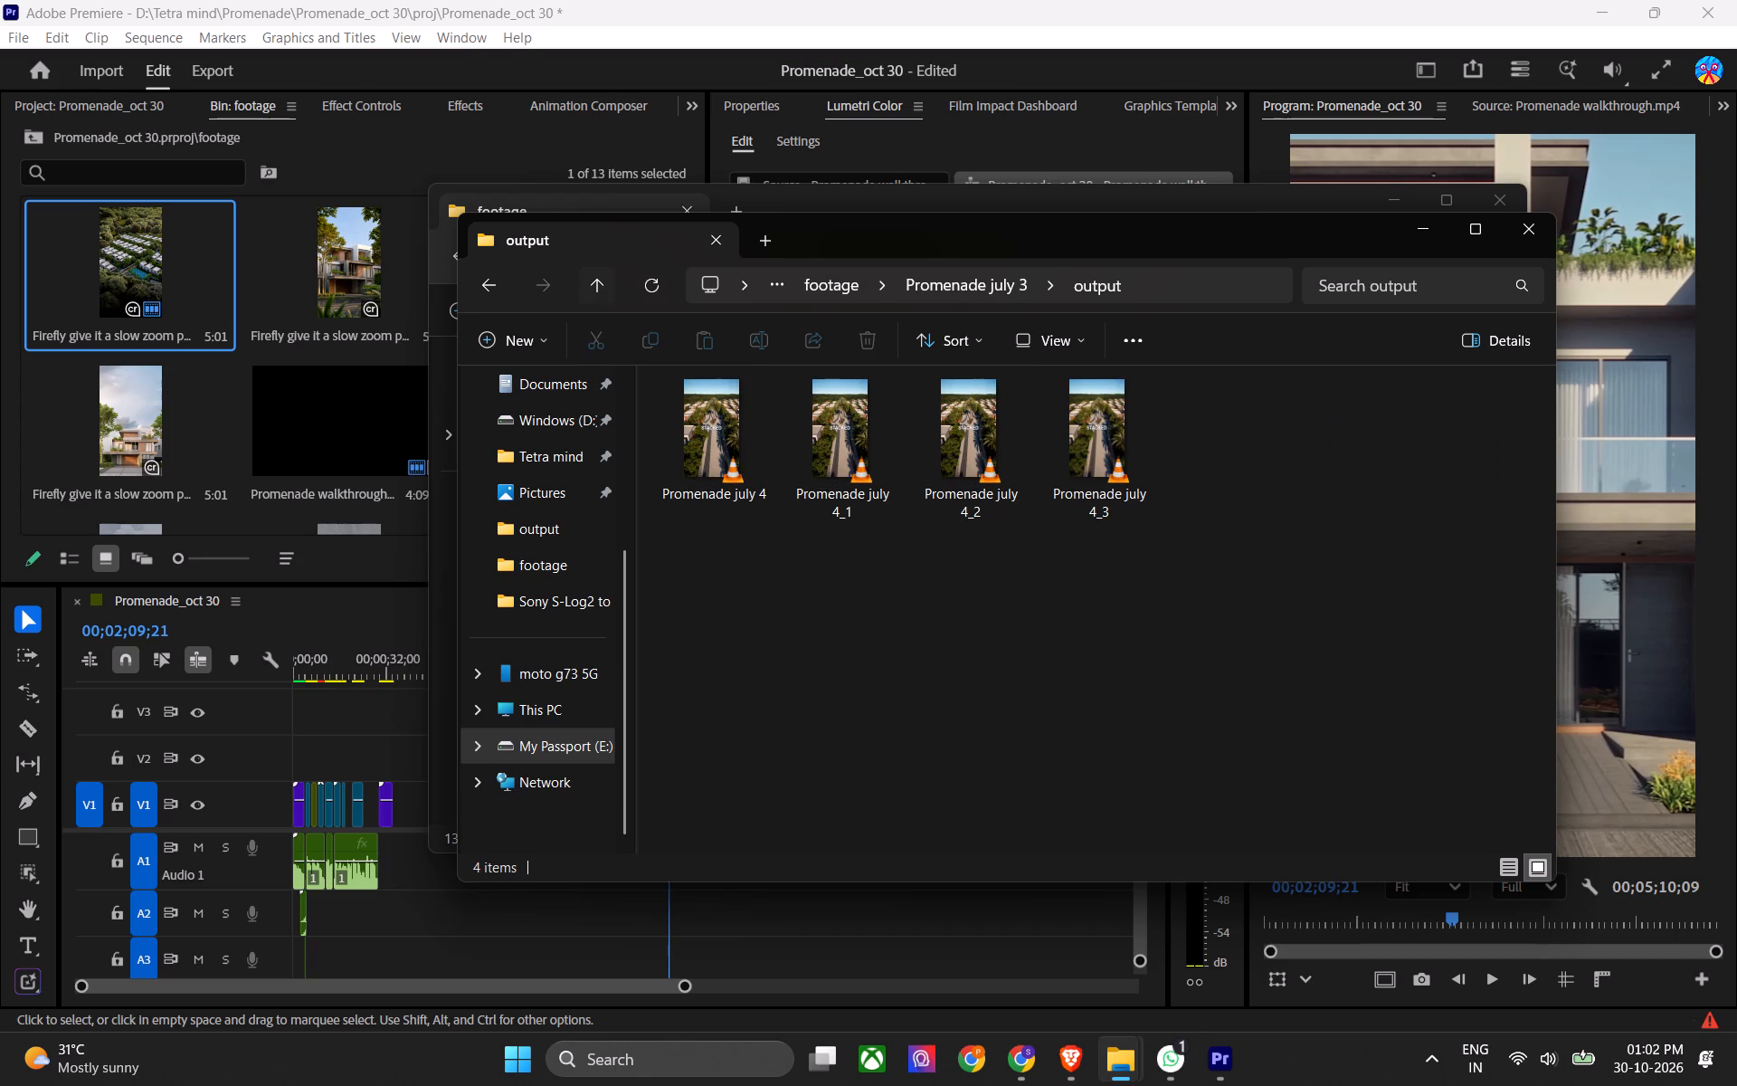
{"action": "left_click", "coordinate": [597, 277]}
{"action": "double_click", "coordinate": [703, 452]}
{"action": "triple_click", "coordinate": [1026, 480]}
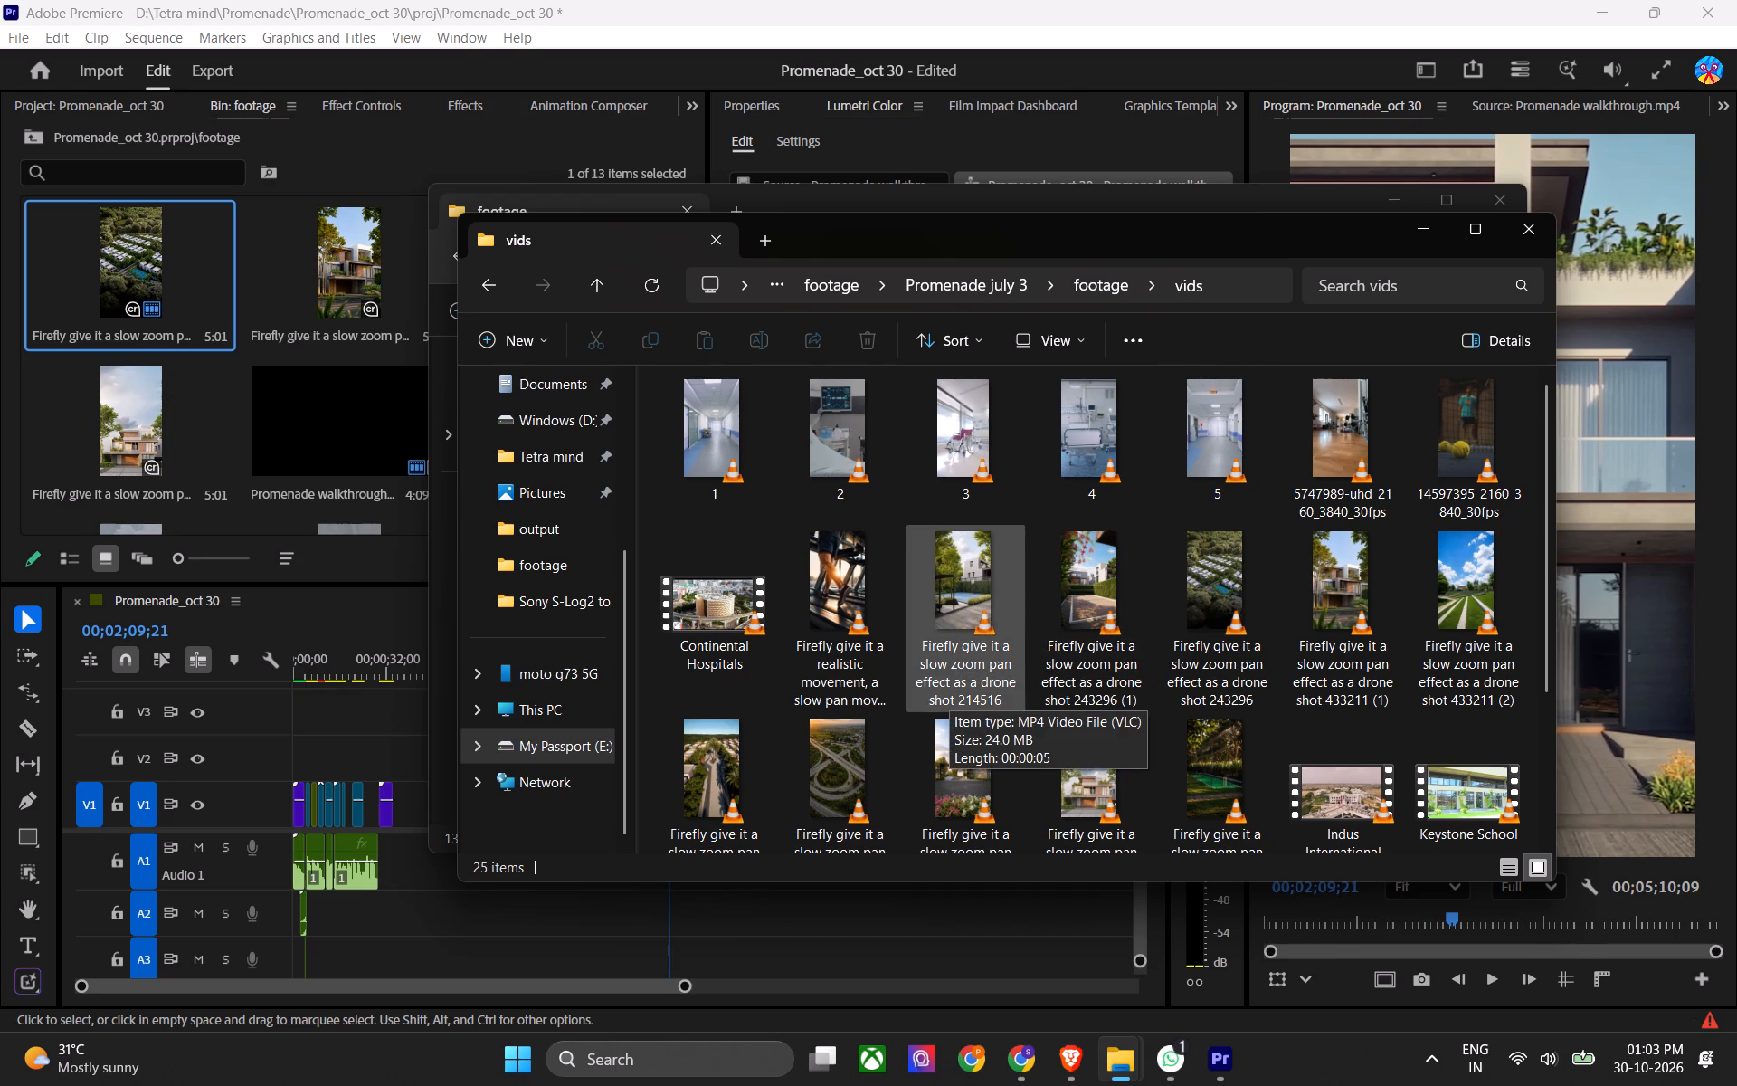
Look through the video files in the vids folder for additional shots for the promo.
{"action": "scroll", "coordinate": [946, 612], "scroll_direction": "down", "scroll_amount": 1}
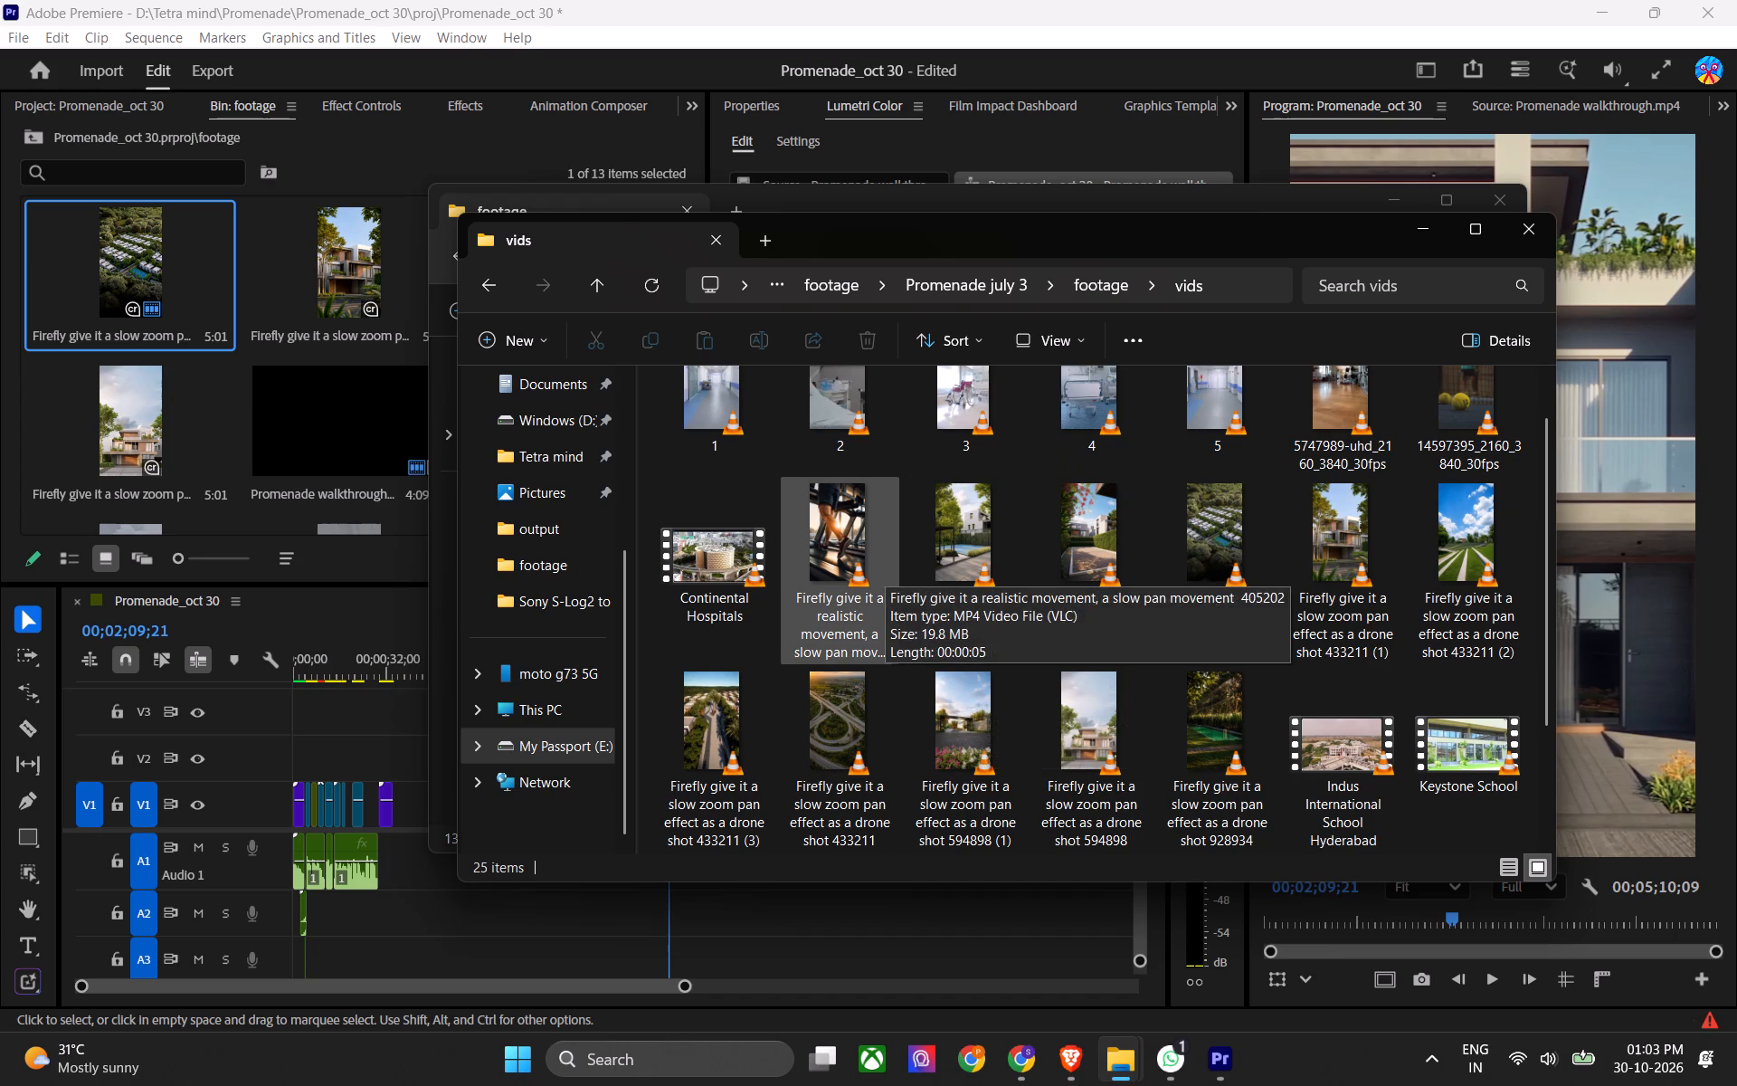
{"action": "scroll", "coordinate": [911, 514], "scroll_direction": "down", "scroll_amount": 1}
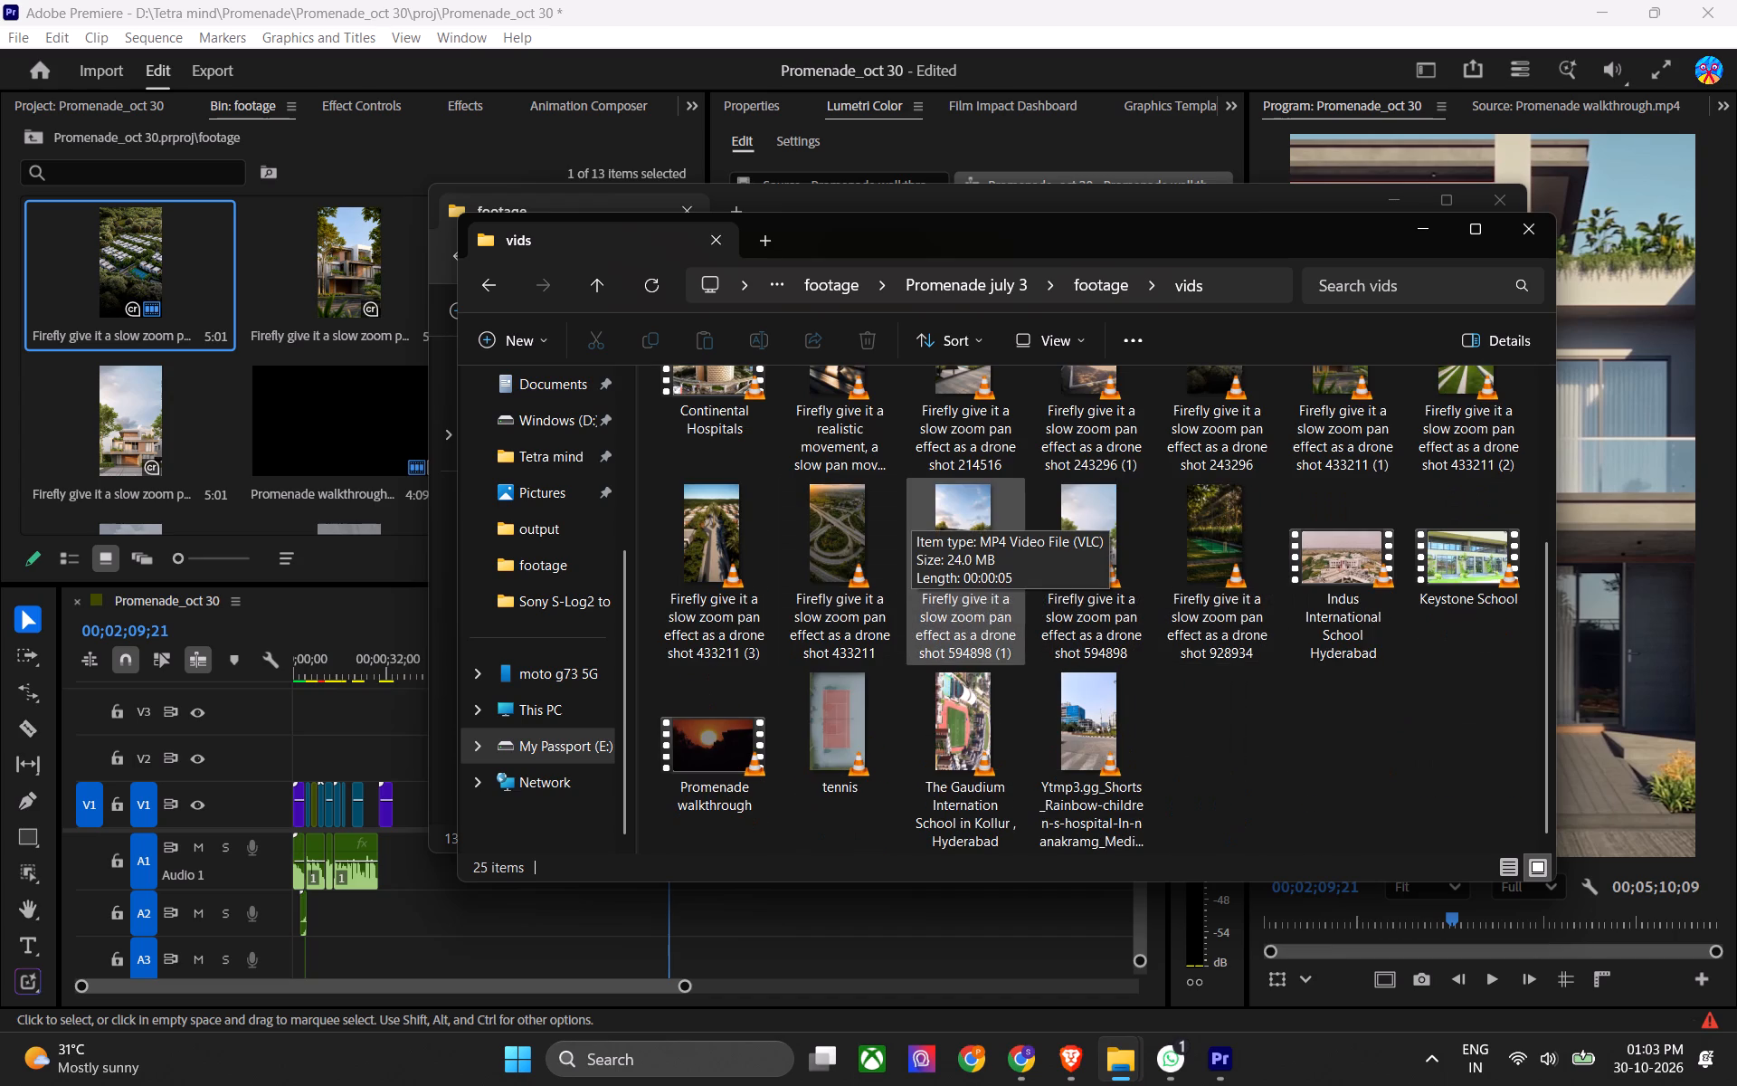
{"action": "left_click", "coordinate": [1301, 789]}
{"action": "scroll", "coordinate": [1238, 759], "scroll_direction": "up", "scroll_amount": 1}
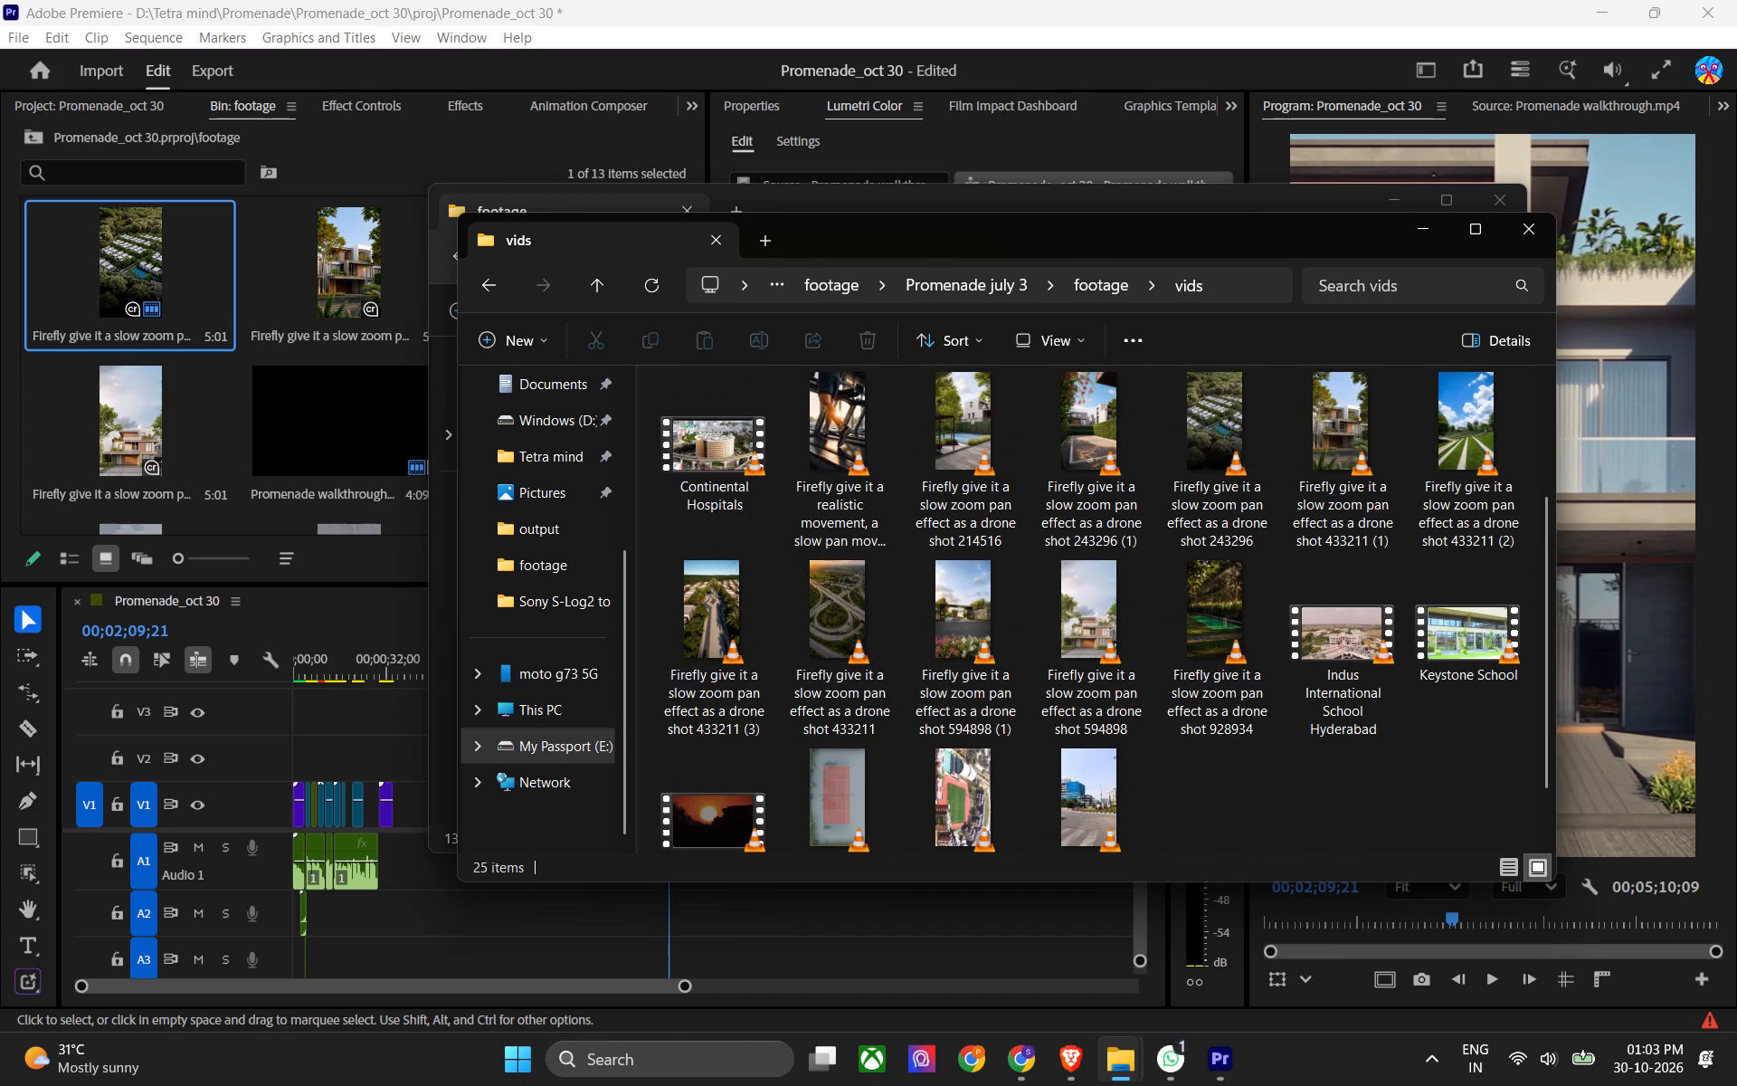
{"action": "scroll", "coordinate": [1253, 745], "scroll_direction": "up", "scroll_amount": 1}
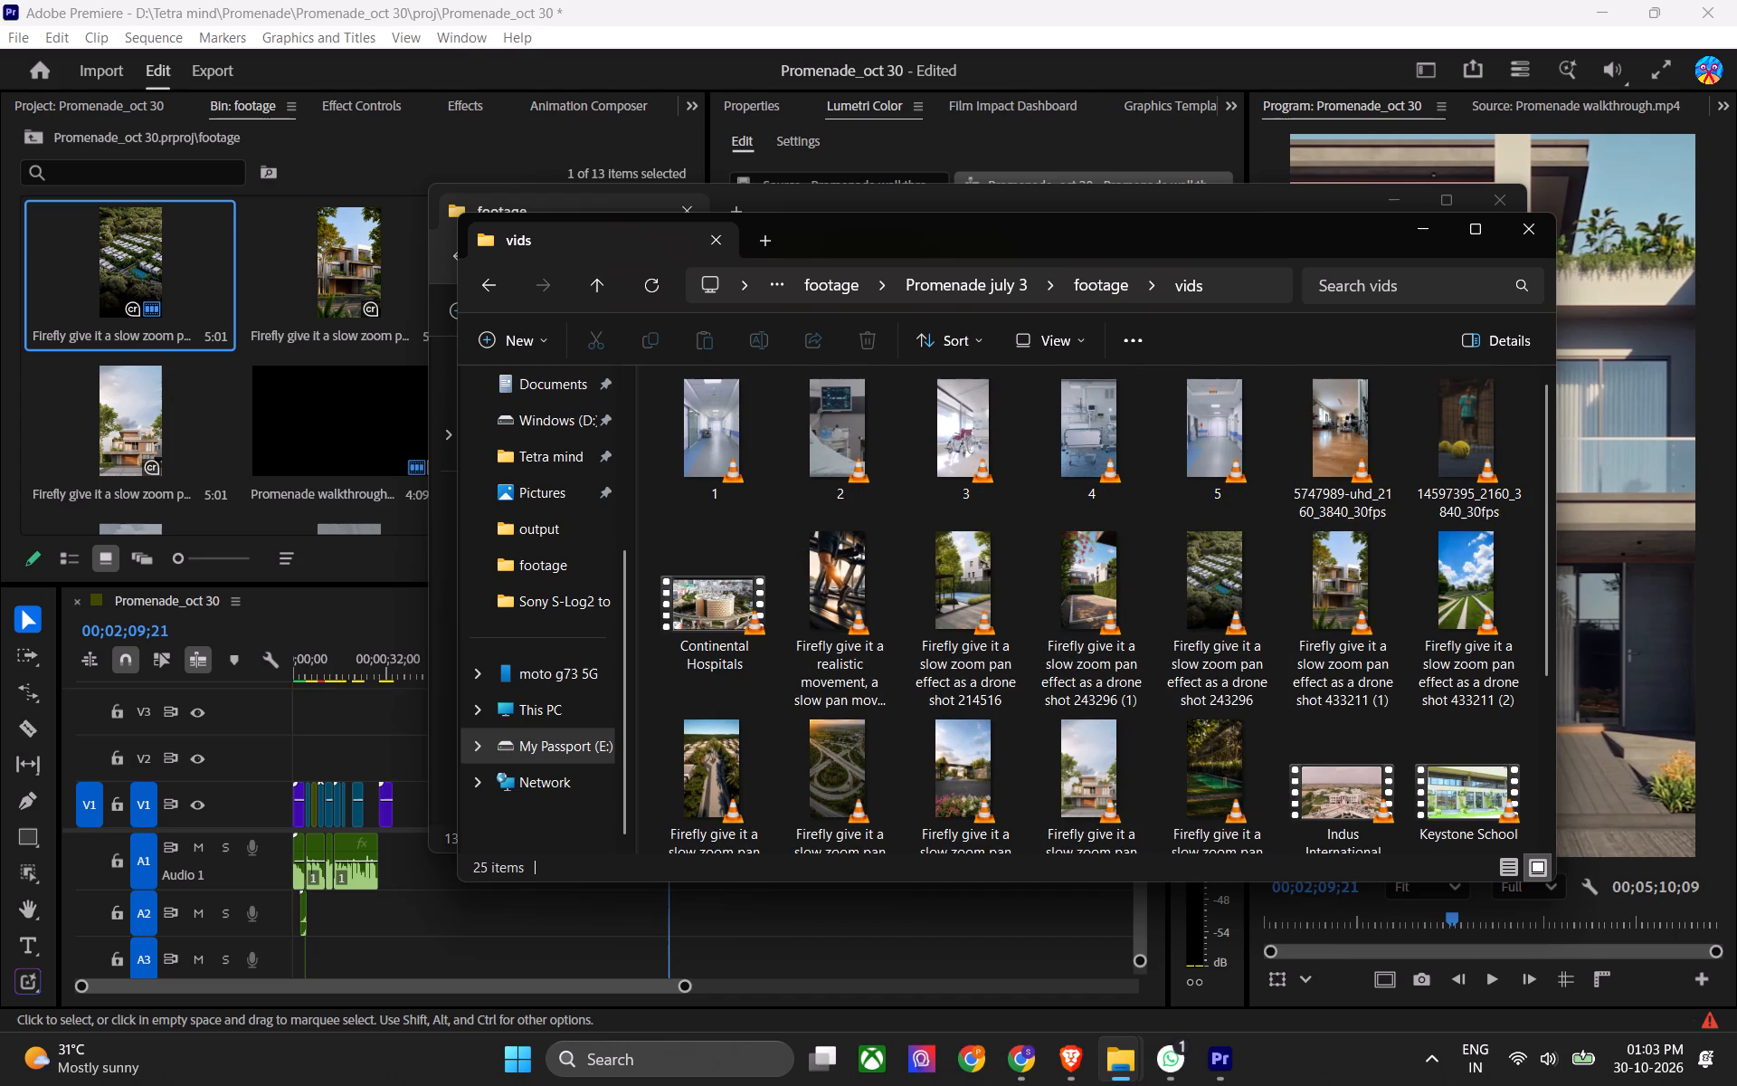
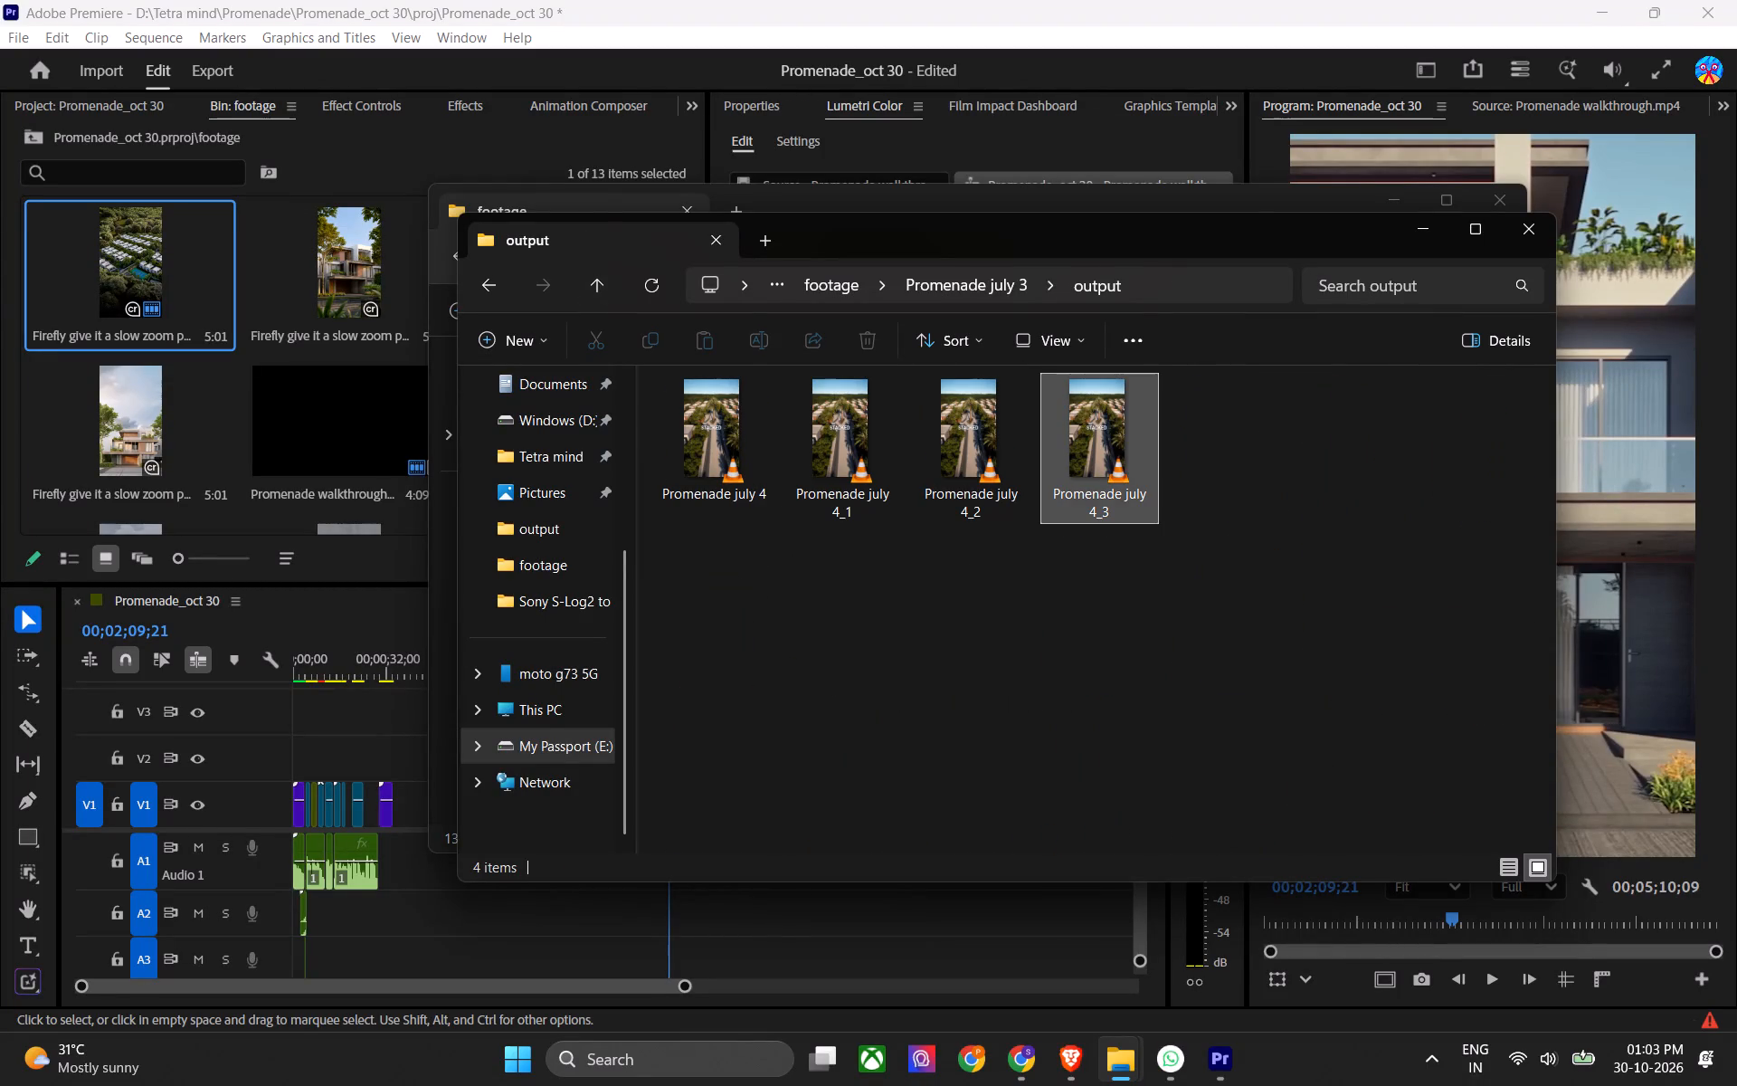
Skim through the exported reel Promenade july 4_3 up to the gym shot, close it and return to the Promenade july 3 folder.
{"action": "left_click", "coordinate": [1131, 624]}
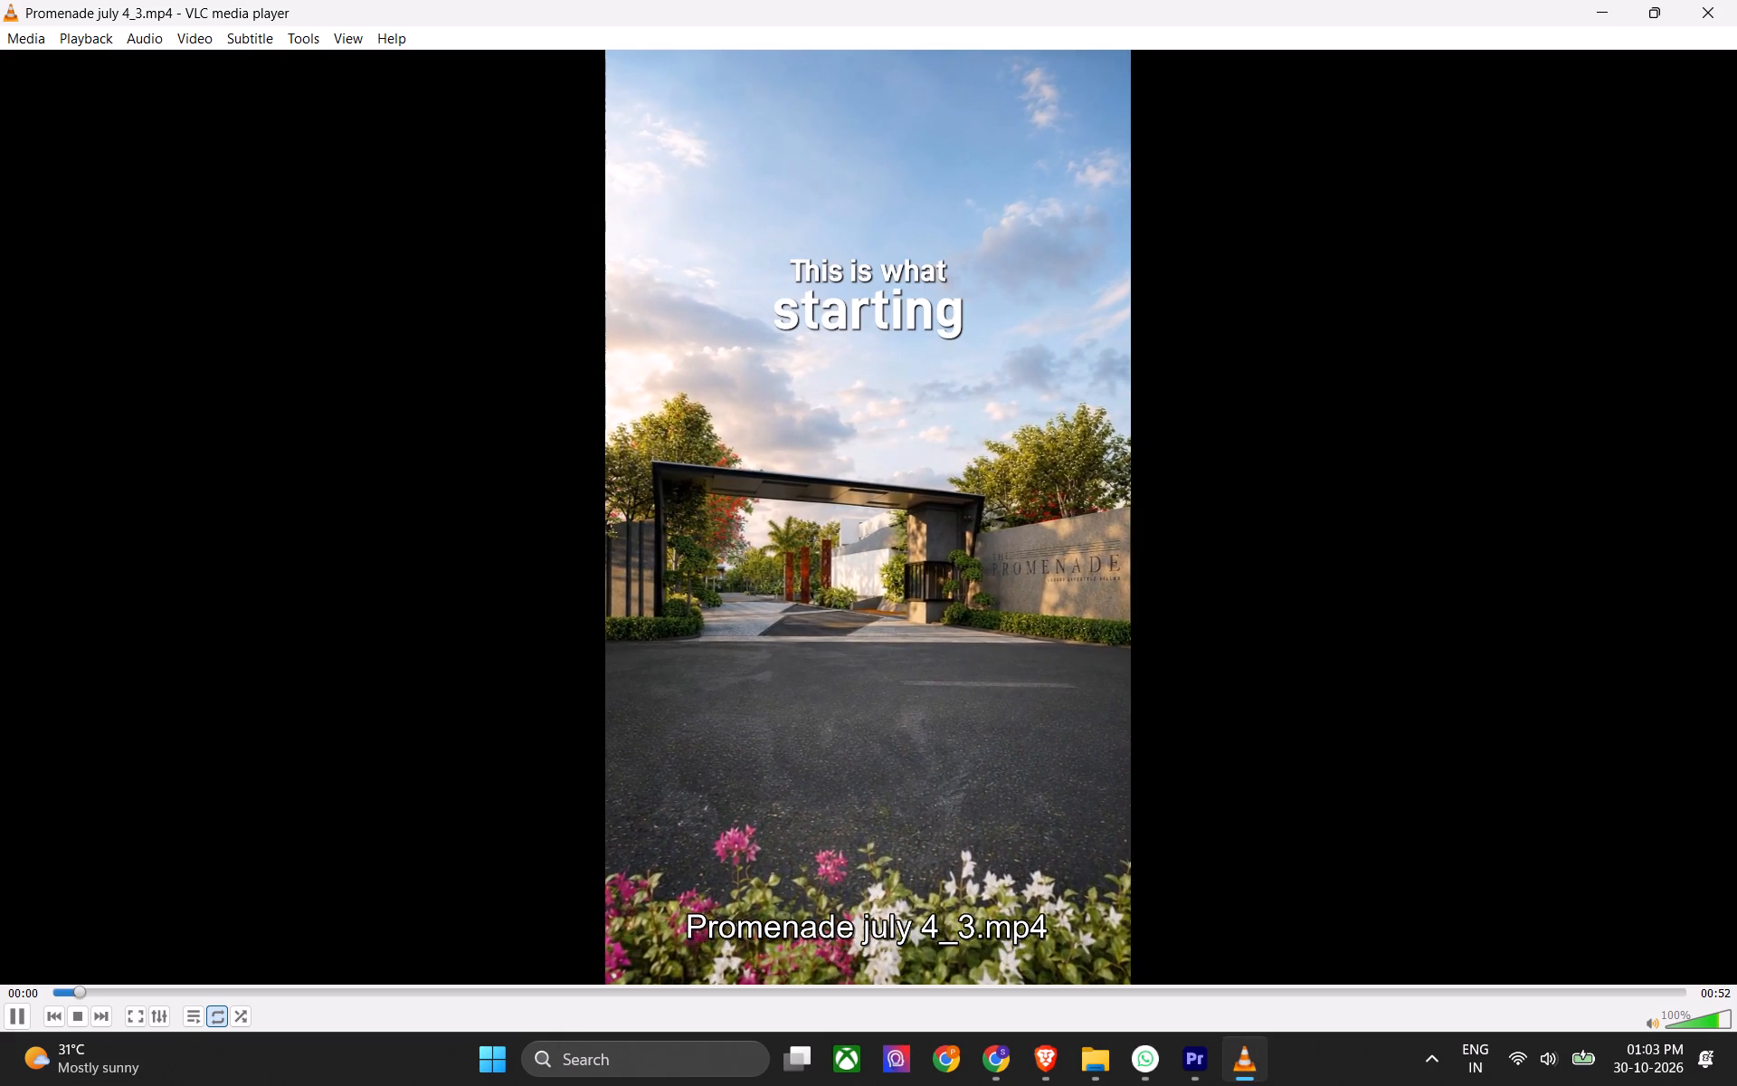
{"action": "left_click_drag", "start_coordinate": [224, 988], "coordinate": [362, 1002]}
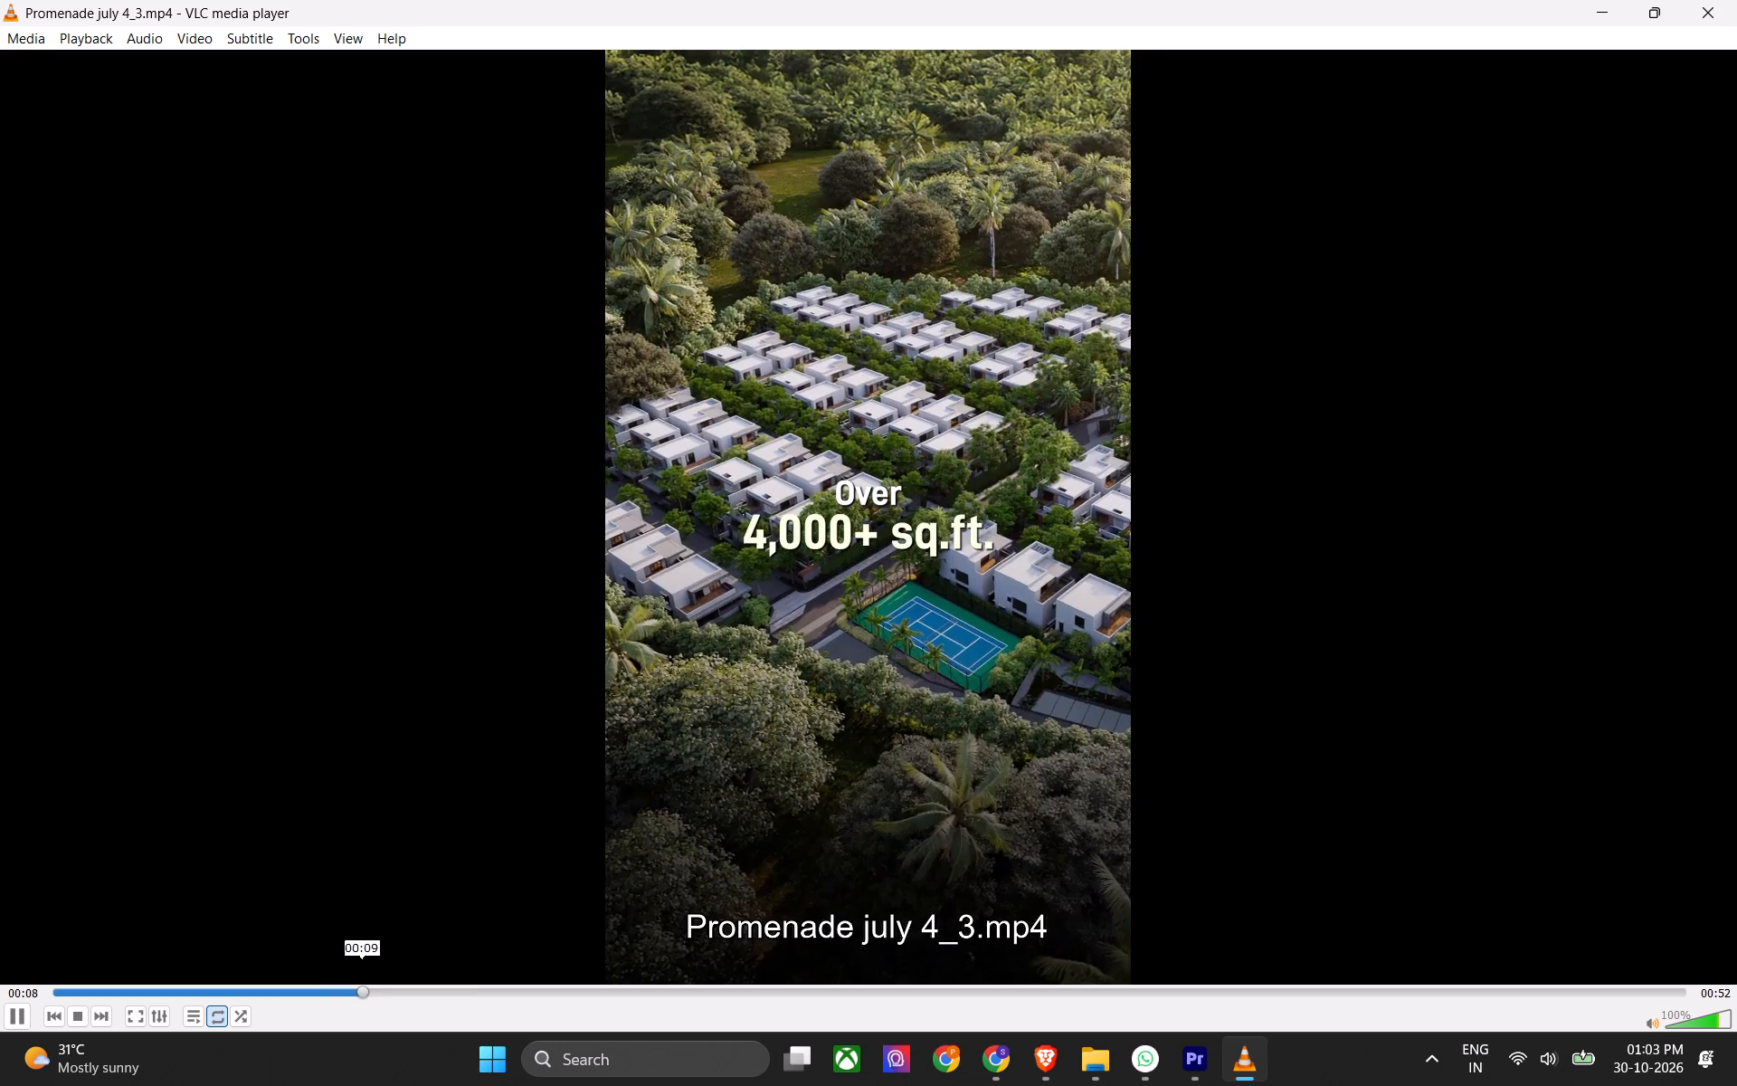
{"action": "left_click_drag", "start_coordinate": [362, 1002], "coordinate": [772, 991]}
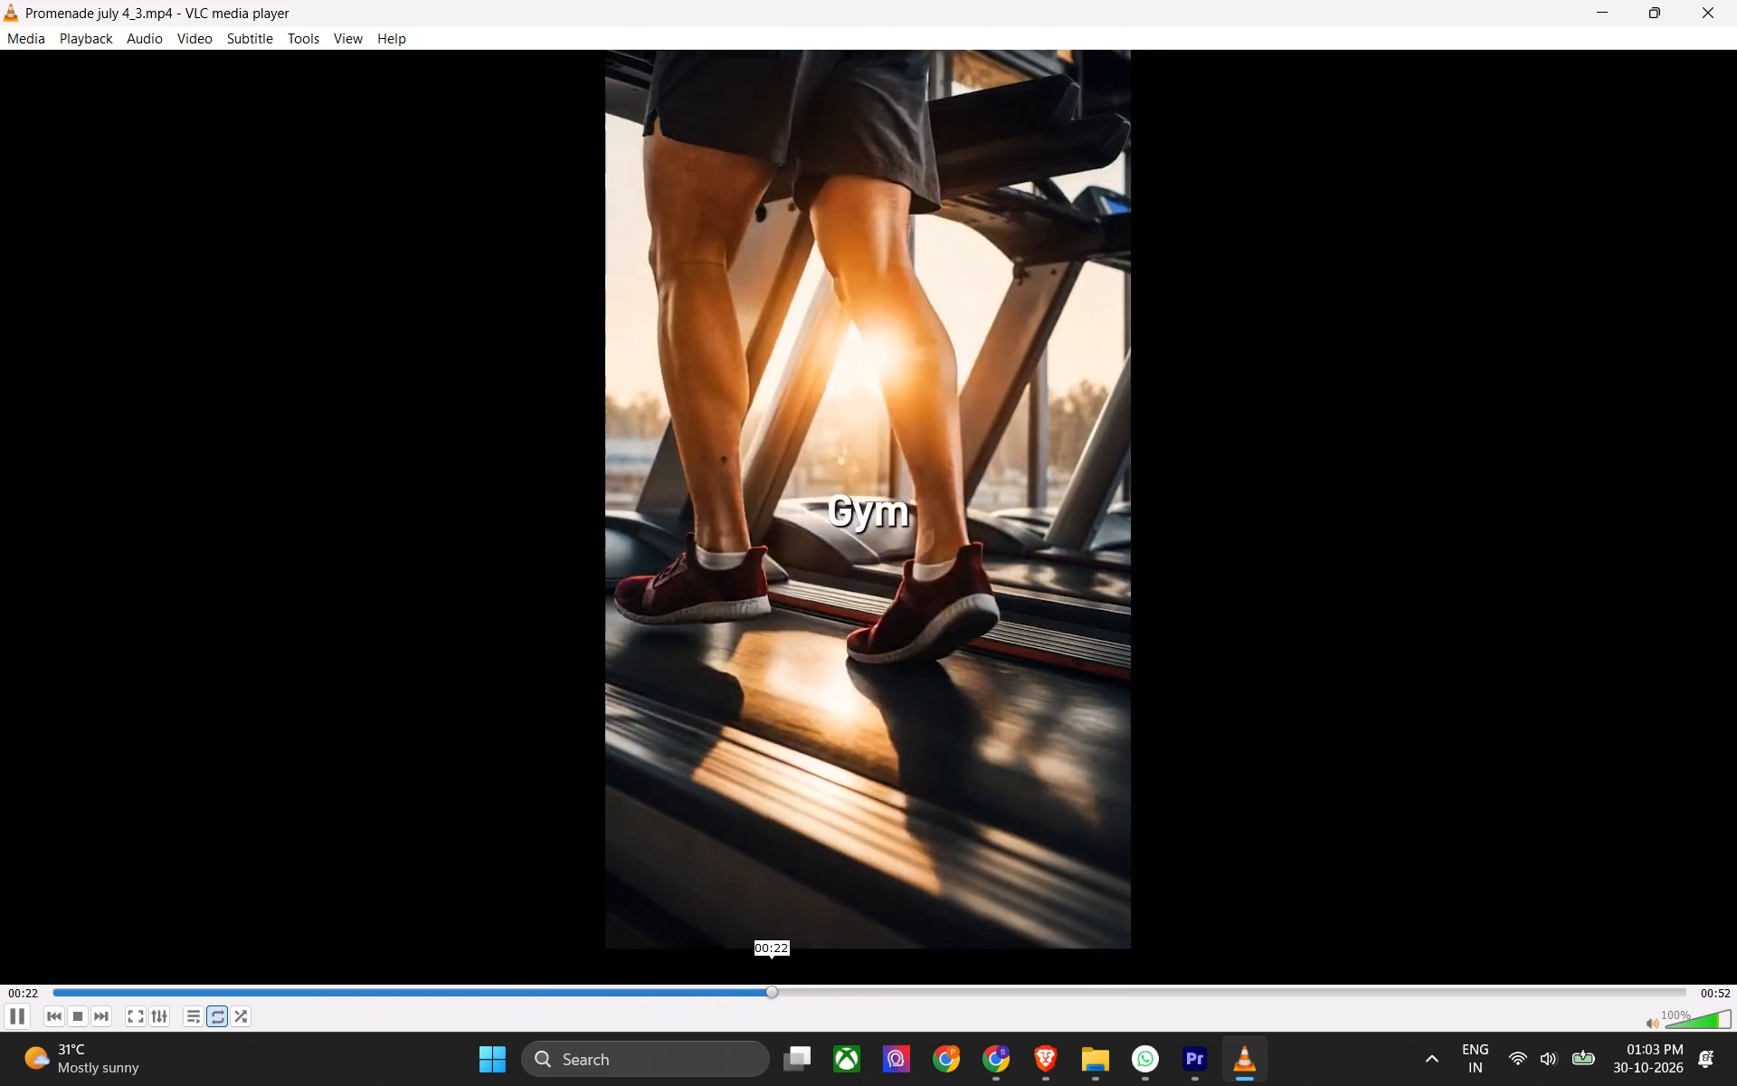
{"action": "left_click_drag", "start_coordinate": [772, 991], "coordinate": [695, 994]}
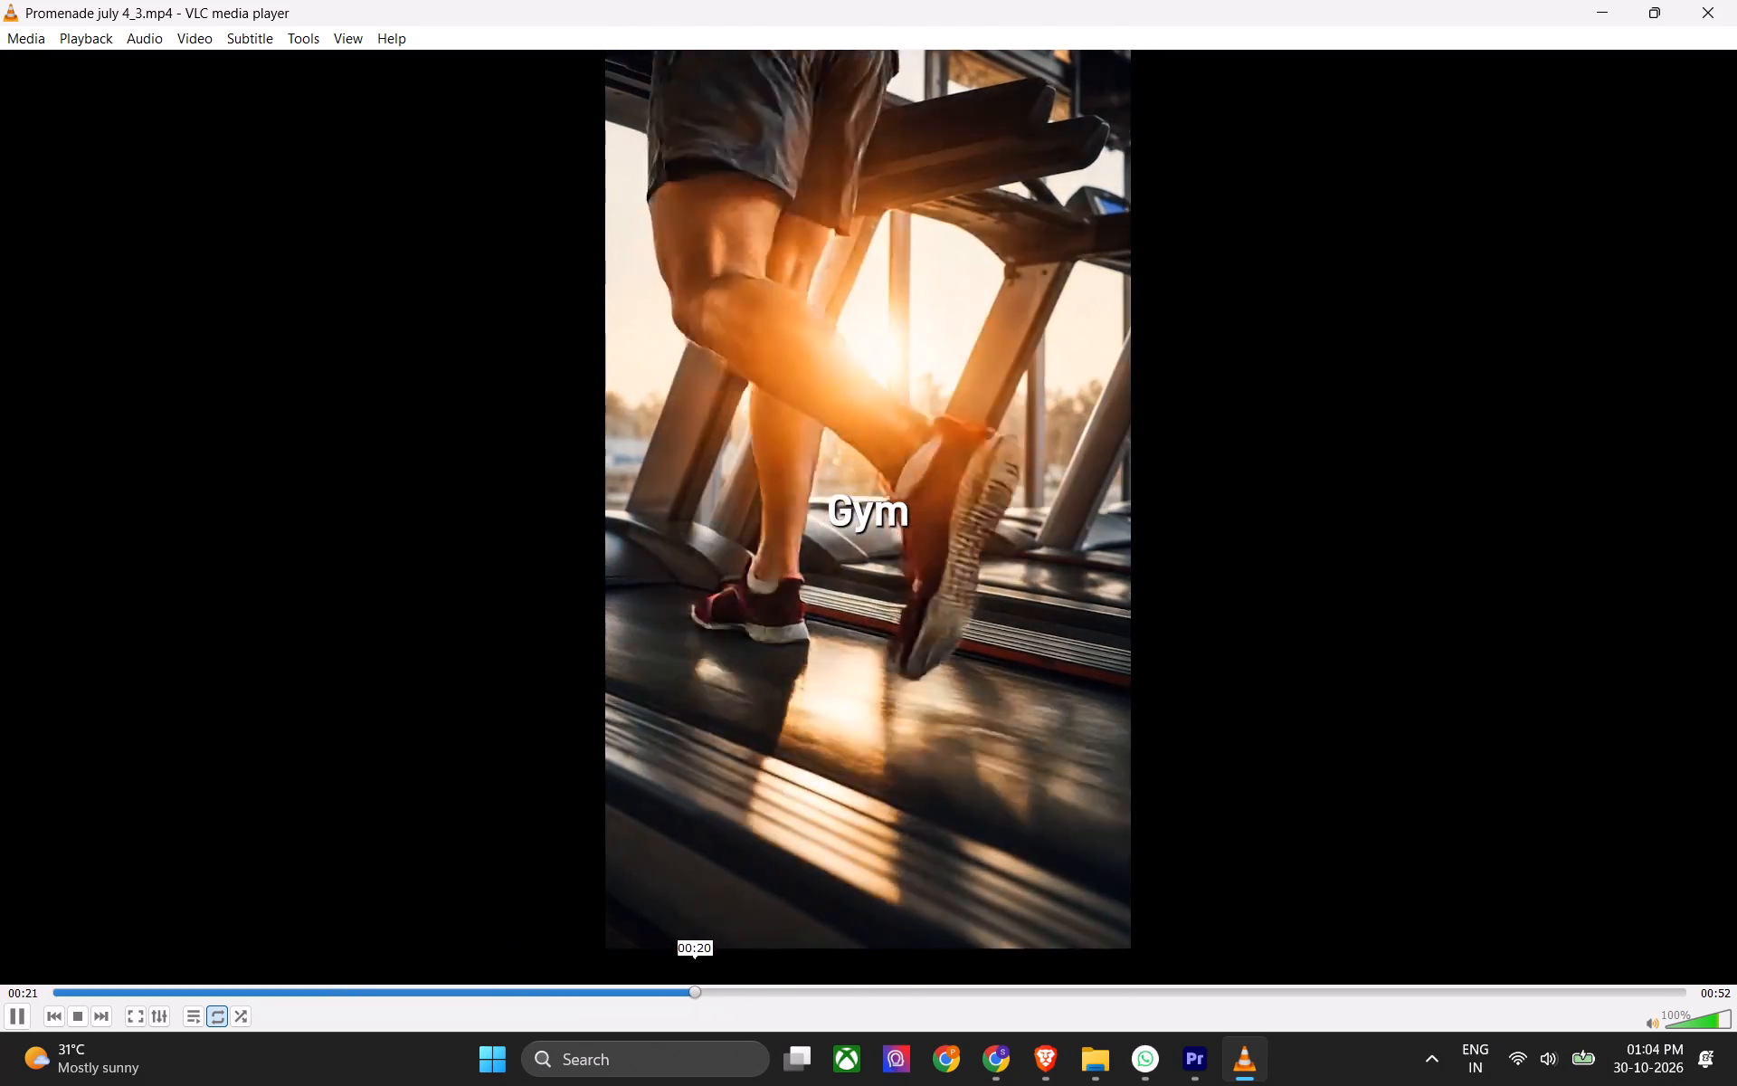
{"action": "left_click_drag", "start_coordinate": [695, 994], "coordinate": [724, 986]}
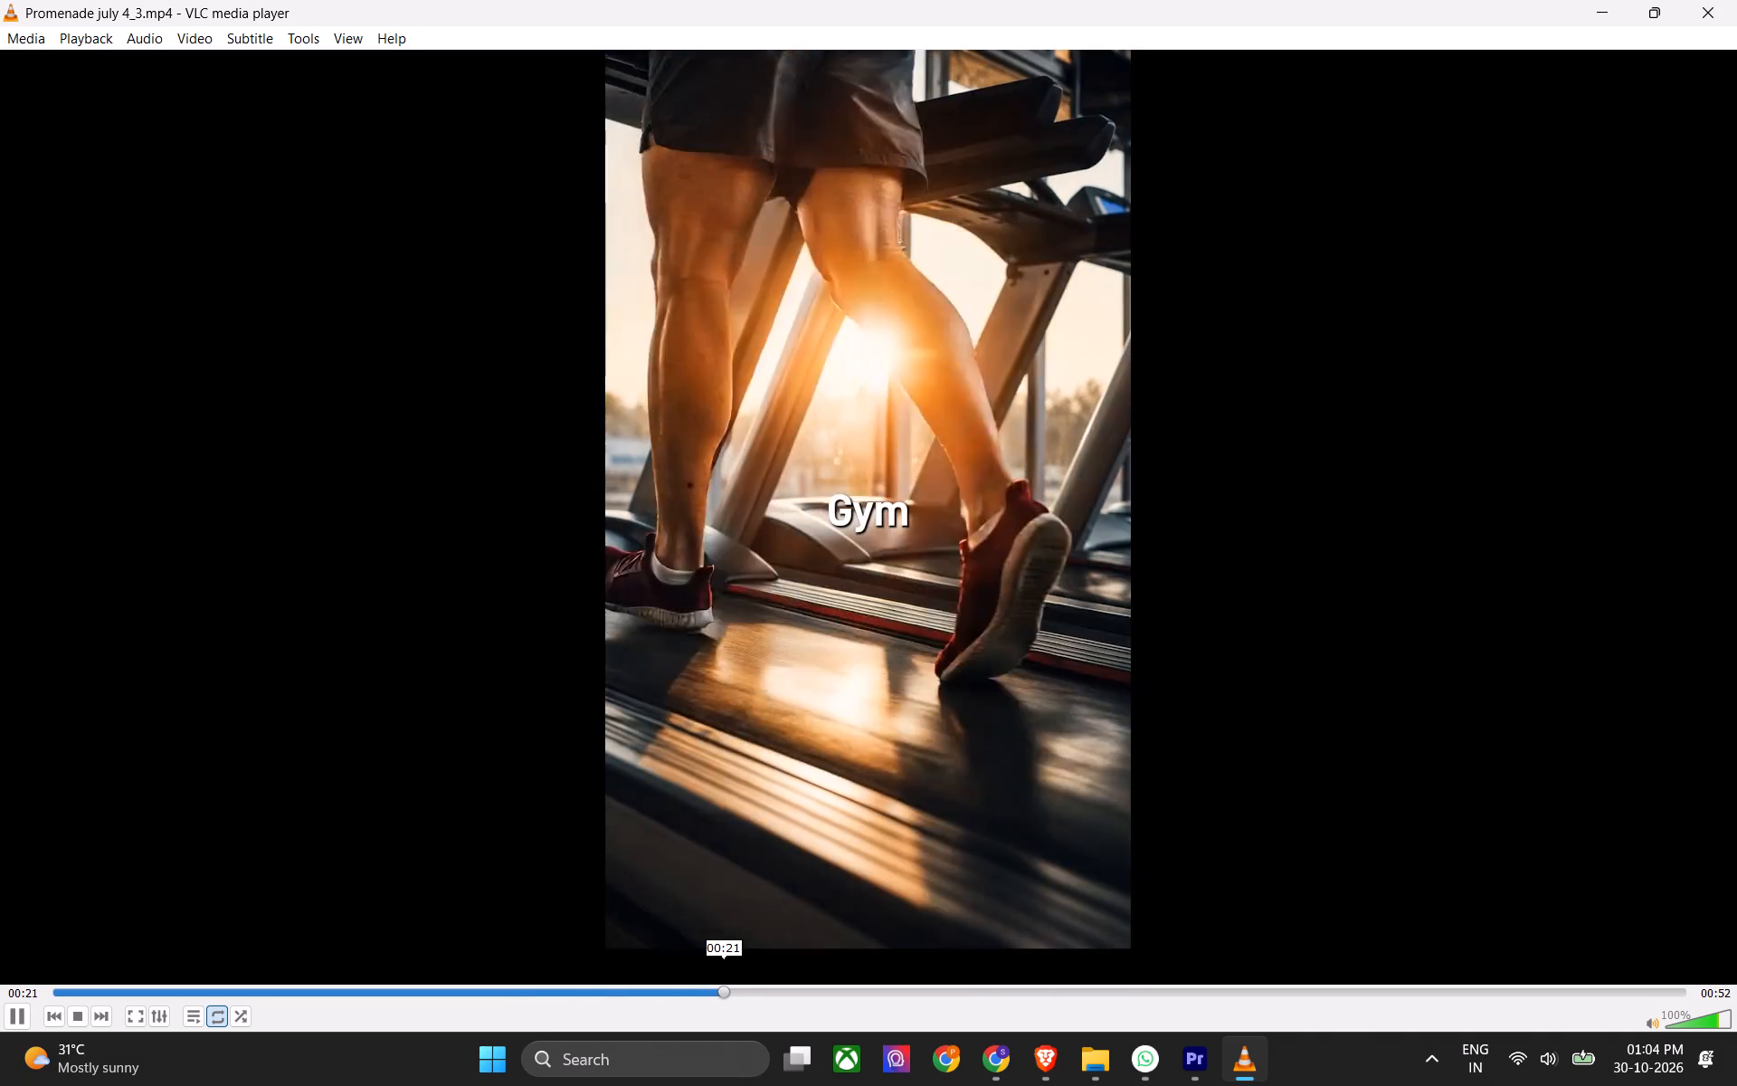
{"action": "left_click_drag", "start_coordinate": [724, 986], "coordinate": [760, 983]}
{"action": "left_click", "coordinate": [1736, 0]}
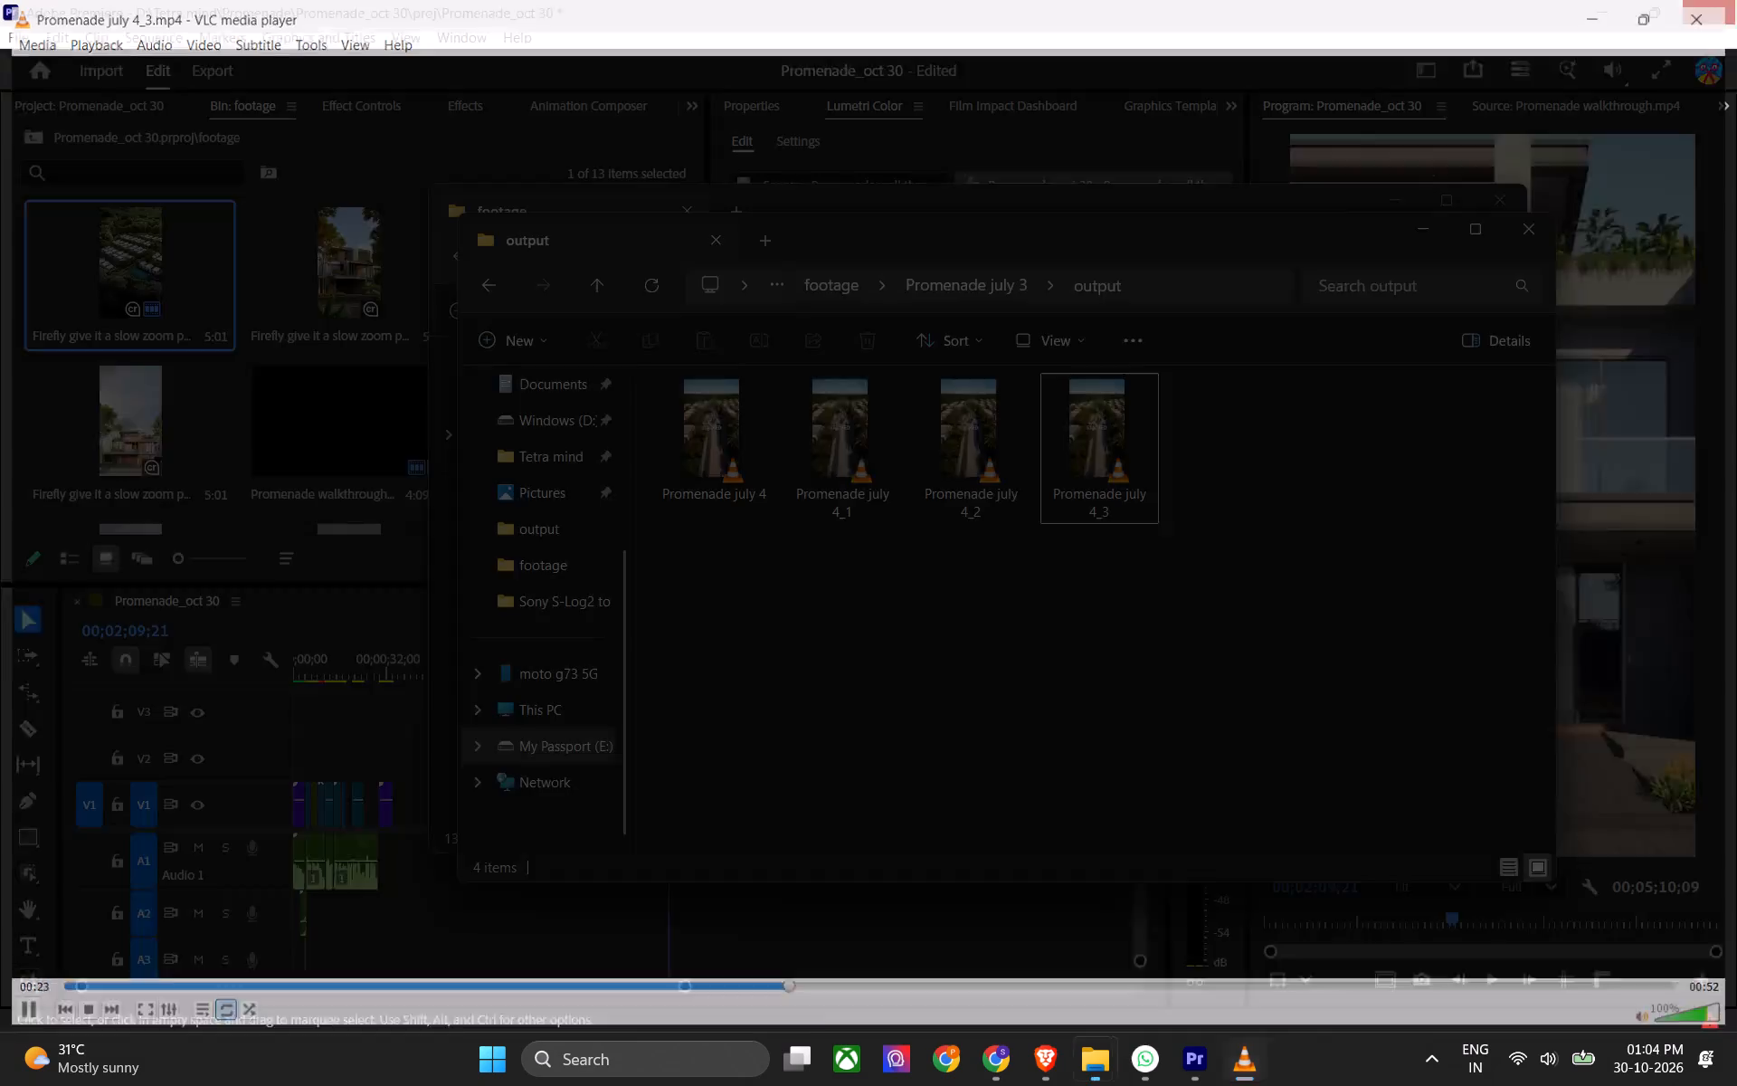
{"action": "left_click", "coordinate": [1058, 596]}
{"action": "left_click", "coordinate": [924, 729]}
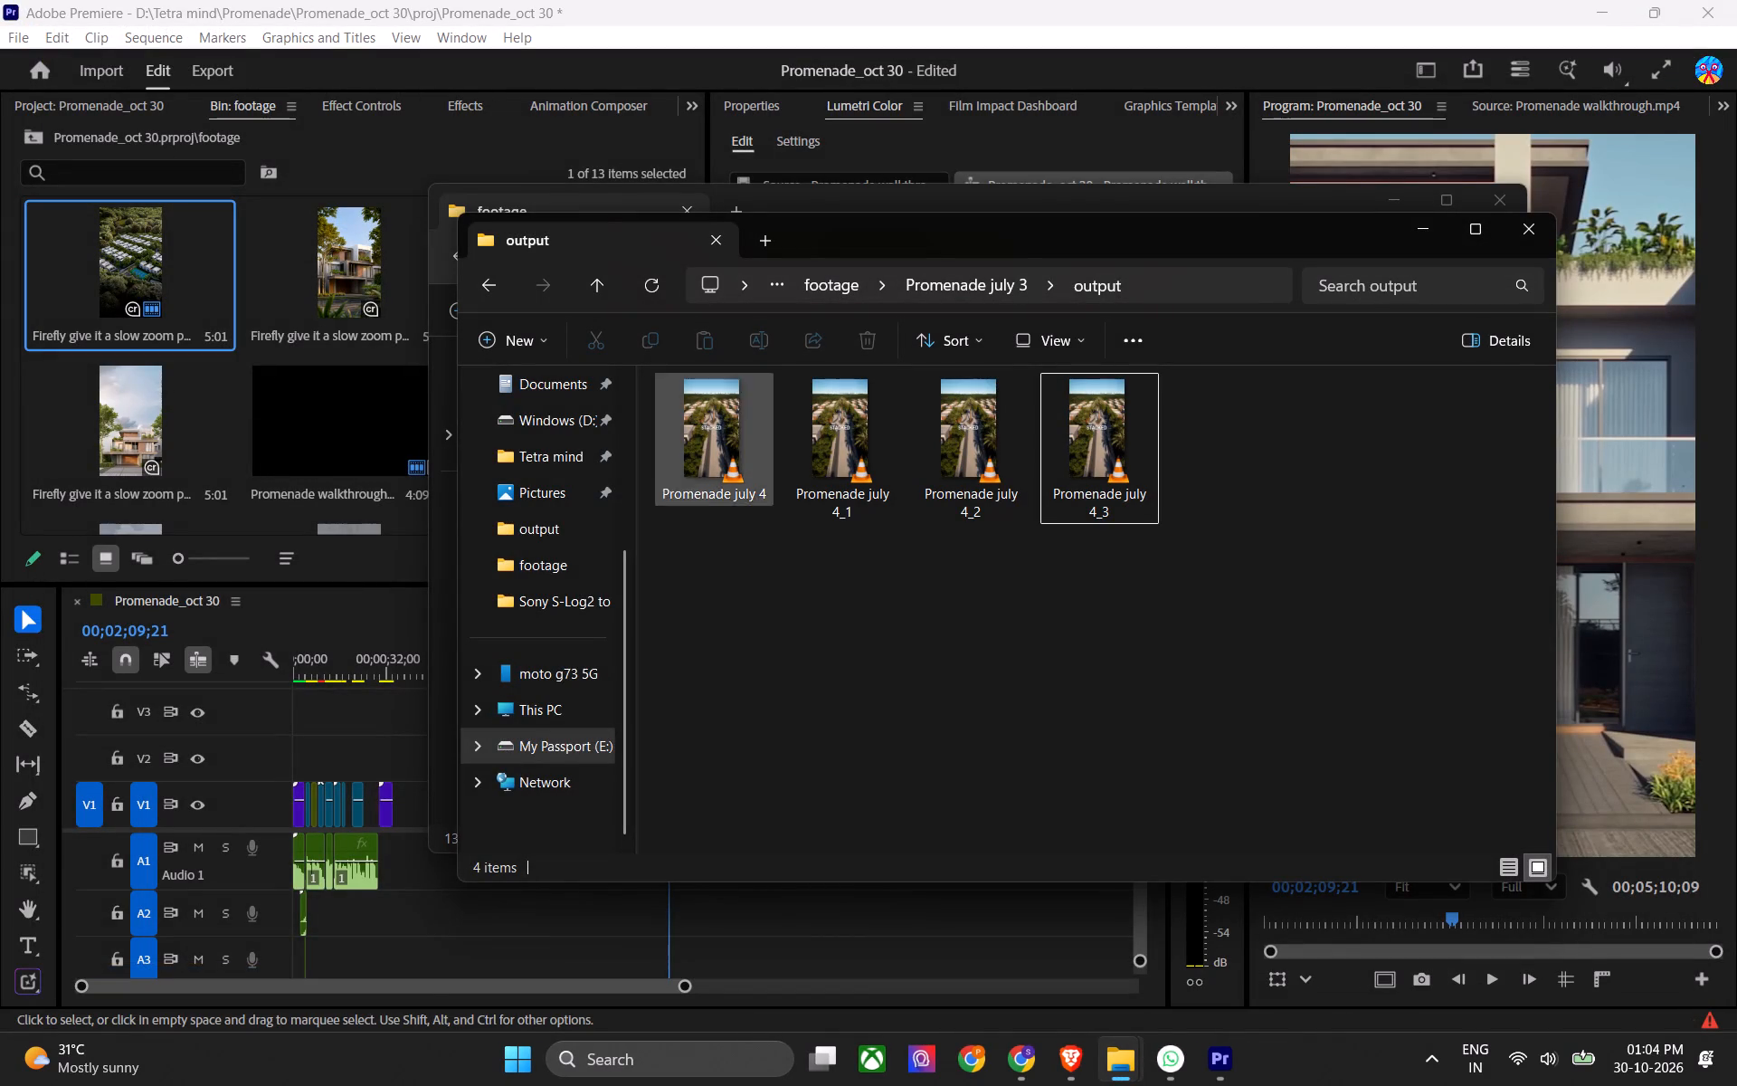
{"action": "left_click", "coordinate": [604, 293]}
Switch to Premiere and play through the Promenade_oct 30 timeline to review the assembled clips against the voiceover.
{"action": "left_click", "coordinate": [999, 917]}
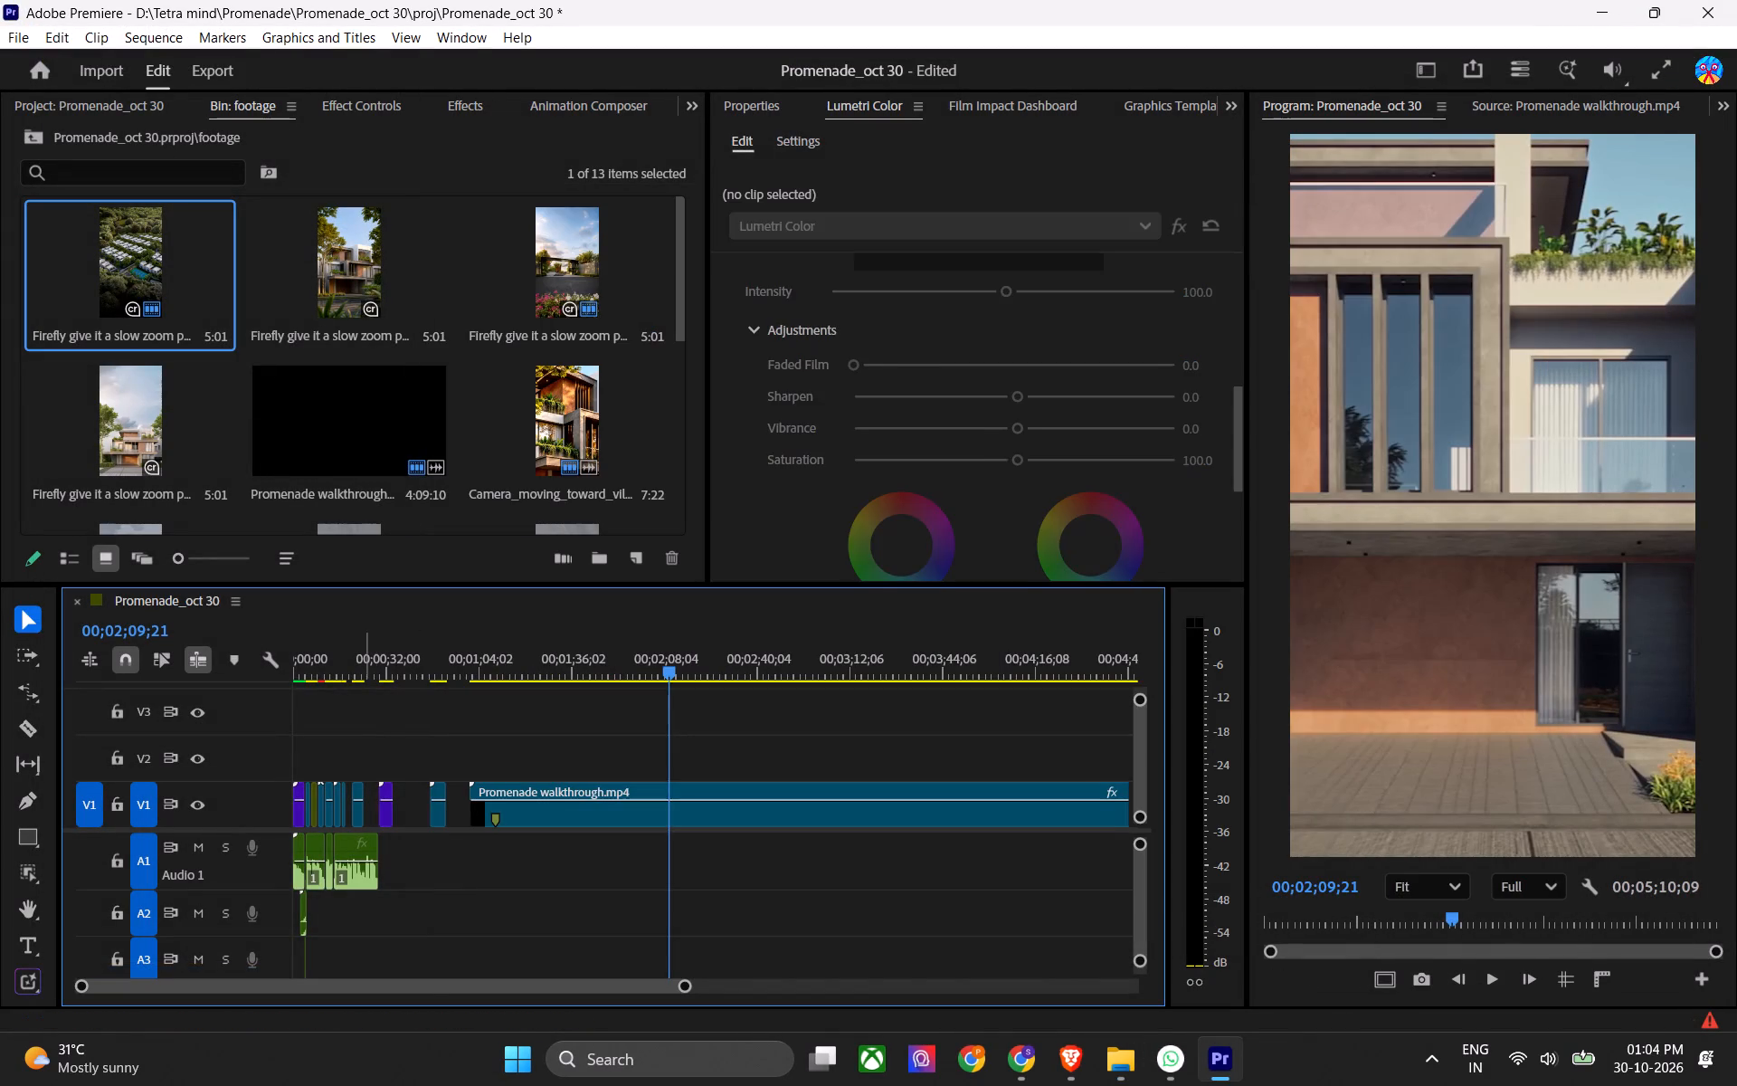
{"action": "left_click_drag", "start_coordinate": [360, 659], "coordinate": [337, 669]}
{"action": "key", "text": "space"}
{"action": "scroll", "coordinate": [372, 802], "scroll_direction": "up", "scroll_amount": 17, "text": "alt"}
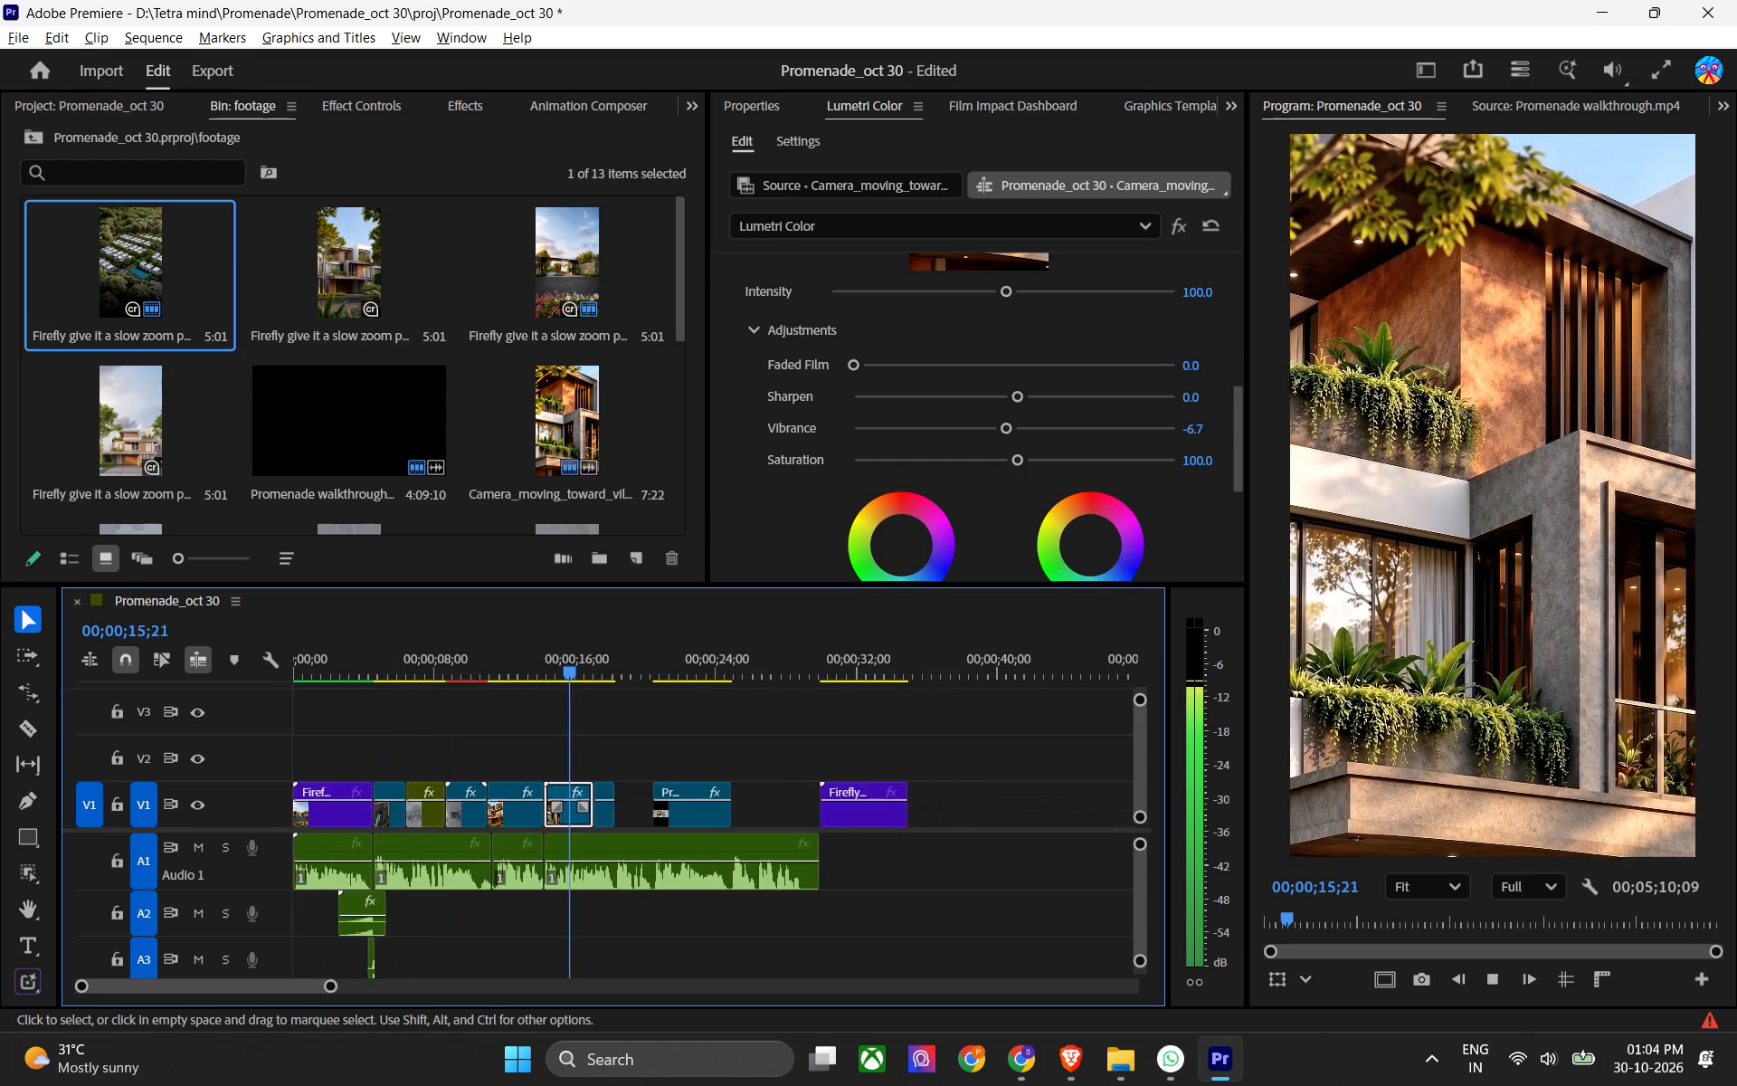
{"action": "scroll", "coordinate": [526, 833], "scroll_direction": "up", "scroll_amount": 7, "text": "alt"}
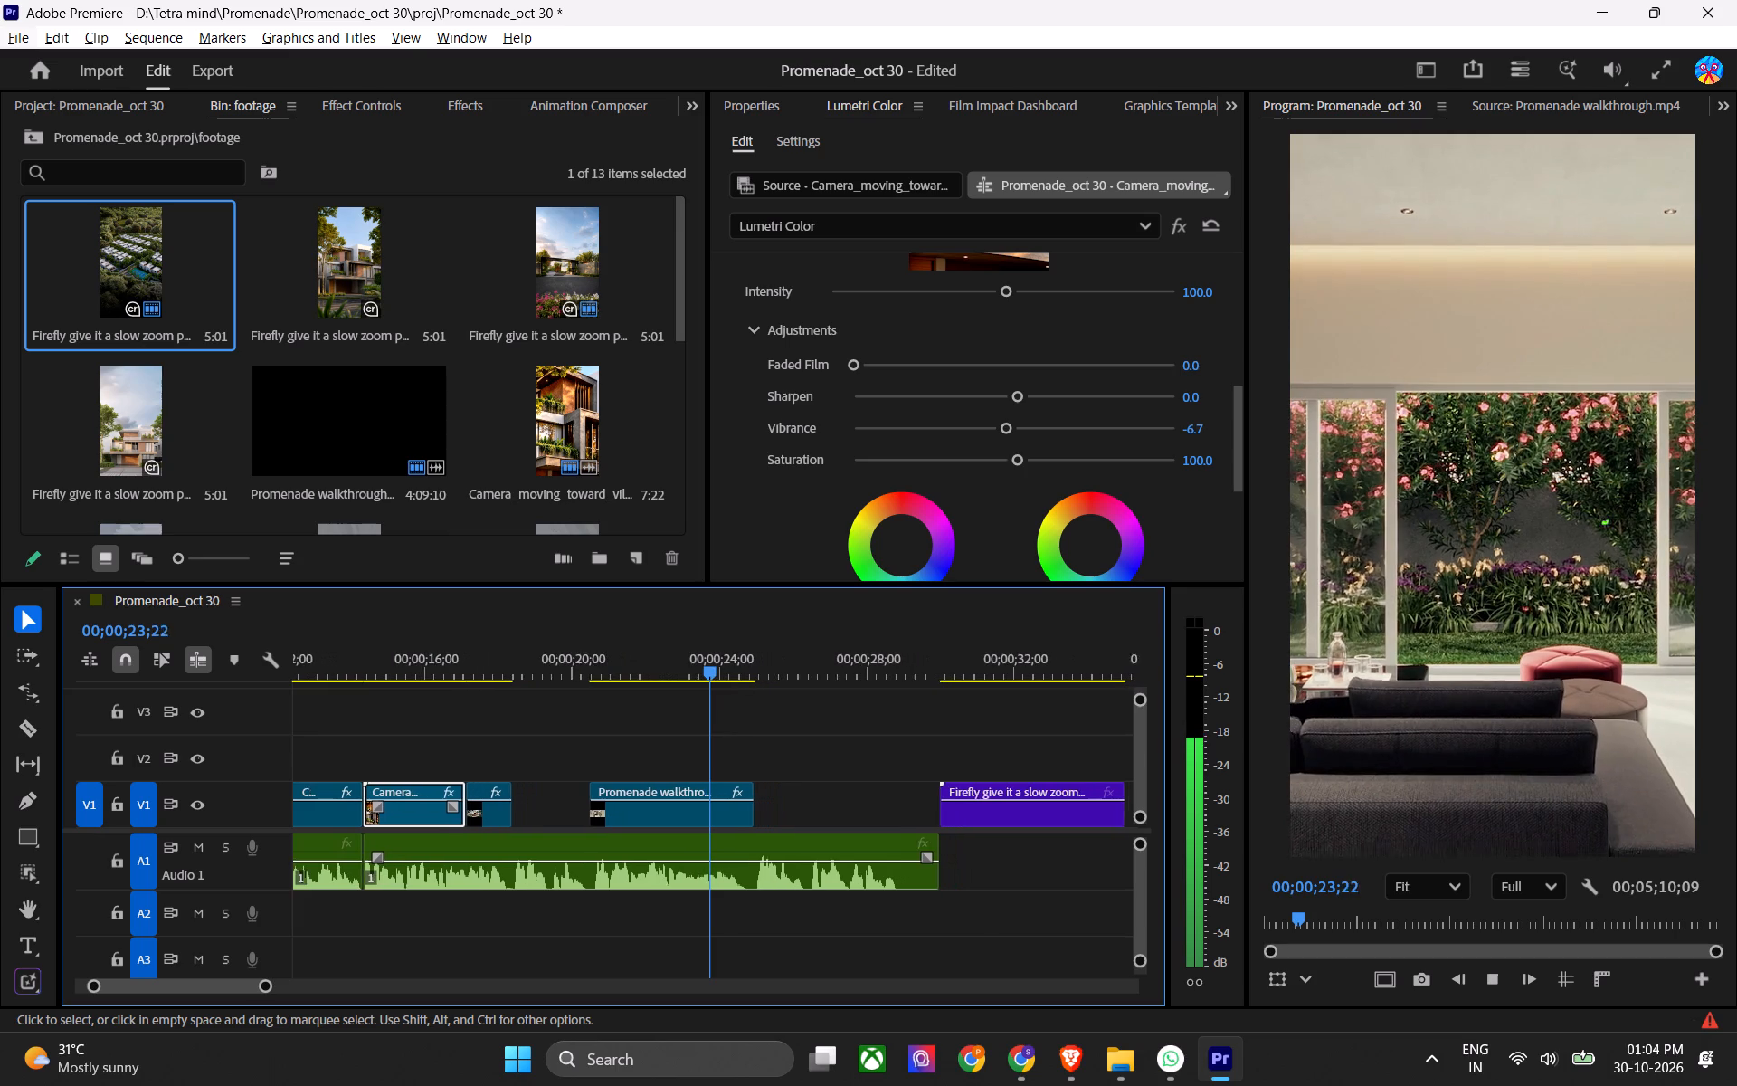
{"action": "key", "text": "space"}
{"action": "left_click_drag", "start_coordinate": [578, 665], "coordinate": [277, 723]}
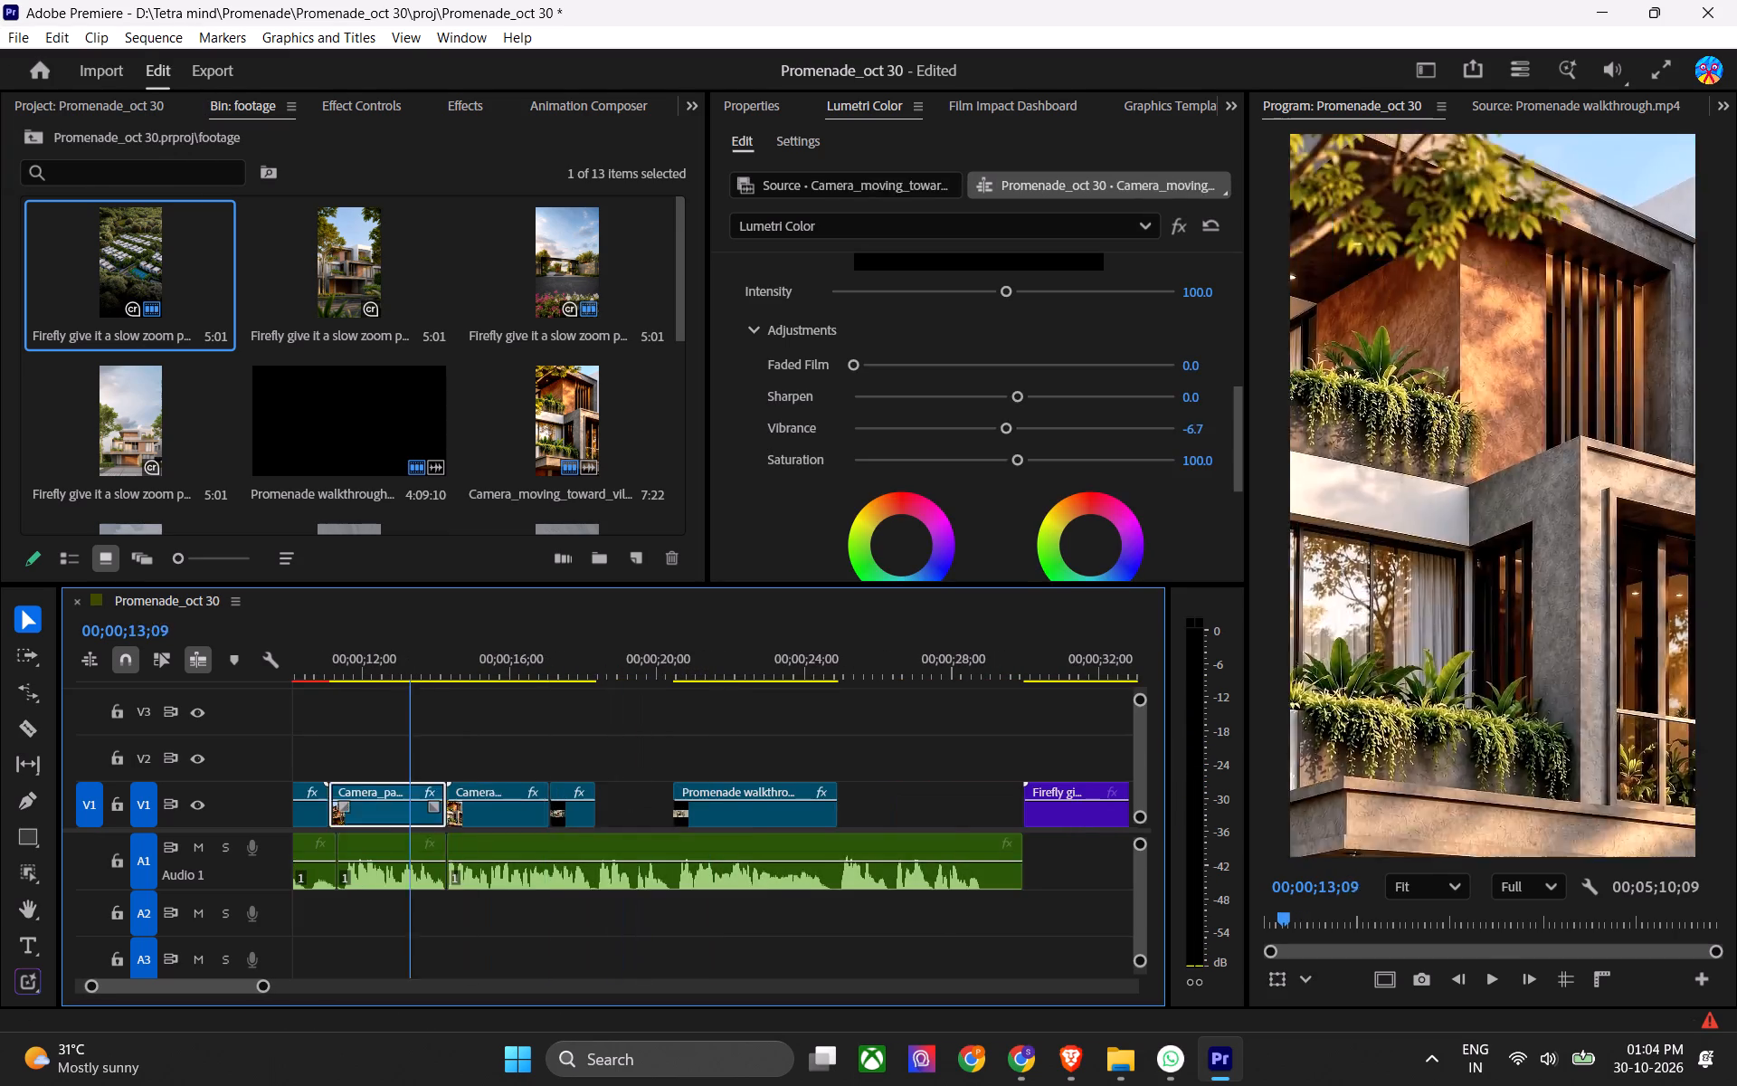
{"action": "left_click_drag", "start_coordinate": [277, 723], "coordinate": [242, 723]}
{"action": "key", "text": "space"}
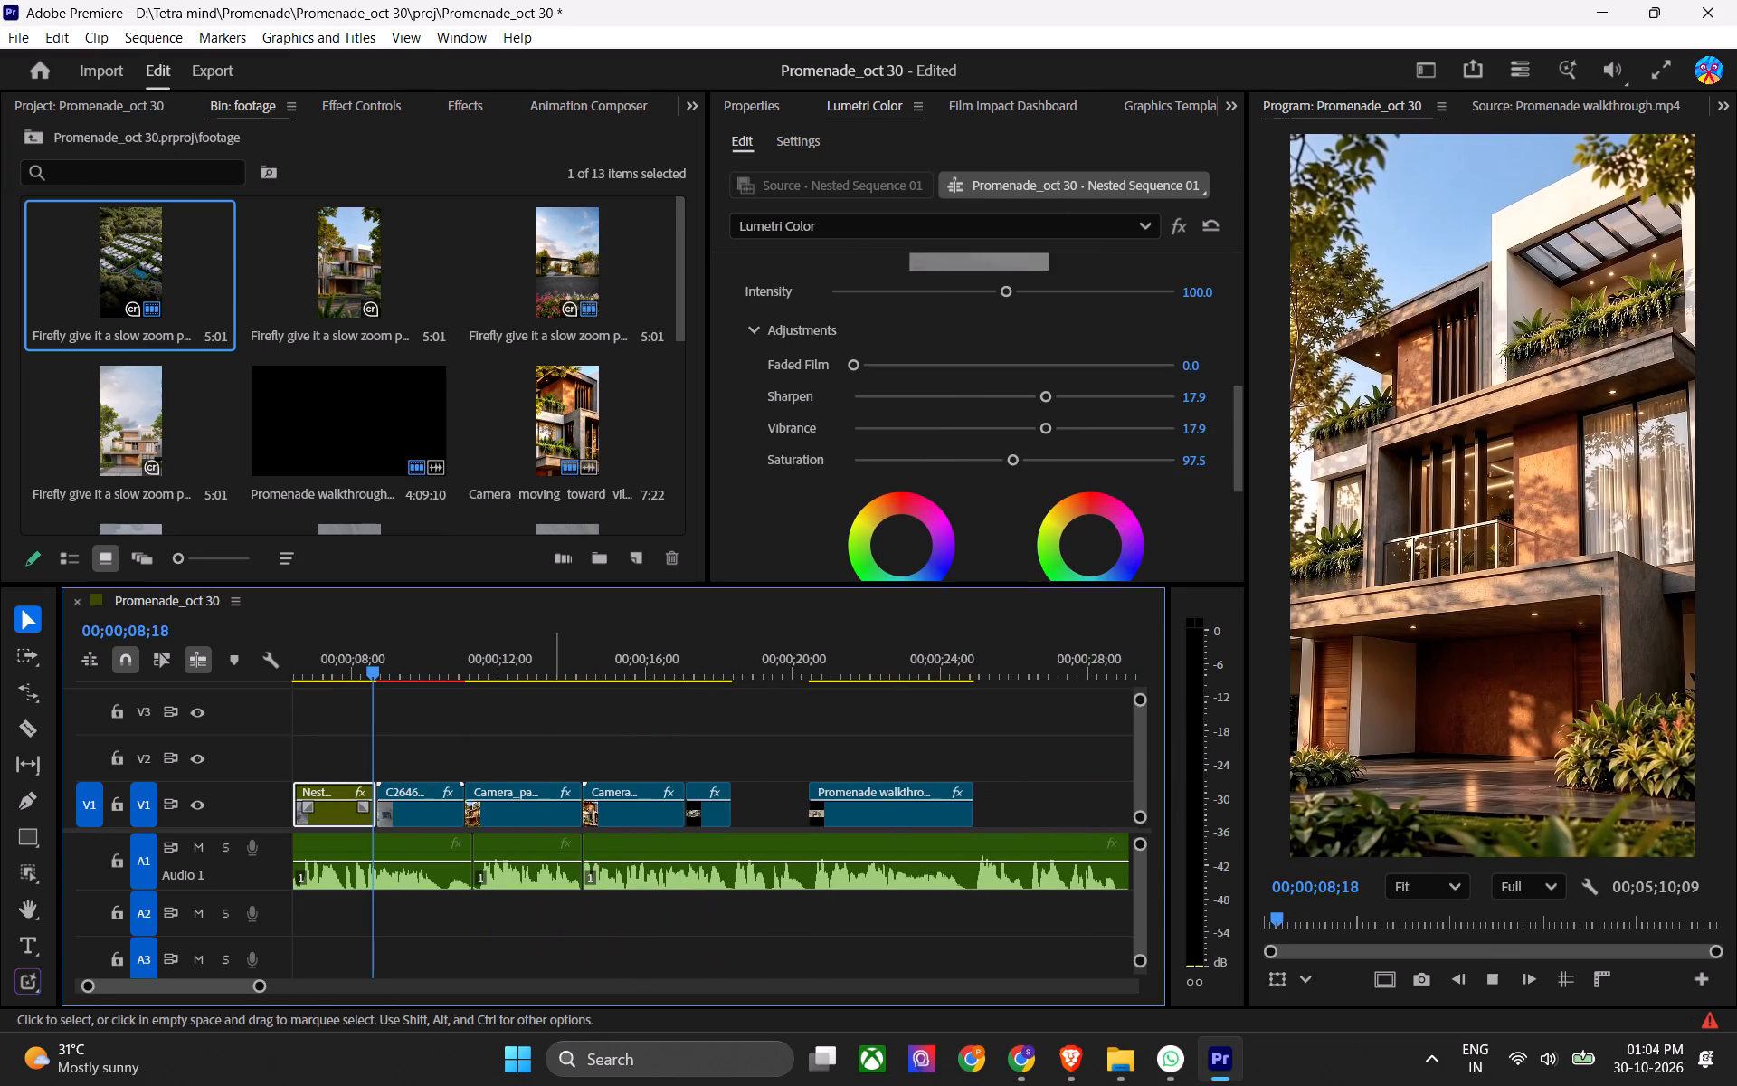
{"action": "key", "text": "space"}
Save the Promenade_oct 30 project.
{"action": "key", "text": "ctrl+s"}
{"action": "key", "text": "ctrl+s"}
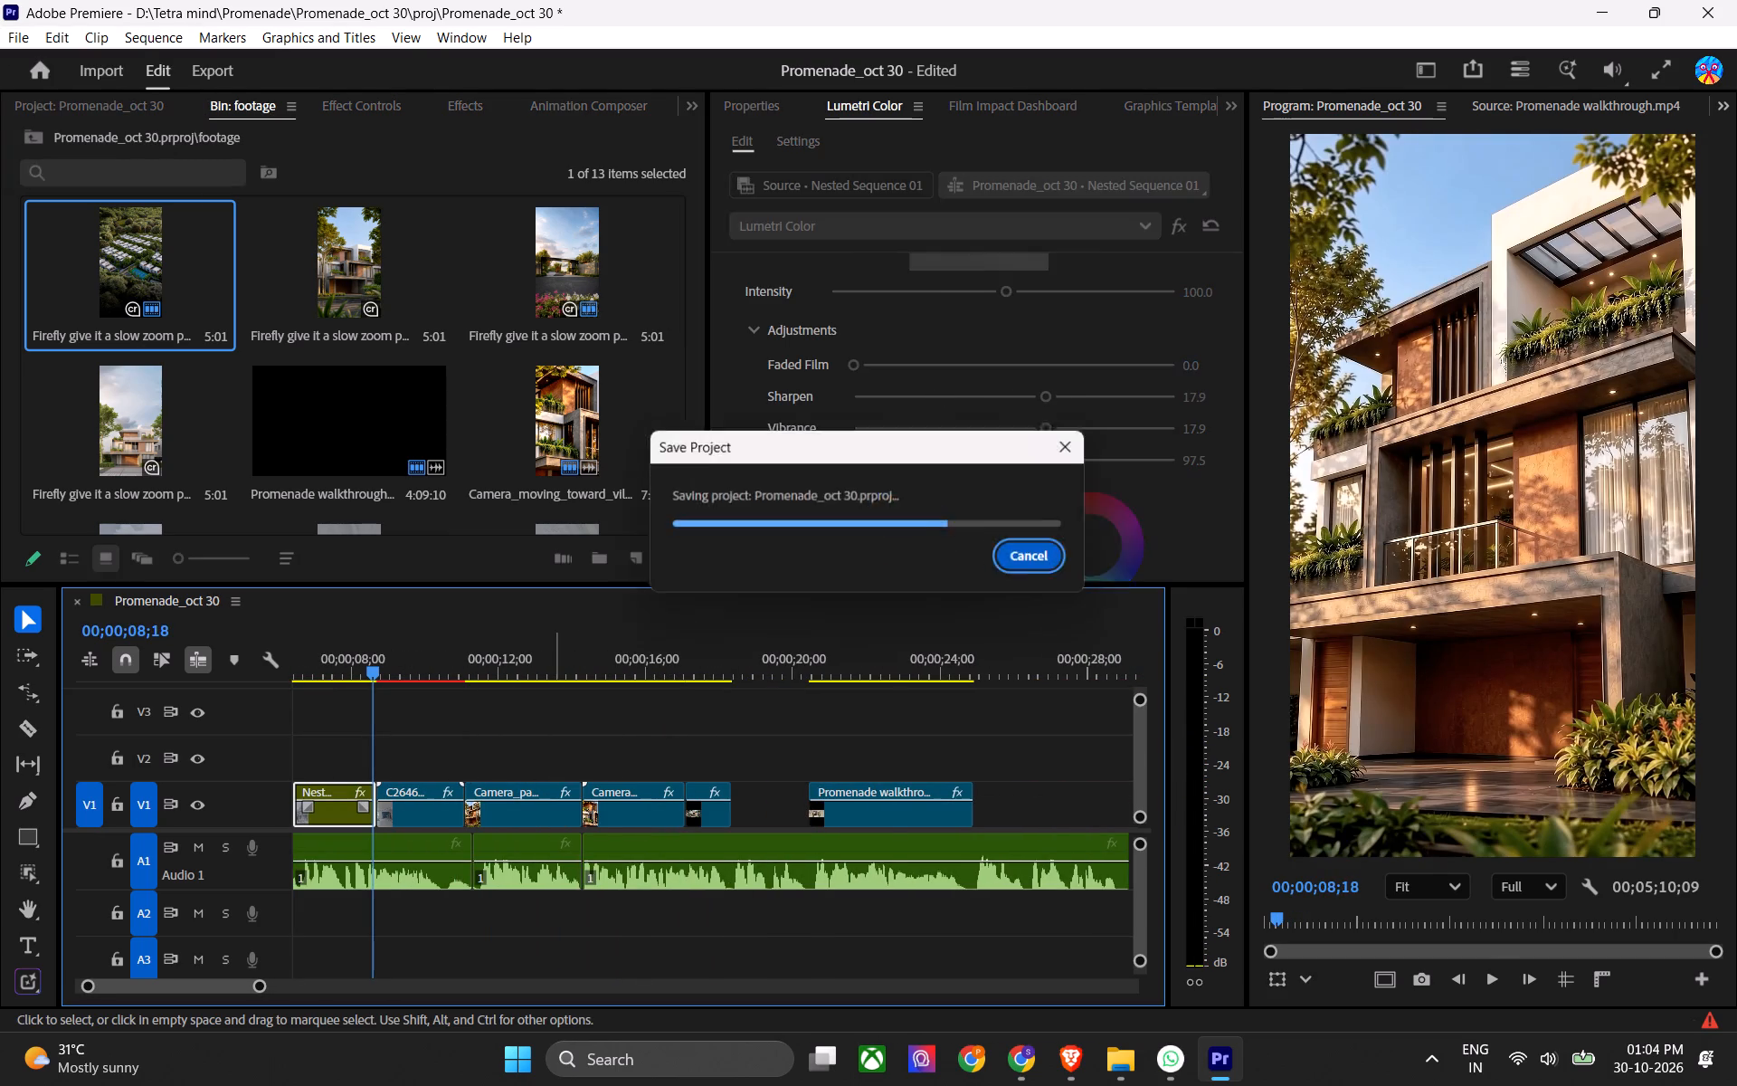
Play the sequence from the early villa shots onward, replaying the voiceover around the gaps before and after the Promenade walkthrough clip.
{"action": "key", "text": "space"}
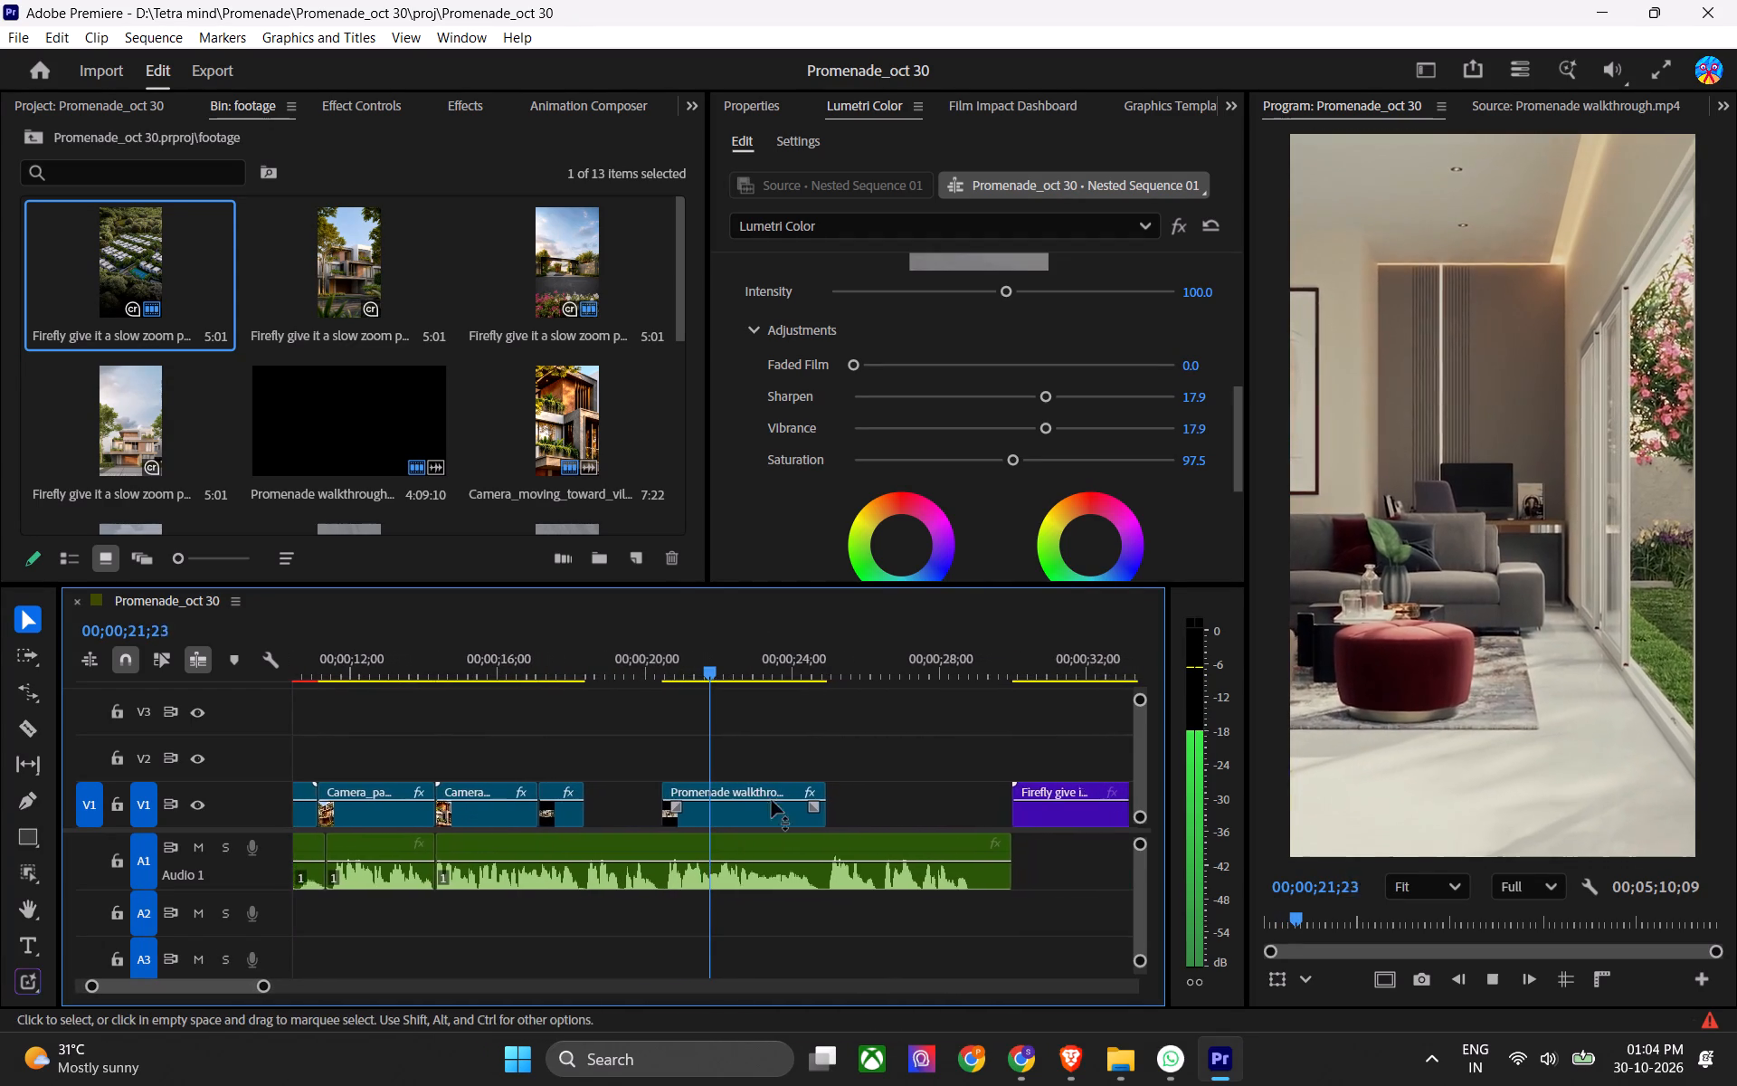
{"action": "key", "text": "space"}
{"action": "left_click_drag", "start_coordinate": [653, 666], "coordinate": [688, 674]}
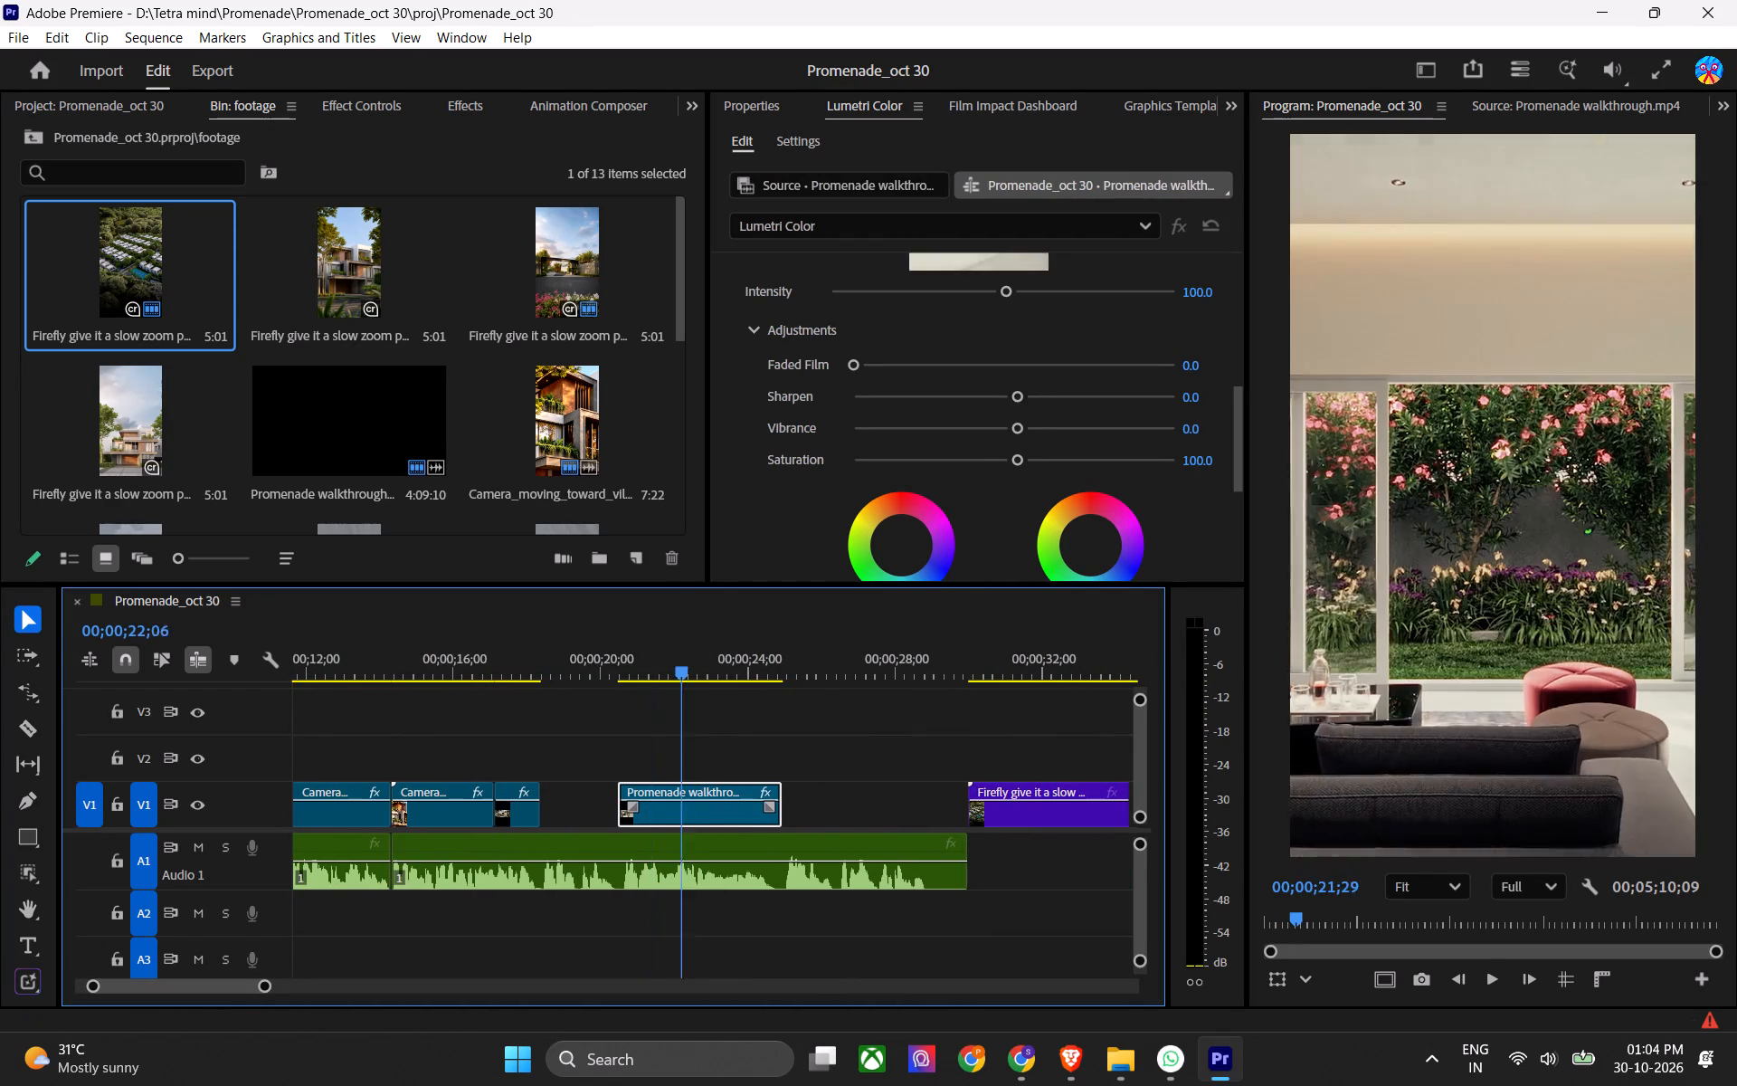
{"action": "left_click_drag", "start_coordinate": [688, 674], "coordinate": [739, 684]}
{"action": "key", "text": "space"}
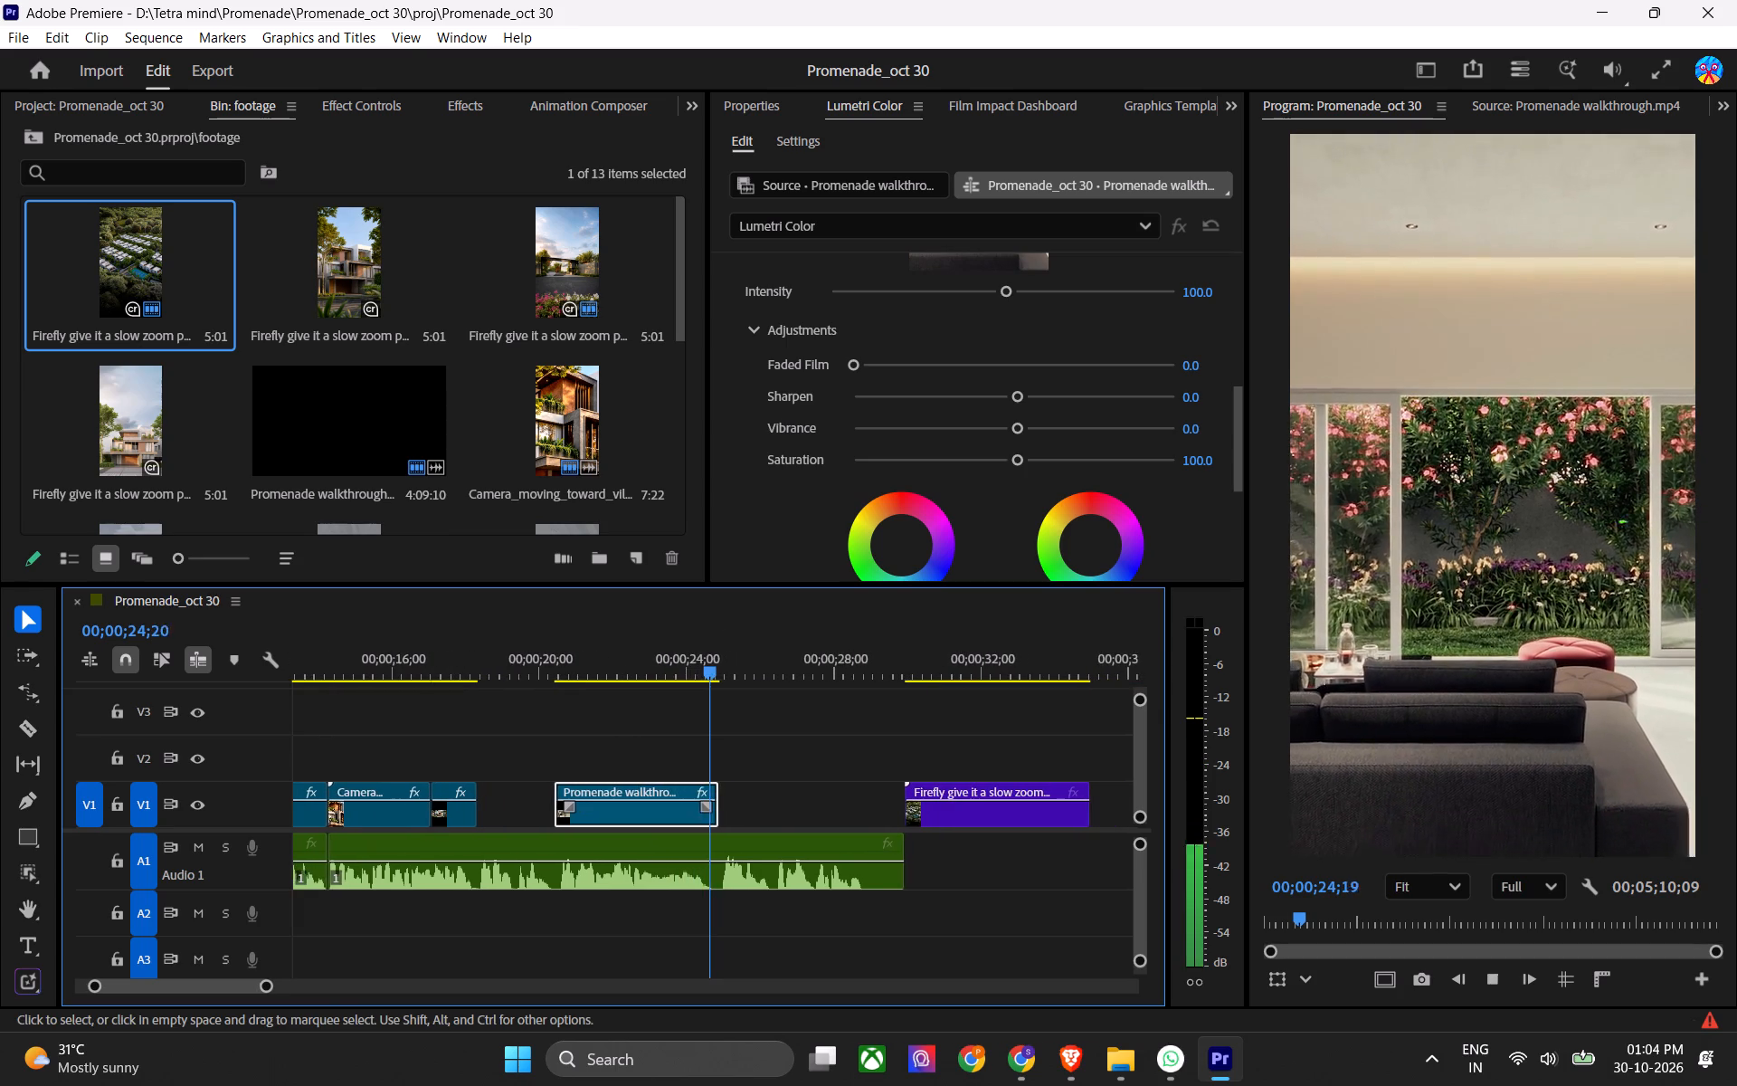
{"action": "key", "text": "space"}
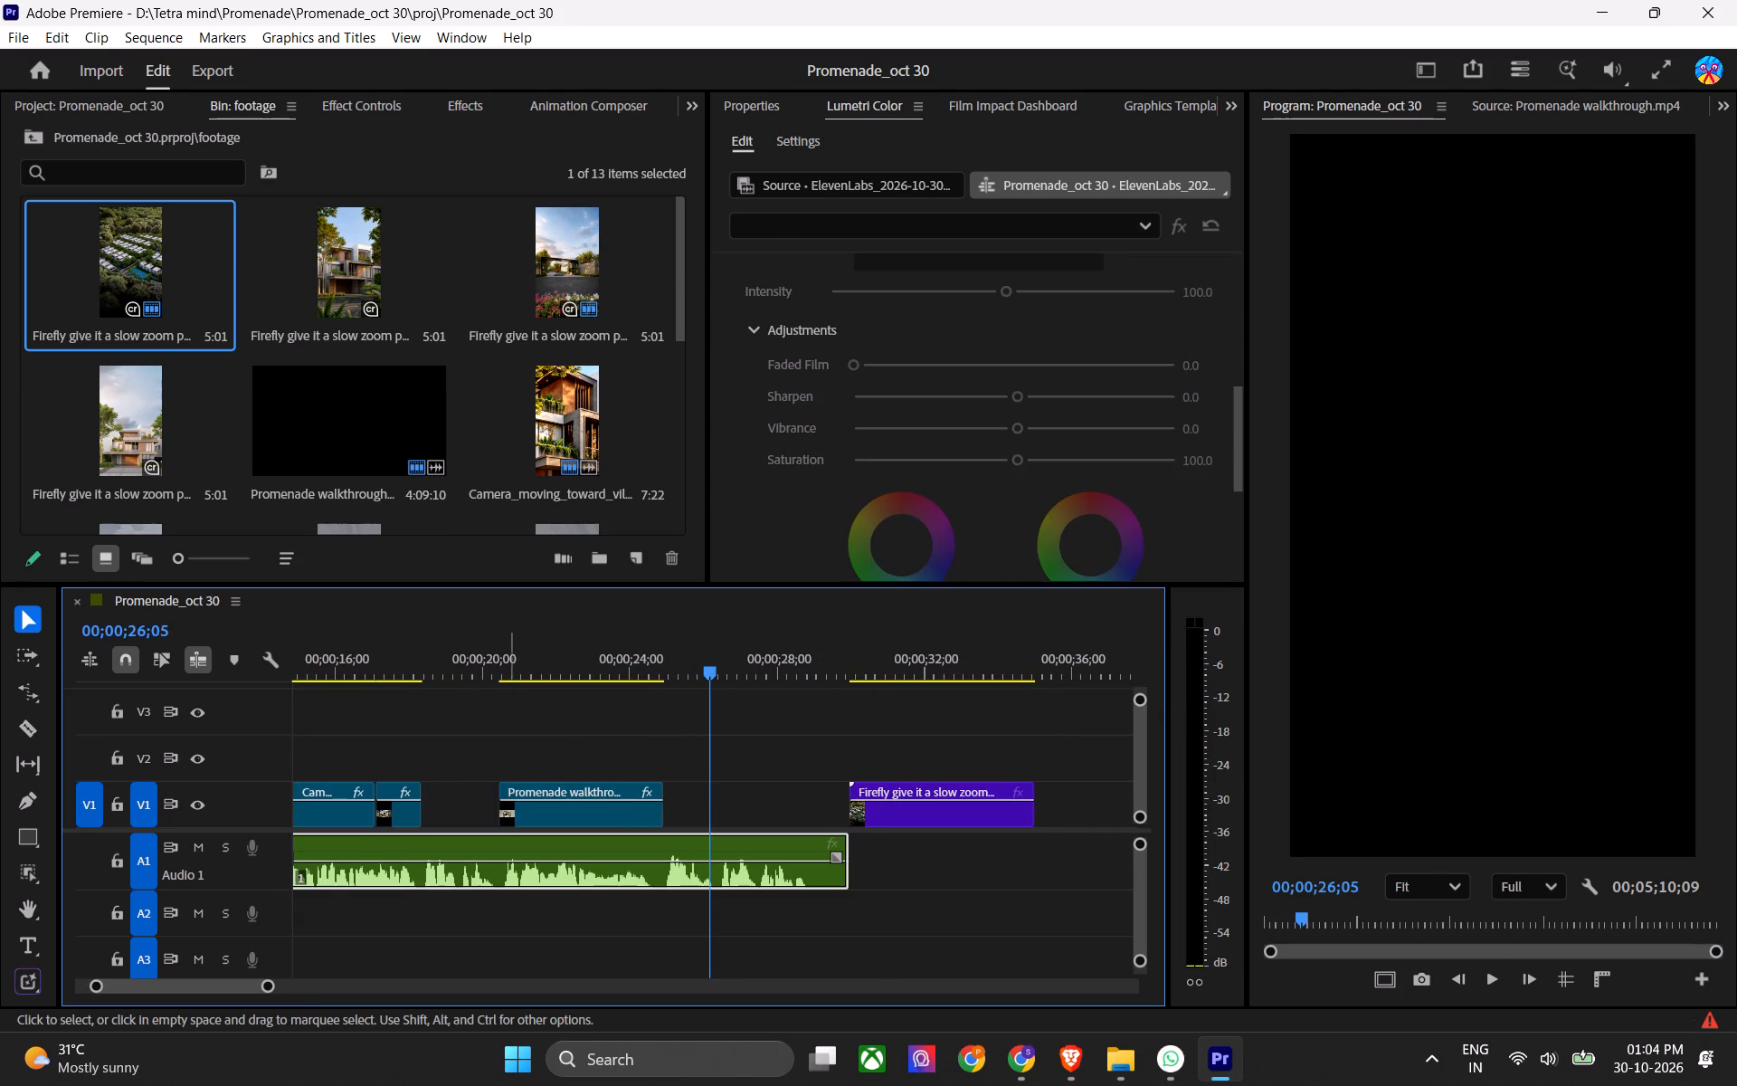
{"action": "left_click", "coordinate": [496, 645]}
{"action": "key", "text": "space"}
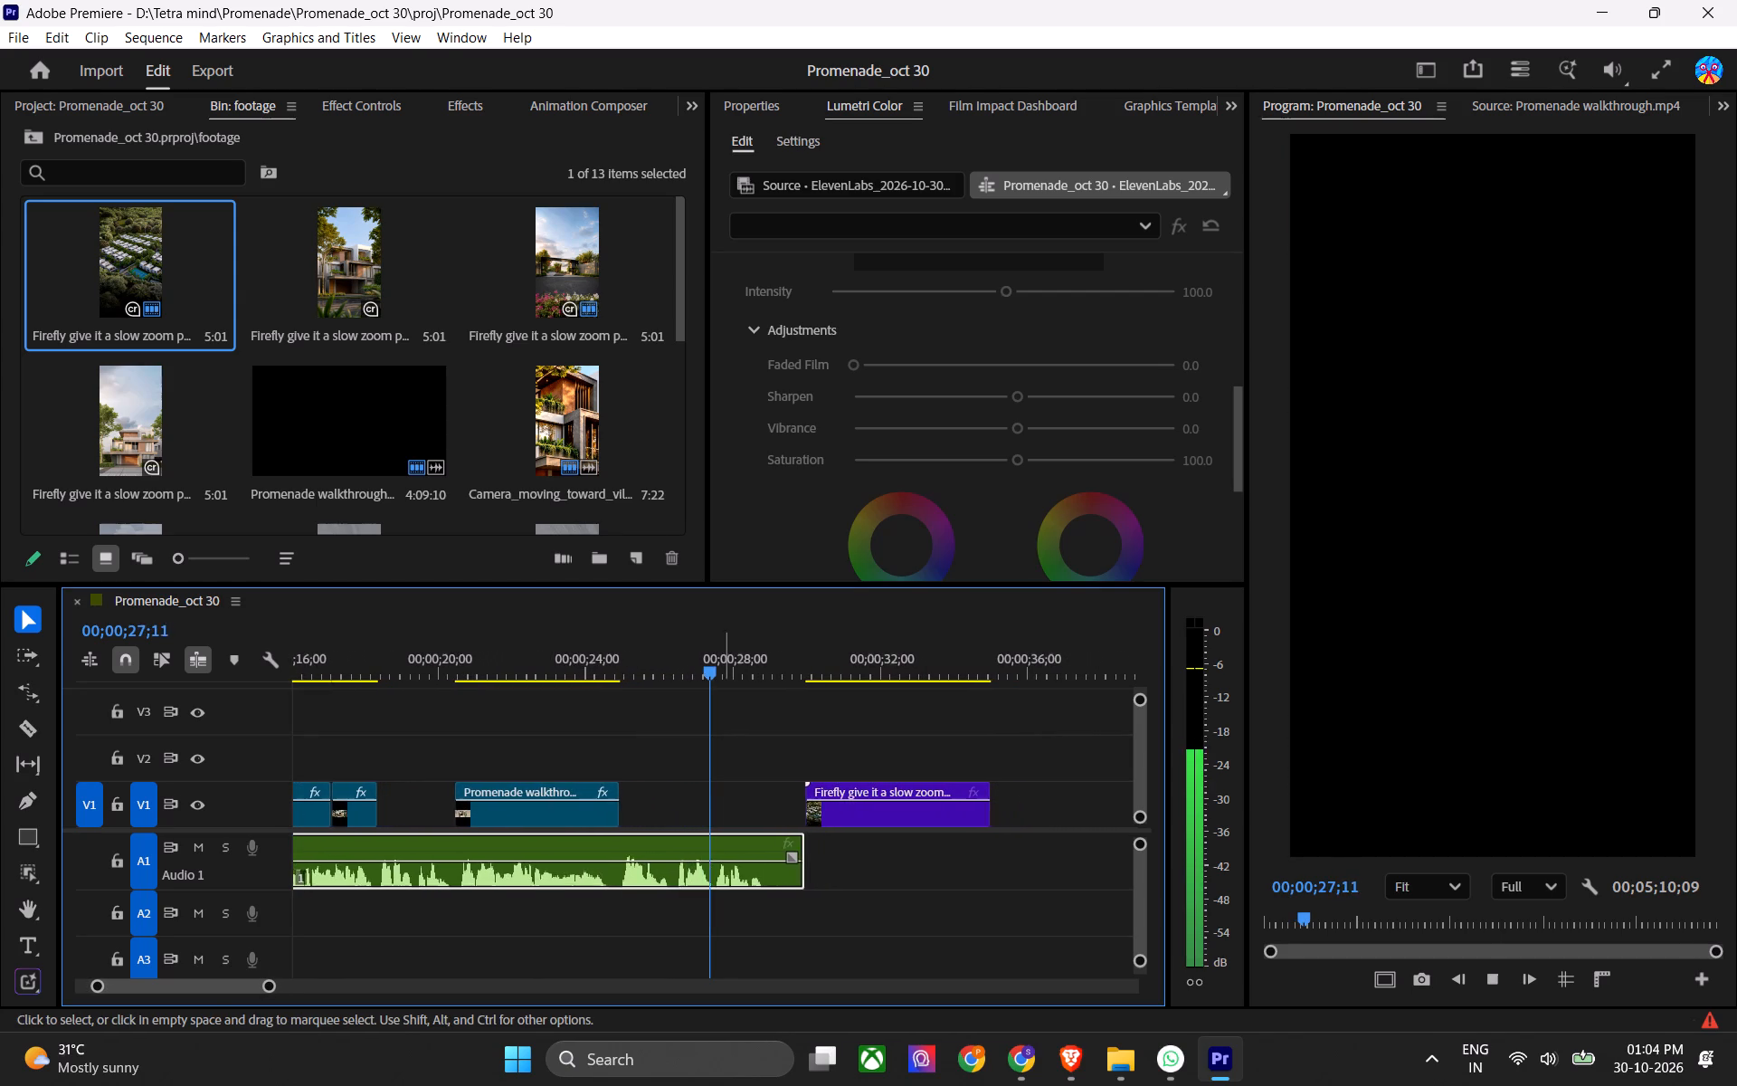
{"action": "scroll", "coordinate": [650, 759], "scroll_direction": "down", "scroll_amount": 2, "text": "alt"}
{"action": "key", "text": "space"}
{"action": "scroll", "coordinate": [686, 748], "scroll_direction": "up", "scroll_amount": 5}
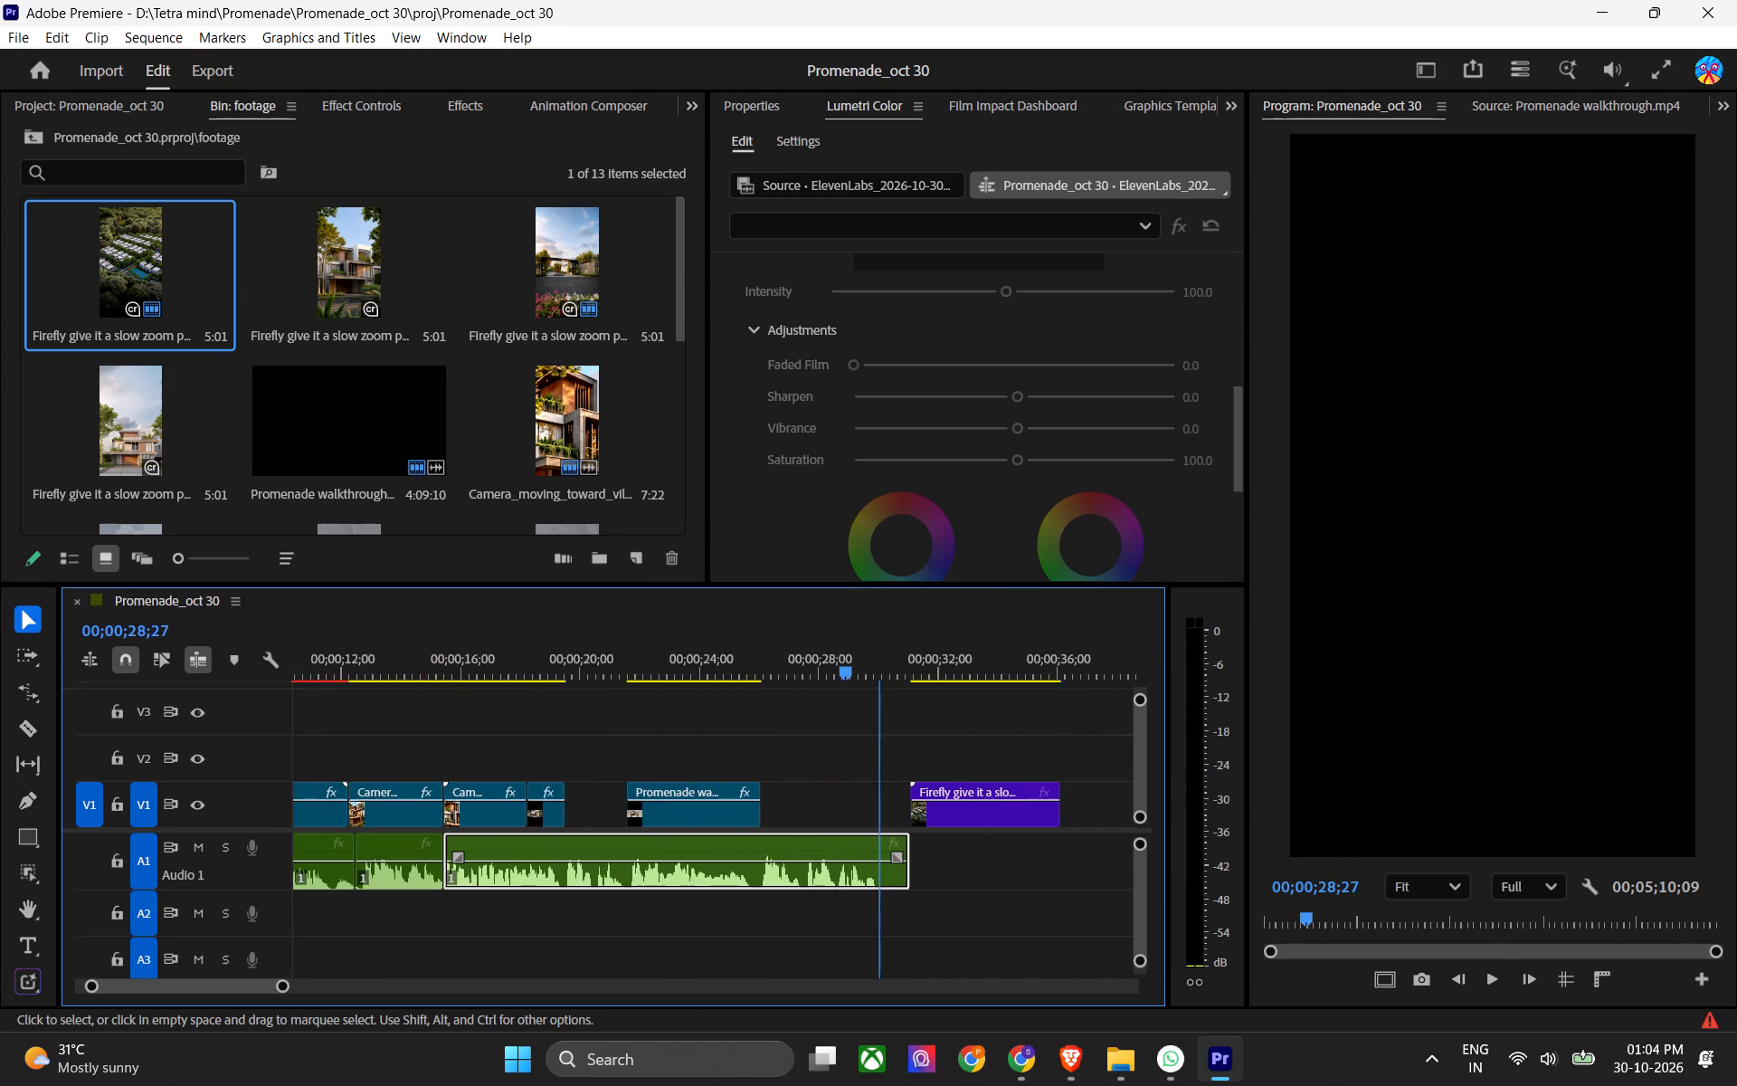
{"action": "key", "text": "ctrl+s"}
{"action": "left_click_drag", "start_coordinate": [641, 676], "coordinate": [555, 708]}
{"action": "key", "text": "space"}
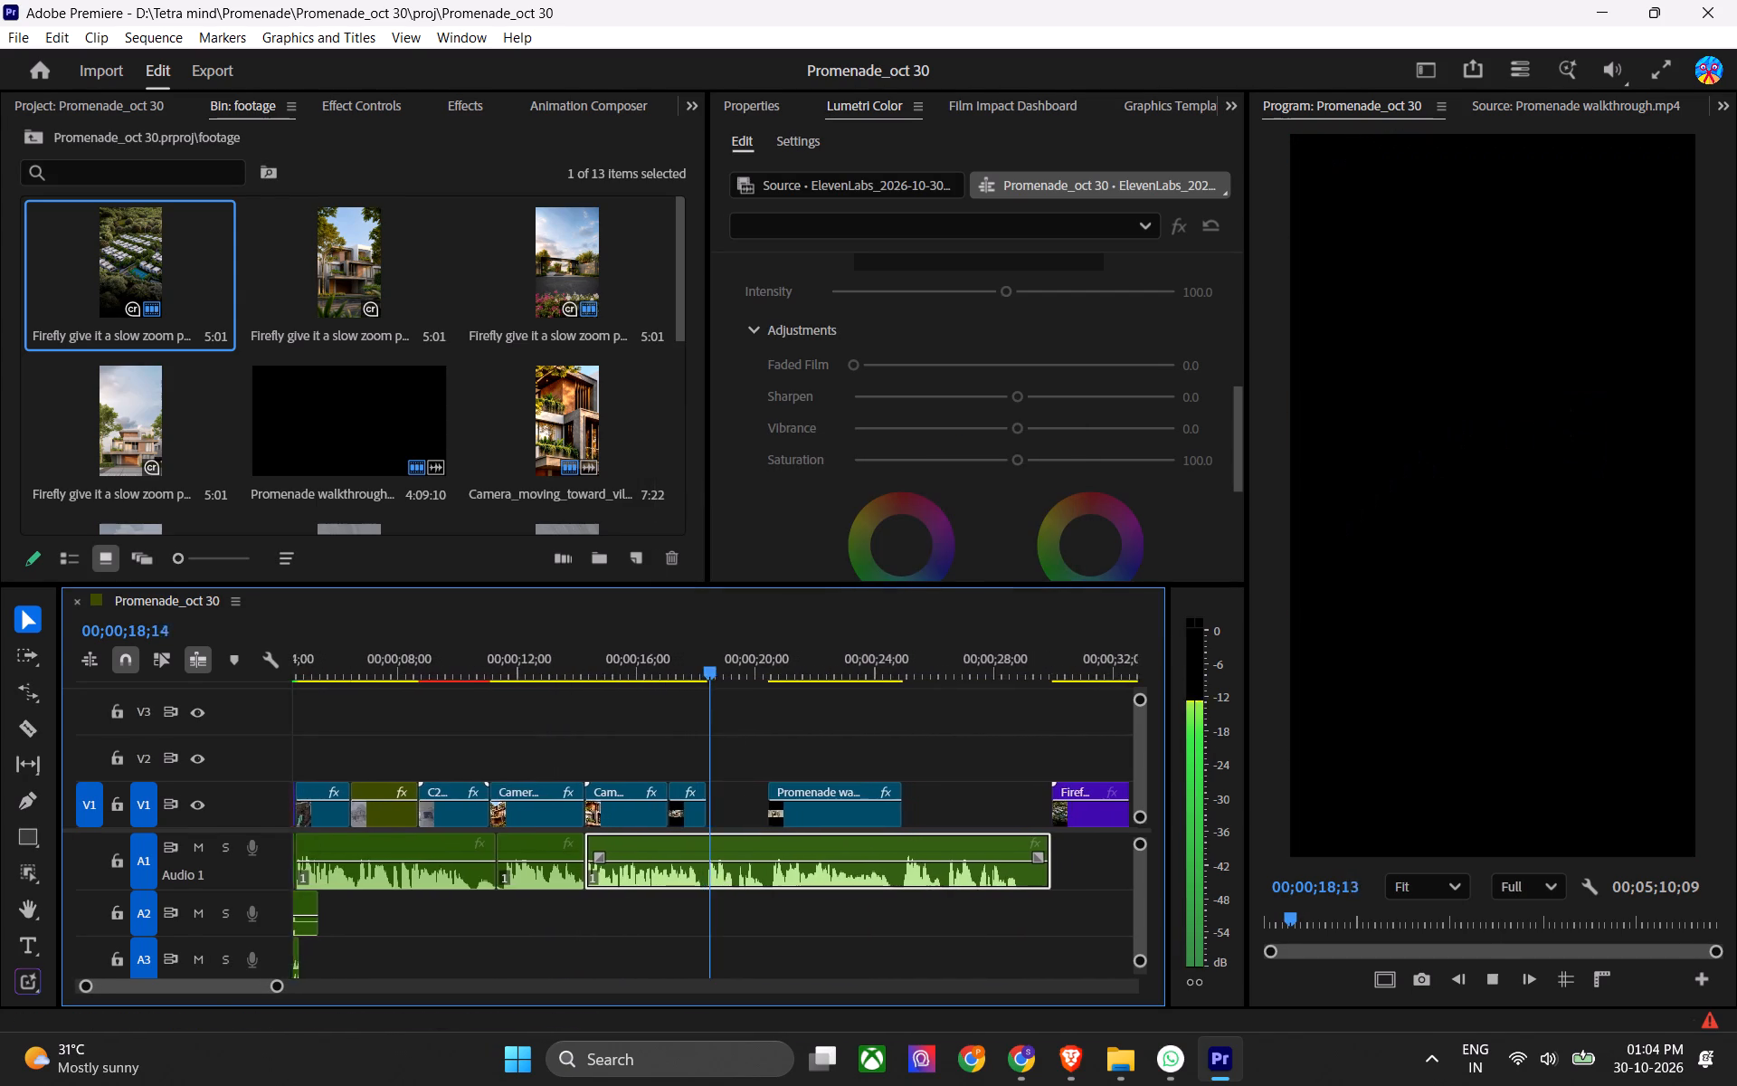
{"action": "key", "text": "space"}
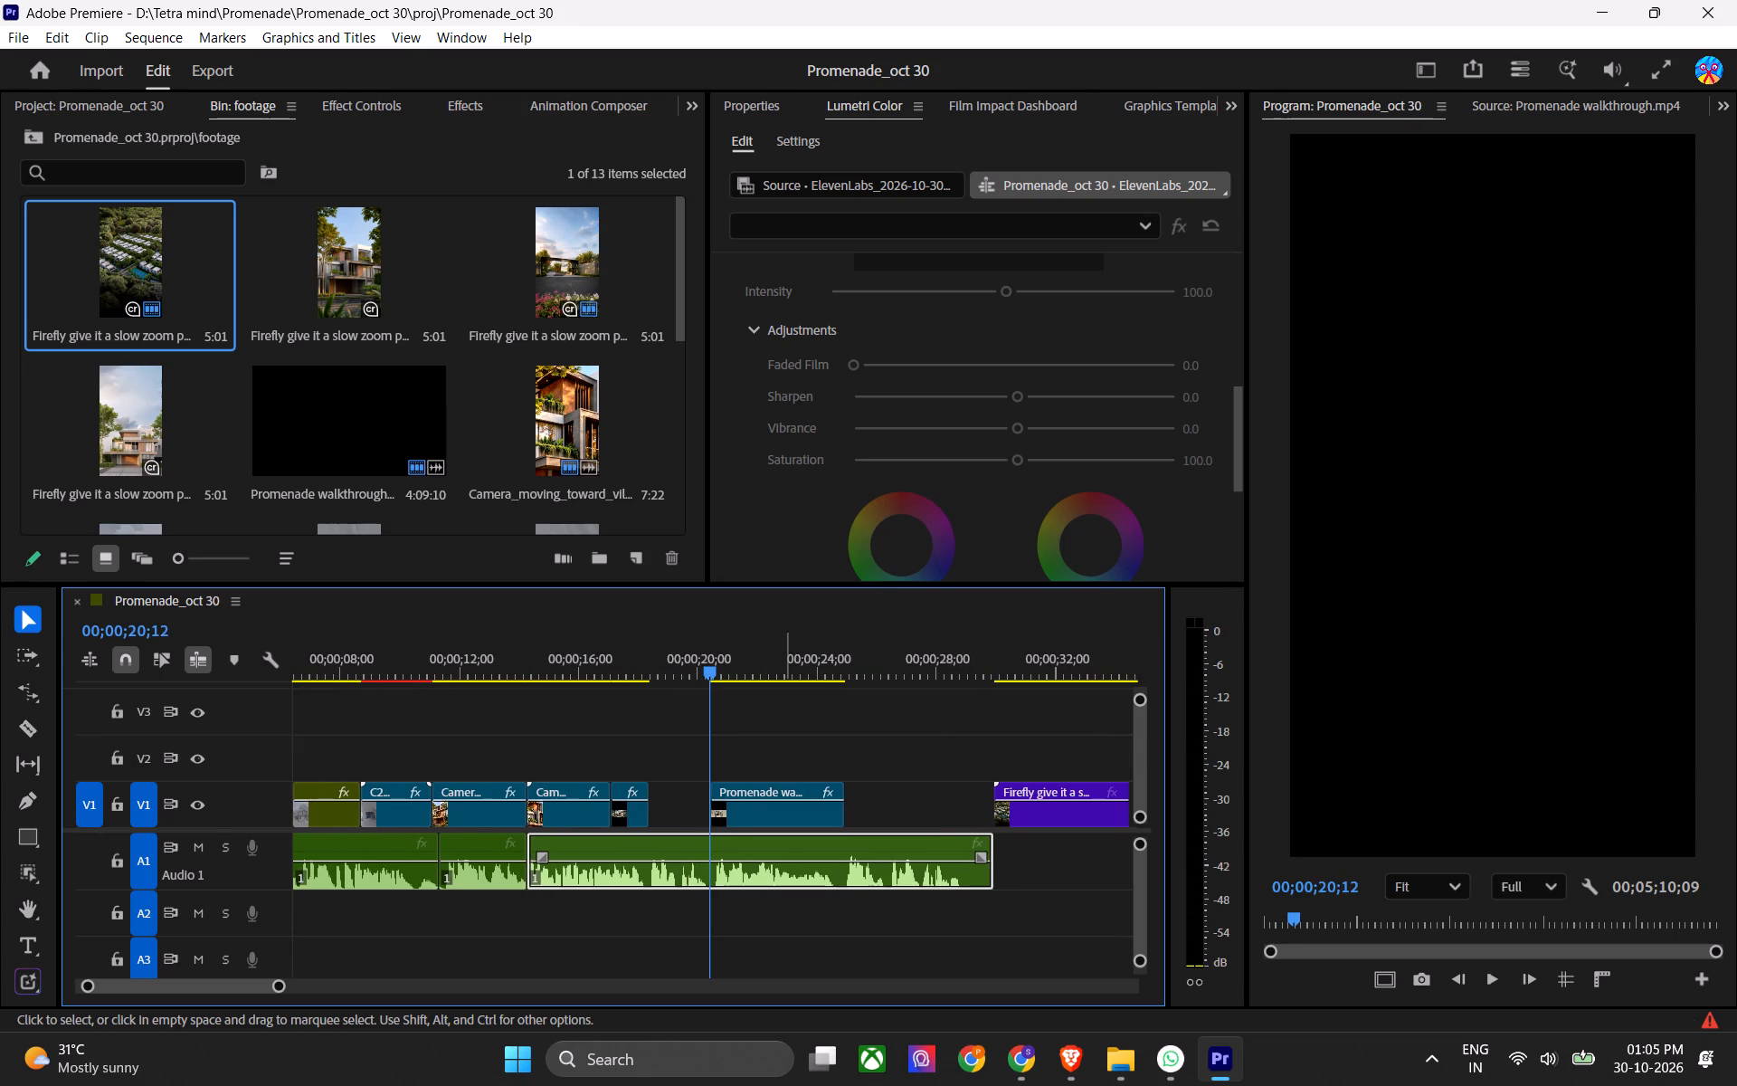
Deselect the voiceover clip and save the project.
{"action": "left_click", "coordinate": [807, 731]}
{"action": "key", "text": "ctrl+s"}
{"action": "key", "text": "ctrl+s"}
{"action": "key", "text": "ctrl+s"}
{"action": "key", "text": "ctrl+s"}
{"action": "key", "text": "ctrl+s"}
{"action": "key", "text": "ctrl+s"}
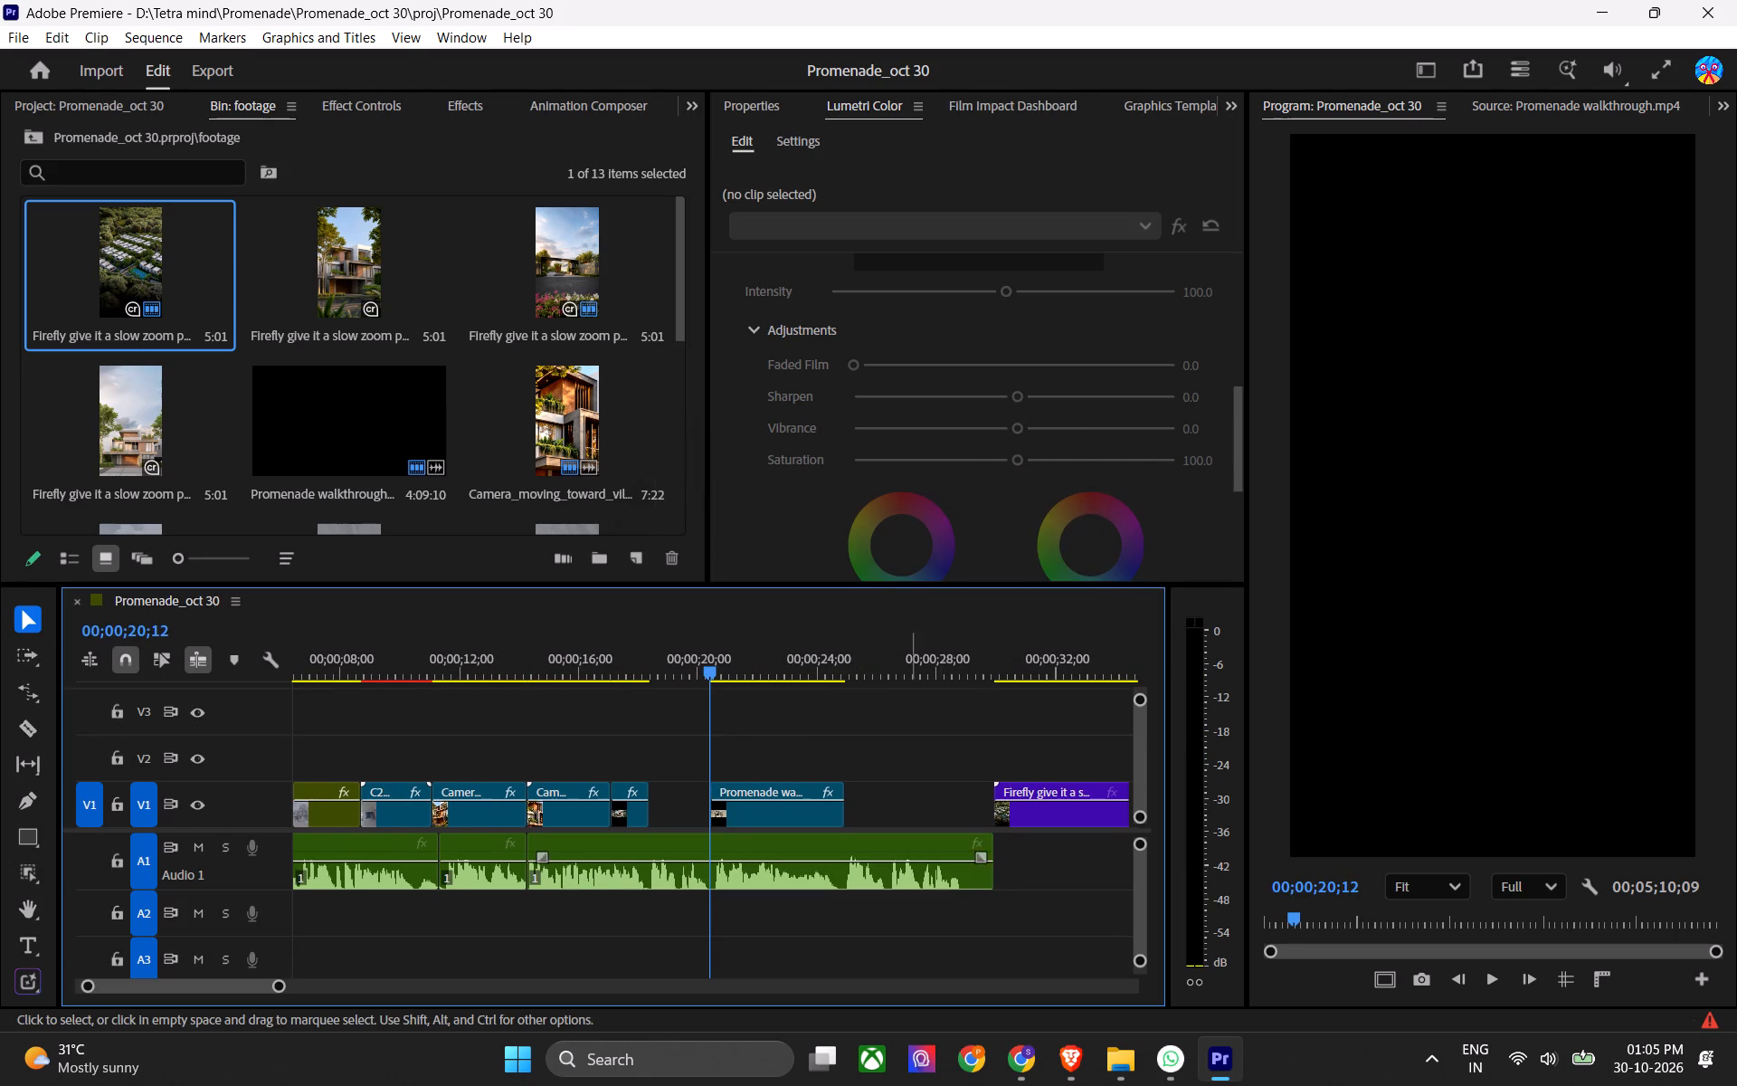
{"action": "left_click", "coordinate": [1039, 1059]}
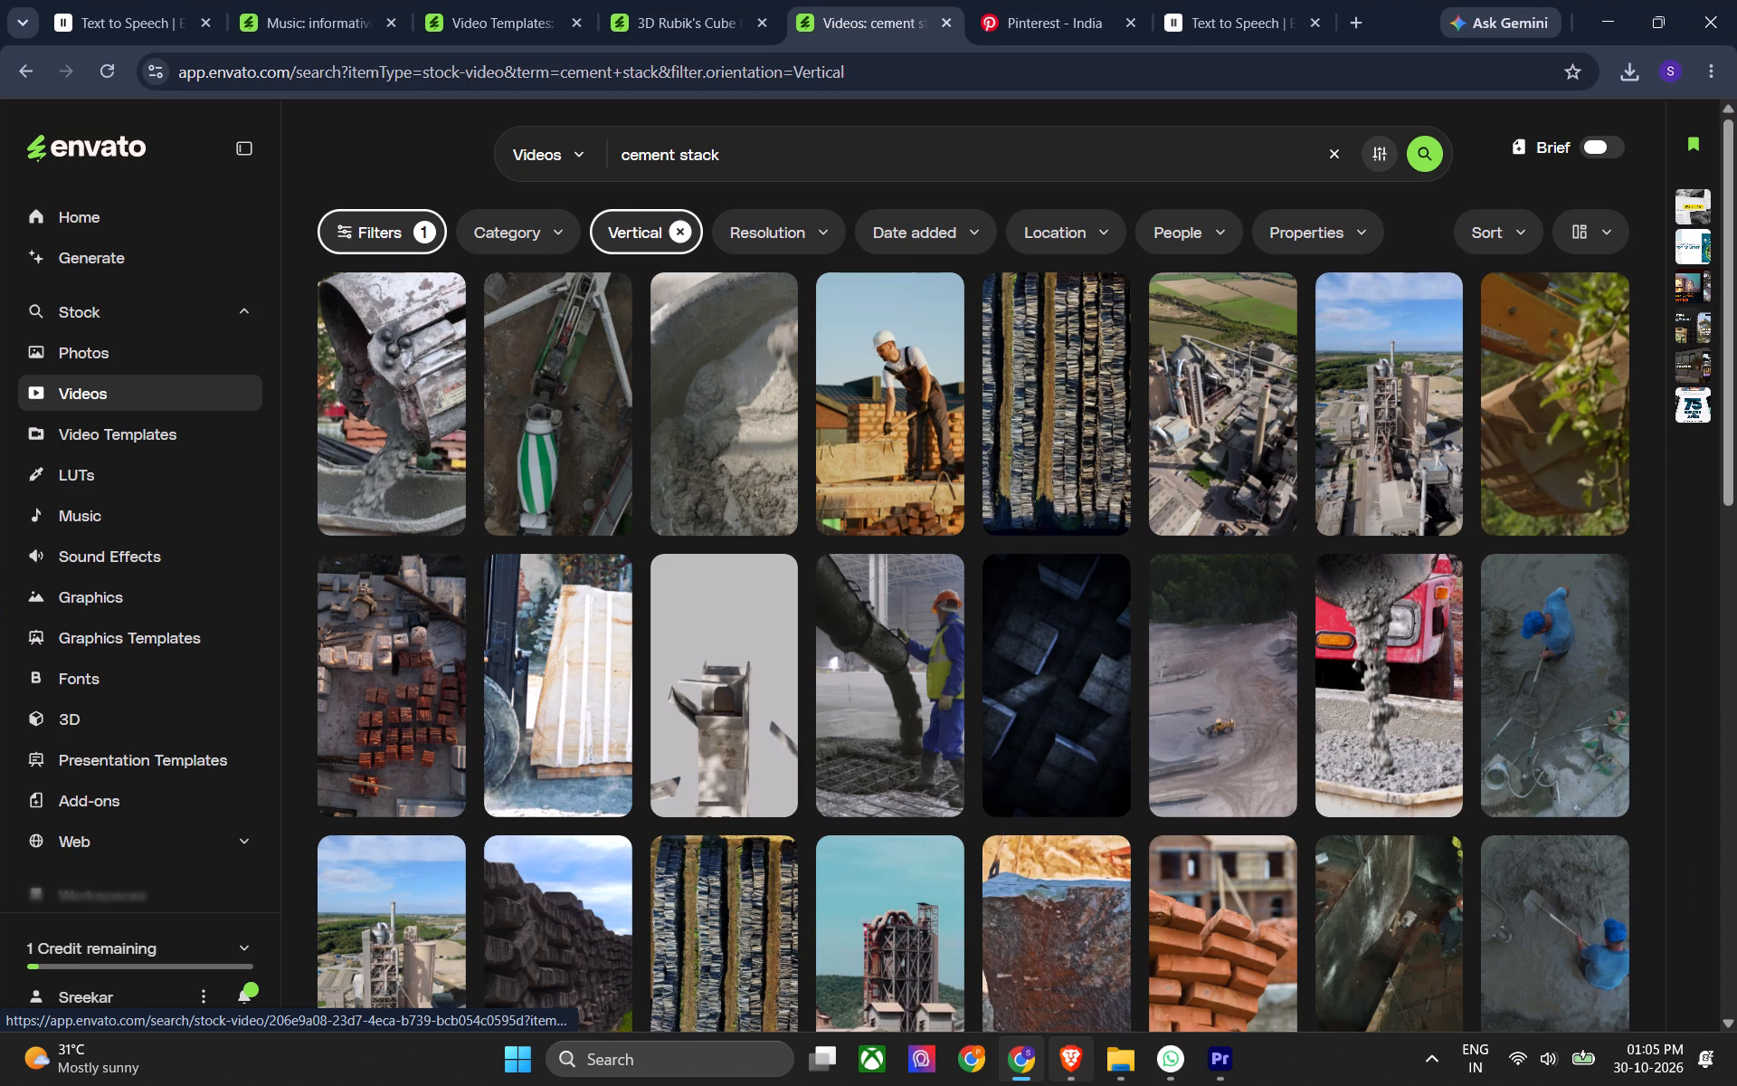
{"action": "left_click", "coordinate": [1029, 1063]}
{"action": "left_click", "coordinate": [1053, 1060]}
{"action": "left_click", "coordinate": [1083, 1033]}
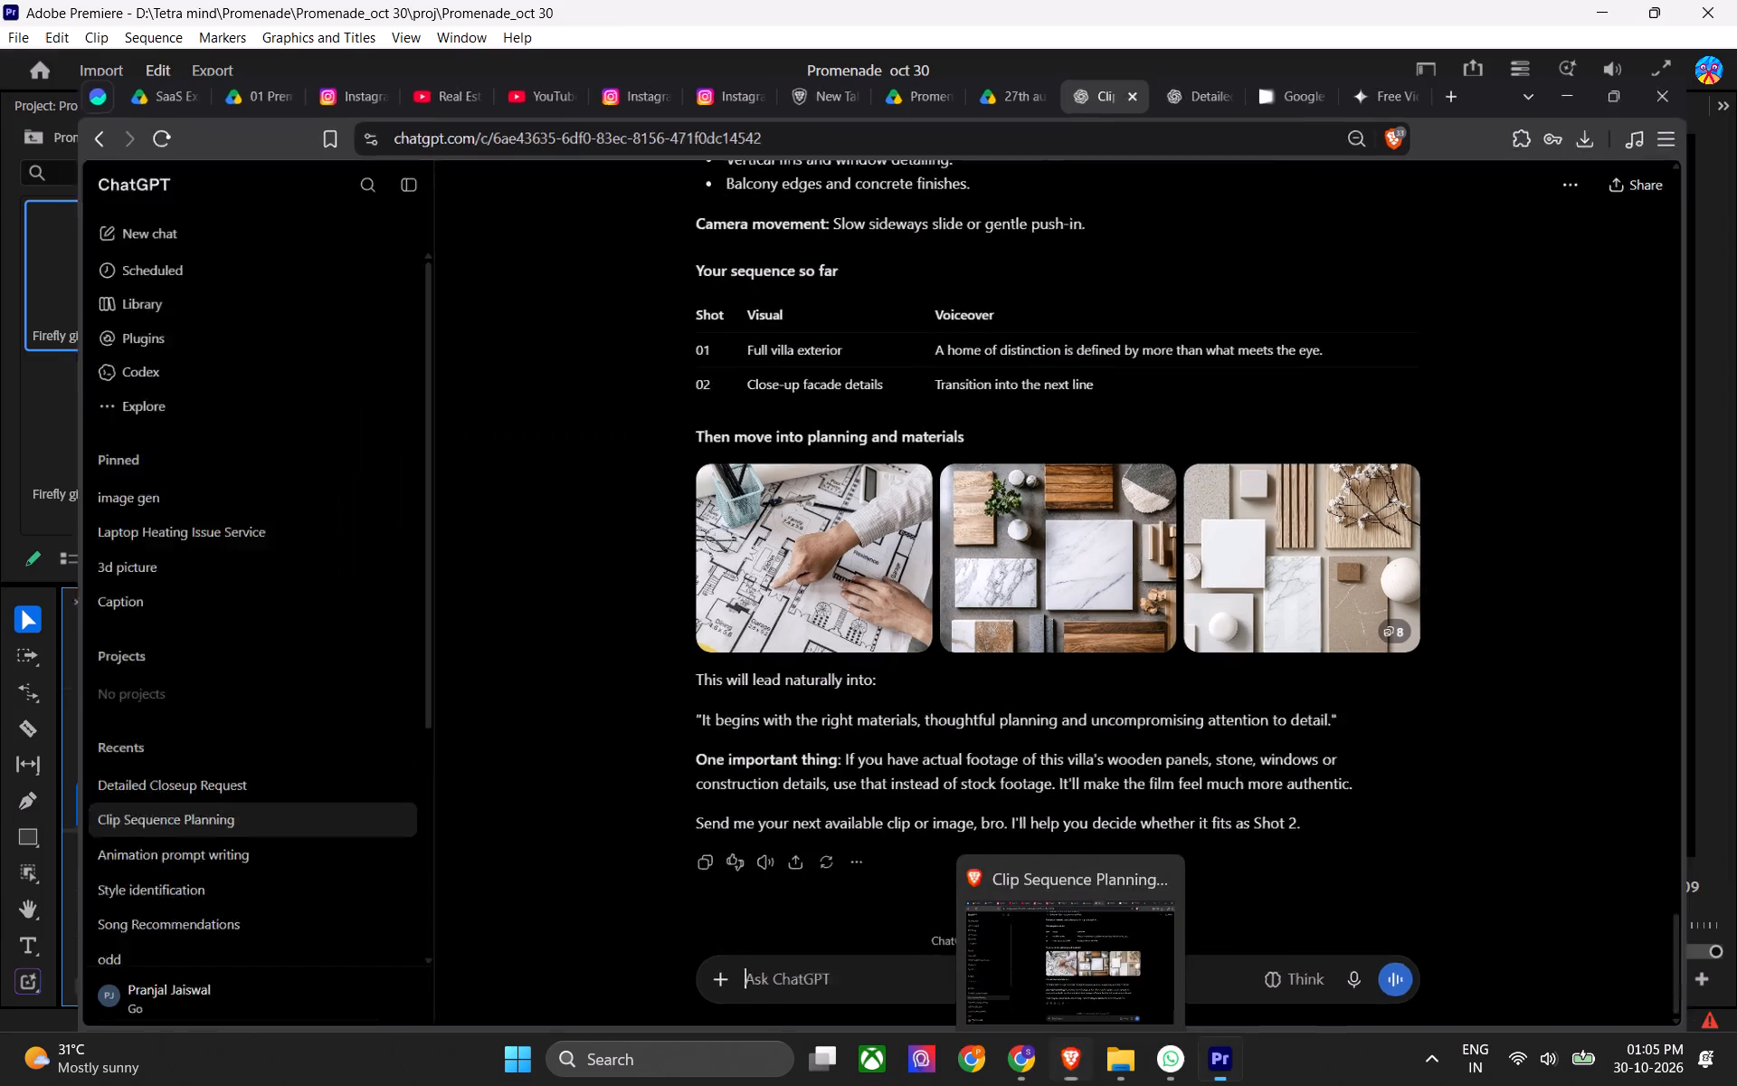
Switch to File Explorer, go up to the archived Promenade folder and check the contents of Promenade_ sept 1.
{"action": "left_click", "coordinate": [1187, 978]}
{"action": "left_click", "coordinate": [1008, 768]}
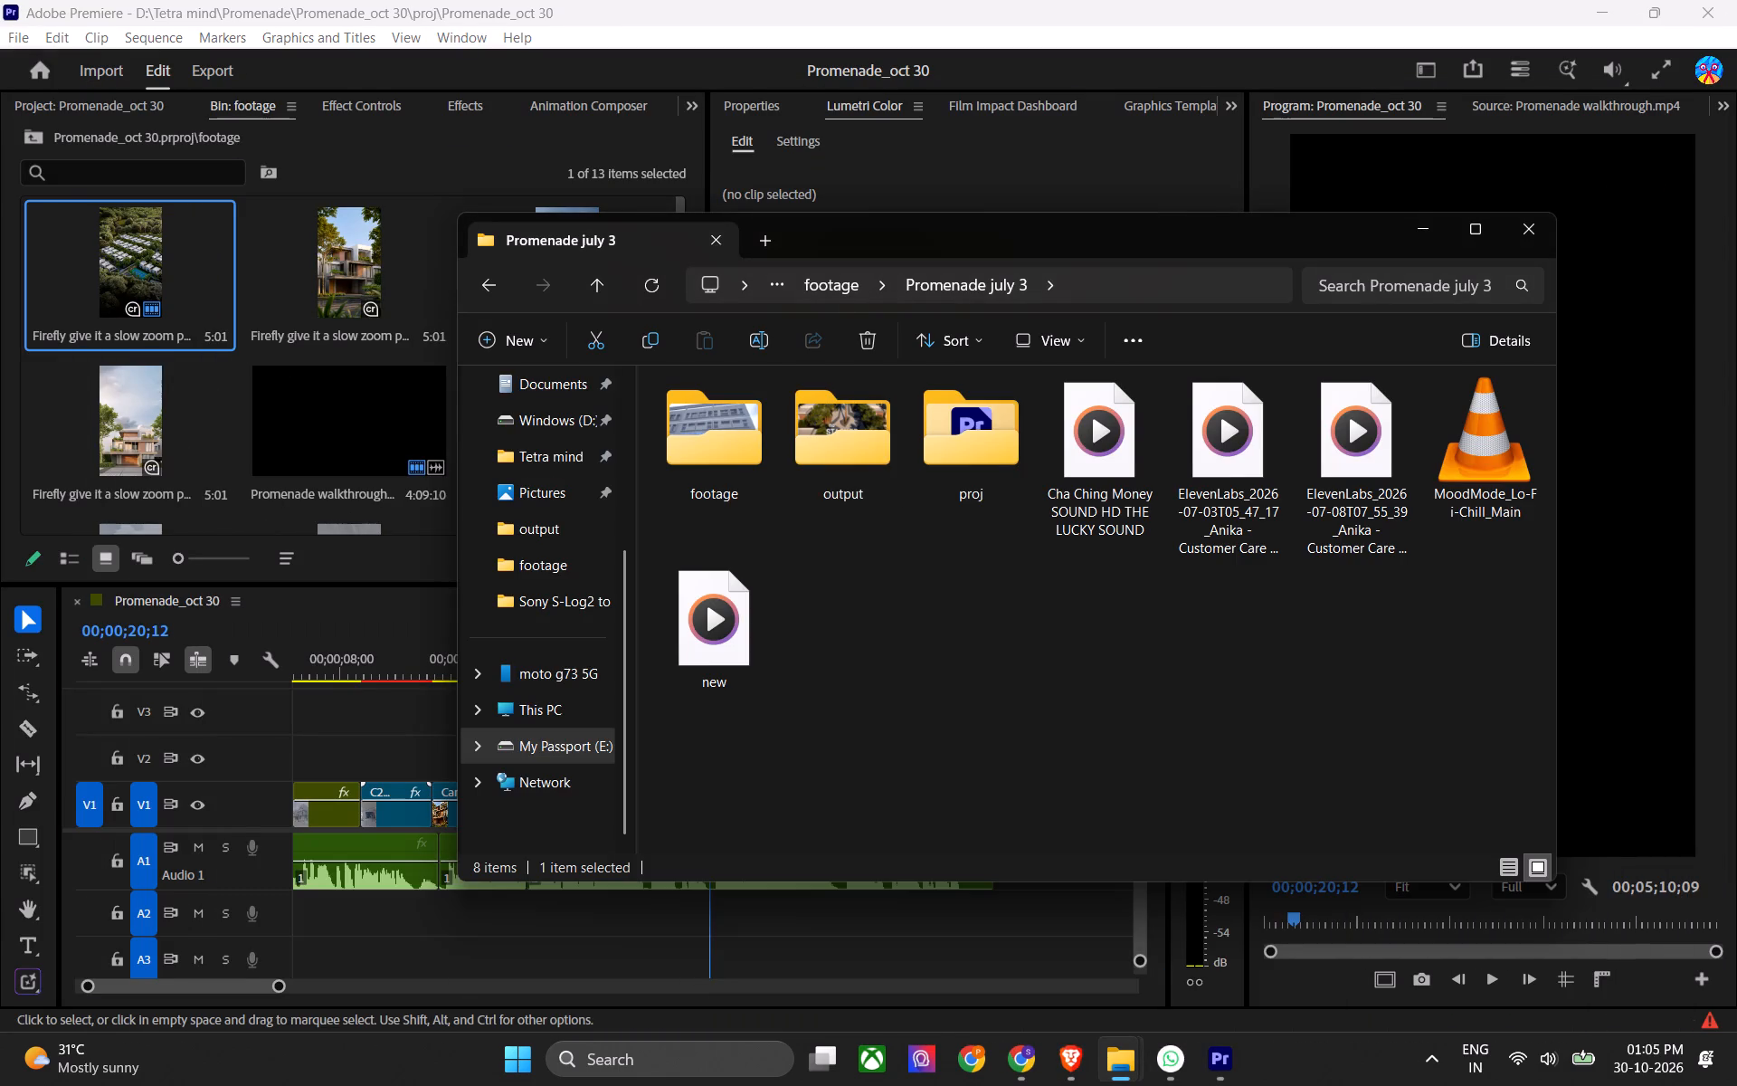
{"action": "left_click_drag", "start_coordinate": [984, 689], "coordinate": [977, 674]}
{"action": "left_click", "coordinate": [599, 294]}
{"action": "left_click", "coordinate": [932, 559]}
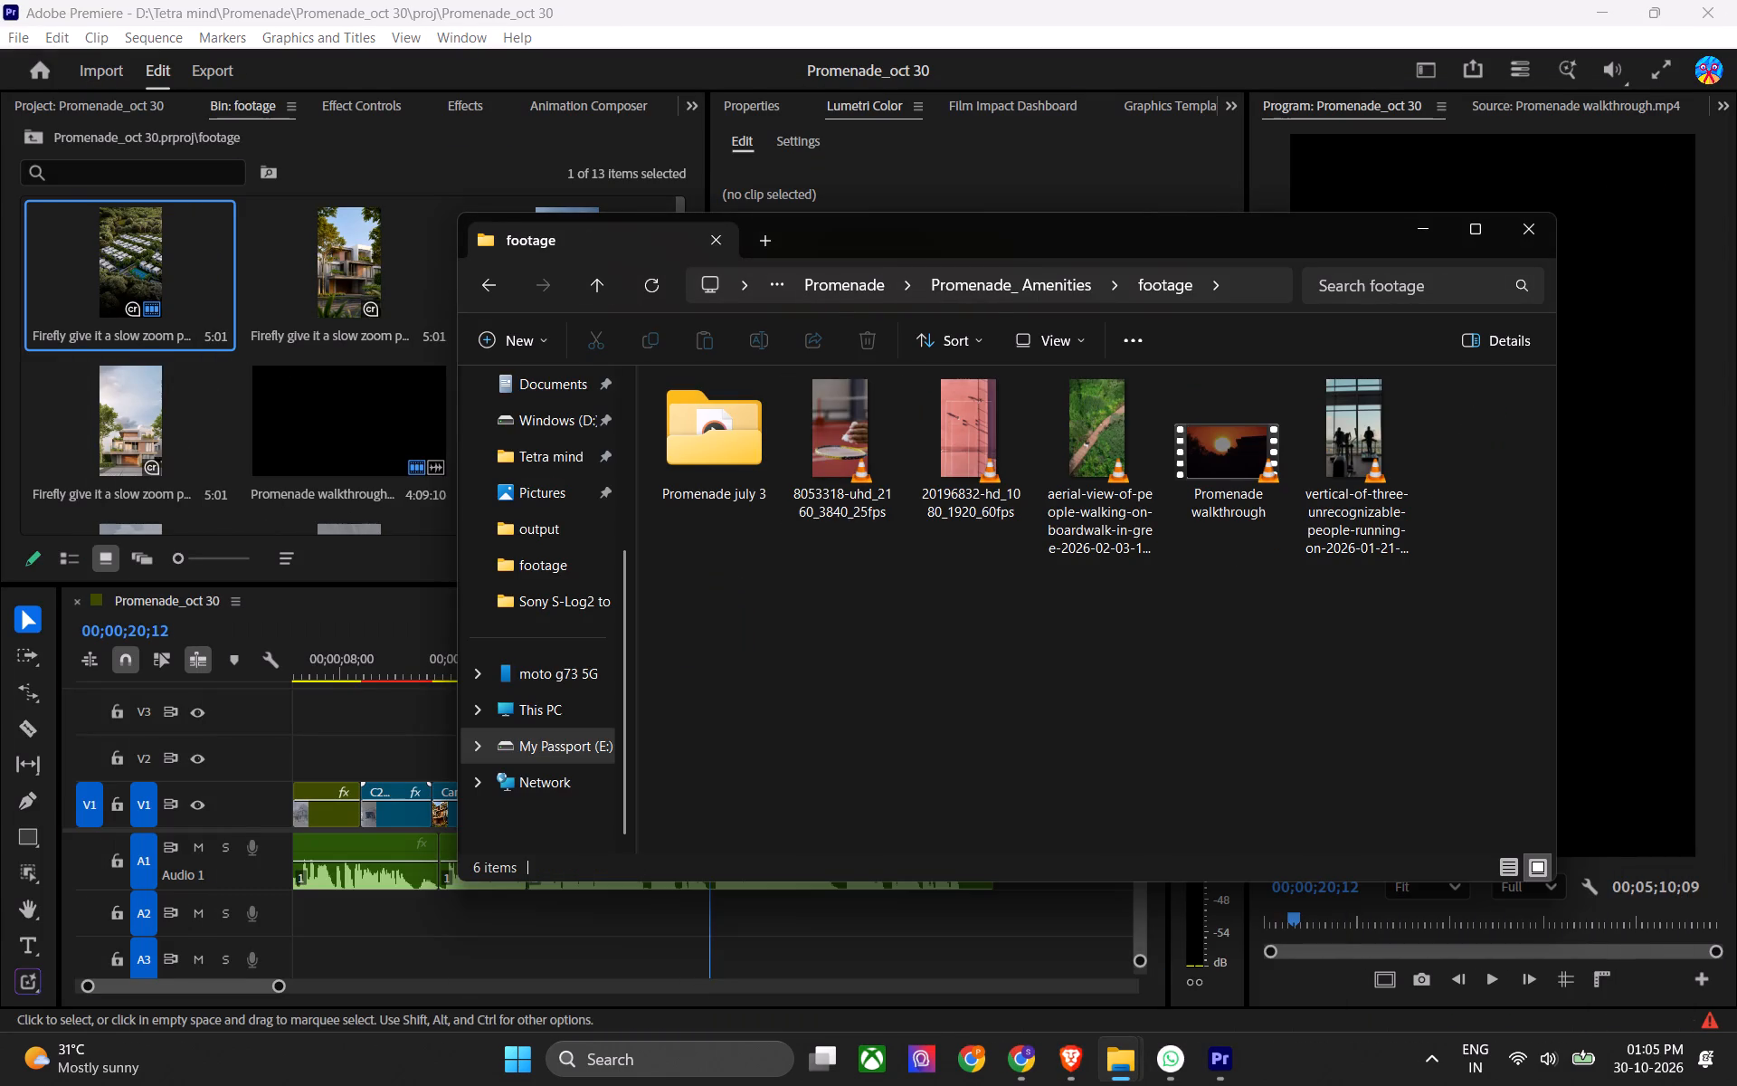
{"action": "left_click", "coordinate": [592, 284]}
{"action": "left_click", "coordinate": [1009, 641]}
{"action": "left_click", "coordinate": [593, 285]}
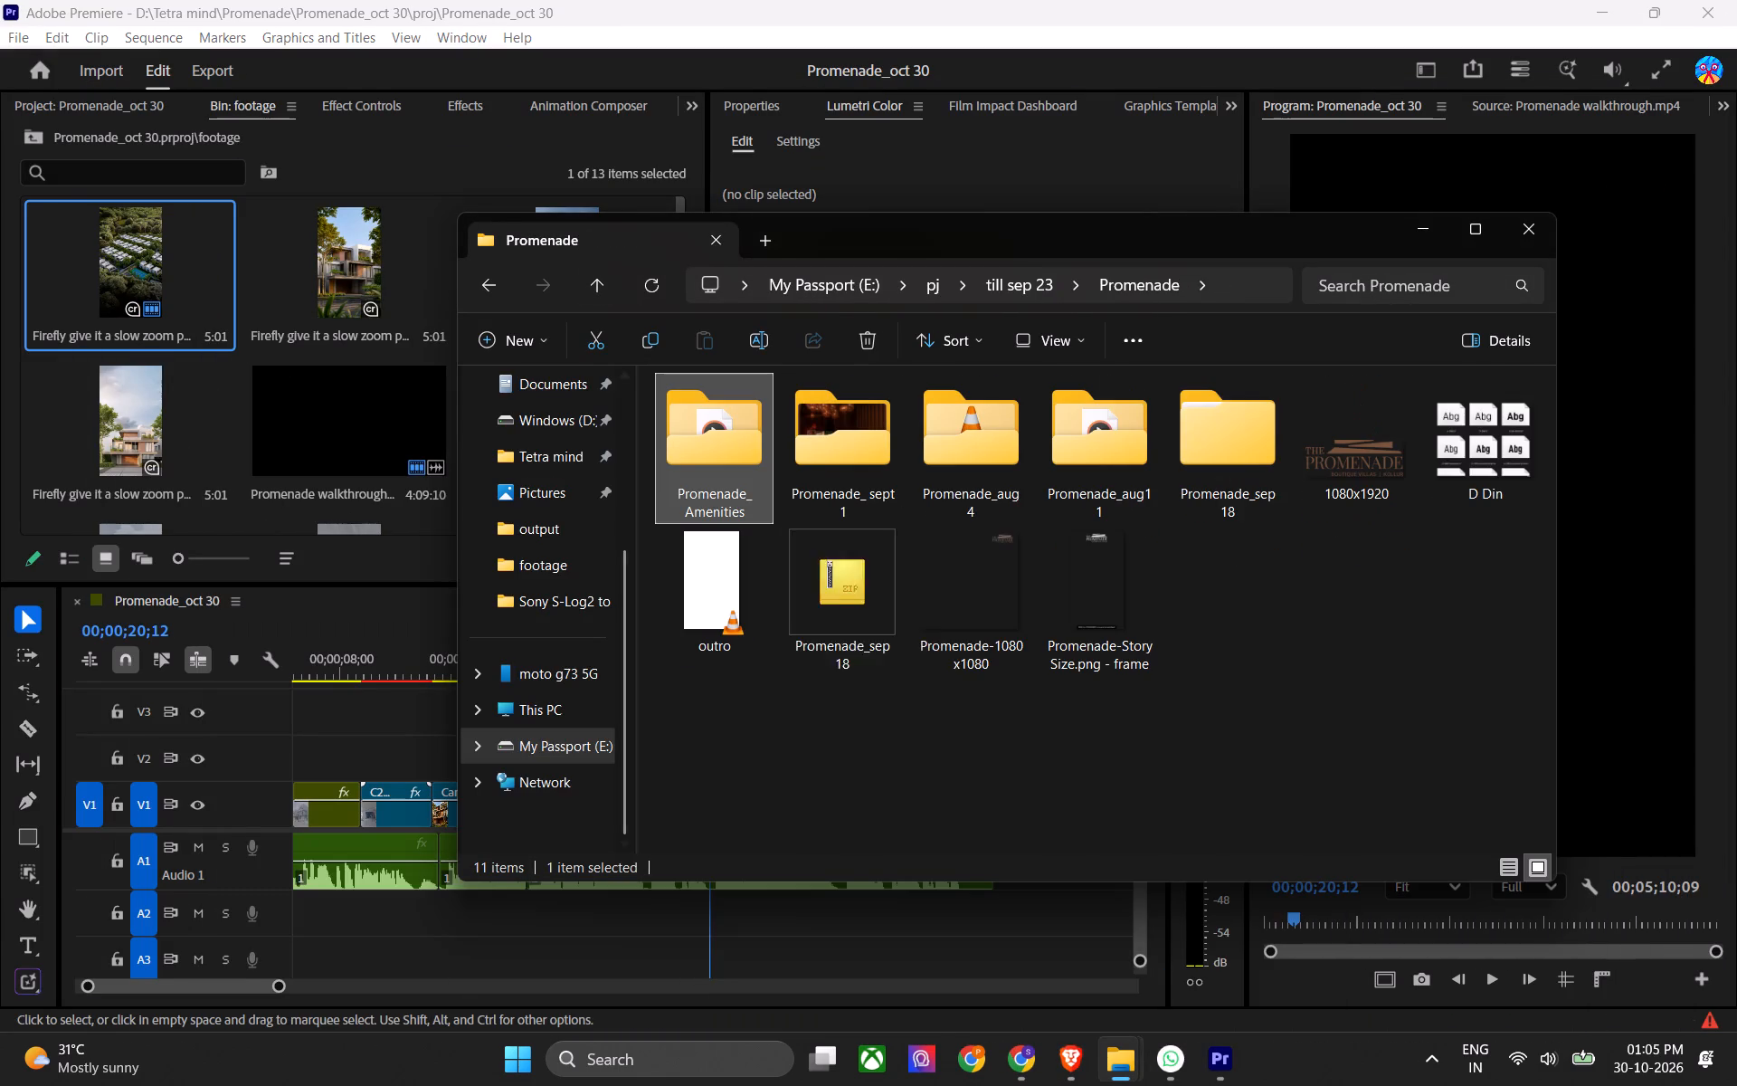
{"action": "double_click", "coordinate": [877, 446]}
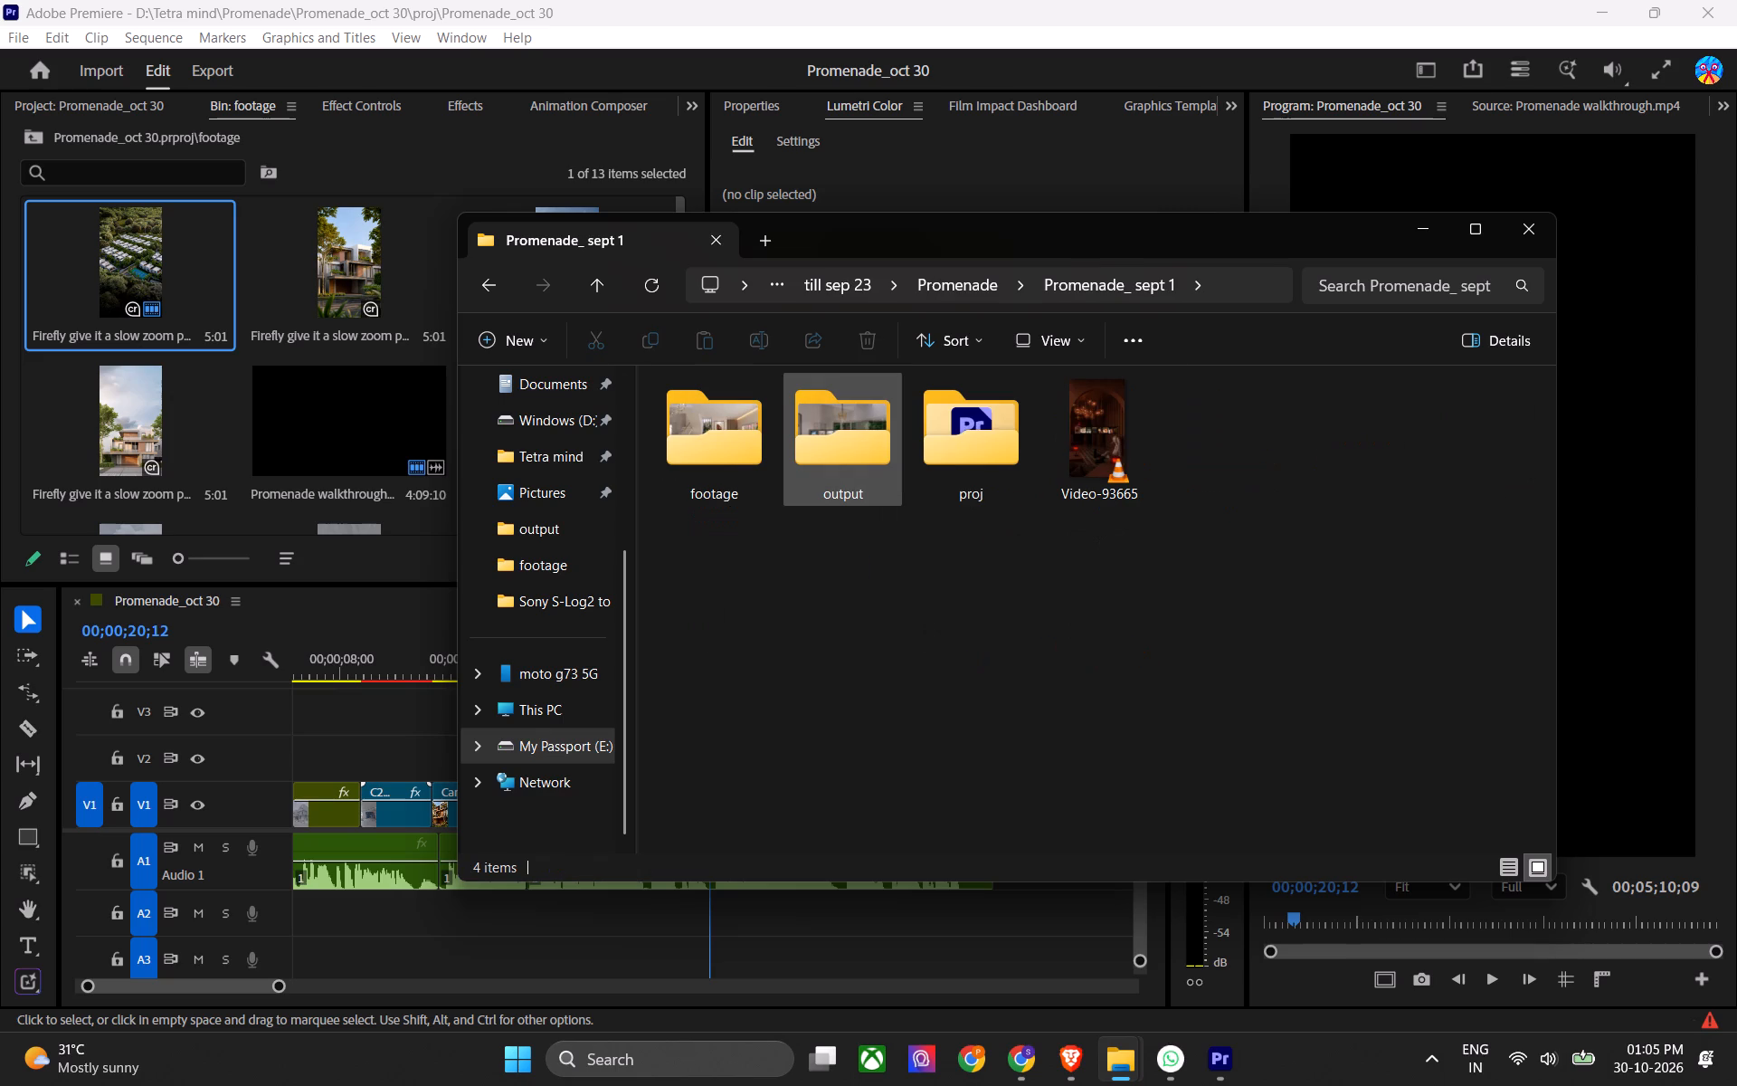
{"action": "left_click", "coordinate": [601, 280]}
Browse Promenade_aug 4, checking its output folder and opening the videos folder inside footage.
{"action": "double_click", "coordinate": [926, 443]}
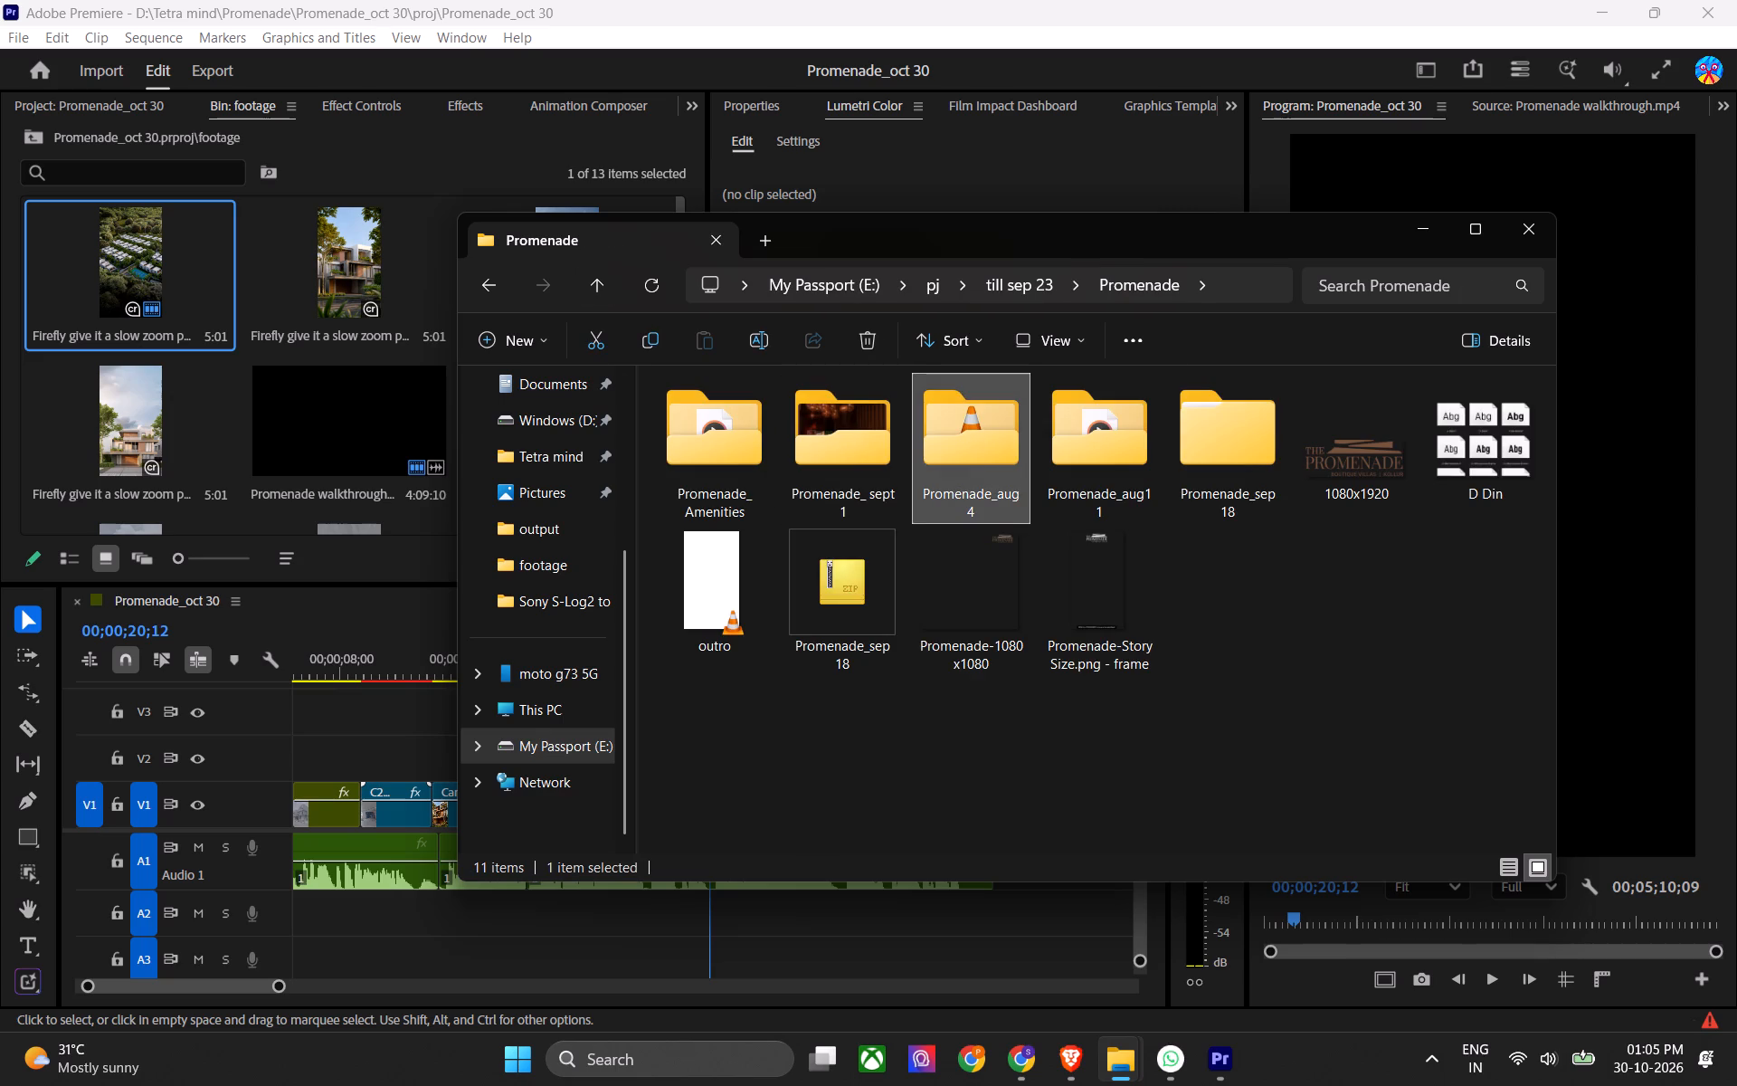
{"action": "double_click", "coordinate": [930, 463]}
{"action": "left_click", "coordinate": [1002, 757]}
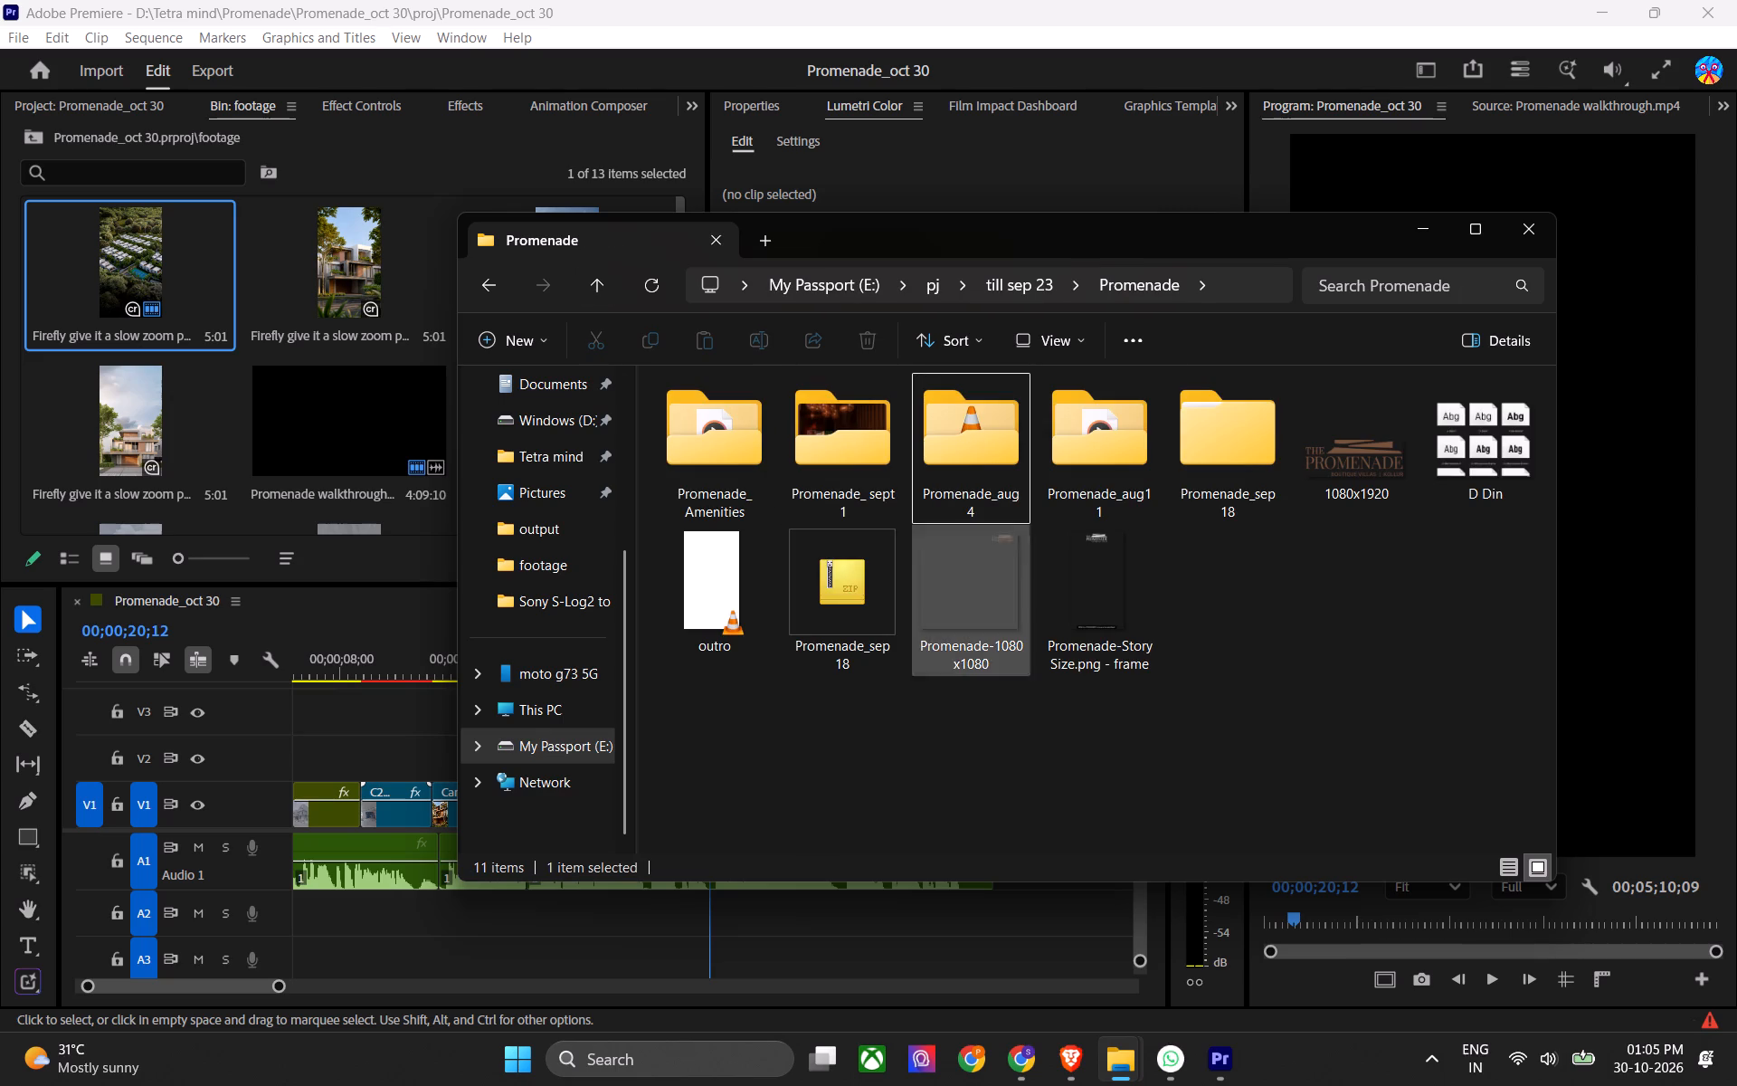
{"action": "left_click", "coordinate": [949, 473]}
{"action": "key", "text": "Return"}
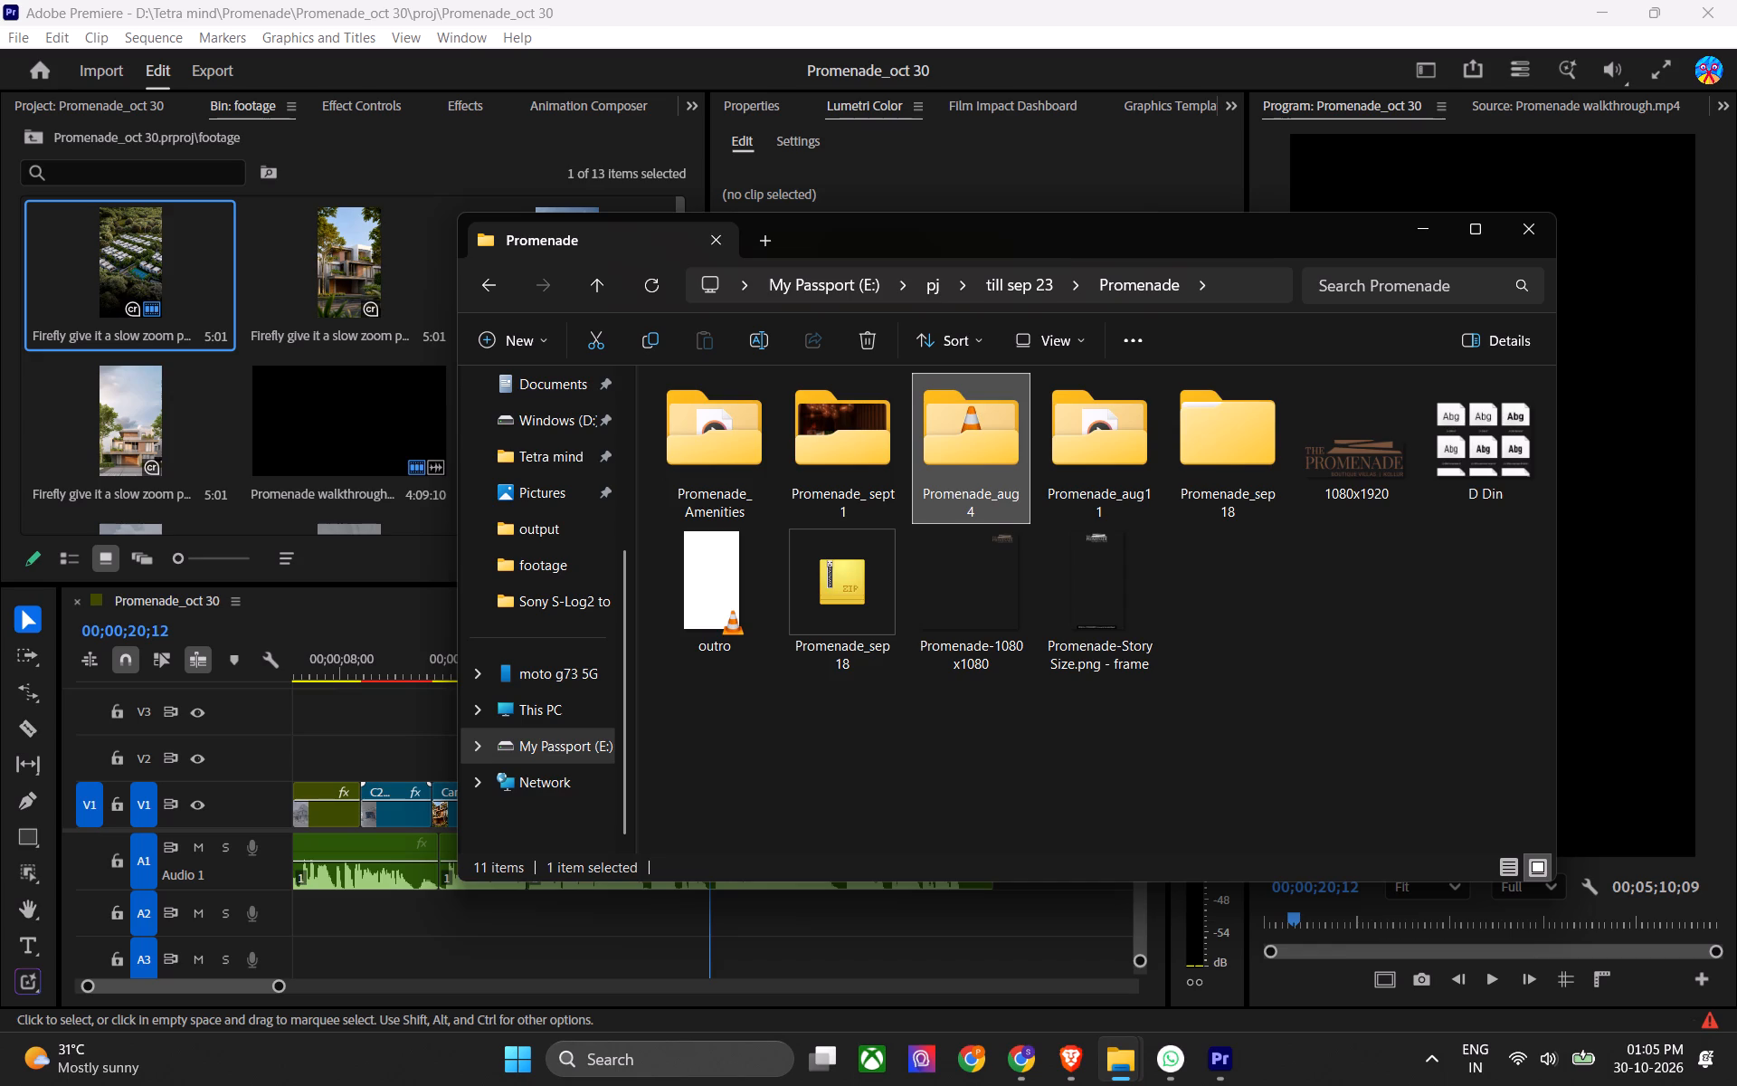
{"action": "double_click", "coordinate": [875, 449]}
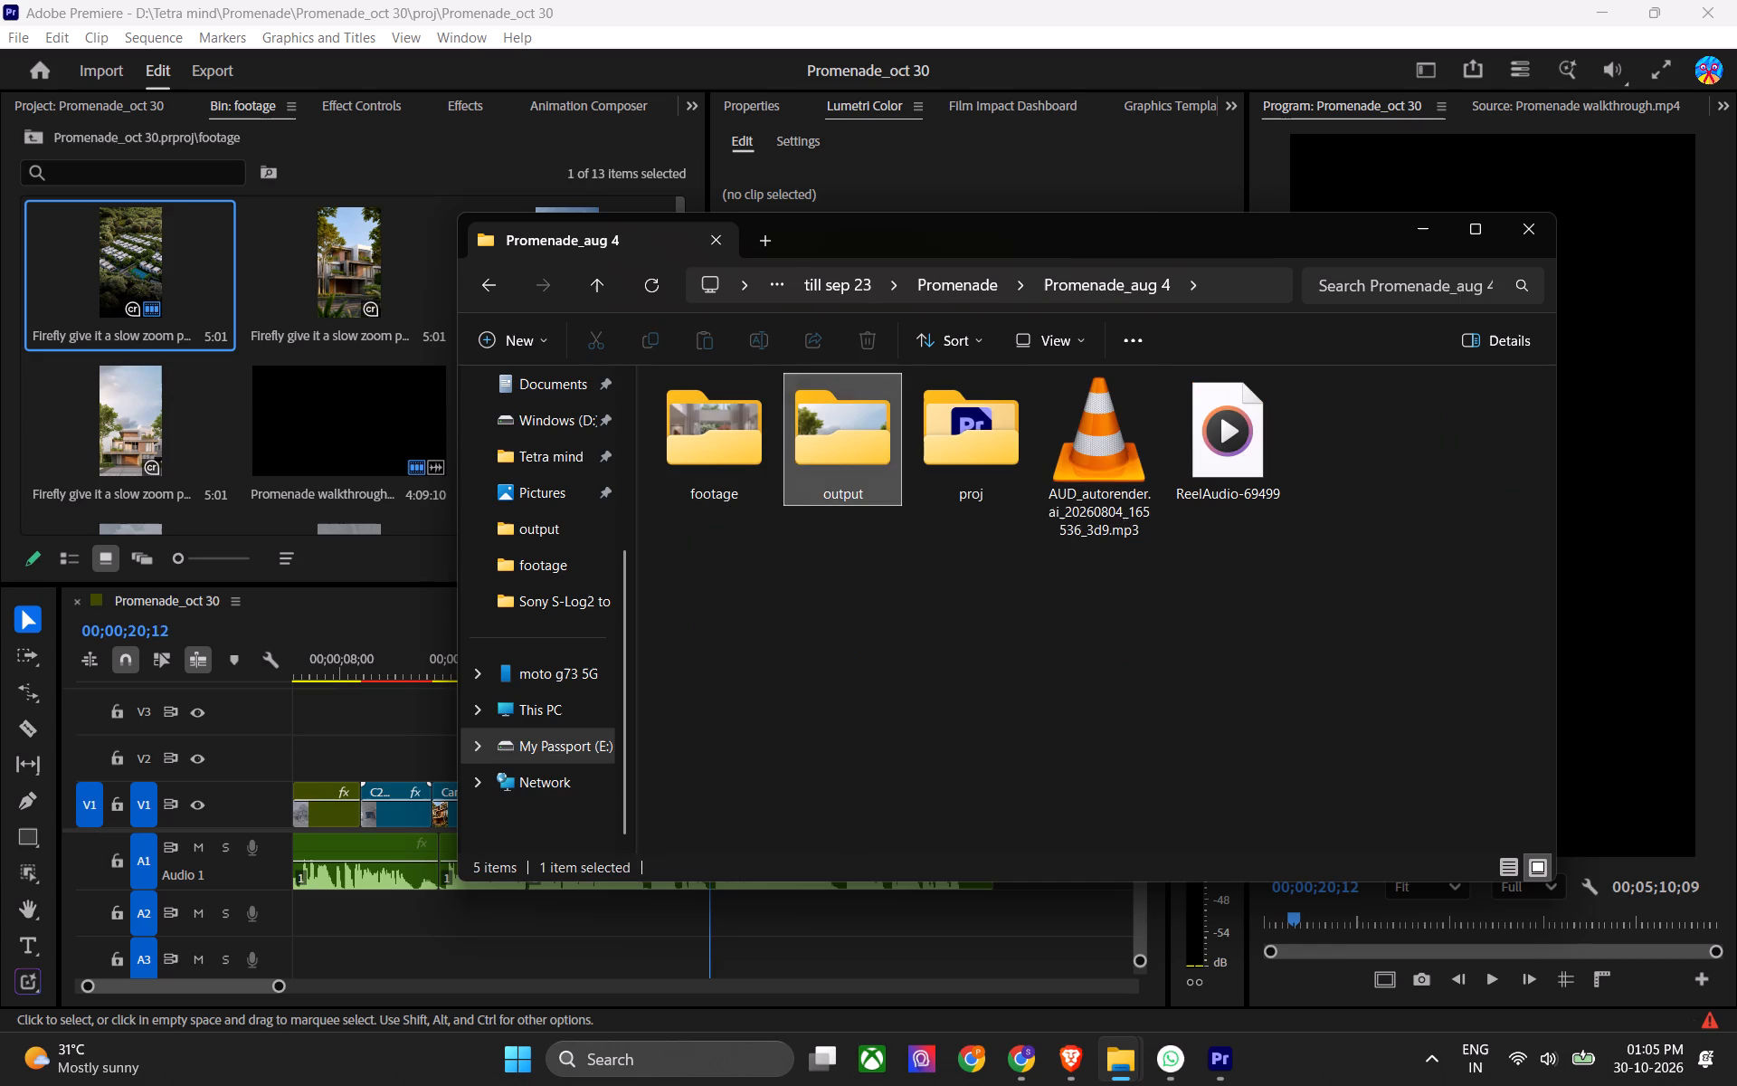
{"action": "left_click", "coordinate": [861, 606]}
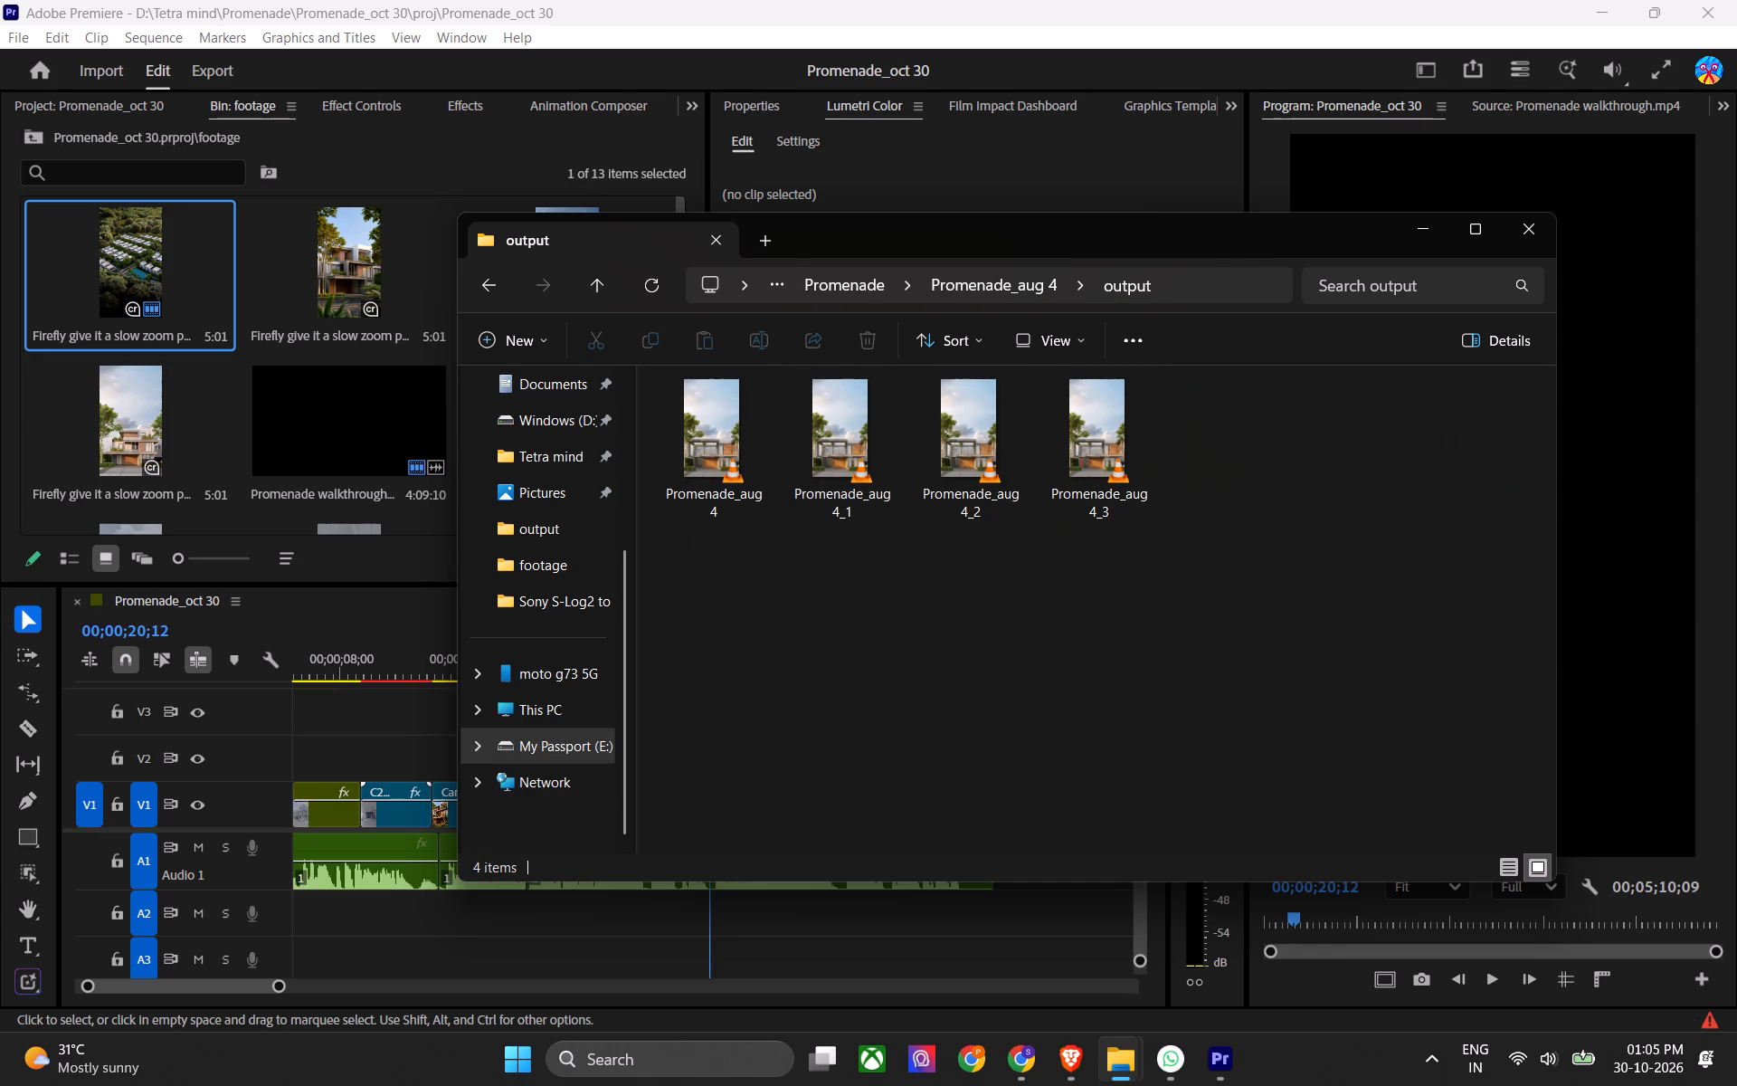
{"action": "left_click", "coordinate": [595, 288]}
{"action": "double_click", "coordinate": [669, 402]}
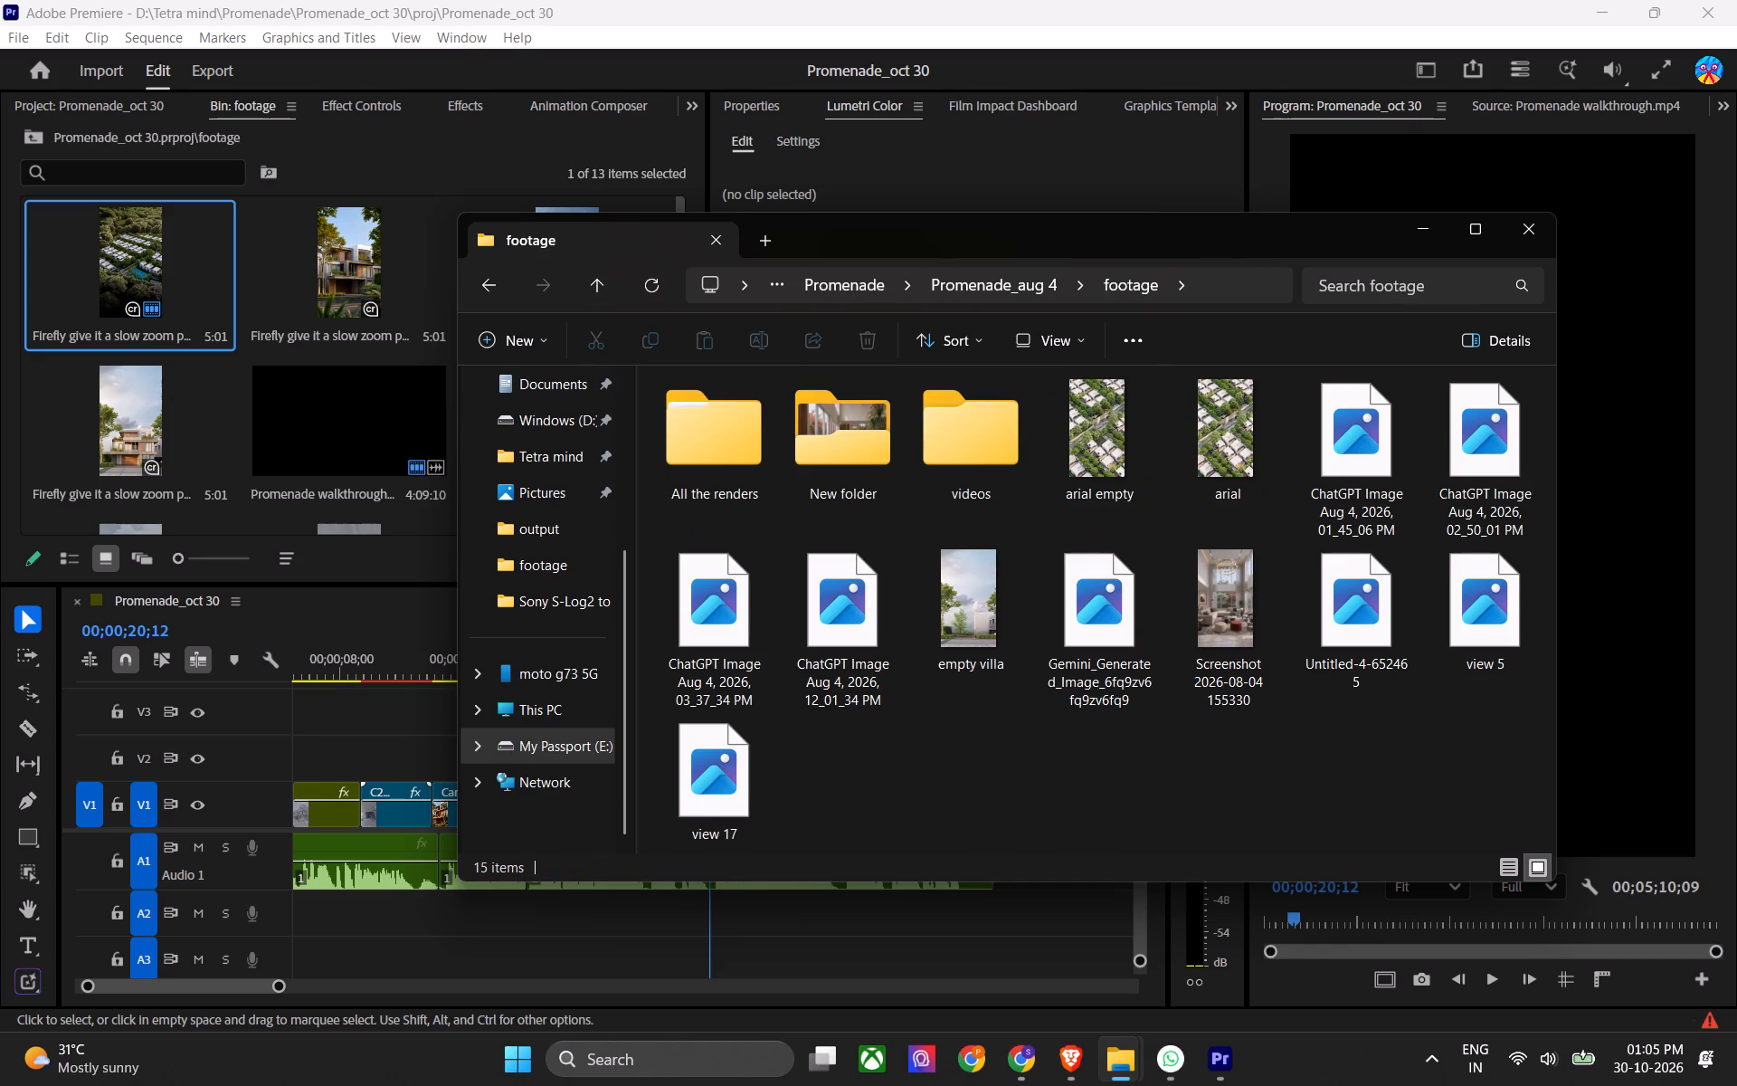
{"action": "double_click", "coordinate": [928, 466]}
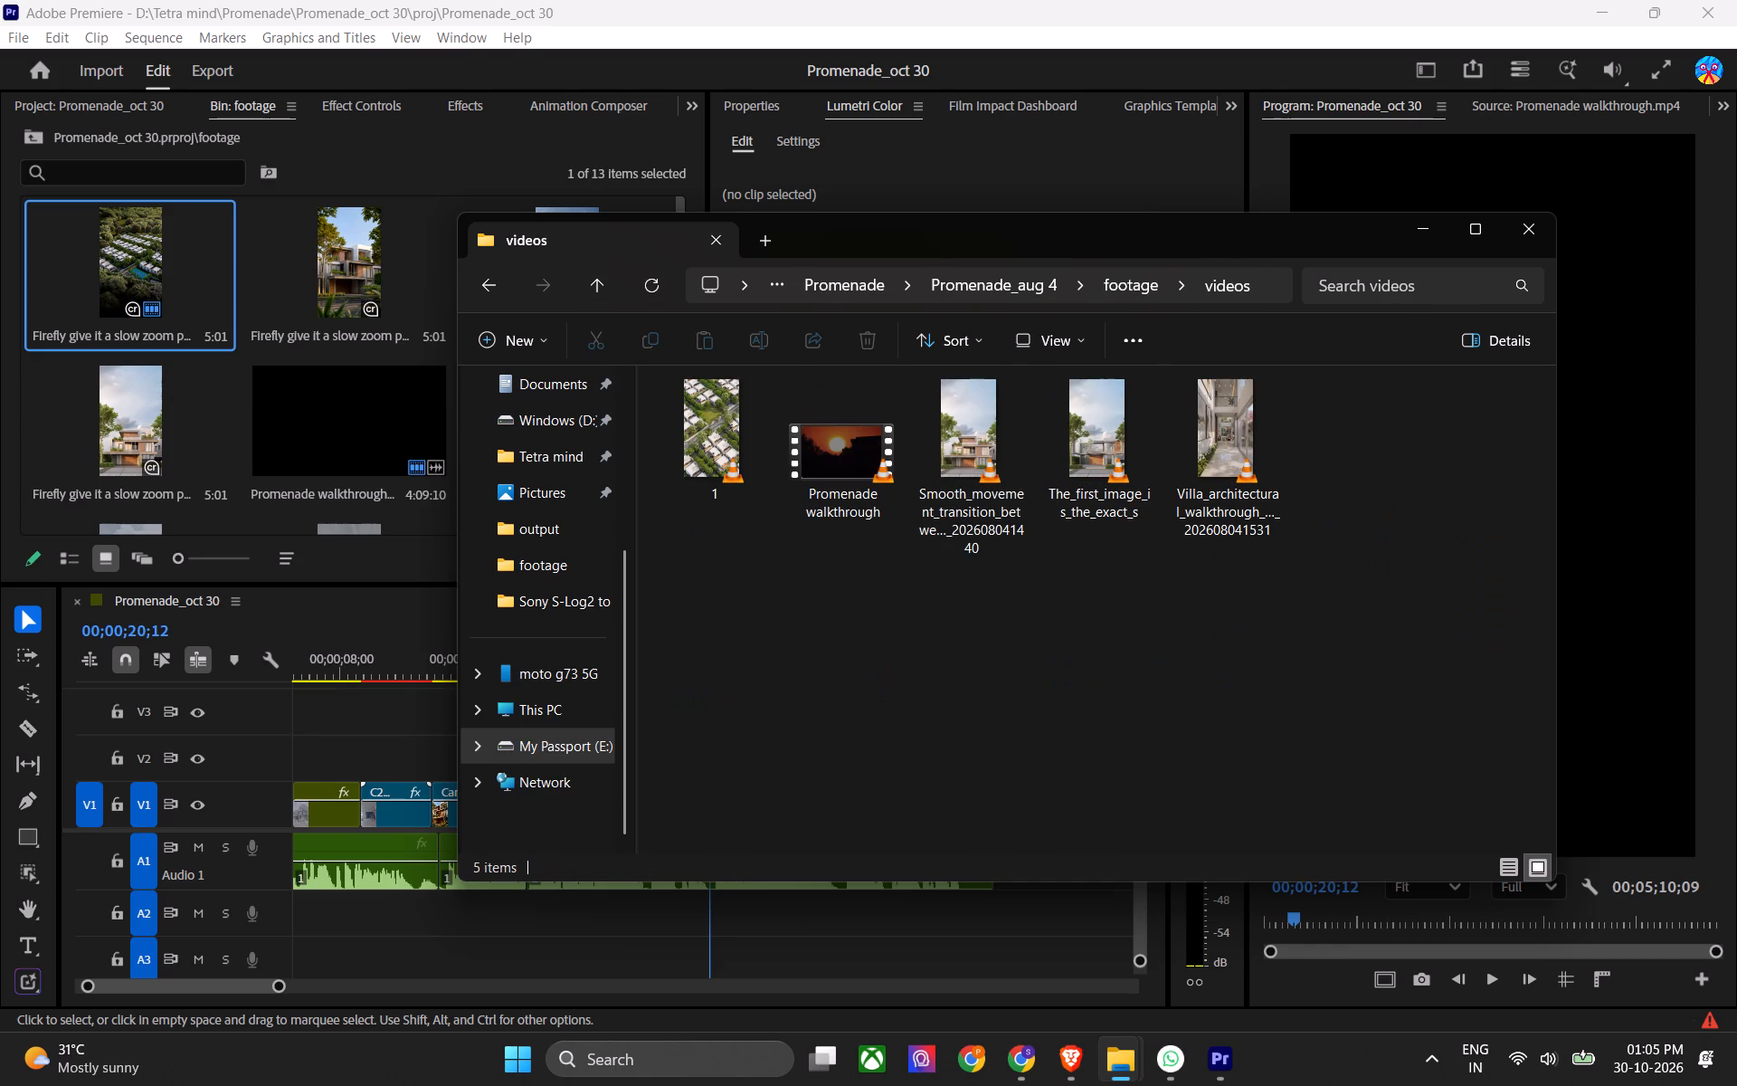
In Promenade_aug 4's footage, open New folder and preview image 3 and the villa walkthrough clip ending in gwr_video_mvp.
{"action": "left_click", "coordinate": [584, 281]}
{"action": "double_click", "coordinate": [843, 424]}
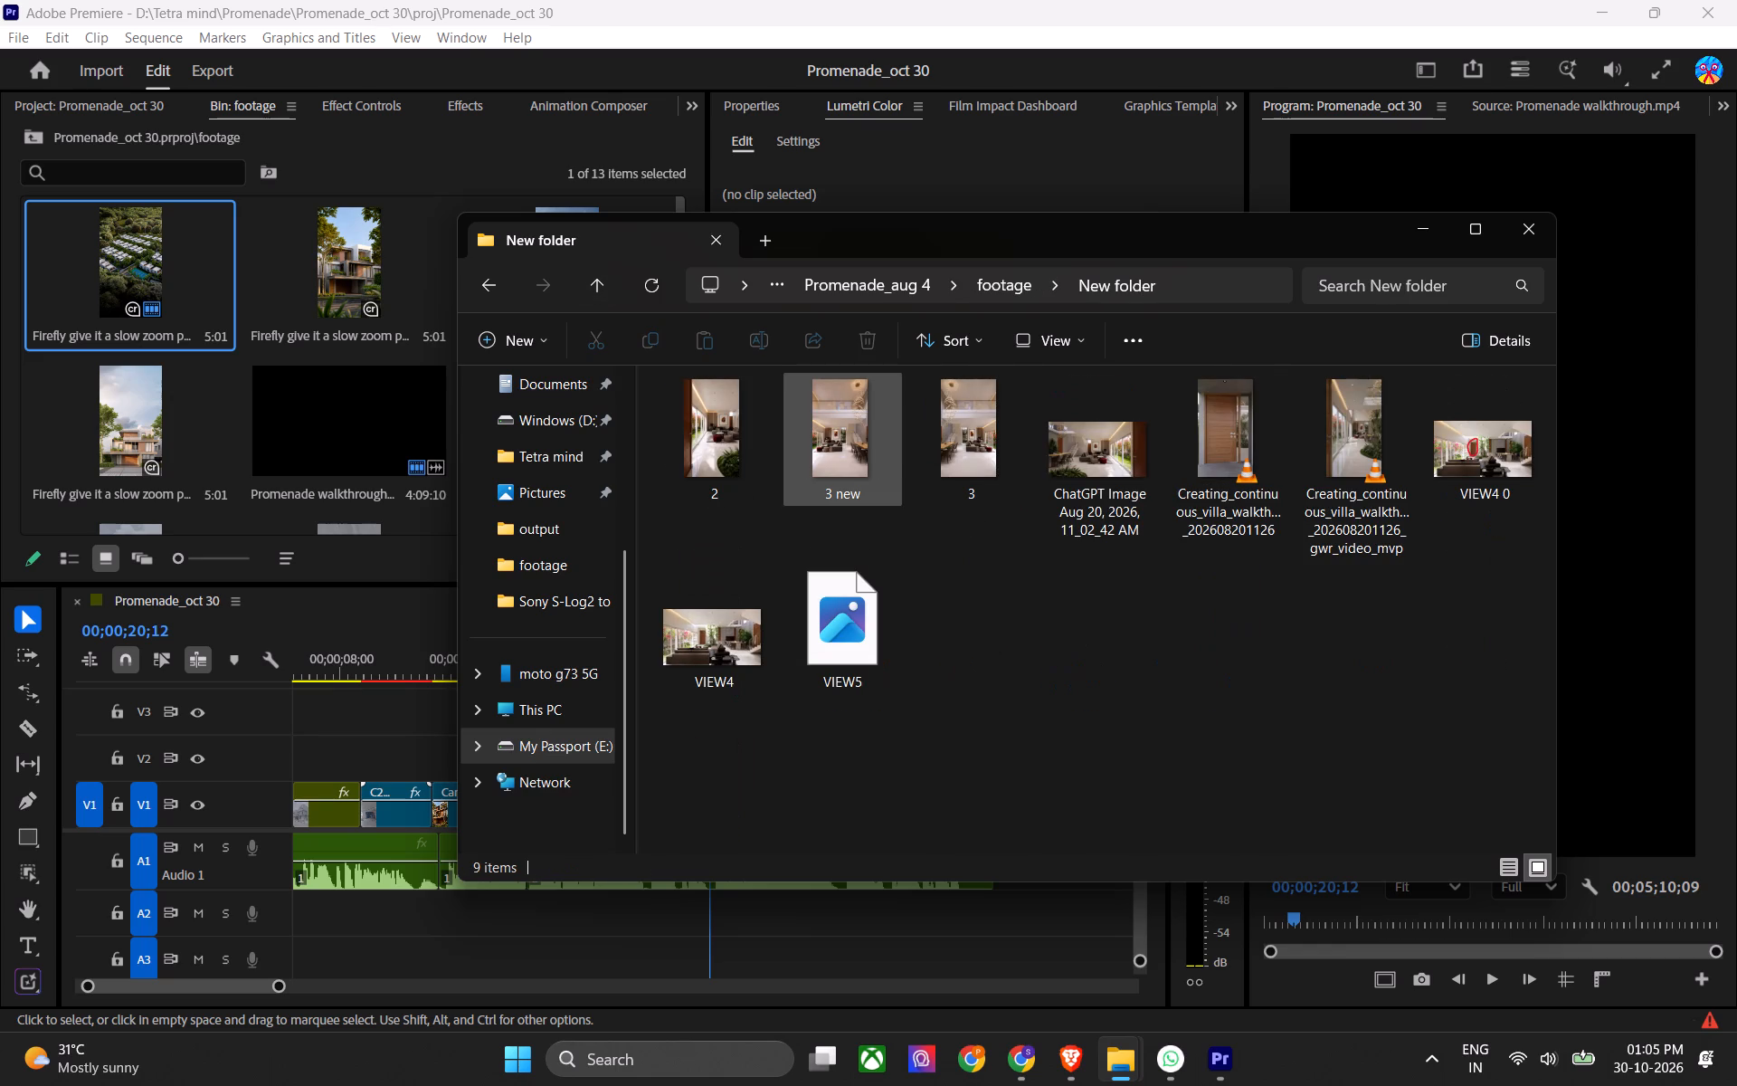
{"action": "left_click", "coordinate": [1028, 637]}
{"action": "double_click", "coordinate": [987, 449]}
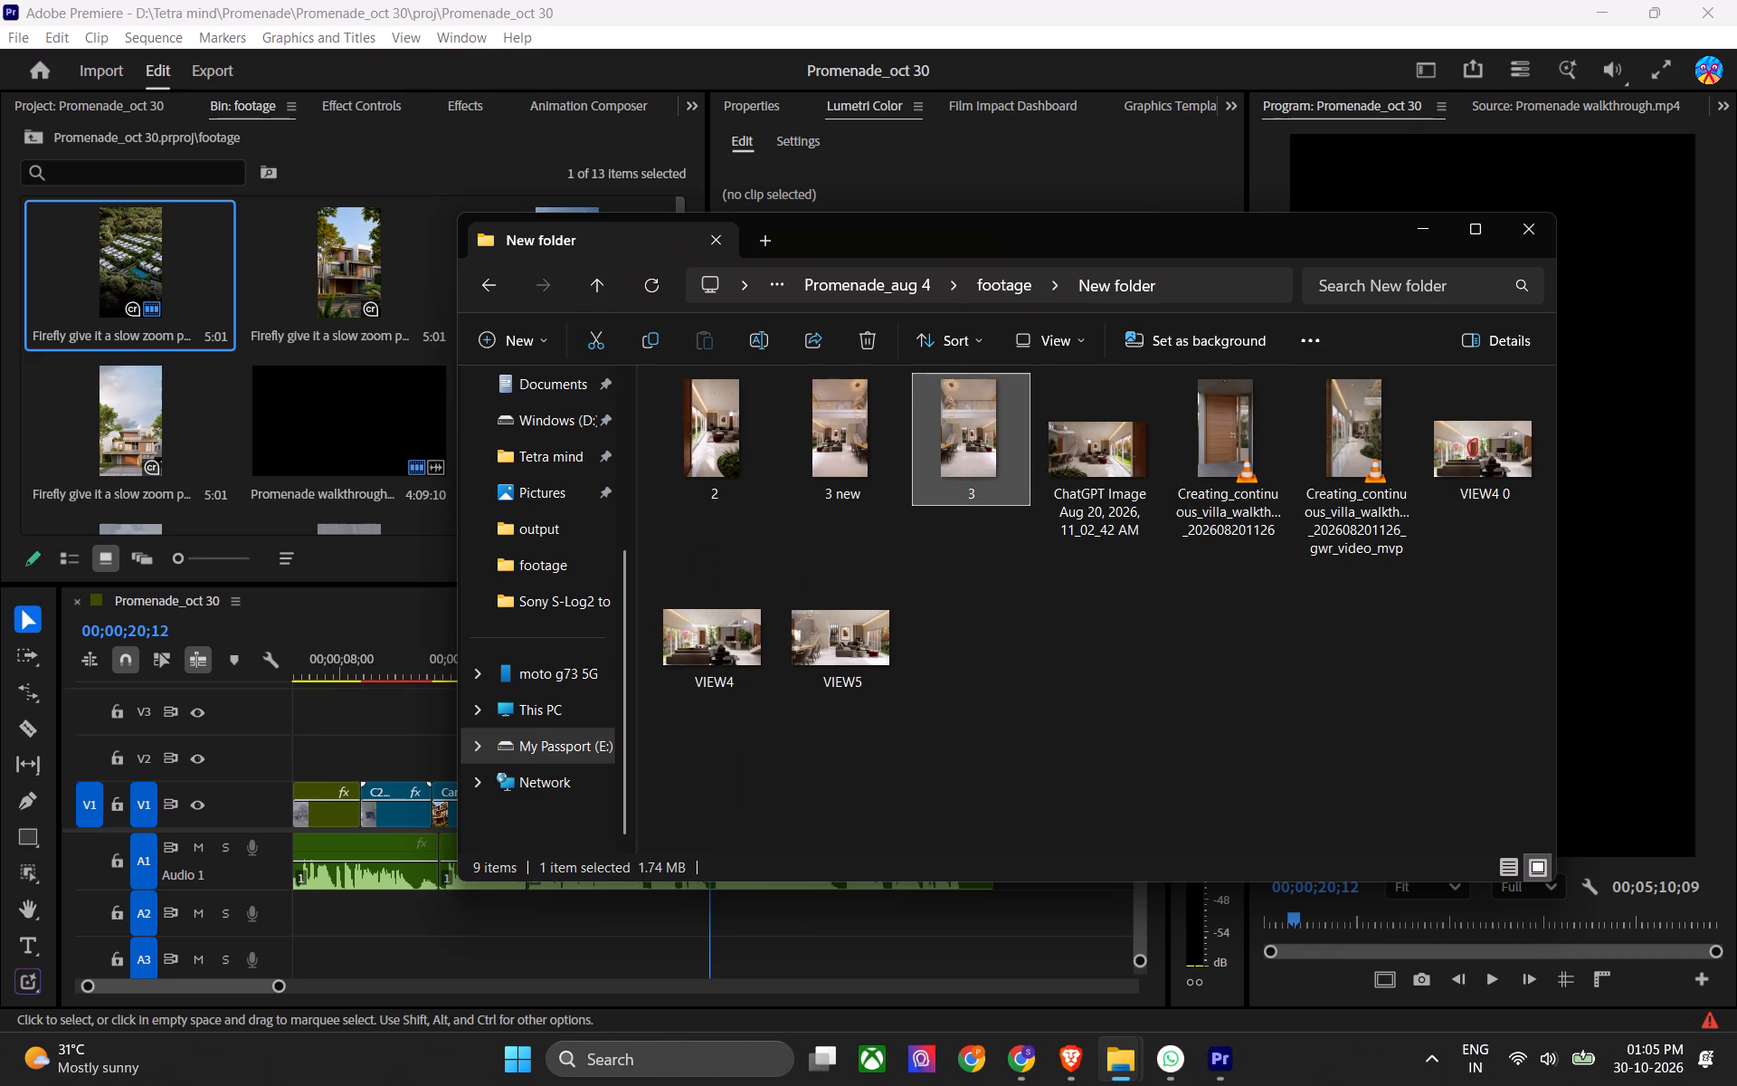
{"action": "left_click", "coordinate": [1303, 52]}
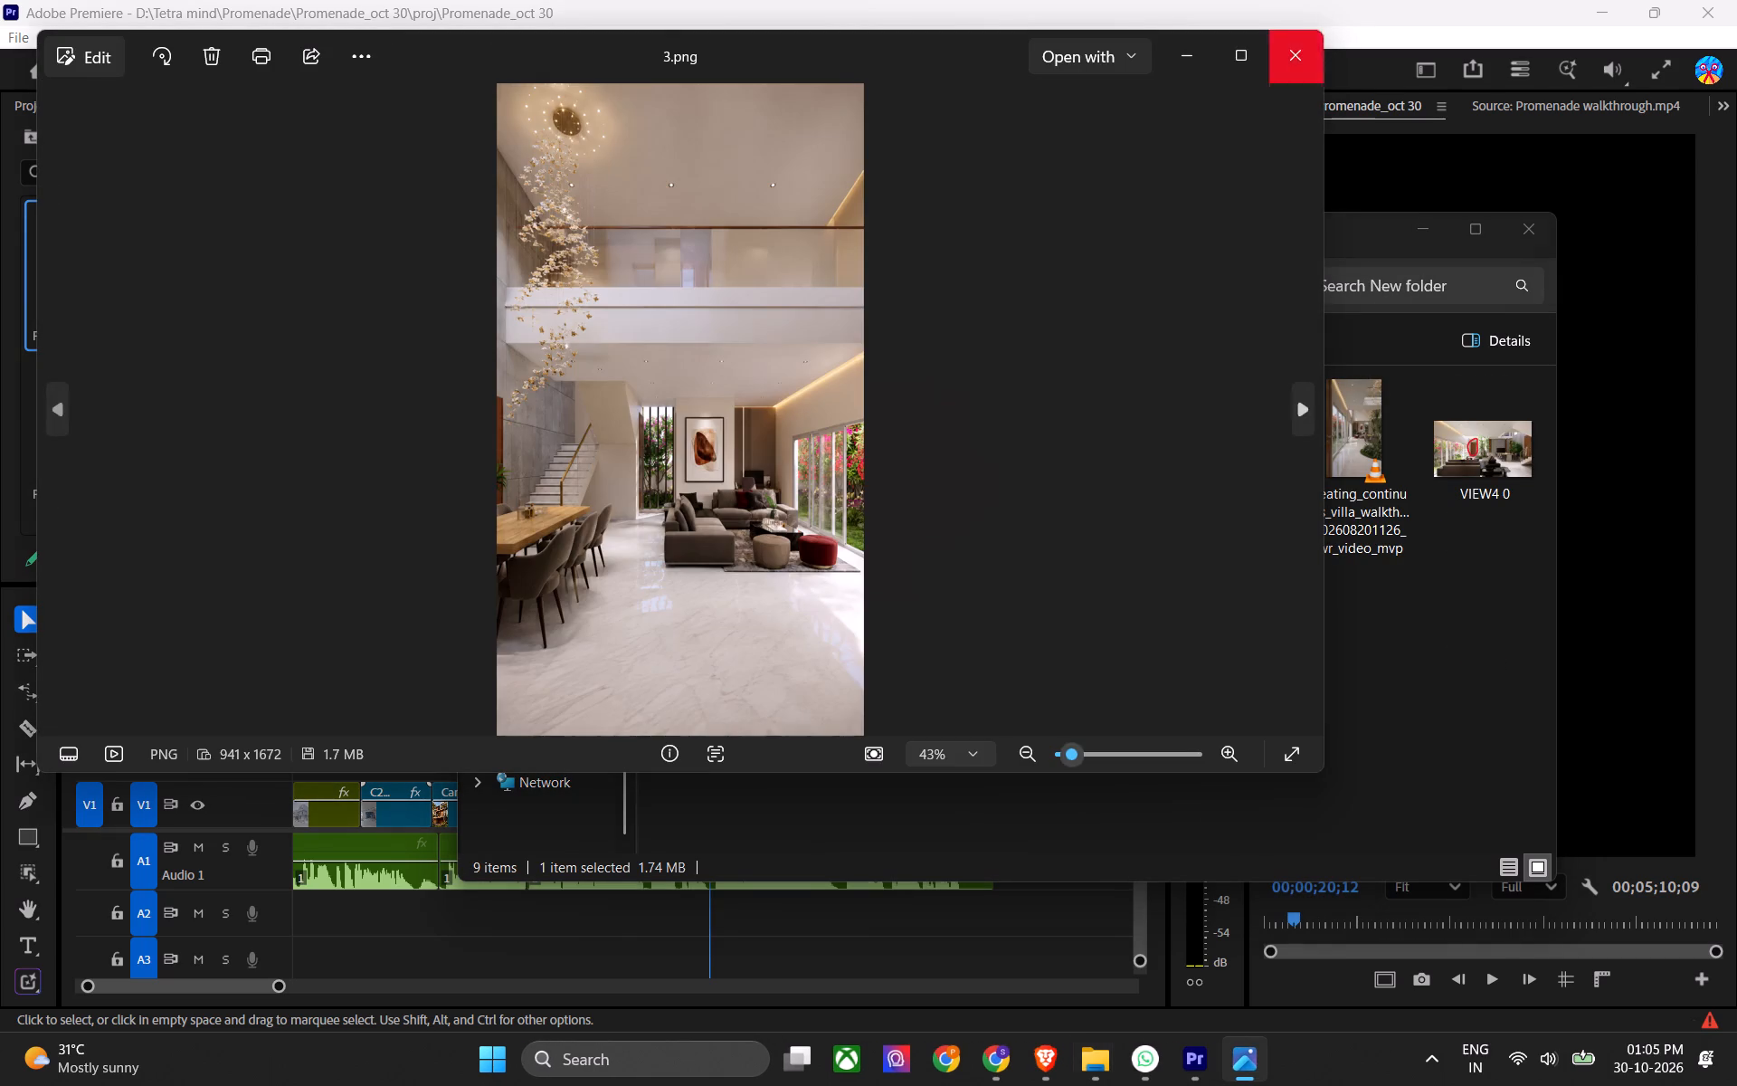
{"action": "double_click", "coordinate": [1362, 398]}
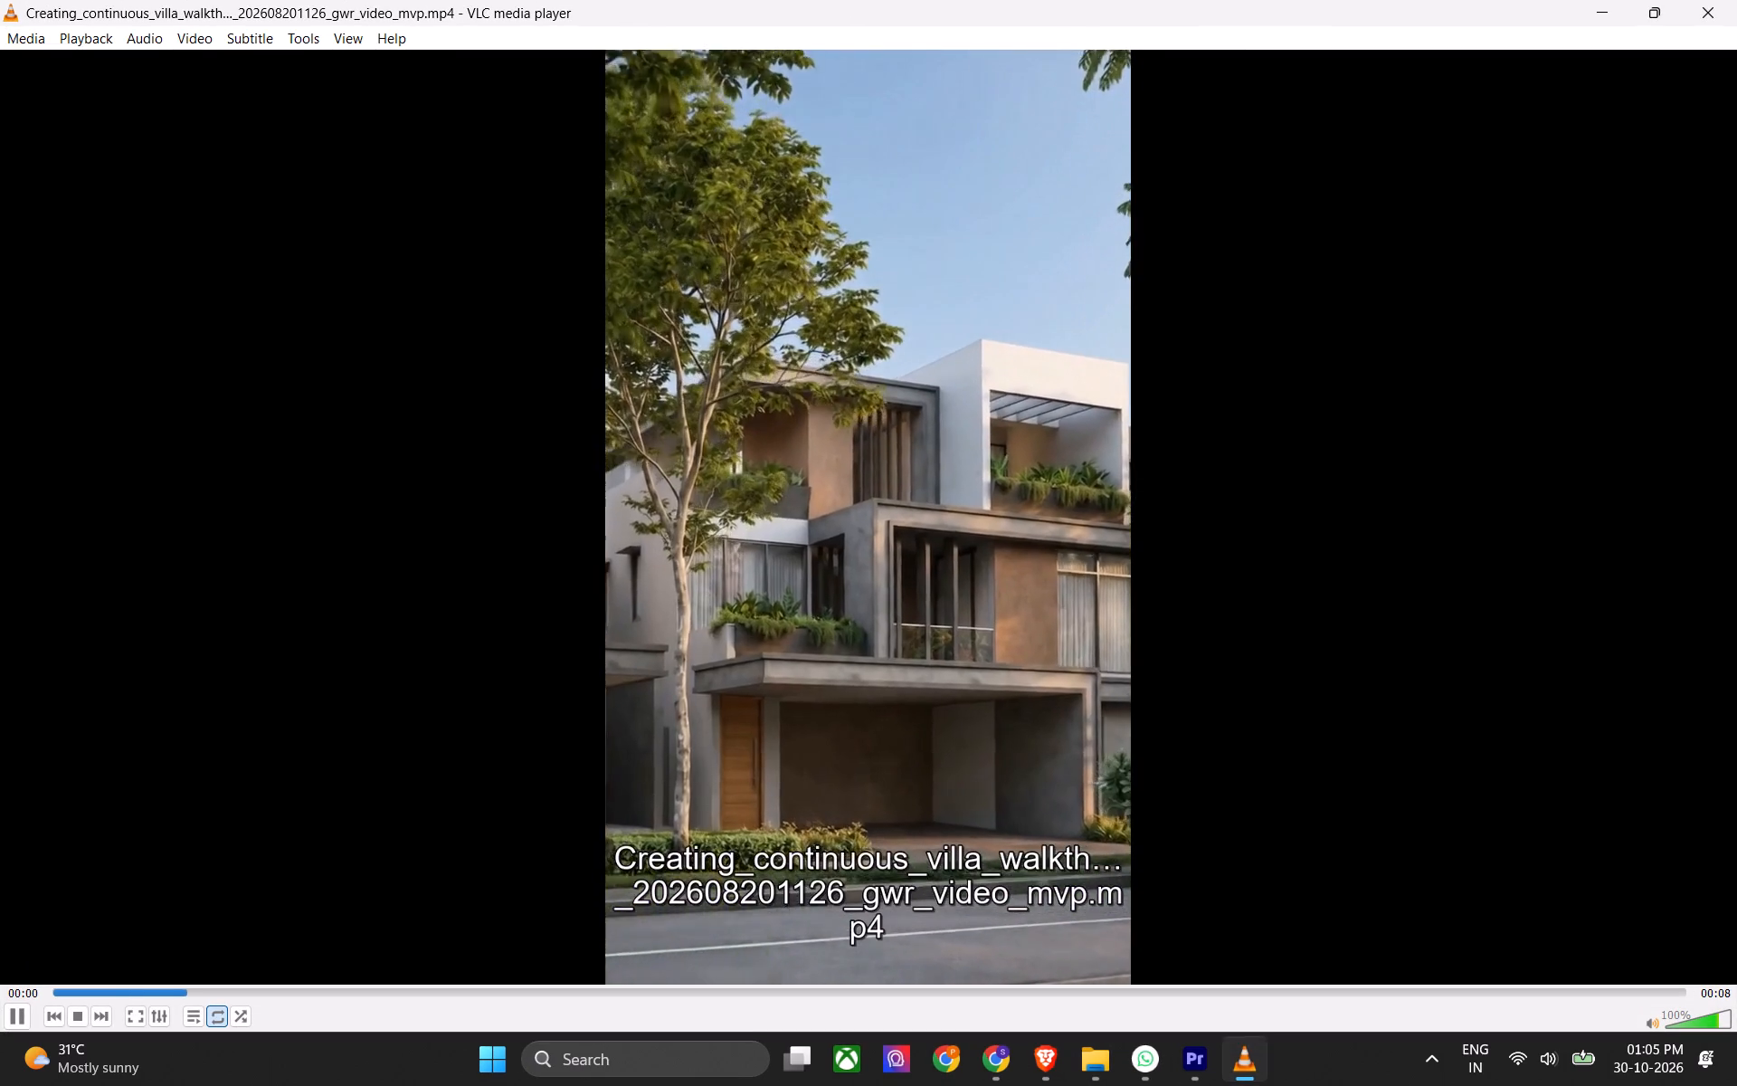
{"action": "left_click", "coordinate": [1736, 0]}
{"action": "left_click", "coordinate": [1343, 659]}
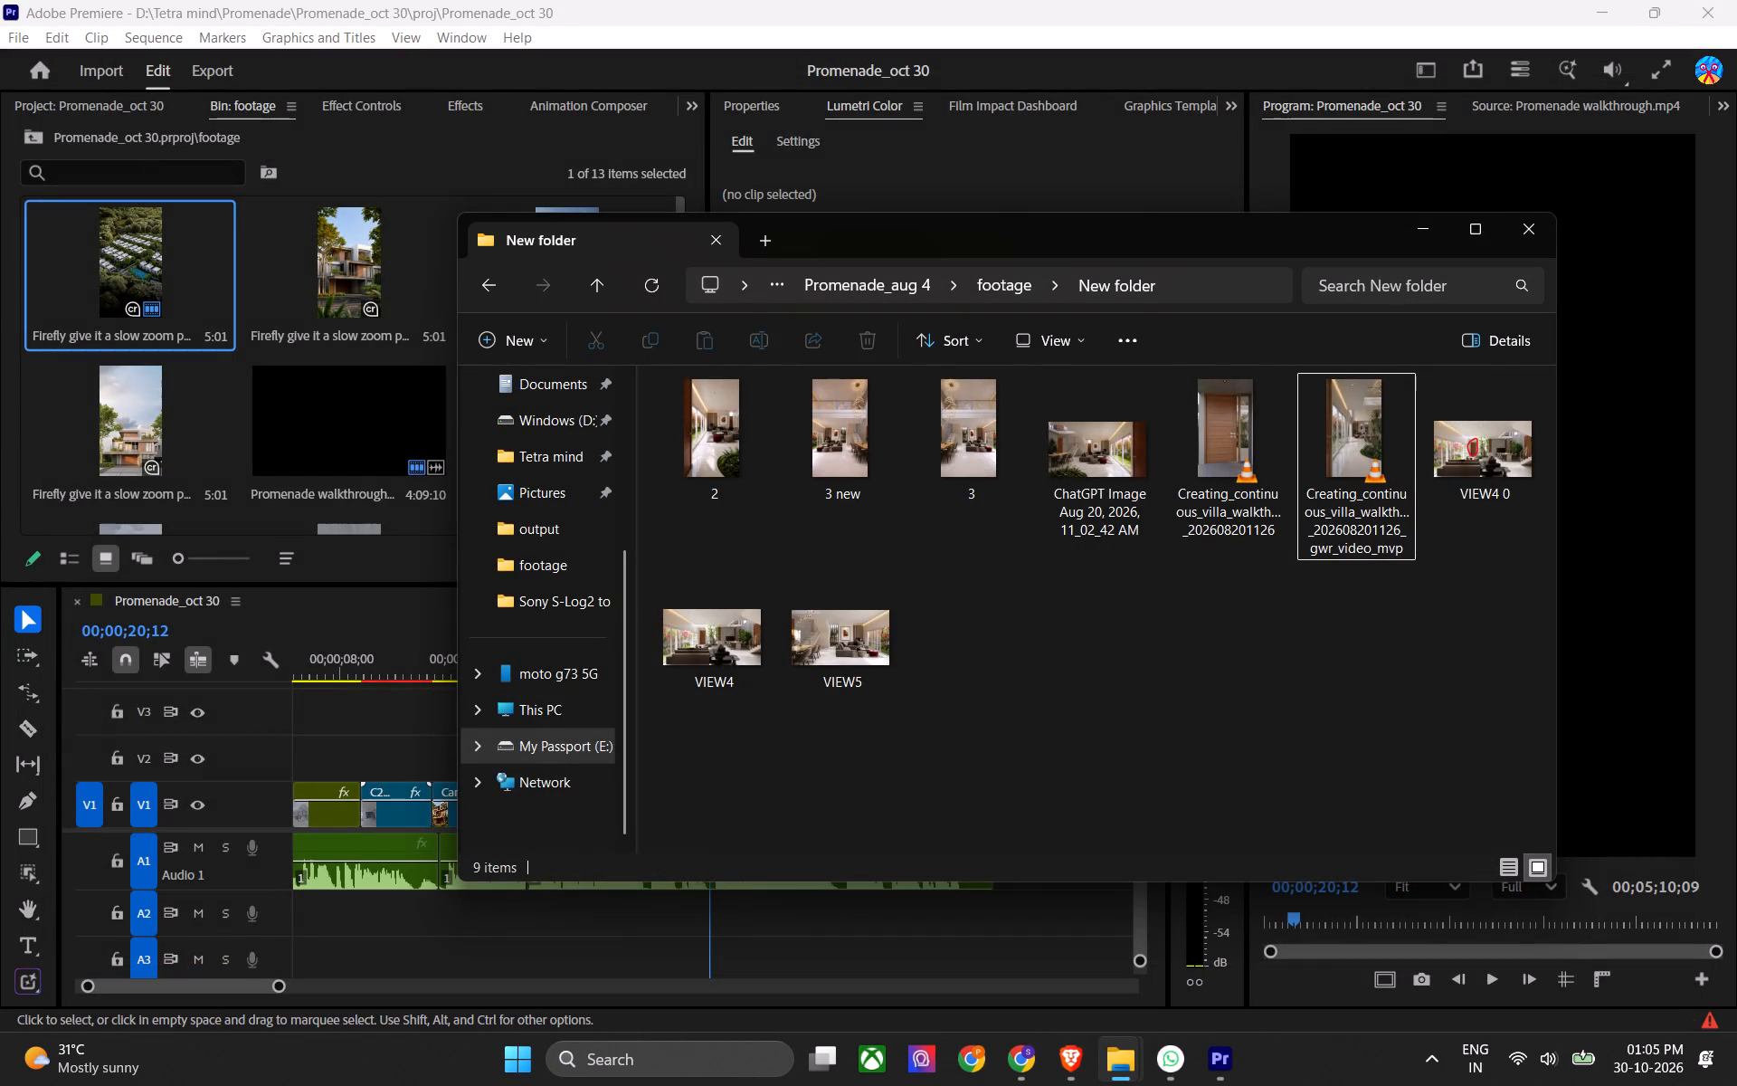
Check the All the renders folder inside Promenade_aug 4's footage and return to the footage folder.
{"action": "left_click", "coordinate": [603, 295]}
{"action": "double_click", "coordinate": [674, 433]}
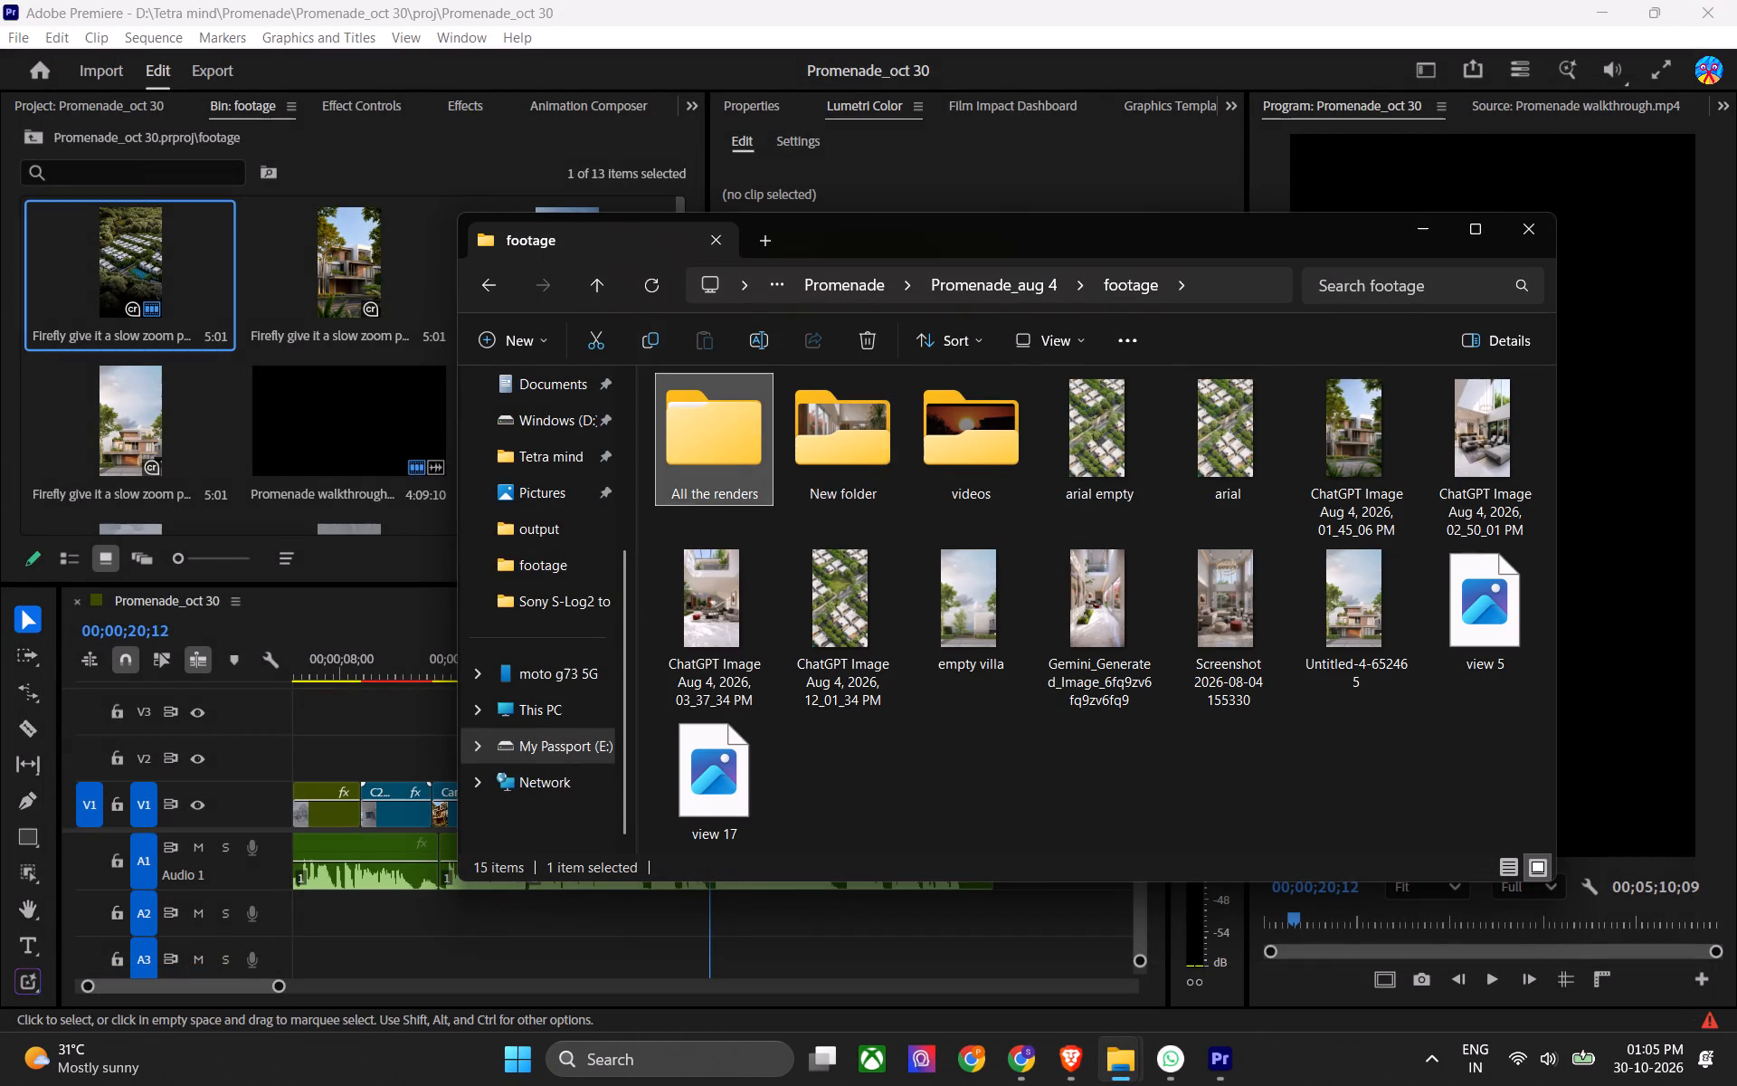
{"action": "double_click", "coordinate": [674, 433]}
{"action": "left_click", "coordinate": [735, 587]}
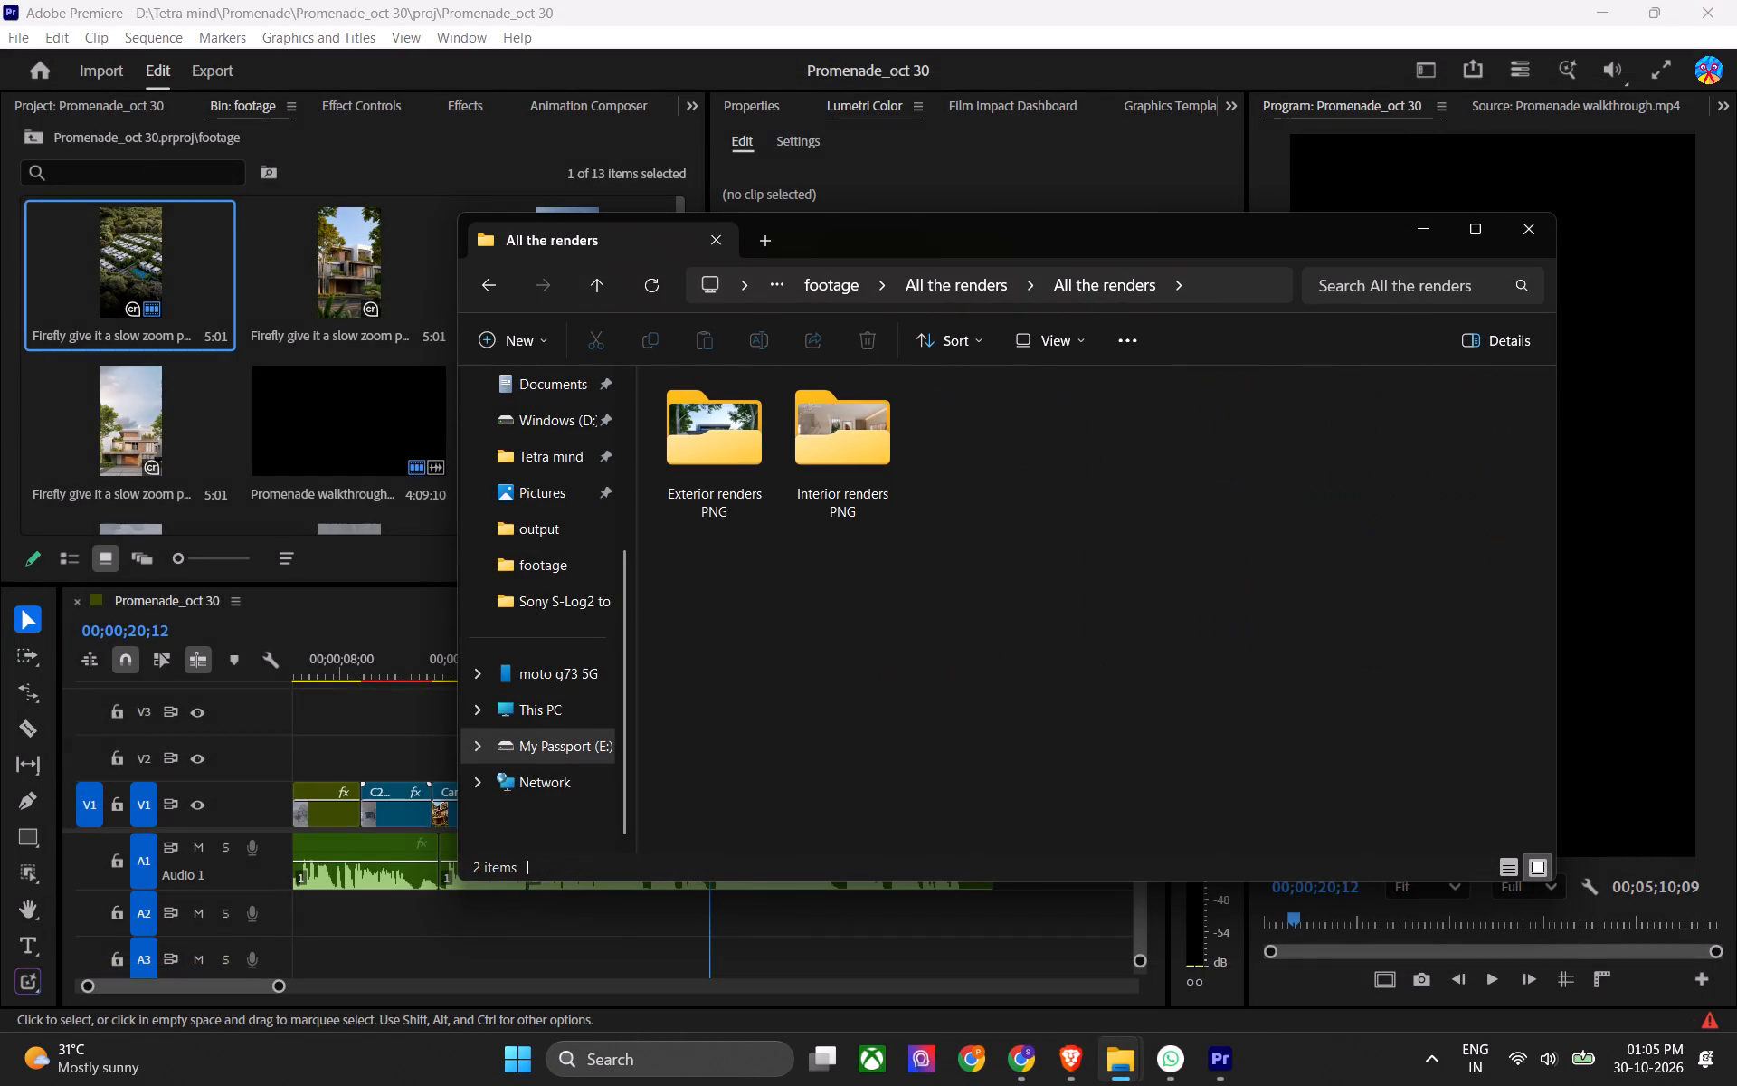
{"action": "double_click", "coordinate": [591, 278]}
{"action": "left_click", "coordinate": [1010, 786]}
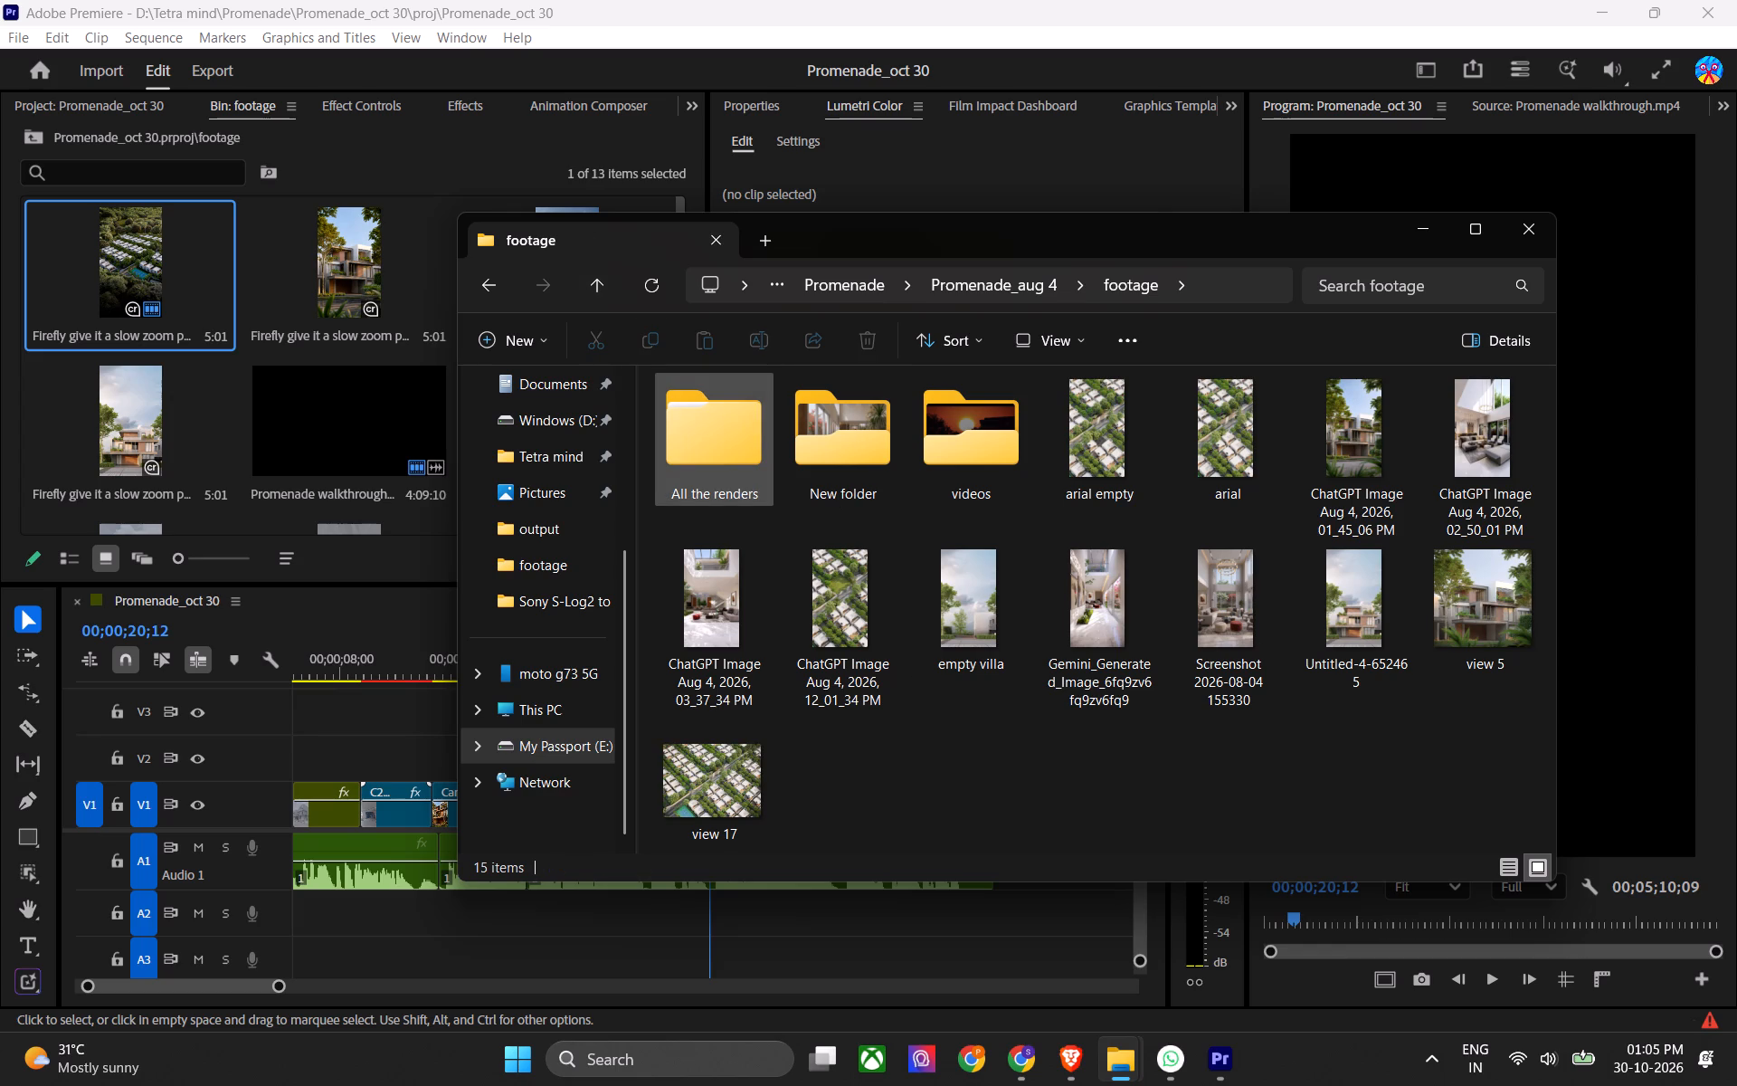
{"action": "left_click", "coordinate": [1469, 482]}
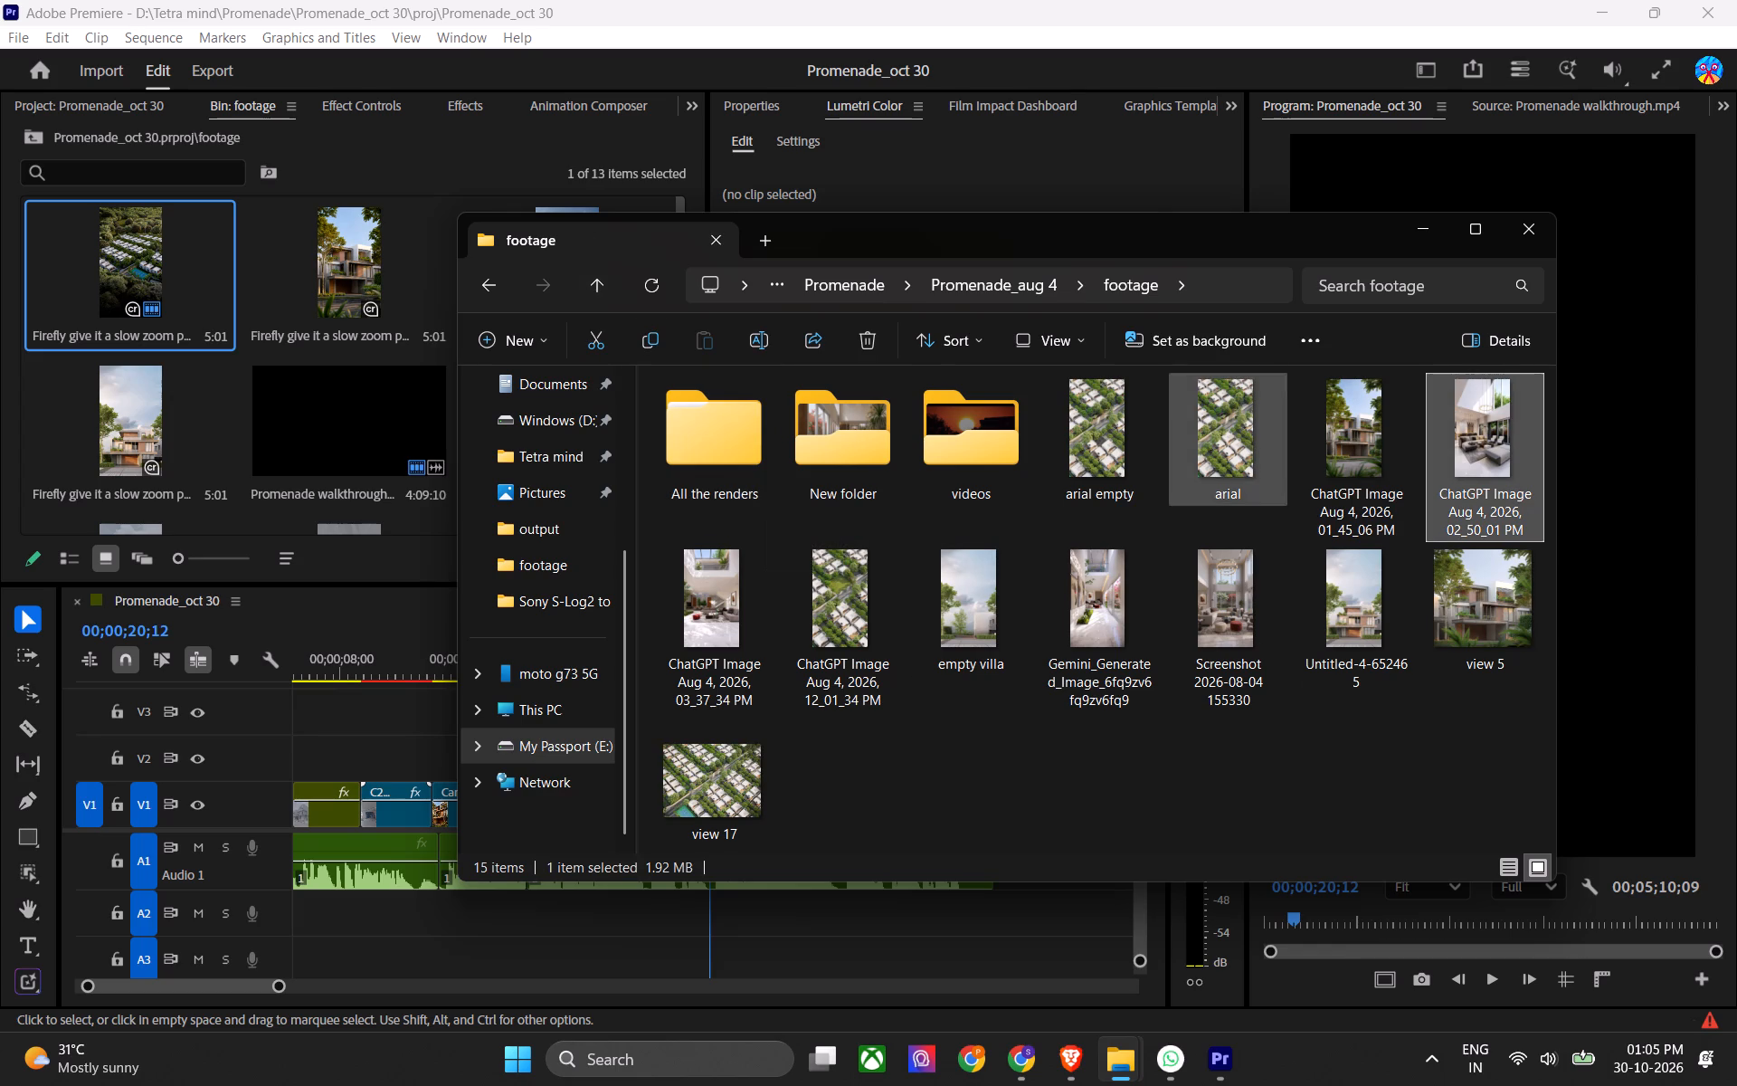
{"action": "double_click", "coordinate": [855, 449]}
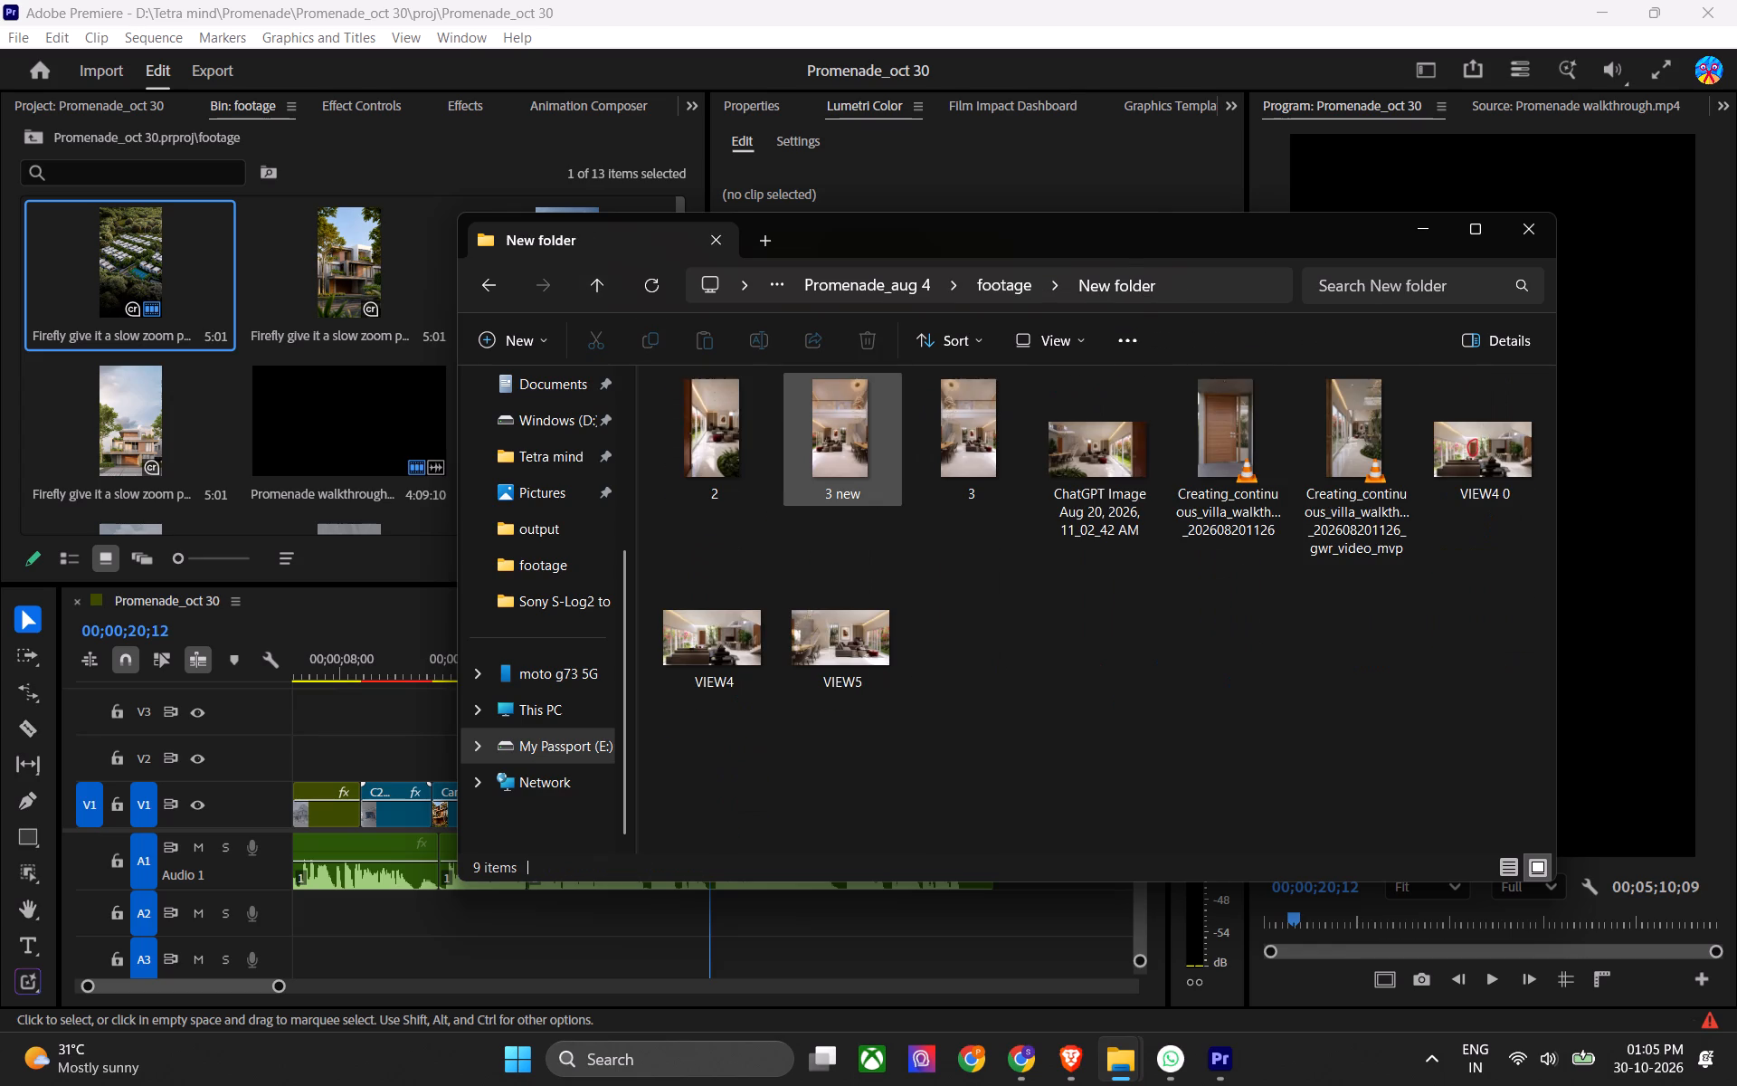
{"action": "left_click", "coordinate": [1400, 733]}
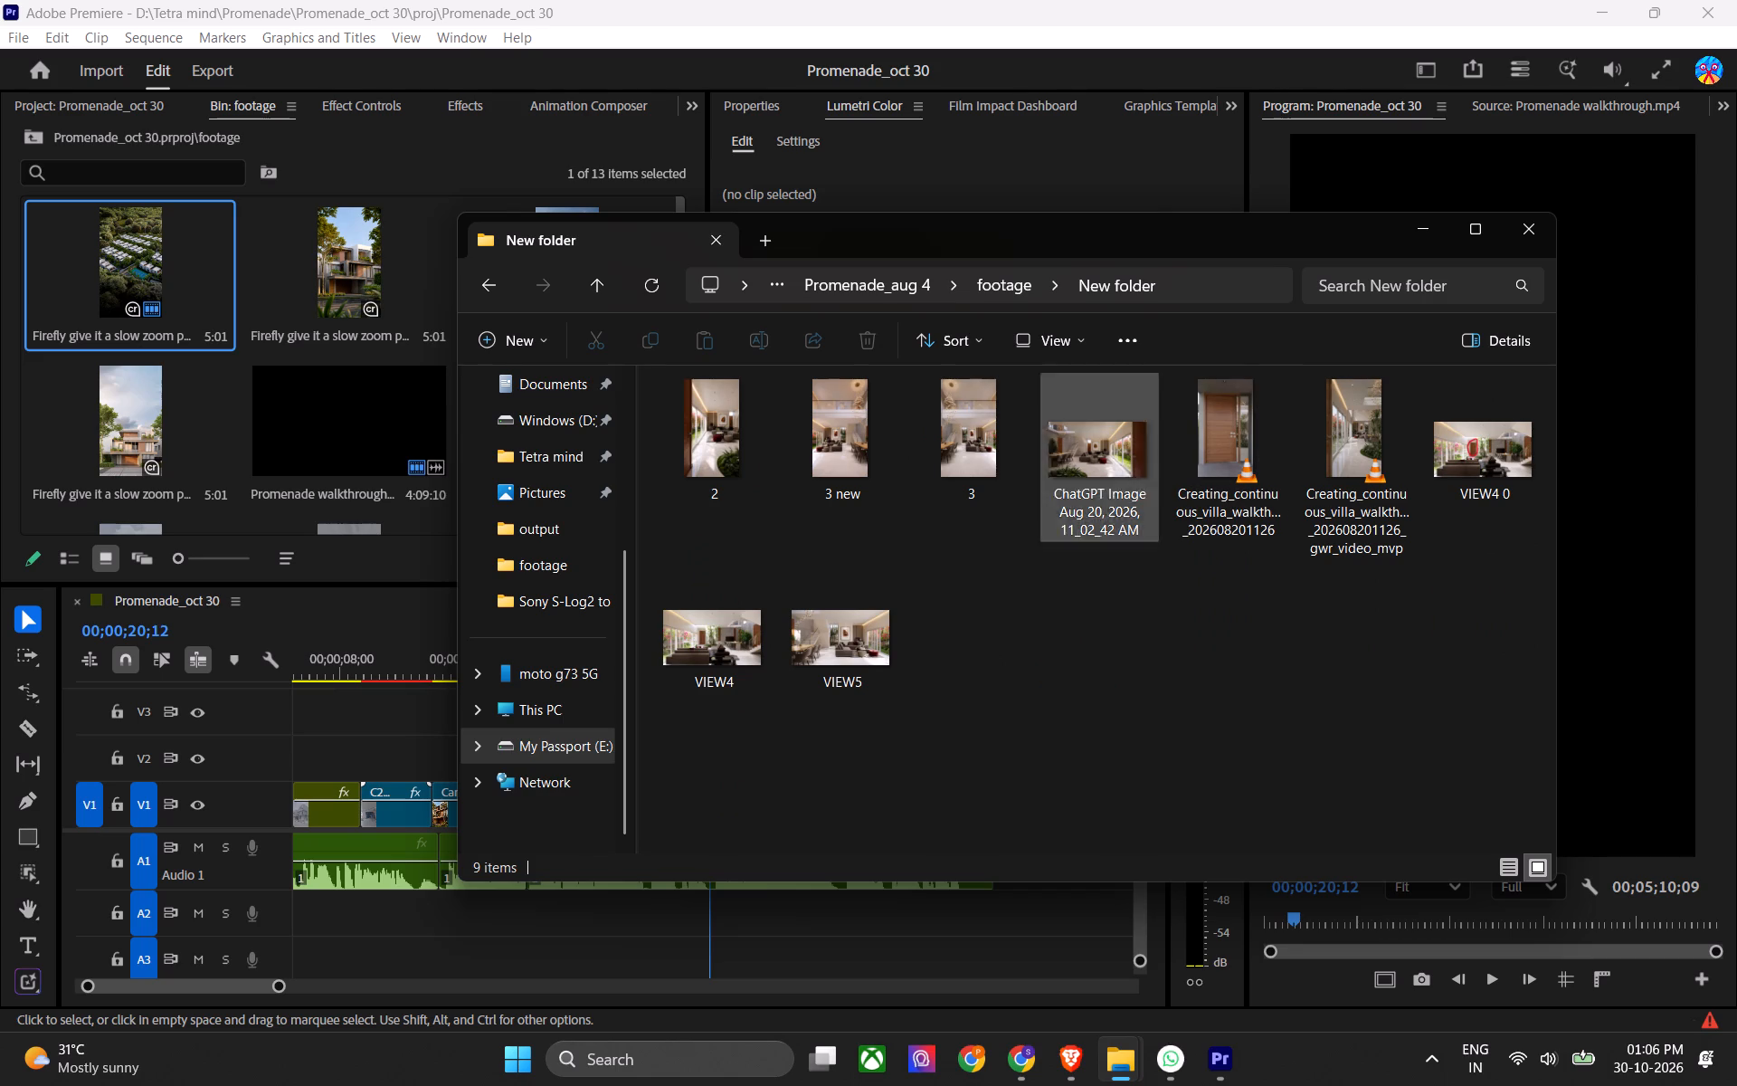
{"action": "left_click", "coordinate": [1136, 641]}
{"action": "left_click", "coordinate": [1237, 433]}
{"action": "double_click", "coordinate": [1237, 433]}
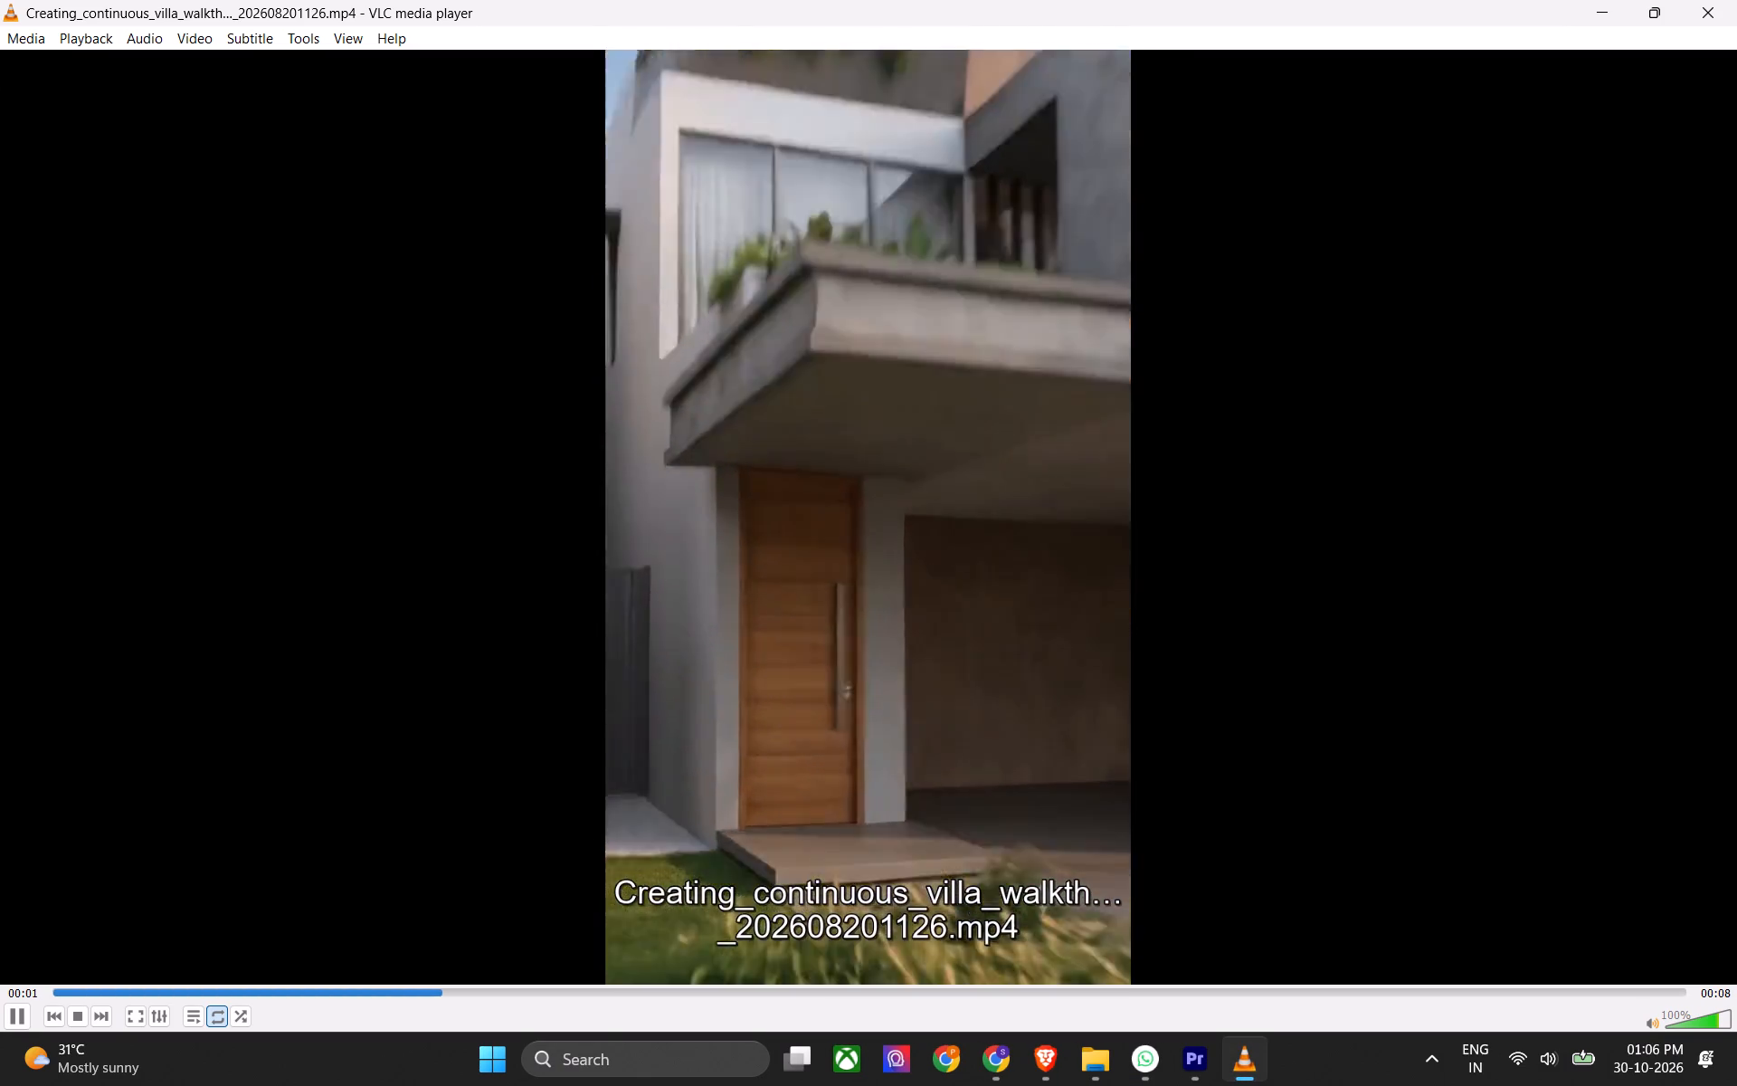
{"action": "left_click", "coordinate": [1736, 0]}
Go back to the footage folder and view the ChatGPT interior image from Aug 4, 2026, 03_37_34 PM.
{"action": "left_click", "coordinate": [588, 268]}
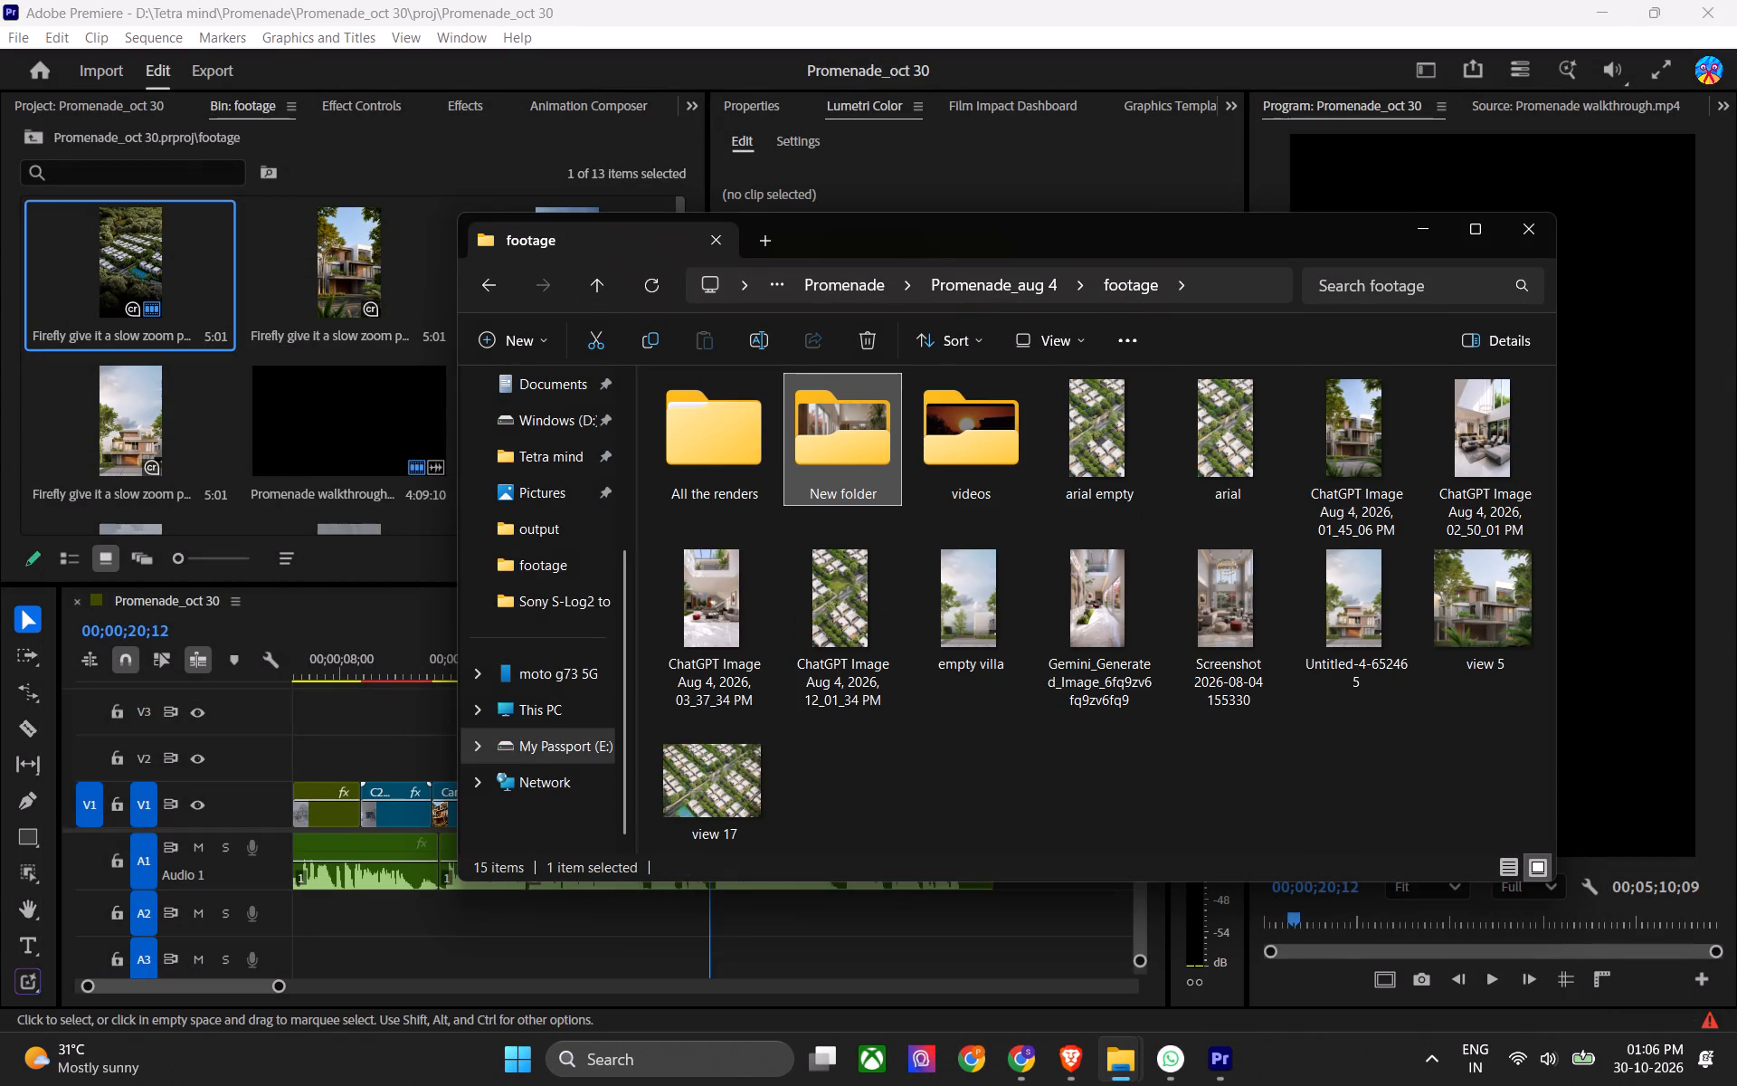
{"action": "double_click", "coordinate": [688, 605]}
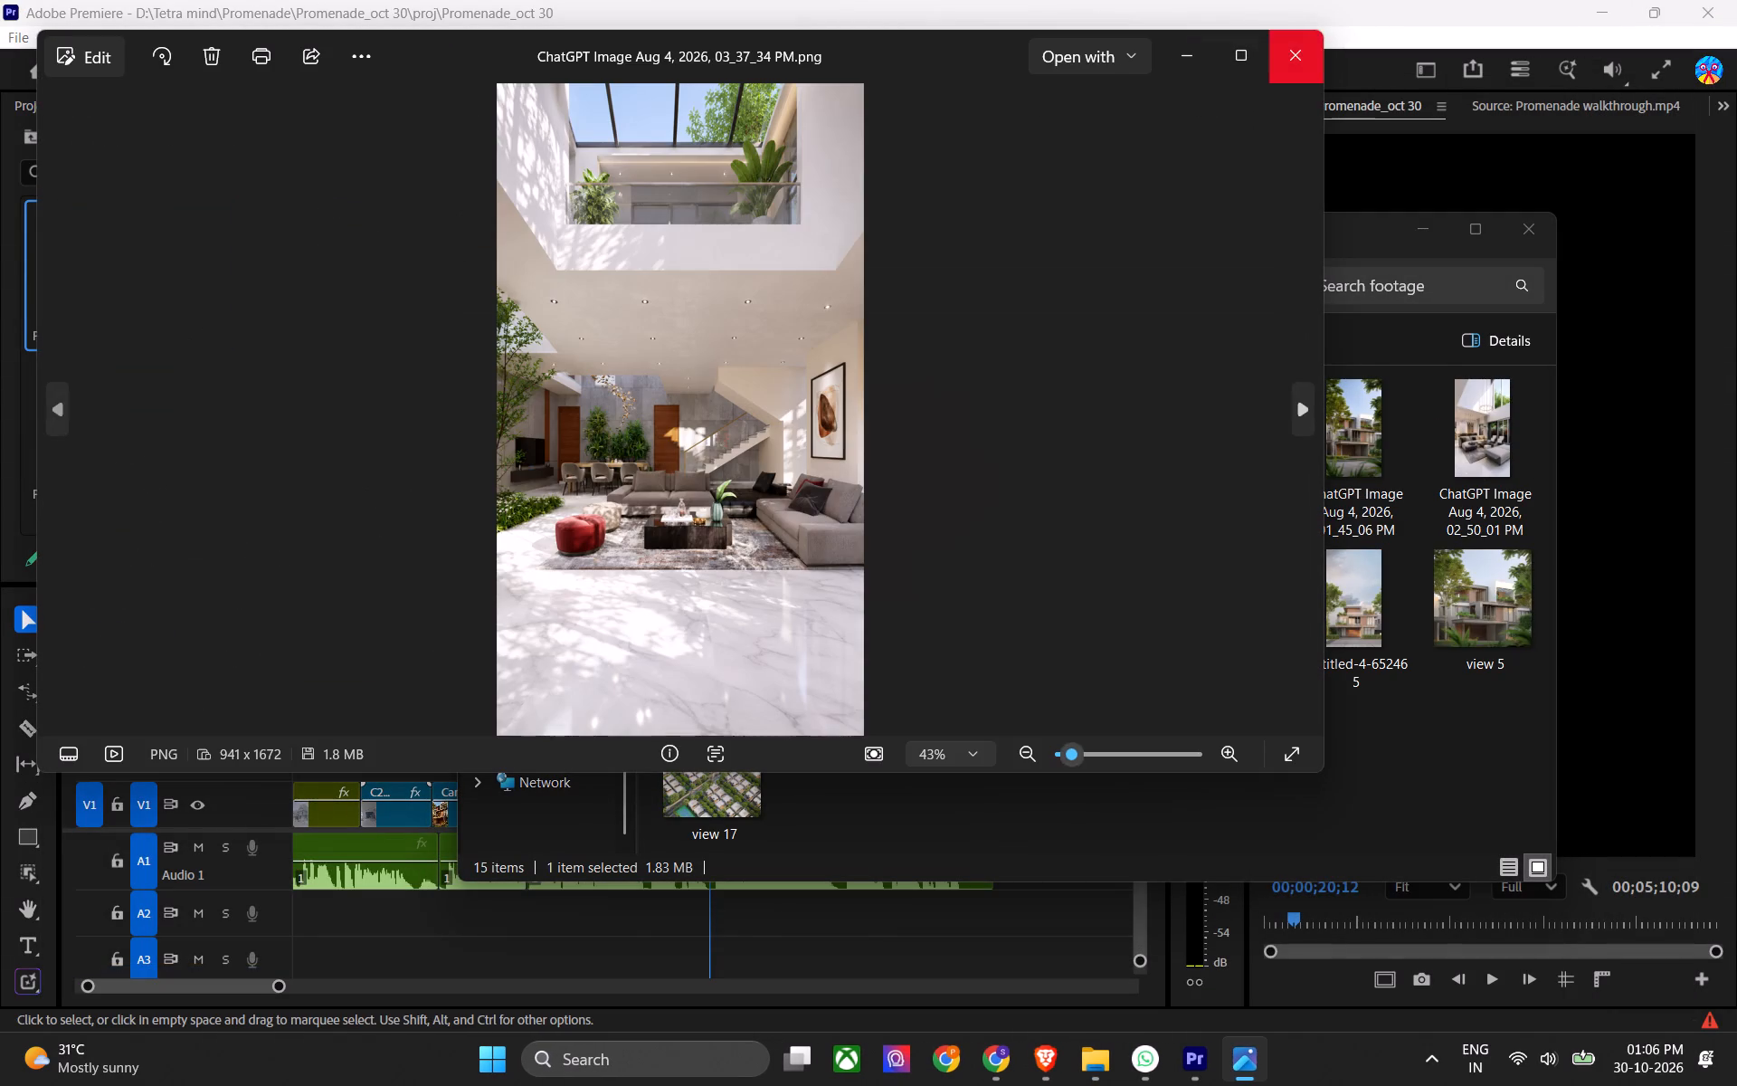
{"action": "left_click", "coordinate": [1284, 69]}
{"action": "left_click", "coordinate": [1113, 756]}
Go up to the archived Promenade folder and check Promenade_sep 18's footage folder and Promenade_aug11's output folder.
{"action": "left_click", "coordinate": [601, 275]}
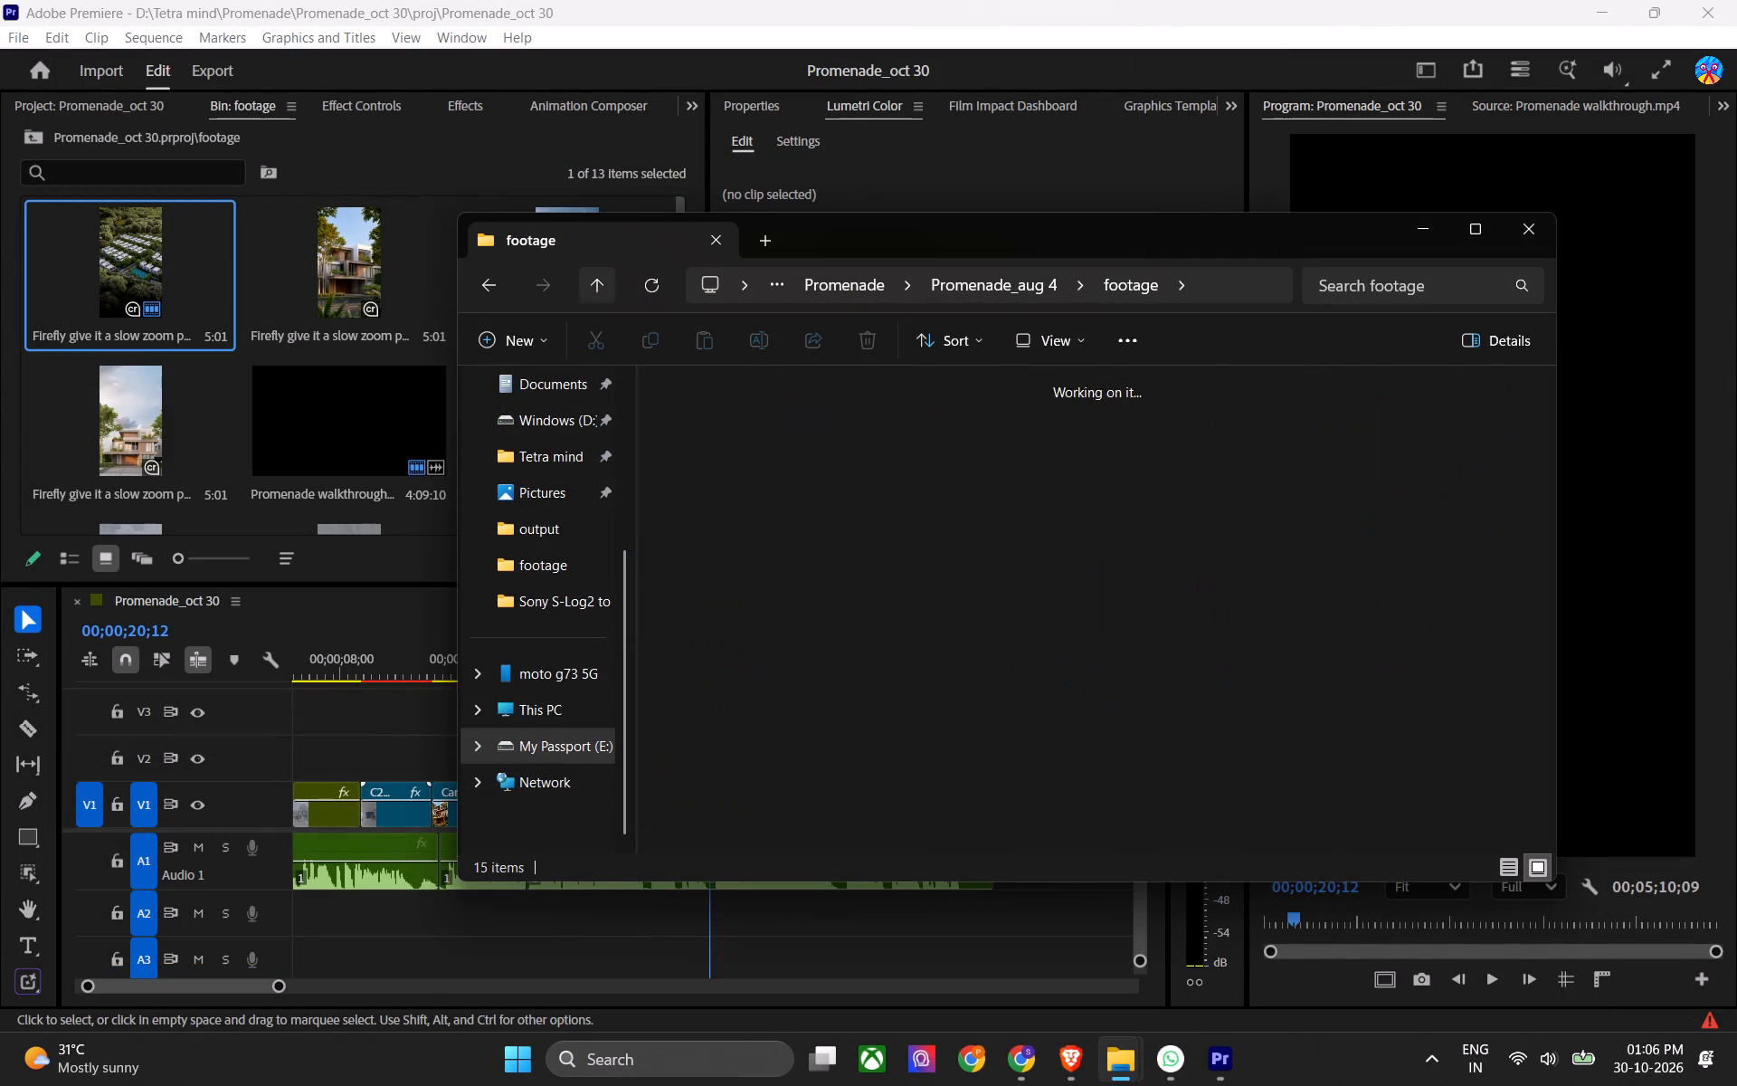
{"action": "left_click", "coordinate": [601, 275]}
{"action": "double_click", "coordinate": [1288, 466]}
{"action": "double_click", "coordinate": [1234, 467]}
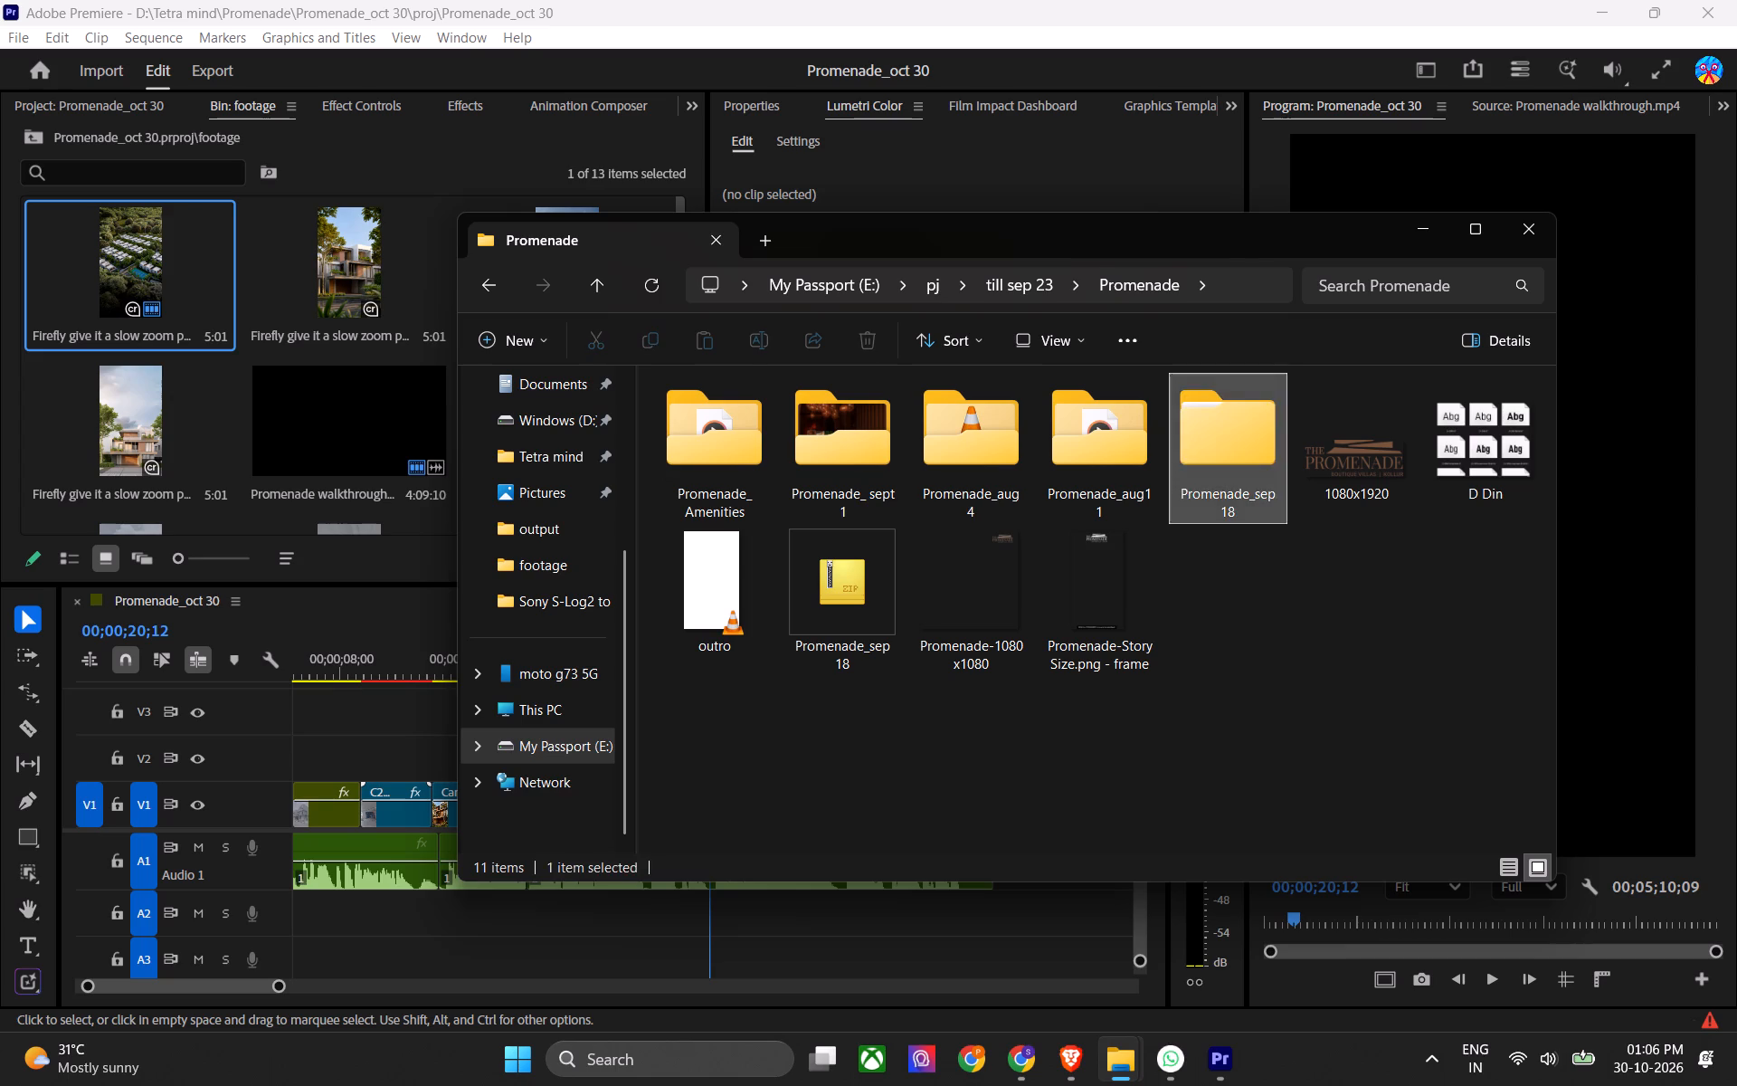
{"action": "left_click", "coordinate": [834, 471]}
{"action": "double_click", "coordinate": [744, 429]}
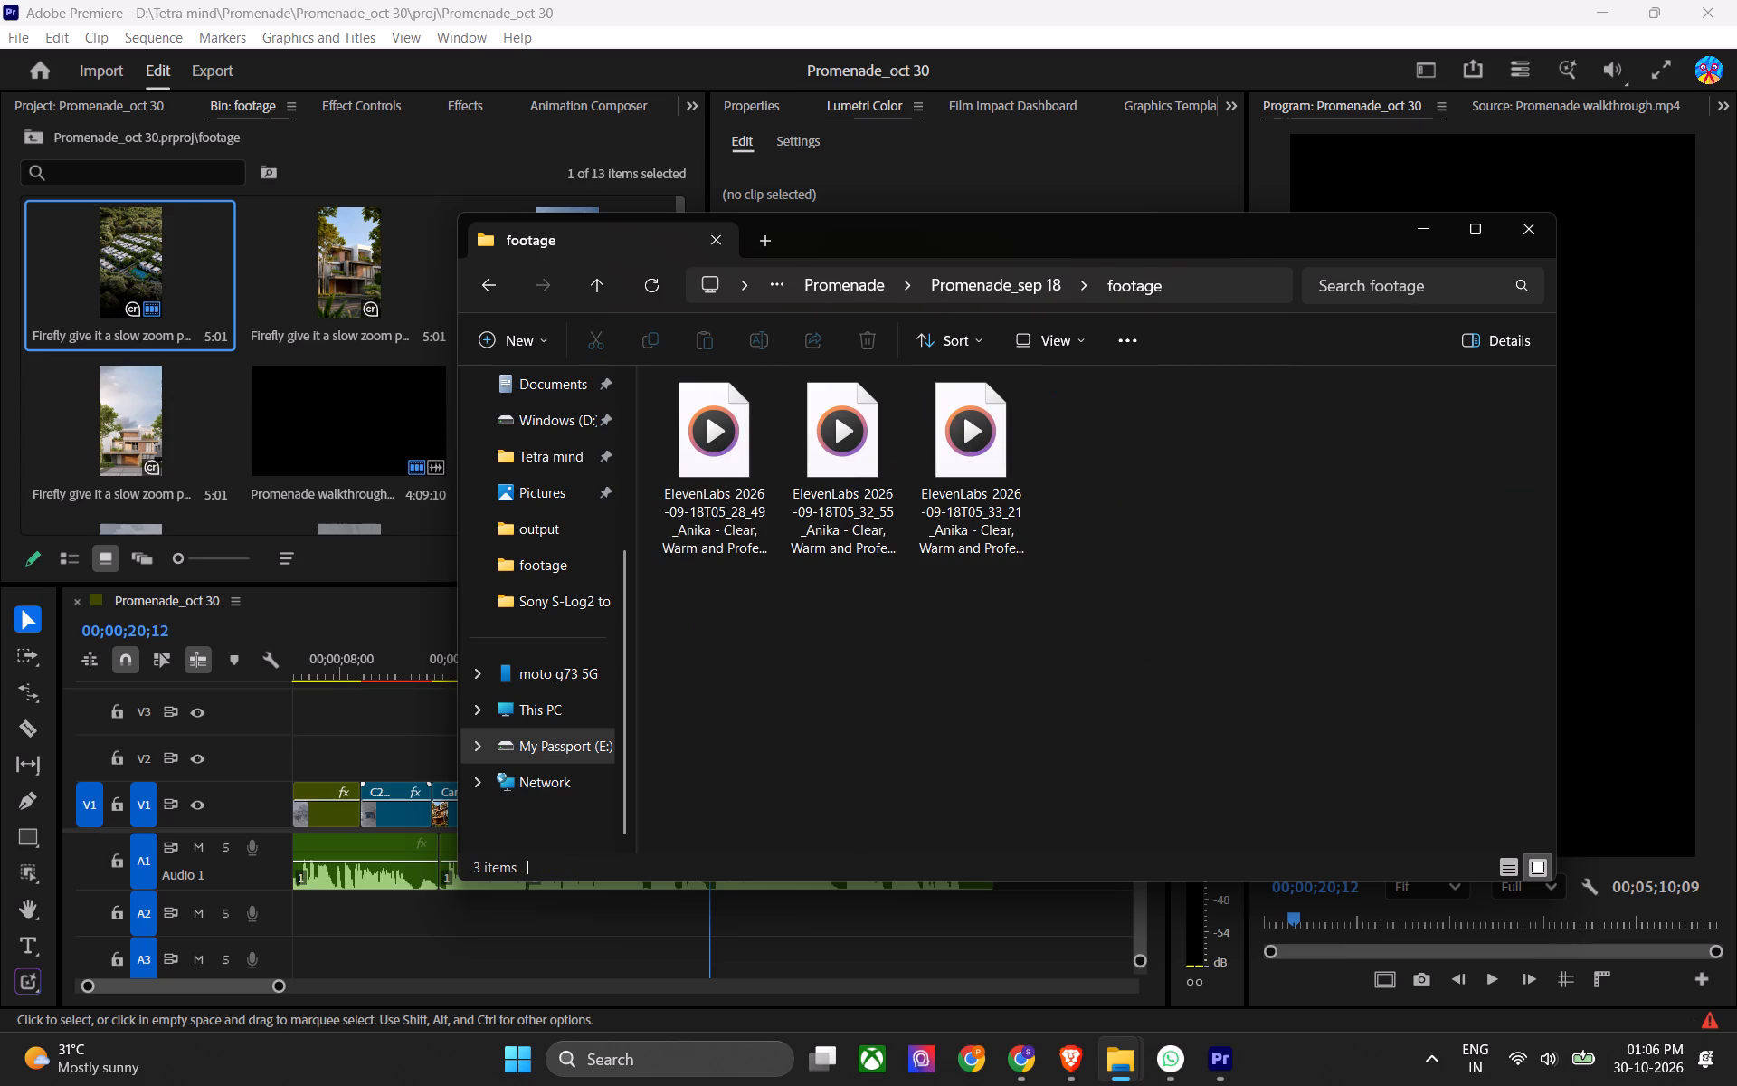
{"action": "left_click", "coordinate": [581, 278]}
{"action": "left_click_drag", "start_coordinate": [593, 270], "coordinate": [603, 282]}
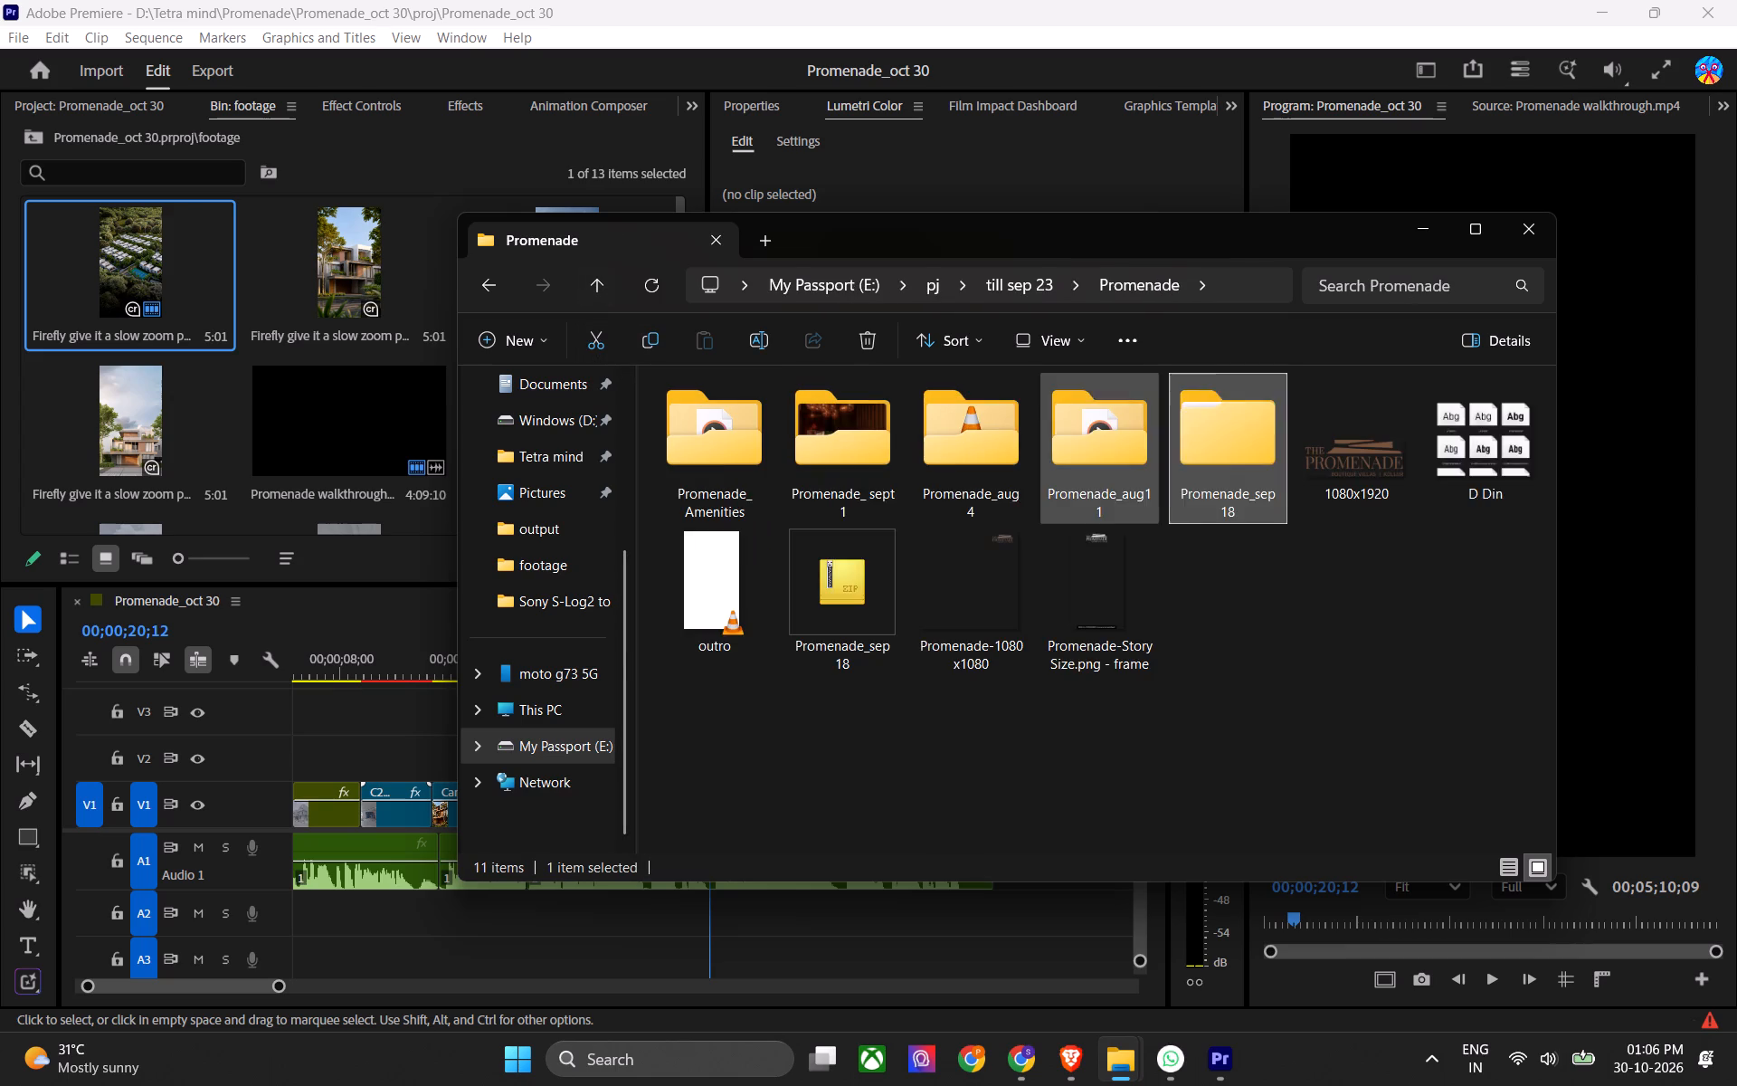
{"action": "double_click", "coordinate": [1125, 426]}
{"action": "double_click", "coordinate": [848, 442]}
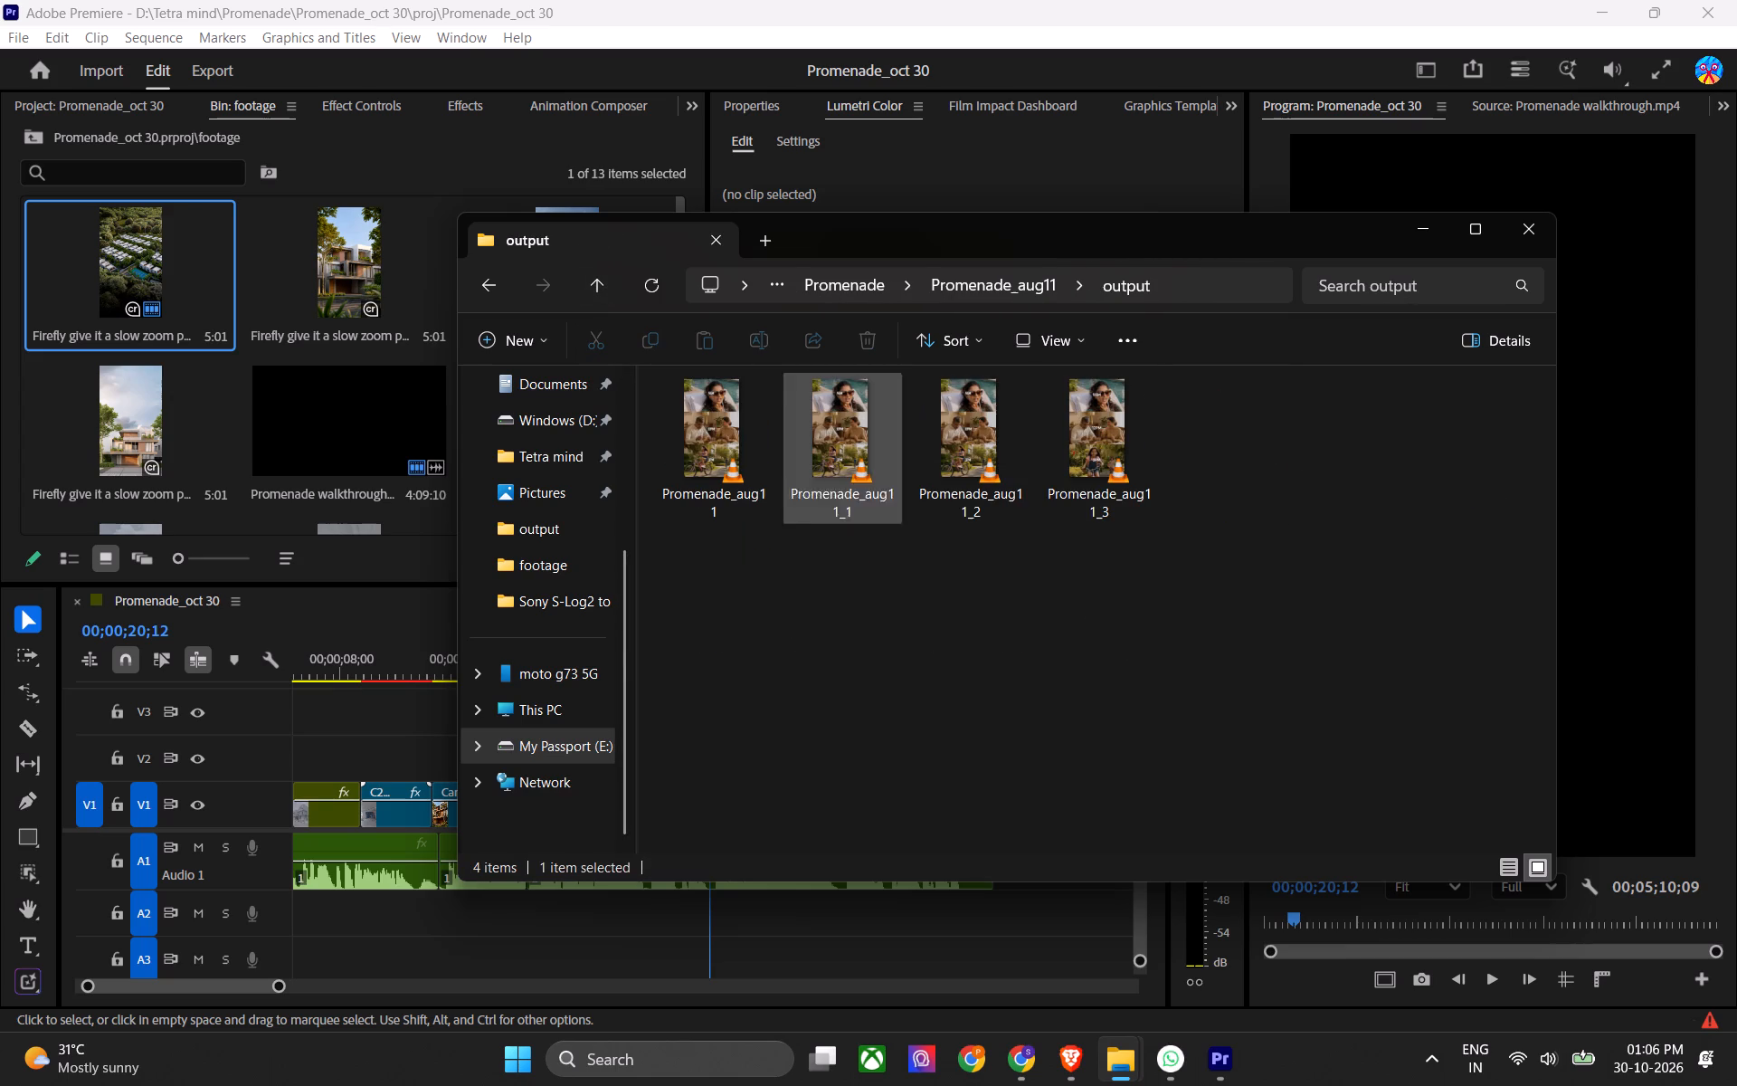
{"action": "double_click", "coordinate": [603, 288]}
Open Promenade_aug 4_3 from the Promenade_aug 4 output folder and scrub through its interior shots.
{"action": "double_click", "coordinate": [982, 468]}
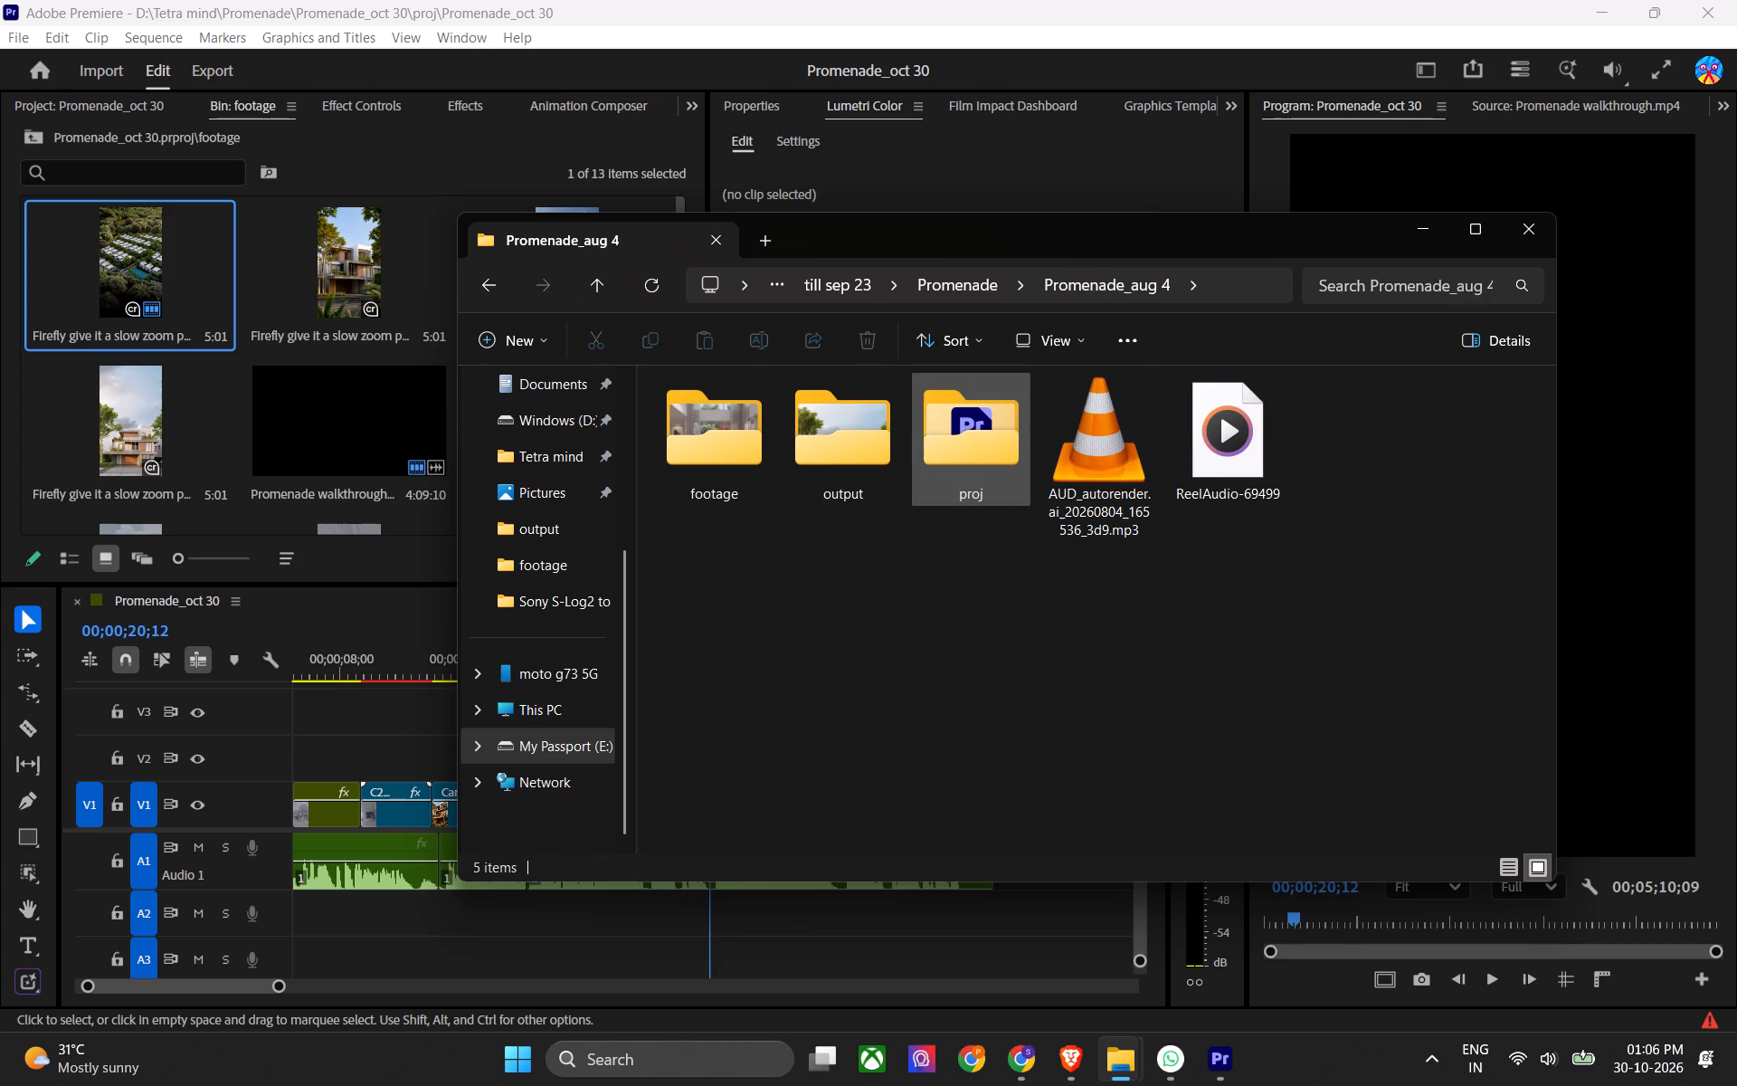
{"action": "double_click", "coordinate": [841, 459]}
{"action": "double_click", "coordinate": [1119, 444]}
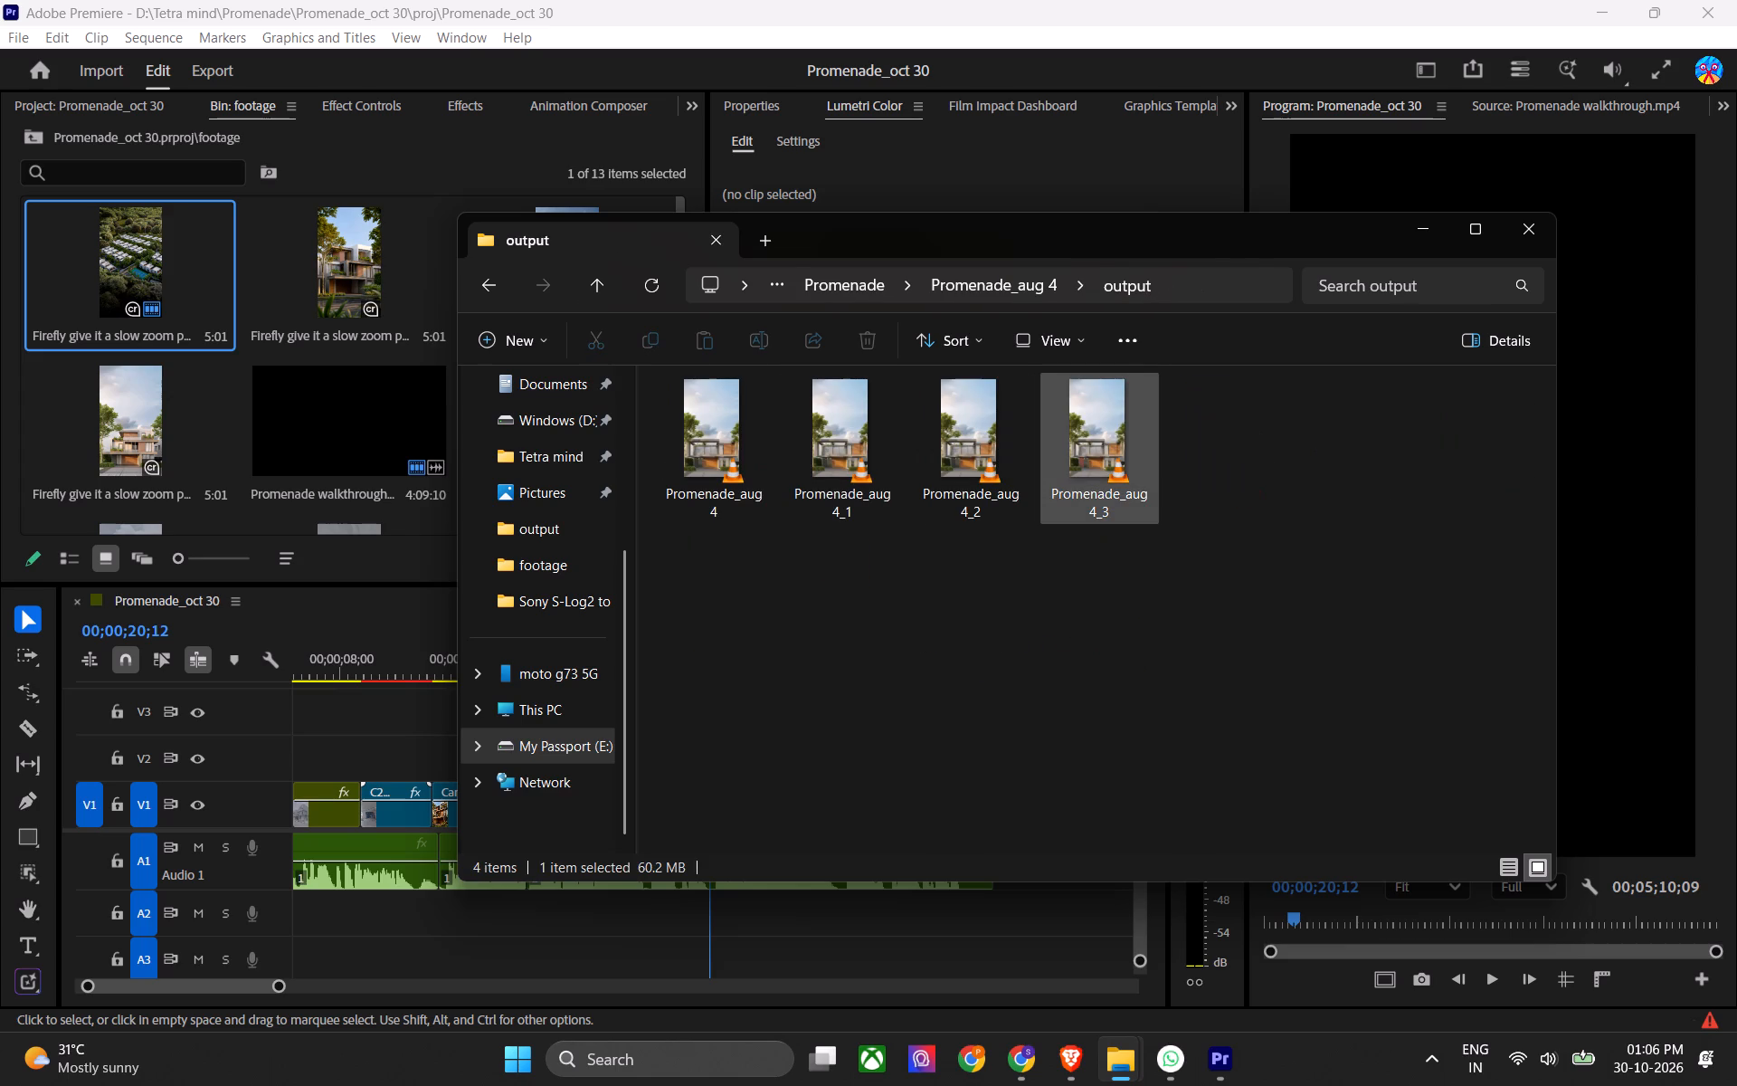
{"action": "left_click", "coordinate": [764, 987]}
{"action": "left_click", "coordinate": [878, 993]}
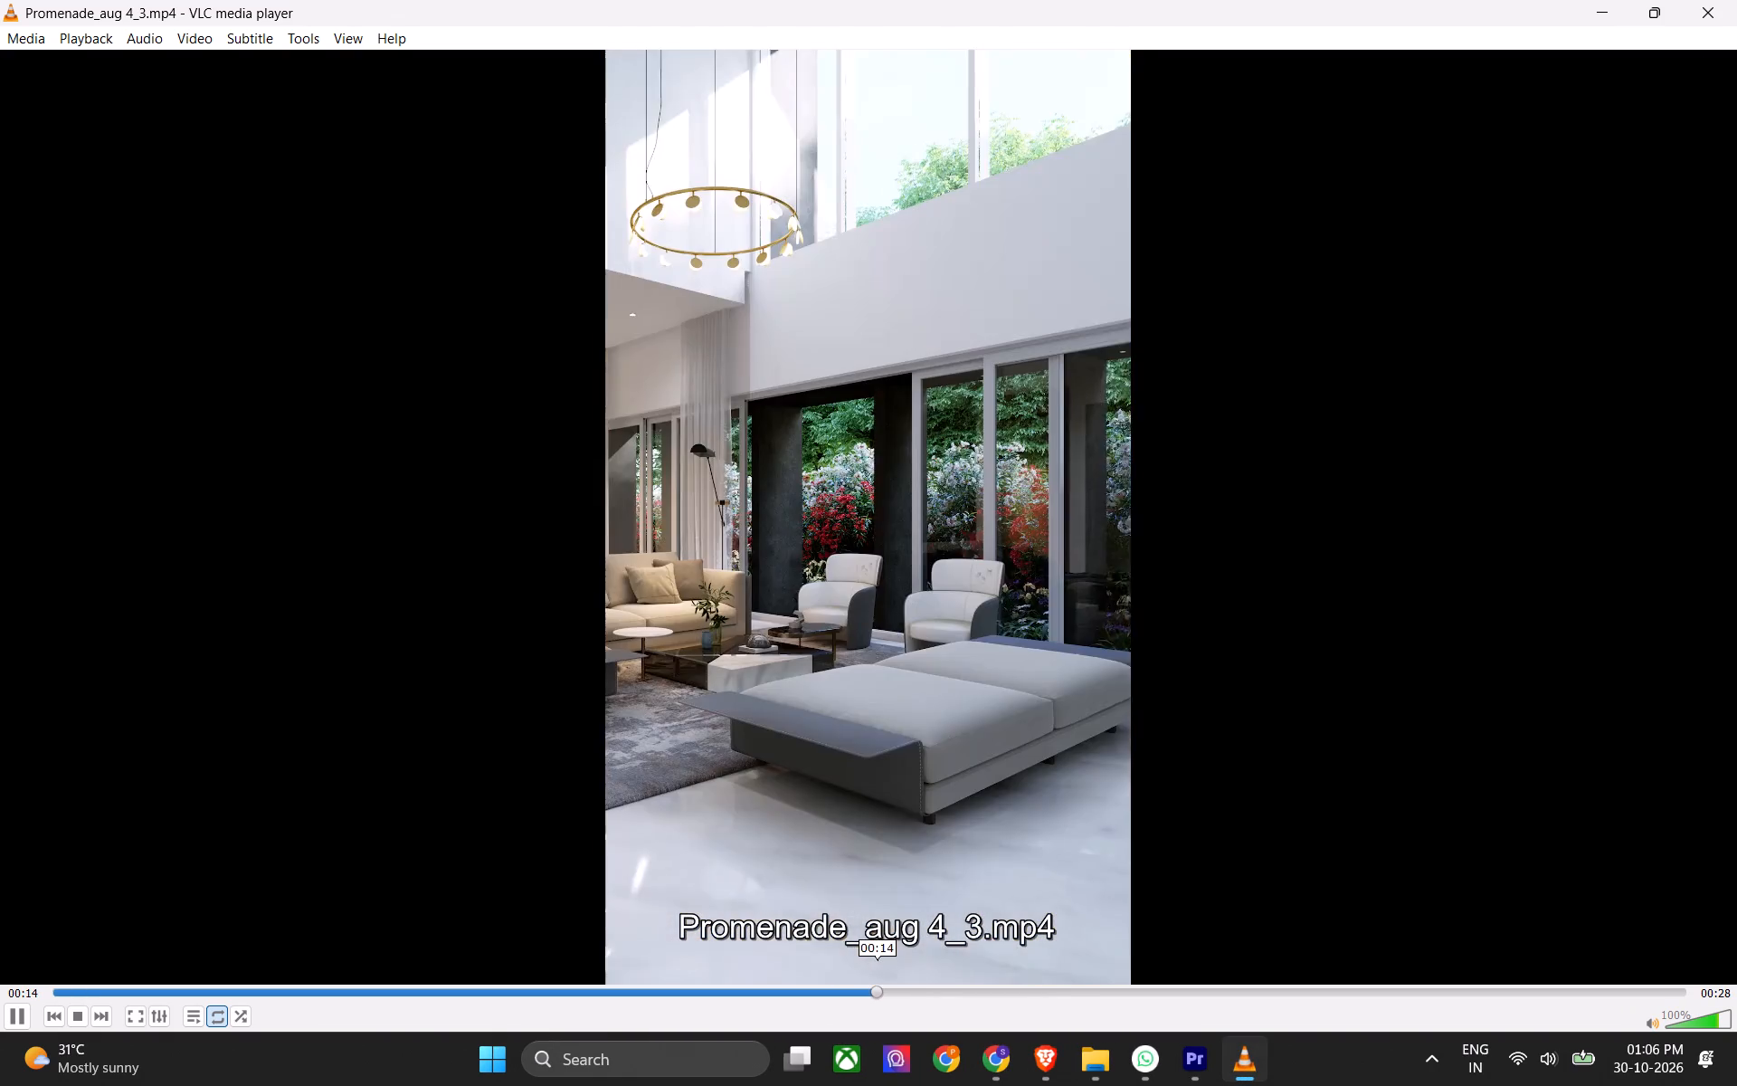
{"action": "left_click_drag", "start_coordinate": [793, 999], "coordinate": [751, 984]}
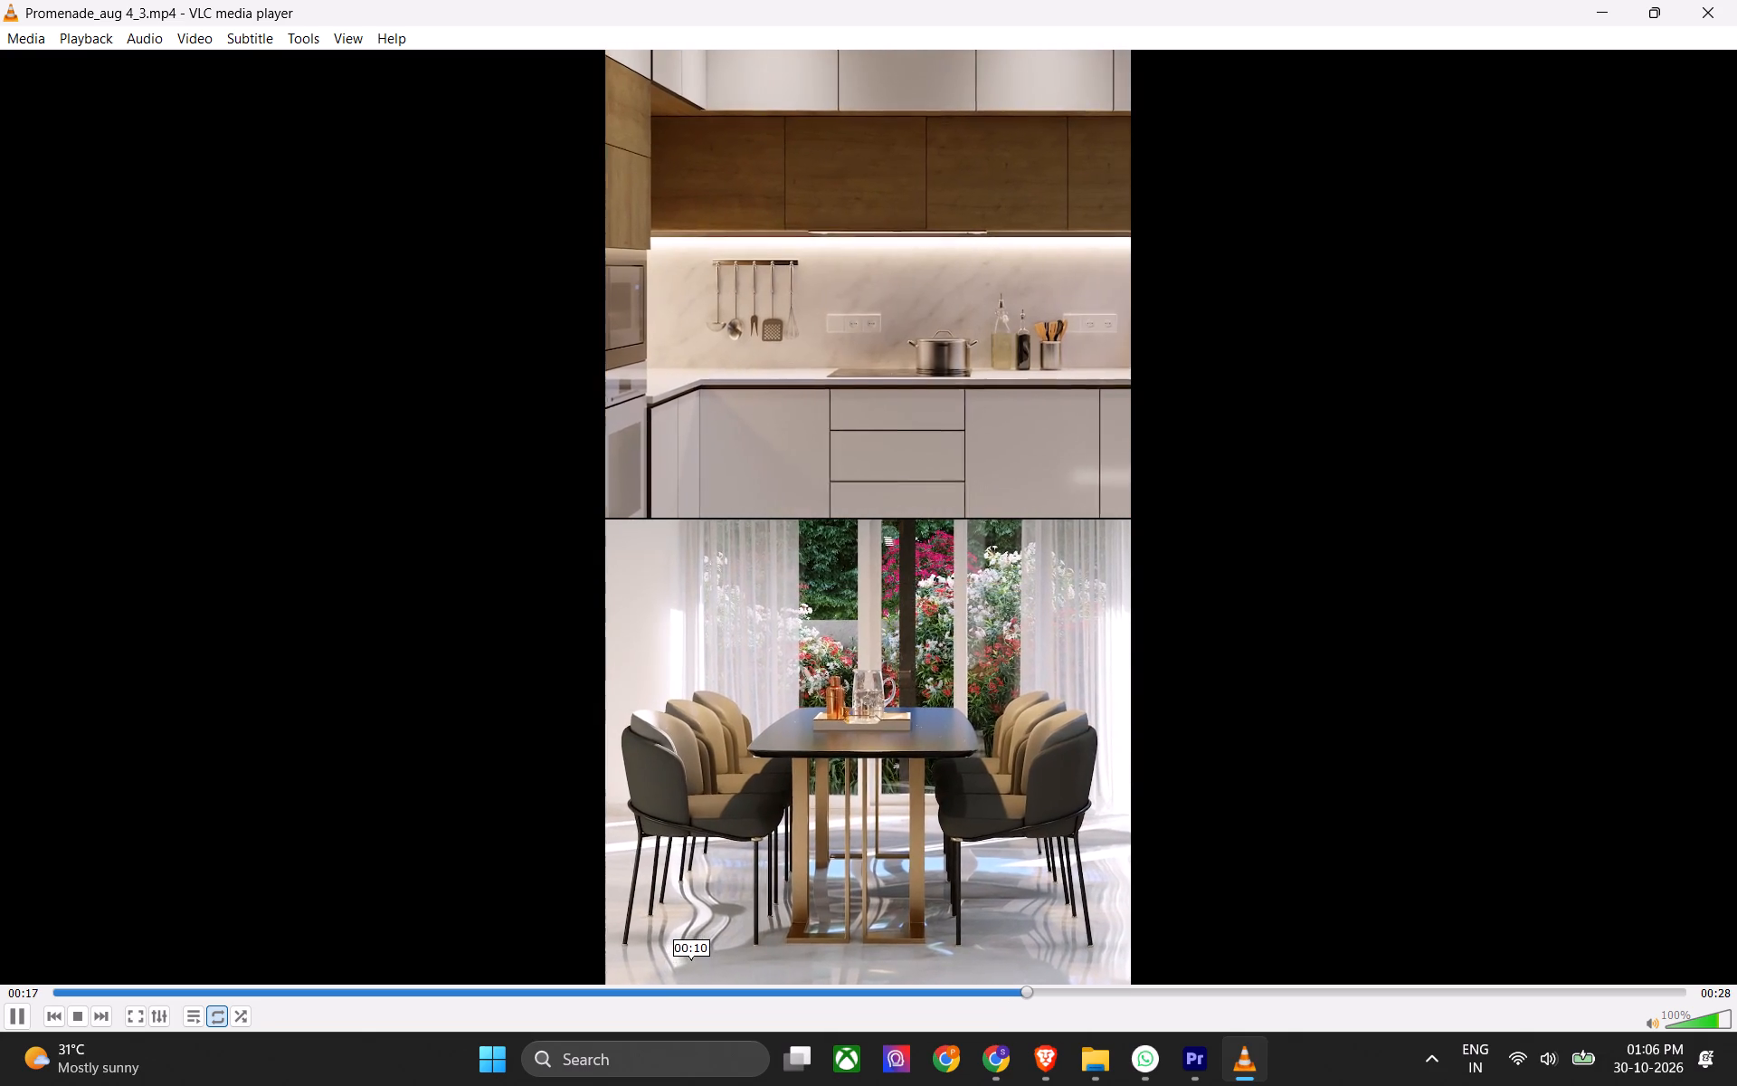
{"action": "left_click", "coordinate": [691, 995]}
{"action": "left_click_drag", "start_coordinate": [642, 986], "coordinate": [622, 991]}
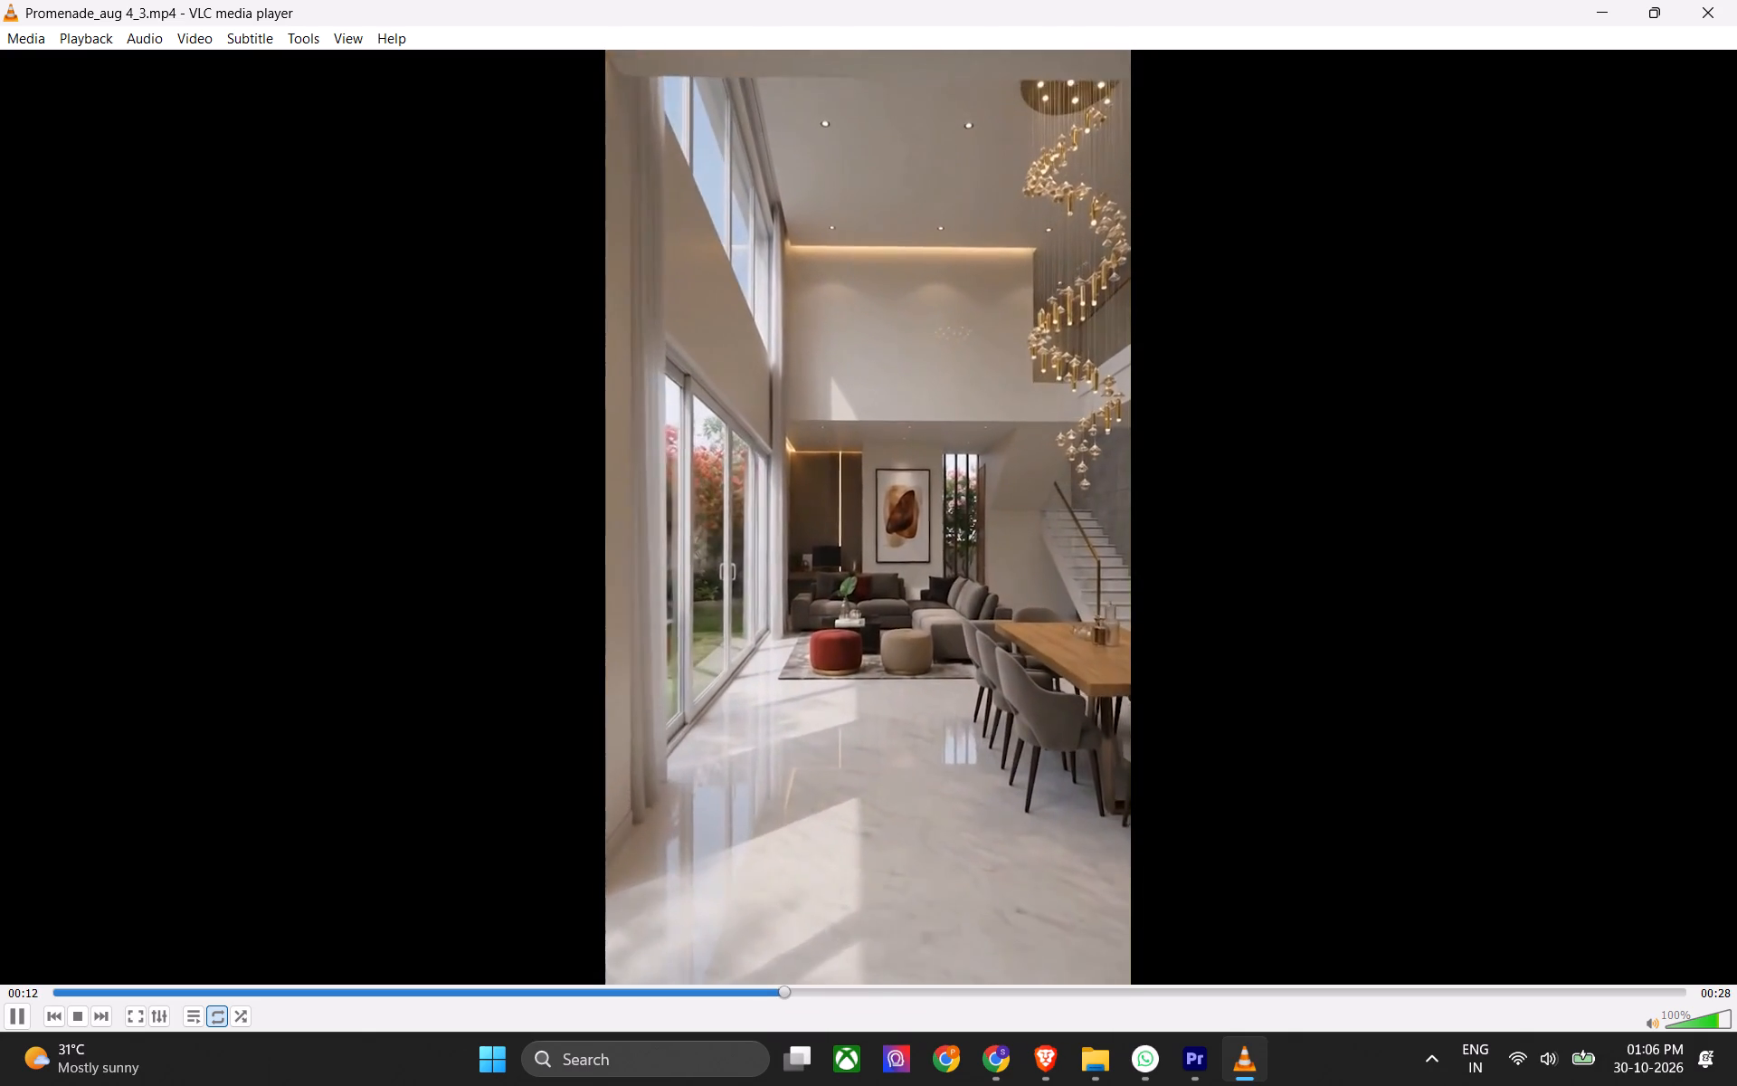
{"action": "left_click", "coordinate": [1736, 0]}
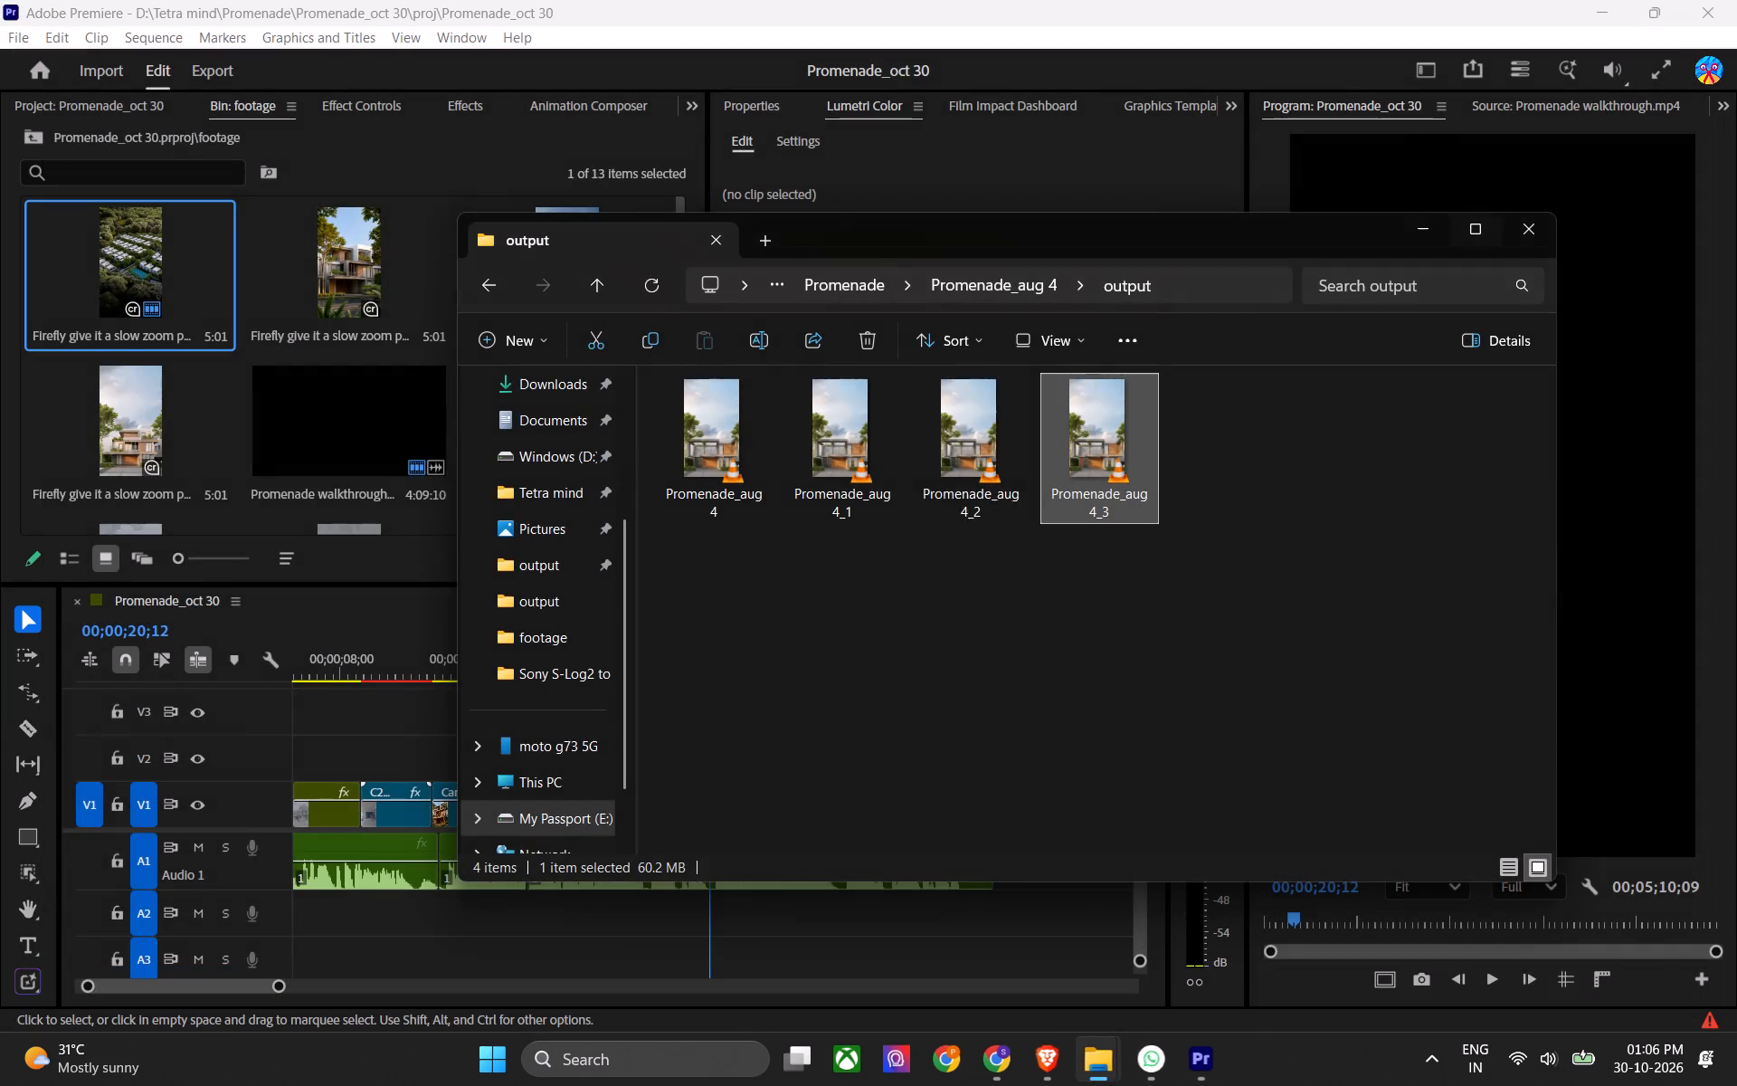
Return to the videos folder in Promenade_aug 4's footage and scrub through the Smooth_movement_transition clip.
{"action": "left_click", "coordinate": [966, 548]}
{"action": "left_click", "coordinate": [574, 292]}
{"action": "left_click", "coordinate": [609, 287]}
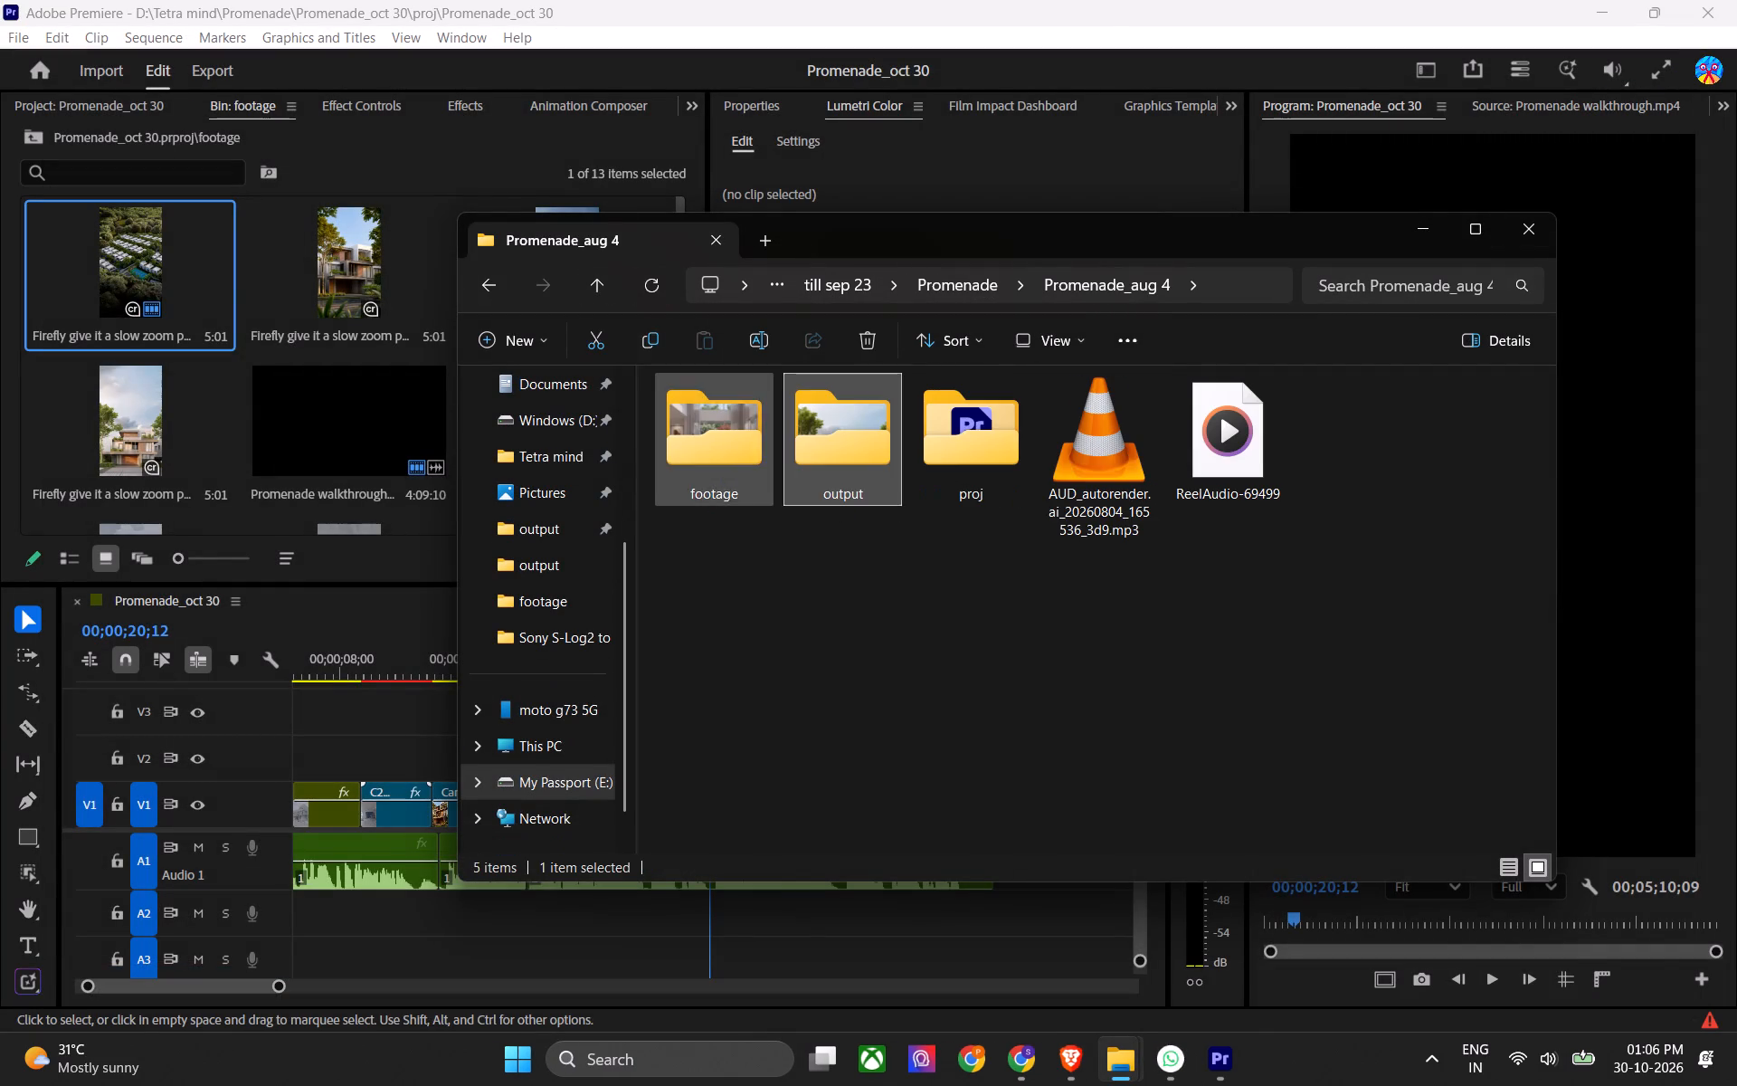
{"action": "left_click", "coordinate": [919, 556]}
{"action": "double_click", "coordinate": [687, 454]}
{"action": "double_click", "coordinate": [970, 459]}
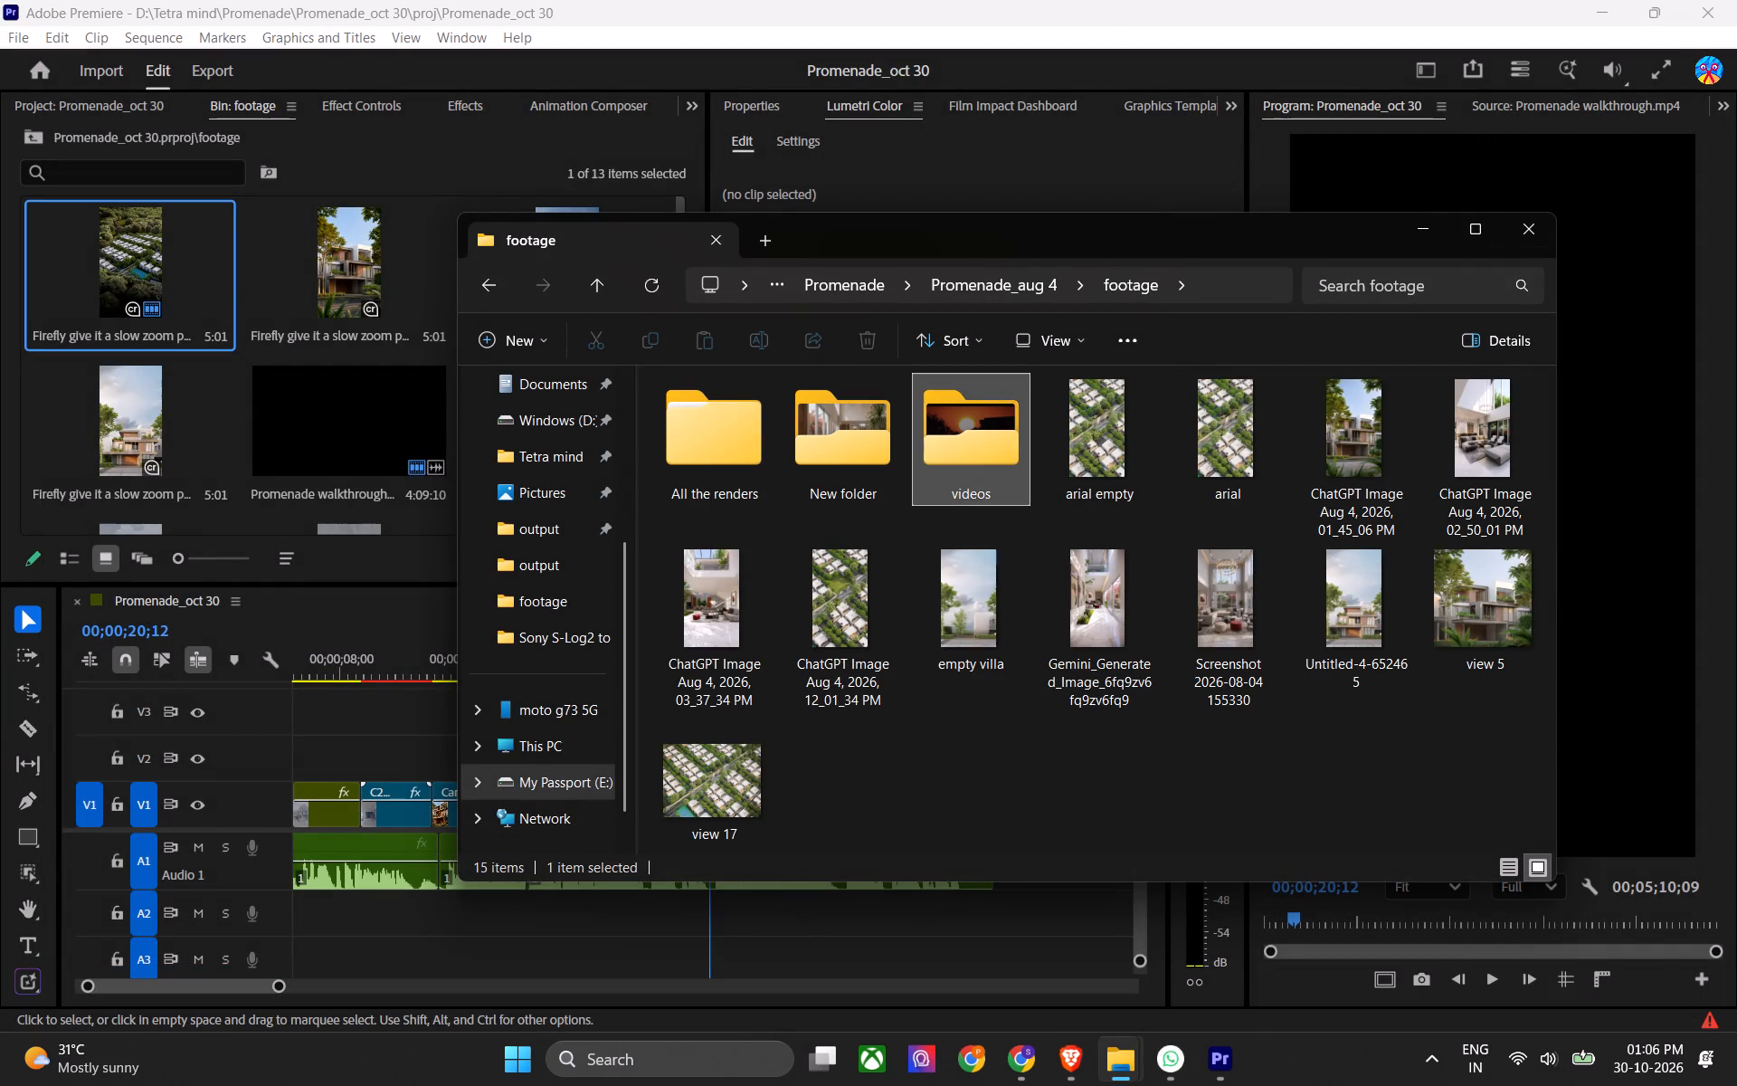
{"action": "double_click", "coordinate": [975, 443]}
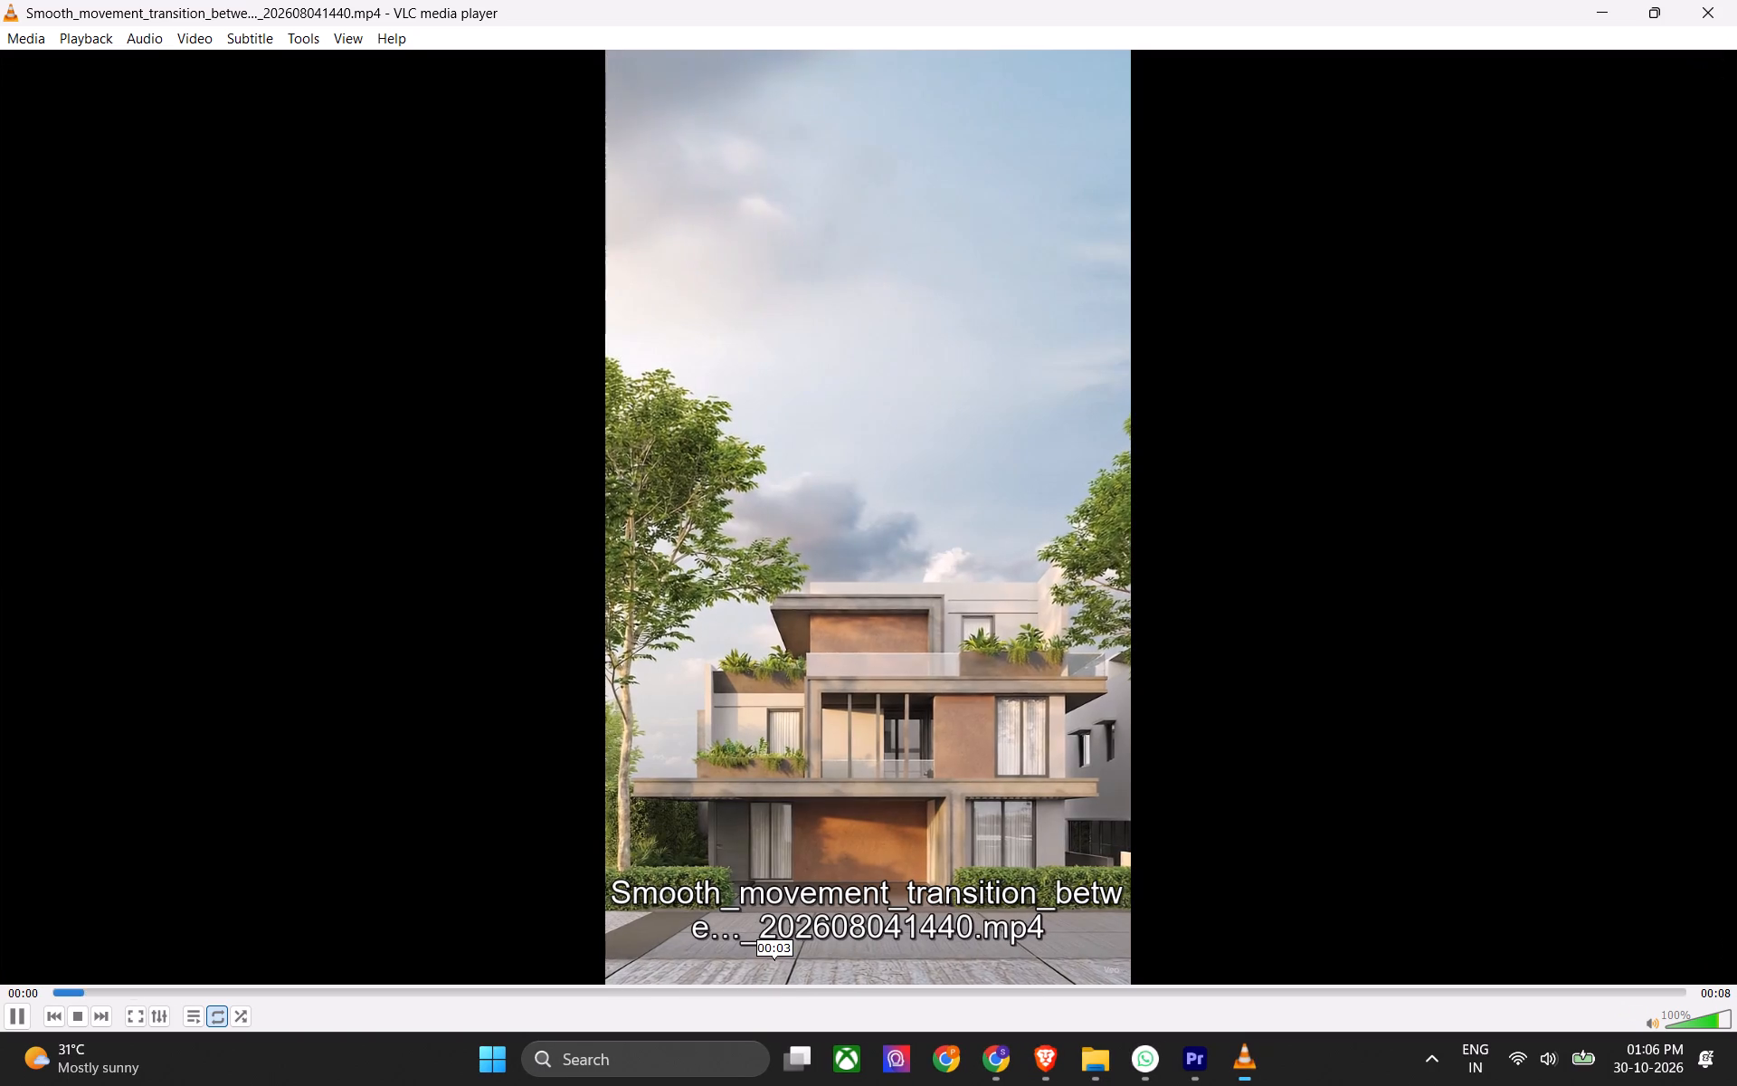
{"action": "left_click_drag", "start_coordinate": [776, 989], "coordinate": [1267, 1031]}
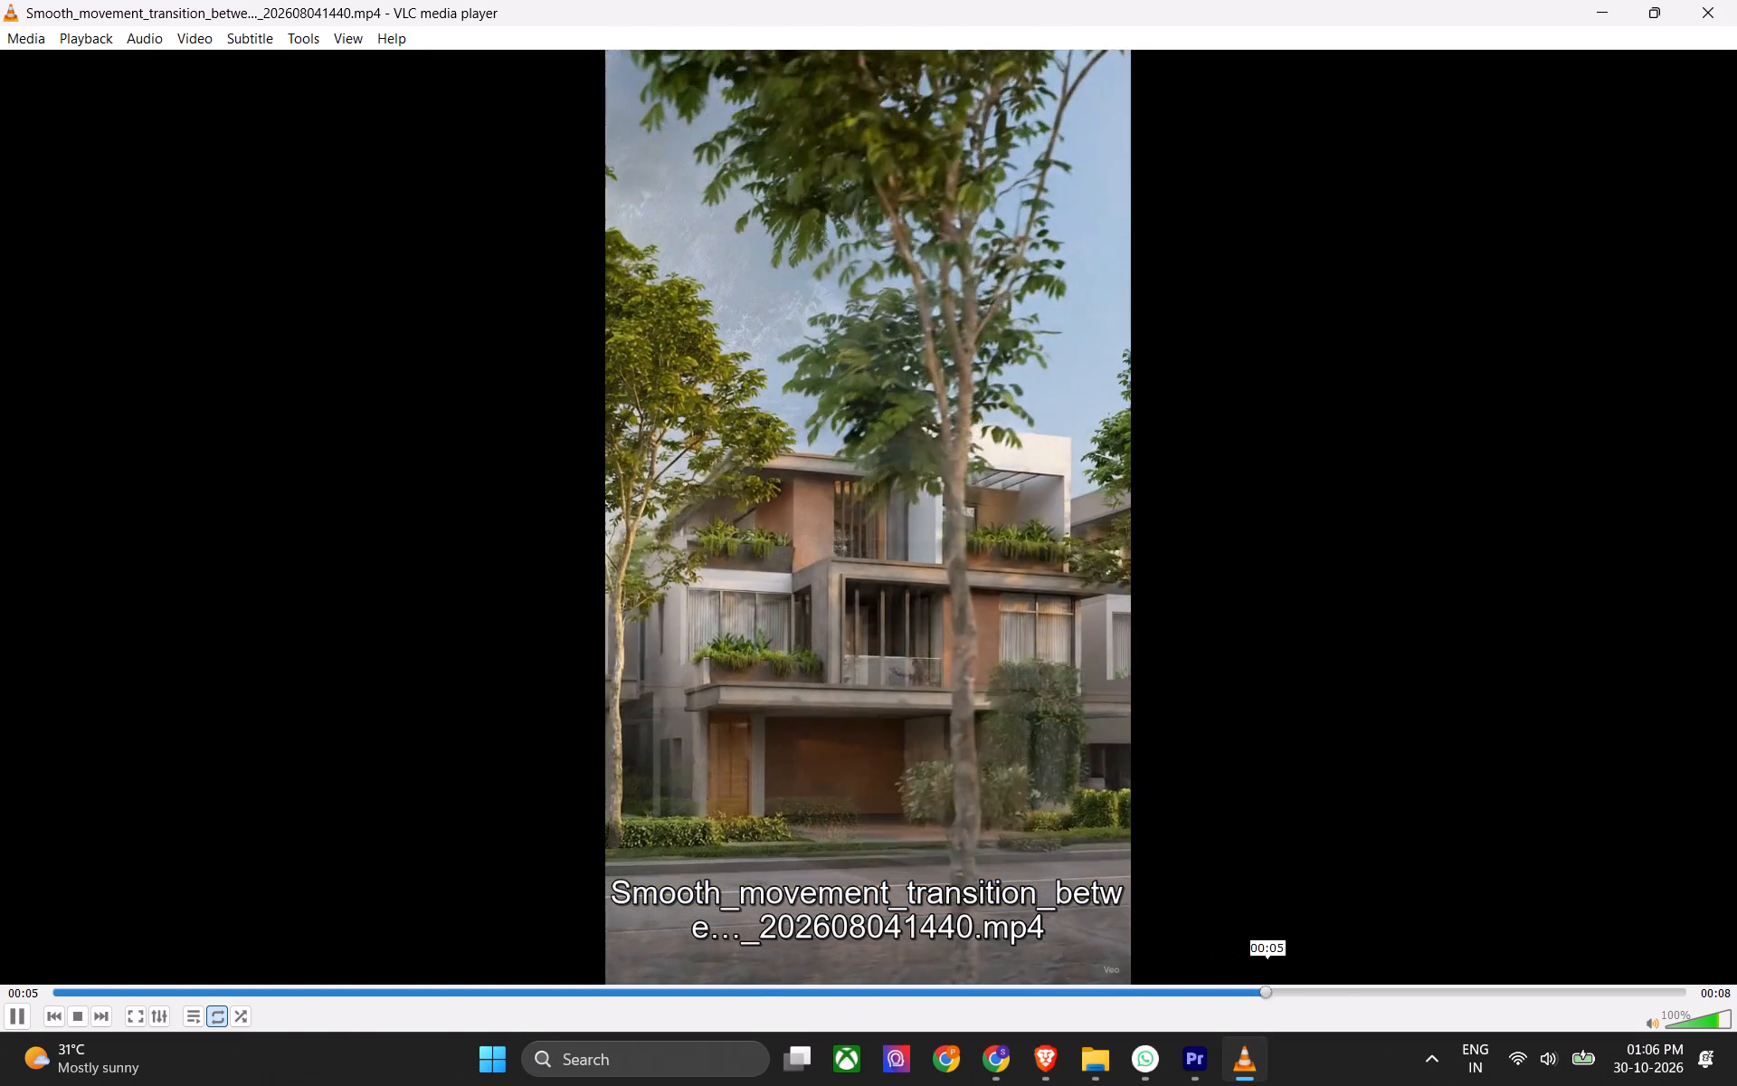
{"action": "left_click_drag", "start_coordinate": [1267, 1031], "coordinate": [954, 1082]}
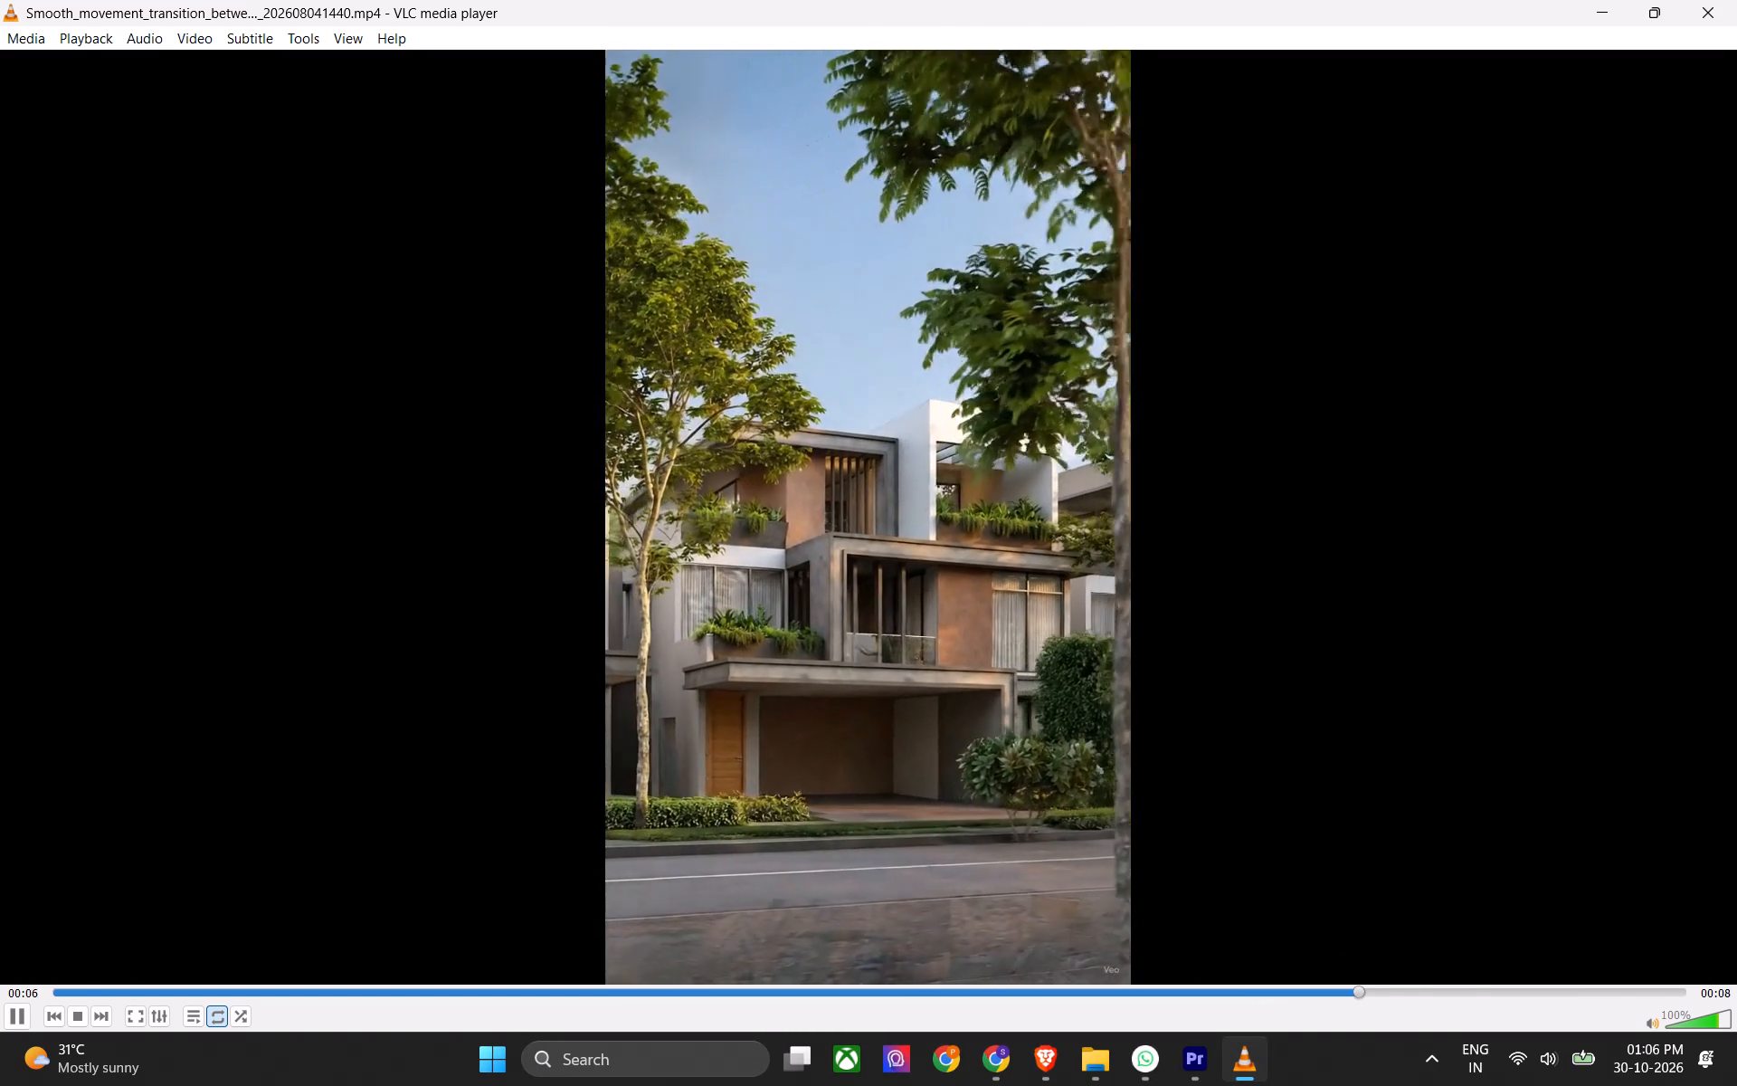
{"action": "left_click", "coordinate": [1736, 0]}
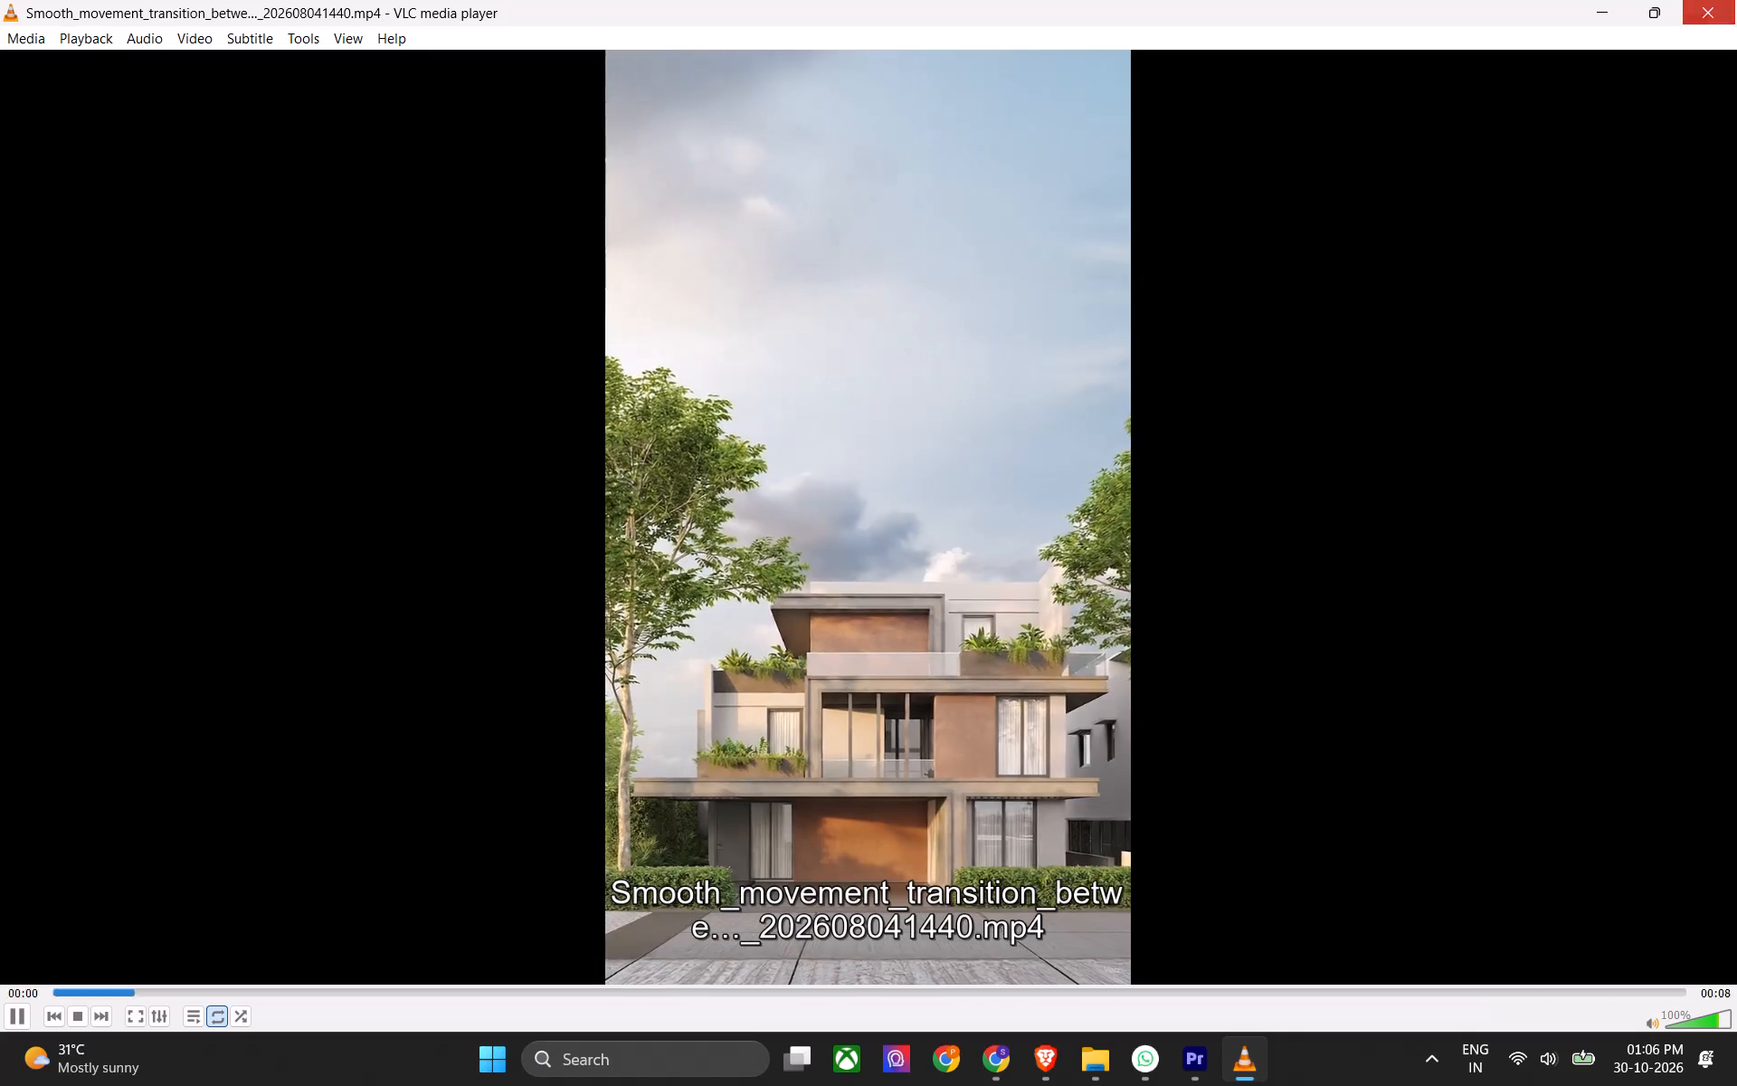
Preview the aerial clip 1 in the videos folder, scrubbing through its second half.
{"action": "left_click", "coordinate": [925, 640]}
{"action": "double_click", "coordinate": [726, 430]}
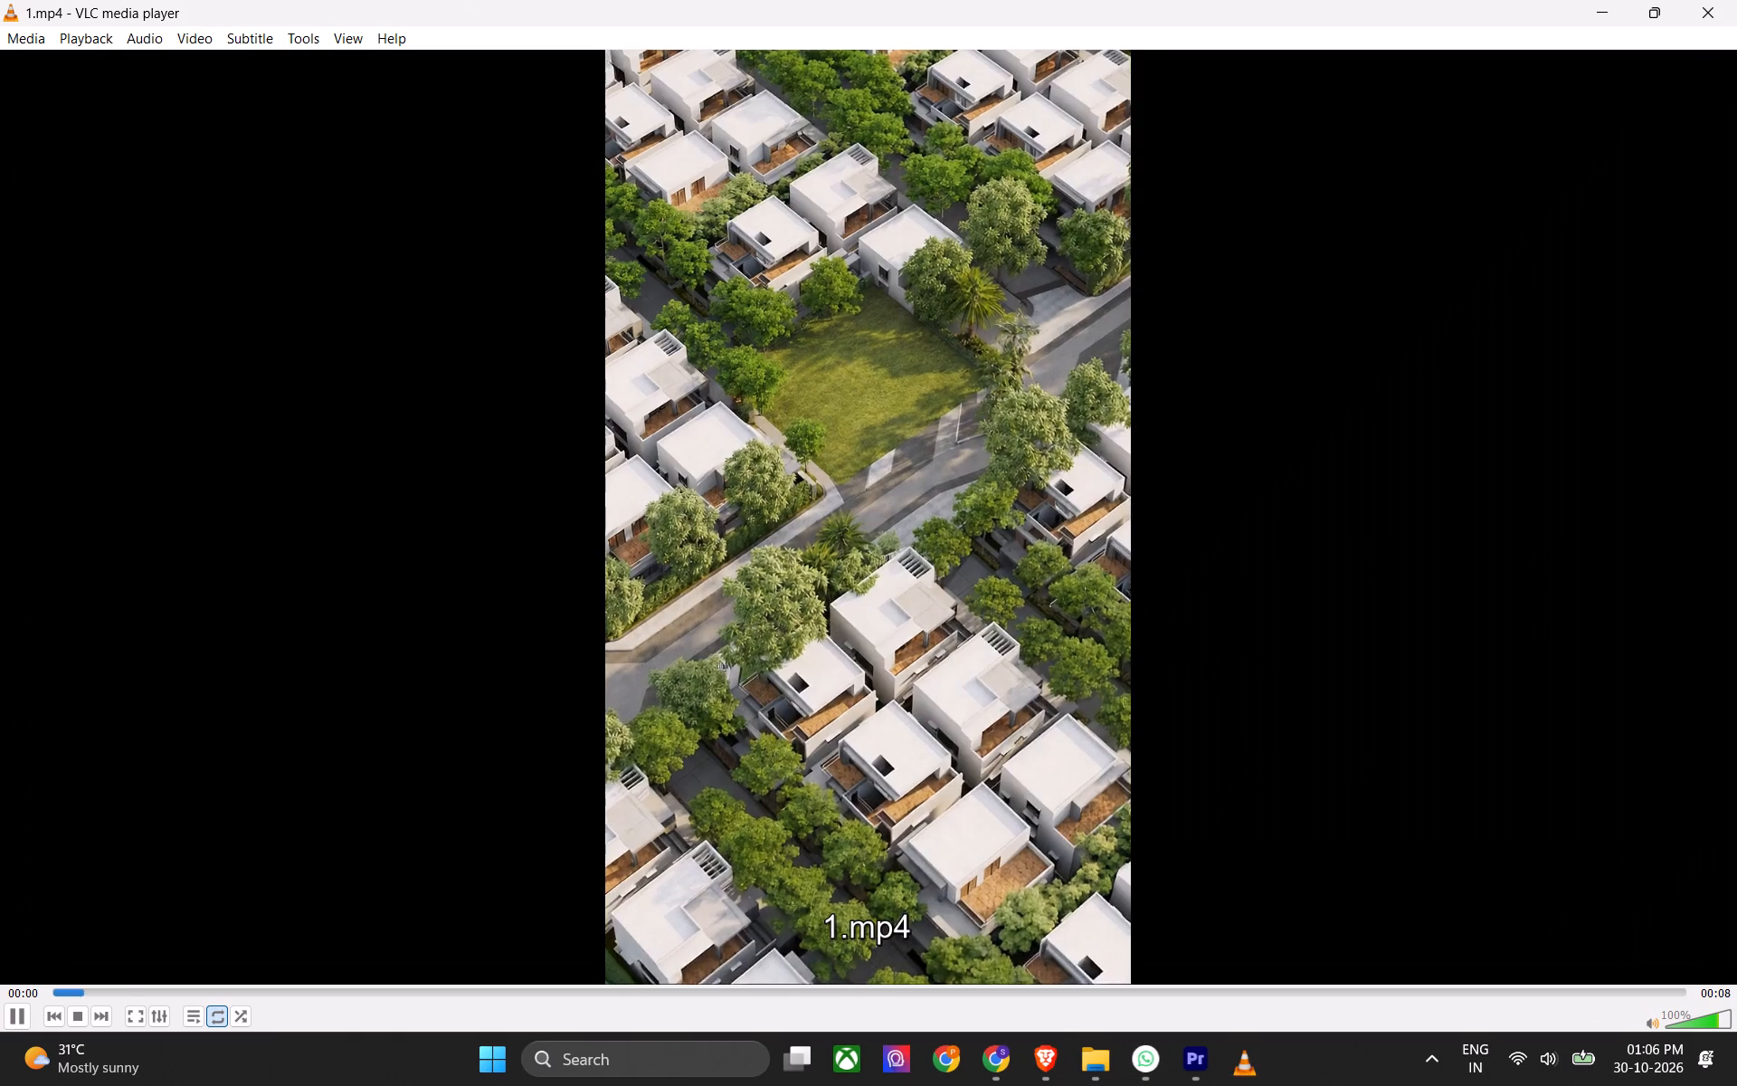
{"action": "left_click_drag", "start_coordinate": [878, 985], "coordinate": [920, 991]}
{"action": "left_click", "coordinate": [1736, 0]}
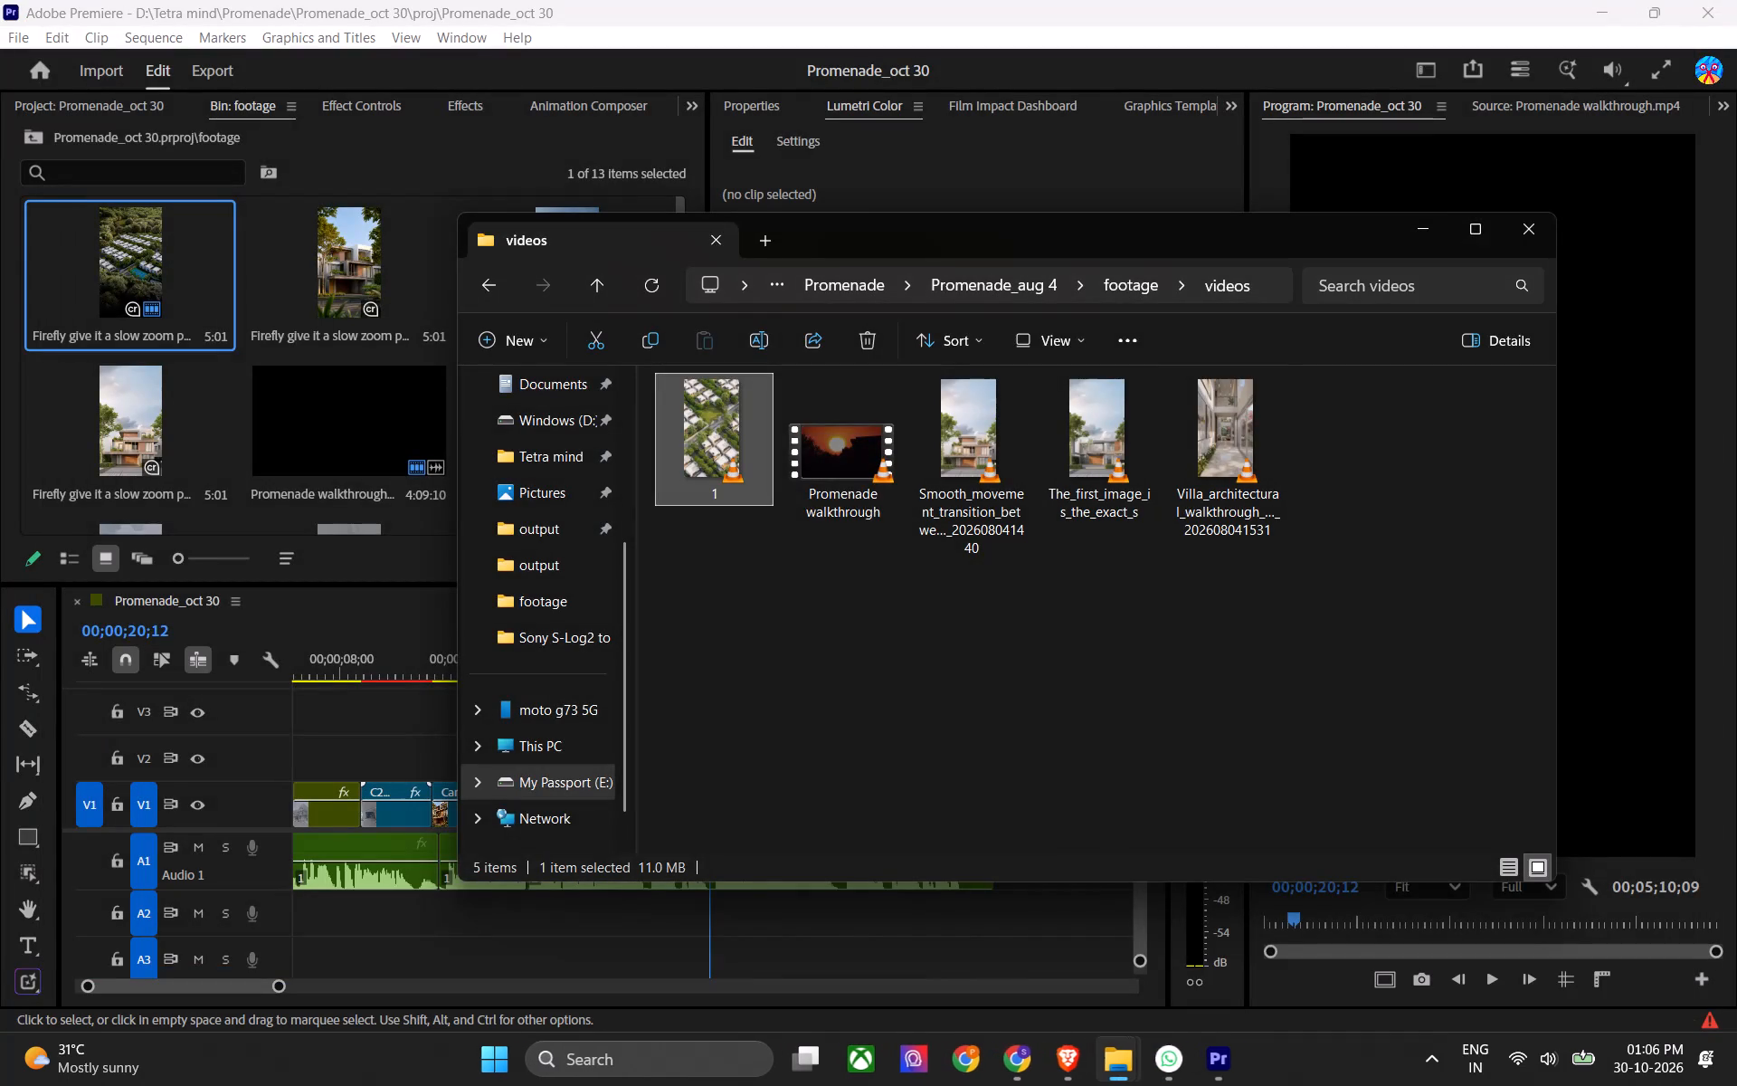
{"action": "double_click", "coordinate": [719, 446]}
{"action": "left_click_drag", "start_coordinate": [1132, 988], "coordinate": [1328, 1005]}
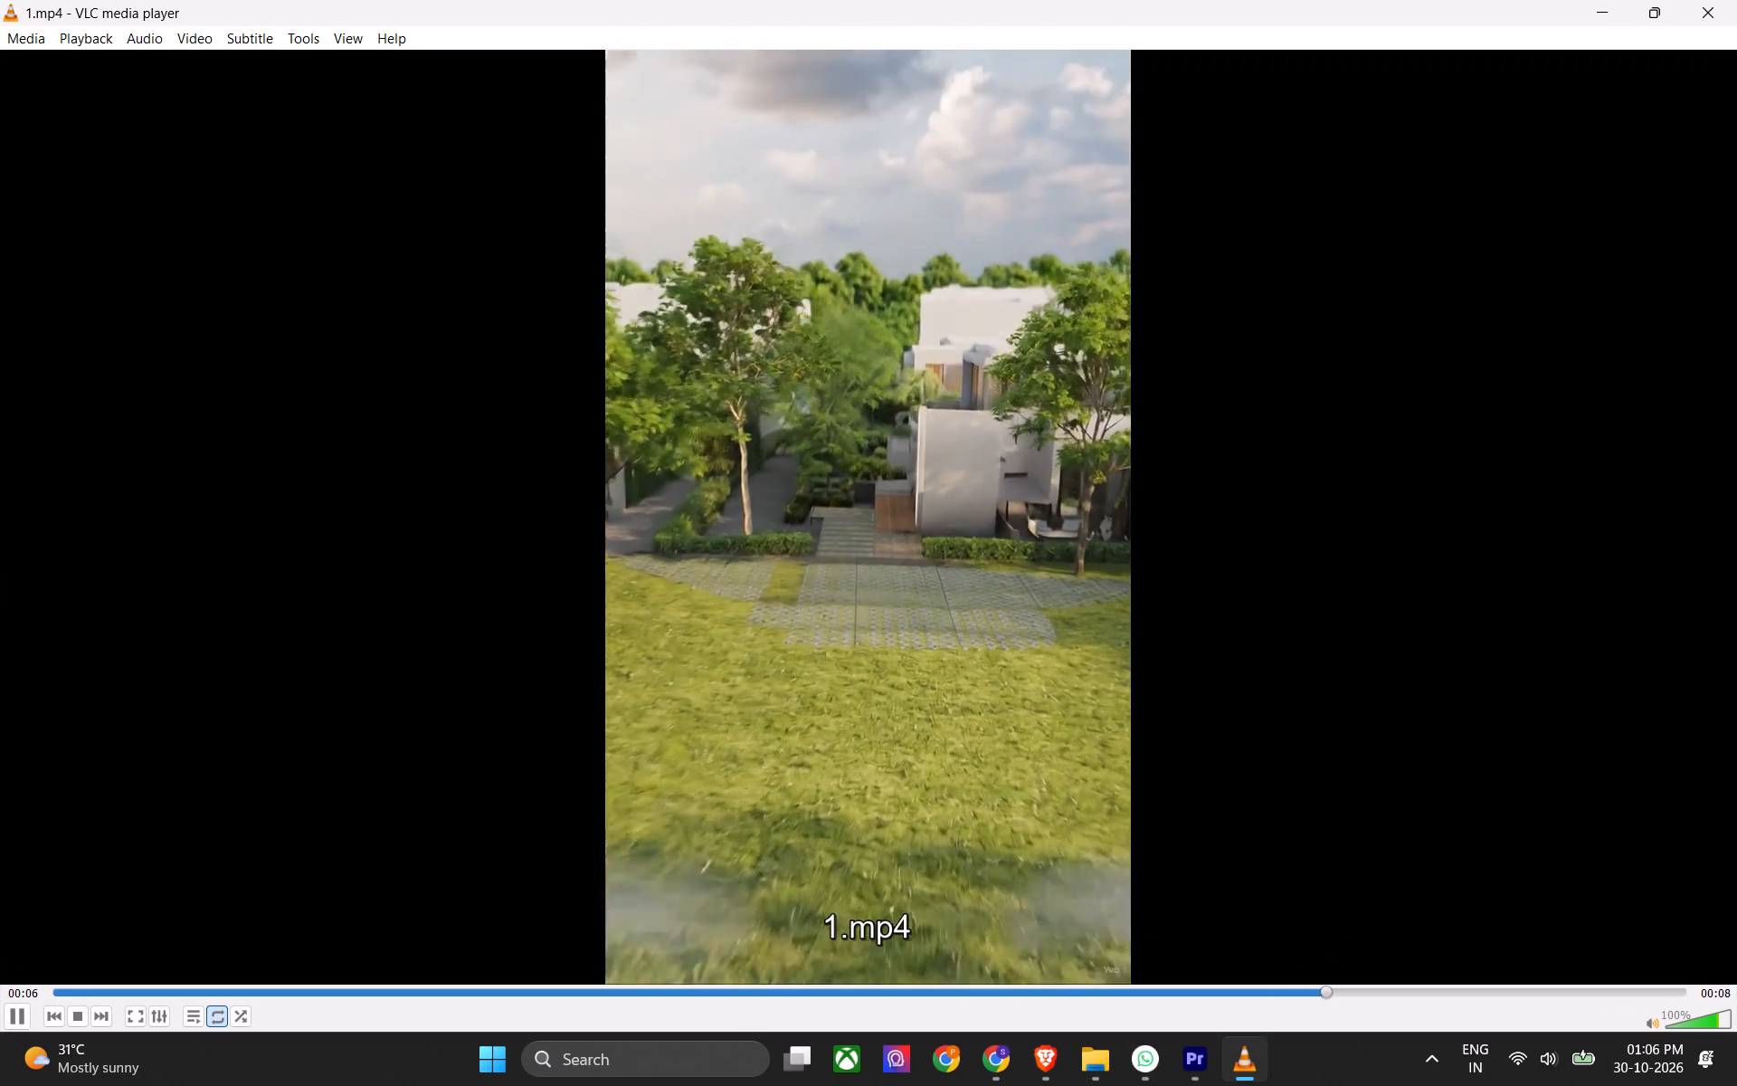
{"action": "left_click", "coordinate": [1736, 0]}
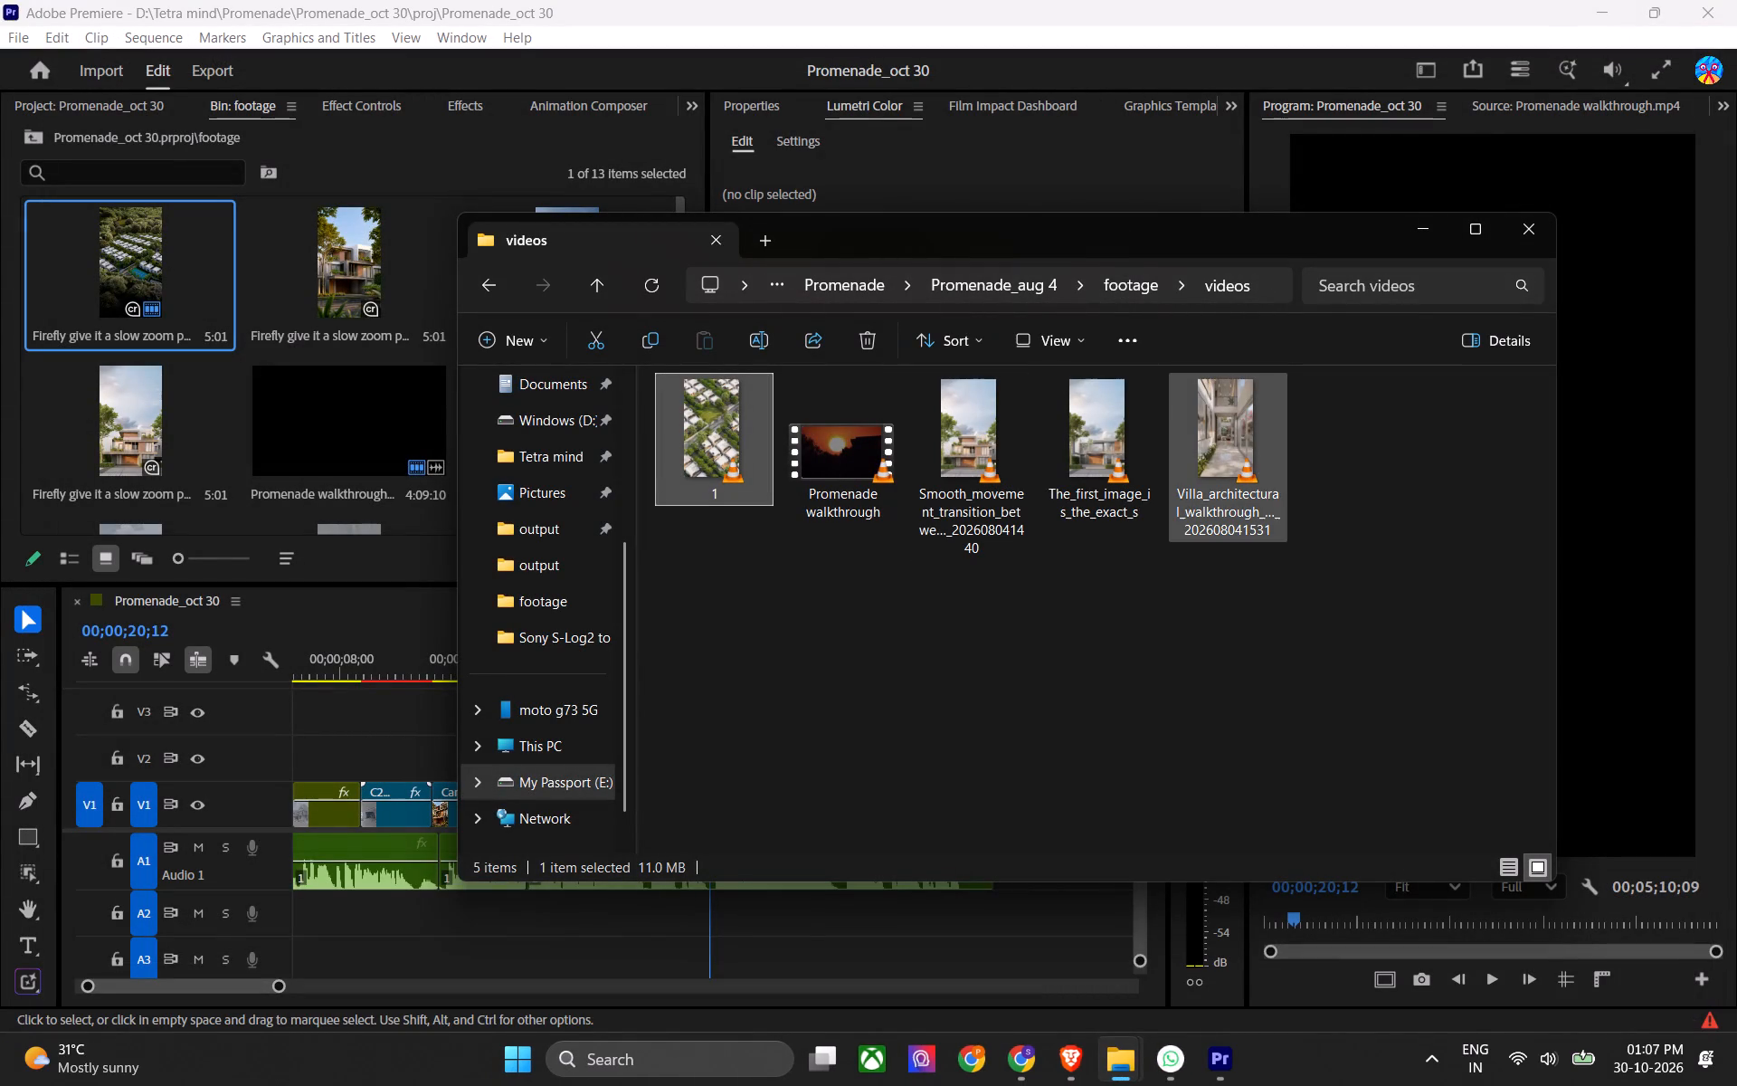
Preview the Villa_architectural_walkthrough clip, scrubbing from the villa exterior into the living room.
{"action": "double_click", "coordinate": [1180, 462]}
{"action": "left_click_drag", "start_coordinate": [343, 973], "coordinate": [395, 973]}
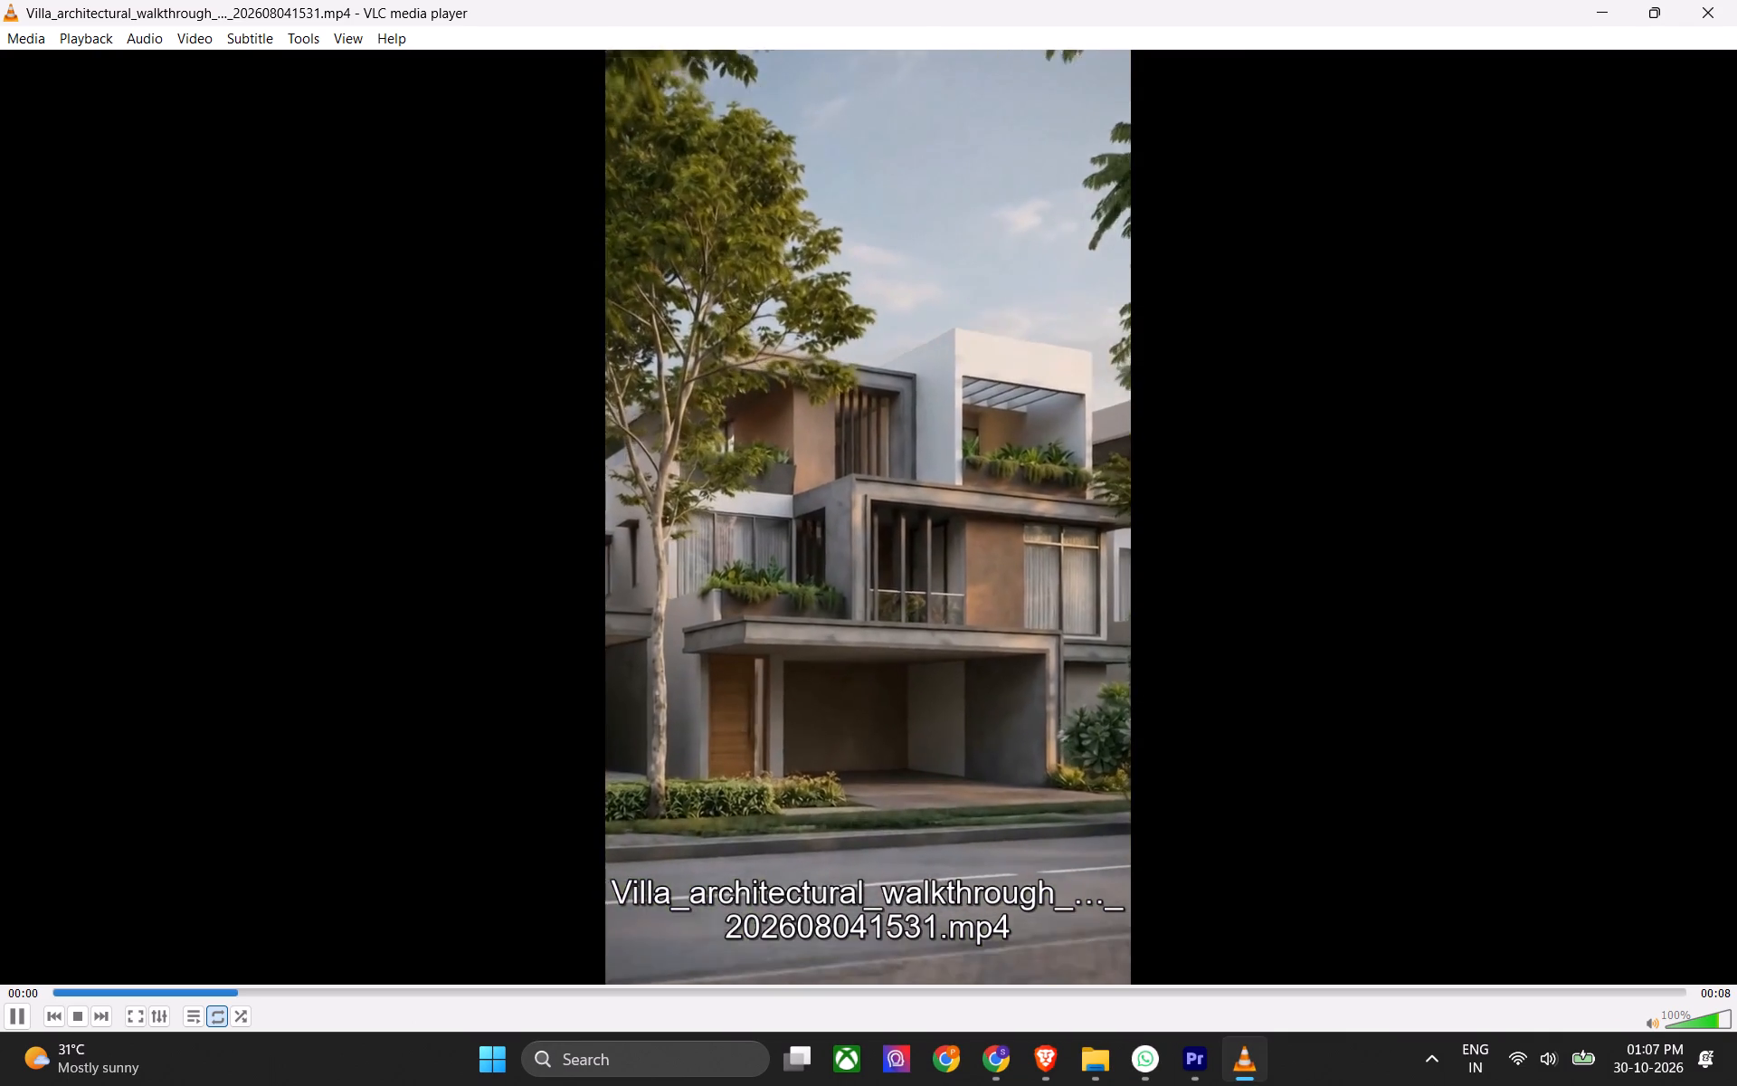
{"action": "left_click_drag", "start_coordinate": [395, 973], "coordinate": [574, 981]}
{"action": "left_click", "coordinate": [659, 977]}
{"action": "left_click", "coordinate": [779, 984]}
{"action": "left_click", "coordinate": [821, 989]}
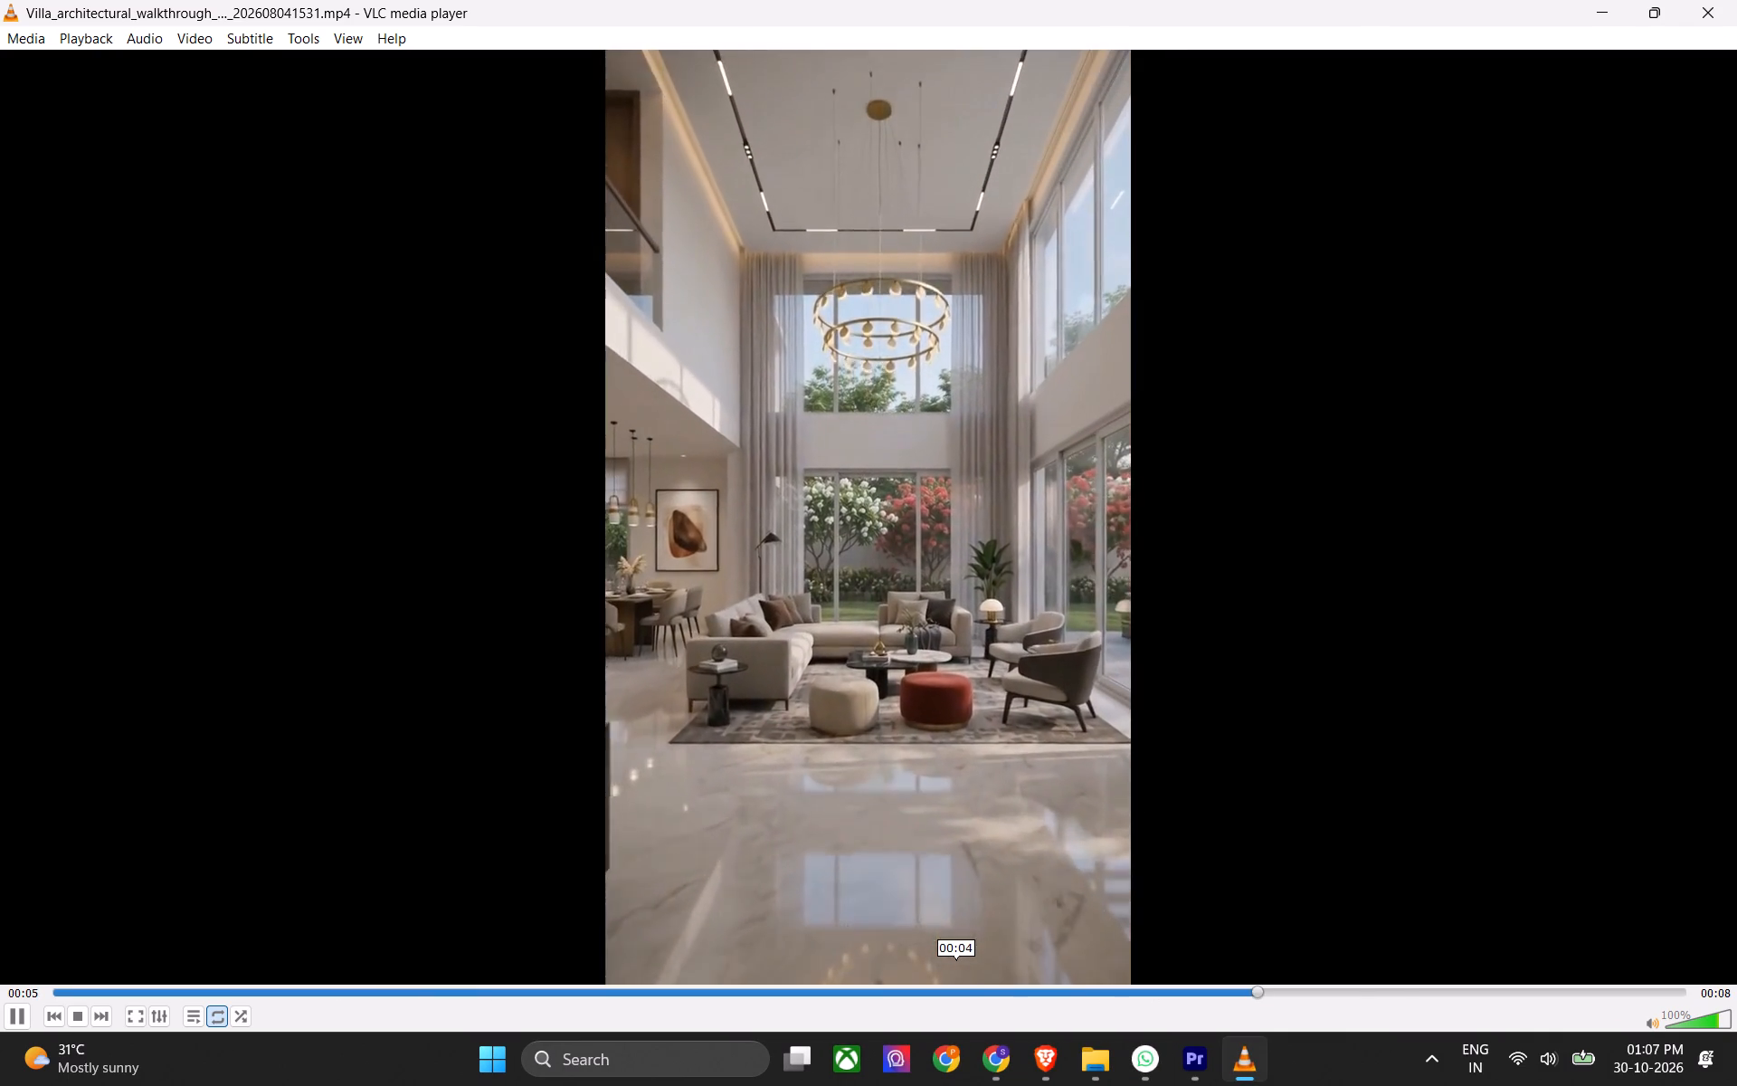
{"action": "left_click", "coordinate": [1736, 0]}
{"action": "left_click", "coordinate": [1143, 576]}
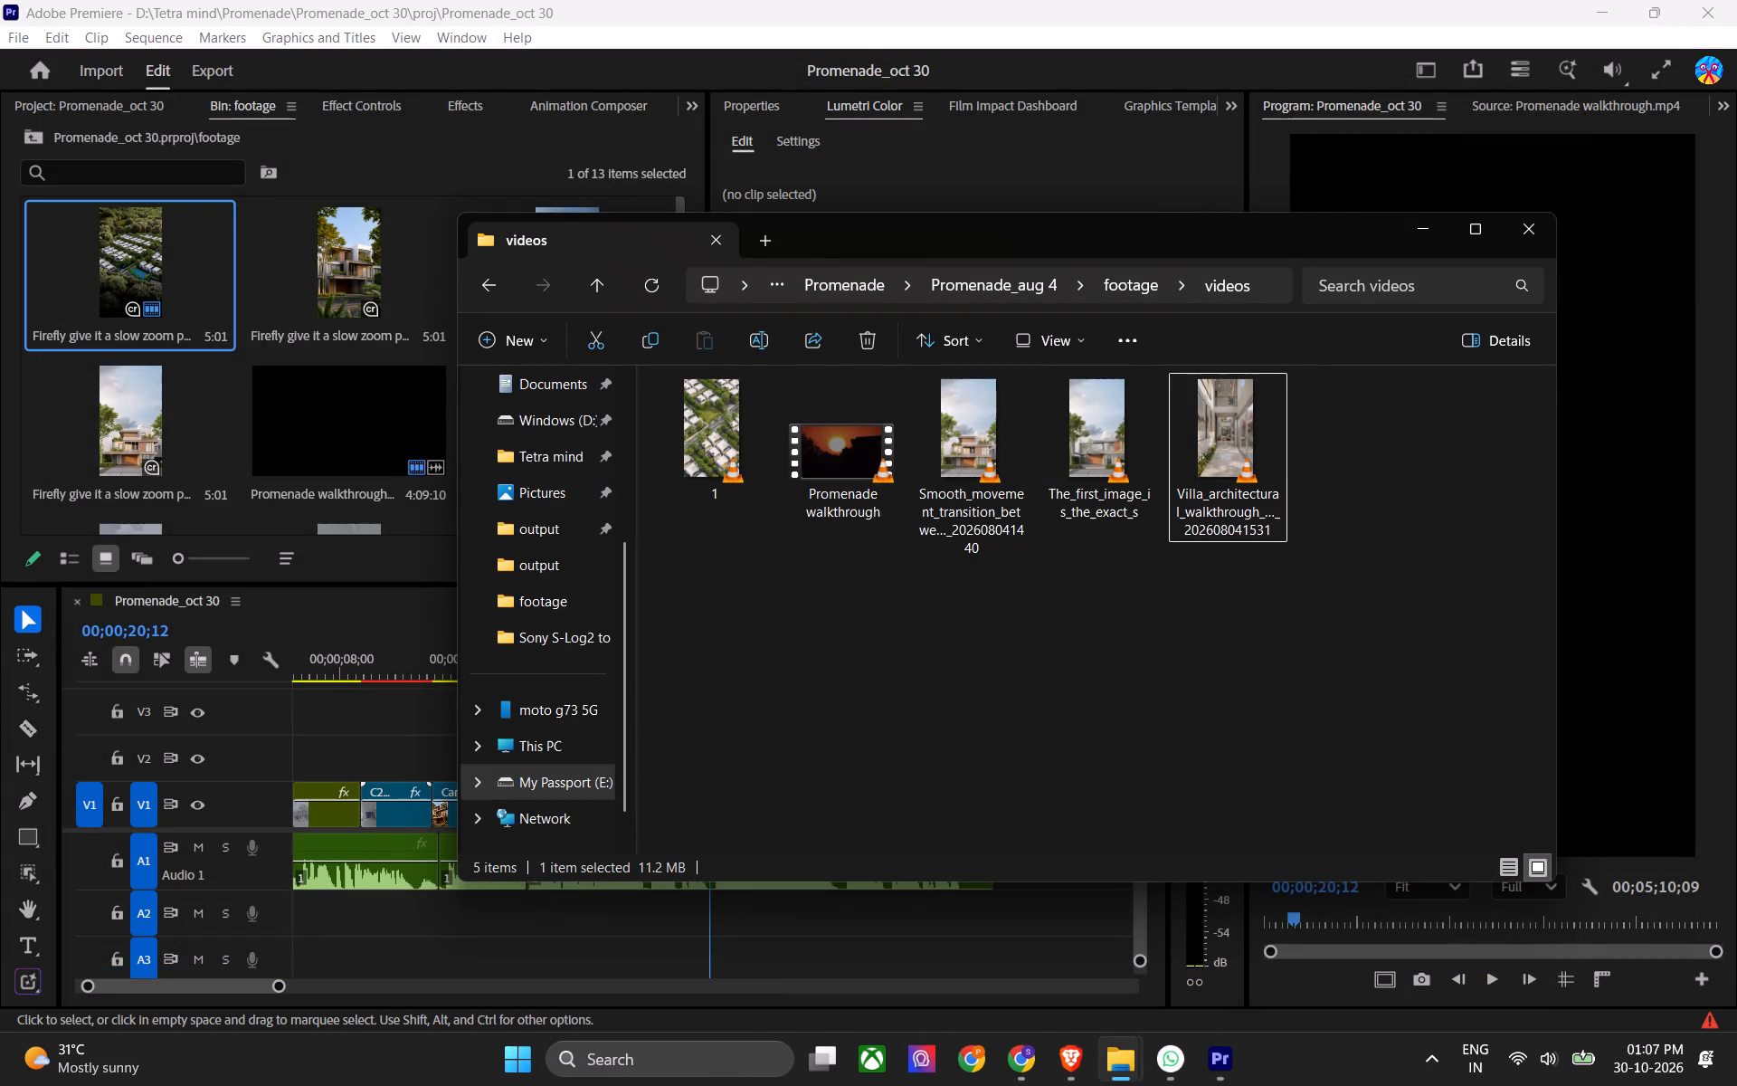
Preview The_first_image_is_the_exact_s clip, scrubbing through its second half.
{"action": "double_click", "coordinate": [1101, 458]}
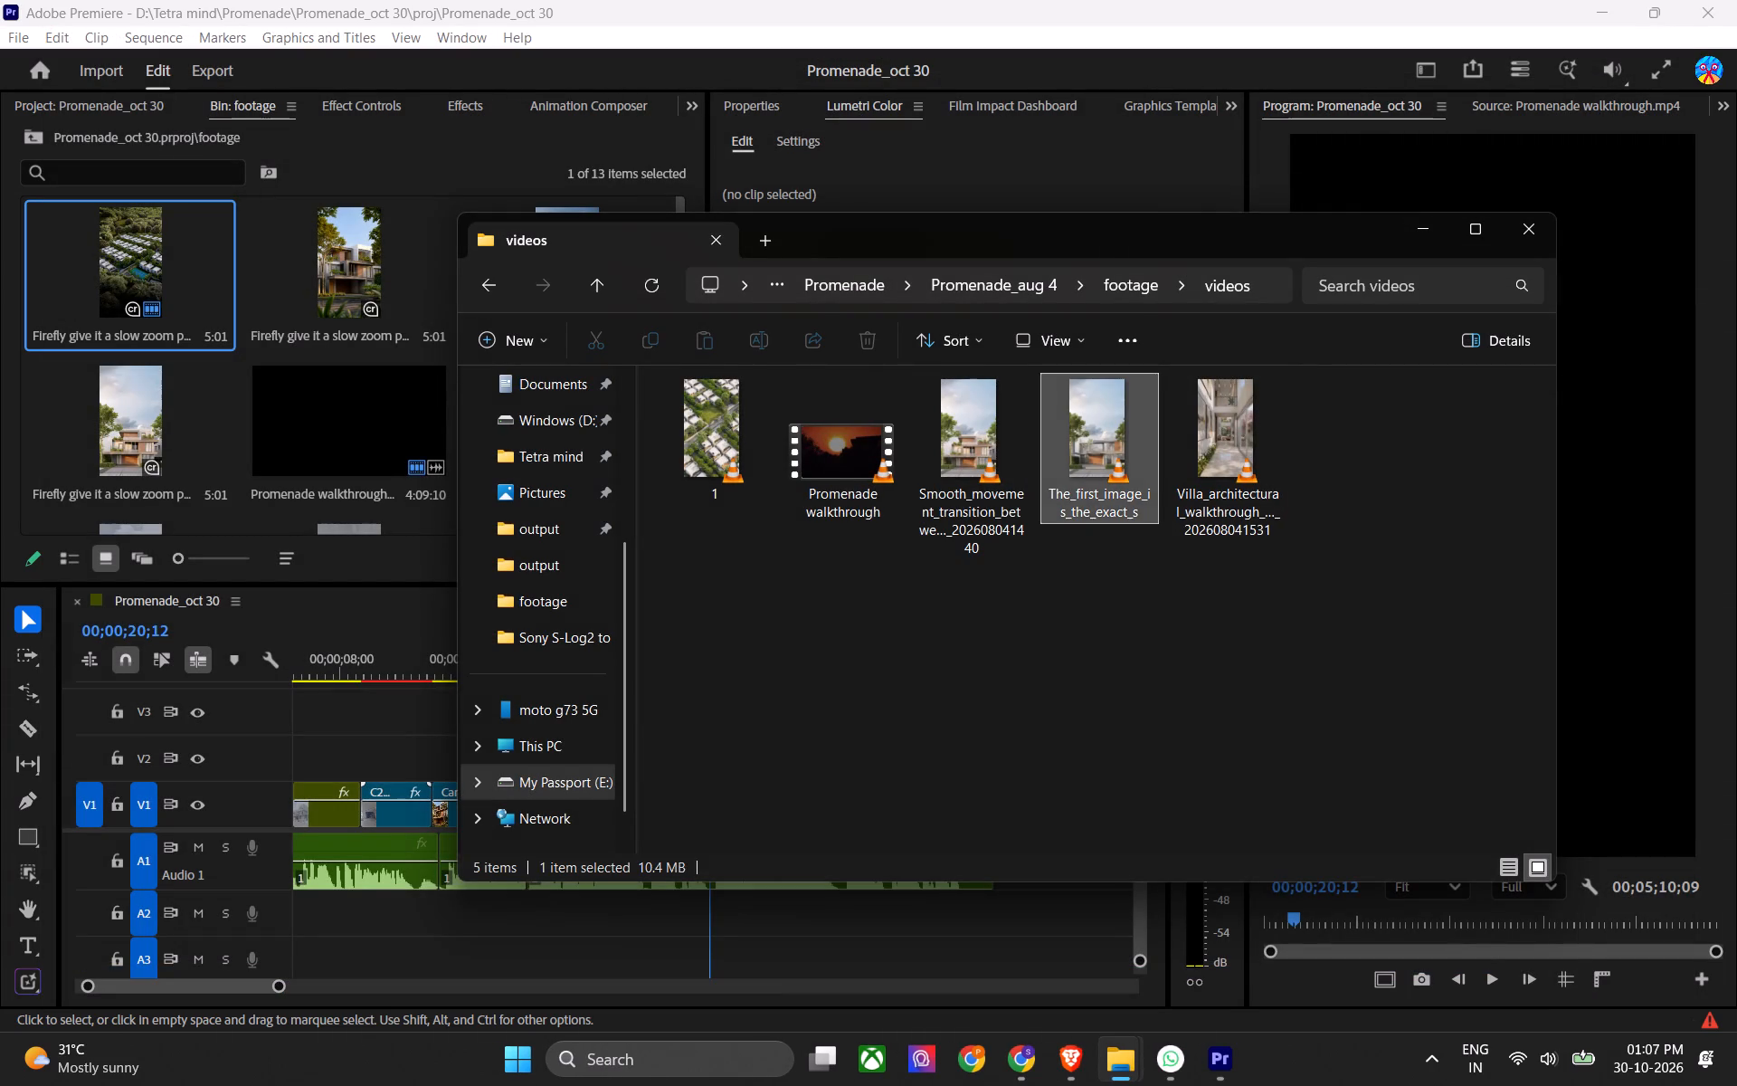
{"action": "left_click_drag", "start_coordinate": [514, 995], "coordinate": [967, 1000]}
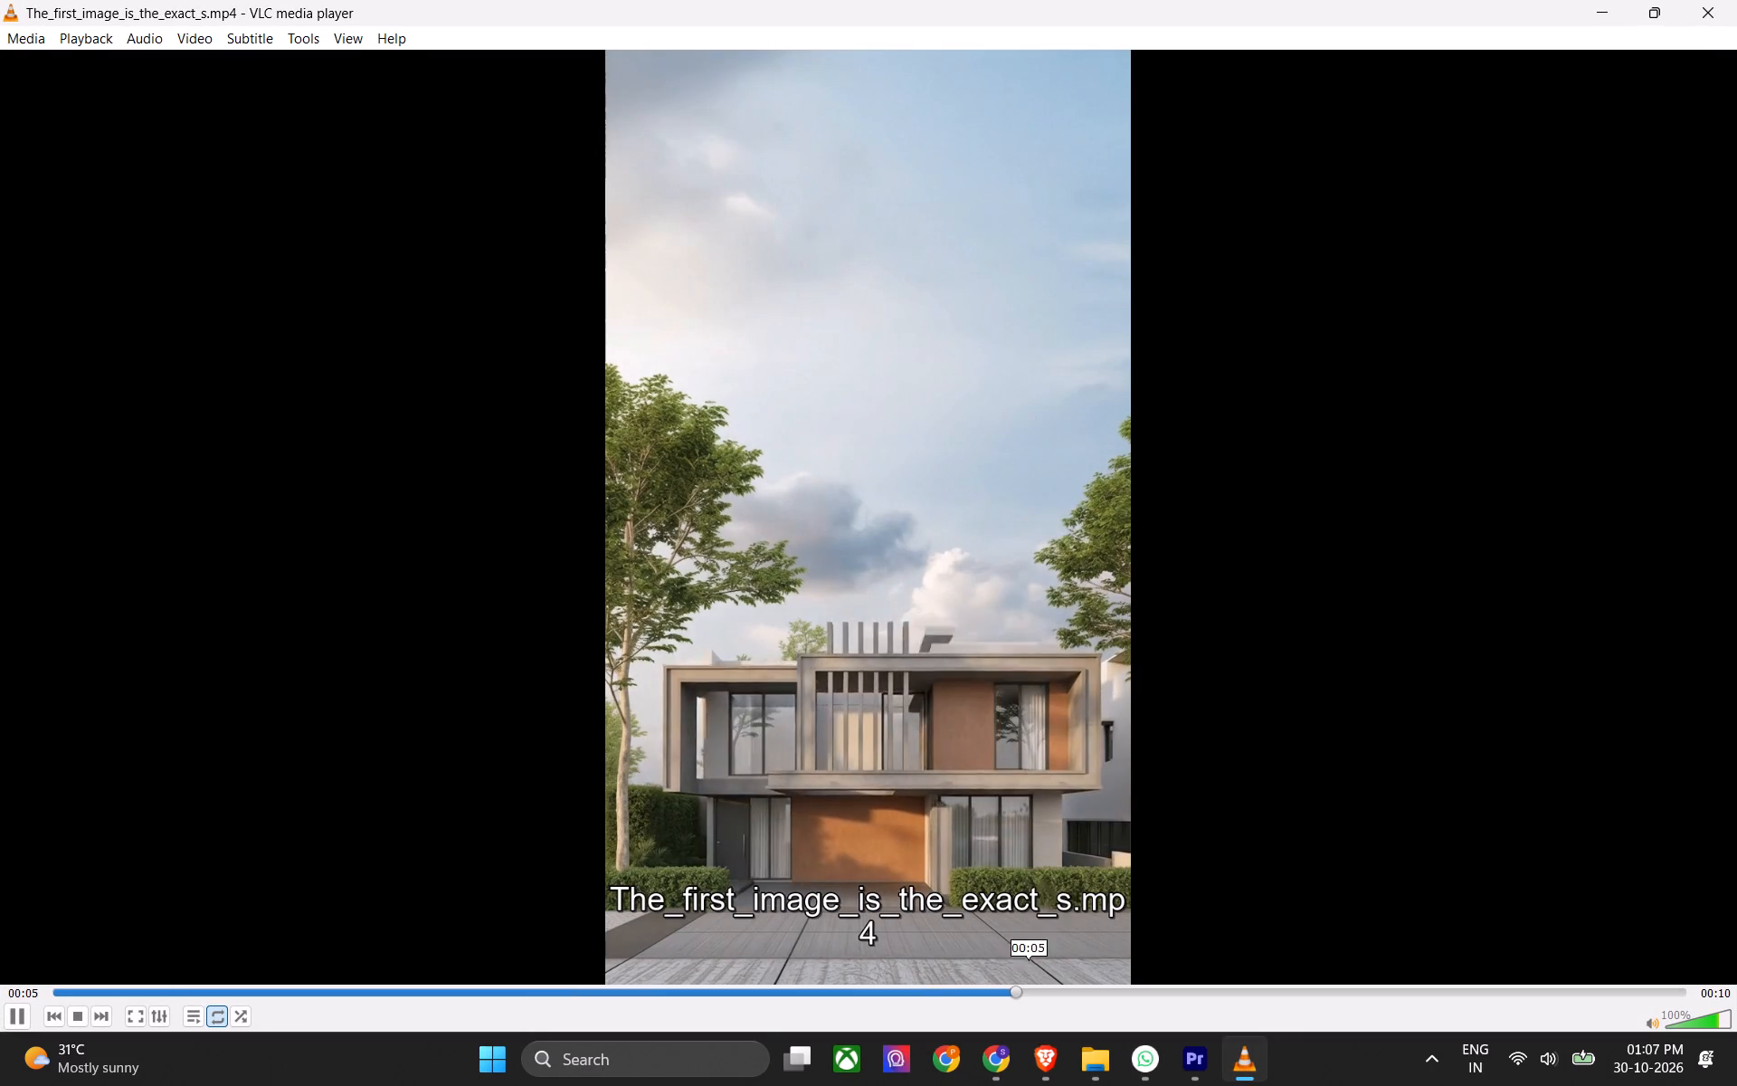
{"action": "left_click_drag", "start_coordinate": [1156, 1005], "coordinate": [1275, 1000]}
{"action": "left_click", "coordinate": [1736, 9]}
Reopen the Smooth_movement_transition clip and scrub through its second half.
{"action": "double_click", "coordinate": [978, 427]}
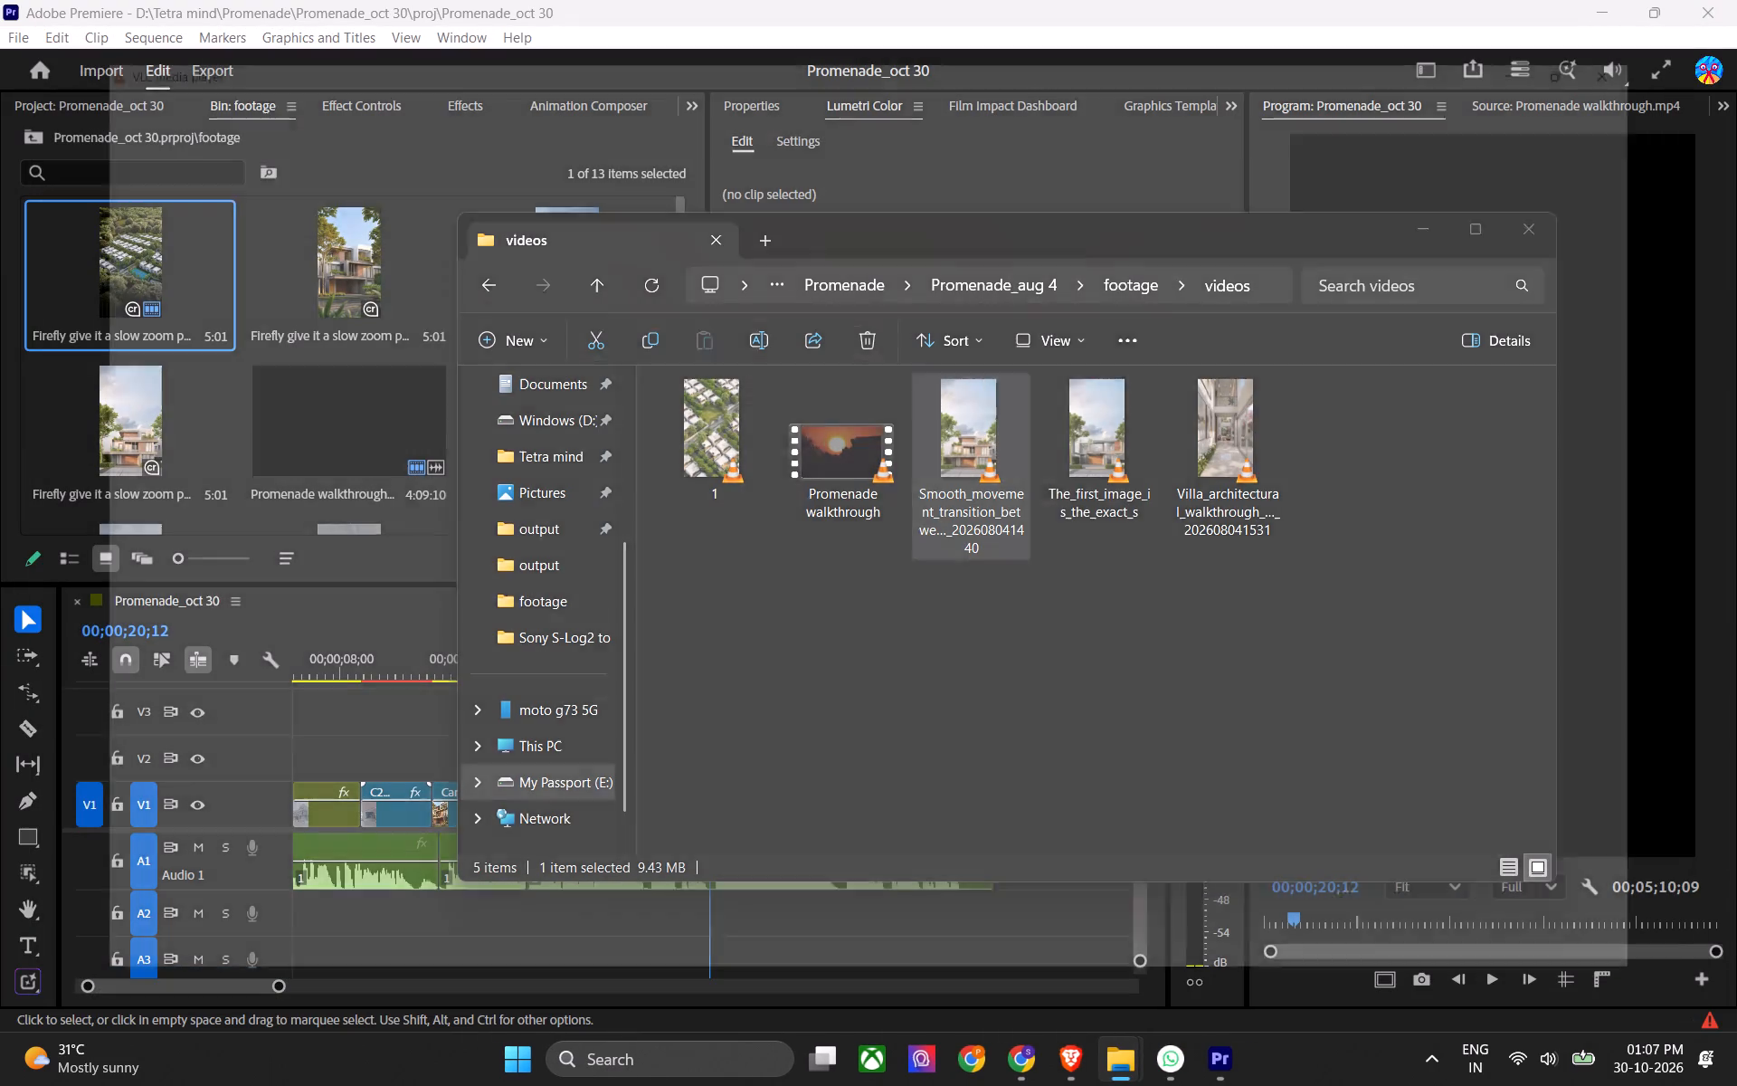
{"action": "left_click_drag", "start_coordinate": [775, 984], "coordinate": [876, 989]}
{"action": "left_click", "coordinate": [876, 989]}
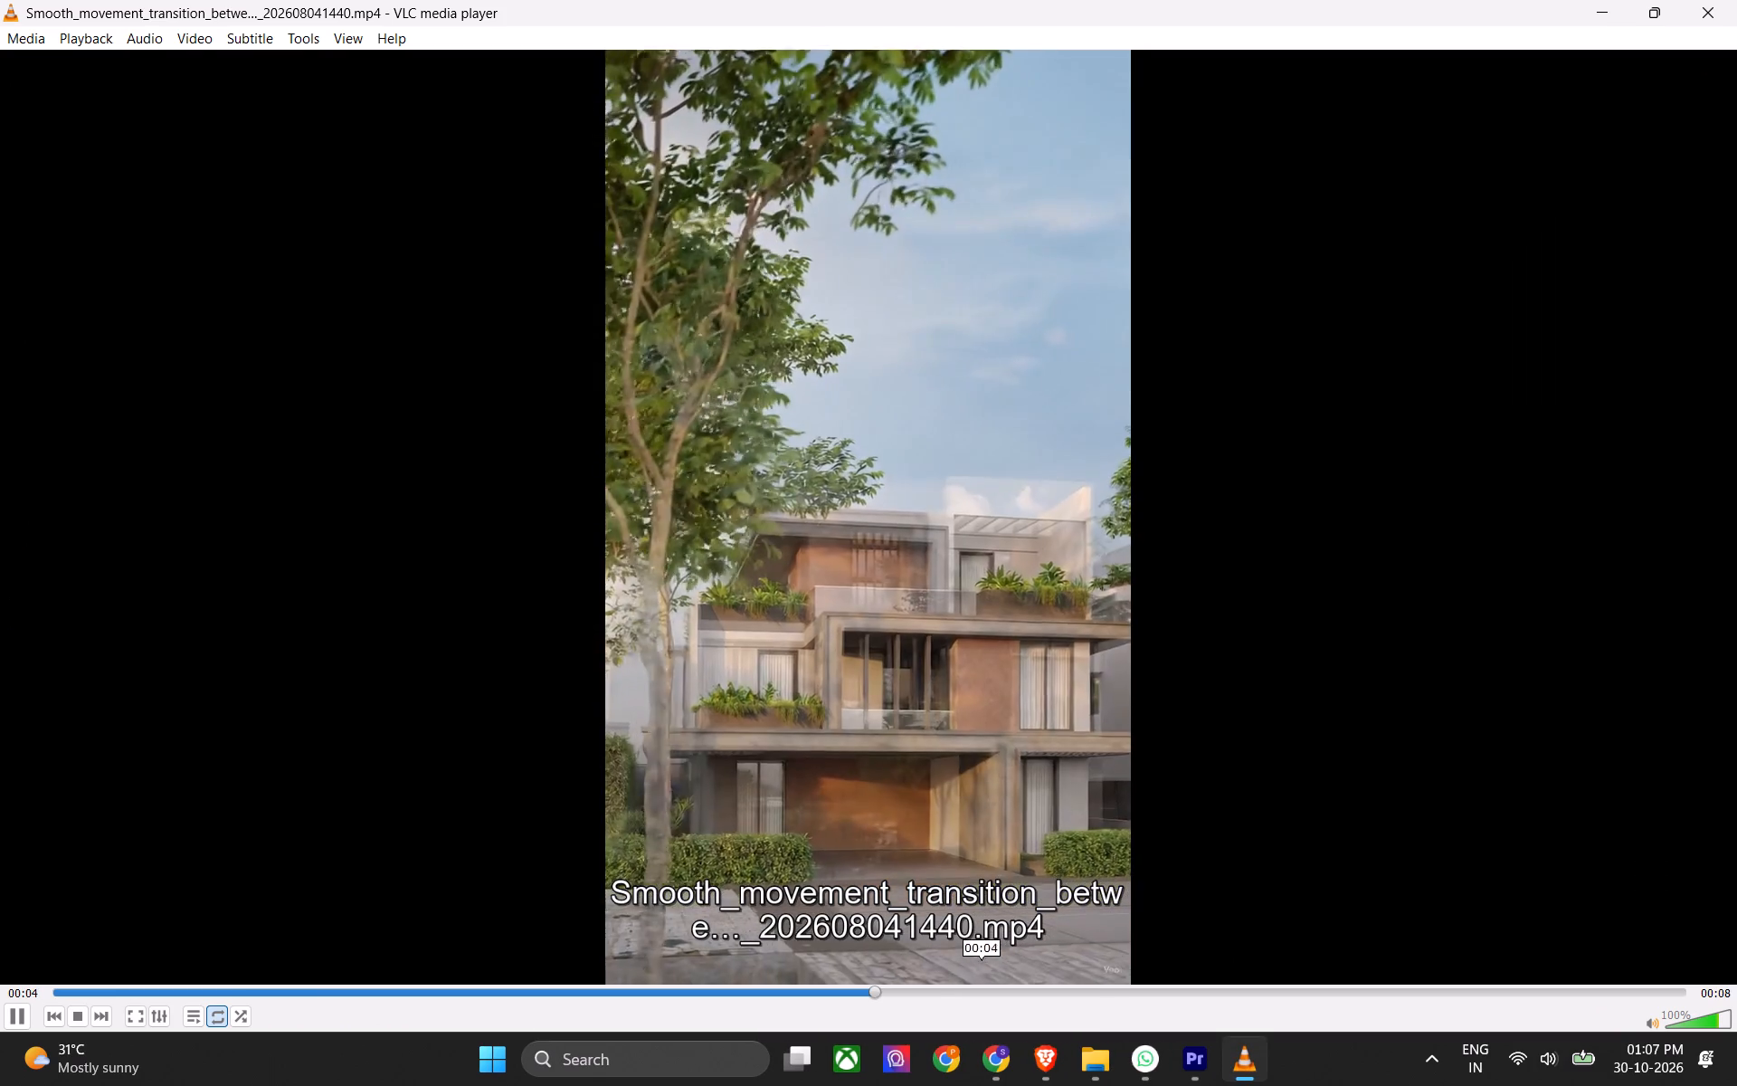
{"action": "left_click", "coordinate": [1075, 1004]}
{"action": "left_click_drag", "start_coordinate": [1289, 1017], "coordinate": [1390, 1006]}
{"action": "left_click", "coordinate": [1401, 996]}
{"action": "left_click", "coordinate": [1710, 0]}
Open New folder in Promenade_aug 4's footage and scrub through the Creating_continuous_villa_walkth clip without the gwr_video_mvp suffix.
{"action": "left_click", "coordinate": [588, 691]}
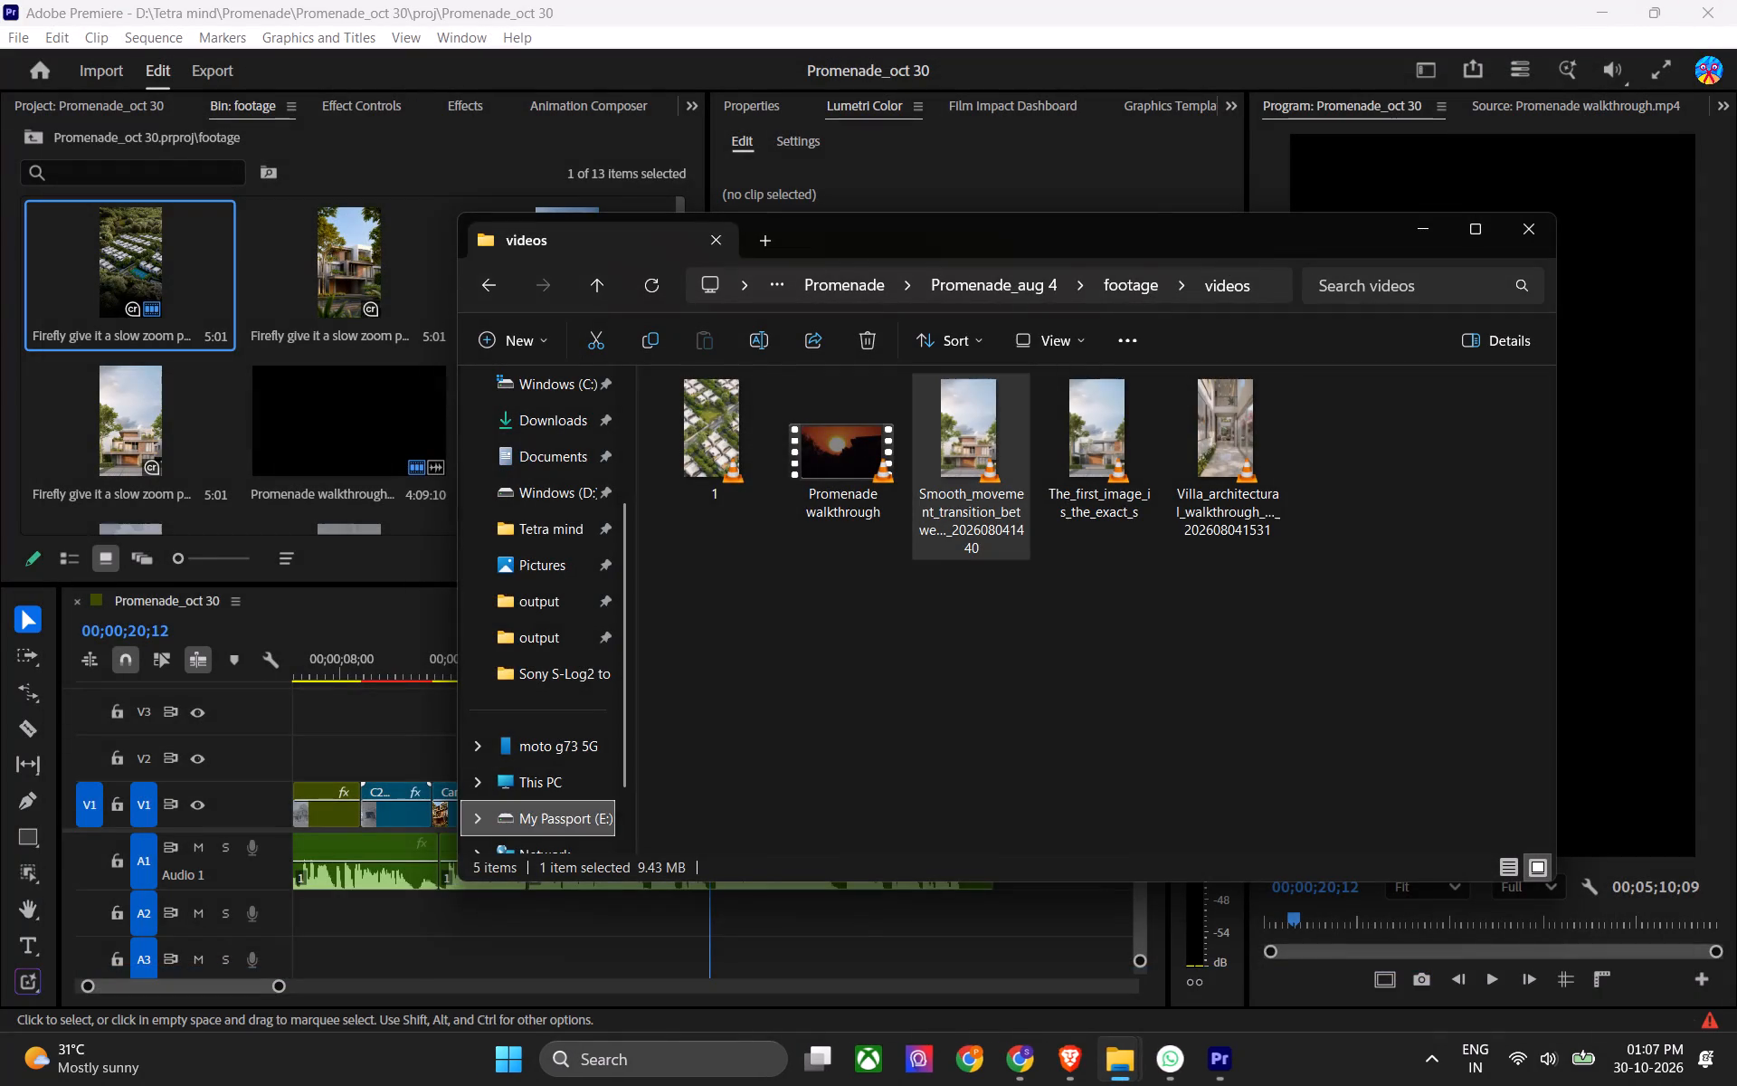
{"action": "left_click", "coordinate": [699, 433]}
{"action": "left_click", "coordinate": [791, 598]}
{"action": "left_click", "coordinate": [604, 289]}
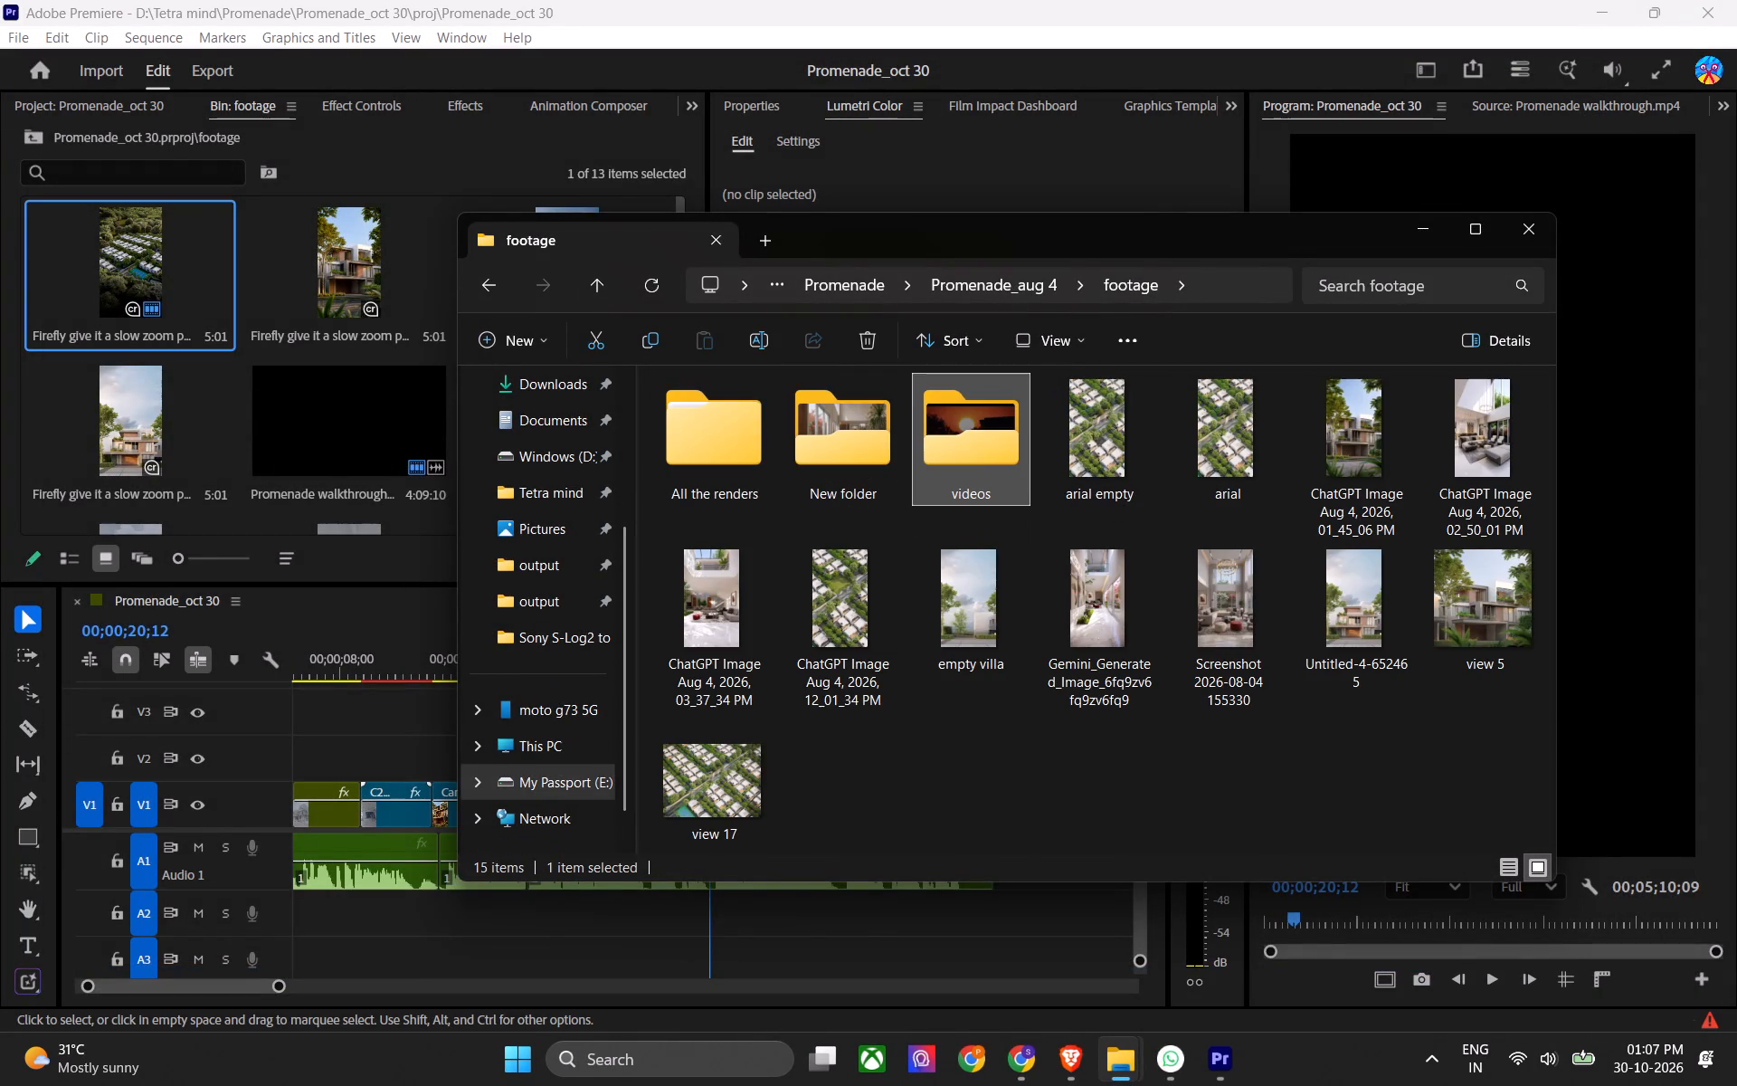
{"action": "double_click", "coordinate": [802, 451]}
{"action": "left_click", "coordinate": [1037, 613]}
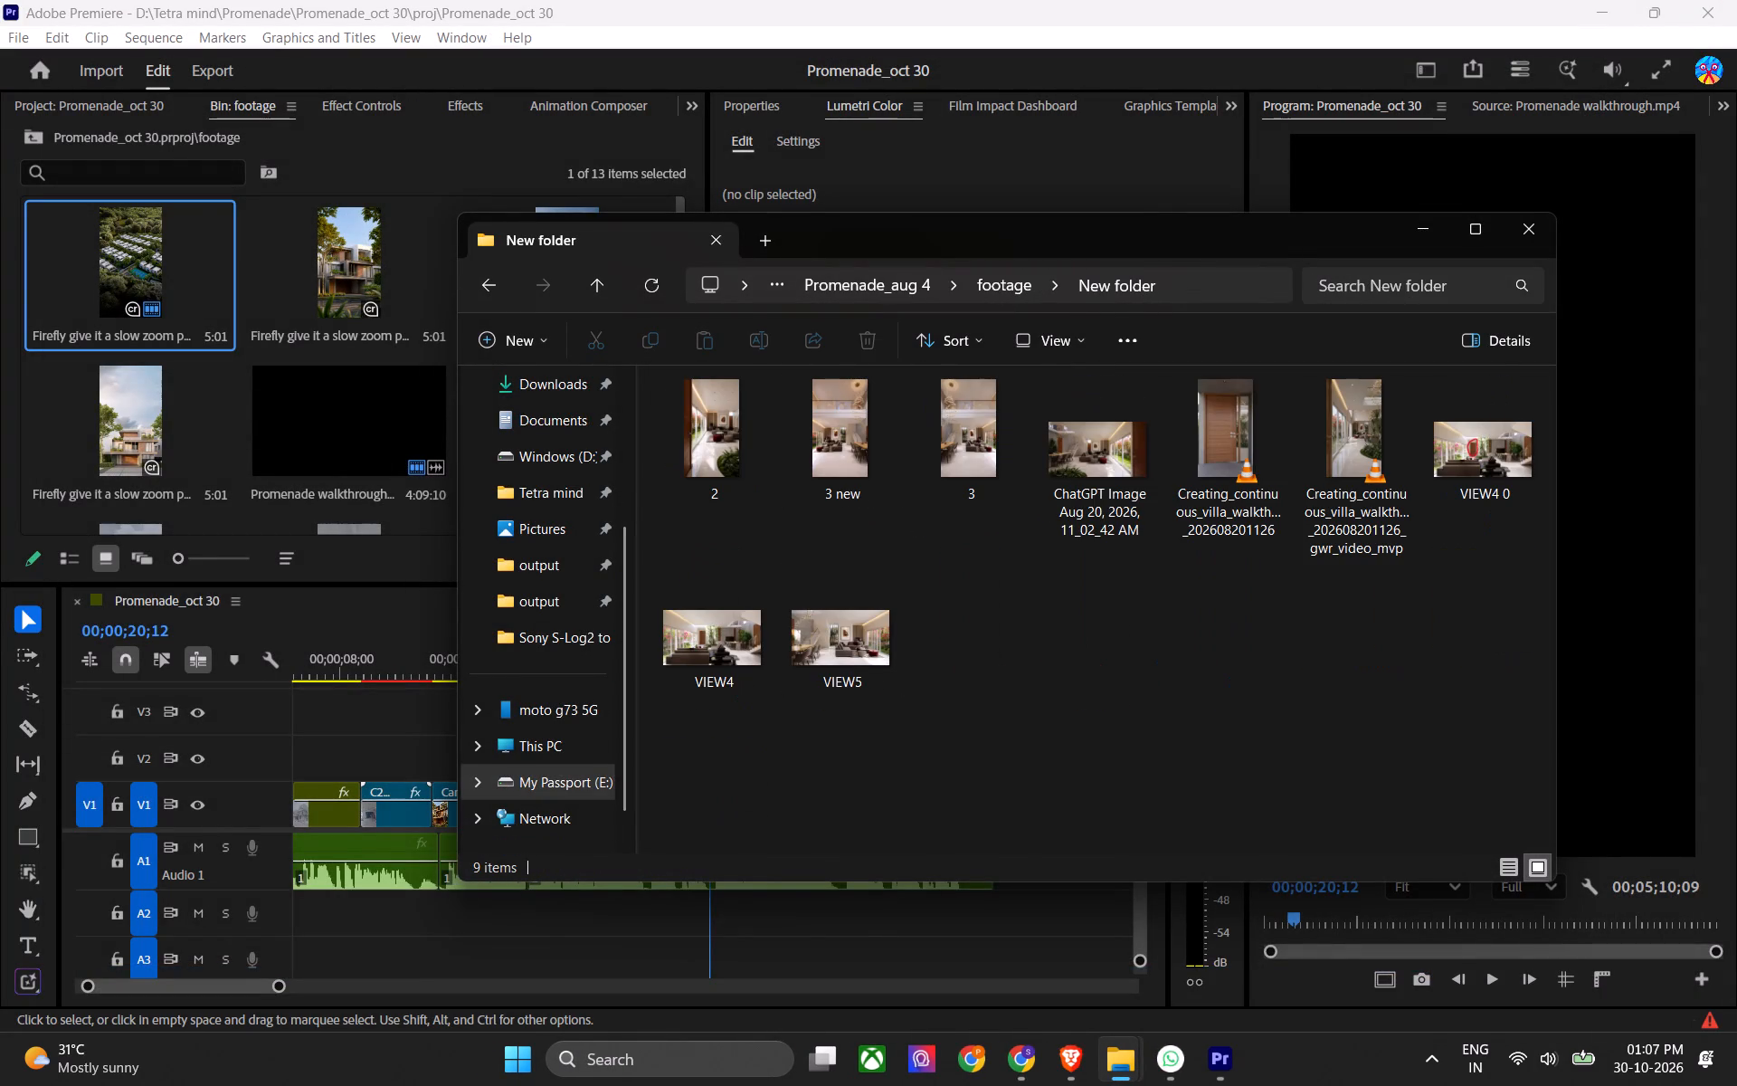
{"action": "triple_click", "coordinate": [1204, 466]}
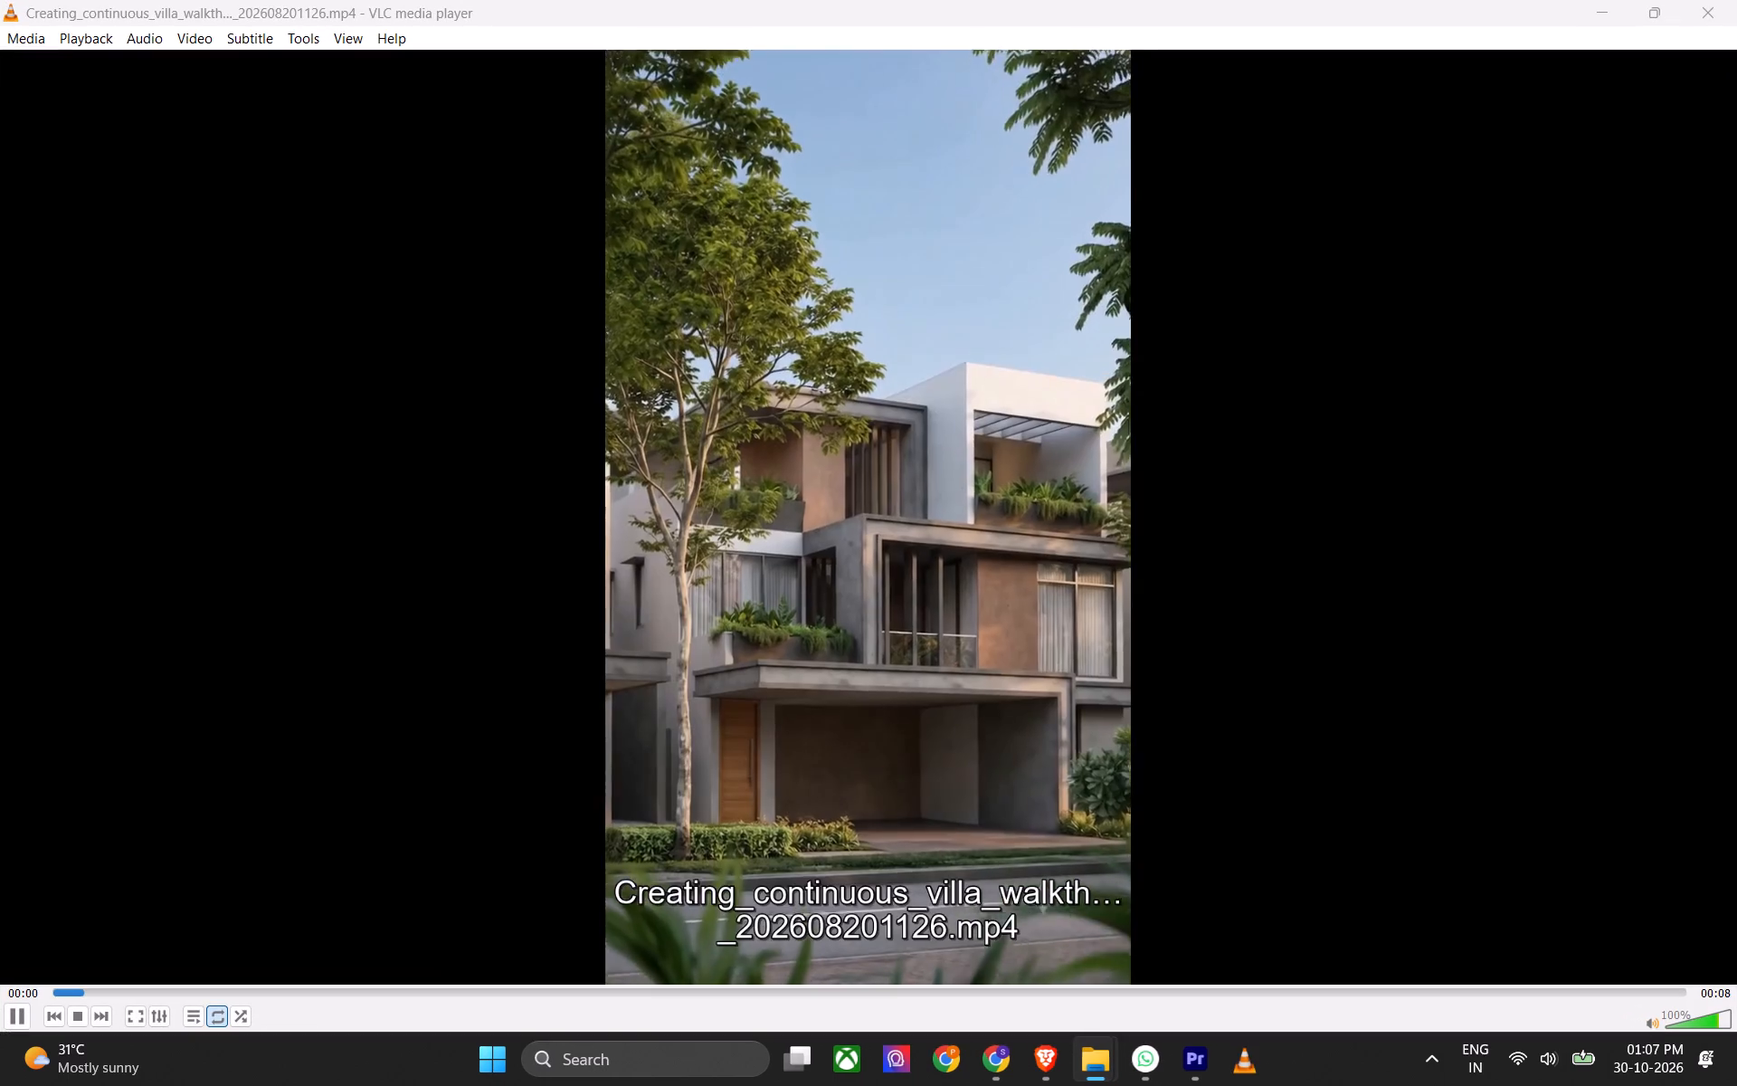
{"action": "left_click_drag", "start_coordinate": [850, 977], "coordinate": [942, 991]}
{"action": "left_click", "coordinate": [942, 991]}
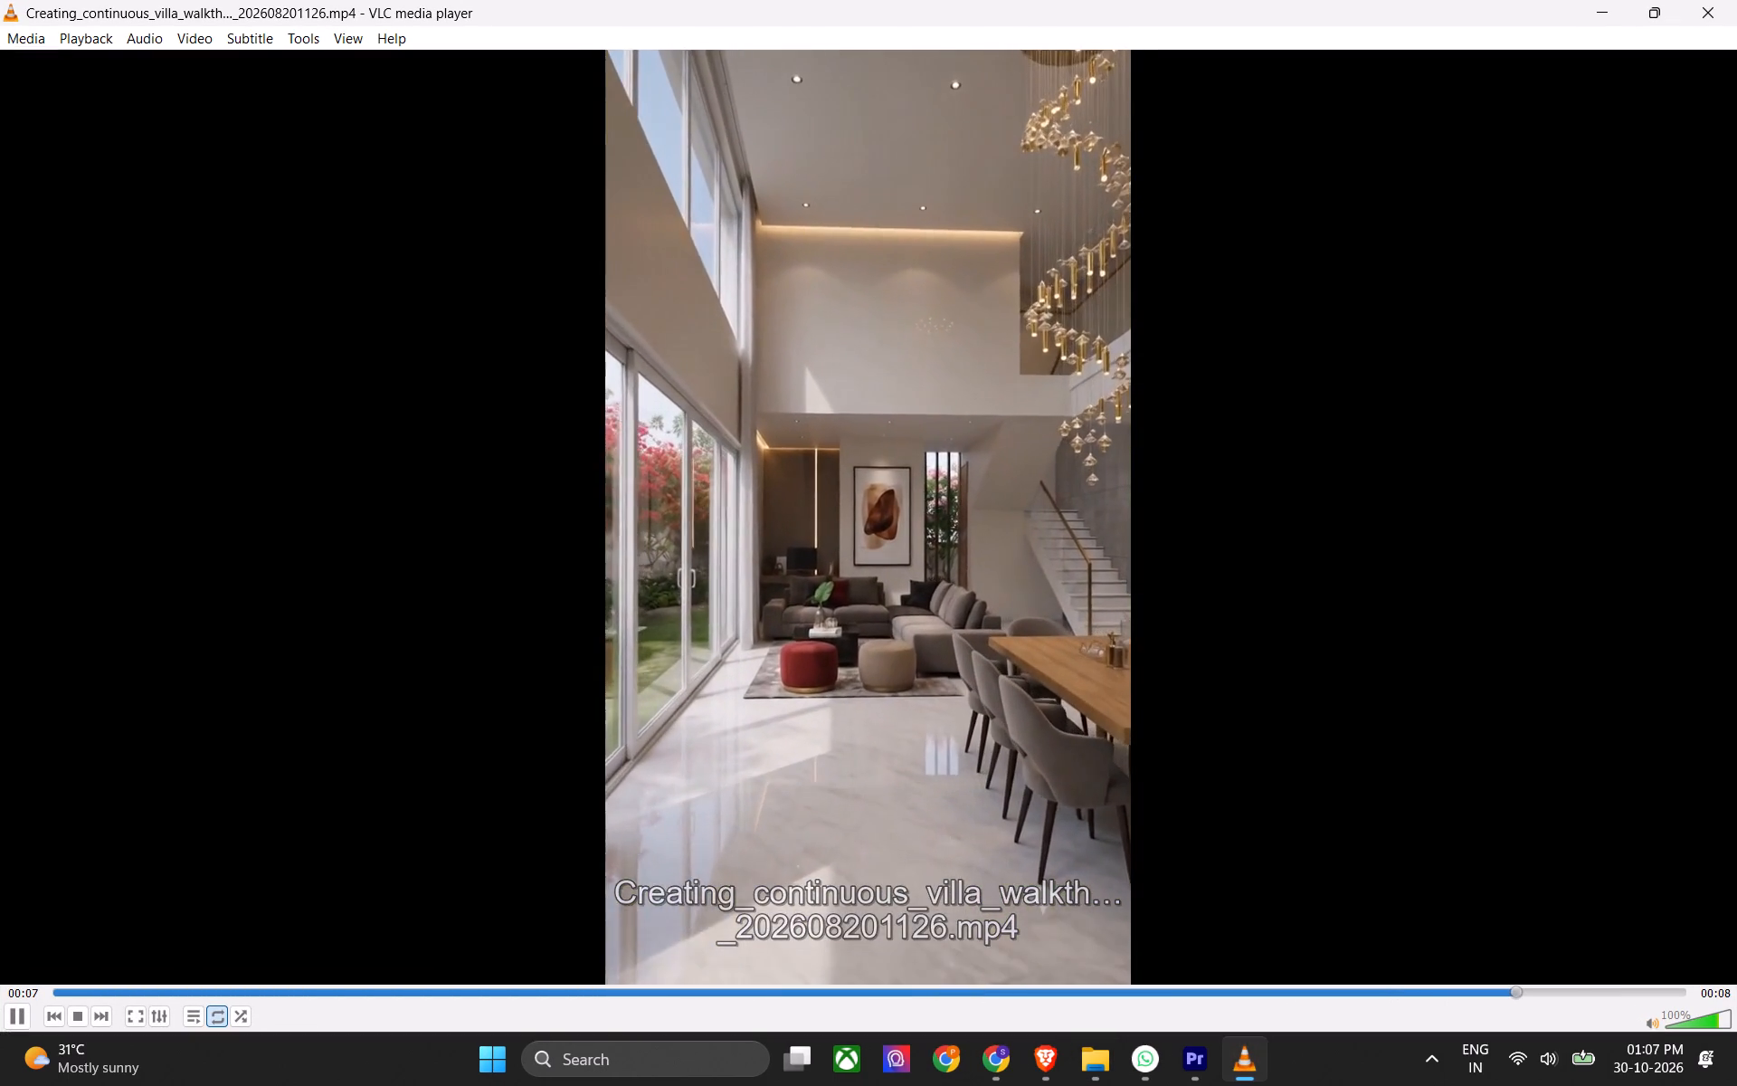
{"action": "left_click", "coordinate": [1736, 0]}
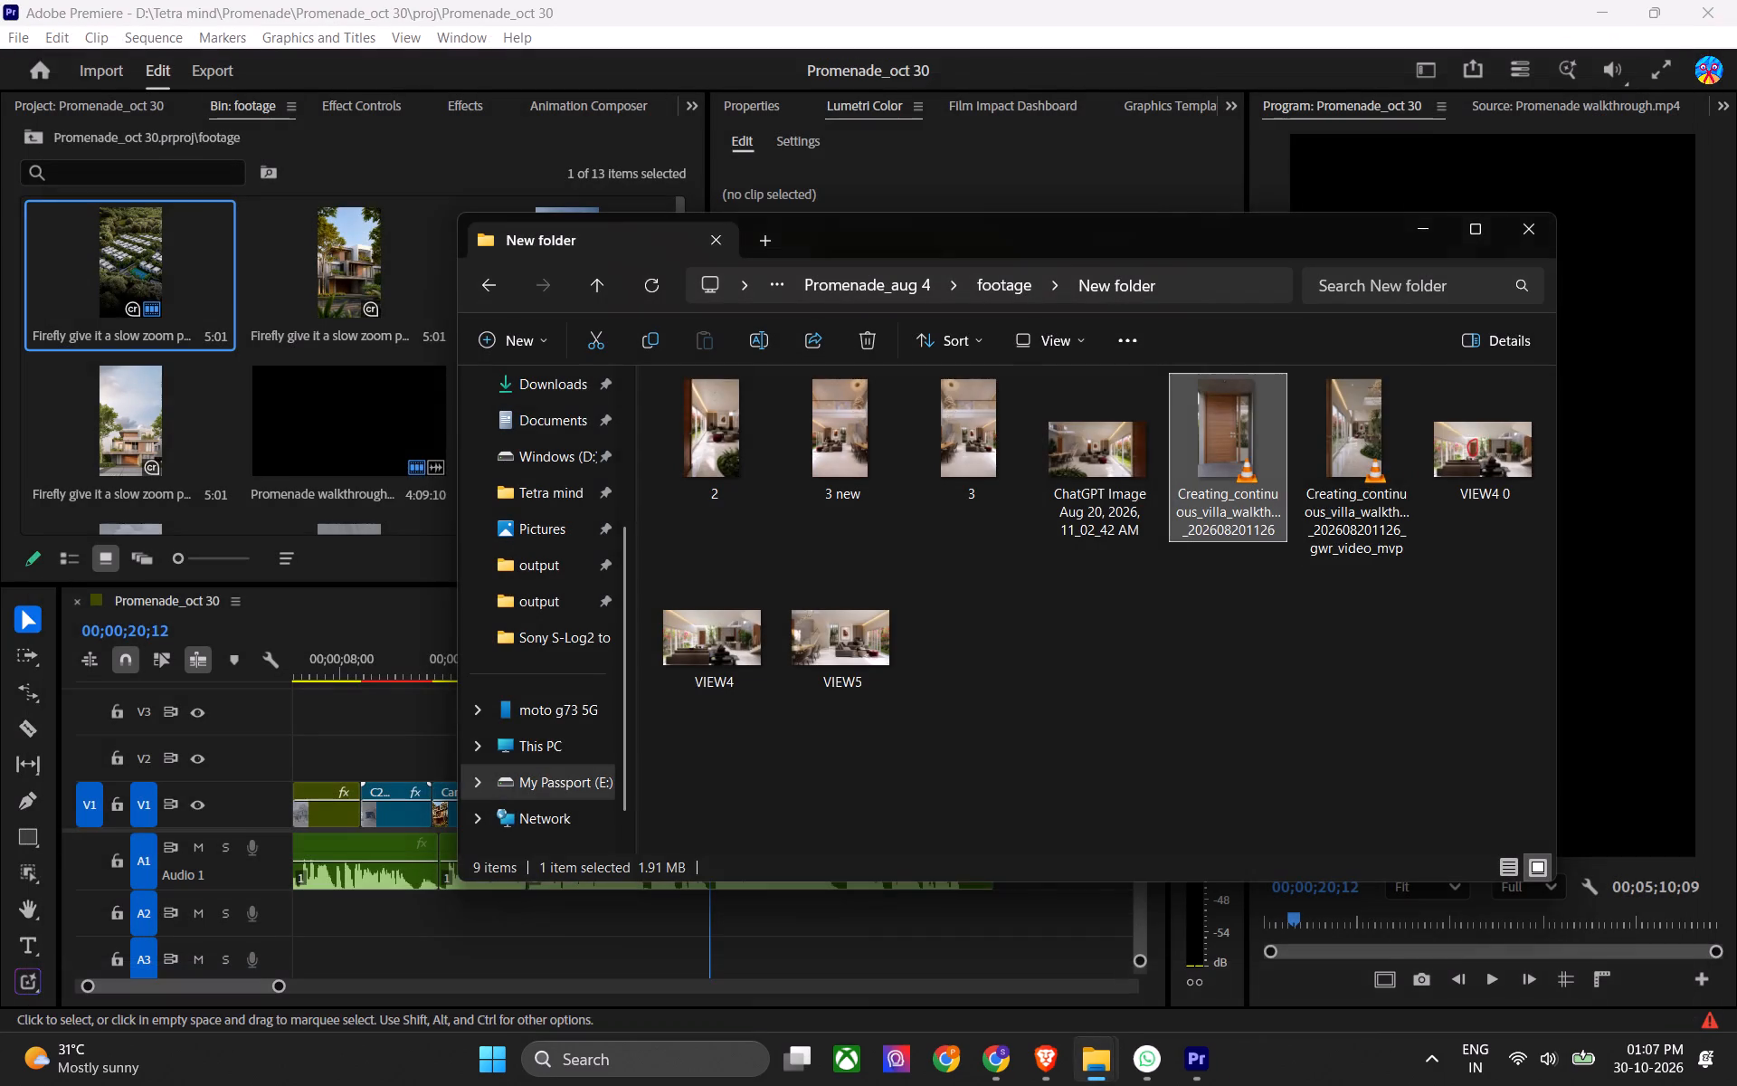
Preview the gwr_video_mvp version of the Creating_continuous_villa_walkth clip, scrubbing through its interior shots.
{"action": "left_click", "coordinate": [1362, 414]}
{"action": "triple_click", "coordinate": [1362, 414]}
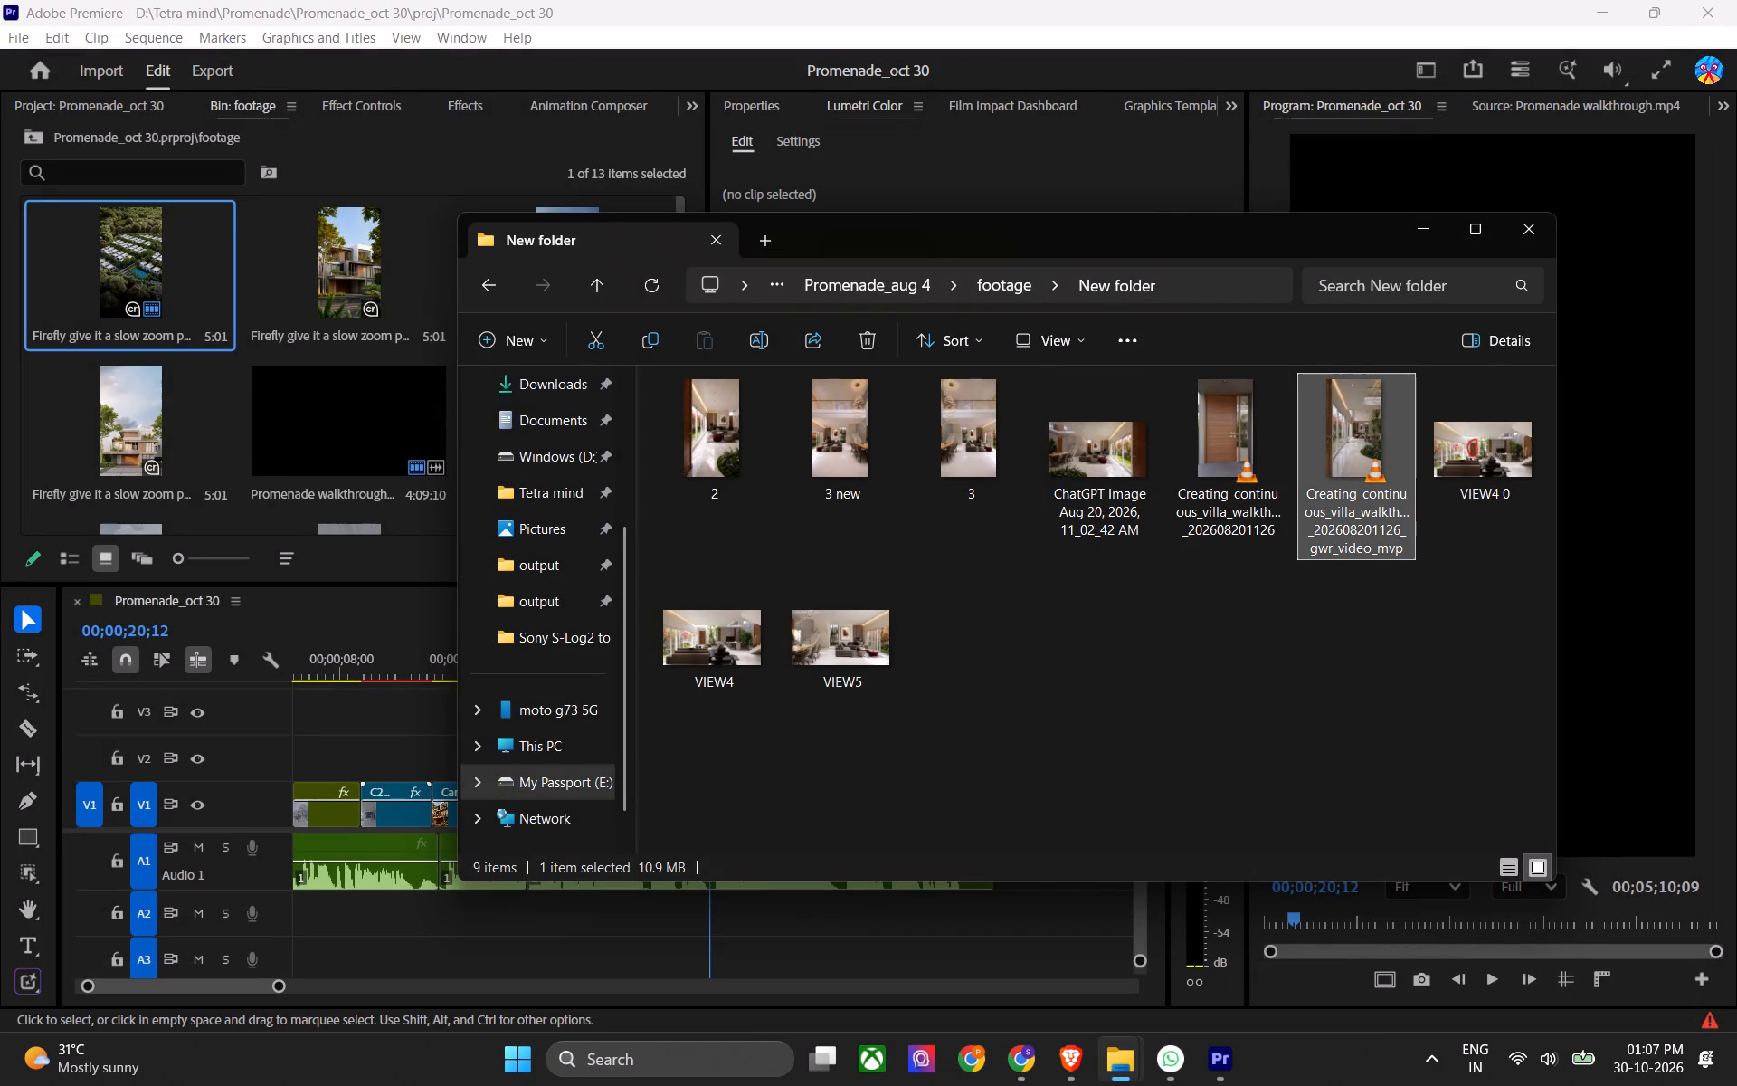
{"action": "left_click", "coordinate": [408, 902]}
{"action": "left_click_drag", "start_coordinate": [657, 1014], "coordinate": [692, 1002]}
{"action": "left_click", "coordinate": [700, 997]}
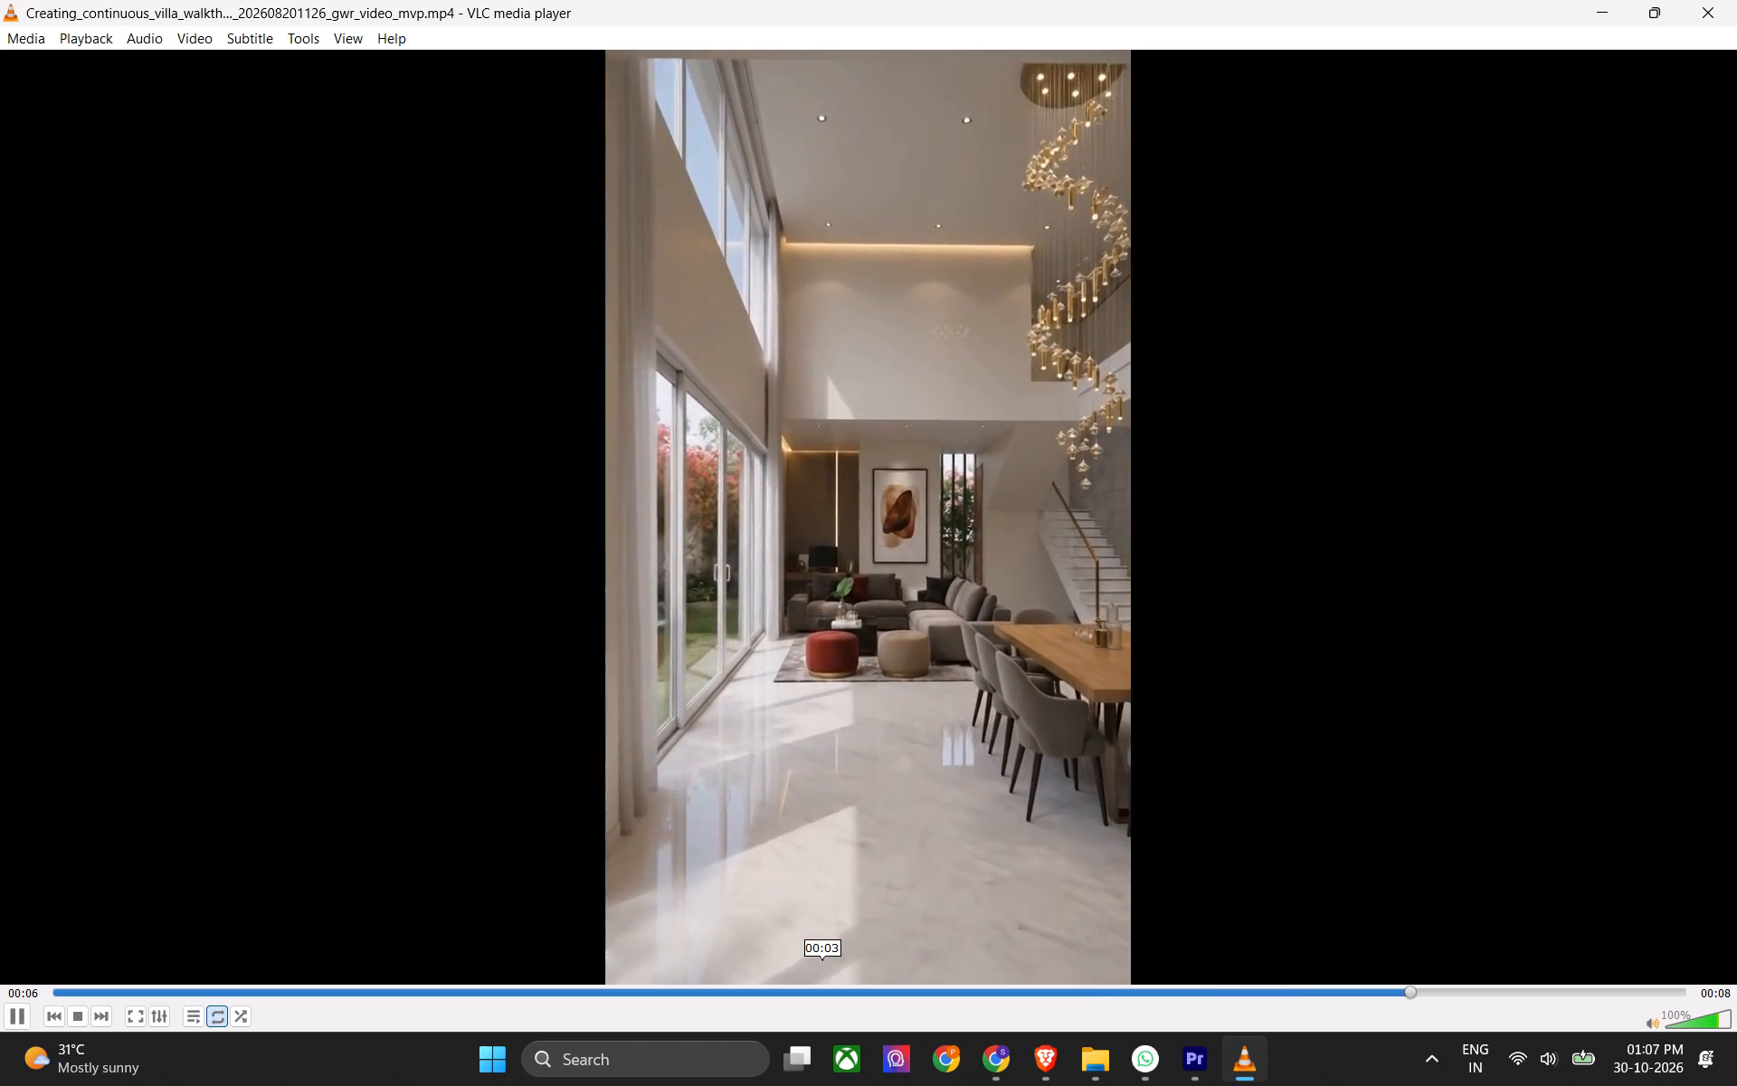
{"action": "left_click", "coordinate": [1736, 0]}
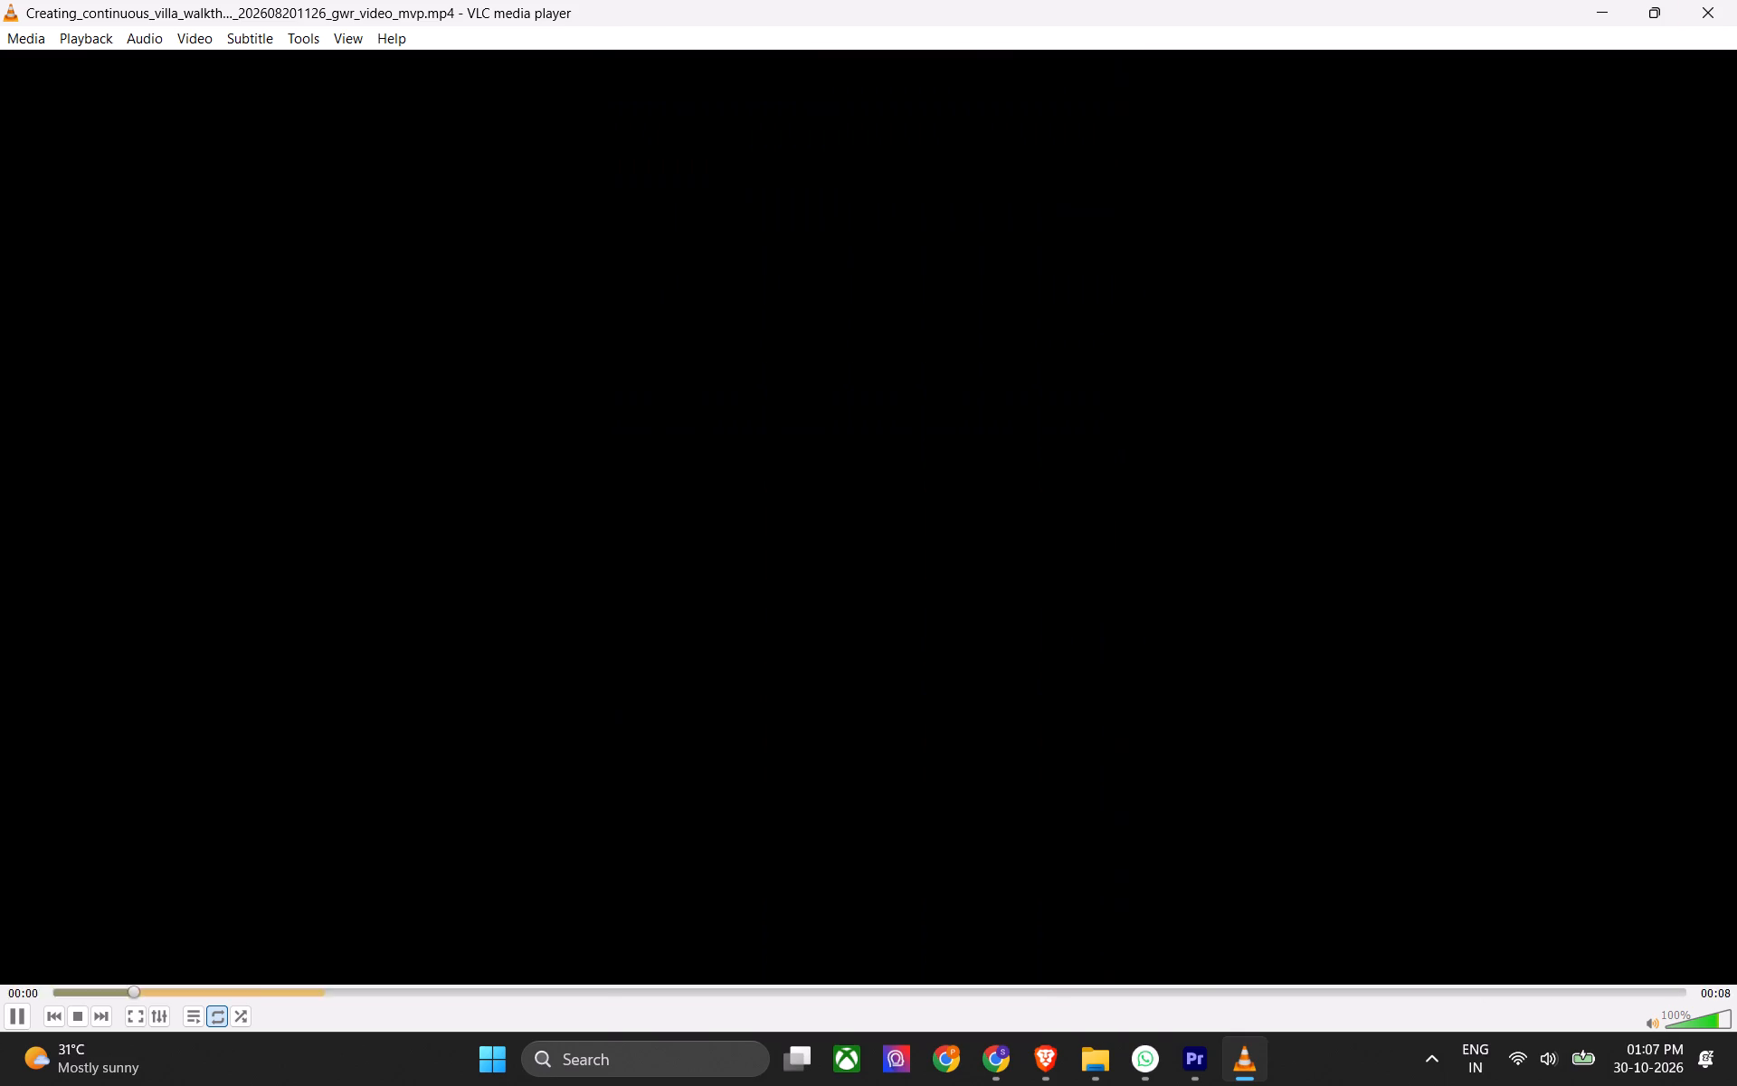
{"action": "left_click", "coordinate": [1106, 714]}
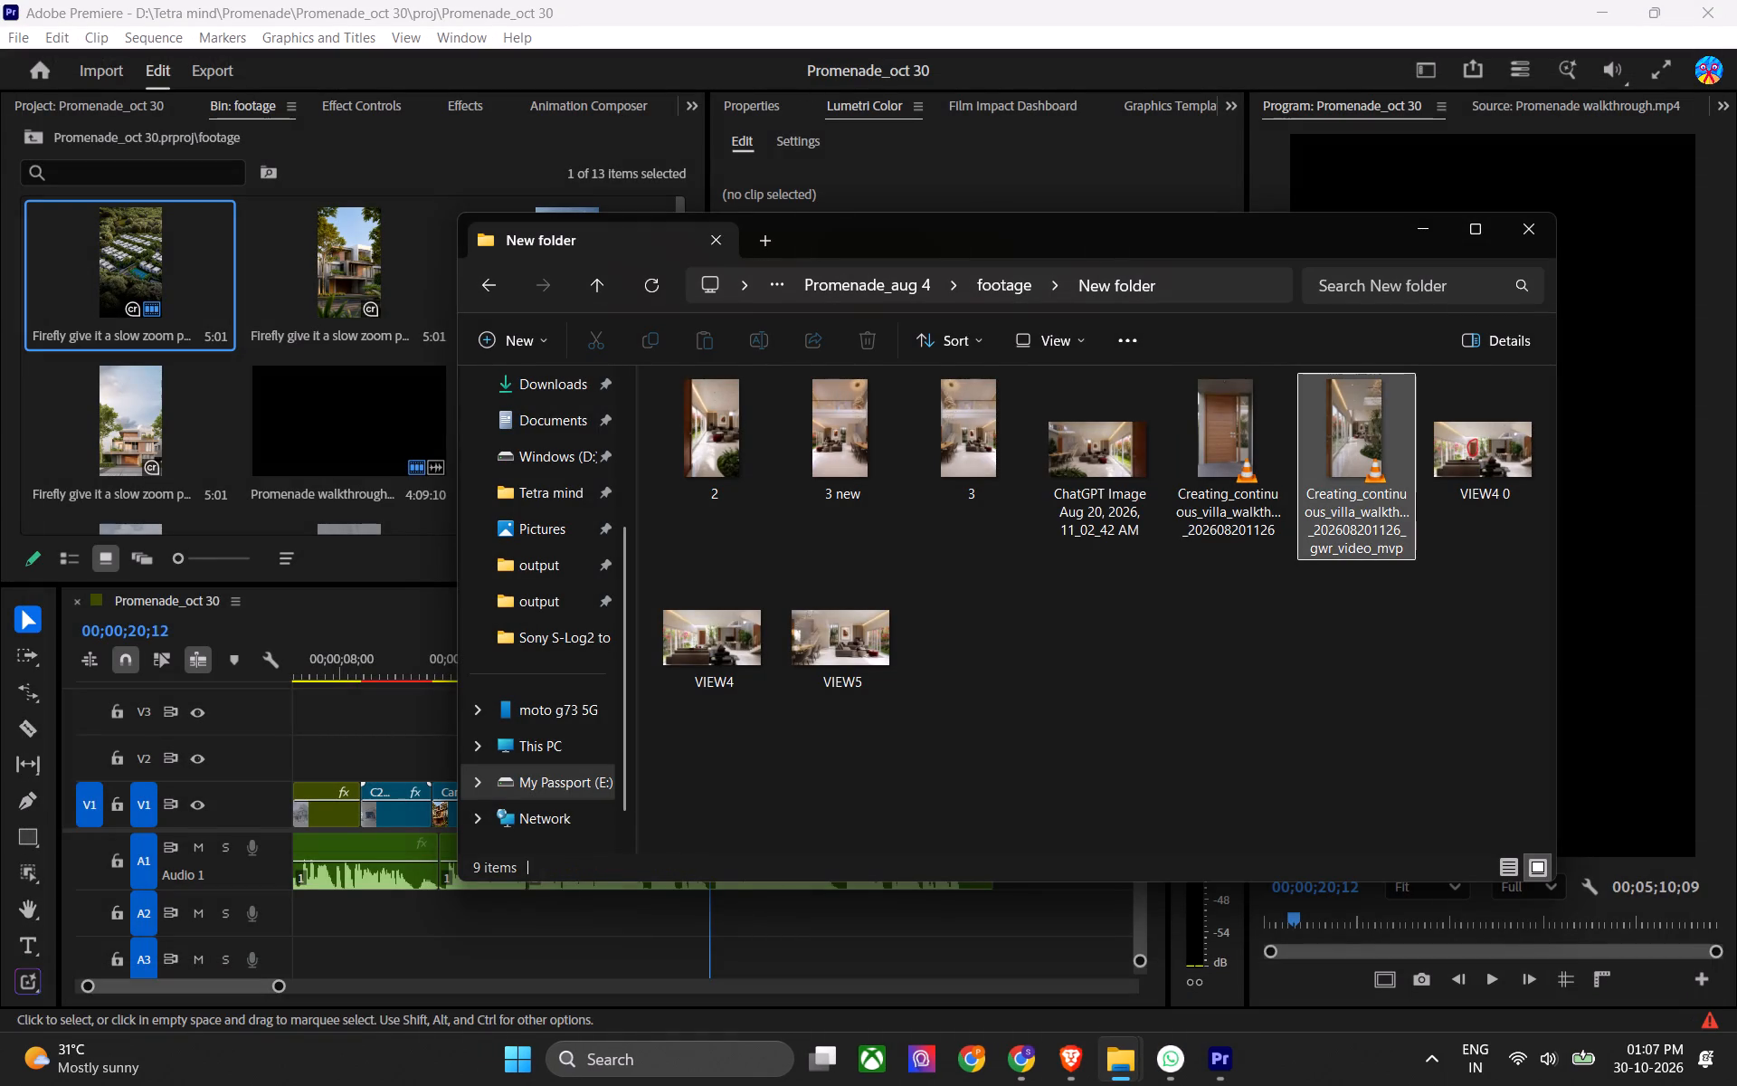
Switch to Premiere and play the sequence from just before the first V1 gap through the end of the Promenade walkthrough clip.
{"action": "left_click", "coordinate": [1218, 1068]}
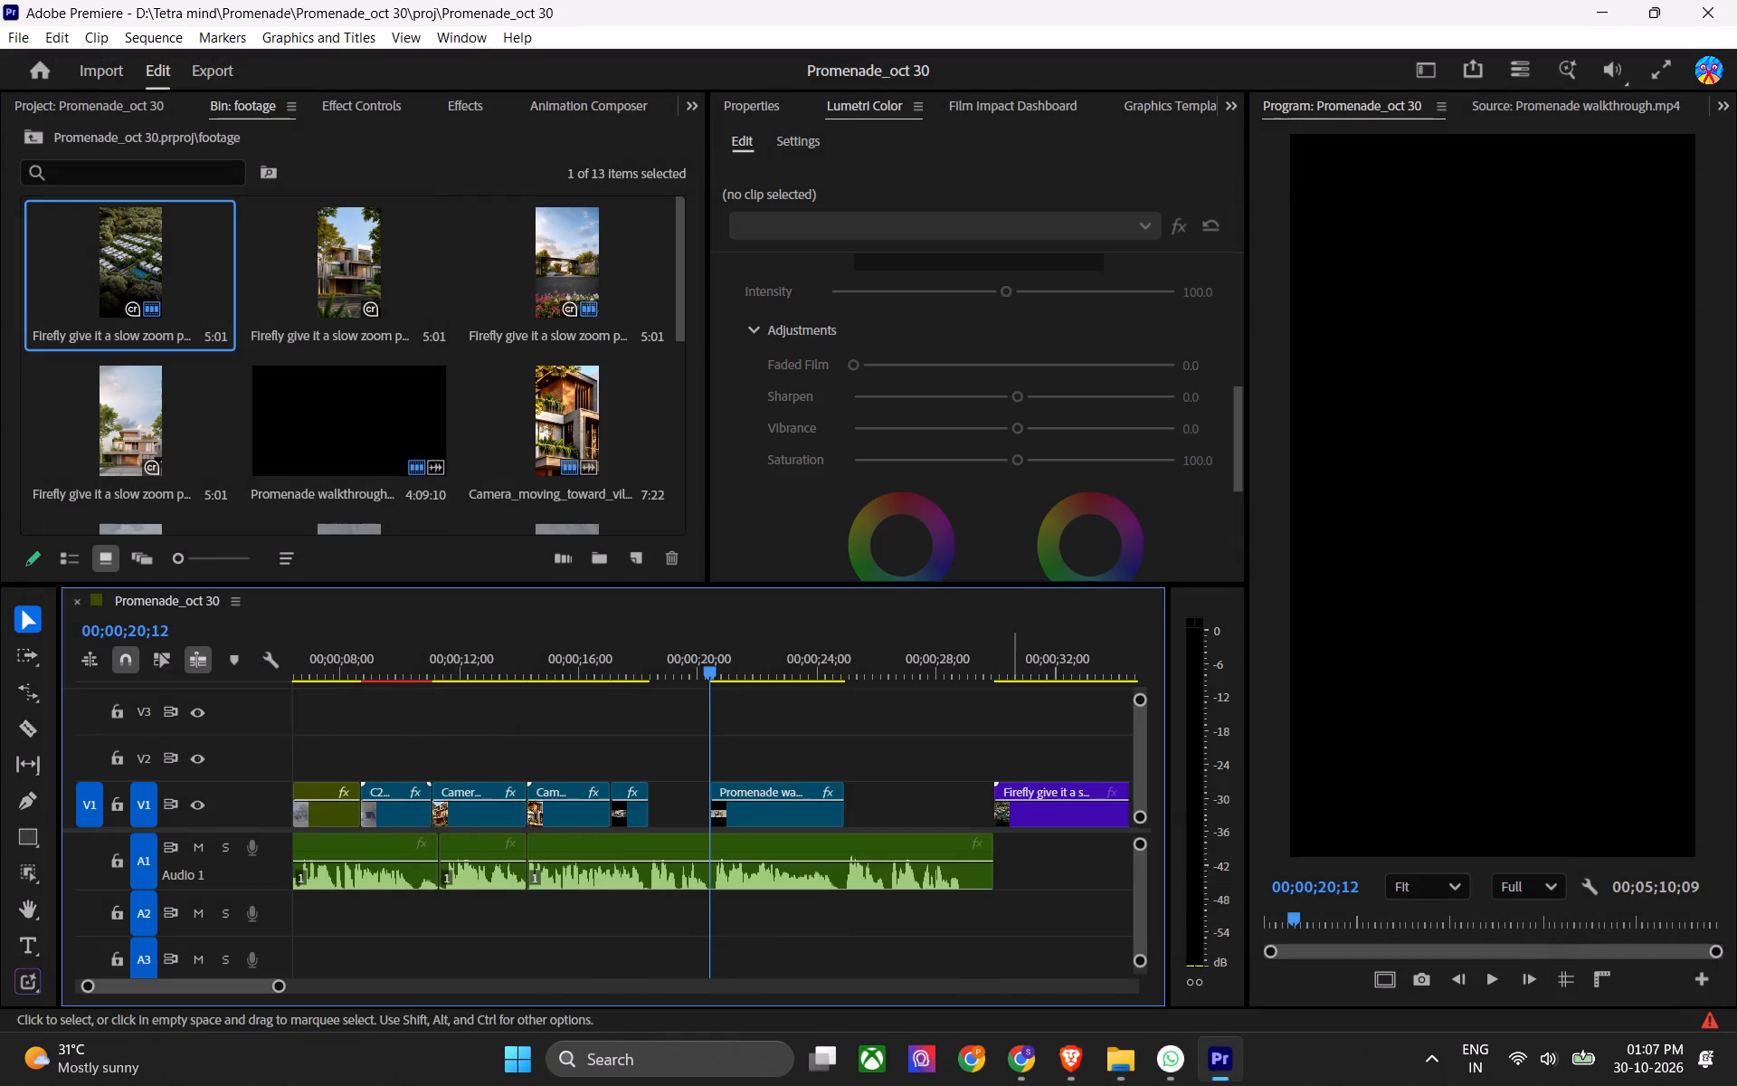
{"action": "left_click", "coordinate": [637, 661]}
{"action": "key", "text": "space"}
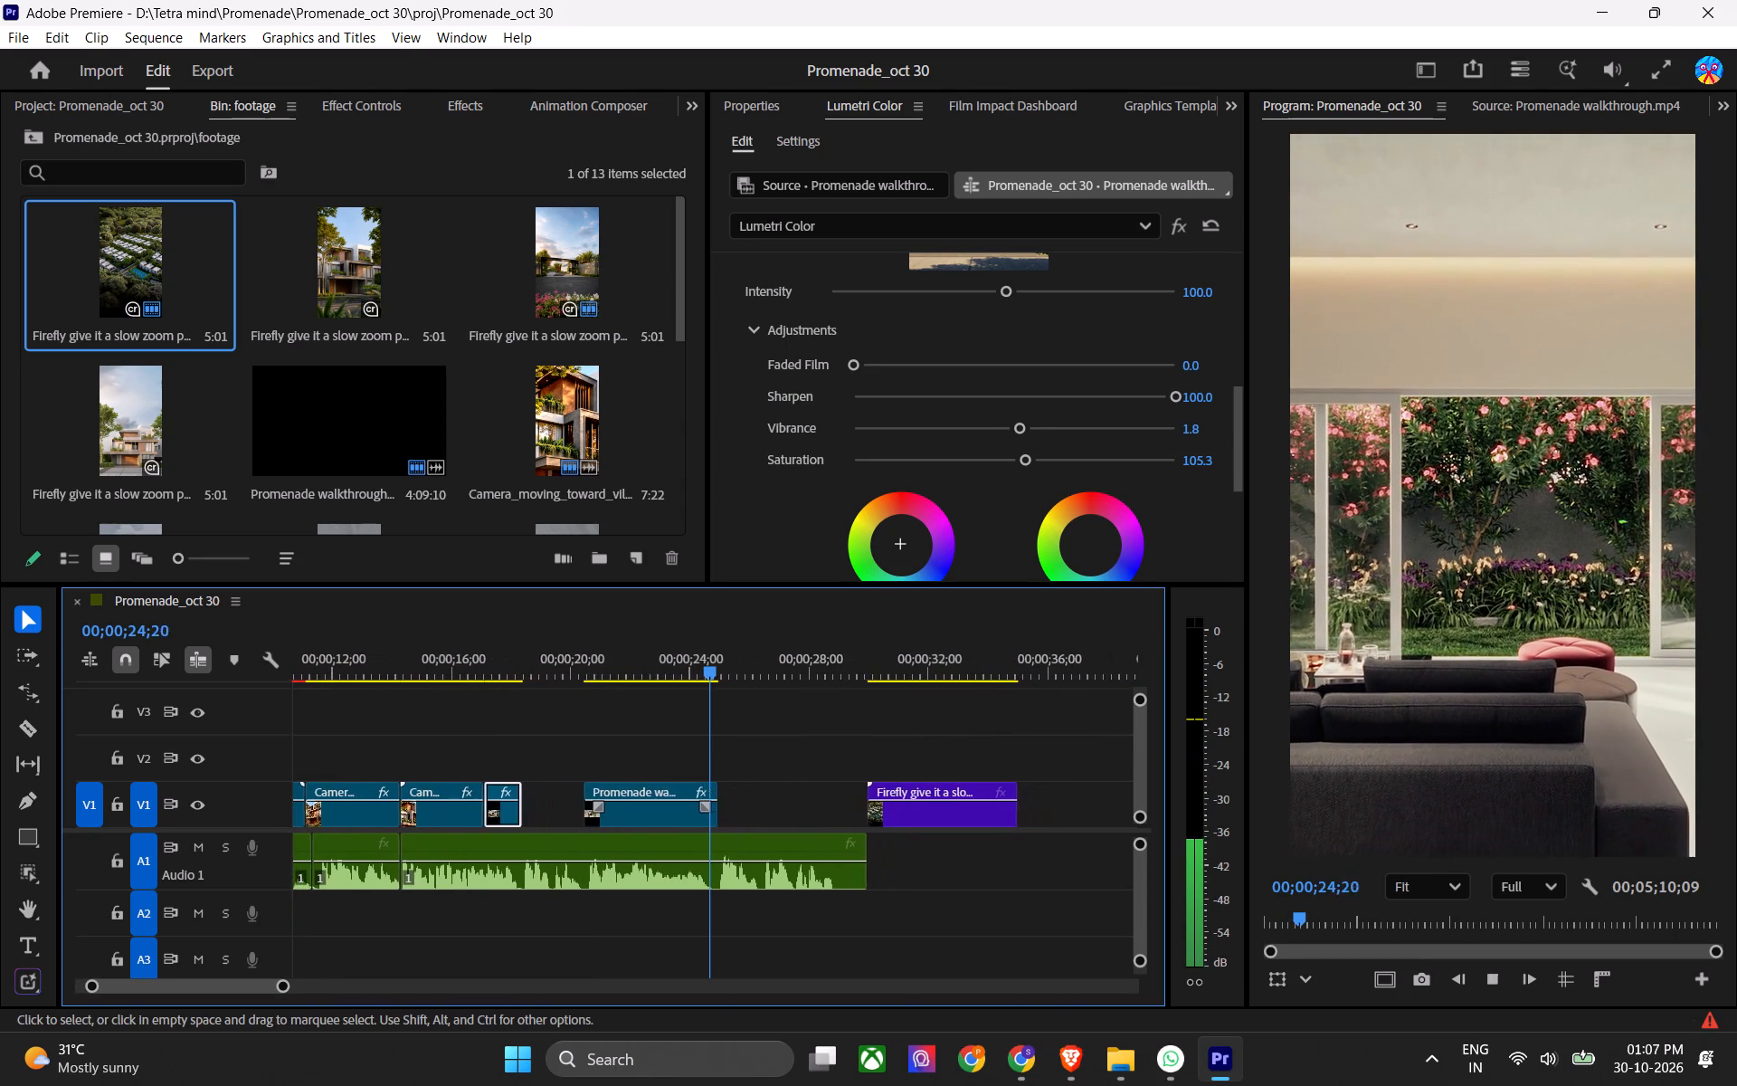
{"action": "key", "text": "space"}
Save the Promenade_oct 30 project.
{"action": "key", "text": "ctrl+s"}
{"action": "key", "text": "ctrl+s"}
{"action": "key", "text": "ctrl+s"}
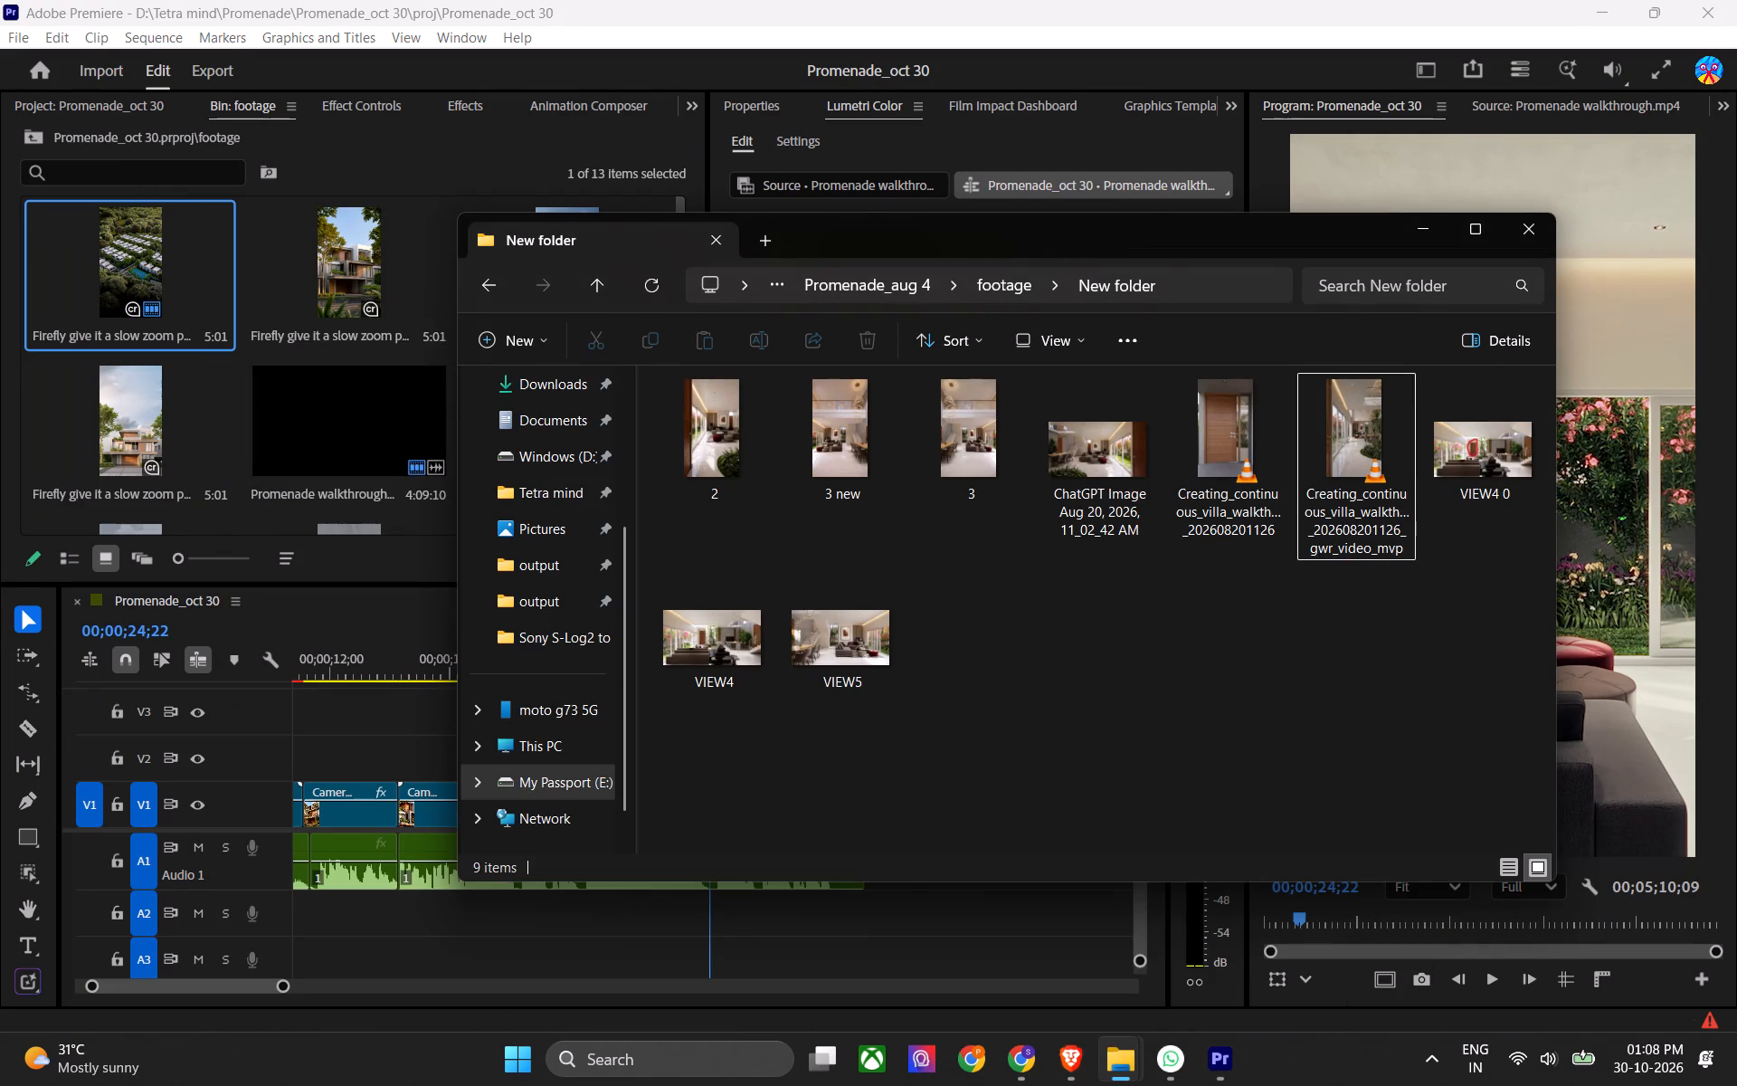
{"action": "left_click", "coordinate": [1343, 476]}
{"action": "left_click", "coordinate": [1736, 1085]}
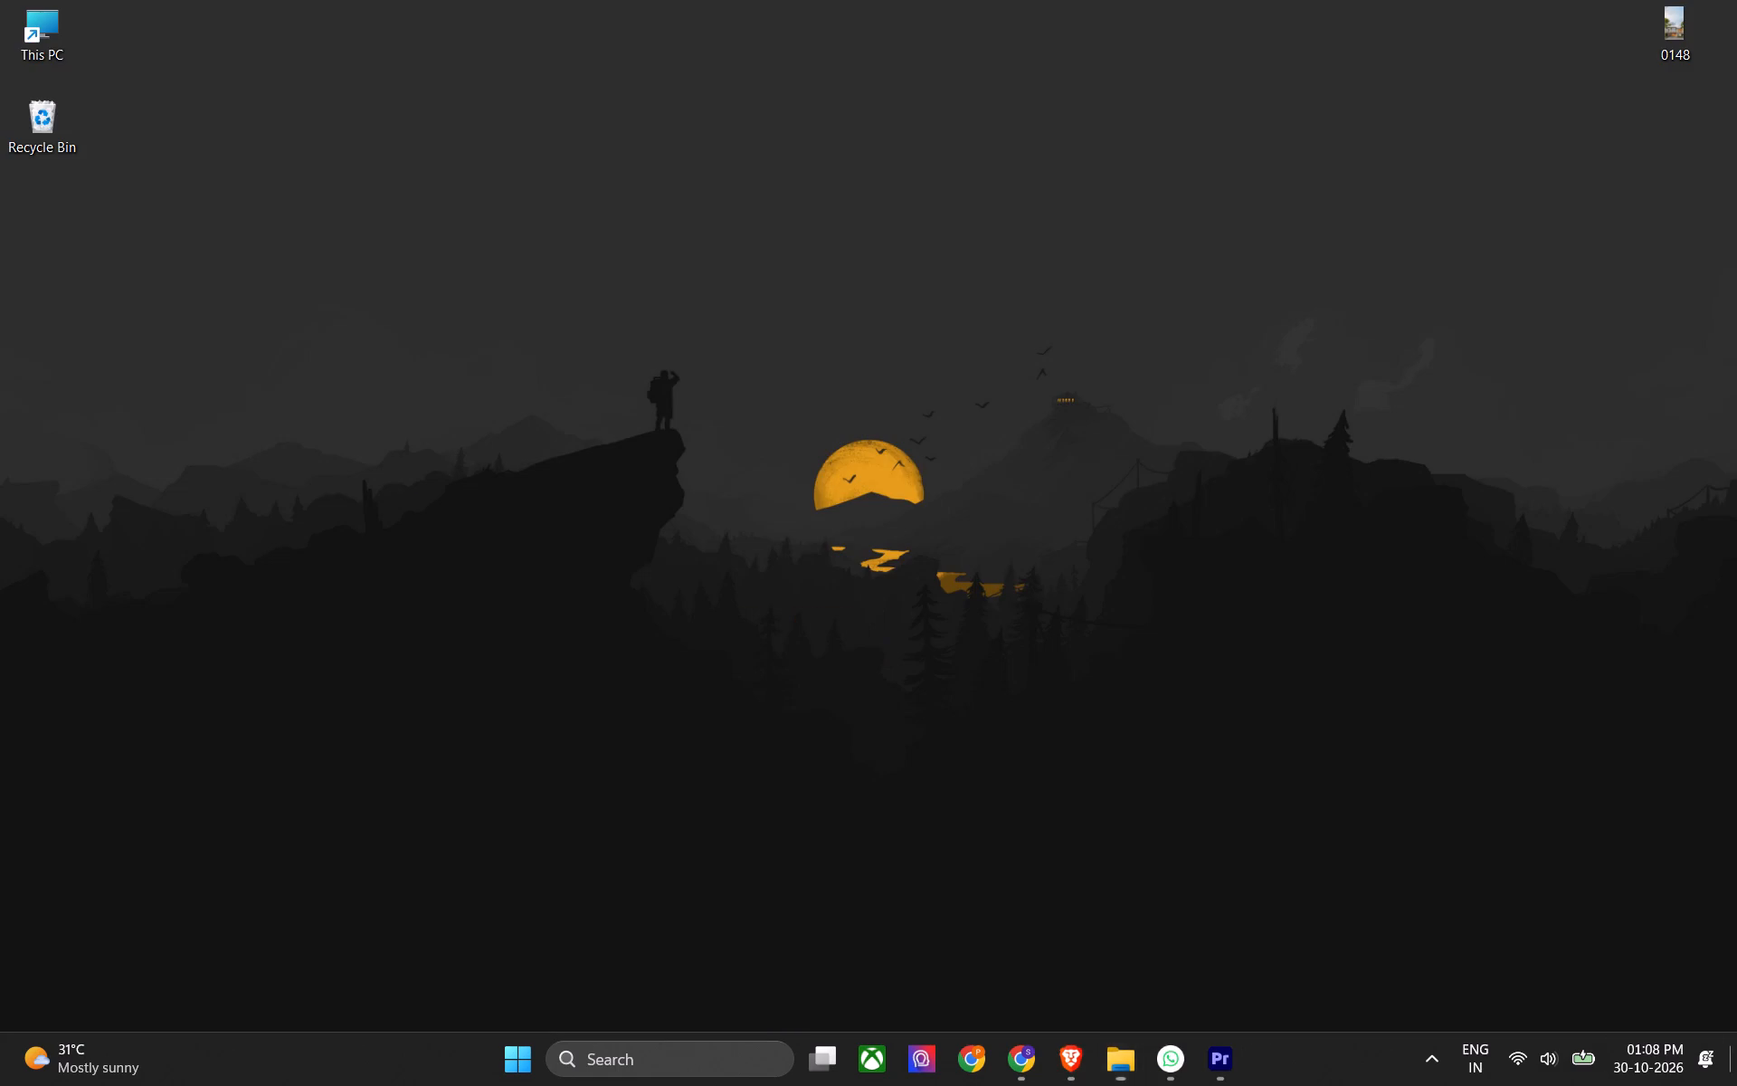
{"action": "left_click", "coordinate": [1229, 919]}
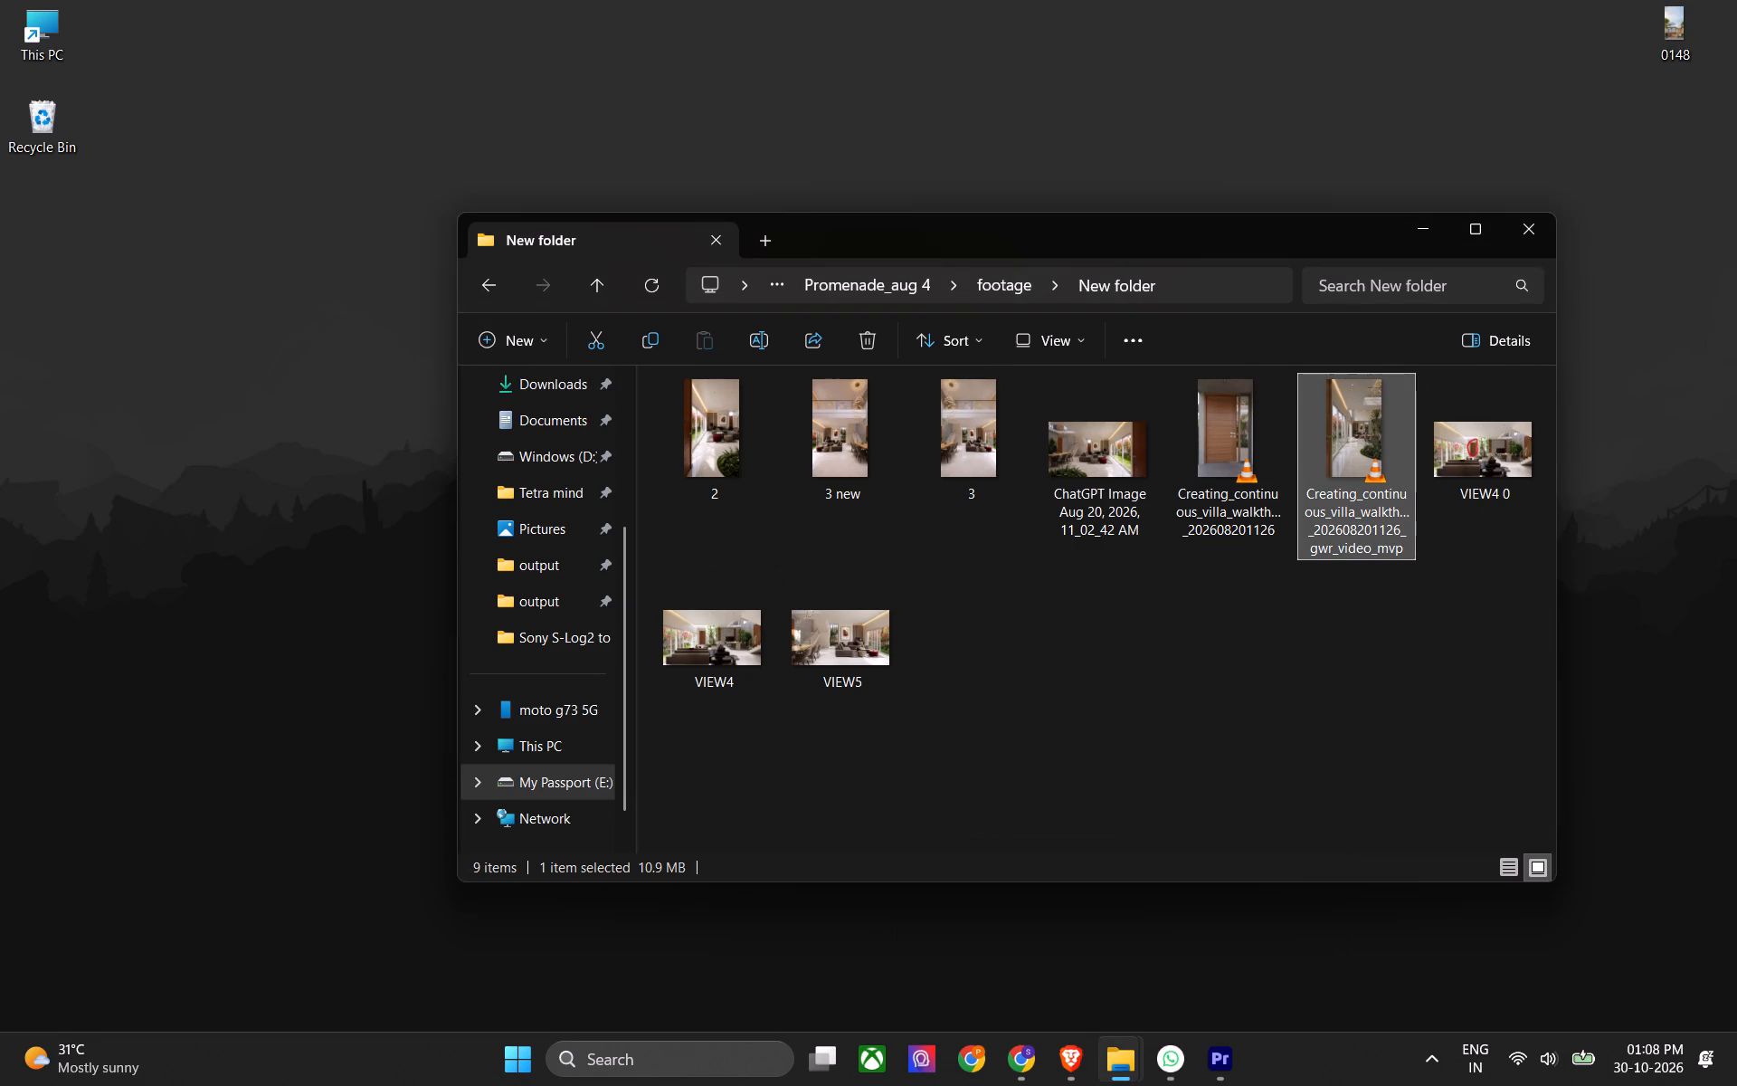
{"action": "left_click_drag", "start_coordinate": [1368, 460], "coordinate": [1679, 367]}
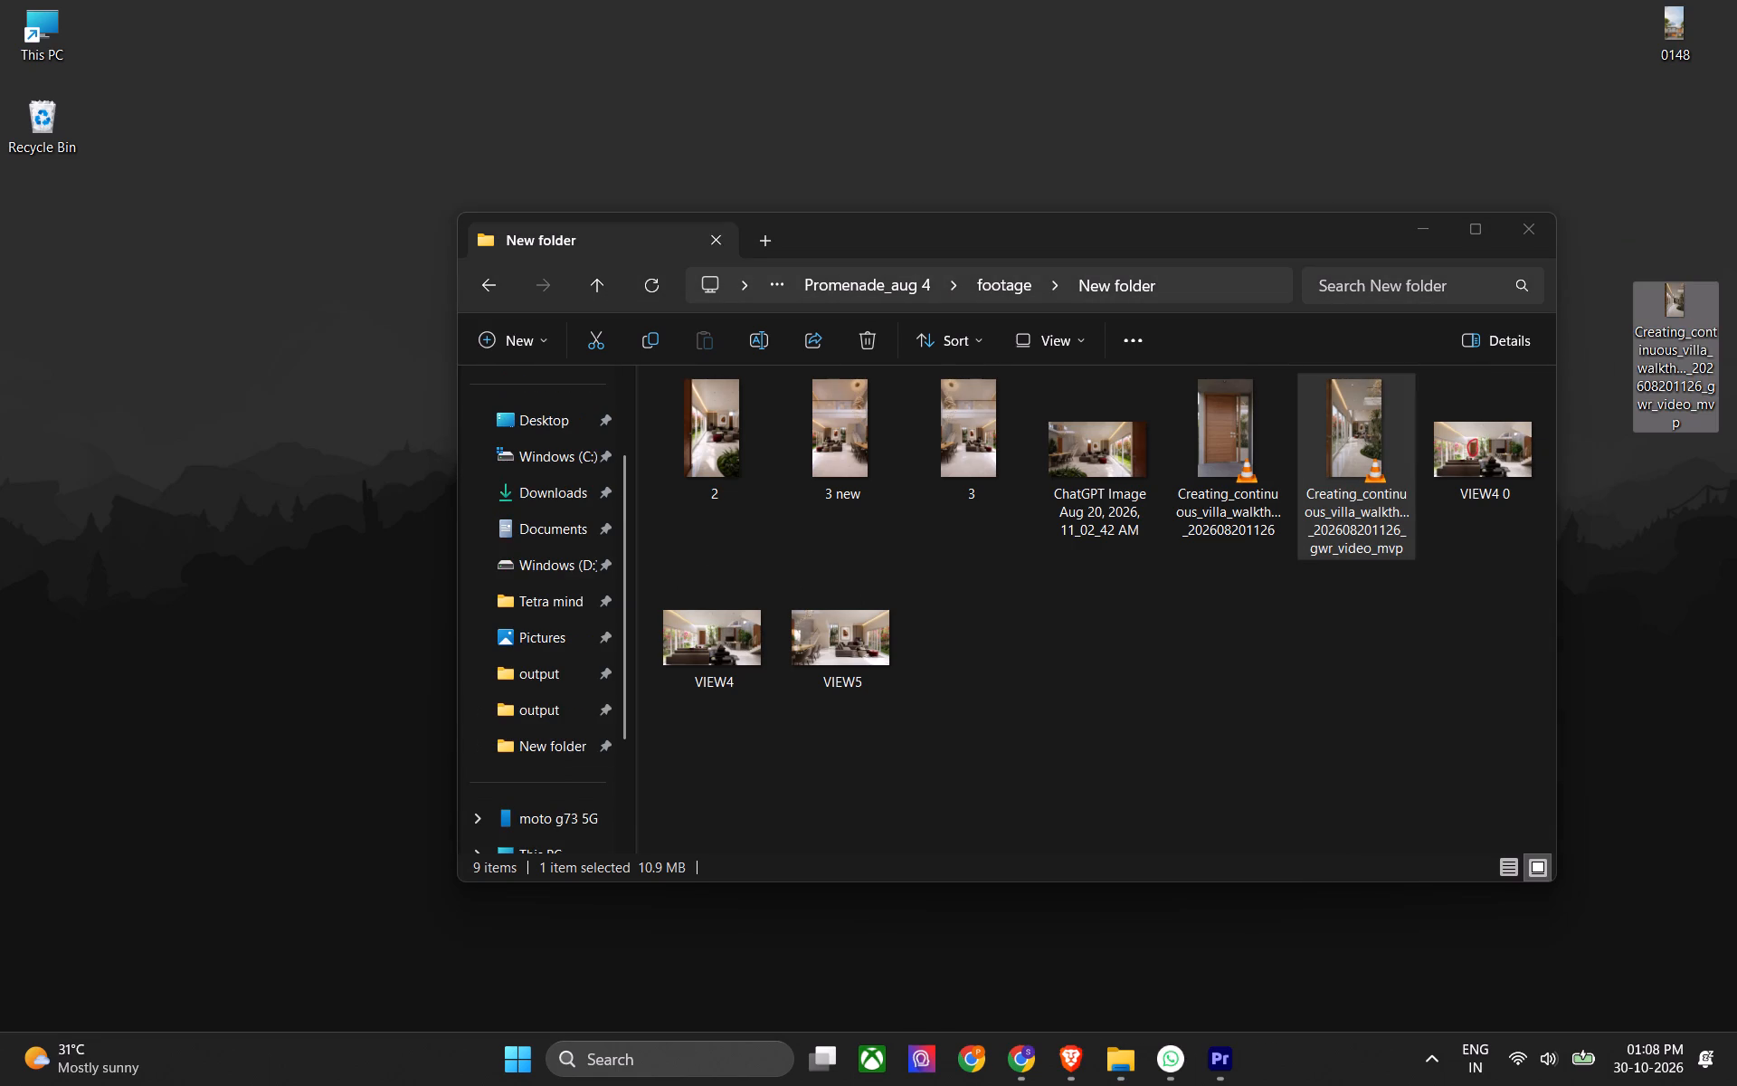
{"action": "left_click_drag", "start_coordinate": [1275, 730], "coordinate": [1261, 742]}
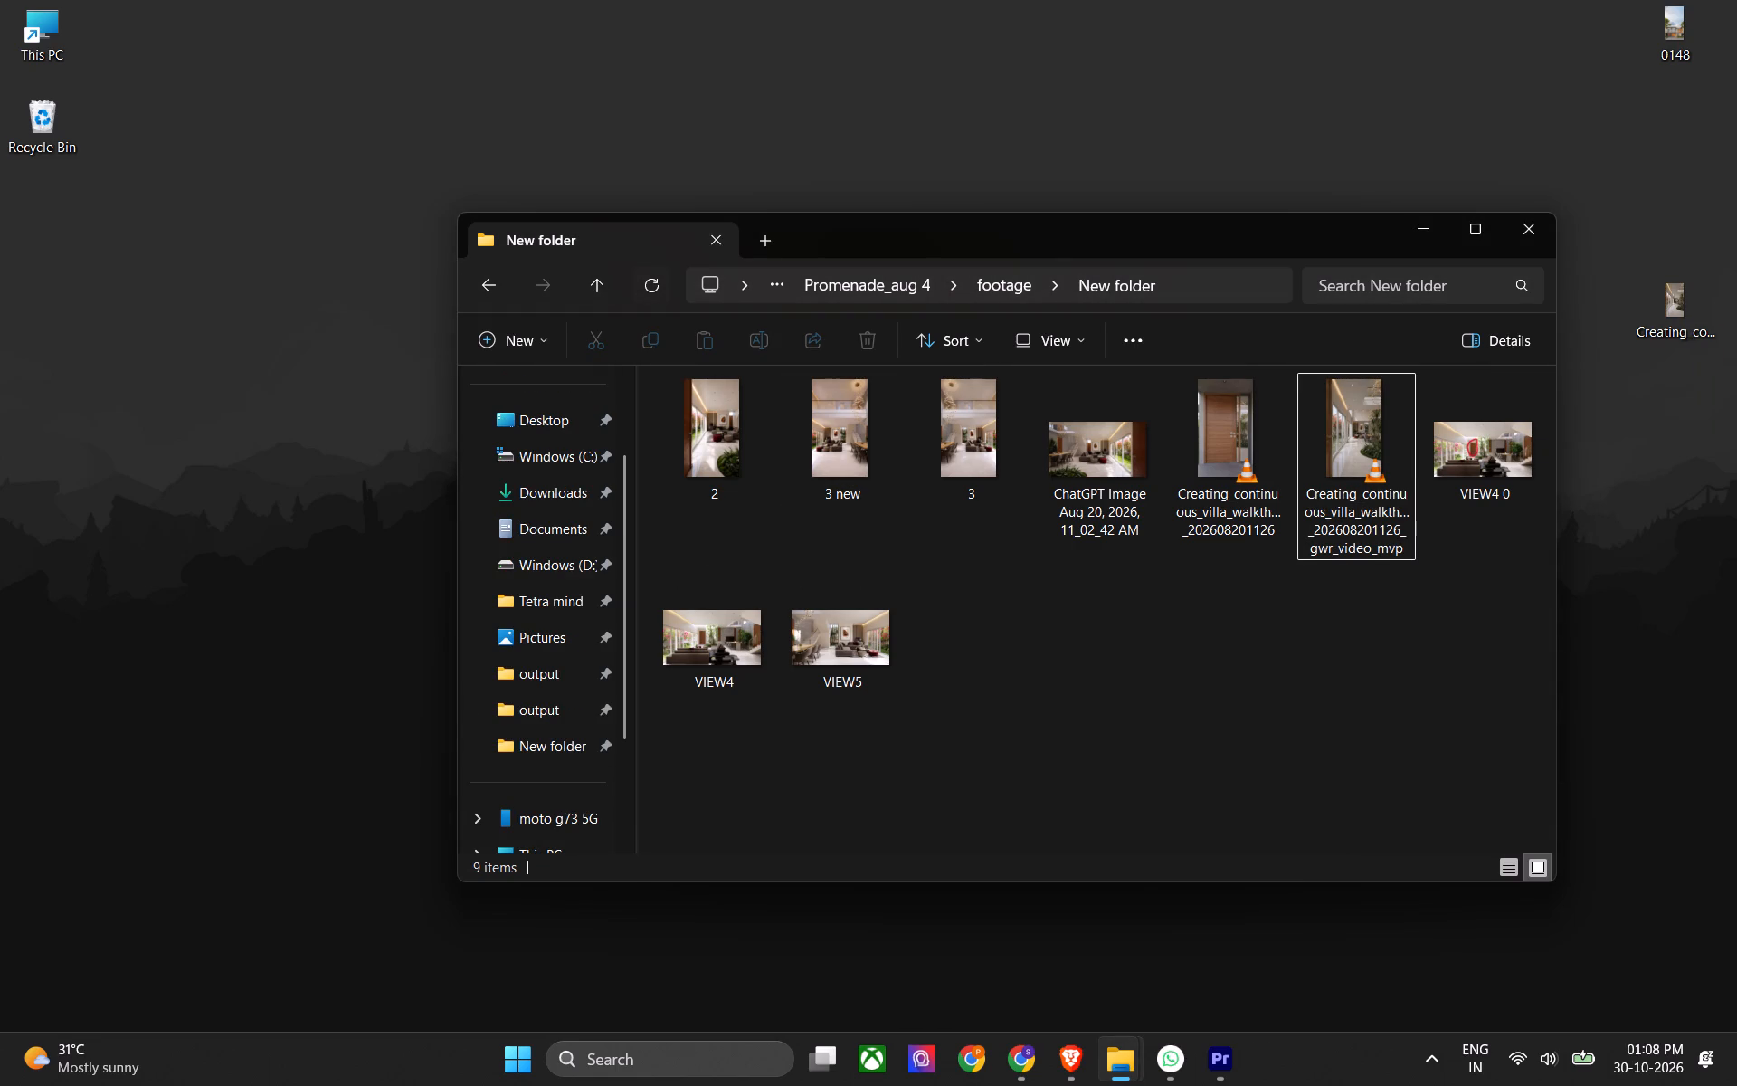
Open the Interior renders PNG folder inside Promenade_aug 4's nested All the renders folders and look over its renders.
{"action": "left_click", "coordinate": [602, 279]}
{"action": "double_click", "coordinate": [746, 462]}
{"action": "double_click", "coordinate": [746, 462]}
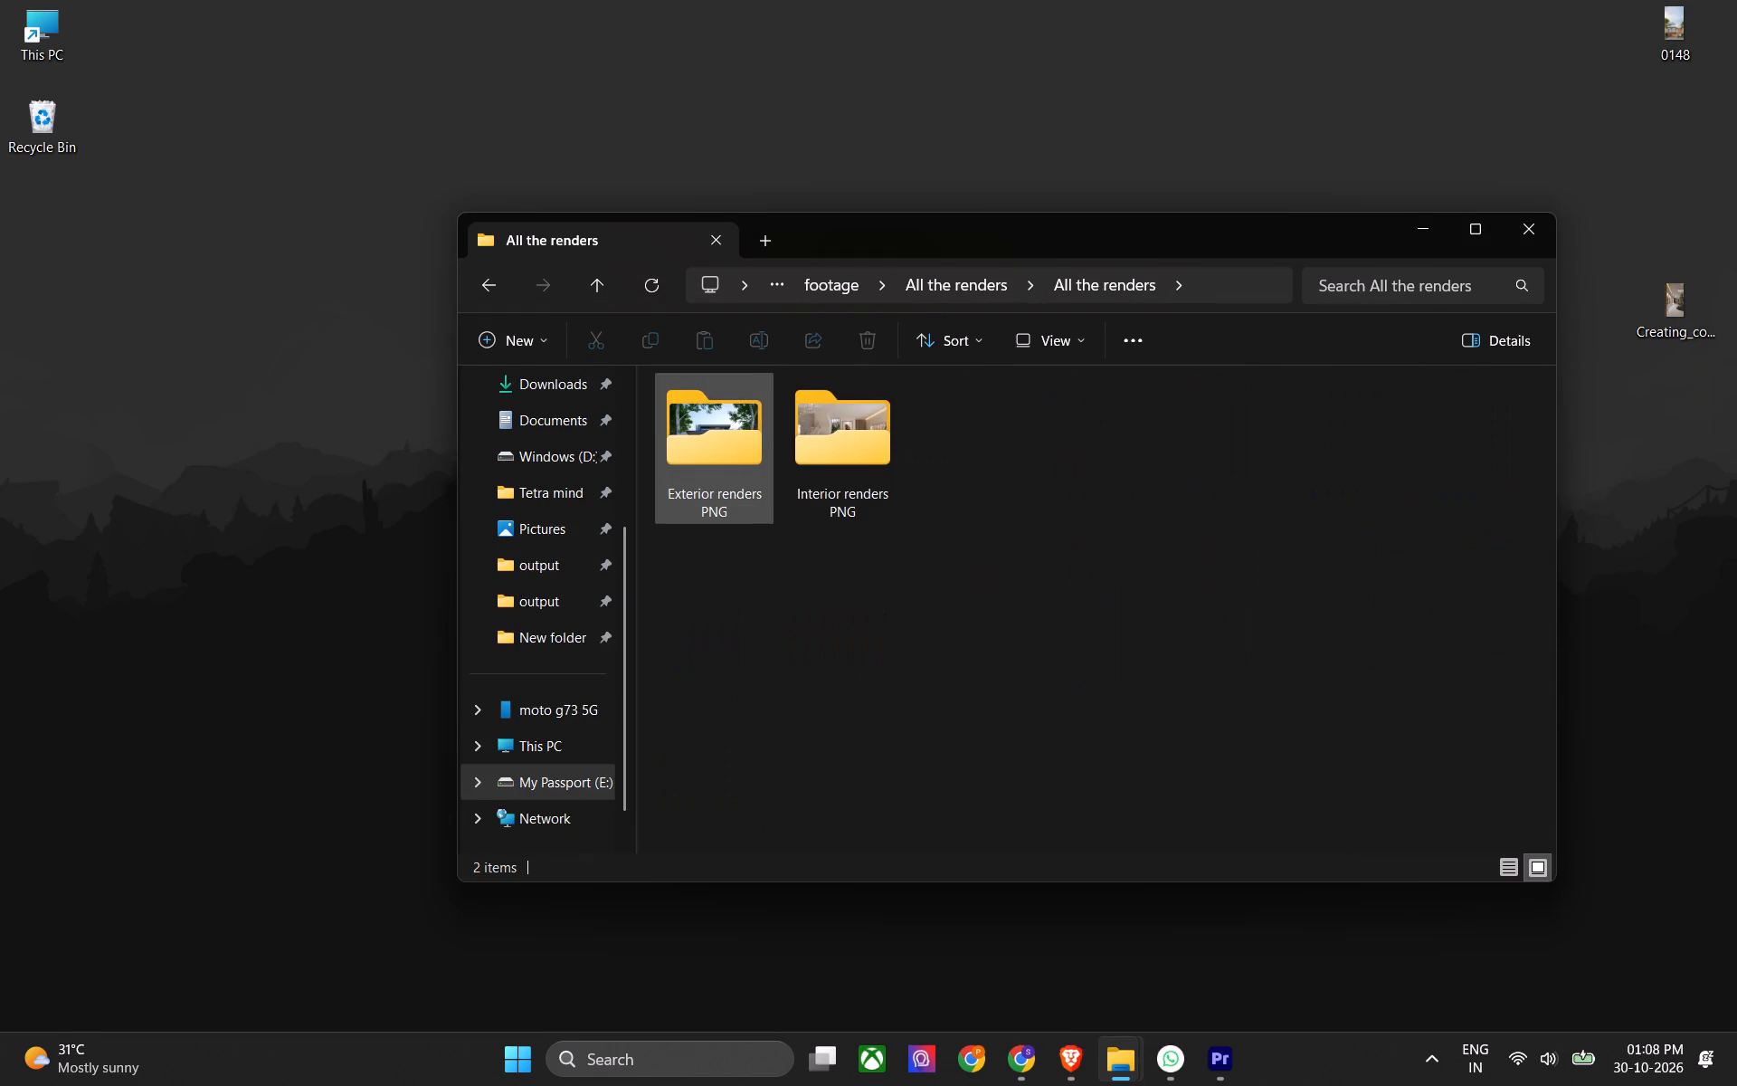
{"action": "double_click", "coordinate": [855, 455]}
{"action": "scroll", "coordinate": [1061, 636], "scroll_direction": "down", "scroll_amount": 8}
{"action": "scroll", "coordinate": [1061, 637], "scroll_direction": "up", "scroll_amount": 7}
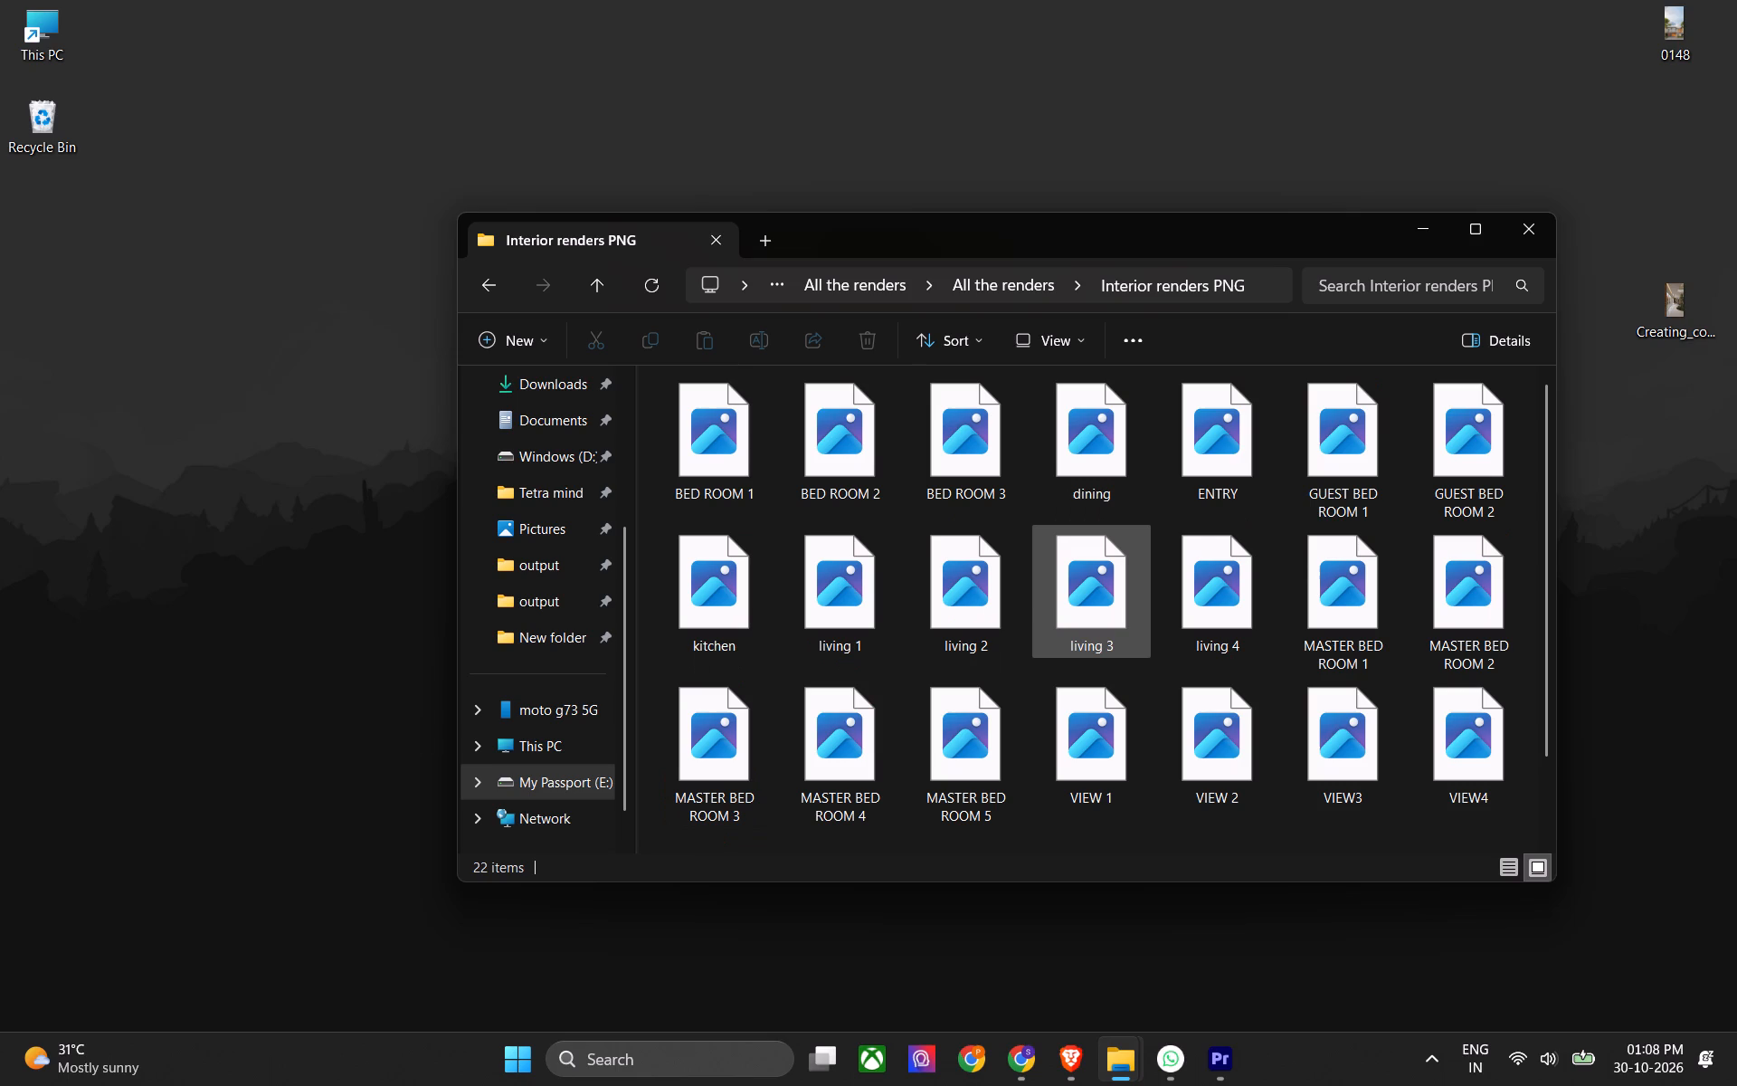
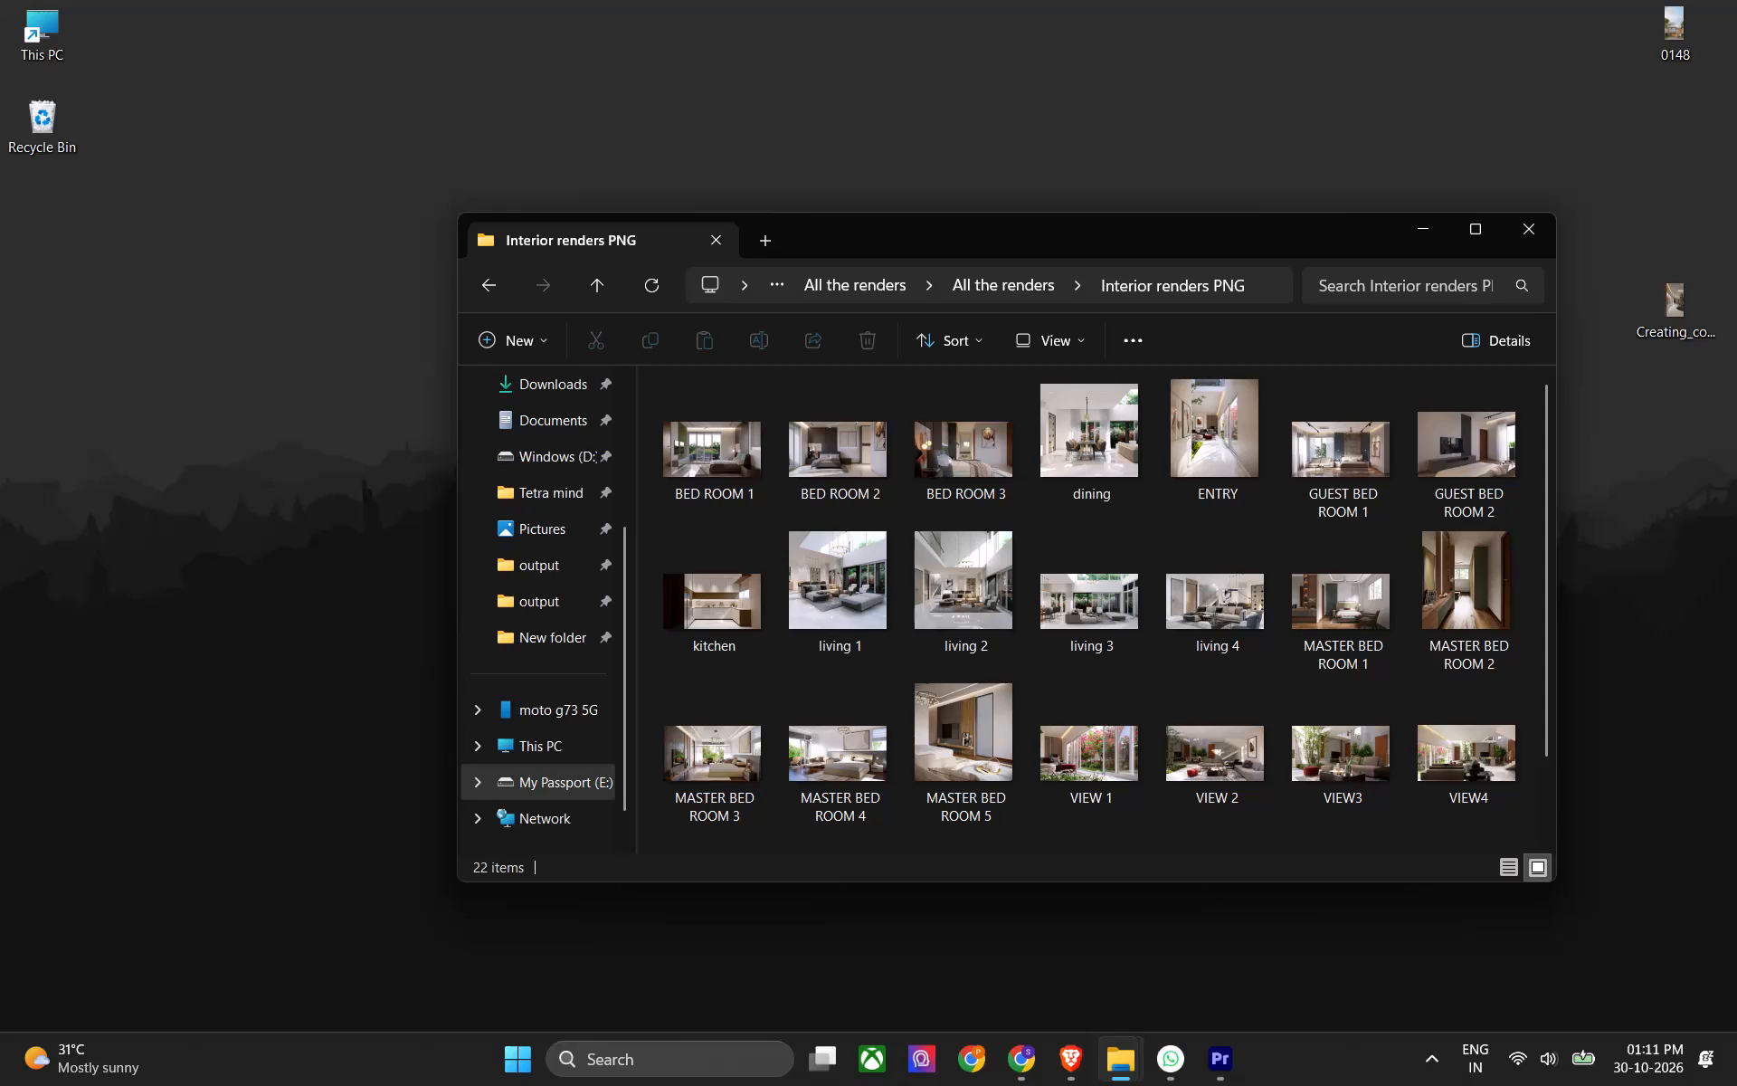
Open the BED ROOM 1 render at full view and browse through the interior renders up to living 1.
{"action": "scroll", "coordinate": [1050, 632], "scroll_direction": "up", "scroll_amount": 3}
{"action": "scroll", "coordinate": [963, 566], "scroll_direction": "up", "scroll_amount": 3}
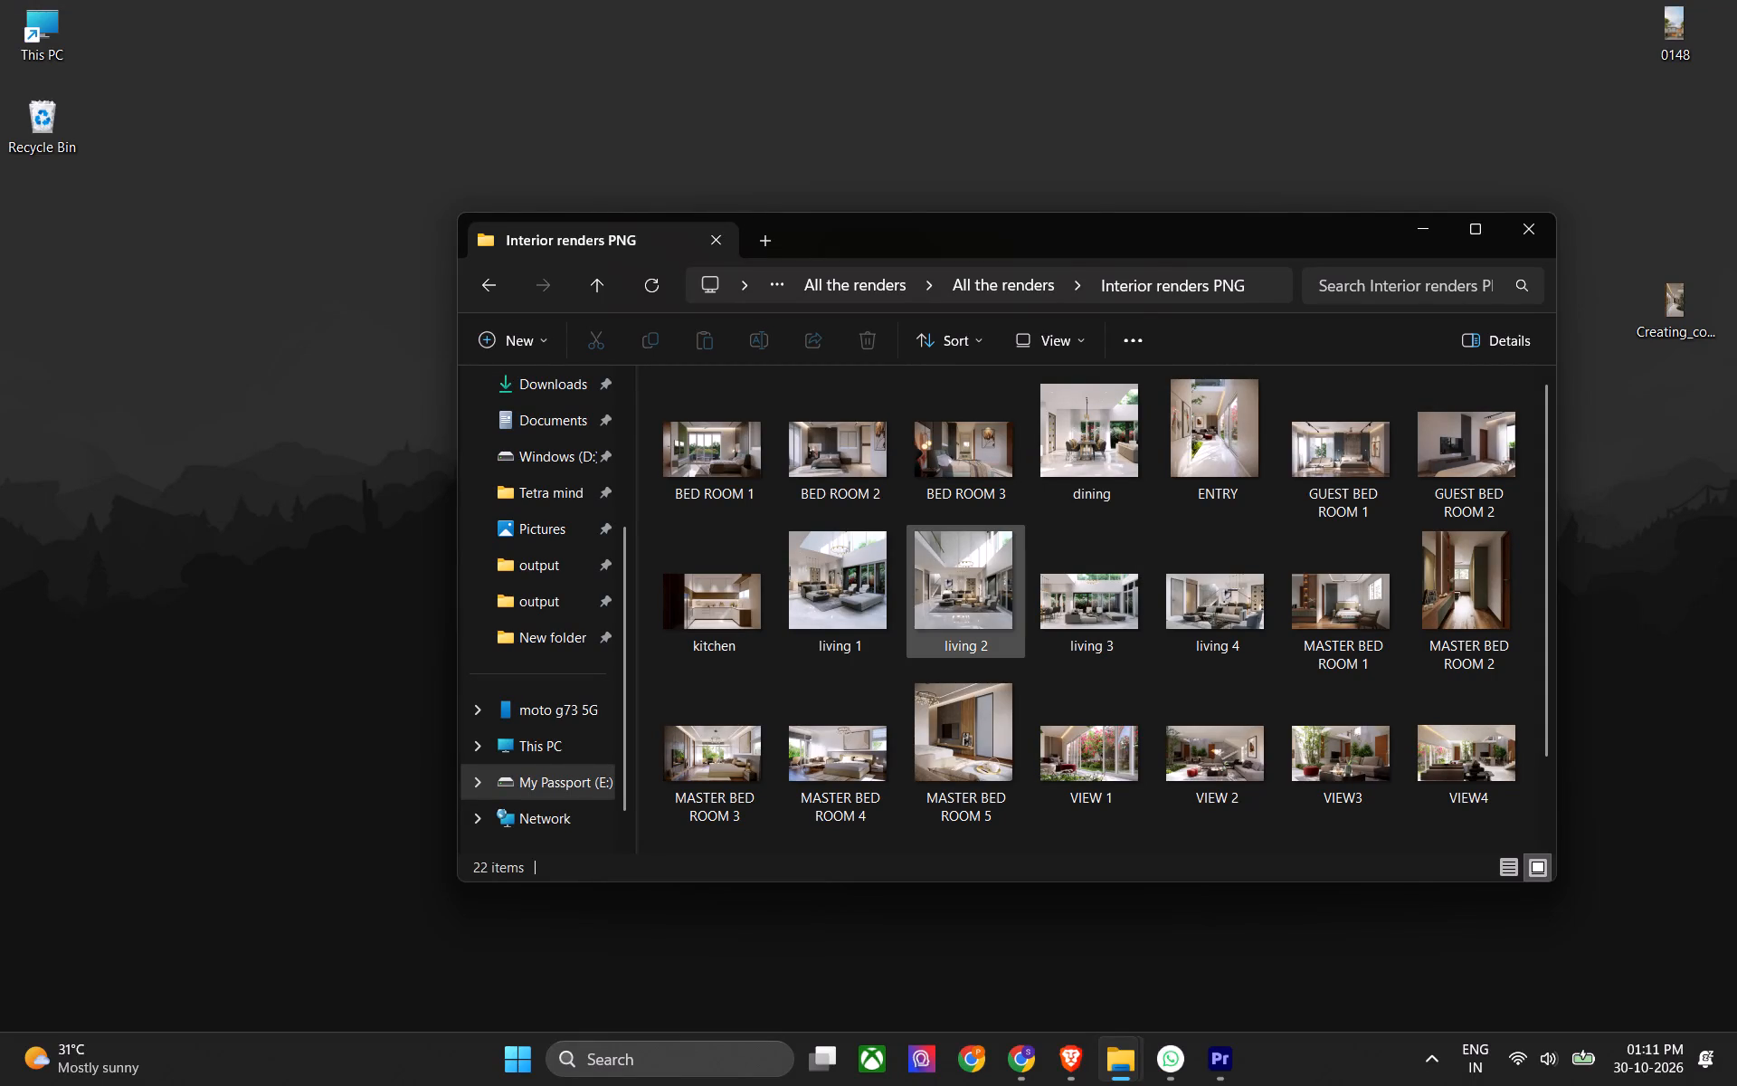
{"action": "double_click", "coordinate": [698, 424]}
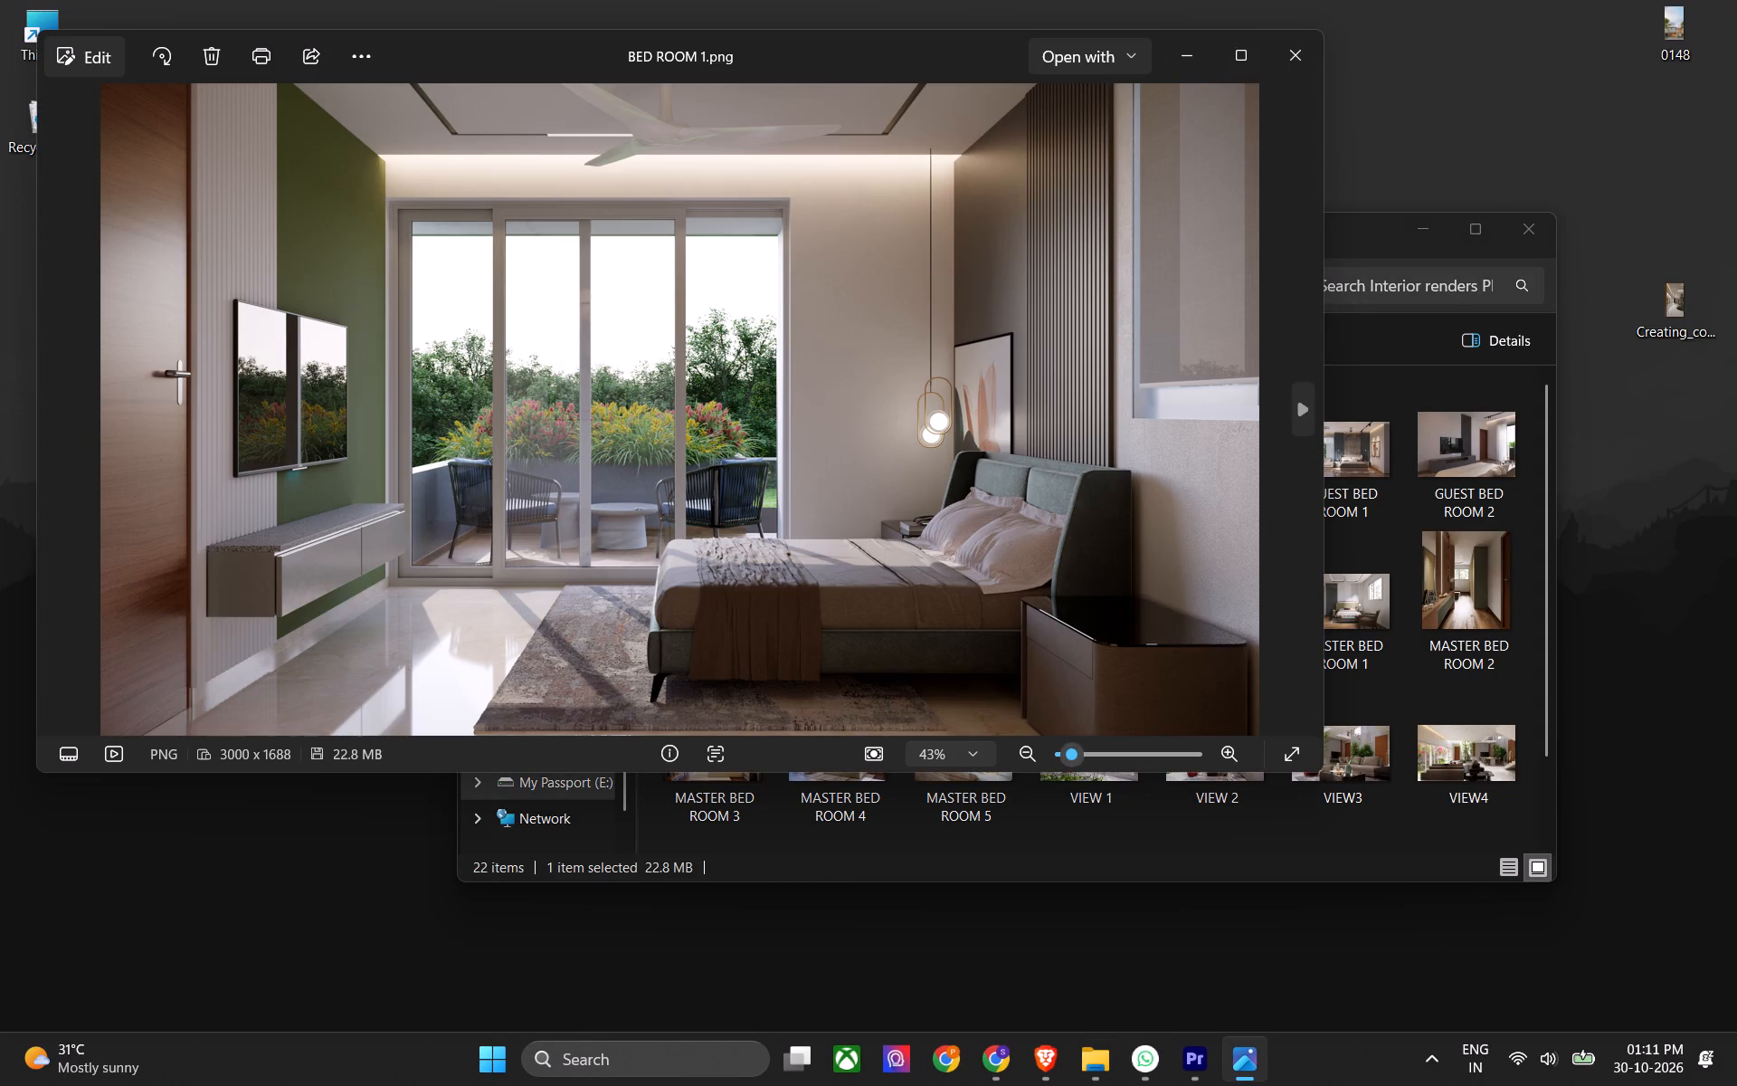
{"action": "key", "text": "Right"}
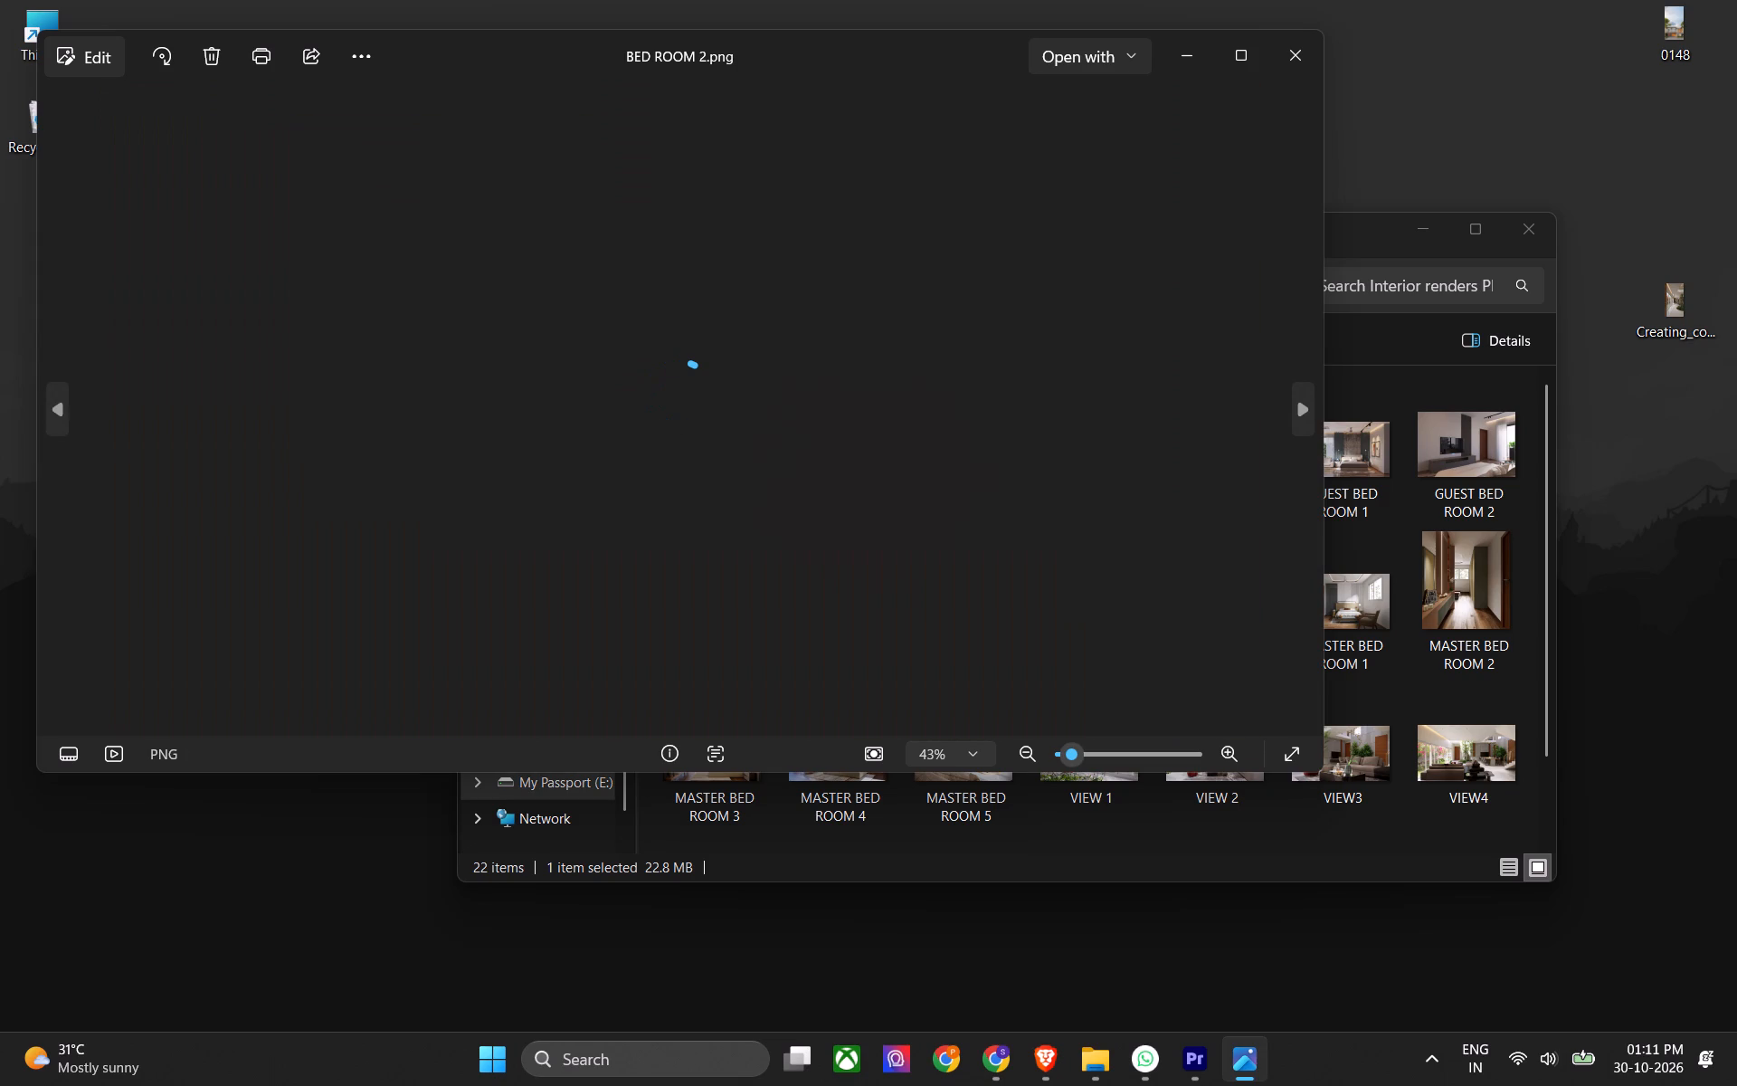
{"action": "key", "text": "Right"}
{"action": "key", "text": "Left"}
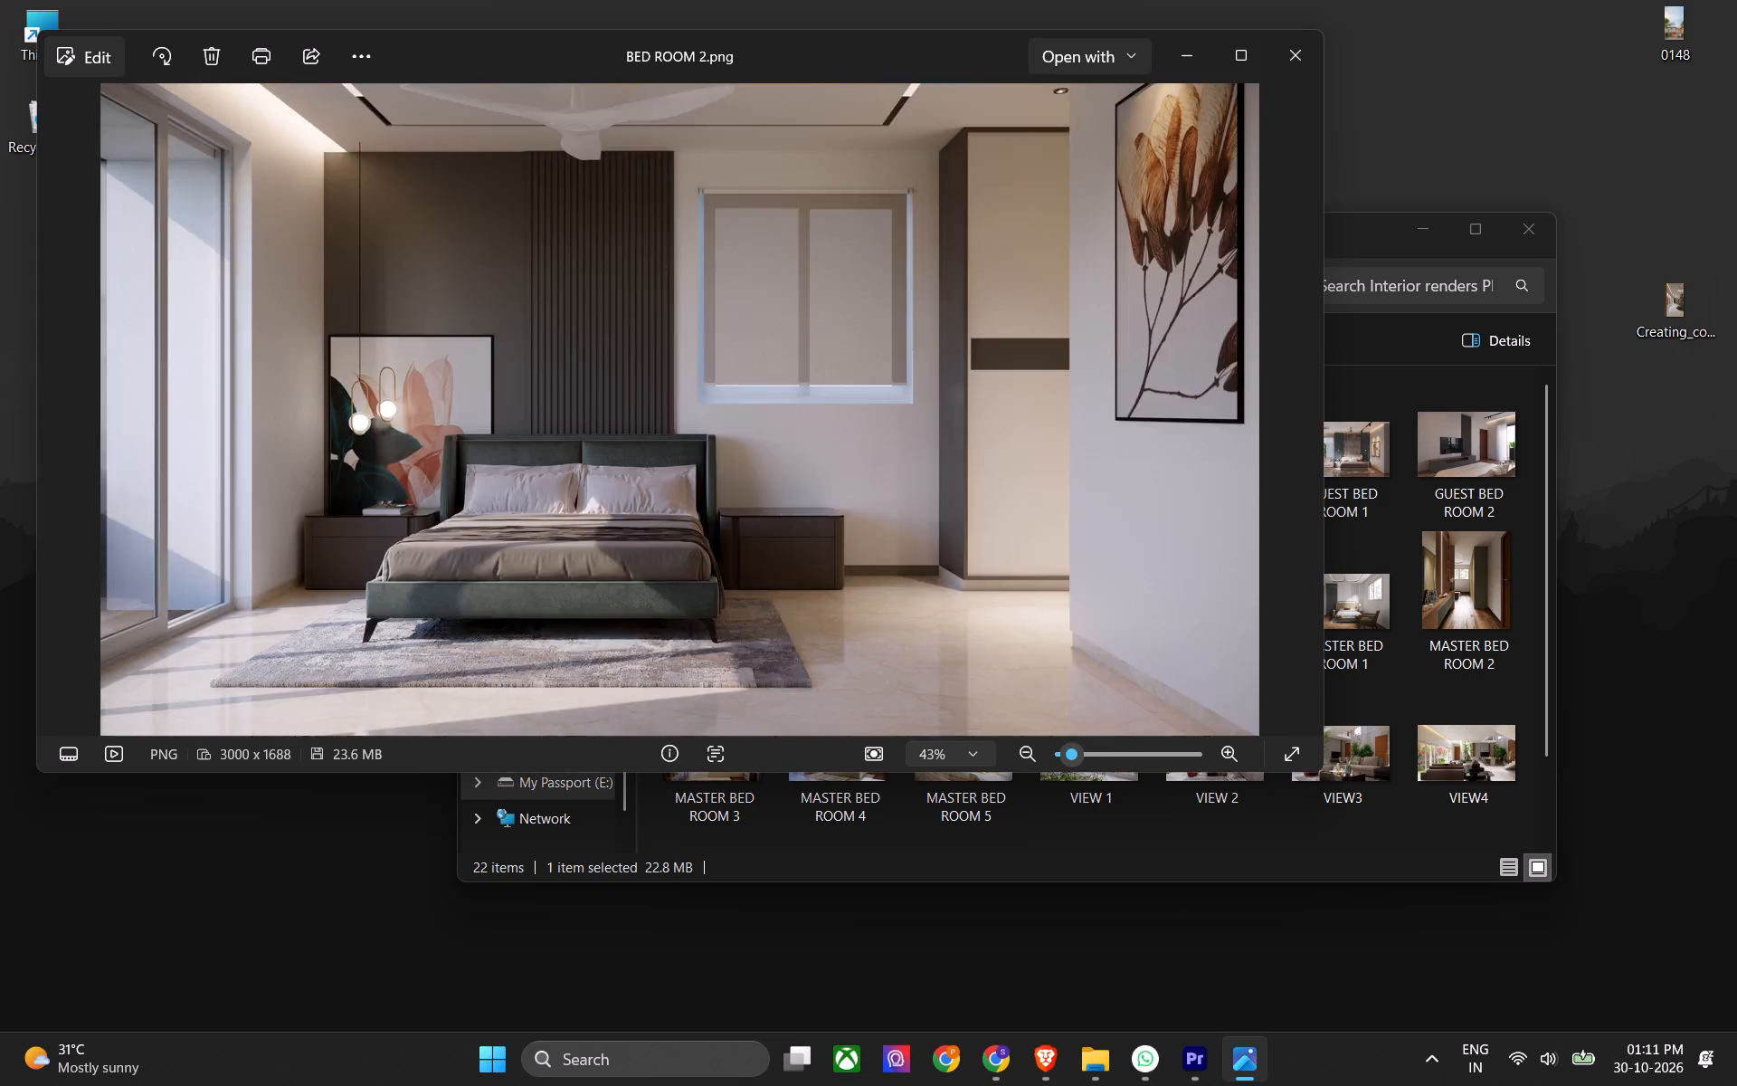
{"action": "key", "text": "Right"}
{"action": "key", "text": "Right"}
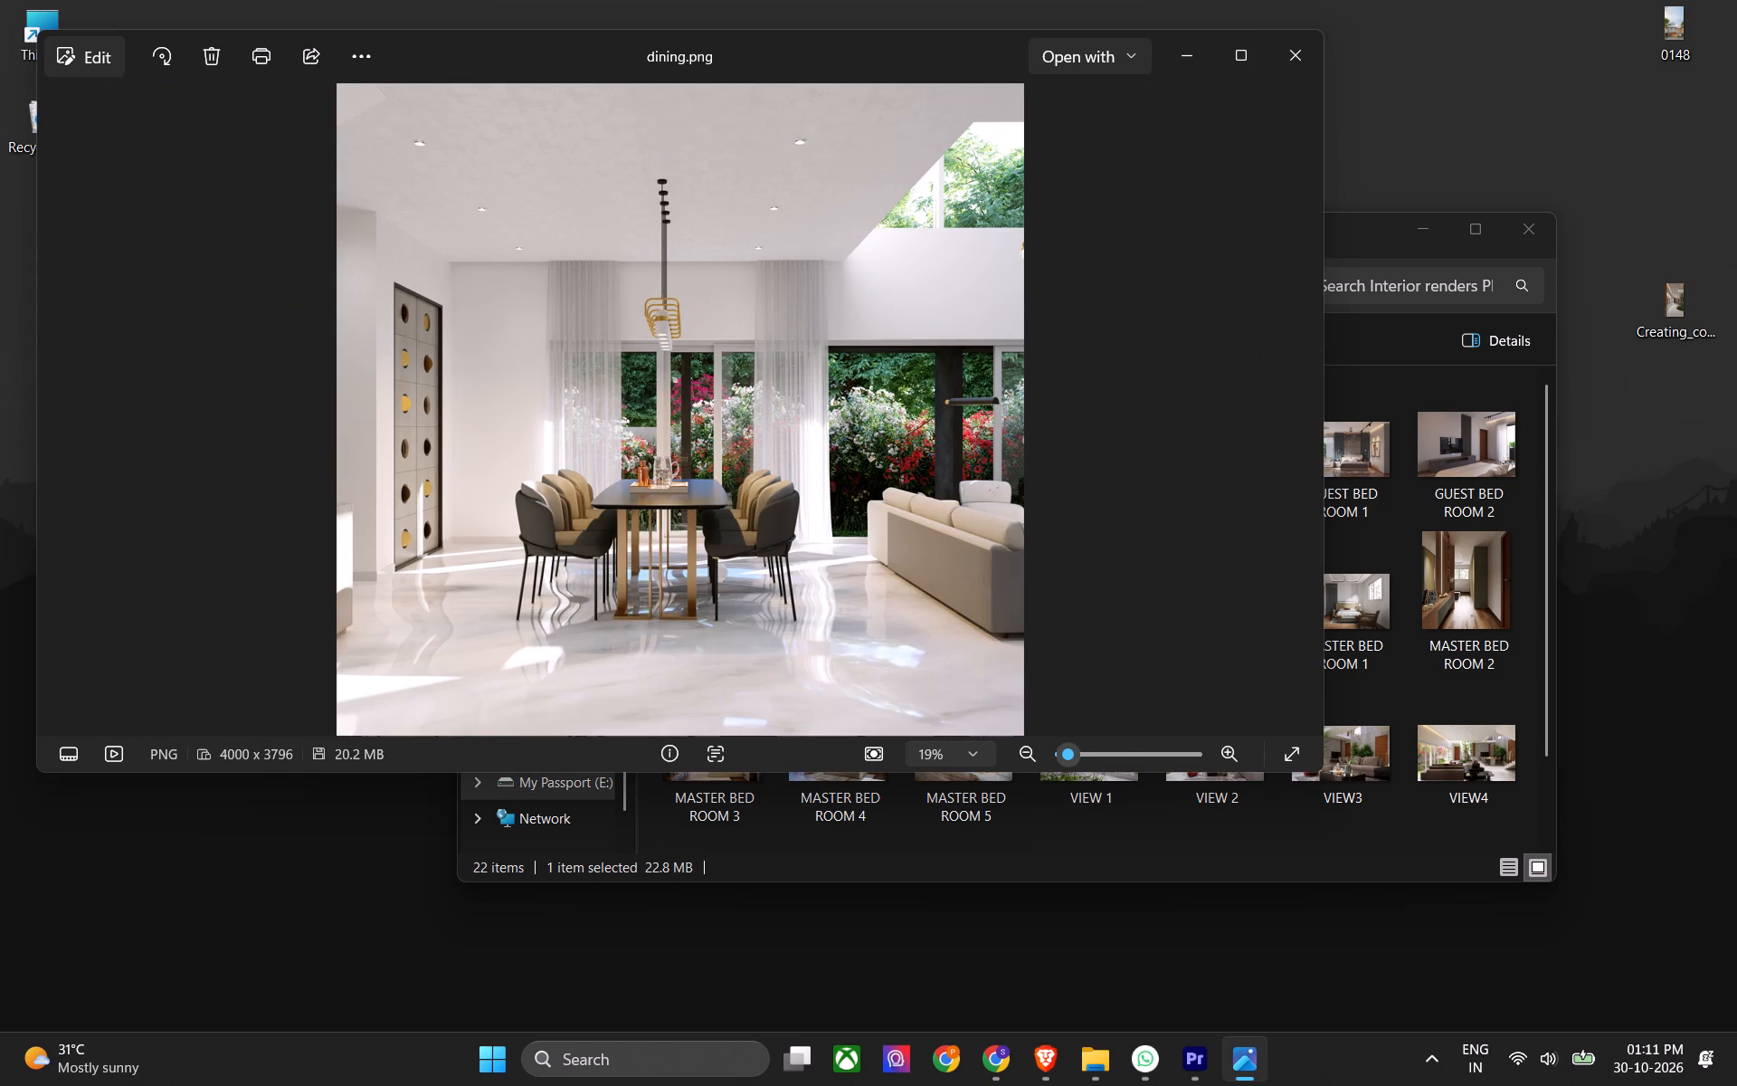
{"action": "key", "text": "Right"}
{"action": "key", "text": "Right"}
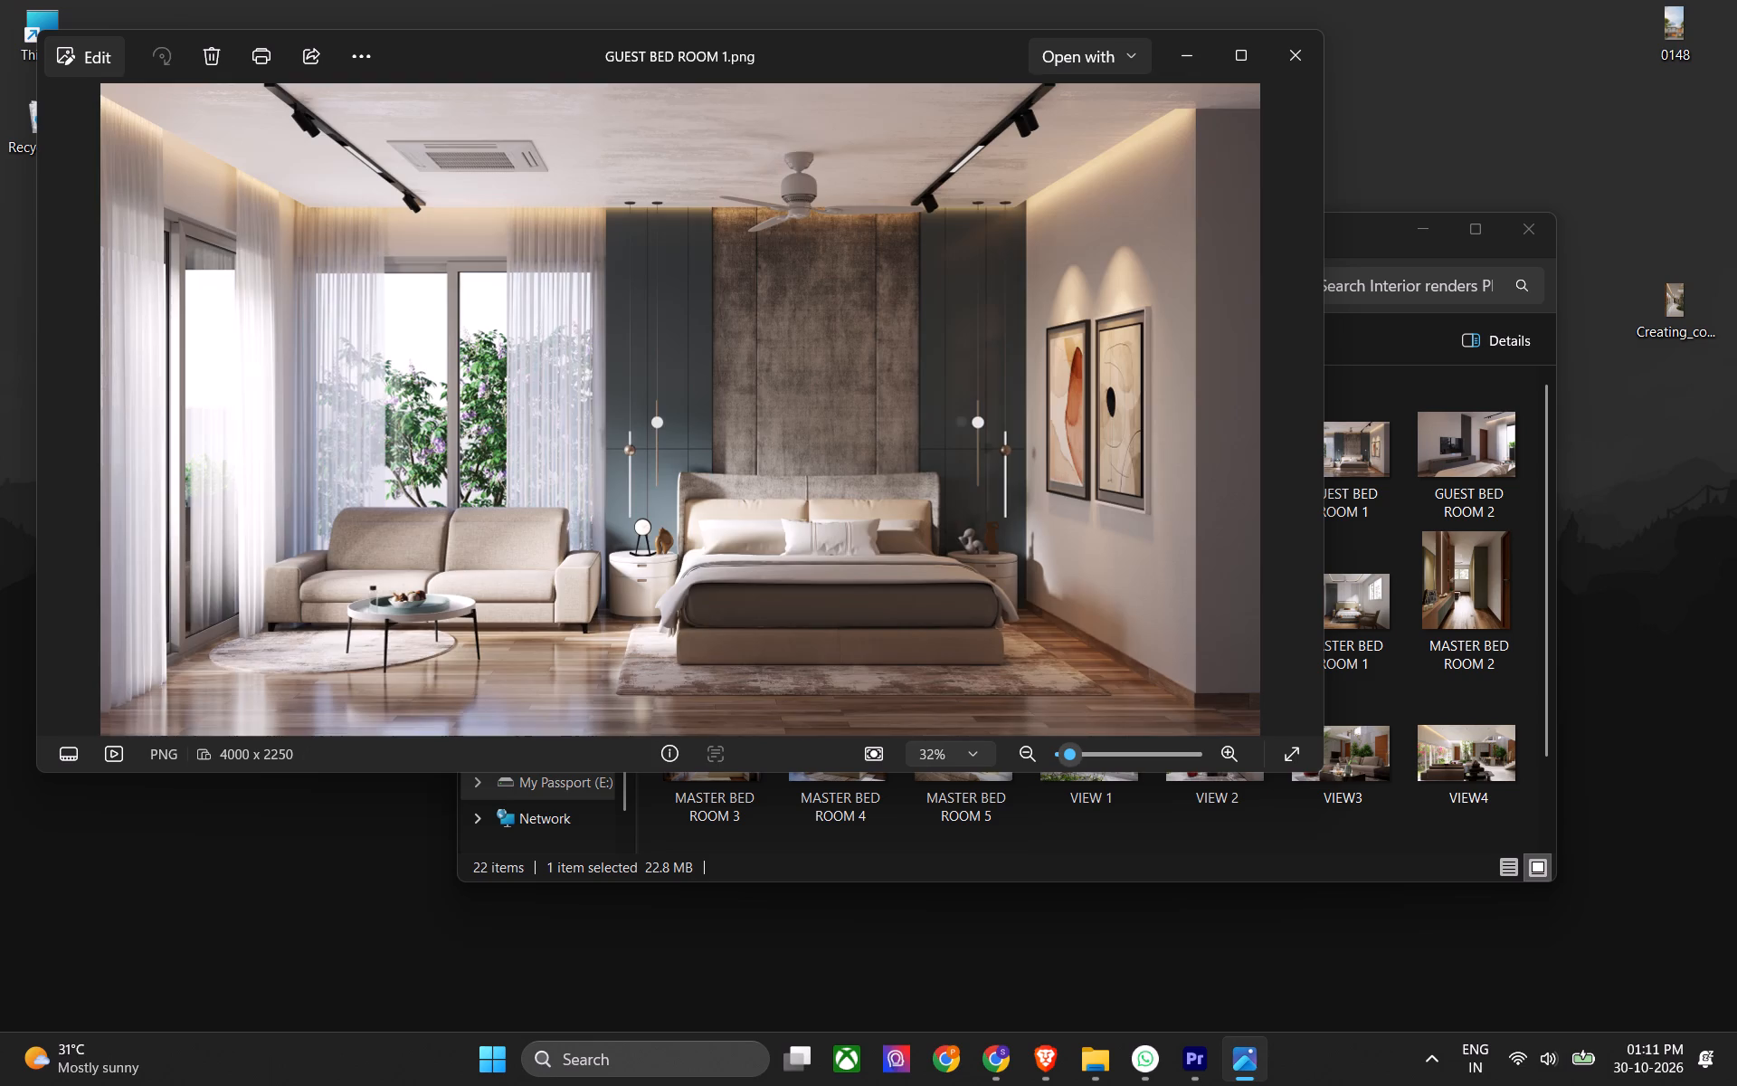
{"action": "key", "text": "Right"}
{"action": "key", "text": "Right"}
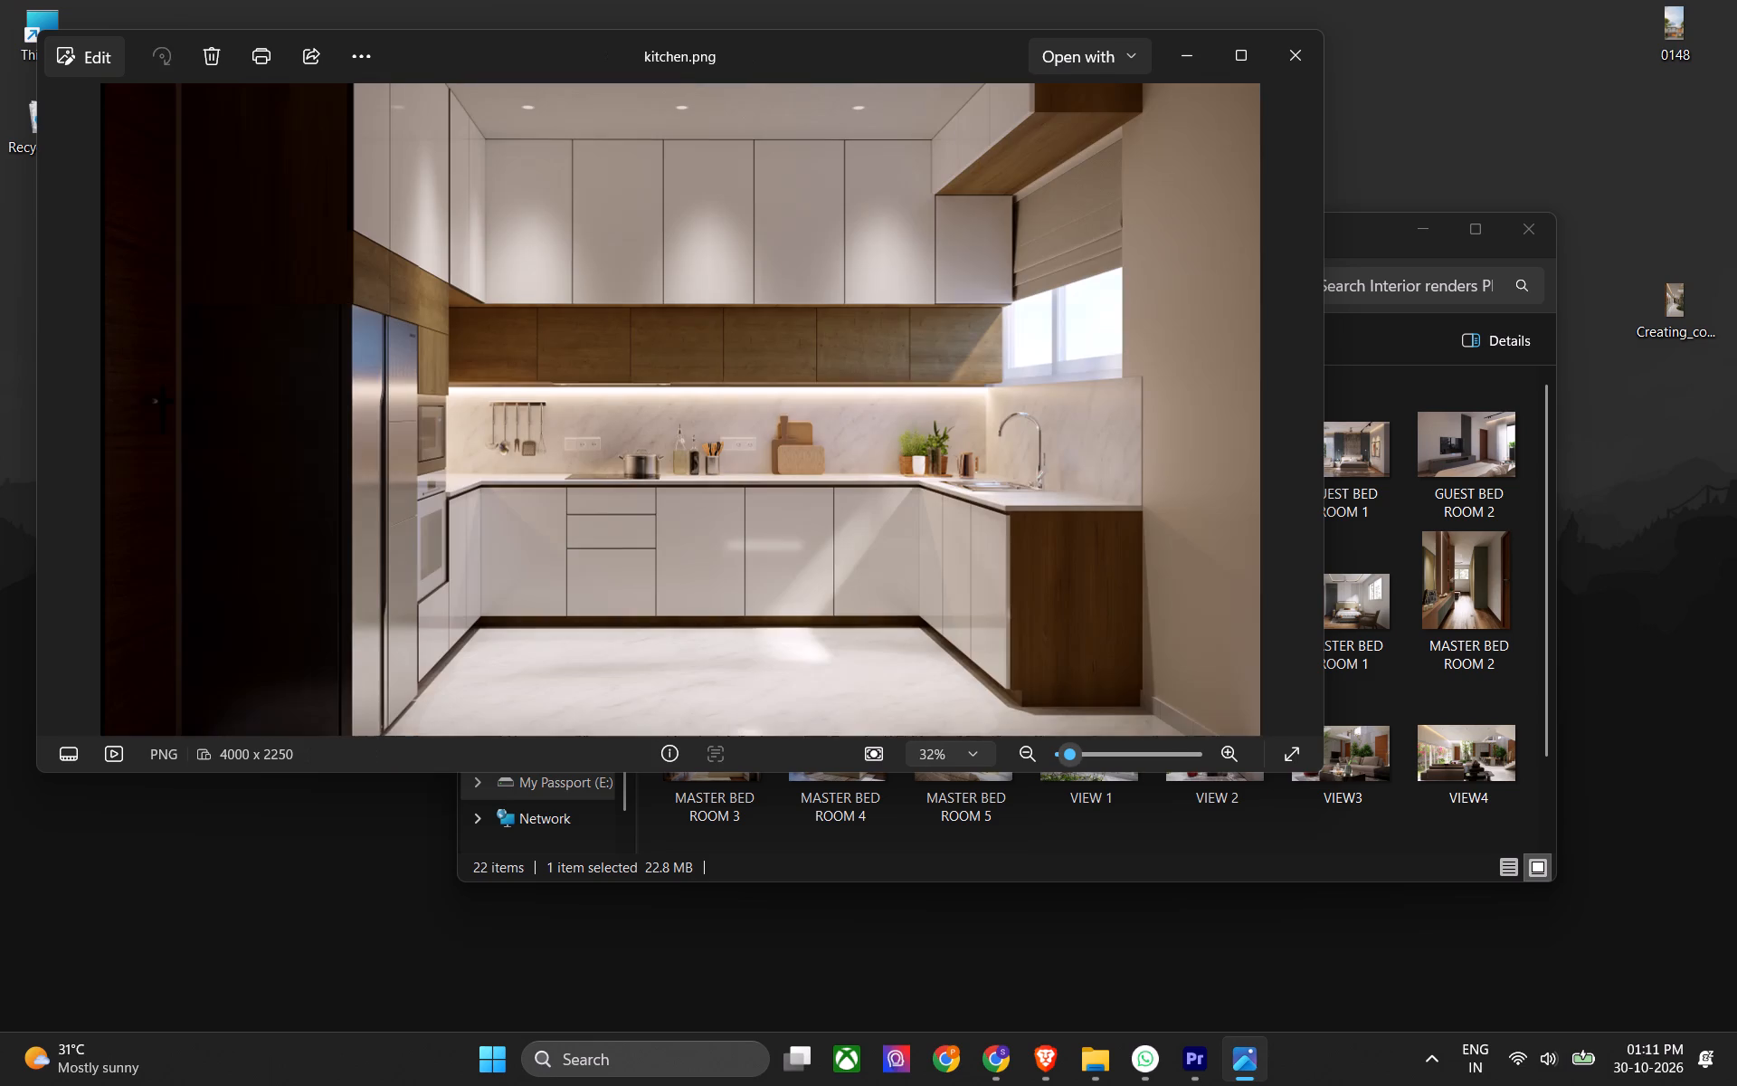
{"action": "key", "text": "Right"}
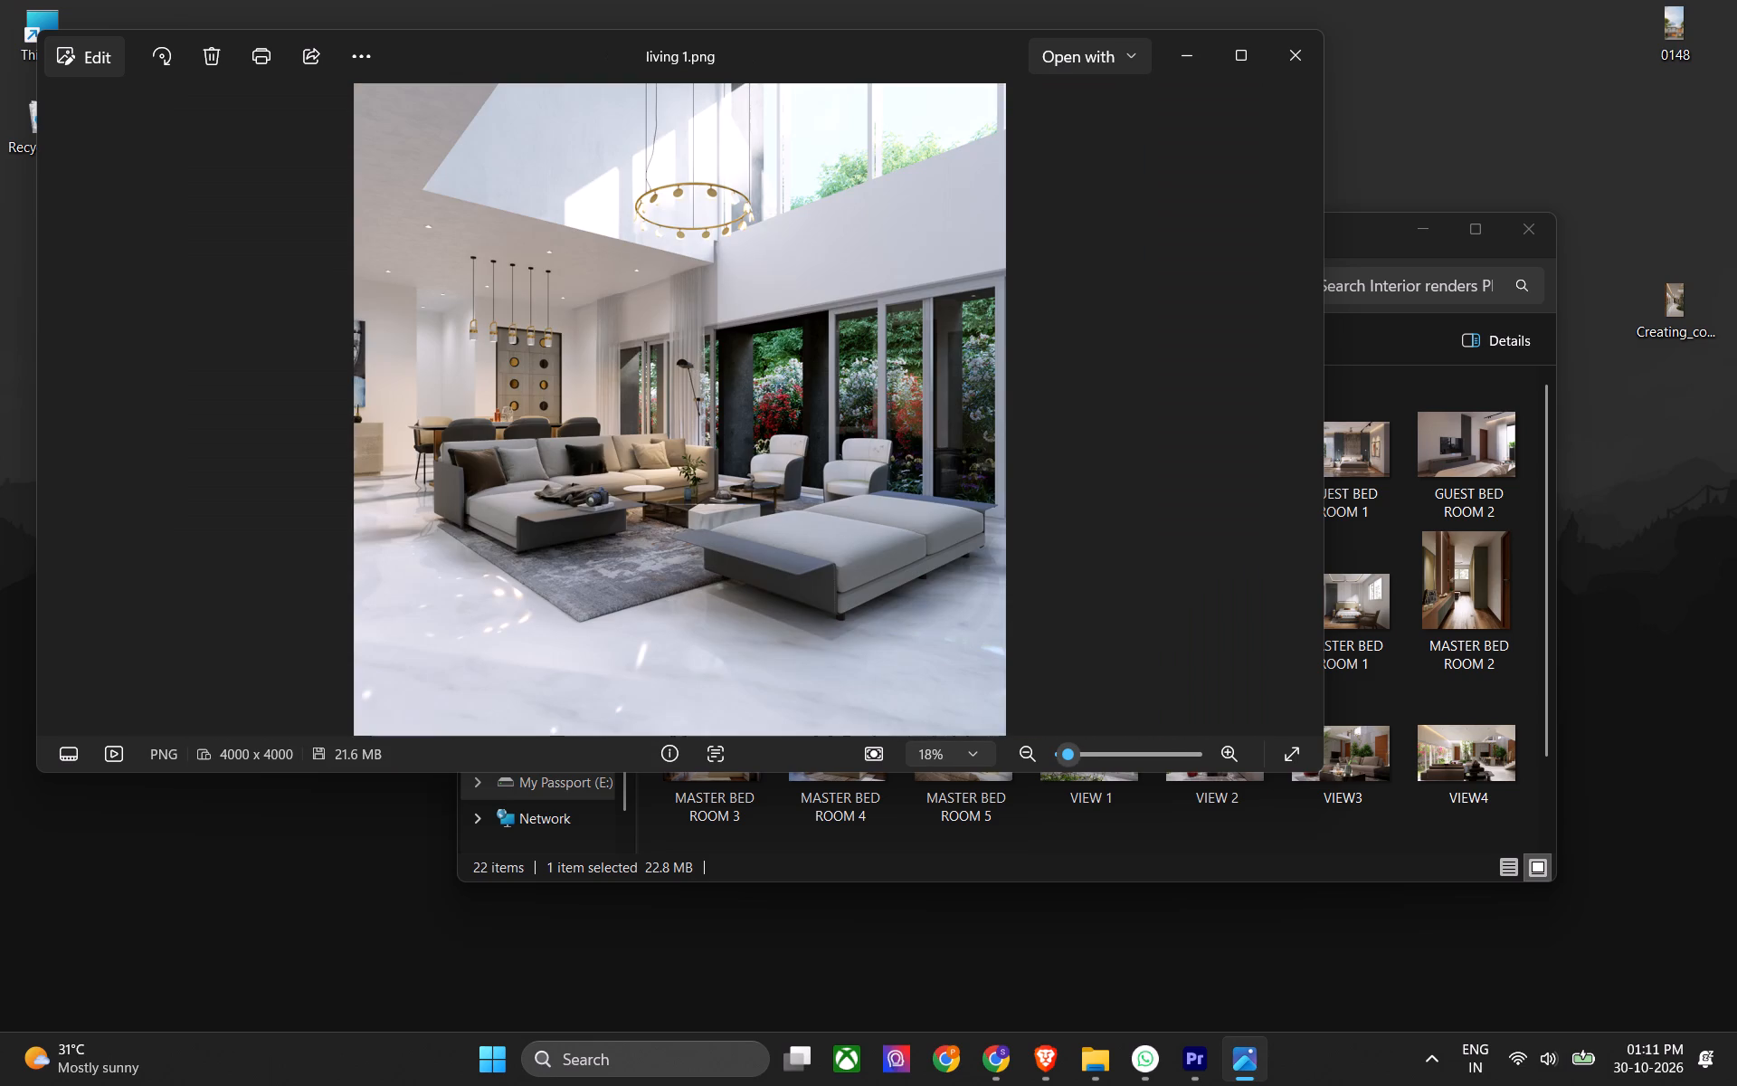
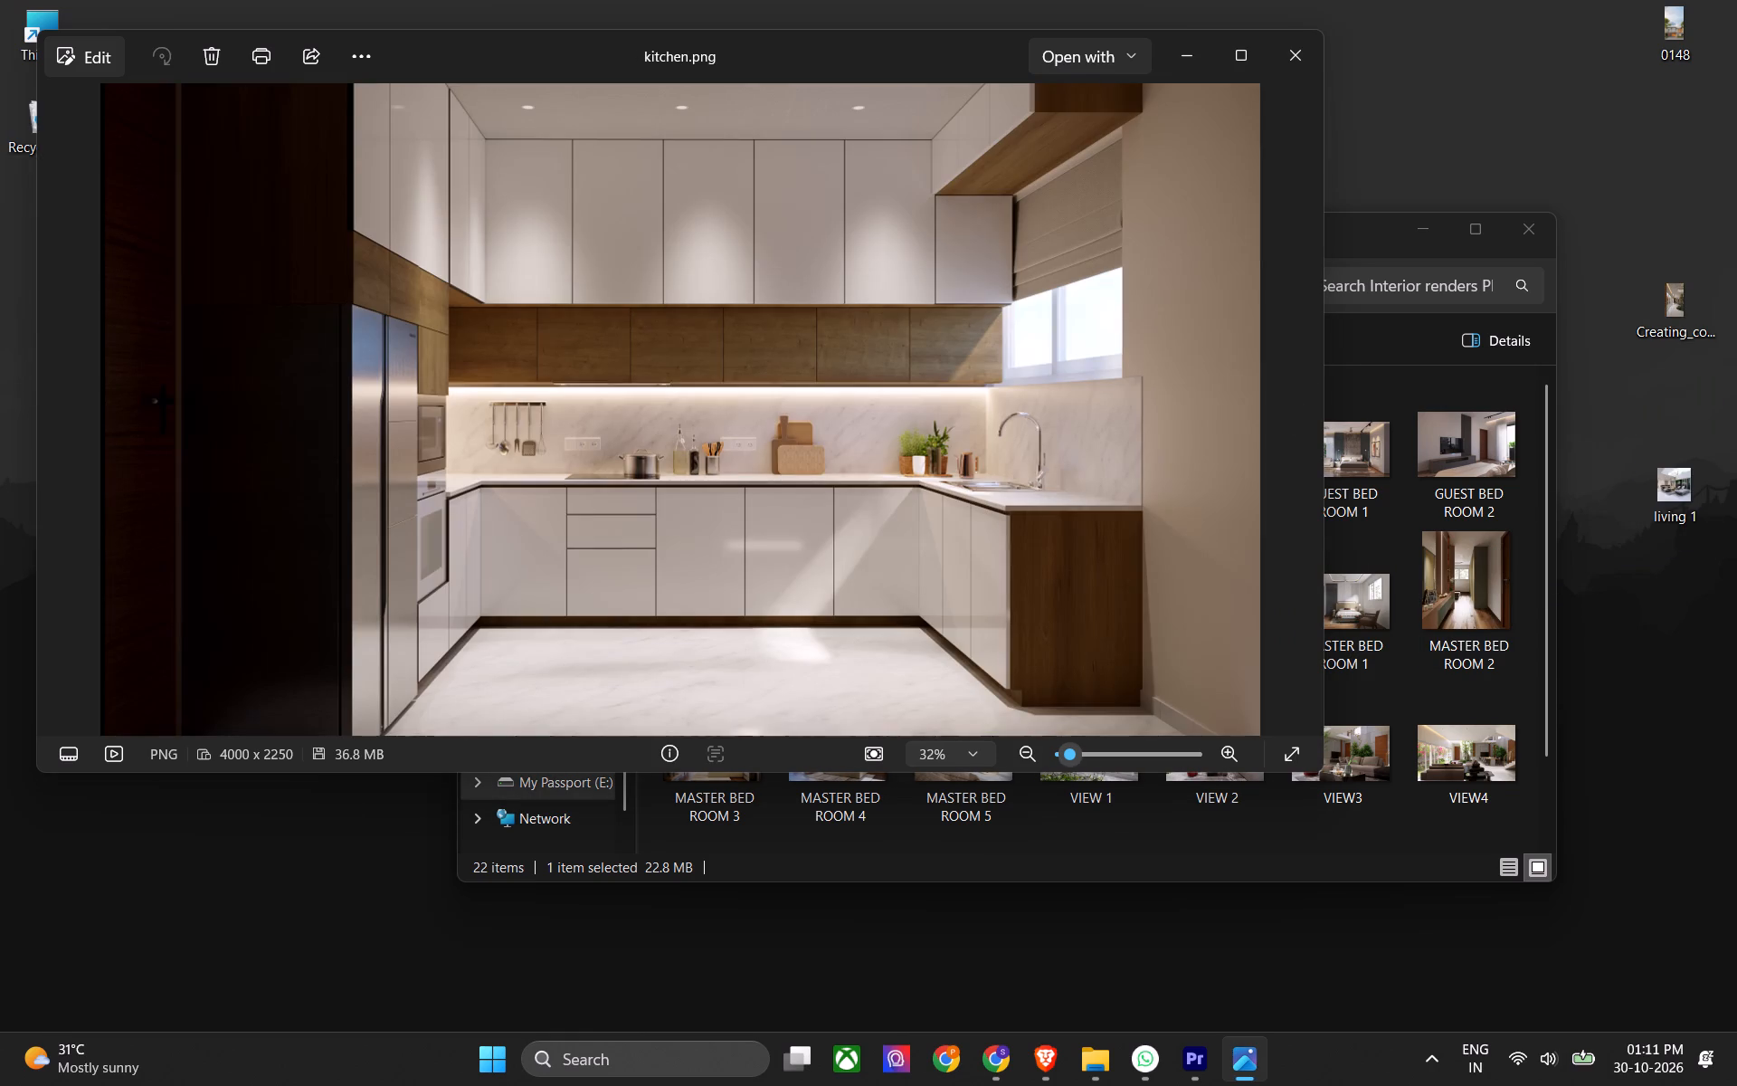
Copy the kitchen render to the desktop, below living 1.
{"action": "left_click_drag", "start_coordinate": [706, 447], "coordinate": [1683, 604]}
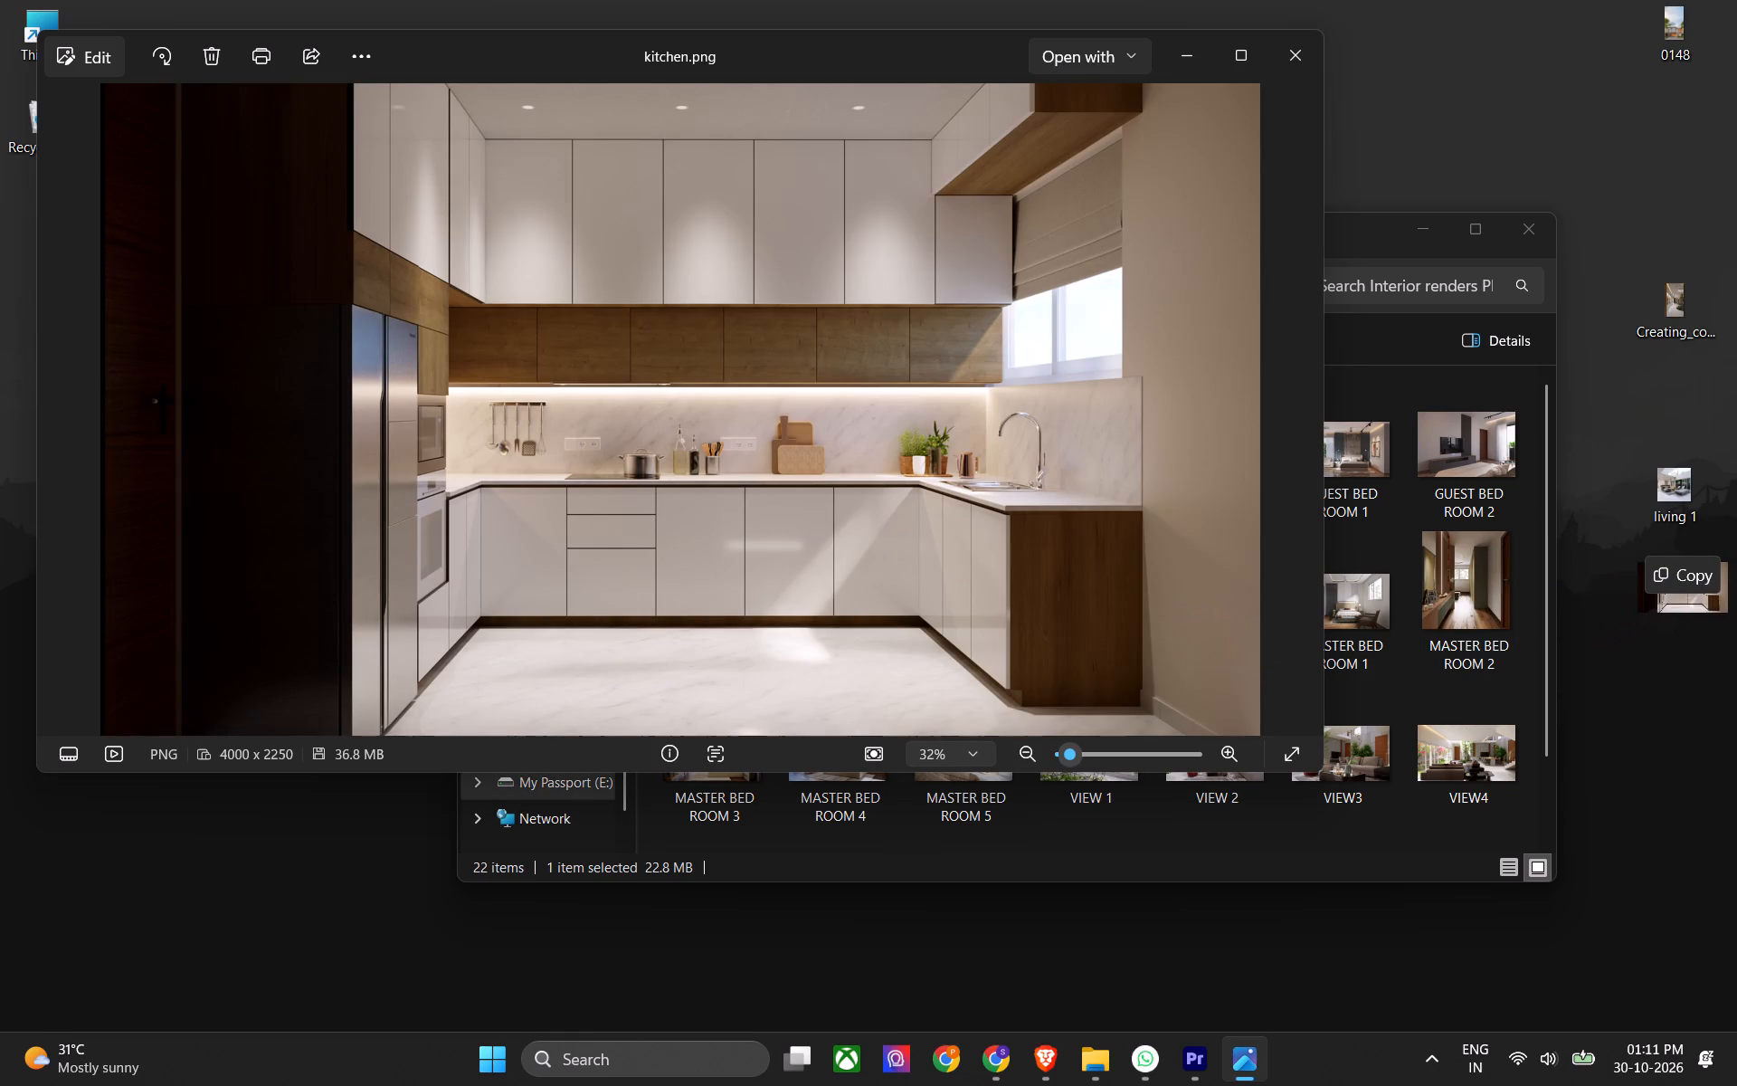
{"action": "left_click_drag", "start_coordinate": [1683, 604], "coordinate": [1634, 605]}
{"action": "left_click", "coordinate": [956, 519]}
Go back through the interior renders to BED ROOM 3 and copy it to the desktop.
{"action": "key", "text": "Left"}
{"action": "key", "text": "Left"}
{"action": "key", "text": "Left"}
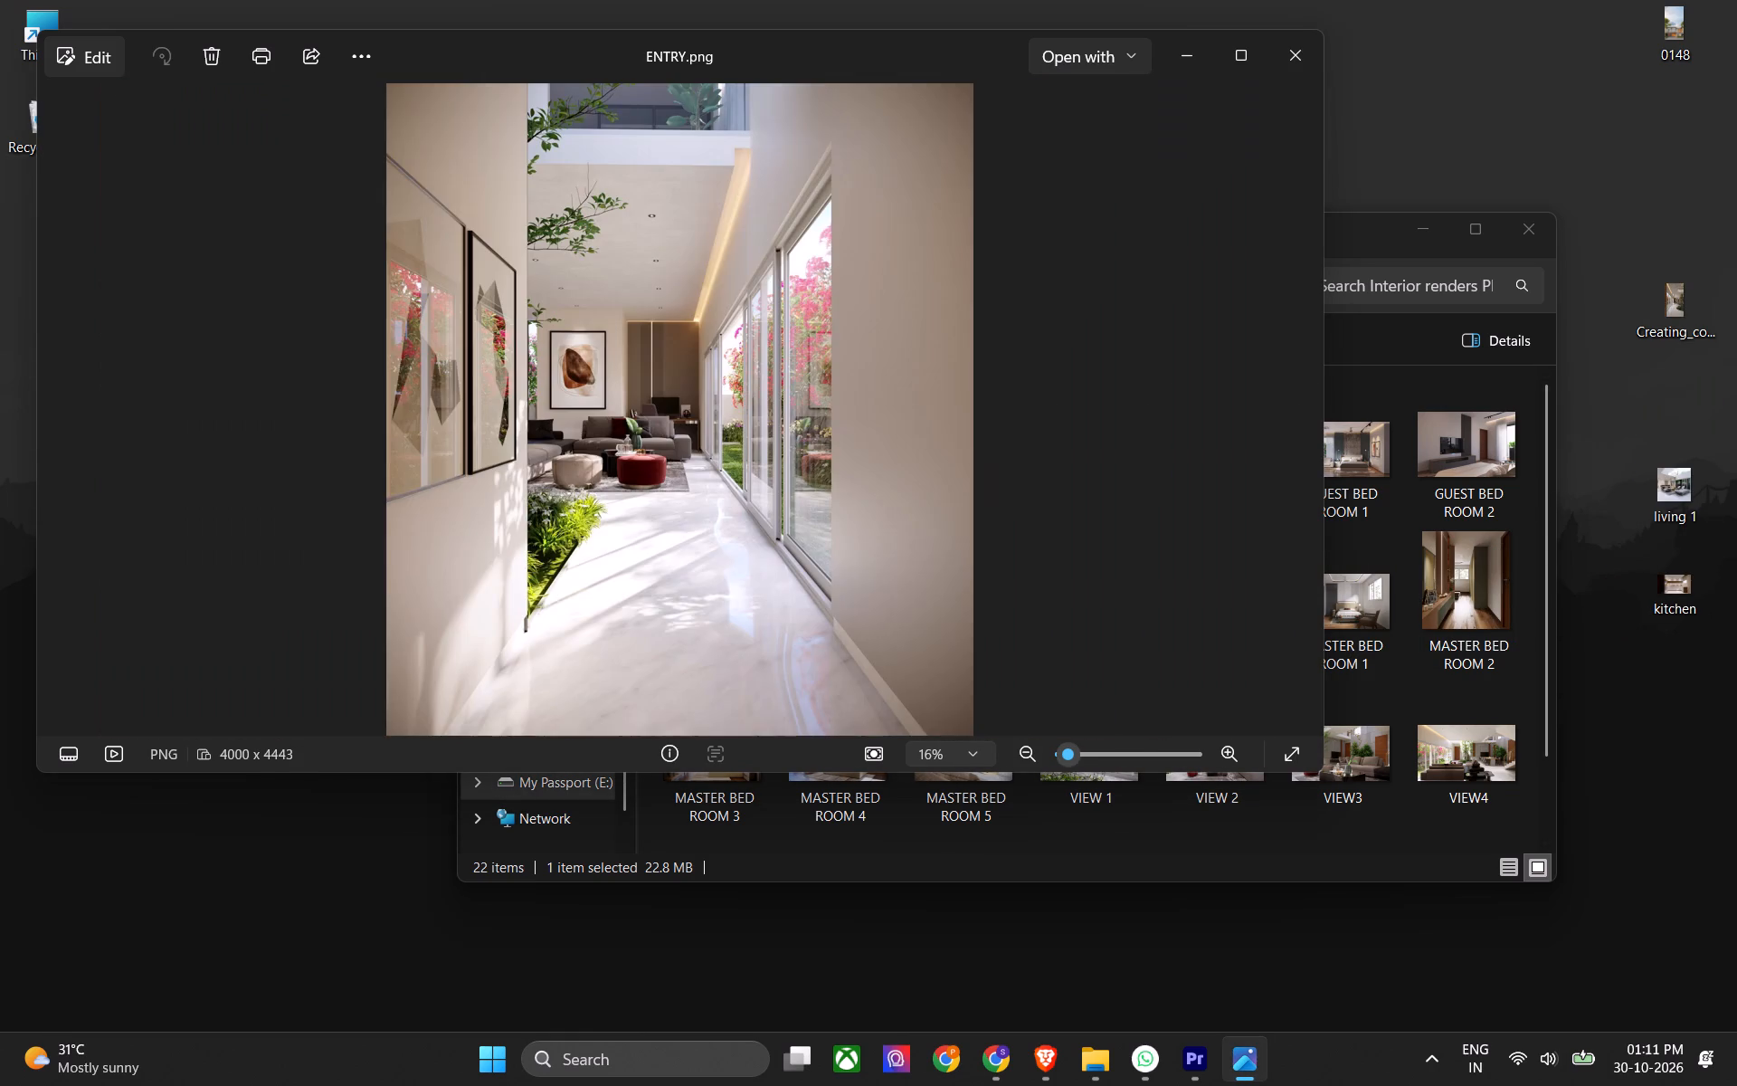
{"action": "key", "text": "Left"}
{"action": "key", "text": "Left"}
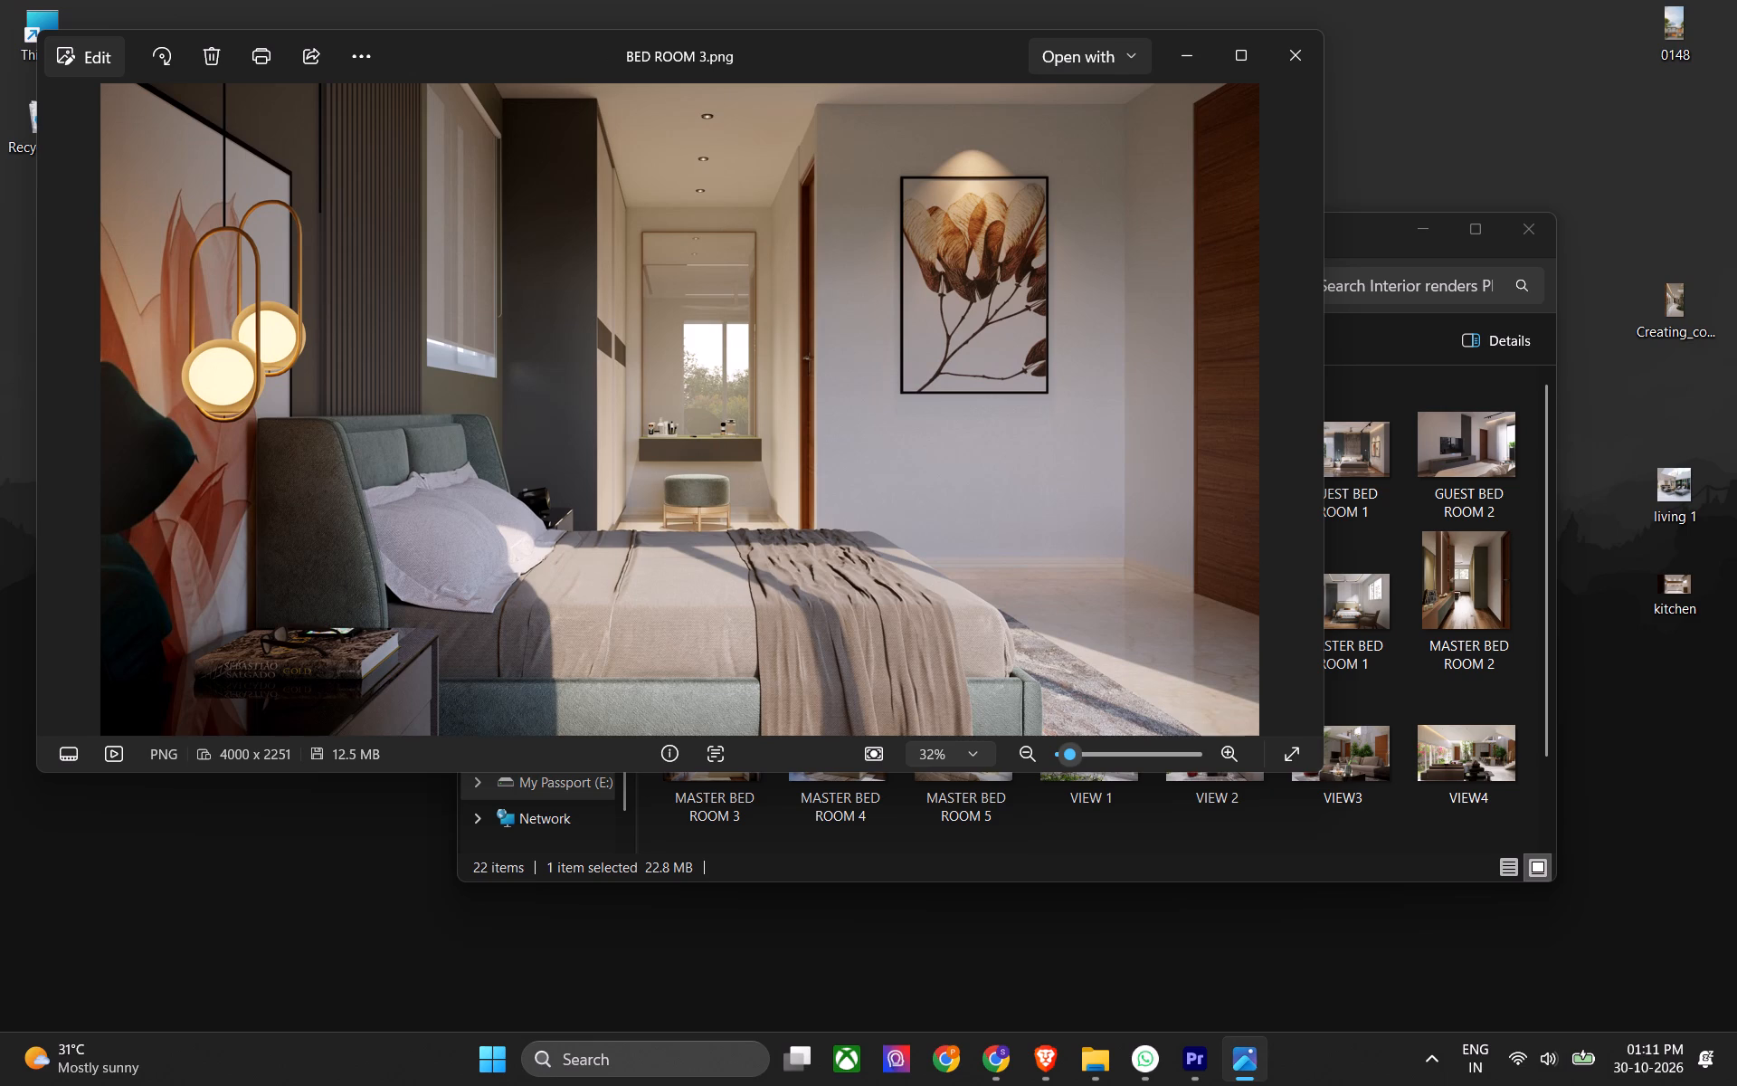
{"action": "left_click_drag", "start_coordinate": [668, 514], "coordinate": [1686, 711]}
{"action": "key", "text": "Right"}
{"action": "left_click", "coordinate": [698, 491]}
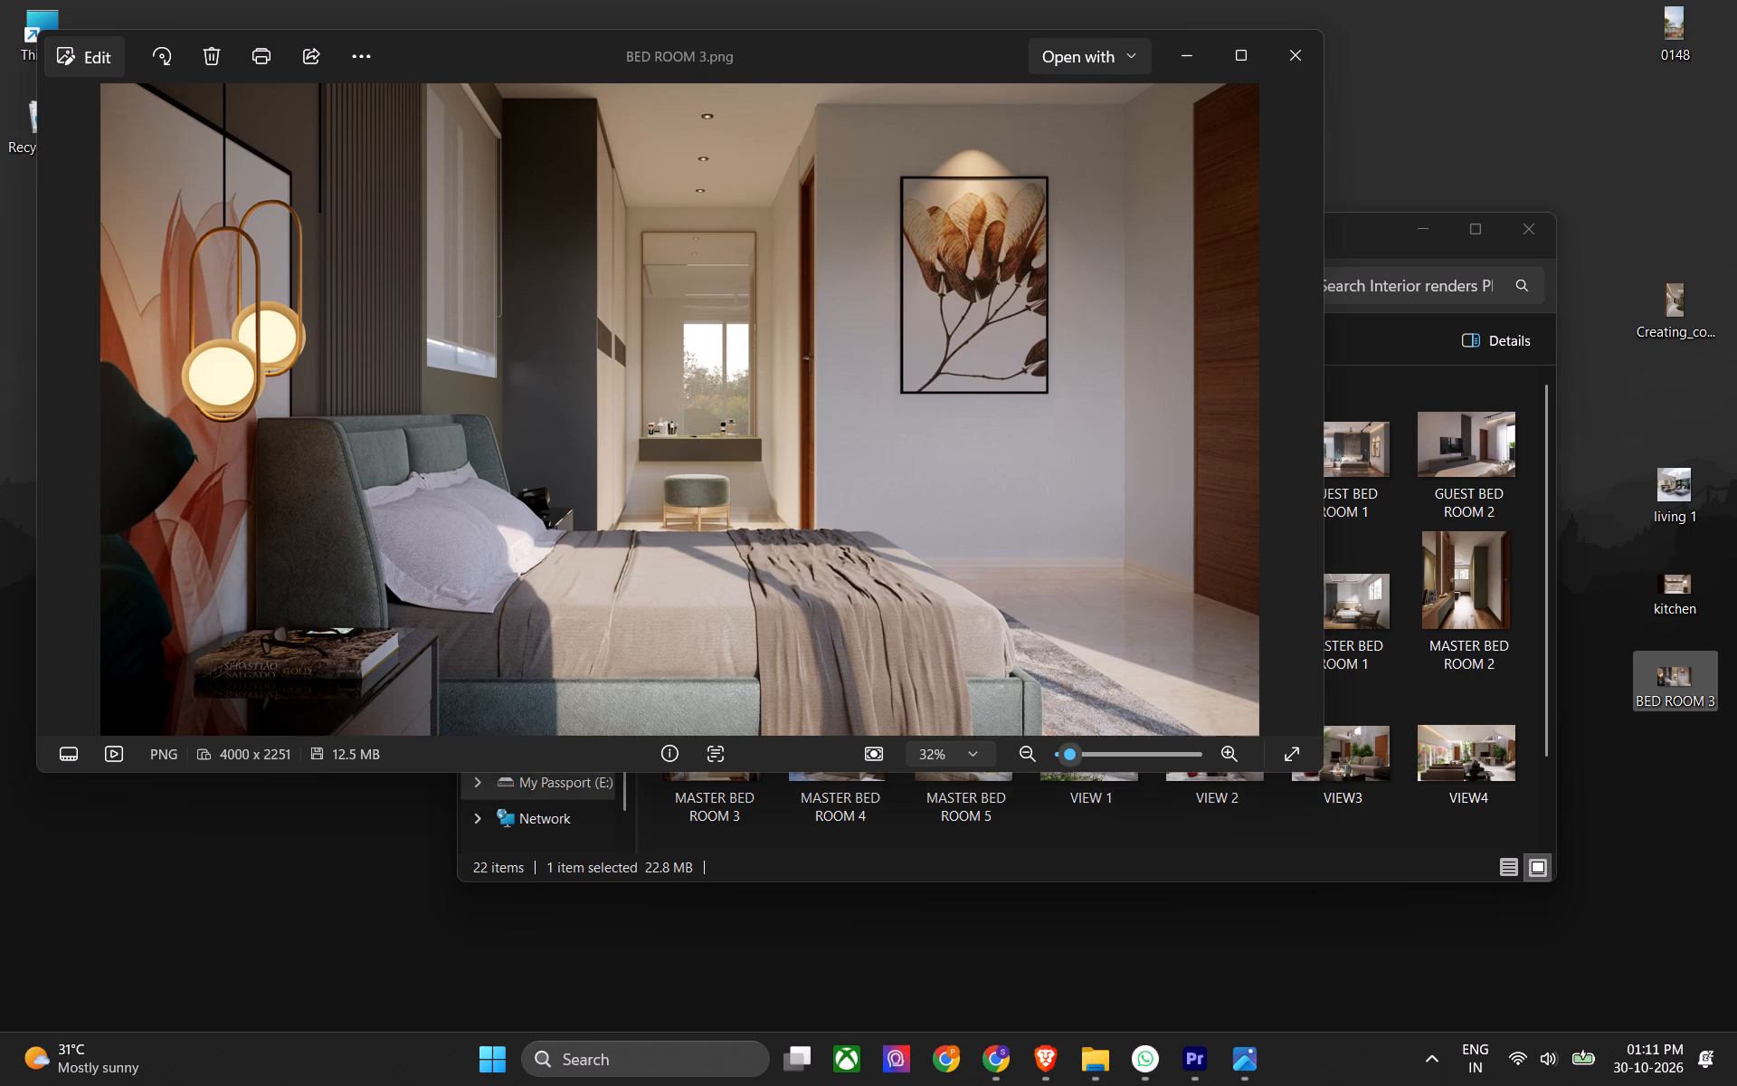
Copy the dining render to the desktop, below BED ROOM 3.
{"action": "key", "text": "Right"}
{"action": "left_click_drag", "start_coordinate": [625, 443], "coordinate": [1691, 810]}
{"action": "key", "text": "Right"}
{"action": "left_click", "coordinate": [800, 557]}
Browse forward past the living room renders and copy MASTER BED ROOM 1 to the desktop.
{"action": "key", "text": "Right"}
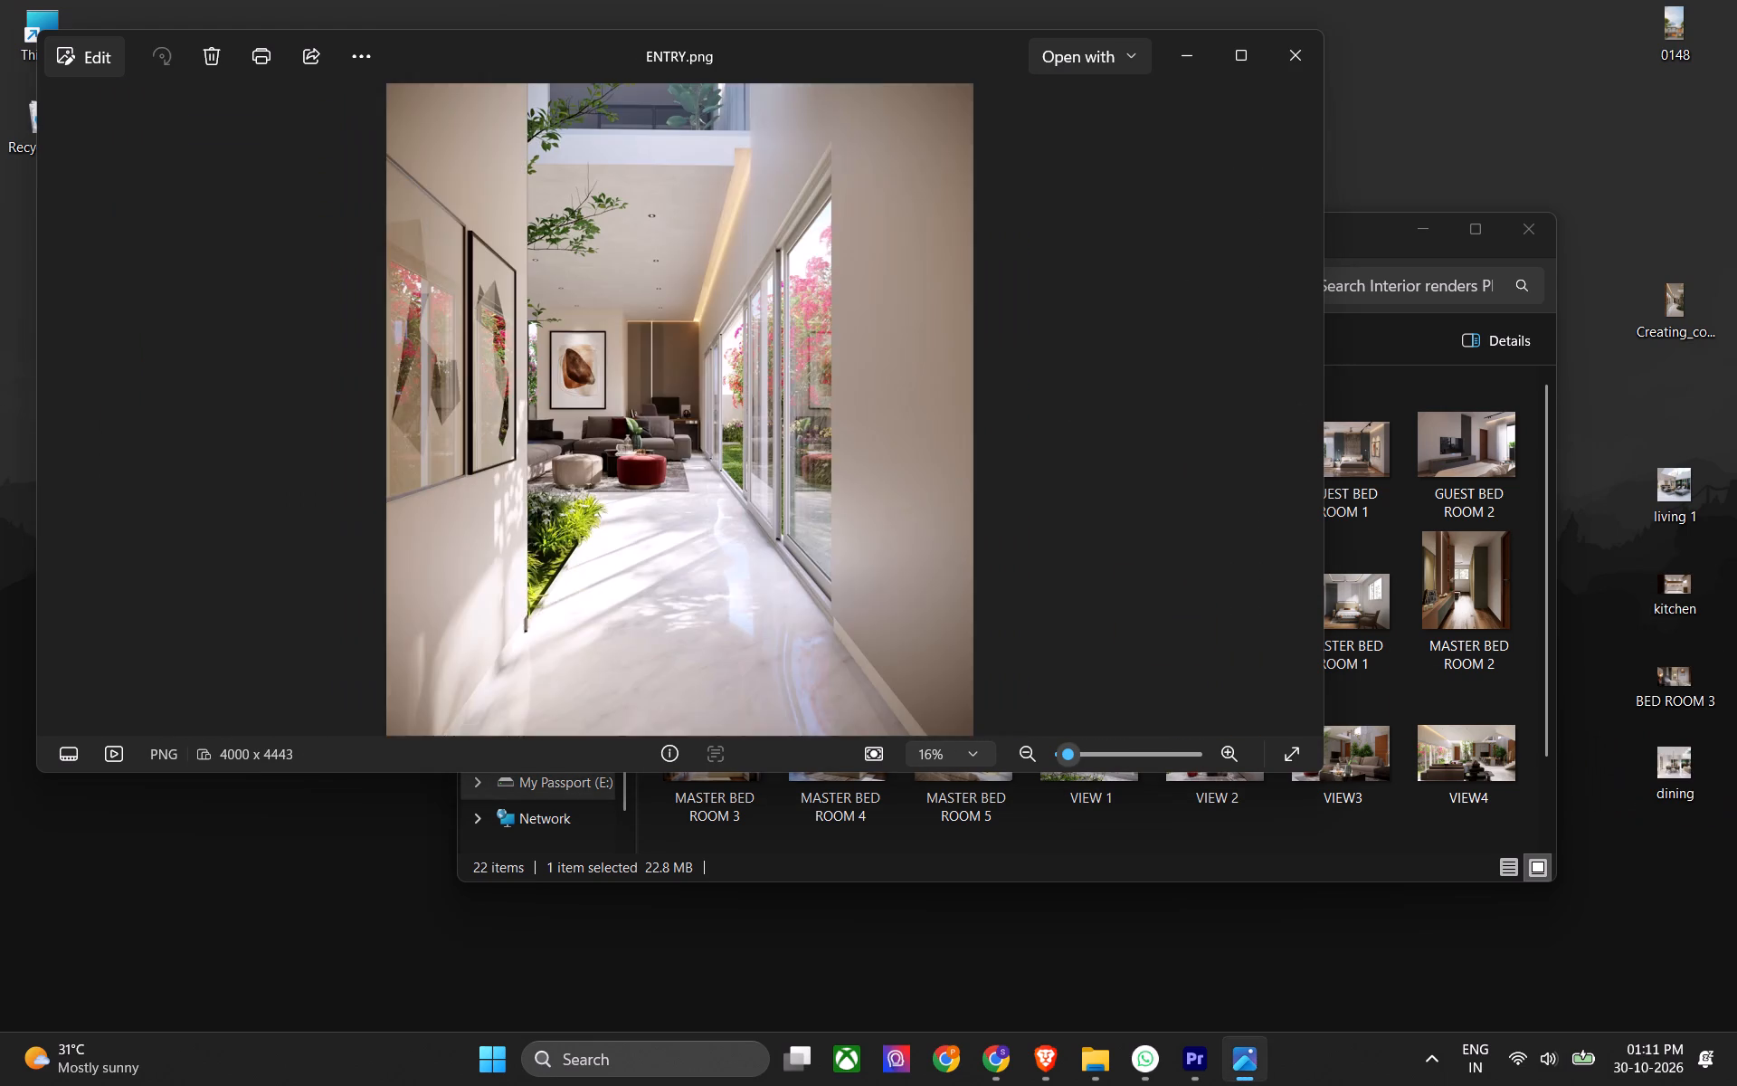
{"action": "key", "text": "Right"}
{"action": "key", "text": "Right"}
{"action": "key", "text": "Right"}
{"action": "key", "text": "Right"}
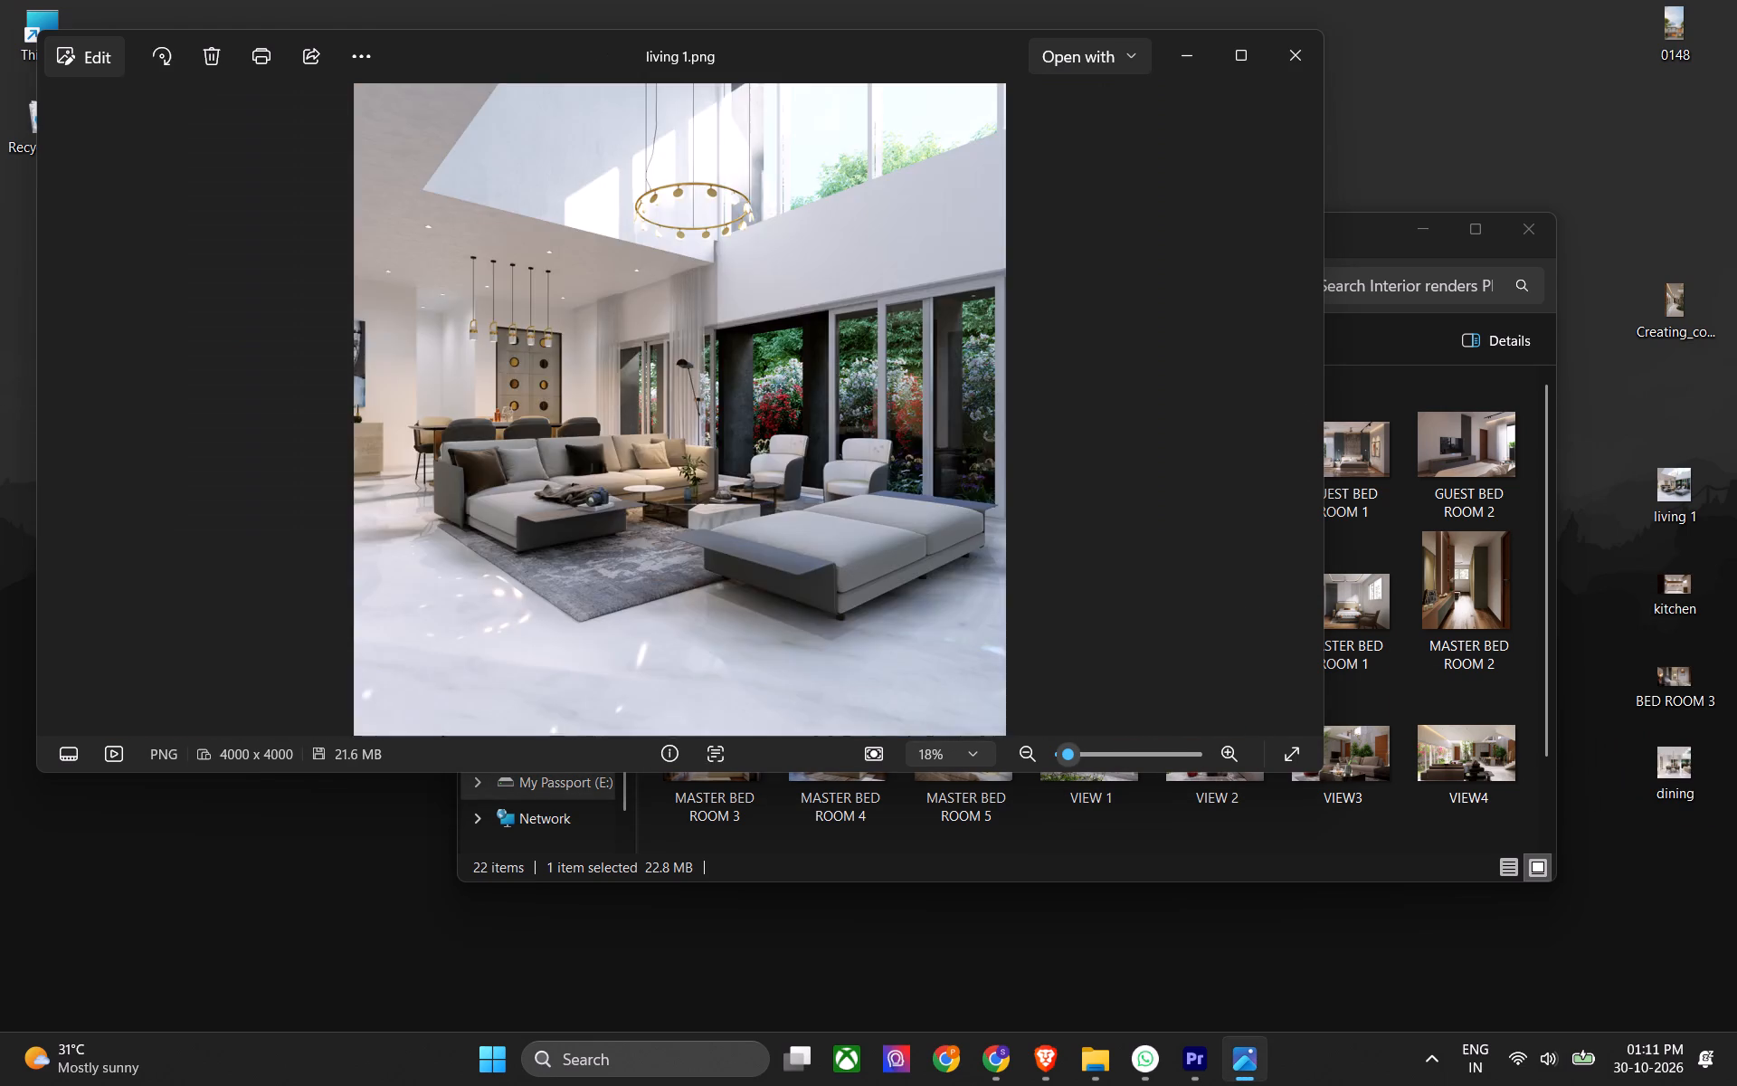
{"action": "key", "text": "Right"}
{"action": "key", "text": "Right"}
{"action": "key", "text": "Right"}
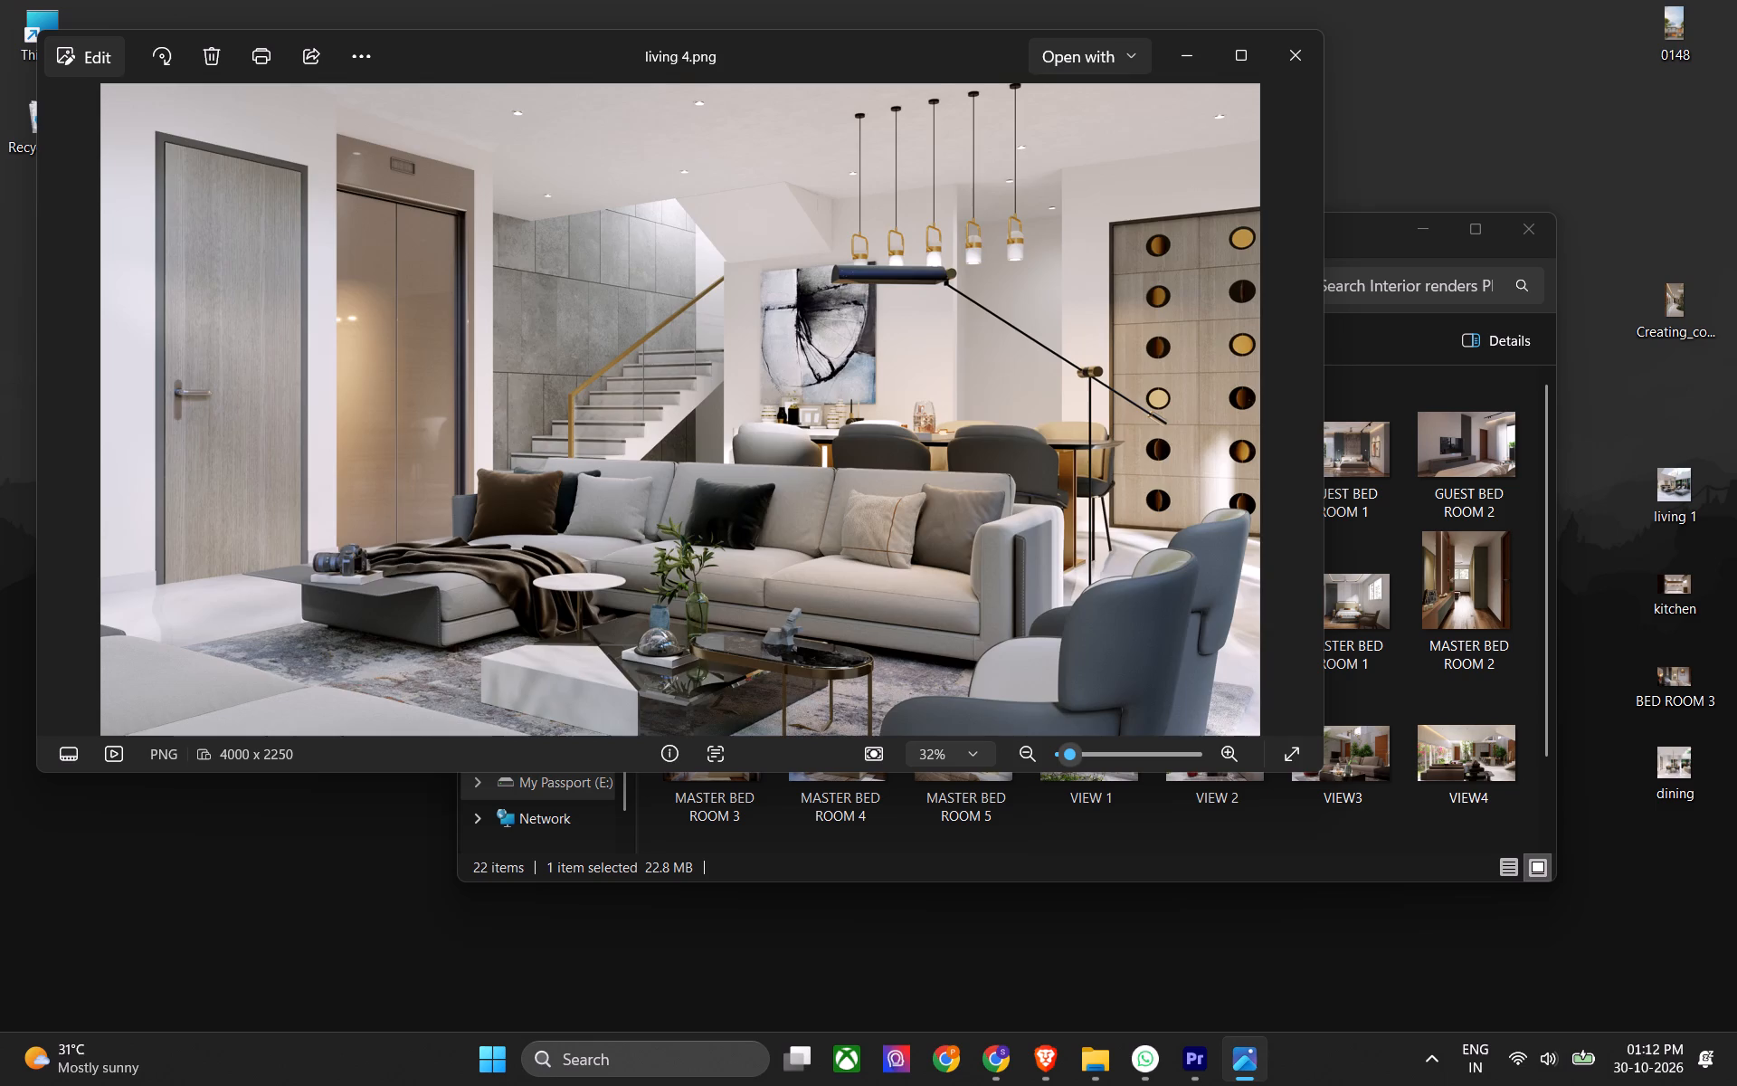
{"action": "key", "text": "Right"}
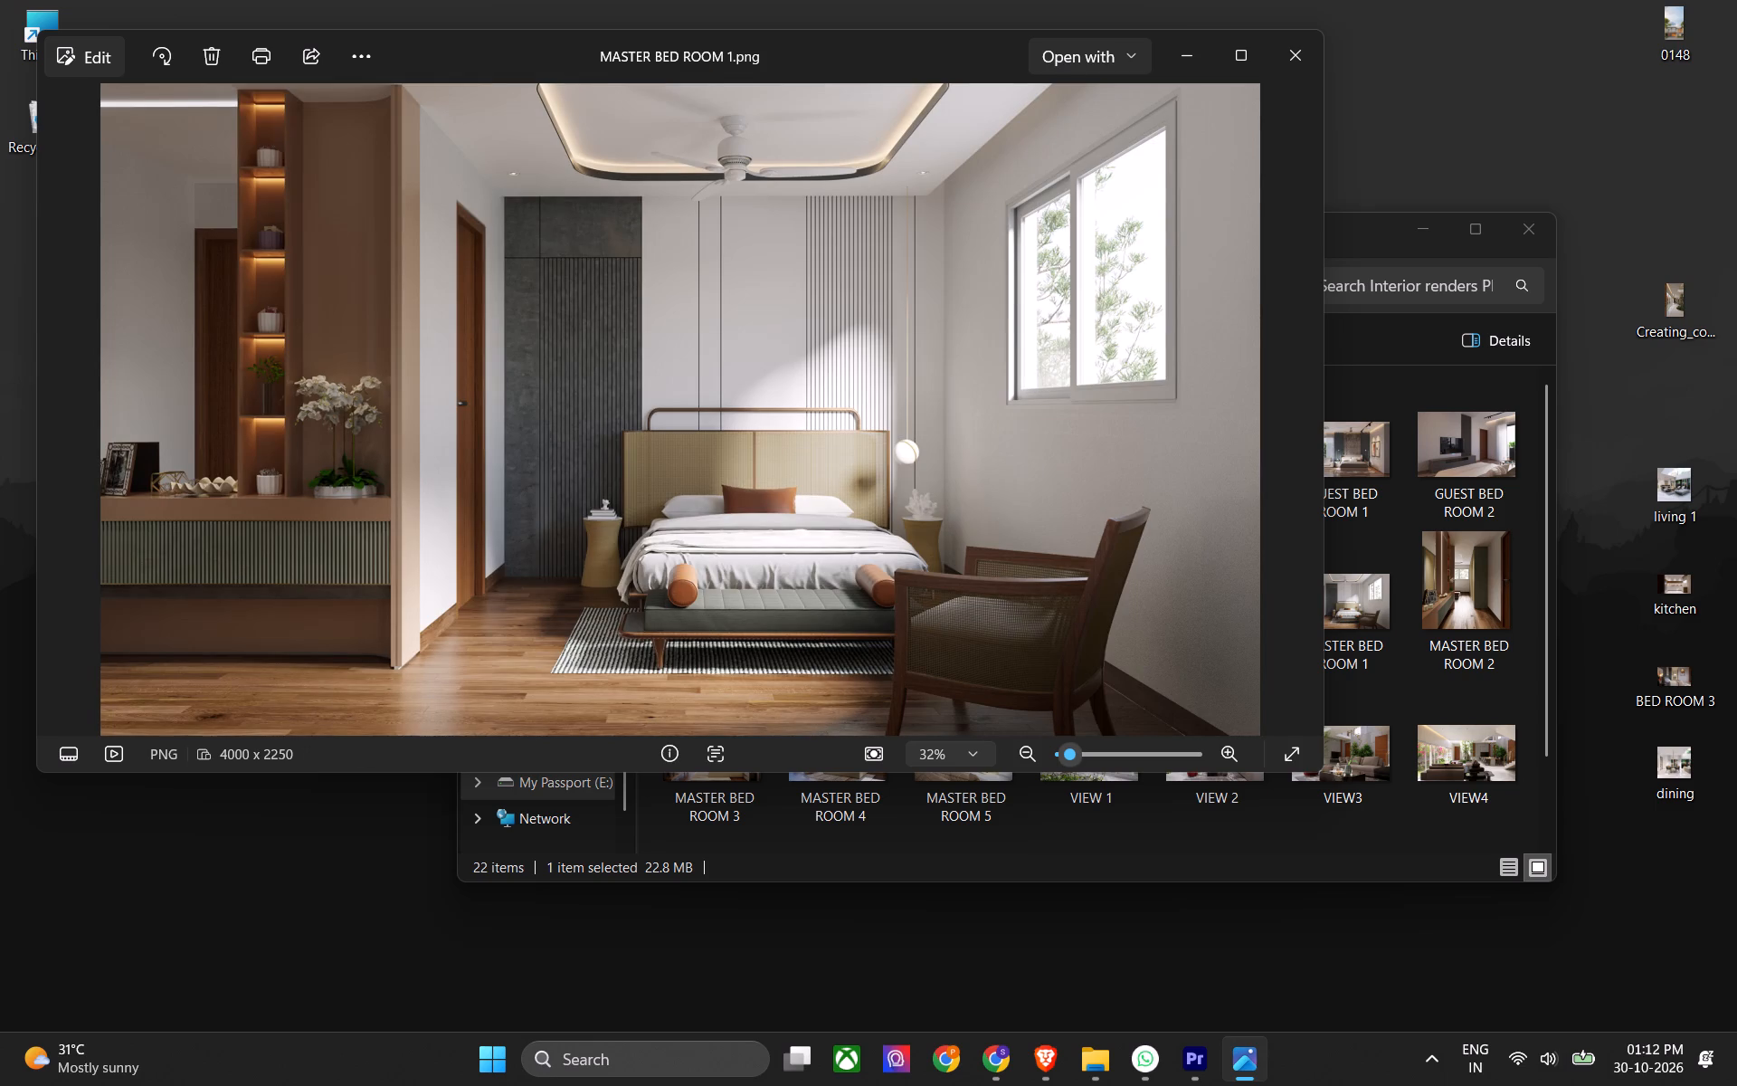
{"action": "left_click_drag", "start_coordinate": [682, 455], "coordinate": [1700, 855]}
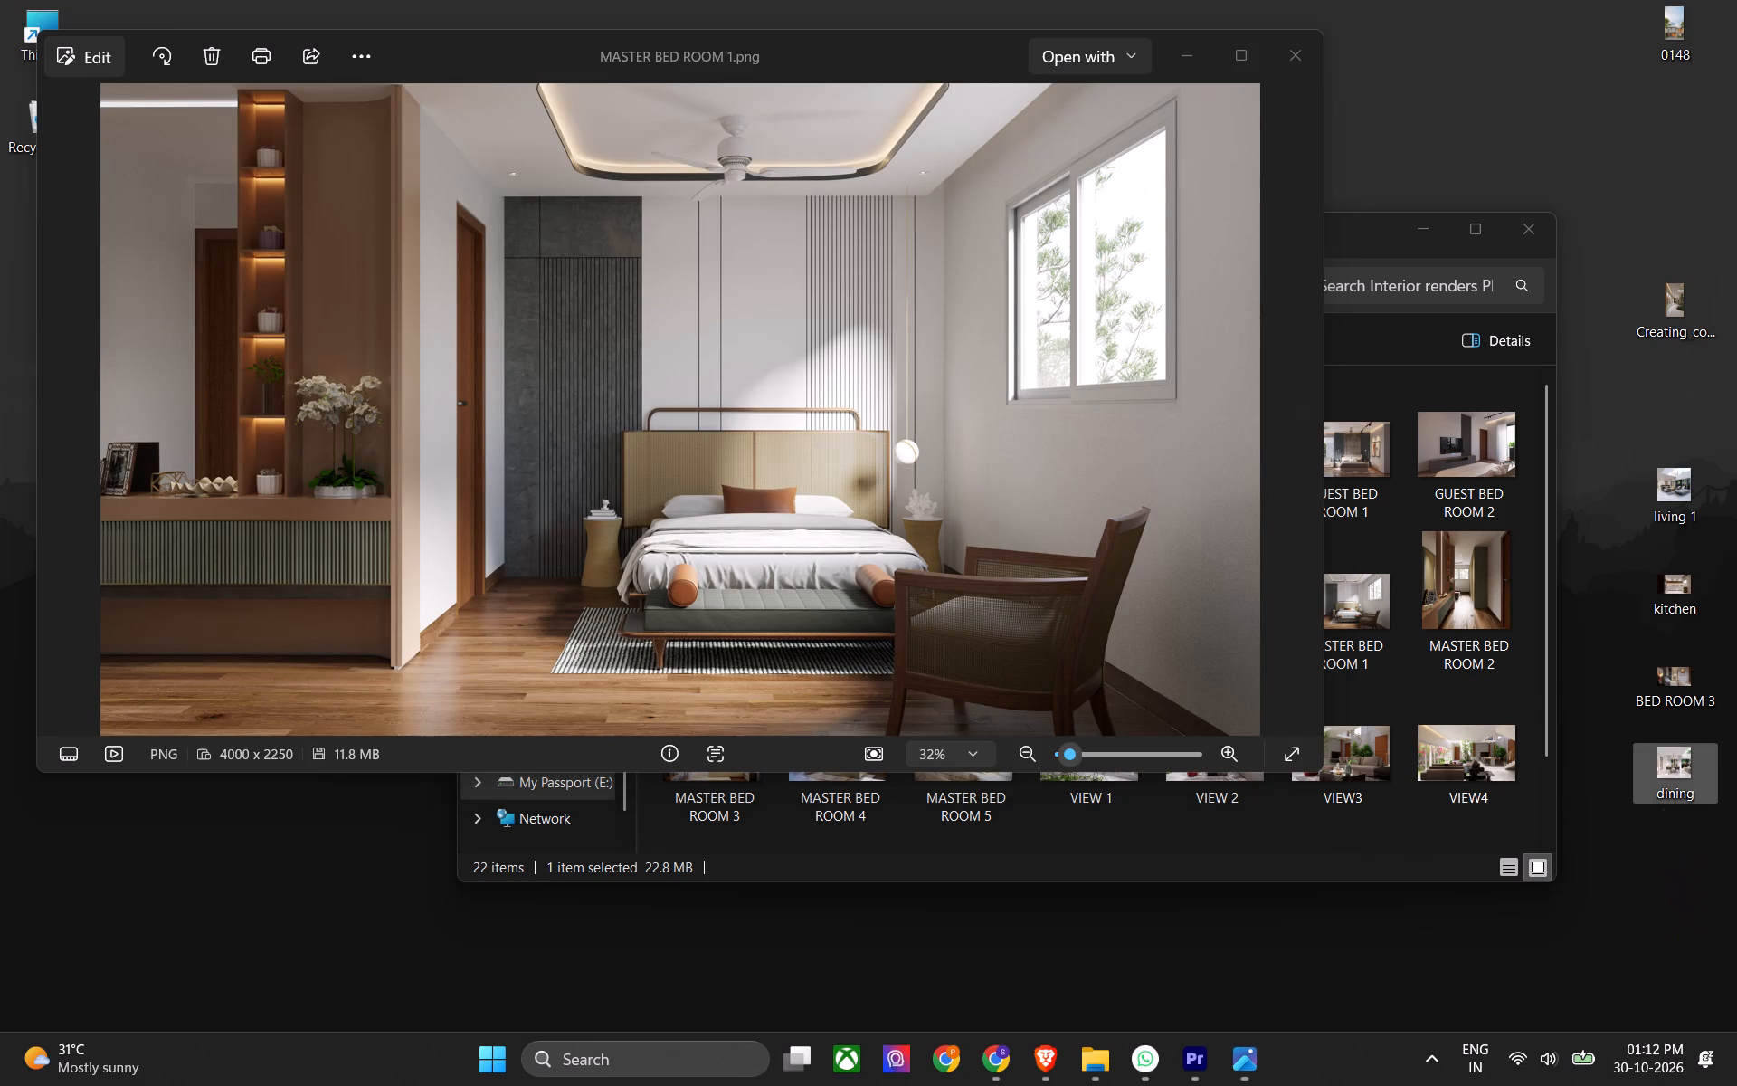
{"action": "left_click", "coordinate": [718, 517]}
Continue to the MASTER BED ROOM 4 render and copy it to the desktop, above living 1.
{"action": "key", "text": "Right"}
{"action": "key", "text": "Right"}
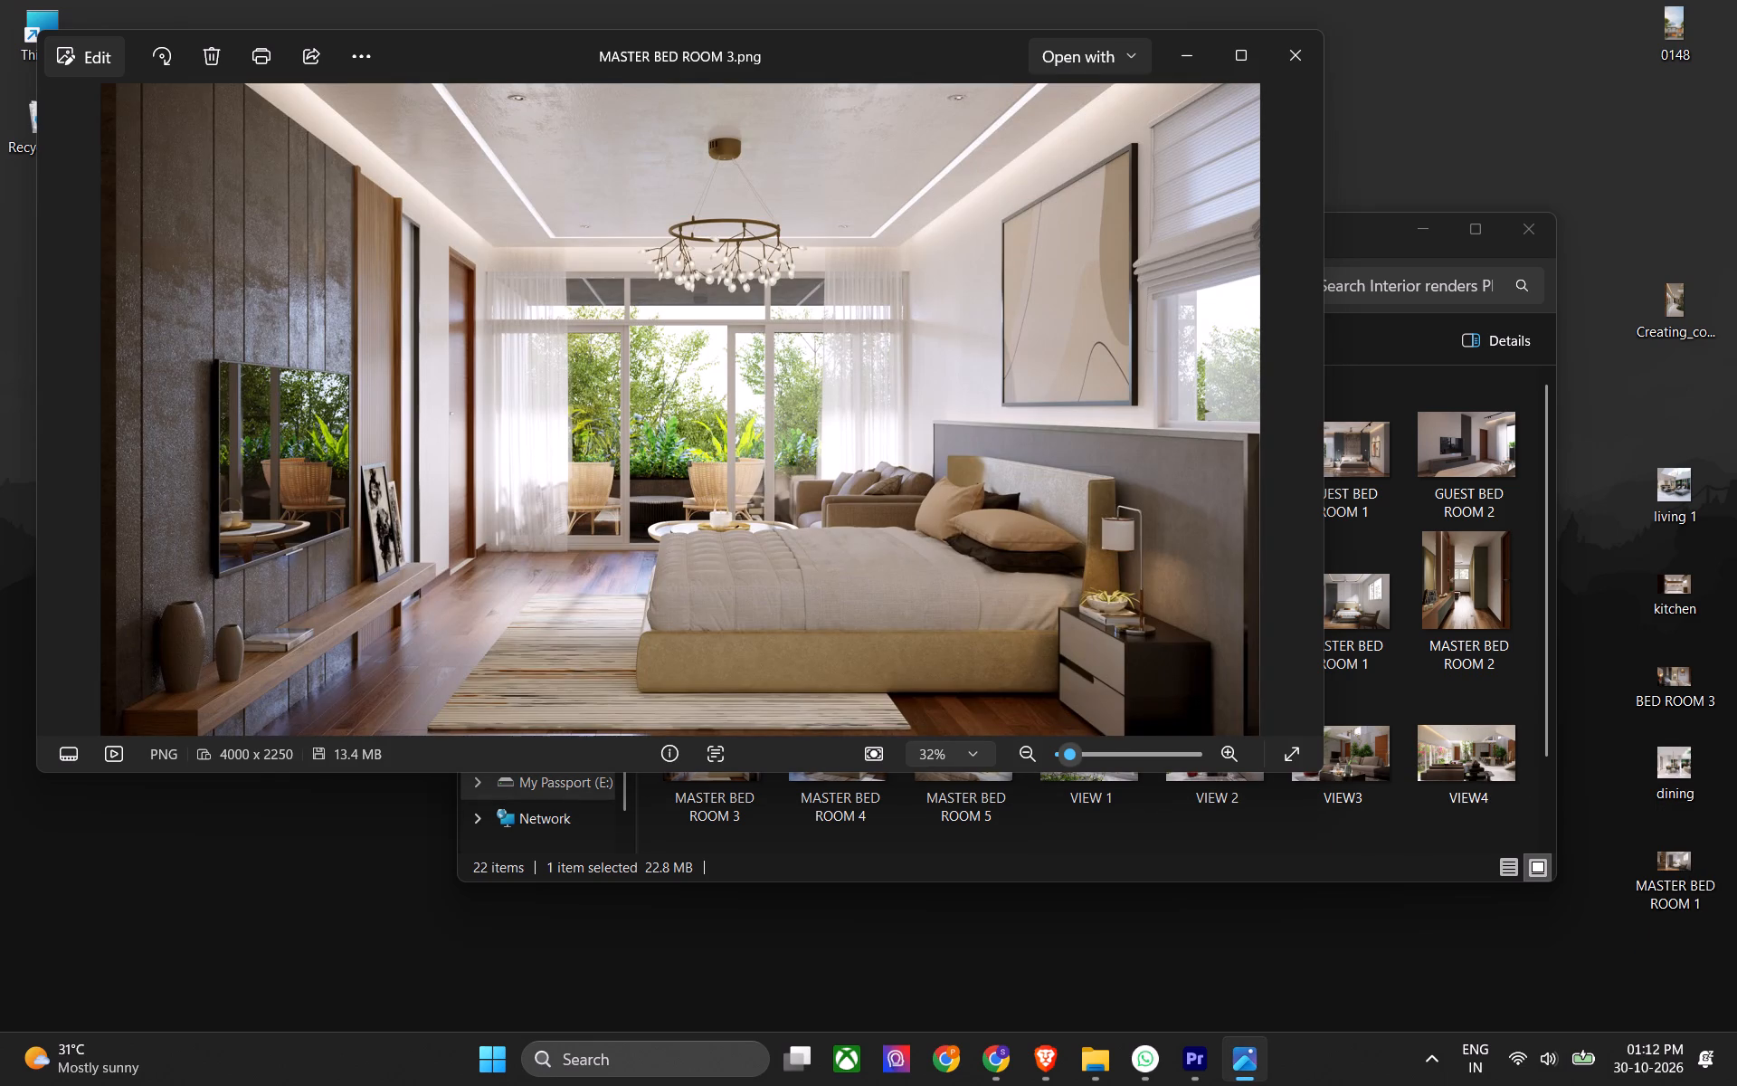
{"action": "key", "text": "Right"}
{"action": "key", "text": "Right"}
{"action": "left_click_drag", "start_coordinate": [731, 421], "coordinate": [1687, 448]}
{"action": "left_click", "coordinate": [953, 521]}
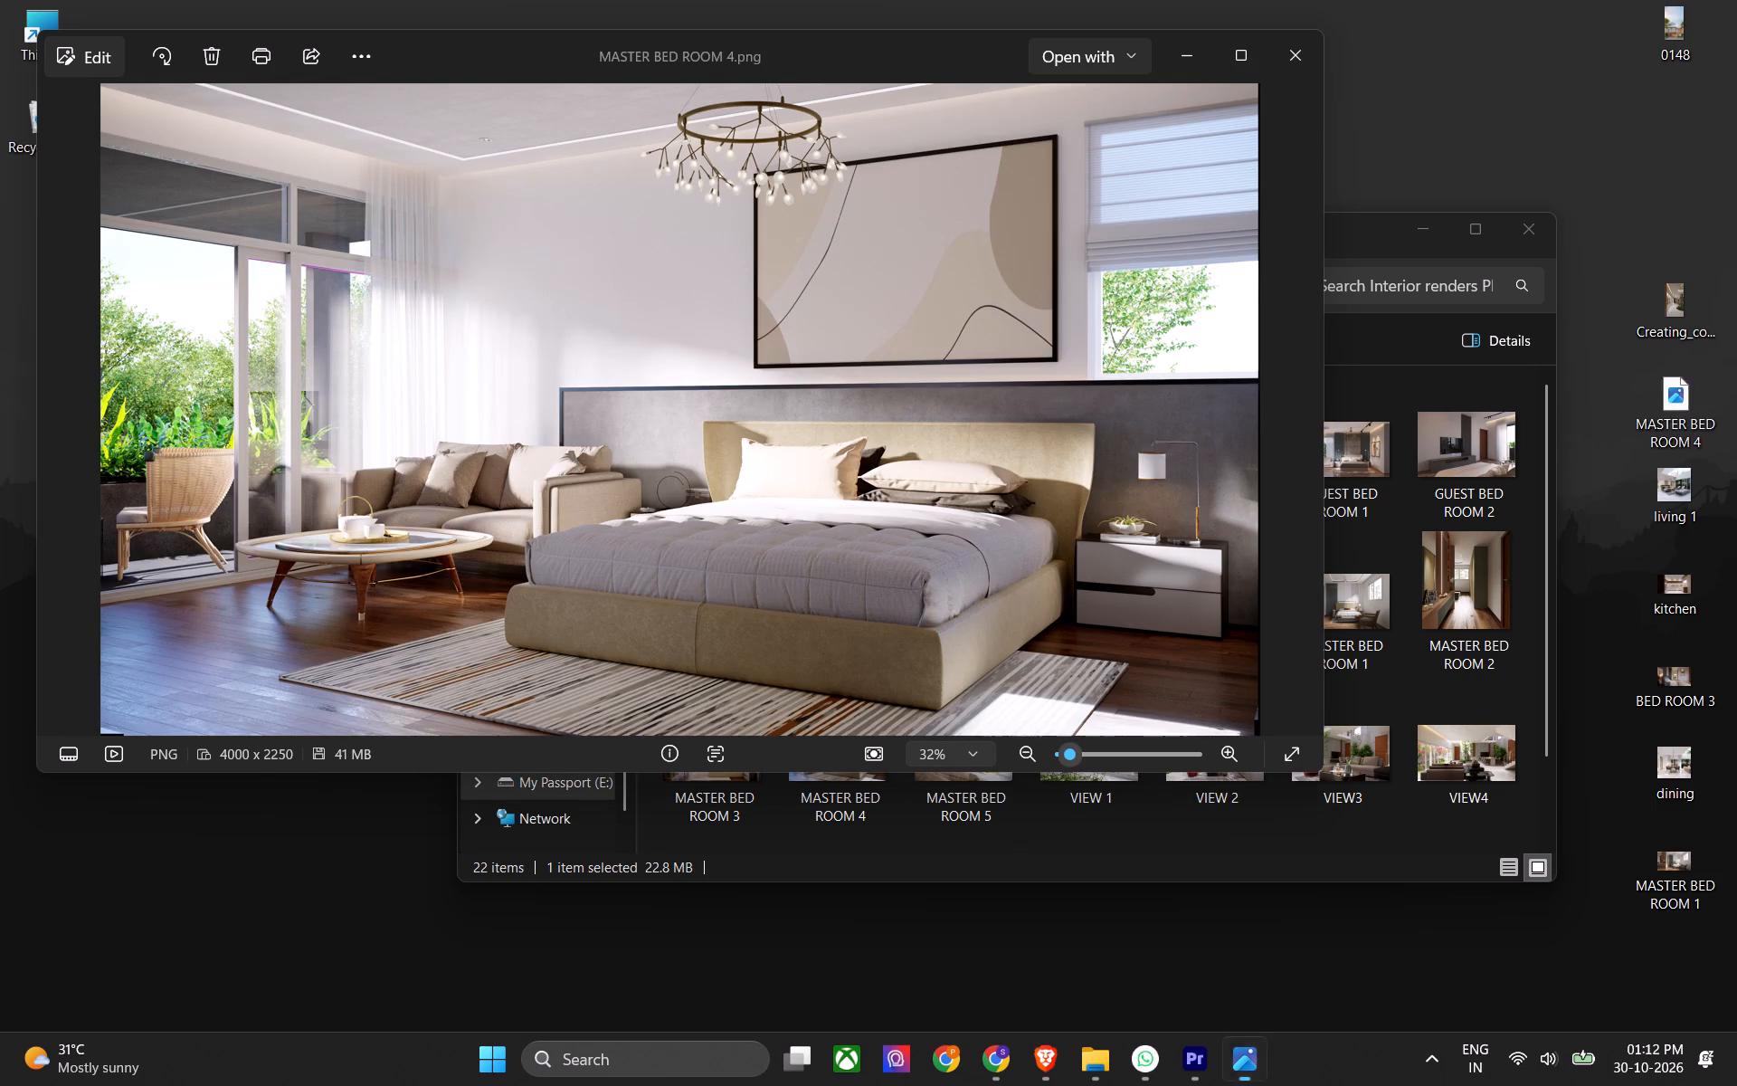
Examine the remaining interior renders through VIEW5 for usable images, then close the viewer.
{"action": "key", "text": "Right"}
{"action": "key", "text": "Right"}
{"action": "key", "text": "Right"}
{"action": "left_click", "coordinate": [823, 479]}
{"action": "key", "text": "Right"}
{"action": "key", "text": "Left"}
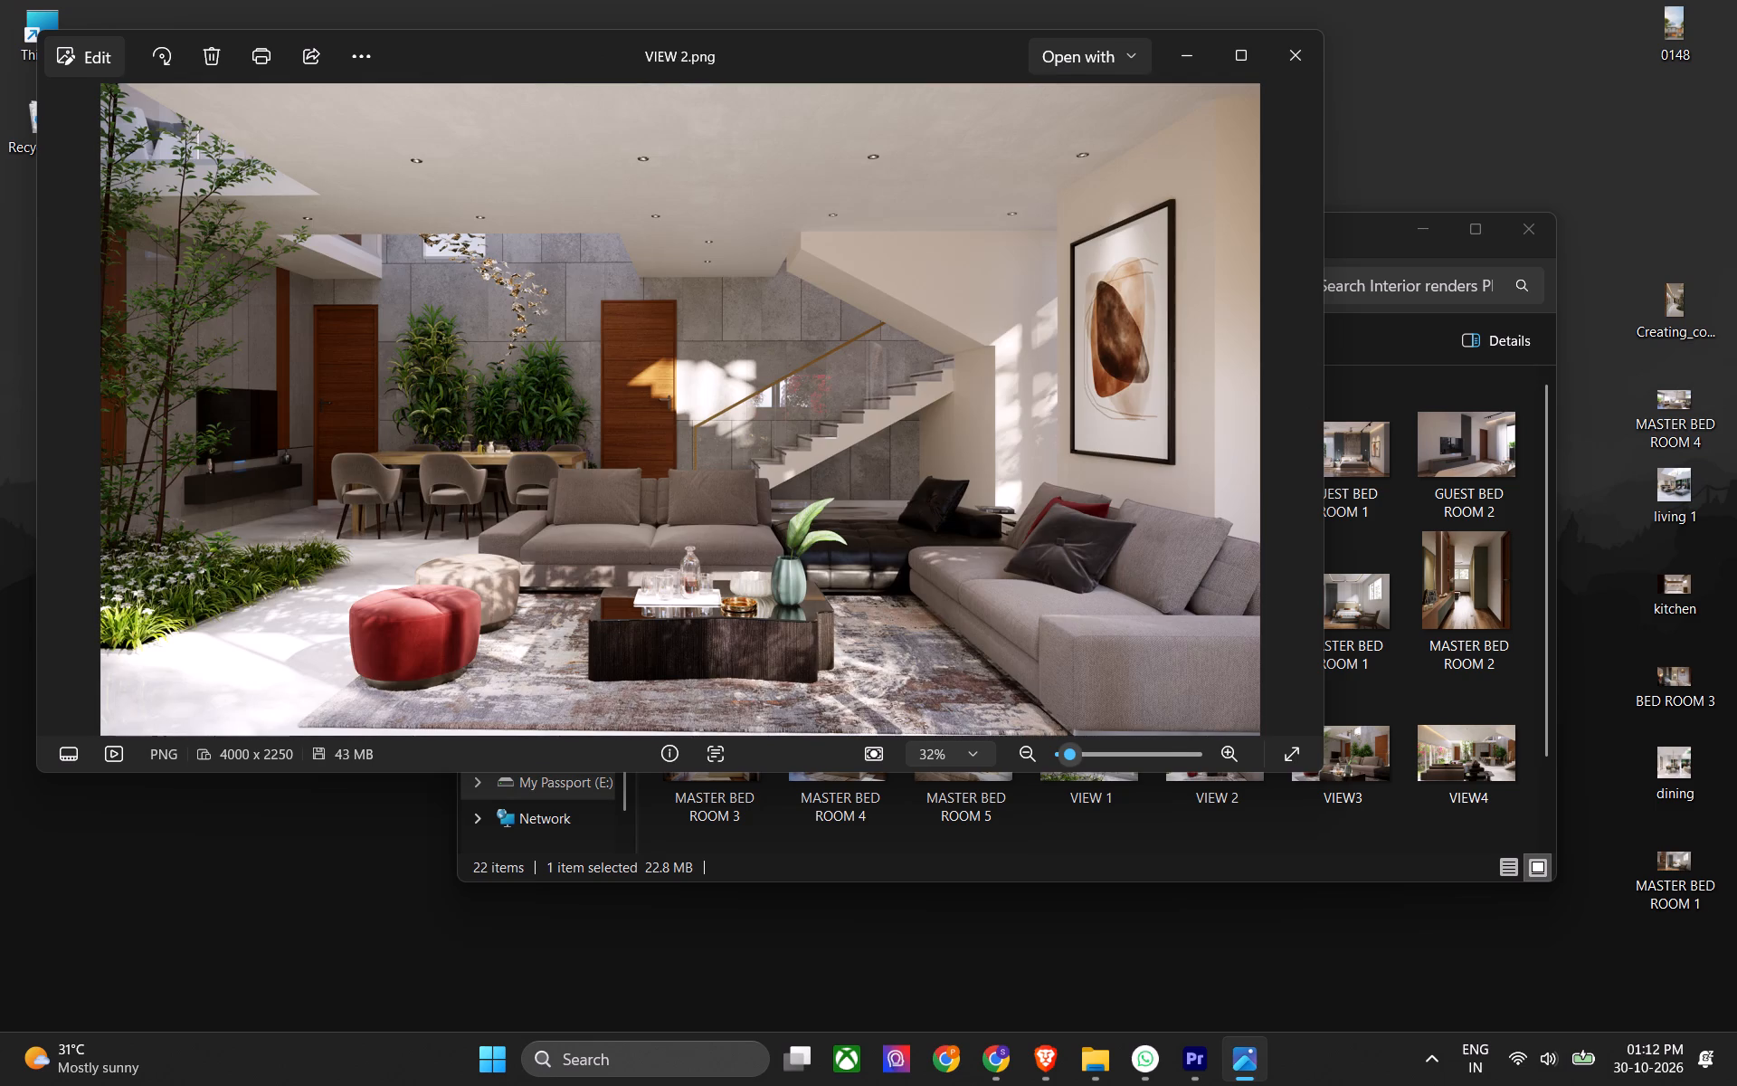
{"action": "key", "text": "Right"}
{"action": "key", "text": "Right"}
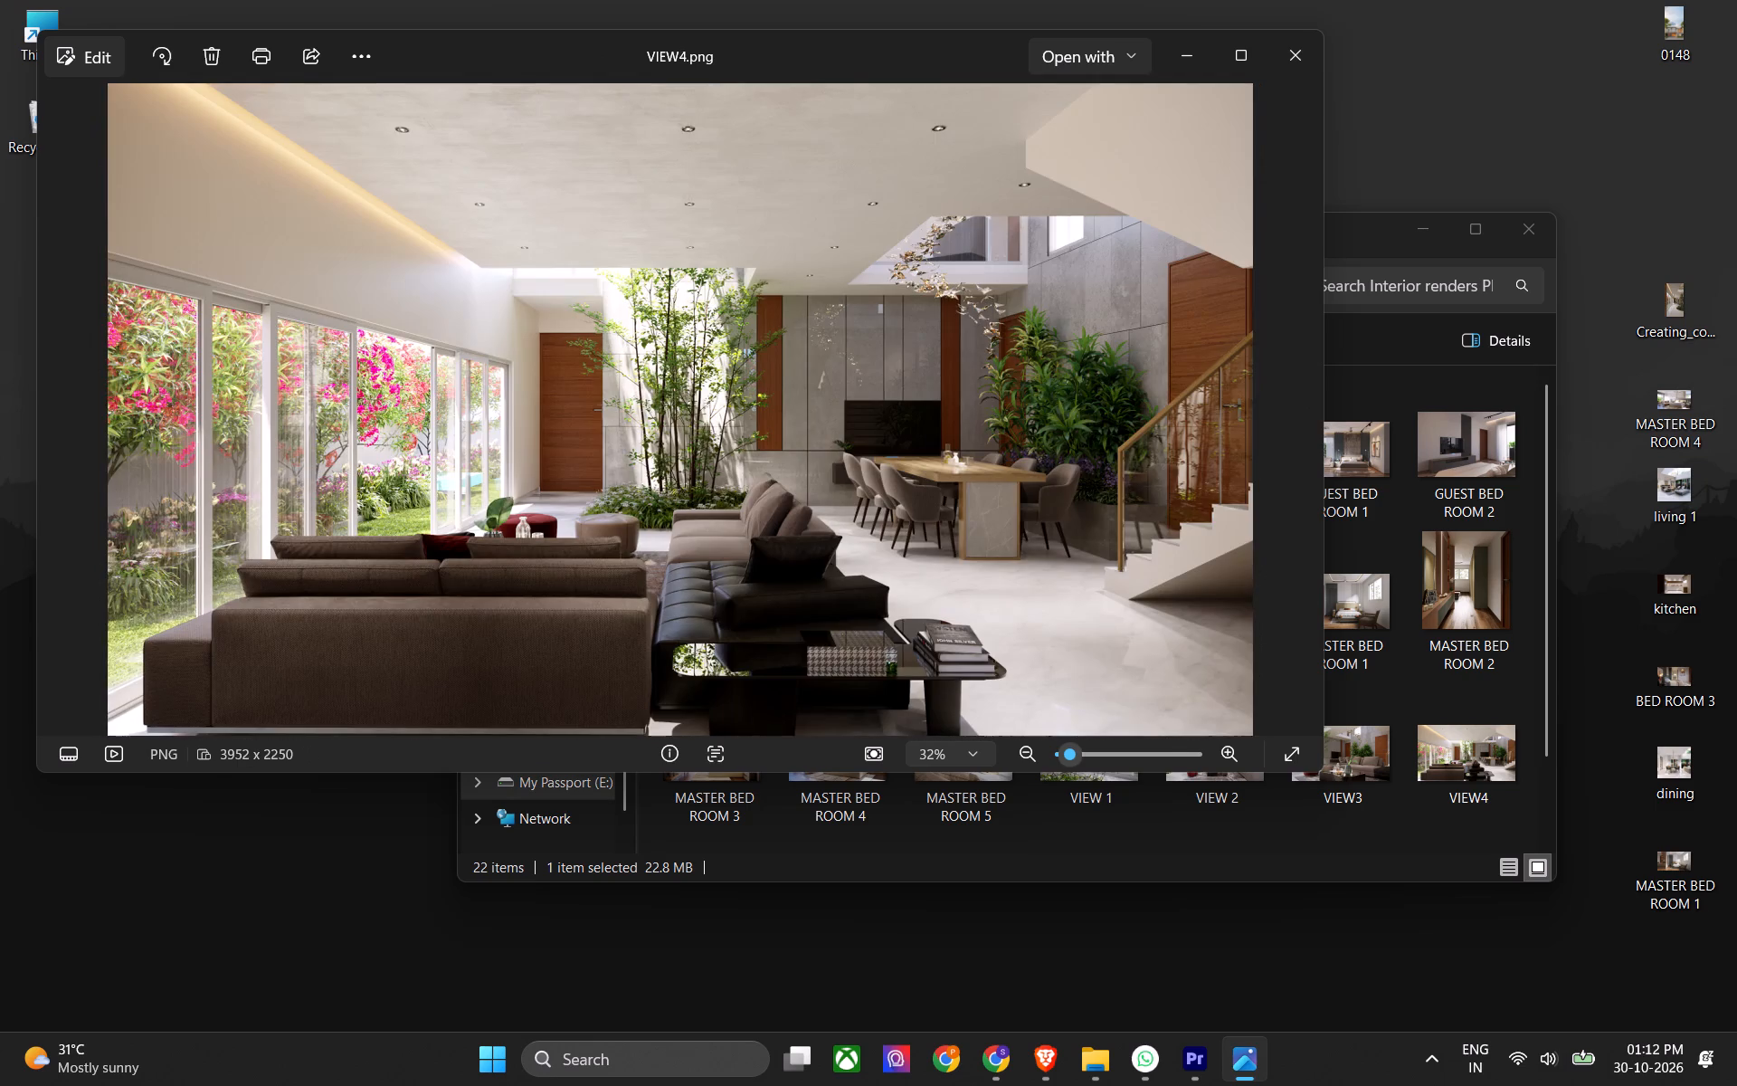
{"action": "key", "text": "Right"}
{"action": "key", "text": "Right"}
{"action": "key", "text": "Right"}
{"action": "left_click", "coordinate": [1279, 58]}
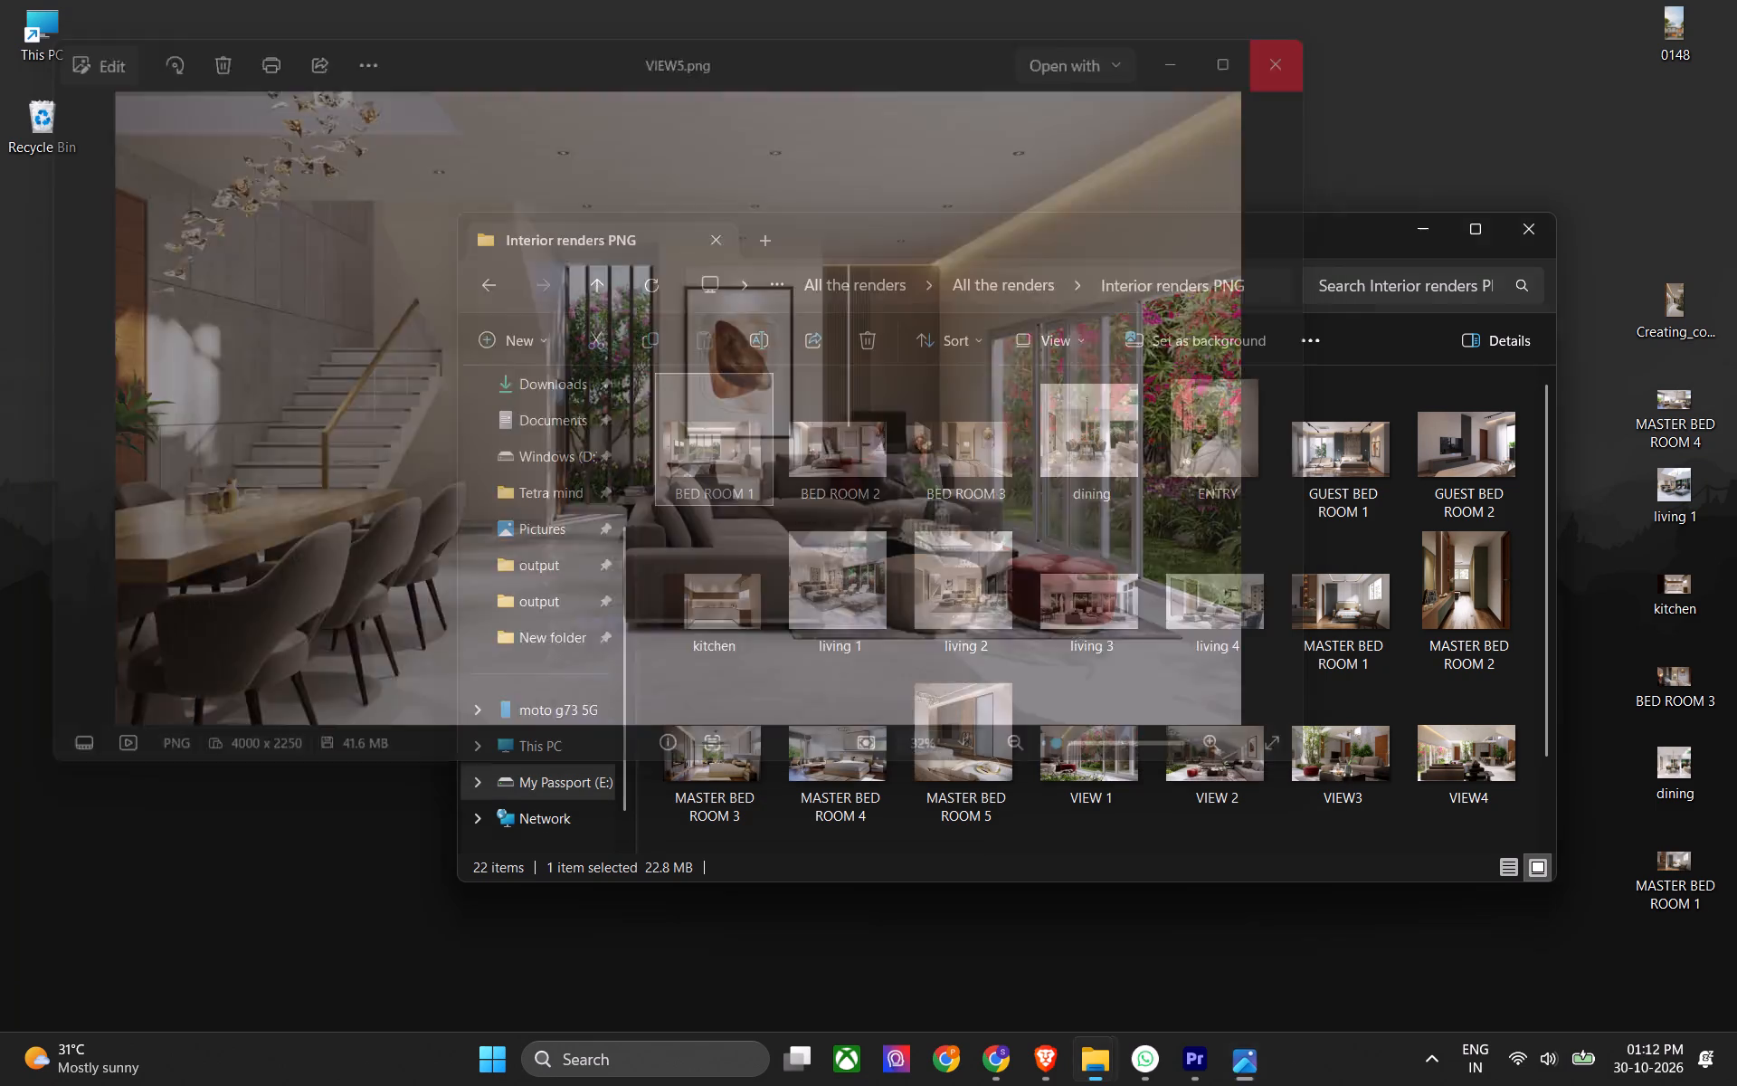
{"action": "right_click", "coordinate": [1420, 88]}
{"action": "left_click", "coordinate": [1483, 195]}
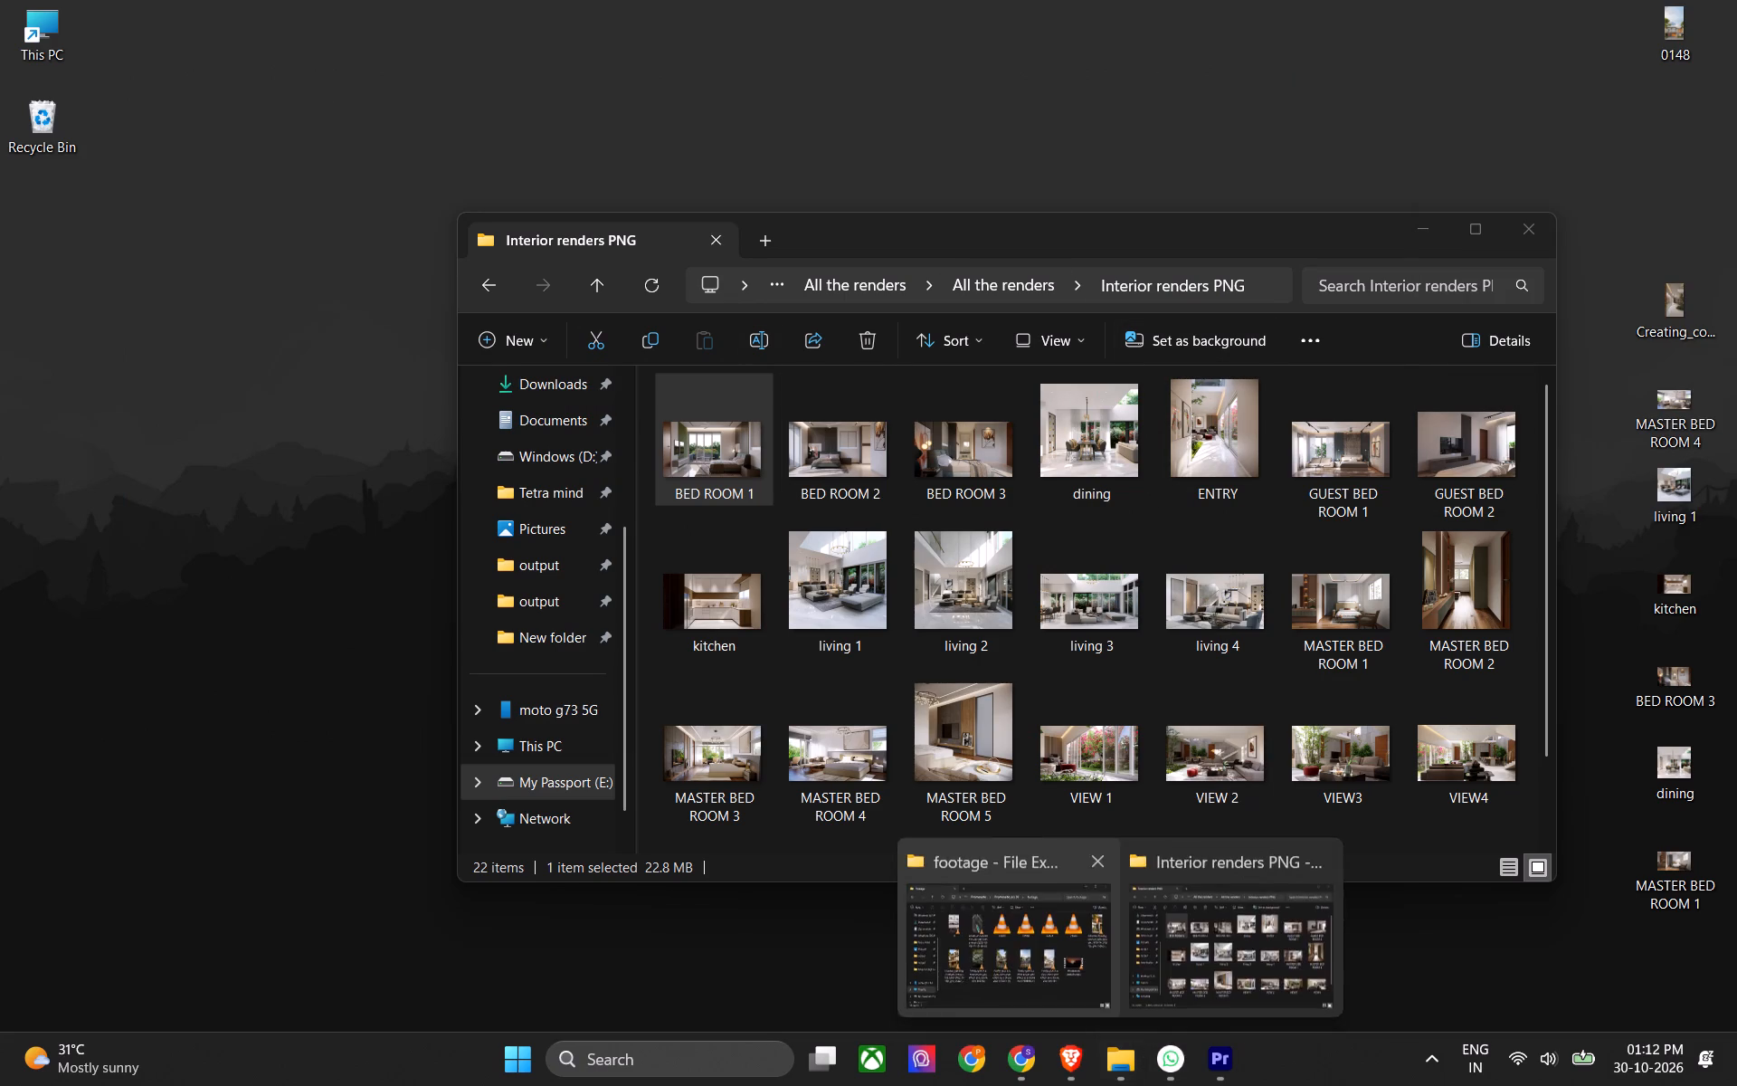
Move the Creating_continuous villa walkthrough video and the six collected renders from the desktop into the Promenade_oct 30 footage folder.
{"action": "left_click", "coordinate": [1043, 964]}
{"action": "left_click_drag", "start_coordinate": [1615, 244], "coordinate": [1727, 748]}
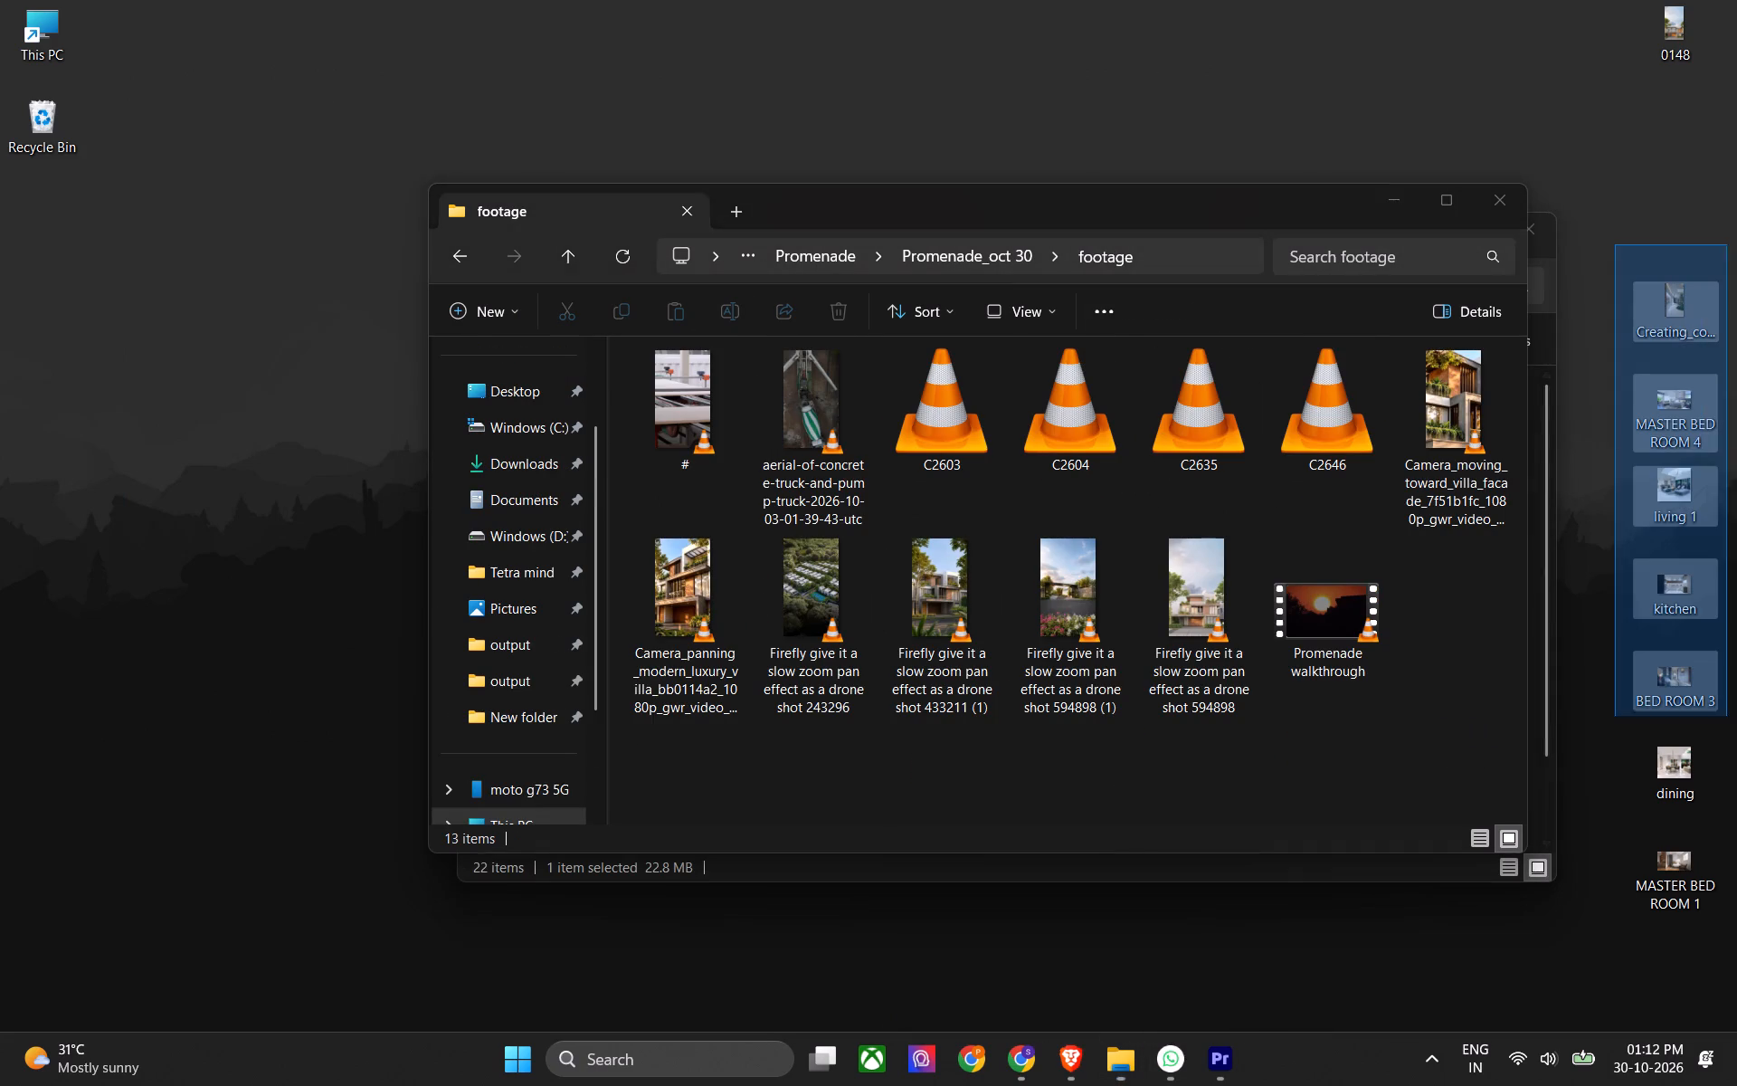
{"action": "left_click_drag", "start_coordinate": [1727, 748], "coordinate": [1719, 938]}
{"action": "key", "text": "ctrl+x"}
{"action": "left_click", "coordinate": [1118, 801]}
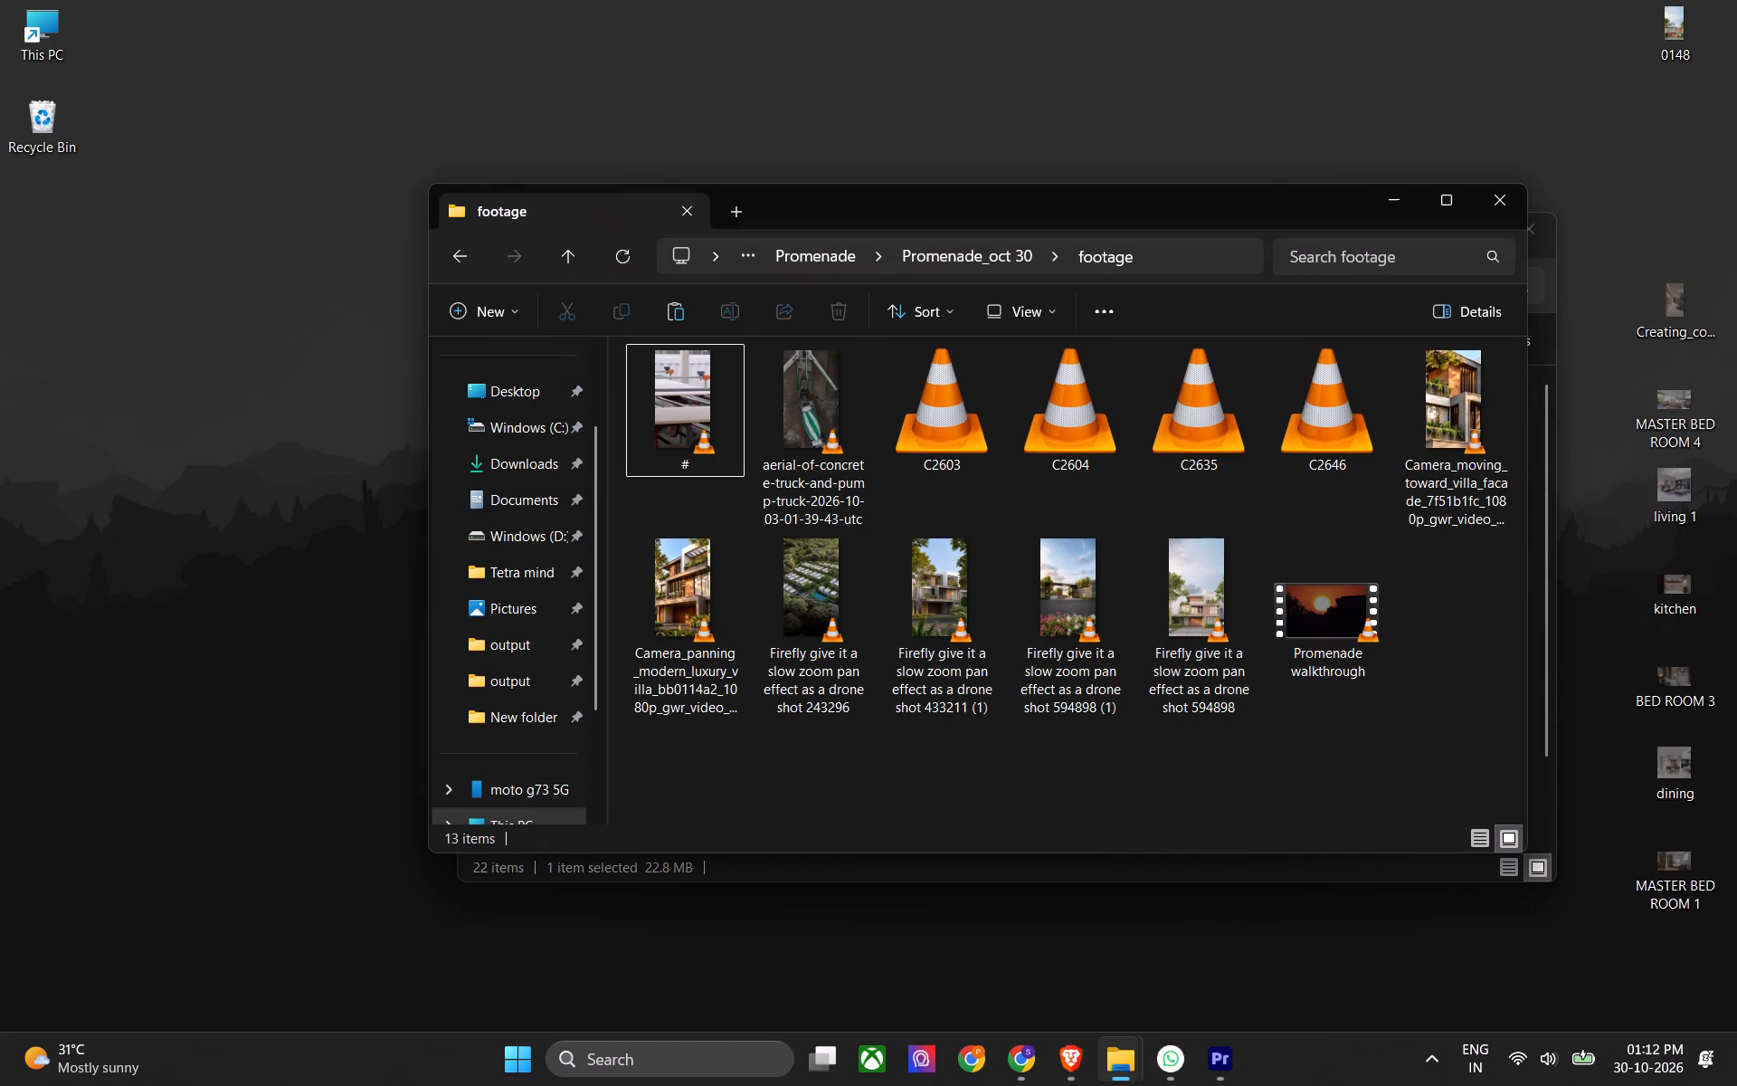
{"action": "key", "text": "ctrl+v"}
{"action": "scroll", "coordinate": [1092, 754], "scroll_direction": "down", "scroll_amount": 6}
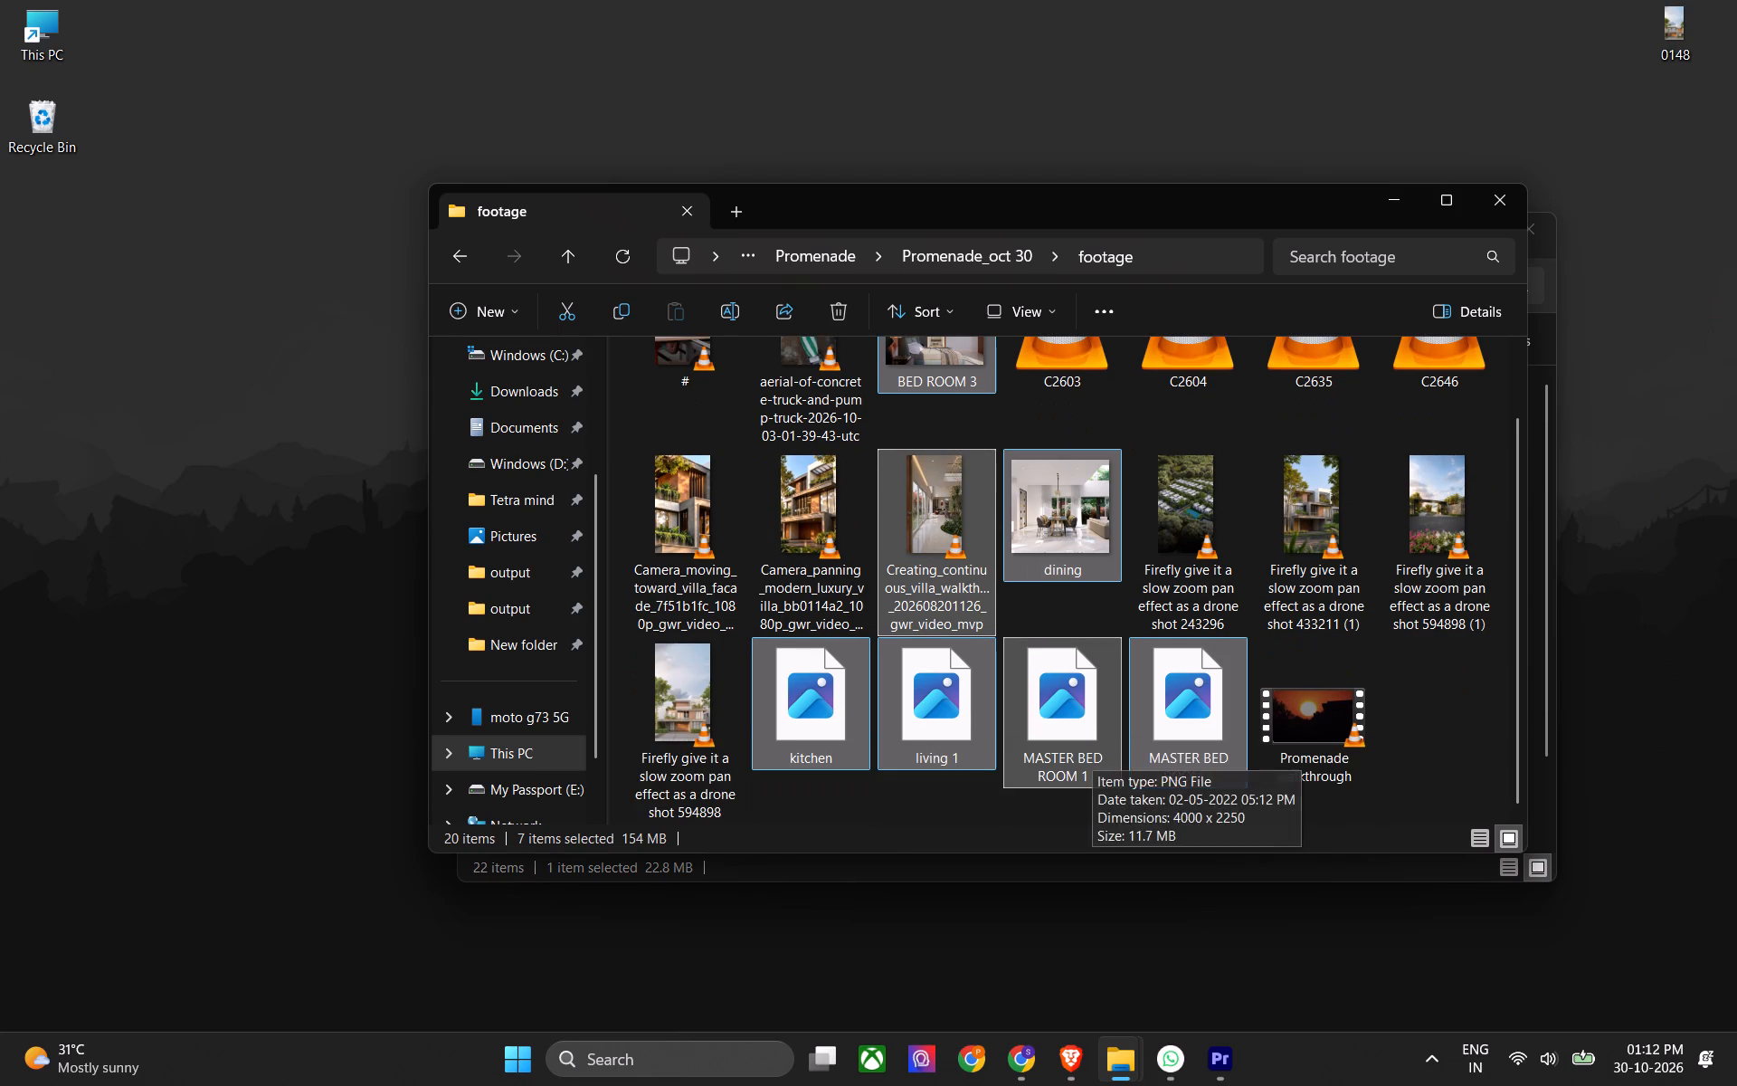
Switch to Premiere, save the project and ripple-delete the long Promenade walkthrough.mp4 clip at the sequence's end.
{"action": "left_click", "coordinate": [1203, 1053]}
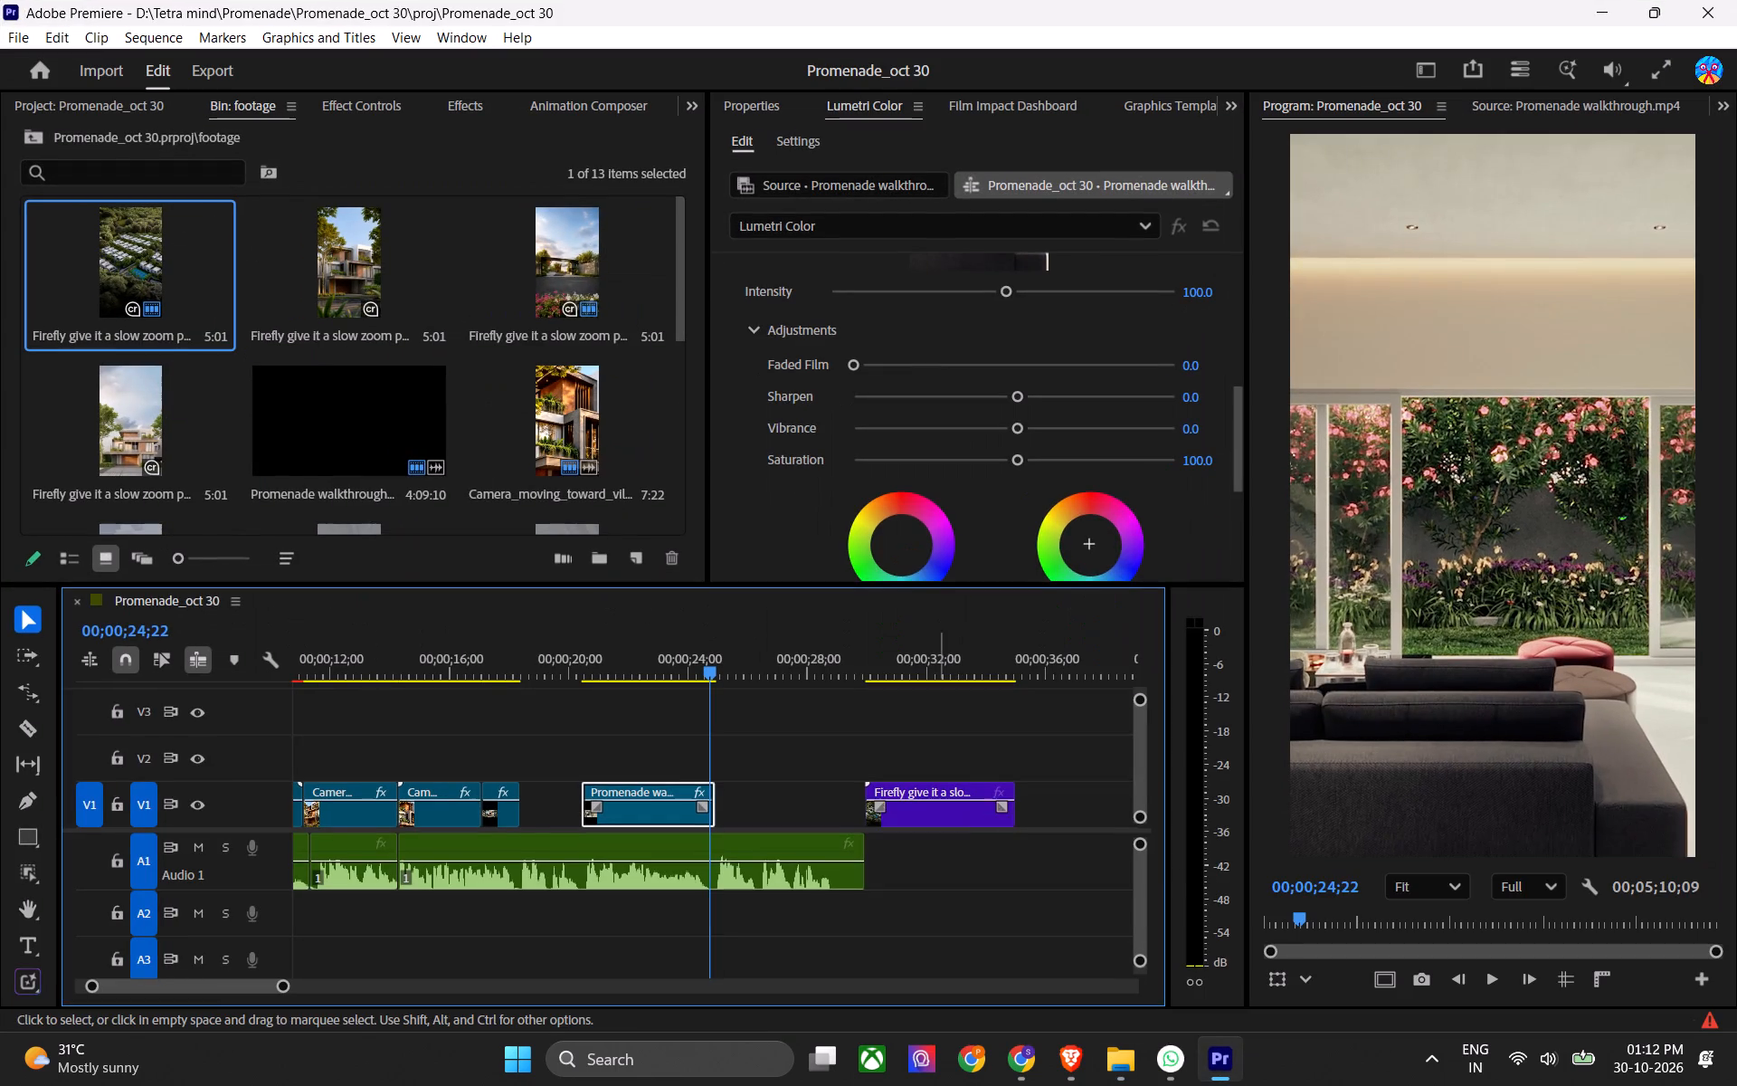
{"action": "left_click", "coordinate": [821, 891]}
{"action": "key", "text": "ctrl+s"}
{"action": "left_click_drag", "start_coordinate": [887, 647], "coordinate": [899, 658]}
{"action": "scroll", "coordinate": [849, 830], "scroll_direction": "down", "scroll_amount": 8, "text": "alt"}
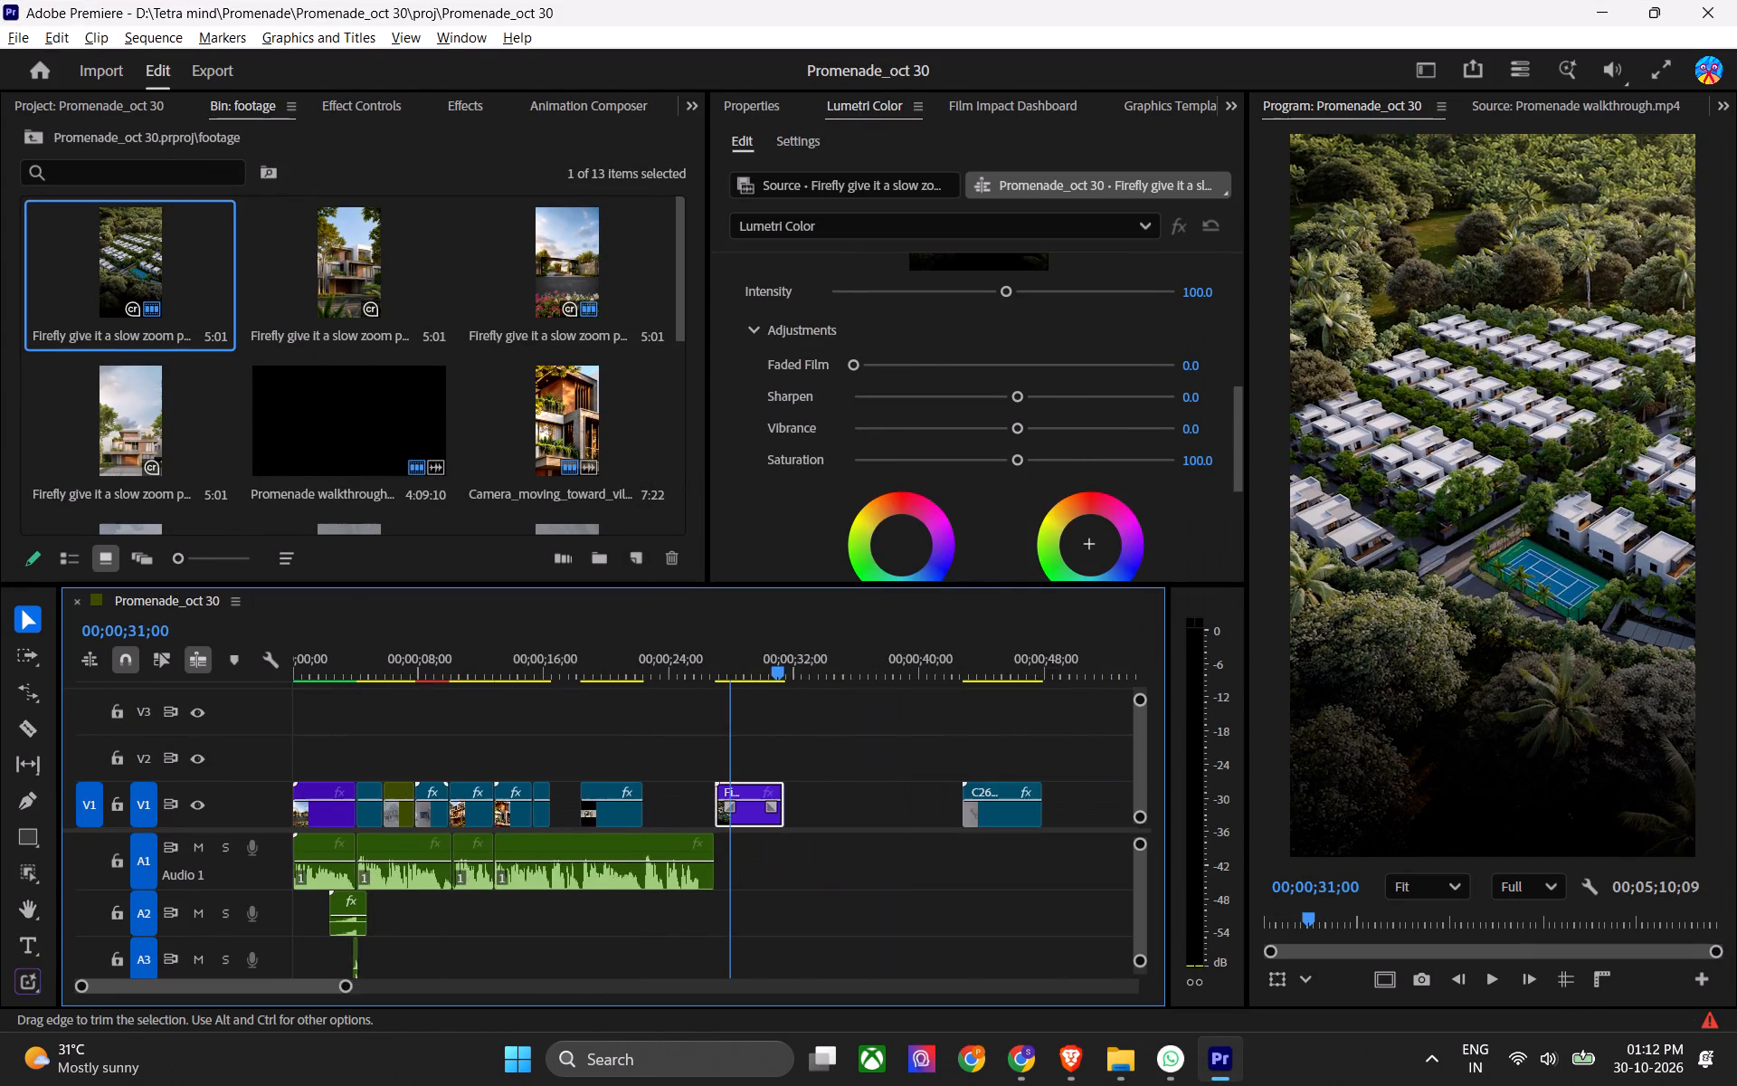
{"action": "scroll", "coordinate": [832, 851], "scroll_direction": "down", "scroll_amount": 14, "text": "alt"}
{"action": "left_click", "coordinate": [563, 648]}
{"action": "key", "text": "x"}
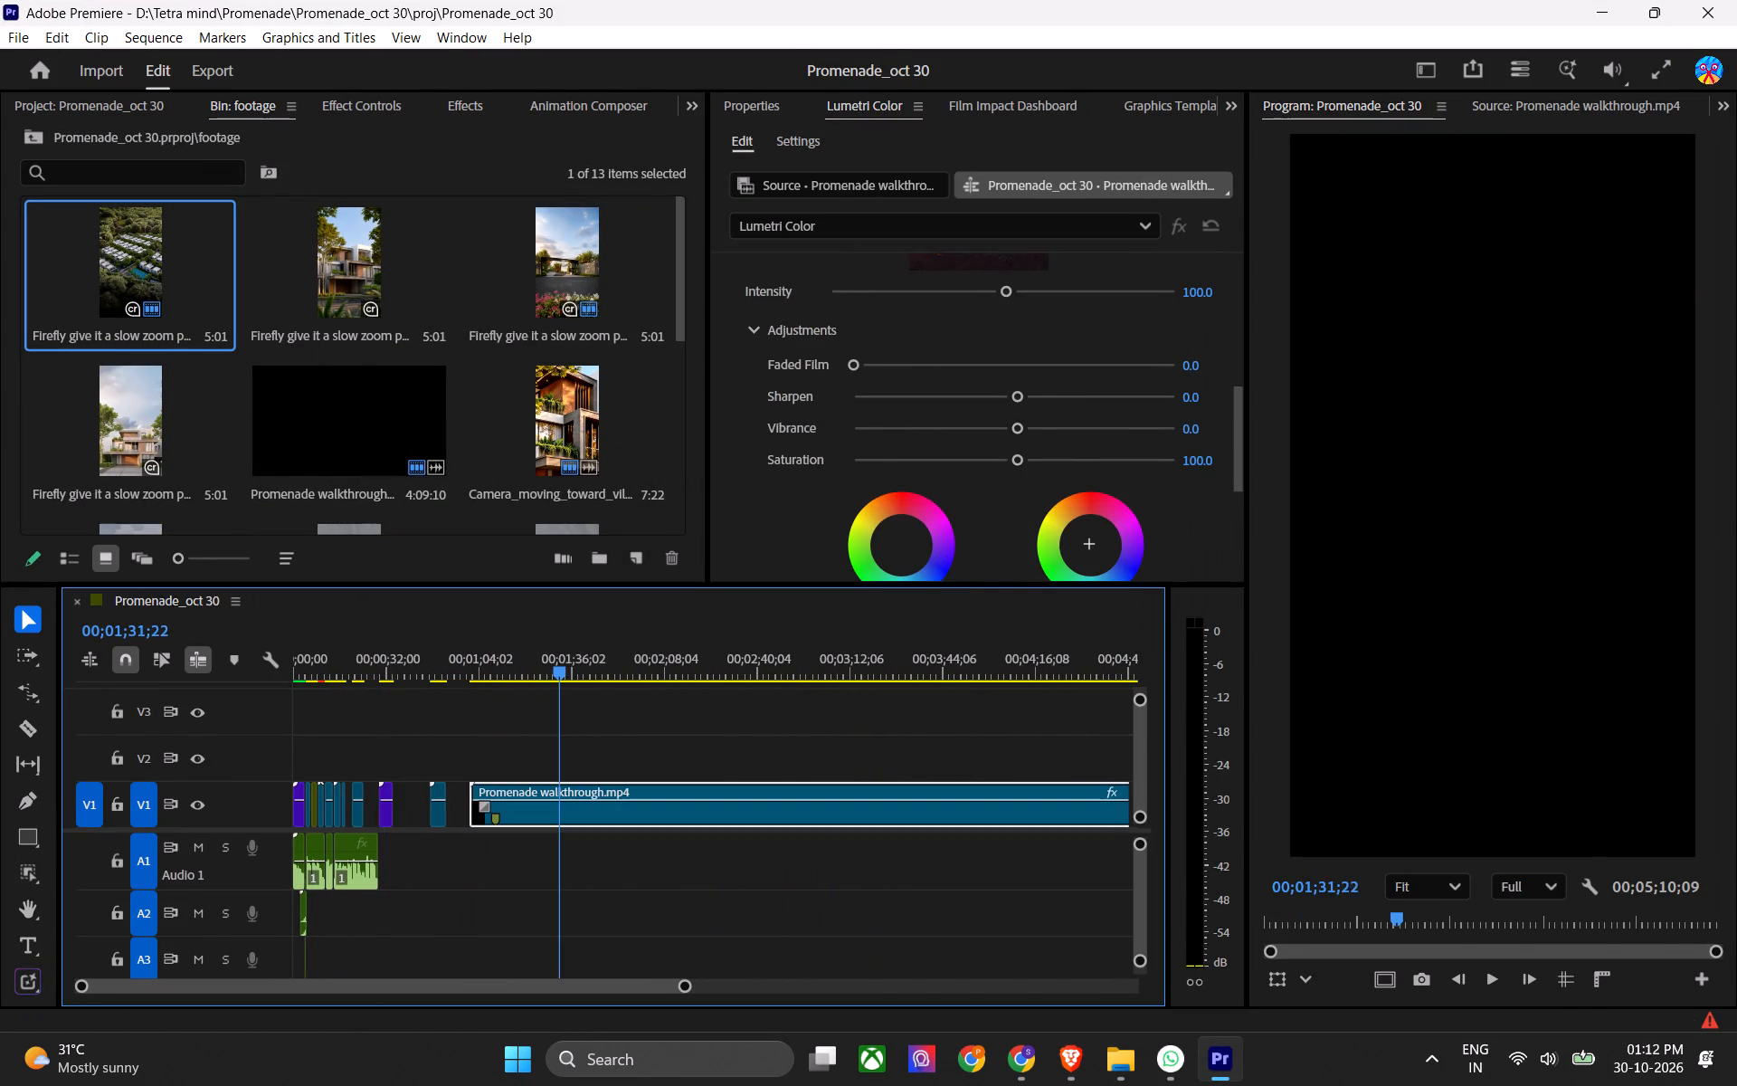
Add the seven selected footage files to V1 at 00;01;00;29 from the footage folder and save the project.
{"action": "key", "text": "alt+Tab"}
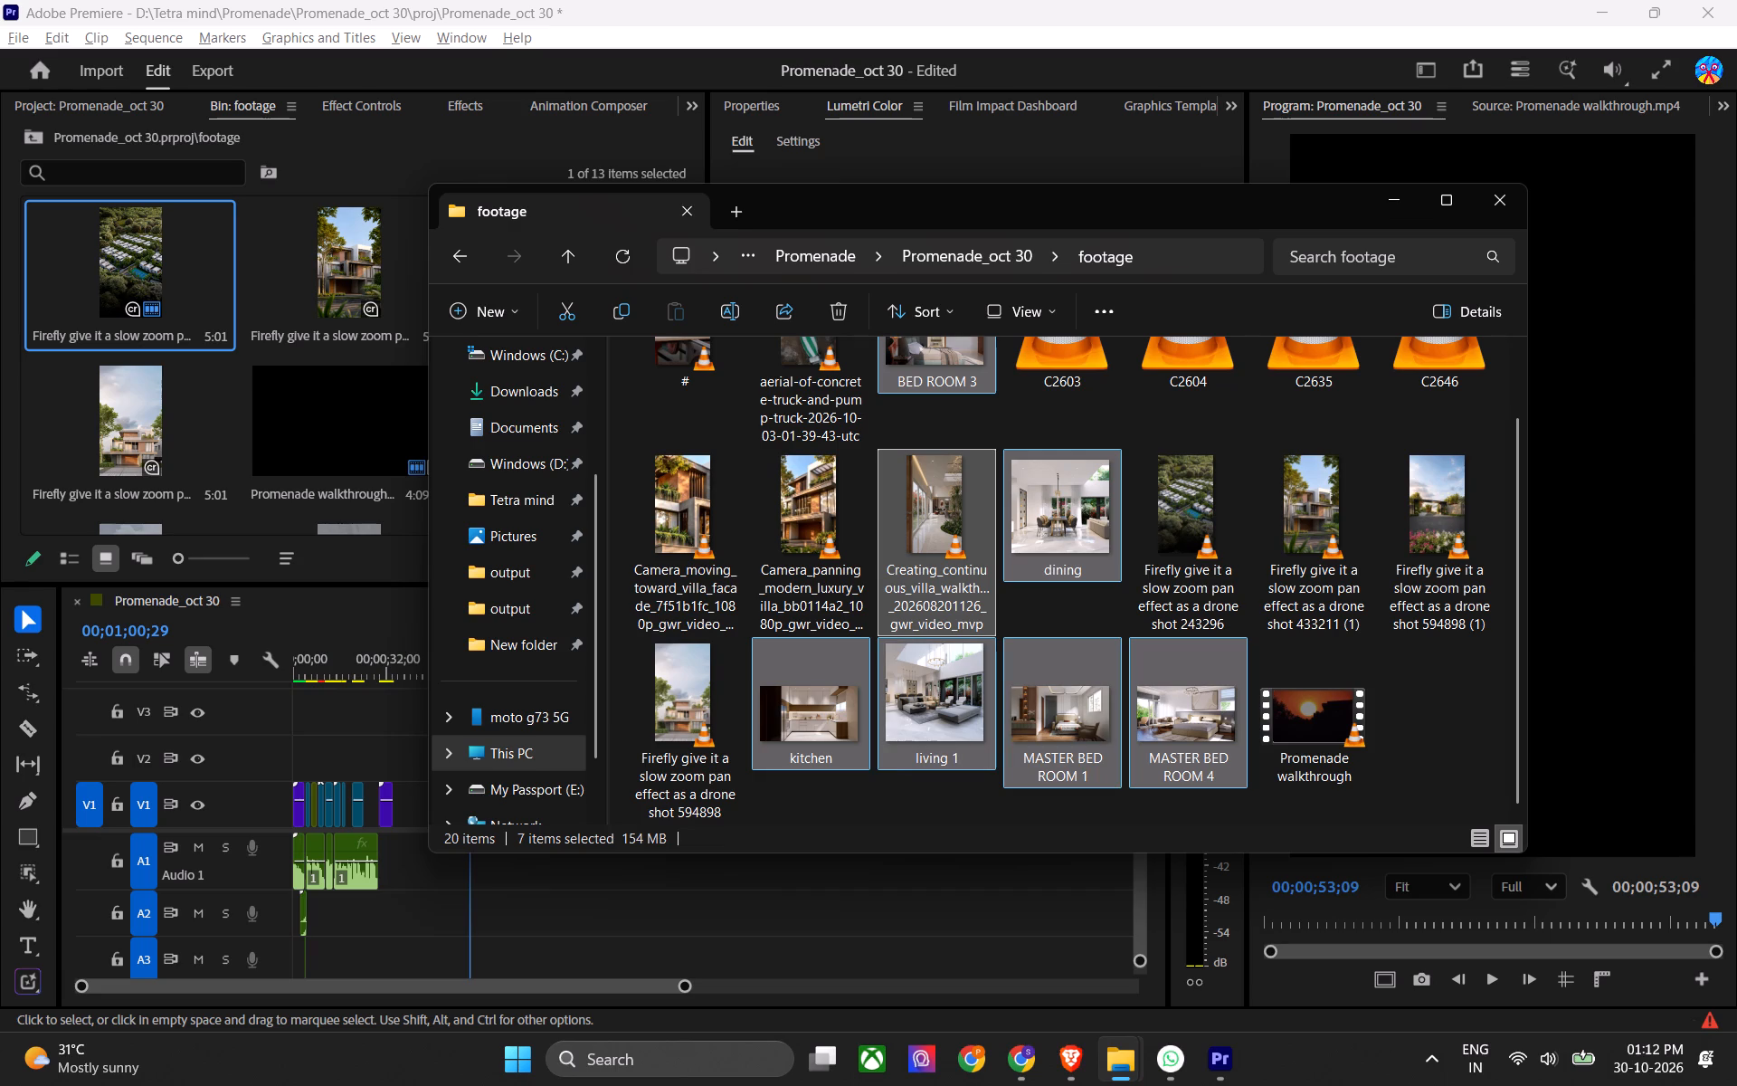
{"action": "left_click_drag", "start_coordinate": [778, 700], "coordinate": [557, 819]}
{"action": "key", "text": "alt+Tab"}
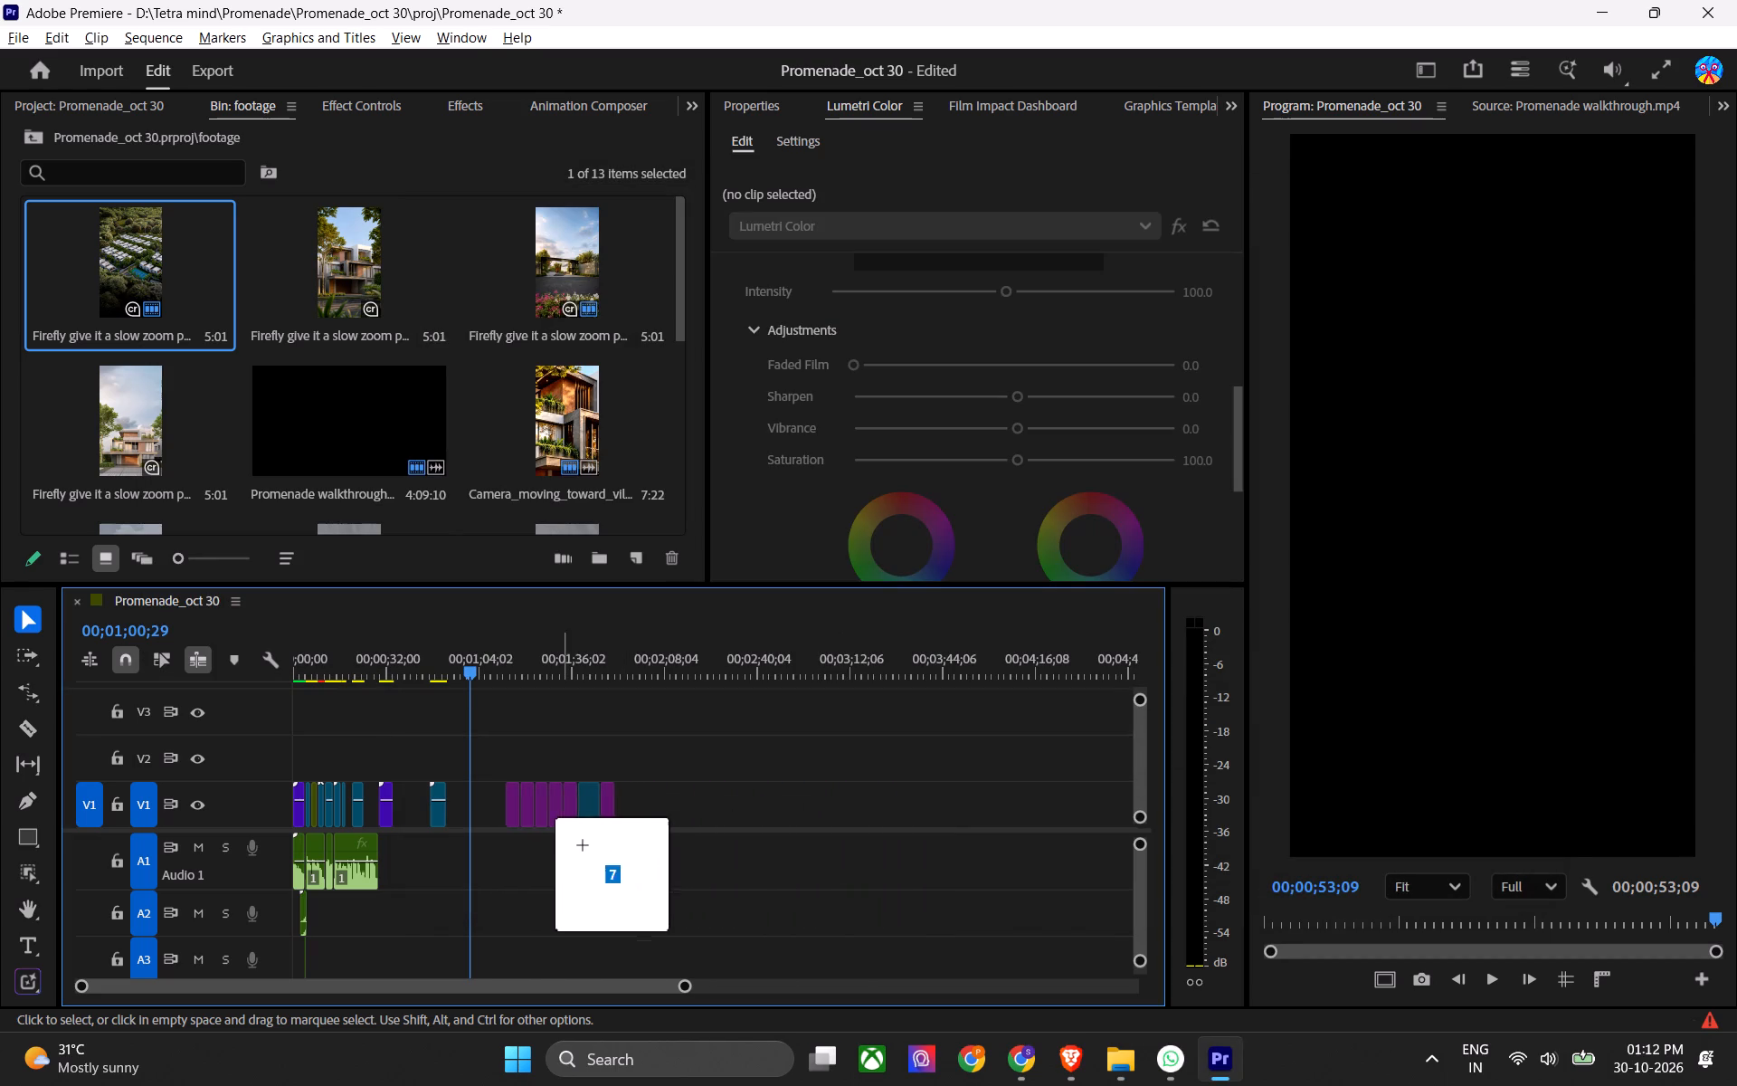
{"action": "left_click_drag", "start_coordinate": [557, 819], "coordinate": [519, 820]}
{"action": "left_click", "coordinate": [525, 874]}
{"action": "key", "text": "ctrl+s"}
{"action": "key", "text": "1"}
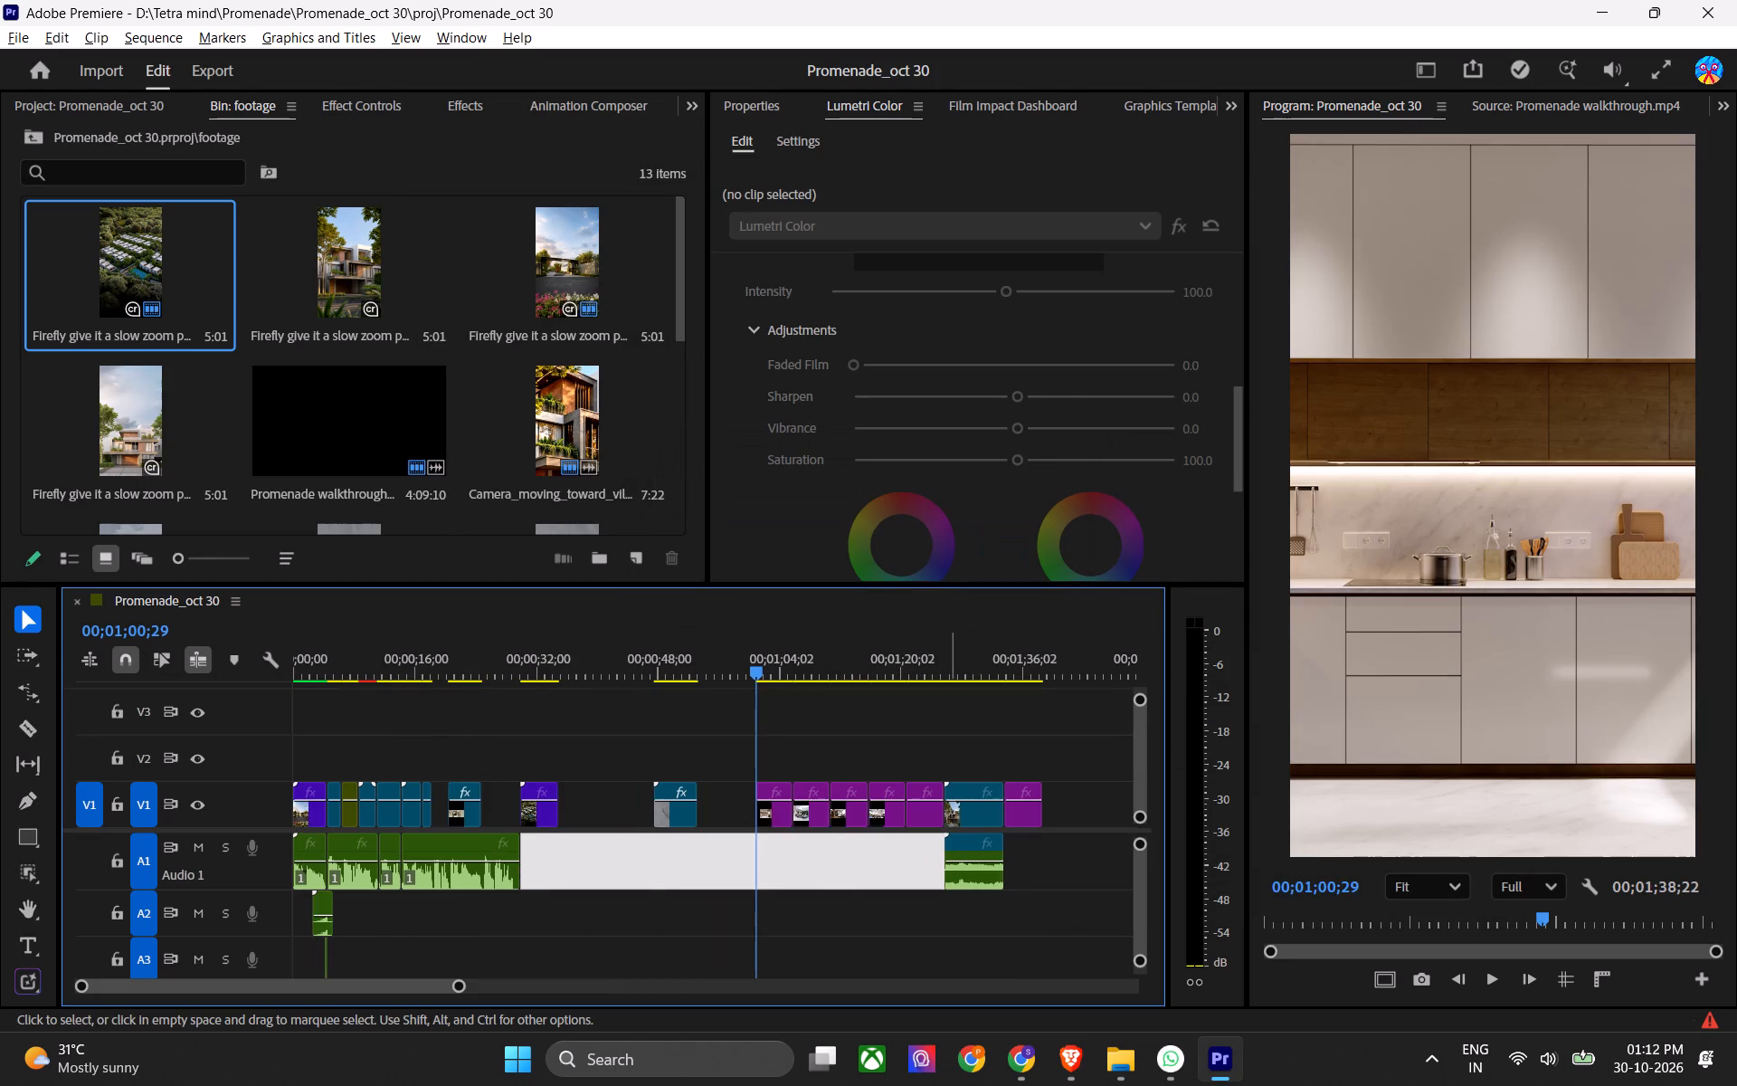
Preview the Creating_continuous walkthrough clip and scale all seven newly added clips to fill the vertical frame.
{"action": "left_click", "coordinate": [949, 922]}
{"action": "left_click", "coordinate": [971, 659]}
{"action": "key", "text": "space"}
{"action": "key", "text": "space"}
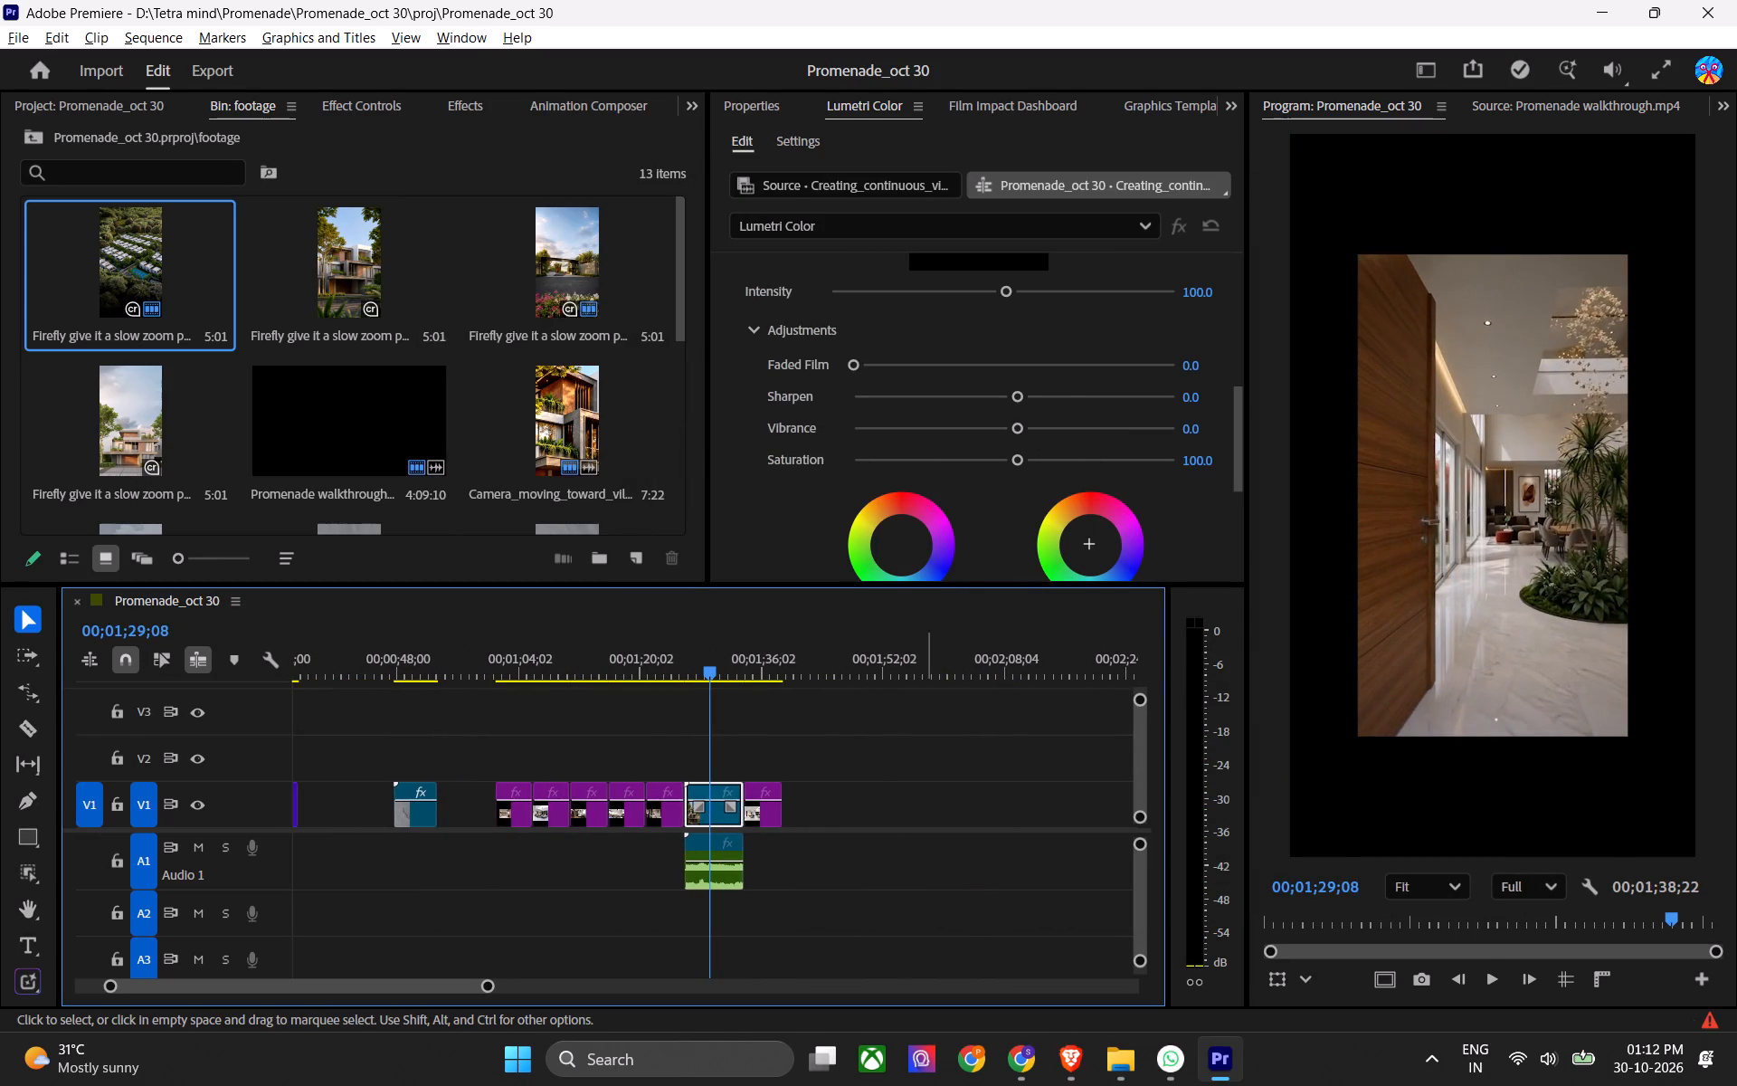
{"action": "left_click_drag", "start_coordinate": [899, 755], "coordinate": [487, 819]}
{"action": "key", "text": "4"}
{"action": "left_click", "coordinate": [875, 872]}
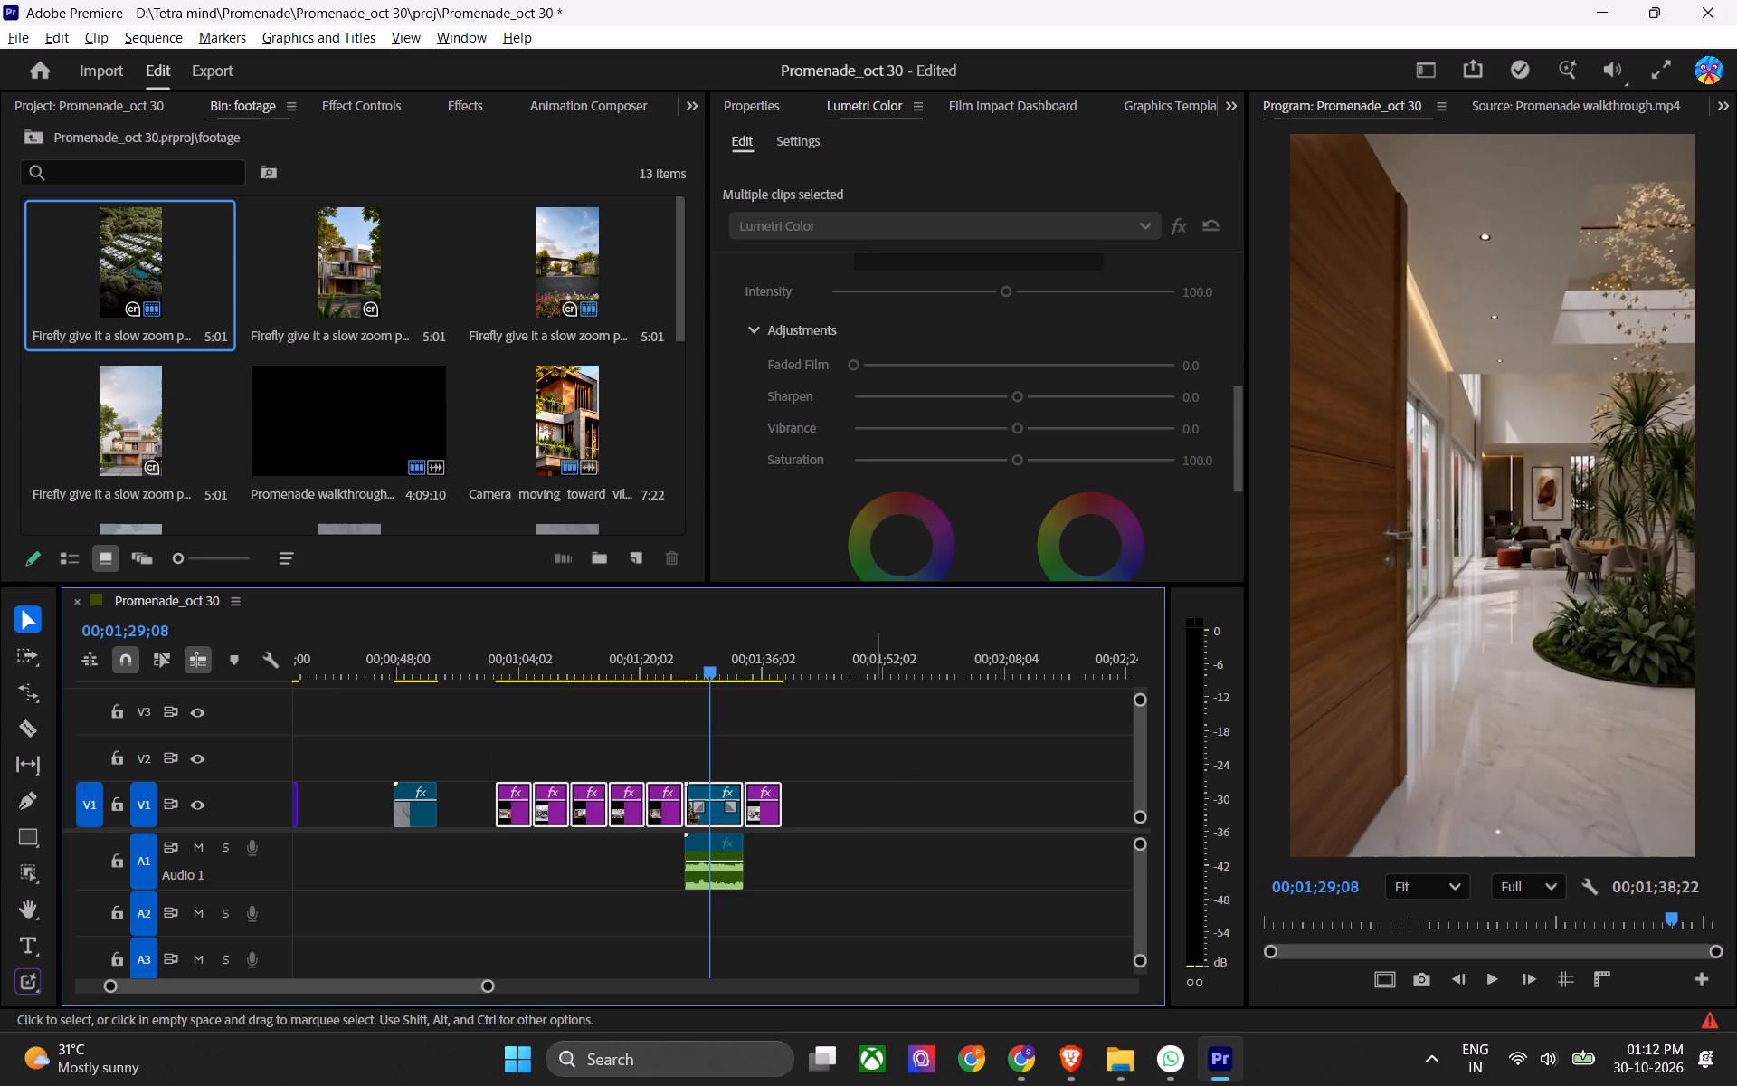
Delete the Creating_continuous walkthrough clip's audio from A1, keeping its video.
{"action": "left_click_drag", "start_coordinate": [861, 850], "coordinate": [618, 917]}
{"action": "key", "text": "z"}
{"action": "scroll", "coordinate": [710, 923], "scroll_direction": "up", "scroll_amount": 6}
{"action": "key", "text": "z"}
Ripple-delete the isolated C2603 clip from V1 and save the project.
{"action": "left_click", "coordinate": [858, 681]}
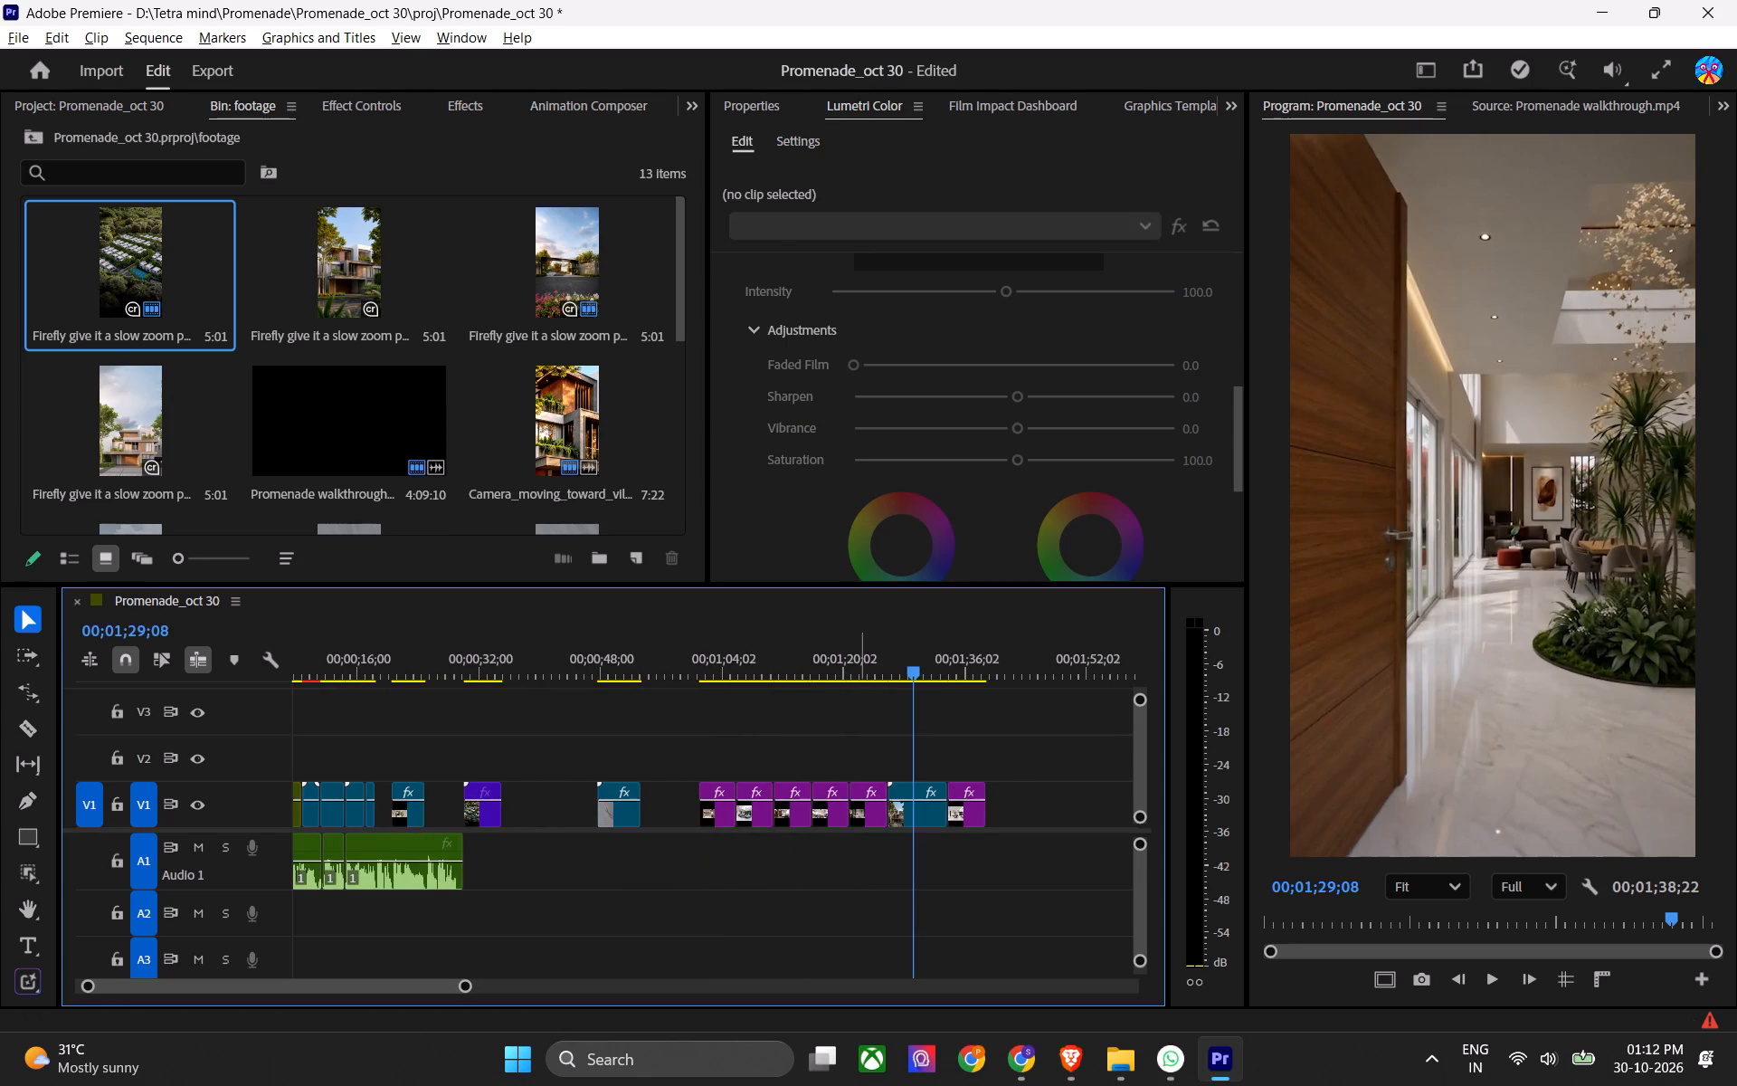
{"action": "left_click", "coordinate": [873, 656]}
{"action": "left_click", "coordinate": [632, 653]}
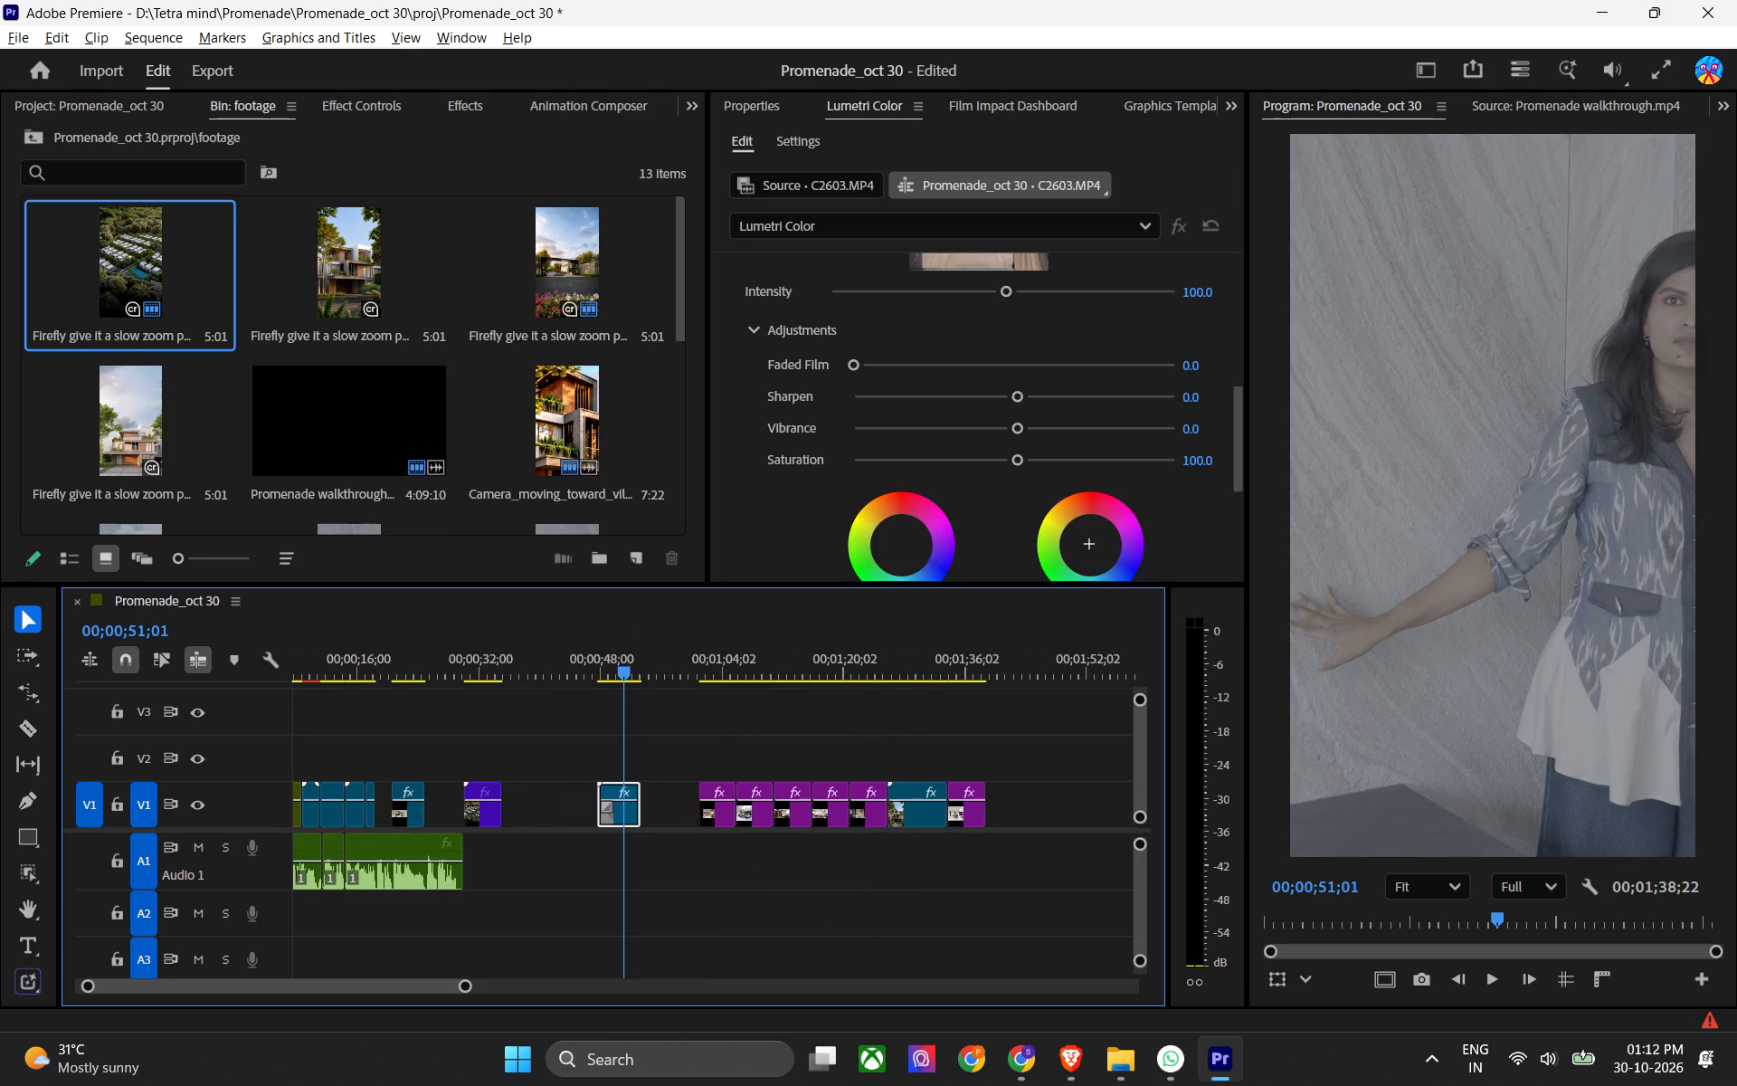
{"action": "key", "text": "x"}
{"action": "scroll", "coordinate": [618, 768], "scroll_direction": "up", "scroll_amount": 5}
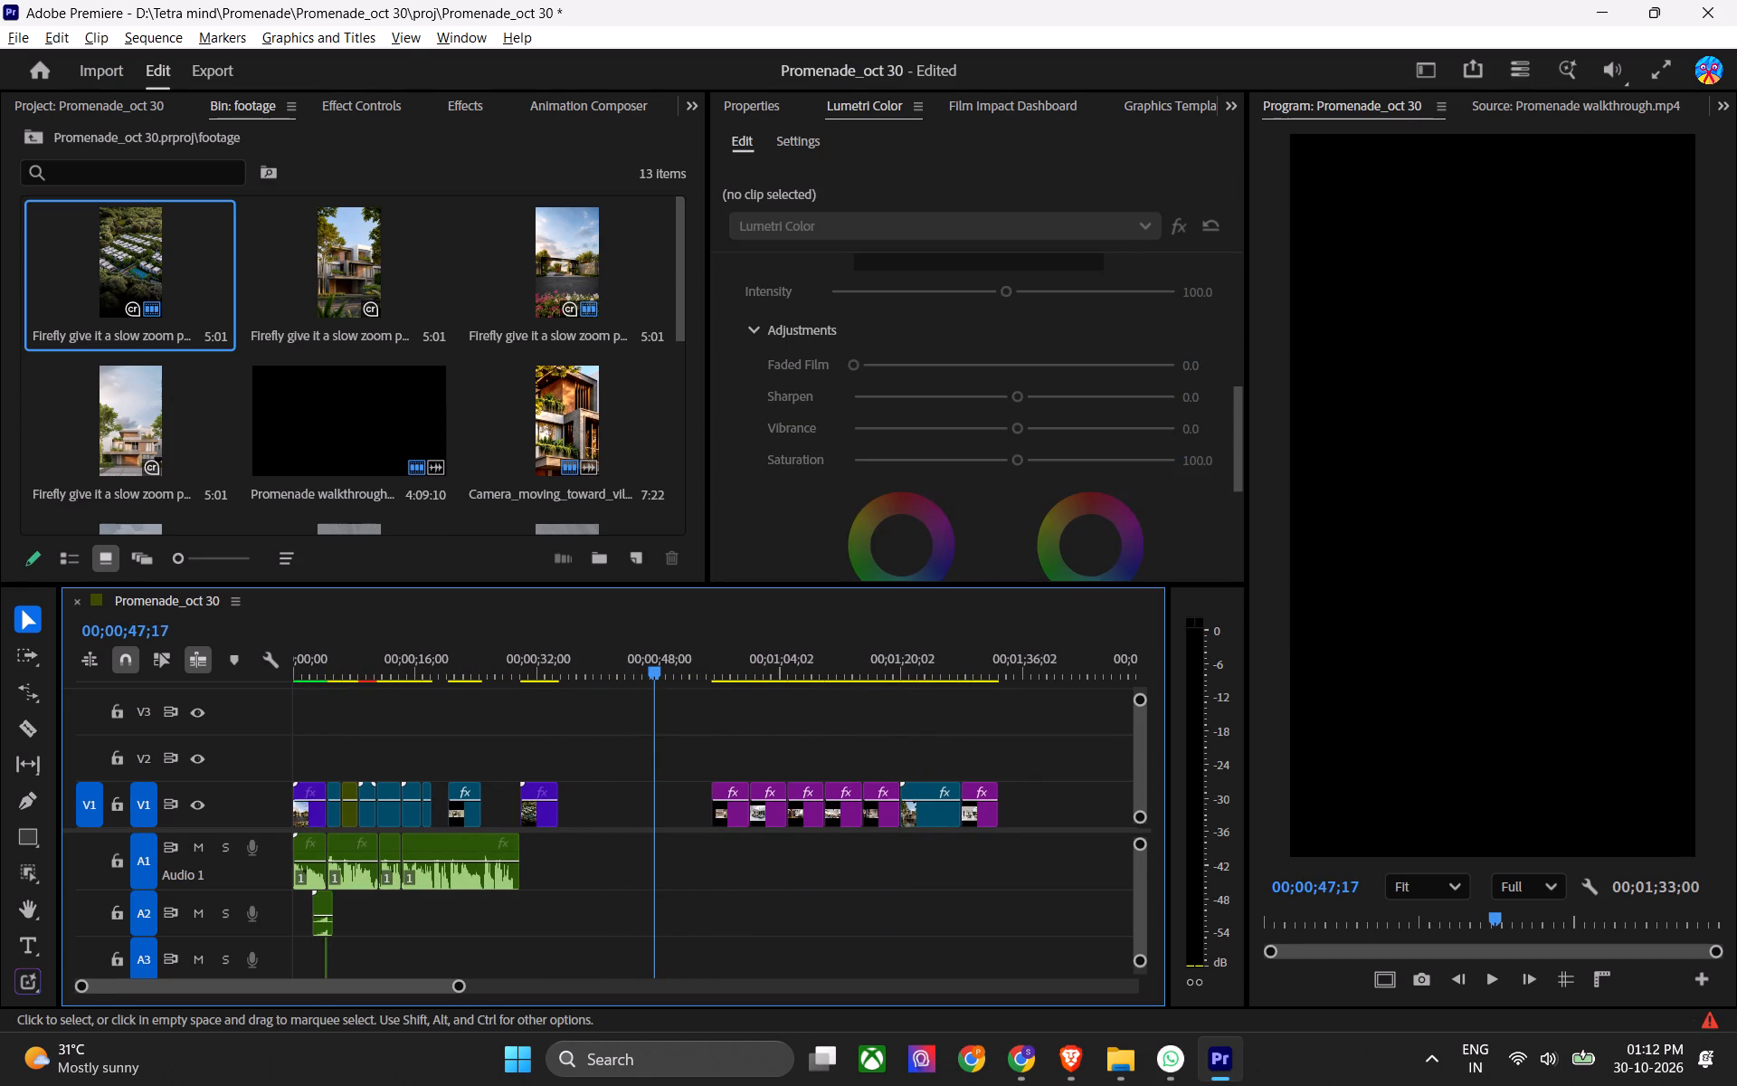
{"action": "left_click", "coordinate": [551, 669]}
{"action": "scroll", "coordinate": [488, 773], "scroll_direction": "up", "scroll_amount": 5}
{"action": "key", "text": "ctrl+s"}
{"action": "key", "text": "ctrl+s"}
Move the Creating_continuous walkthrough clip to V2, starting where the V1 clip before the voiceover gap ends.
{"action": "scroll", "coordinate": [439, 835], "scroll_direction": "up", "scroll_amount": 9, "text": "alt"}
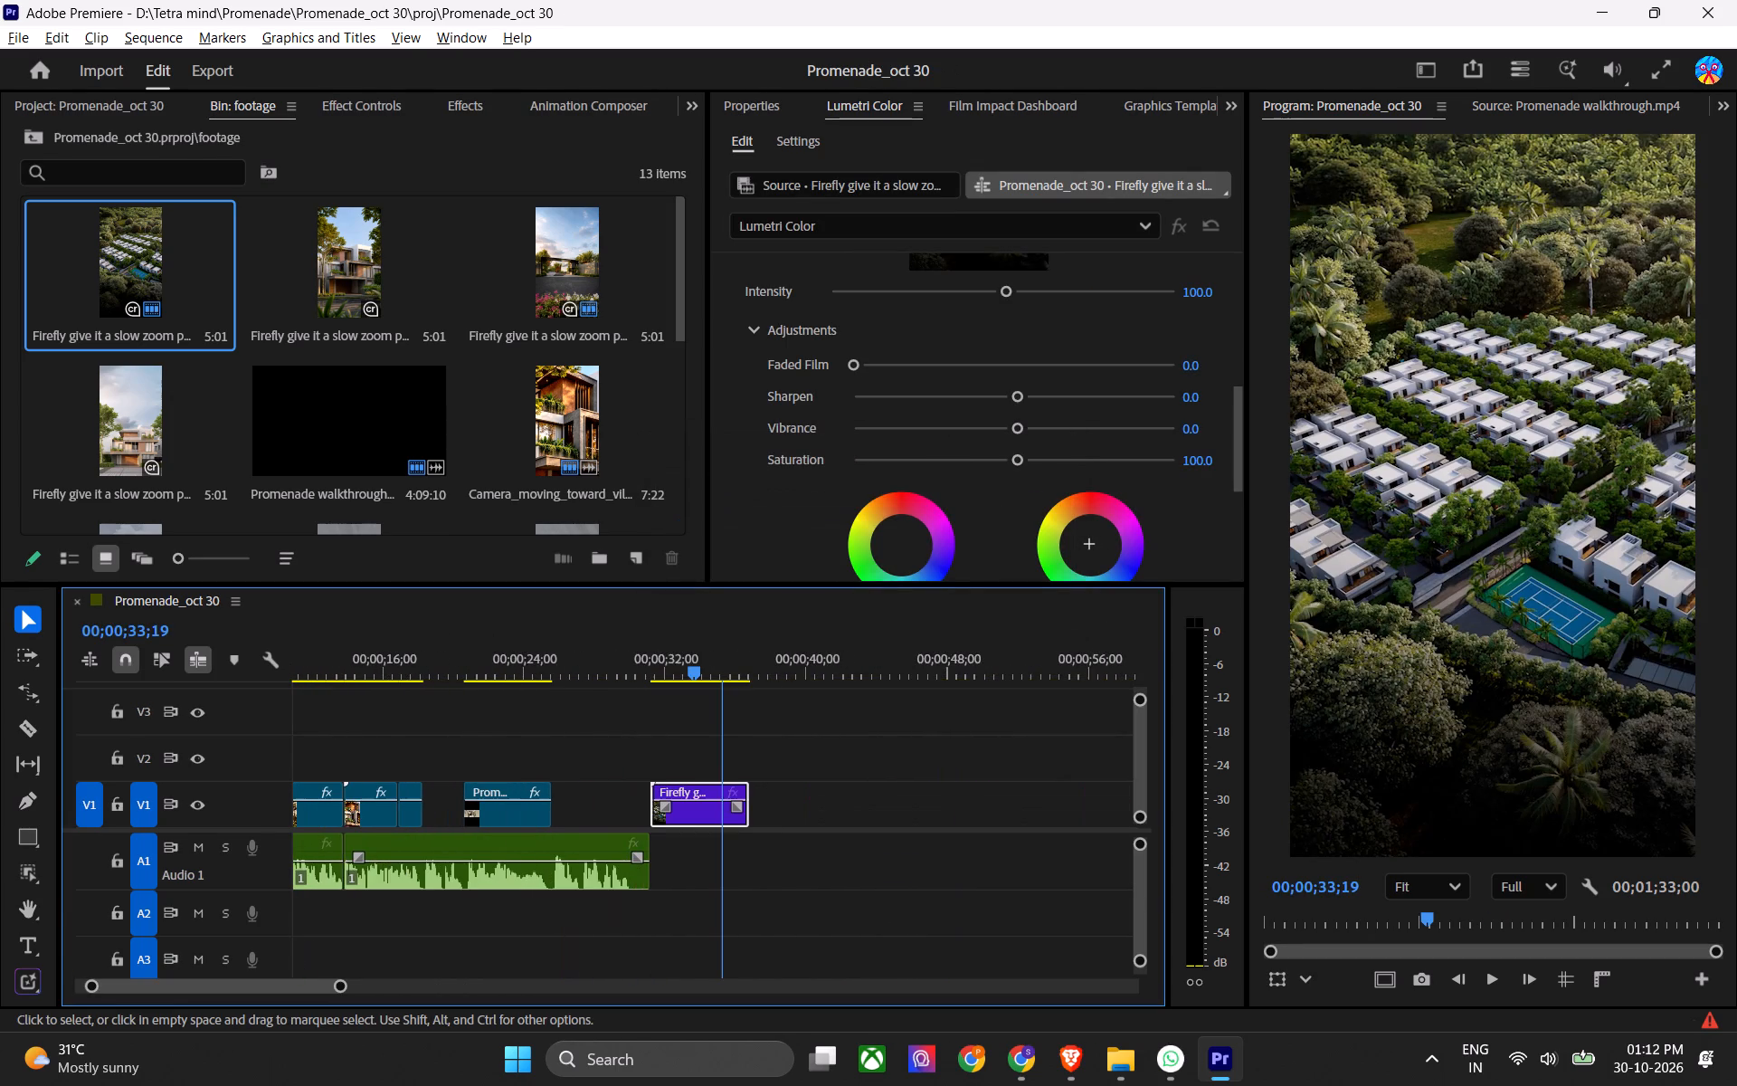
{"action": "scroll", "coordinate": [617, 867], "scroll_direction": "down", "scroll_amount": 8, "text": "alt"}
{"action": "left_click_drag", "start_coordinate": [998, 814], "coordinate": [665, 761]}
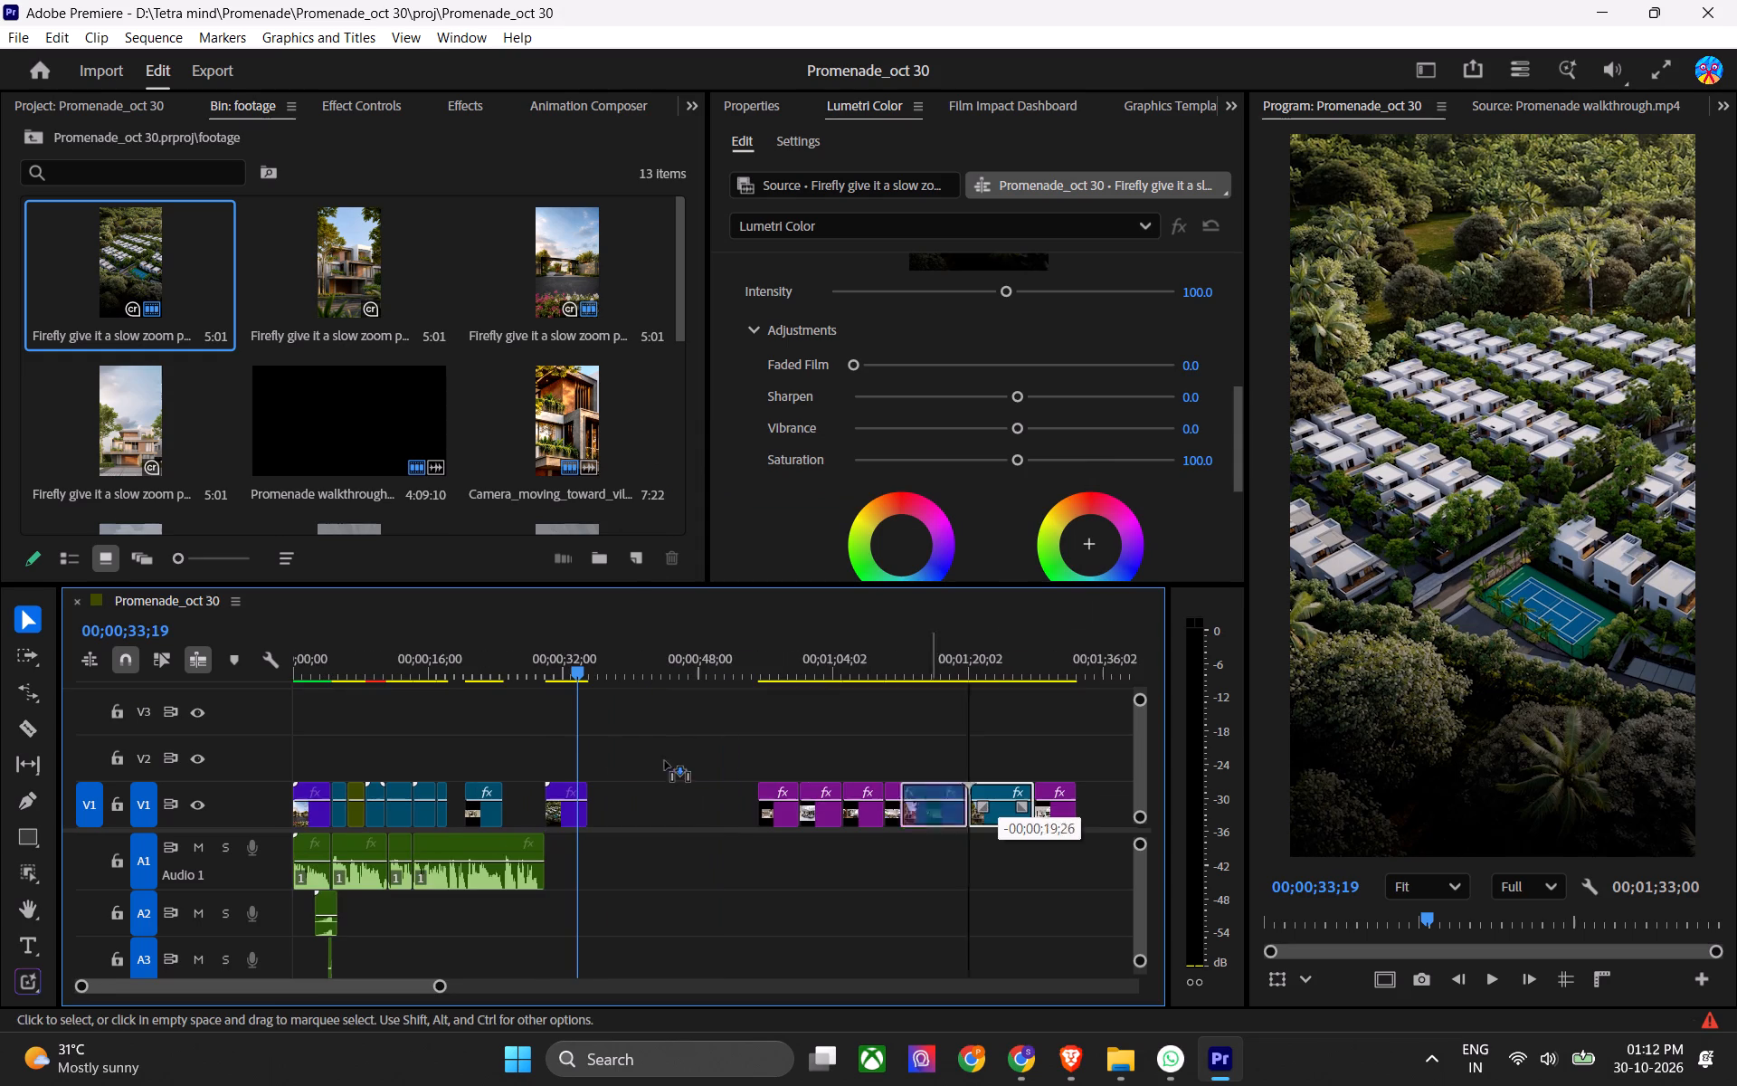
{"action": "left_click_drag", "start_coordinate": [665, 761], "coordinate": [485, 754]}
{"action": "scroll", "coordinate": [472, 825], "scroll_direction": "up", "scroll_amount": 3, "text": "alt"}
{"action": "scroll", "coordinate": [472, 825], "scroll_direction": "down", "scroll_amount": 1, "text": "alt"}
{"action": "scroll", "coordinate": [472, 825], "scroll_direction": "up", "scroll_amount": 13, "text": "alt"}
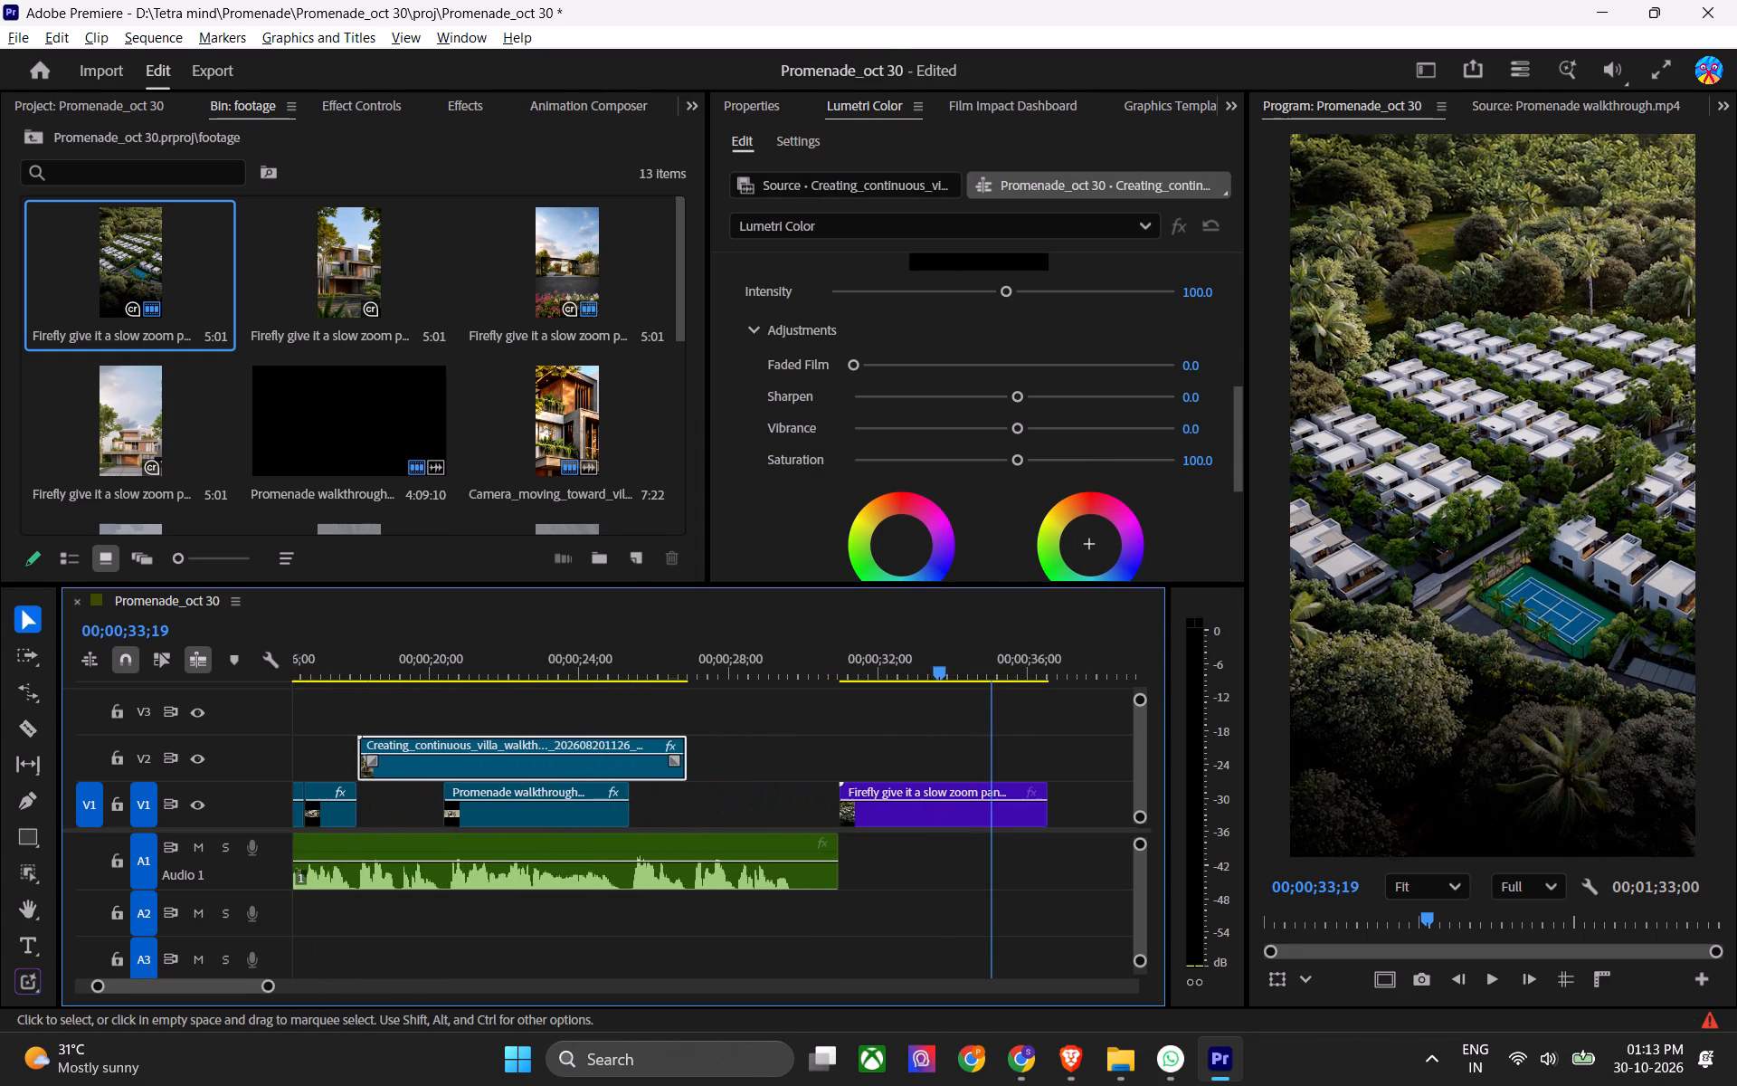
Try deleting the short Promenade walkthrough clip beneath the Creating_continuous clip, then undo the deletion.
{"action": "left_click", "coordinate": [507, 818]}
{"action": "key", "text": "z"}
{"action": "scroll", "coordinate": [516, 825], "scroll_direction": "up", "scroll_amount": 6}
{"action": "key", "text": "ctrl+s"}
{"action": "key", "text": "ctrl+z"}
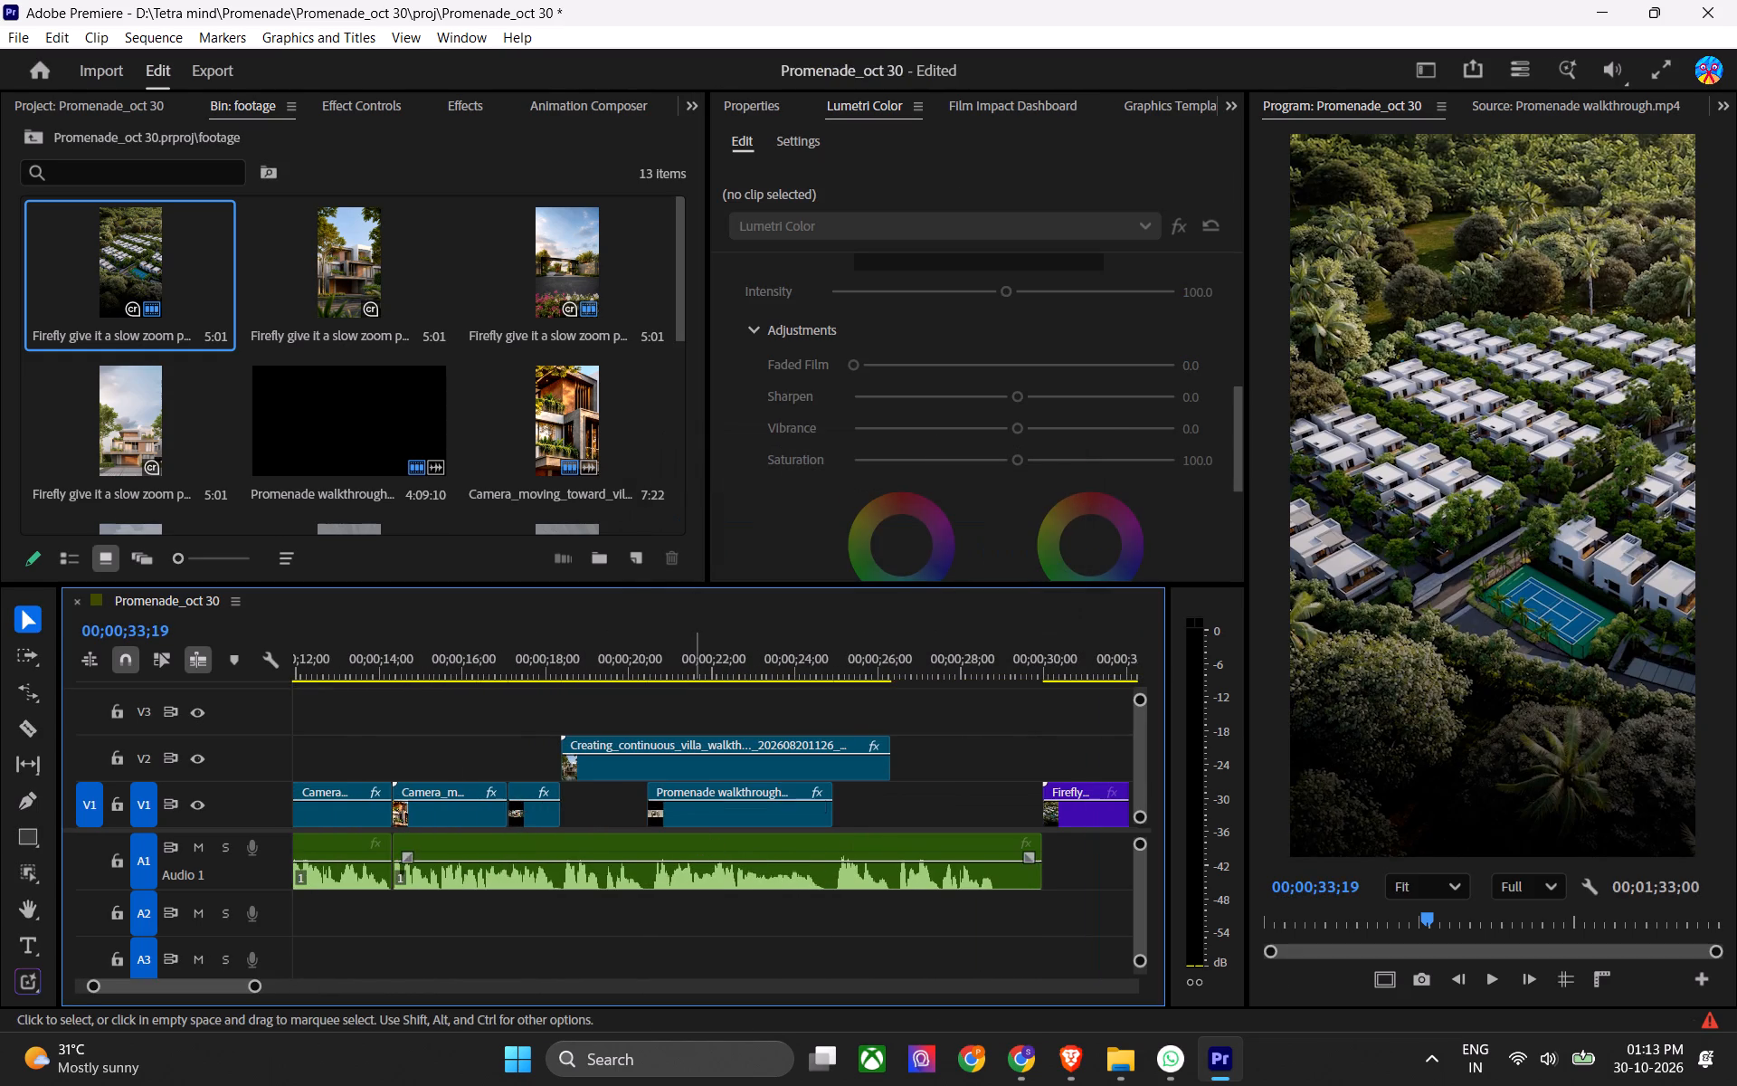
Move the short Promenade walkthrough clip from V1 to V2, overlapping the start of the Firefly aerial clip.
{"action": "left_click_drag", "start_coordinate": [702, 819], "coordinate": [1043, 750]}
{"action": "left_click_drag", "start_coordinate": [551, 653], "coordinate": [535, 658]}
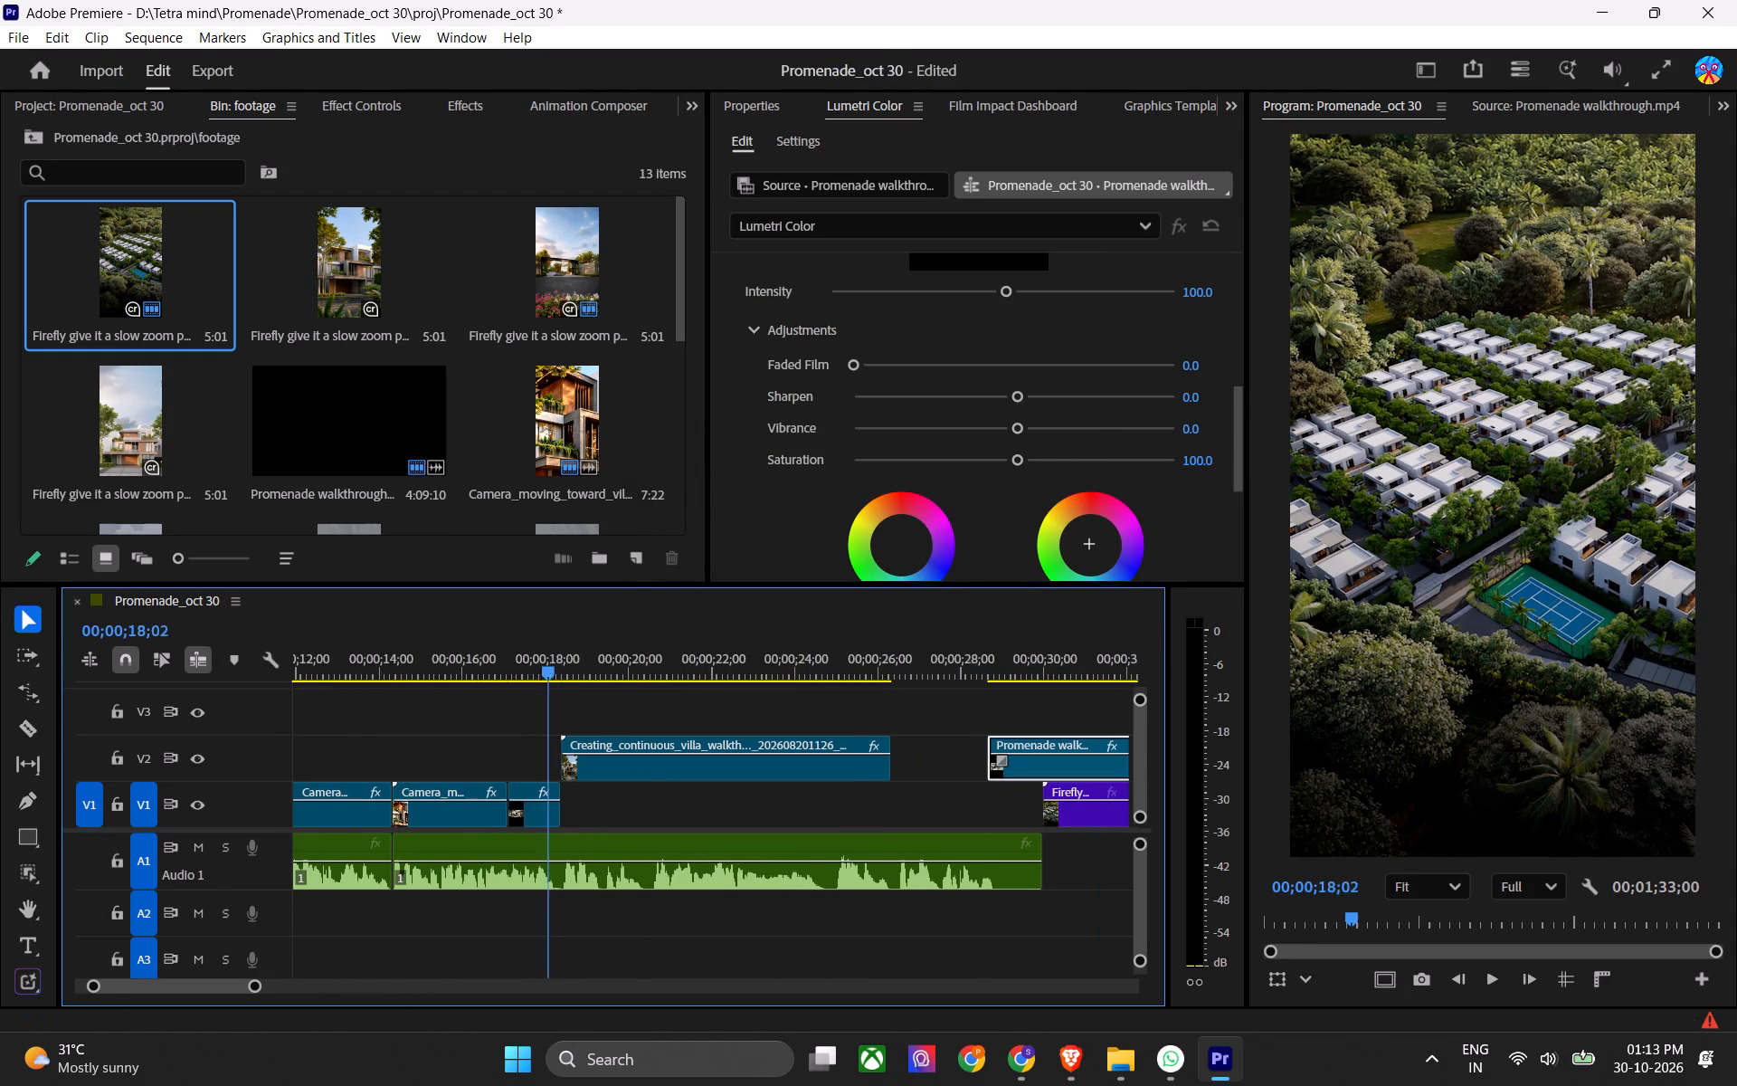
Play and scrub through the Creating_continuous clip on V2 from its start, parking the playhead at 00;00;23;22 in the living-room section.
{"action": "left_click_drag", "start_coordinate": [535, 658], "coordinate": [528, 662]}
{"action": "key", "text": "space"}
{"action": "scroll", "coordinate": [643, 717], "scroll_direction": "up", "scroll_amount": 3, "text": "alt"}
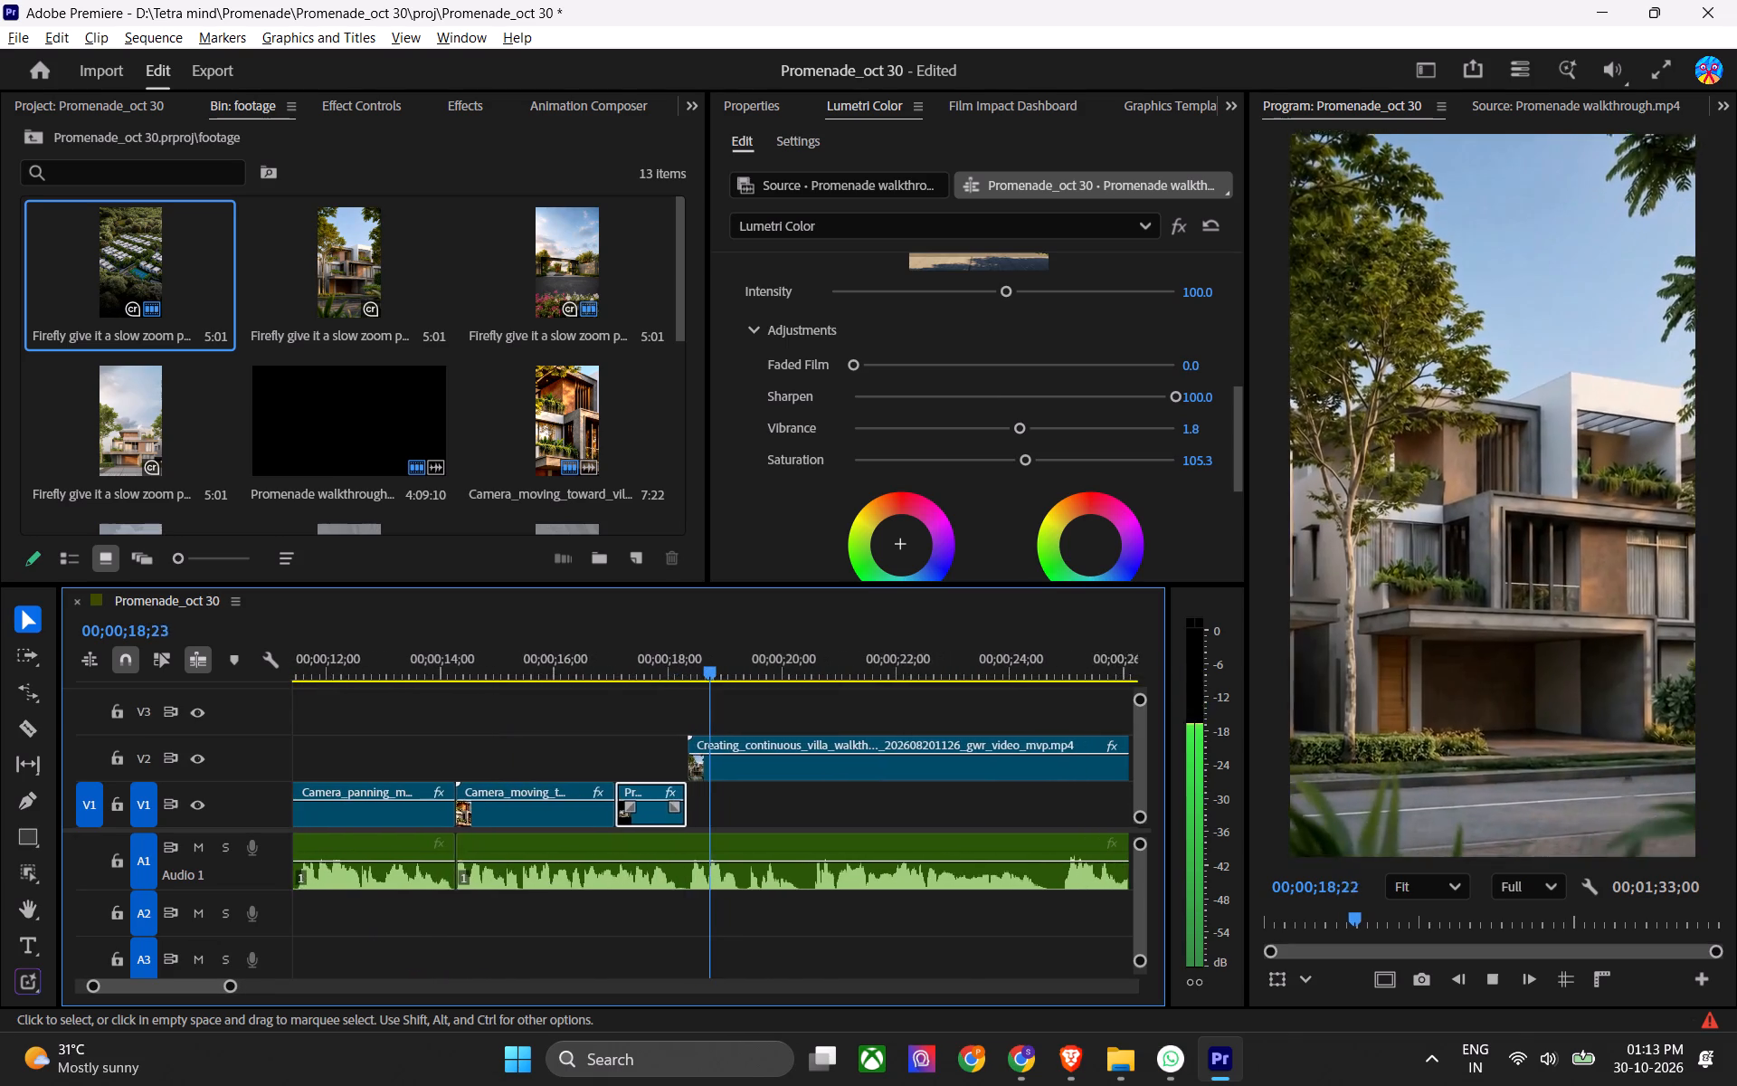
{"action": "key", "text": "space"}
{"action": "scroll", "coordinate": [717, 791], "scroll_direction": "down", "scroll_amount": 4, "text": "alt"}
{"action": "scroll", "coordinate": [731, 793], "scroll_direction": "up", "scroll_amount": 5, "text": "alt"}
{"action": "key", "text": "space"}
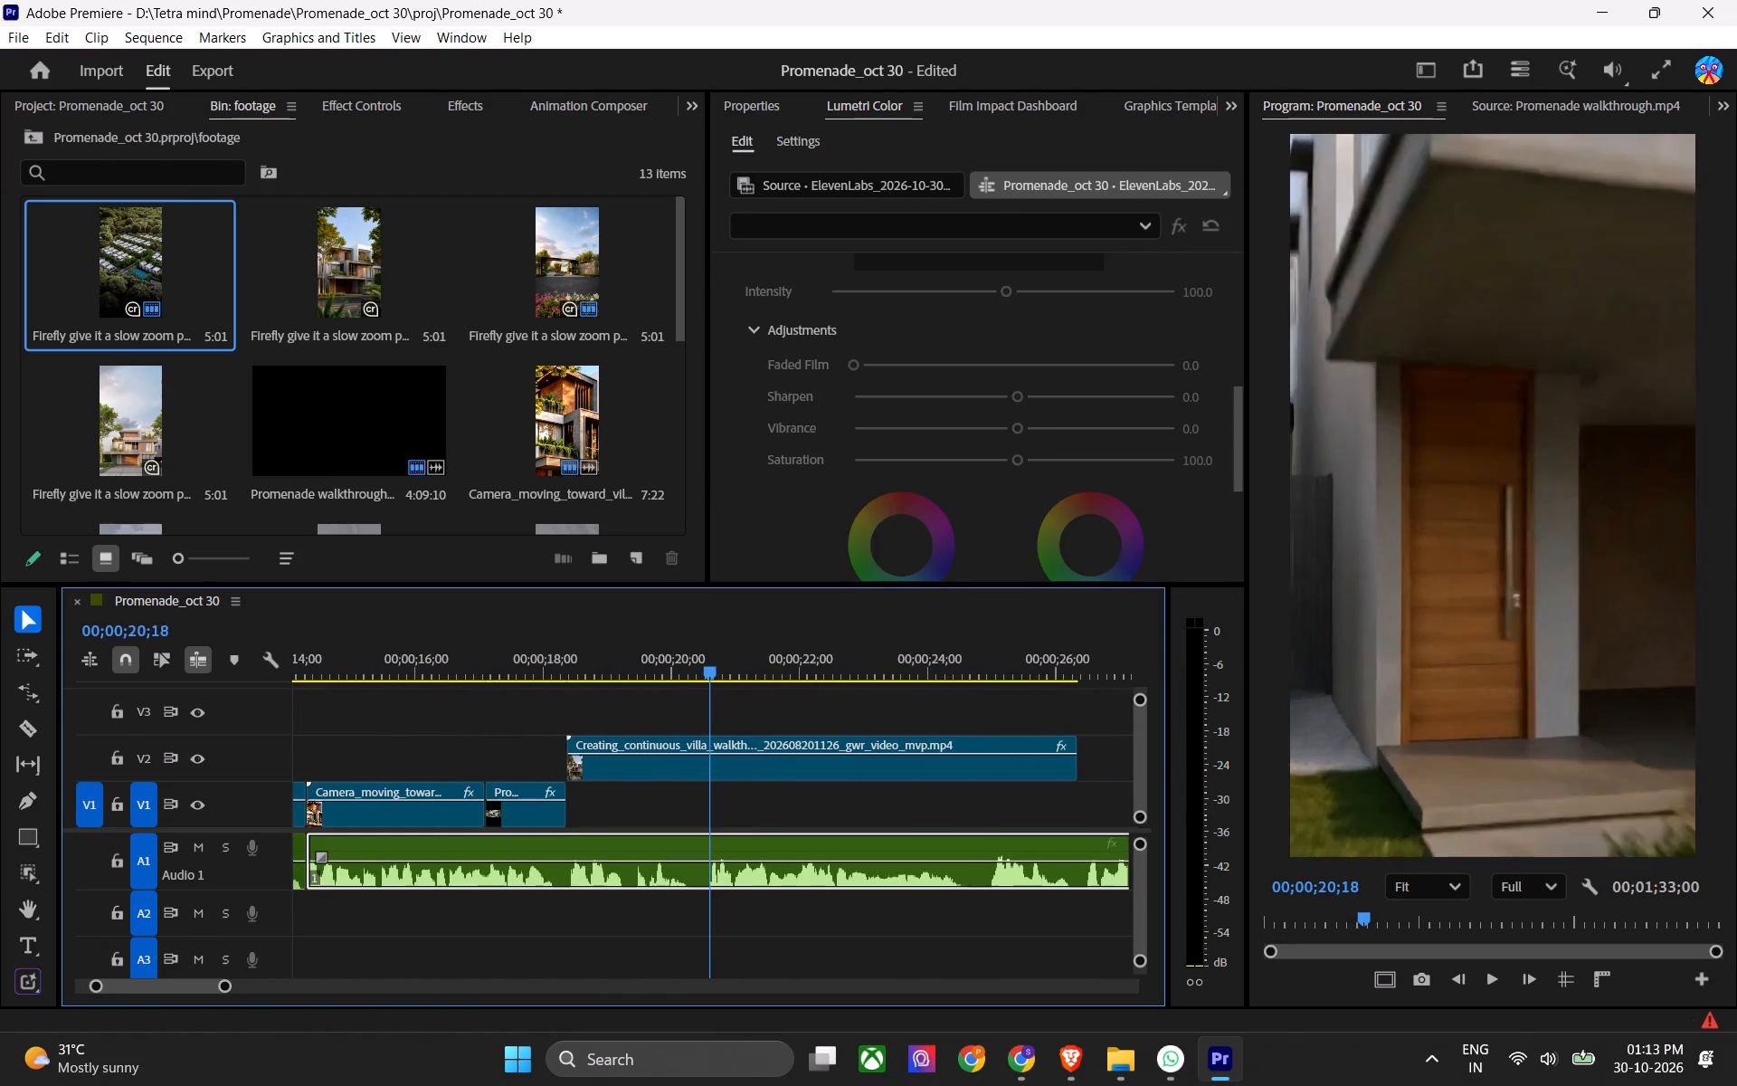
{"action": "left_click_drag", "start_coordinate": [730, 661], "coordinate": [852, 685]}
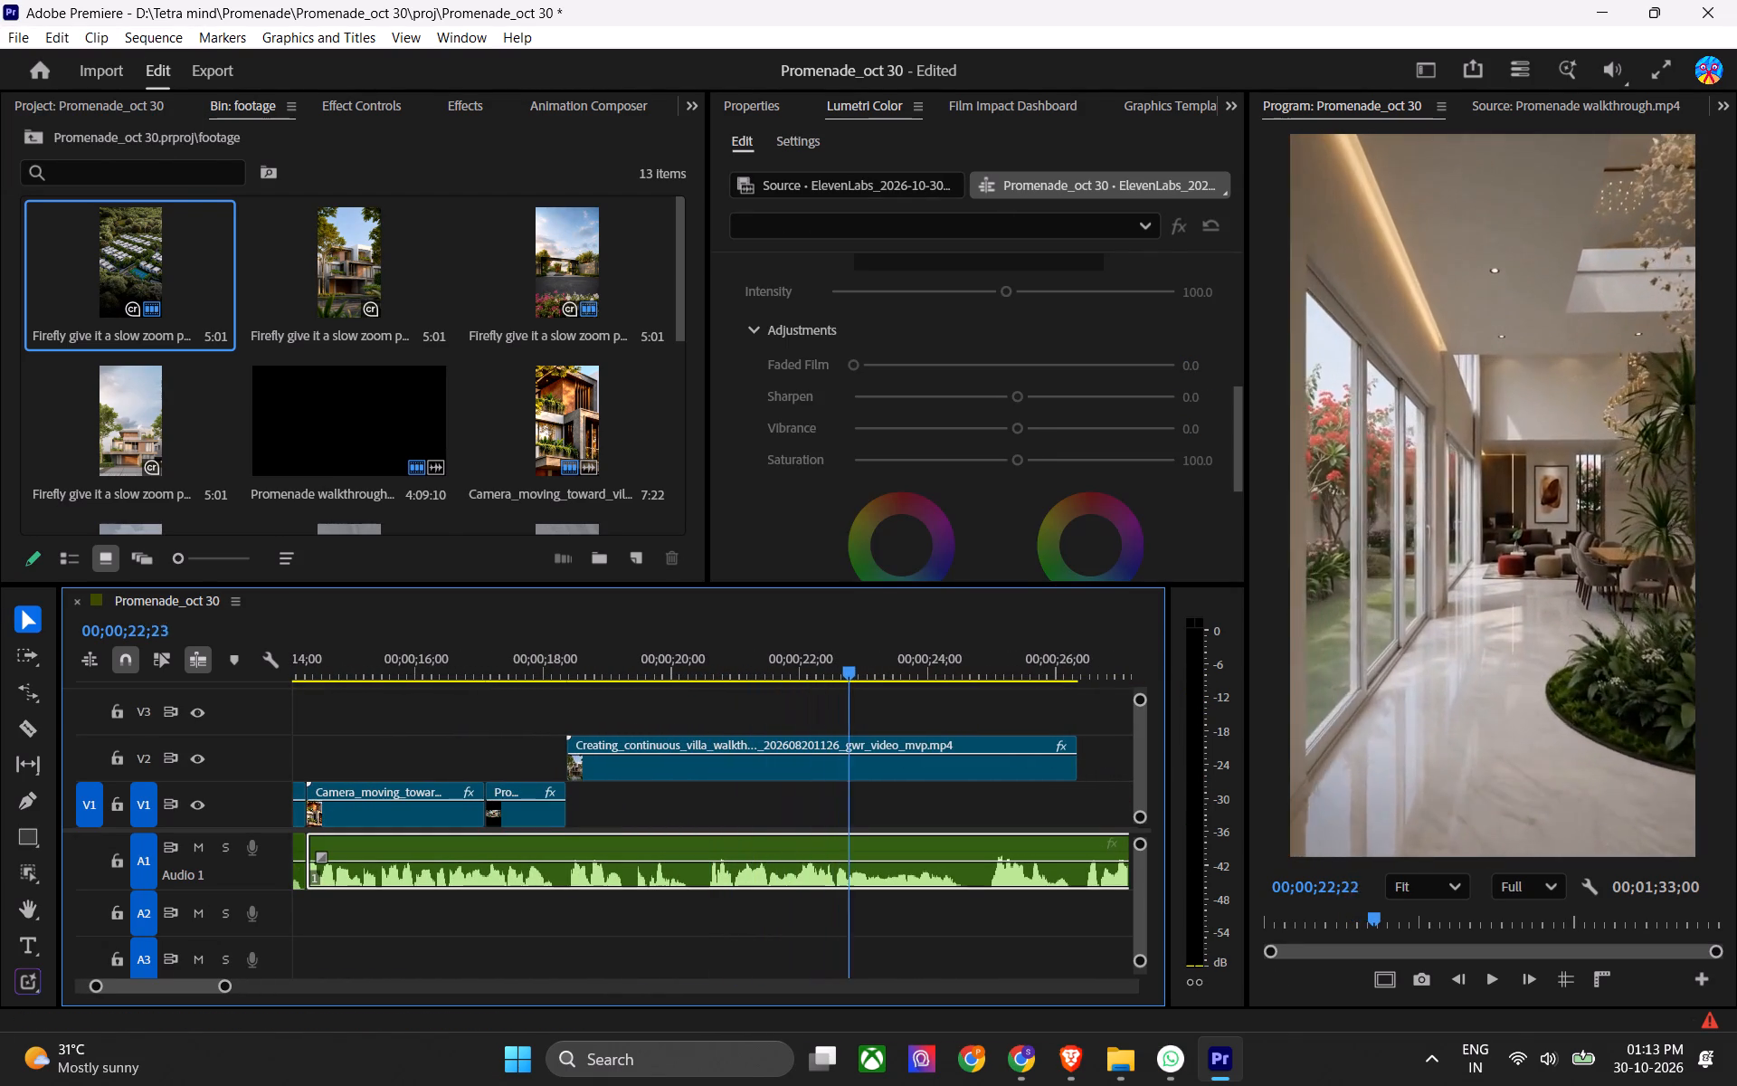
{"action": "left_click_drag", "start_coordinate": [852, 685], "coordinate": [914, 673]}
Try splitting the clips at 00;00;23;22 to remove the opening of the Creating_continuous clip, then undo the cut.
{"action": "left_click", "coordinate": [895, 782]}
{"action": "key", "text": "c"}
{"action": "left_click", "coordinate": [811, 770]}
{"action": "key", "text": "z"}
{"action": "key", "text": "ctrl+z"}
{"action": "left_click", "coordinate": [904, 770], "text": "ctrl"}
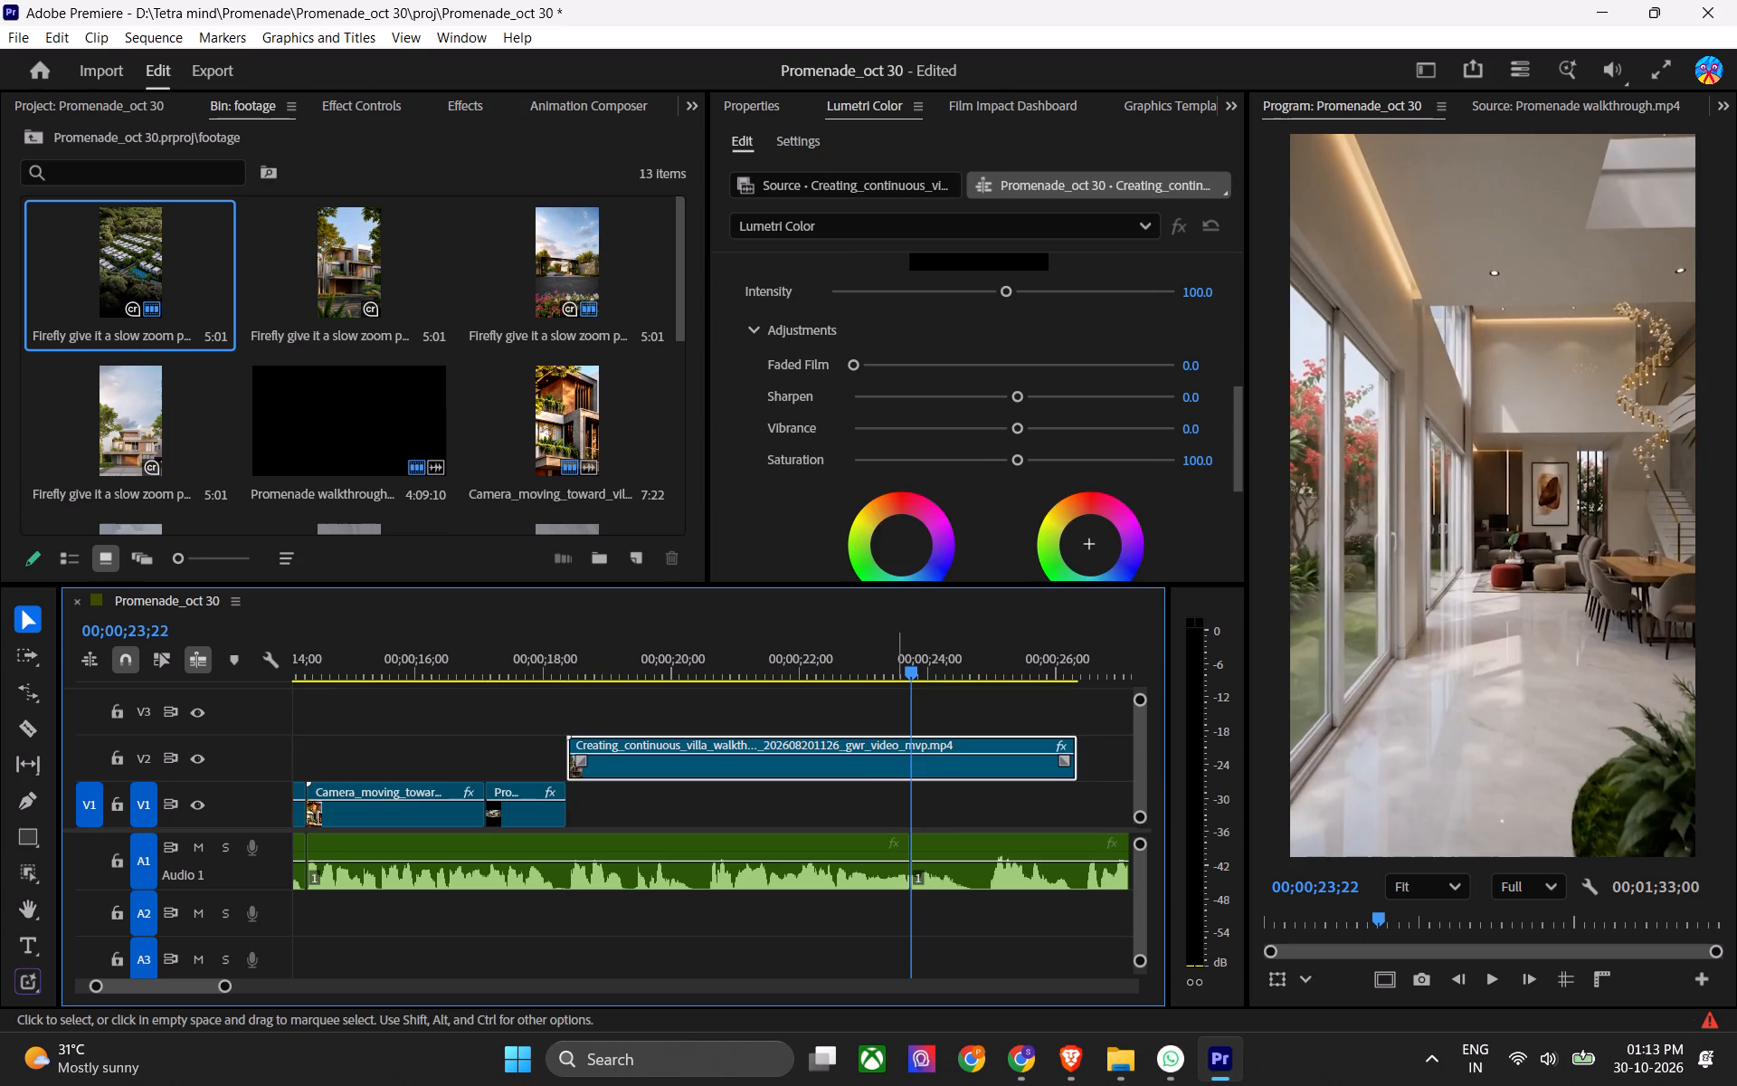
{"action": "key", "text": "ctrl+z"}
Split only the Creating_continuous clip on V2 at 00;00;23;22 and delete the part before the cut.
{"action": "left_click", "coordinate": [873, 773]}
{"action": "key", "text": "c"}
{"action": "left_click", "coordinate": [803, 752]}
{"action": "key", "text": "z"}
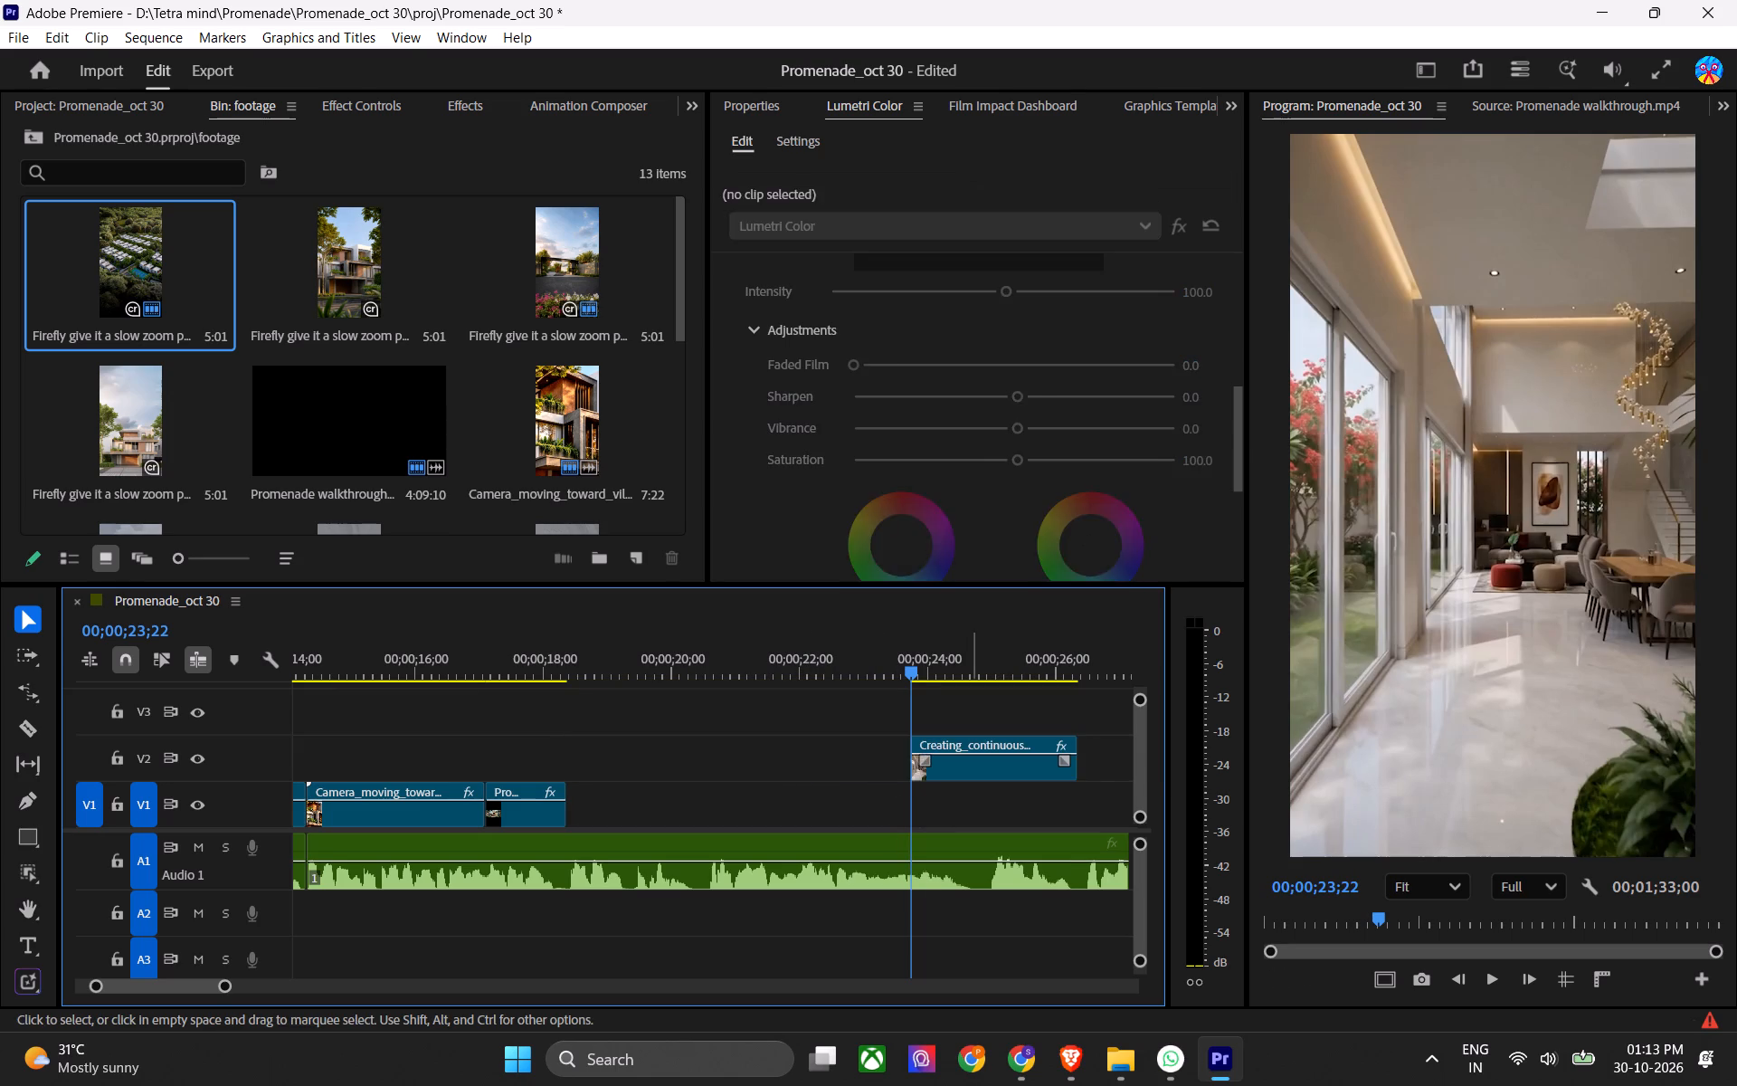
Set the remaining Creating_continuous clip's time interpolation to Optical flow.
{"action": "left_click", "coordinate": [971, 769]}
{"action": "key", "text": "ctrl+r"}
{"action": "left_click_drag", "start_coordinate": [921, 603], "coordinate": [919, 611]}
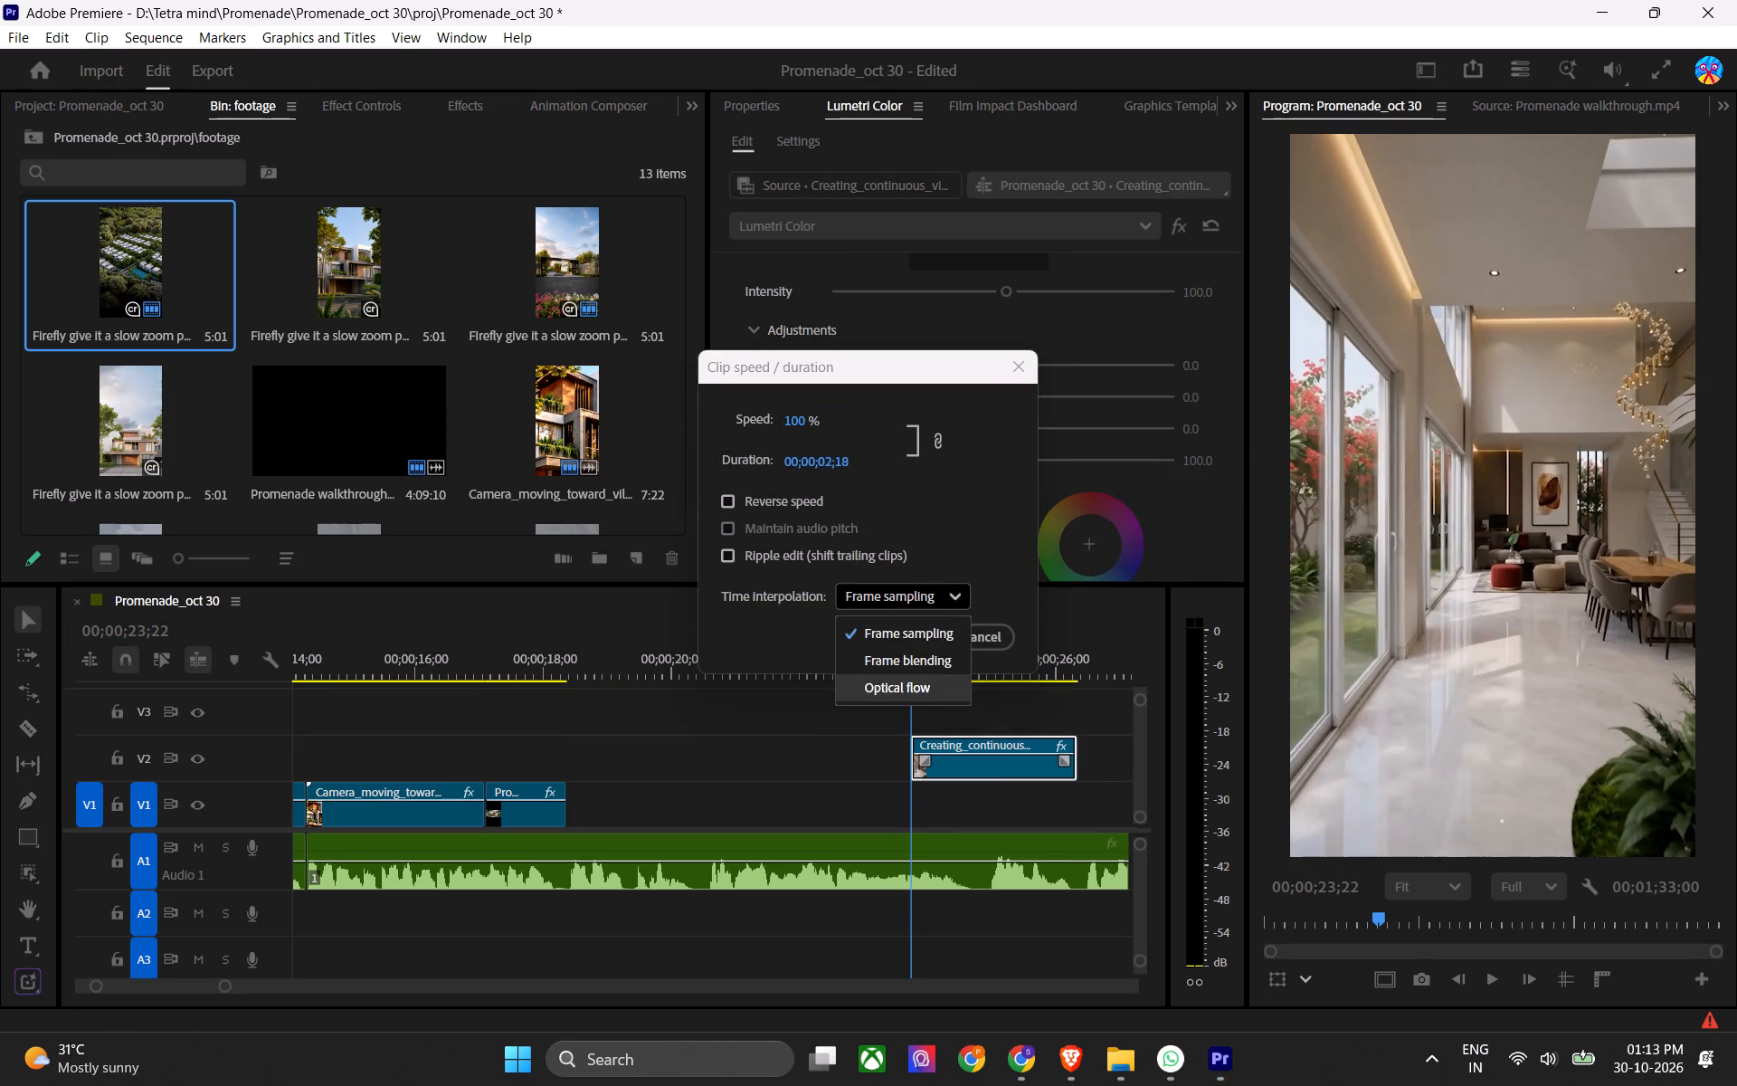
{"action": "left_click", "coordinate": [928, 681]}
{"action": "left_click", "coordinate": [902, 628]}
Move the Creating_continuous clip from V2 to V1, directly after the short Promenade walkthrough clip.
{"action": "left_click_drag", "start_coordinate": [956, 777], "coordinate": [774, 795]}
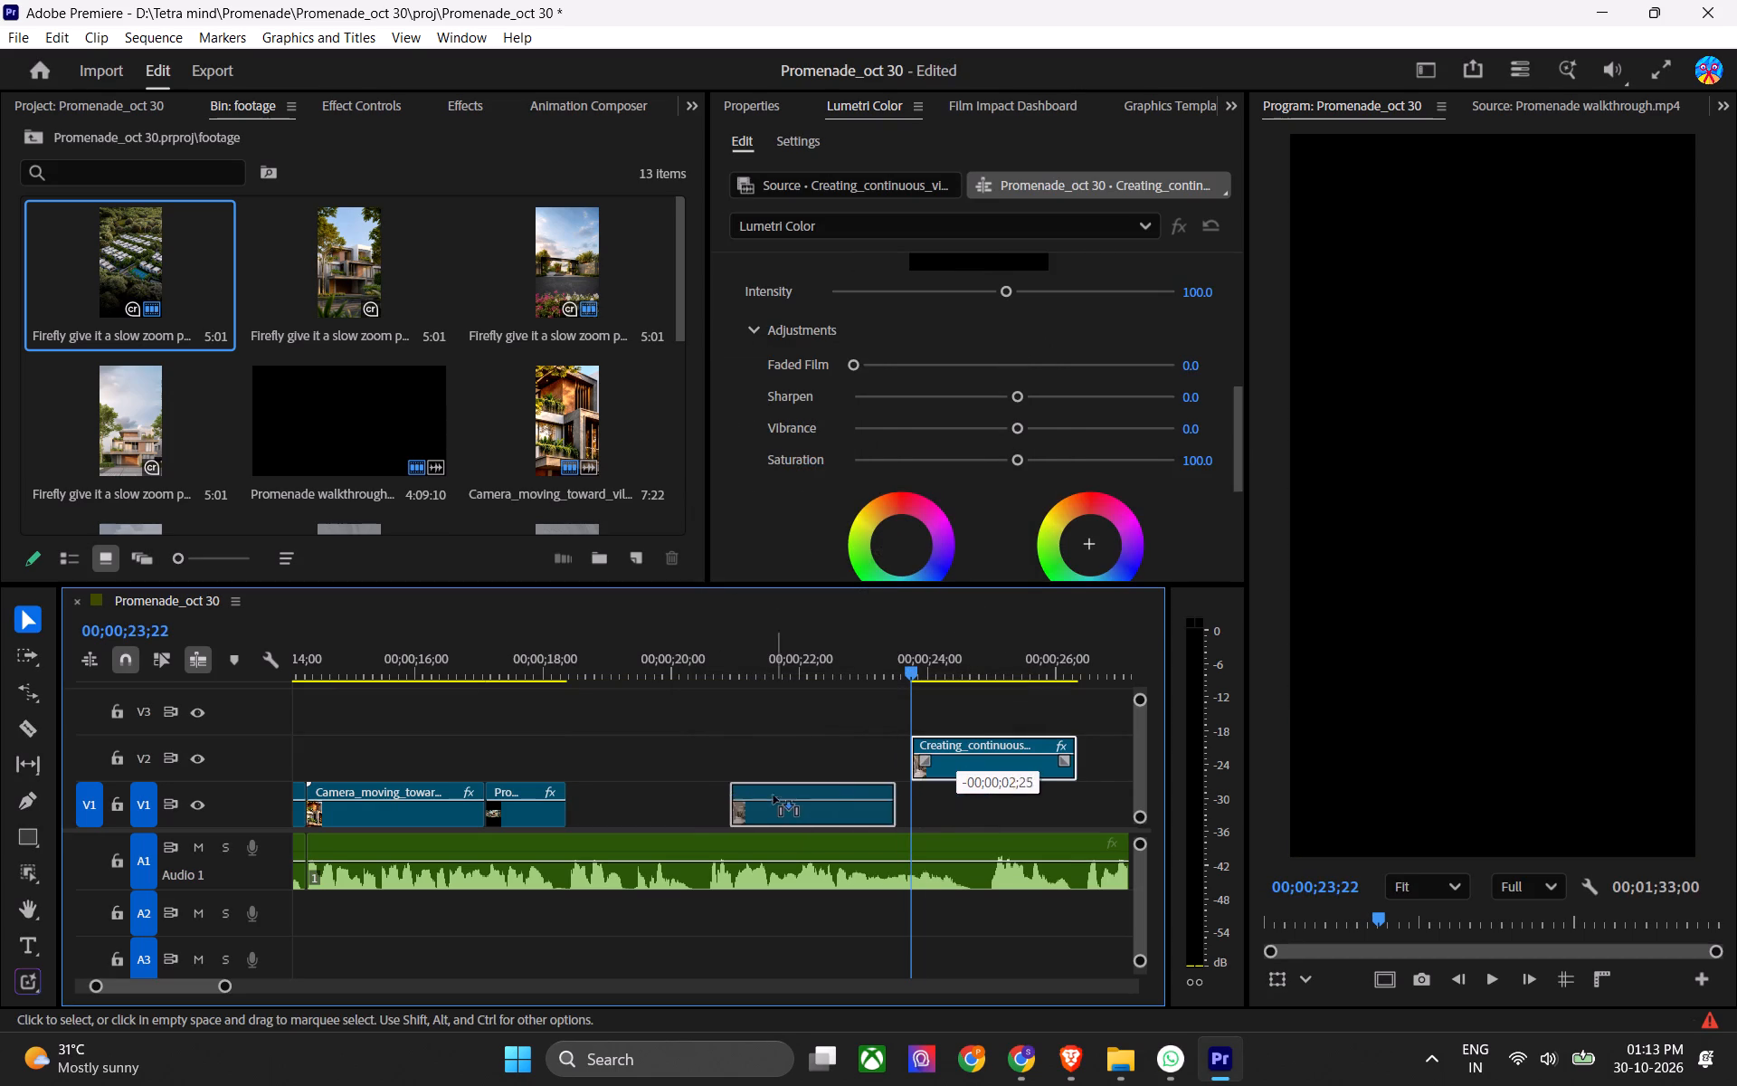
{"action": "left_click_drag", "start_coordinate": [774, 795], "coordinate": [610, 800]}
Play the sequence repeatedly across the change from the exterior clips to the living-room clip to check its timing with the voiceover.
{"action": "left_click_drag", "start_coordinate": [534, 655], "coordinate": [483, 668]}
{"action": "key", "text": "space"}
{"action": "scroll", "coordinate": [635, 744], "scroll_direction": "up", "scroll_amount": 9, "text": "alt"}
{"action": "scroll", "coordinate": [651, 747], "scroll_direction": "down", "scroll_amount": 6, "text": "alt"}
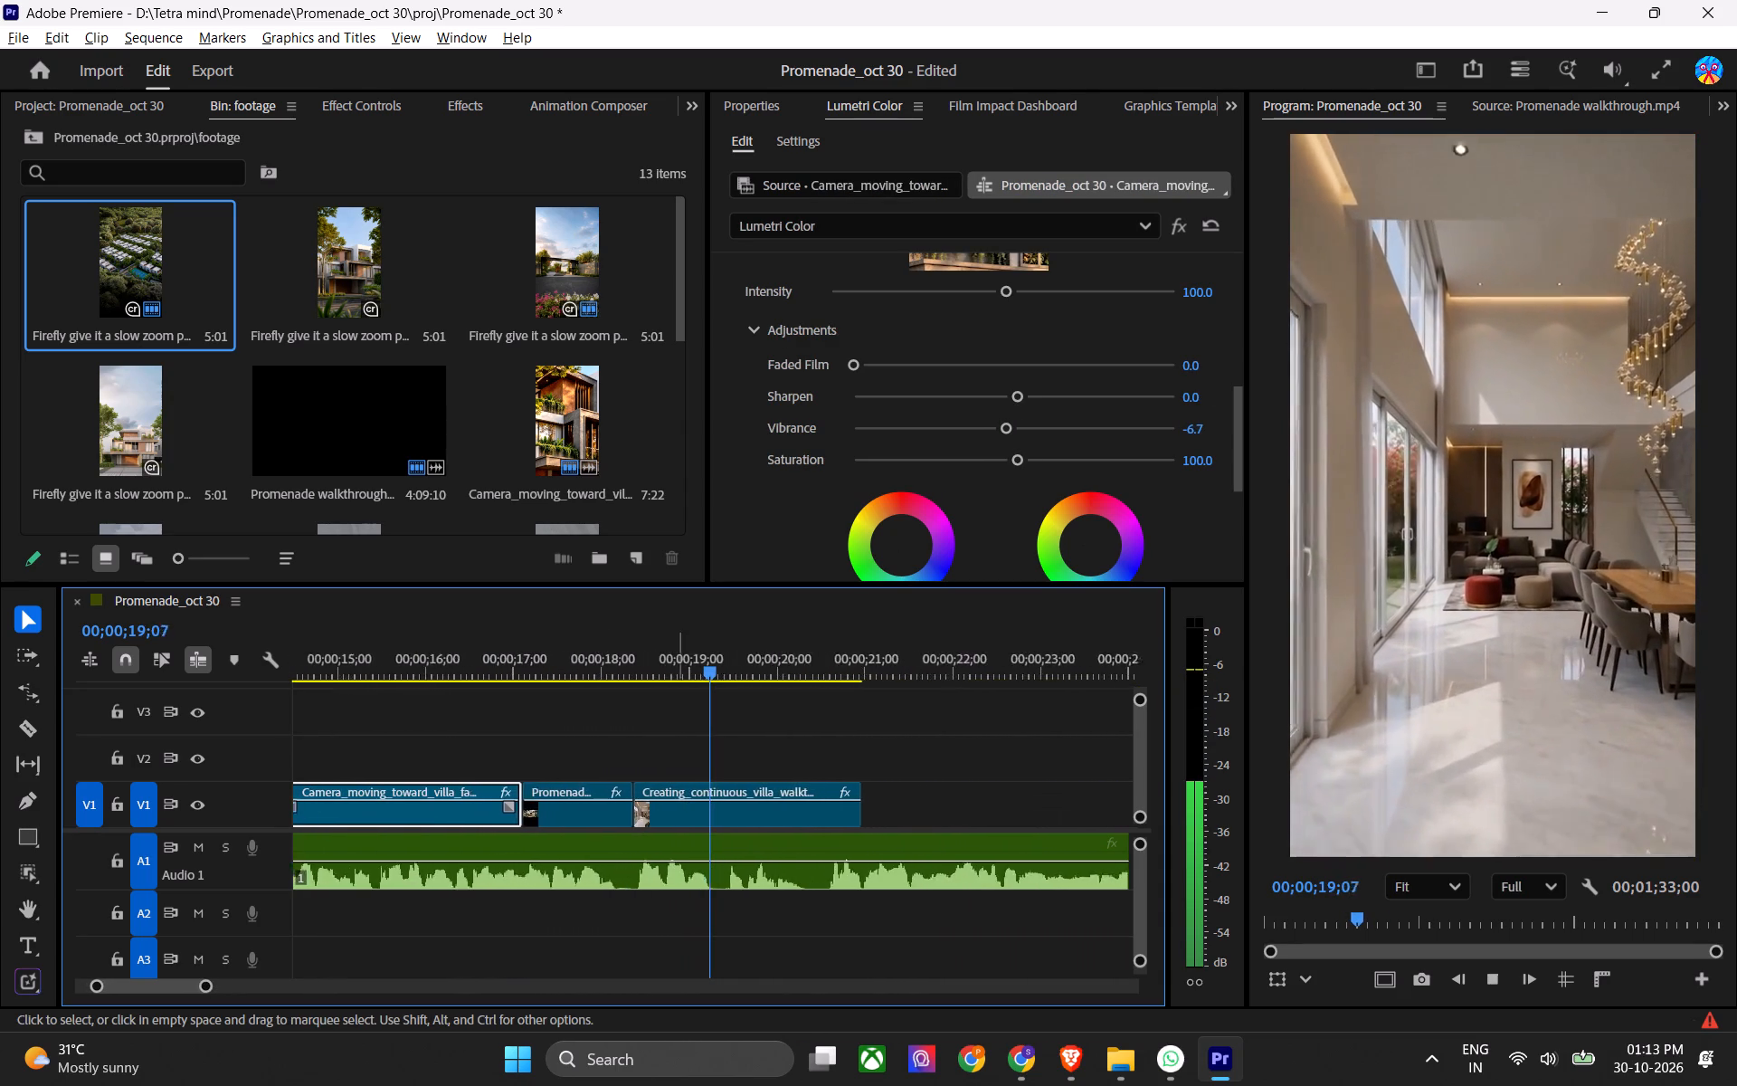
{"action": "scroll", "coordinate": [678, 738], "scroll_direction": "down", "scroll_amount": 8, "text": "alt"}
{"action": "key", "text": "space"}
{"action": "left_click", "coordinate": [688, 666]}
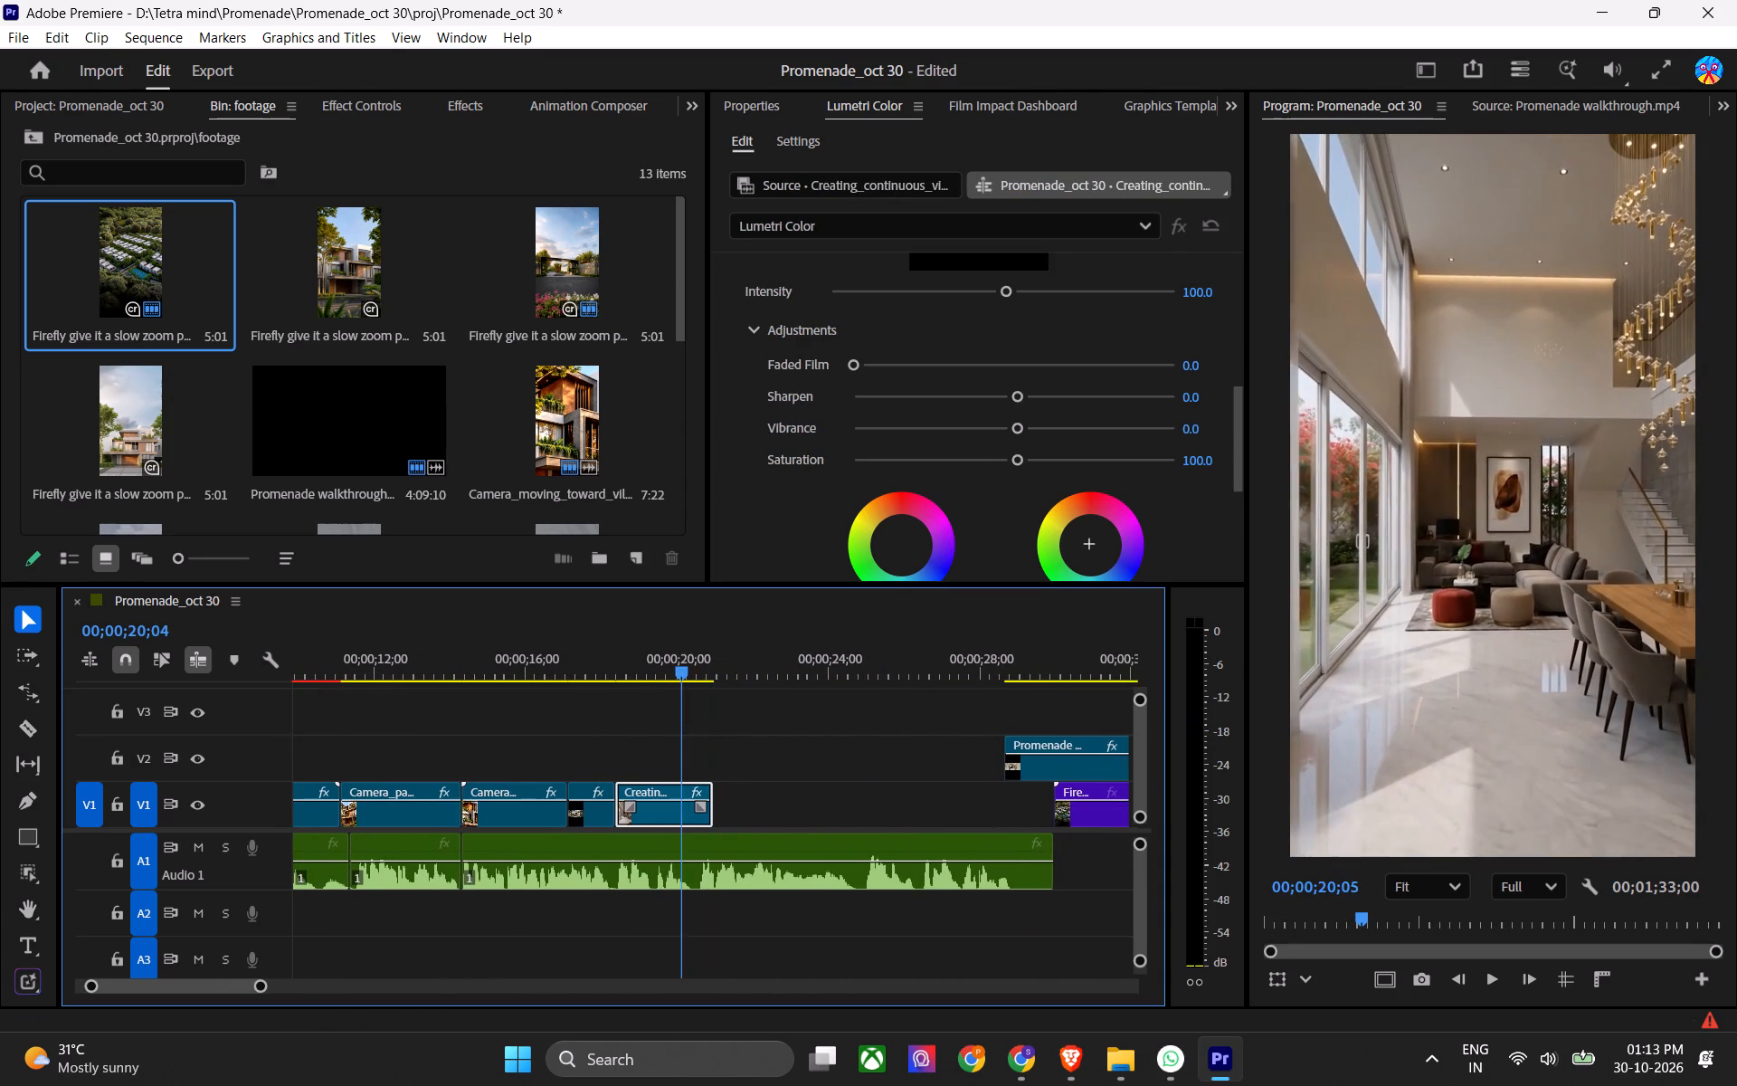
{"action": "scroll", "coordinate": [628, 822], "scroll_direction": "up", "scroll_amount": 6, "text": "alt"}
{"action": "left_click", "coordinate": [628, 662]}
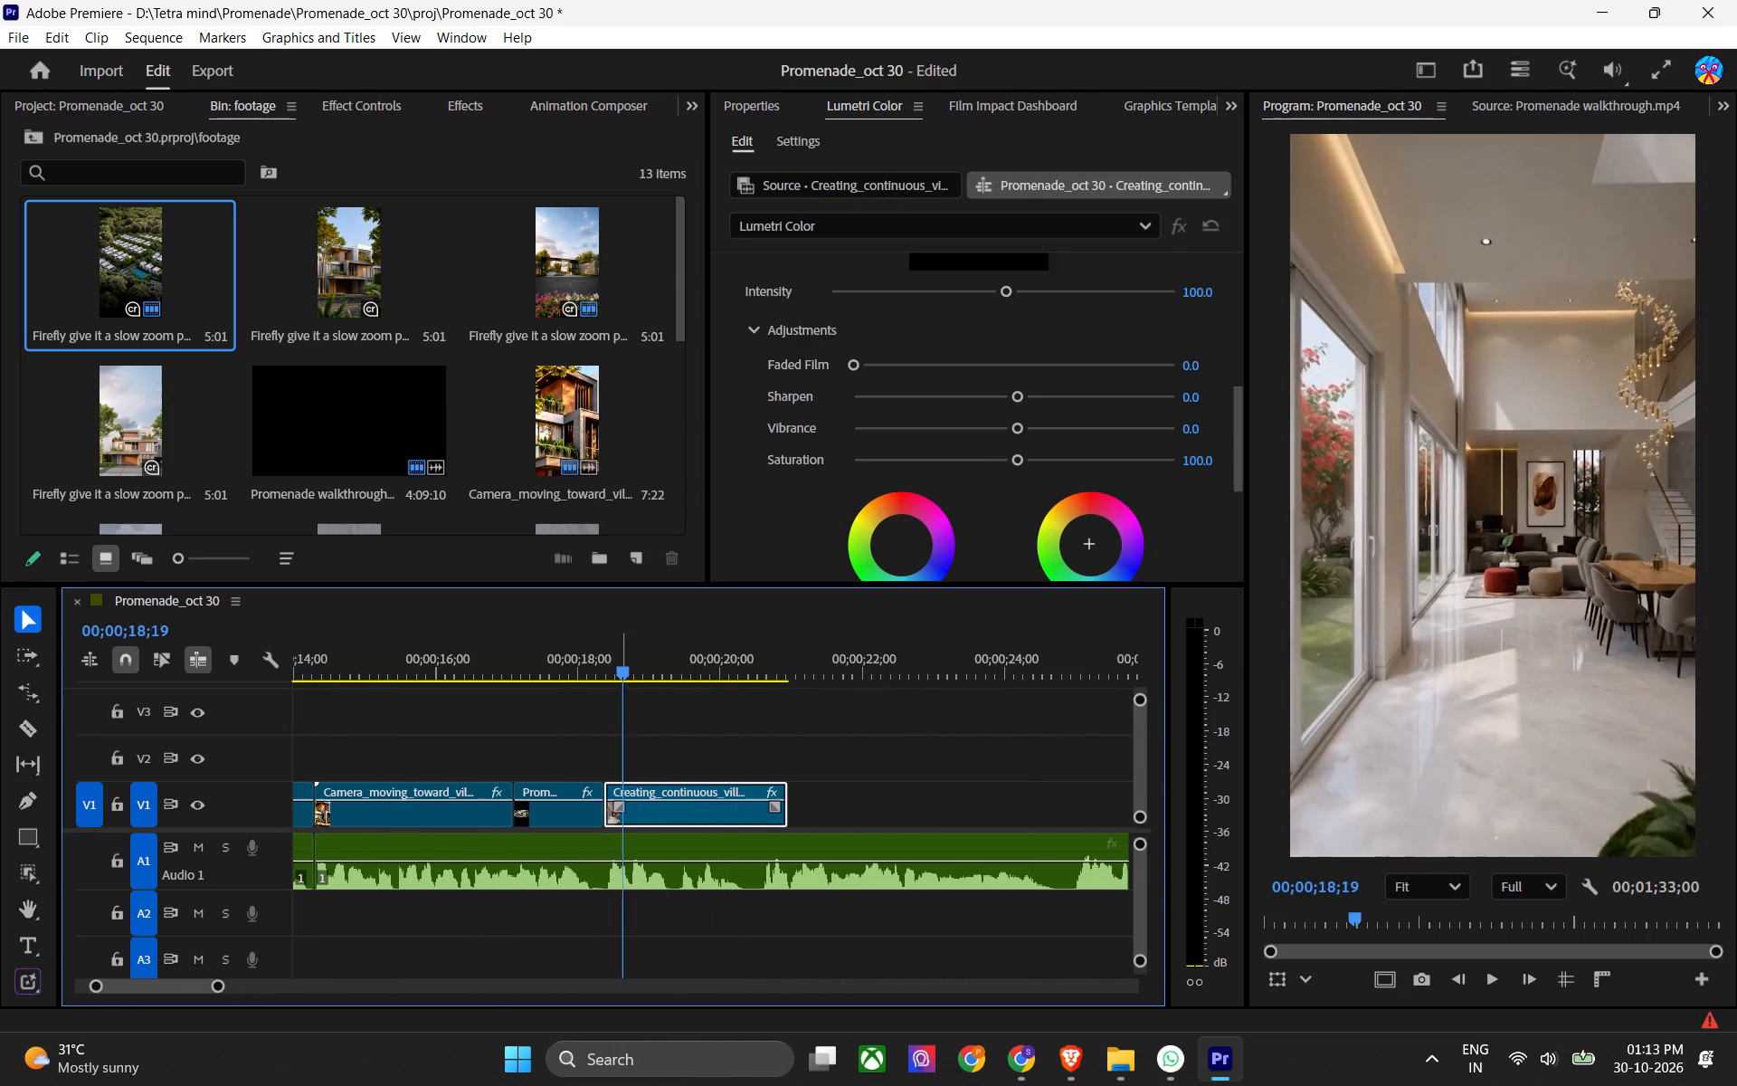
{"action": "key", "text": "space"}
{"action": "scroll", "coordinate": [699, 794], "scroll_direction": "up", "scroll_amount": 5, "text": "alt"}
{"action": "key", "text": "space"}
{"action": "left_click_drag", "start_coordinate": [710, 660], "coordinate": [686, 673]}
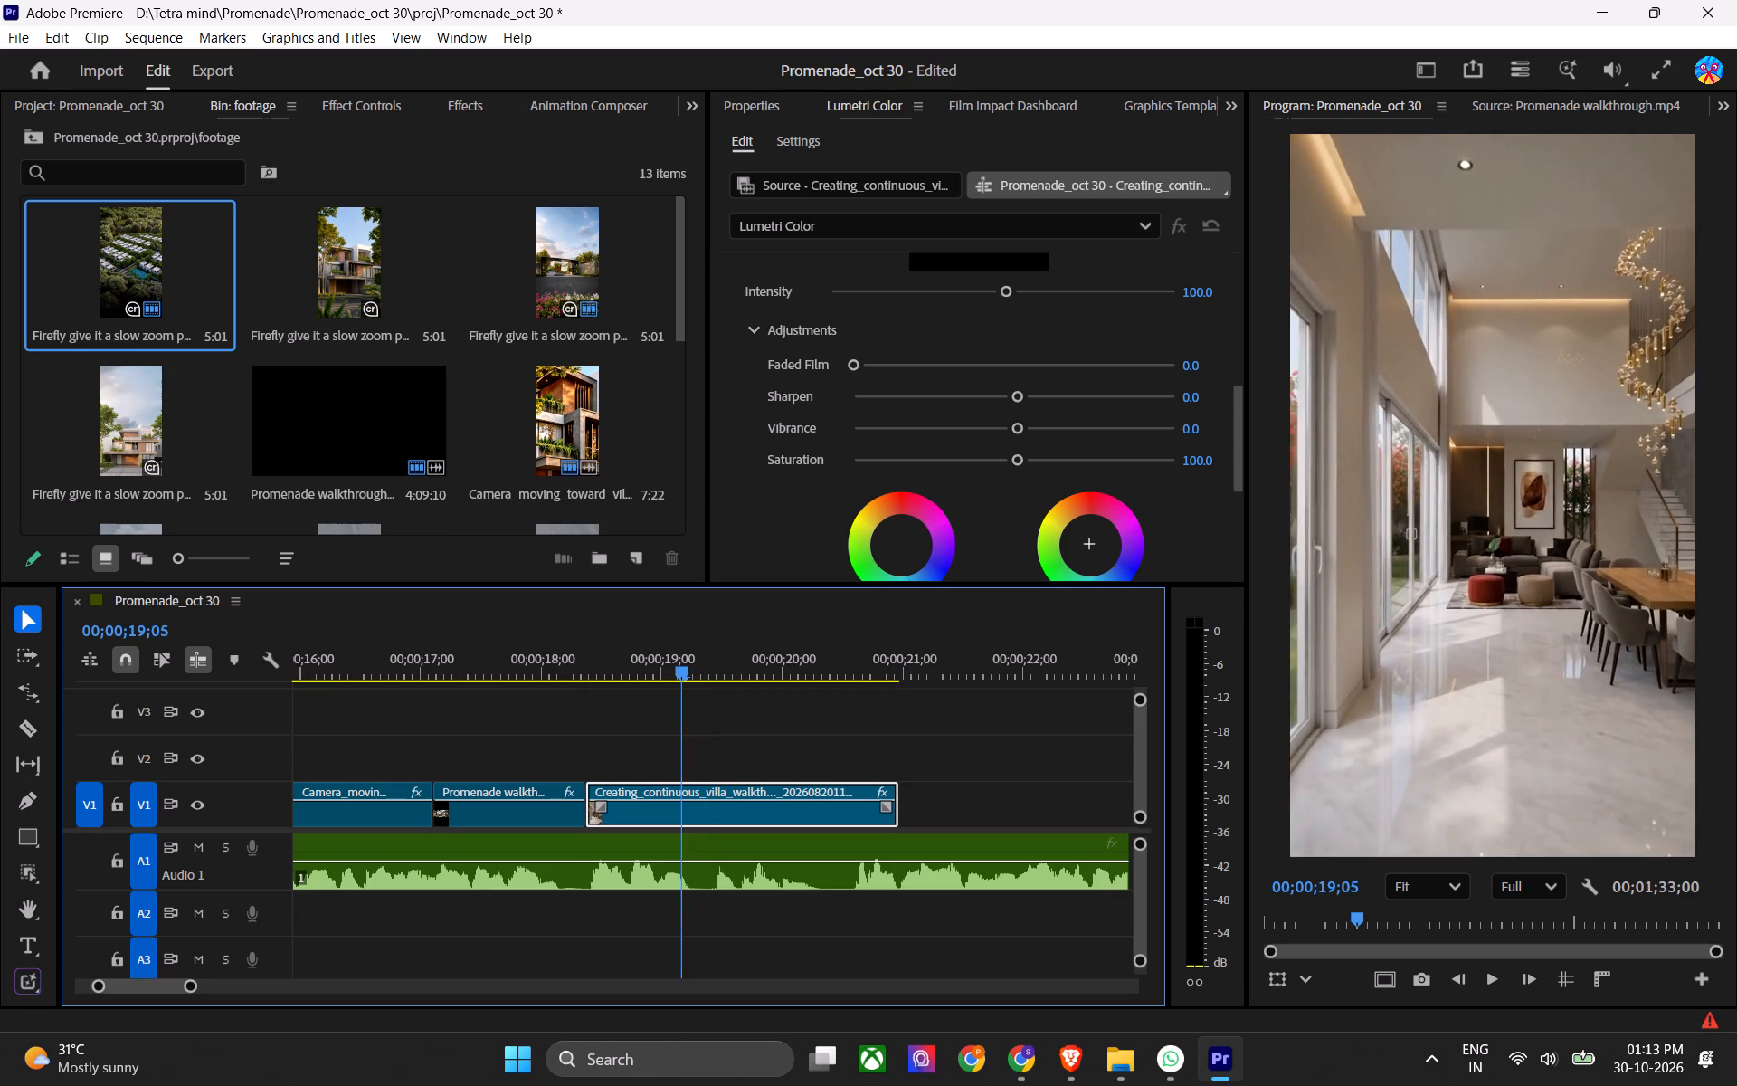
Cut off the Creating_continuous clip's opening at about 00;00;19;05 and slide the remainder back against the Promenade walkthrough clip.
{"action": "left_click_drag", "start_coordinate": [686, 673], "coordinate": [640, 685]}
{"action": "key", "text": "c"}
{"action": "key", "text": "z"}
{"action": "left_click_drag", "start_coordinate": [726, 813], "coordinate": [641, 799]}
{"action": "left_click", "coordinate": [642, 813]}
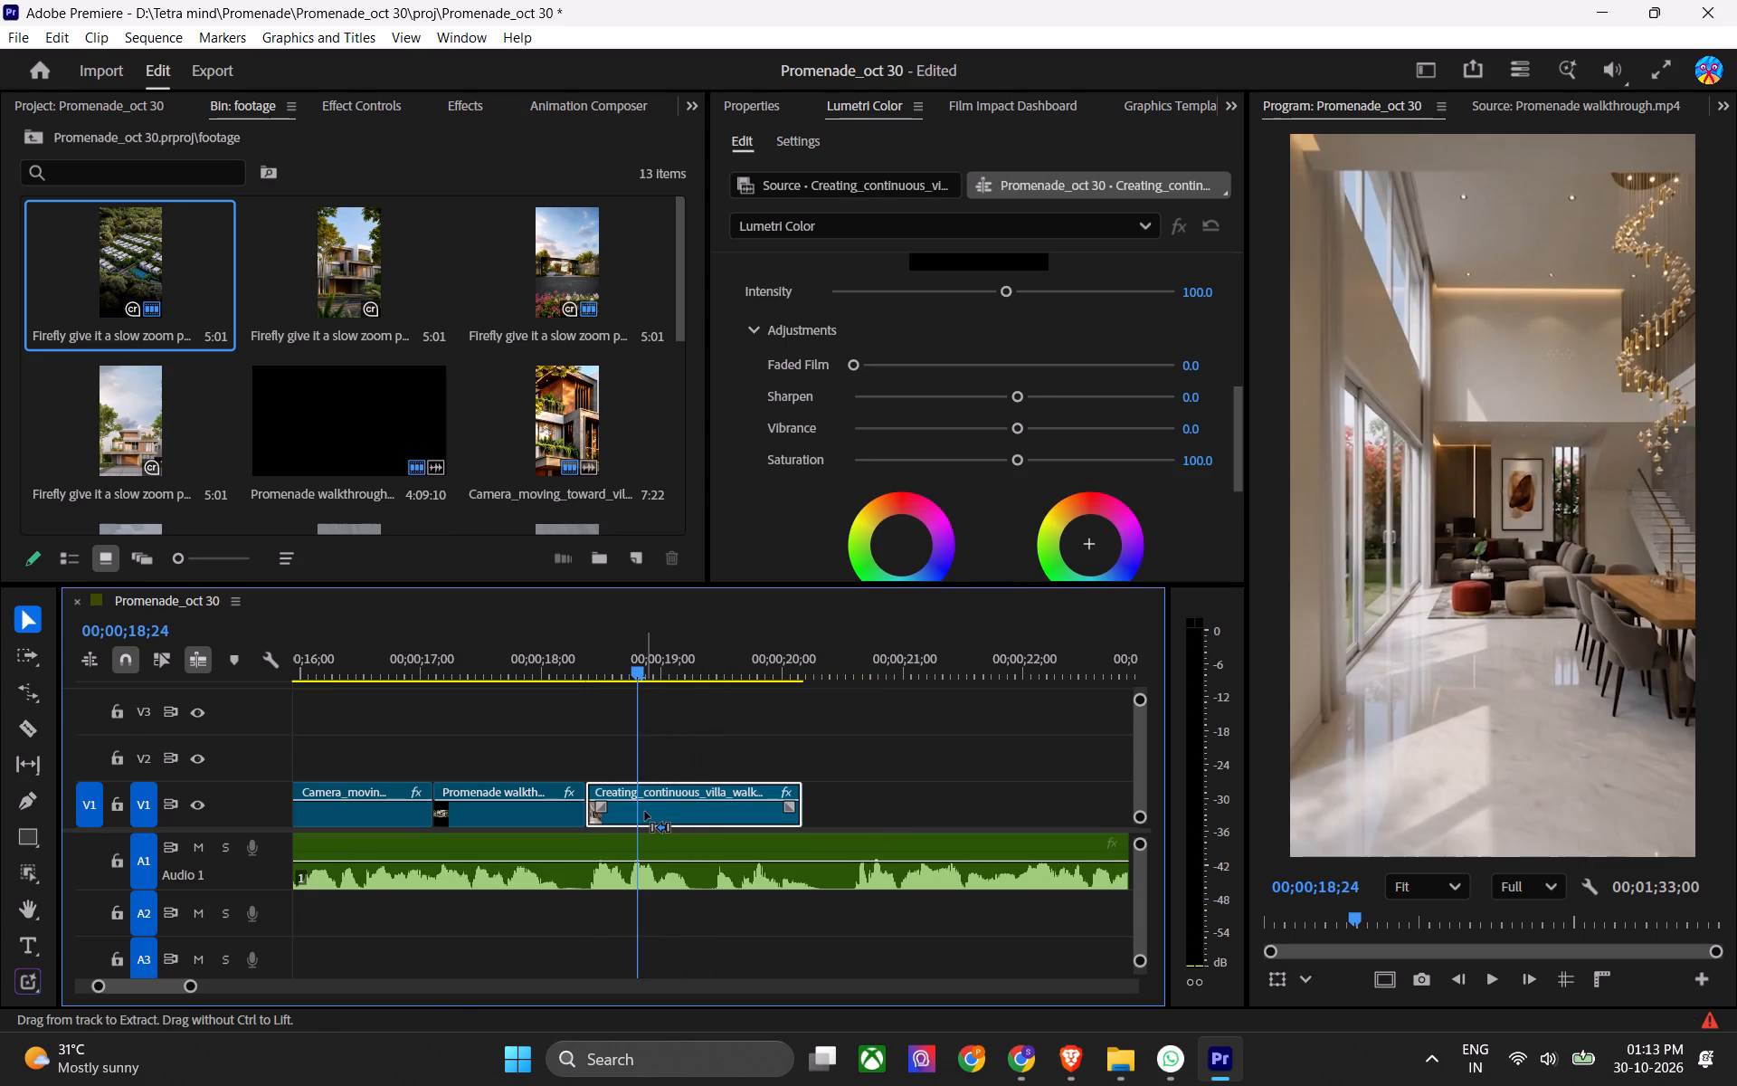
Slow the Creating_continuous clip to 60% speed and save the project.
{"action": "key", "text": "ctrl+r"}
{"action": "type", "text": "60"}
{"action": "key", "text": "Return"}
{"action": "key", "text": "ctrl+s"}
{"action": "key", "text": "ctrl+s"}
Play back the slowed living-room clip, set its speed to 70%, and save the project.
{"action": "left_click", "coordinate": [580, 656]}
{"action": "key", "text": "space"}
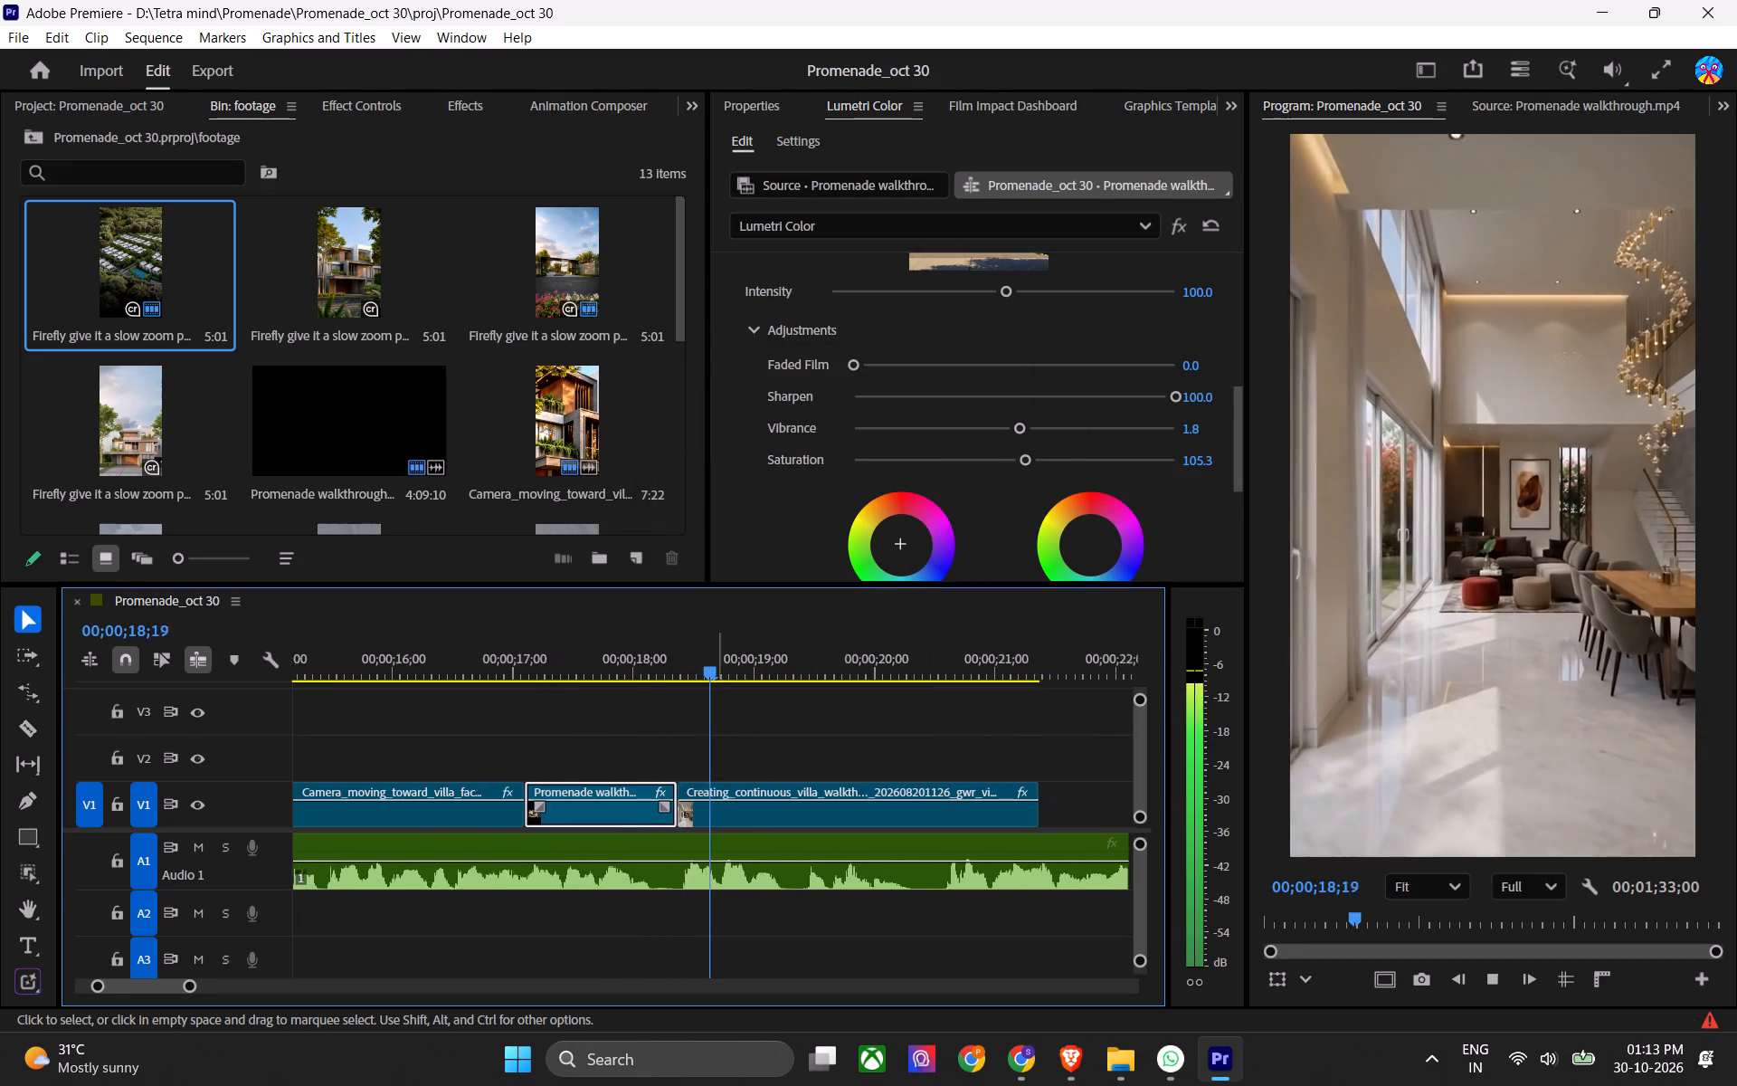
{"action": "scroll", "coordinate": [824, 769], "scroll_direction": "up", "scroll_amount": 2, "text": "alt"}
{"action": "key", "text": "space"}
{"action": "key", "text": "ctrl+r"}
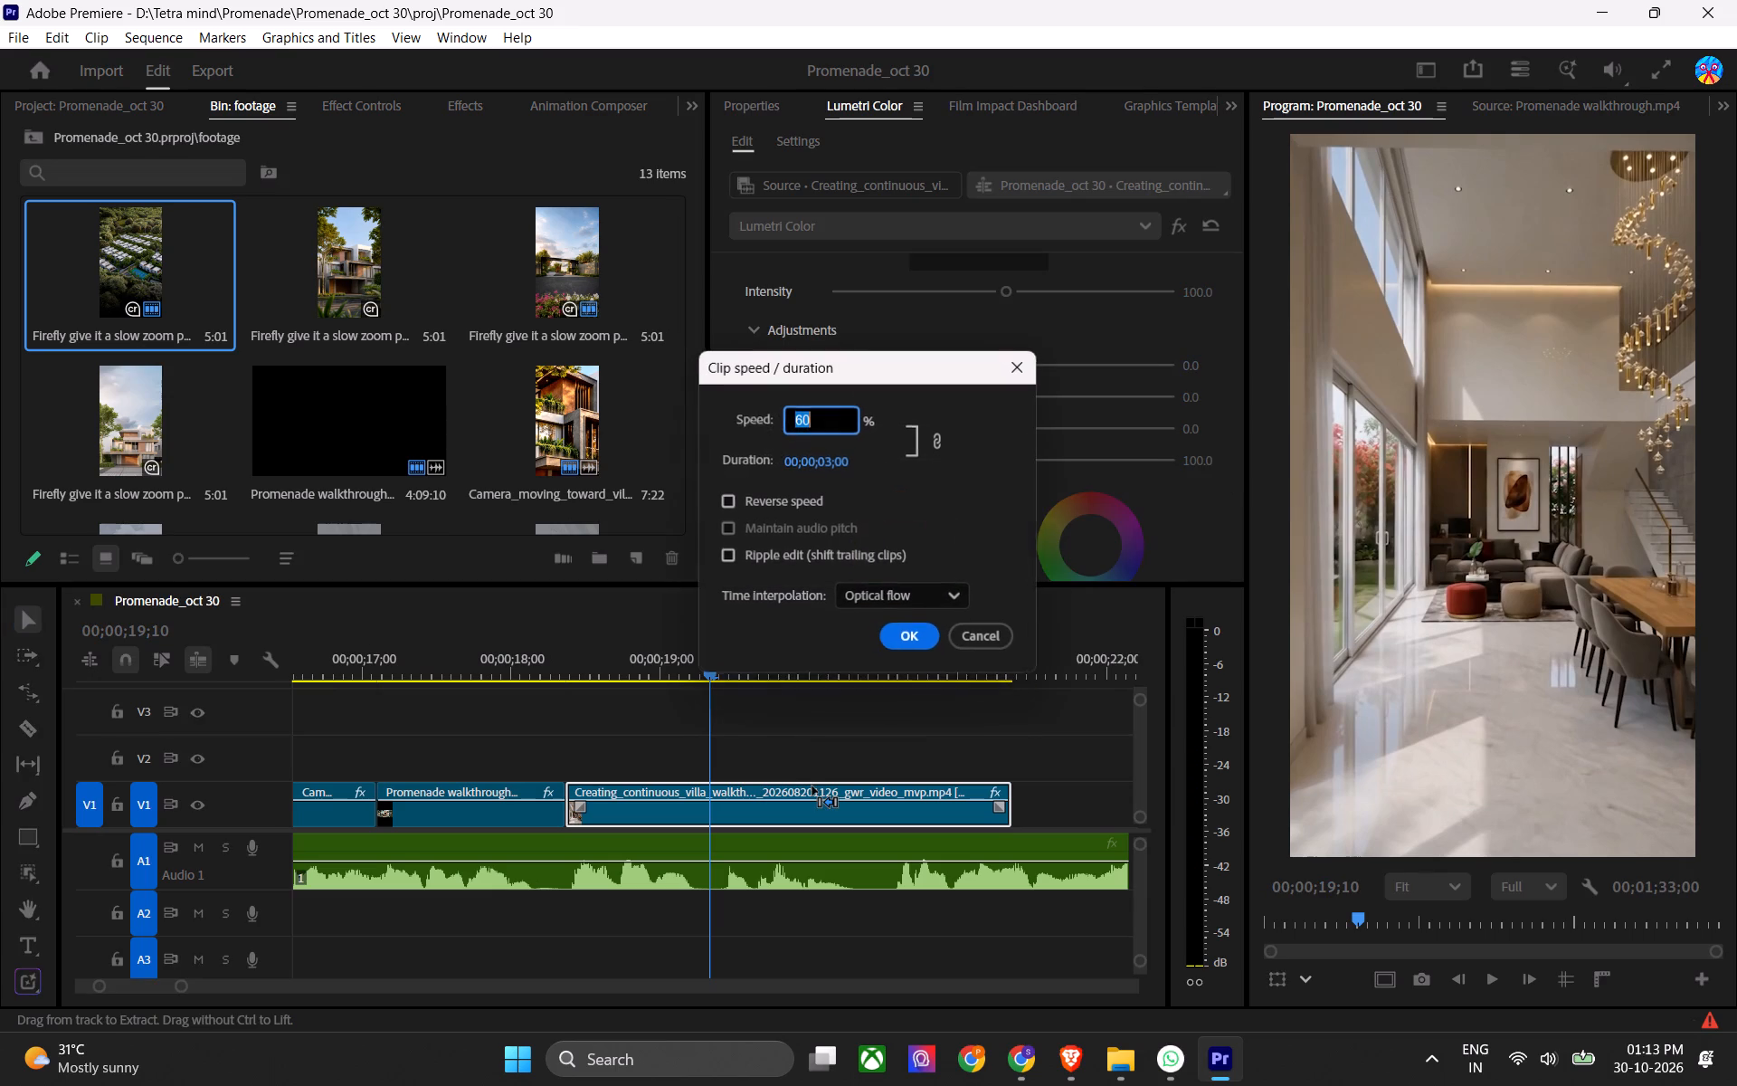
{"action": "type", "text": "70"}
{"action": "key", "text": "Return"}
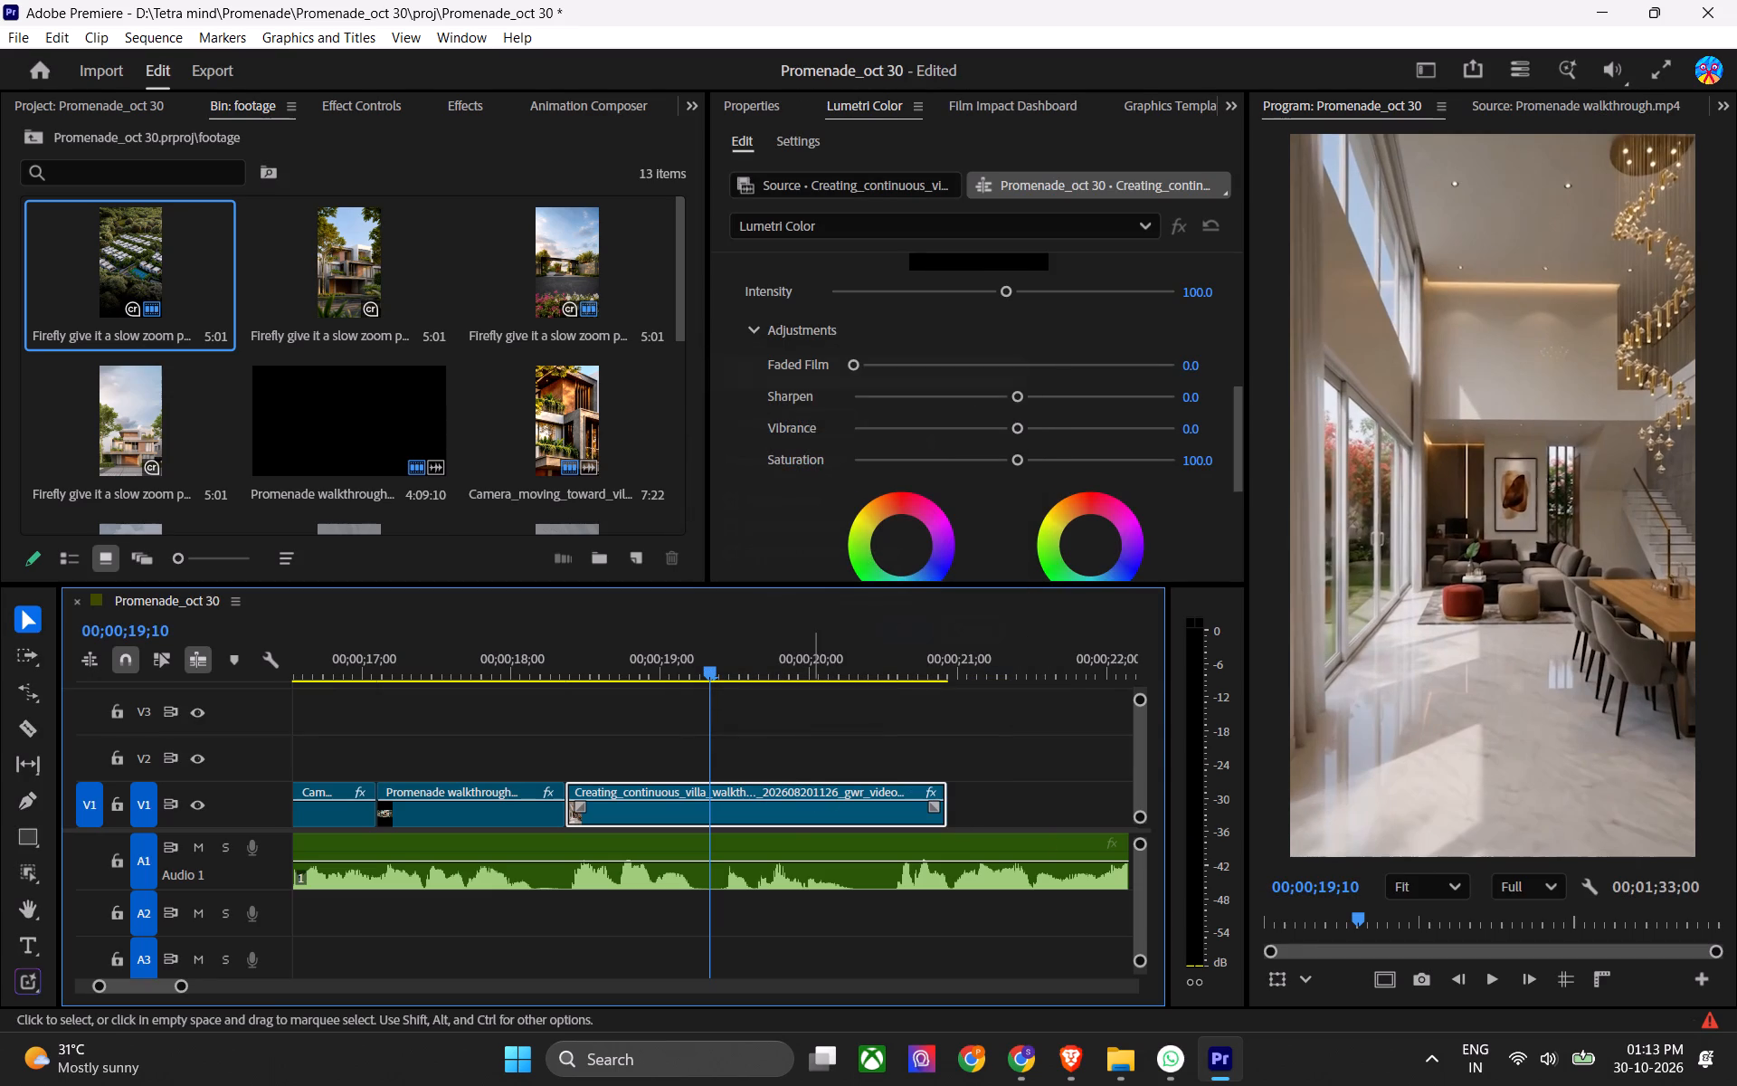
{"action": "left_click", "coordinate": [500, 647]}
{"action": "key", "text": "ctrl+s"}
Play and scrub the 70% living-room clip to examine where it ends against the next voiceover phrase.
{"action": "key", "text": "space"}
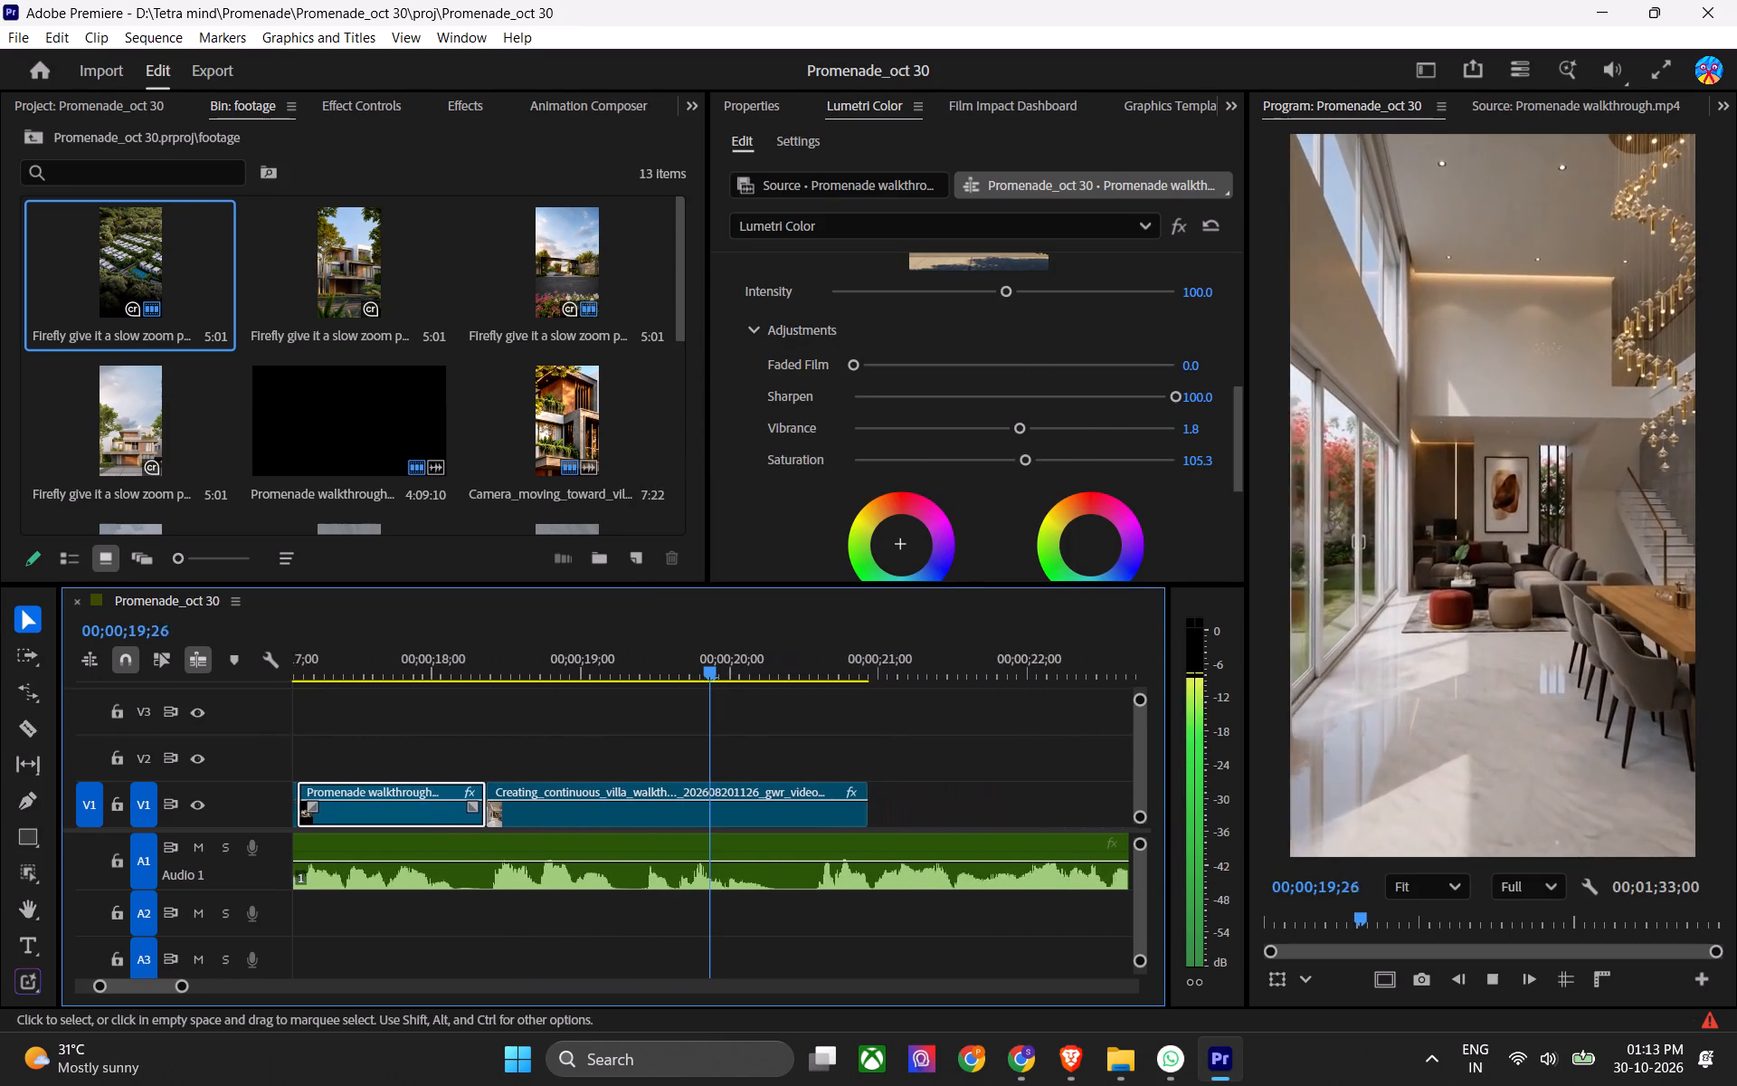
{"action": "key", "text": "space"}
{"action": "left_click_drag", "start_coordinate": [628, 653], "coordinate": [629, 724]}
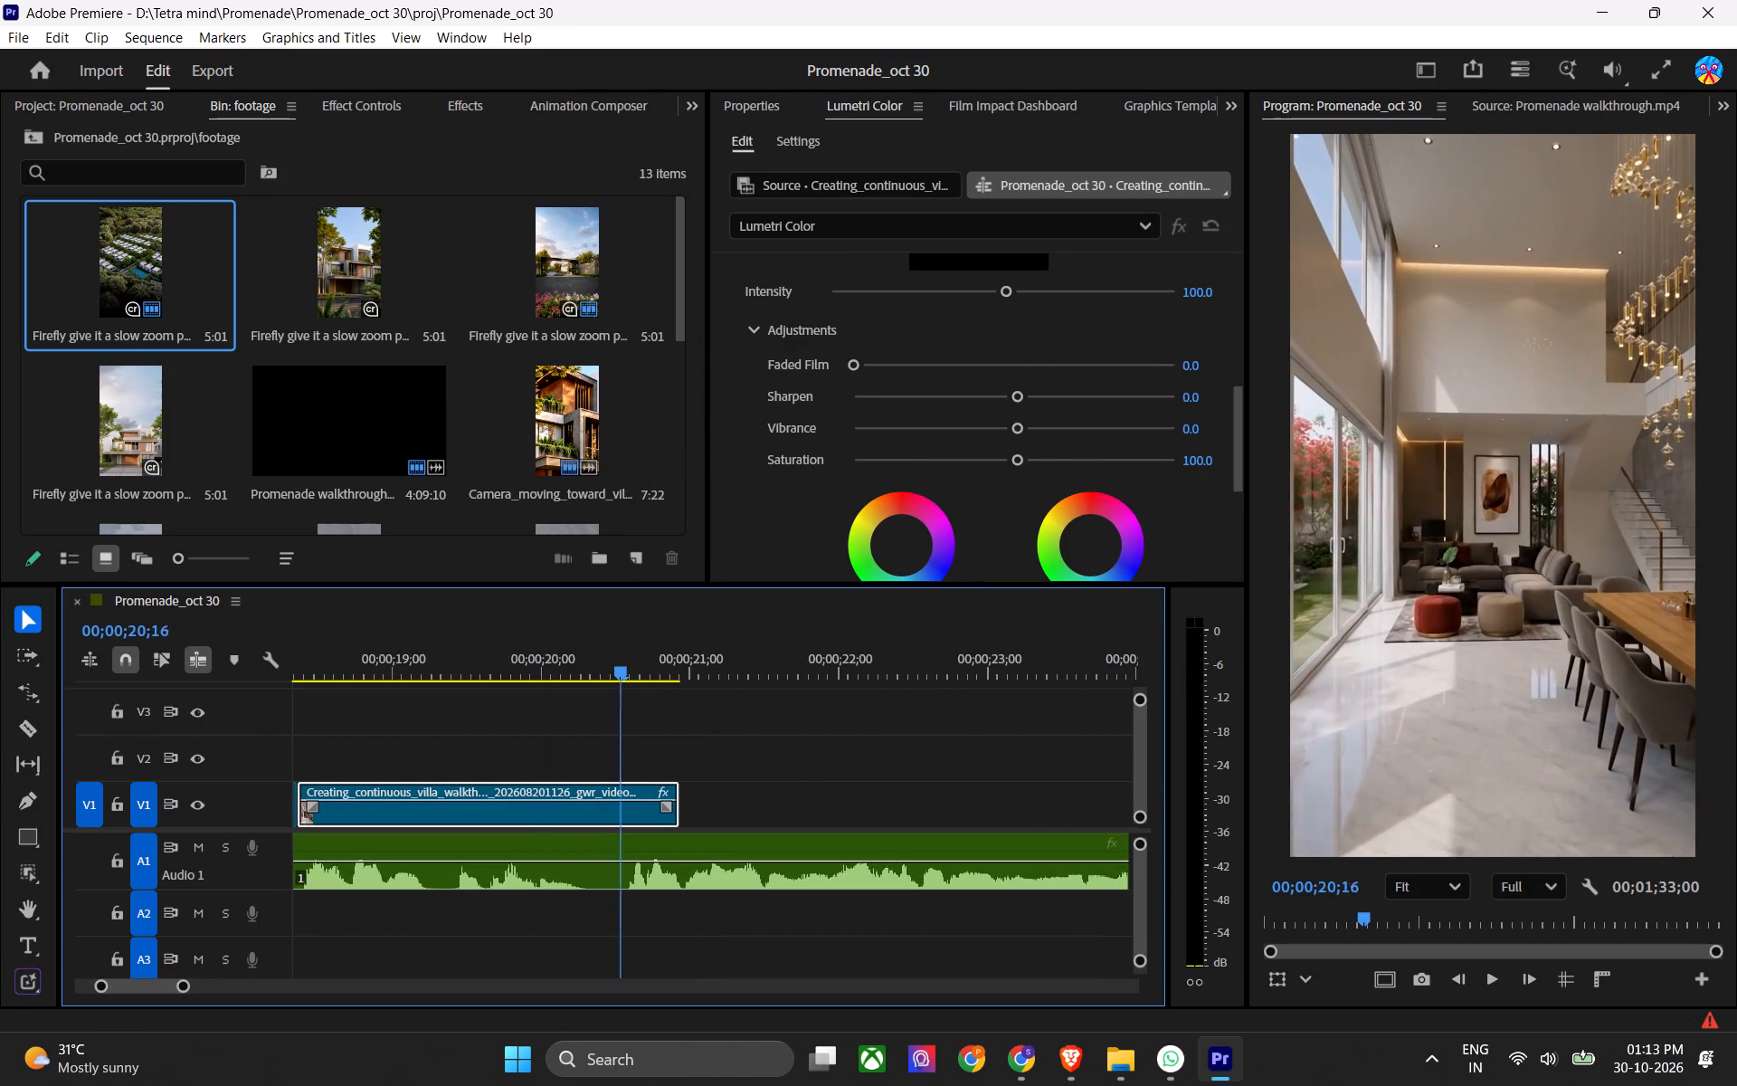
{"action": "left_click_drag", "start_coordinate": [629, 724], "coordinate": [612, 727]}
{"action": "scroll", "coordinate": [614, 776], "scroll_direction": "down", "scroll_amount": 6, "text": "alt"}
{"action": "scroll", "coordinate": [614, 776], "scroll_direction": "up", "scroll_amount": 5}
{"action": "key", "text": "ctrl+s"}
{"action": "left_click_drag", "start_coordinate": [546, 652], "coordinate": [520, 662]}
{"action": "key", "text": "space"}
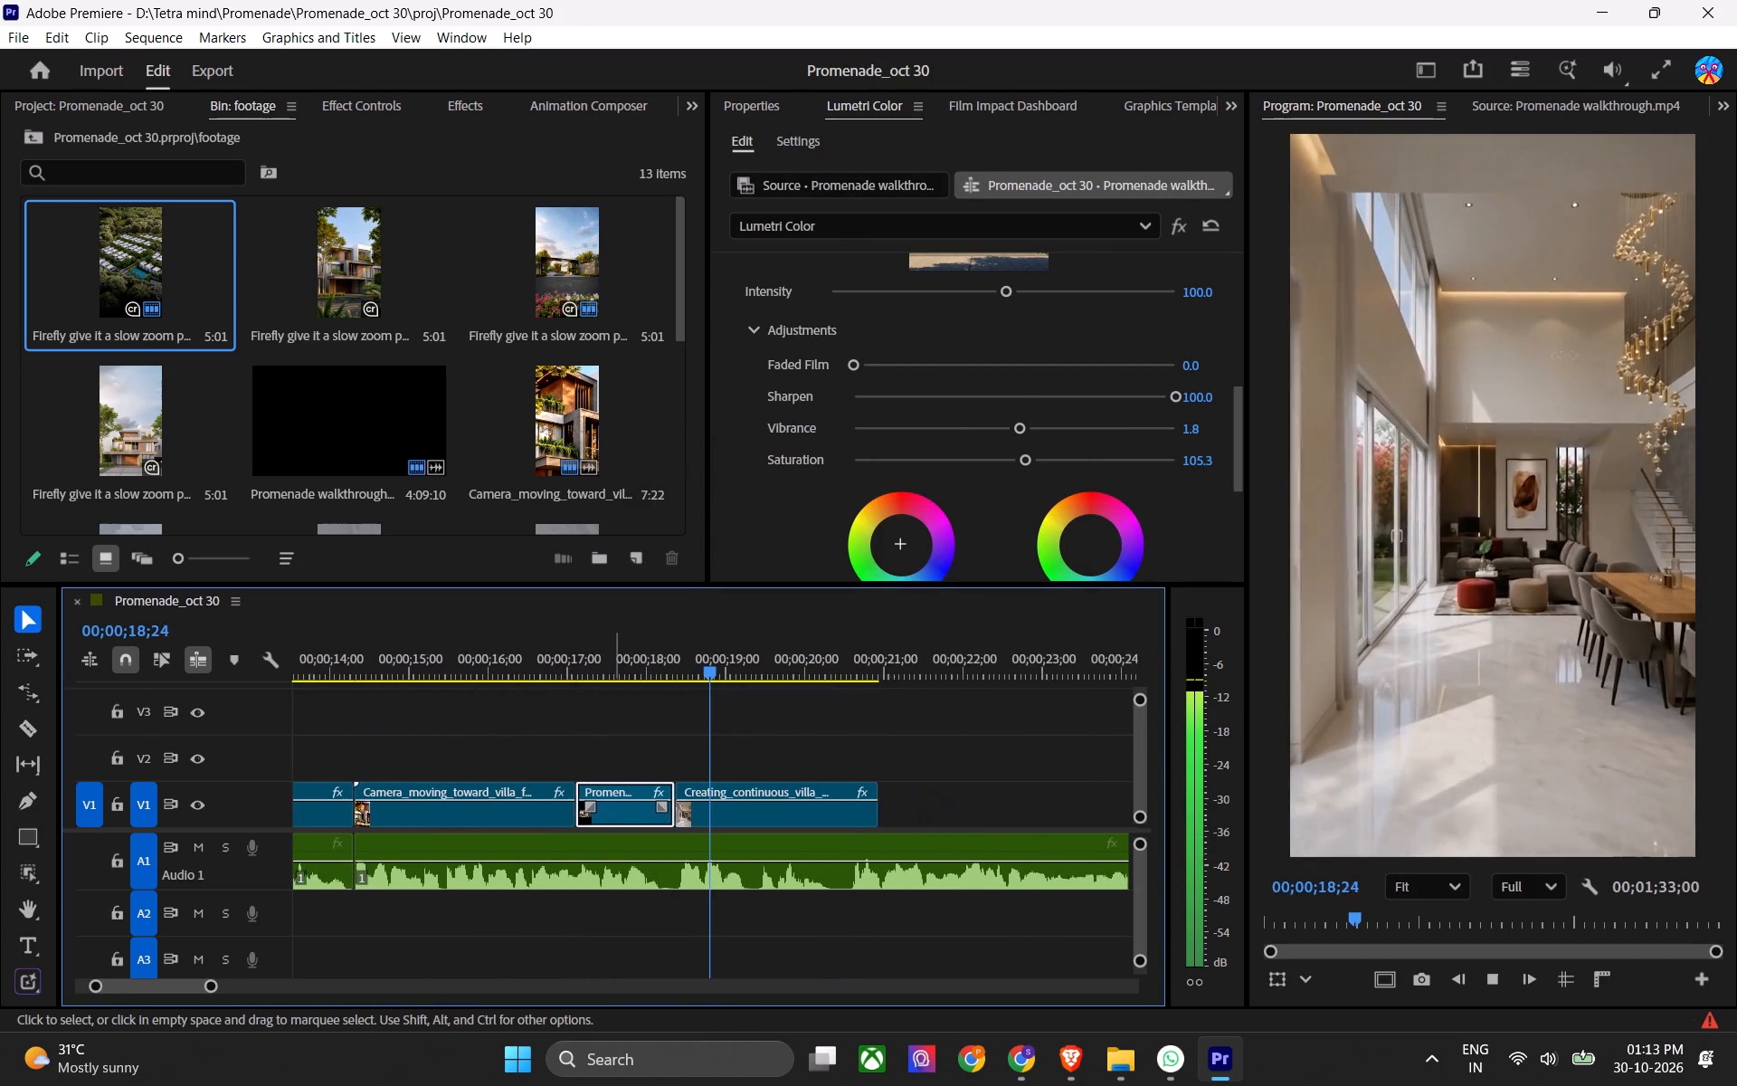
{"action": "key", "text": "space"}
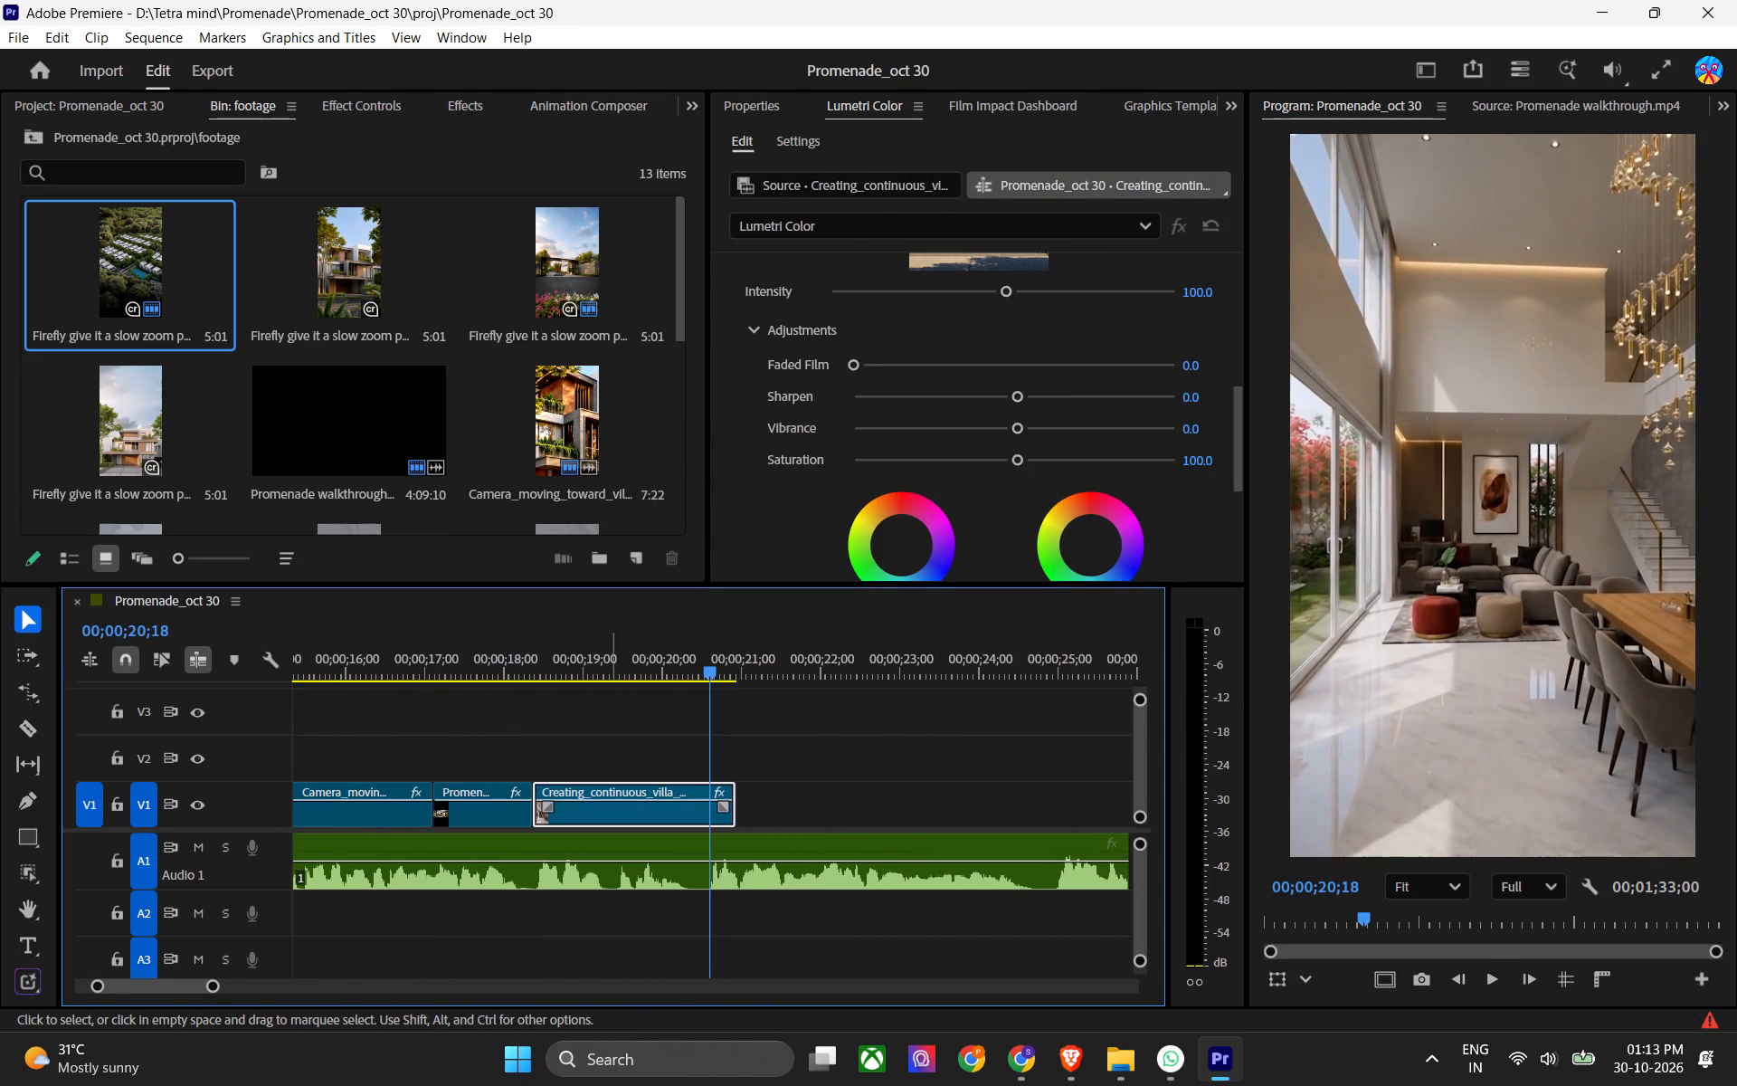
Trim about 12 frames from the start of the Creating_continuous clip and slide it back against the Promenade walkthrough clip.
{"action": "left_click_drag", "start_coordinate": [538, 785], "coordinate": [570, 797]}
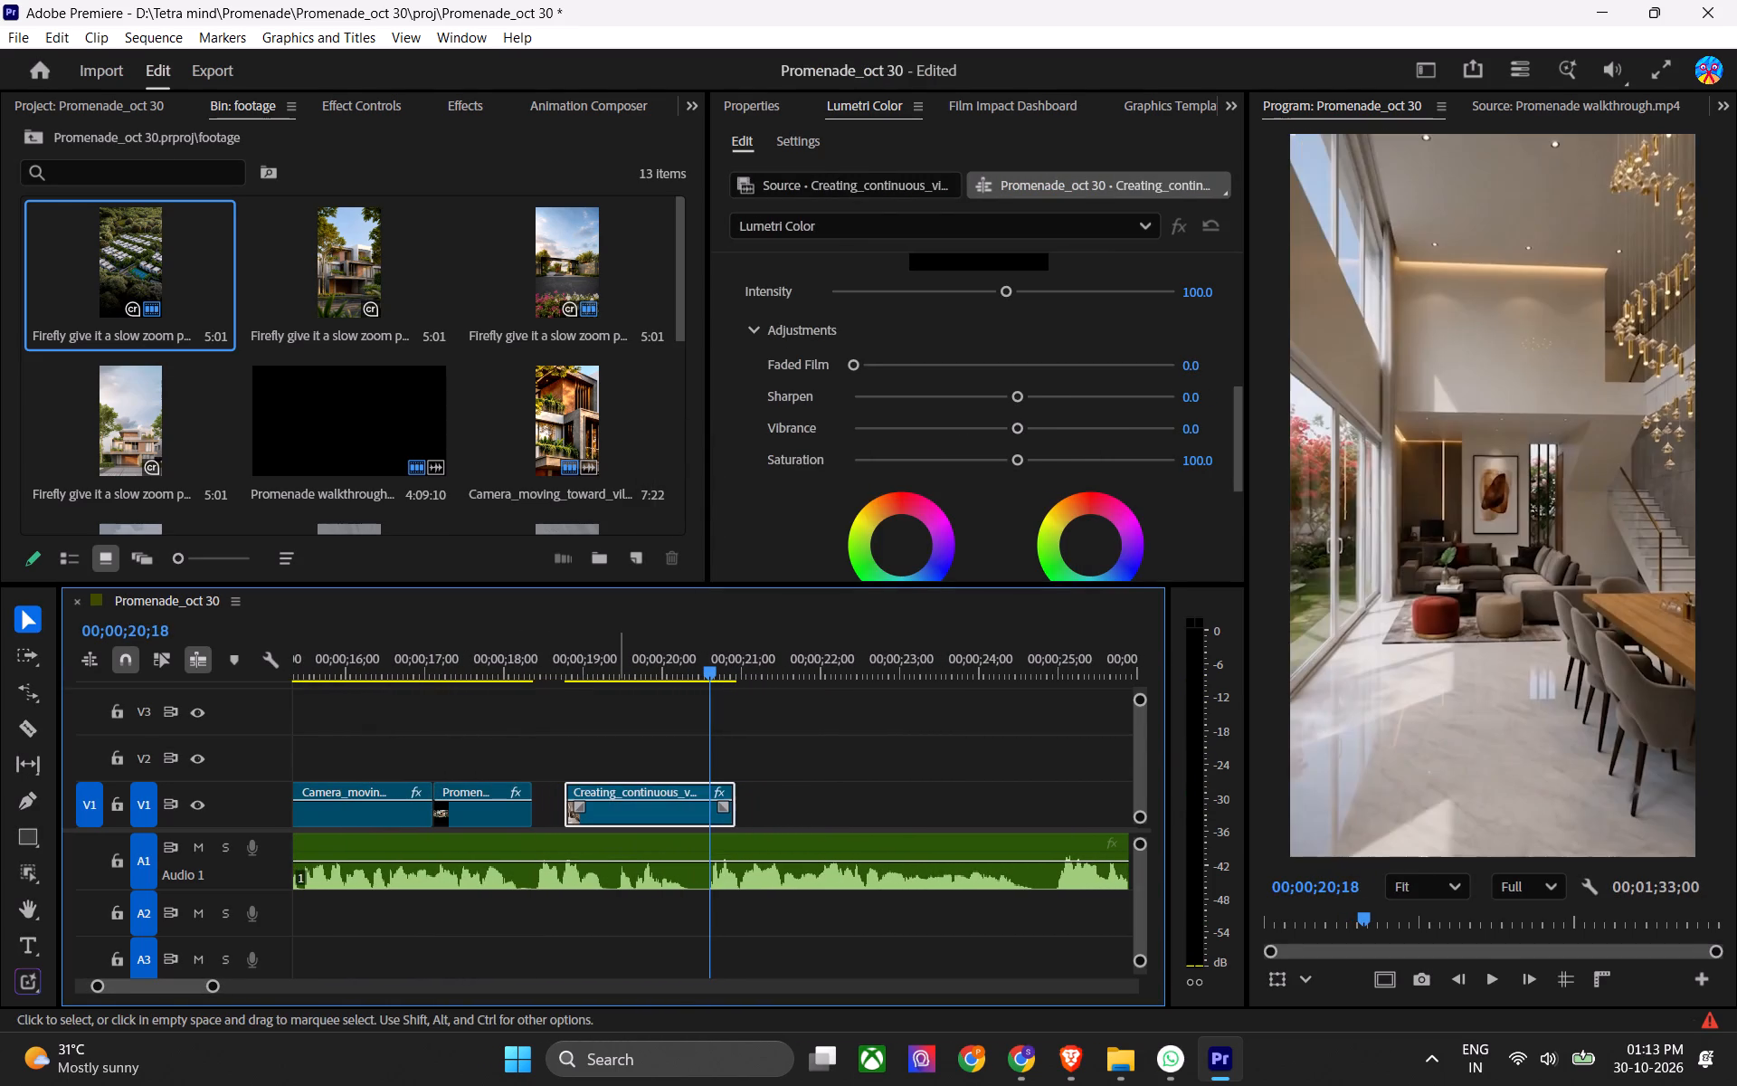
{"action": "left_click_drag", "start_coordinate": [621, 820], "coordinate": [593, 820]}
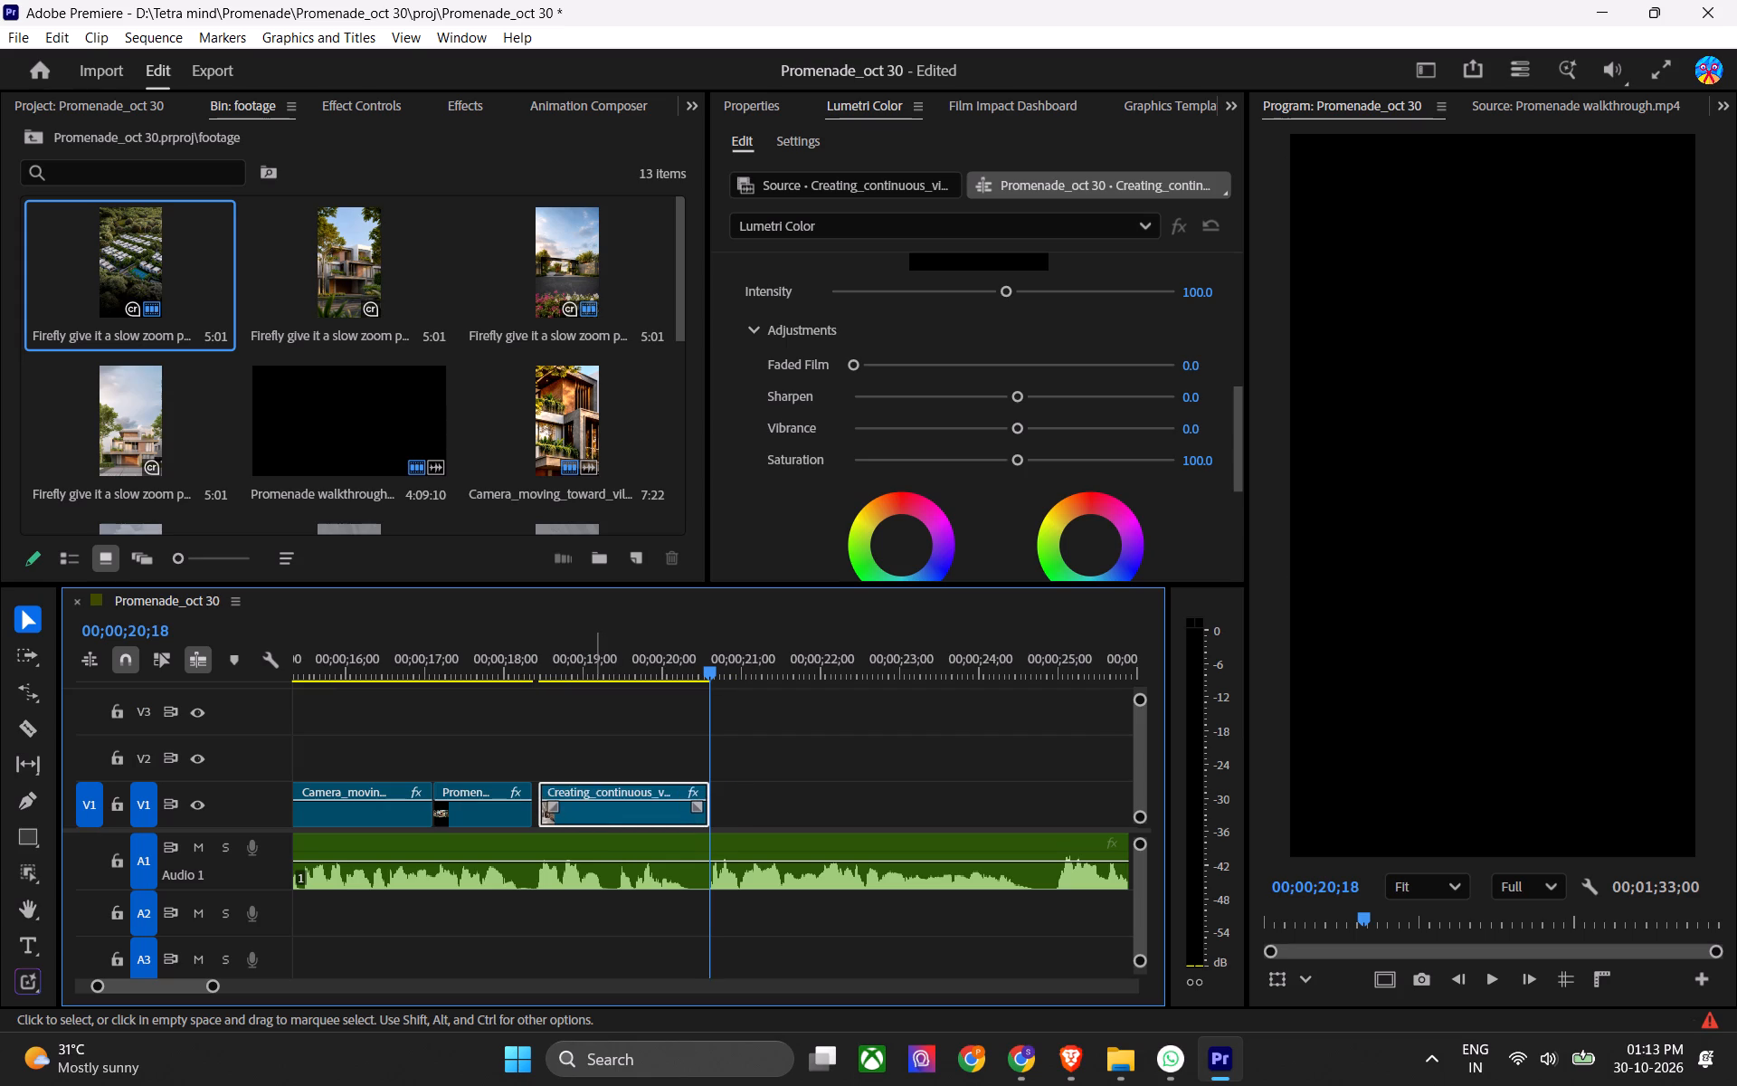
{"action": "left_click_drag", "start_coordinate": [593, 820], "coordinate": [577, 814]}
Adjust the end of the Creating_continuous clip to about 00;00;20;17, just before the next voiceover phrase begins.
{"action": "scroll", "coordinate": [717, 860], "scroll_direction": "up", "scroll_amount": 13, "text": "alt"}
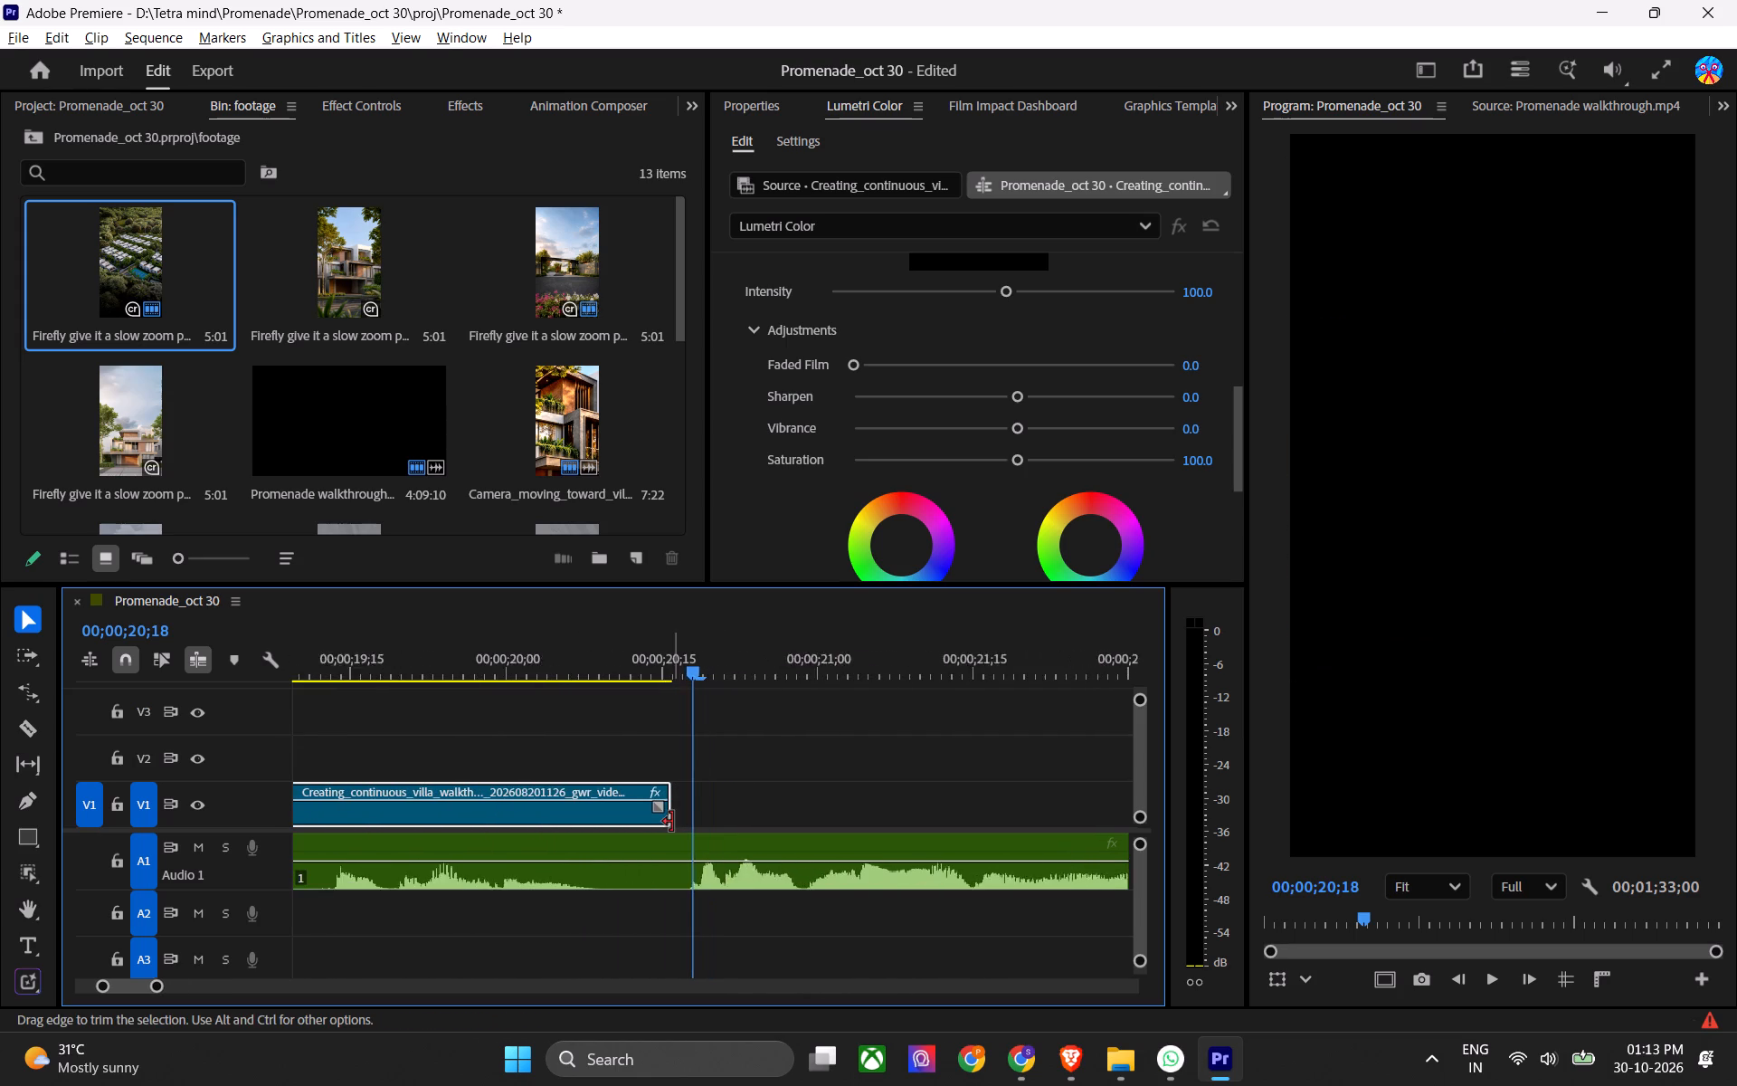
{"action": "scroll", "coordinate": [672, 822], "scroll_direction": "up", "scroll_amount": 5, "text": "alt"}
{"action": "left_click", "coordinate": [624, 659]}
{"action": "key", "text": "Down"}
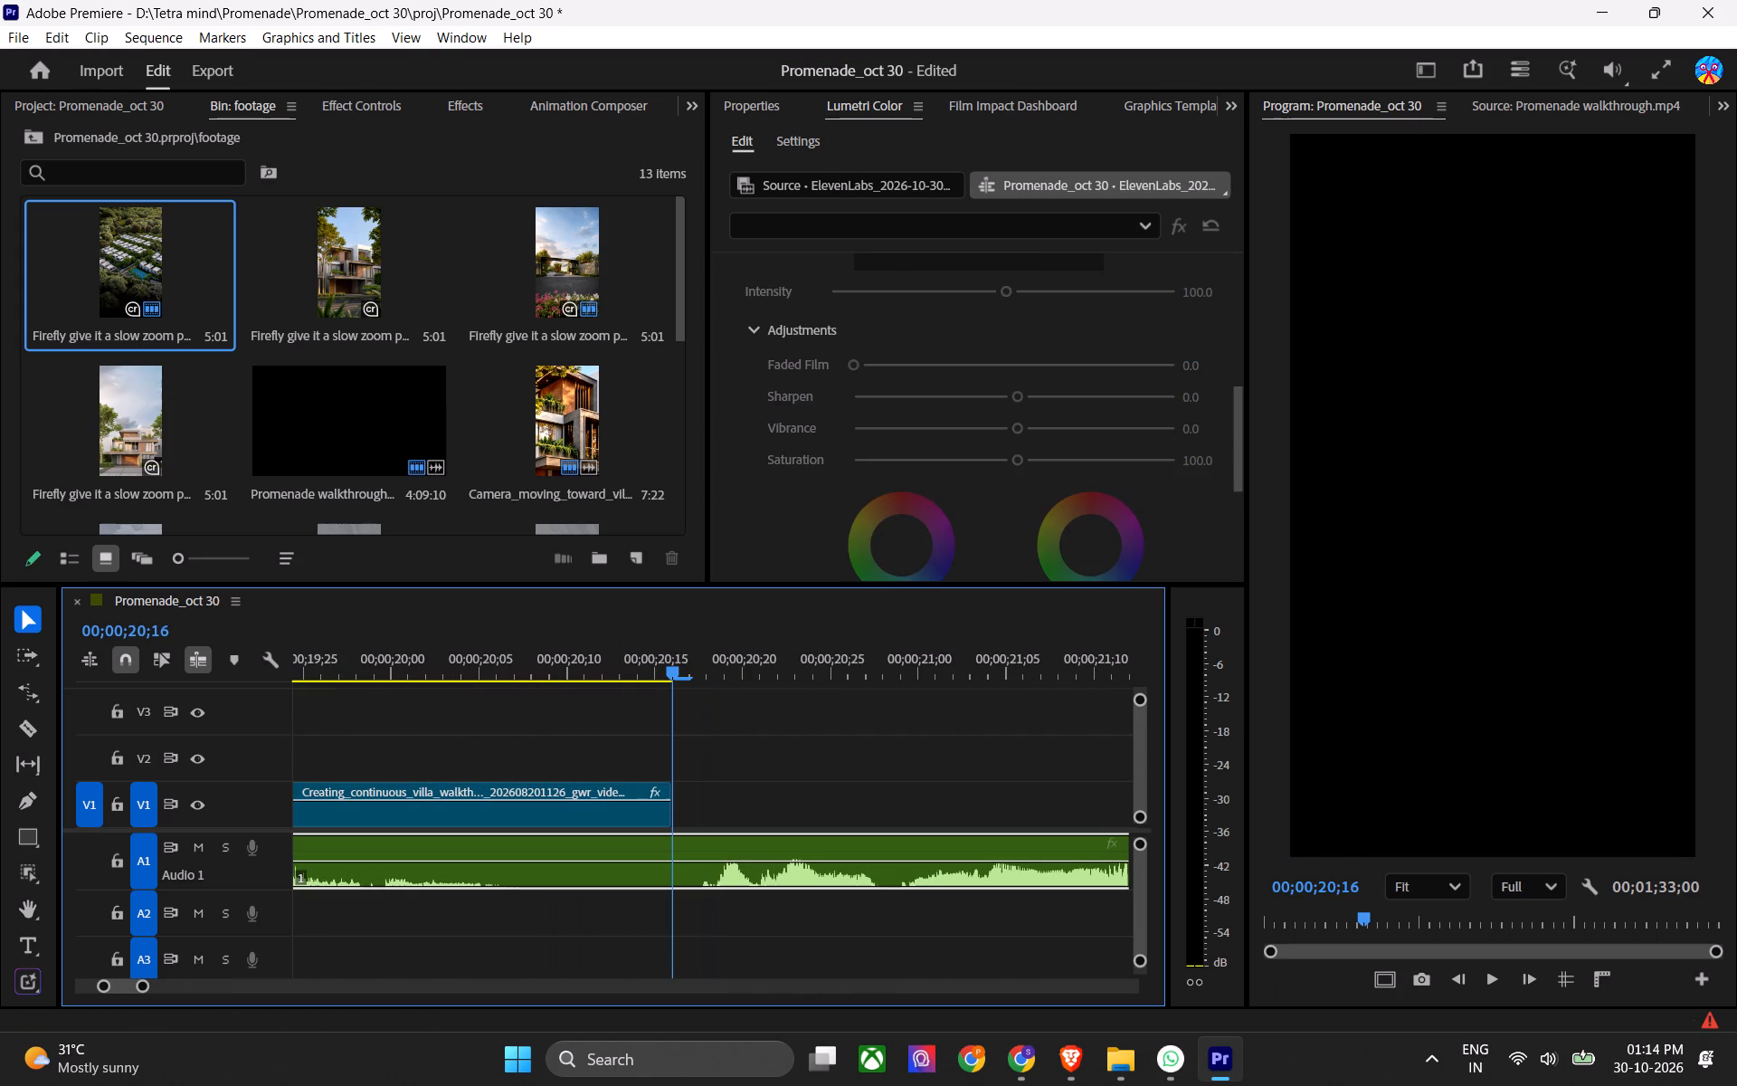
{"action": "left_click_drag", "start_coordinate": [681, 652], "coordinate": [698, 660]}
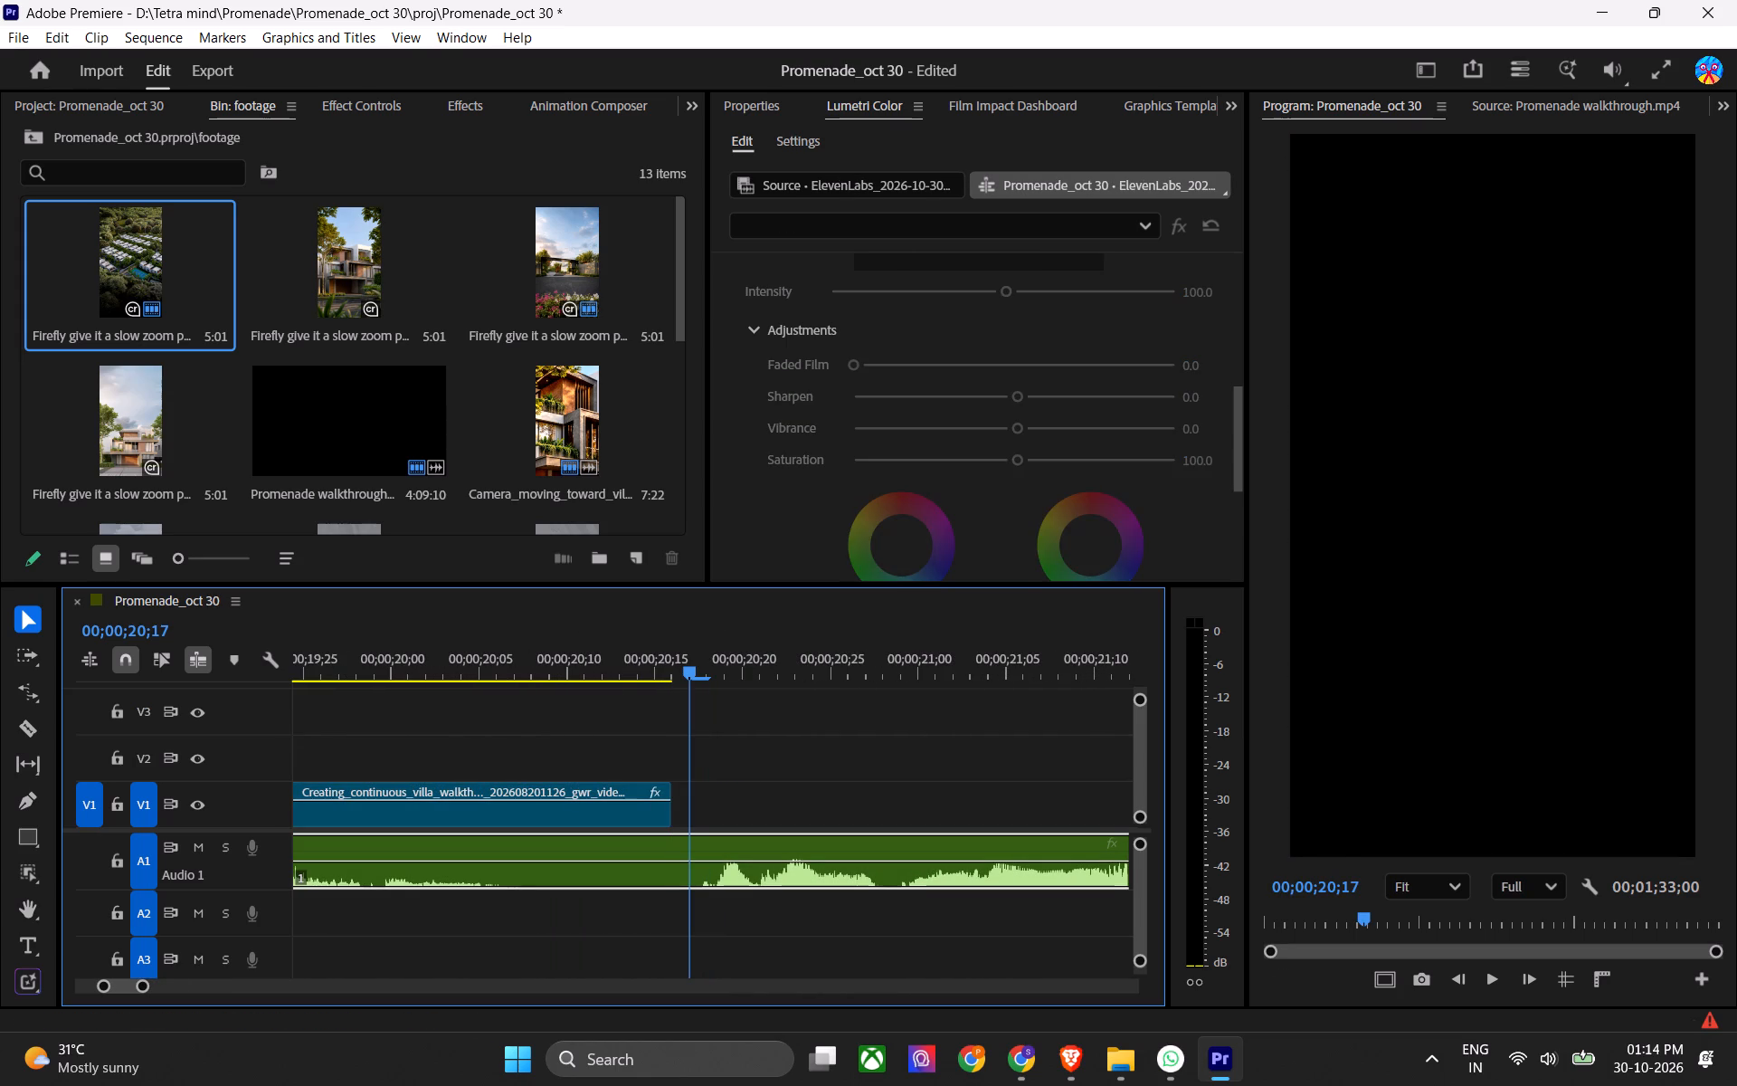
{"action": "left_click", "coordinate": [642, 658]}
{"action": "left_click_drag", "start_coordinate": [679, 804], "coordinate": [633, 816]}
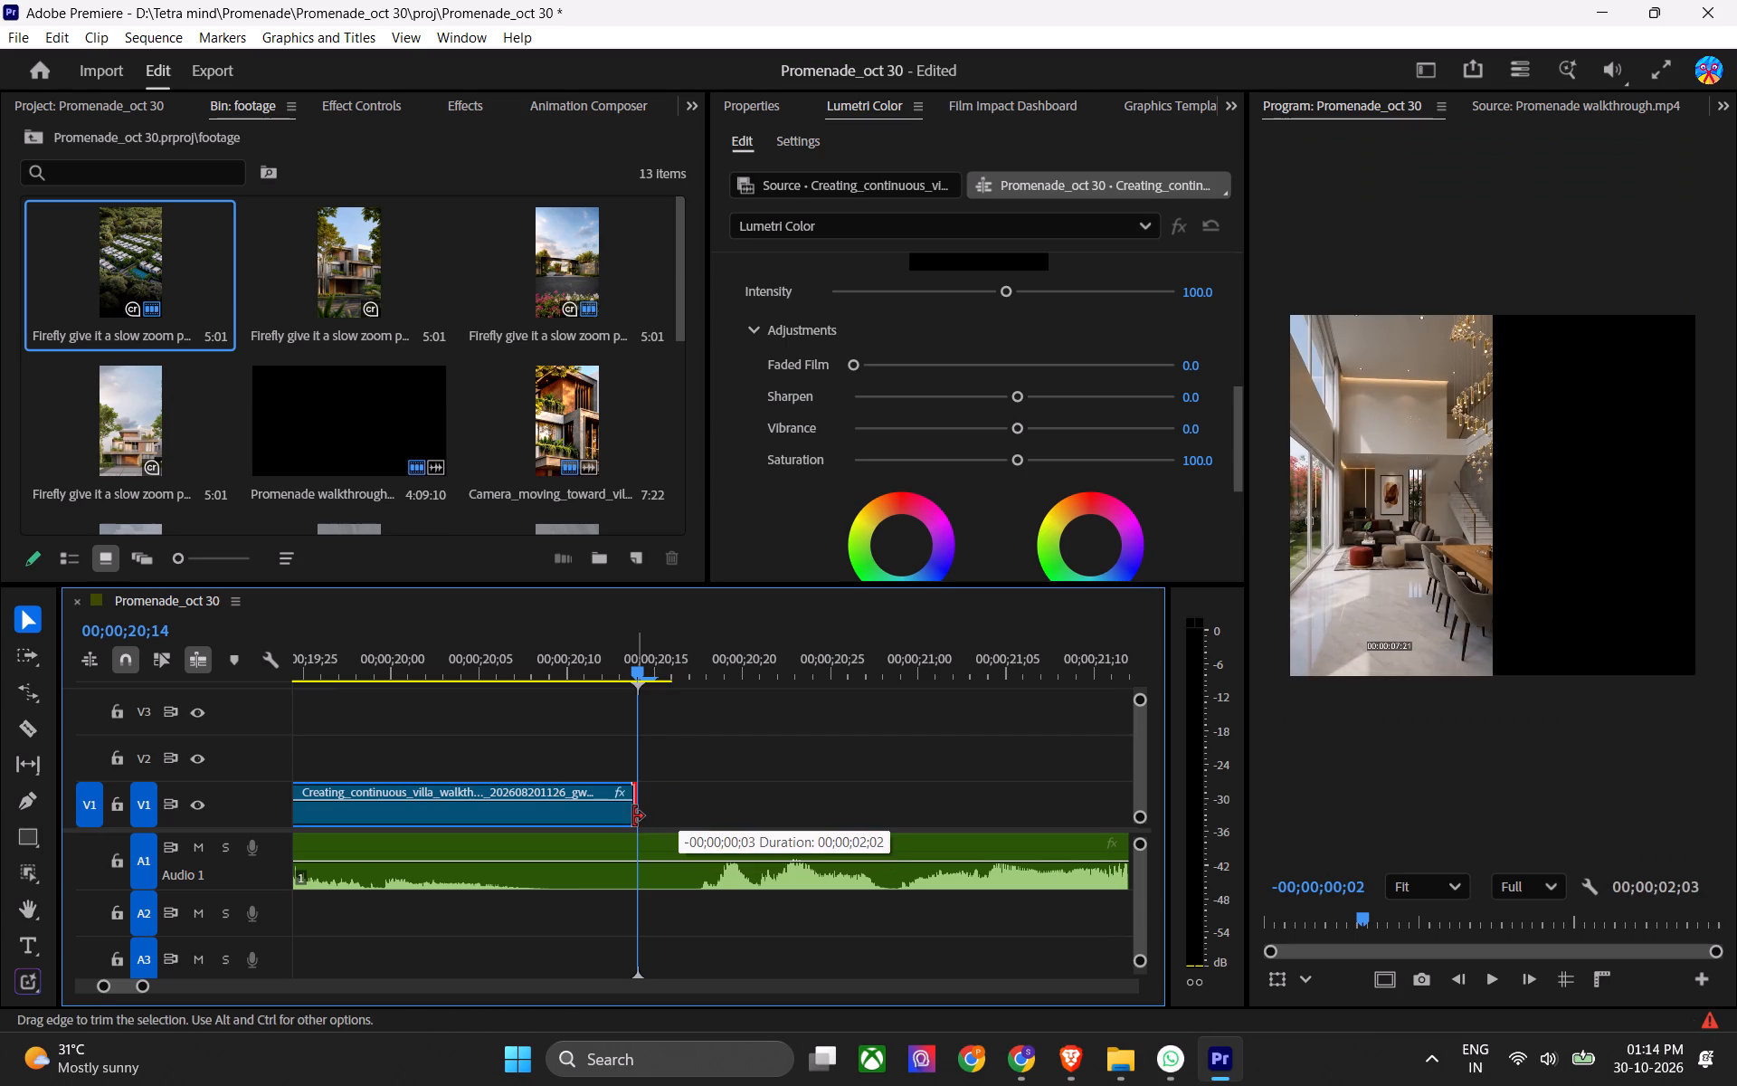
{"action": "left_click_drag", "start_coordinate": [633, 816], "coordinate": [704, 822]}
{"action": "scroll", "coordinate": [579, 853], "scroll_direction": "down", "scroll_amount": 3}
{"action": "scroll", "coordinate": [579, 853], "scroll_direction": "up", "scroll_amount": 4, "text": "alt"}
{"action": "scroll", "coordinate": [582, 855], "scroll_direction": "down", "scroll_amount": 6, "text": "alt"}
{"action": "scroll", "coordinate": [582, 855], "scroll_direction": "up", "scroll_amount": 6}
{"action": "scroll", "coordinate": [572, 851], "scroll_direction": "down", "scroll_amount": 4, "text": "alt"}
{"action": "scroll", "coordinate": [572, 851], "scroll_direction": "up", "scroll_amount": 6}
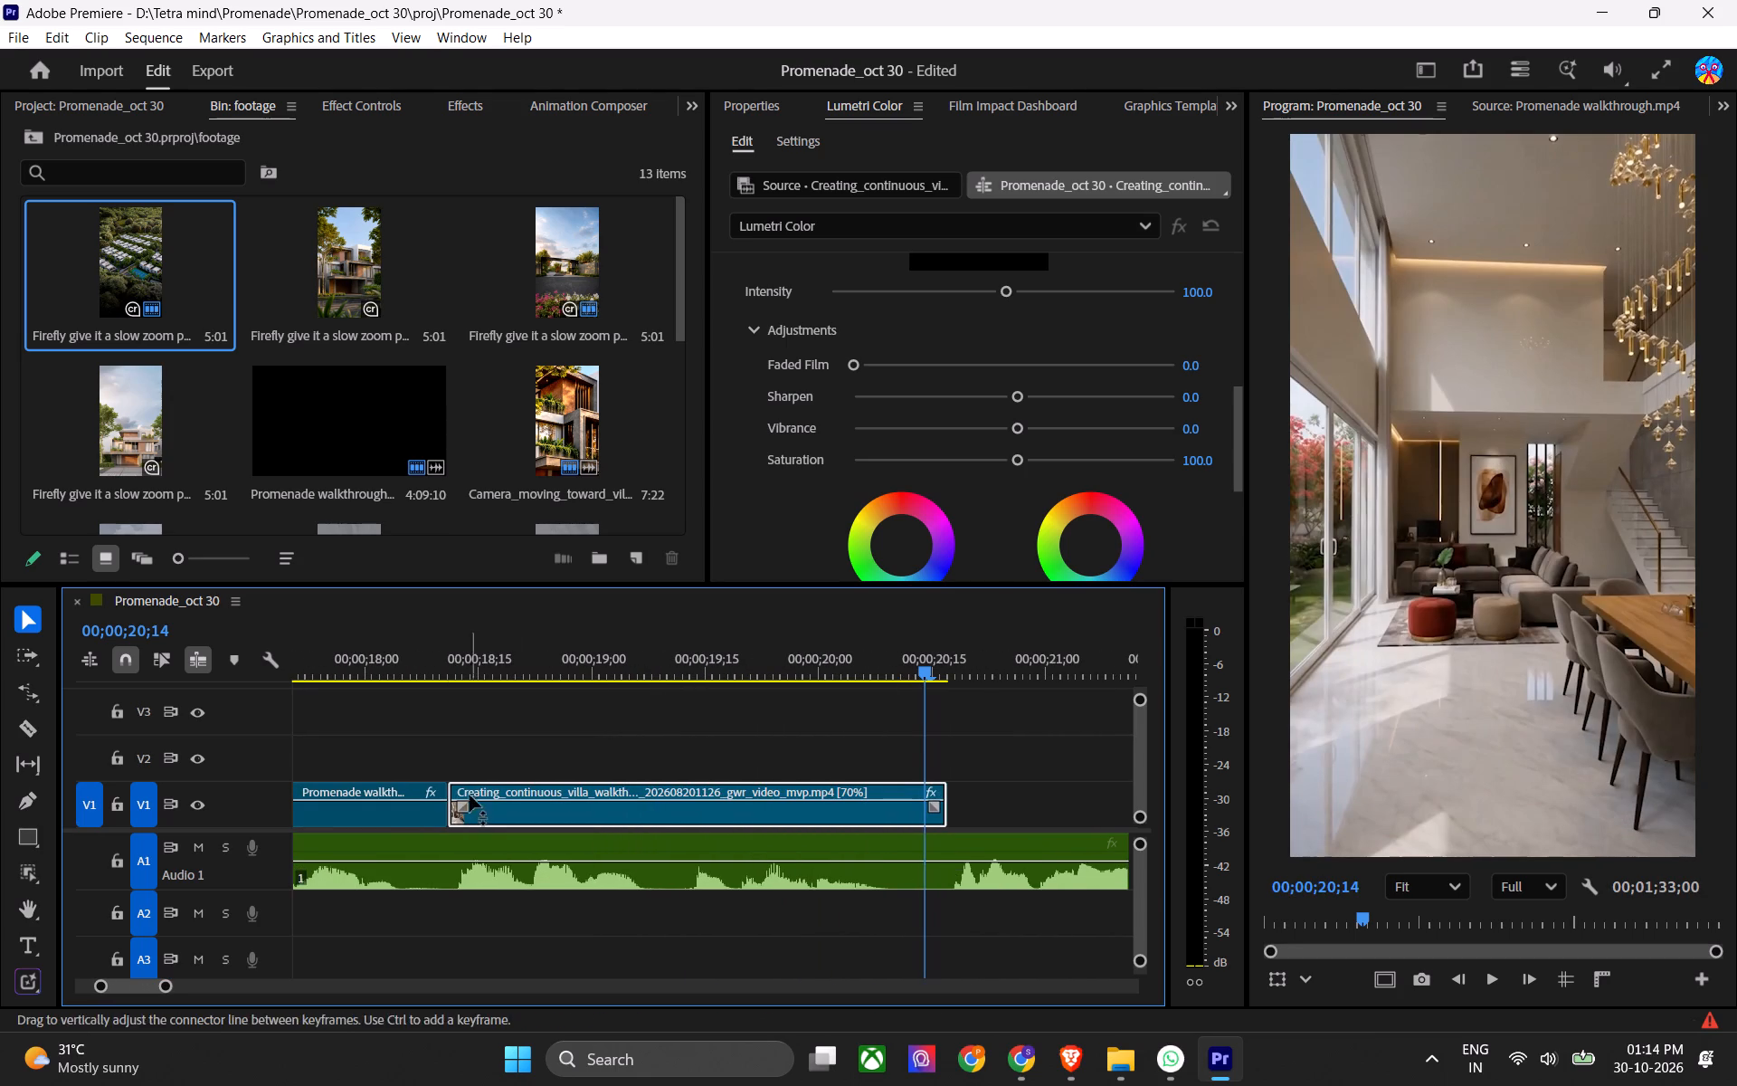
Trim about 3 more frames from the Creating_continuous clip's start and close the gap to the Promenade walkthrough clip.
{"action": "left_click_drag", "start_coordinate": [455, 786], "coordinate": [479, 794]}
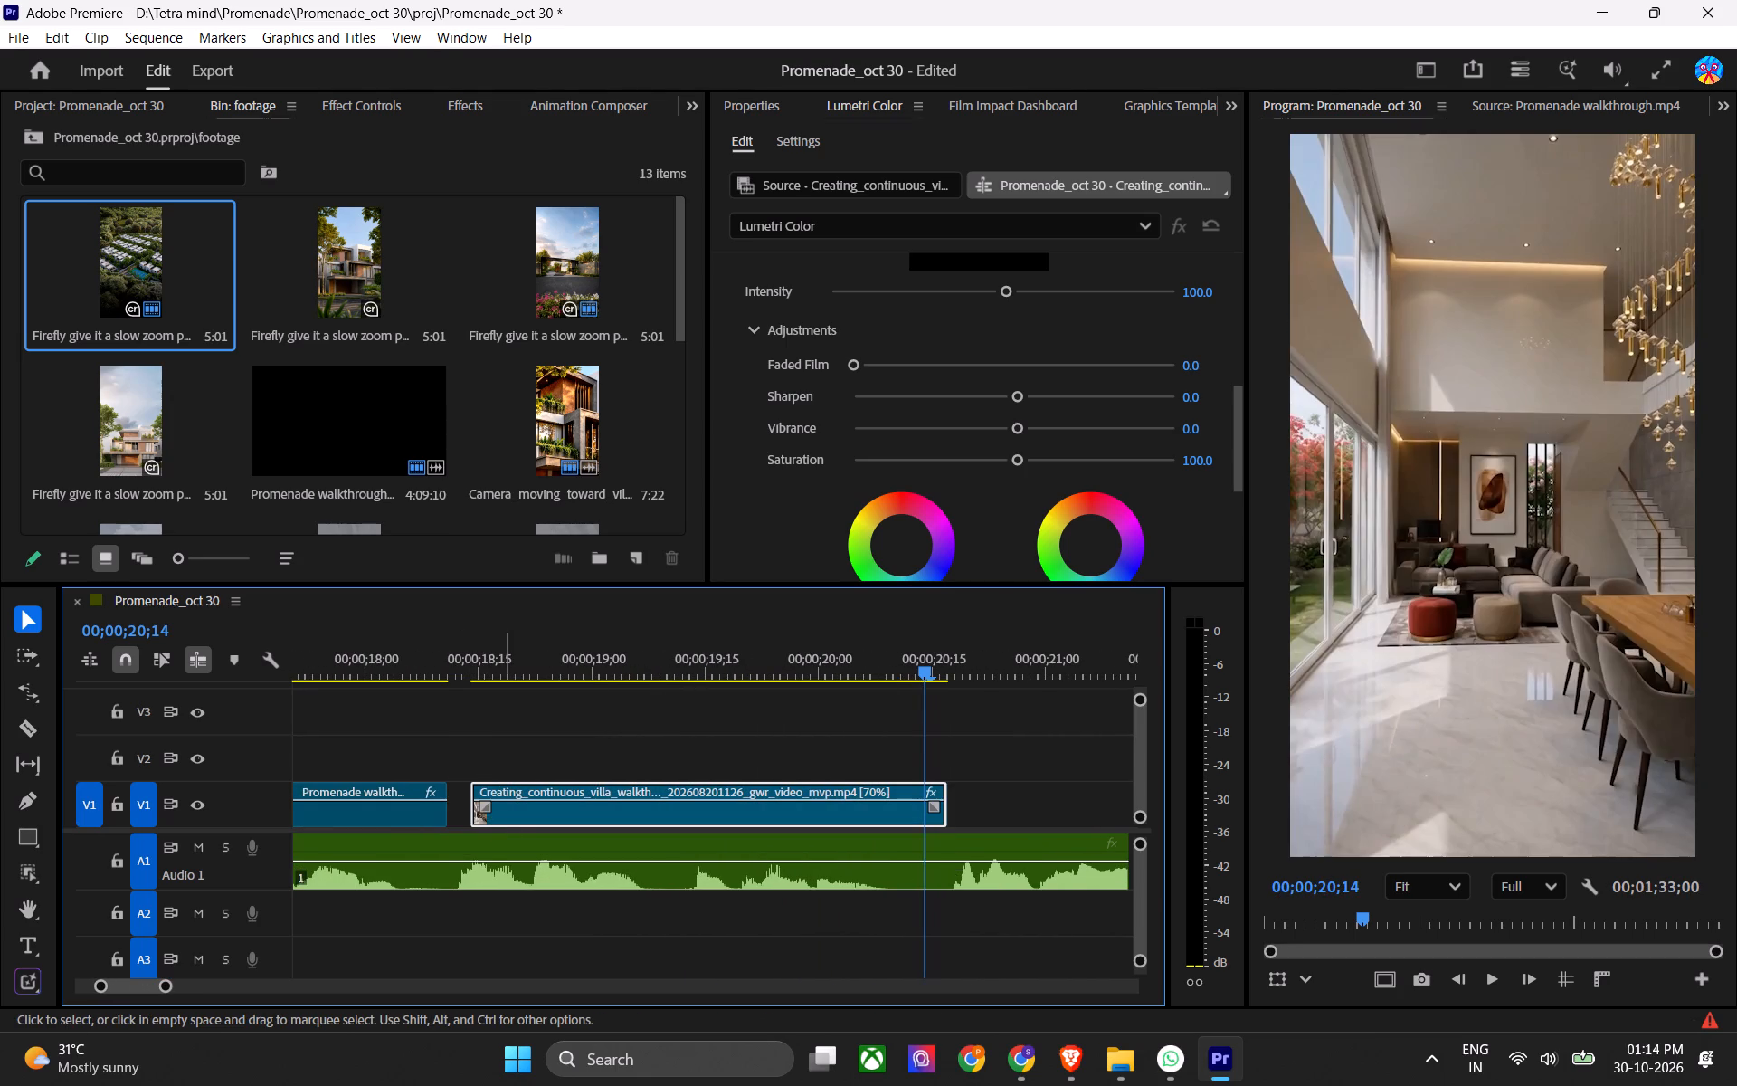
{"action": "left_click_drag", "start_coordinate": [503, 818], "coordinate": [483, 818]}
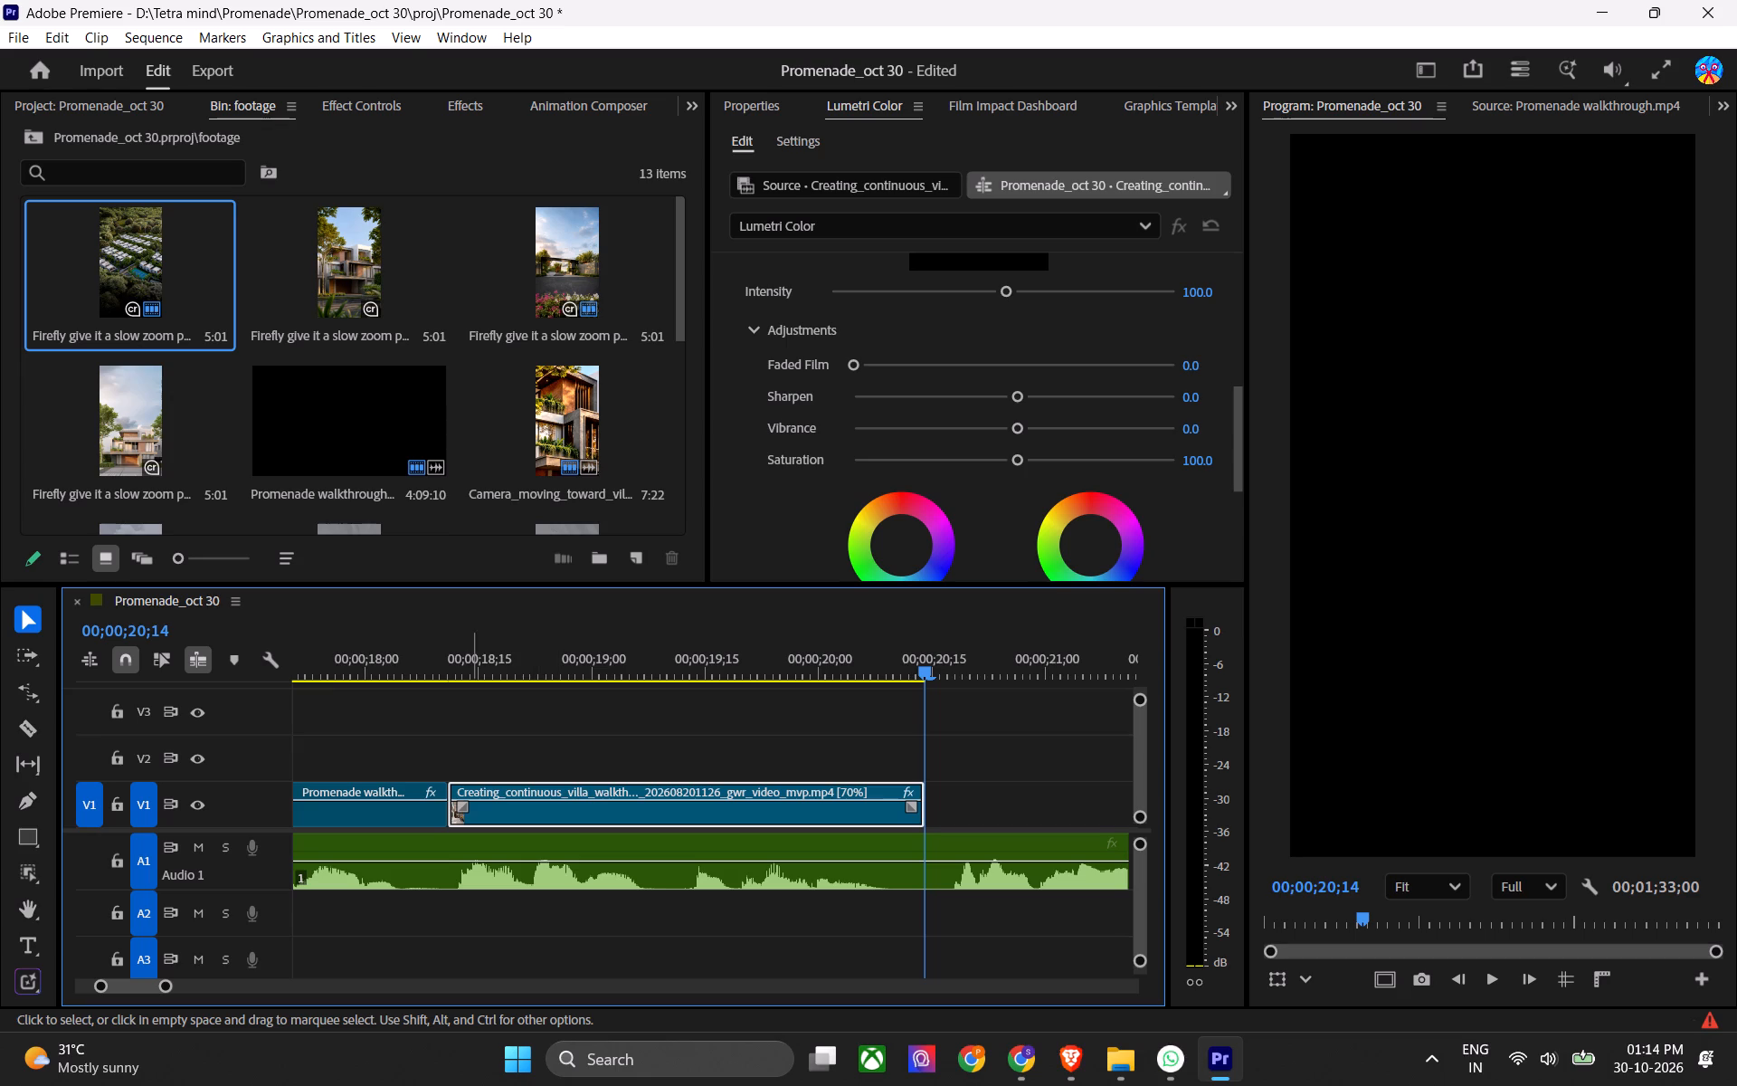
Ripple-trim the short voiceover pause between the Creating_continuous clip's end at 00;00;20;14 and about 00;00;20;17, and save the project.
{"action": "left_click_drag", "start_coordinate": [916, 667], "coordinate": [948, 677]}
{"action": "left_click", "coordinate": [944, 672]}
{"action": "key", "text": "q"}
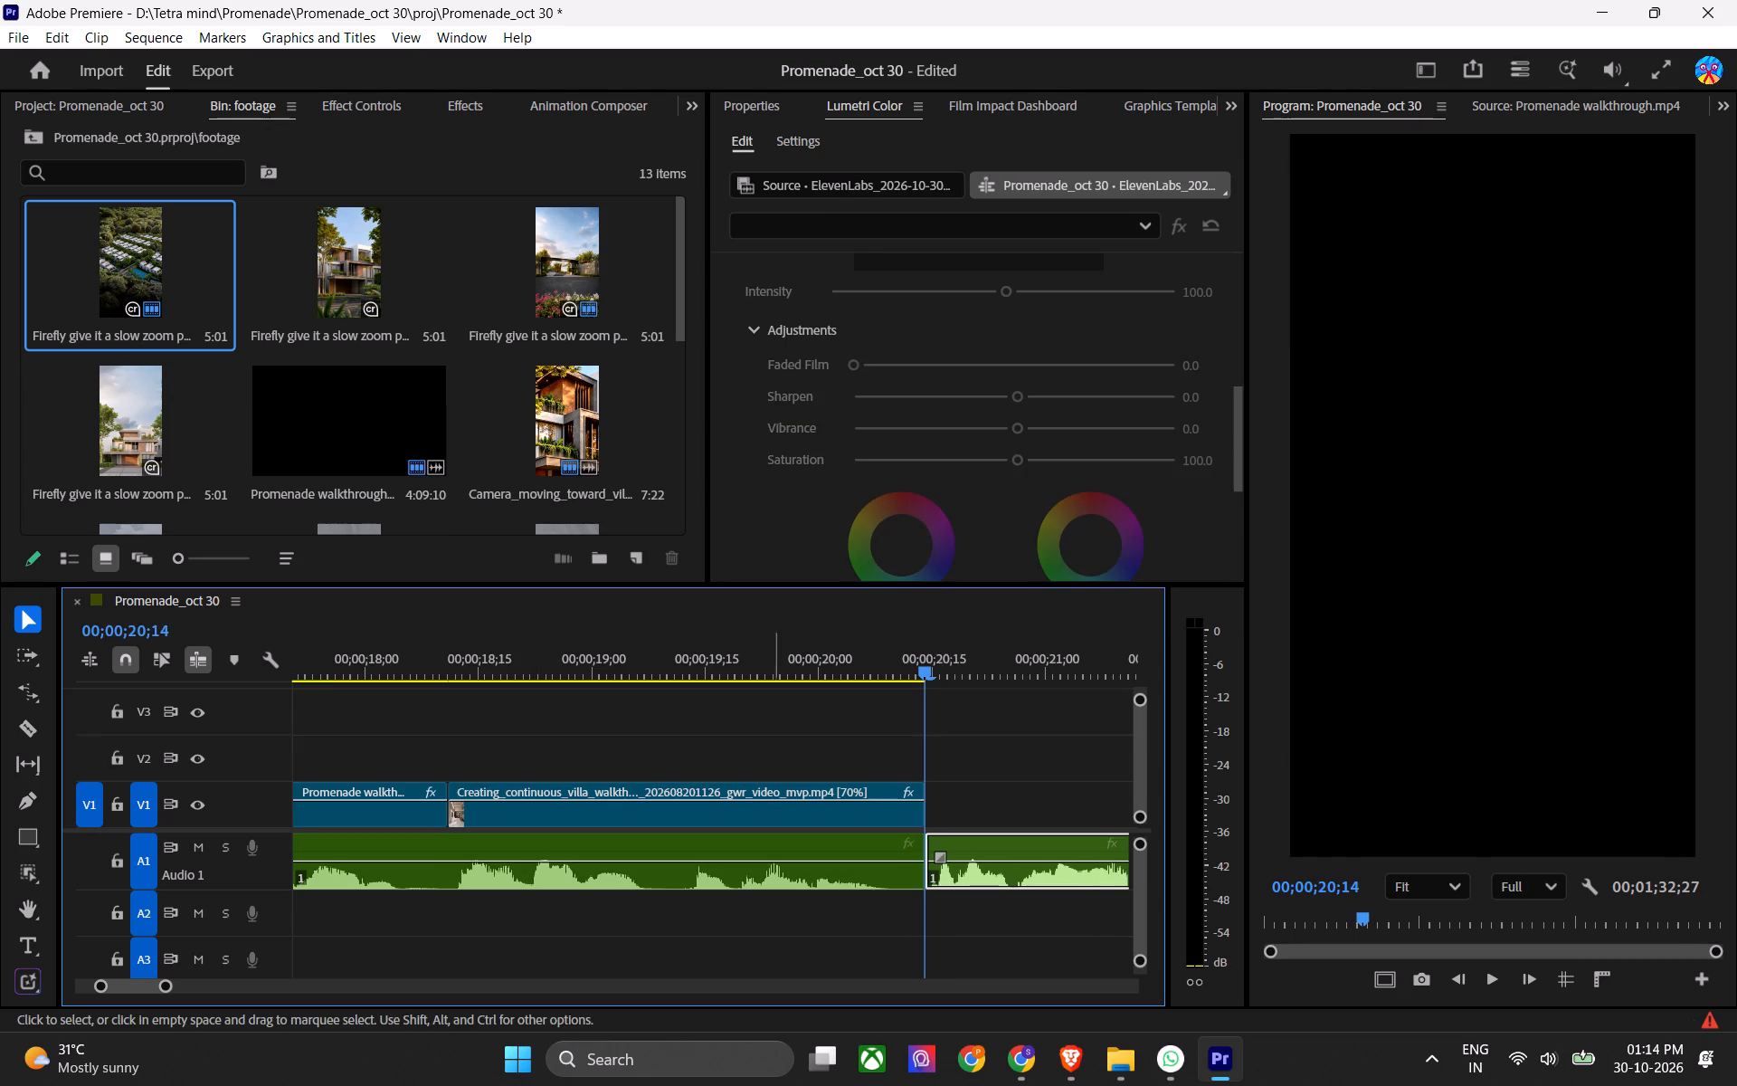
{"action": "left_click_drag", "start_coordinate": [439, 662], "coordinate": [415, 663]}
{"action": "key", "text": "ctrl+s"}
Play the sequence from the Promenade walkthrough clip into the uncovered voiceover section to review the tightened timing.
{"action": "key", "text": "space"}
{"action": "scroll", "coordinate": [634, 752], "scroll_direction": "down", "scroll_amount": 4, "text": "alt"}
{"action": "scroll", "coordinate": [734, 805], "scroll_direction": "down", "scroll_amount": 3, "text": "alt"}
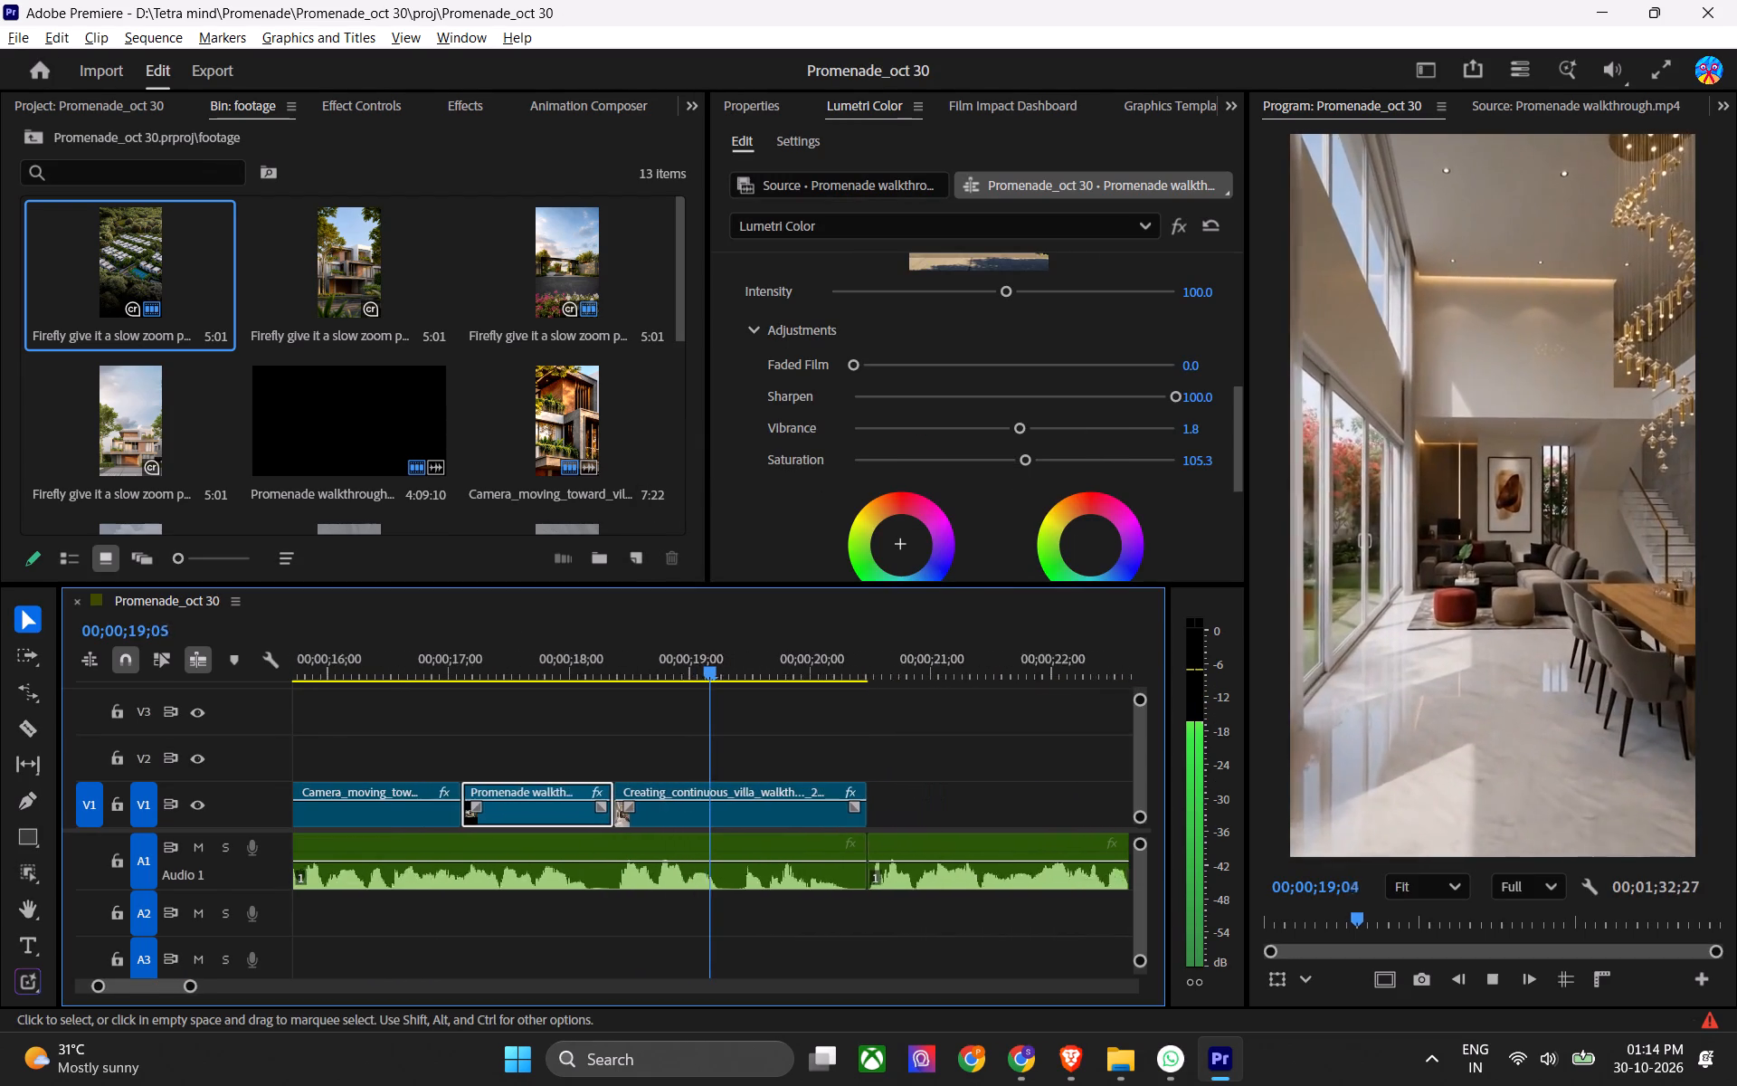
{"action": "scroll", "coordinate": [760, 841], "scroll_direction": "down", "scroll_amount": 6, "text": "alt"}
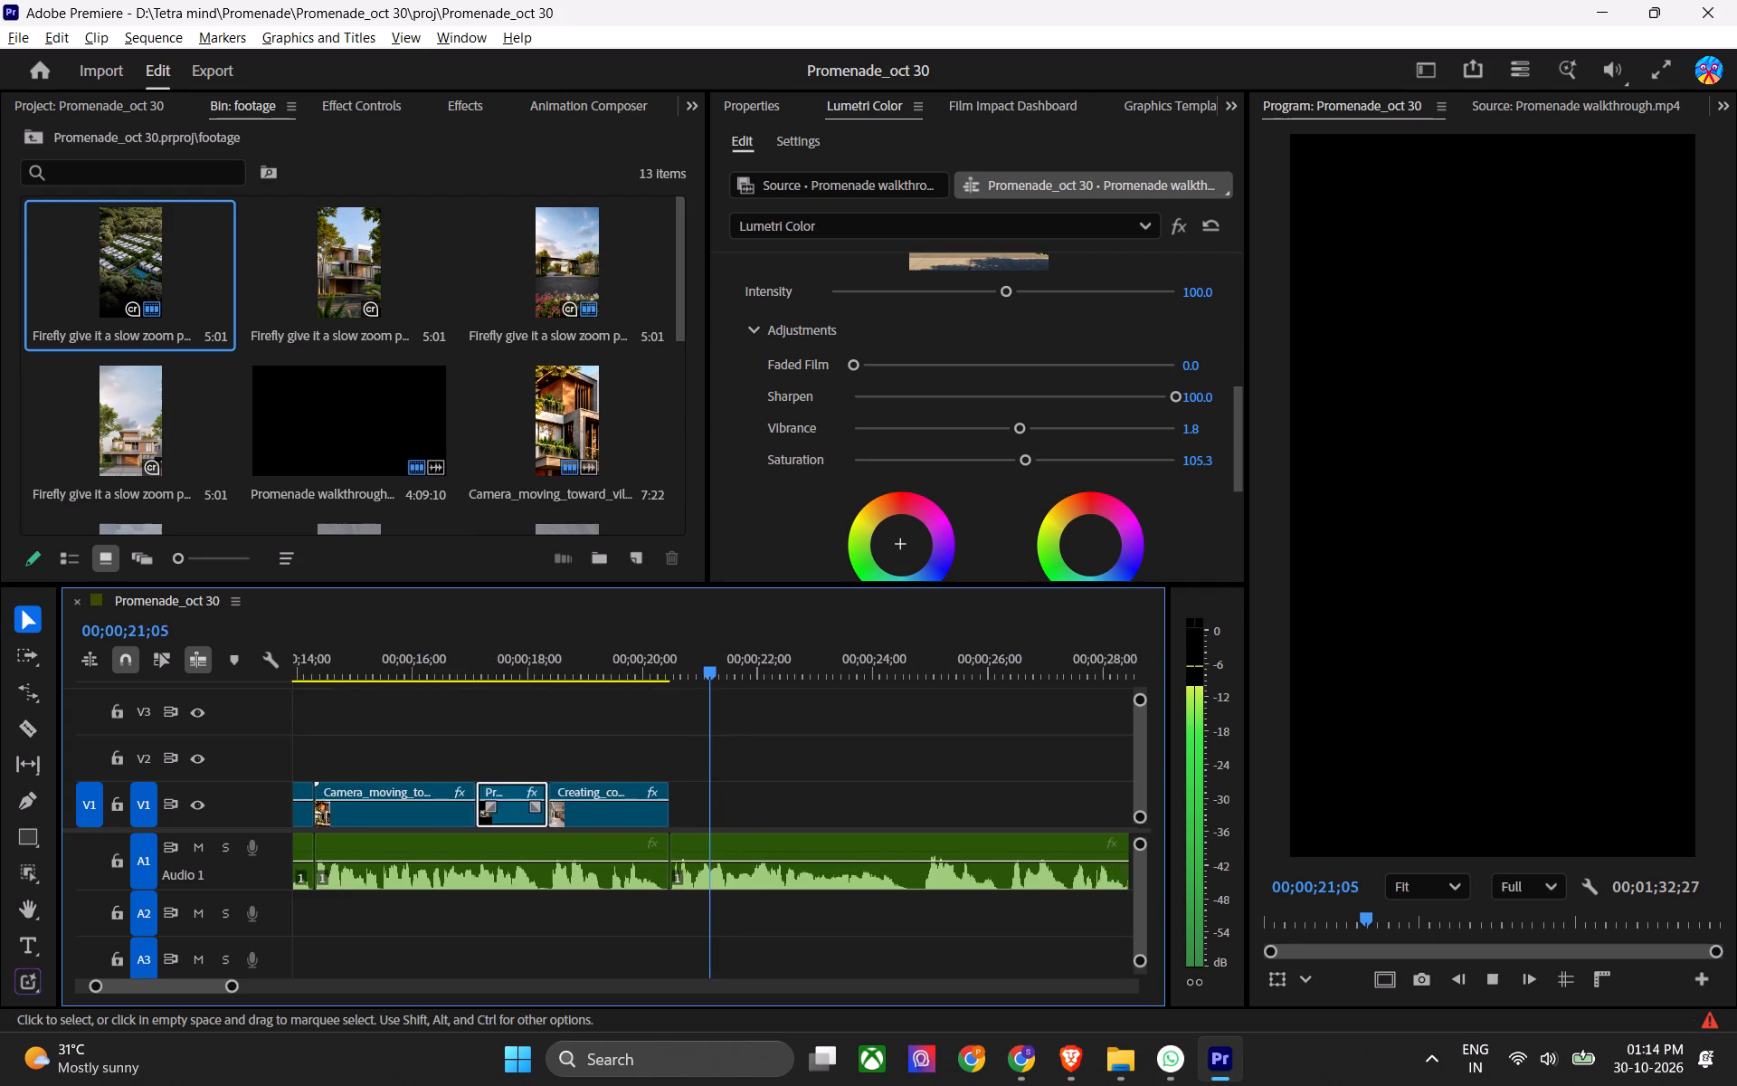
{"action": "scroll", "coordinate": [783, 821], "scroll_direction": "down", "scroll_amount": 8, "text": "alt"}
{"action": "scroll", "coordinate": [785, 831], "scroll_direction": "up", "scroll_amount": 3, "text": "alt"}
{"action": "scroll", "coordinate": [797, 851], "scroll_direction": "down", "scroll_amount": 3, "text": "alt"}
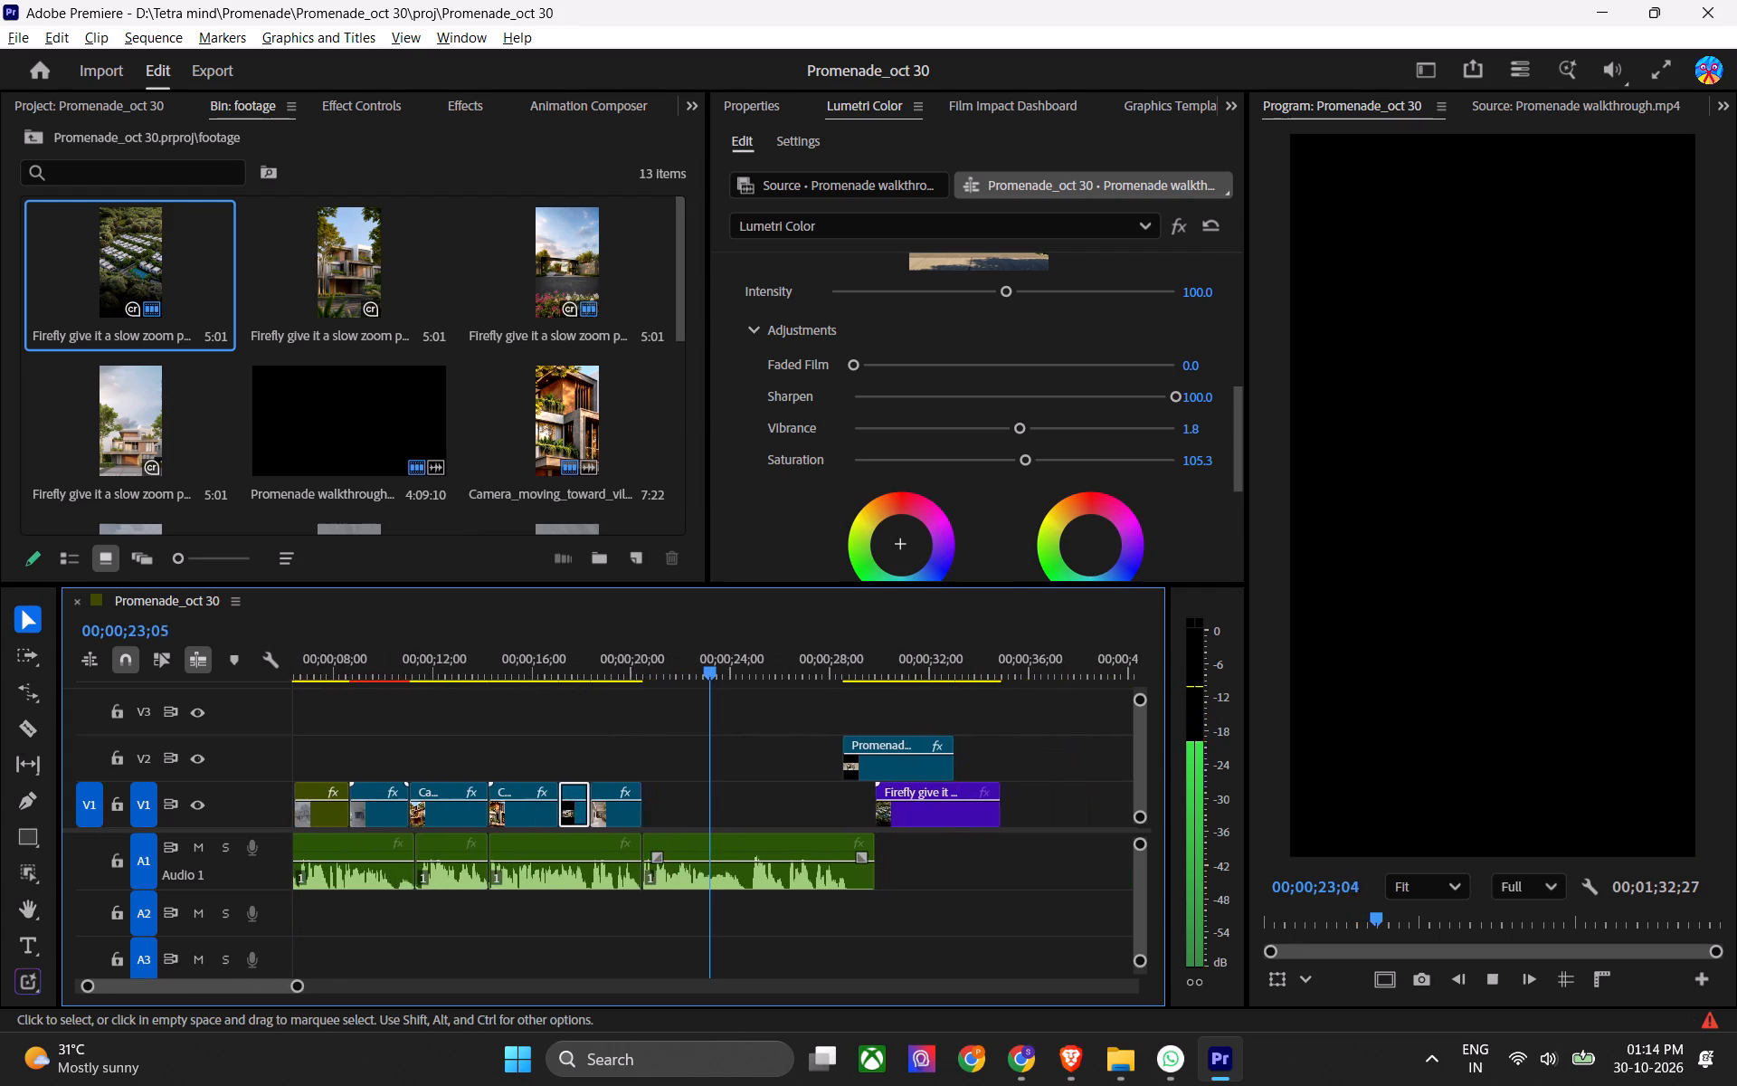
{"action": "key", "text": "space"}
{"action": "key", "text": "ctrl+s"}
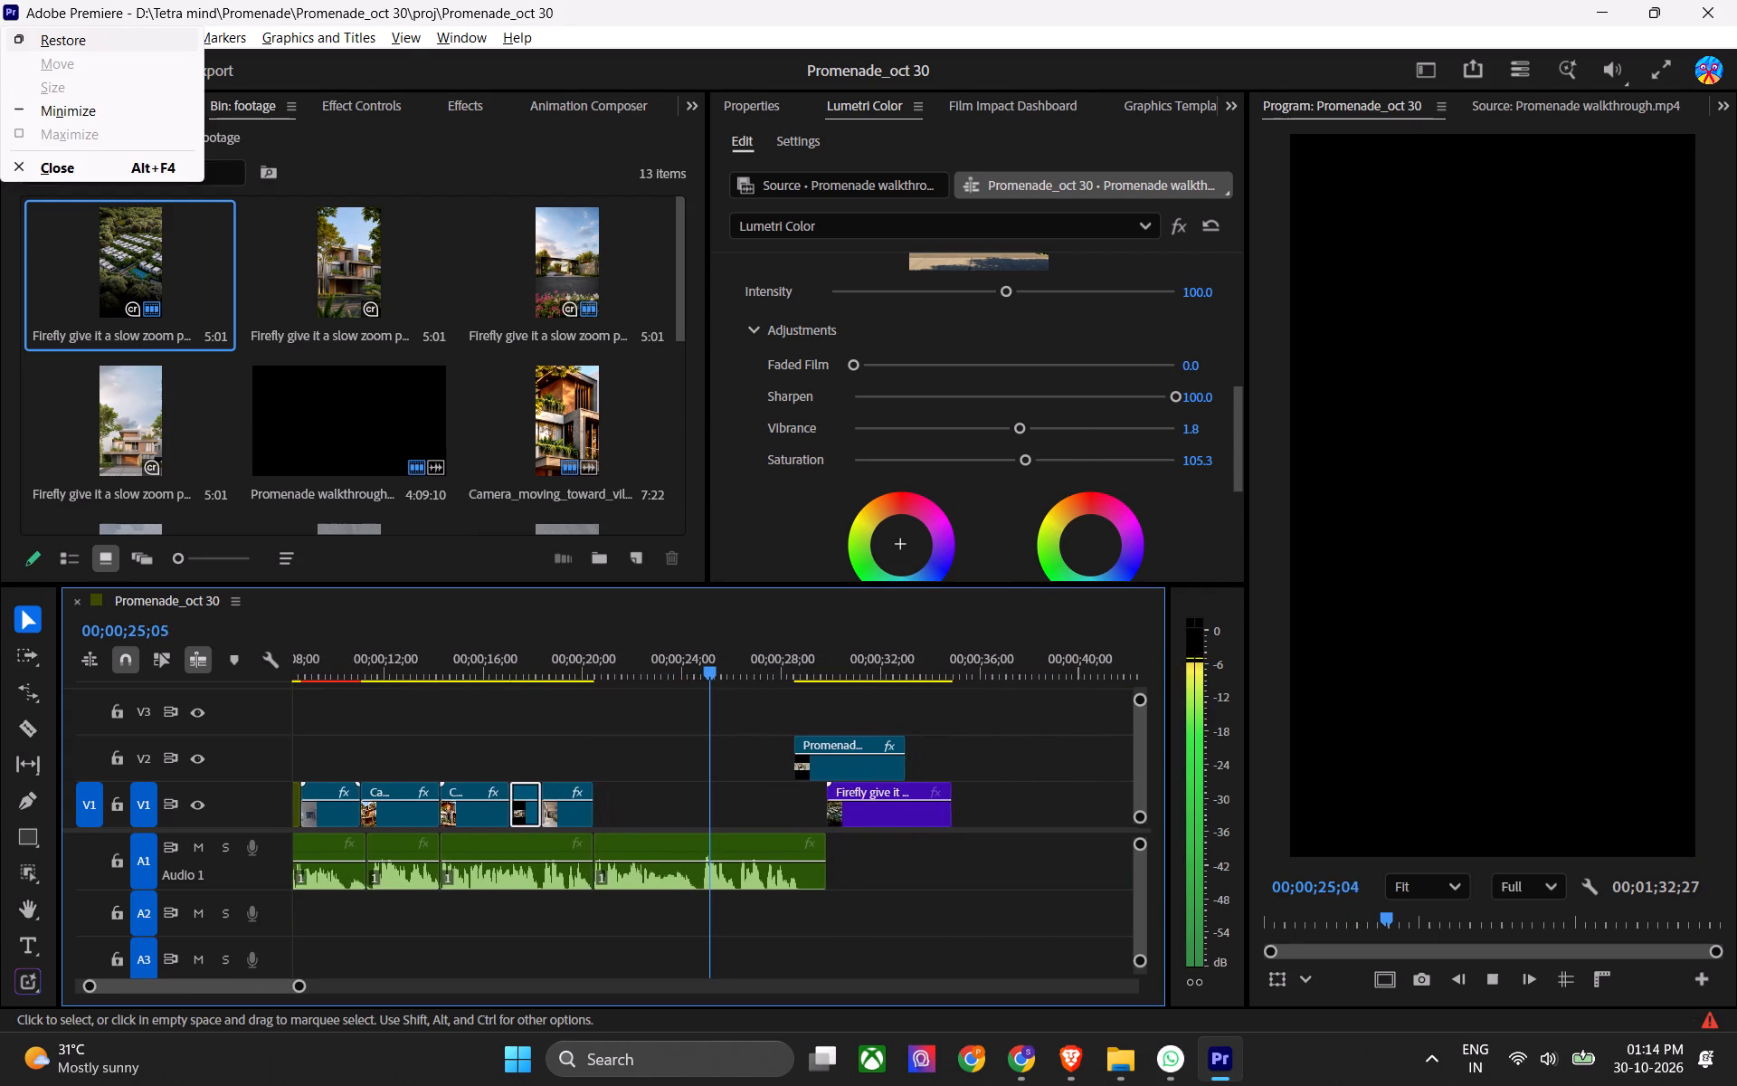
{"action": "left_click", "coordinate": [858, 857]}
{"action": "key", "text": "space"}
Delete the Promenade walkthrough clip on V2 that overlaps the start of the Firefly aerial clip.
{"action": "scroll", "coordinate": [742, 797], "scroll_direction": "up", "scroll_amount": 5, "text": "alt"}
{"action": "left_click_drag", "start_coordinate": [831, 650], "coordinate": [849, 659]}
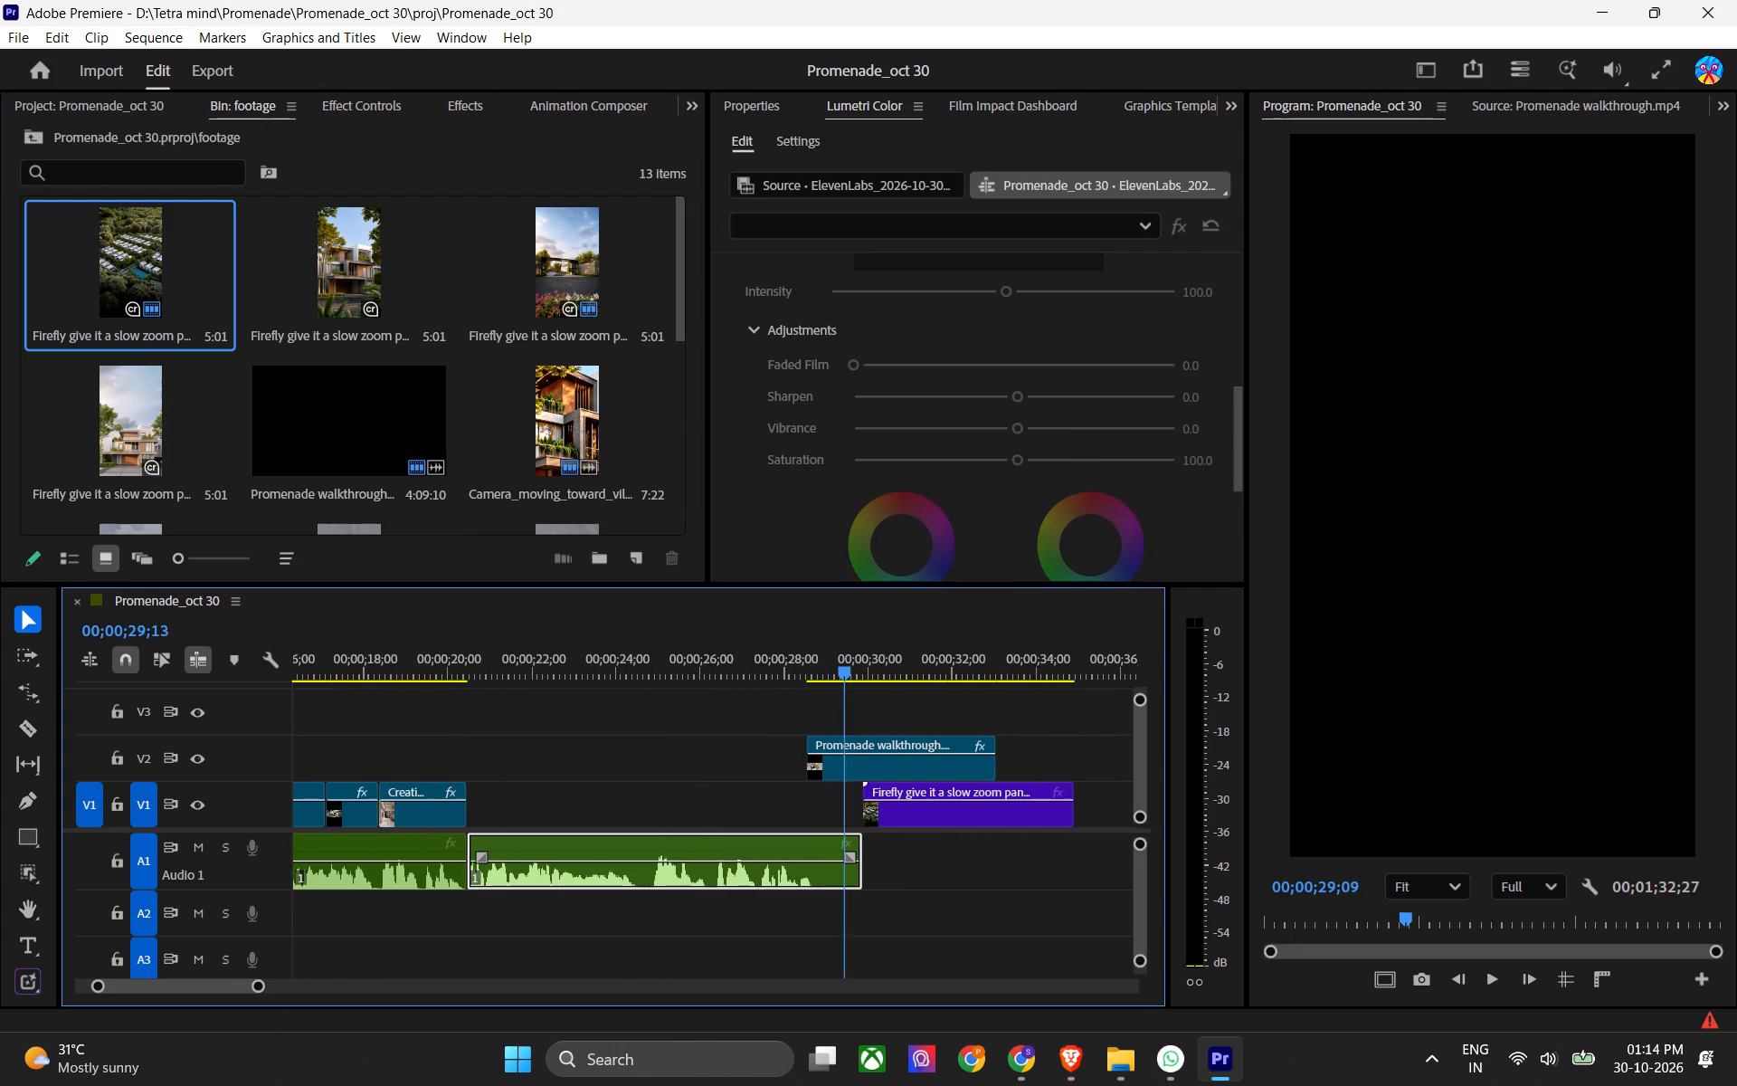
{"action": "left_click_drag", "start_coordinate": [849, 659], "coordinate": [859, 662]}
{"action": "left_click", "coordinate": [894, 764]}
{"action": "key", "text": "z"}
Move the Firefly aerial clip earlier on V1 so that its end lines up with the voiceover's end.
{"action": "left_click_drag", "start_coordinate": [922, 824], "coordinate": [726, 822]}
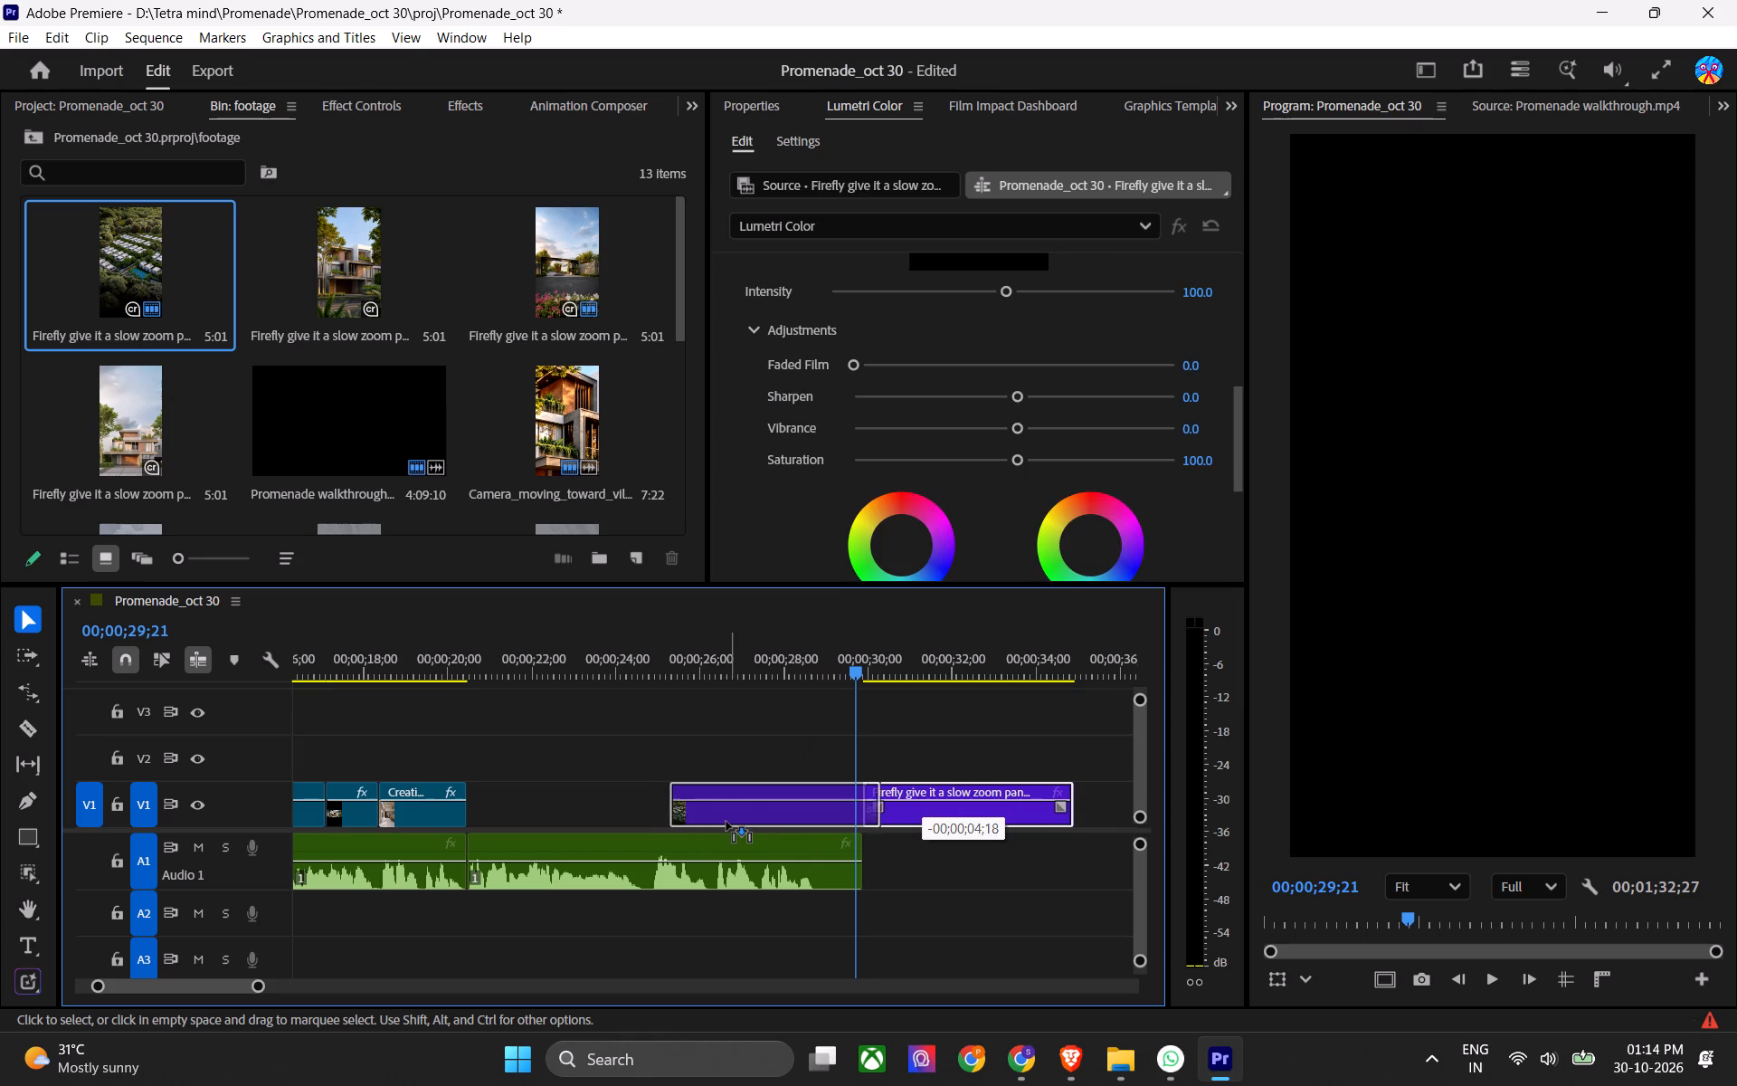
{"action": "left_click_drag", "start_coordinate": [726, 822], "coordinate": [710, 824]}
Ripple-trim the ends of the Firefly aerial clip and the voiceover to 00;00;29;19, and save the project.
{"action": "left_click_drag", "start_coordinate": [627, 650], "coordinate": [619, 652]}
{"action": "key", "text": "space"}
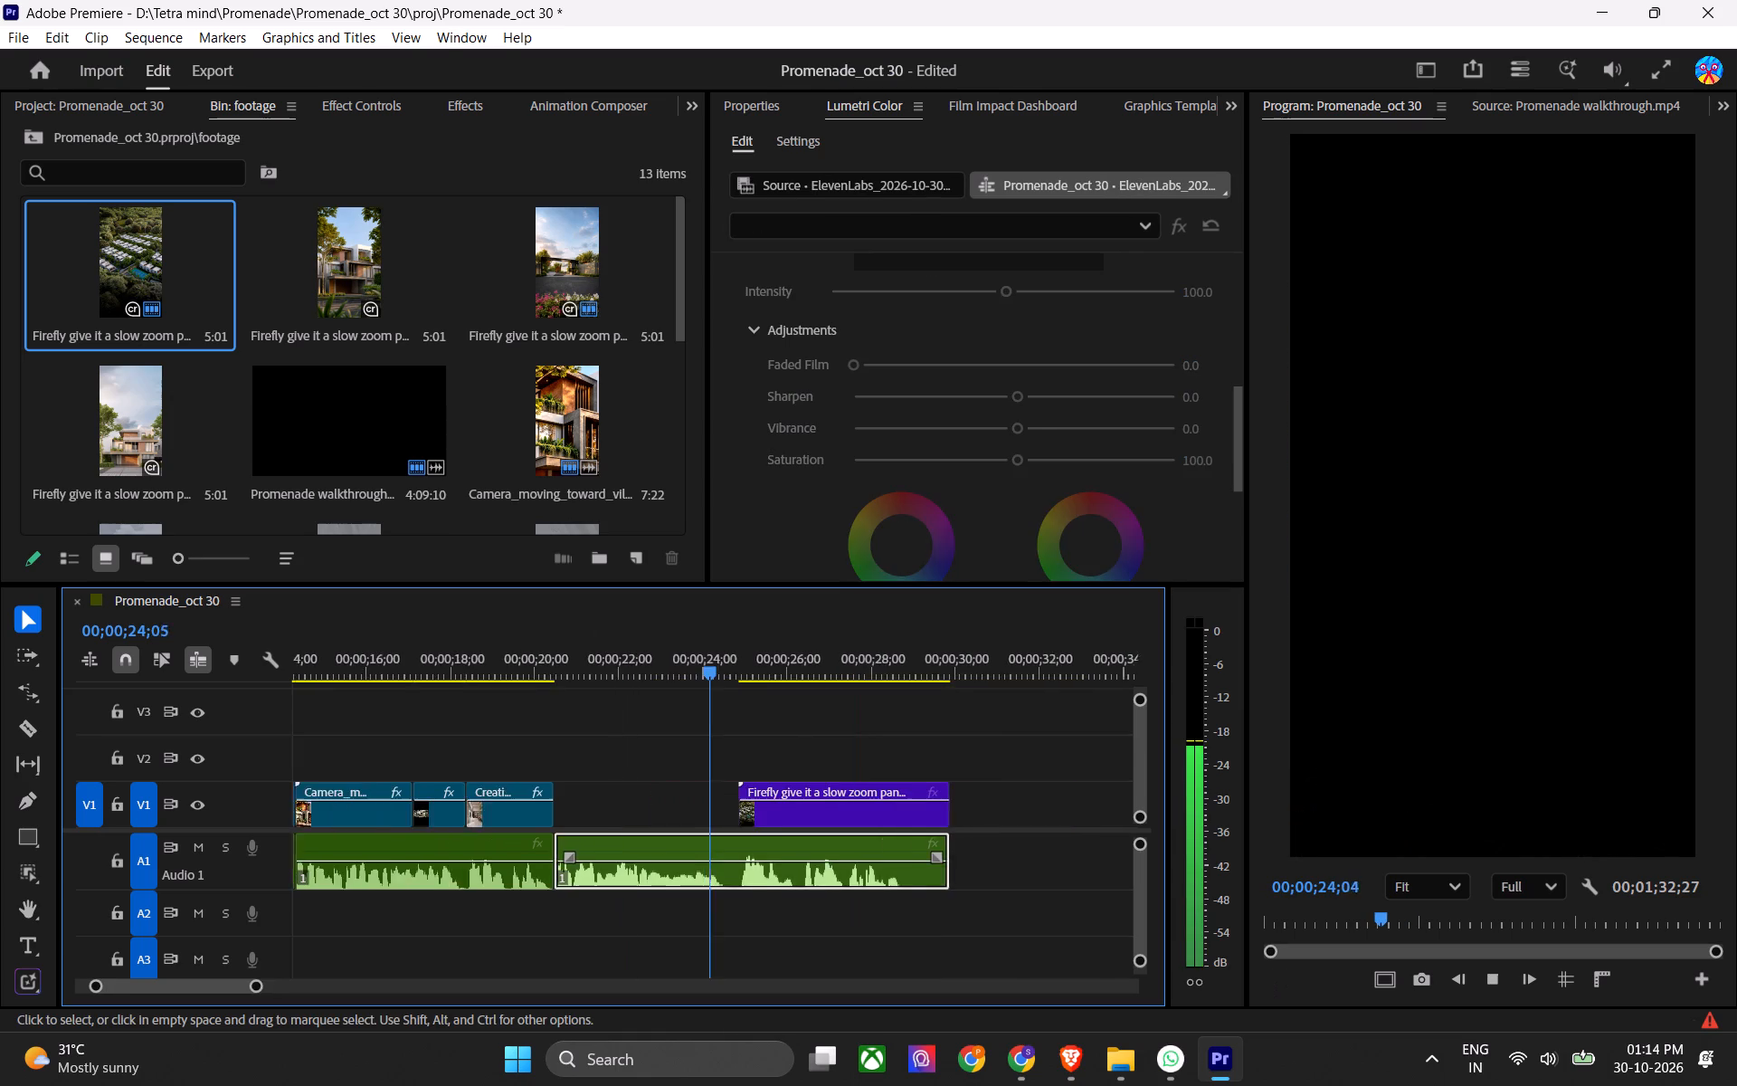
{"action": "scroll", "coordinate": [698, 801], "scroll_direction": "up", "scroll_amount": 4, "text": "alt"}
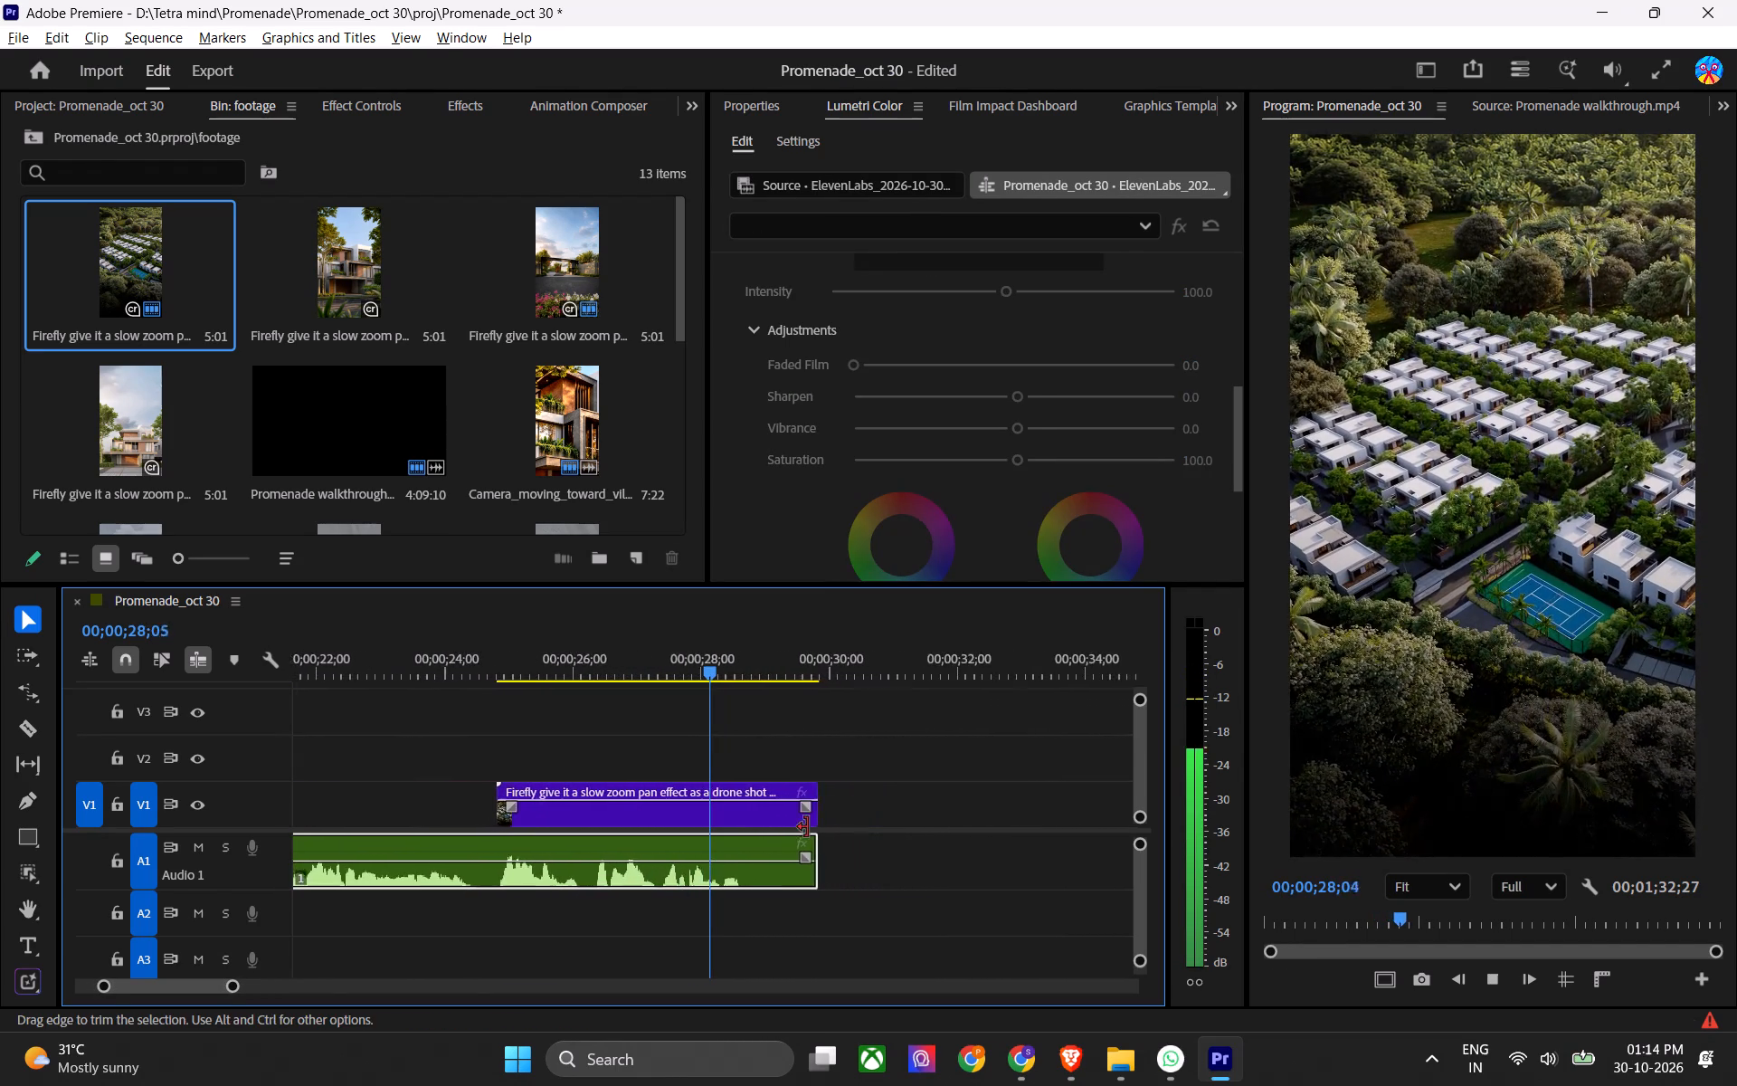
{"action": "key", "text": "space"}
{"action": "type", "text": "q"}
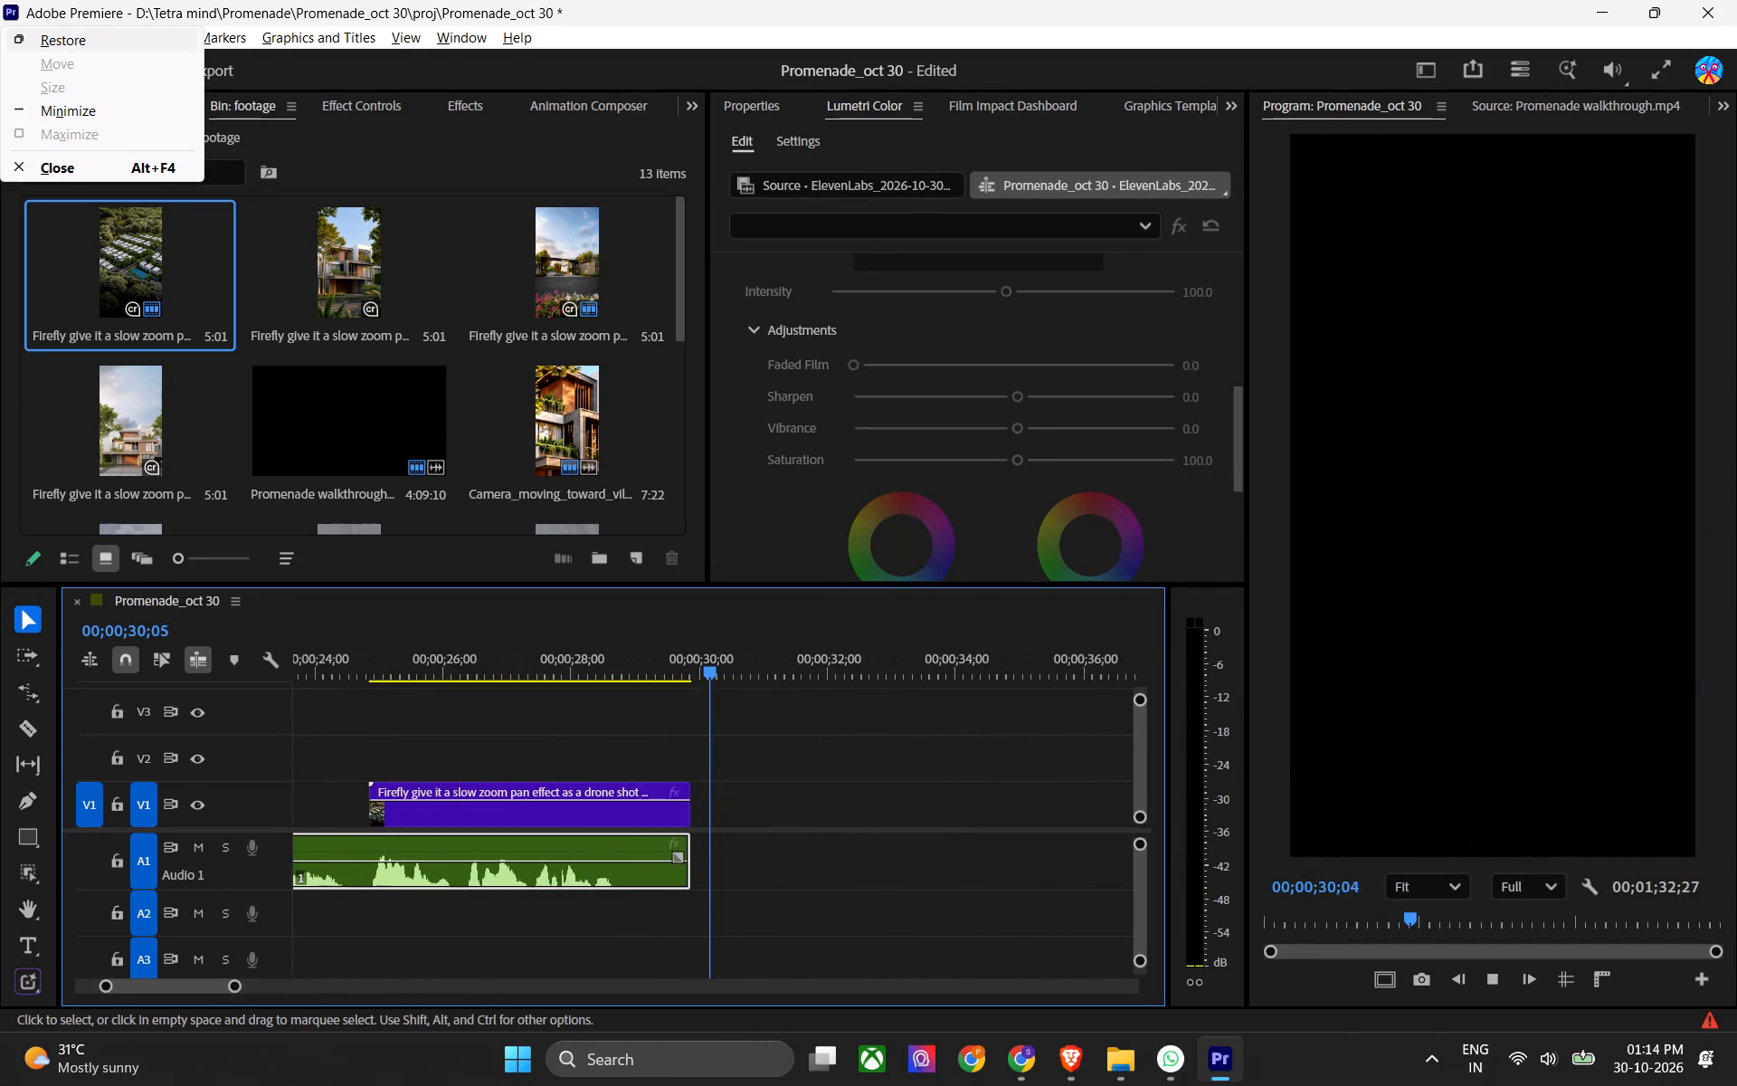
{"action": "key", "text": "space"}
{"action": "left_click_drag", "start_coordinate": [566, 642], "coordinate": [597, 661]}
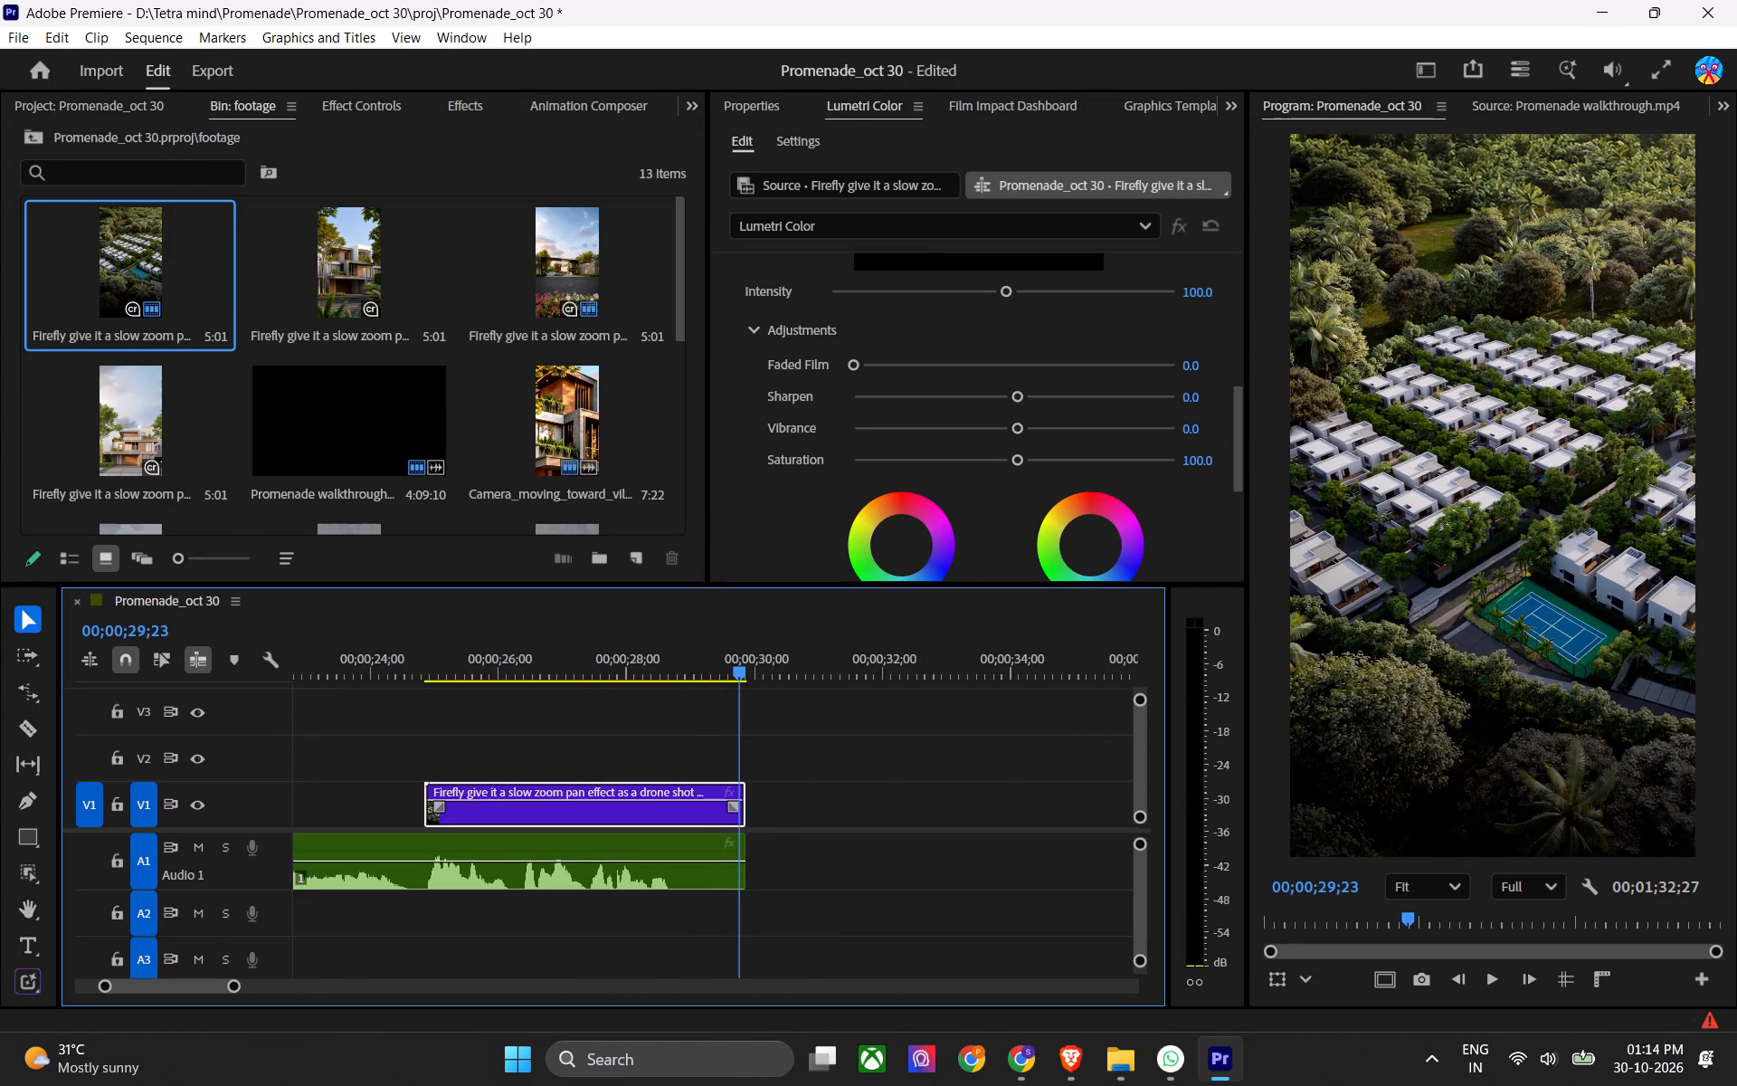
{"action": "left_click_drag", "start_coordinate": [597, 661], "coordinate": [588, 654]}
{"action": "key", "text": "w"}
{"action": "scroll", "coordinate": [636, 846], "scroll_direction": "down", "scroll_amount": 7, "text": "alt"}
{"action": "scroll", "coordinate": [636, 854], "scroll_direction": "up", "scroll_amount": 5}
{"action": "scroll", "coordinate": [636, 854], "scroll_direction": "down", "scroll_amount": 1}
{"action": "scroll", "coordinate": [636, 854], "scroll_direction": "up", "scroll_amount": 1}
{"action": "key", "text": "ctrl+1"}
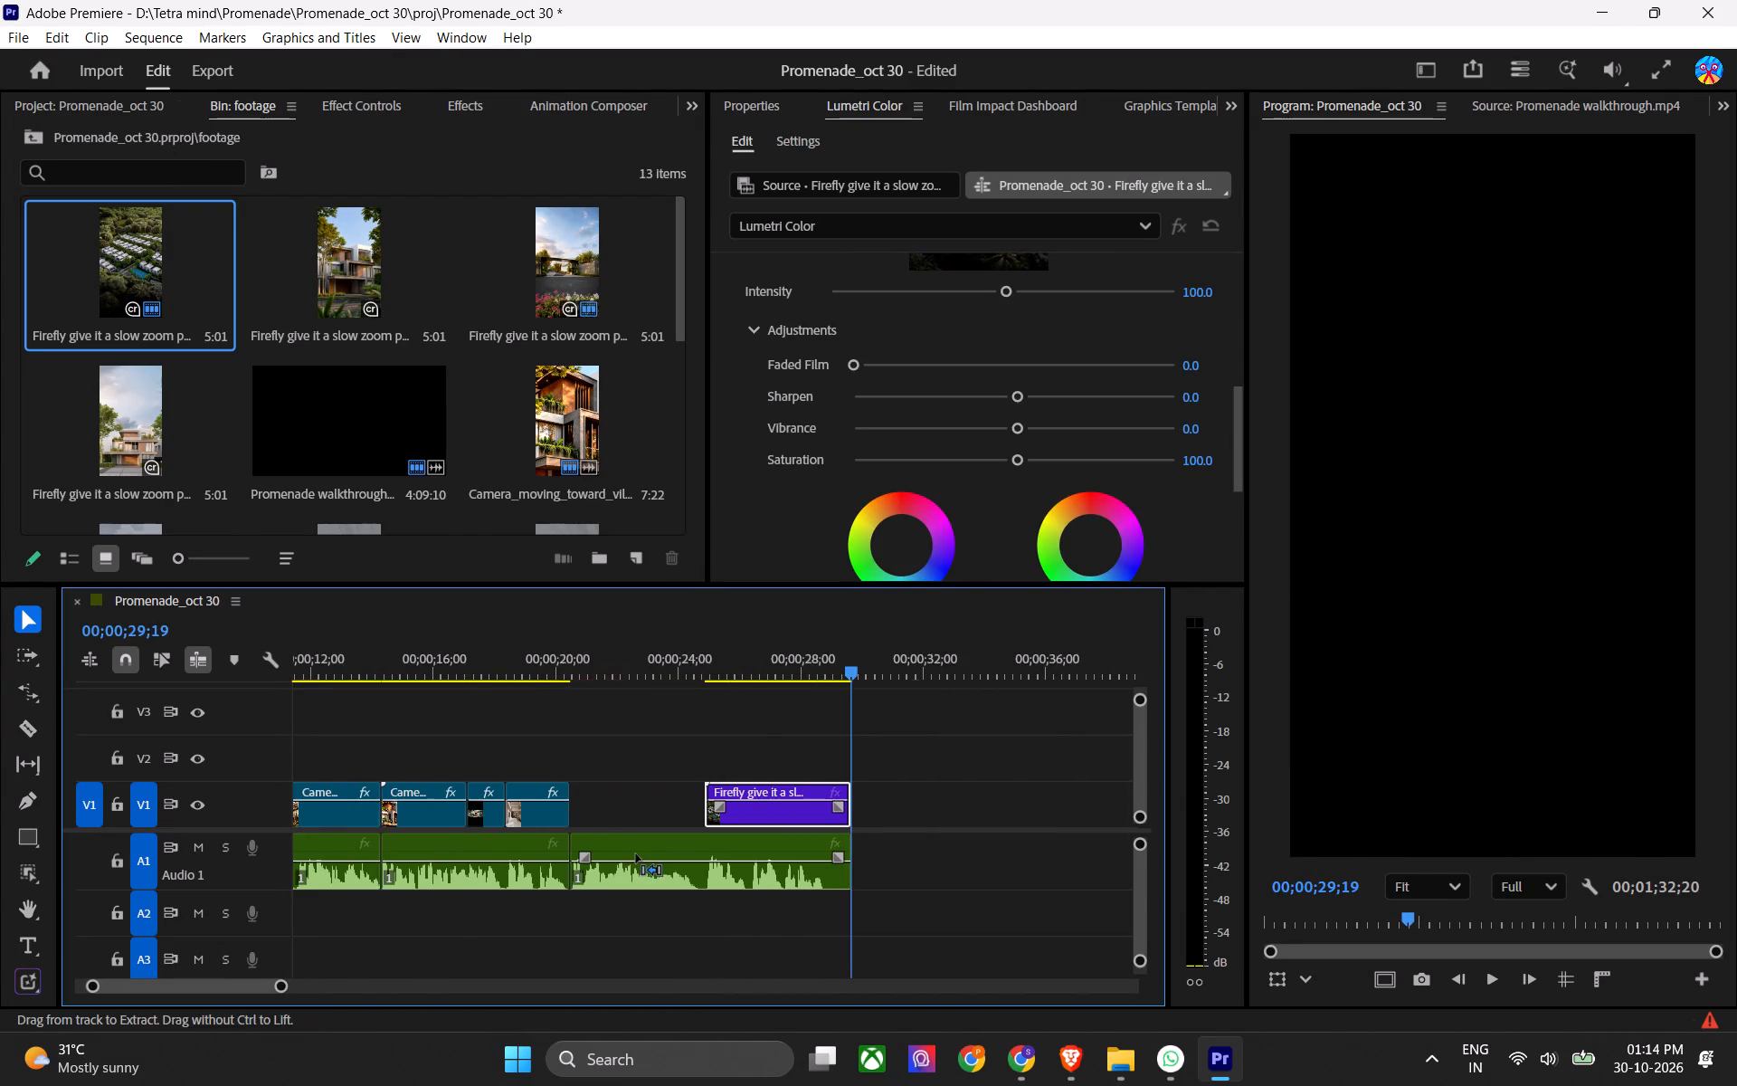
{"action": "key", "text": "ctrl+s"}
Play and scrub the first half of the sequence, comparing the construction footage with the Camera_panning villa clip against the voiceover.
{"action": "key", "text": "space"}
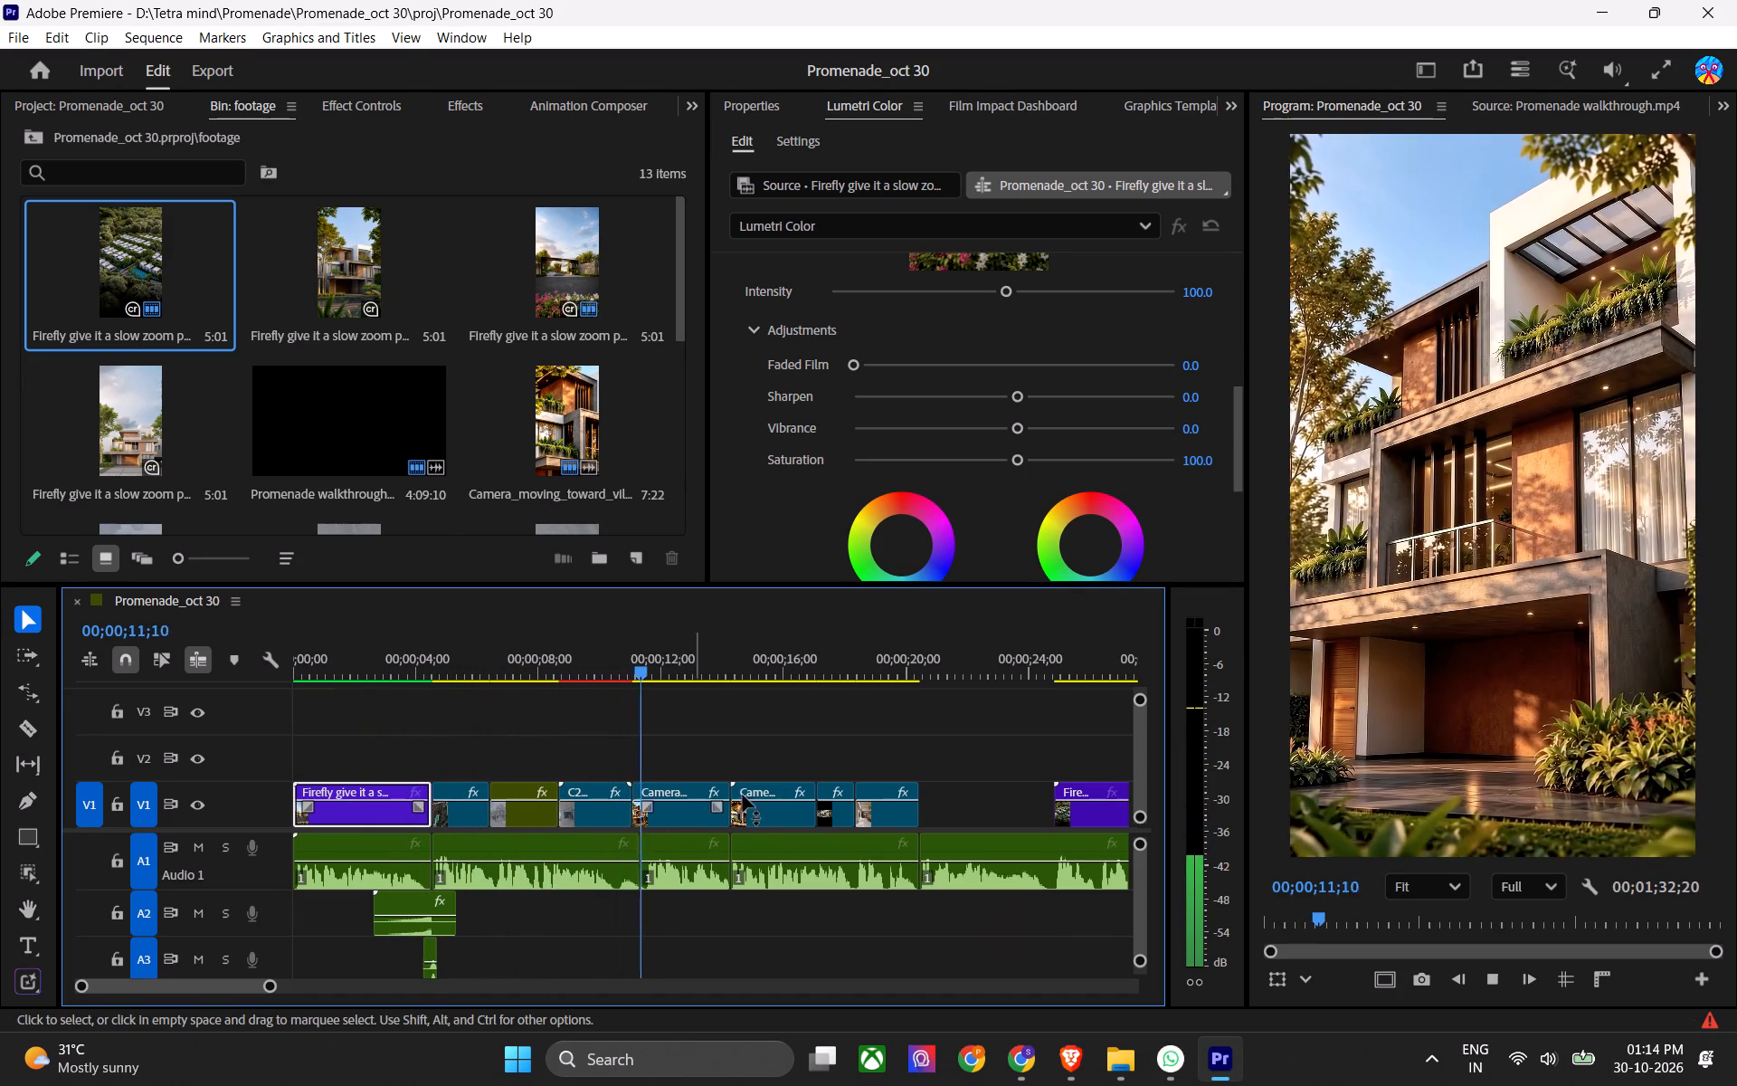
{"action": "key", "text": "space"}
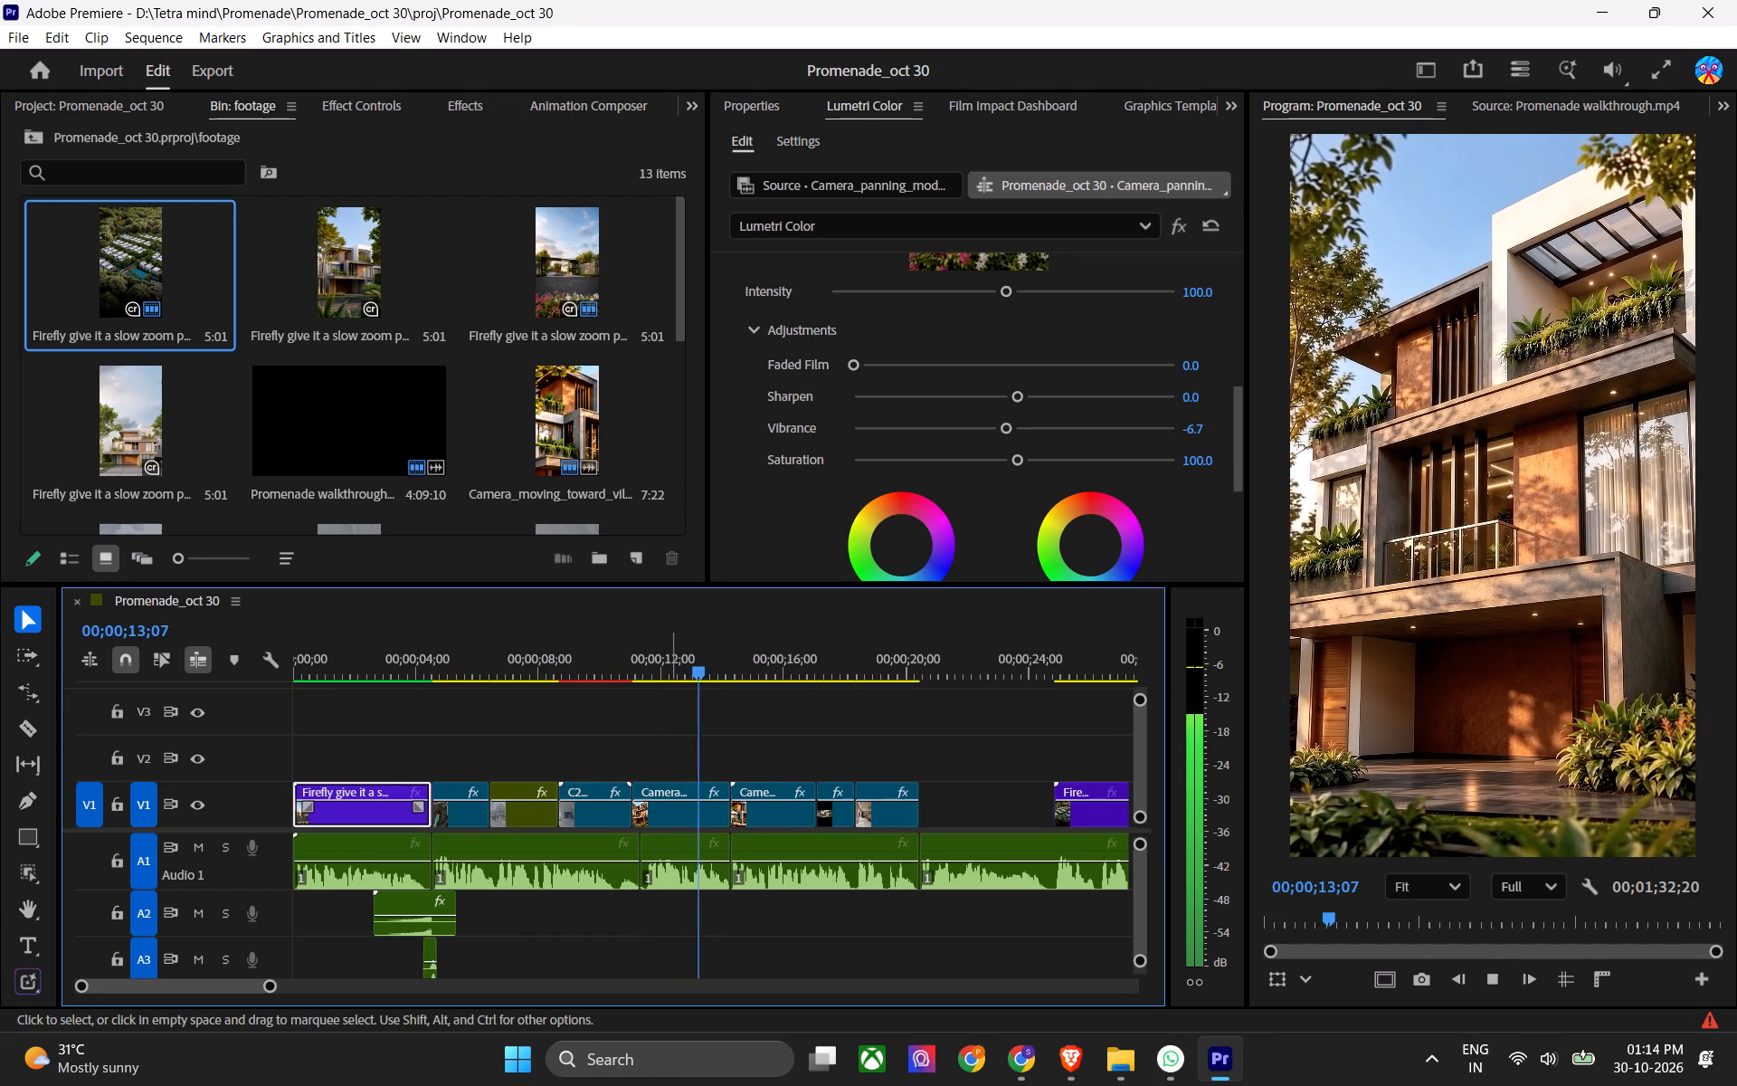
{"action": "left_click_drag", "start_coordinate": [670, 670], "coordinate": [605, 671]}
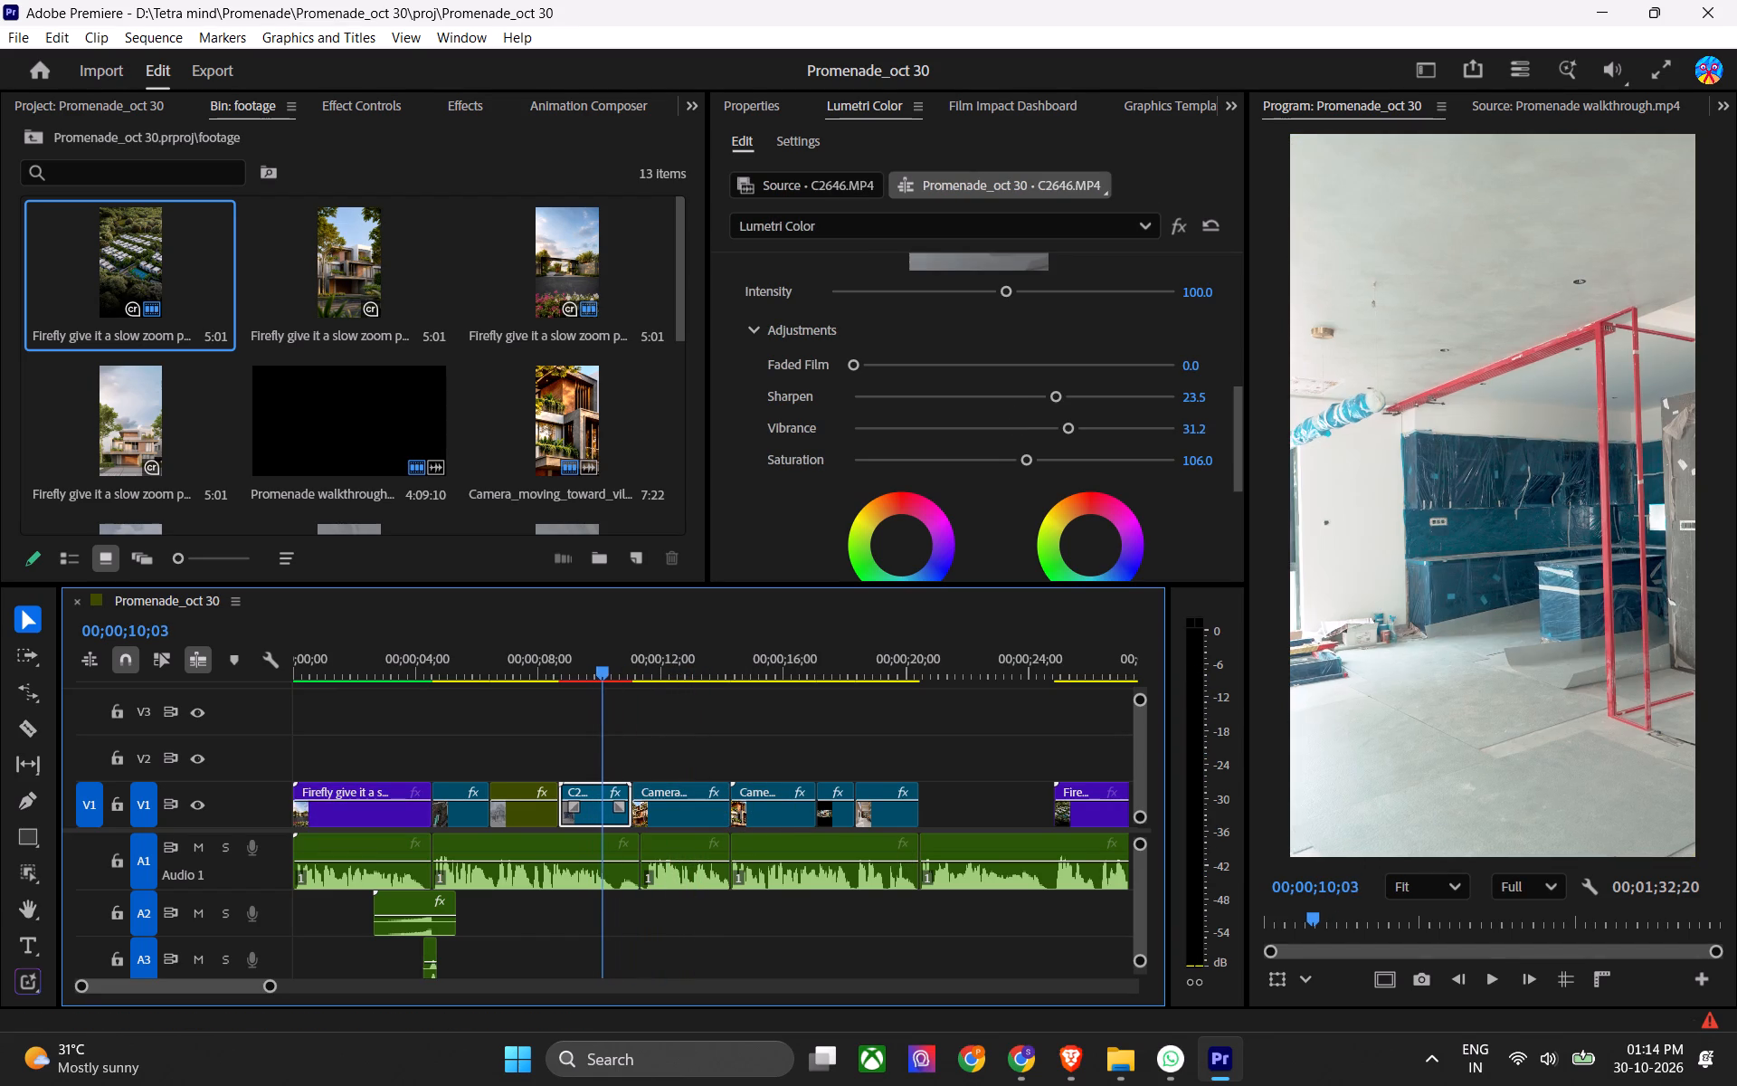
{"action": "left_click_drag", "start_coordinate": [605, 671], "coordinate": [594, 678]}
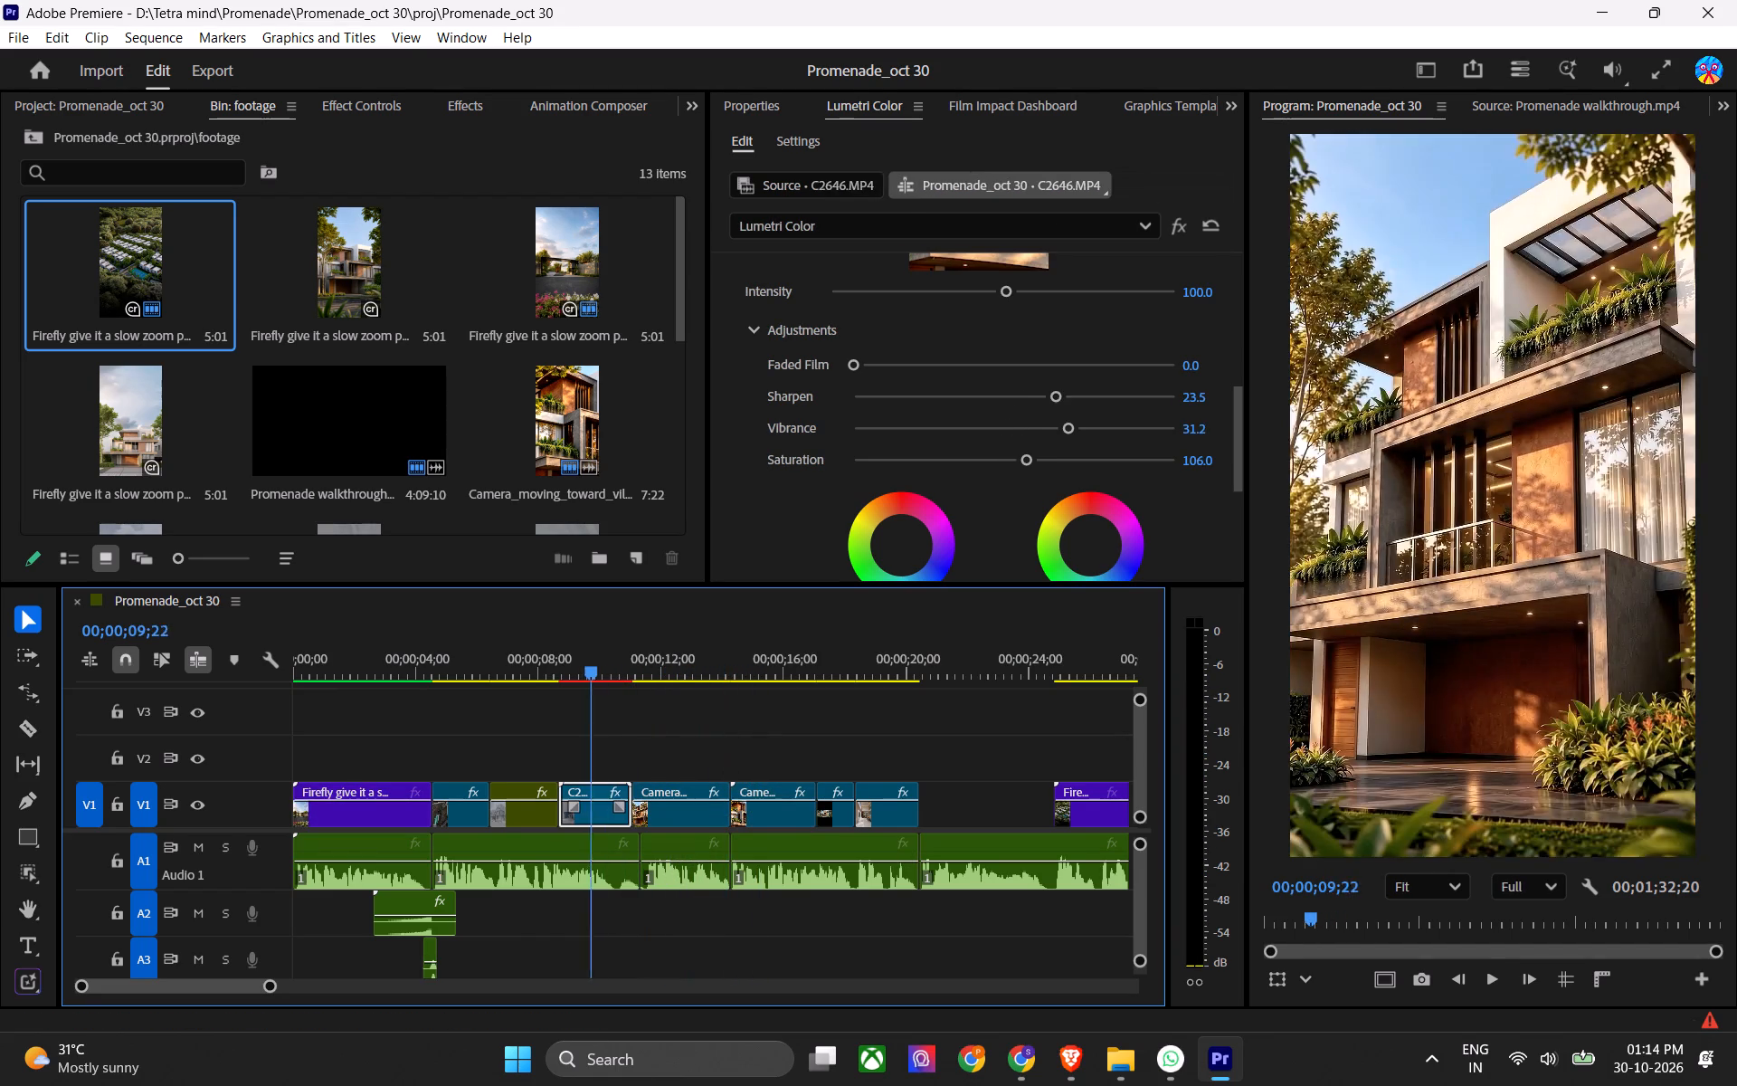
{"action": "left_click_drag", "start_coordinate": [594, 678], "coordinate": [531, 676]}
{"action": "key", "text": "space"}
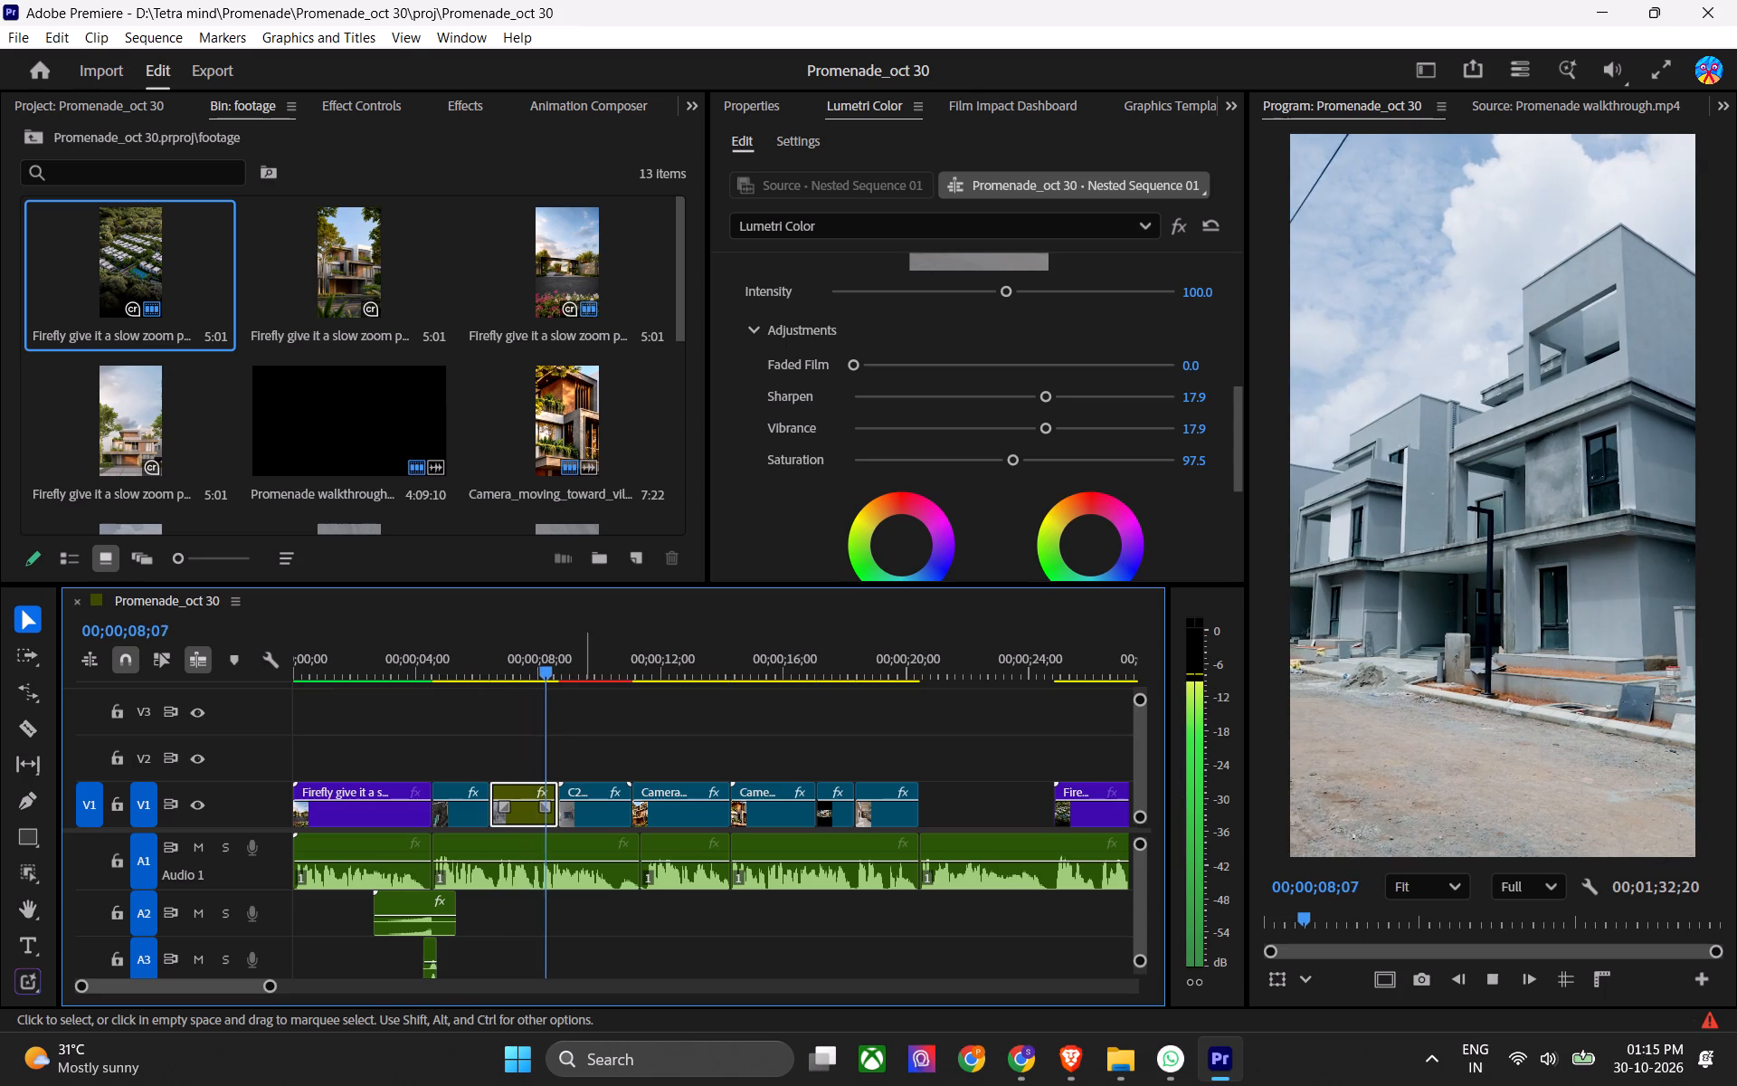
{"action": "key", "text": "space"}
{"action": "left_click_drag", "start_coordinate": [649, 675], "coordinate": [658, 669]}
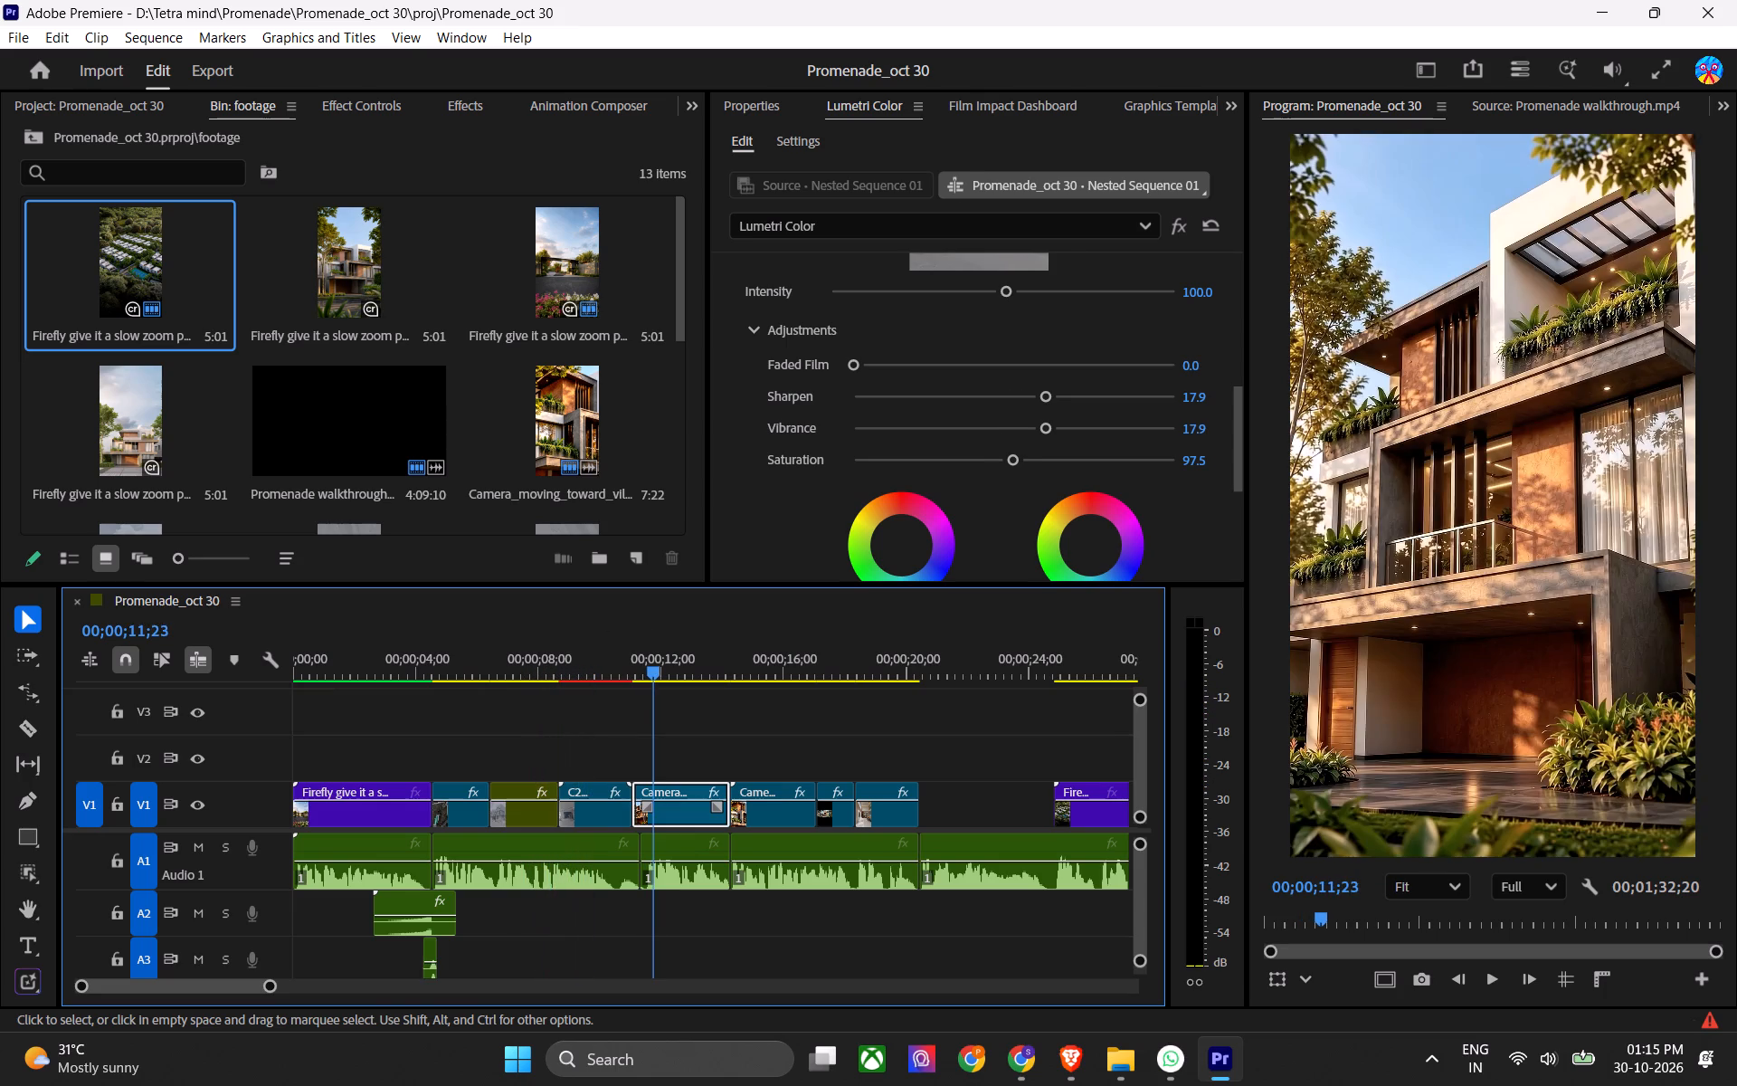
{"action": "key", "text": "ctrl+s"}
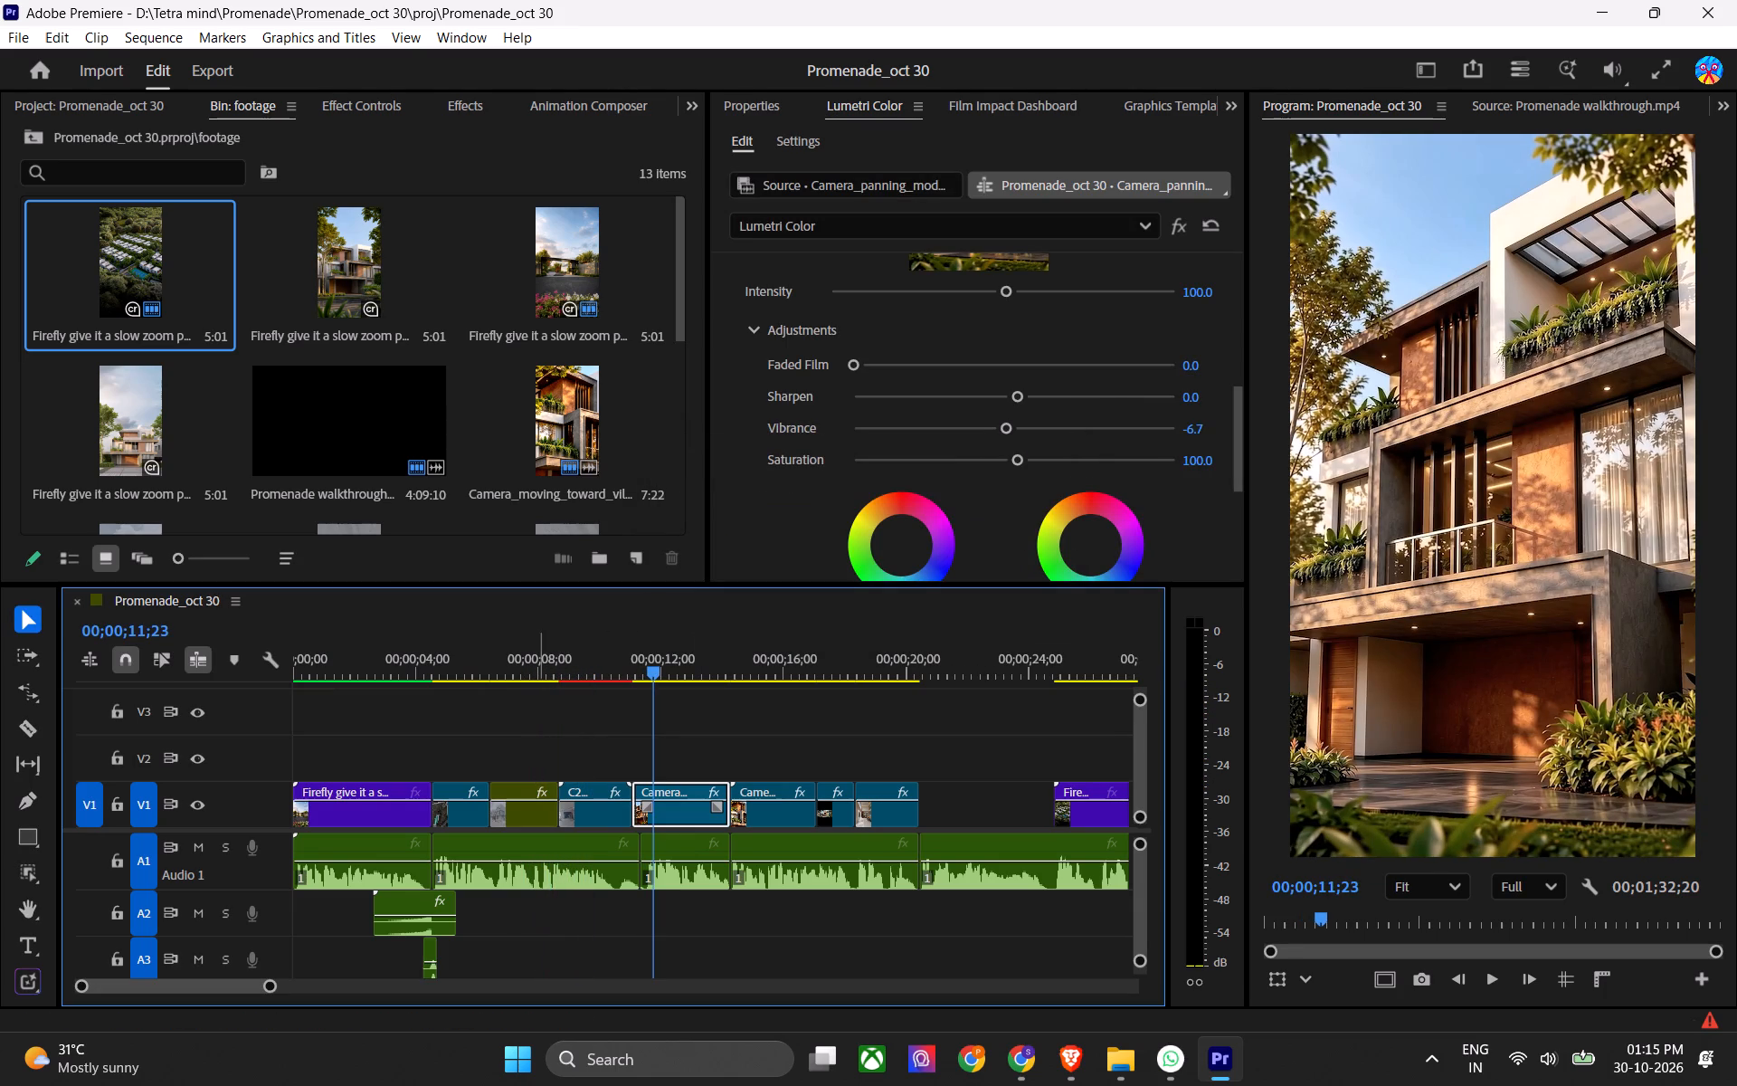
{"action": "left_click_drag", "start_coordinate": [439, 645], "coordinate": [459, 653]}
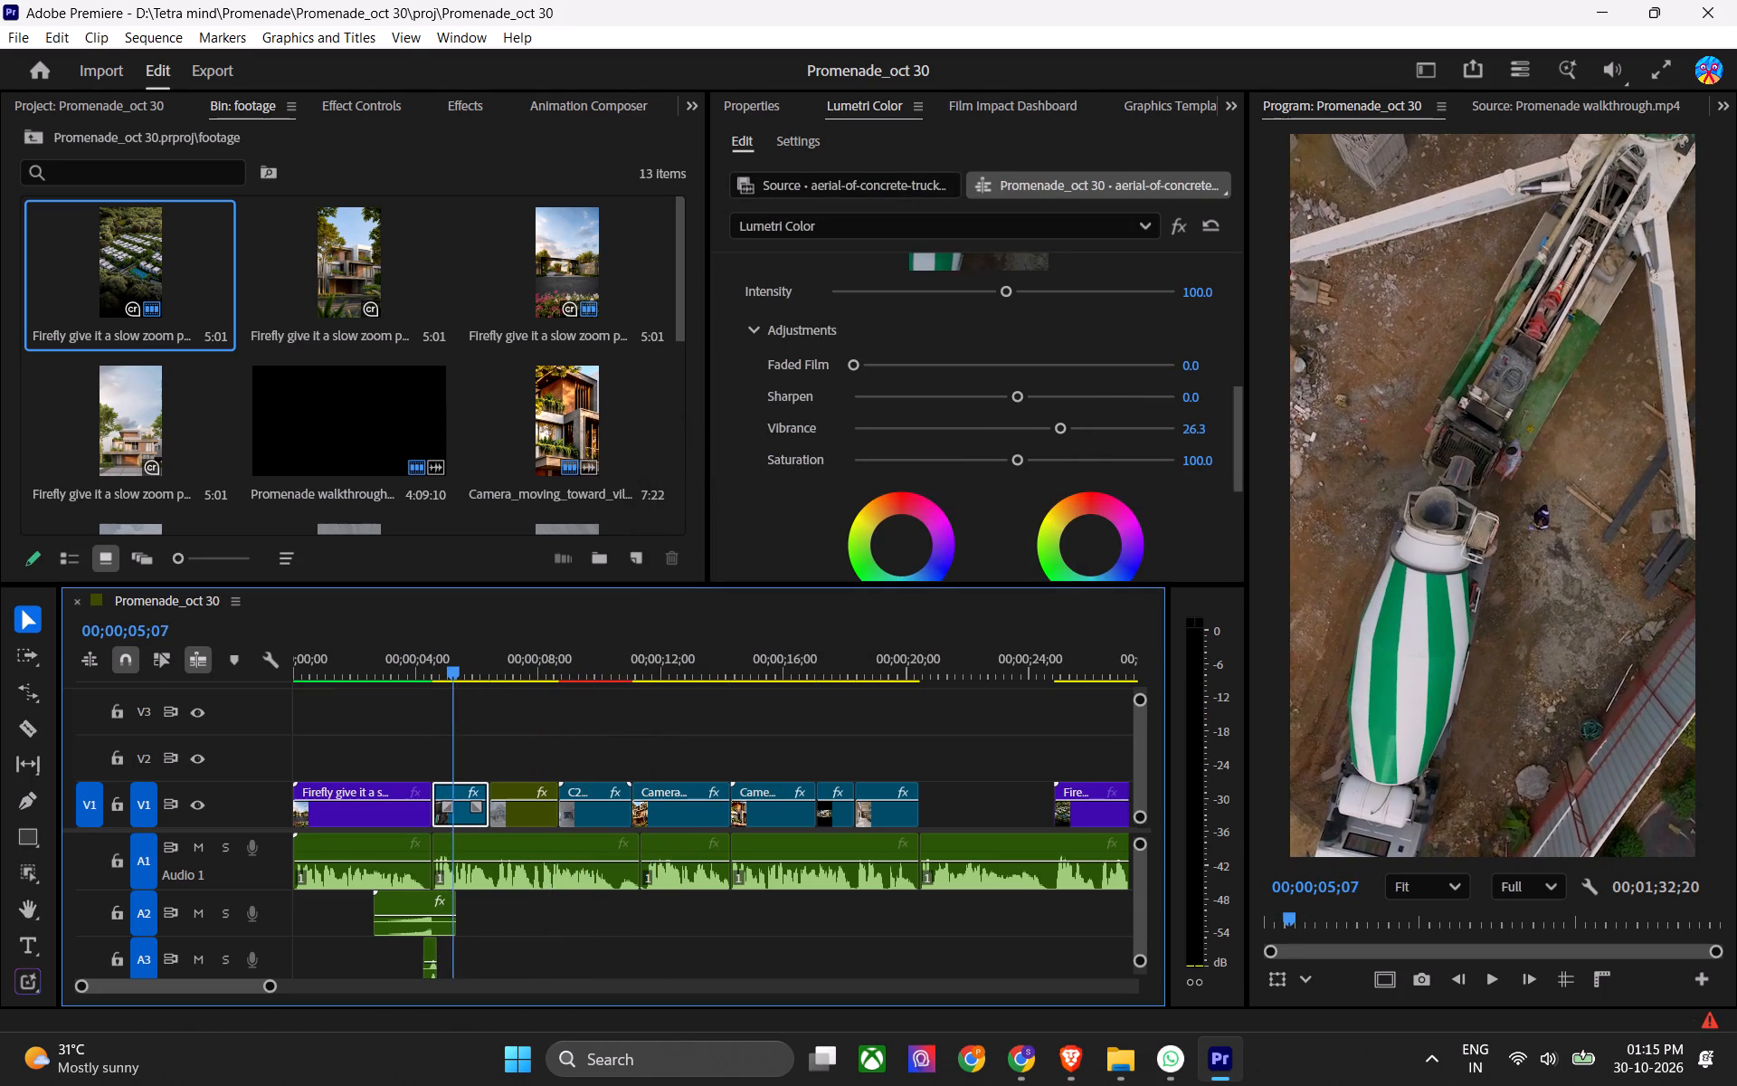
{"action": "left_click_drag", "start_coordinate": [459, 653], "coordinate": [468, 653]}
{"action": "left_click", "coordinate": [688, 652]}
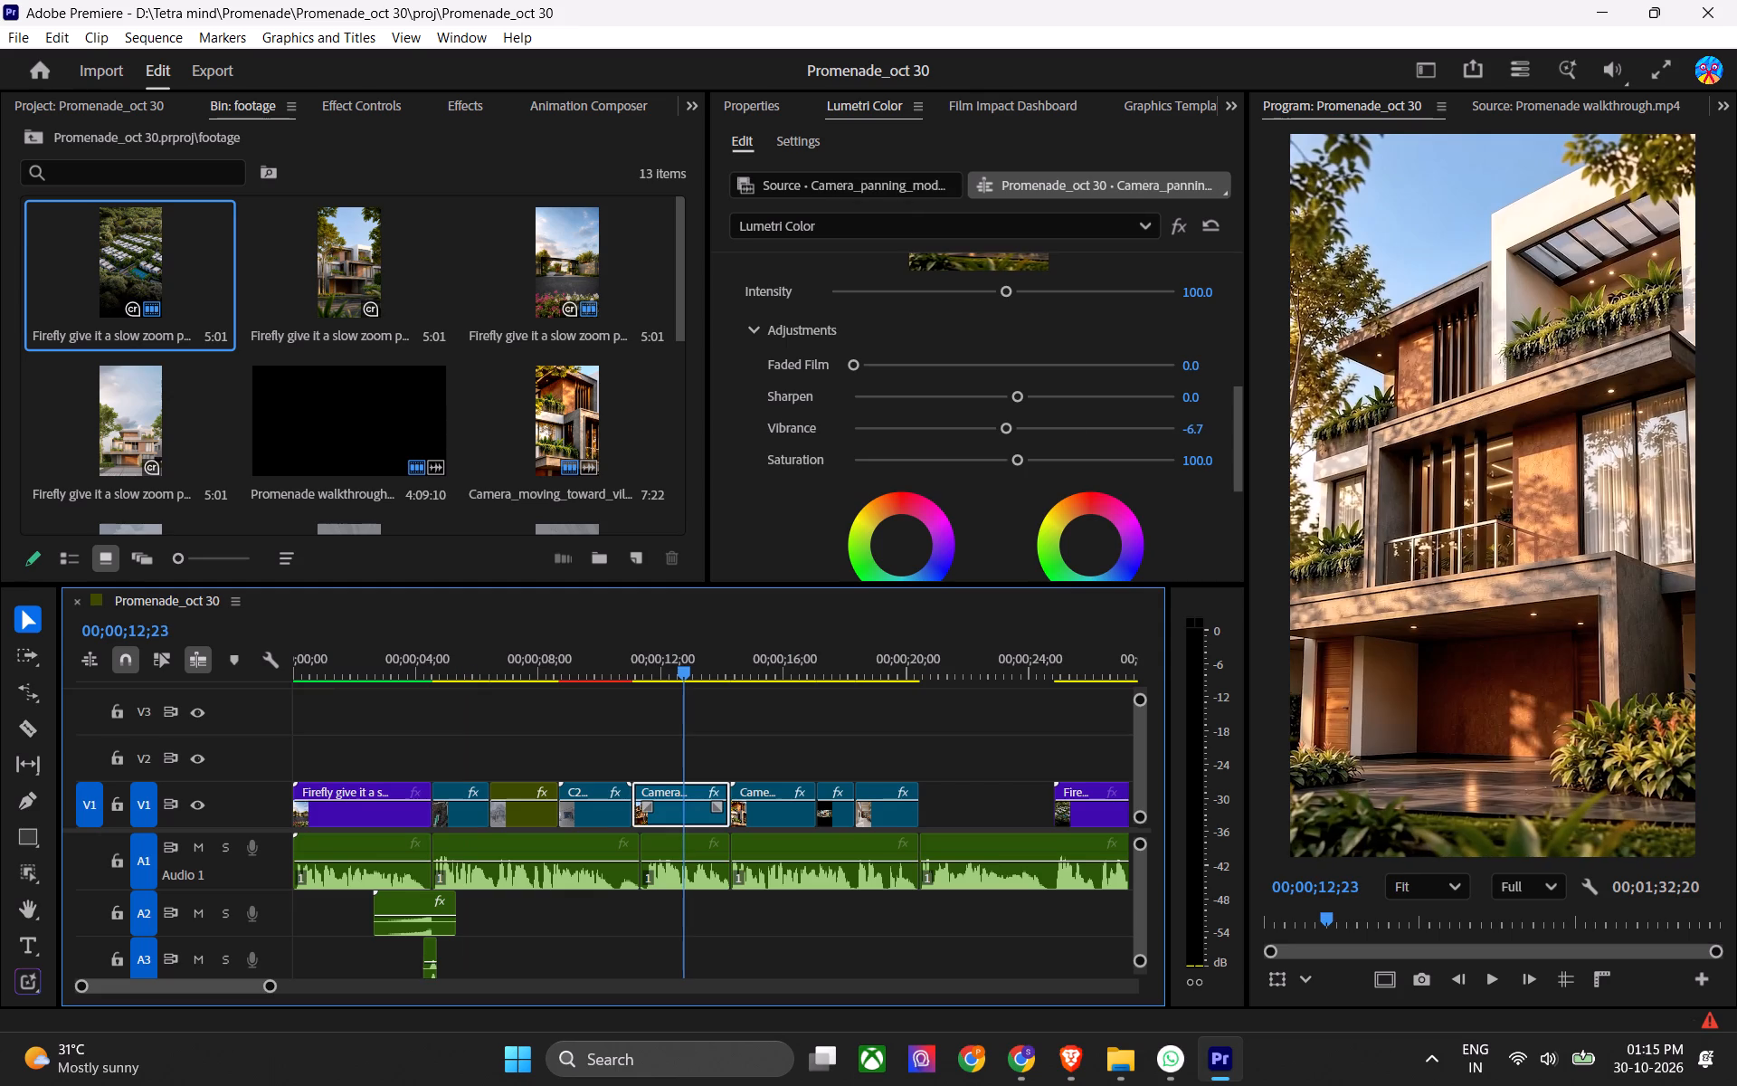
{"action": "left_click", "coordinate": [613, 648]}
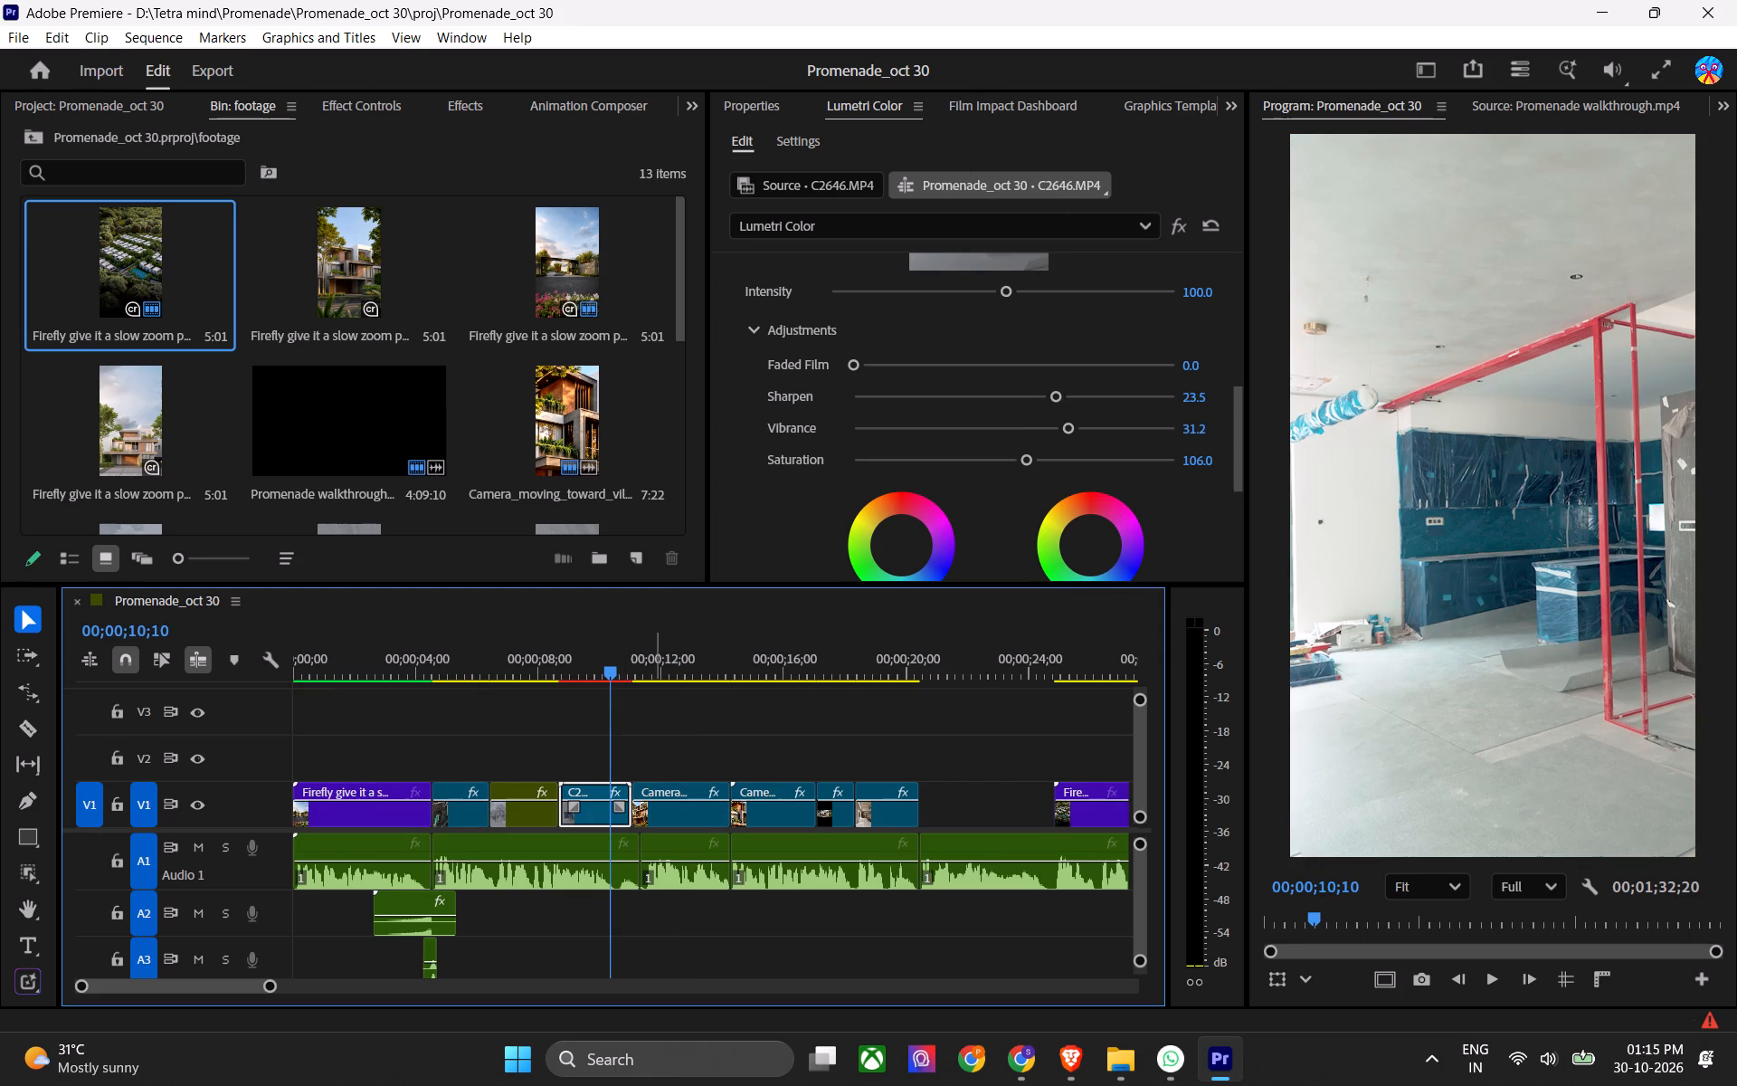
{"action": "left_click", "coordinate": [528, 674]}
{"action": "key", "text": "ctrl+s"}
{"action": "key", "text": "ctrl+s"}
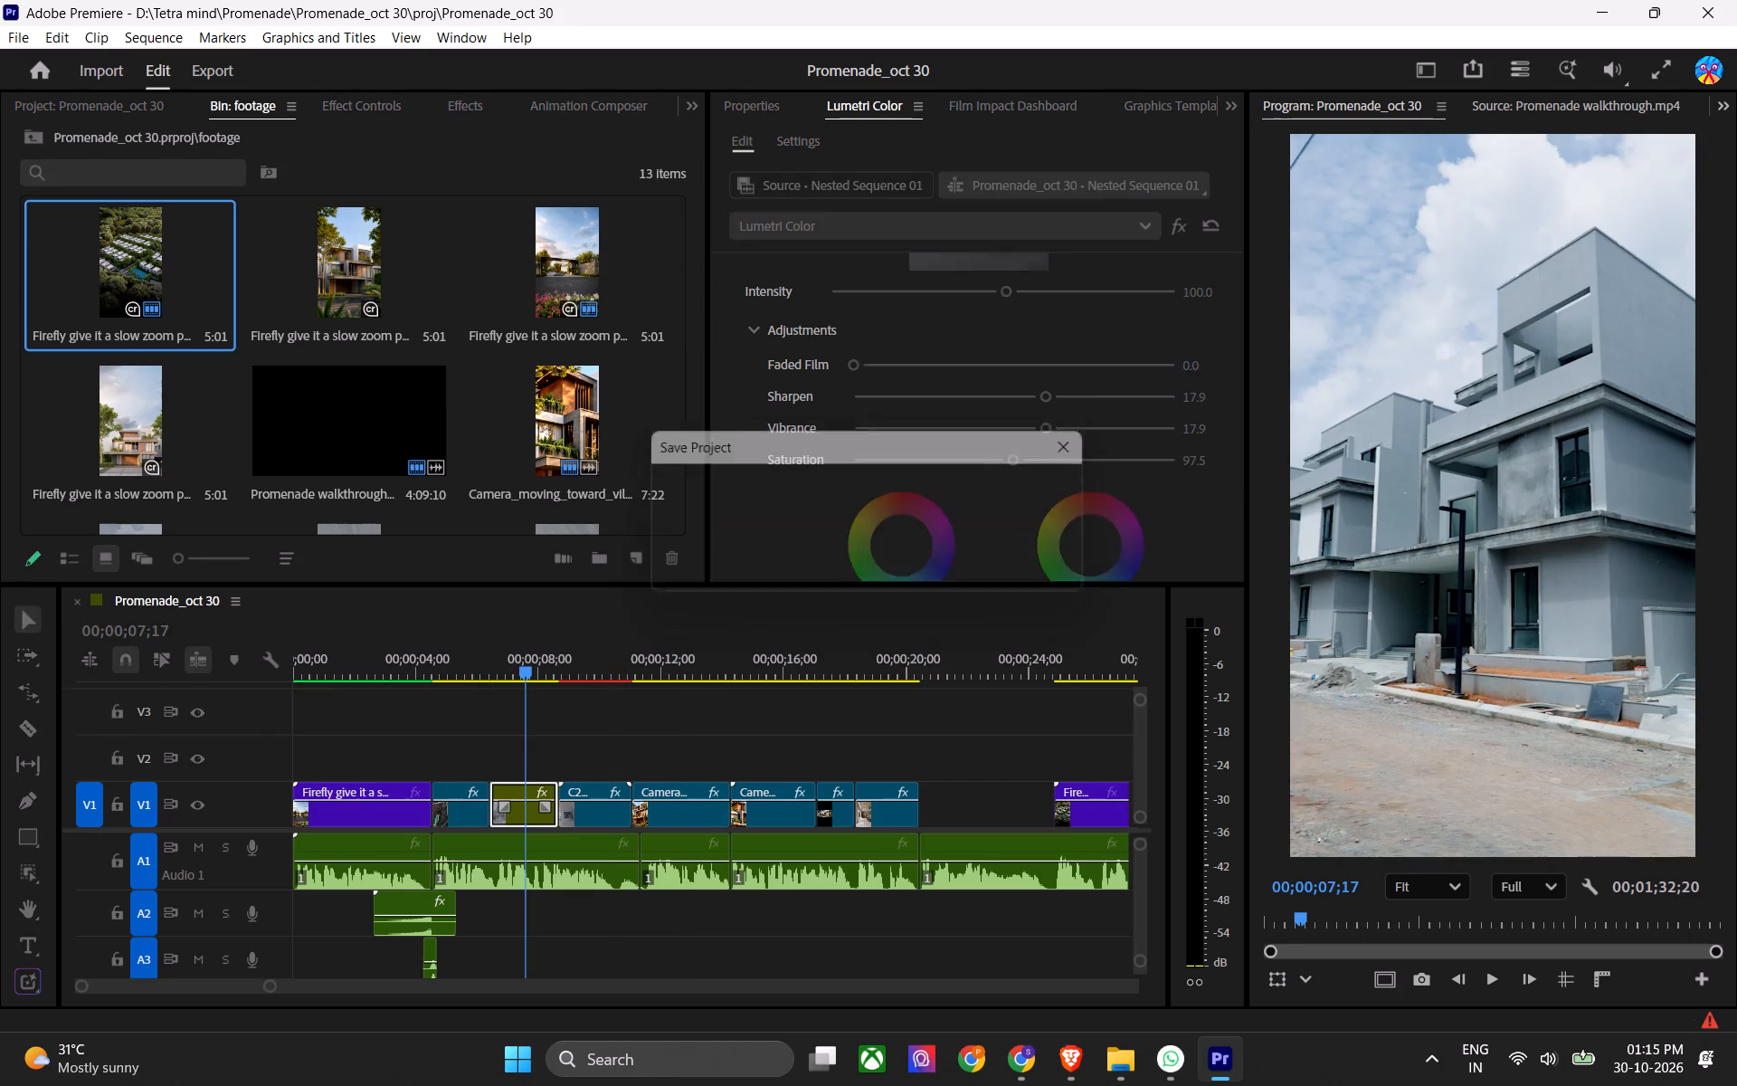
Play the sequence from the Camera_panning clip through the interior shots into the uncovered voiceover section.
{"action": "left_click", "coordinate": [645, 654]}
{"action": "key", "text": "space"}
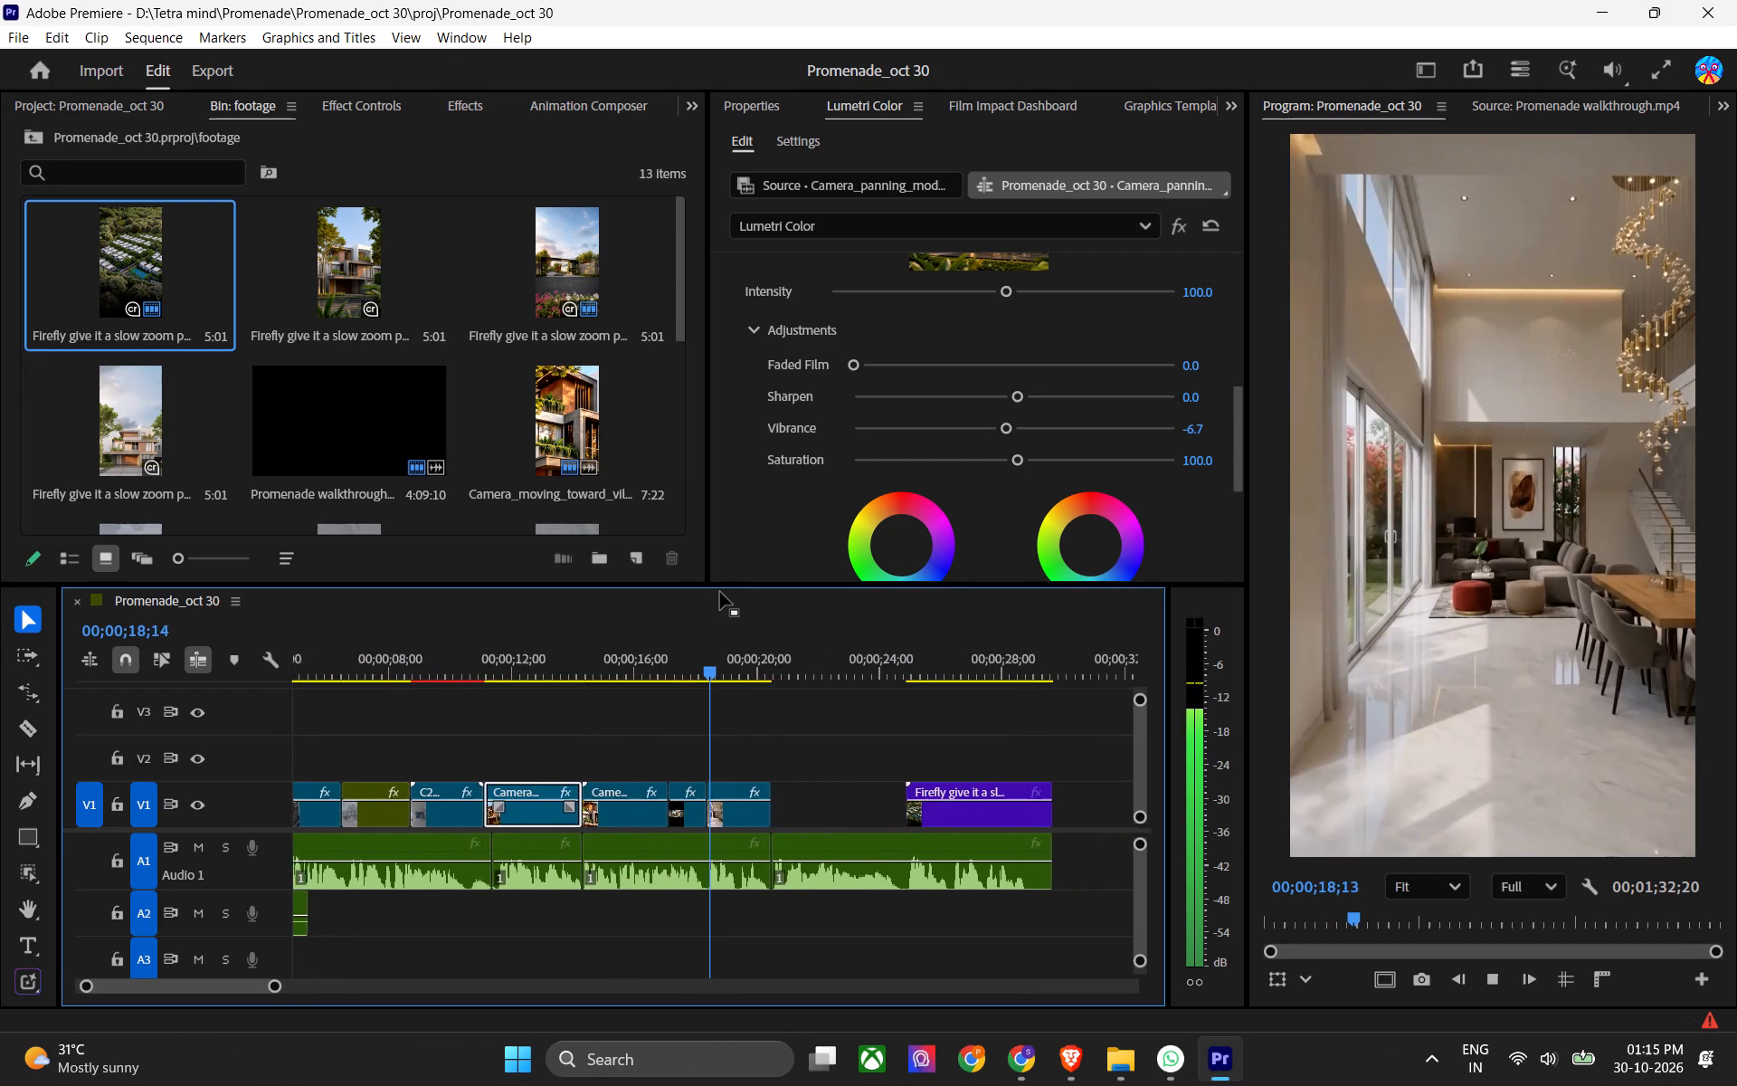
{"action": "scroll", "coordinate": [827, 767], "scroll_direction": "up", "scroll_amount": 3, "text": "alt"}
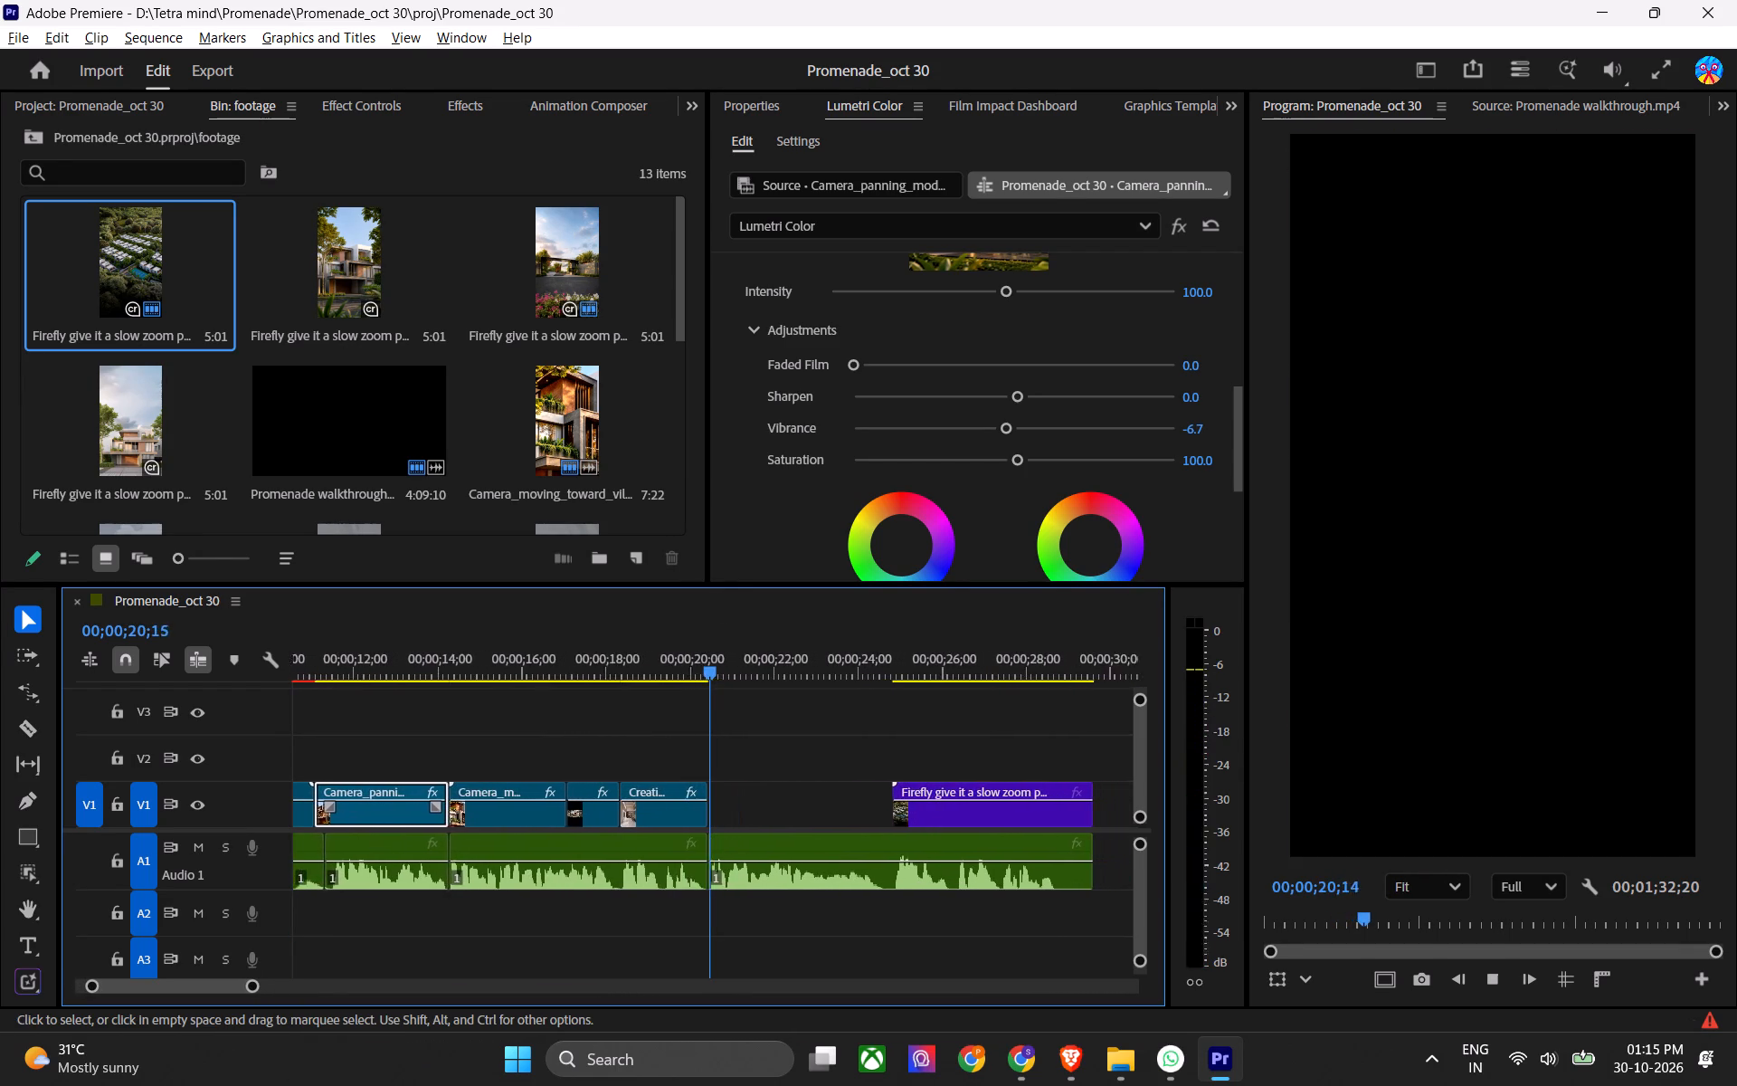
{"action": "scroll", "coordinate": [826, 775], "scroll_direction": "down", "scroll_amount": 4, "text": "alt"}
{"action": "scroll", "coordinate": [848, 845], "scroll_direction": "down", "scroll_amount": 13, "text": "alt"}
{"action": "key", "text": "space"}
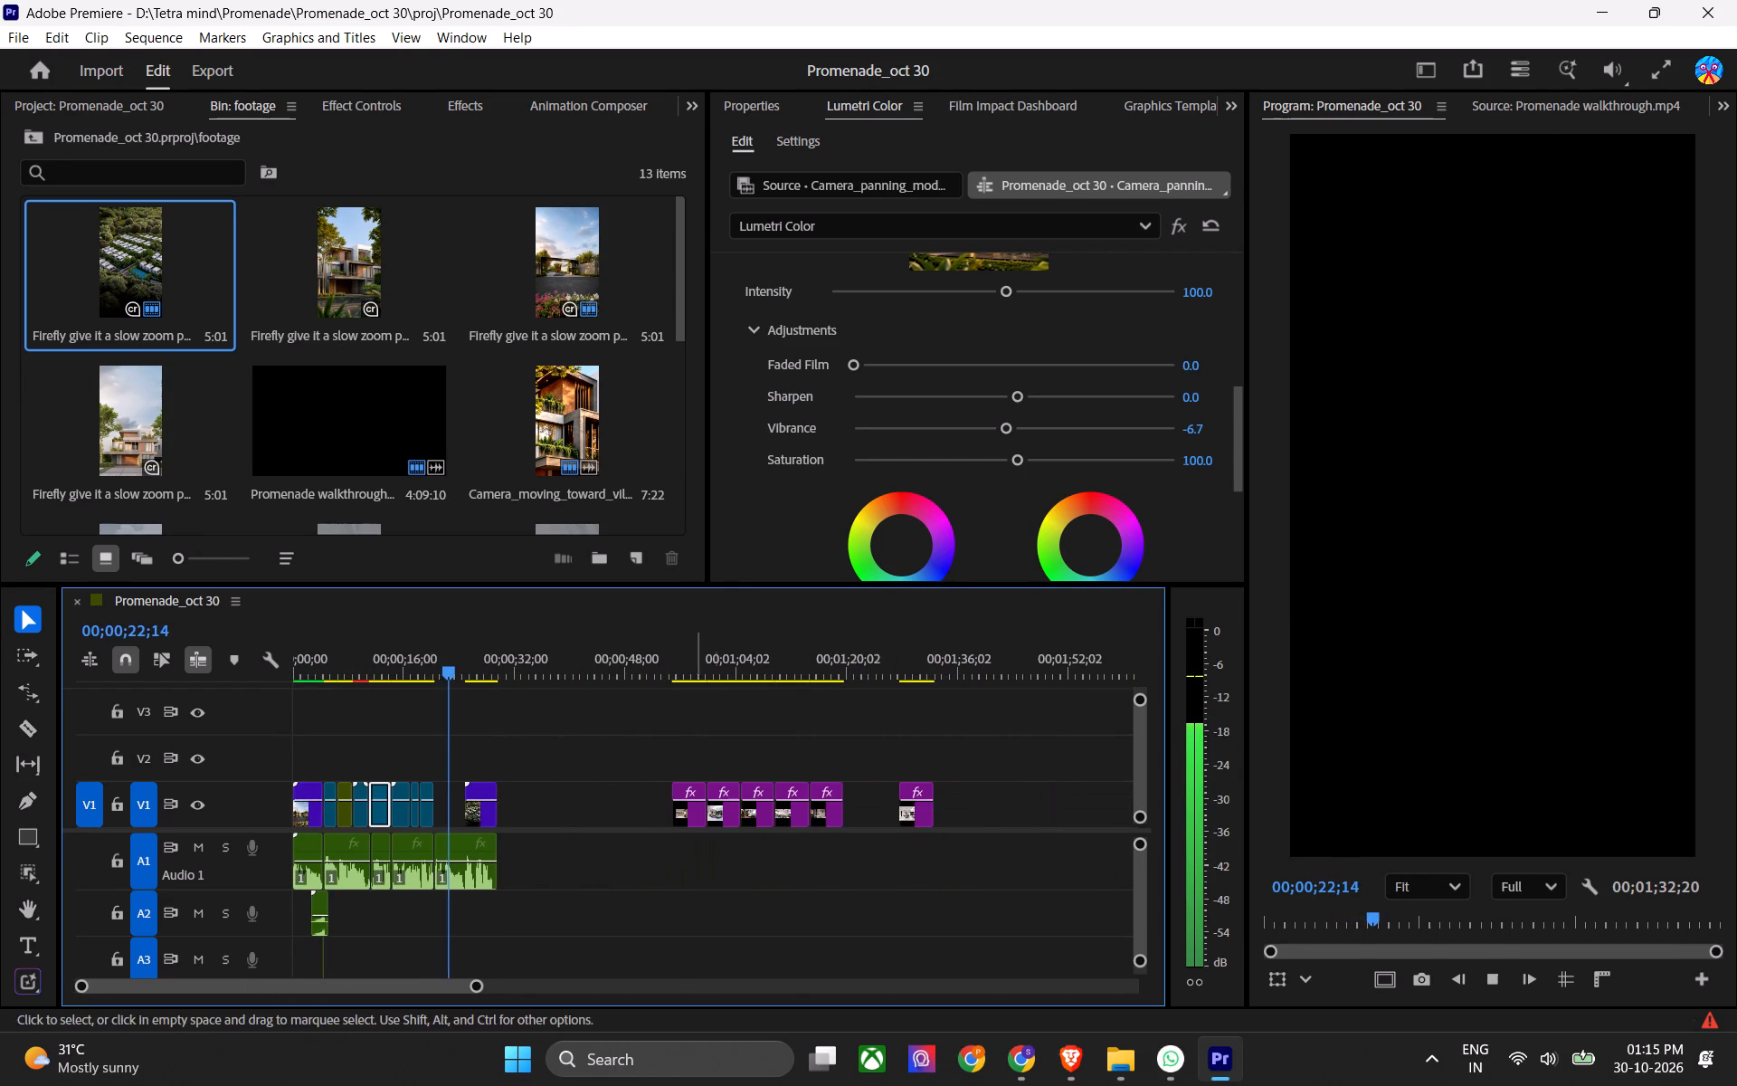
Close the gap on V1 between the row of interior stills and the last still, dining.png.
{"action": "left_click", "coordinate": [679, 661]}
{"action": "key", "text": "ctrl+s"}
{"action": "key", "text": "ctrl+s"}
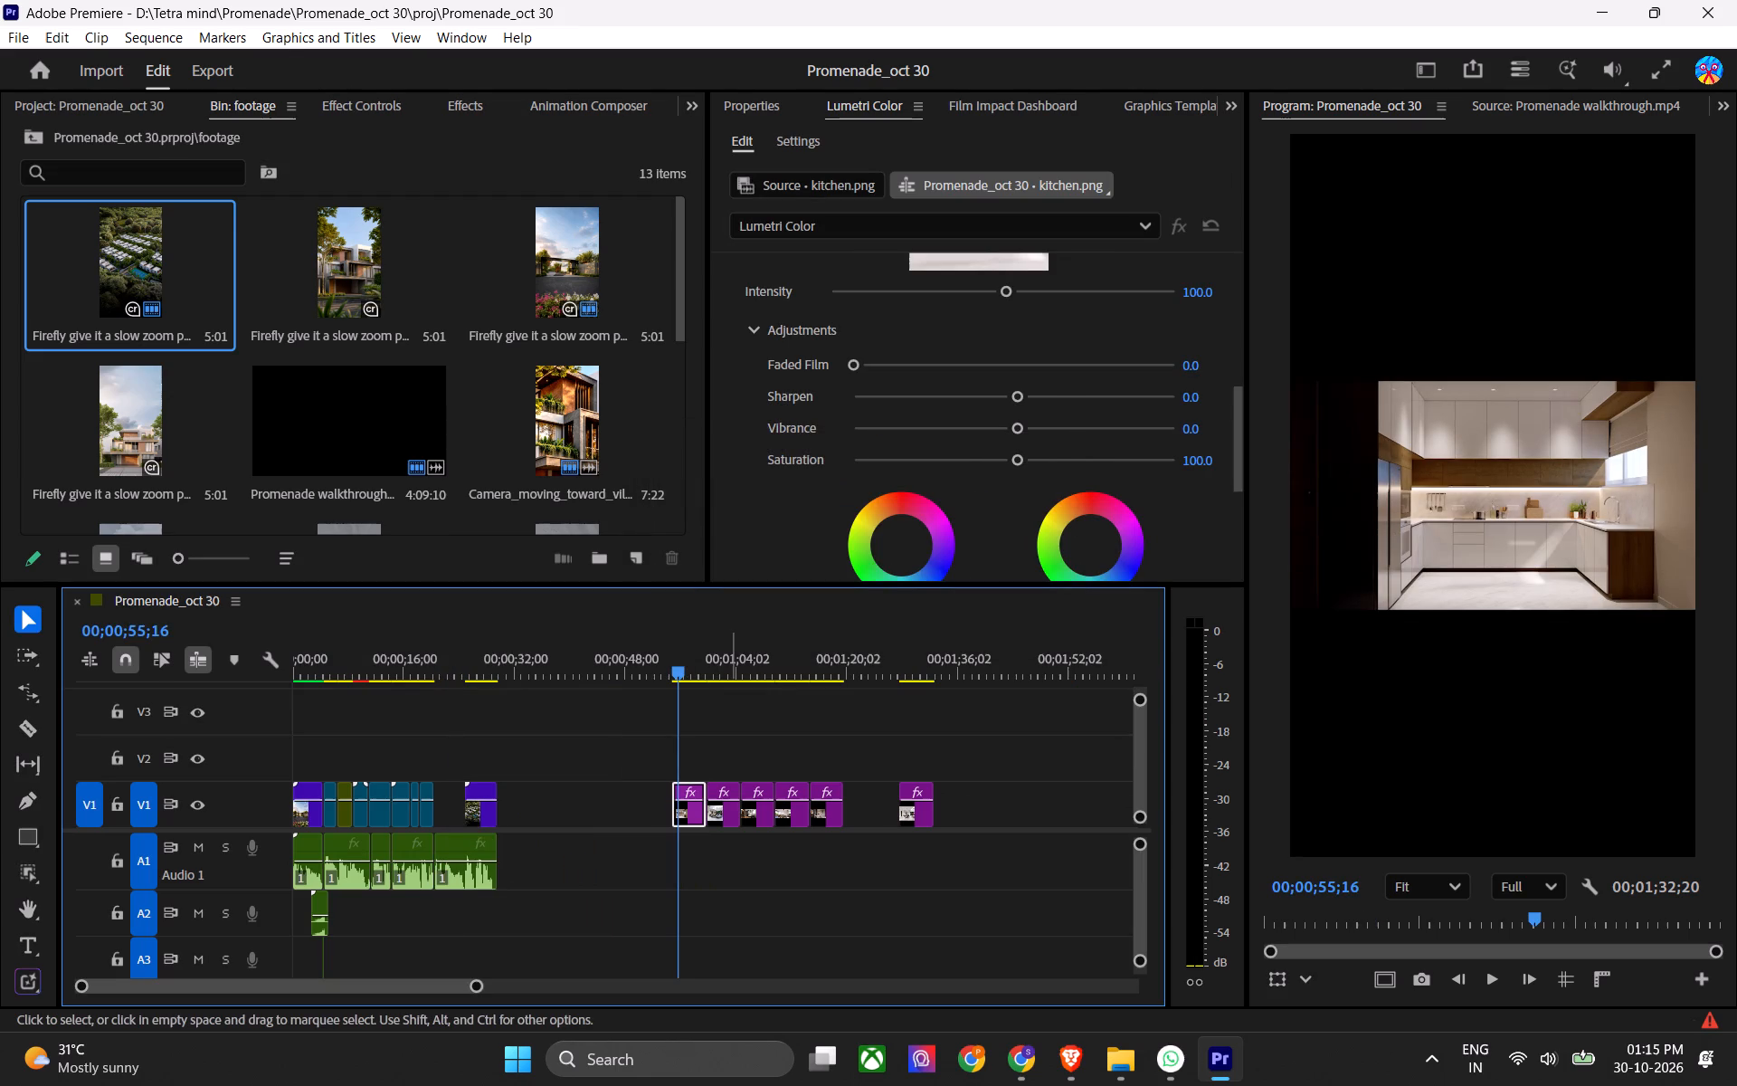
{"action": "key", "text": "4"}
{"action": "left_click", "coordinate": [741, 738]}
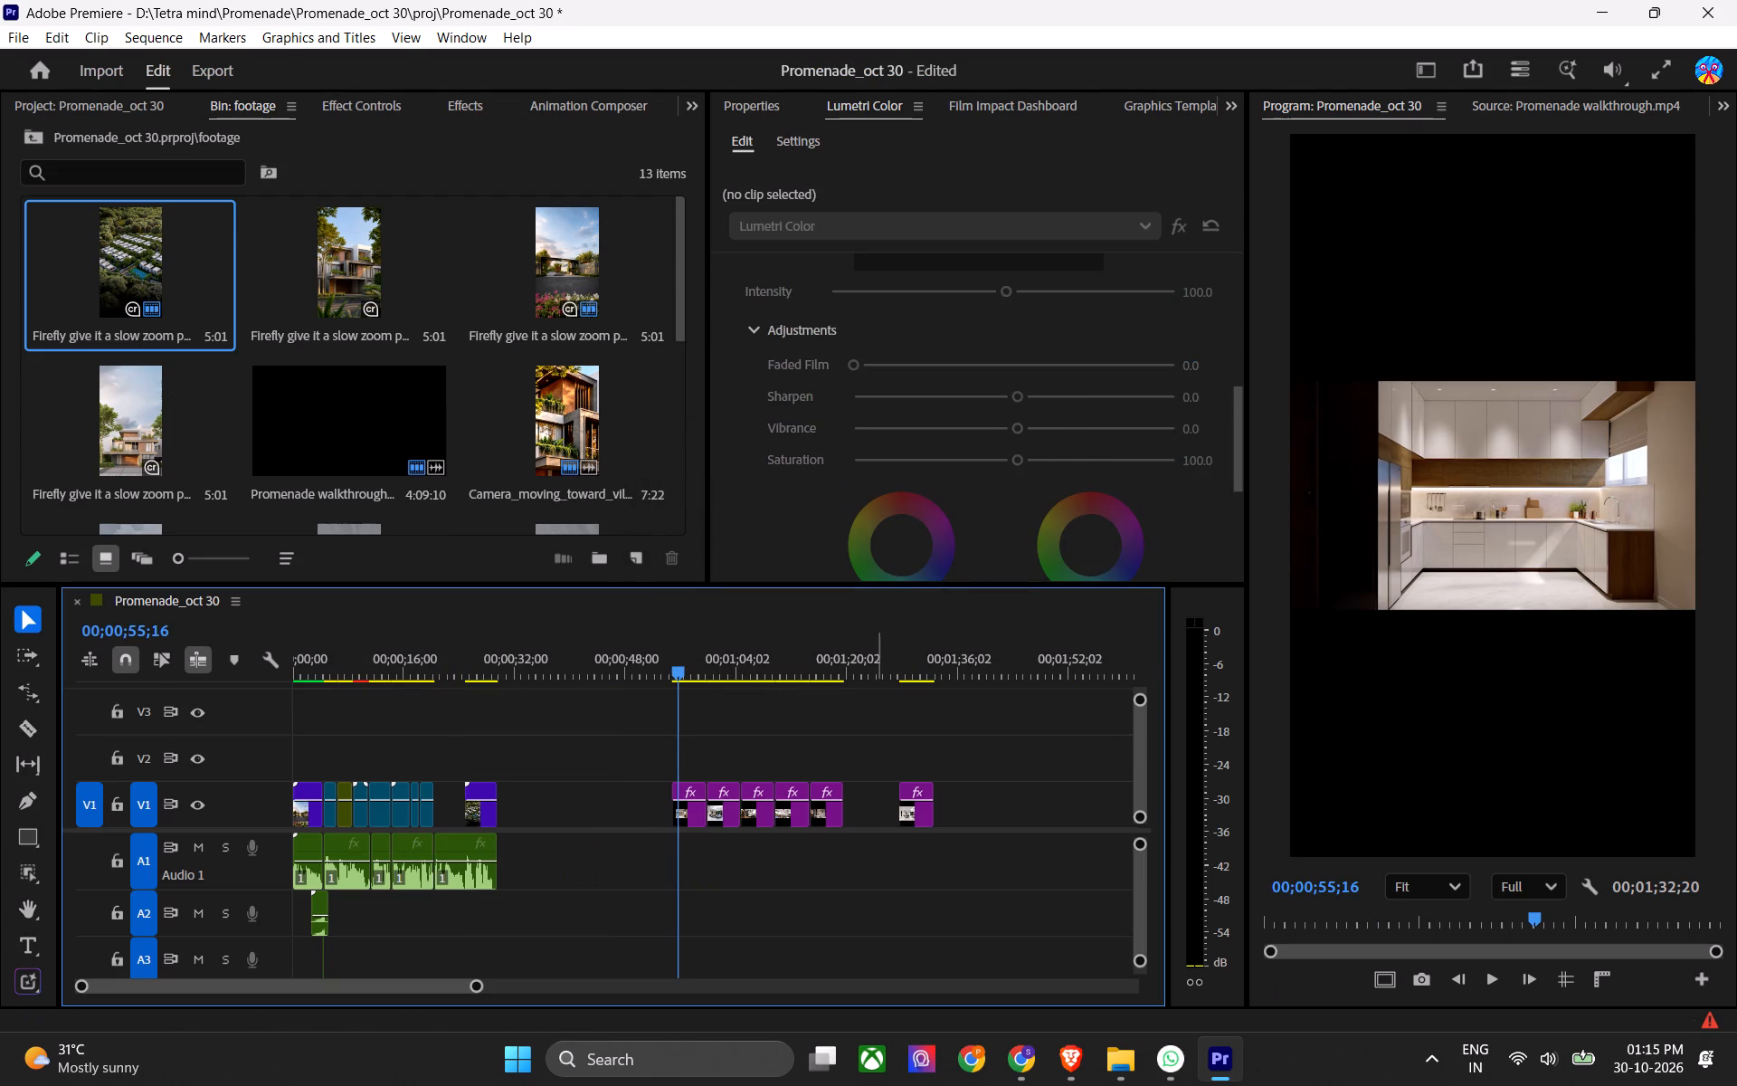
{"action": "left_click", "coordinate": [882, 796]}
{"action": "key", "text": "x"}
Scale all six interior stills on V1 to fill the vertical frame, and save the project.
{"action": "left_click_drag", "start_coordinate": [982, 748], "coordinate": [612, 819]}
{"action": "key", "text": "5"}
{"action": "left_click", "coordinate": [776, 713]}
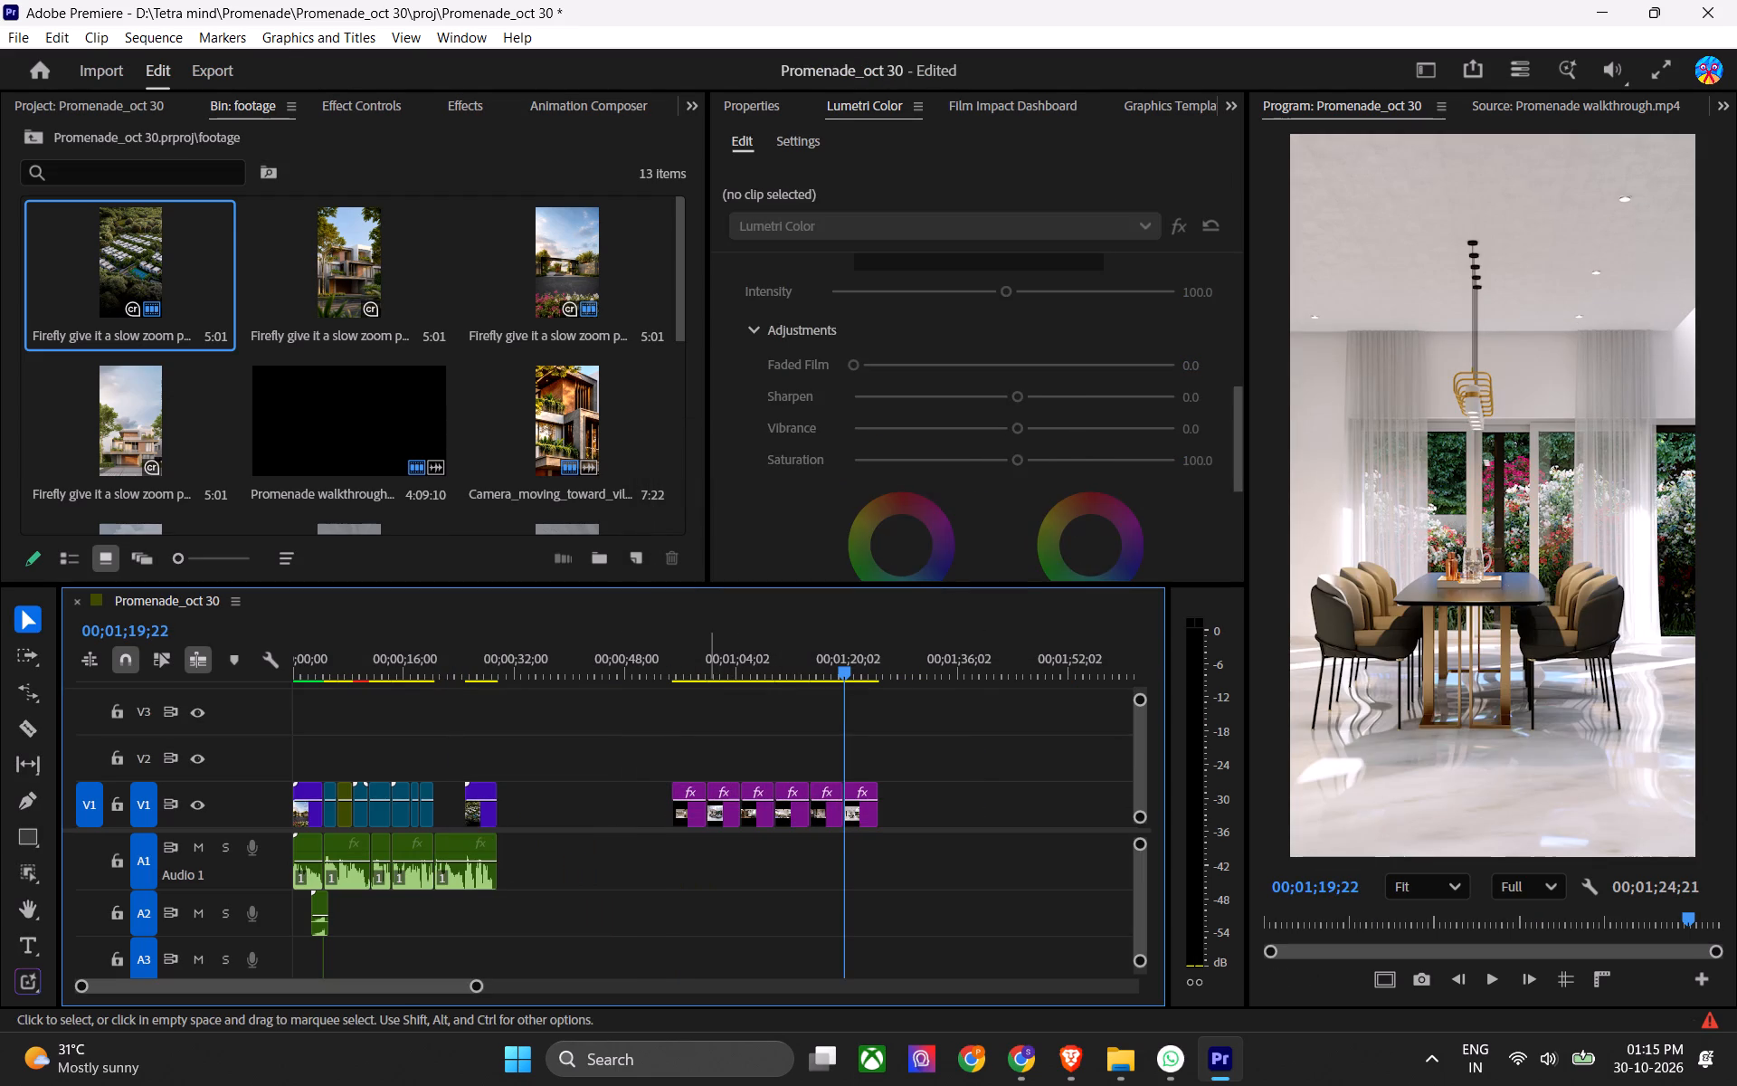
{"action": "key", "text": "ctrl+s"}
Ripple-delete the BED ROOM 3.png still from the row of interior stills on V1, and save the project.
{"action": "left_click_drag", "start_coordinate": [679, 647], "coordinate": [758, 657]}
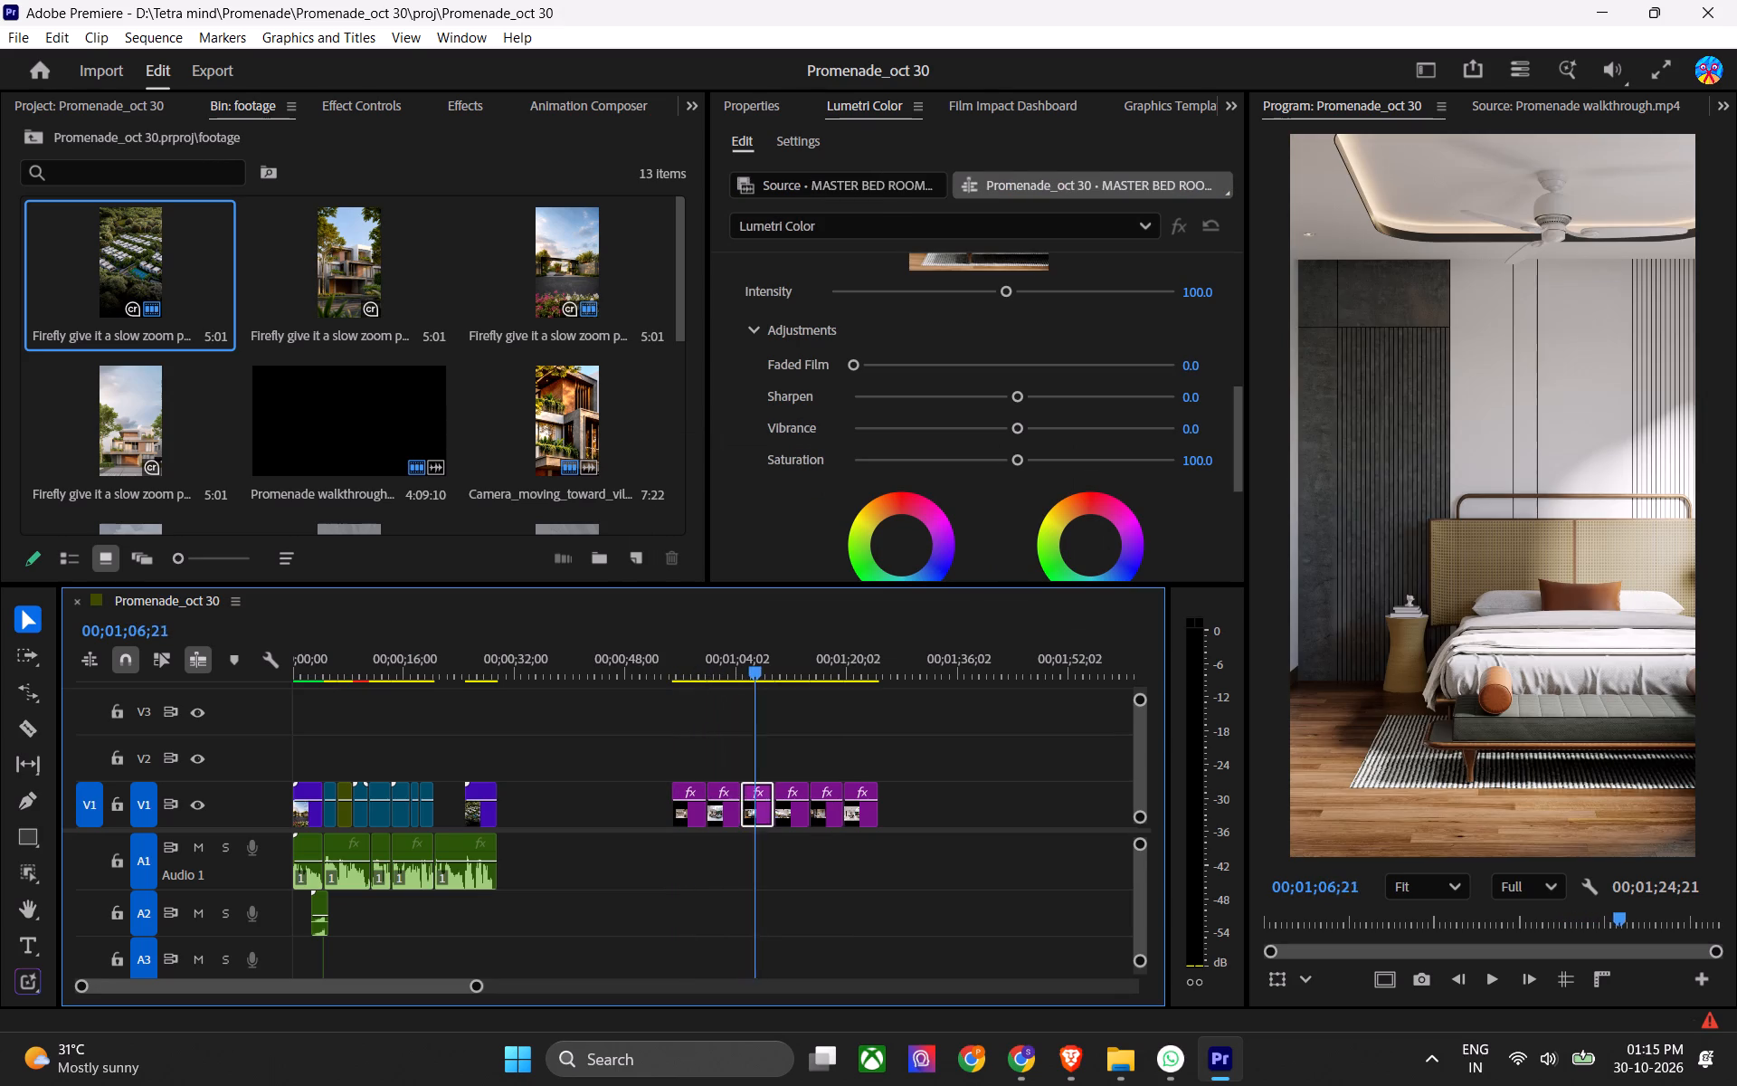
{"action": "left_click_drag", "start_coordinate": [758, 657], "coordinate": [764, 658]}
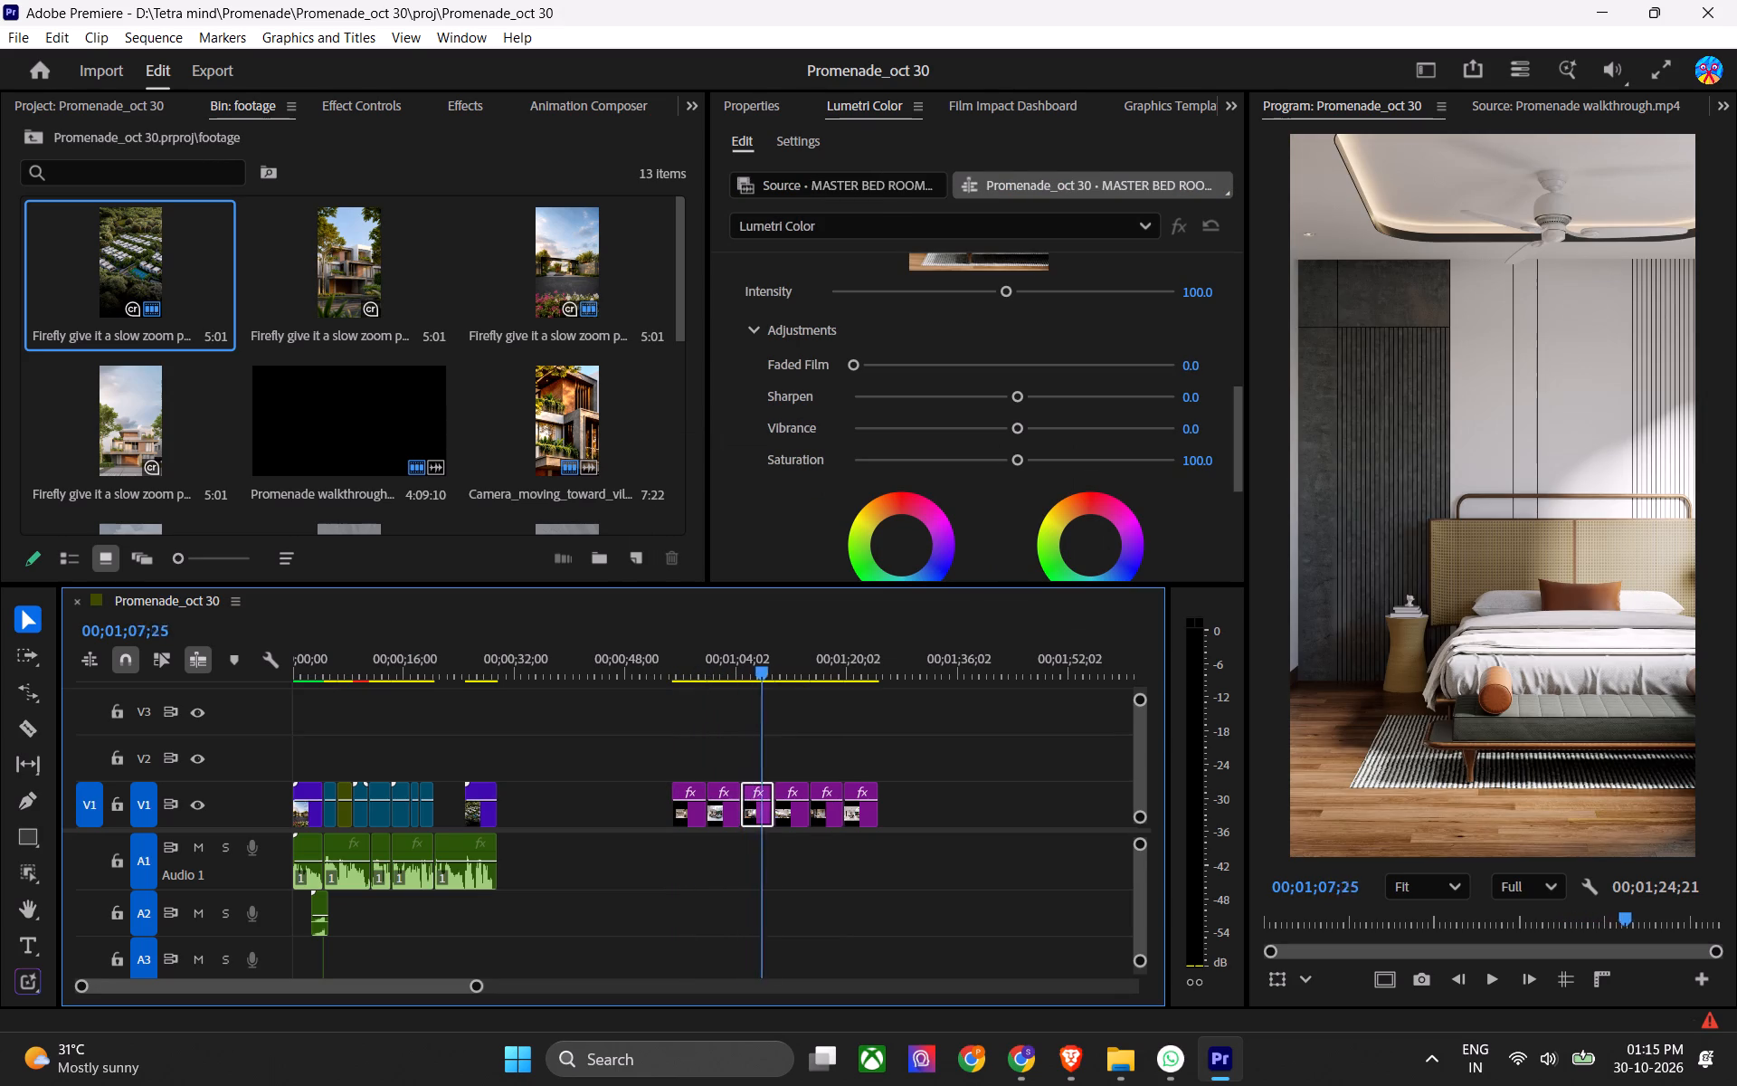
{"action": "left_click_drag", "start_coordinate": [764, 658], "coordinate": [814, 669]}
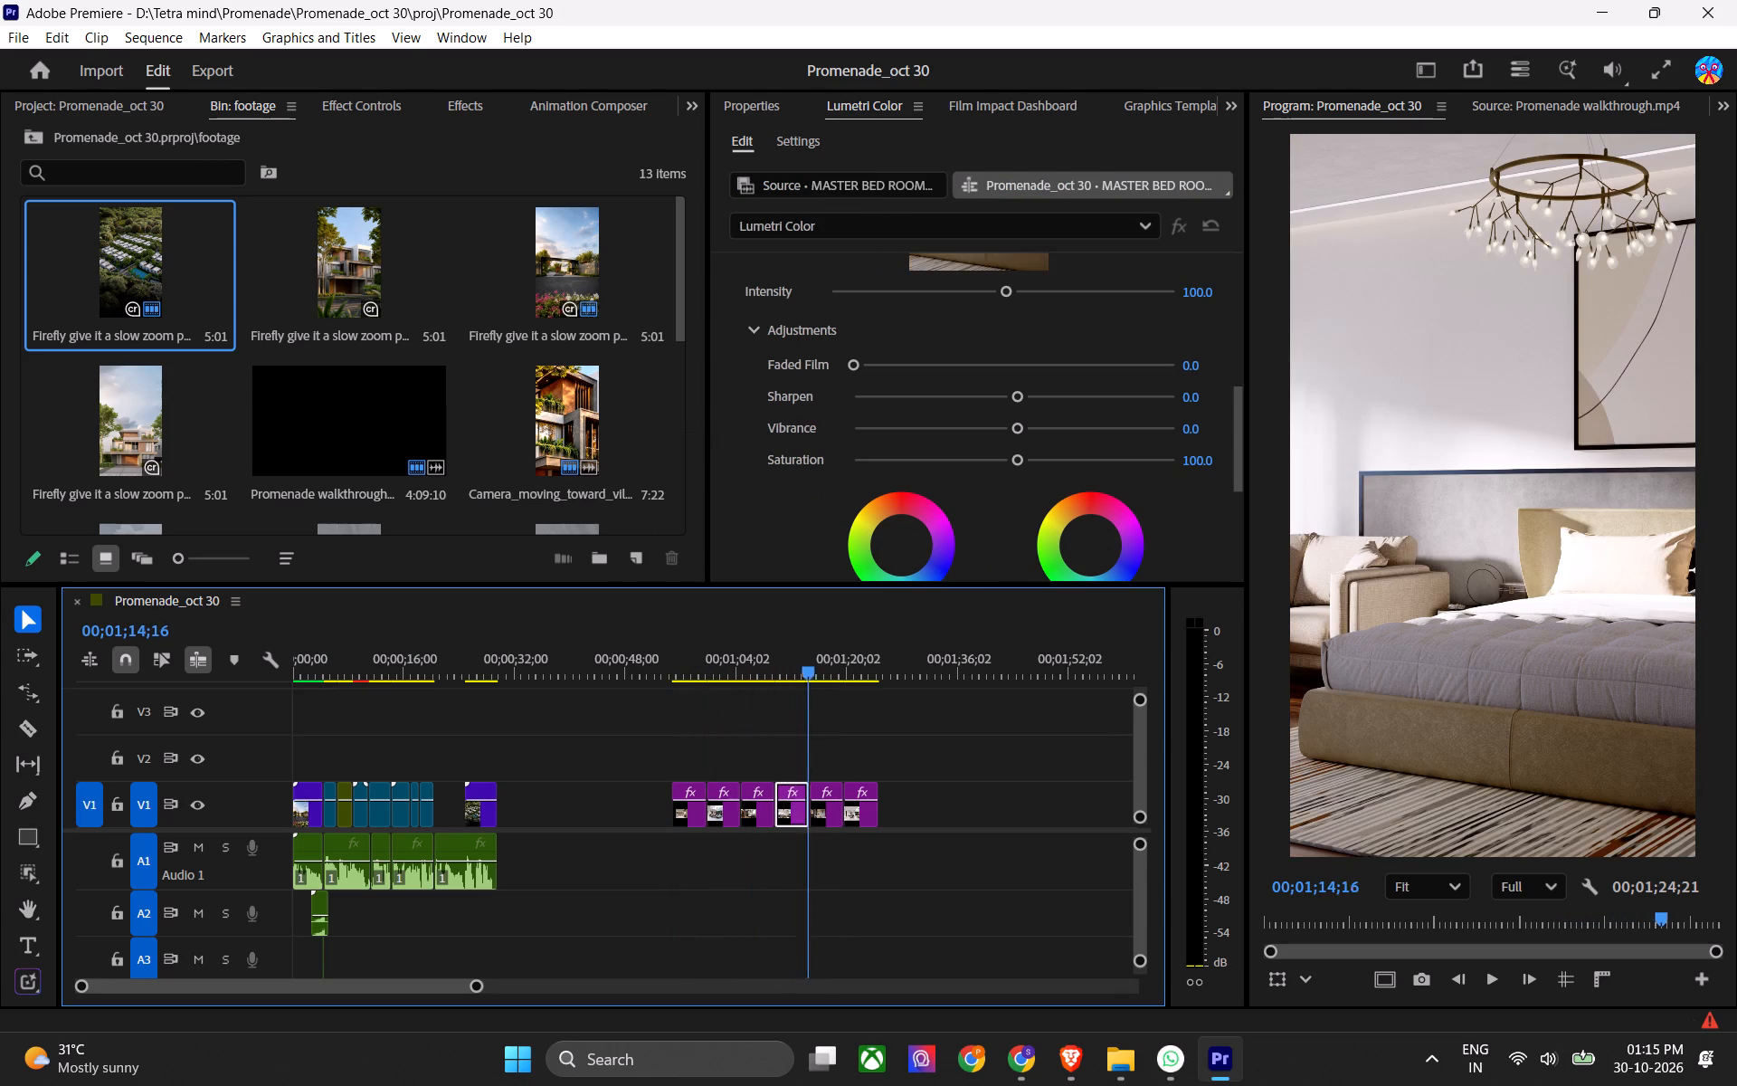
{"action": "left_click_drag", "start_coordinate": [814, 669], "coordinate": [823, 668]}
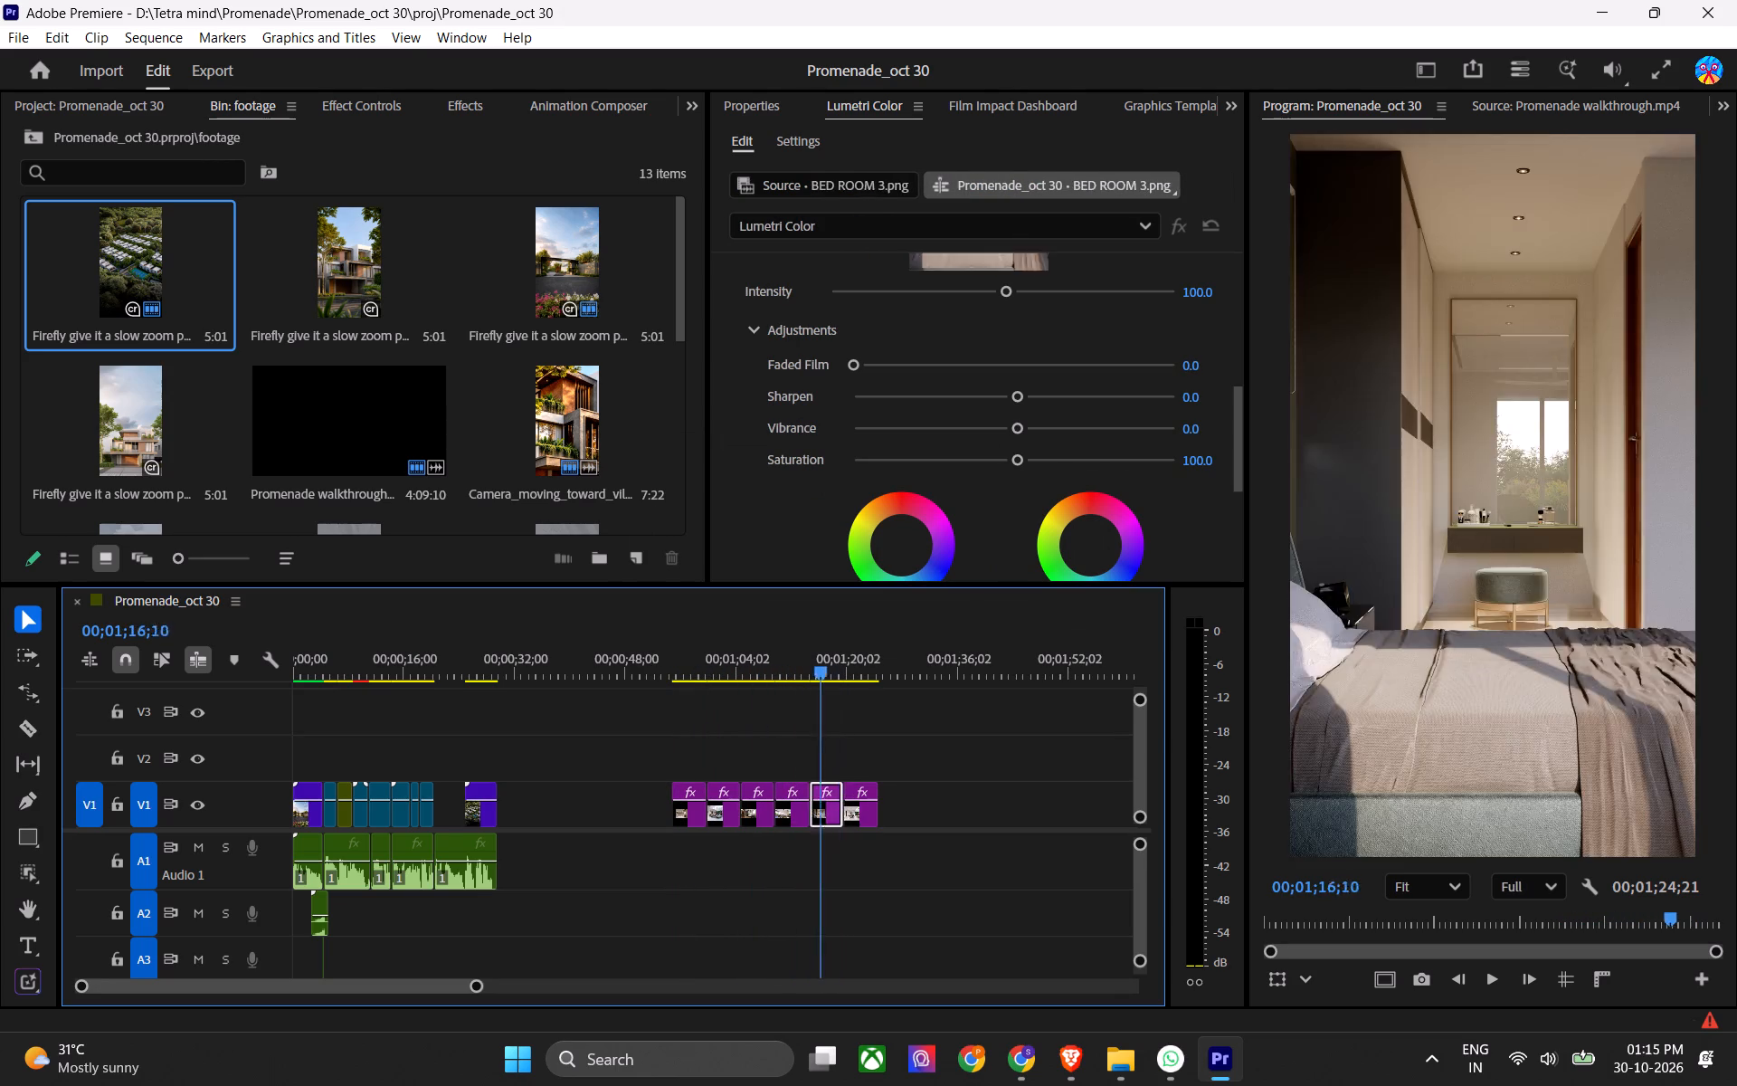
{"action": "left_click_drag", "start_coordinate": [823, 668], "coordinate": [822, 663]}
{"action": "key", "text": "x"}
{"action": "scroll", "coordinate": [806, 729], "scroll_direction": "up", "scroll_amount": 5}
{"action": "key", "text": "ctrl+s"}
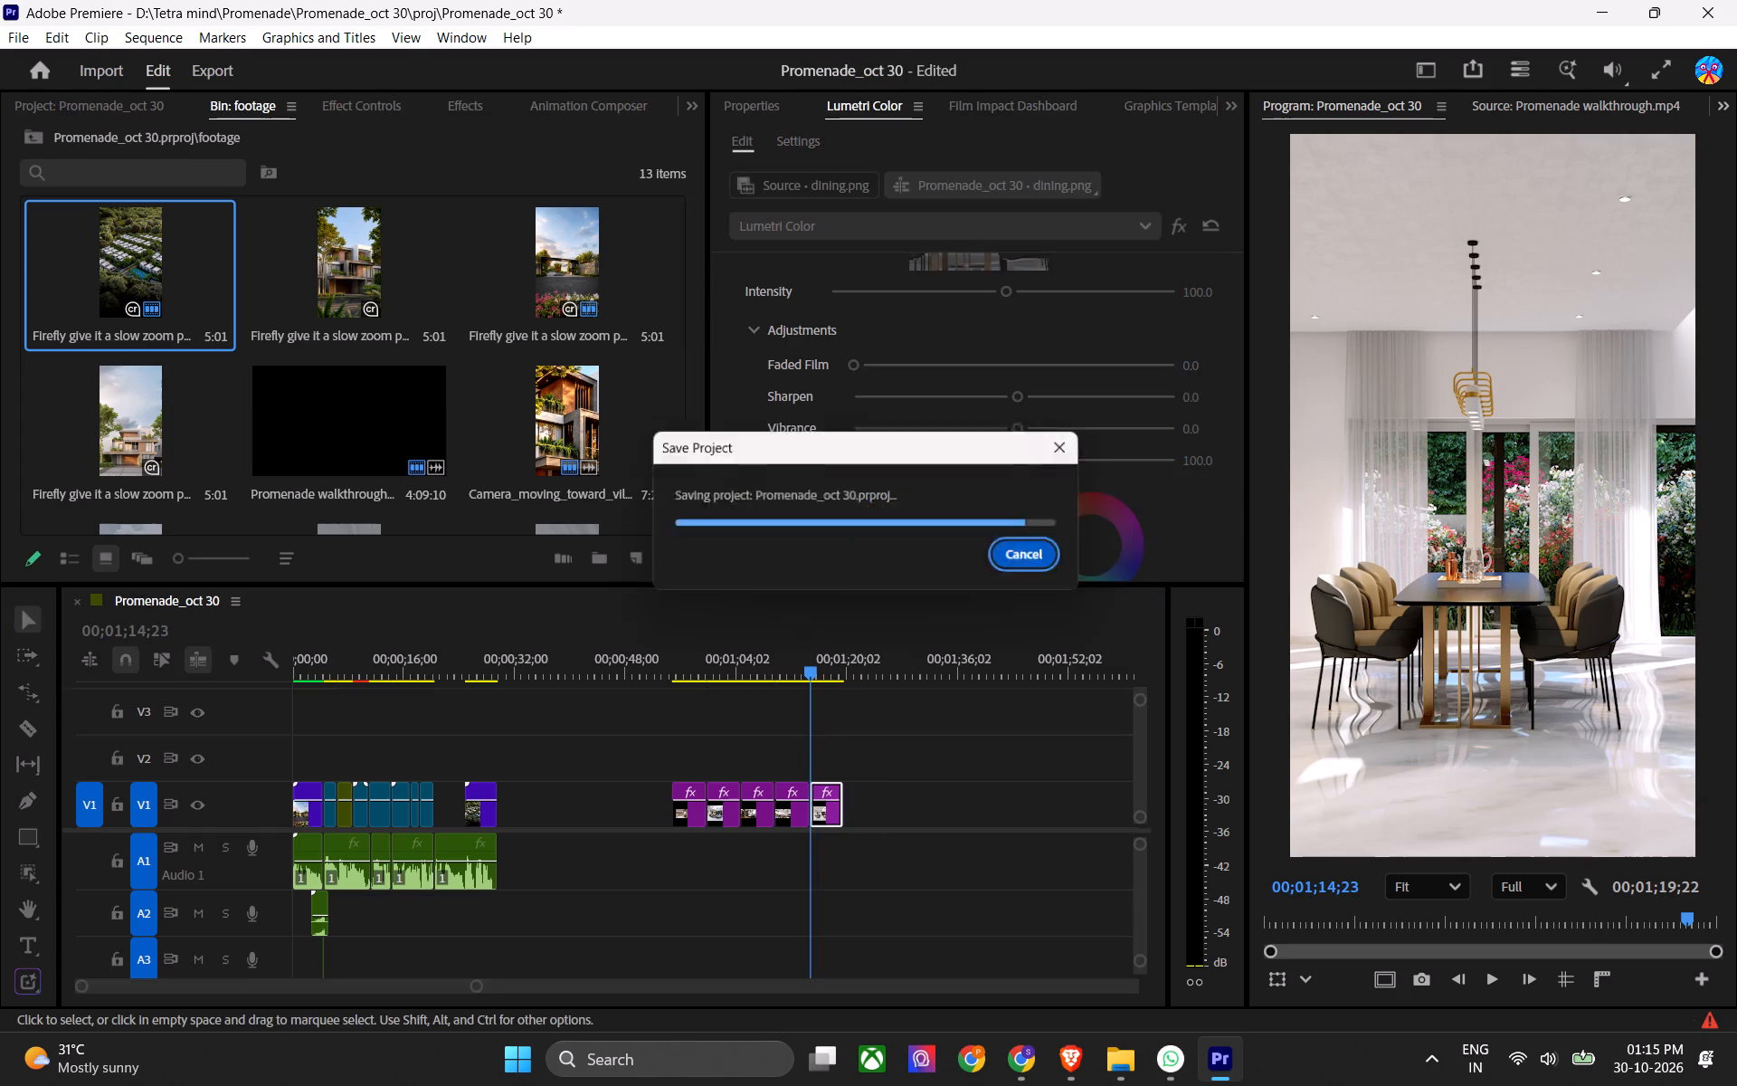
{"action": "key", "text": "ctrl+s"}
{"action": "key", "text": "ctrl+s"}
{"action": "key", "text": "ctrl+s"}
Move the dining.png still to V2 ahead of the remaining interior stills, starting at about 00;00;44.
{"action": "left_click_drag", "start_coordinate": [827, 816], "coordinate": [613, 744]}
Move the living 1.png still from V1 to V2, directly before the dining.png still.
{"action": "left_click_drag", "start_coordinate": [803, 662], "coordinate": [786, 665]}
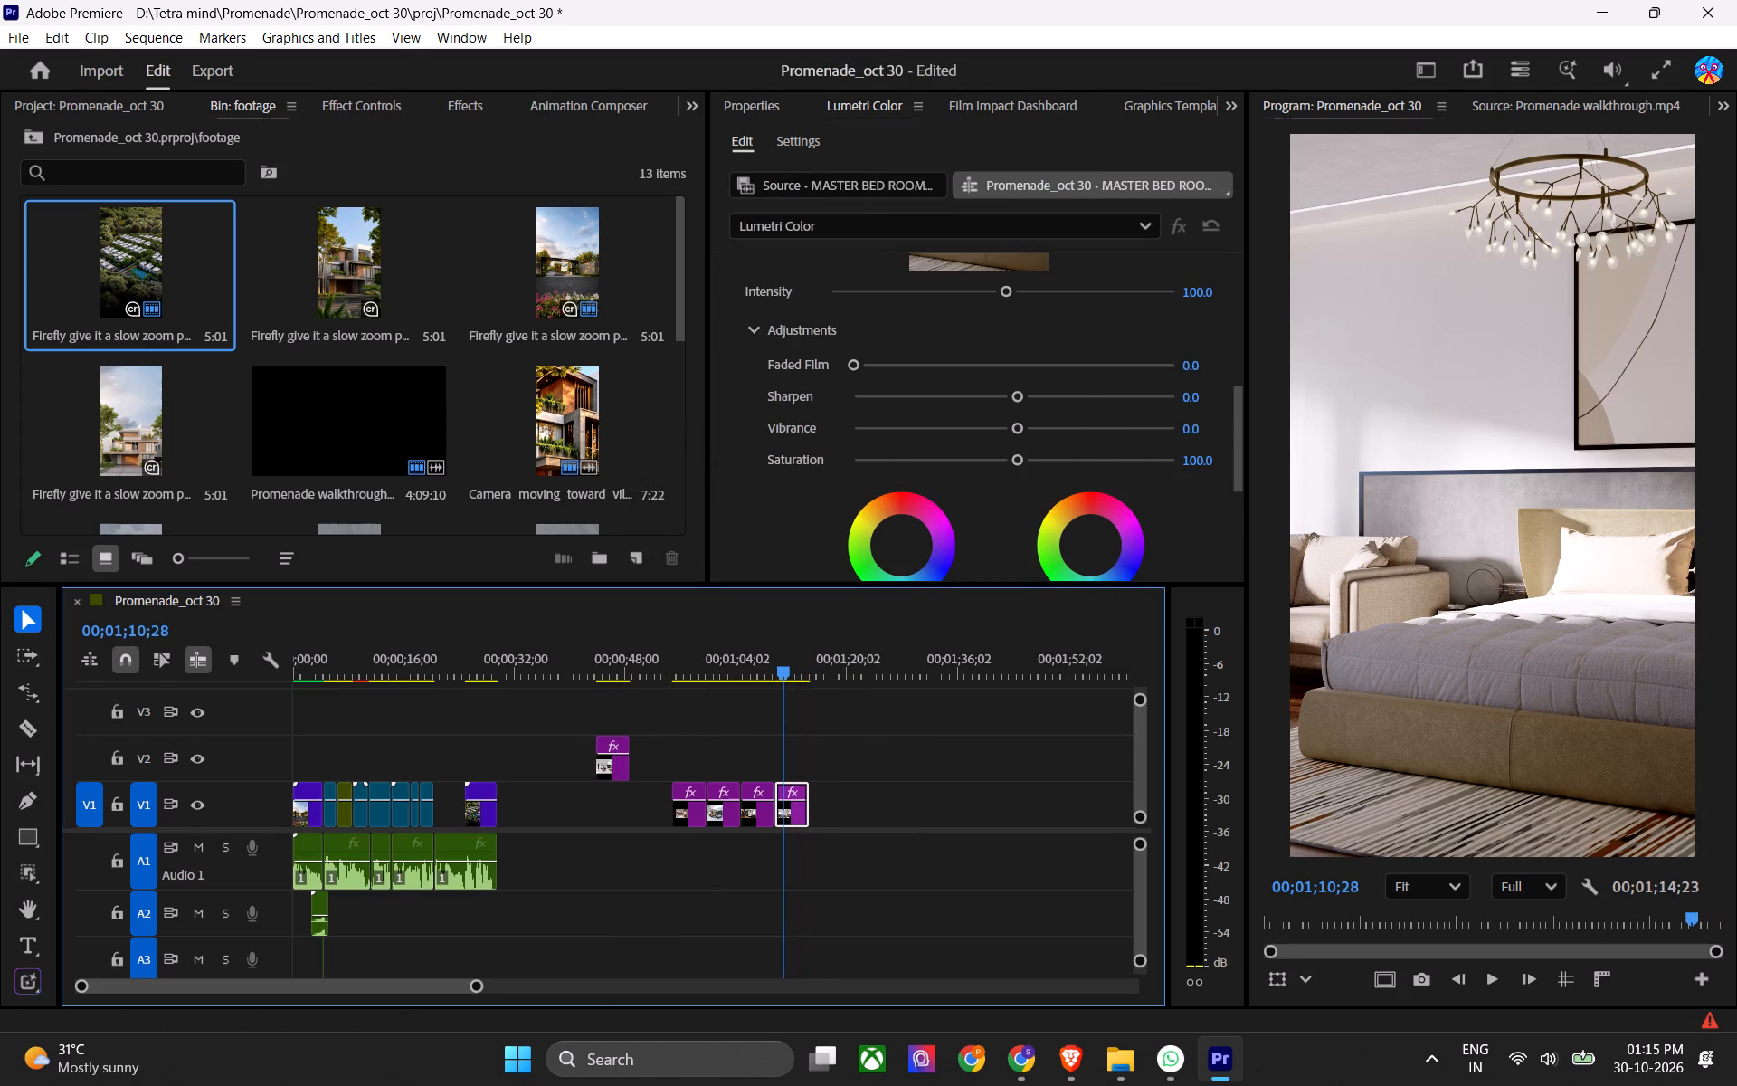
{"action": "left_click_drag", "start_coordinate": [786, 665], "coordinate": [772, 663]}
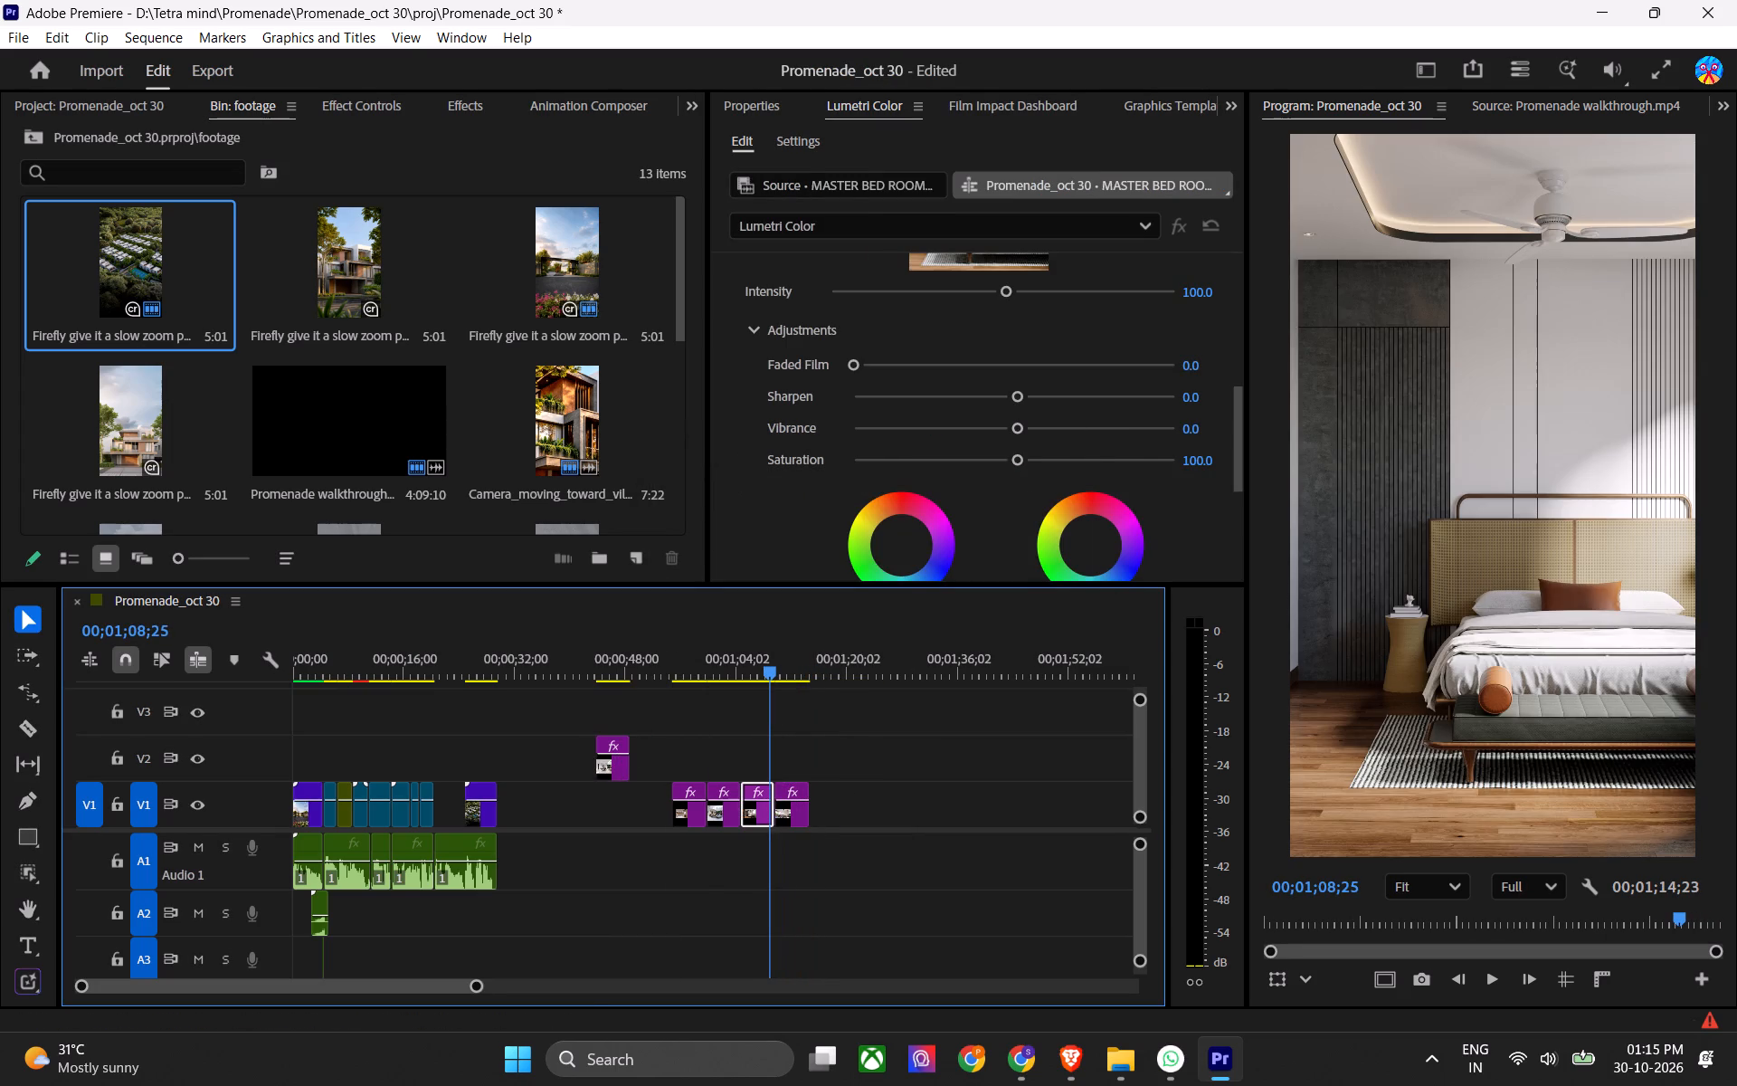
{"action": "left_click_drag", "start_coordinate": [772, 663], "coordinate": [734, 661]}
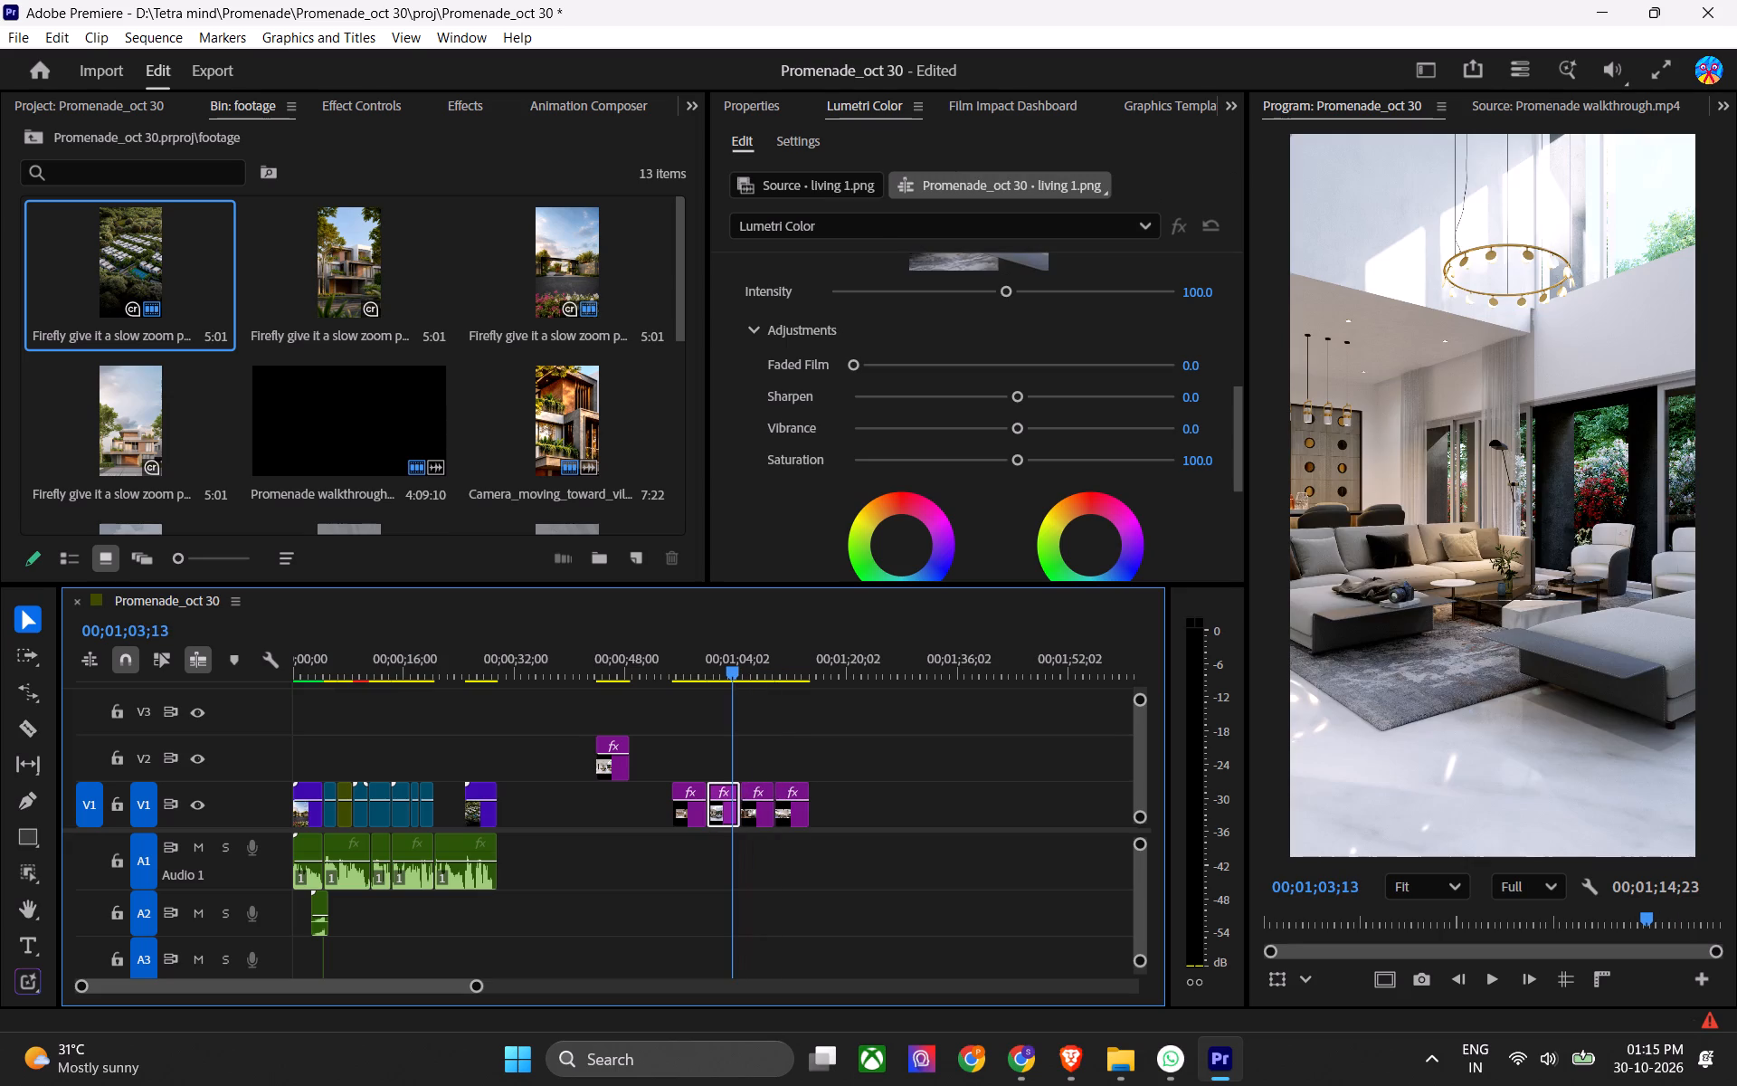
{"action": "left_click_drag", "start_coordinate": [734, 661], "coordinate": [814, 665]}
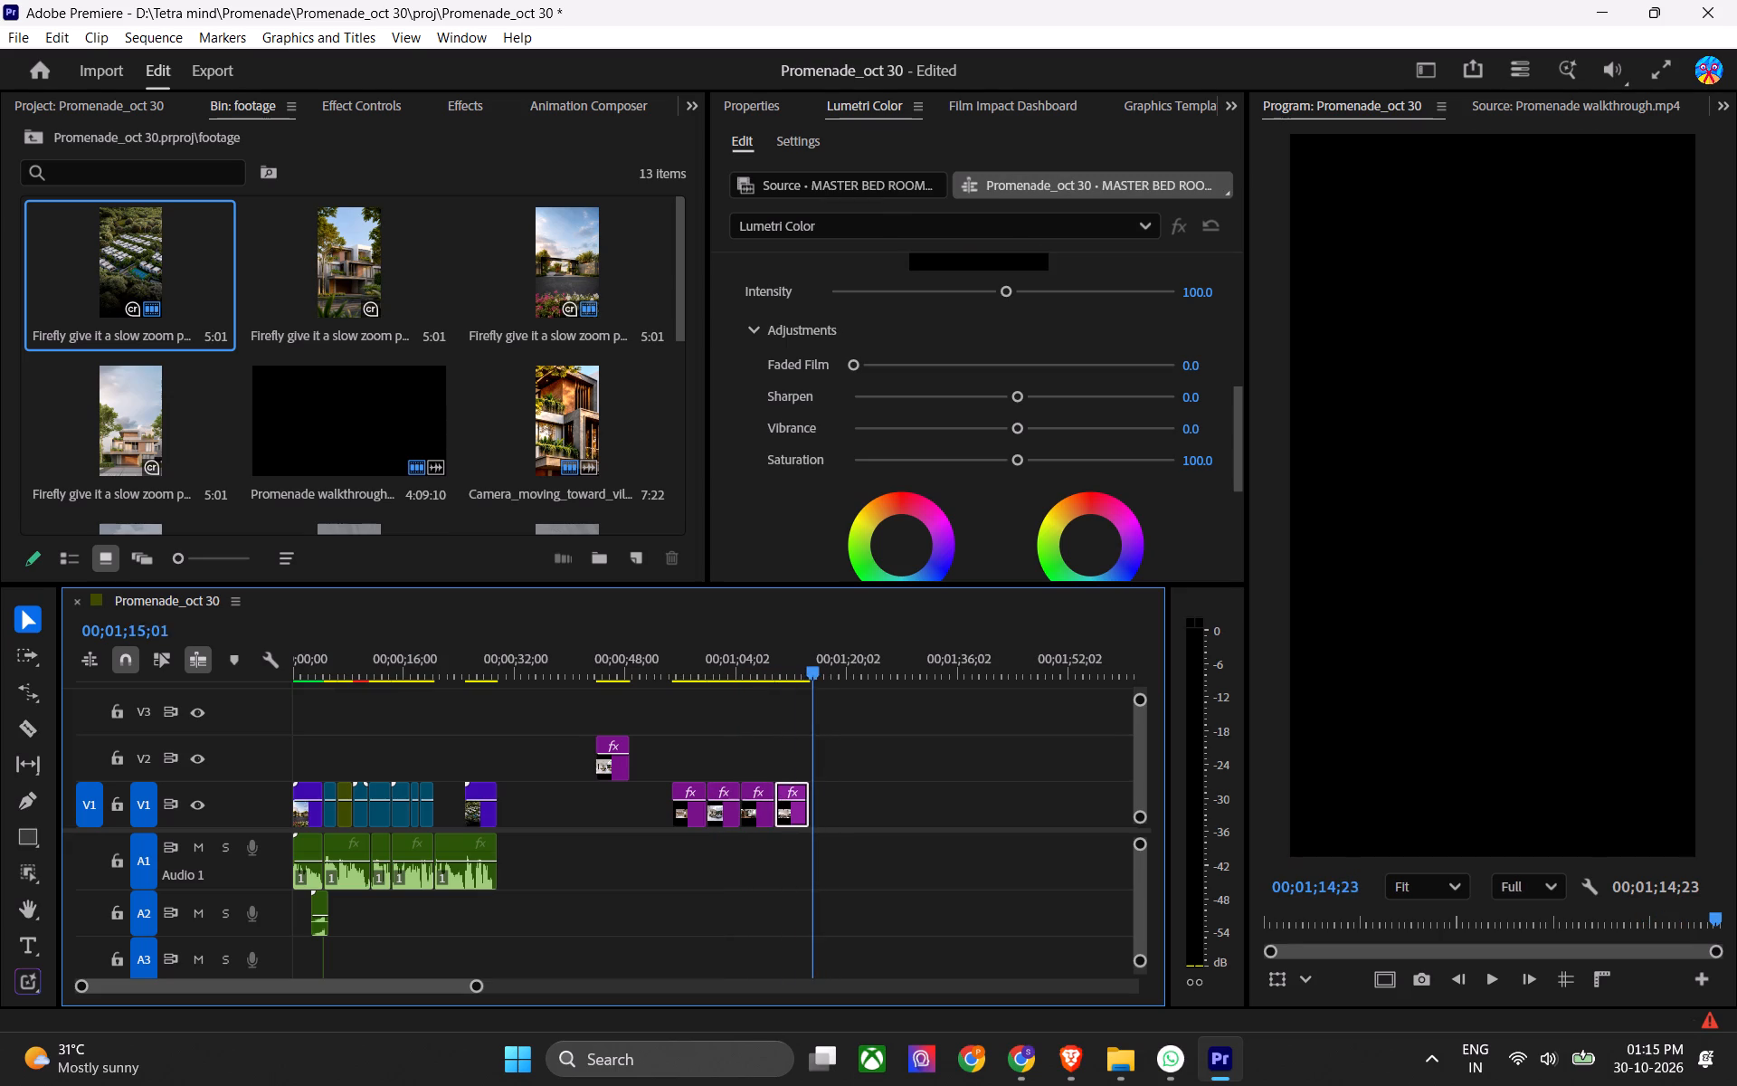
{"action": "left_click_drag", "start_coordinate": [814, 665], "coordinate": [733, 661]}
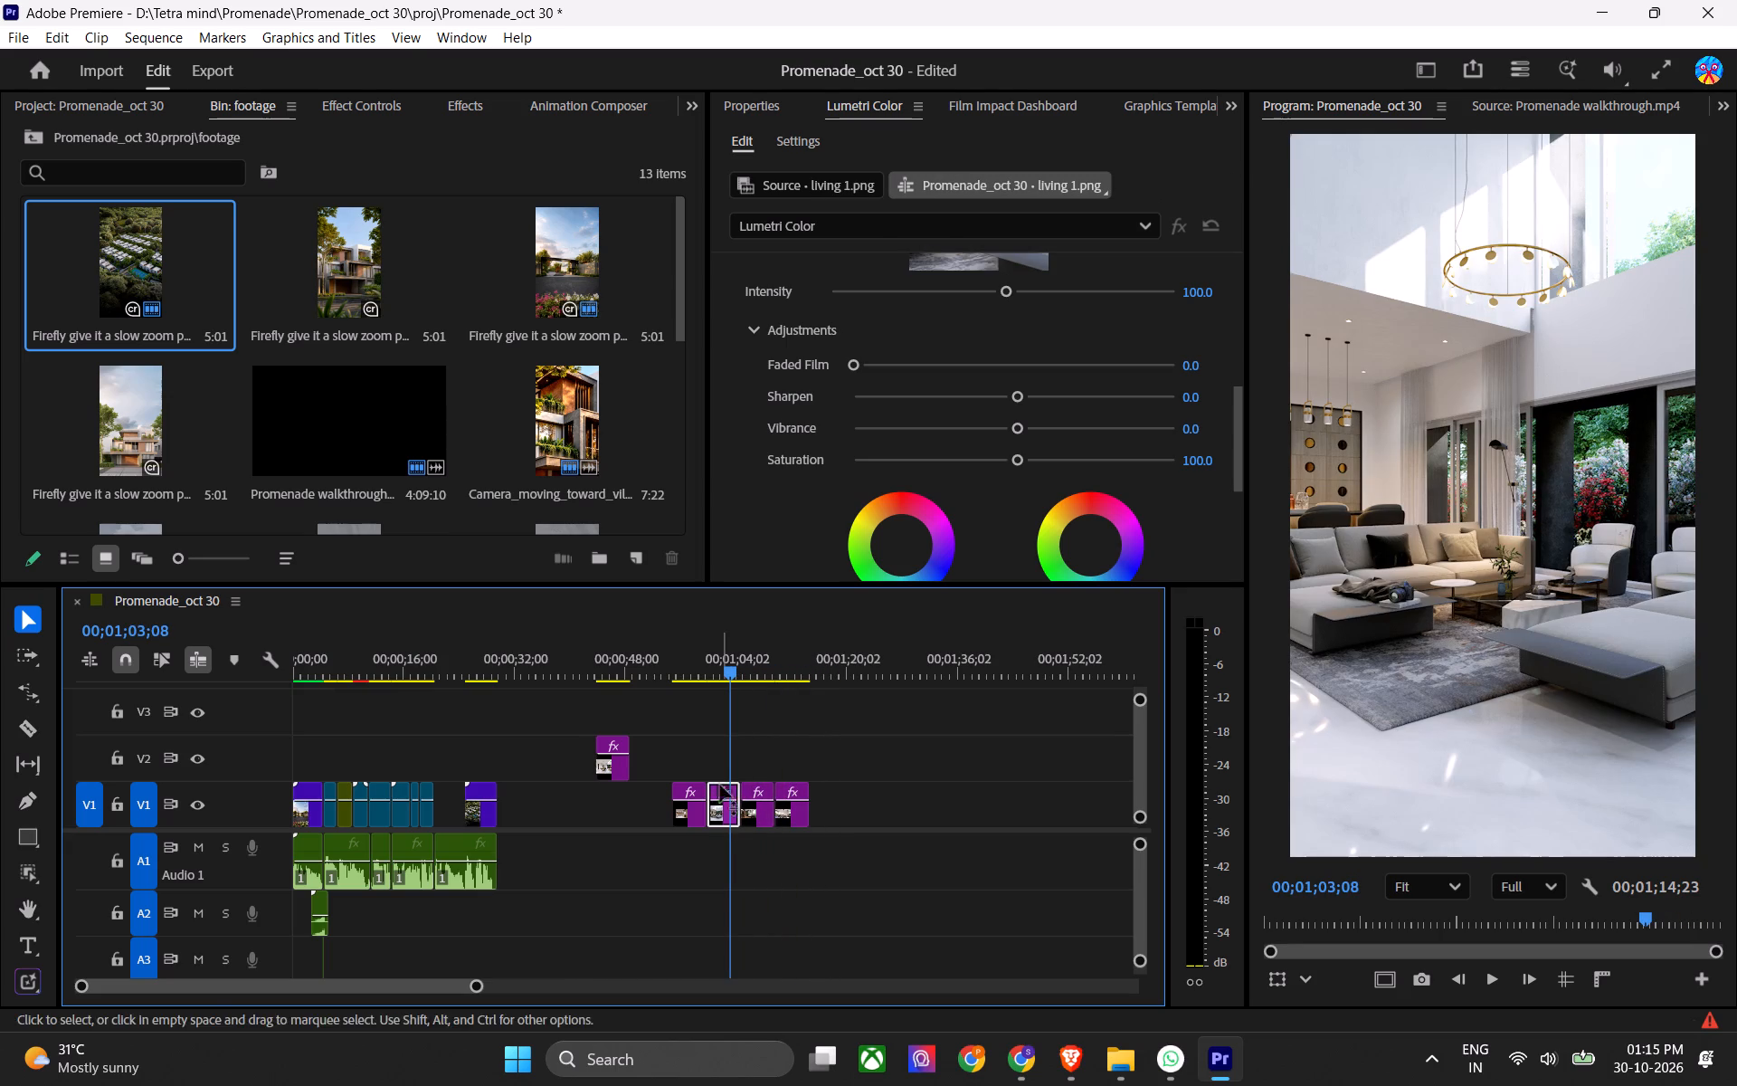
{"action": "left_click_drag", "start_coordinate": [718, 812], "coordinate": [568, 762]}
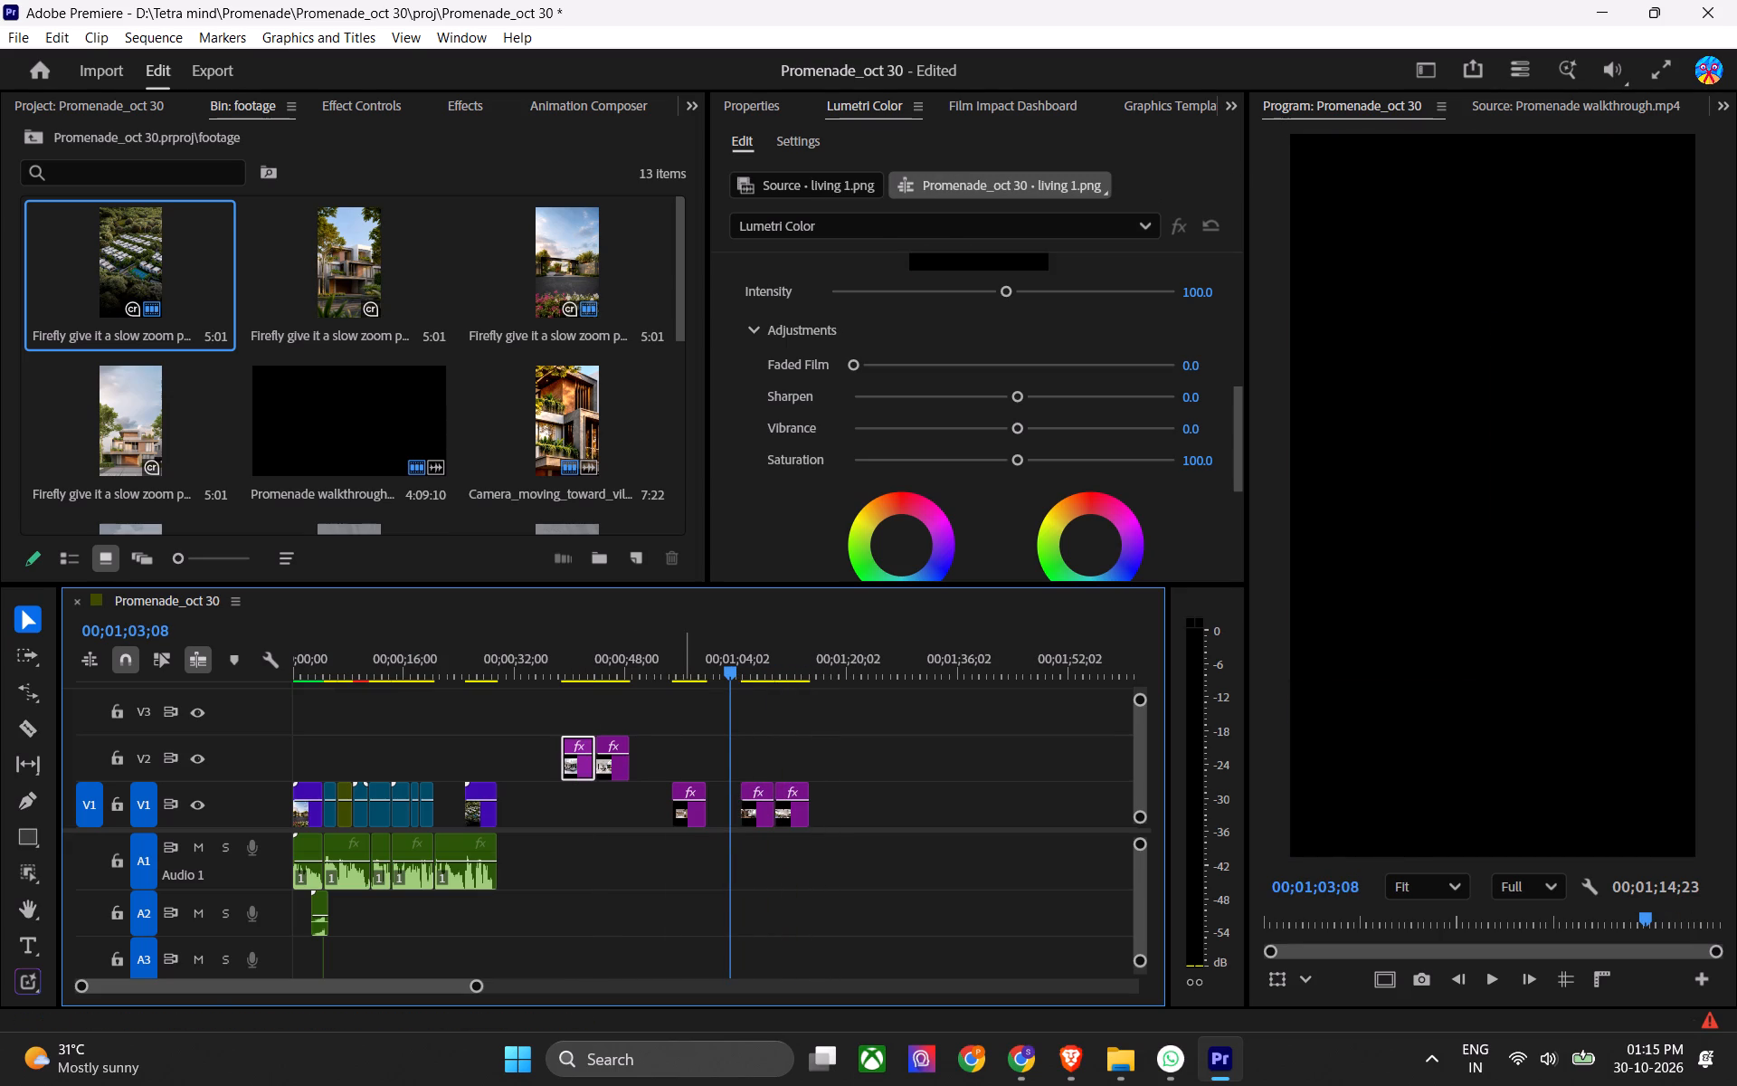
Ripple-delete the two interior stills that come after kitchen.png on V1.
{"action": "left_click", "coordinate": [685, 680]}
{"action": "left_click", "coordinate": [689, 668]}
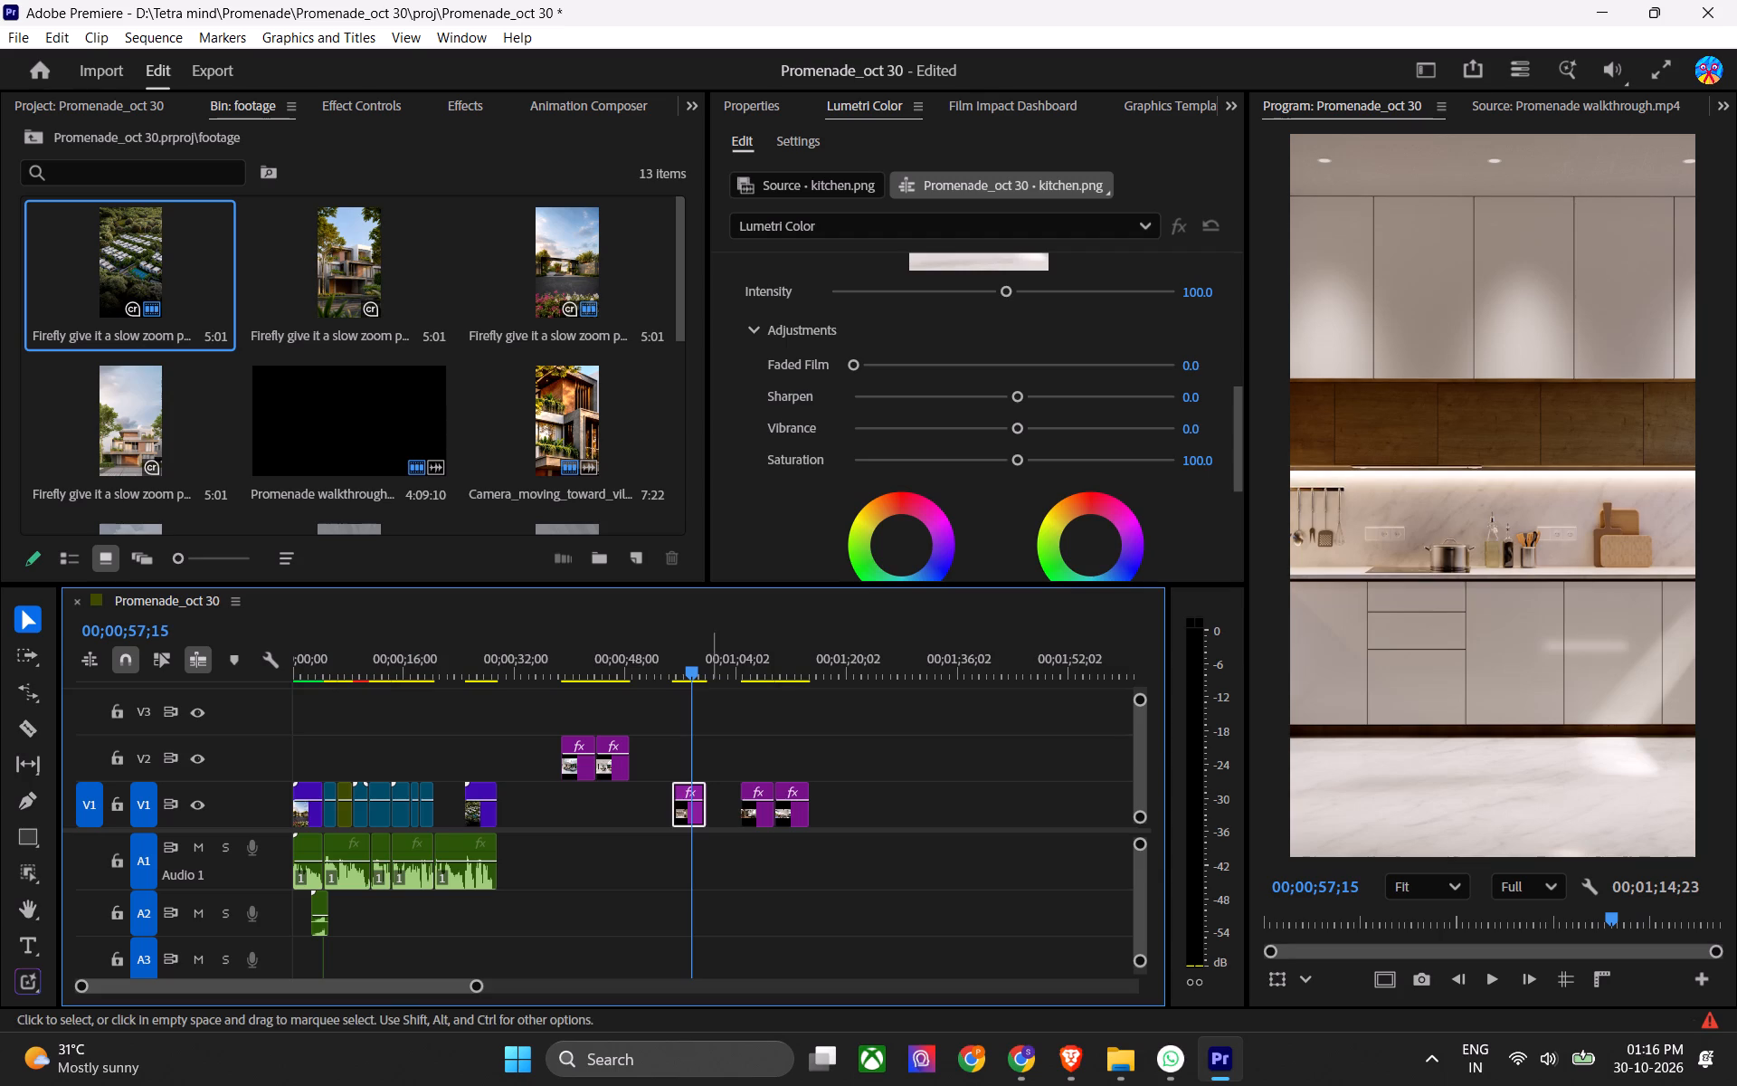
{"action": "left_click_drag", "start_coordinate": [750, 738], "coordinate": [856, 839]}
{"action": "key", "text": "x"}
Move the kitchen.png still from V1 to V2, directly after the dining.png still, and save the project.
{"action": "left_click_drag", "start_coordinate": [691, 819], "coordinate": [660, 767]}
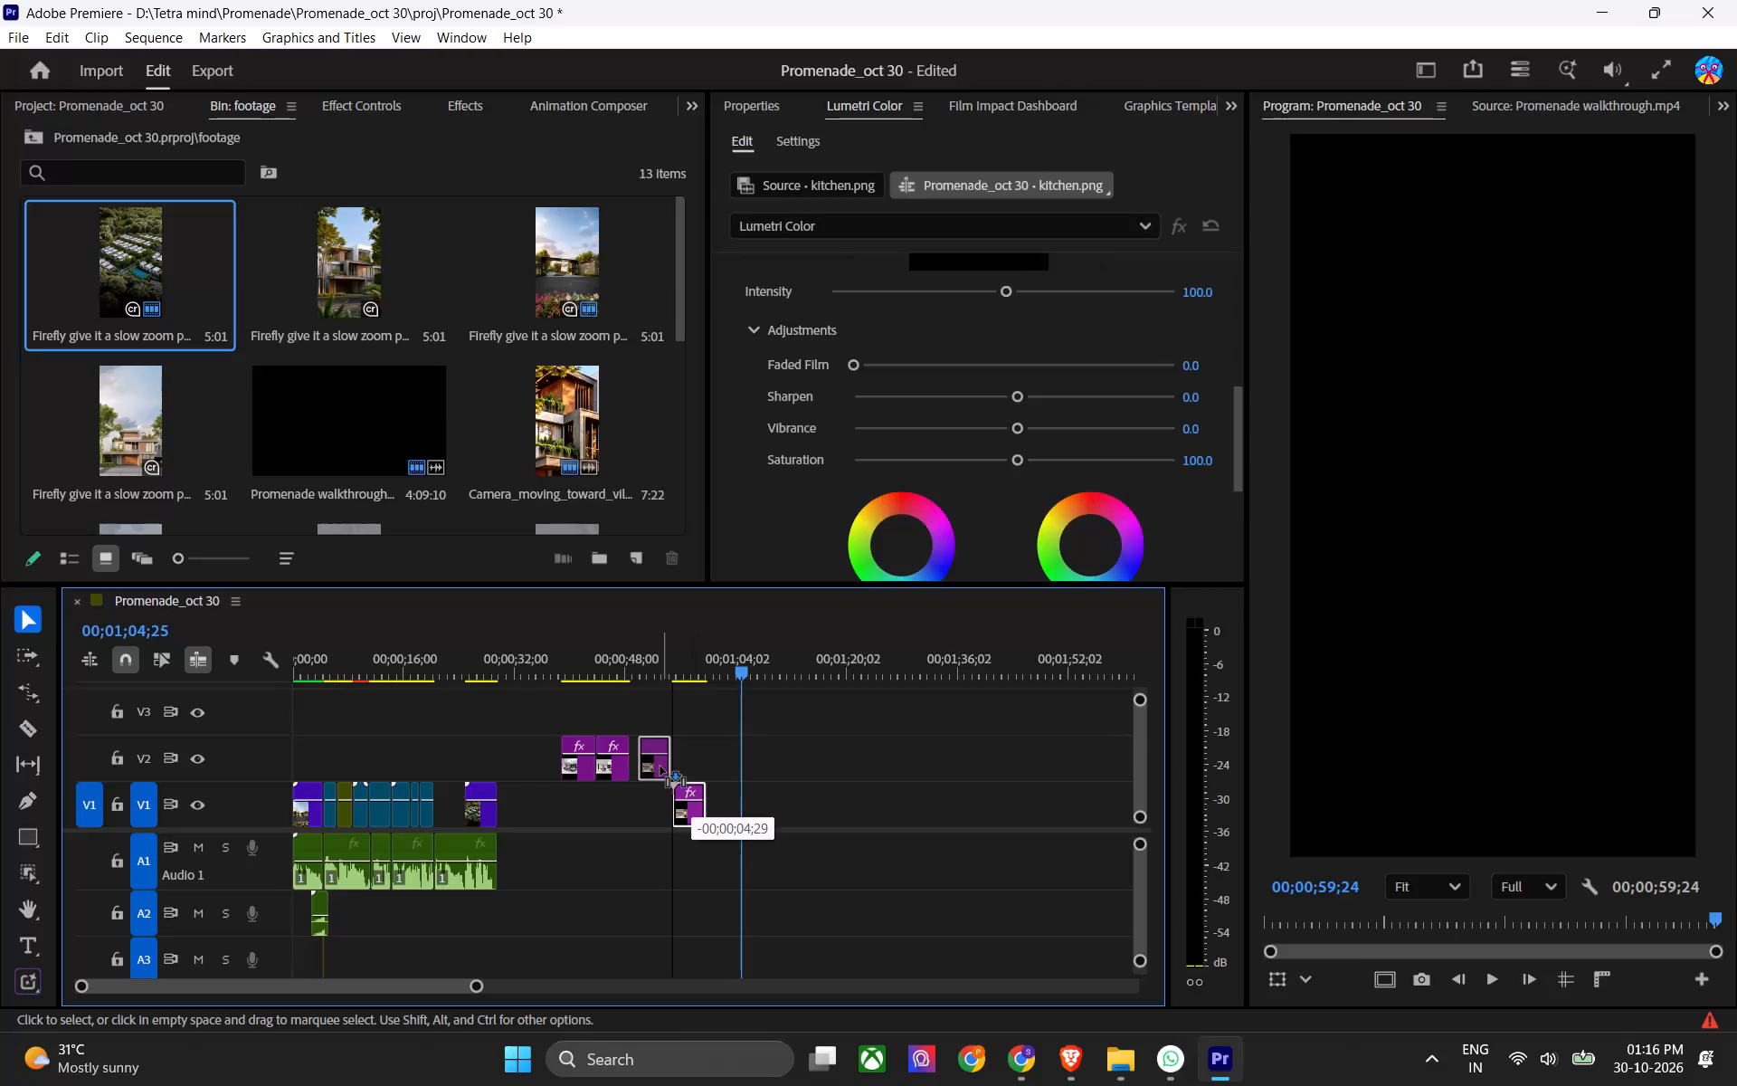
{"action": "left_click_drag", "start_coordinate": [660, 767], "coordinate": [650, 766]}
{"action": "scroll", "coordinate": [629, 802], "scroll_direction": "up", "scroll_amount": 14, "text": "alt"}
{"action": "key", "text": "ctrl+s"}
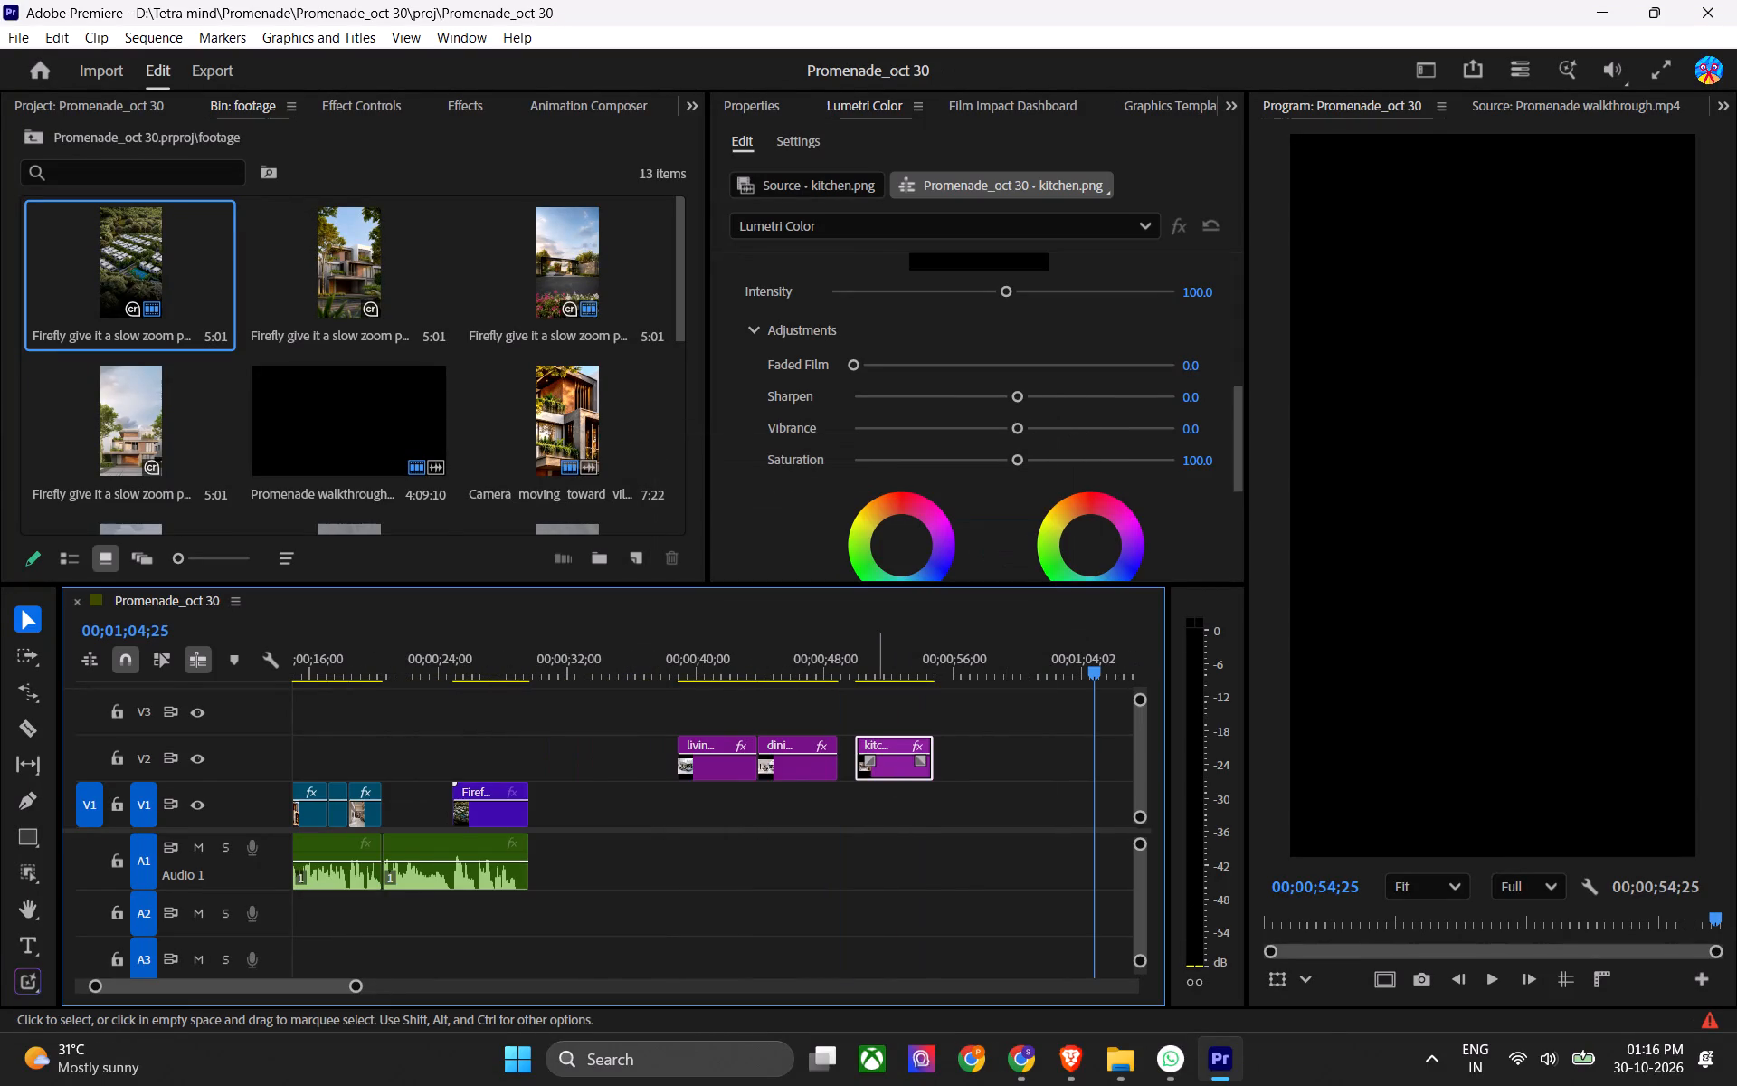
{"action": "left_click_drag", "start_coordinate": [882, 767], "coordinate": [867, 771]}
{"action": "scroll", "coordinate": [868, 798], "scroll_direction": "up", "scroll_amount": 6}
{"action": "key", "text": "ctrl+s"}
Move the three V2 stills together back to the end of the Creating_continuous_villa clip, at about 00;00;20;14, and save the project.
{"action": "left_click_drag", "start_coordinate": [841, 708], "coordinate": [1056, 803]}
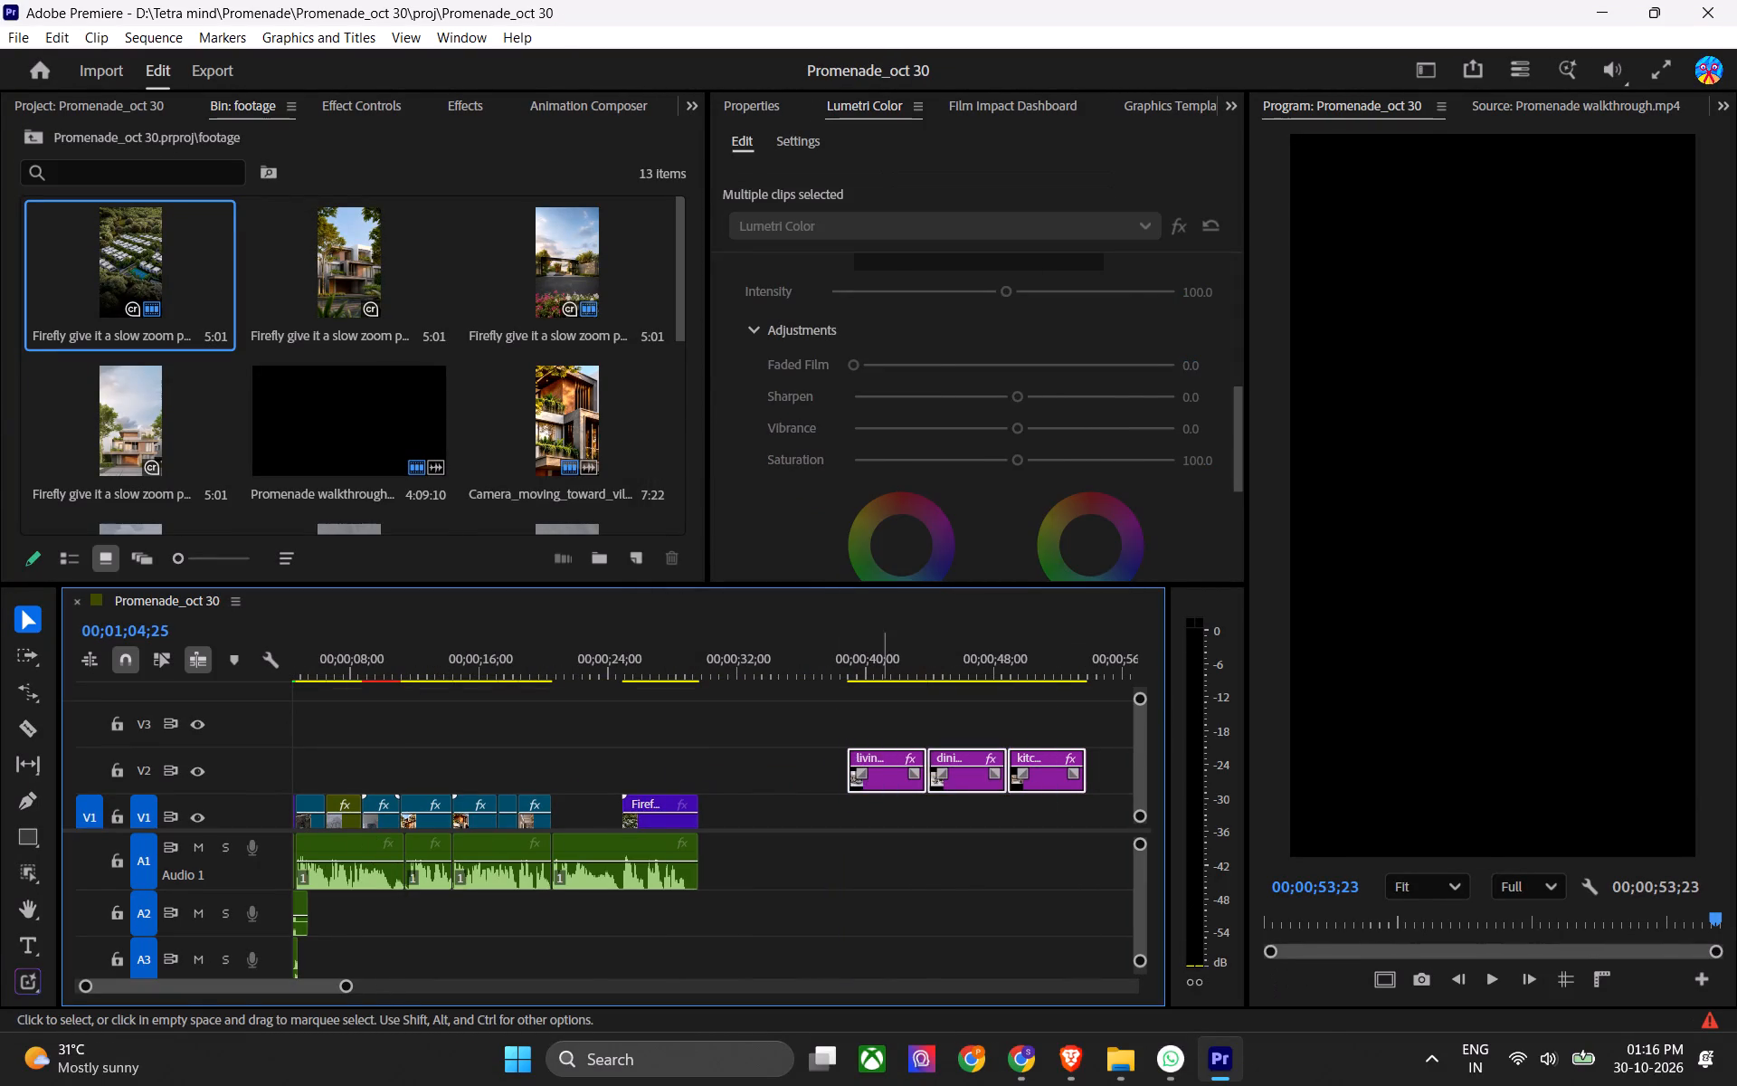
{"action": "left_click_drag", "start_coordinate": [894, 781], "coordinate": [596, 770]}
{"action": "scroll", "coordinate": [599, 790], "scroll_direction": "down", "scroll_amount": 3, "text": "ctrl"}
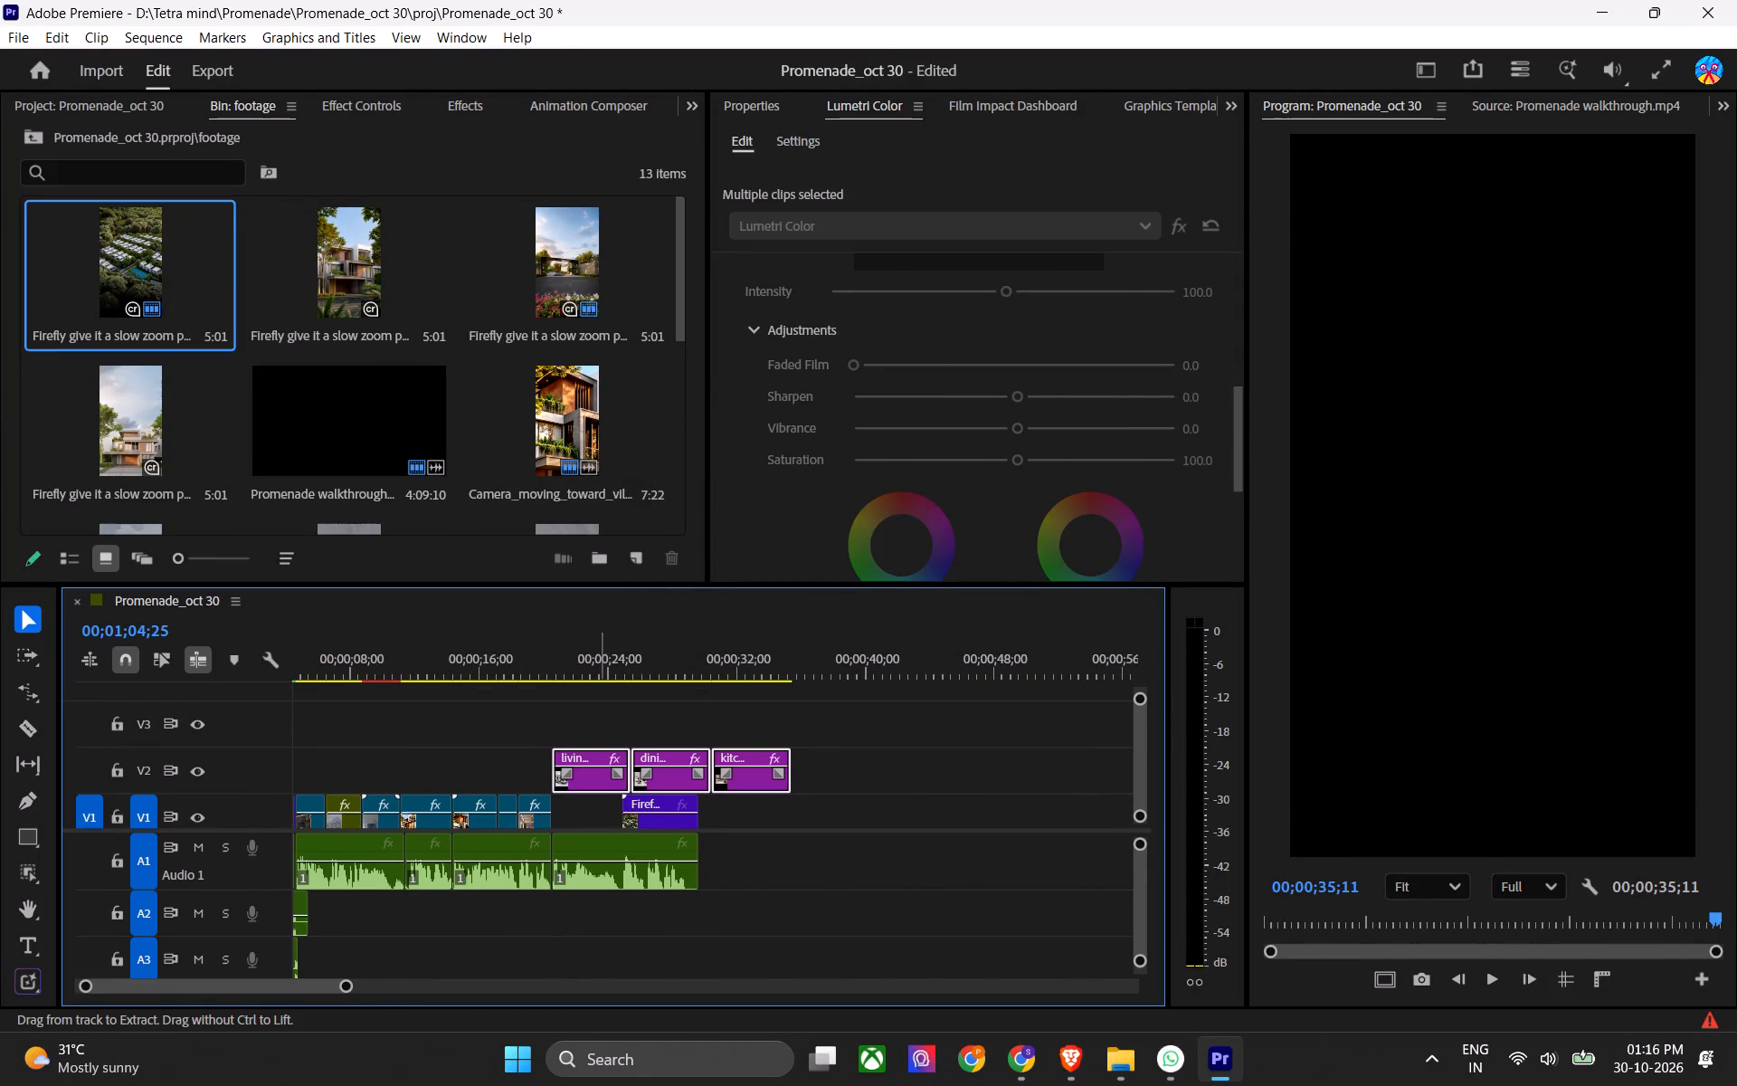
{"action": "scroll", "coordinate": [582, 853], "scroll_direction": "down", "scroll_amount": 4, "text": "ctrl"}
{"action": "key", "text": "ctrl+s"}
{"action": "key", "text": "ctrl+s"}
{"action": "scroll", "coordinate": [619, 820], "scroll_direction": "down", "scroll_amount": 5, "text": "ctrl"}
{"action": "scroll", "coordinate": [618, 851], "scroll_direction": "up", "scroll_amount": 3, "text": "ctrl"}
{"action": "scroll", "coordinate": [618, 854], "scroll_direction": "down", "scroll_amount": 1, "text": "ctrl"}
{"action": "scroll", "coordinate": [618, 854], "scroll_direction": "up", "scroll_amount": 3, "text": "ctrl"}
{"action": "scroll", "coordinate": [587, 857], "scroll_direction": "up", "scroll_amount": 2, "text": "alt"}
{"action": "scroll", "coordinate": [571, 870], "scroll_direction": "down", "scroll_amount": 1, "text": "alt"}
{"action": "scroll", "coordinate": [571, 871], "scroll_direction": "up", "scroll_amount": 4, "text": "alt"}
{"action": "key", "text": "ctrl+s"}
Play the voiceover around living 1.png to find the cut point, and trim the still's end to about two seconds long.
{"action": "left_click_drag", "start_coordinate": [530, 692], "coordinate": [514, 679]}
{"action": "left_click", "coordinate": [516, 673]}
{"action": "key", "text": "space"}
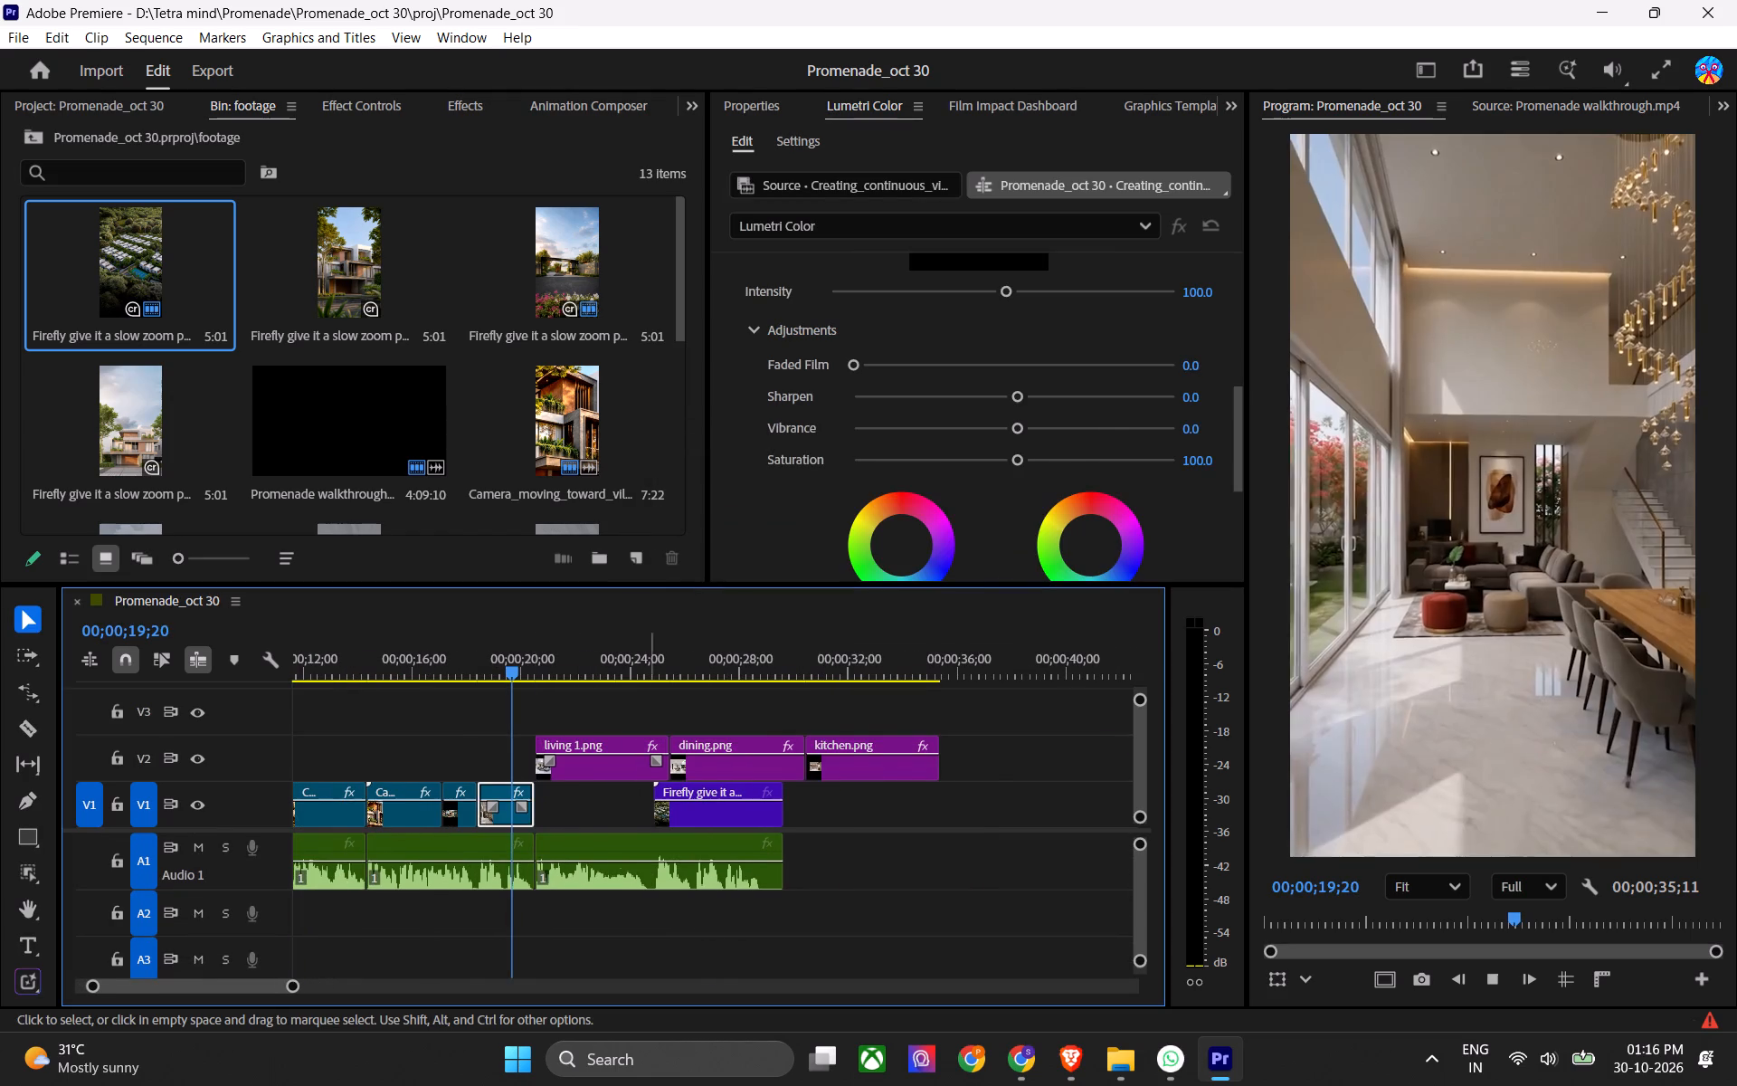
{"action": "scroll", "coordinate": [684, 700], "scroll_direction": "up", "scroll_amount": 6, "text": "alt"}
{"action": "key", "text": "space"}
{"action": "left_click_drag", "start_coordinate": [814, 646], "coordinate": [736, 680]}
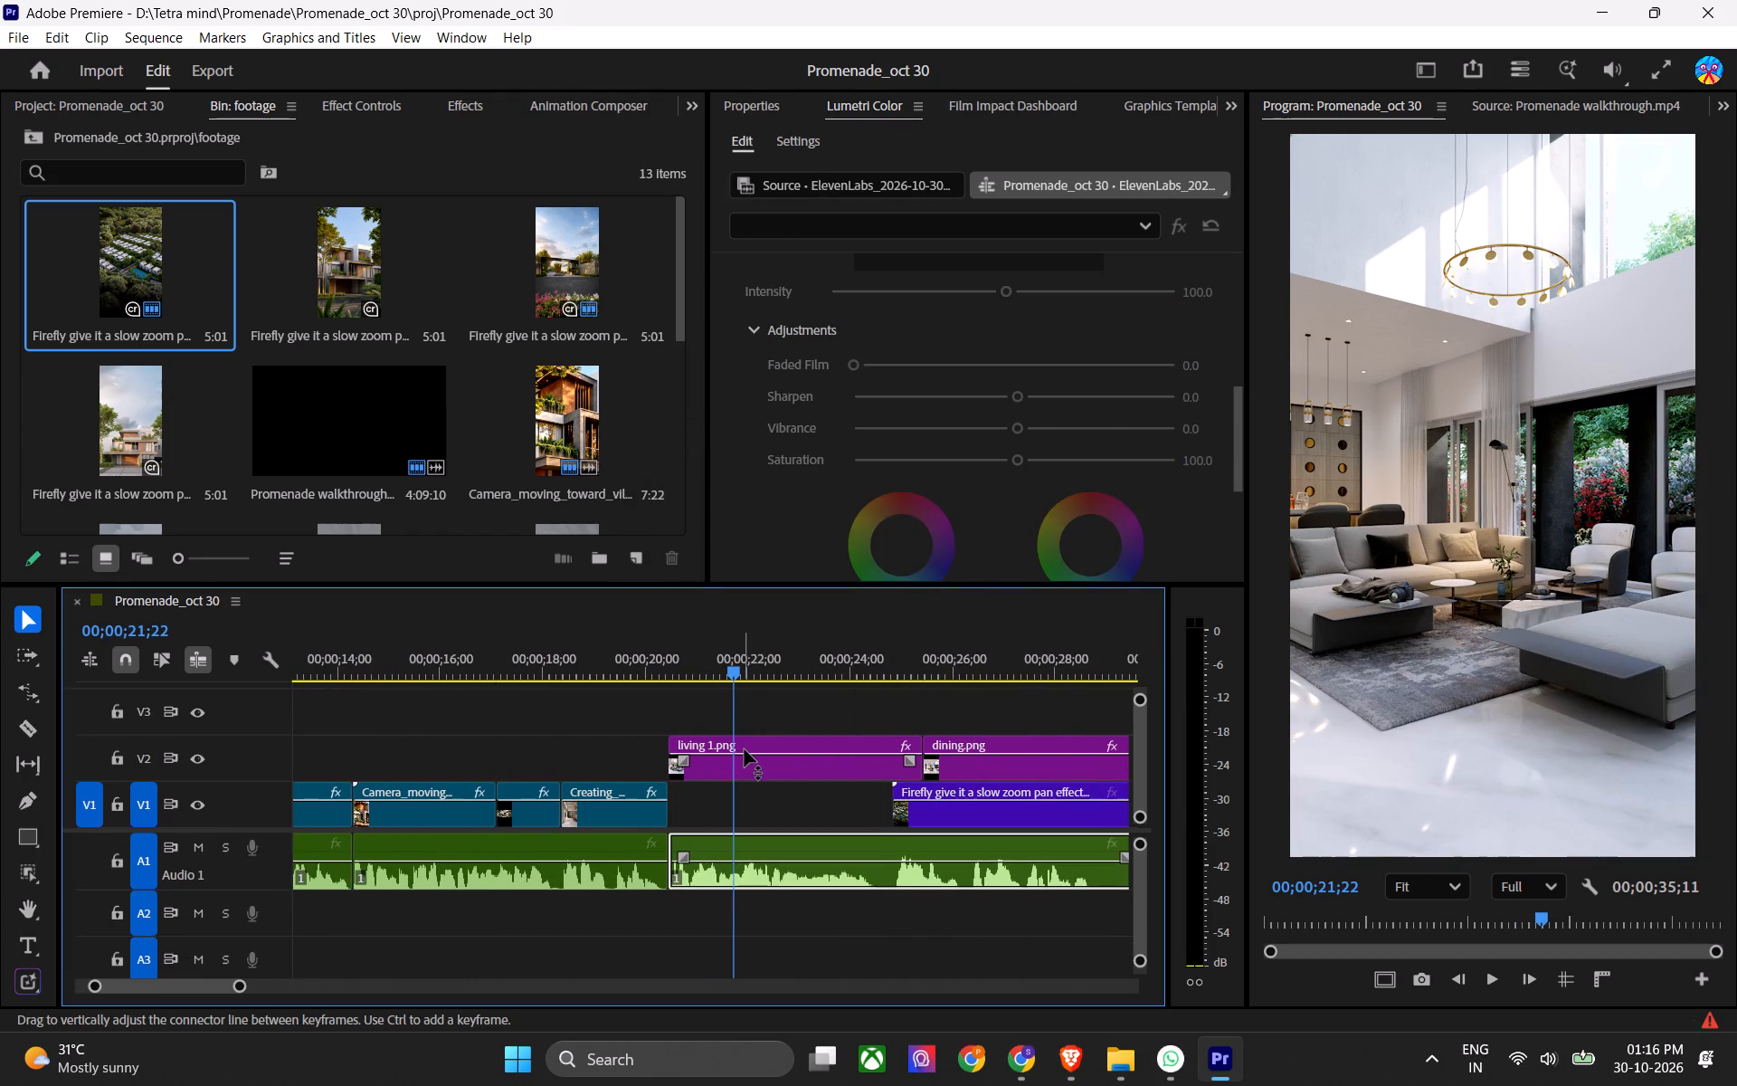
{"action": "left_click_drag", "start_coordinate": [612, 649], "coordinate": [600, 652]}
{"action": "key", "text": "ctrl+s"}
{"action": "key", "text": "space"}
{"action": "scroll", "coordinate": [758, 677], "scroll_direction": "up", "scroll_amount": 2, "text": "alt"}
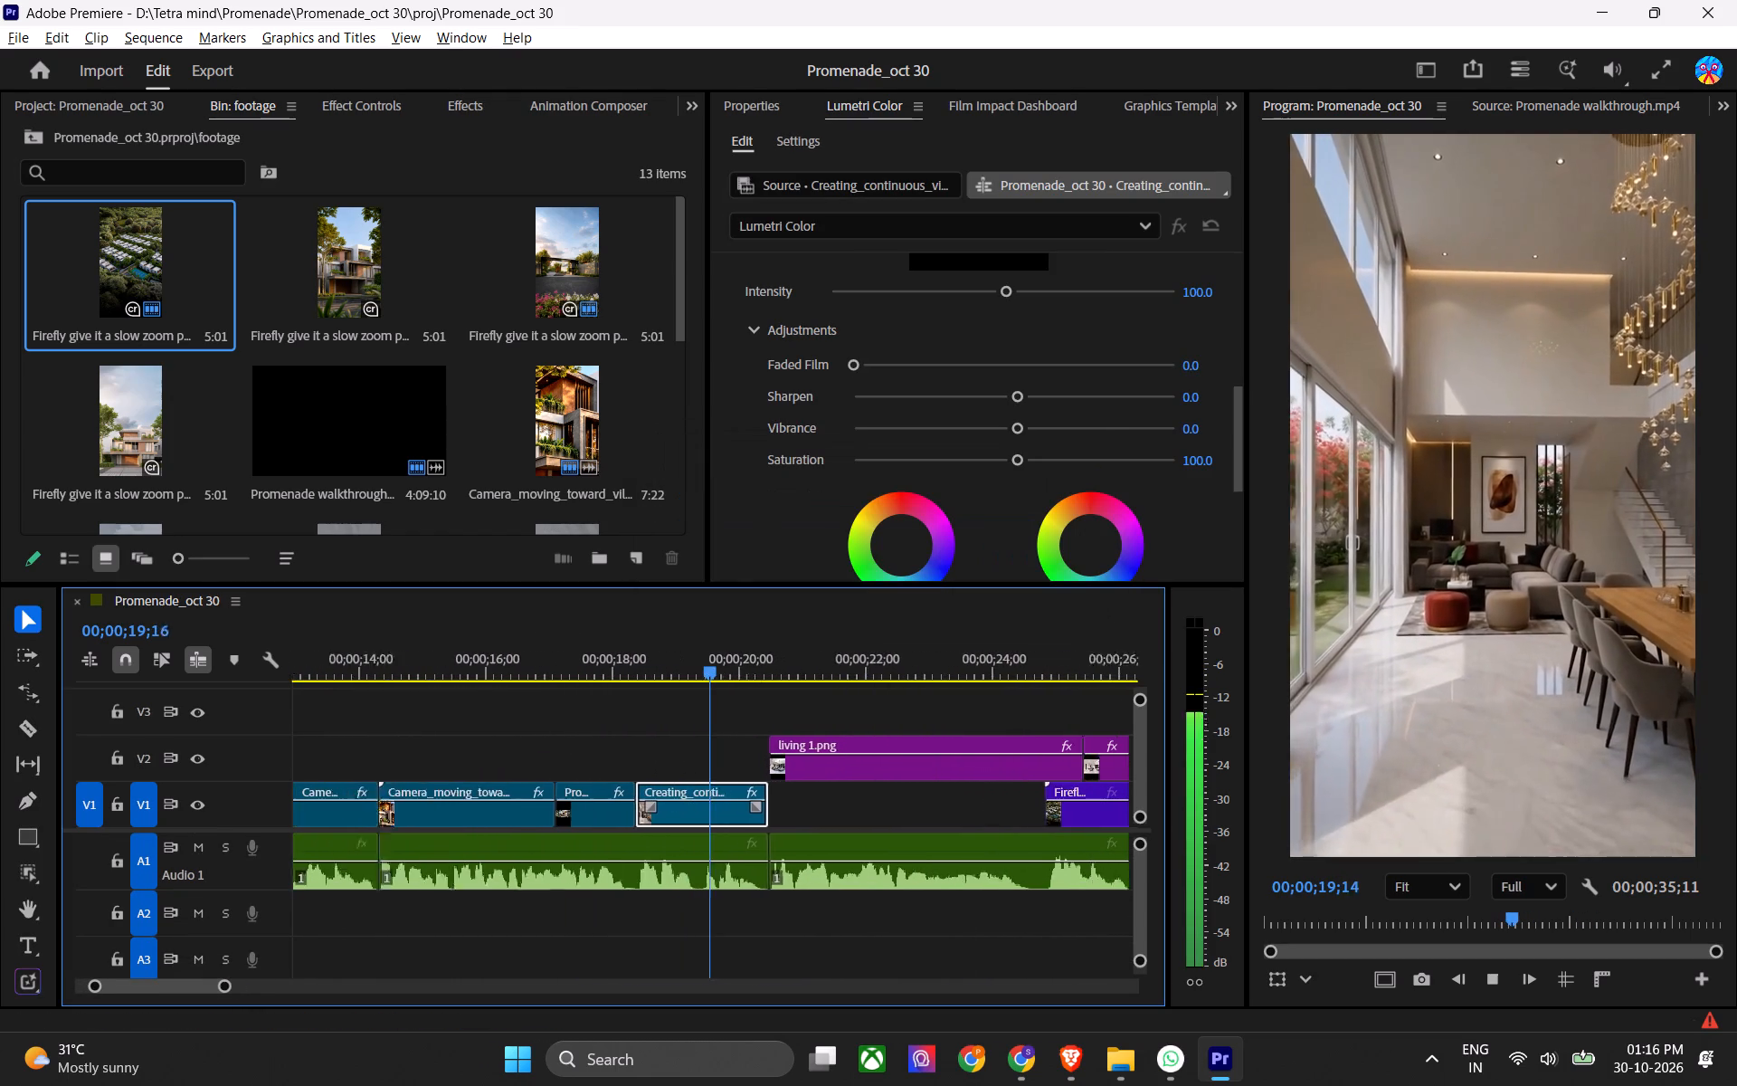
{"action": "scroll", "coordinate": [758, 677], "scroll_direction": "up", "scroll_amount": 4, "text": "alt"}
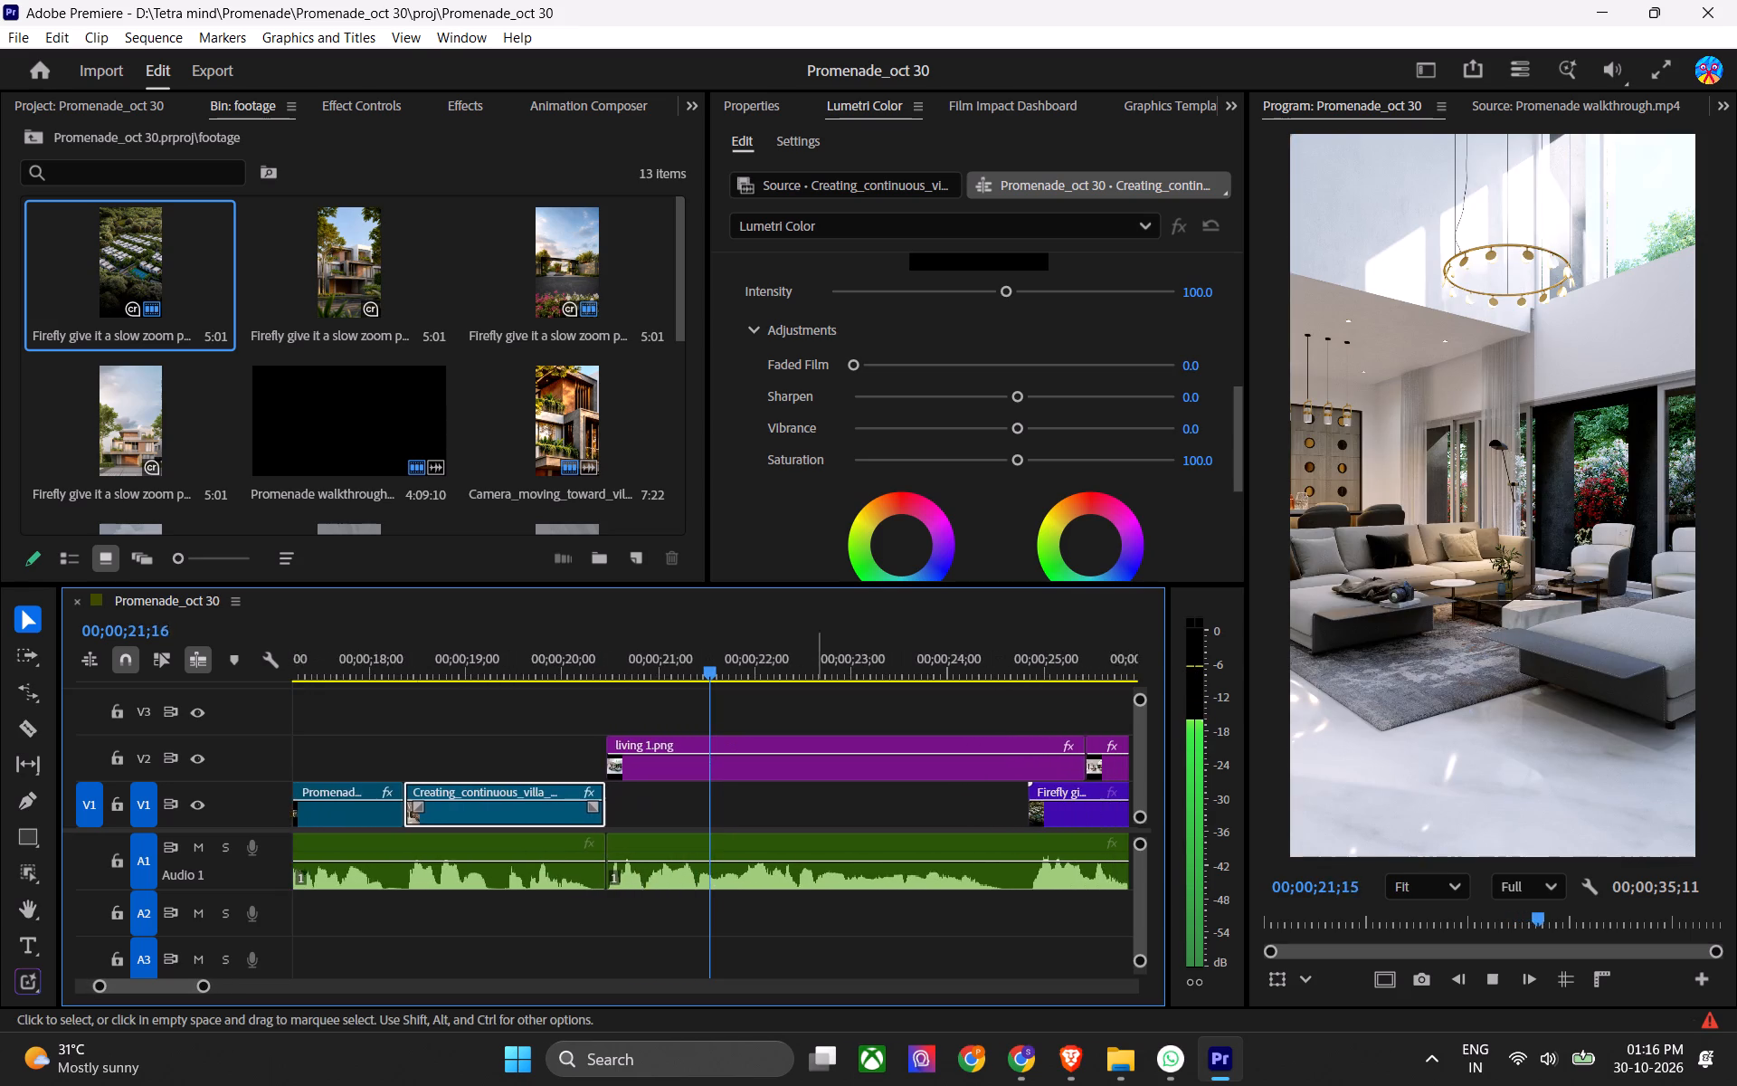
{"action": "key", "text": "space"}
{"action": "left_click", "coordinate": [706, 659]}
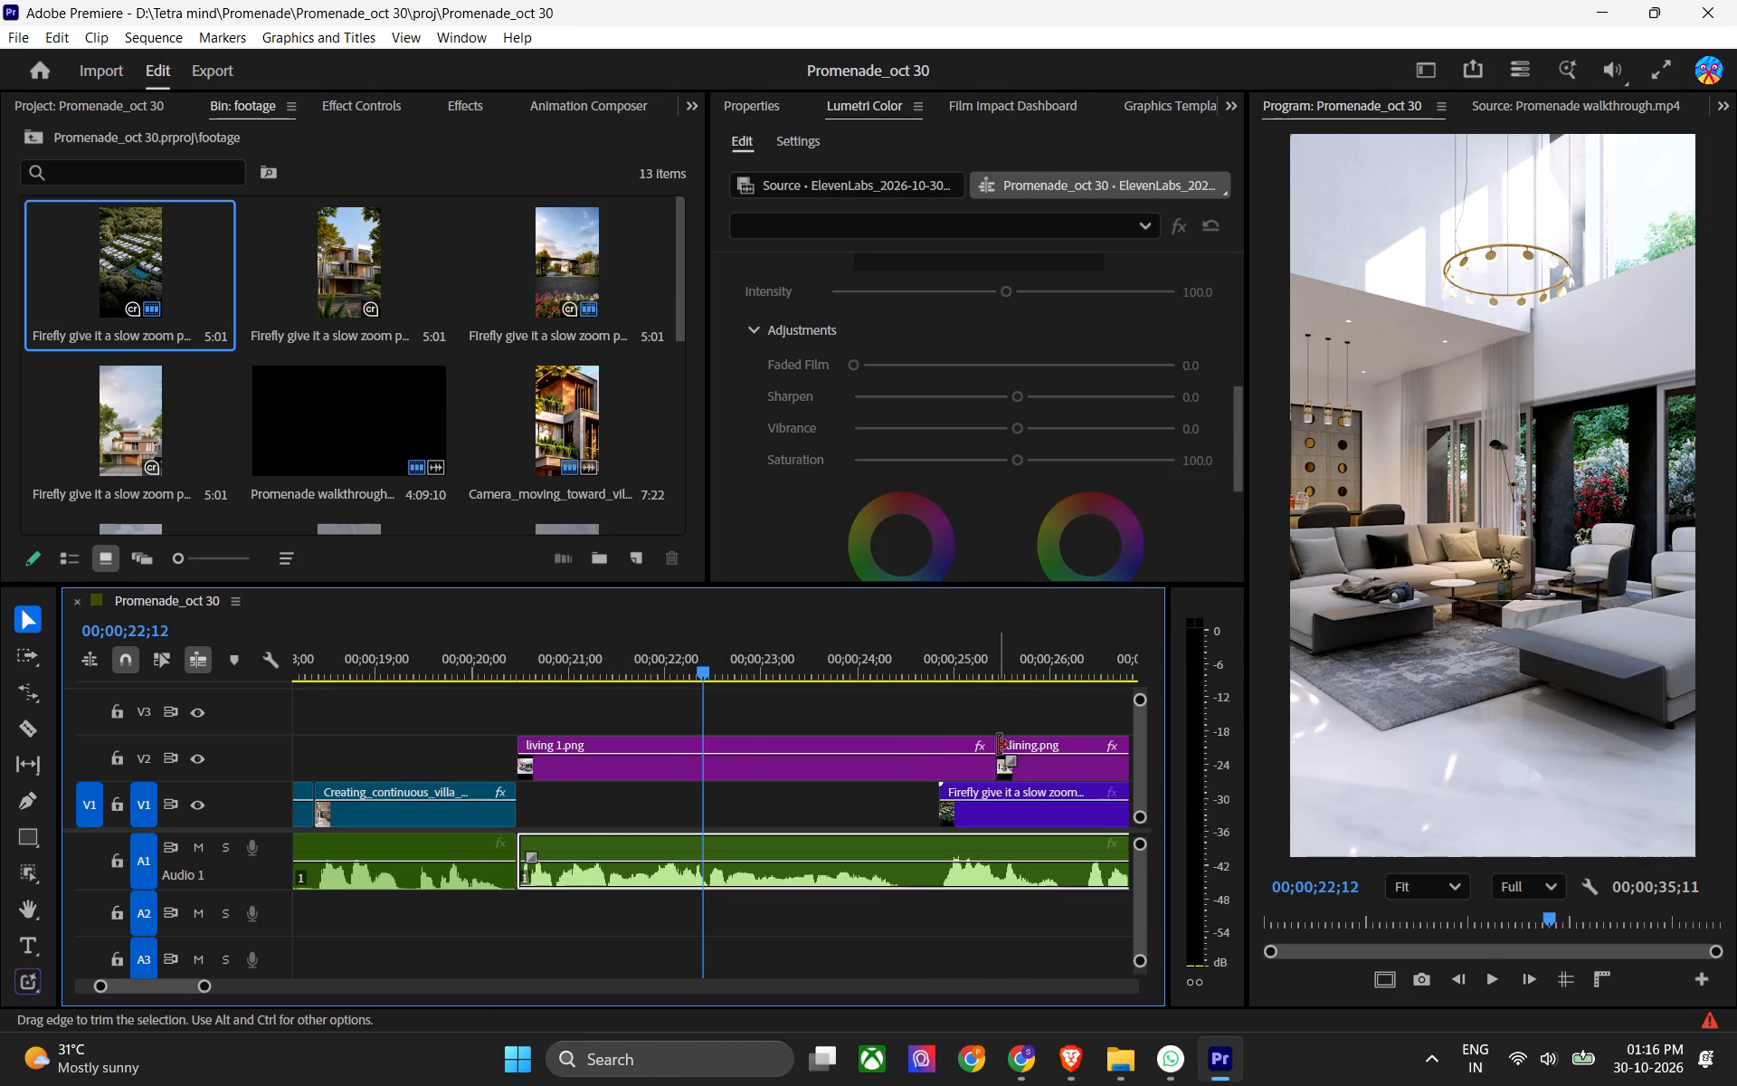
{"action": "left_click_drag", "start_coordinate": [995, 742], "coordinate": [718, 748]}
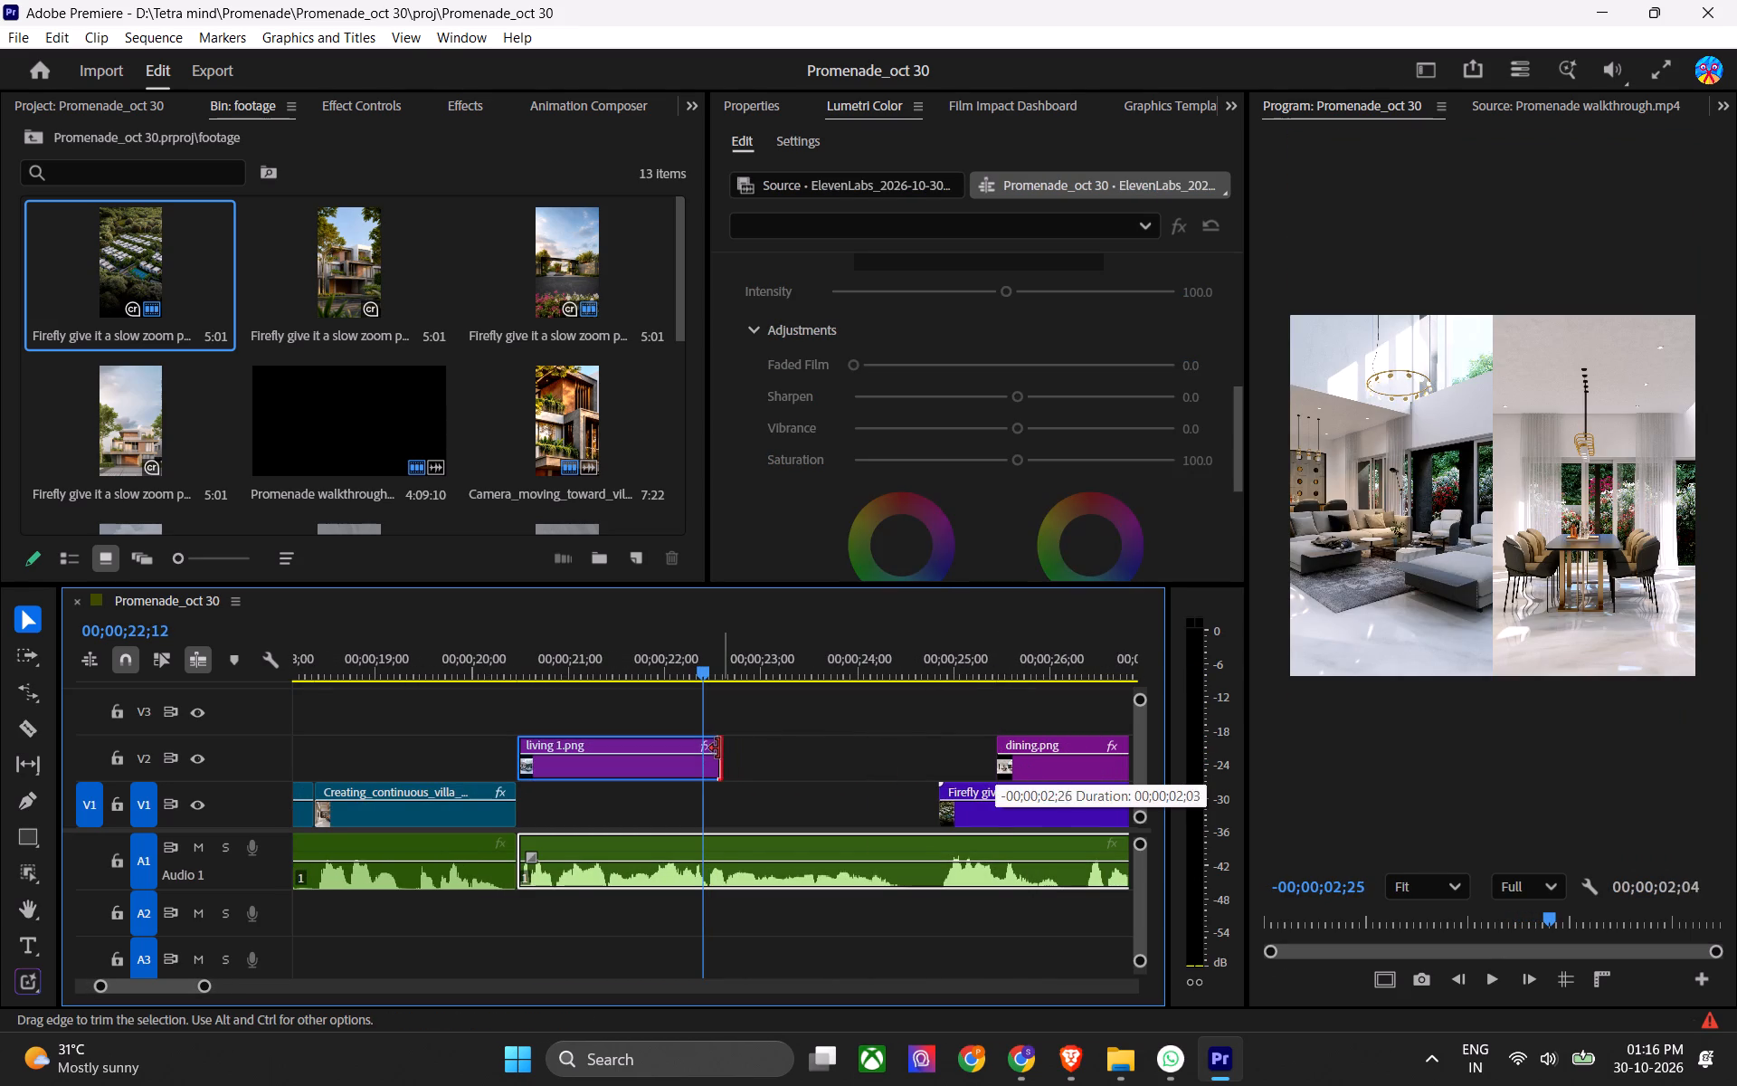
{"action": "left_click_drag", "start_coordinate": [718, 748], "coordinate": [716, 748]}
Move living 1.png from V2 down to V1 against the Creating_continuous_villa clip, save, and play the cut.
{"action": "left_click_drag", "start_coordinate": [646, 772], "coordinate": [649, 805]}
{"action": "key", "text": "ctrl+s"}
{"action": "left_click_drag", "start_coordinate": [517, 666], "coordinate": [480, 681]}
{"action": "key", "text": "space"}
{"action": "key", "text": "space"}
{"action": "key", "text": "ctrl+s"}
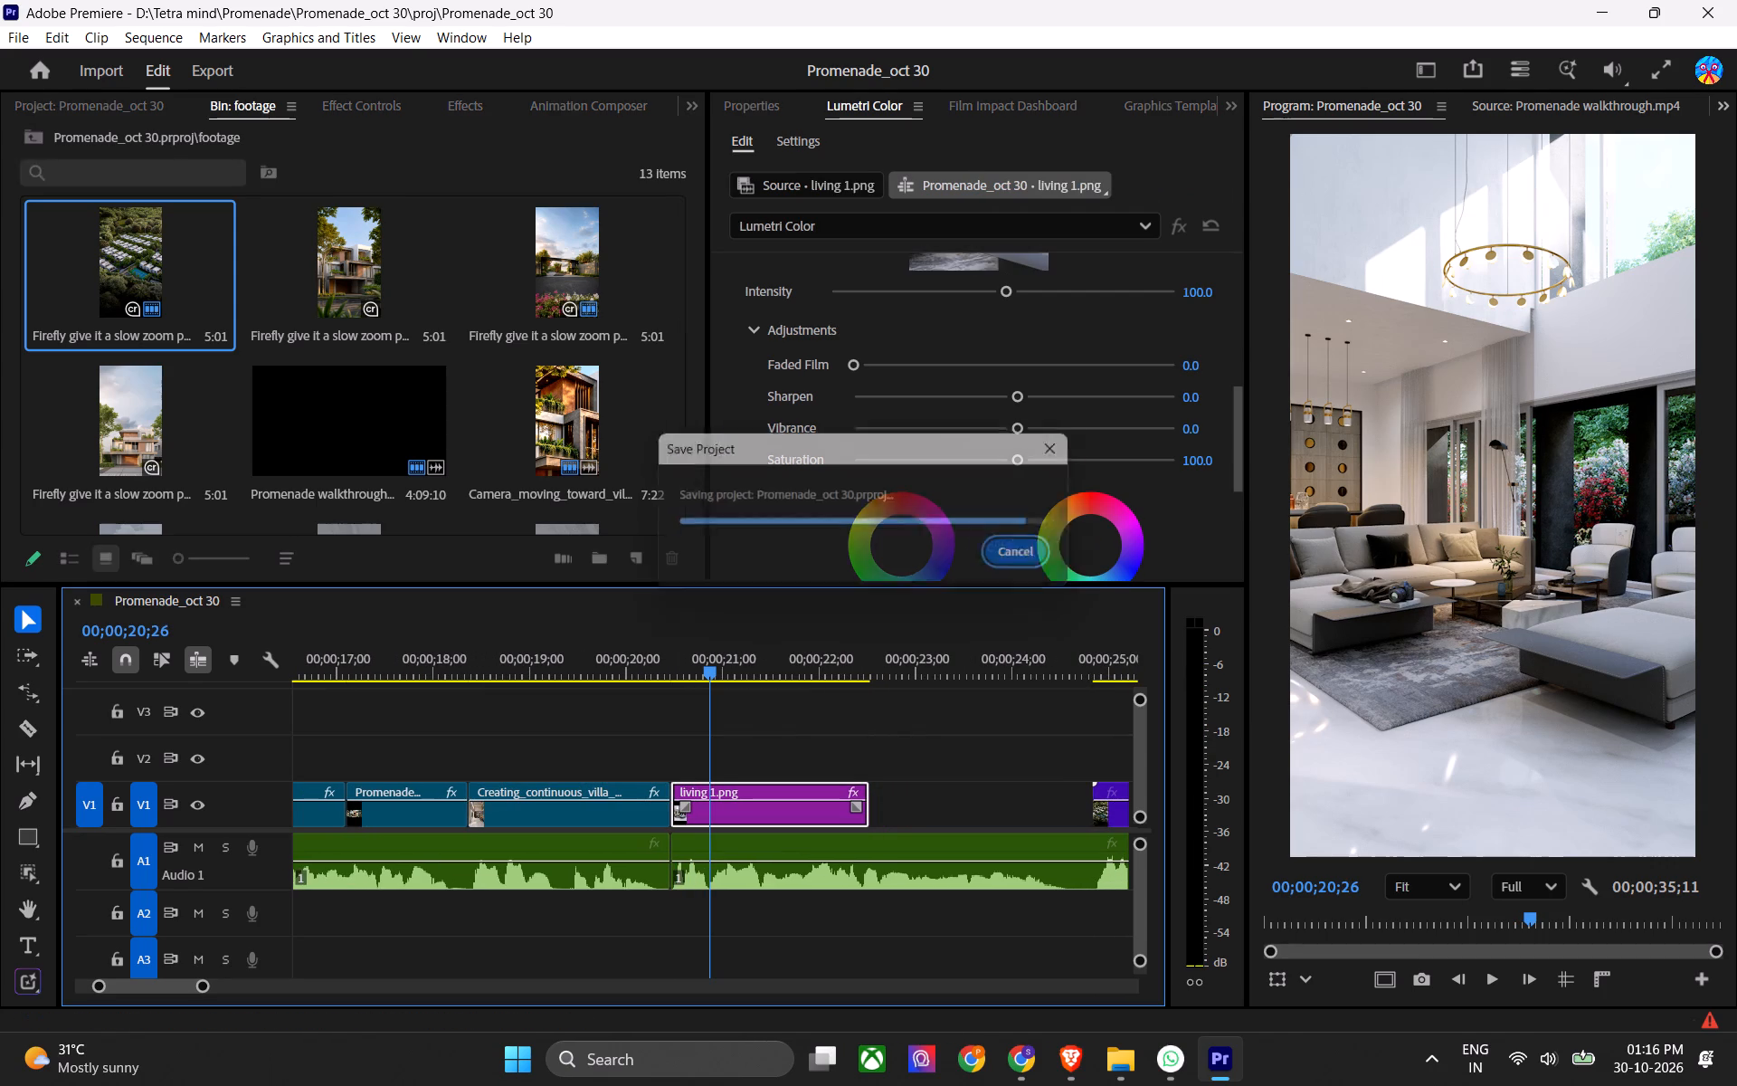
Add a Position keyframe to living 1.png at 00;00;20;18 with X at about 757.
{"action": "left_click", "coordinate": [367, 108]}
{"action": "left_click_drag", "start_coordinate": [517, 164], "coordinate": [489, 176]}
{"action": "left_click", "coordinate": [65, 250]}
{"action": "left_click_drag", "start_coordinate": [263, 249], "coordinate": [369, 278]}
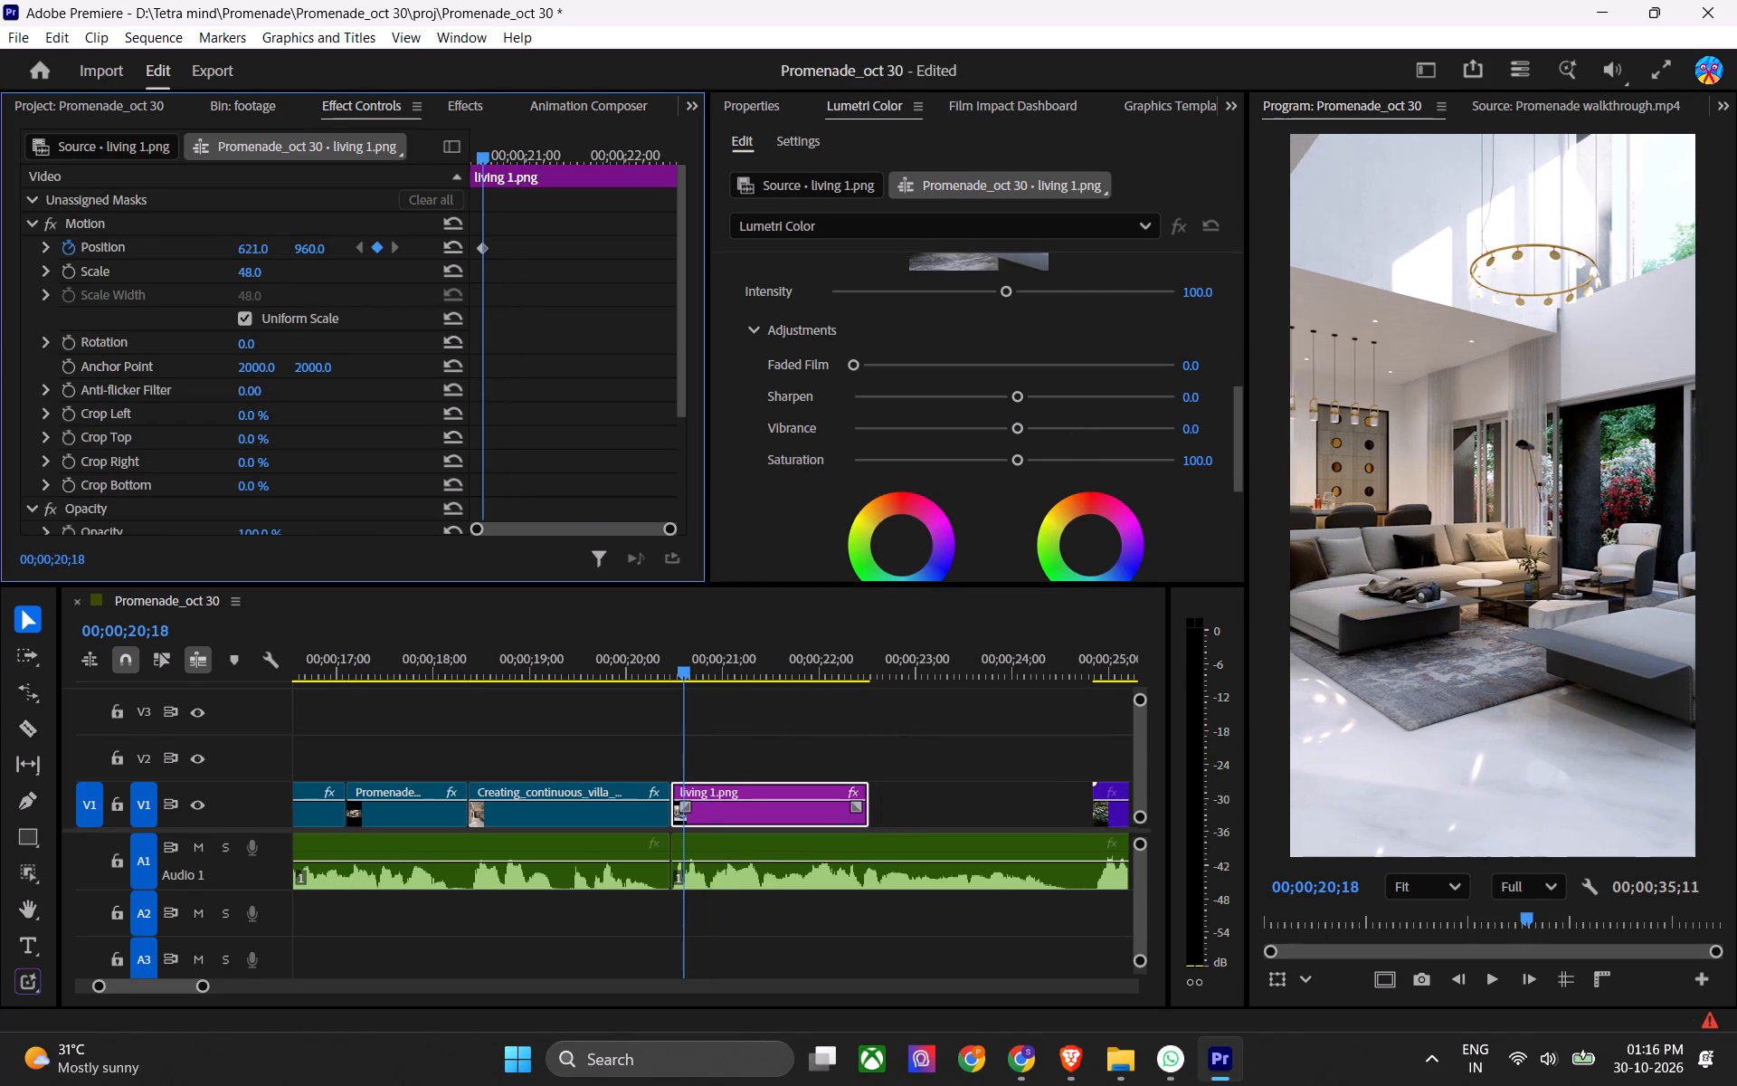
{"action": "left_click_drag", "start_coordinate": [369, 278], "coordinate": [531, 318]}
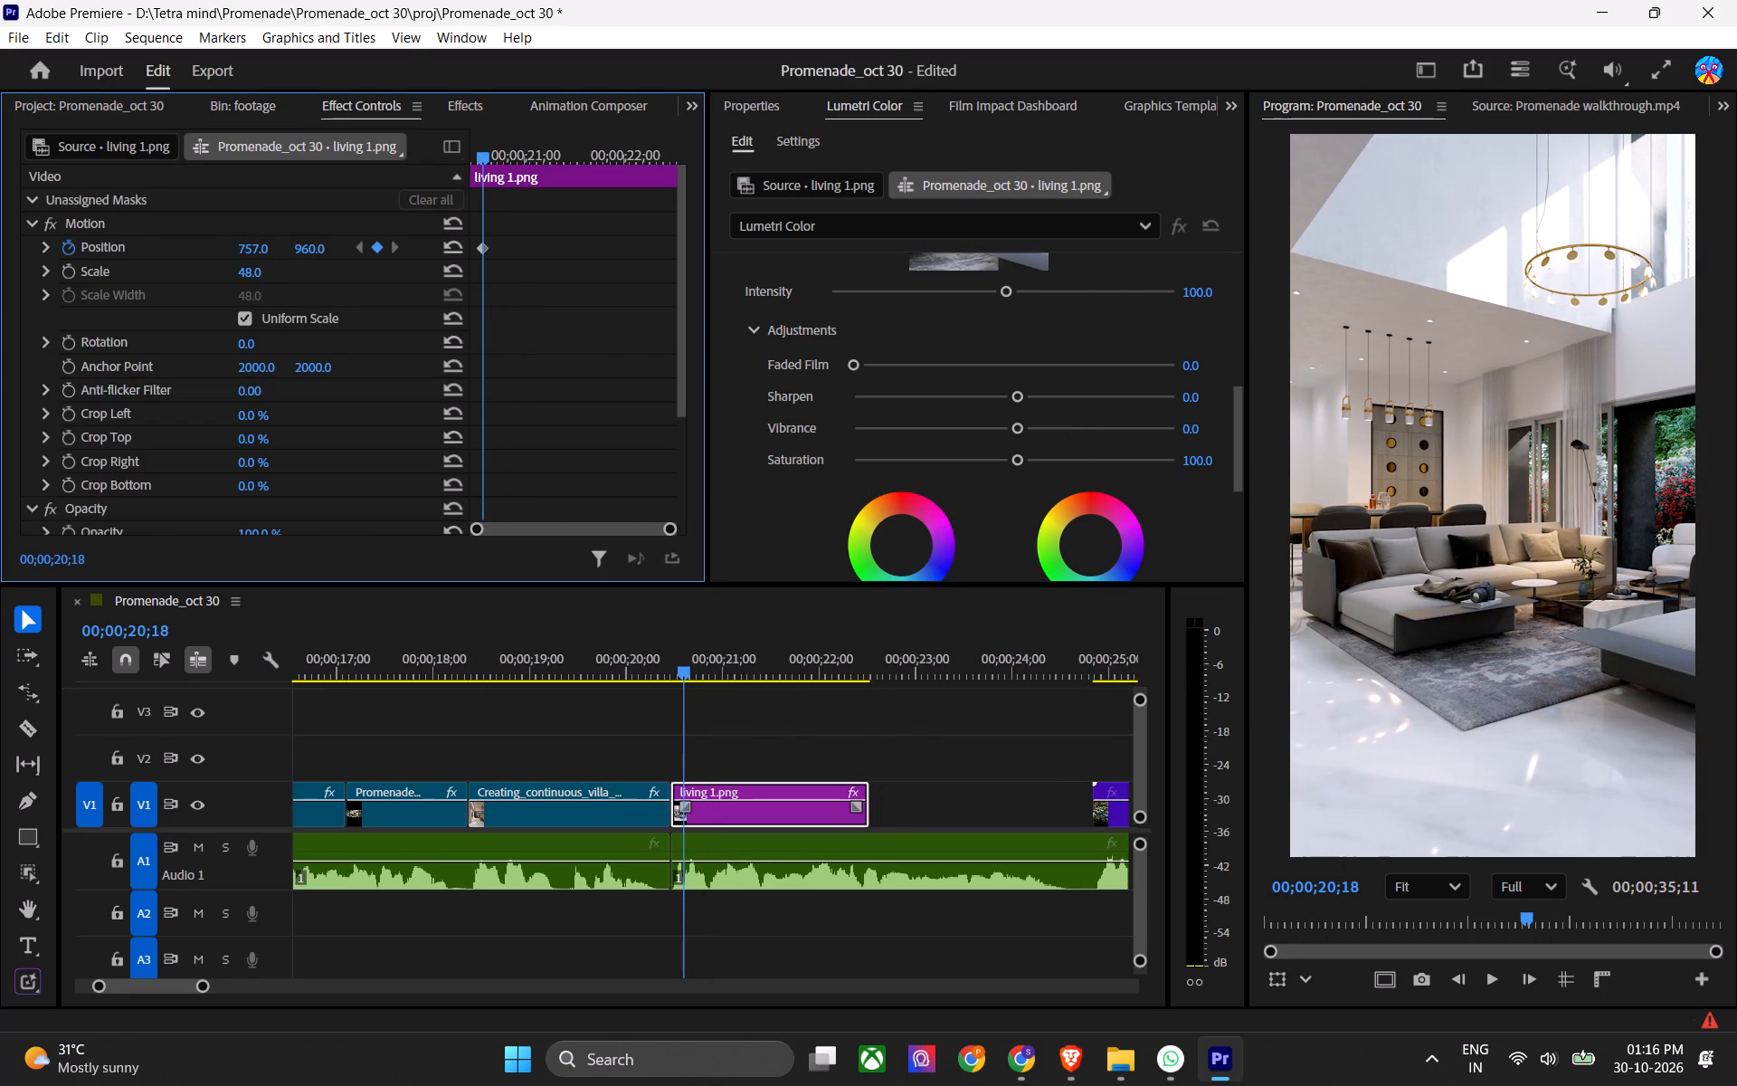
Add a second Position keyframe to living 1.png at 00;00;22;08 with X at about 456.
{"action": "left_click_drag", "start_coordinate": [519, 158], "coordinate": [654, 172]}
{"action": "left_click_drag", "start_coordinate": [258, 248], "coordinate": [115, 267]}
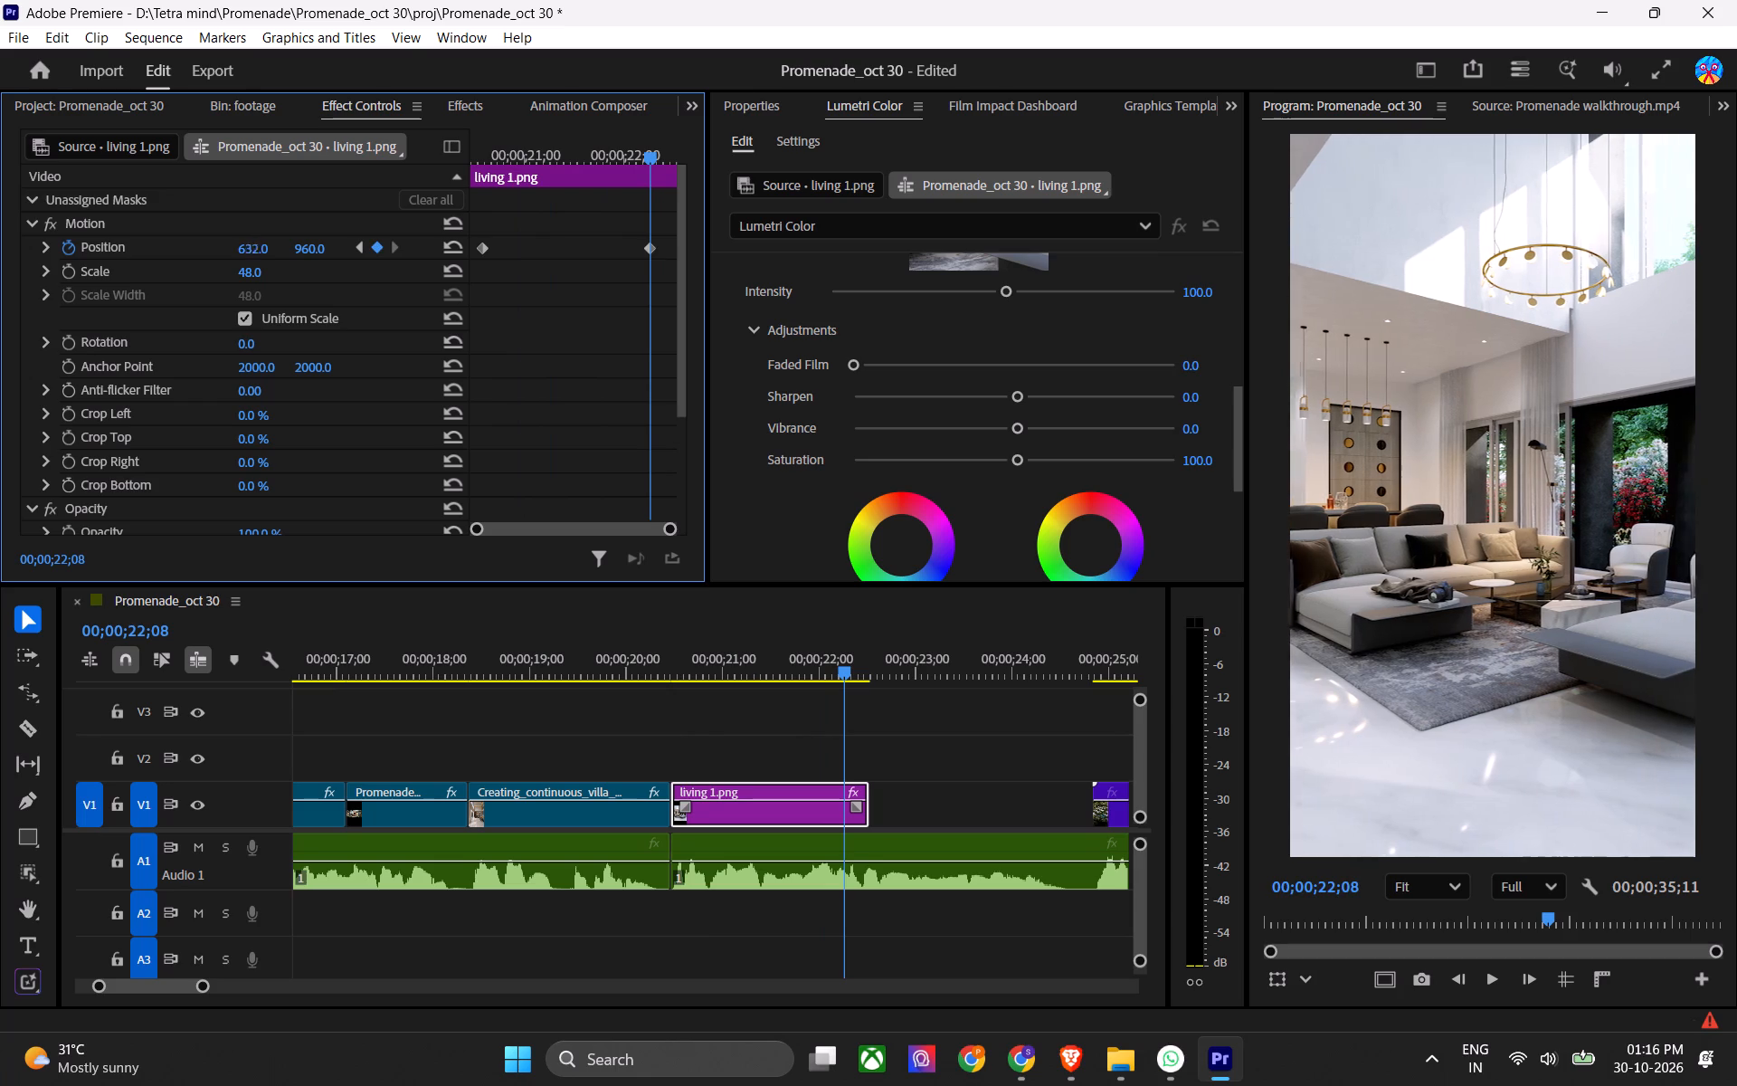
{"action": "left_click_drag", "start_coordinate": [115, 267], "coordinate": [179, 246]}
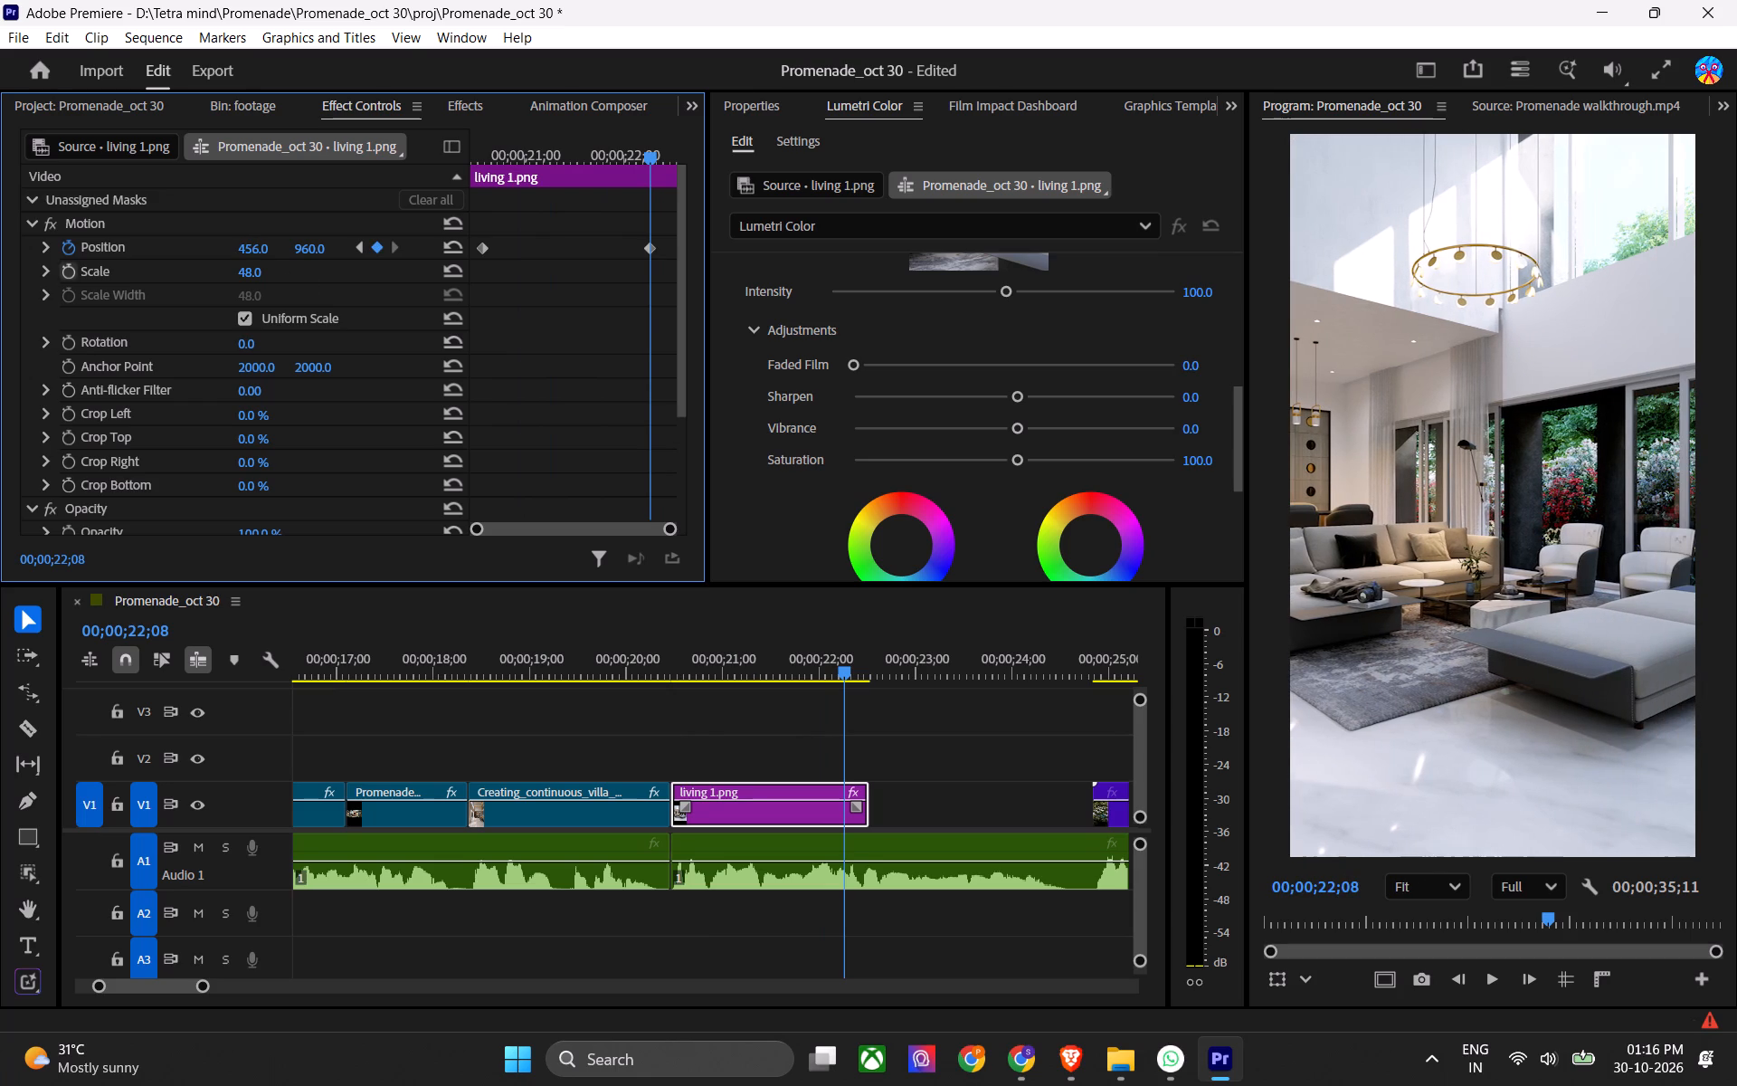
Add a Scale keyframe of 55 to living 1.png at 00;00;22;08, and save the project.
{"action": "left_click", "coordinate": [77, 273]}
{"action": "left_click", "coordinate": [271, 273]}
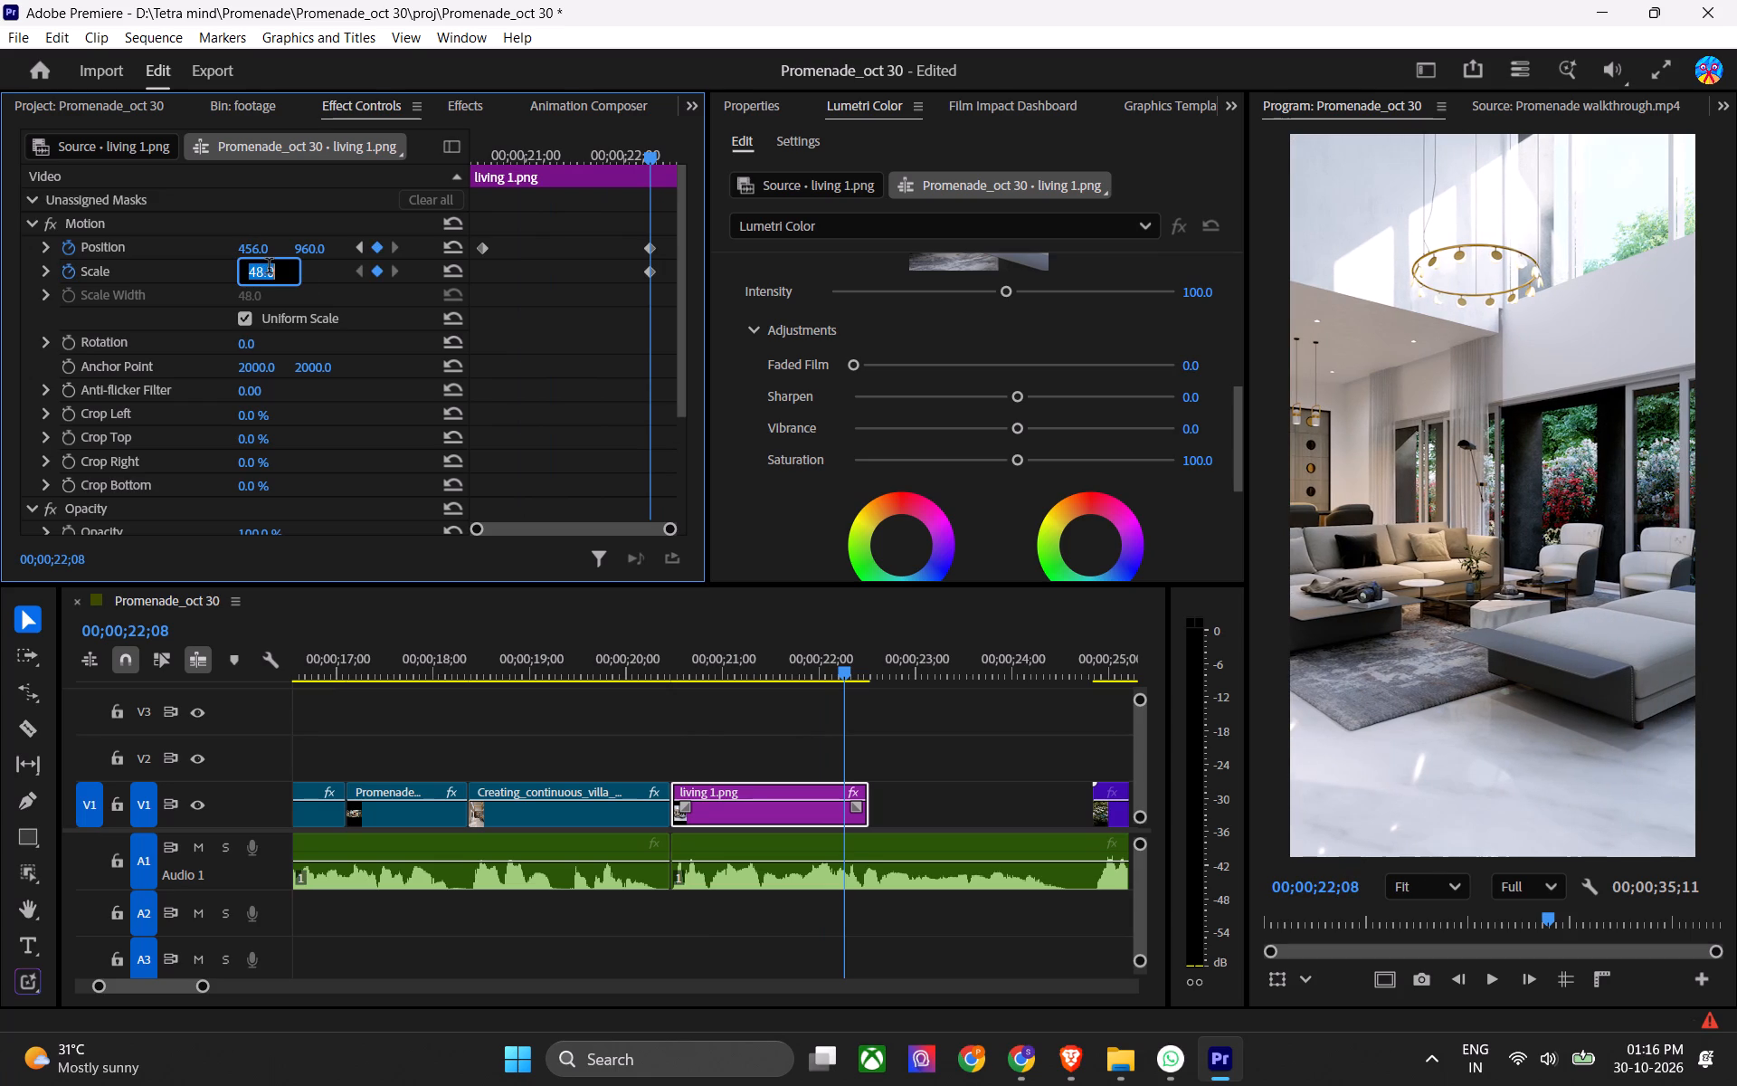
{"action": "type", "text": "55"}
{"action": "key", "text": "Return"}
{"action": "key", "text": "ctrl+s"}
{"action": "key", "text": "ctrl+s"}
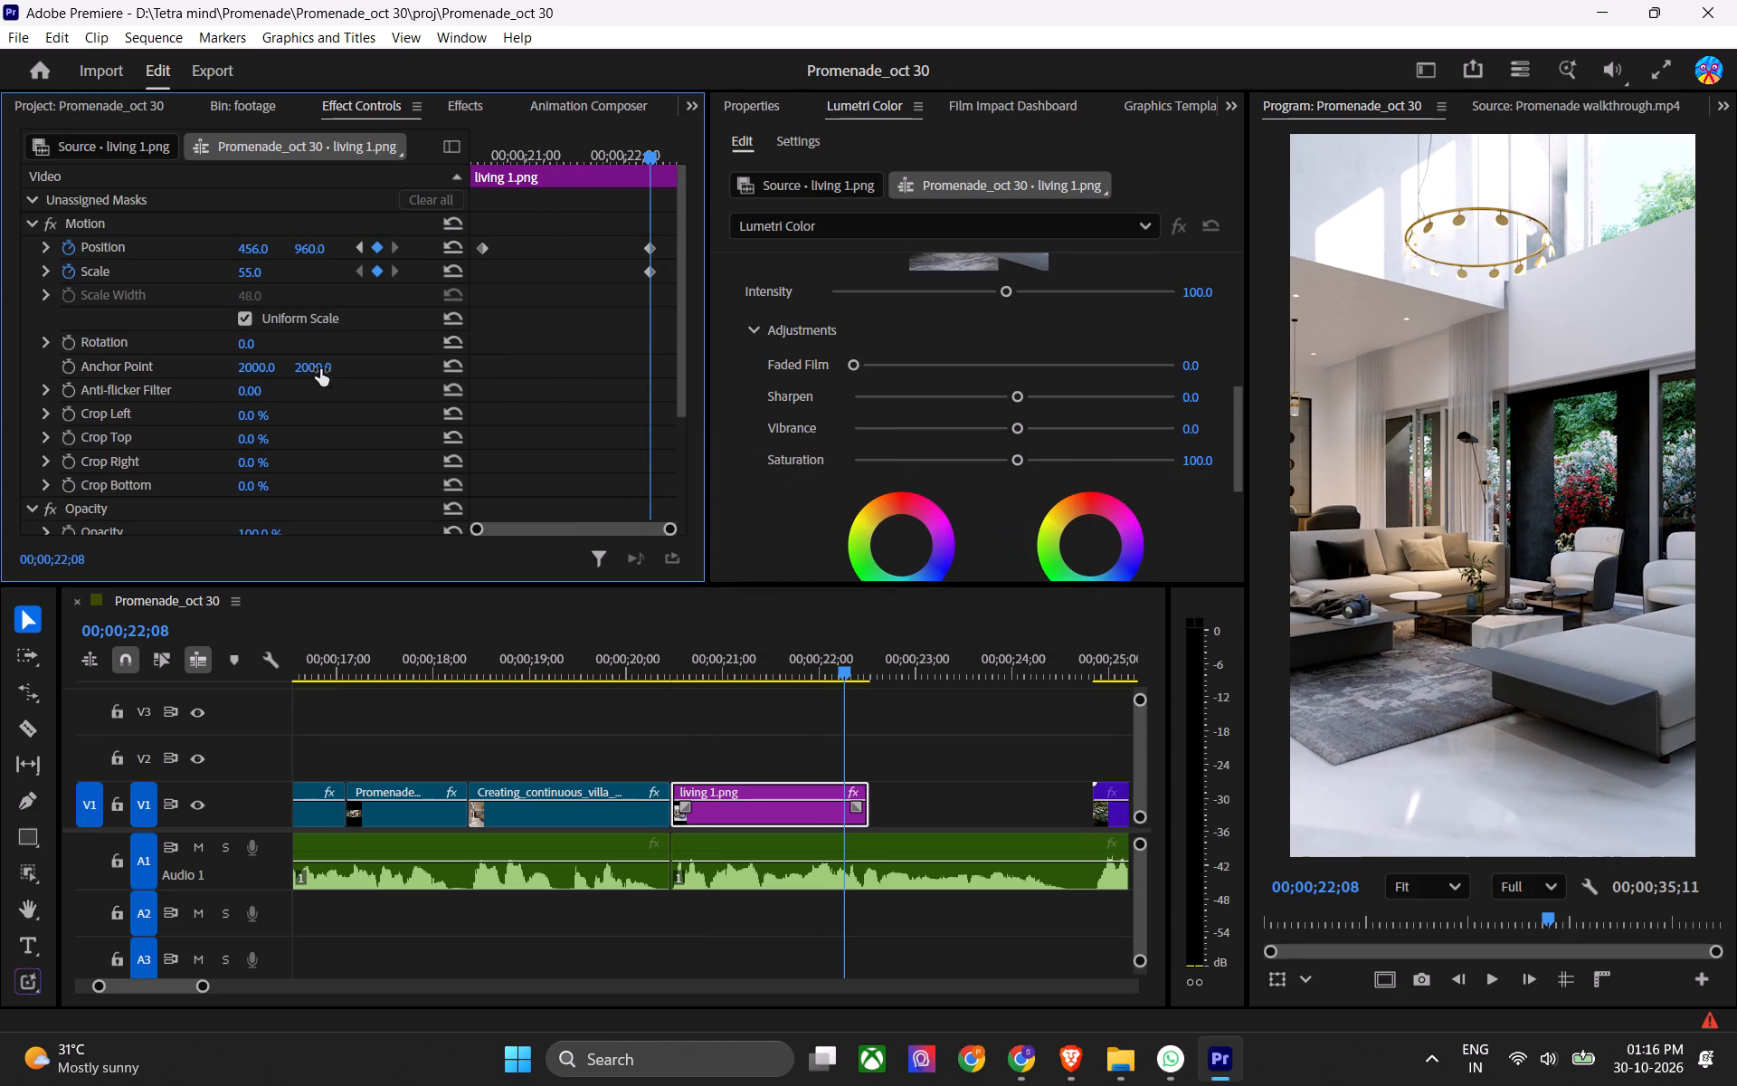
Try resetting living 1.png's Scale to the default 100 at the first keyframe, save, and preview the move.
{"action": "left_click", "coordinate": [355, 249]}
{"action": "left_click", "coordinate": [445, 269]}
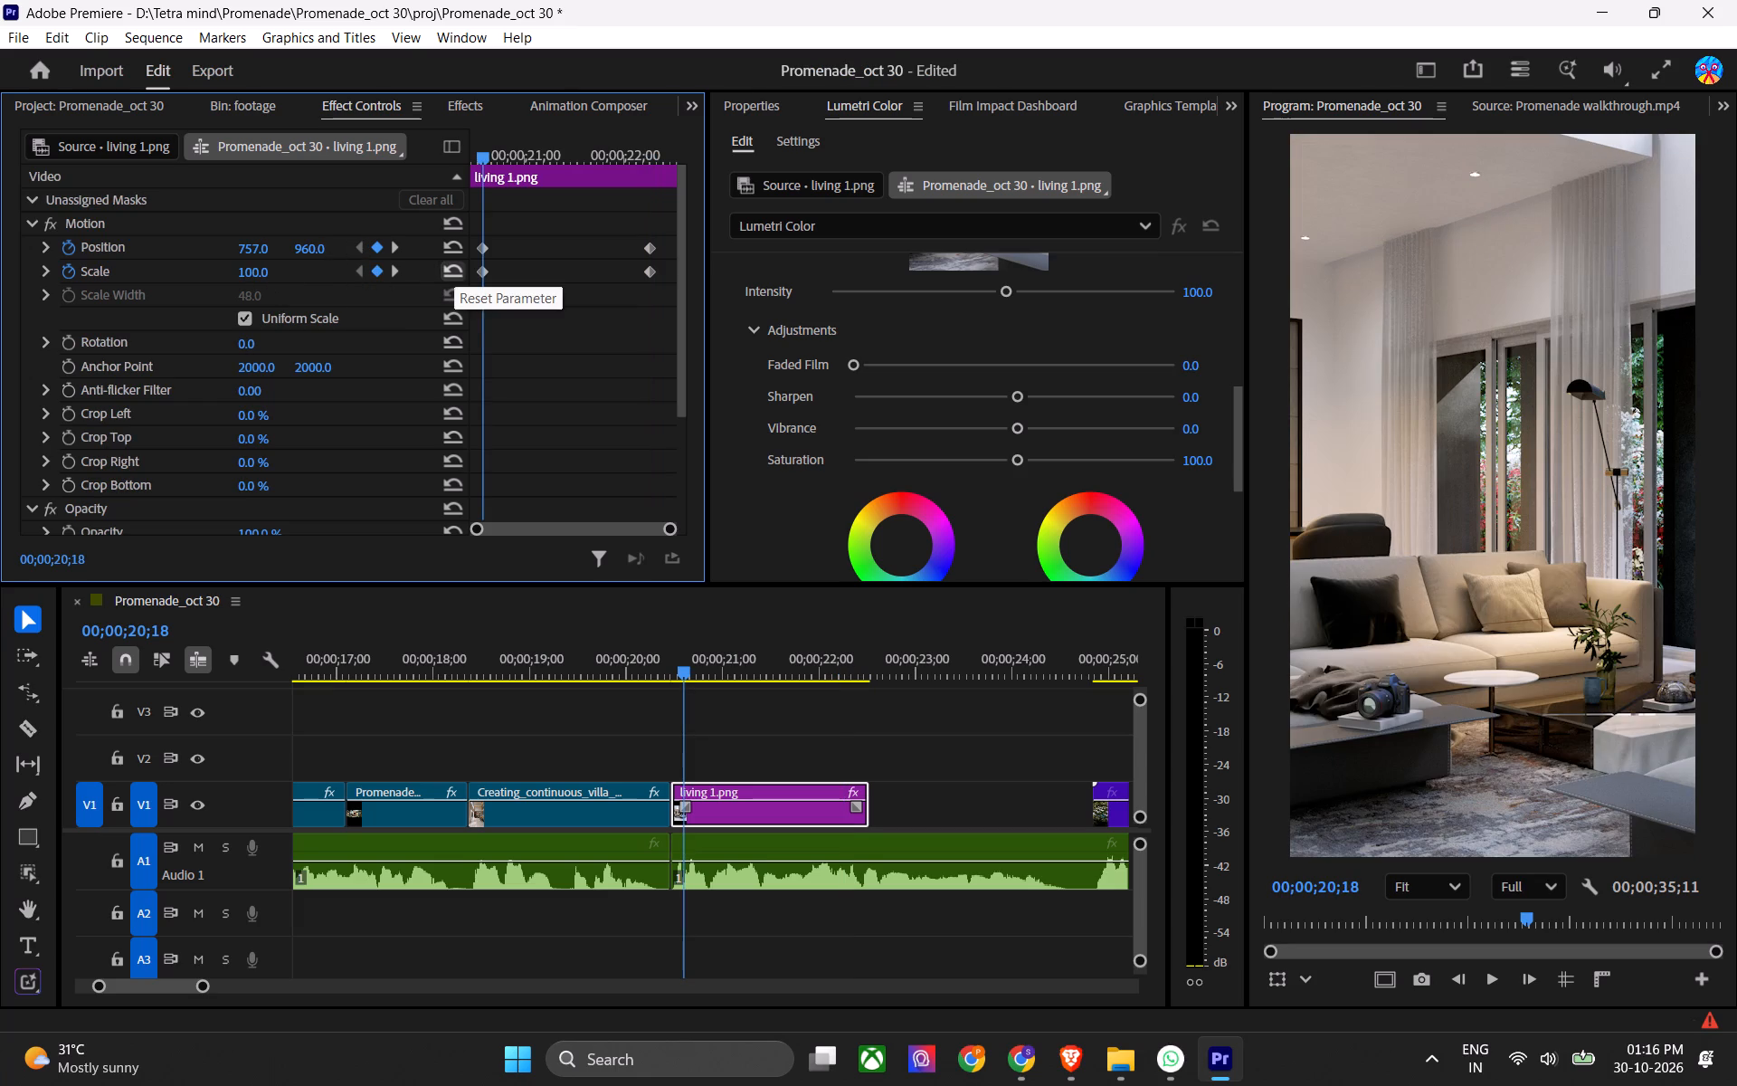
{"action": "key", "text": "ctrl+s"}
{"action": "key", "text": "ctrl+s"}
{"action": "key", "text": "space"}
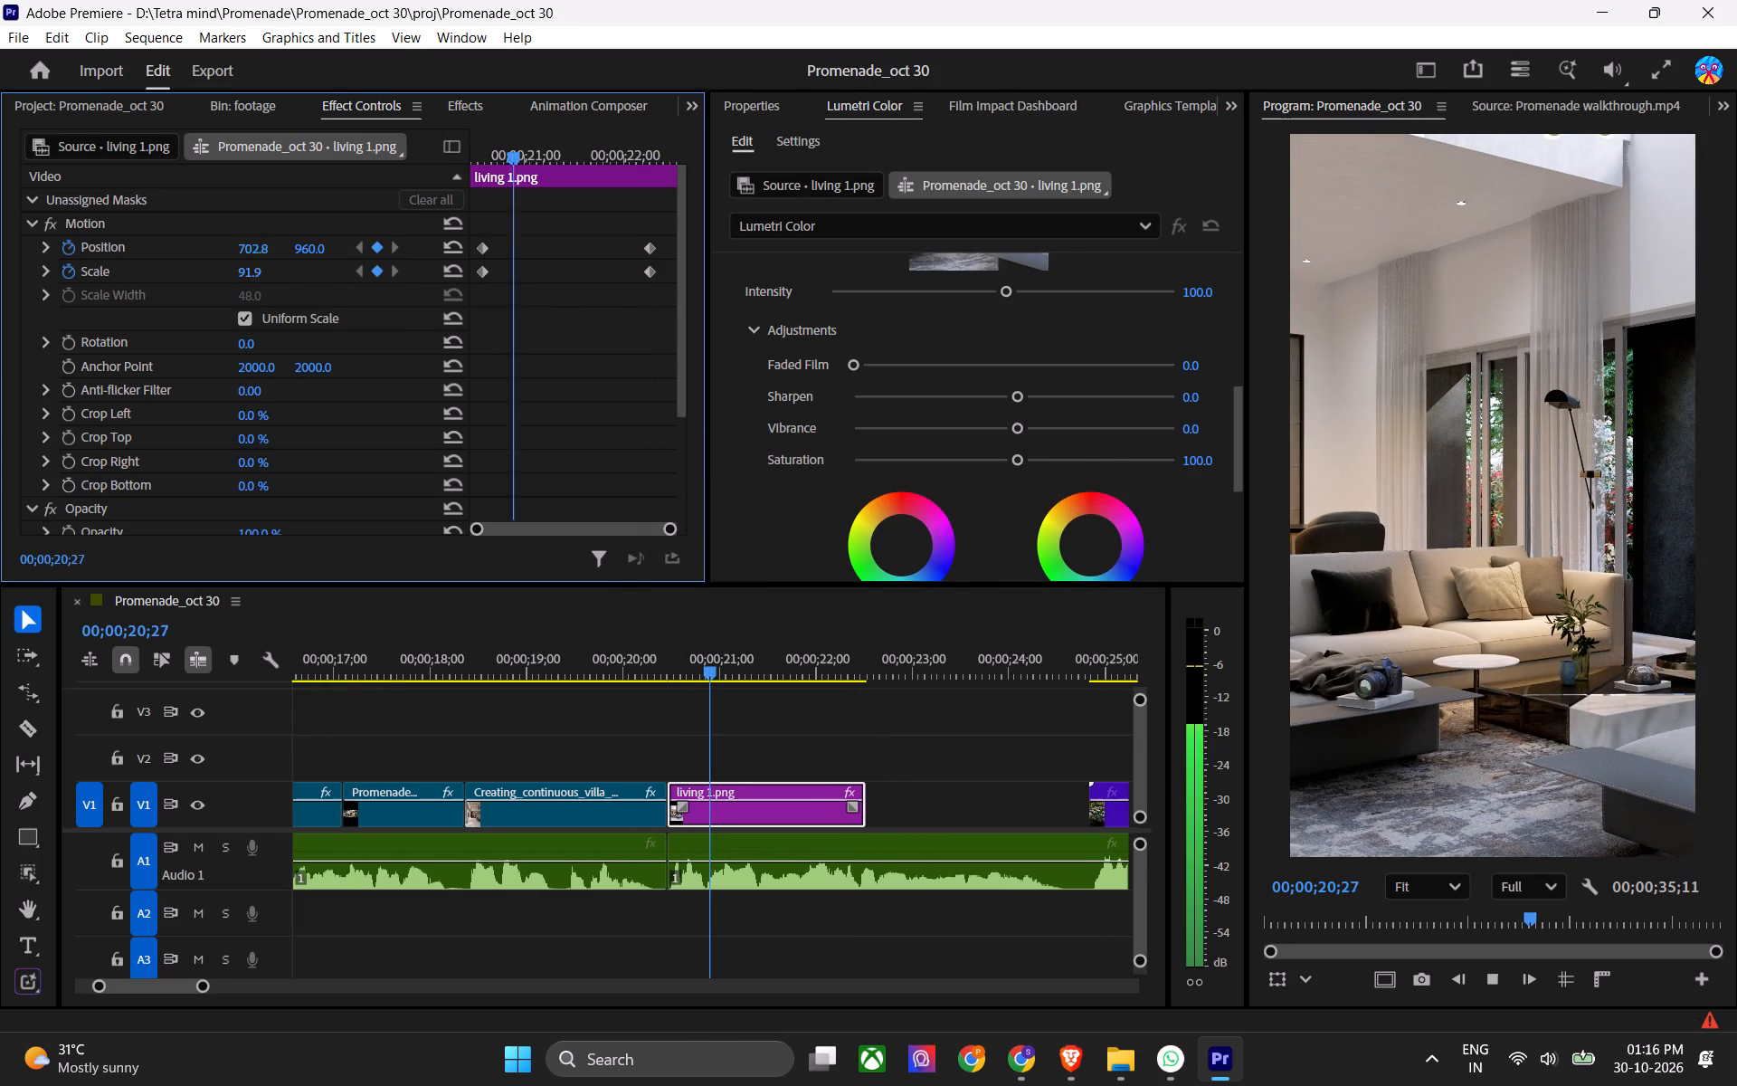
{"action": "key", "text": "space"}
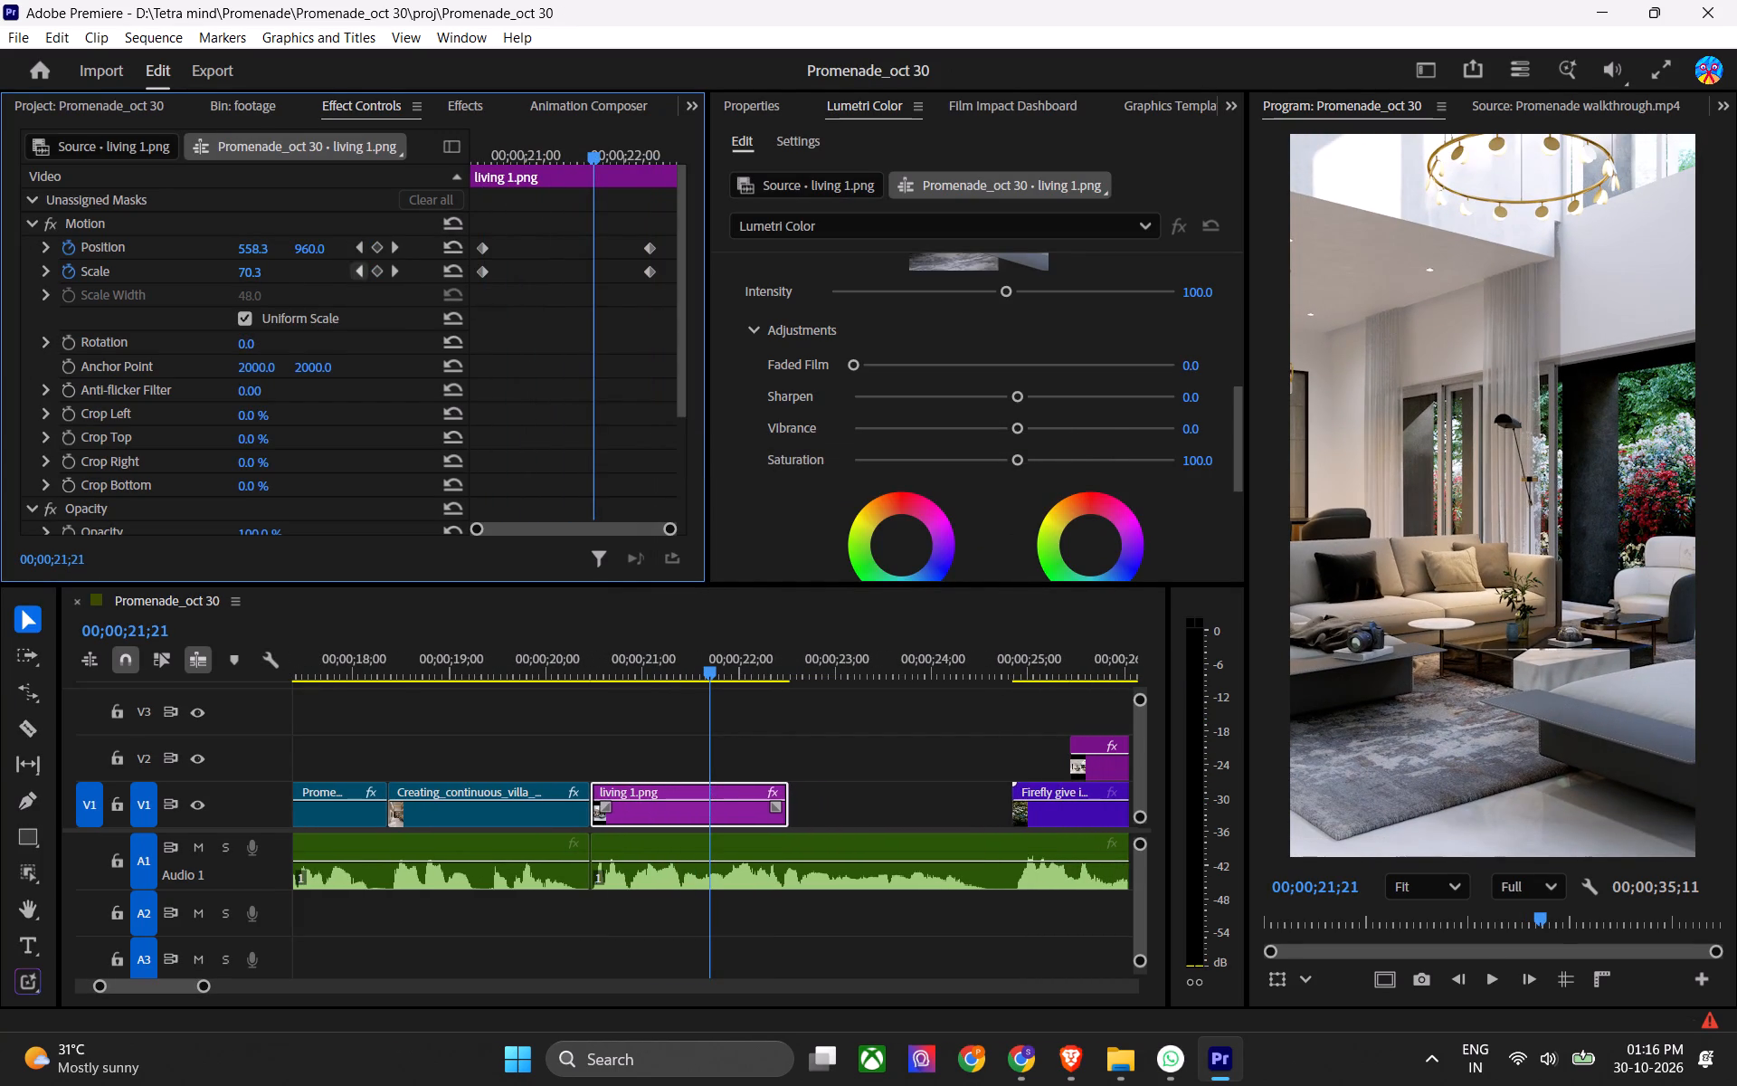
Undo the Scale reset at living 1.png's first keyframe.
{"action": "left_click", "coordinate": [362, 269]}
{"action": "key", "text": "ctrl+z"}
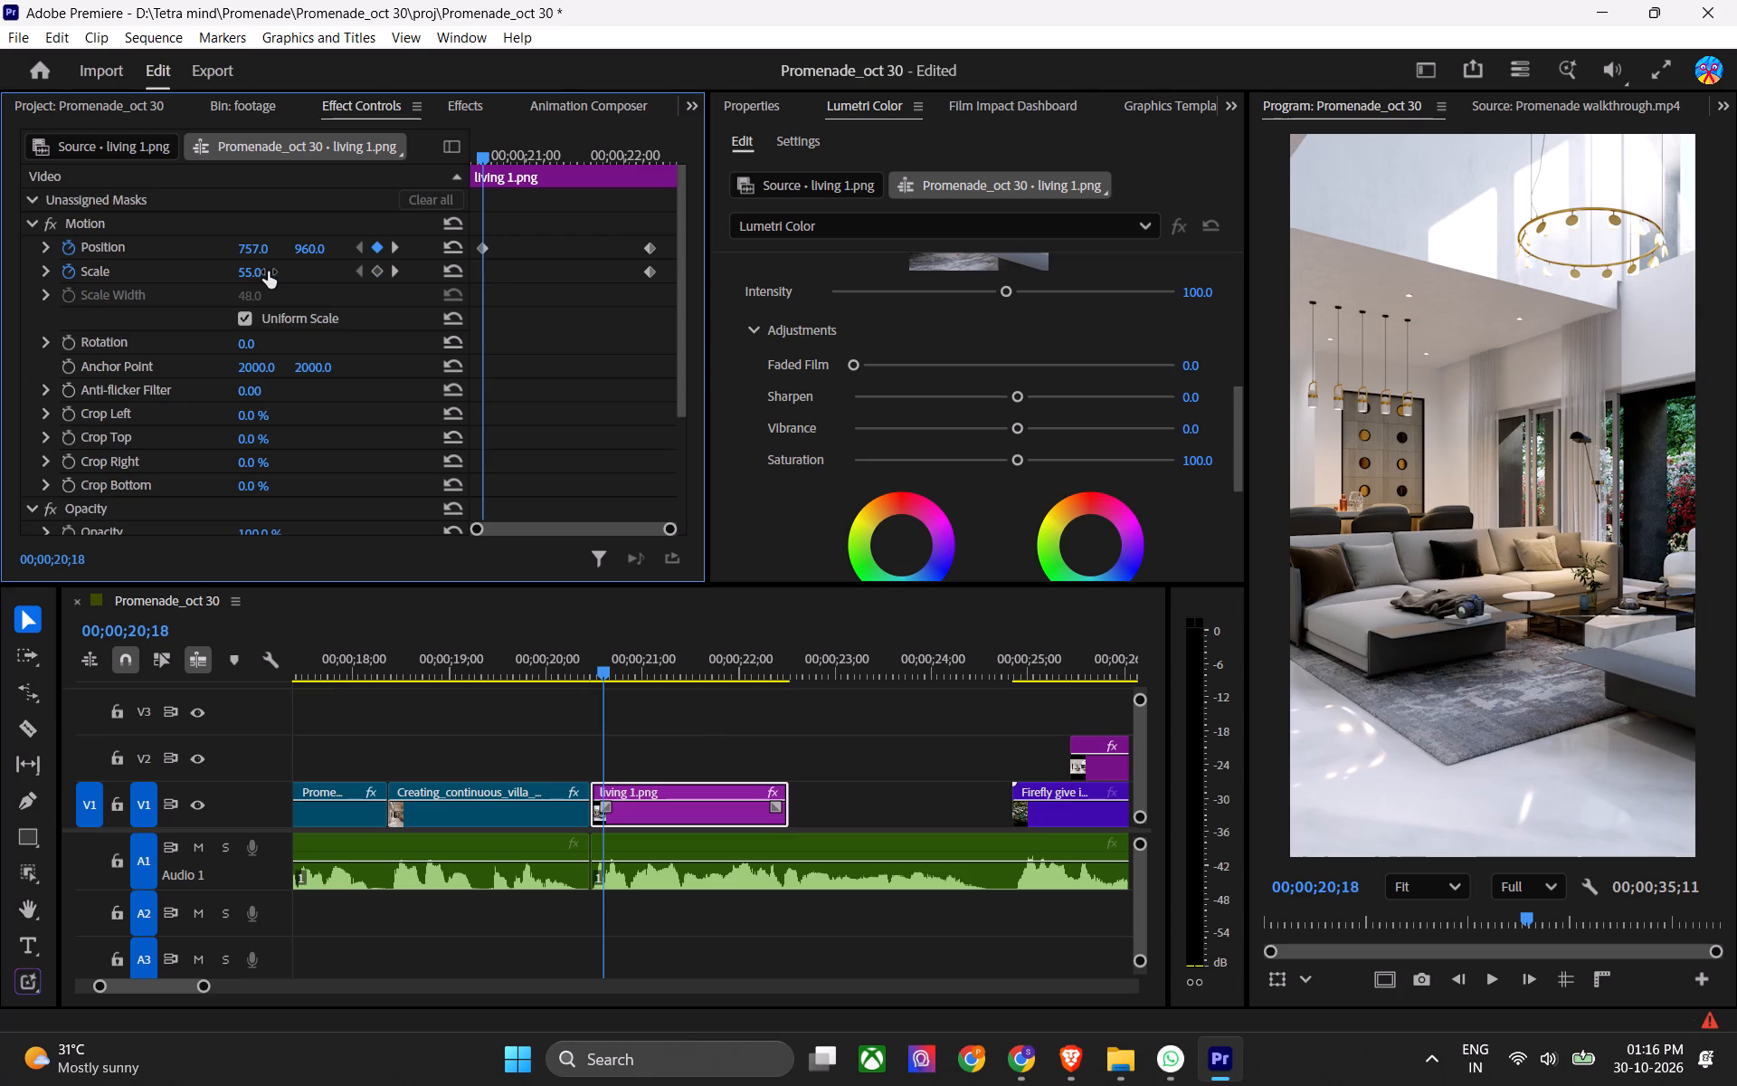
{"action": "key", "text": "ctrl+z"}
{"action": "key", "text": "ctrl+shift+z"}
Add a Scale keyframe of 48 to living 1.png at 00;00;20;18, save, and preview the zoom.
{"action": "left_click", "coordinate": [261, 262]}
{"action": "left_click", "coordinate": [252, 272]}
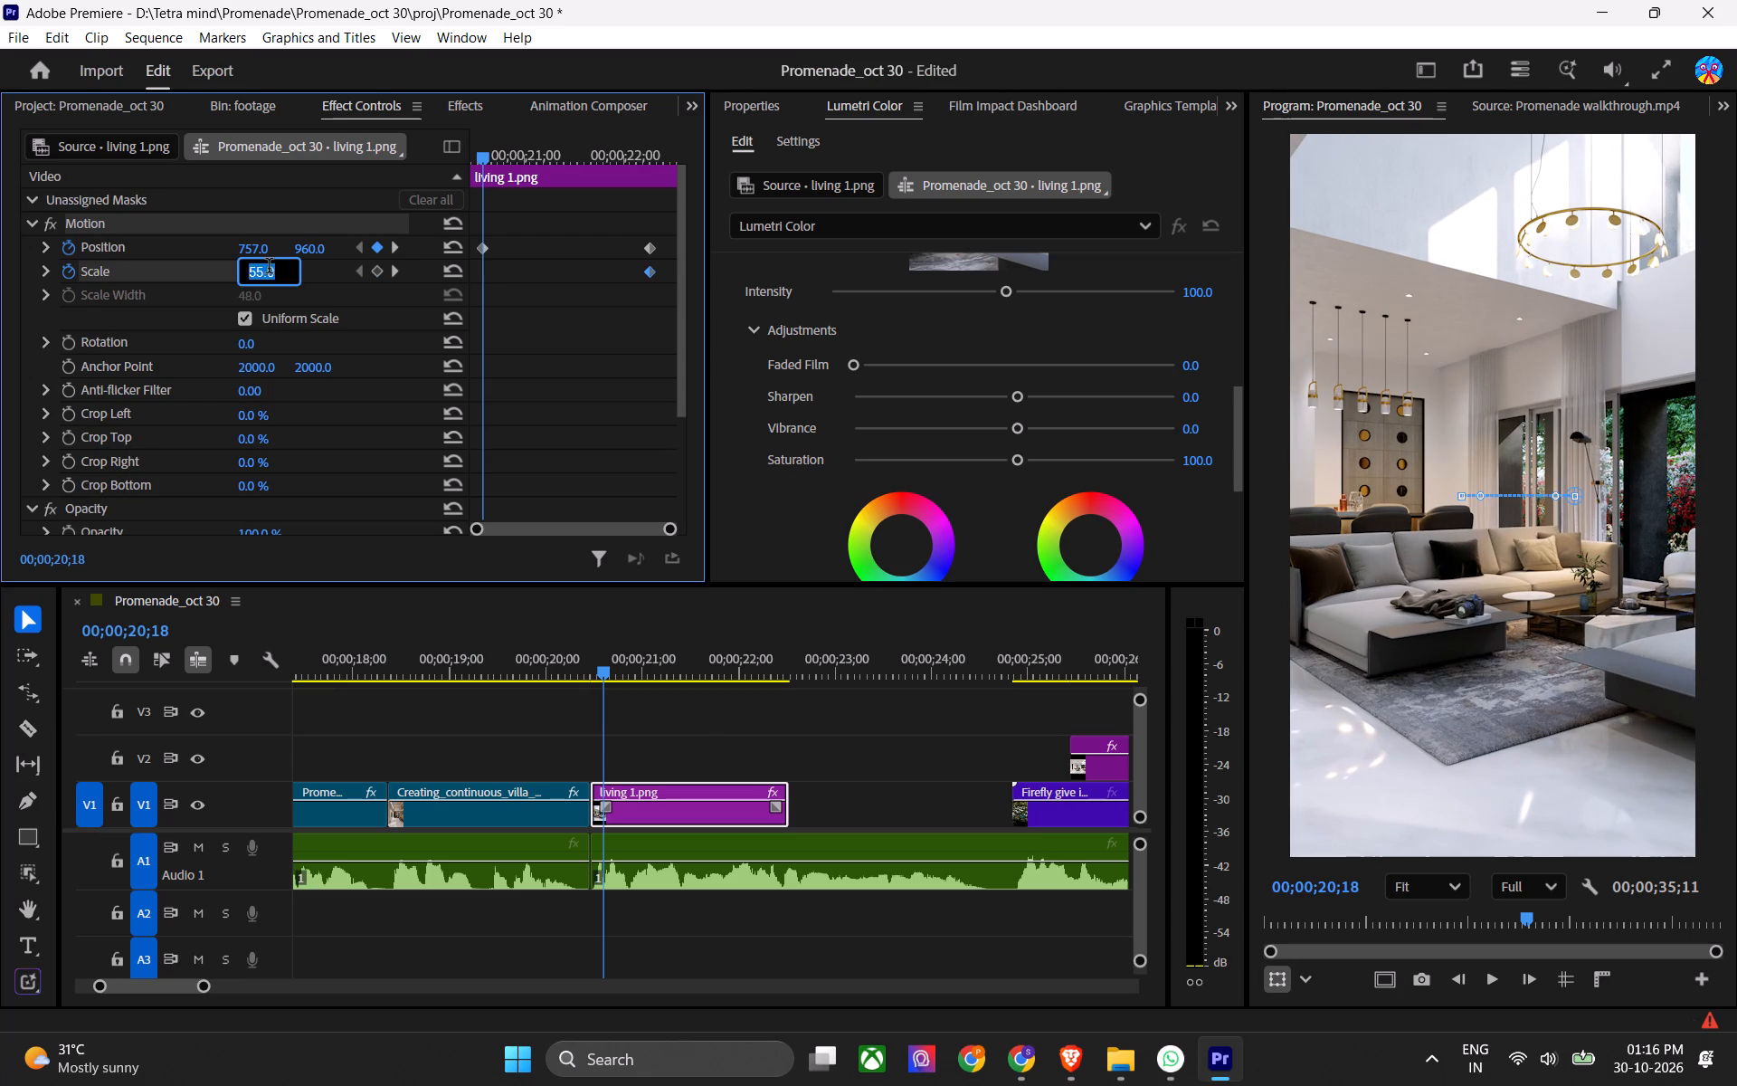
{"action": "type", "text": "45"}
{"action": "key", "text": "Return"}
{"action": "left_click", "coordinate": [269, 268]}
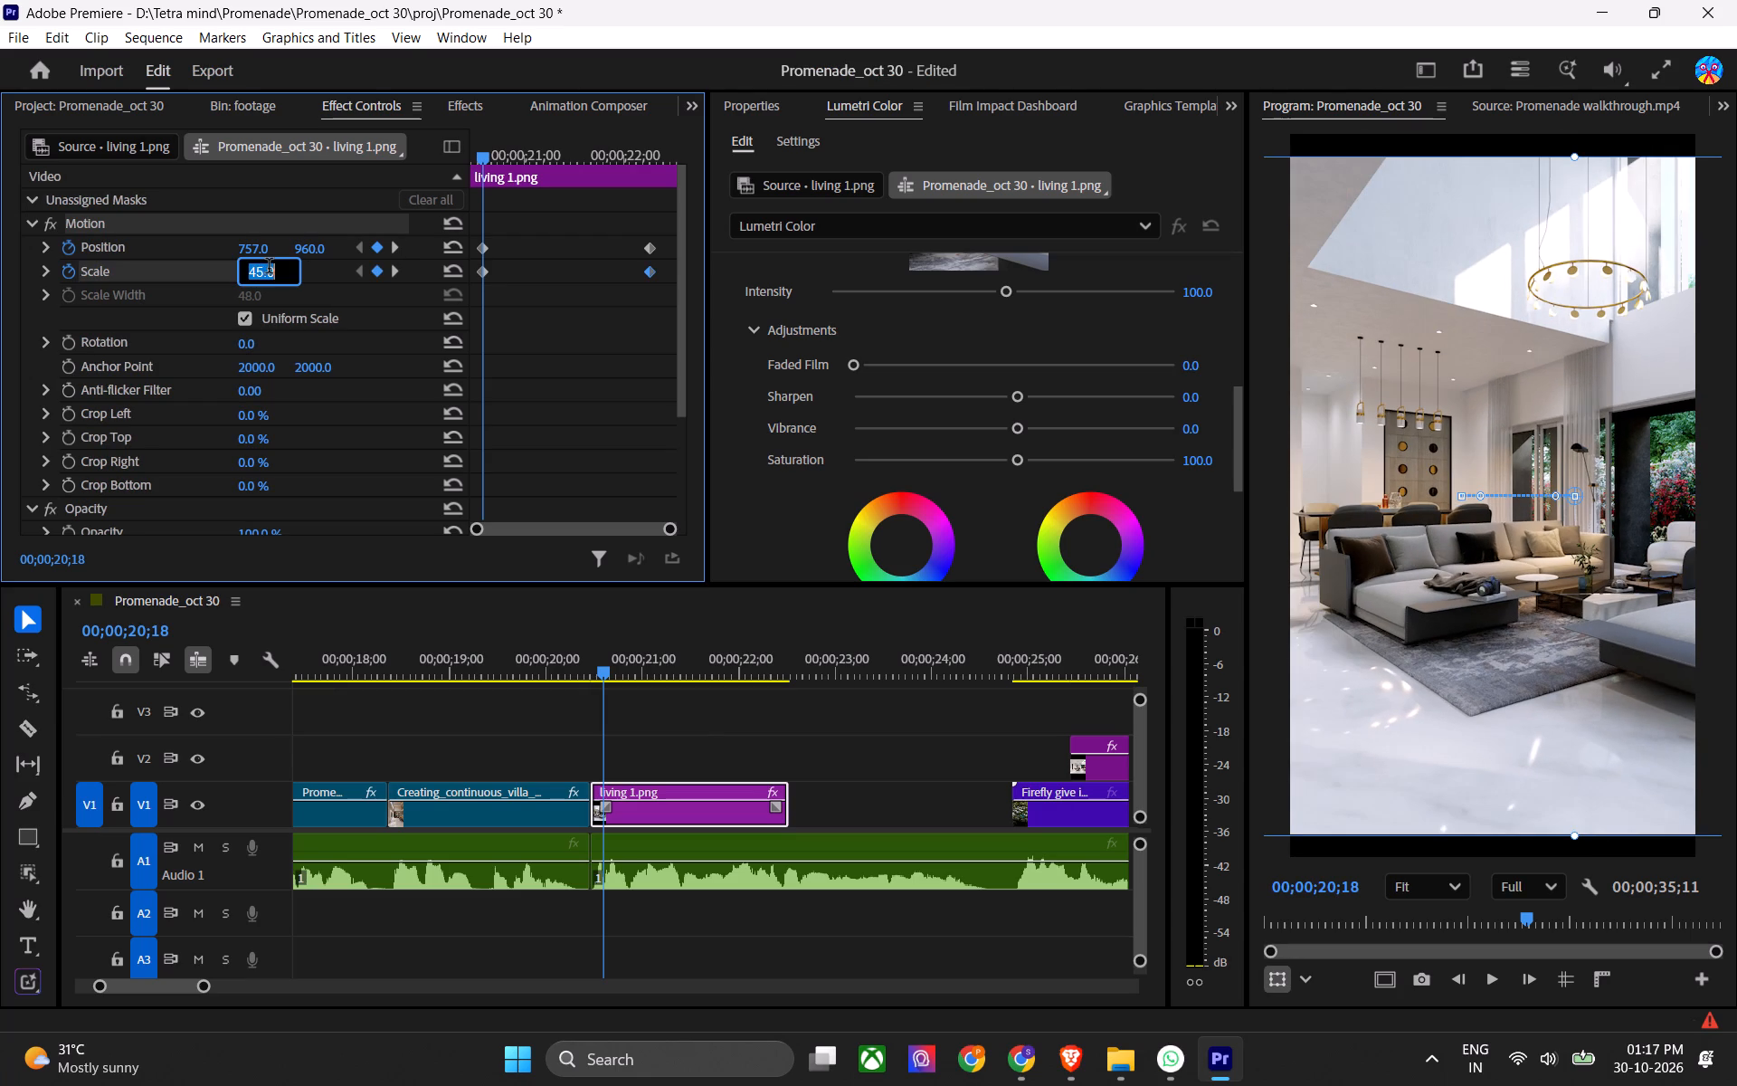
{"action": "type", "text": "48"}
{"action": "key", "text": "Return"}
{"action": "key", "text": "ctrl+s"}
{"action": "key", "text": "ctrl+s"}
{"action": "key", "text": "space"}
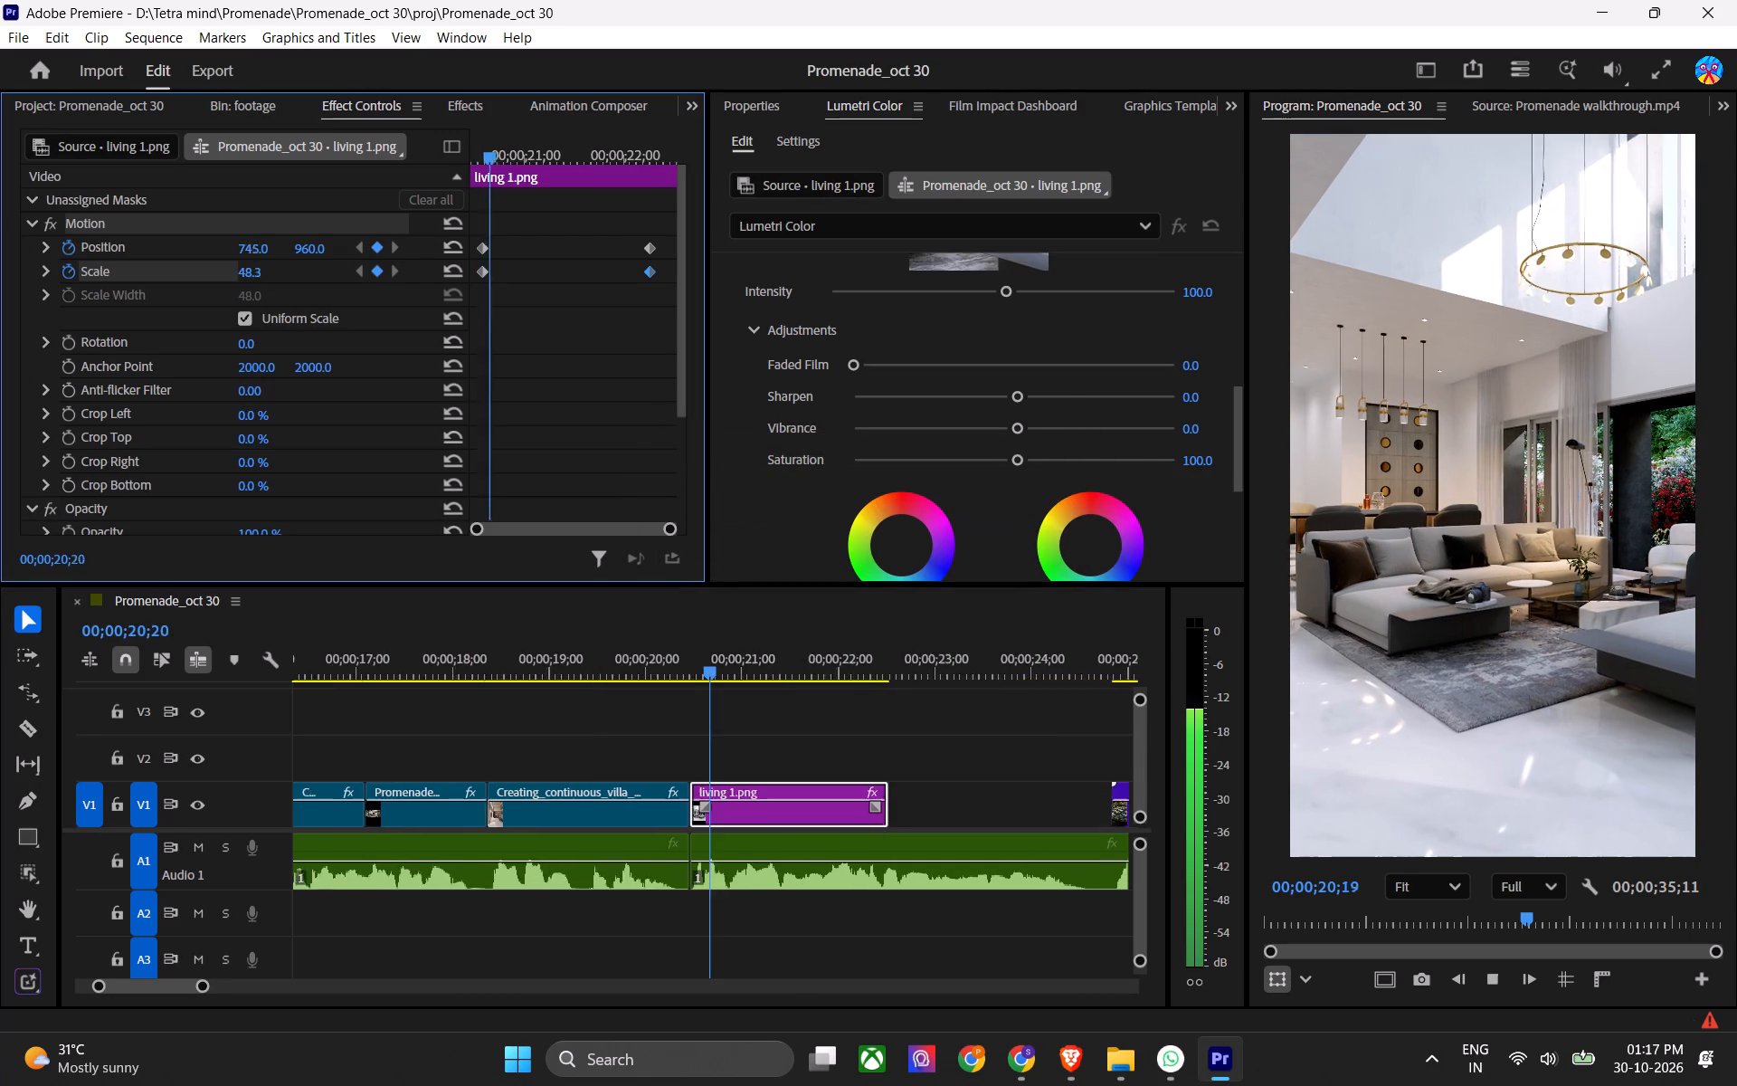
{"action": "key", "text": "space"}
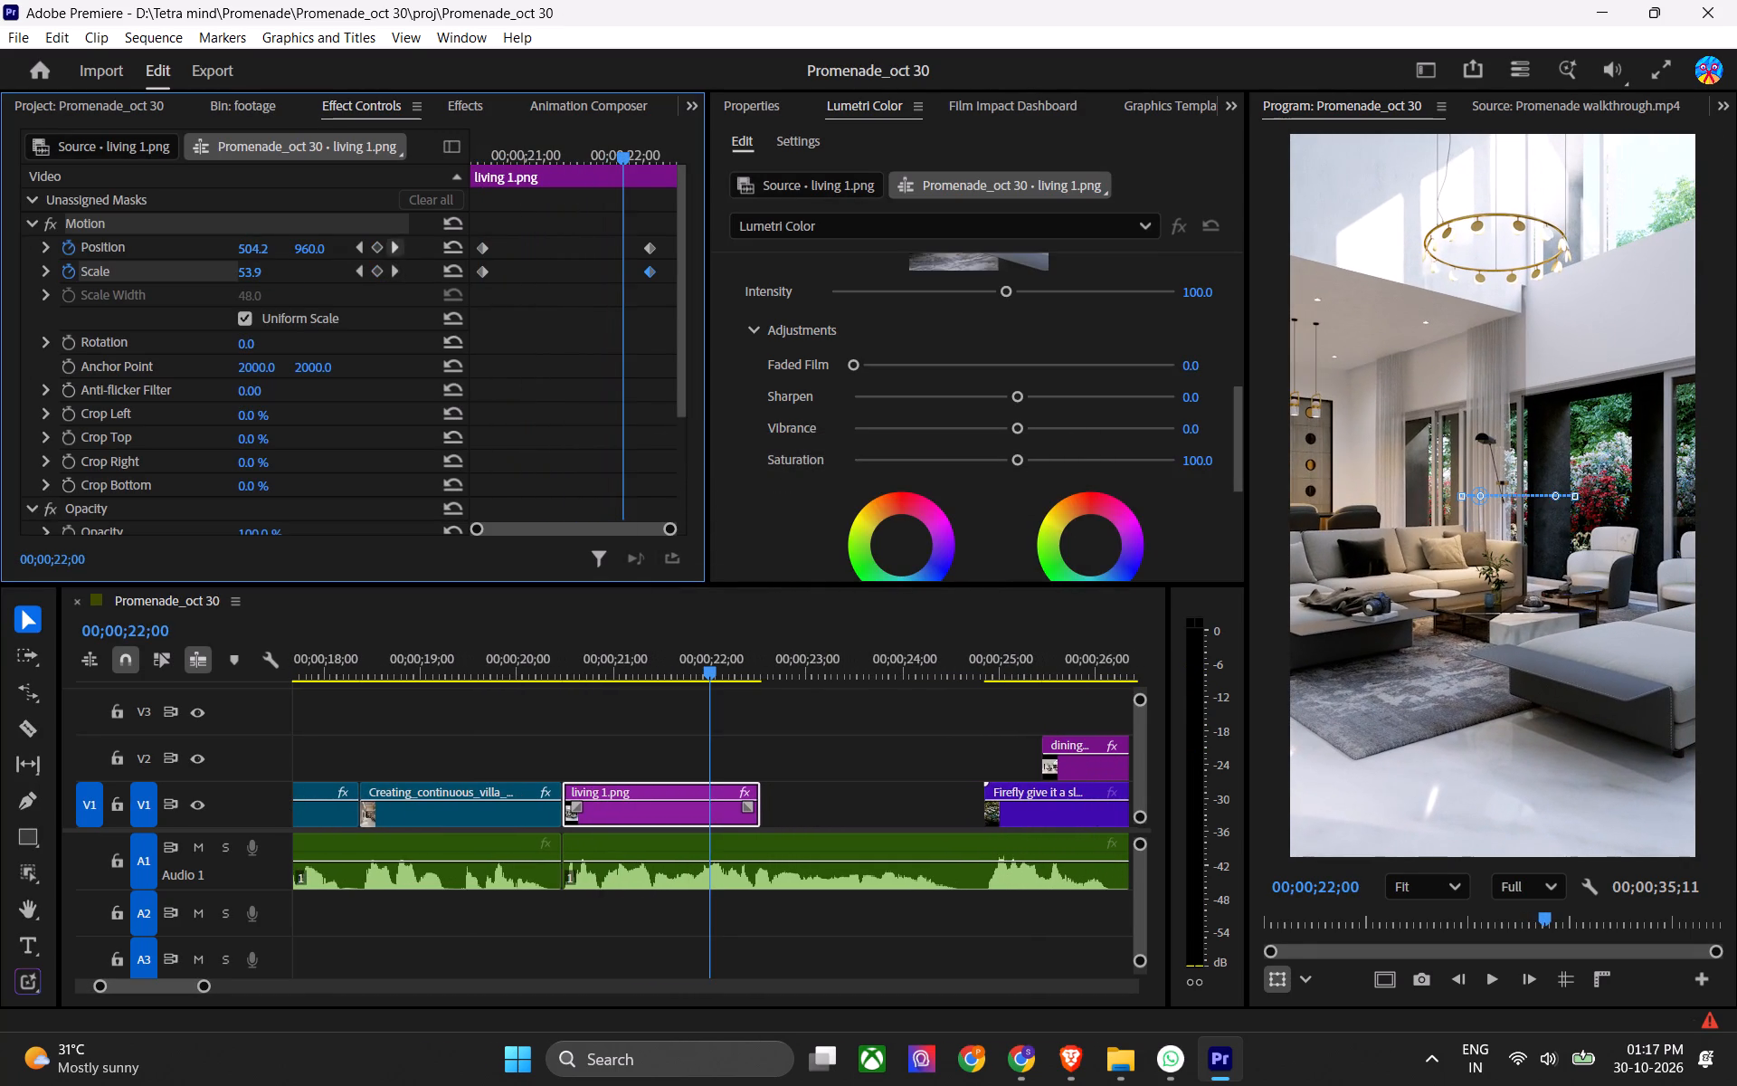
Set X of living 1.png's ending Position keyframe to about 670, save, and play the animation.
{"action": "left_click", "coordinate": [400, 247]}
{"action": "left_click_drag", "start_coordinate": [259, 250], "coordinate": [500, 271]}
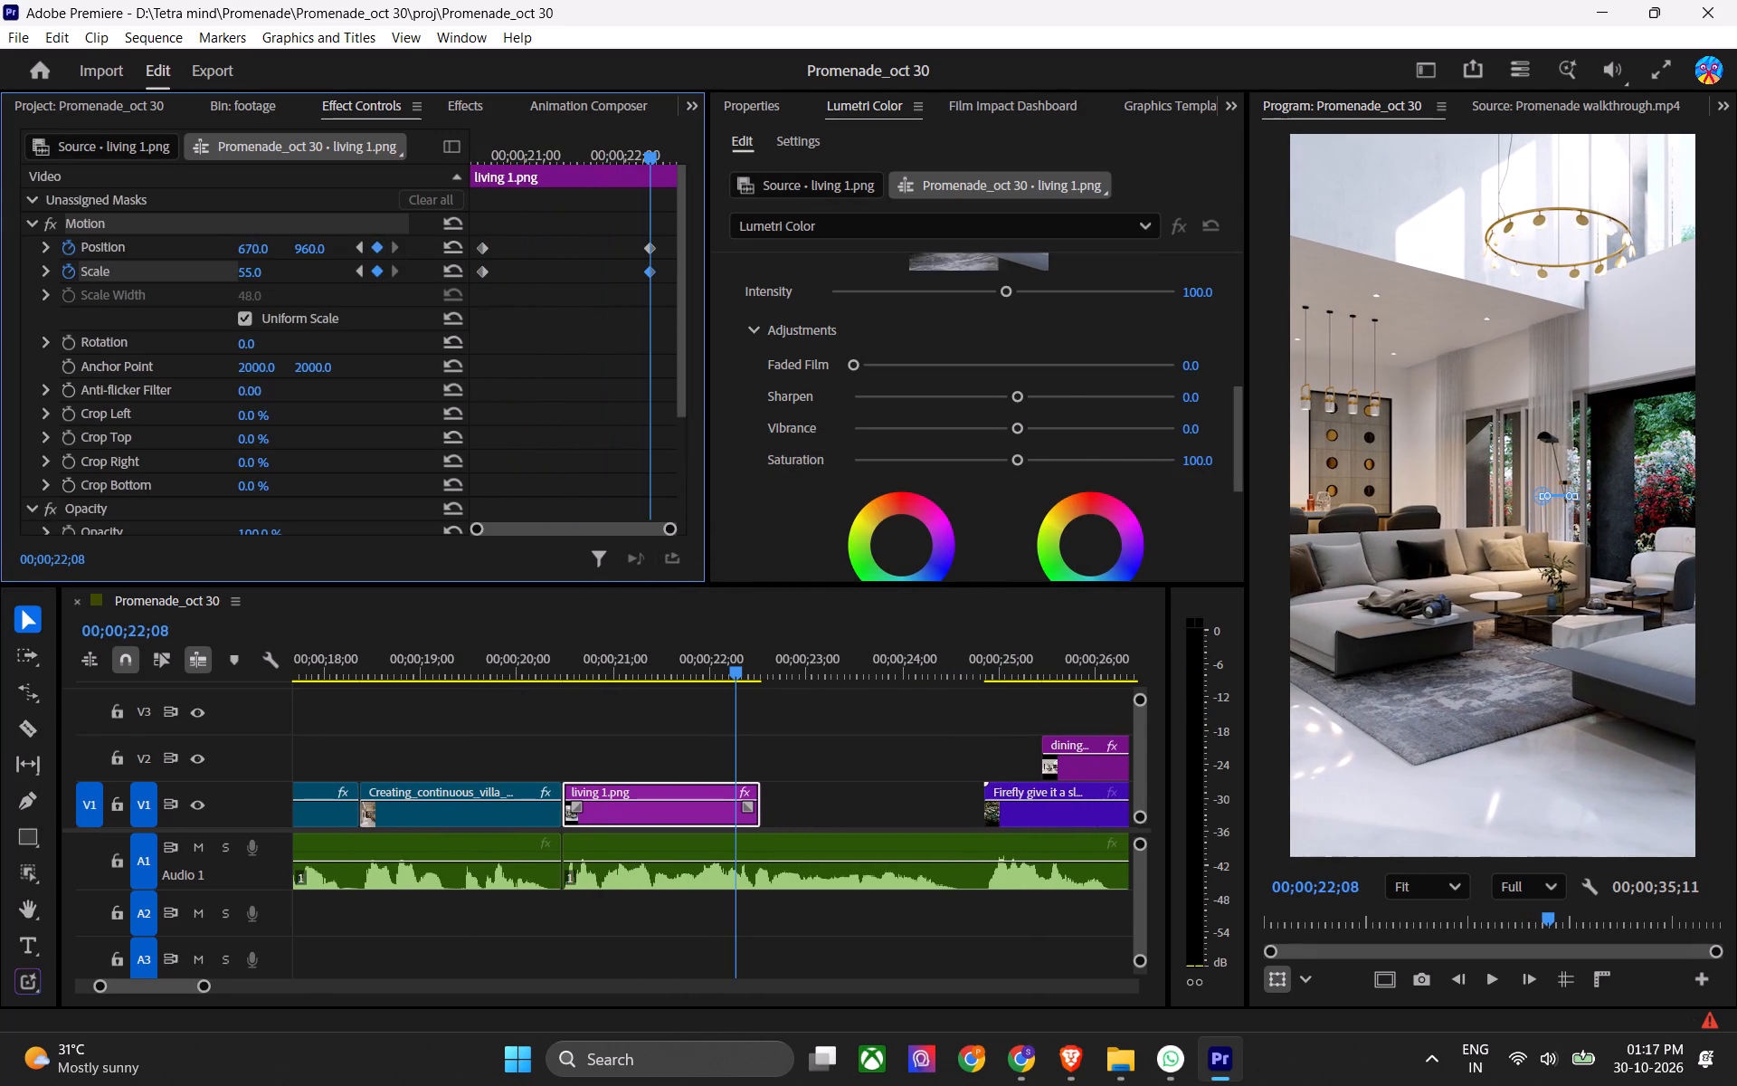
{"action": "left_click_drag", "start_coordinate": [500, 271], "coordinate": [498, 270]}
{"action": "key", "text": "ctrl+s"}
{"action": "left_click", "coordinate": [489, 155]}
{"action": "key", "text": "space"}
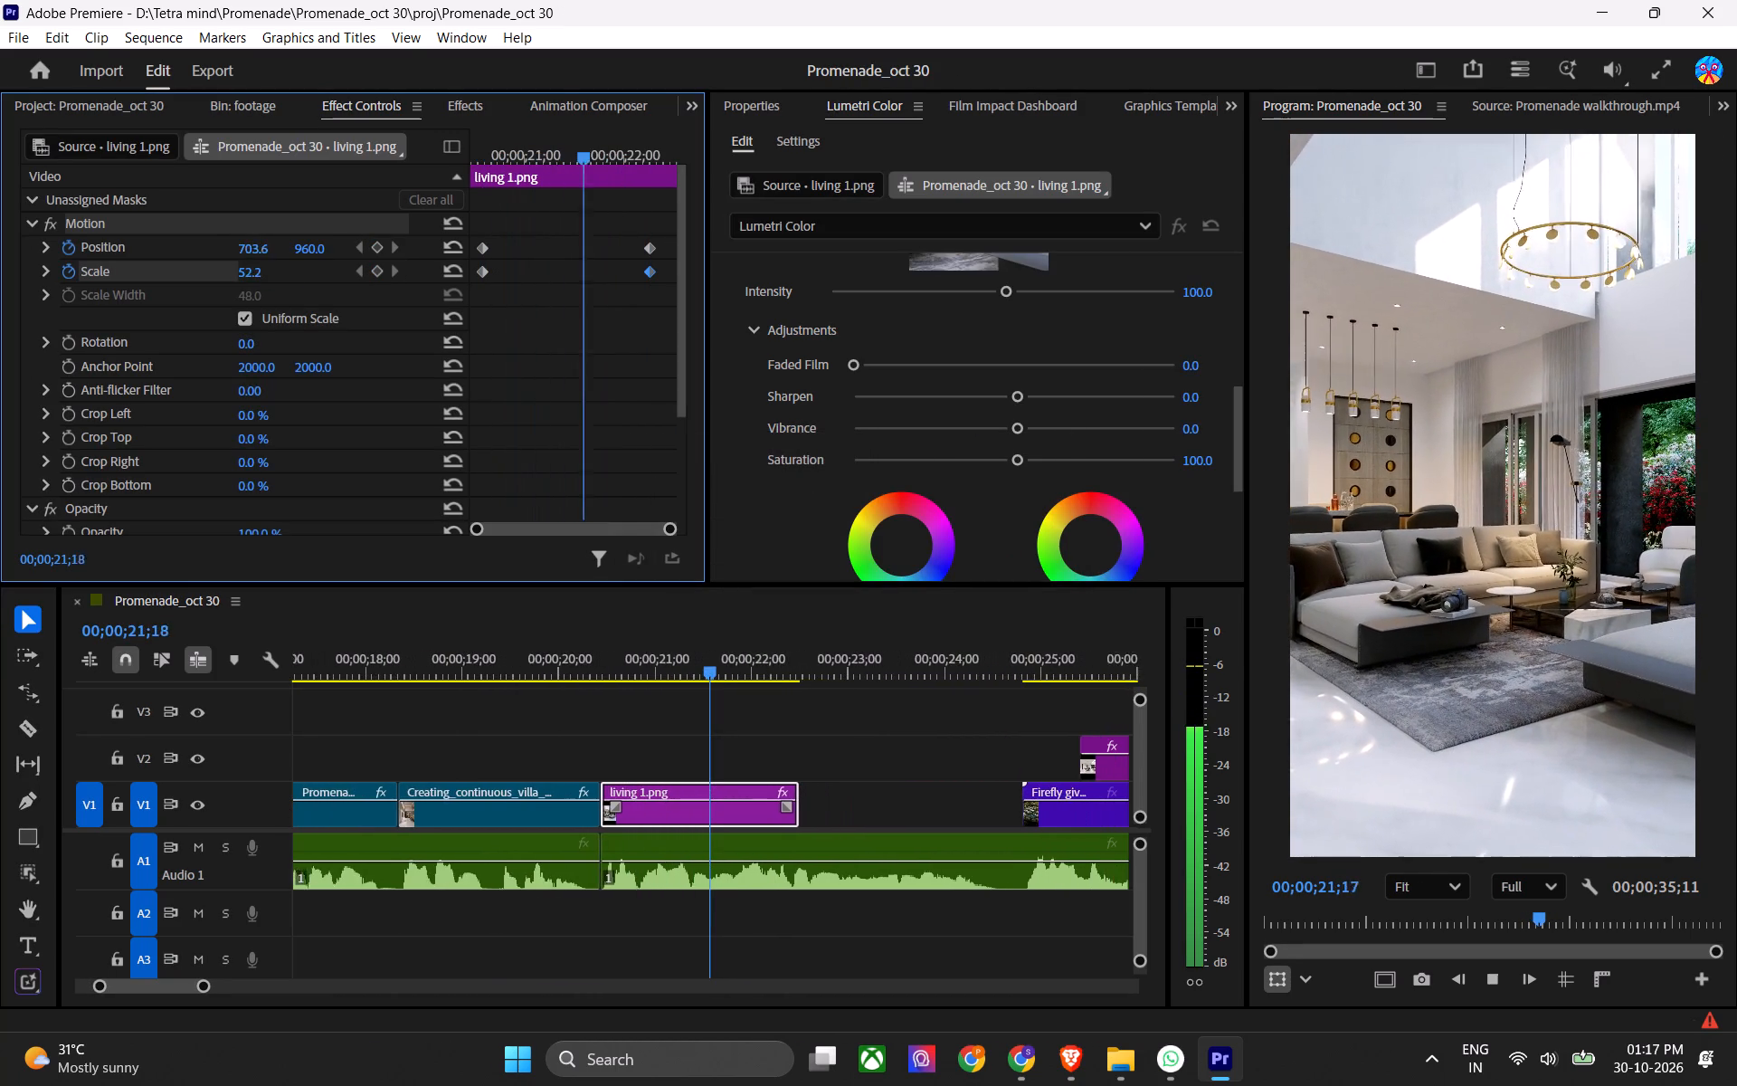
{"action": "key", "text": "space"}
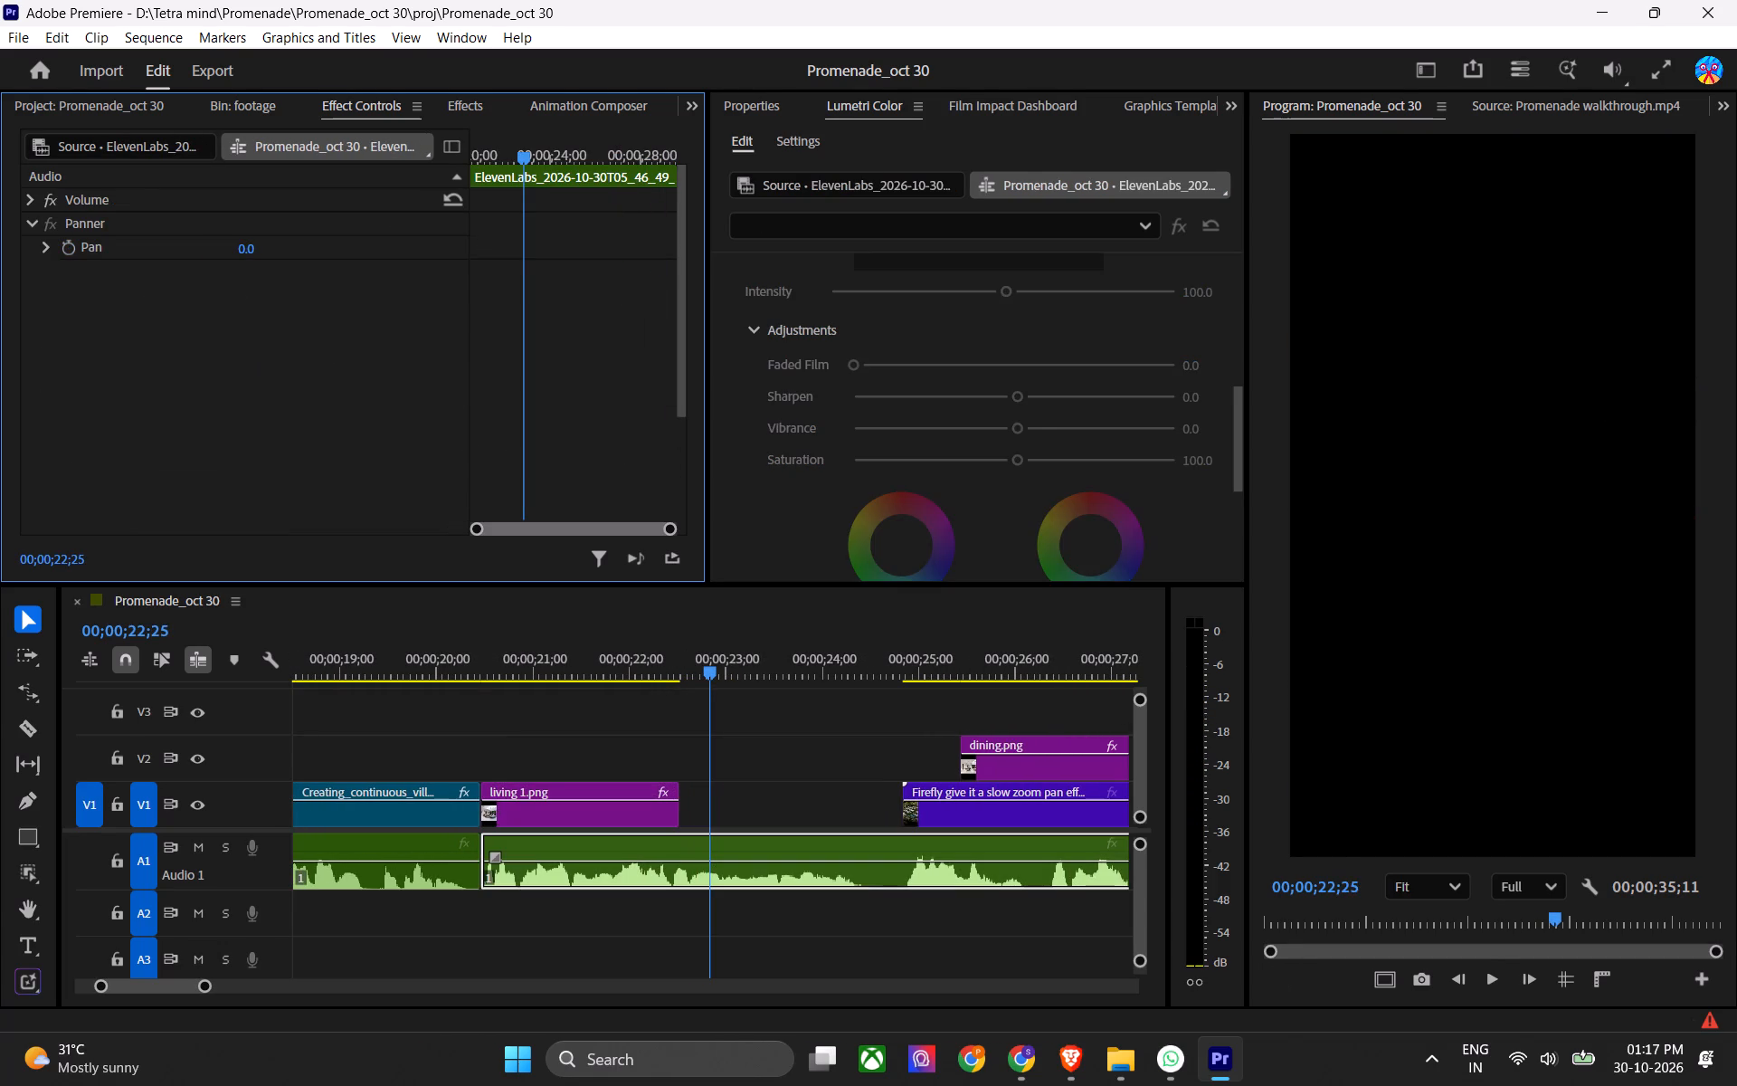
Replay living 1.png's animation, set X of its starting Position keyframe to about 660, save, and preview it.
{"action": "left_click", "coordinate": [515, 626]}
{"action": "left_click", "coordinate": [507, 655]}
{"action": "key", "text": "space"}
{"action": "key", "text": "space"}
{"action": "left_click", "coordinate": [716, 806]}
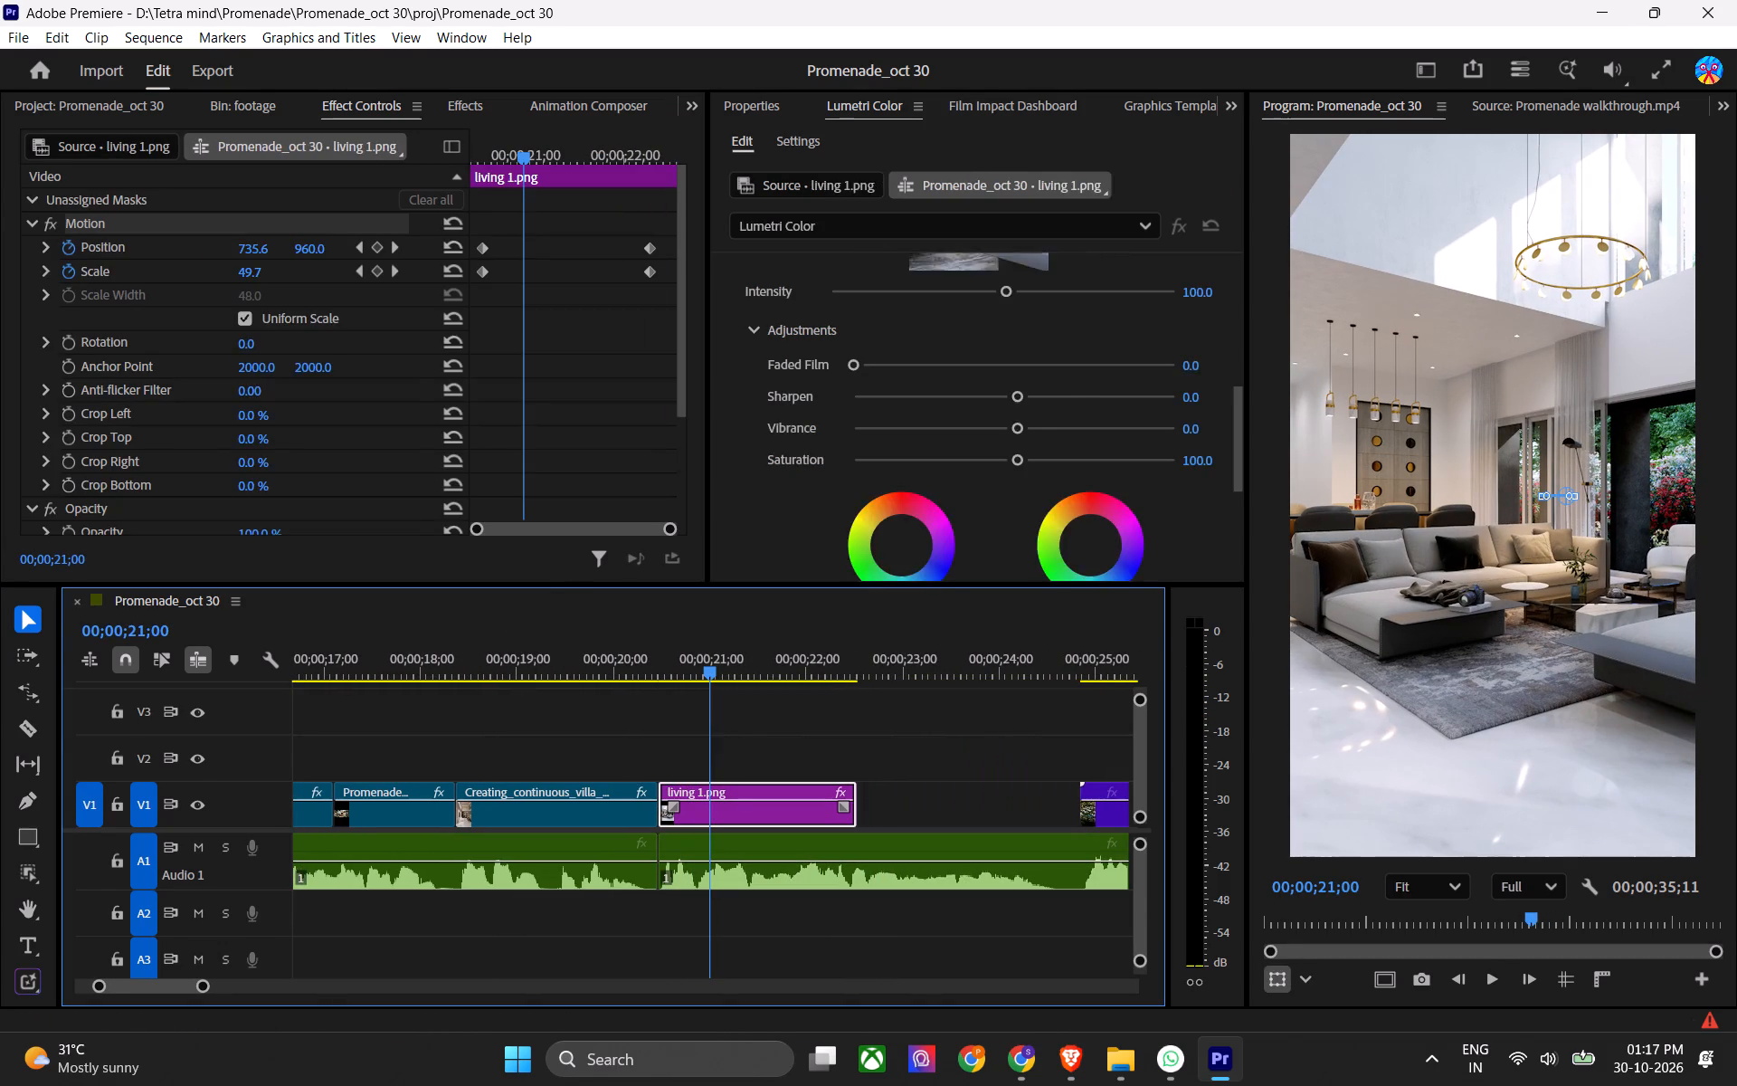
{"action": "key", "text": "ctrl+s"}
{"action": "left_click", "coordinate": [348, 243]}
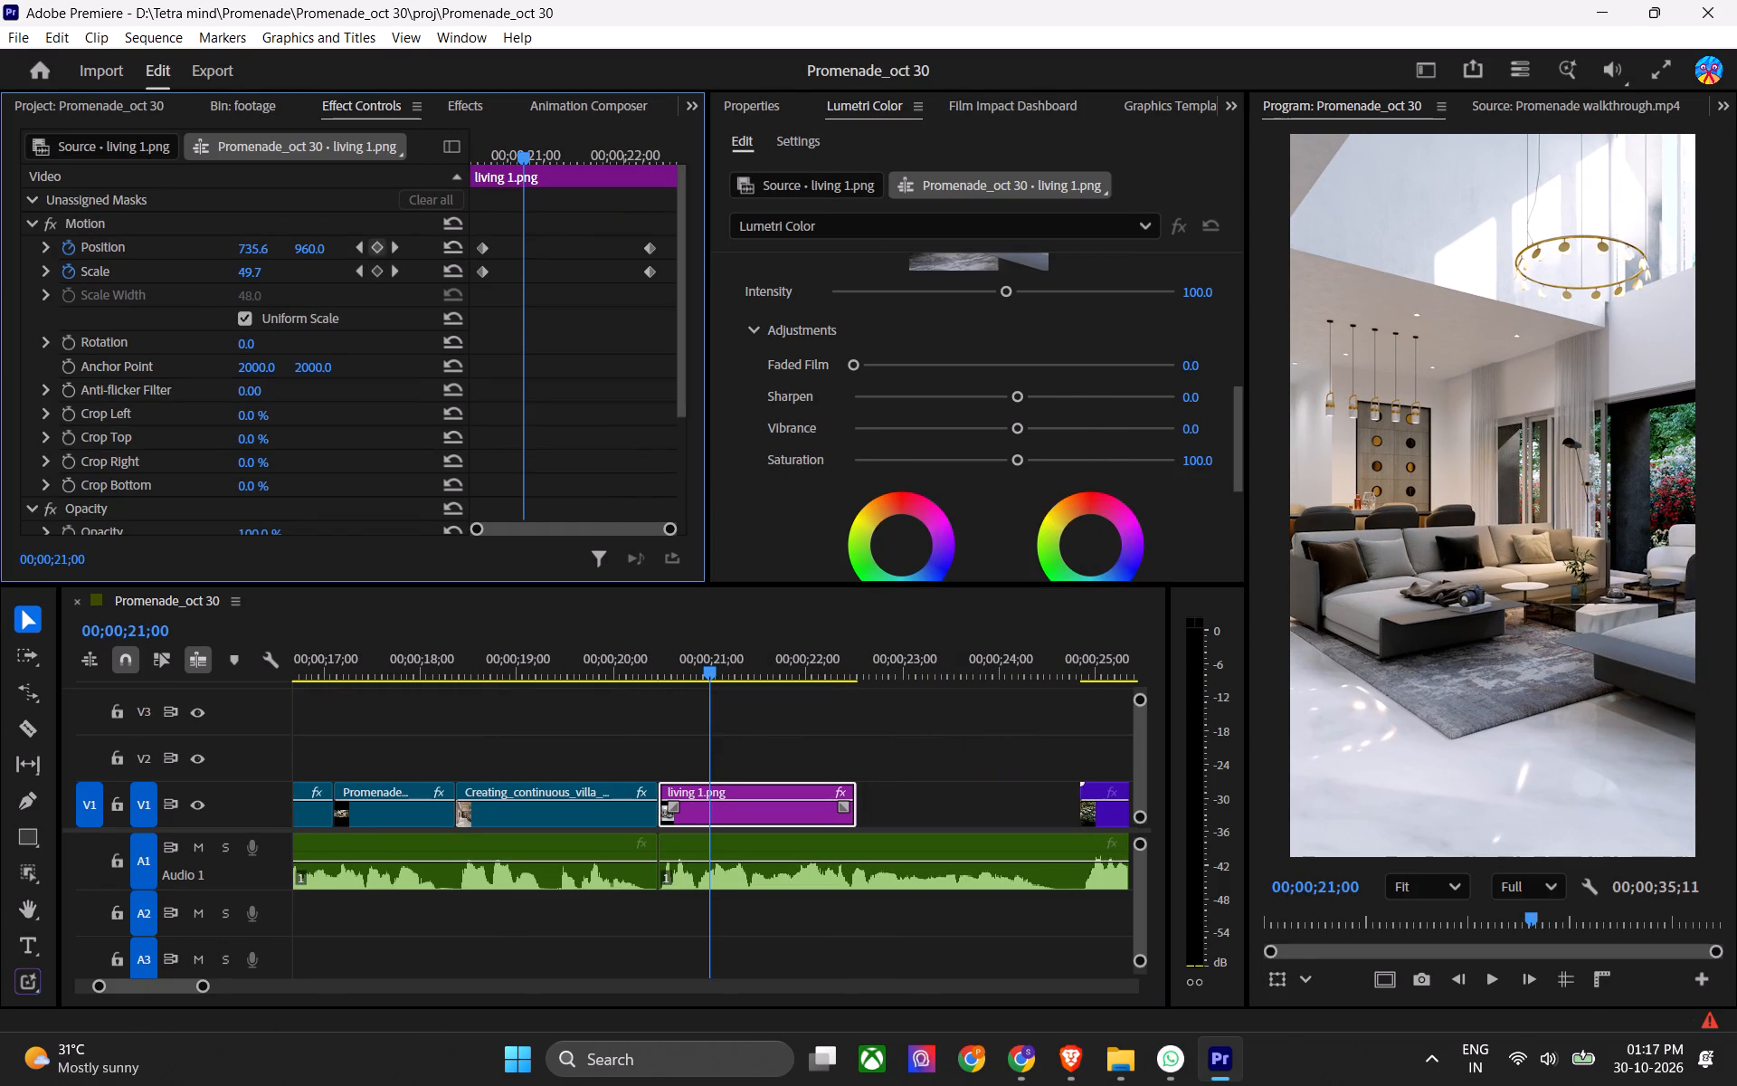
{"action": "left_click", "coordinate": [342, 238]}
{"action": "left_click", "coordinate": [353, 252]}
{"action": "left_click_drag", "start_coordinate": [258, 252], "coordinate": [300, 264]}
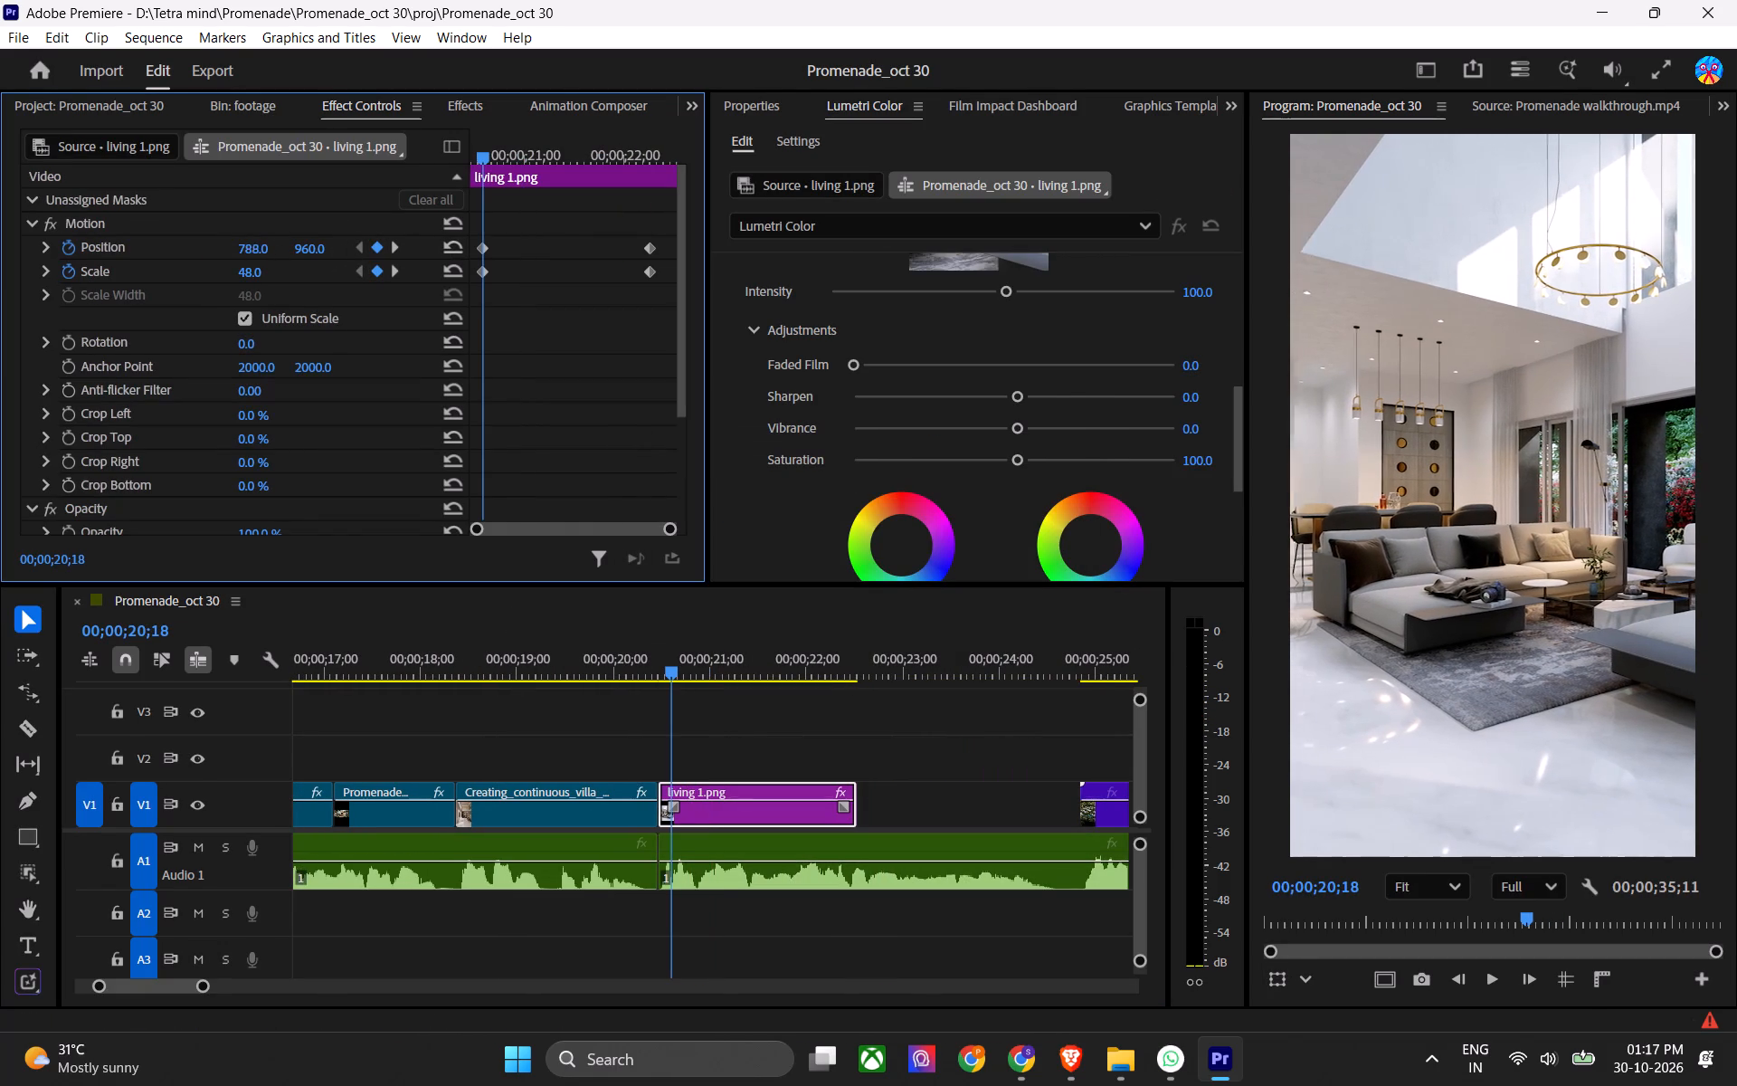
{"action": "left_click_drag", "start_coordinate": [300, 264], "coordinate": [165, 317]}
{"action": "key", "text": "ctrl+s"}
{"action": "key", "text": "space"}
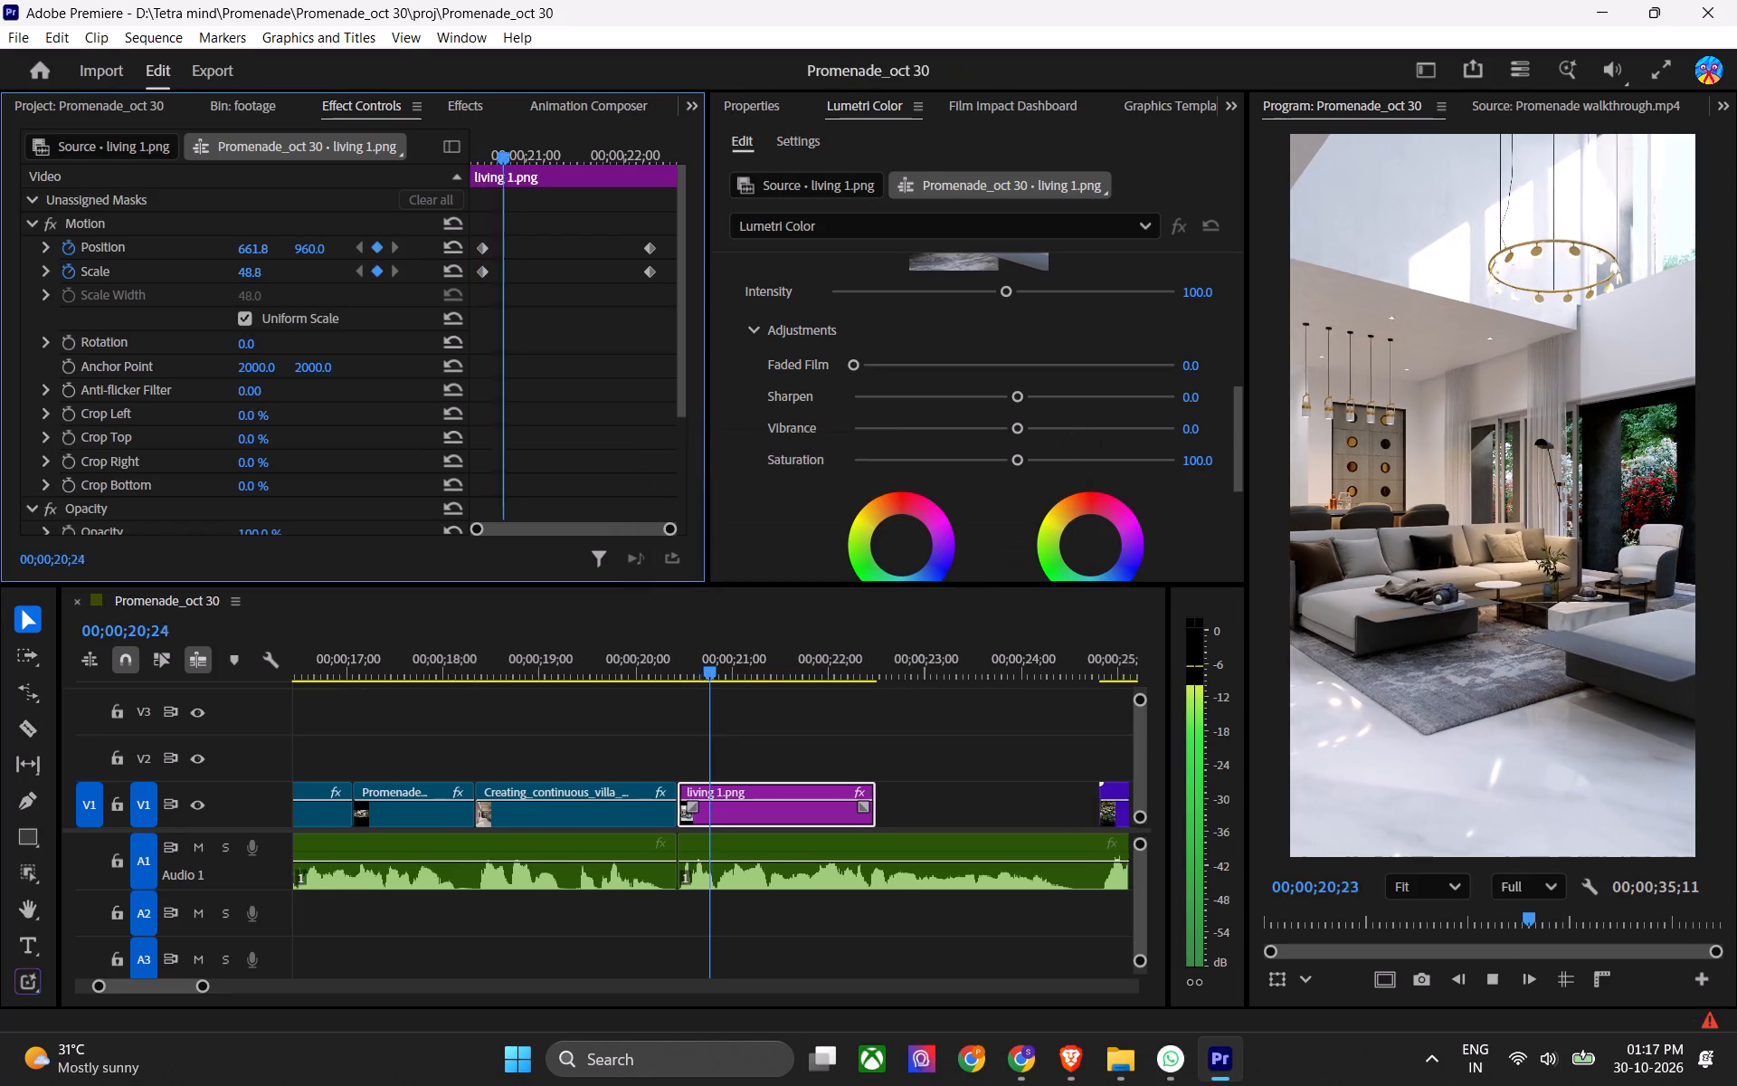
Undo the last change to living 1.png's starting Position keyframe, discard a further X adjustment, and preview the move.
{"action": "key", "text": "space"}
{"action": "key", "text": "ctrl+z"}
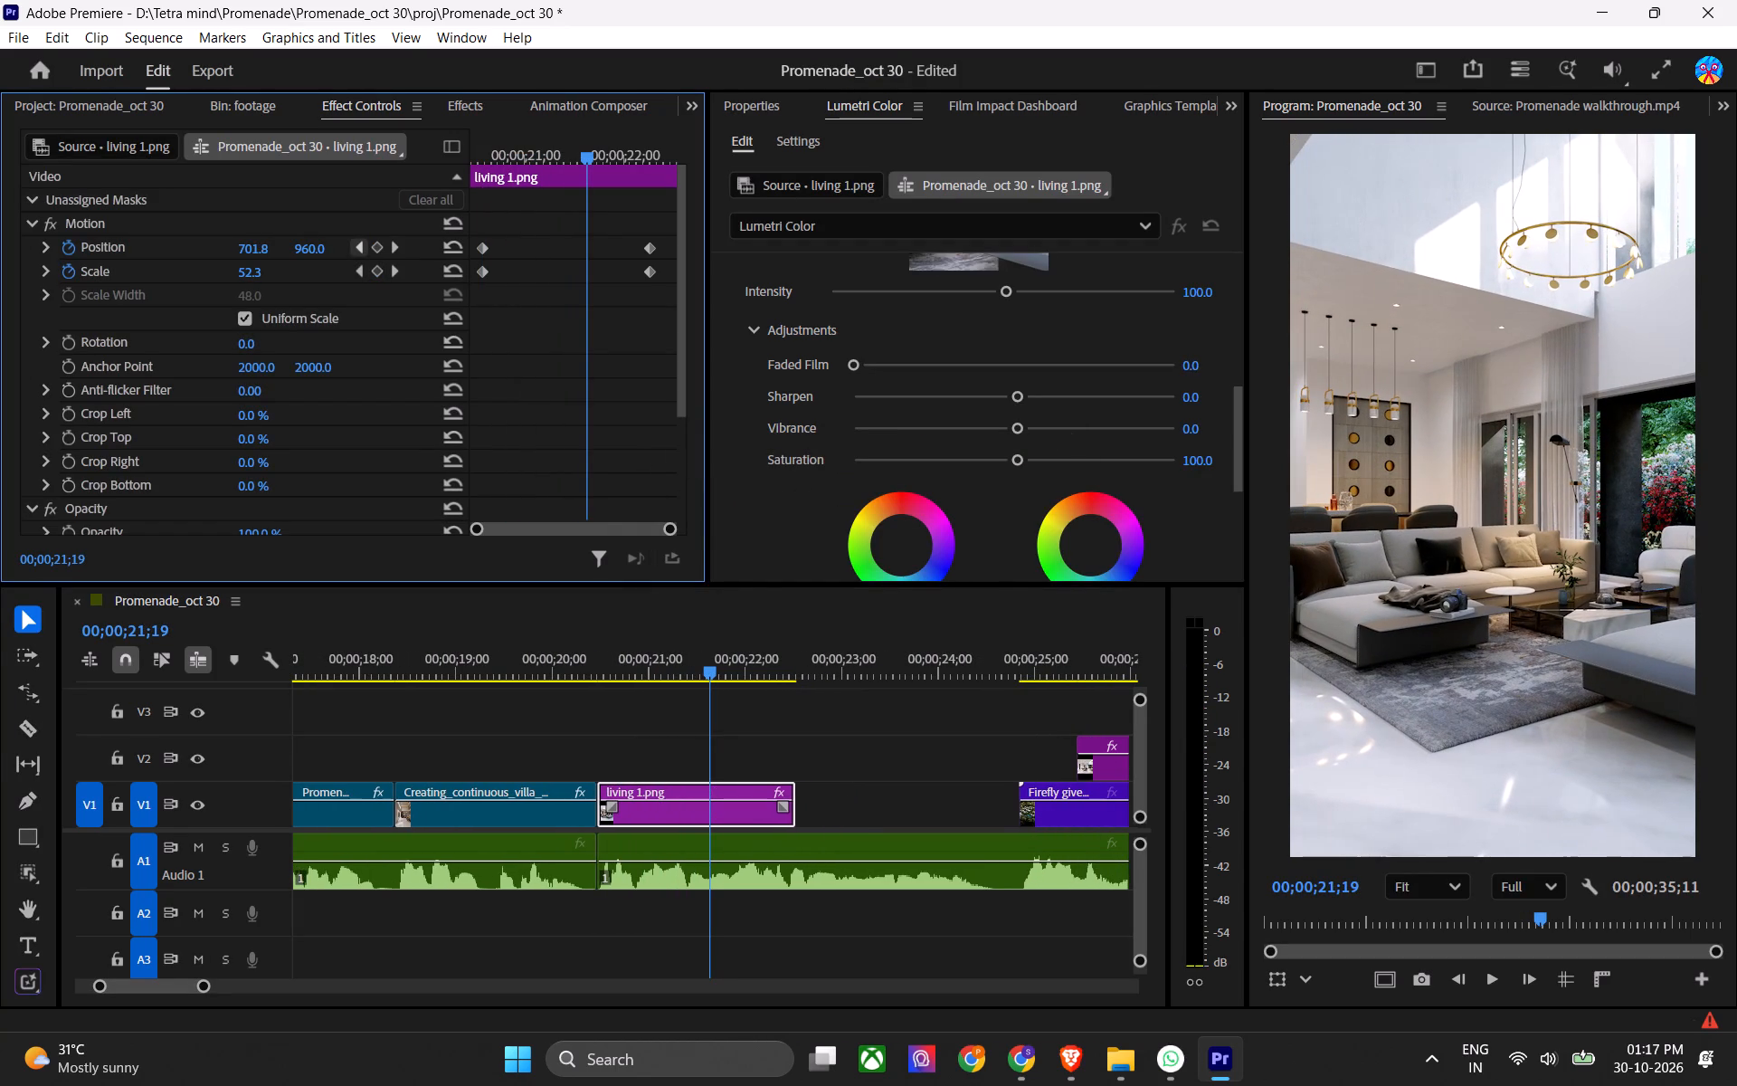
{"action": "left_click_drag", "start_coordinate": [255, 251], "coordinate": [244, 252]}
{"action": "key", "text": "ctrl+z"}
{"action": "left_click_drag", "start_coordinate": [531, 154], "coordinate": [487, 173]}
{"action": "key", "text": "space"}
{"action": "key", "text": "space"}
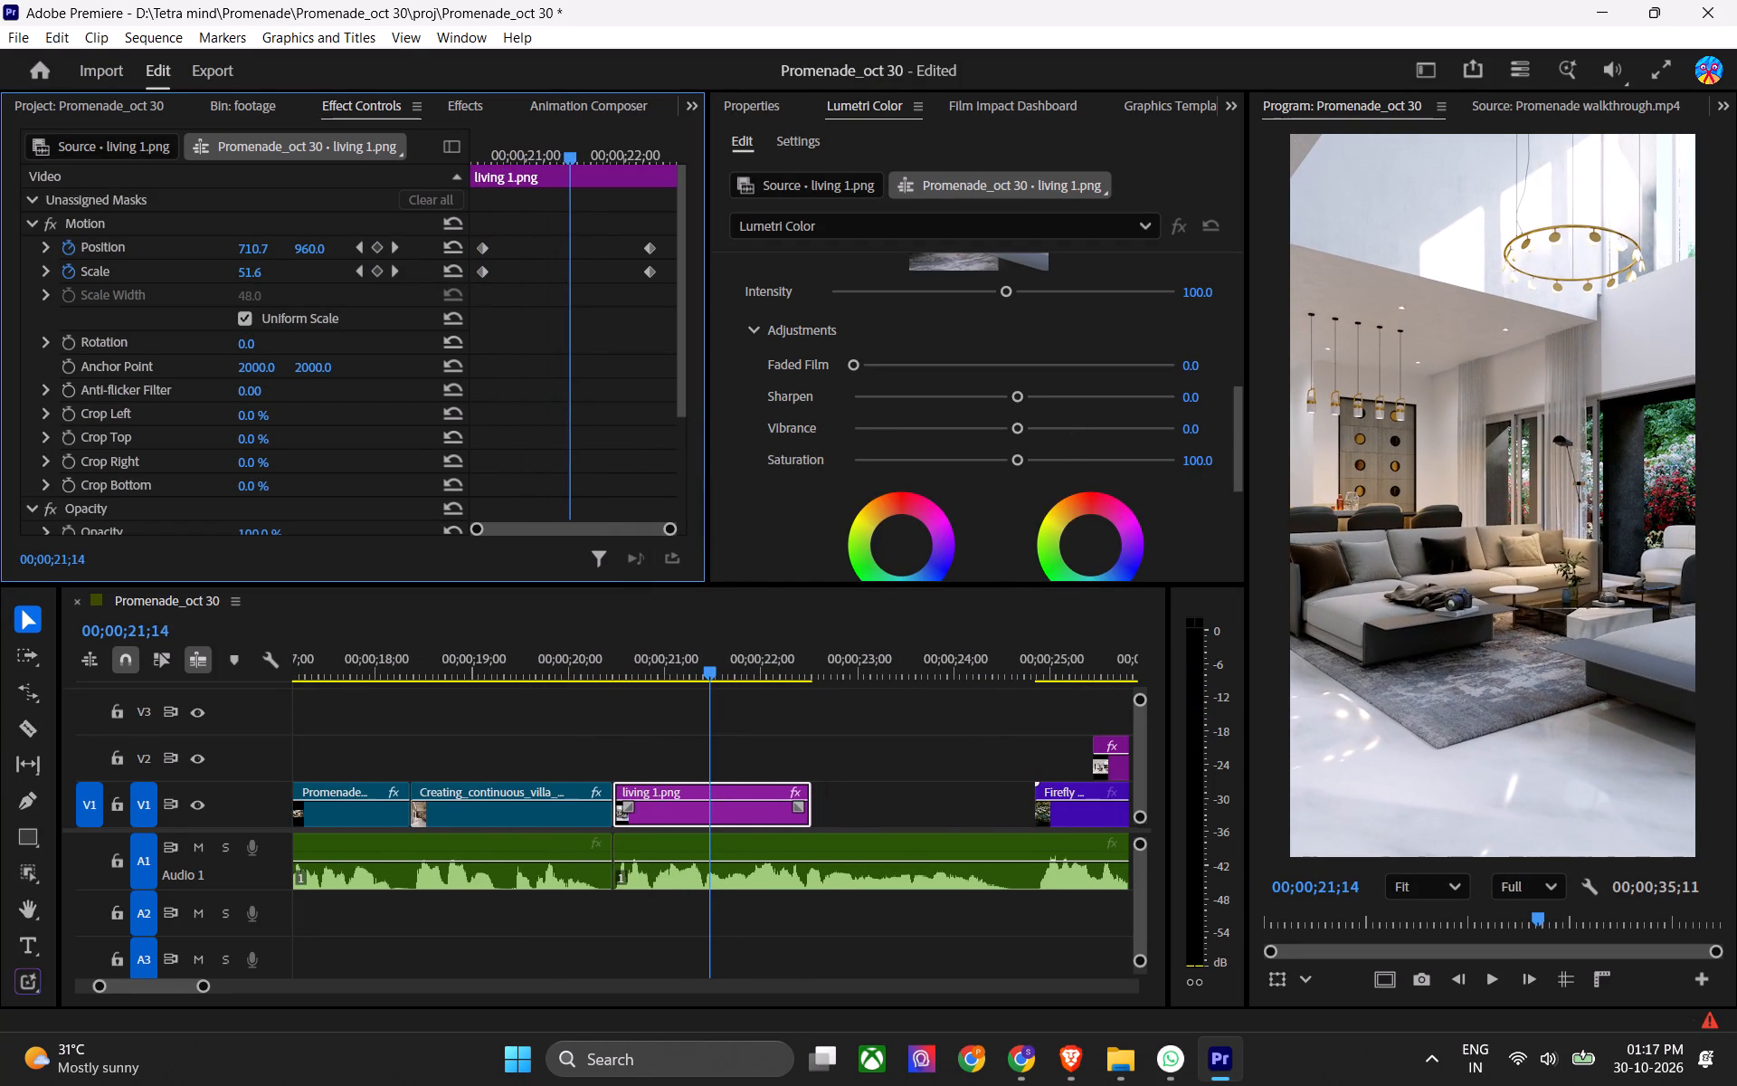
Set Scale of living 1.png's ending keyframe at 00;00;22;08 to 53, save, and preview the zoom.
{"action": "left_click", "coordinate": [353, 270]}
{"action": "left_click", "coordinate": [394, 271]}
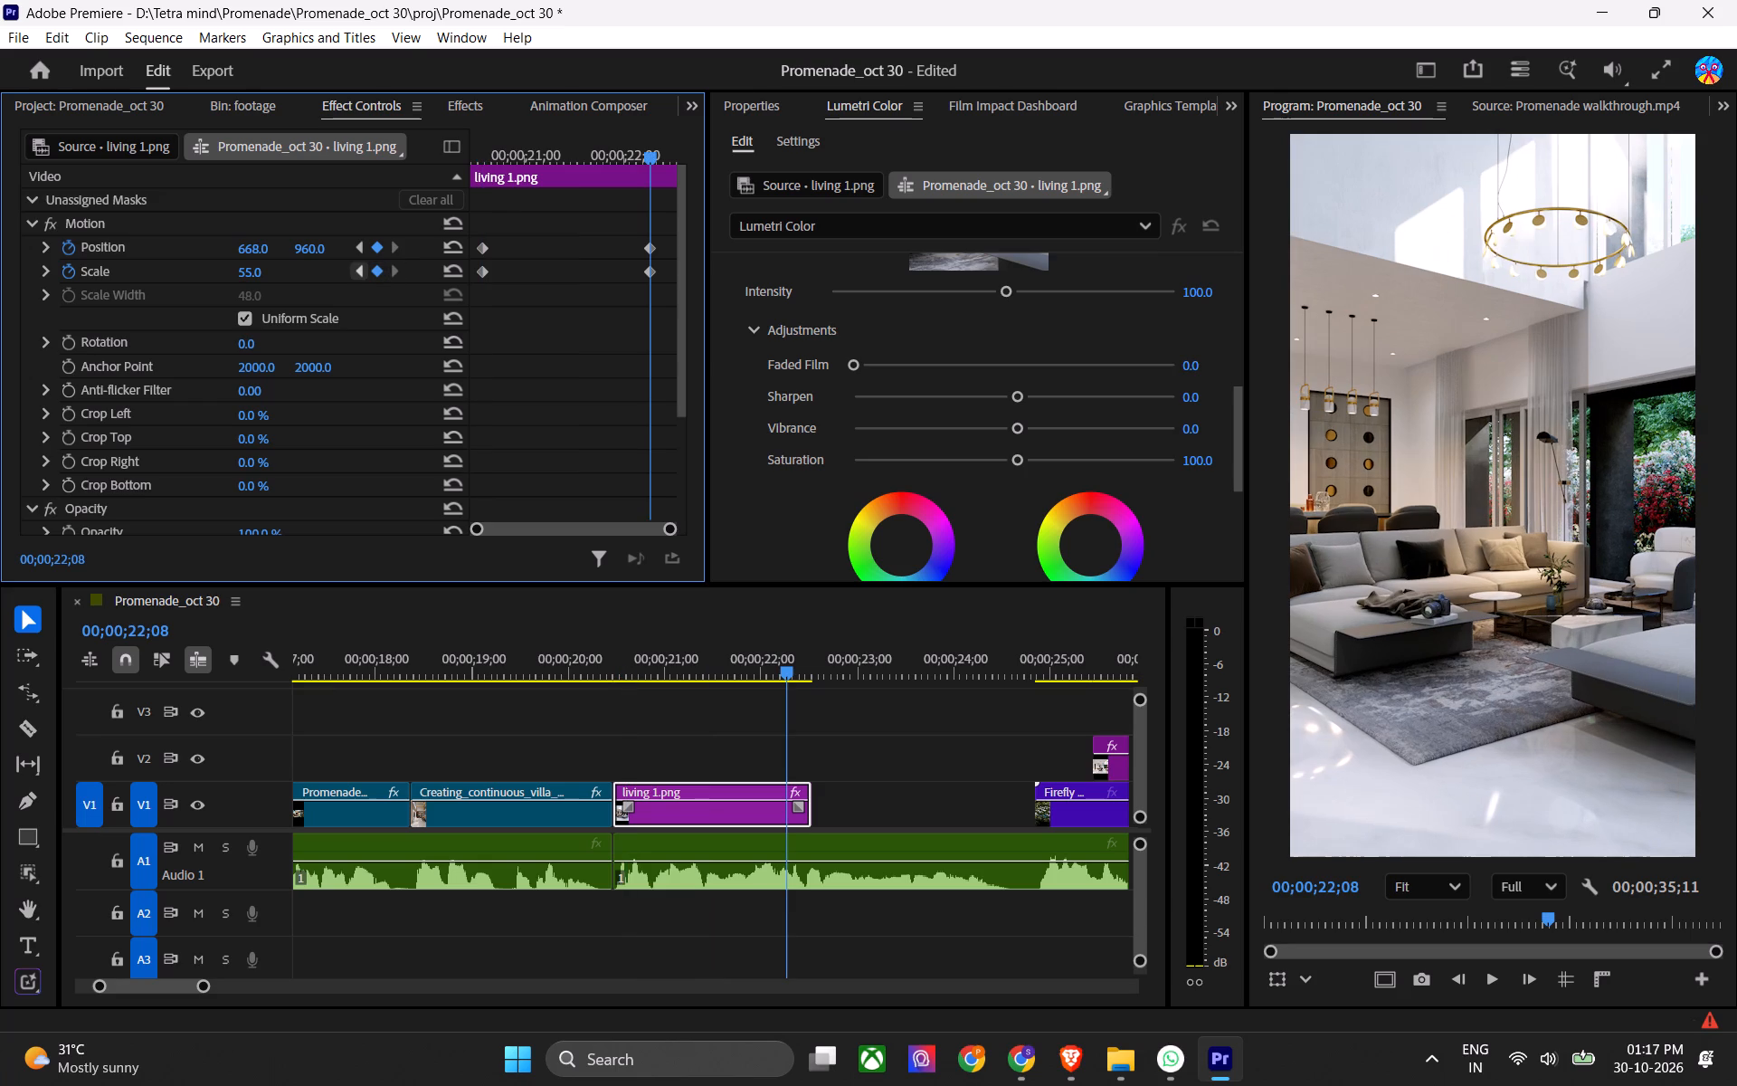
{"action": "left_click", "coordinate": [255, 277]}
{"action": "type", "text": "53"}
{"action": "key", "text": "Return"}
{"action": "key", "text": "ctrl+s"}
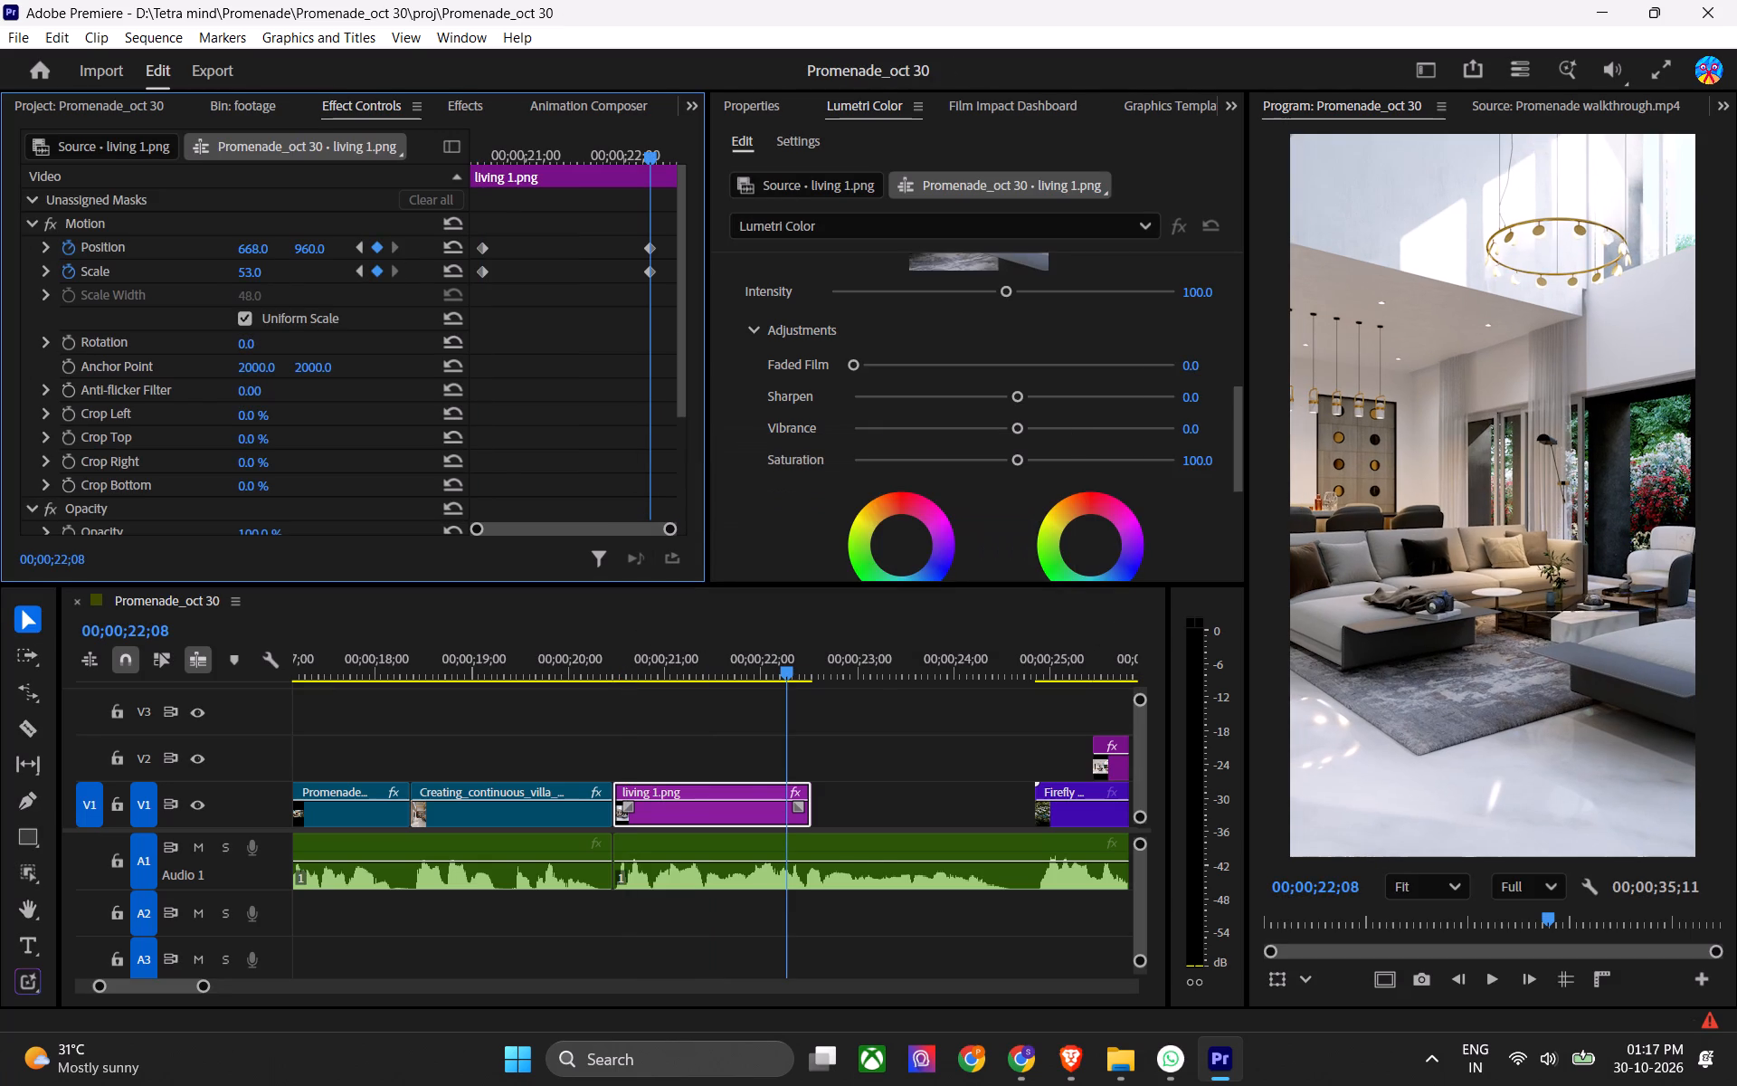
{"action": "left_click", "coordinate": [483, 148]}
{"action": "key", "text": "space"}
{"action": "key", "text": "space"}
Set Scale of living 1.png's ending keyframe to 50, save, and play the animation.
{"action": "left_click", "coordinate": [395, 275]}
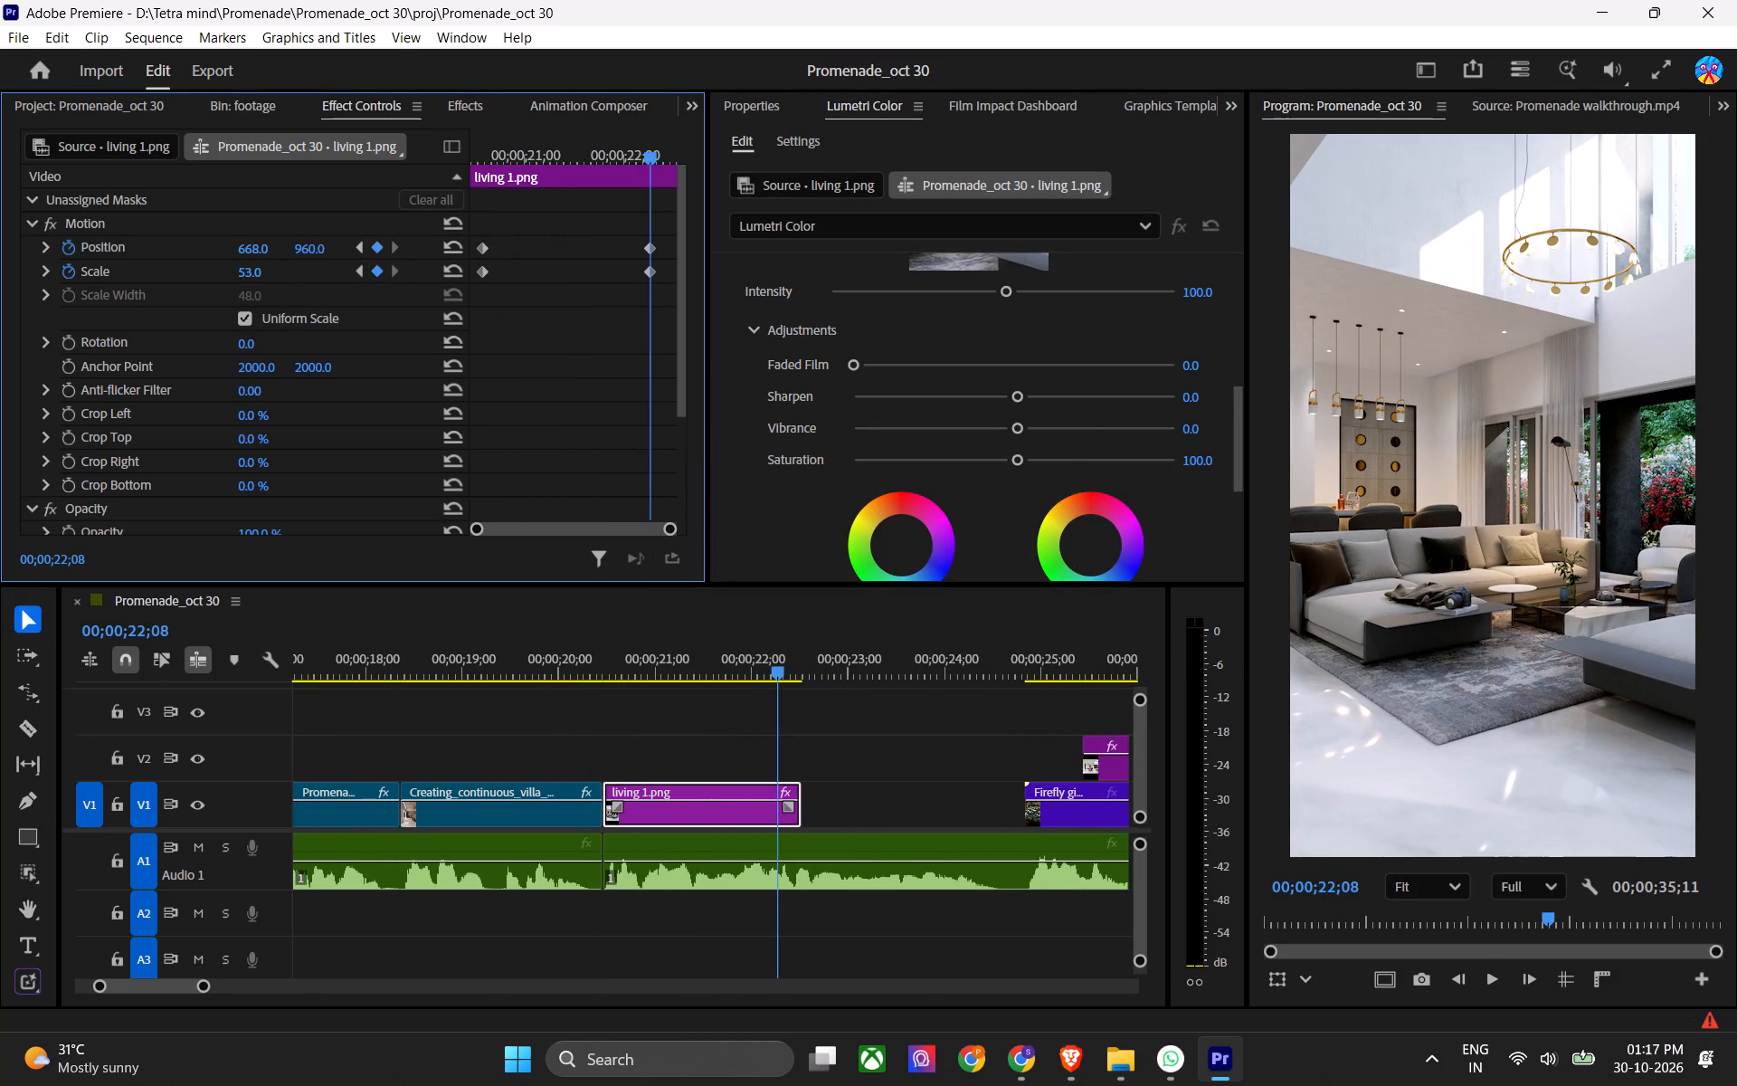
{"action": "left_click", "coordinate": [244, 269]}
{"action": "type", "text": "50"}
{"action": "key", "text": "Return"}
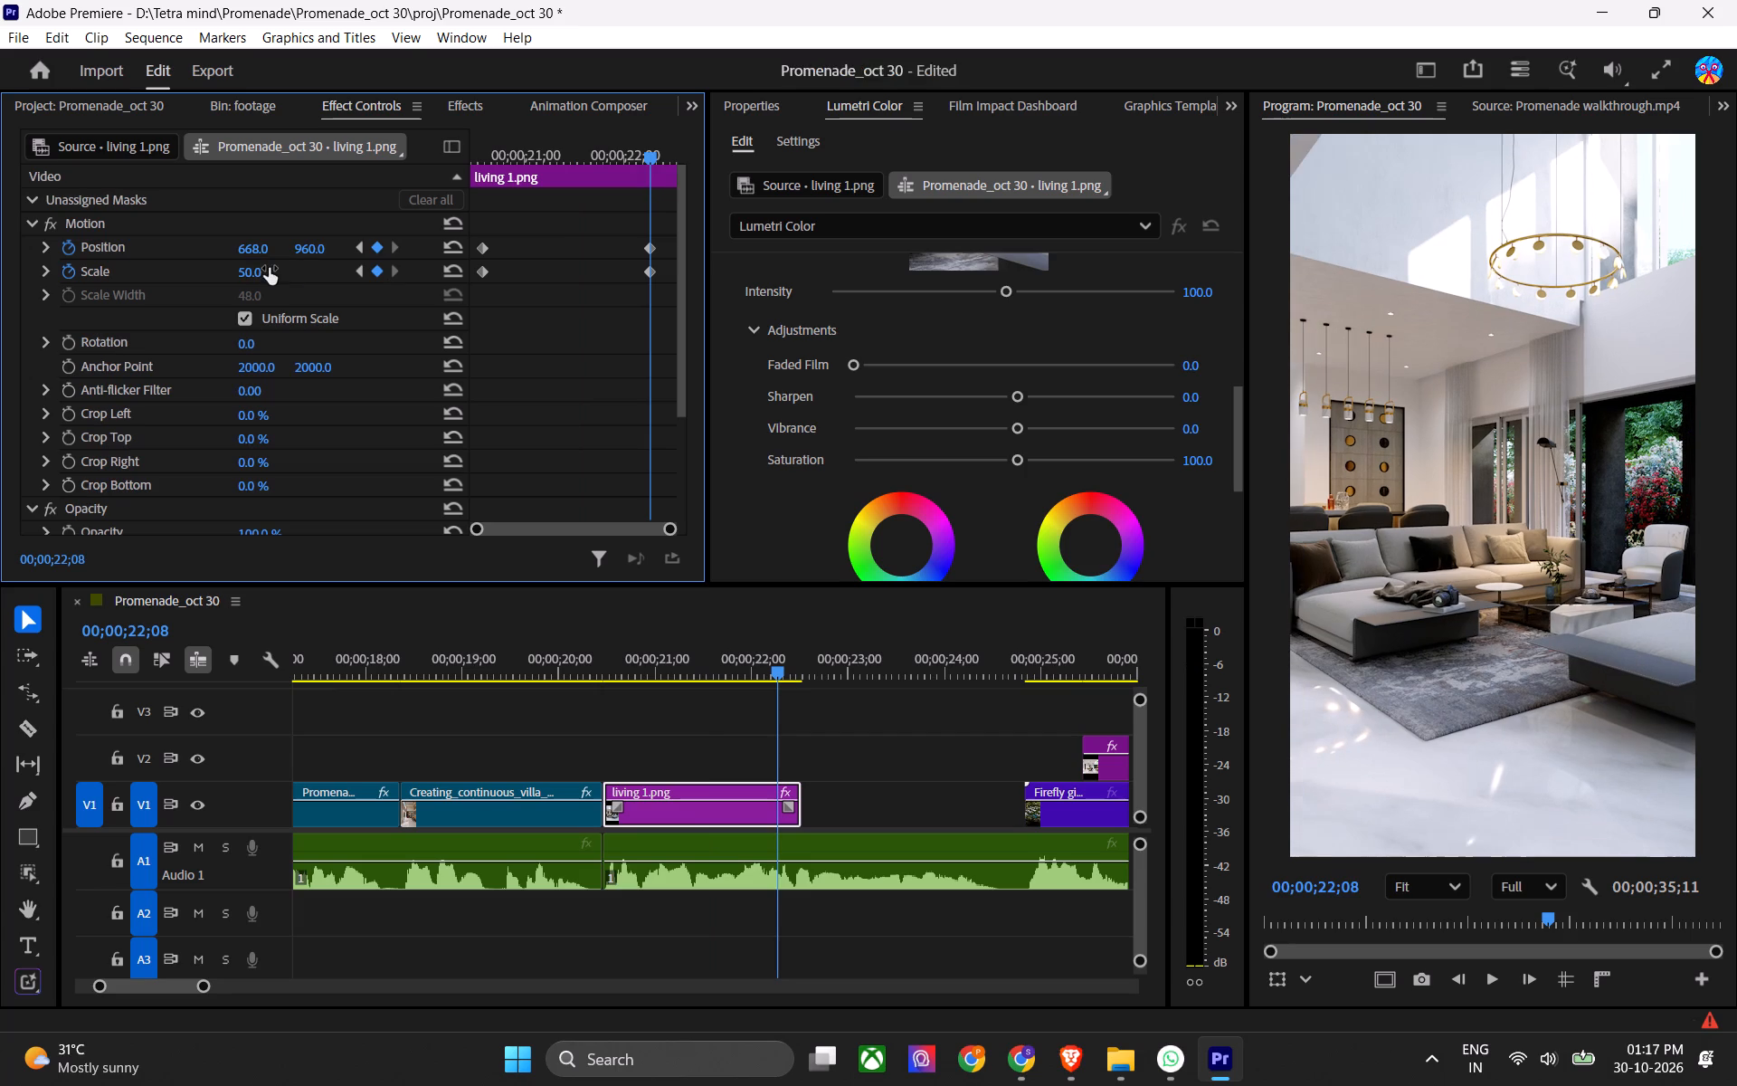
{"action": "key", "text": "ctrl+s"}
{"action": "key", "text": "ctrl+s"}
{"action": "left_click", "coordinate": [491, 148]}
{"action": "key", "text": "space"}
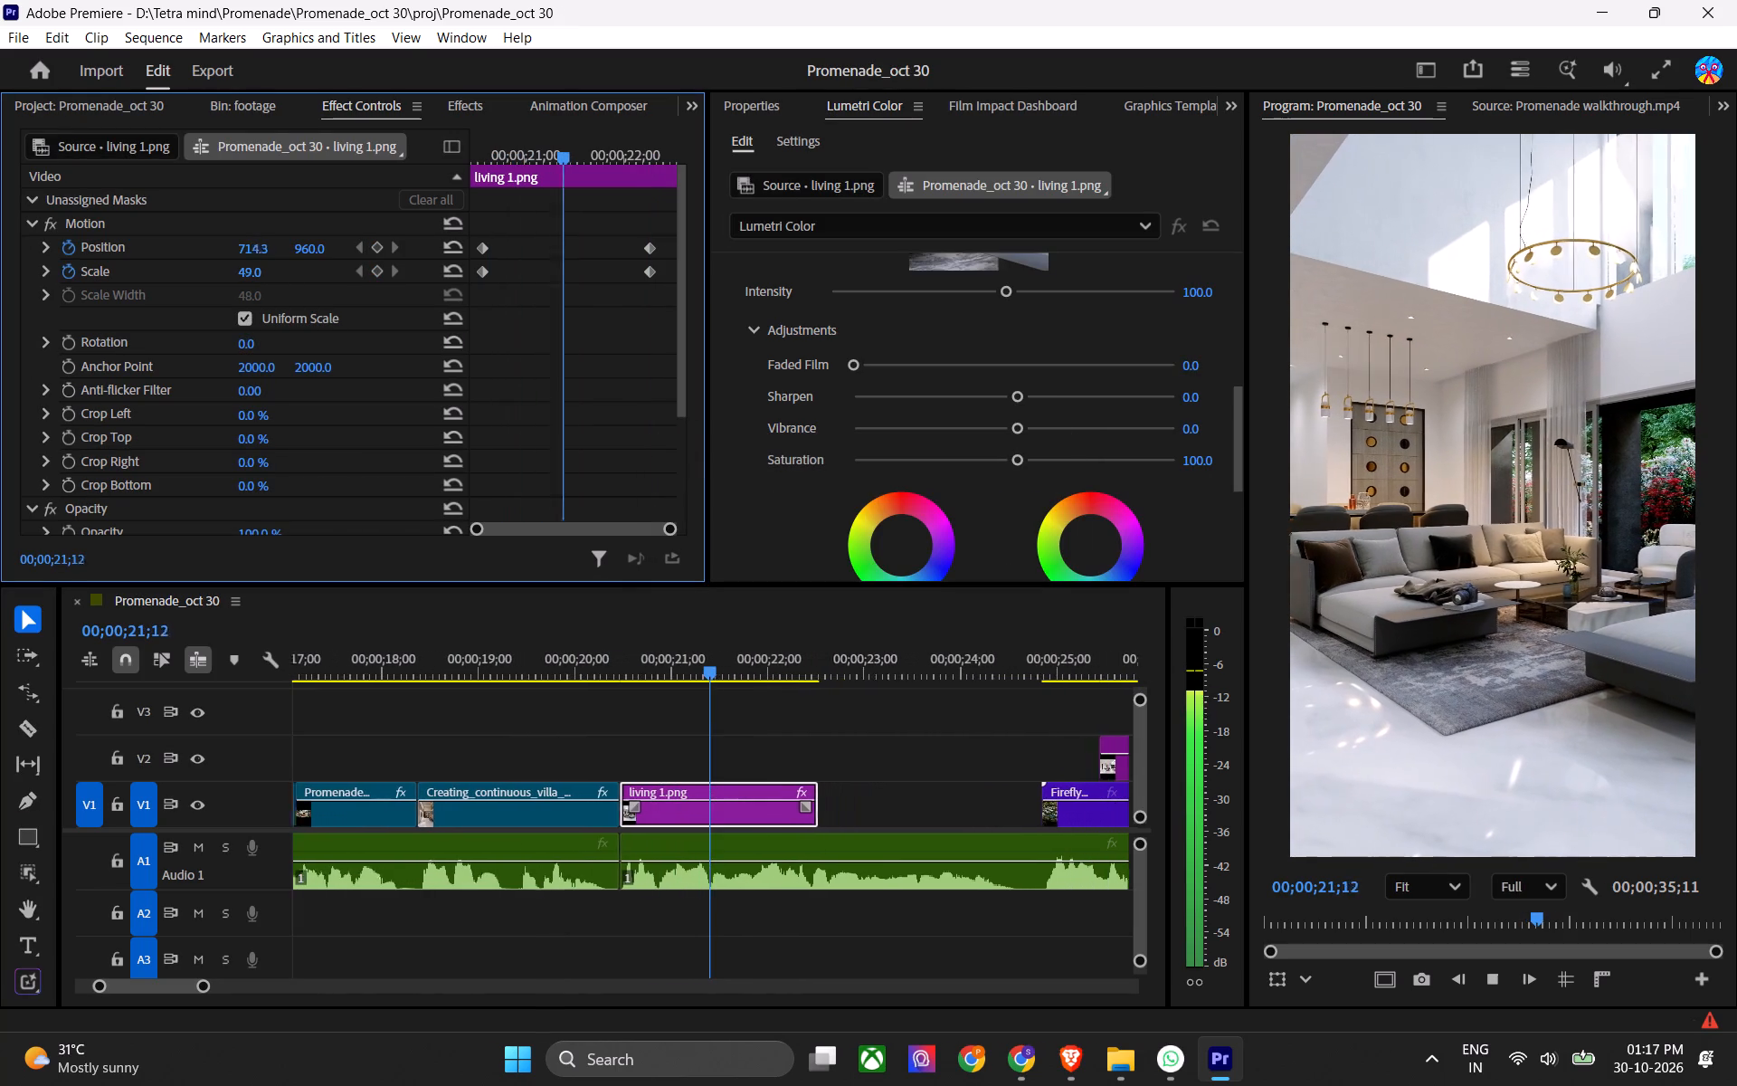
{"action": "key", "text": "space"}
Move living 1.png's first Position and Scale keyframes to the clip's start and the last ones to its end.
{"action": "left_click_drag", "start_coordinate": [506, 233], "coordinate": [474, 293]}
{"action": "left_click_drag", "start_coordinate": [483, 252], "coordinate": [475, 253]}
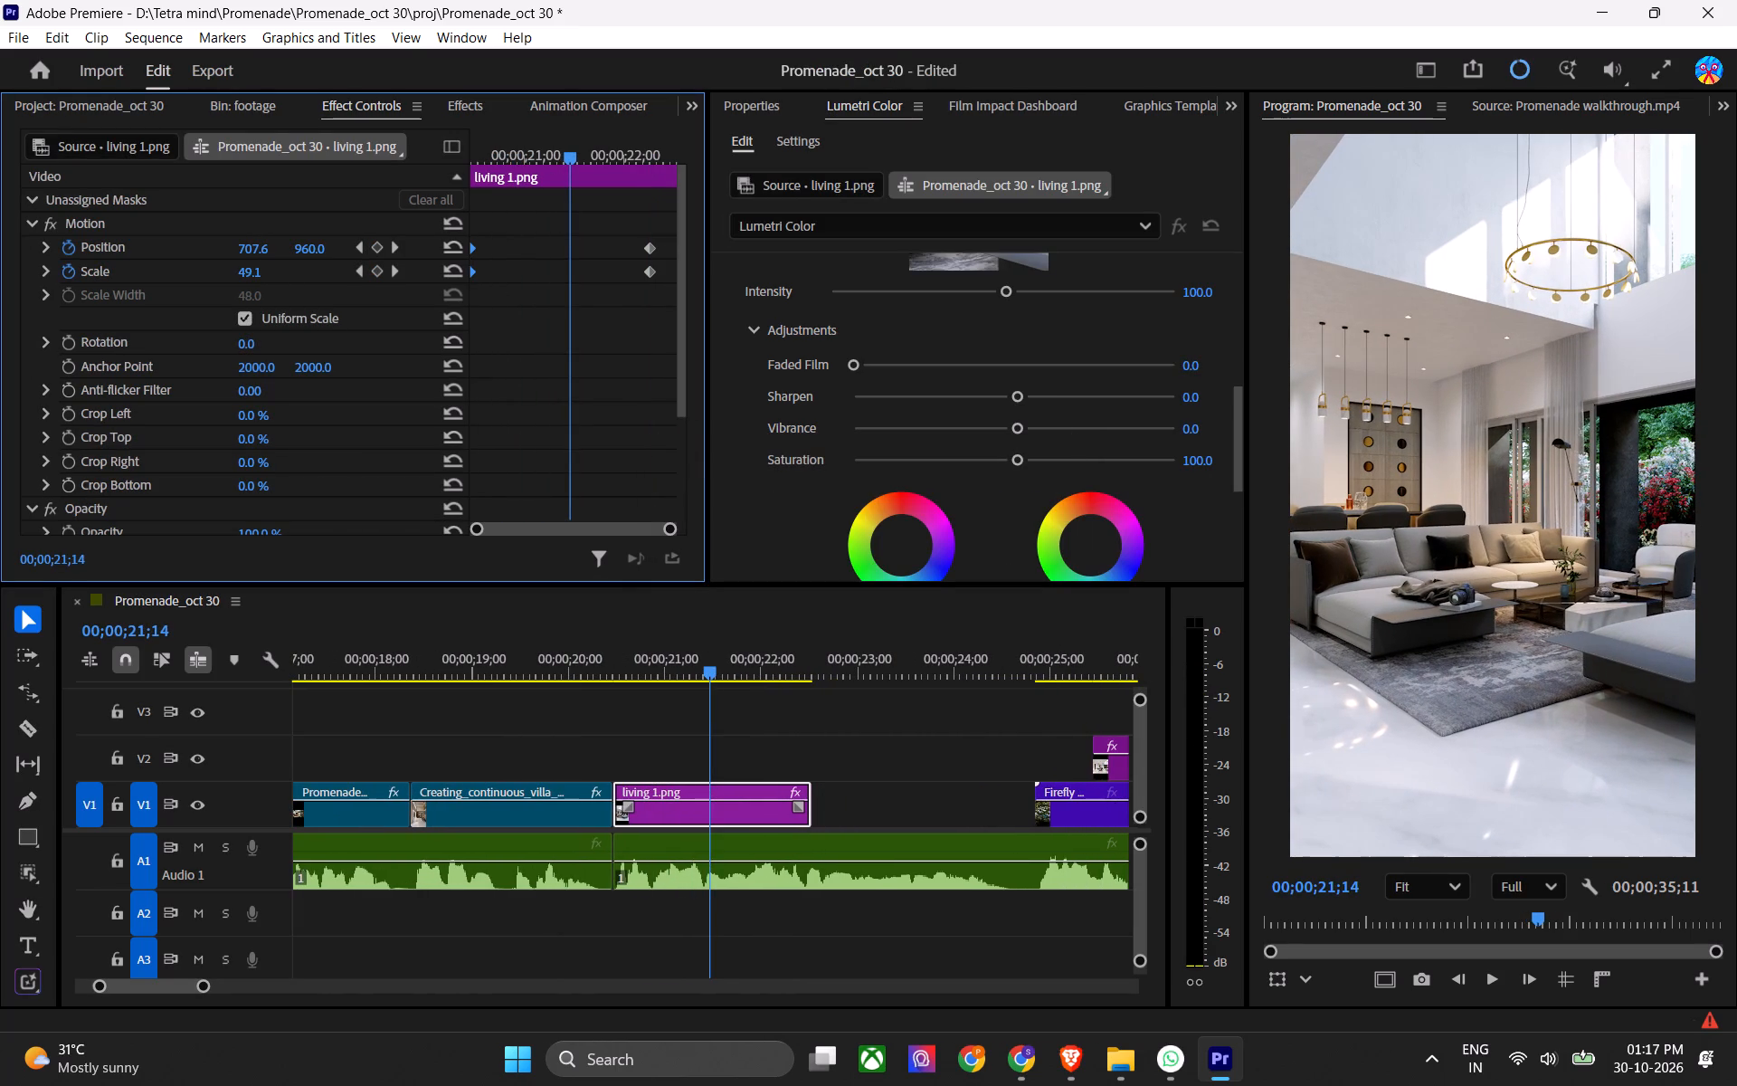
{"action": "left_click_drag", "start_coordinate": [631, 221], "coordinate": [669, 299]}
{"action": "left_click_drag", "start_coordinate": [659, 250], "coordinate": [682, 256]}
{"action": "left_click_drag", "start_coordinate": [649, 238], "coordinate": [677, 300]}
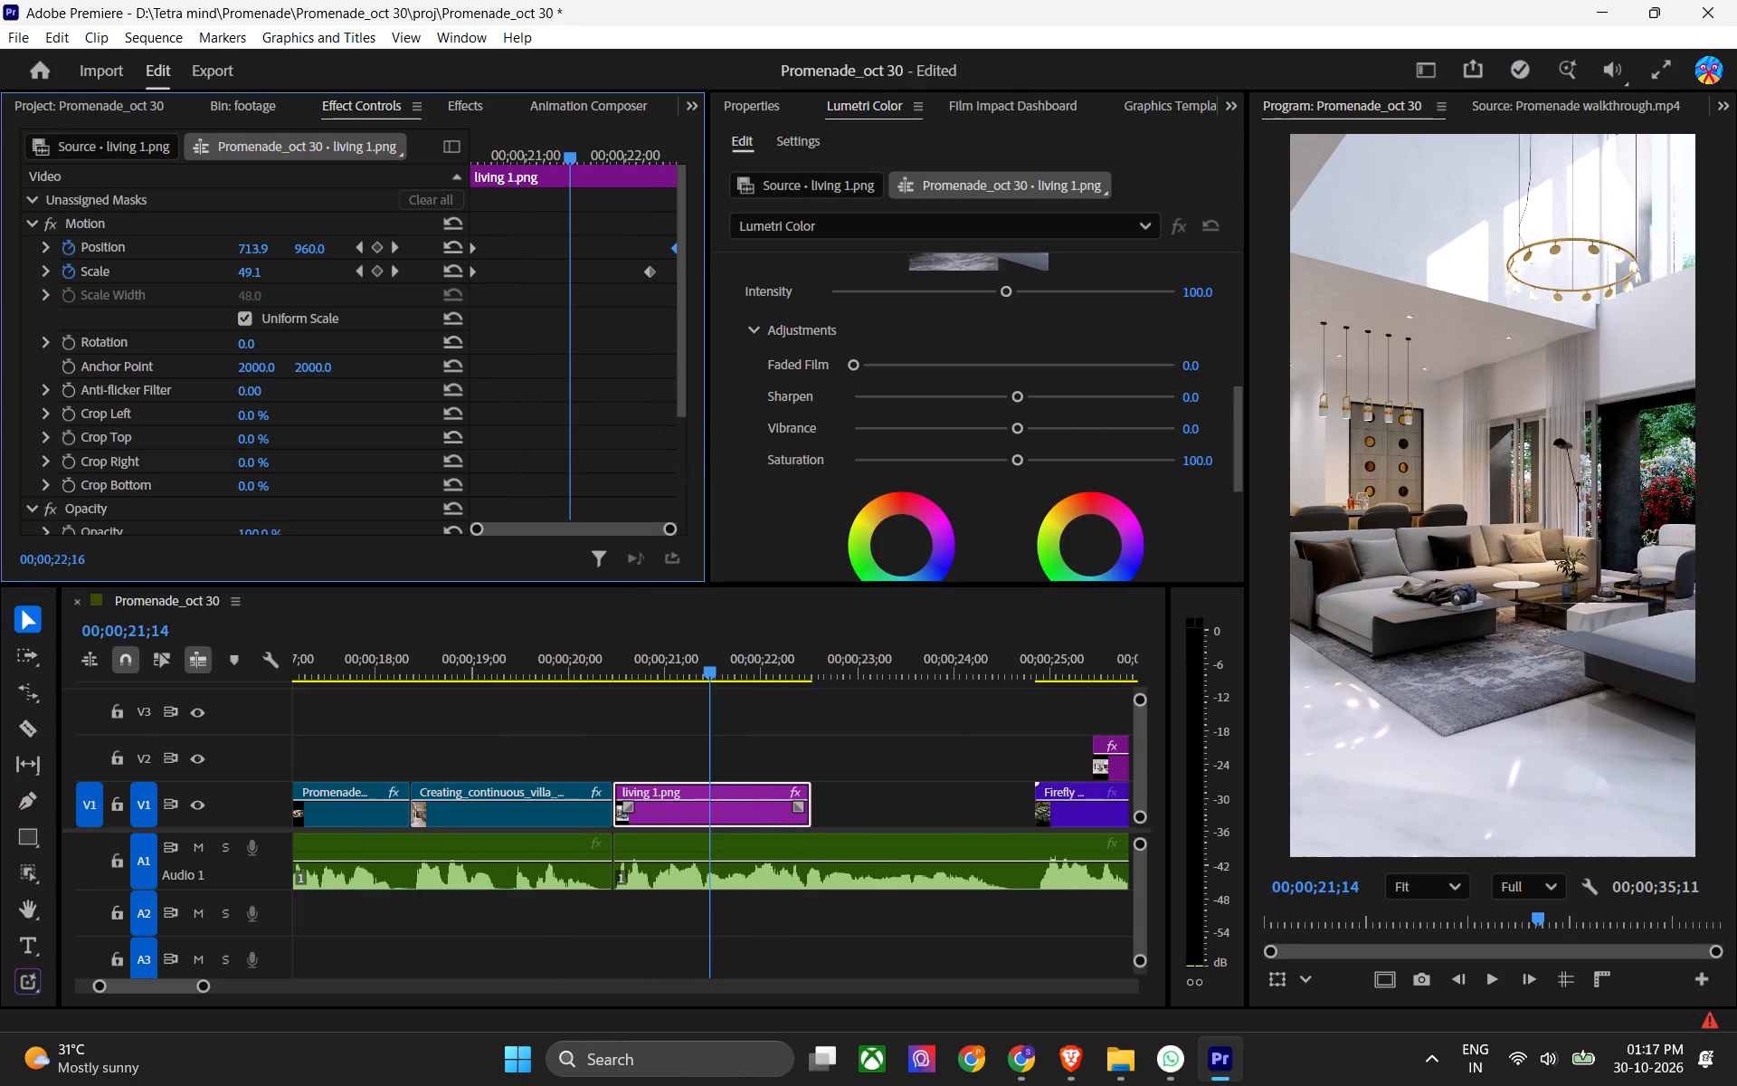
{"action": "left_click_drag", "start_coordinate": [677, 300], "coordinate": [681, 310]}
{"action": "left_click_drag", "start_coordinate": [645, 270], "coordinate": [674, 272]}
Apply Ease In temporal interpolation to living 1.png's ending Position and Scale keyframes.
{"action": "left_click_drag", "start_coordinate": [654, 238], "coordinate": [691, 295]}
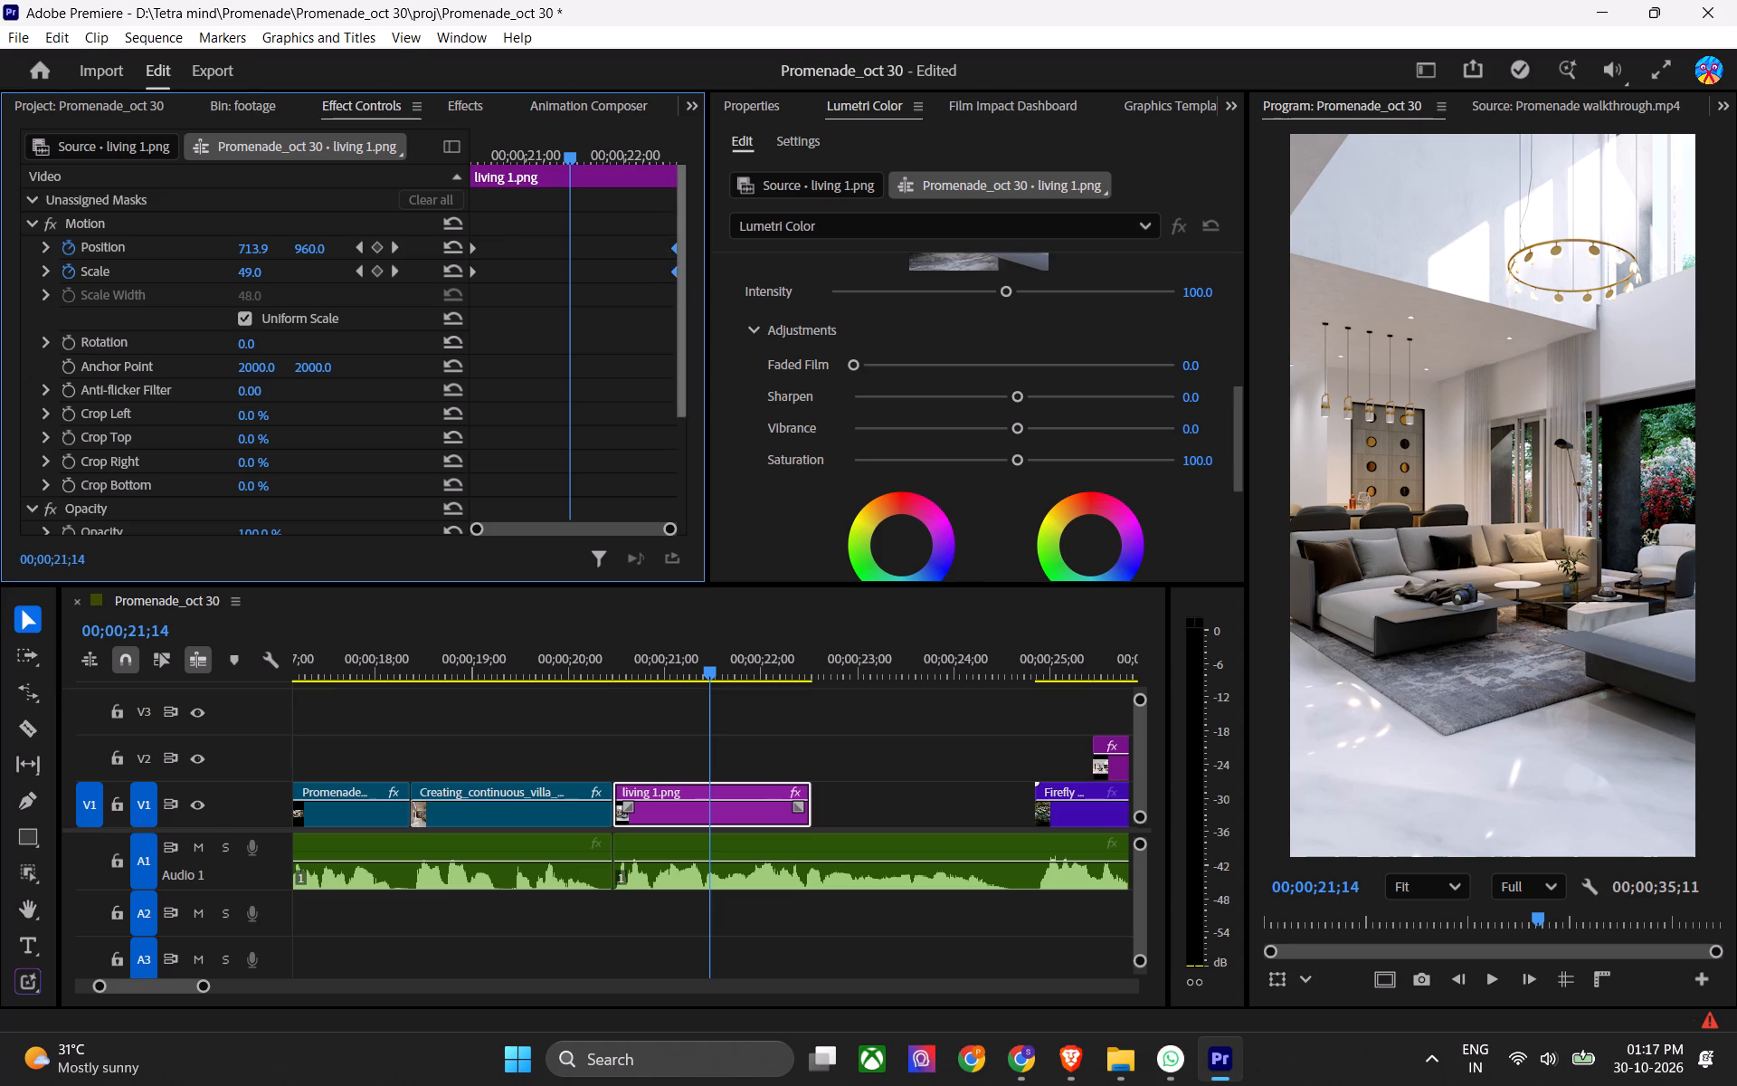
{"action": "right_click", "coordinate": [673, 248]}
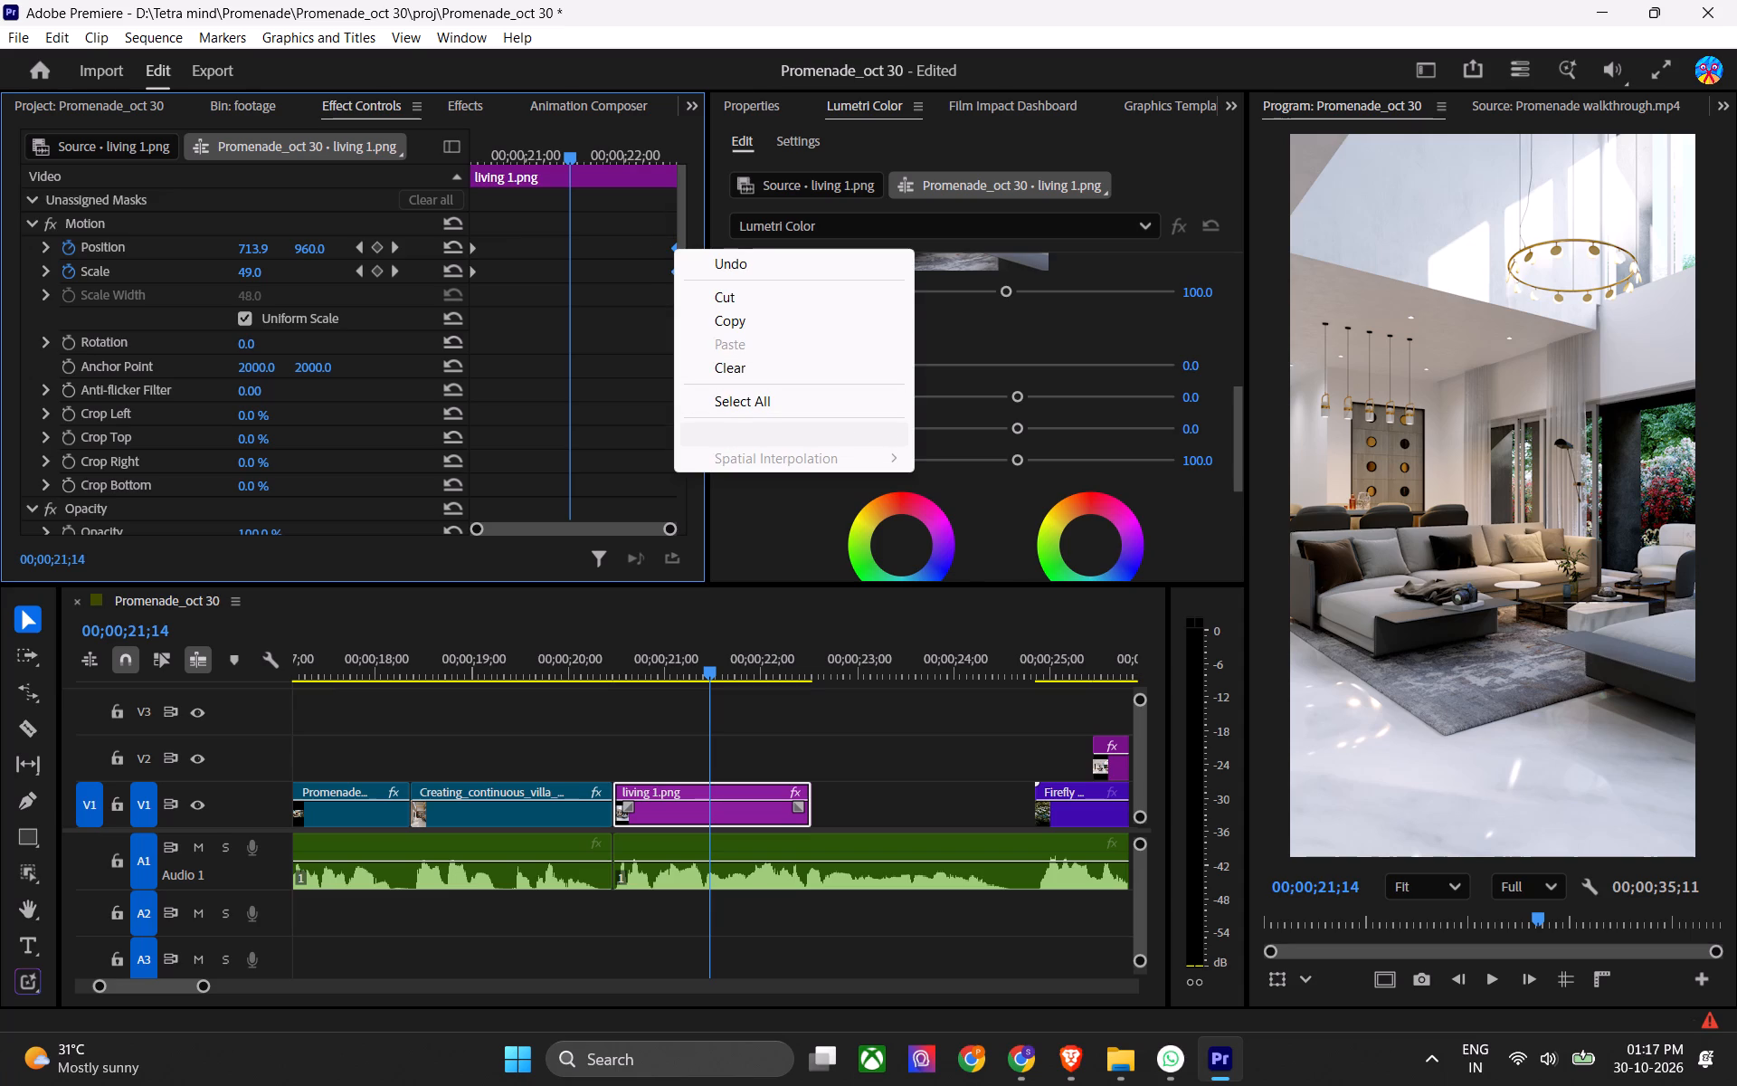
{"action": "left_click", "coordinate": [986, 563]}
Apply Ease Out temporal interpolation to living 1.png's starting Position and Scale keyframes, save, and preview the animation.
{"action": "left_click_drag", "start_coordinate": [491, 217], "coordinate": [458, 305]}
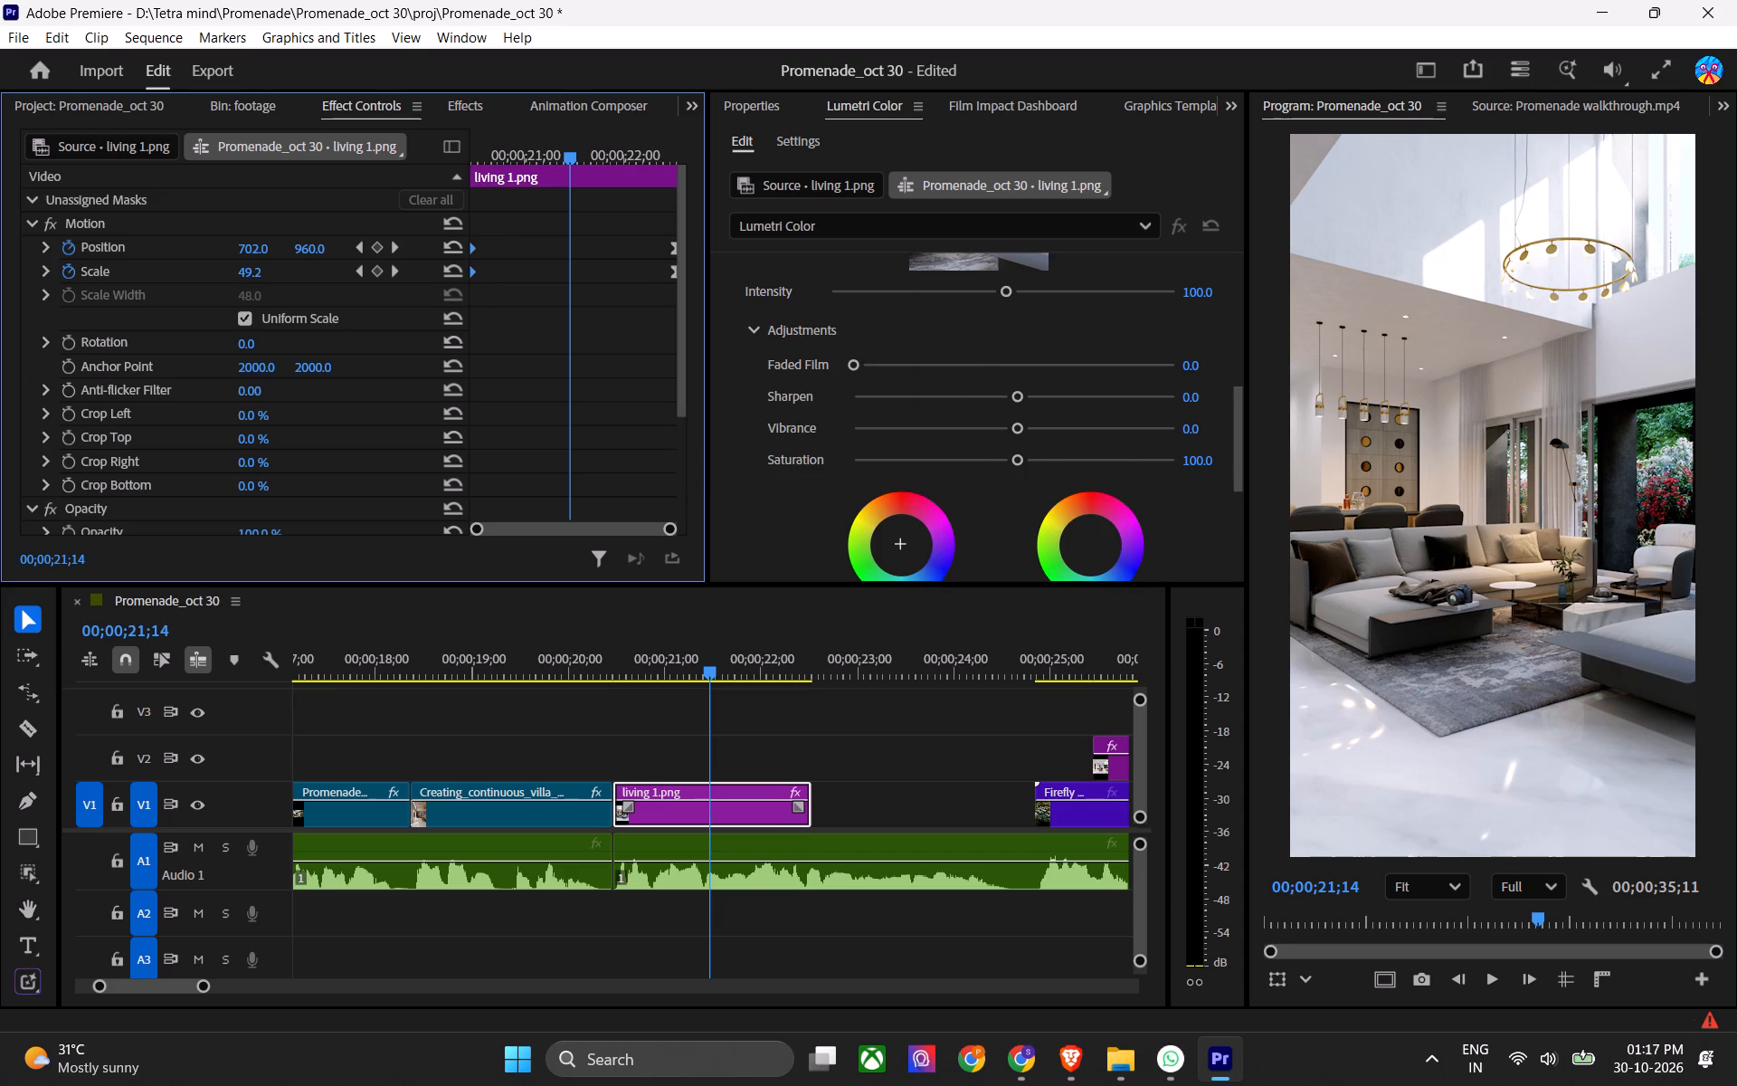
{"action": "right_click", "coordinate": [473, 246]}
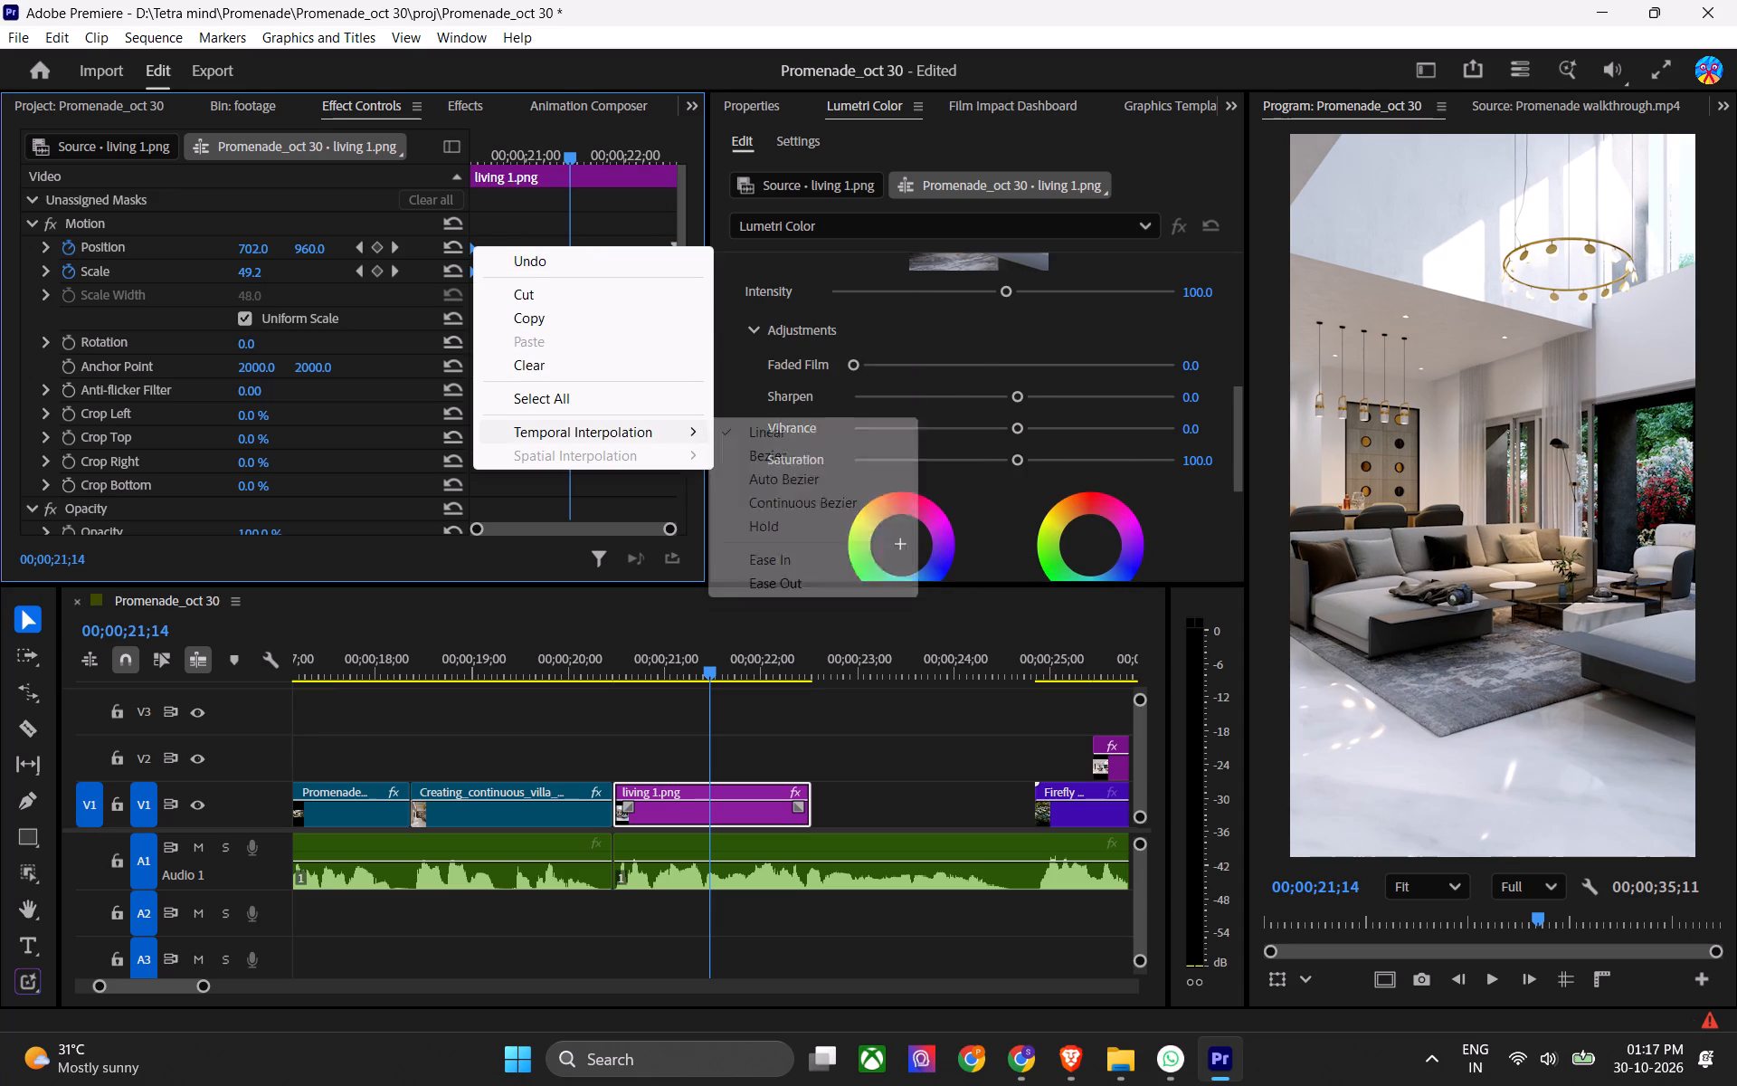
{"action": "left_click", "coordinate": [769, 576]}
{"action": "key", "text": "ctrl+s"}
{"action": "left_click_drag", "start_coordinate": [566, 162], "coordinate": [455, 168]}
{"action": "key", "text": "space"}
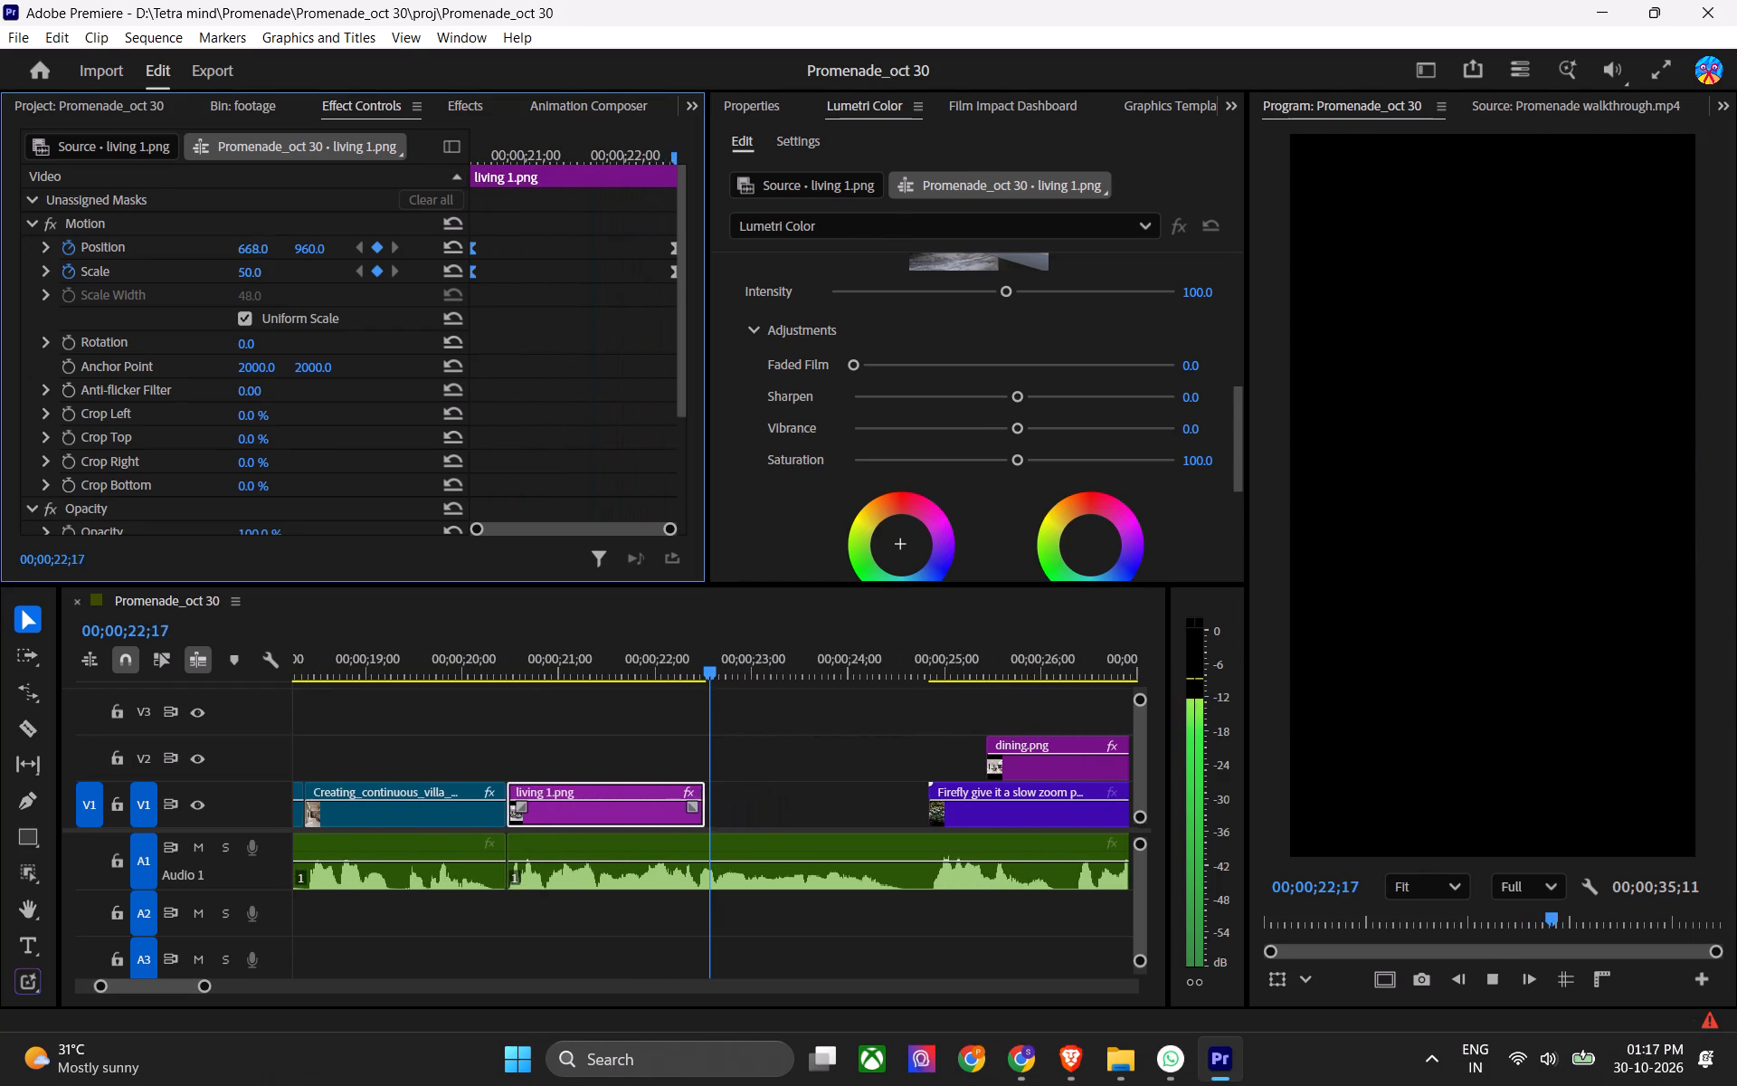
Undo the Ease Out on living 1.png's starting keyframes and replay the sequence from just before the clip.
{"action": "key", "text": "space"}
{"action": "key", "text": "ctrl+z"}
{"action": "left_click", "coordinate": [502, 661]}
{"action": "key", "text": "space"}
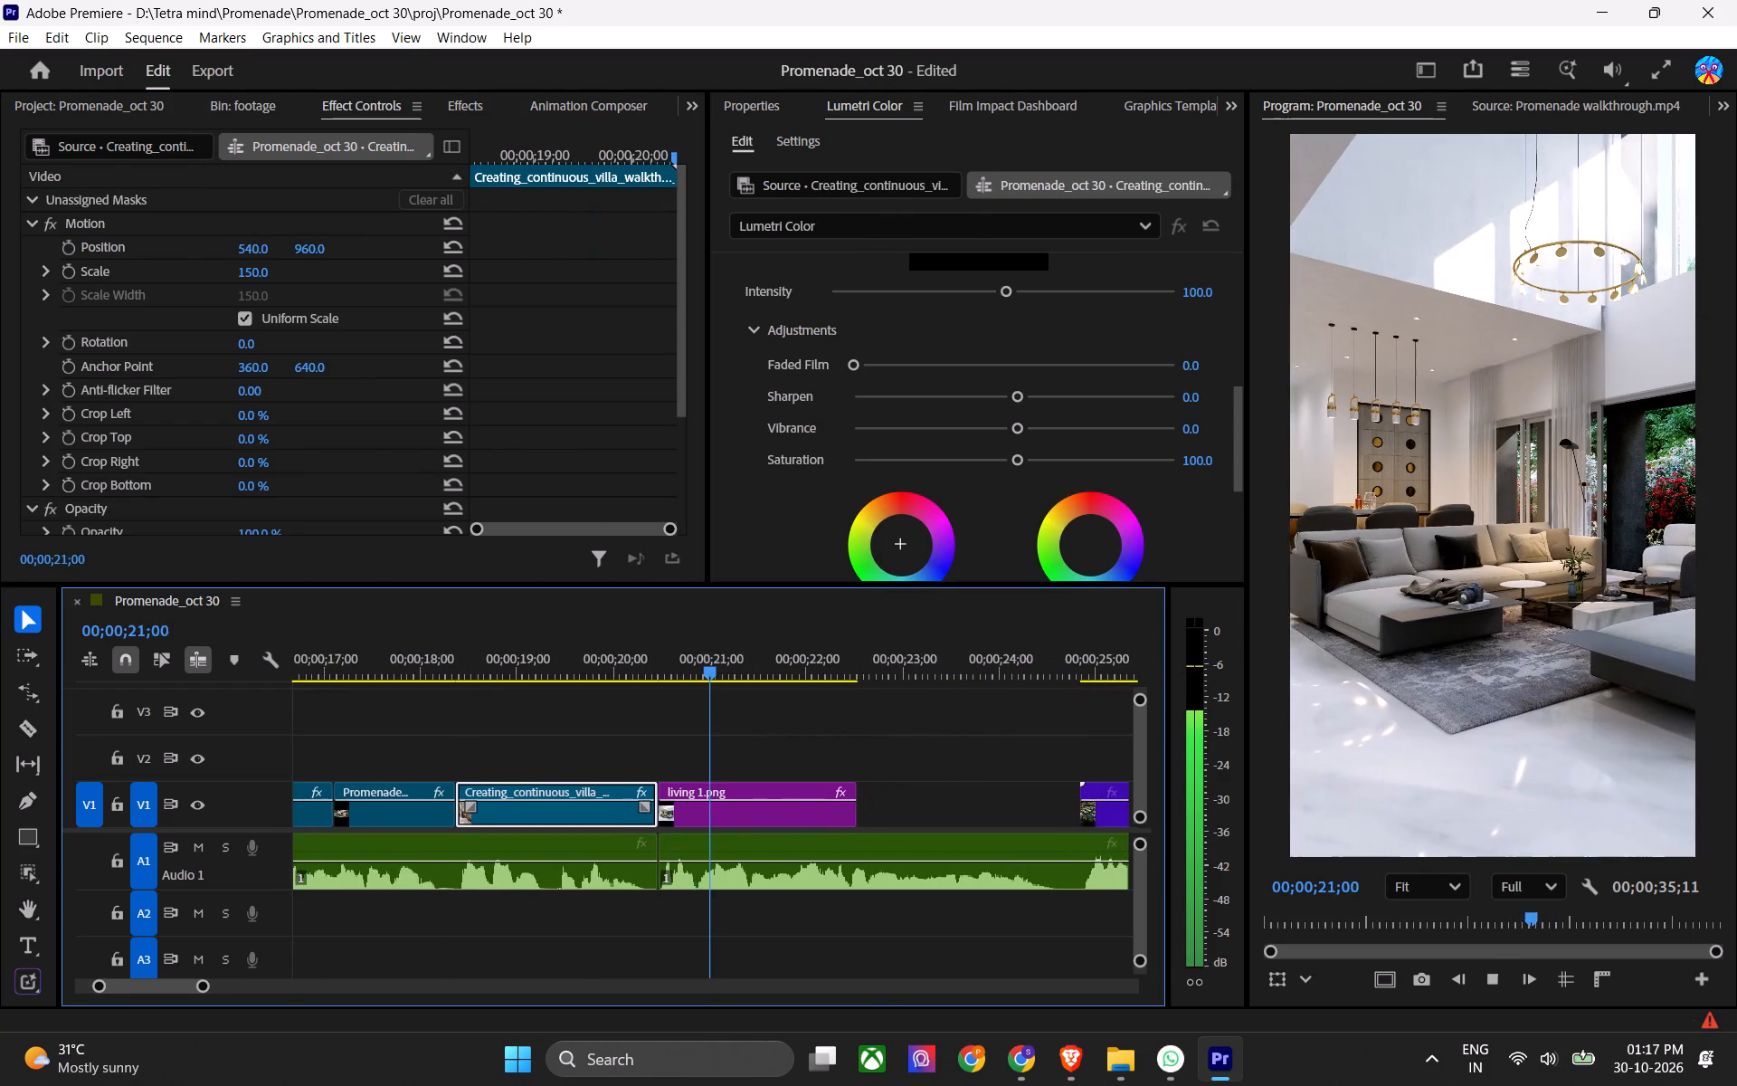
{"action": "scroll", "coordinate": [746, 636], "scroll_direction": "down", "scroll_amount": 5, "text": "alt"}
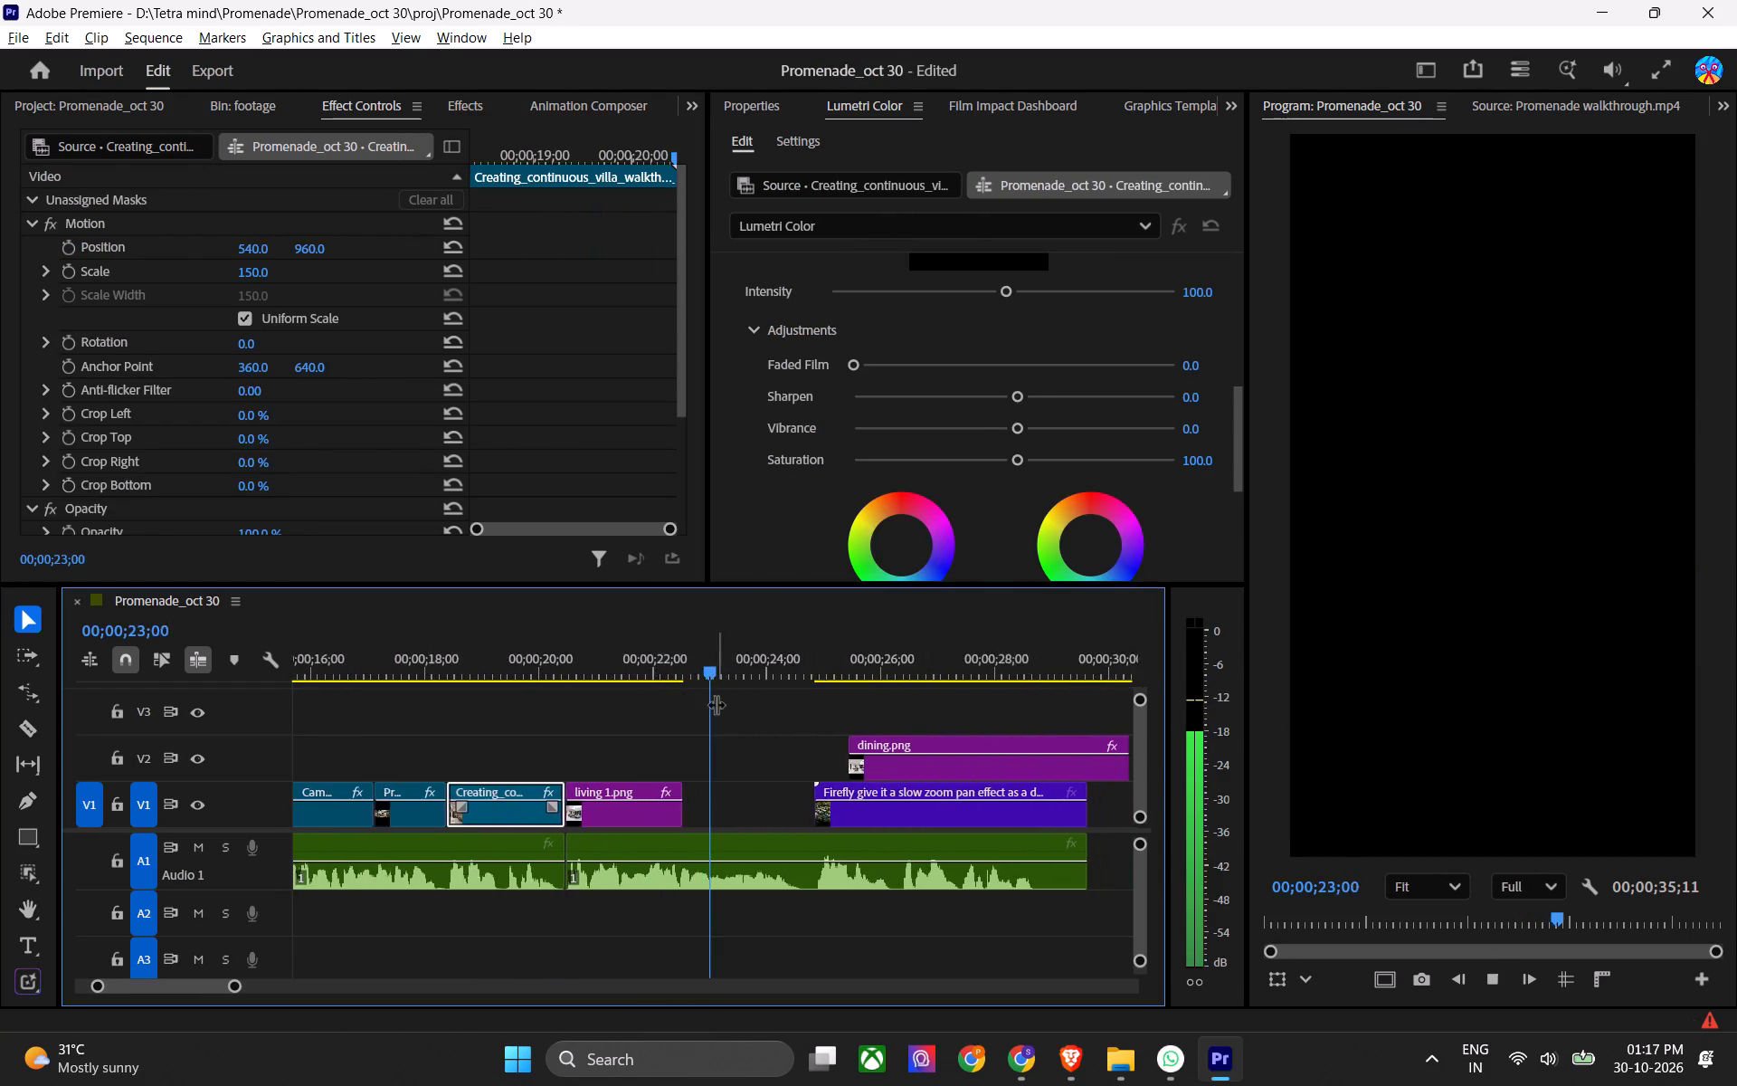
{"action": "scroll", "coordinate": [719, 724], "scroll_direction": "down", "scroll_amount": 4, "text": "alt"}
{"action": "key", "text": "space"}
Delete the dining.png still from track V2.
{"action": "left_click_drag", "start_coordinate": [758, 650], "coordinate": [796, 665]}
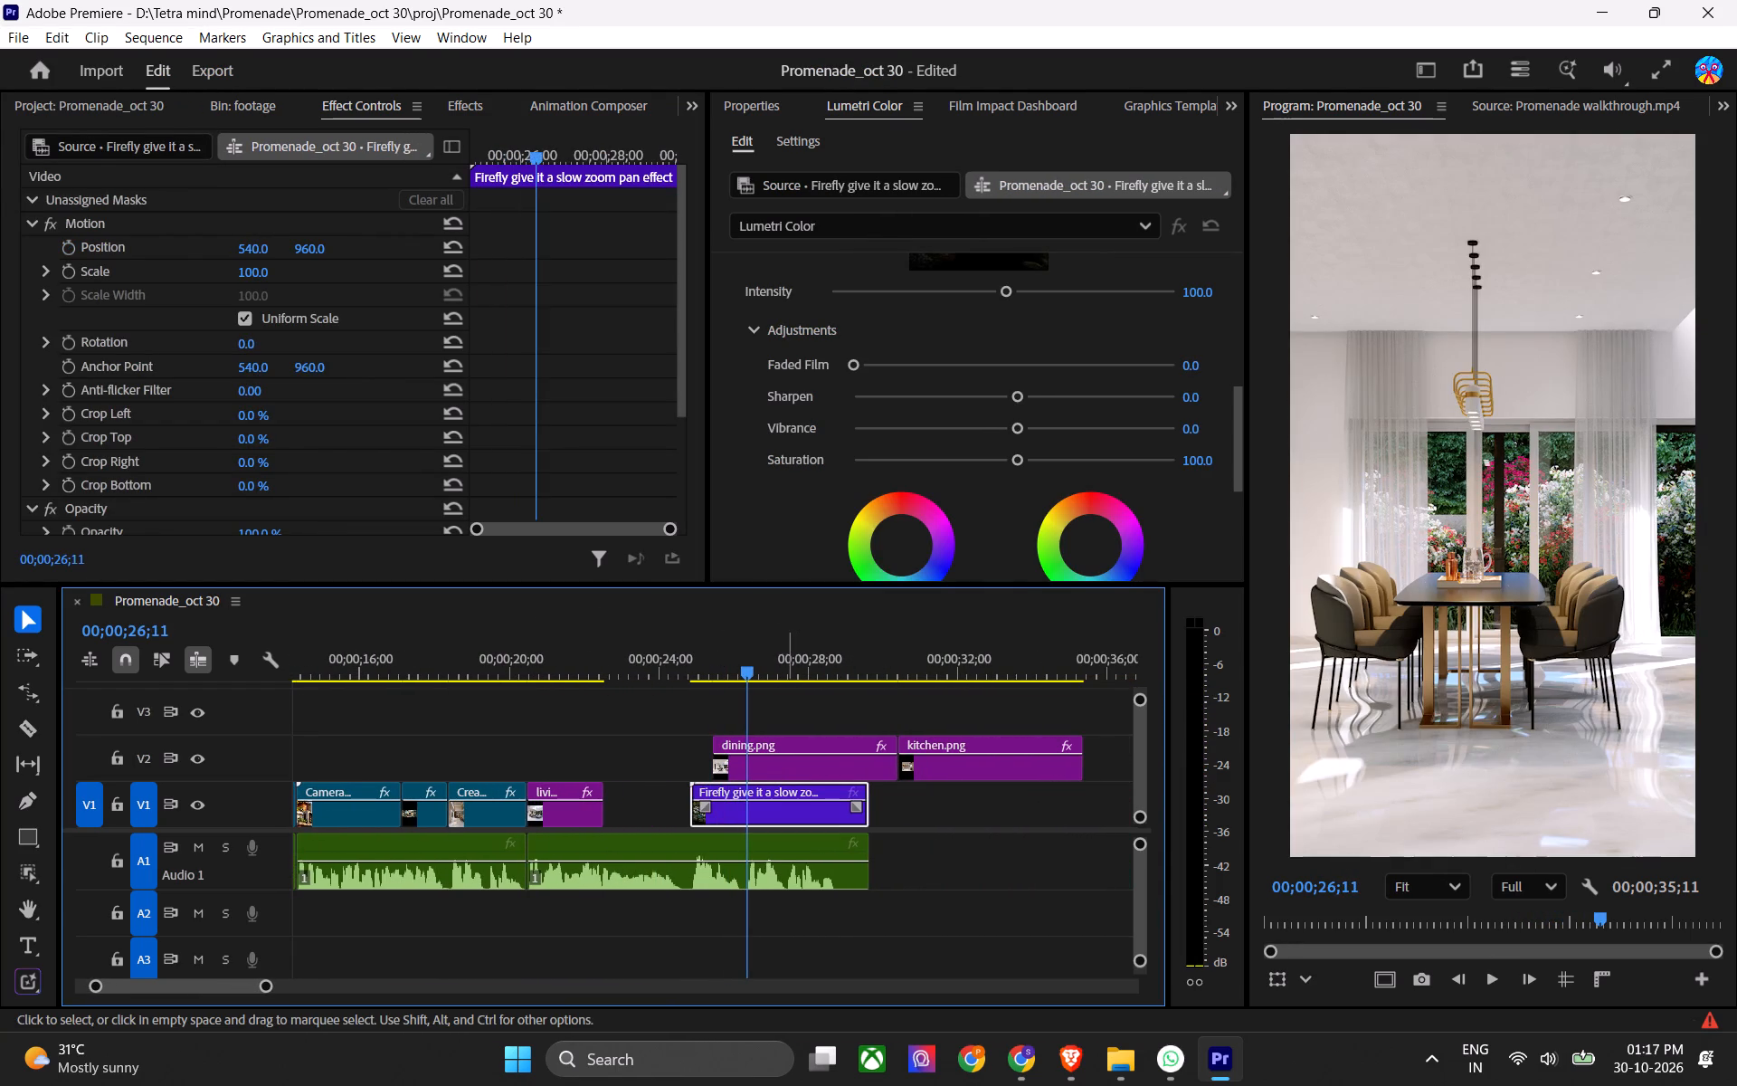
{"action": "left_click", "coordinate": [792, 768]}
{"action": "key", "text": "z"}
Move kitchen.png on V2 to start directly after living 1.png, save, and play the transition.
{"action": "left_click_drag", "start_coordinate": [933, 775], "coordinate": [628, 776]}
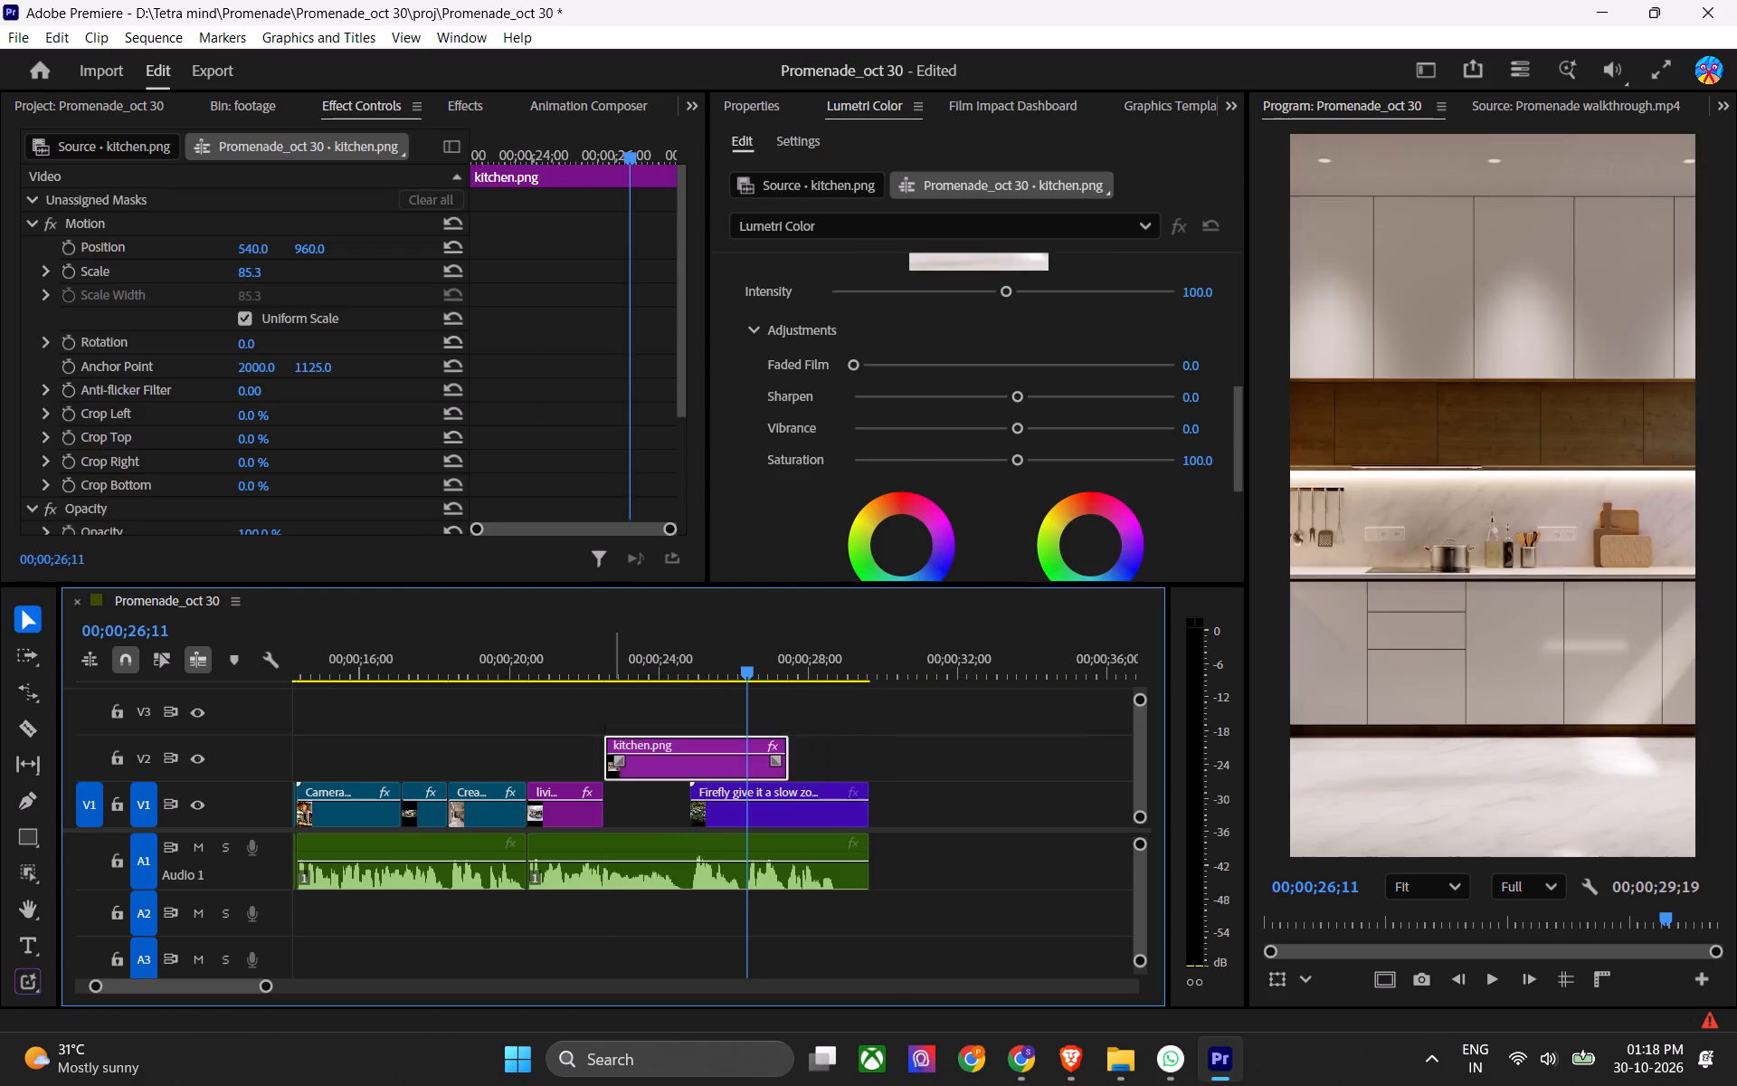
{"action": "left_click_drag", "start_coordinate": [586, 649], "coordinate": [565, 661]}
{"action": "key", "text": "ctrl+s"}
{"action": "key", "text": "space"}
{"action": "scroll", "coordinate": [707, 797], "scroll_direction": "up", "scroll_amount": 4, "text": "alt"}
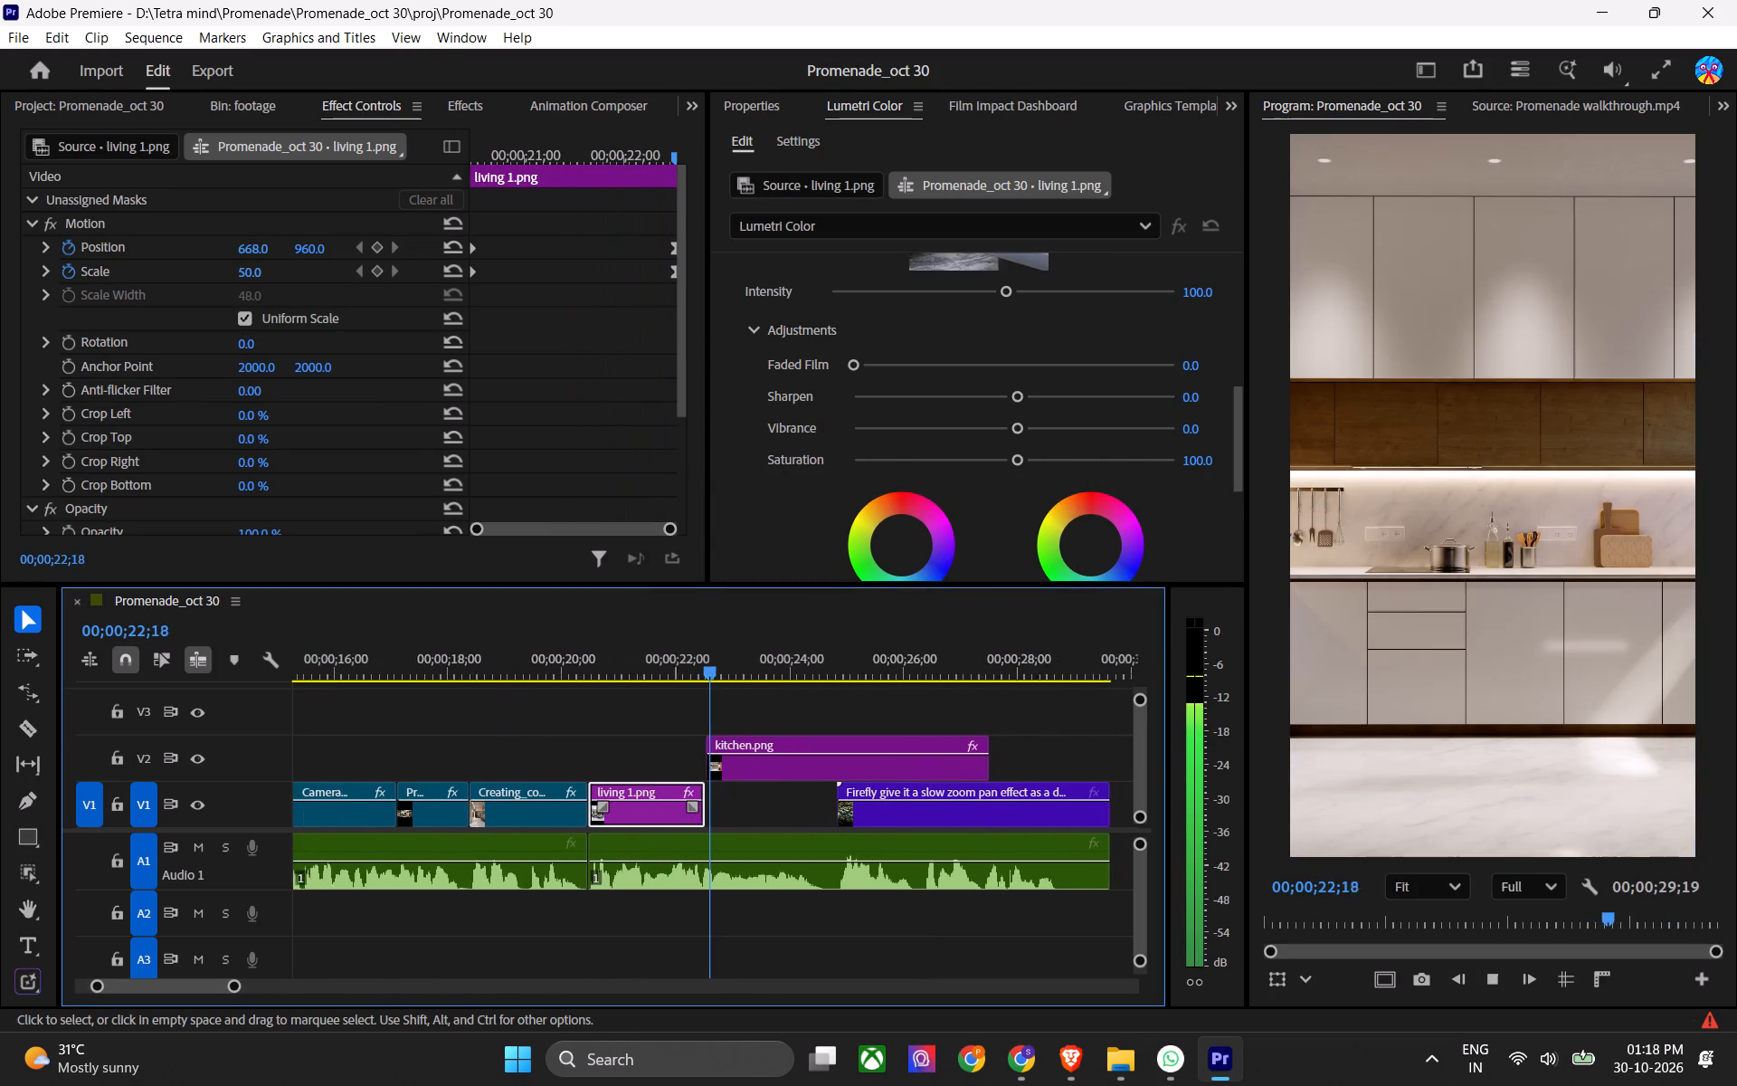
{"action": "key", "text": "space"}
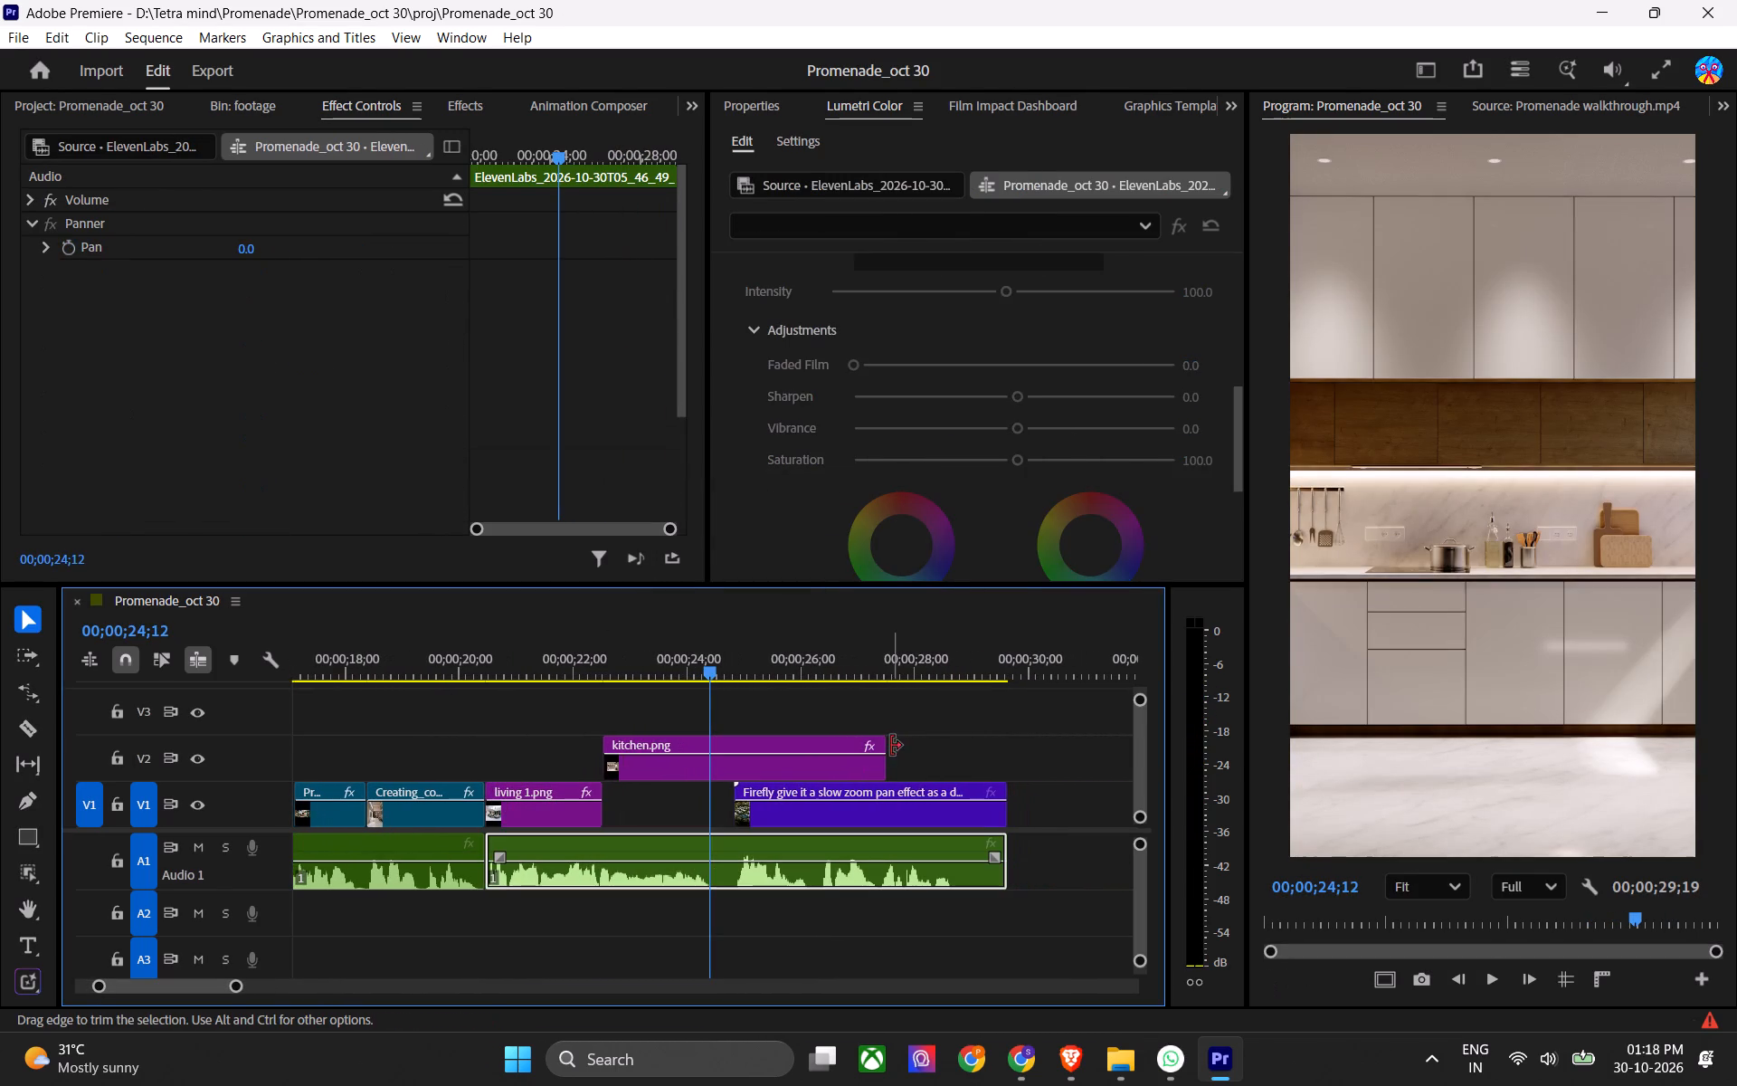
Shorten kitchen.png, ripple-trim the gap from 00;00;24;17 to the Firefly clip, and extend kitchen.png's end to meet that clip.
{"action": "left_click_drag", "start_coordinate": [891, 746], "coordinate": [722, 761]}
{"action": "scroll", "coordinate": [702, 813], "scroll_direction": "up", "scroll_amount": 9, "text": "alt"}
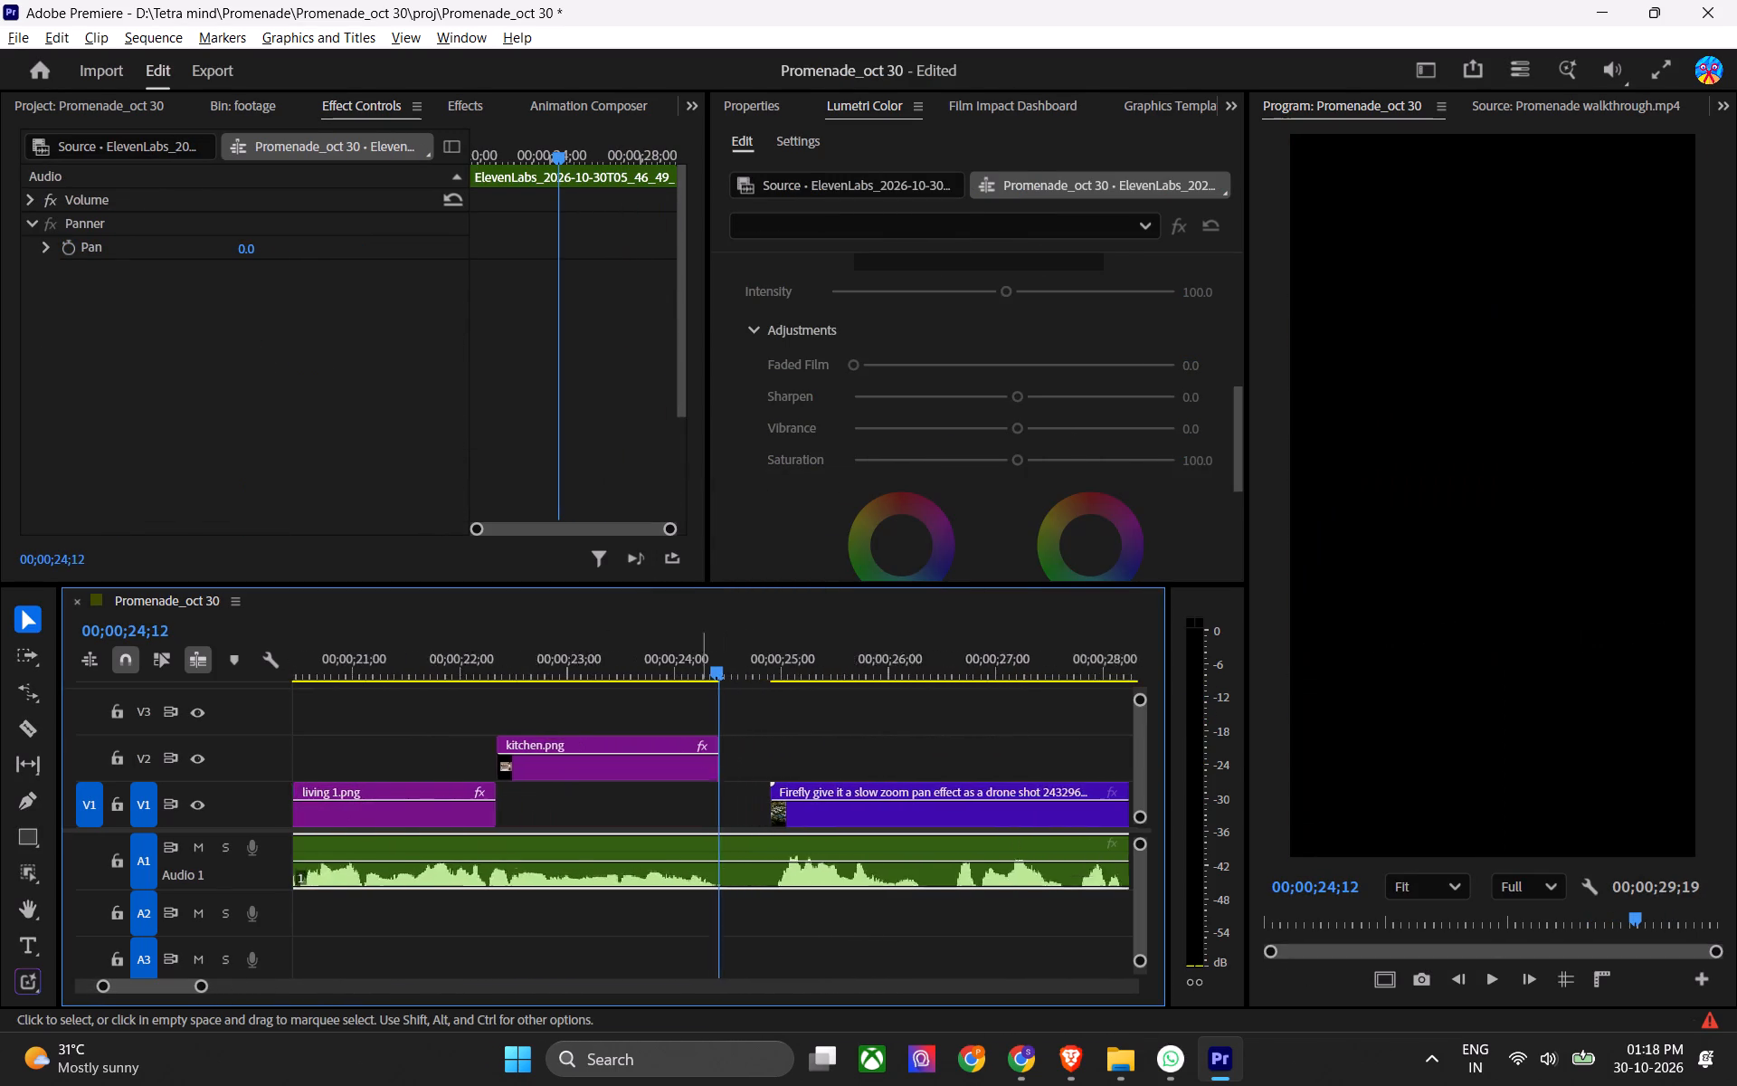
{"action": "scroll", "coordinate": [698, 824], "scroll_direction": "up", "scroll_amount": 3, "text": "alt"}
{"action": "left_click_drag", "start_coordinate": [740, 673], "coordinate": [770, 706]}
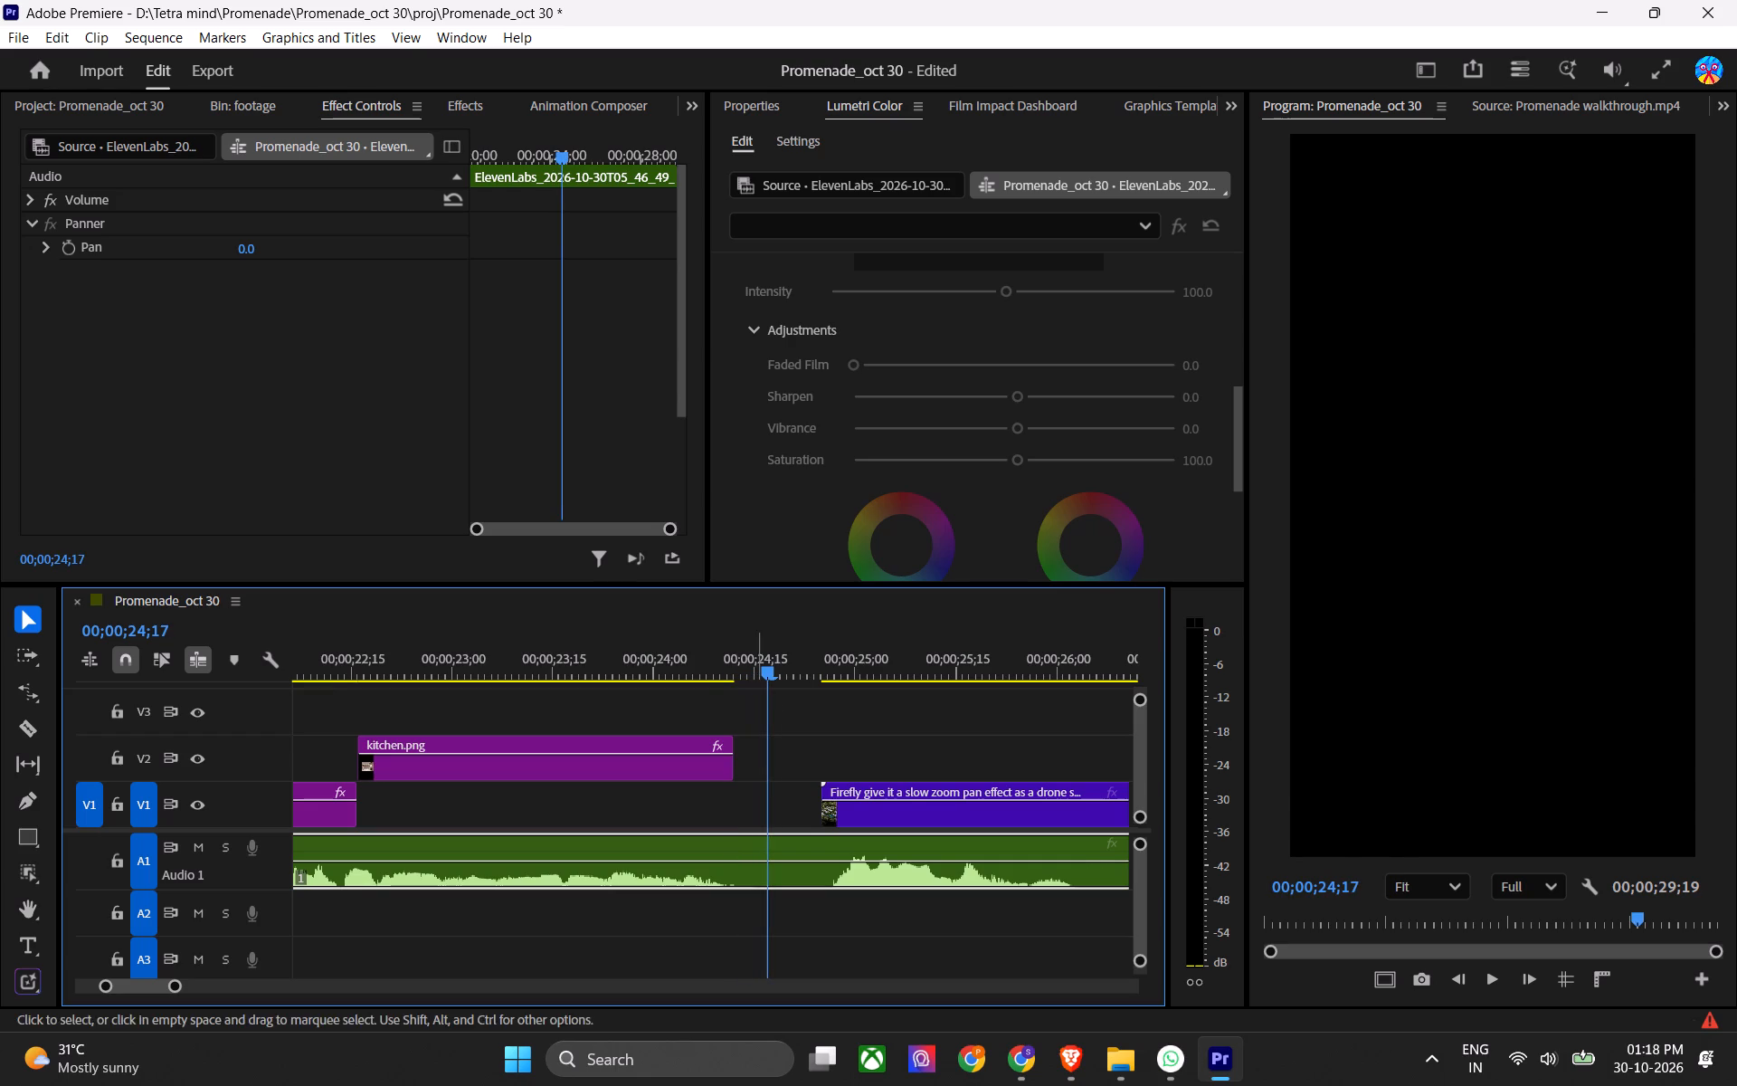
{"action": "key", "text": "w"}
{"action": "left_click_drag", "start_coordinate": [736, 749], "coordinate": [768, 746]}
Move kitchen.png down to V1 between living 1.png and the Firefly clip, and save the project.
{"action": "left_click_drag", "start_coordinate": [705, 777], "coordinate": [700, 821]}
{"action": "scroll", "coordinate": [656, 810], "scroll_direction": "down", "scroll_amount": 8, "text": "alt"}
{"action": "scroll", "coordinate": [656, 814], "scroll_direction": "up", "scroll_amount": 7}
{"action": "key", "text": "ctrl+s"}
{"action": "scroll", "coordinate": [704, 754], "scroll_direction": "down", "scroll_amount": 7, "text": "ctrl"}
{"action": "key", "text": "ctrl+s"}
At 00;00;22;19, set kitchen.png's Position X to about -270, save, and add a starting Position keyframe.
{"action": "left_click_drag", "start_coordinate": [697, 668], "coordinate": [700, 668]}
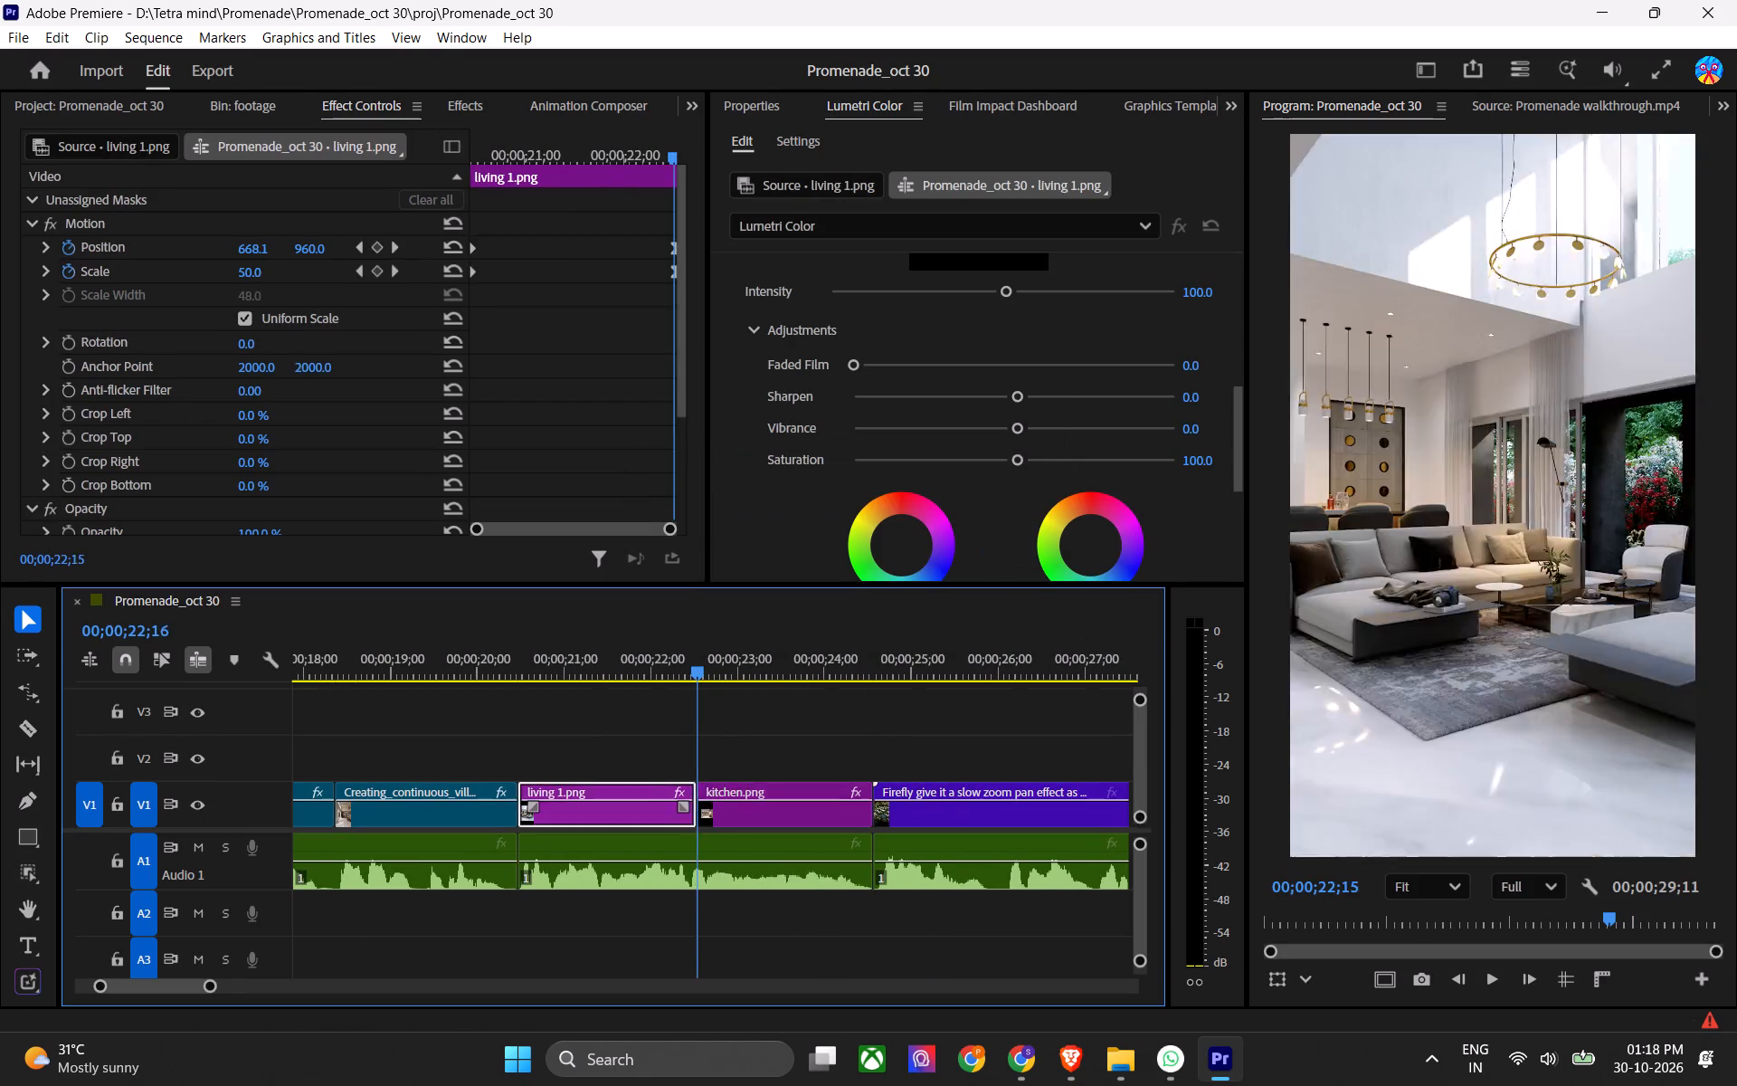
{"action": "left_click_drag", "start_coordinate": [700, 668], "coordinate": [708, 670]}
{"action": "key", "text": "ctrl+s"}
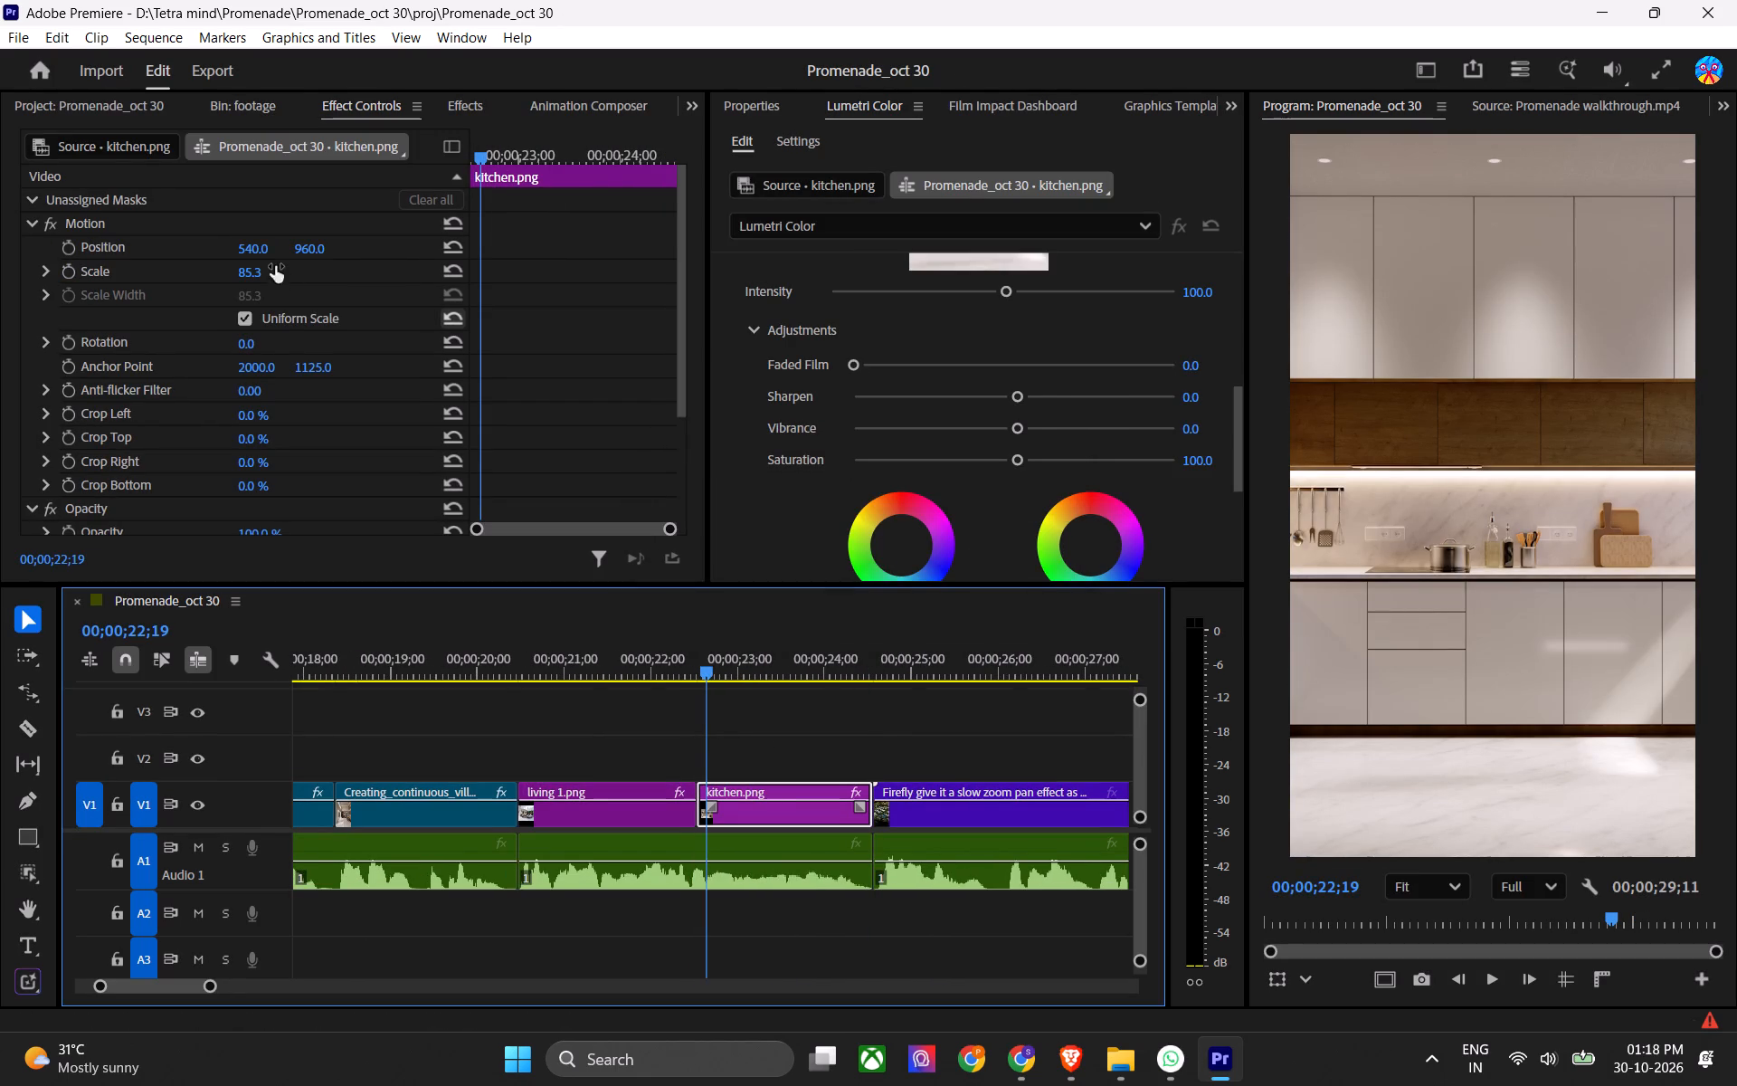
{"action": "left_click_drag", "start_coordinate": [263, 256], "coordinate": [310, 260]}
{"action": "left_click_drag", "start_coordinate": [250, 251], "coordinate": [817, 299]}
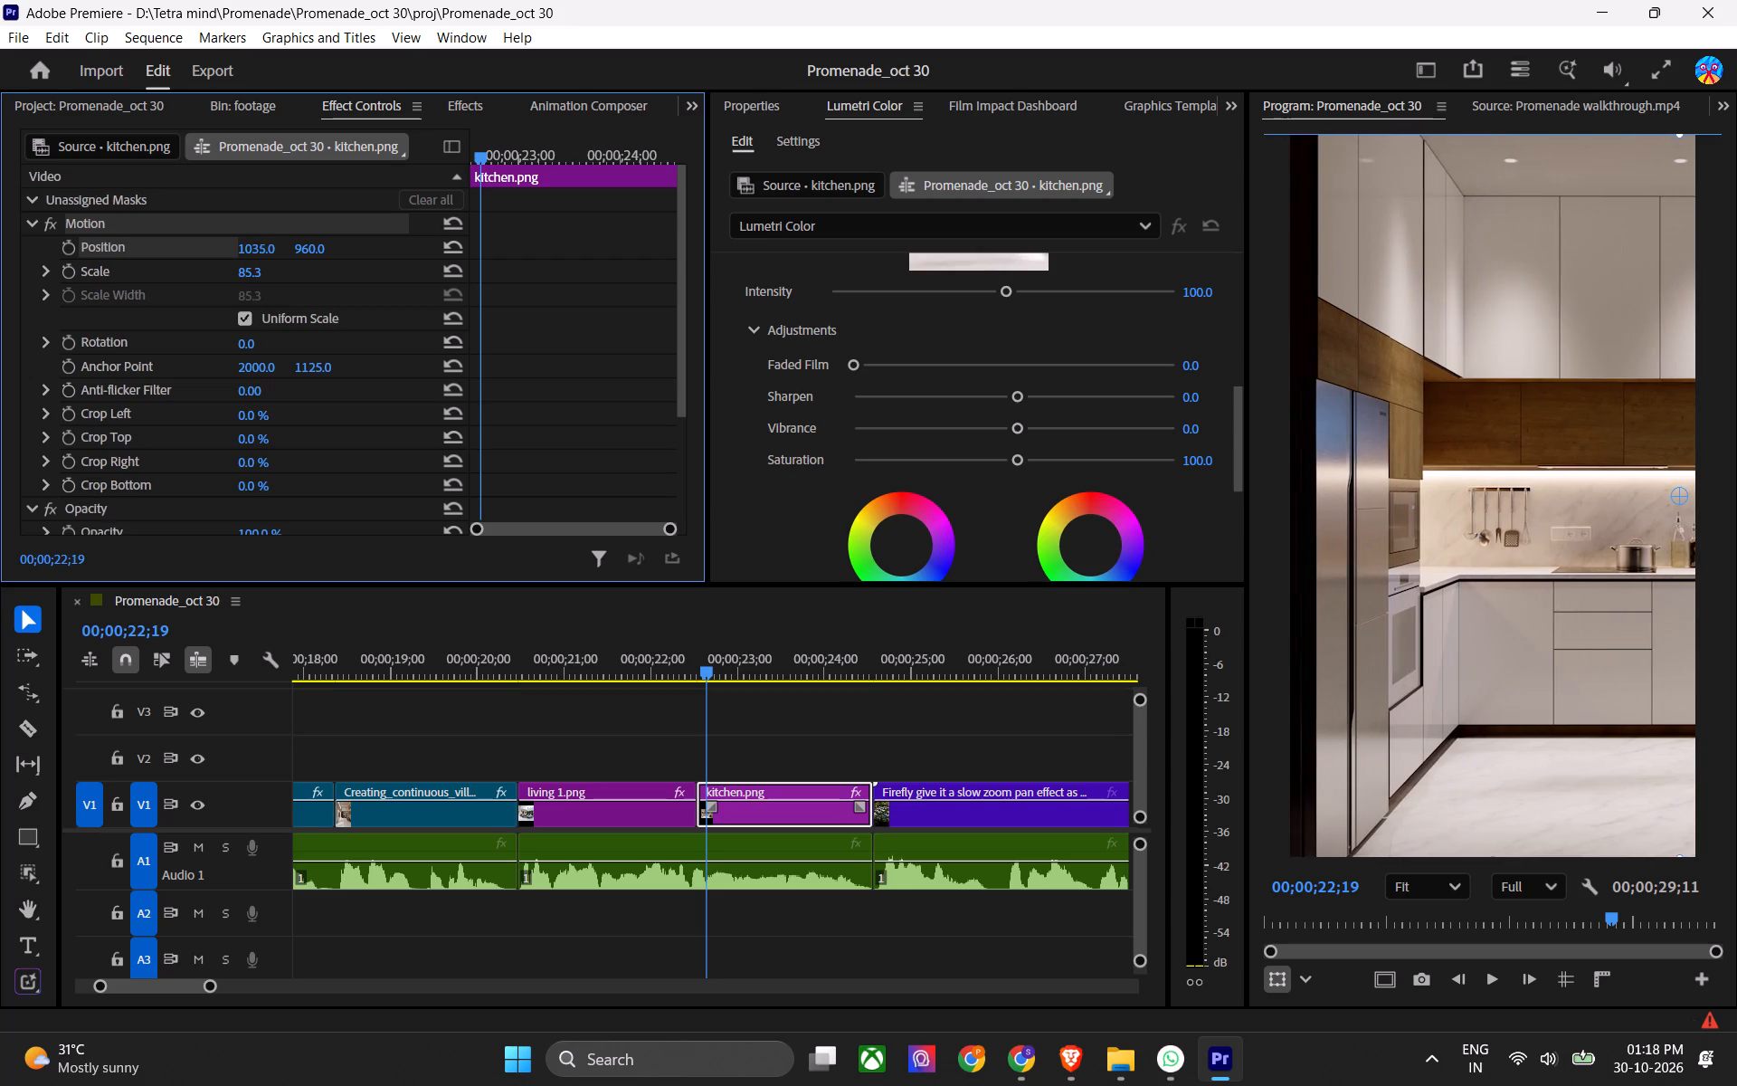
{"action": "left_click_drag", "start_coordinate": [817, 299], "coordinate": [252, 247]}
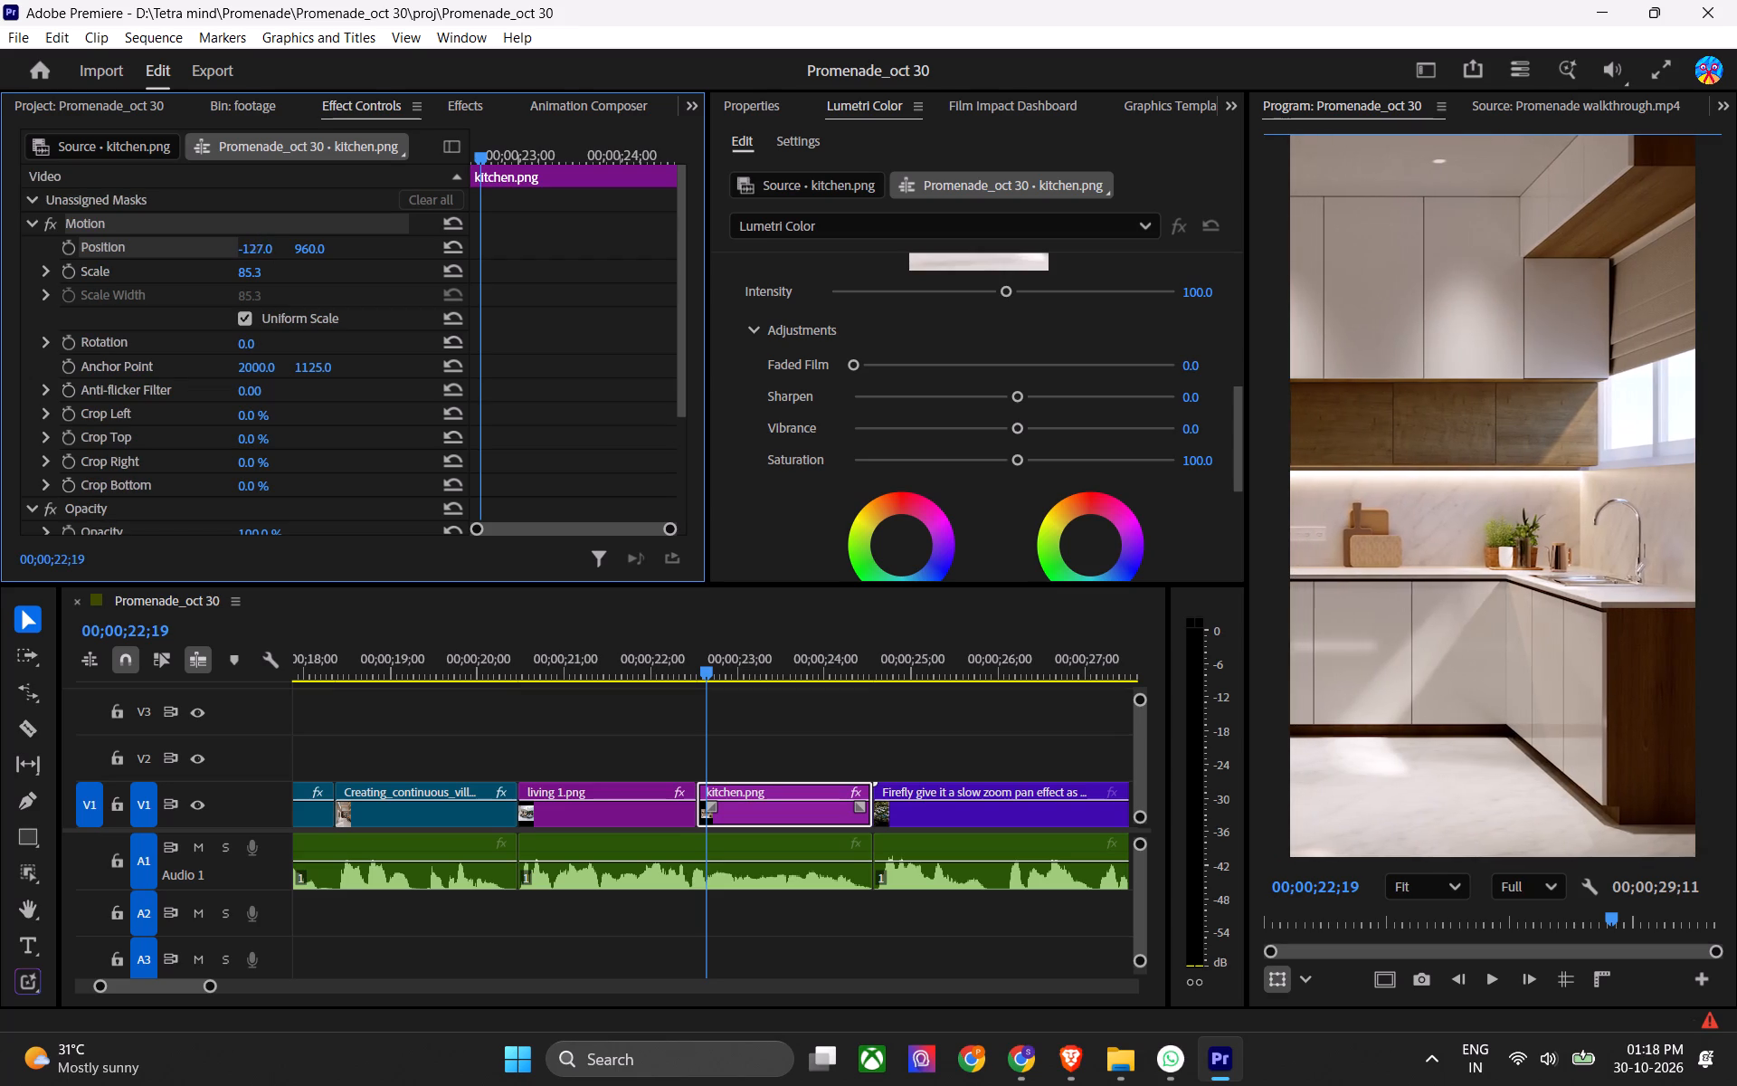
{"action": "left_click_drag", "start_coordinate": [252, 247], "coordinate": [333, 242]}
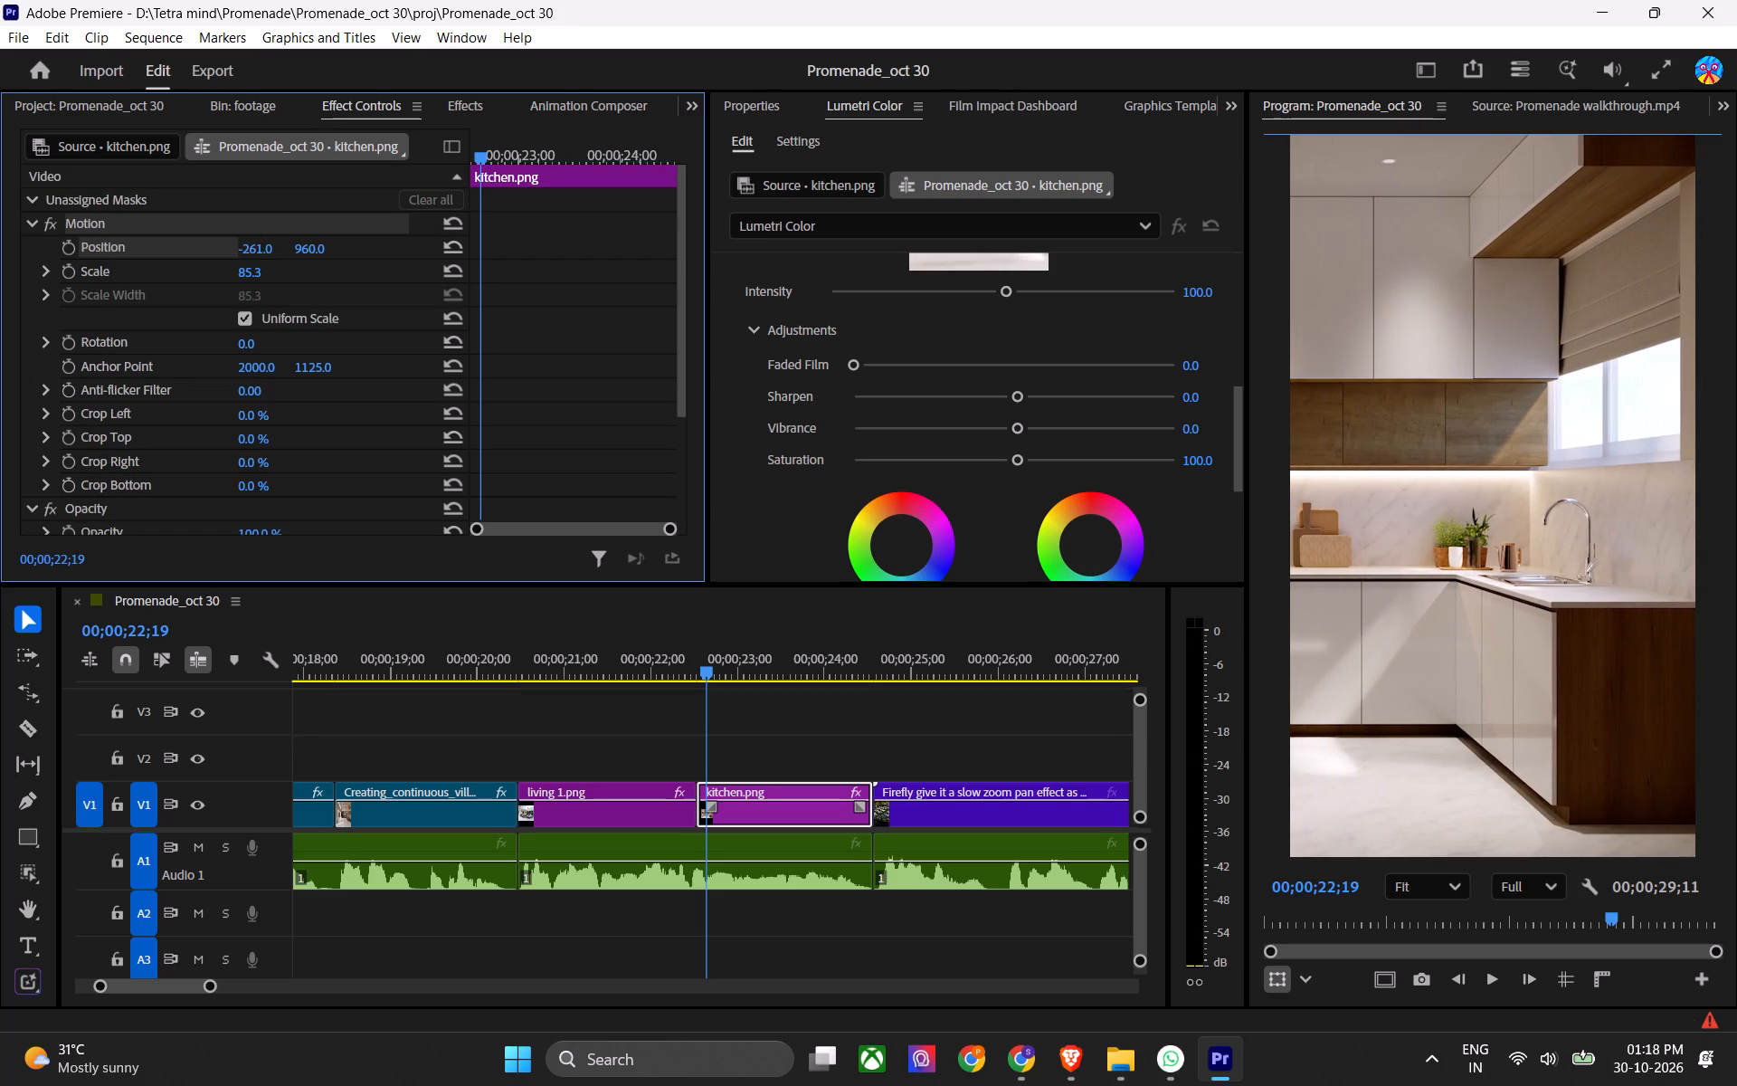
{"action": "left_click_drag", "start_coordinate": [333, 242], "coordinate": [331, 249]}
{"action": "key", "text": "ctrl+s"}
{"action": "key", "text": "ctrl+s"}
{"action": "key", "text": "ctrl+s"}
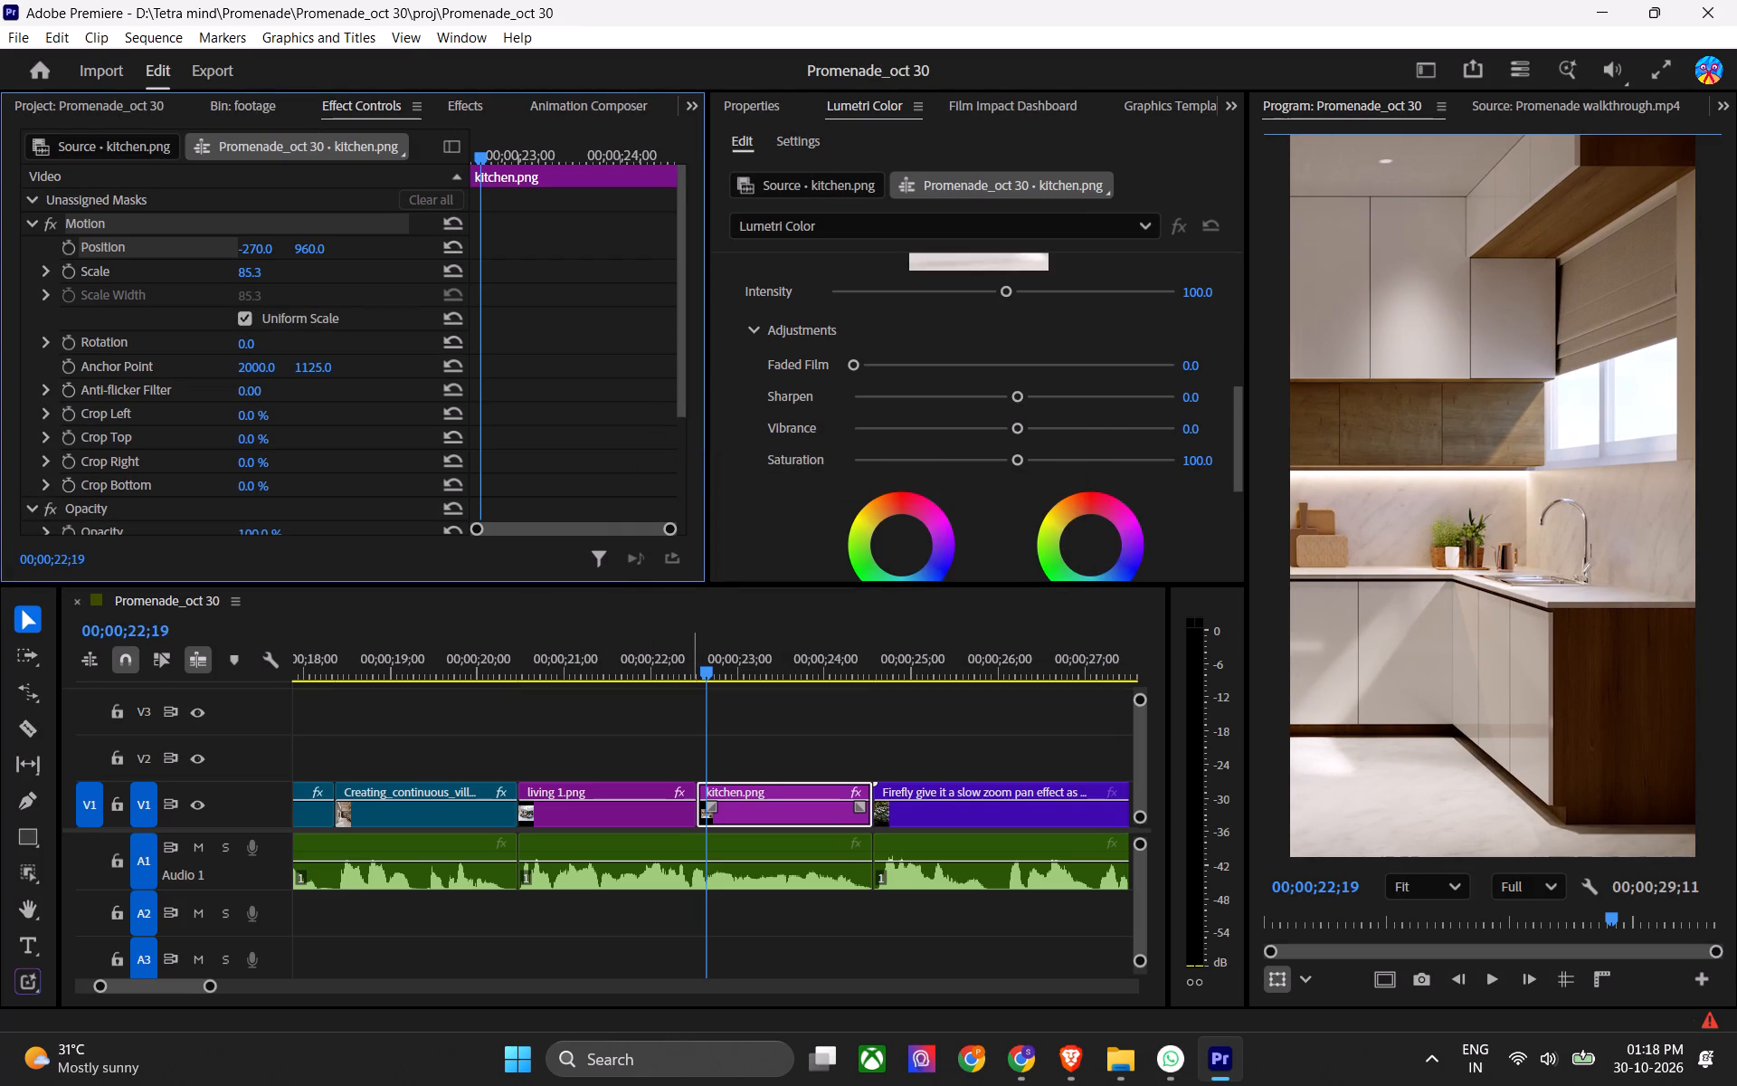
{"action": "left_click", "coordinate": [63, 249]}
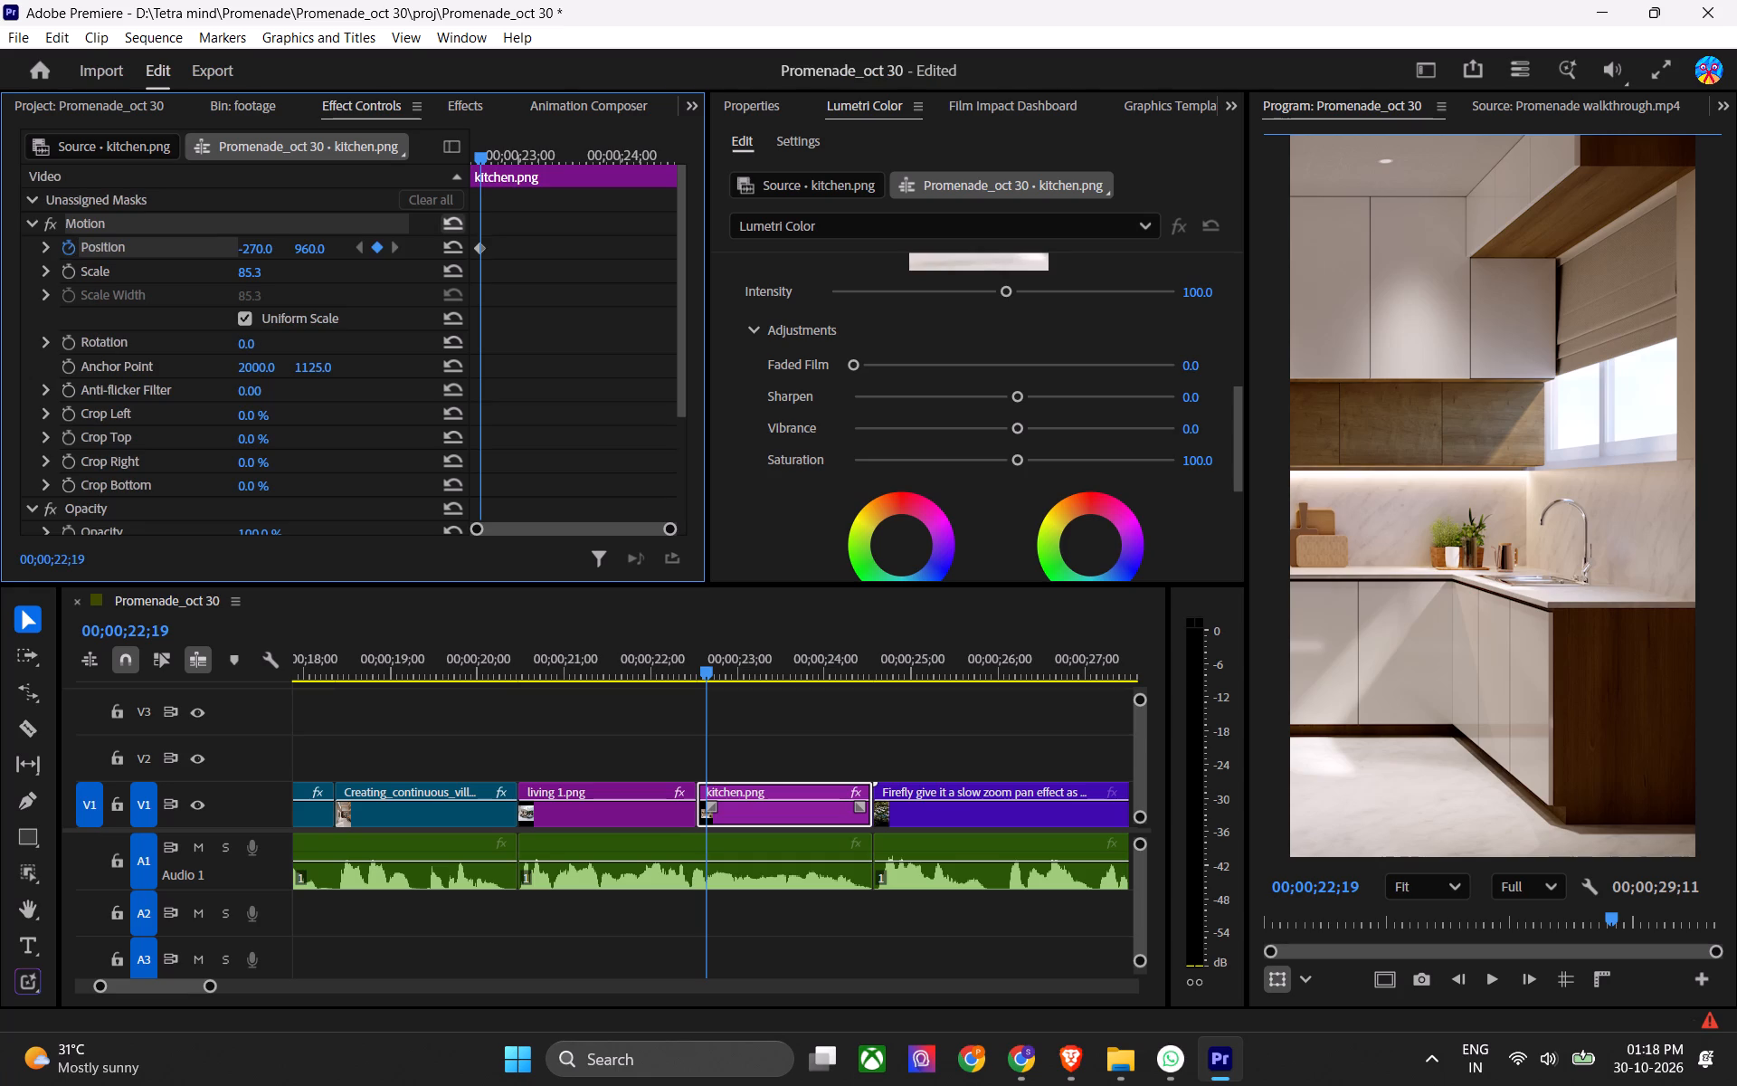
Add an ending Position keyframe to kitchen.png at 00;00;24;12 with X about -9, and save.
{"action": "left_click_drag", "start_coordinate": [541, 158], "coordinate": [663, 178]}
{"action": "left_click_drag", "start_coordinate": [257, 238], "coordinate": [270, 243]}
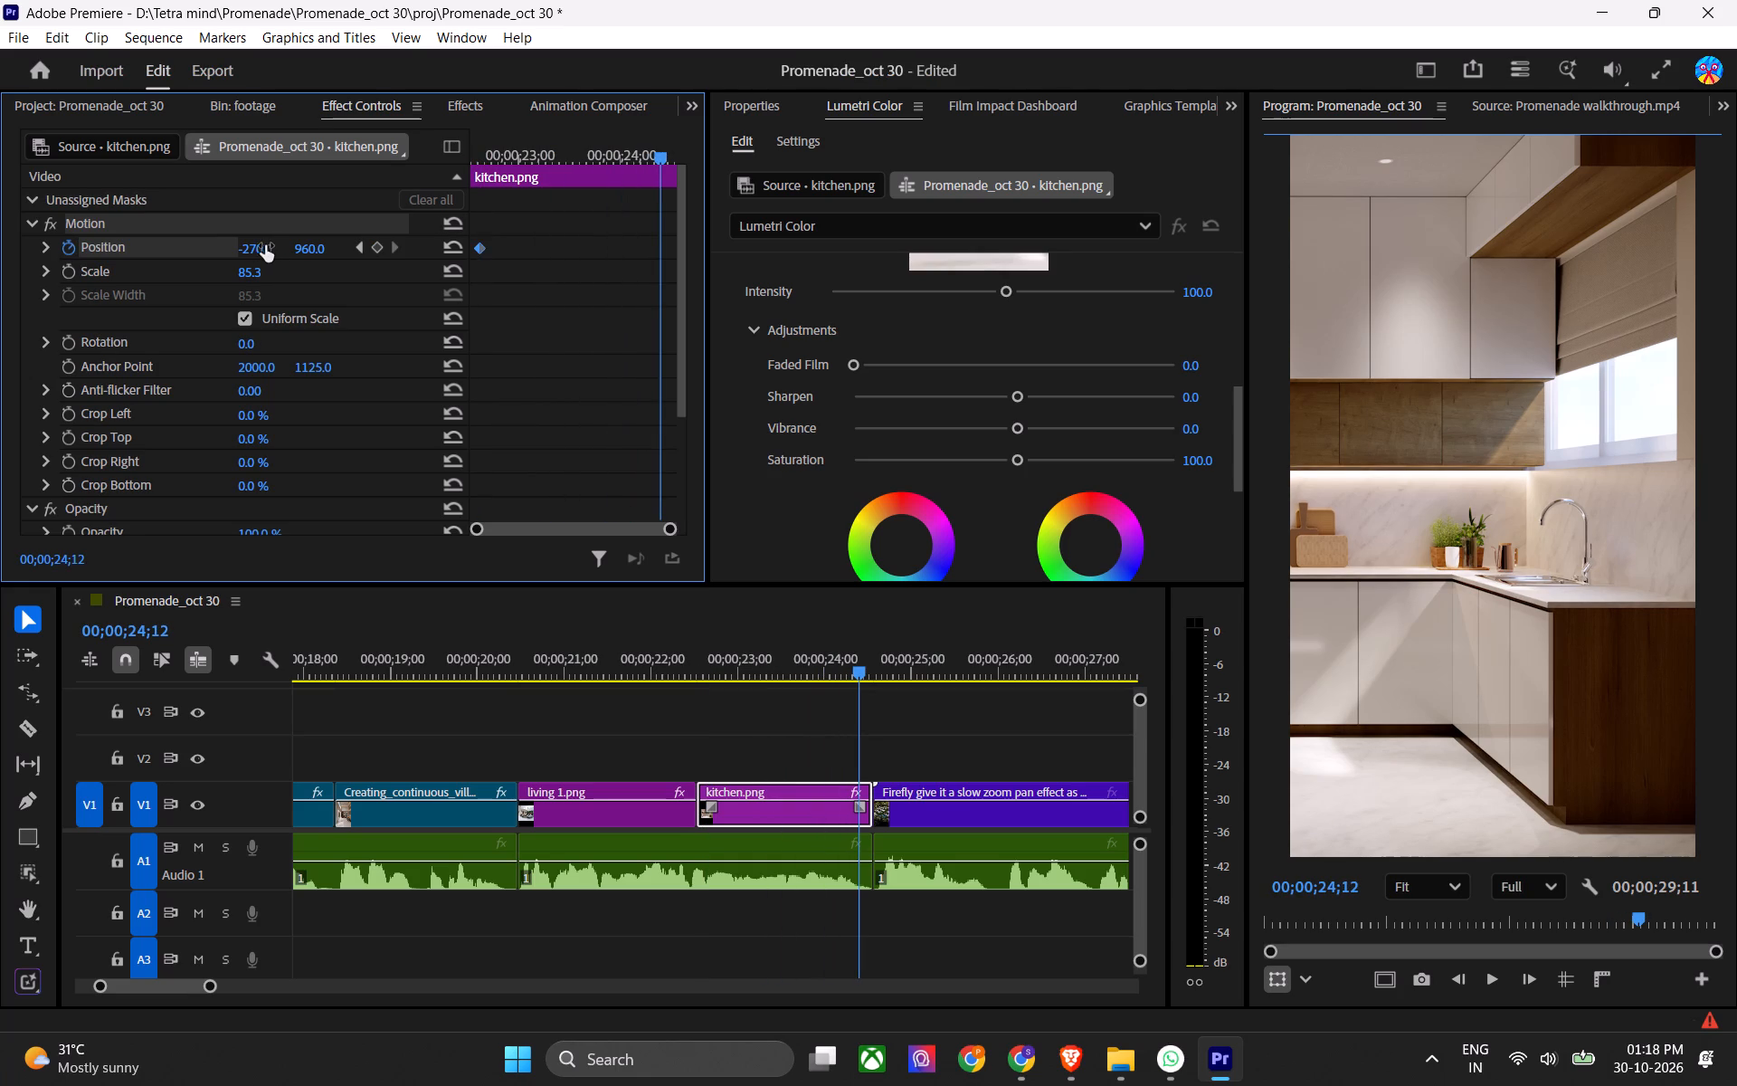
{"action": "left_click_drag", "start_coordinate": [265, 245], "coordinate": [556, 250]}
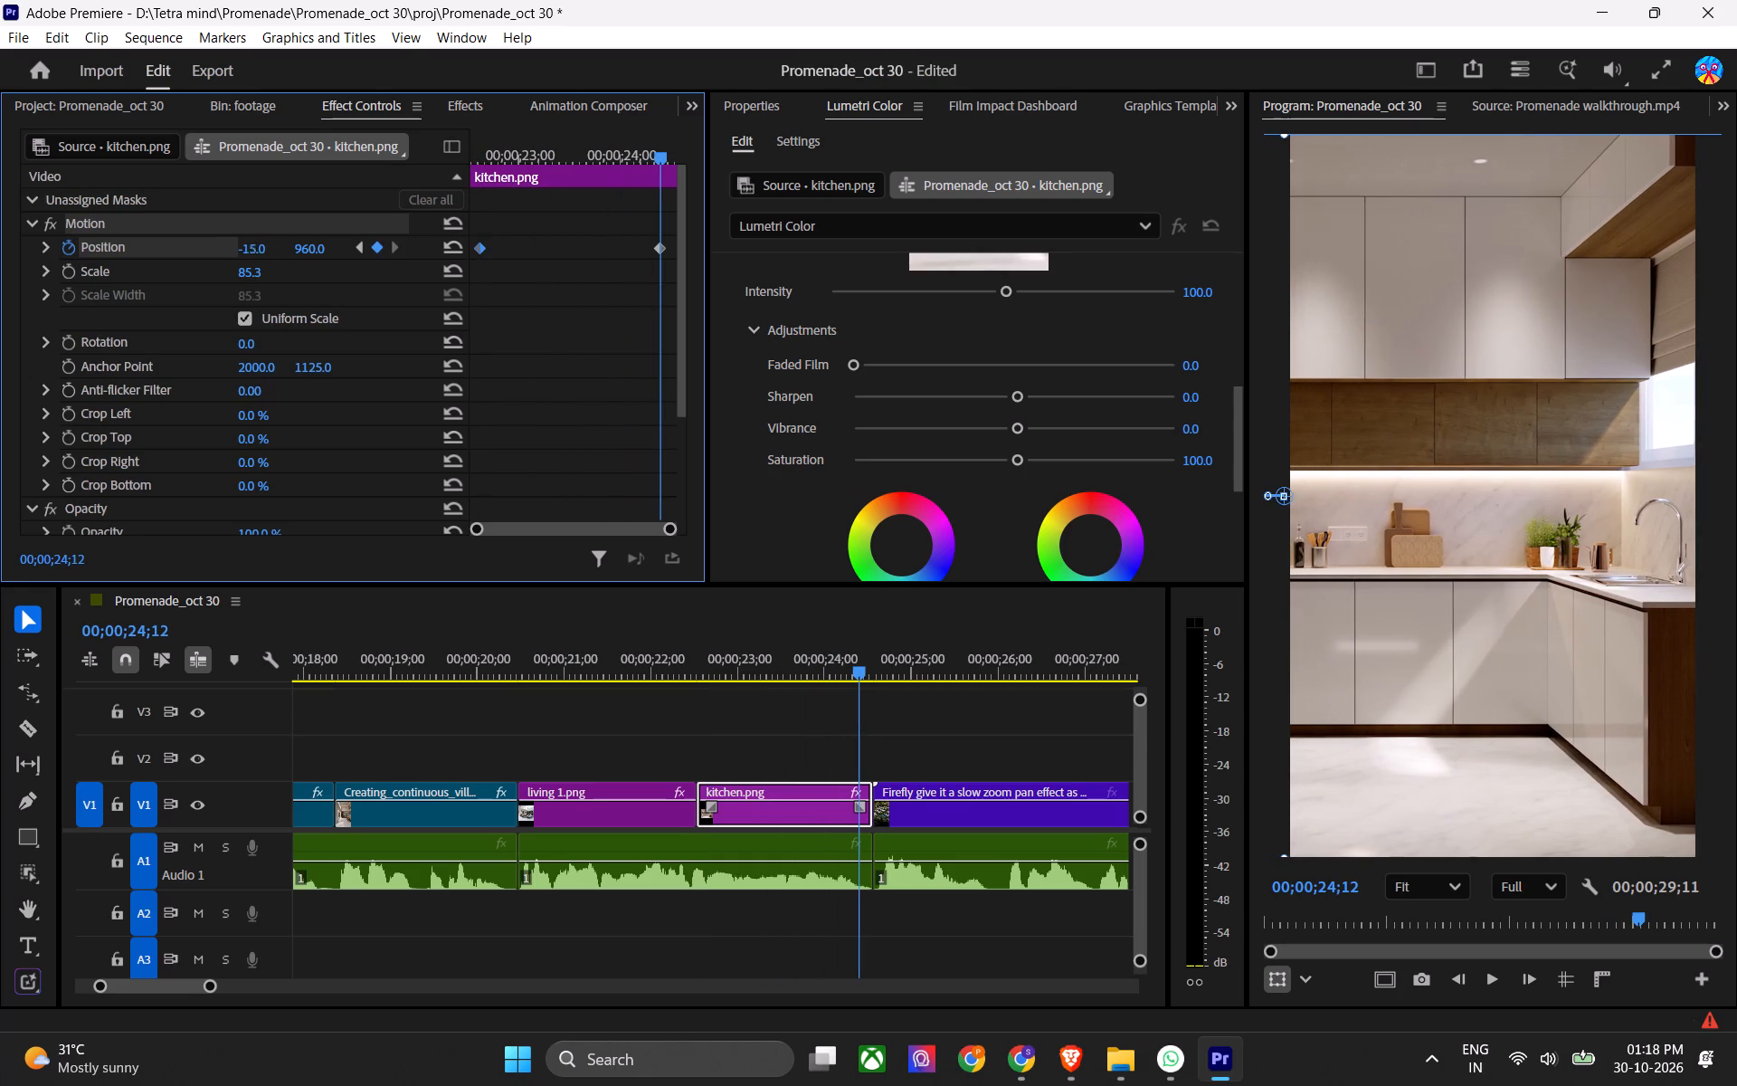
{"action": "left_click_drag", "start_coordinate": [556, 250], "coordinate": [563, 250]}
{"action": "key", "text": "ctrl+s"}
{"action": "key", "text": "ctrl+s"}
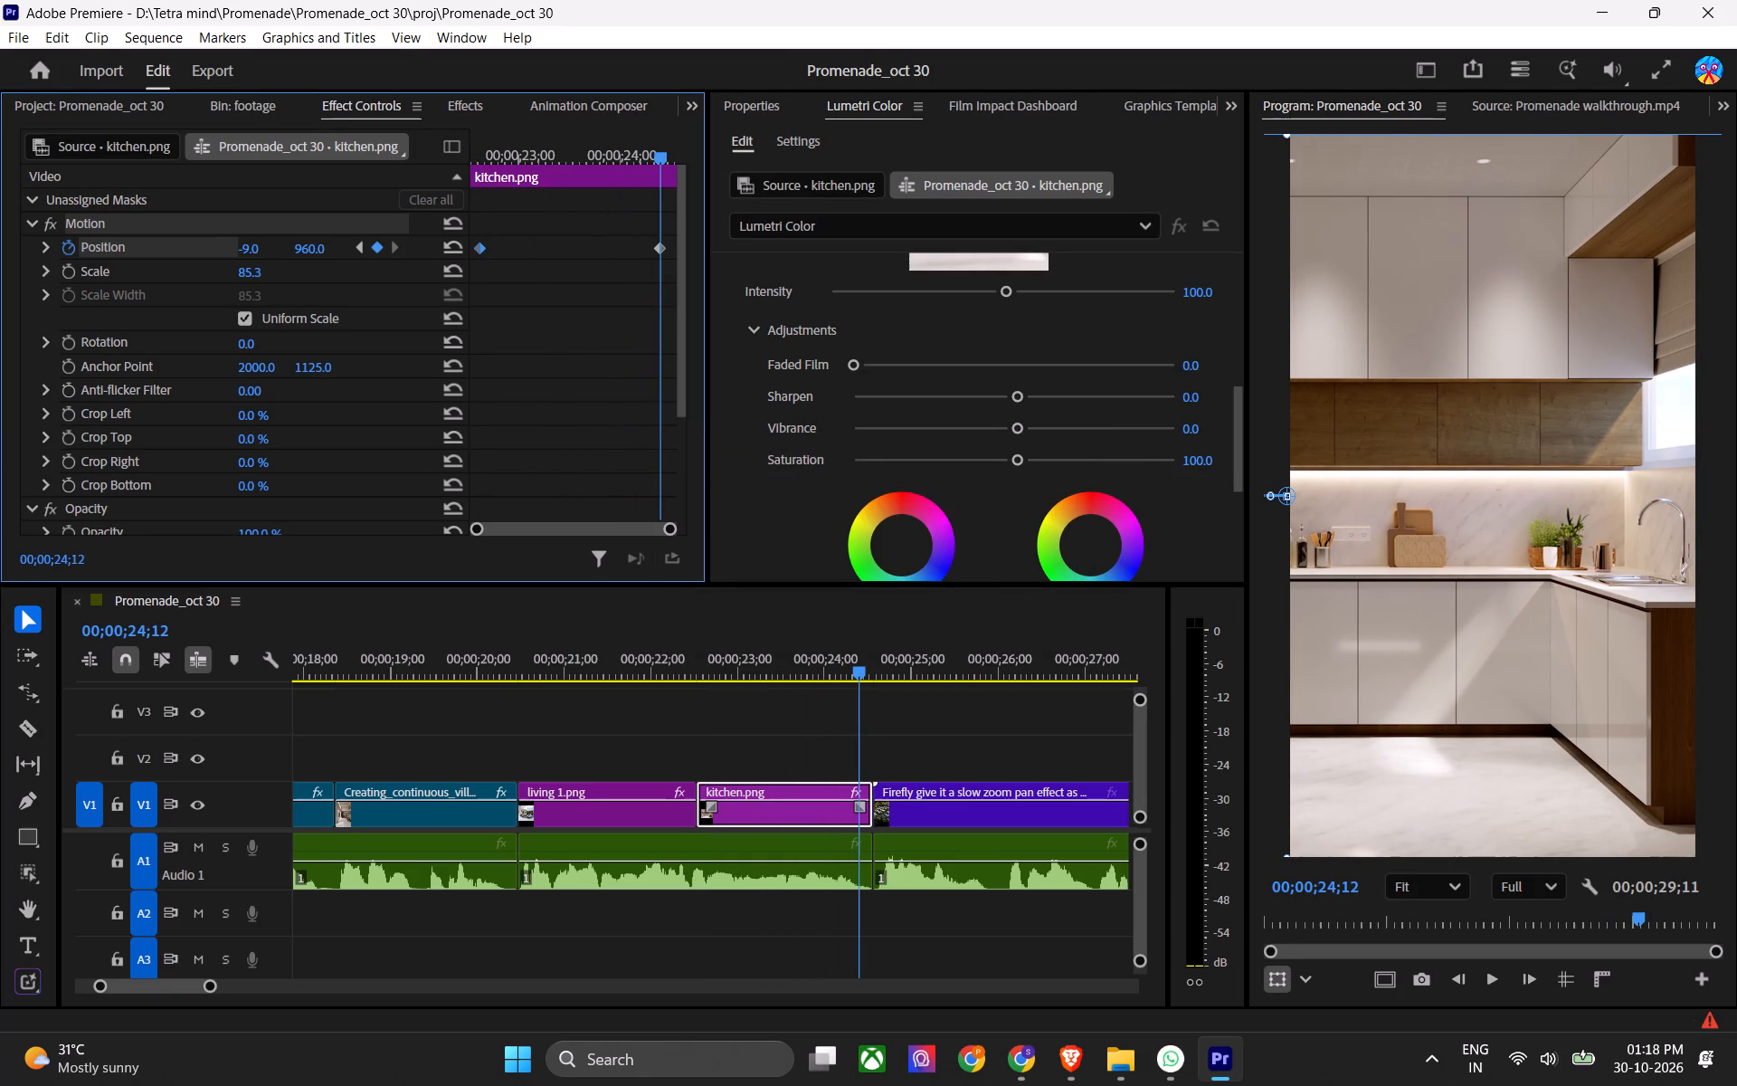
Add an ending Scale keyframe of 88 to kitchen.png at 00;00;24;12, and save the project.
{"action": "left_click", "coordinate": [66, 273]}
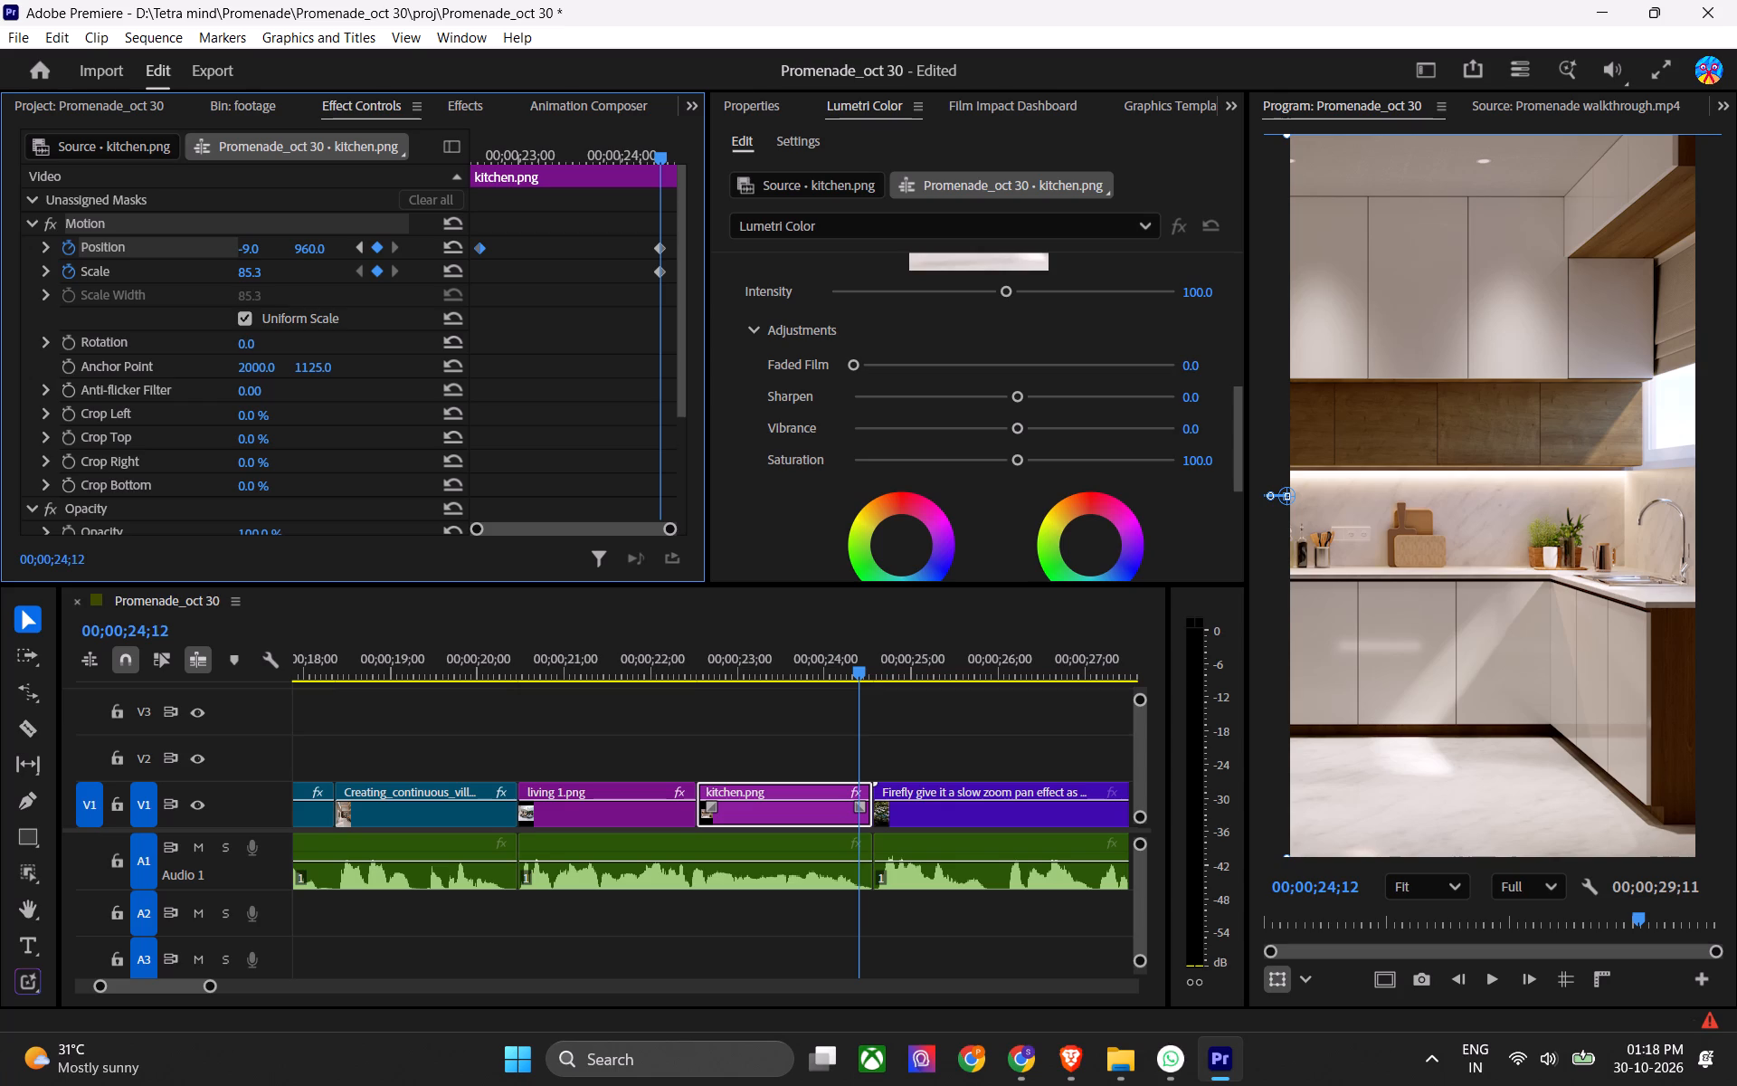
{"action": "left_click", "coordinate": [252, 279]}
{"action": "type", "text": "88"}
{"action": "key", "text": "Return"}
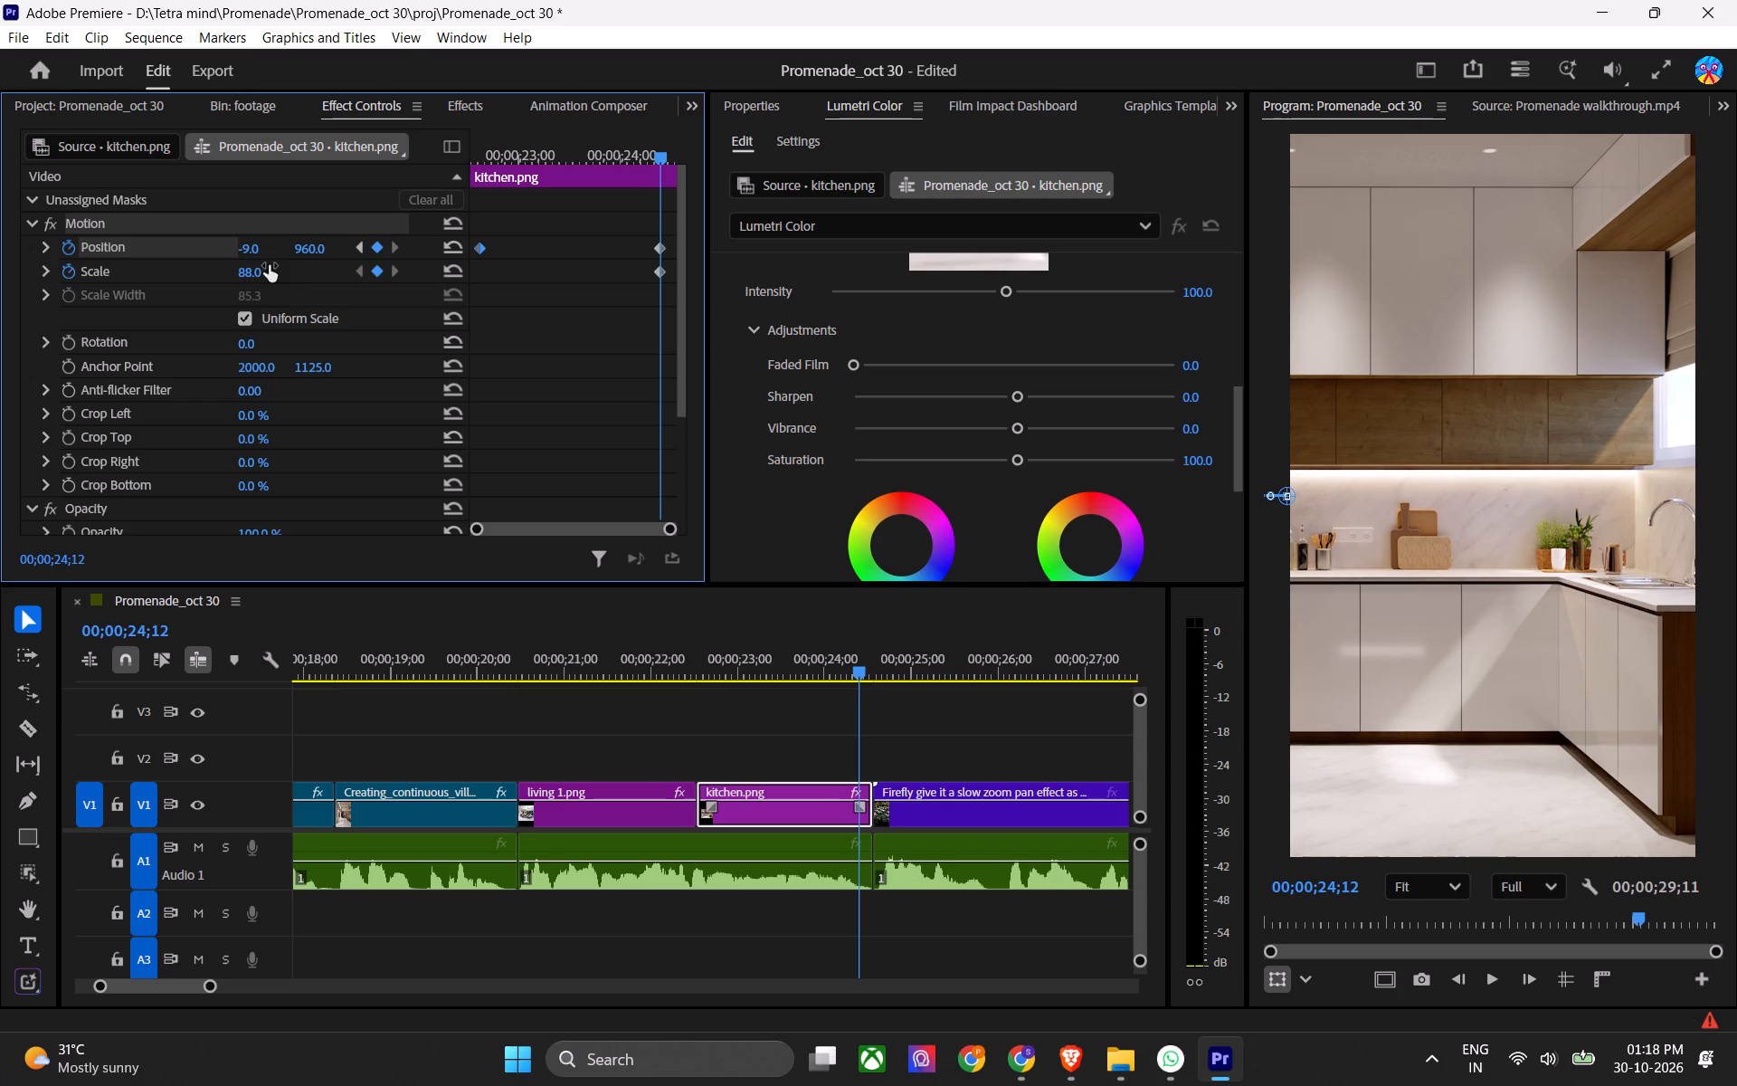
{"action": "key", "text": "ctrl+s"}
{"action": "key", "text": "ctrl+s"}
{"action": "key", "text": "ctrl+s"}
{"action": "key", "text": "ctrl+s"}
{"action": "key", "text": "ctrl+s"}
{"action": "key", "text": "ctrl+s"}
{"action": "key", "text": "ctrl+s"}
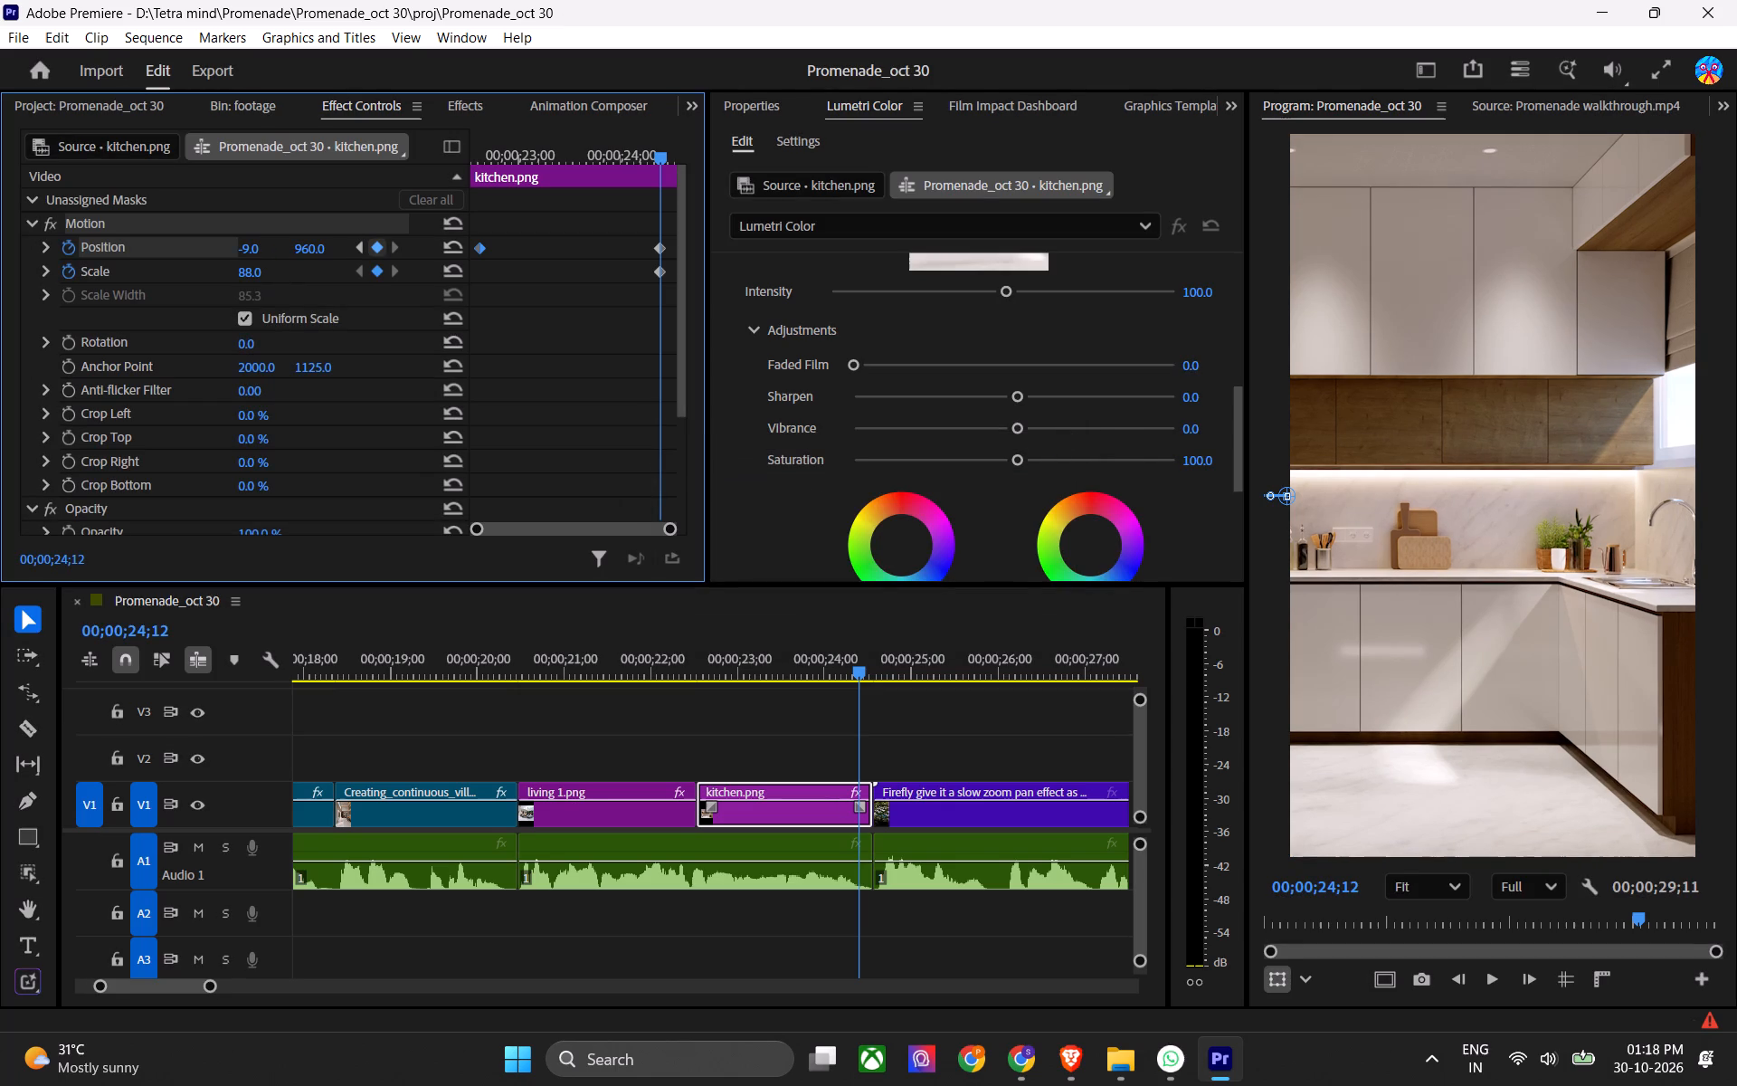
Add a starting Scale keyframe of 86 to kitchen.png at 00;00;22;19, save, and play back the move.
{"action": "left_click", "coordinate": [356, 249]}
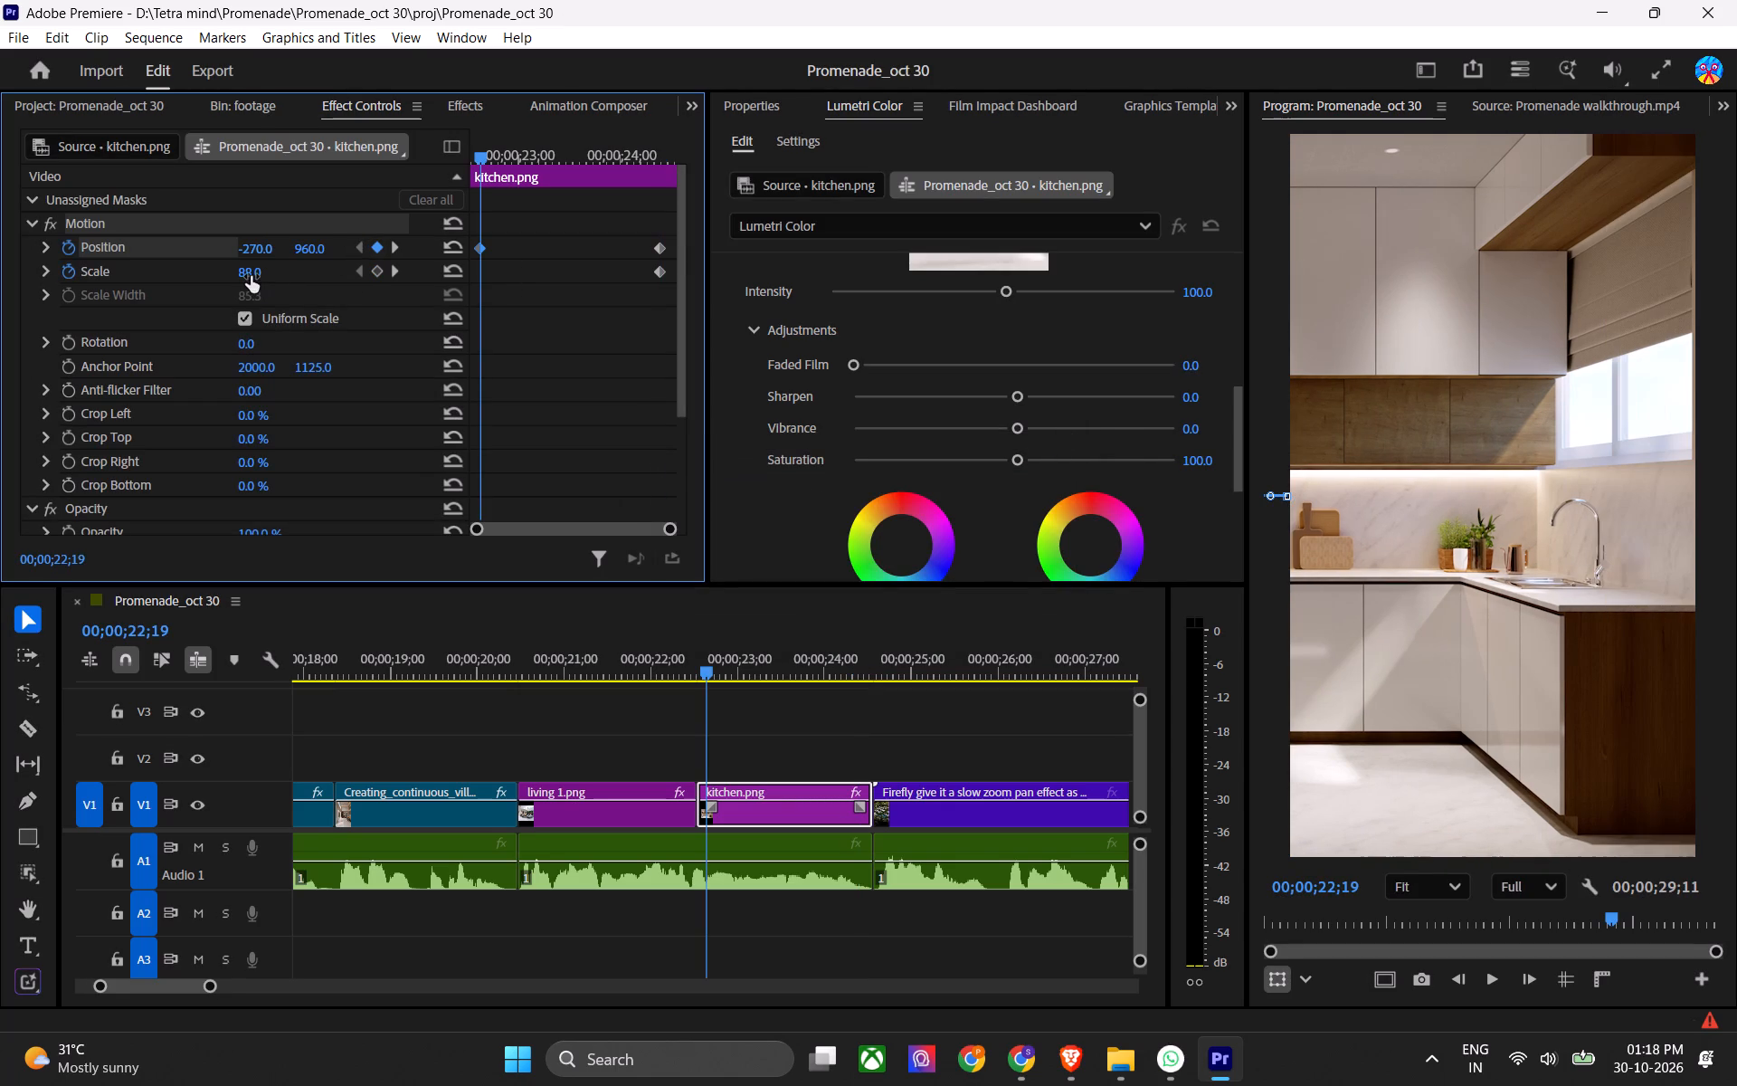
{"action": "key", "text": "ctrl+z"}
{"action": "key", "text": "ctrl+shift+z"}
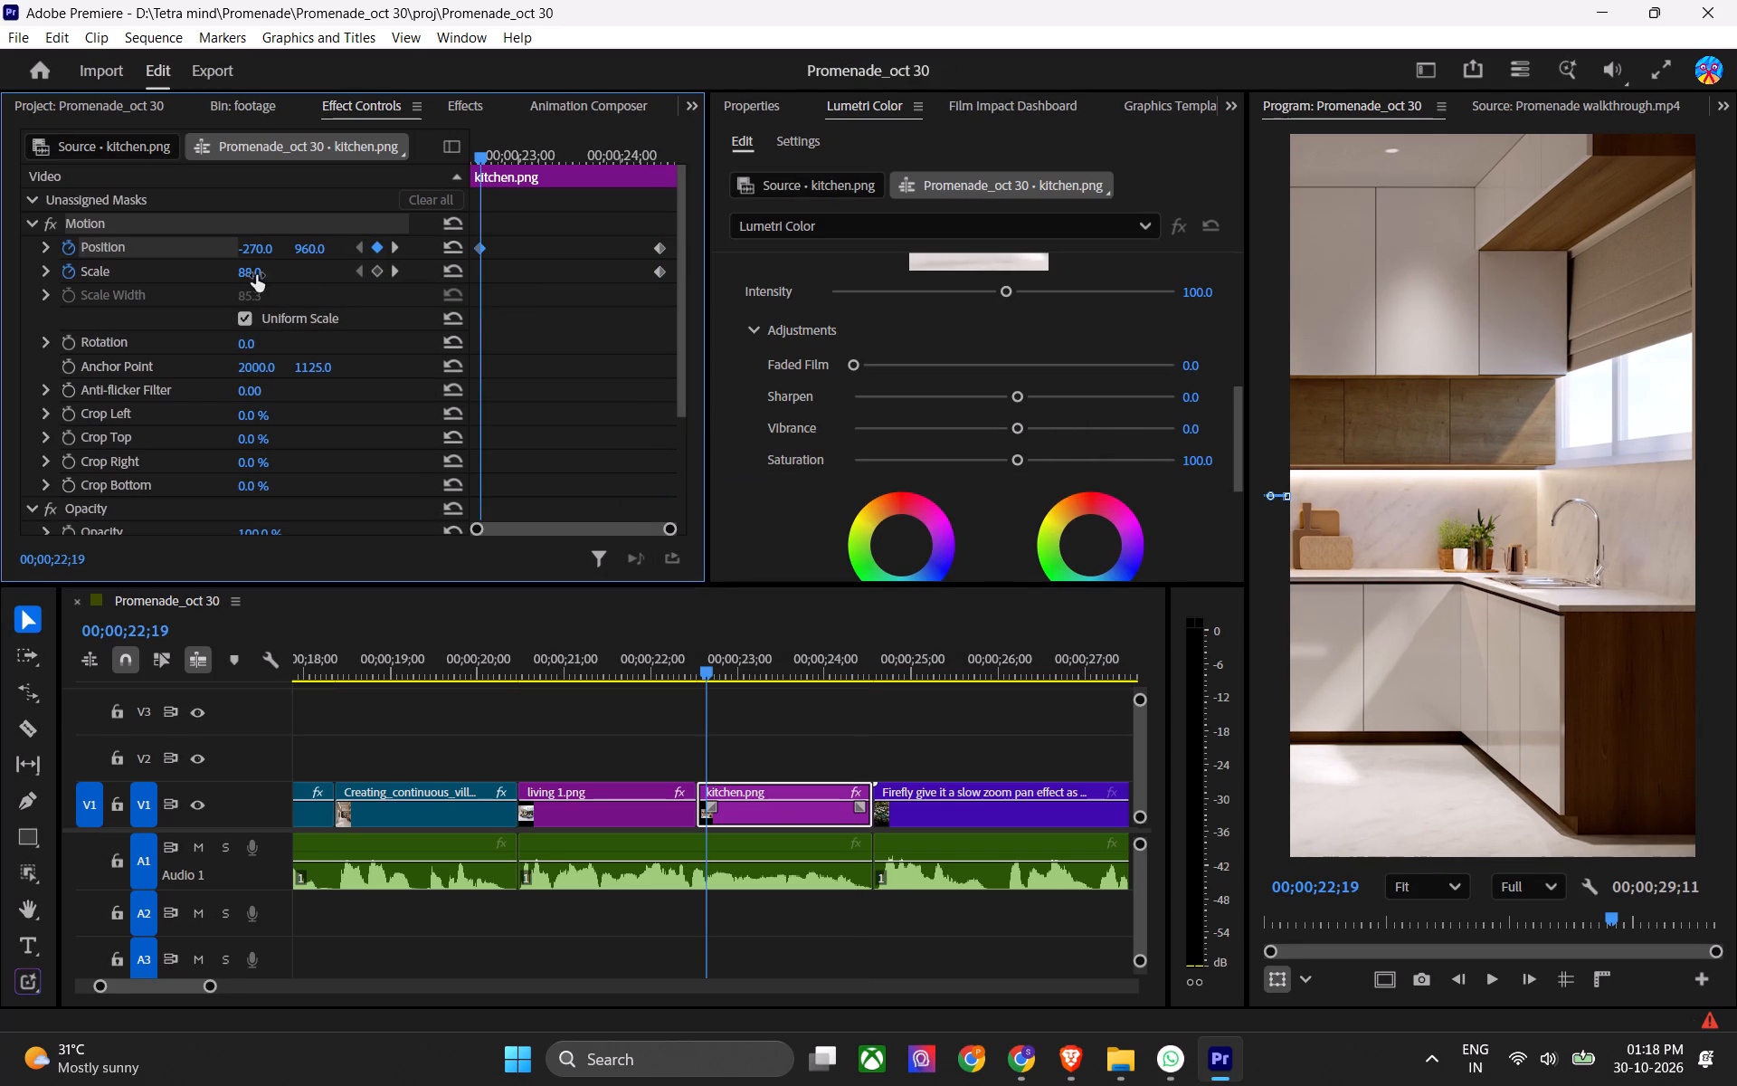
{"action": "left_click", "coordinate": [256, 275]}
{"action": "key", "text": "8"}
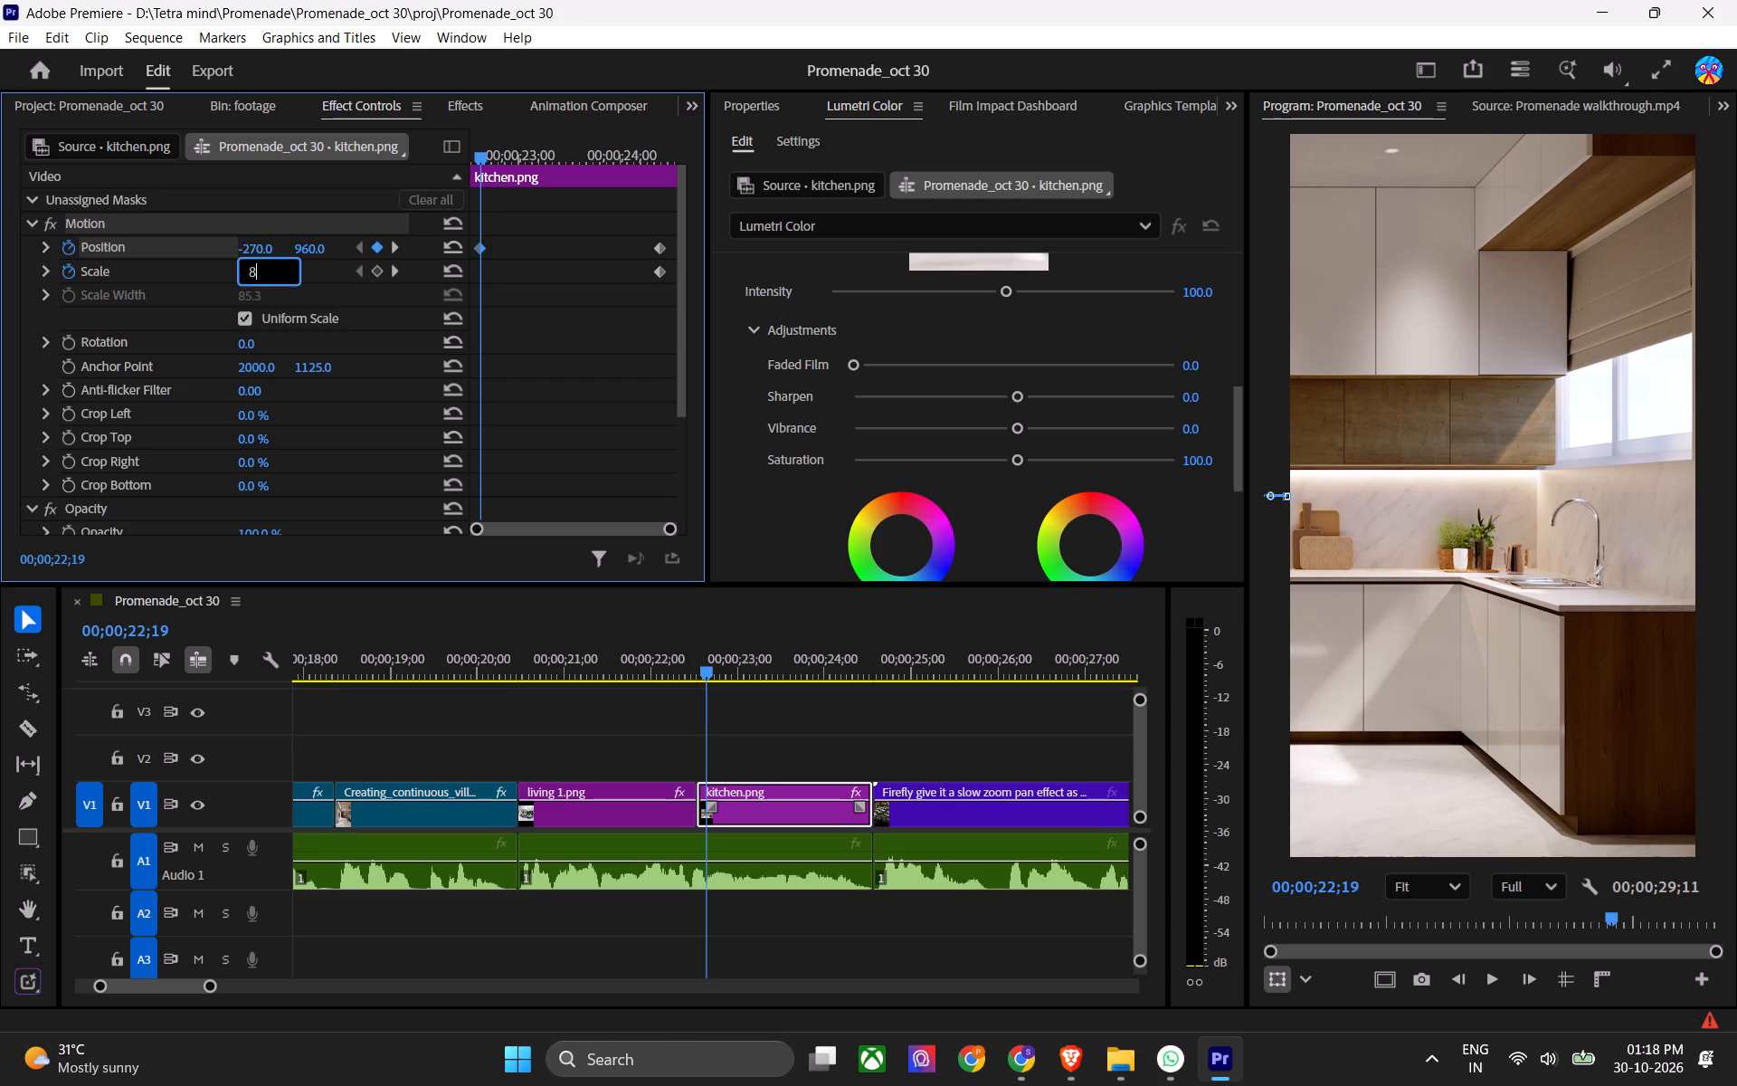
{"action": "key", "text": "6"}
{"action": "key", "text": "Return"}
{"action": "key", "text": "ctrl+s"}
{"action": "key", "text": "ctrl+s"}
{"action": "key", "text": "space"}
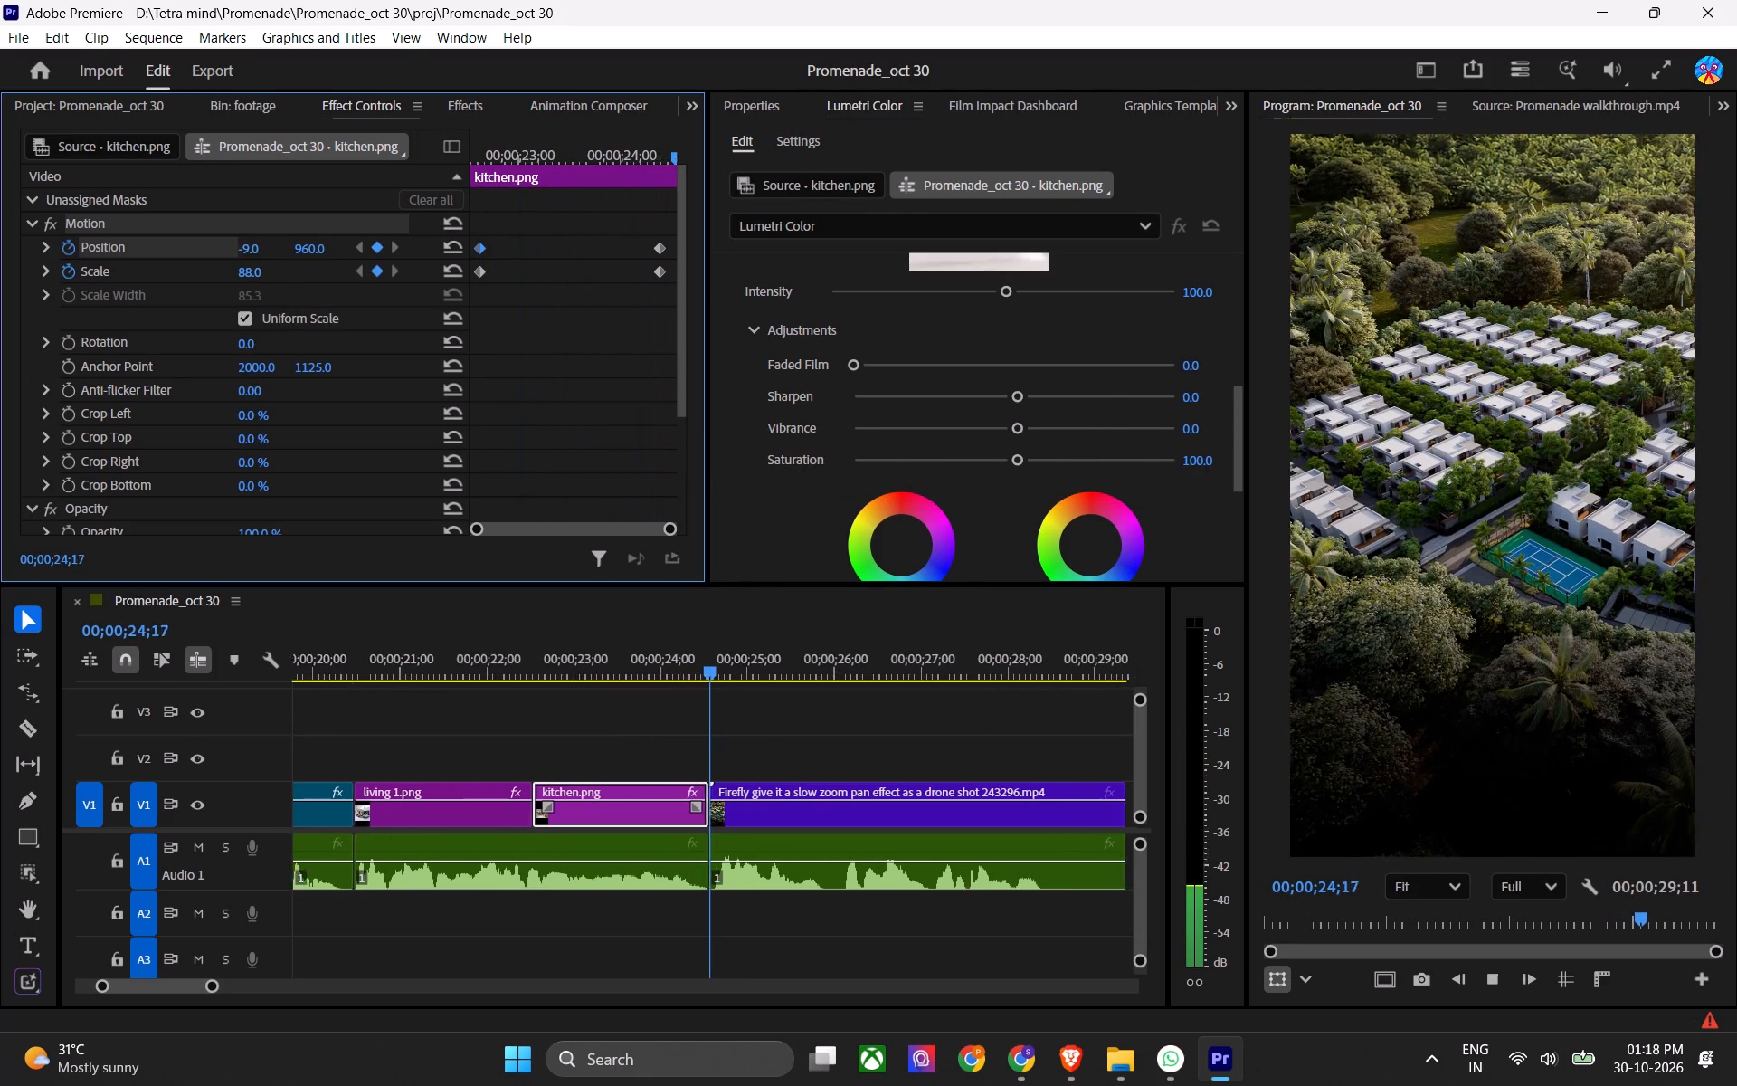
{"action": "key", "text": "space"}
Move kitchen.png's ending Position and Scale keyframes to the clip's end and the starting ones to its beginning.
{"action": "left_click", "coordinate": [573, 632]}
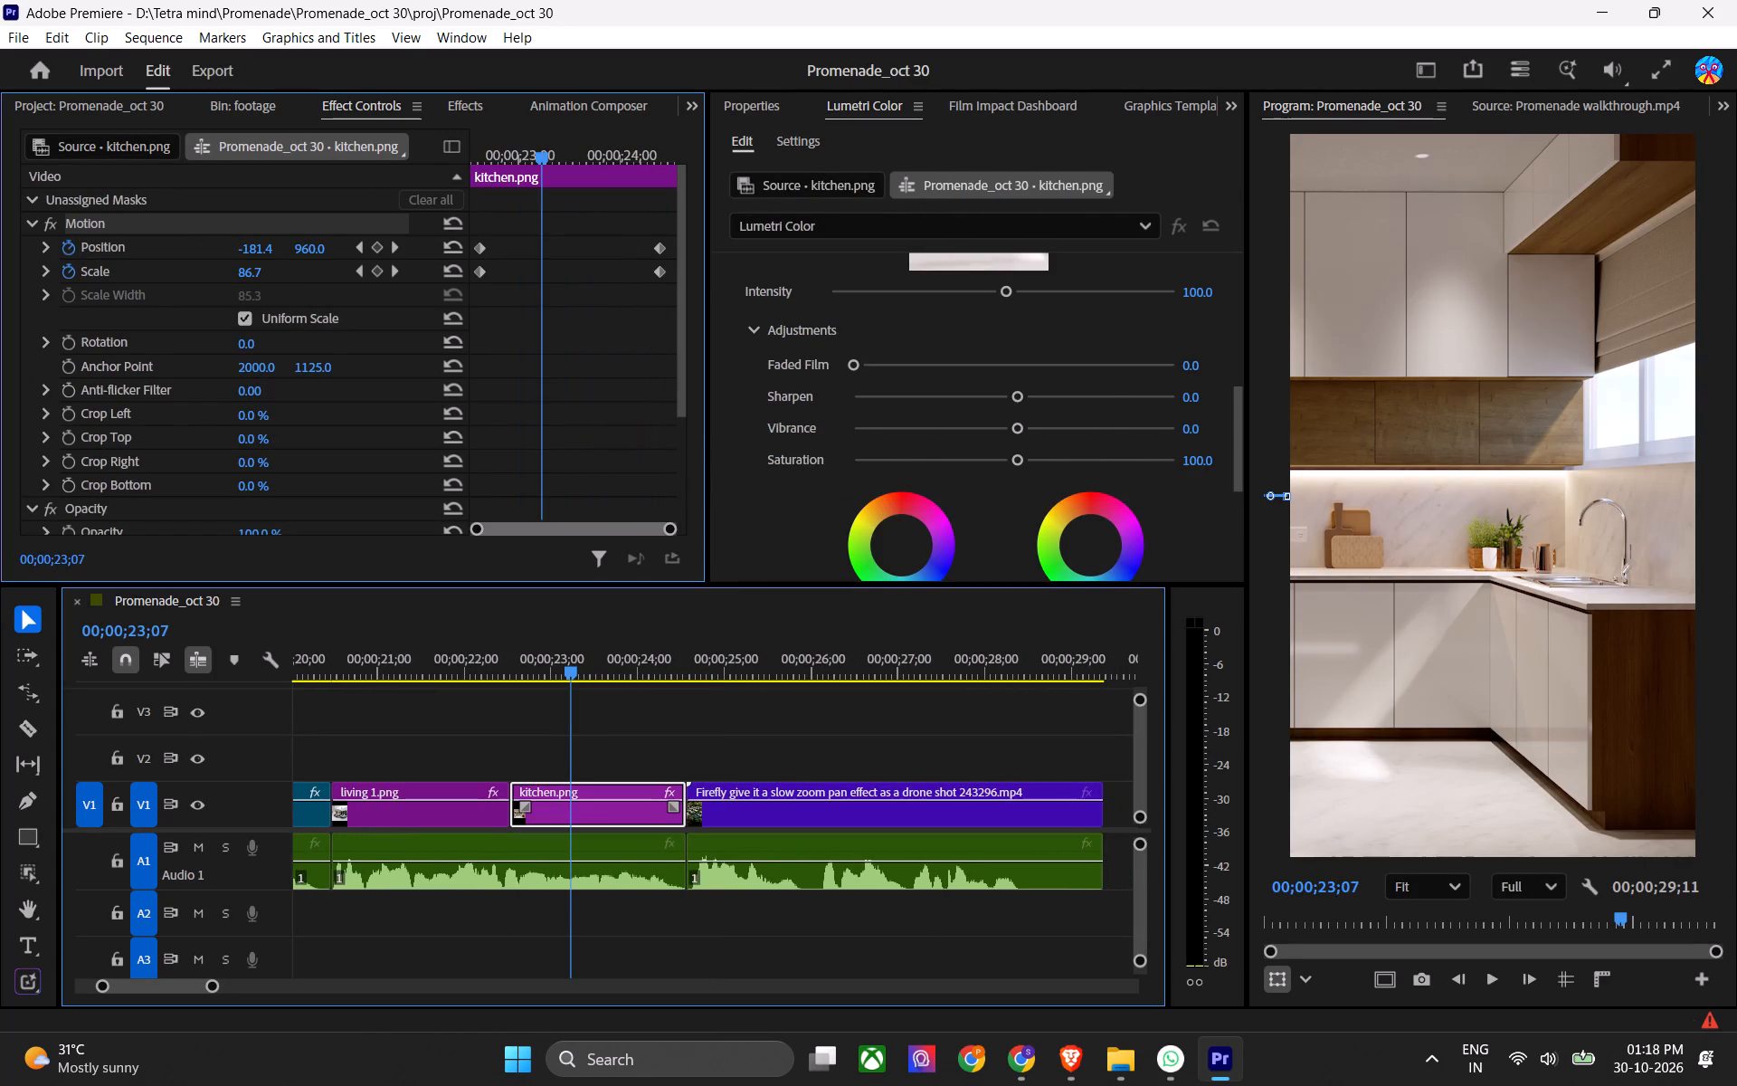
{"action": "left_click_drag", "start_coordinate": [625, 231], "coordinate": [671, 297]}
{"action": "left_click_drag", "start_coordinate": [655, 251], "coordinate": [731, 242]}
{"action": "left_click_drag", "start_coordinate": [515, 223], "coordinate": [468, 276]}
{"action": "left_click_drag", "start_coordinate": [502, 227], "coordinate": [440, 296]}
{"action": "left_click_drag", "start_coordinate": [481, 245], "coordinate": [467, 245]}
{"action": "right_click", "coordinate": [468, 245]}
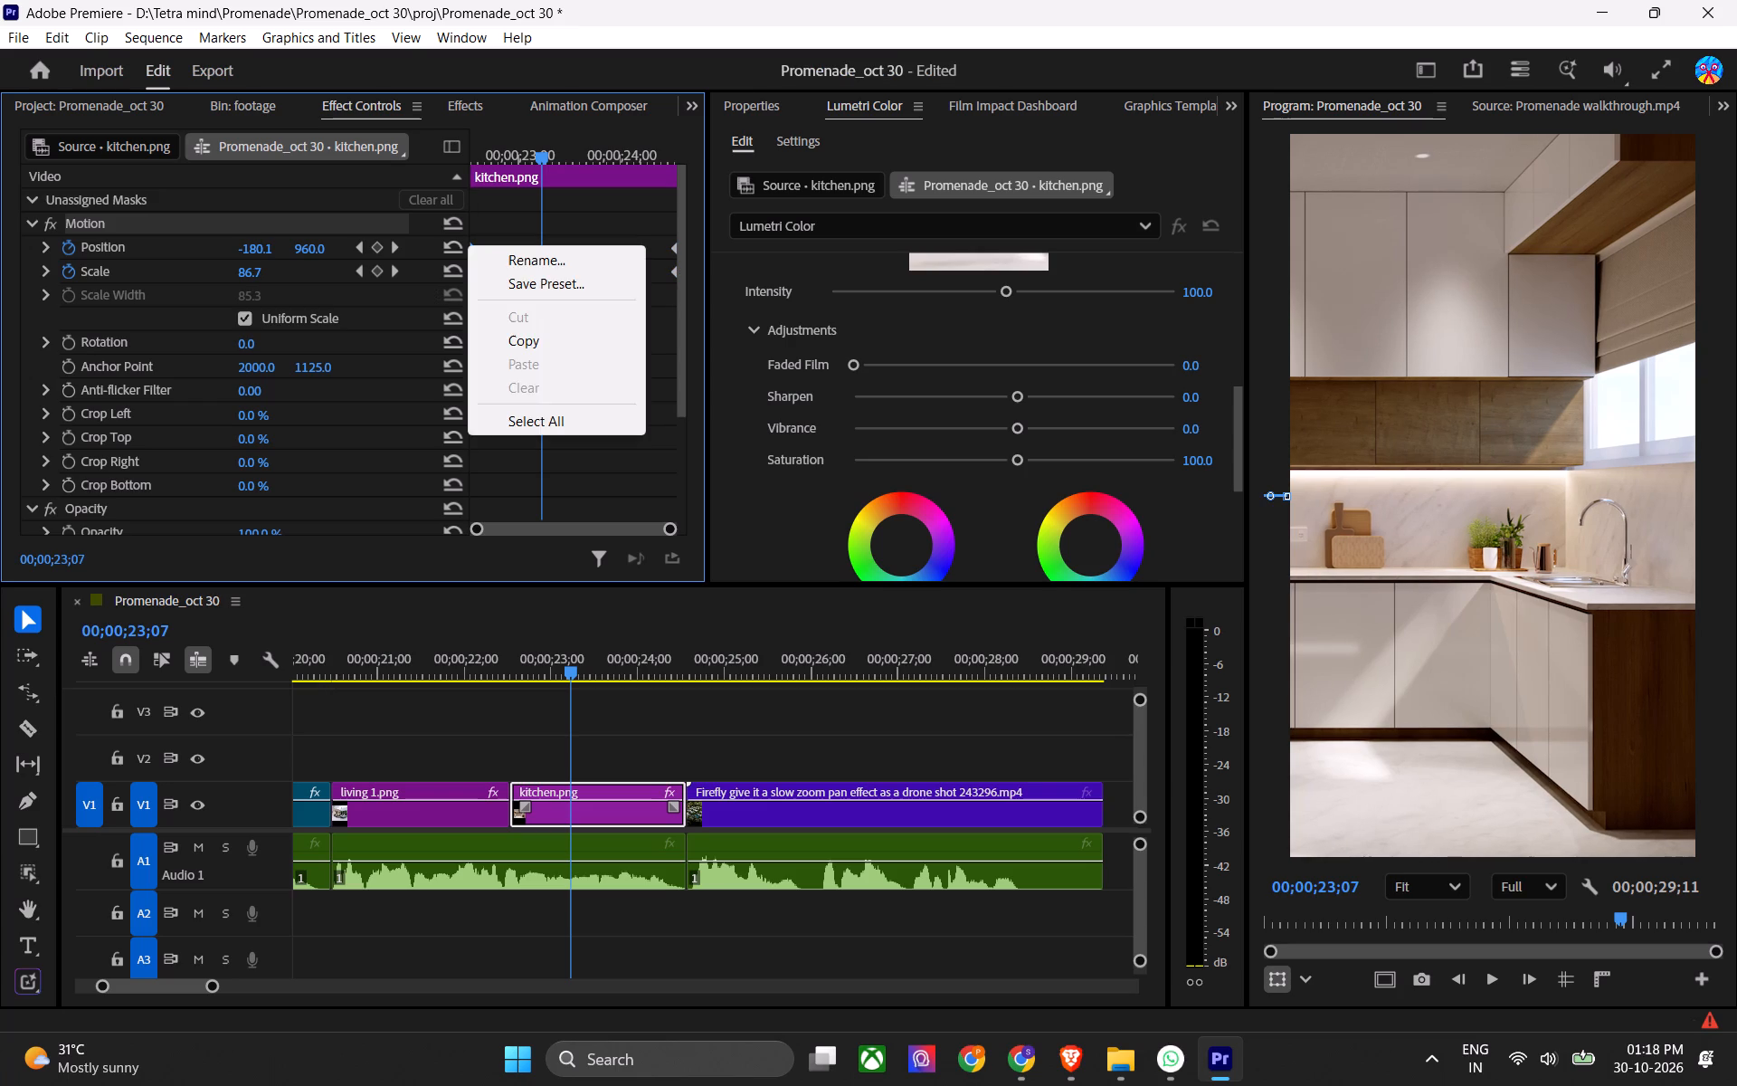
{"action": "left_click", "coordinate": [548, 216]}
Apply Ease In temporal interpolation to kitchen.png's starting and ending Position and Scale keyframes, and save the project.
{"action": "left_click_drag", "start_coordinate": [486, 225], "coordinate": [449, 318]}
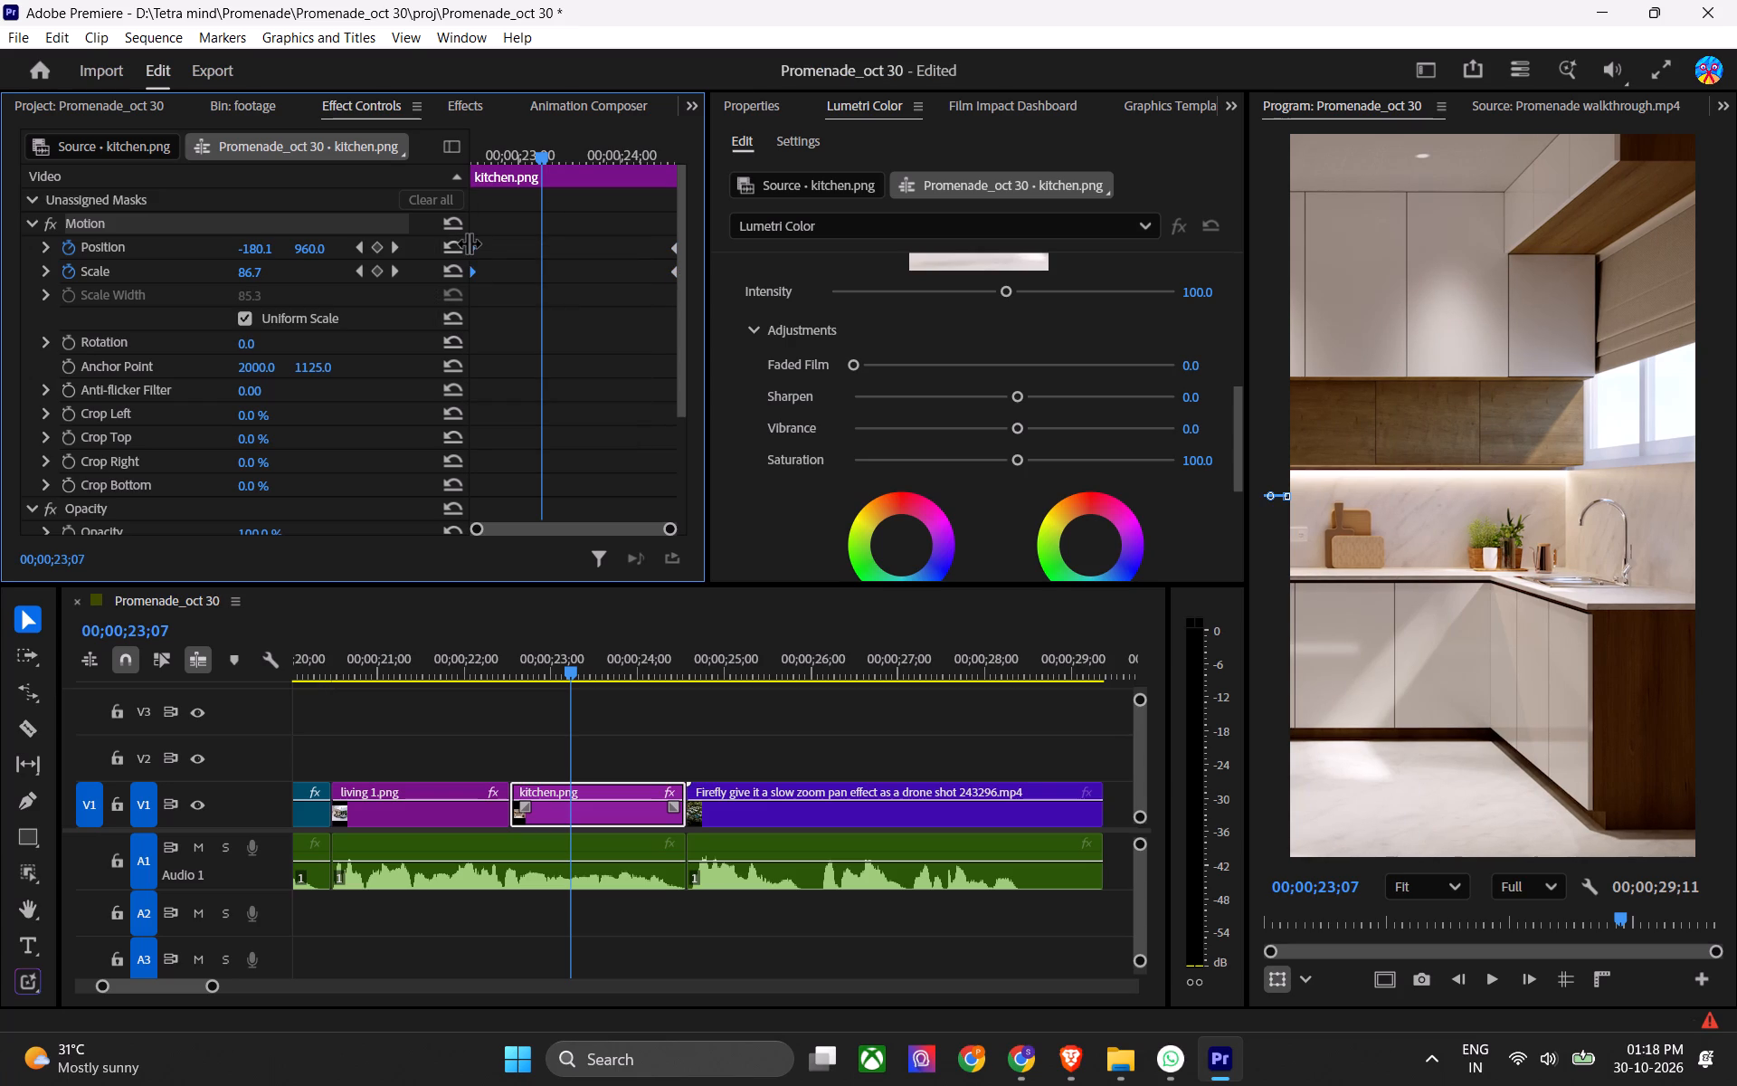
{"action": "right_click", "coordinate": [470, 248]}
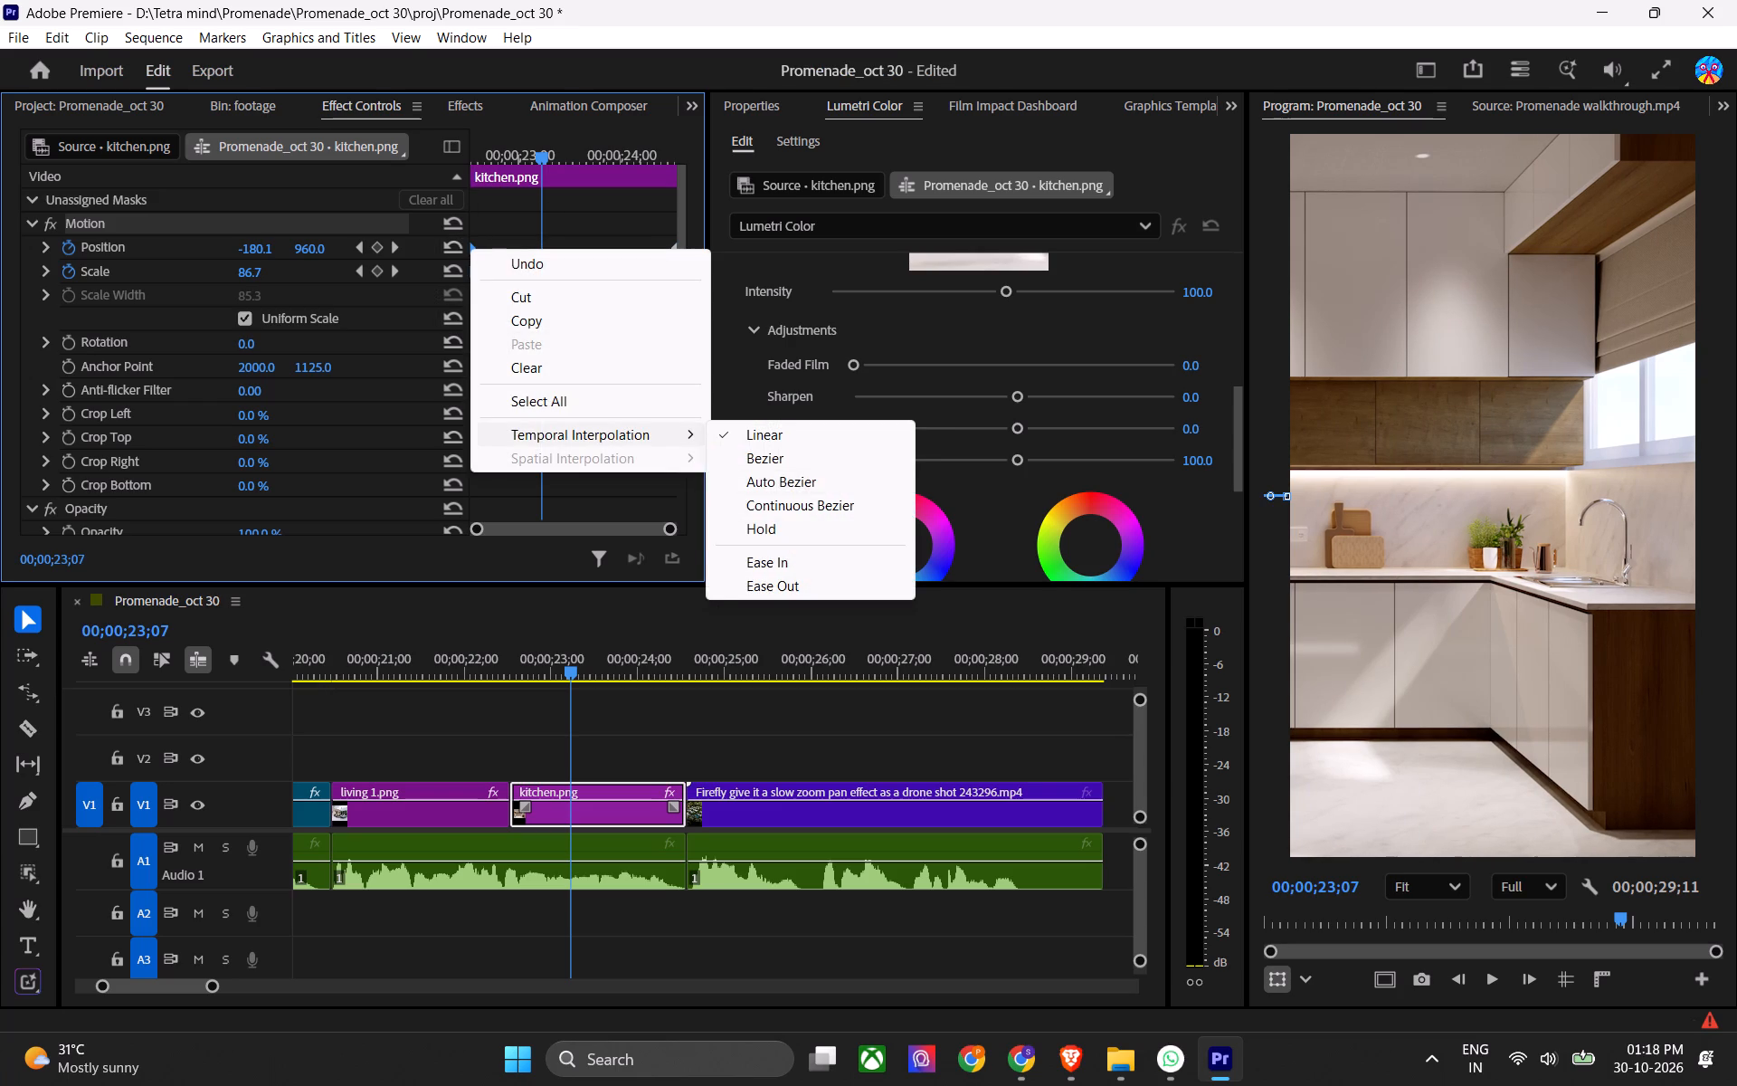
{"action": "left_click", "coordinate": [770, 567]}
{"action": "left_click_drag", "start_coordinate": [642, 232], "coordinate": [719, 321]}
{"action": "left_click_drag", "start_coordinate": [660, 234], "coordinate": [691, 276]}
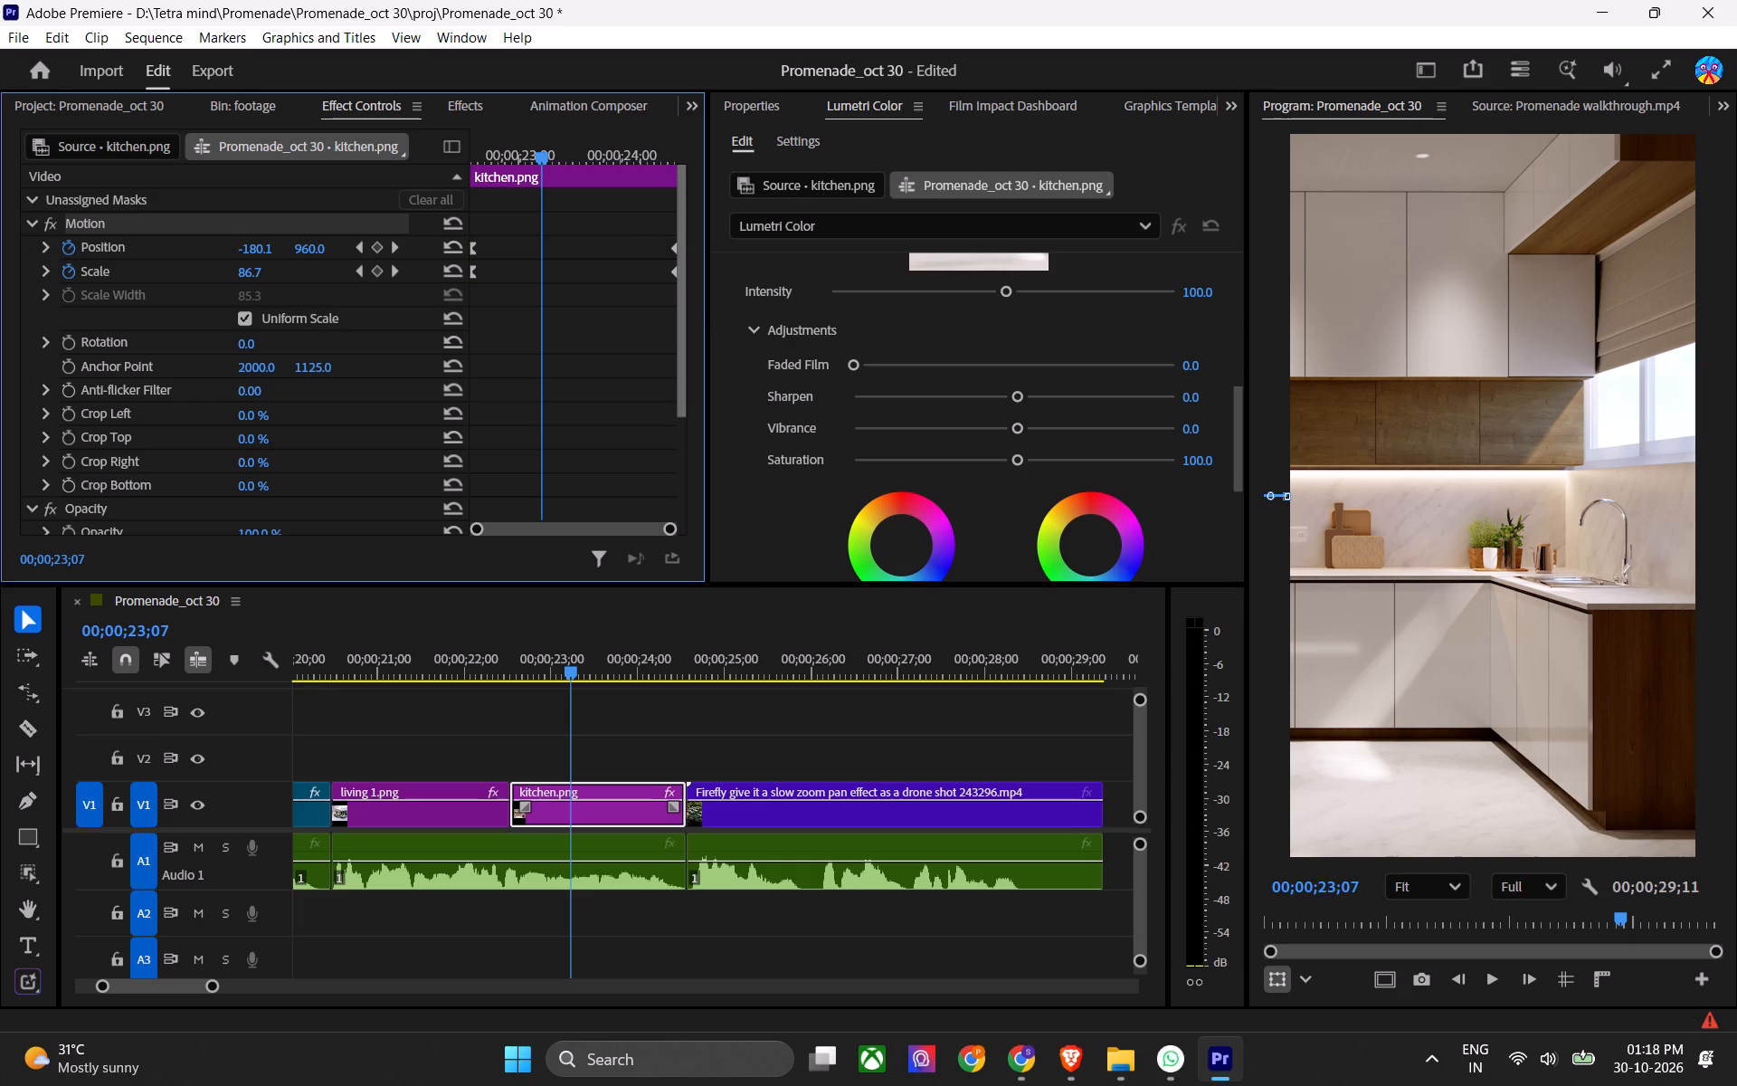
{"action": "left_click_drag", "start_coordinate": [669, 233], "coordinate": [685, 304]}
{"action": "left_click", "coordinate": [675, 252]}
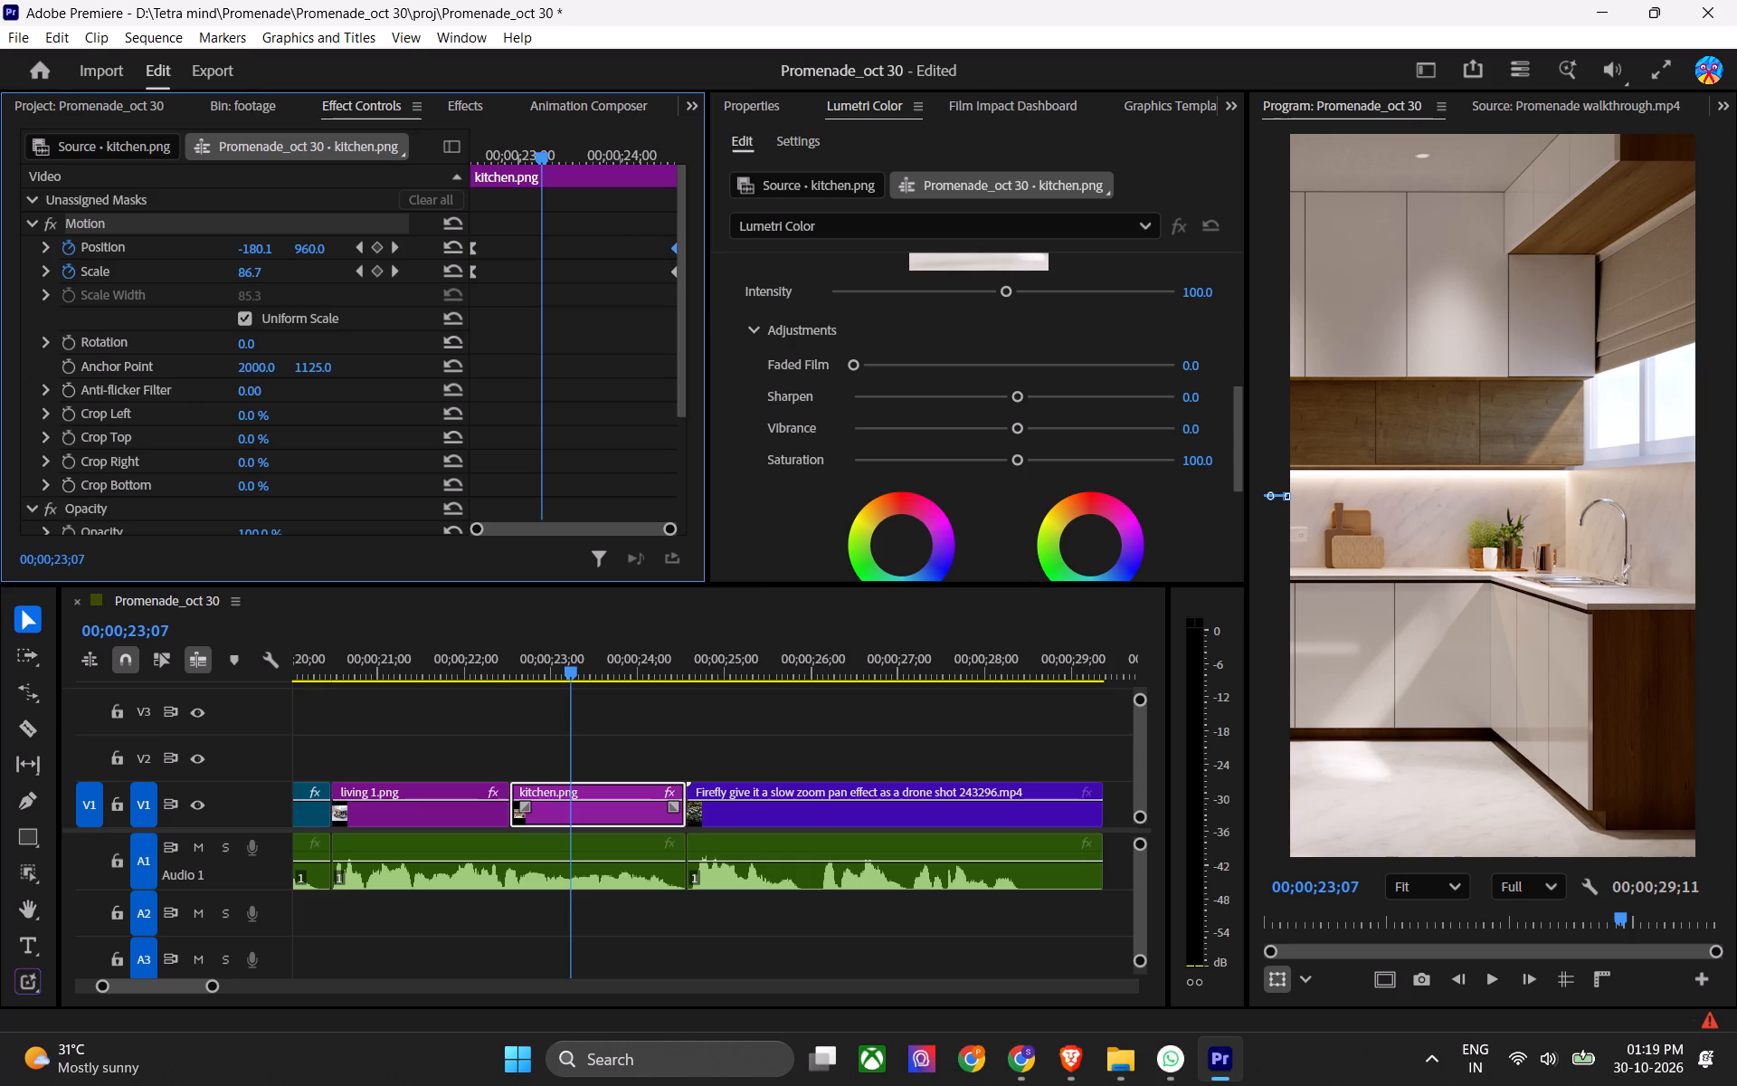
{"action": "left_click", "coordinate": [669, 271], "text": "shift"}
{"action": "right_click", "coordinate": [674, 272]}
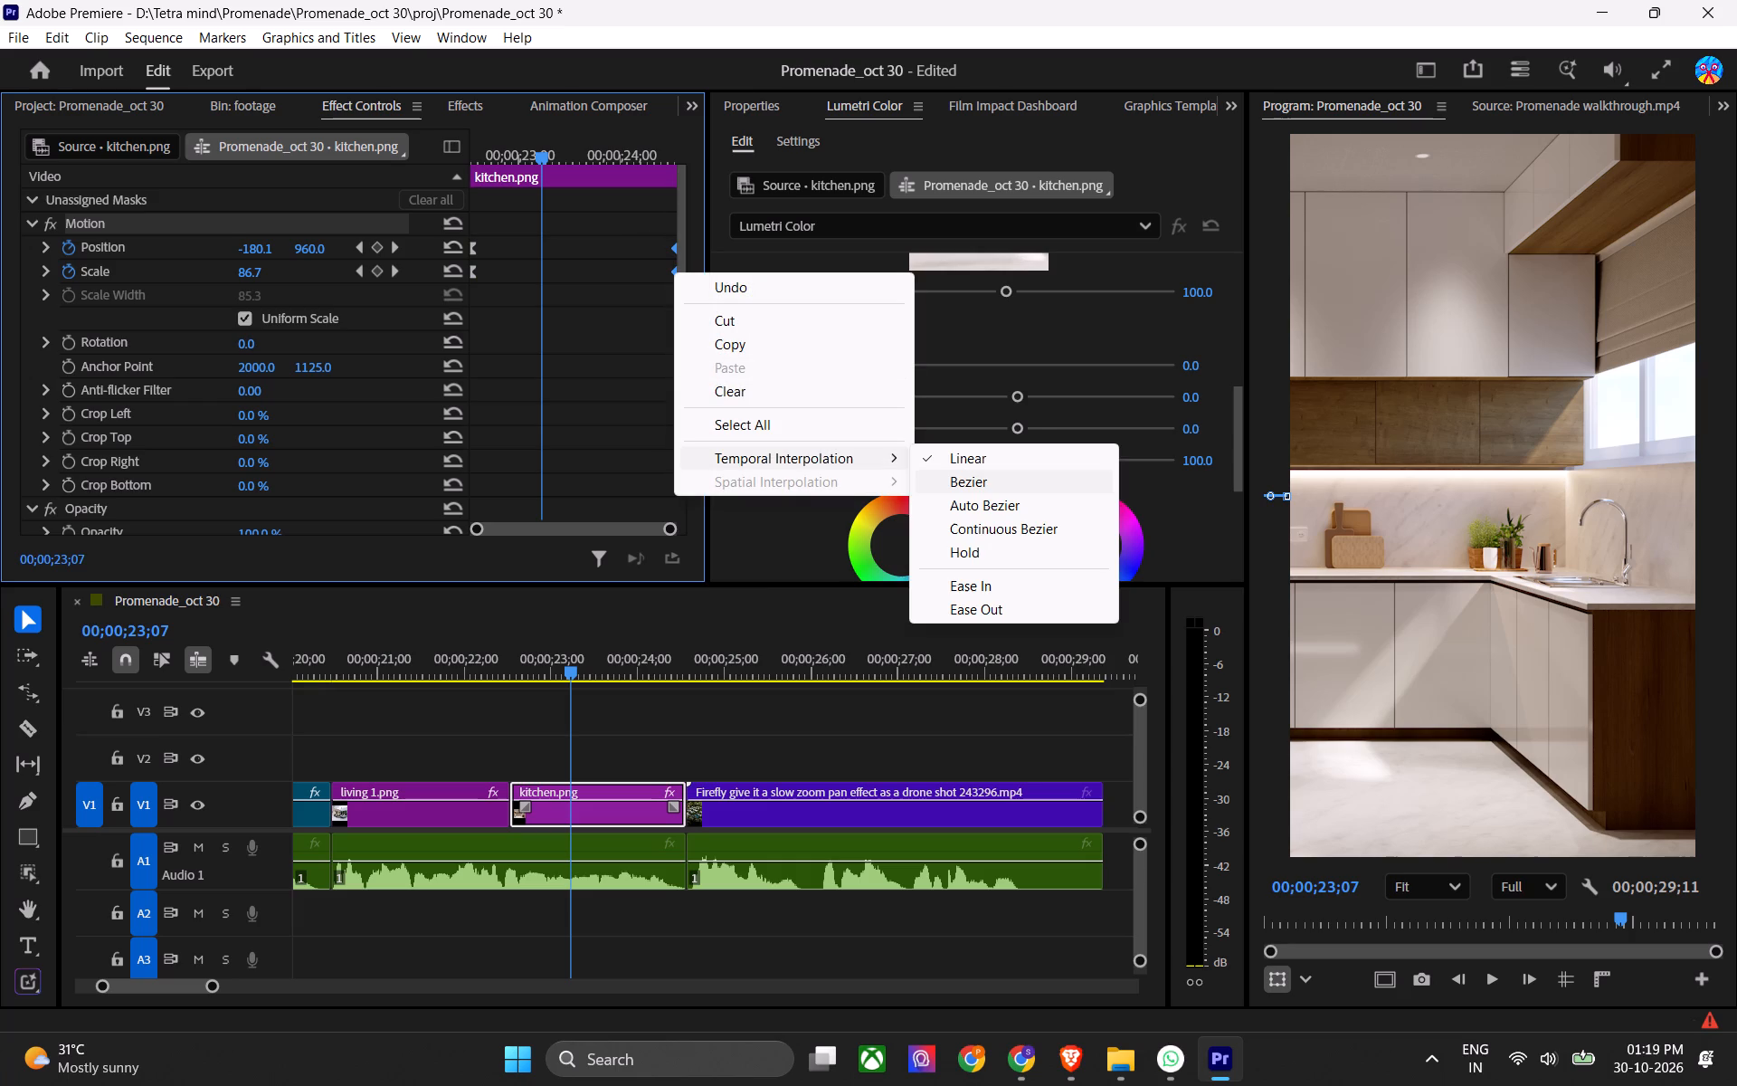
{"action": "left_click", "coordinate": [973, 586]}
{"action": "key", "text": "ctrl+s"}
Play back the sequence from living 1.png through kitchen.png to the end of the closing Firefly drone shot.
{"action": "left_click", "coordinate": [486, 652]}
{"action": "key", "text": "space"}
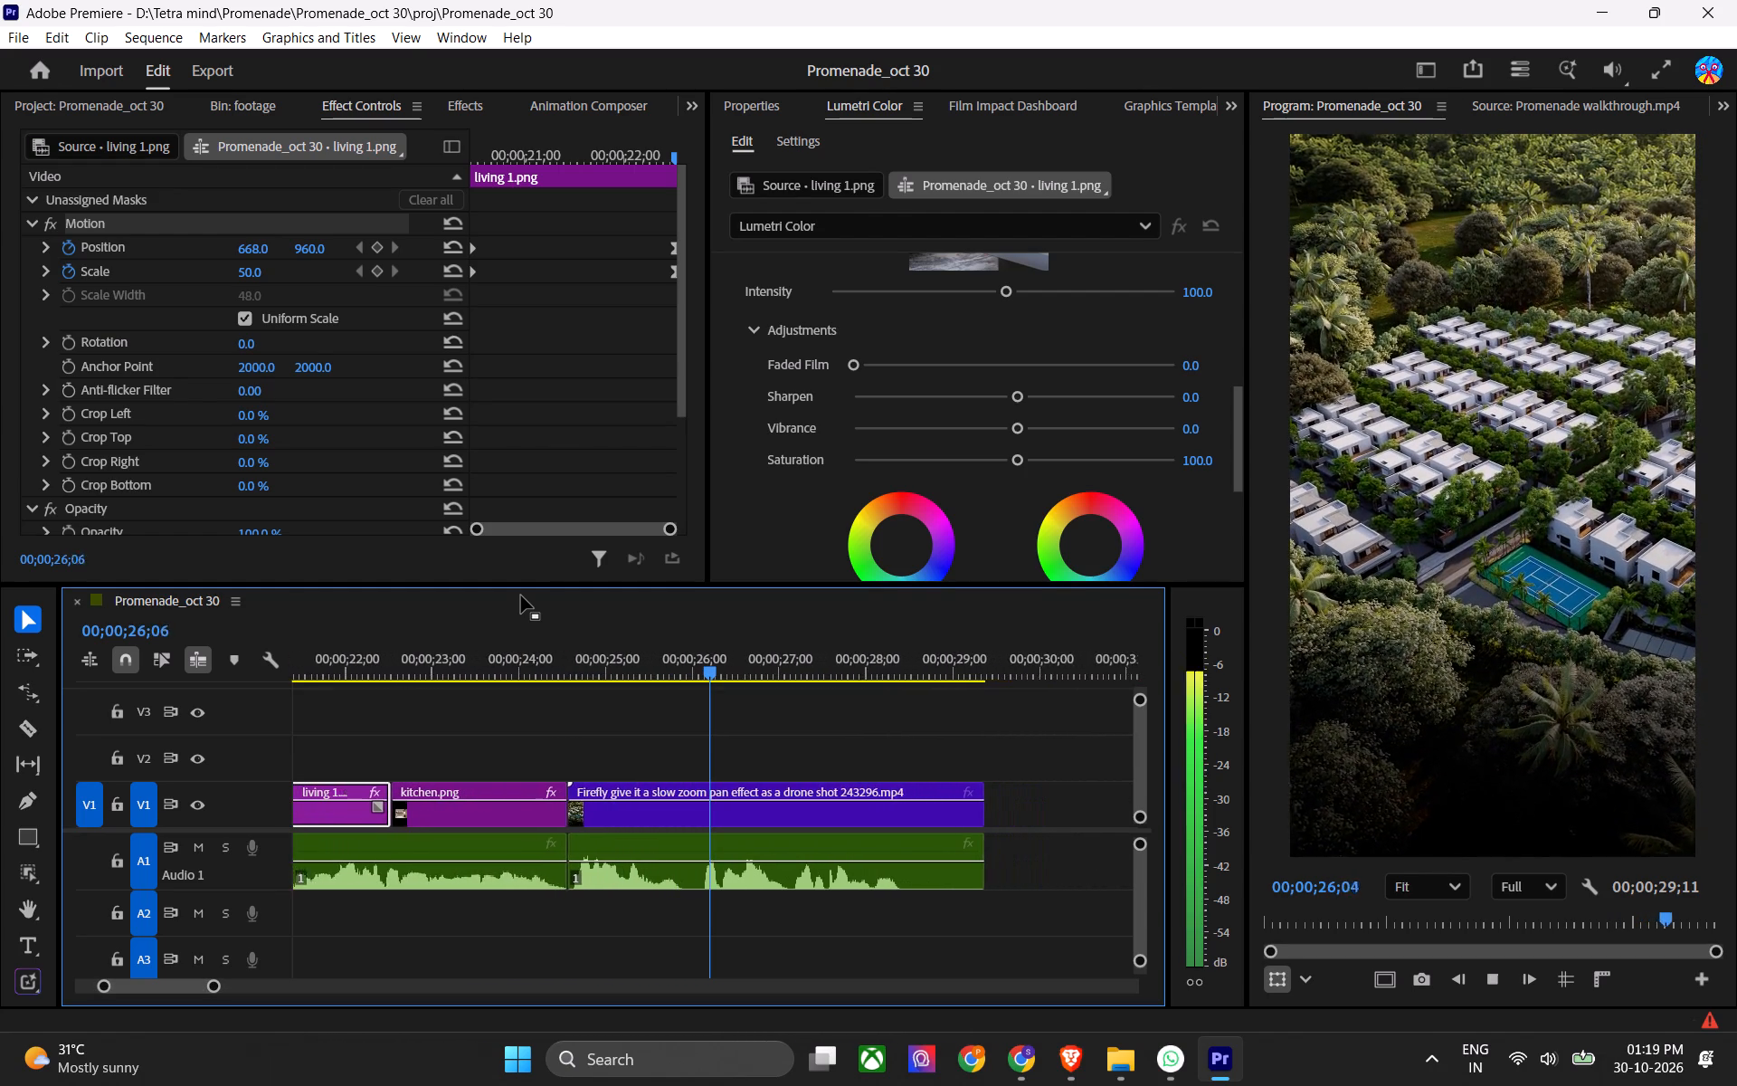
{"action": "key", "text": "space"}
{"action": "key", "text": "ctrl+s"}
{"action": "key", "text": "space"}
{"action": "scroll", "coordinate": [730, 772], "scroll_direction": "down", "scroll_amount": 7, "text": "alt"}
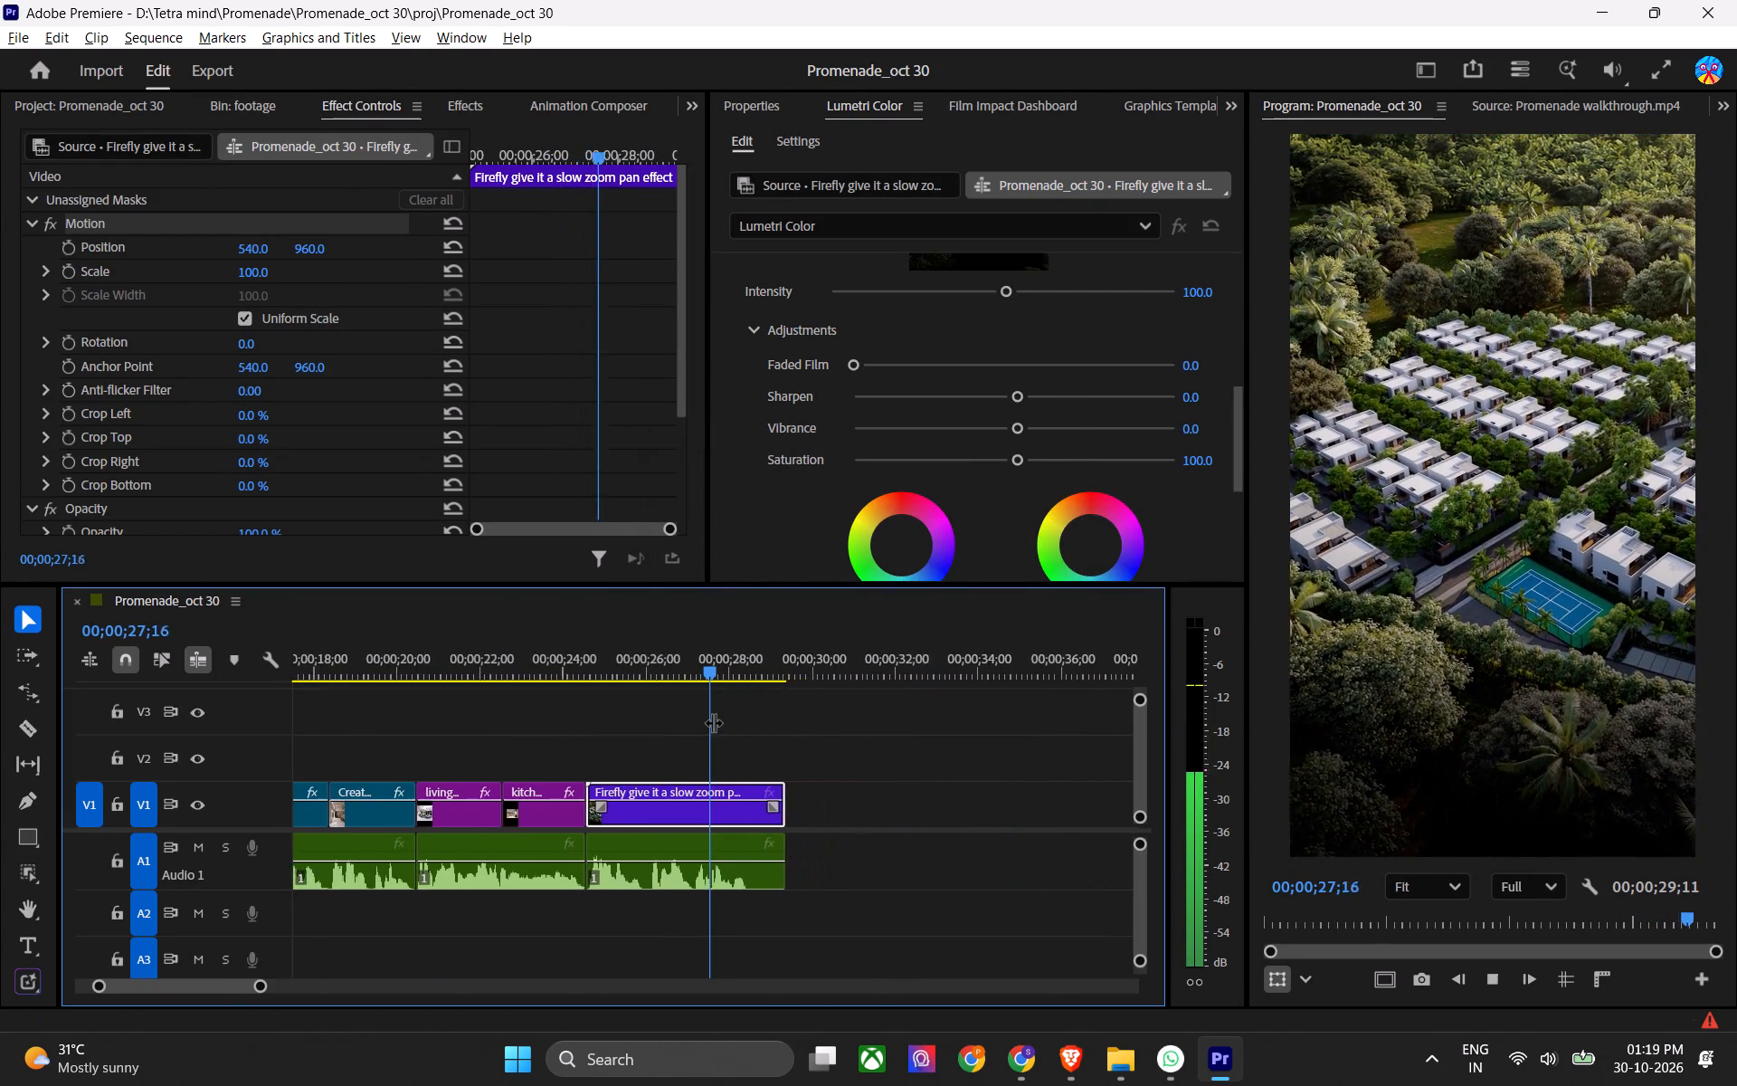
{"action": "key", "text": "space"}
{"action": "key", "text": "ctrl+s"}
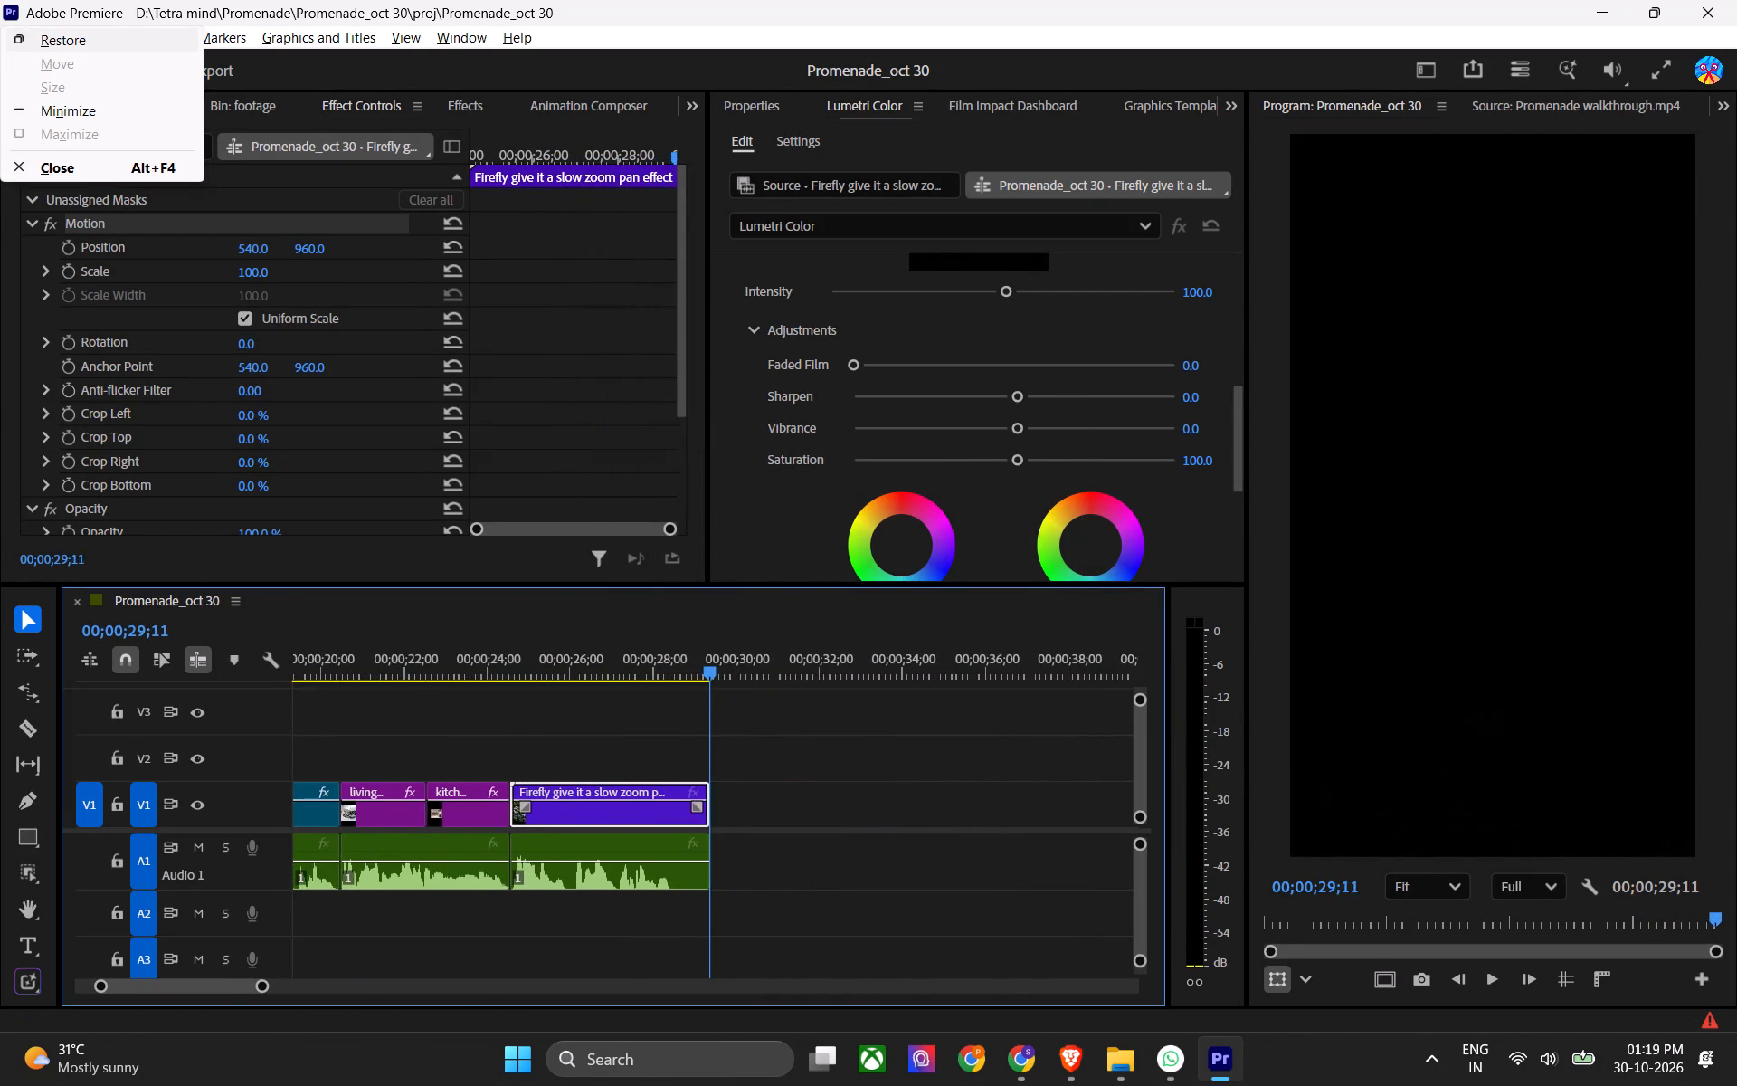
{"action": "left_click", "coordinate": [670, 657]}
{"action": "key", "text": "ctrl+s"}
{"action": "key", "text": "space"}
{"action": "key", "text": "space"}
{"action": "key", "text": "ctrl+s"}
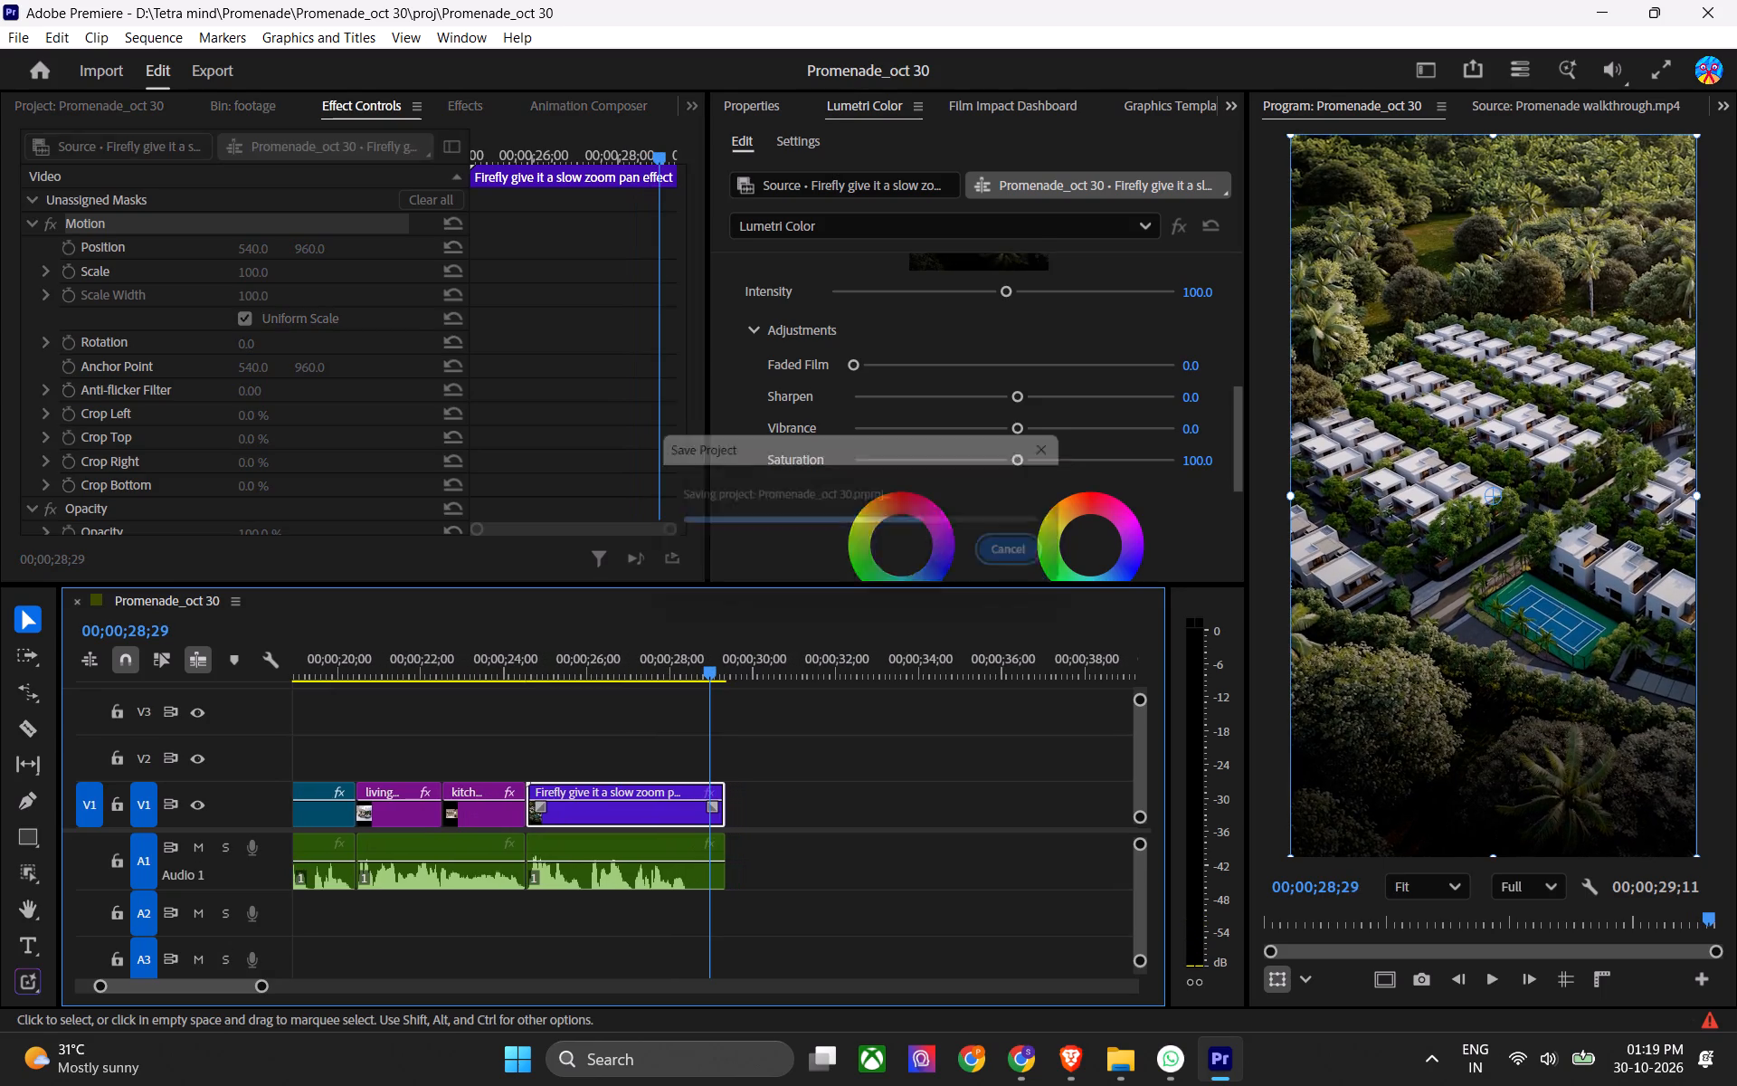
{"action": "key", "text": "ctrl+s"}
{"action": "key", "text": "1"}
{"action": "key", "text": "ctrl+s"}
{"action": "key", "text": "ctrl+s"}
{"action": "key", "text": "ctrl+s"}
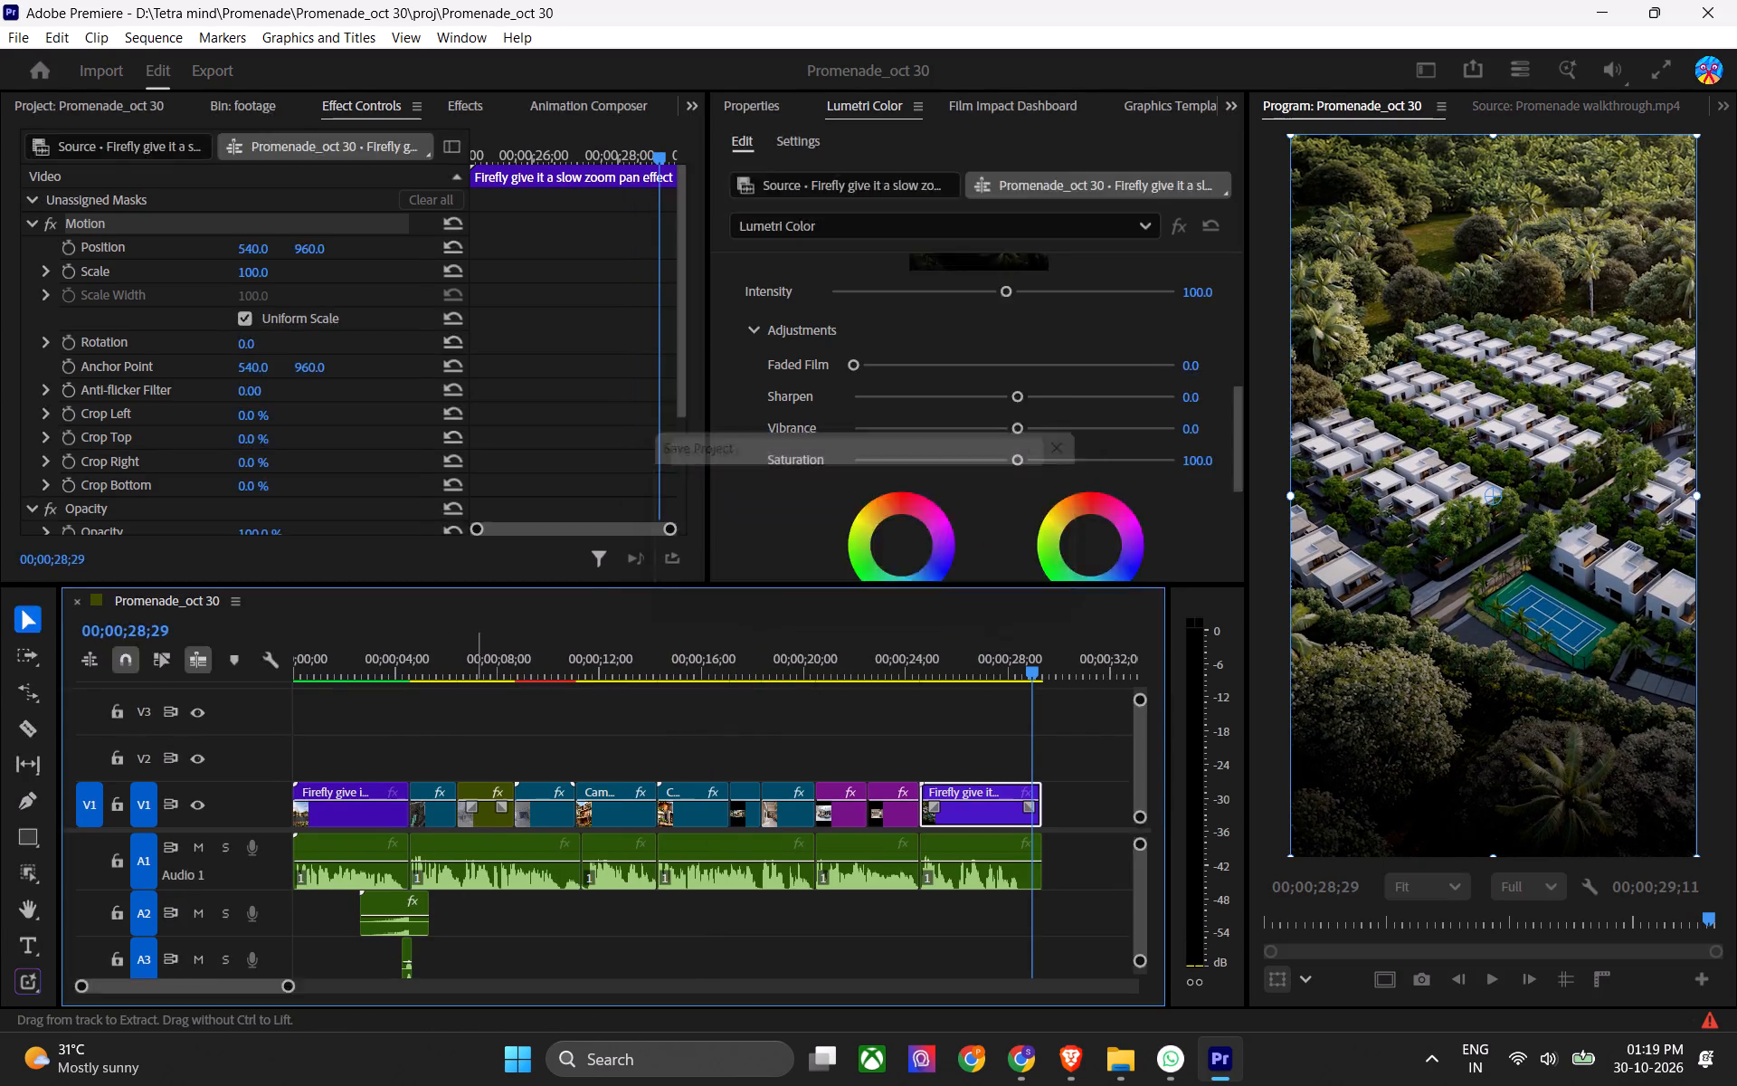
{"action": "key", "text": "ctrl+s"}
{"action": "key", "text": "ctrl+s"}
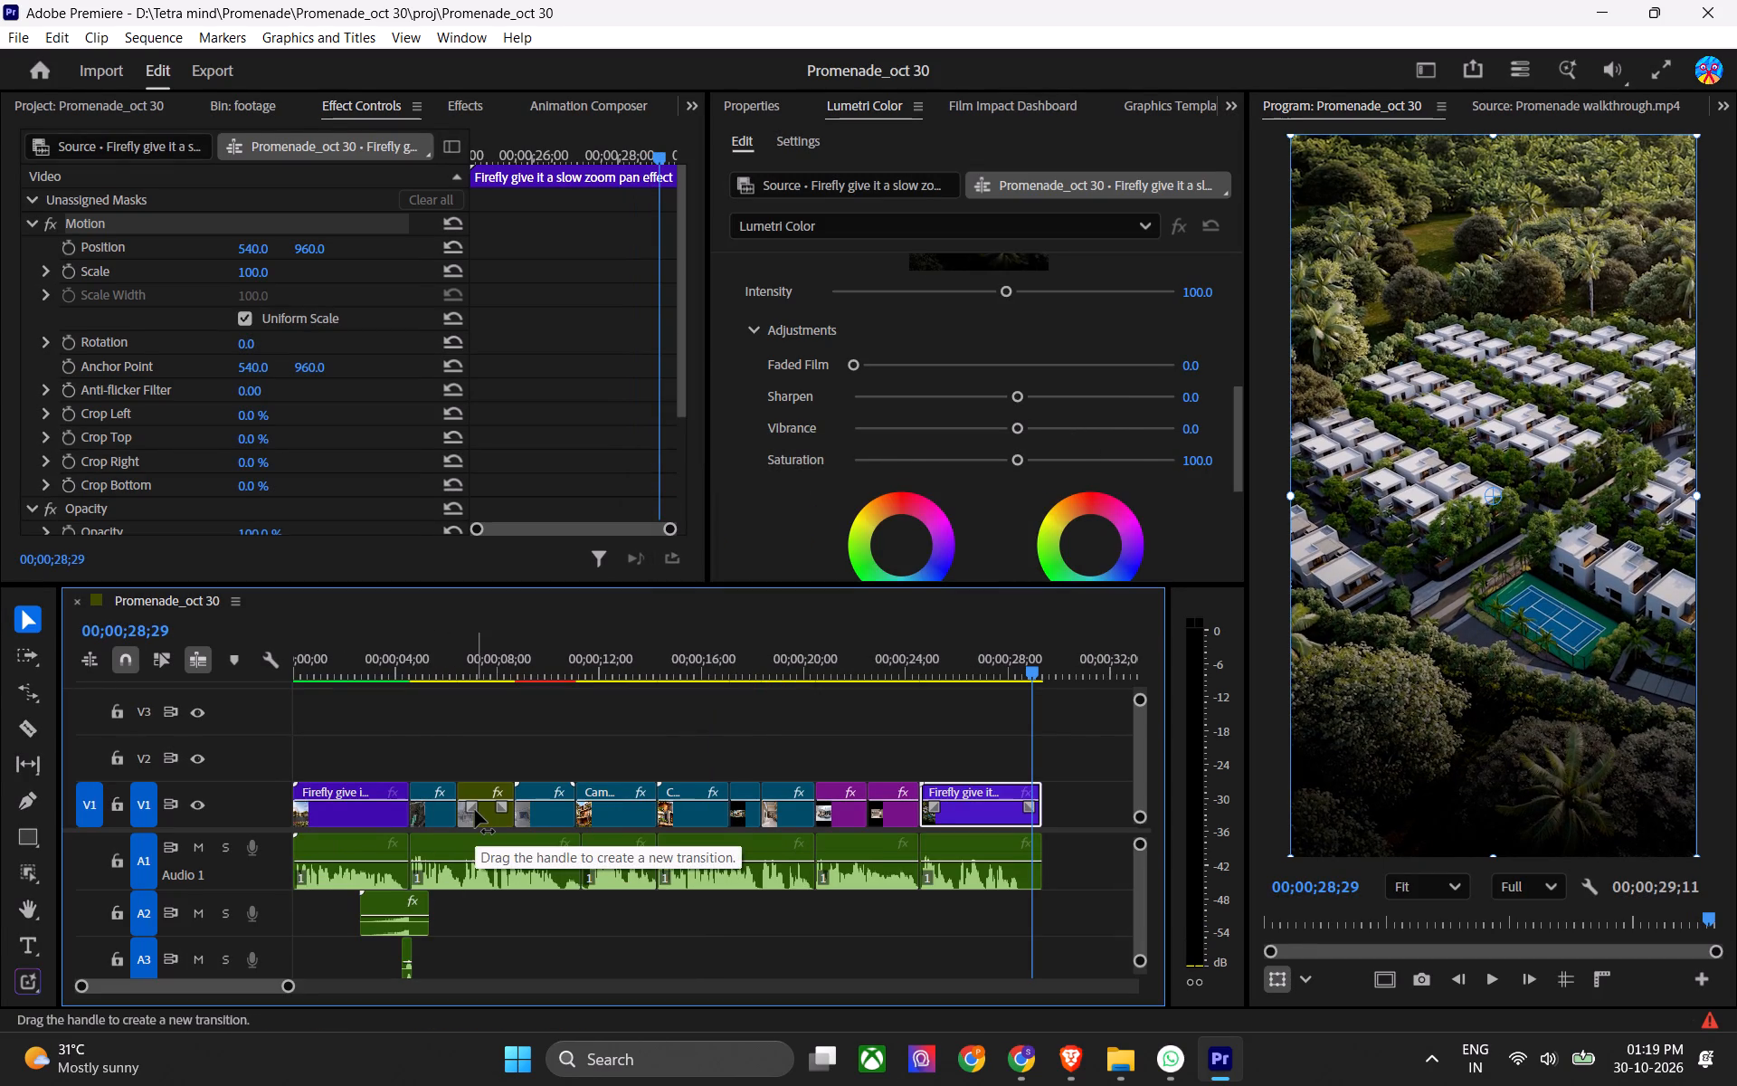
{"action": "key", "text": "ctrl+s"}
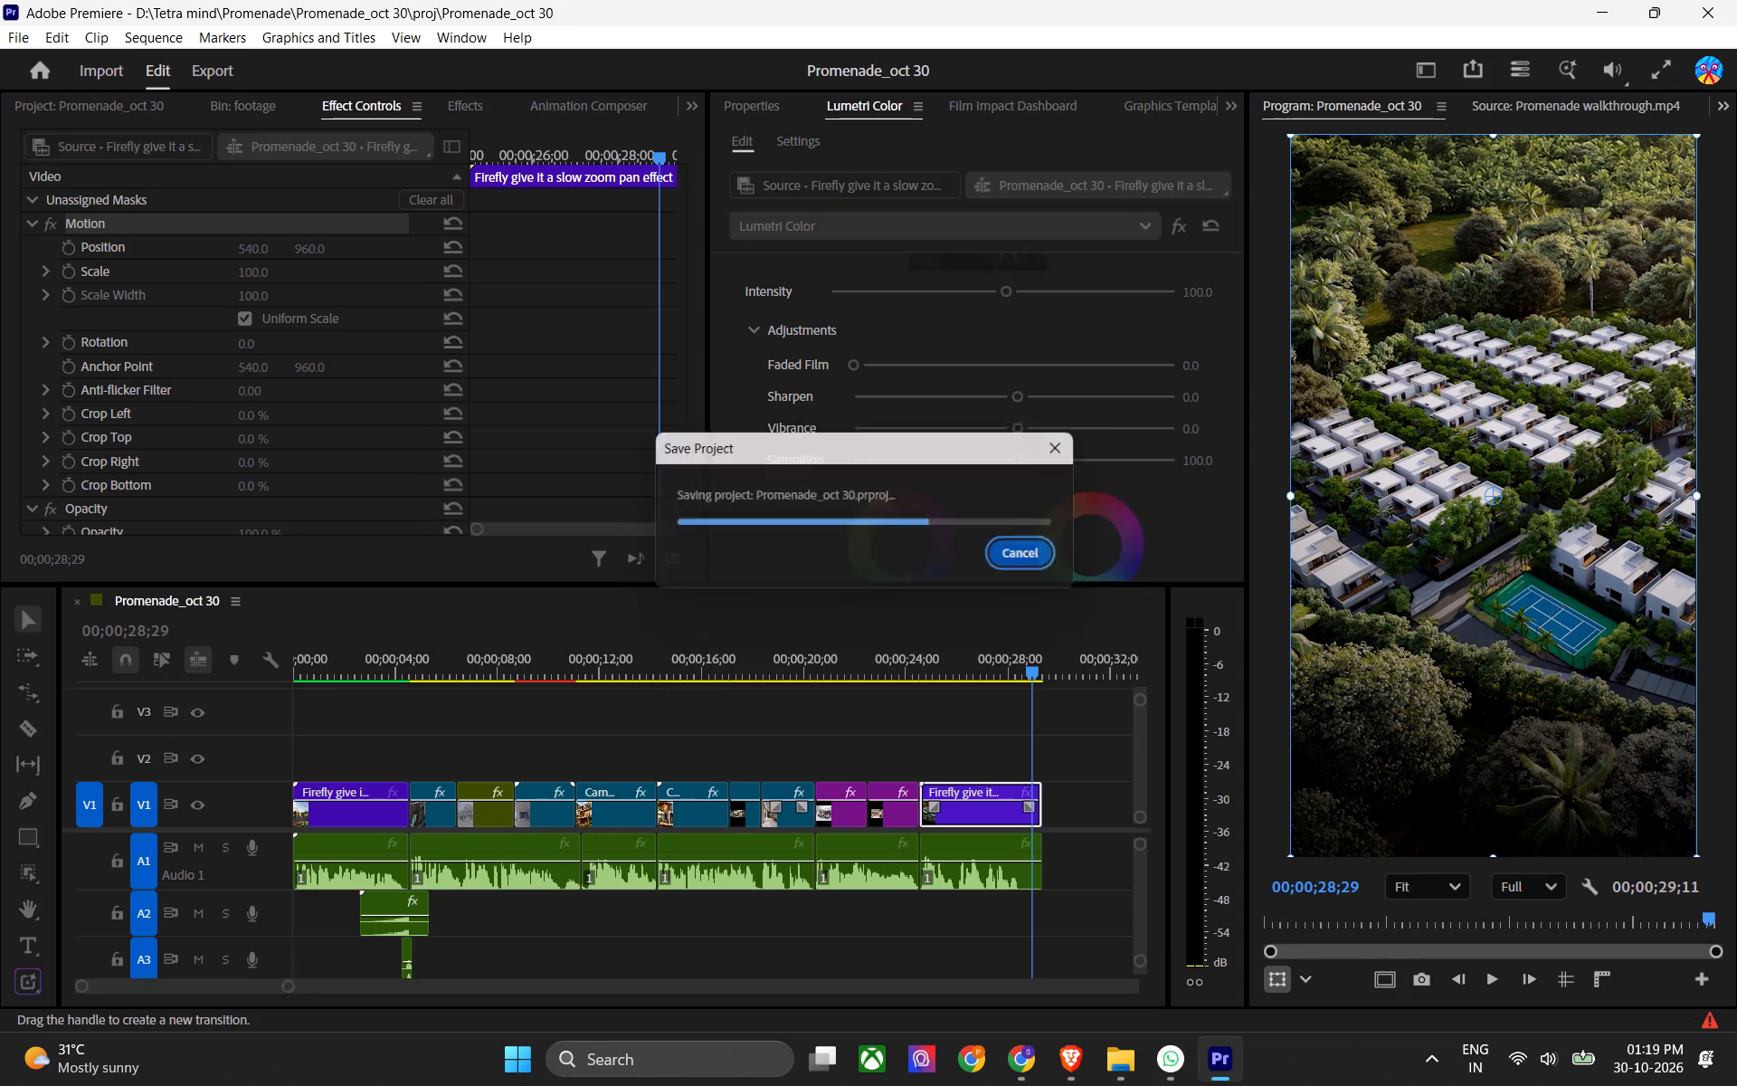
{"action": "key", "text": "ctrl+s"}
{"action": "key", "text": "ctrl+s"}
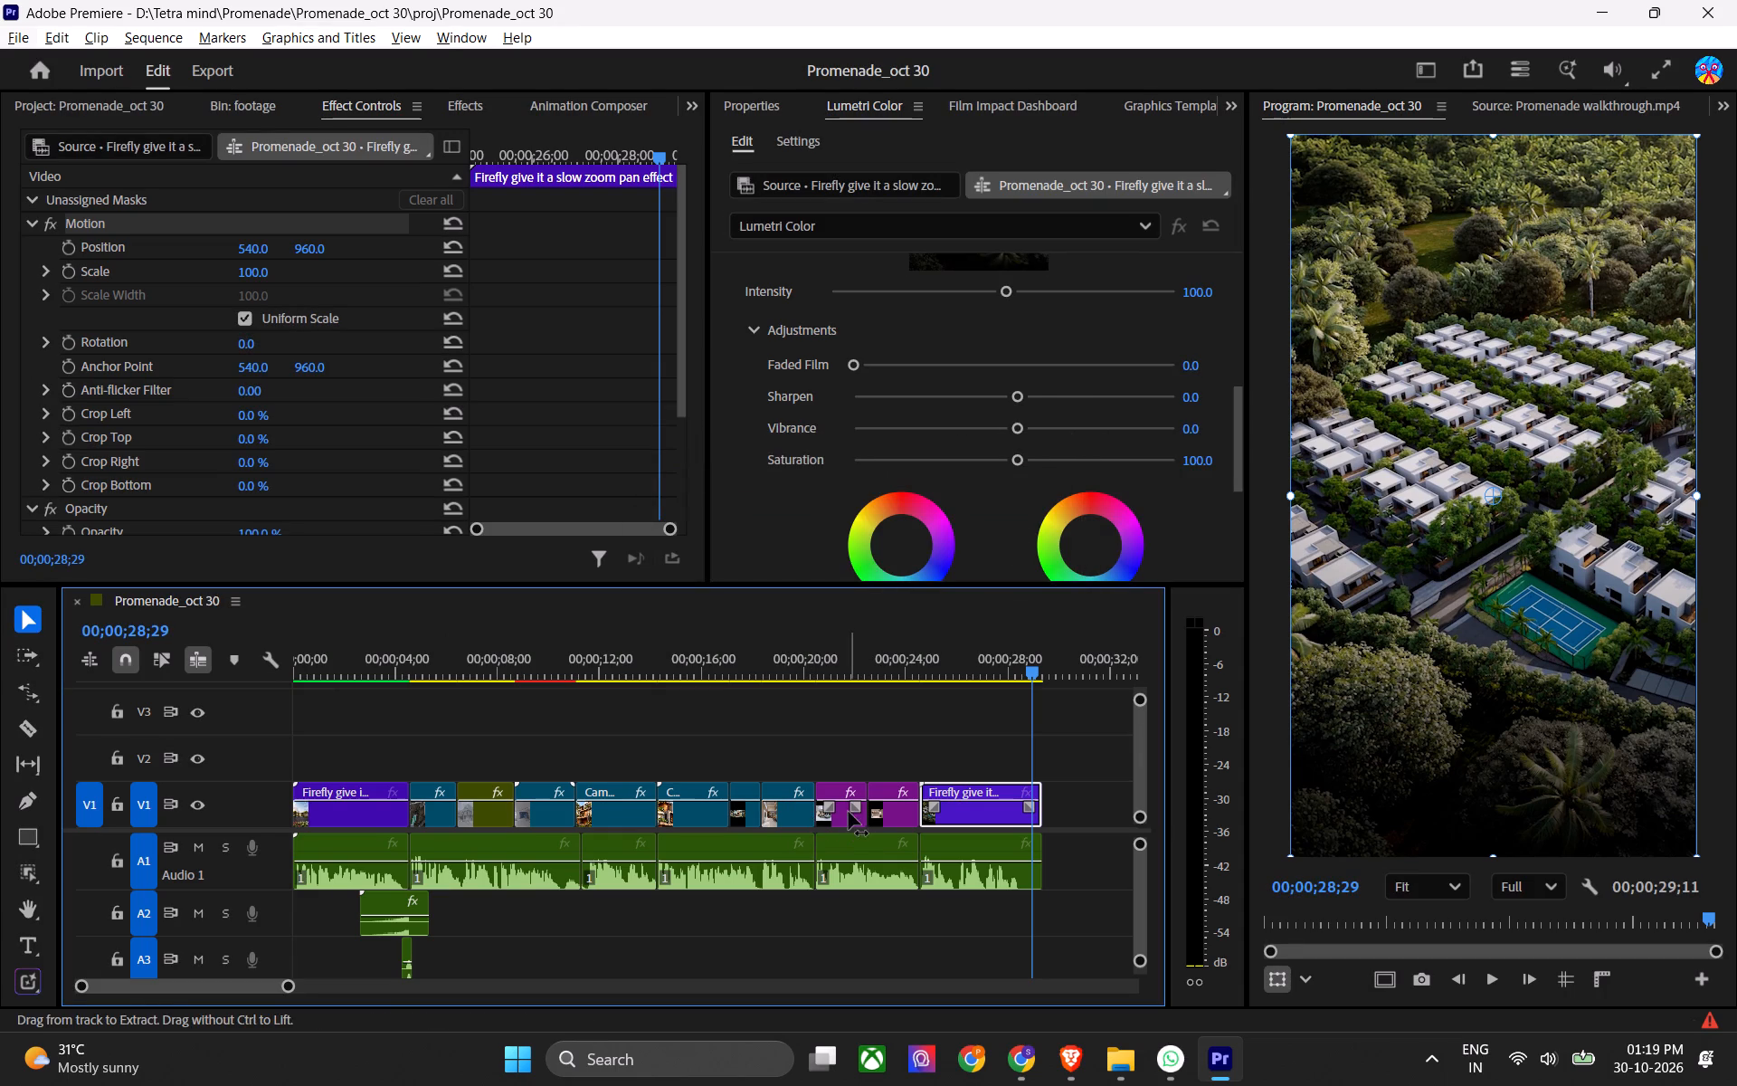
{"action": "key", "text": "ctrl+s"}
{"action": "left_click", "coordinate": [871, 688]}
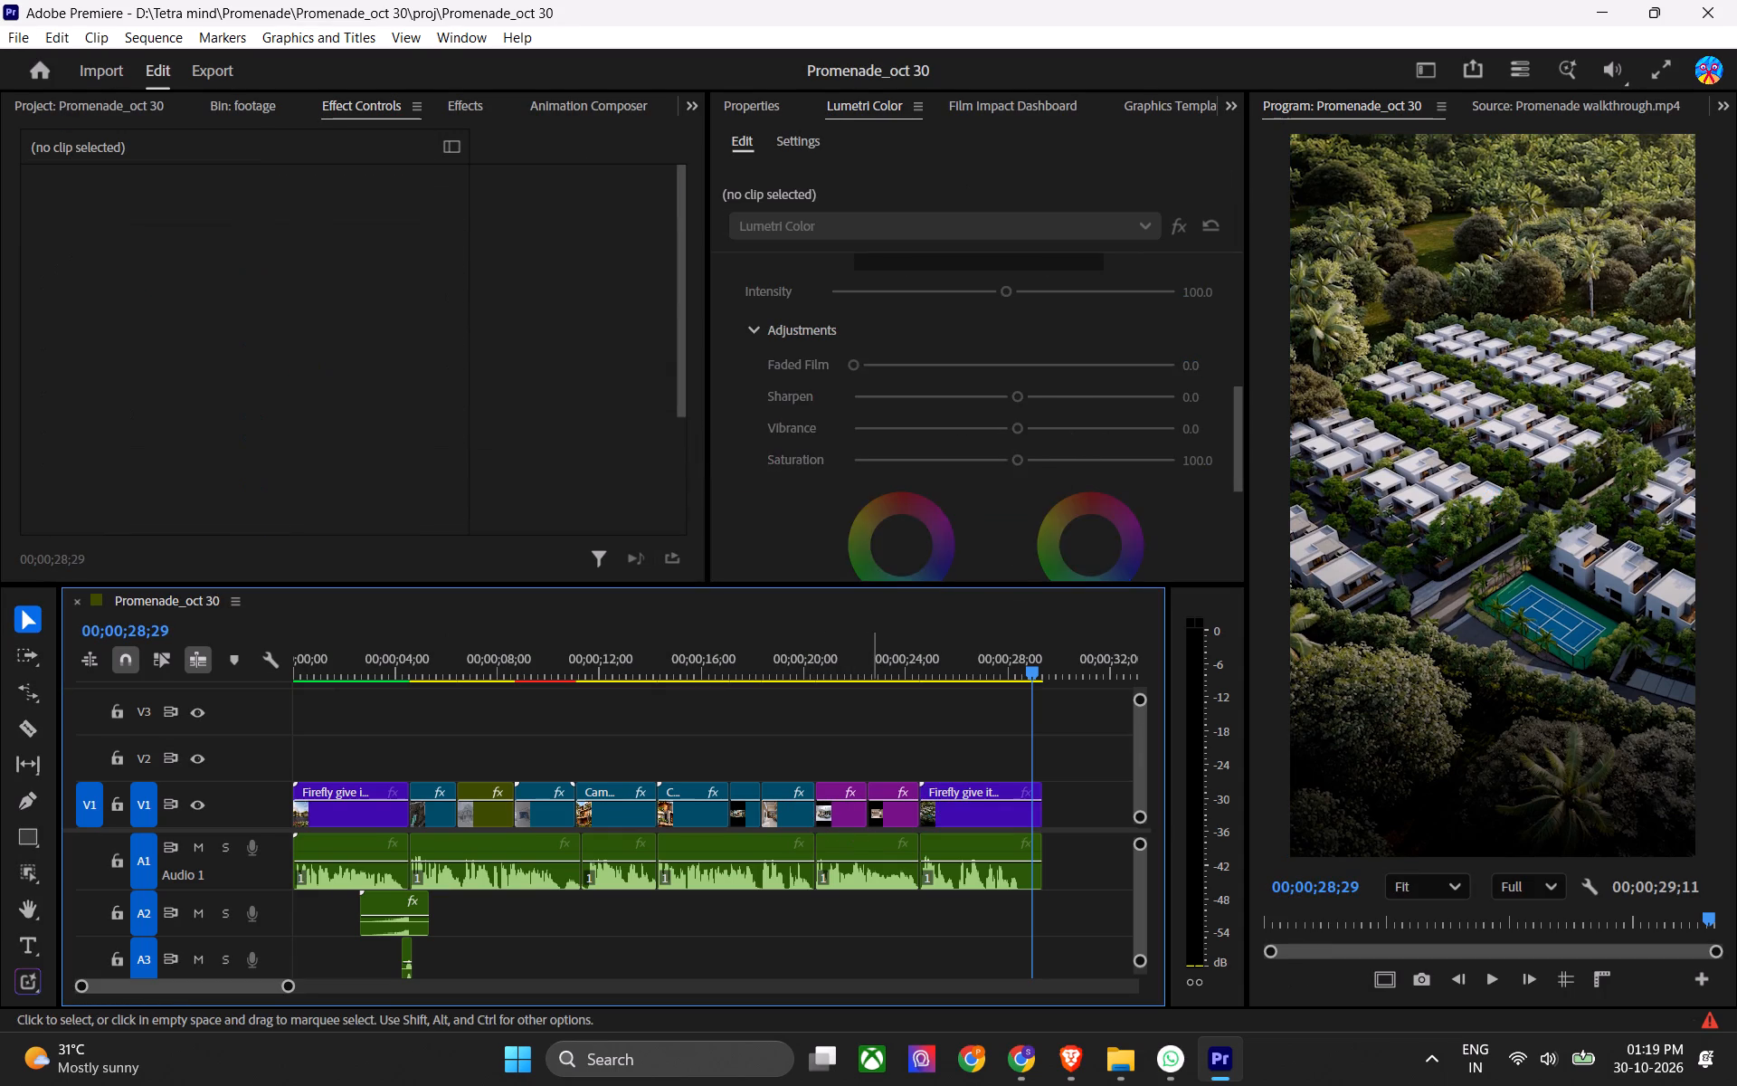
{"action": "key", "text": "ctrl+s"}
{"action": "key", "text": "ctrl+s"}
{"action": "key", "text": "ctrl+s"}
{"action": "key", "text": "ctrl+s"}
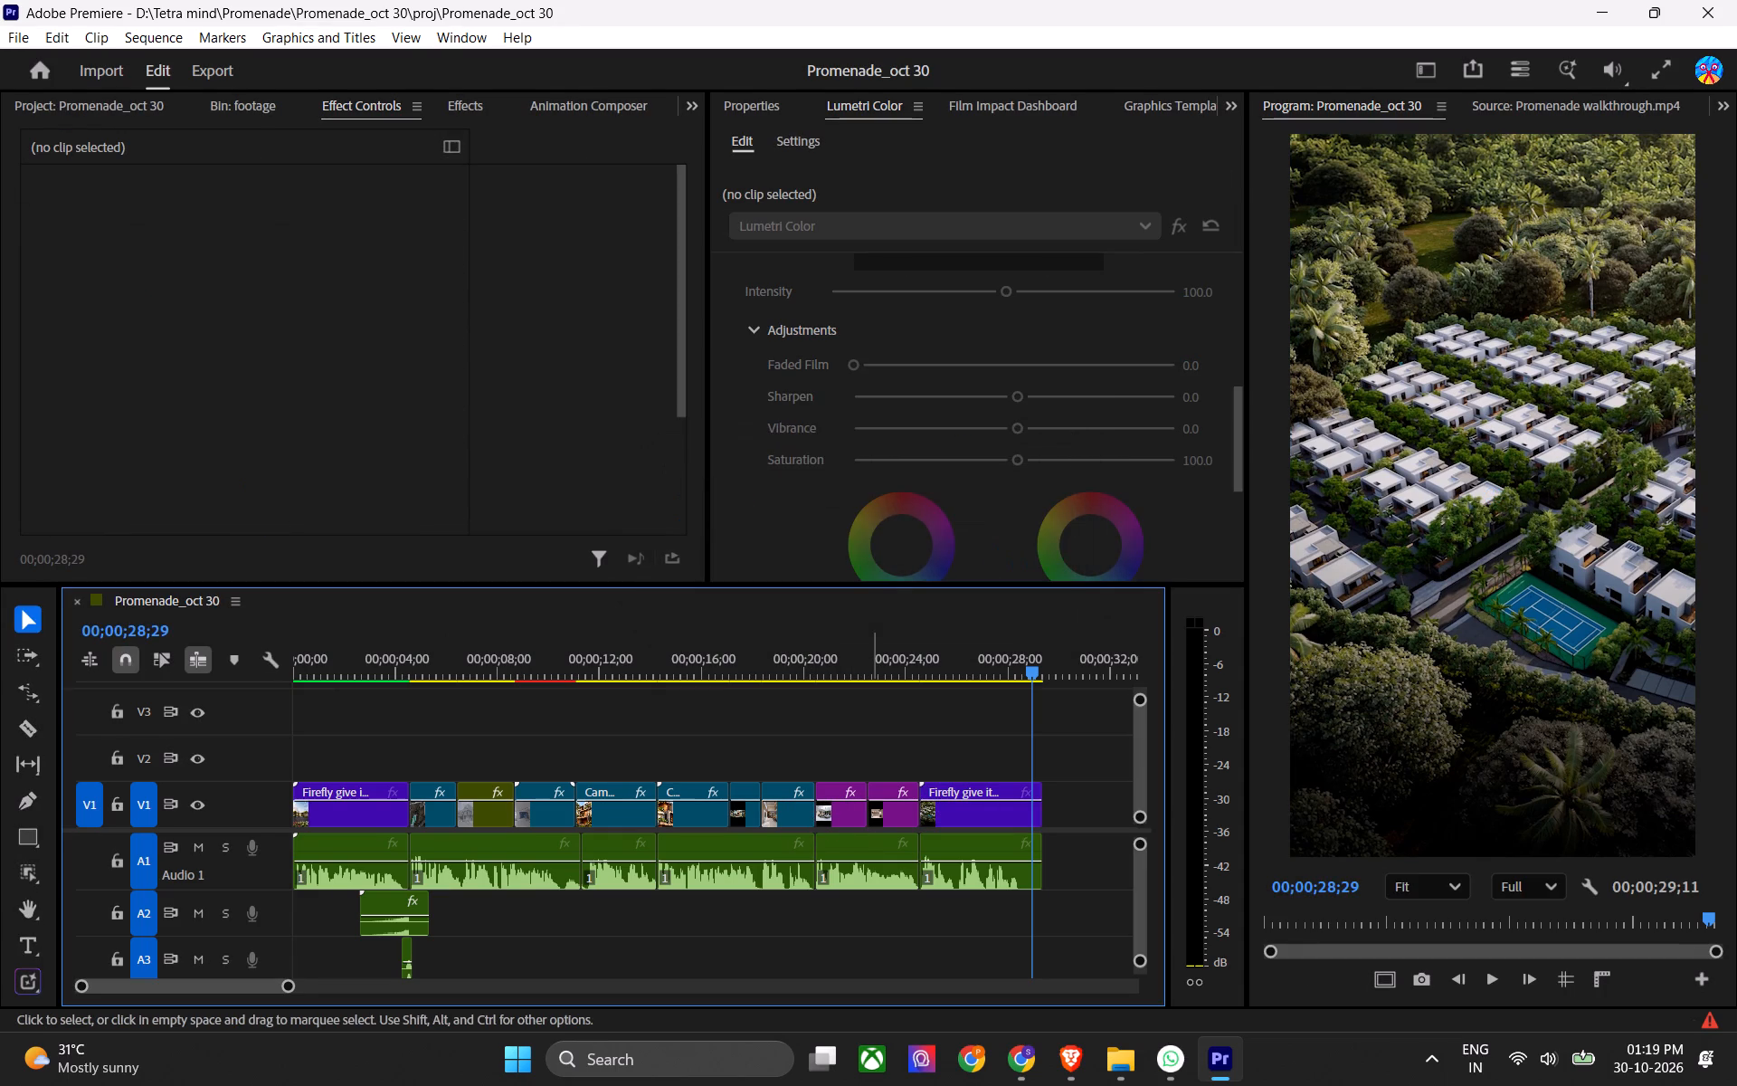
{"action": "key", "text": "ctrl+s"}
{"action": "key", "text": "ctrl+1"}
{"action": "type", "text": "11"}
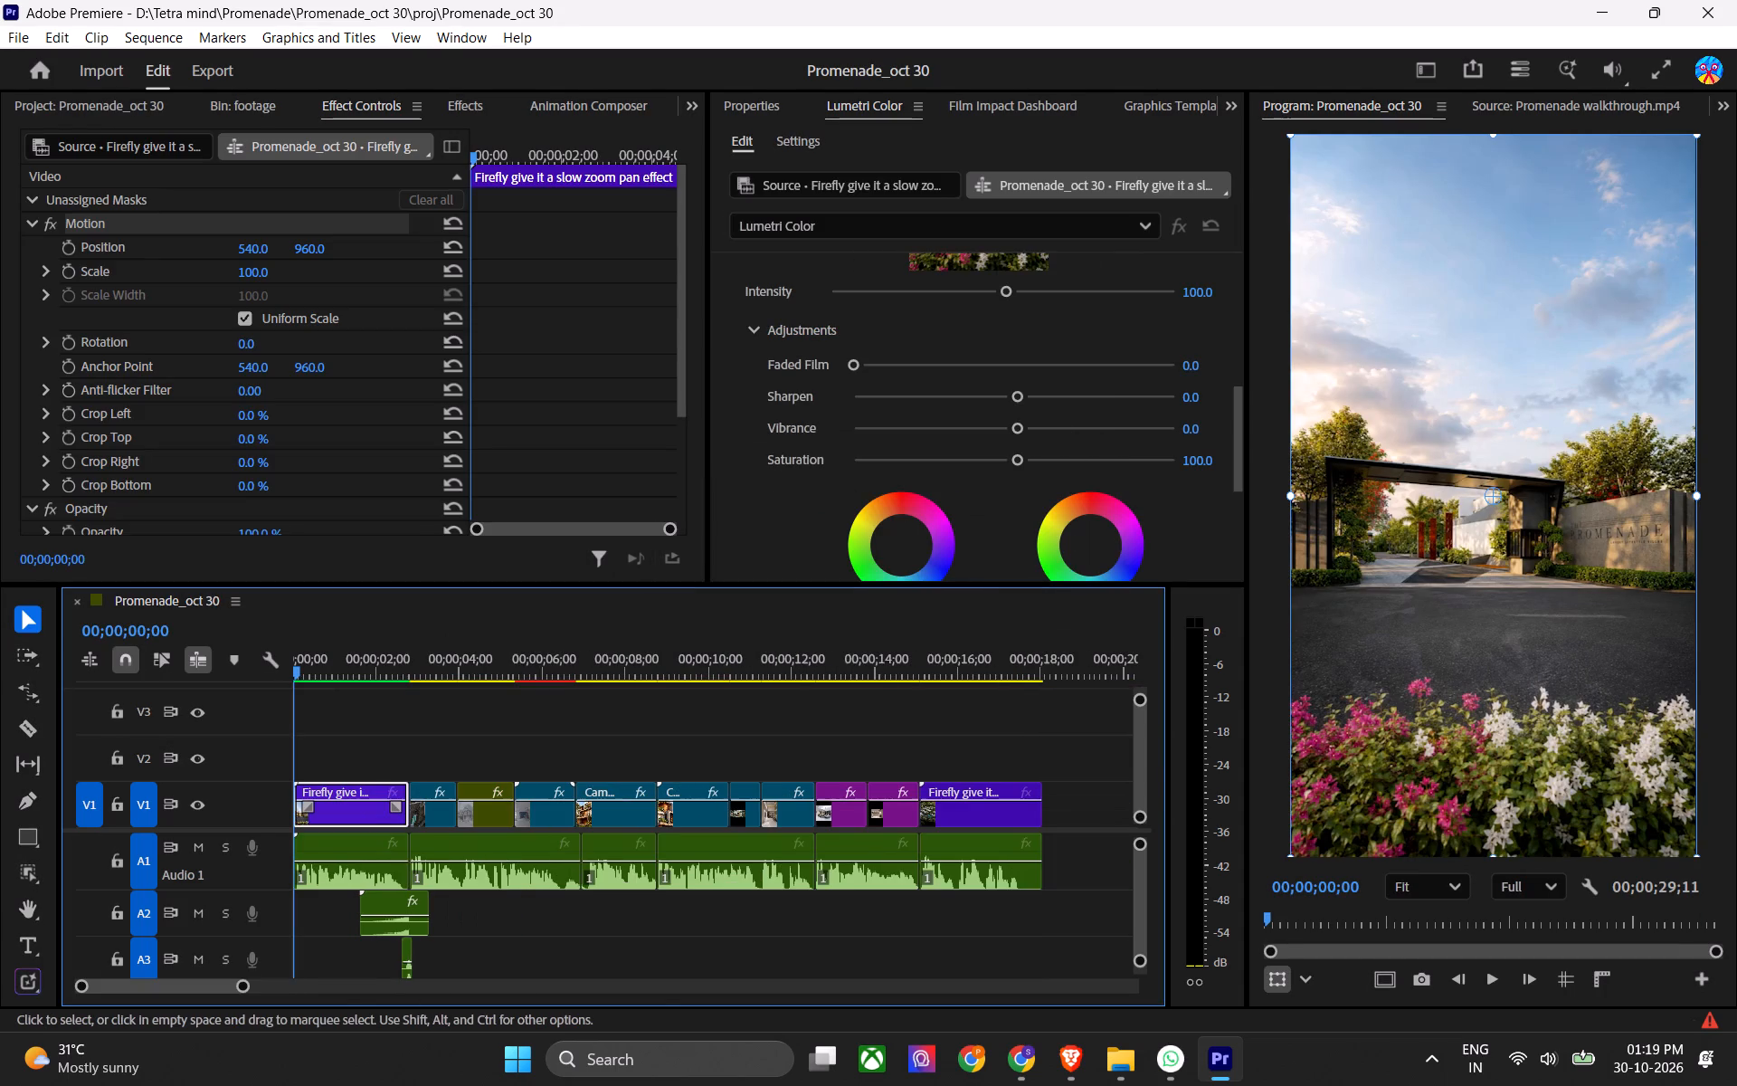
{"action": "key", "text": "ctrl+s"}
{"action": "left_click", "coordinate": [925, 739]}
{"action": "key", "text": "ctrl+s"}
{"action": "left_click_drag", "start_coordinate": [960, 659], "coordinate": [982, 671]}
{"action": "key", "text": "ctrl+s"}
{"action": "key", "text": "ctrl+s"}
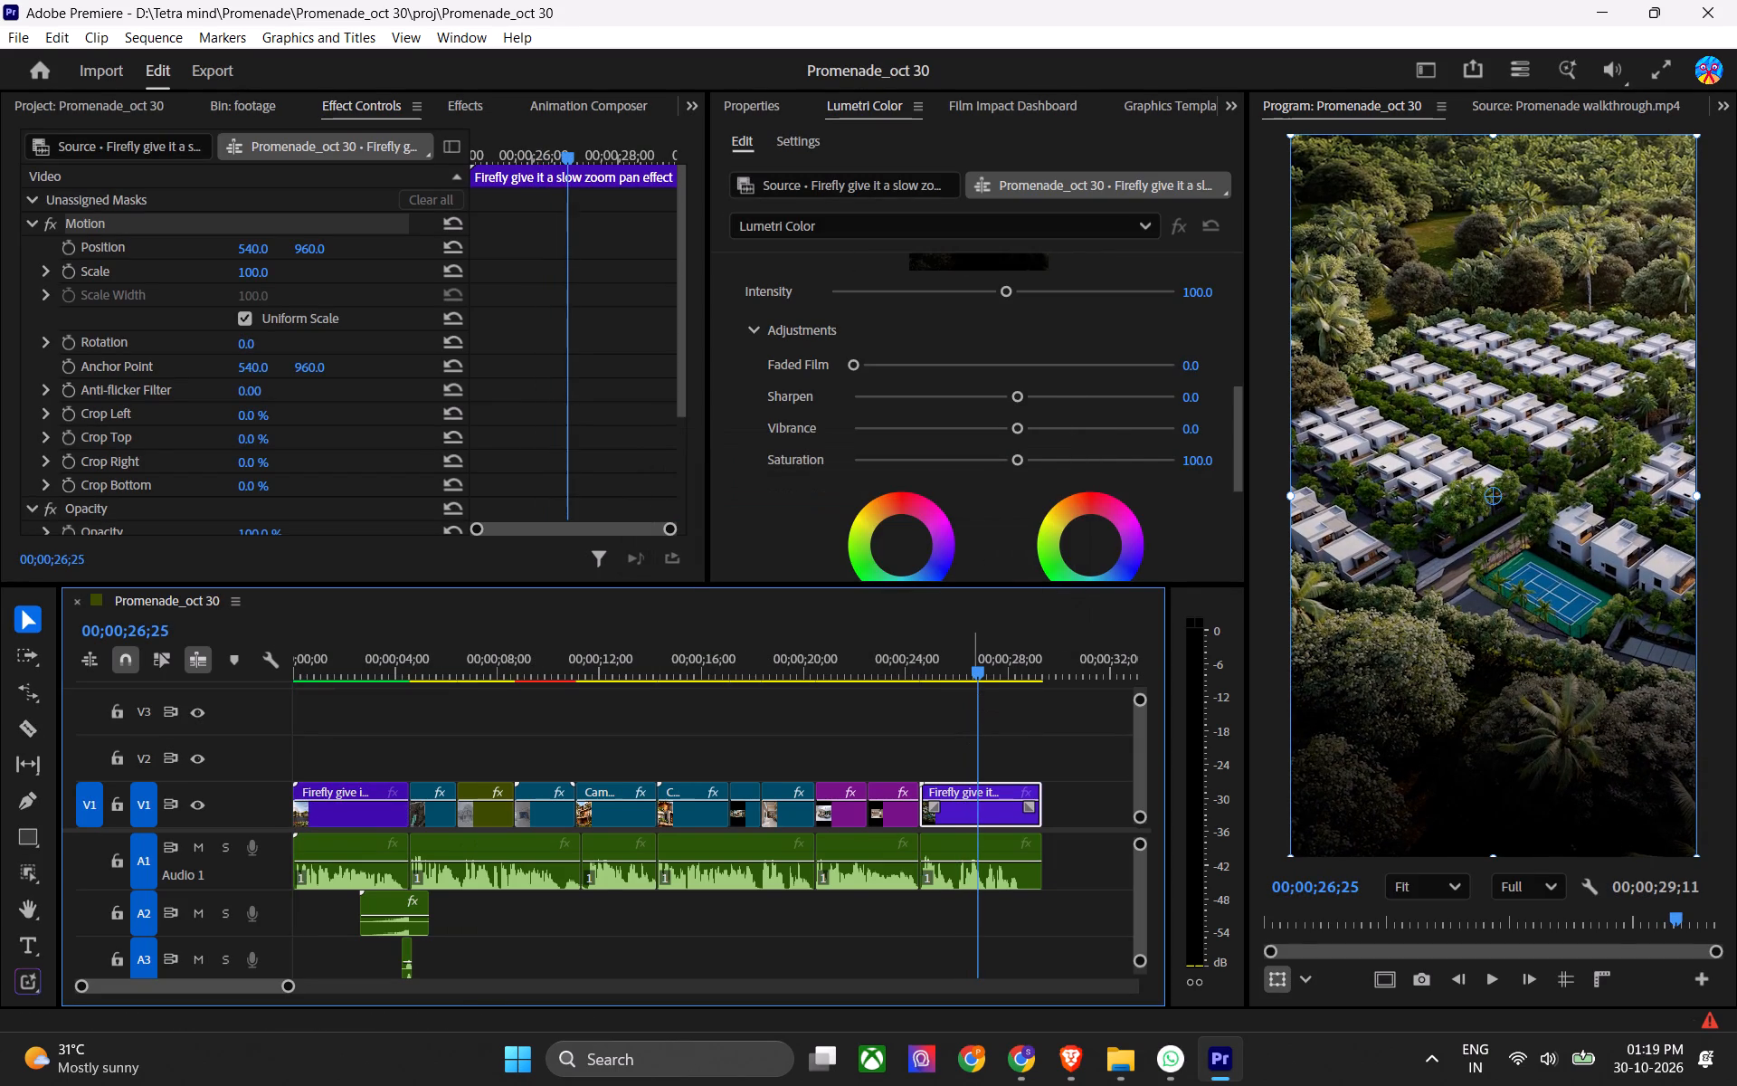
Switch to File Explorer to check the files in the footage folder, and return to the Premiere timeline.
{"action": "left_click", "coordinate": [1116, 1066]}
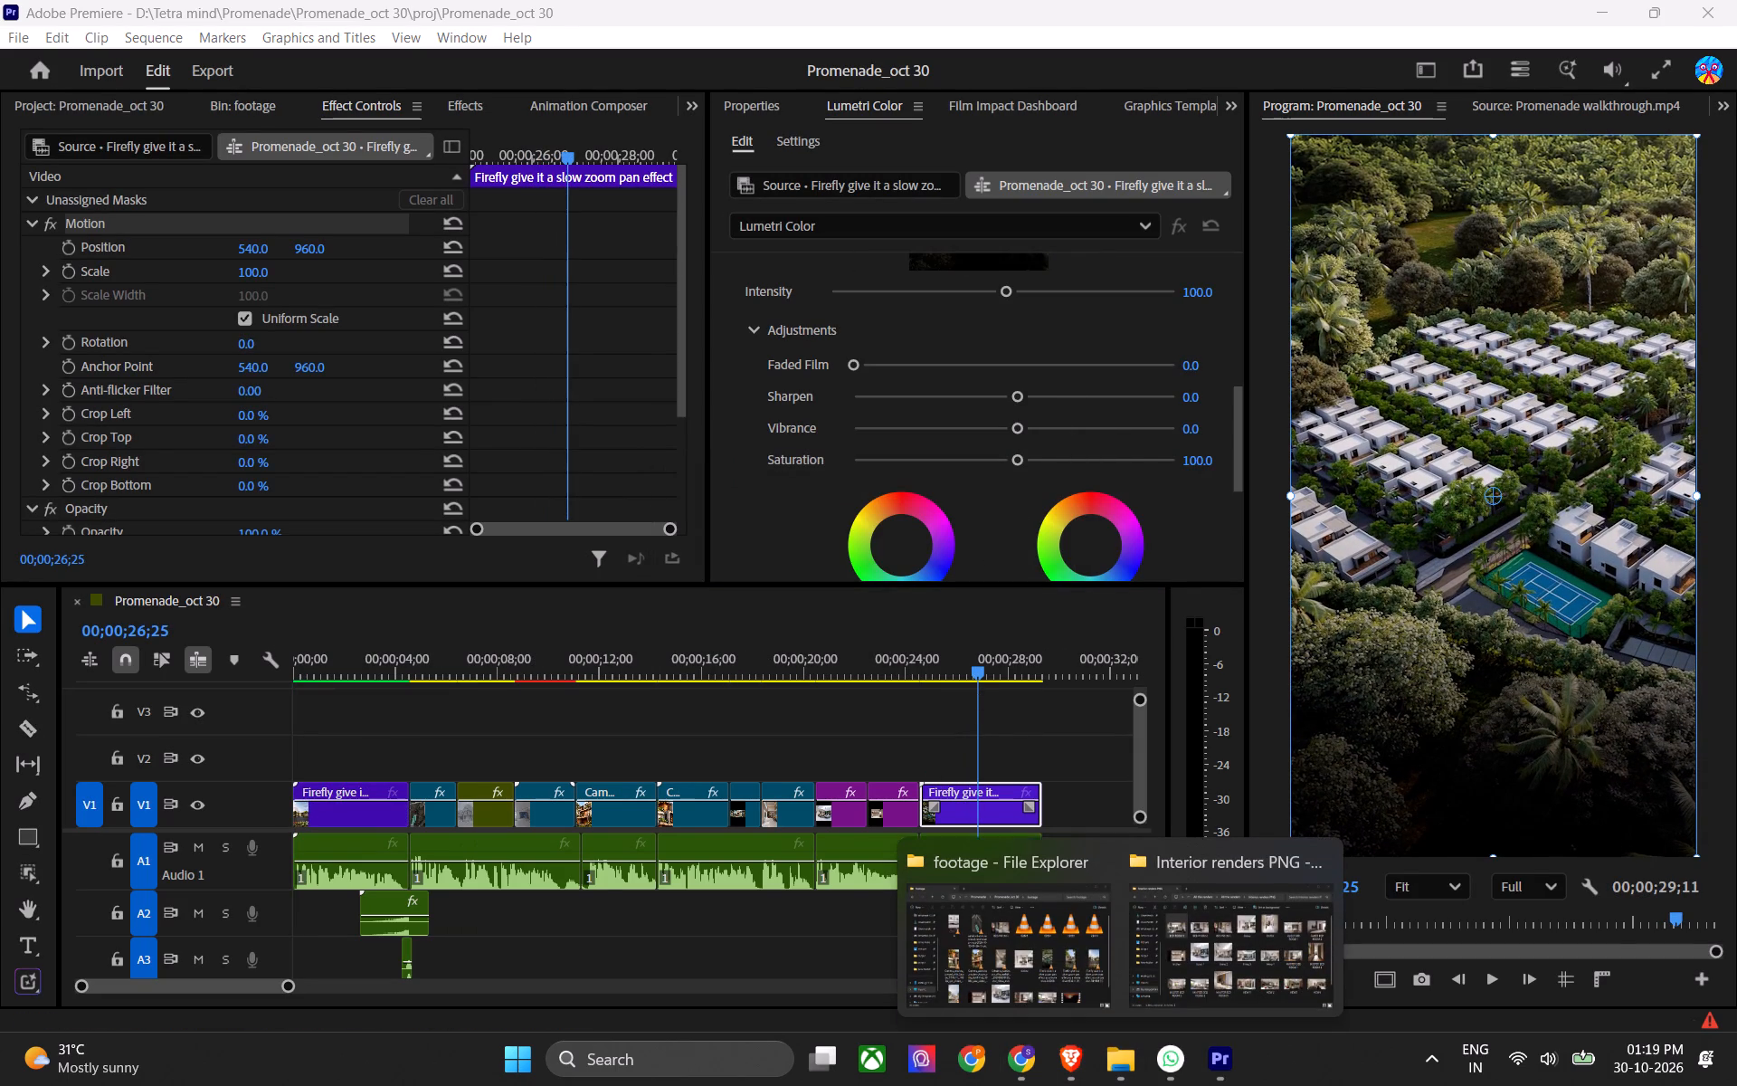
{"action": "left_click", "coordinate": [1319, 866]}
{"action": "left_click", "coordinate": [1128, 919]}
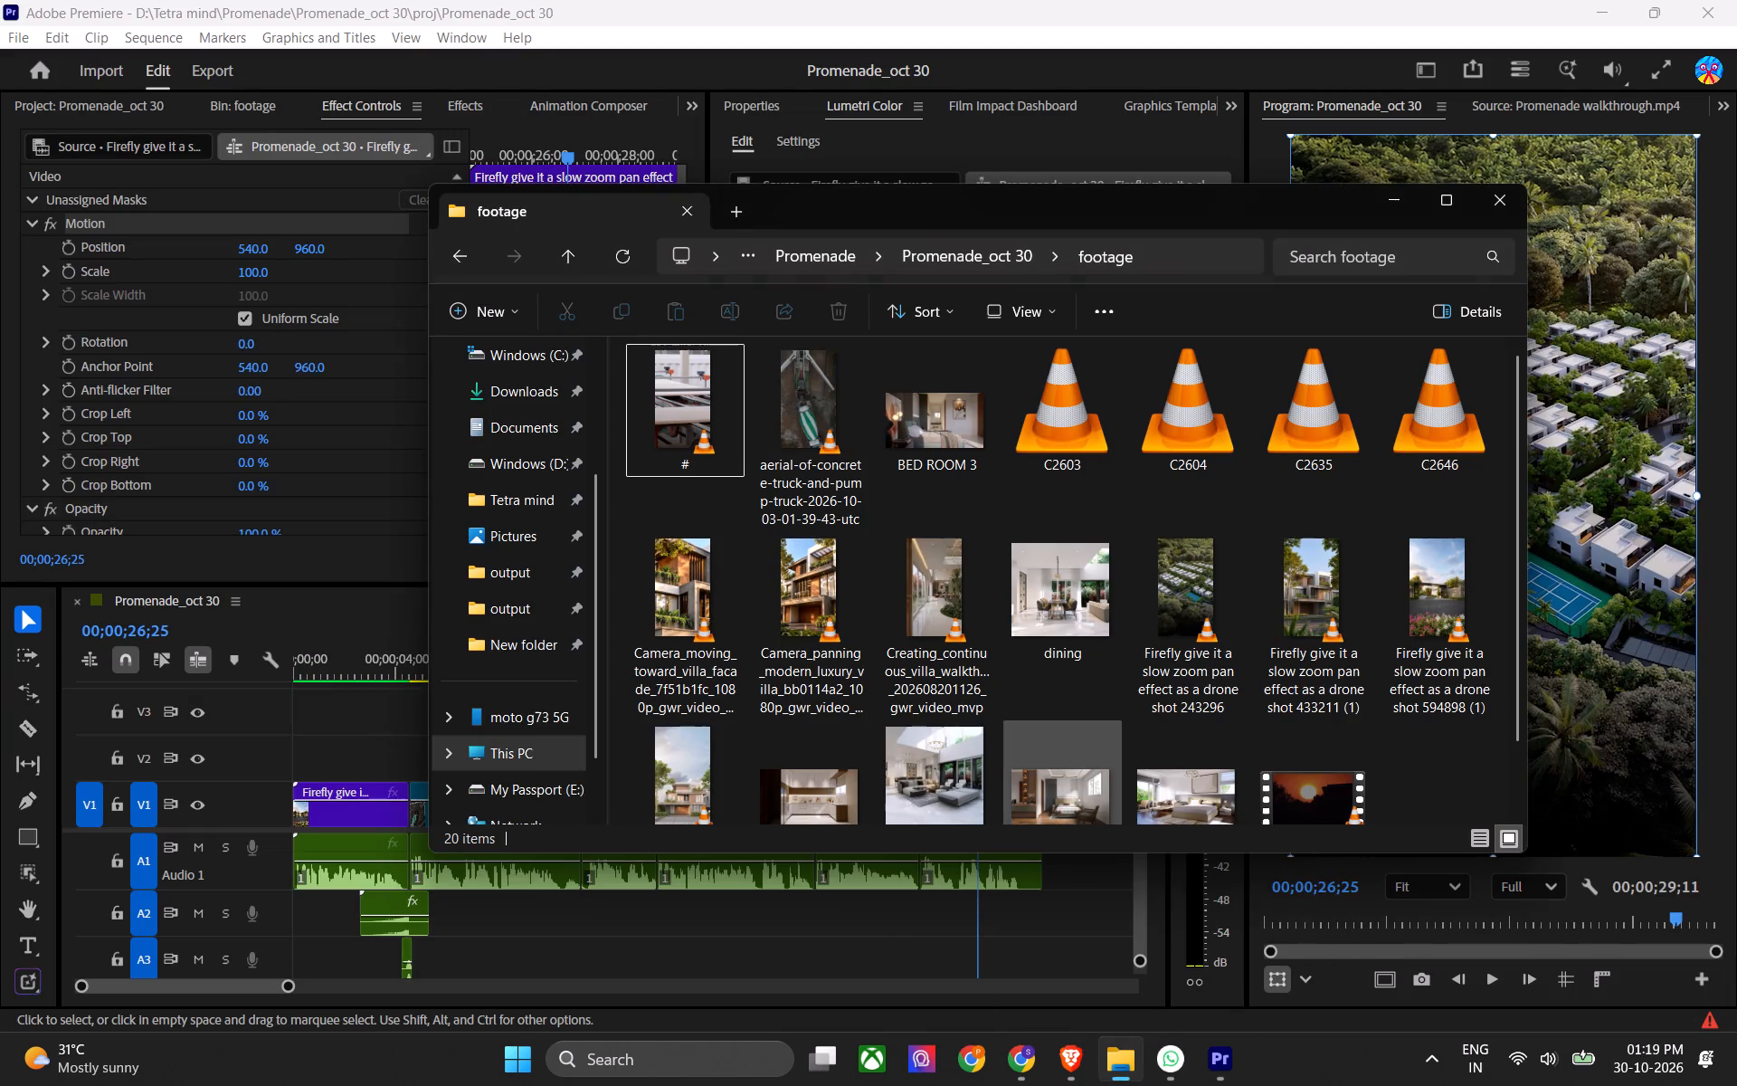
{"action": "left_click", "coordinate": [1396, 781]}
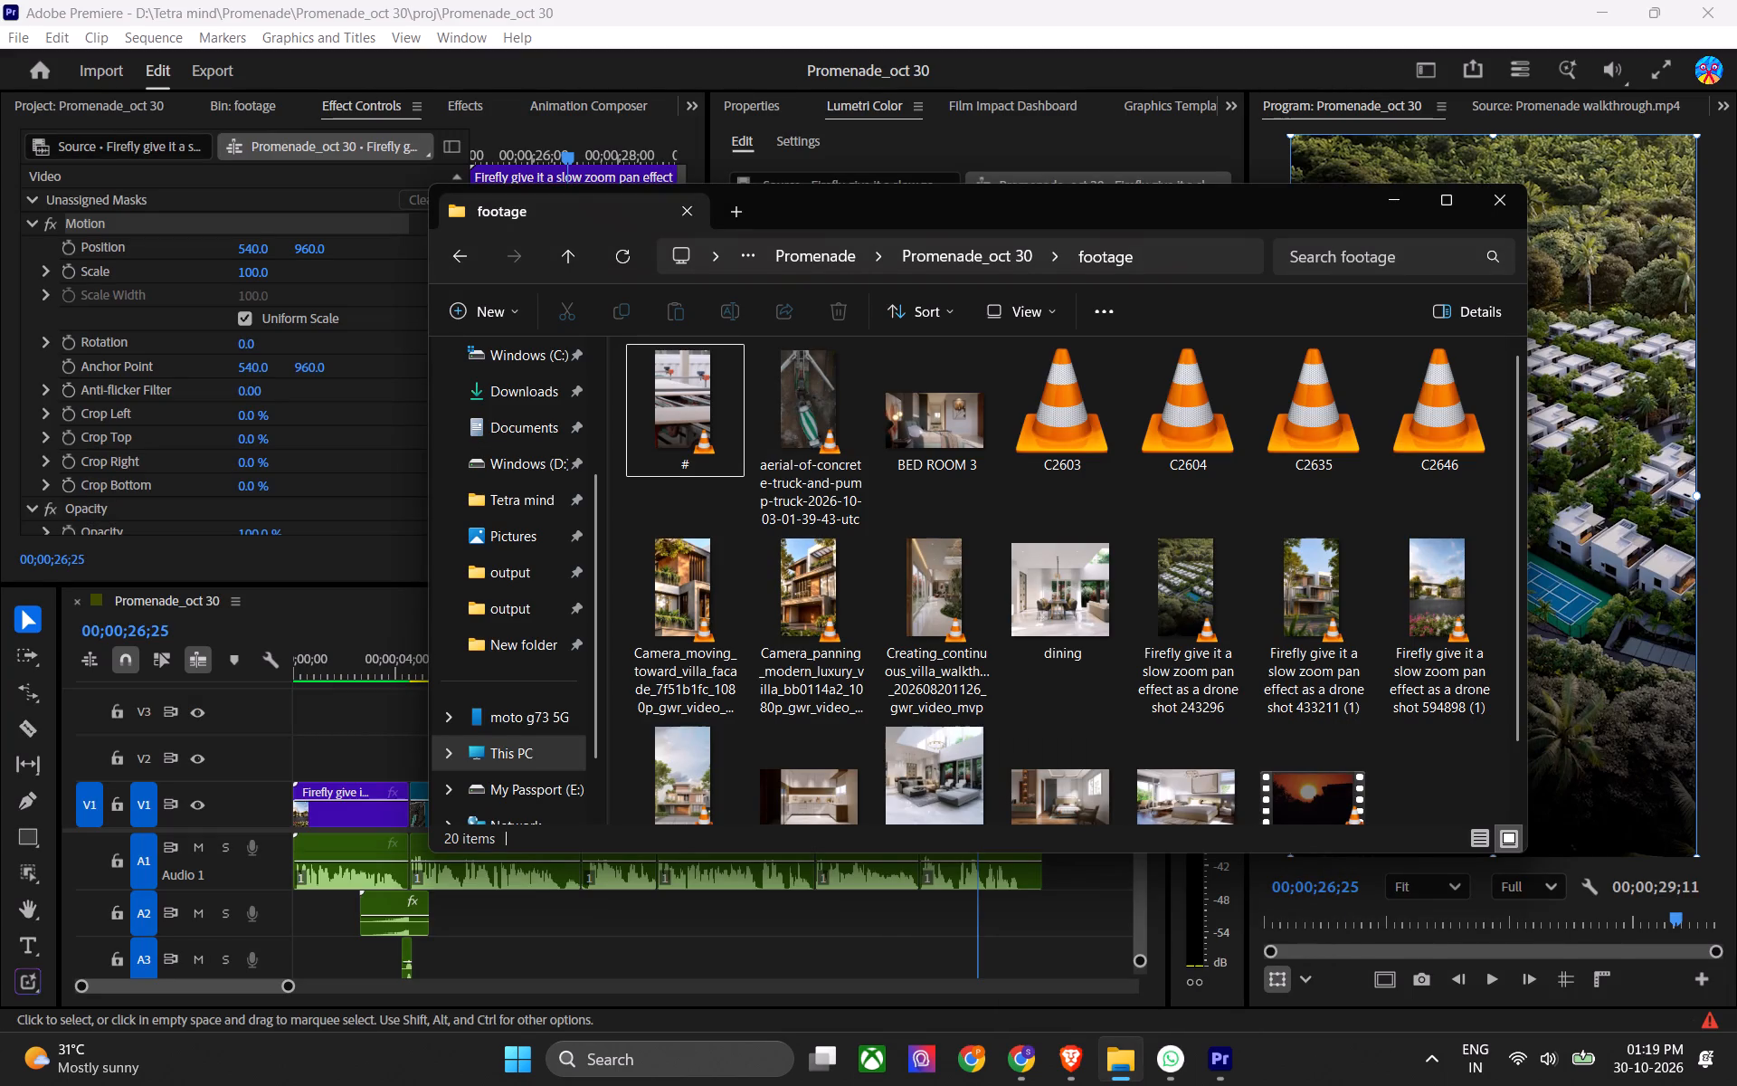
{"action": "left_click", "coordinate": [746, 919]}
{"action": "key", "text": "ctrl+s"}
{"action": "key", "text": "ctrl+s"}
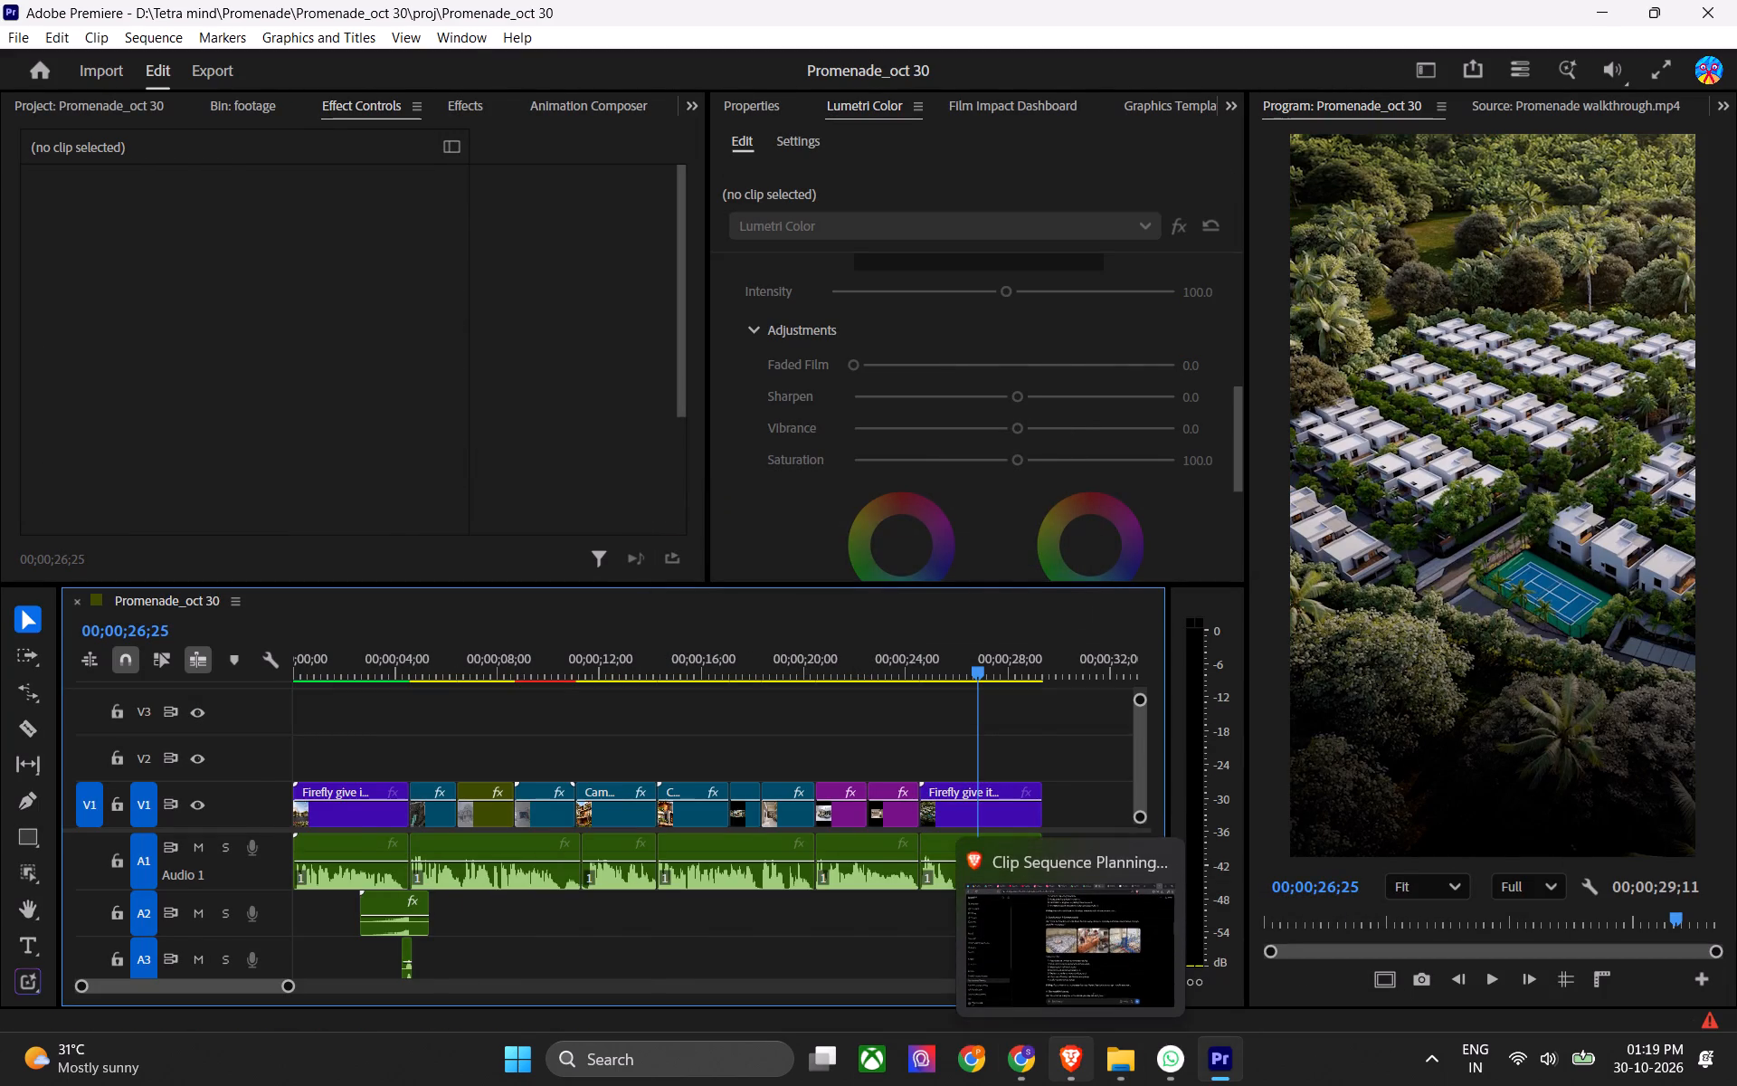
Play through the closing Firefly clip, ripple-trim the video and voiceover end to 00;00;28;23, save, and return to the sequence start.
{"action": "left_click_drag", "start_coordinate": [931, 673], "coordinate": [908, 678]}
{"action": "key", "text": "space"}
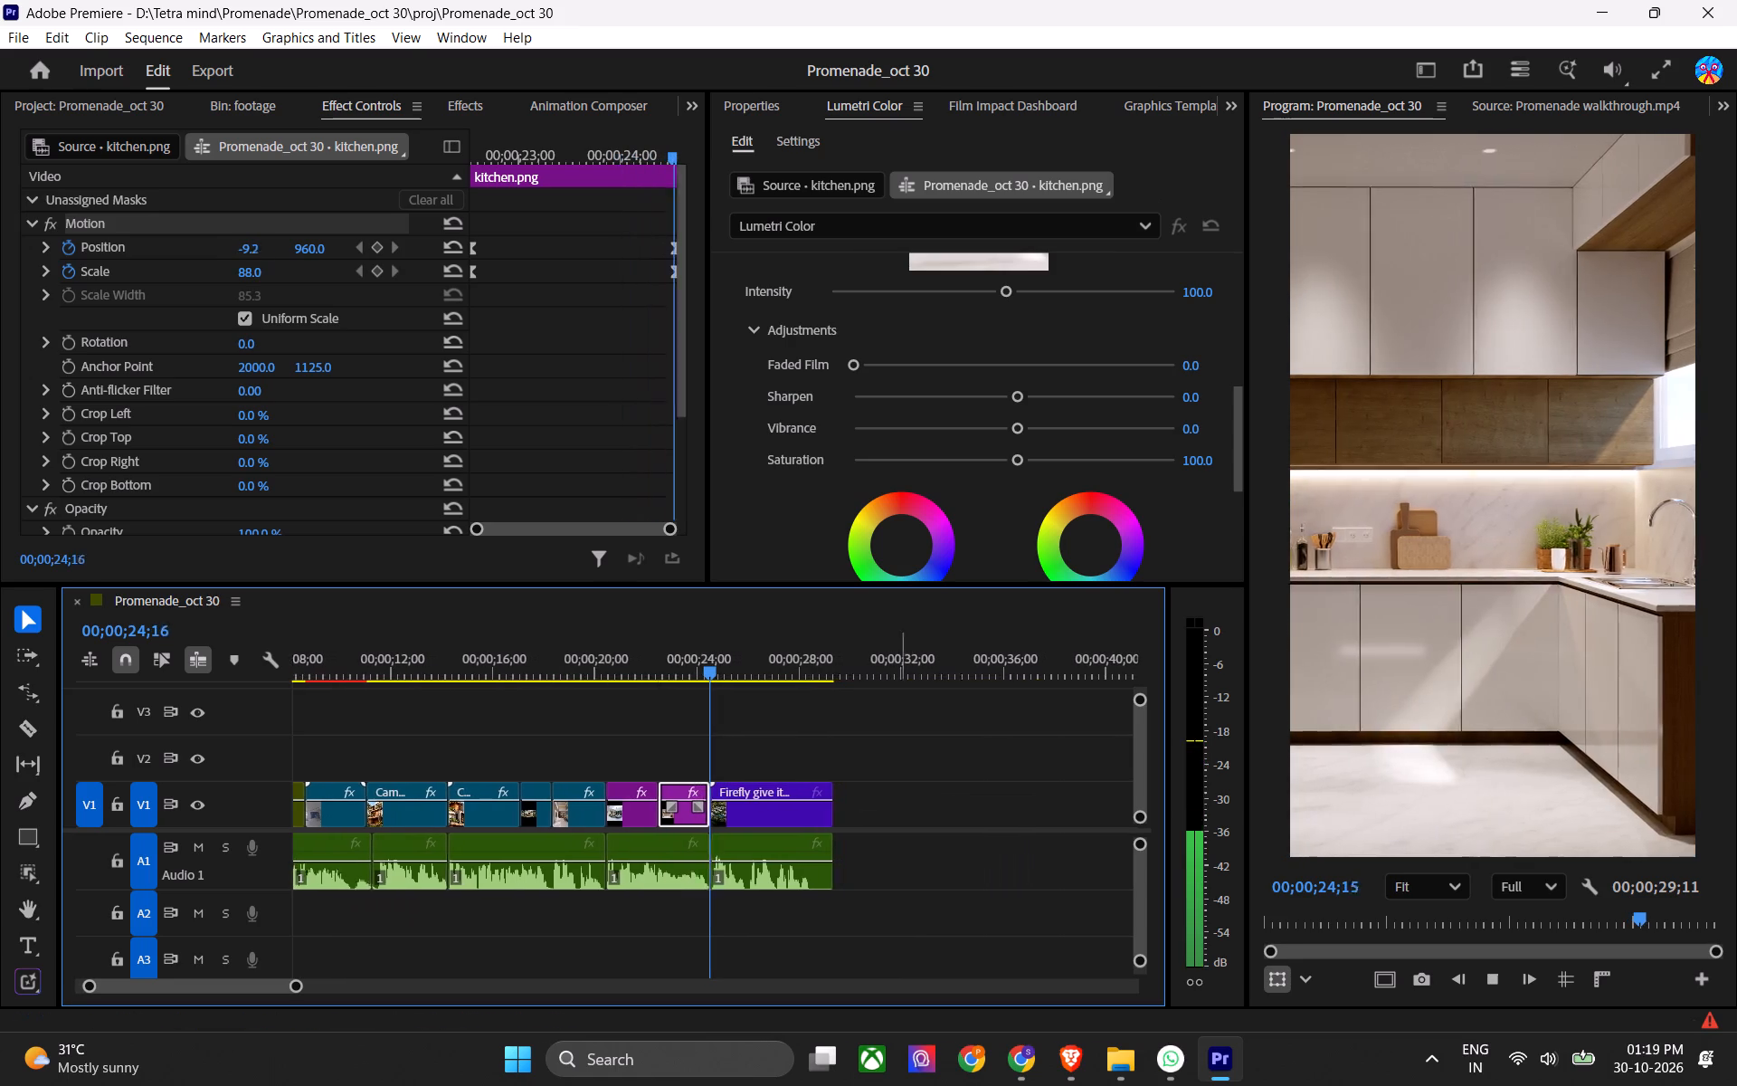
{"action": "scroll", "coordinate": [778, 811], "scroll_direction": "up", "scroll_amount": 3, "text": "alt"}
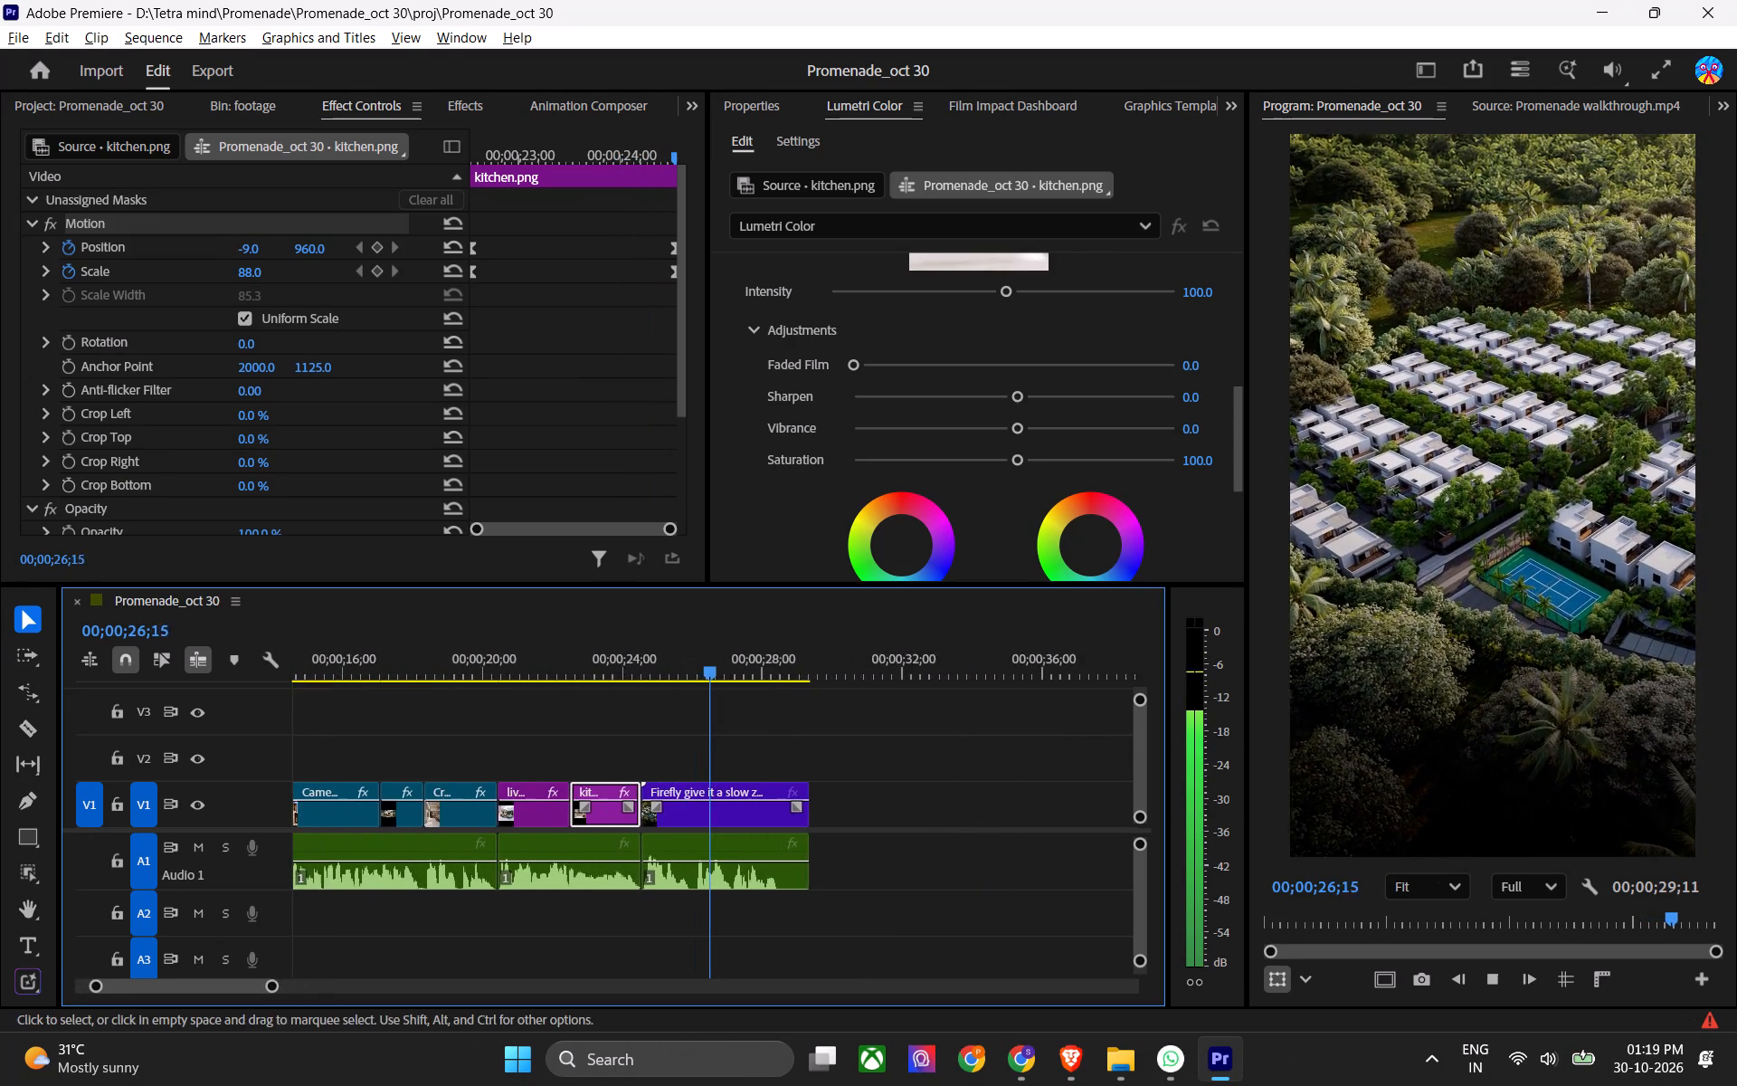
{"action": "scroll", "coordinate": [778, 811], "scroll_direction": "up", "scroll_amount": 3, "text": "alt"}
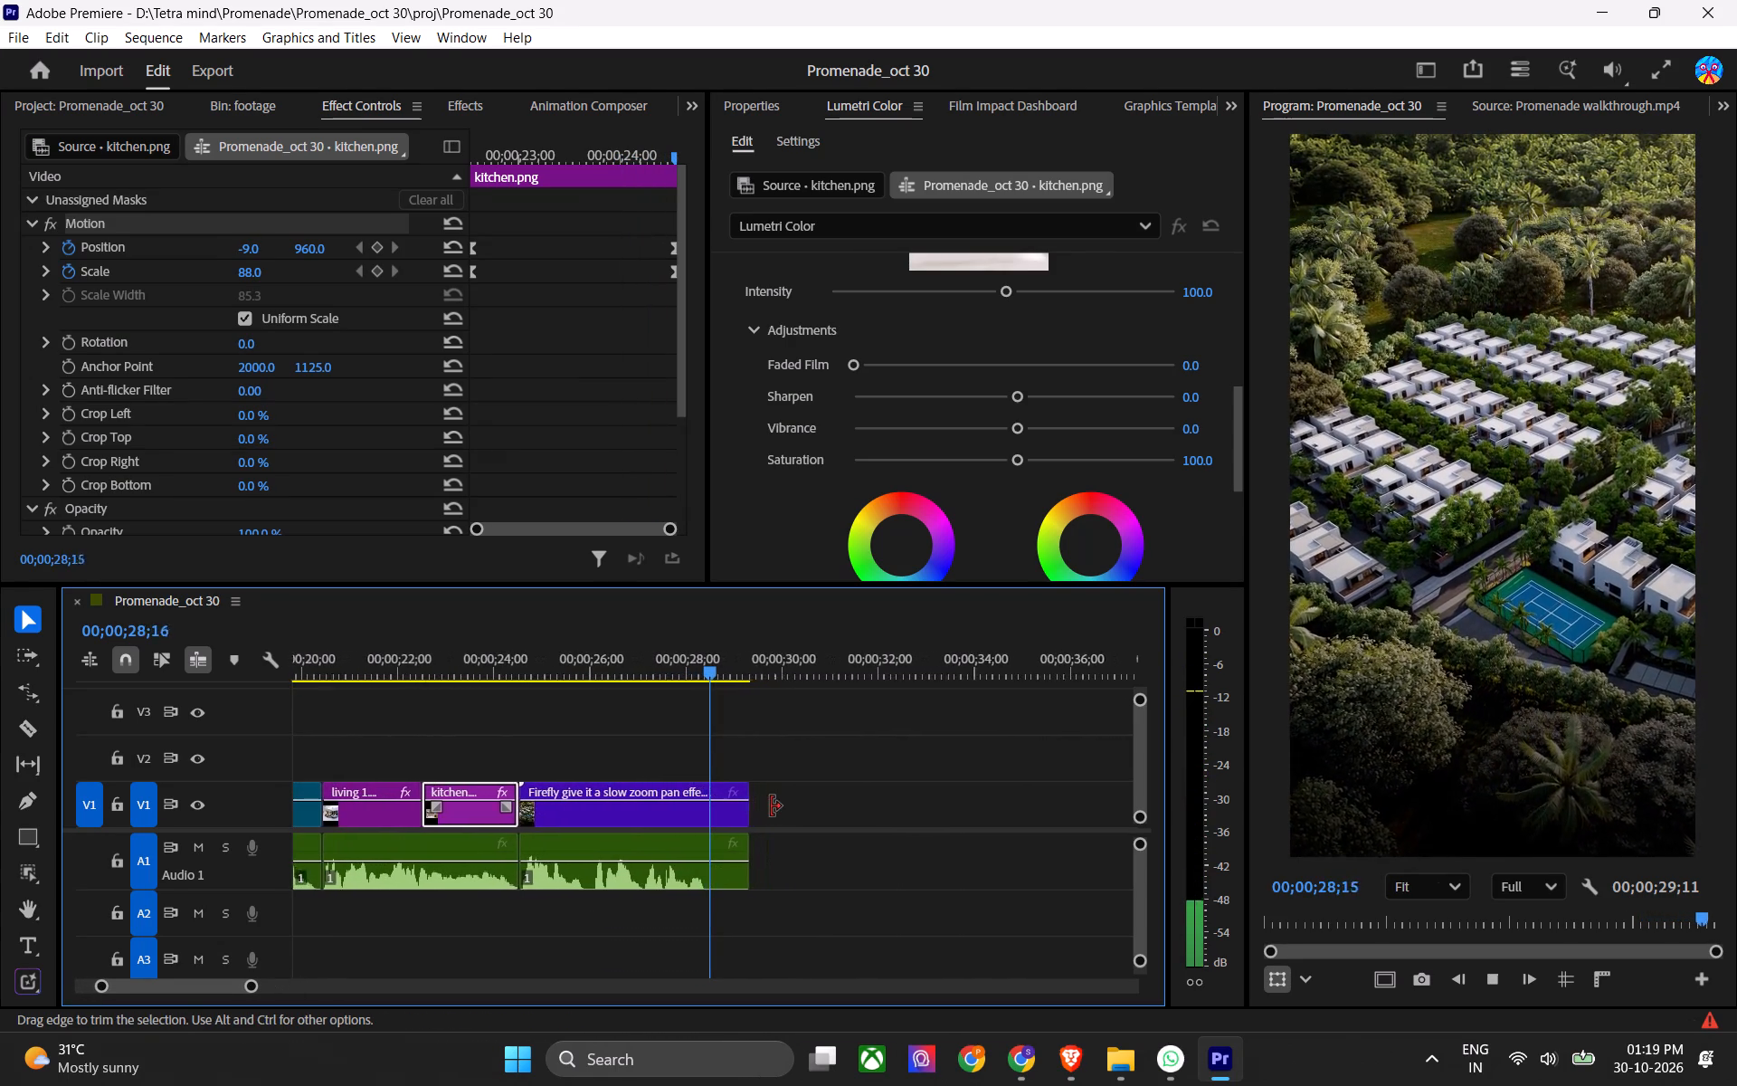
{"action": "key", "text": "space"}
{"action": "left_click", "coordinate": [702, 658]}
{"action": "key", "text": "w"}
{"action": "key", "text": "ctrl+s"}
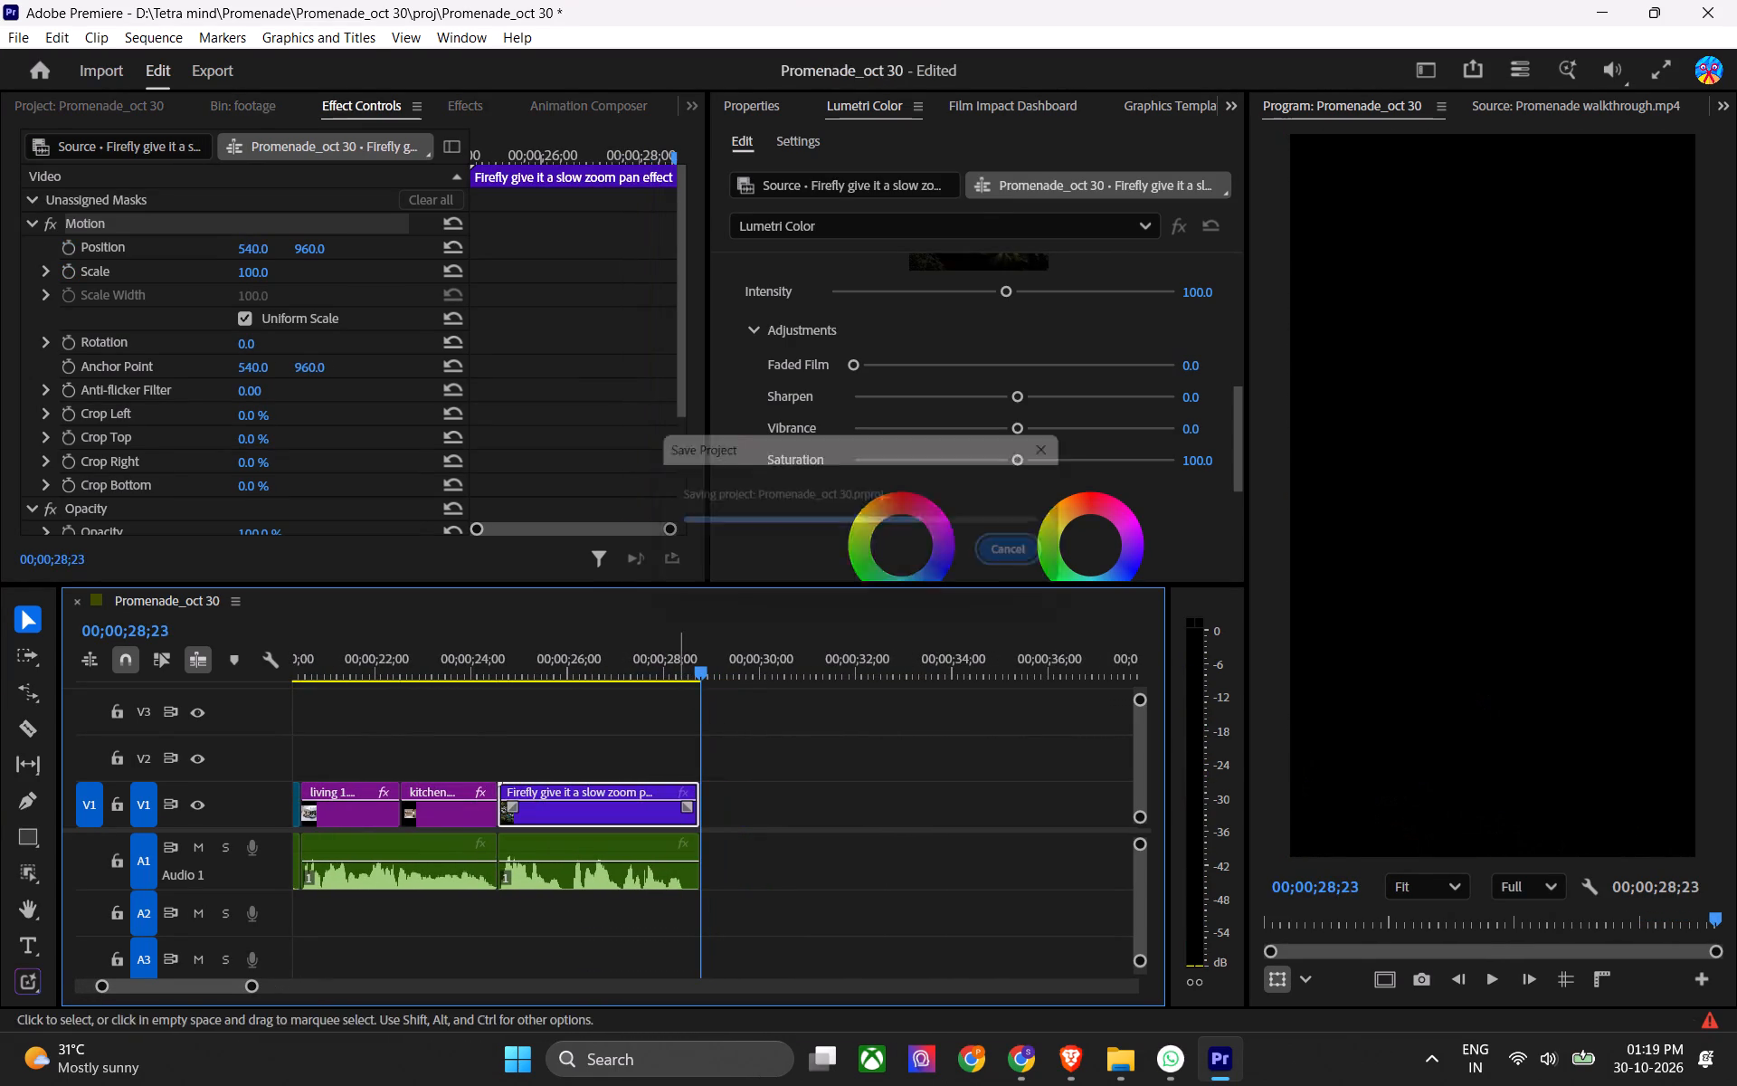
{"action": "key", "text": "1"}
{"action": "key", "text": "ctrl+1"}
{"action": "key", "text": "ctrl+s"}
{"action": "left_click", "coordinate": [678, 728]}
{"action": "key", "text": "ctrl+s"}
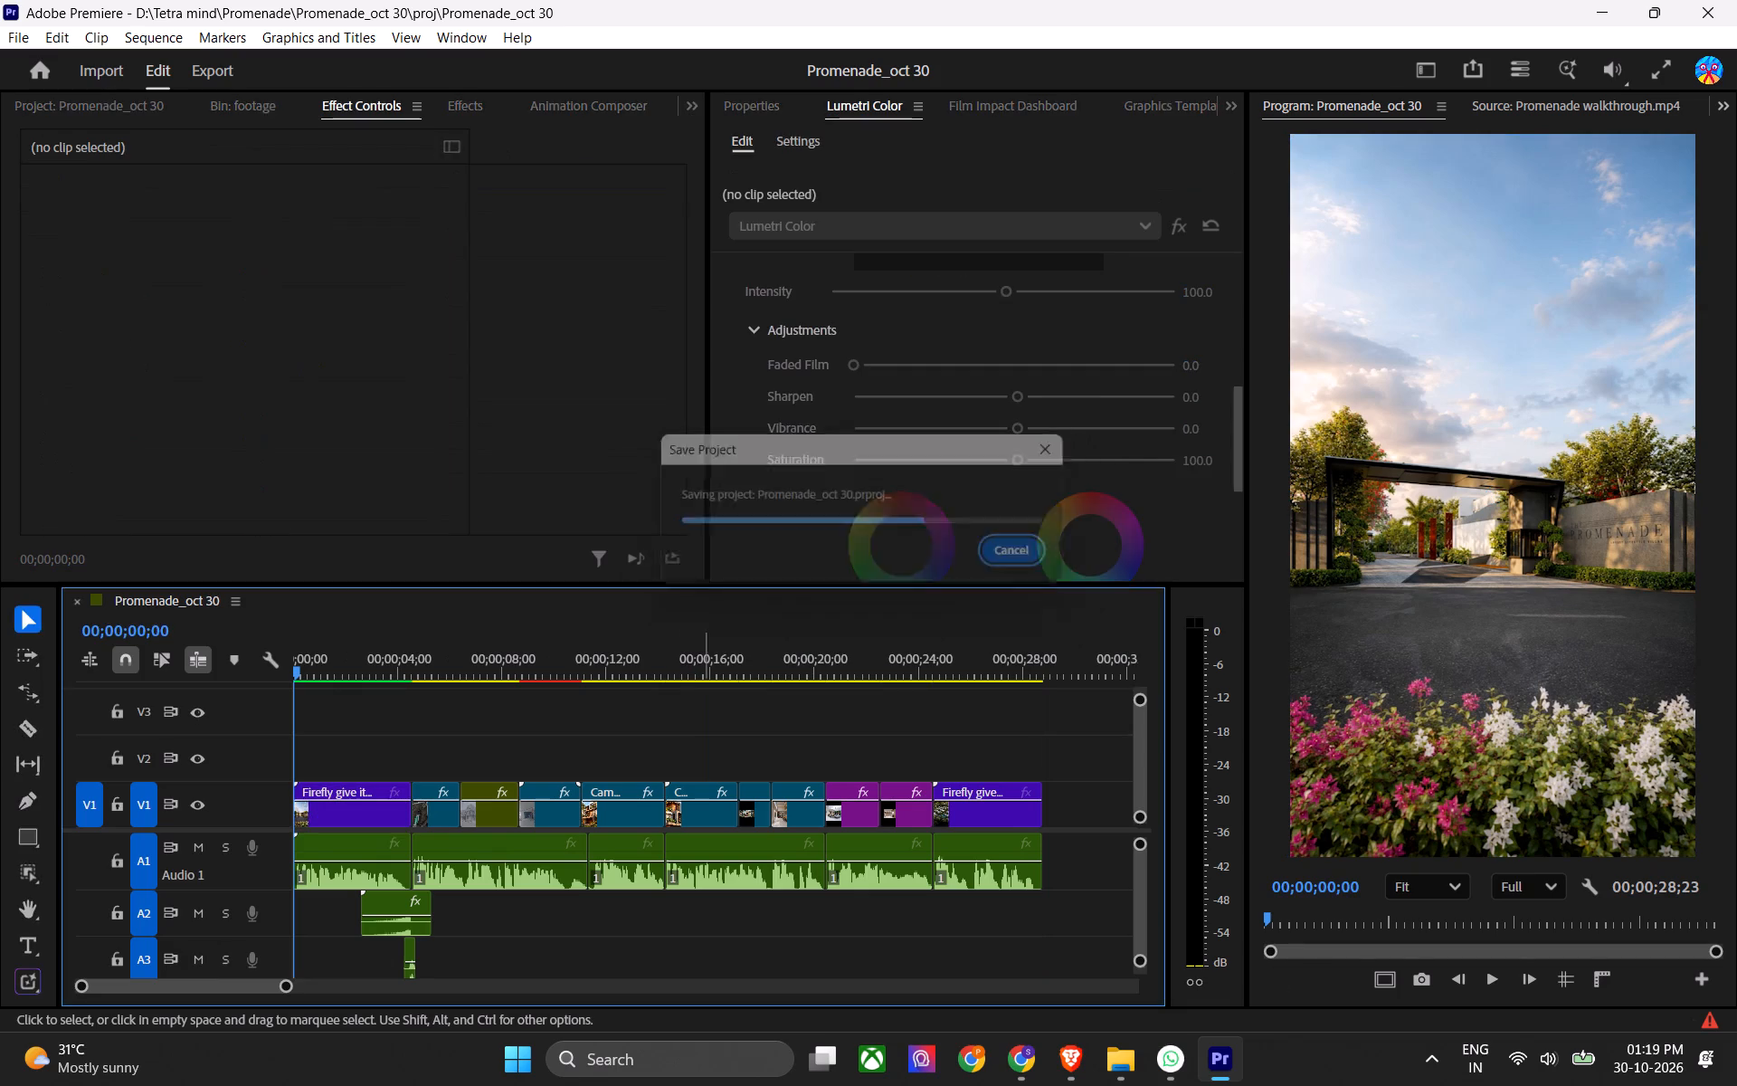
Move the selected interior stills and the Creating_continuous_villa clip into the footage bin, and save the project.
{"action": "key", "text": "ctrl+s"}
{"action": "key", "text": "ctrl+s"}
{"action": "scroll", "coordinate": [425, 112], "scroll_direction": "up", "scroll_amount": 4}
{"action": "scroll", "coordinate": [448, 374], "scroll_direction": "up", "scroll_amount": 2}
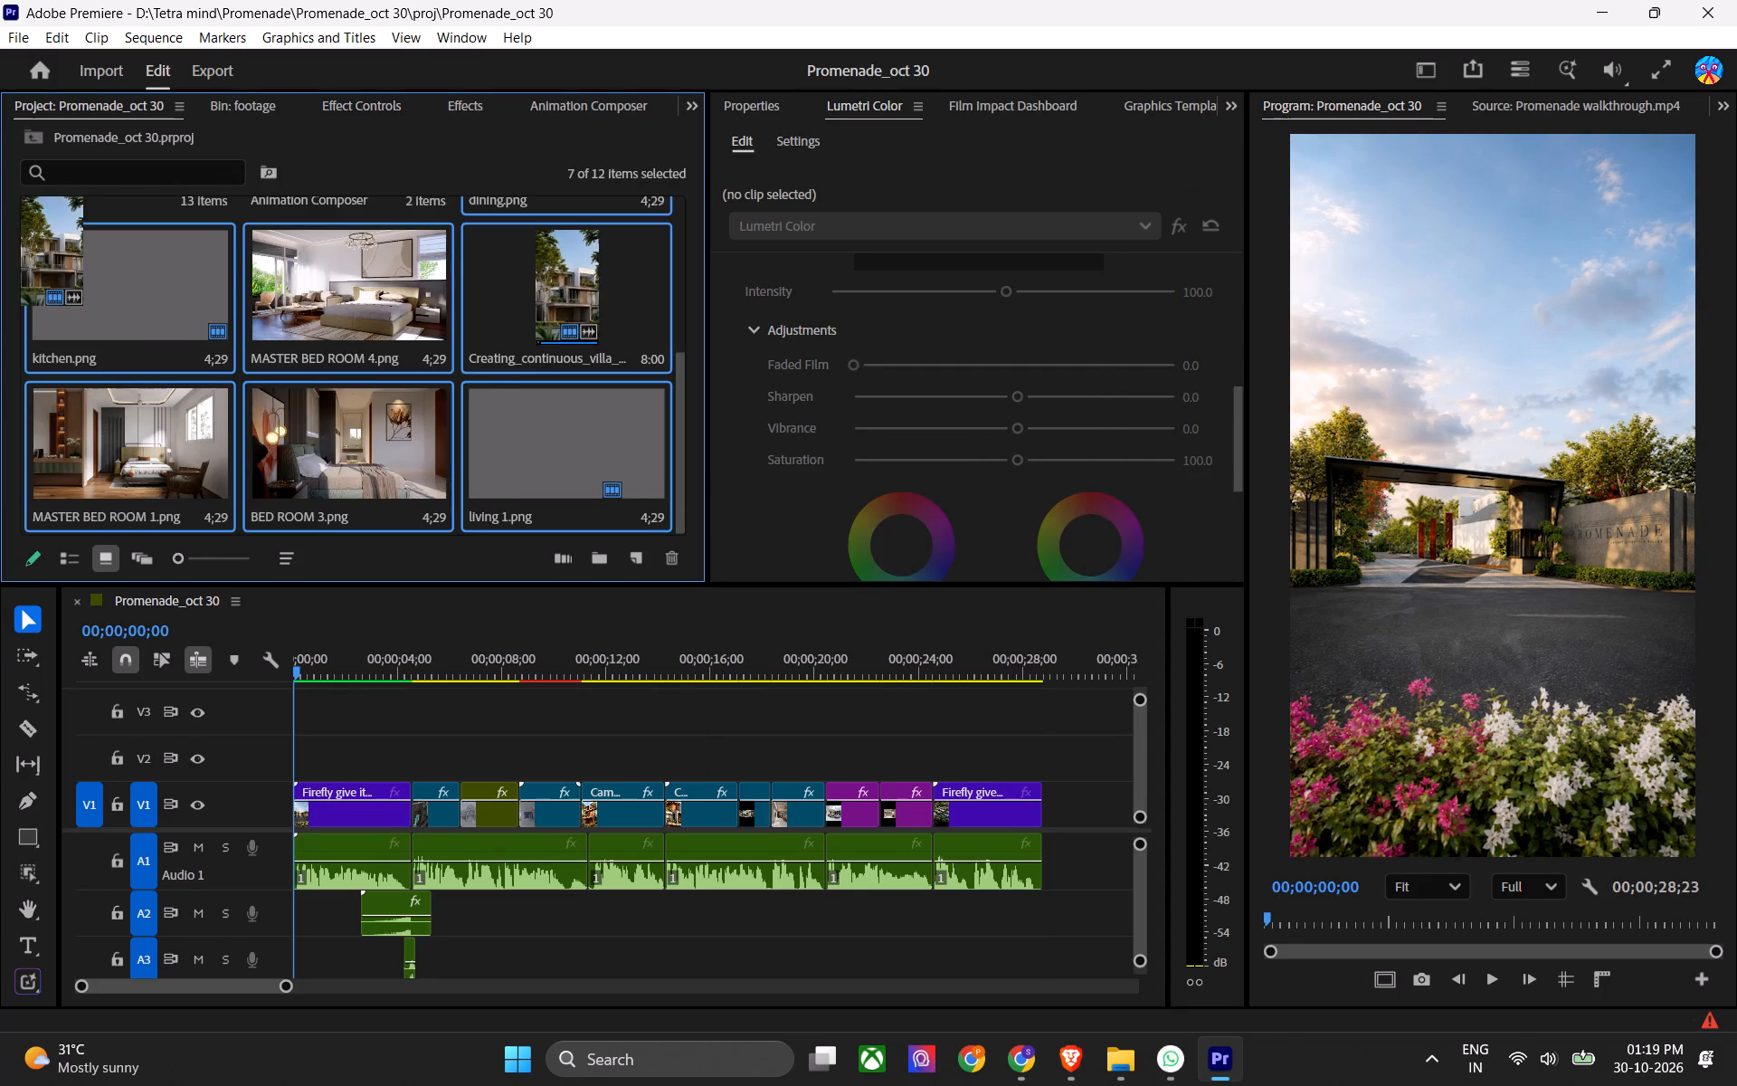
{"action": "scroll", "coordinate": [448, 374], "scroll_direction": "up", "scroll_amount": 3}
{"action": "key", "text": "grave"}
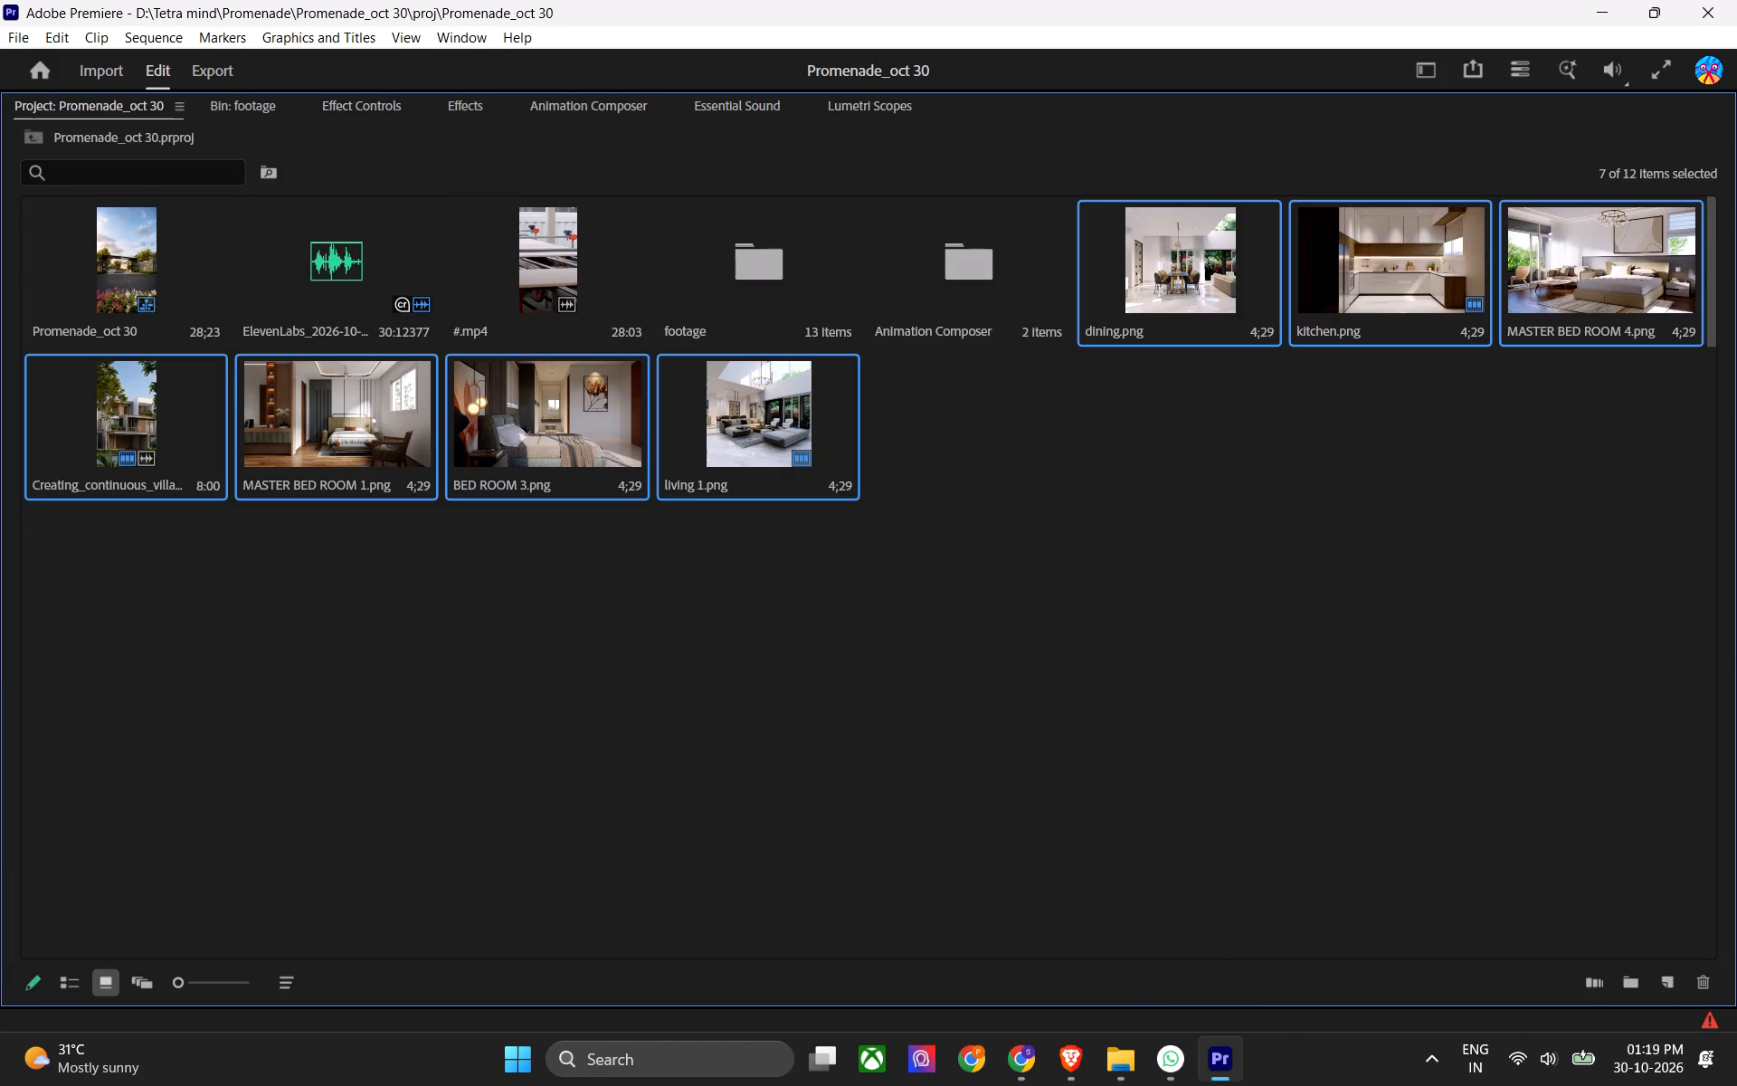
{"action": "left_click_drag", "start_coordinate": [1122, 282], "coordinate": [789, 291]}
{"action": "key", "text": "grave"}
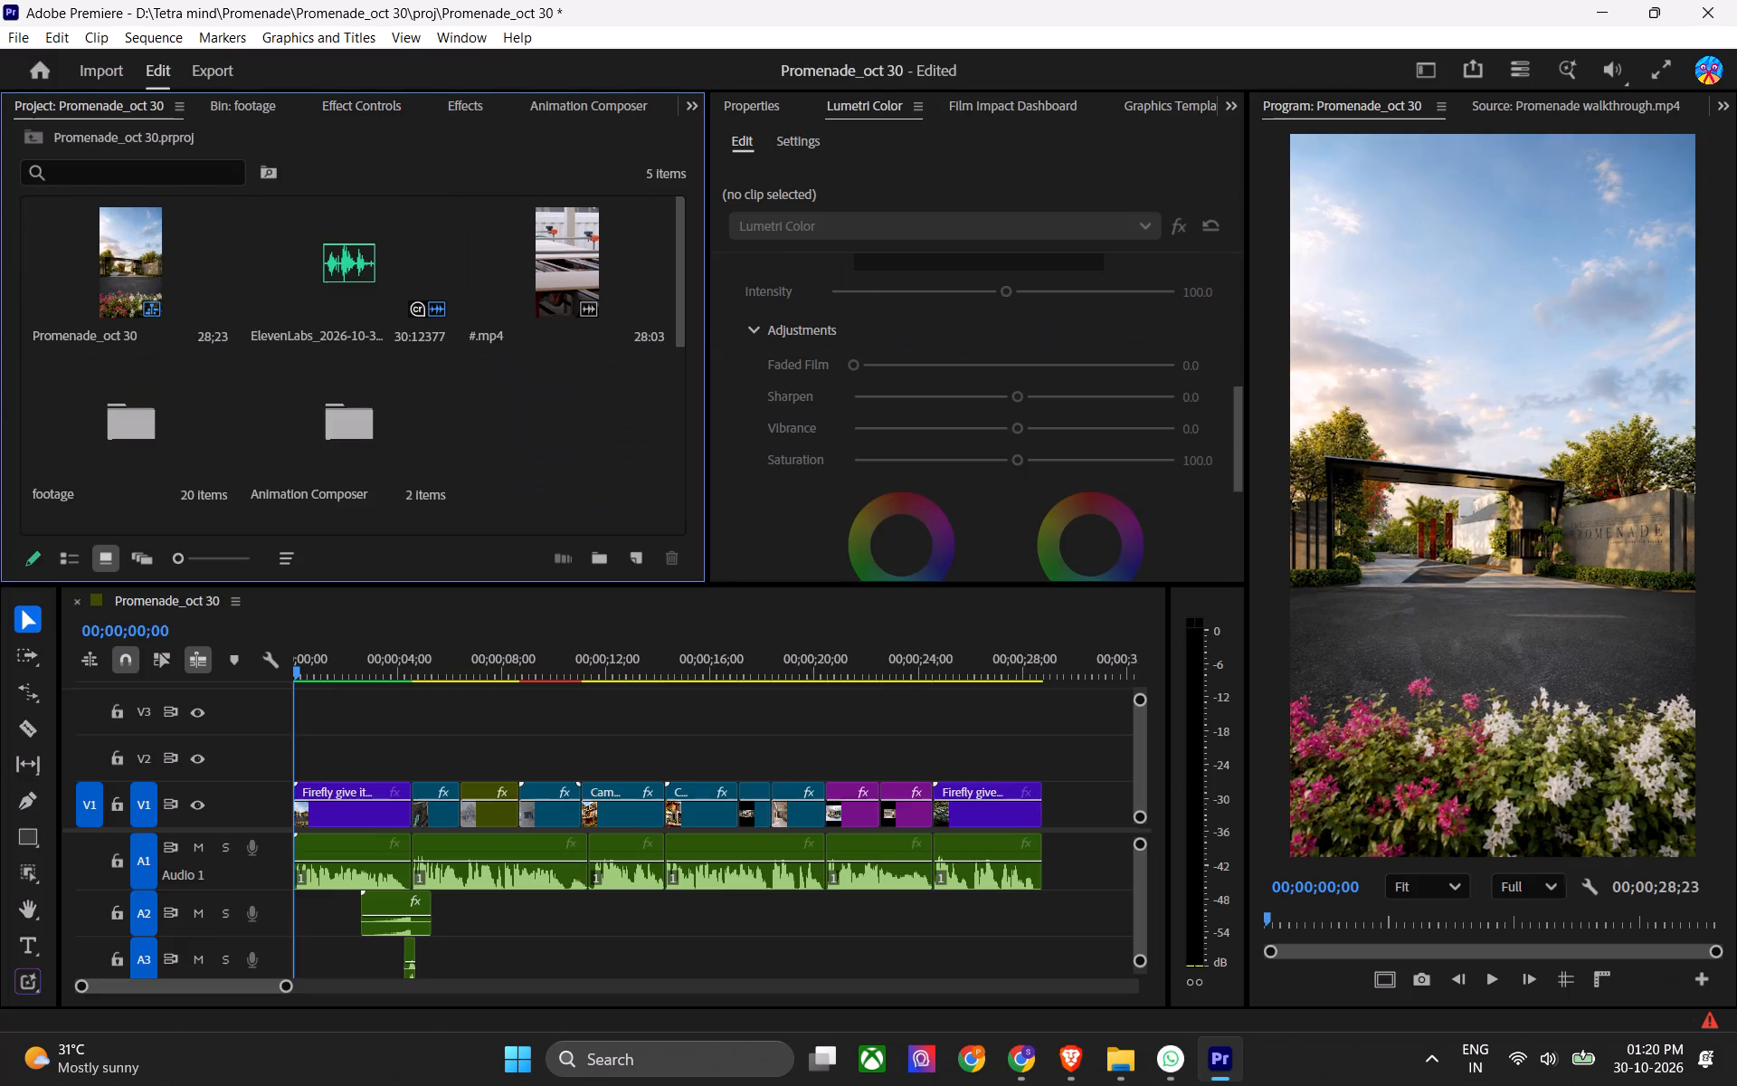
{"action": "key", "text": "ctrl+s"}
{"action": "left_click", "coordinate": [538, 454]}
{"action": "key", "text": "ctrl+s"}
{"action": "key", "text": "ctrl+s"}
{"action": "key", "text": "ctrl+s"}
{"action": "key", "text": "ctrl+s"}
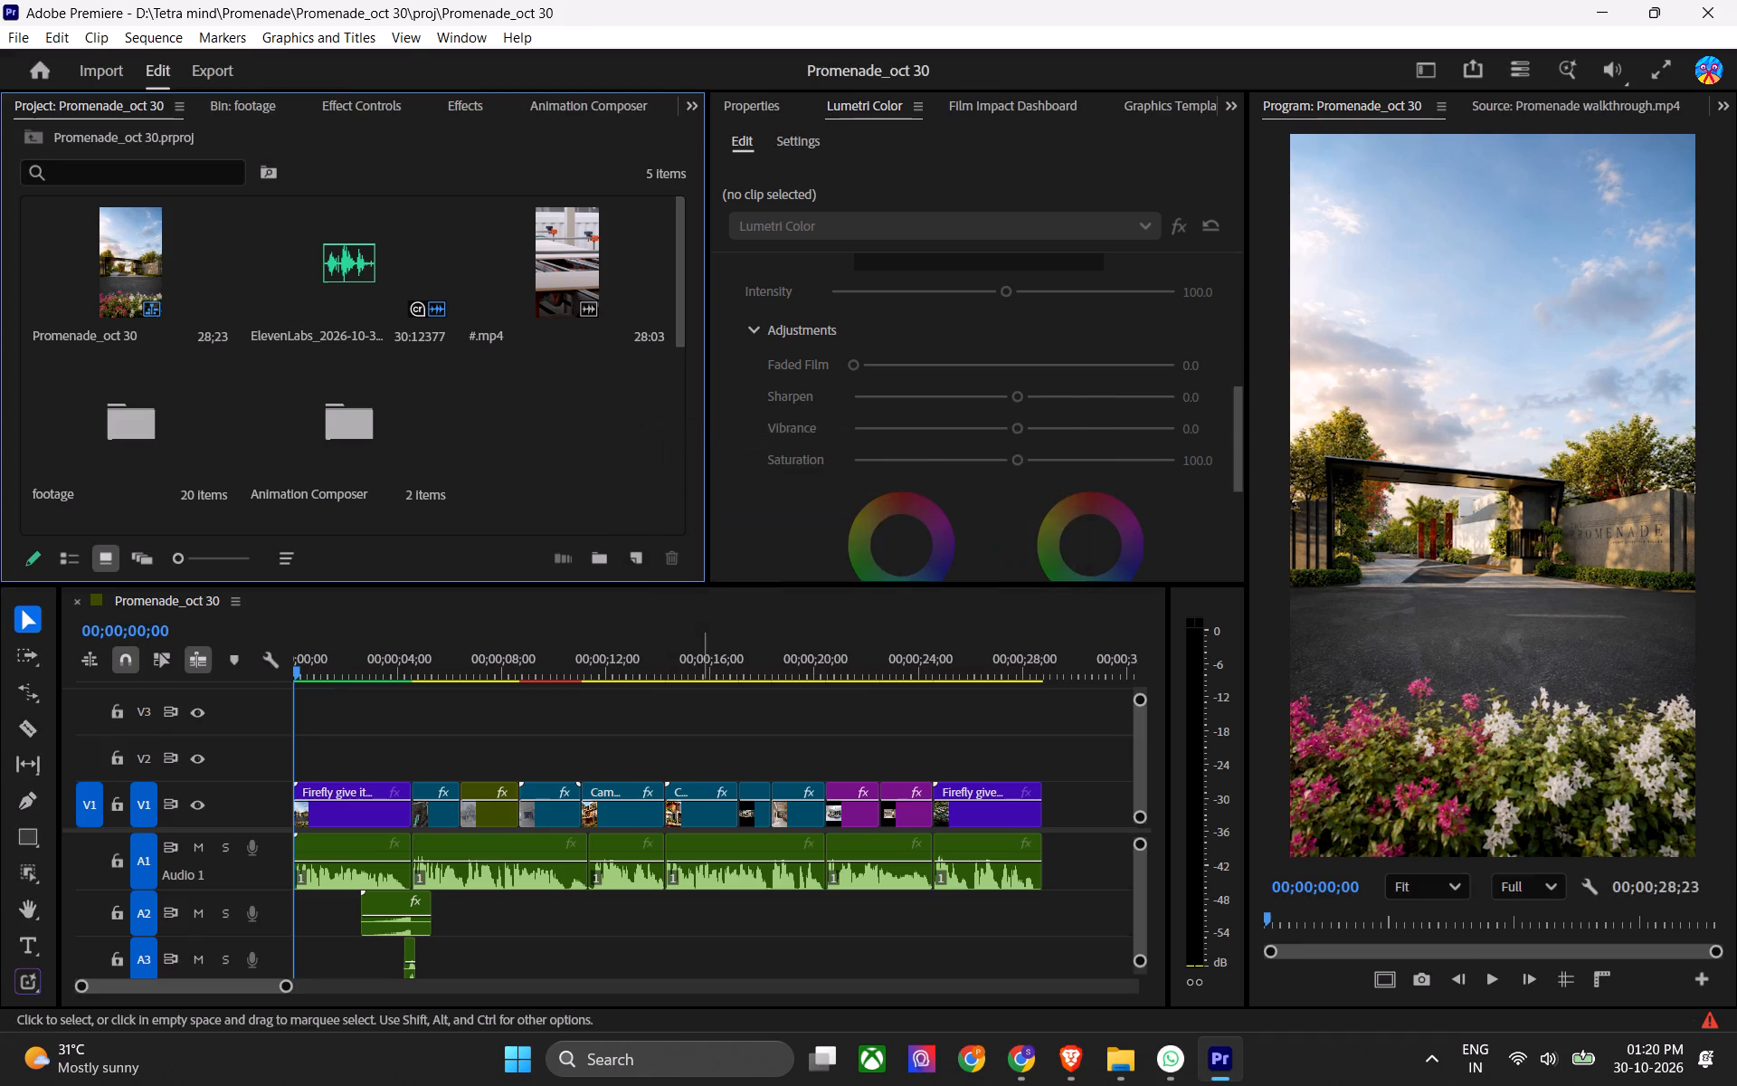
{"action": "key", "text": "ctrl+s"}
{"action": "key", "text": "ctrl+s"}
{"action": "key", "text": "ctrl+s"}
Open the reference video #.mp4 in the Source Monitor and play its first half from the beginning.
{"action": "scroll", "coordinate": [701, 719], "scroll_direction": "down", "scroll_amount": 2, "text": "alt"}
{"action": "key", "text": "ctrl+s"}
{"action": "key", "text": "ctrl+s"}
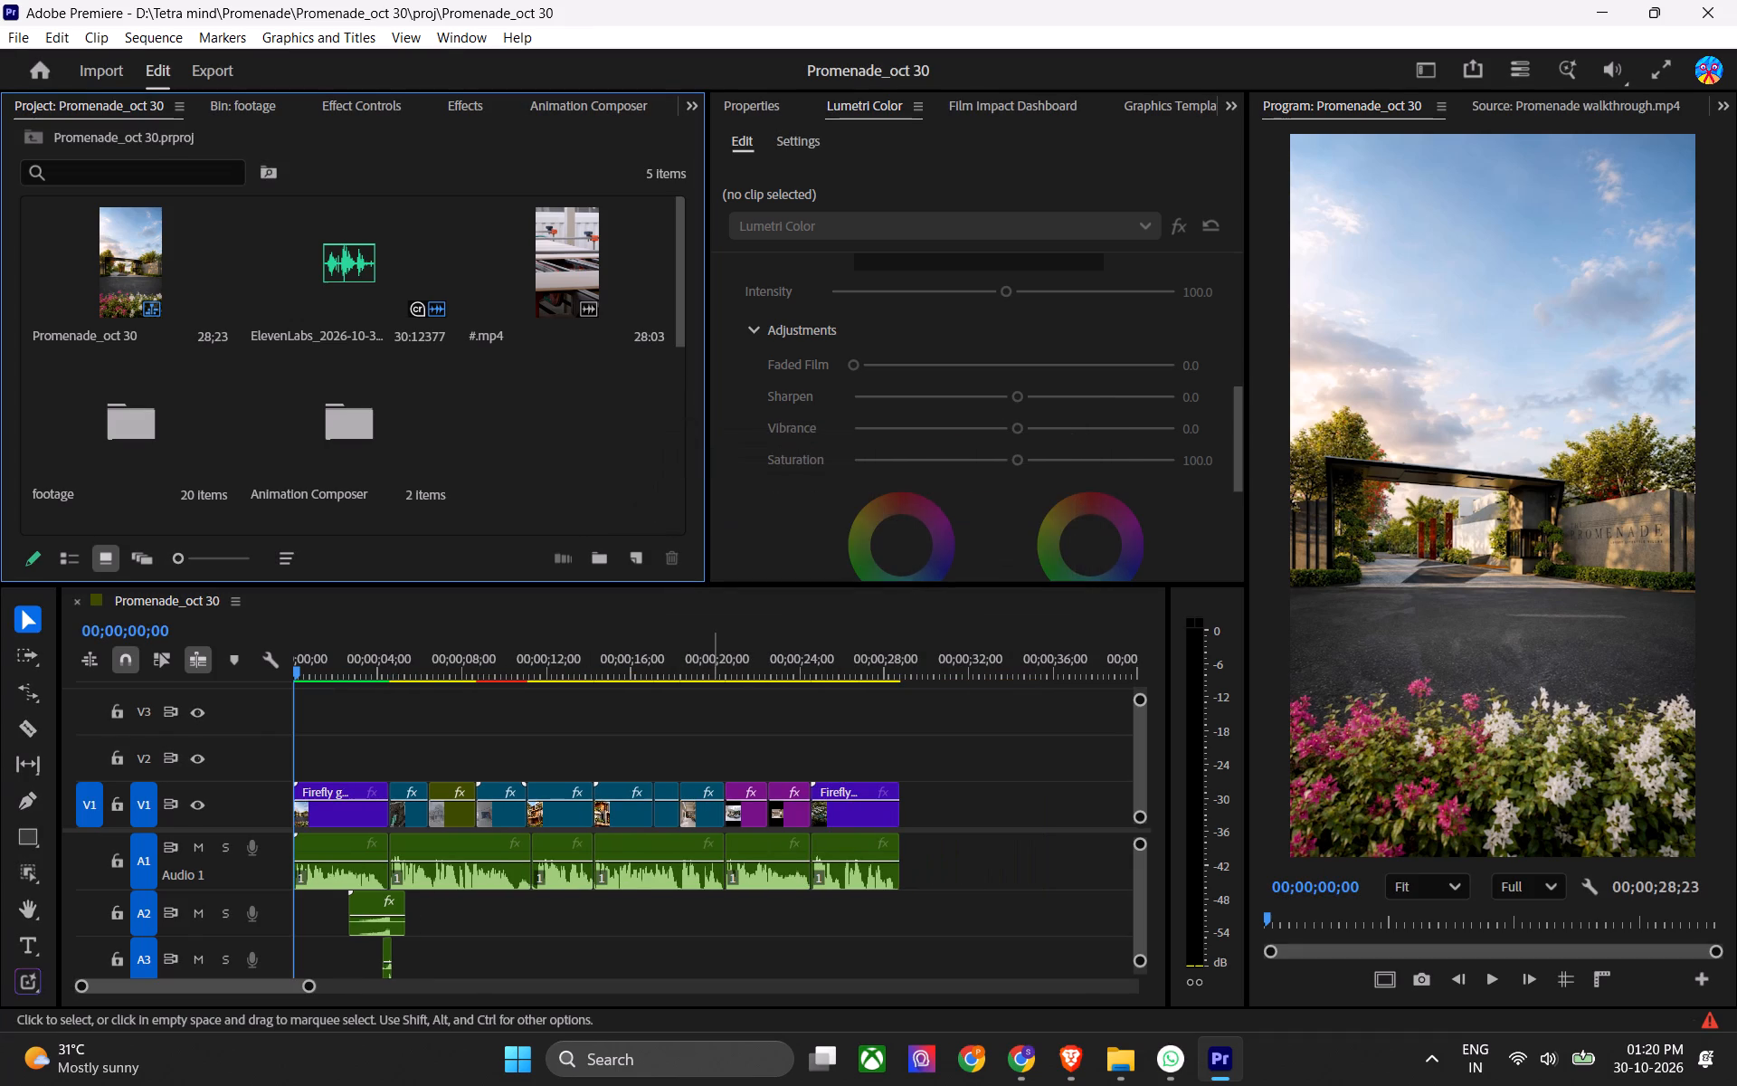
{"action": "scroll", "coordinate": [241, 911], "scroll_direction": "down", "scroll_amount": 5, "text": "alt"}
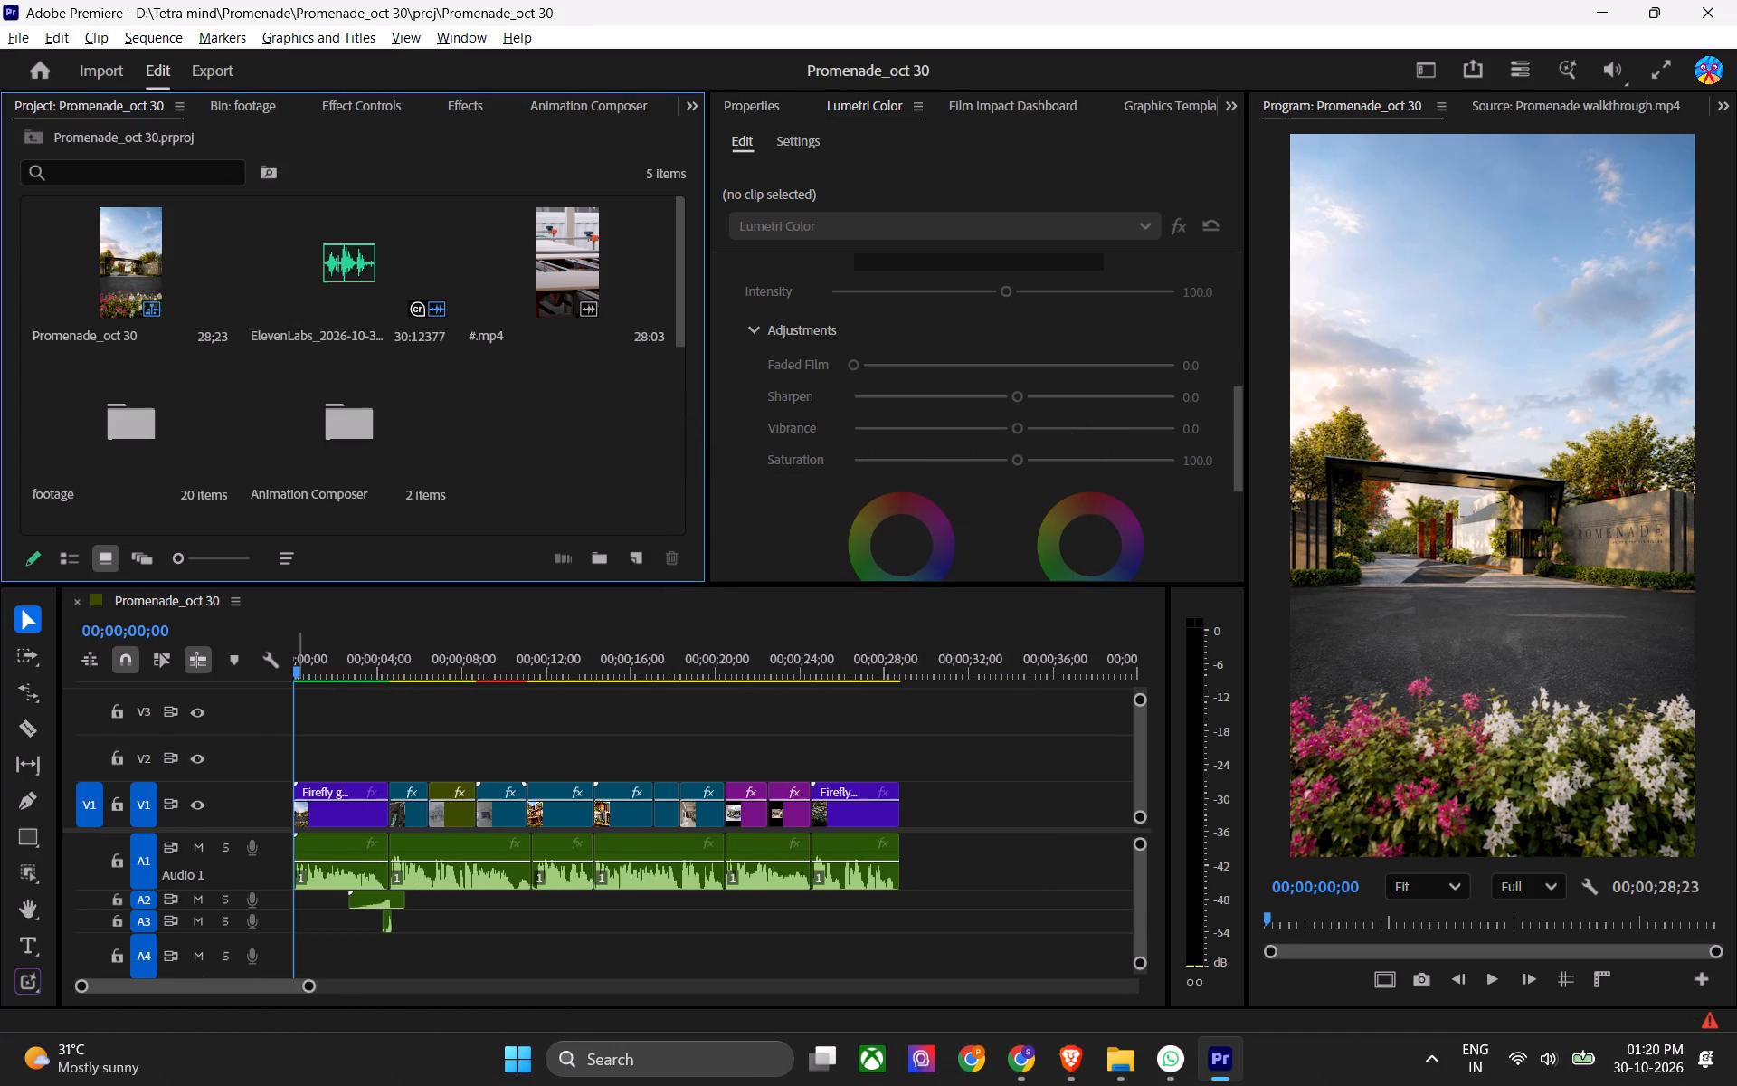
{"action": "left_click", "coordinate": [579, 929]}
{"action": "key", "text": "ctrl+s"}
{"action": "key", "text": "ctrl+s"}
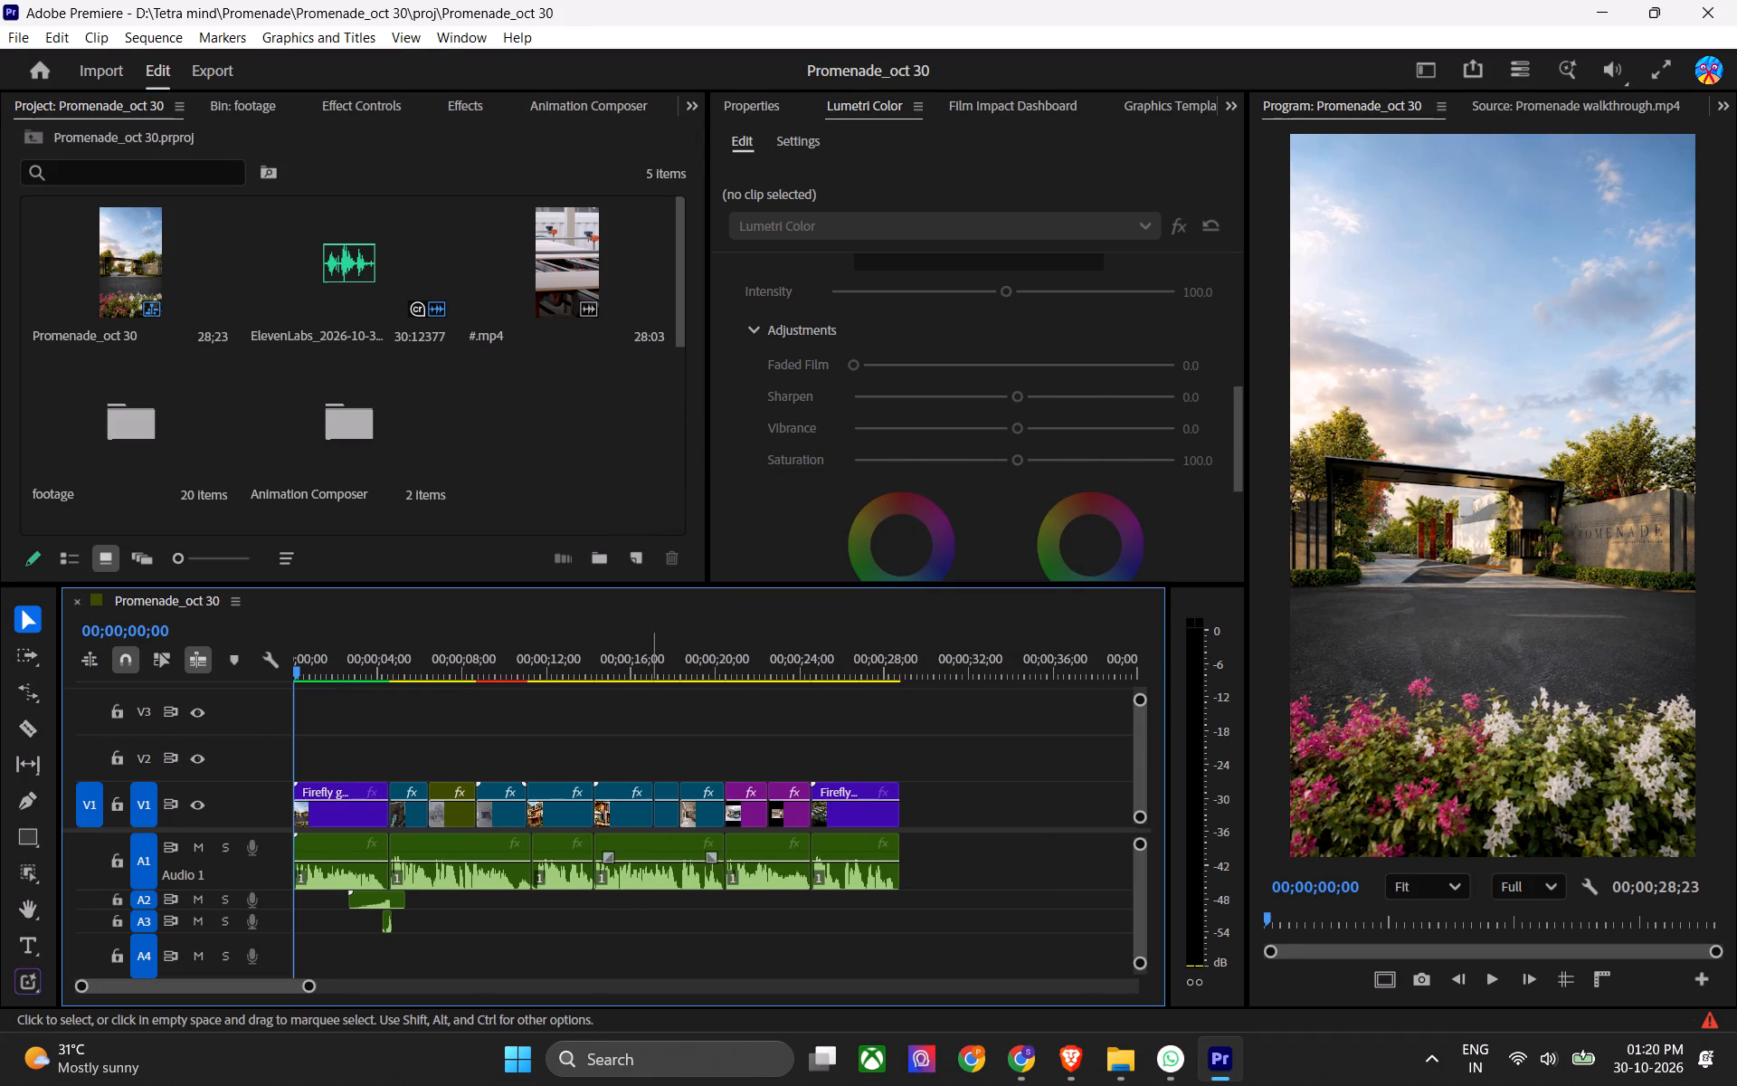
{"action": "double_click", "coordinate": [593, 279]}
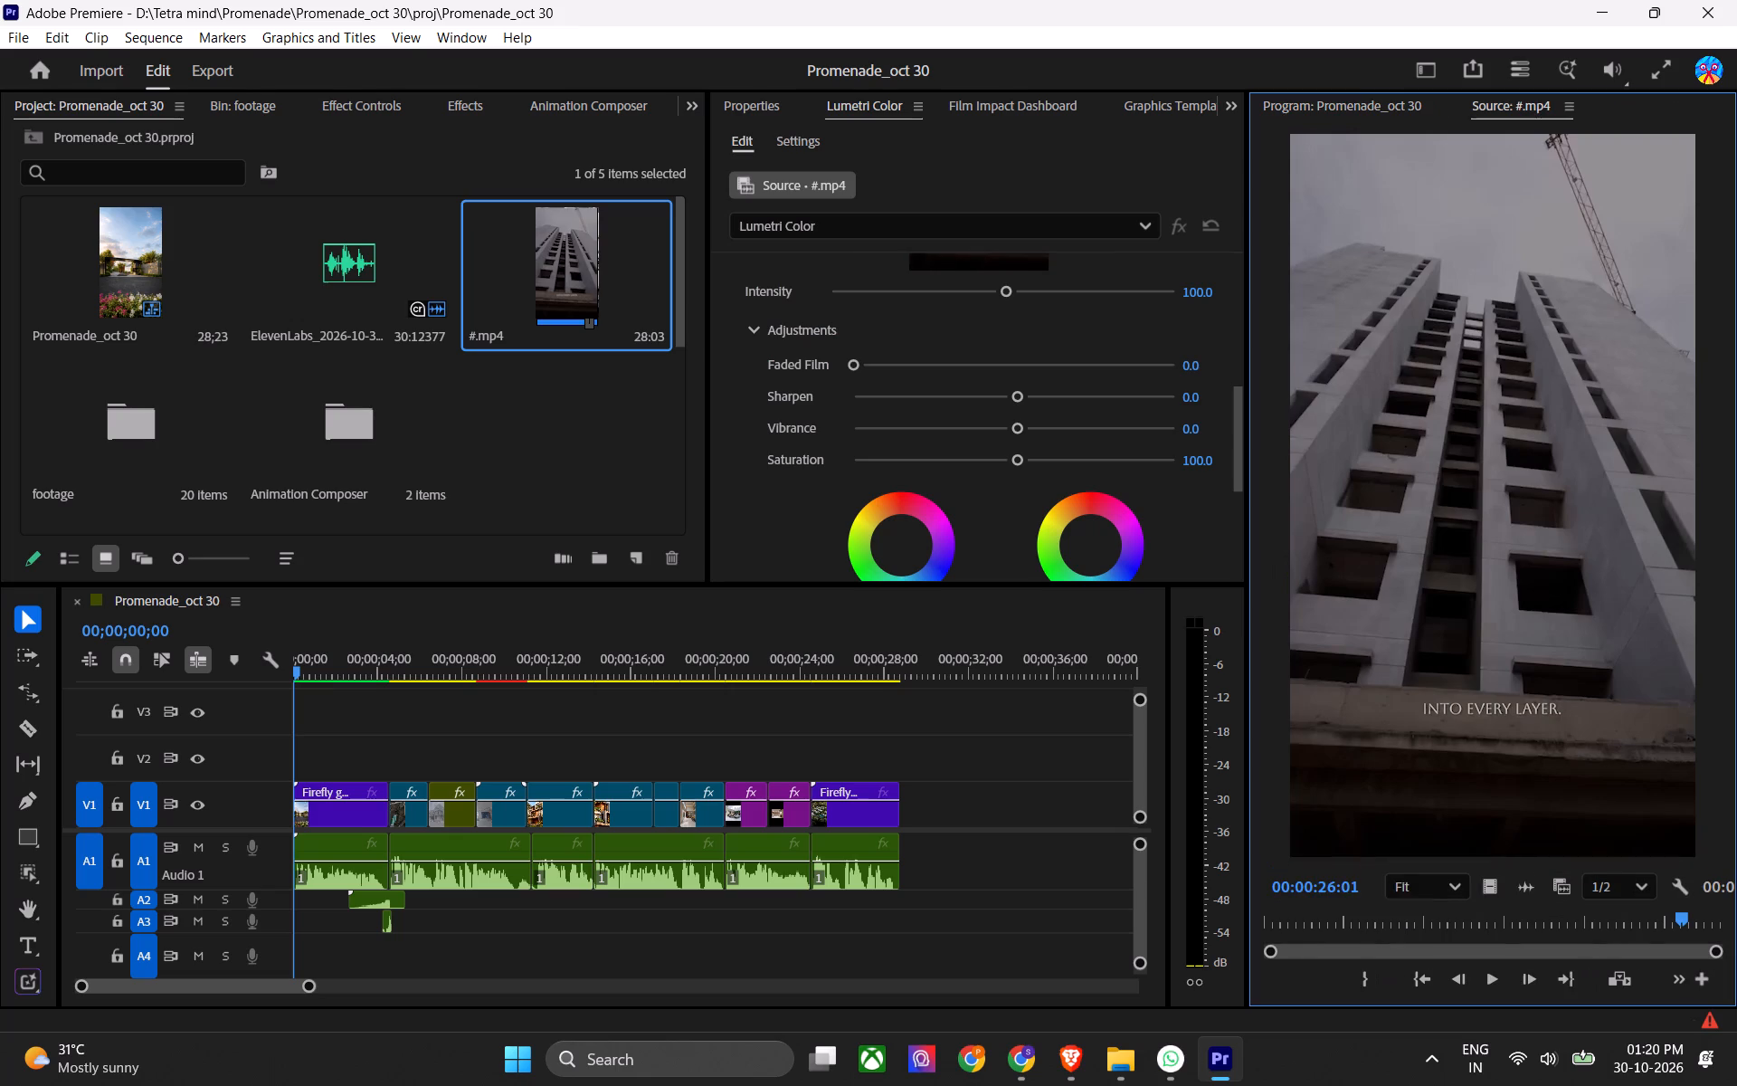
{"action": "left_click_drag", "start_coordinate": [1368, 913], "coordinate": [1179, 938]}
{"action": "key", "text": "space"}
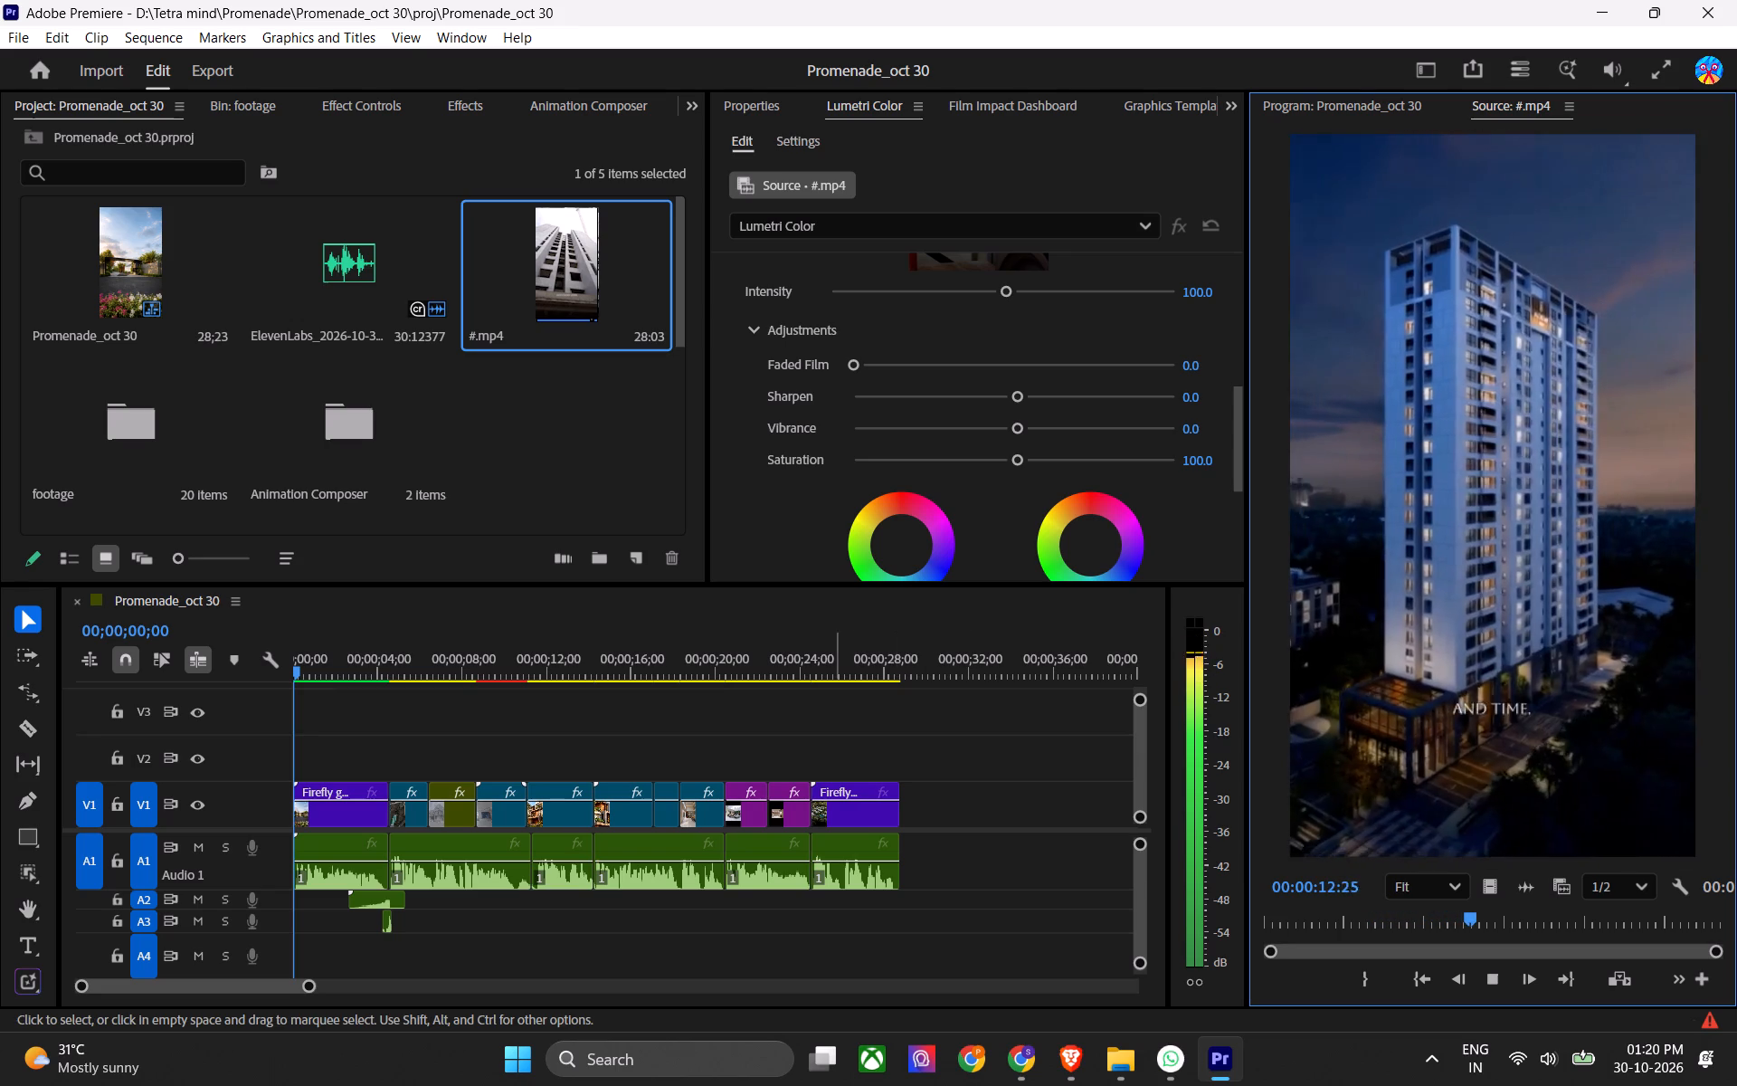
{"action": "key", "text": "space"}
Play back the sequence from the Camera_panning clip through the villa walkthrough shots into living 1.png.
{"action": "left_click_drag", "start_coordinate": [541, 658], "coordinate": [557, 662]}
{"action": "key", "text": "space"}
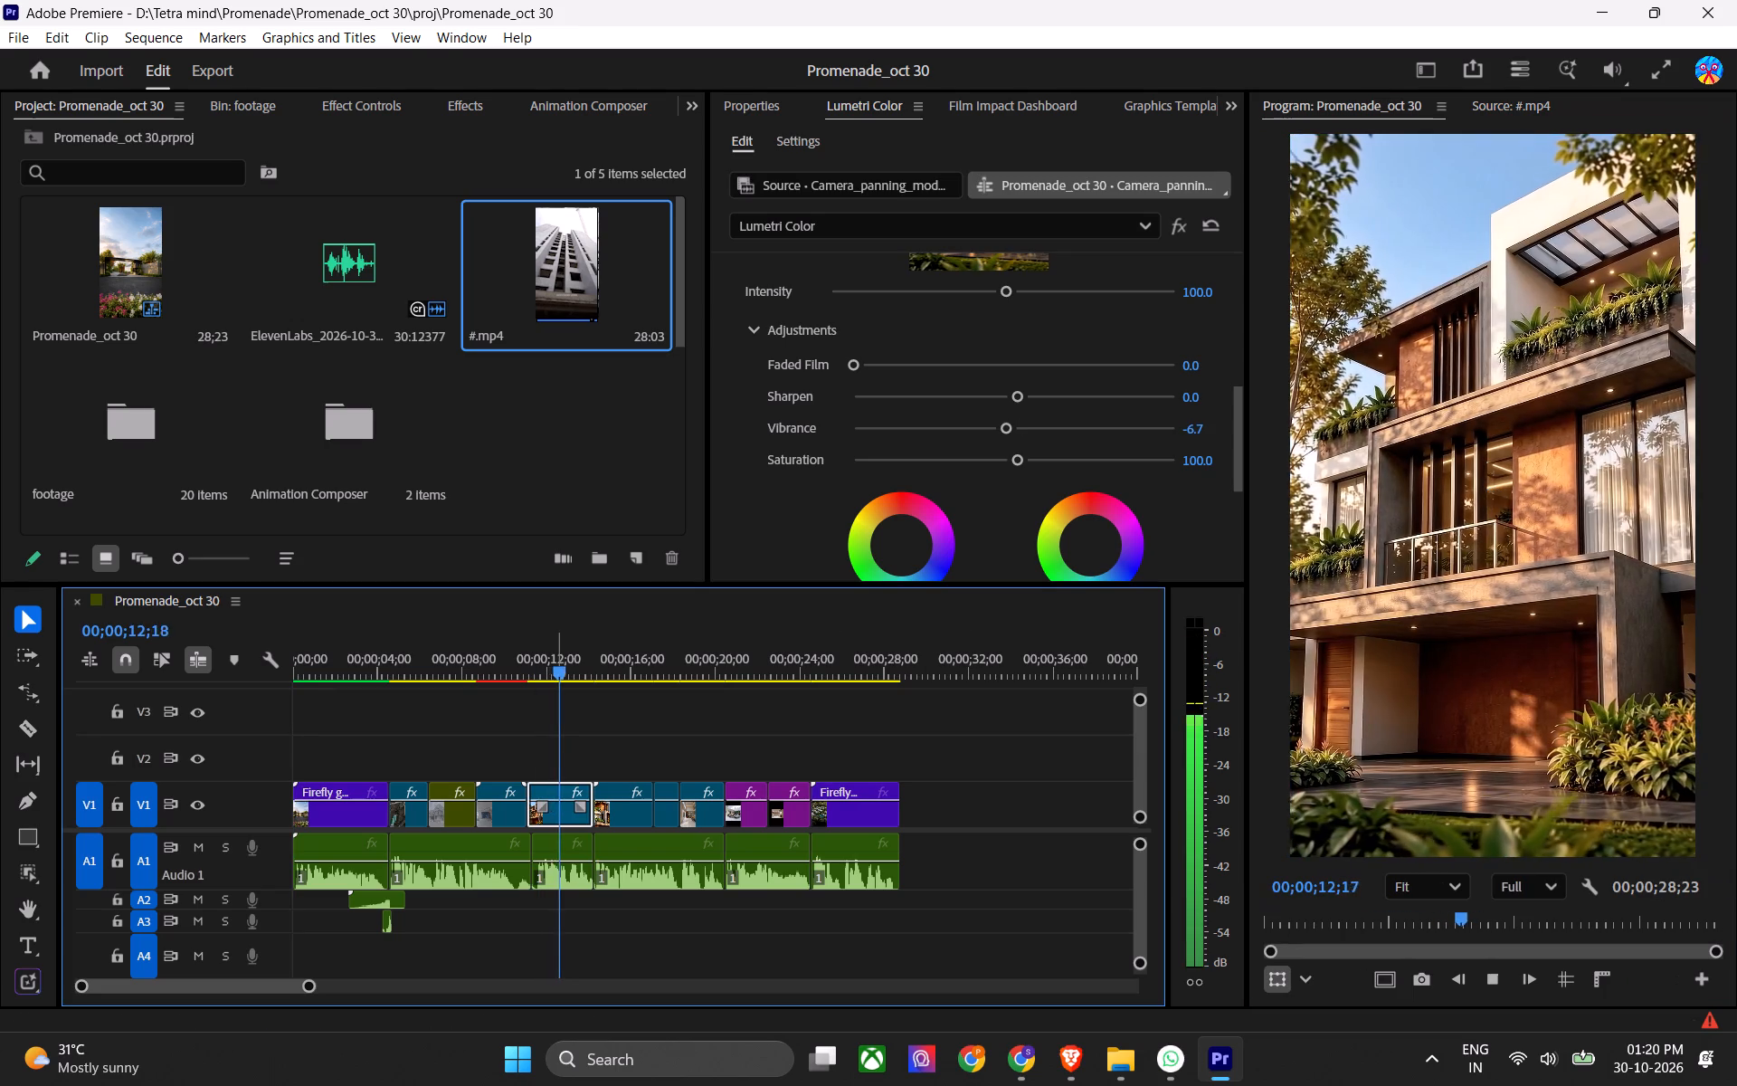
{"action": "scroll", "coordinate": [631, 761], "scroll_direction": "up", "scroll_amount": 4, "text": "alt"}
{"action": "scroll", "coordinate": [708, 797], "scroll_direction": "up", "scroll_amount": 5, "text": "alt"}
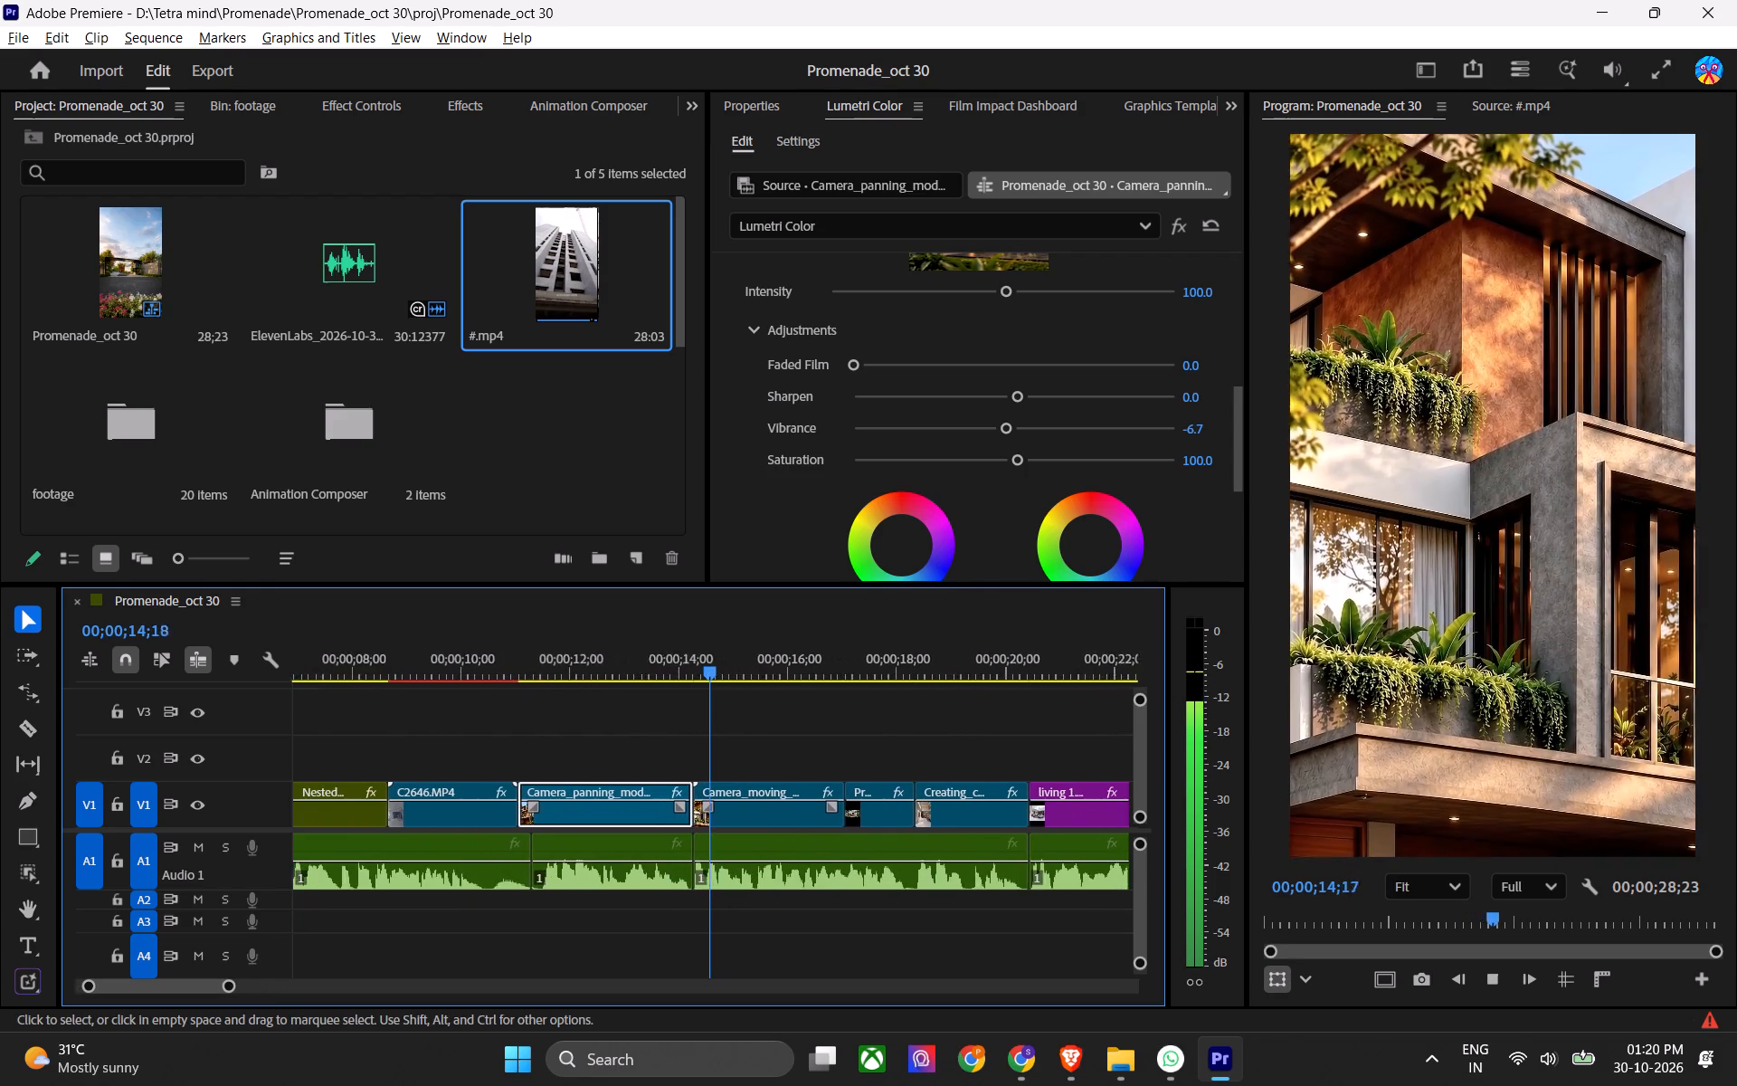
{"action": "key", "text": "space"}
{"action": "left_click", "coordinate": [793, 662]}
{"action": "key", "text": "space"}
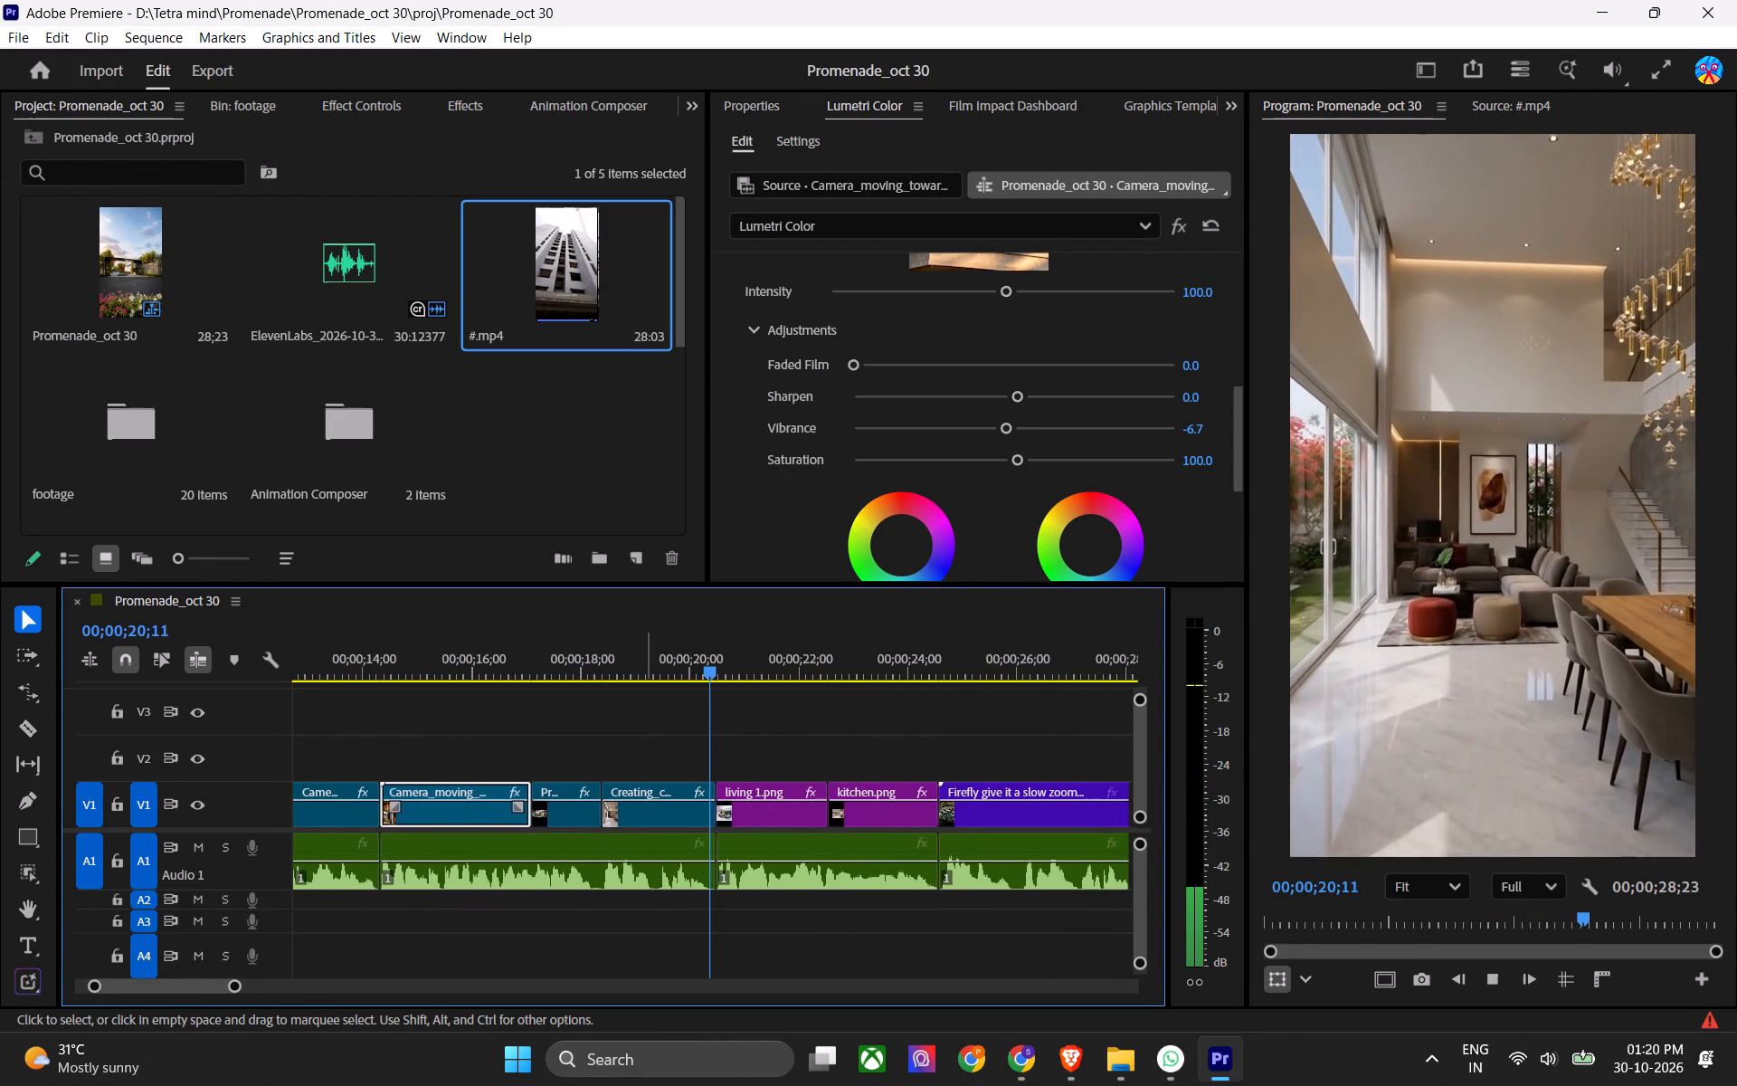
{"action": "key", "text": "space"}
{"action": "left_click_drag", "start_coordinate": [543, 664], "coordinate": [510, 679]}
{"action": "key", "text": "space"}
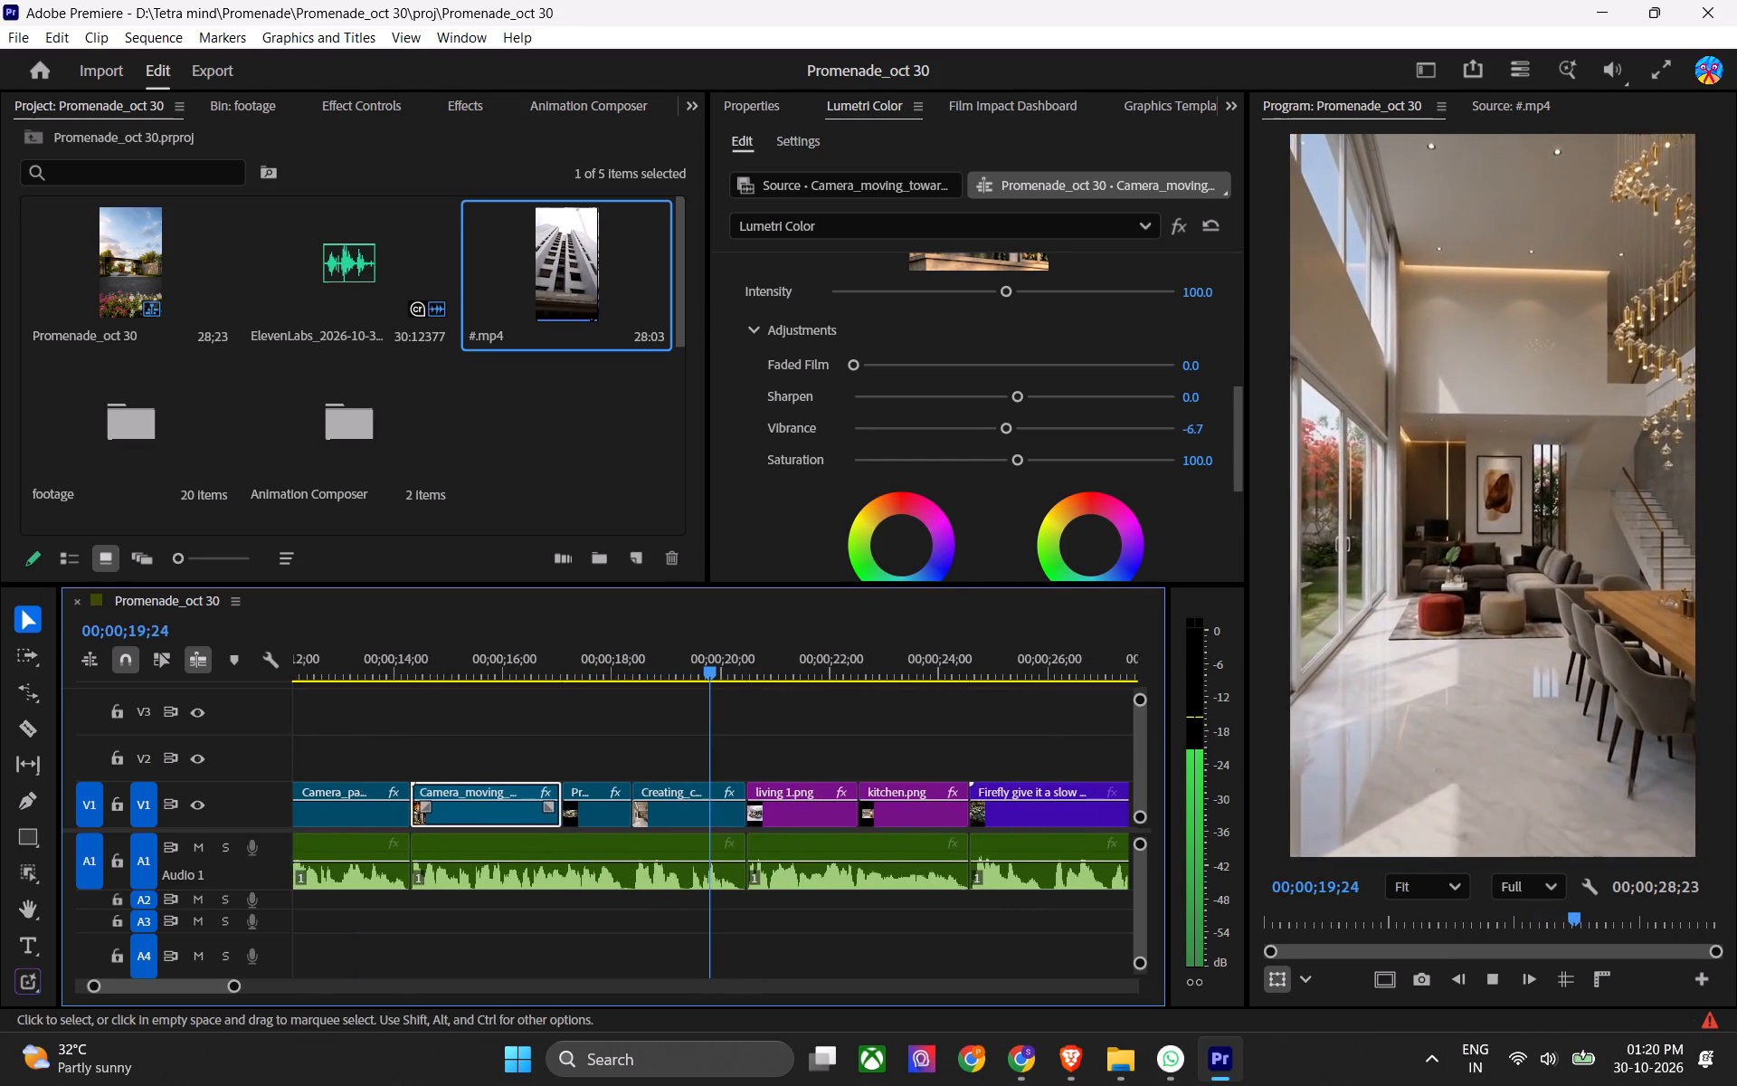
{"action": "scroll", "coordinate": [803, 803], "scroll_direction": "down", "scroll_amount": 3, "text": "alt"}
{"action": "scroll", "coordinate": [727, 785], "scroll_direction": "down", "scroll_amount": 3, "text": "alt"}
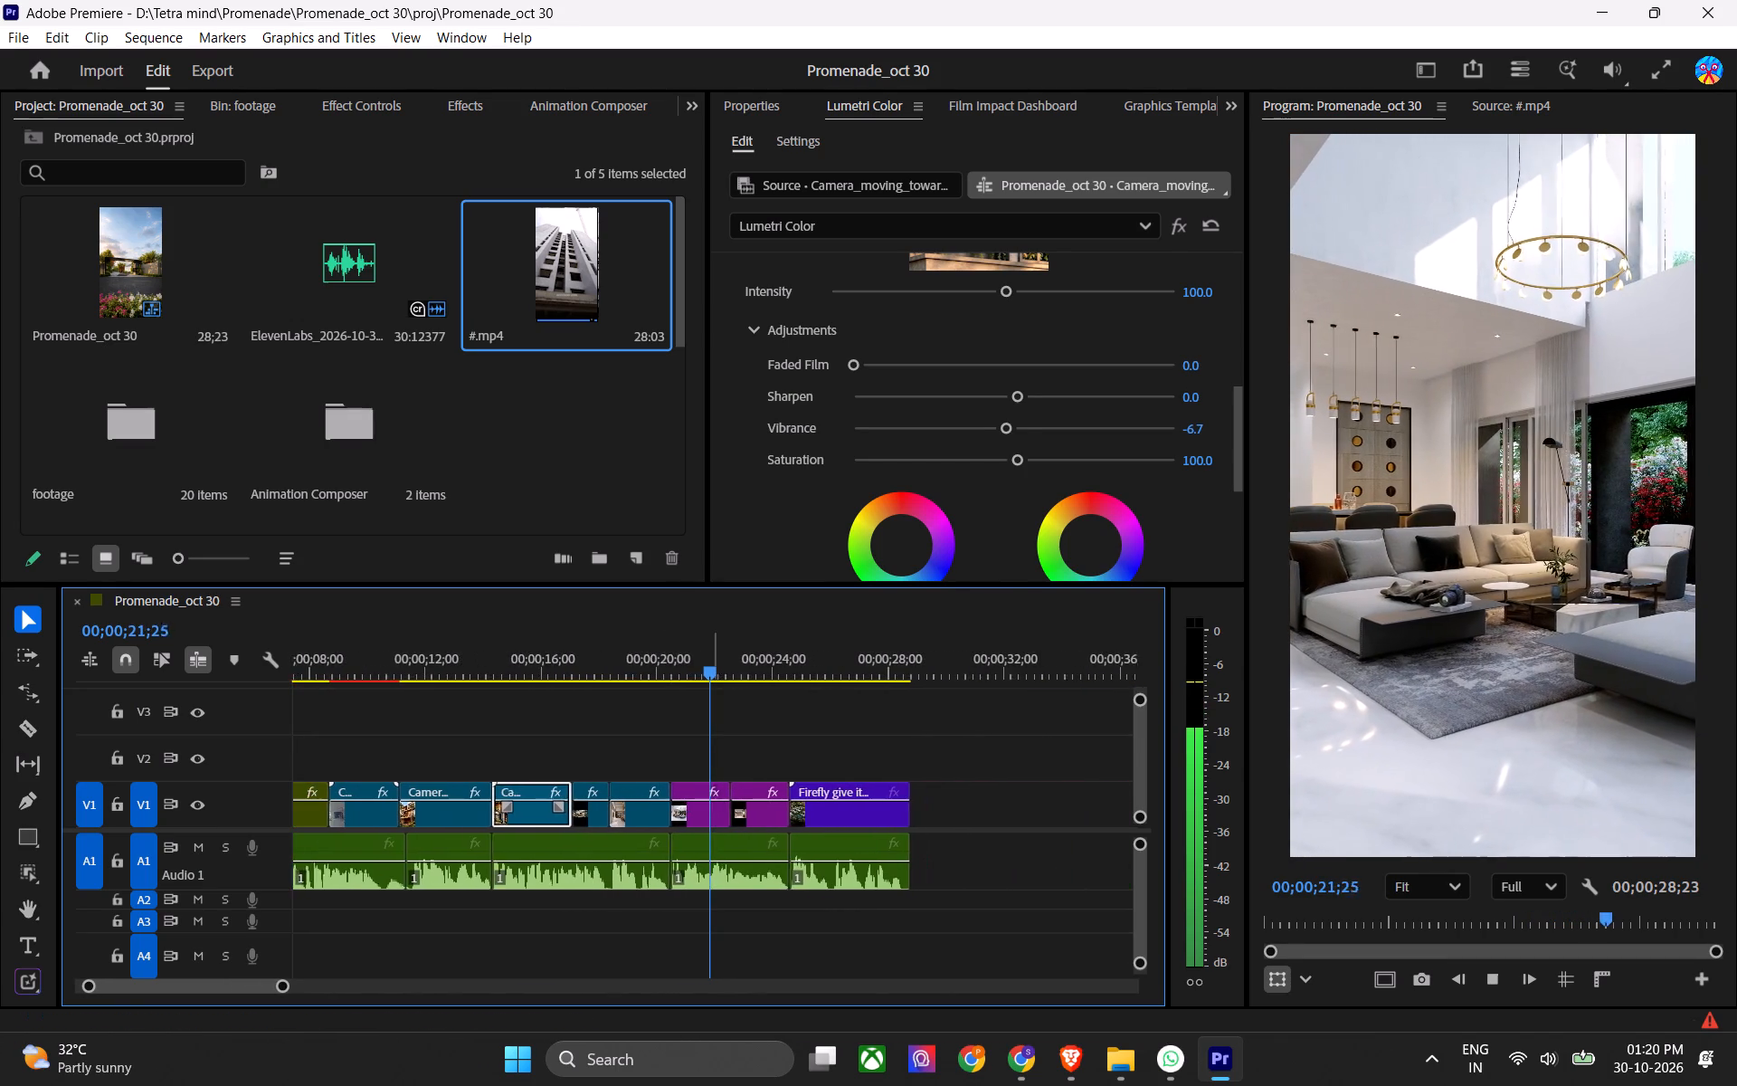
{"action": "key", "text": "space"}
Add the Flash video transition at the cut between the Creating_continuous_villa clip and living 1.png.
{"action": "left_click", "coordinate": [688, 657]}
{"action": "key", "text": "ctrl+s"}
{"action": "key", "text": "Up"}
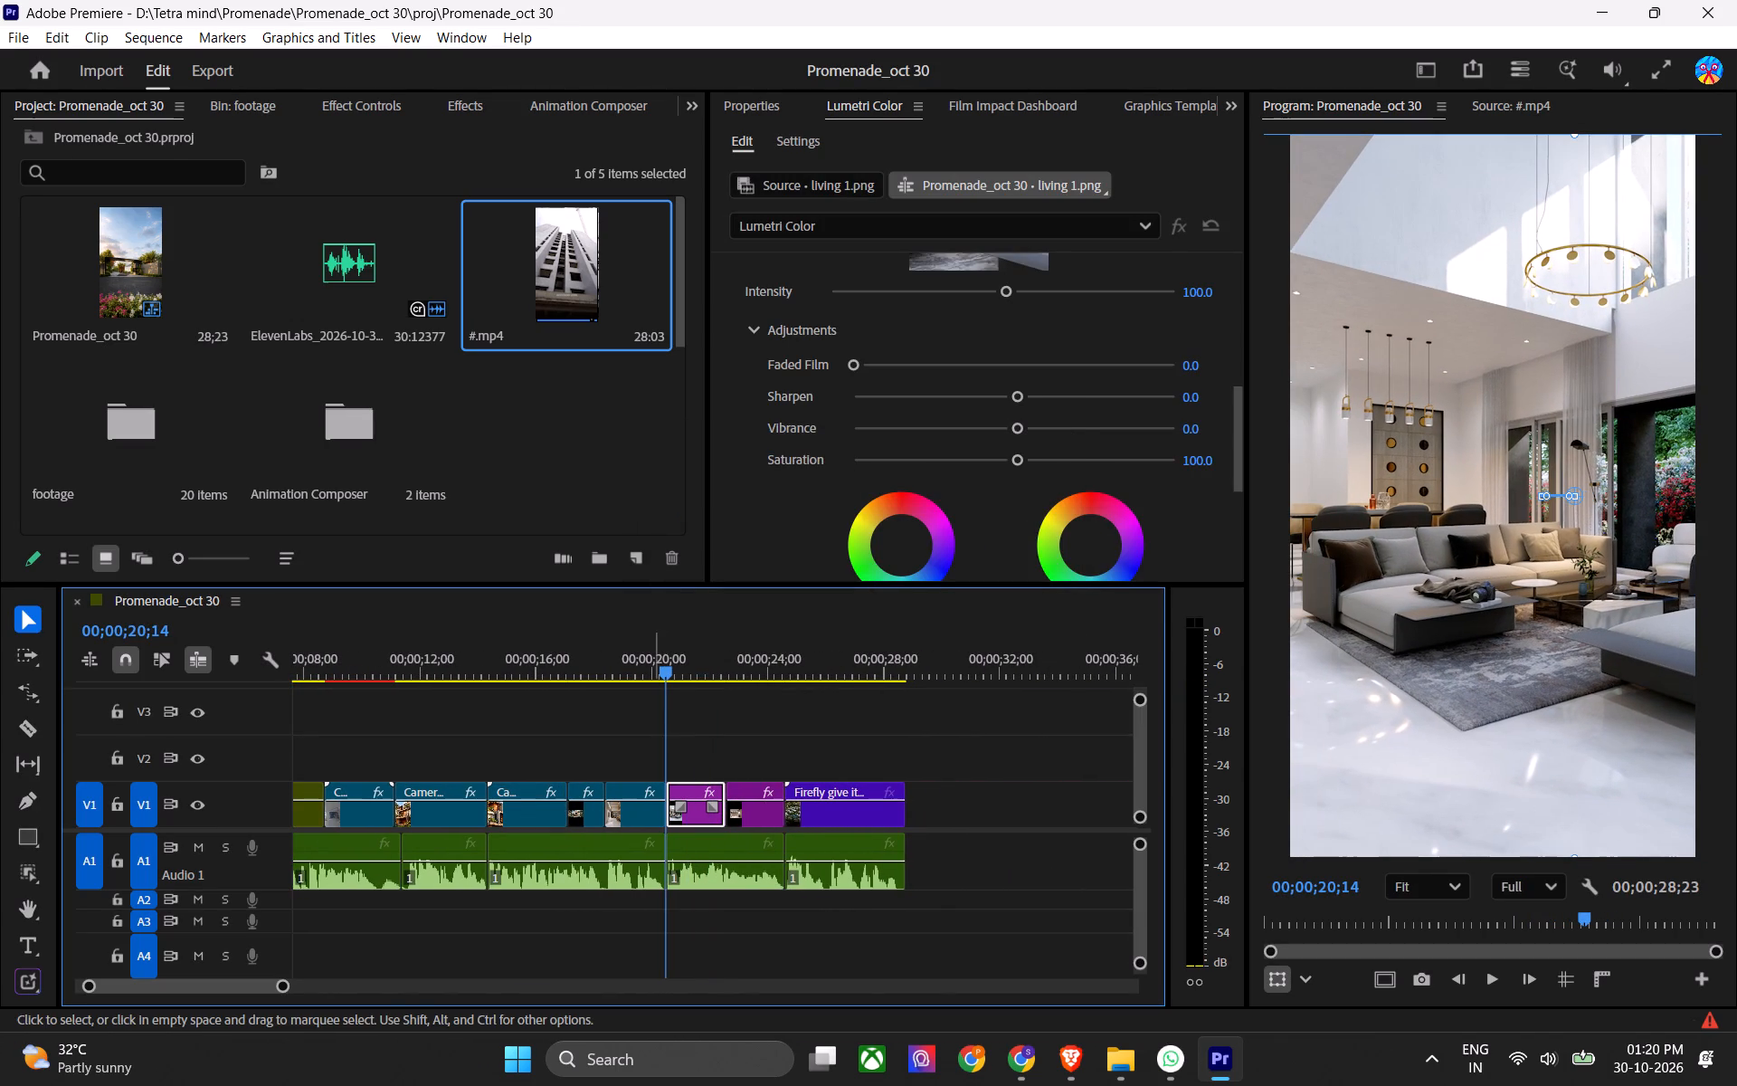
{"action": "key", "text": "ctrl+s"}
{"action": "scroll", "coordinate": [661, 800], "scroll_direction": "up", "scroll_amount": 7, "text": "alt"}
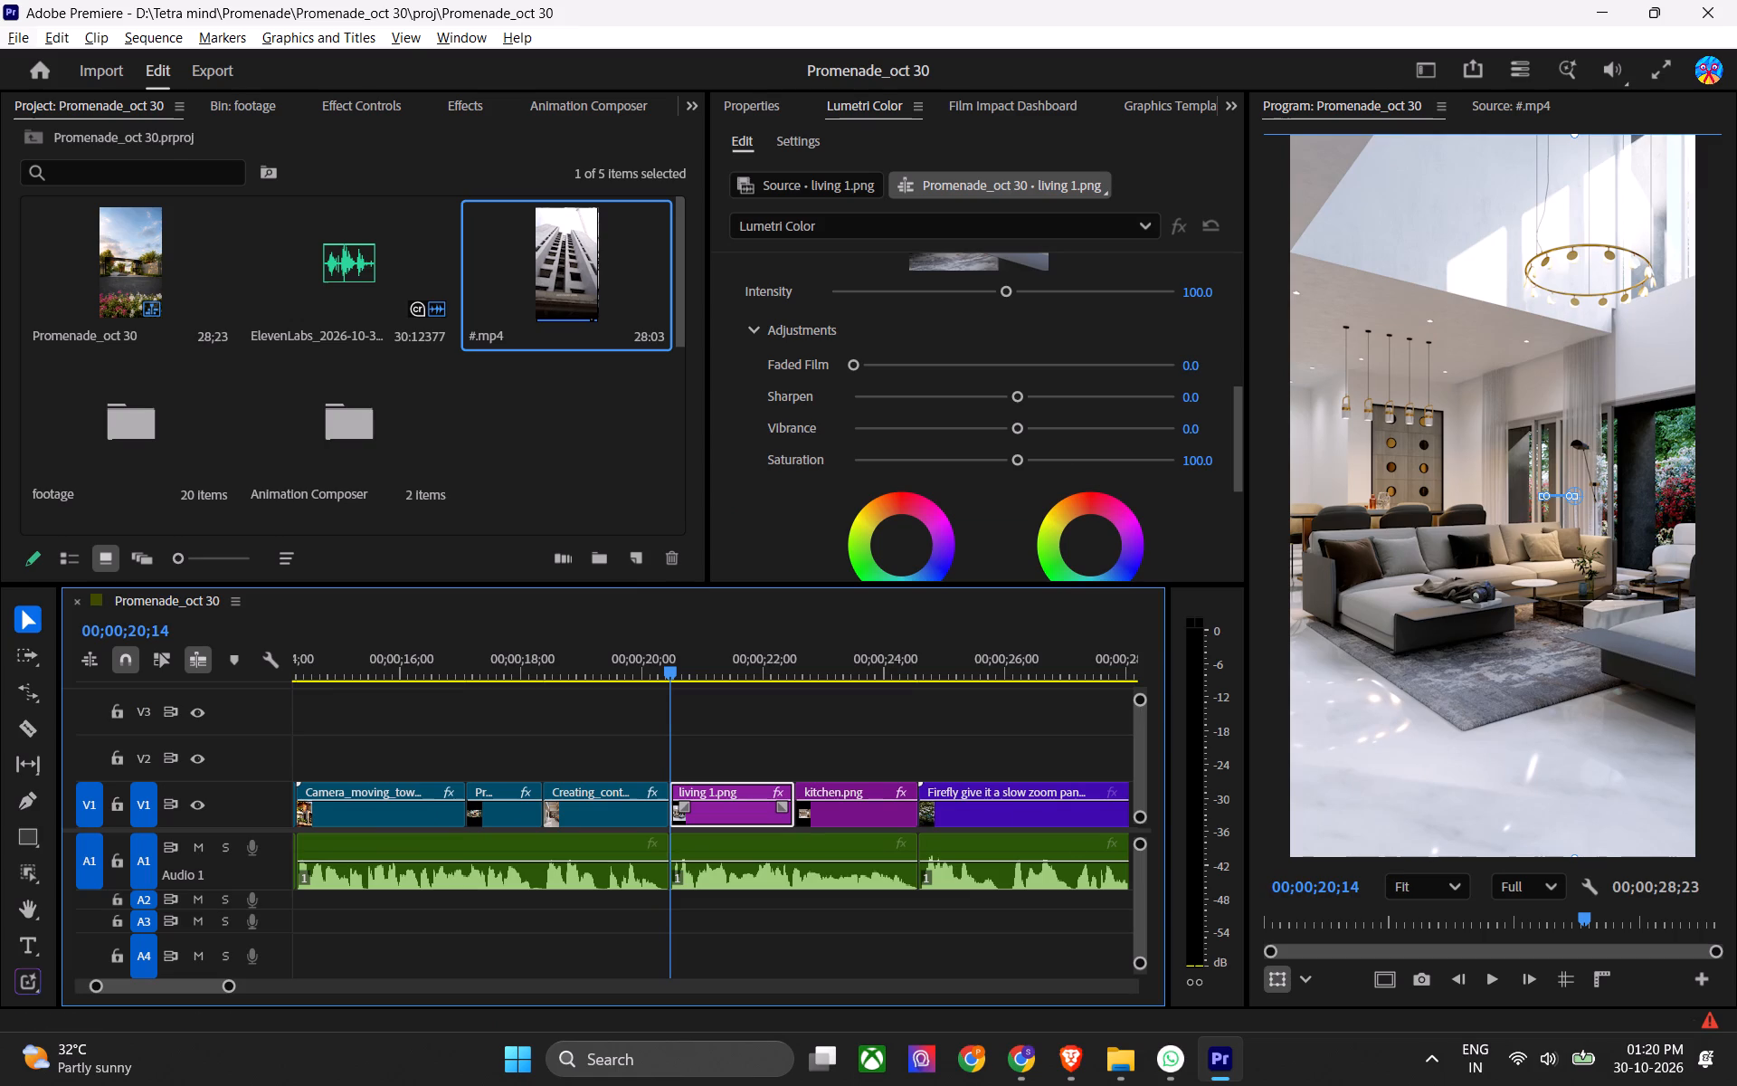
{"action": "left_click", "coordinate": [470, 115]}
{"action": "left_click", "coordinate": [204, 142]}
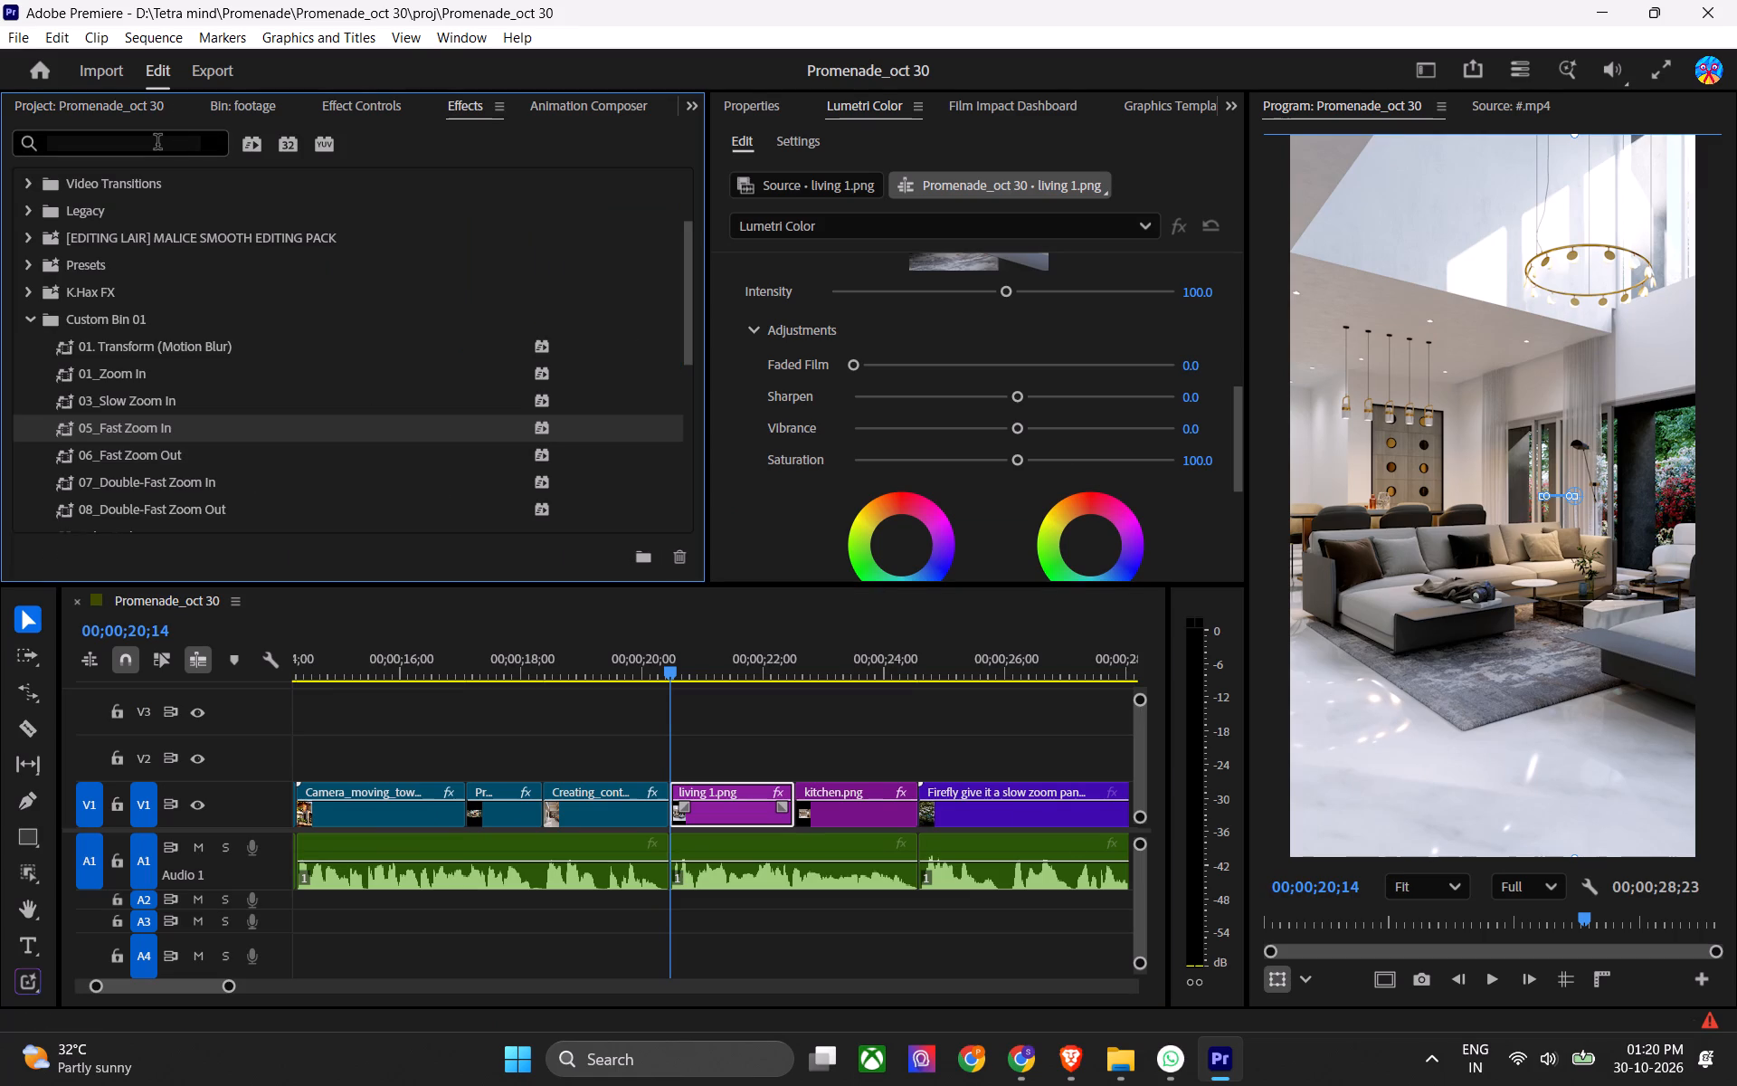
{"action": "left_click", "coordinate": [157, 144]}
{"action": "type", "text": "flash"}
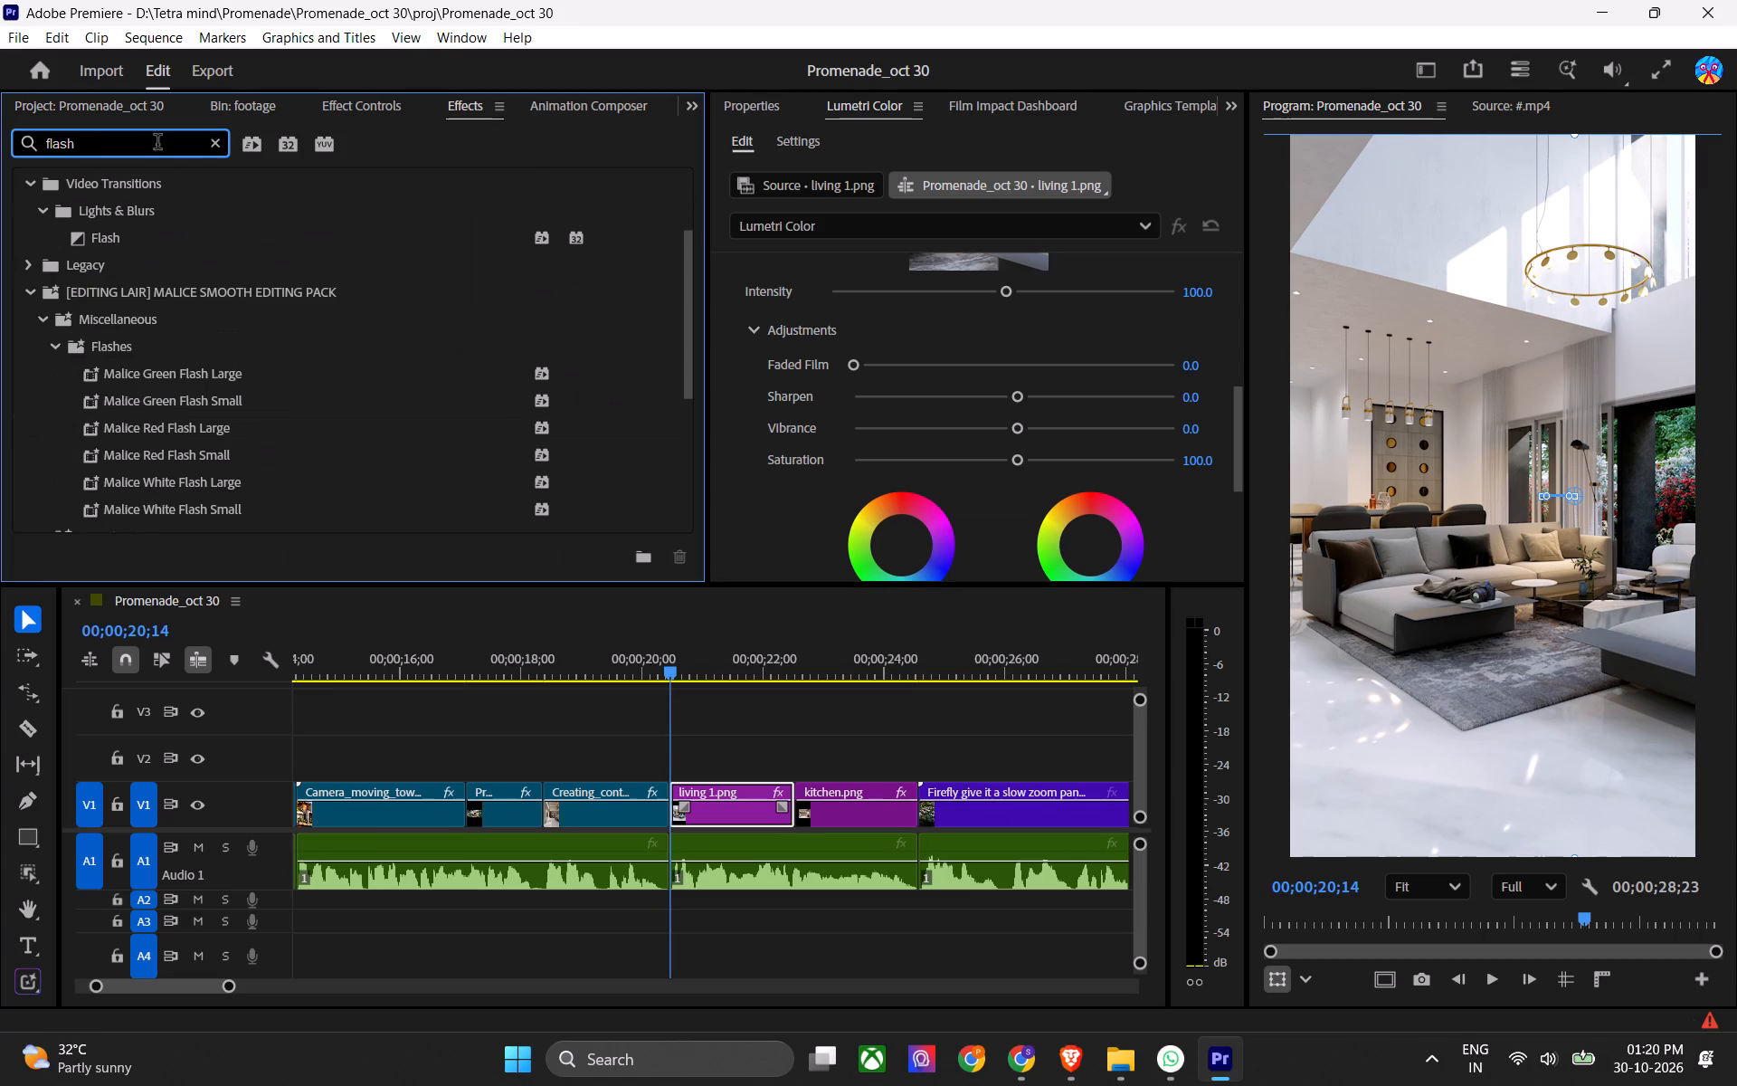
{"action": "key", "text": "ctrl+s"}
{"action": "left_click_drag", "start_coordinate": [94, 239], "coordinate": [669, 805]}
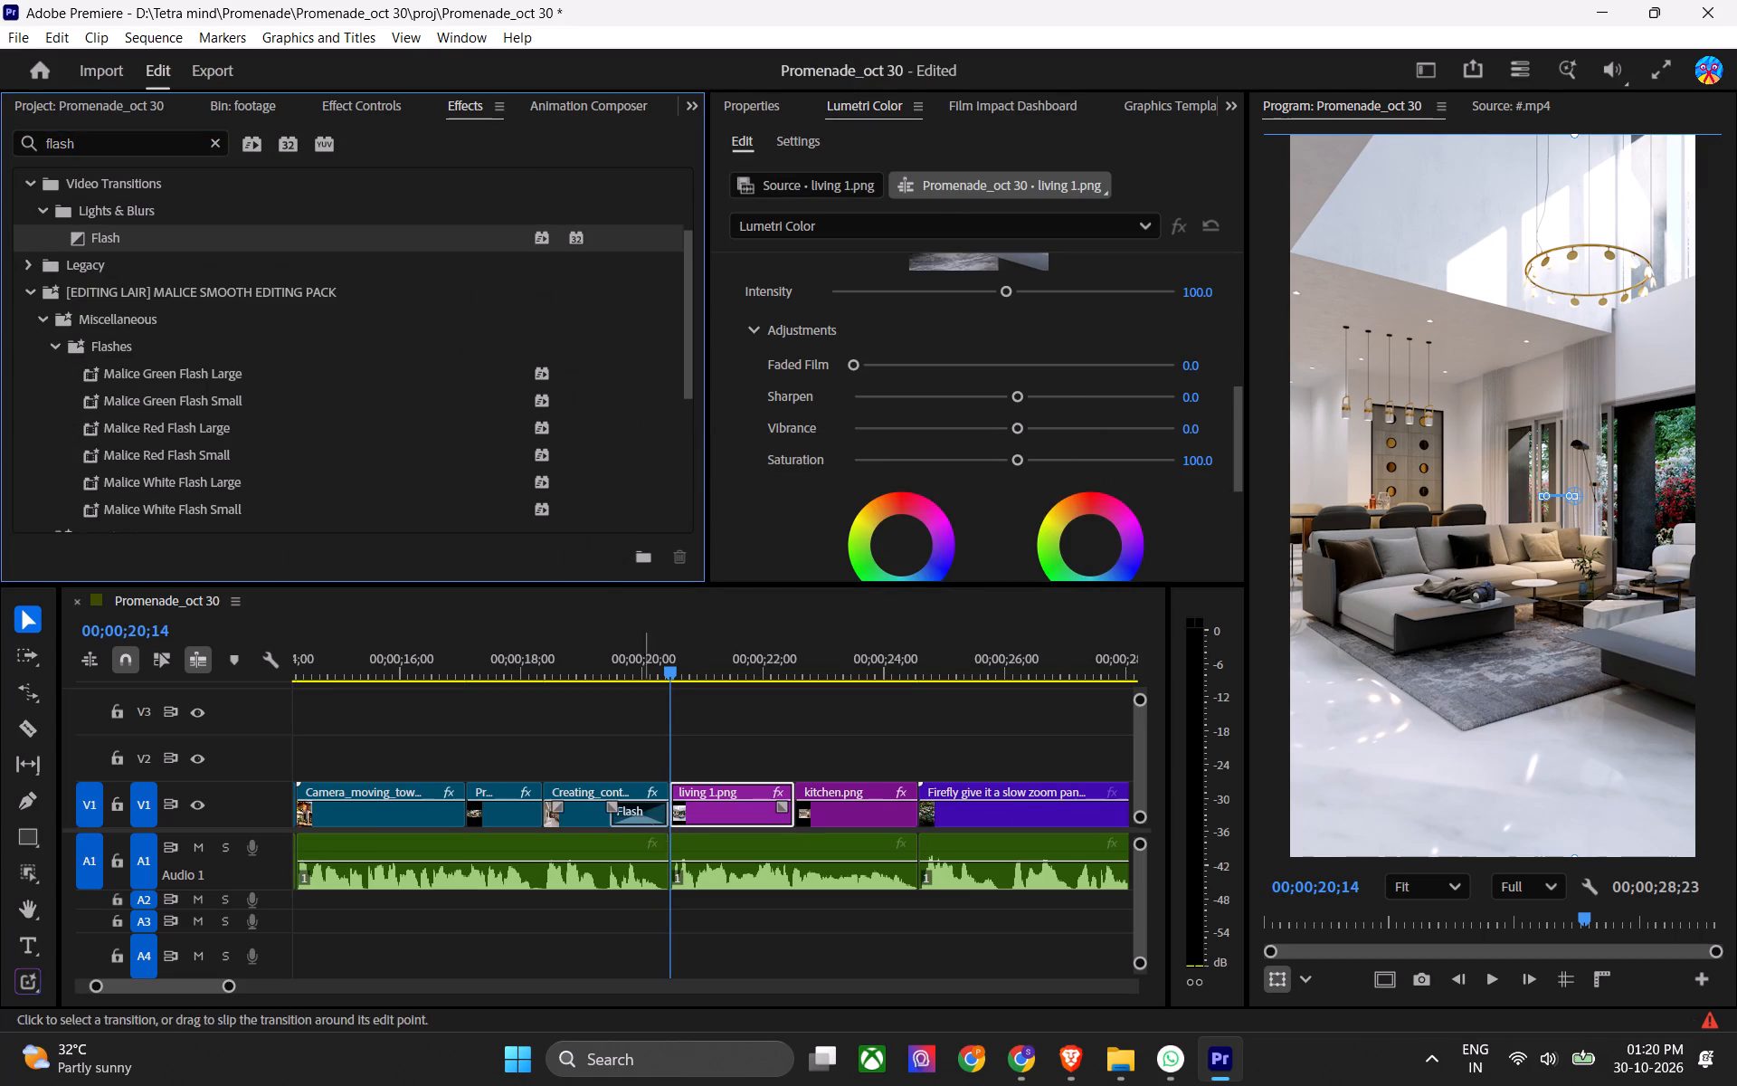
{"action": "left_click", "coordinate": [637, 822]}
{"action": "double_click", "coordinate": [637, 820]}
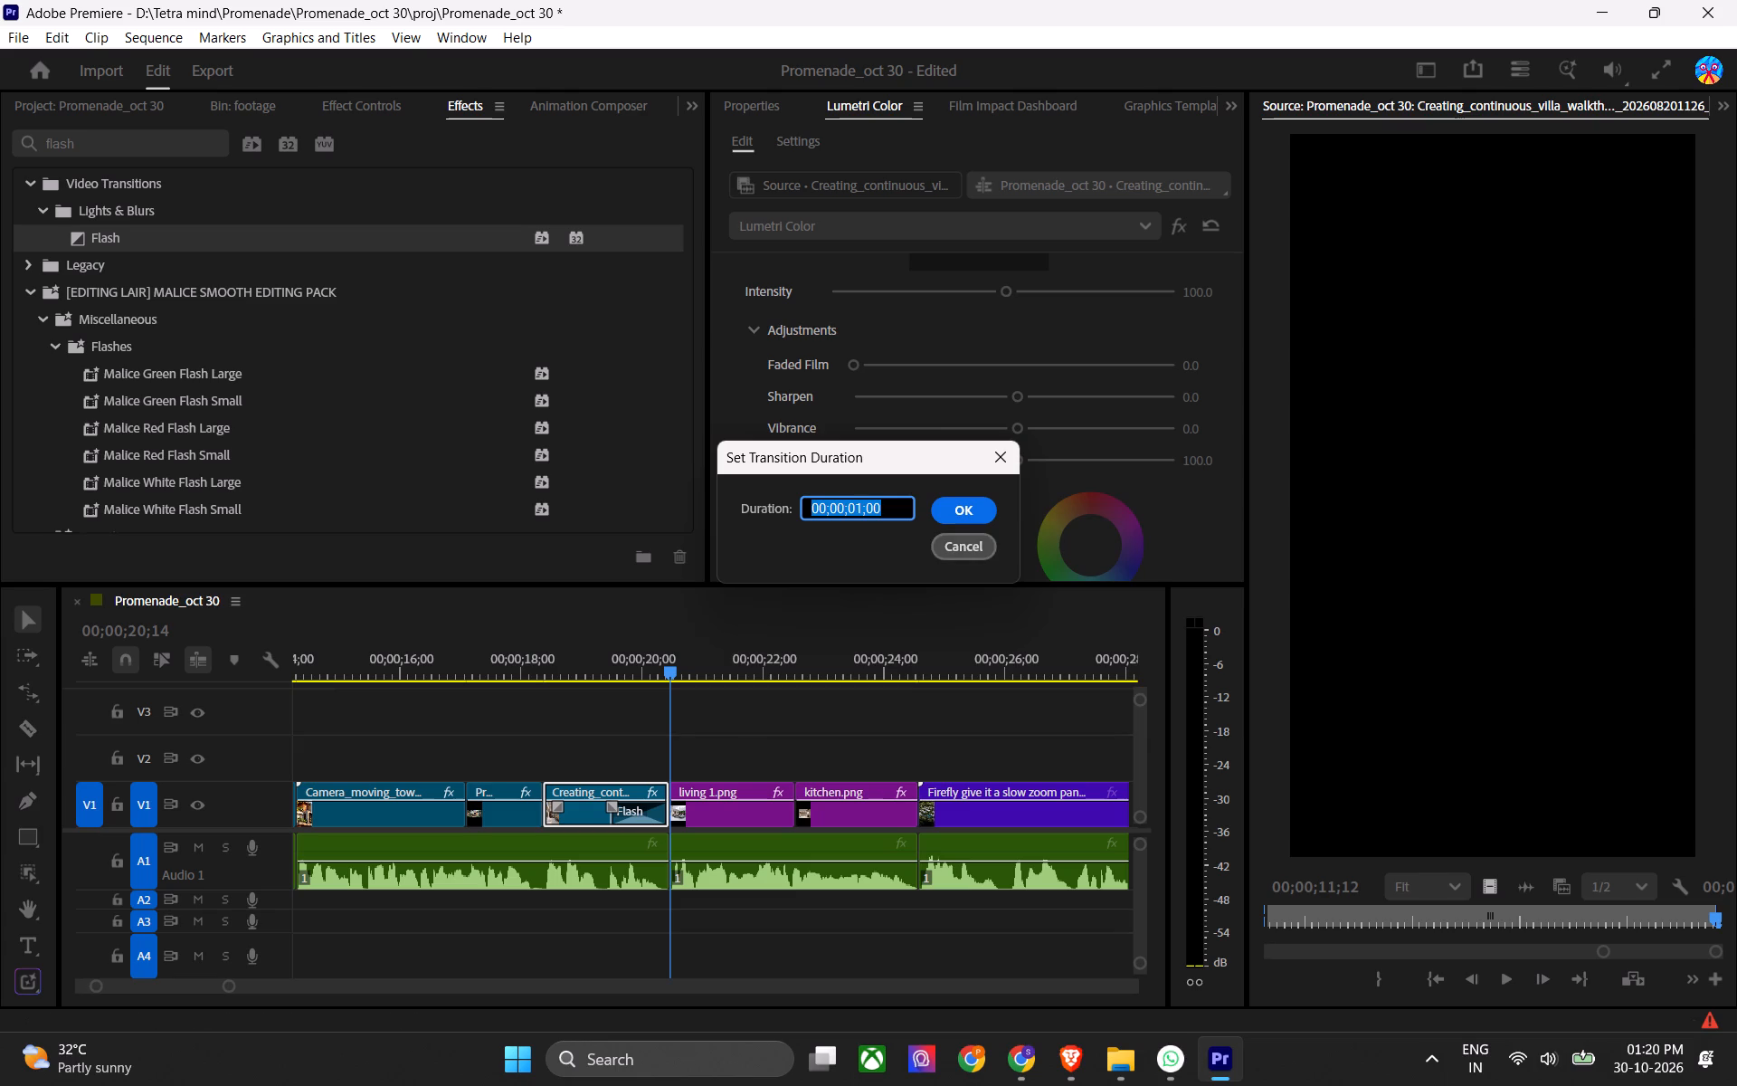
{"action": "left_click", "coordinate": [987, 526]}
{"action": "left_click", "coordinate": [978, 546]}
Set the Flash transition's alignment to Center at Cut and randomize its control settings.
{"action": "left_click", "coordinate": [636, 814]}
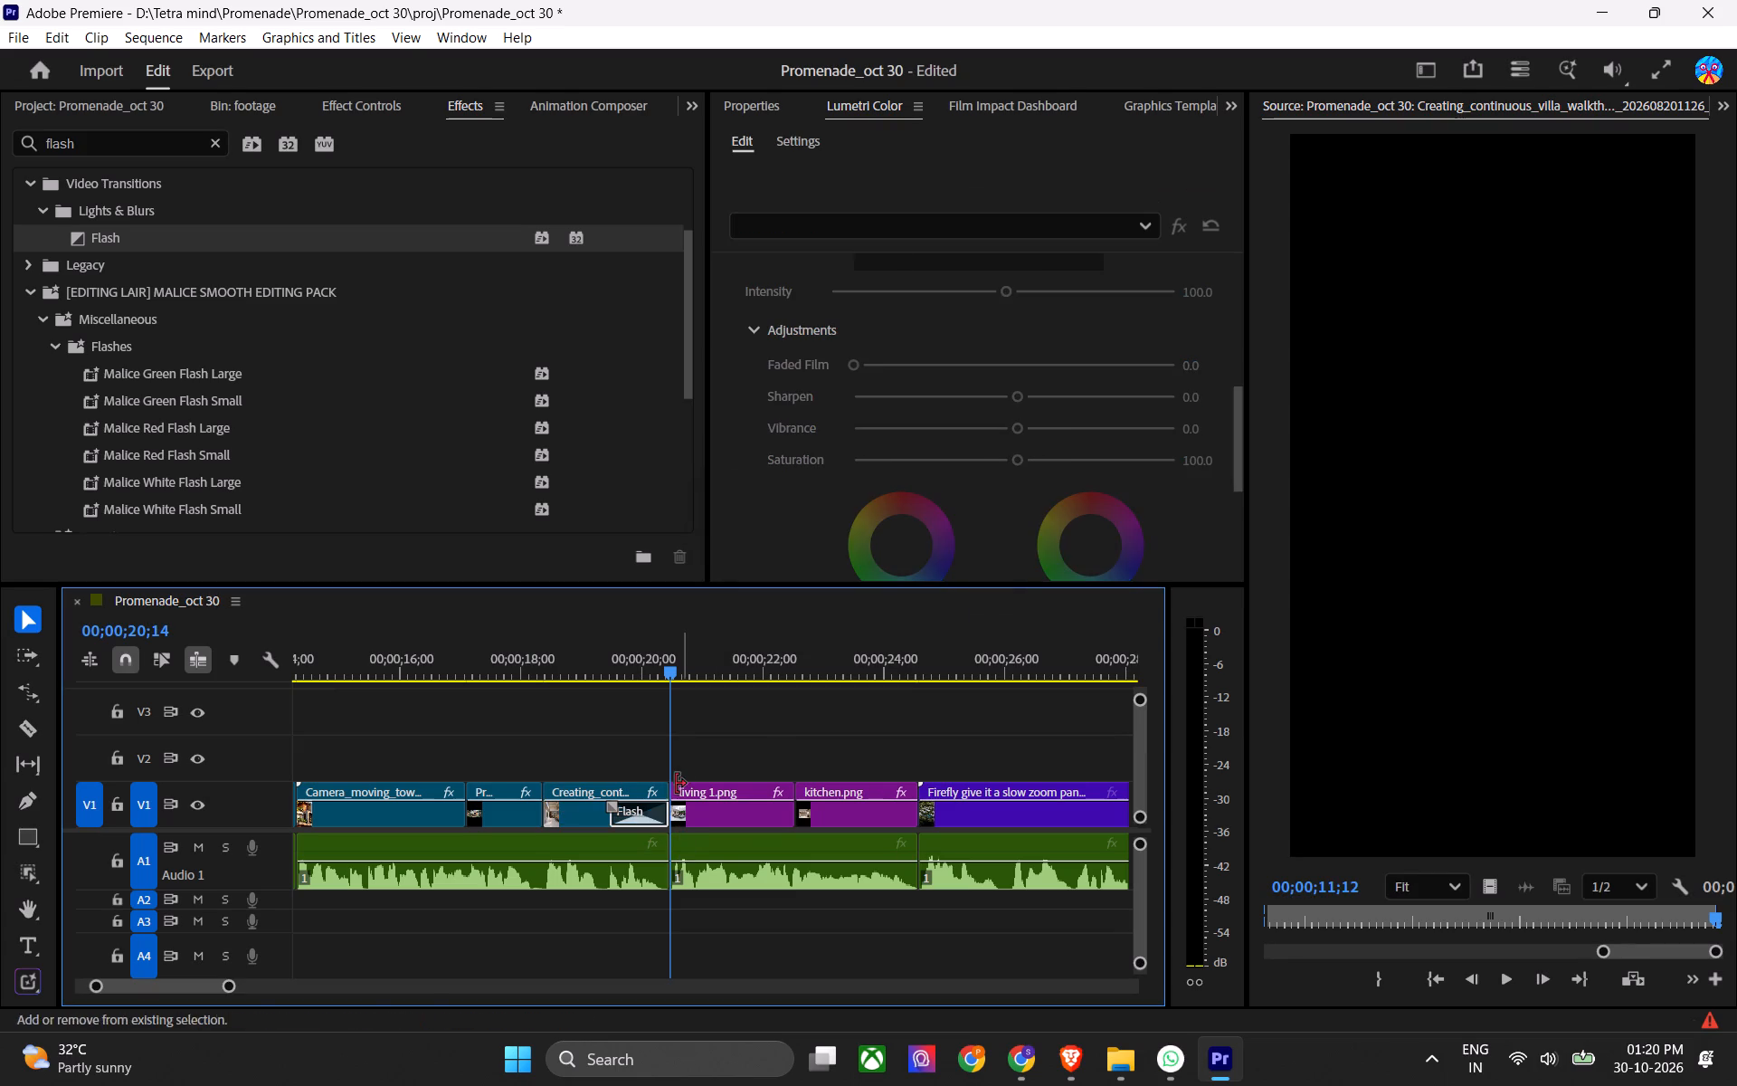
{"action": "key", "text": "shift+percent"}
{"action": "left_click", "coordinate": [304, 260]}
{"action": "left_click", "coordinate": [302, 299]}
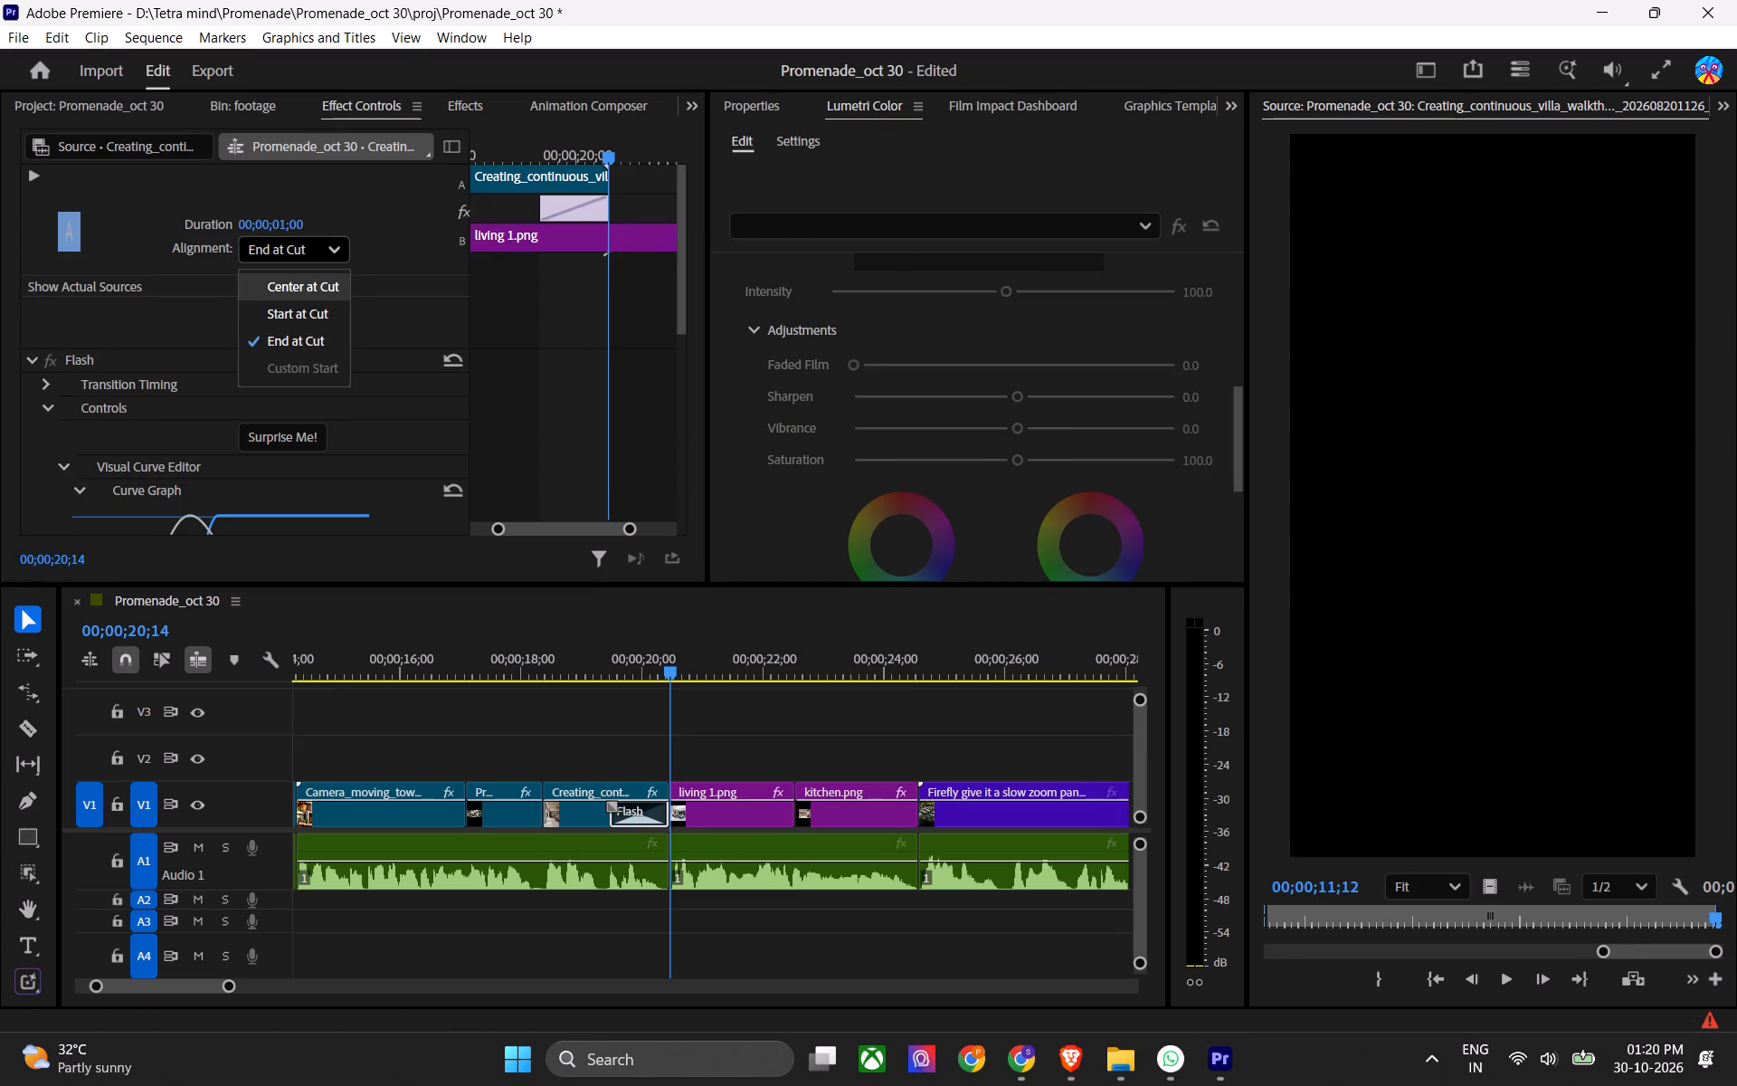
{"action": "left_click", "coordinate": [280, 430]}
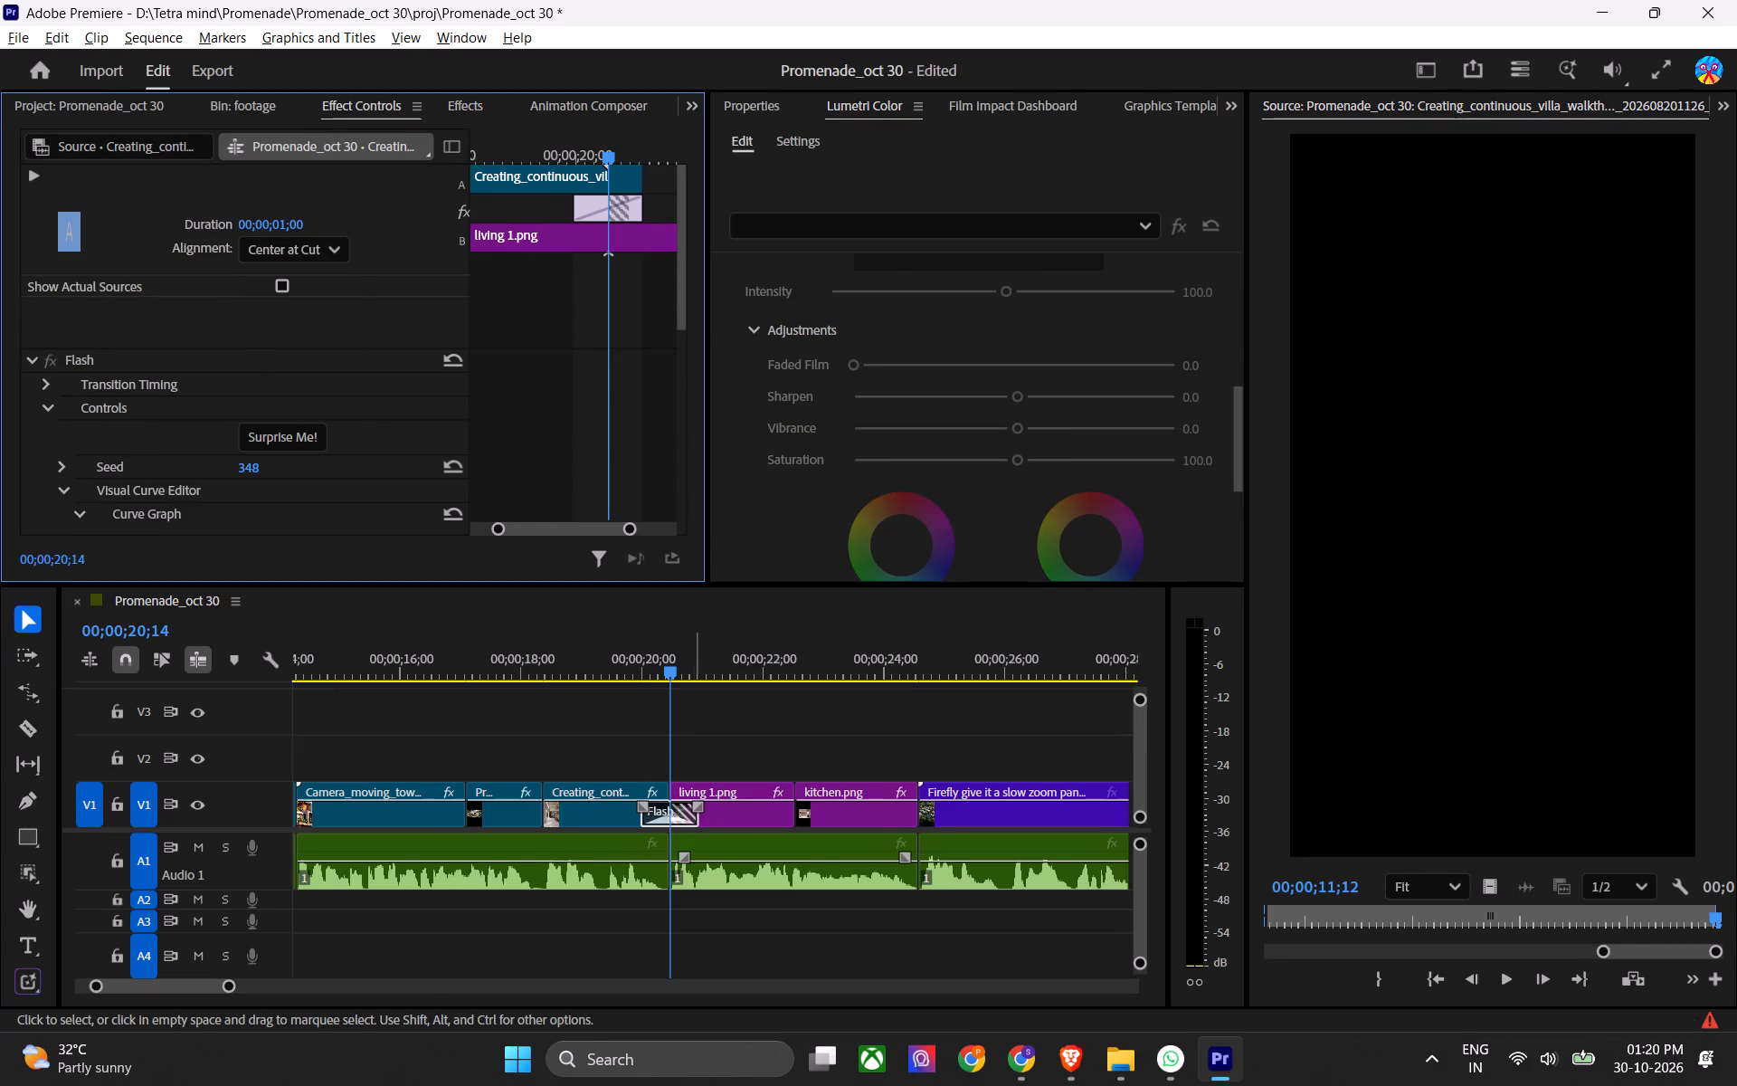
Shorten the Flash transition before living 1.png to about half a second, play it back, and save the project.
{"action": "scroll", "coordinate": [690, 853], "scroll_direction": "up", "scroll_amount": 6, "text": "alt"}
{"action": "left_click_drag", "start_coordinate": [711, 809], "coordinate": [686, 824]}
{"action": "left_click_drag", "start_coordinate": [600, 676], "coordinate": [590, 669]}
{"action": "key", "text": "space"}
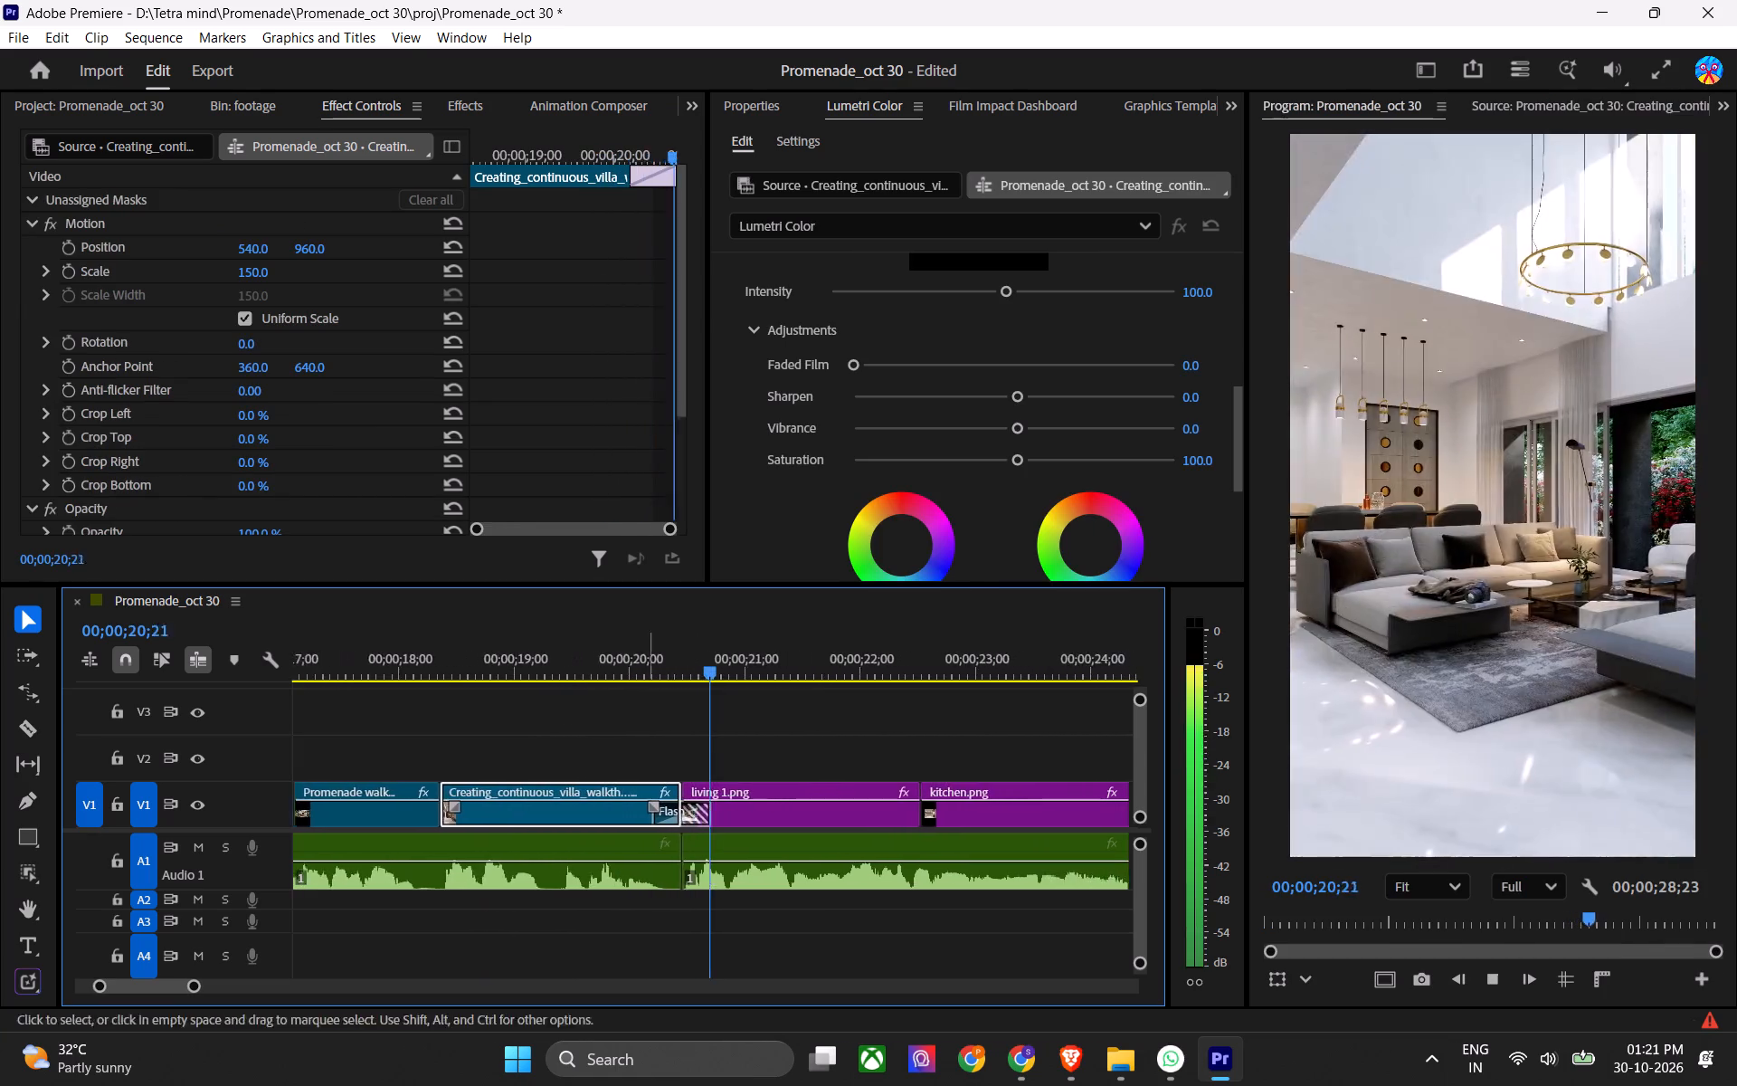
{"action": "key", "text": "space"}
{"action": "left_click_drag", "start_coordinate": [620, 648], "coordinate": [565, 679]}
{"action": "key", "text": "space"}
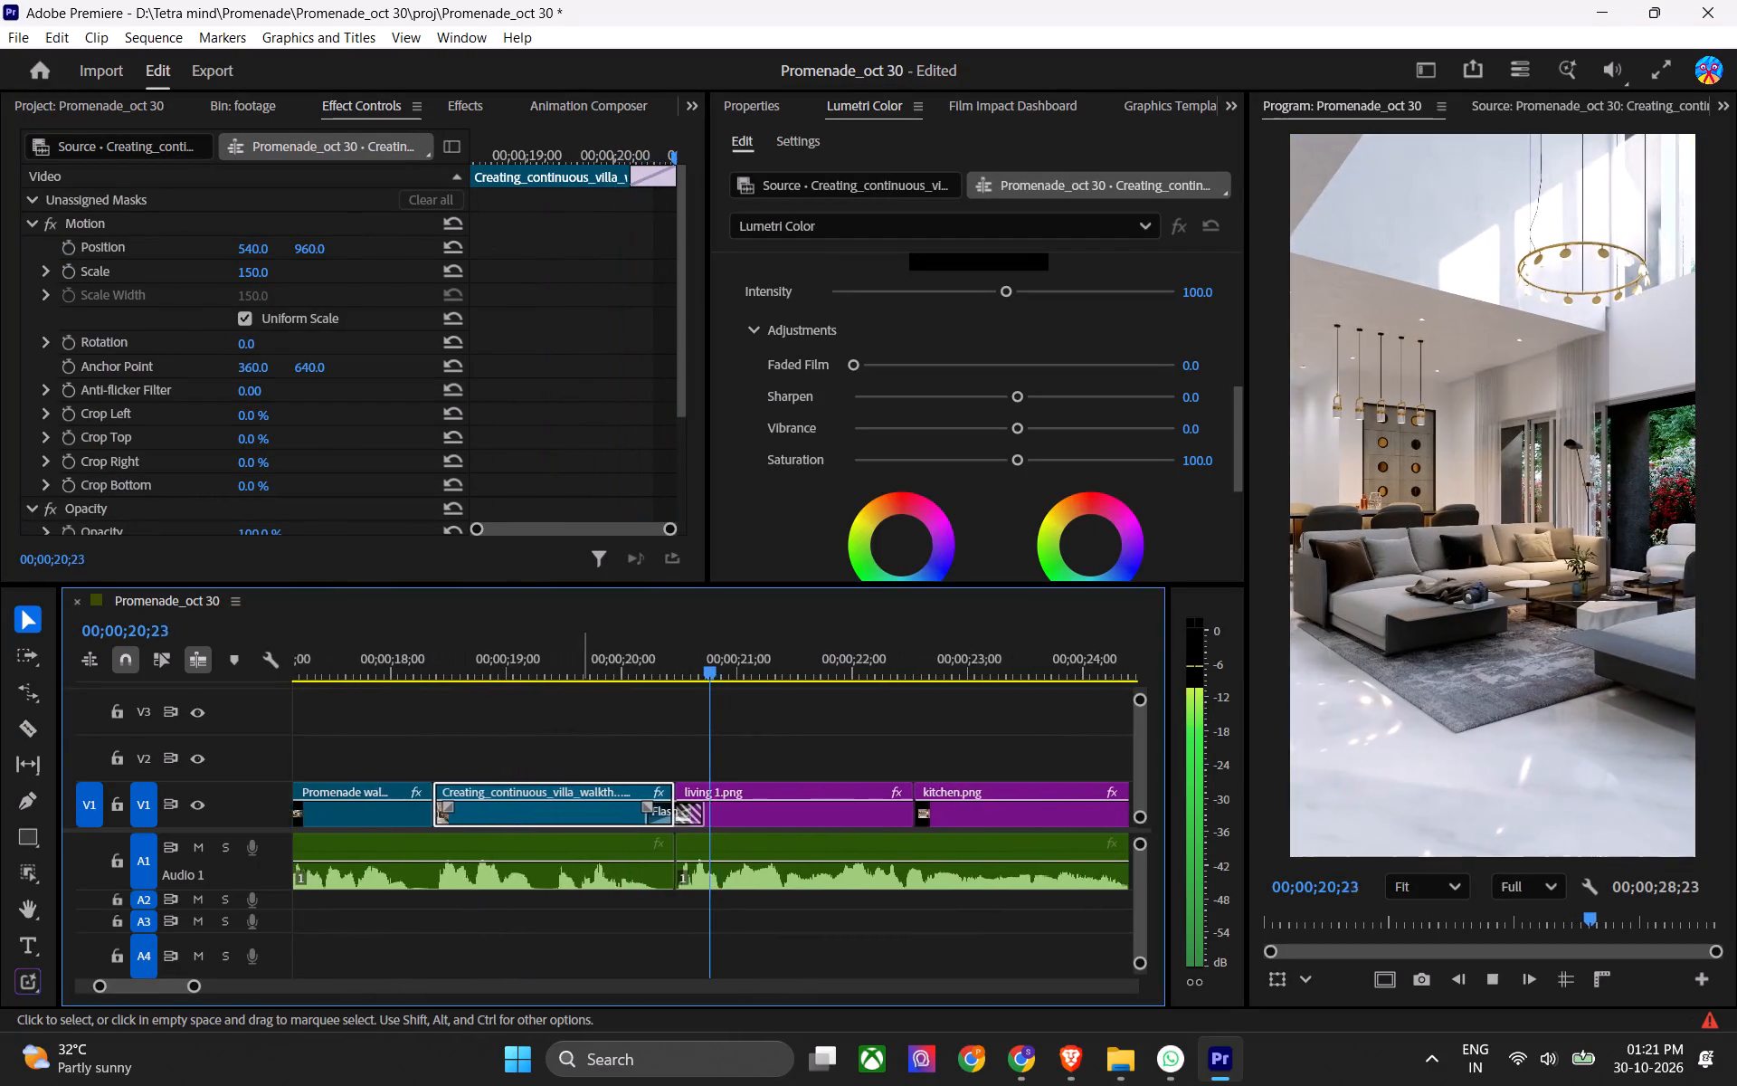
{"action": "key", "text": "space"}
{"action": "left_click_drag", "start_coordinate": [580, 671], "coordinate": [612, 689]}
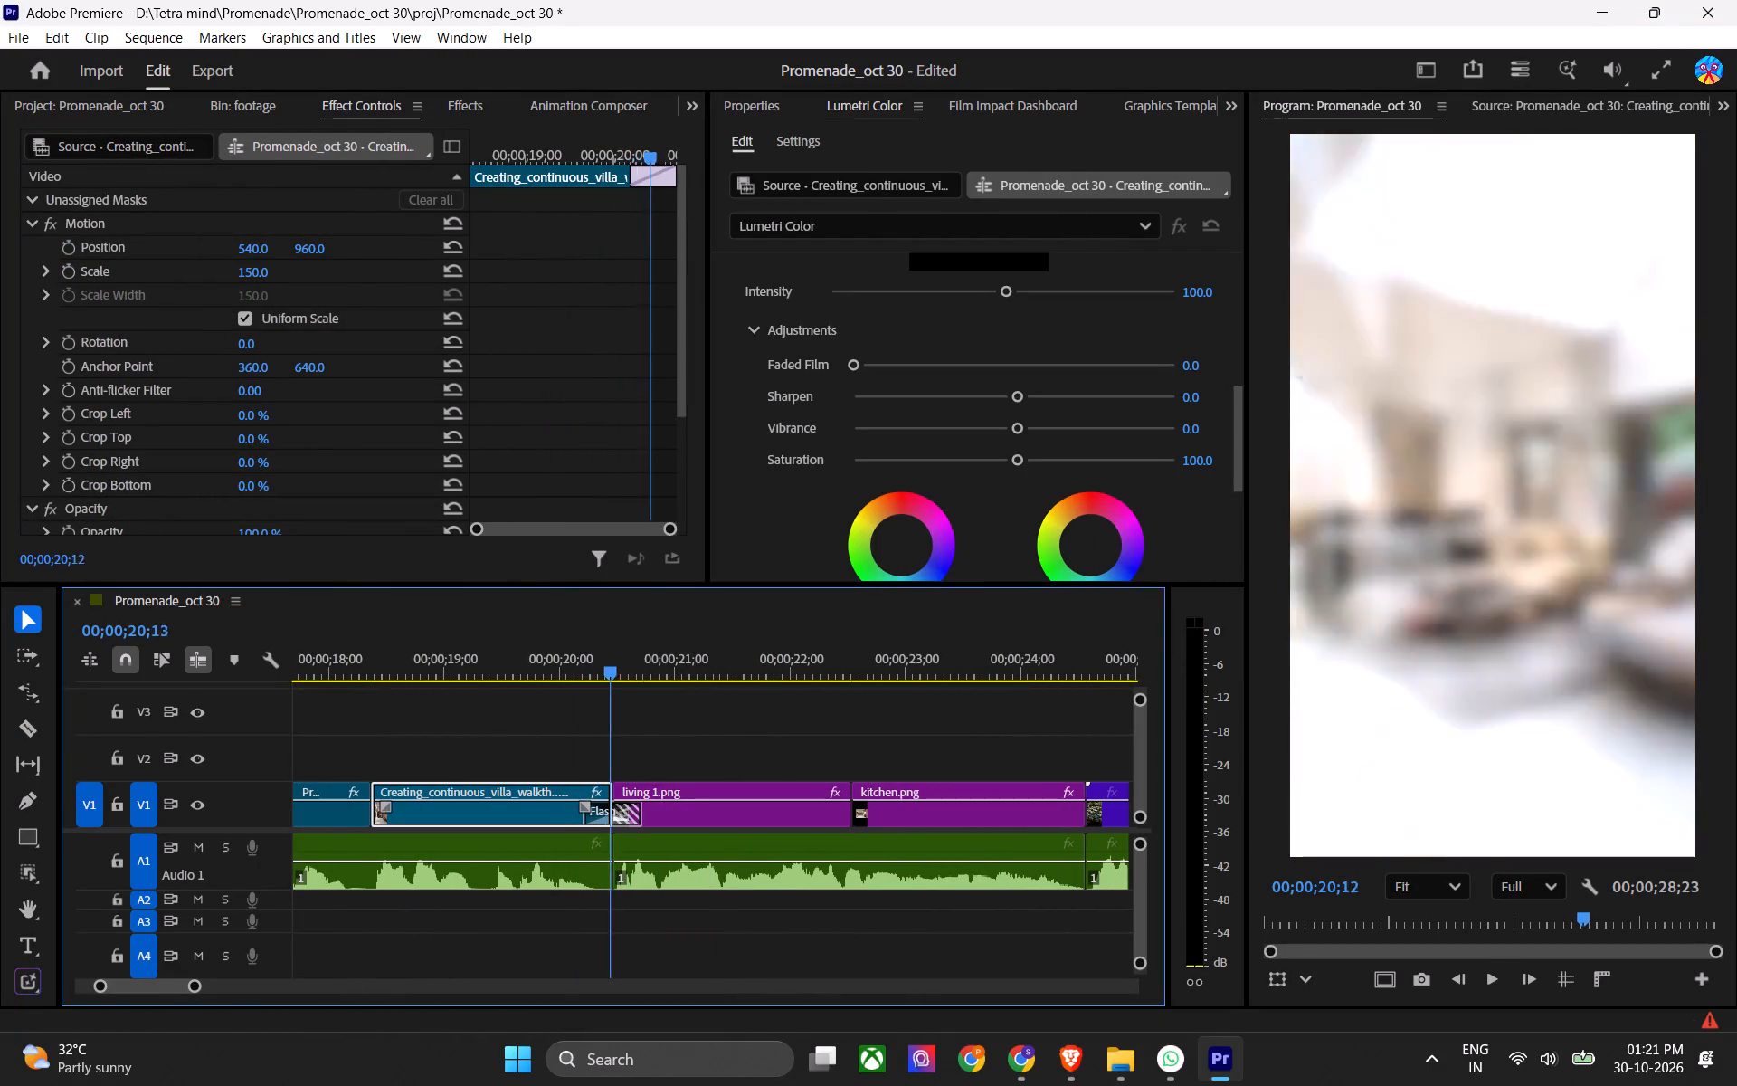
{"action": "left_click_drag", "start_coordinate": [612, 689], "coordinate": [565, 708]}
{"action": "key", "text": "ctrl+s"}
Scrub back through the sequence and play the opening Firefly drone shot up to its end.
{"action": "scroll", "coordinate": [499, 826], "scroll_direction": "down", "scroll_amount": 8, "text": "alt"}
{"action": "scroll", "coordinate": [500, 843], "scroll_direction": "up", "scroll_amount": 8}
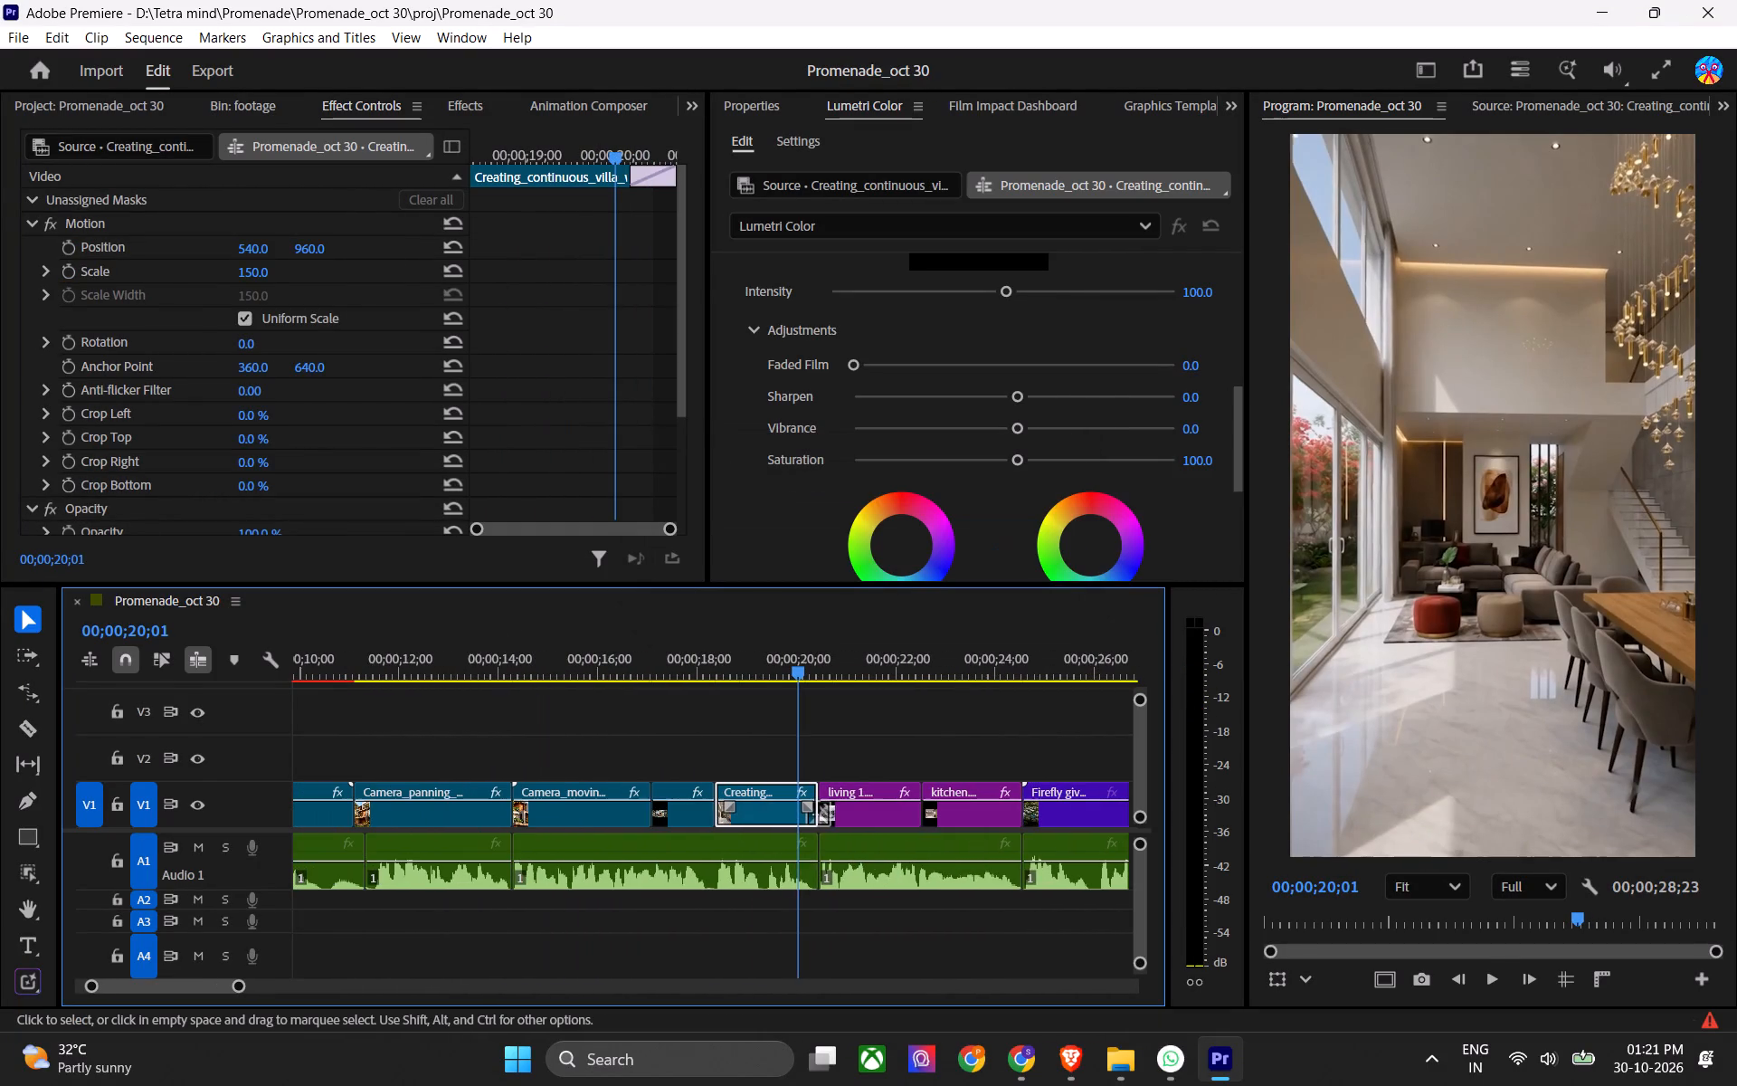
{"action": "left_click_drag", "start_coordinate": [528, 662], "coordinate": [432, 691]}
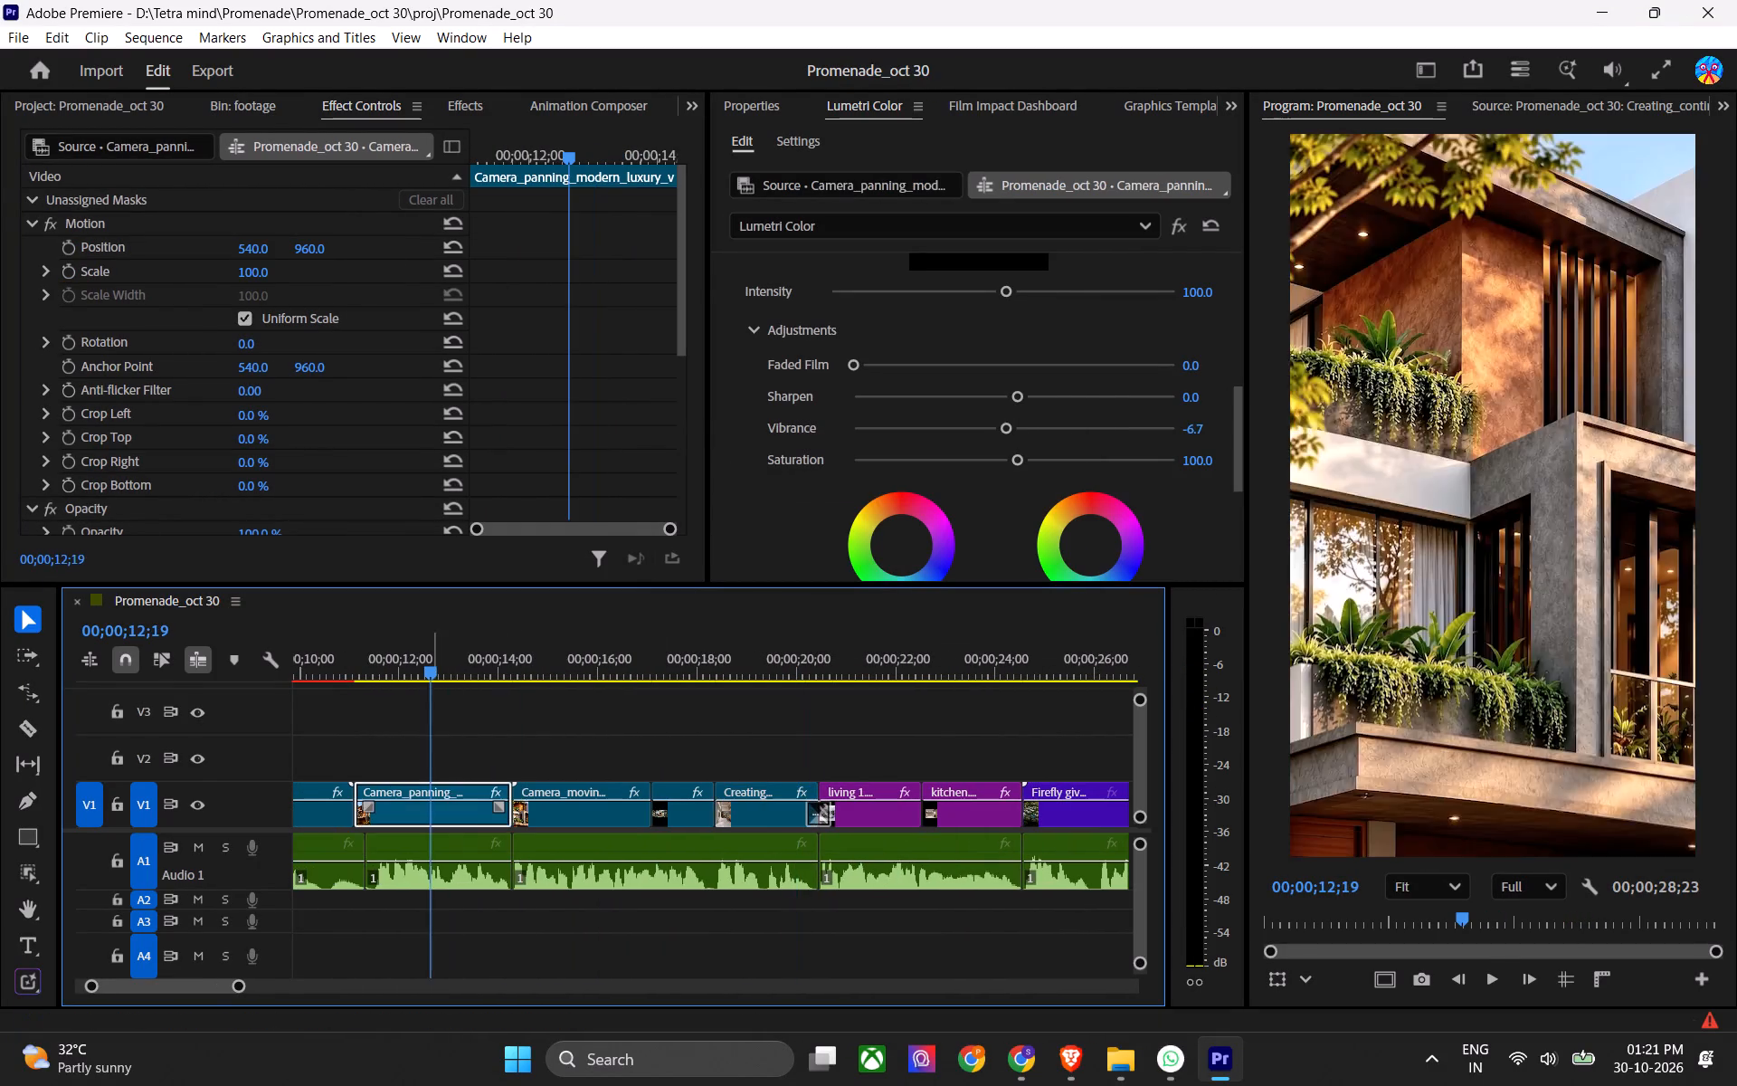
{"action": "scroll", "coordinate": [574, 809], "scroll_direction": "down", "scroll_amount": 5, "text": "alt"}
{"action": "scroll", "coordinate": [574, 809], "scroll_direction": "up", "scroll_amount": 7}
{"action": "key", "text": "ctrl+s"}
{"action": "left_click_drag", "start_coordinate": [527, 681], "coordinate": [496, 681]}
{"action": "left_click_drag", "start_coordinate": [497, 664], "coordinate": [453, 676]}
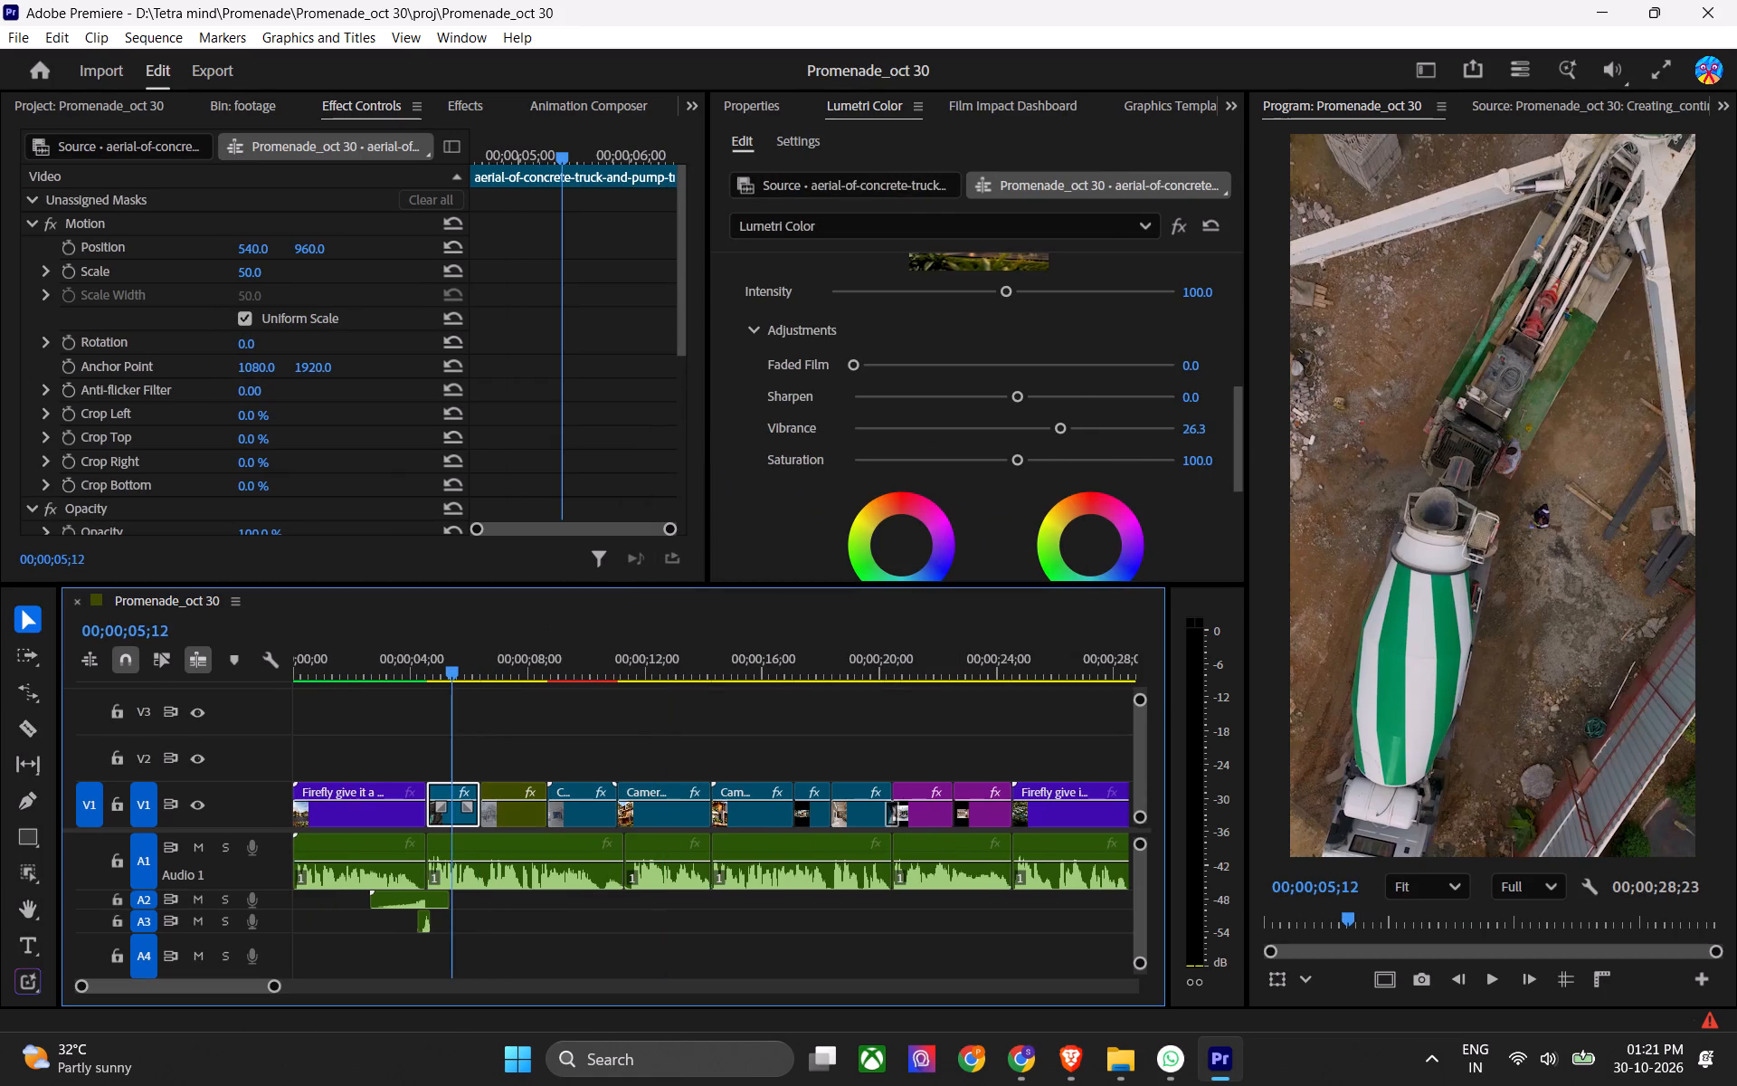
{"action": "left_click", "coordinate": [356, 662]}
{"action": "key", "text": "ctrl+s"}
{"action": "key", "text": "space"}
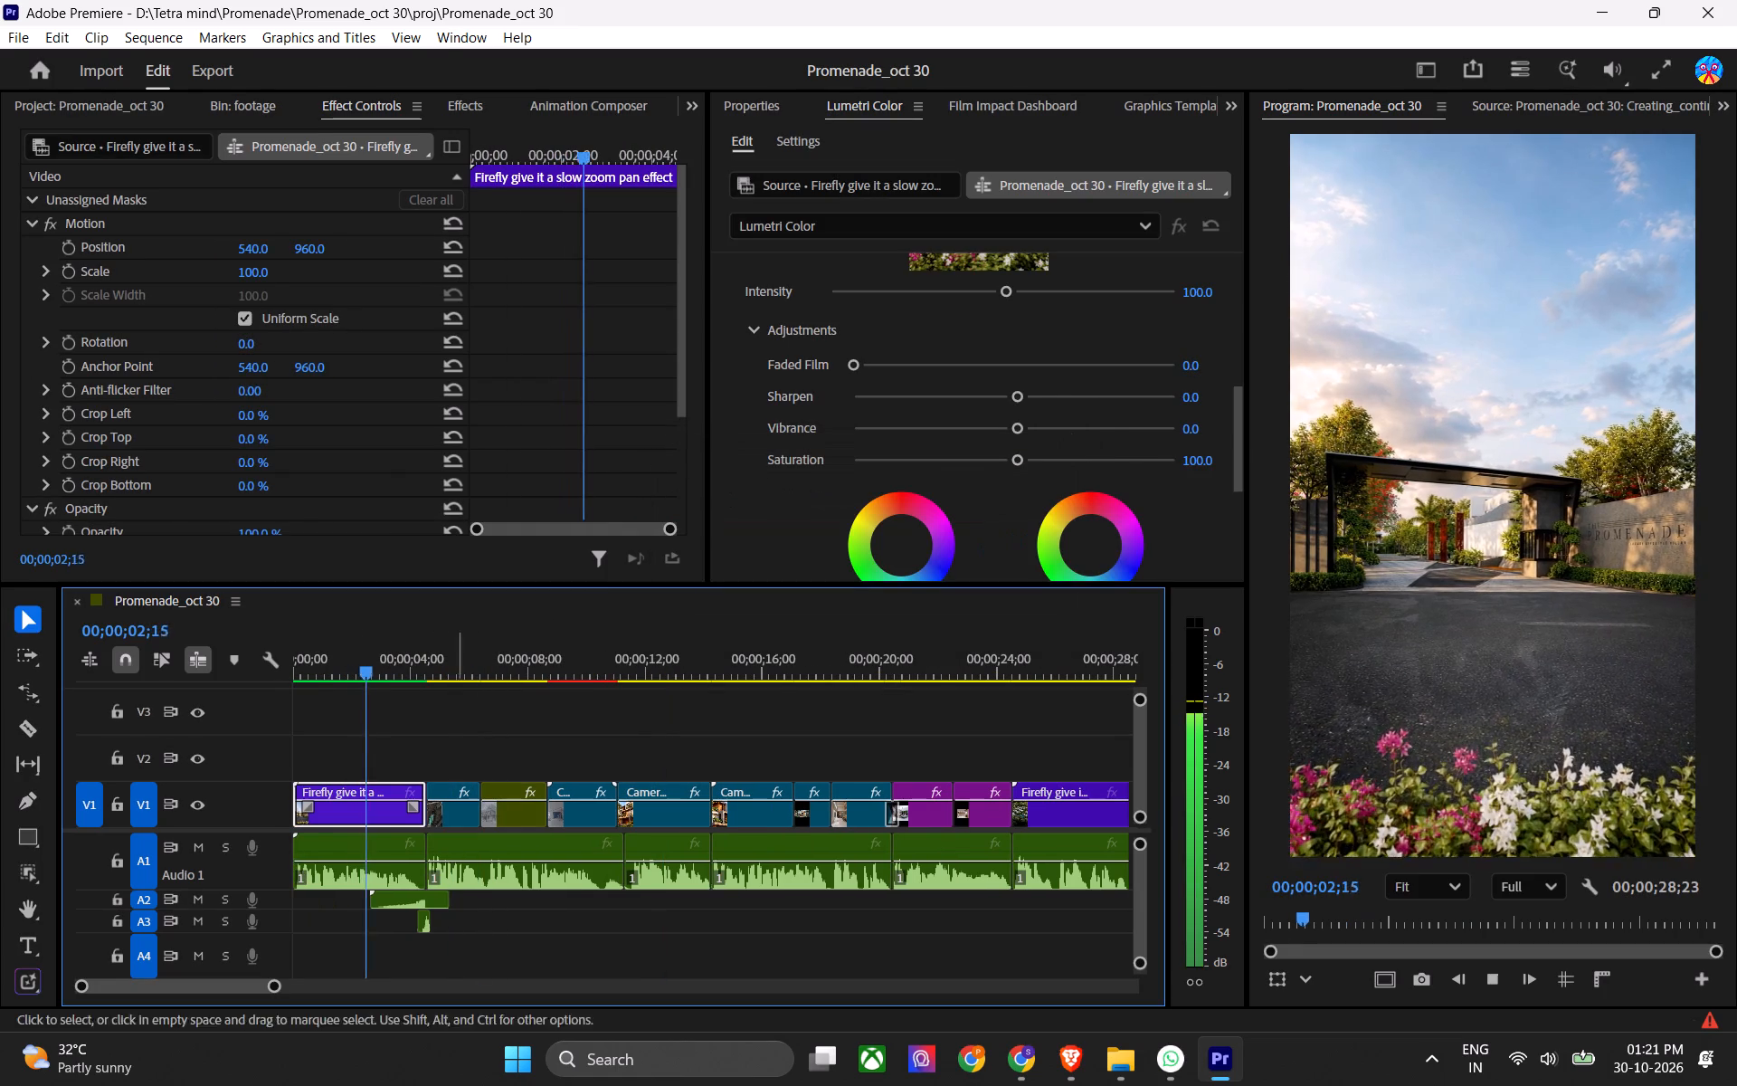
{"action": "scroll", "coordinate": [434, 856], "scroll_direction": "up", "scroll_amount": 5, "text": "alt"}
{"action": "scroll", "coordinate": [628, 891], "scroll_direction": "up", "scroll_amount": 3, "text": "alt"}
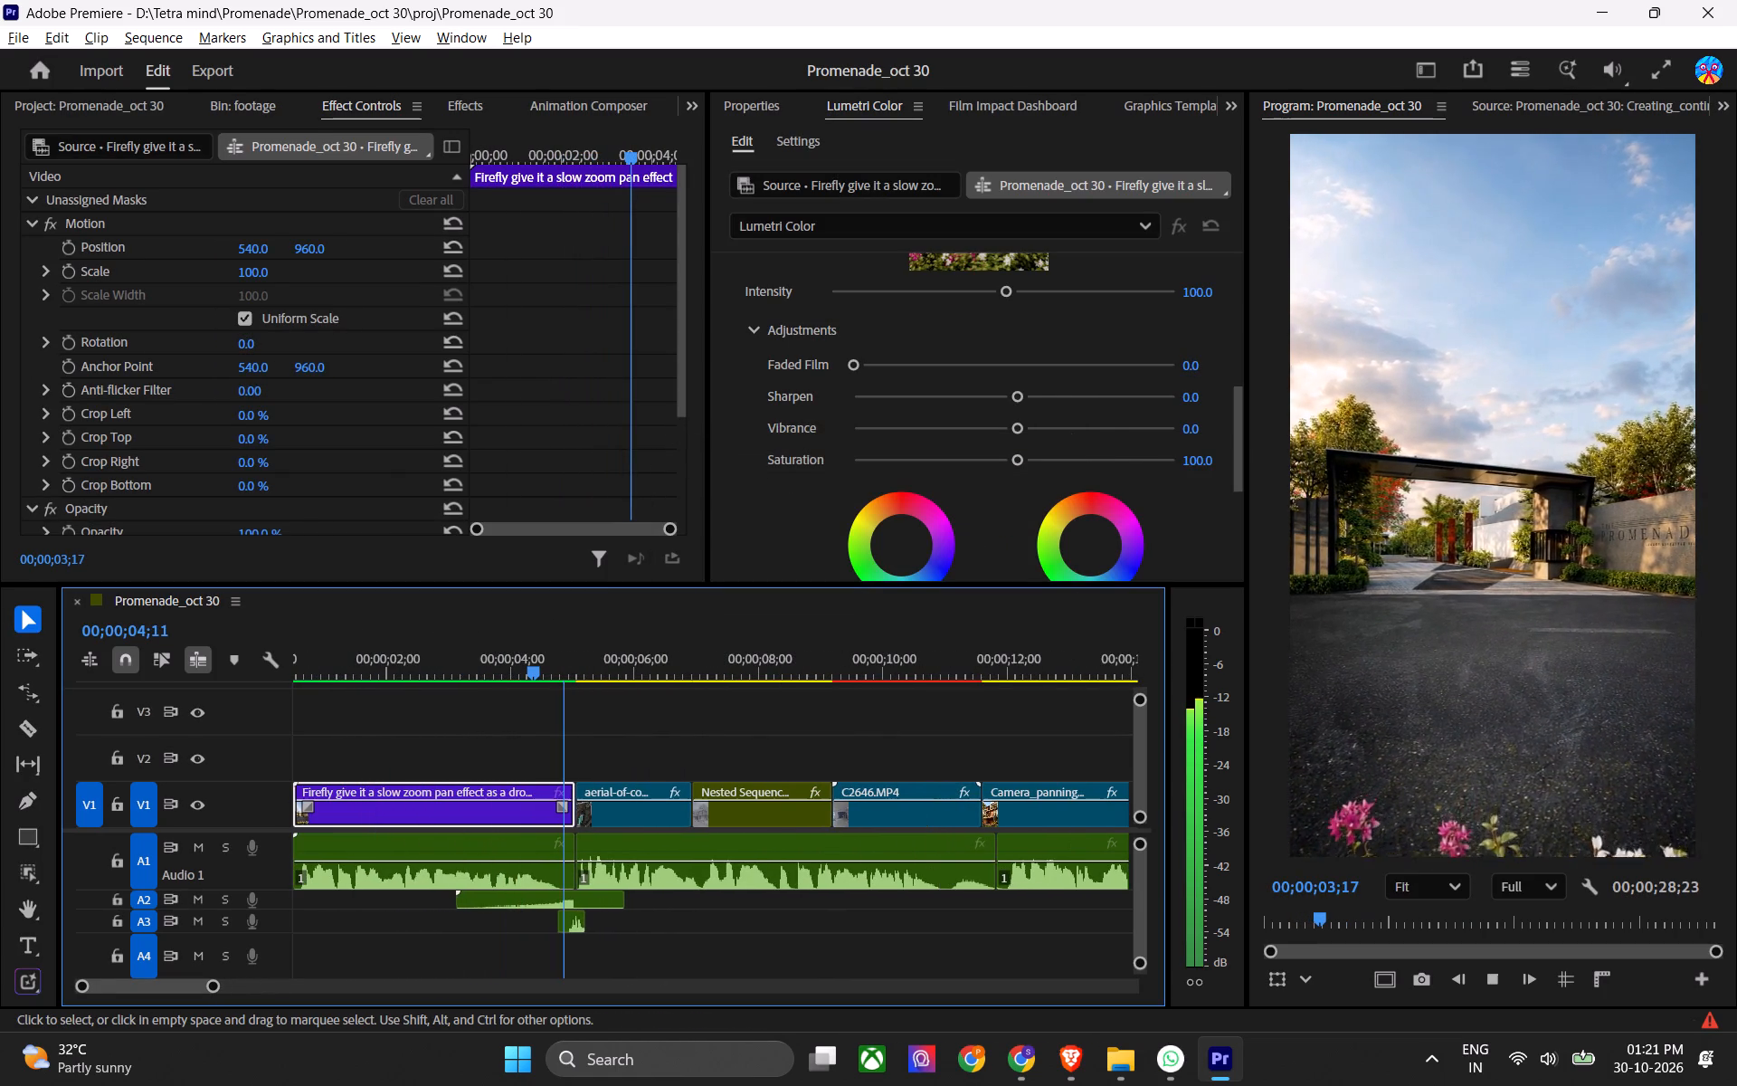
{"action": "key", "text": "space"}
Add the Flash transition at the cut between the opening Firefly shot and the aerial-of-concrete-truck clip.
{"action": "left_click", "coordinate": [597, 665]}
{"action": "key", "text": "ctrl+s"}
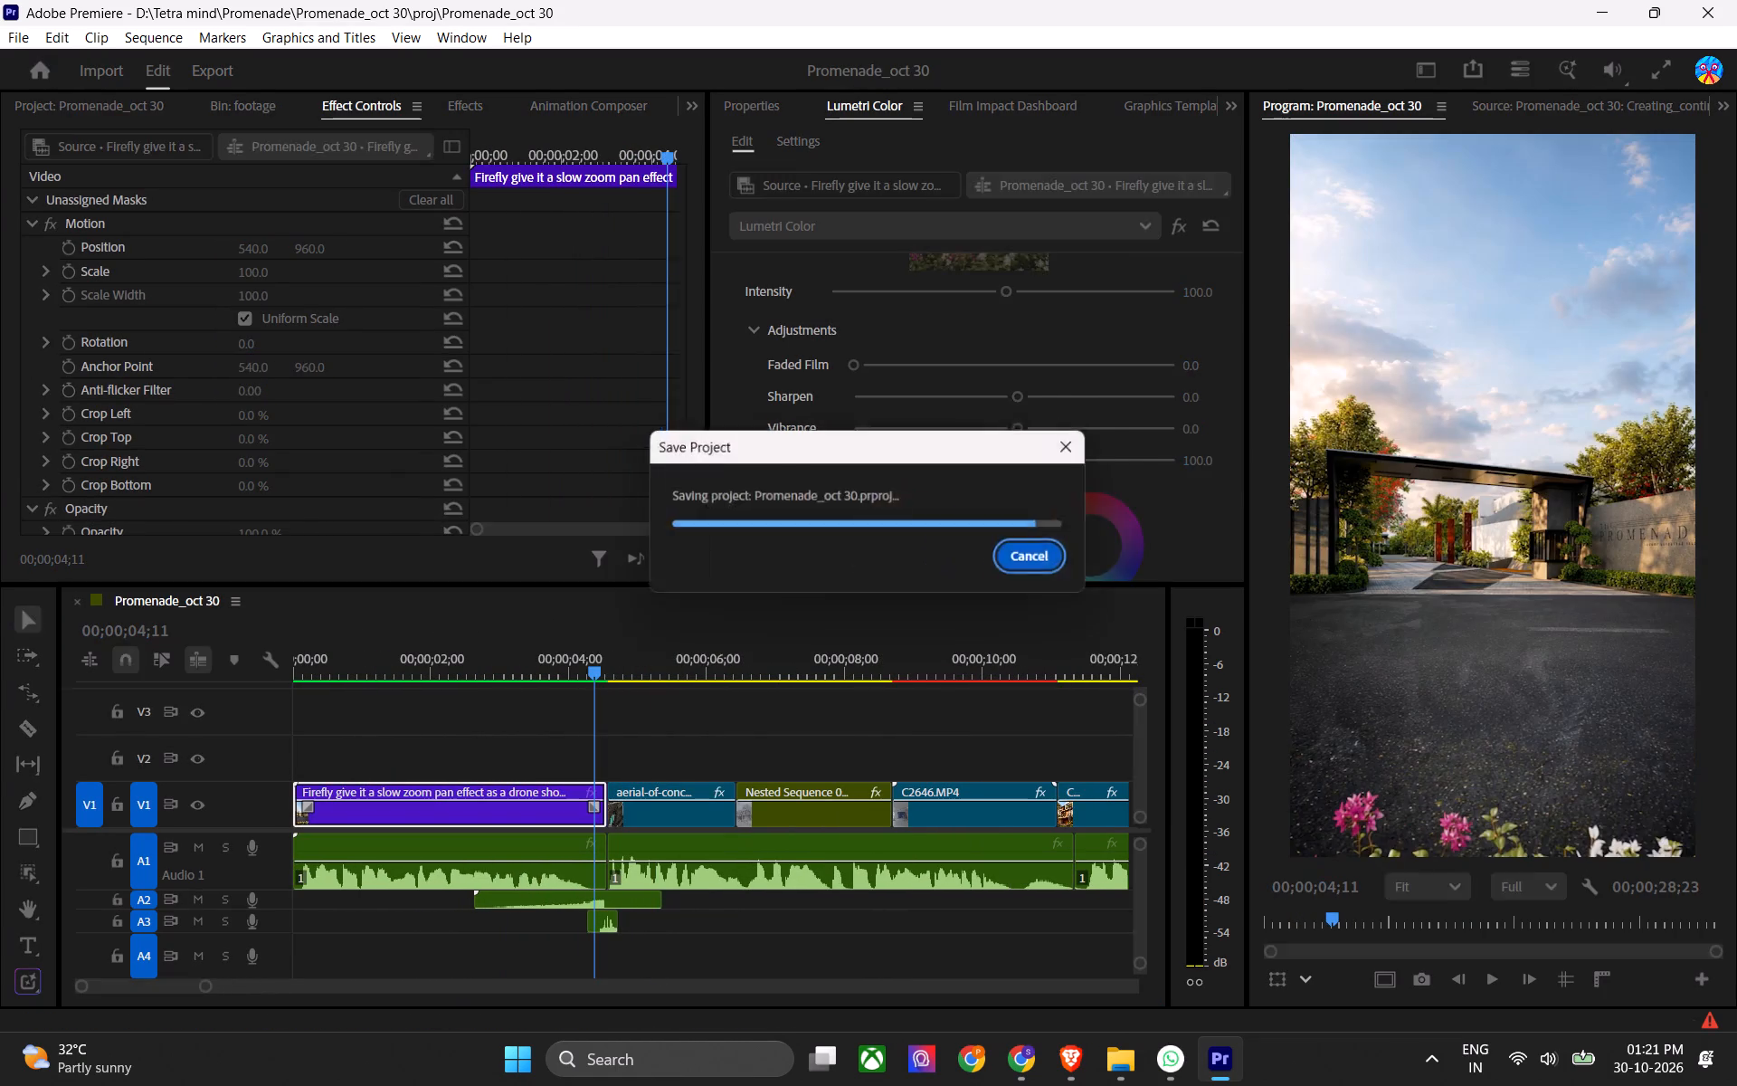
{"action": "key", "text": "ctrl+s"}
{"action": "key", "text": "Down"}
{"action": "key", "text": "ctrl+s"}
{"action": "key", "text": "ctrl+s"}
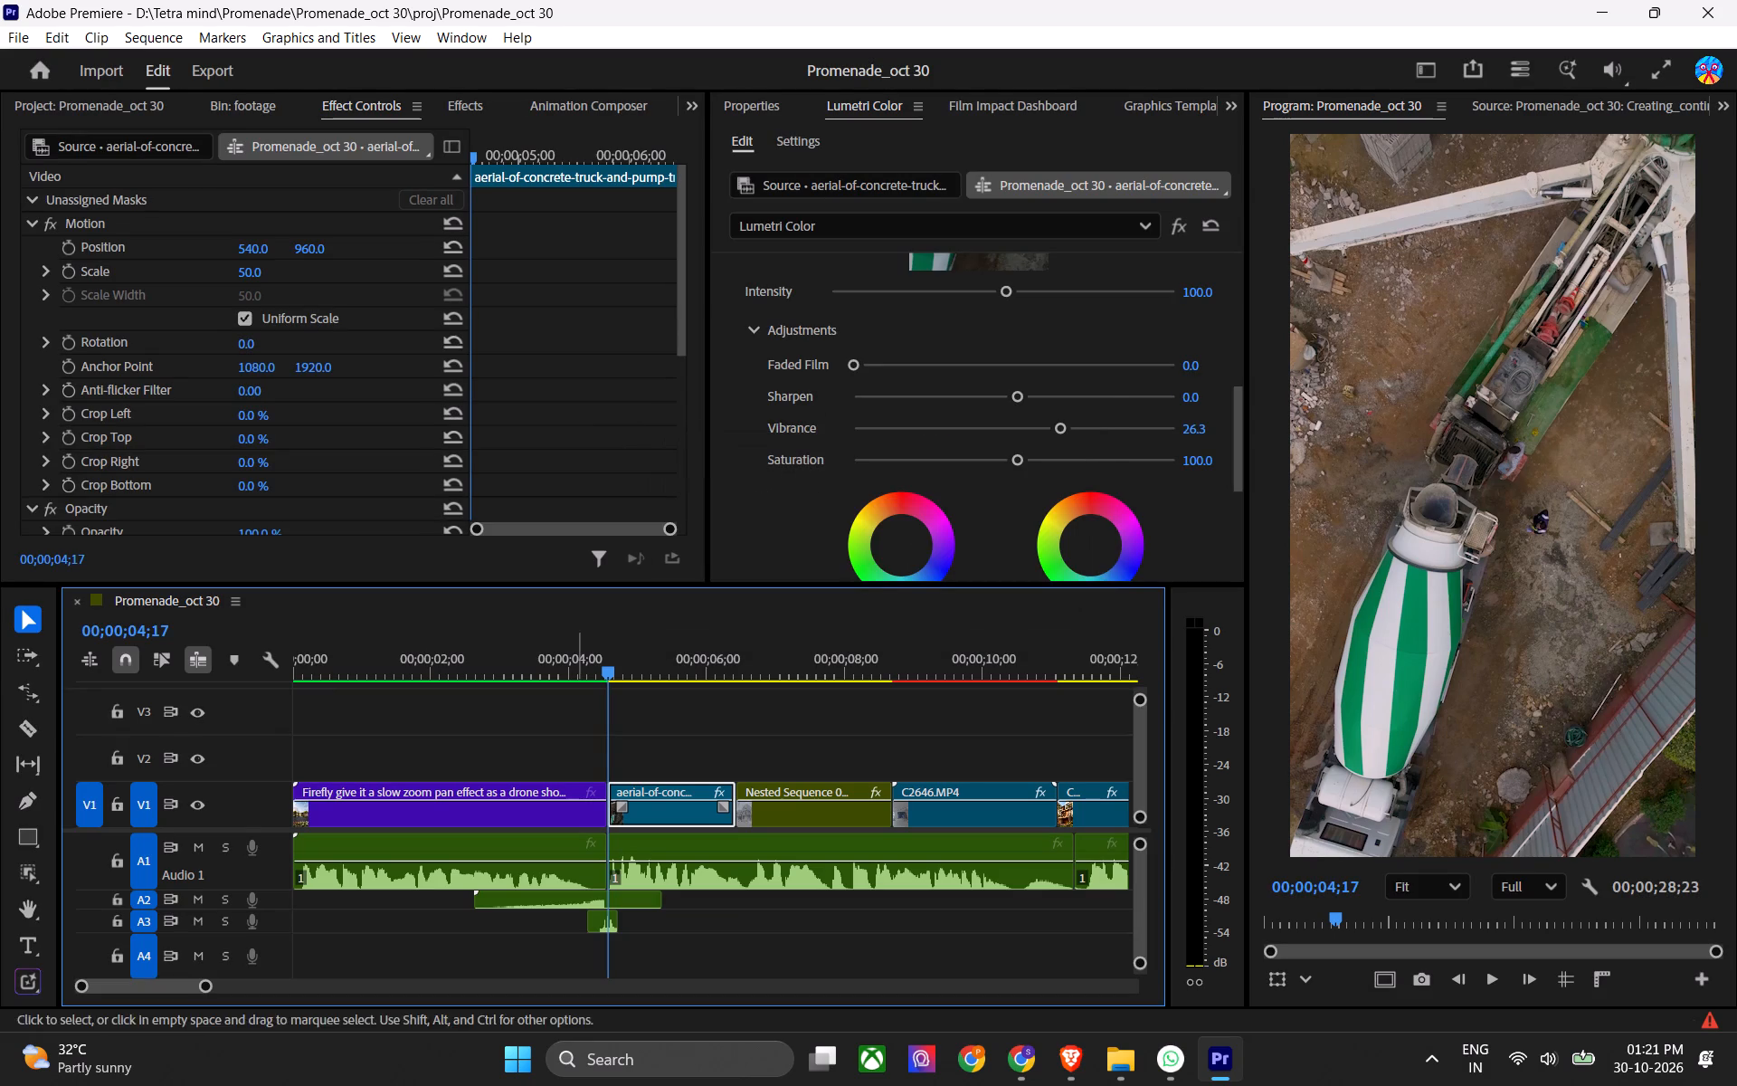
{"action": "left_click_drag", "start_coordinate": [577, 738], "coordinate": [641, 803]}
{"action": "left_click", "coordinate": [443, 93]}
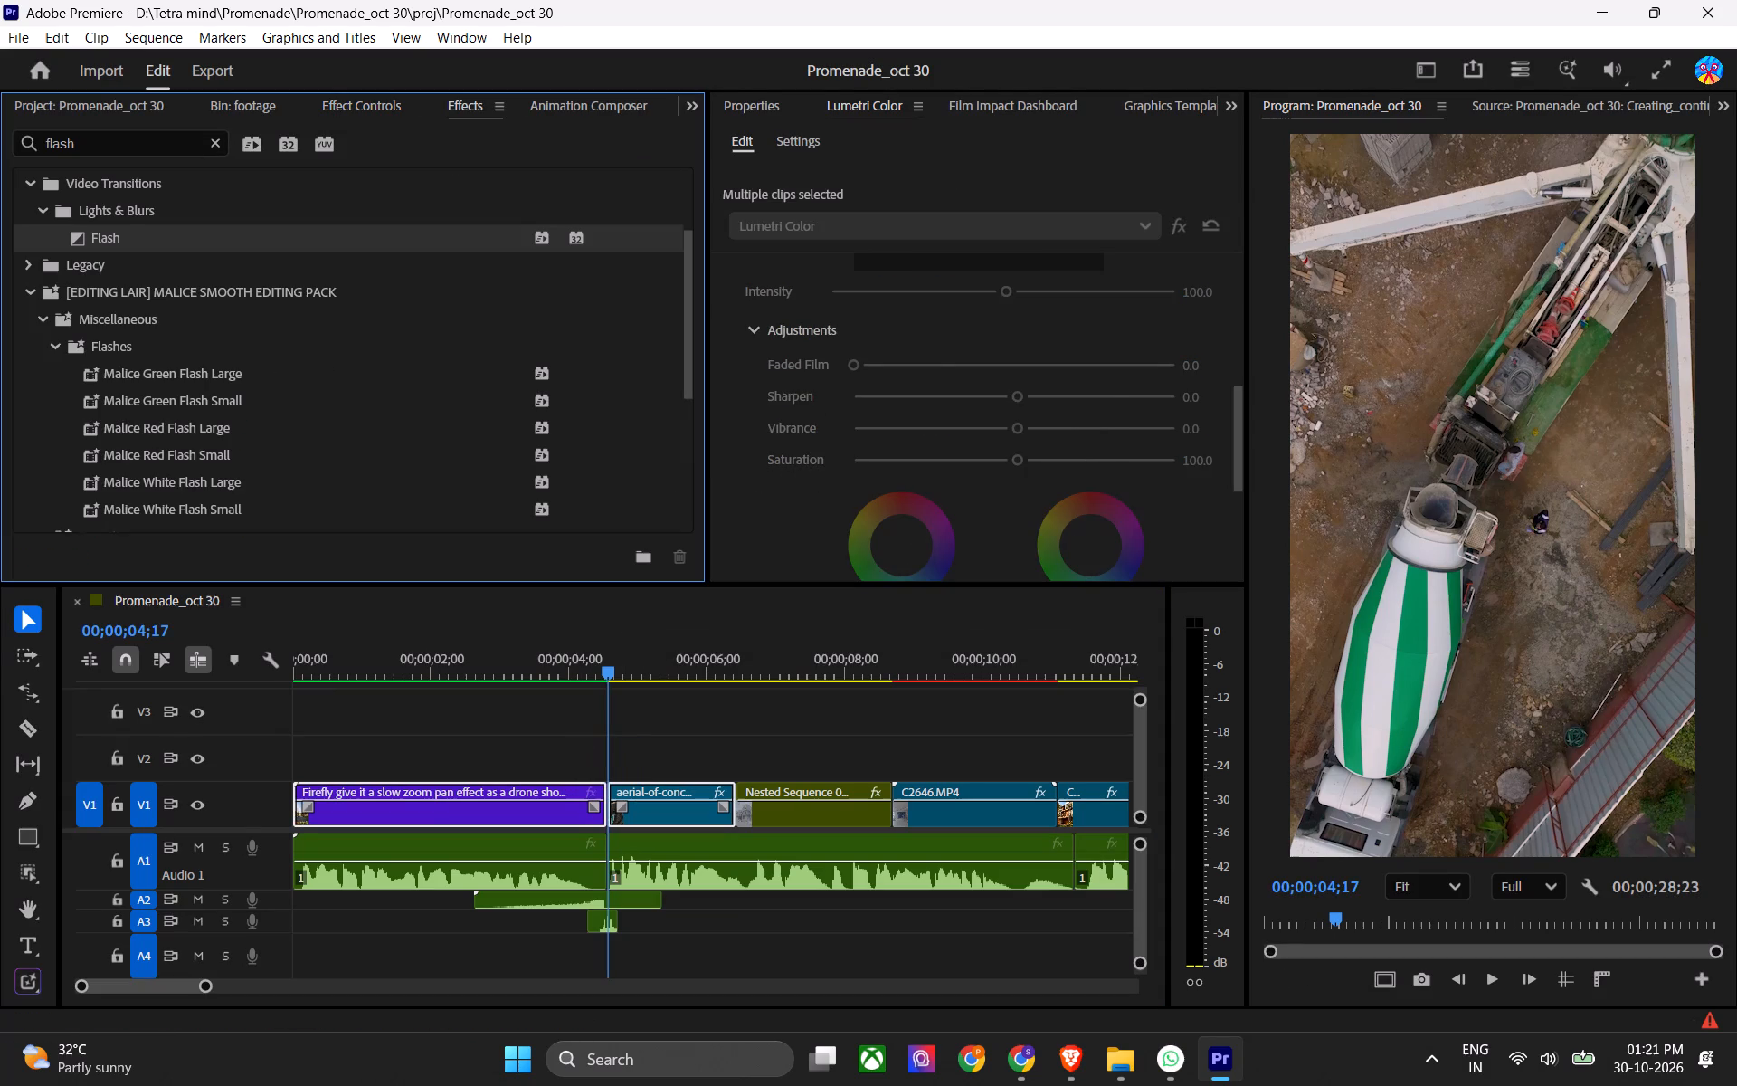
{"action": "left_click_drag", "start_coordinate": [106, 237], "coordinate": [599, 817]}
Set the Flash transition between the opening Firefly shot and the concrete-truck clip to Center at Cut and randomize its controls.
{"action": "left_click", "coordinate": [581, 812]}
{"action": "key", "text": "shift+percent"}
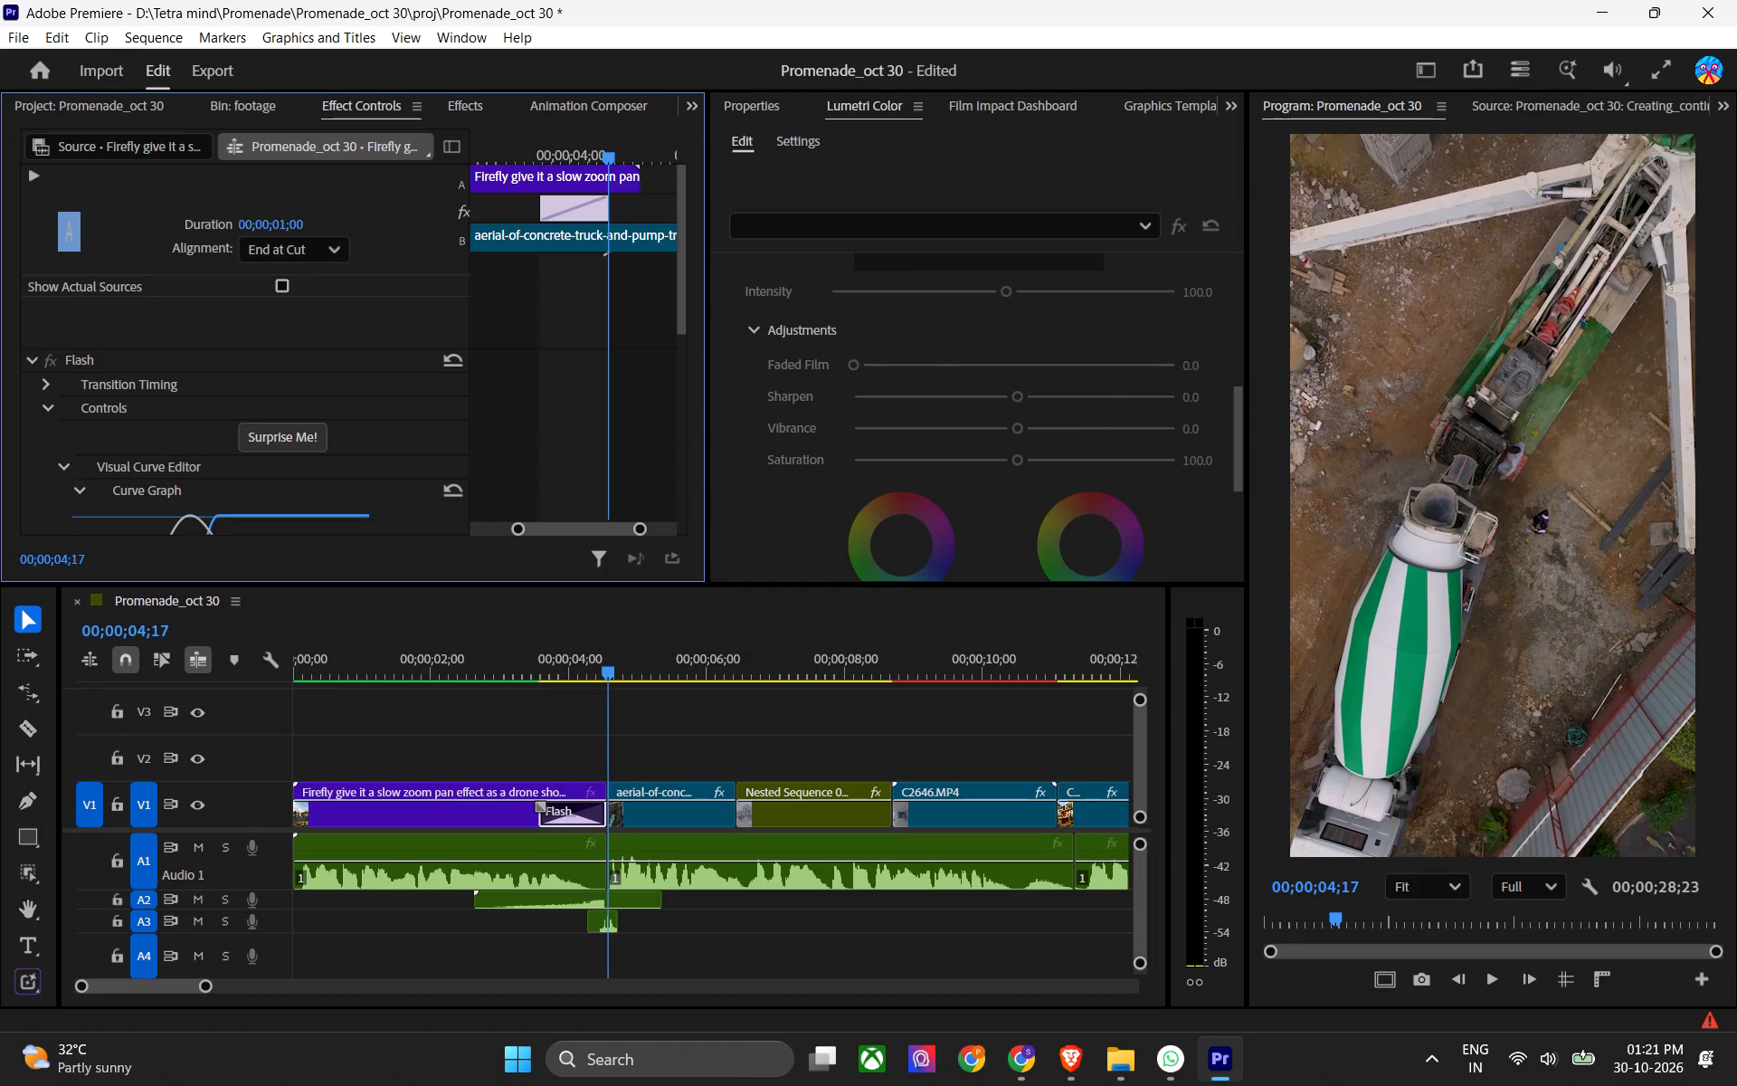
{"action": "left_click", "coordinate": [335, 245]}
{"action": "left_click", "coordinate": [313, 281]}
{"action": "left_click", "coordinate": [289, 428]}
Shorten the Flash transition after the opening Firefly shot to 14 frames and play back across the cut.
{"action": "scroll", "coordinate": [580, 850], "scroll_direction": "up", "scroll_amount": 7, "text": "alt"}
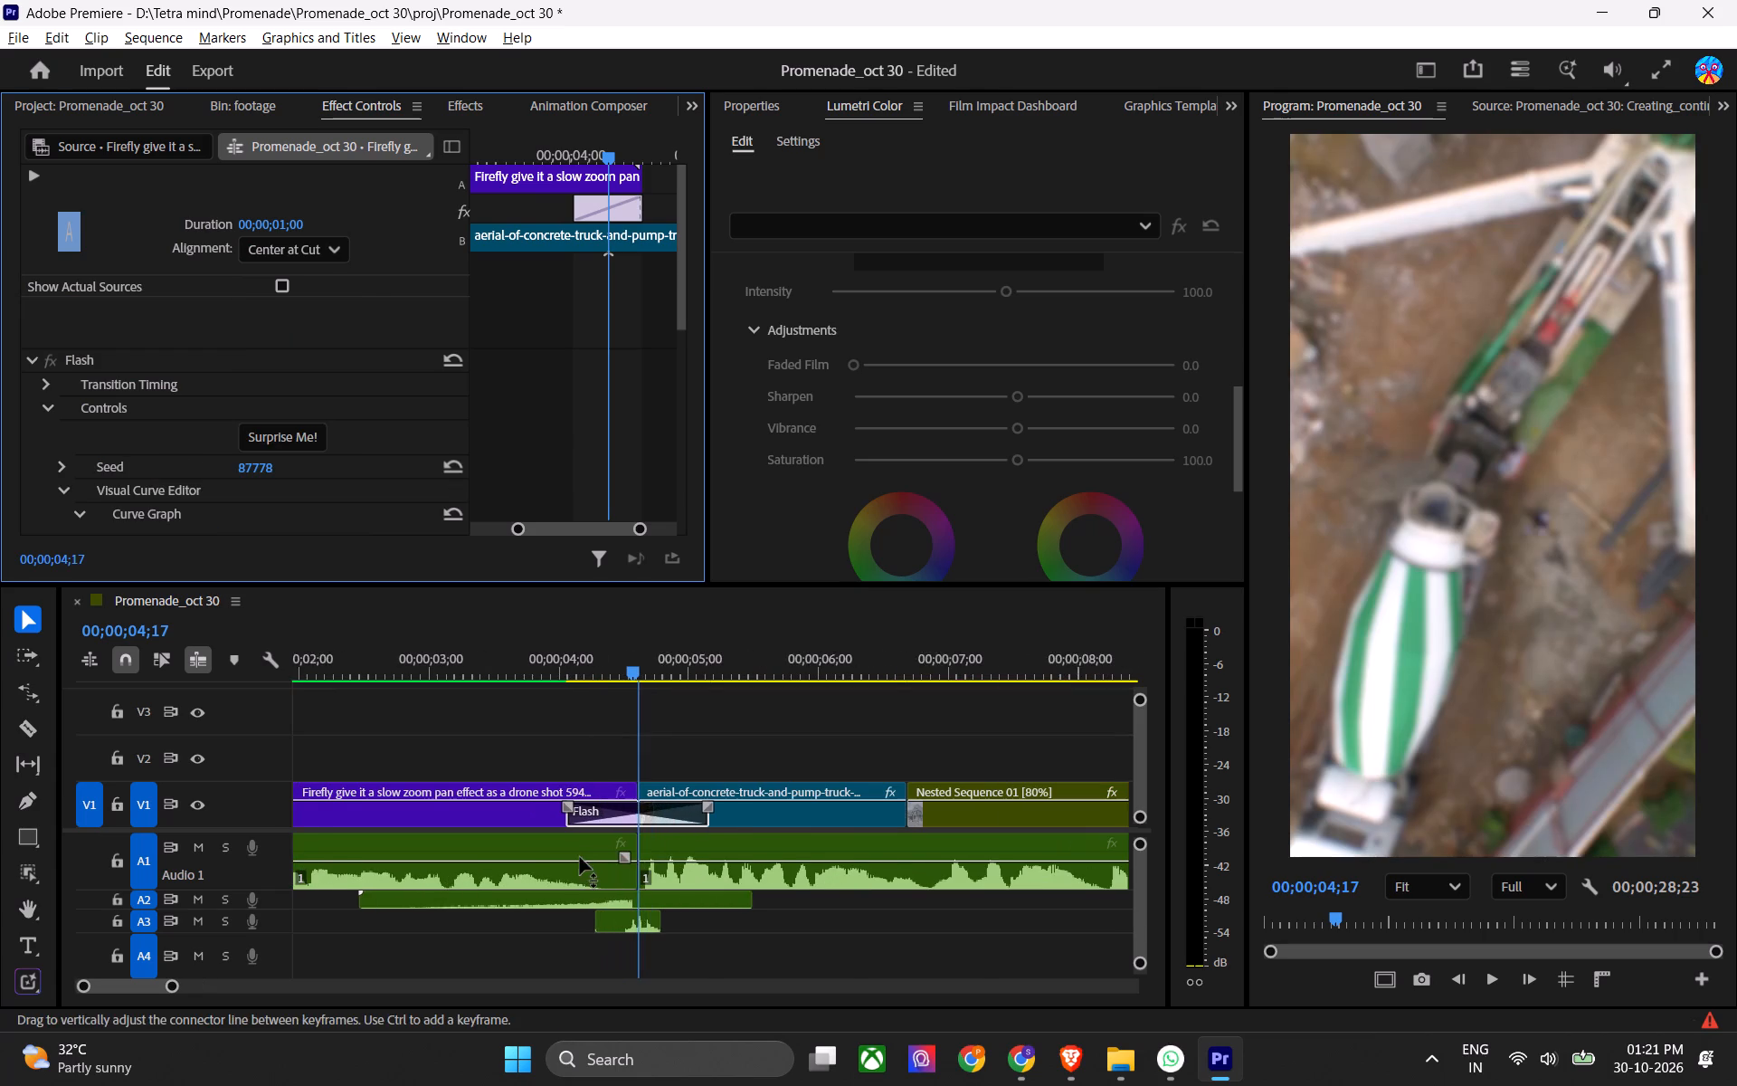
{"action": "left_click_drag", "start_coordinate": [705, 806], "coordinate": [669, 818]}
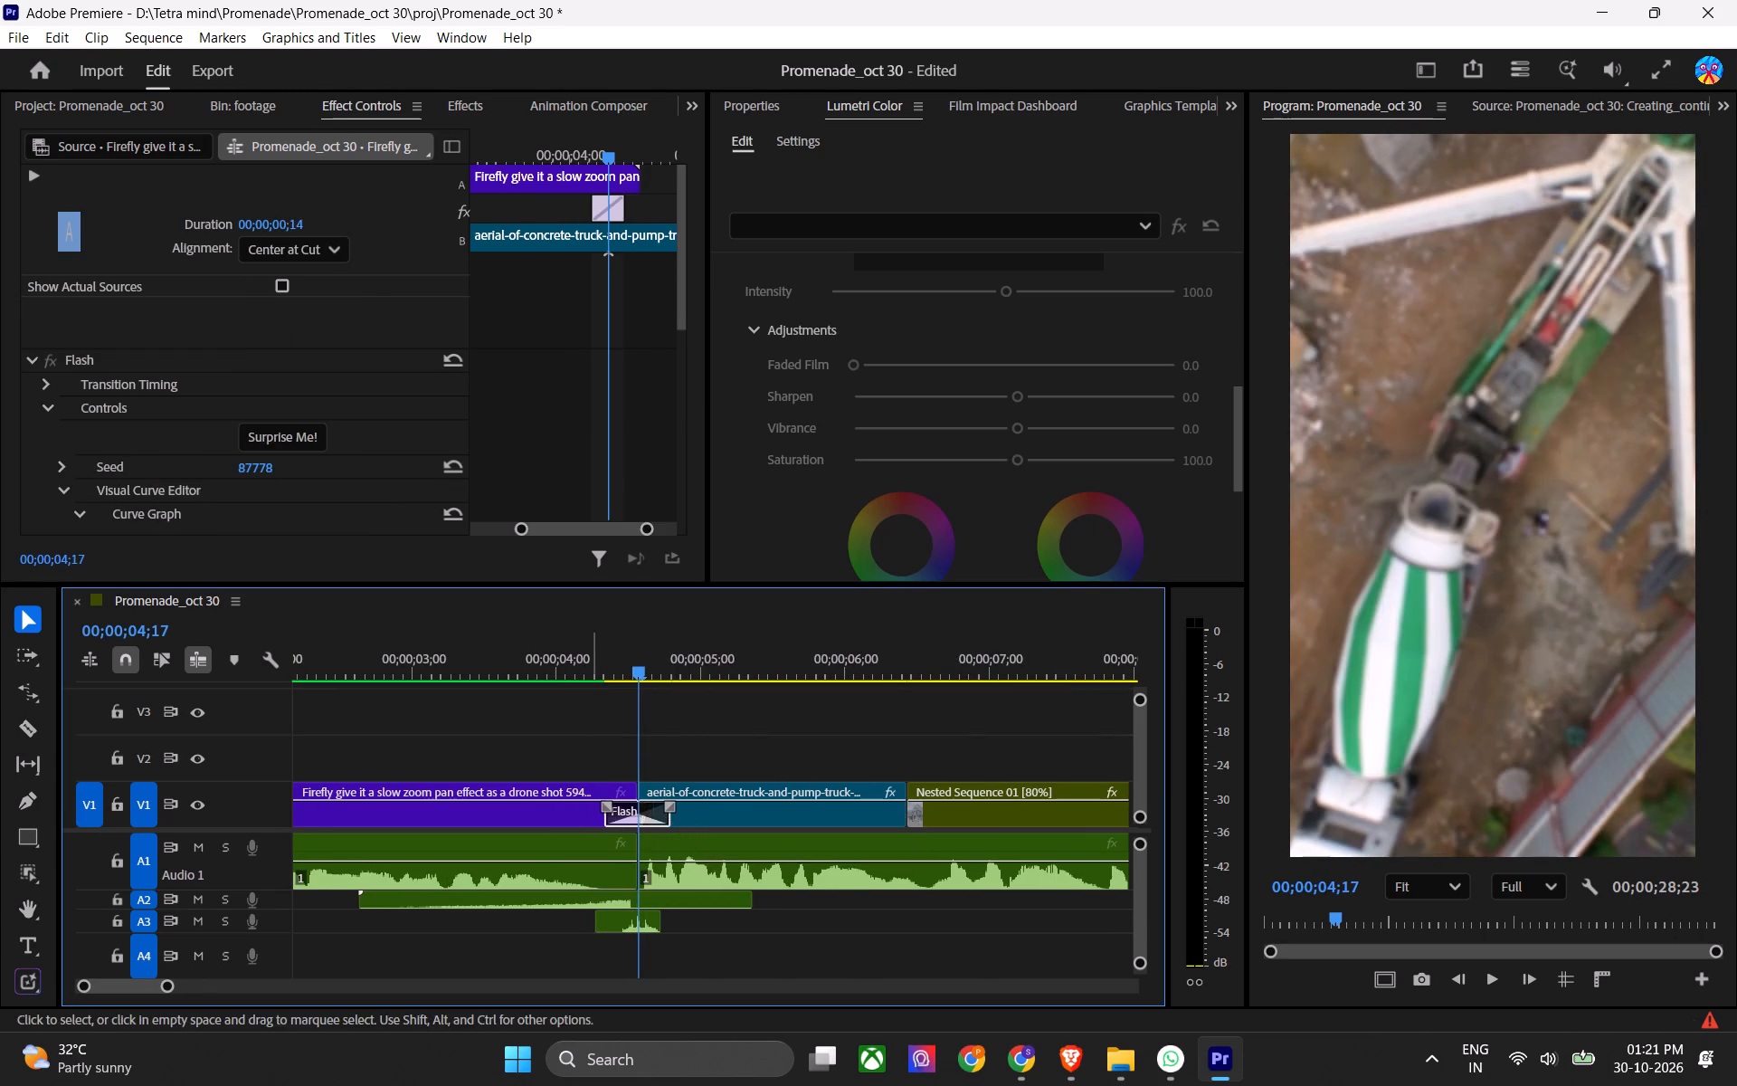
{"action": "left_click_drag", "start_coordinate": [587, 678], "coordinate": [531, 686]}
{"action": "key", "text": "space"}
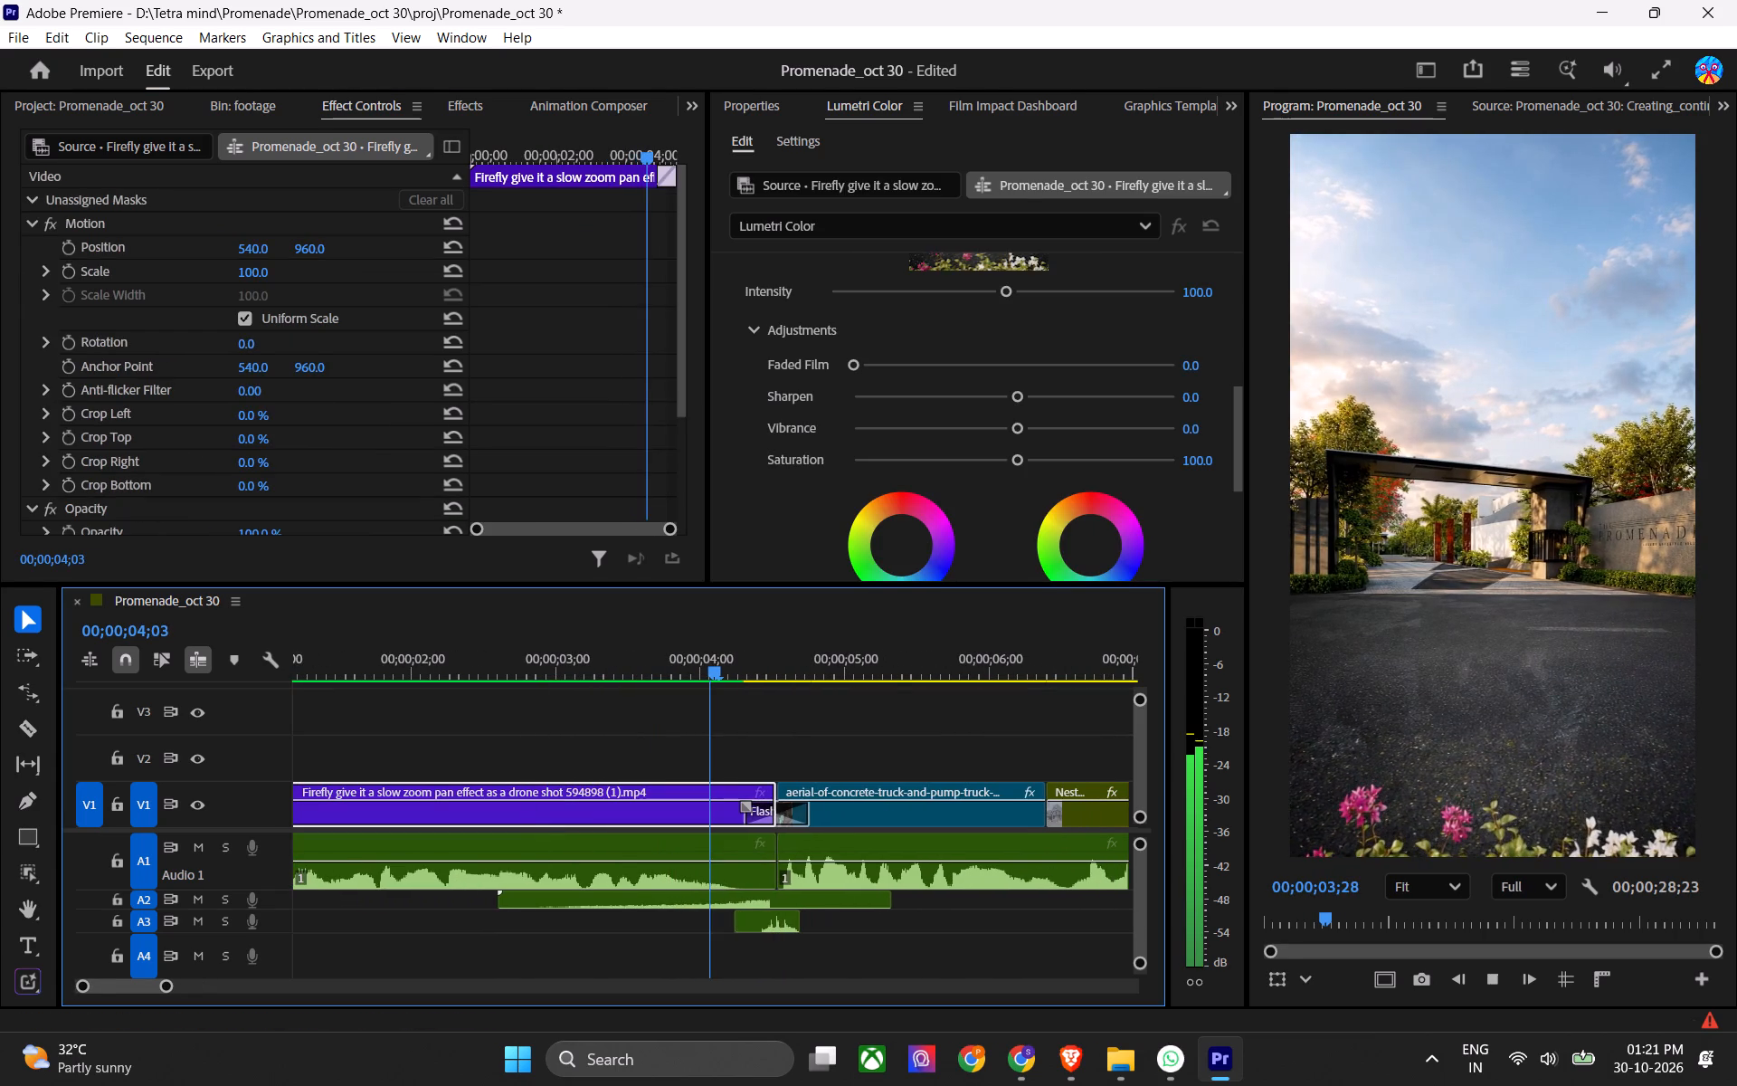
{"action": "scroll", "coordinate": [647, 745], "scroll_direction": "down", "scroll_amount": 4, "text": "alt"}
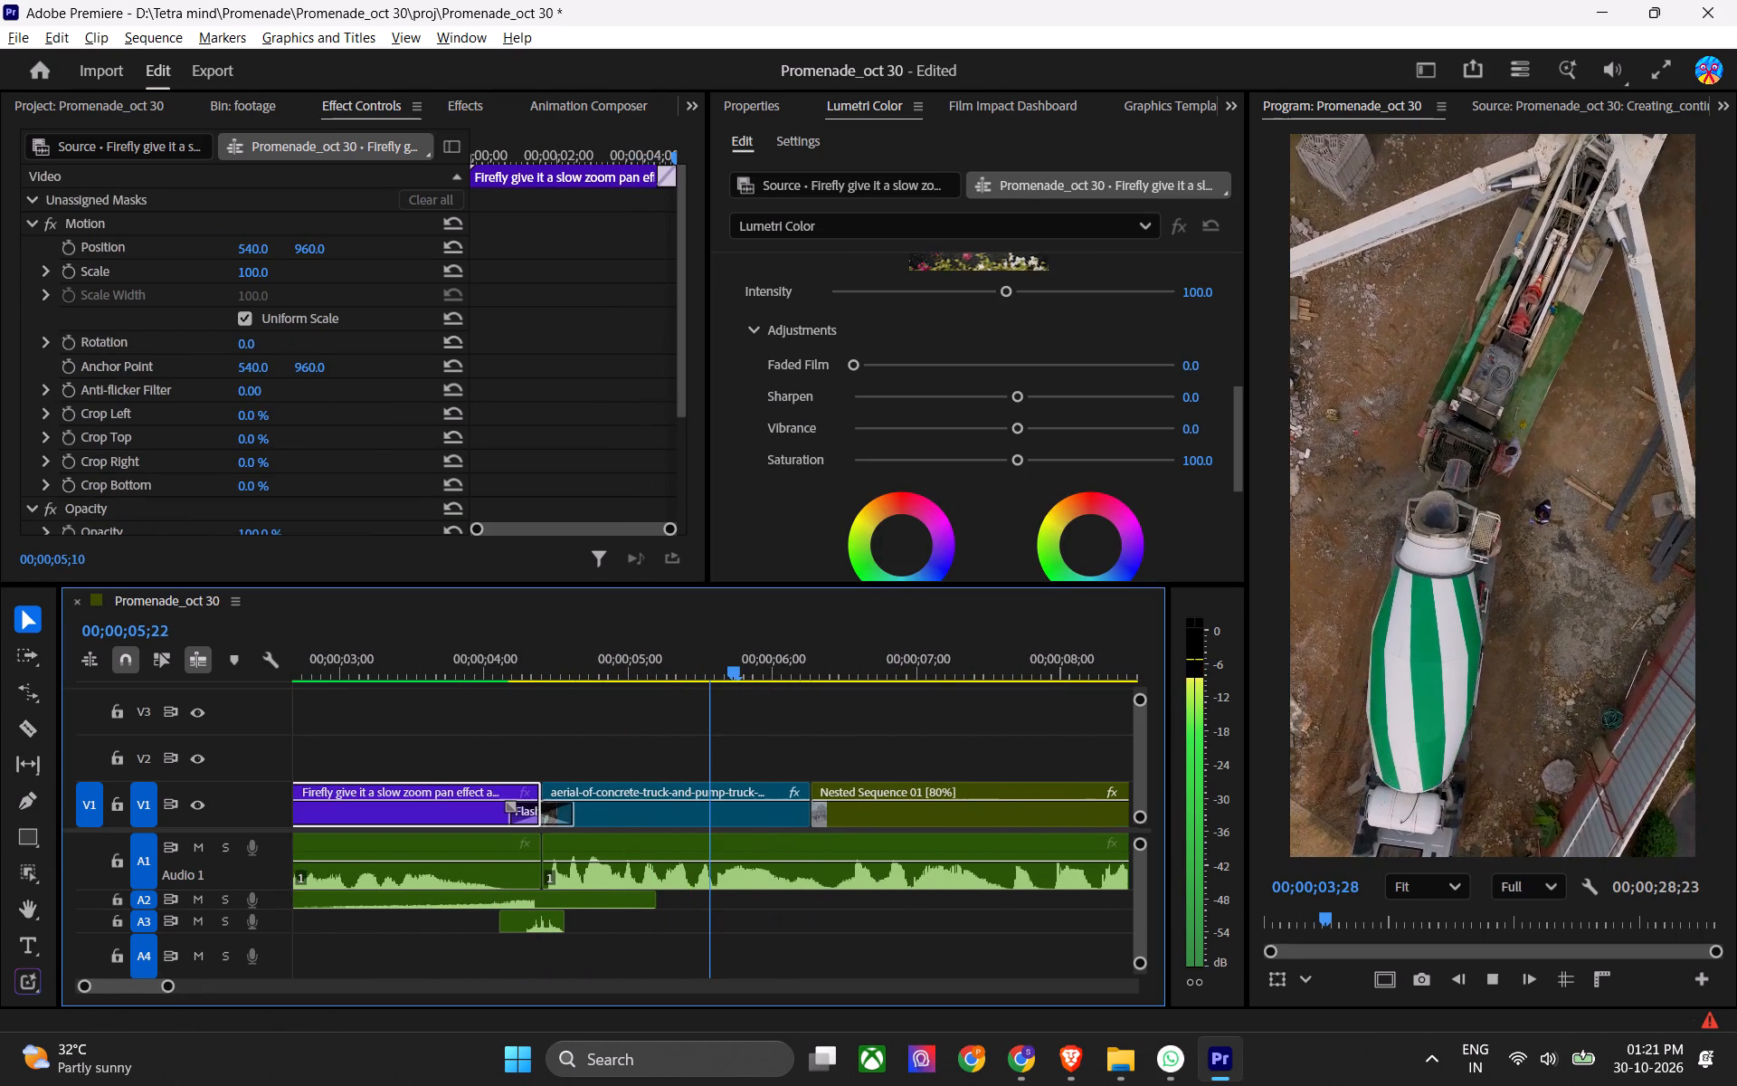
{"action": "scroll", "coordinate": [651, 747], "scroll_direction": "down", "scroll_amount": 5, "text": "alt"}
{"action": "key", "text": "space"}
Copy Camera Shutter.mp3 from the first Flash cut onto A2 beneath the Flash transition before living 1.png, fine-tuning its position without snapping.
{"action": "scroll", "coordinate": [621, 895], "scroll_direction": "down", "scroll_amount": 3, "text": "alt"}
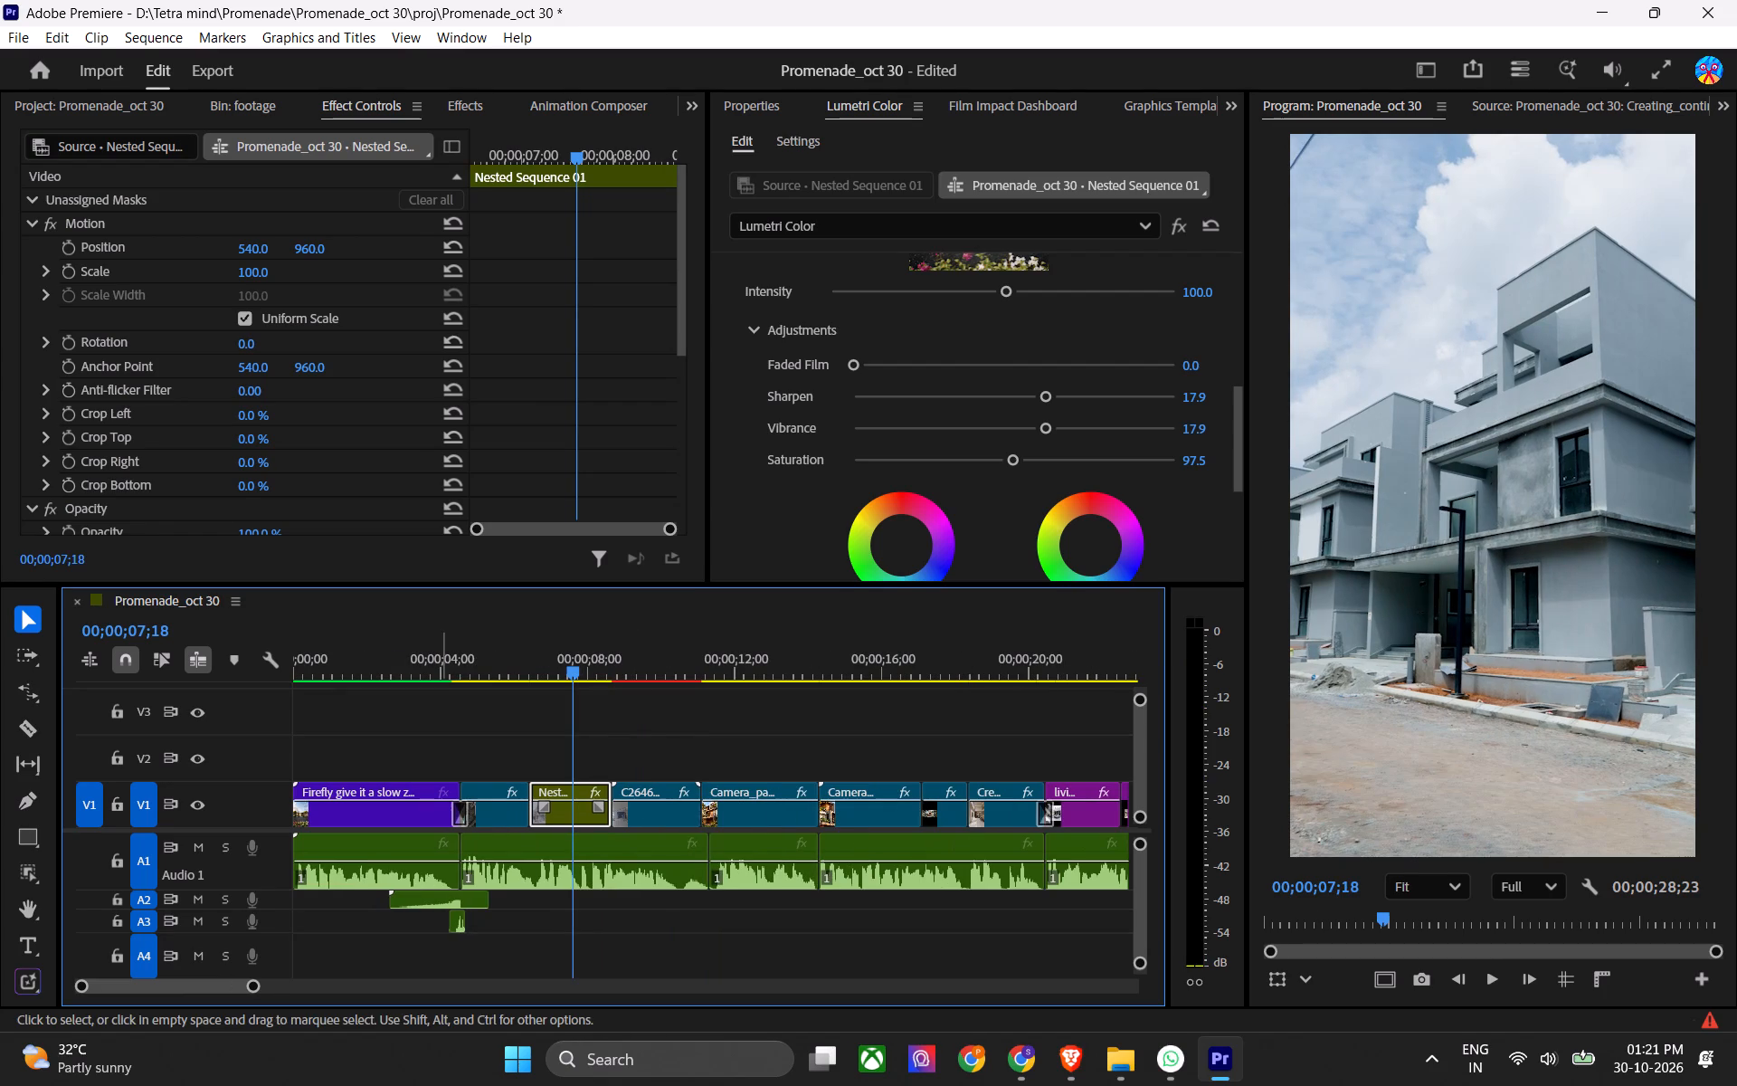
{"action": "left_click_drag", "start_coordinate": [455, 929], "coordinate": [1046, 899]}
{"action": "scroll", "coordinate": [1045, 916], "scroll_direction": "up", "scroll_amount": 6, "text": "alt"}
{"action": "scroll", "coordinate": [1038, 922], "scroll_direction": "down", "scroll_amount": 7}
{"action": "scroll", "coordinate": [944, 921], "scroll_direction": "up", "scroll_amount": 3, "text": "alt"}
{"action": "scroll", "coordinate": [822, 921], "scroll_direction": "down", "scroll_amount": 1, "text": "alt"}
{"action": "scroll", "coordinate": [821, 921], "scroll_direction": "up", "scroll_amount": 11, "text": "alt"}
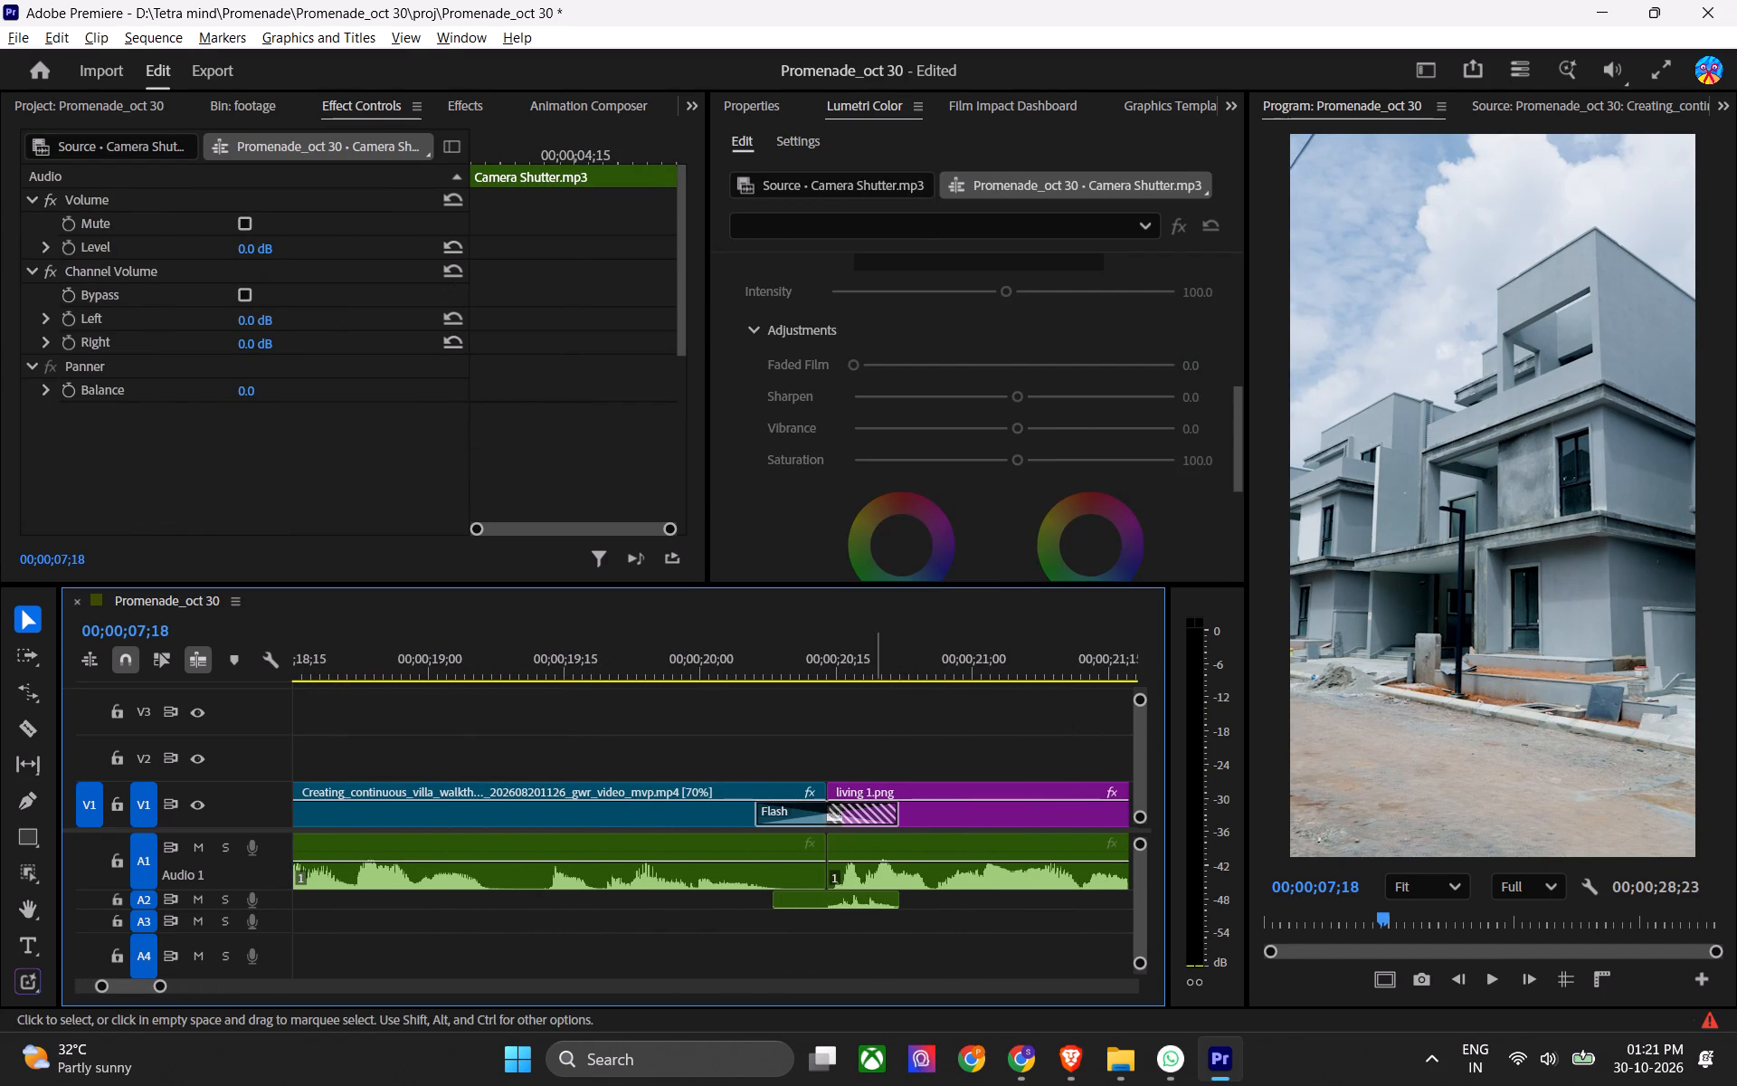
{"action": "left_click_drag", "start_coordinate": [850, 906], "coordinate": [825, 898]}
{"action": "key", "text": "s"}
{"action": "left_click", "coordinate": [833, 897]}
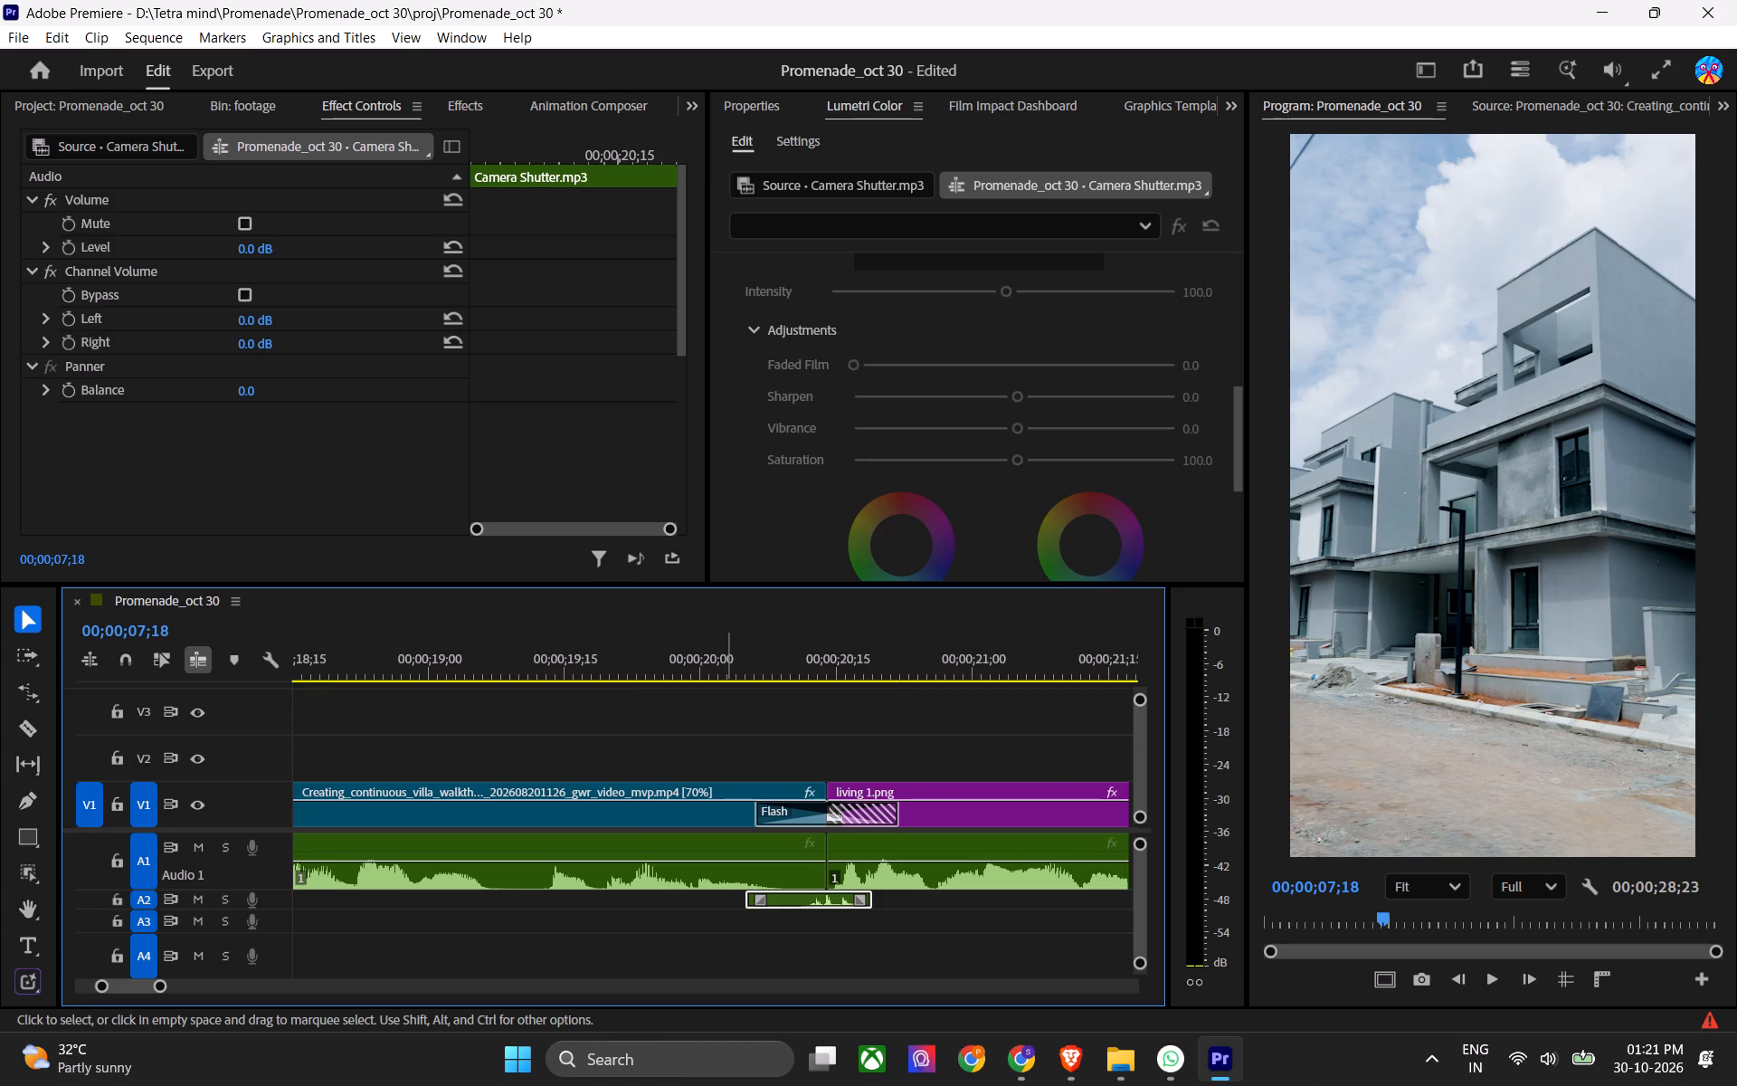
Play the section around the copied shutter sound at living 1.png and save the project.
{"action": "left_click_drag", "start_coordinate": [725, 681], "coordinate": [625, 683]}
{"action": "left_click_drag", "start_coordinate": [639, 658], "coordinate": [589, 657]}
{"action": "key", "text": "space"}
{"action": "scroll", "coordinate": [601, 757], "scroll_direction": "down", "scroll_amount": 17, "text": "alt"}
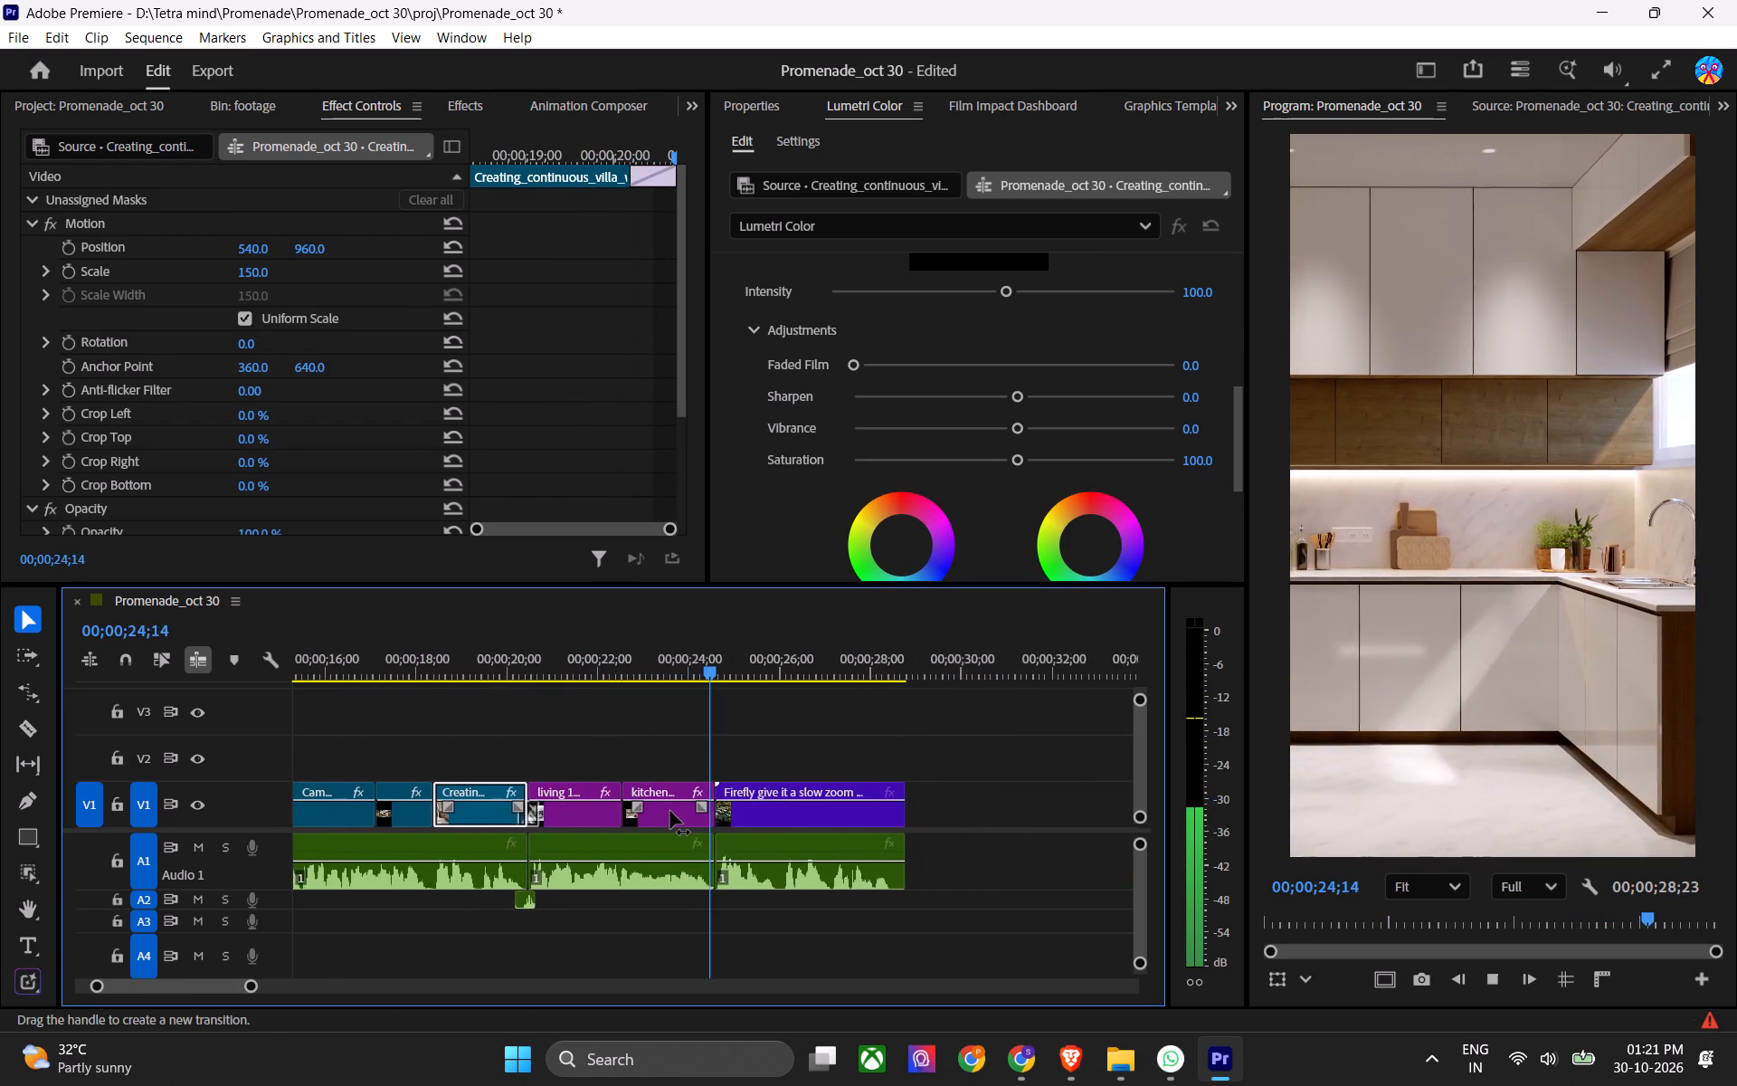
{"action": "key", "text": "space"}
{"action": "key", "text": "ctrl+s"}
{"action": "key", "text": "ctrl+1"}
{"action": "key", "text": "1"}
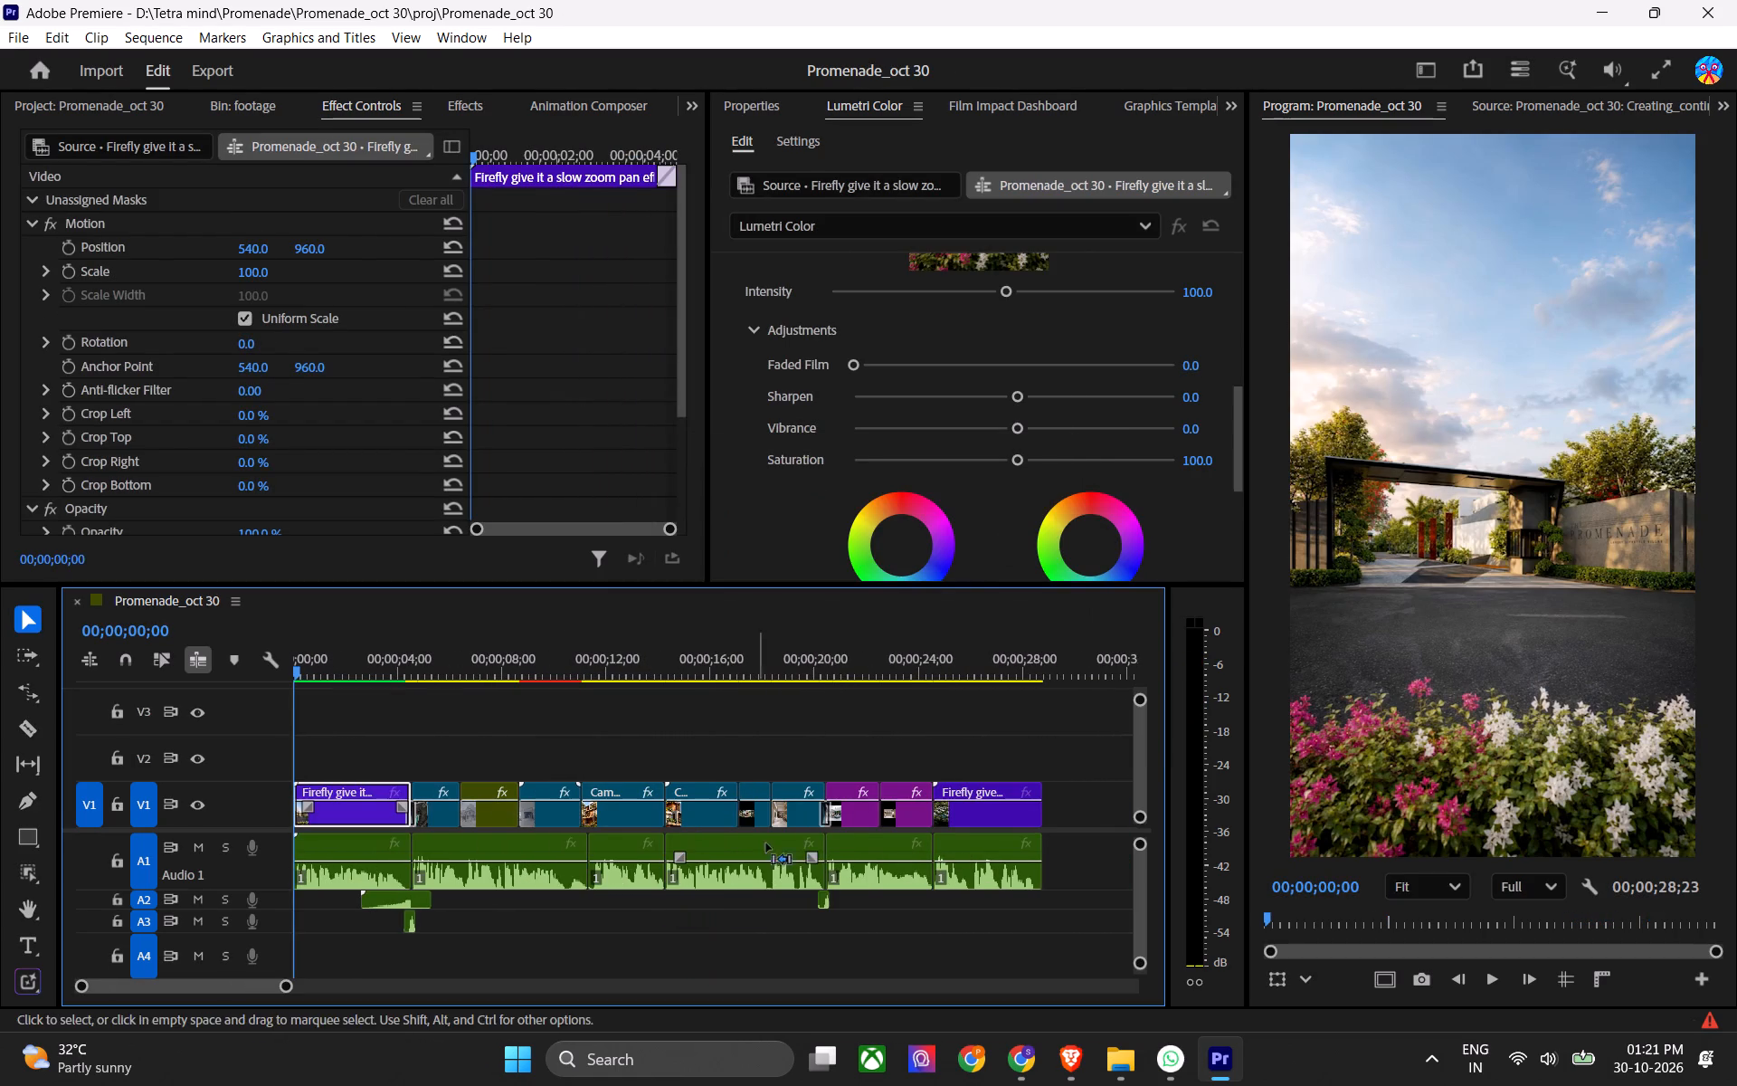
{"action": "key", "text": "ctrl+s"}
Play up to the final drone shot, shift the last voiceover clip about 7 frames later, and extend the preceding voiceover to meet it.
{"action": "left_click", "coordinate": [899, 644]}
{"action": "key", "text": "space"}
{"action": "scroll", "coordinate": [979, 837], "scroll_direction": "up", "scroll_amount": 11, "text": "alt"}
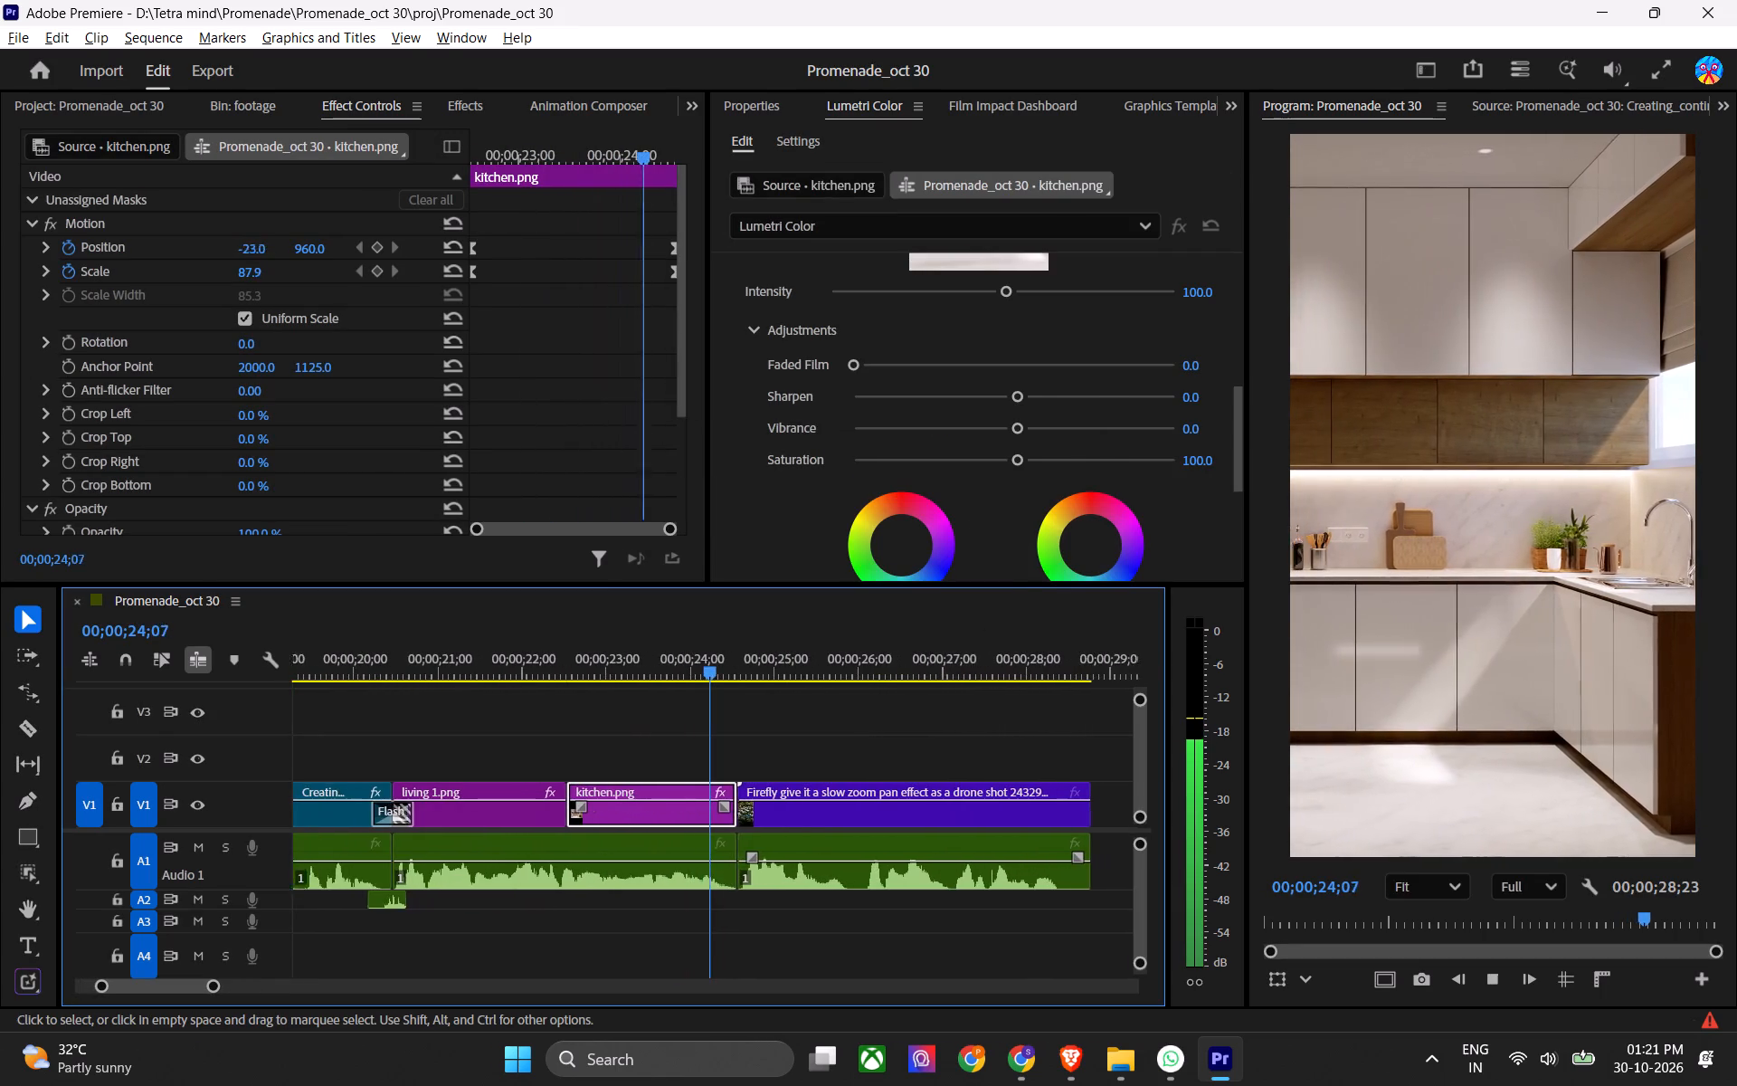
{"action": "key", "text": "space"}
{"action": "left_click", "coordinate": [800, 745]}
{"action": "left_click_drag", "start_coordinate": [779, 853], "coordinate": [860, 852]}
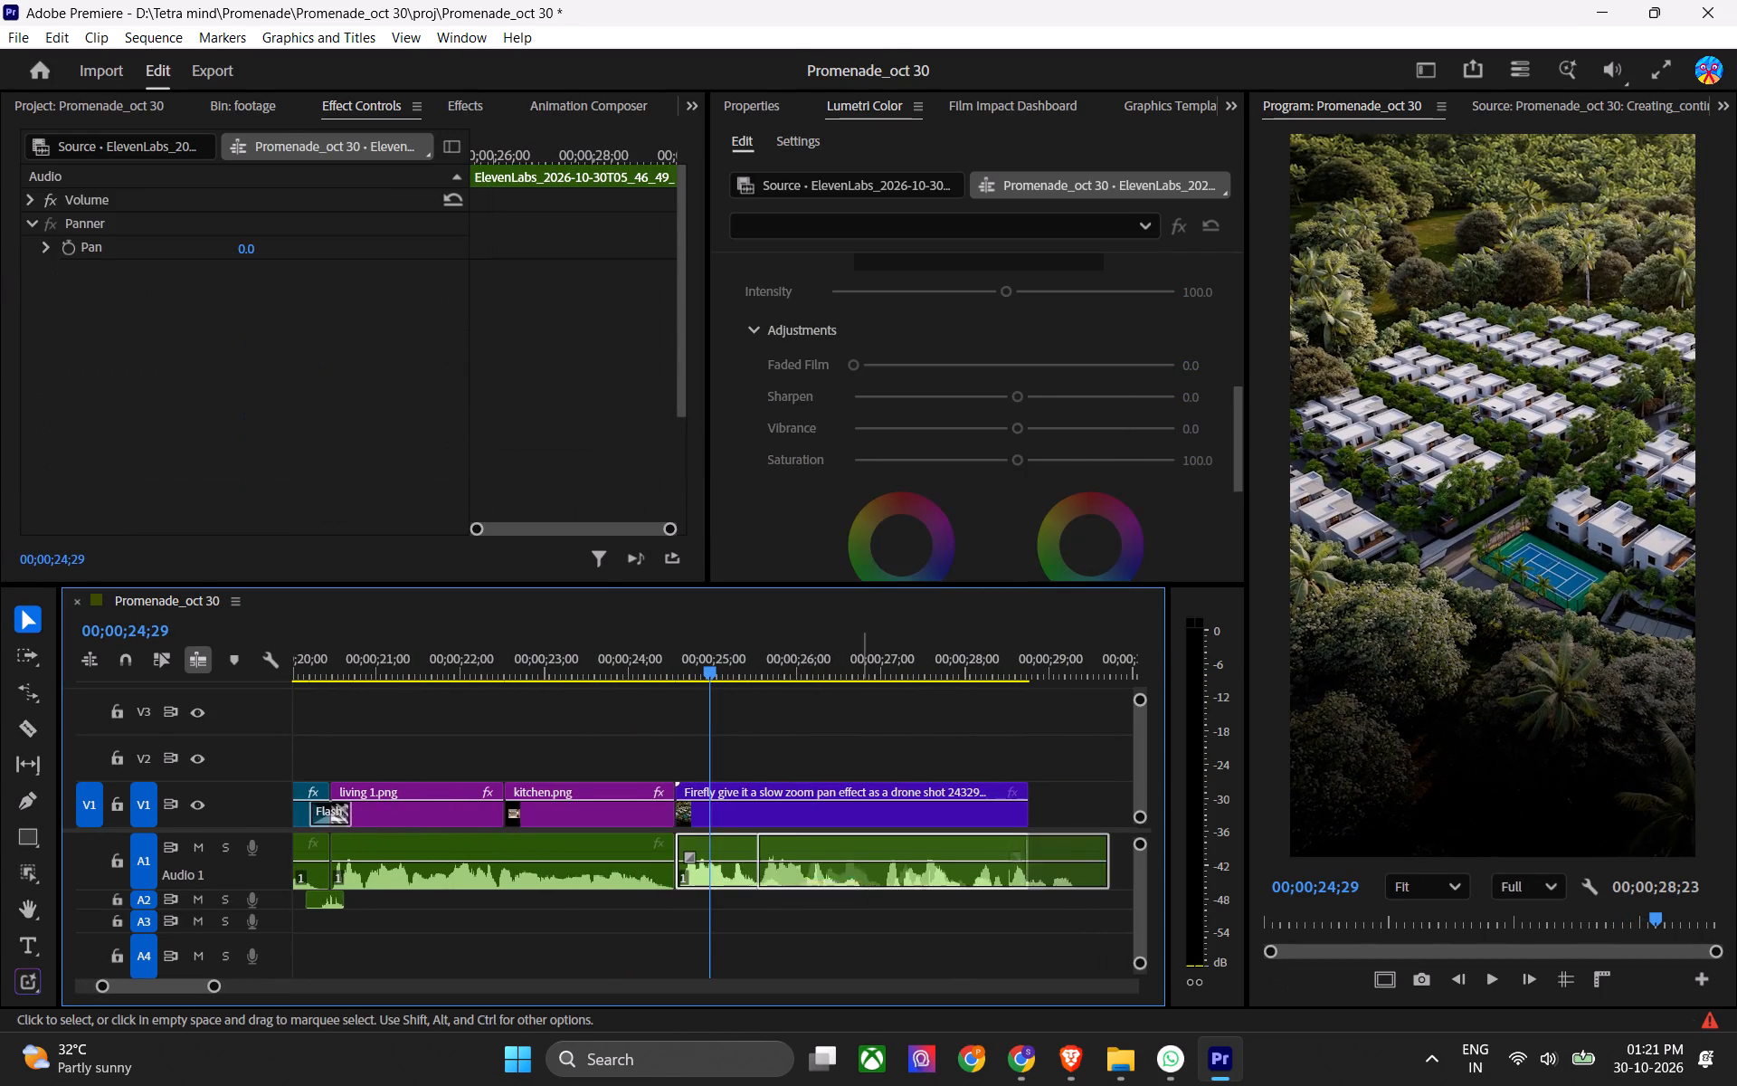
{"action": "left_click_drag", "start_coordinate": [676, 845], "coordinate": [696, 863]}
{"action": "left_click_drag", "start_coordinate": [794, 853], "coordinate": [736, 854]}
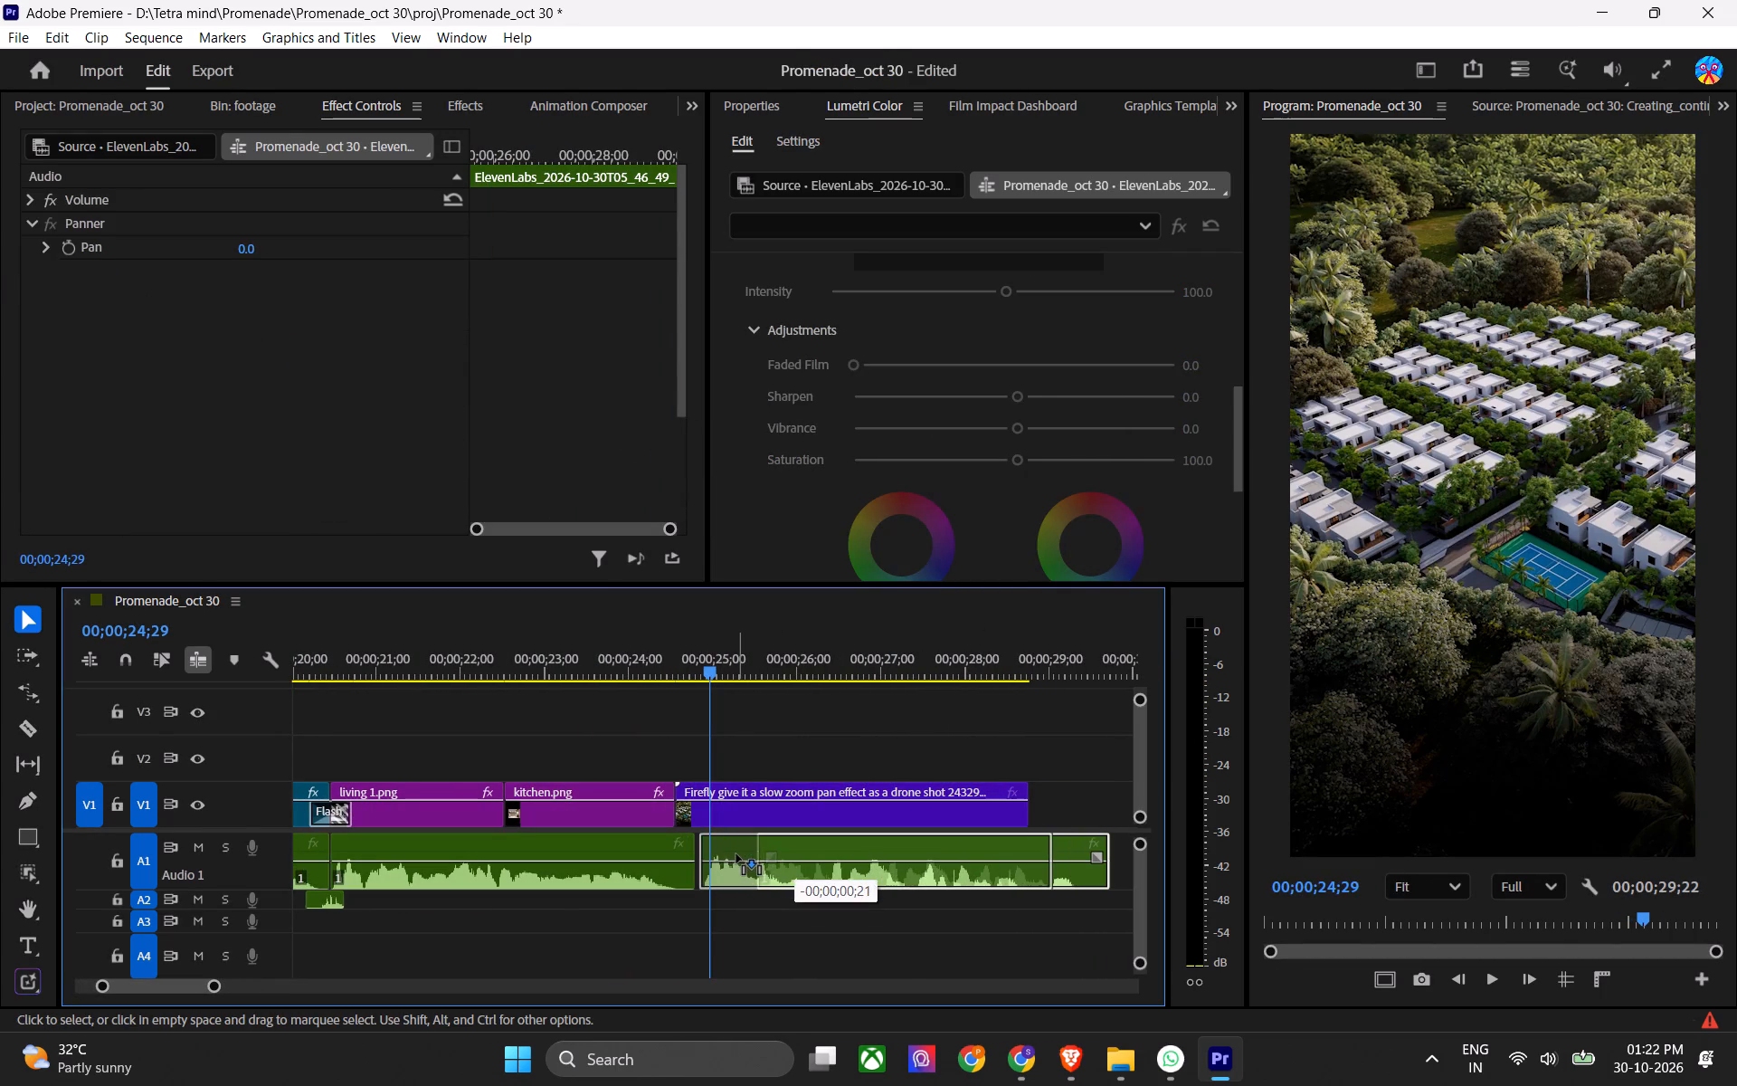
{"action": "left_click_drag", "start_coordinate": [736, 854], "coordinate": [732, 856]}
{"action": "key", "text": "s"}
Move the final Firefly drone shot to start with the last voiceover clip and extend kitchen.png to meet it.
{"action": "left_click_drag", "start_coordinate": [738, 828], "coordinate": [769, 826]}
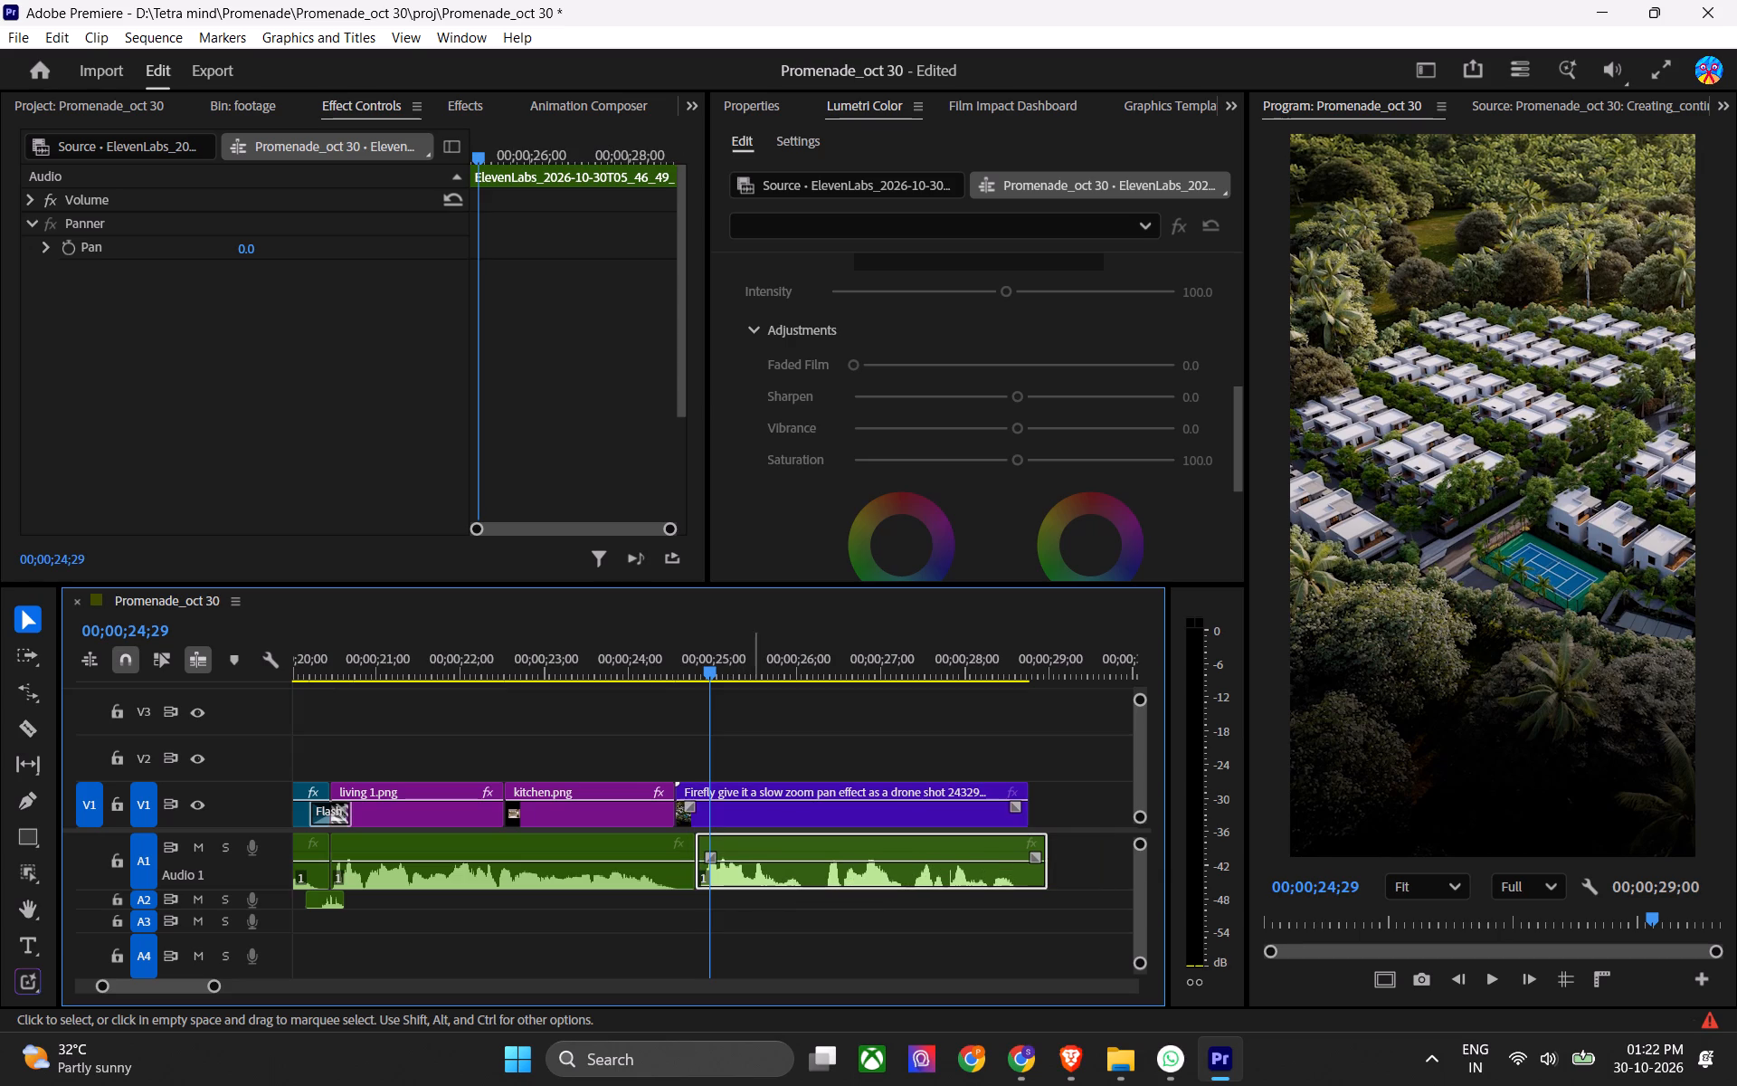
{"action": "left_click_drag", "start_coordinate": [730, 809], "coordinate": [747, 811]}
{"action": "left_click_drag", "start_coordinate": [673, 786], "coordinate": [719, 789]}
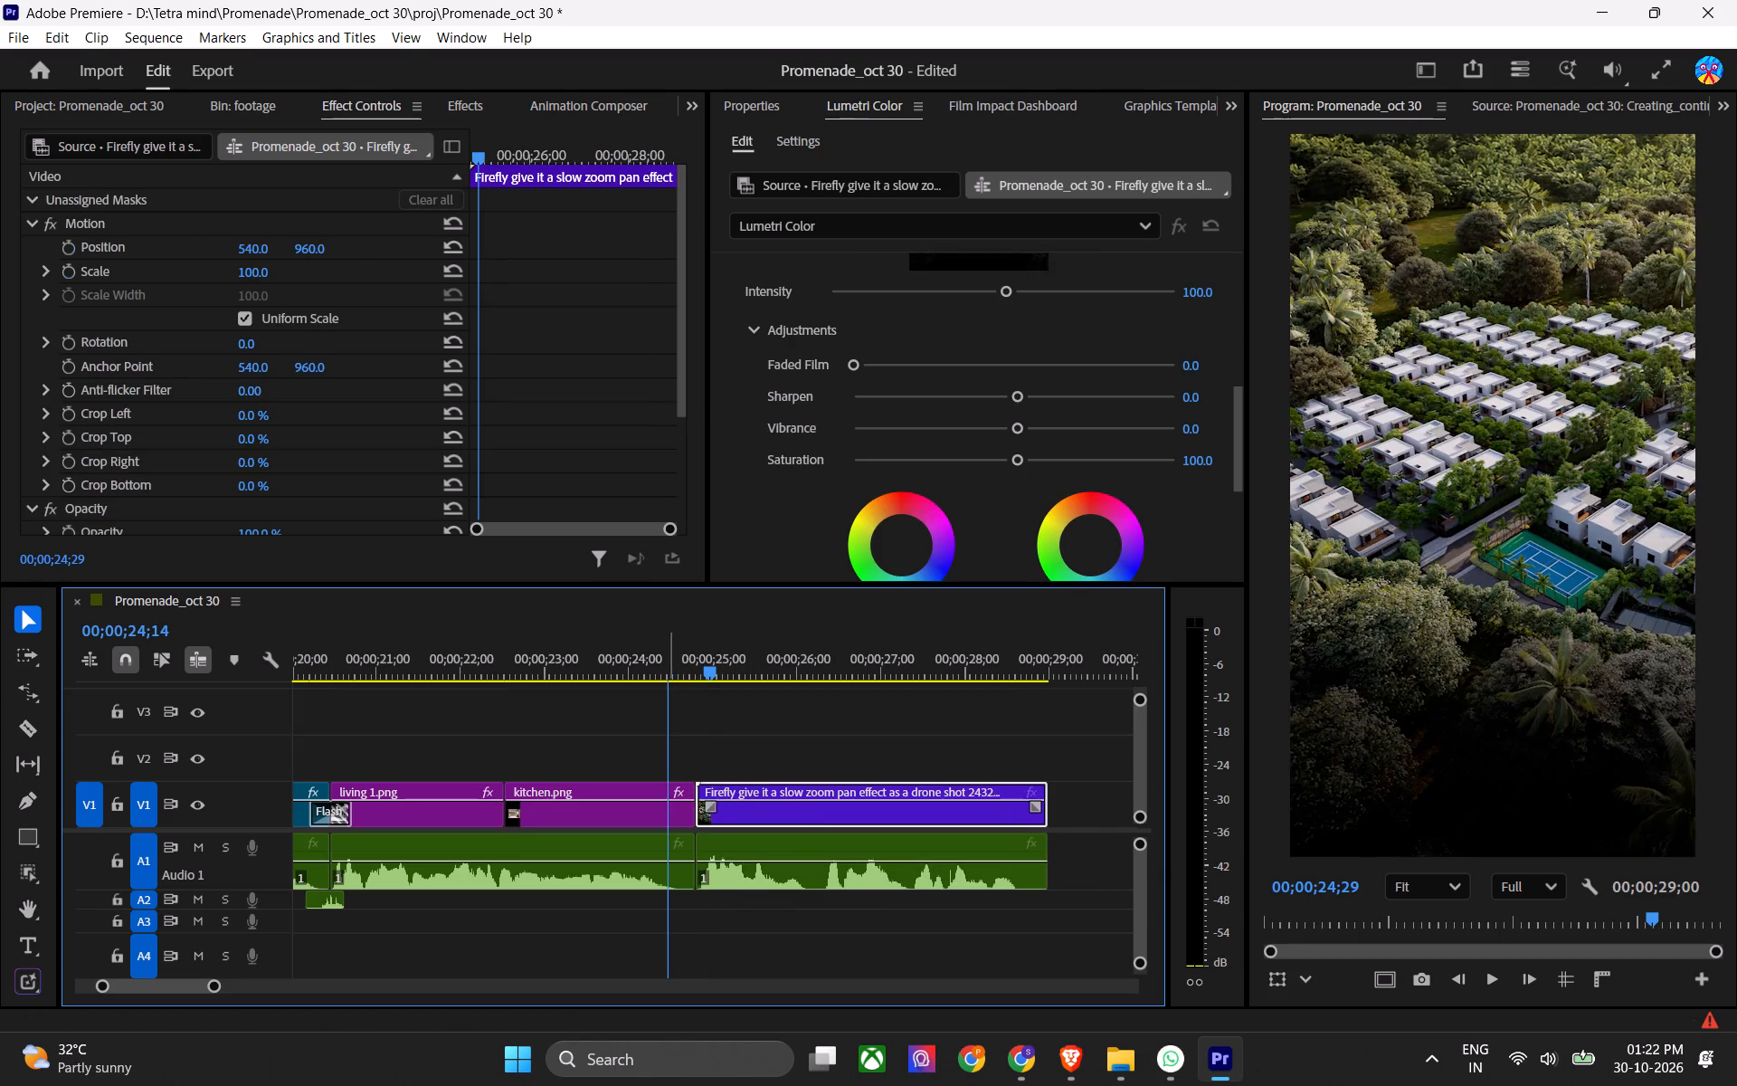
Move kitchen.png's ending Position and Scale keyframes to the new end of the clip and save the project.
{"action": "left_click", "coordinate": [671, 643]}
{"action": "left_click_drag", "start_coordinate": [578, 222], "coordinate": [644, 274]}
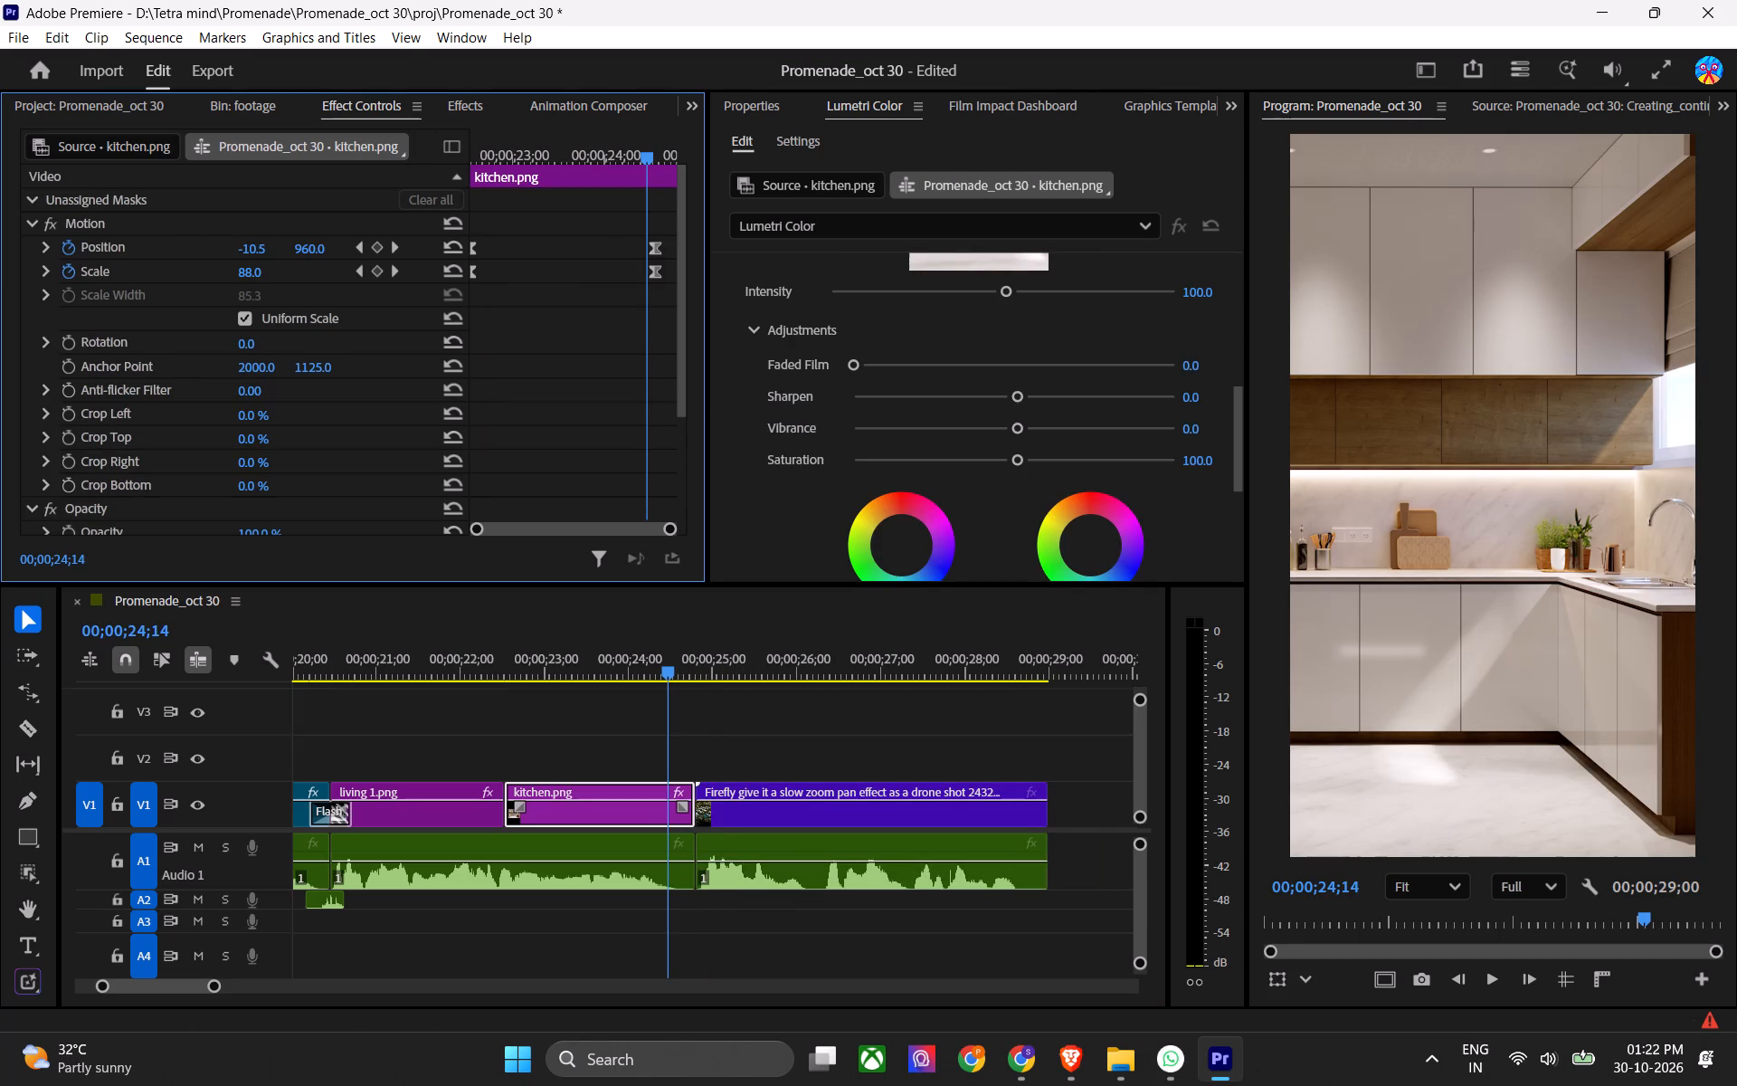
{"action": "left_click_drag", "start_coordinate": [624, 224], "coordinate": [669, 274]}
{"action": "left_click_drag", "start_coordinate": [661, 250], "coordinate": [701, 265]}
{"action": "key", "text": "ctrl+s"}
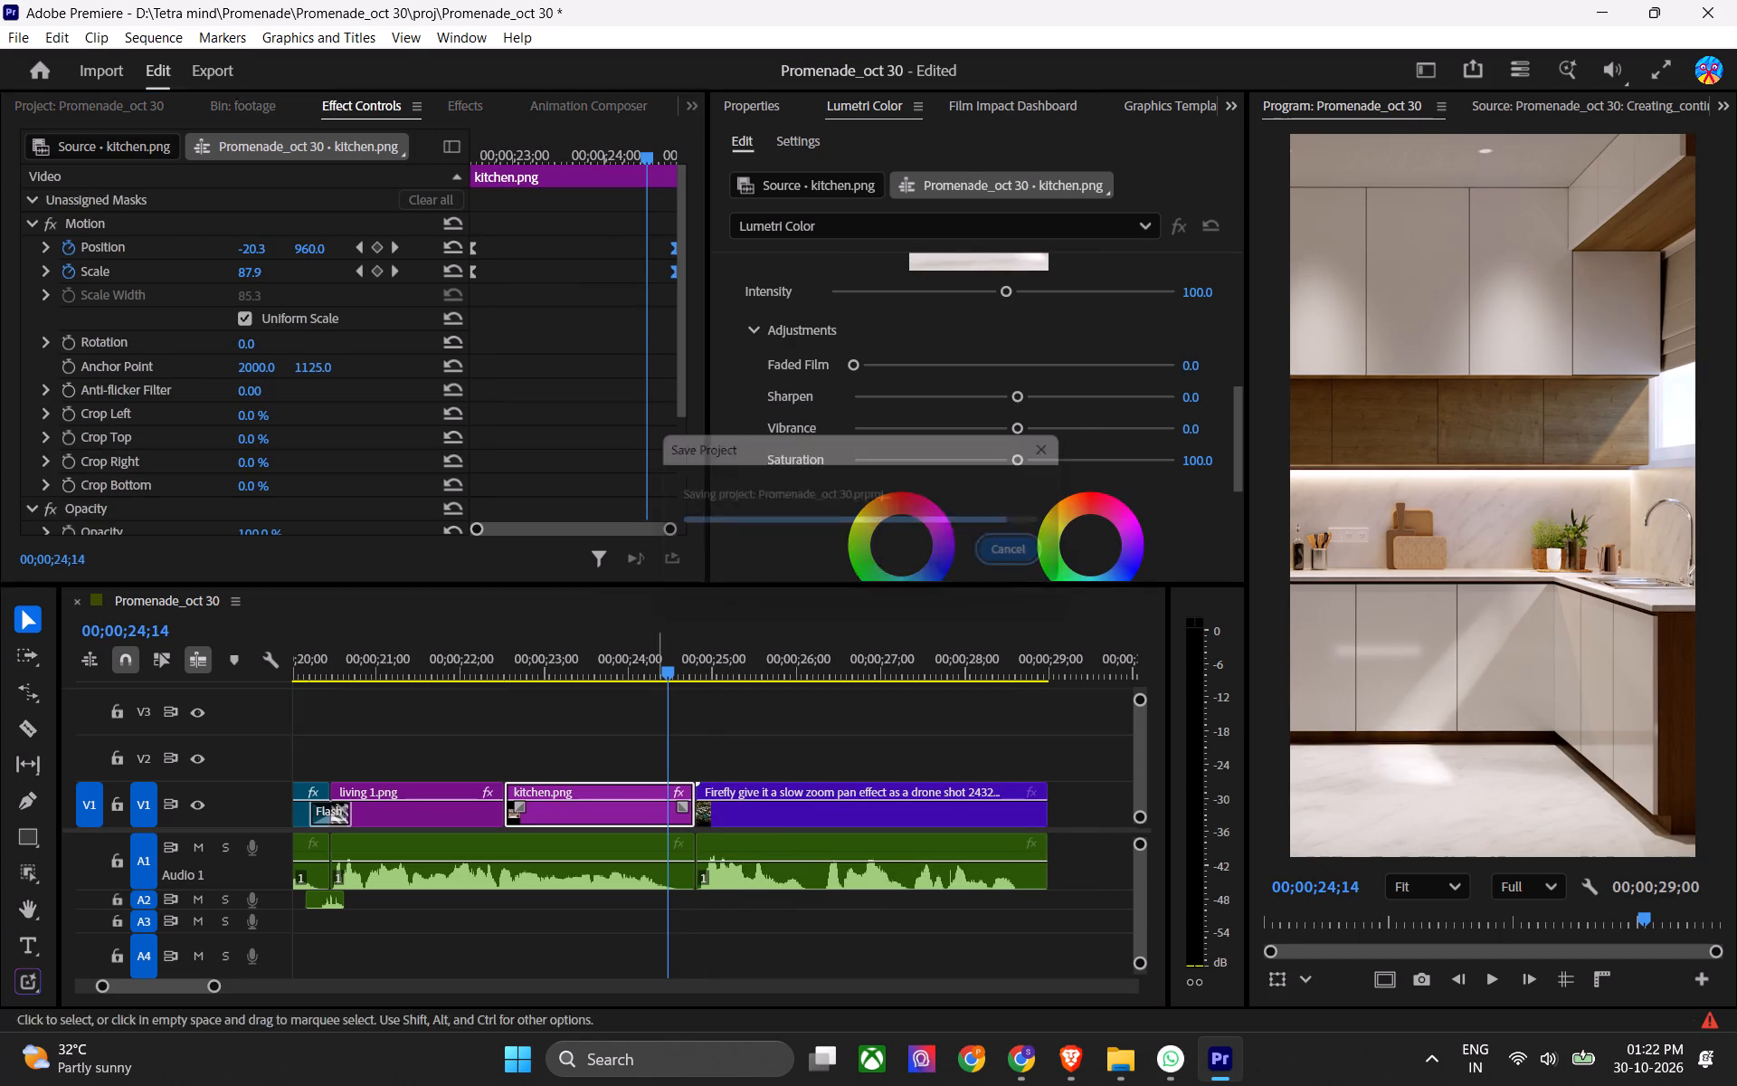
Play back the change from kitchen.png to the final drone shot, return to the sequence start, and save the project.
{"action": "left_click_drag", "start_coordinate": [676, 679], "coordinate": [650, 686]}
{"action": "key", "text": "space"}
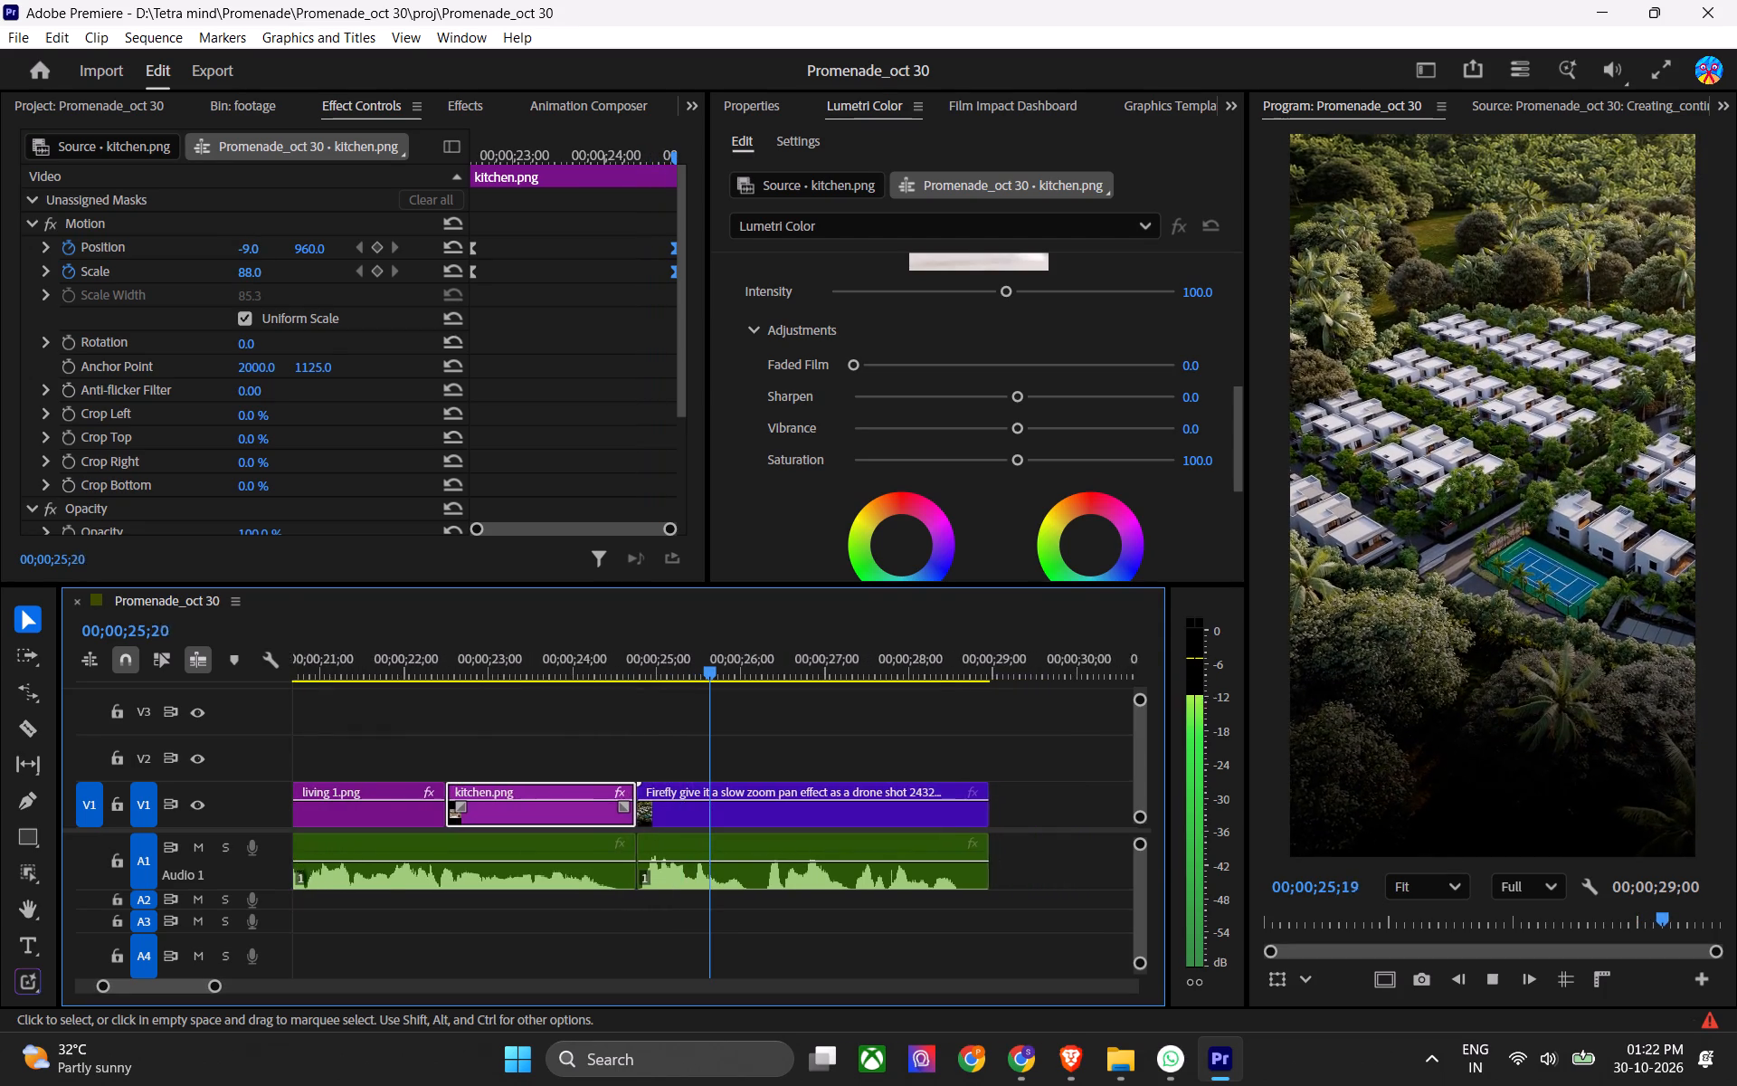
{"action": "key", "text": "space"}
{"action": "key", "text": "ctrl+s"}
{"action": "key", "text": "1"}
{"action": "key", "text": "ctrl+1"}
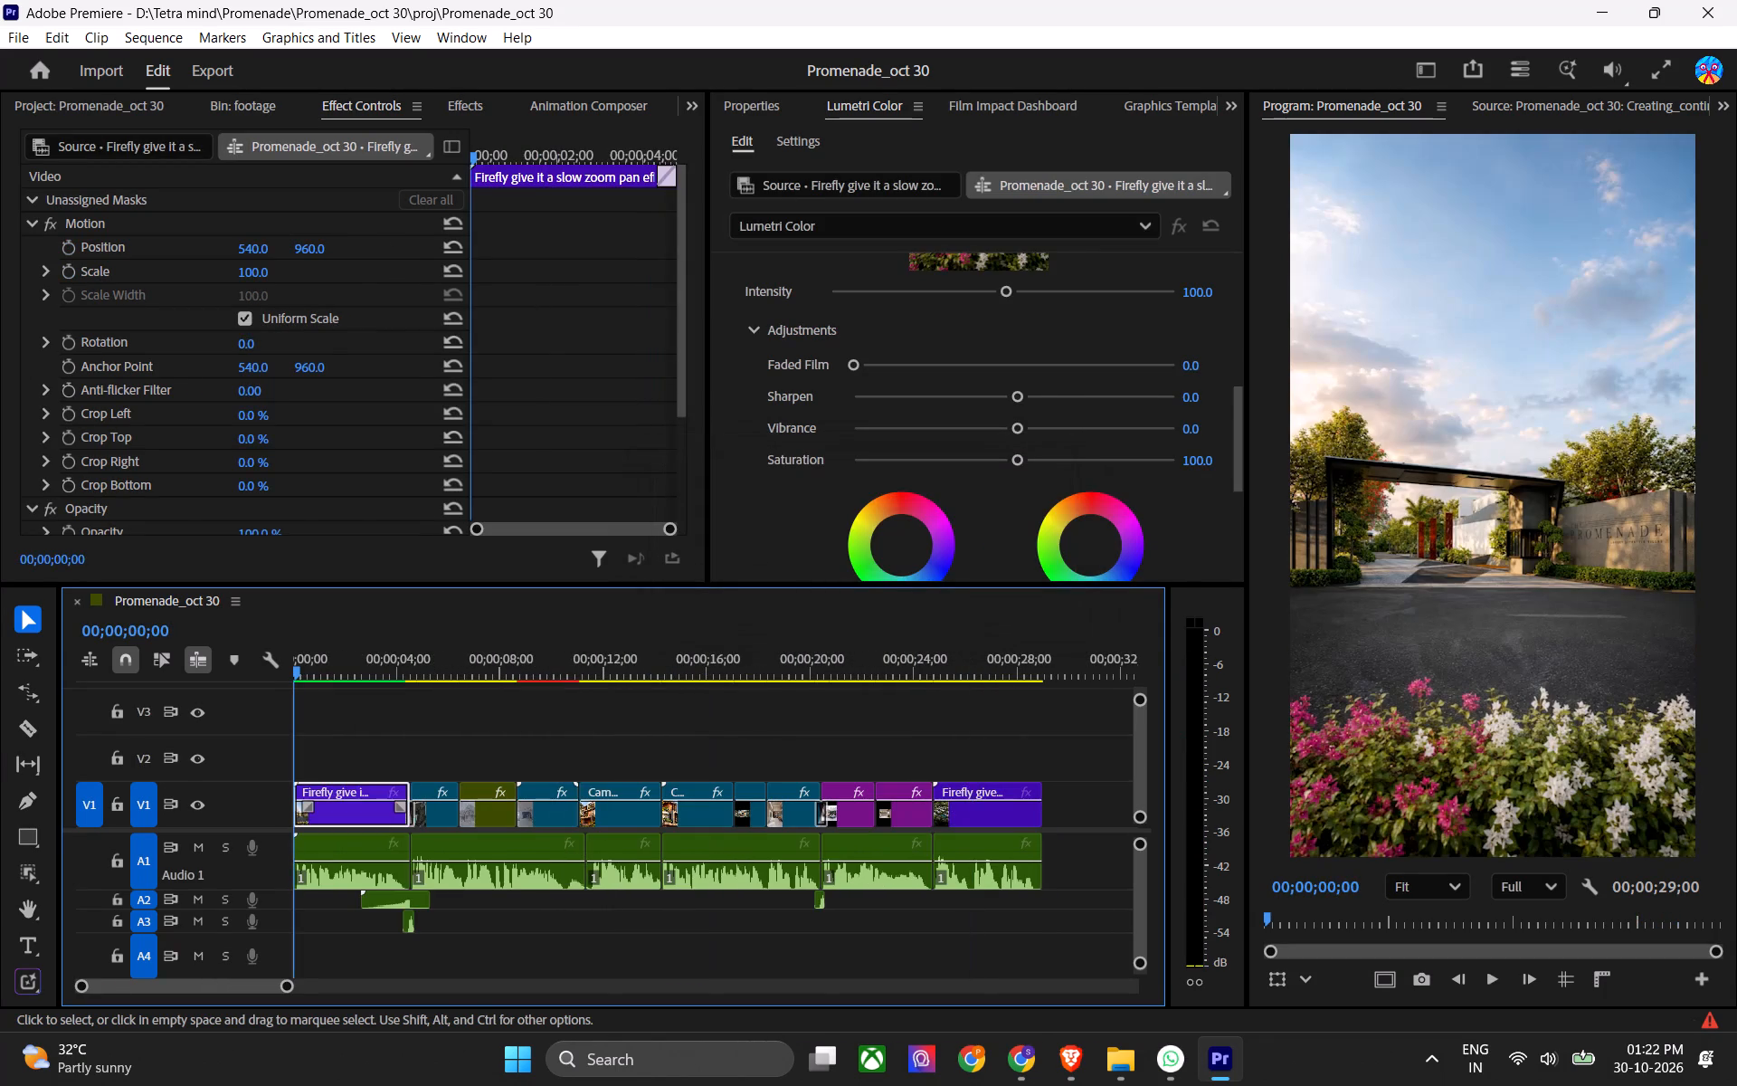
{"action": "left_click", "coordinate": [673, 735]}
{"action": "key", "text": "ctrl+s"}
{"action": "key", "text": "ctrl+s"}
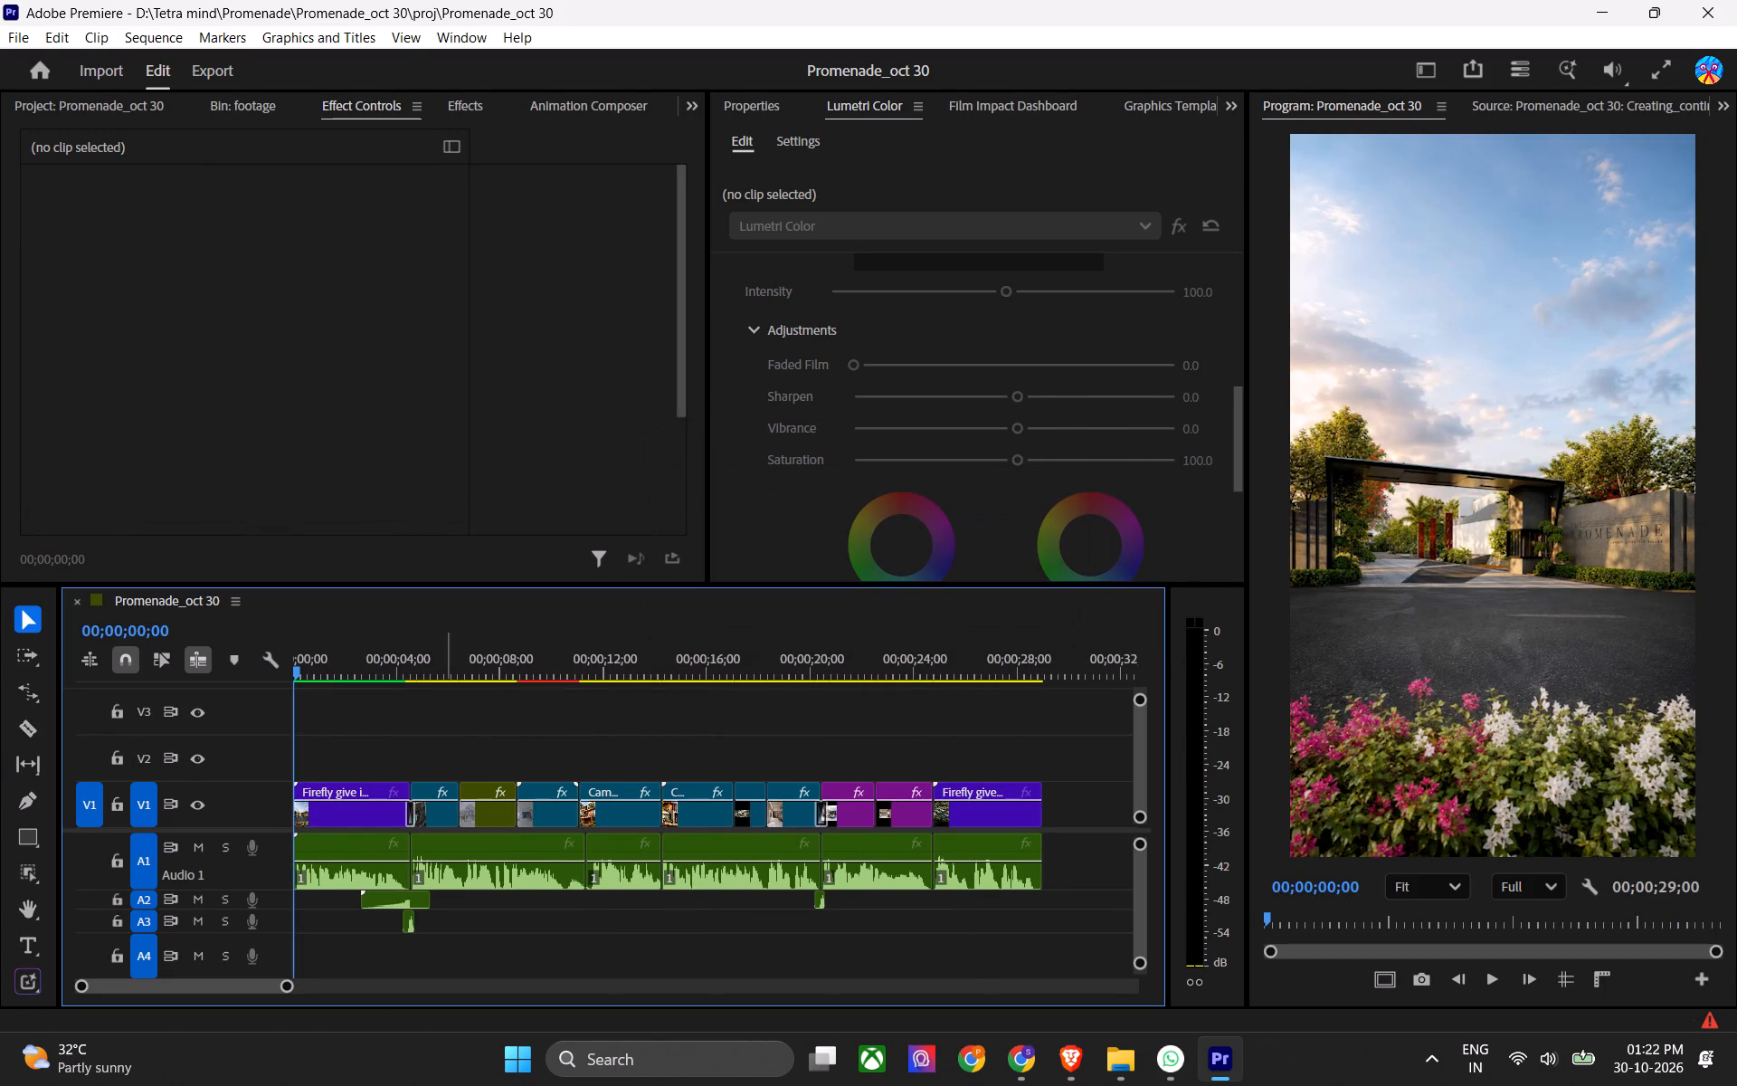
At the 00;00;14;10 villa facade cut, audition Animation Composer's Sound Effects library from its first sound through buildUP.mp3.
{"action": "left_click_drag", "start_coordinate": [460, 662], "coordinate": [666, 729]}
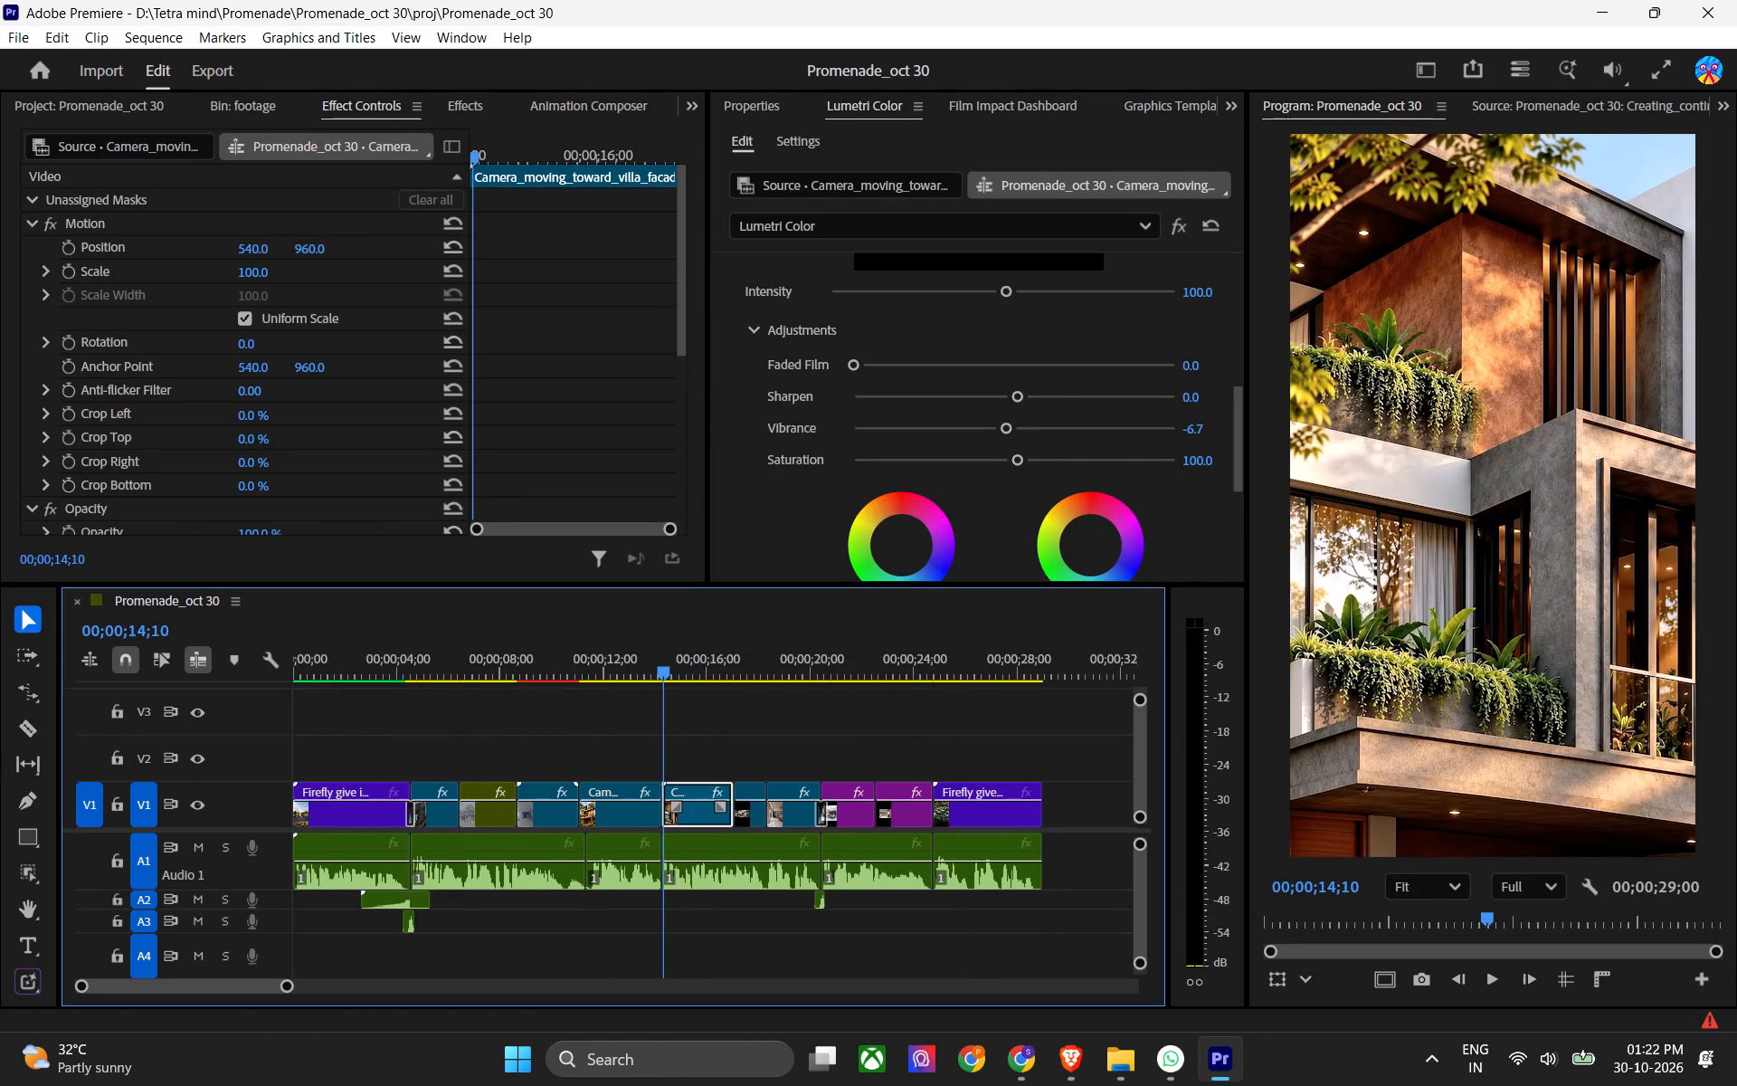
{"action": "left_click", "coordinate": [609, 97]}
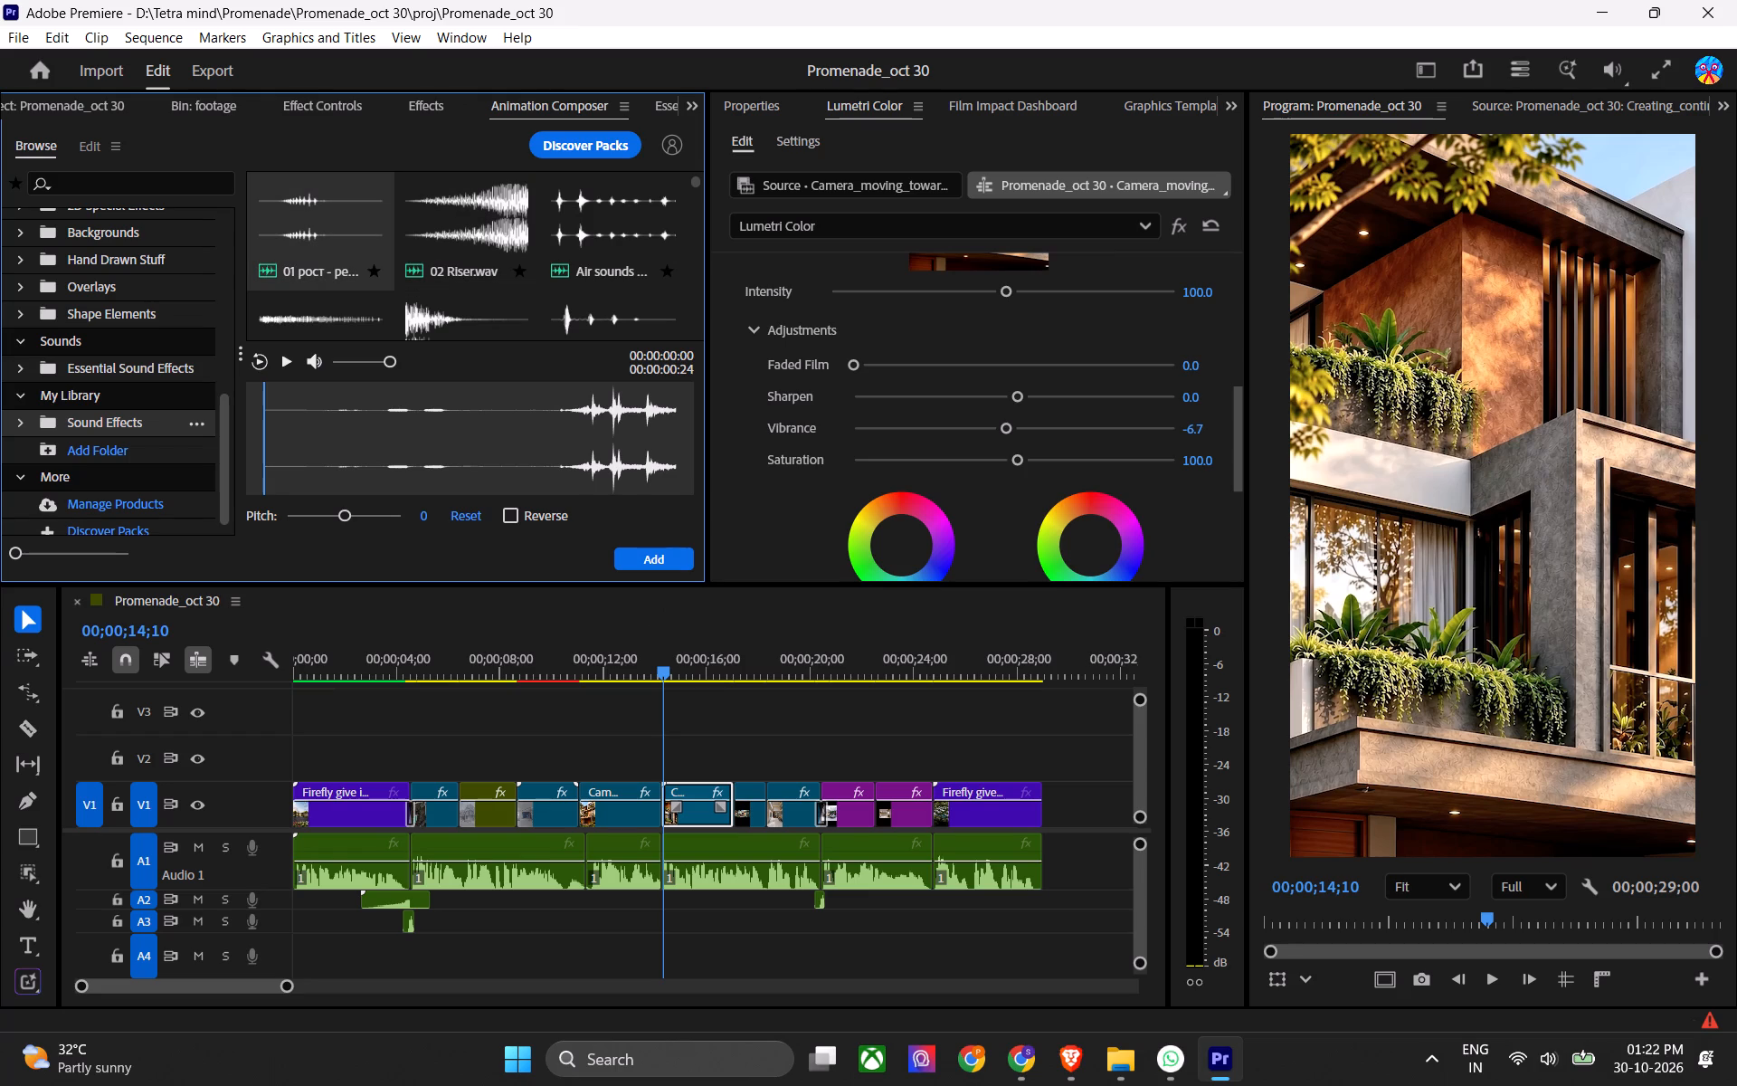
{"action": "left_click", "coordinate": [357, 241]}
{"action": "scroll", "coordinate": [361, 241], "scroll_direction": "up", "scroll_amount": 1}
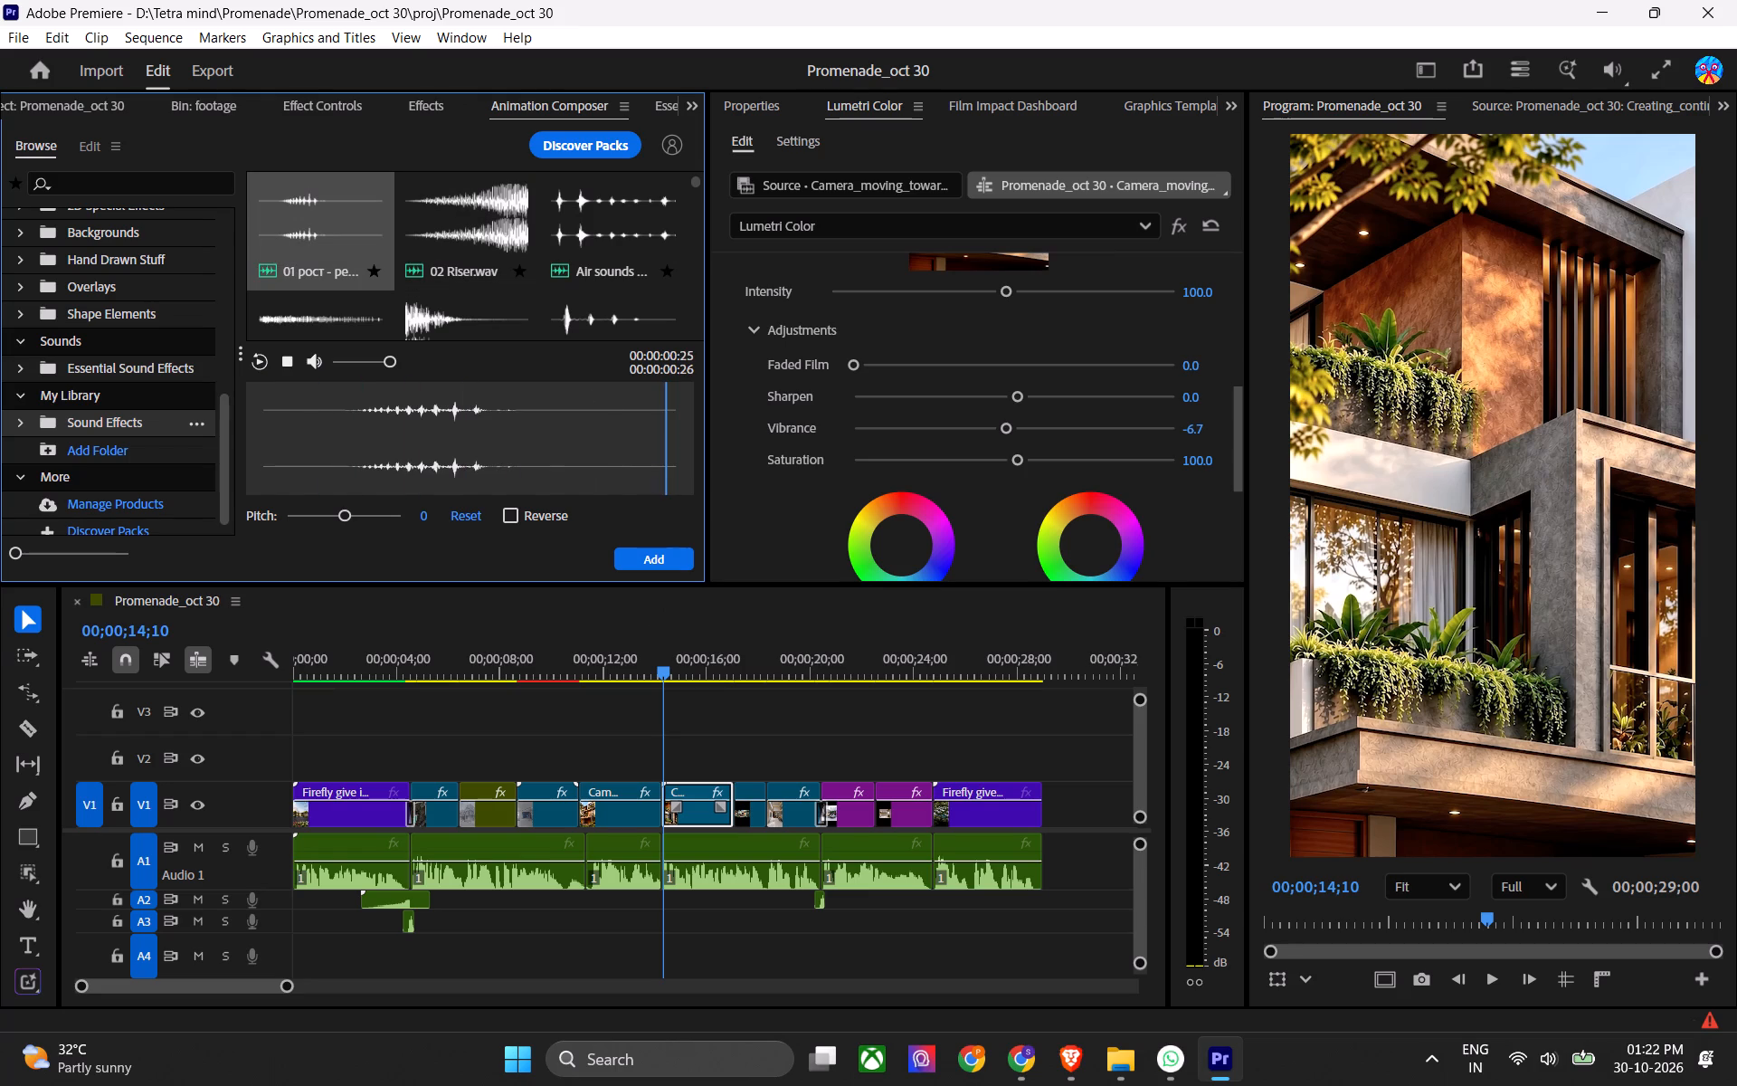
{"action": "scroll", "coordinate": [361, 241], "scroll_direction": "up", "scroll_amount": 2}
{"action": "left_click", "coordinate": [460, 257]}
{"action": "left_click", "coordinate": [612, 237]}
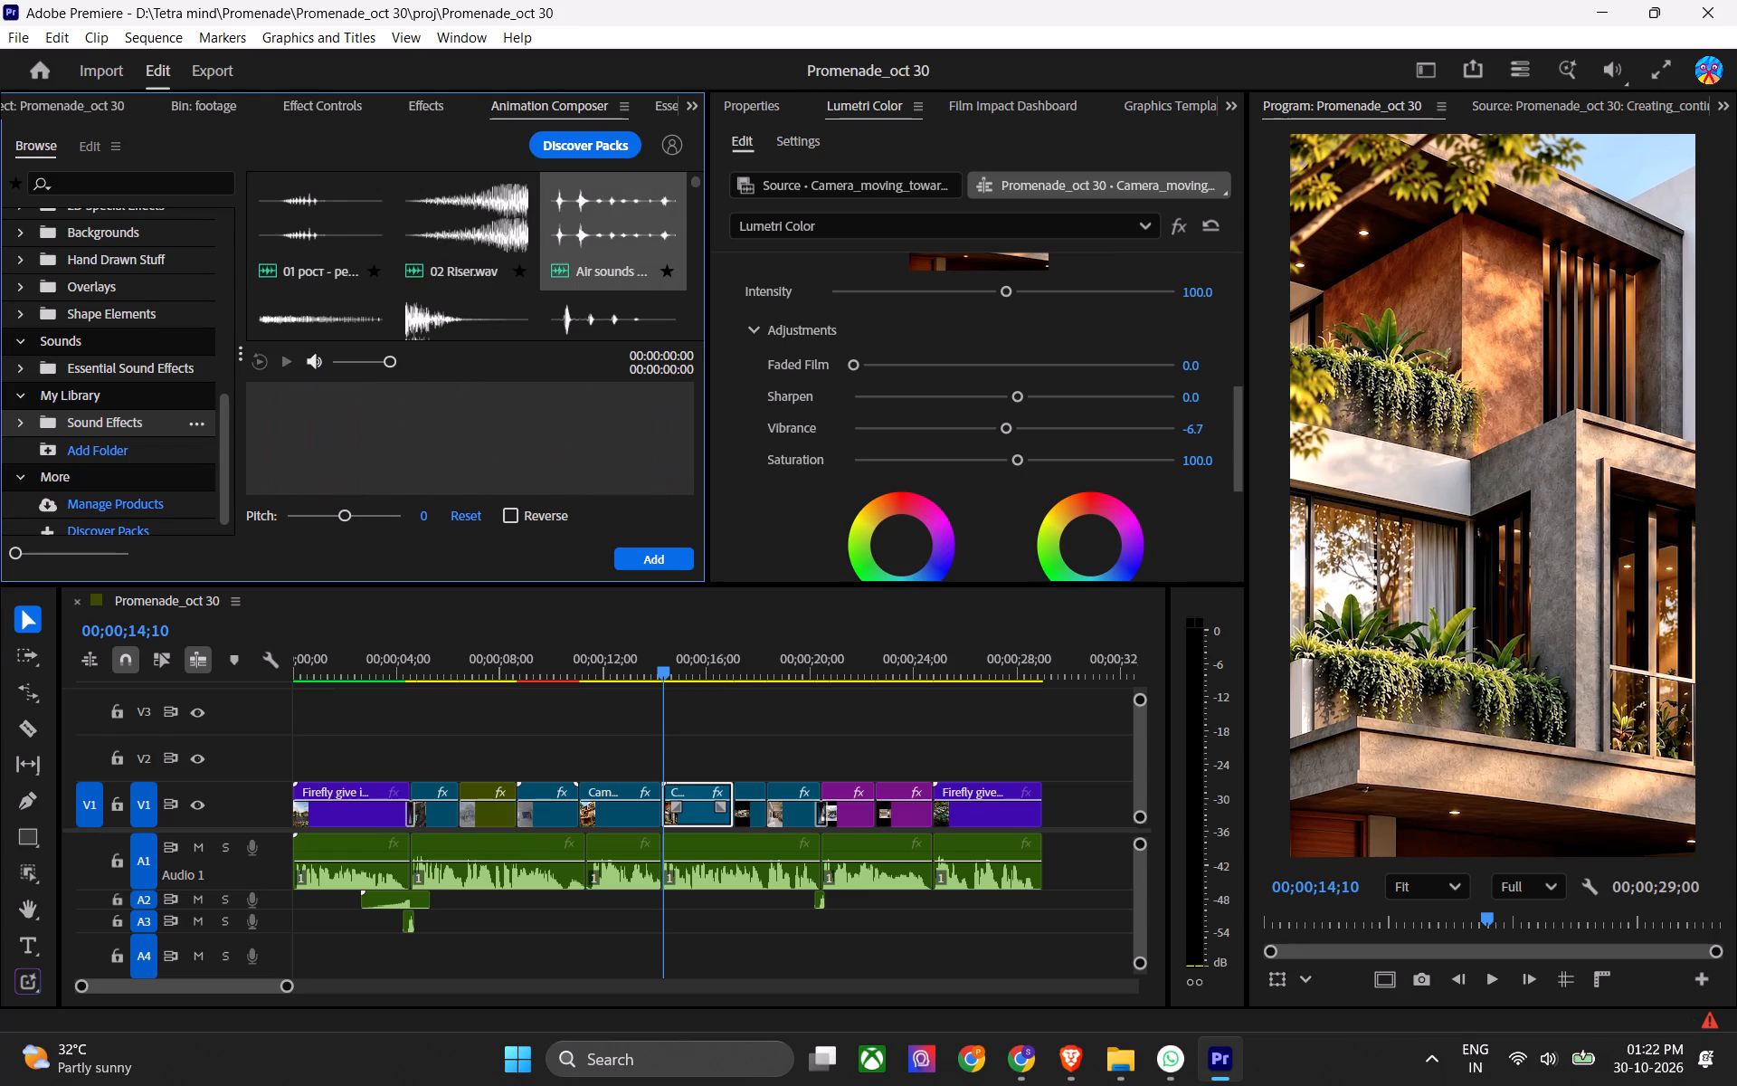
{"action": "scroll", "coordinate": [576, 243], "scroll_direction": "down", "scroll_amount": 1}
{"action": "scroll", "coordinate": [311, 228], "scroll_direction": "up", "scroll_amount": 1}
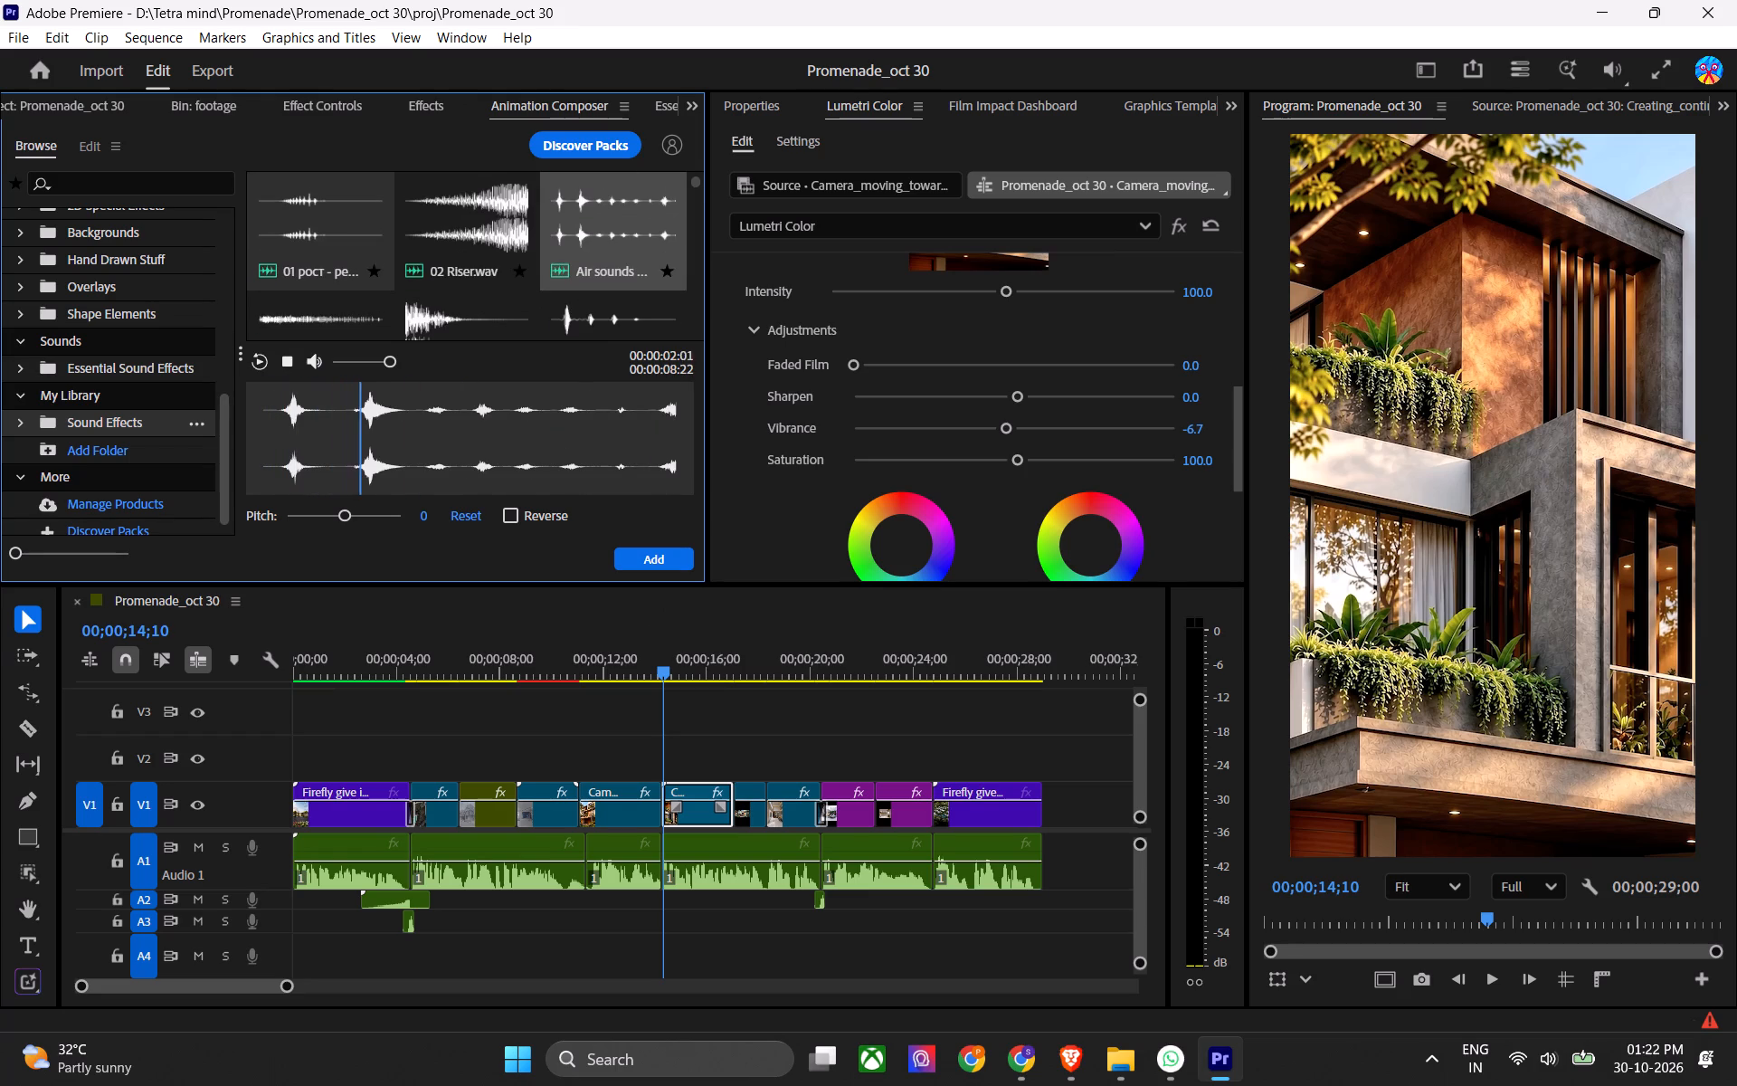
{"action": "scroll", "coordinate": [340, 260], "scroll_direction": "down", "scroll_amount": 1}
{"action": "left_click", "coordinate": [340, 260]}
{"action": "left_click", "coordinate": [453, 237]}
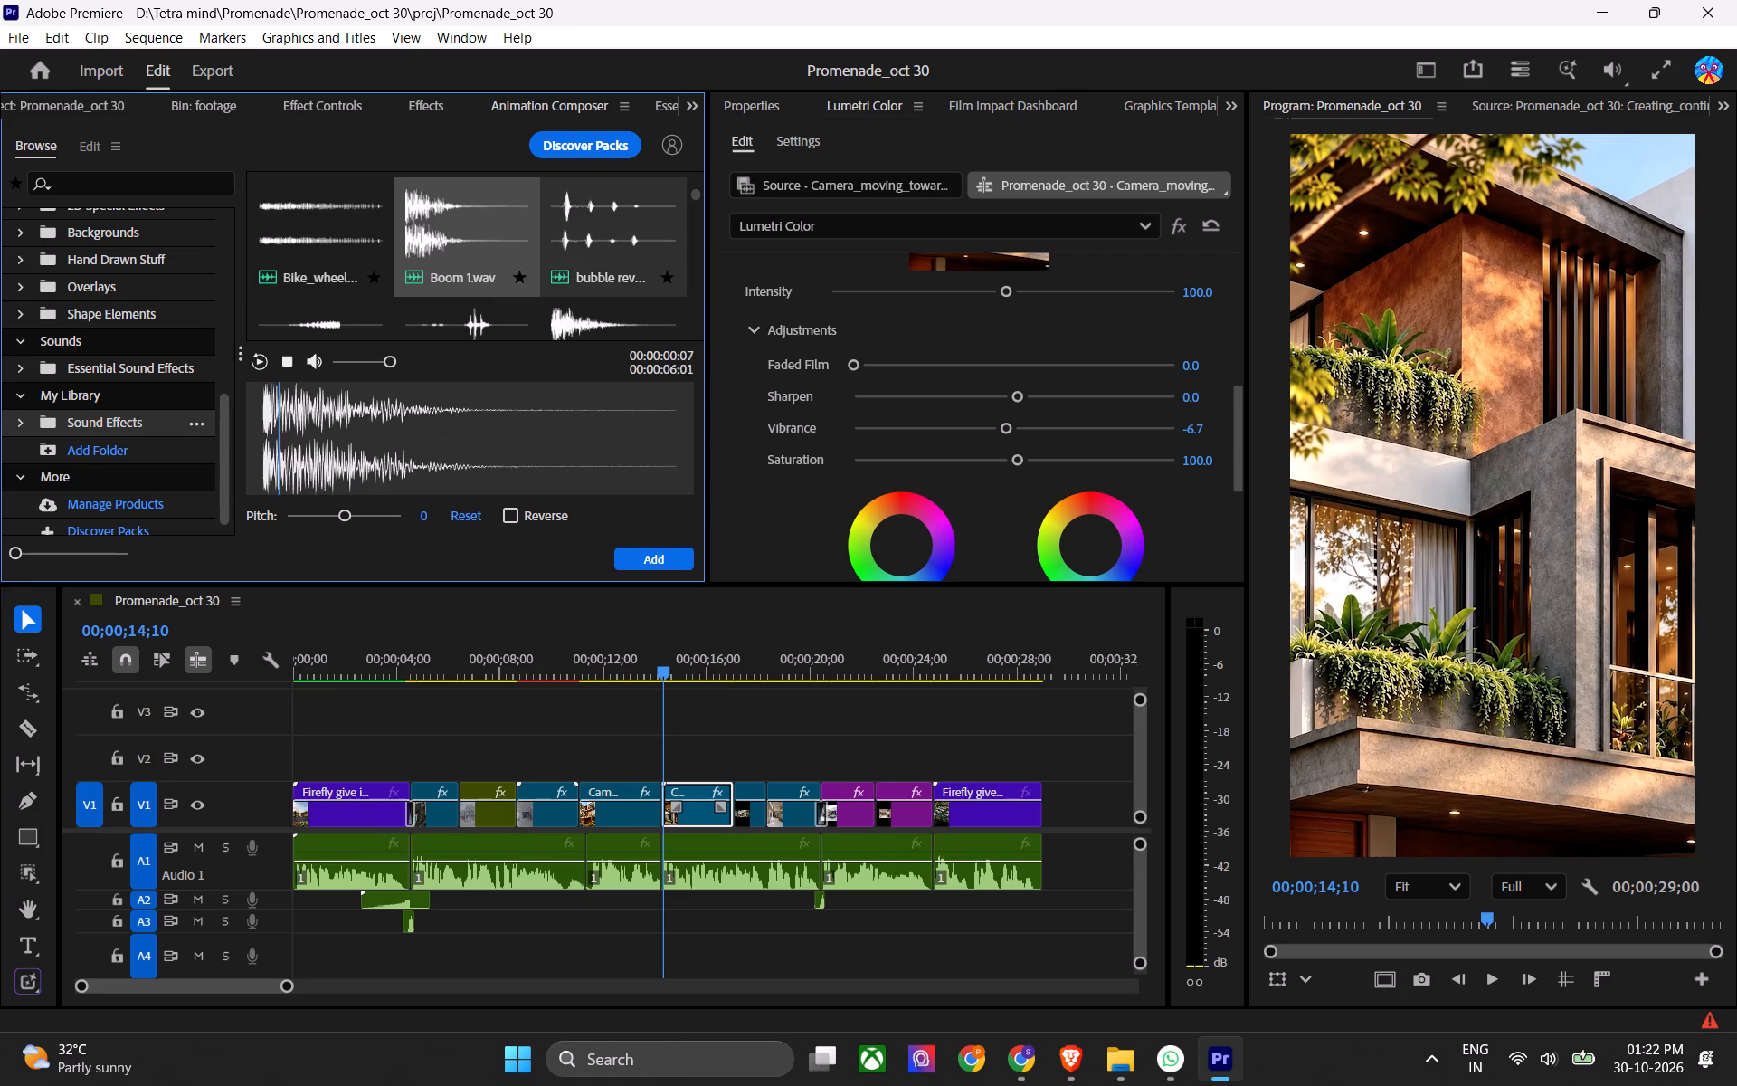
{"action": "left_click", "coordinate": [584, 223]}
{"action": "left_click", "coordinate": [349, 301]}
Audition the library's sound effects from the camera shutter and cinematic sounds through digital correct.wav and the digital counting sound.
{"action": "scroll", "coordinate": [383, 275], "scroll_direction": "down", "scroll_amount": 1}
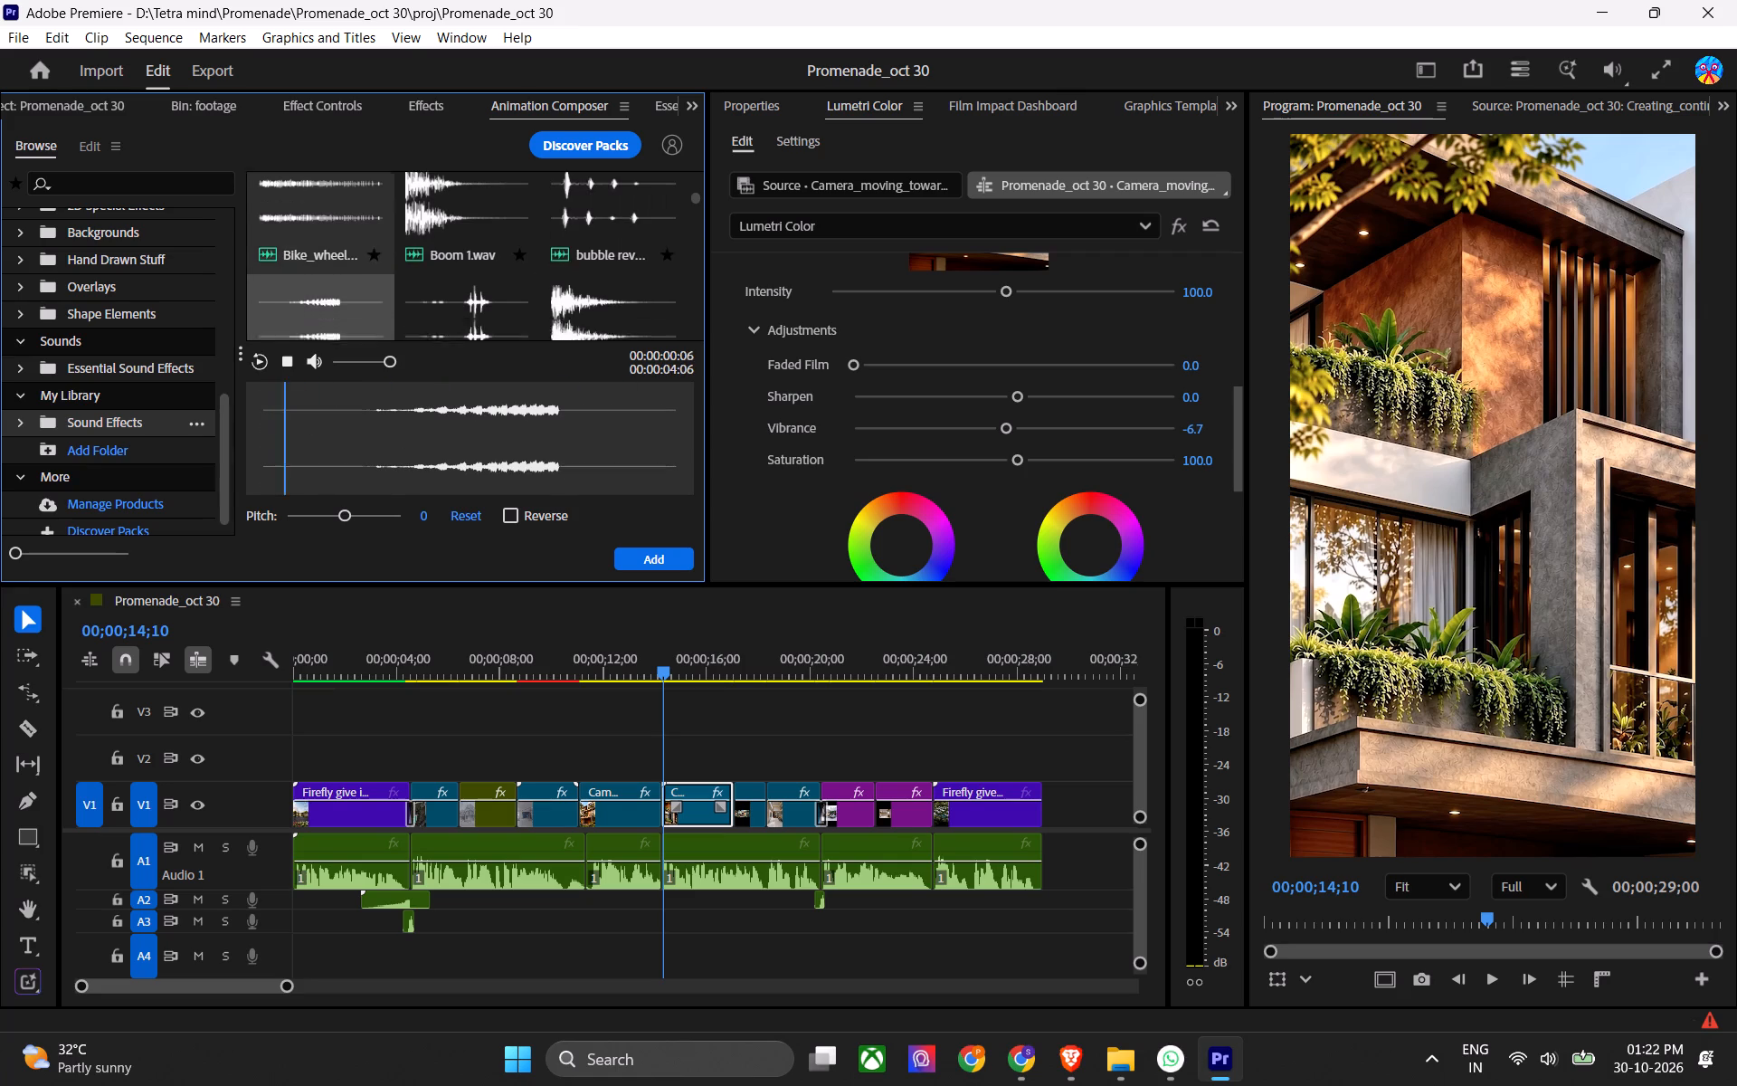
{"action": "left_click", "coordinate": [446, 236]}
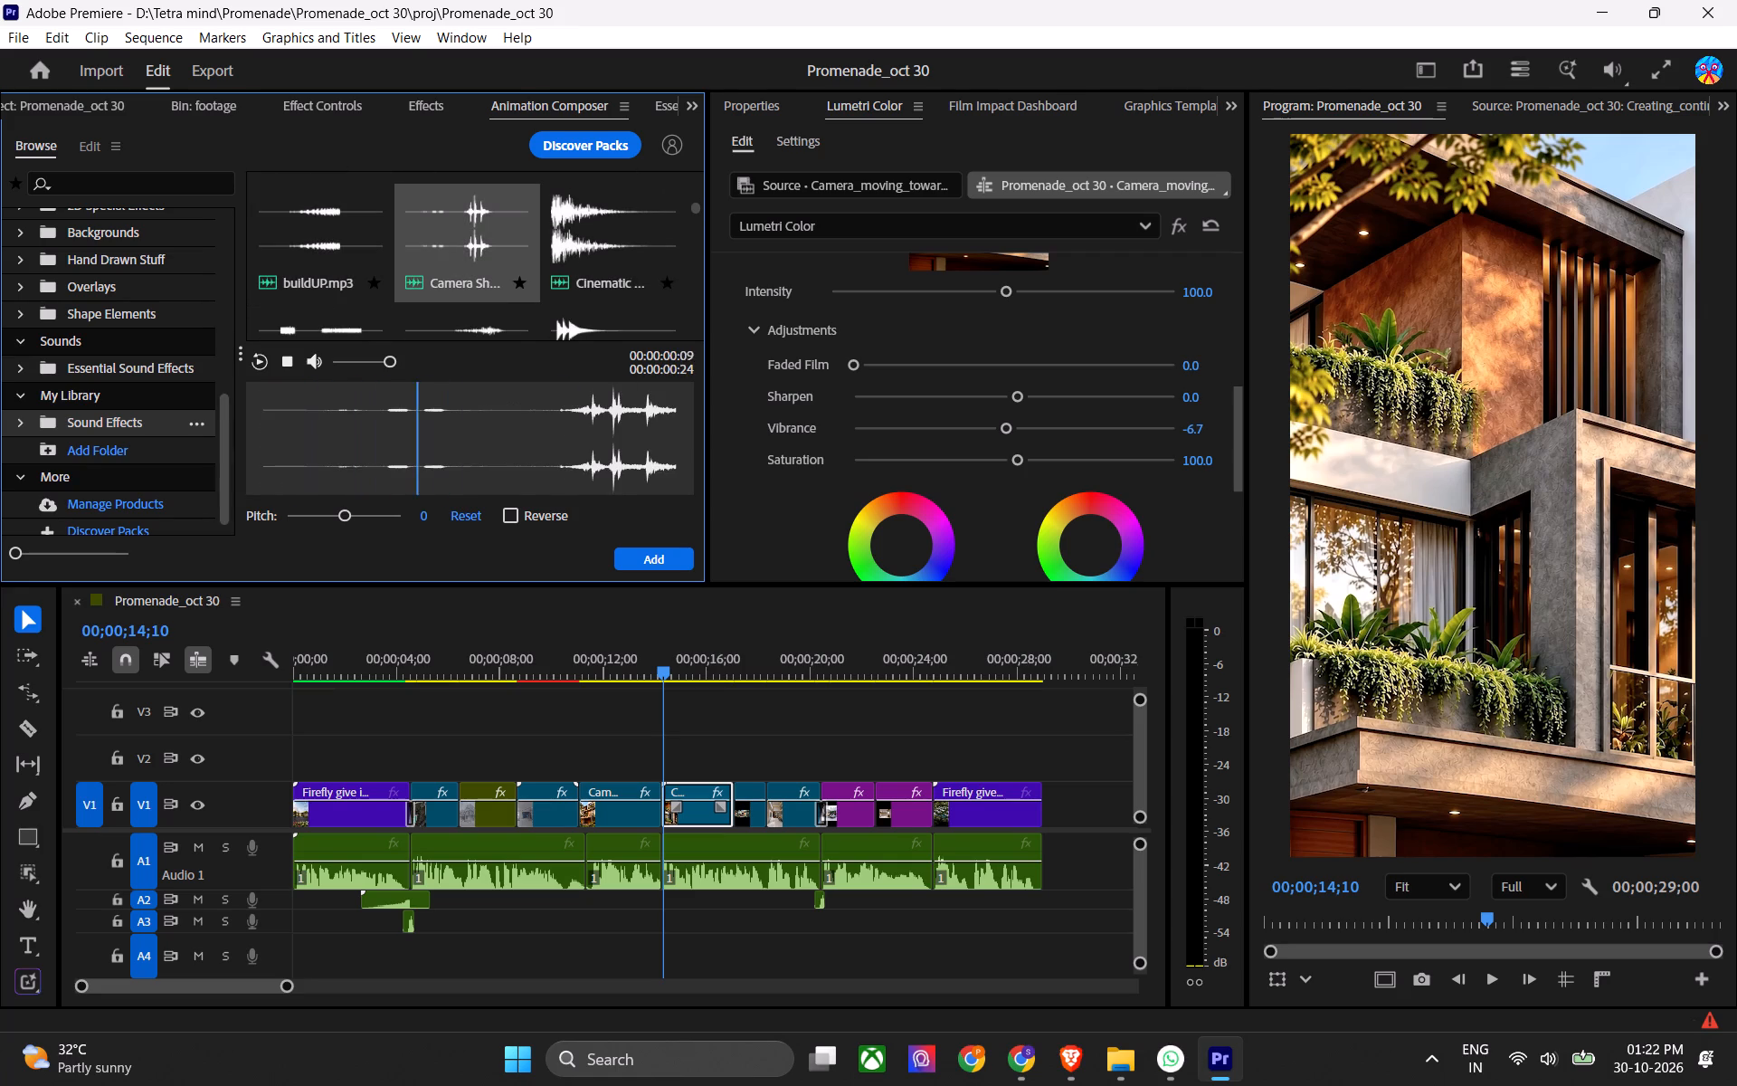
{"action": "left_click", "coordinate": [592, 225]}
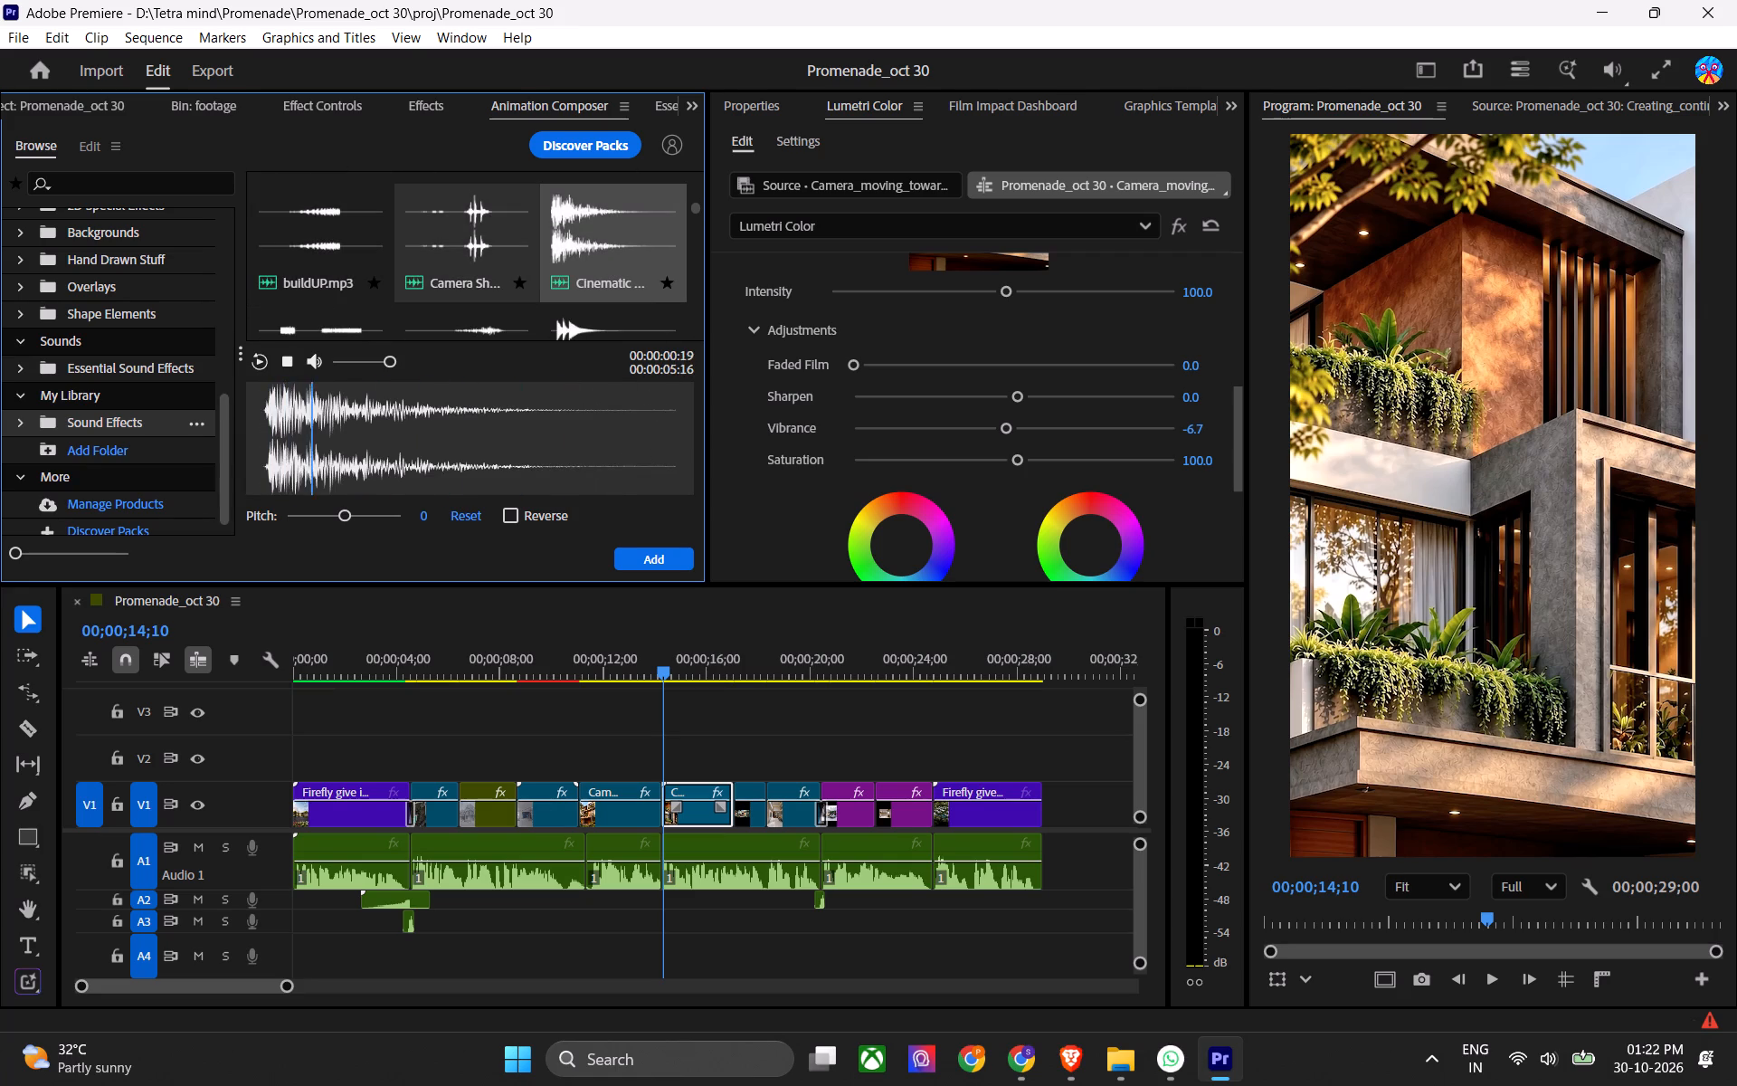
{"action": "left_click", "coordinate": [460, 246]}
{"action": "scroll", "coordinate": [460, 244], "scroll_direction": "down", "scroll_amount": 1}
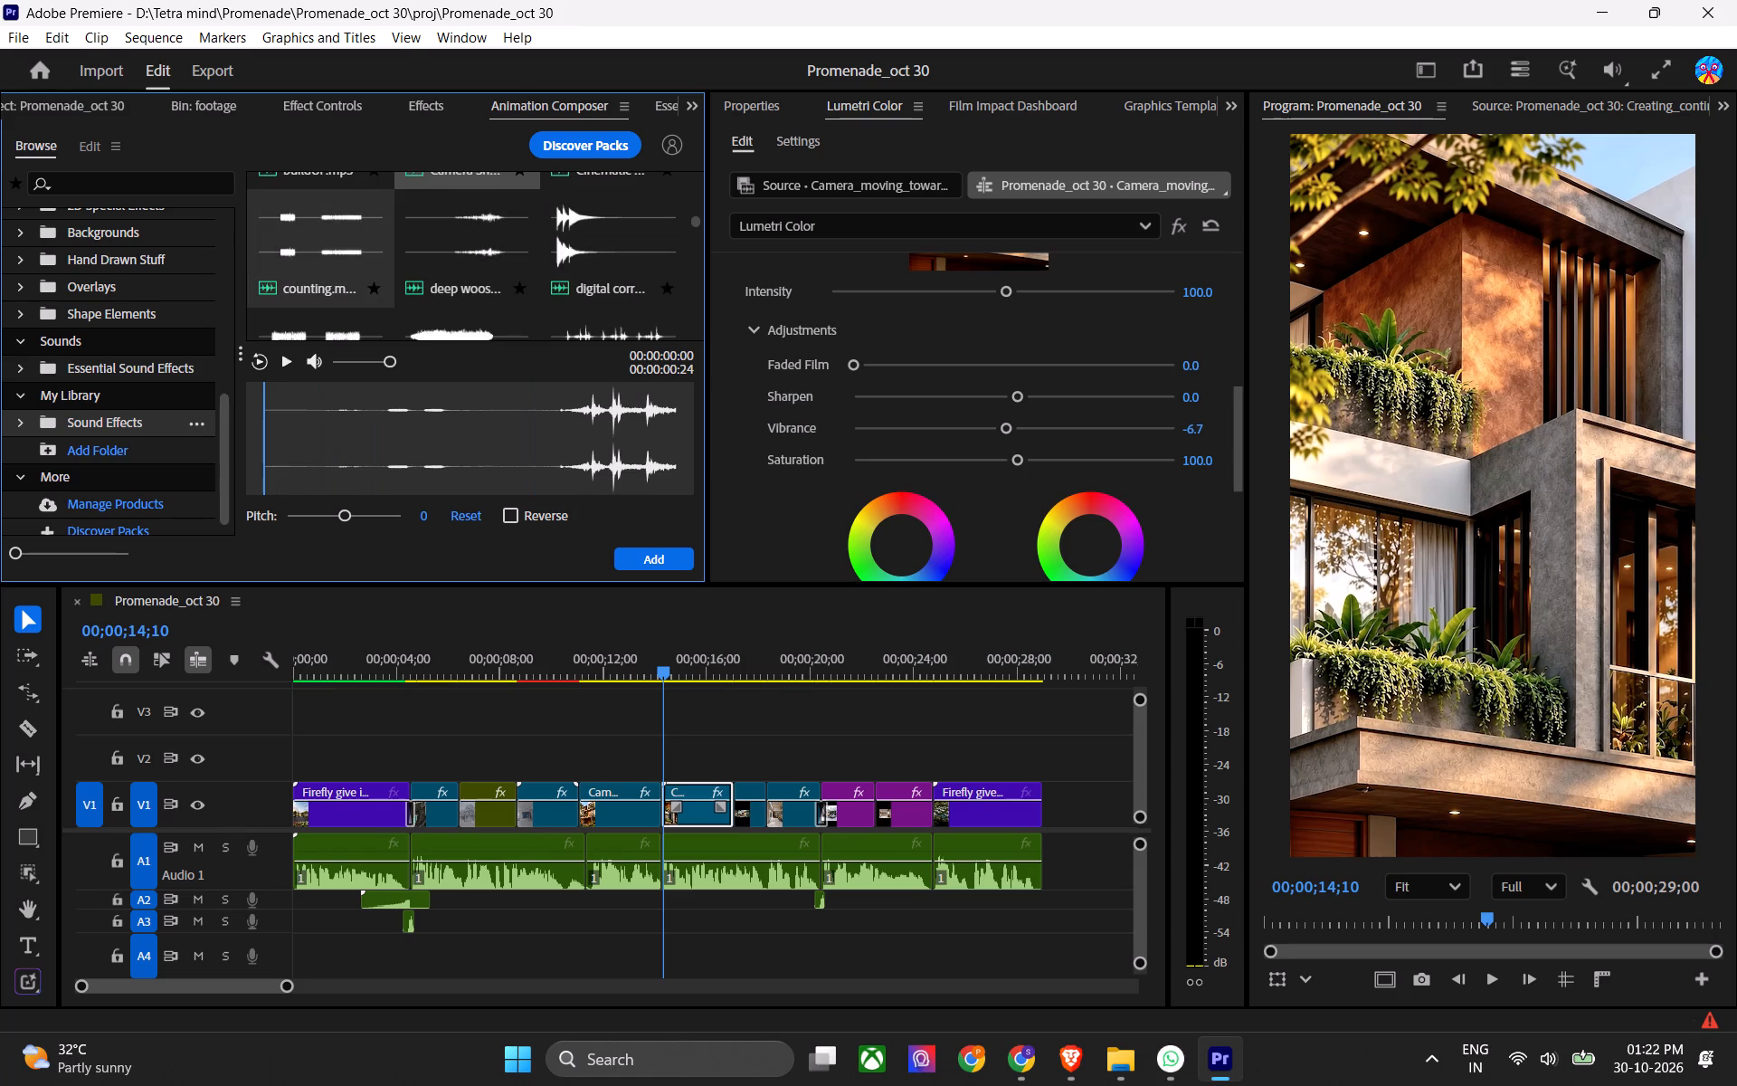
{"action": "left_click", "coordinate": [334, 245]}
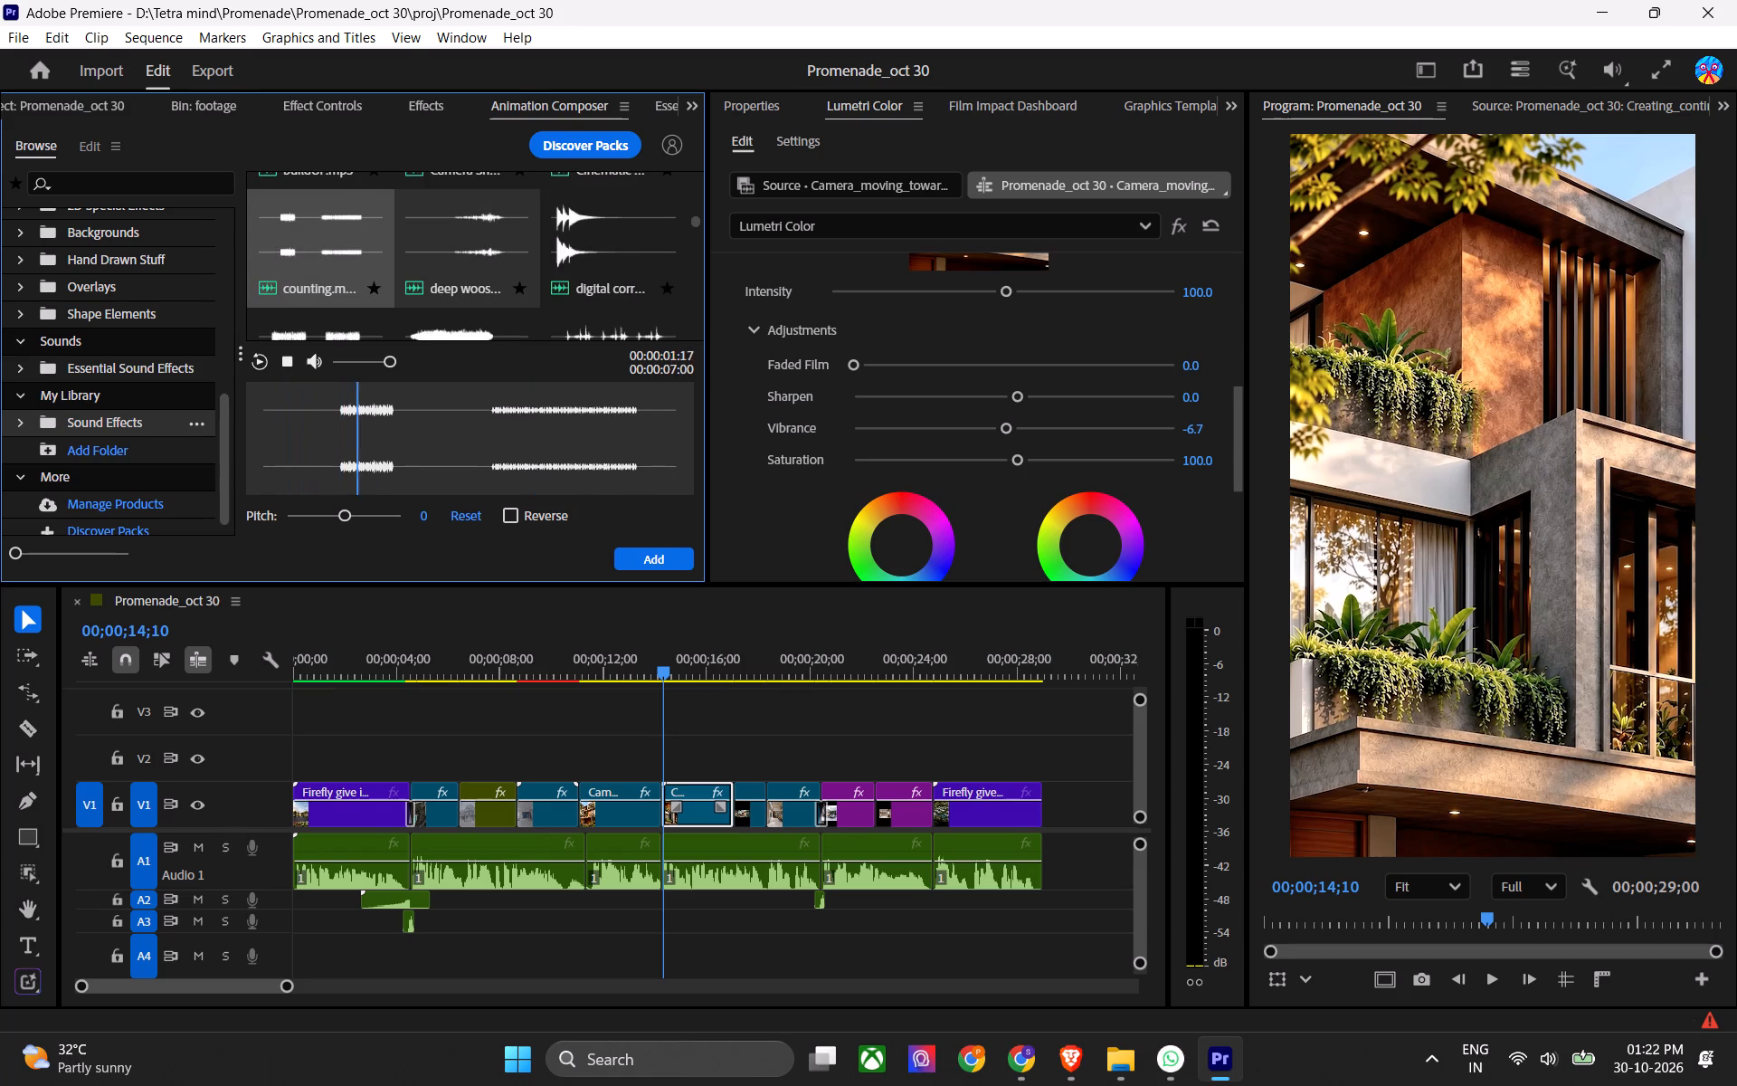
{"action": "left_click", "coordinate": [480, 238]}
{"action": "left_click", "coordinate": [446, 416]}
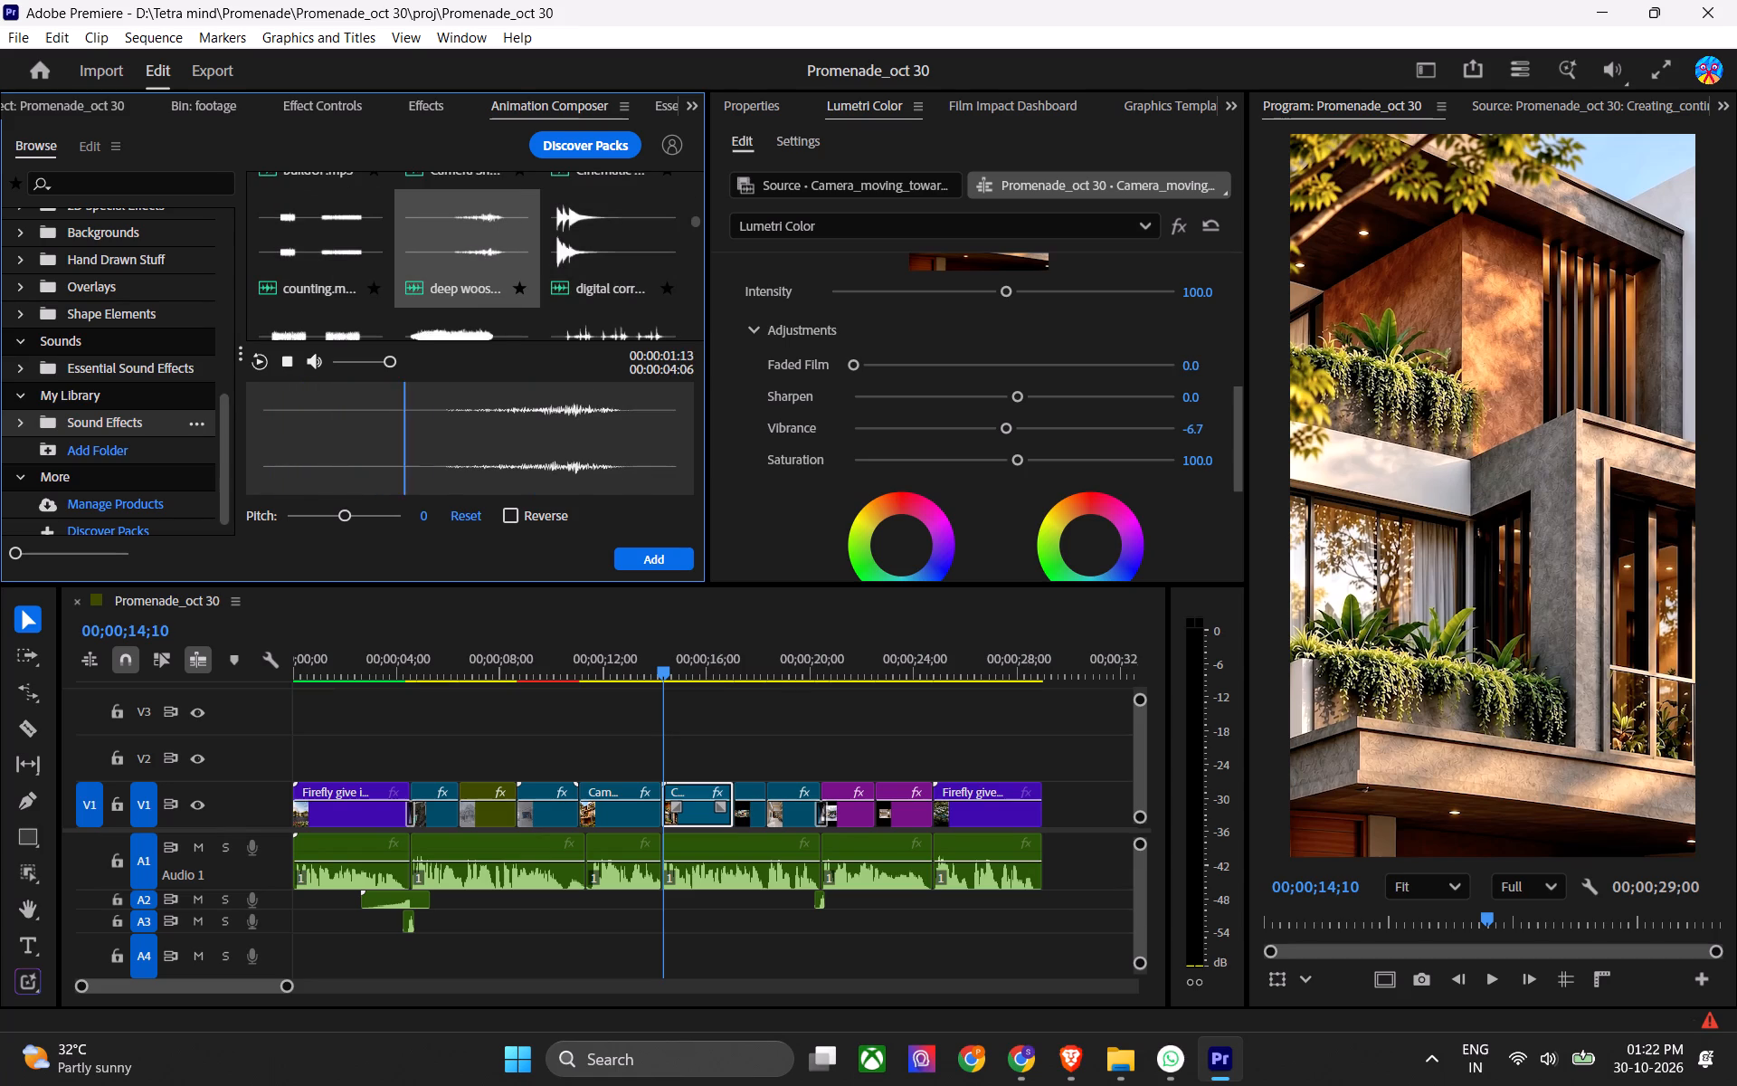
{"action": "left_click", "coordinate": [597, 250]}
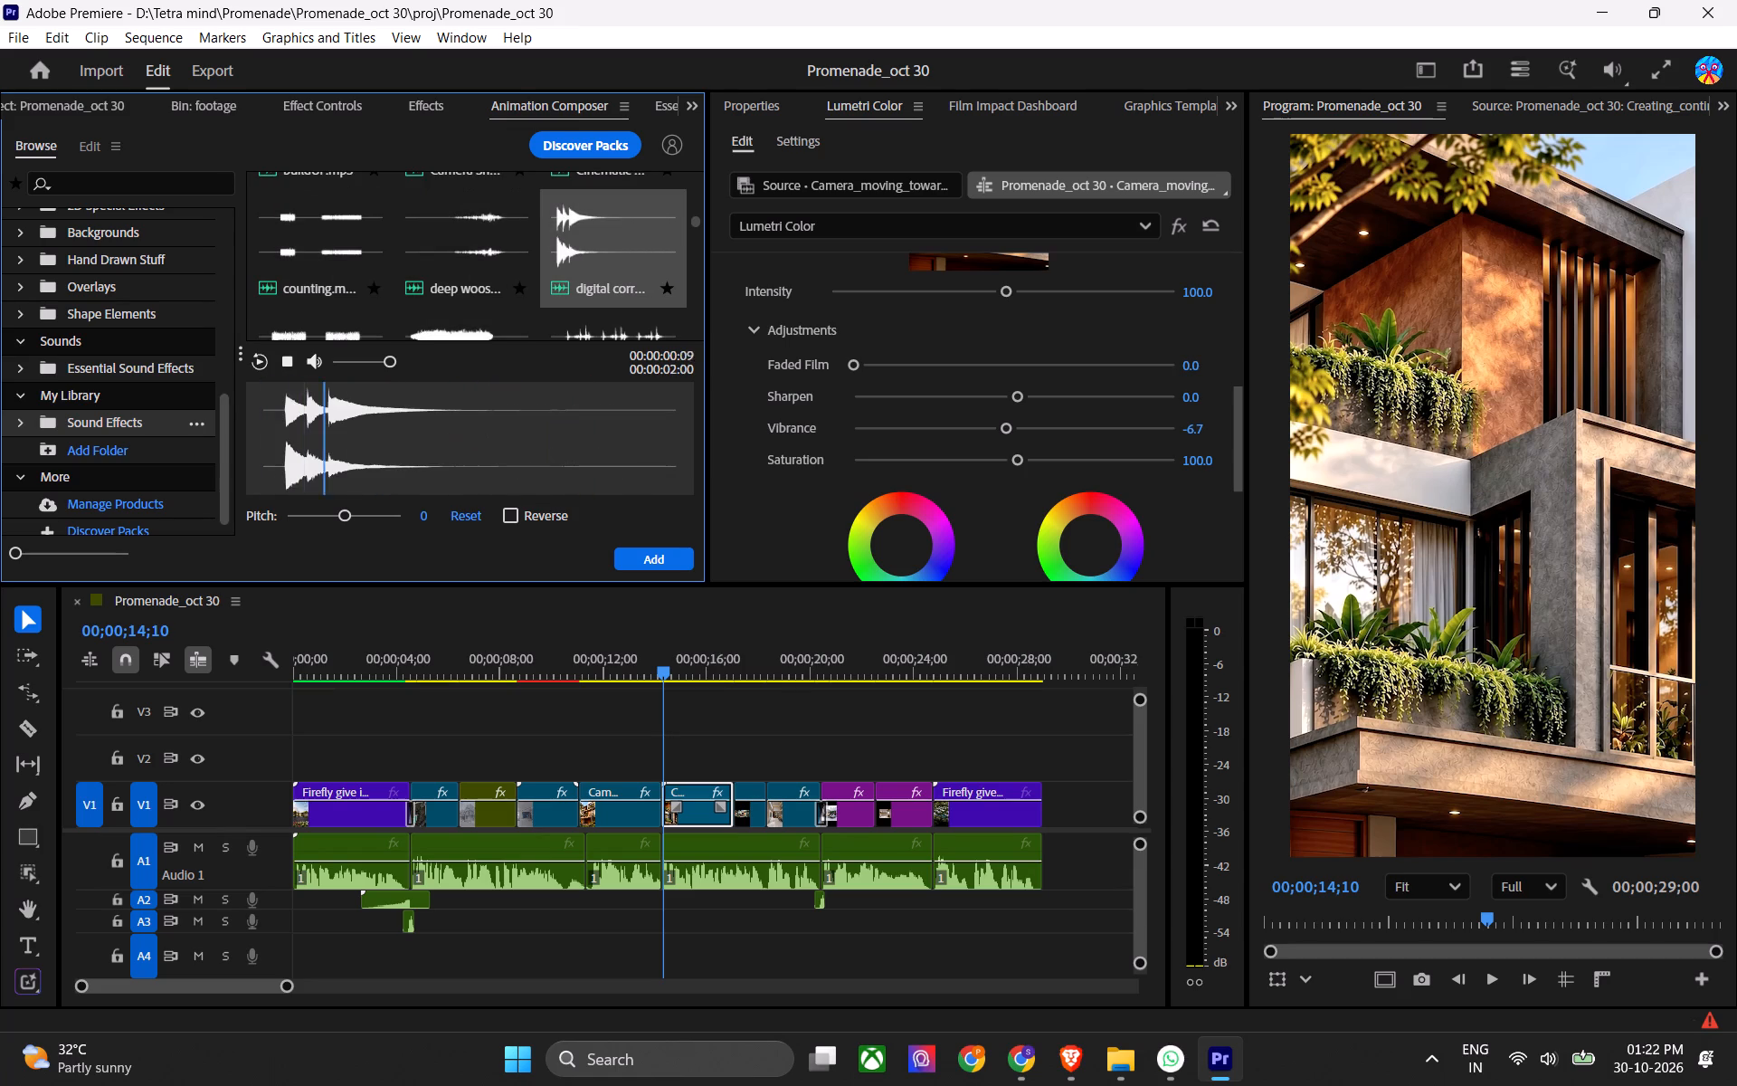
{"action": "scroll", "coordinate": [440, 246], "scroll_direction": "down", "scroll_amount": 1}
{"action": "left_click", "coordinate": [337, 260]}
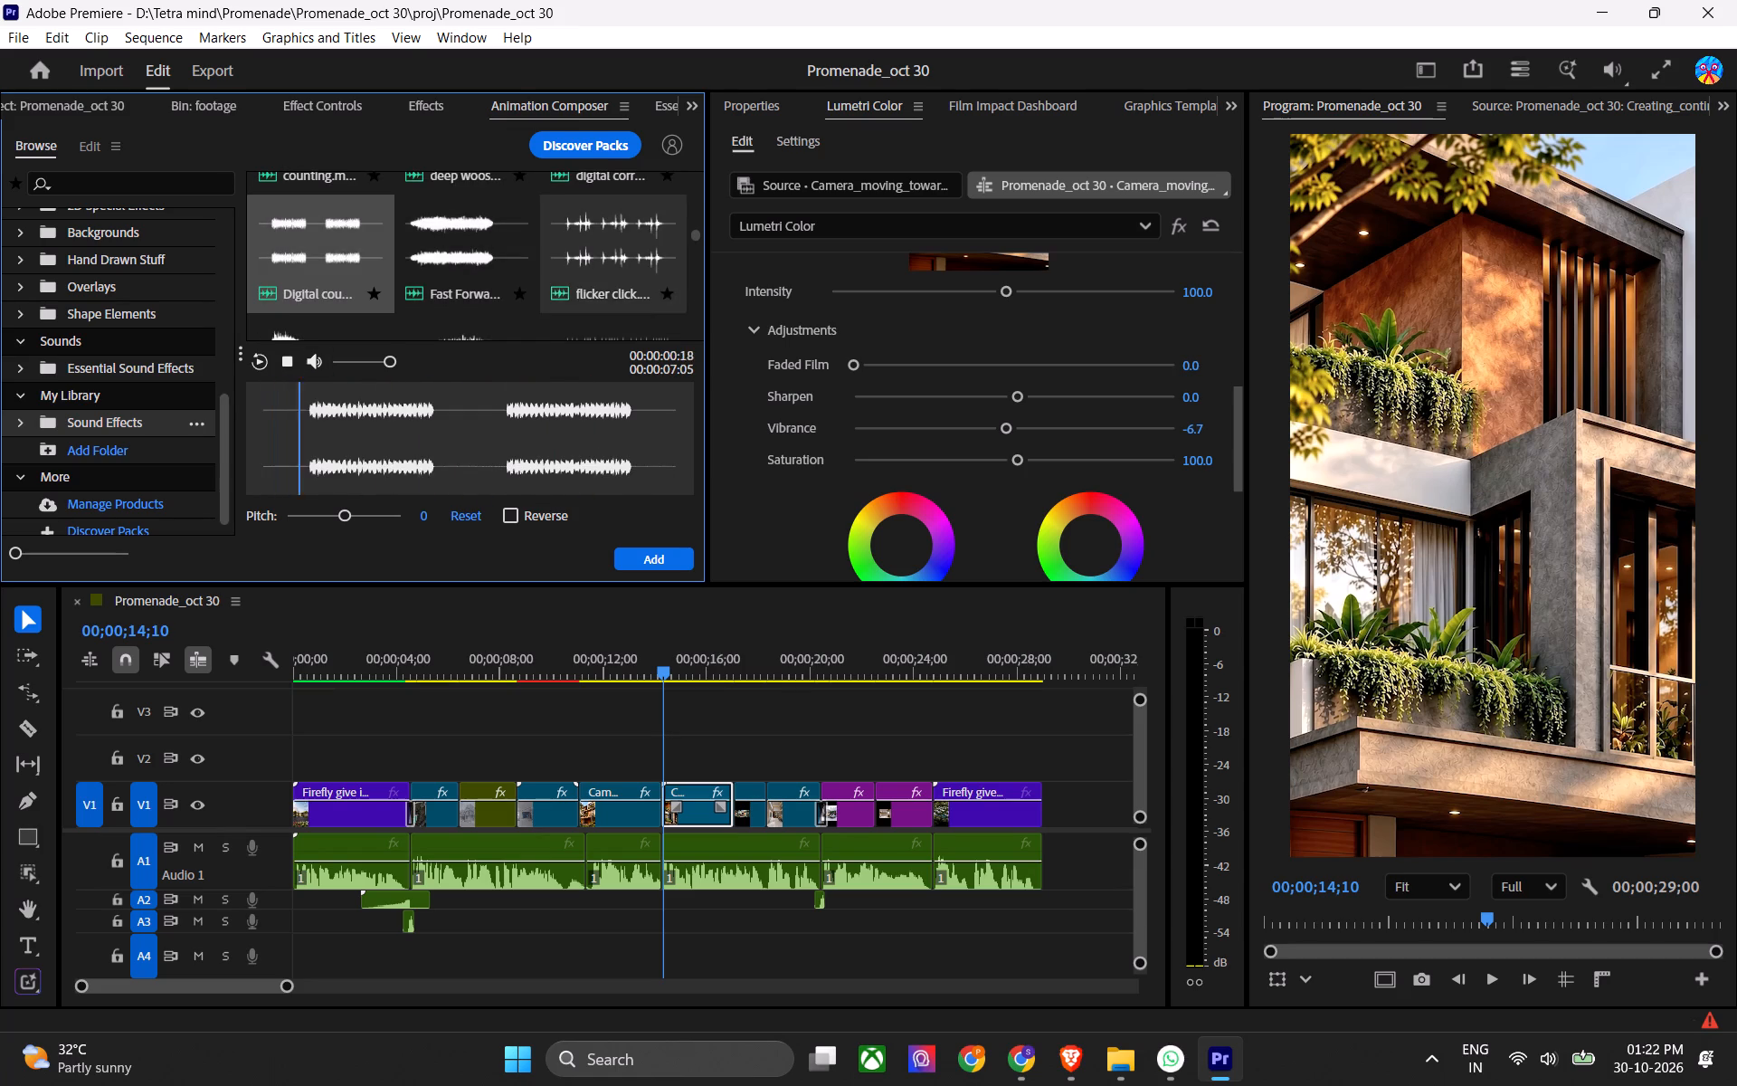
Listen to digital correct.wav again and add it to track A2 at the 00;00;14;10 villa facade cut.
{"action": "scroll", "coordinate": [546, 262], "scroll_direction": "up", "scroll_amount": 1}
{"action": "left_click", "coordinate": [580, 245]}
{"action": "left_click", "coordinate": [278, 388]}
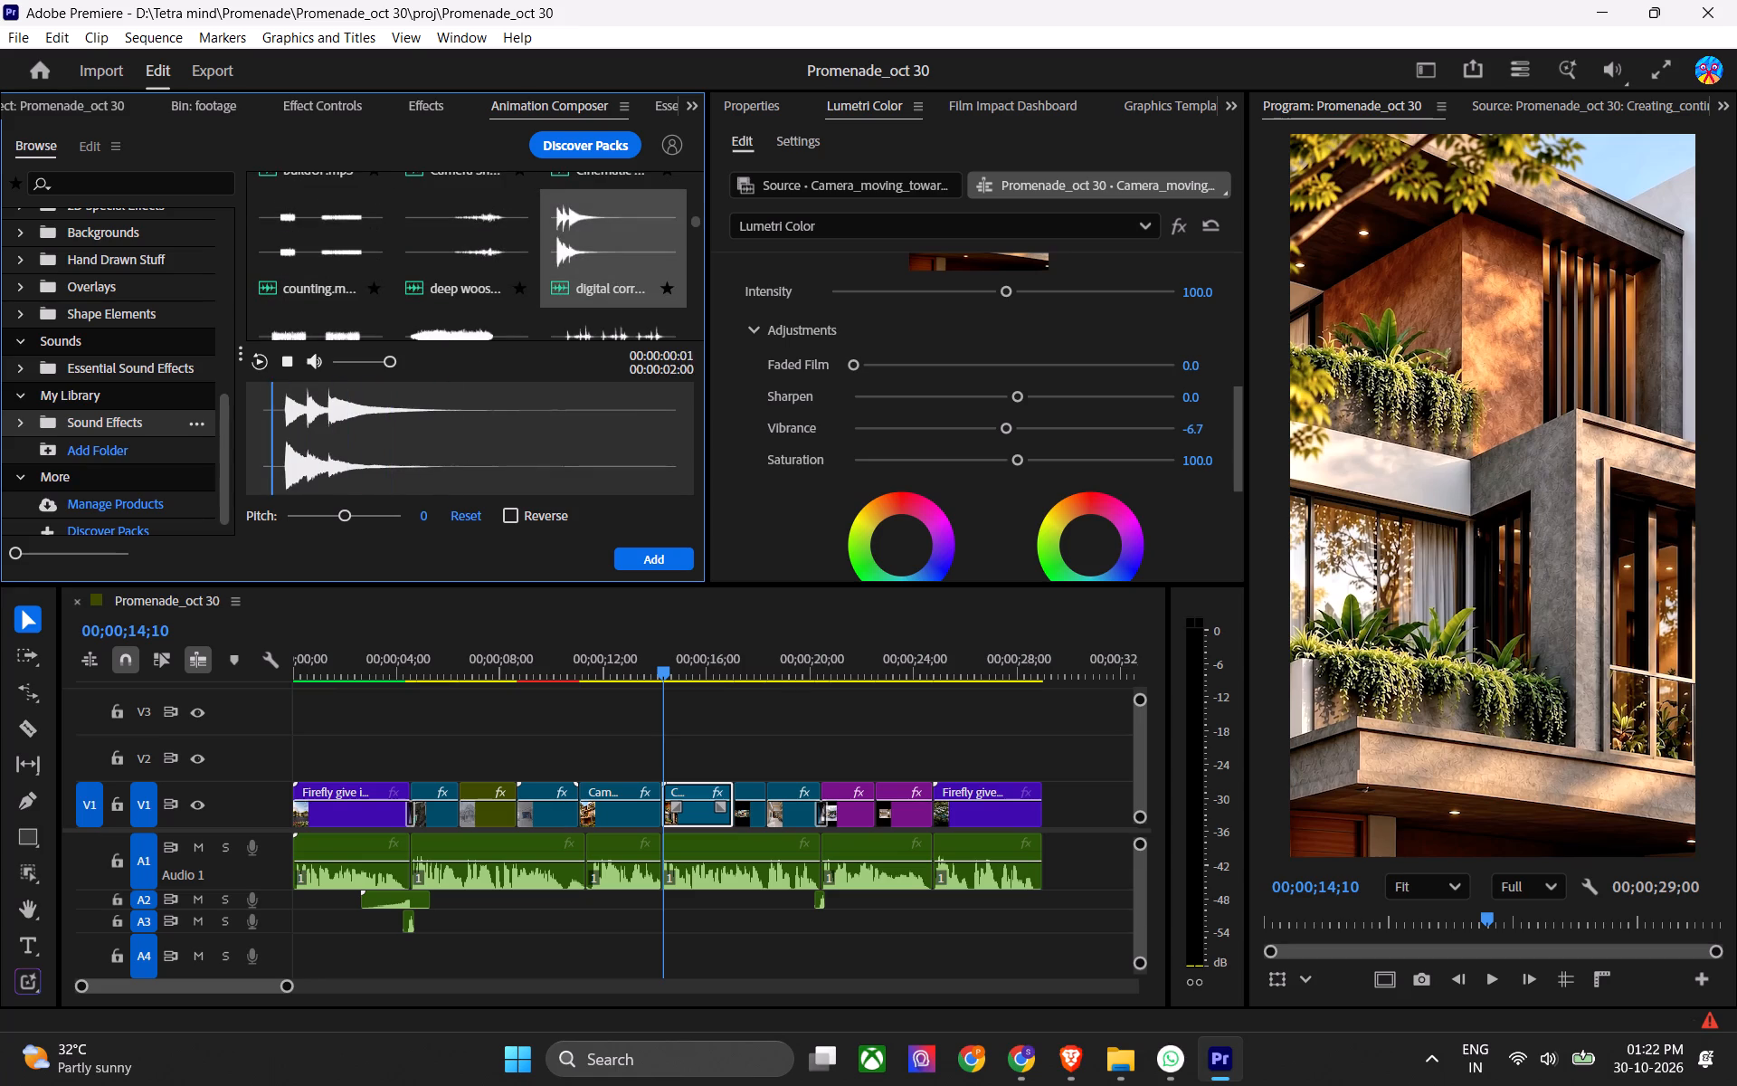
{"action": "left_click", "coordinate": [269, 395]}
{"action": "left_click", "coordinate": [274, 395]}
{"action": "left_click", "coordinate": [274, 395]}
{"action": "left_click_drag", "start_coordinate": [375, 433], "coordinate": [653, 866]}
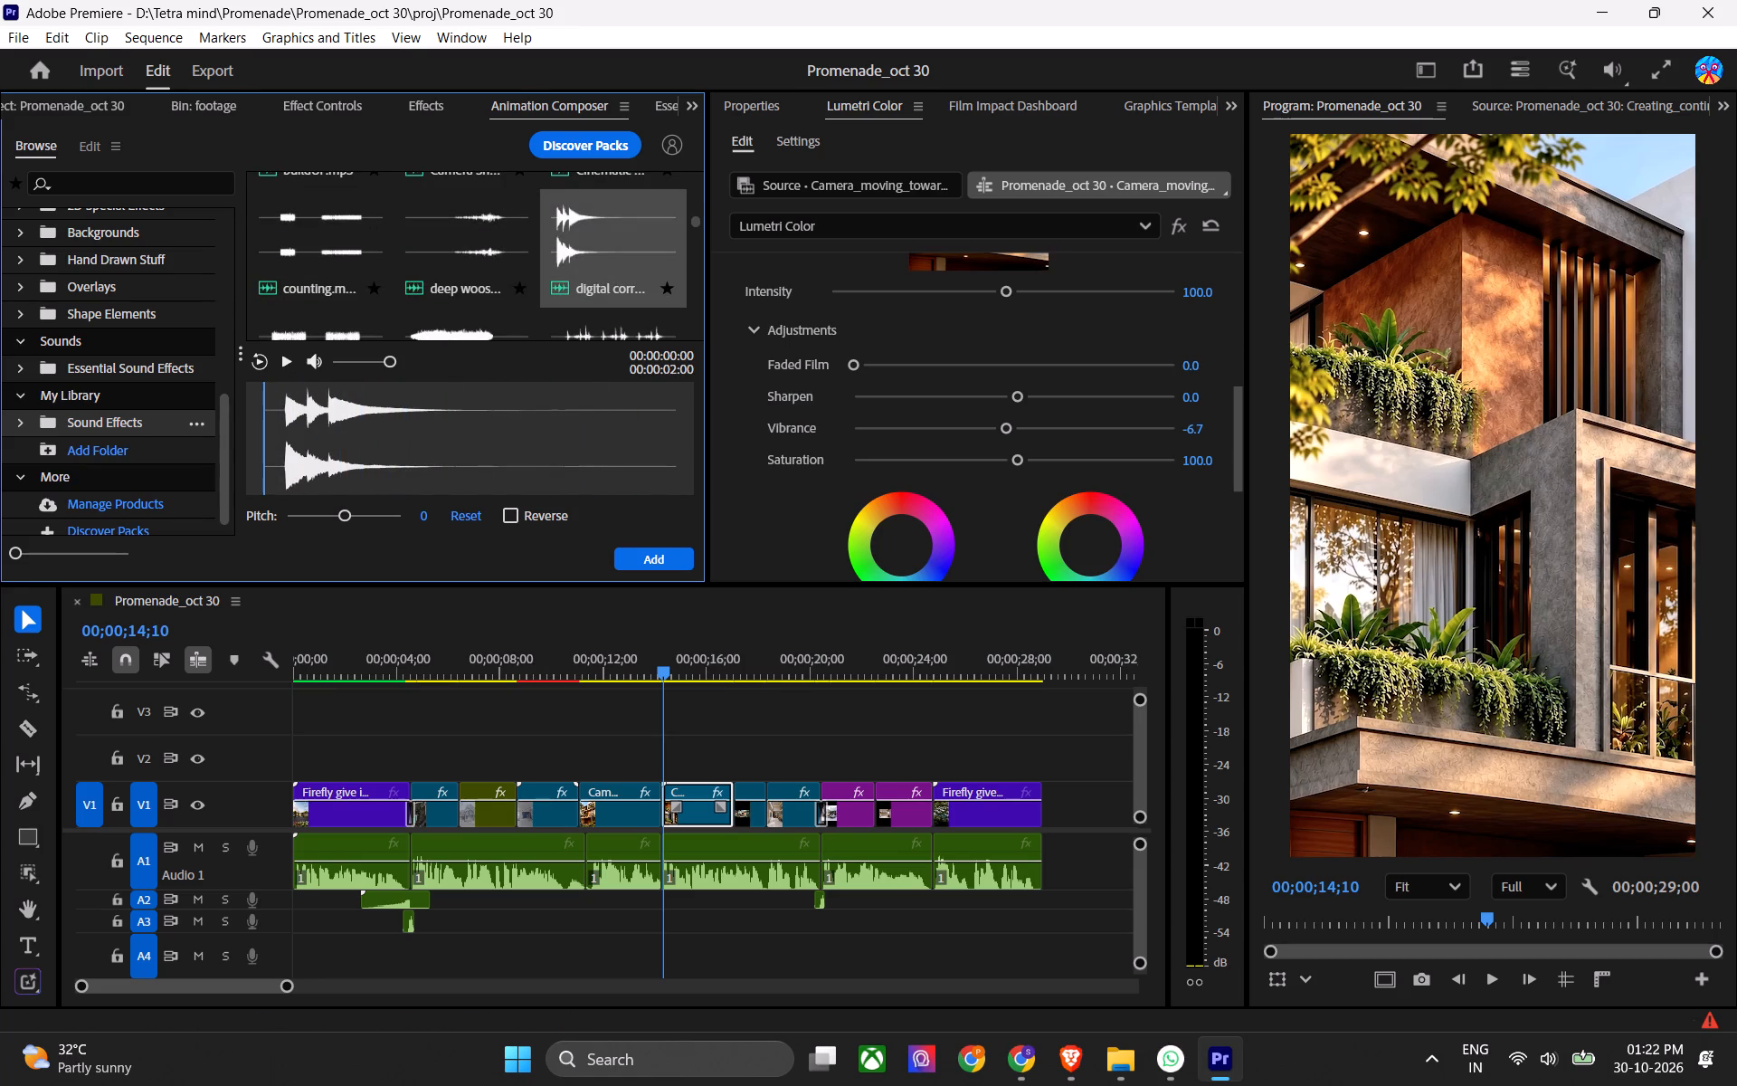
{"action": "left_click_drag", "start_coordinate": [653, 866], "coordinate": [653, 862]}
{"action": "left_click", "coordinate": [644, 546]}
{"action": "left_click", "coordinate": [642, 563]}
{"action": "scroll", "coordinate": [677, 929], "scroll_direction": "up", "scroll_amount": 11, "text": "alt"}
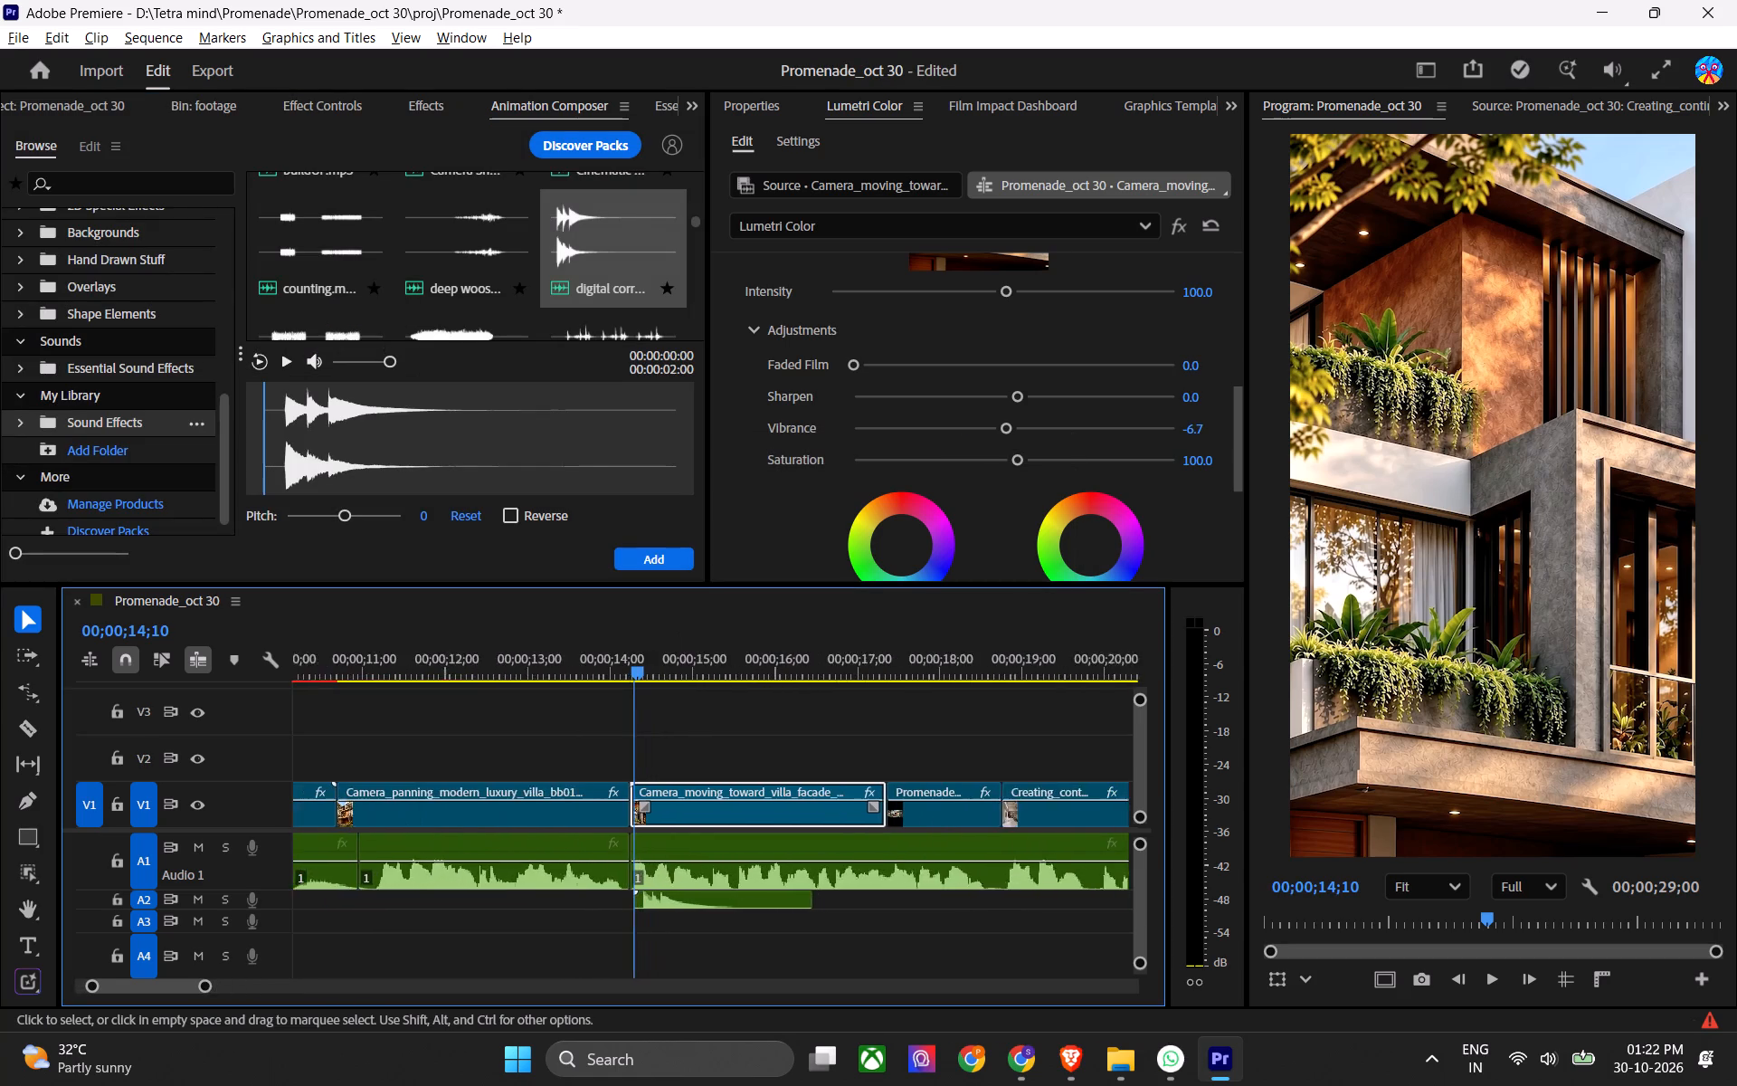
Cut digital correct.wav at 00;00;14;18, remove the part before the cut, and shift the remainder earlier to about 00;00;14;16.
{"action": "scroll", "coordinate": [676, 931], "scroll_direction": "up", "scroll_amount": 9, "text": "alt"}
{"action": "key", "text": "space"}
{"action": "key", "text": "space"}
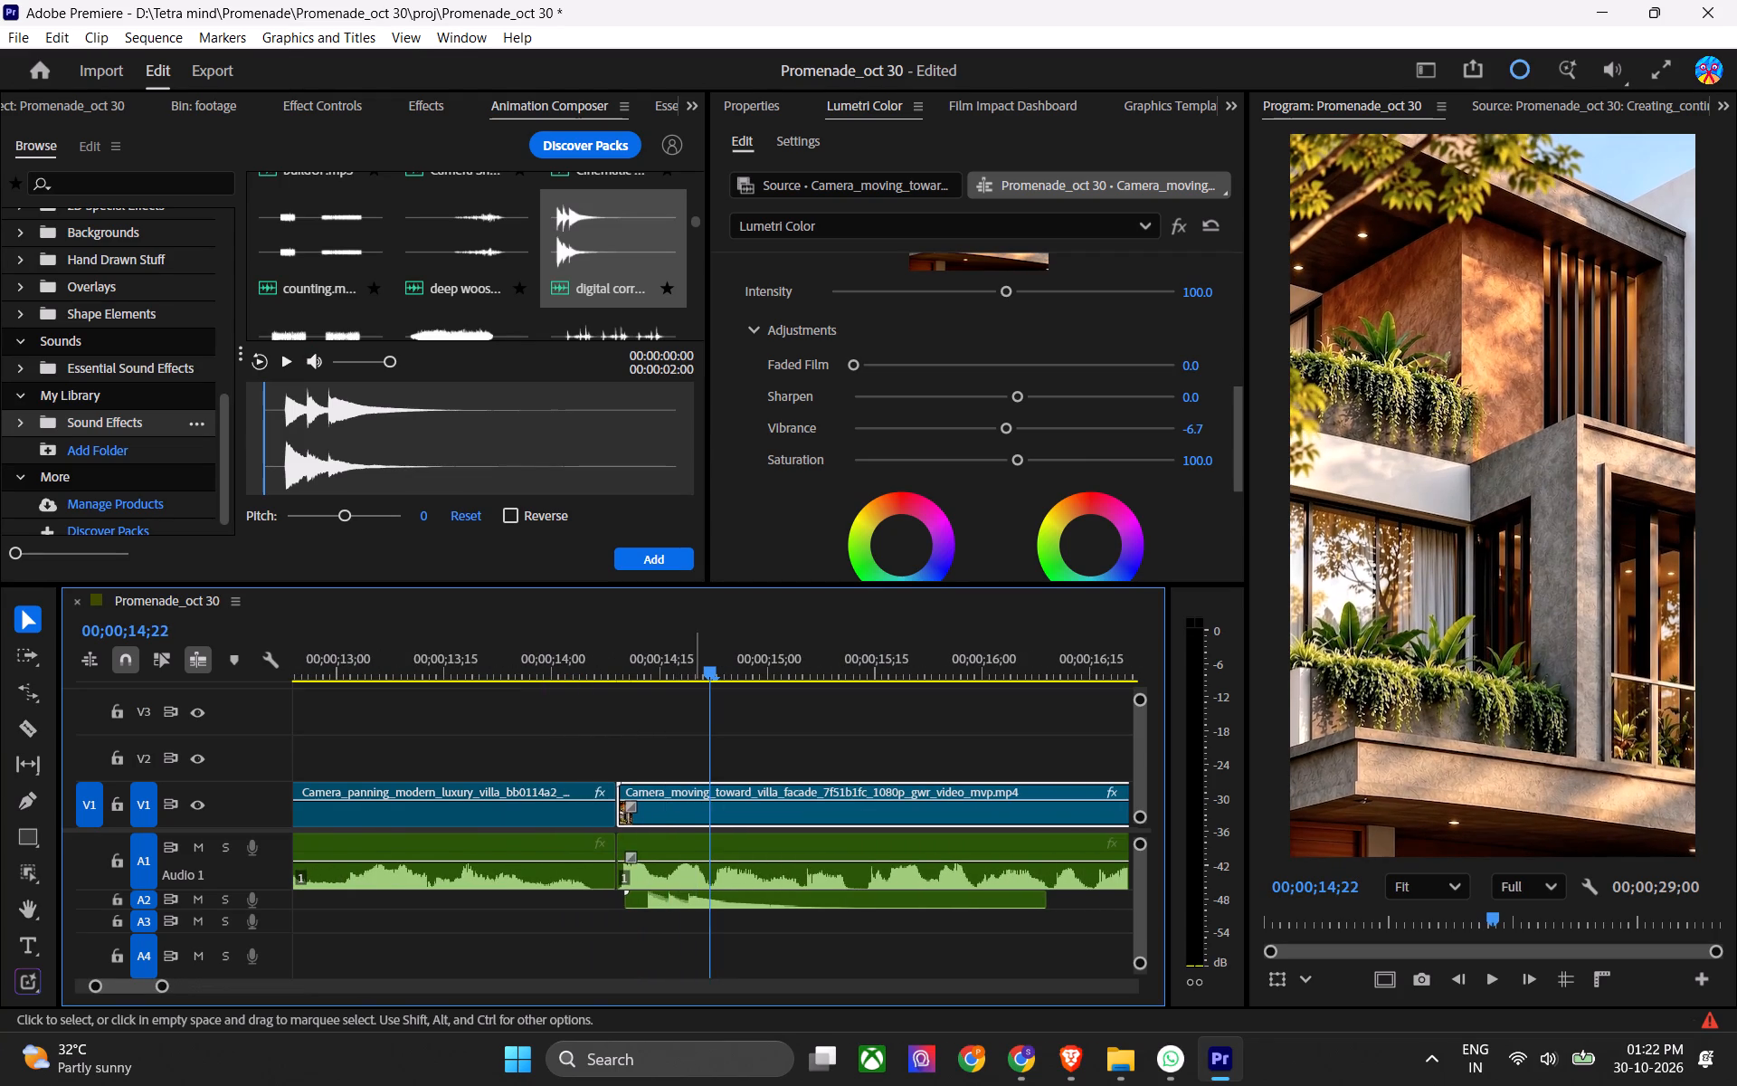
{"action": "left_click_drag", "start_coordinate": [652, 684], "coordinate": [643, 687]}
{"action": "left_click_drag", "start_coordinate": [665, 673], "coordinate": [689, 698]}
{"action": "left_click", "coordinate": [648, 901]}
{"action": "key", "text": "c"}
{"action": "left_click", "coordinate": [656, 899]}
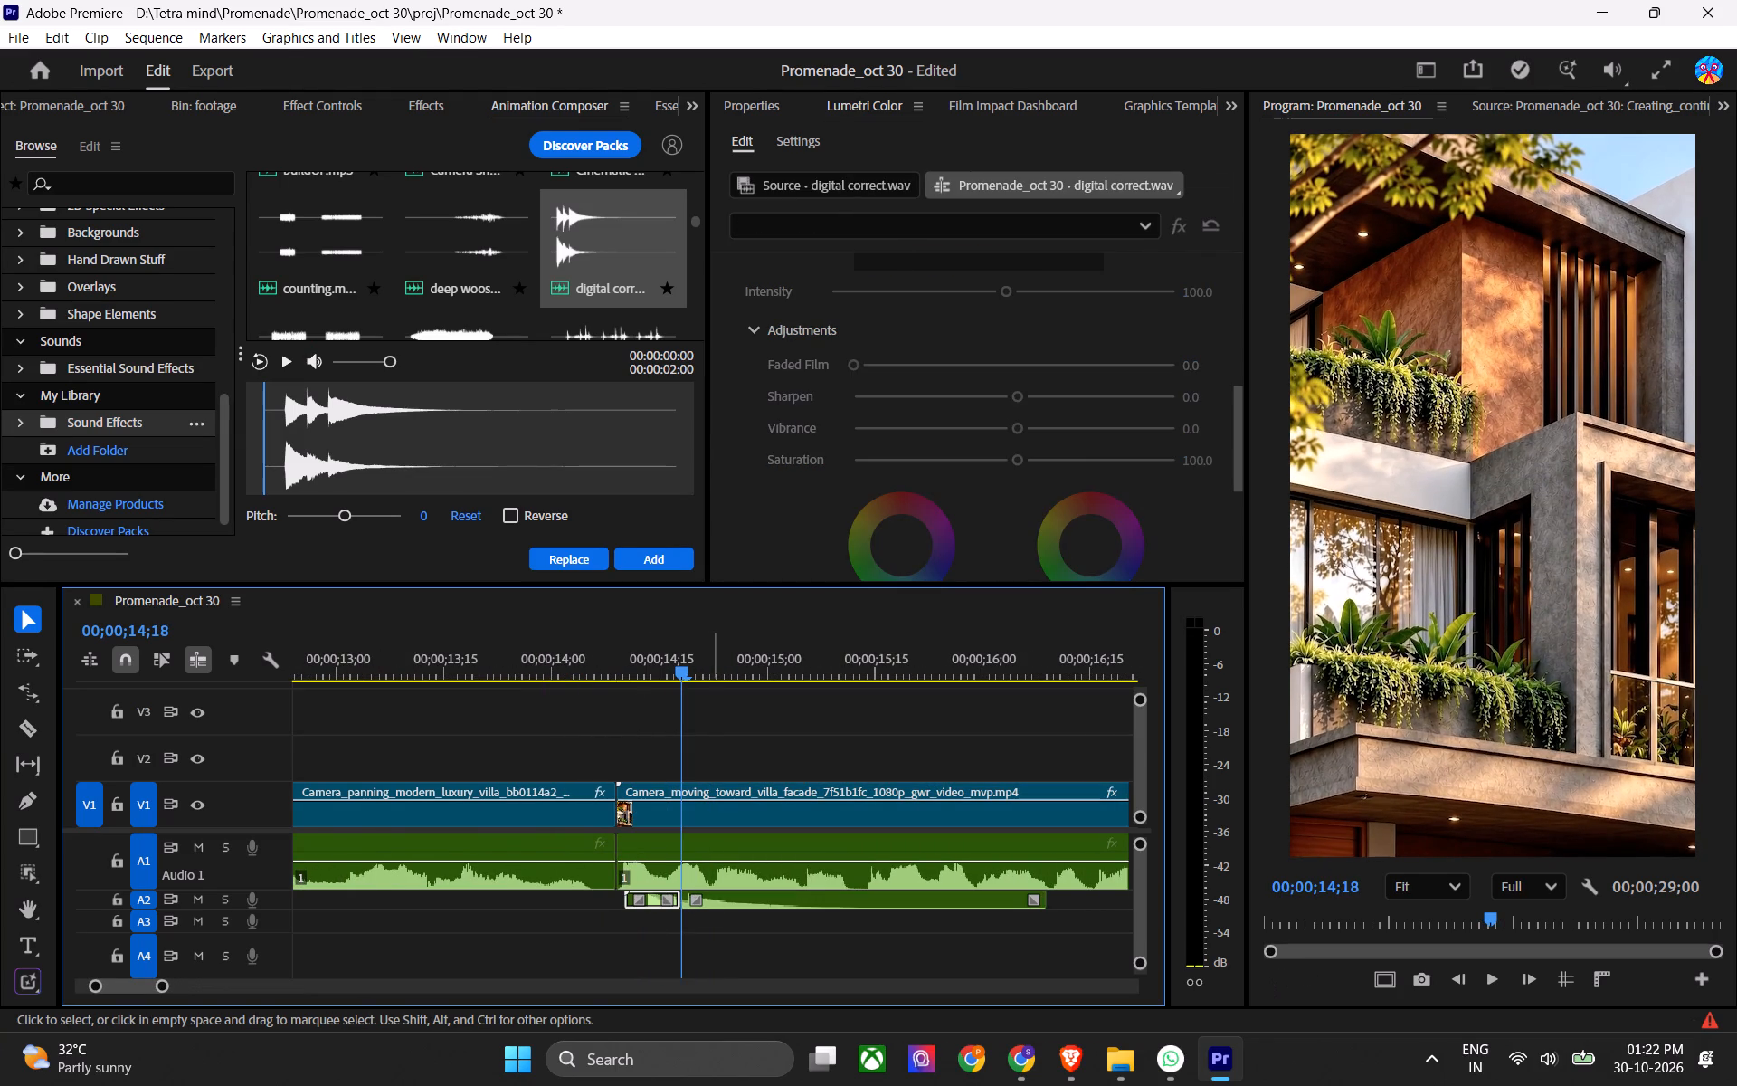
{"action": "key", "text": "z"}
{"action": "left_click_drag", "start_coordinate": [720, 900], "coordinate": [704, 906]}
Play back the trimmed digital correct.wav under the villa facade shot and save the project.
{"action": "left_click", "coordinate": [661, 670]}
{"action": "key", "text": "space"}
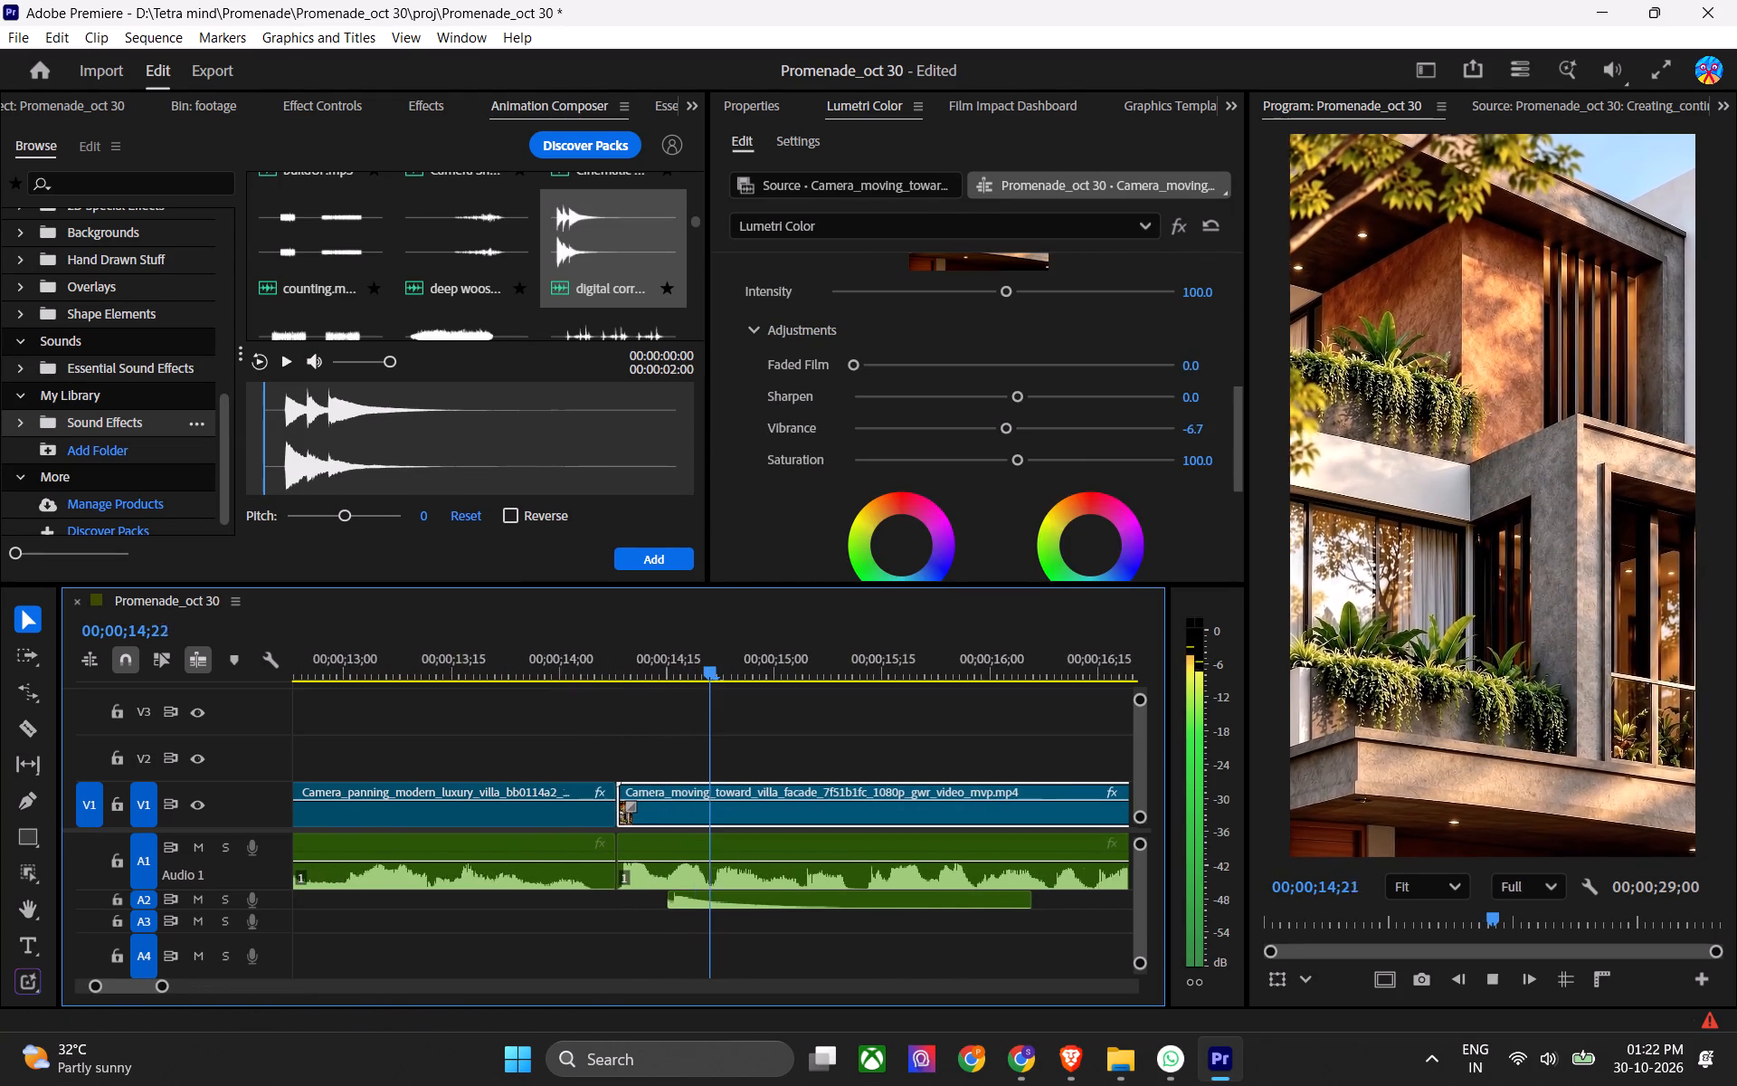
{"action": "key", "text": "space"}
{"action": "left_click_drag", "start_coordinate": [579, 659], "coordinate": [547, 670]}
{"action": "key", "text": "space"}
{"action": "key", "text": "space"}
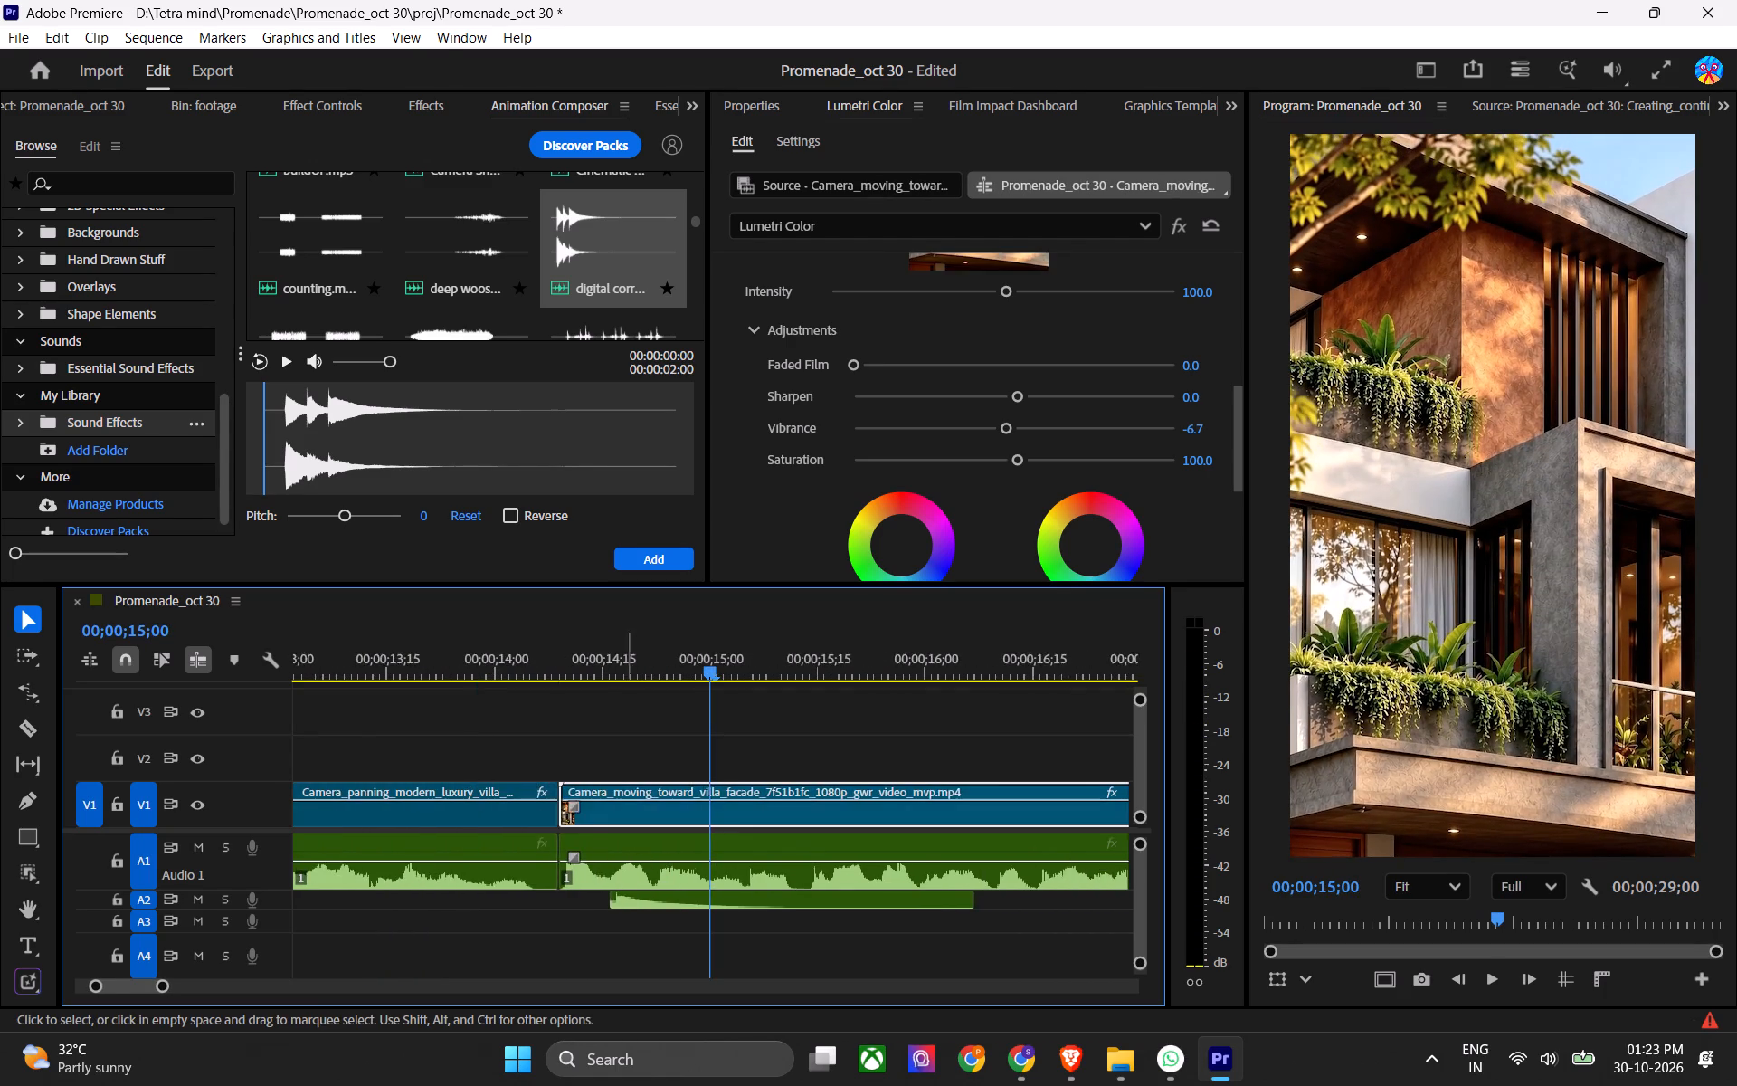
{"action": "scroll", "coordinate": [624, 891], "scroll_direction": "down", "scroll_amount": 8, "text": "alt"}
{"action": "scroll", "coordinate": [621, 911], "scroll_direction": "up", "scroll_amount": 6}
{"action": "key", "text": "ctrl+s"}
Play ahead to the Promenade walkthrough.mp4 shot and move digital correct.wav on A2 to start at about 00;00;17;26.
{"action": "left_click", "coordinate": [700, 699]}
{"action": "left_click_drag", "start_coordinate": [760, 675], "coordinate": [974, 672]}
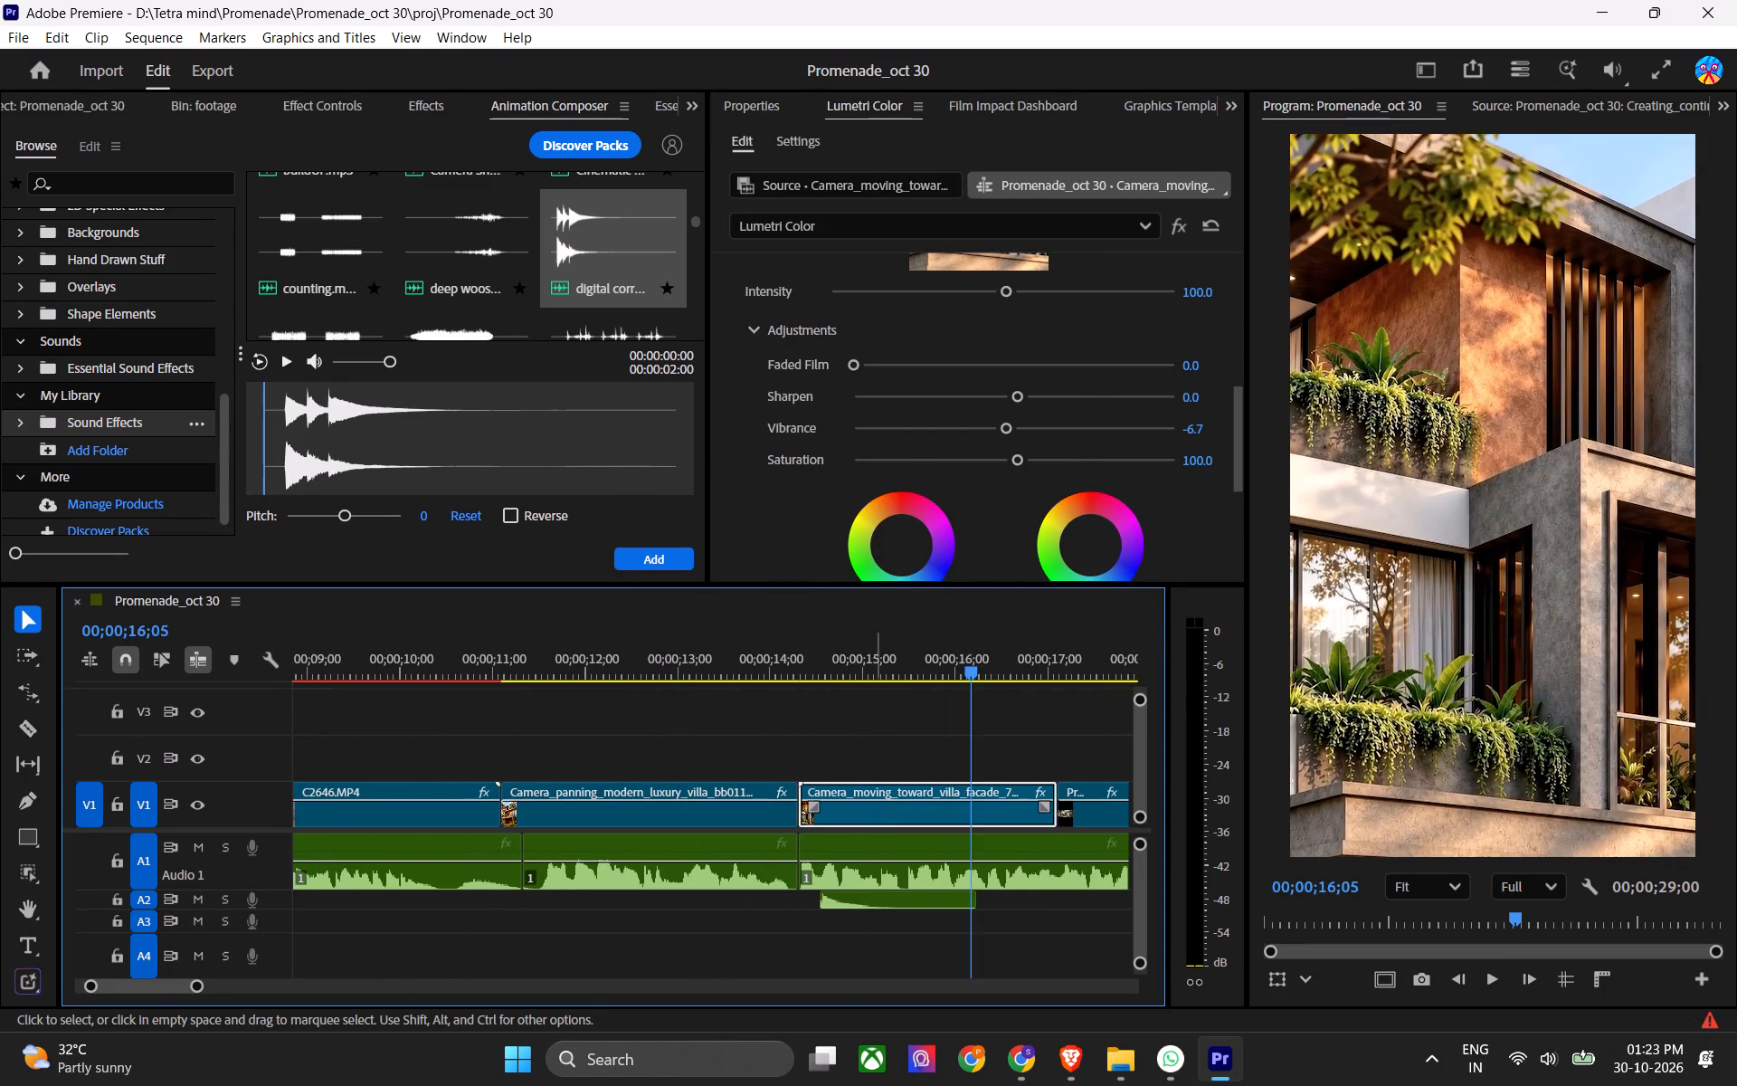
{"action": "scroll", "coordinate": [844, 766], "scroll_direction": "down", "scroll_amount": 8}
{"action": "key", "text": "space"}
{"action": "scroll", "coordinate": [740, 828], "scroll_direction": "down", "scroll_amount": 4, "text": "alt"}
{"action": "key", "text": "space"}
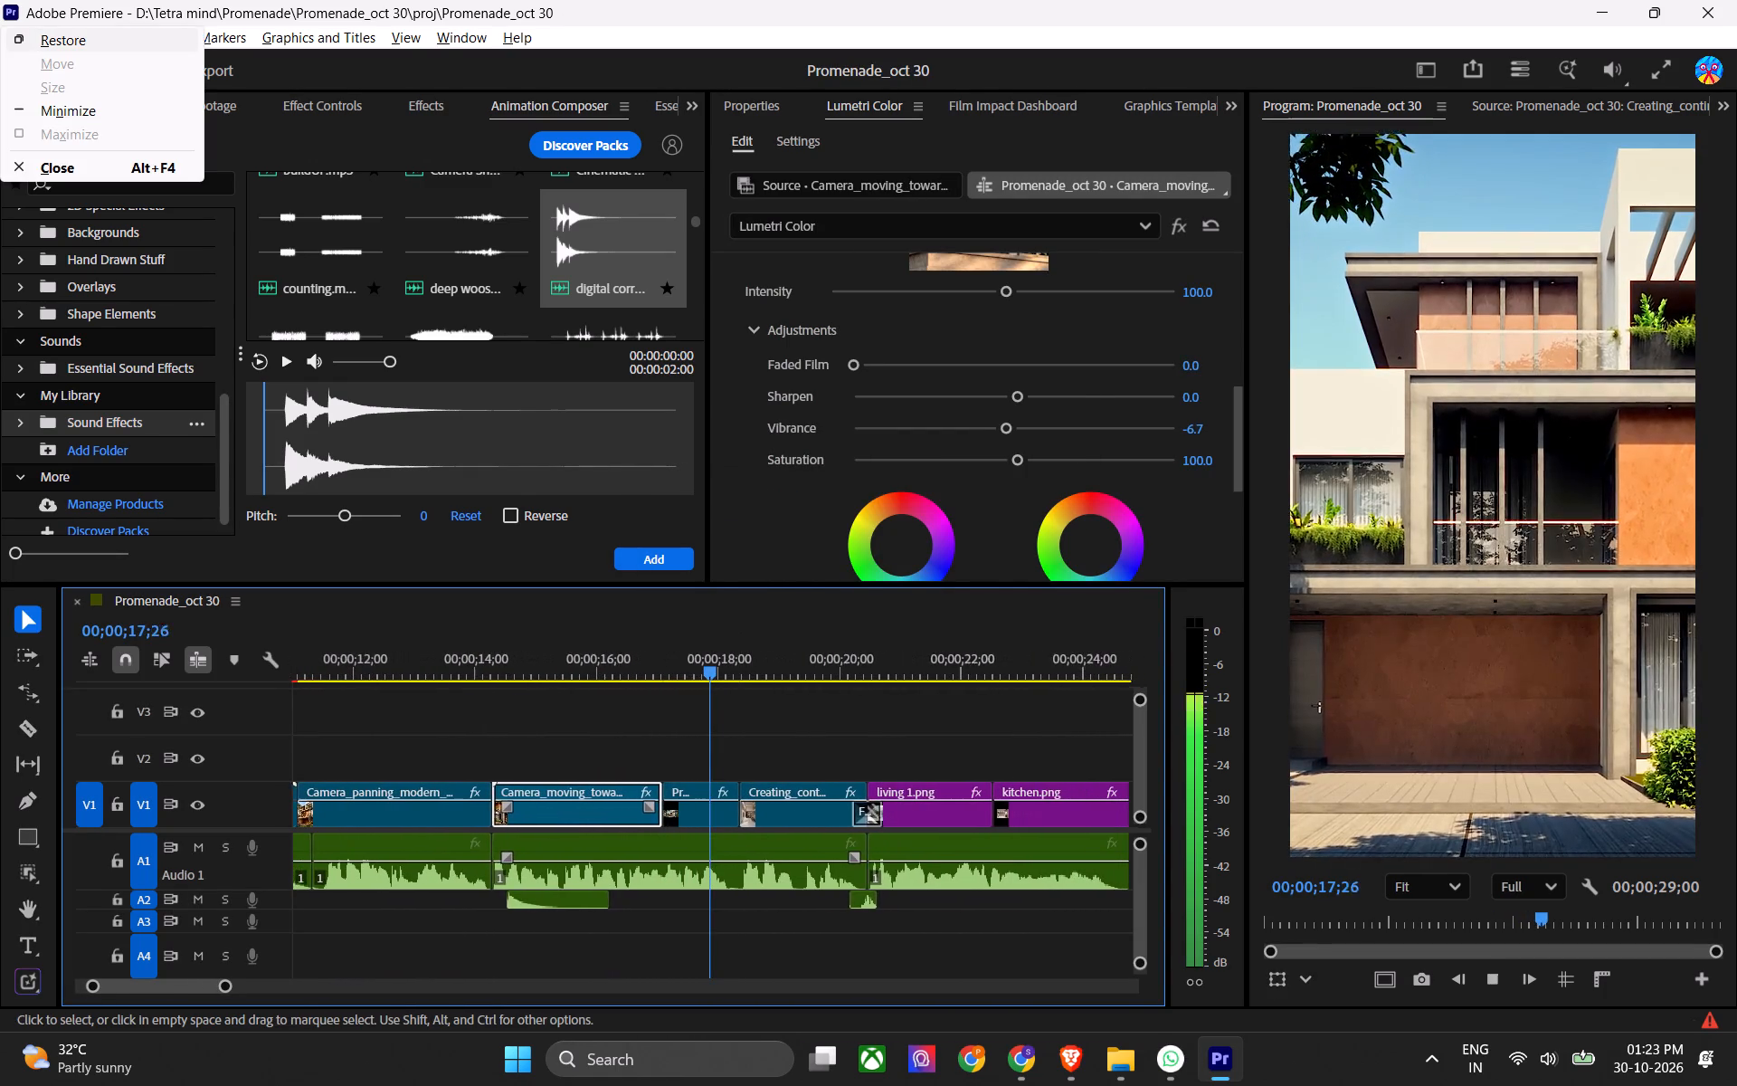
{"action": "key", "text": "space"}
{"action": "left_click_drag", "start_coordinate": [702, 654], "coordinate": [665, 673]}
{"action": "left_click_drag", "start_coordinate": [503, 901], "coordinate": [699, 905]}
{"action": "scroll", "coordinate": [676, 918], "scroll_direction": "up", "scroll_amount": 6, "text": "alt"}
Play back the sound at its new spot and shift digital correct.wav earlier to start at about 00;00;17;24.
{"action": "key", "text": "space"}
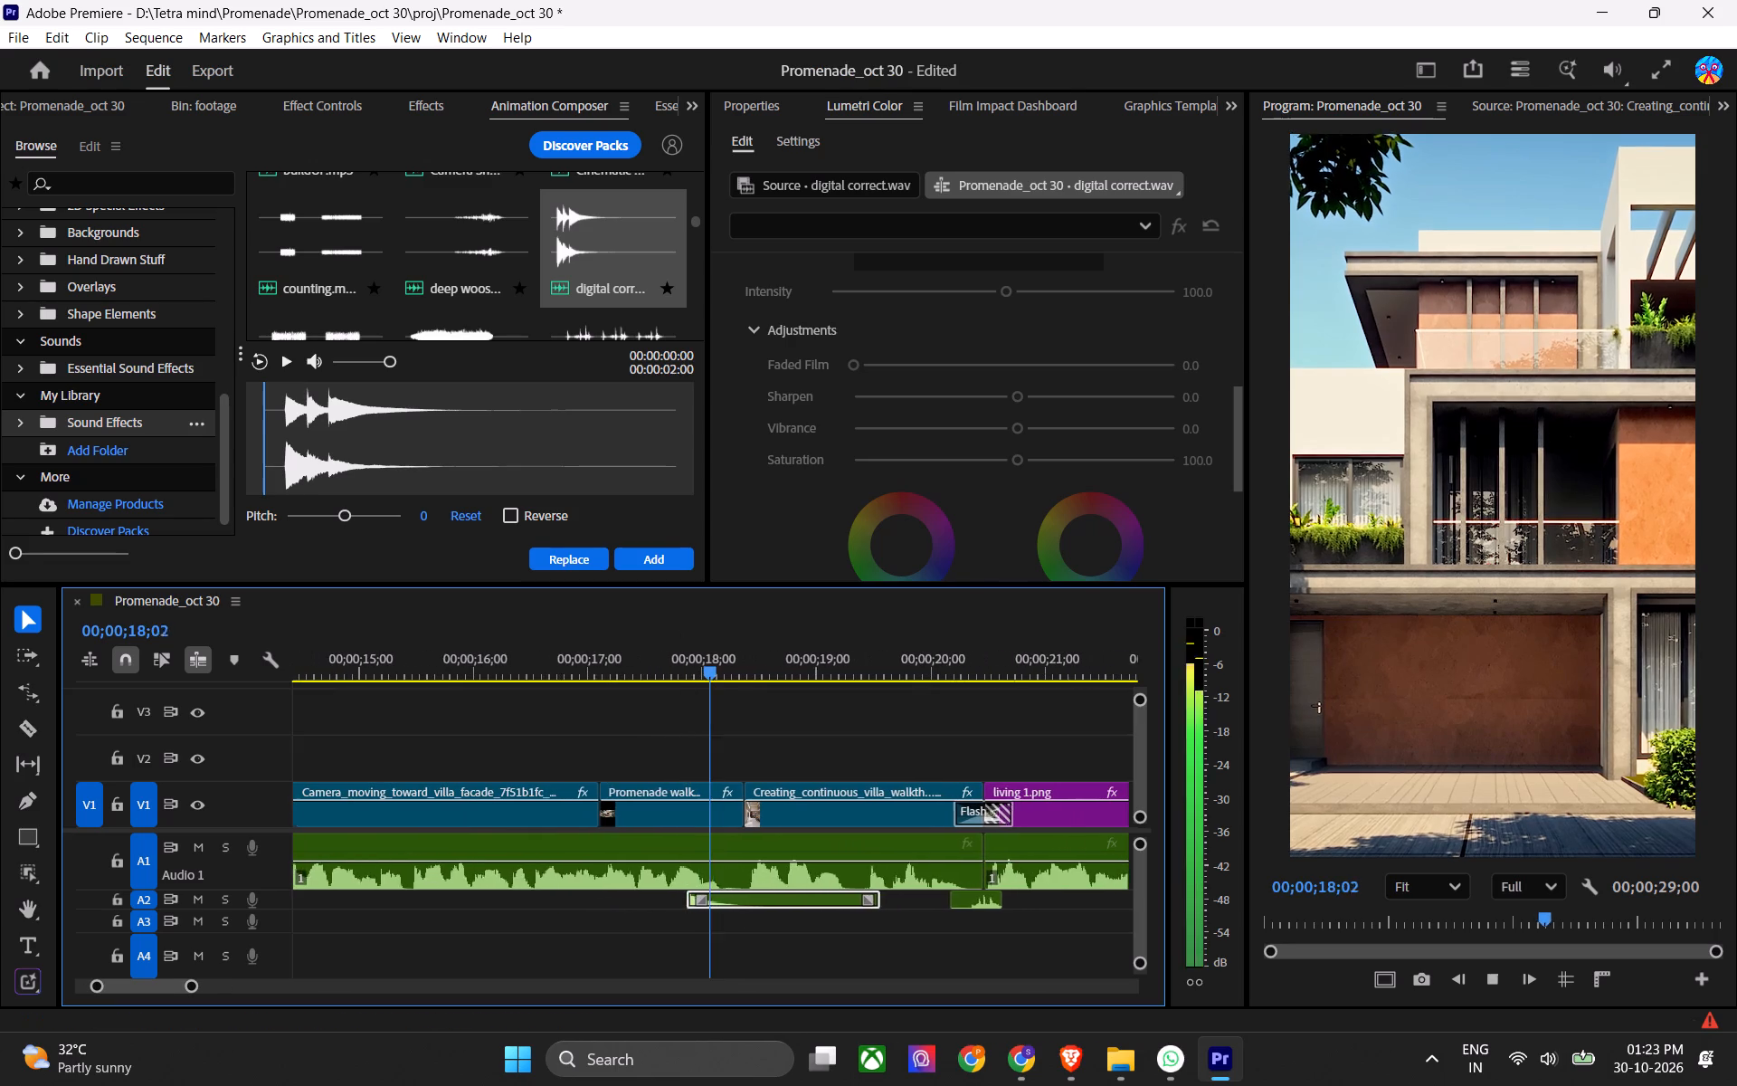
{"action": "key", "text": "space"}
{"action": "left_click_drag", "start_coordinate": [688, 661], "coordinate": [629, 681]}
{"action": "key", "text": "space"}
{"action": "key", "text": "space"}
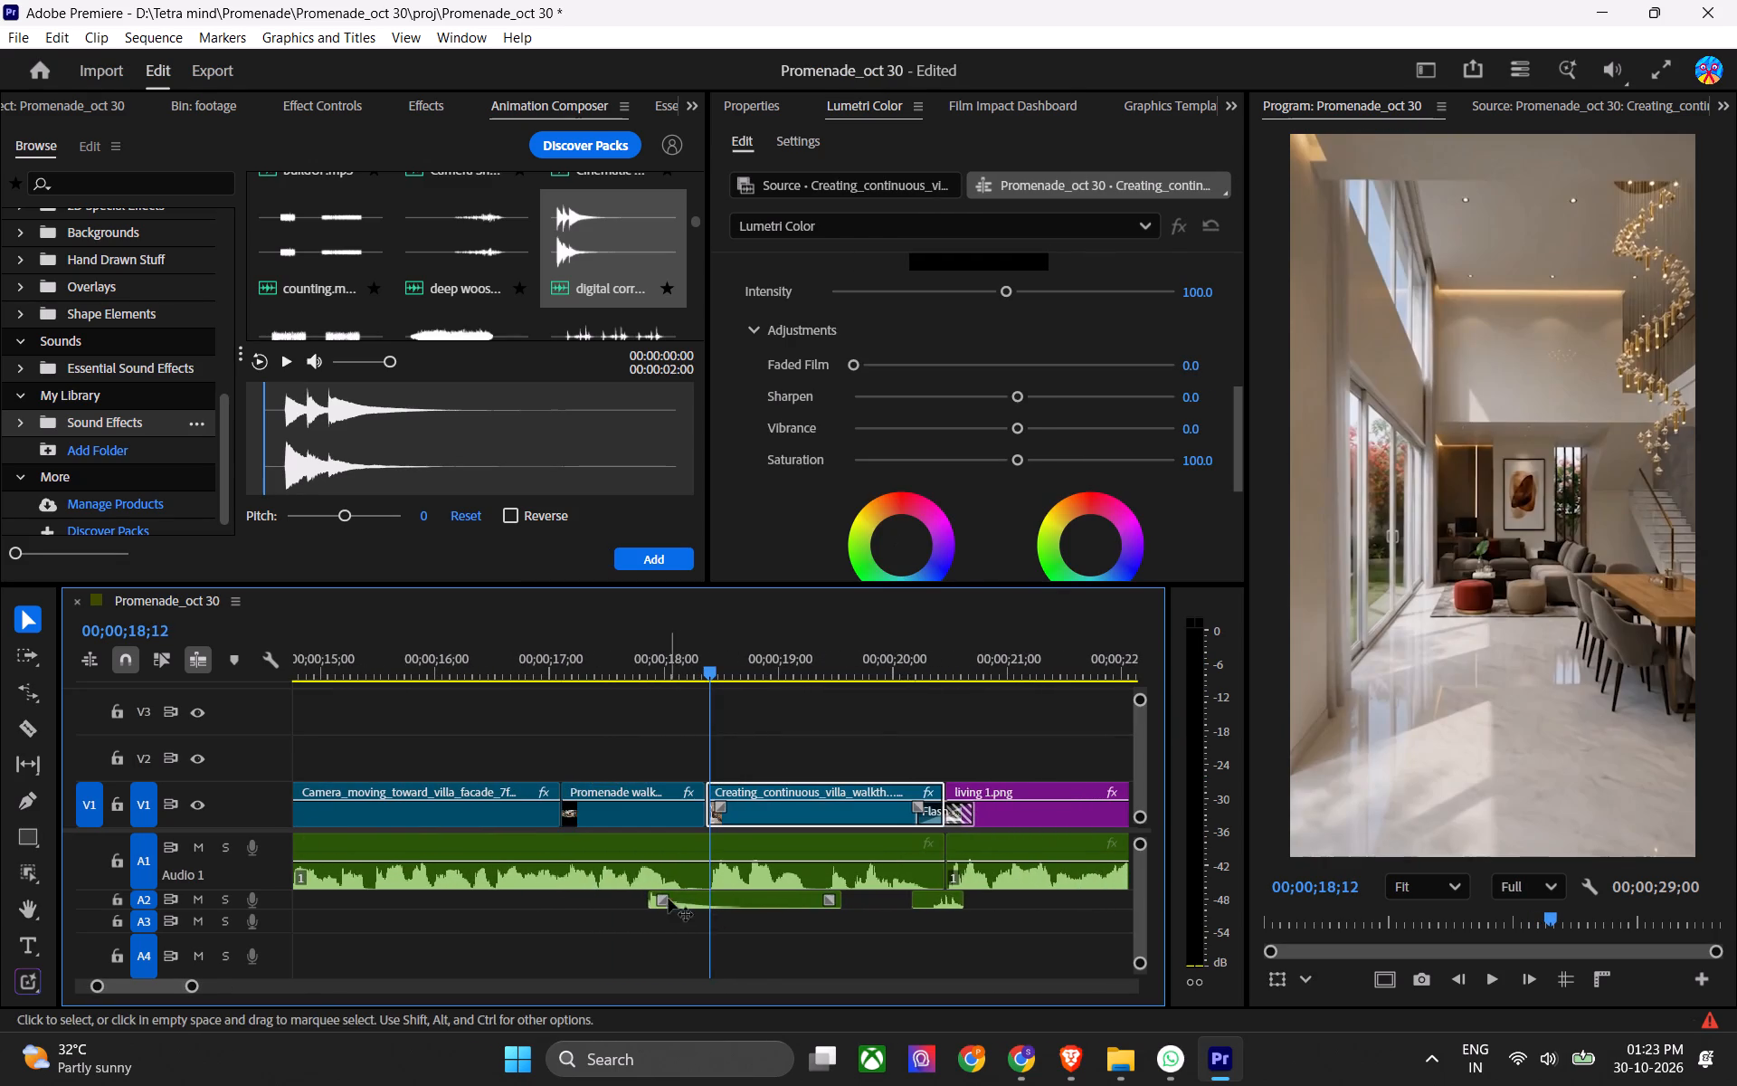
{"action": "scroll", "coordinate": [661, 910], "scroll_direction": "up", "scroll_amount": 7, "text": "alt"}
{"action": "scroll", "coordinate": [257, 897], "scroll_direction": "up", "scroll_amount": 6, "text": "alt"}
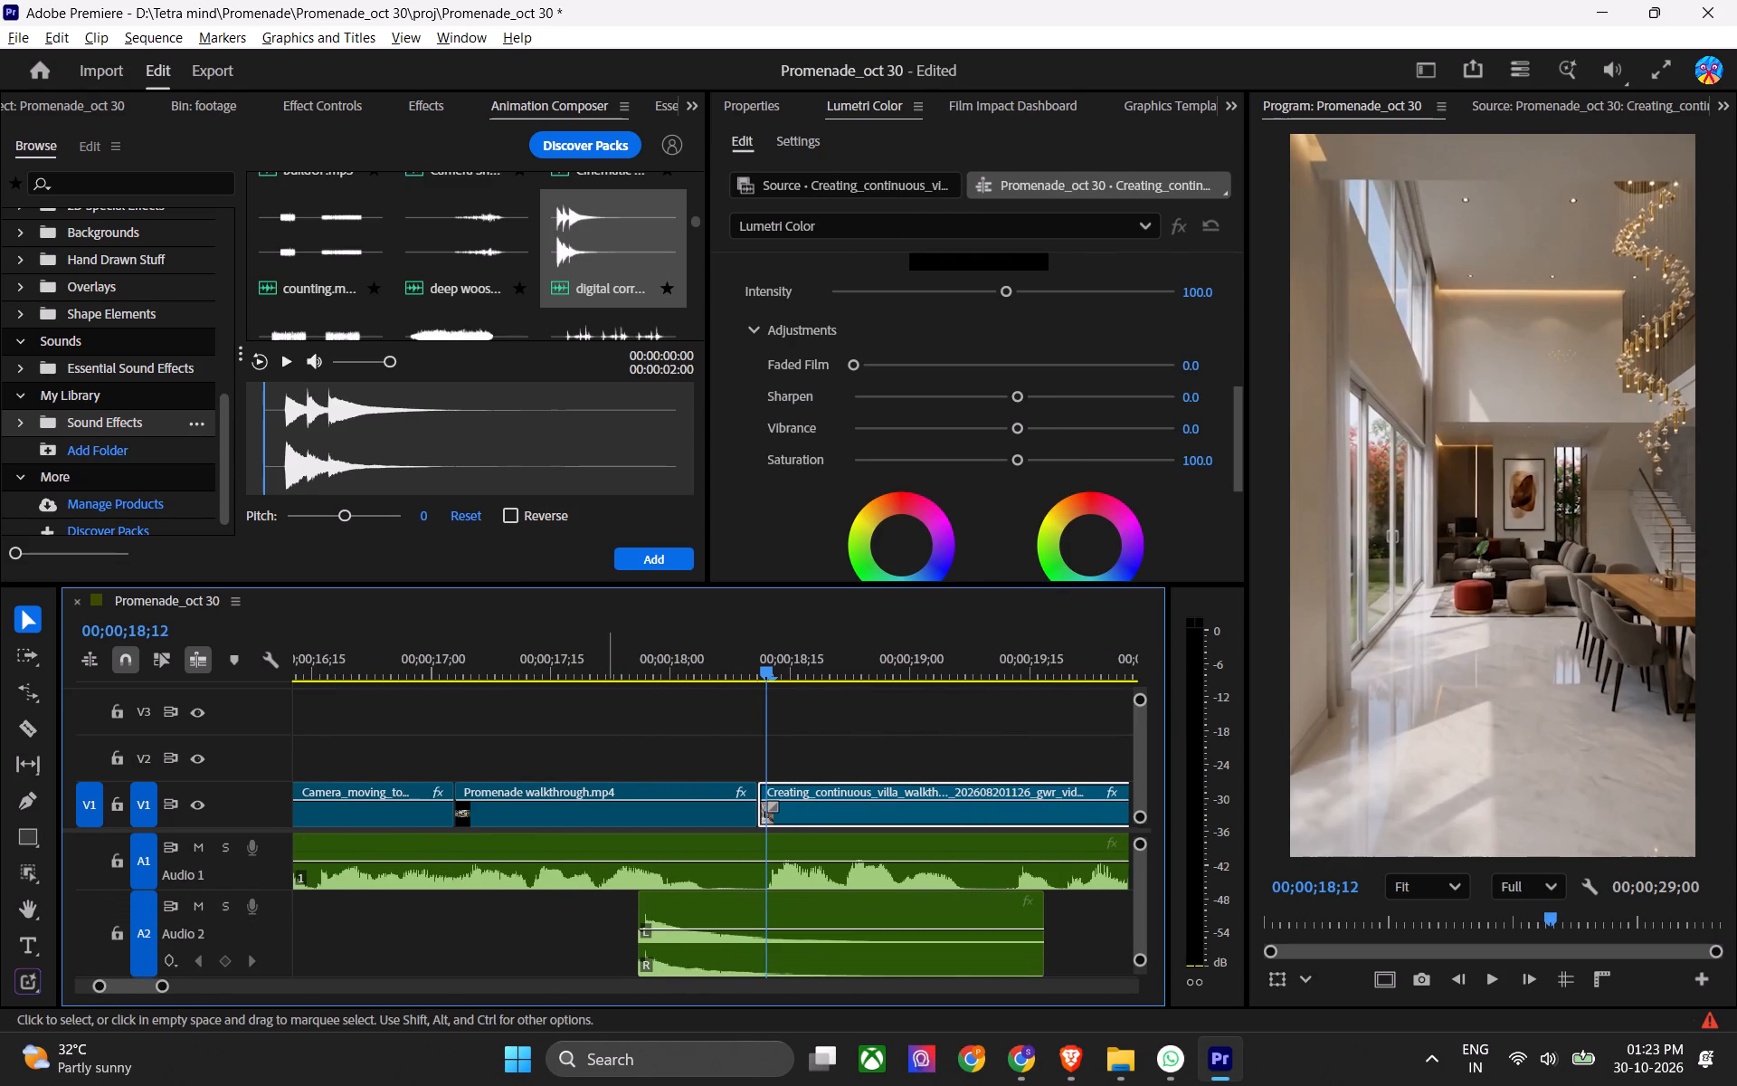
{"action": "scroll", "coordinate": [605, 891], "scroll_direction": "up", "scroll_amount": 10, "text": "alt"}
{"action": "left_click_drag", "start_coordinate": [681, 900], "coordinate": [696, 911]}
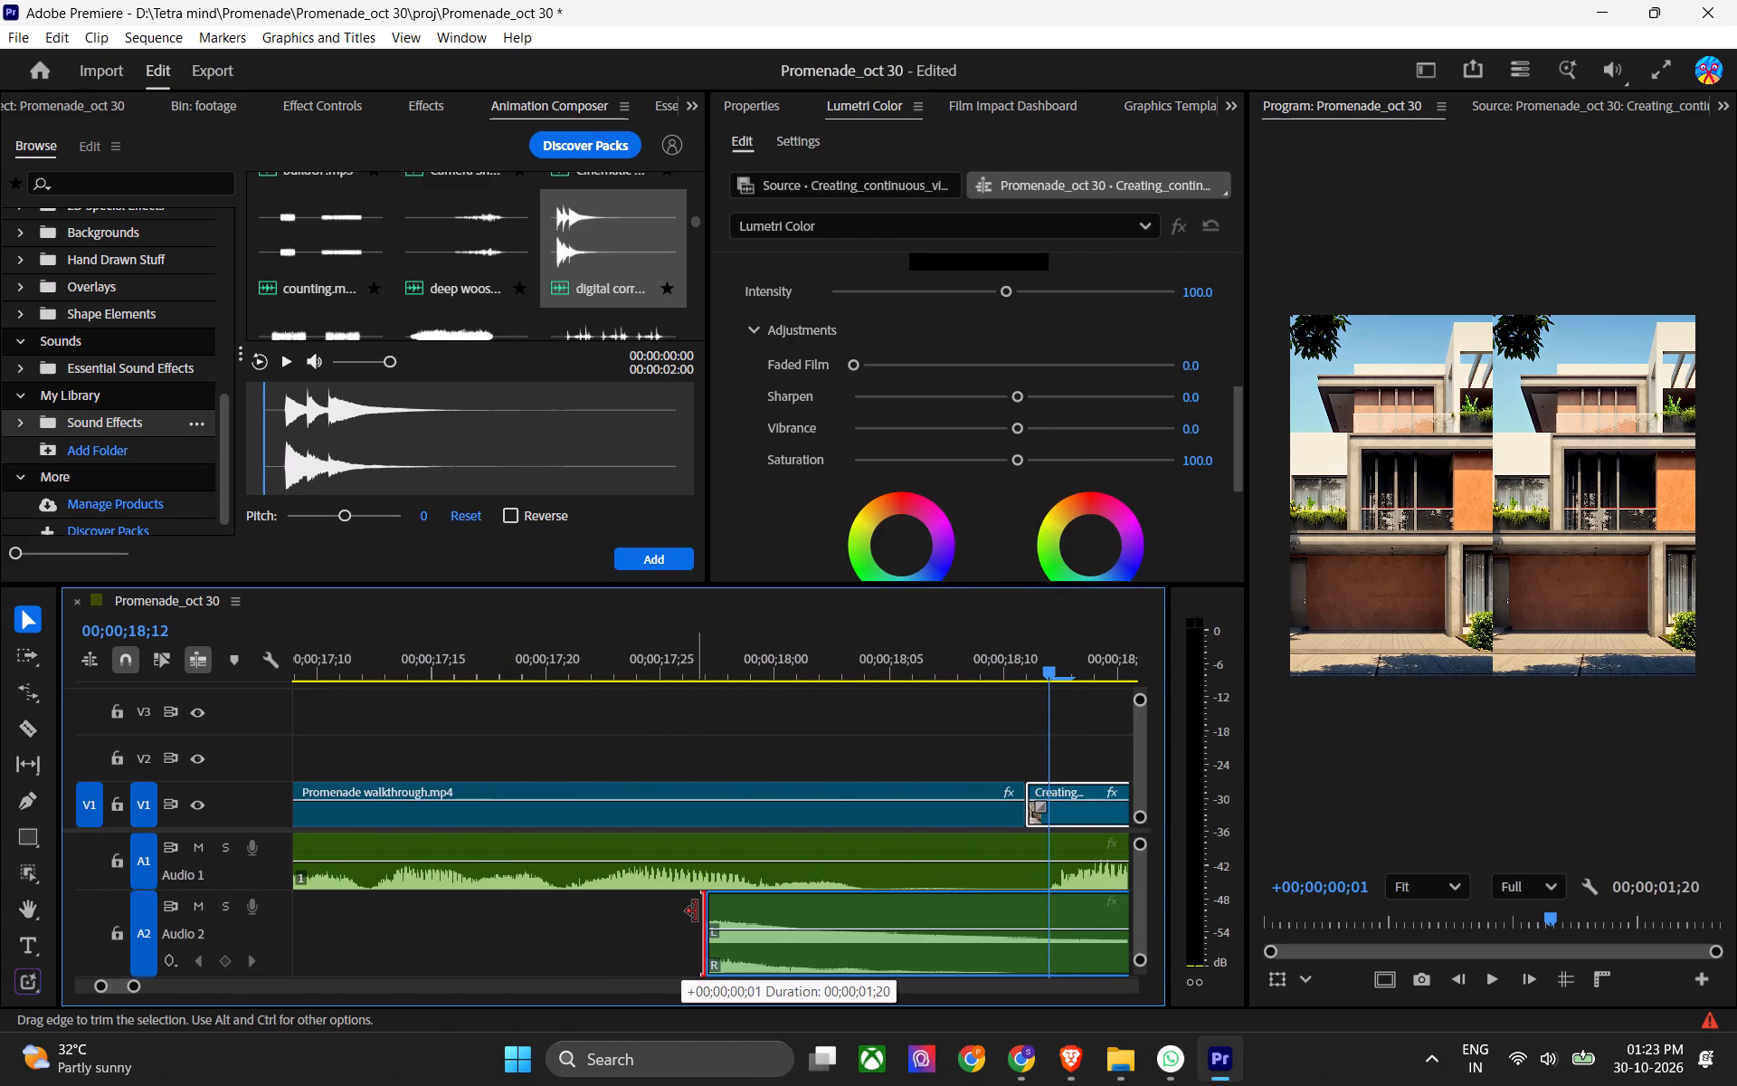
{"action": "left_click_drag", "start_coordinate": [696, 911], "coordinate": [691, 911]}
{"action": "left_click_drag", "start_coordinate": [791, 908], "coordinate": [751, 920]}
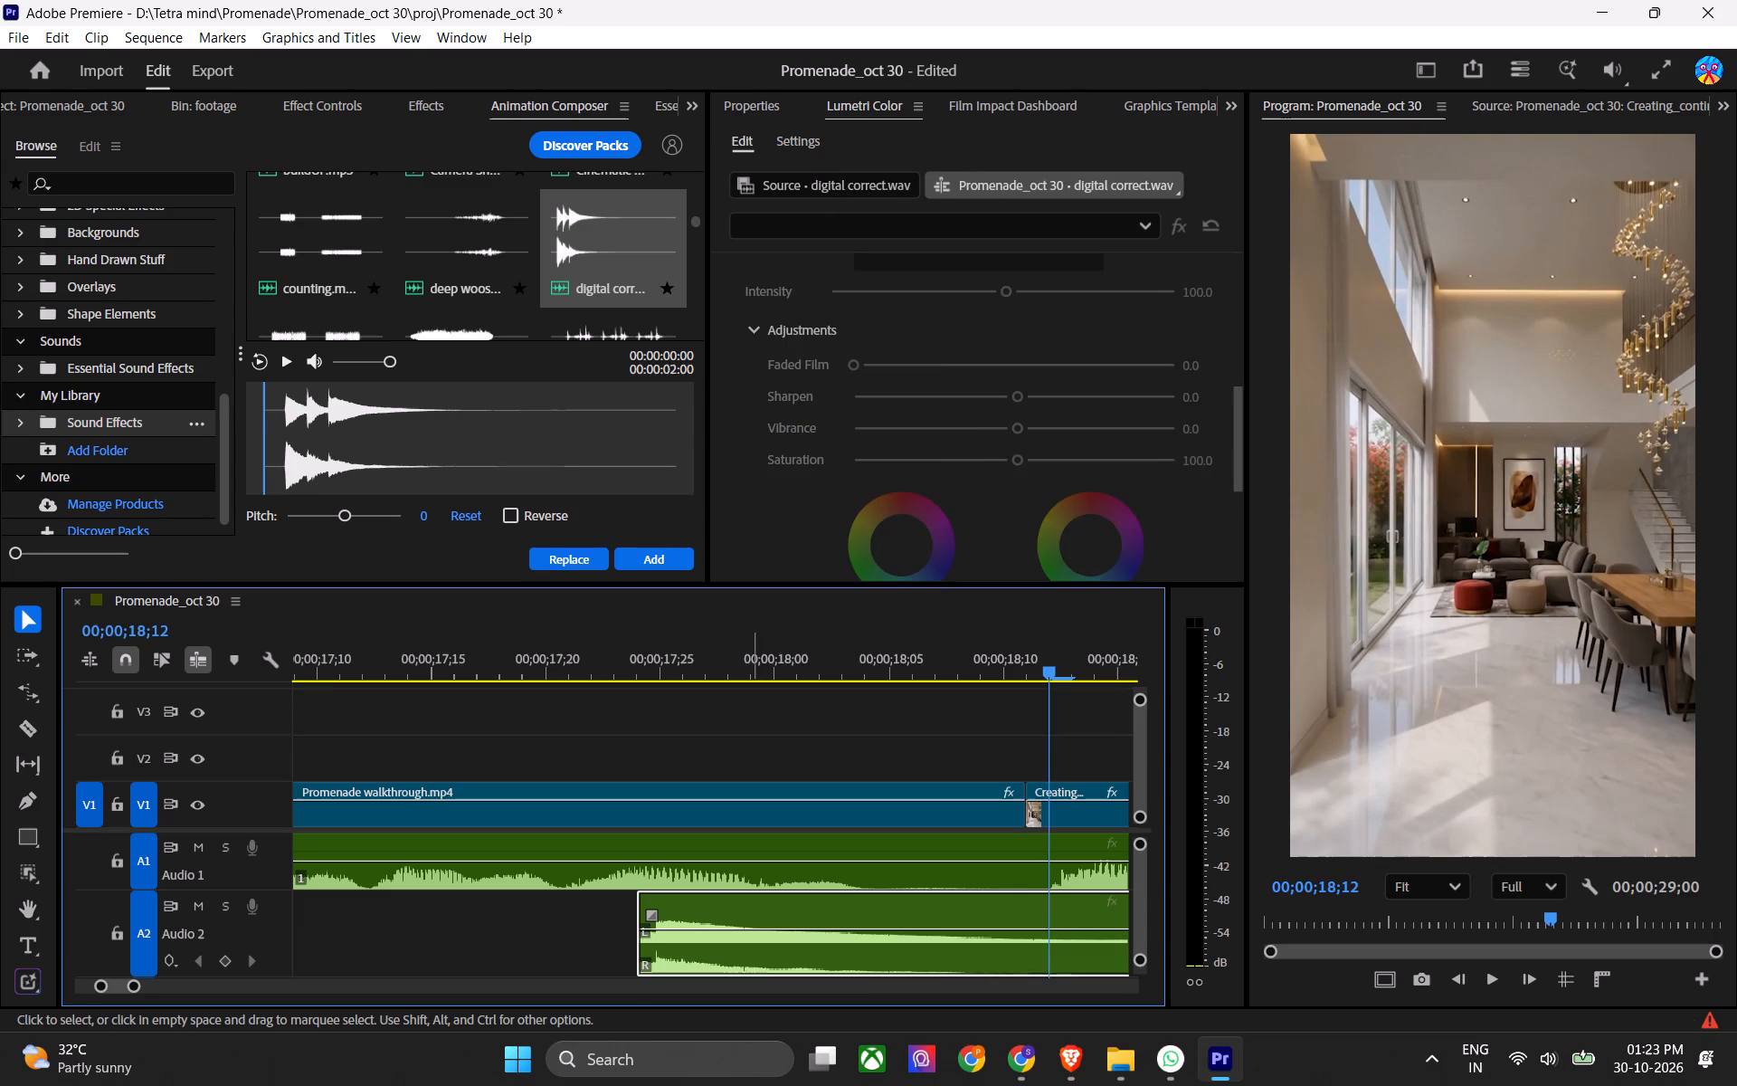
Adjust the audio gain of digital correct.wav by -10 dB.
{"action": "left_click", "coordinate": [751, 920]}
{"action": "key", "text": "g"}
{"action": "key", "text": "minus"}
{"action": "key", "text": "1"}
{"action": "key", "text": "0"}
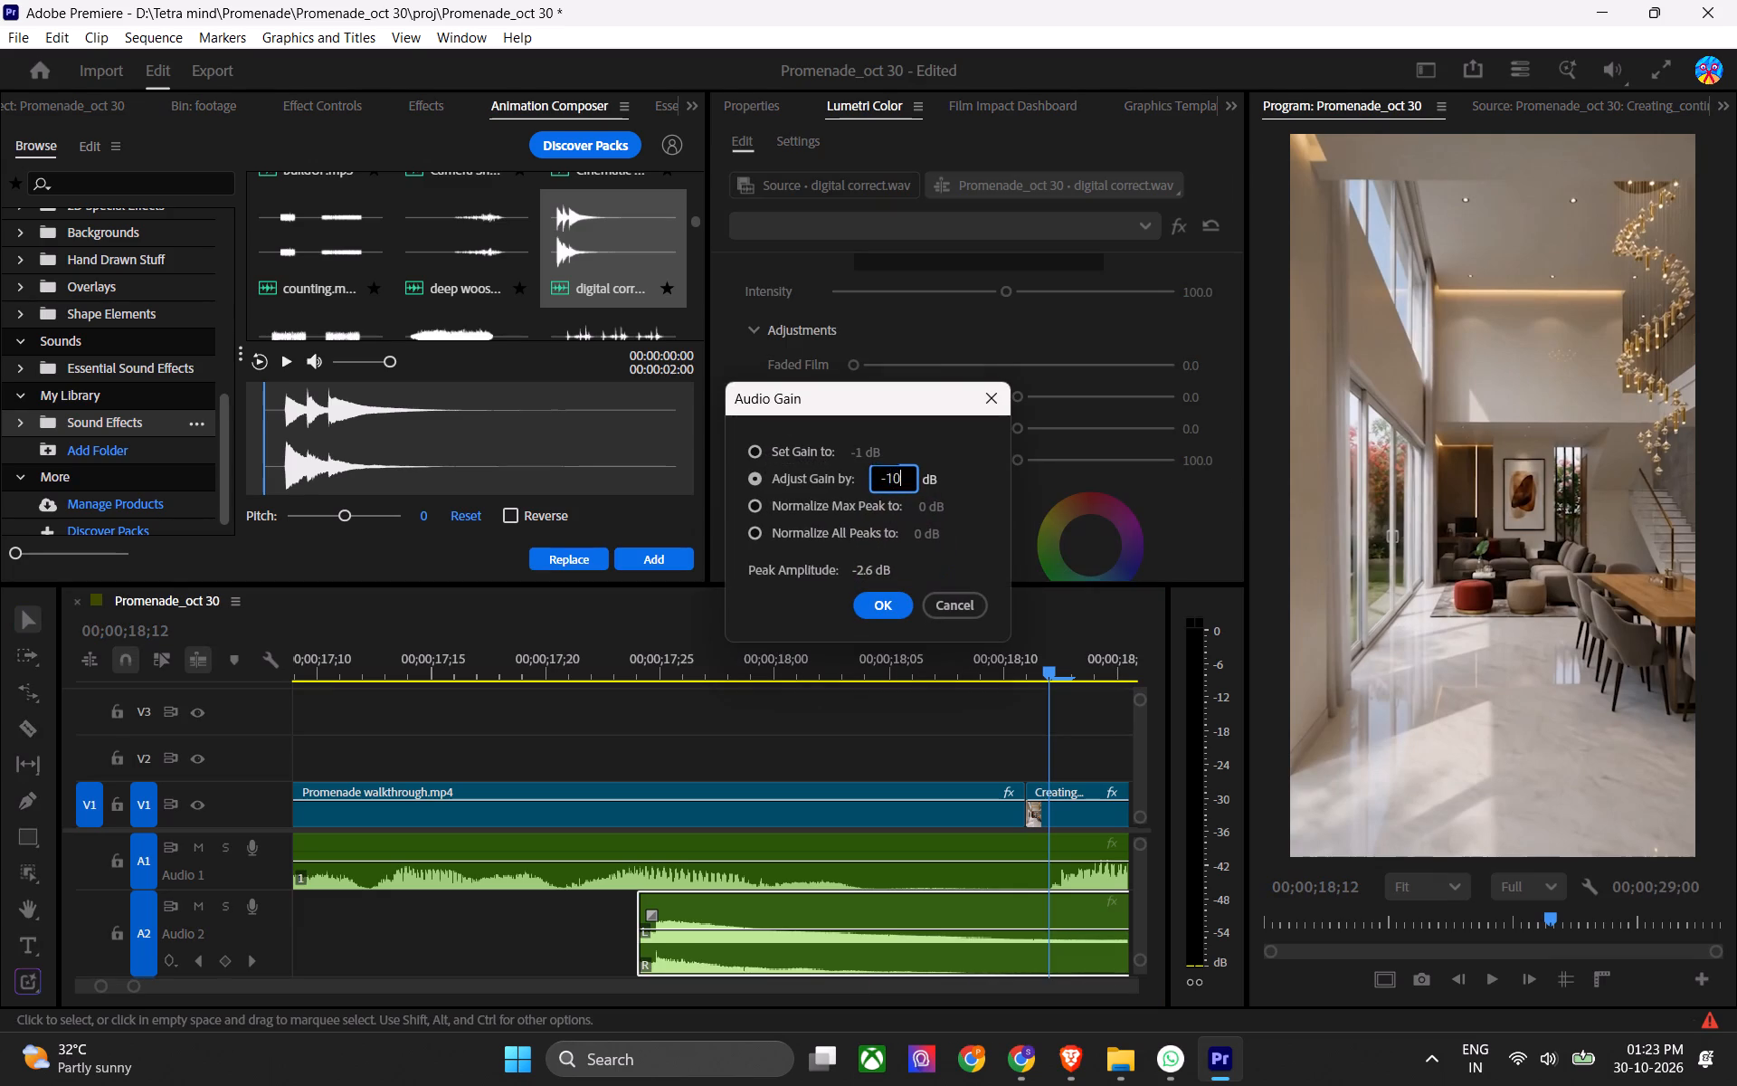
{"action": "key", "text": "Return"}
Play back digital correct.wav across the Promenade walkthrough.mp4 shot, enlarging the timeline to check its timing.
{"action": "left_click_drag", "start_coordinate": [647, 657], "coordinate": [555, 688]}
{"action": "key", "text": "space"}
{"action": "scroll", "coordinate": [568, 811], "scroll_direction": "down", "scroll_amount": 9, "text": "alt"}
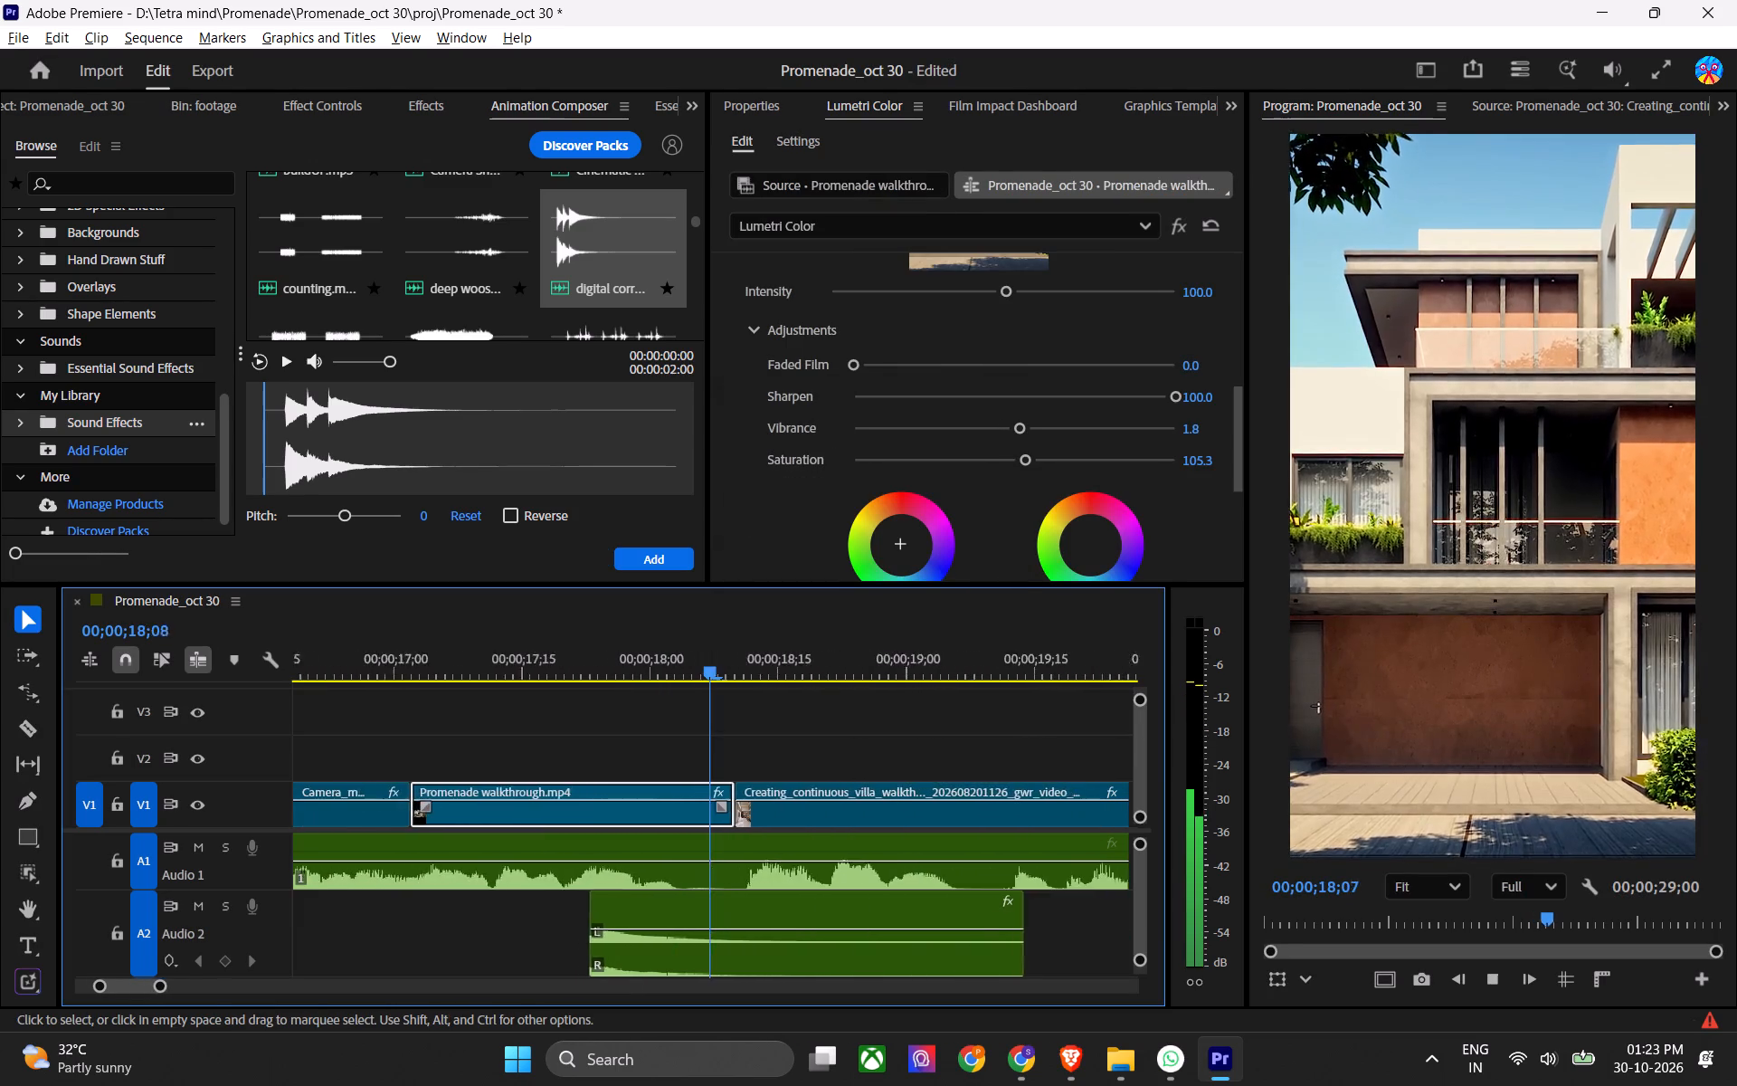
{"action": "scroll", "coordinate": [616, 779], "scroll_direction": "down", "scroll_amount": 7, "text": "alt"}
{"action": "key", "text": "space"}
{"action": "key", "text": "grave"}
{"action": "left_click_drag", "start_coordinate": [580, 103], "coordinate": [555, 119]}
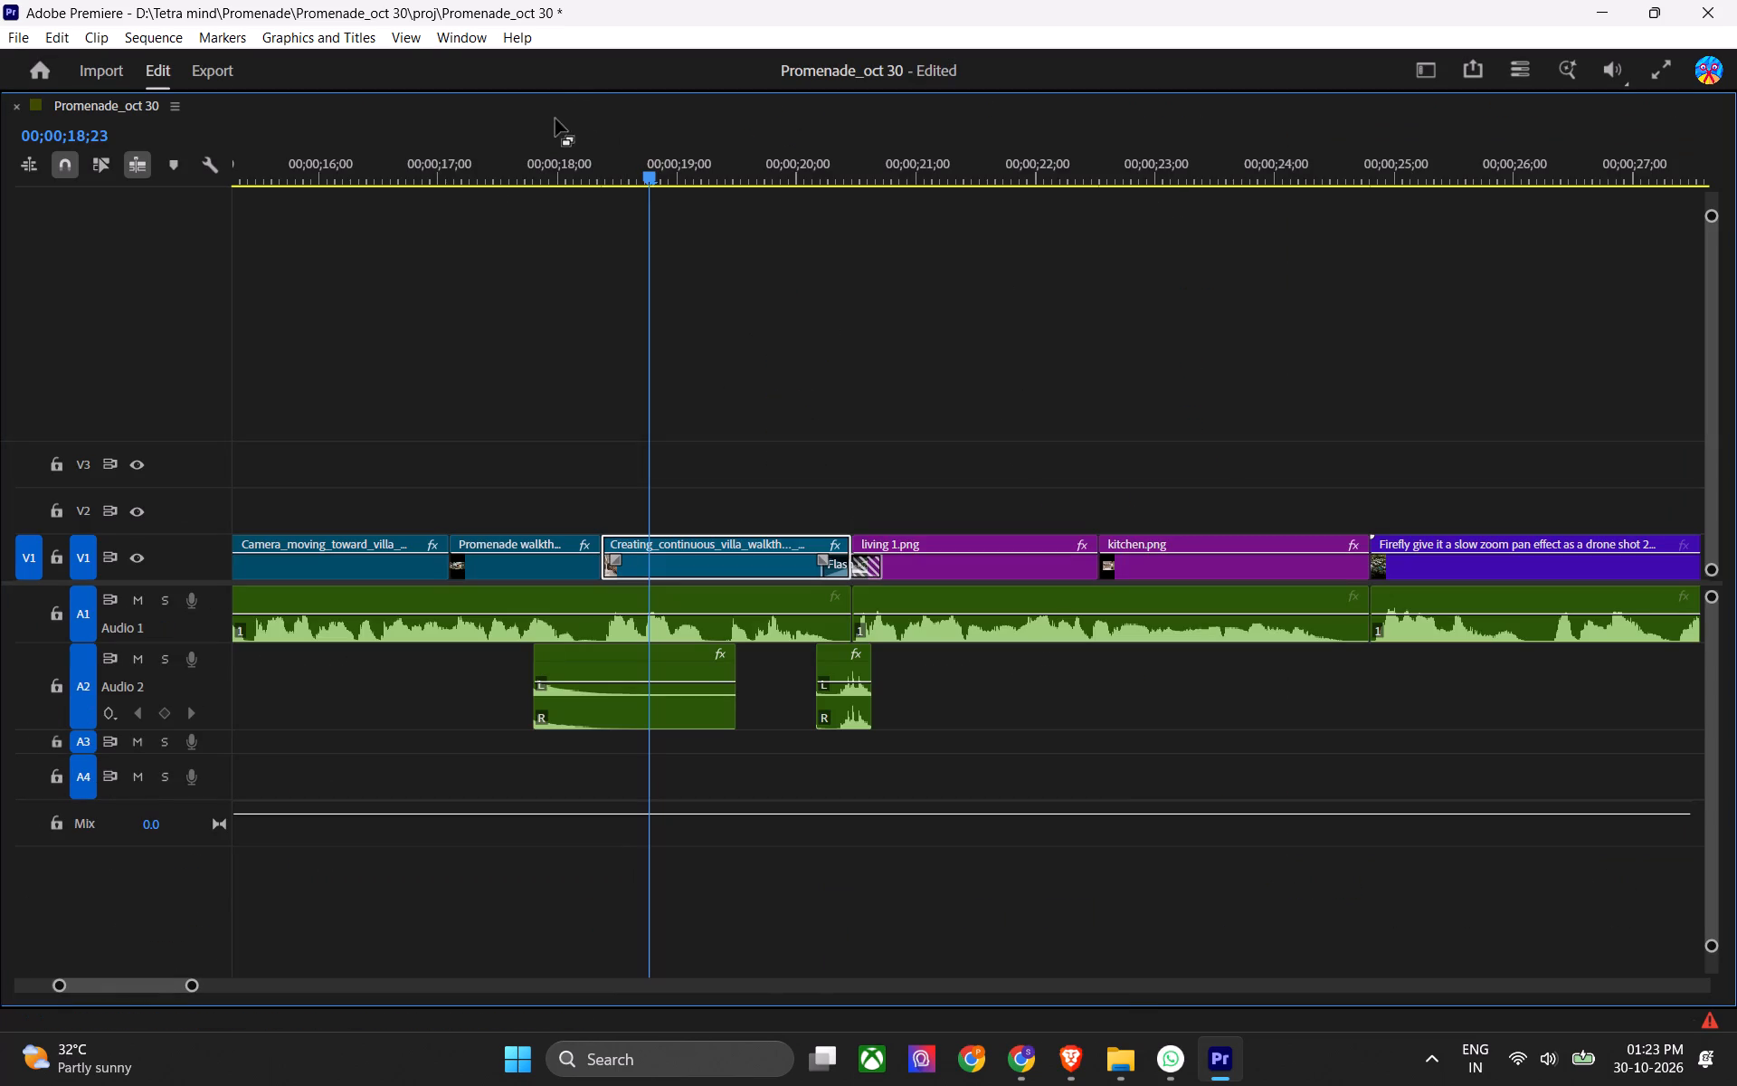
{"action": "left_click_drag", "start_coordinate": [555, 119], "coordinate": [458, 182]}
{"action": "left_click_drag", "start_coordinate": [500, 161], "coordinate": [437, 202]}
{"action": "key", "text": "space"}
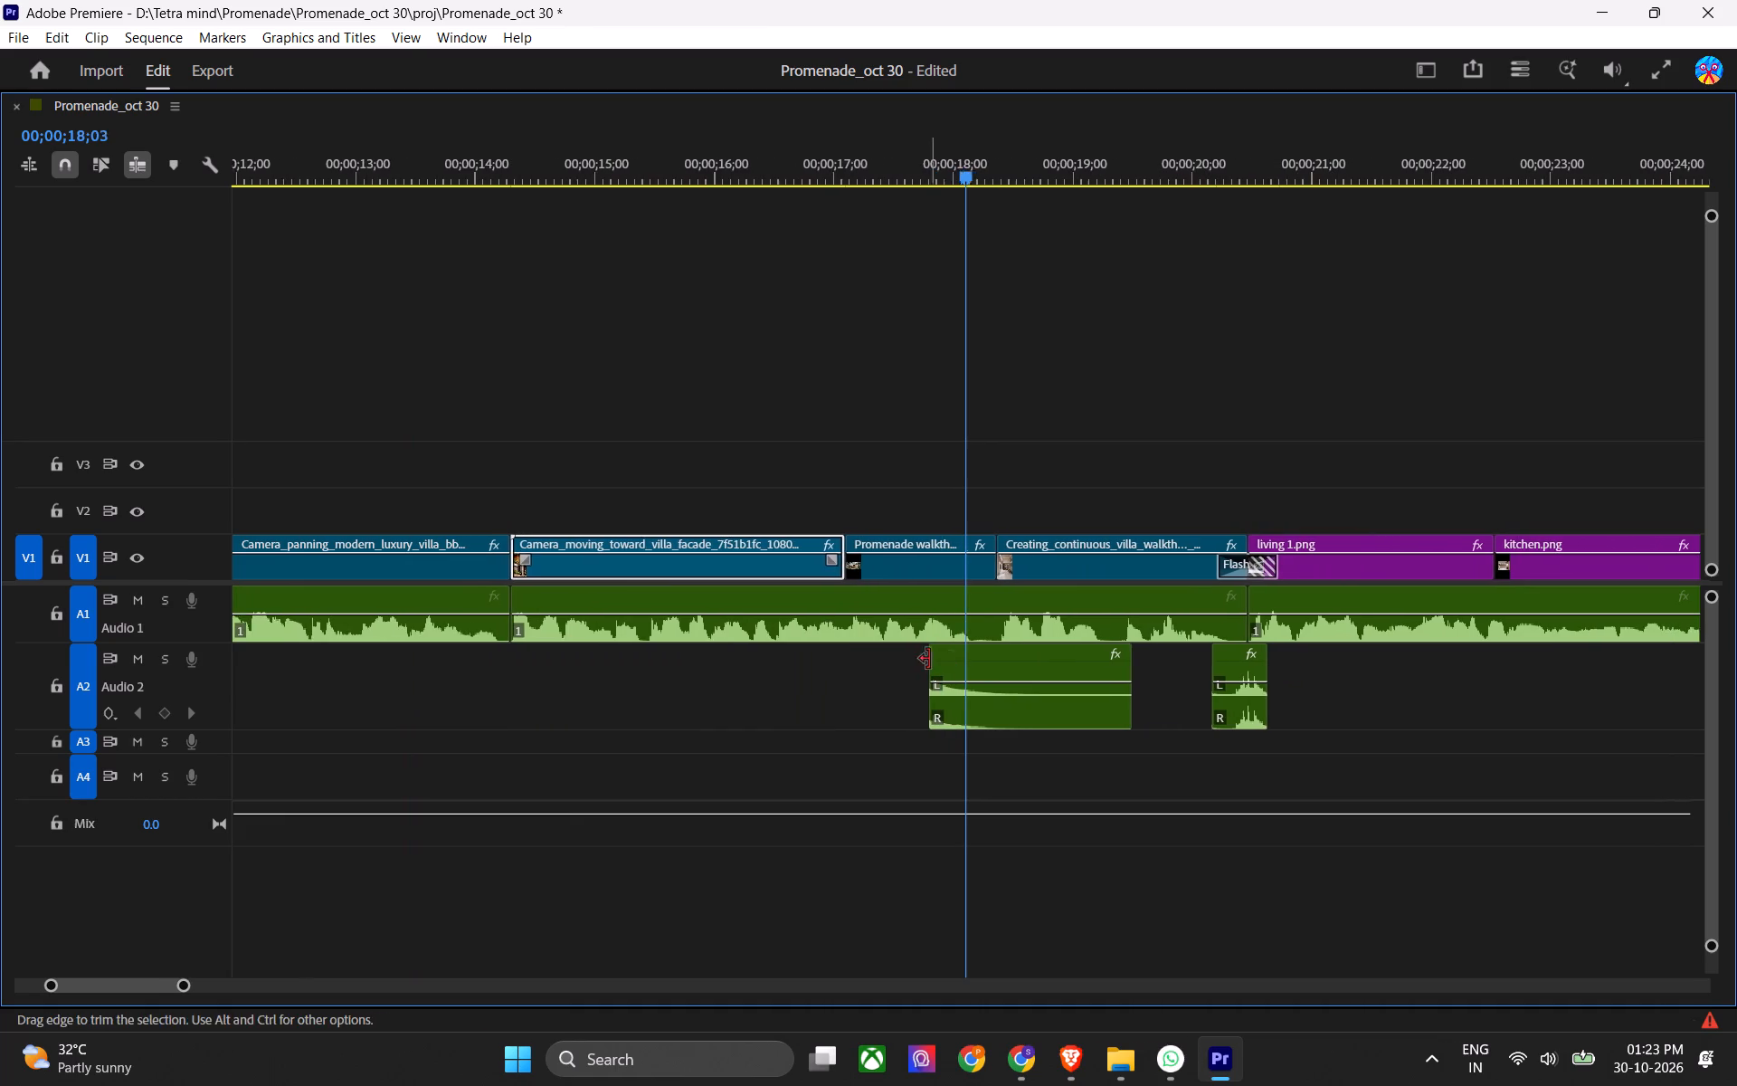
{"action": "key", "text": "space"}
{"action": "key", "text": "space"}
{"action": "key", "text": "space"}
Shorten the end of digital correct.wav on A2 to about 00;00;18;27.
{"action": "left_click", "coordinate": [992, 664]}
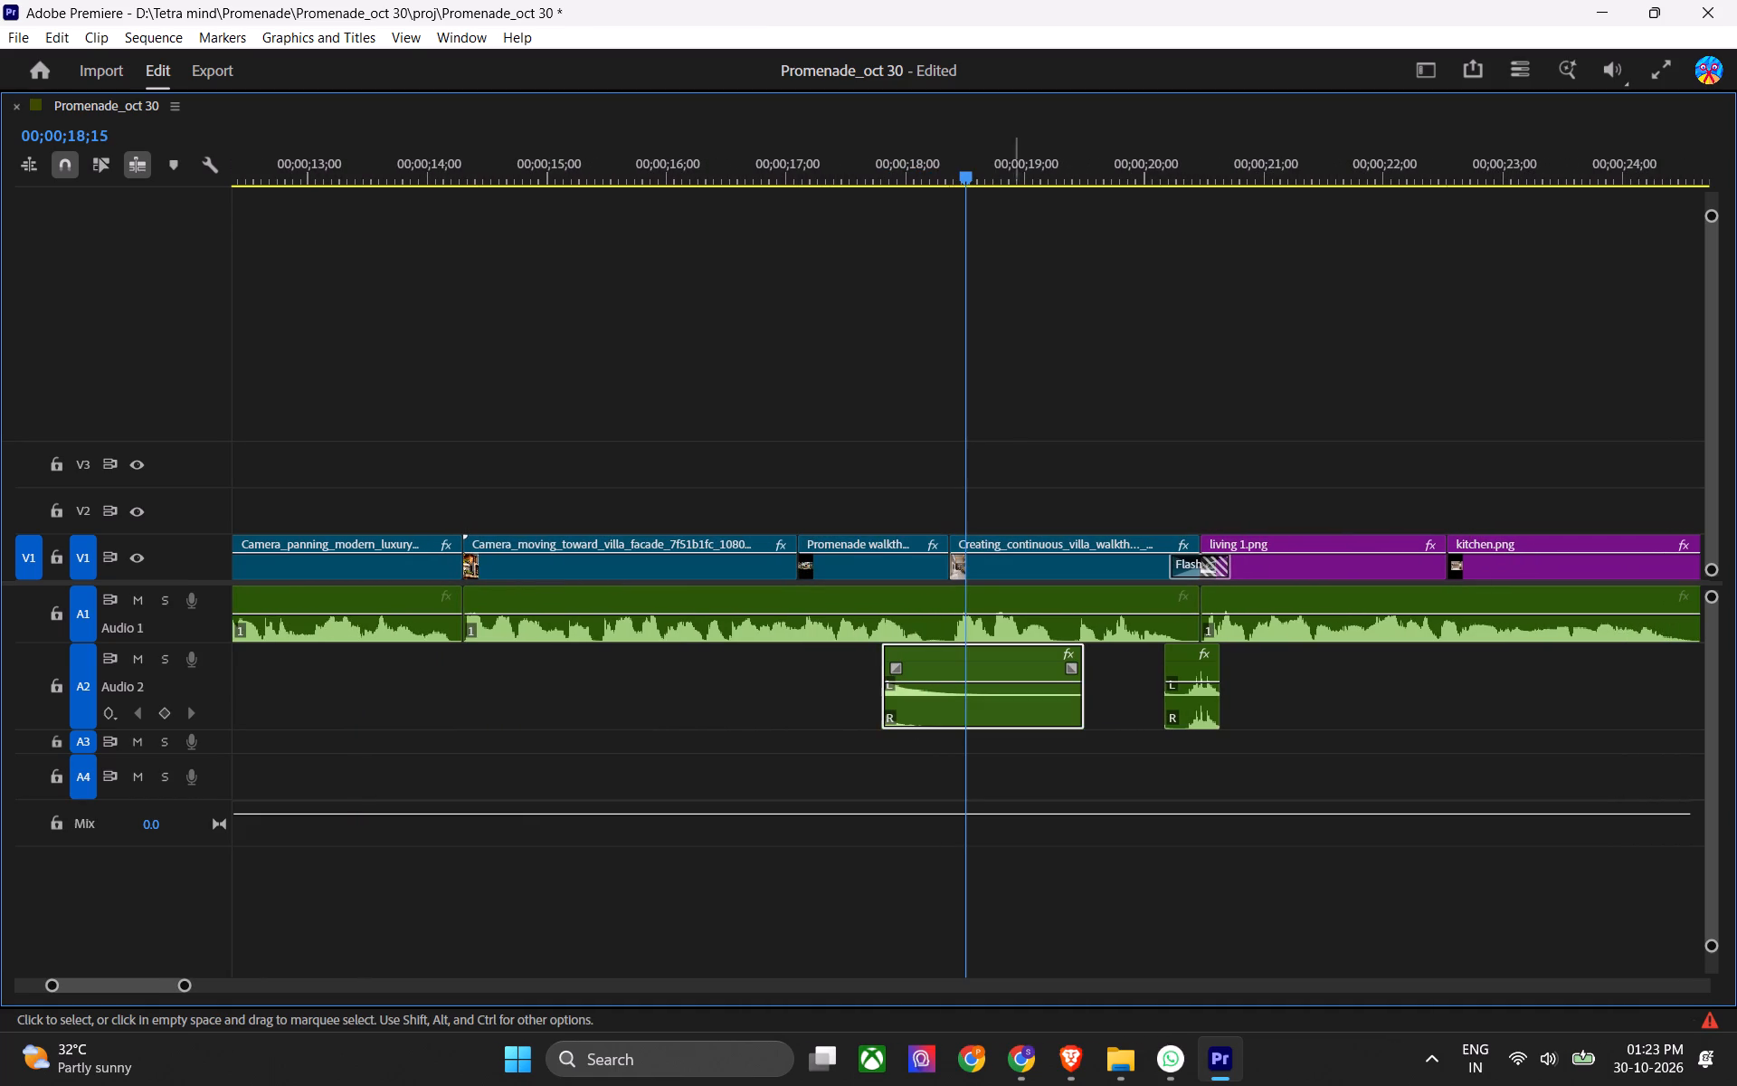
{"action": "left_click_drag", "start_coordinate": [1094, 653], "coordinate": [1025, 674]}
Duplicate digital correct.wav onto A3, starting about two frames after the cut into the Creating_continuous villa clip, and play it back.
{"action": "left_click_drag", "start_coordinate": [941, 657], "coordinate": [995, 731]}
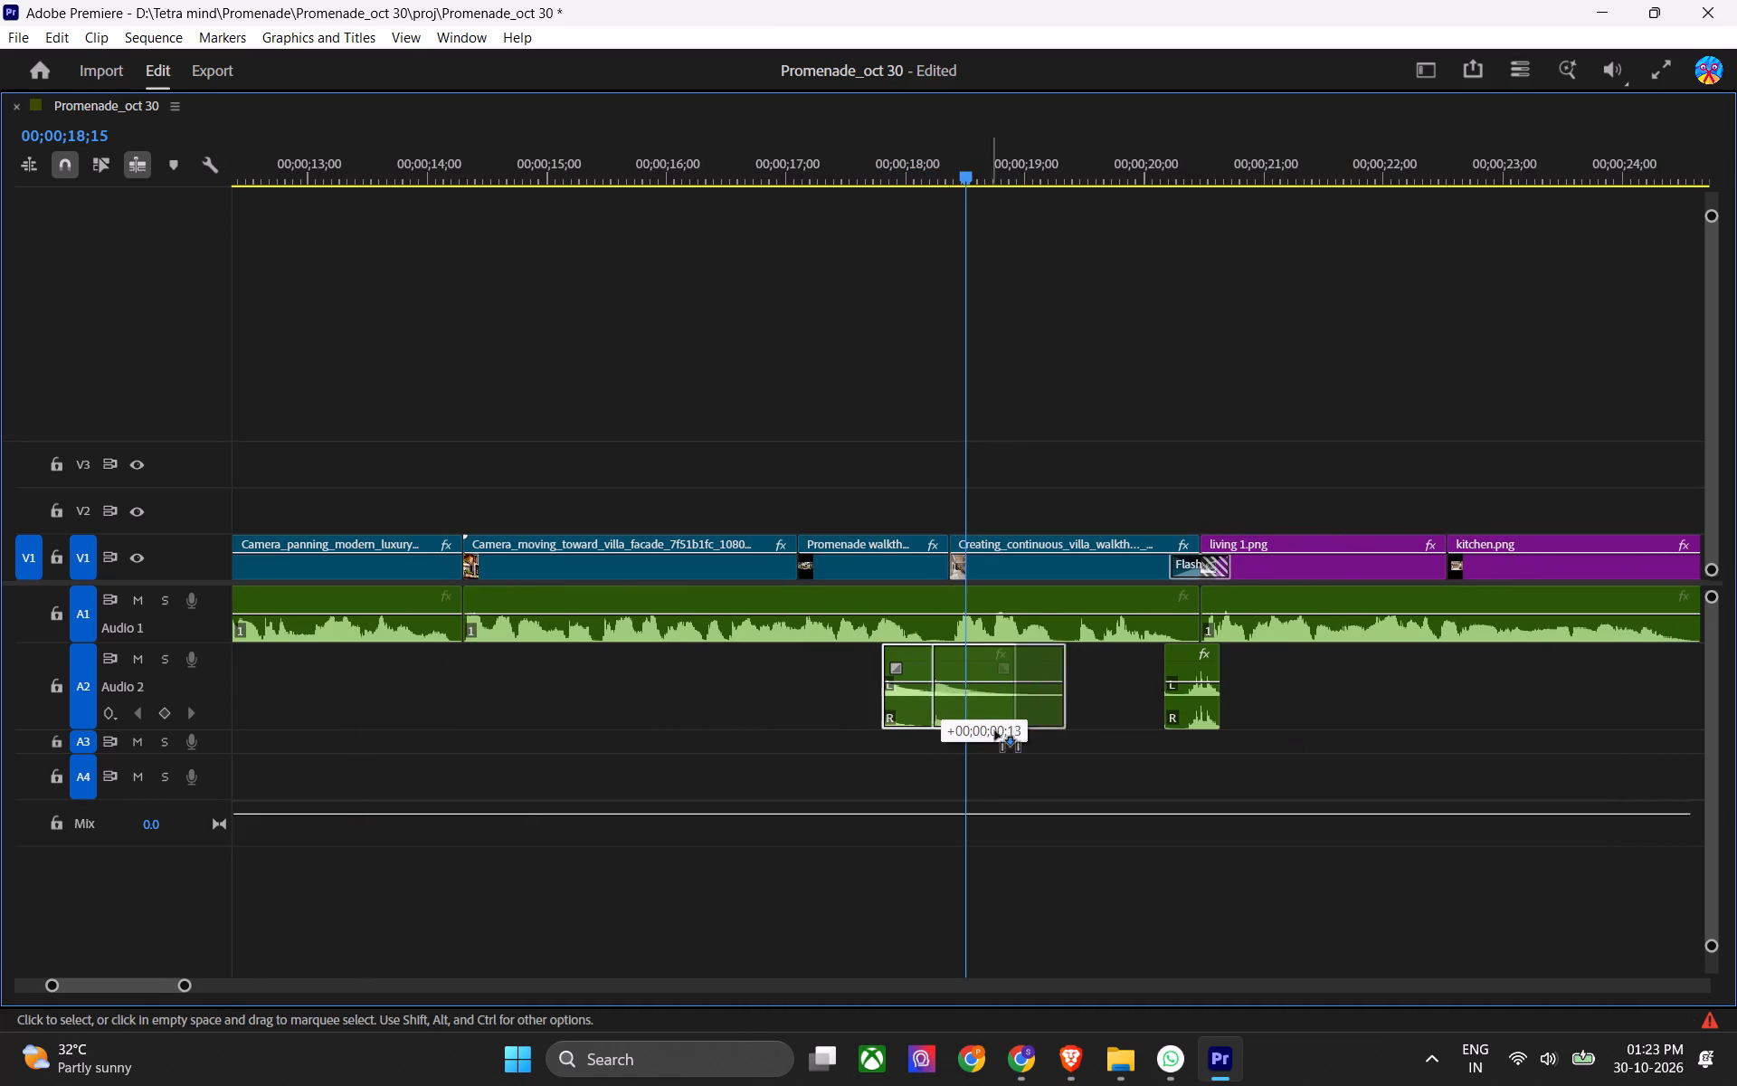
{"action": "left_click_drag", "start_coordinate": [995, 731], "coordinate": [1015, 753]}
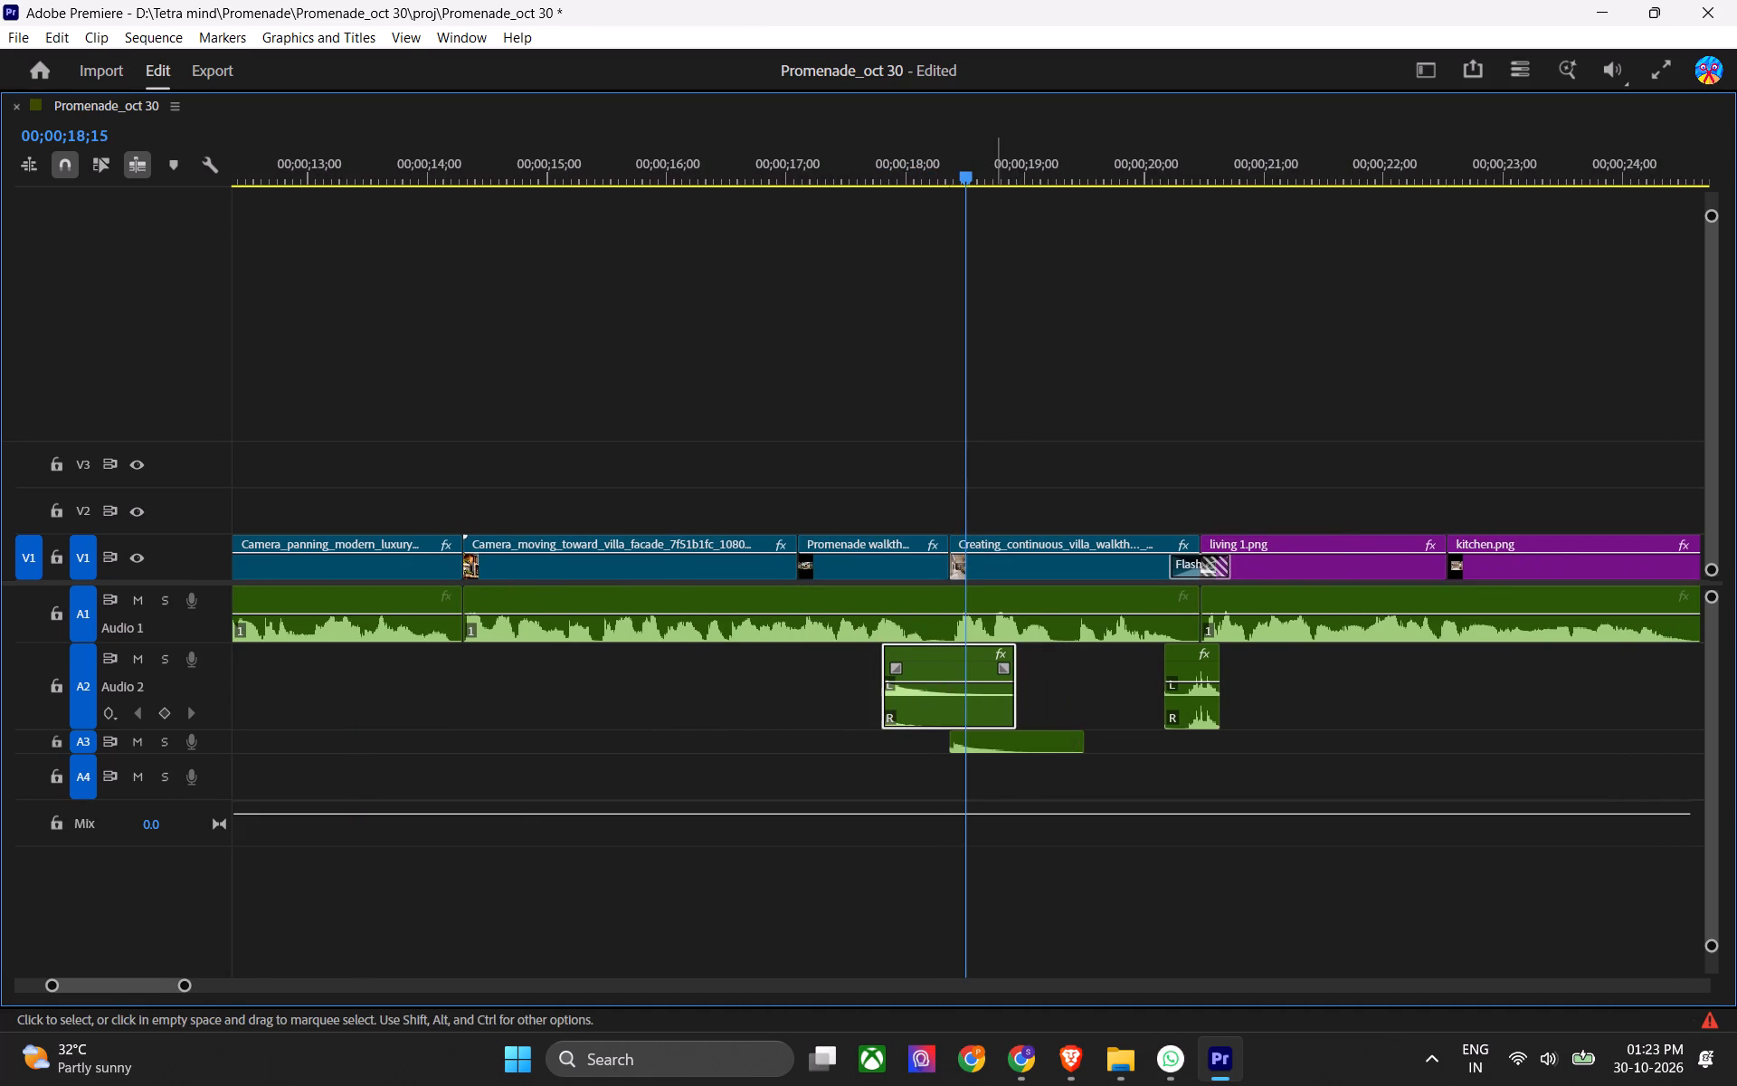
{"action": "scroll", "coordinate": [992, 769], "scroll_direction": "up", "scroll_amount": 7, "text": "alt"}
{"action": "left_click_drag", "start_coordinate": [973, 737], "coordinate": [988, 742]}
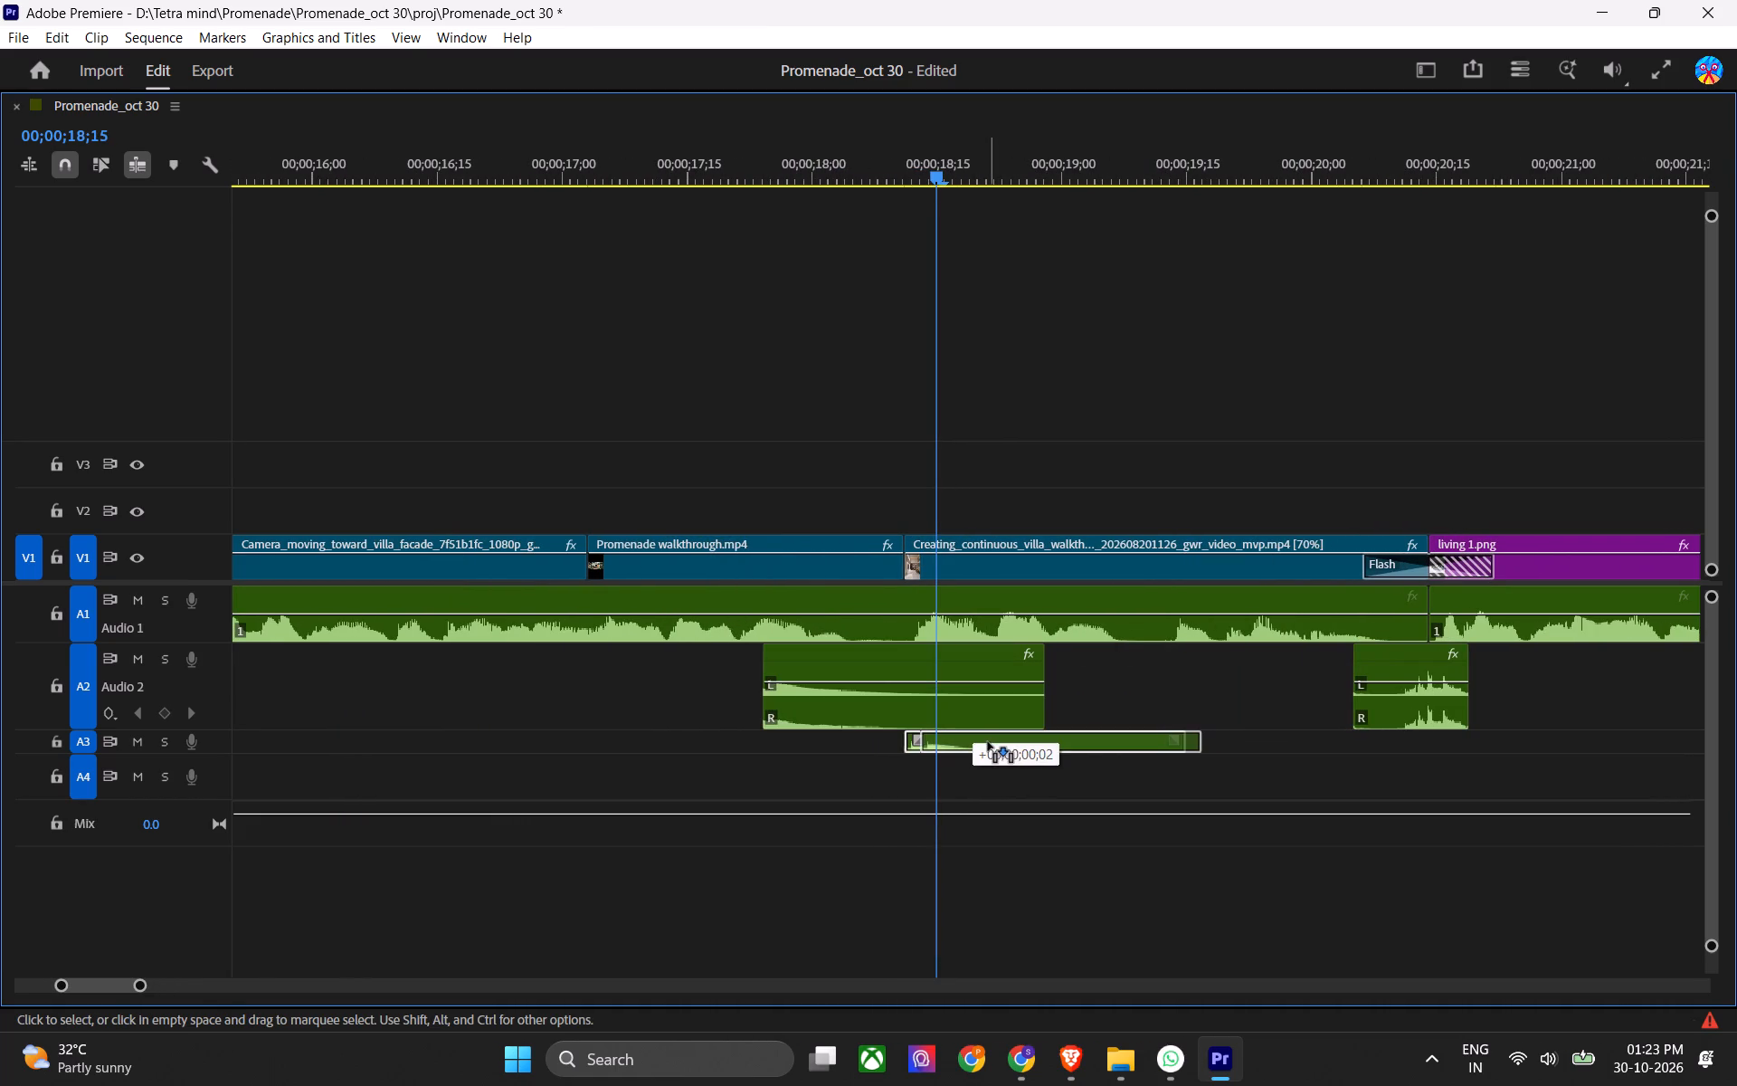
{"action": "left_click_drag", "start_coordinate": [988, 742], "coordinate": [988, 743]}
{"action": "scroll", "coordinate": [984, 753], "scroll_direction": "down", "scroll_amount": 7, "text": "alt"}
{"action": "left_click_drag", "start_coordinate": [890, 184], "coordinate": [837, 189]}
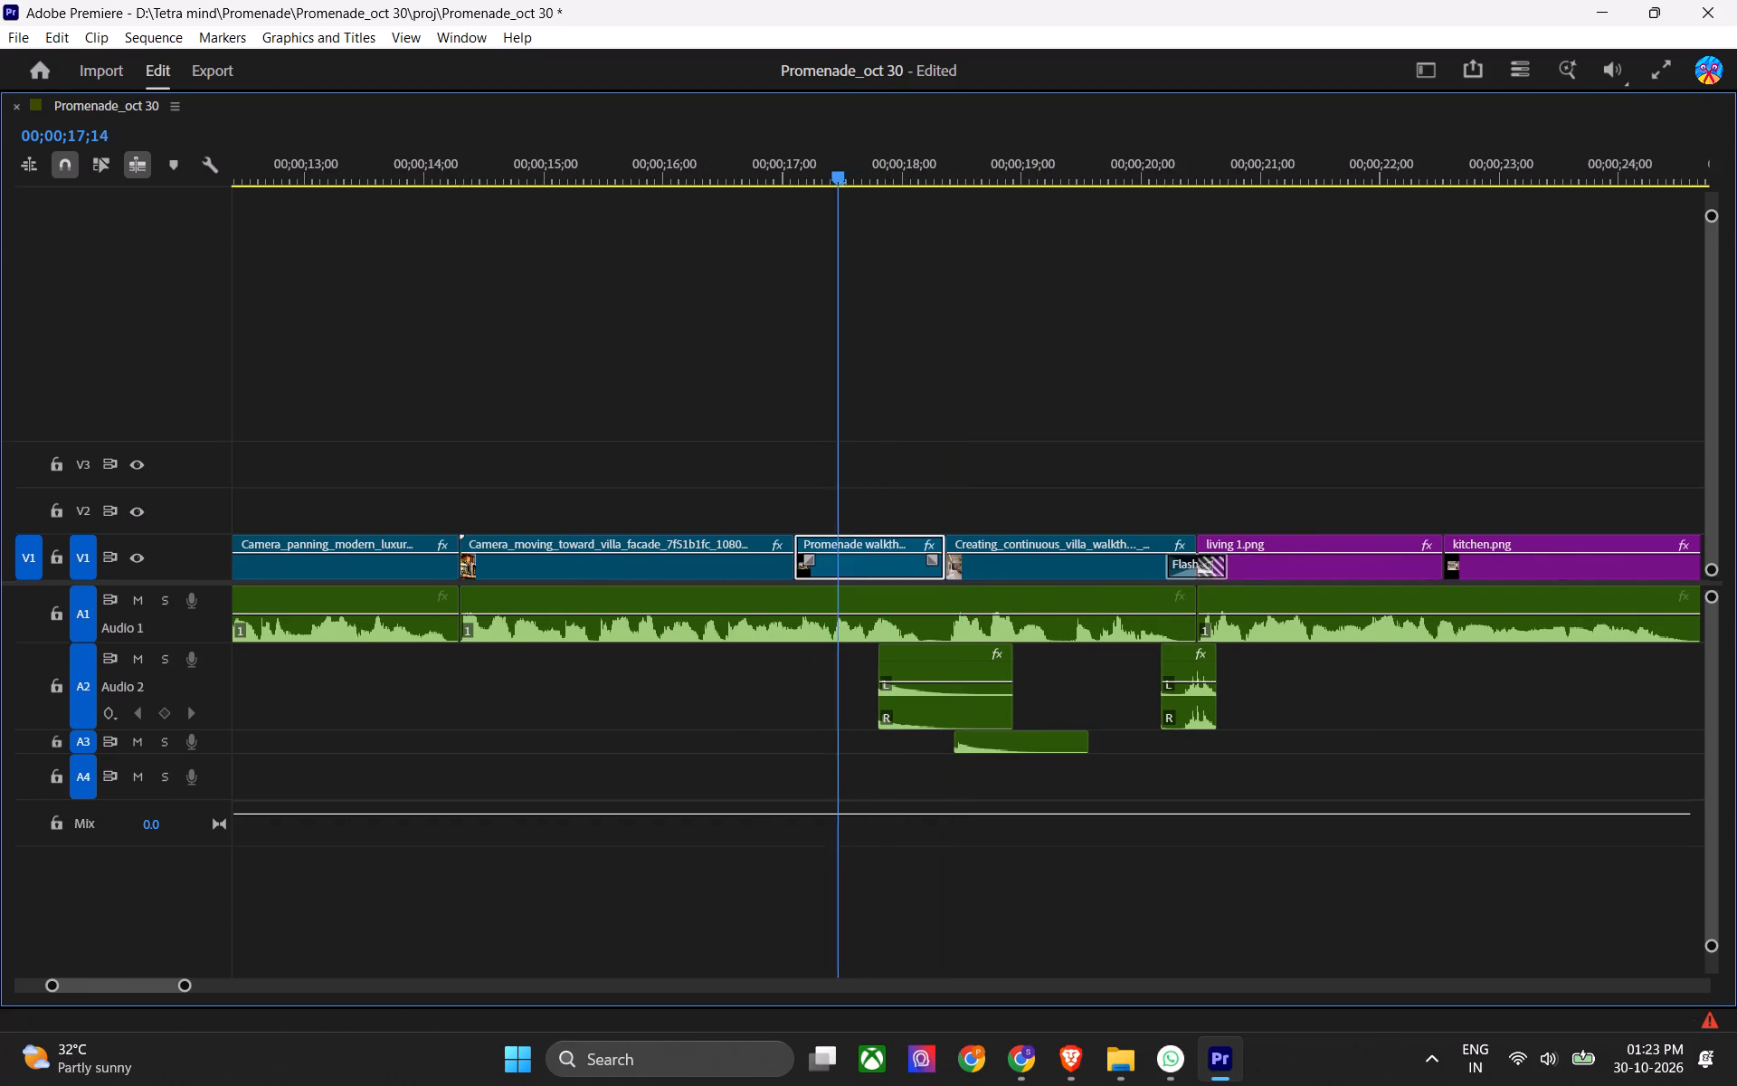
{"action": "left_click_drag", "start_coordinate": [837, 189], "coordinate": [834, 191]}
{"action": "key", "text": "space"}
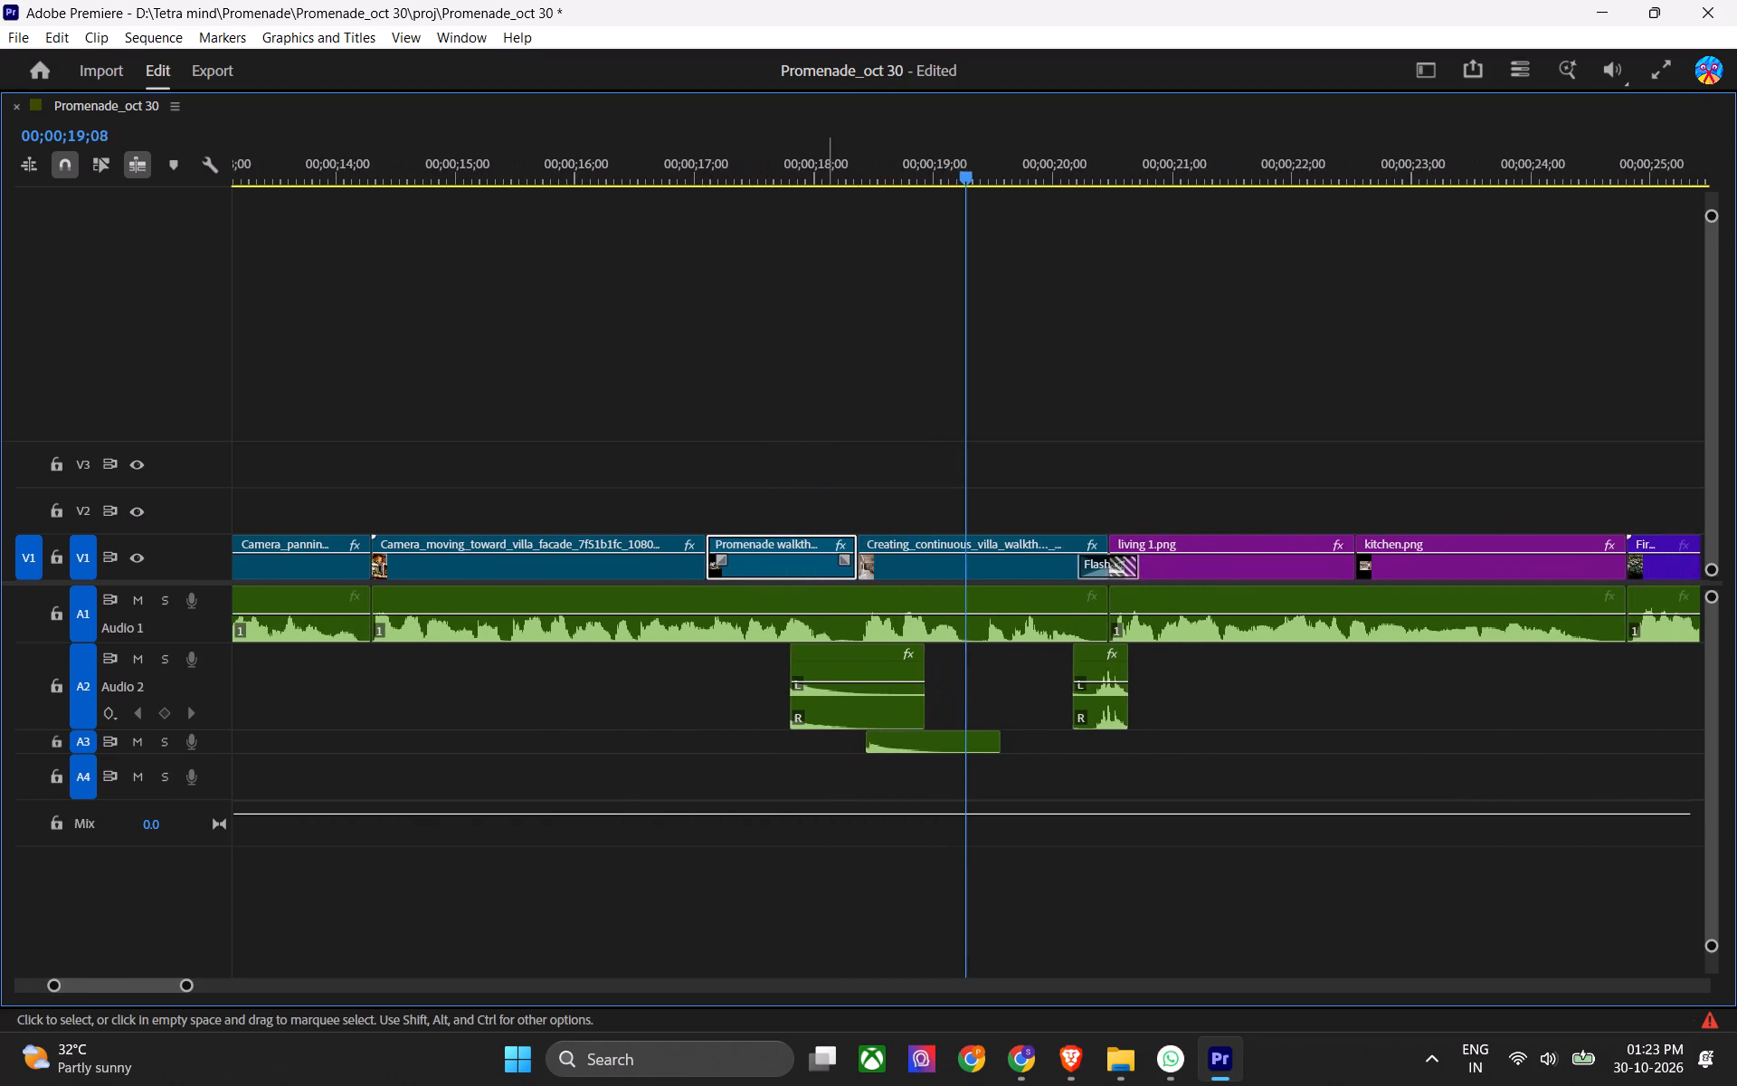
{"action": "key", "text": "space"}
Duplicate digital correct.wav onto A4 near the living 1.png transition, starting at about 00;00;19;21, with a playback check.
{"action": "left_click_drag", "start_coordinate": [811, 708], "coordinate": [1012, 786]}
{"action": "key", "text": "space"}
{"action": "key", "text": "space"}
{"action": "left_click_drag", "start_coordinate": [961, 765], "coordinate": [979, 765]}
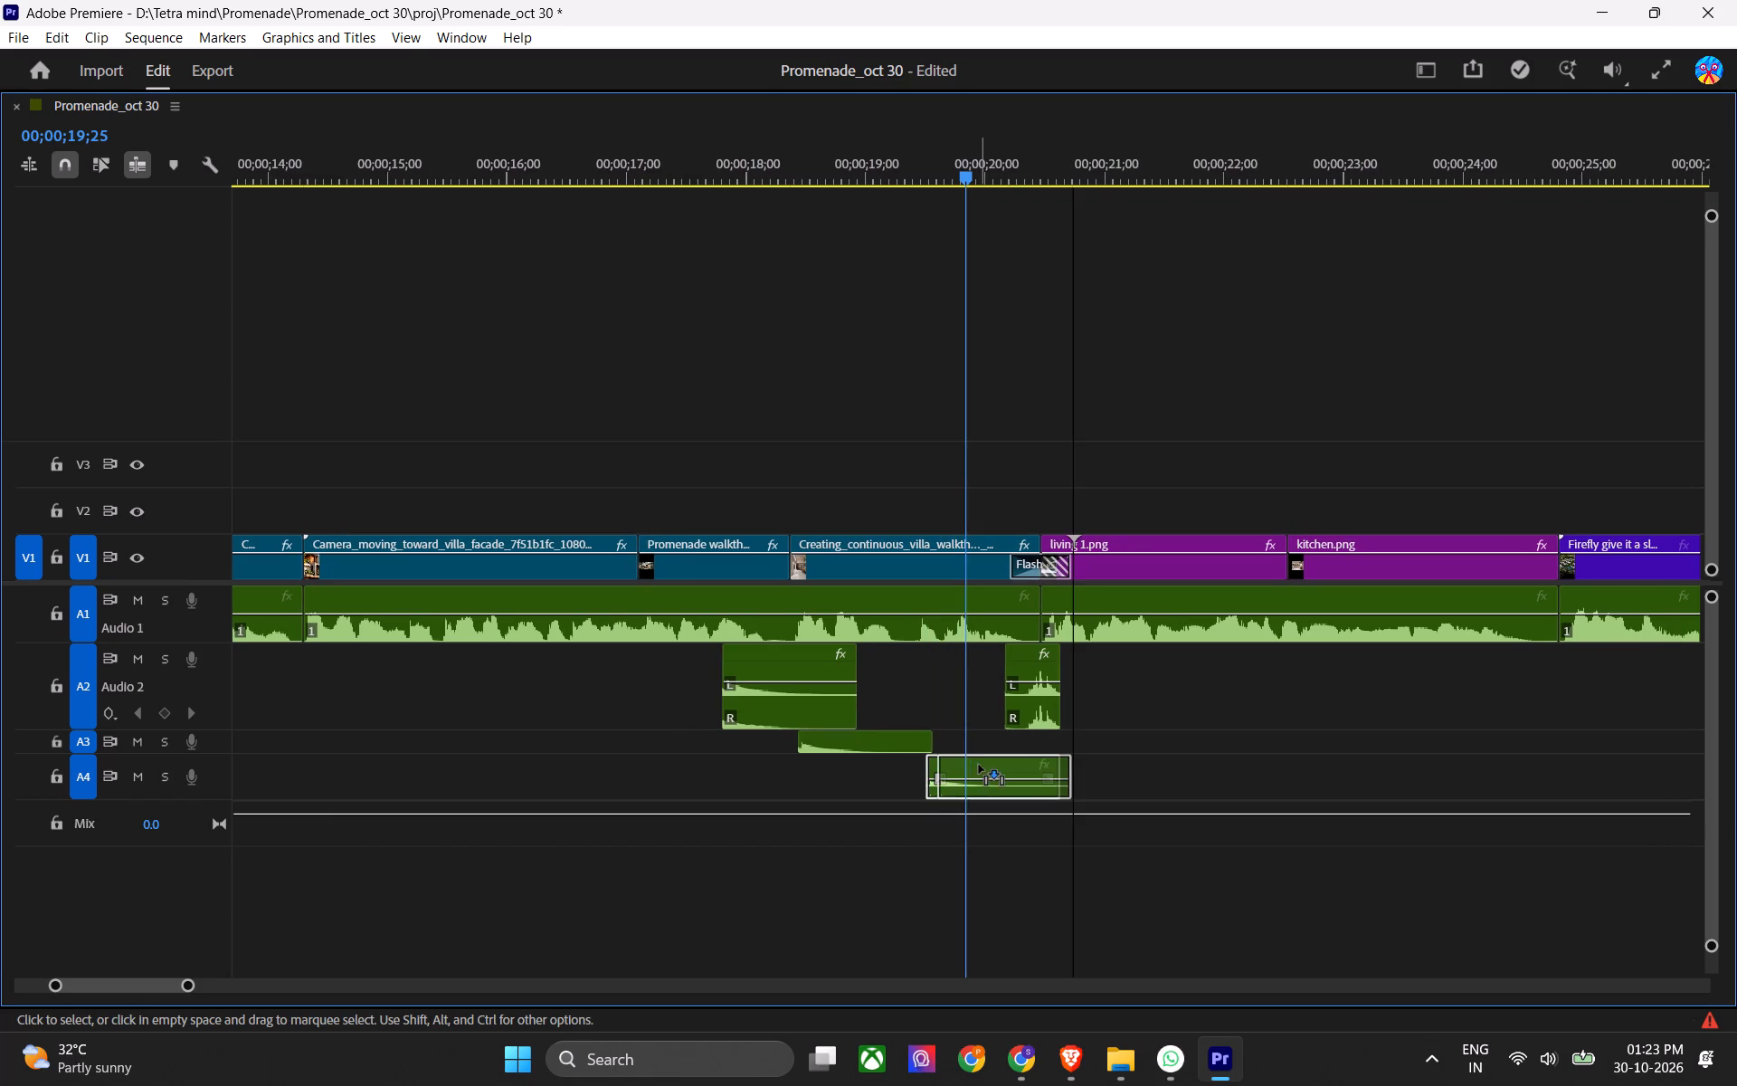
{"action": "left_click_drag", "start_coordinate": [979, 765], "coordinate": [987, 766]}
Adjust the gain of the three digital correct.wav clips on A2, A3 and A4 by -3 dB, play them back and save.
{"action": "left_click_drag", "start_coordinate": [665, 691], "coordinate": [995, 820]}
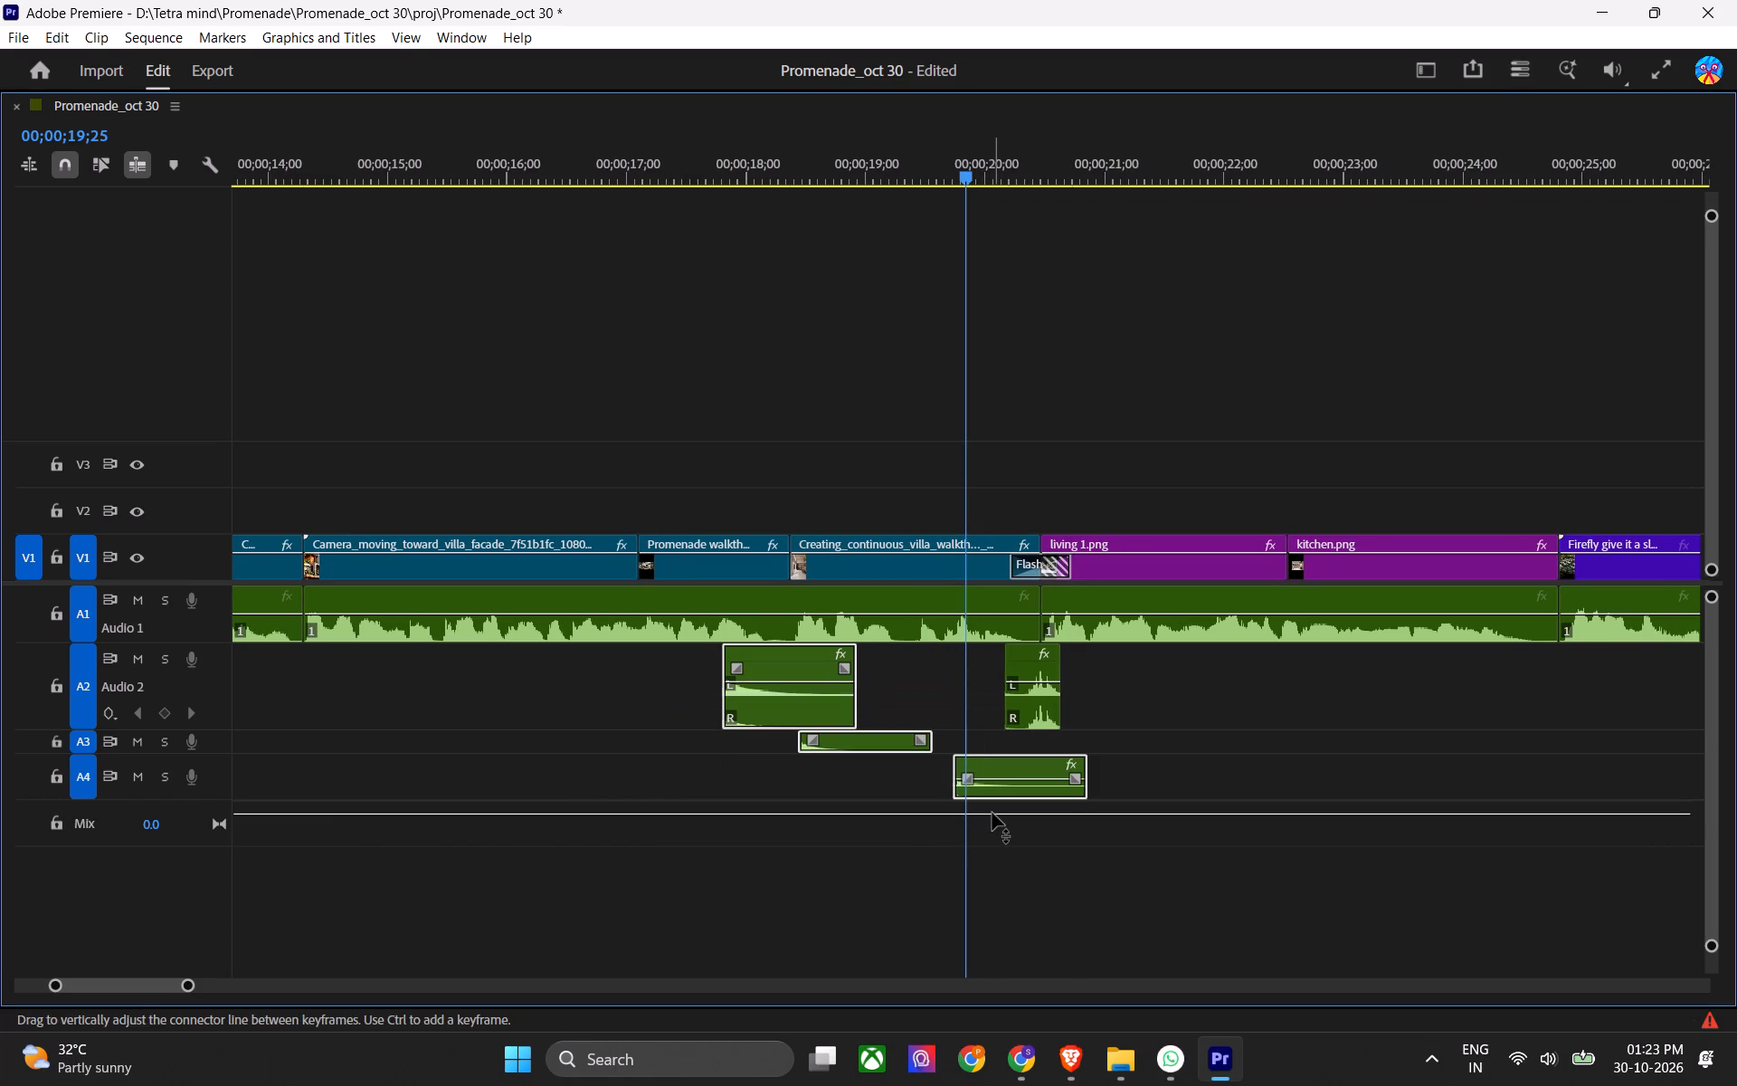
{"action": "type", "text": "gt"}
{"action": "key", "text": "BackSpace"}
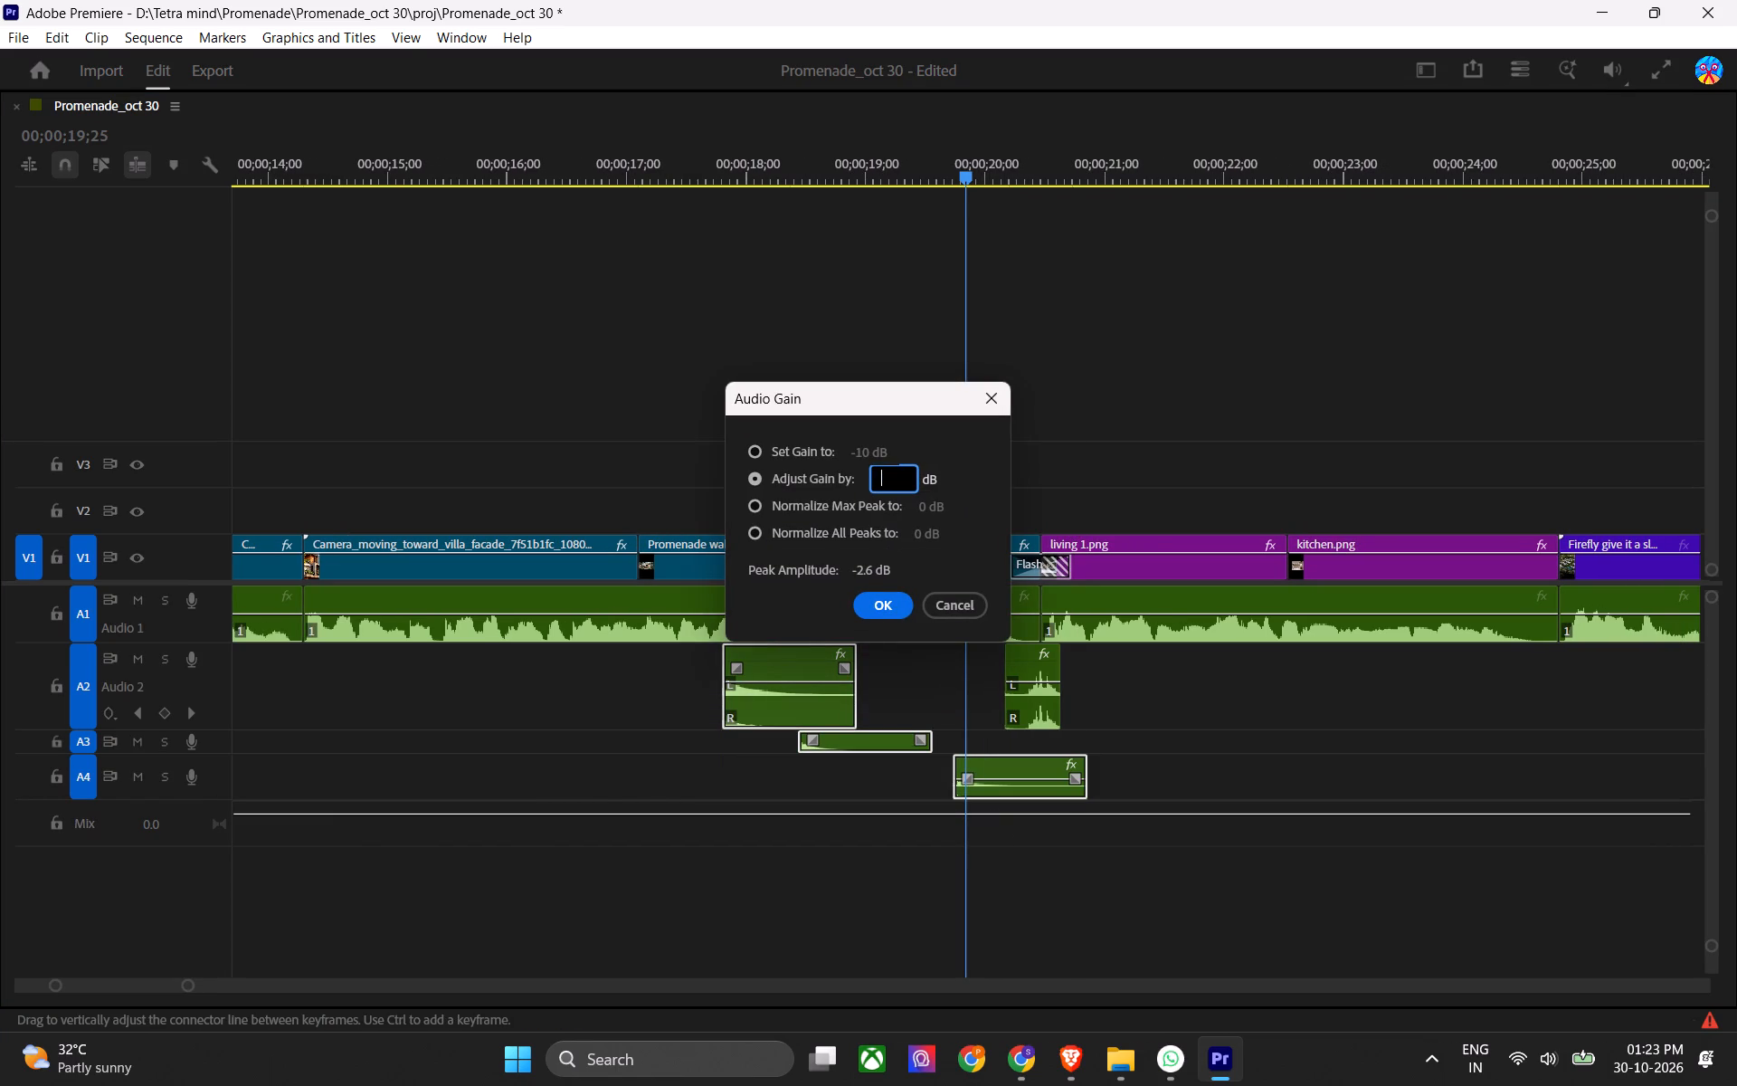
{"action": "key", "text": "minus"}
{"action": "key", "text": "3"}
{"action": "key", "text": "Return"}
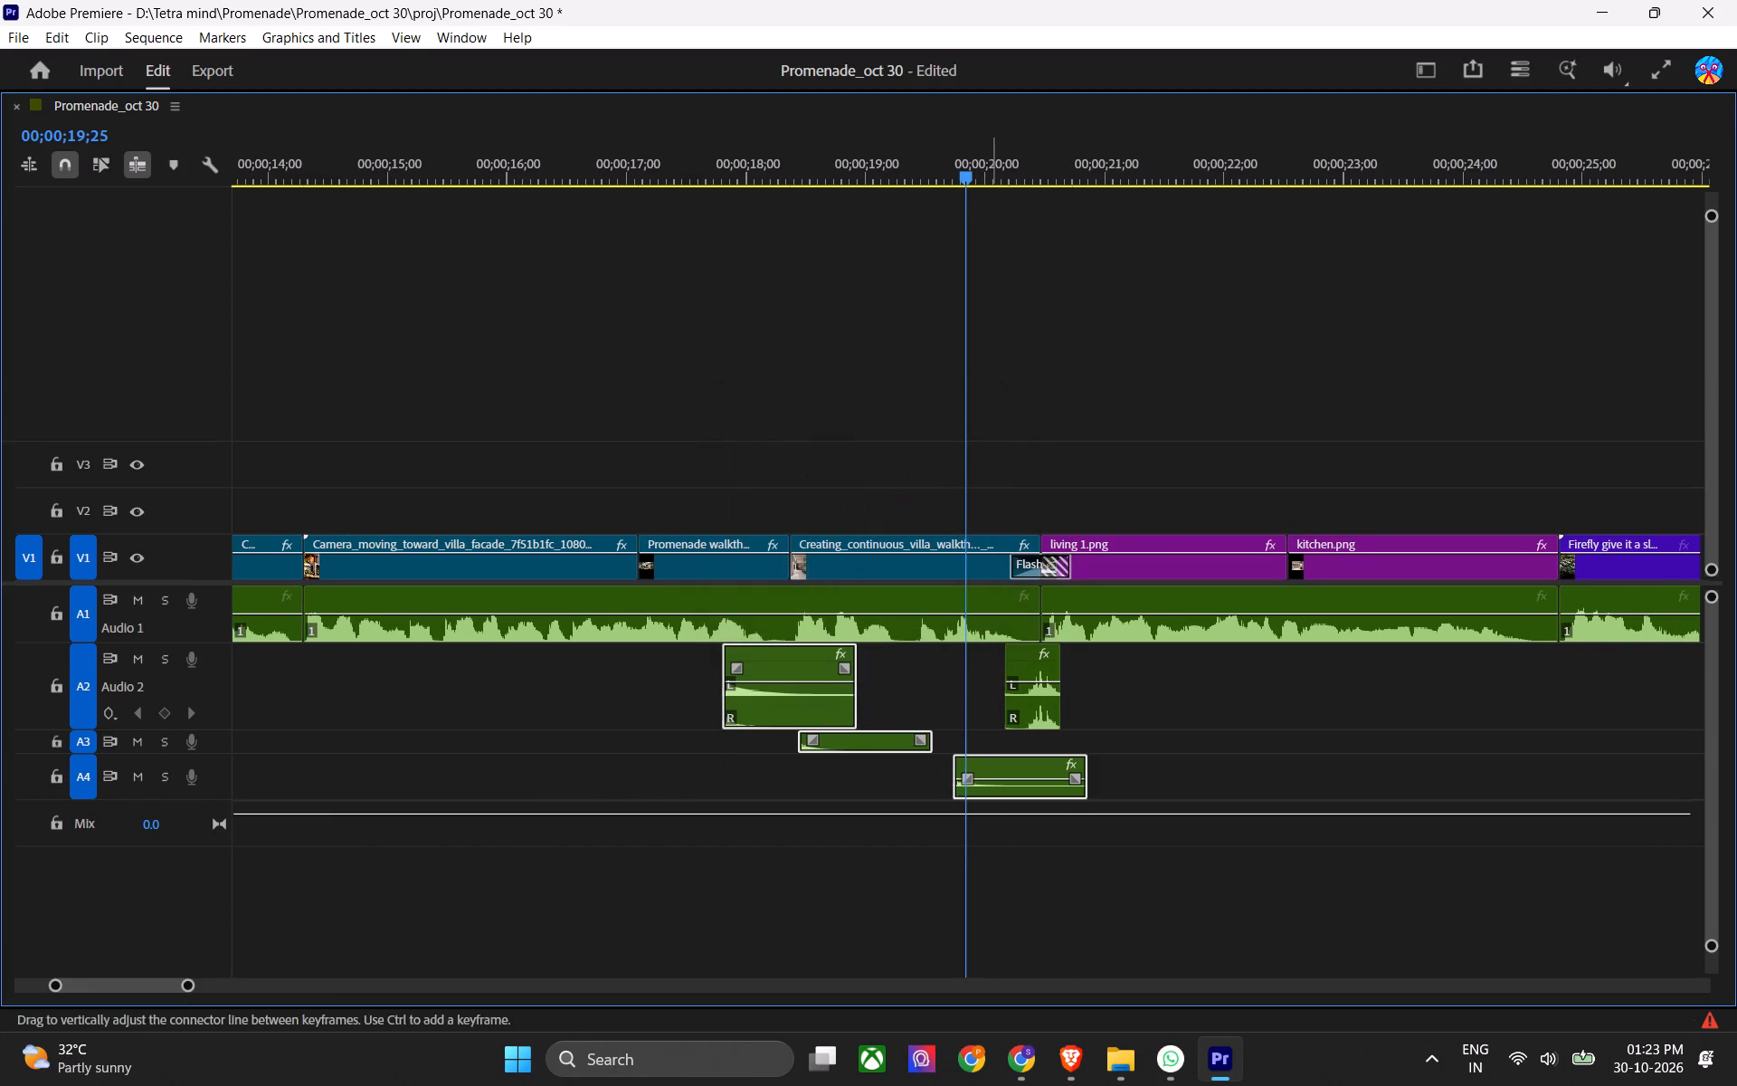
{"action": "left_click_drag", "start_coordinate": [713, 112], "coordinate": [650, 142]}
{"action": "left_click_drag", "start_coordinate": [640, 150], "coordinate": [631, 157]}
{"action": "key", "text": "space"}
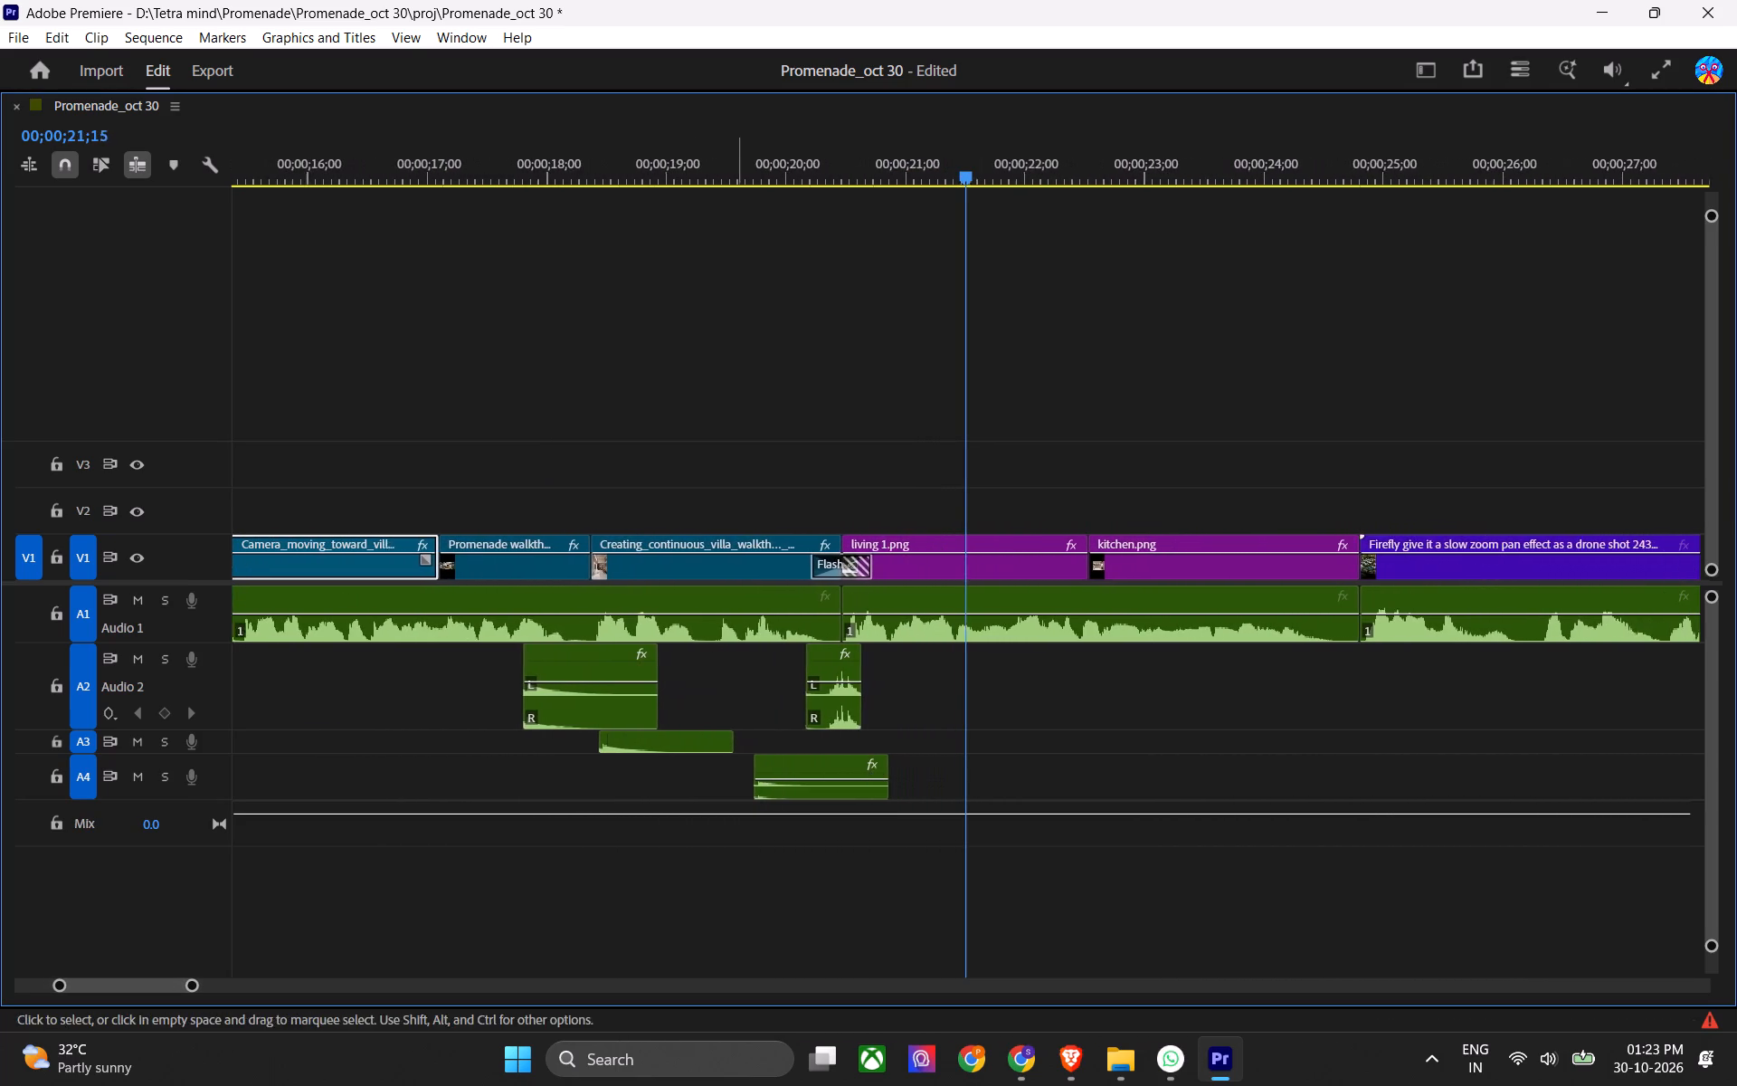
{"action": "key", "text": "space"}
{"action": "key", "text": "grave"}
{"action": "key", "text": "ctrl+s"}
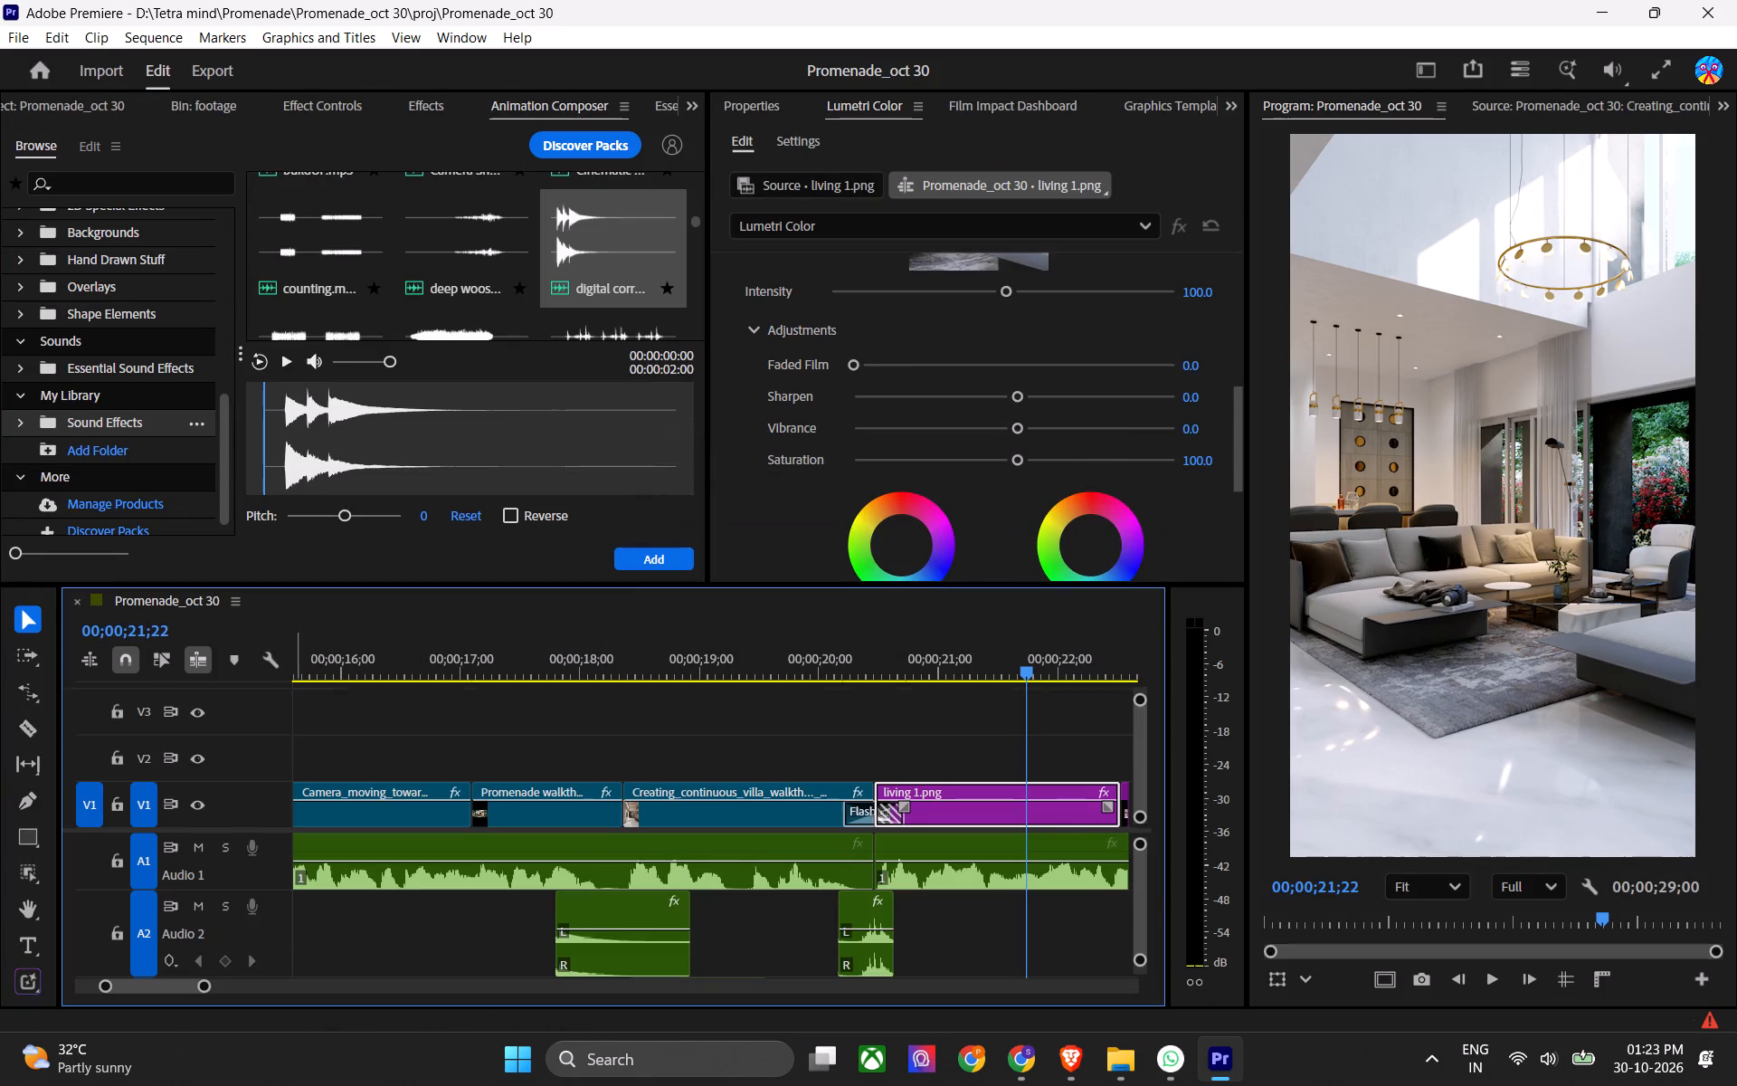
Move the short A2 sound effect at the living 1.png transition to A3 and the A4 digital correct.wav to A2, check playback and save.
{"action": "key", "text": "grave"}
{"action": "scroll", "coordinate": [195, 686], "scroll_direction": "down", "scroll_amount": 5, "text": "alt"}
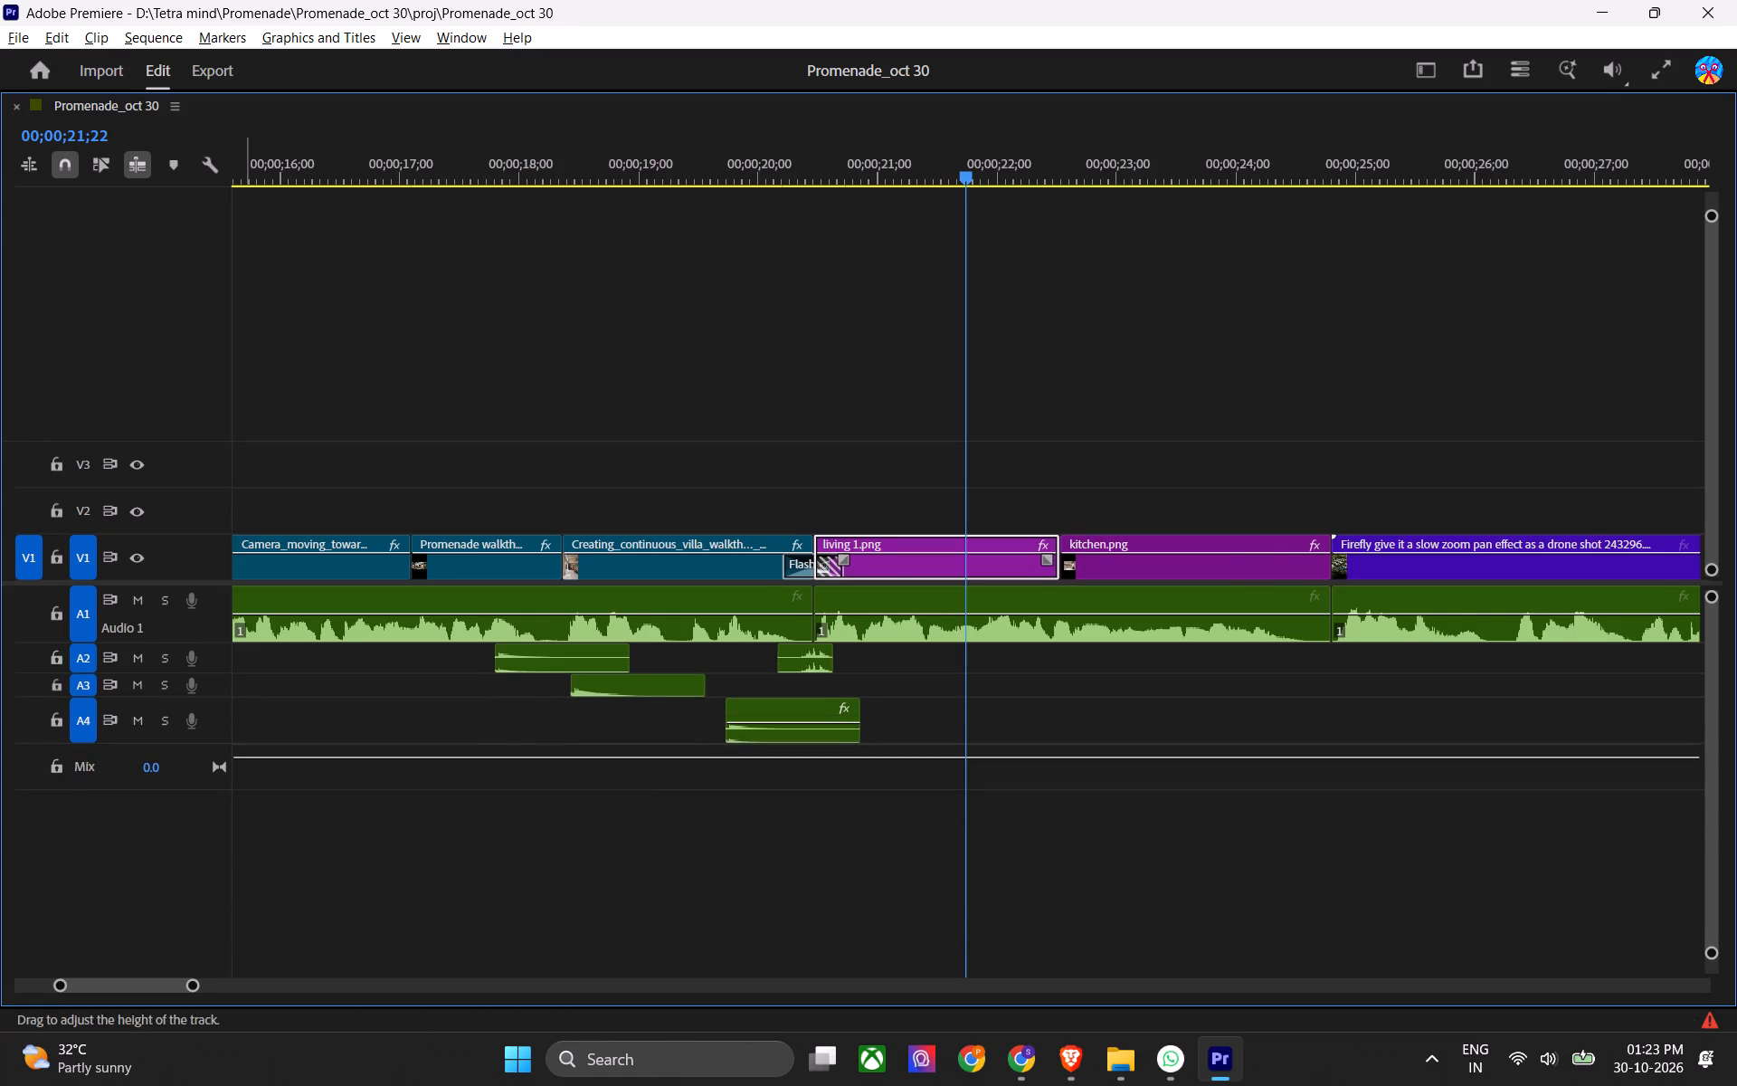
{"action": "scroll", "coordinate": [448, 727], "scroll_direction": "down", "scroll_amount": 1, "text": "alt"}
{"action": "scroll", "coordinate": [180, 726], "scroll_direction": "down", "scroll_amount": 4, "text": "alt"}
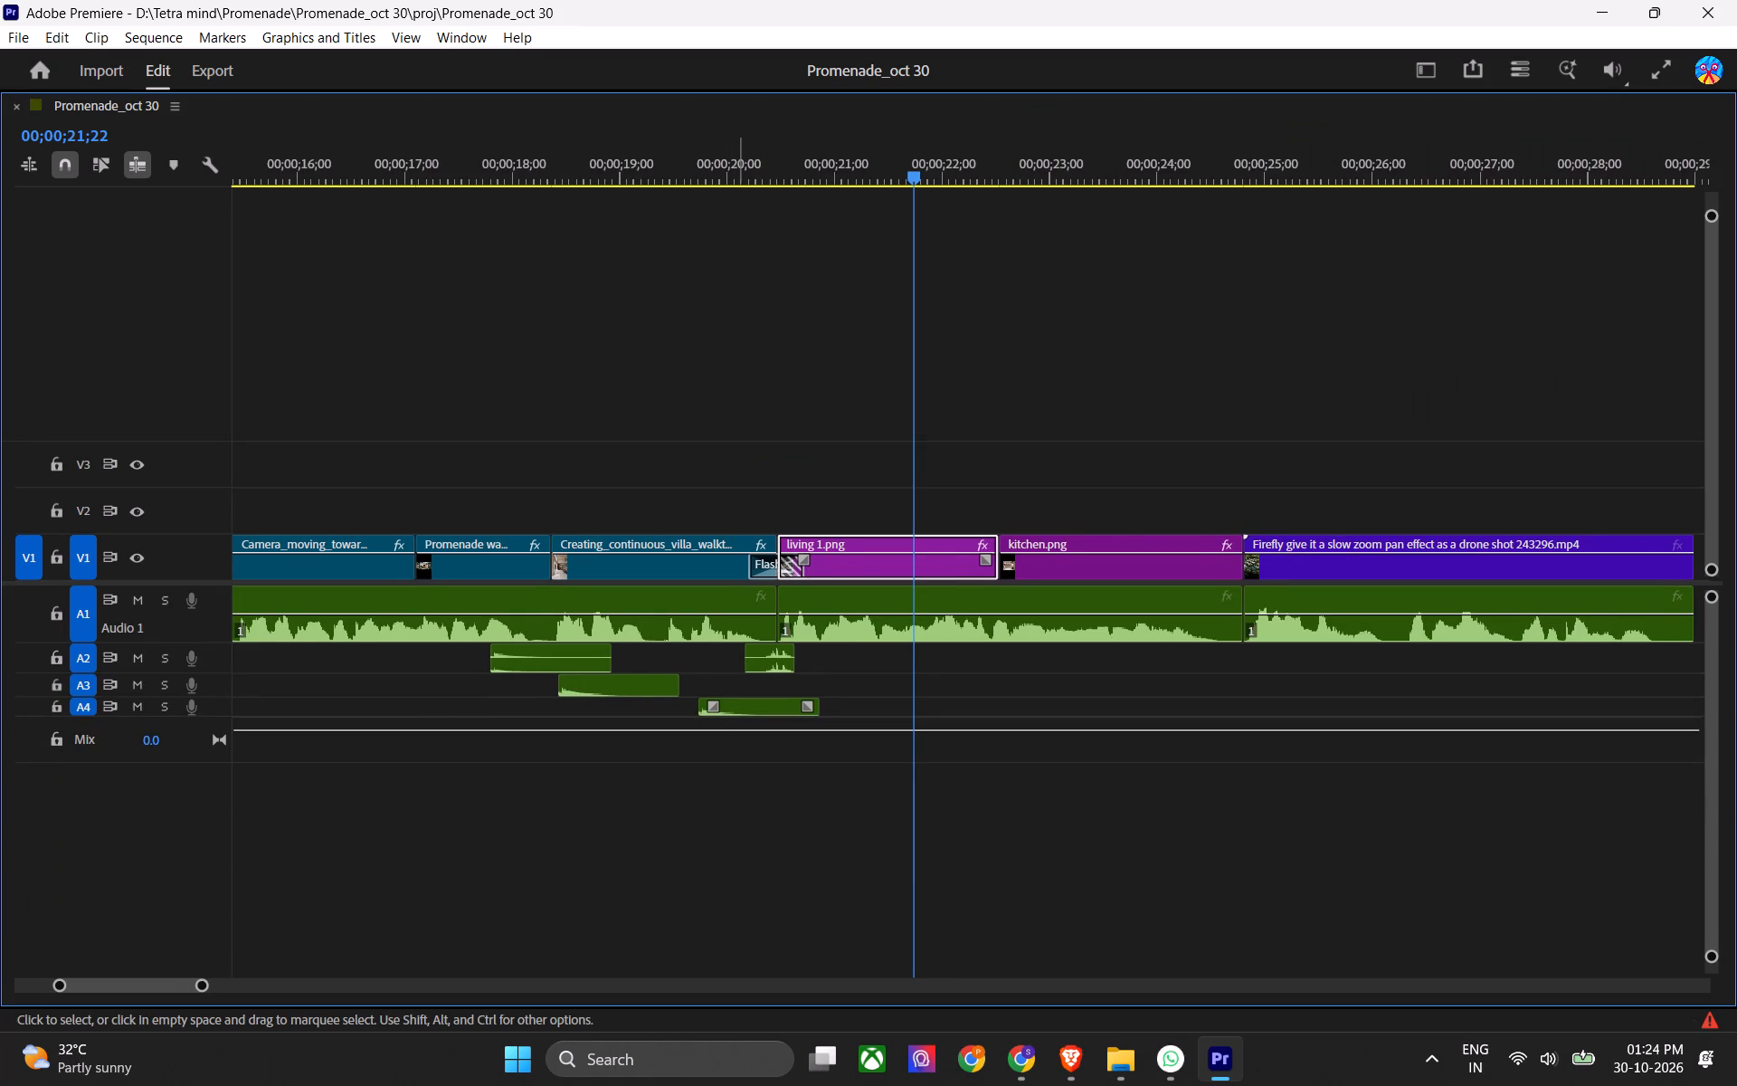
{"action": "left_click_drag", "start_coordinate": [756, 670], "coordinate": [756, 681]}
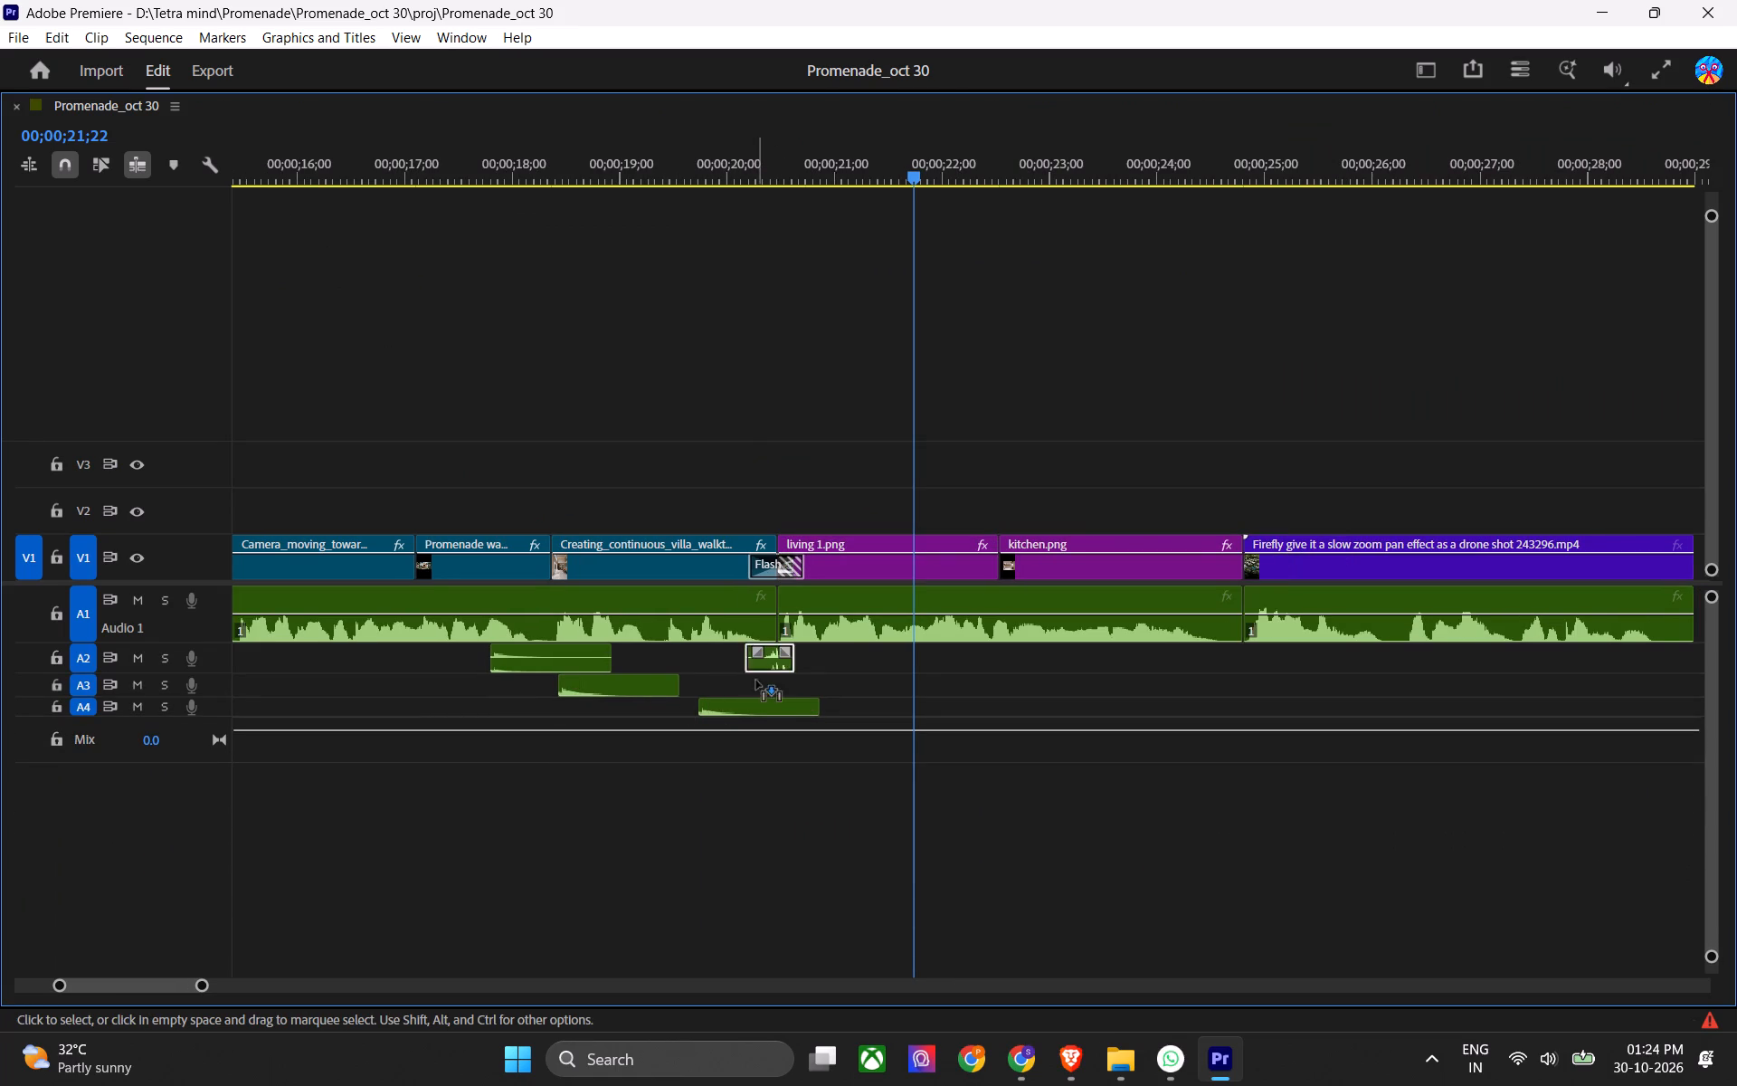
{"action": "left_click_drag", "start_coordinate": [756, 681], "coordinate": [756, 690]}
{"action": "left_click_drag", "start_coordinate": [745, 703], "coordinate": [751, 656]}
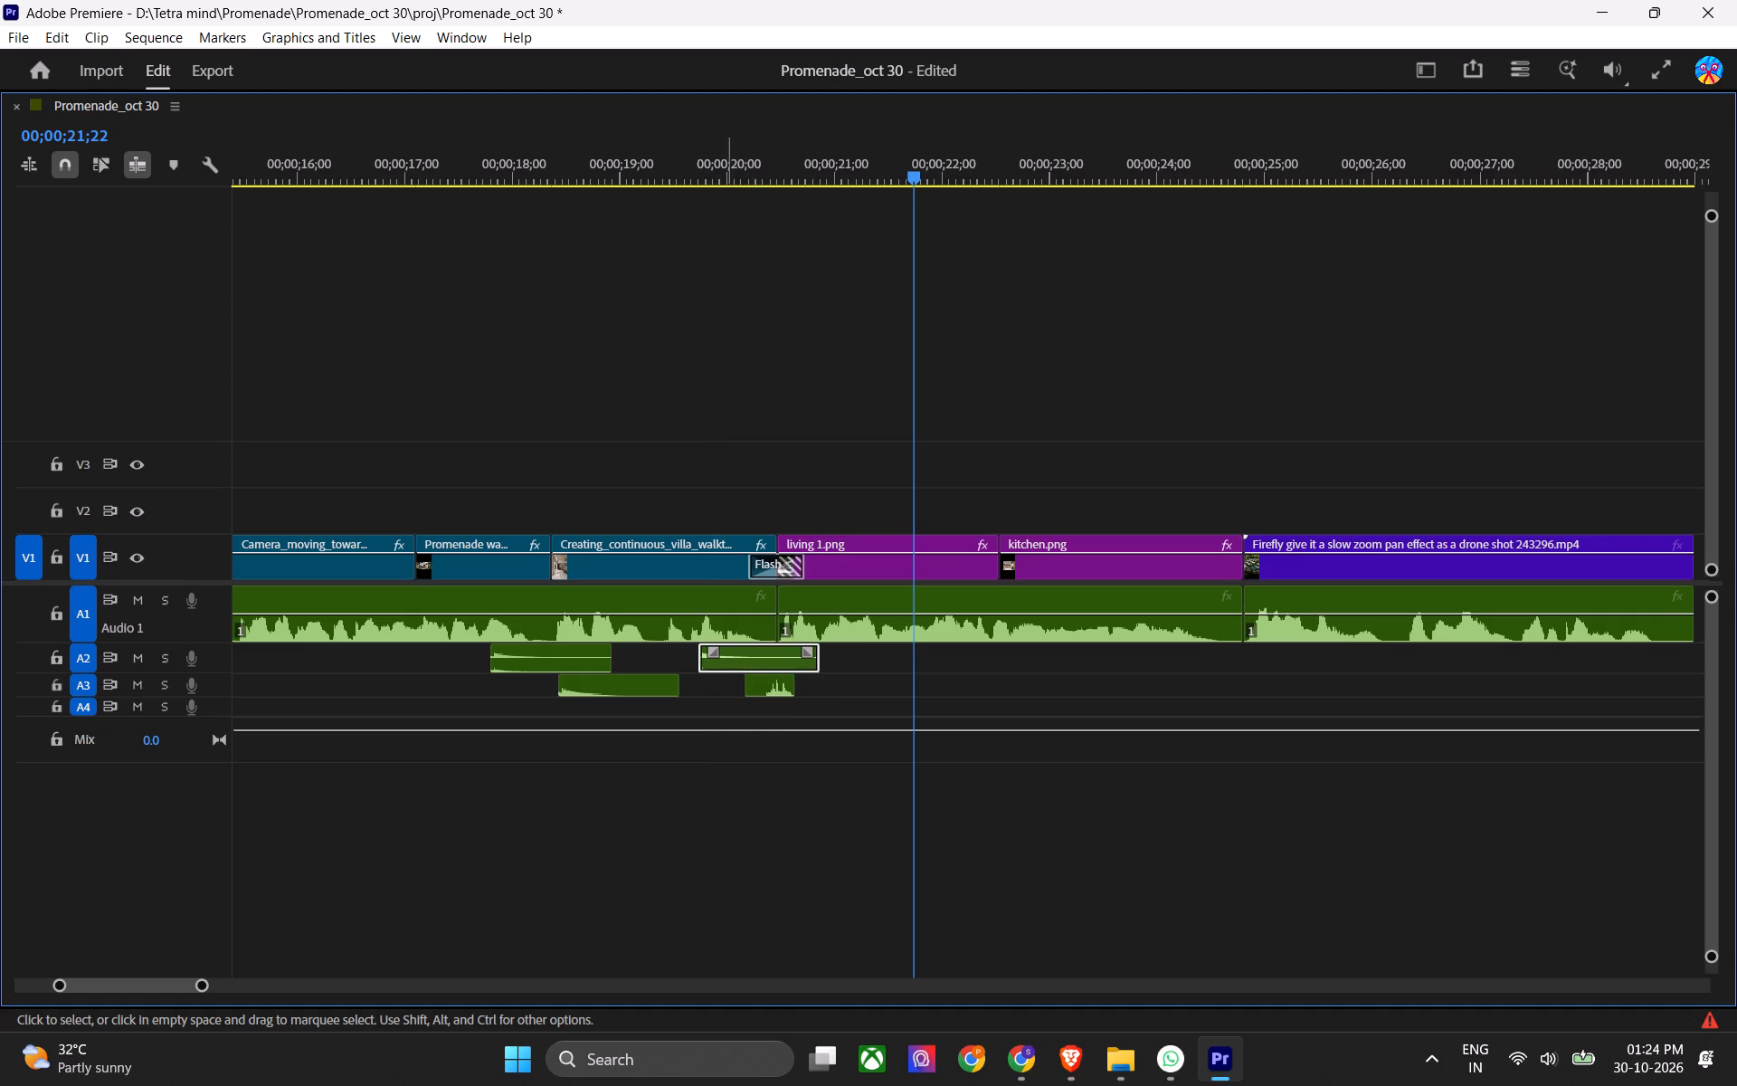
{"action": "left_click_drag", "start_coordinate": [689, 176], "coordinate": [668, 172]}
{"action": "key", "text": "space"}
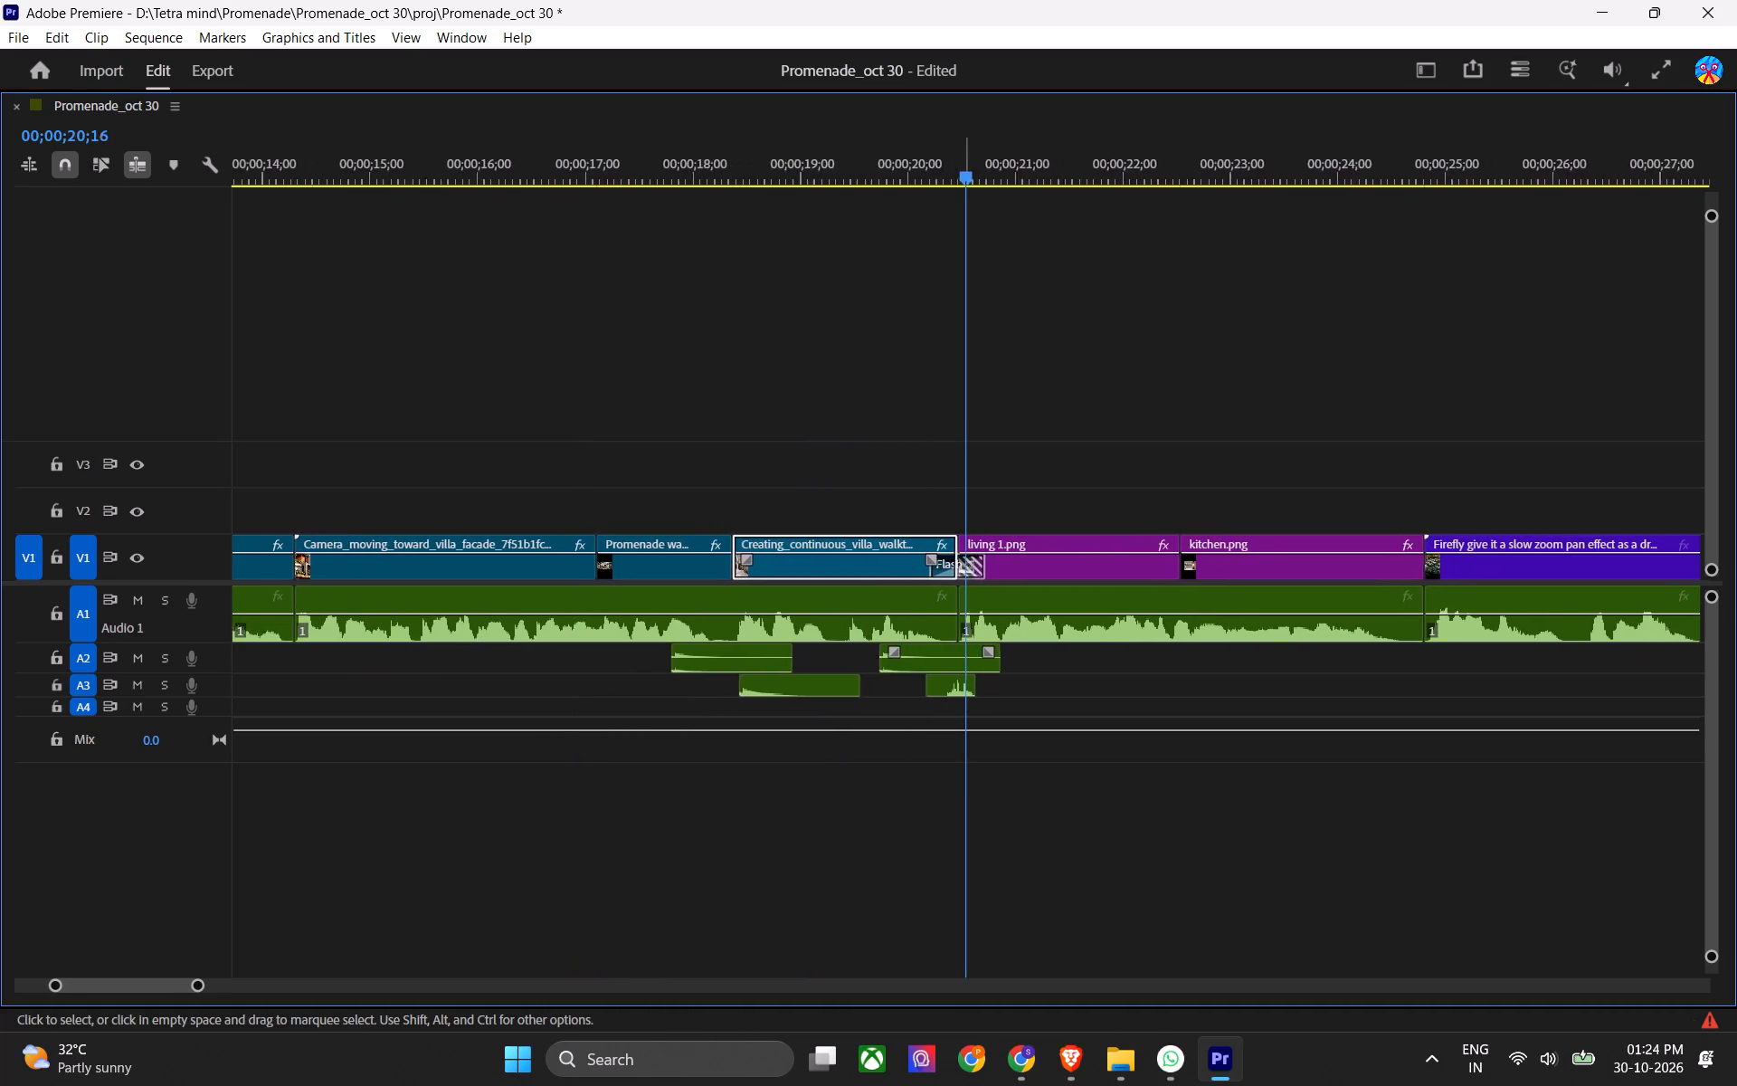
{"action": "key", "text": "space"}
{"action": "type", "text": "s"}
{"action": "key", "text": "1"}
{"action": "key", "text": "1"}
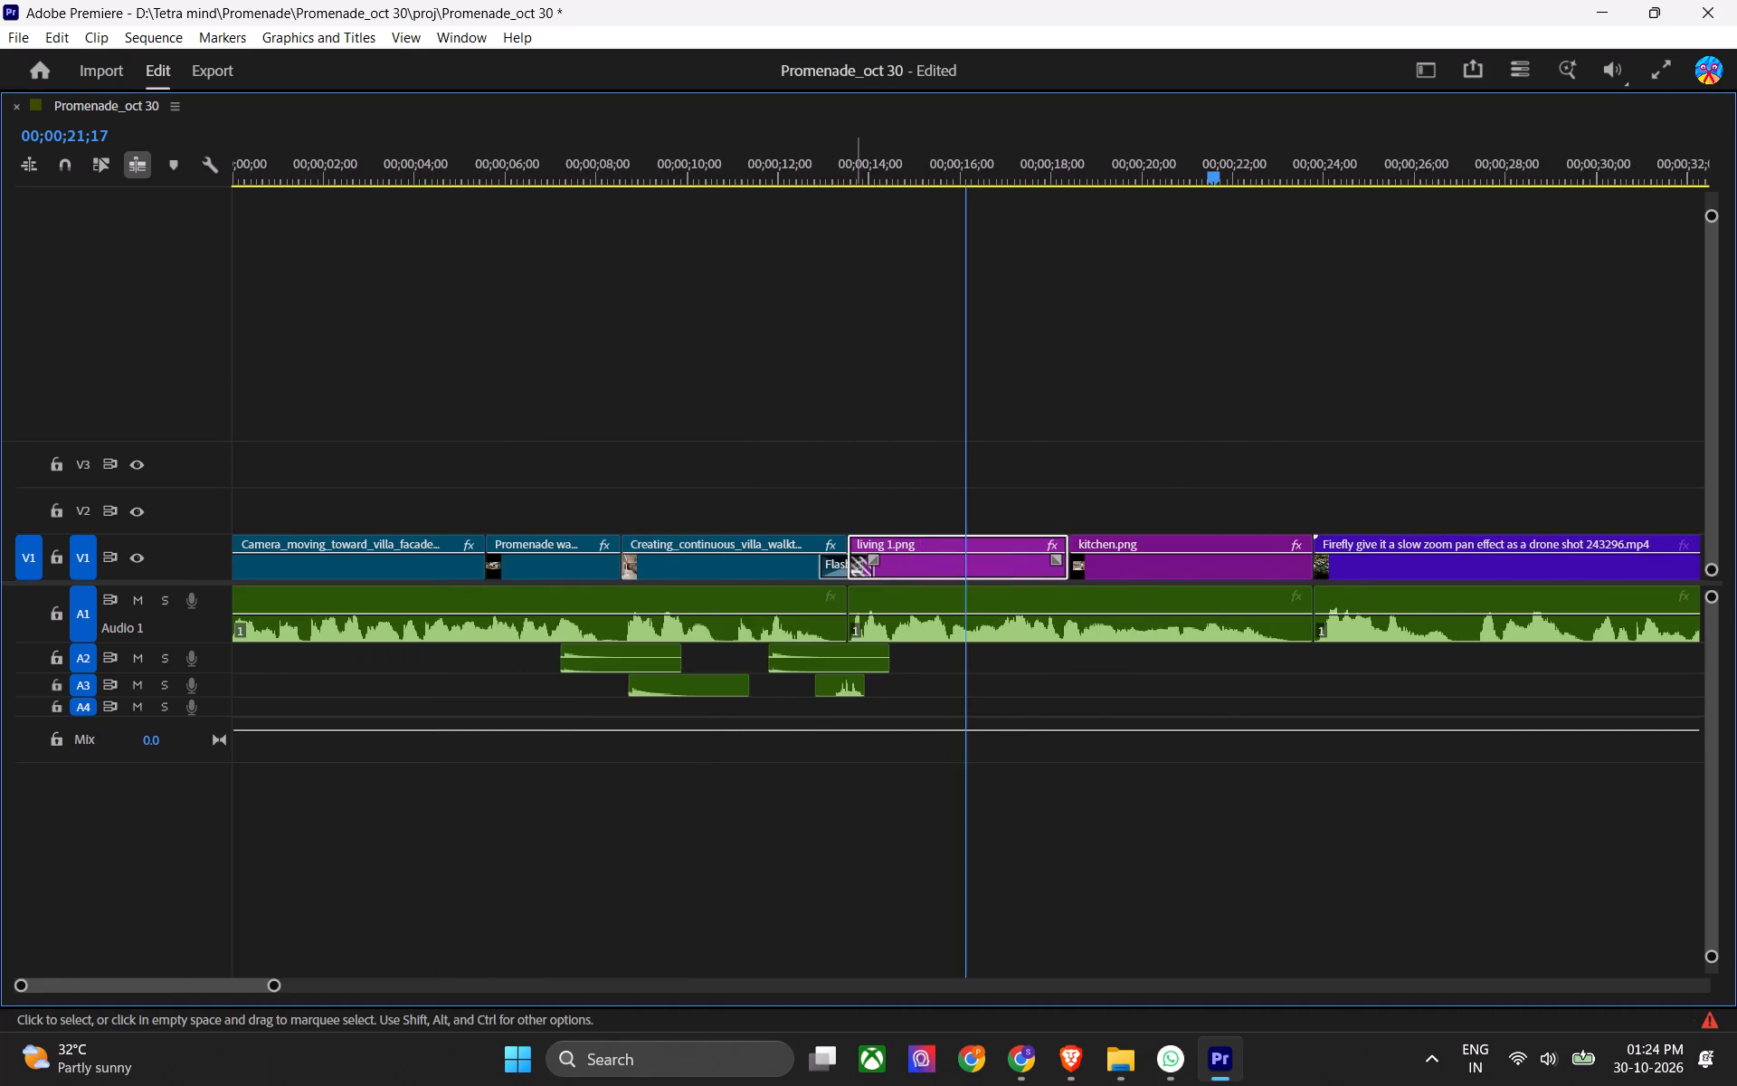
{"action": "key", "text": "ctrl+s"}
{"action": "key", "text": "1"}
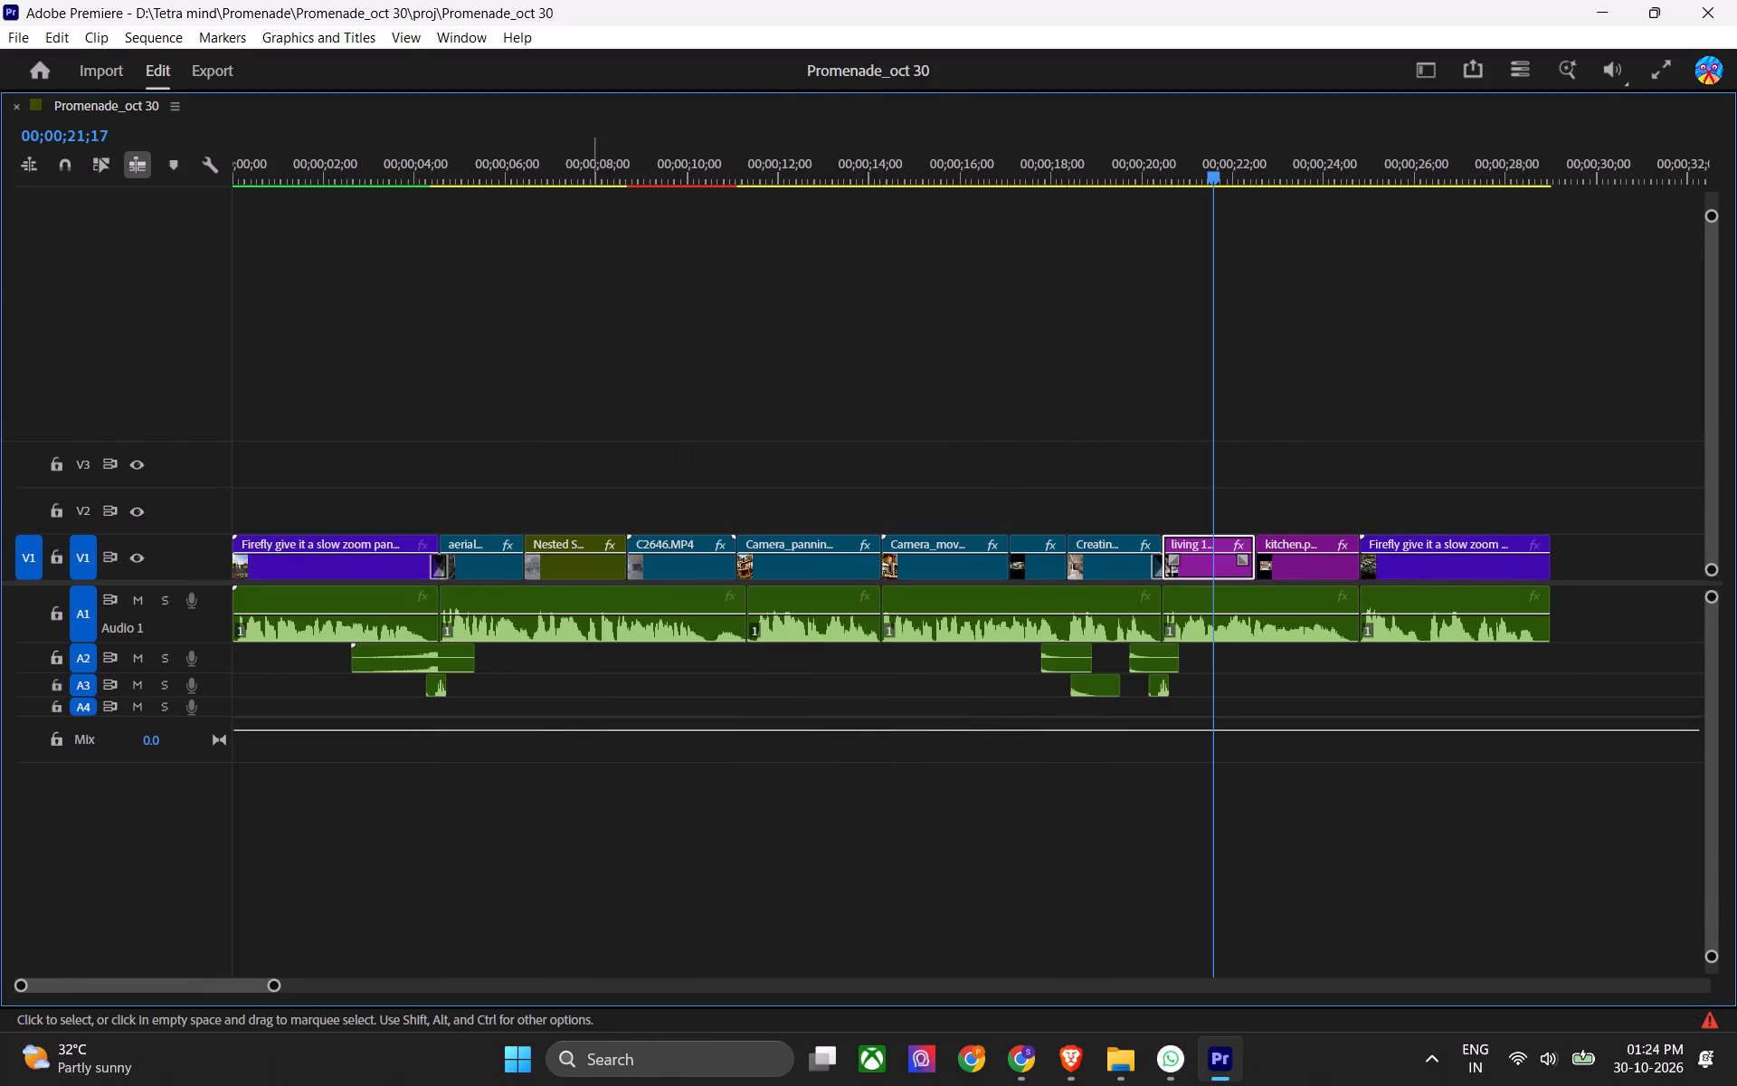
{"action": "key", "text": "grave"}
{"action": "key", "text": "ctrl+s"}
{"action": "scroll", "coordinate": [803, 744], "scroll_direction": "down", "scroll_amount": 8, "text": "alt"}
{"action": "key", "text": "ctrl+s"}
{"action": "key", "text": "ctrl+s"}
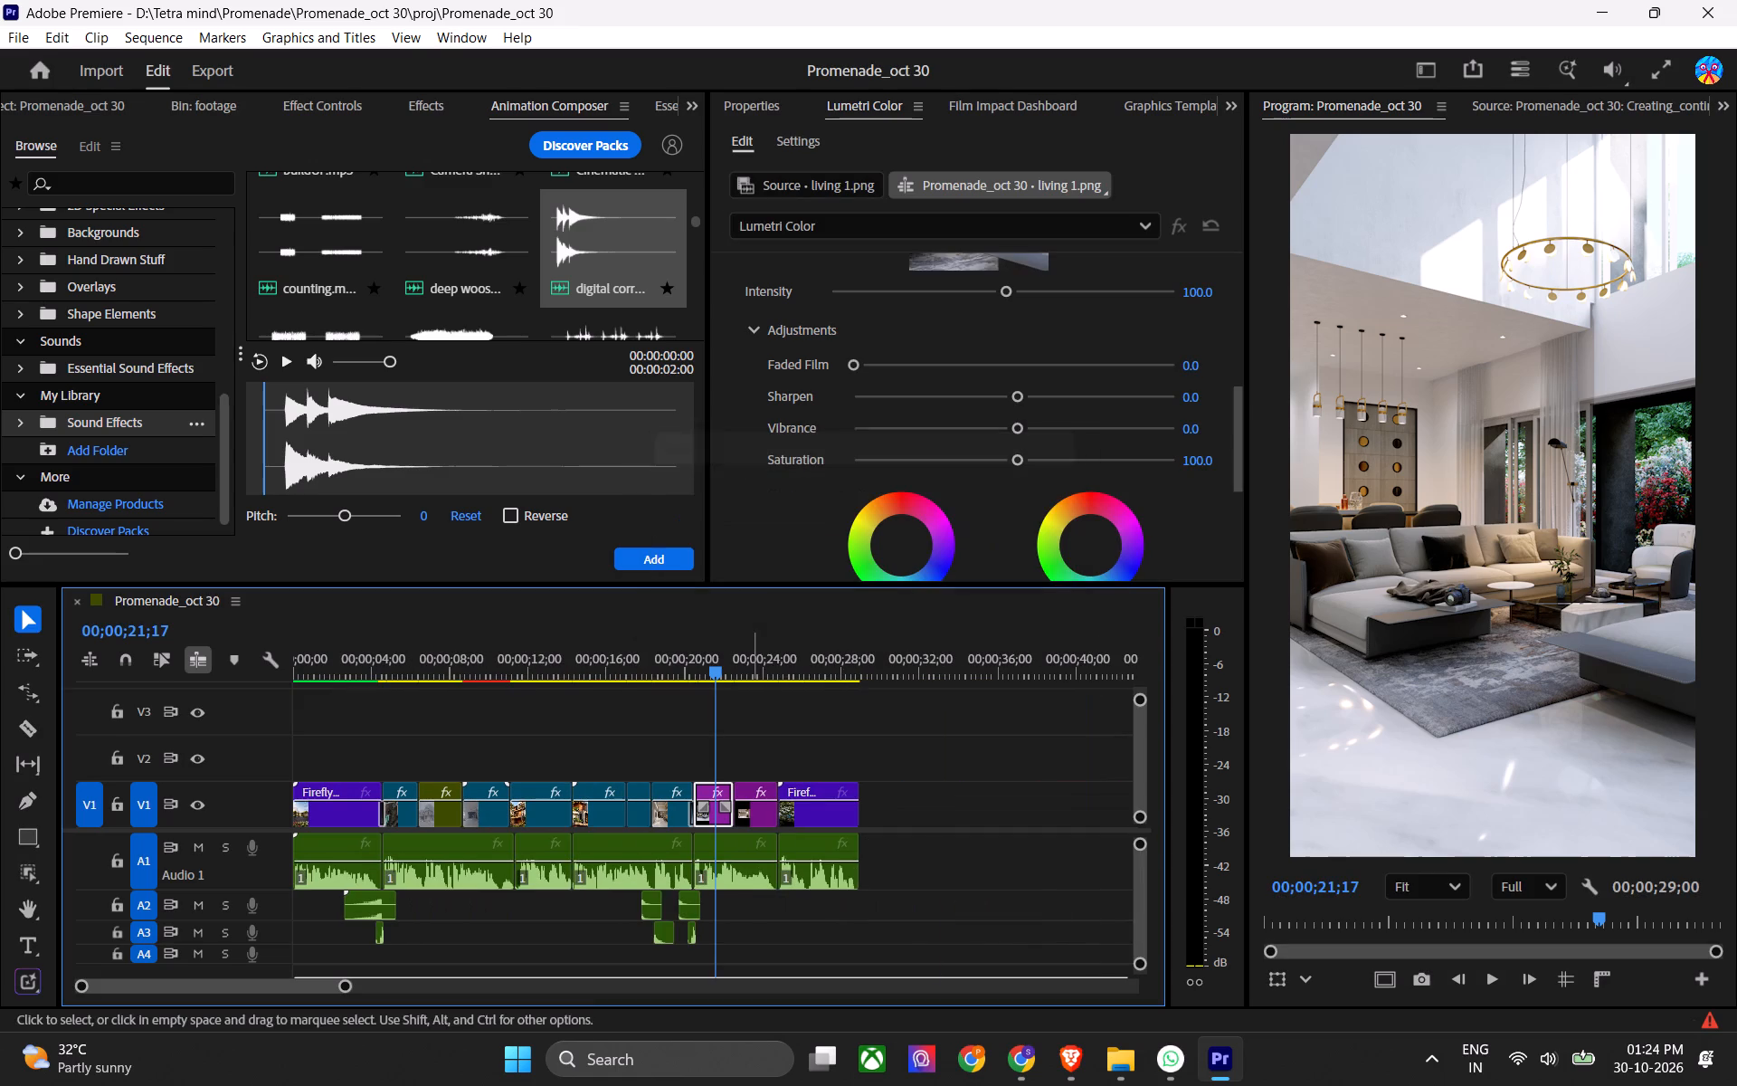
Preview the flicker click, Glitter.mp3 and heavy woosh sound effects in the Sound Effects library.
{"action": "scroll", "coordinate": [538, 333], "scroll_direction": "down", "scroll_amount": 1}
{"action": "left_click", "coordinate": [608, 258]}
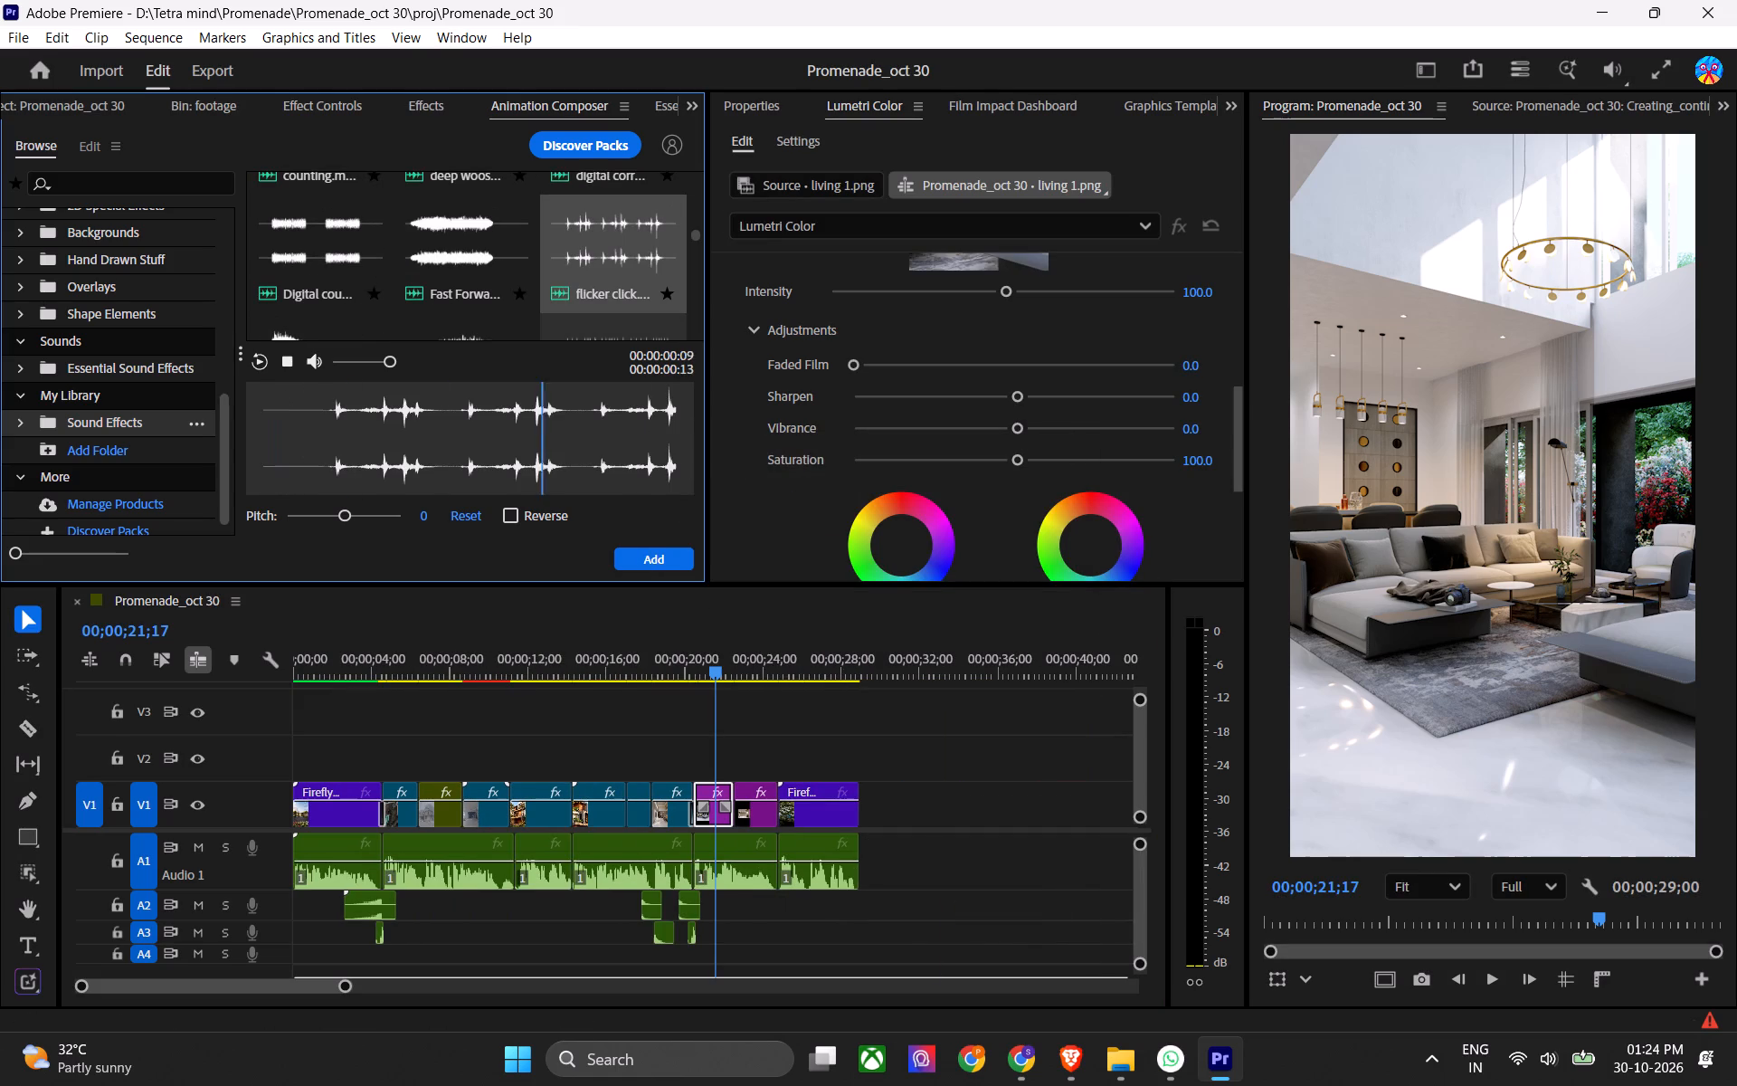
{"action": "scroll", "coordinate": [505, 251], "scroll_direction": "down", "scroll_amount": 1}
{"action": "left_click", "coordinate": [335, 252]}
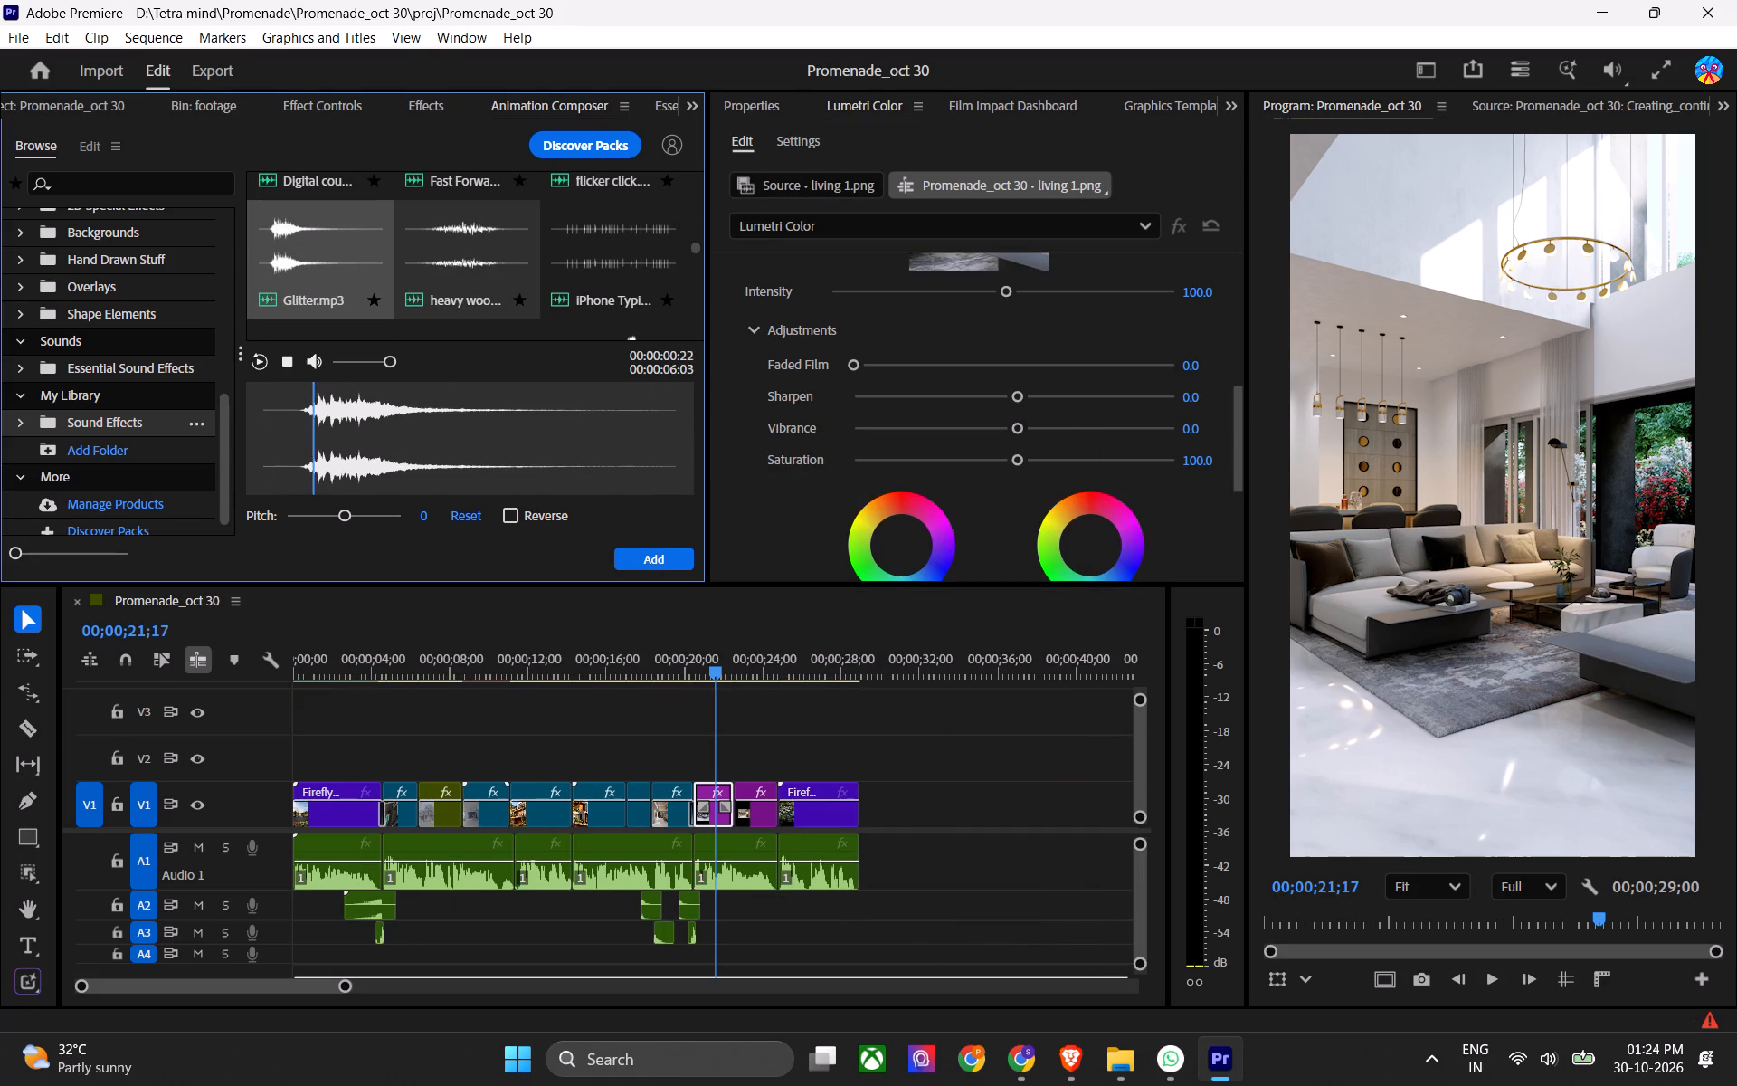
{"action": "left_click", "coordinate": [451, 249]}
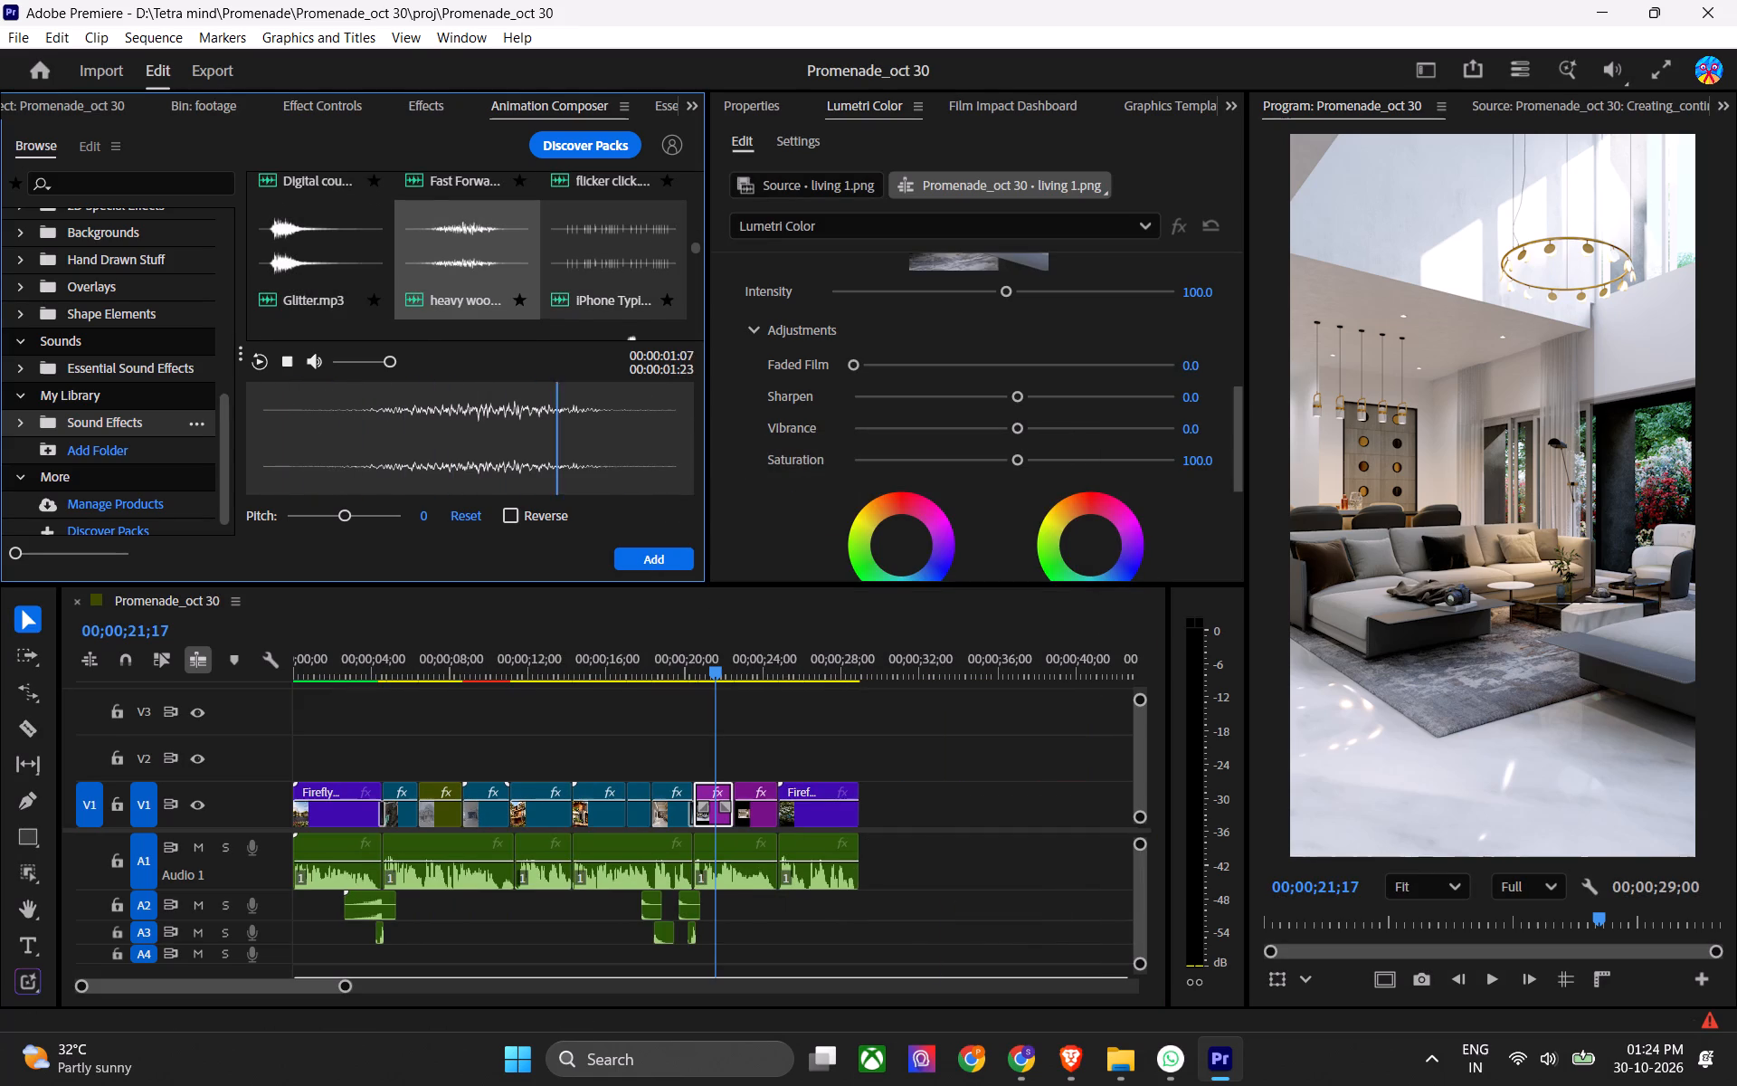
Play back the reel from the aerial construction shot, and replay the section from C2646.MP4 into the Camera_panning villa clip.
{"action": "left_click", "coordinate": [405, 668]}
{"action": "key", "text": "space"}
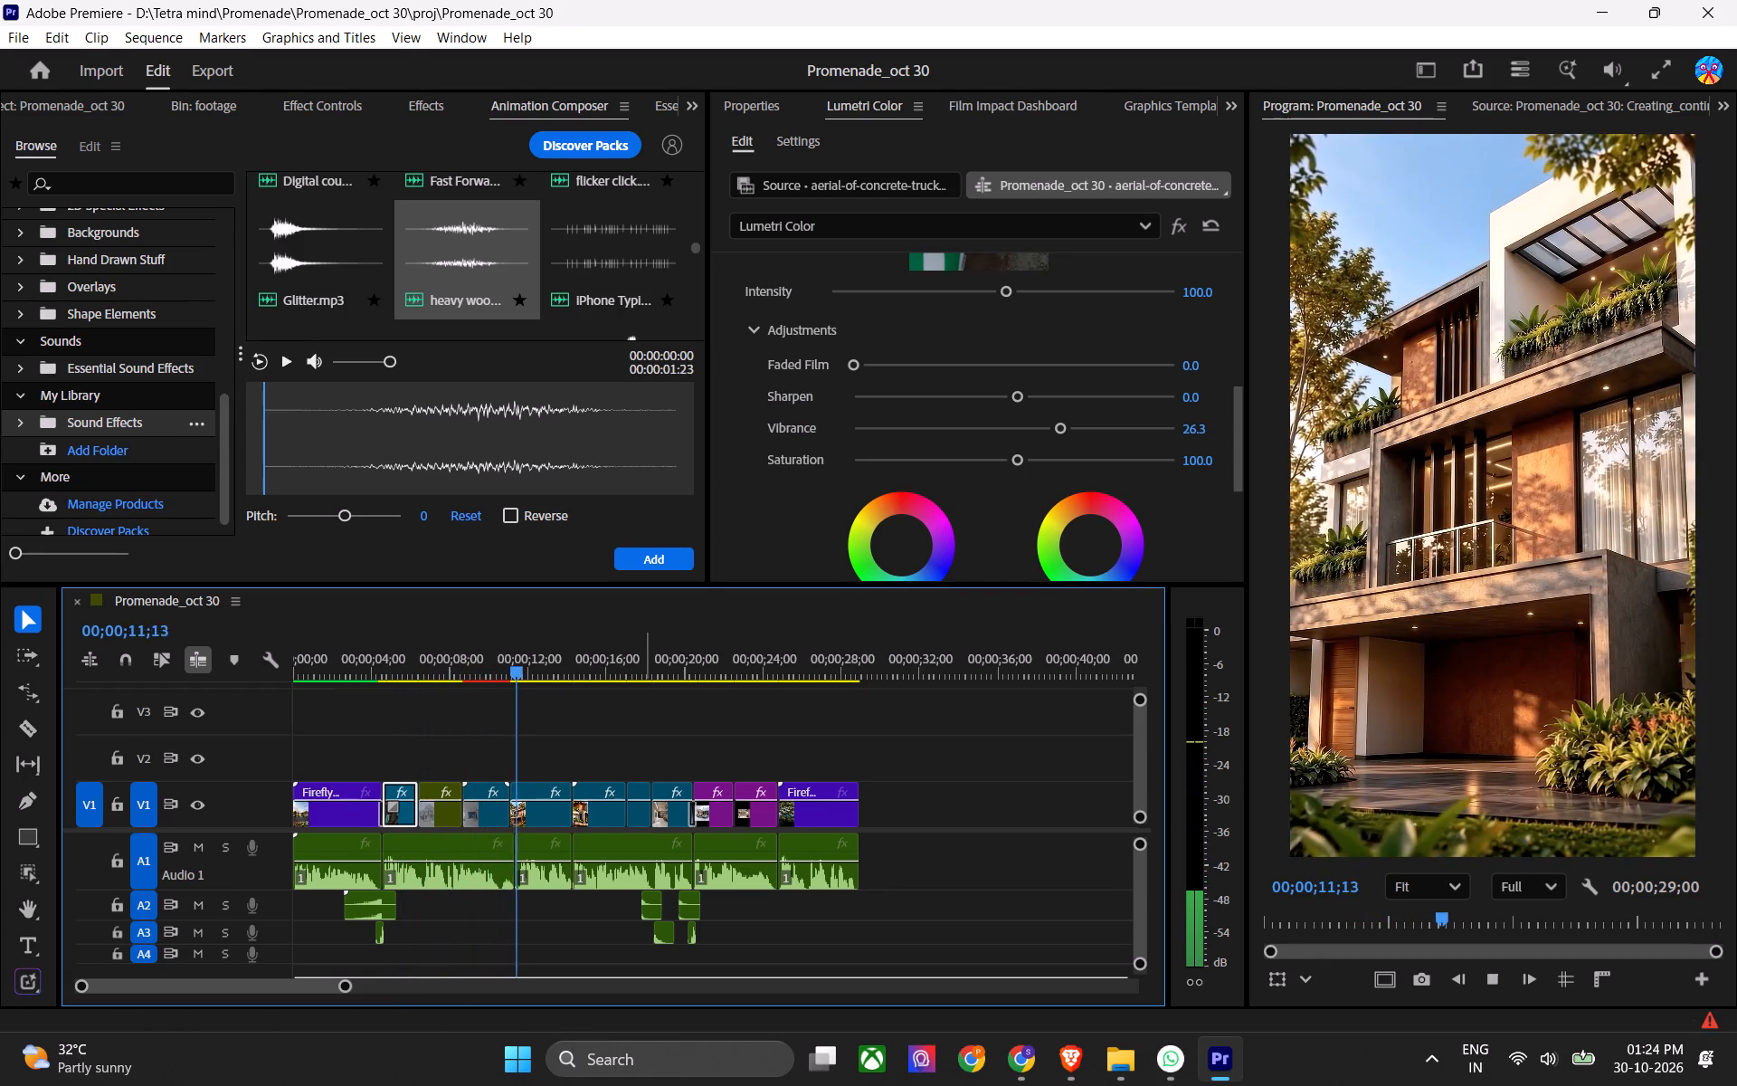
{"action": "key", "text": "space"}
{"action": "scroll", "coordinate": [499, 828], "scroll_direction": "up", "scroll_amount": 8, "text": "alt"}
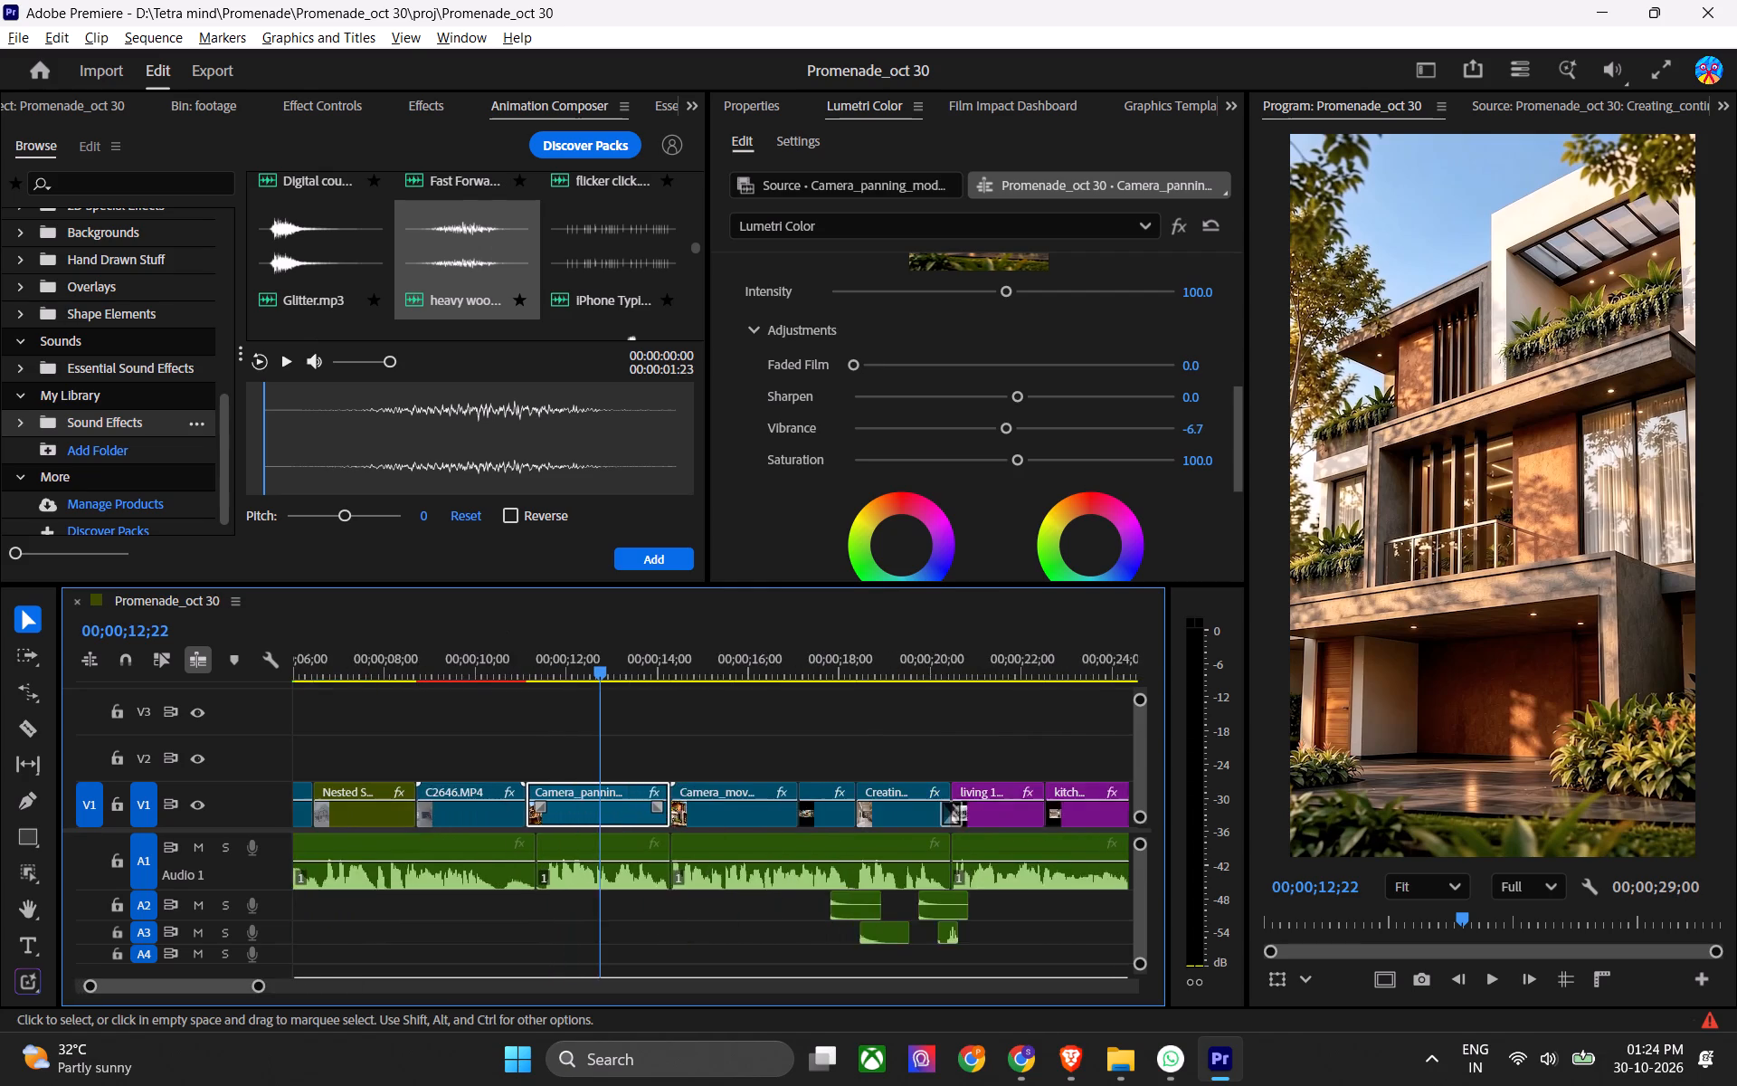
{"action": "scroll", "coordinate": [537, 821], "scroll_direction": "up", "scroll_amount": 5, "text": "alt"}
{"action": "key", "text": "ctrl+s"}
{"action": "left_click_drag", "start_coordinate": [543, 658], "coordinate": [534, 663]}
{"action": "left_click_drag", "start_coordinate": [471, 672], "coordinate": [454, 680]}
{"action": "key", "text": "space"}
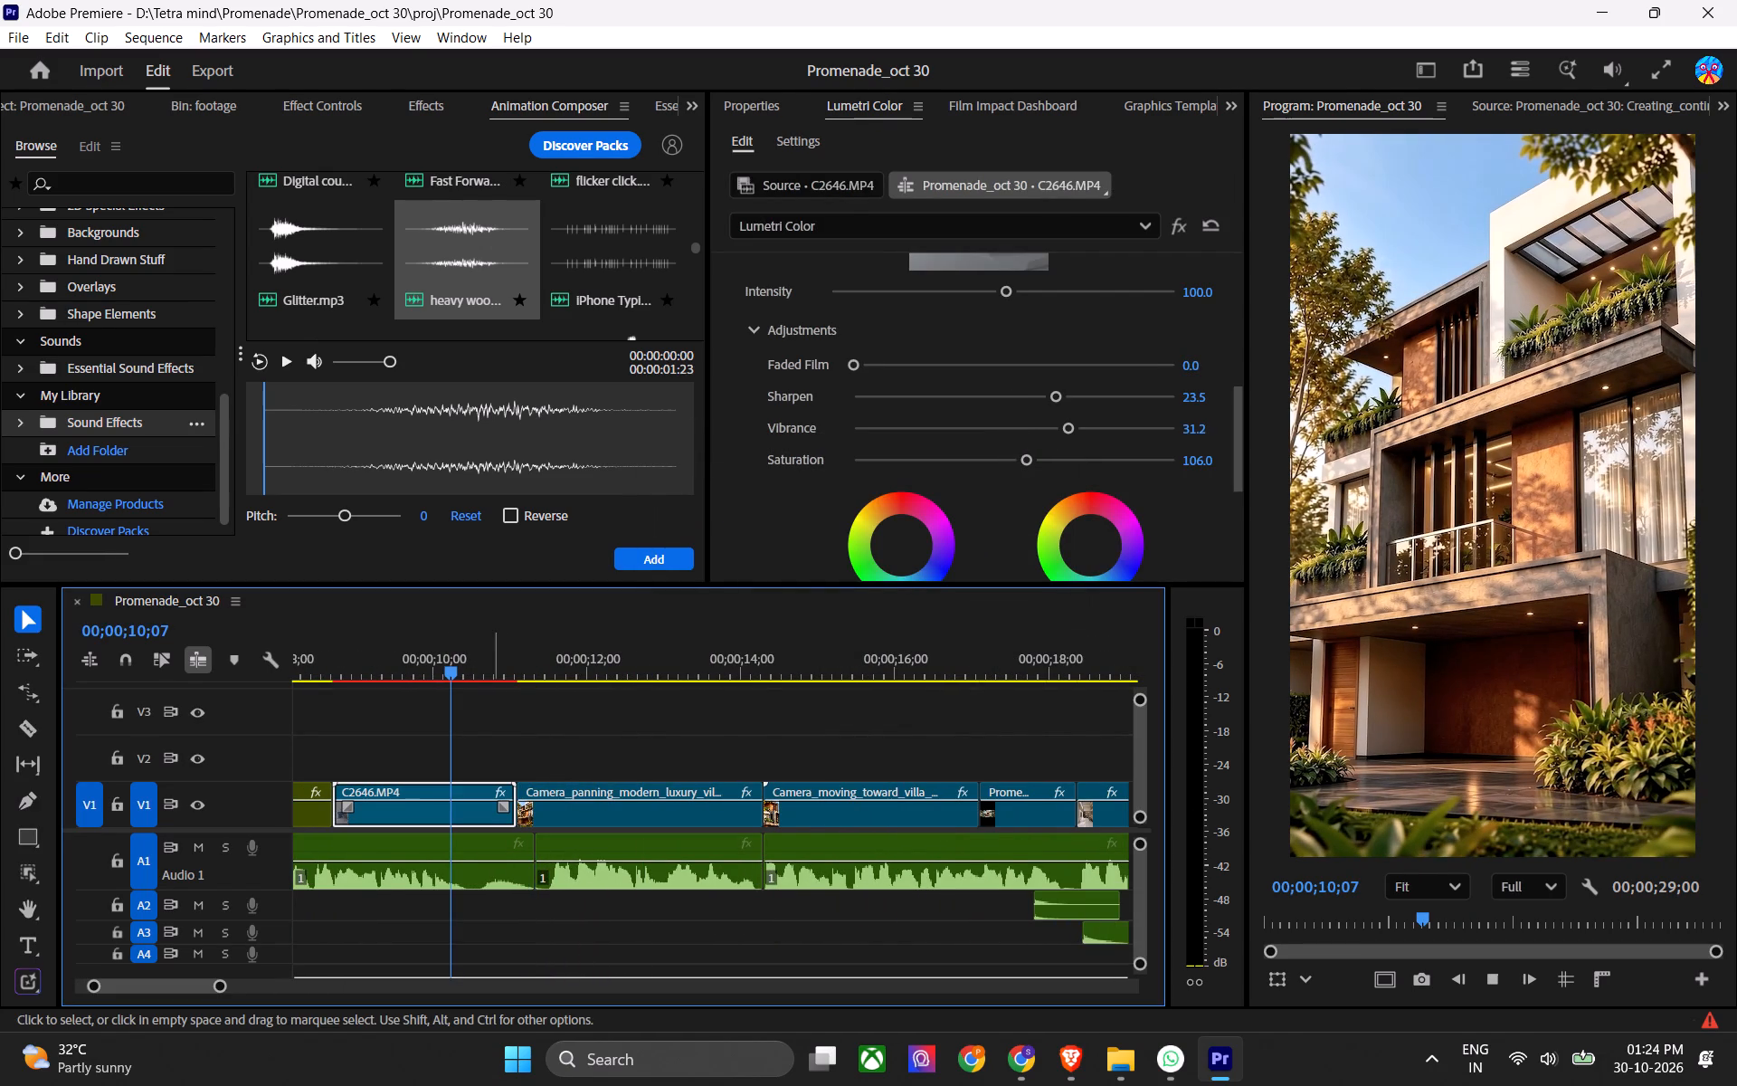
{"action": "key", "text": "space"}
Open the #.mp4 reference video from the project's main bin and watch it in the Source monitor.
{"action": "left_click", "coordinate": [1547, 81]}
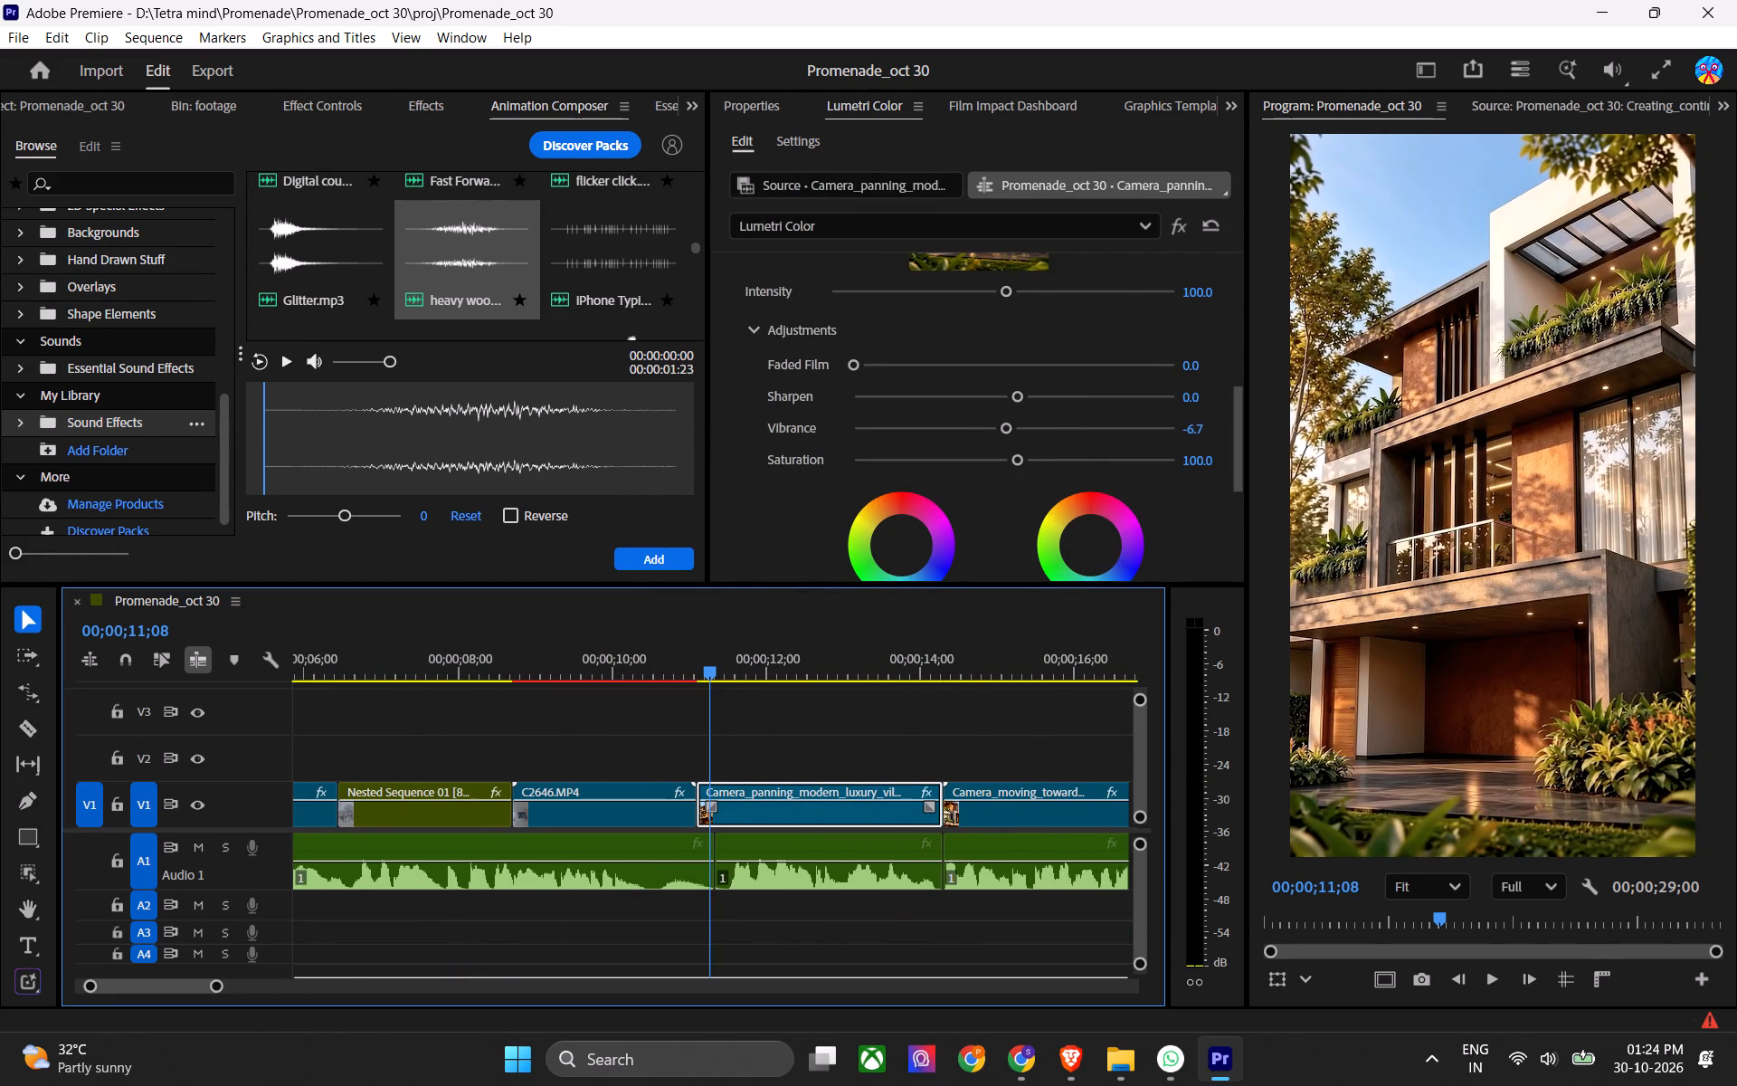
{"action": "left_click", "coordinate": [1543, 100]}
{"action": "scroll", "coordinate": [1477, 111], "scroll_direction": "up", "scroll_amount": 3}
{"action": "scroll", "coordinate": [503, 111], "scroll_direction": "up", "scroll_amount": 2}
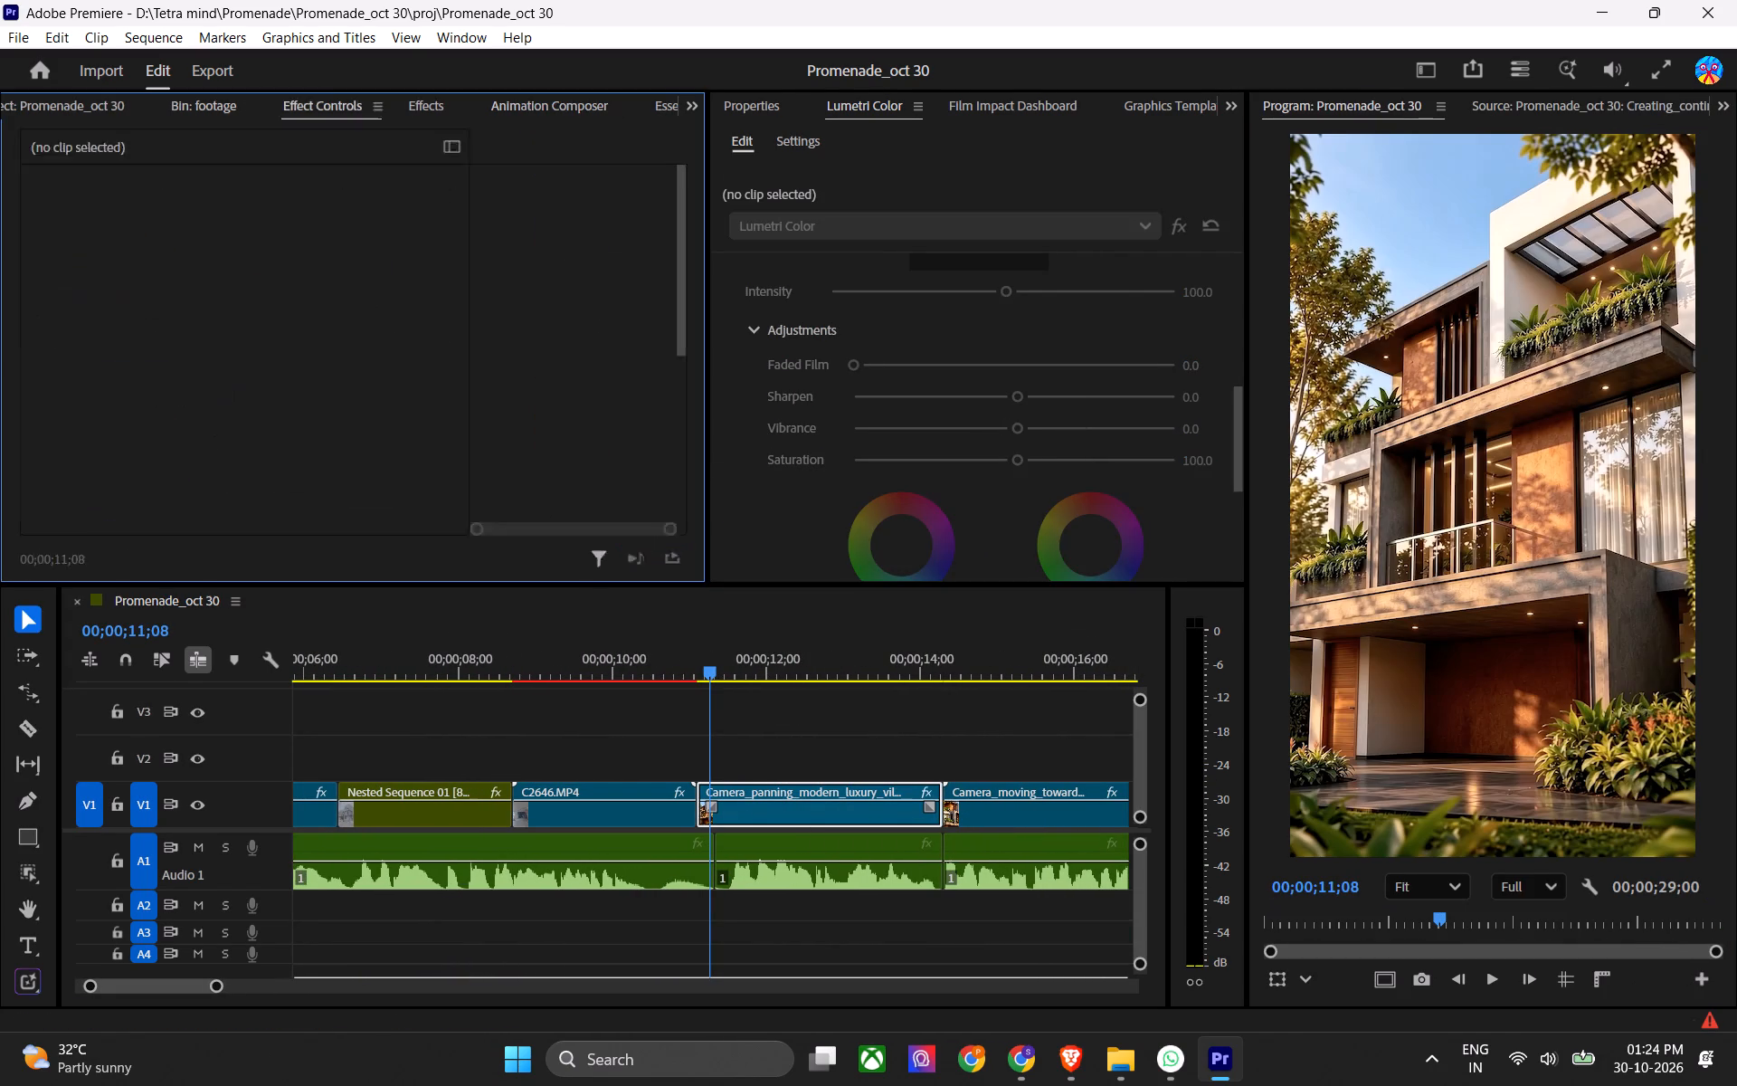
{"action": "scroll", "coordinate": [503, 111], "scroll_direction": "up", "scroll_amount": 3}
{"action": "double_click", "coordinate": [547, 265]}
{"action": "key", "text": "space"}
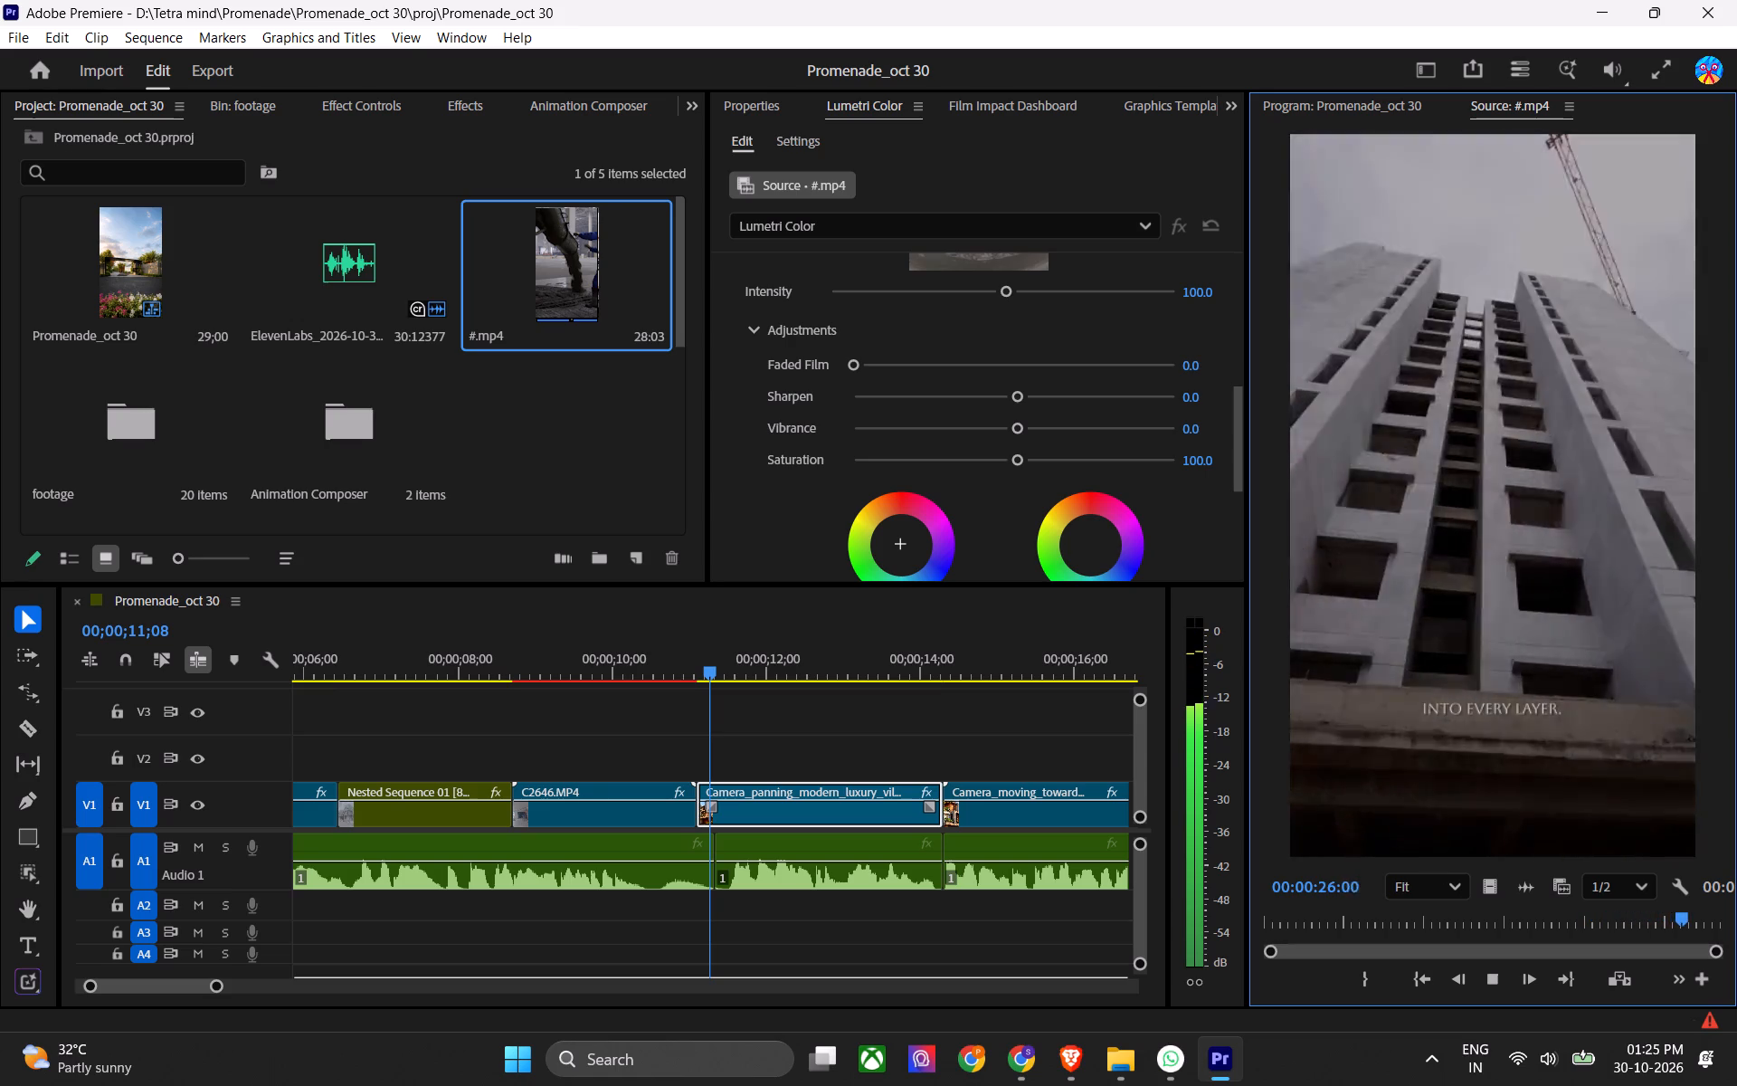
{"action": "scroll", "coordinate": [927, 115], "scroll_direction": "up", "scroll_amount": 1}
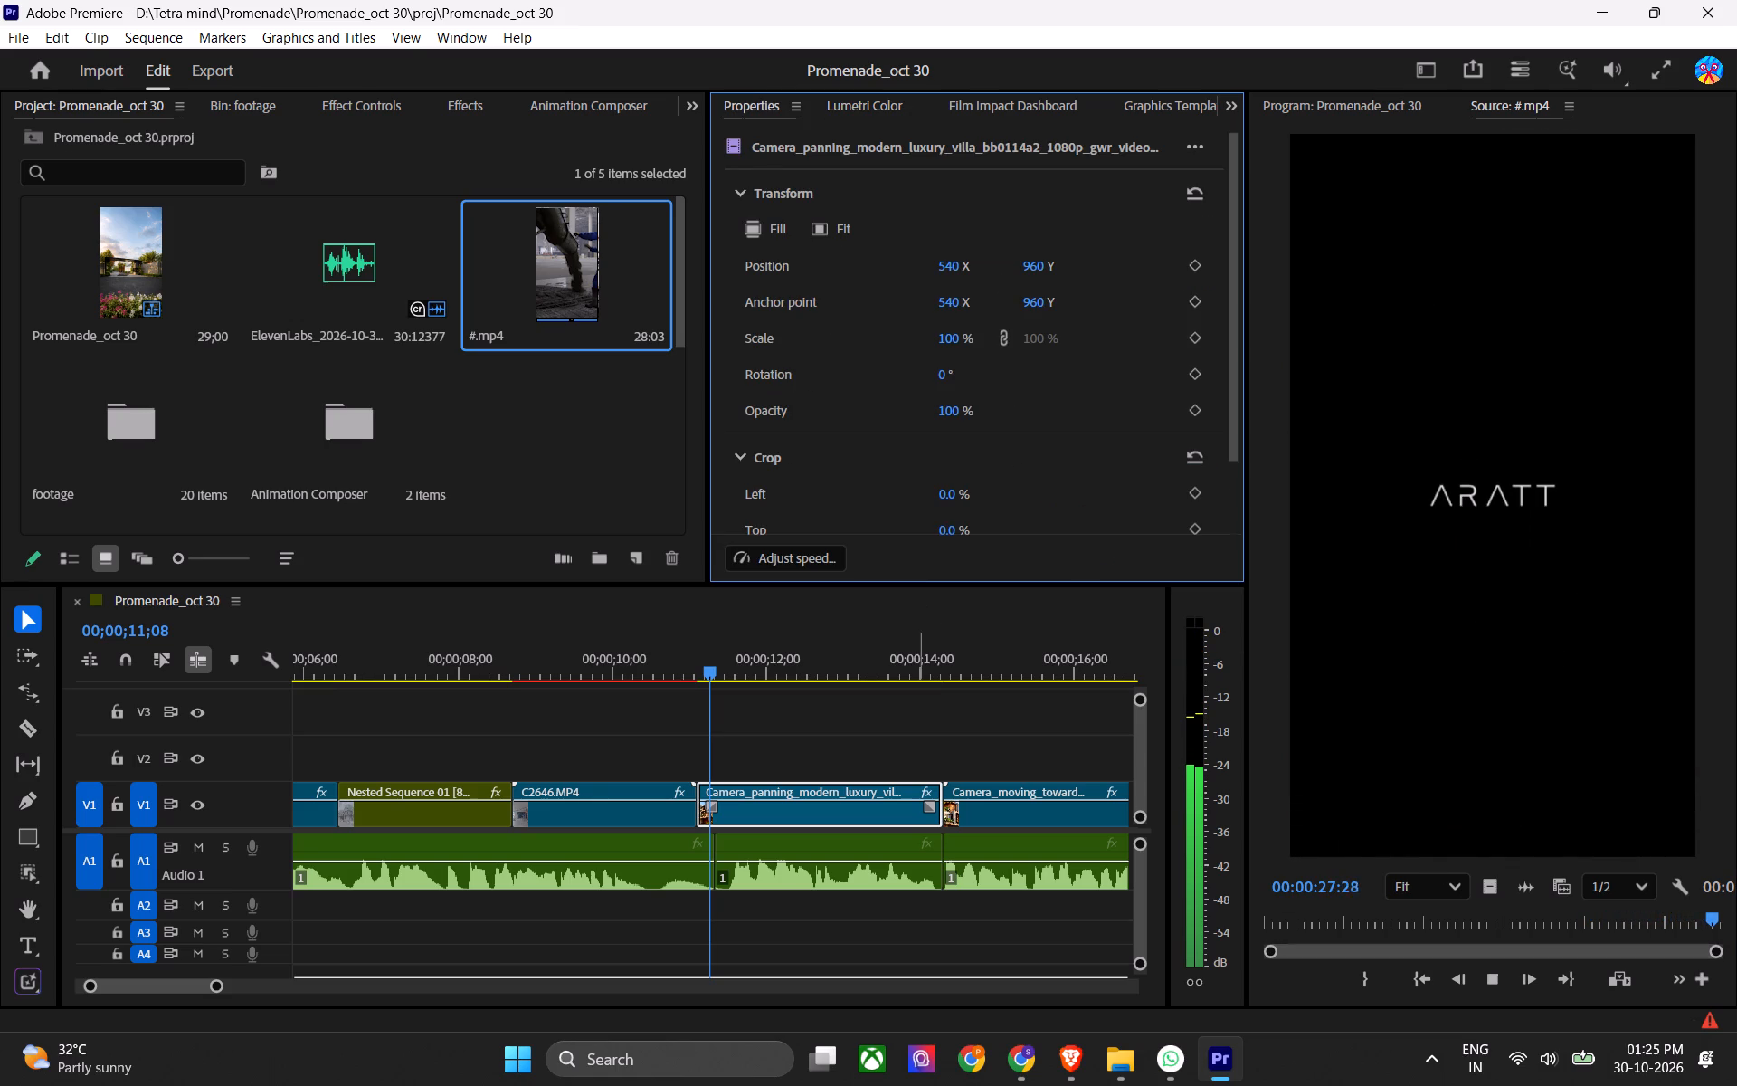
{"action": "left_click", "coordinate": [909, 705]}
{"action": "left_click_drag", "start_coordinate": [665, 675], "coordinate": [563, 694]}
{"action": "key", "text": "ctrl+s"}
{"action": "key", "text": "1"}
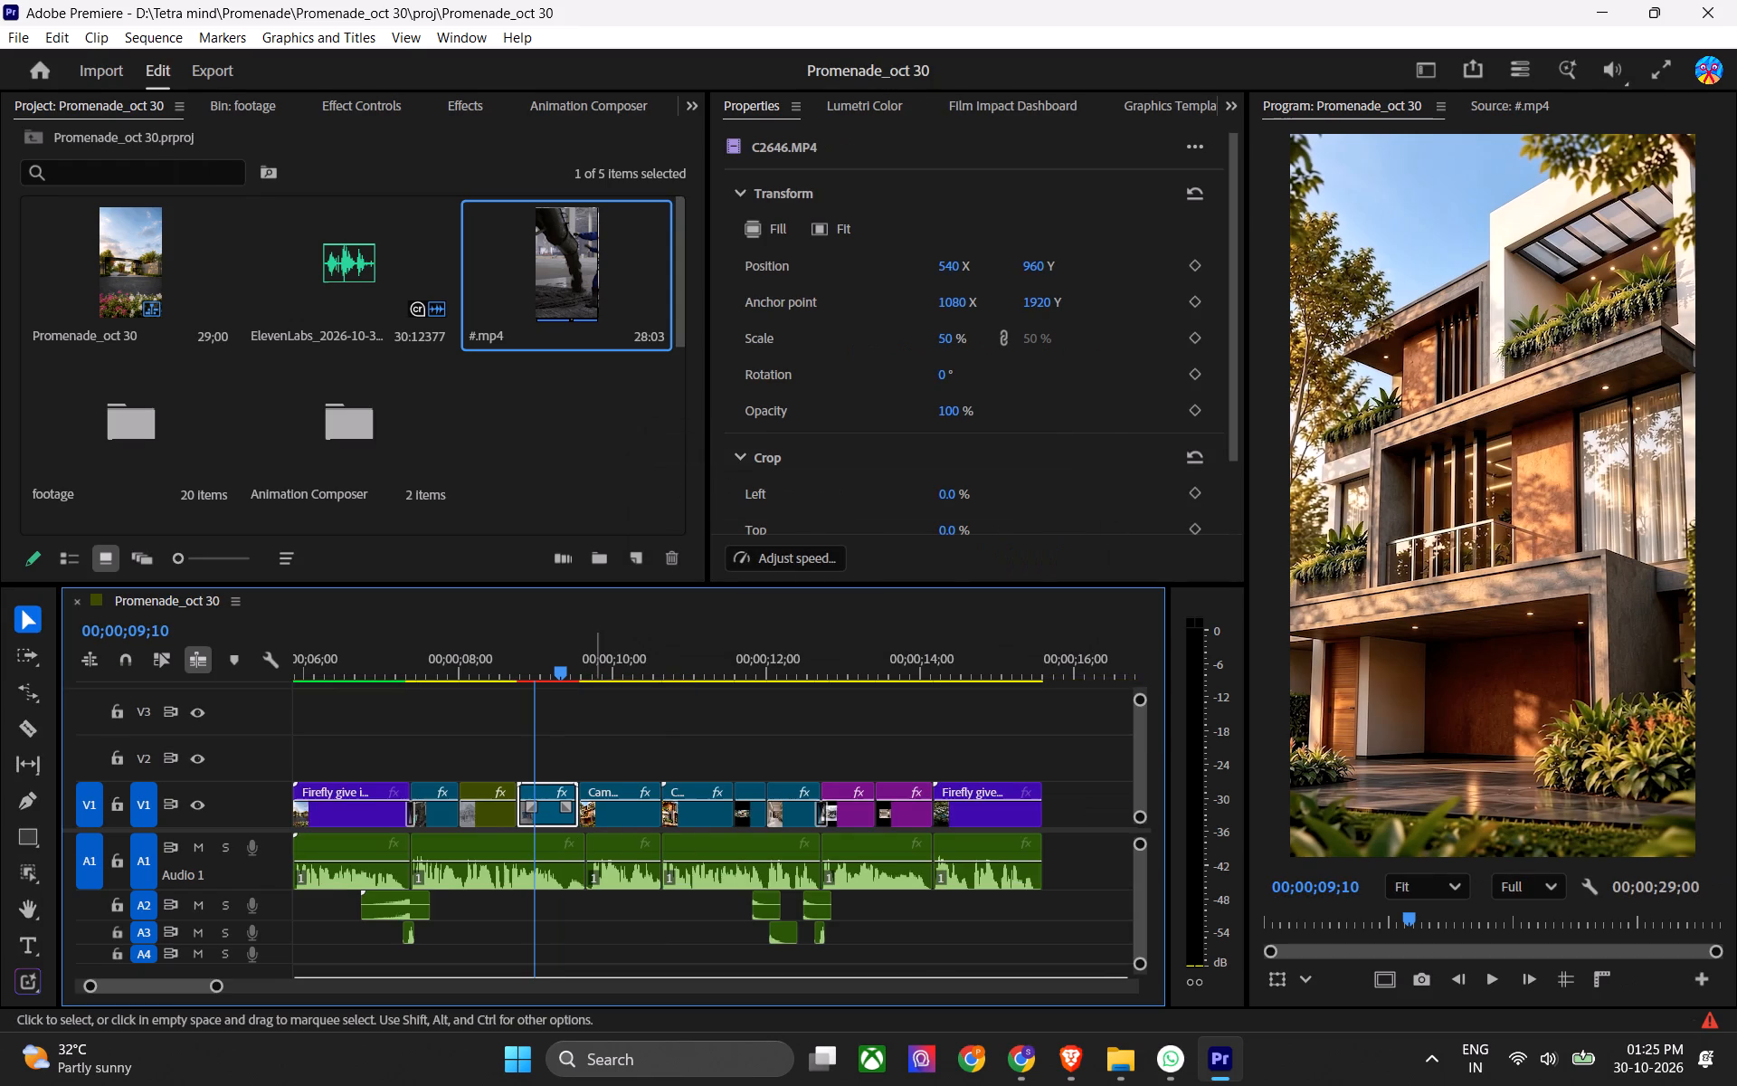
{"action": "key", "text": "ctrl+s"}
{"action": "key", "text": "ctrl+s"}
{"action": "key", "text": "ctrl+s"}
{"action": "key", "text": "ctrl+s"}
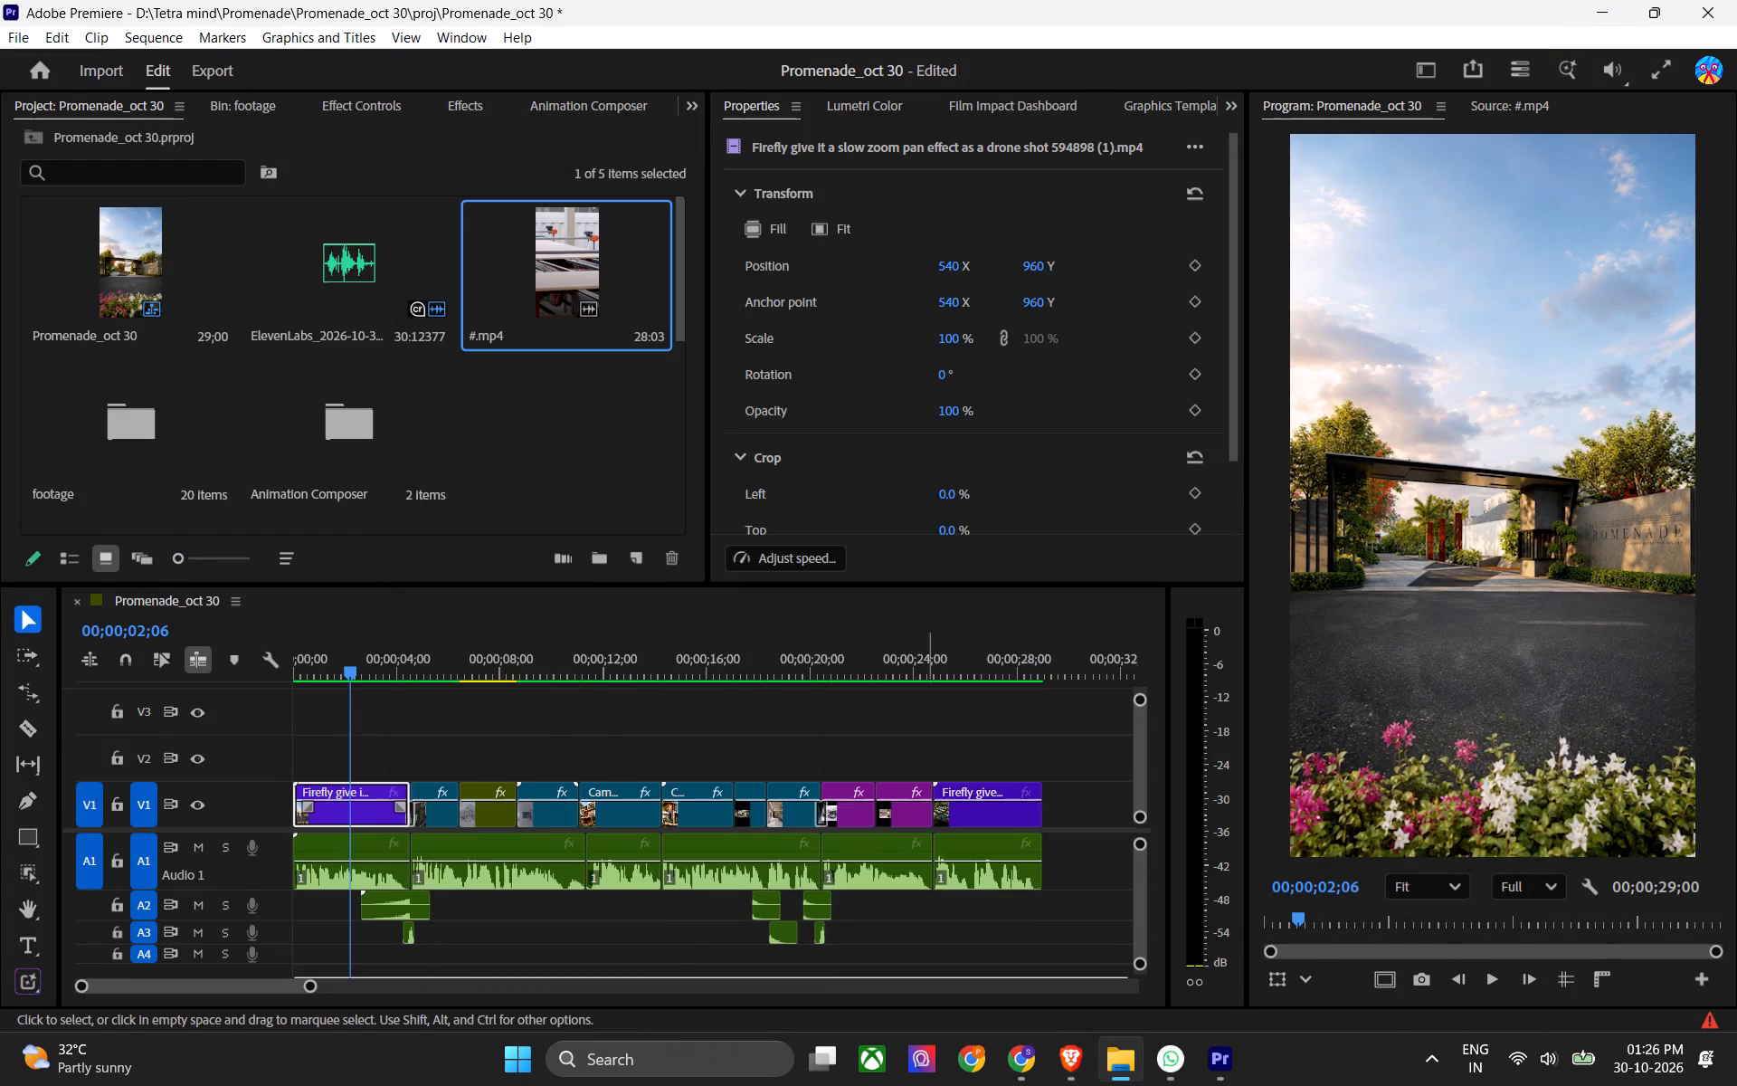
Return to Premiere and save the Promenade_oct 30 project.
{"action": "left_click", "coordinate": [926, 935]}
{"action": "key", "text": "ctrl+s"}
{"action": "key", "text": "ctrl+s"}
{"action": "key", "text": "ctrl+s"}
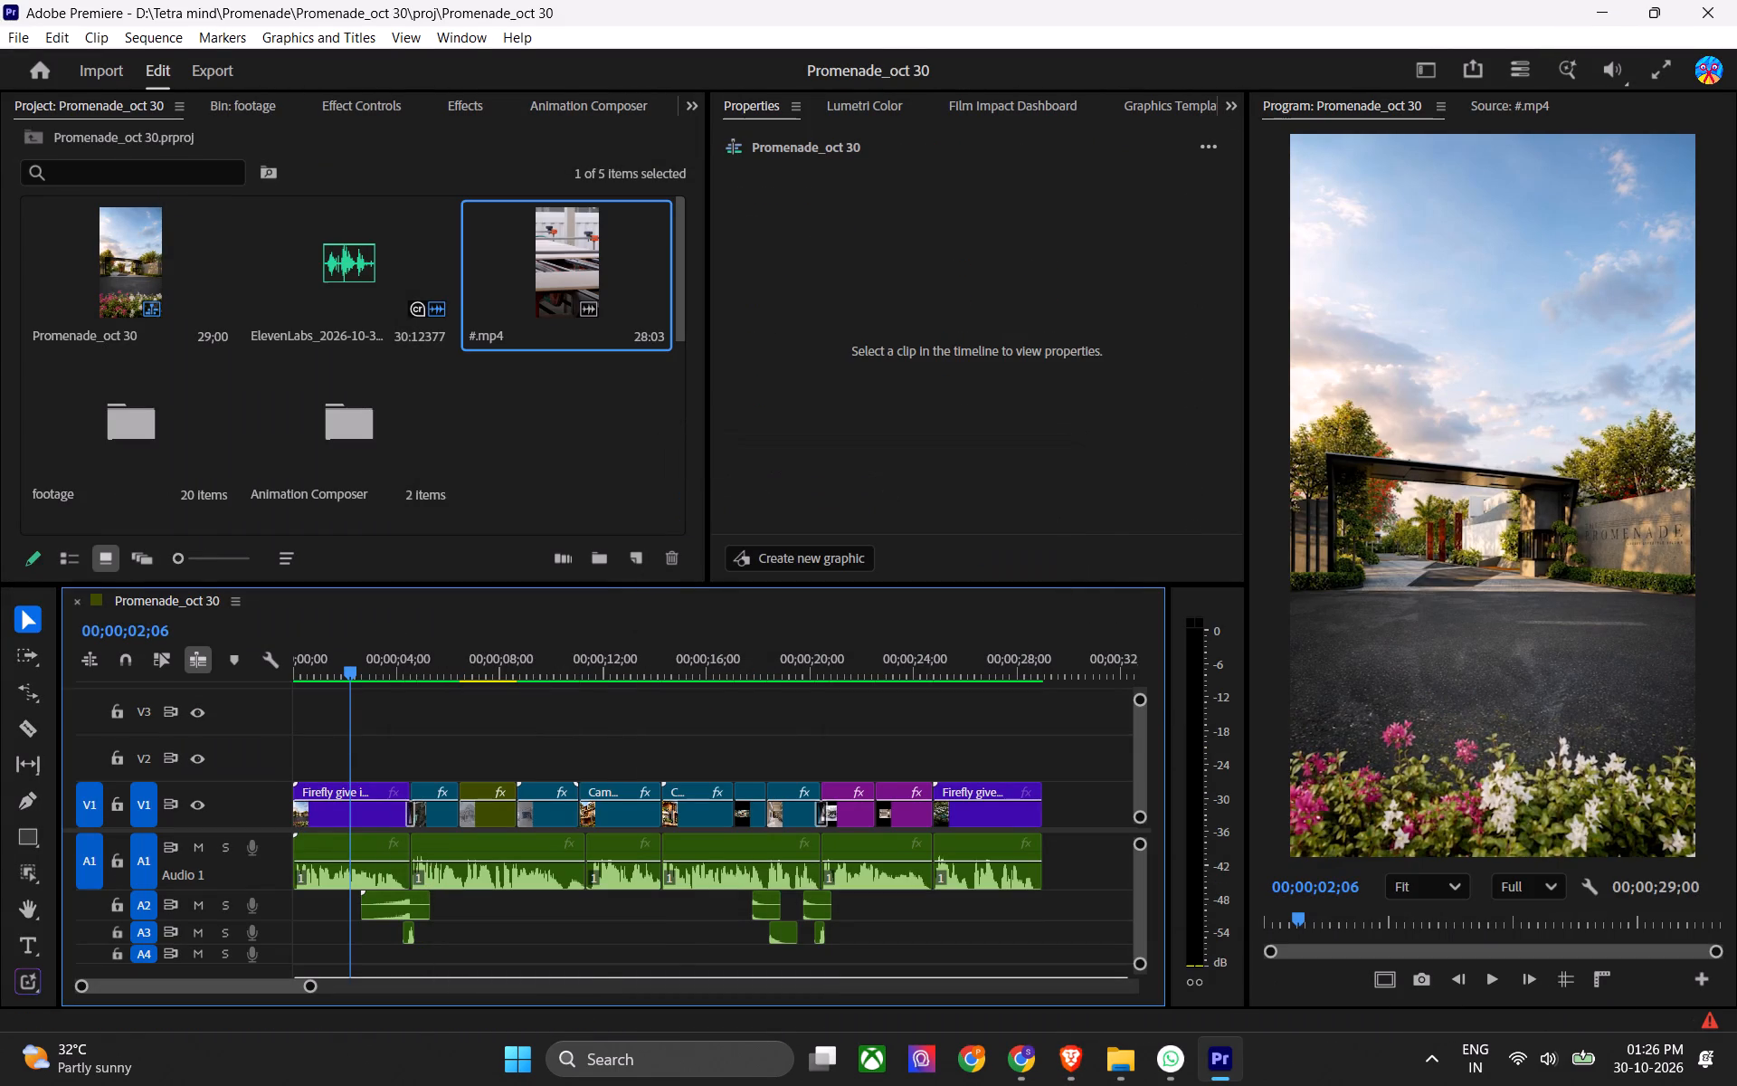
Close the footage bin view and the Lumetri Scopes in the workspace.
{"action": "scroll", "coordinate": [486, 101], "scroll_direction": "down", "scroll_amount": 9}
{"action": "scroll", "coordinate": [435, 119], "scroll_direction": "up", "scroll_amount": 2}
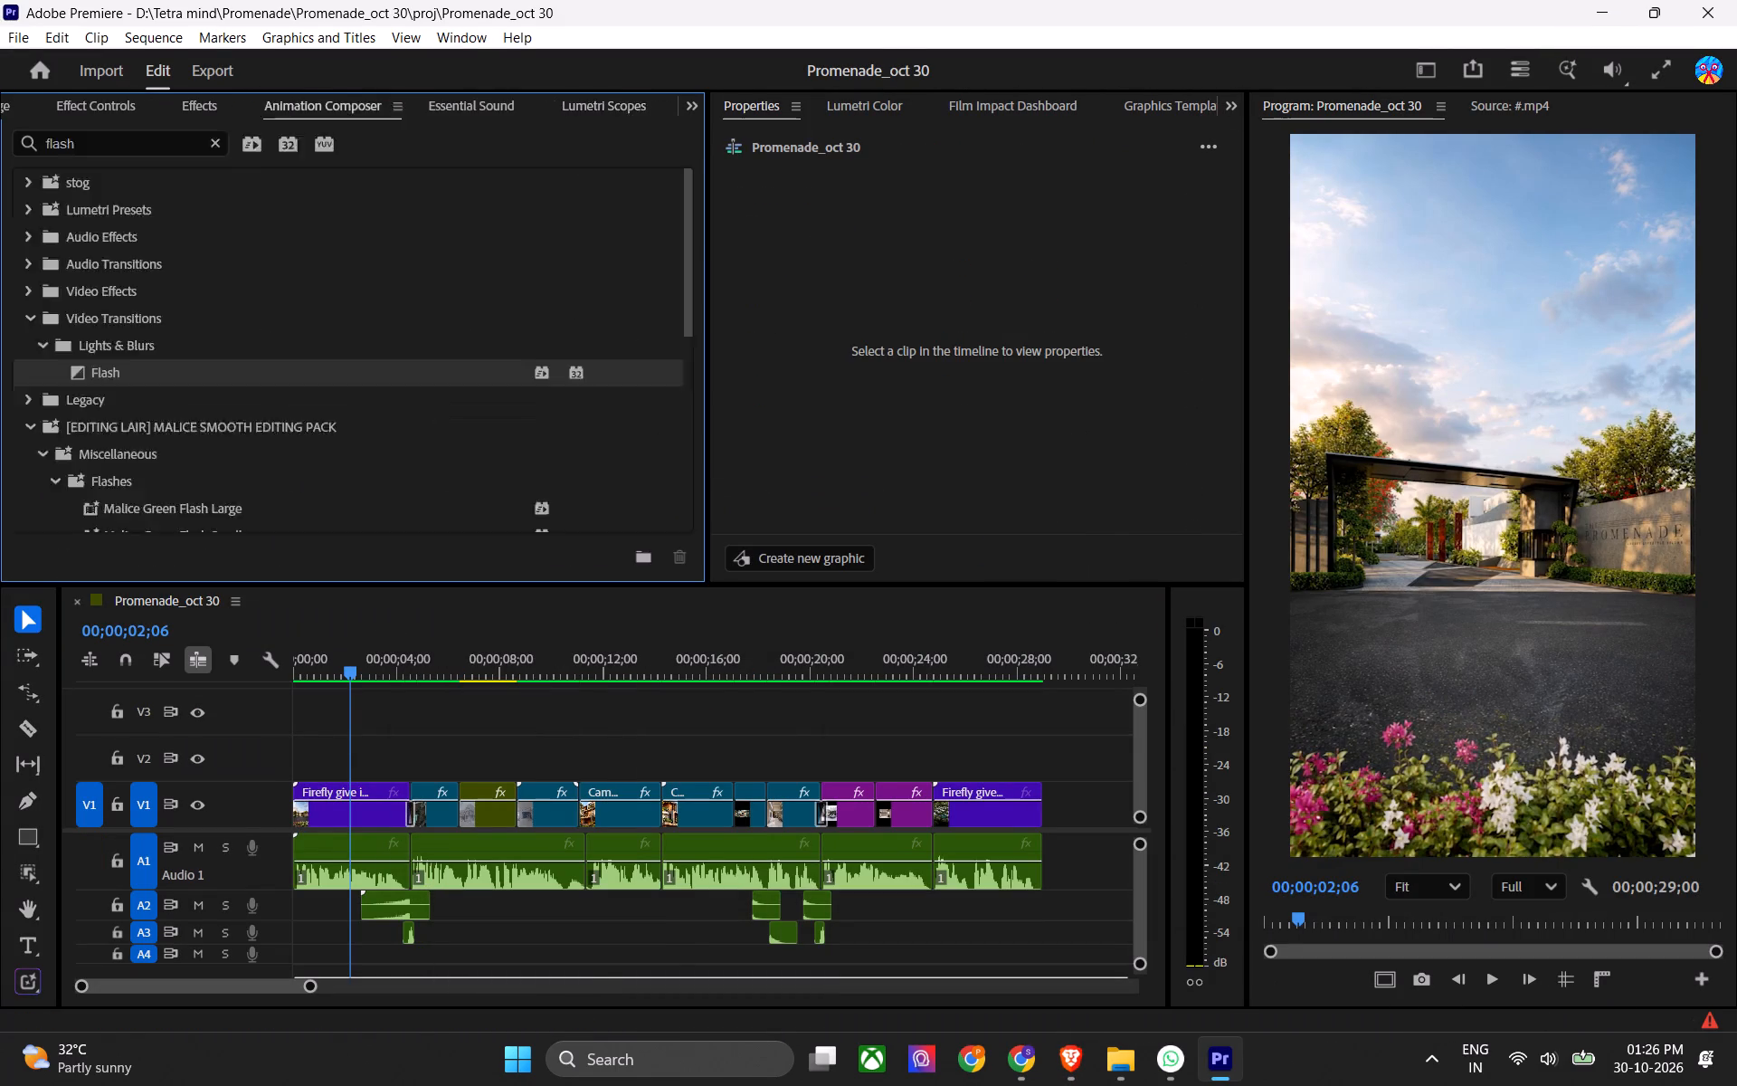
{"action": "scroll", "coordinate": [435, 119], "scroll_direction": "up", "scroll_amount": 16}
{"action": "scroll", "coordinate": [394, 101], "scroll_direction": "down", "scroll_amount": 1}
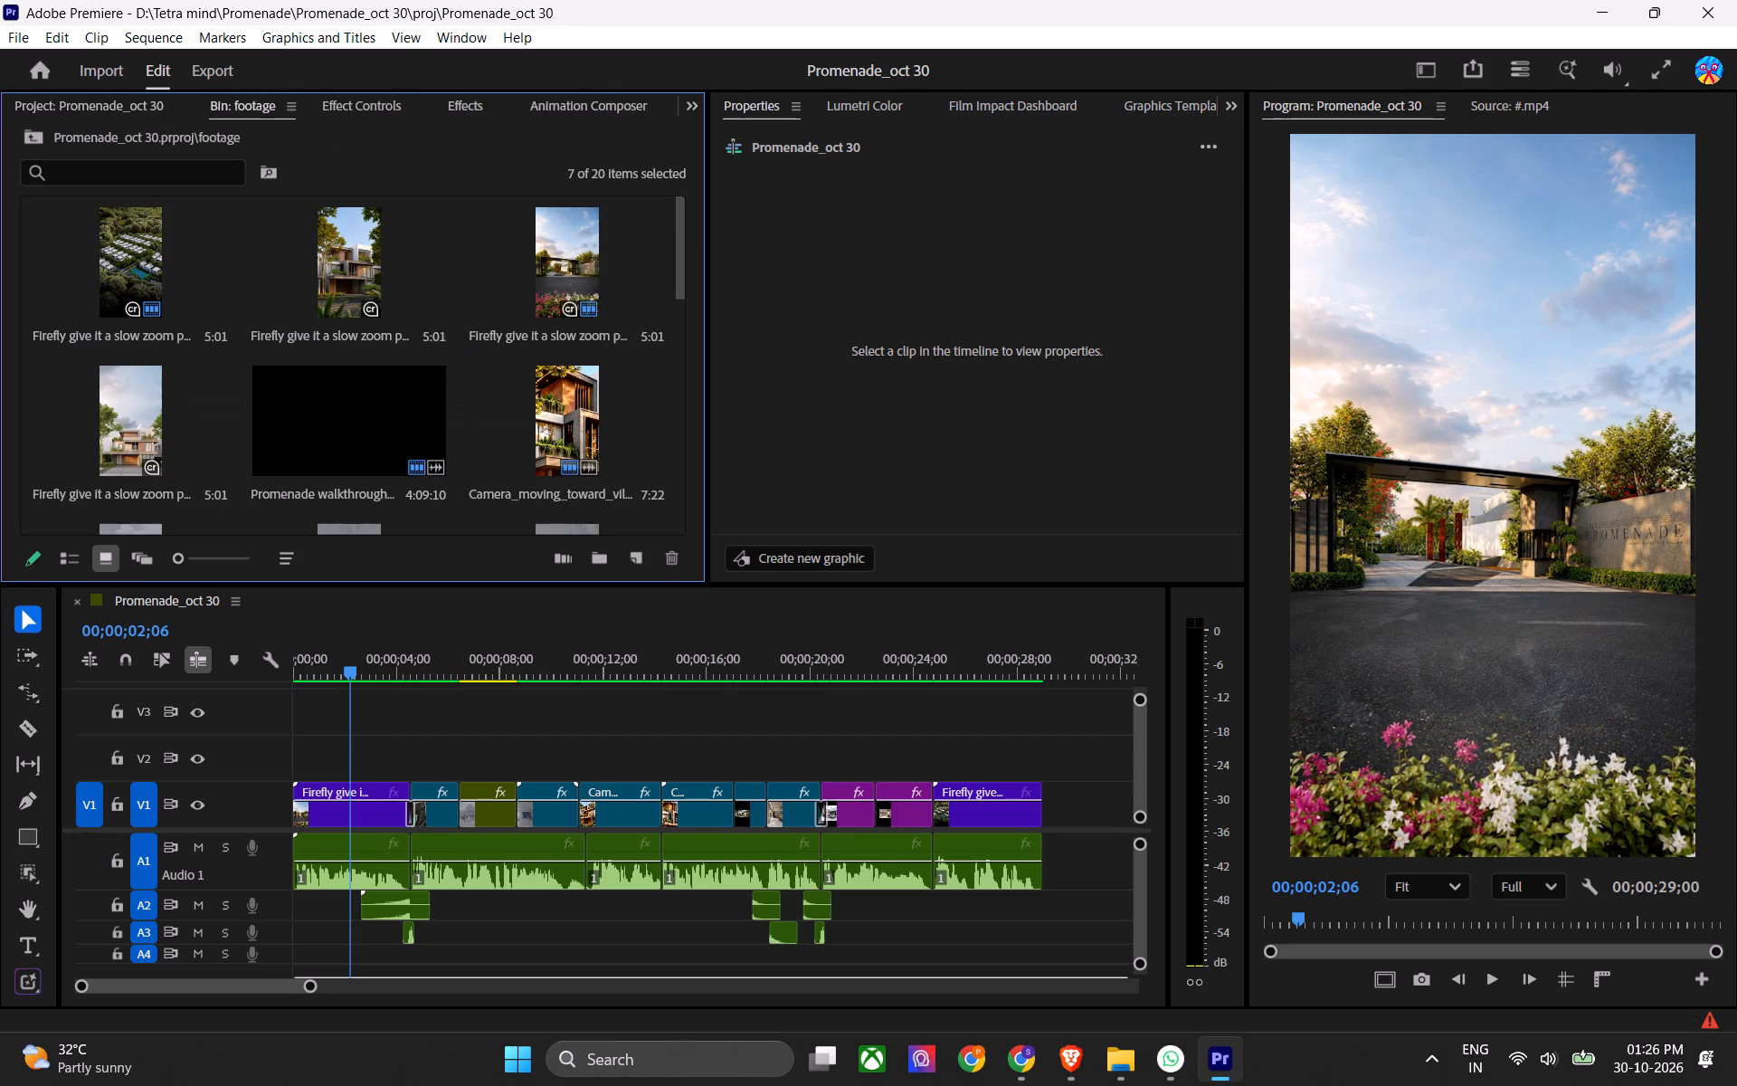
{"action": "middle_click", "coordinate": [252, 100]}
{"action": "scroll", "coordinate": [255, 103], "scroll_direction": "down", "scroll_amount": 4}
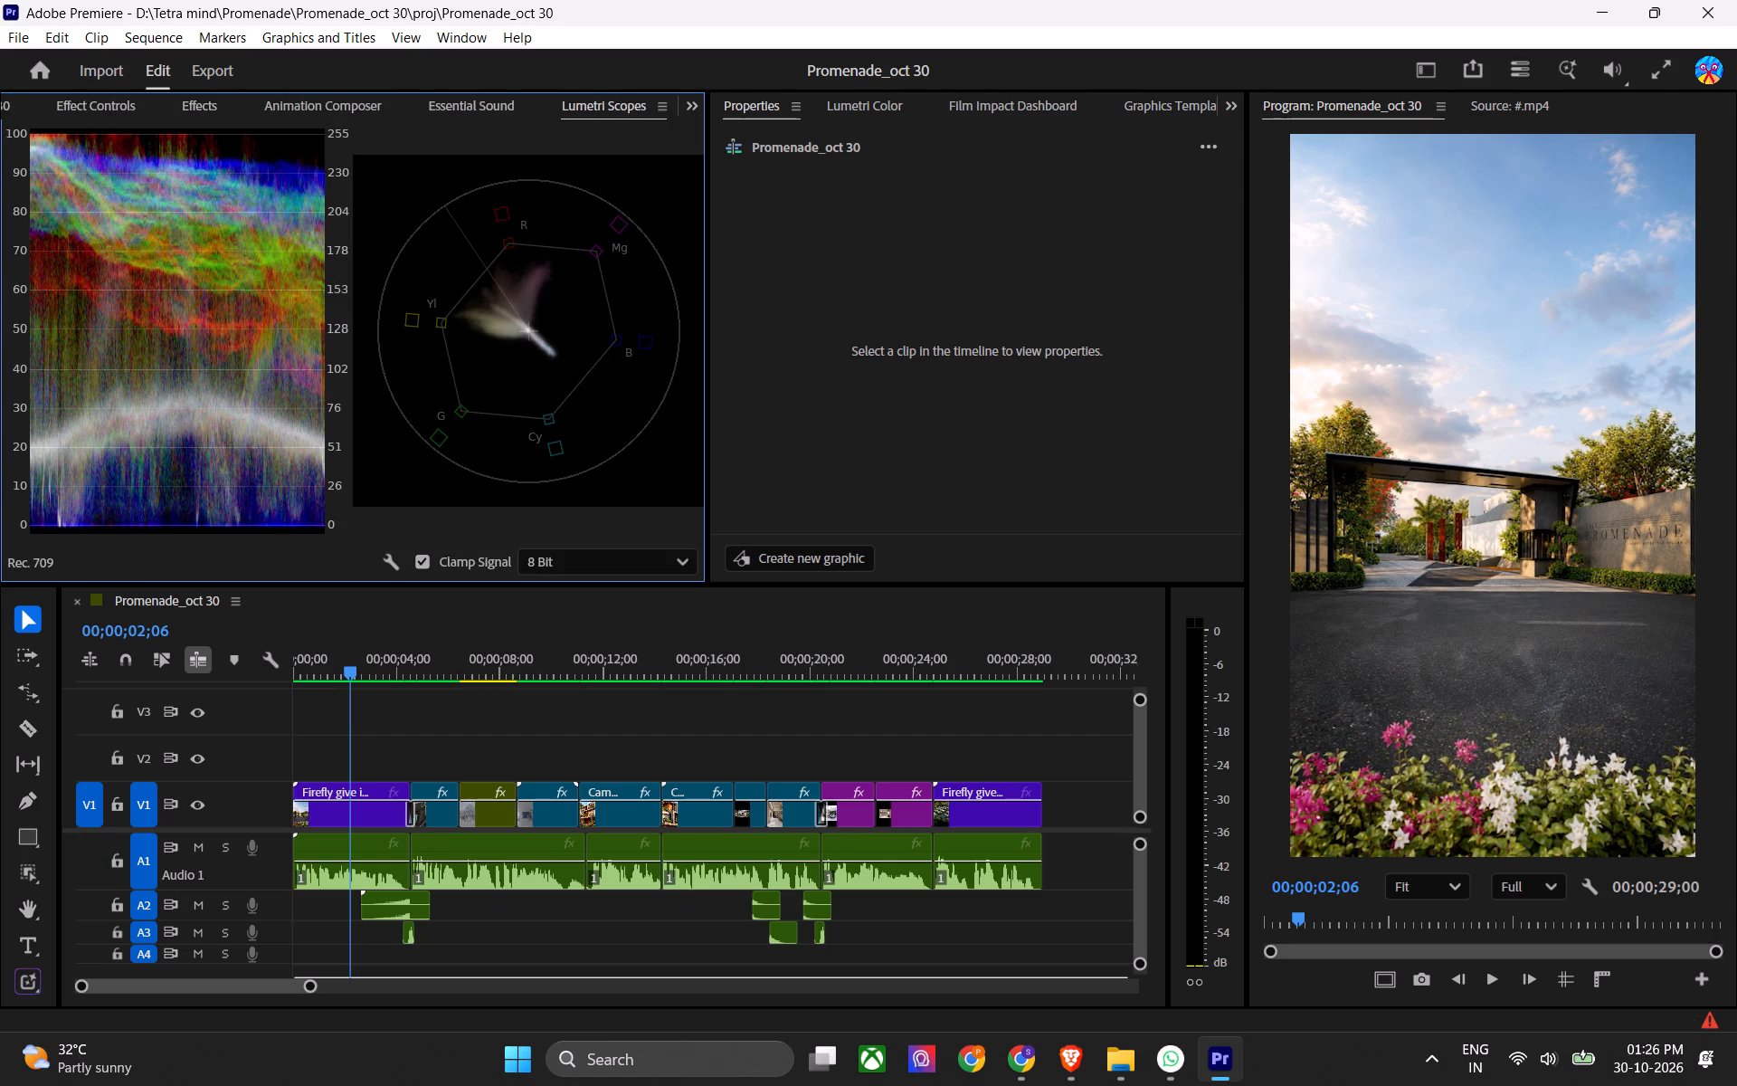
{"action": "middle_click", "coordinate": [622, 107]}
{"action": "scroll", "coordinate": [622, 109], "scroll_direction": "up", "scroll_amount": 8}
{"action": "left_click", "coordinate": [580, 449]}
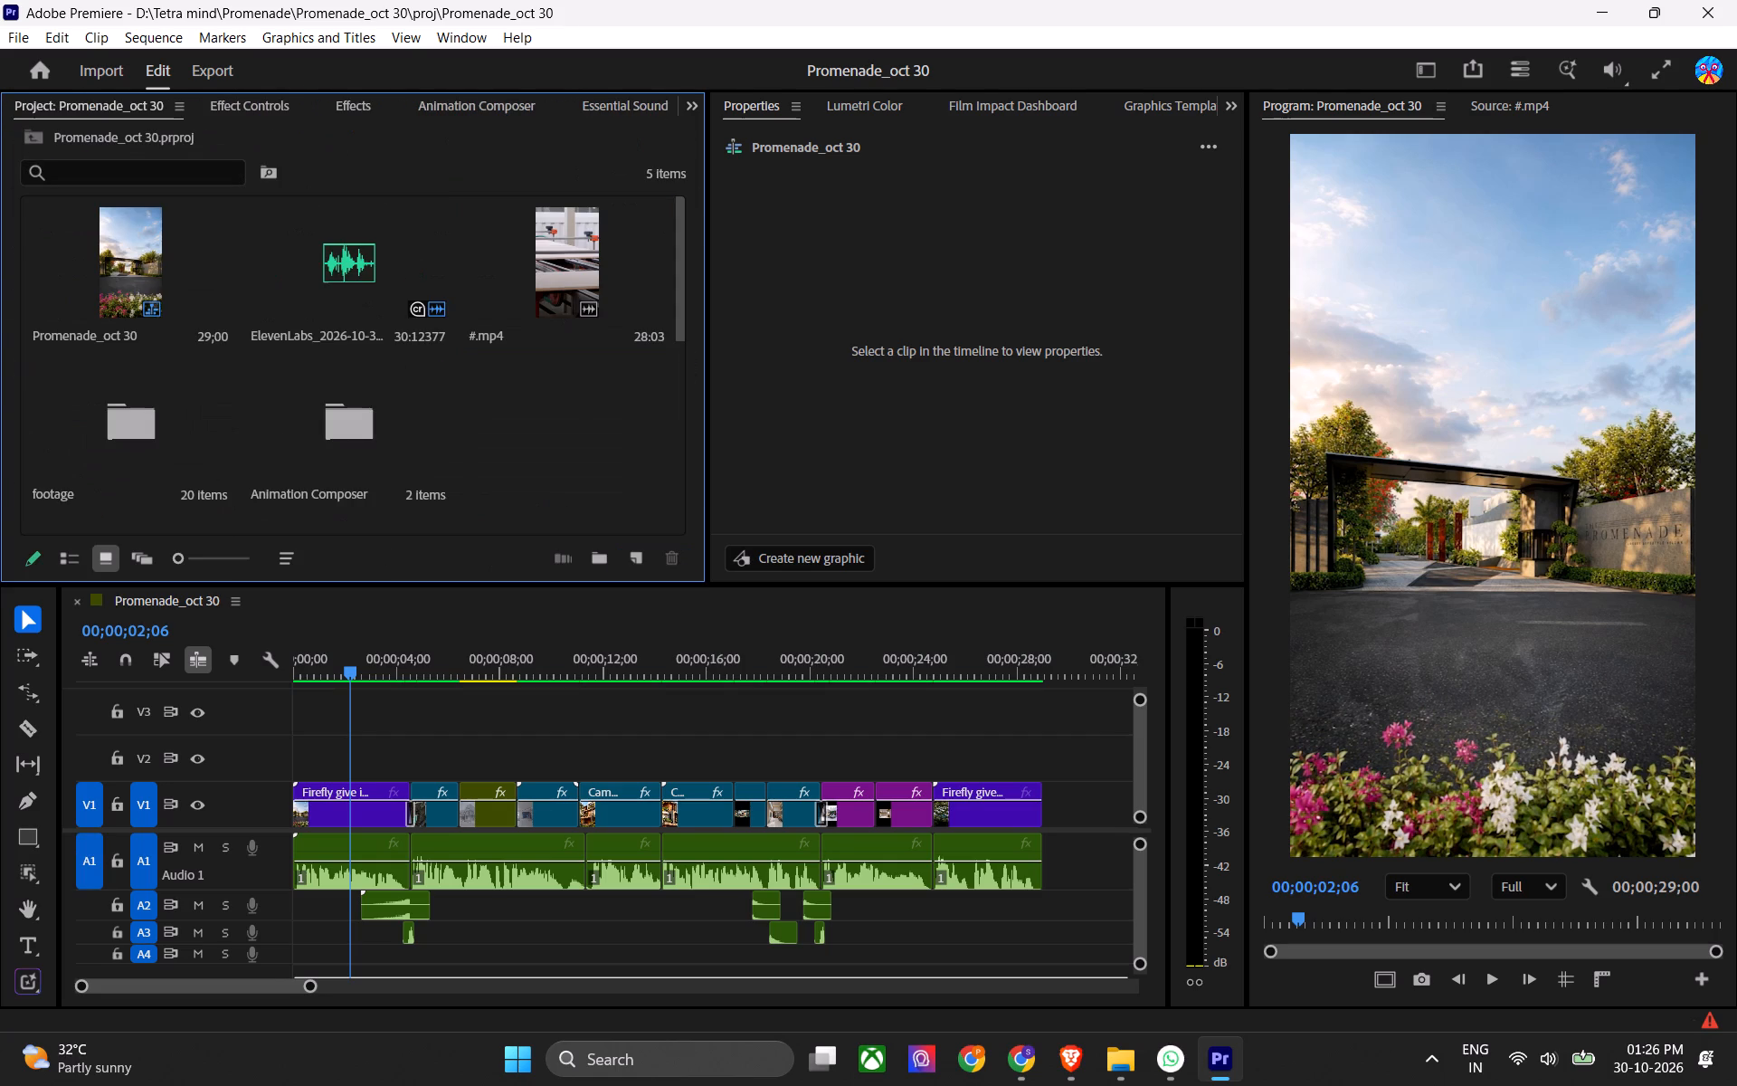
Transcribe the four untranscribed source clips of the Promenade_oct 30 sequence and look through the transcript.
{"action": "left_click", "coordinate": [460, 40]}
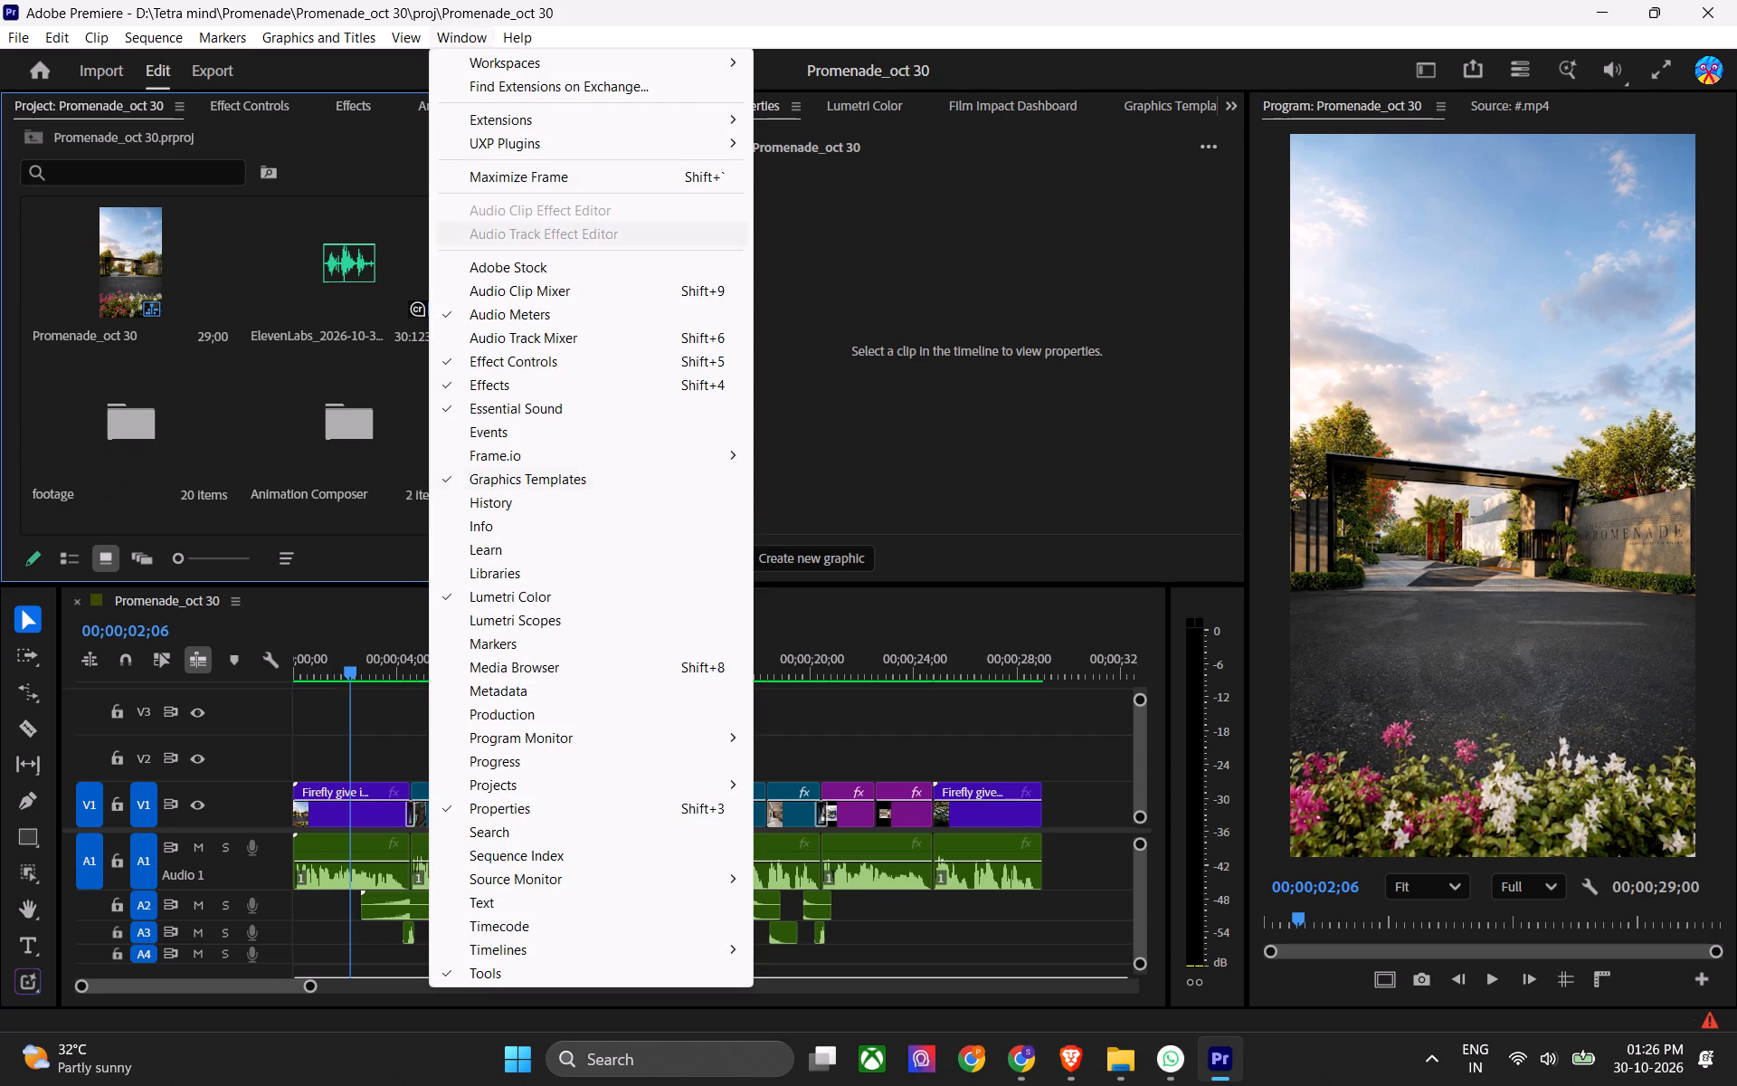
{"action": "left_click", "coordinate": [523, 896]}
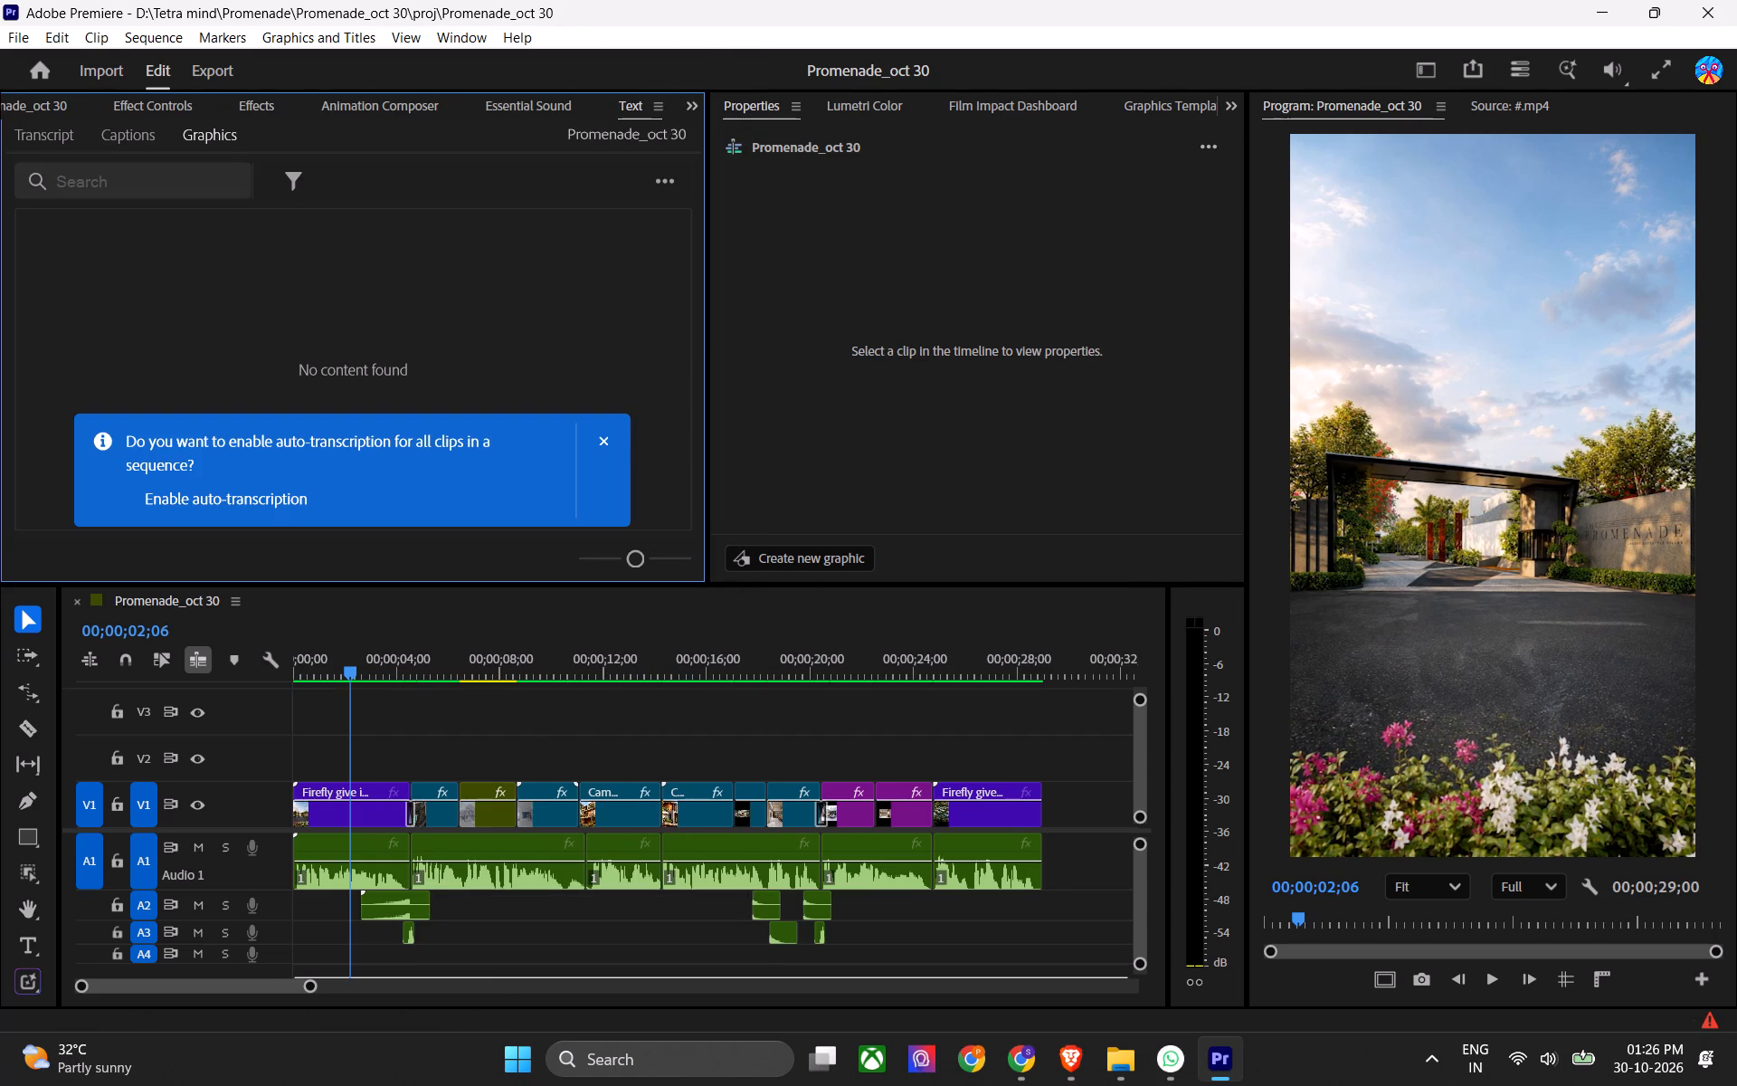
{"action": "left_click", "coordinate": [592, 441]}
{"action": "left_click", "coordinate": [62, 137]}
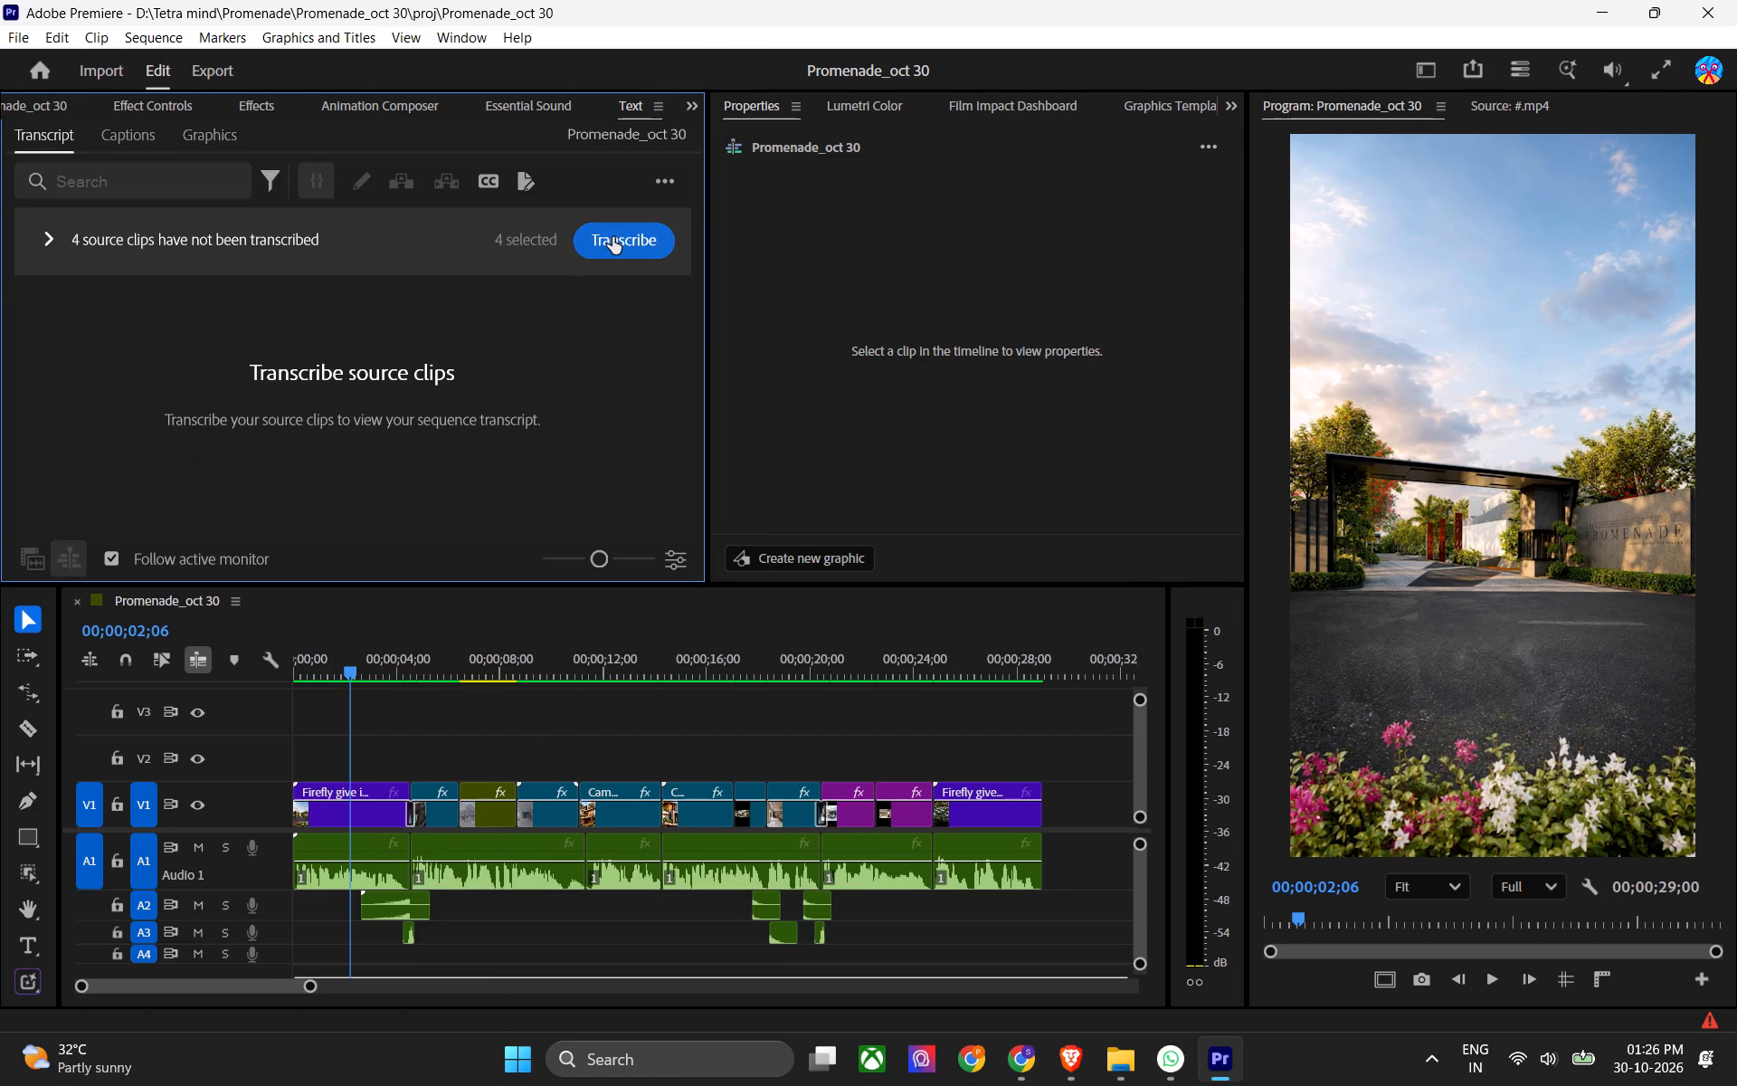
{"action": "left_click", "coordinate": [612, 237]}
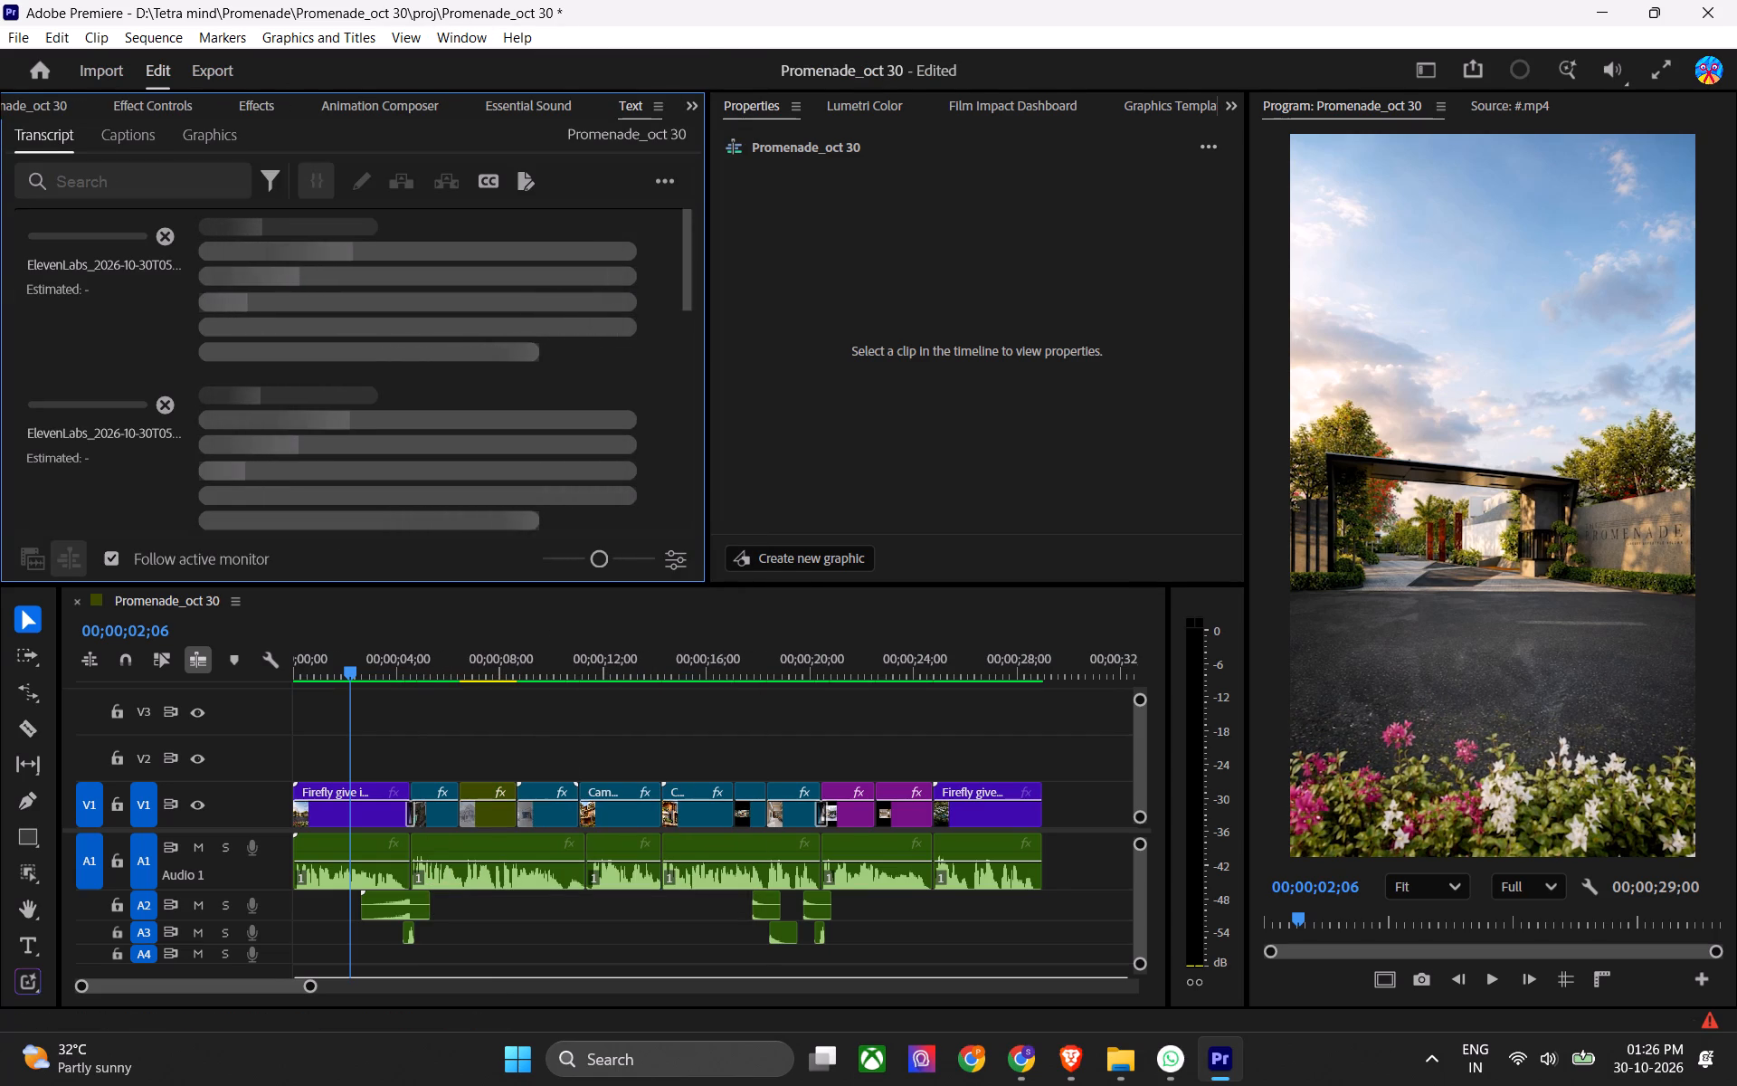
{"action": "left_click", "coordinate": [1061, 1047]}
{"action": "left_click", "coordinate": [1061, 1047]}
{"action": "scroll", "coordinate": [285, 382], "scroll_direction": "down", "scroll_amount": 4}
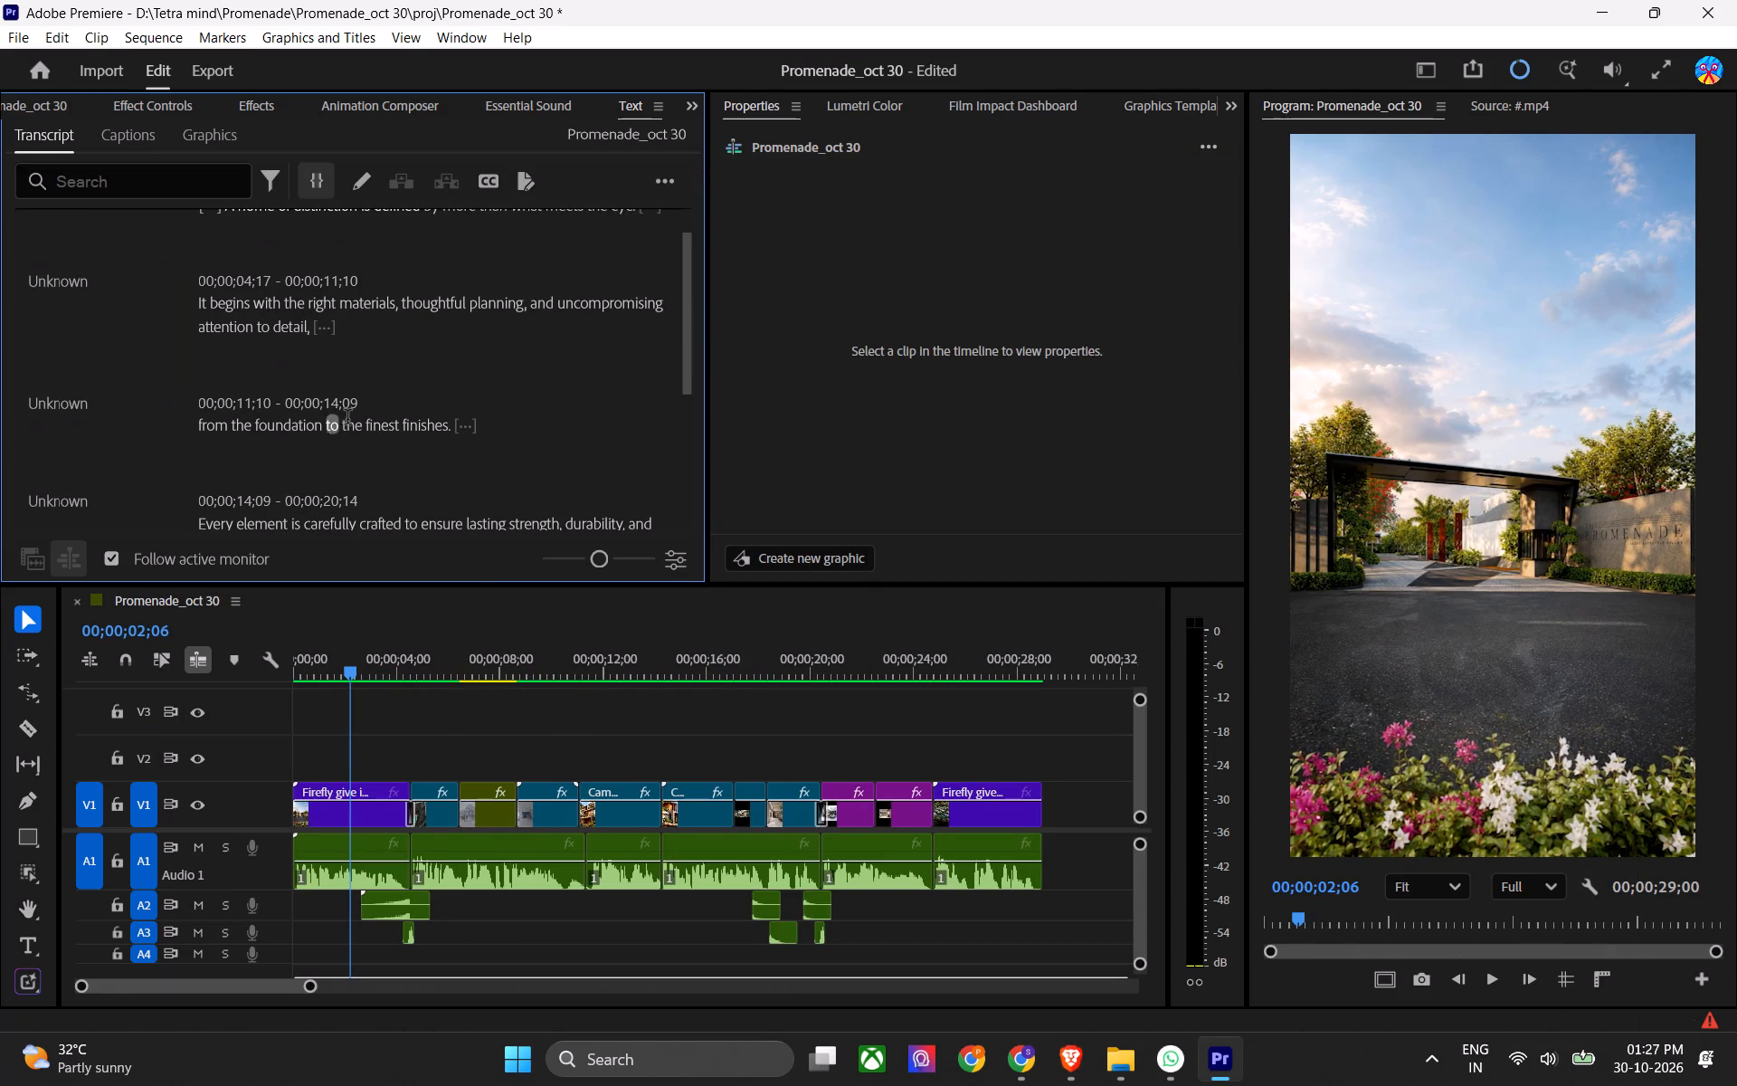
{"action": "left_click_drag", "start_coordinate": [684, 262], "coordinate": [704, 335]}
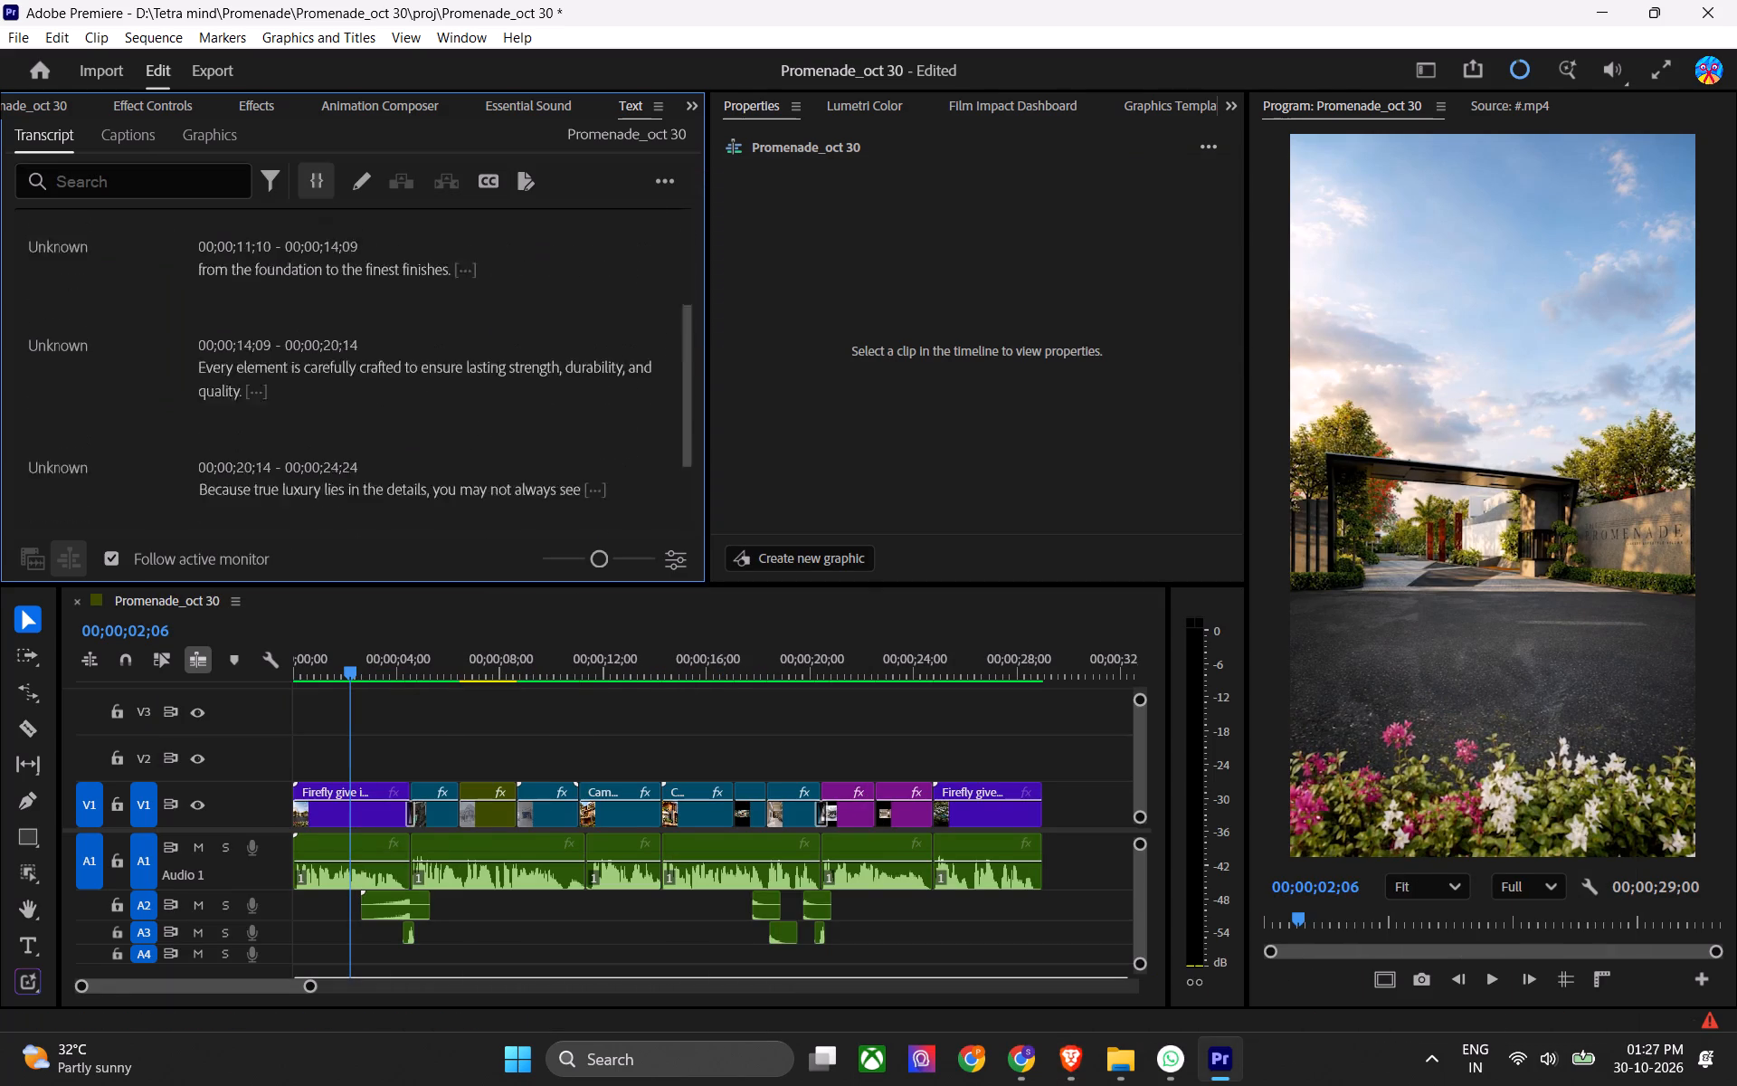
{"action": "left_click_drag", "start_coordinate": [704, 335], "coordinate": [711, 234]}
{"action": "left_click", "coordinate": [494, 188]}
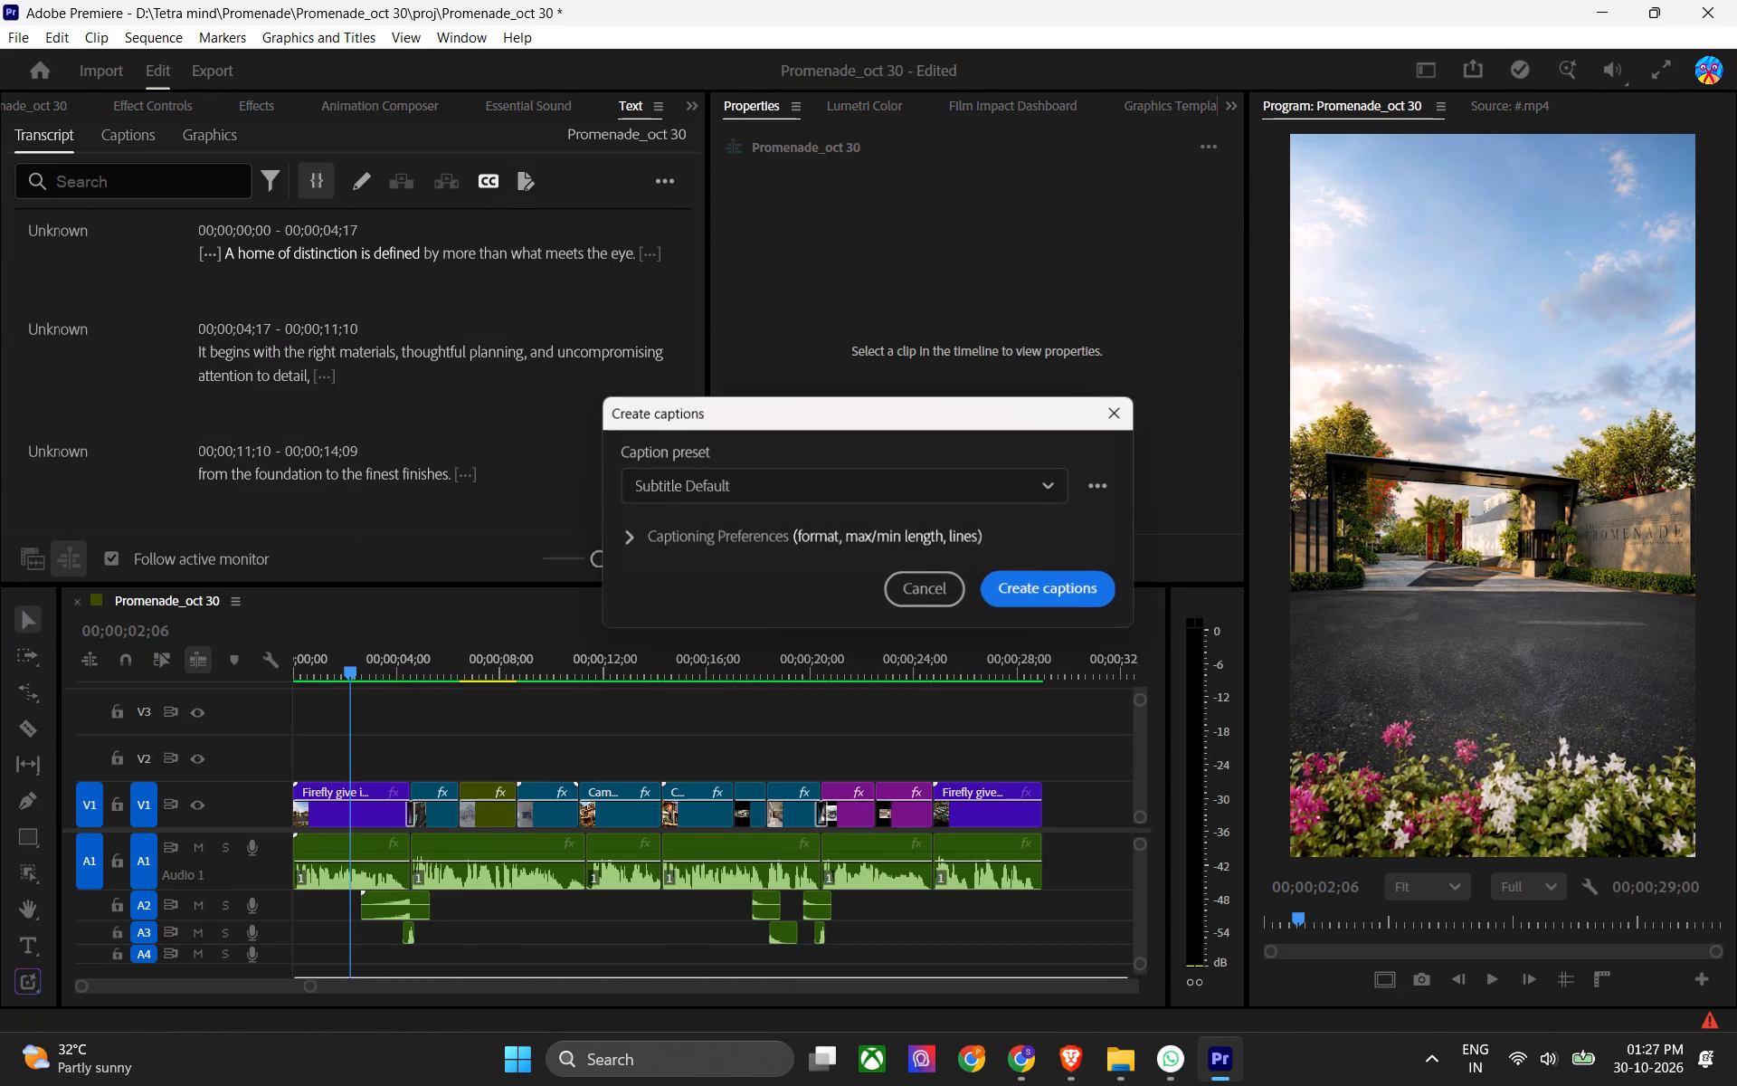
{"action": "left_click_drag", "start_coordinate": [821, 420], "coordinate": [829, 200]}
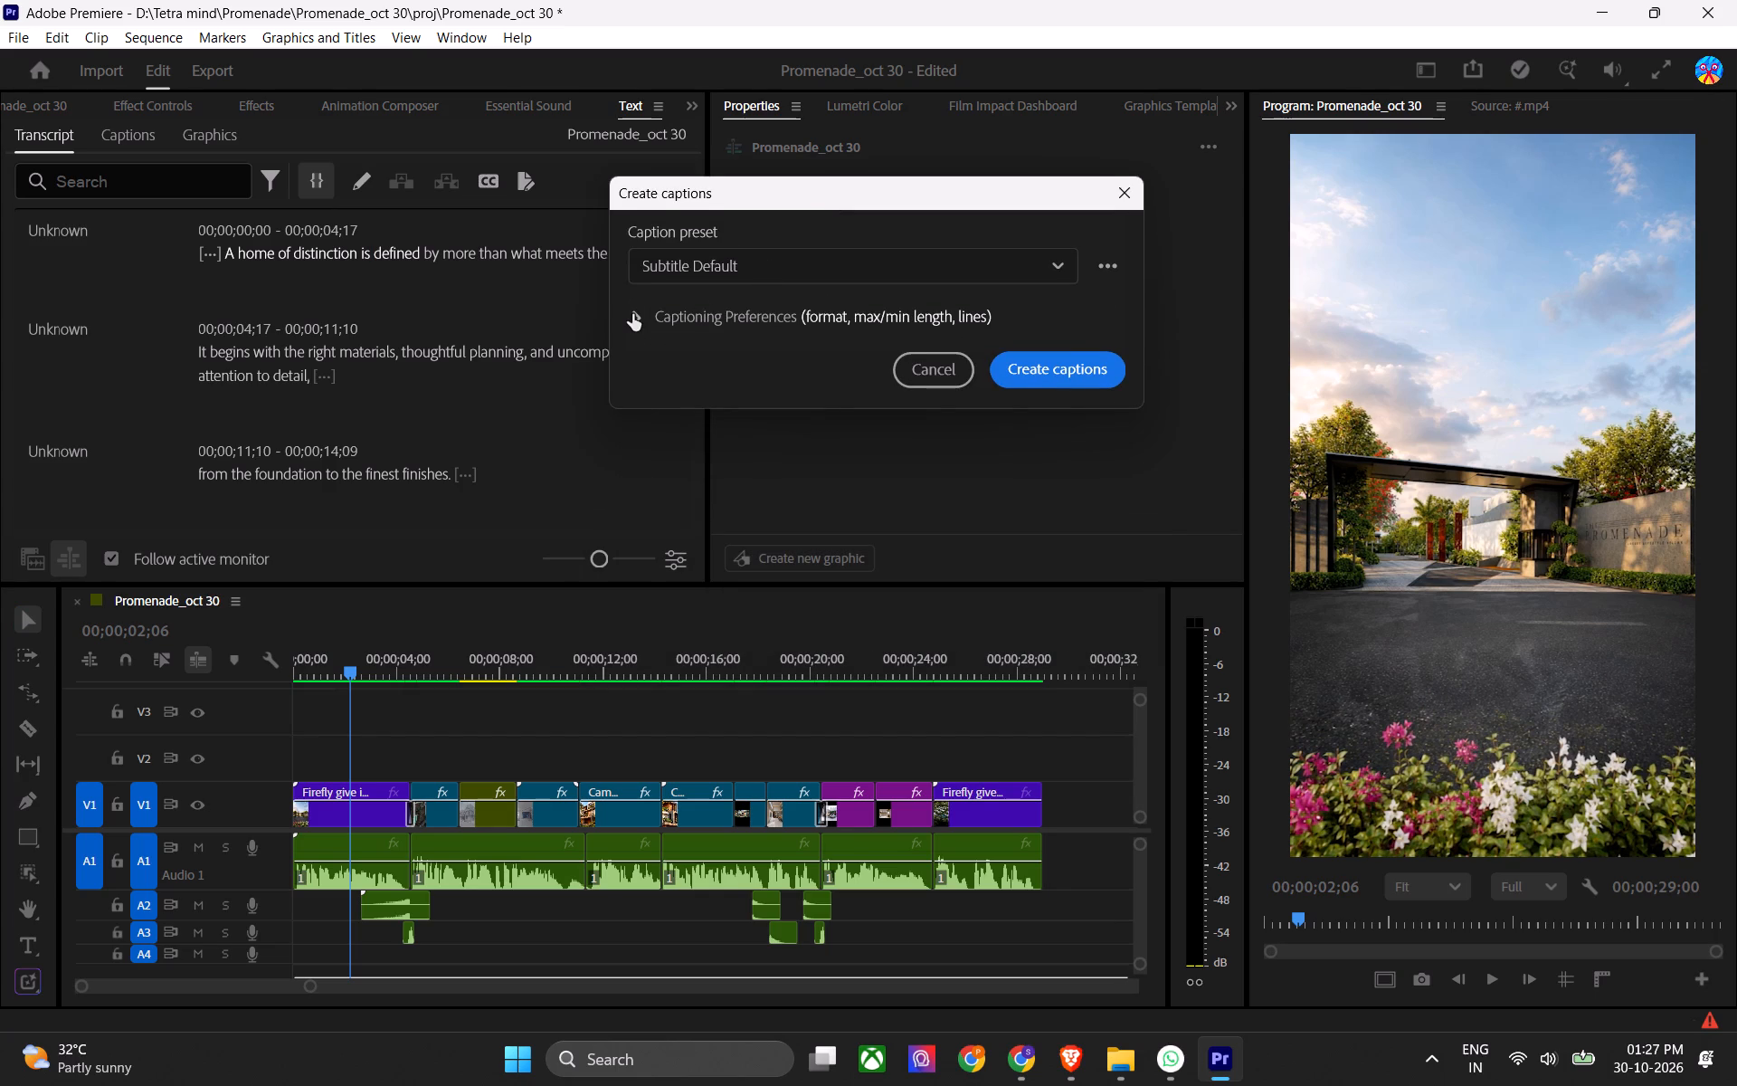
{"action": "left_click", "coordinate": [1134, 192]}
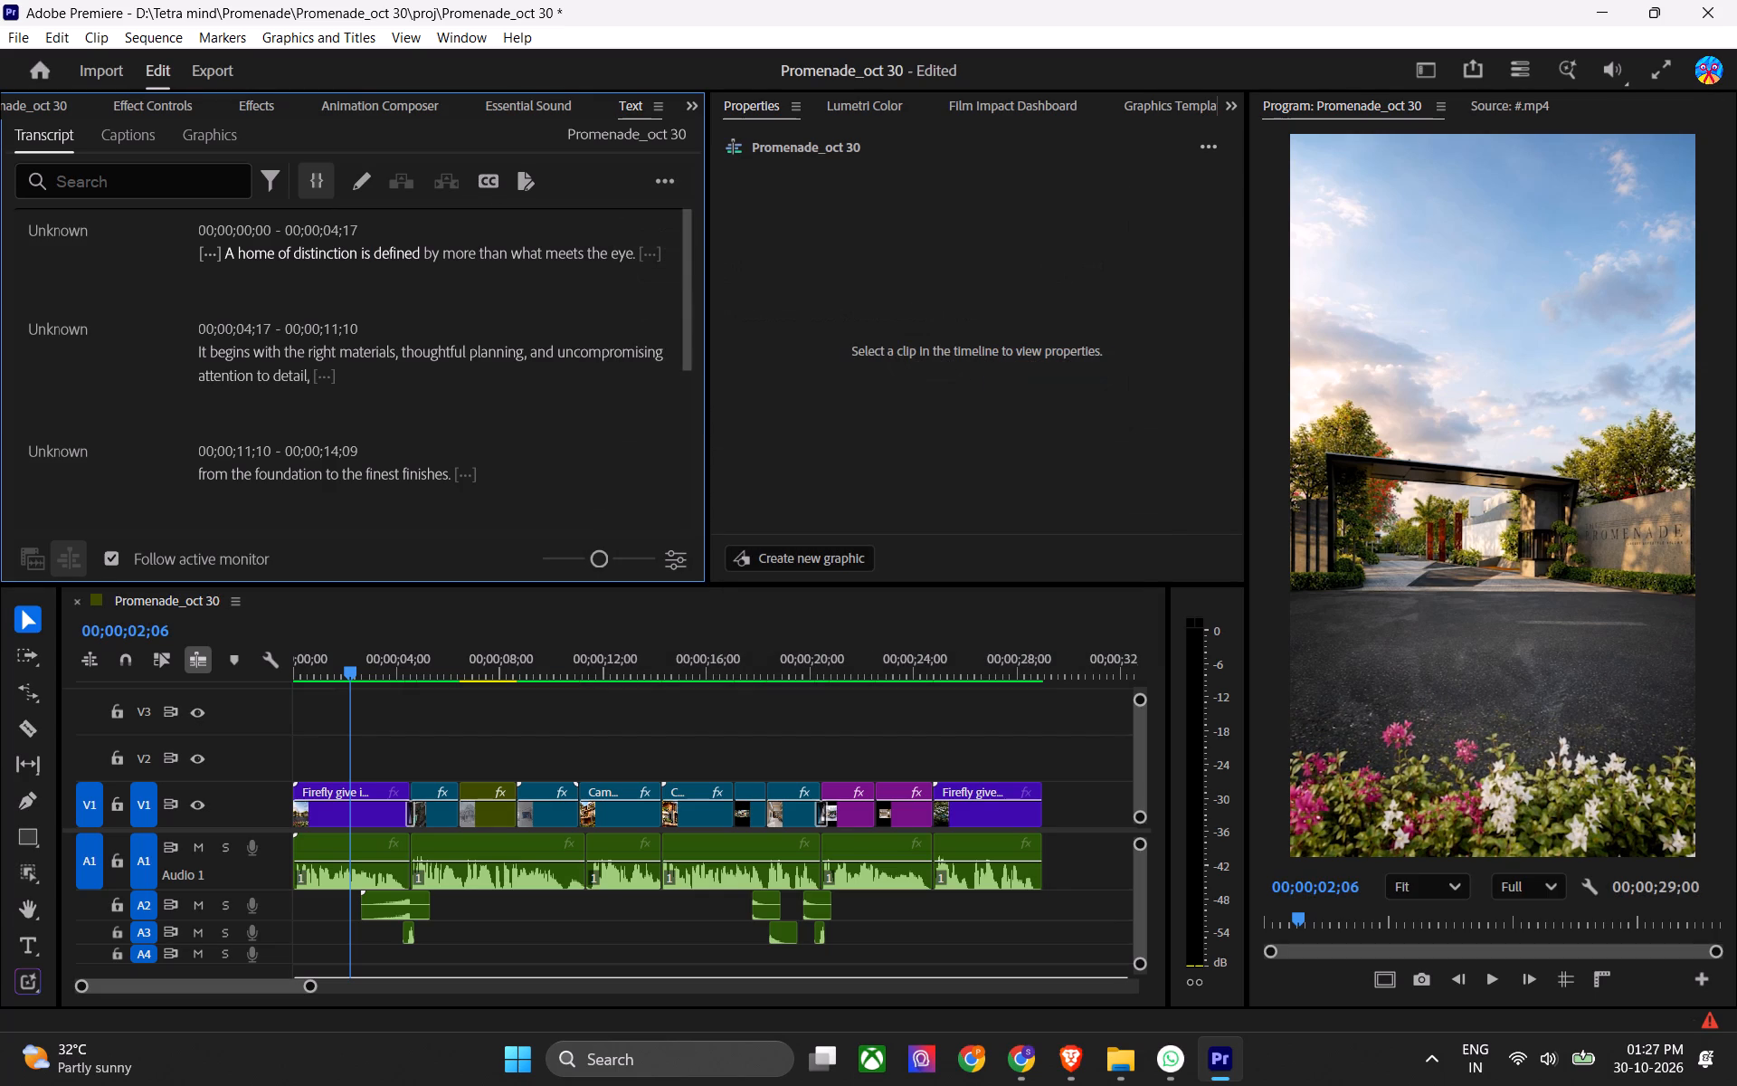
Start adding the green-highlight Cut automatic captions preset from the Foundations folder in Animation Composer.
{"action": "scroll", "coordinate": [271, 106], "scroll_direction": "up", "scroll_amount": 7}
{"action": "scroll", "coordinate": [372, 102], "scroll_direction": "down", "scroll_amount": 4}
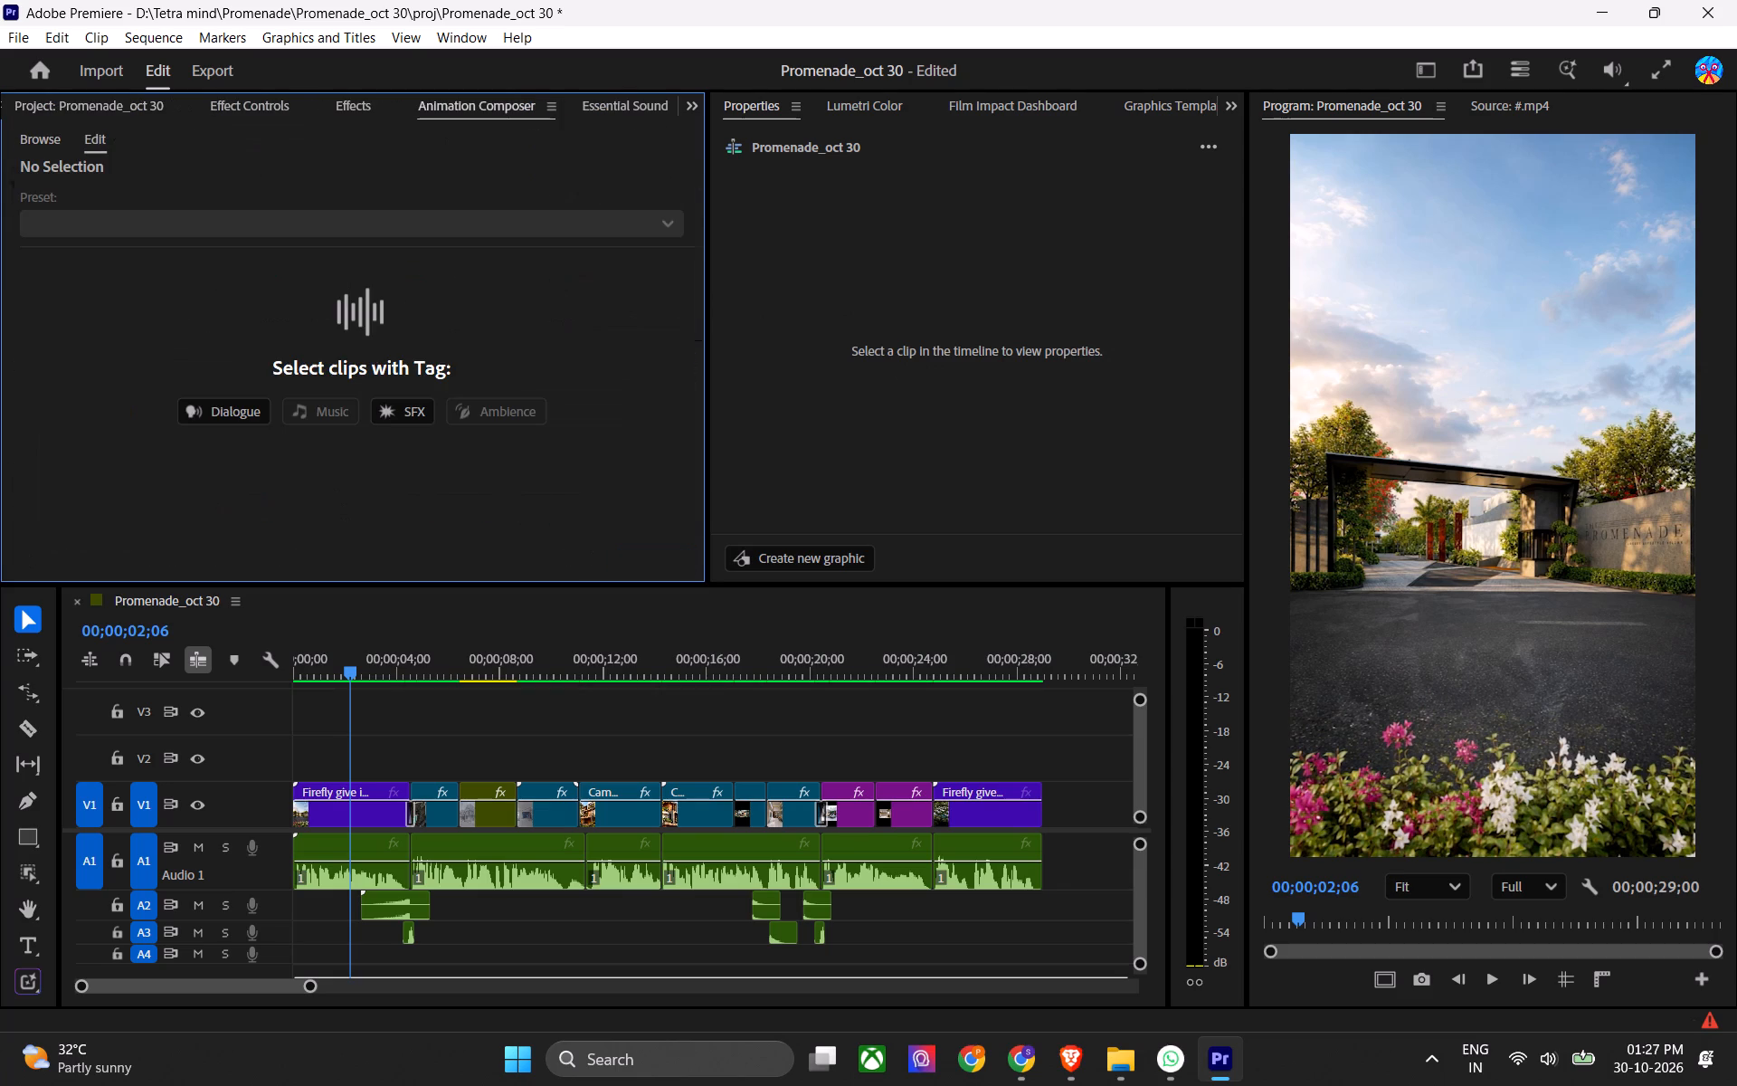
{"action": "left_click", "coordinate": [420, 100]}
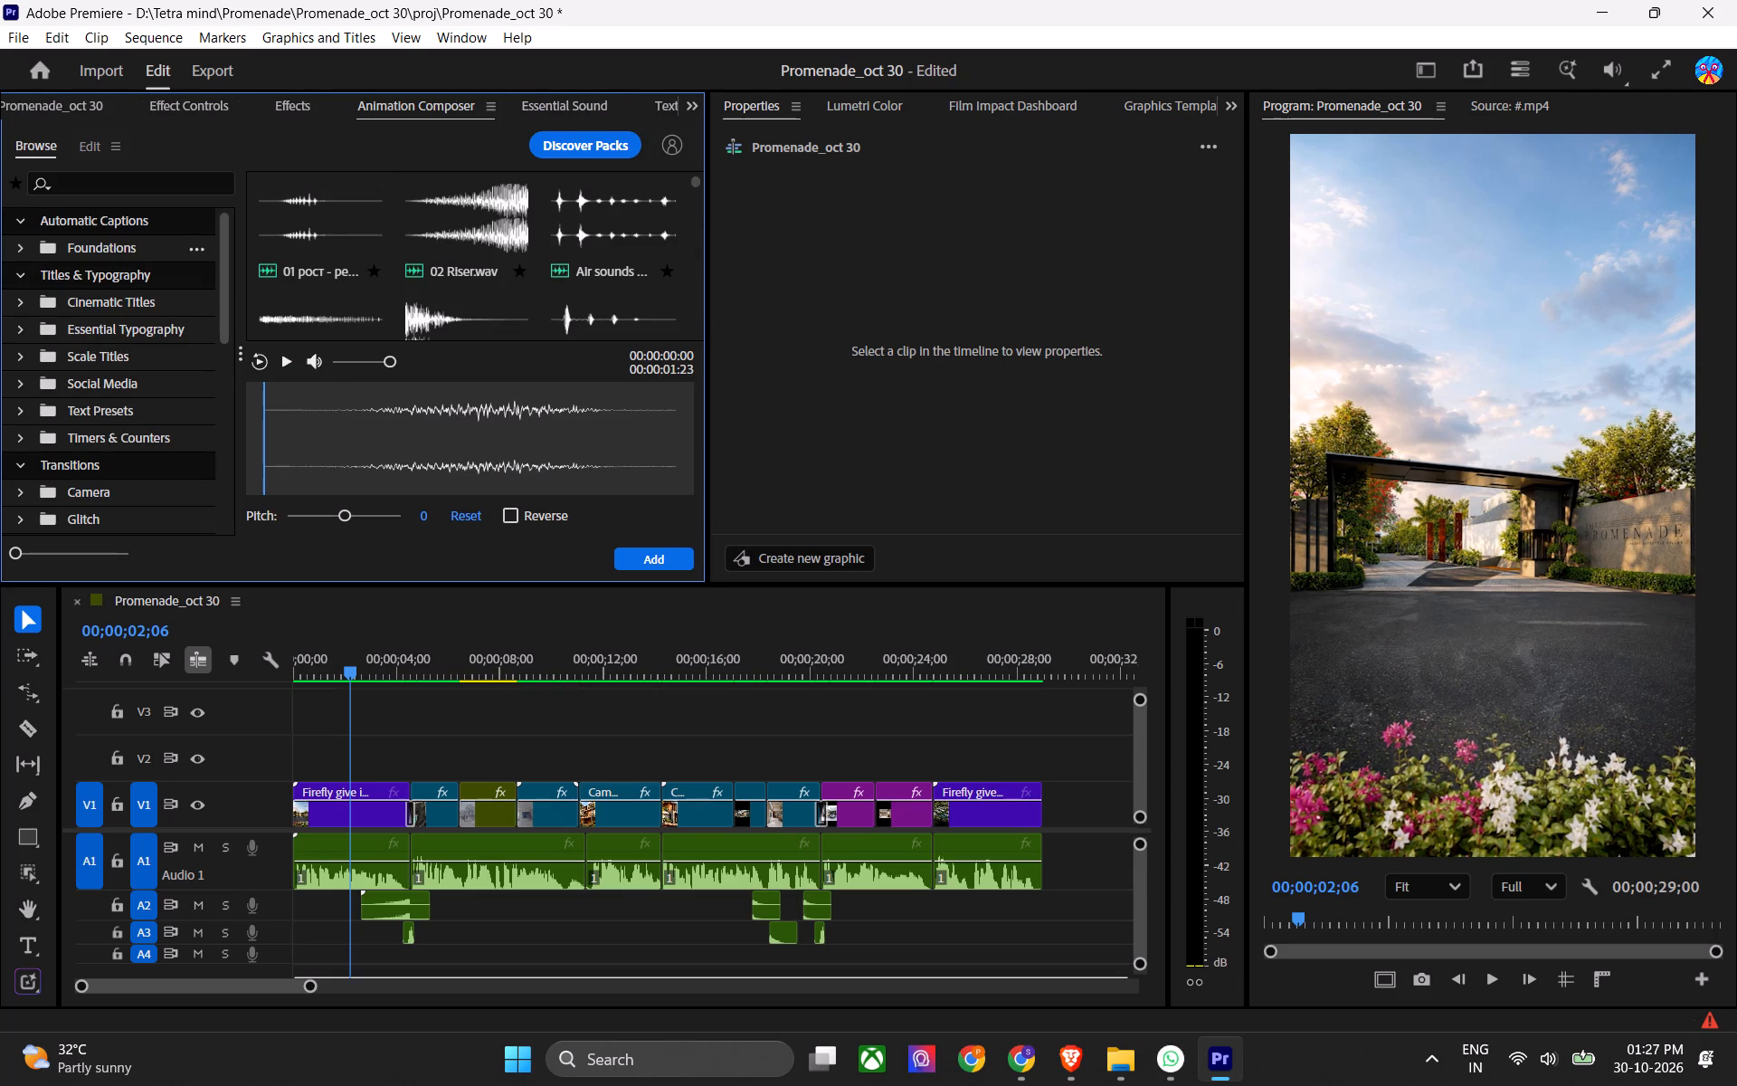
{"action": "left_click", "coordinate": [128, 245]}
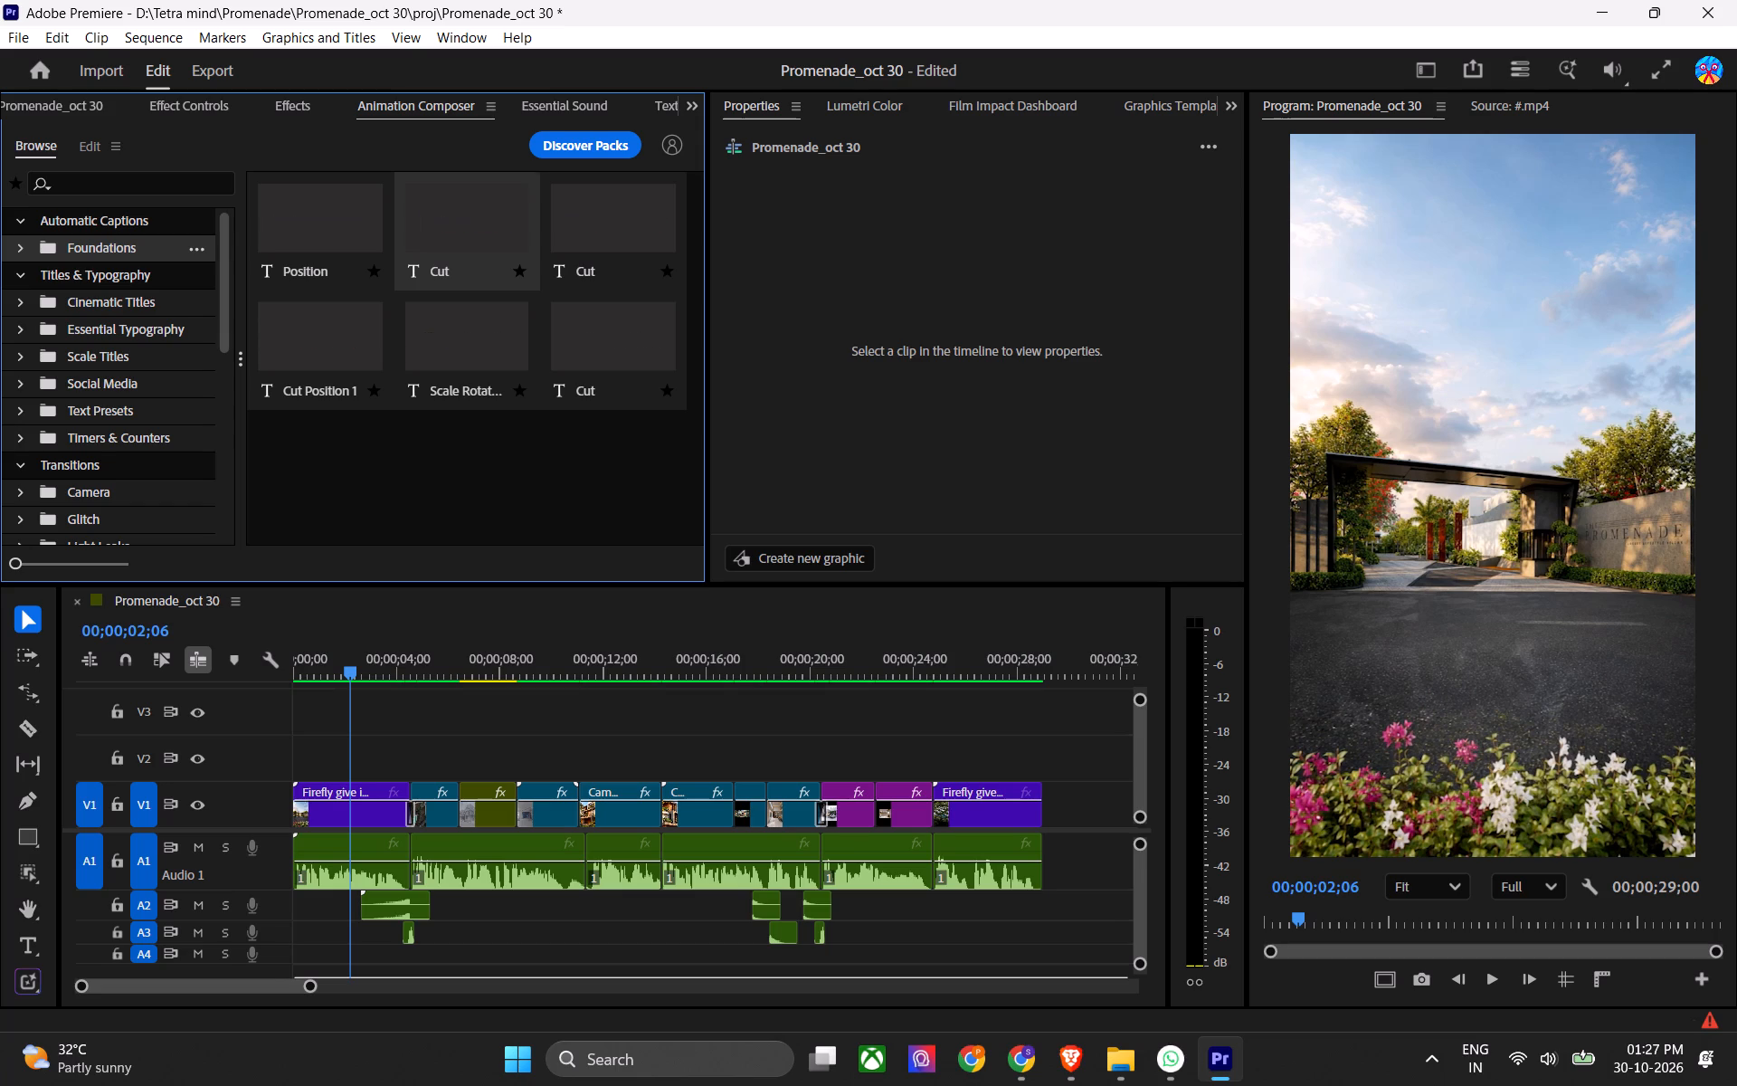
{"action": "left_click", "coordinate": [476, 232]}
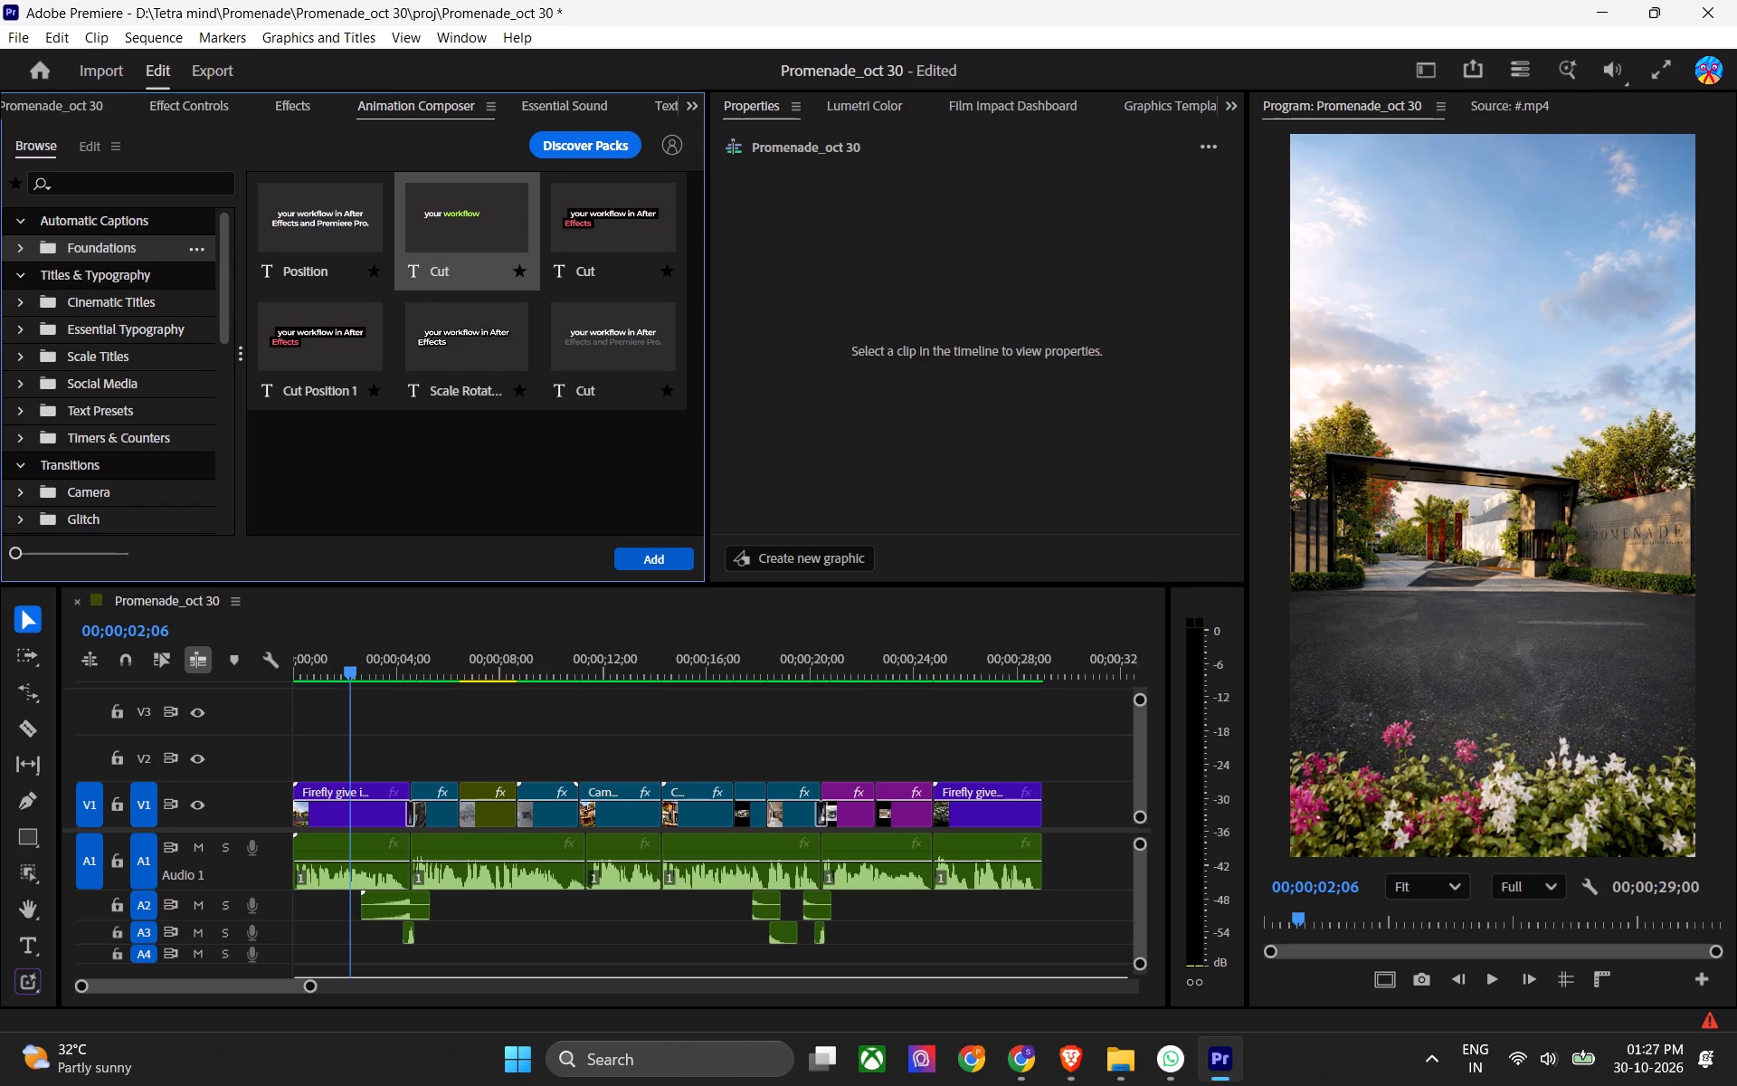
{"action": "left_click", "coordinate": [665, 560]}
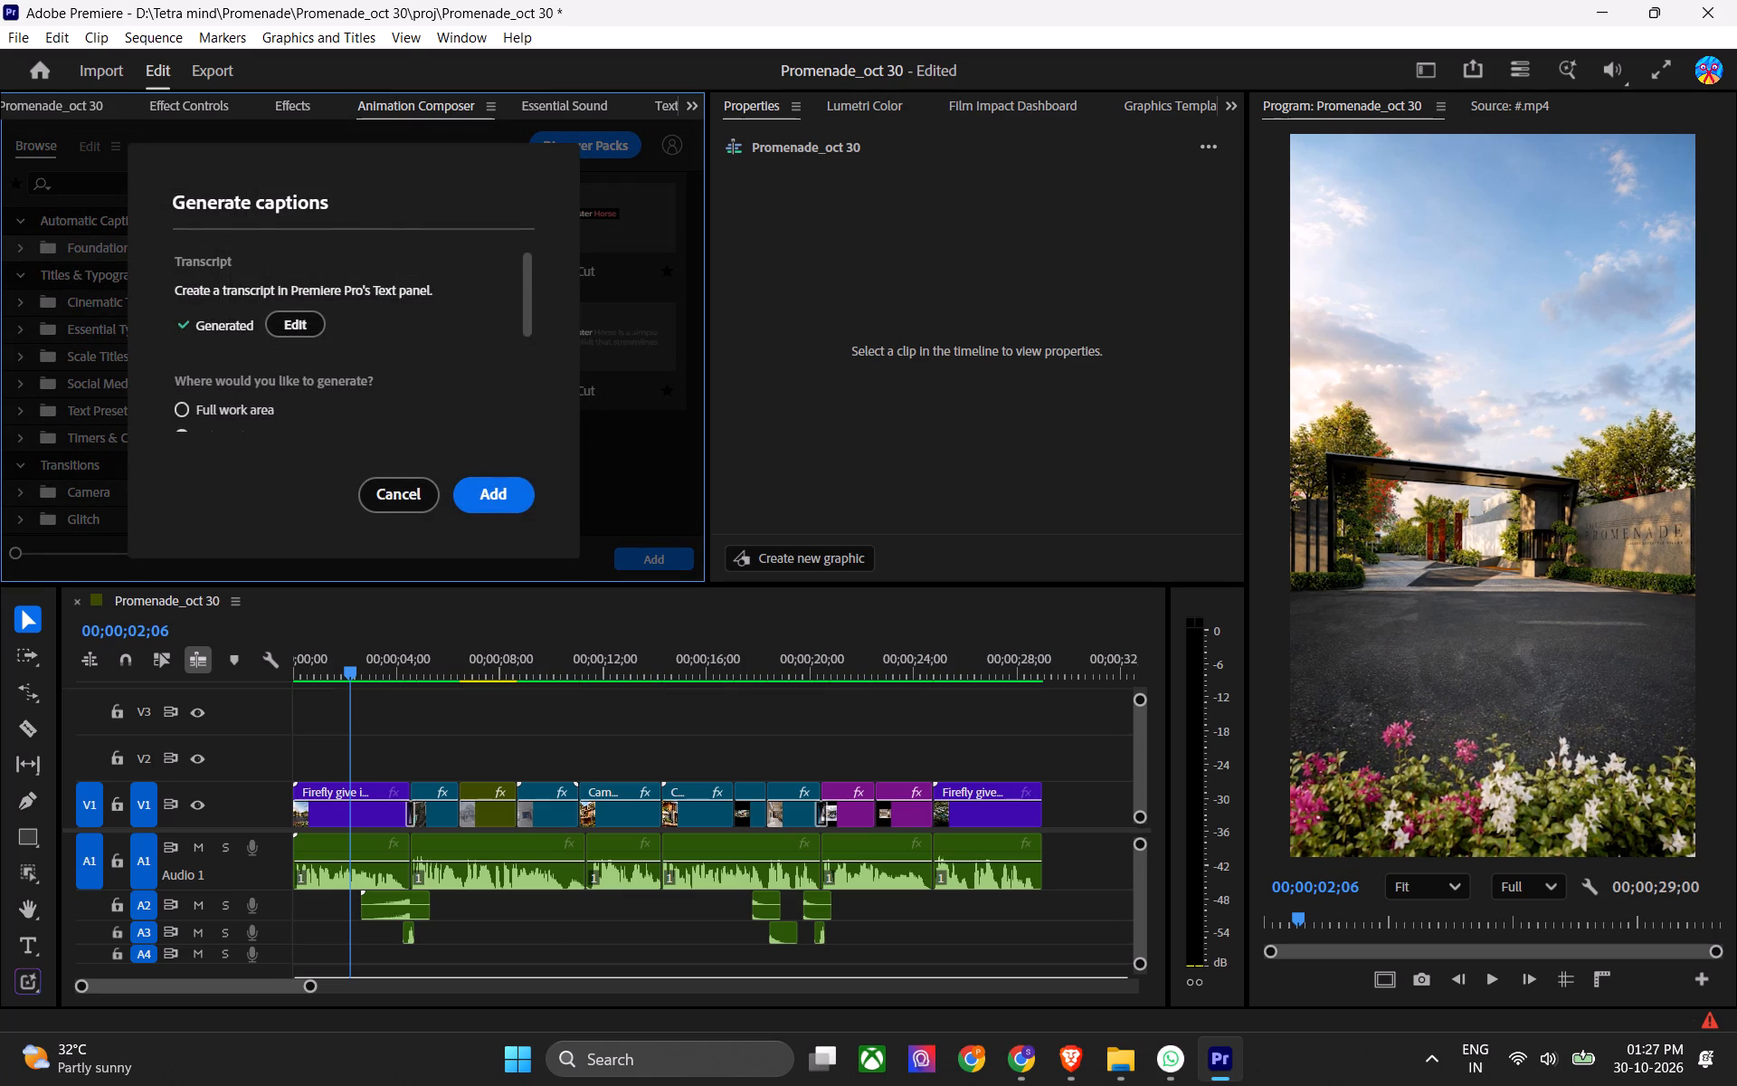
Generate captions for the full work area with maximum lines 1 and maximum characters per line 15.
{"action": "scroll", "coordinate": [359, 306], "scroll_direction": "down", "scroll_amount": 3}
{"action": "scroll", "coordinate": [362, 313], "scroll_direction": "up", "scroll_amount": 2}
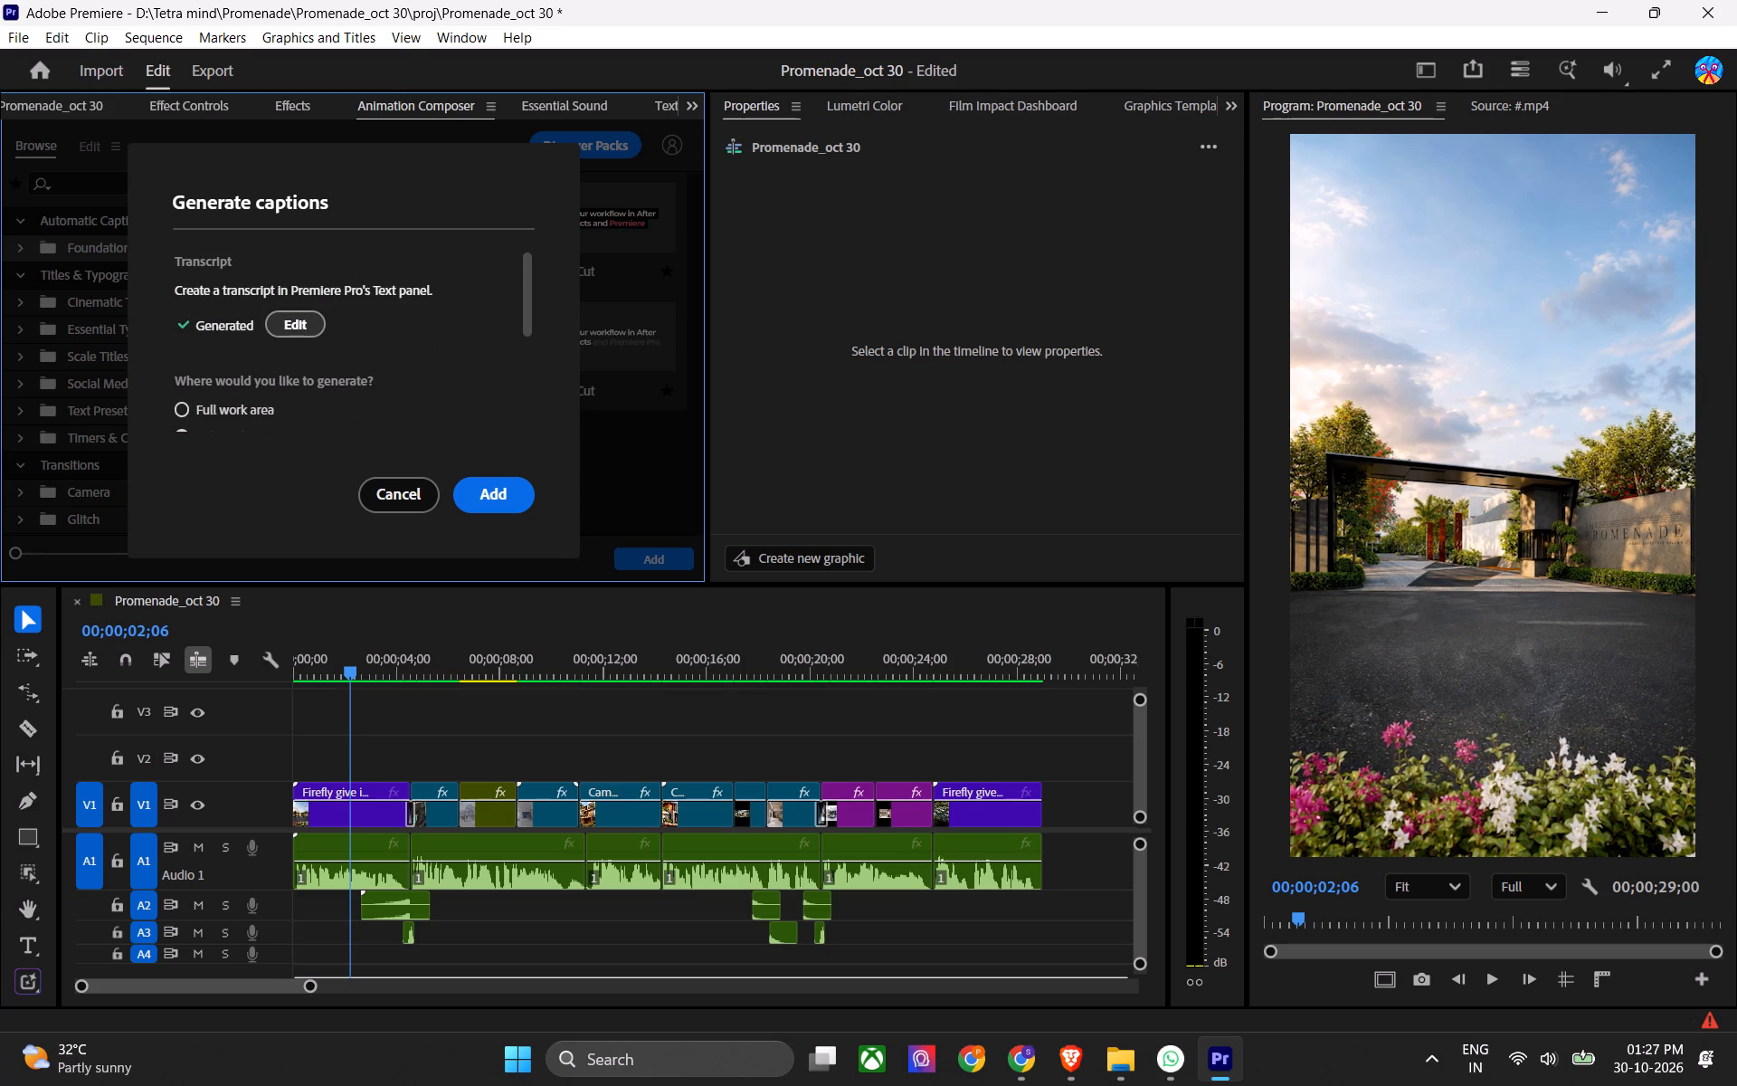
{"action": "scroll", "coordinate": [370, 348], "scroll_direction": "down", "scroll_amount": 1}
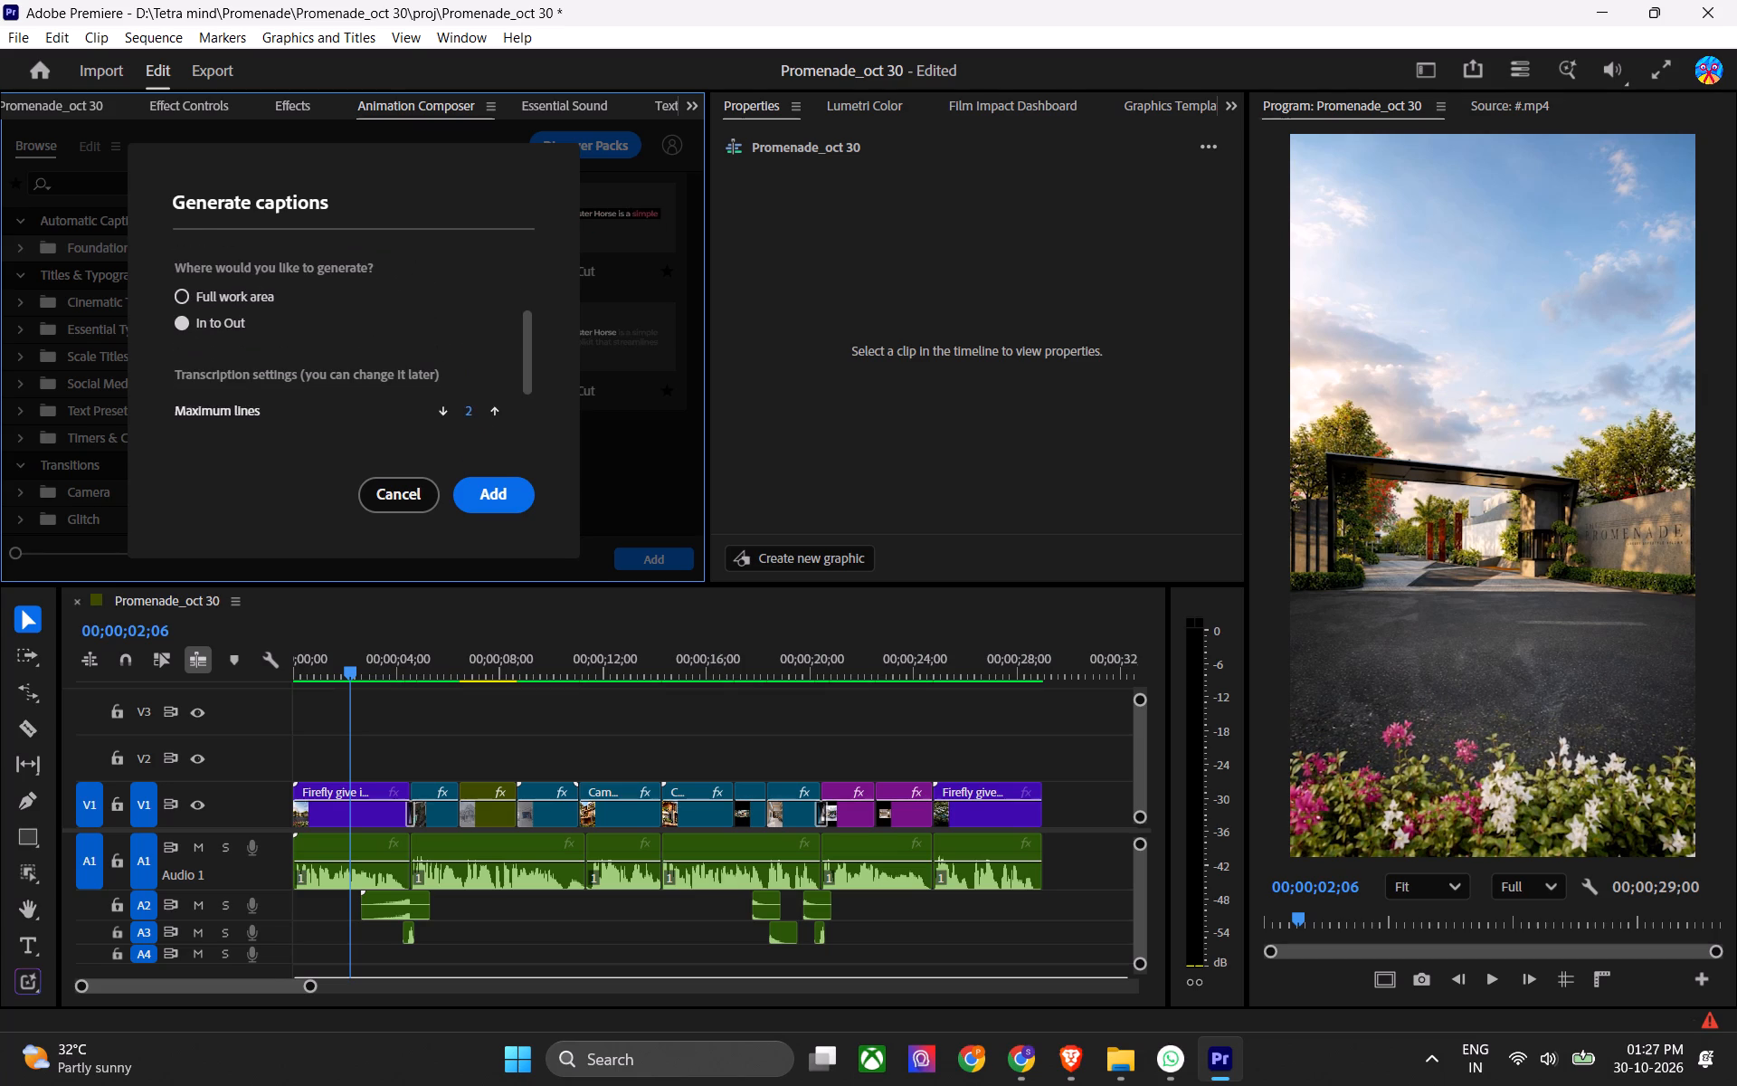
{"action": "left_click", "coordinate": [179, 298]}
{"action": "scroll", "coordinate": [289, 345], "scroll_direction": "down", "scroll_amount": 2}
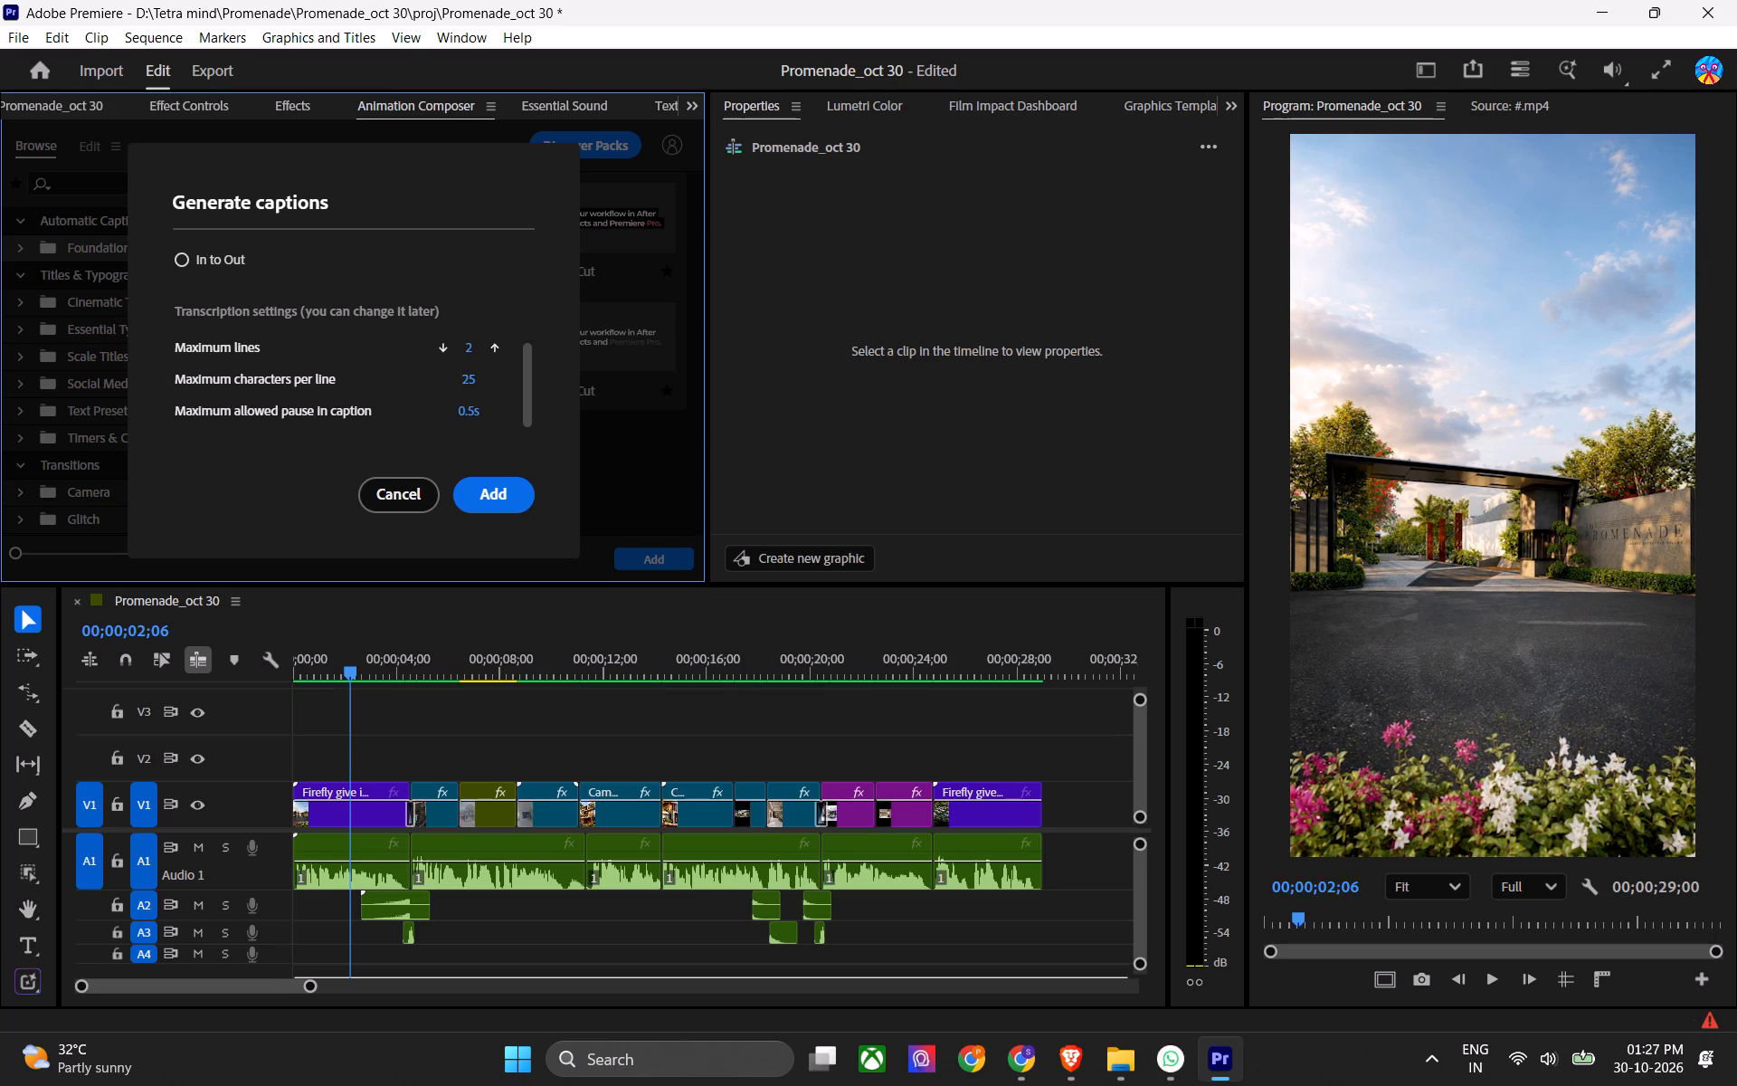
{"action": "left_click", "coordinate": [450, 348]}
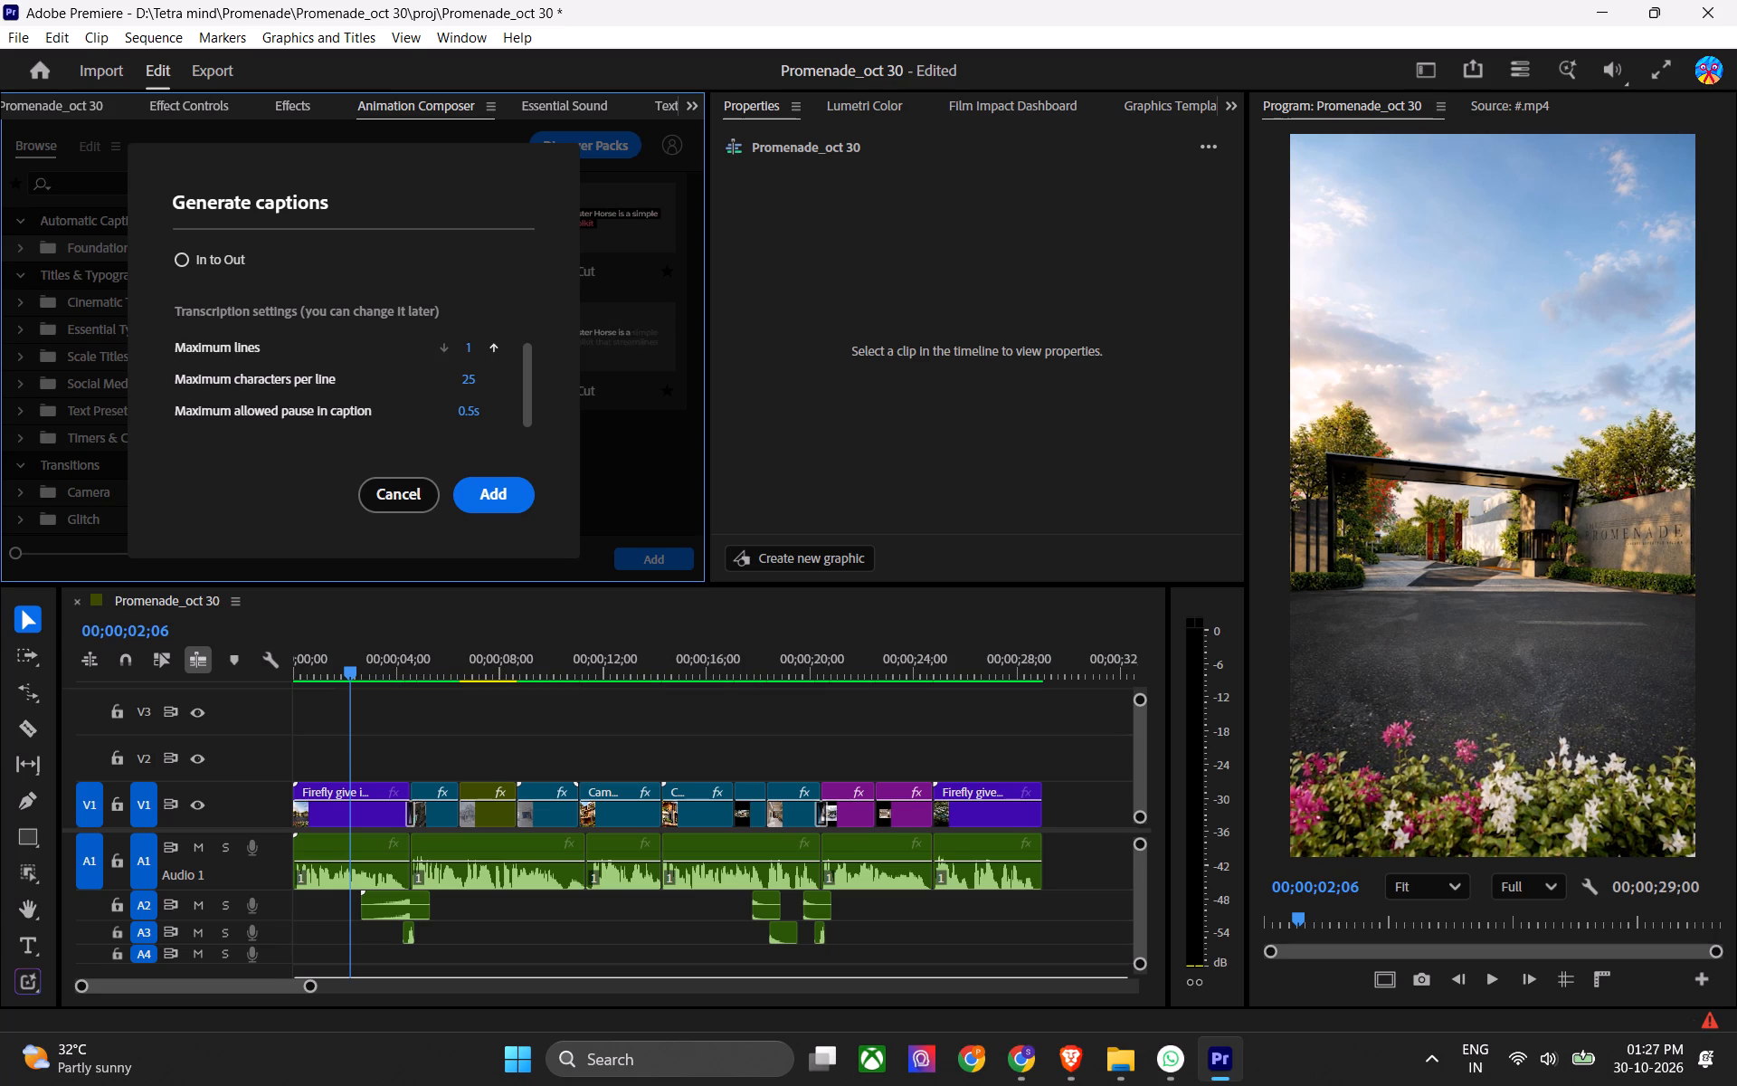
{"action": "left_click_drag", "start_coordinate": [465, 387], "coordinate": [451, 393]}
{"action": "left_click", "coordinate": [461, 386]}
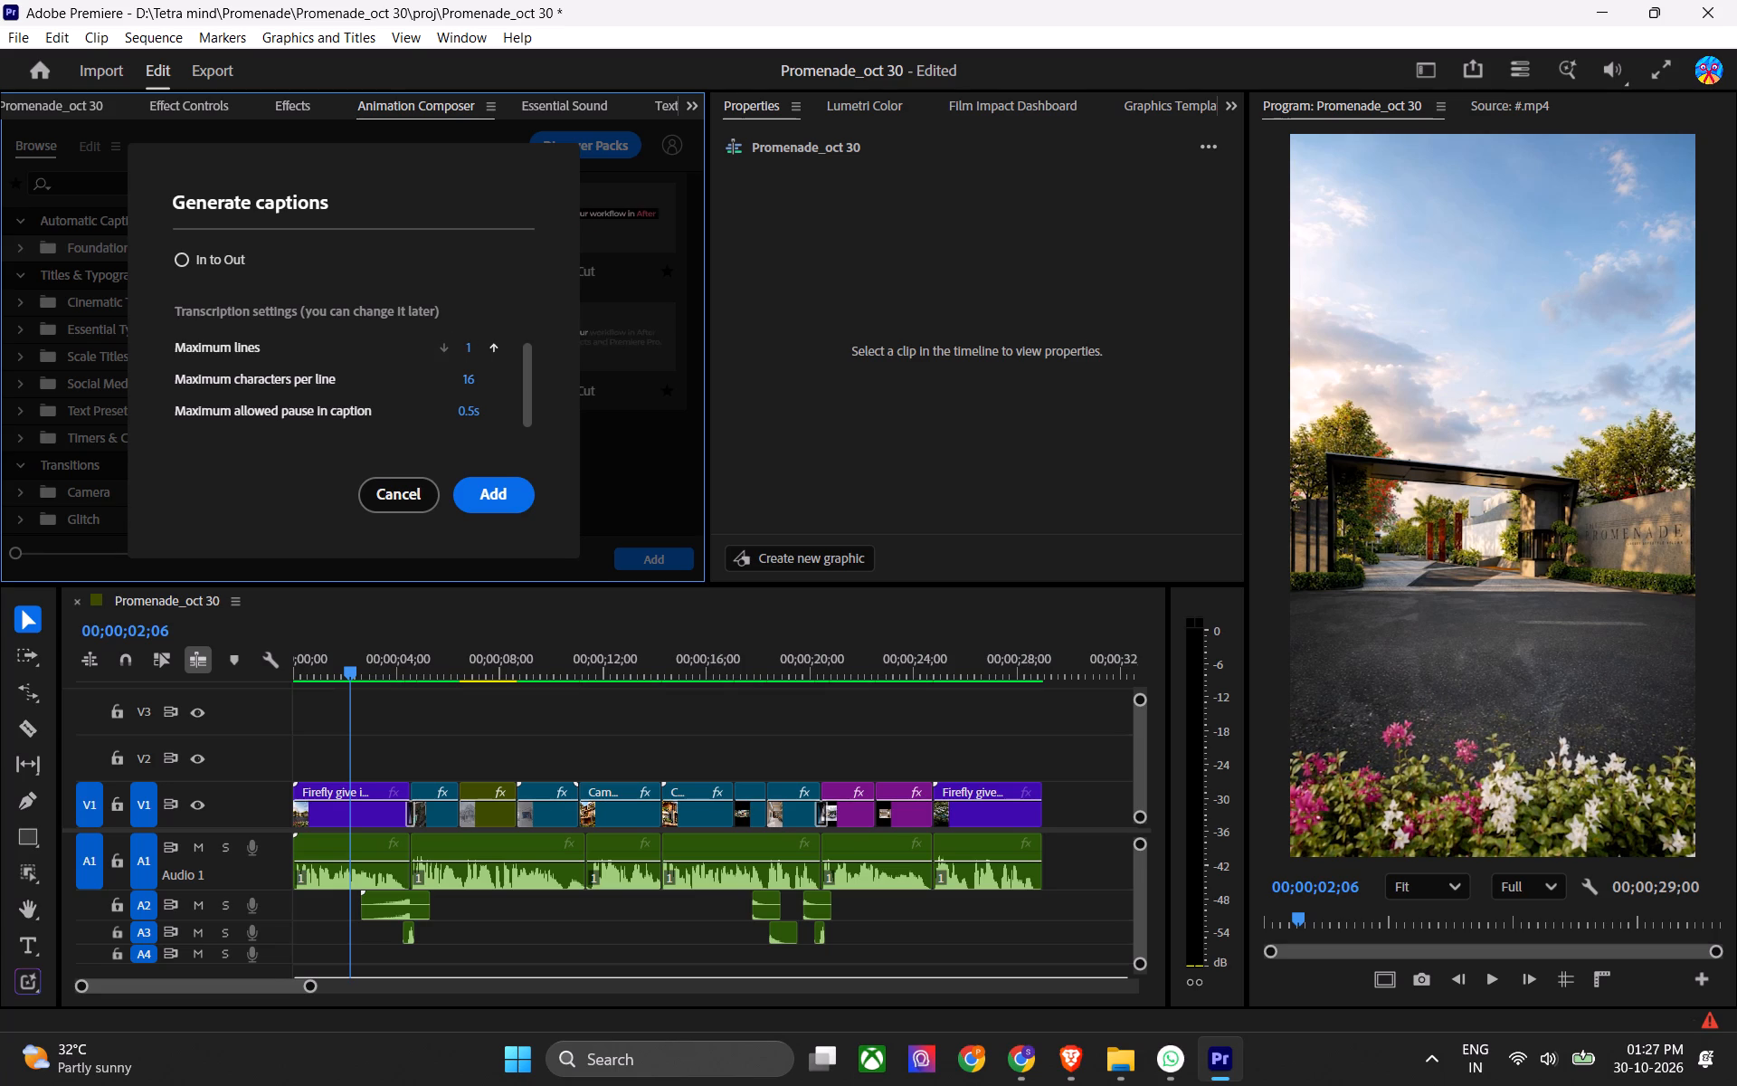
{"action": "left_click", "coordinate": [468, 383]}
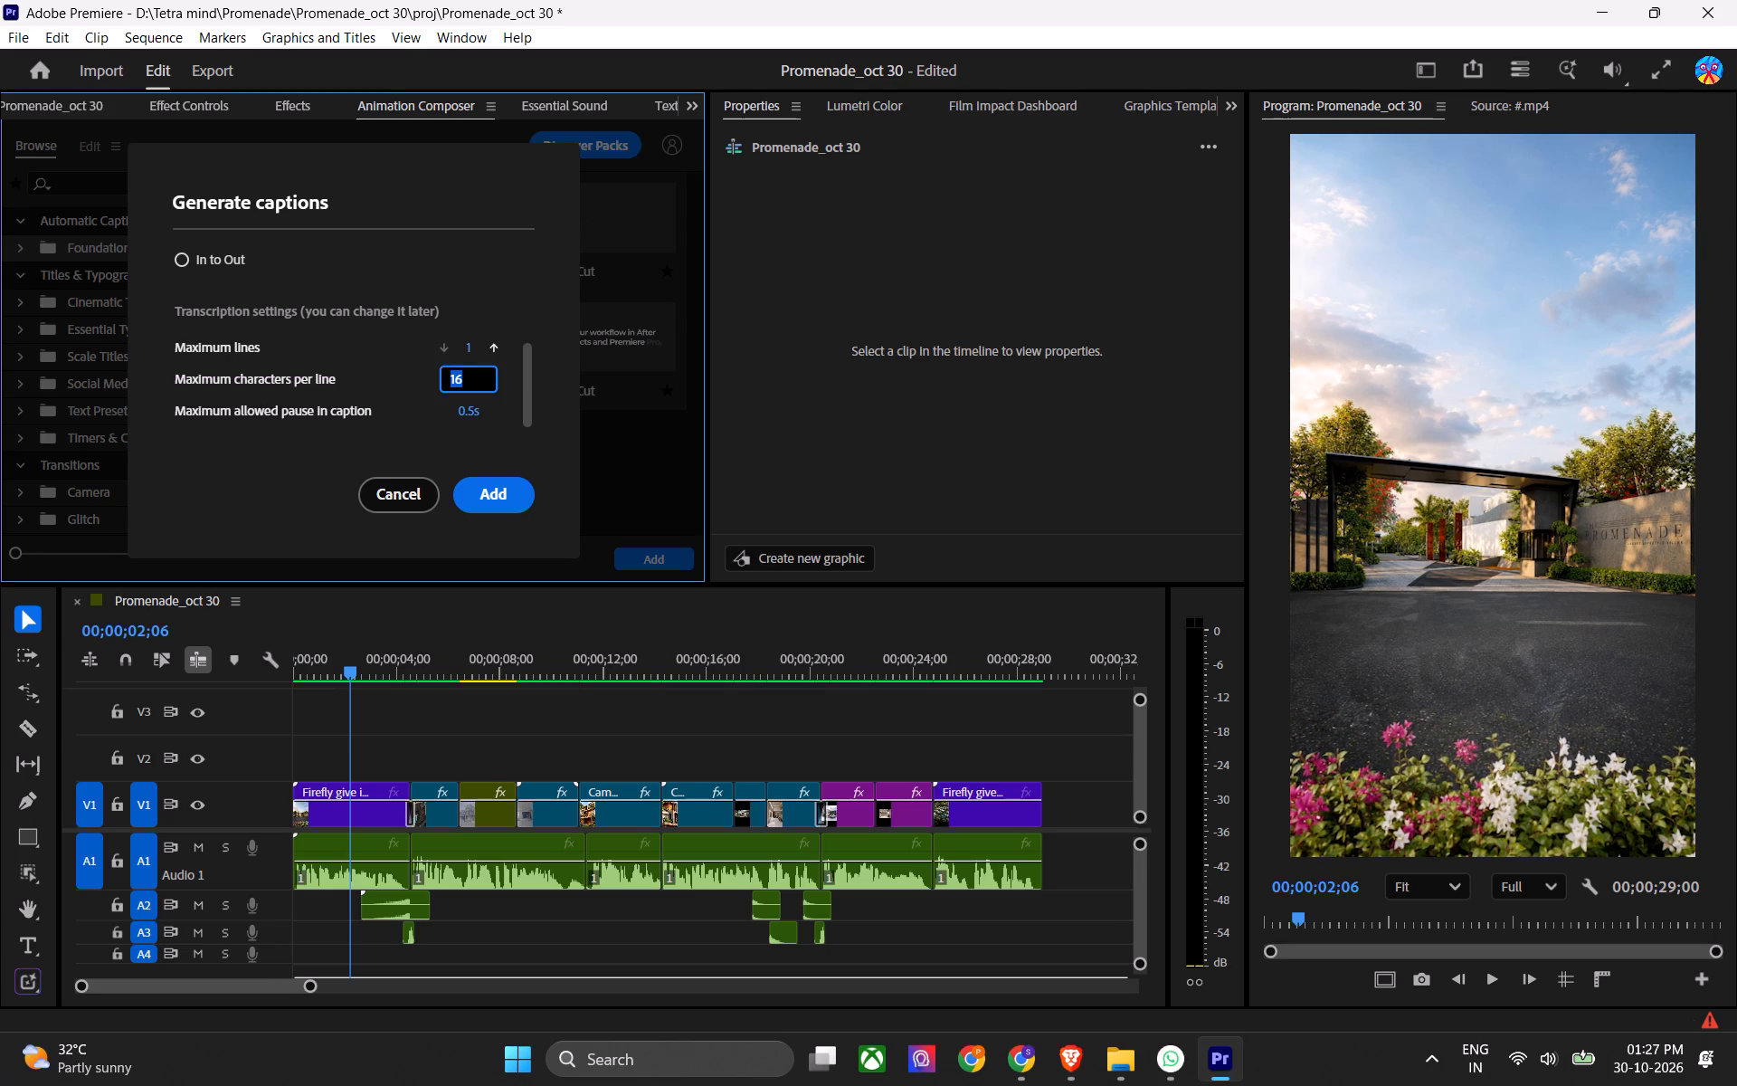
{"action": "type", "text": "15"}
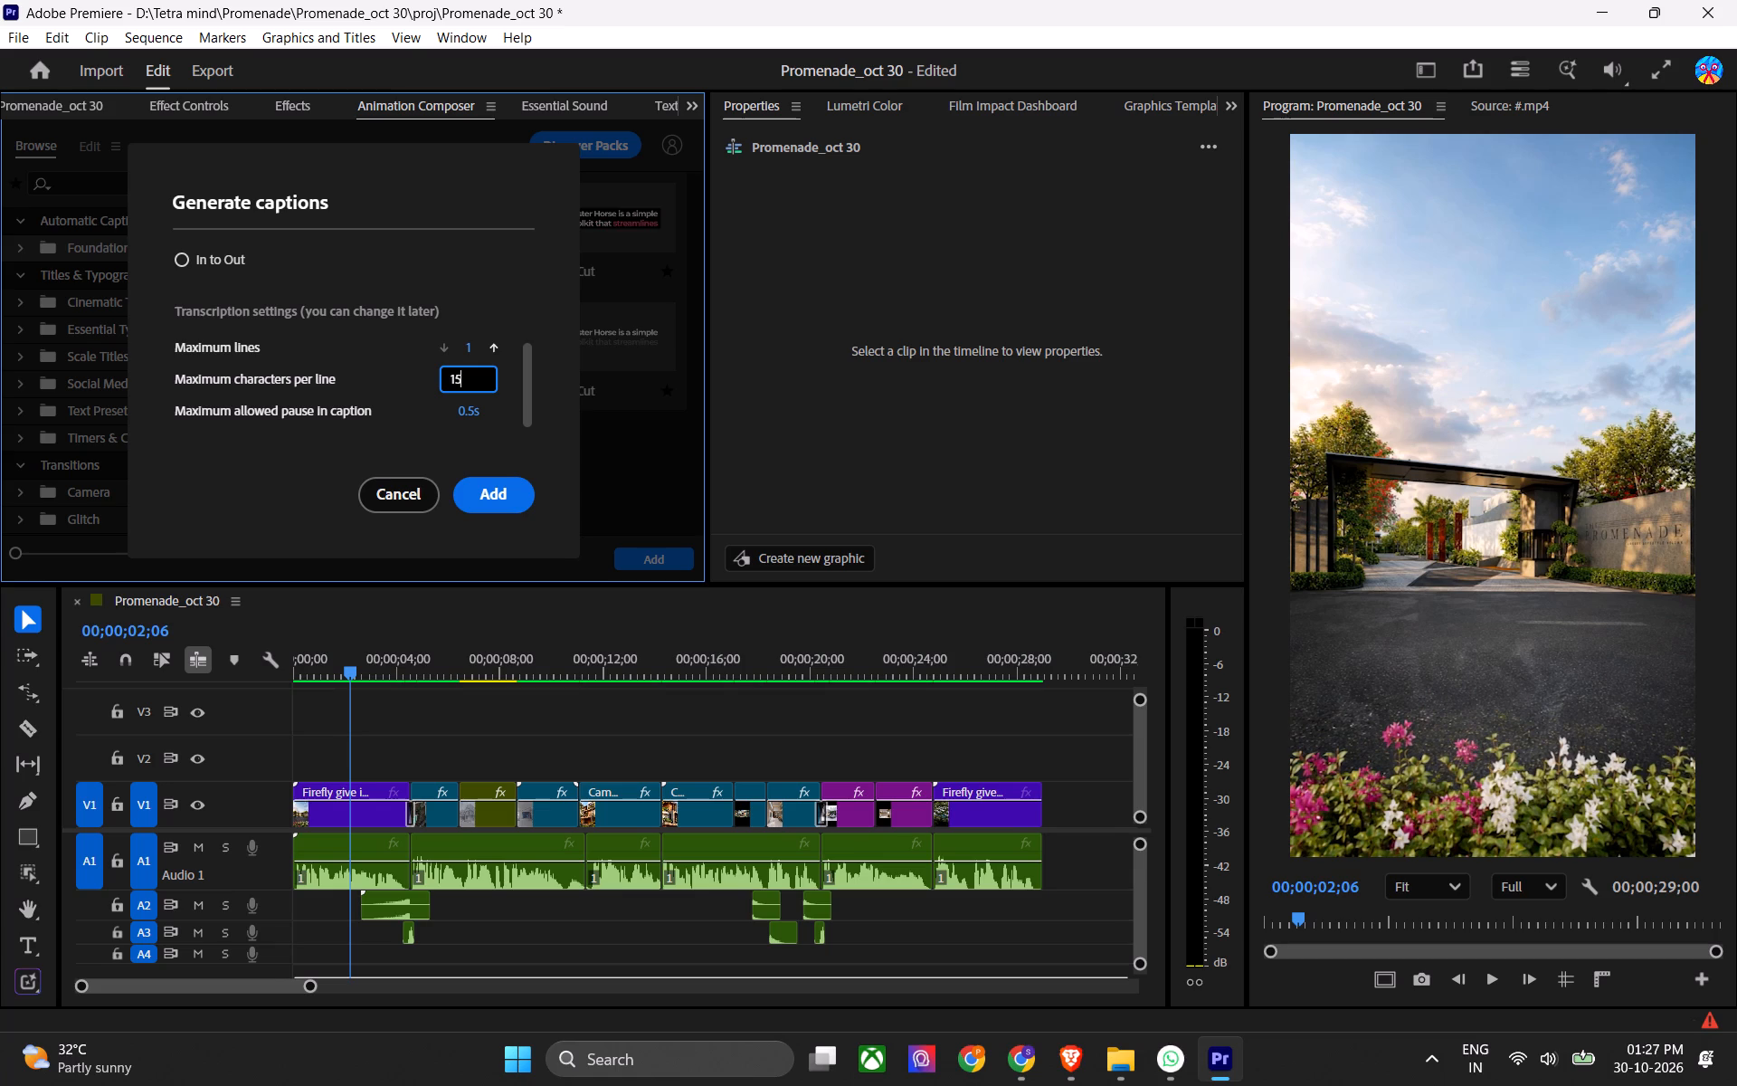
{"action": "scroll", "coordinate": [610, 421], "scroll_direction": "down", "scroll_amount": 4}
{"action": "left_click", "coordinate": [475, 473]}
{"action": "left_click", "coordinate": [512, 504]}
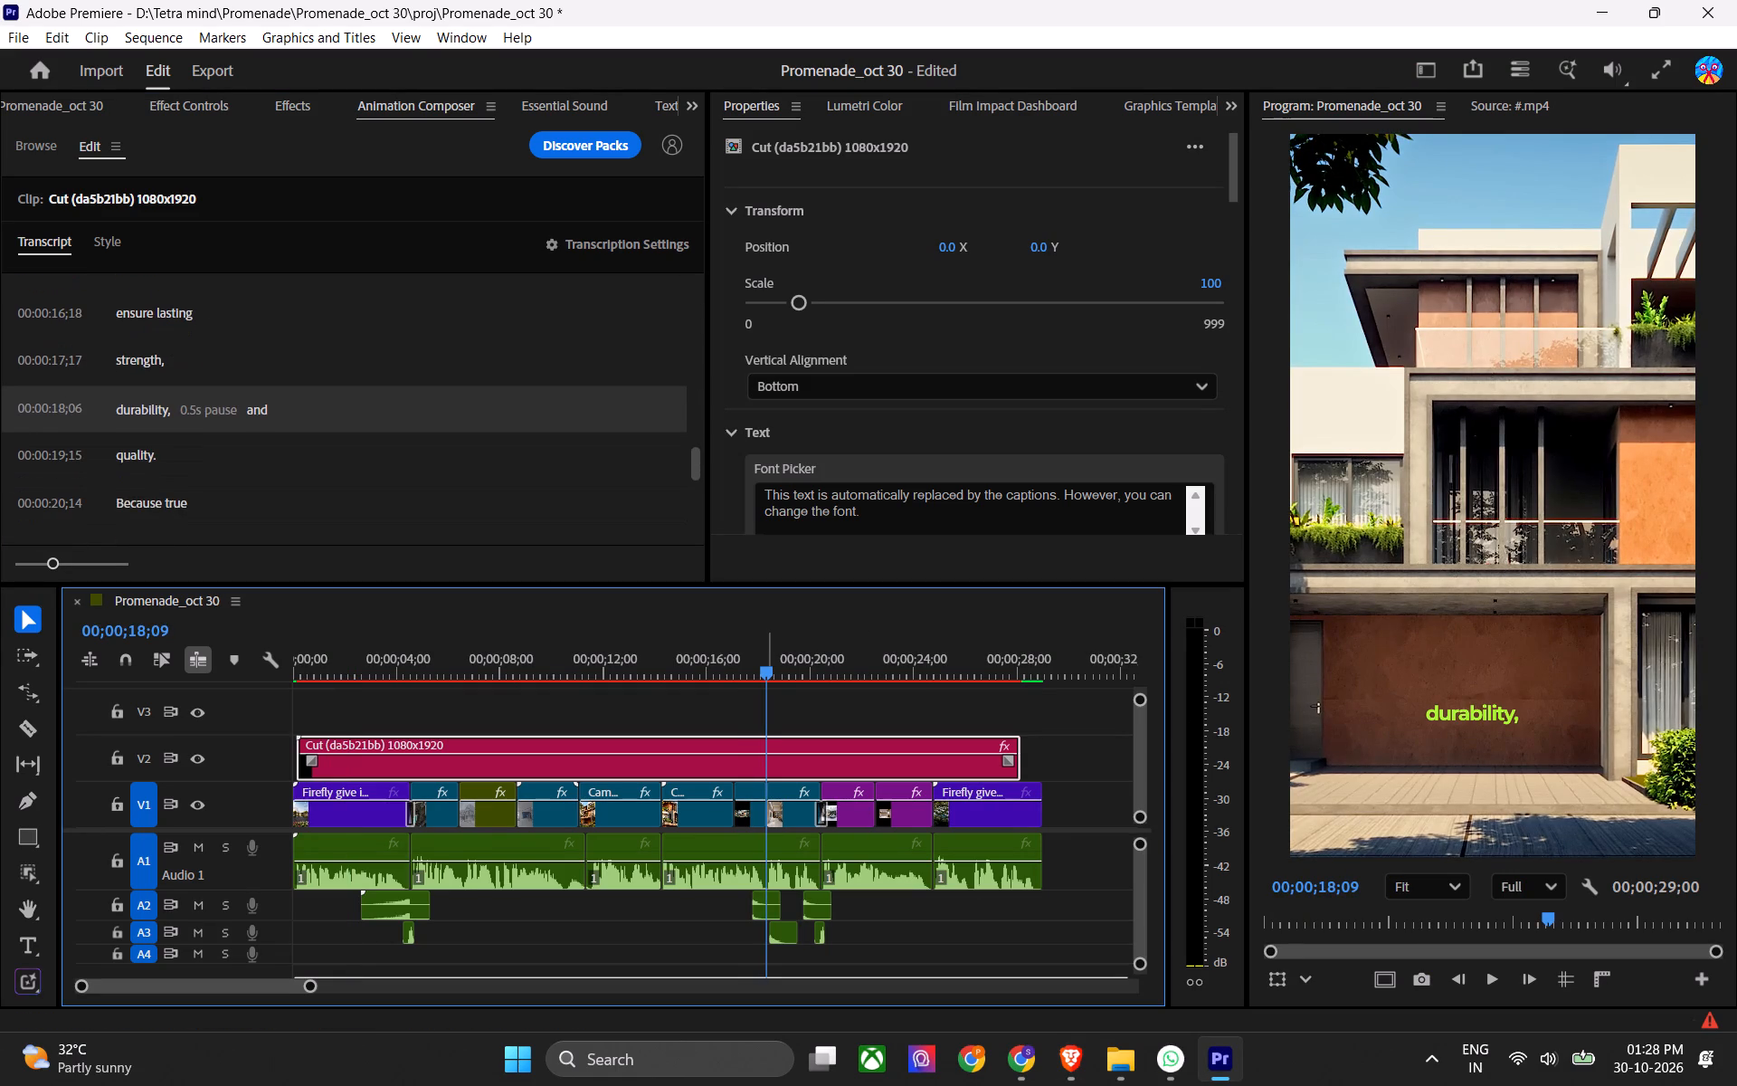
{"action": "left_click_drag", "start_coordinate": [772, 662], "coordinate": [415, 689]}
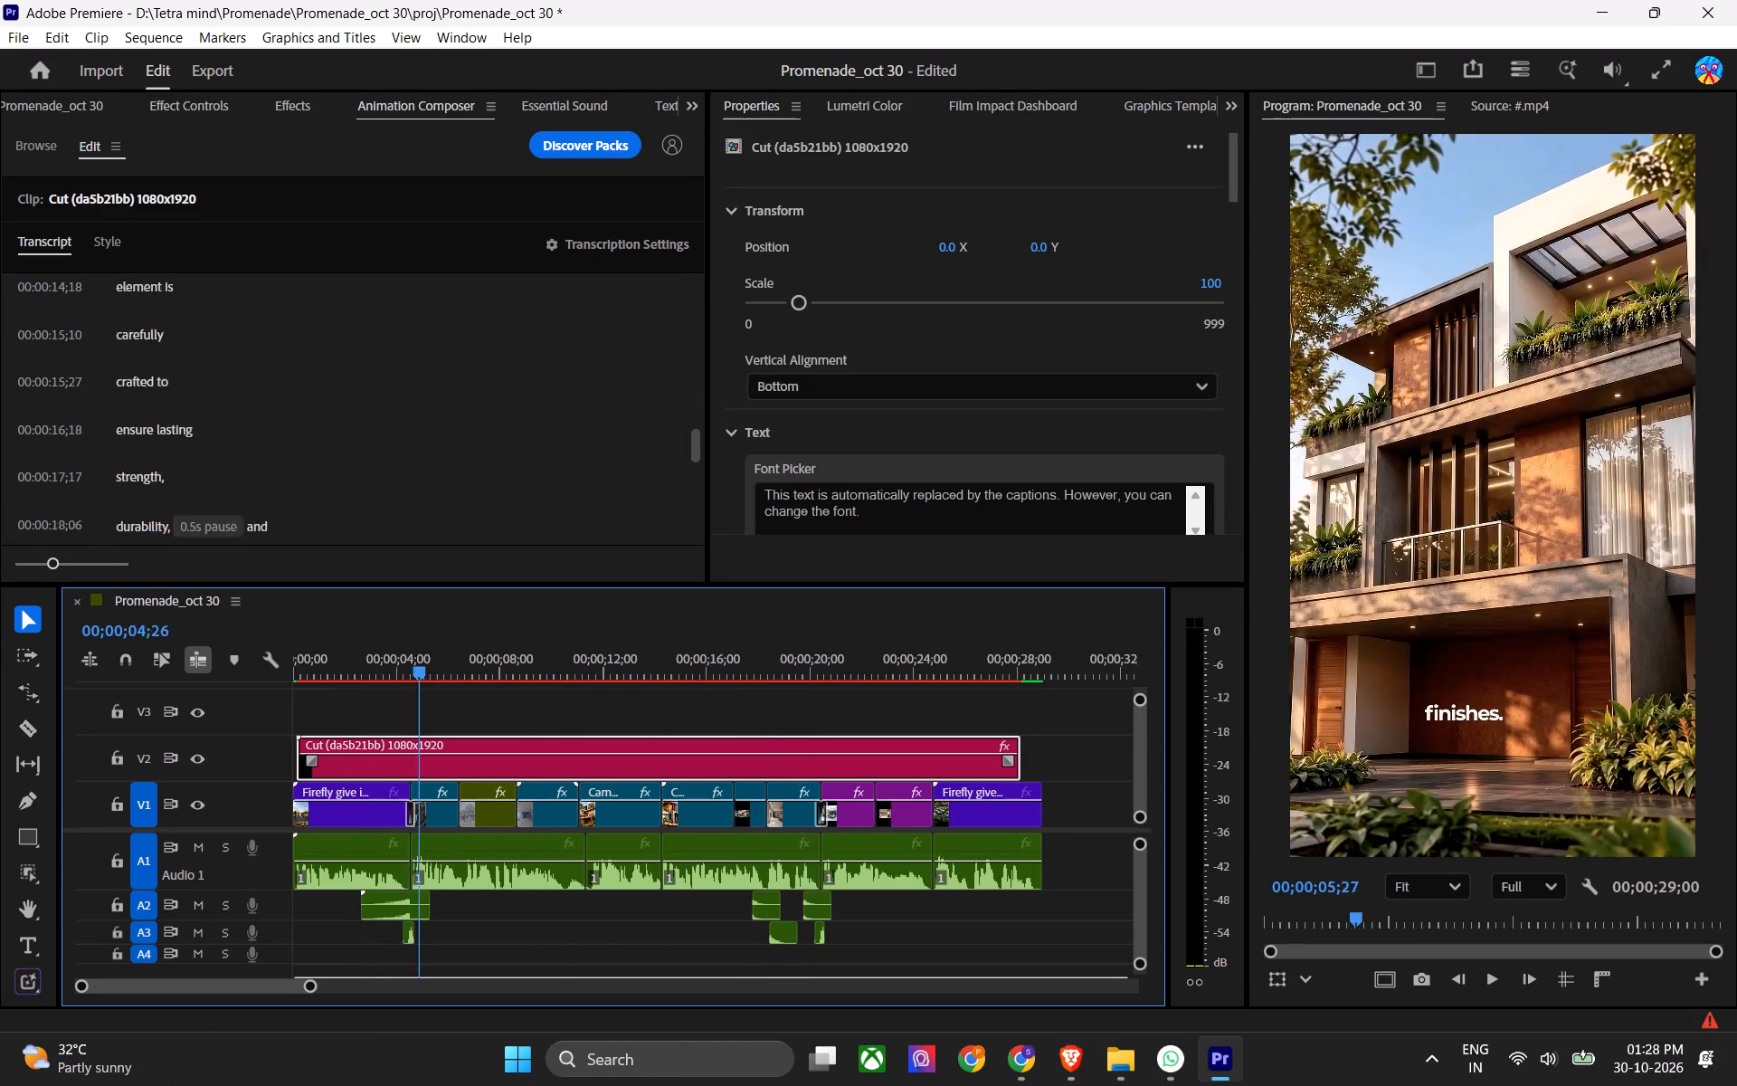
{"action": "left_click_drag", "start_coordinate": [415, 689], "coordinate": [258, 689]}
{"action": "key", "text": "space"}
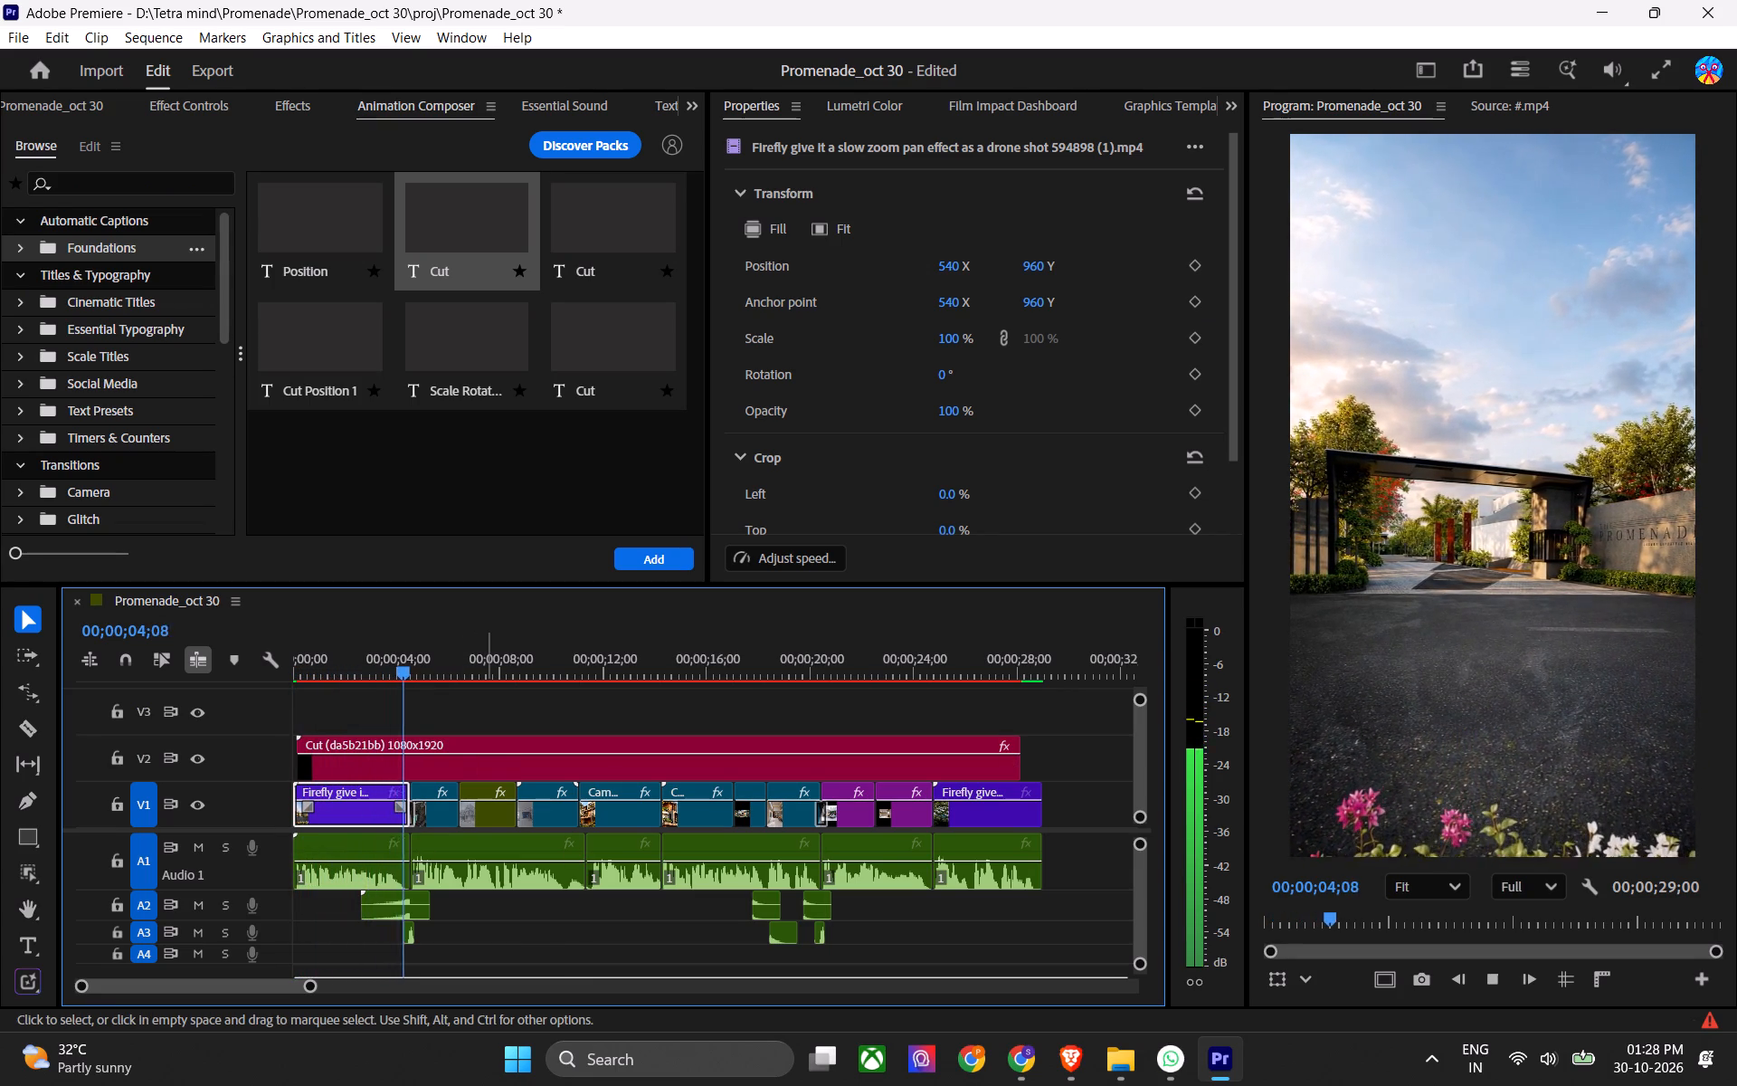
{"action": "key", "text": "space"}
{"action": "left_click_drag", "start_coordinate": [406, 662], "coordinate": [382, 670]}
{"action": "left_click", "coordinate": [379, 744]}
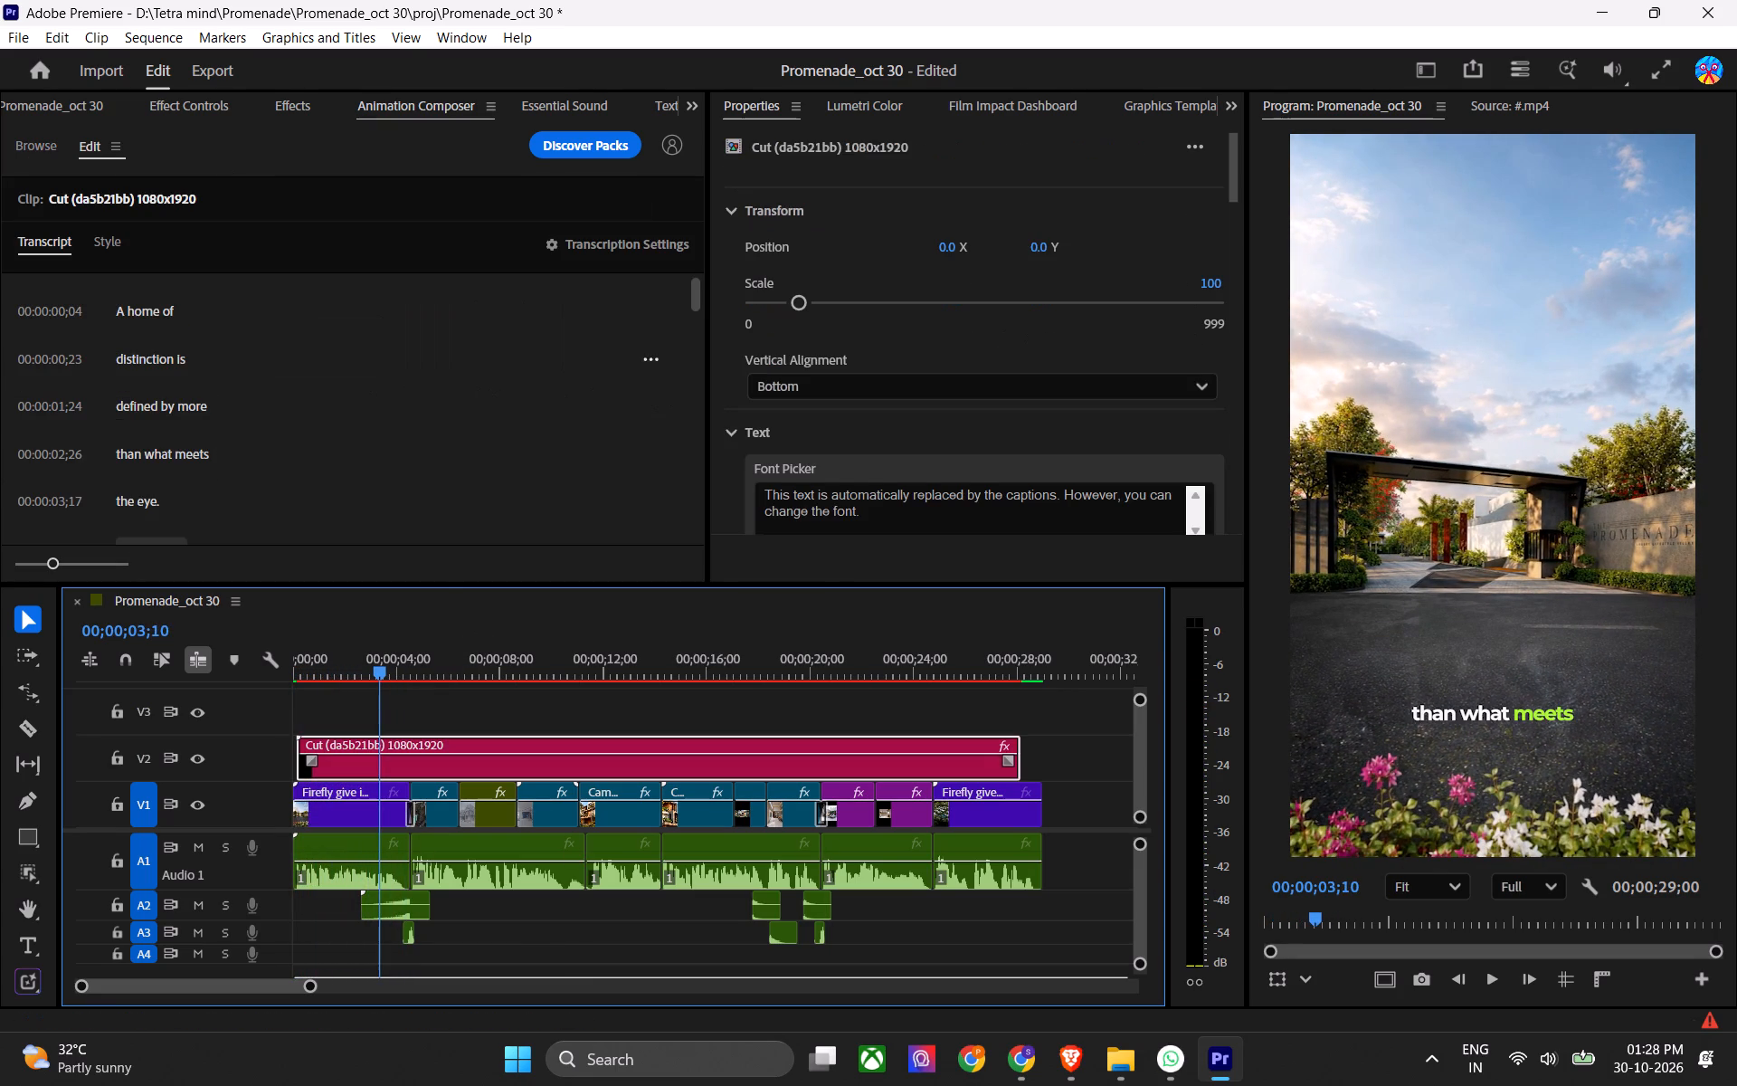
{"action": "left_click", "coordinate": [420, 733]}
{"action": "left_click", "coordinate": [406, 710]}
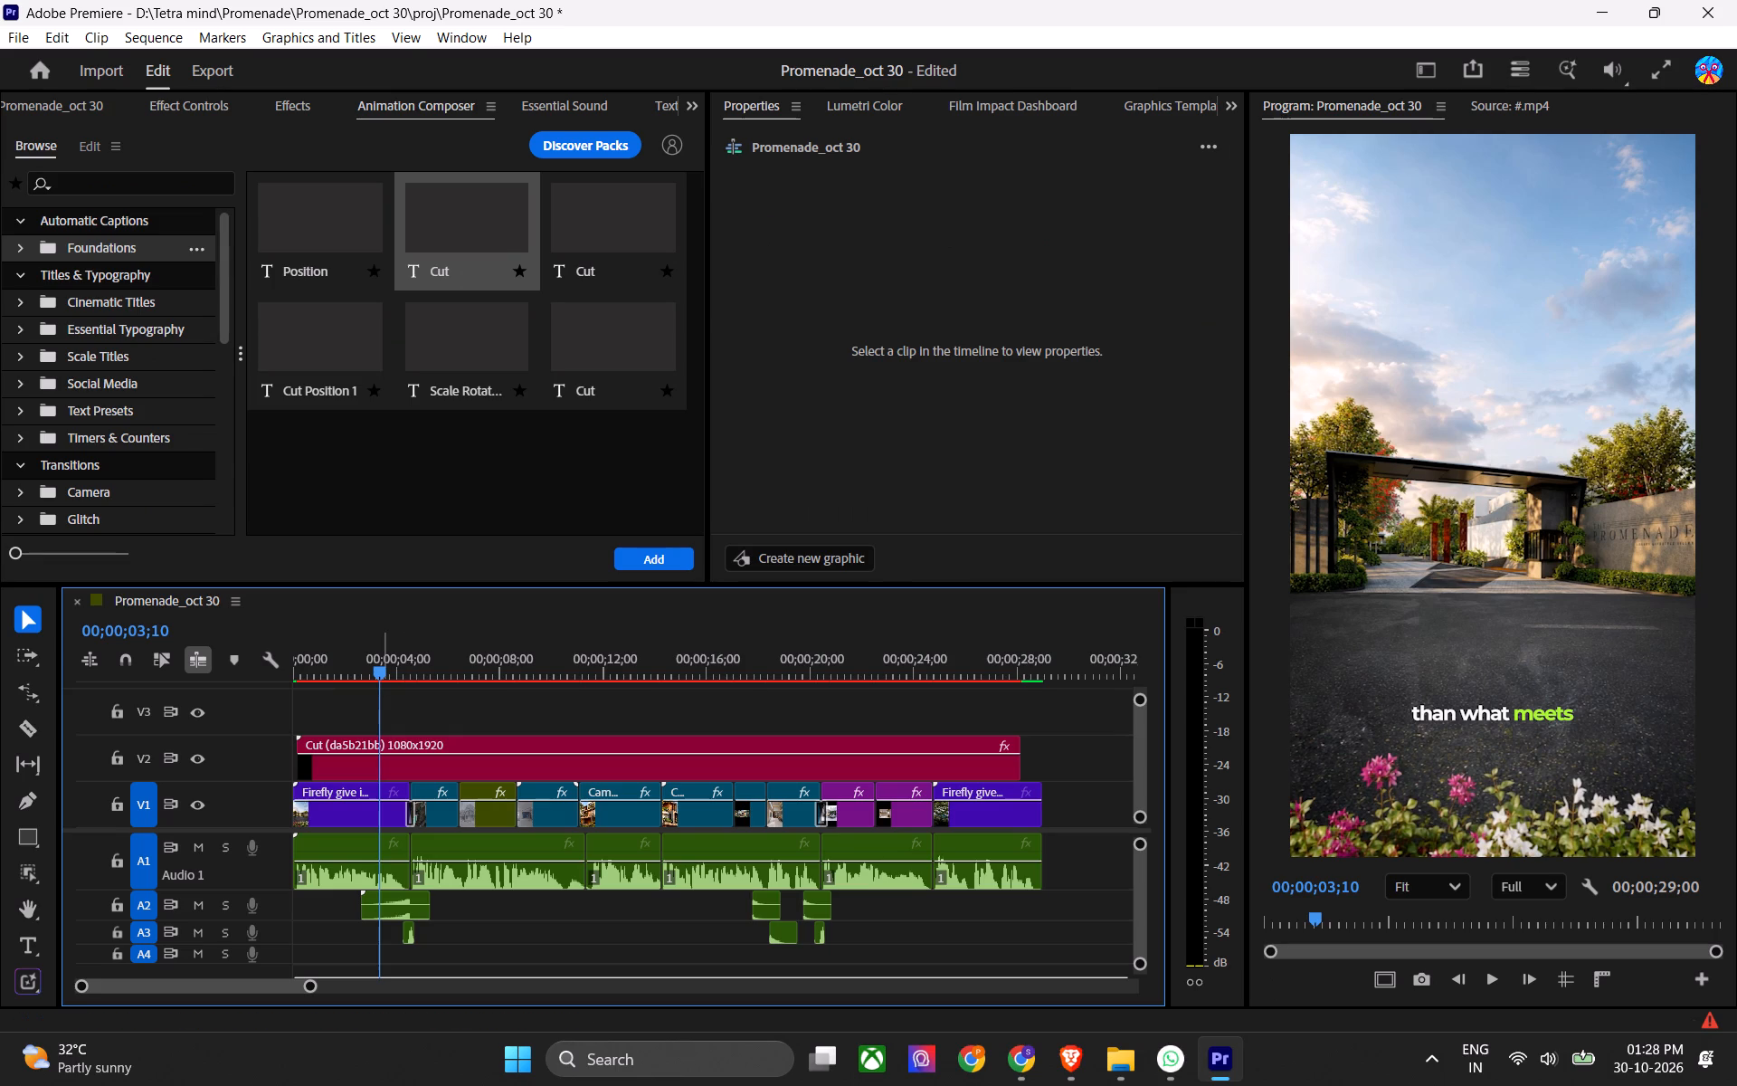
{"action": "left_click", "coordinate": [445, 422]}
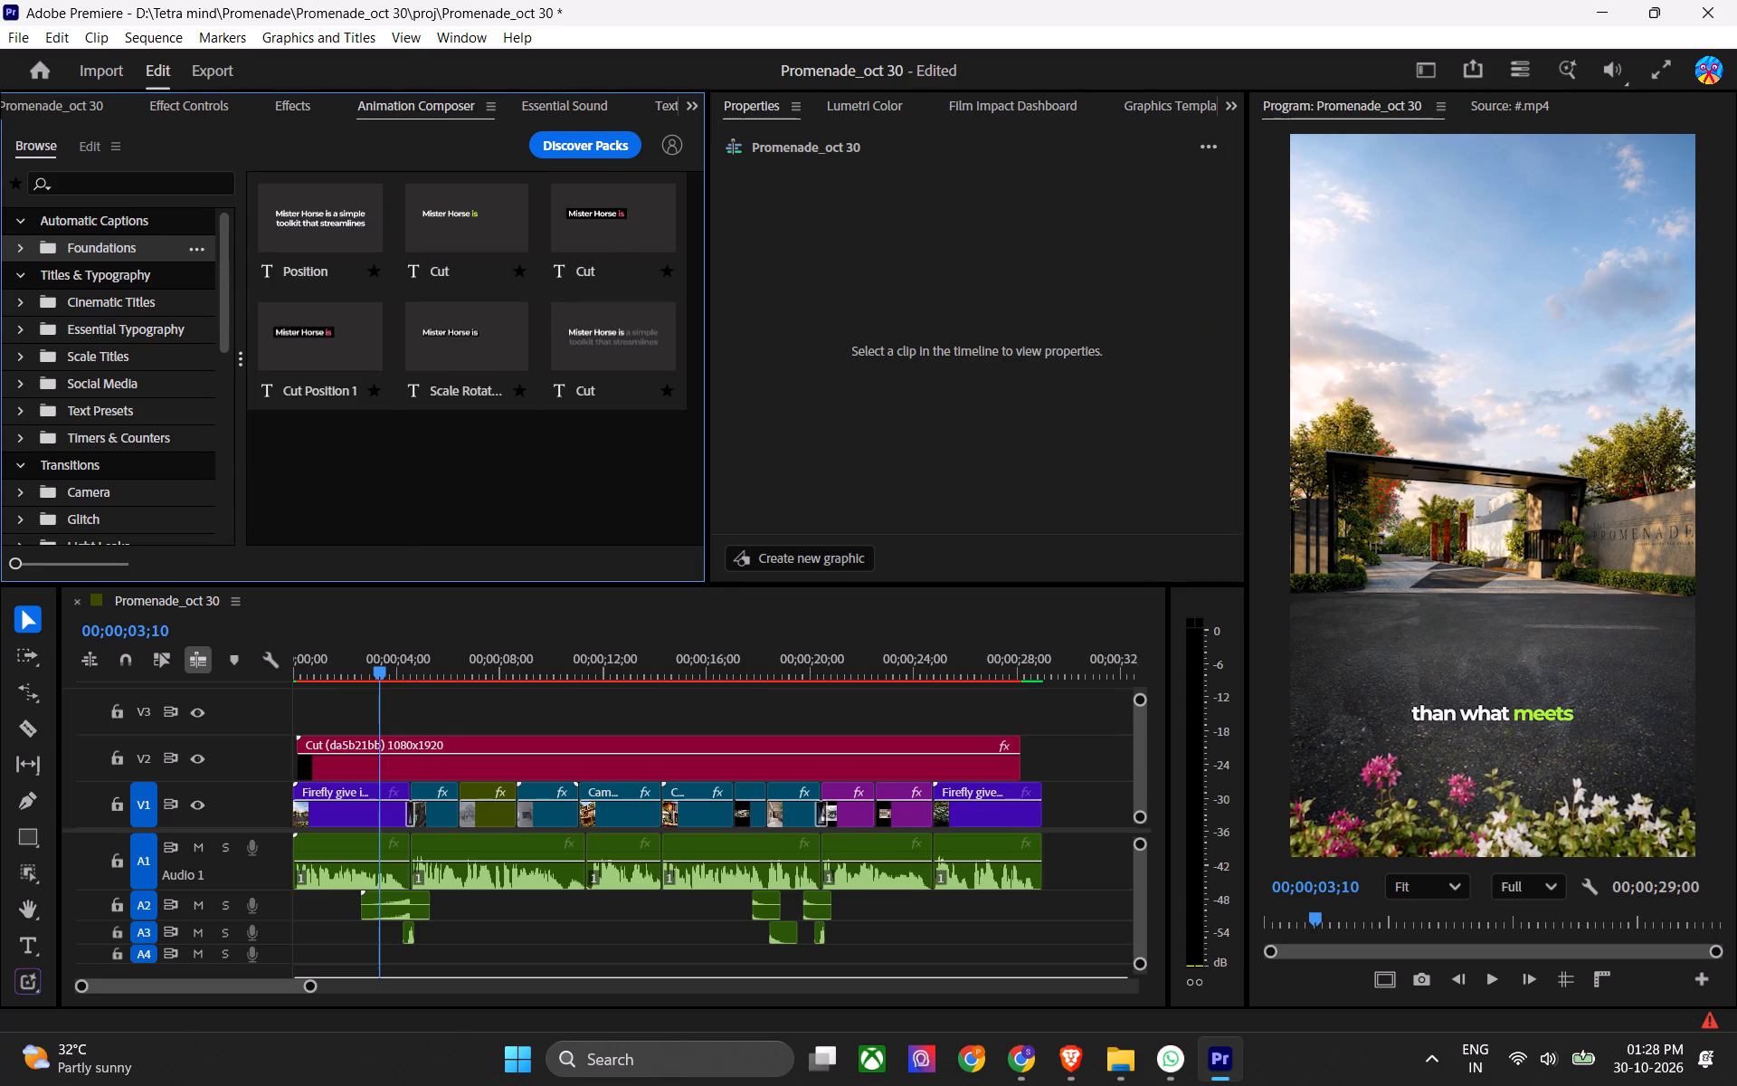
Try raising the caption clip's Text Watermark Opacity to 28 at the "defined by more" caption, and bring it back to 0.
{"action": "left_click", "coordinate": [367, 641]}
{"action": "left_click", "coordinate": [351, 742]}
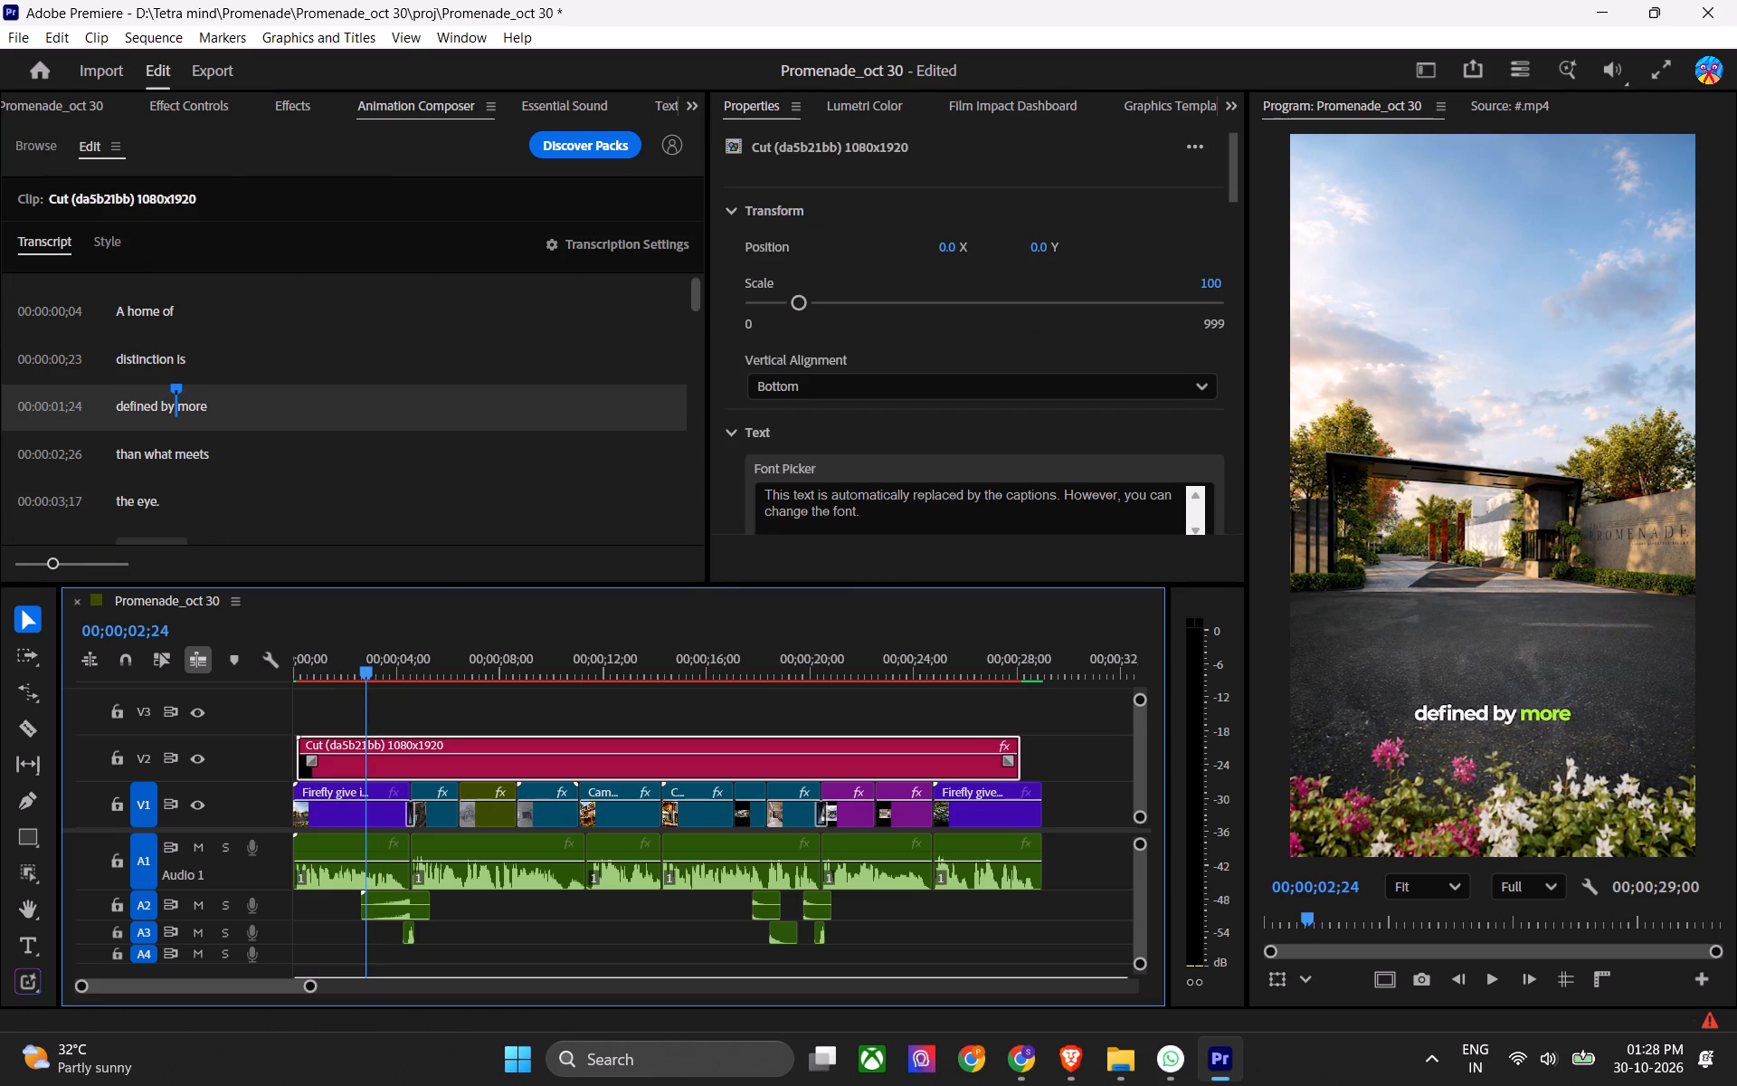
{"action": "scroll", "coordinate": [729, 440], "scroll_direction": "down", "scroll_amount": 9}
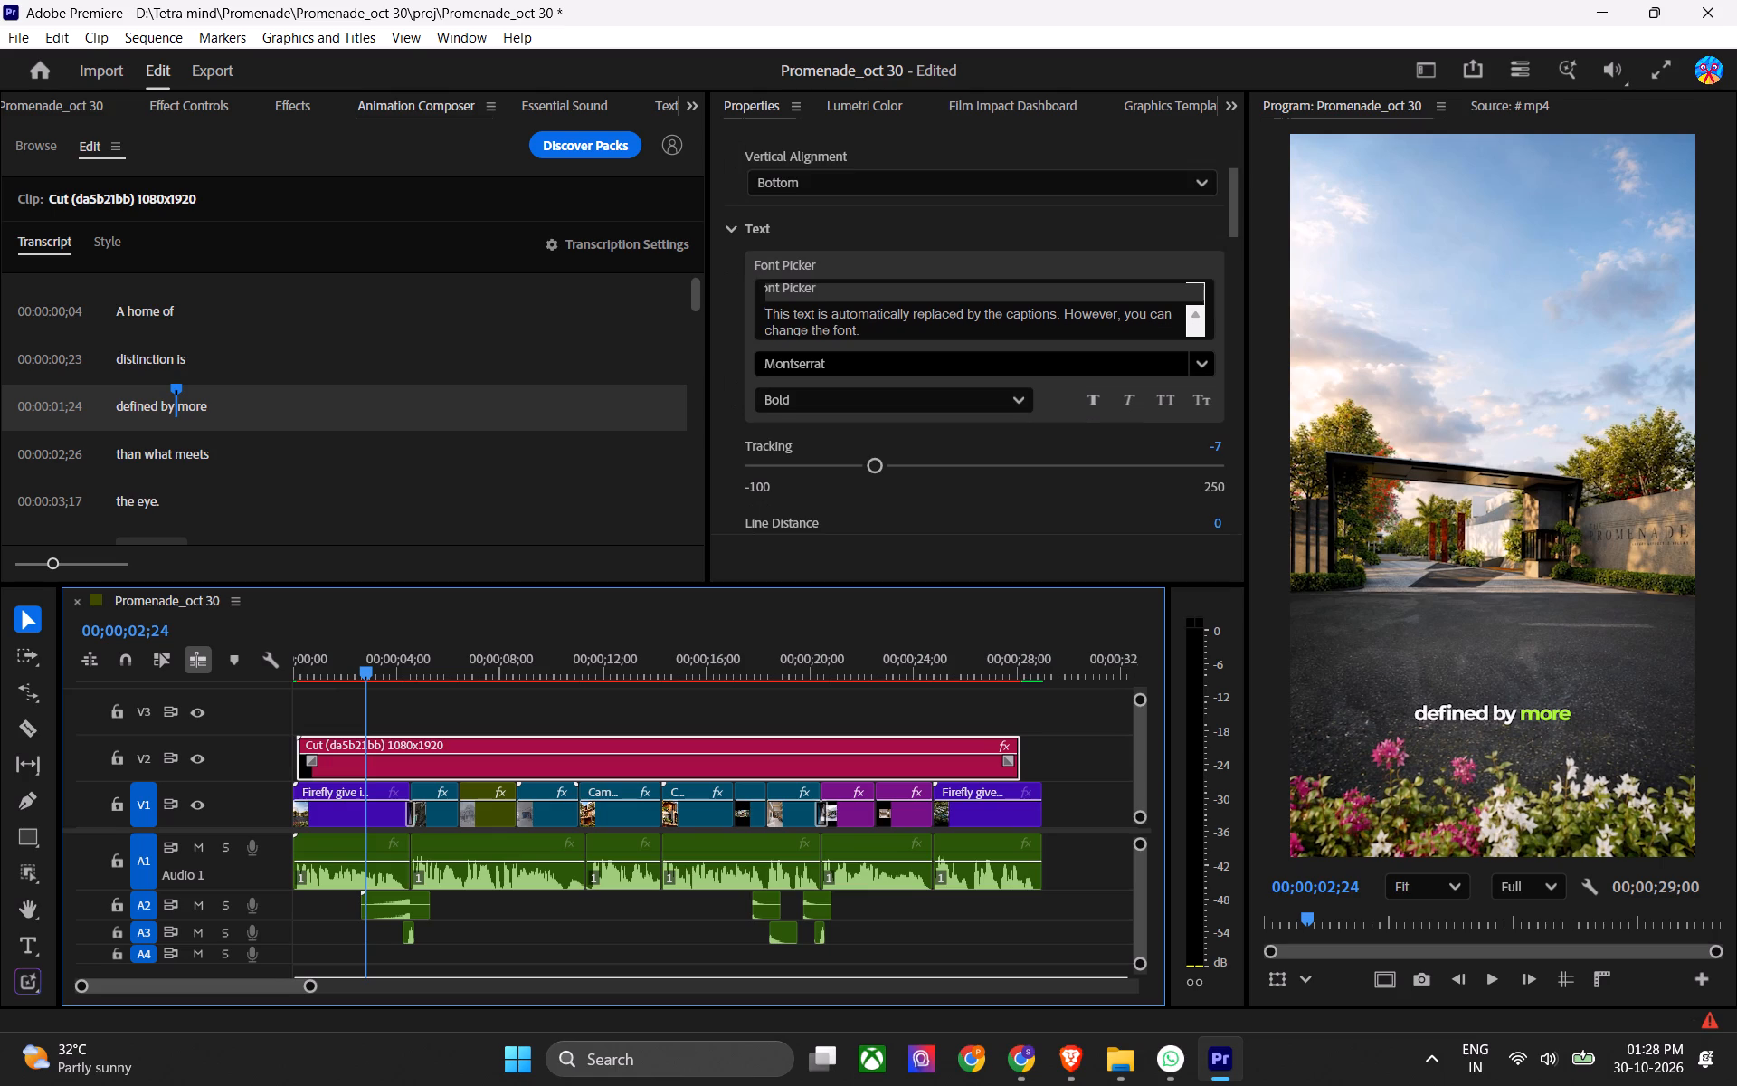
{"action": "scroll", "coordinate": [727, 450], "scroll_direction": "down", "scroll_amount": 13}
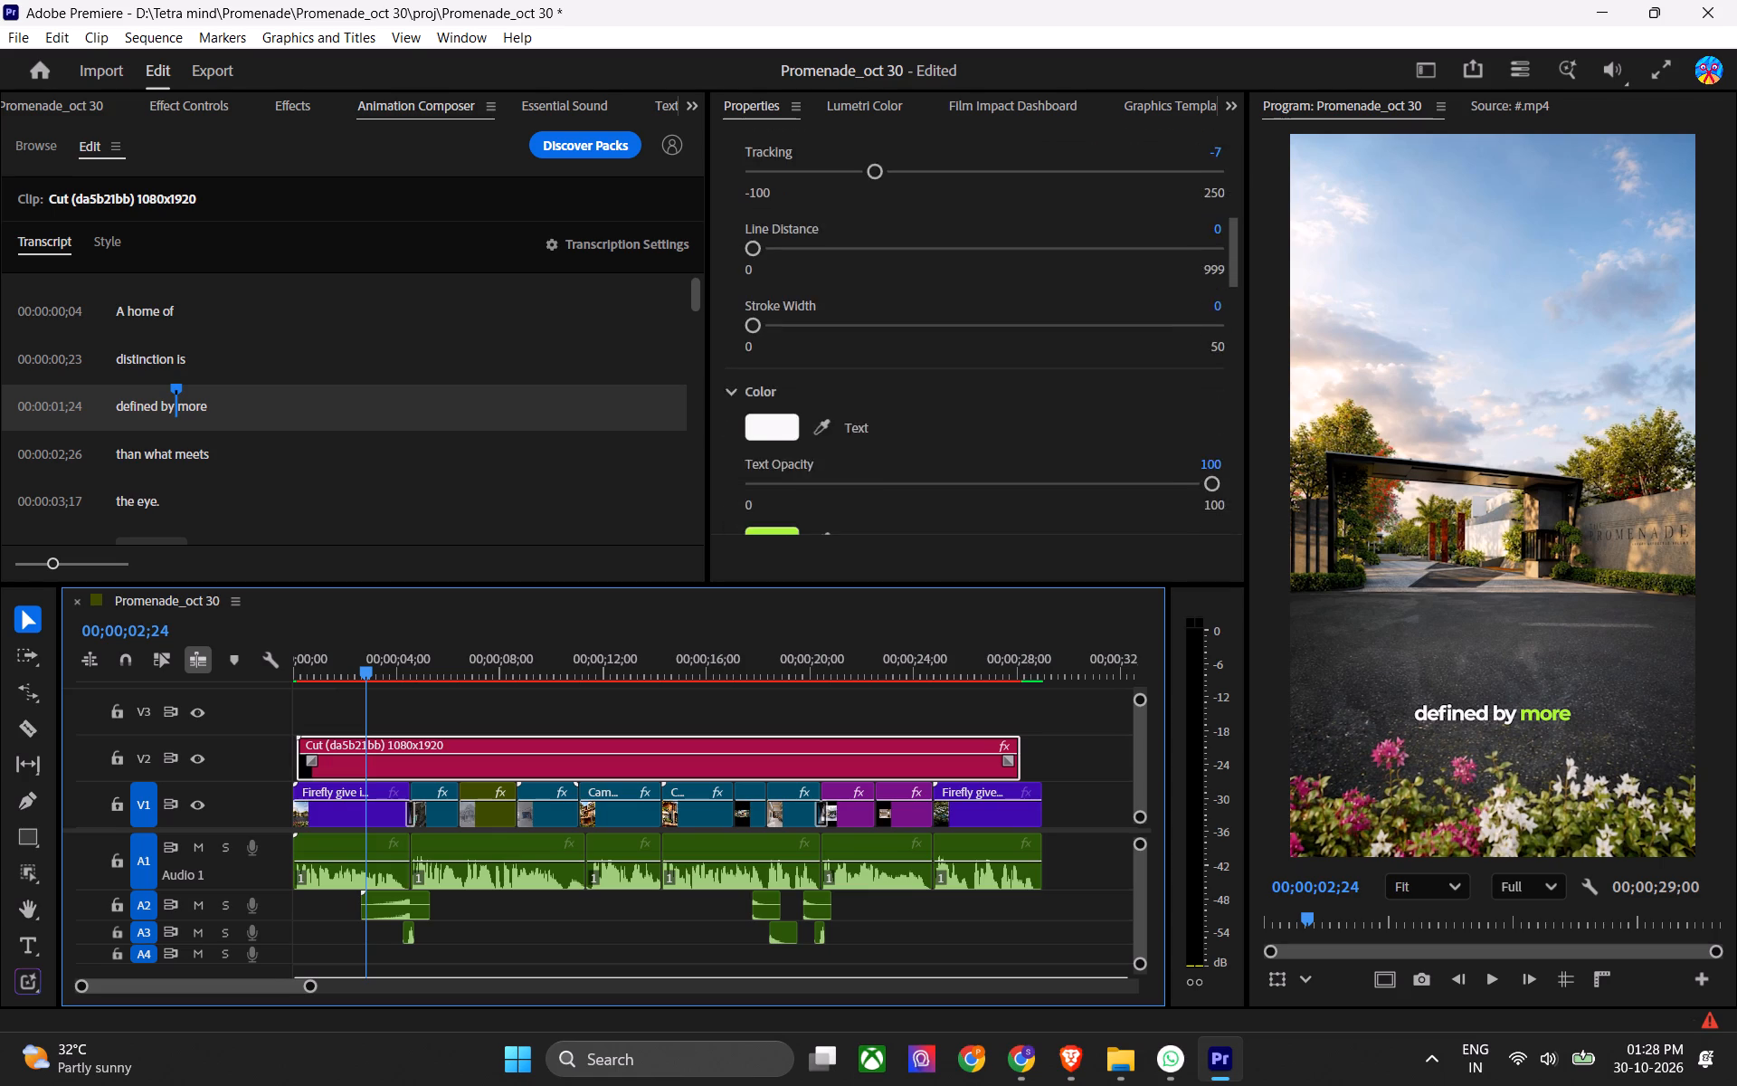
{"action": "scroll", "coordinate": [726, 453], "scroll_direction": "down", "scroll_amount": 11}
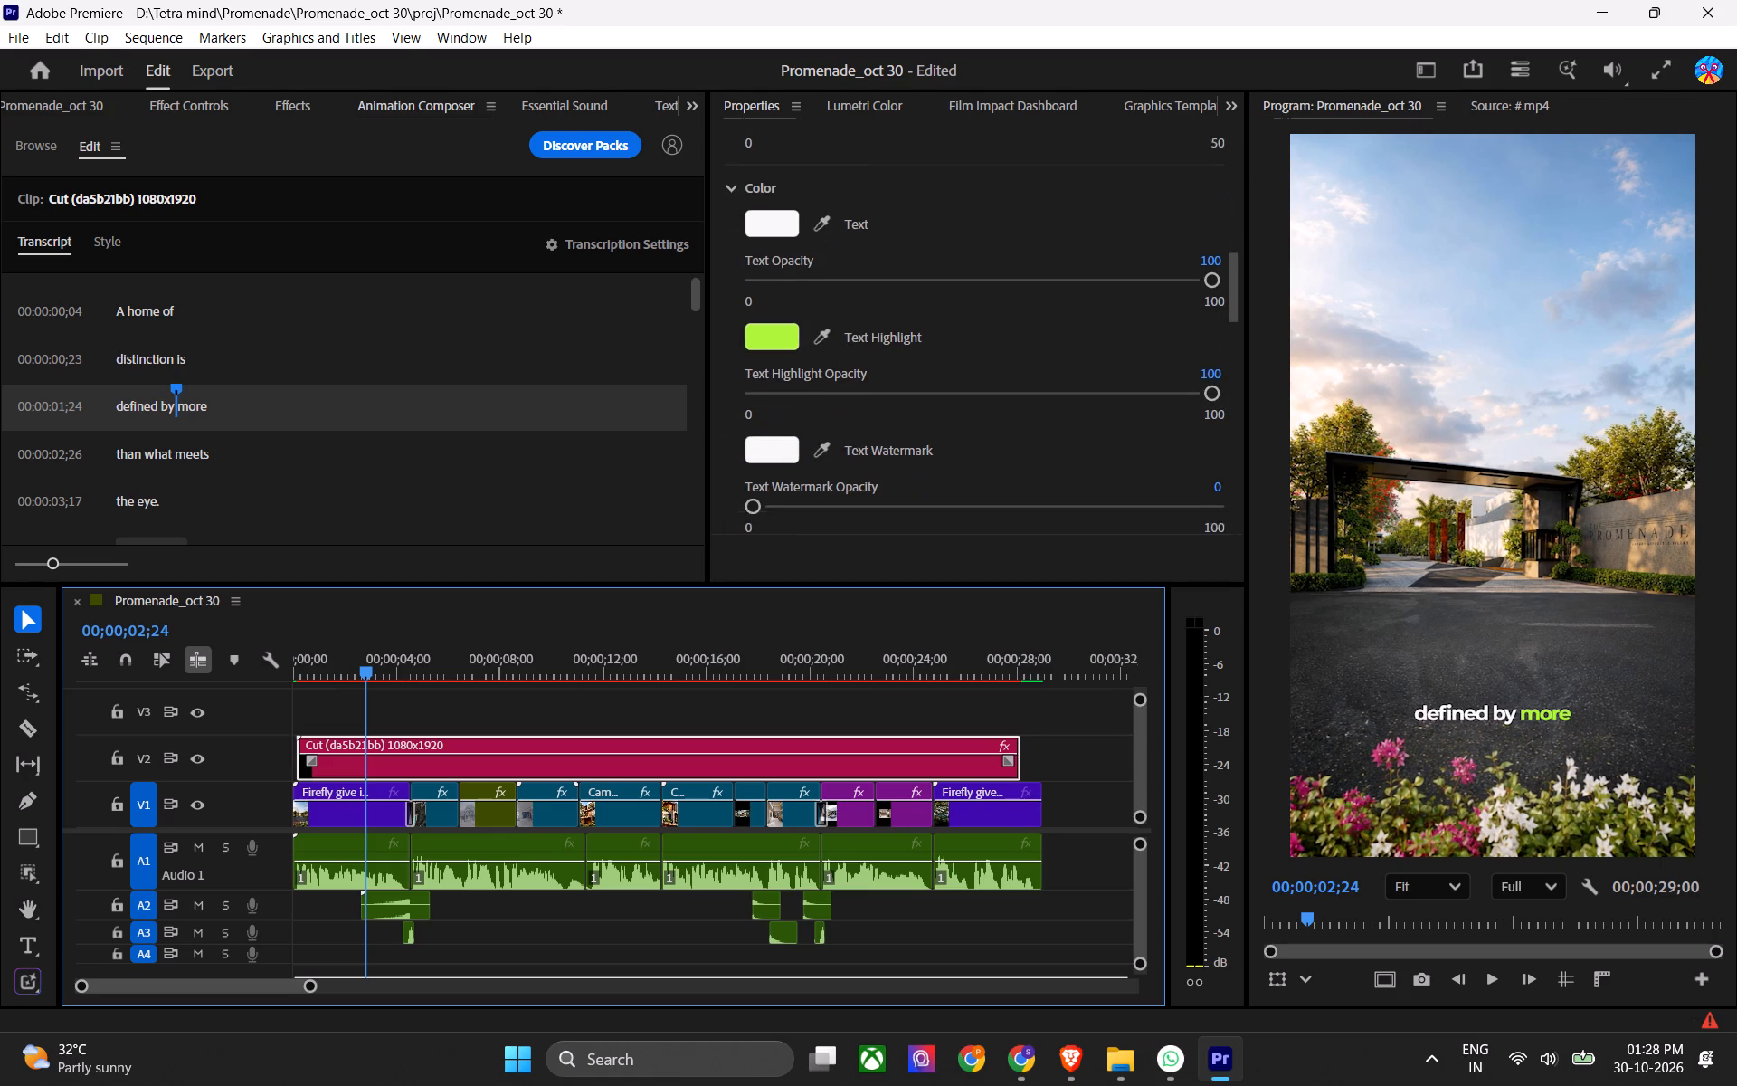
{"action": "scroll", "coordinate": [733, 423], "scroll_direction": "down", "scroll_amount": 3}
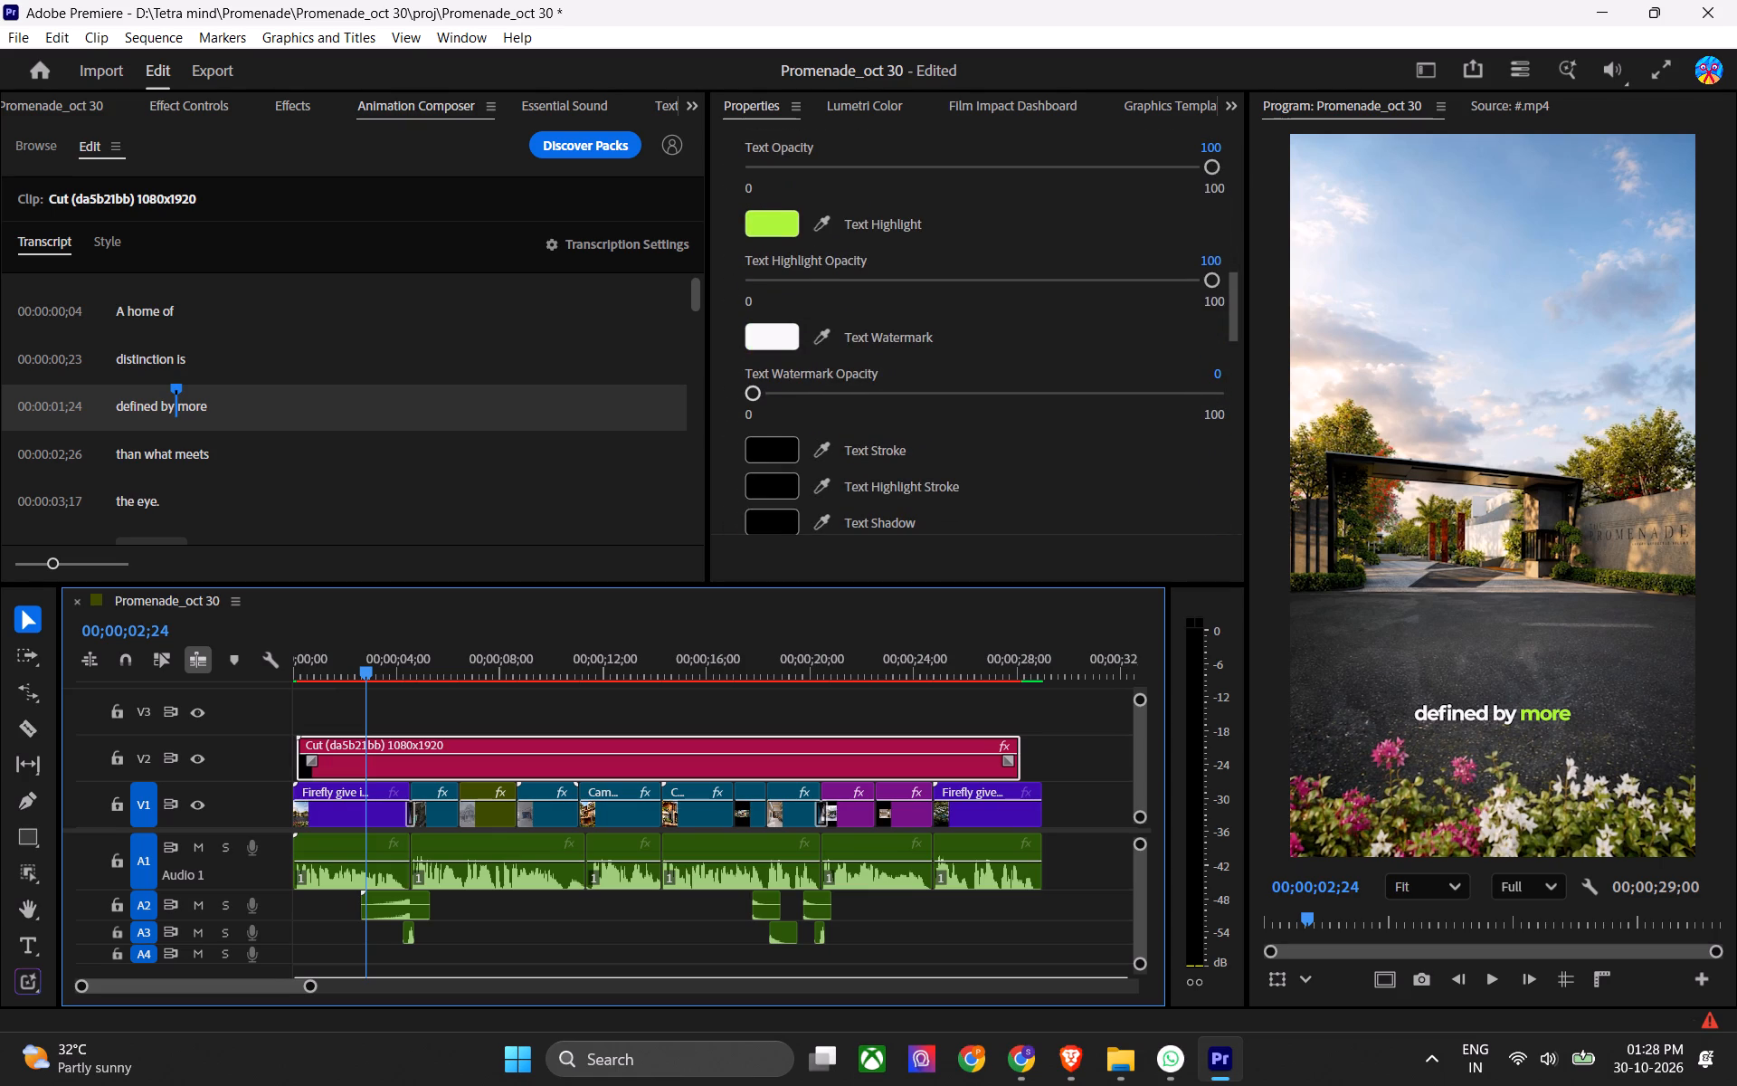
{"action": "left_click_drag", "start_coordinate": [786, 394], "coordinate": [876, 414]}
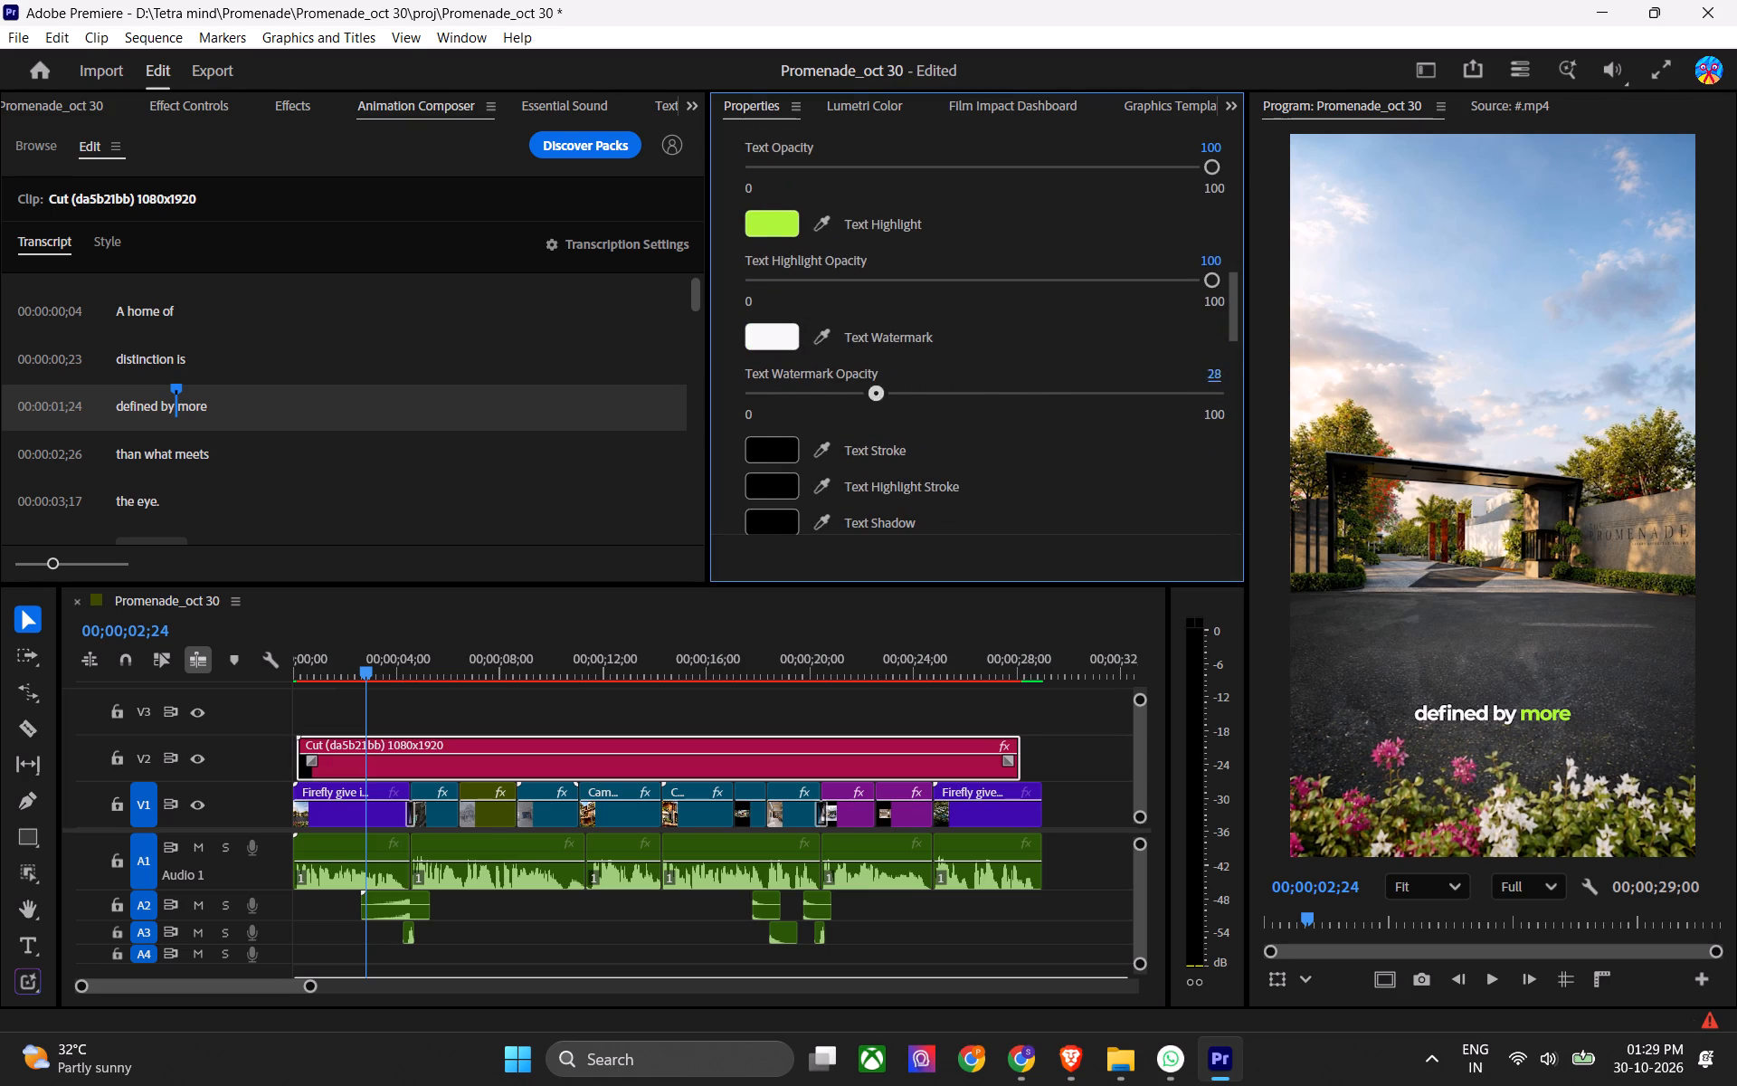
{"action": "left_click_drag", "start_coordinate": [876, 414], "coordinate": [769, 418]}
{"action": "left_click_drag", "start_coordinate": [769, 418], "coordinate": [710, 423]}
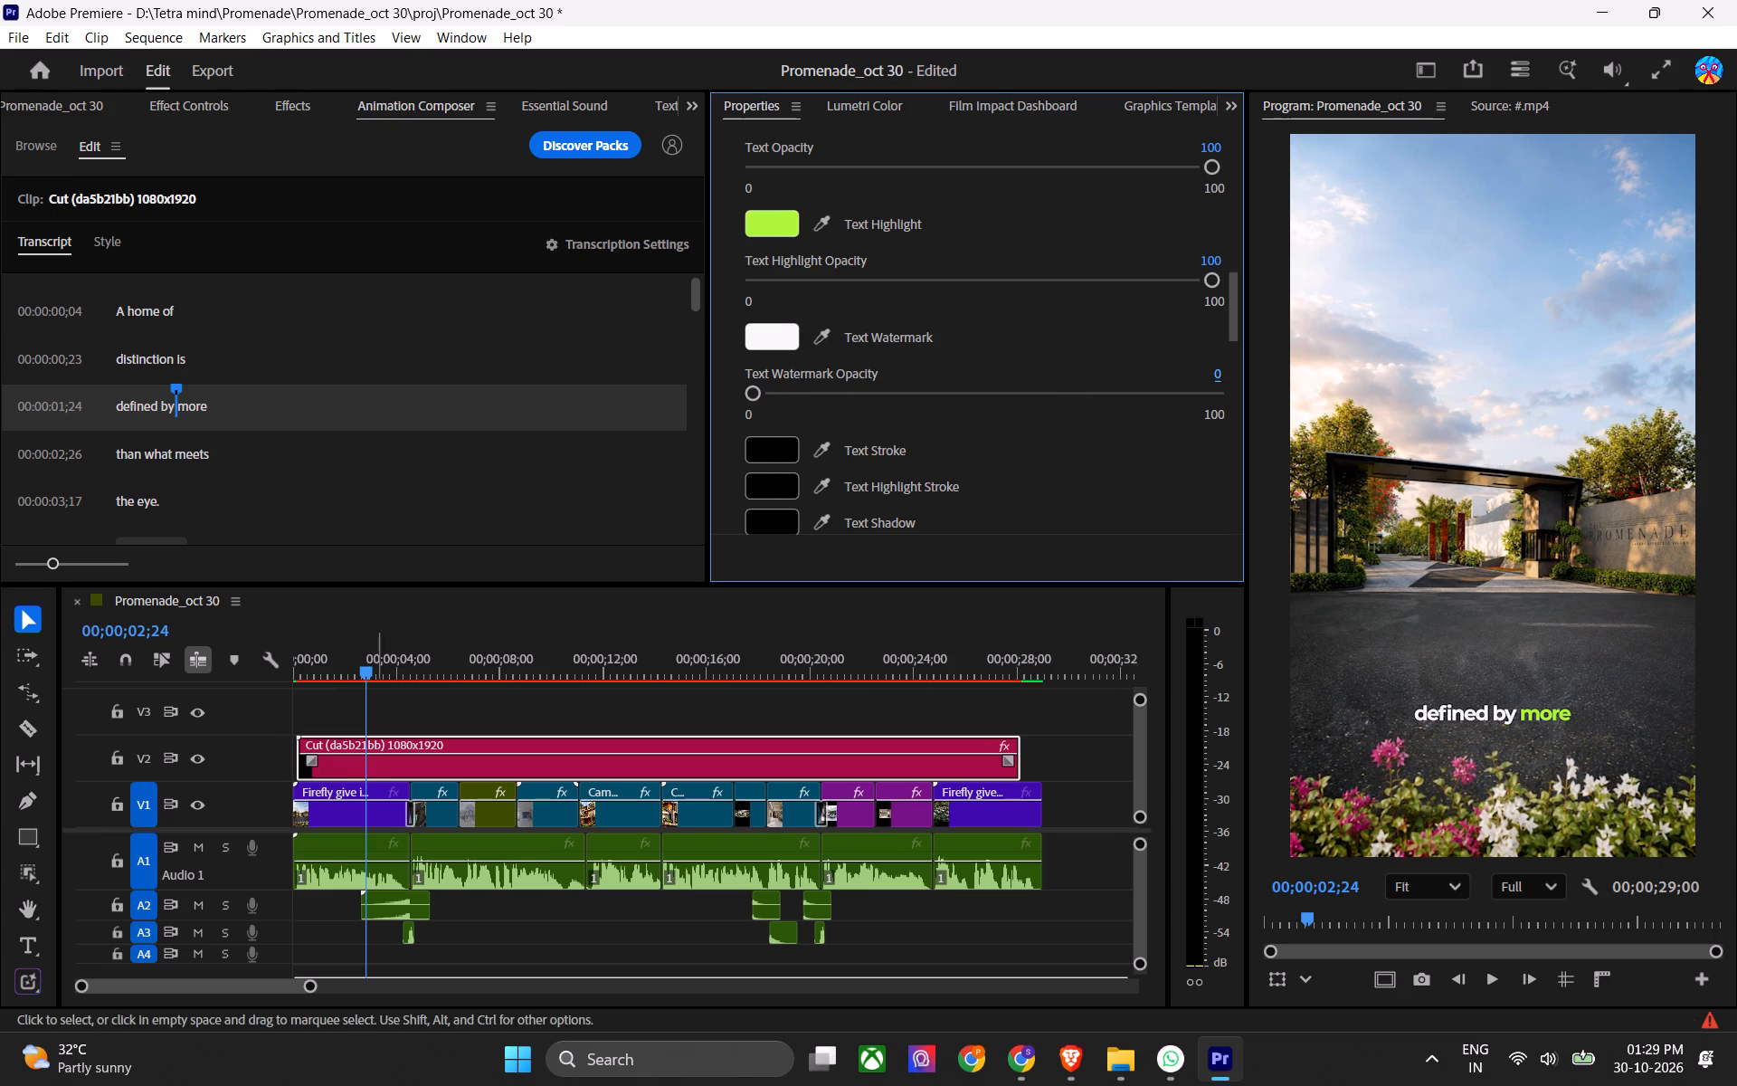
Scrub the captions across the opening gate shot, save the project, and play on into the construction and facade shots to check them.
{"action": "left_click_drag", "start_coordinate": [384, 665], "coordinate": [372, 660]}
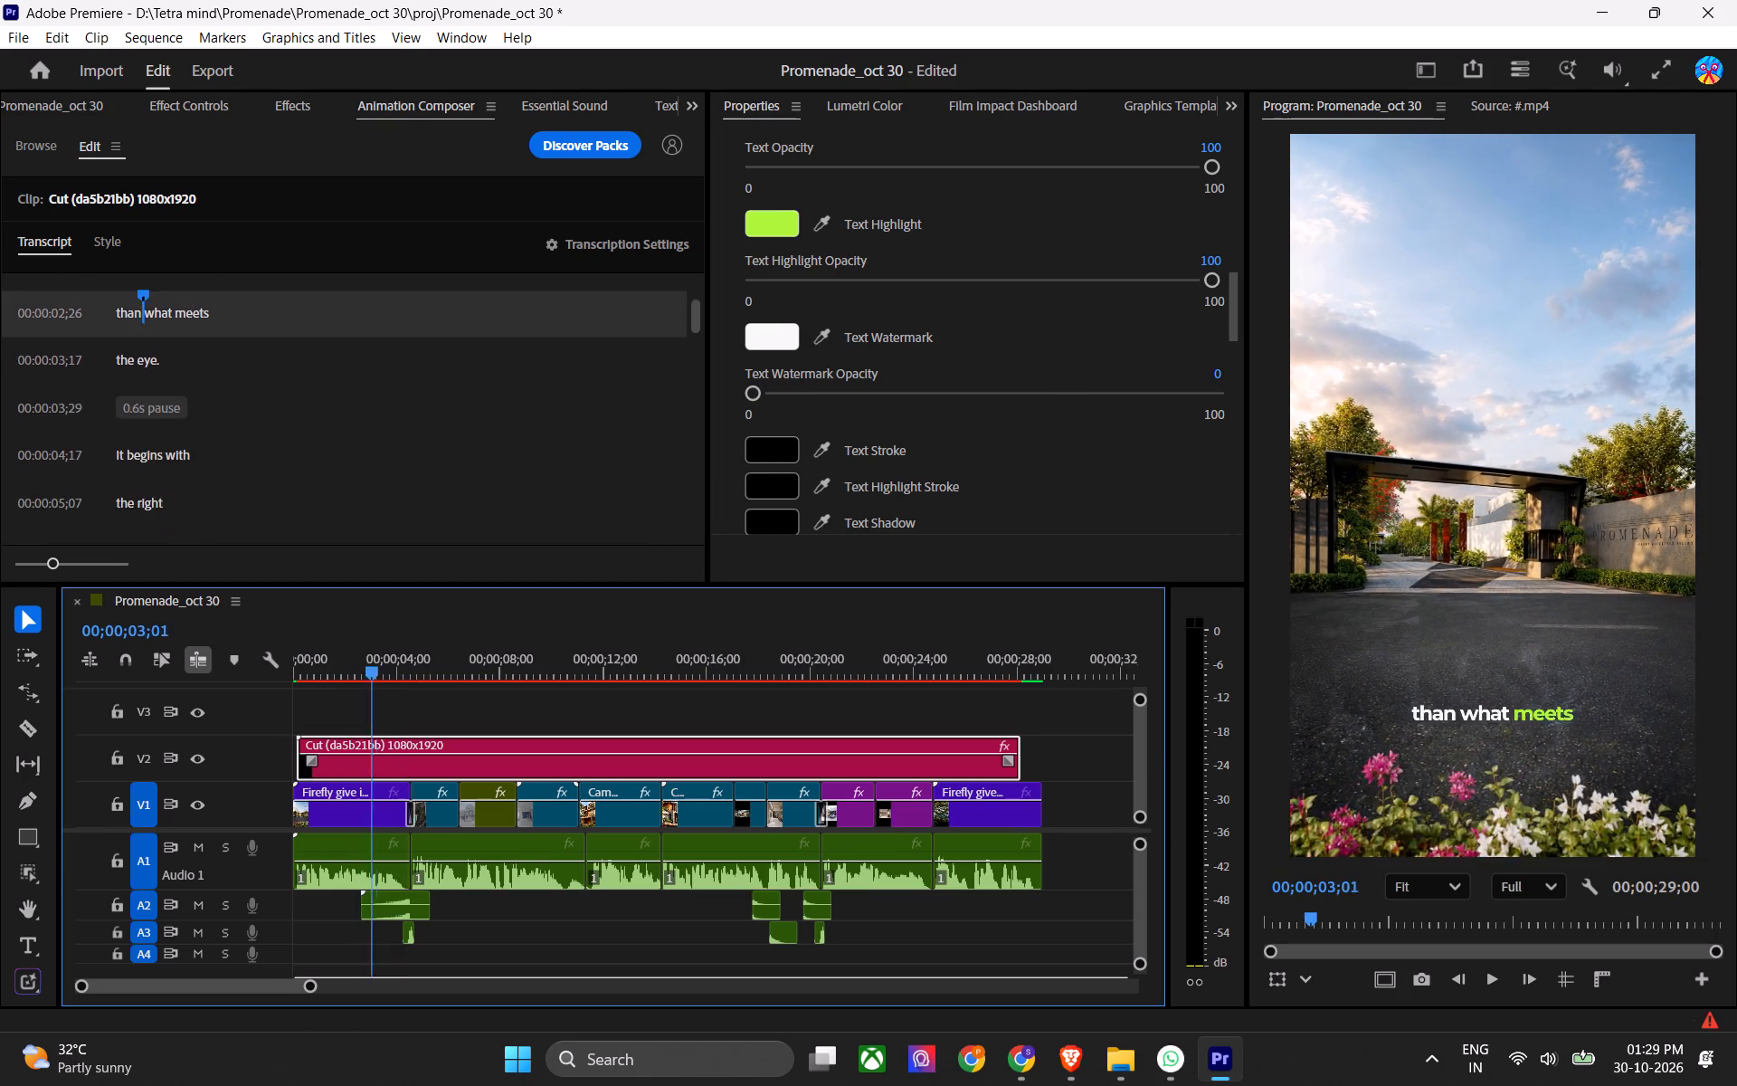
{"action": "left_click_drag", "start_coordinate": [372, 660], "coordinate": [342, 660]}
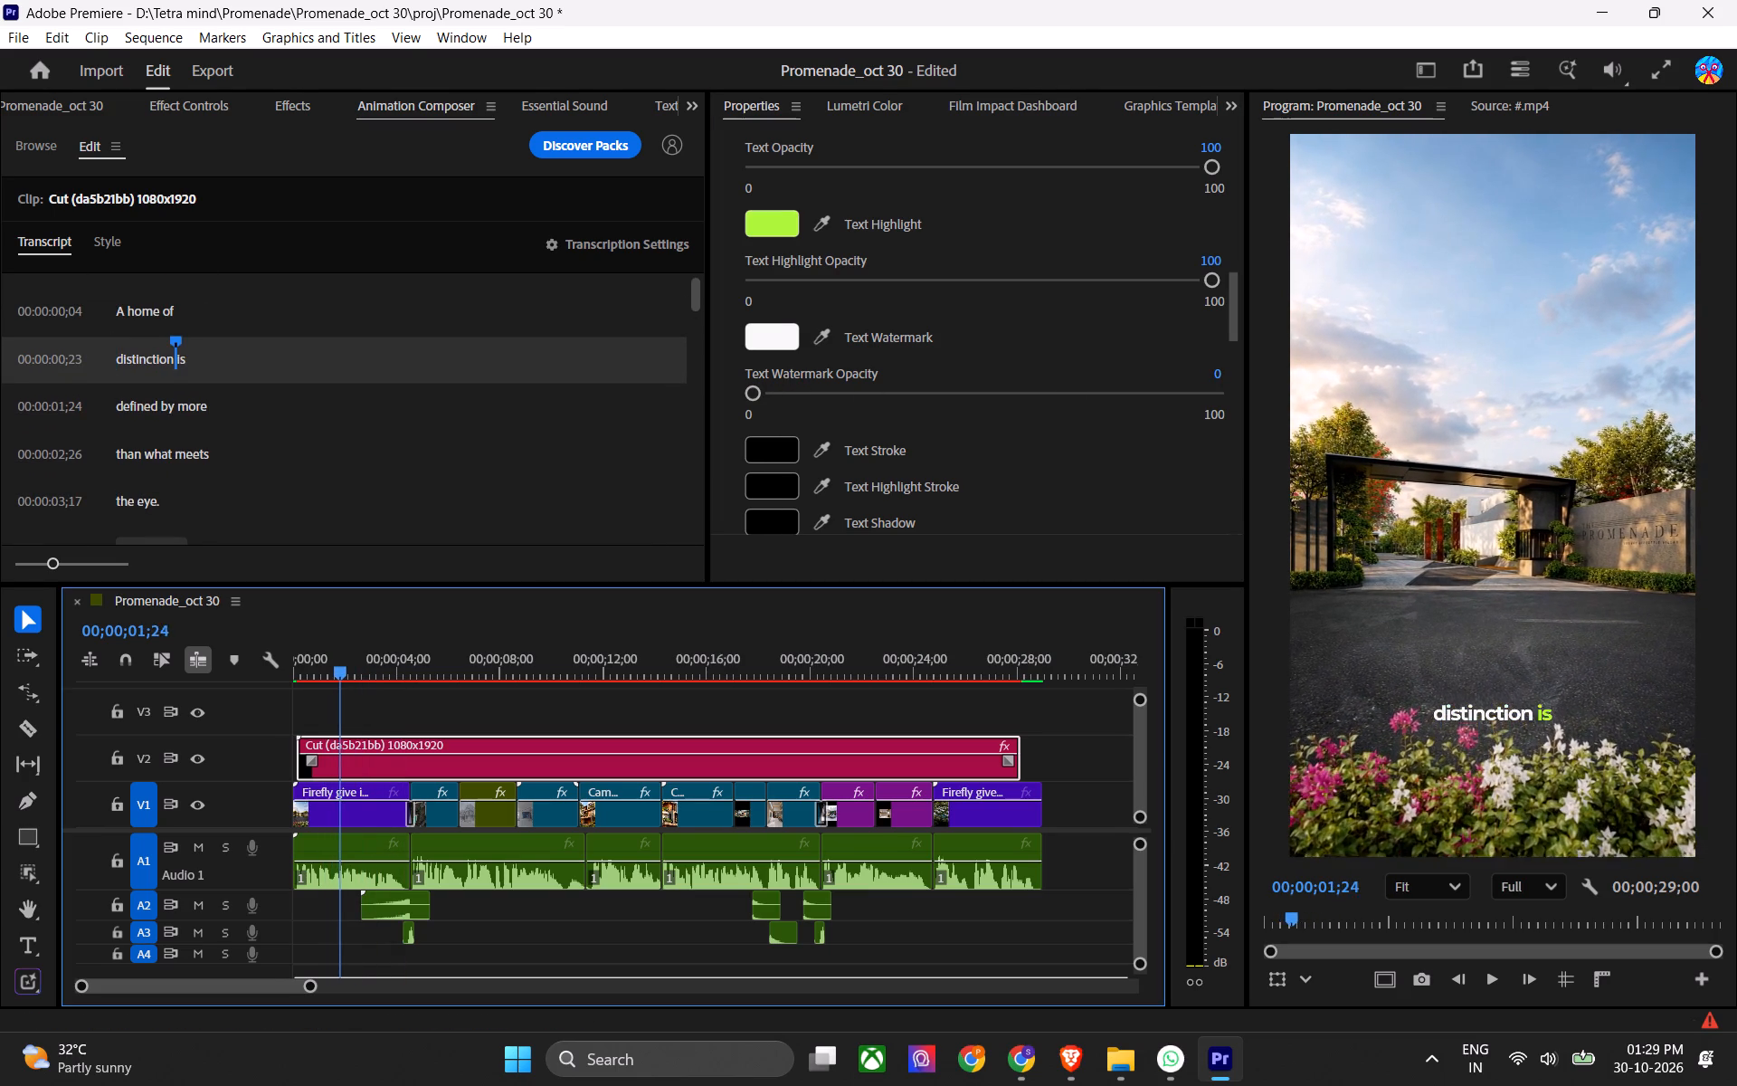
{"action": "left_click_drag", "start_coordinate": [342, 660], "coordinate": [397, 642]}
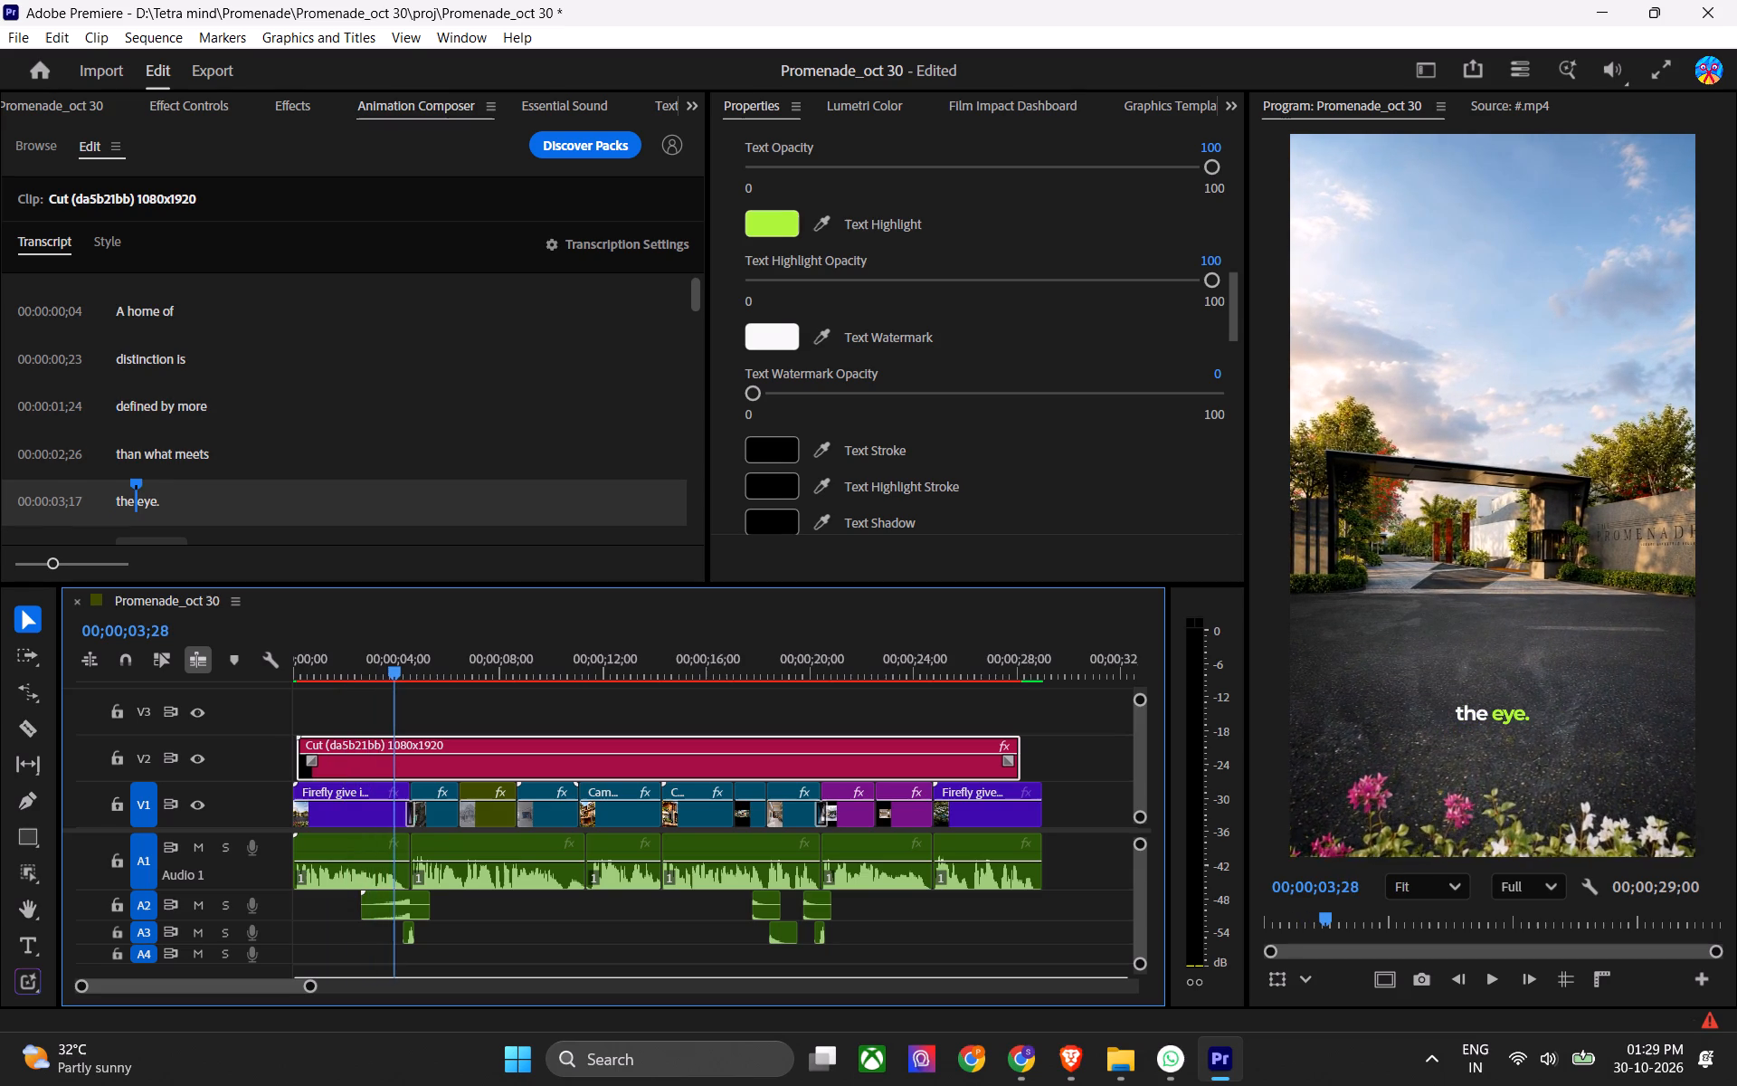
{"action": "left_click_drag", "start_coordinate": [397, 642], "coordinate": [375, 650]}
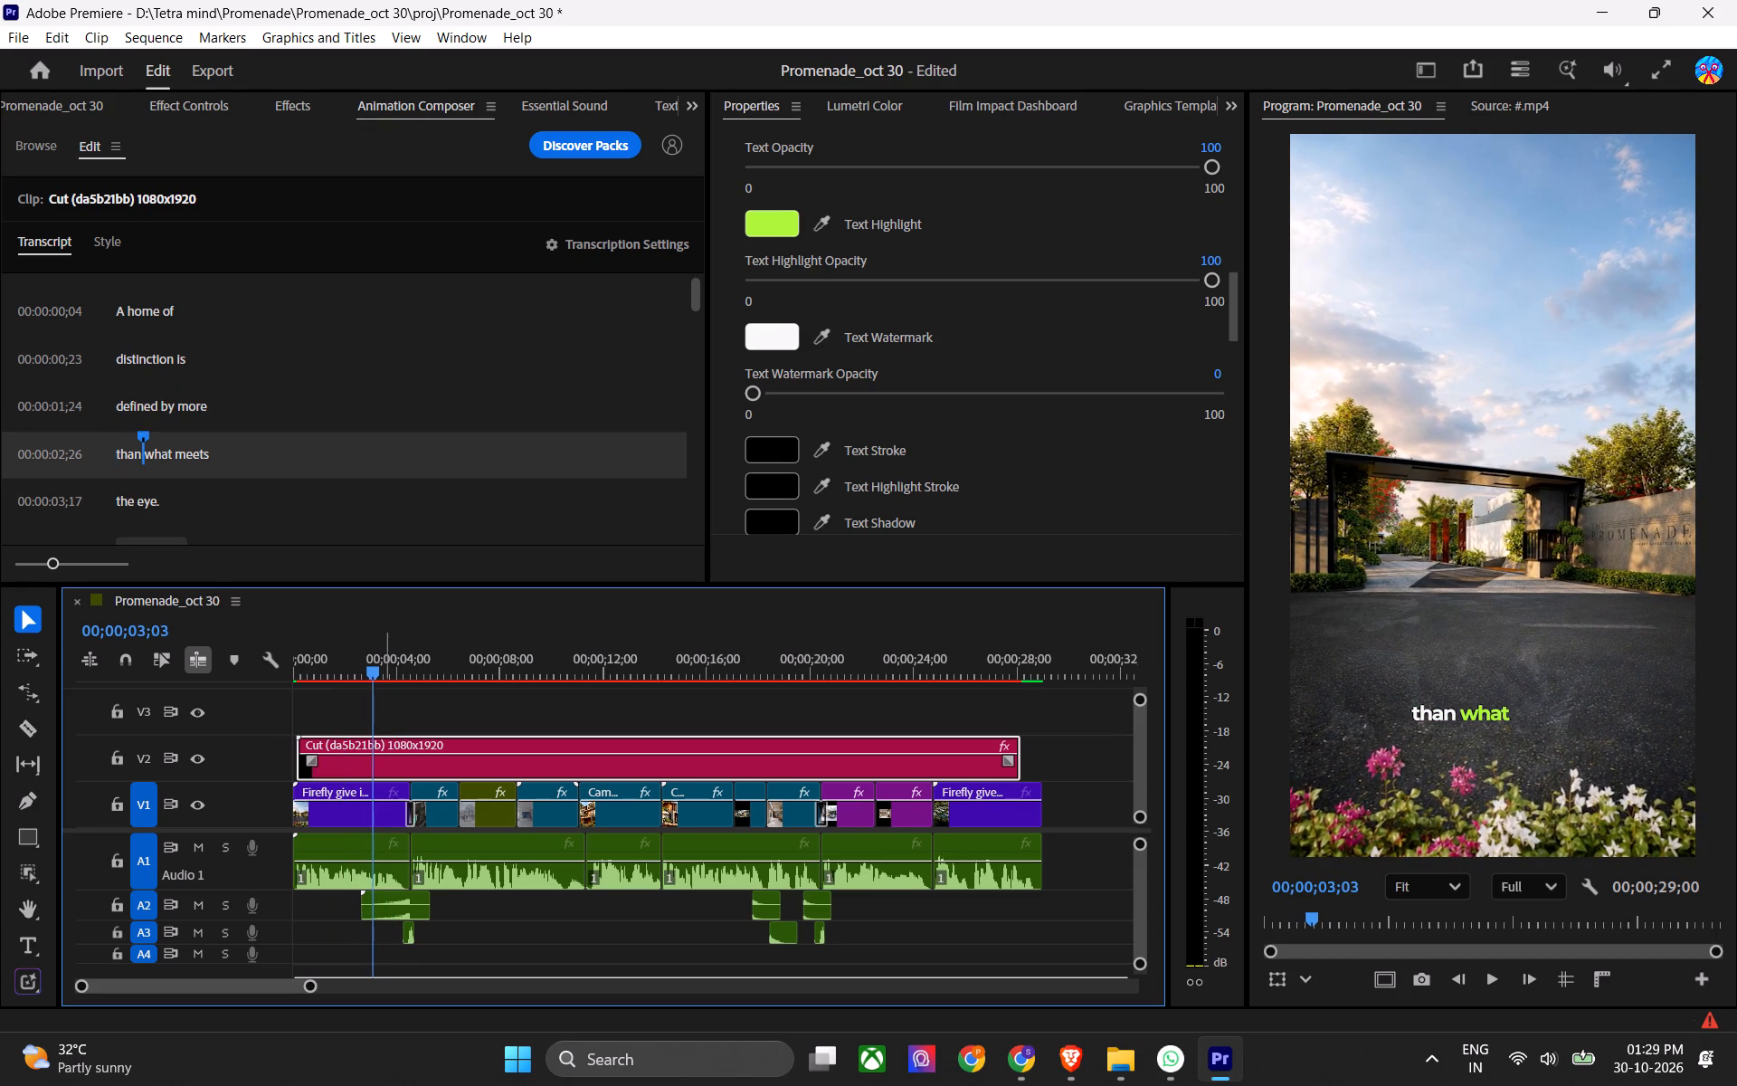
{"action": "key", "text": "ctrl+s"}
{"action": "key", "text": "space"}
{"action": "scroll", "coordinate": [502, 659], "scroll_direction": "down", "scroll_amount": 2, "text": "alt"}
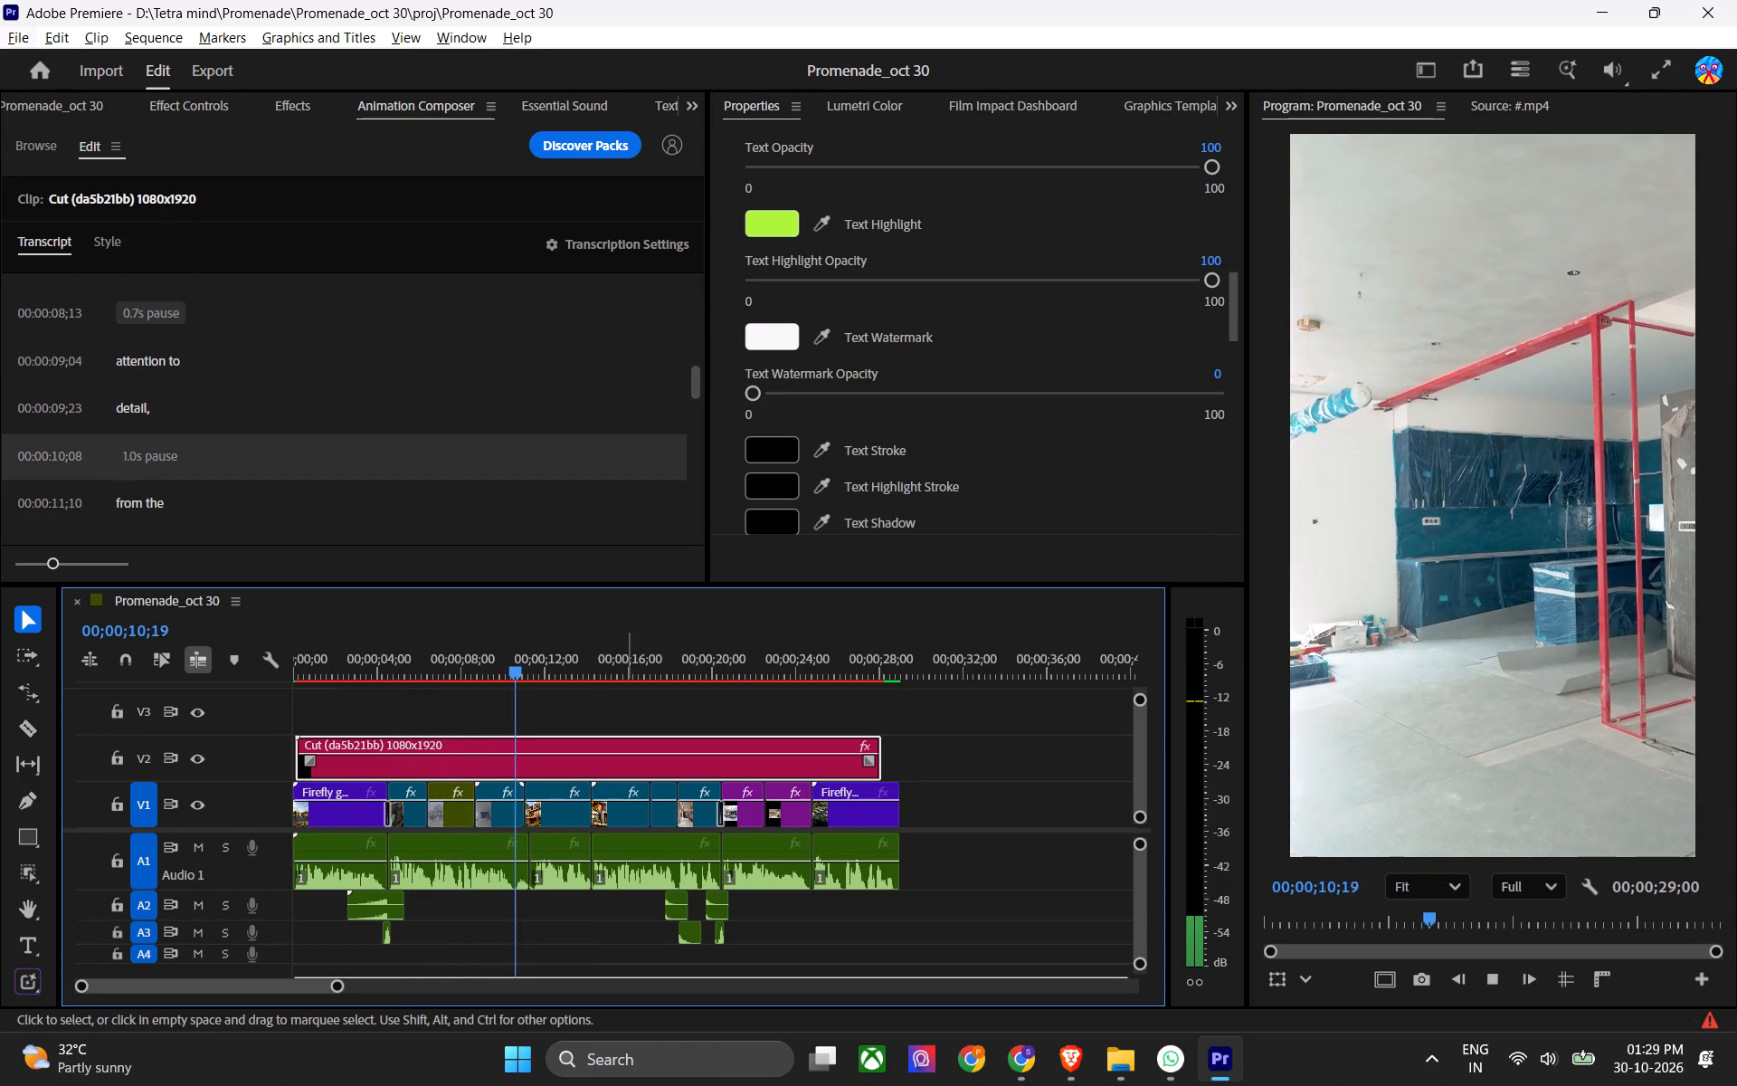
{"action": "key", "text": "space"}
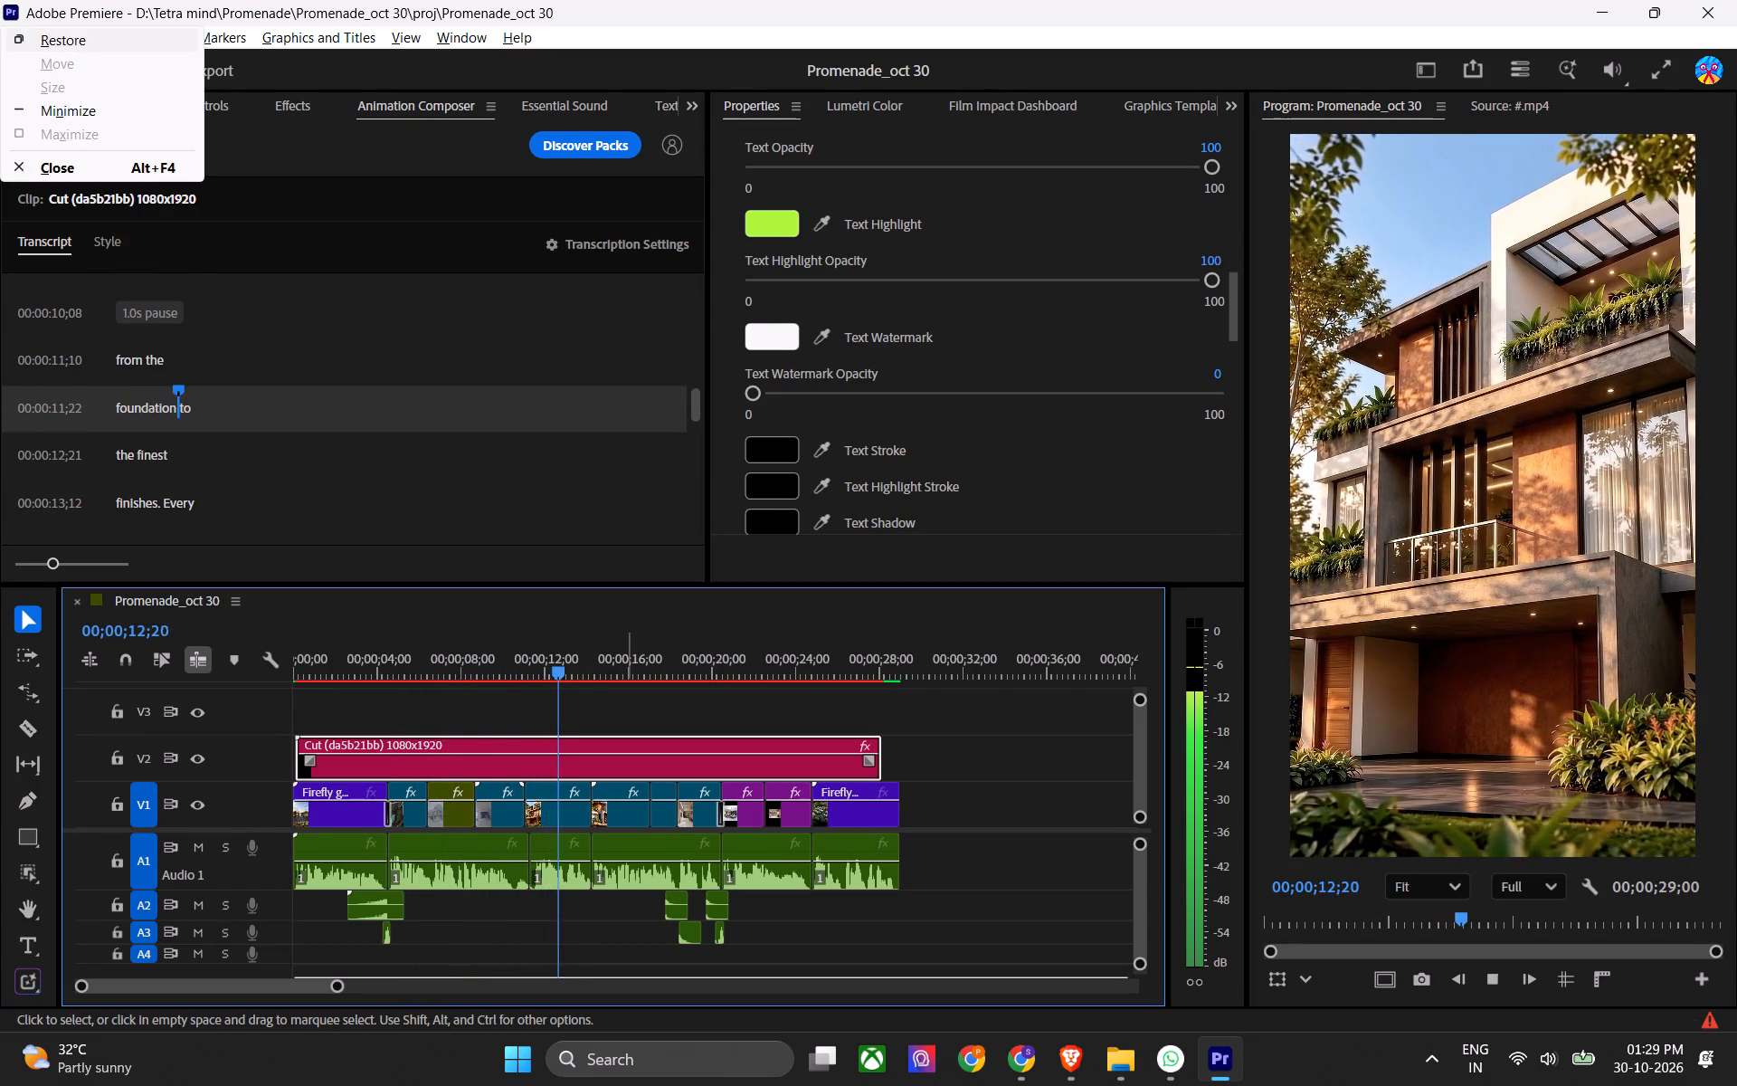
Delete the automatic caption clip from track V2 and save the project.
{"action": "left_click", "coordinate": [654, 744]}
{"action": "key", "text": "space"}
{"action": "left_click", "coordinate": [647, 664]}
{"action": "key", "text": "z"}
{"action": "key", "text": "ctrl+s"}
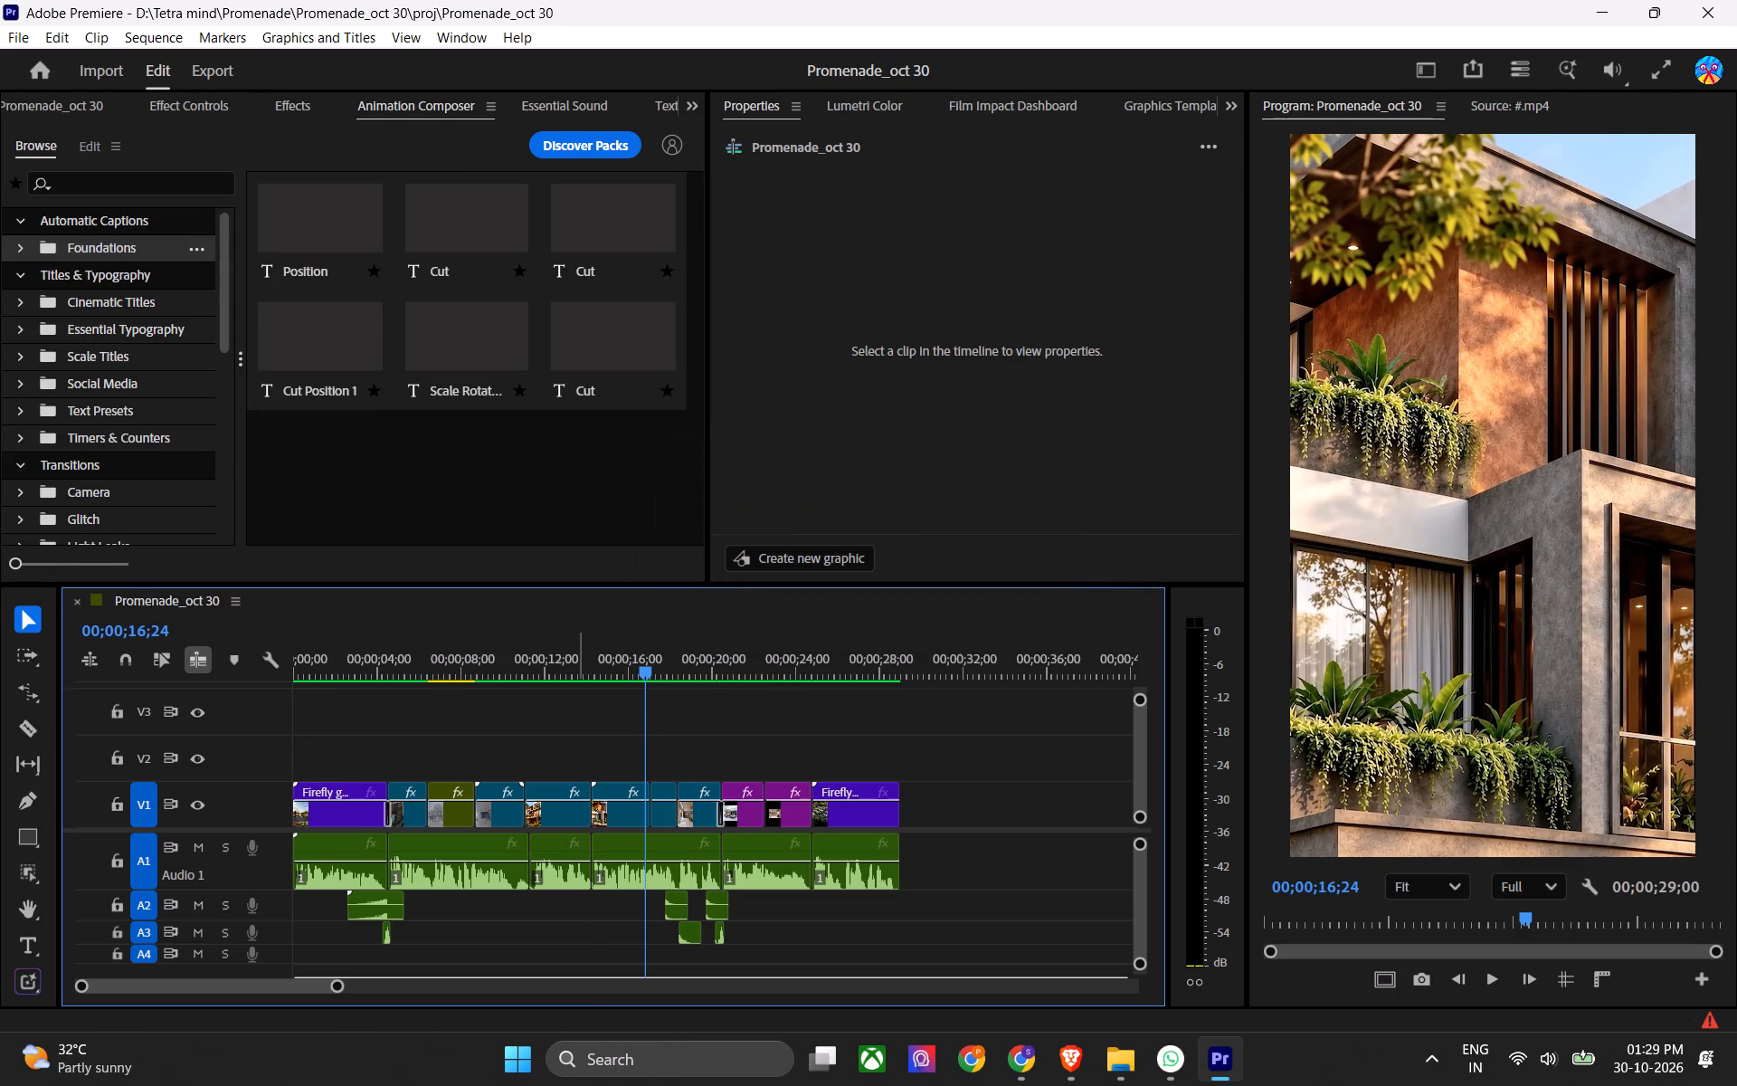
{"action": "left_click", "coordinate": [584, 687]}
{"action": "key", "text": "ctrl+s"}
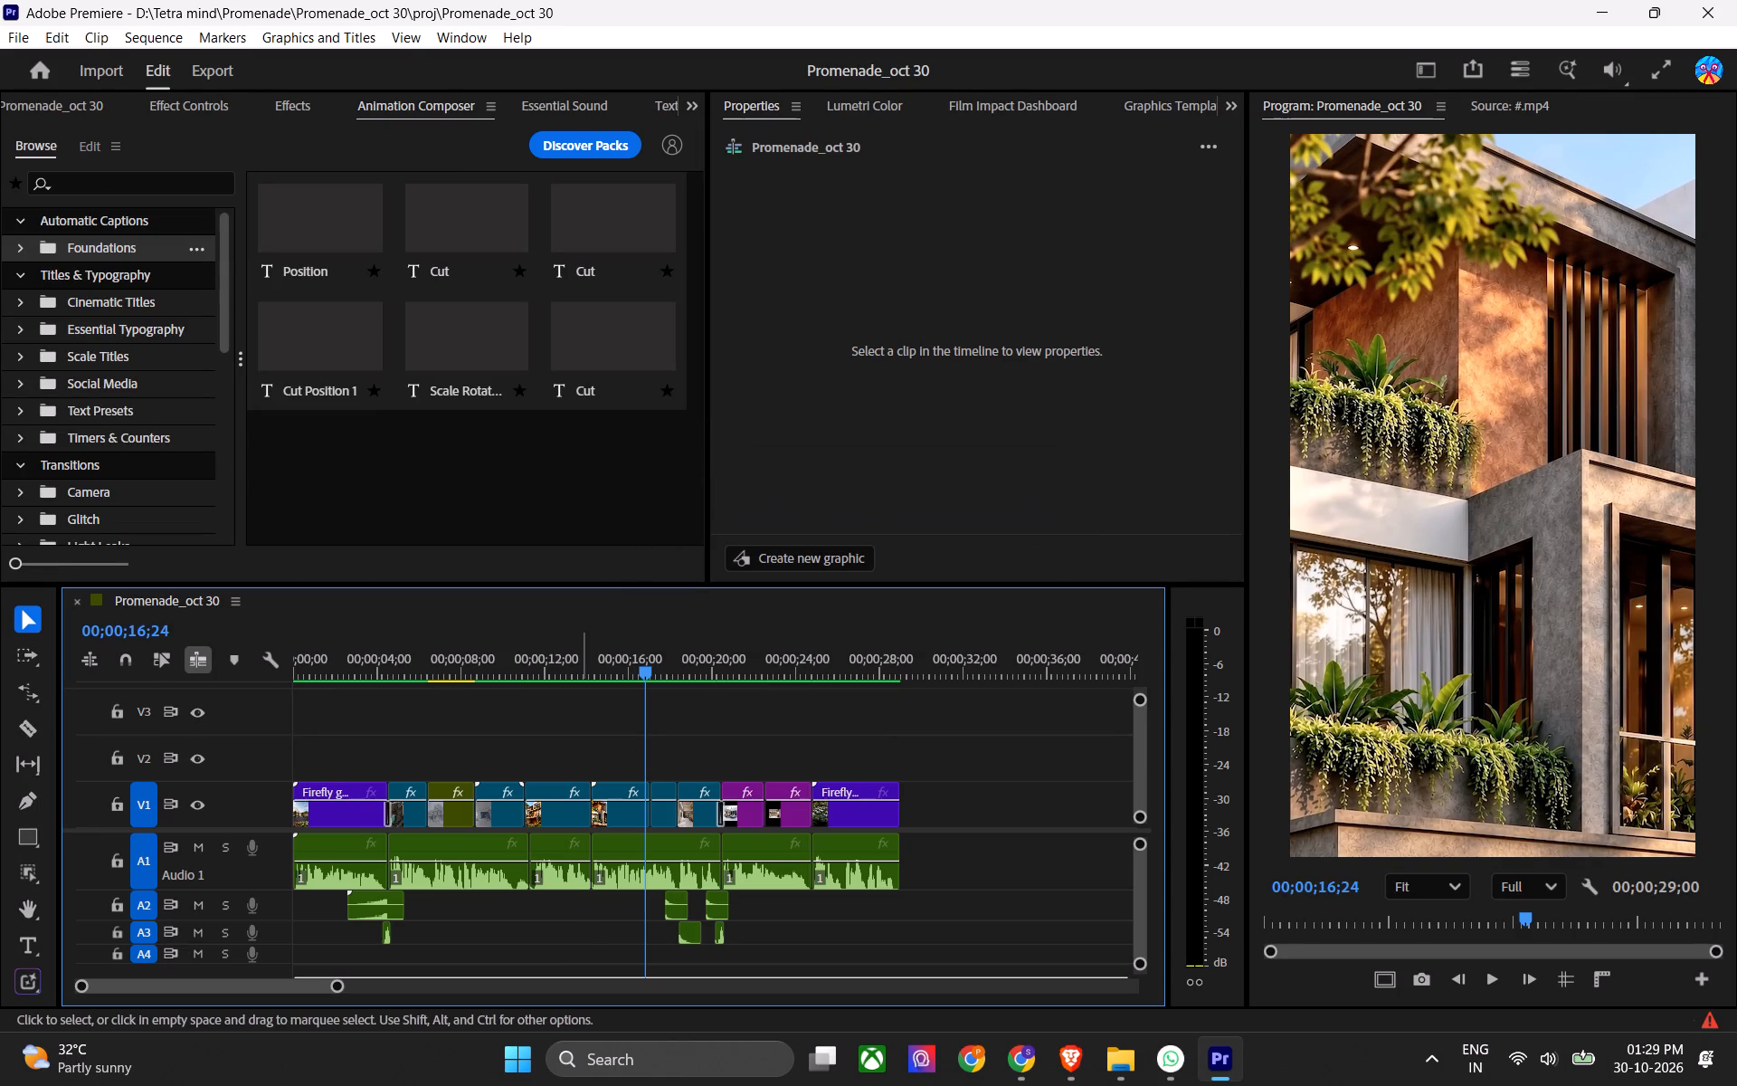
Switch to Brave and read the rest of ChatGPT's draft review: recommended sequence, five changes before finalising, and final verdict.
{"action": "left_click", "coordinate": [1098, 1062]}
{"action": "left_click", "coordinate": [1106, 1058]}
{"action": "left_click", "coordinate": [1073, 1059]}
{"action": "scroll", "coordinate": [1018, 712], "scroll_direction": "down", "scroll_amount": 5}
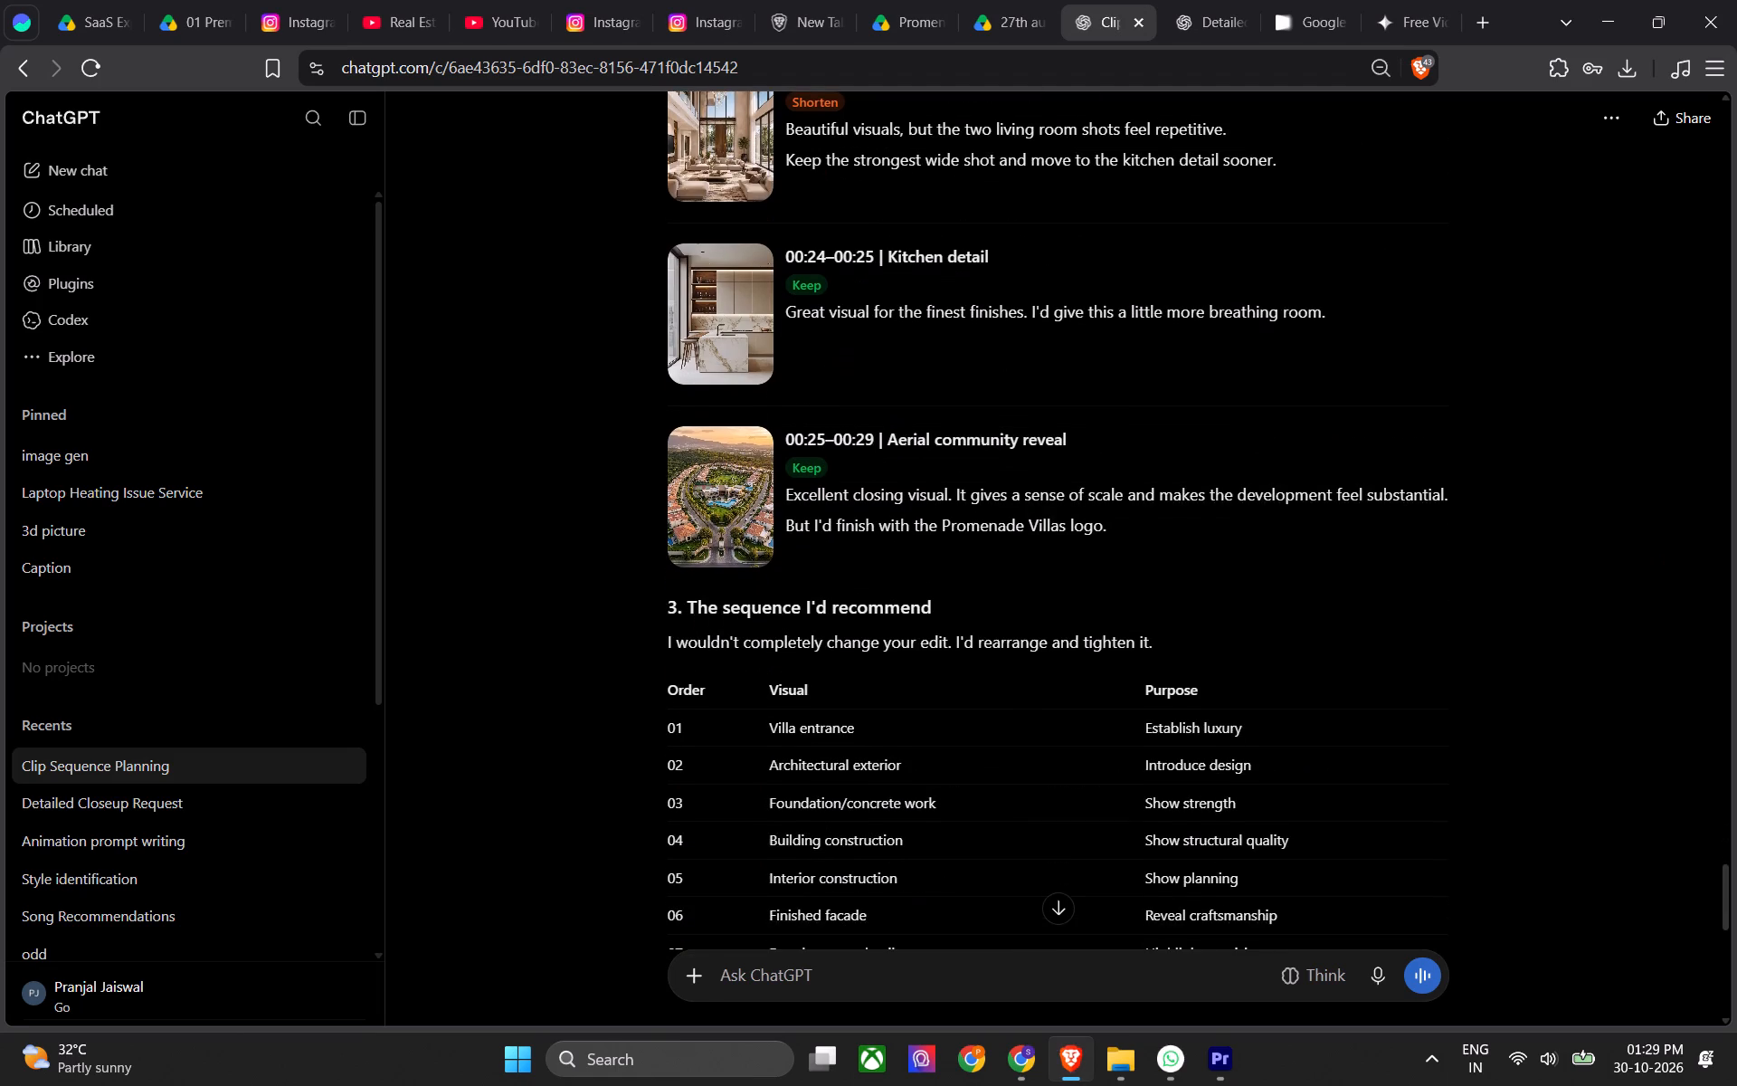
{"action": "scroll", "coordinate": [1032, 676], "scroll_direction": "down", "scroll_amount": 4}
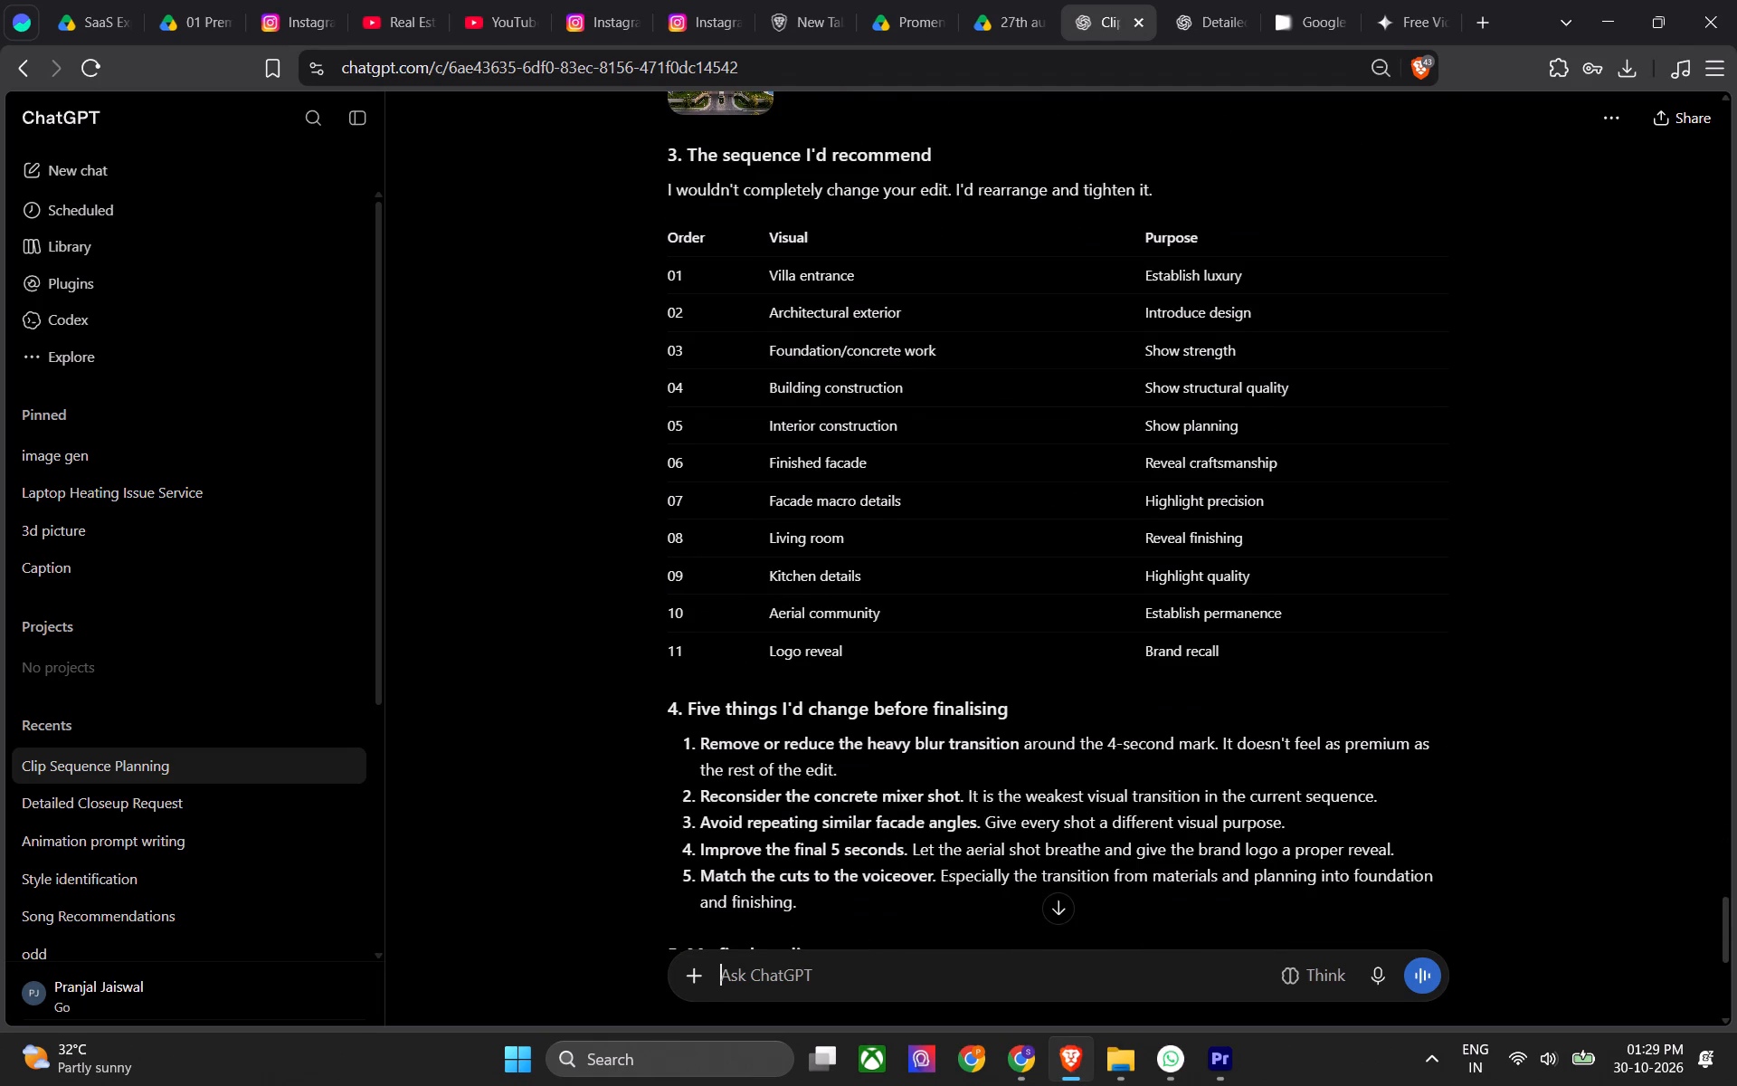
{"action": "scroll", "coordinate": [877, 655], "scroll_direction": "up", "scroll_amount": 5}
{"action": "scroll", "coordinate": [870, 678], "scroll_direction": "down", "scroll_amount": 11}
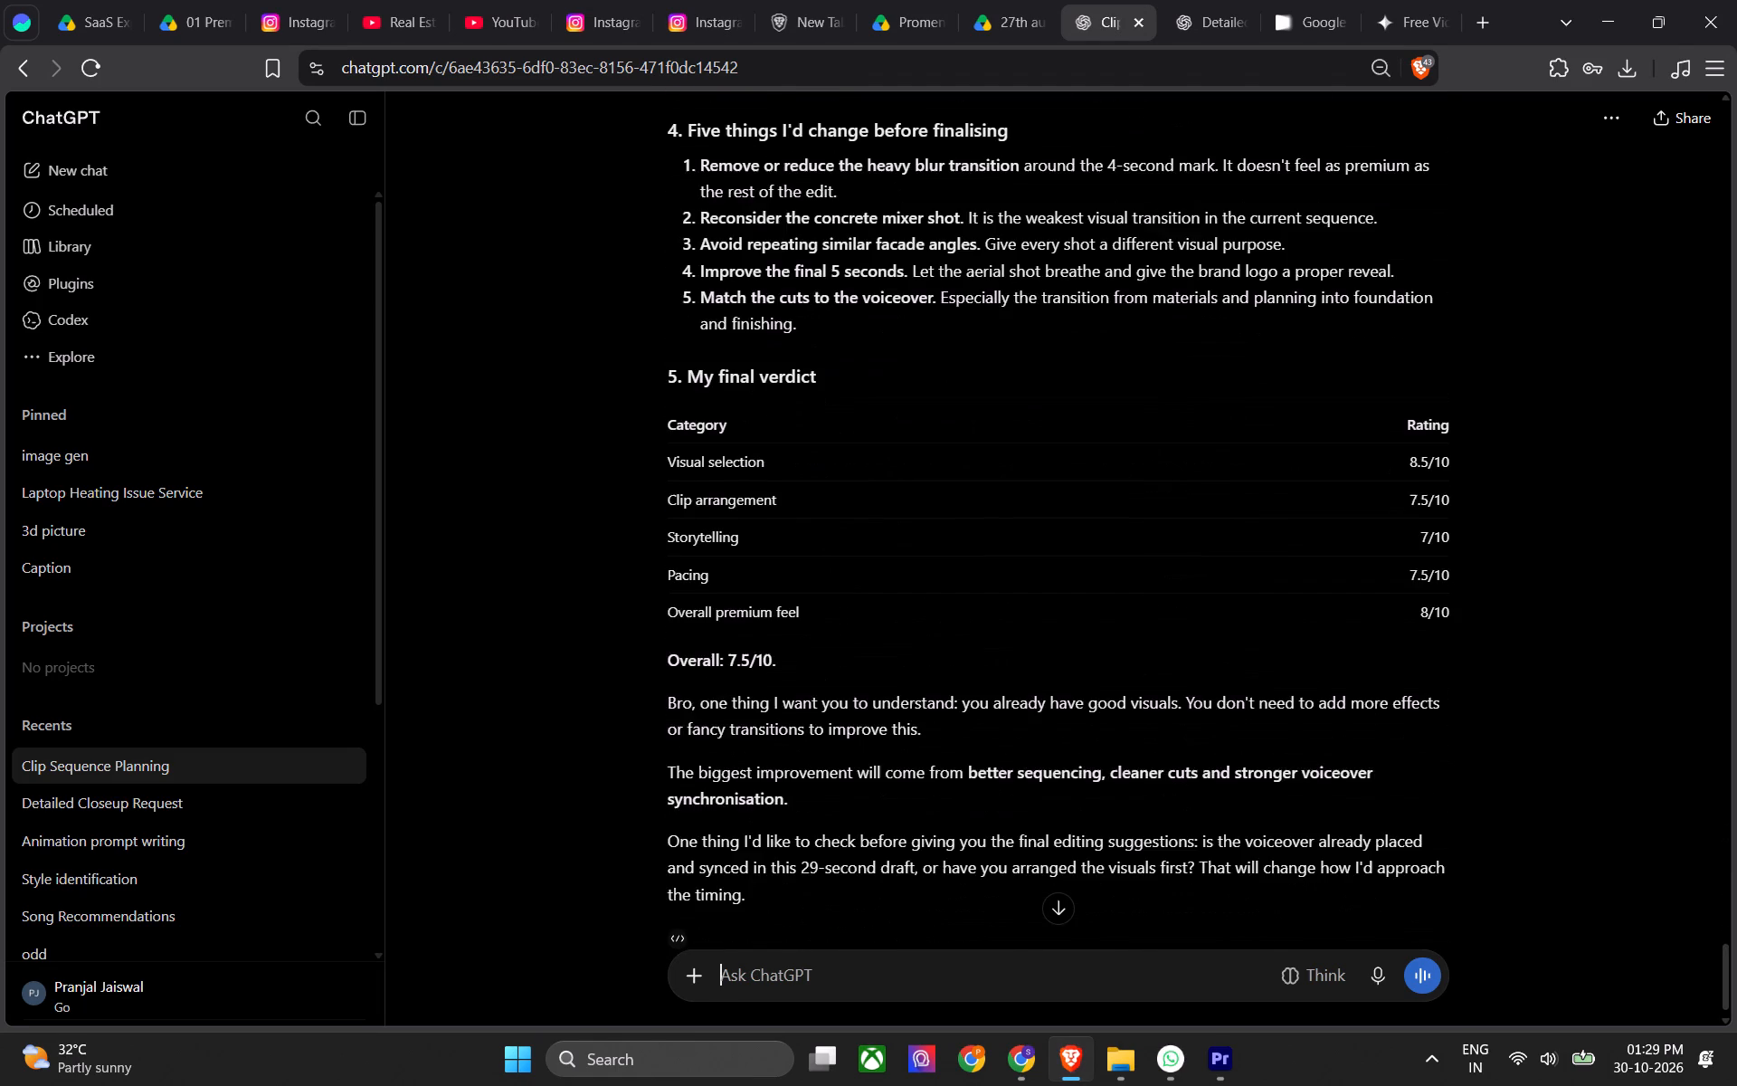
{"action": "scroll", "coordinate": [1015, 697], "scroll_direction": "up", "scroll_amount": 6}
Return to Premiere and save the Promenade_oct 30 project.
{"action": "left_click", "coordinate": [1609, 0]}
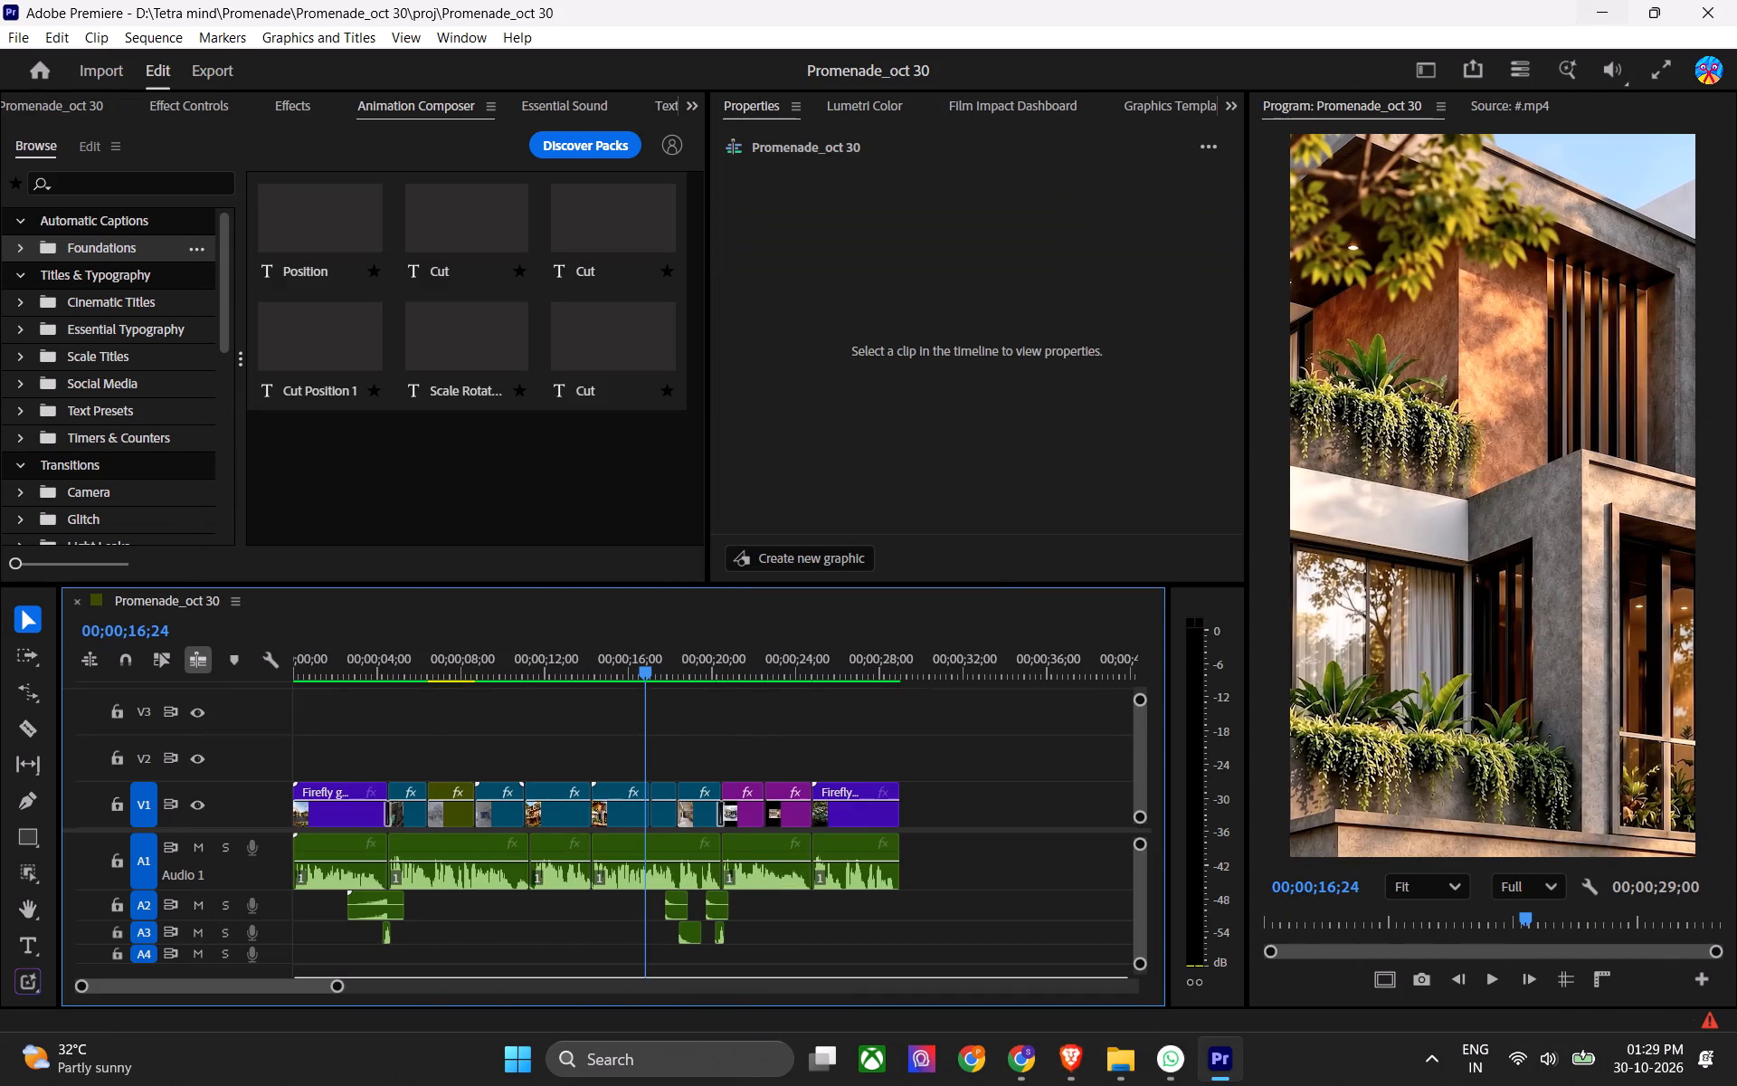
{"action": "left_click", "coordinate": [985, 712]}
{"action": "key", "text": "ctrl+s"}
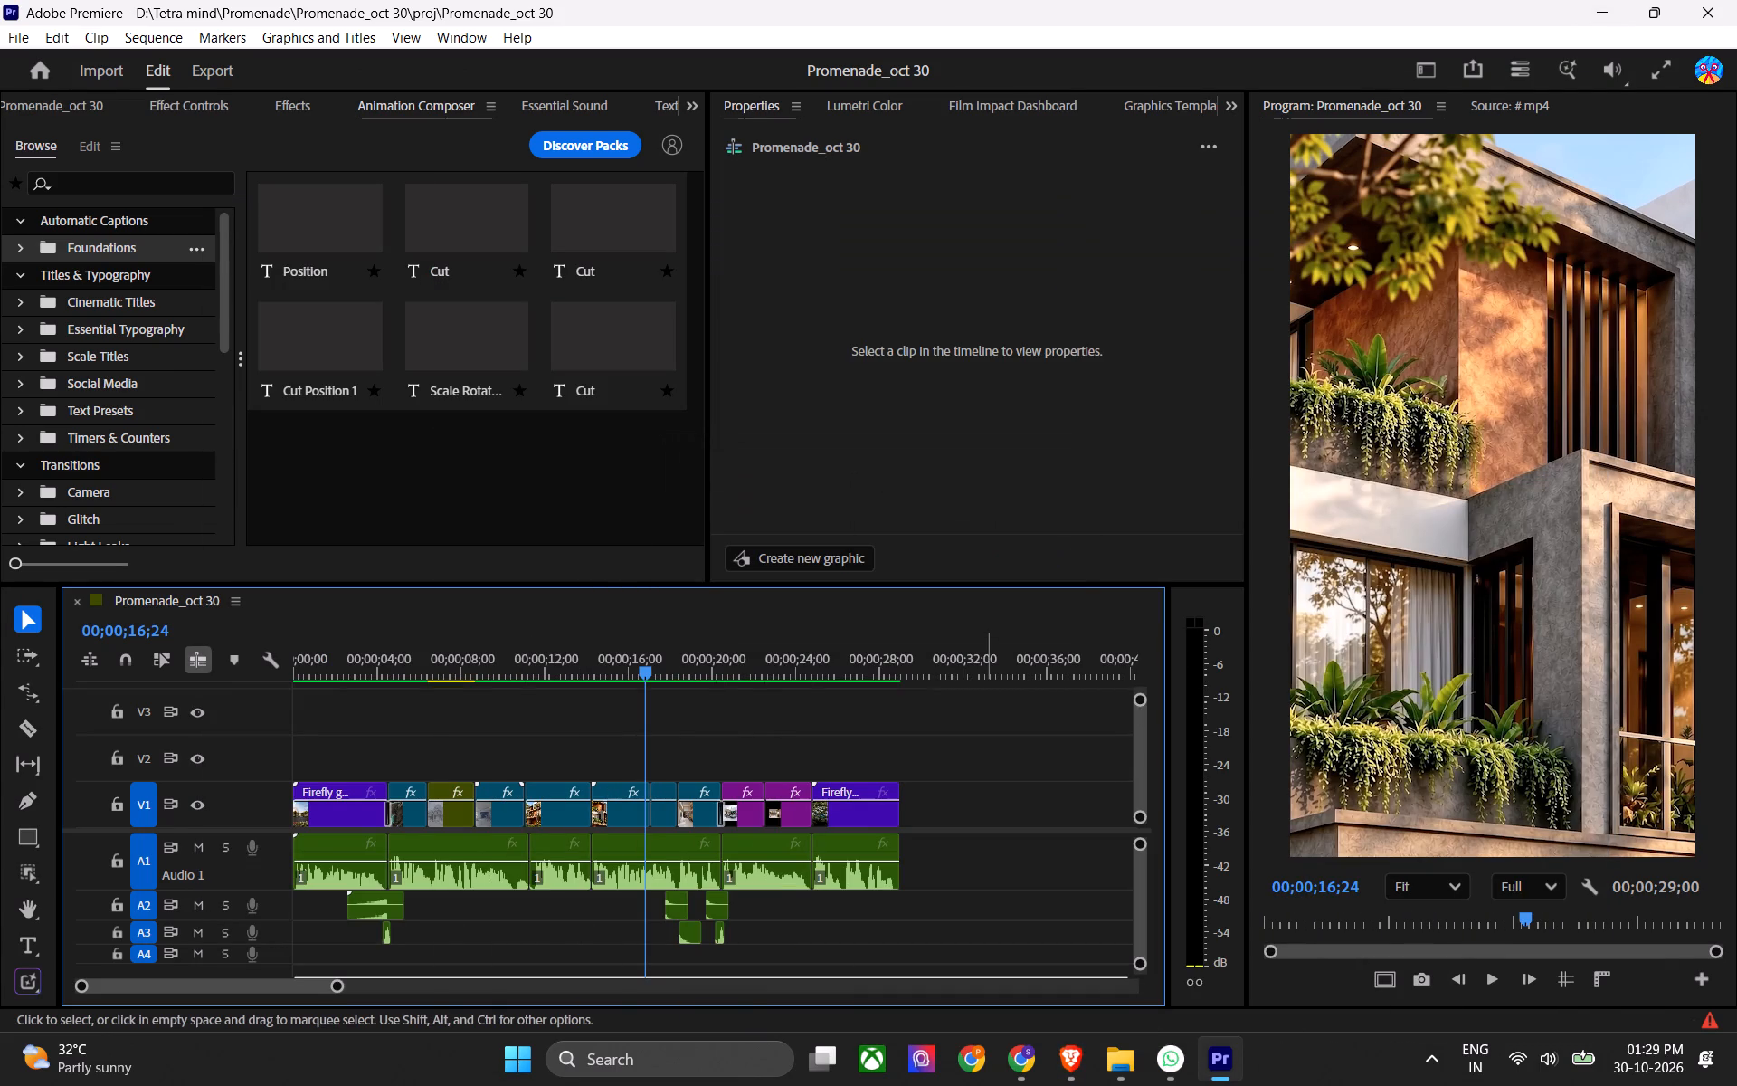